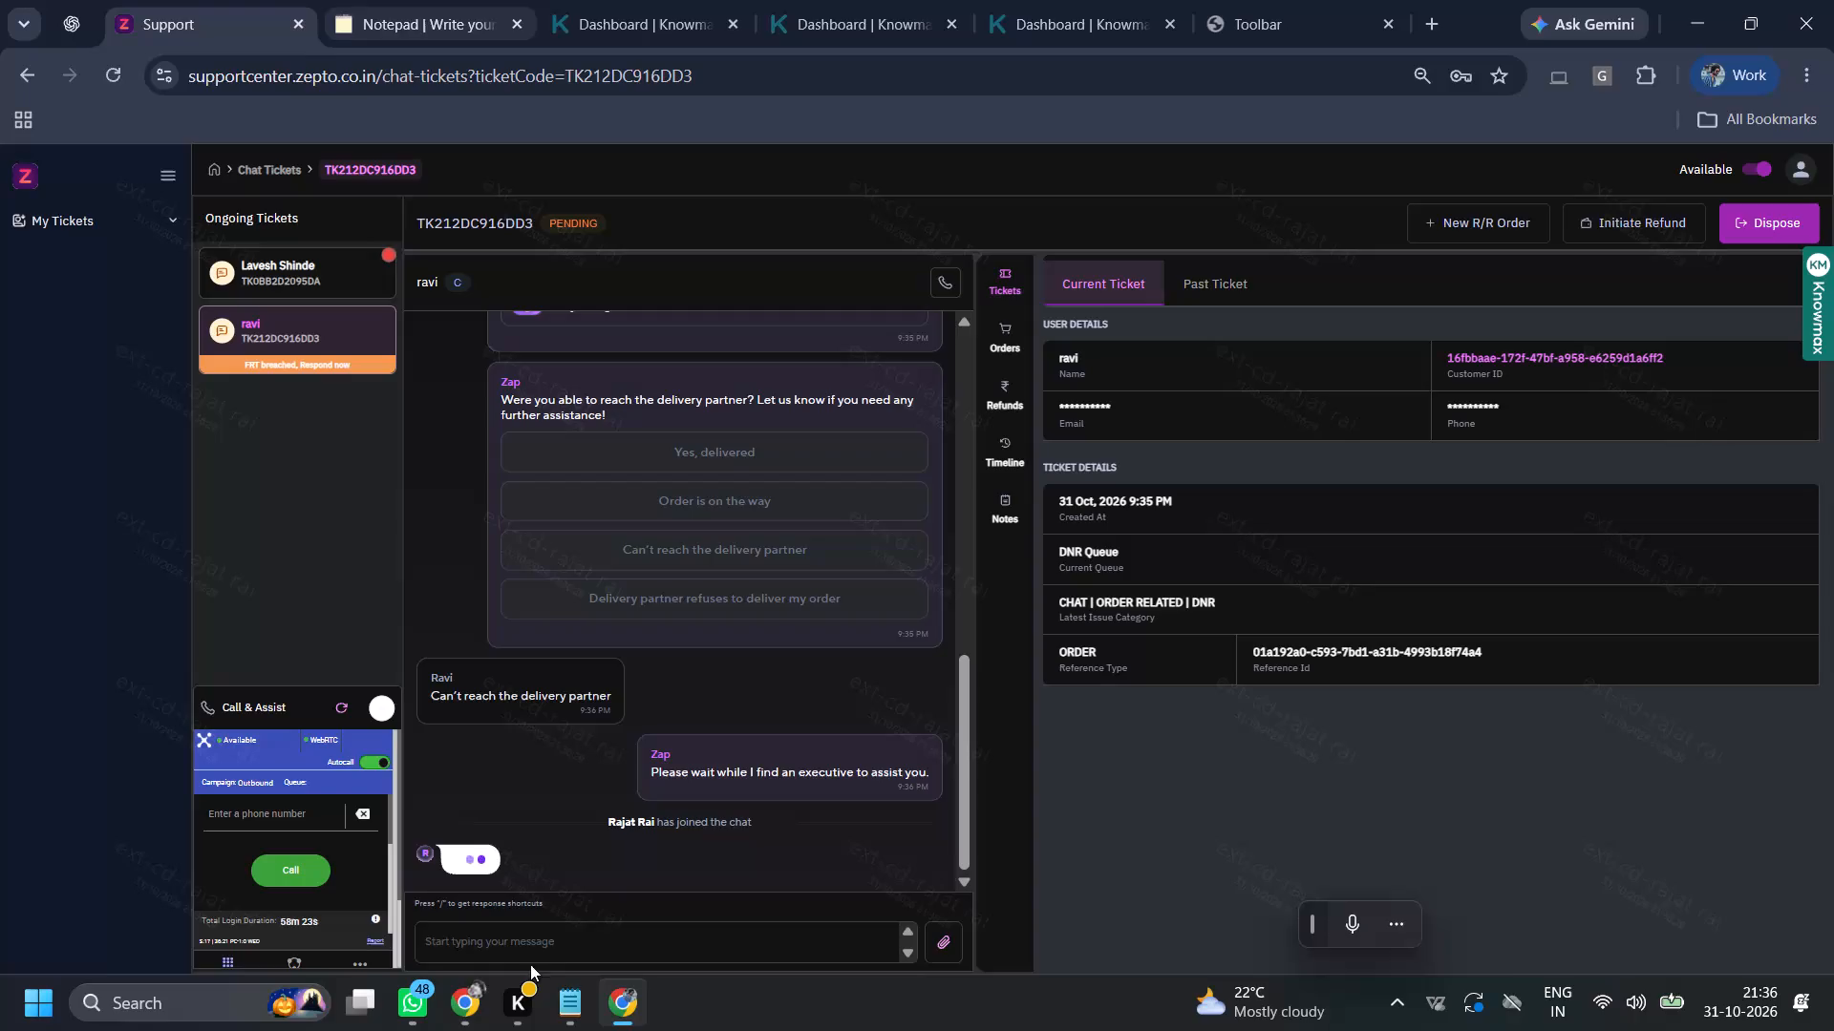
pyautogui.click(558, 942)
pyautogui.hotkey('ctrl', 'v')
pyautogui.press('Return')
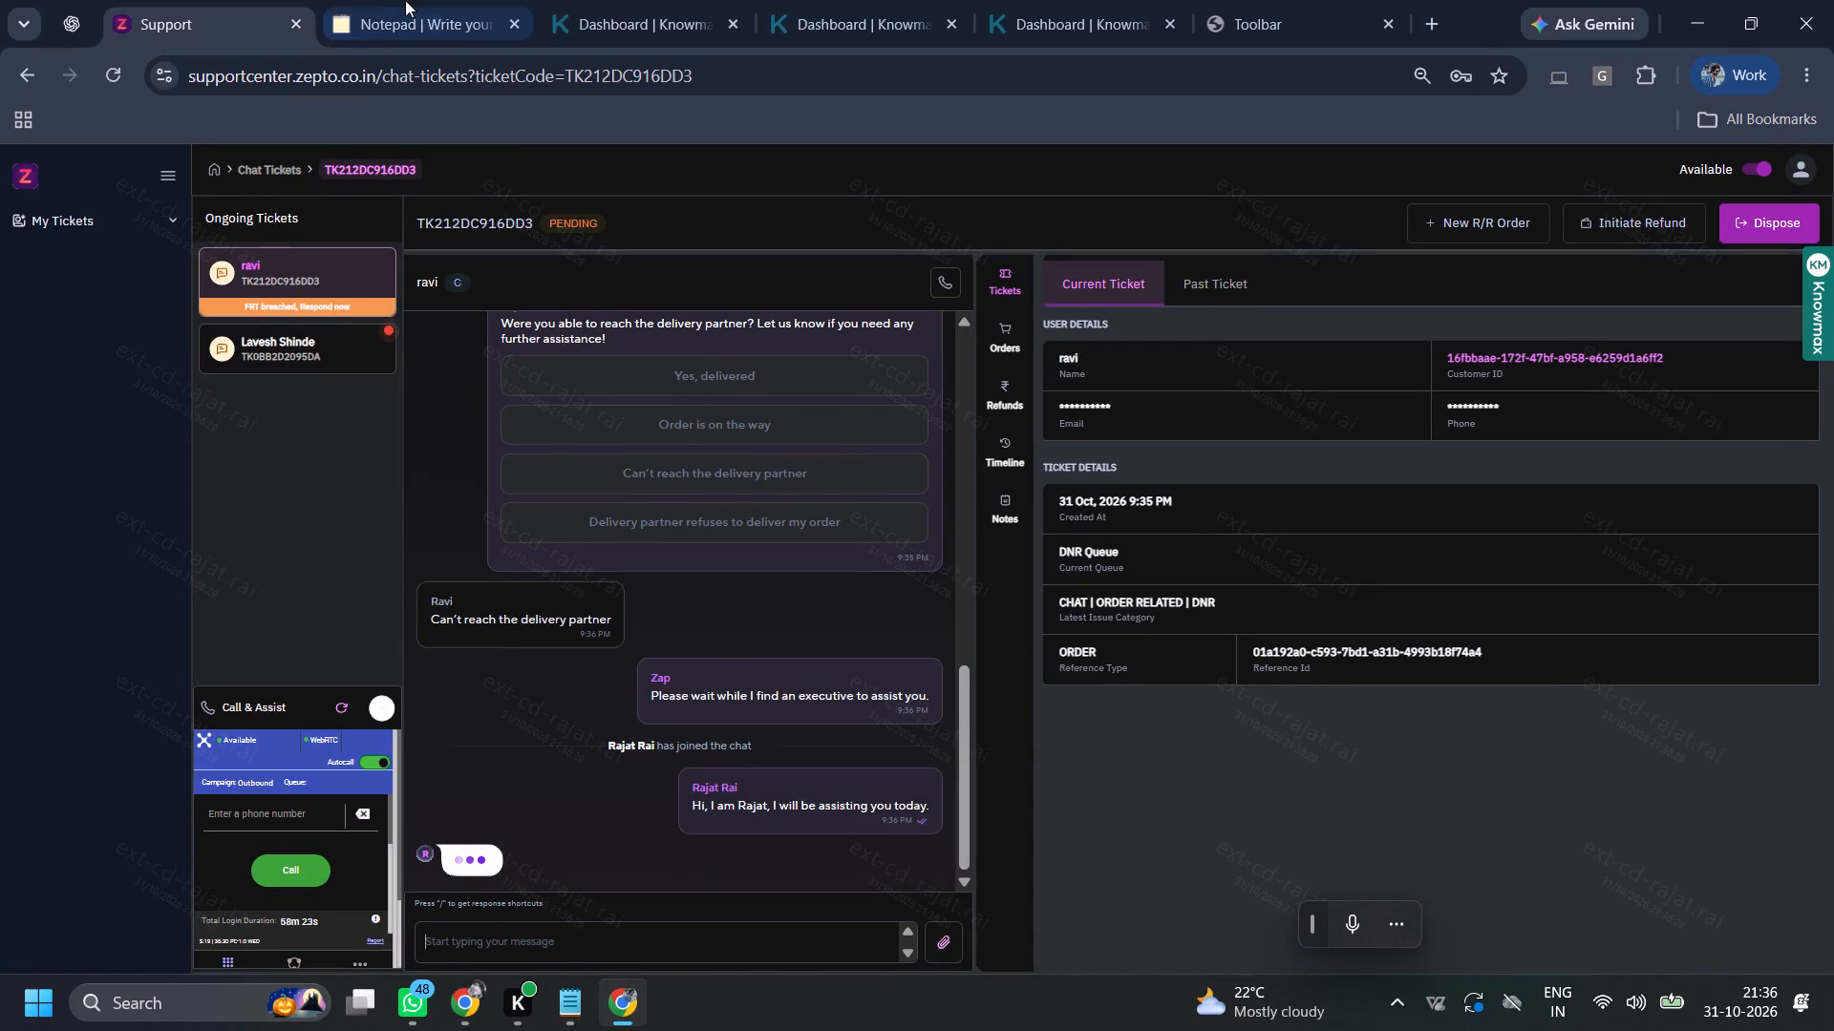
pyautogui.click(405, 0)
pyautogui.keyDown('ctrl'); pyautogui.tripleClick(458, 302); pyautogui.keyUp('ctrl')
pyautogui.hotkey('ctrl', 'c')
pyautogui.click(145, 0)
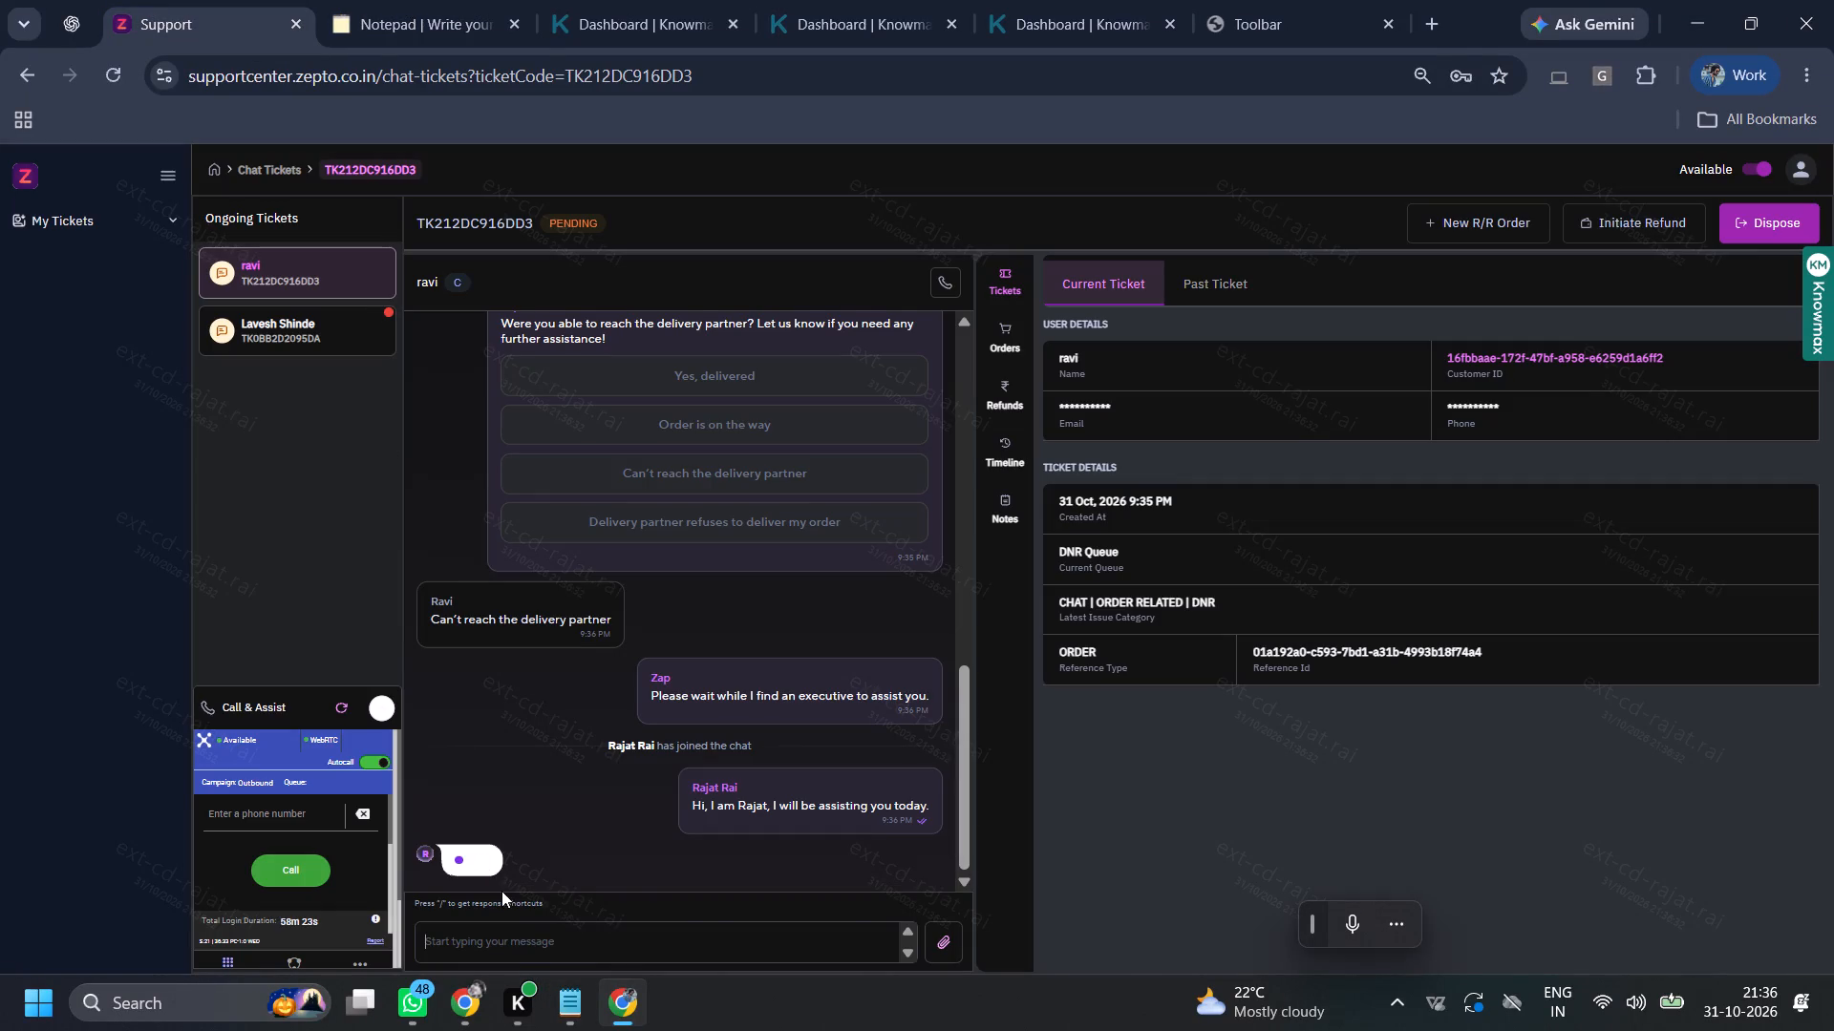
pyautogui.keyDown('ctrl'); pyautogui.click(523, 933); pyautogui.keyUp('ctrl')
pyautogui.hotkey('ctrl', 'v')
pyautogui.click(547, 1003)
pyautogui.hotkey('ctrl', 'c')
pyautogui.keyDown('ctrl'); pyautogui.moveTo(192, 471); pyautogui.dragTo(200, 479); pyautogui.keyUp('ctrl')
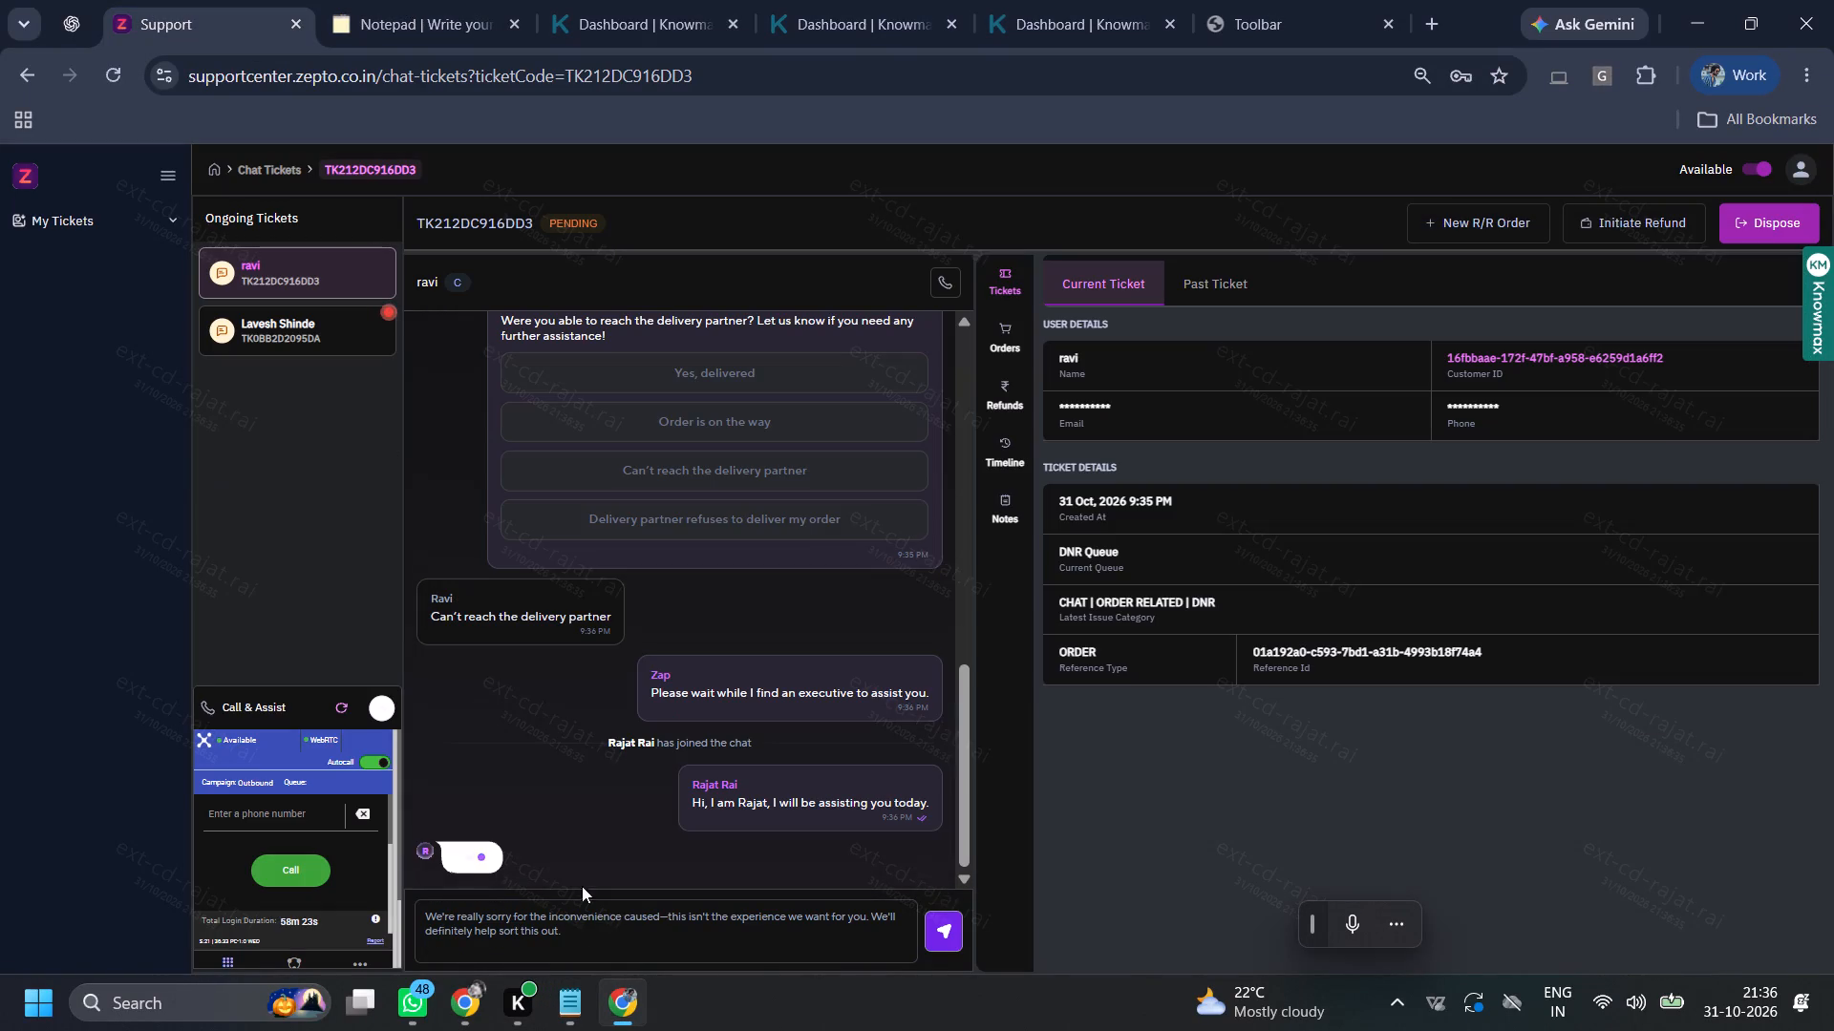
pyautogui.keyDown('ctrl'); pyautogui.click(614, 924); pyautogui.keyUp('ctrl')
pyautogui.hotkey('ctrl', 'Return')
pyautogui.hotkey('ctrl', 'v')
pyautogui.hotkey('ctrl', 'Return')
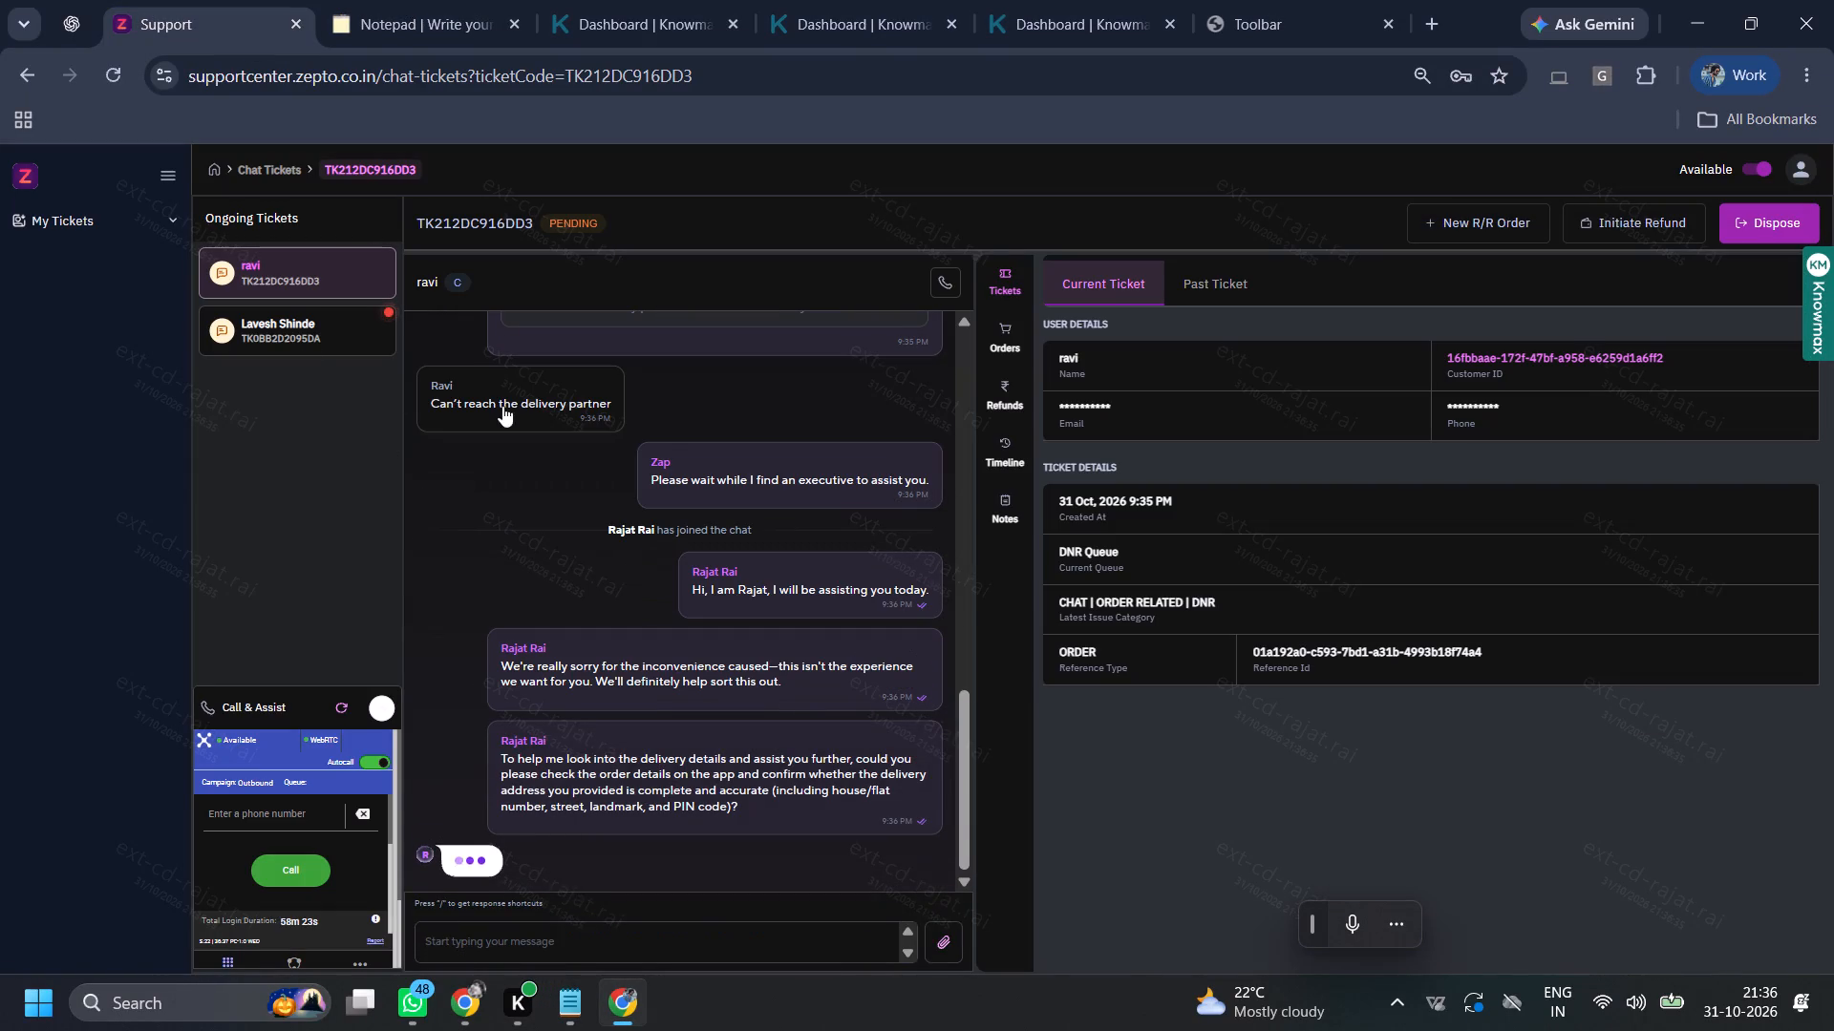
pyautogui.click(309, 330)
pyautogui.click(1017, 356)
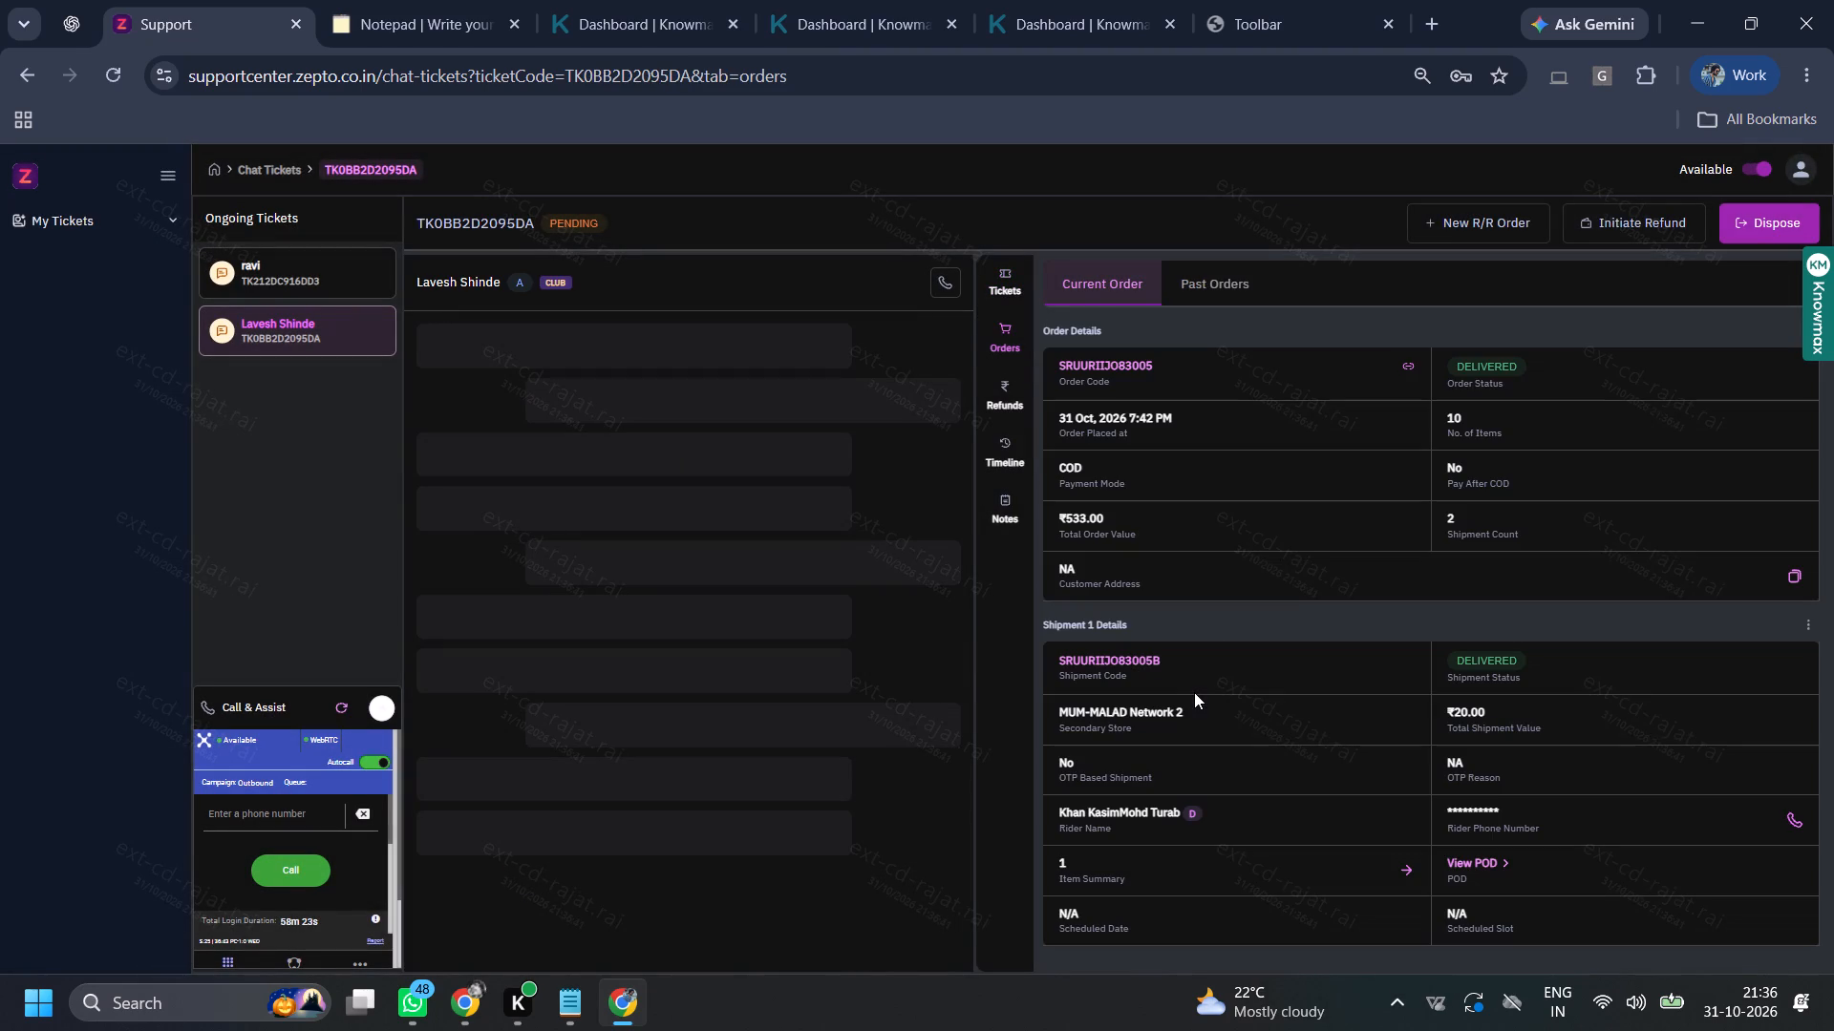
pyautogui.click(409, 395)
pyautogui.click(104, 71)
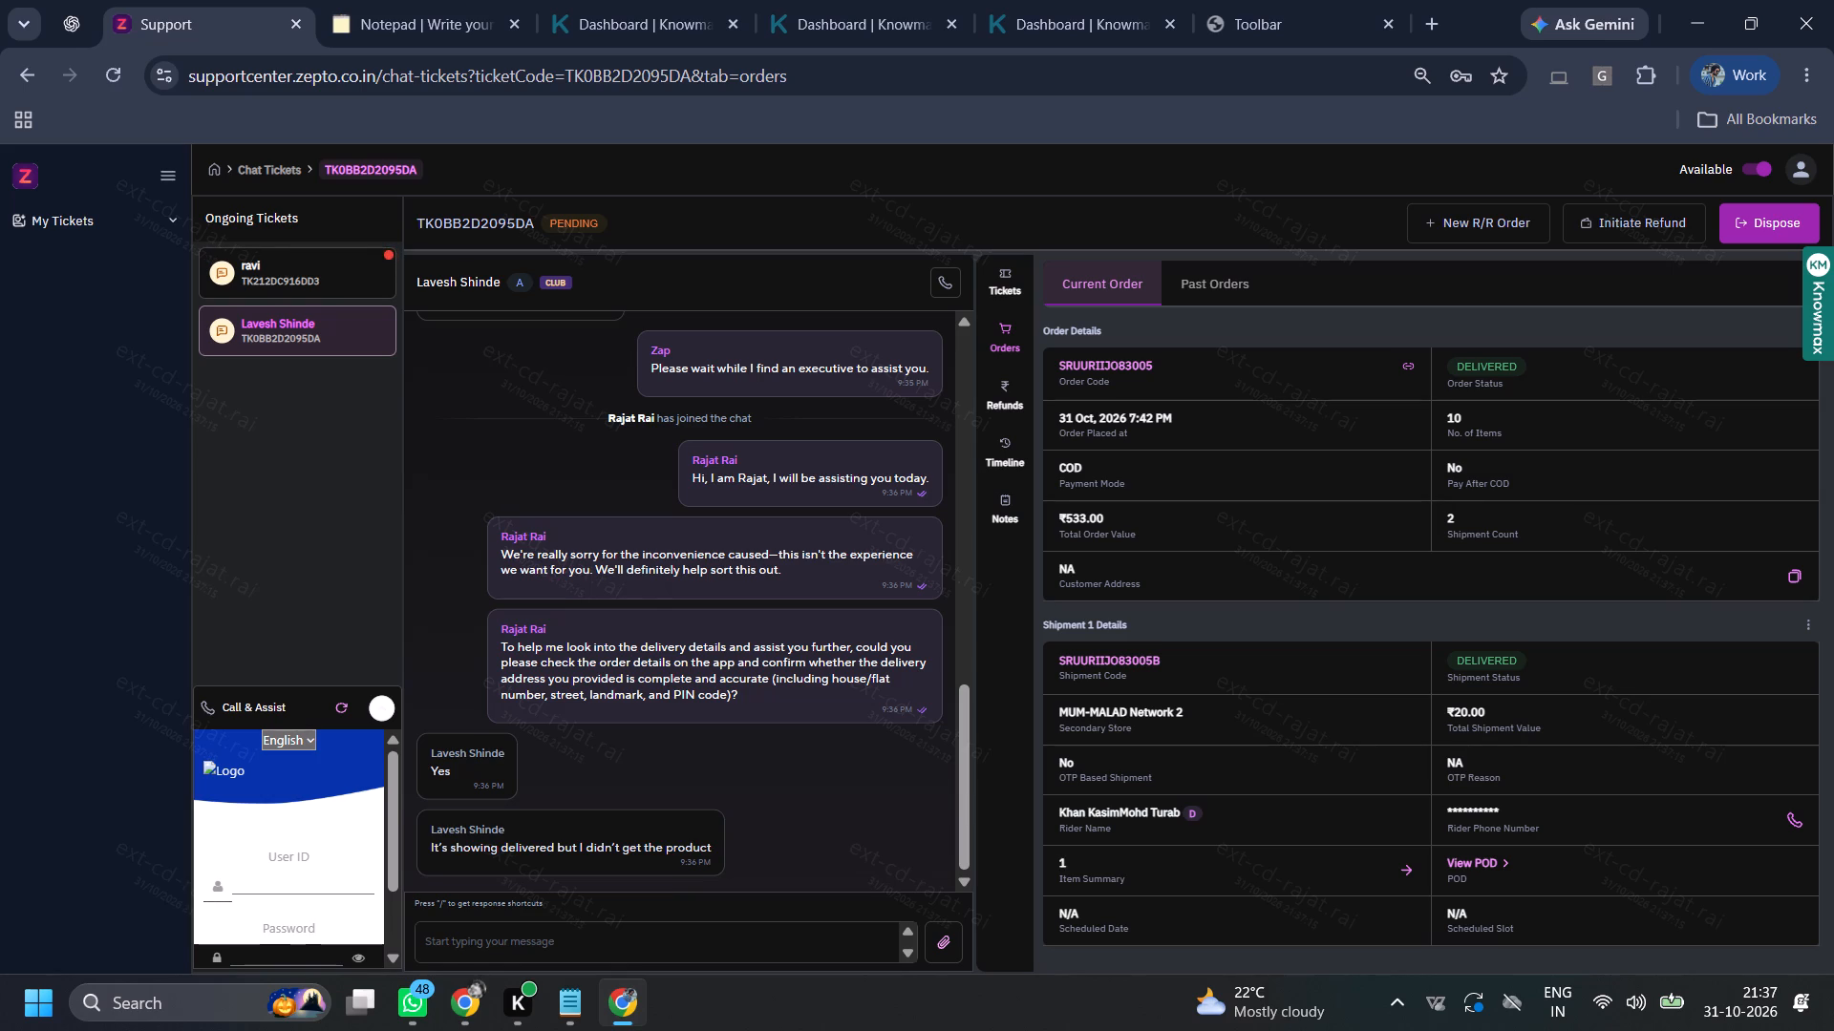
pyautogui.click(115, 87)
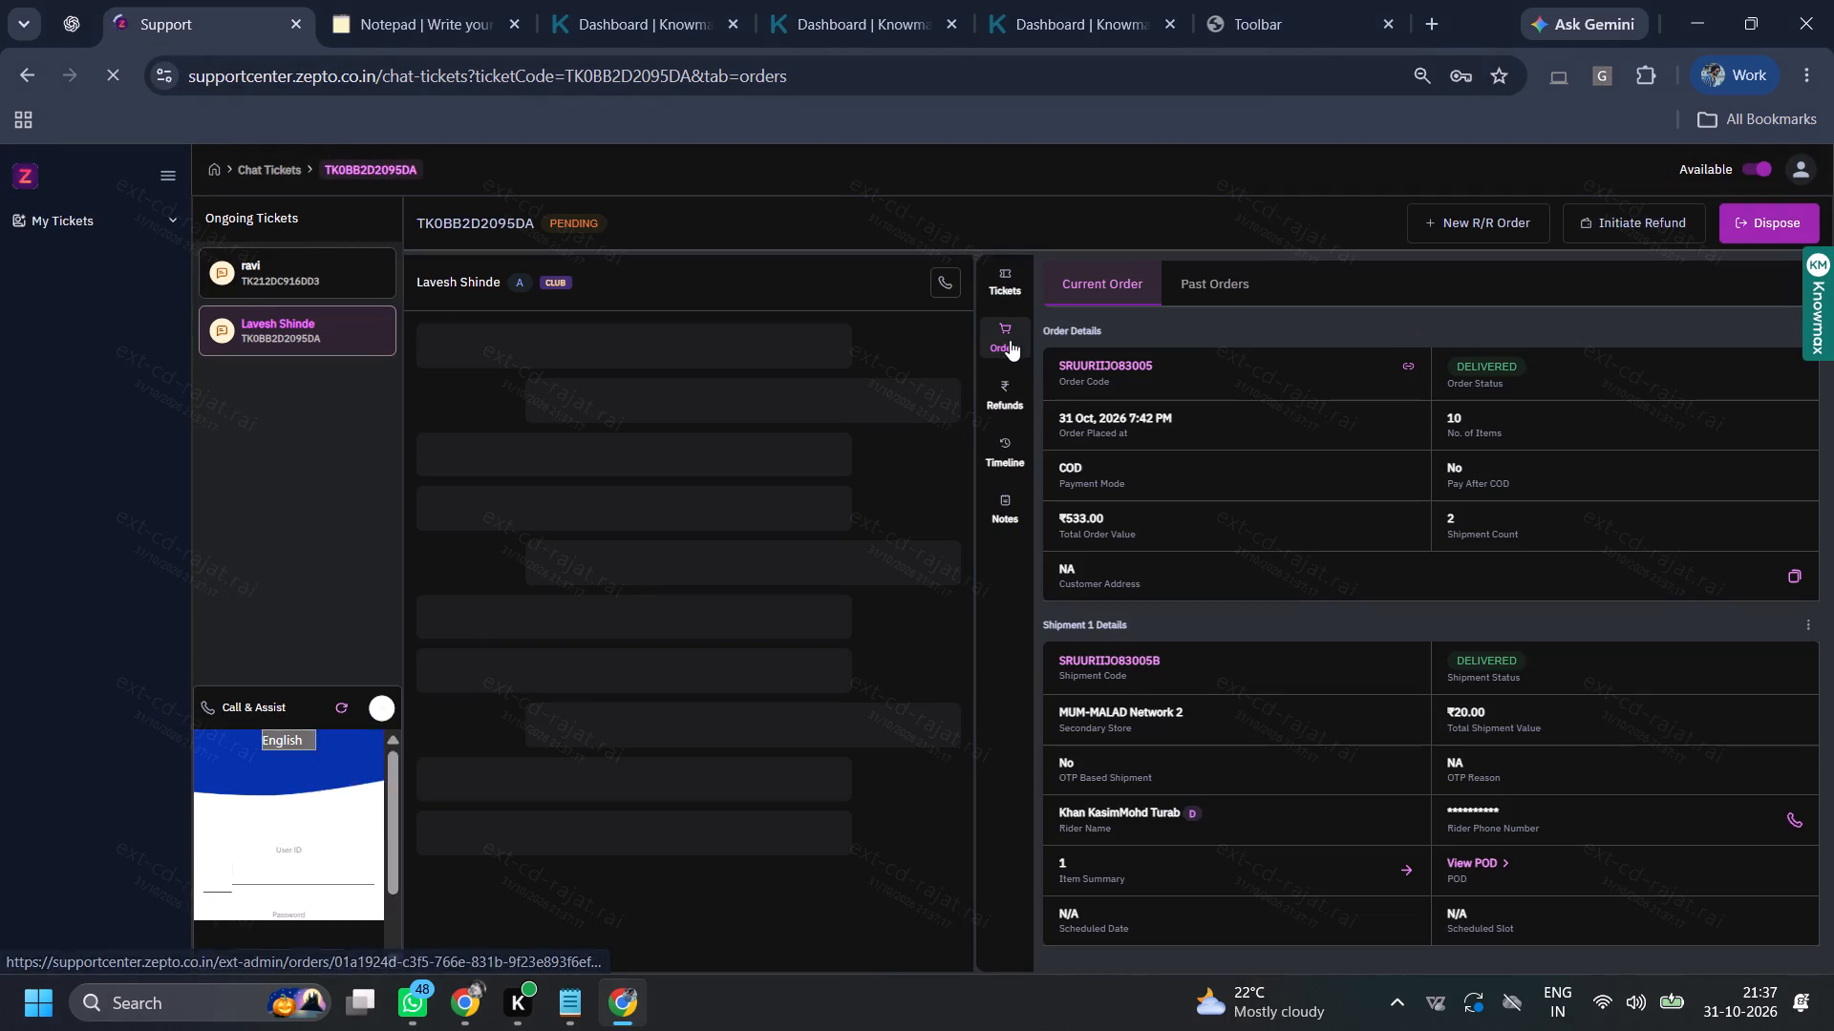
pyautogui.click(1010, 340)
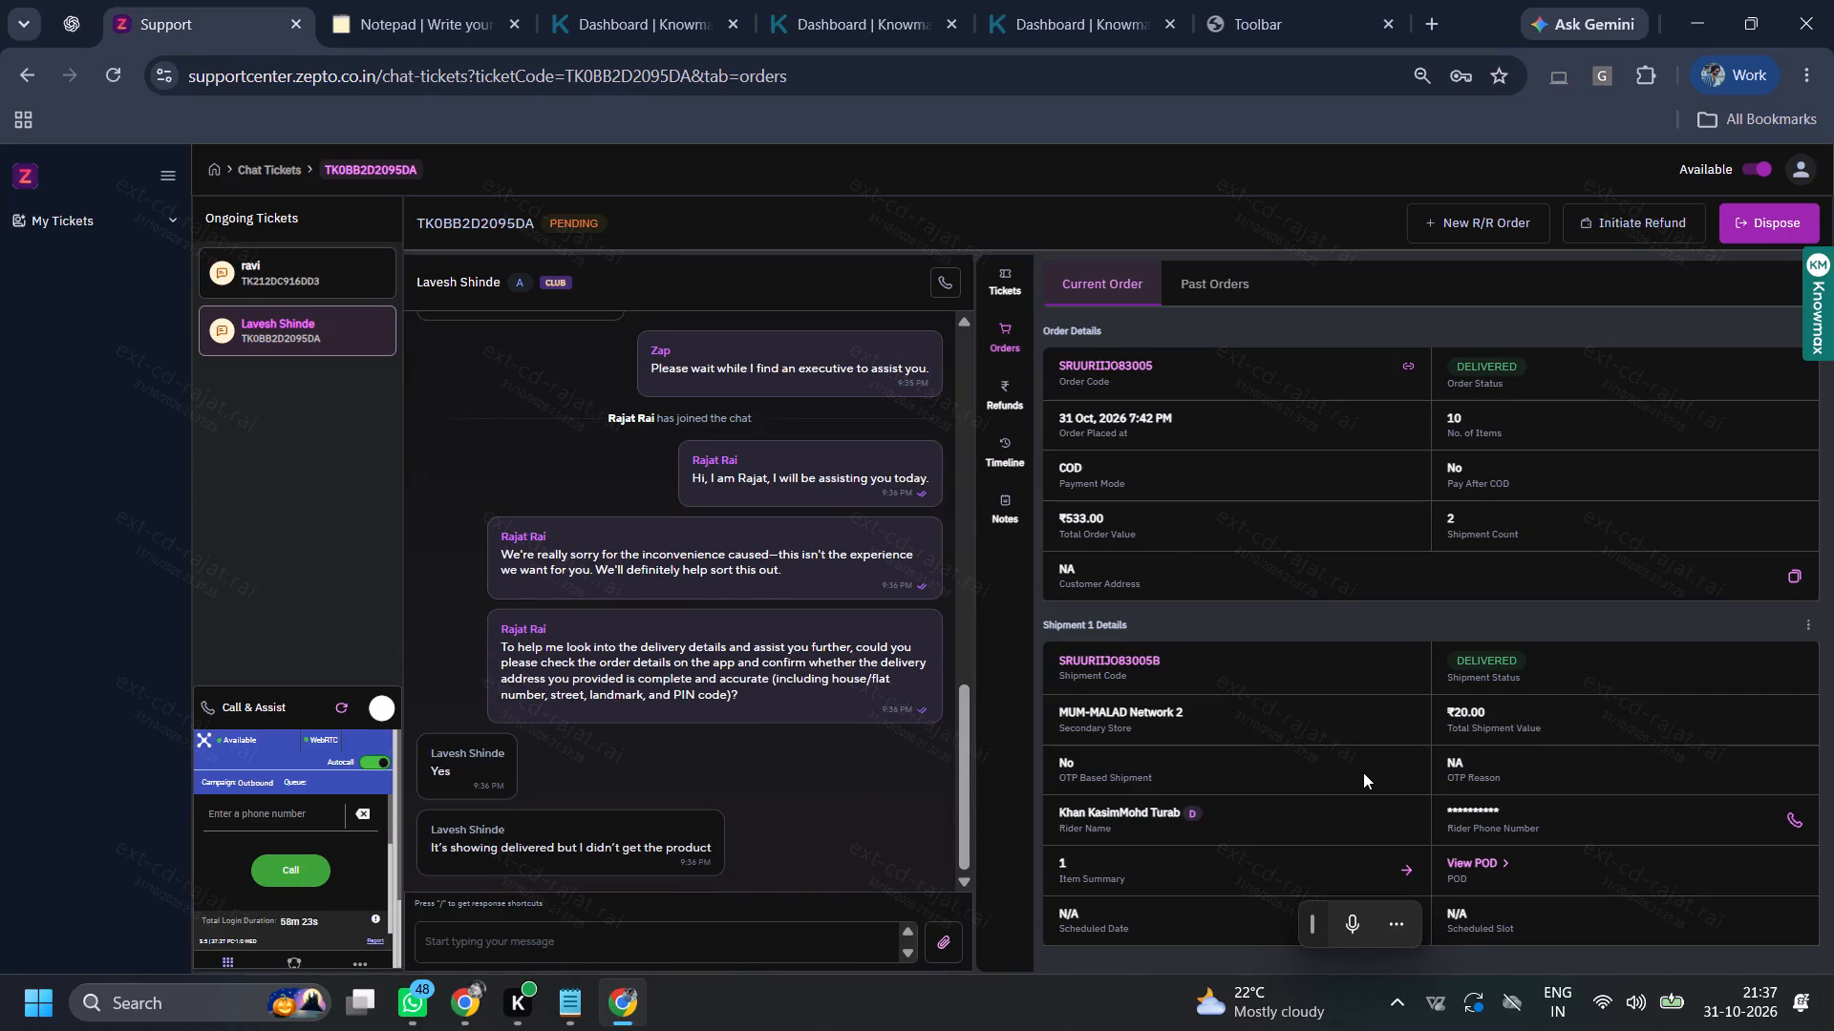
pyautogui.click(331, 280)
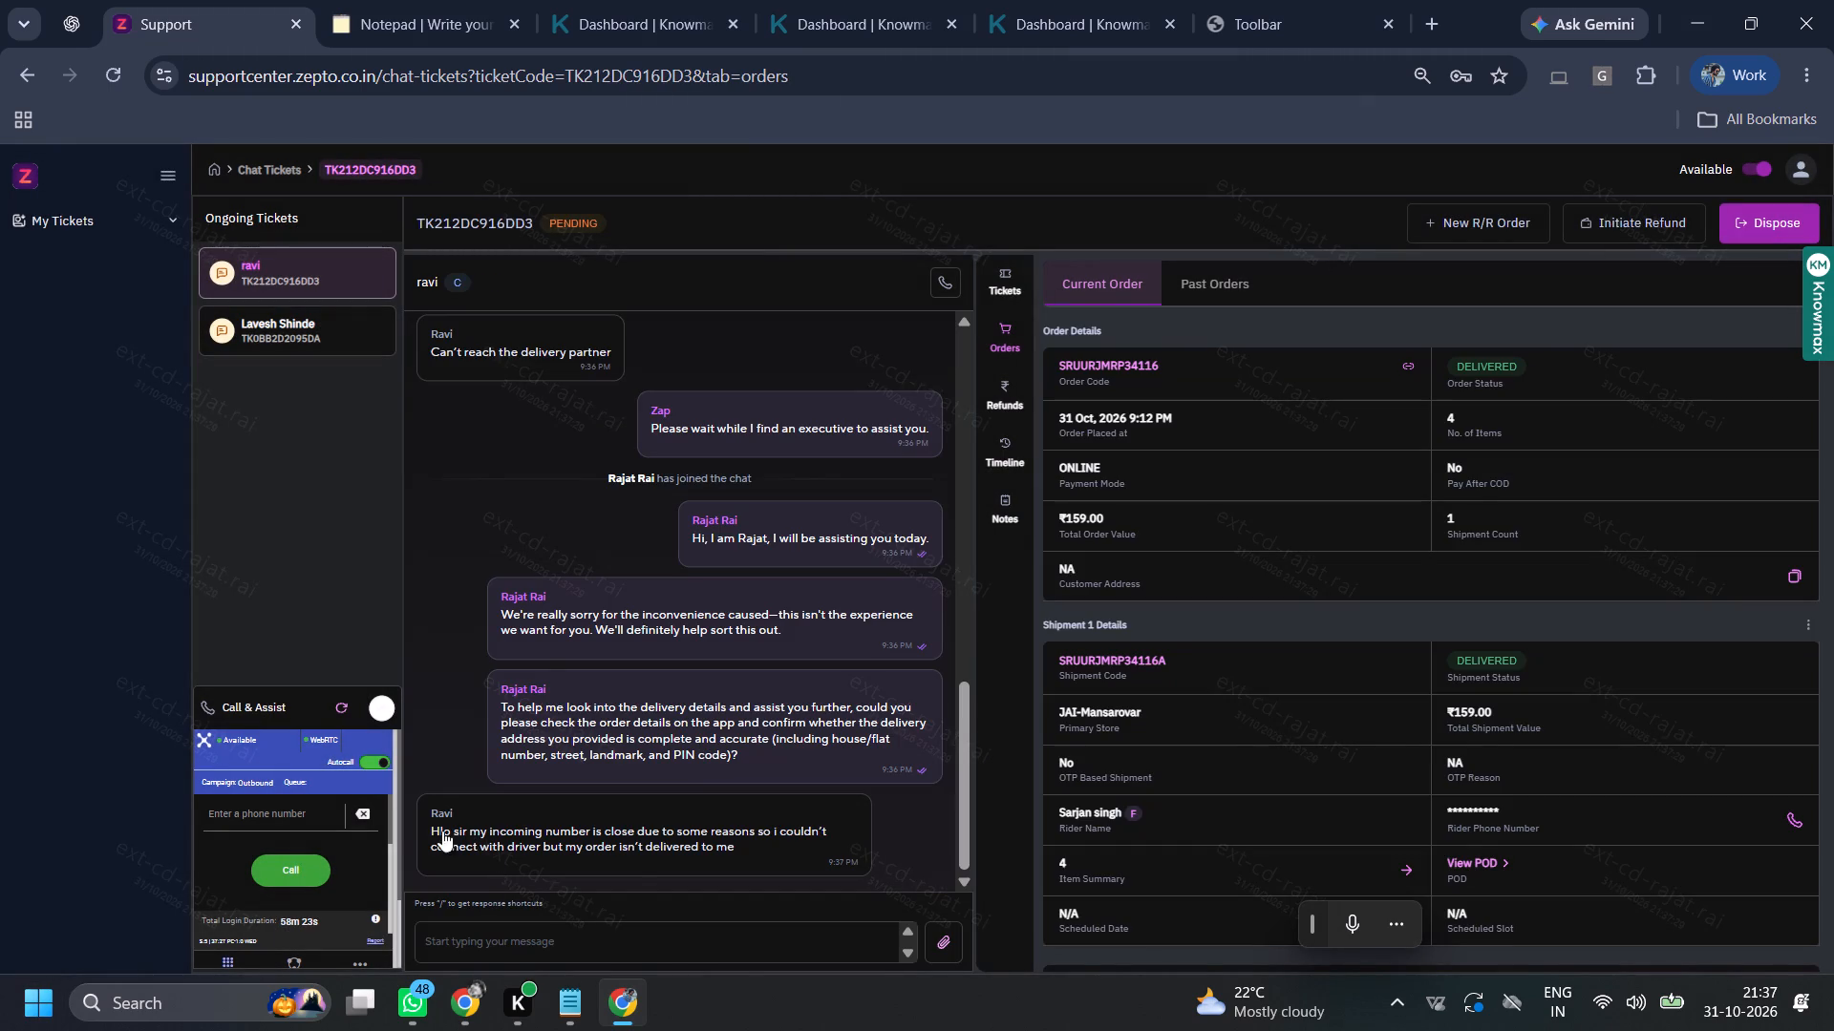
pyautogui.moveTo(412, 832); pyautogui.dragTo(490, 831)
pyautogui.click(543, 822)
pyautogui.moveTo(522, 792); pyautogui.dragTo(534, 792)
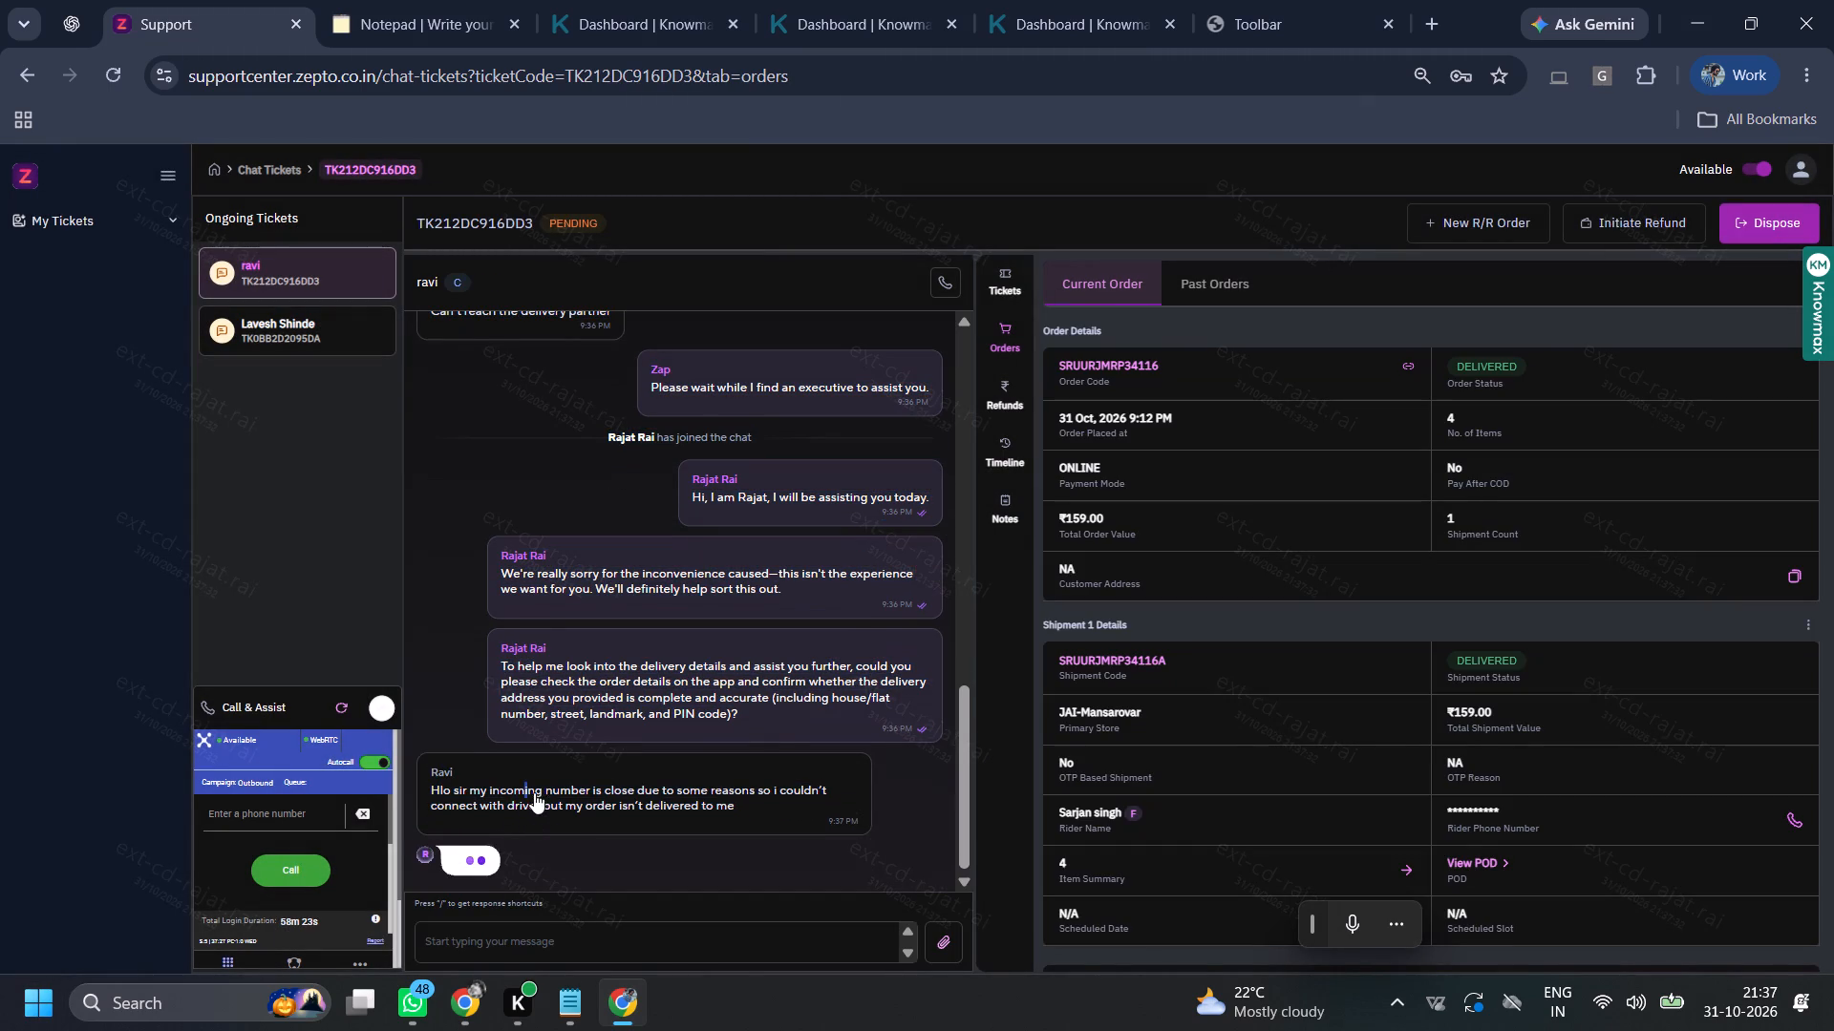
pyautogui.moveTo(534, 792); pyautogui.dragTo(820, 786)
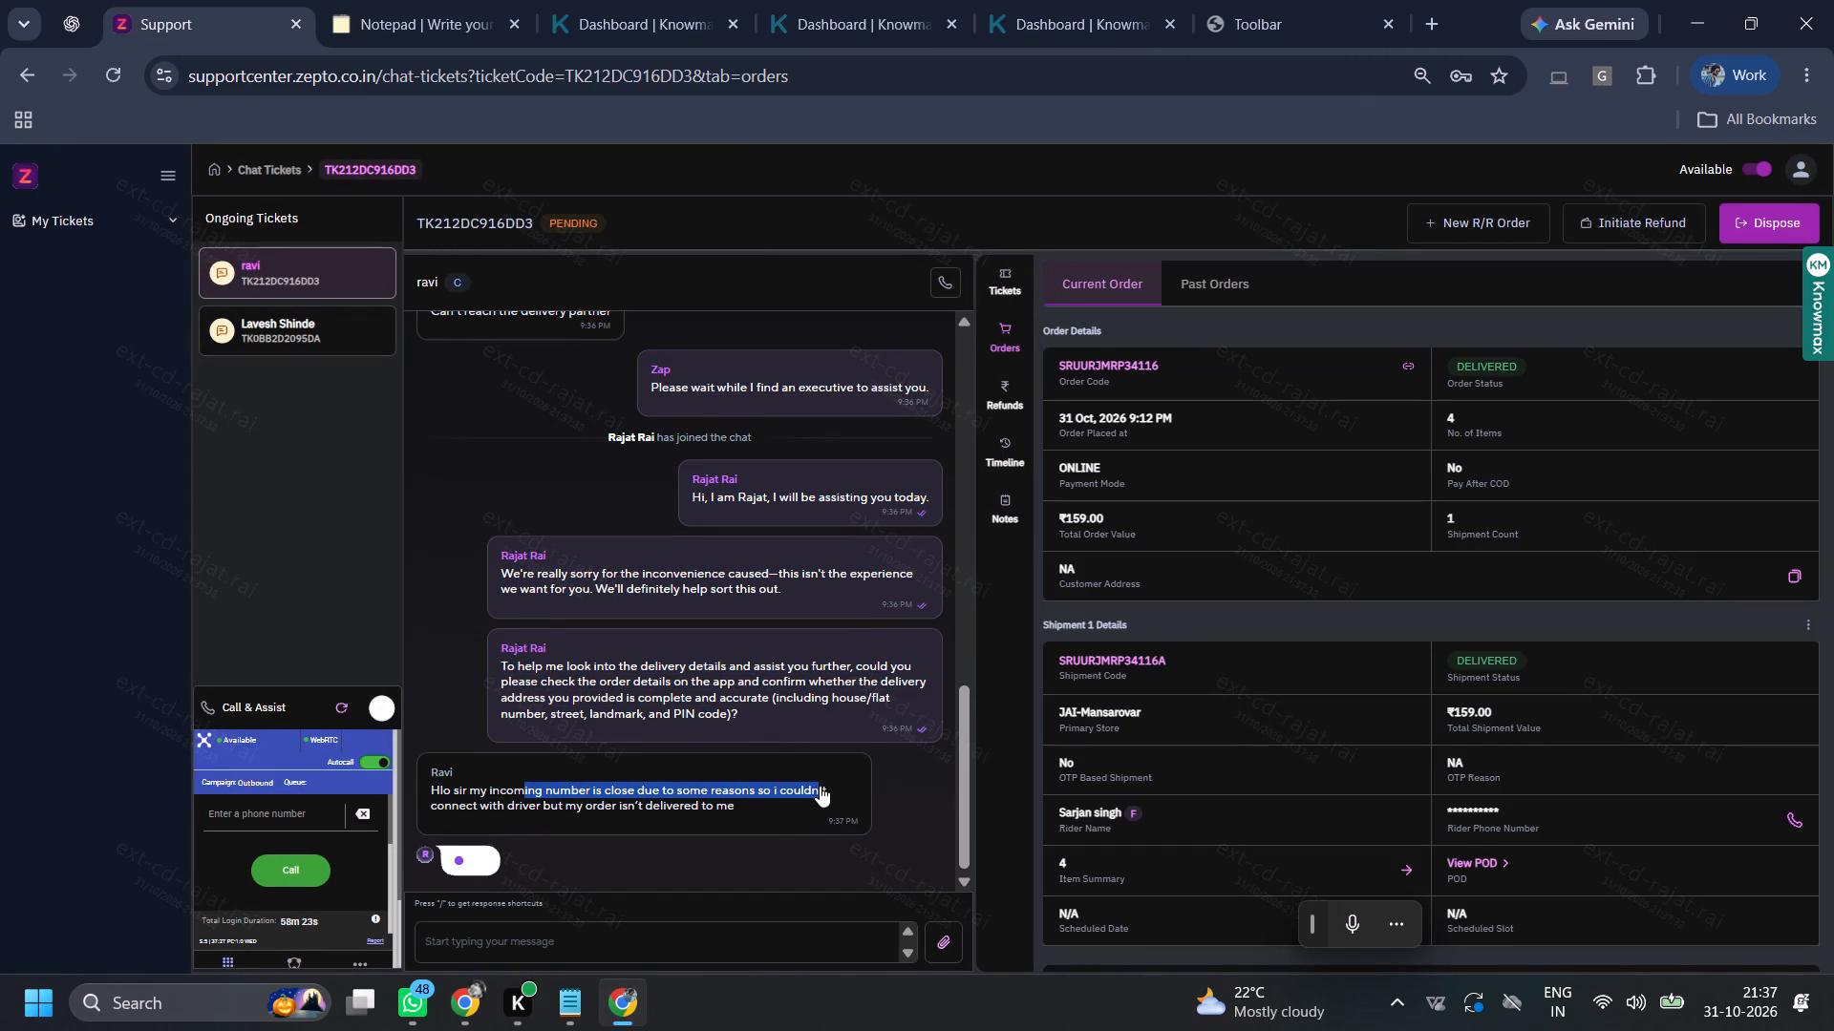
pyautogui.moveTo(508, 789); pyautogui.dragTo(742, 789)
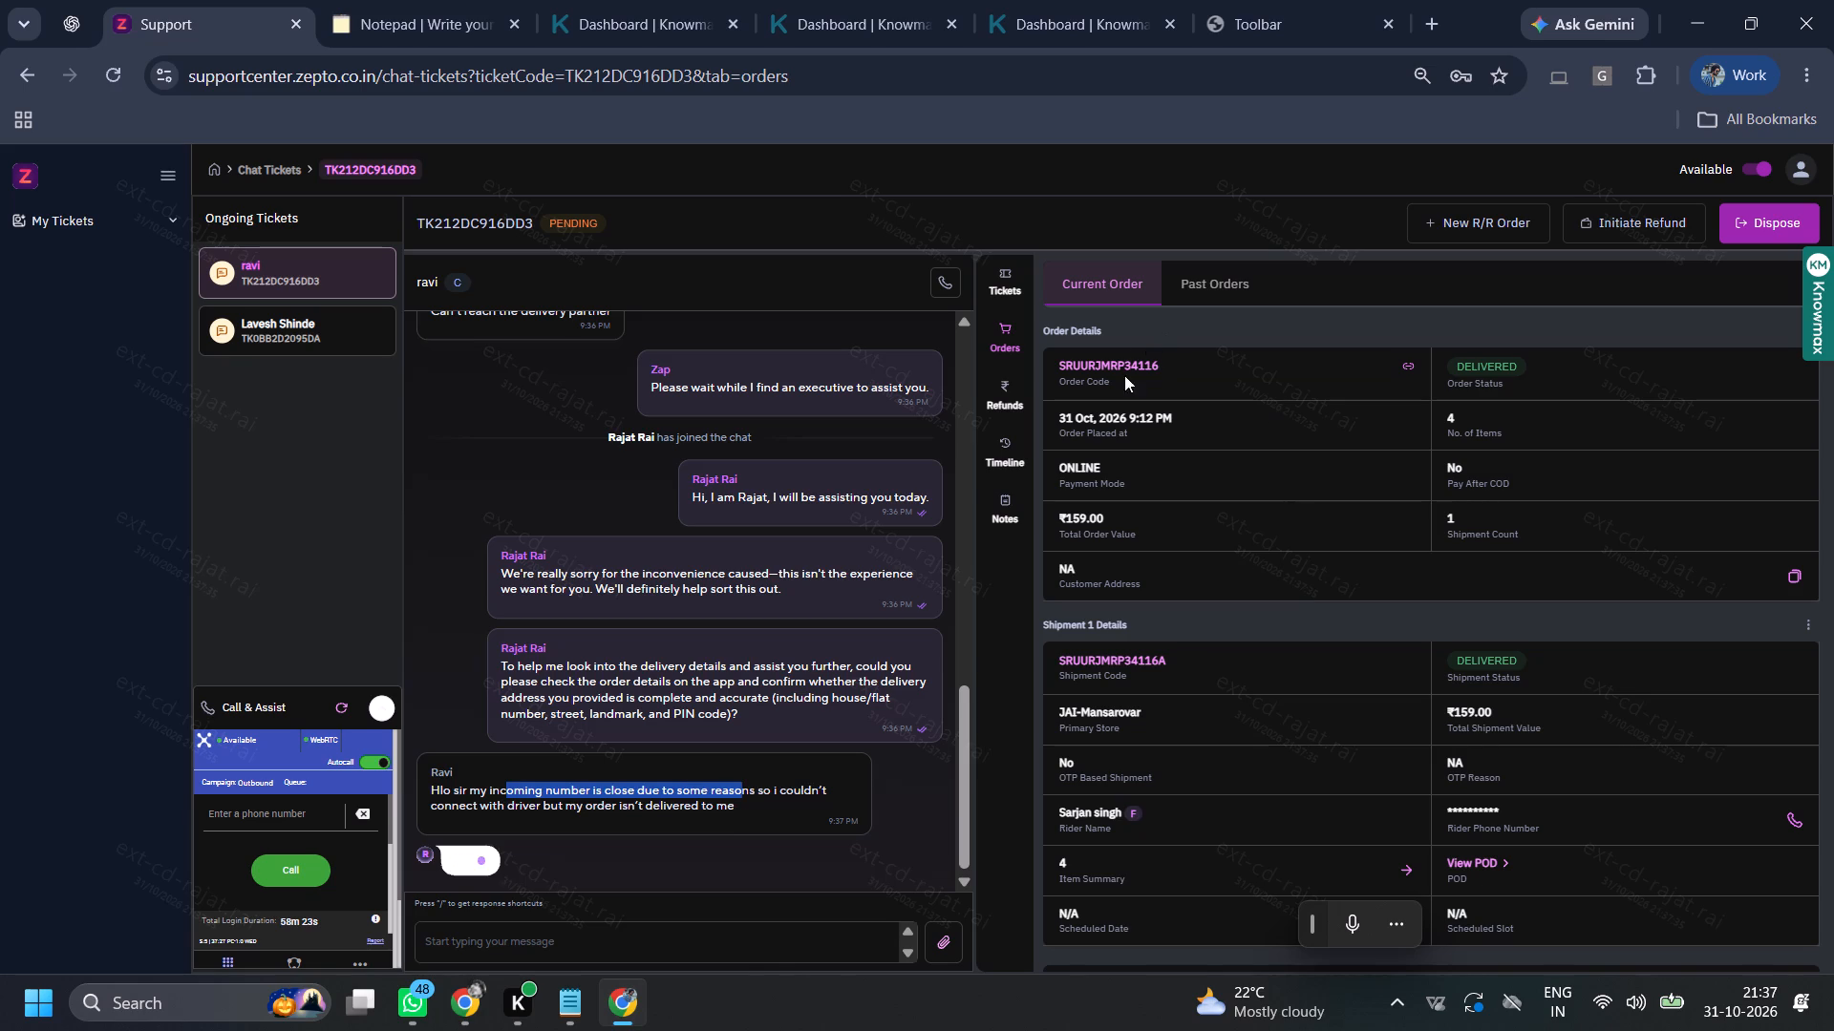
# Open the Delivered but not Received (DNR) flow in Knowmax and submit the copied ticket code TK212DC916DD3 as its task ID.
pyautogui.click(626, 0)
pyautogui.click(80, 0)
pyautogui.click(242, 0)
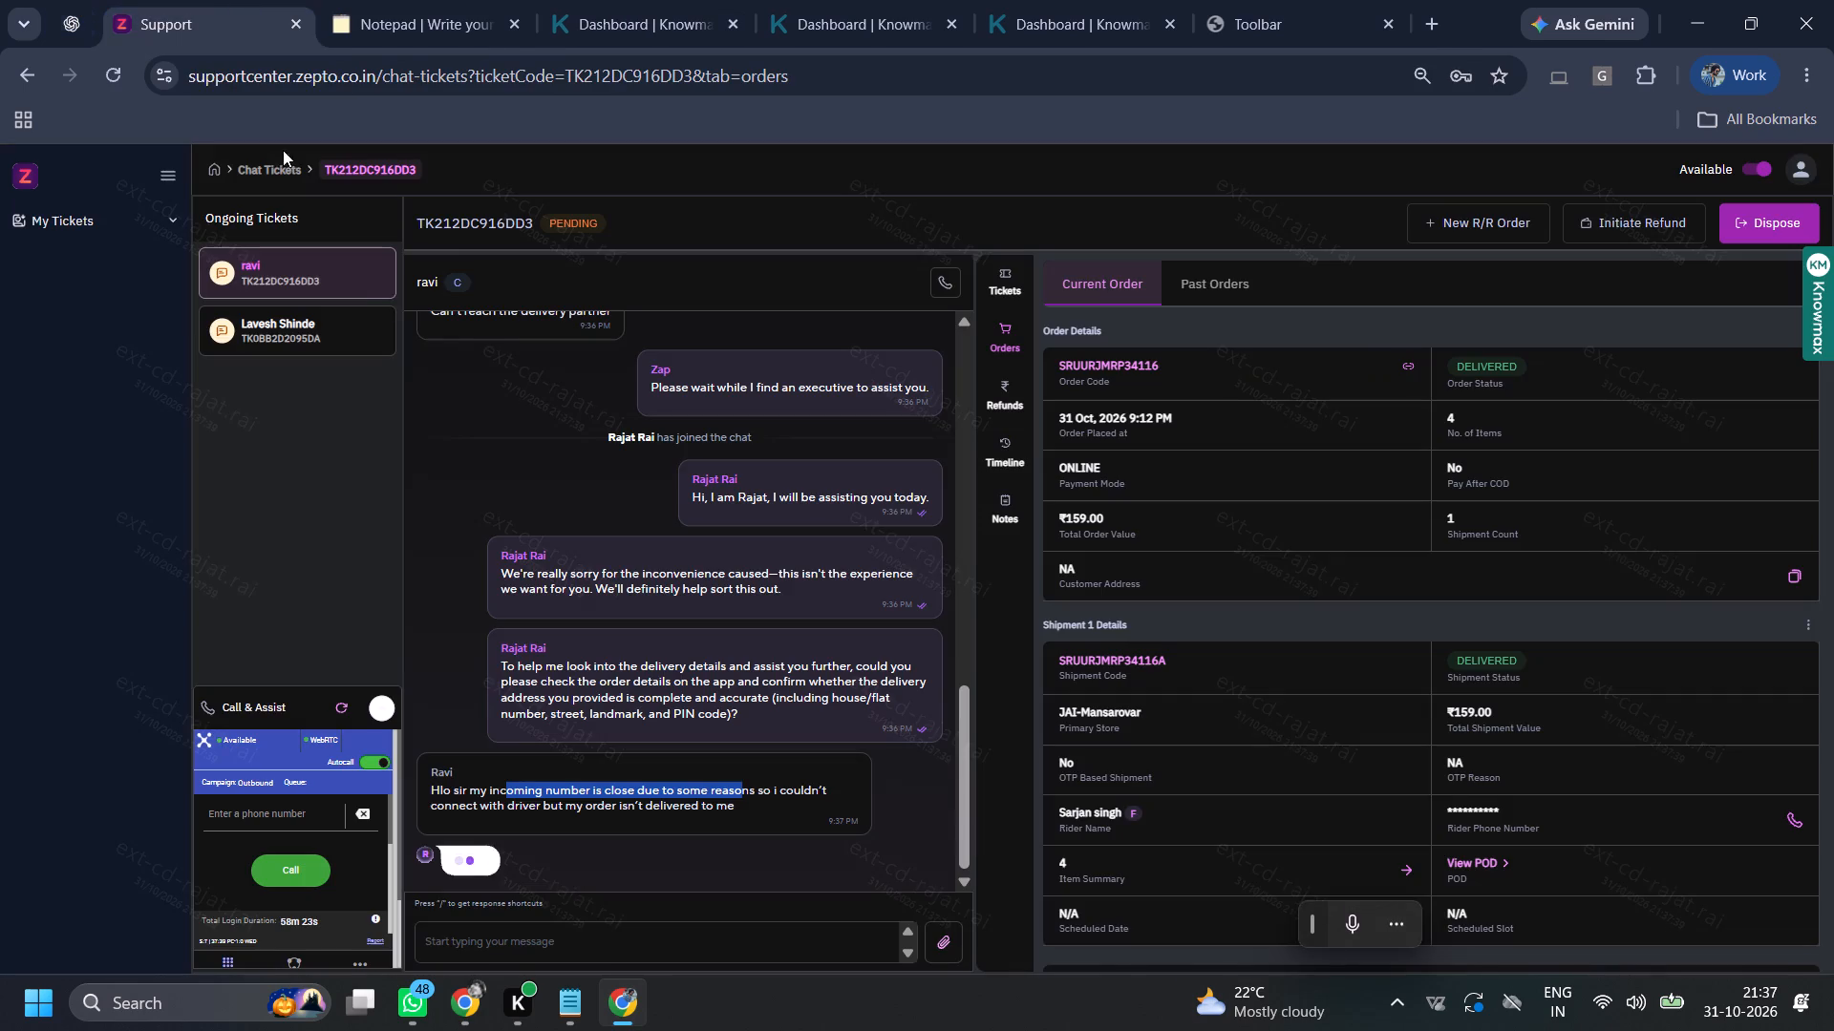
pyautogui.keyDown('ctrl'); pyautogui.click(458, 233); pyautogui.keyUp('ctrl')
pyautogui.keyDown('ctrl'); pyautogui.doubleClick(471, 213); pyautogui.keyUp('ctrl')
pyautogui.hotkey('ctrl', 'c')
pyautogui.keyDown('ctrl'); pyautogui.click(676, 10); pyautogui.keyUp('ctrl')
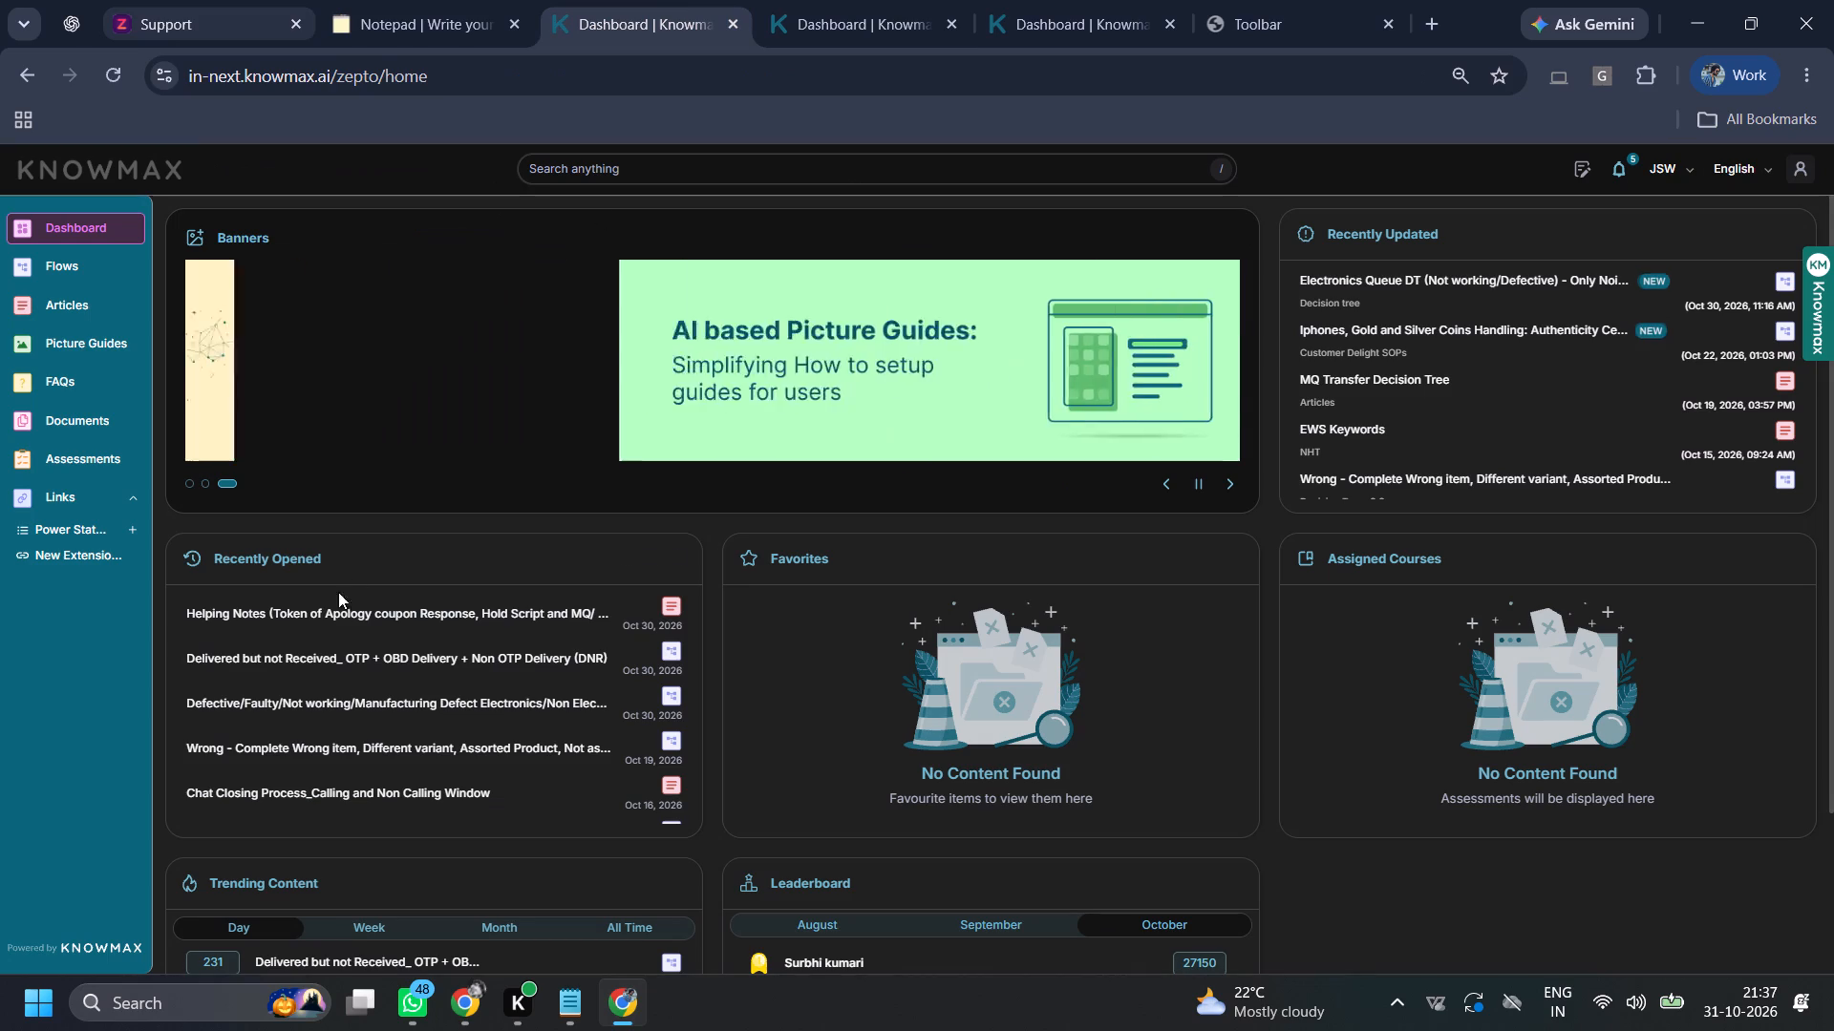
pyautogui.keyDown('ctrl'); pyautogui.click(330, 658); pyautogui.keyUp('ctrl')
pyautogui.hotkey('ctrl', 'v')
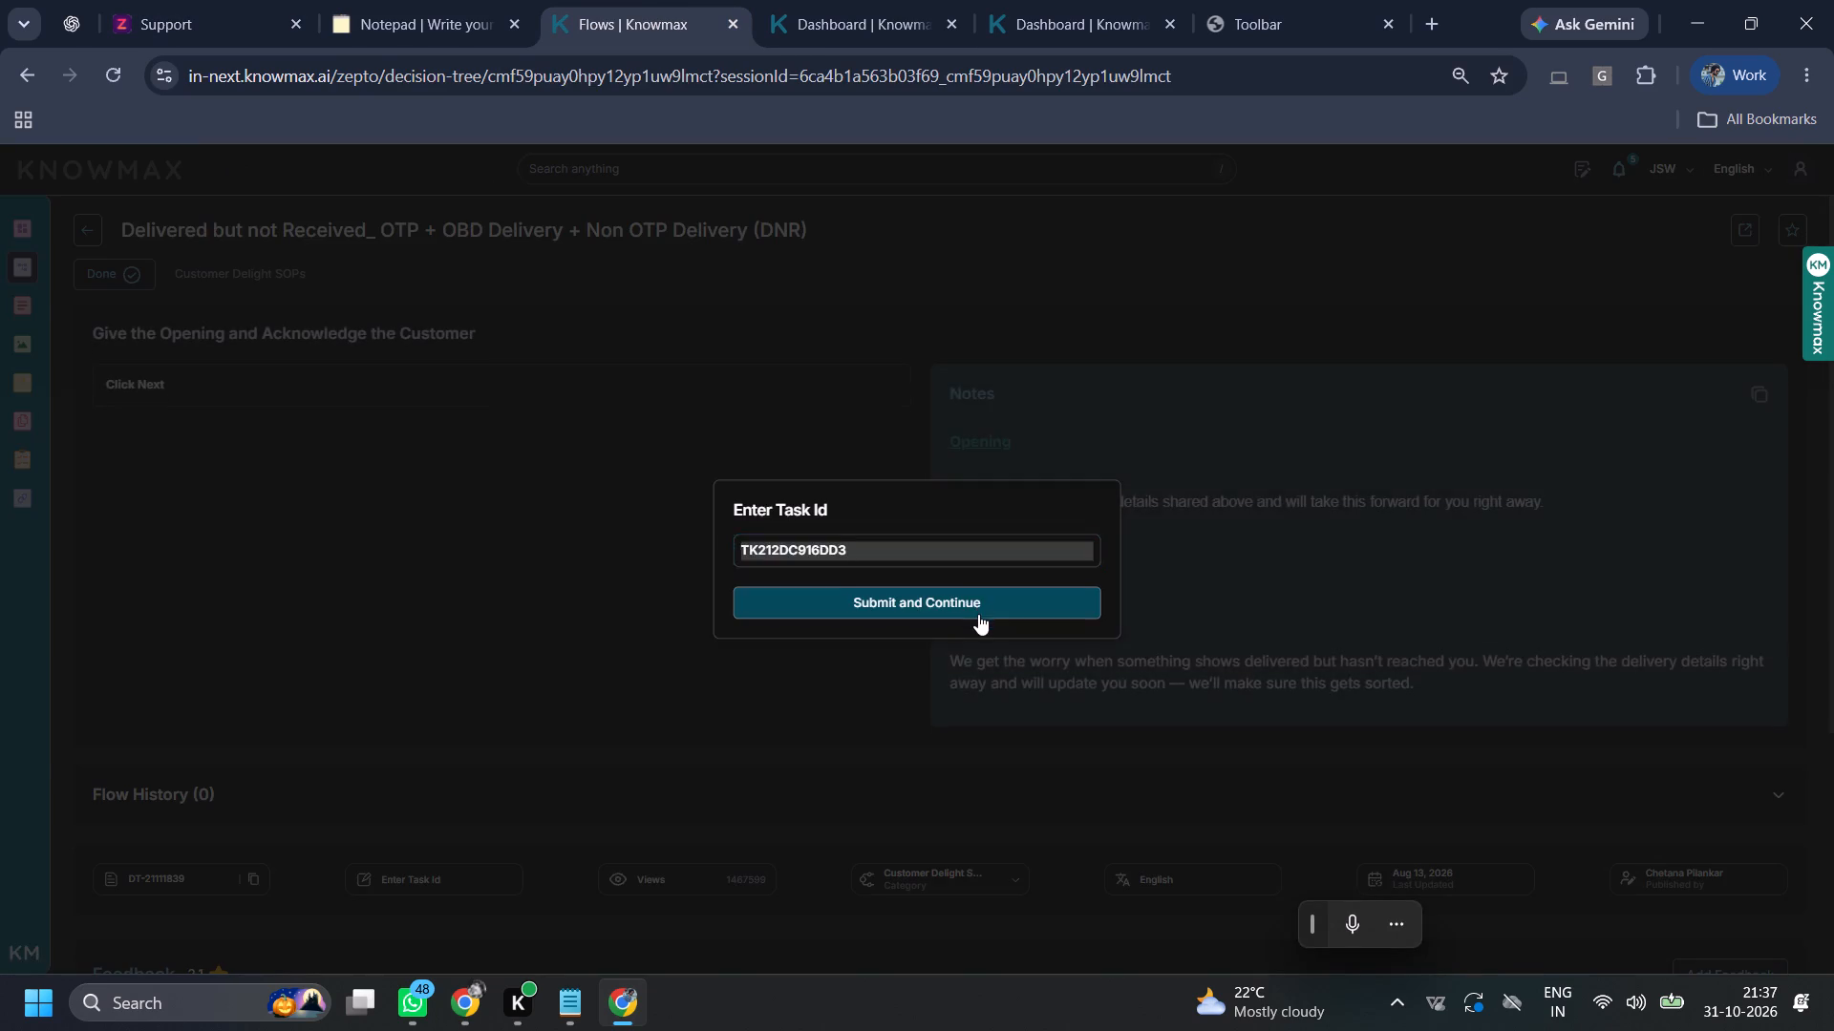
pyautogui.keyDown('ctrl'); pyautogui.click(978, 614); pyautogui.keyUp('ctrl')
# Work through the DNR flow for an entire order not delivered, answering the OTP/OBD delivery check, up to its resolution page.
pyautogui.click(556, 408)
pyautogui.click(556, 402)
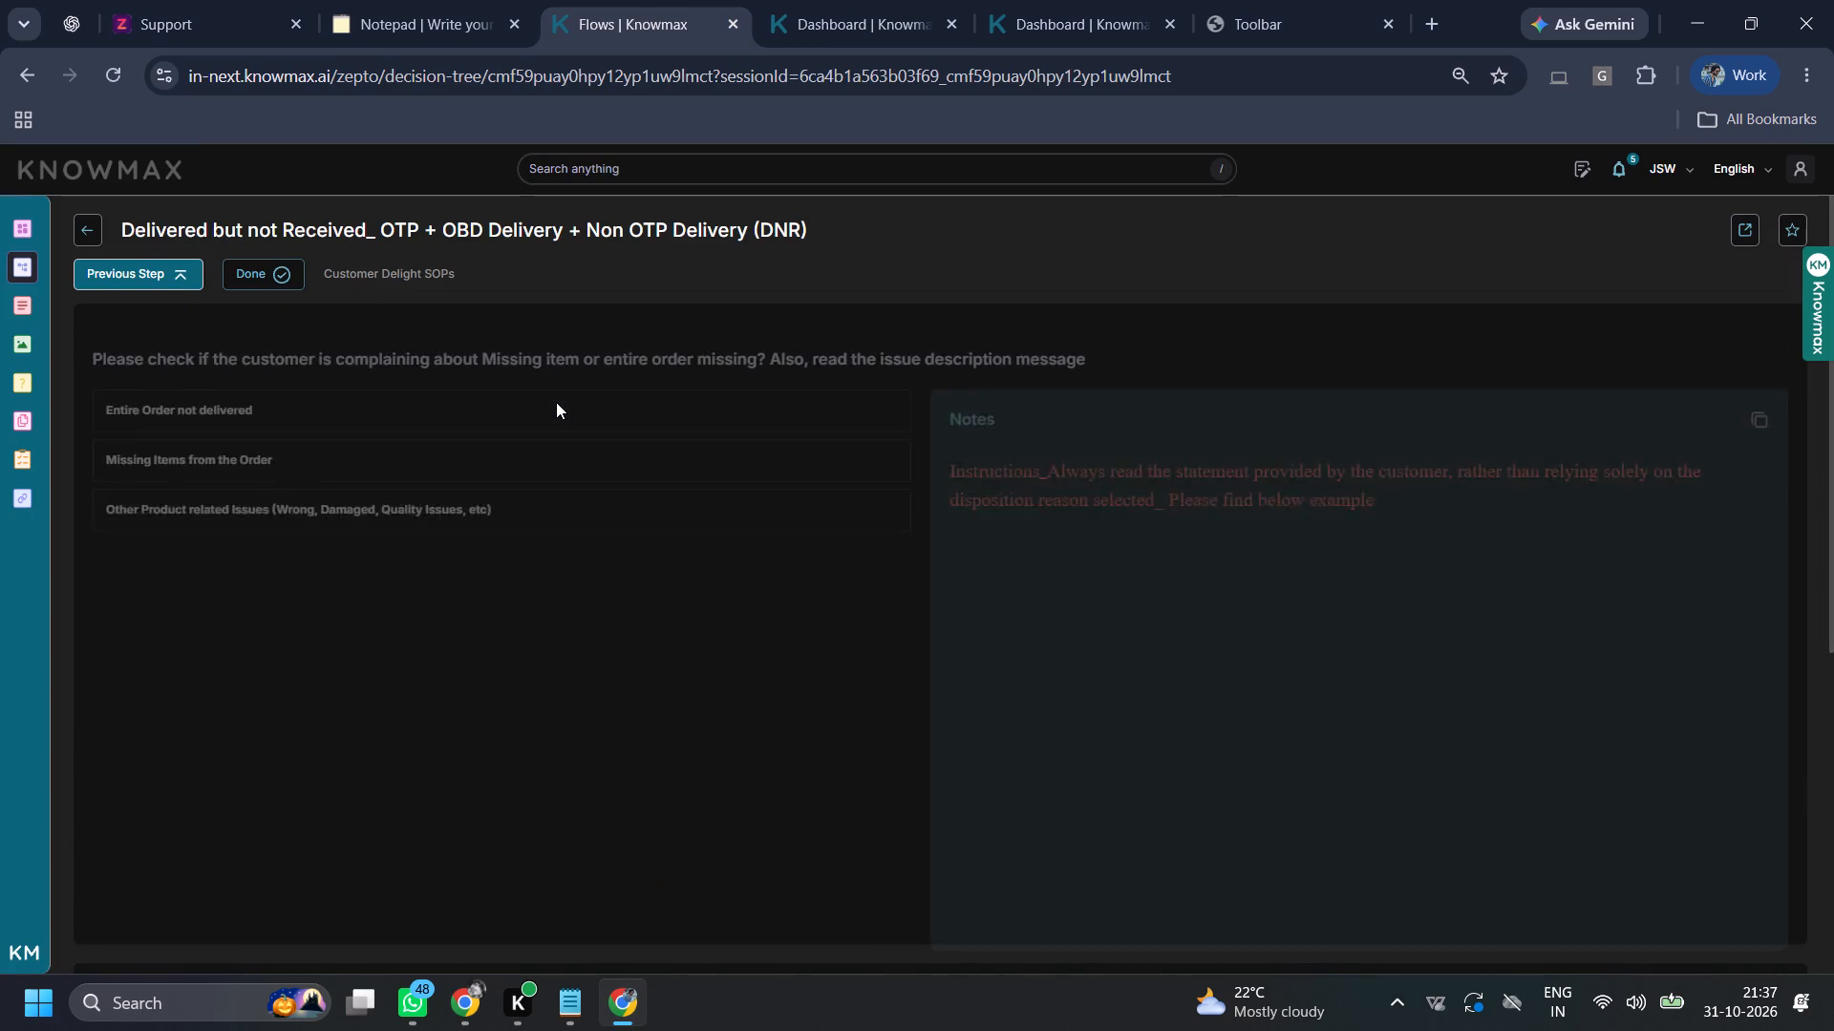
pyautogui.click(556, 402)
pyautogui.click(288, 418)
pyautogui.click(282, 432)
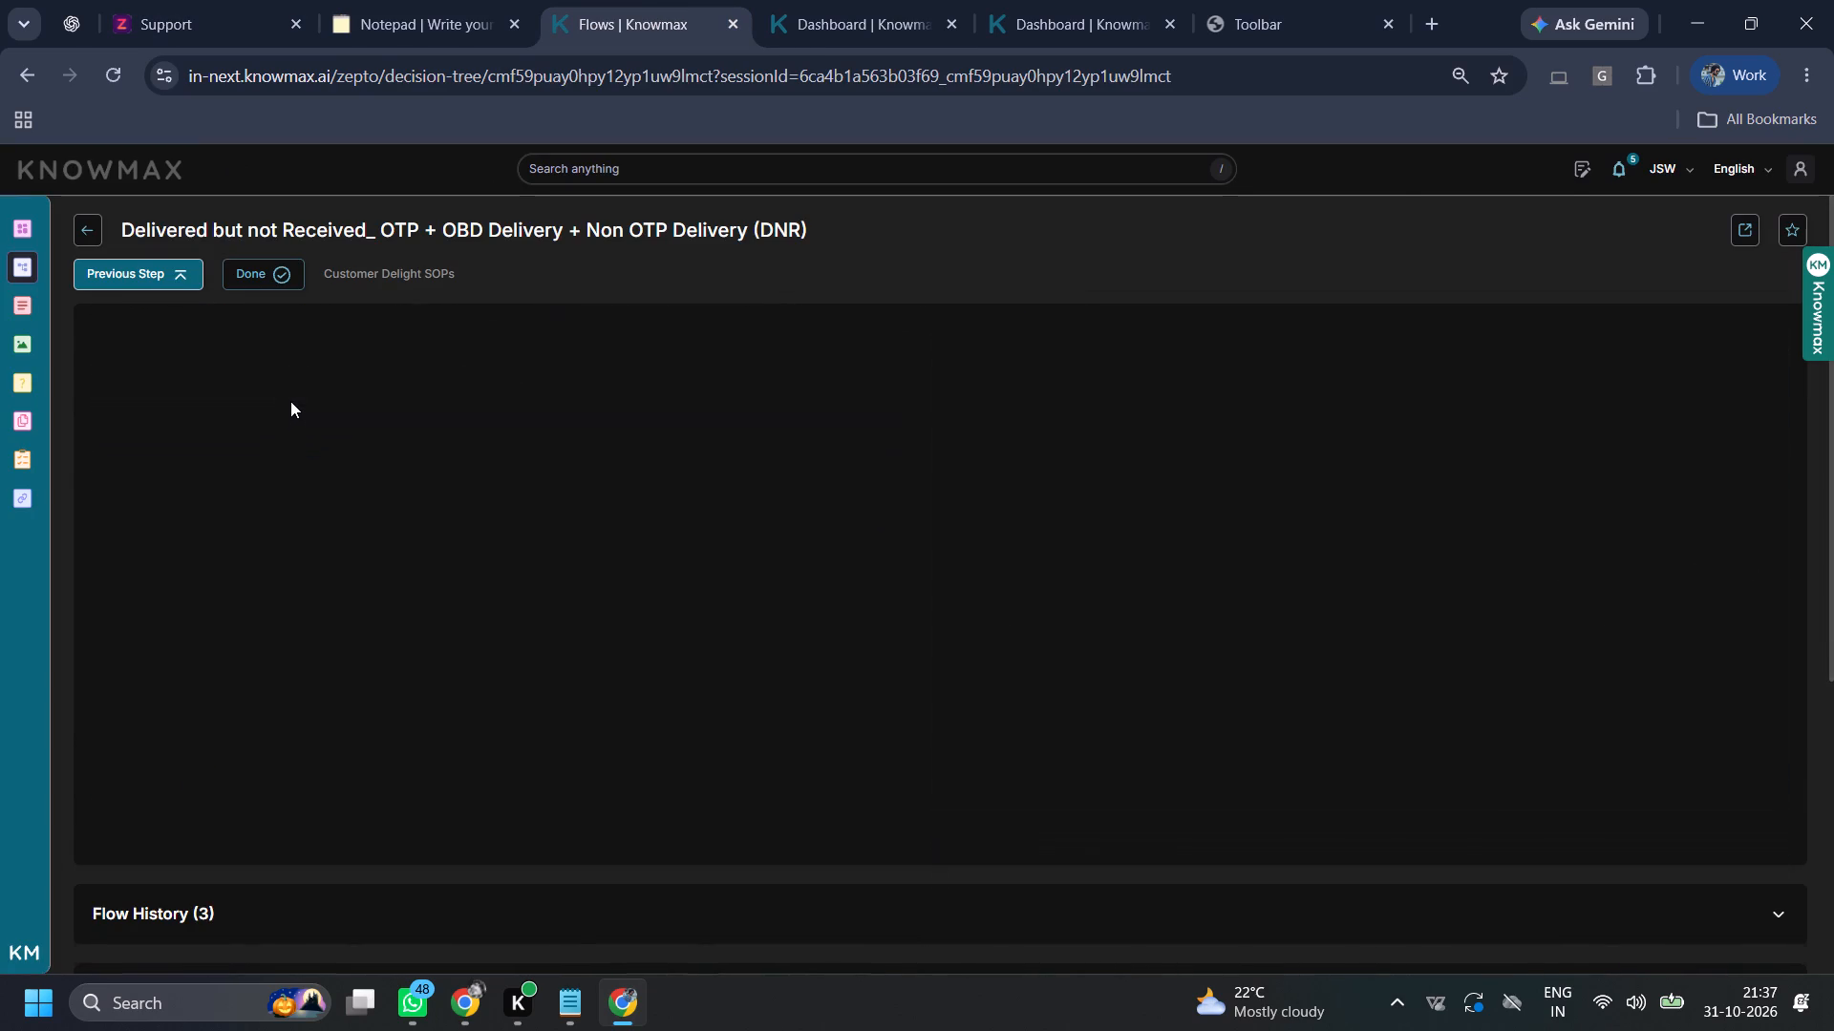
pyautogui.click(289, 384)
pyautogui.click(257, 460)
pyautogui.click(258, 450)
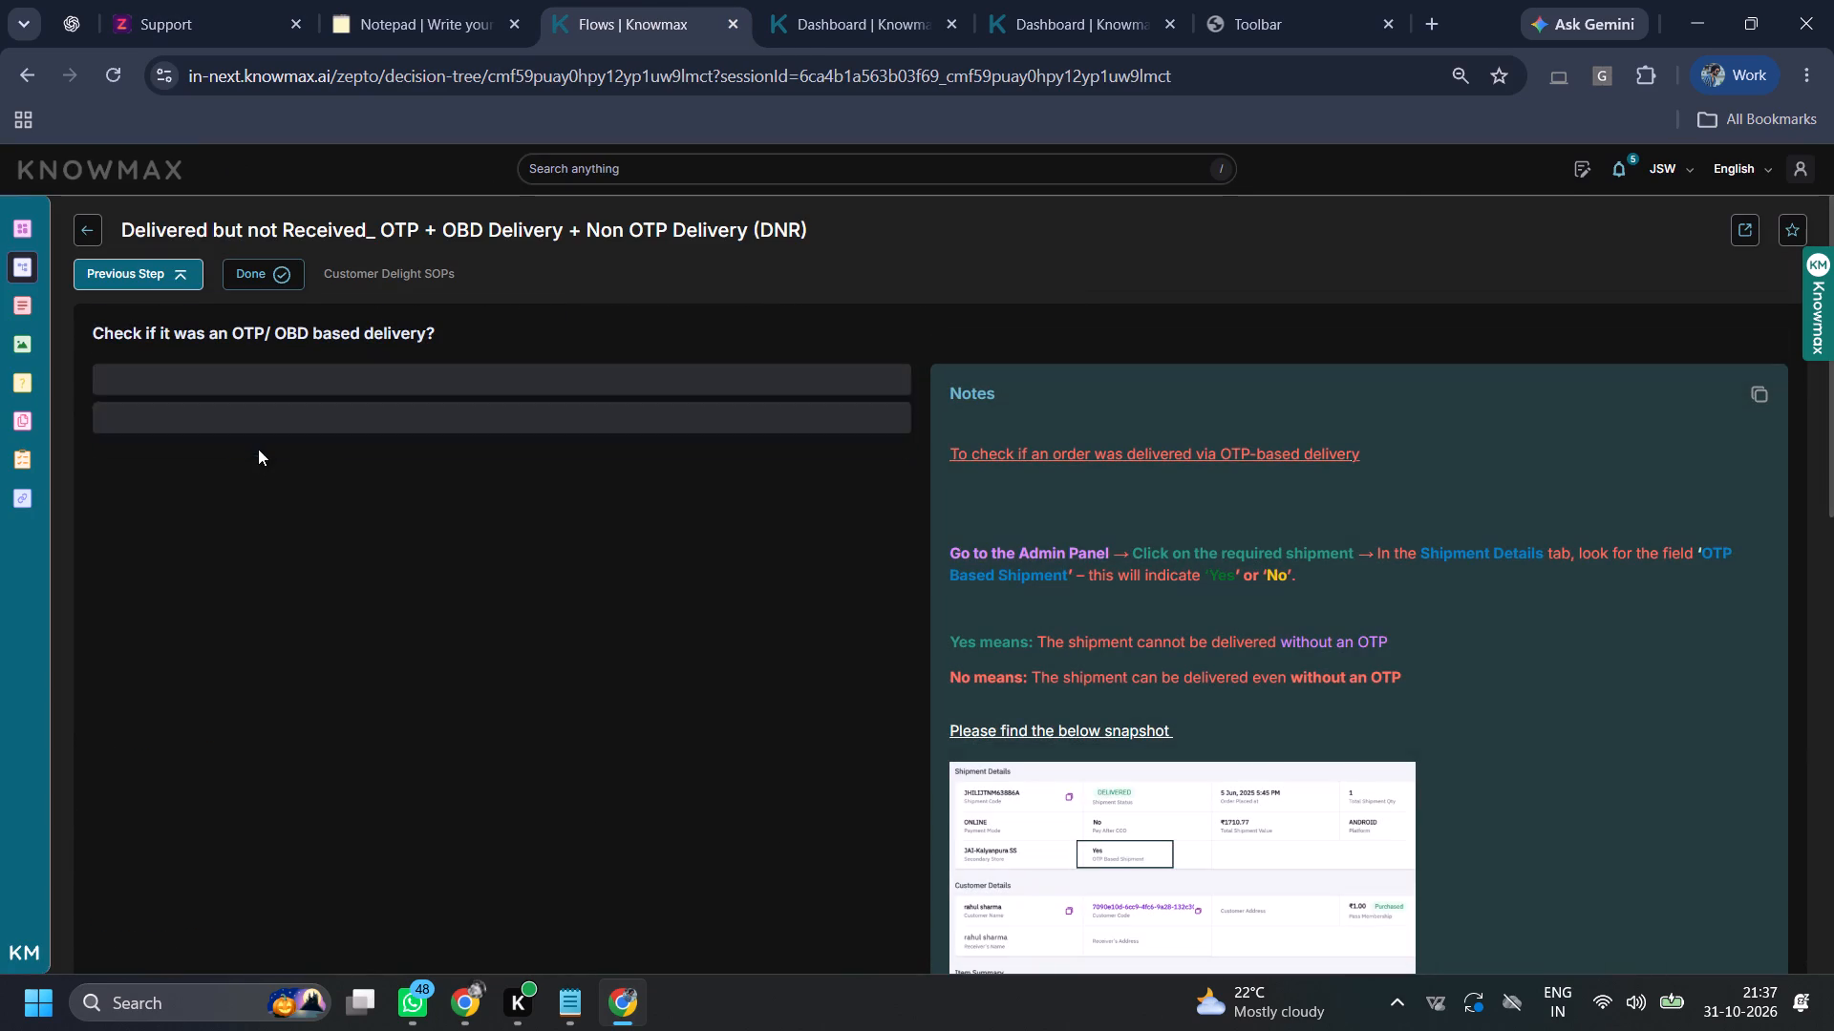
pyautogui.click(258, 448)
pyautogui.click(260, 449)
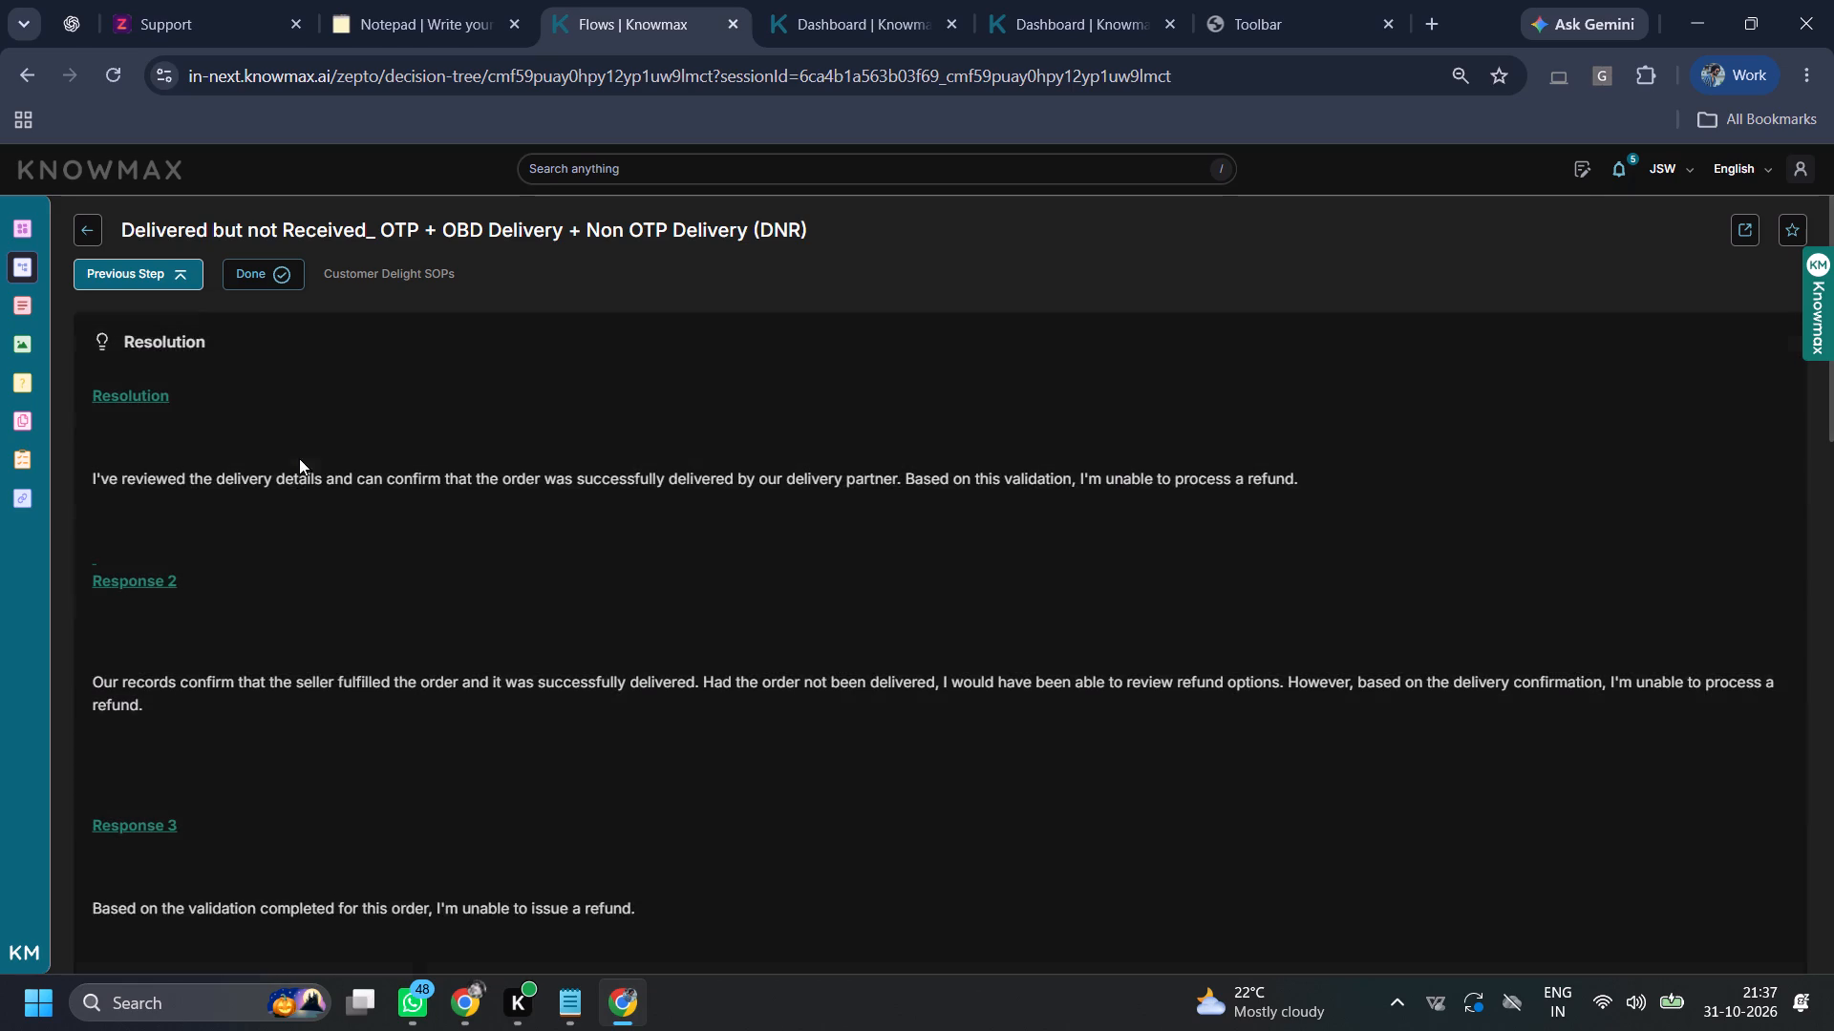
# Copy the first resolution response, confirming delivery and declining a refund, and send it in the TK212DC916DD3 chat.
pyautogui.tripleClick(334, 476)
pyautogui.hotkey('ctrl', 'c')
pyautogui.keyDown('ctrl'); pyautogui.click(177, 0); pyautogui.keyUp('ctrl')
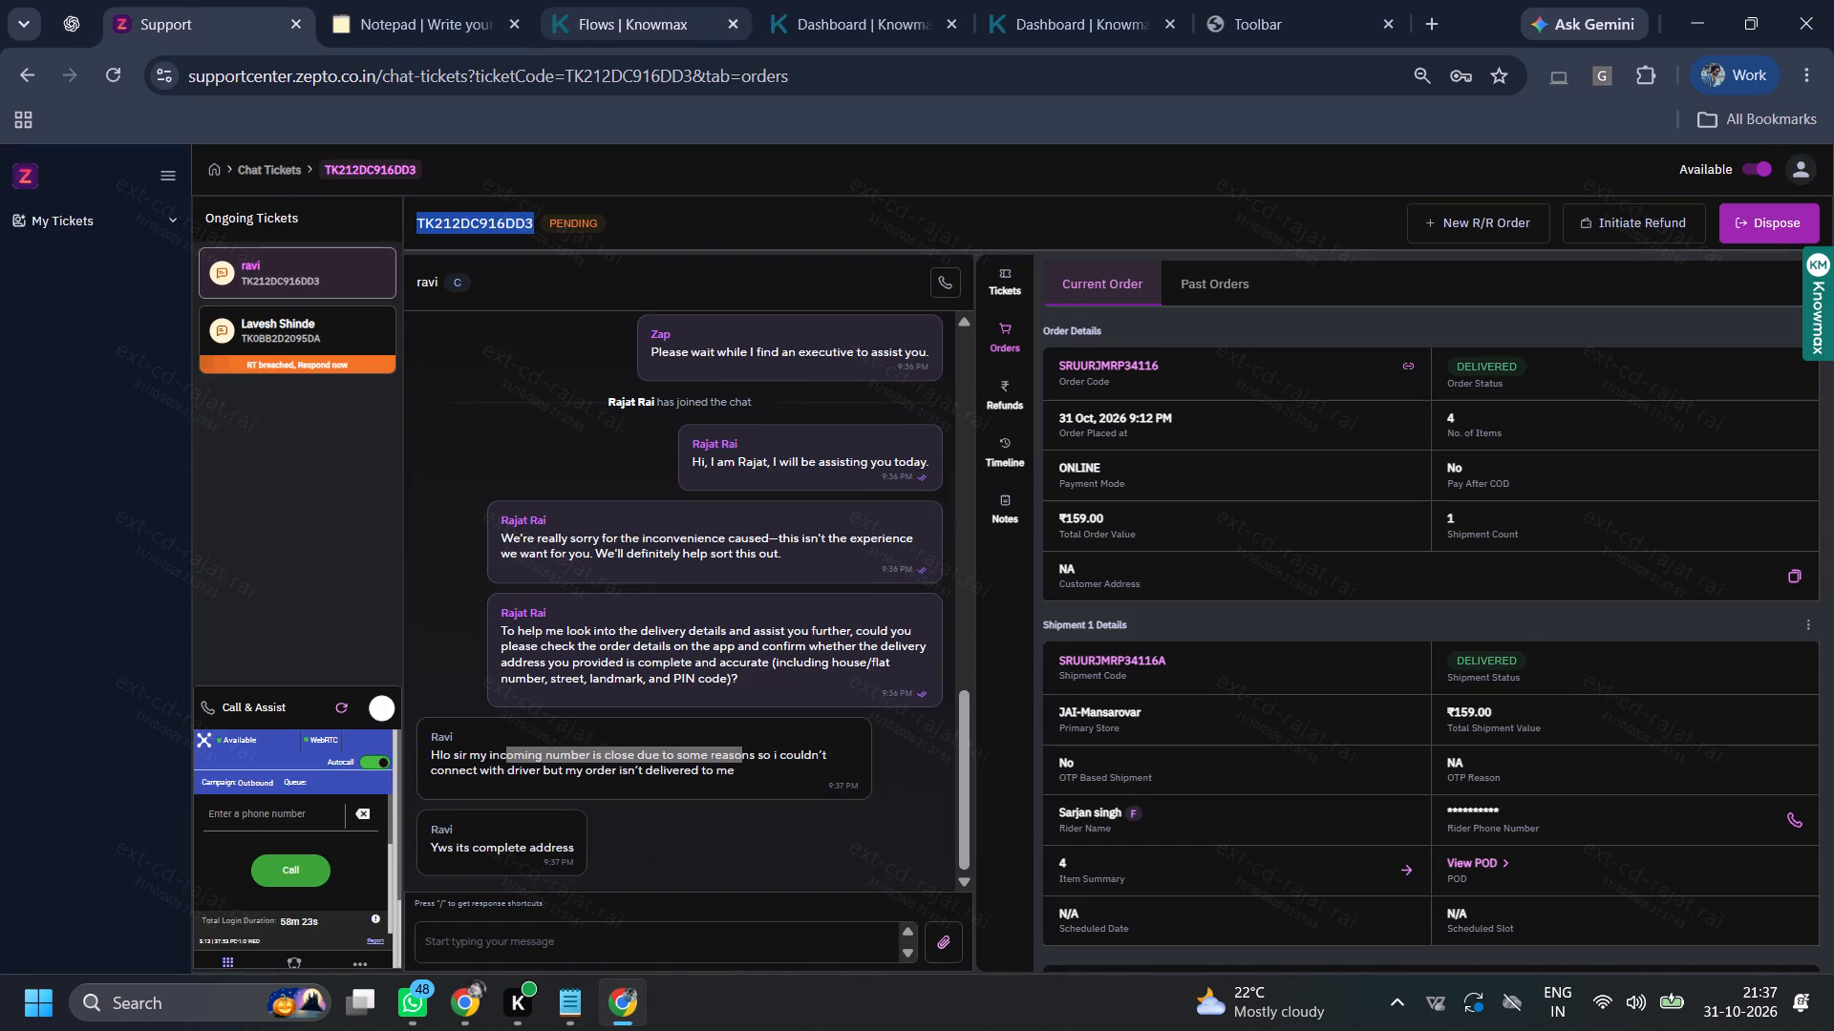
pyautogui.keyDown('ctrl'); pyautogui.click(653, 954); pyautogui.keyUp('ctrl')
pyautogui.hotkey('ctrl', 'v')
pyautogui.press('Return')
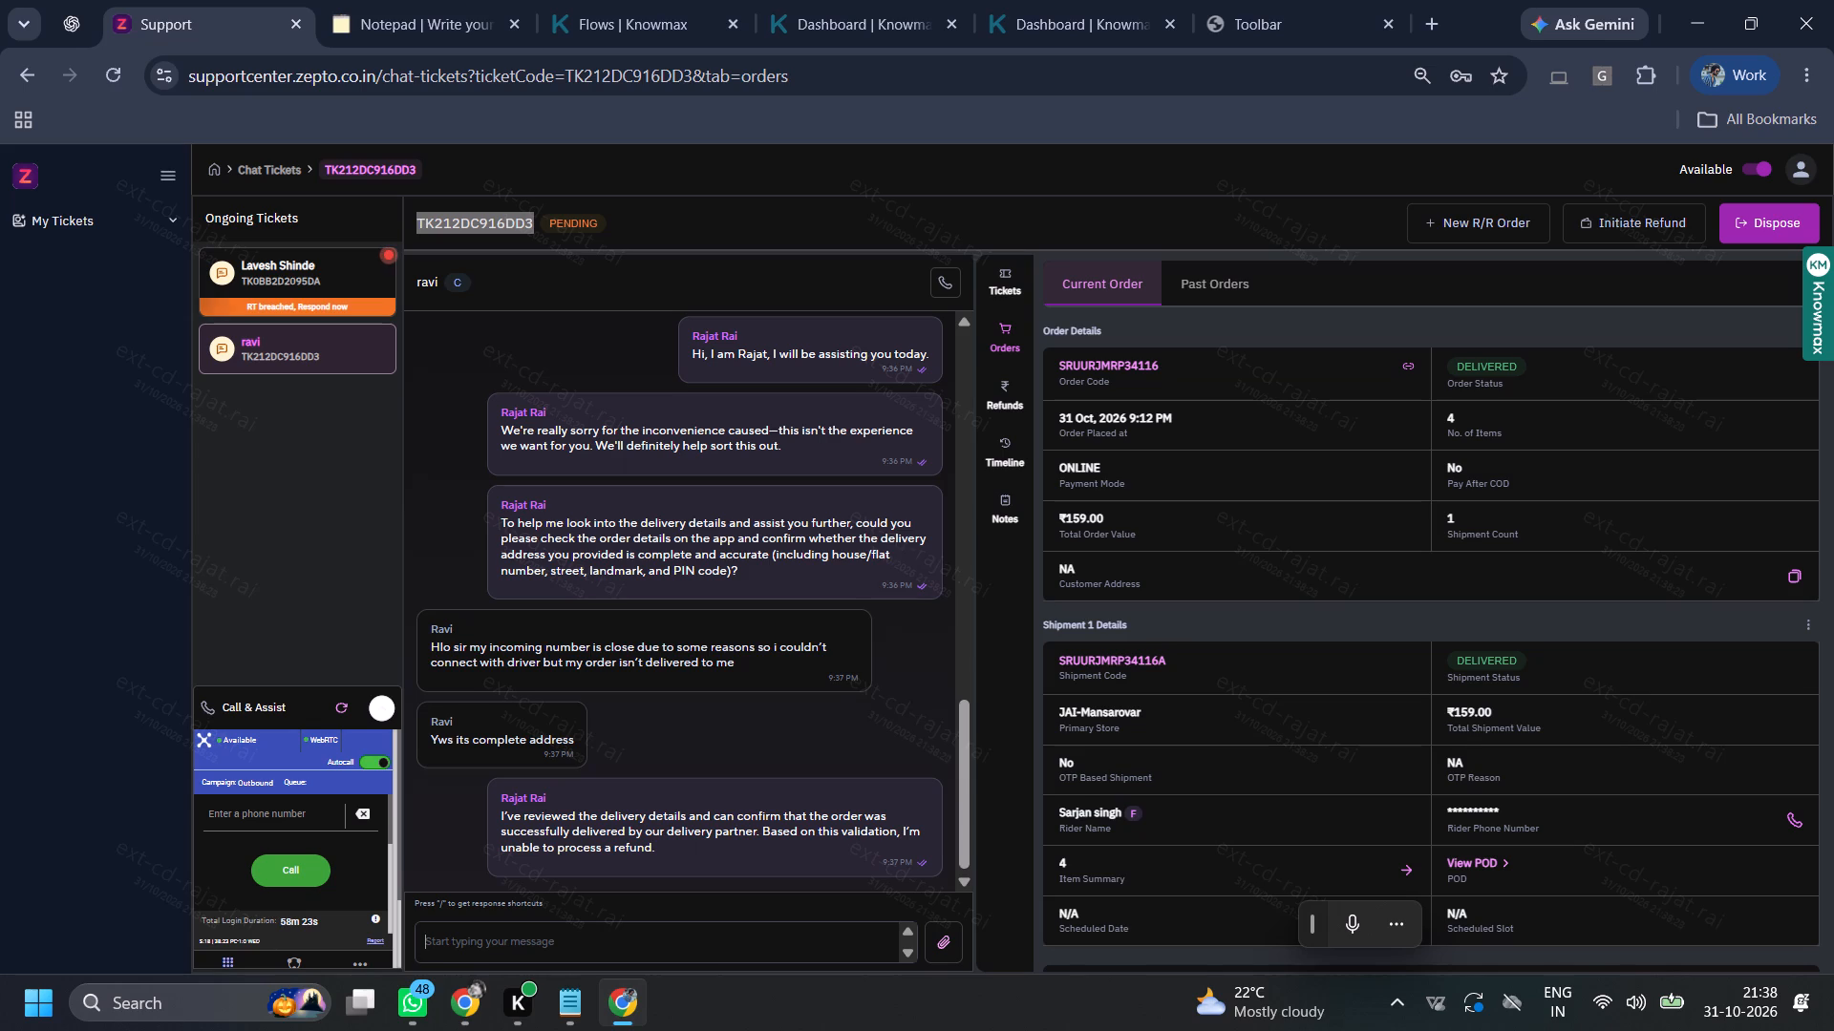
pyautogui.click(314, 263)
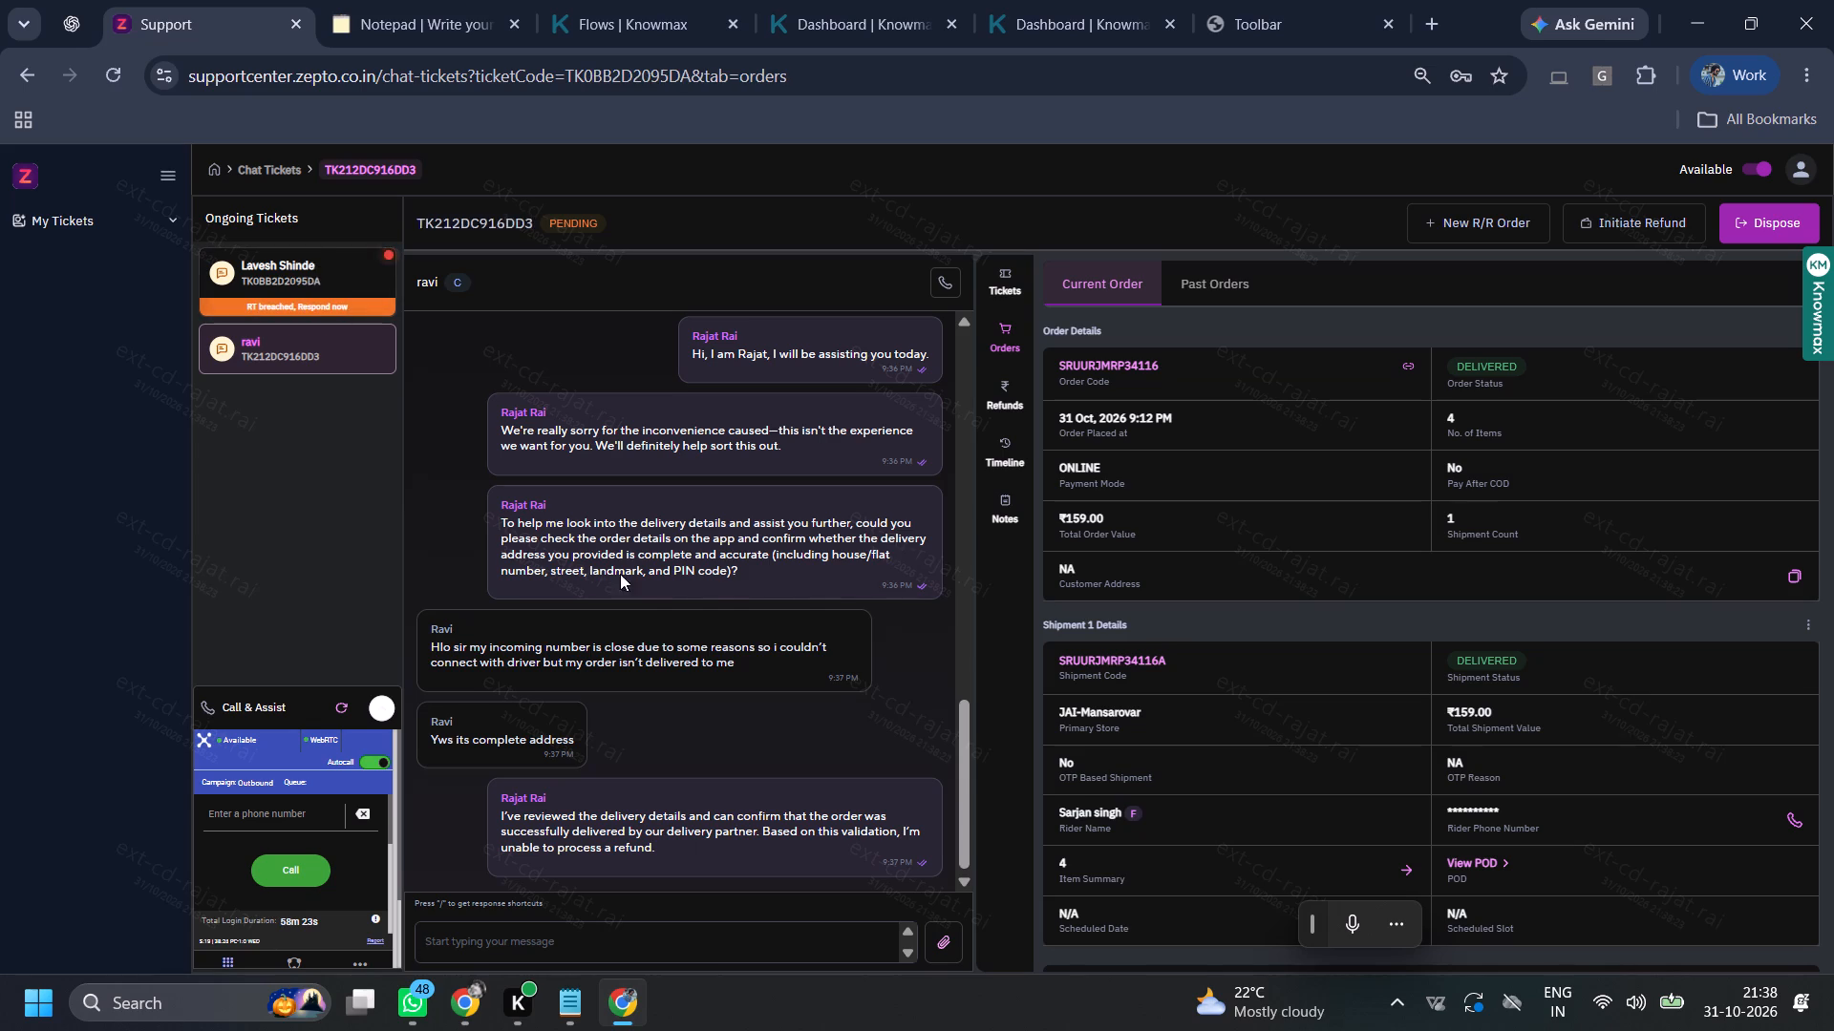
pyautogui.click(548, 996)
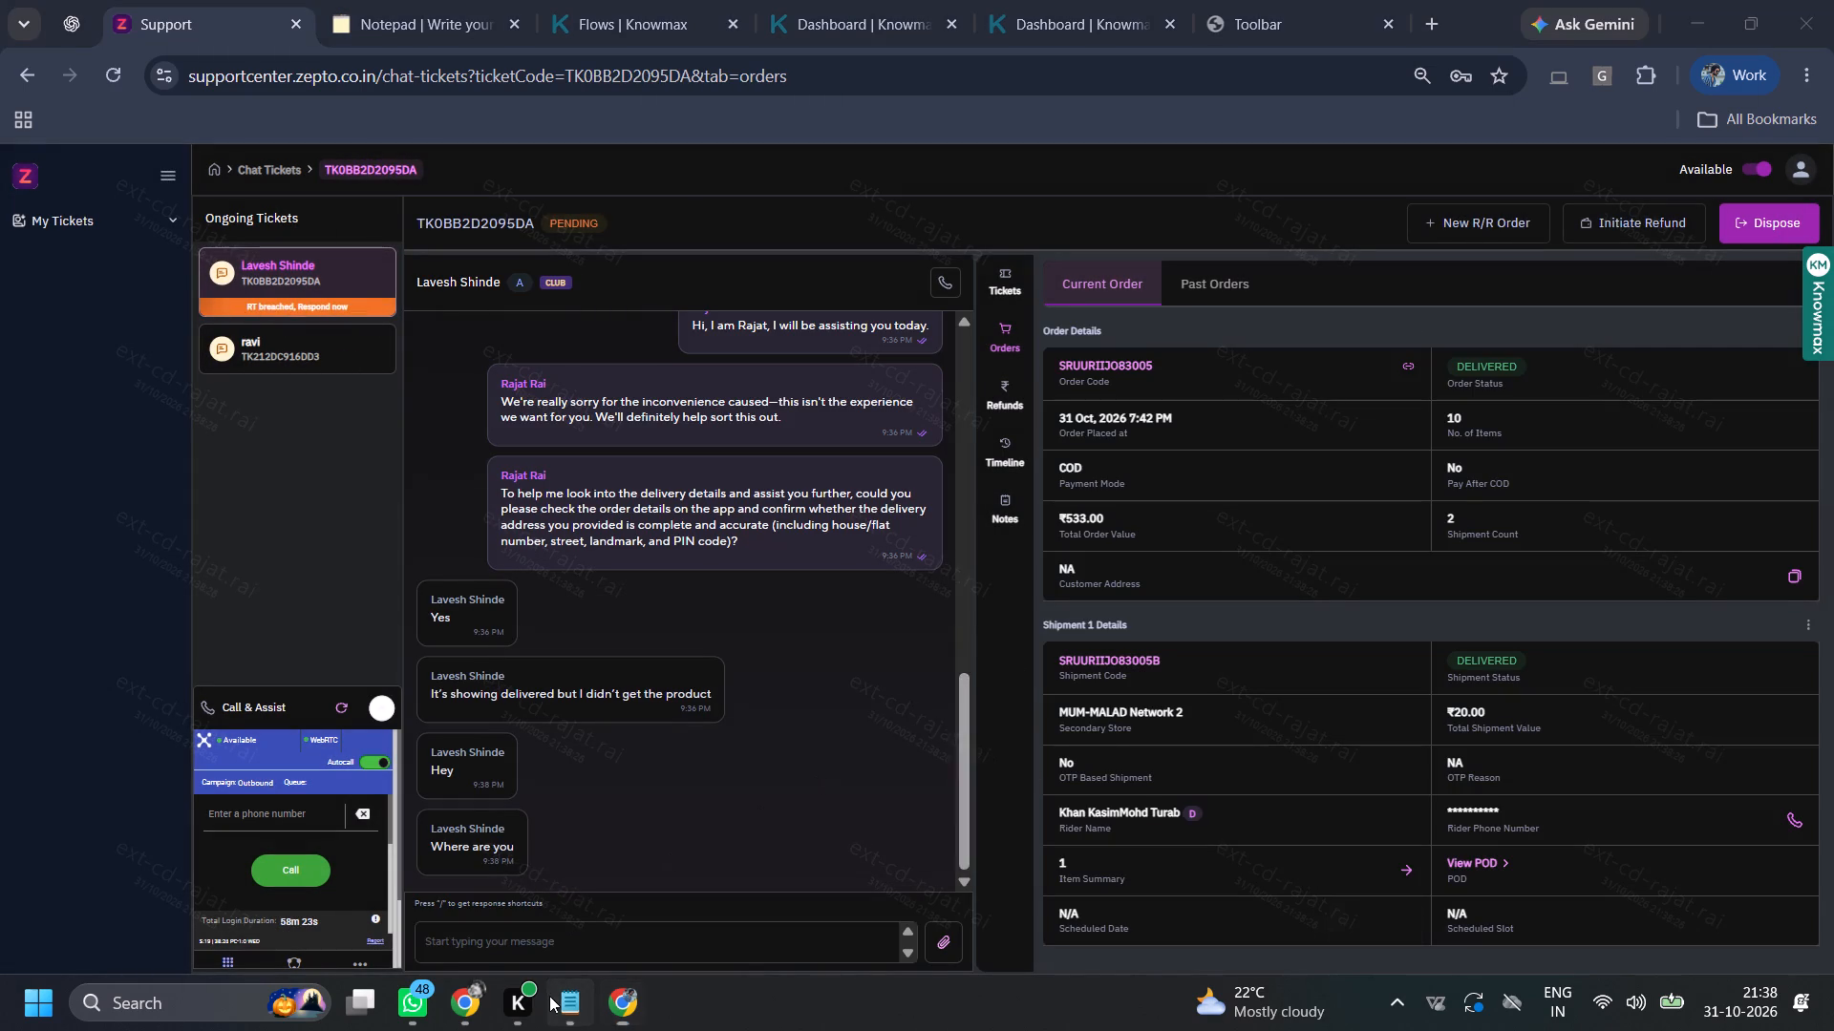
pyautogui.keyDown('ctrl'); pyautogui.tripleClick(653, 702); pyautogui.keyUp('ctrl')
pyautogui.hotkey('ctrl', 'c')
pyautogui.keyDown('ctrl'); pyautogui.moveTo(191, 409); pyautogui.dragTo(191, 417); pyautogui.keyUp('ctrl')
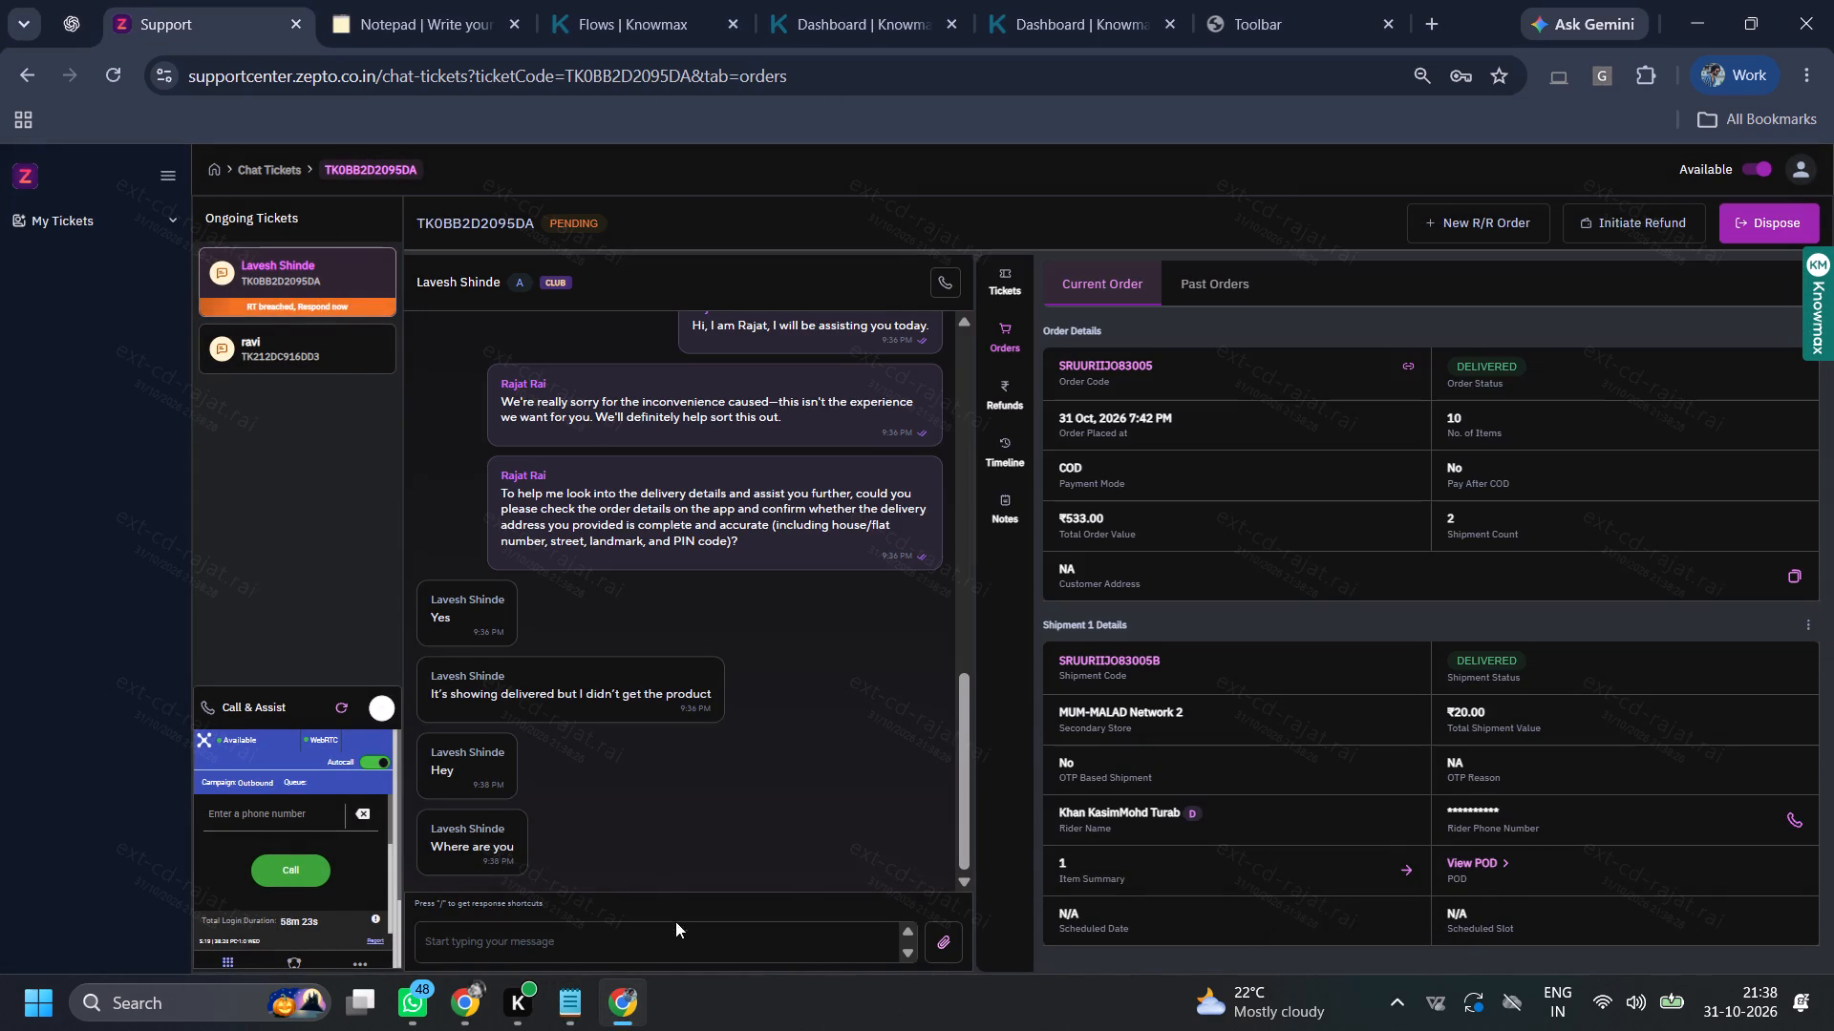
pyautogui.keyDown('ctrl'); pyautogui.click(682, 933); pyautogui.keyUp('ctrl')
pyautogui.hotkey('ctrl', 'v')
pyautogui.press('Return')
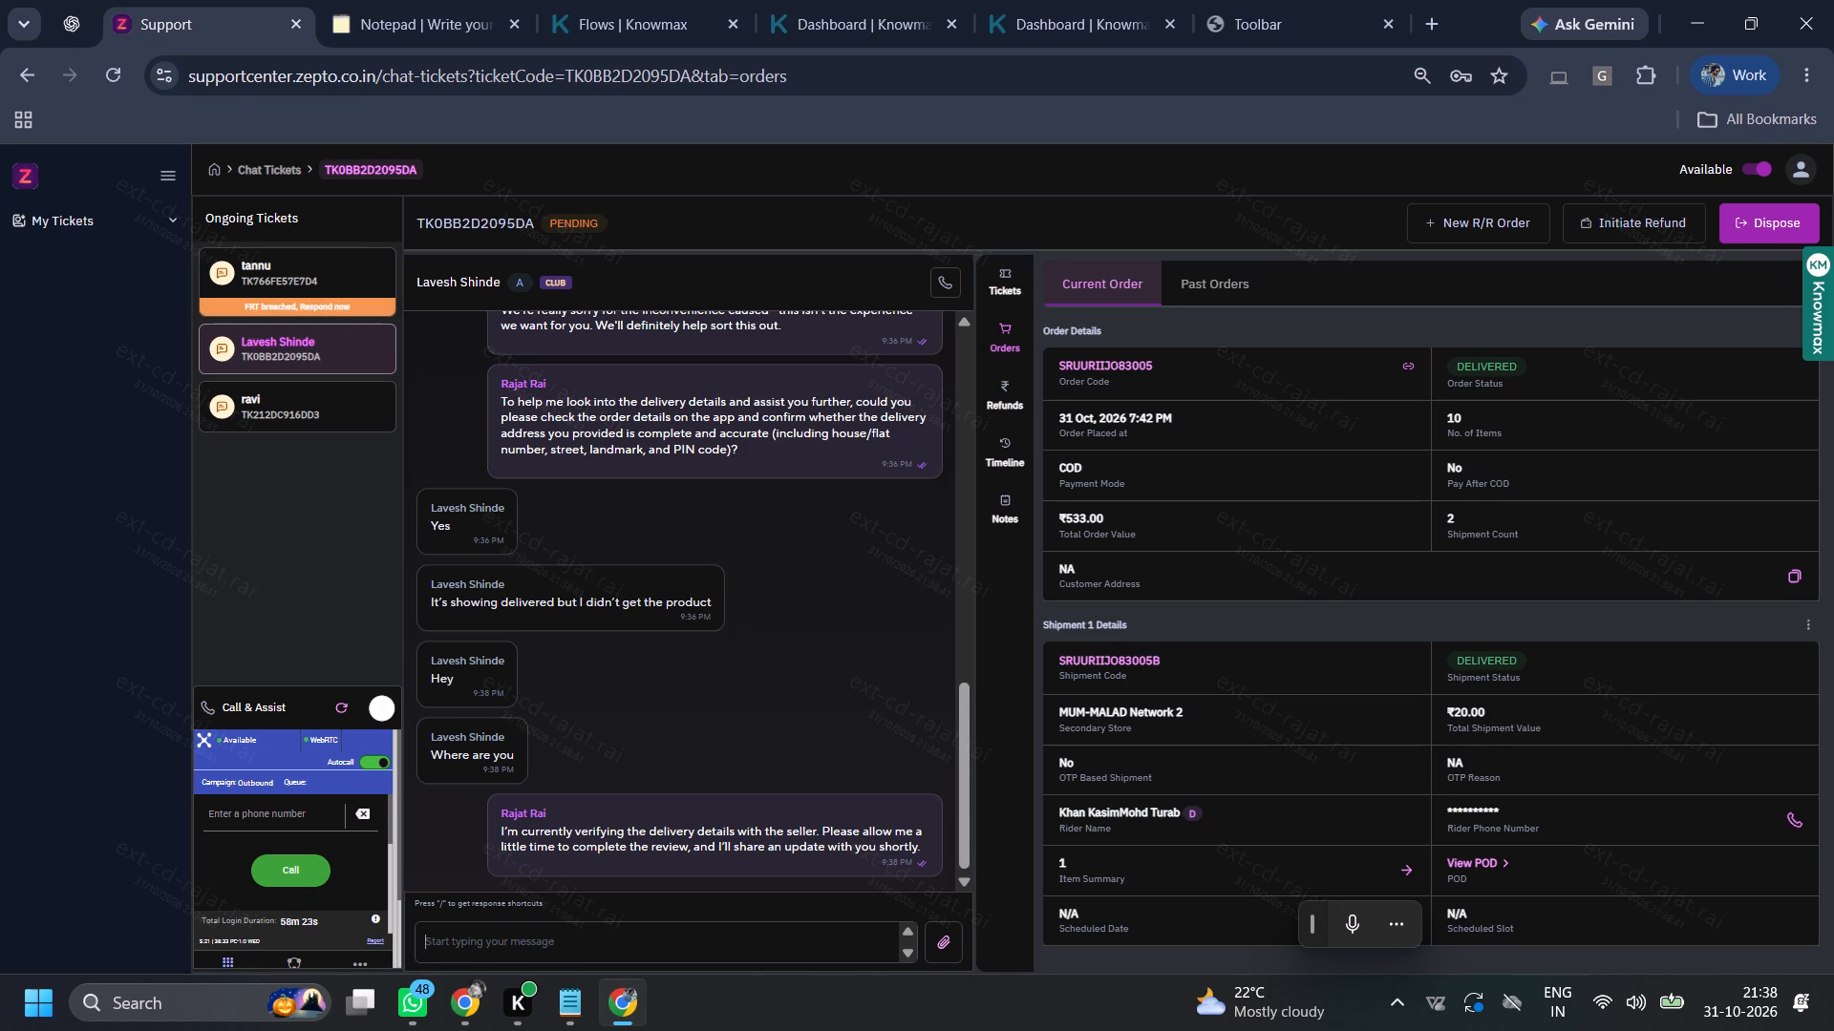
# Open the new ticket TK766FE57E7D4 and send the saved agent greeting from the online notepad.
pyautogui.click(216, 277)
pyautogui.click(472, 0)
pyautogui.keyDown('ctrl'); pyautogui.tripleClick(218, 258); pyautogui.keyUp('ctrl')
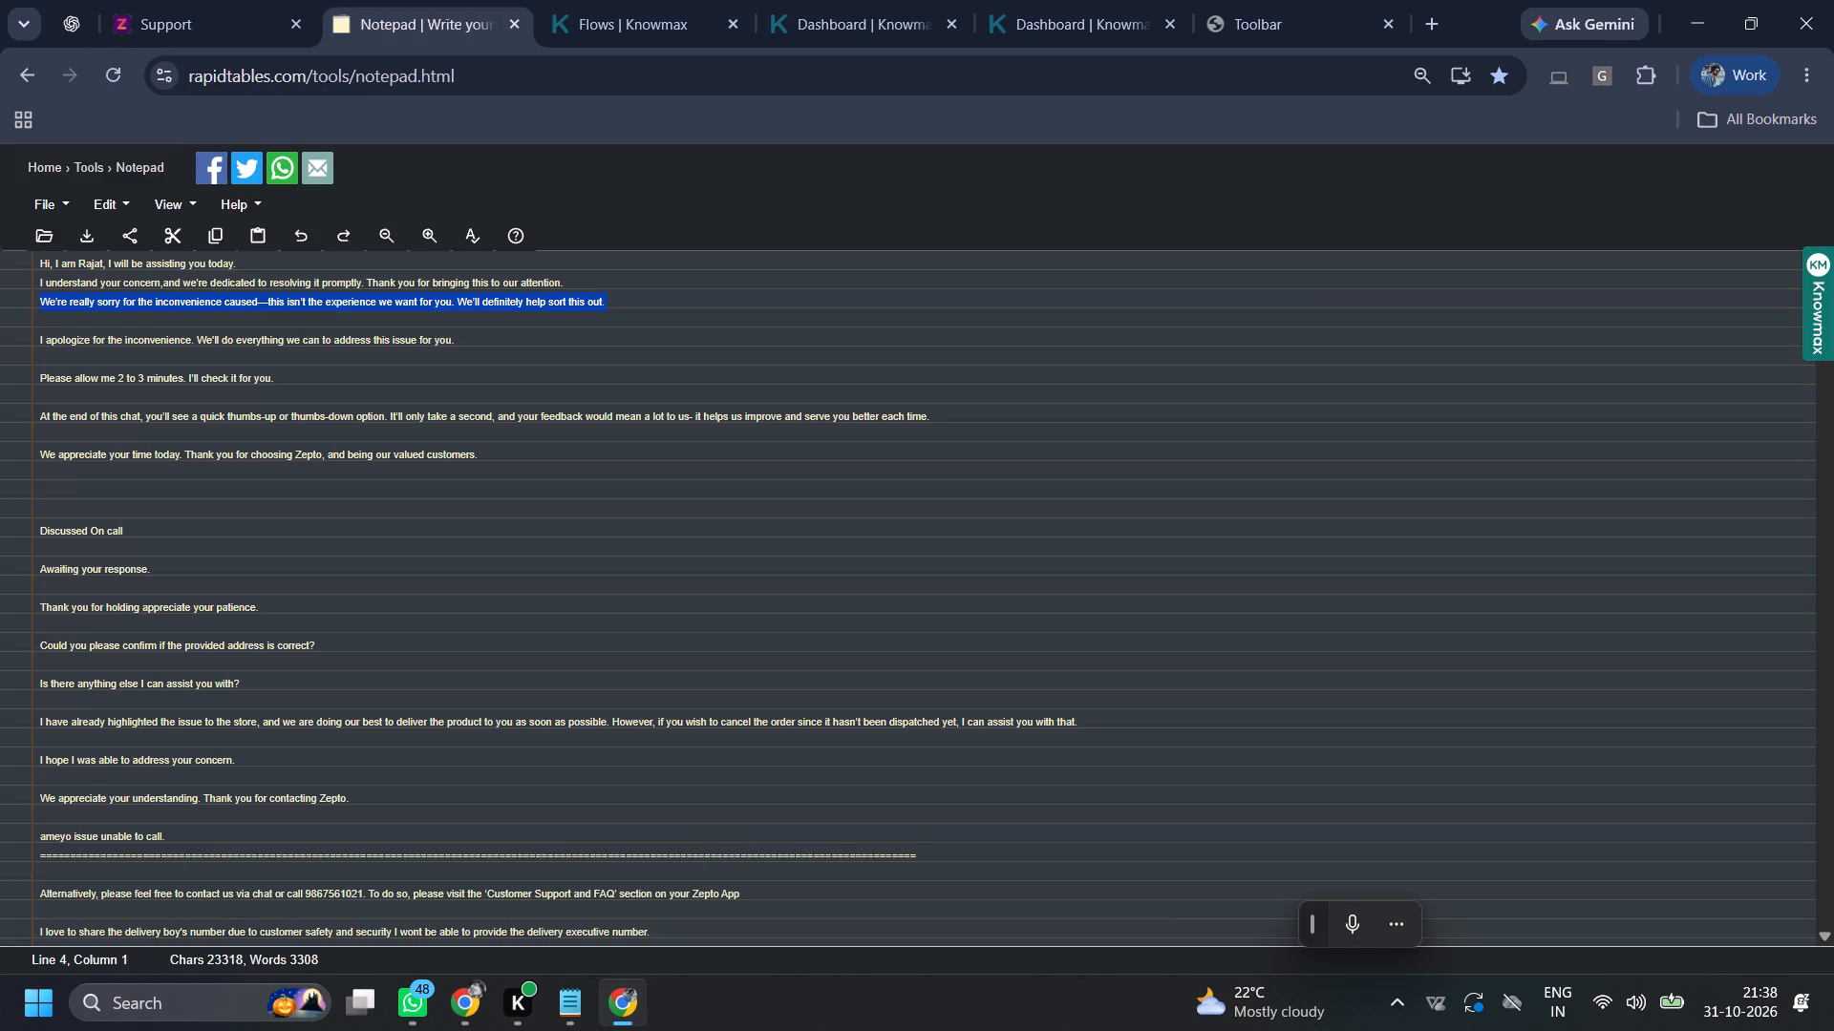
pyautogui.hotkey('ctrl', 'c')
pyautogui.keyDown('ctrl'); pyautogui.click(239, 0); pyautogui.keyUp('ctrl')
pyautogui.keyDown('ctrl'); pyautogui.click(580, 920); pyautogui.keyUp('ctrl')
pyautogui.hotkey('ctrl', 'v')
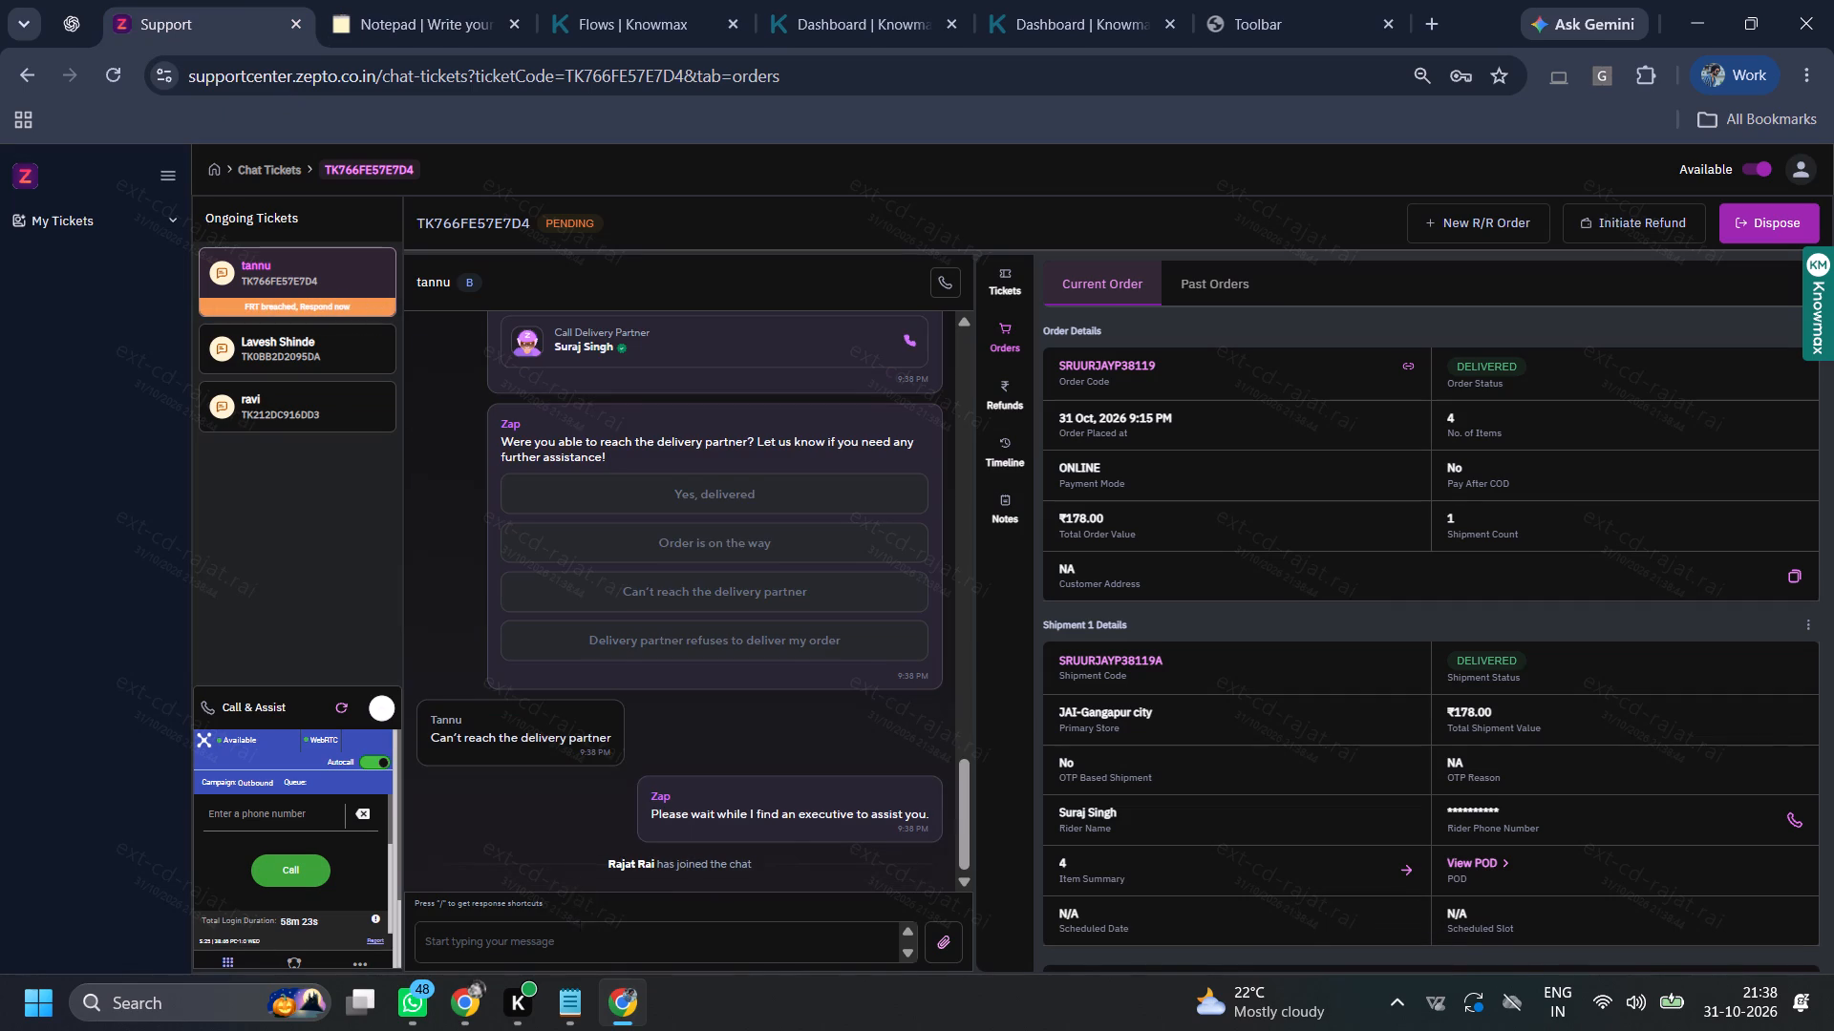
pyautogui.keyDown('ctrl'); pyautogui.click(599, 939); pyautogui.keyUp('ctrl')
pyautogui.hotkey('ctrl', 'v')
pyautogui.press('Return')
pyautogui.scroll(1, 599, 939)
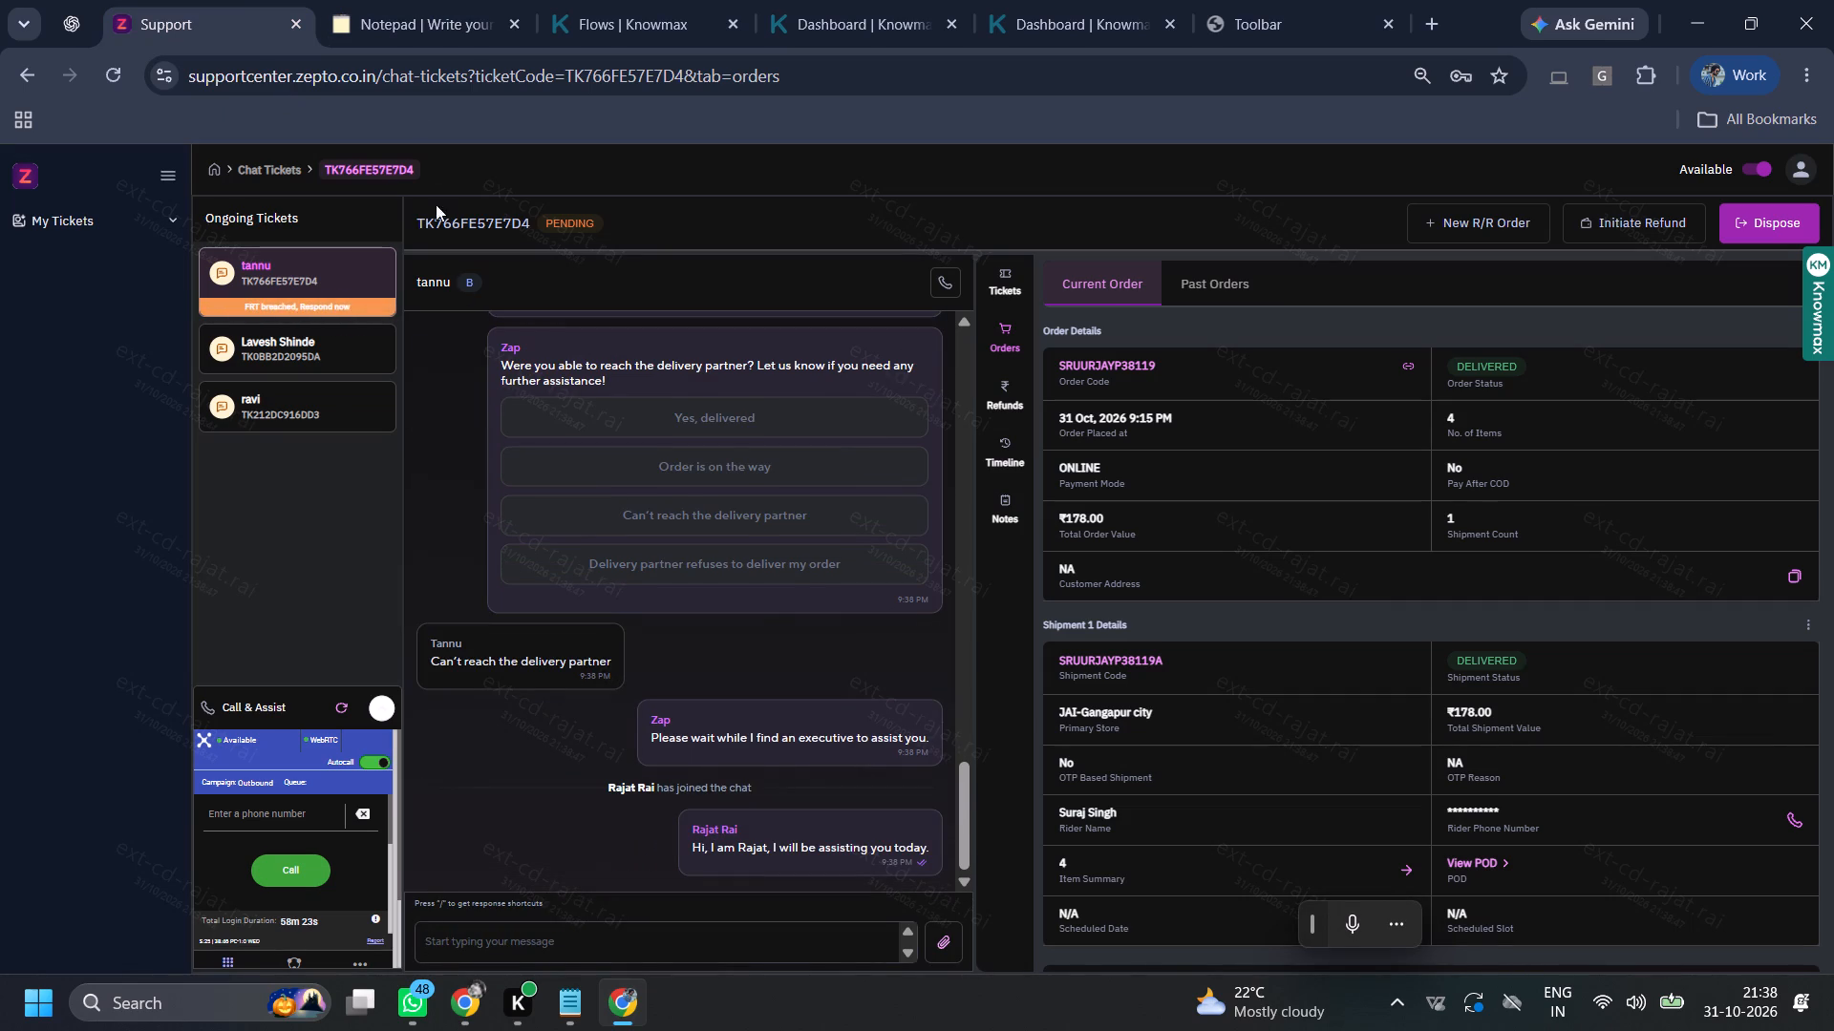
pyautogui.click(425, 27)
pyautogui.keyDown('ctrl'); pyautogui.tripleClick(469, 299); pyautogui.keyUp('ctrl')
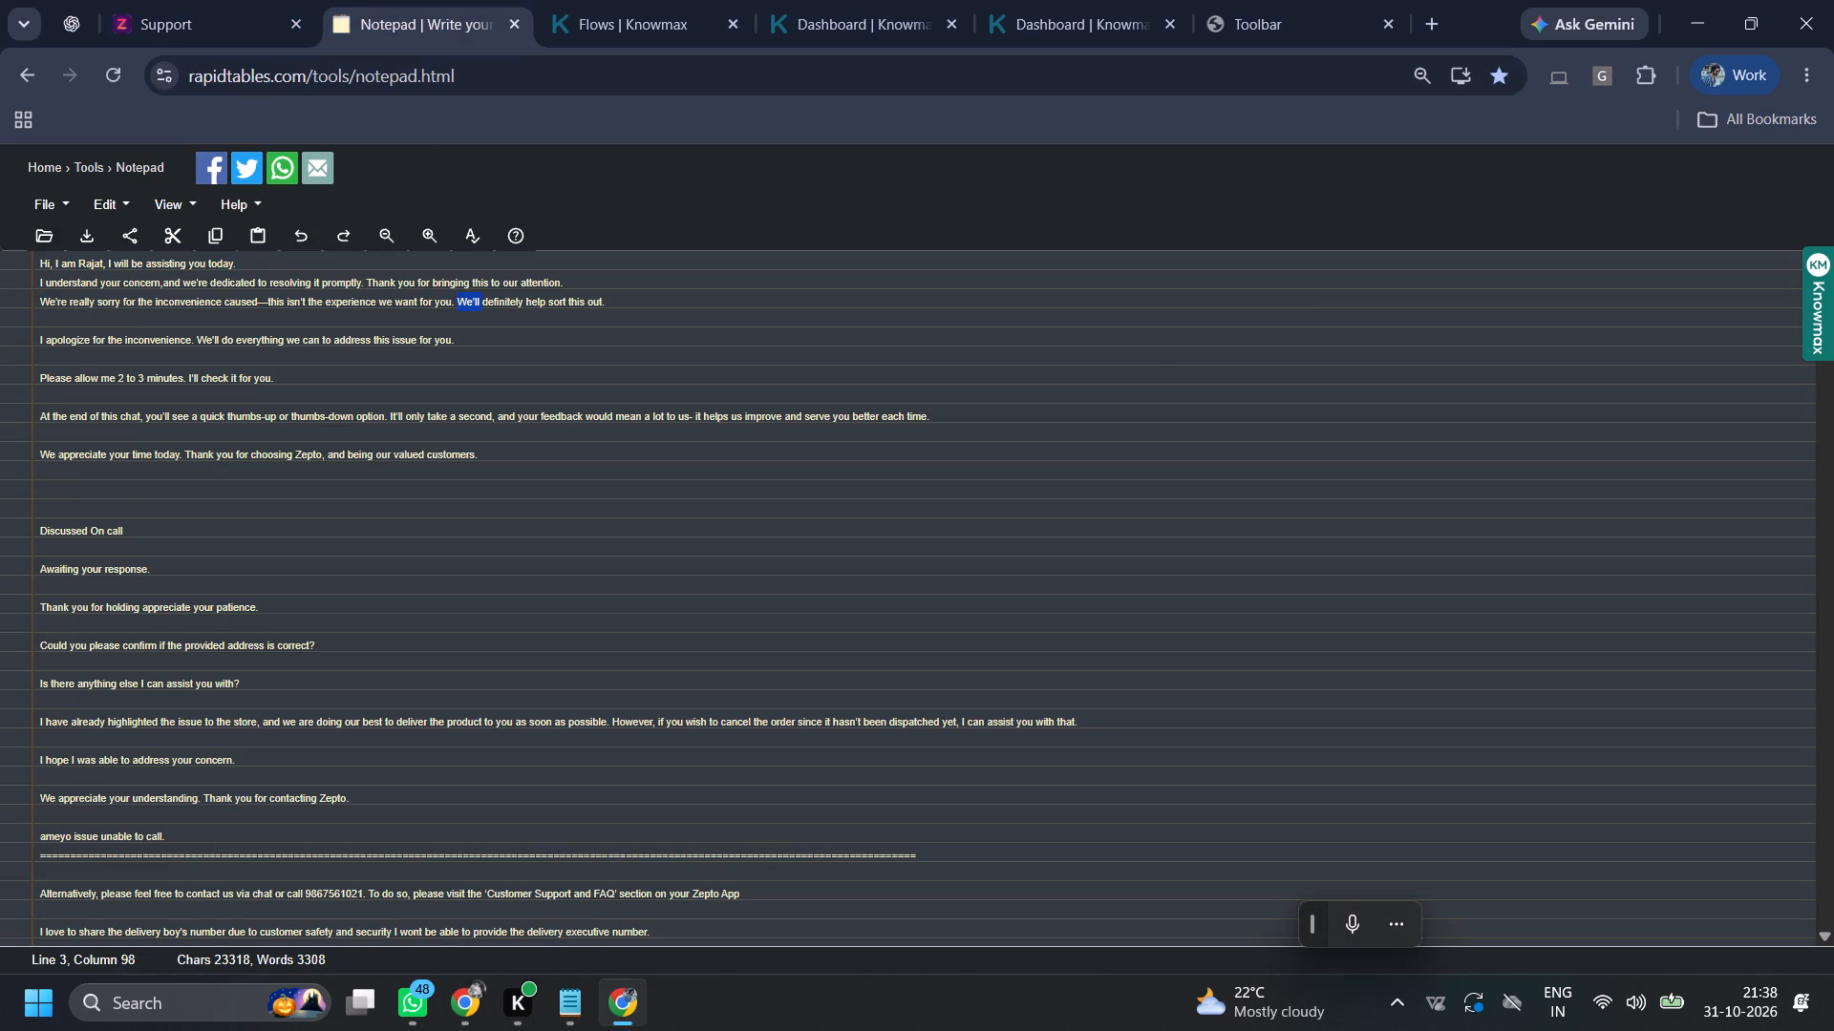
pyautogui.hotkey('ctrl', 'c')
pyautogui.keyDown('ctrl'); pyautogui.click(65, 0); pyautogui.keyUp('ctrl')
pyautogui.click(234, 0)
pyautogui.keyDown('ctrl'); pyautogui.click(630, 949); pyautogui.keyUp('ctrl')
pyautogui.hotkey('ctrl', 'v')
pyautogui.click(568, 1025)
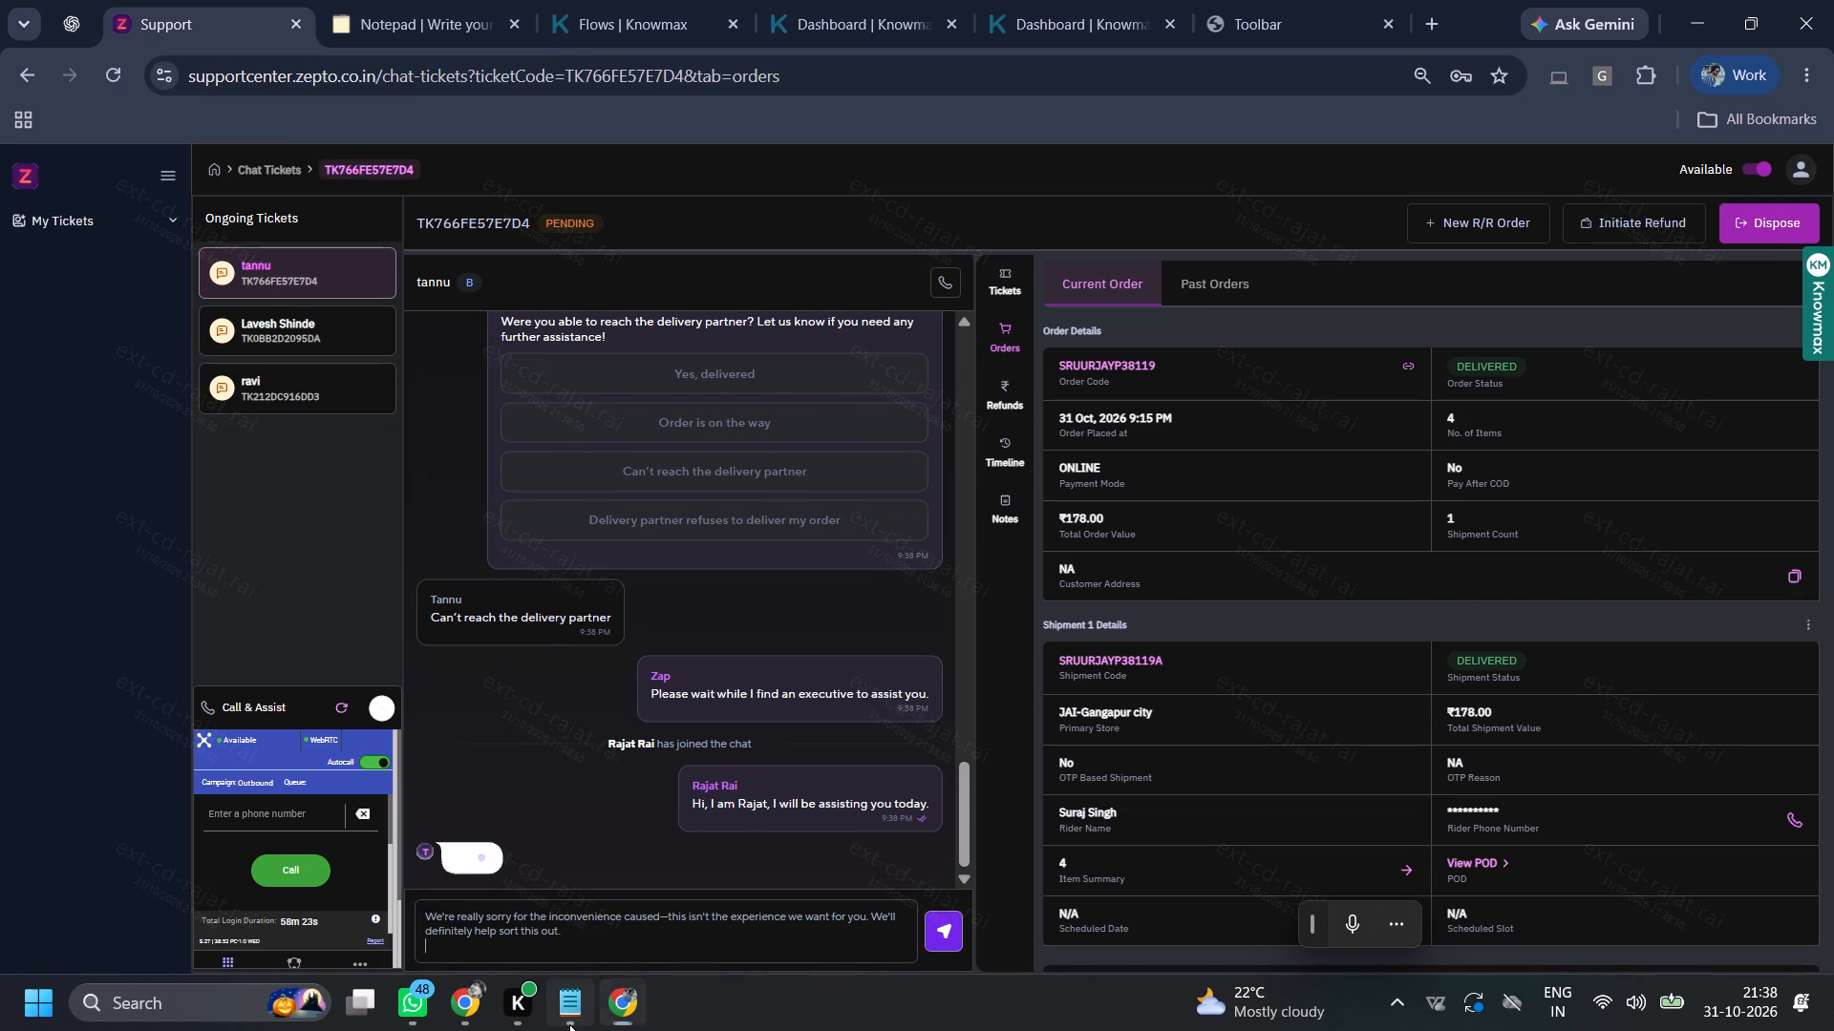
pyautogui.keyDown('ctrl'); pyautogui.tripleClick(733, 589); pyautogui.keyUp('ctrl')
pyautogui.hotkey('ctrl', 'c')
pyautogui.keyDown('ctrl'); pyautogui.click(230, 539); pyautogui.keyUp('ctrl')
pyautogui.keyDown('ctrl'); pyautogui.click(634, 921); pyautogui.keyUp('ctrl')
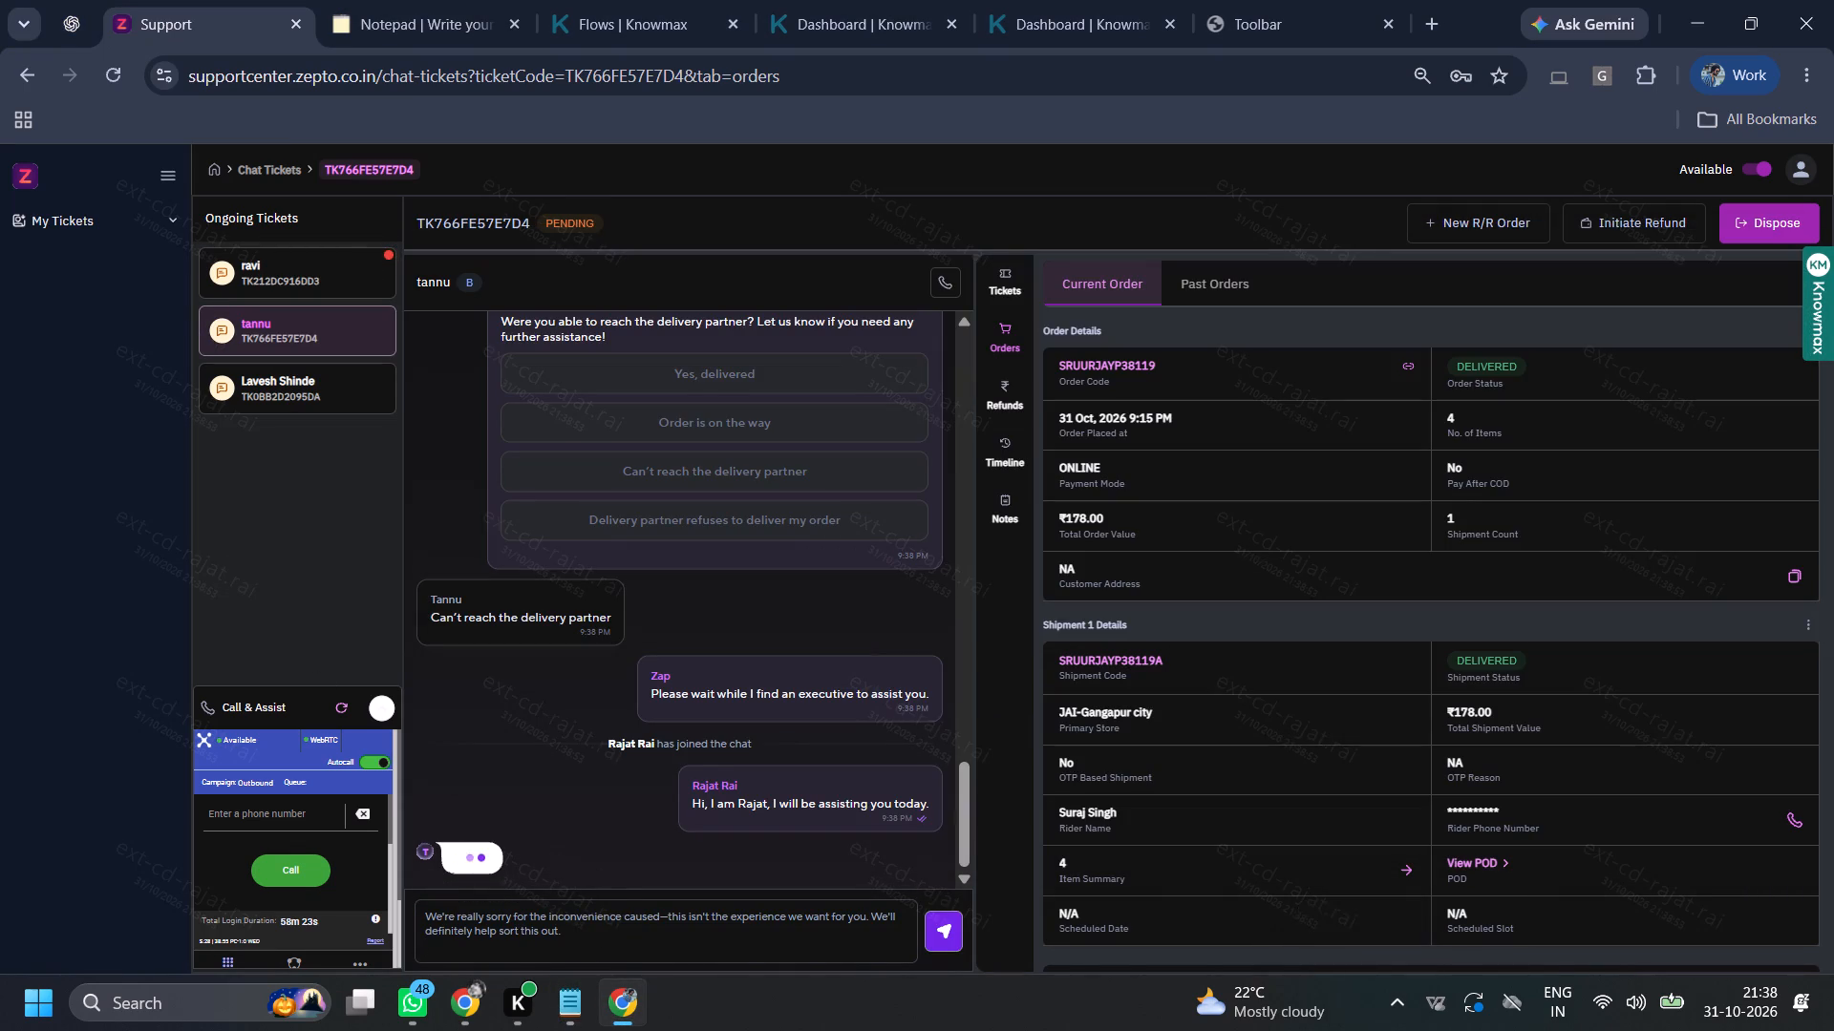
pyautogui.hotkey('ctrl', 'Return')
pyautogui.hotkey('ctrl', 'v')
pyautogui.hotkey('ctrl', 'Return')
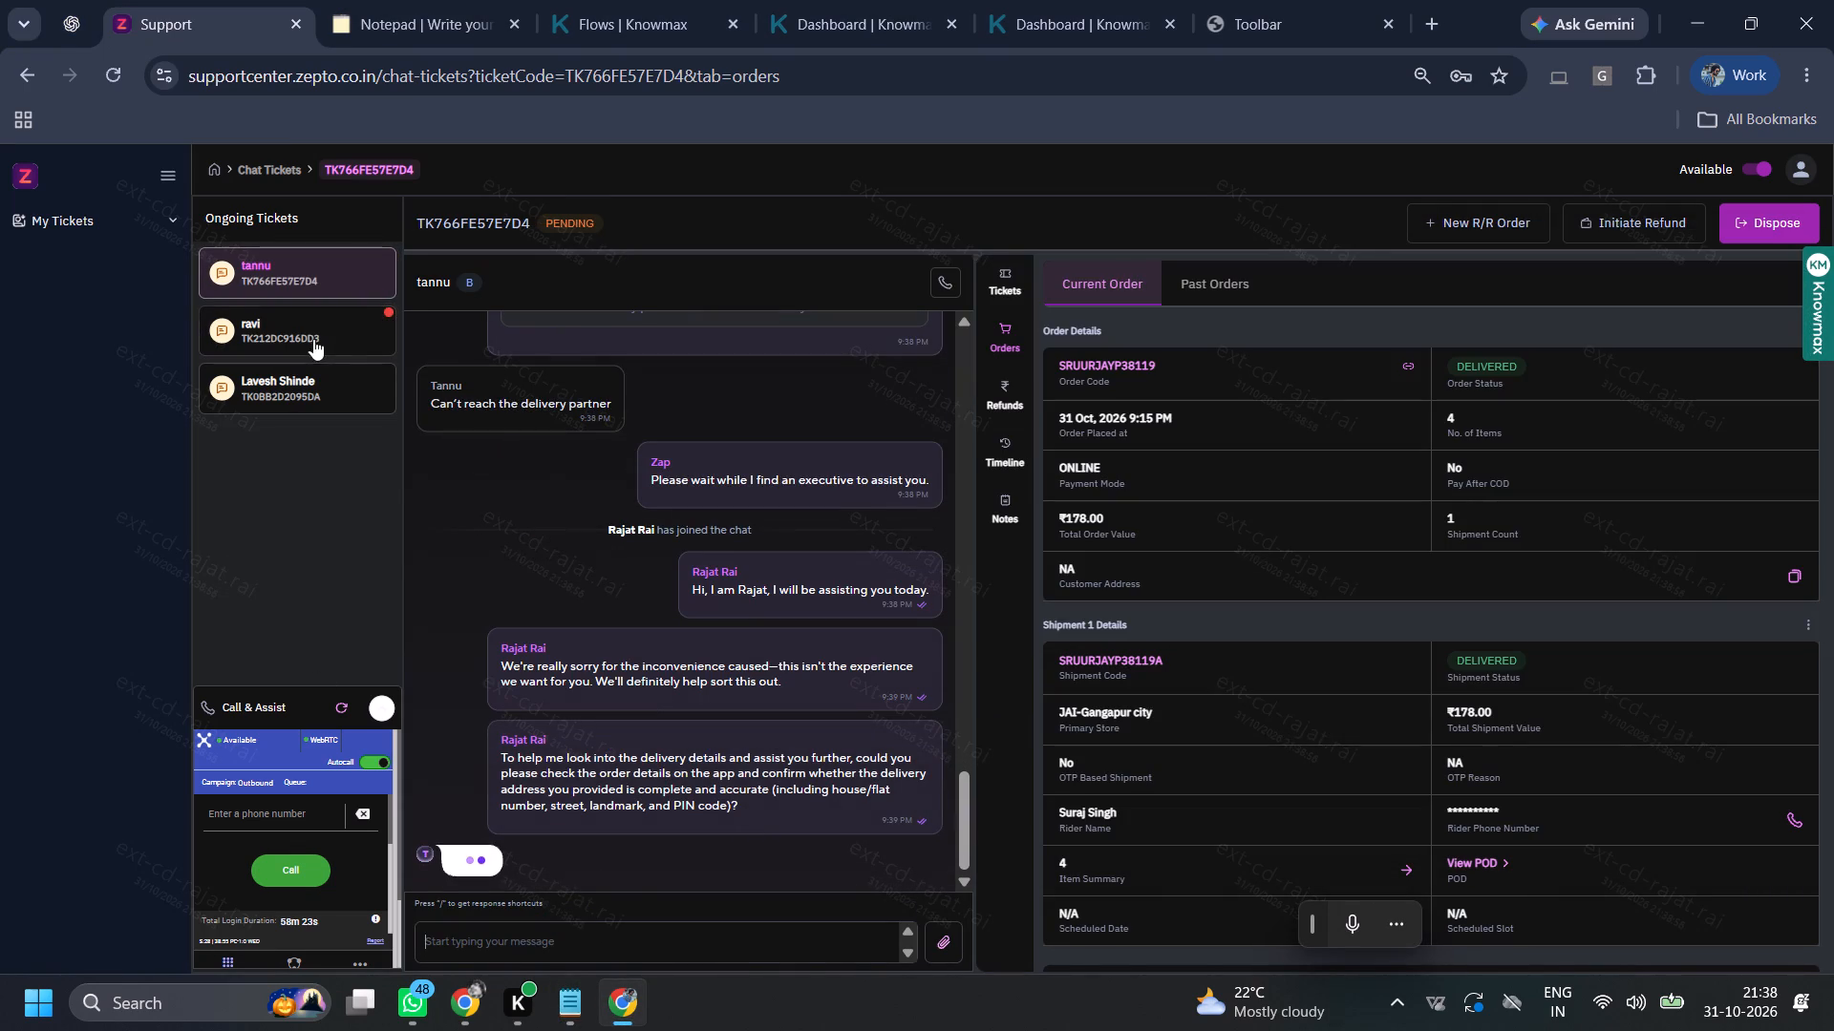
pyautogui.click(316, 326)
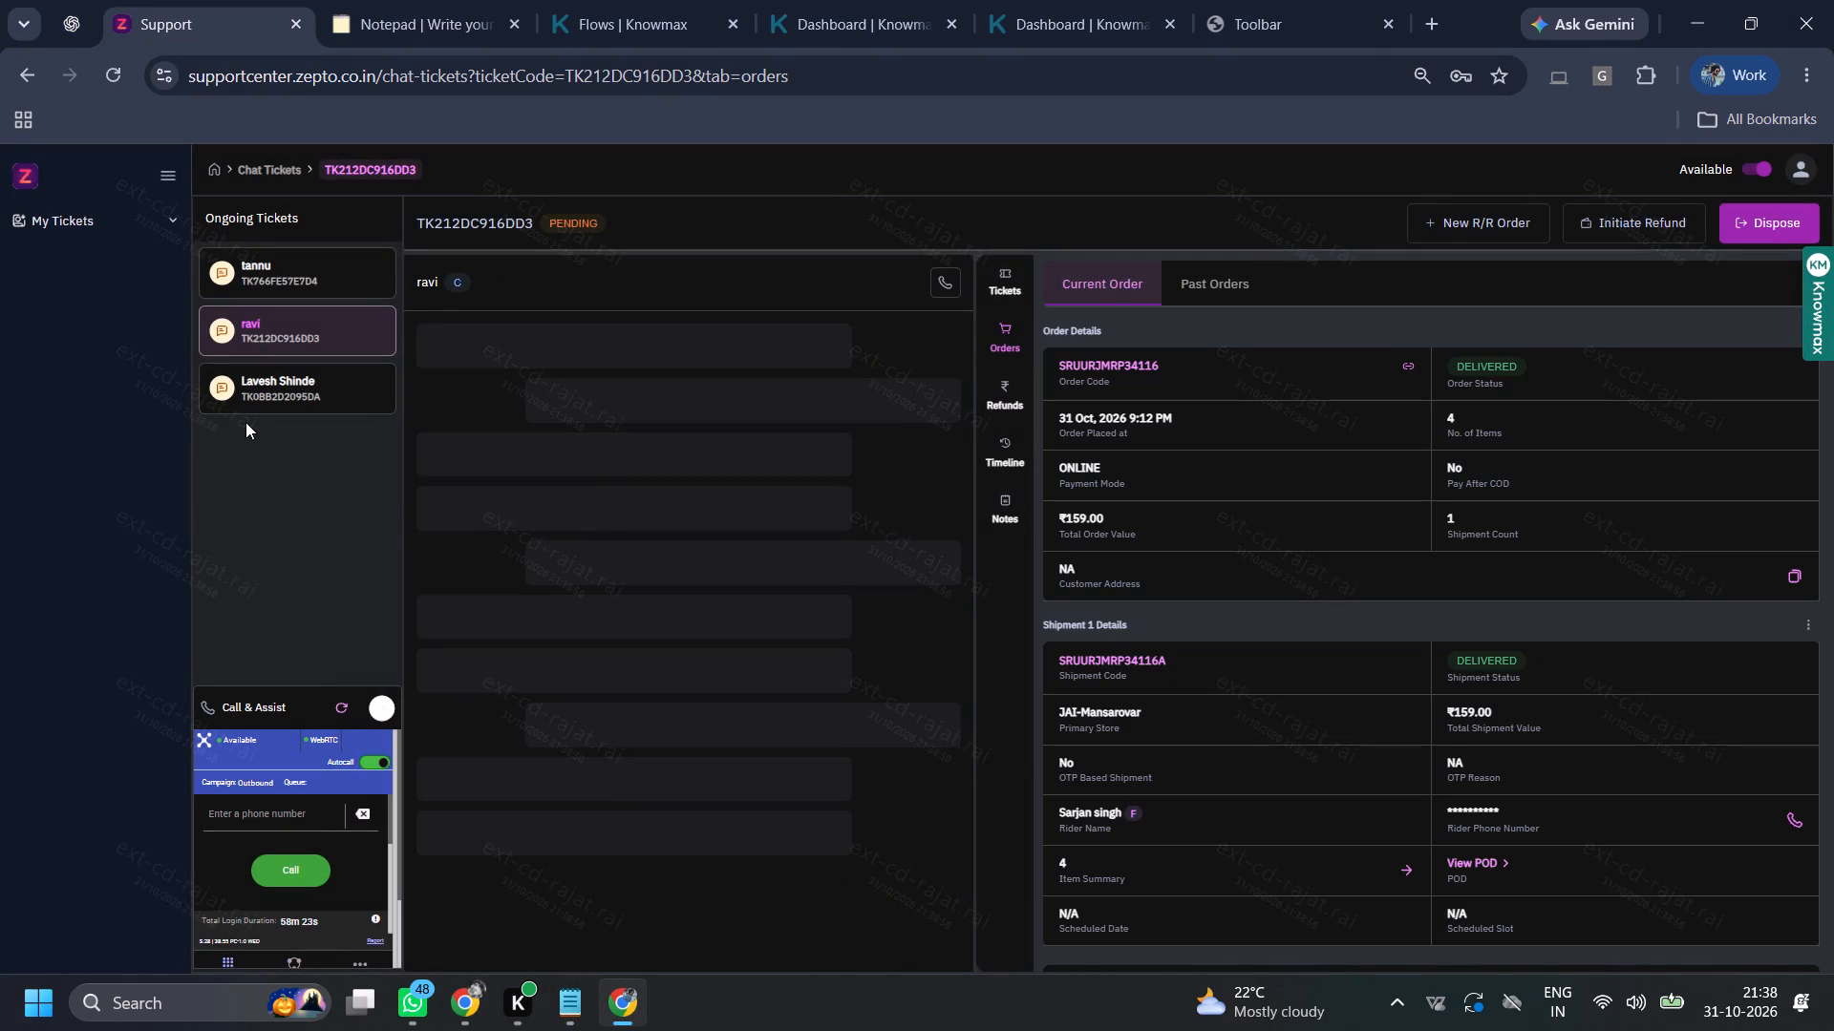
pyautogui.click(259, 378)
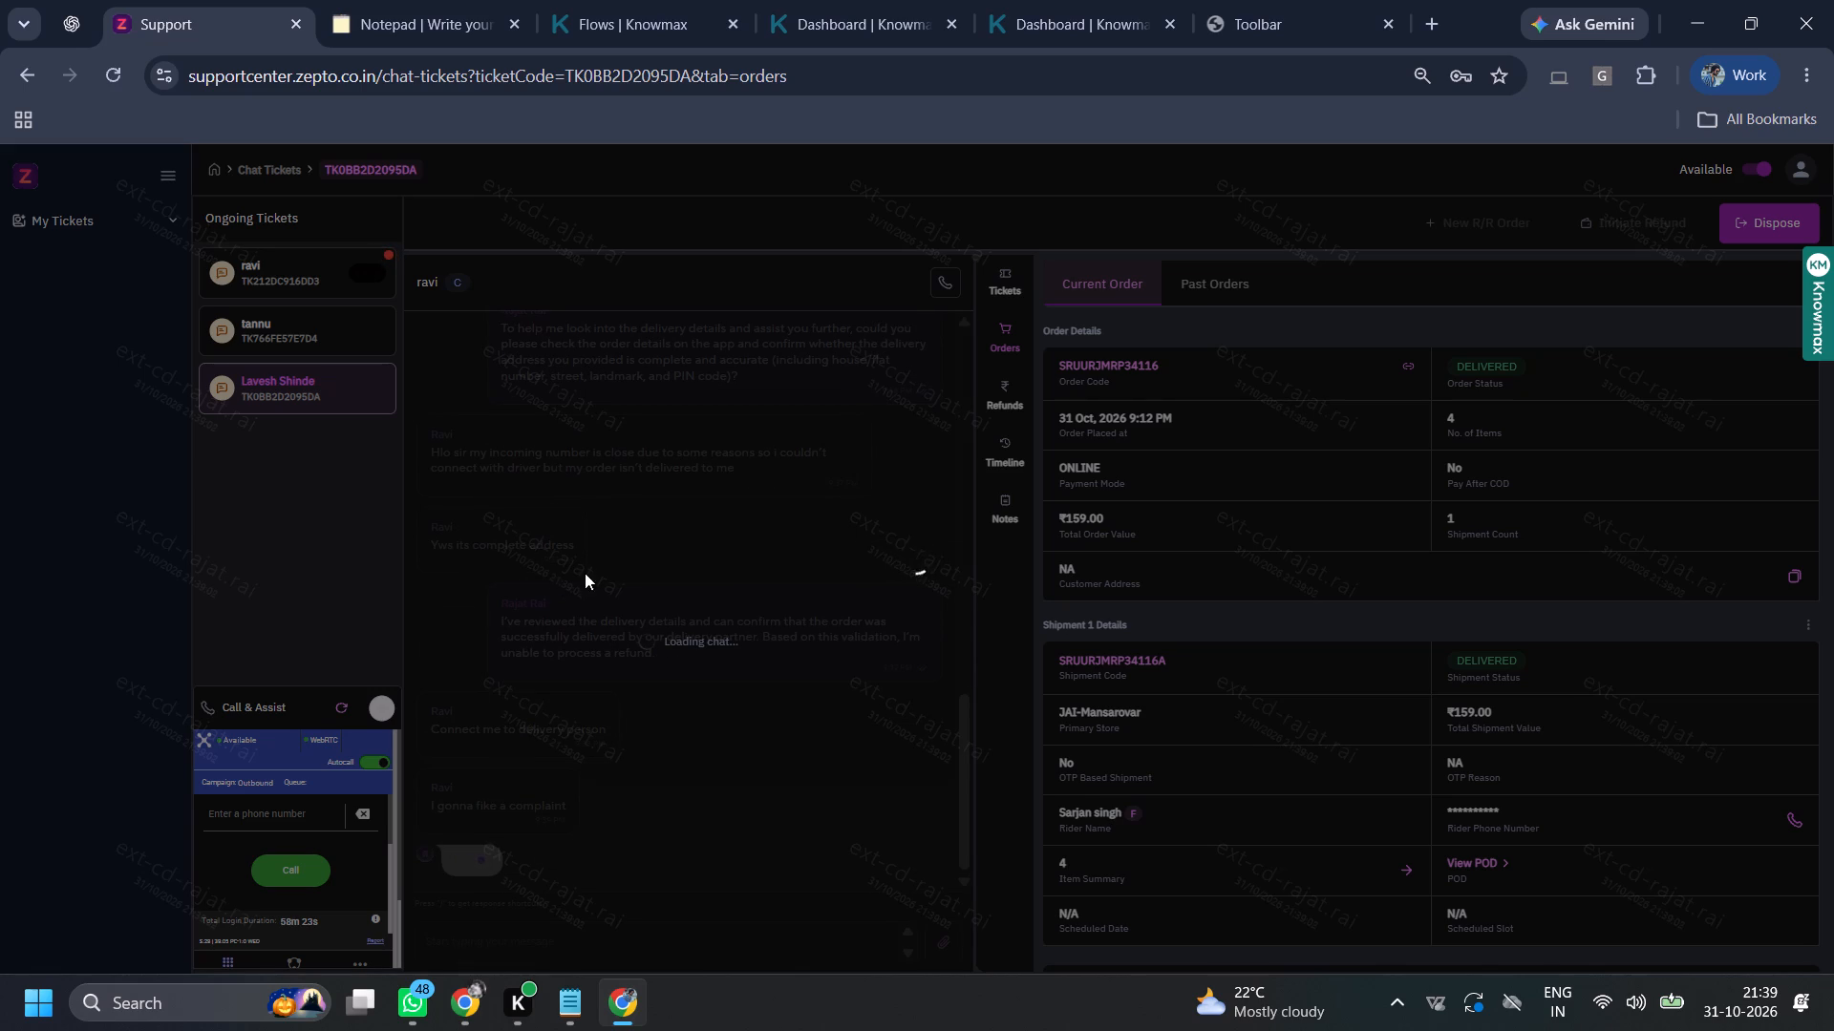
pyautogui.click(117, 75)
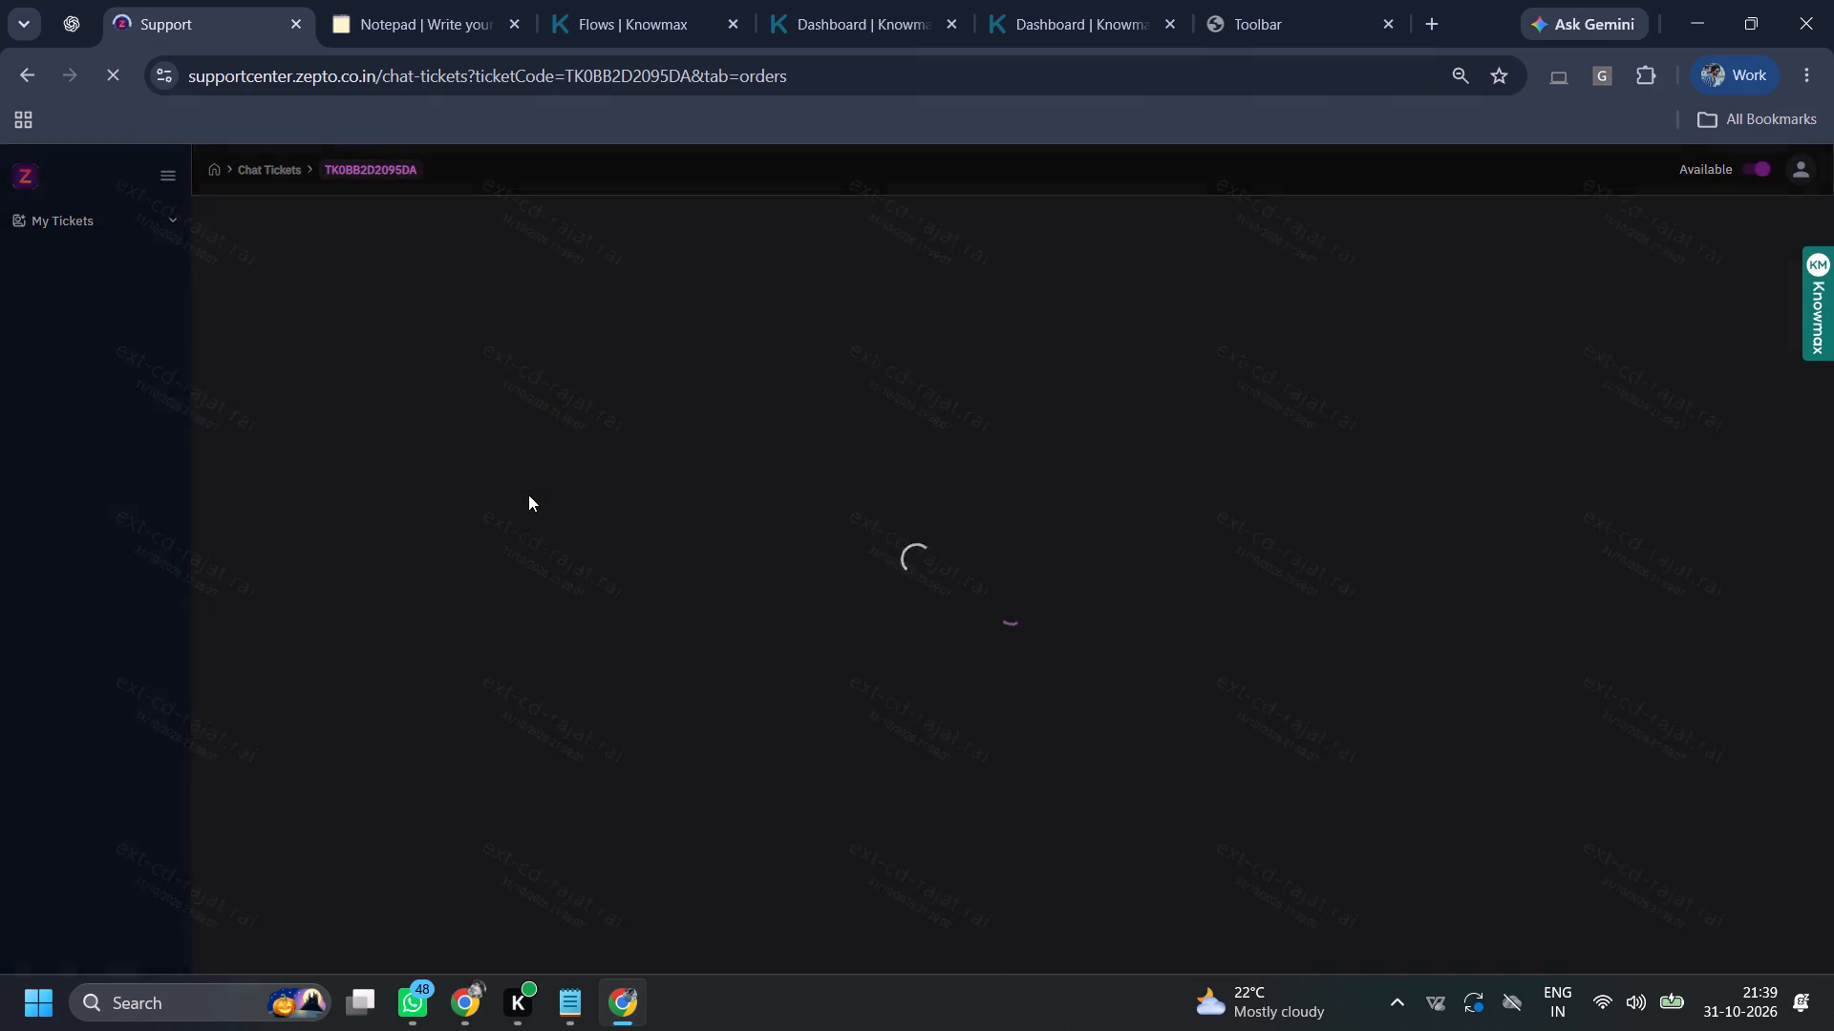
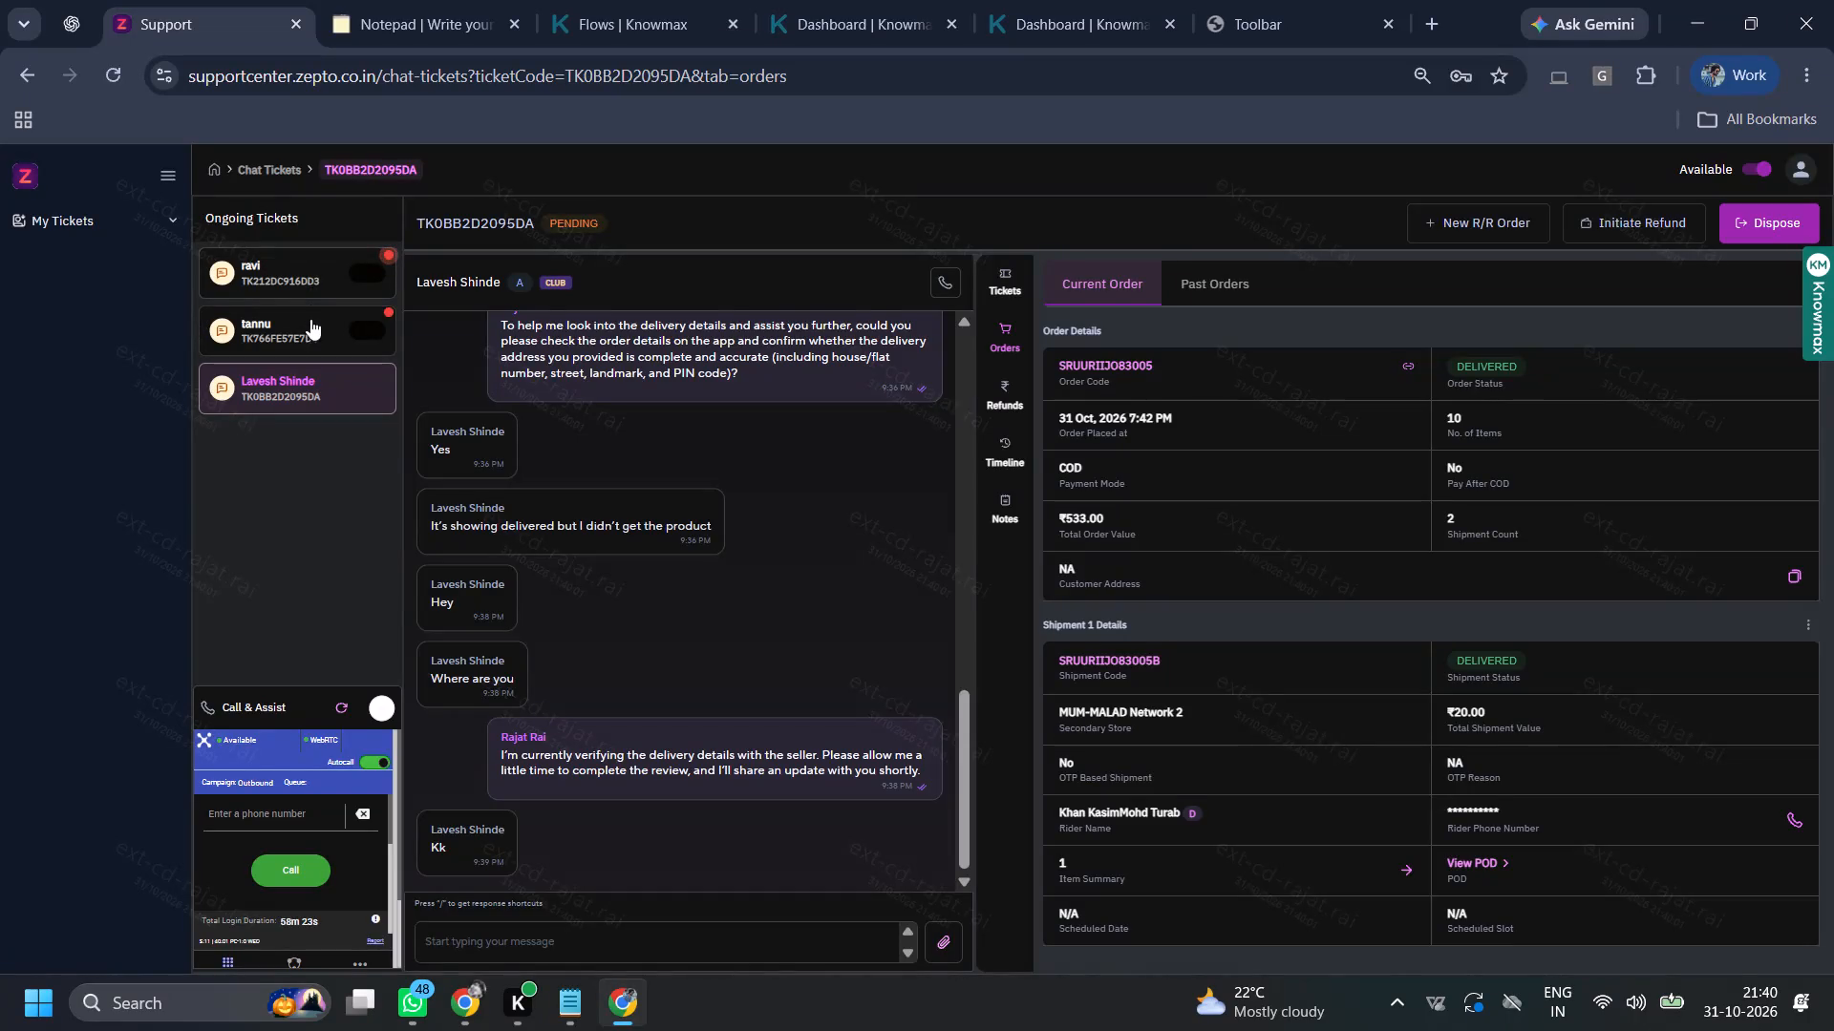
pyautogui.click(310, 330)
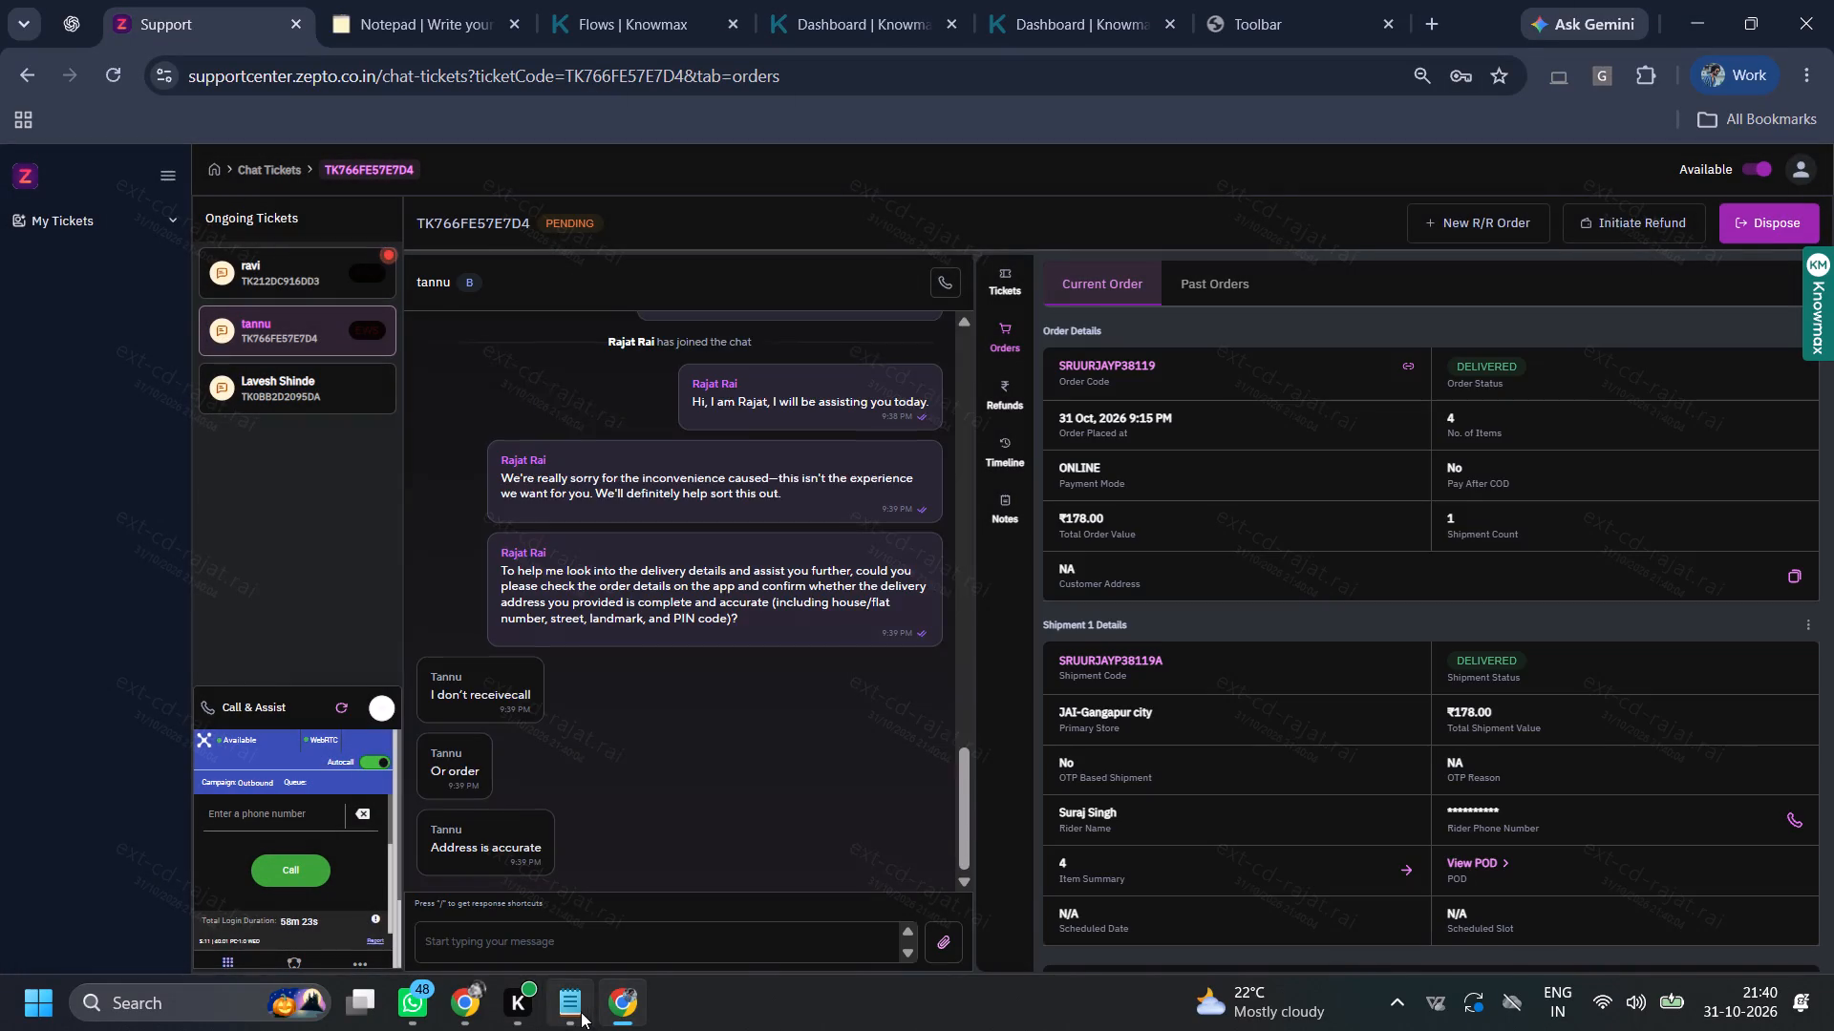
pyautogui.click(587, 1009)
pyautogui.keyDown('ctrl'); pyautogui.tripleClick(653, 699); pyautogui.keyUp('ctrl')
pyautogui.hotkey('ctrl', 'c')
pyautogui.keyDown('ctrl'); pyautogui.click(308, 543); pyautogui.keyUp('ctrl')
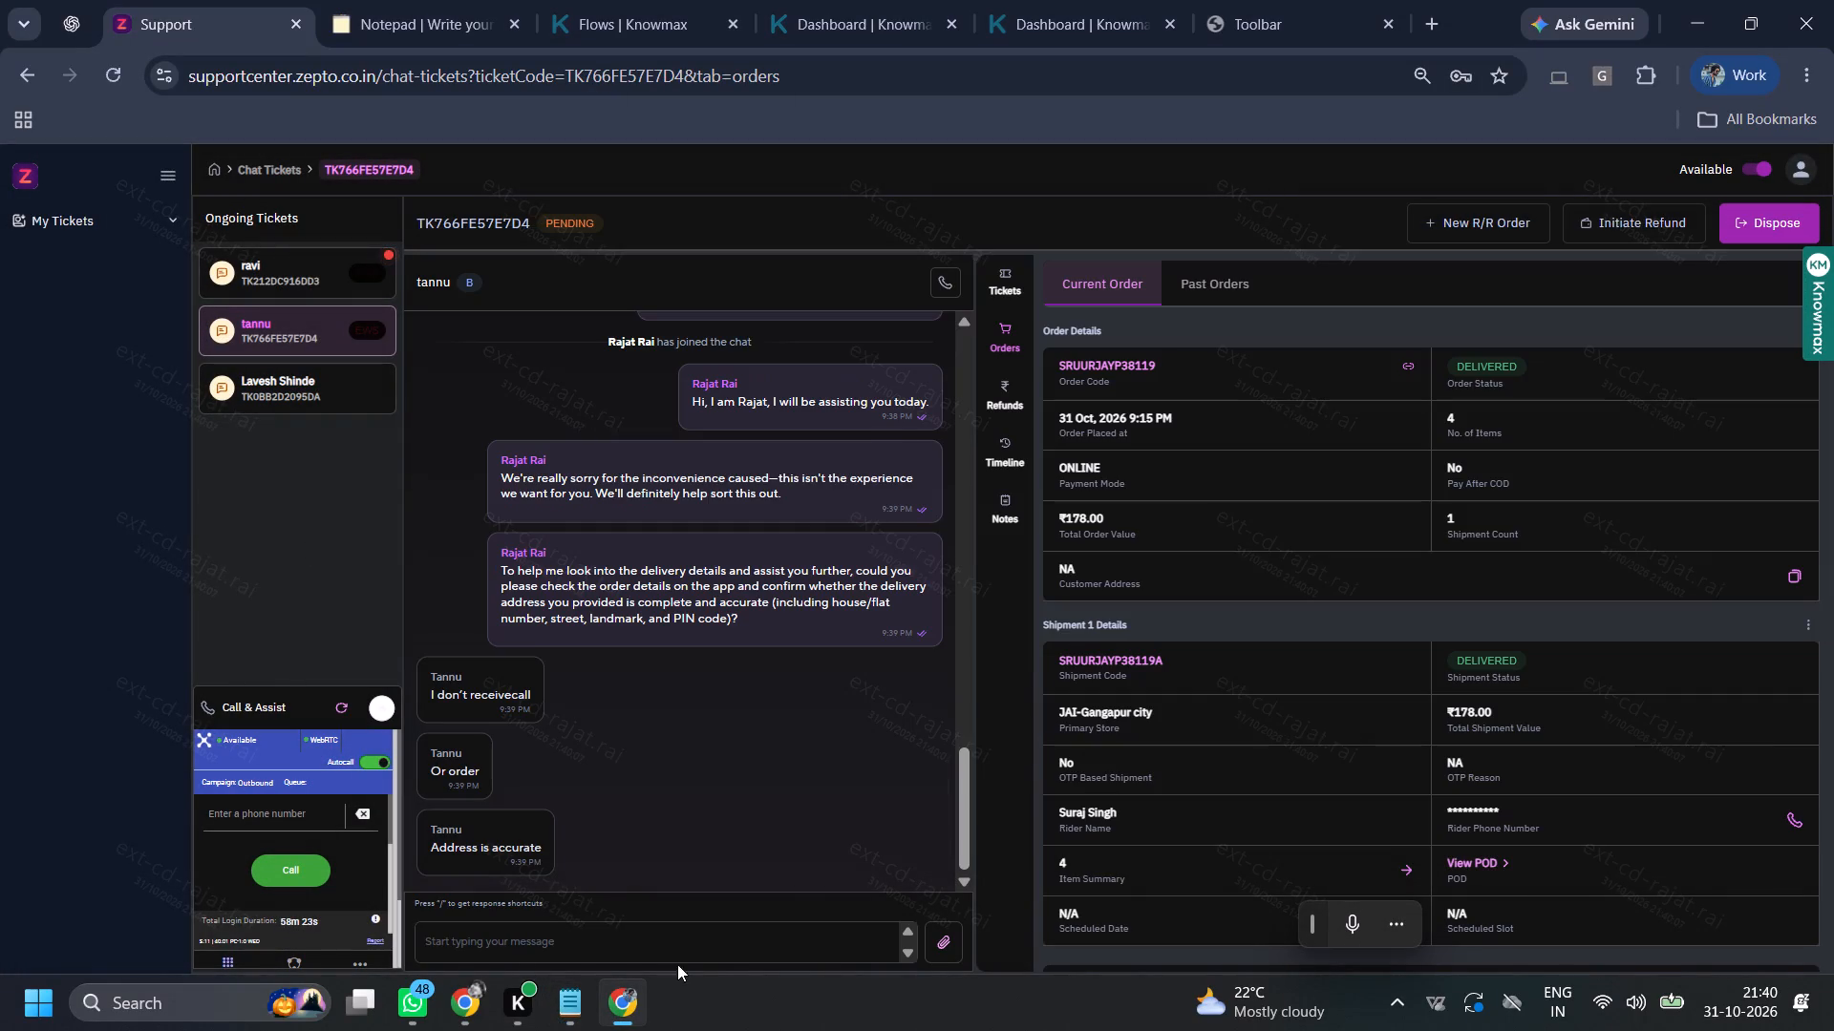
pyautogui.keyDown('ctrl'); pyautogui.click(676, 939); pyautogui.keyUp('ctrl')
pyautogui.hotkey('ctrl', 'v')
pyautogui.press('Return')
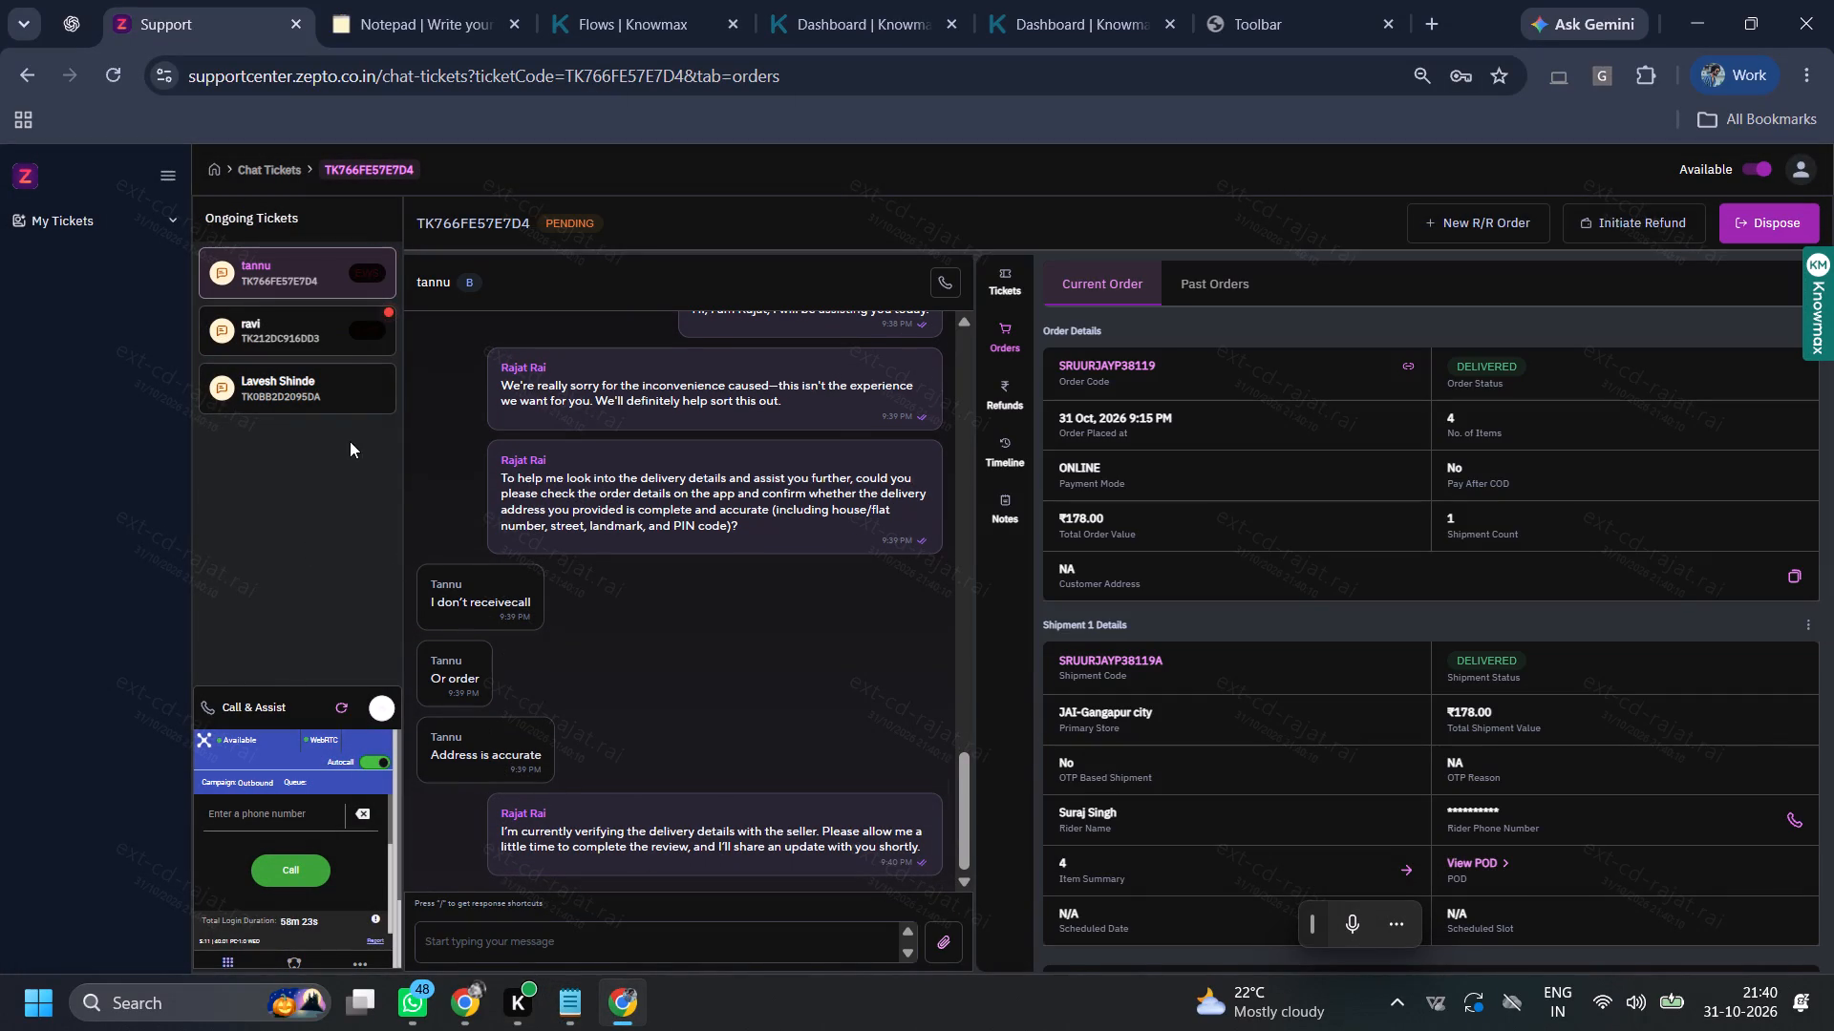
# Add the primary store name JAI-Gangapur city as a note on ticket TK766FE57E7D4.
pyautogui.tripleClick(1063, 713)
pyautogui.hotkey('ctrl', 'c')
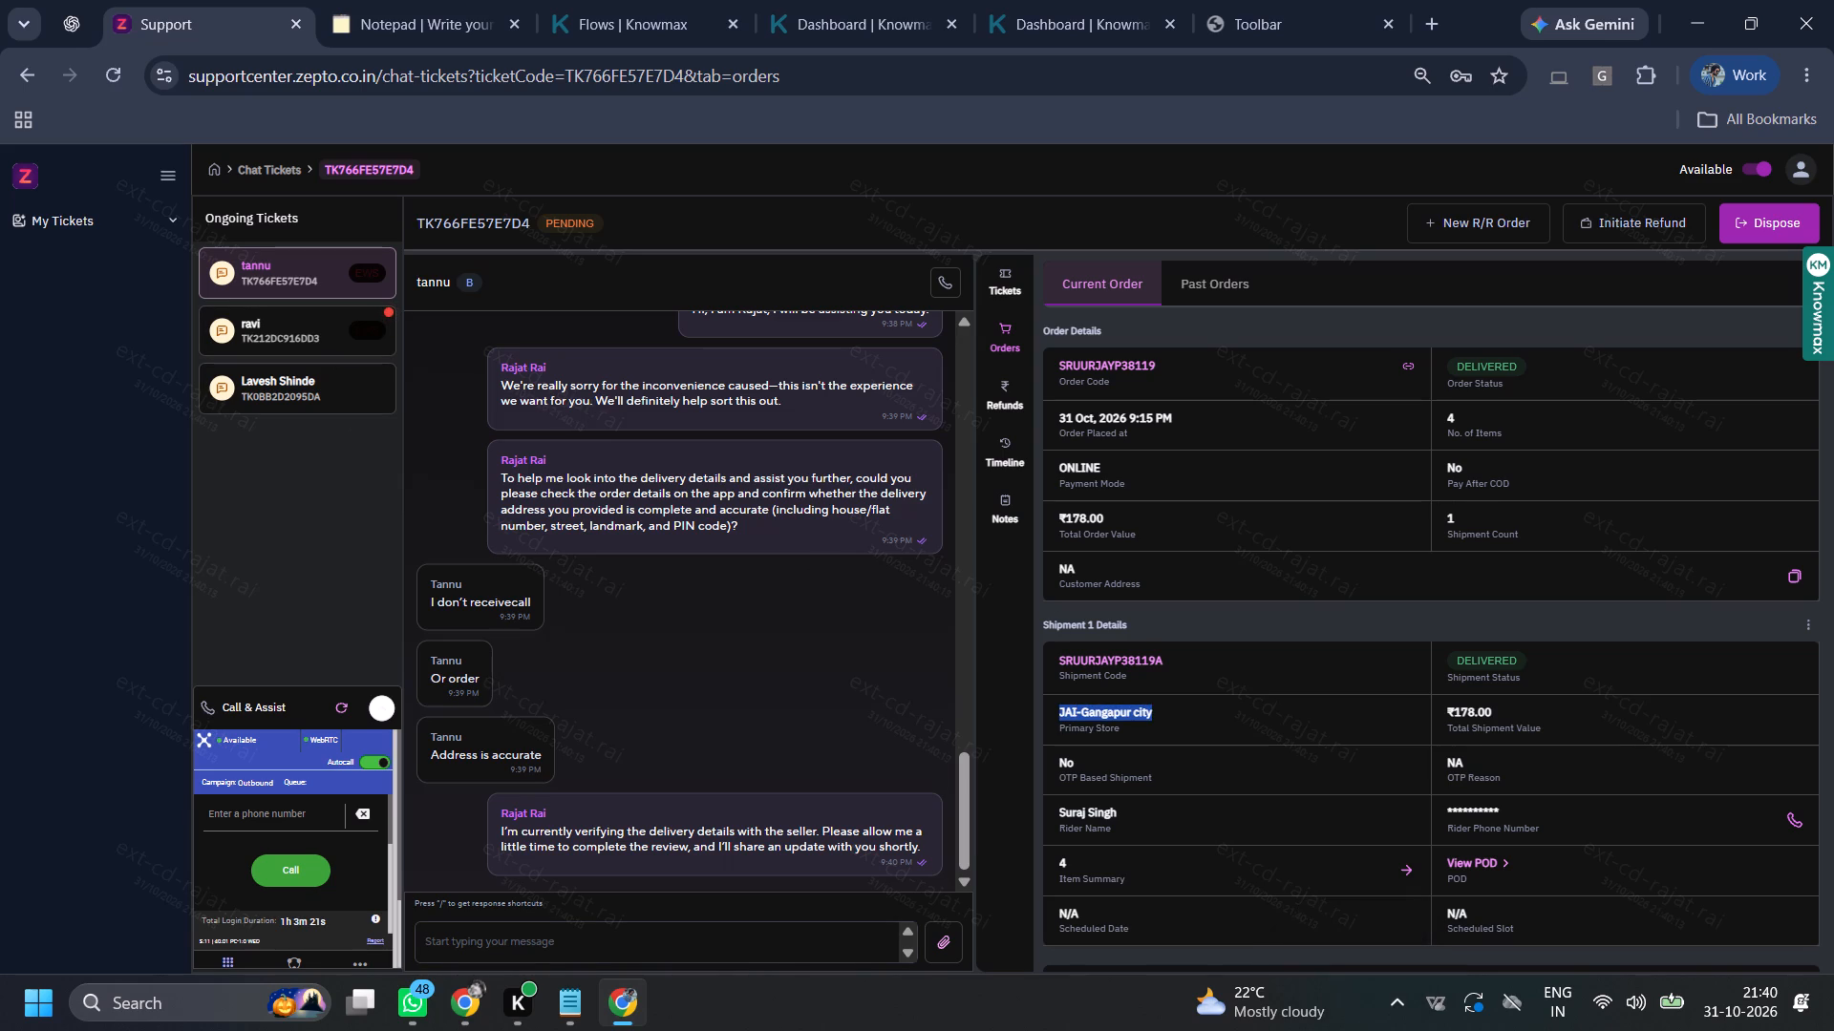
pyautogui.click(1013, 469)
pyautogui.click(997, 506)
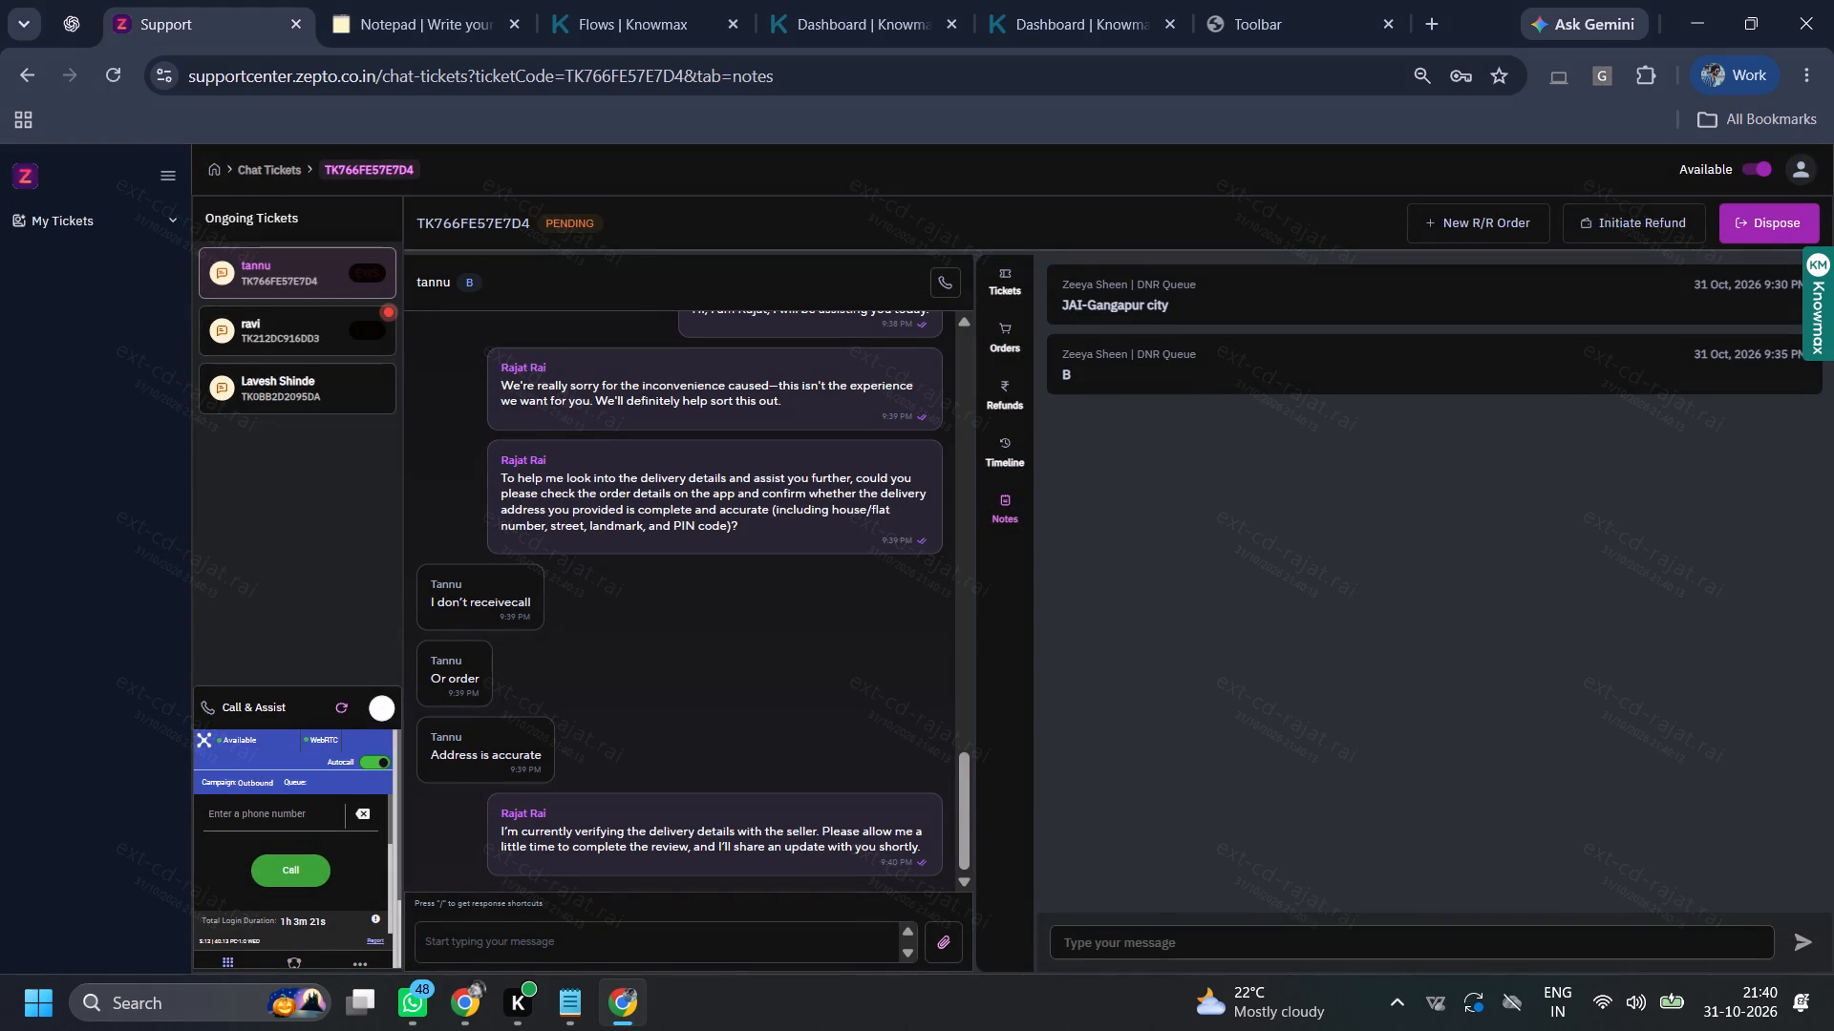
pyautogui.keyDown('ctrl'); pyautogui.click(1162, 949); pyautogui.keyUp('ctrl')
pyautogui.hotkey('ctrl', 'v')
pyautogui.press('Return')
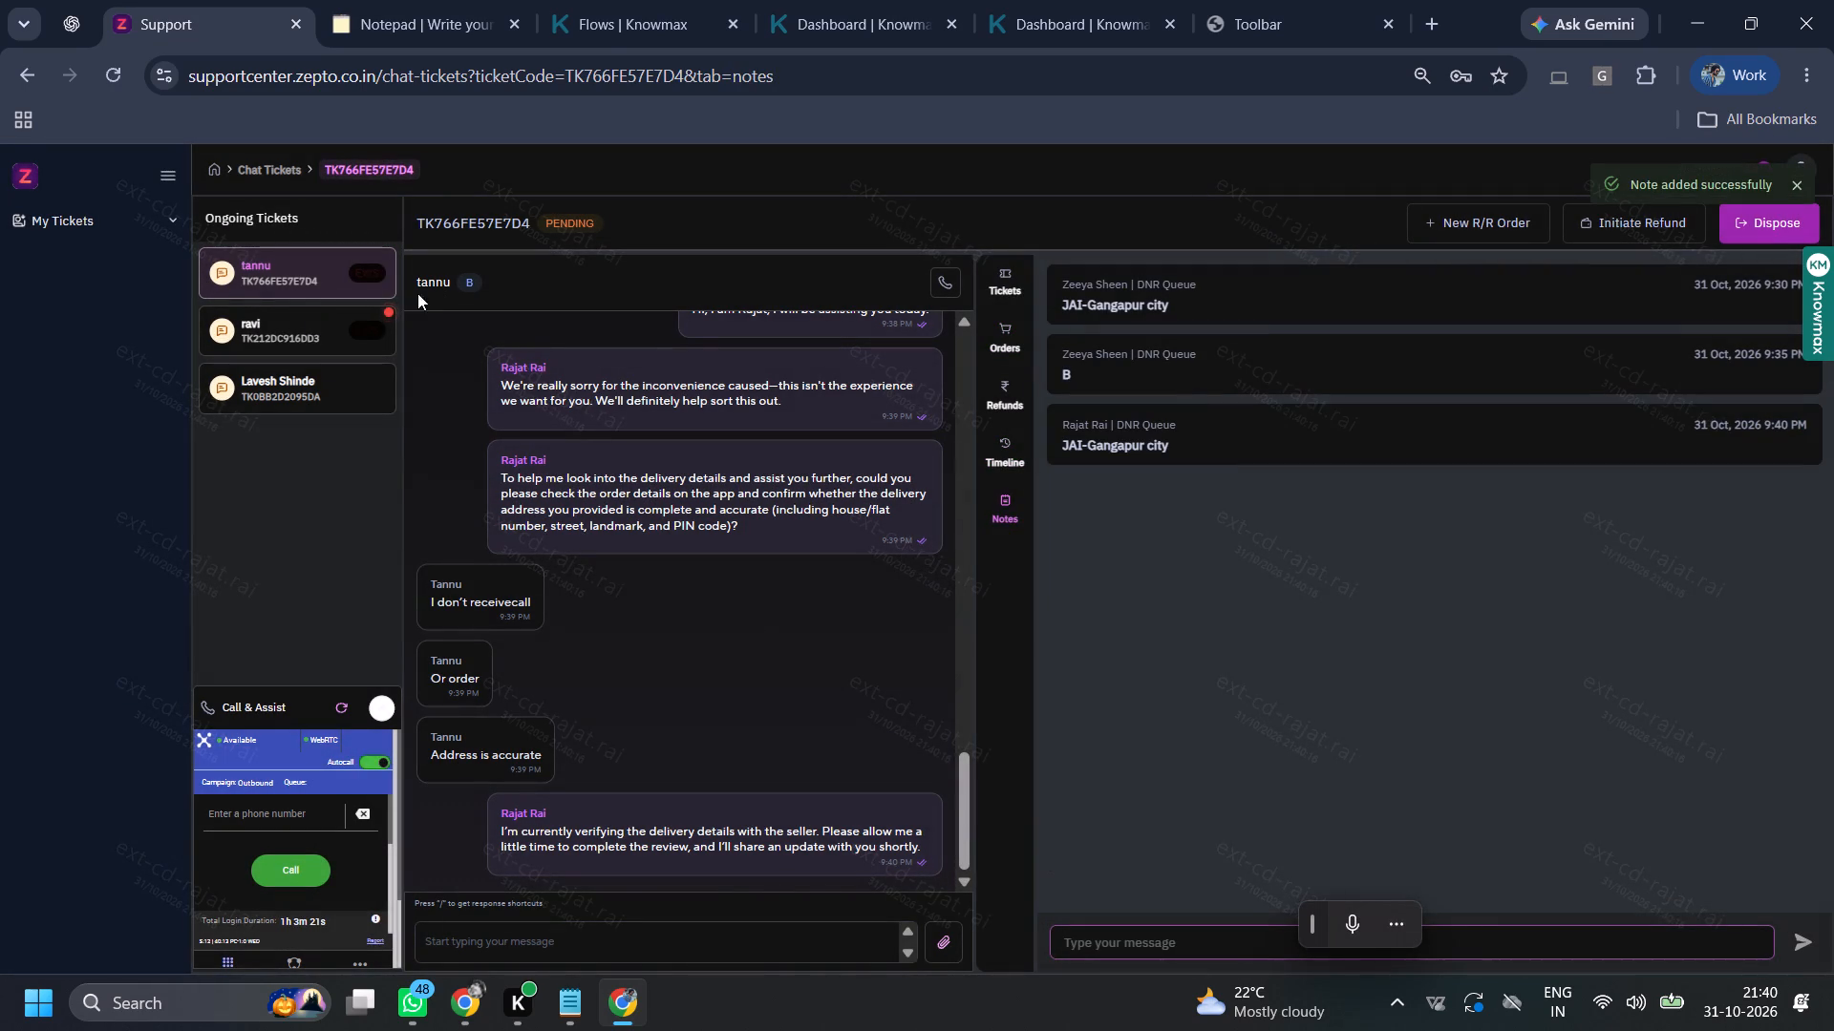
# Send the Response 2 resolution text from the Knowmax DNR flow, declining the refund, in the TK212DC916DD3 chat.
pyautogui.click(314, 313)
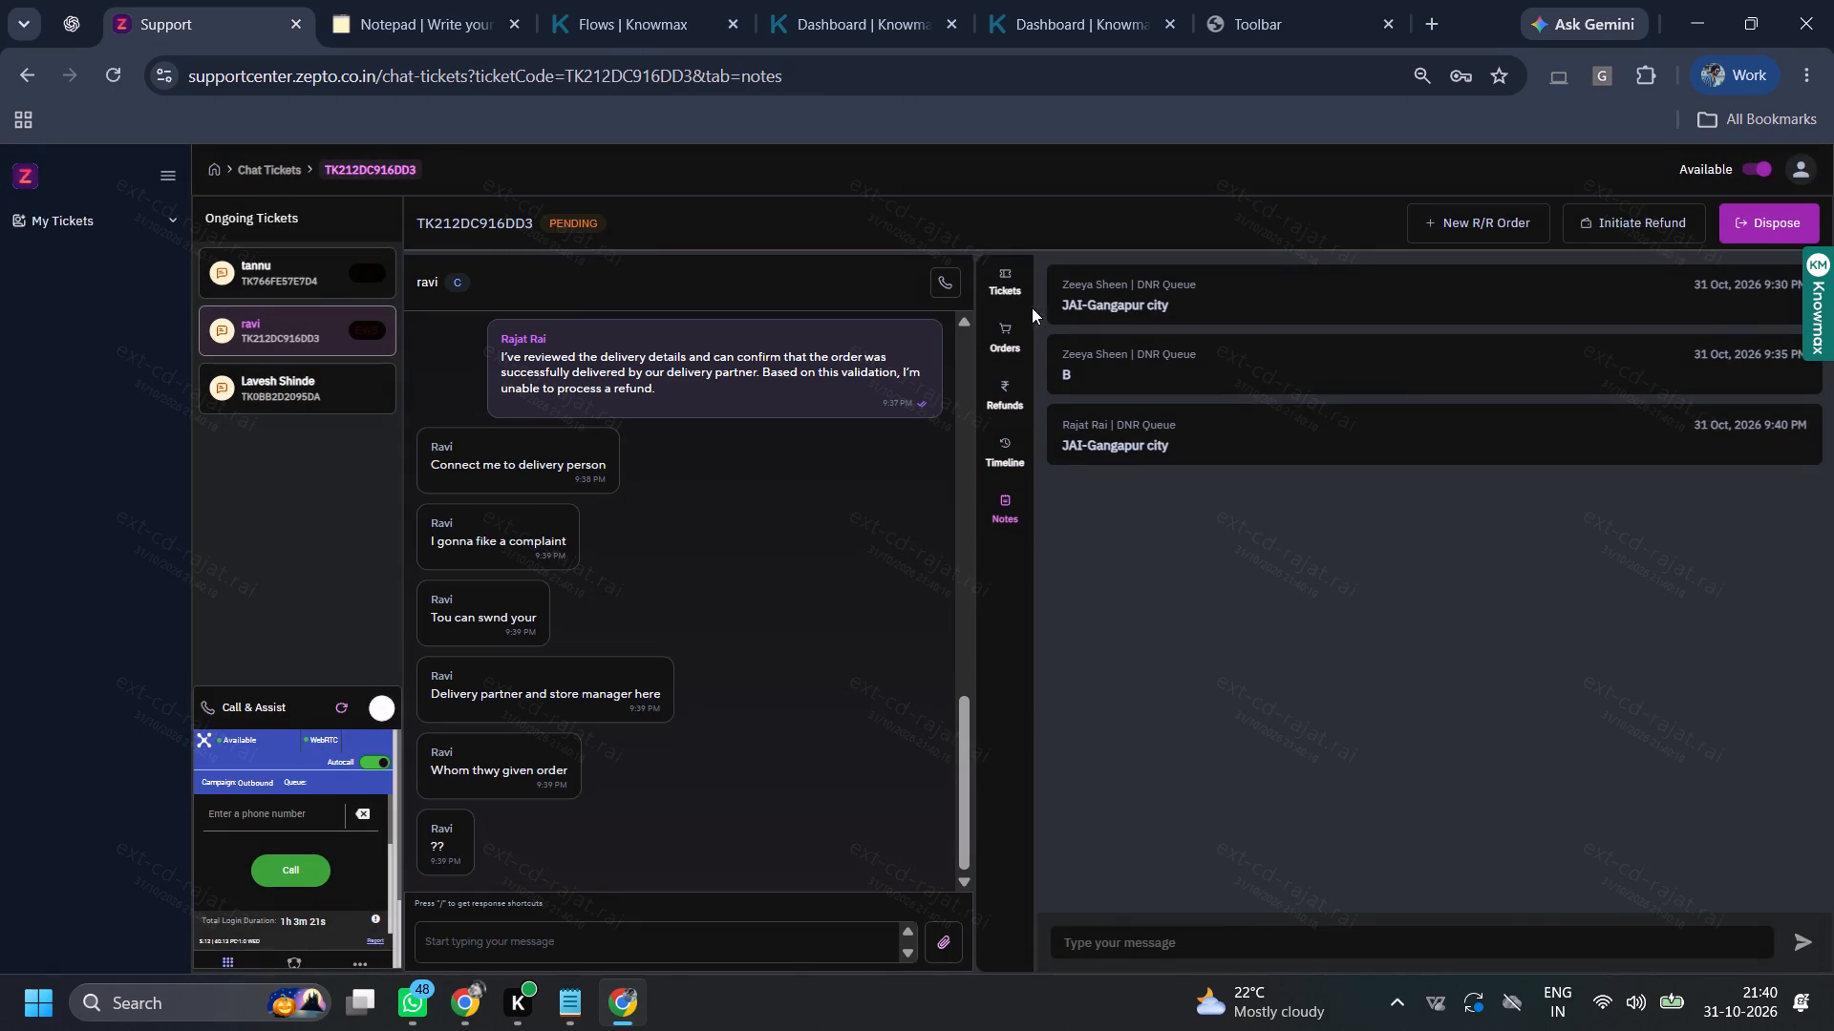
pyautogui.click(1025, 329)
pyautogui.click(564, 0)
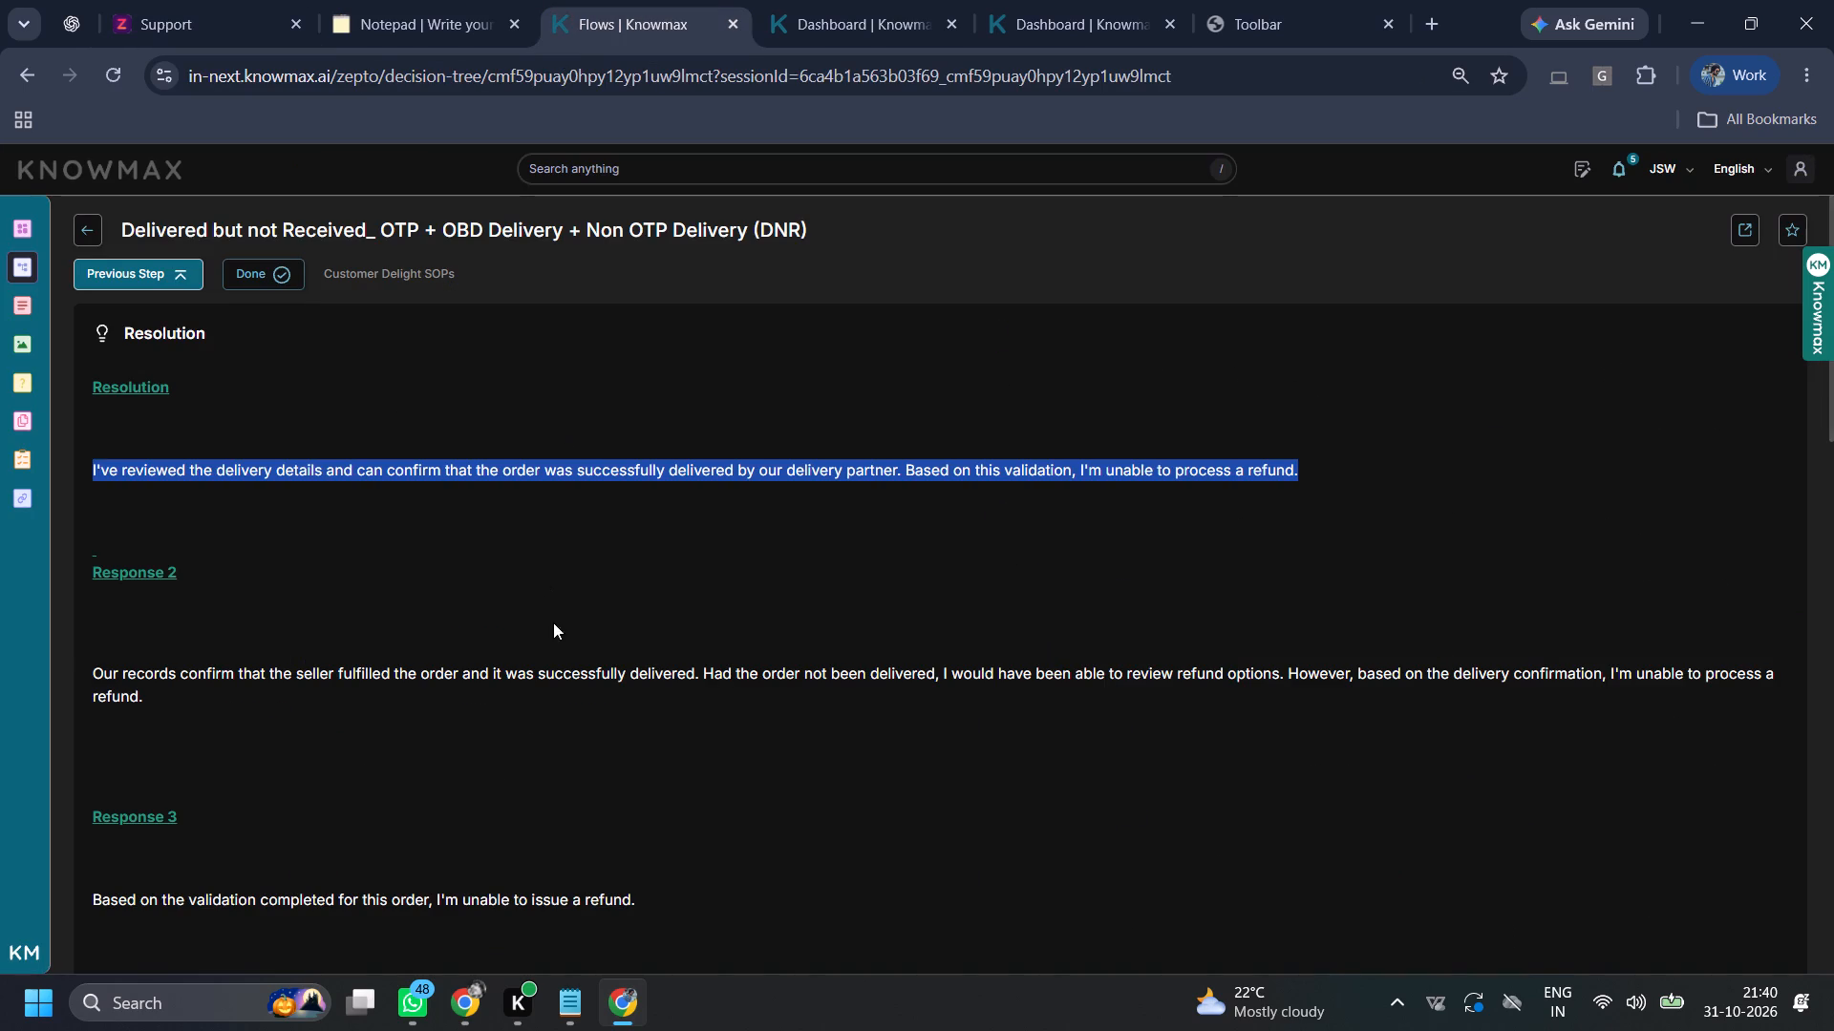
pyautogui.keyDown('ctrl'); pyautogui.tripleClick(572, 679); pyautogui.keyUp('ctrl')
pyautogui.hotkey('ctrl', 'c')
pyautogui.keyDown('ctrl'); pyautogui.click(295, 0); pyautogui.keyUp('ctrl')
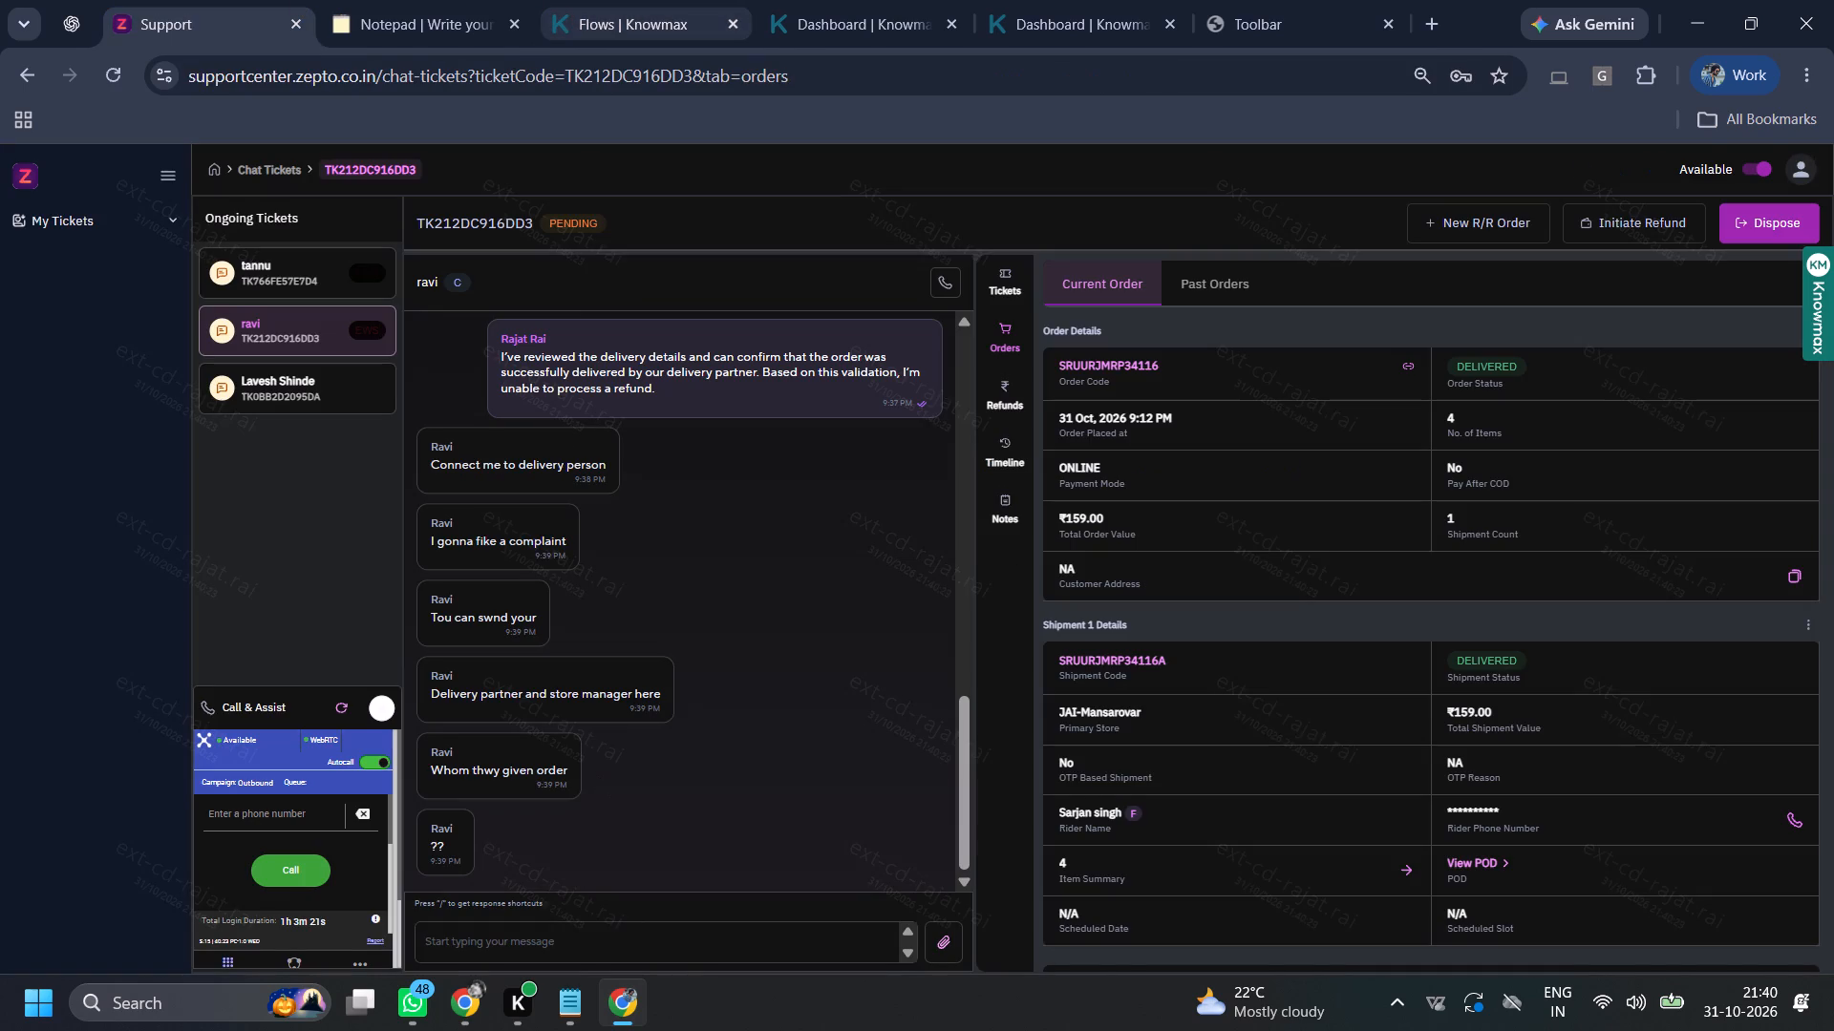
pyautogui.keyDown('ctrl'); pyautogui.click(626, 922); pyautogui.keyUp('ctrl')
pyautogui.hotkey('ctrl', 'v')
pyautogui.press('Return')
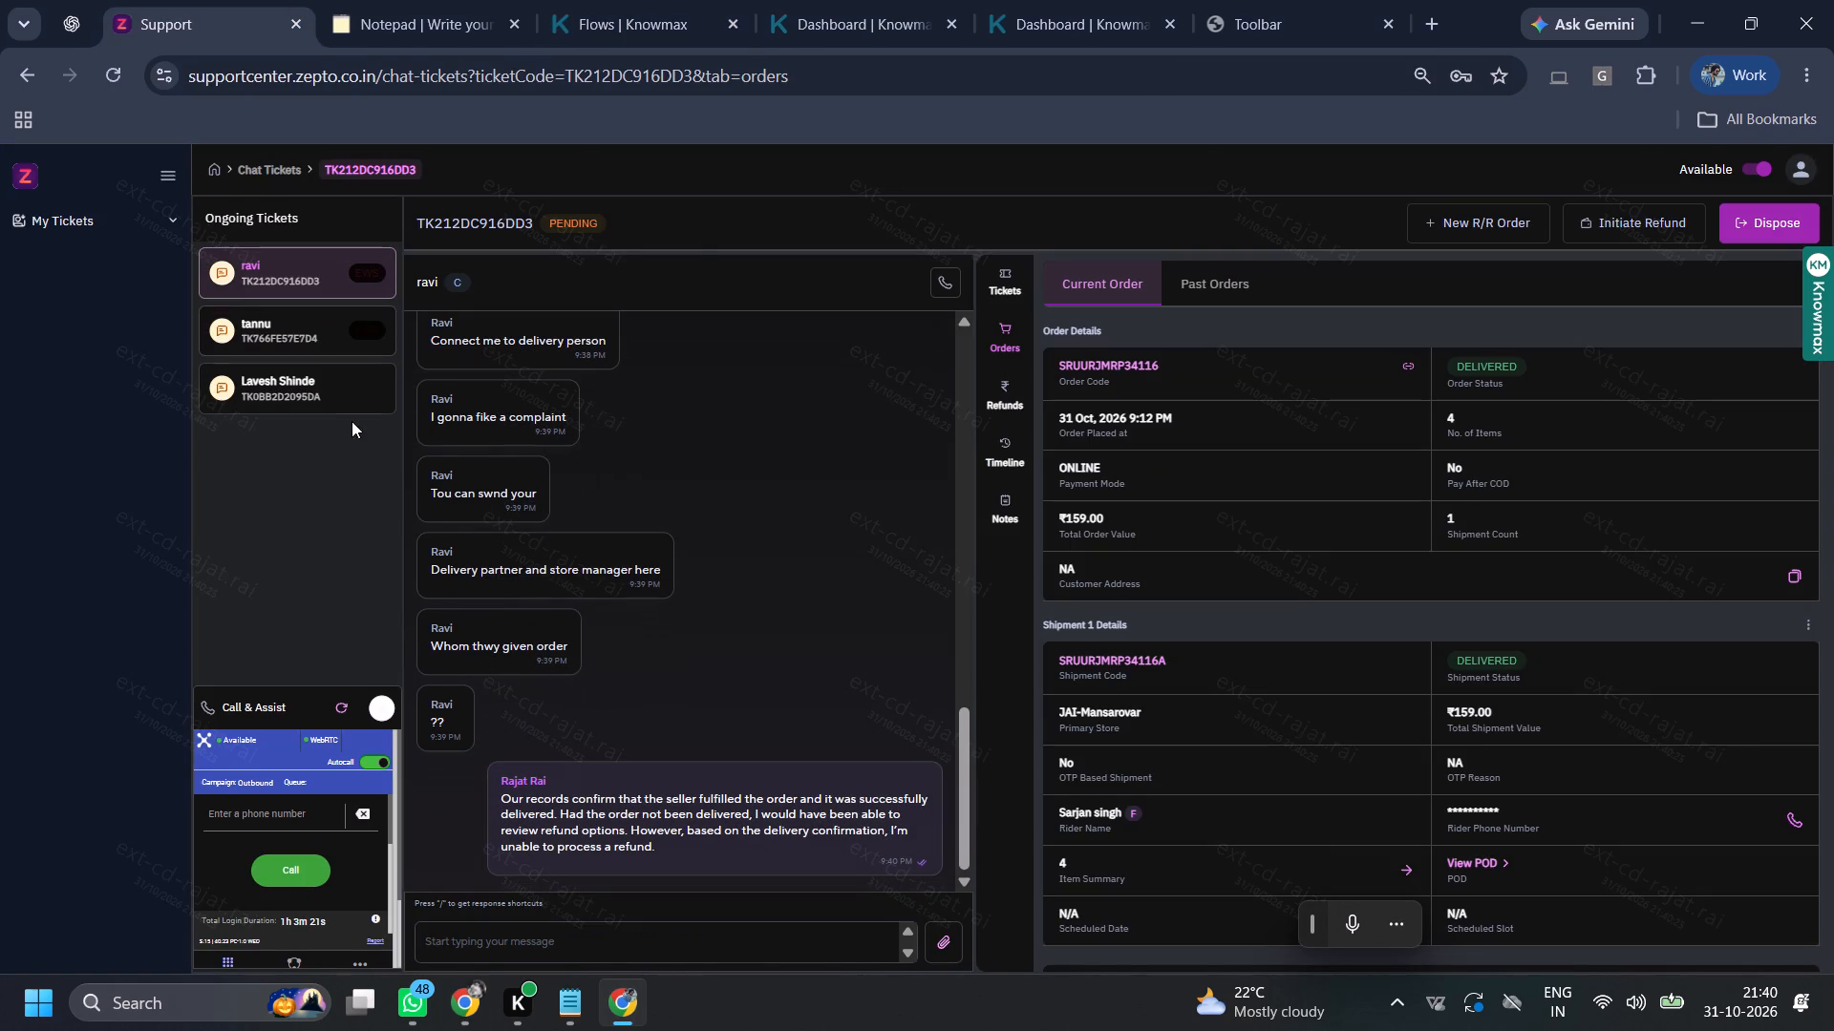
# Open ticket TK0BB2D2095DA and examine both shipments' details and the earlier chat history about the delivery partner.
pyautogui.click(352, 397)
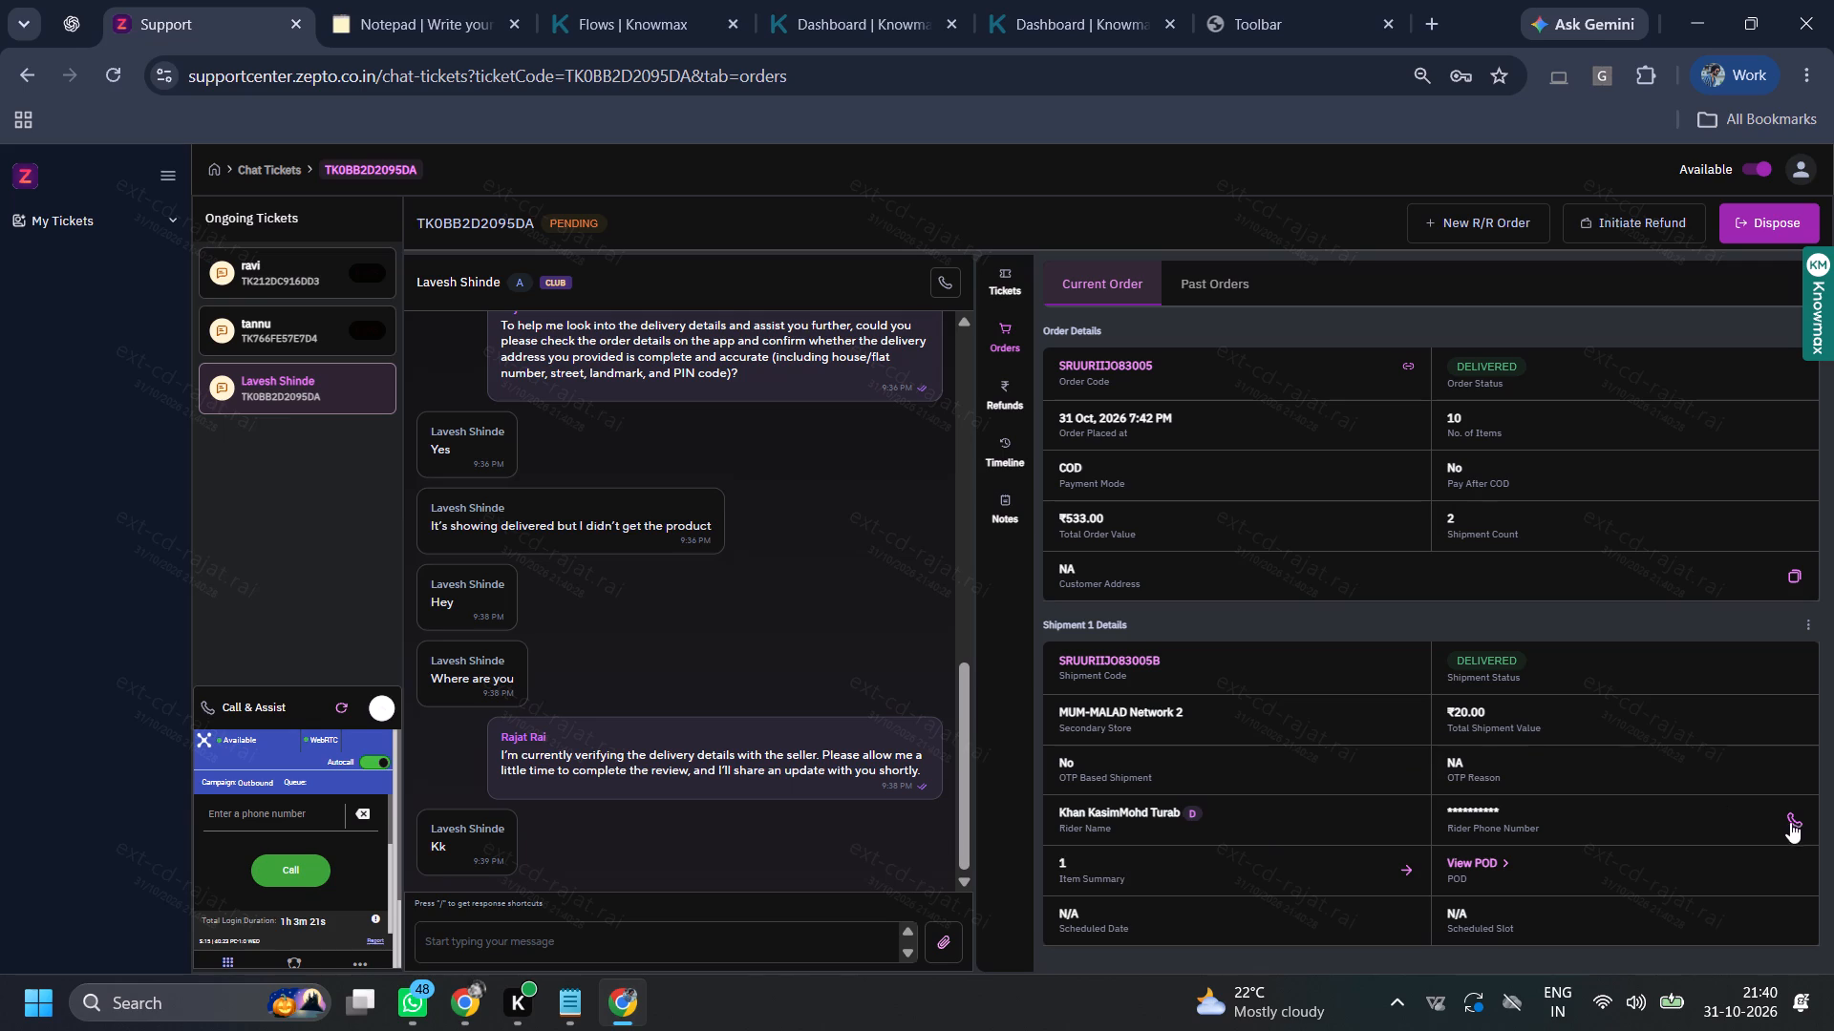
pyautogui.scroll(-5, 1566, 821)
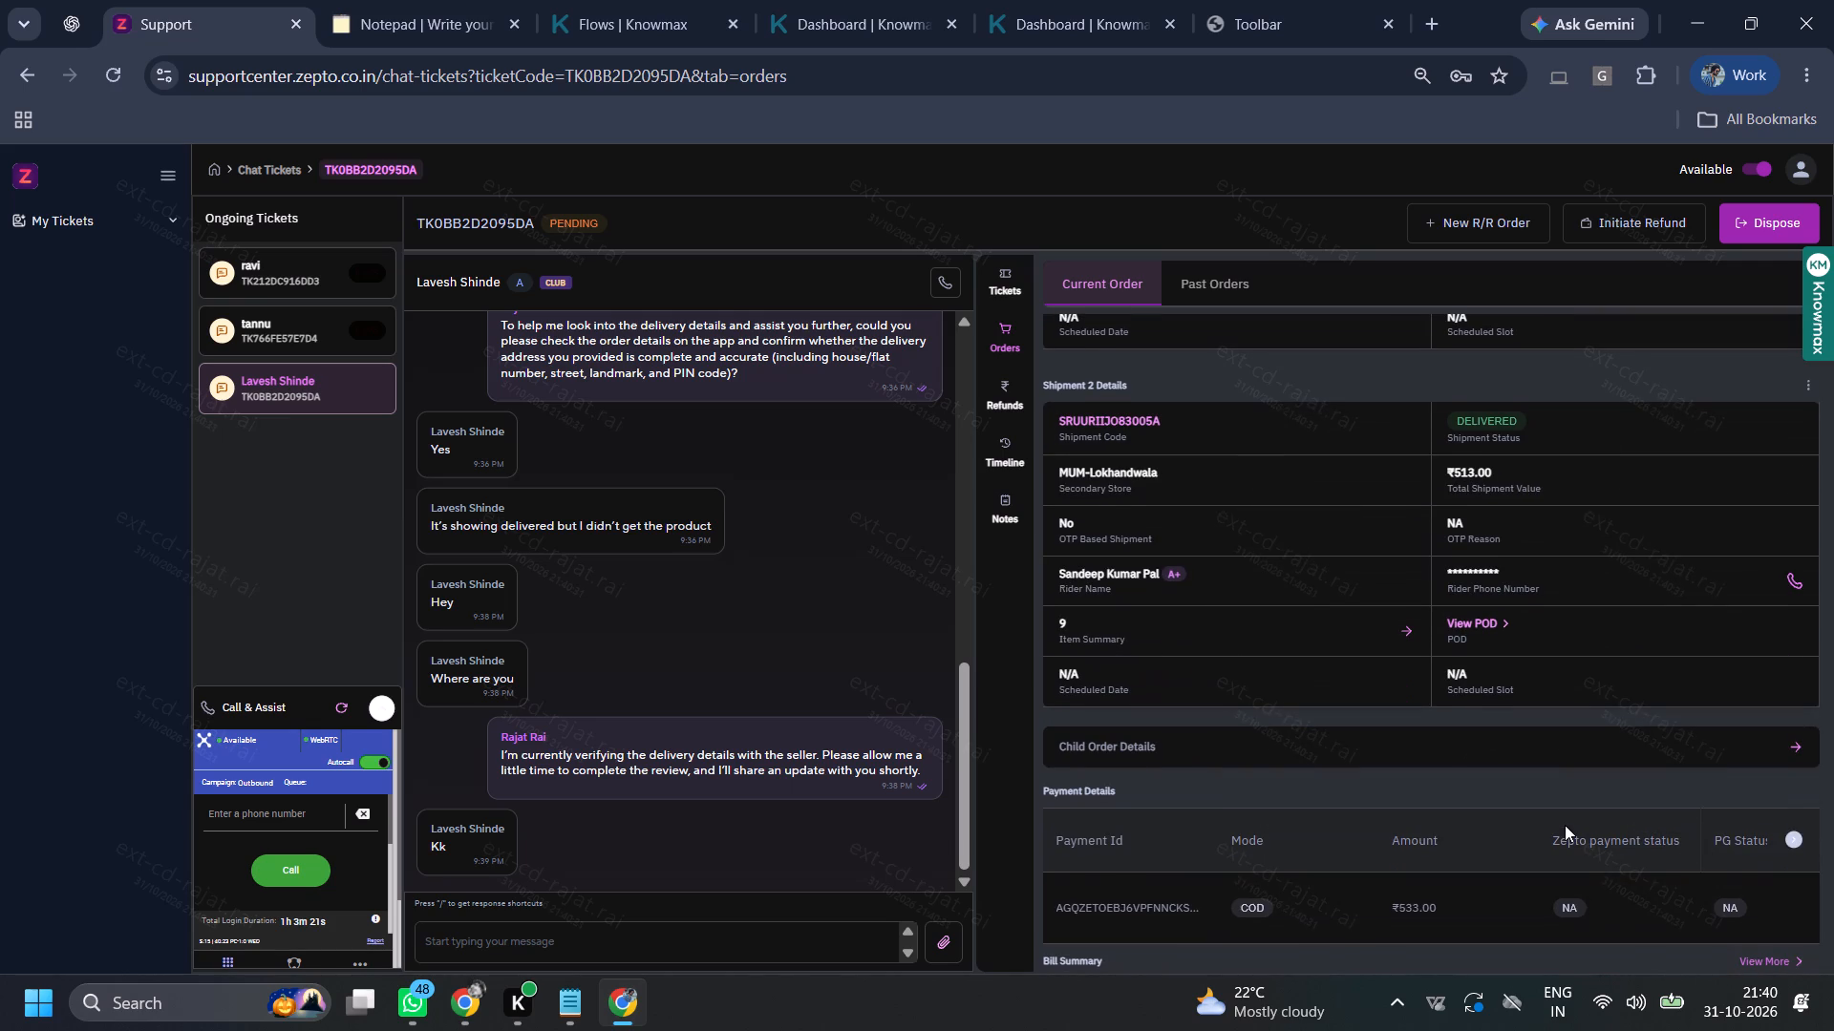
pyautogui.scroll(1, 1565, 826)
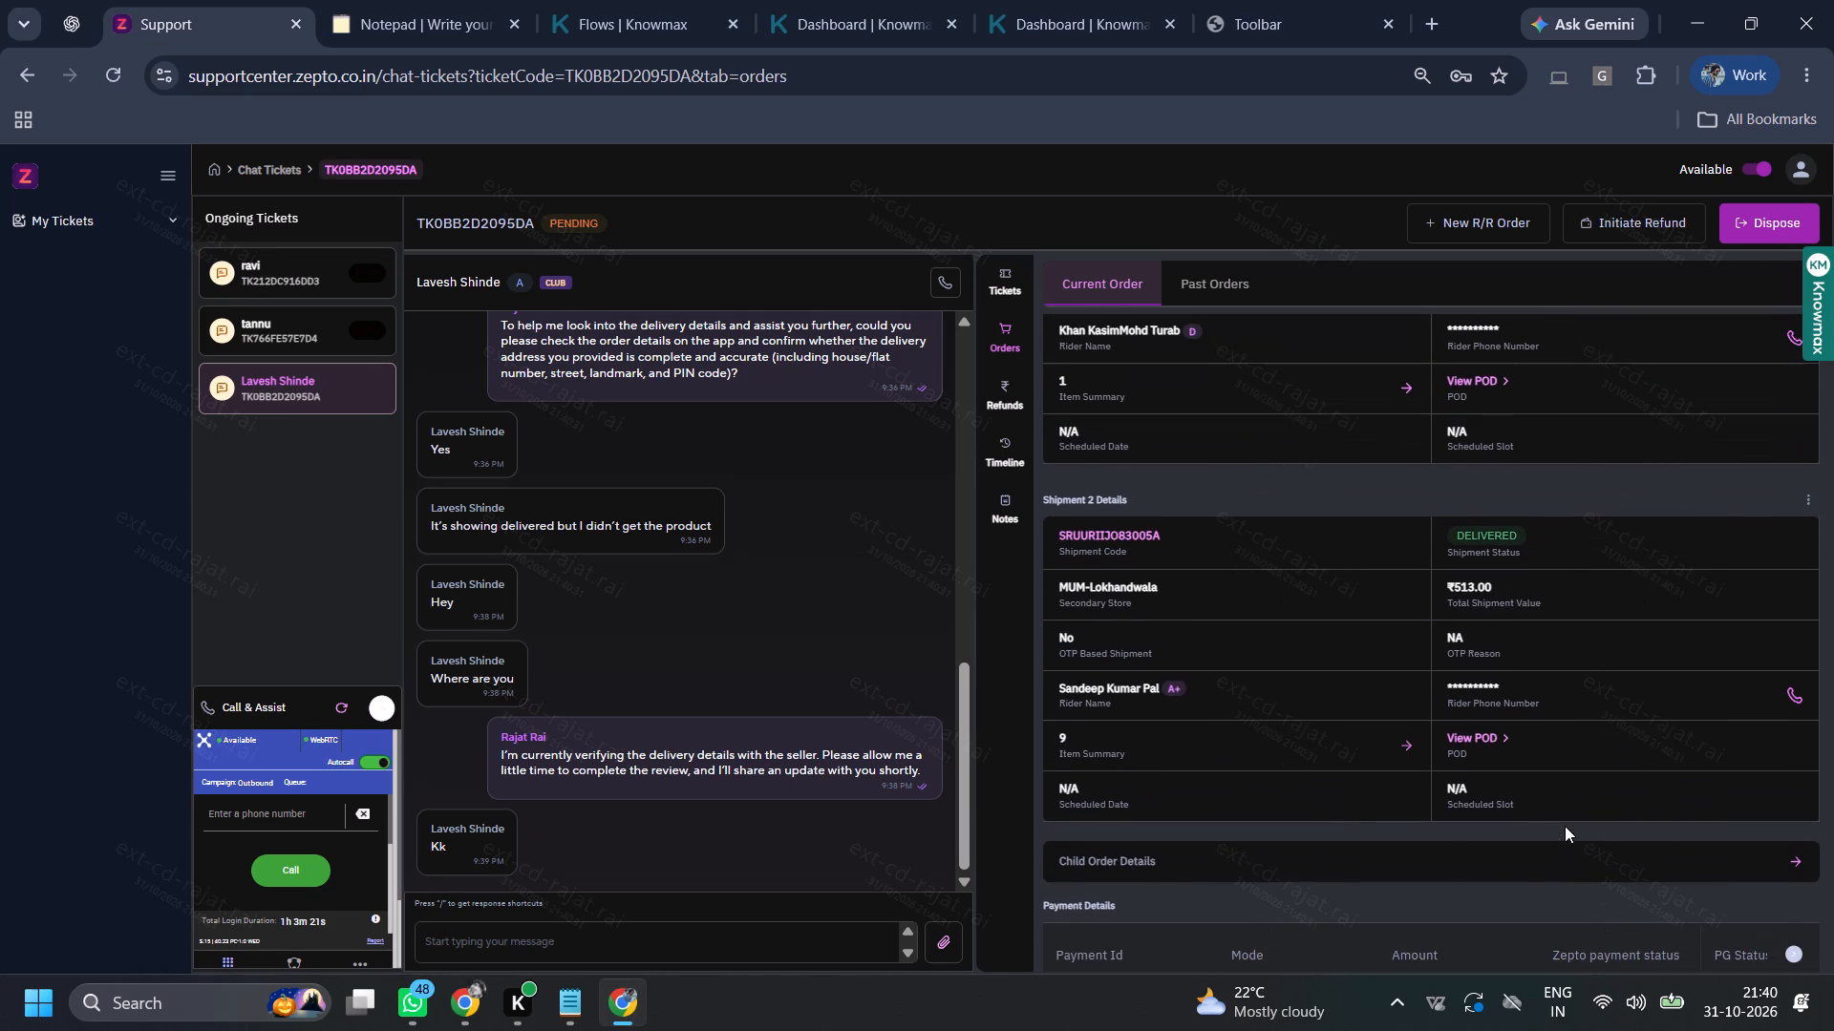
pyautogui.scroll(9, 616, 710)
pyautogui.scroll(4, 748, 722)
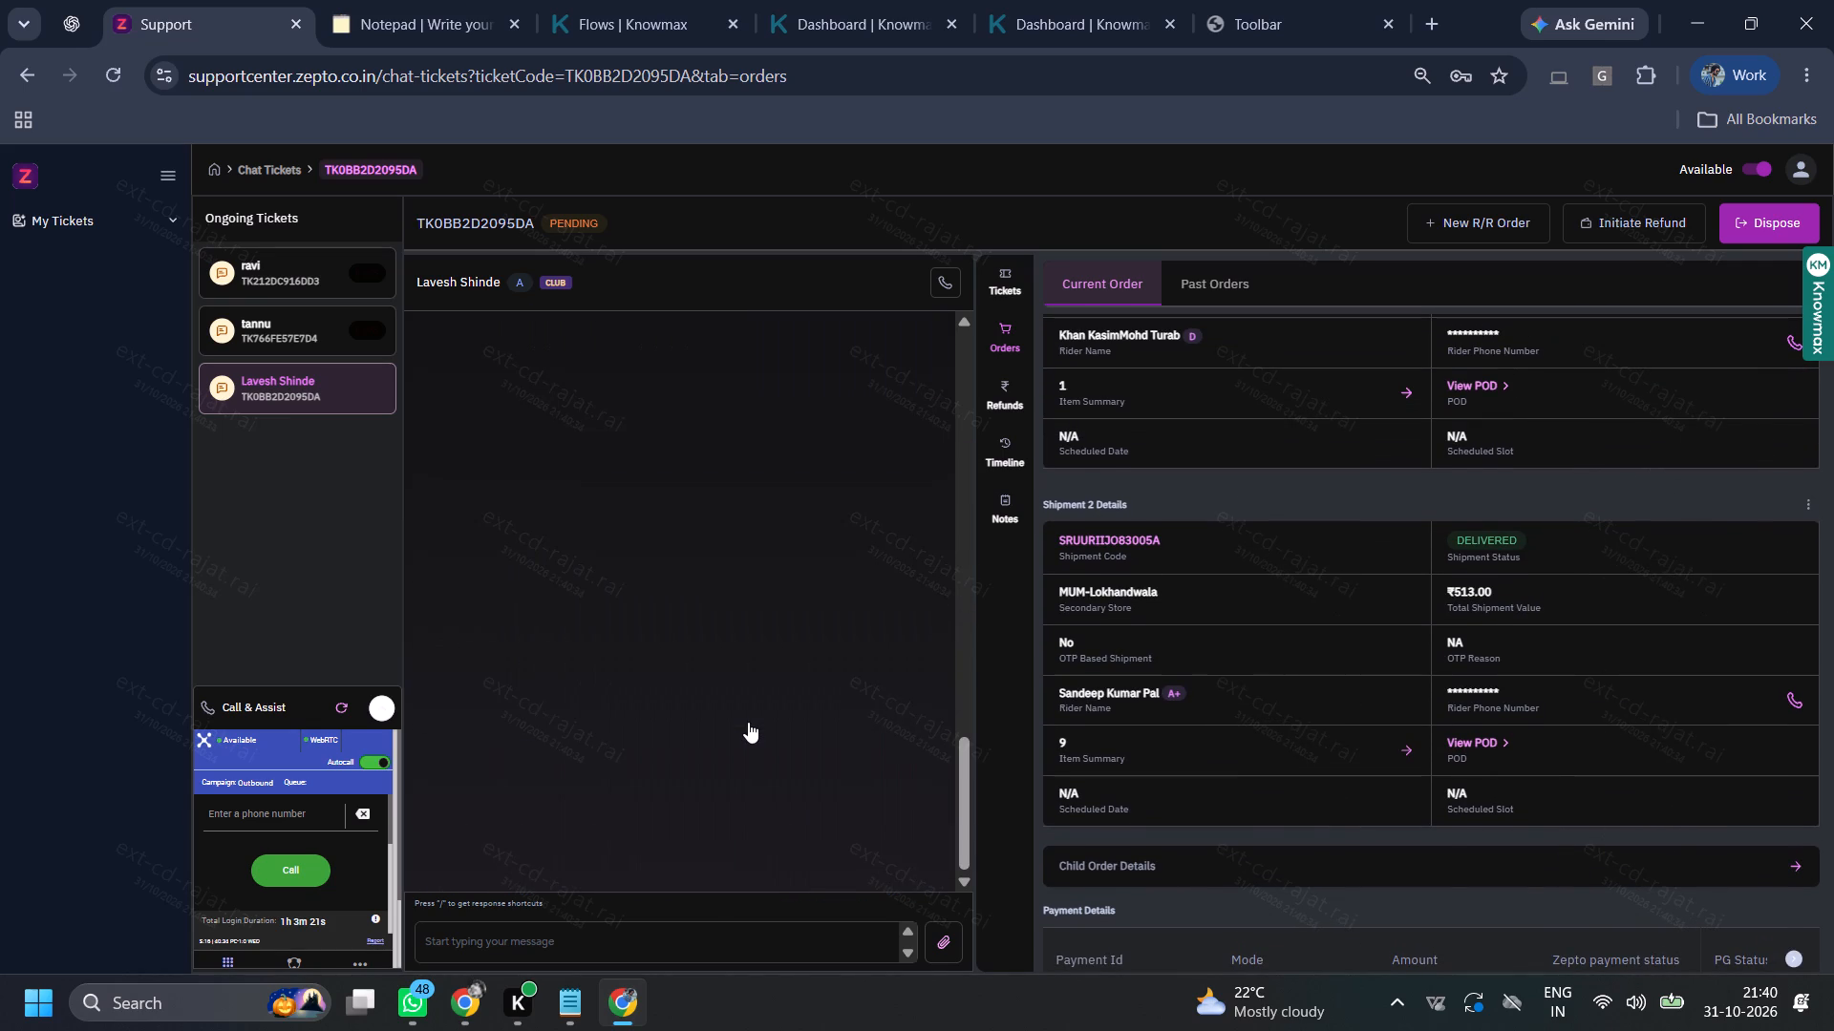
pyautogui.scroll(-4, 748, 722)
pyautogui.scroll(-3, 575, 796)
pyautogui.scroll(3, 714, 743)
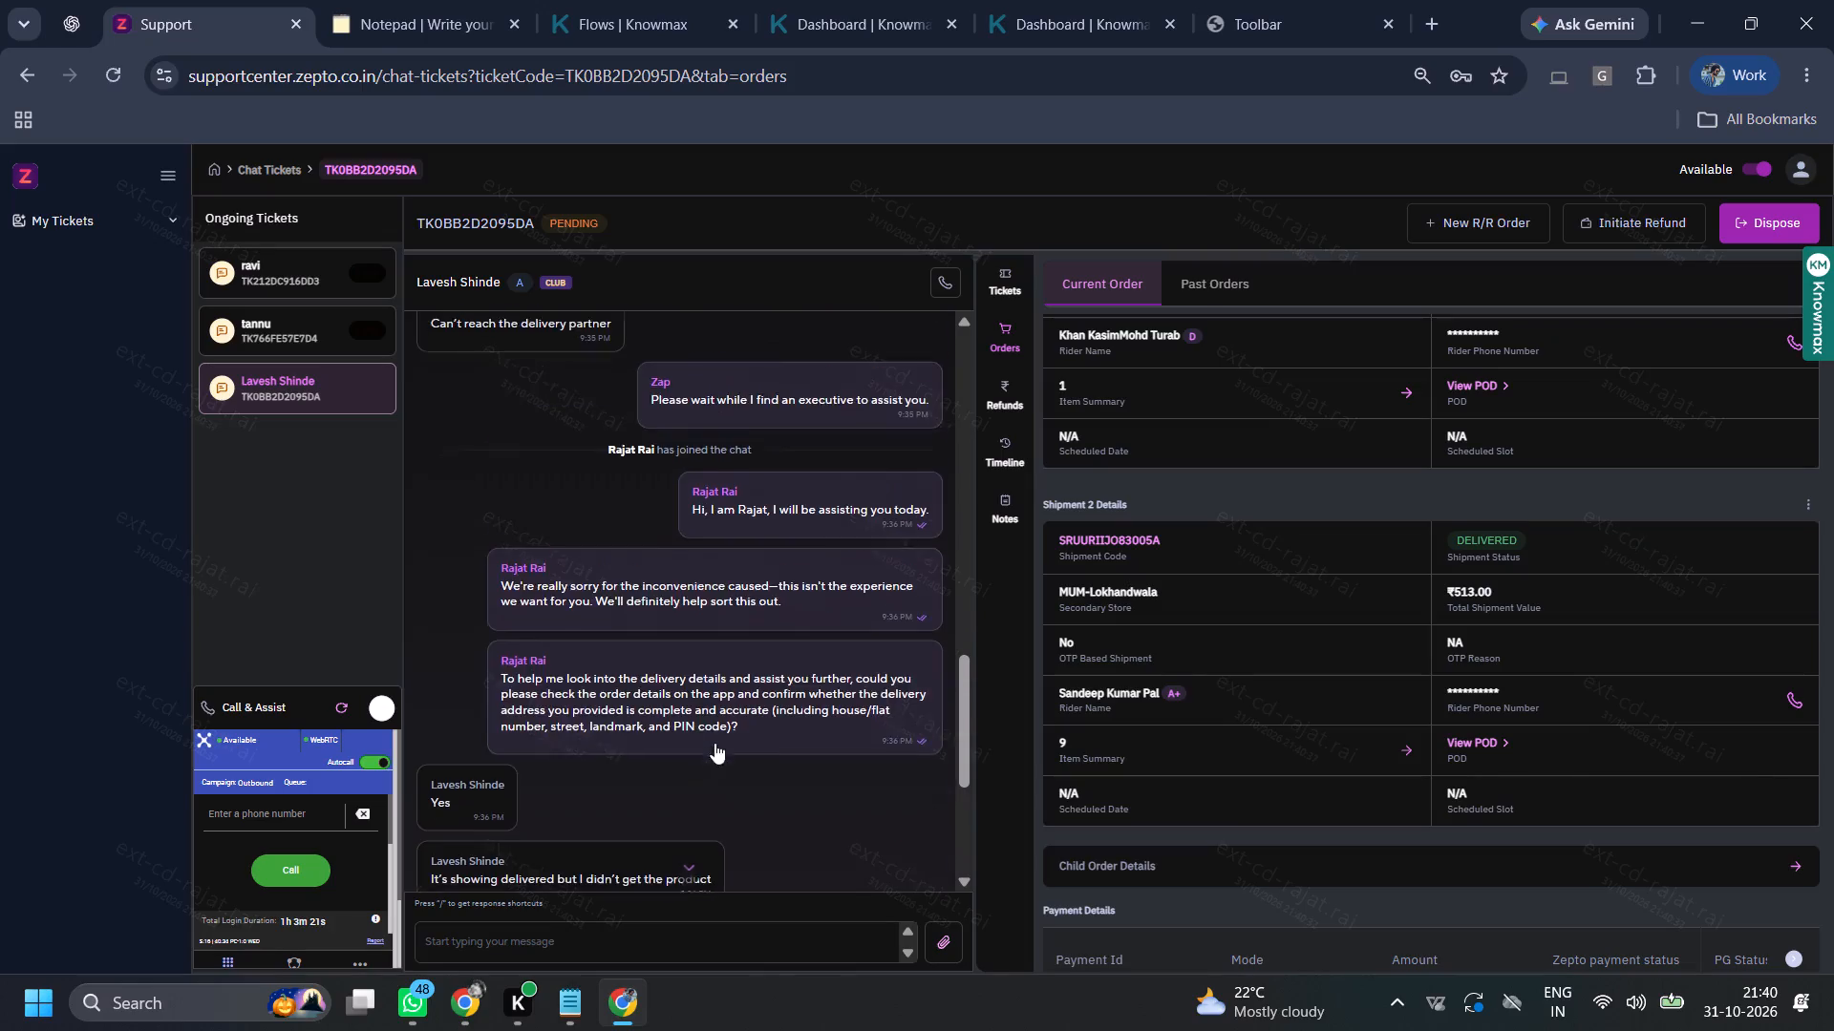
pyautogui.scroll(4, 728, 730)
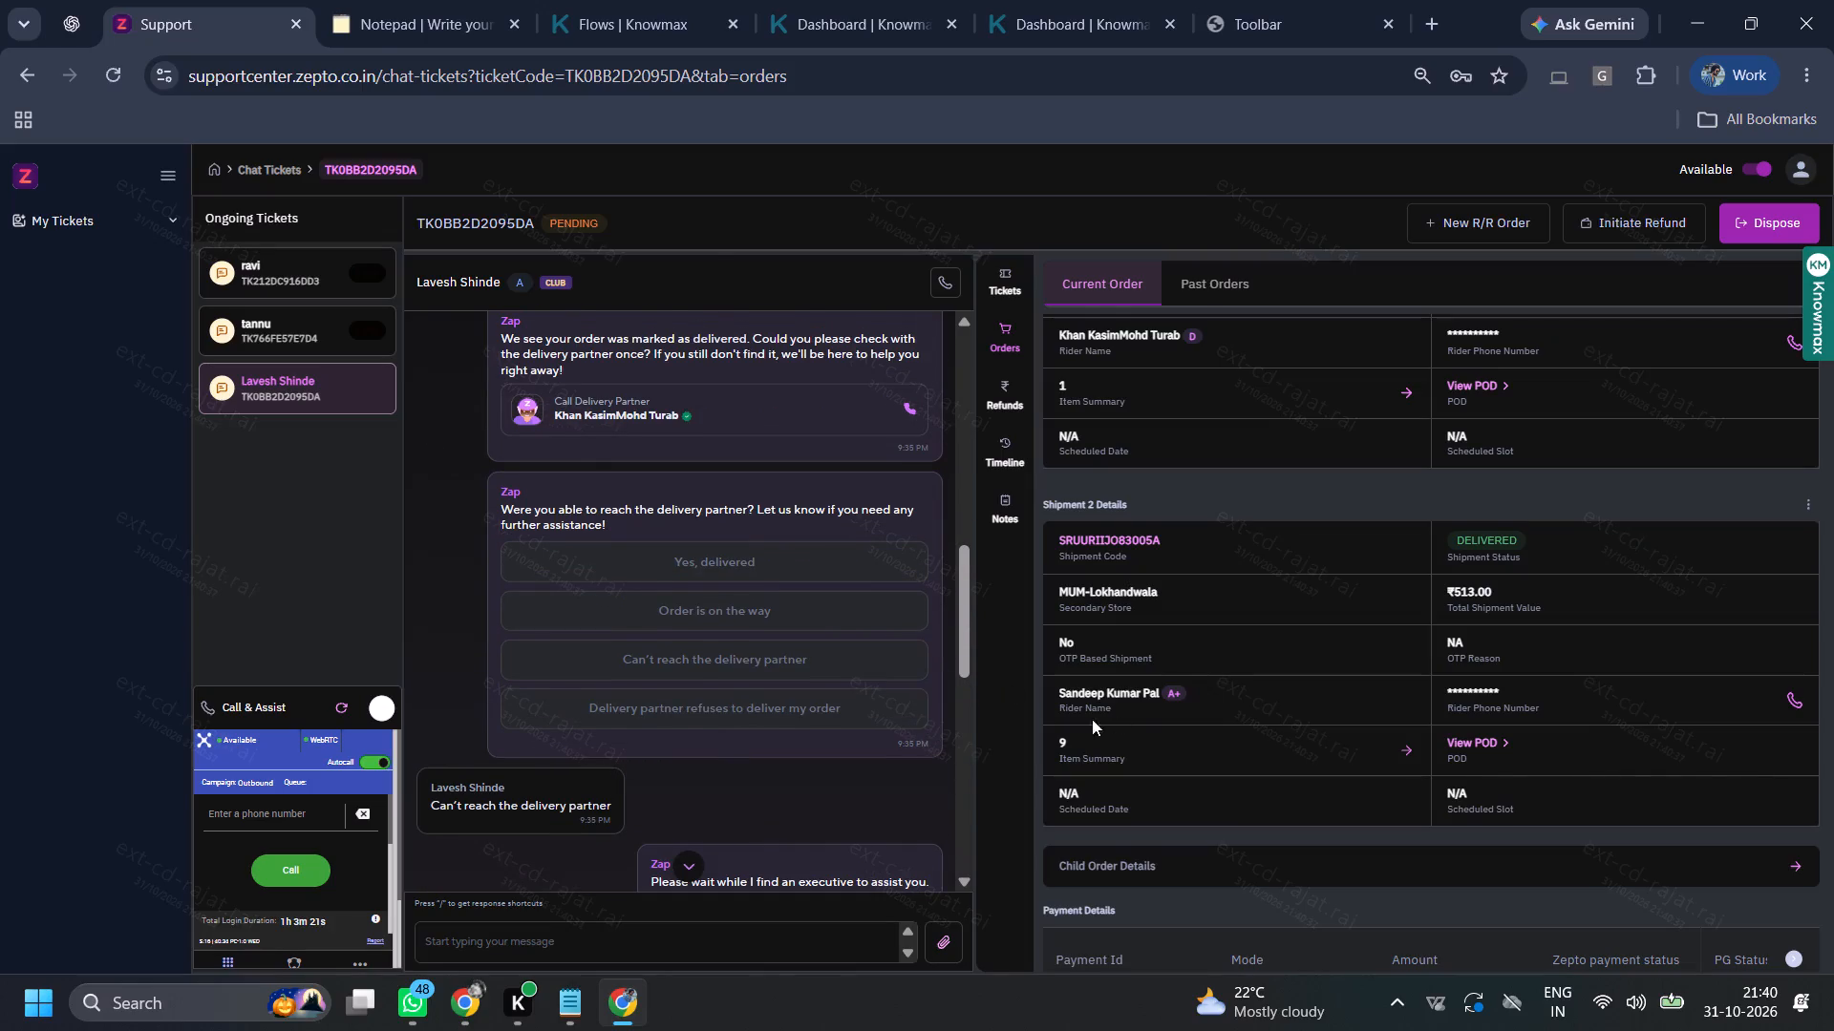
pyautogui.scroll(3, 1151, 621)
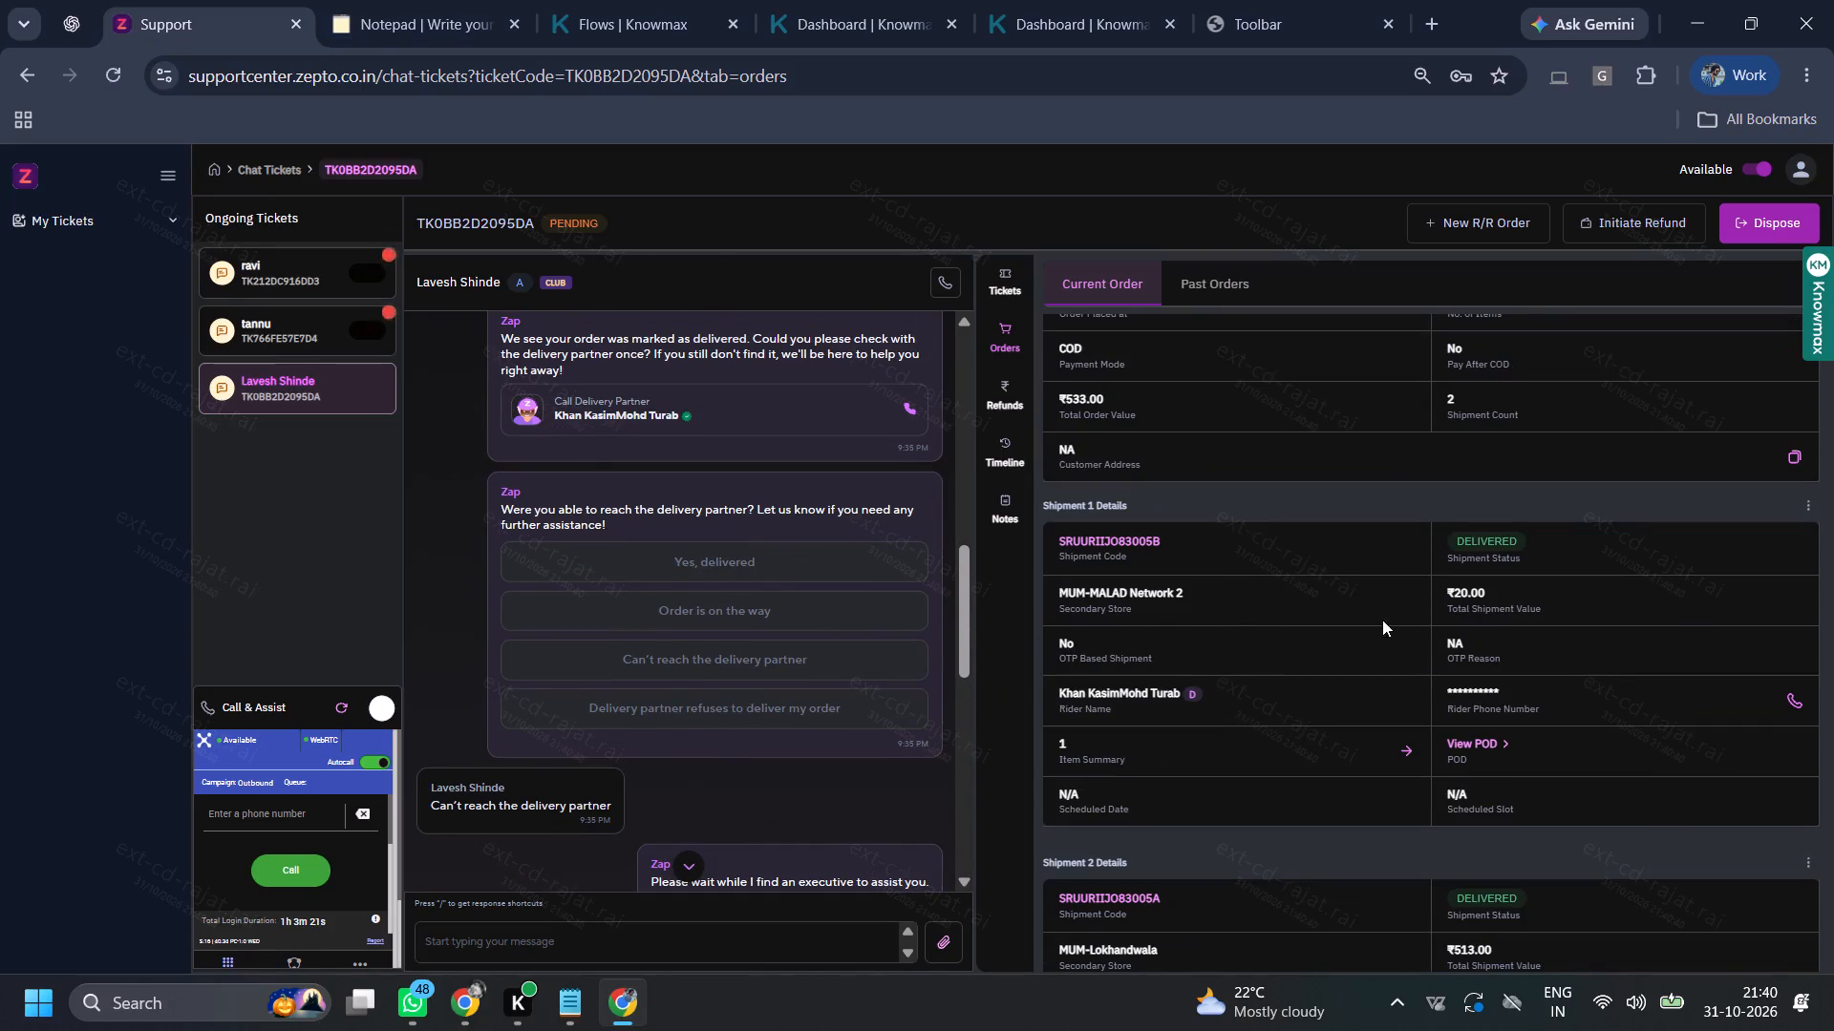
pyautogui.click(1789, 698)
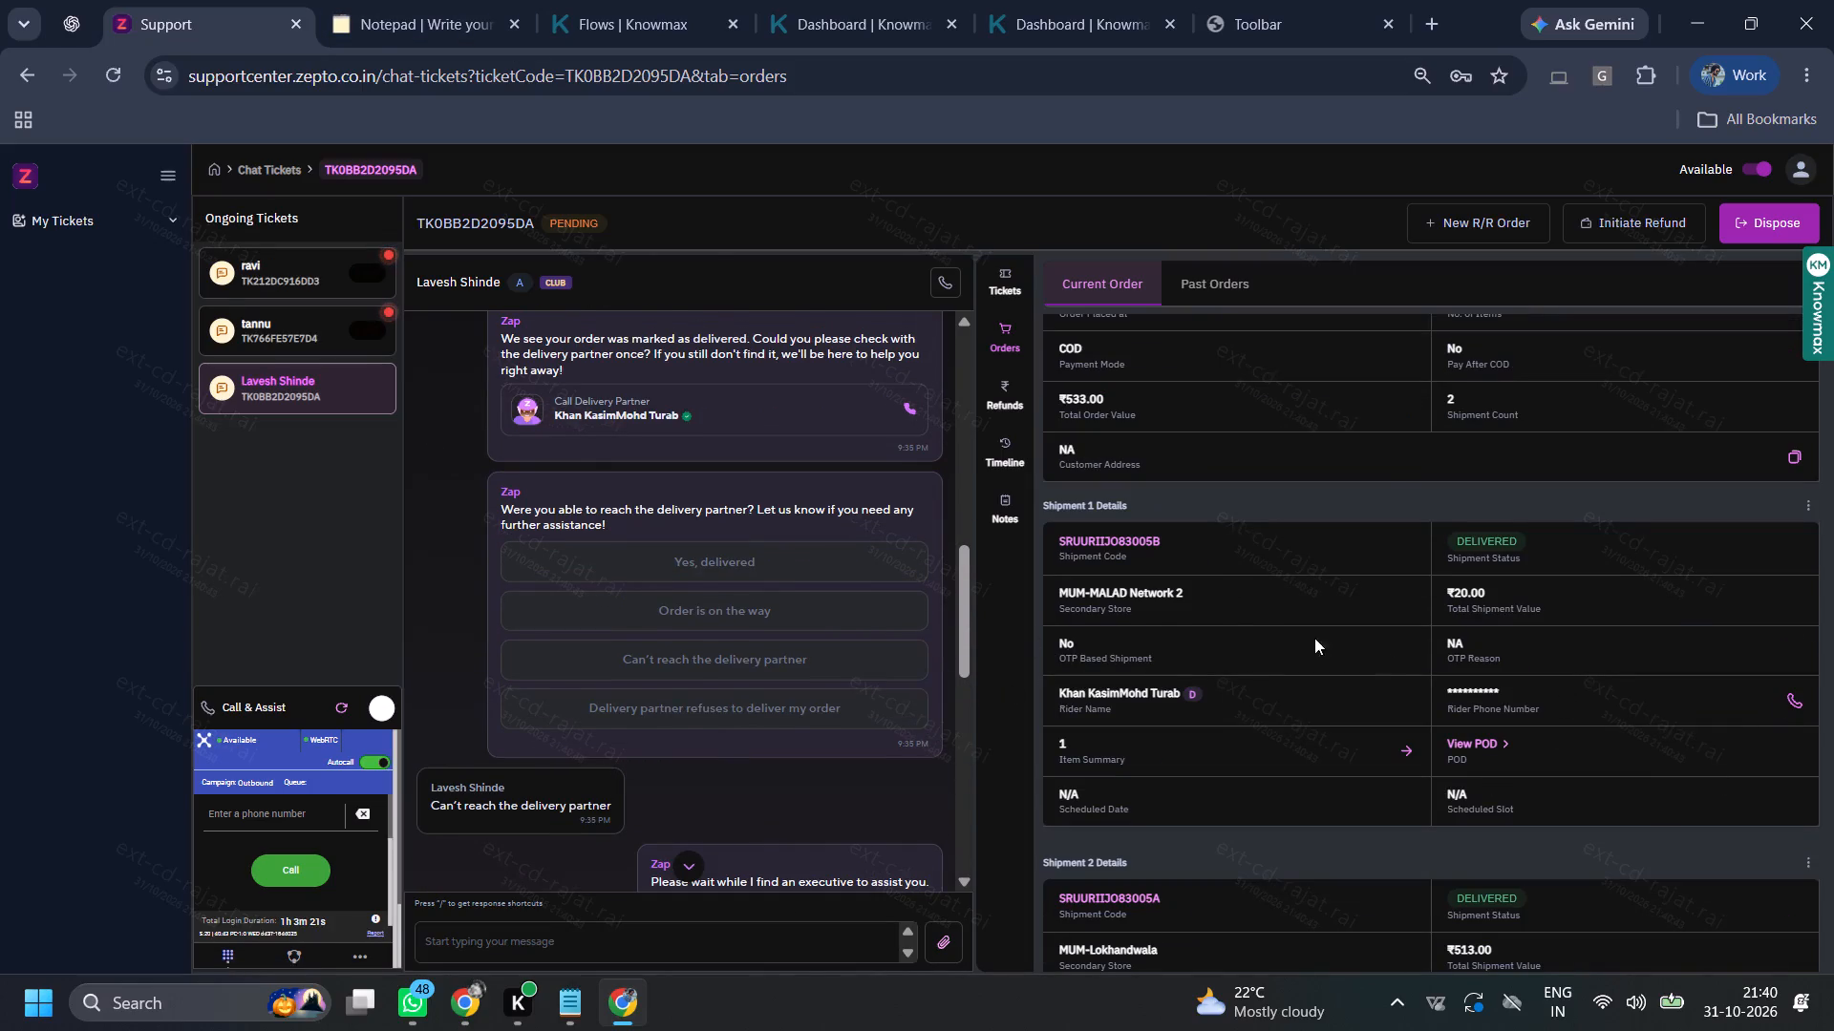
pyautogui.click(992, 292)
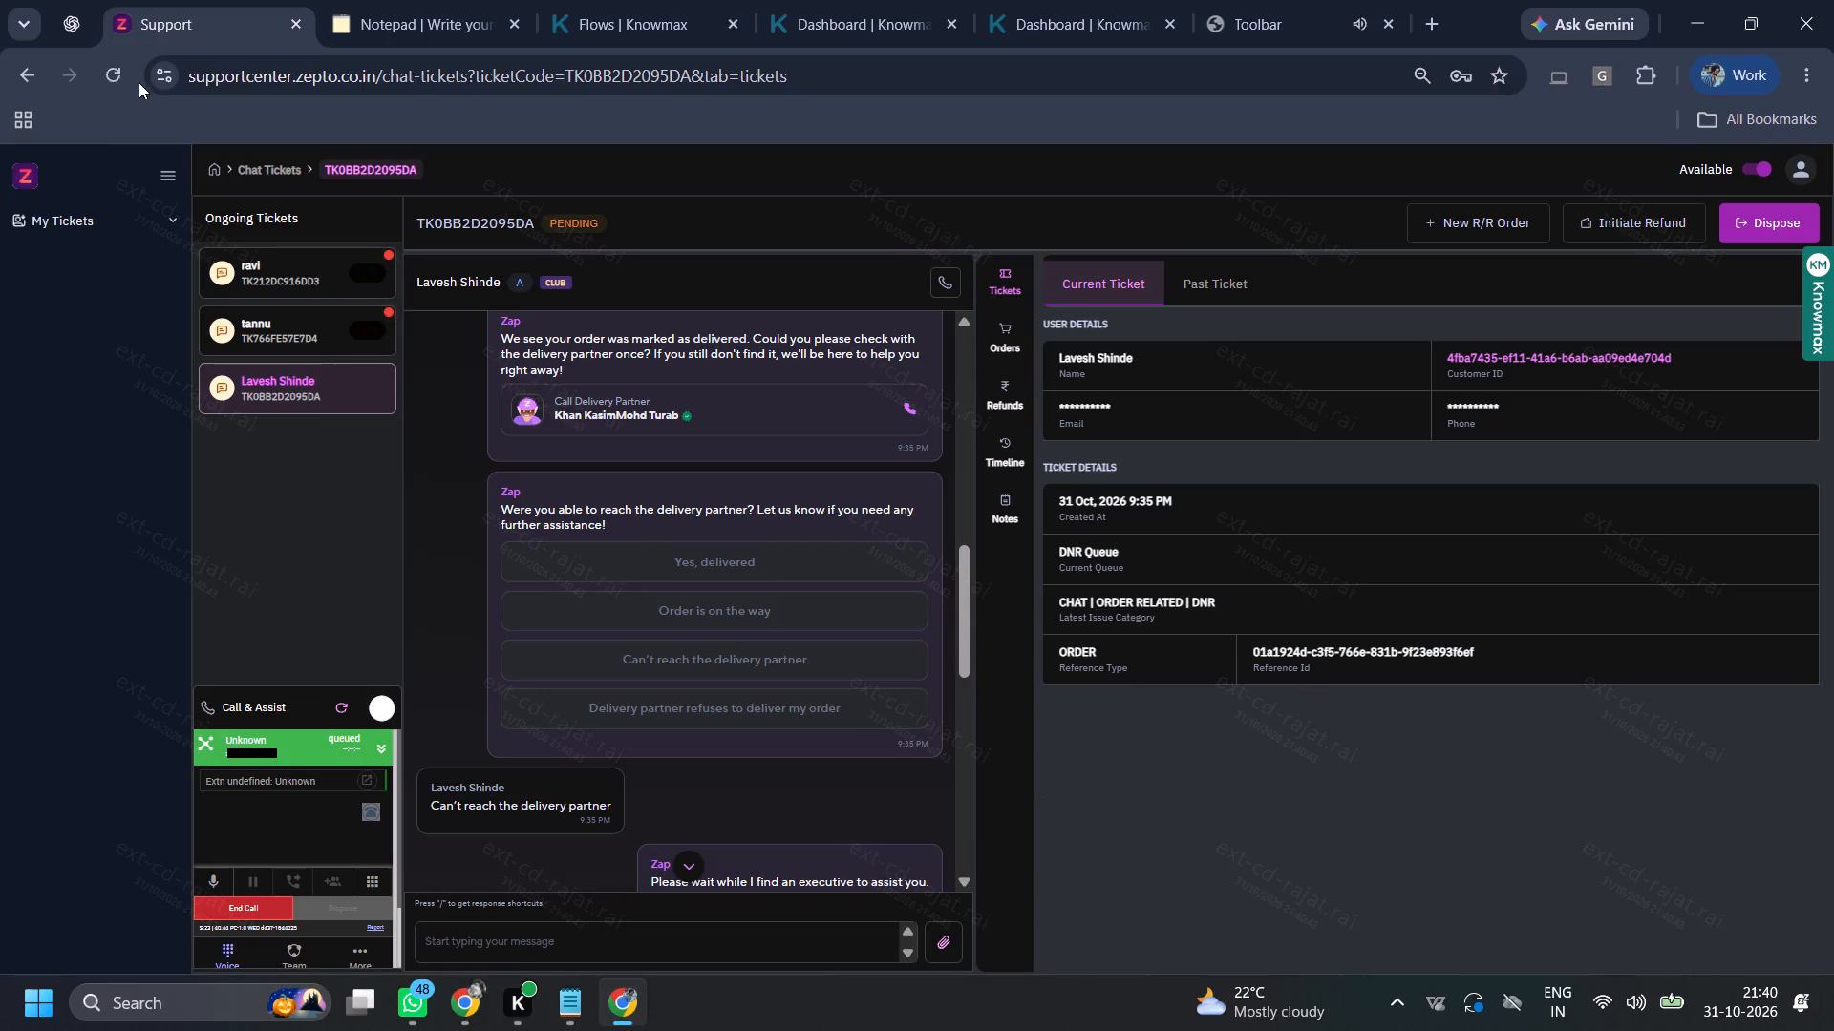
pyautogui.click(120, 80)
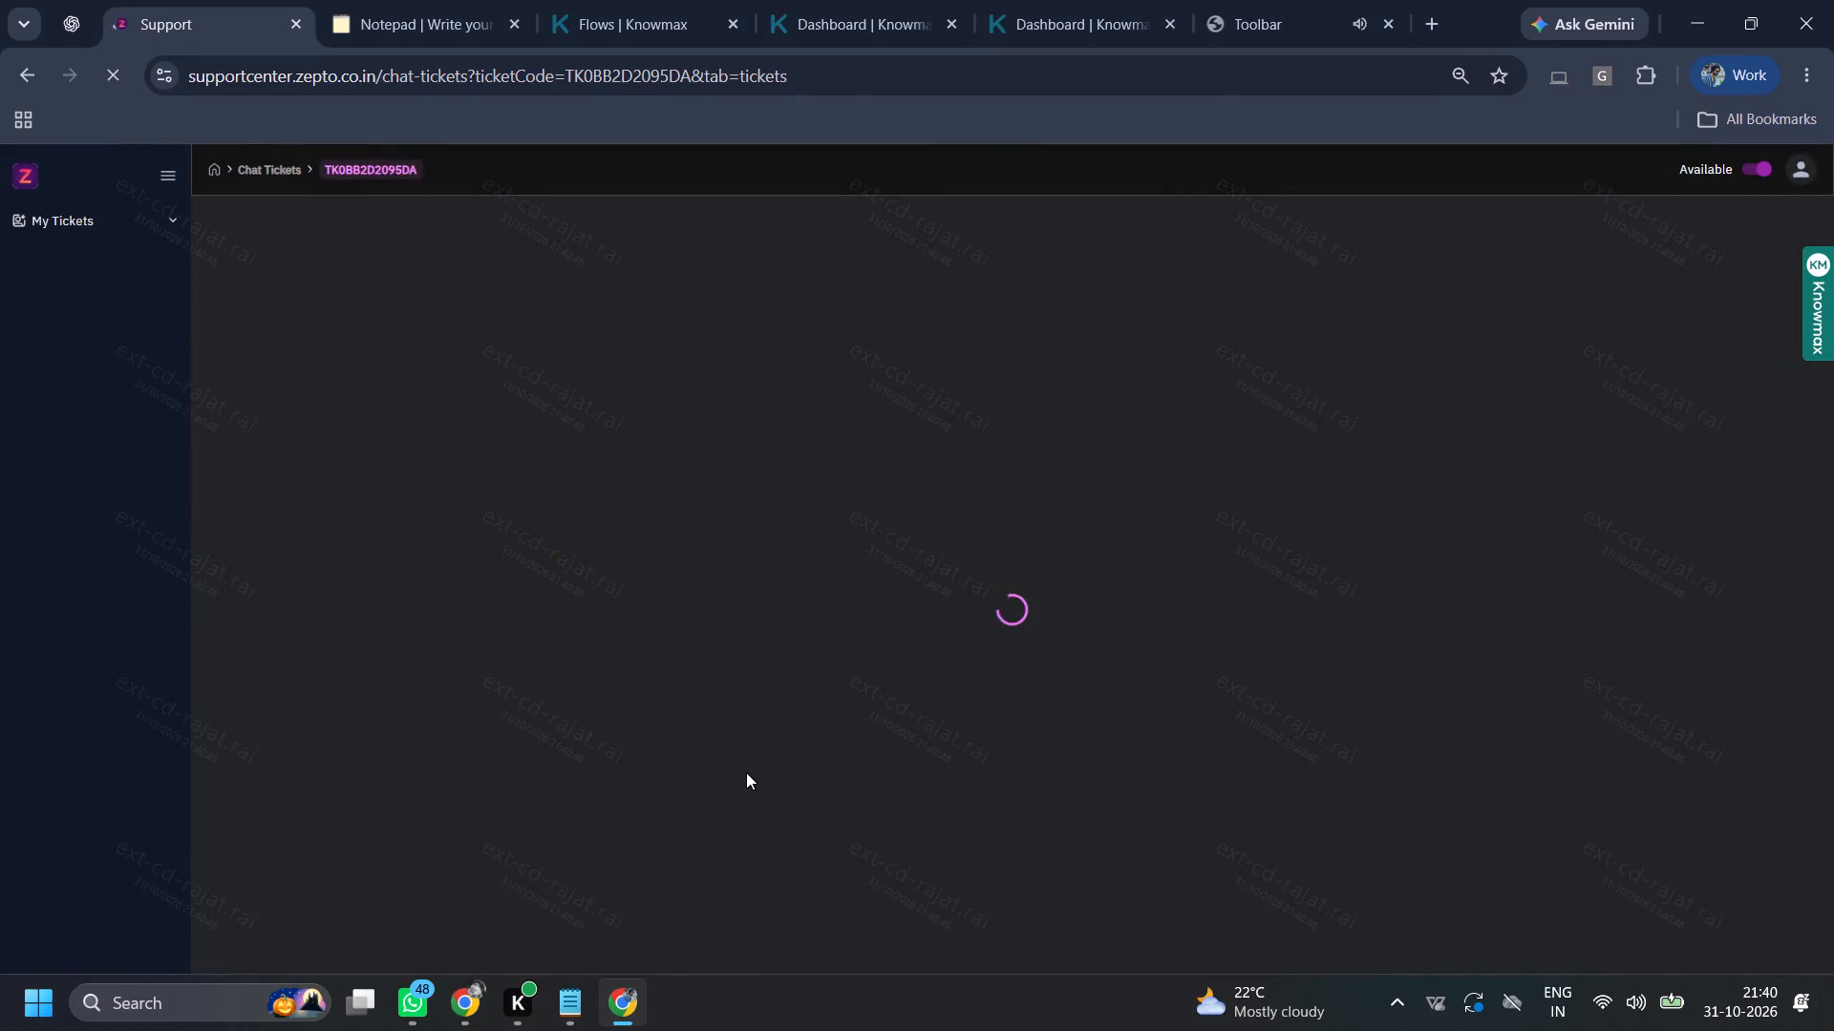
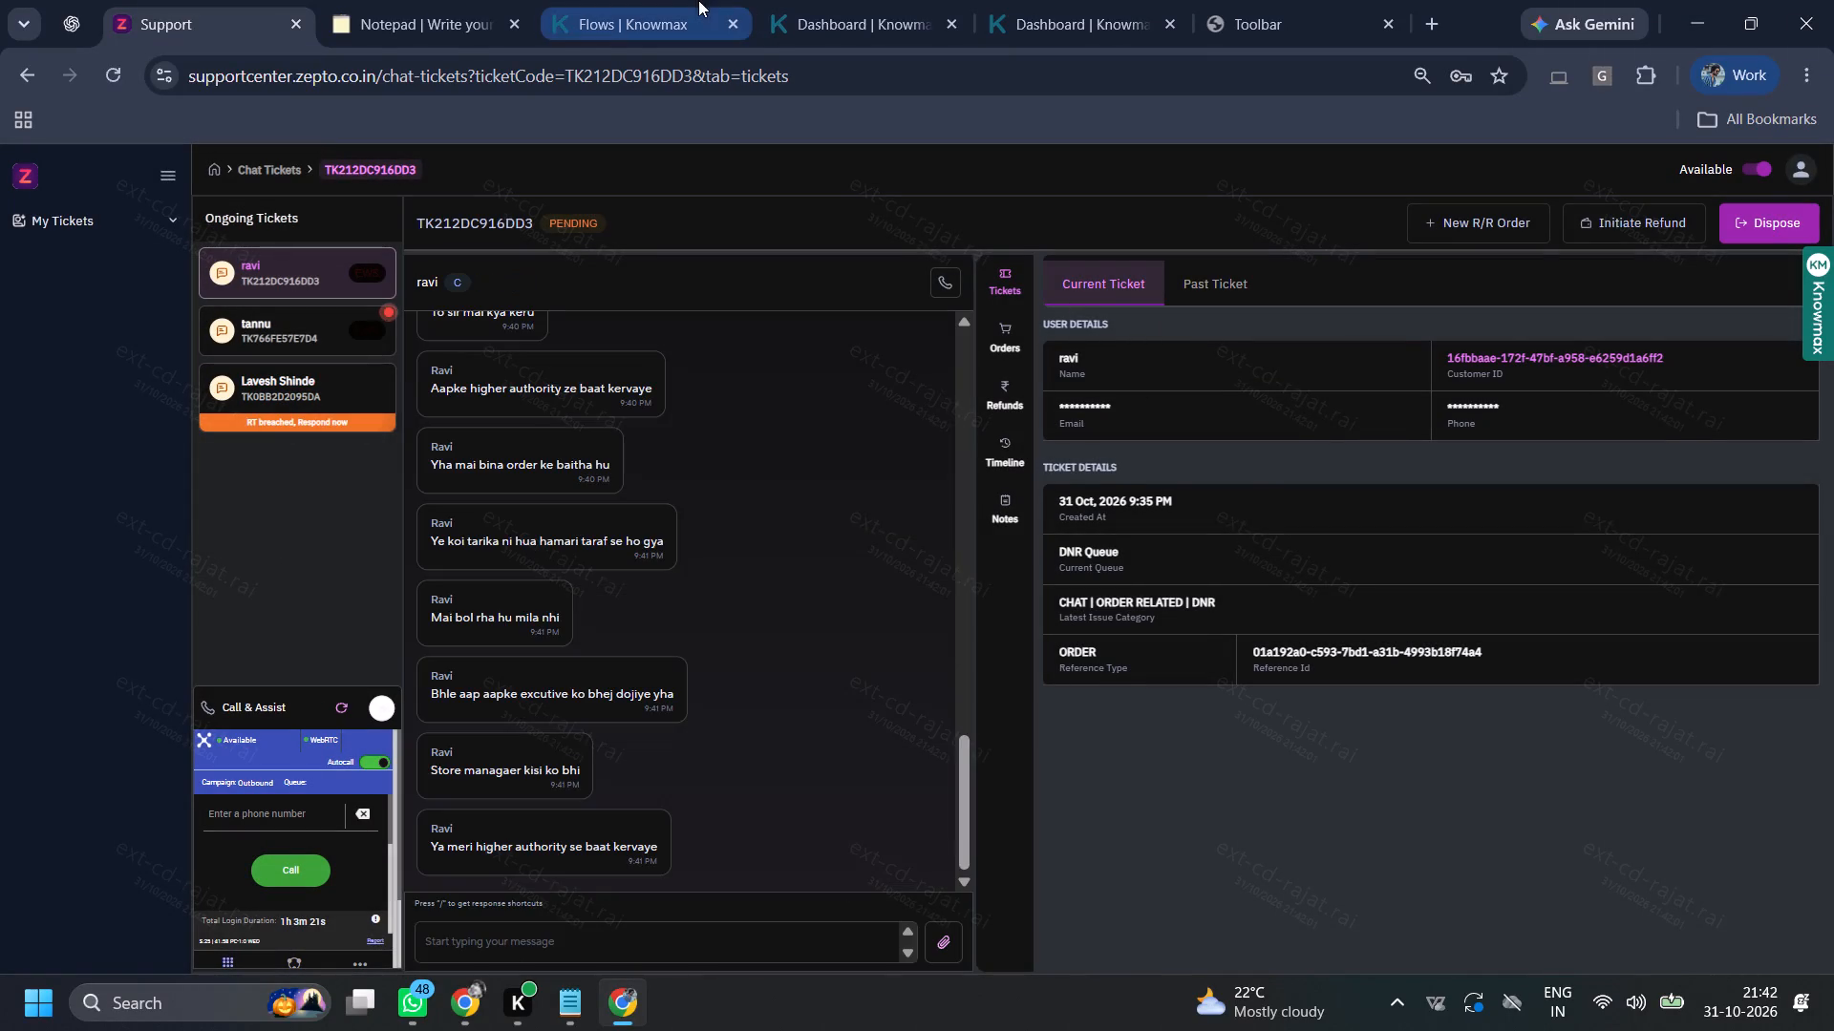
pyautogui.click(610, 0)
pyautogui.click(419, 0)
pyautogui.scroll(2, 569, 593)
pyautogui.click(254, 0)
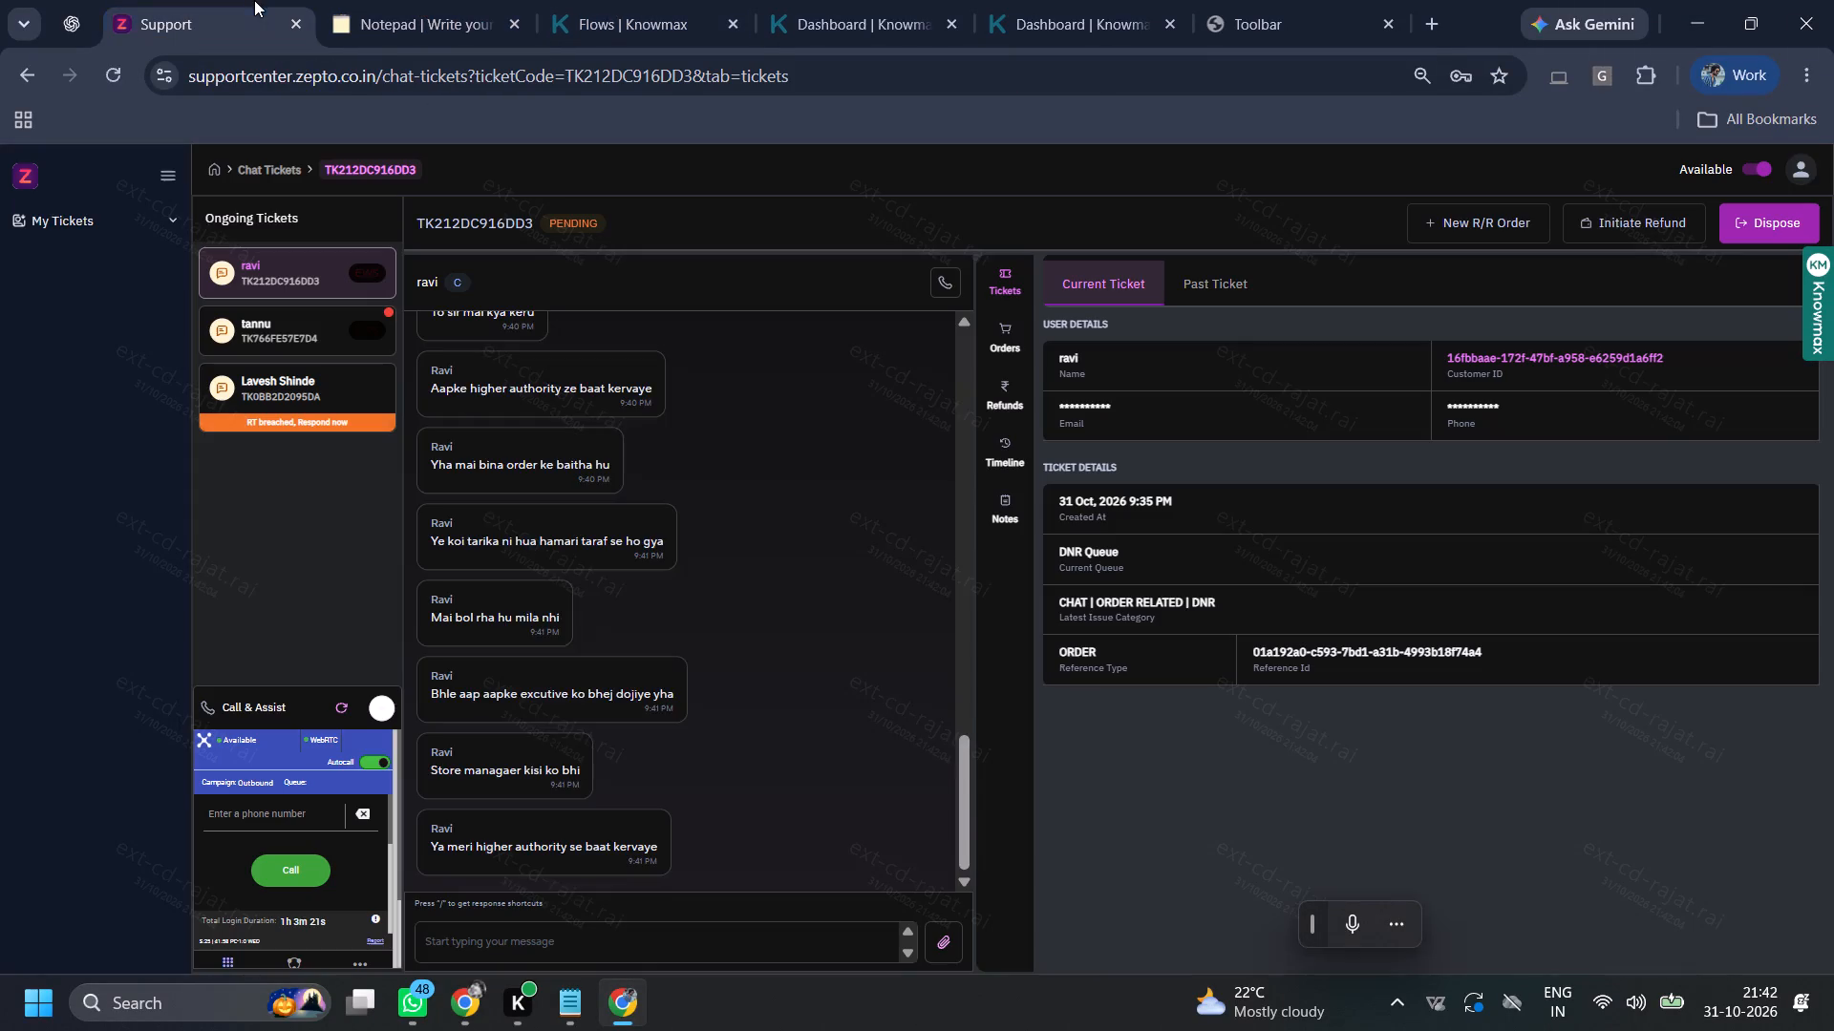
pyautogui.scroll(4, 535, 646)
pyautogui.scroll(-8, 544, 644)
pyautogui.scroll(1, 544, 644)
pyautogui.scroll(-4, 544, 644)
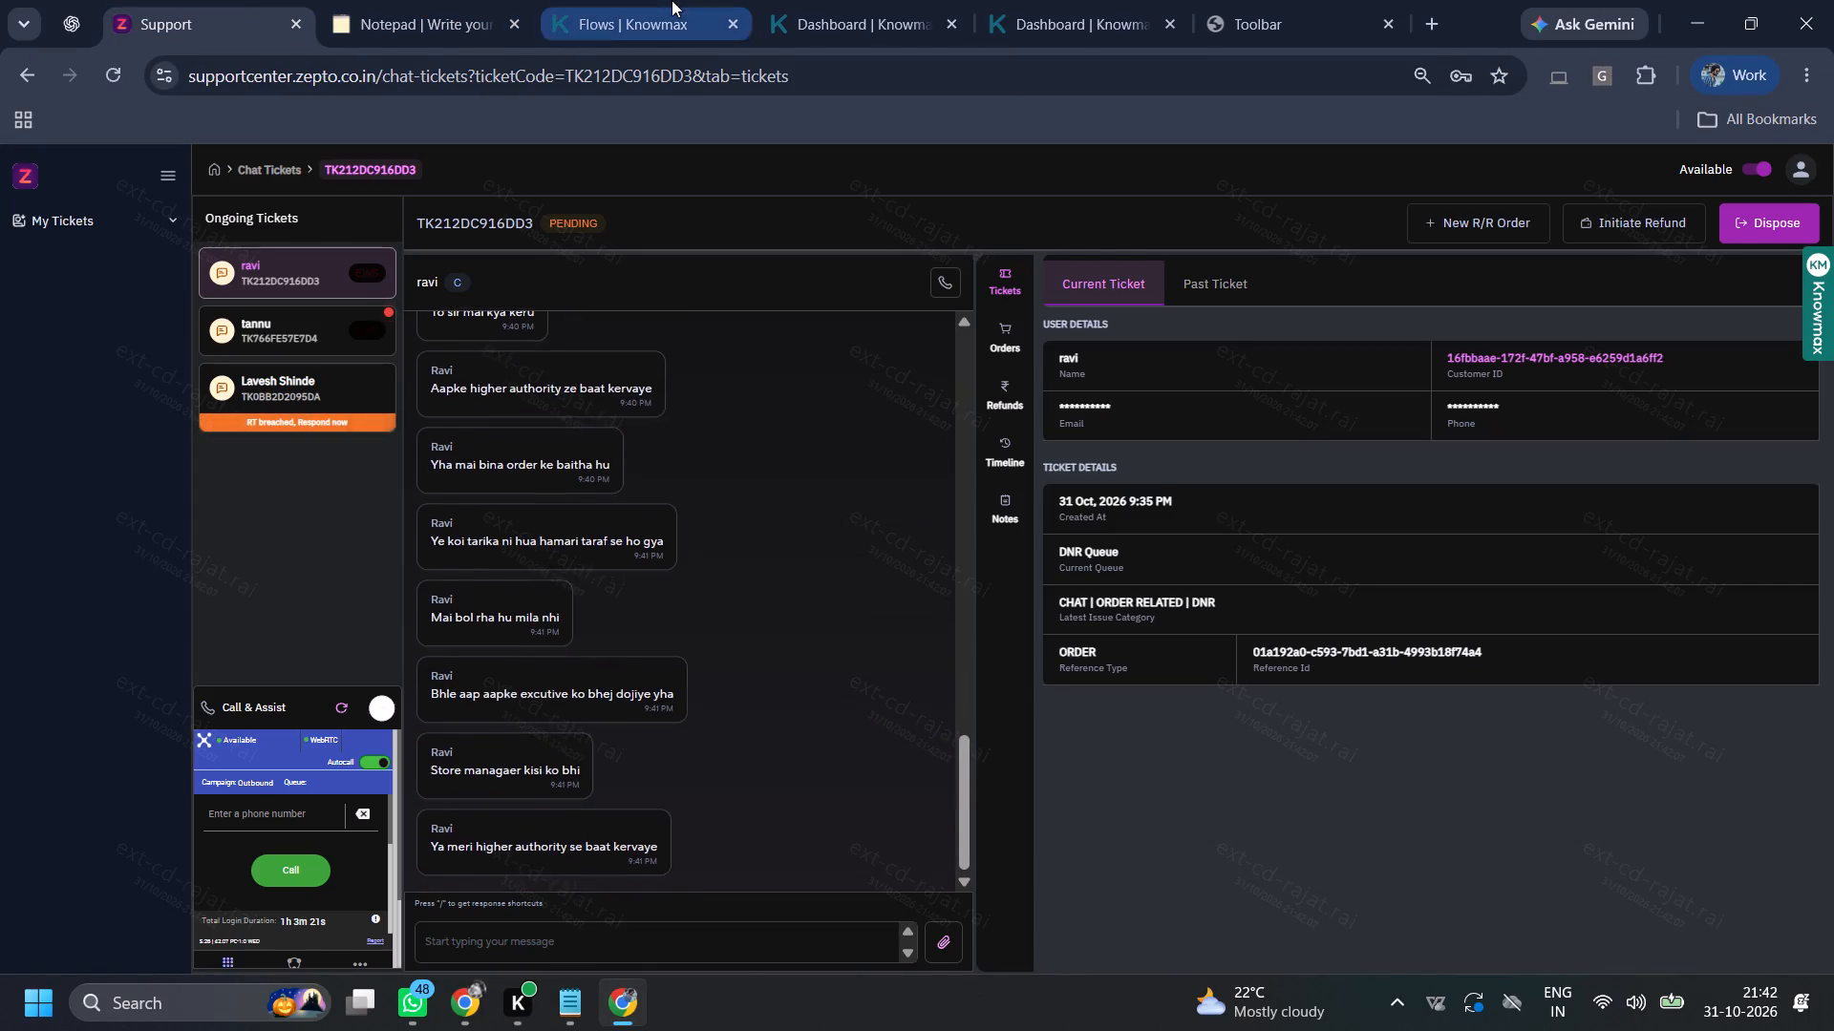
pyautogui.click(672, 0)
pyautogui.scroll(-4, 577, 642)
pyautogui.keyDown('ctrl'); pyautogui.tripleClick(598, 620); pyautogui.keyUp('ctrl')
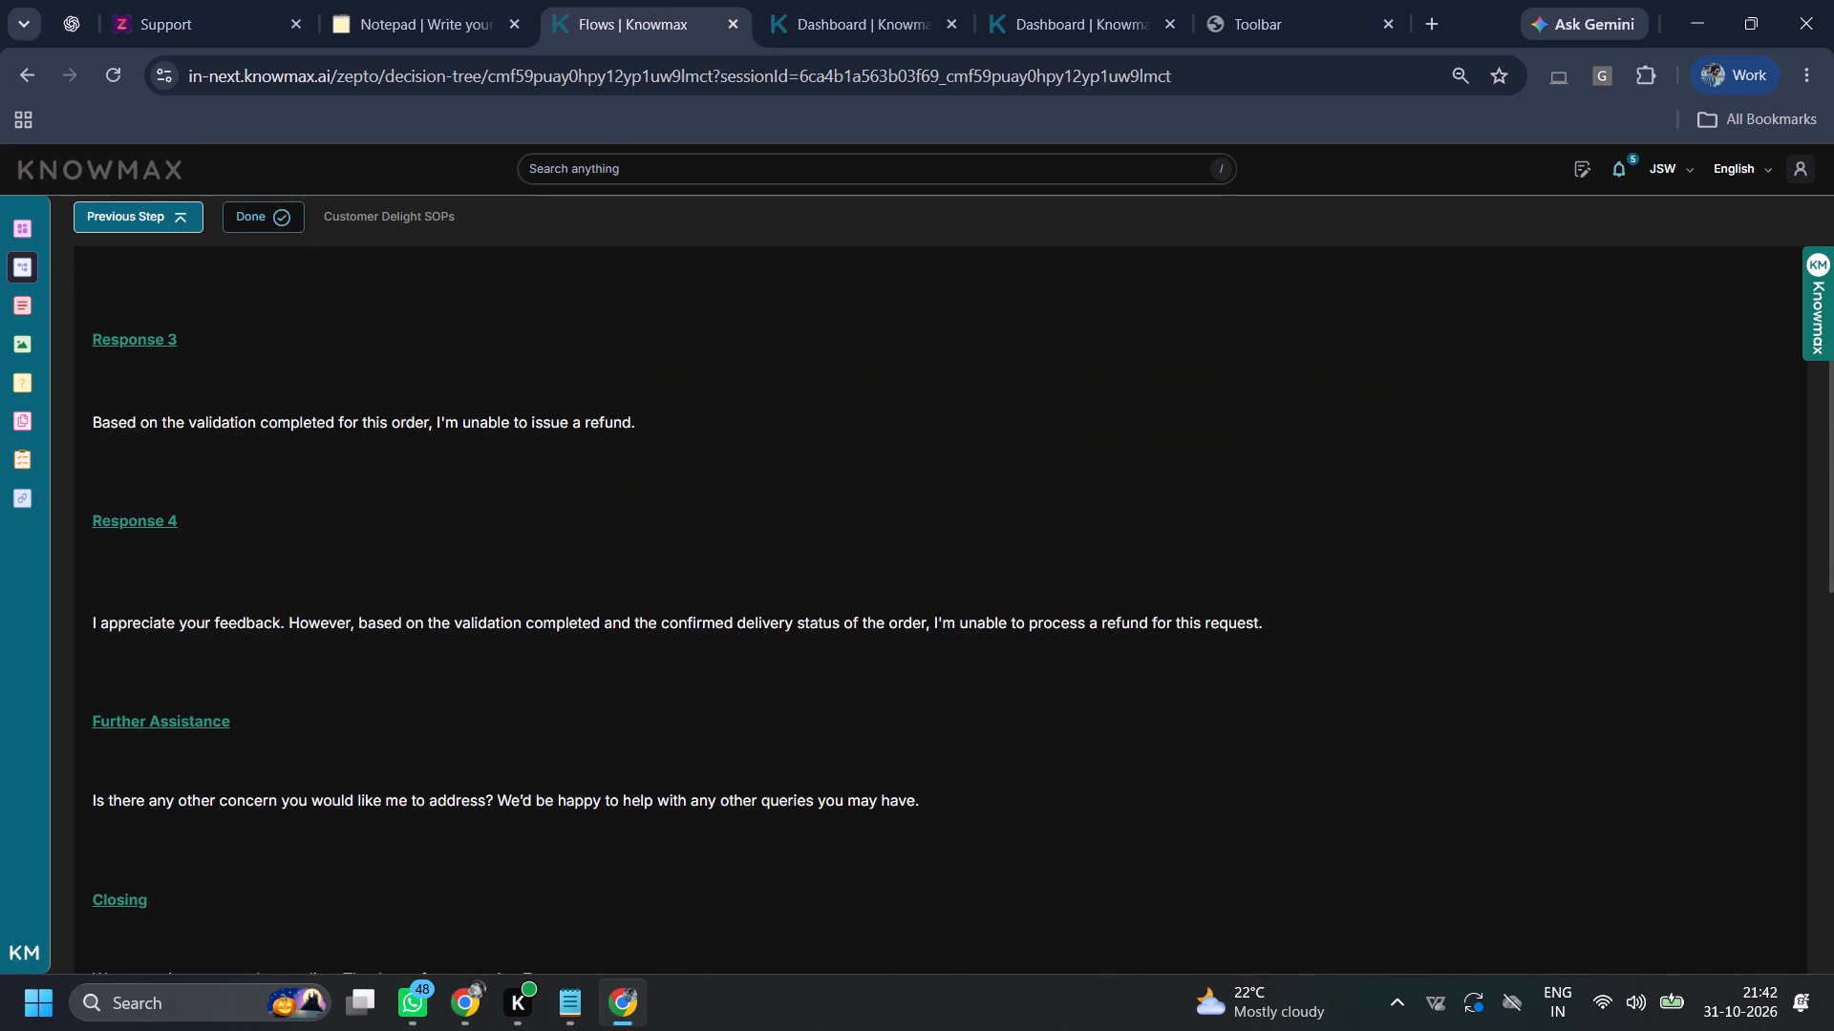
pyautogui.hotkey('ctrl', 'c')
pyautogui.hotkey('ctrl', 'c')
pyautogui.click(302, 0)
pyautogui.keyDown('ctrl'); pyautogui.click(645, 934); pyautogui.keyUp('ctrl')
pyautogui.hotkey('ctrl', 'v')
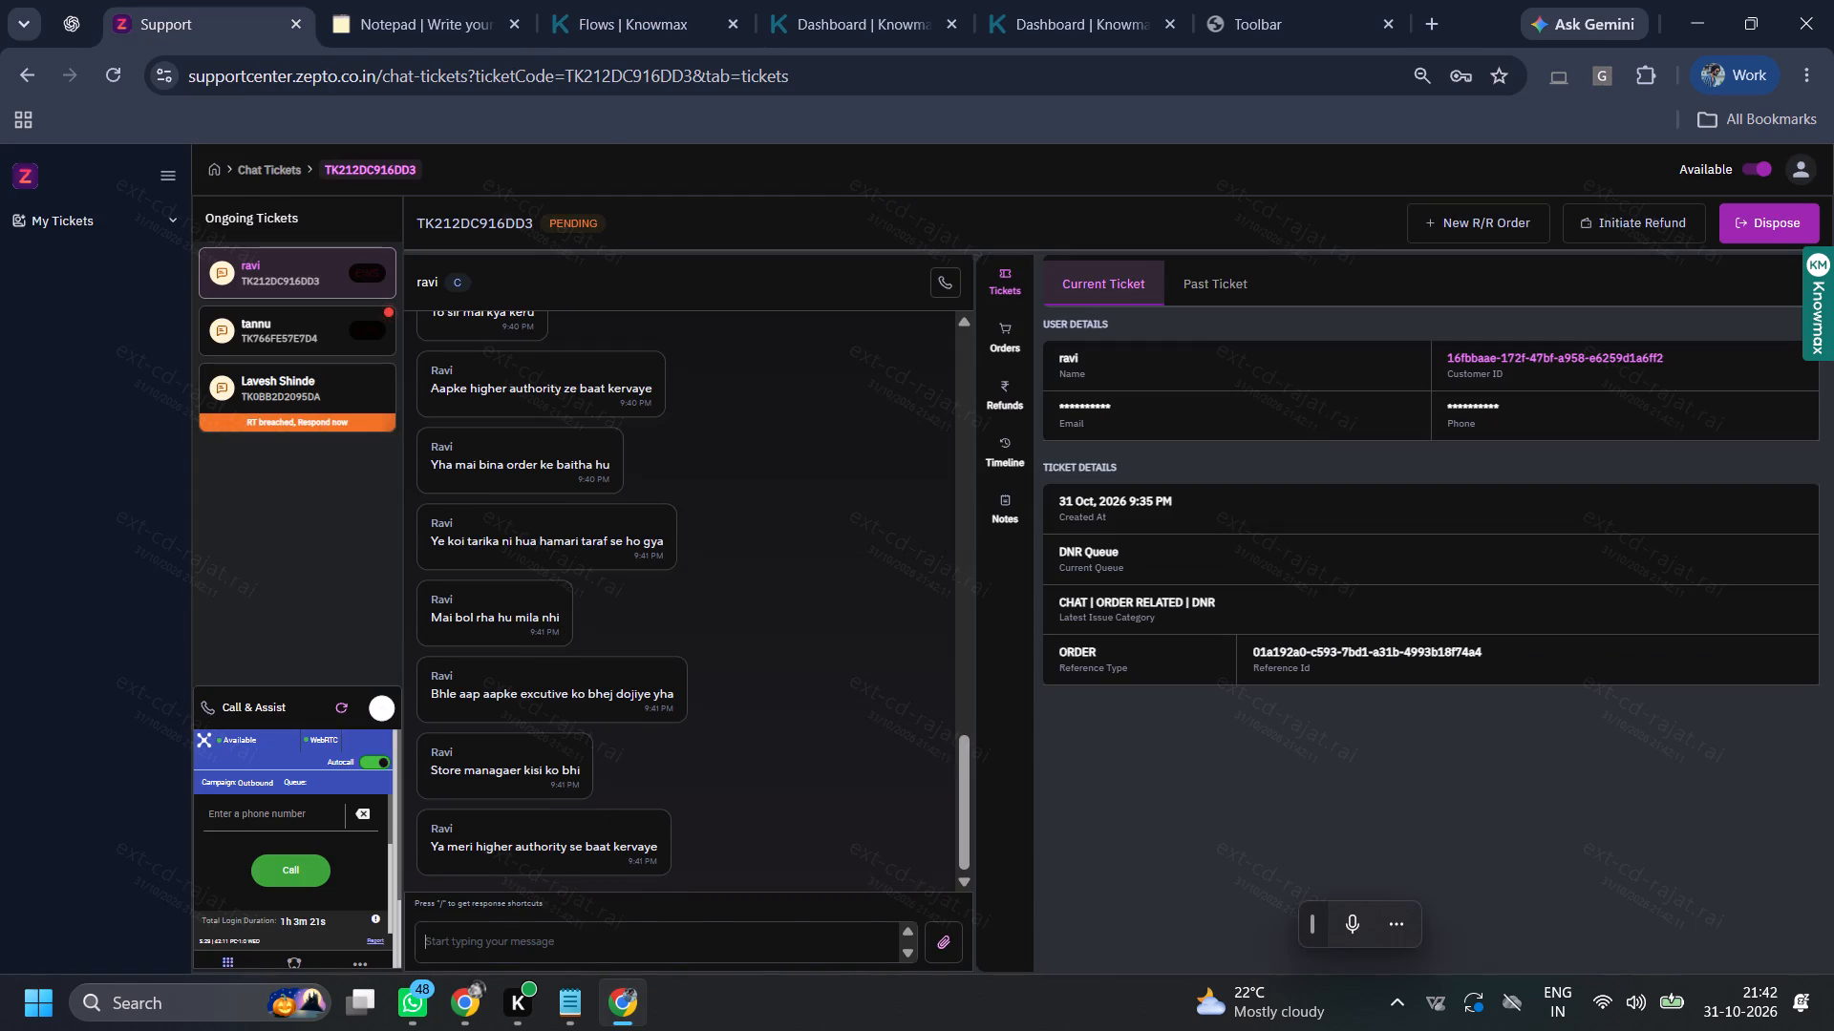
pyautogui.click(558, 0)
pyautogui.scroll(-3, 575, 778)
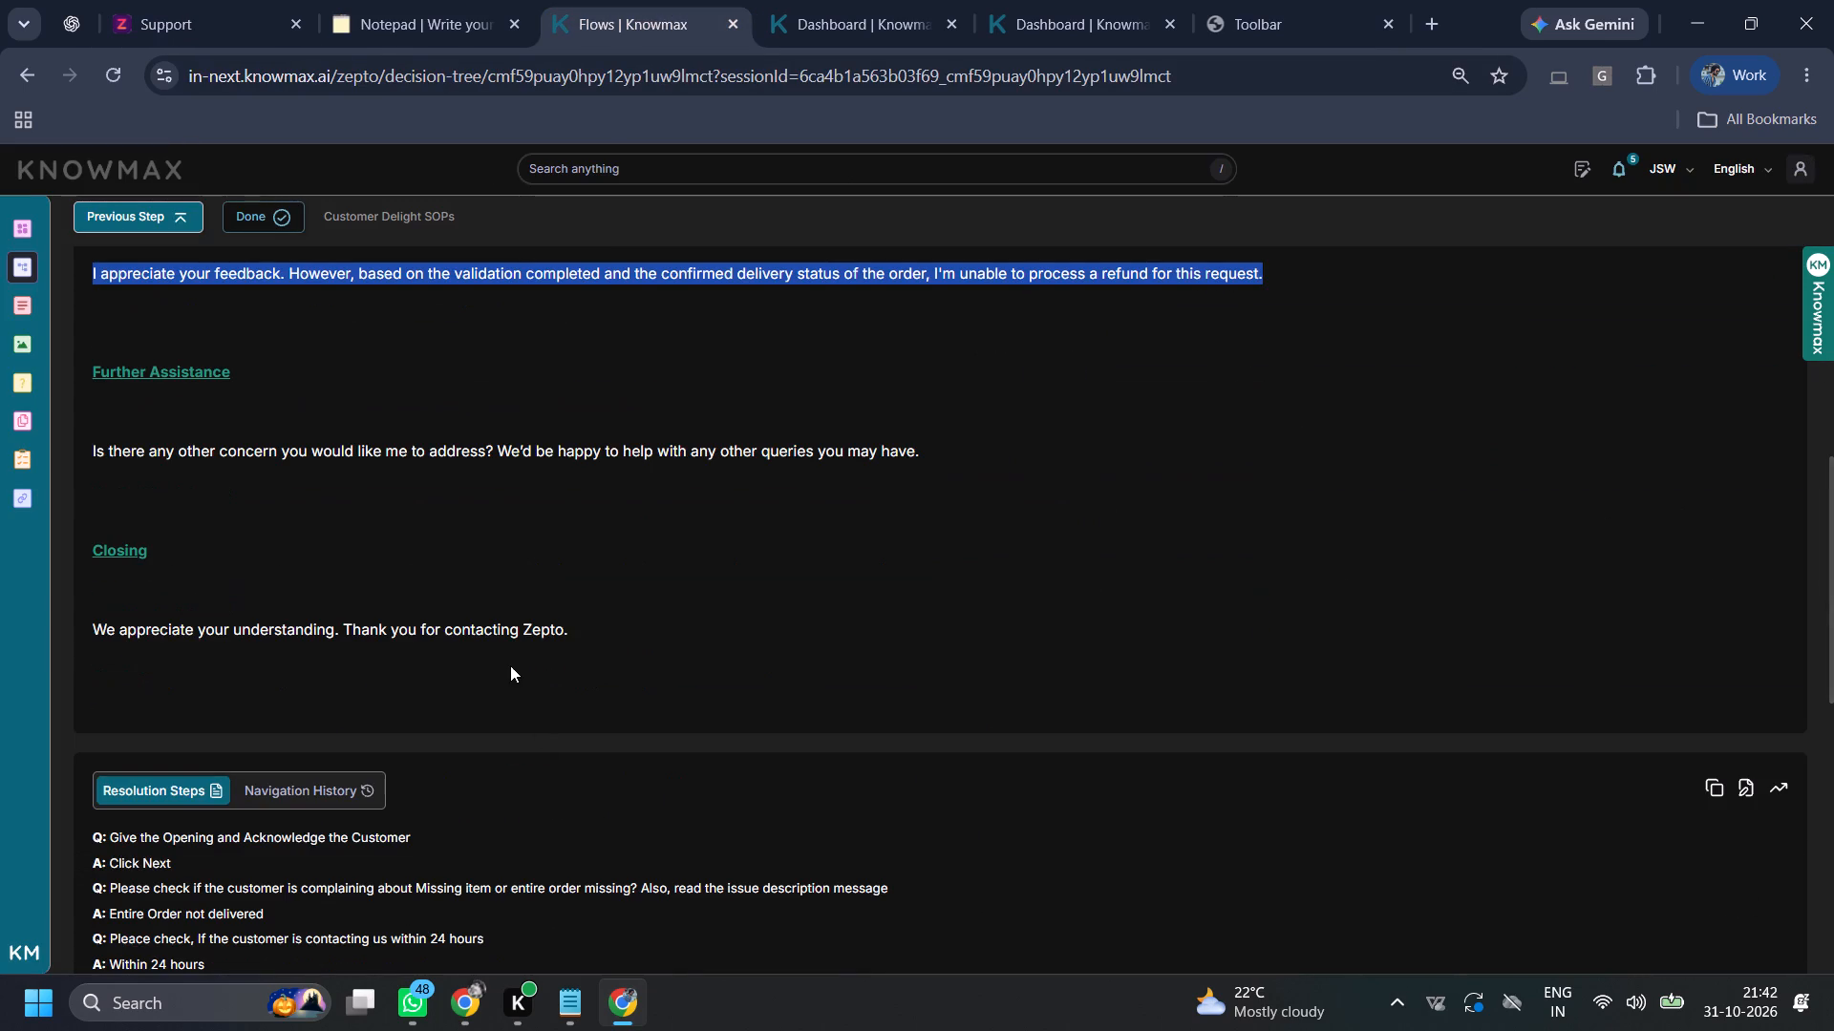
pyautogui.keyDown('ctrl'); pyautogui.tripleClick(520, 616); pyautogui.keyUp('ctrl')
pyautogui.hotkey('ctrl', 'c')
pyautogui.keyDown('ctrl'); pyautogui.click(267, 0); pyautogui.keyUp('ctrl')
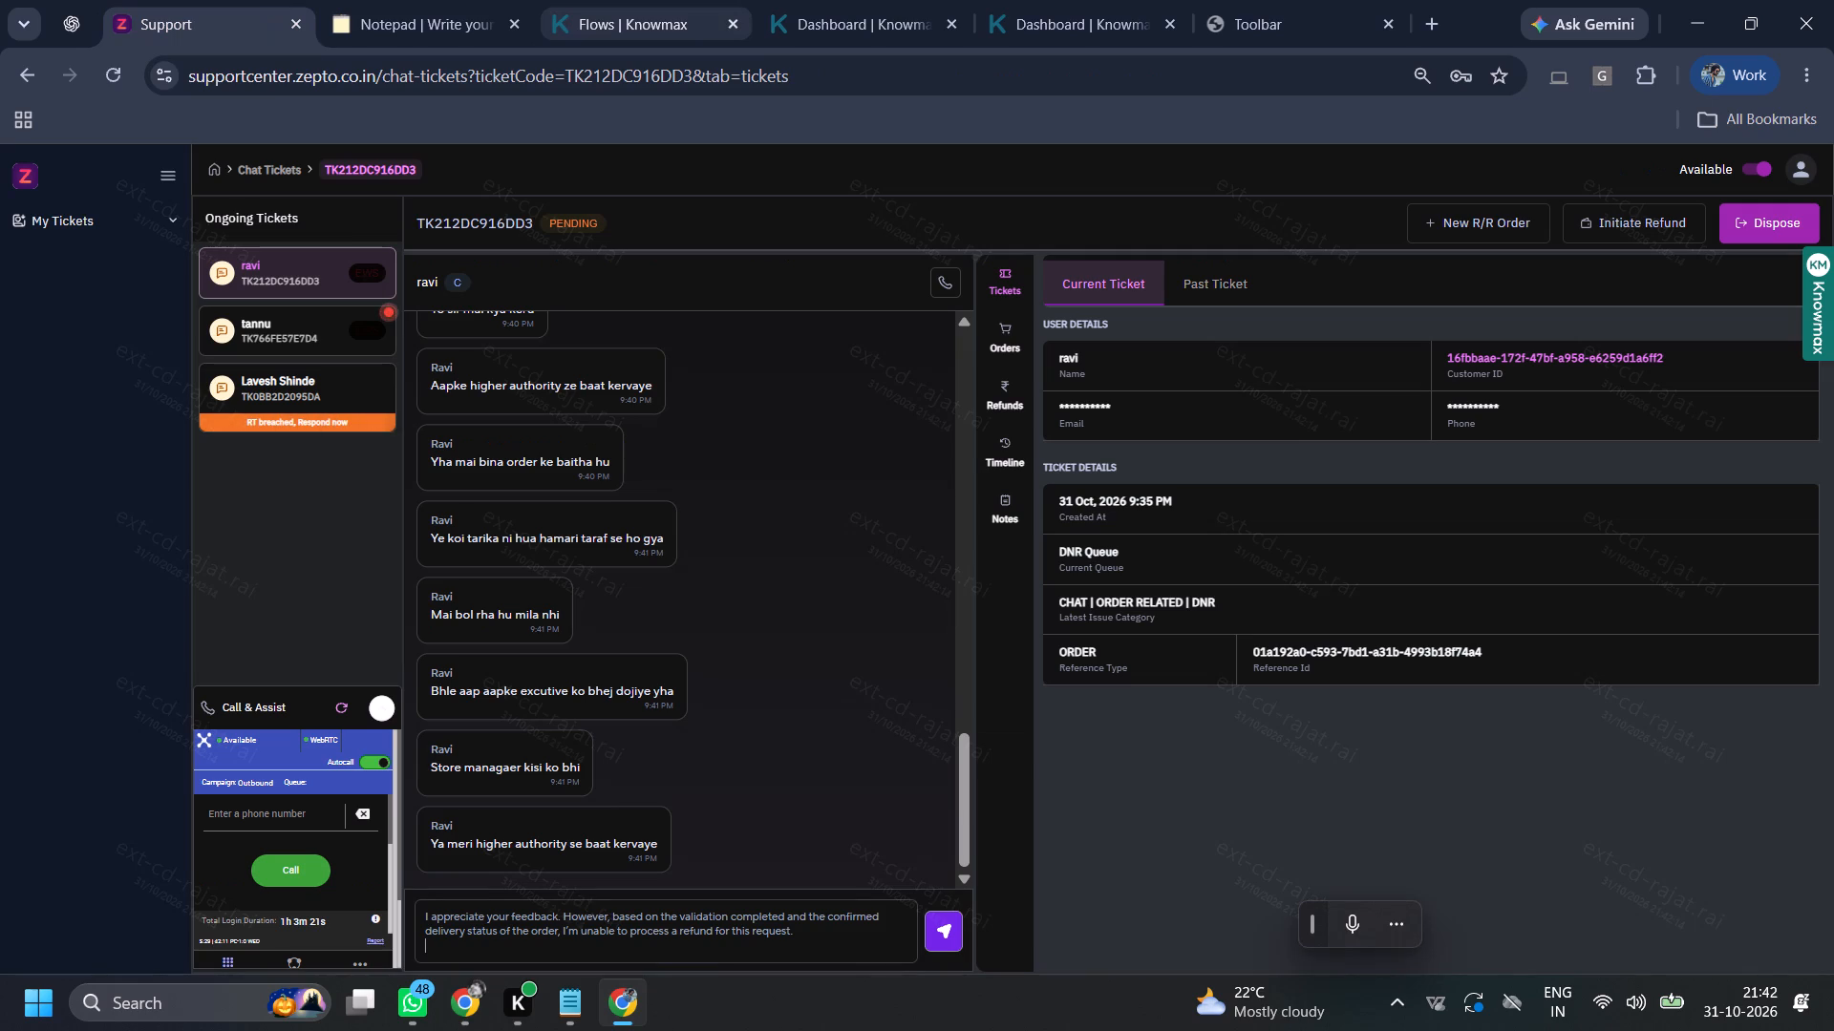
pyautogui.keyDown('ctrl'); pyautogui.click(682, 943); pyautogui.keyUp('ctrl')
pyautogui.hotkey('ctrl', 'Return')
pyautogui.hotkey('ctrl', 'v')
pyautogui.hotkey('ctrl', 'Return')
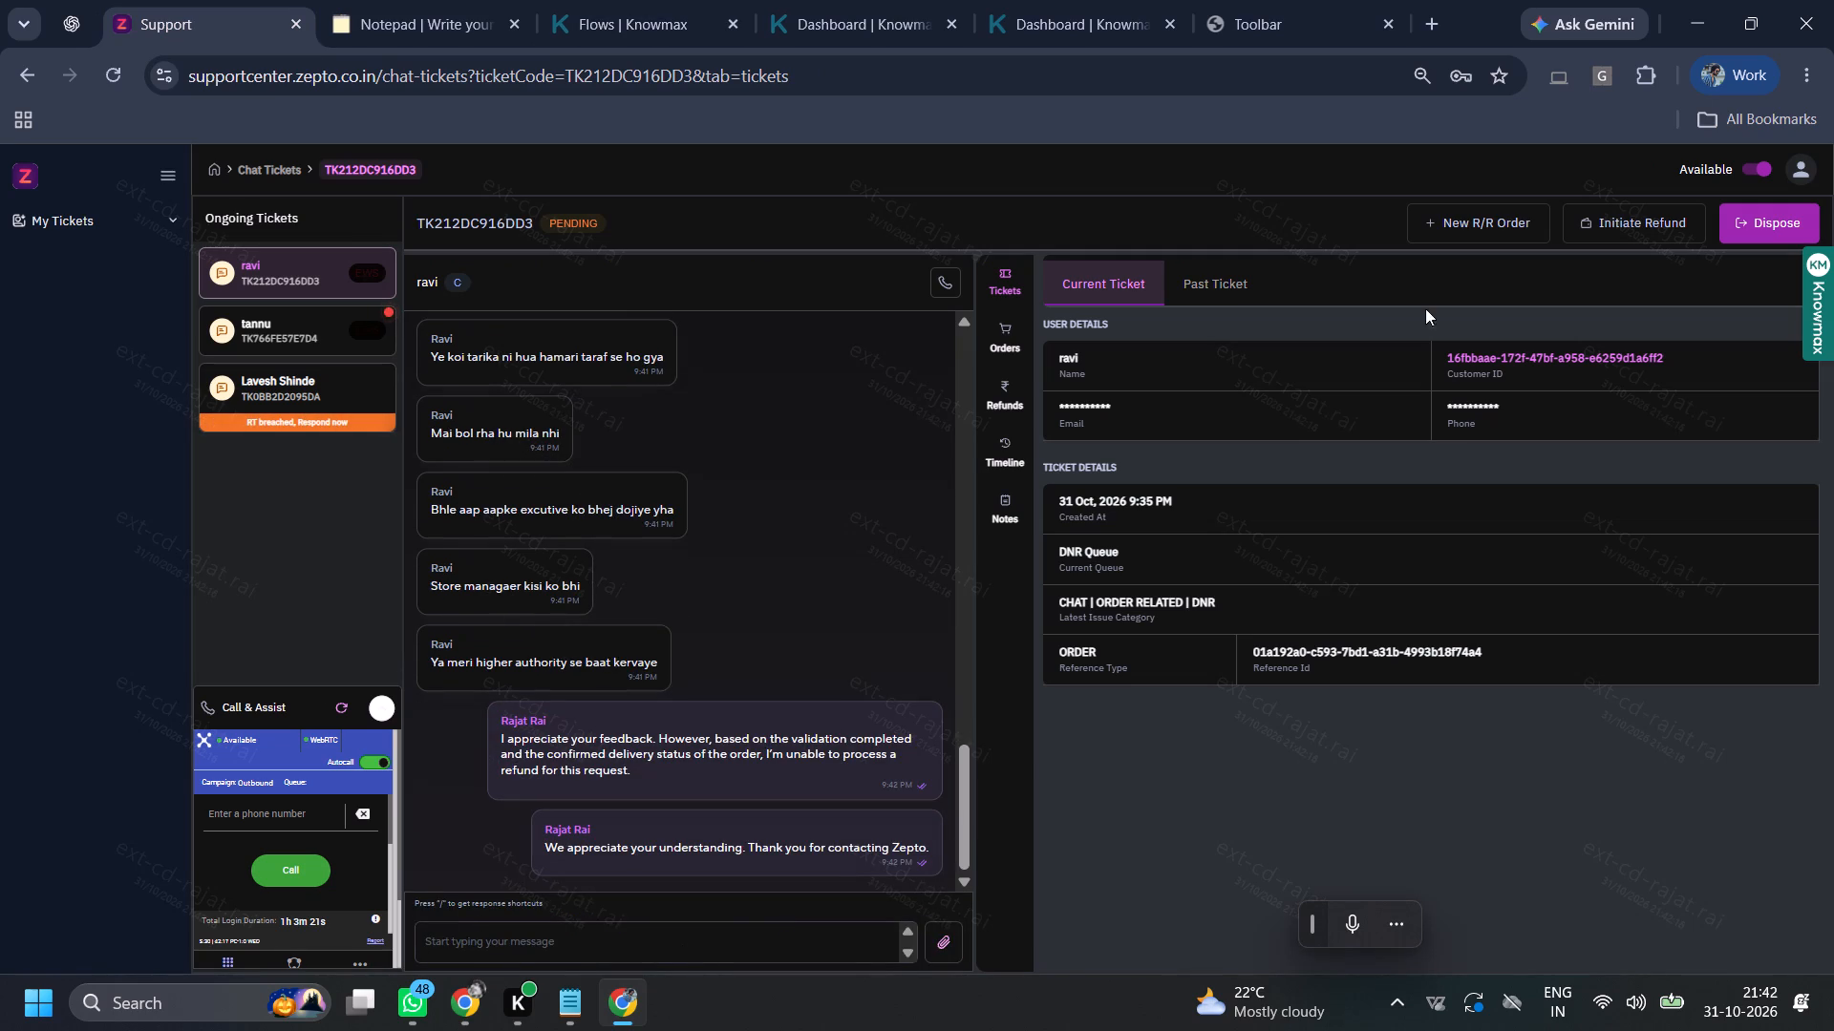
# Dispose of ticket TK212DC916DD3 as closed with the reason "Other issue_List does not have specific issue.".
pyautogui.click(1793, 232)
pyautogui.click(1515, 224)
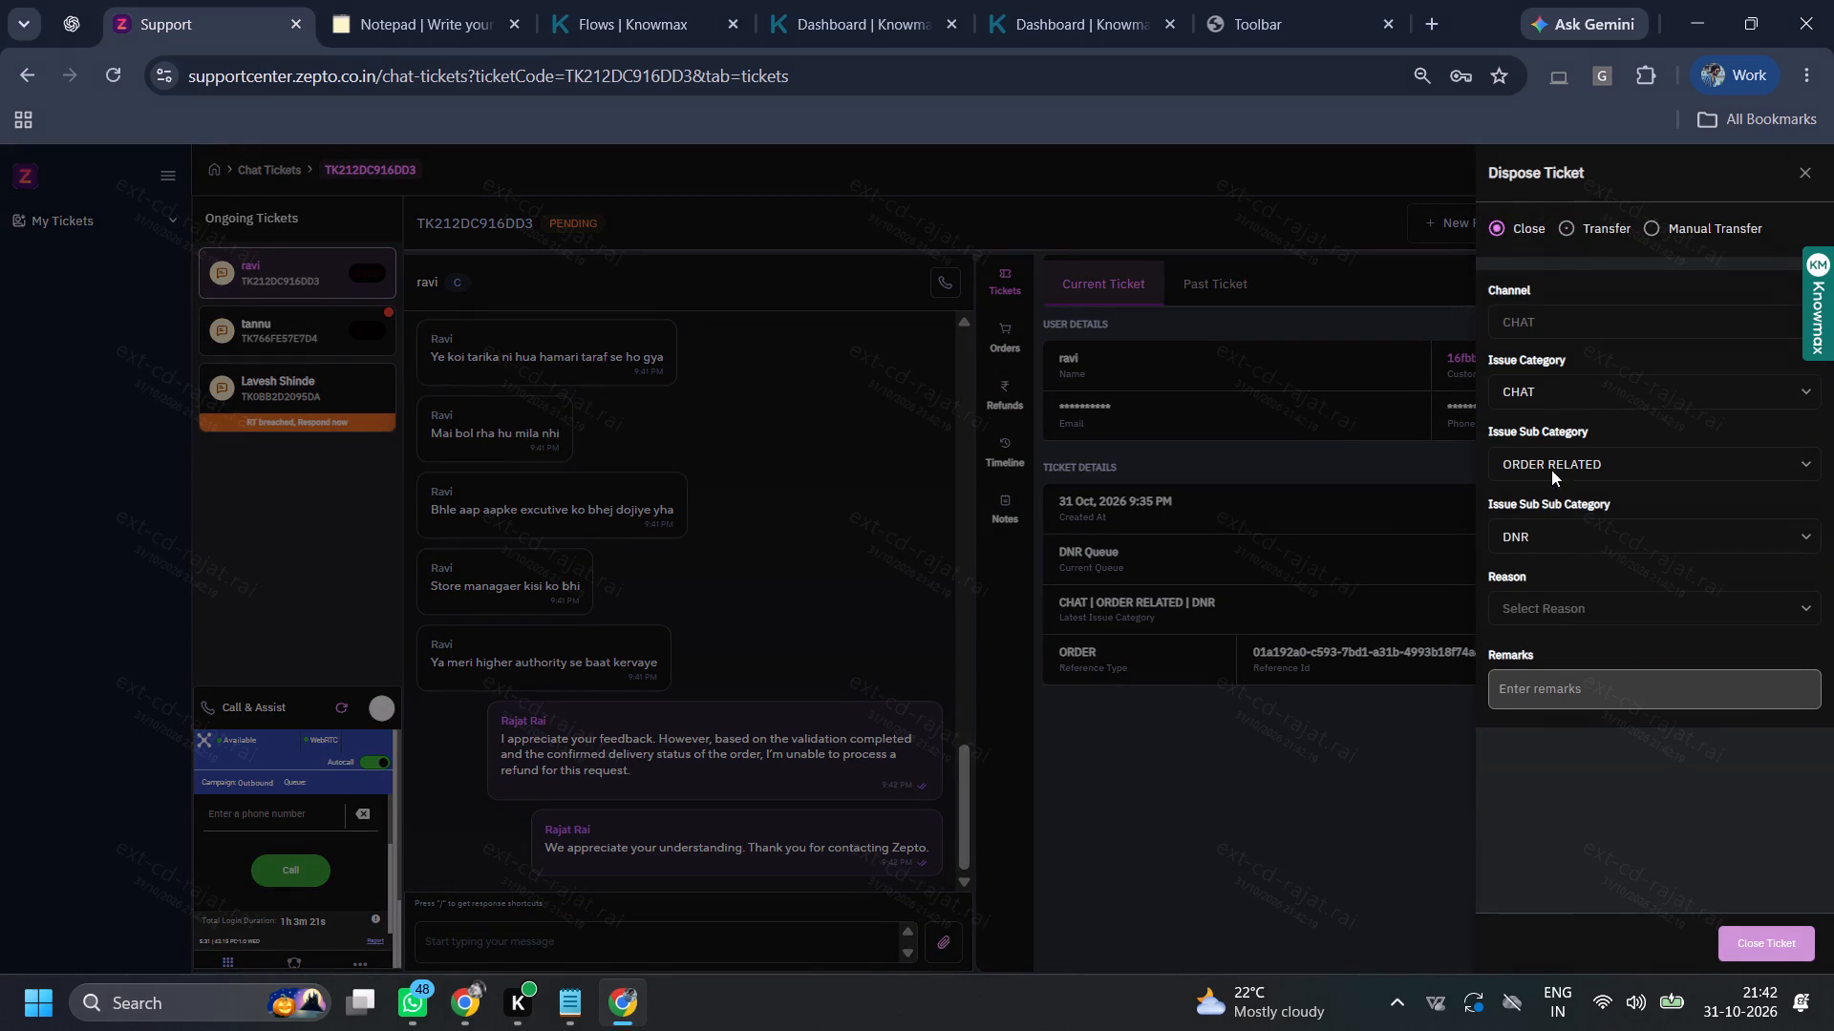
pyautogui.click(1572, 612)
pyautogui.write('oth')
pyautogui.click(1598, 684)
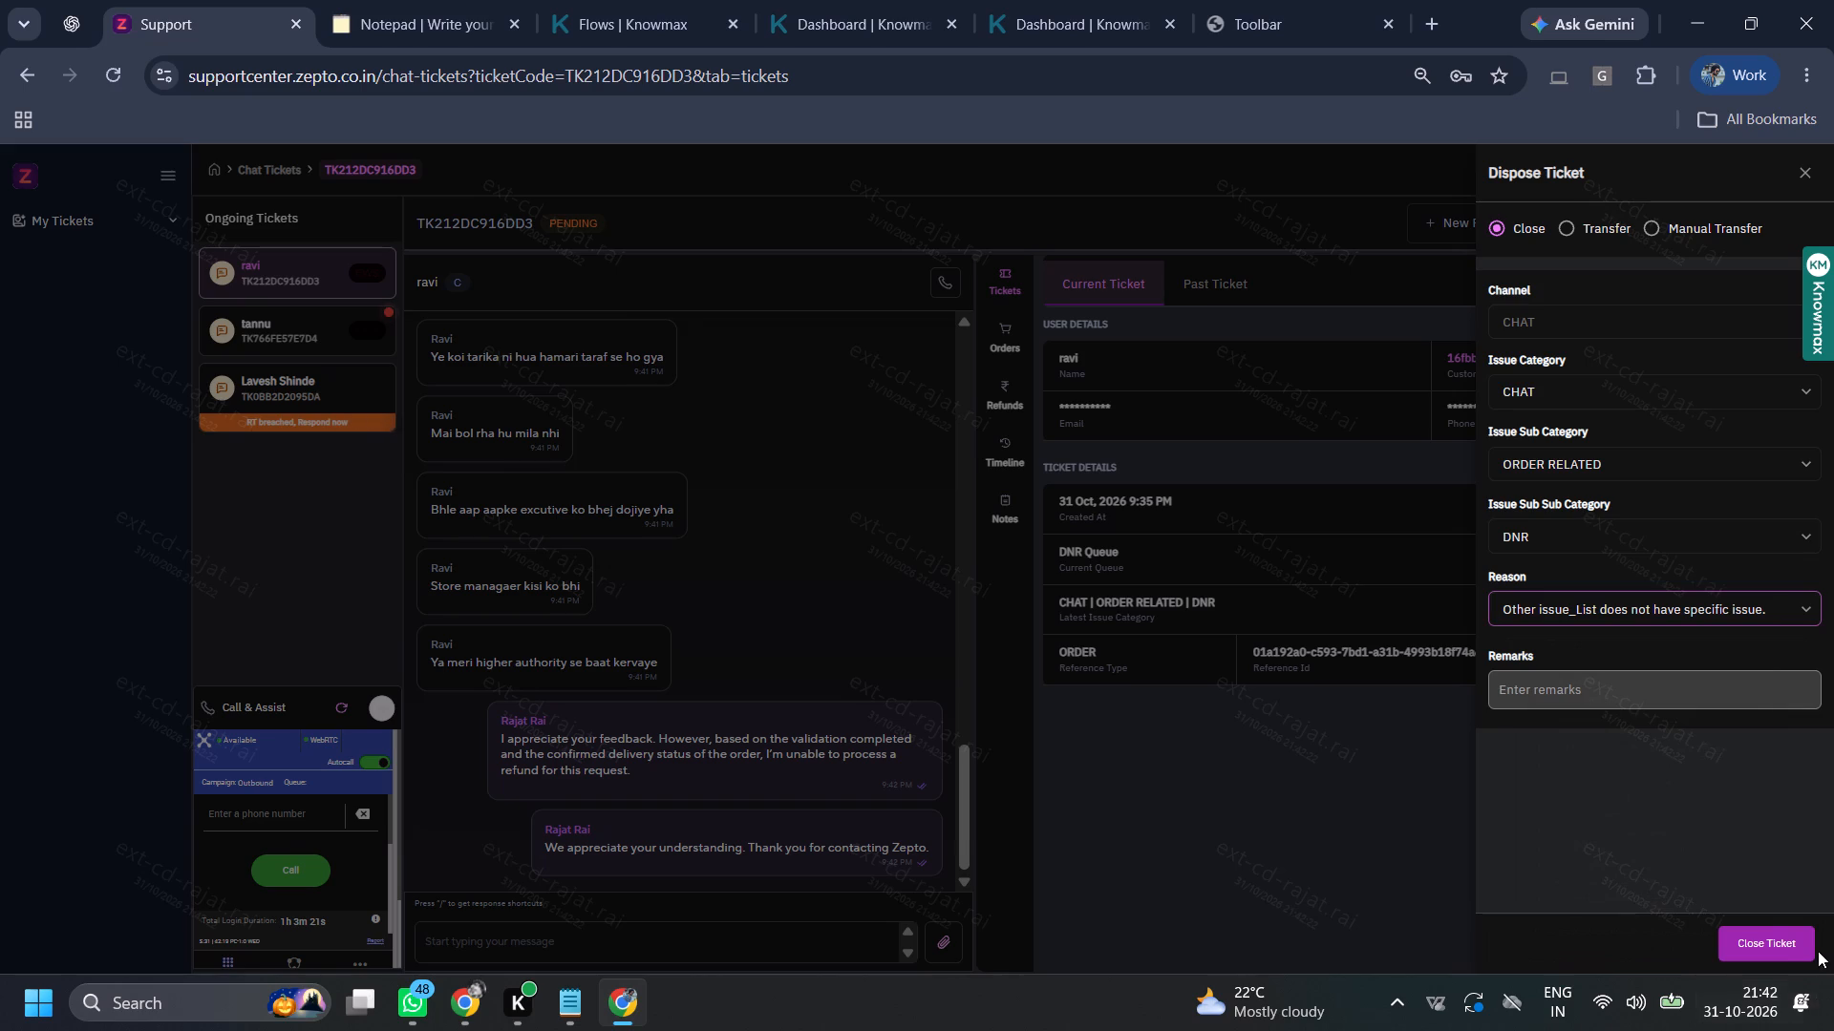
pyautogui.click(1818, 951)
pyautogui.click(1779, 953)
pyautogui.click(1002, 578)
pyautogui.click(996, 596)
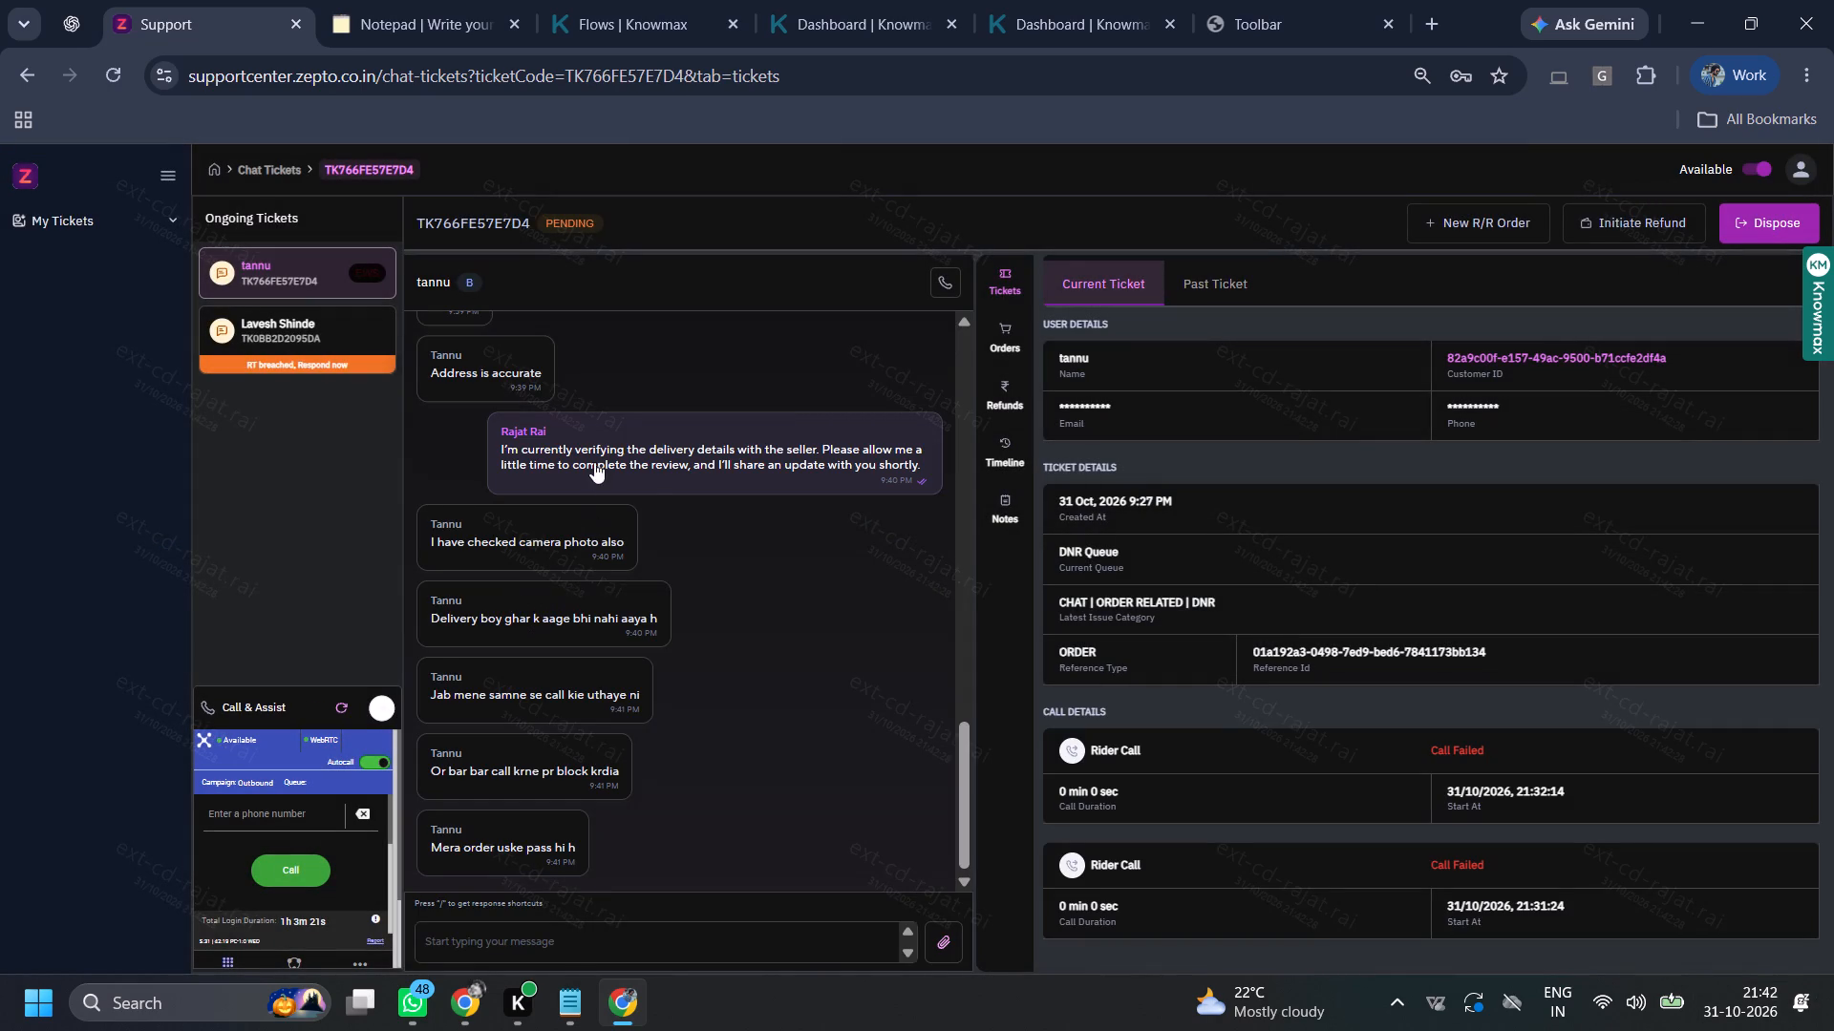
pyautogui.moveTo(595, 452); pyautogui.dragTo(655, 505)
pyautogui.click(655, 505)
pyautogui.click(998, 340)
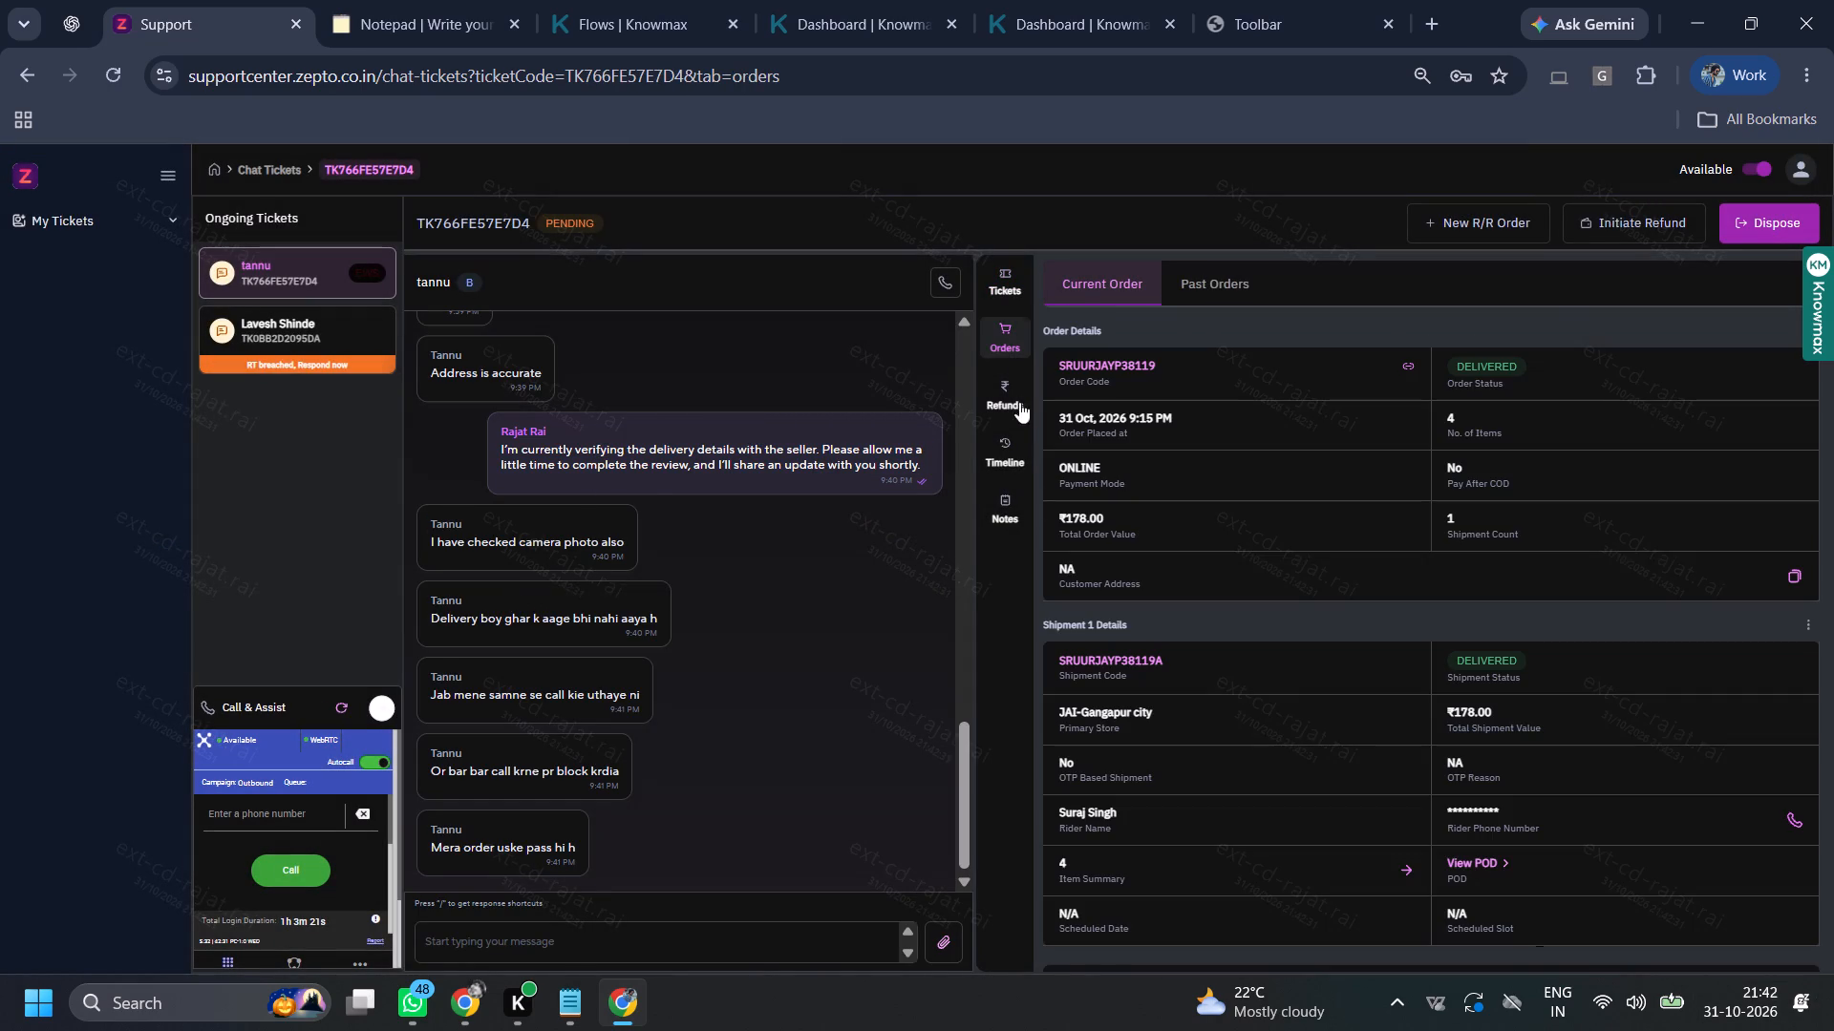
pyautogui.scroll(-2, 699, 737)
pyautogui.click(565, 0)
pyautogui.click(352, 0)
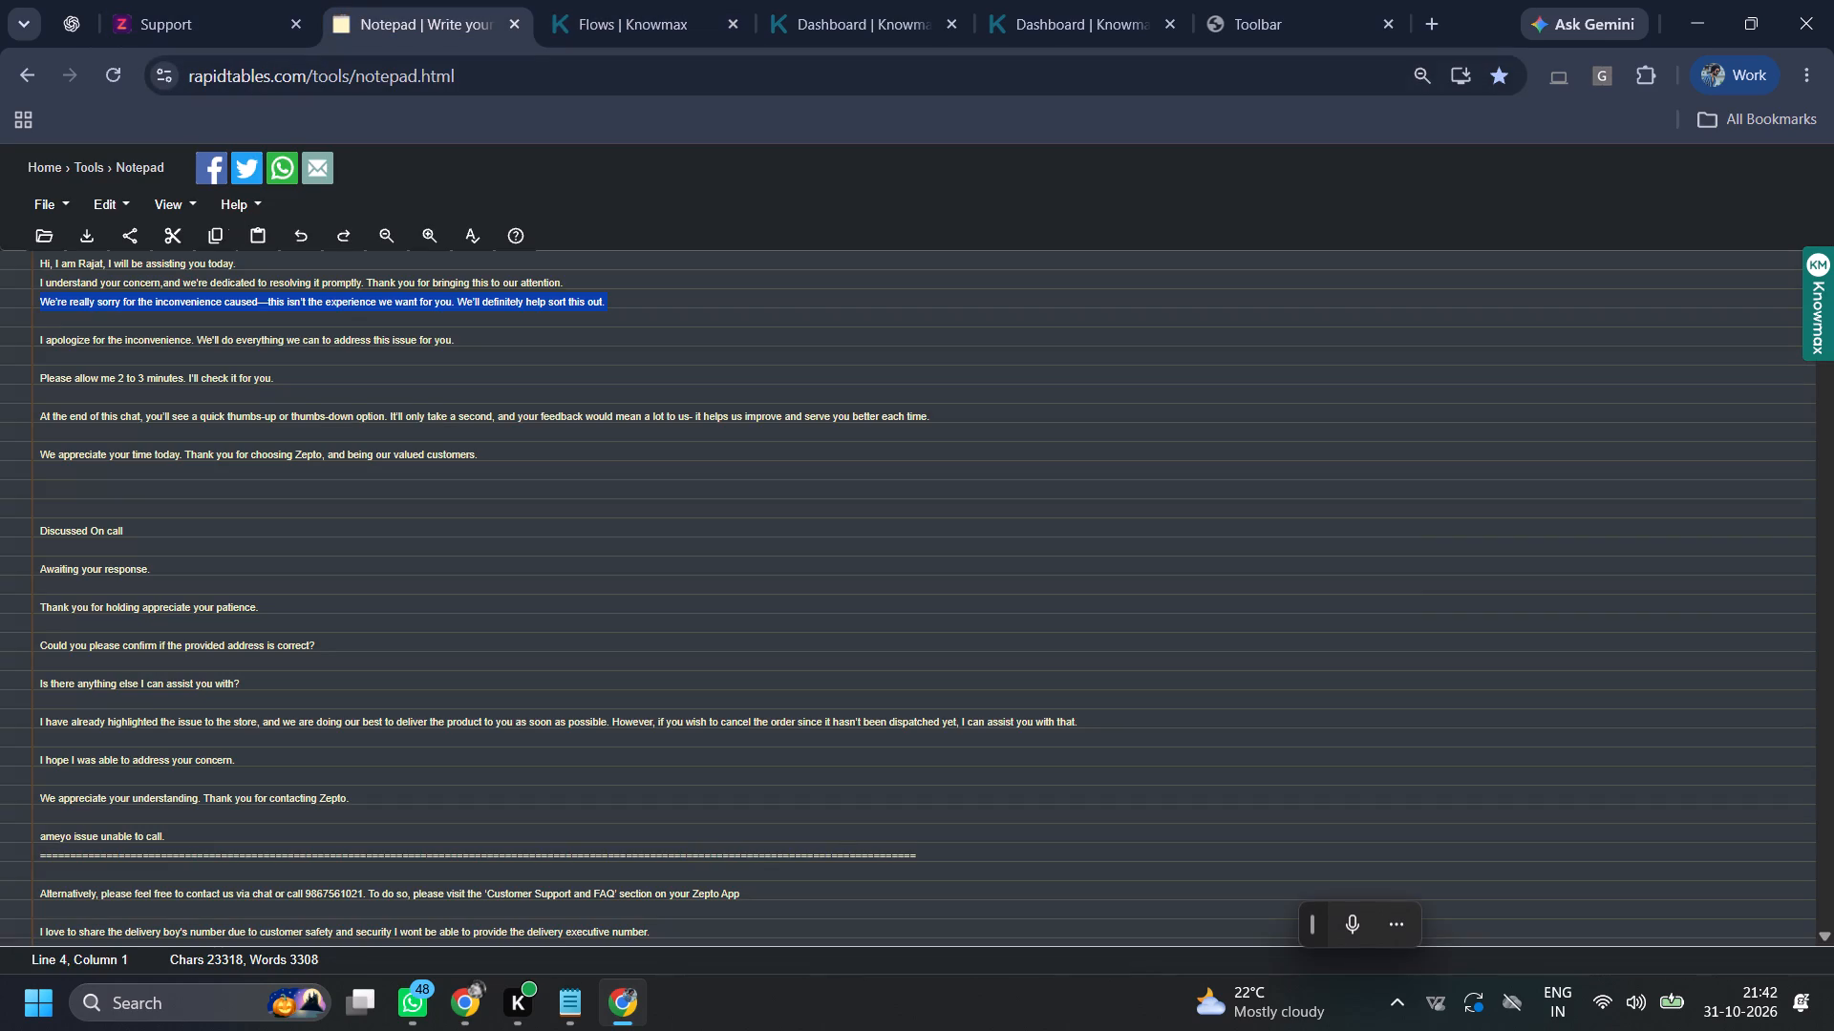
pyautogui.keyDown('ctrl'); pyautogui.tripleClick(227, 603); pyautogui.keyUp('ctrl')
pyautogui.hotkey('ctrl', 'c')
pyautogui.keyDown('ctrl'); pyautogui.click(177, 0); pyautogui.keyUp('ctrl')
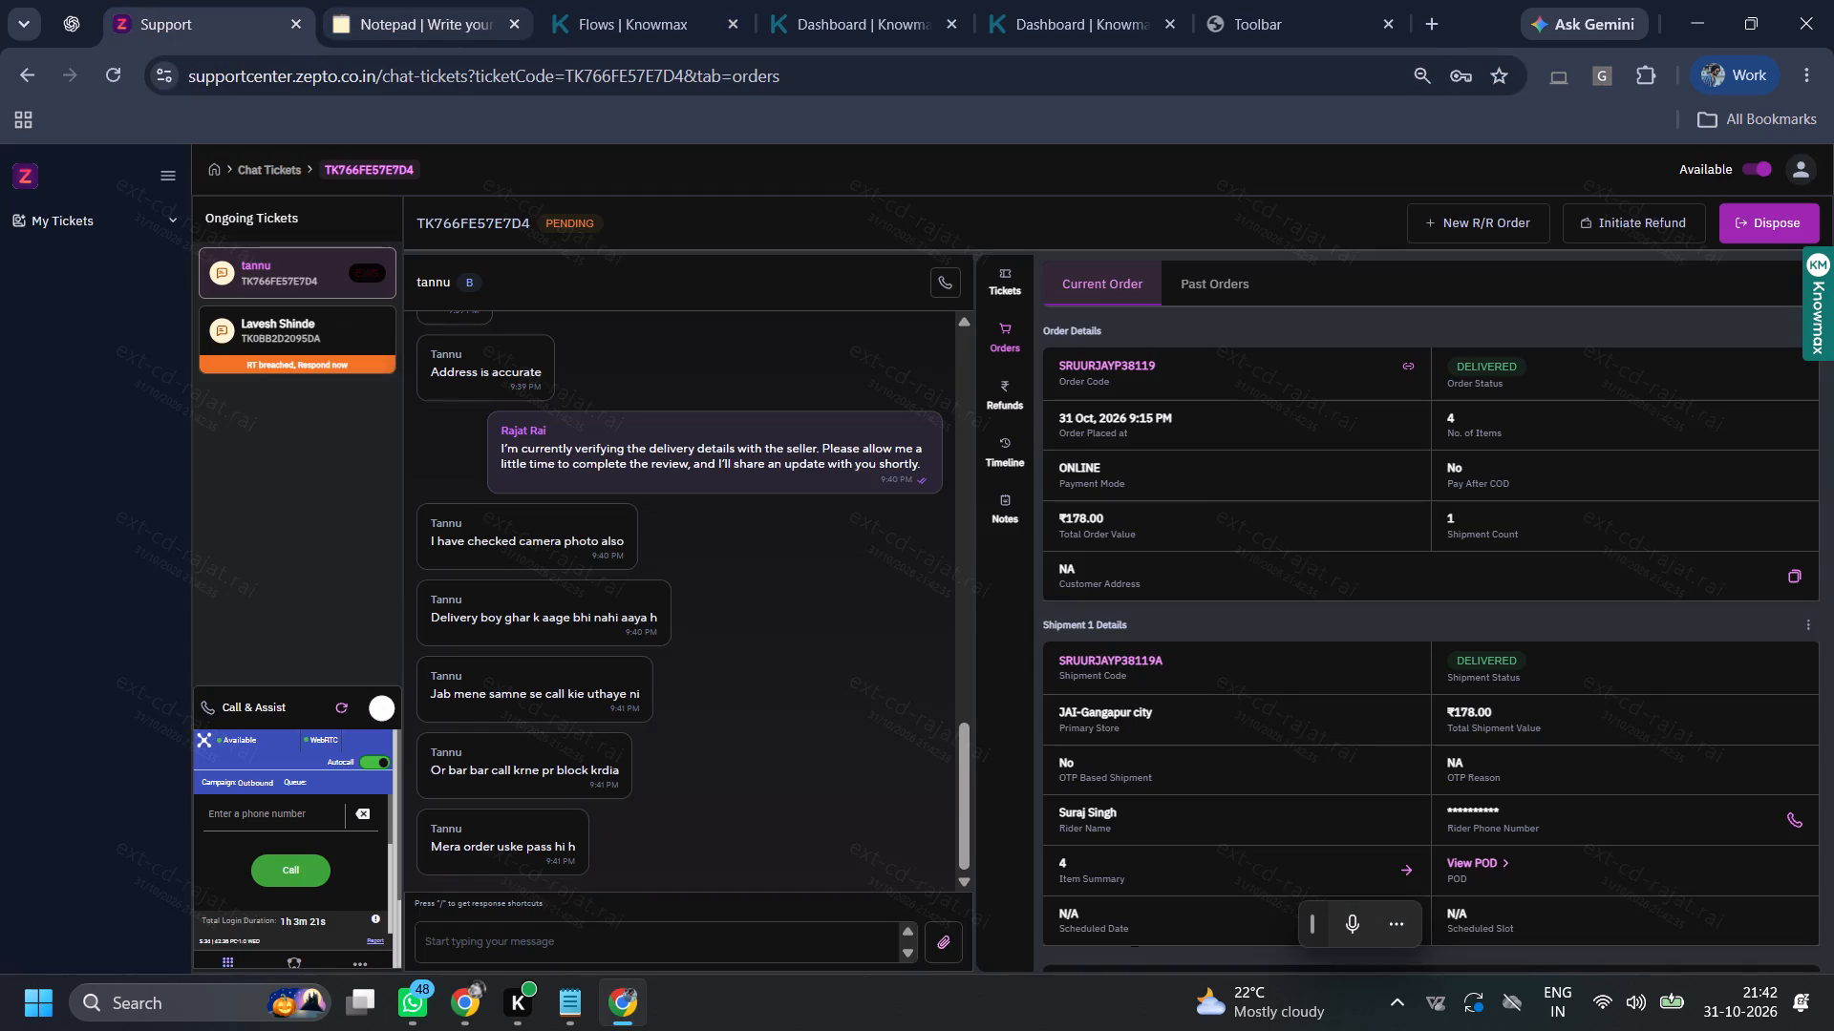
pyautogui.keyDown('ctrl'); pyautogui.click(650, 945); pyautogui.keyUp('ctrl')
pyautogui.hotkey('ctrl', 'v')
pyautogui.press('Return')
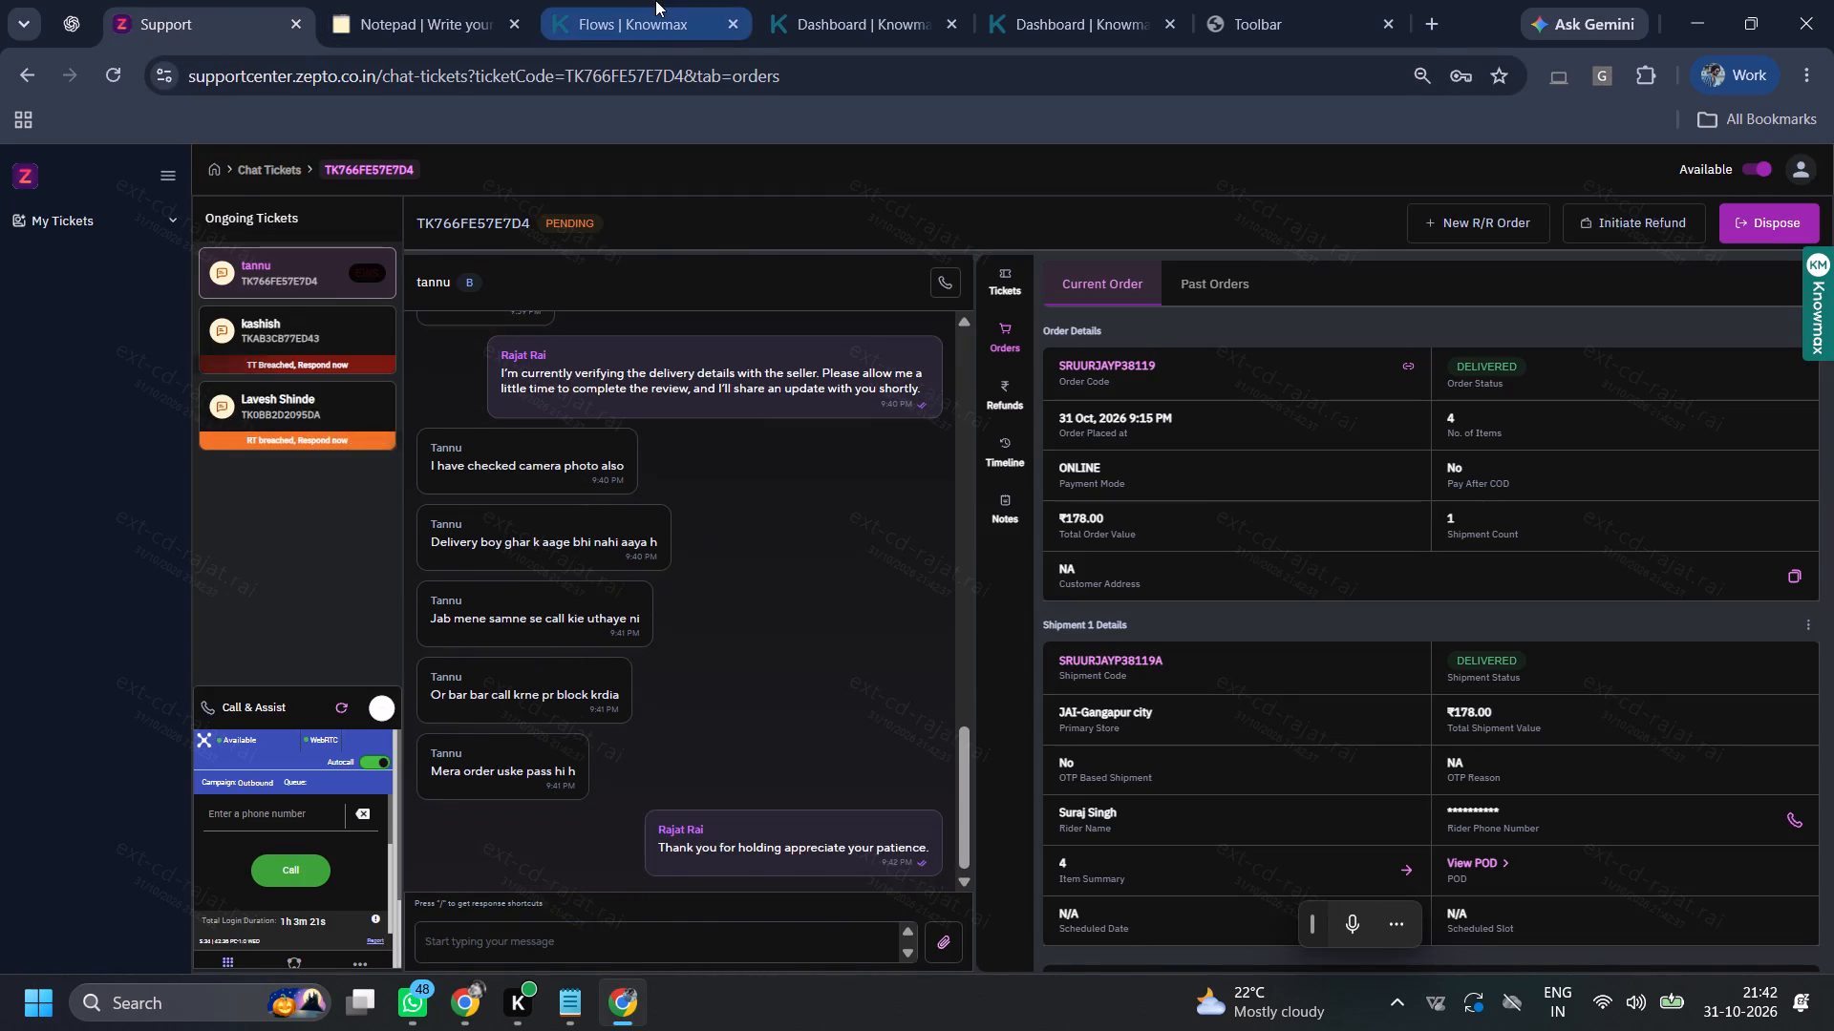
pyautogui.click(655, 0)
pyautogui.scroll(7, 587, 459)
pyautogui.tripleClick(624, 467)
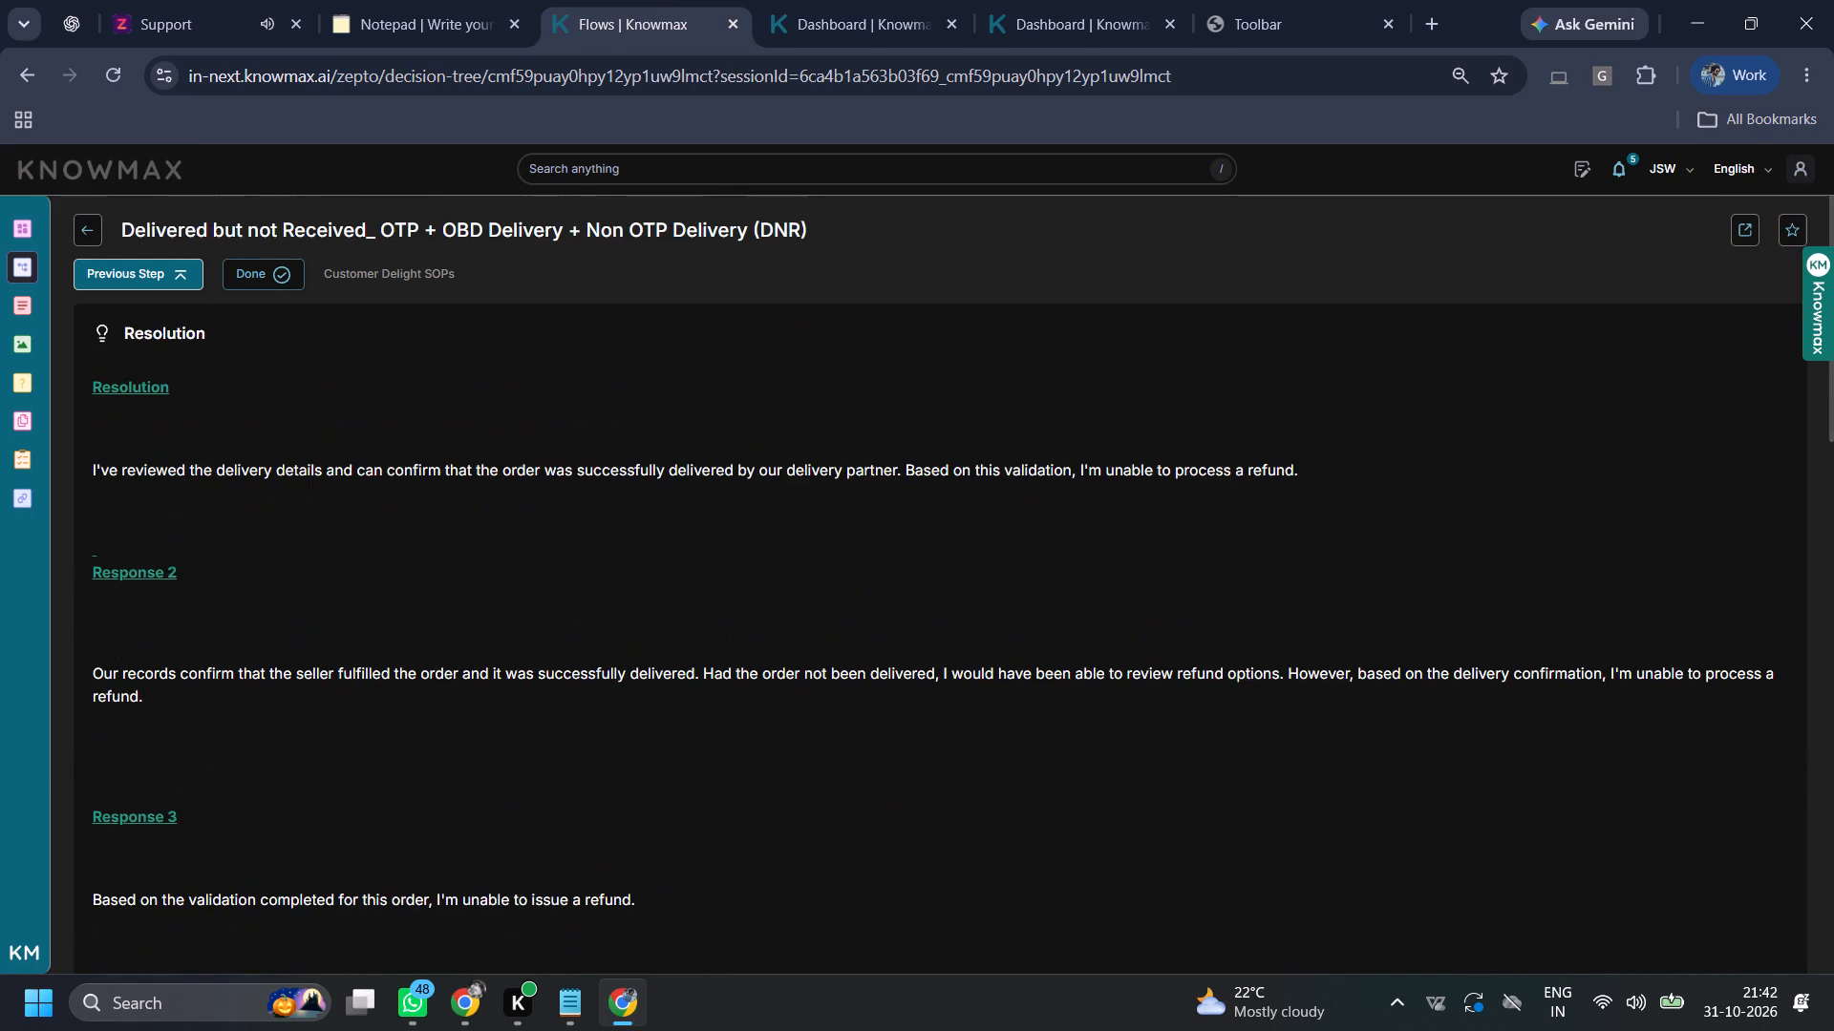
pyautogui.hotkey('ctrl', 'c')
pyautogui.keyDown('ctrl'); pyautogui.click(266, 0); pyautogui.keyUp('ctrl')
pyautogui.keyDown('ctrl'); pyautogui.click(608, 951); pyautogui.keyUp('ctrl')
pyautogui.hotkey('ctrl', 'v')
pyautogui.press('Return')
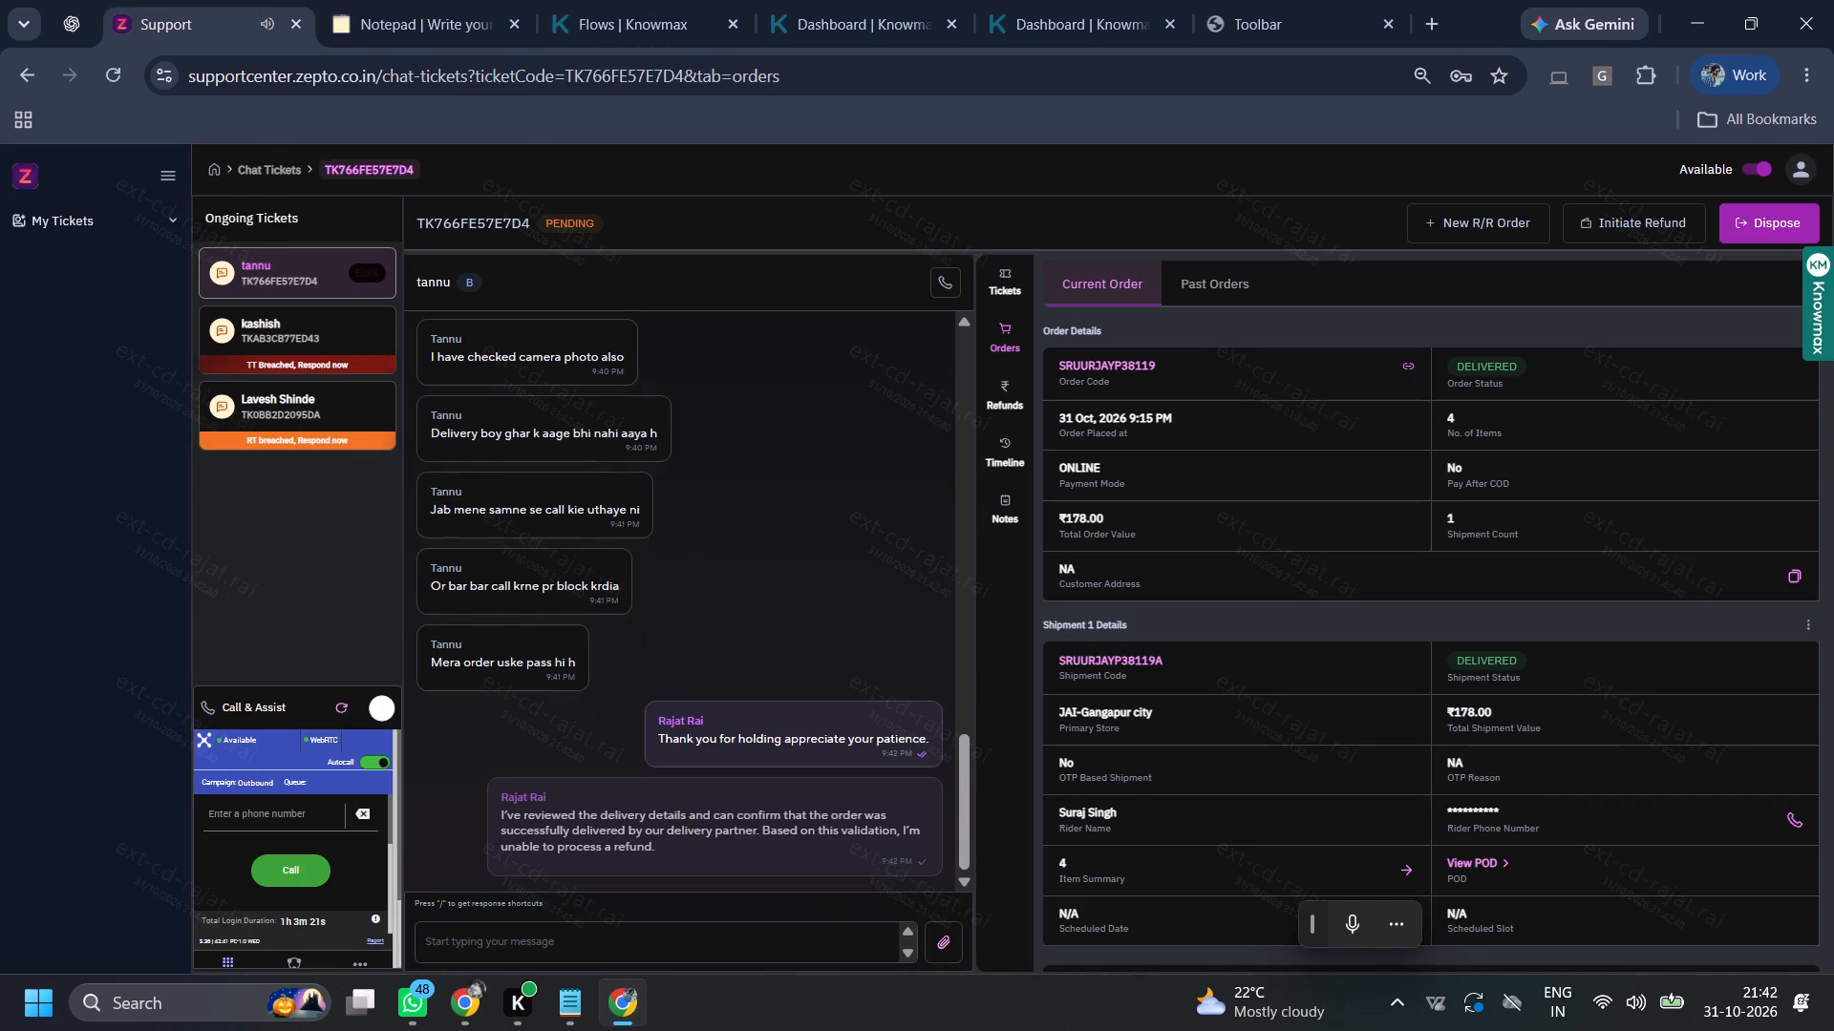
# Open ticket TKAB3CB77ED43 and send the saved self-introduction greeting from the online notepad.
pyautogui.click(301, 355)
pyautogui.click(408, 0)
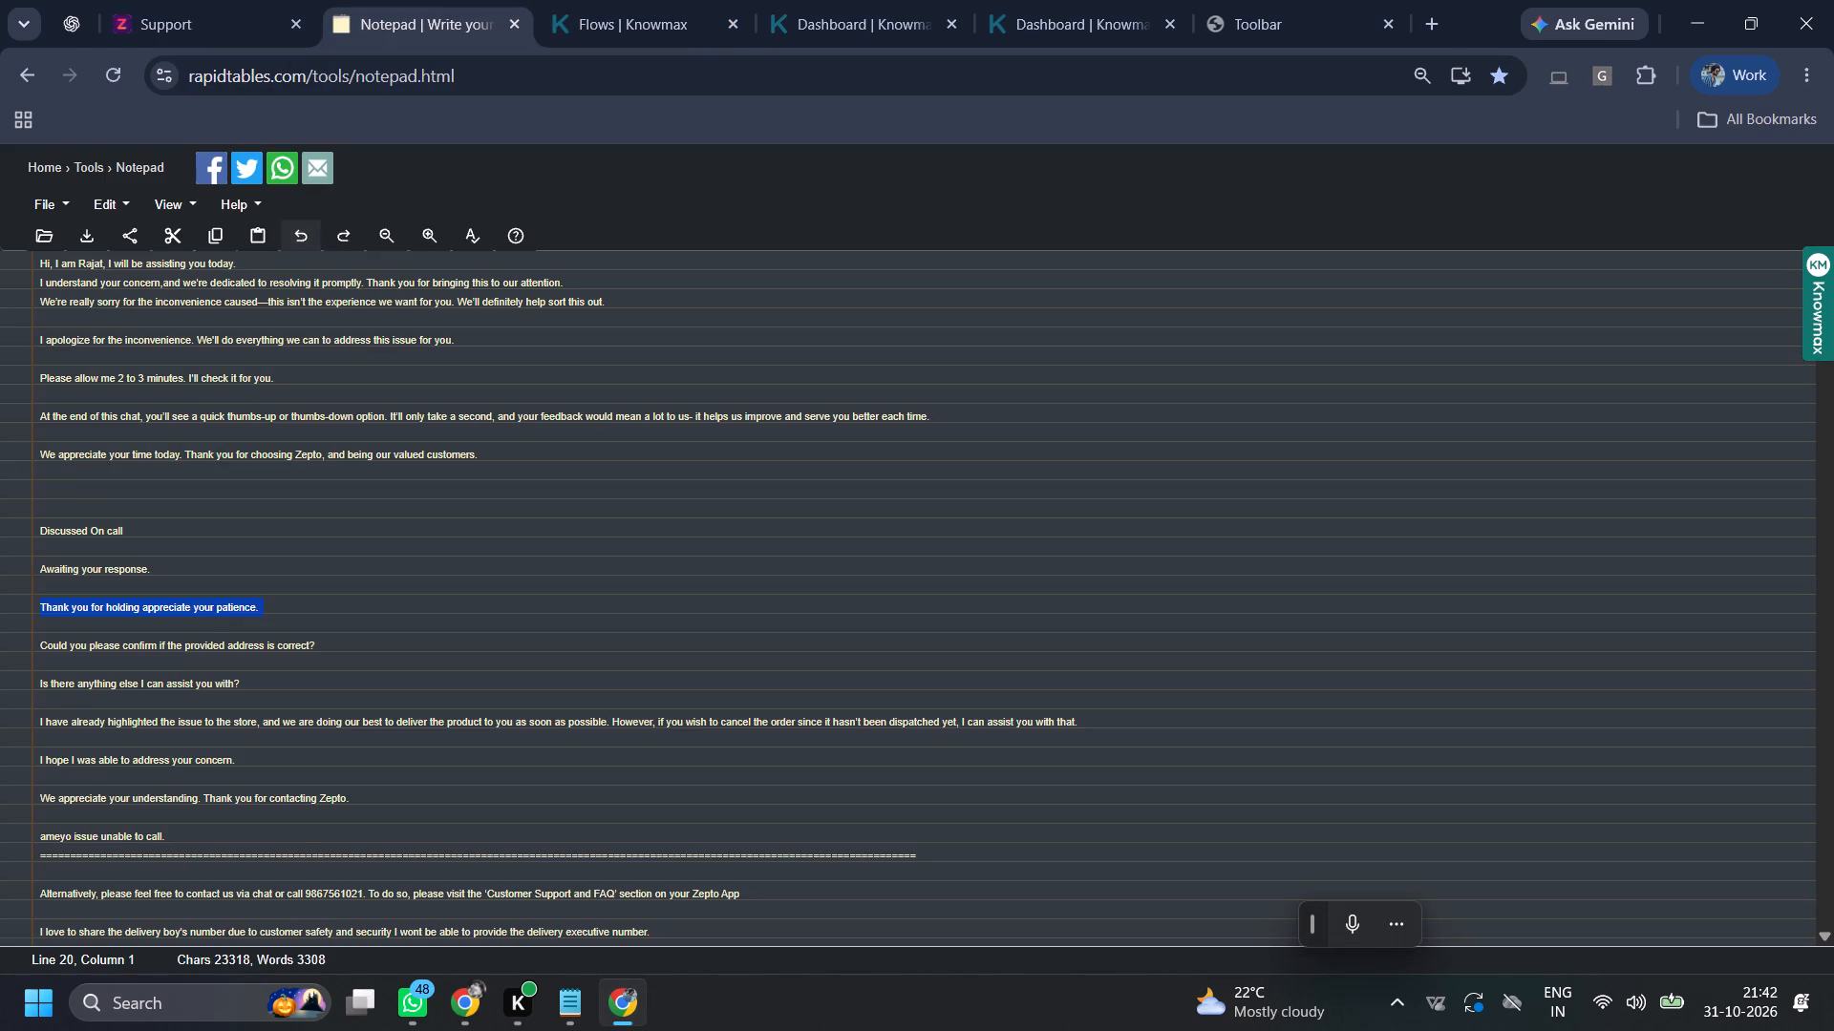
pyautogui.keyDown('ctrl'); pyautogui.tripleClick(305, 267); pyautogui.keyUp('ctrl')
pyautogui.hotkey('ctrl', 'c')
pyautogui.click(172, 0)
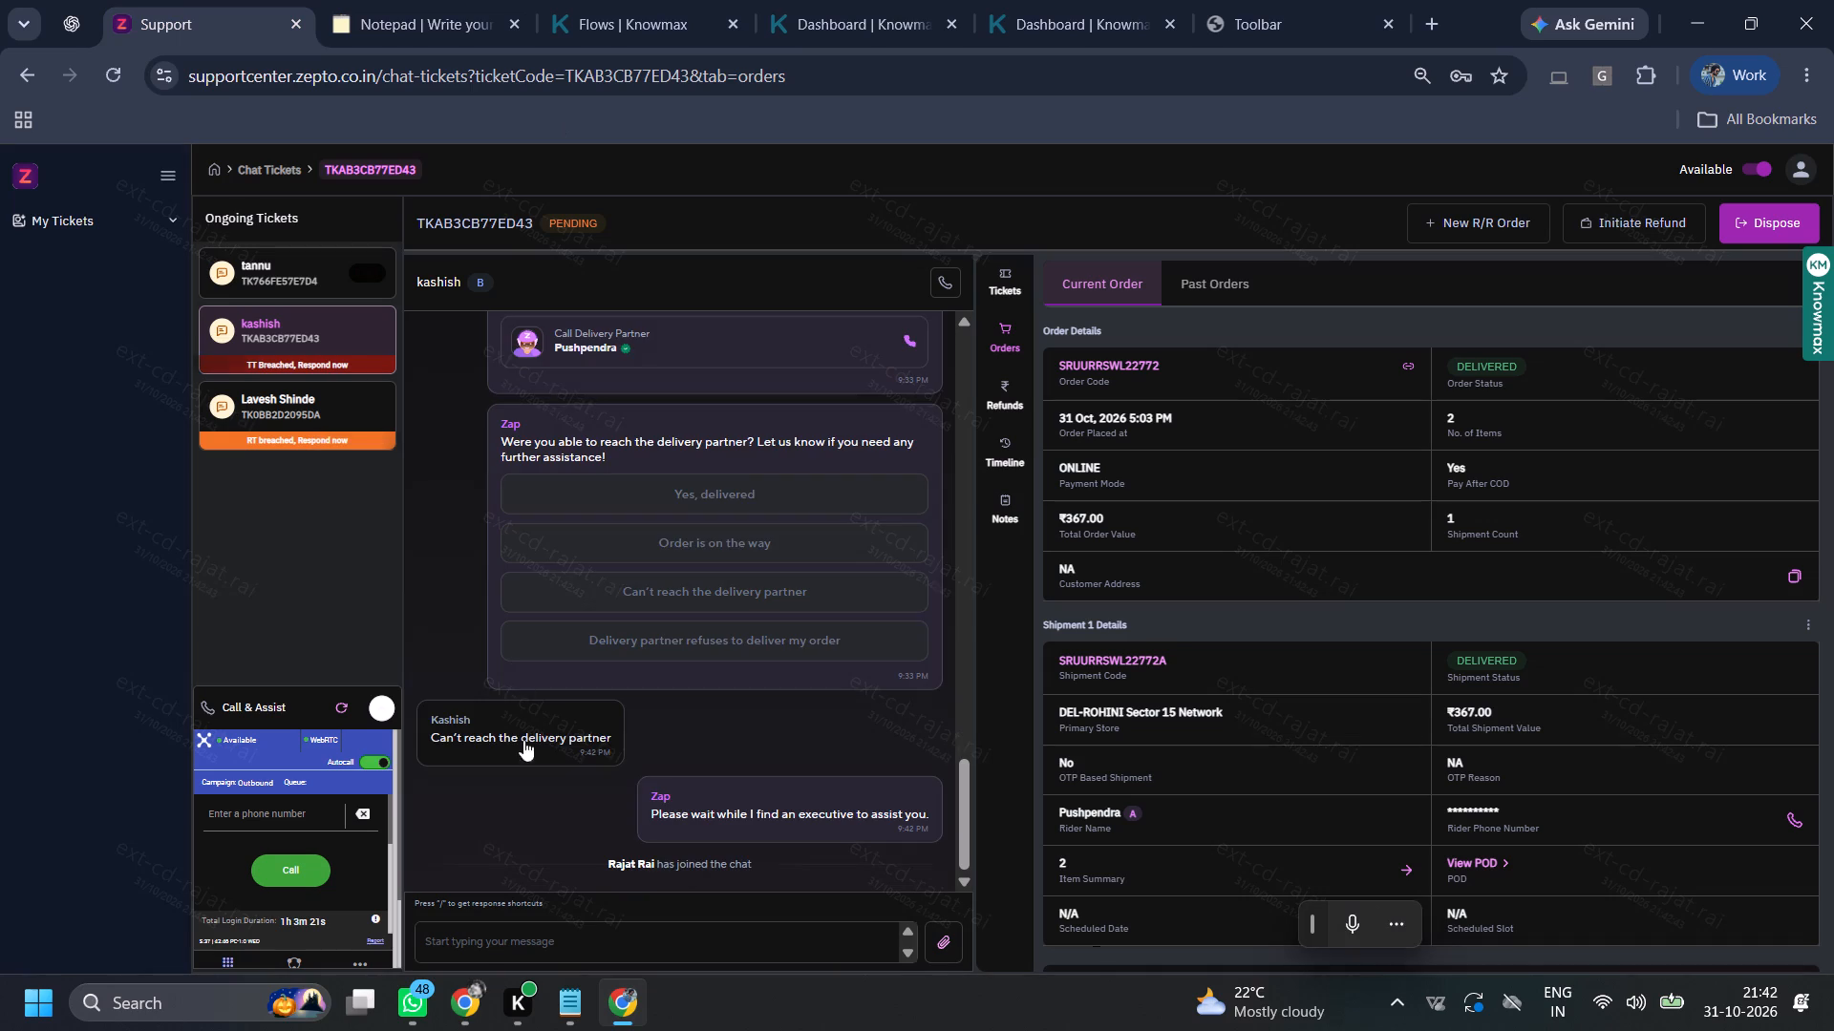
pyautogui.keyDown('ctrl'); pyautogui.click(573, 927); pyautogui.keyUp('ctrl')
pyautogui.hotkey('ctrl', 'v')
pyautogui.press('Return')
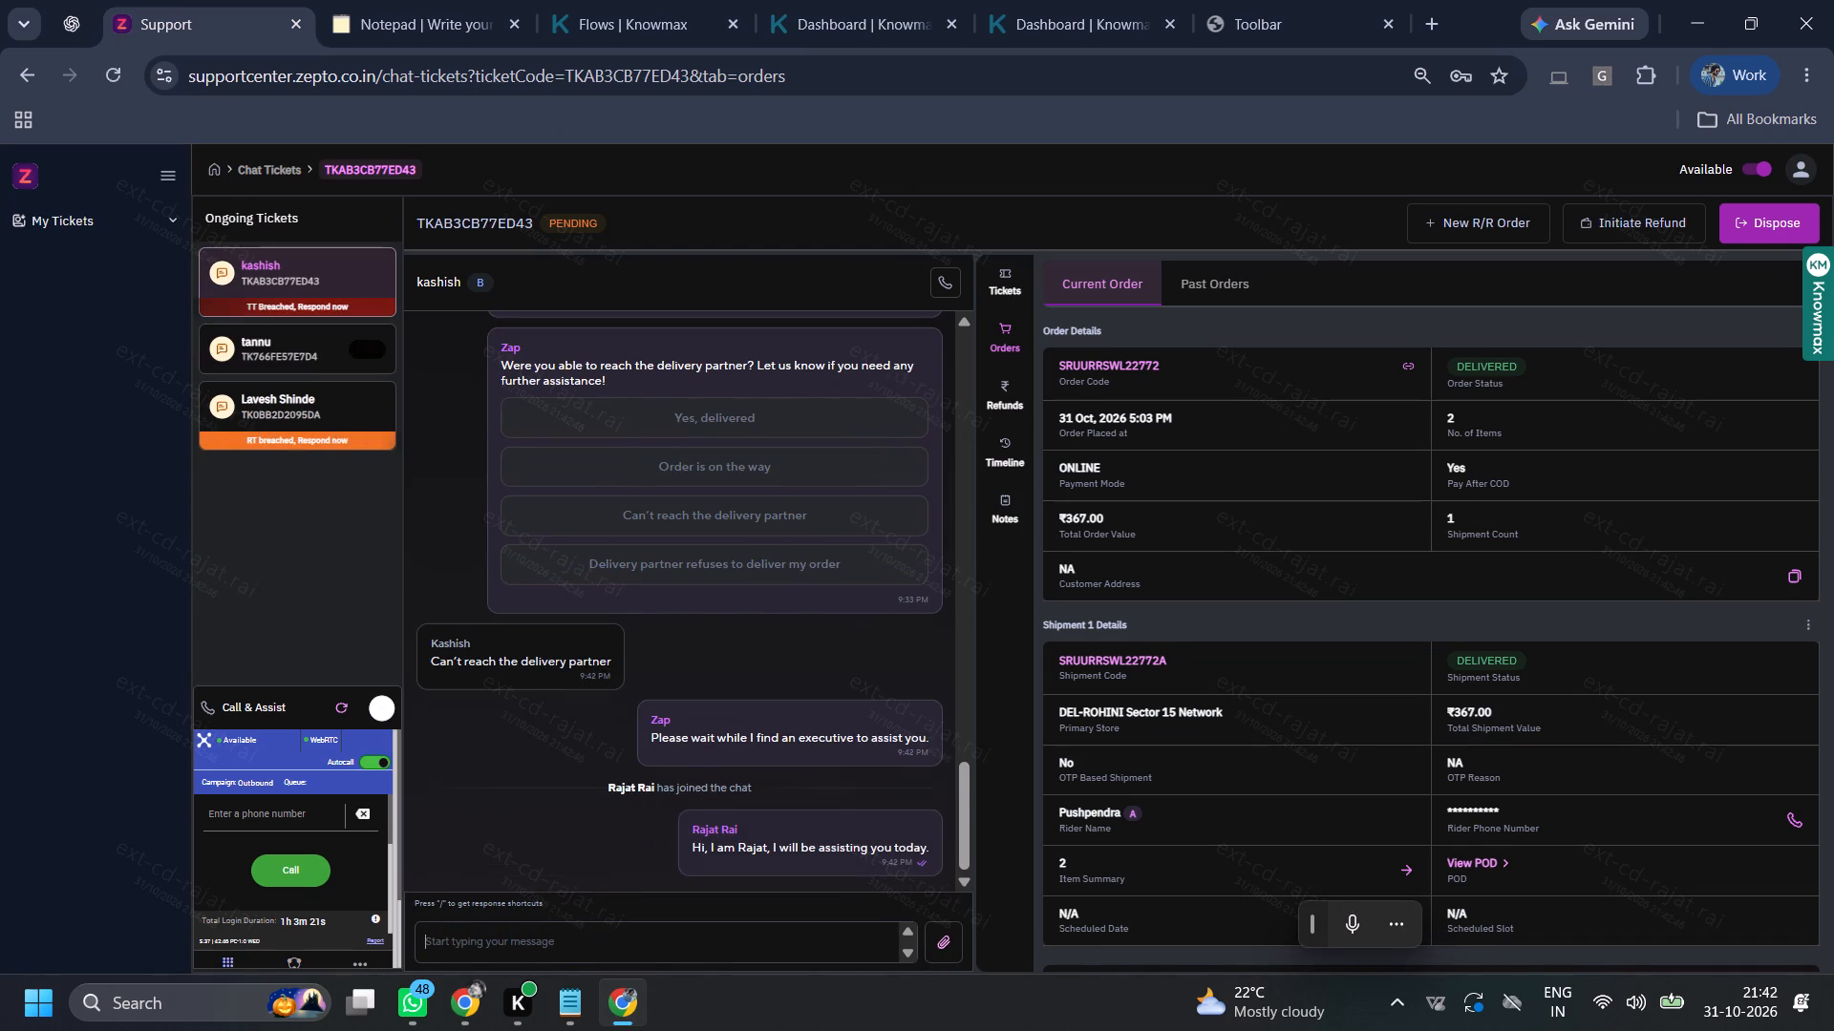
pyautogui.click(438, 0)
pyautogui.keyDown('ctrl'); pyautogui.tripleClick(488, 298); pyautogui.keyUp('ctrl')
pyautogui.hotkey('ctrl', 'c')
pyautogui.keyDown('ctrl'); pyautogui.click(171, 0); pyautogui.keyUp('ctrl')
pyautogui.keyDown('ctrl'); pyautogui.click(538, 957); pyautogui.keyUp('ctrl')
pyautogui.hotkey('ctrl', 'v')
pyautogui.click(569, 1029)
pyautogui.tripleClick(649, 593)
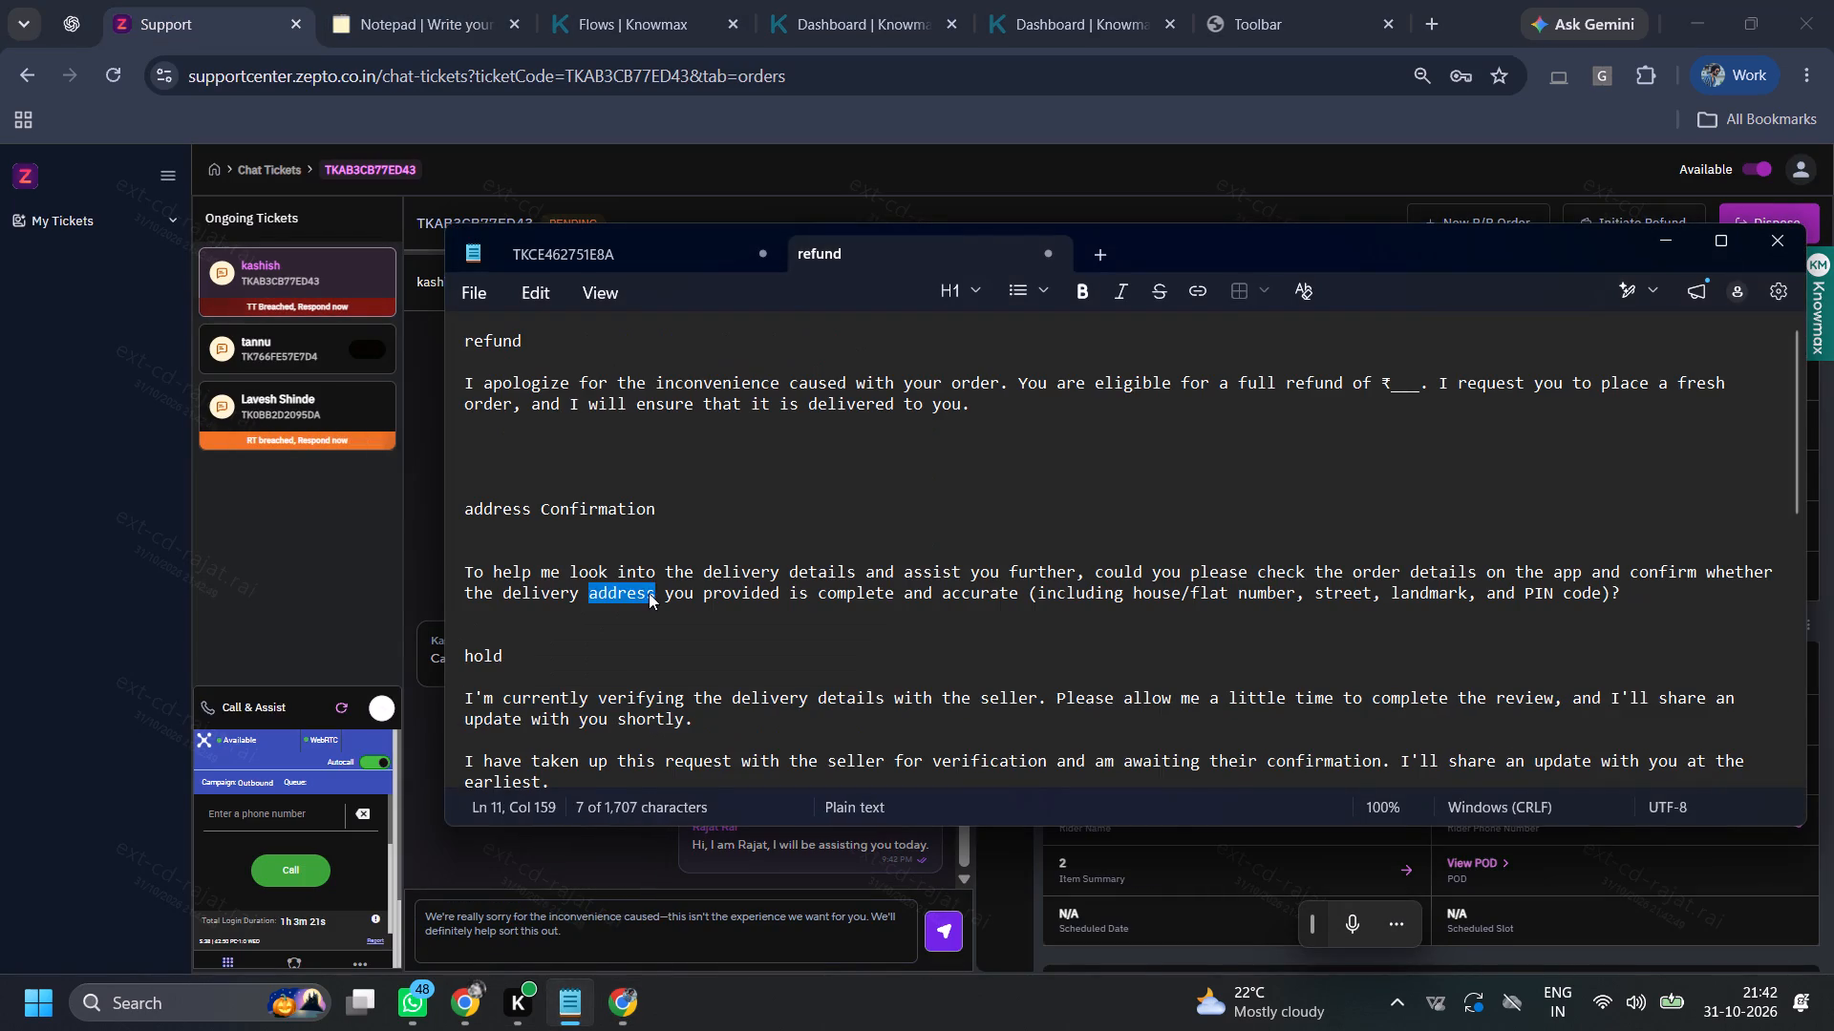
pyautogui.hotkey('ctrl', 'c')
pyautogui.keyDown('ctrl'); pyautogui.click(104, 580); pyautogui.keyUp('ctrl')
pyautogui.click(640, 950)
pyautogui.hotkey('ctrl', 'Return')
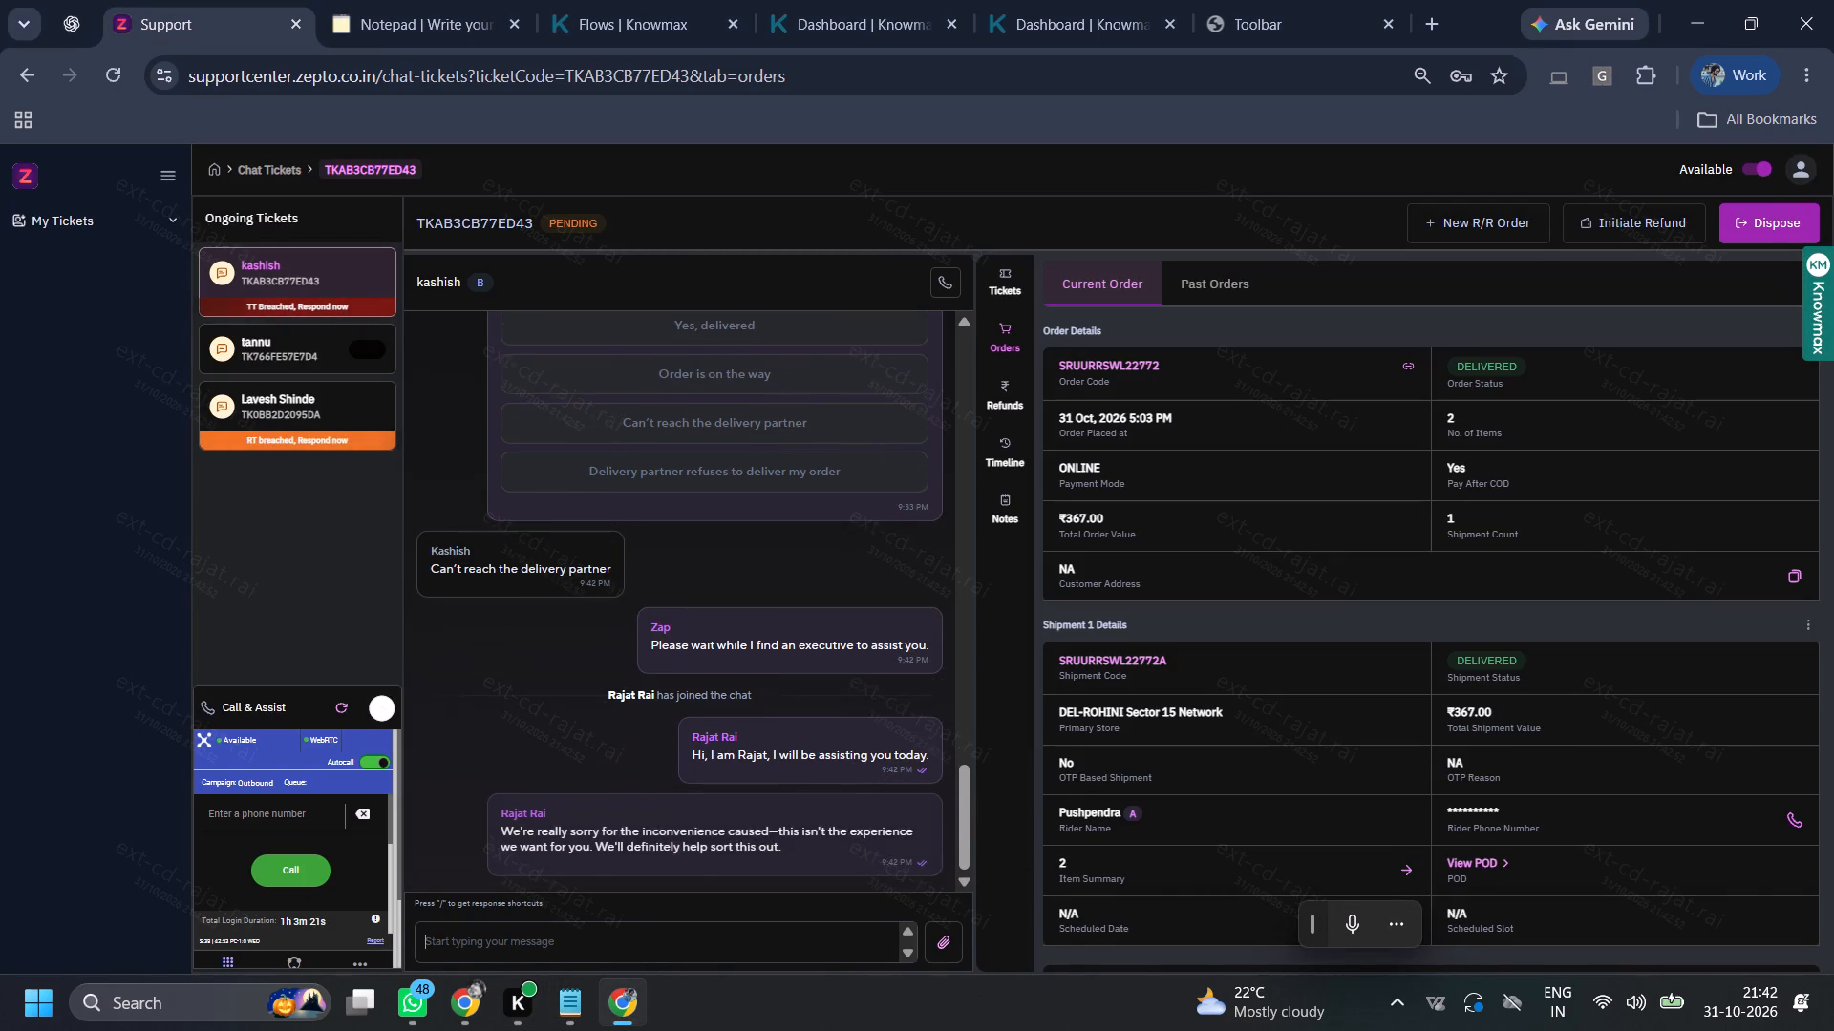
pyautogui.hotkey('ctrl', 'v')
pyautogui.hotkey('ctrl', 'Return')
pyautogui.click(356, 414)
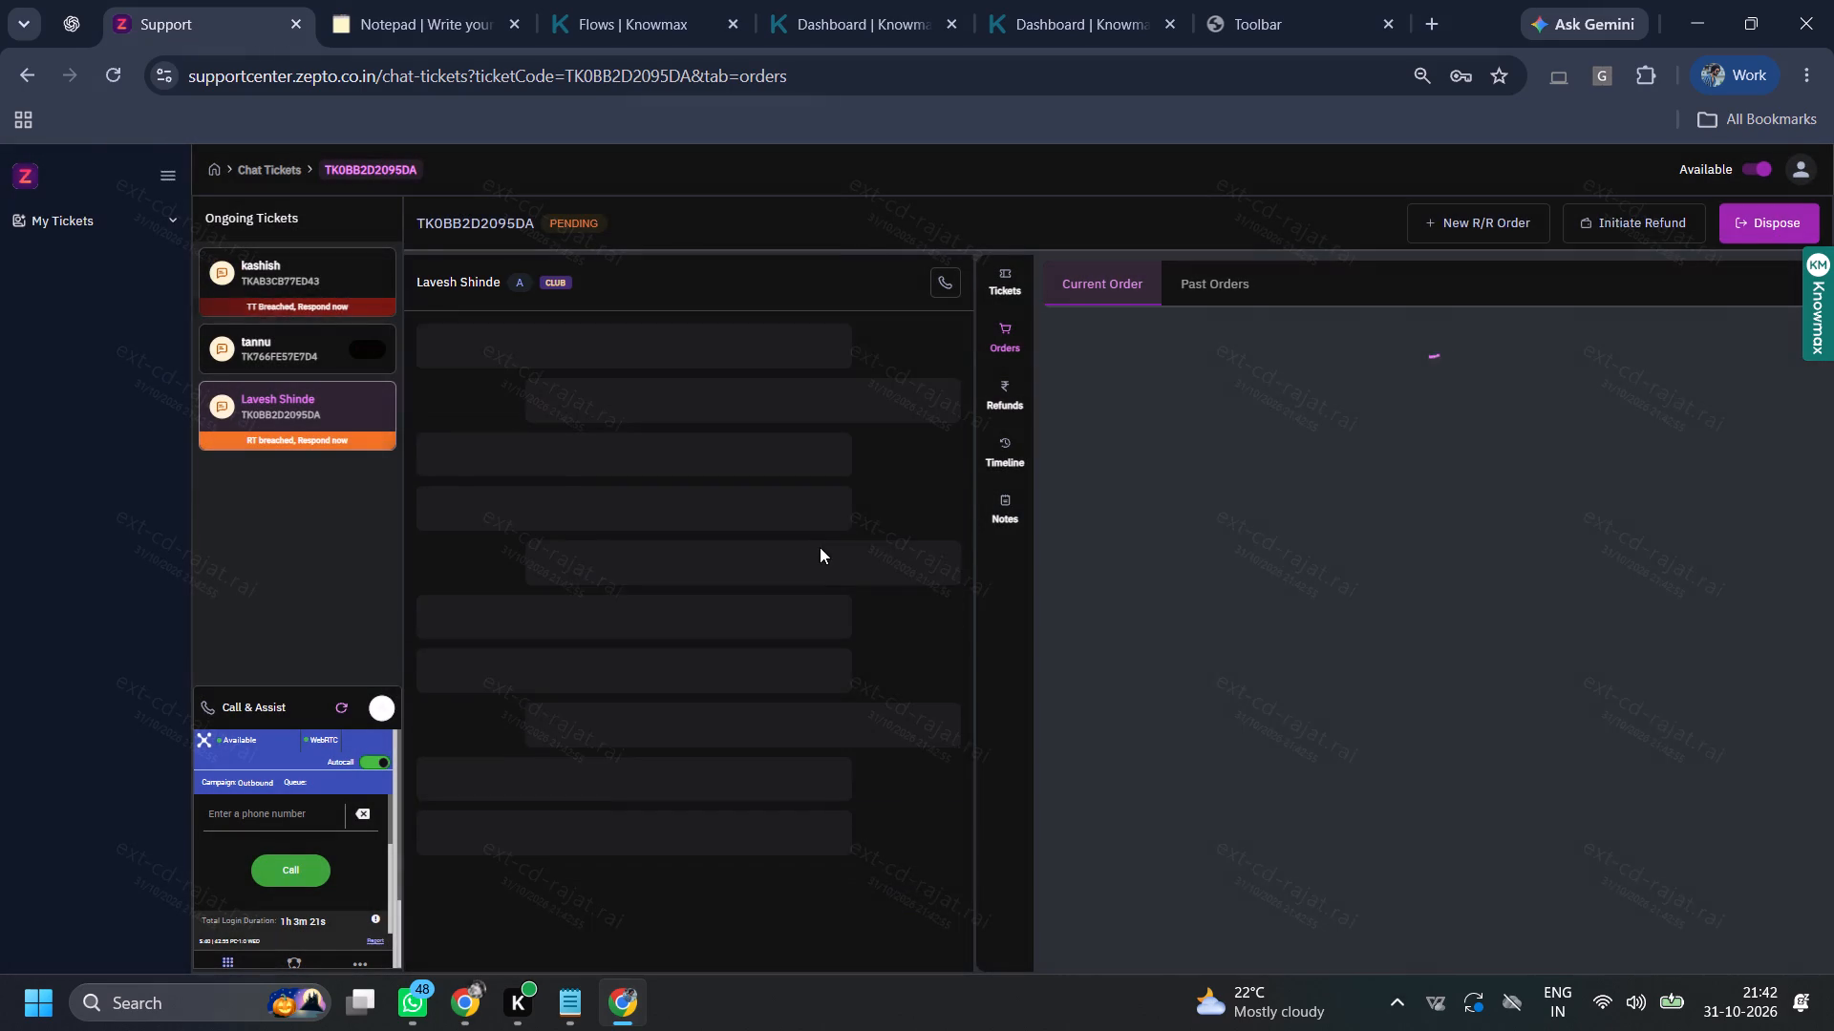
pyautogui.moveTo(587, 763); pyautogui.dragTo(803, 796)
pyautogui.click(804, 796)
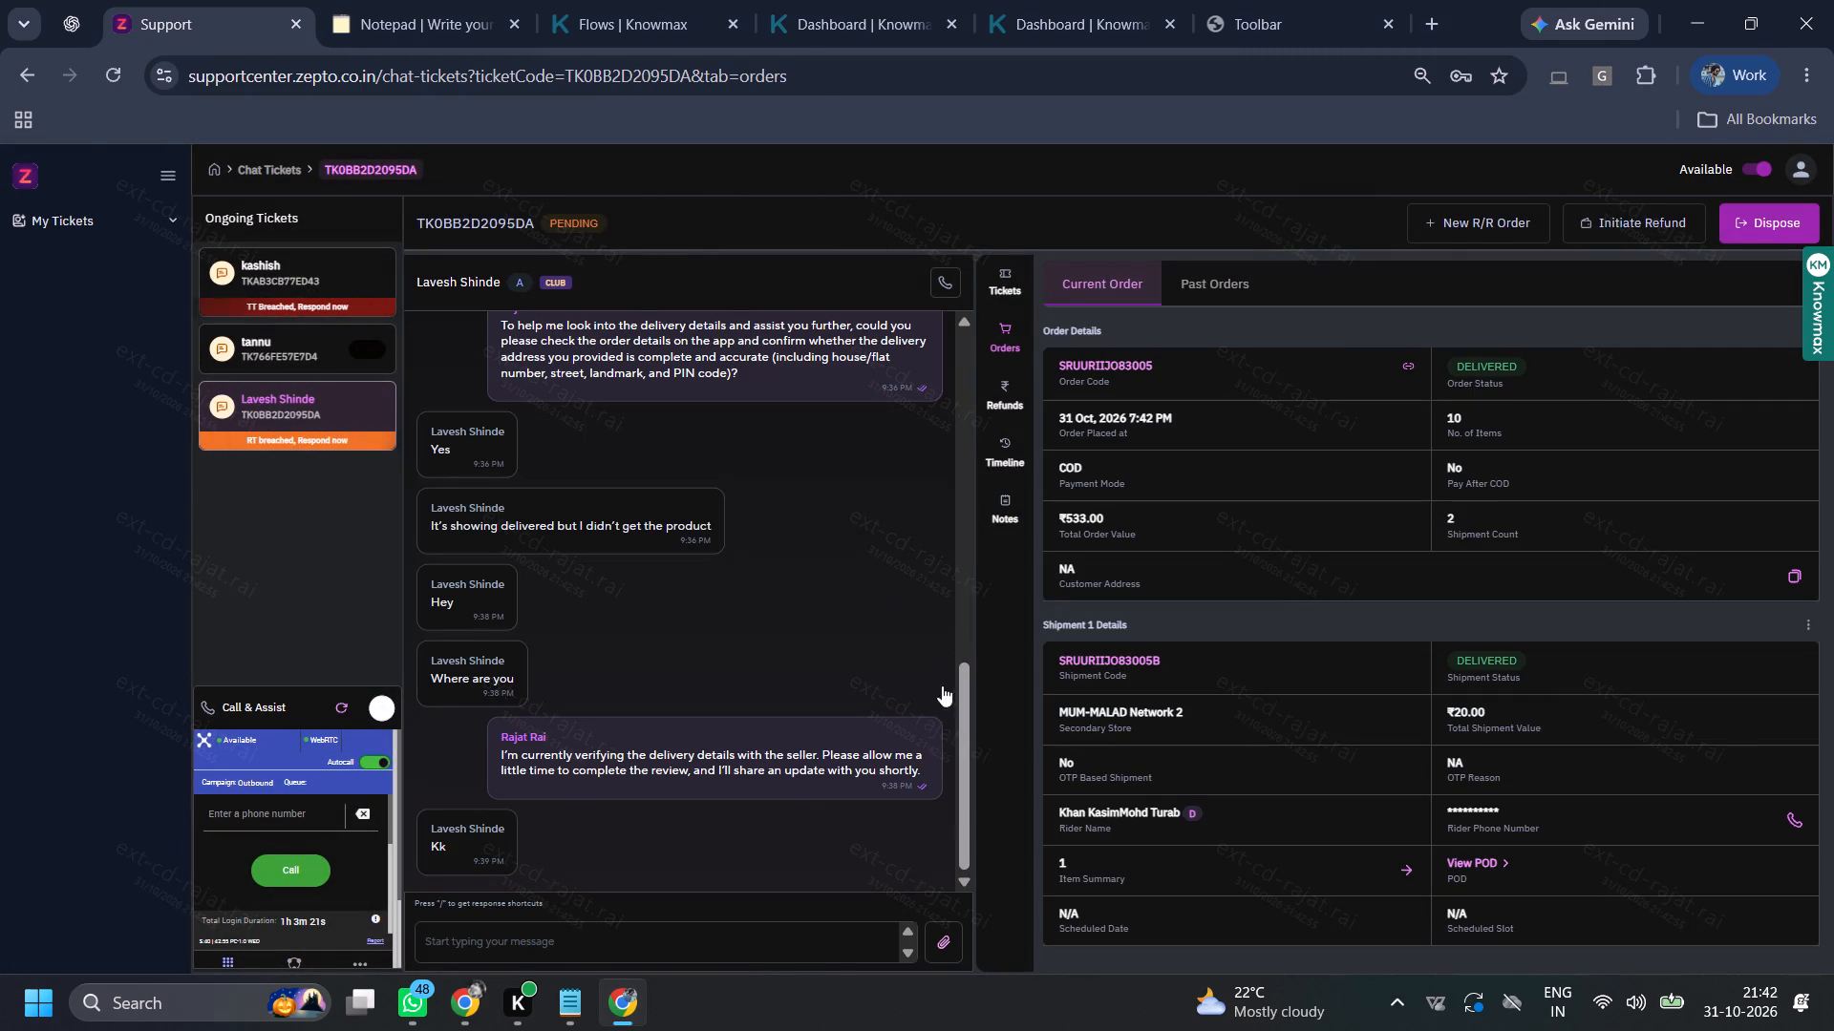
pyautogui.moveTo(1057, 458); pyautogui.dragTo(1134, 478)
pyautogui.click(1134, 478)
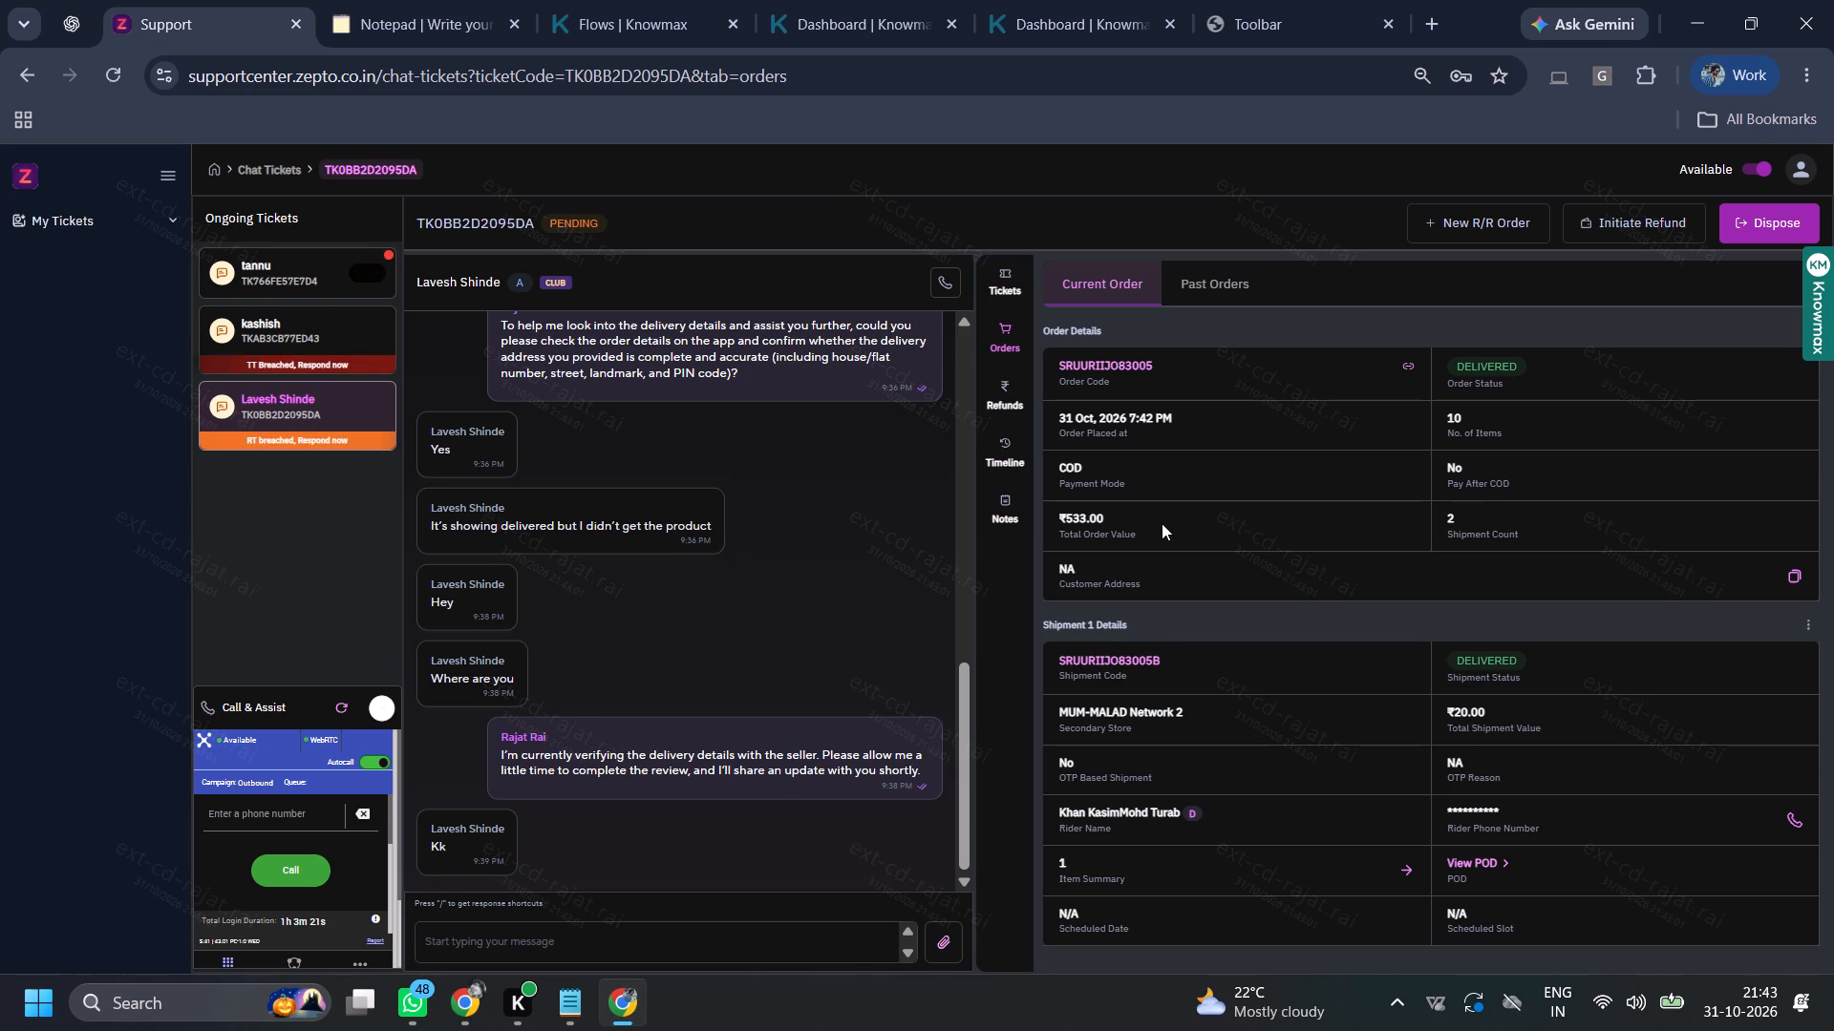
pyautogui.click(275, 278)
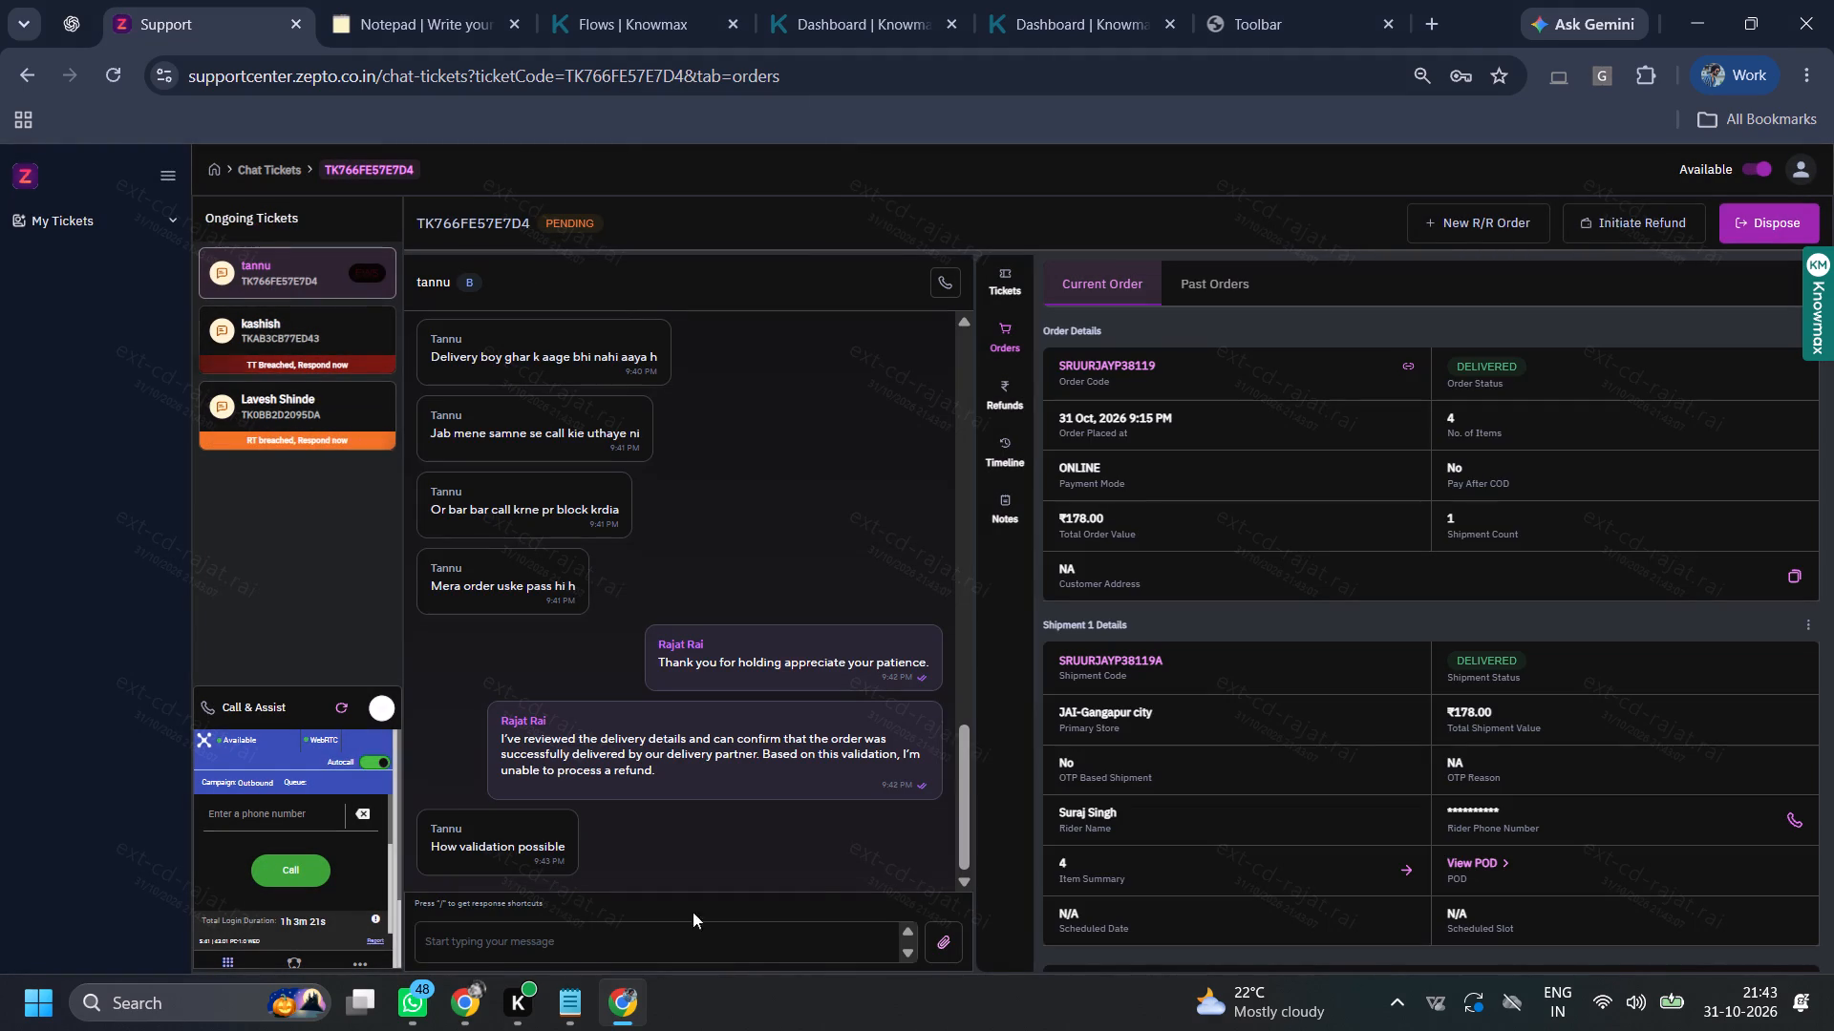
pyautogui.click(551, 0)
pyautogui.scroll(-2, 544, 500)
pyautogui.click(569, 425)
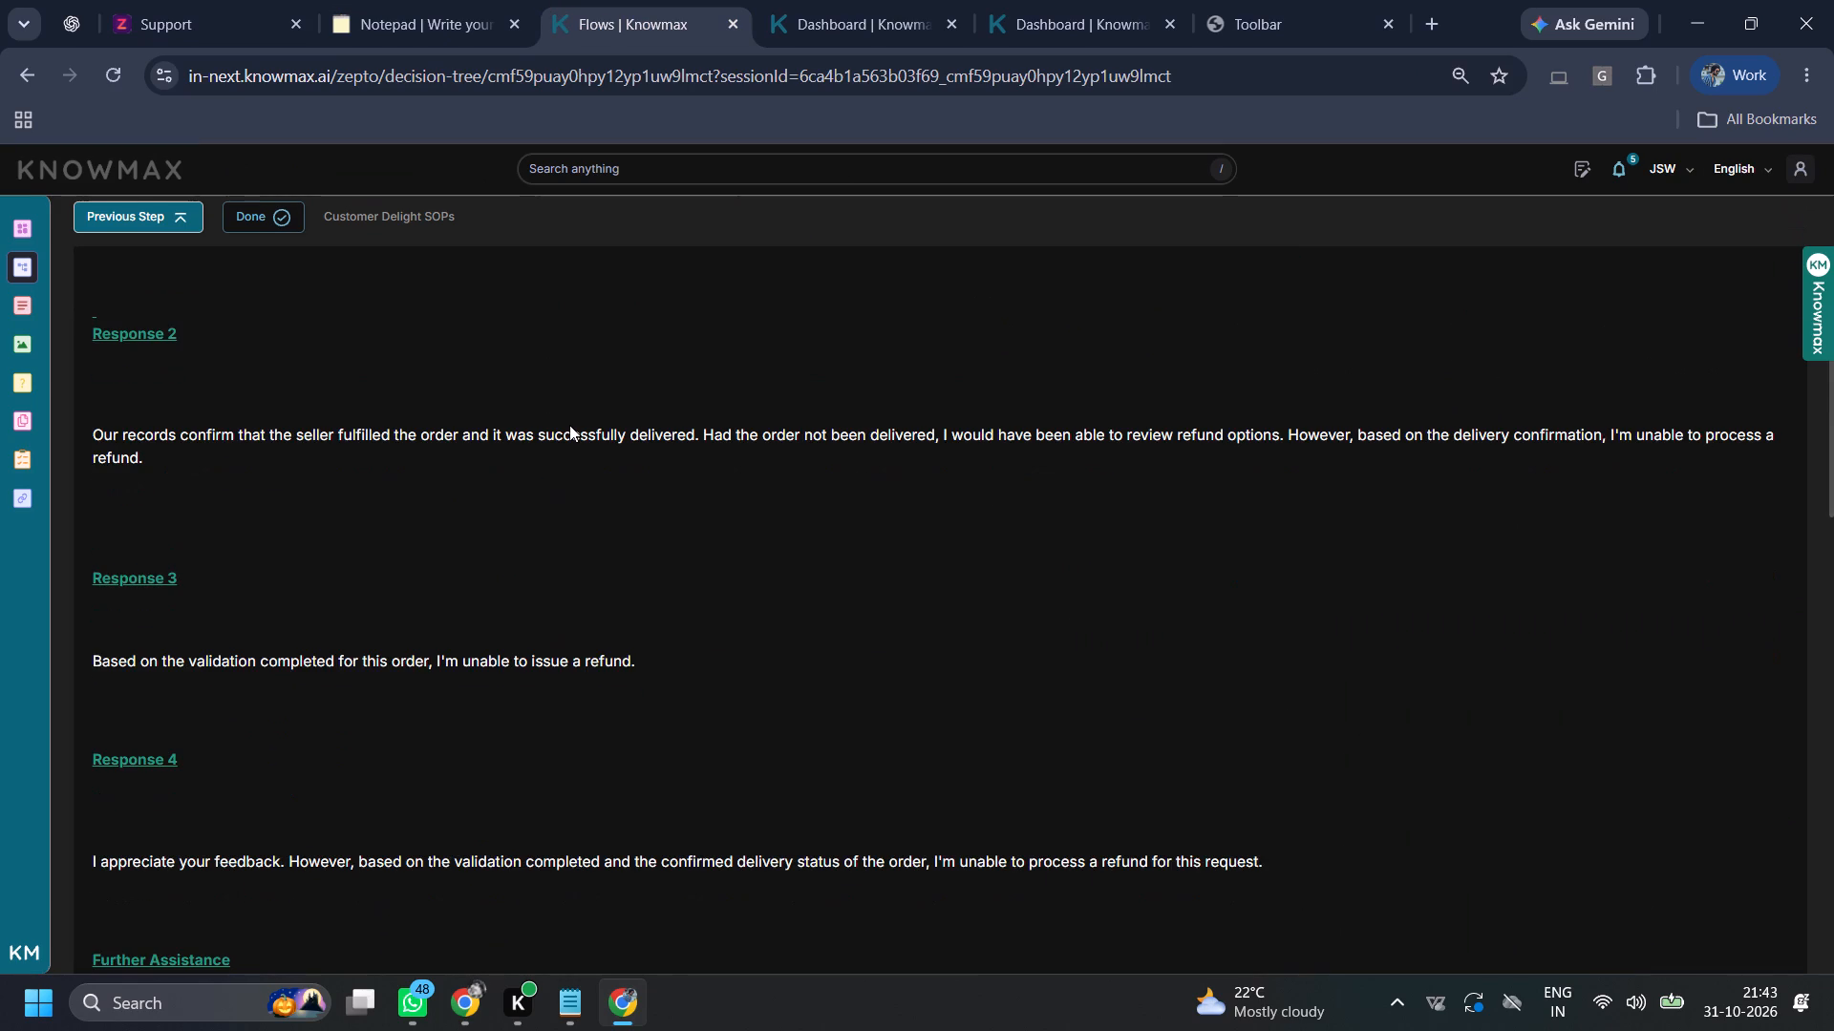
pyautogui.keyDown('ctrl'); pyautogui.tripleClick(571, 430); pyautogui.keyUp('ctrl')
pyautogui.hotkey('ctrl', 'c')
pyautogui.keyDown('ctrl'); pyautogui.click(148, 0); pyautogui.keyUp('ctrl')
pyautogui.keyDown('ctrl'); pyautogui.click(595, 944); pyautogui.keyUp('ctrl')
pyautogui.hotkey('ctrl', 'v')
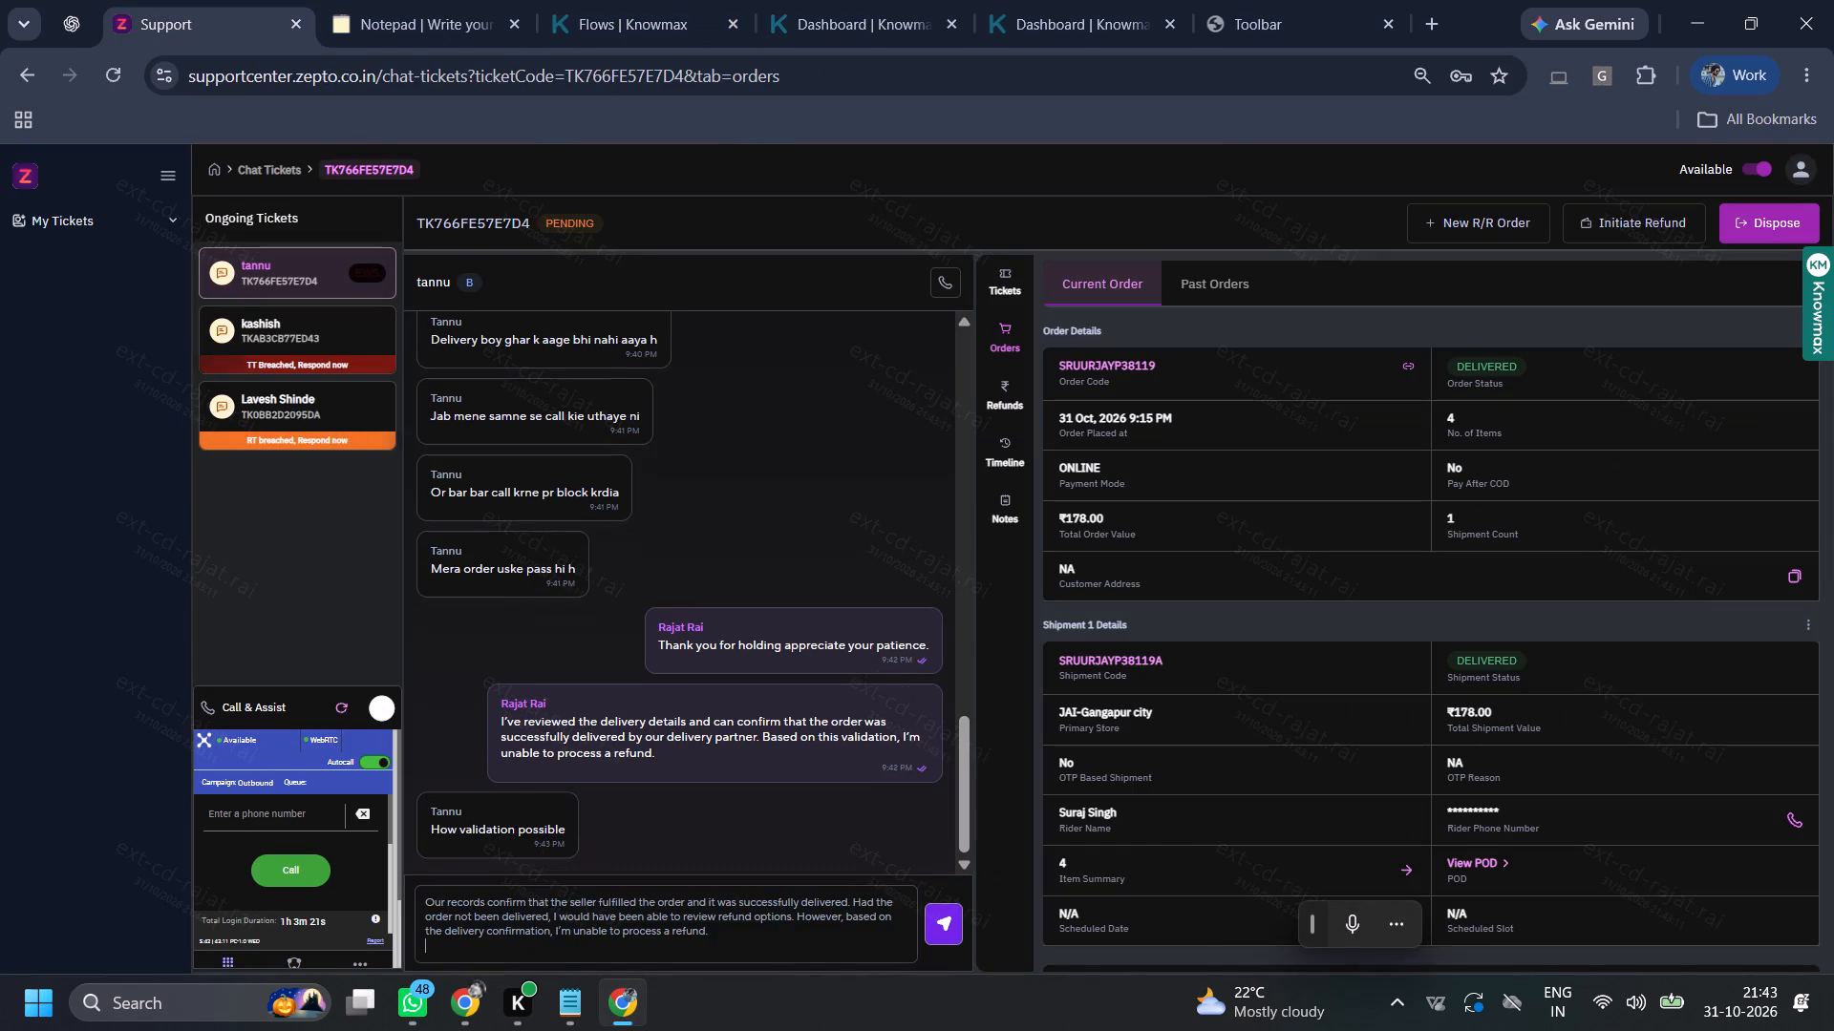
pyautogui.press('Return')
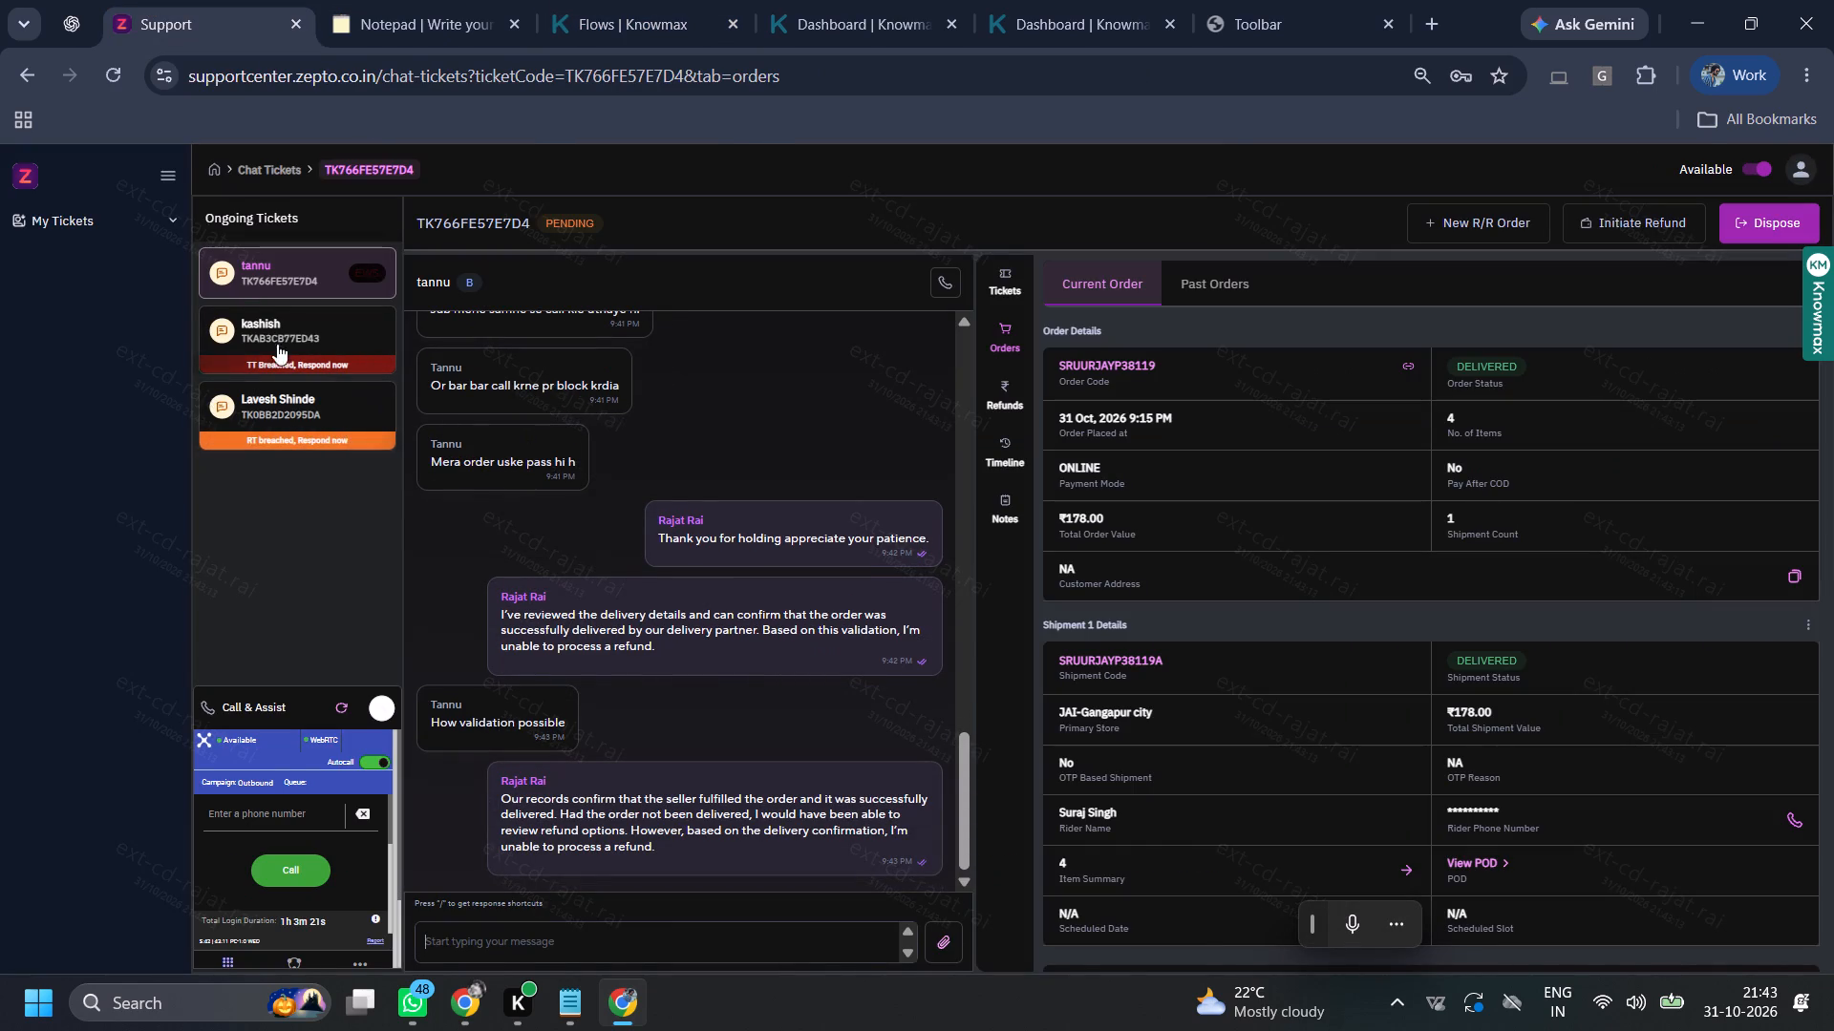
pyautogui.click(286, 337)
pyautogui.click(374, 431)
pyautogui.click(391, 446)
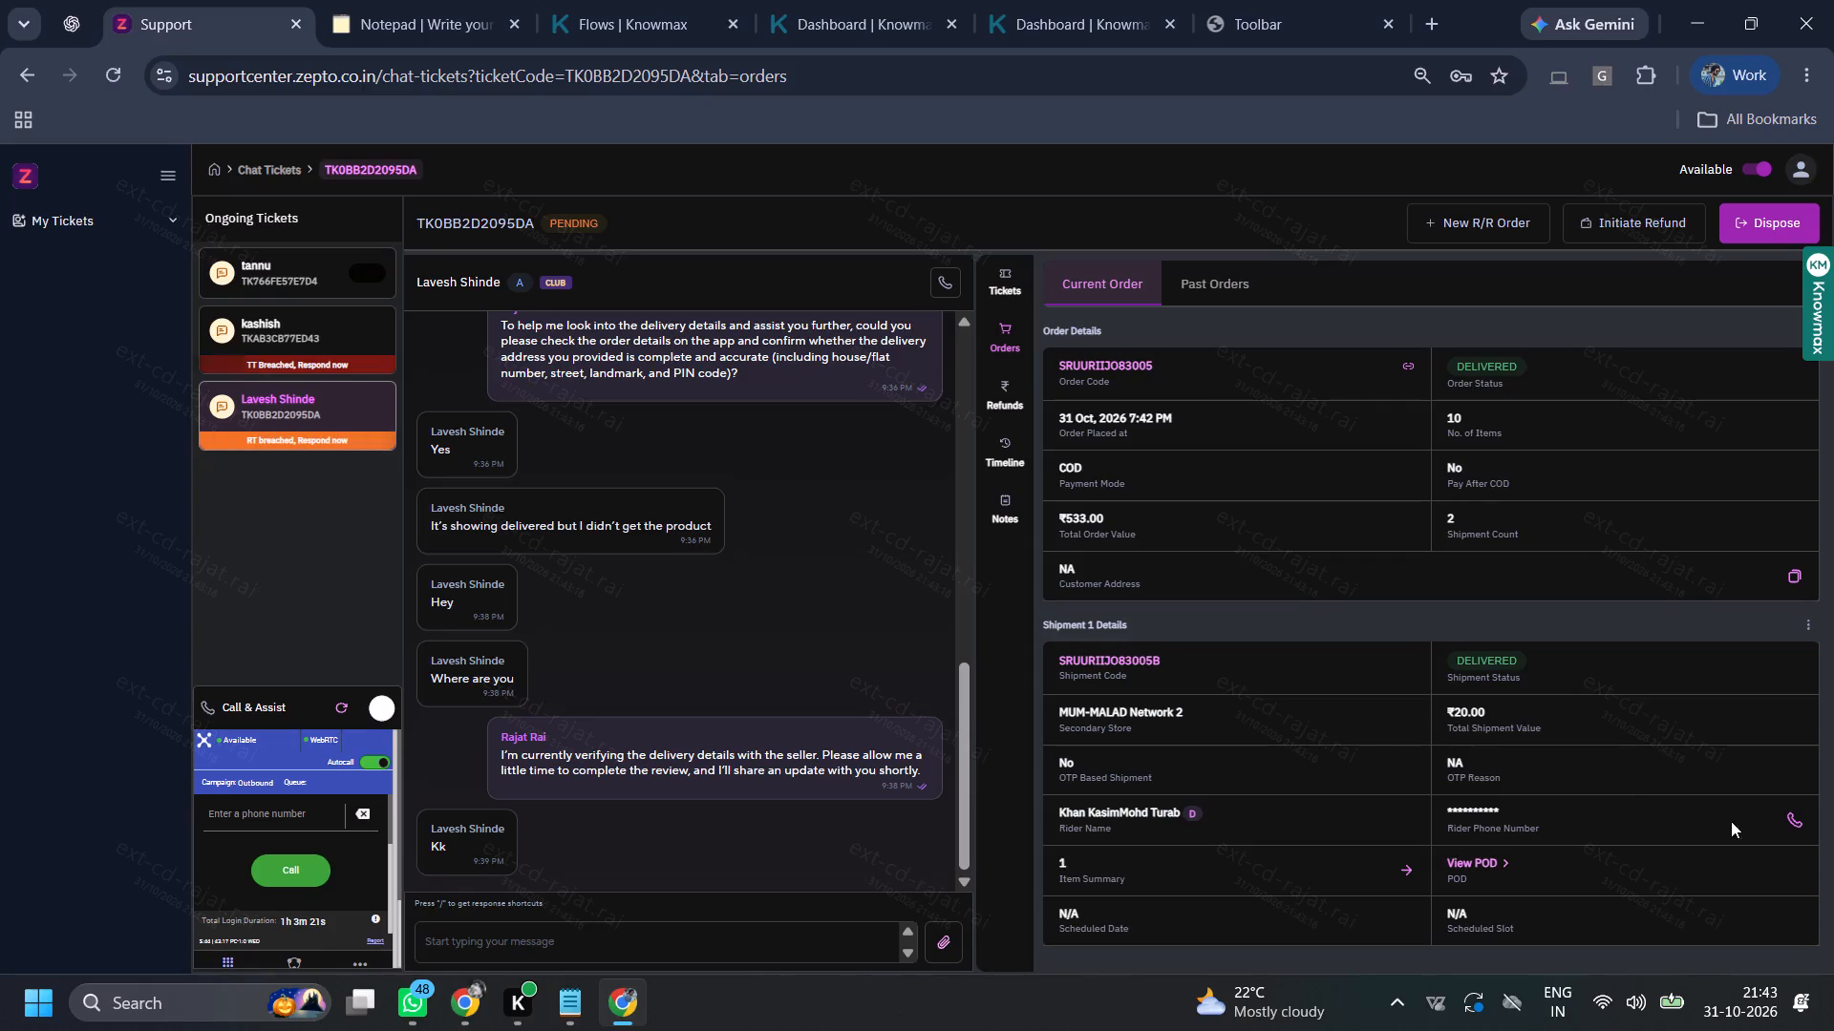
pyautogui.click(1796, 825)
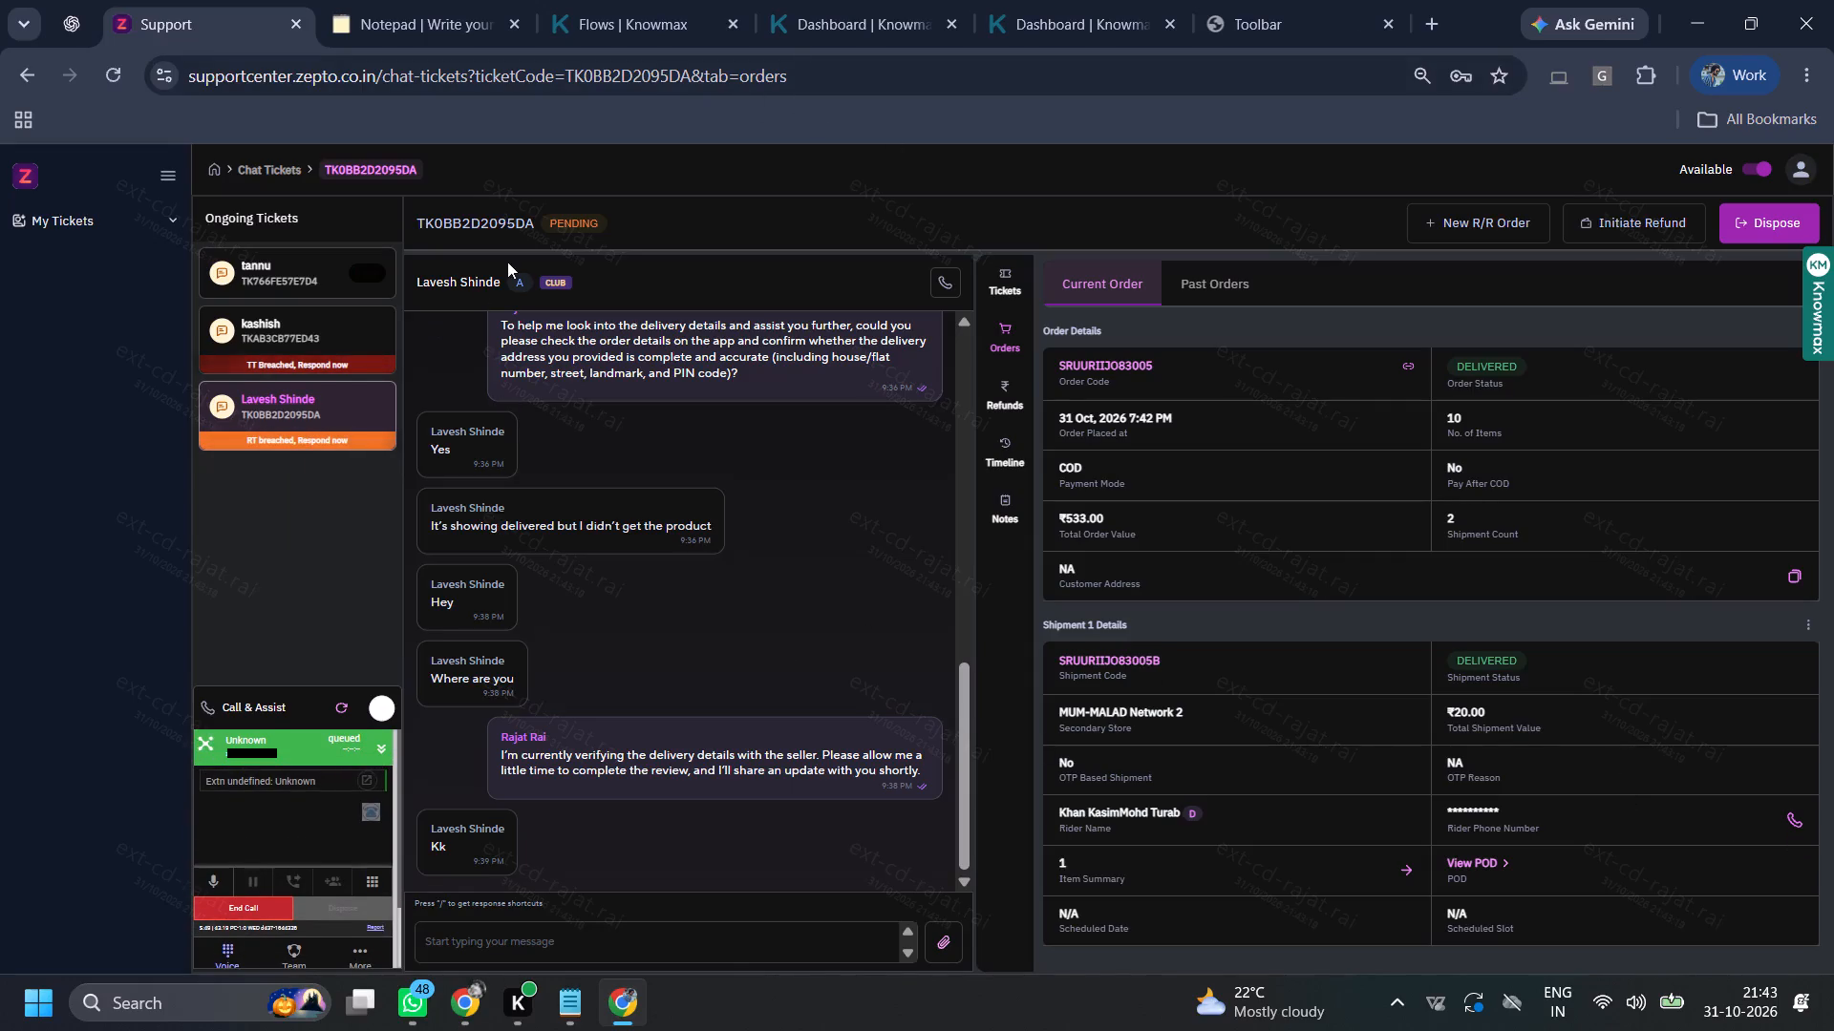
pyautogui.keyDown('ctrl'); pyautogui.doubleClick(497, 221); pyautogui.keyUp('ctrl')
pyautogui.hotkey('ctrl', 'c')
pyautogui.keyDown('ctrl'); pyautogui.click(929, 0); pyautogui.keyUp('ctrl')
pyautogui.click(188, 0)
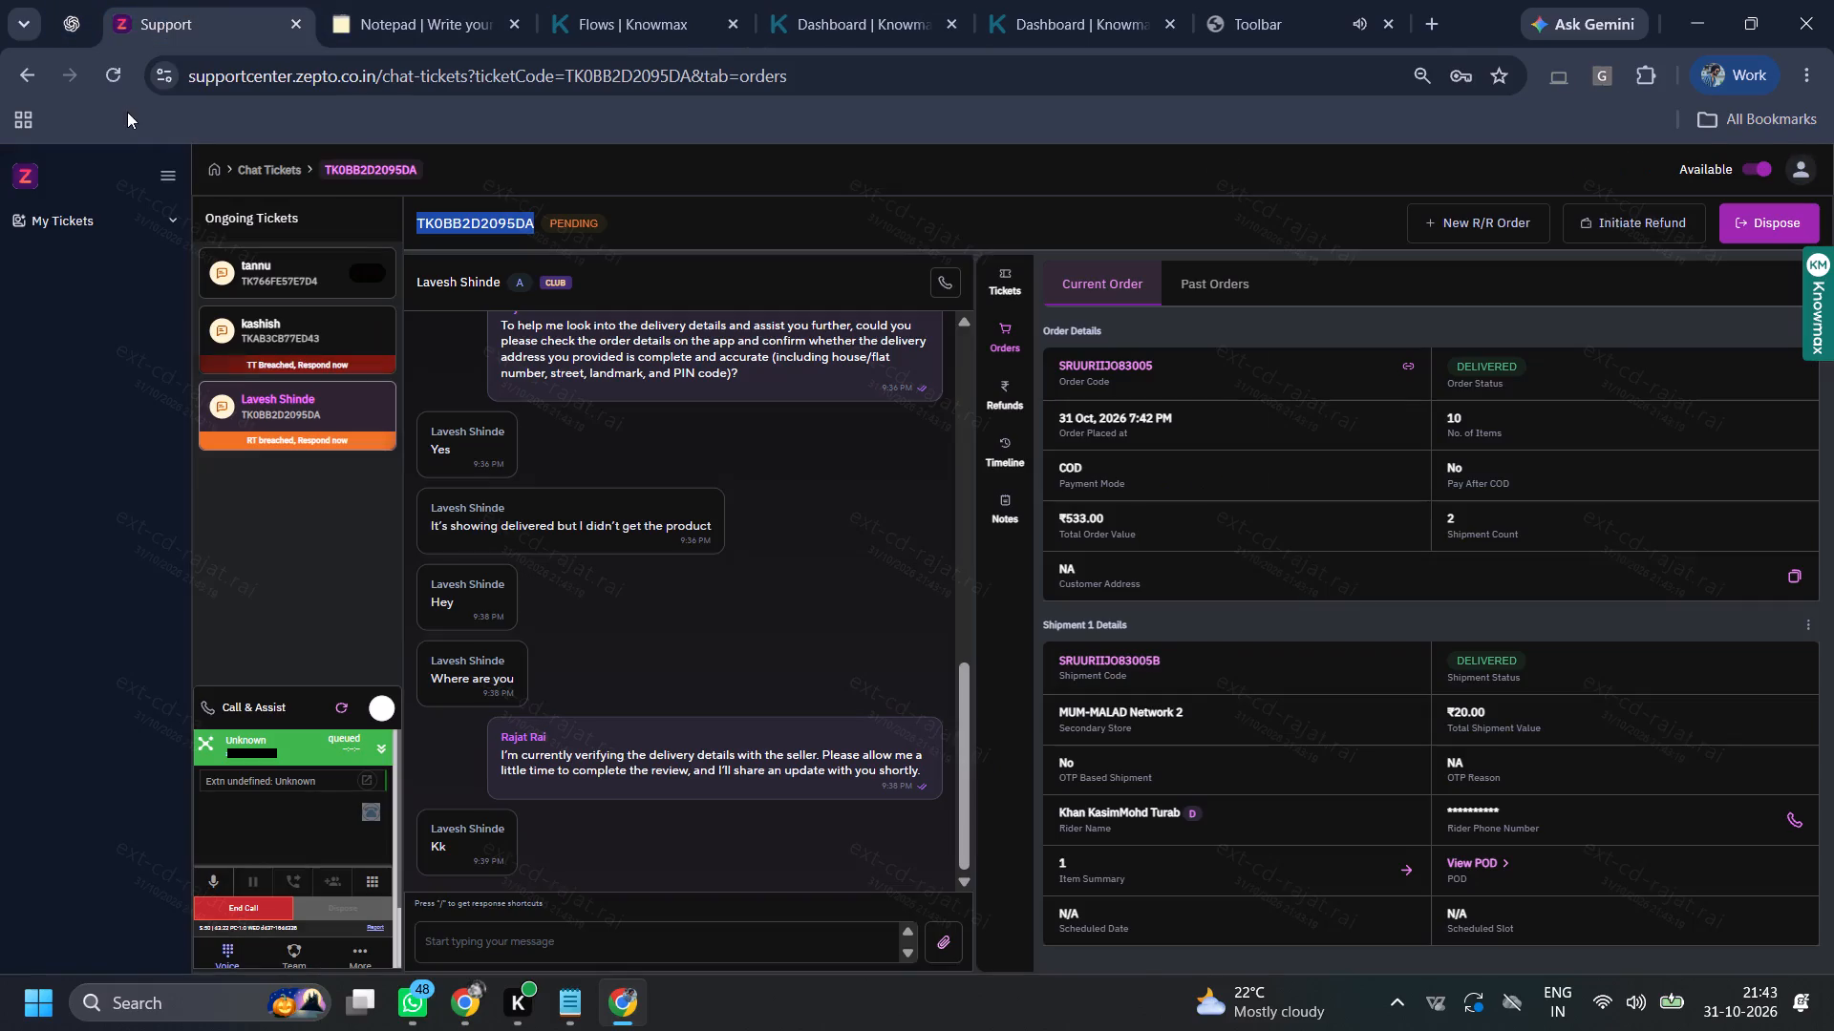
pyautogui.click(121, 87)
pyautogui.click(929, 0)
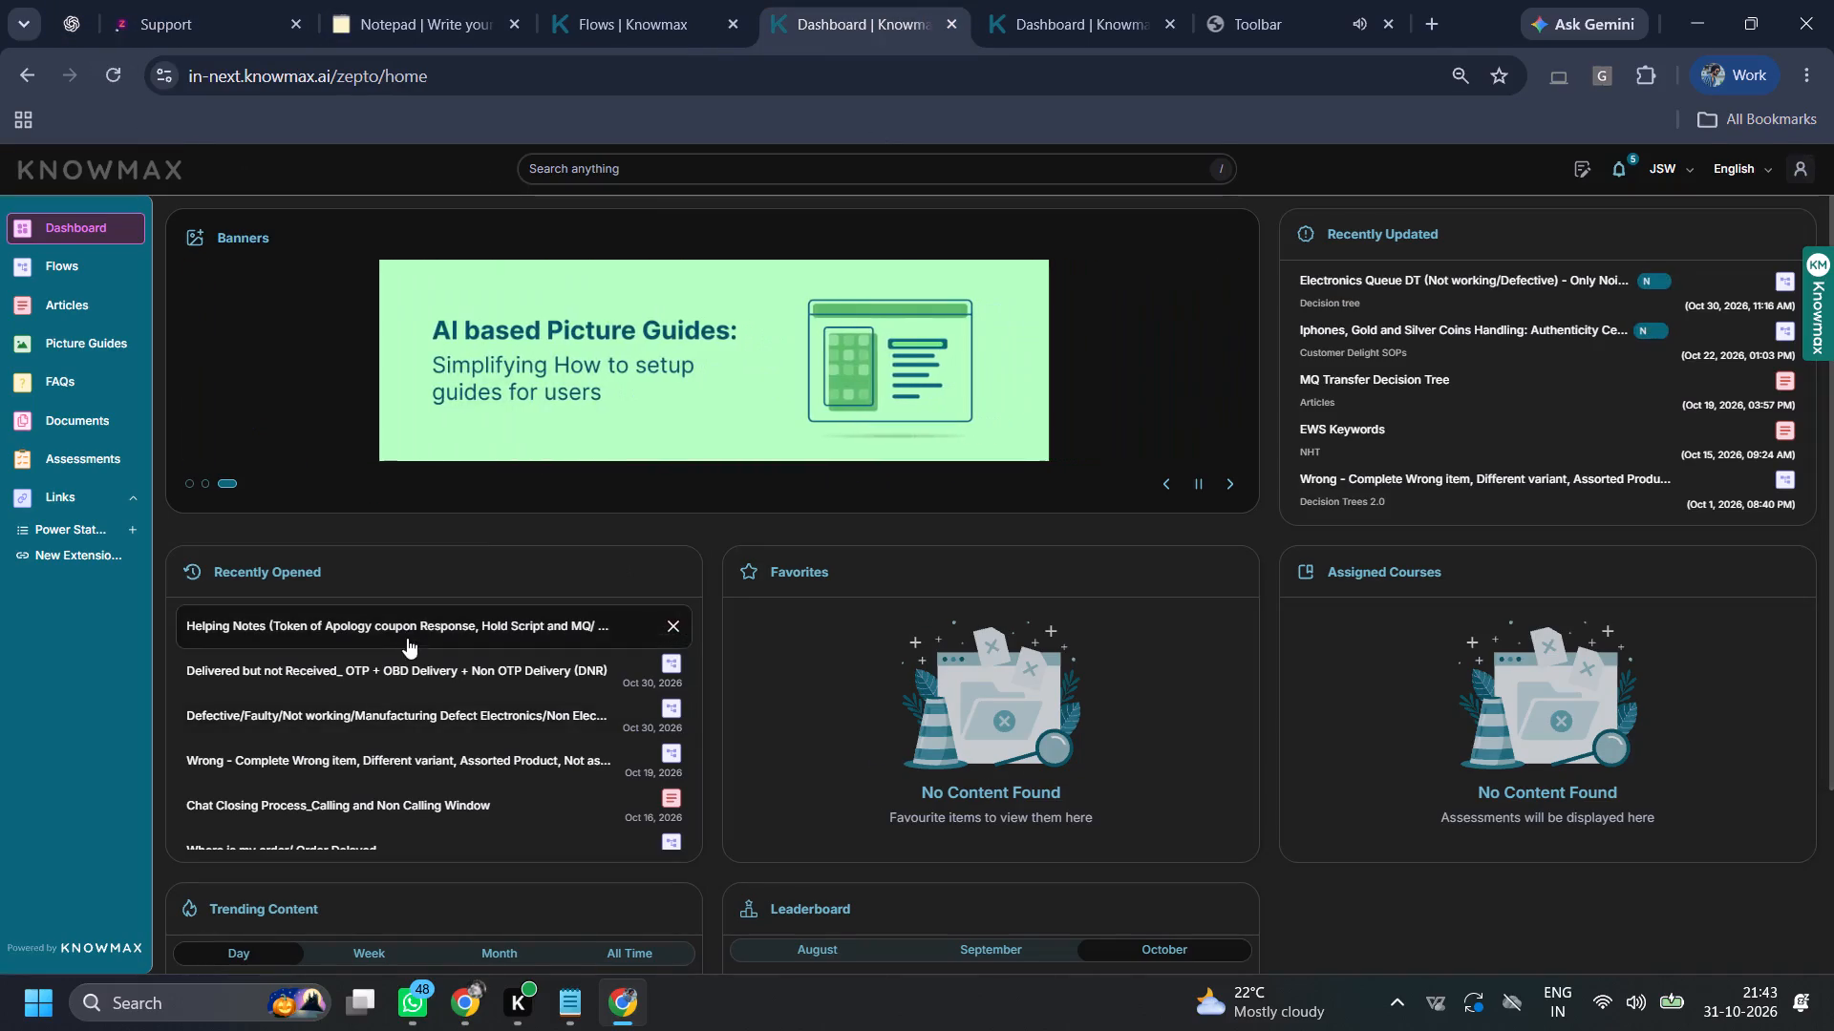
pyautogui.click(399, 663)
pyautogui.hotkey('ctrl', 'v')
pyautogui.click(845, 601)
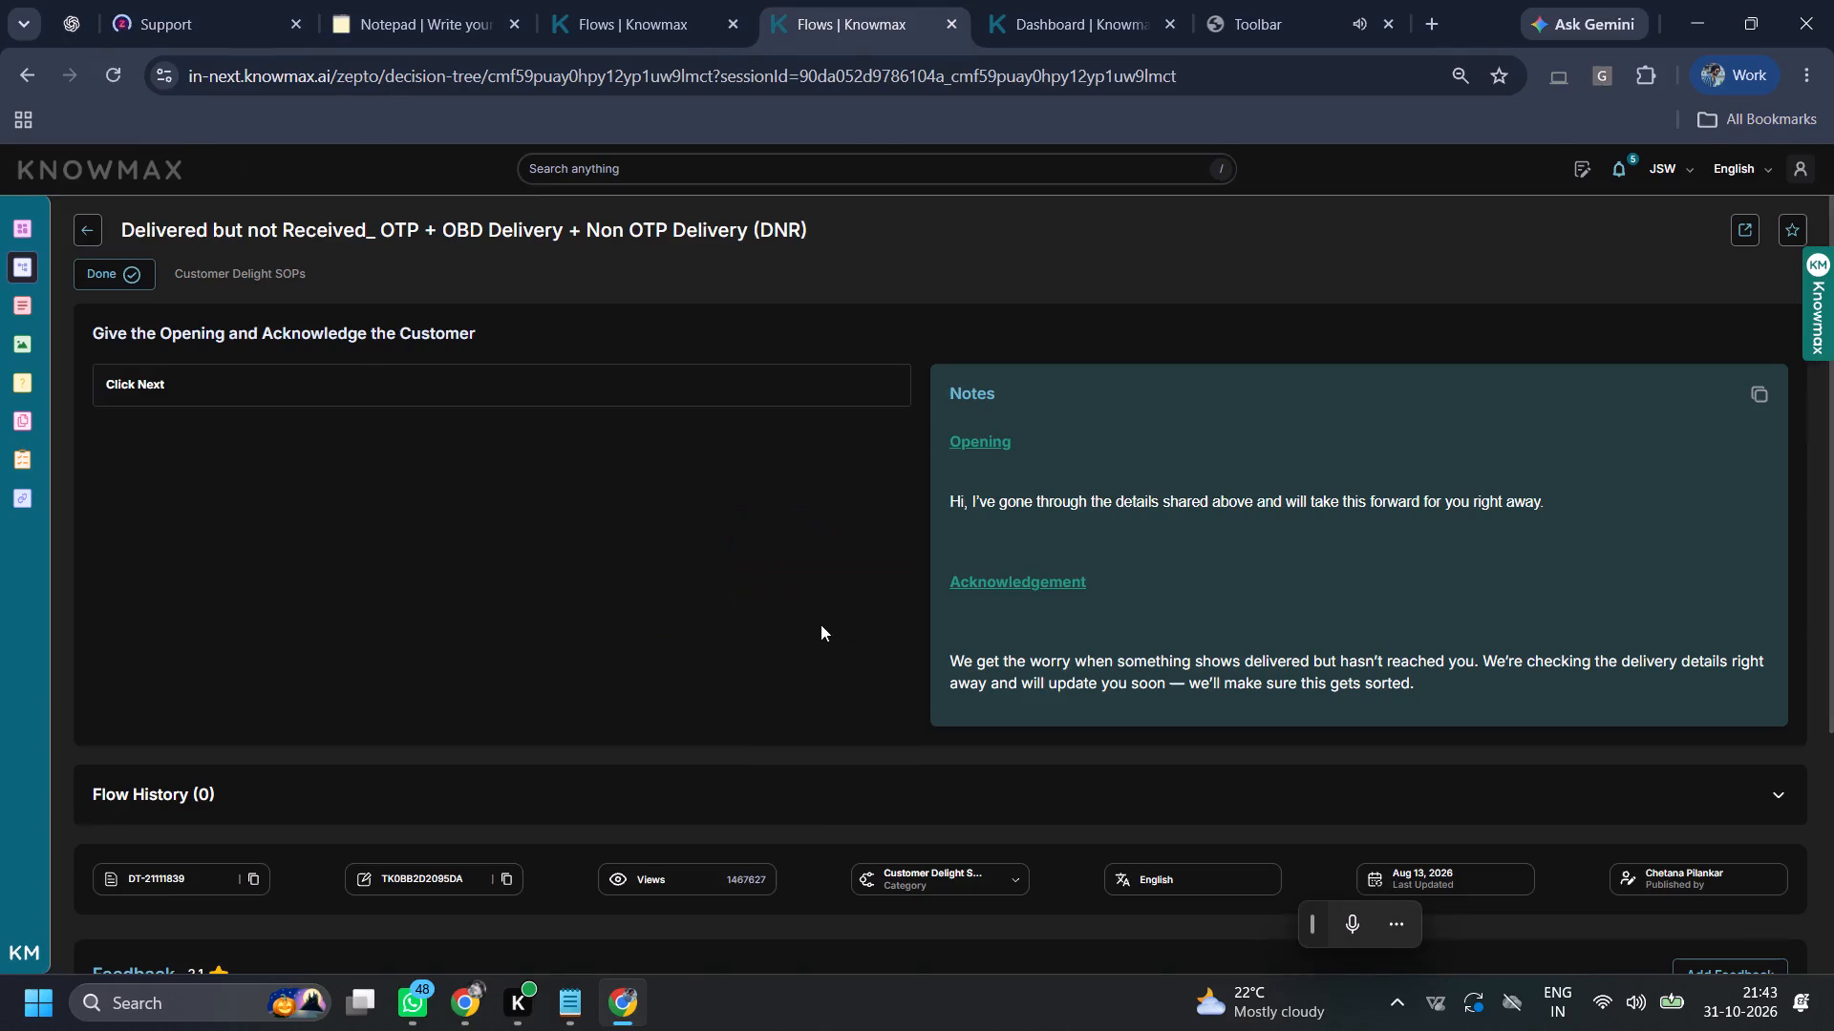
# Work through the DNR flow's checks, answering Order not found, until a resolution page is reached.
pyautogui.click(331, 390)
pyautogui.click(318, 405)
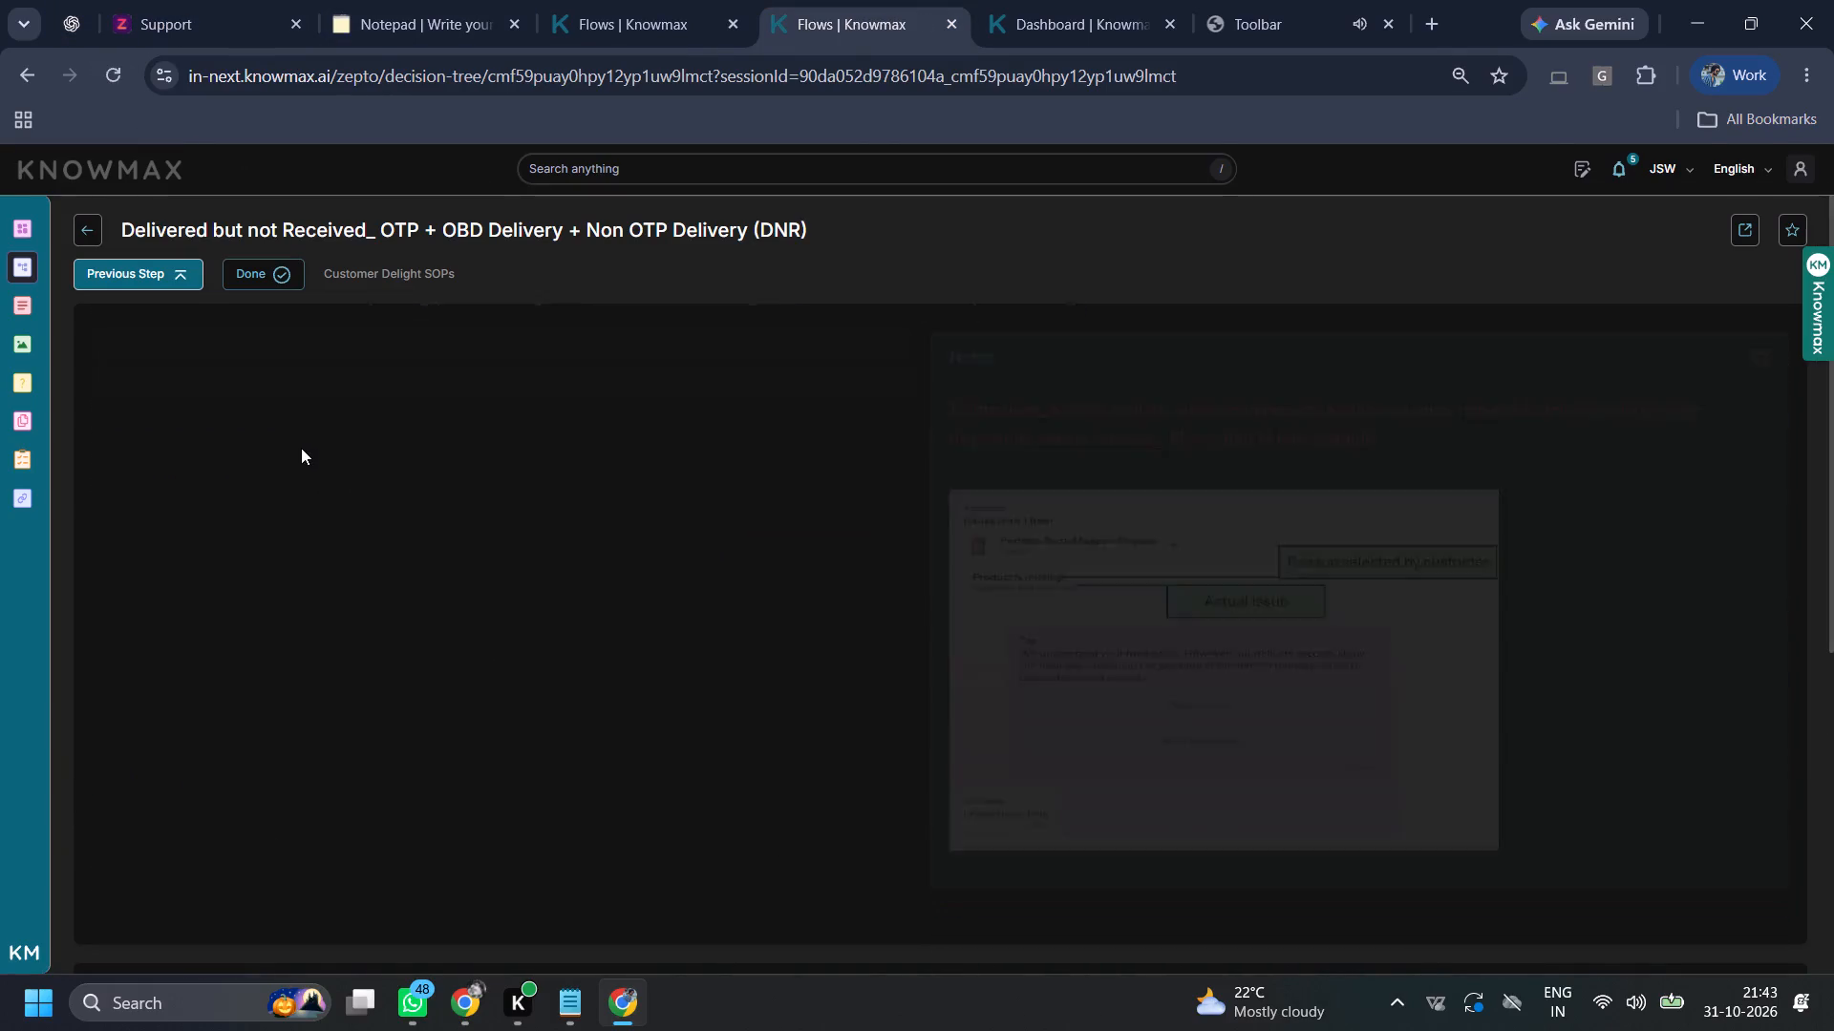
pyautogui.click(227, 440)
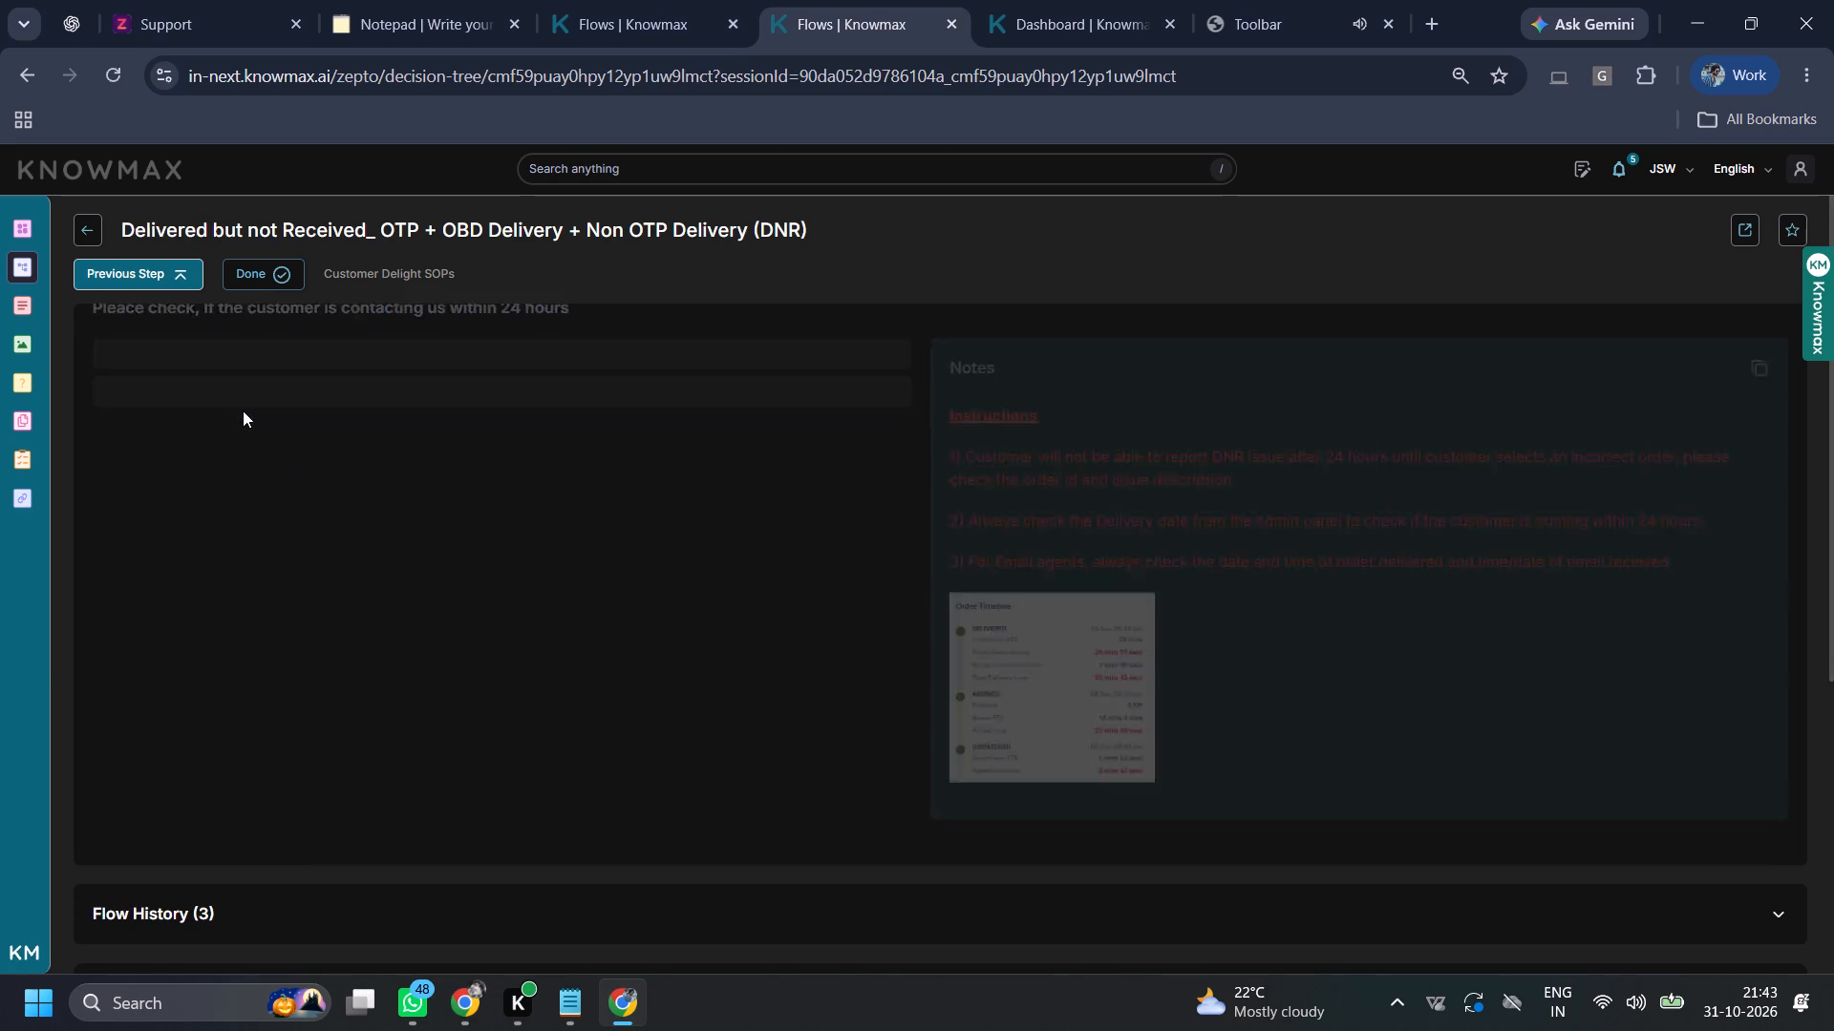
pyautogui.click(242, 389)
pyautogui.click(240, 432)
pyautogui.click(240, 432)
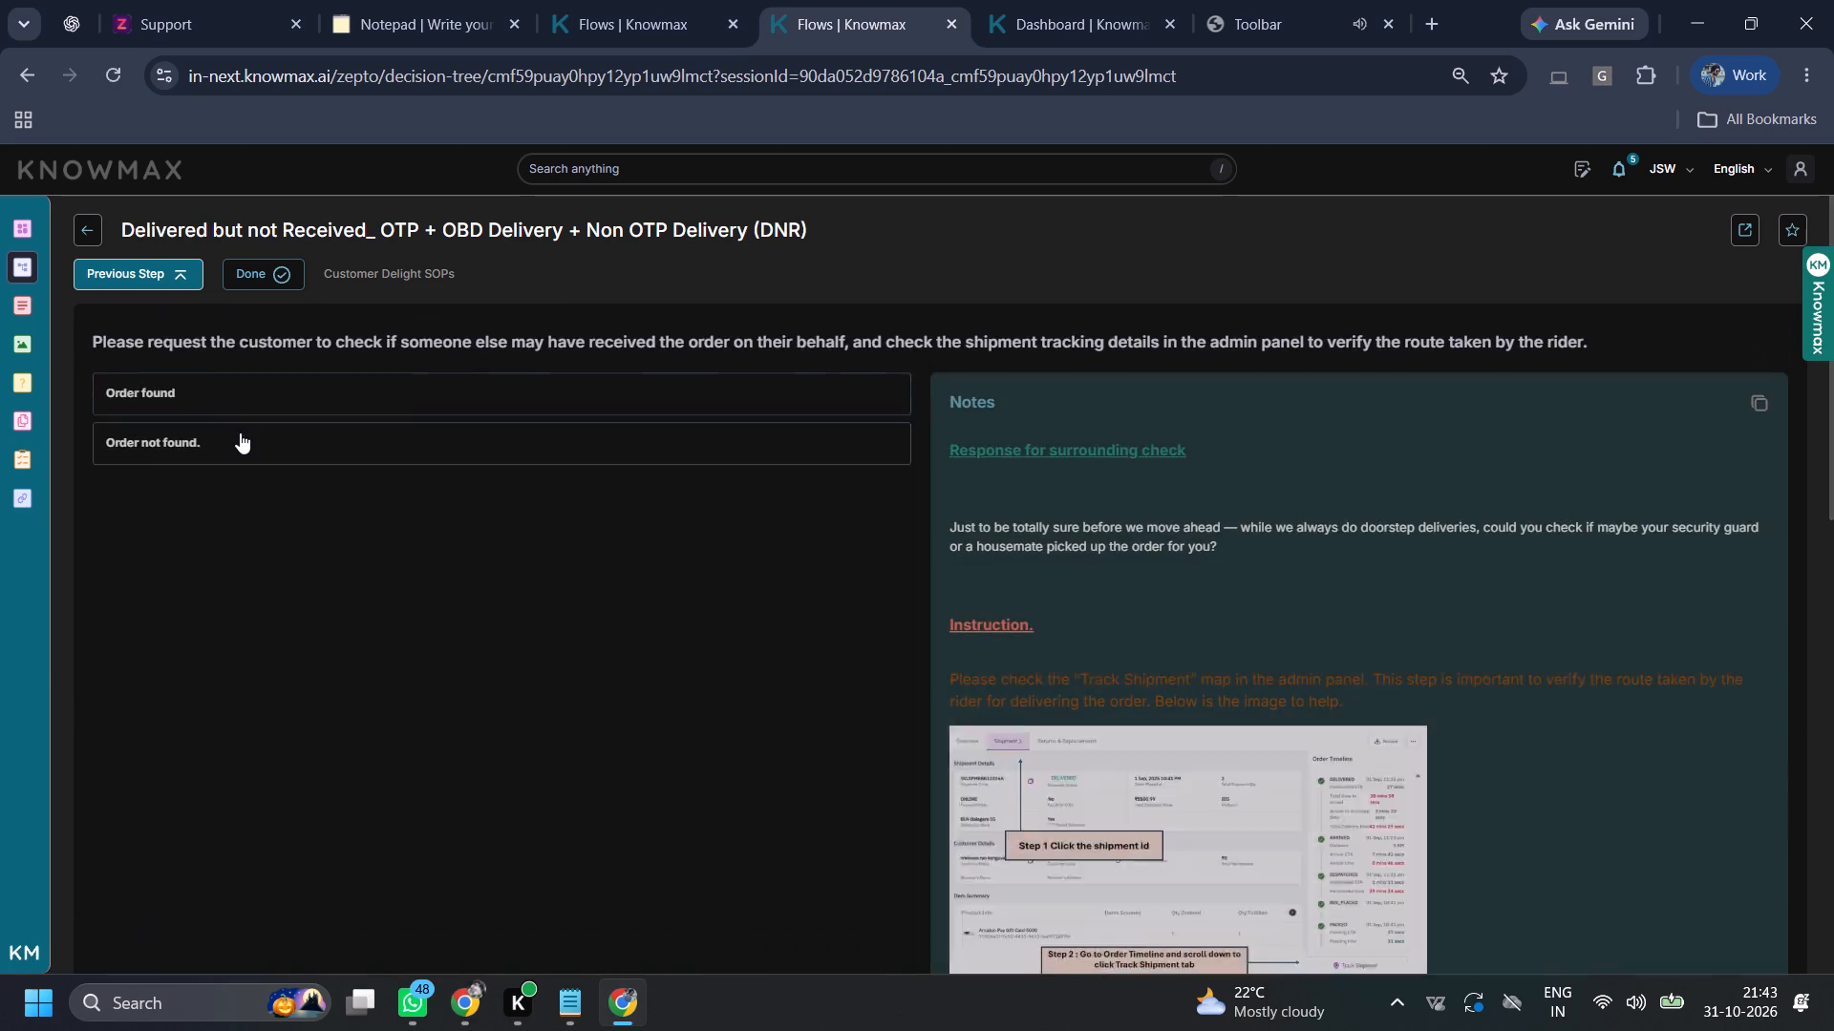
pyautogui.click(240, 432)
pyautogui.click(246, 421)
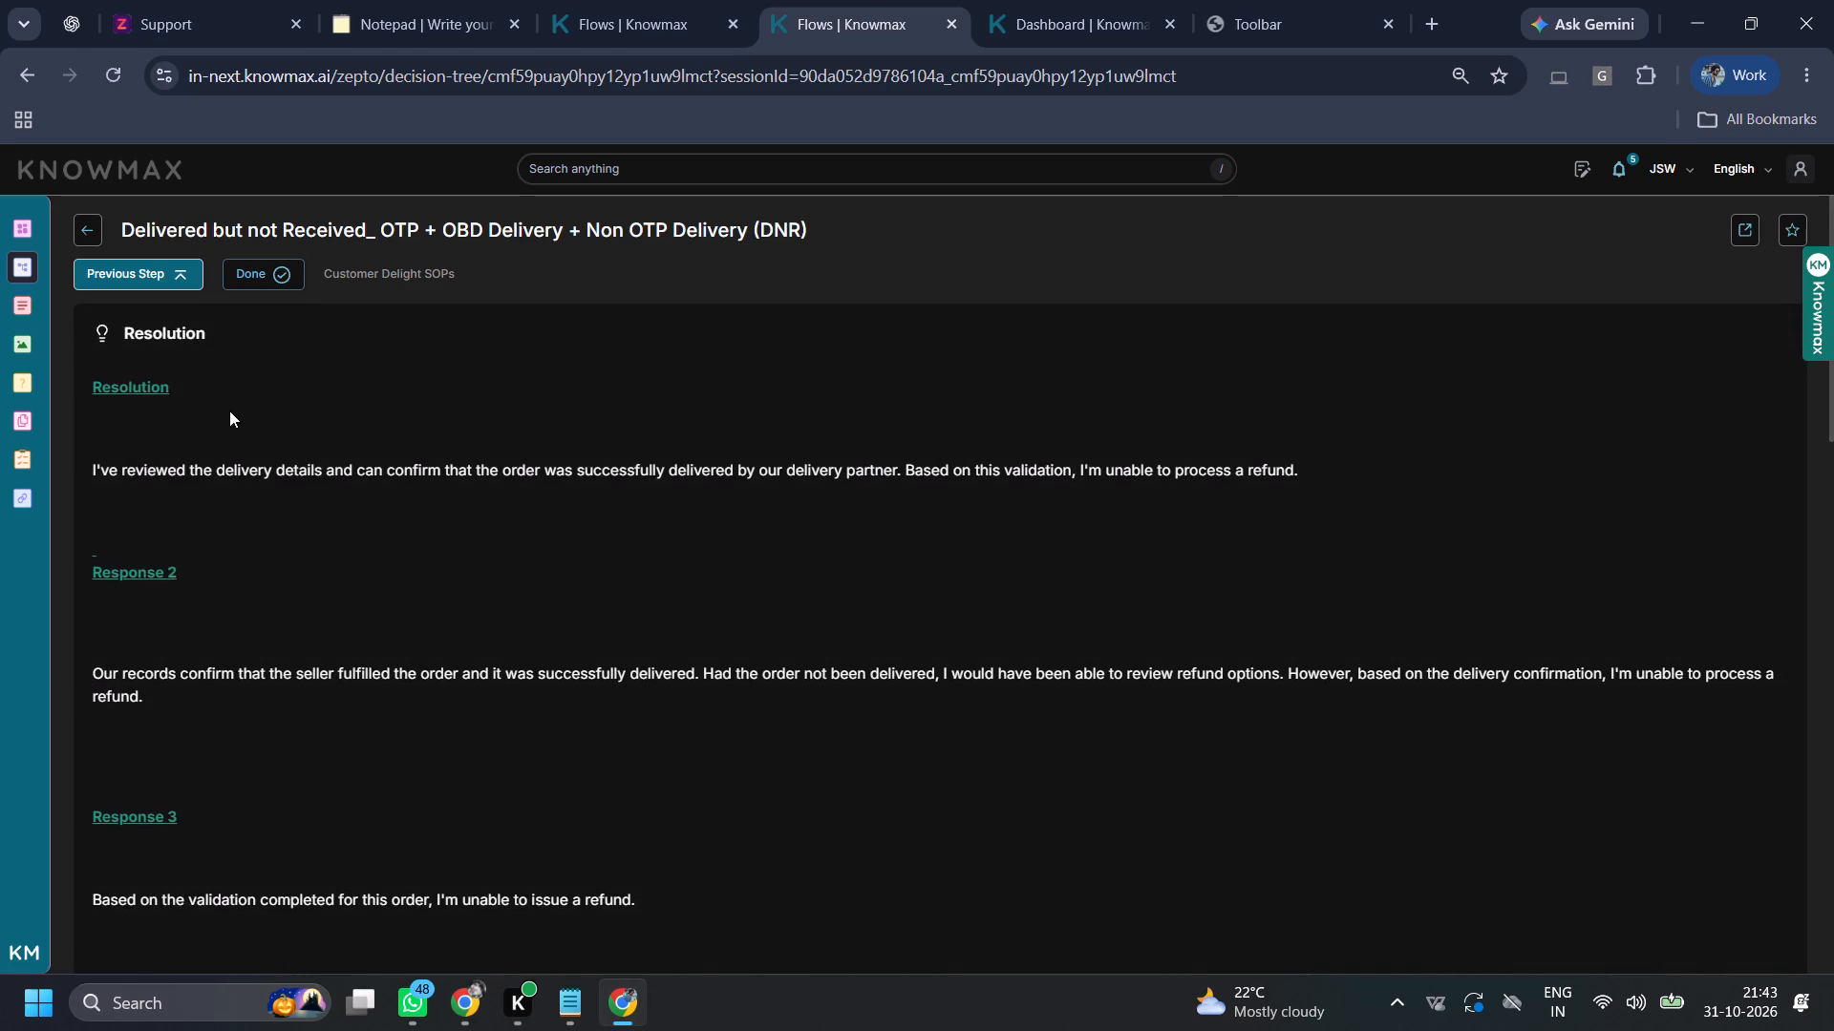
# Go back one step in the DNR flow, take the refund branch to COD Order, and copy its main Resolution text.
pyautogui.click(146, 235)
pyautogui.click(154, 274)
pyautogui.click(247, 398)
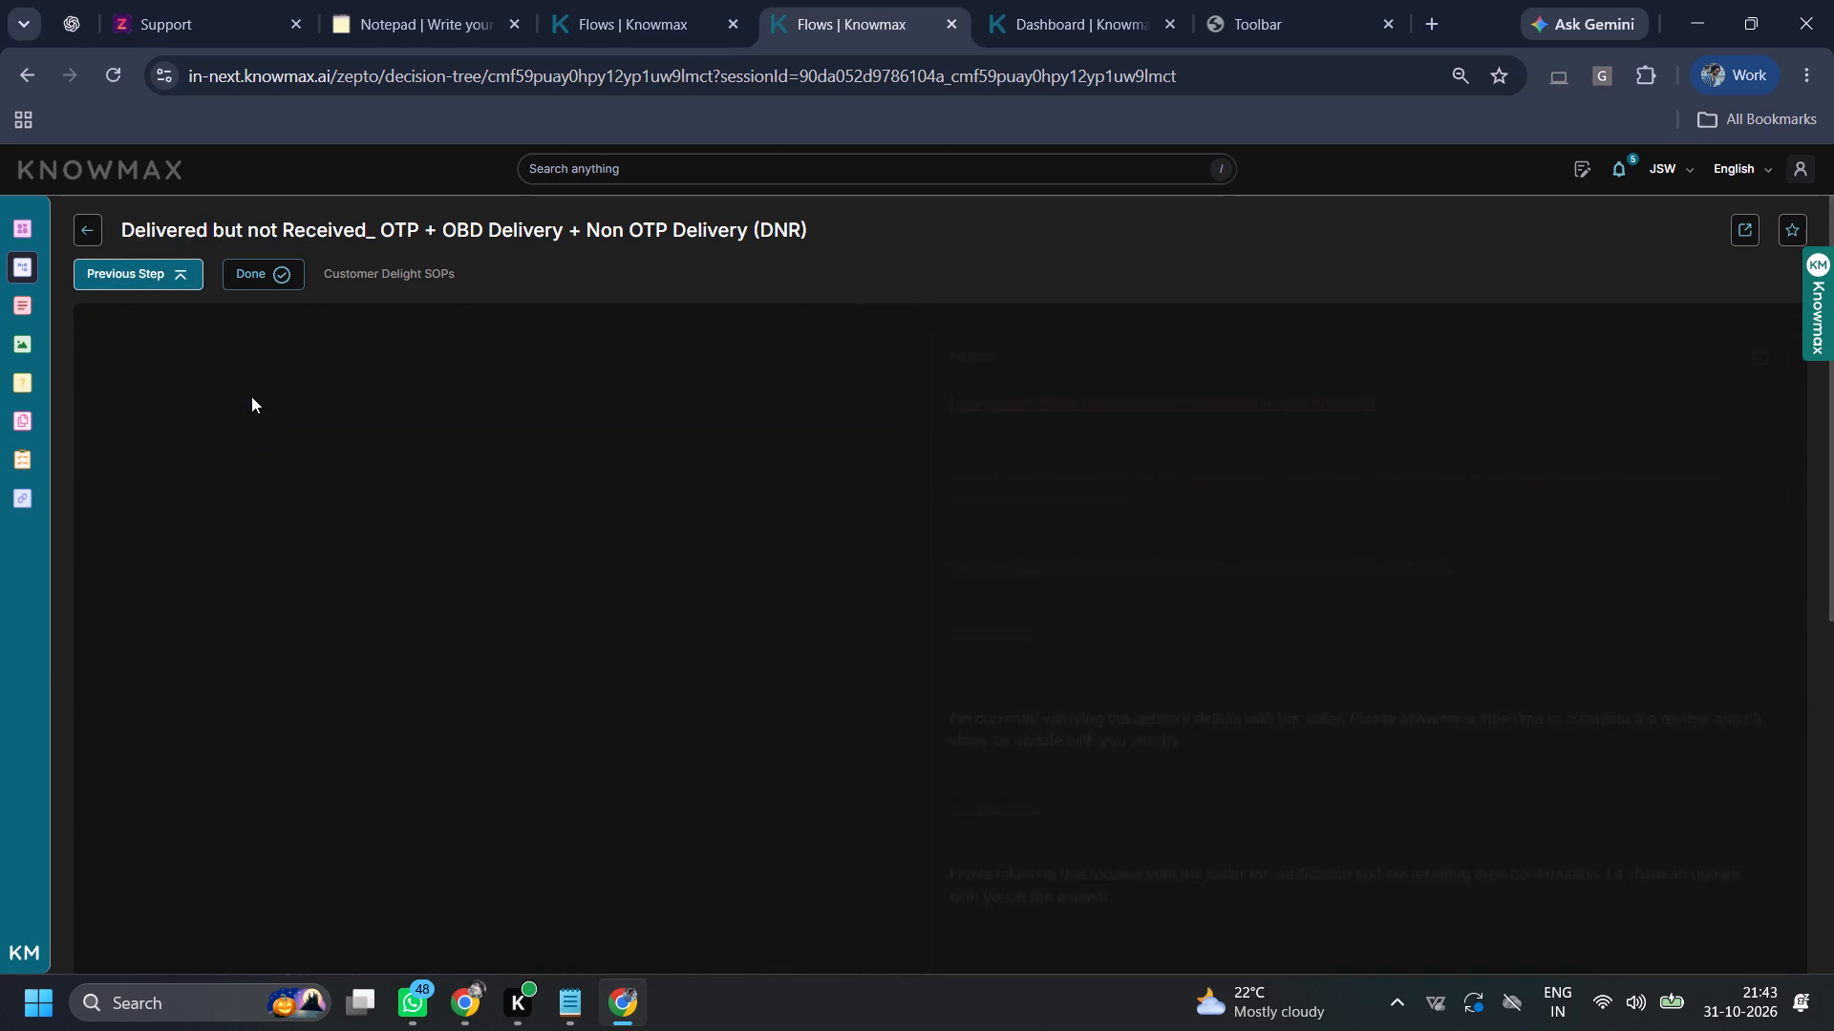
pyautogui.click(252, 396)
pyautogui.click(252, 396)
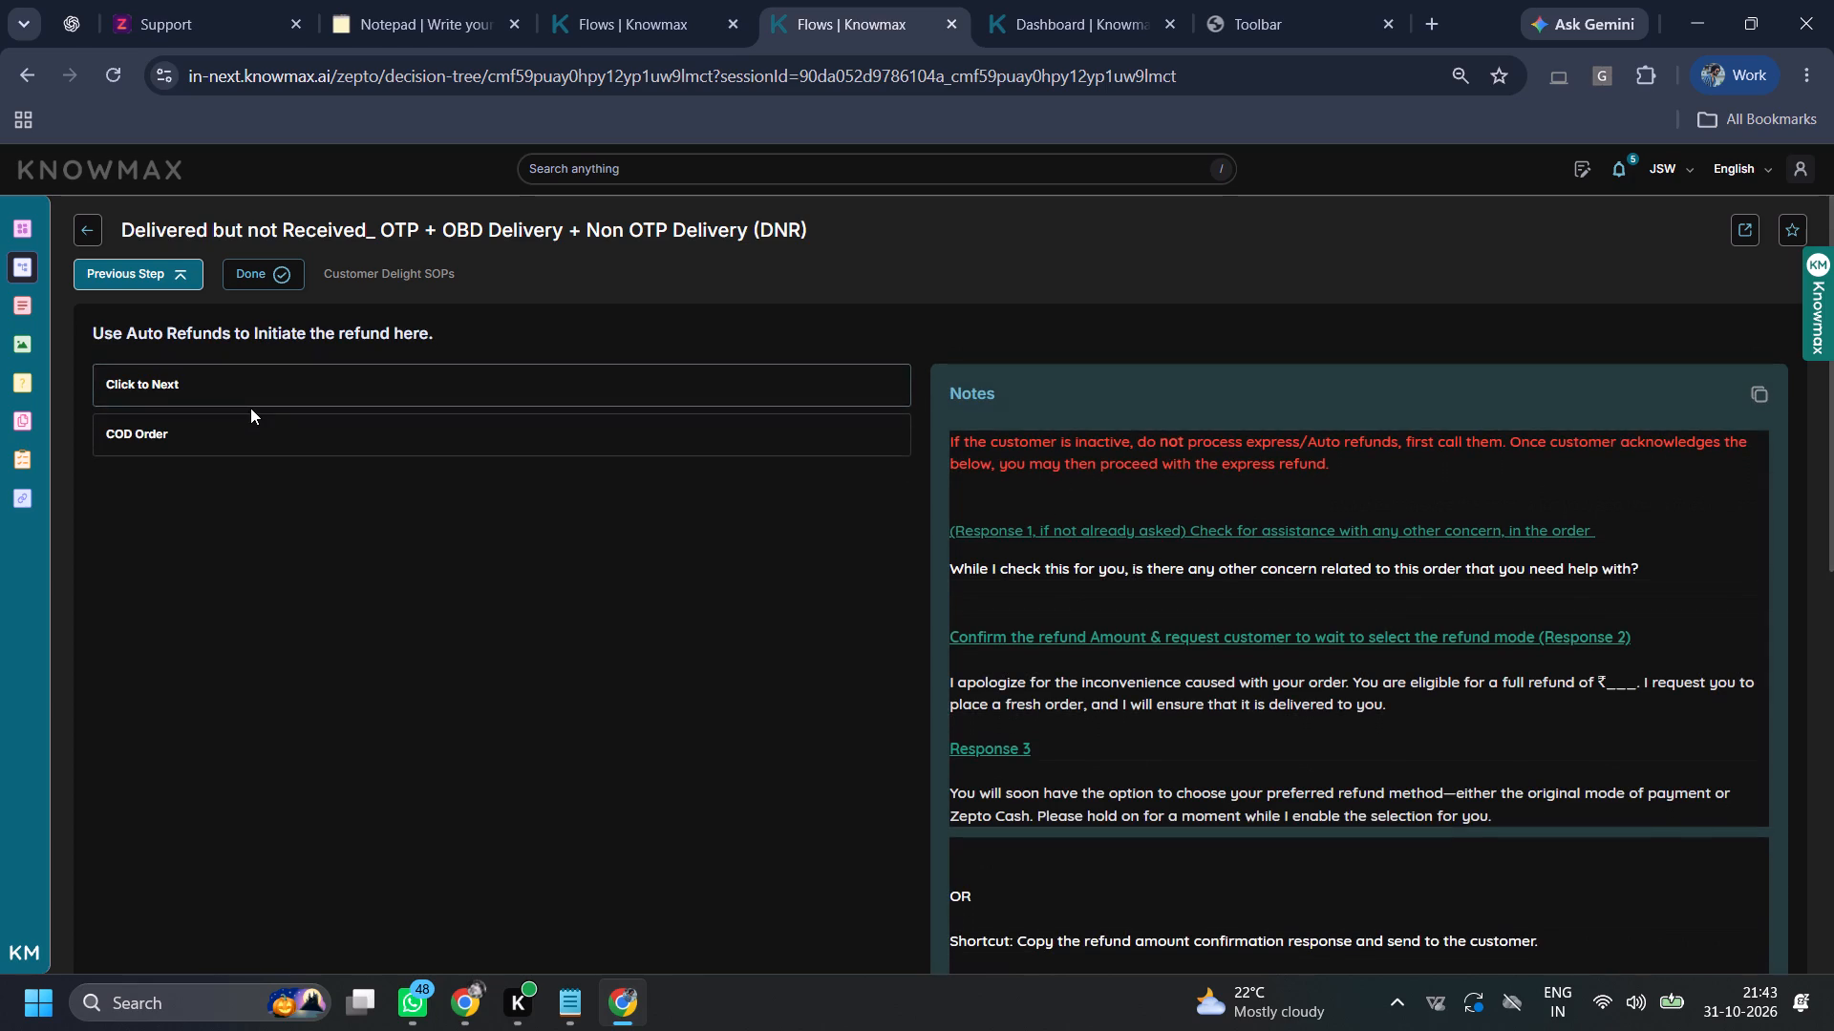
pyautogui.click(250, 409)
pyautogui.click(250, 424)
pyautogui.keyDown('ctrl'); pyautogui.tripleClick(357, 472); pyautogui.keyUp('ctrl')
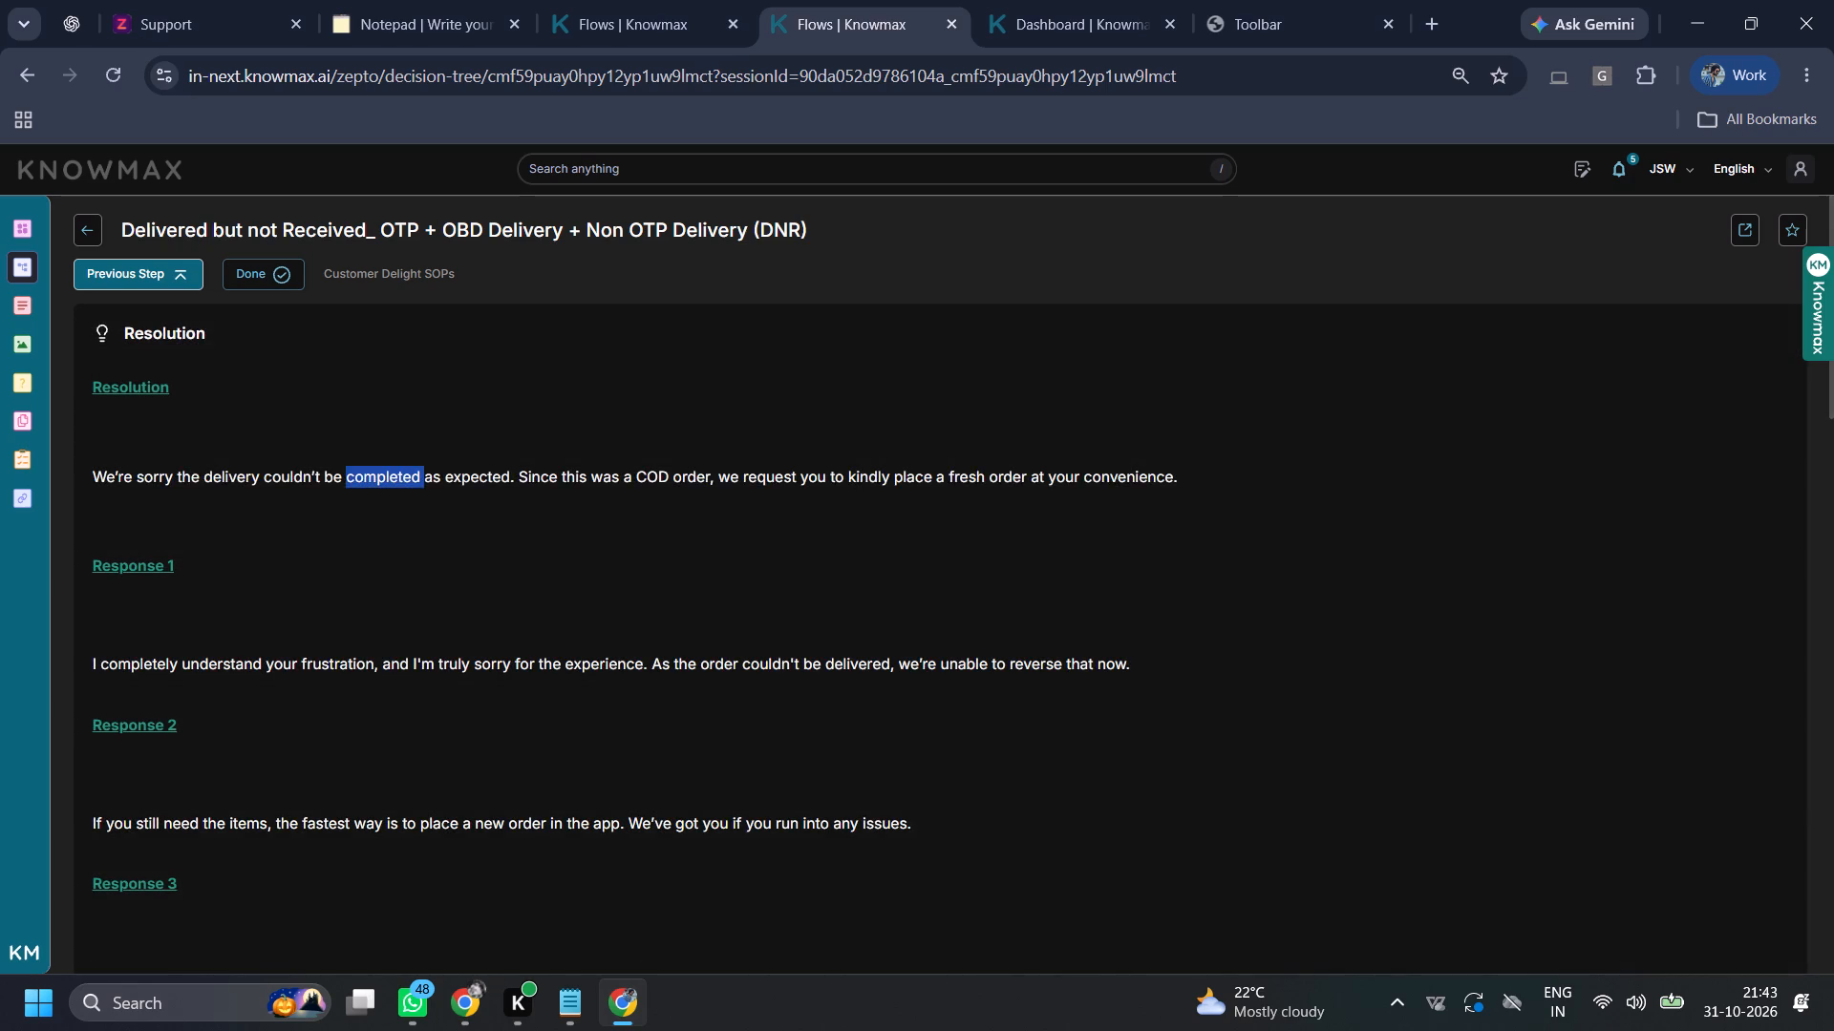
pyautogui.hotkey('ctrl', 'c')
pyautogui.click(287, 0)
pyautogui.click(337, 0)
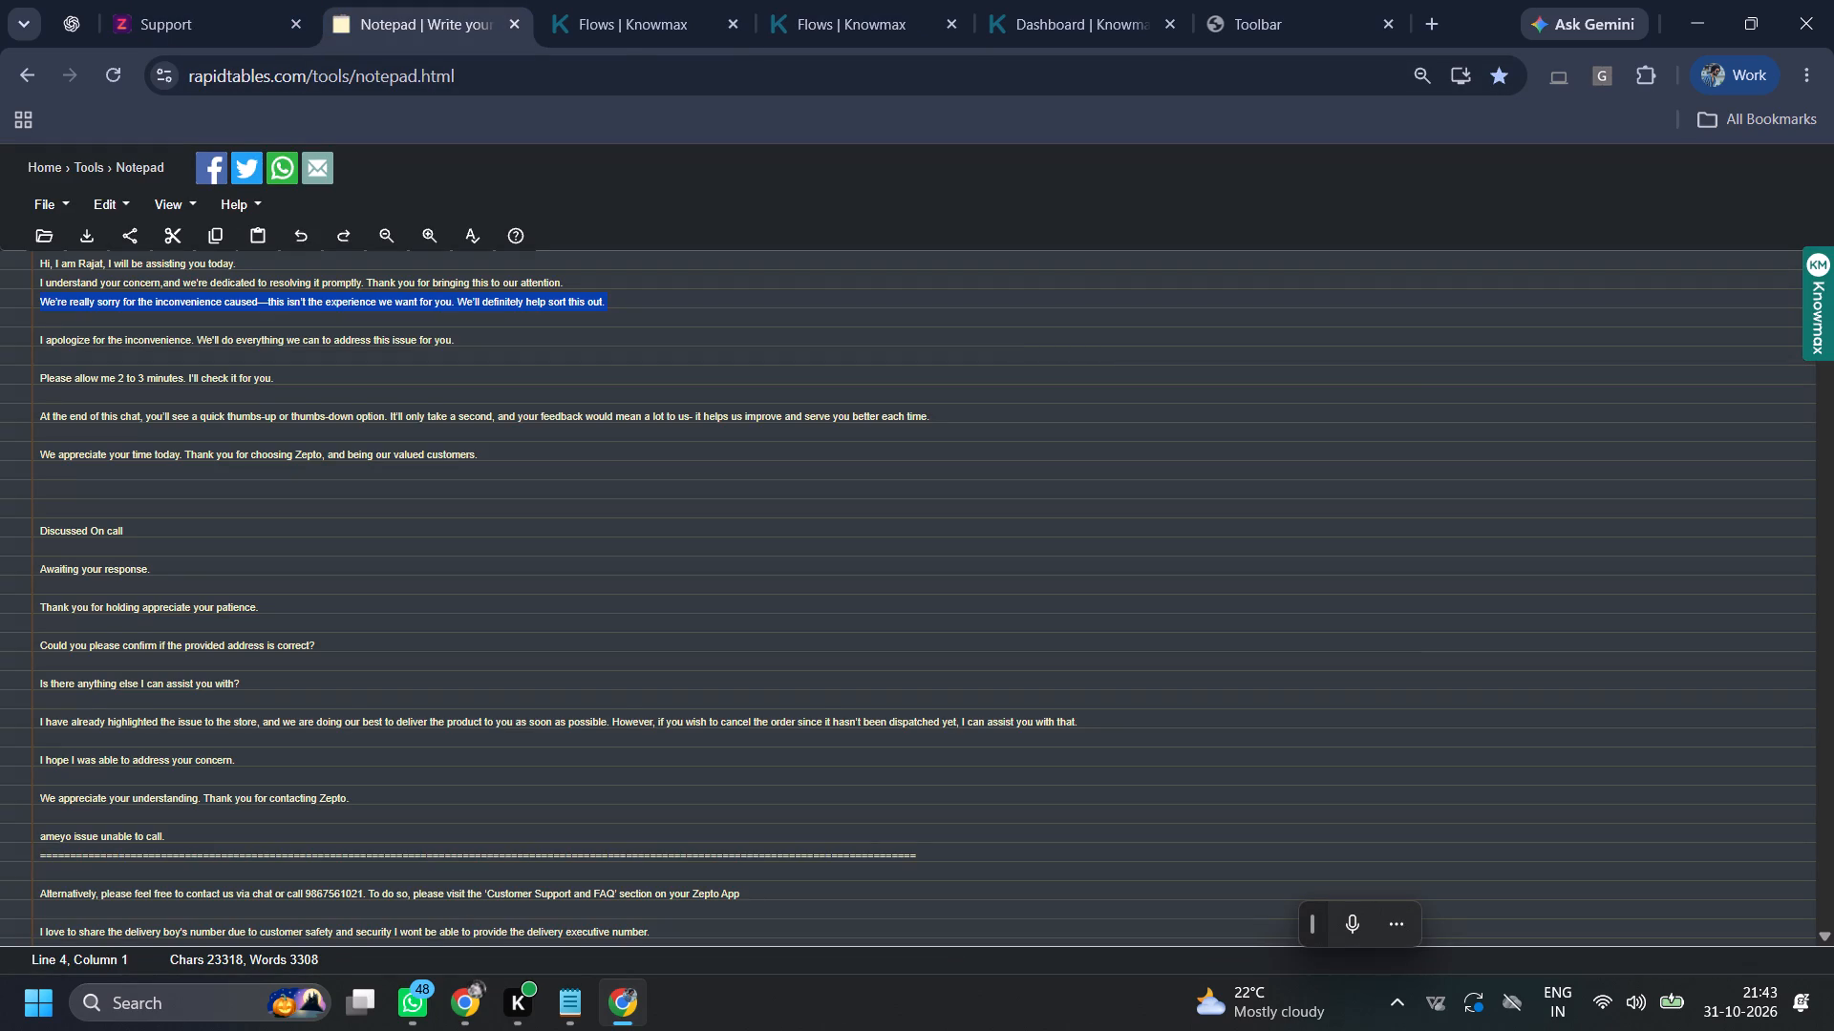
pyautogui.keyDown('ctrl'); pyautogui.tripleClick(150, 601); pyautogui.keyUp('ctrl')
pyautogui.hotkey('ctrl', 'c')
pyautogui.keyDown('ctrl'); pyautogui.click(150, 192); pyautogui.keyUp('ctrl')
pyautogui.click(138, 0)
pyautogui.keyDown('ctrl'); pyautogui.click(665, 978); pyautogui.keyUp('ctrl')
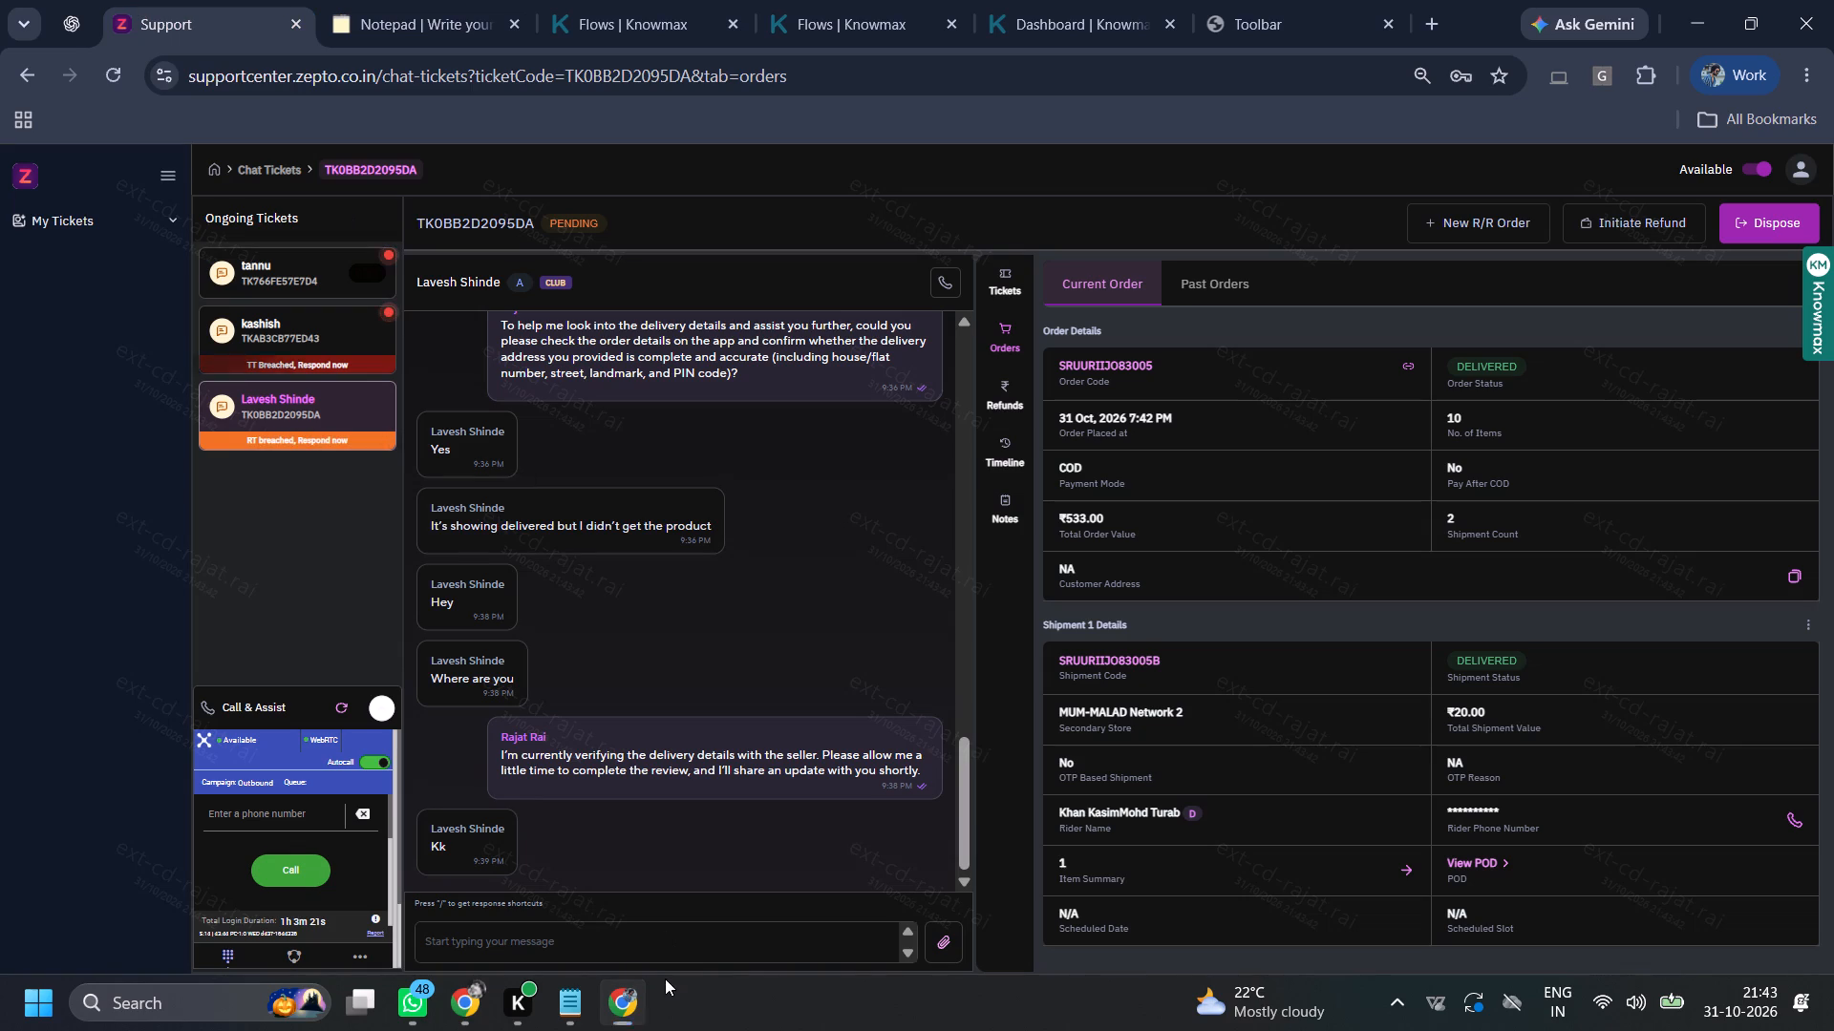
pyautogui.keyDown('ctrl'); pyautogui.click(665, 969); pyautogui.keyUp('ctrl')
pyautogui.hotkey('ctrl', 'v')
pyautogui.keyDown('ctrl'); pyautogui.click(667, 948); pyautogui.keyUp('ctrl')
pyautogui.hotkey('ctrl', 'v')
pyautogui.press('Return')
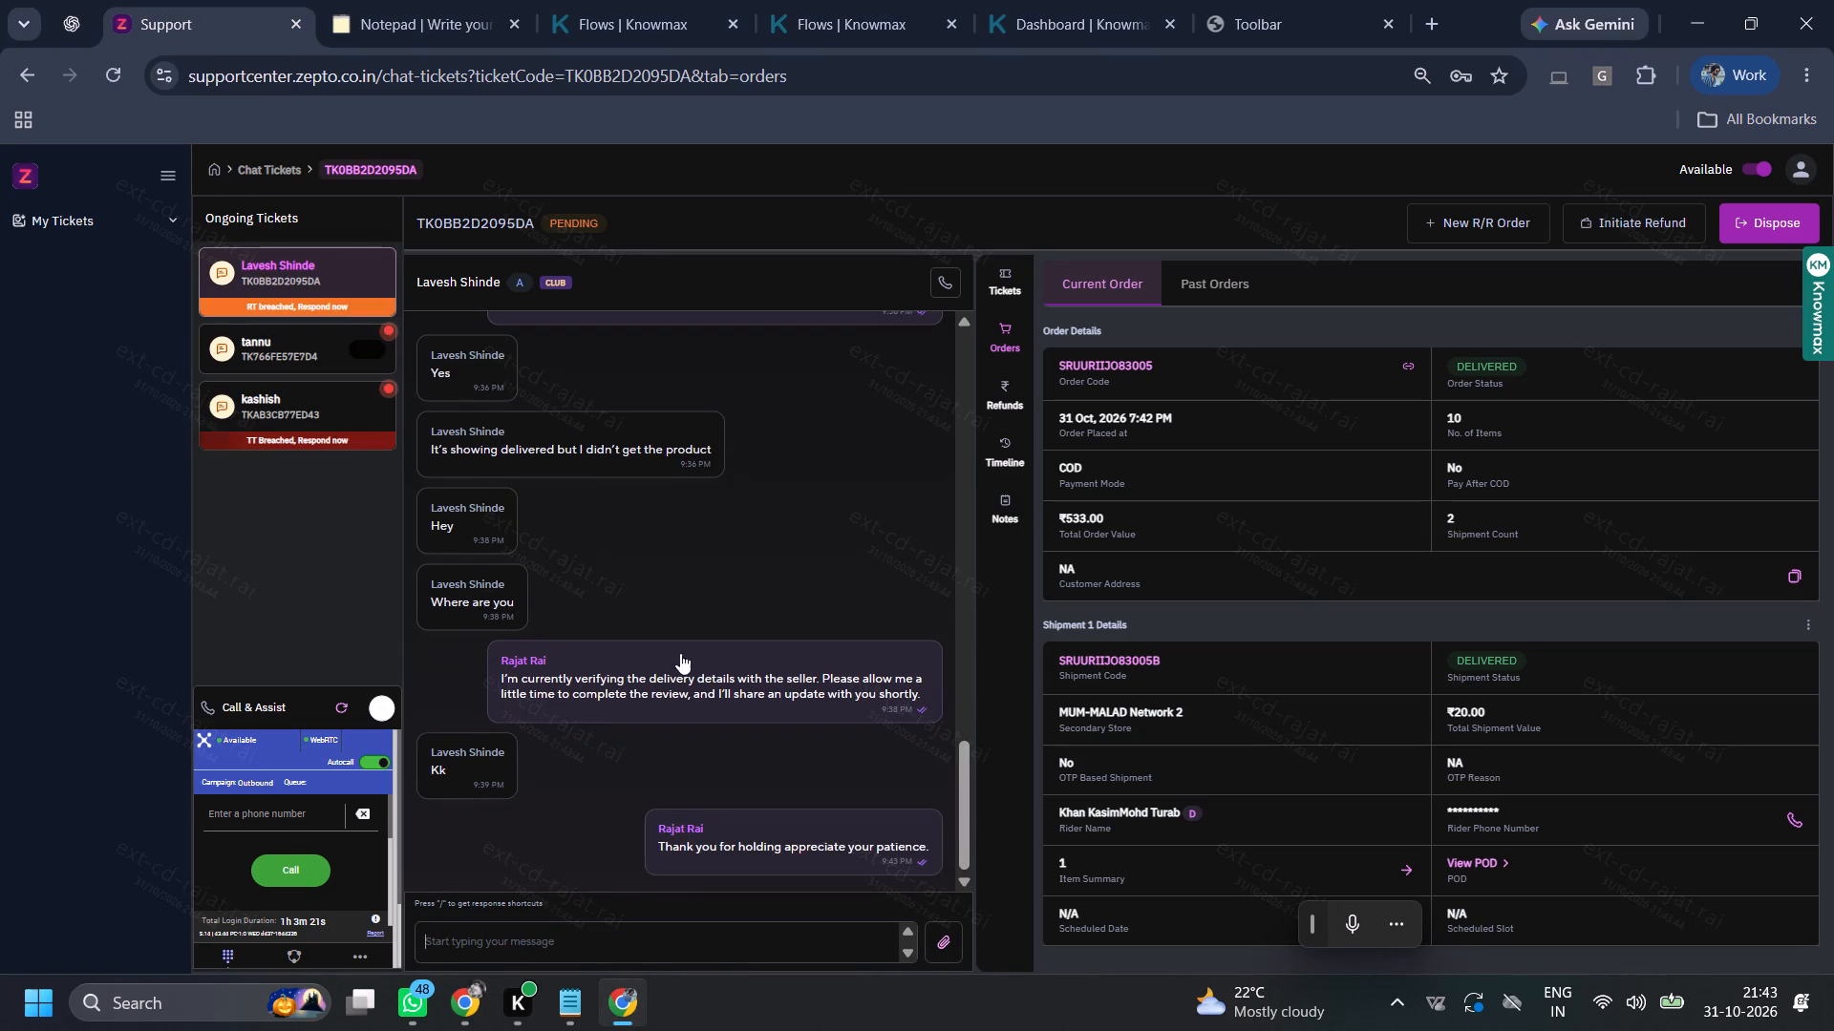
pyautogui.click(989, 0)
pyautogui.click(796, 0)
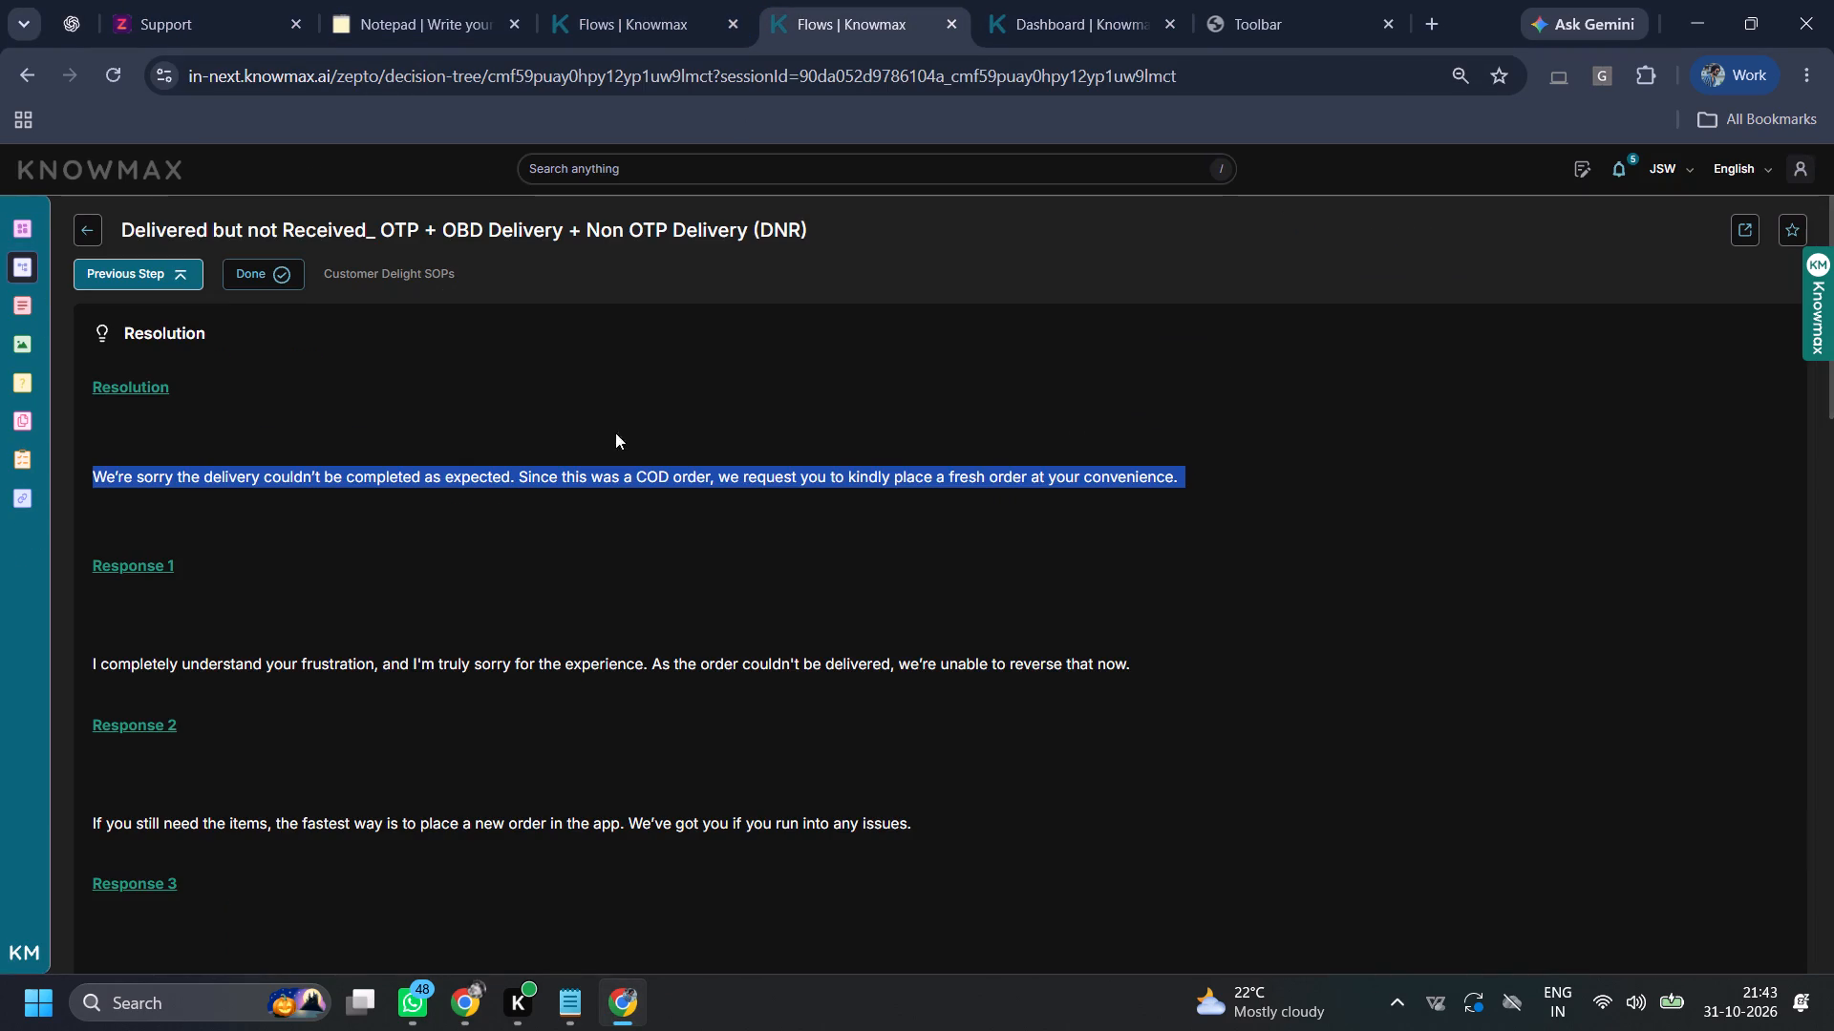
pyautogui.hotkey('ctrl', 'c')
pyautogui.keyDown('ctrl'); pyautogui.click(236, 0); pyautogui.keyUp('ctrl')
pyautogui.keyDown('ctrl'); pyautogui.click(624, 944); pyautogui.keyUp('ctrl')
pyautogui.hotkey('ctrl', 'v')
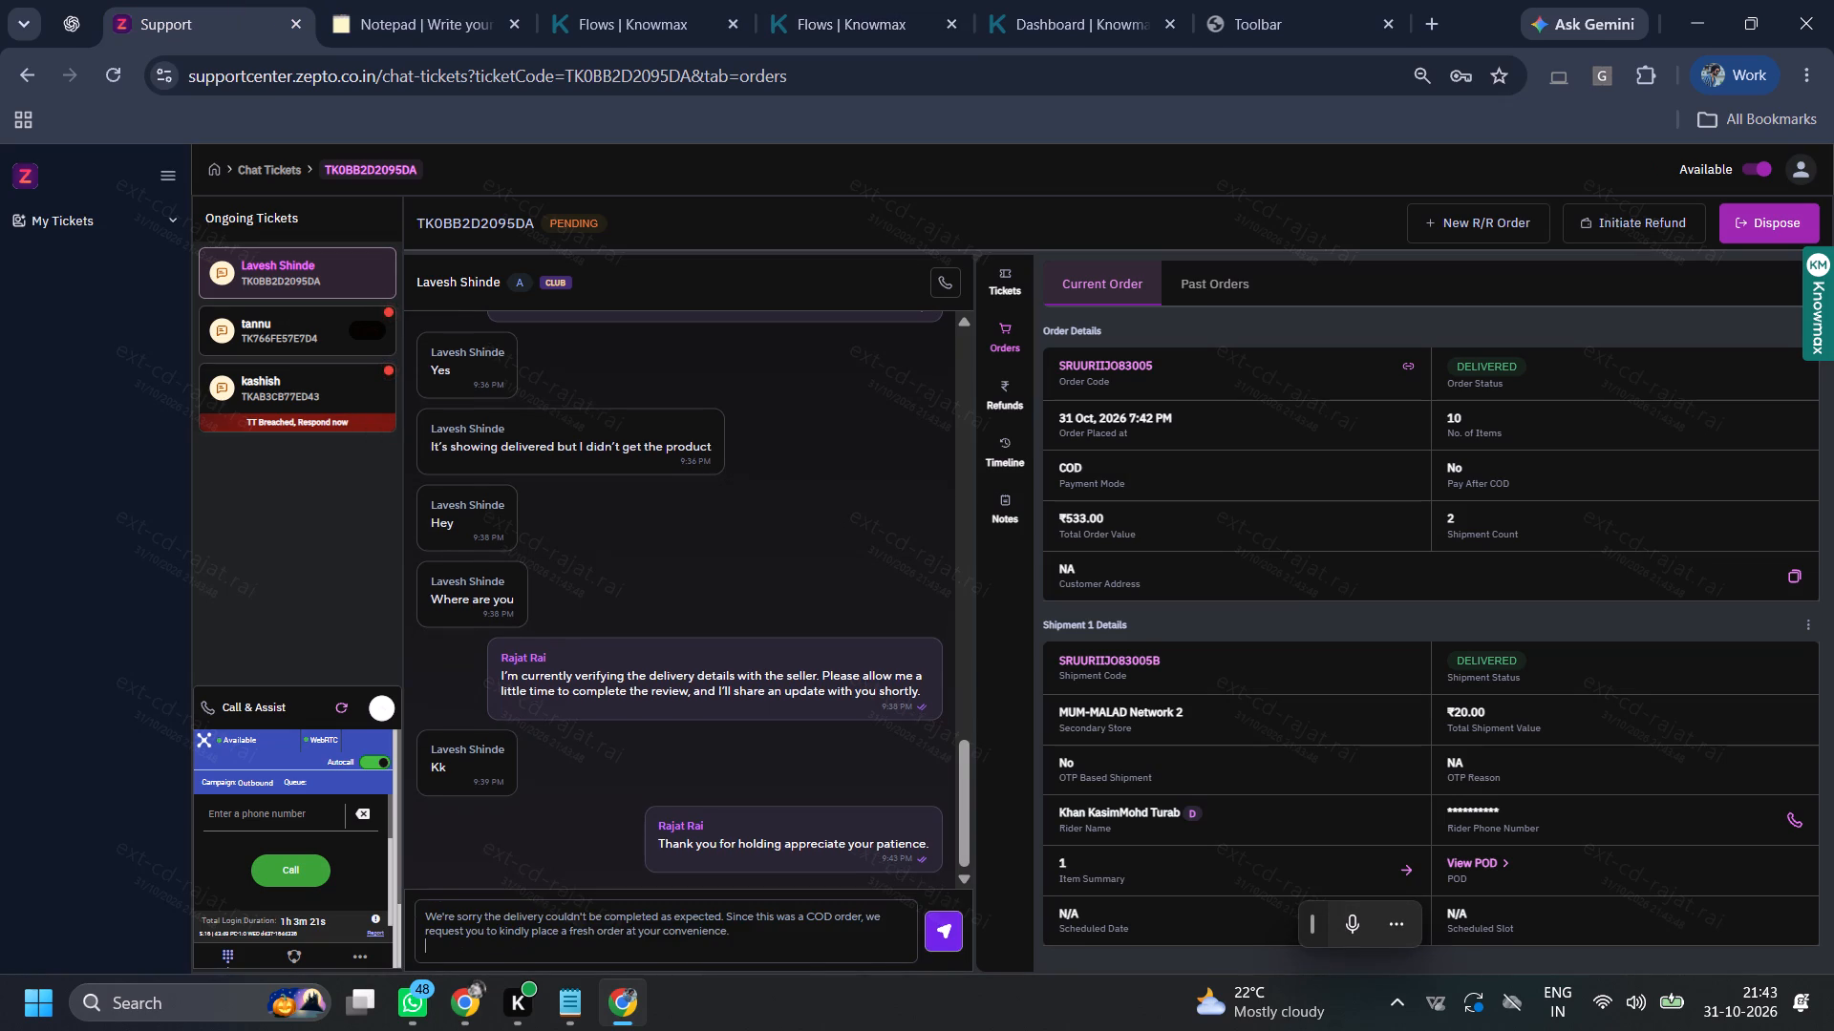
pyautogui.press('Return')
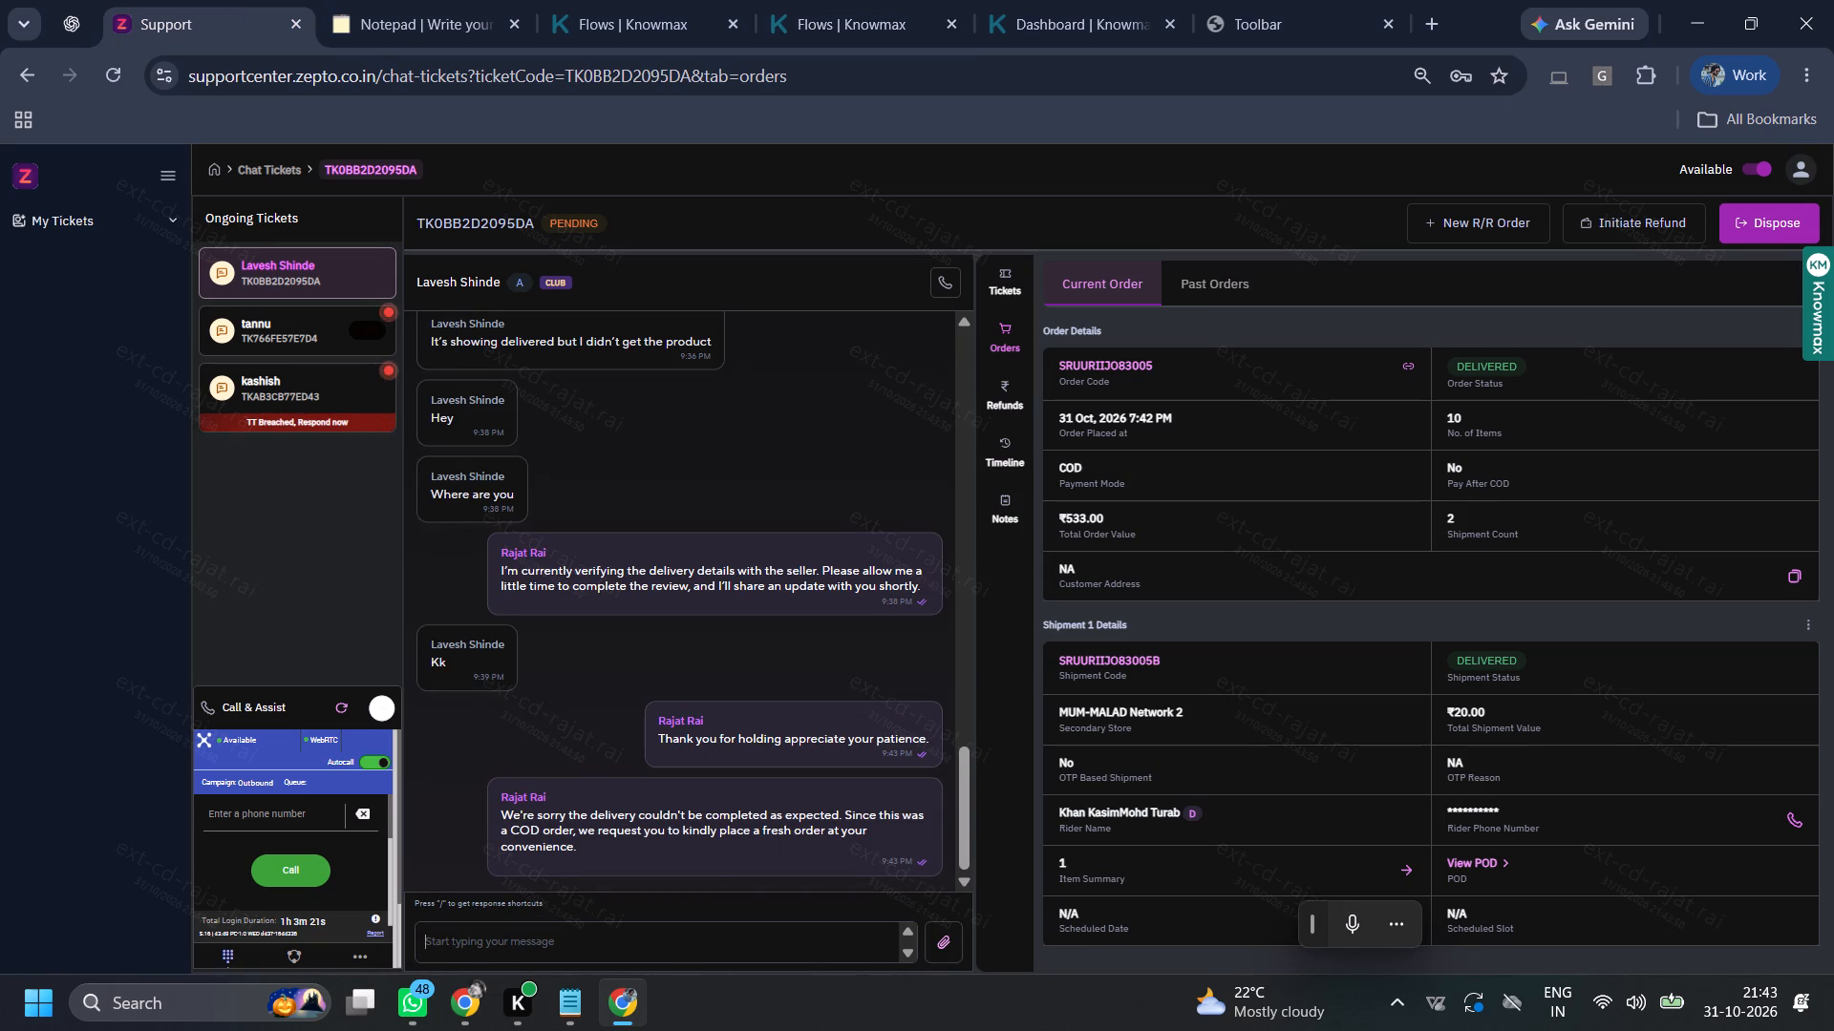
pyautogui.click(361, 394)
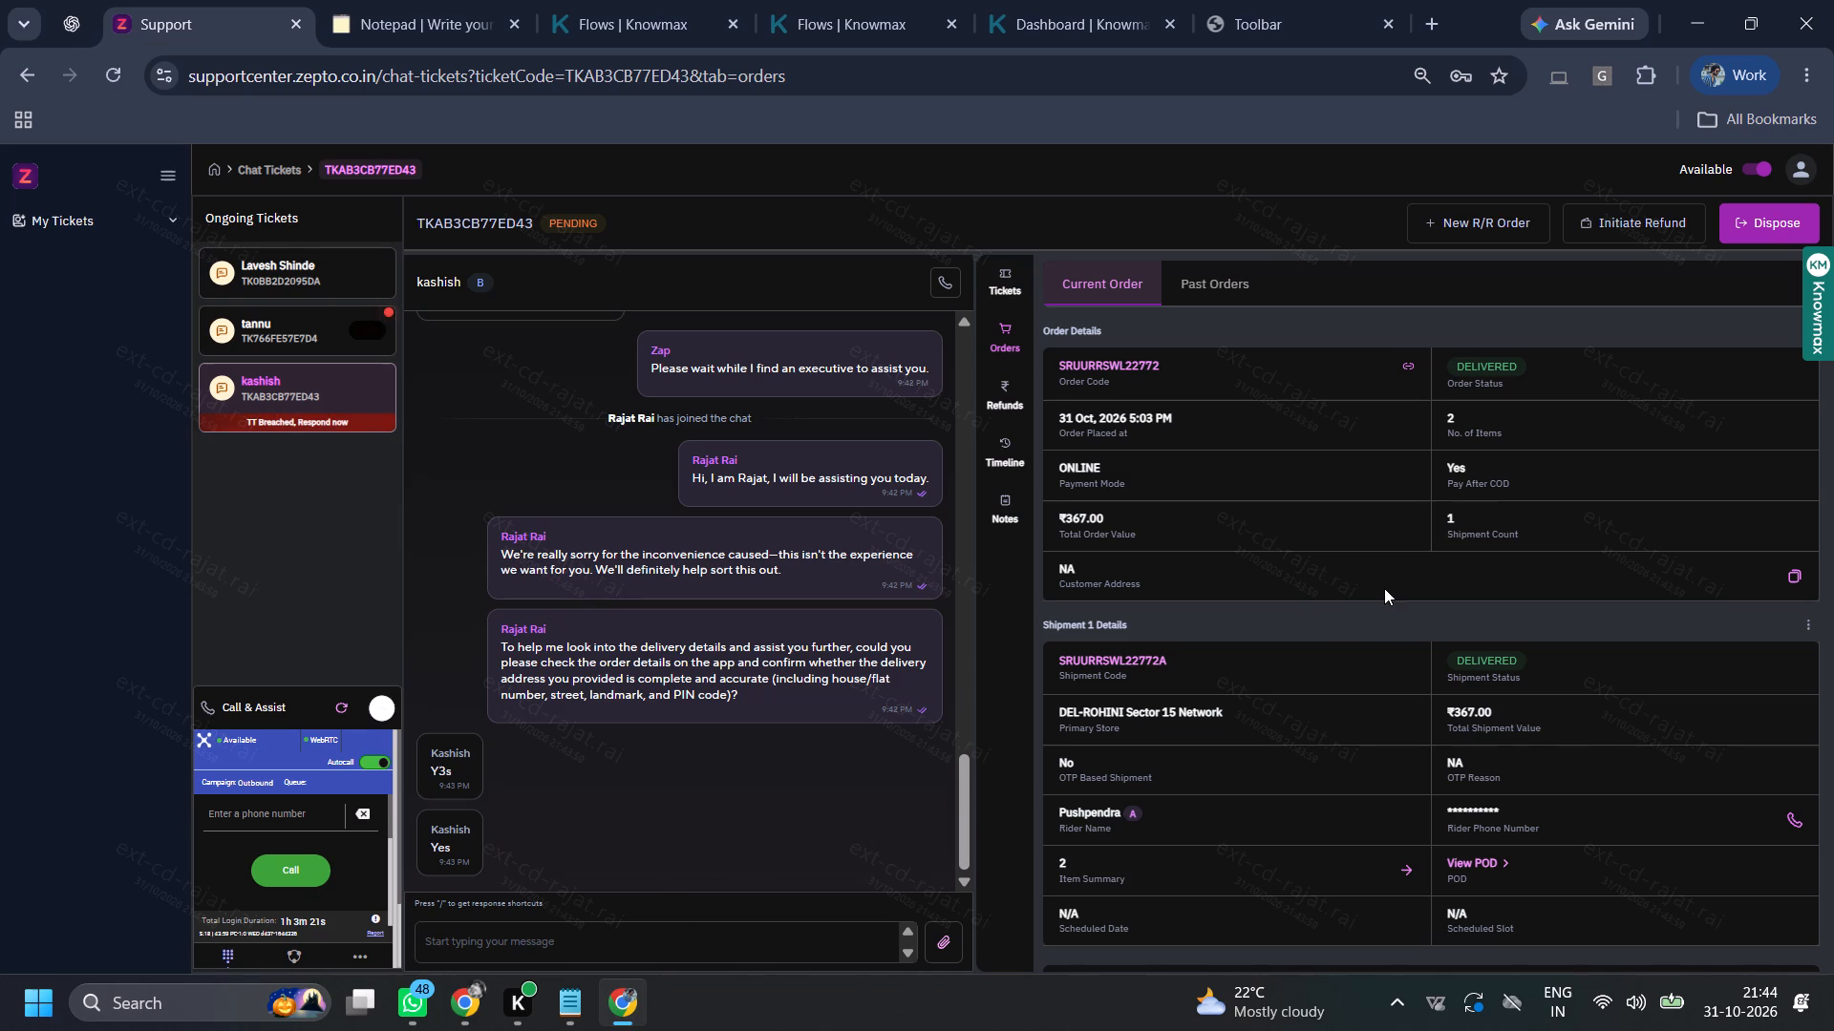
pyautogui.click(1790, 824)
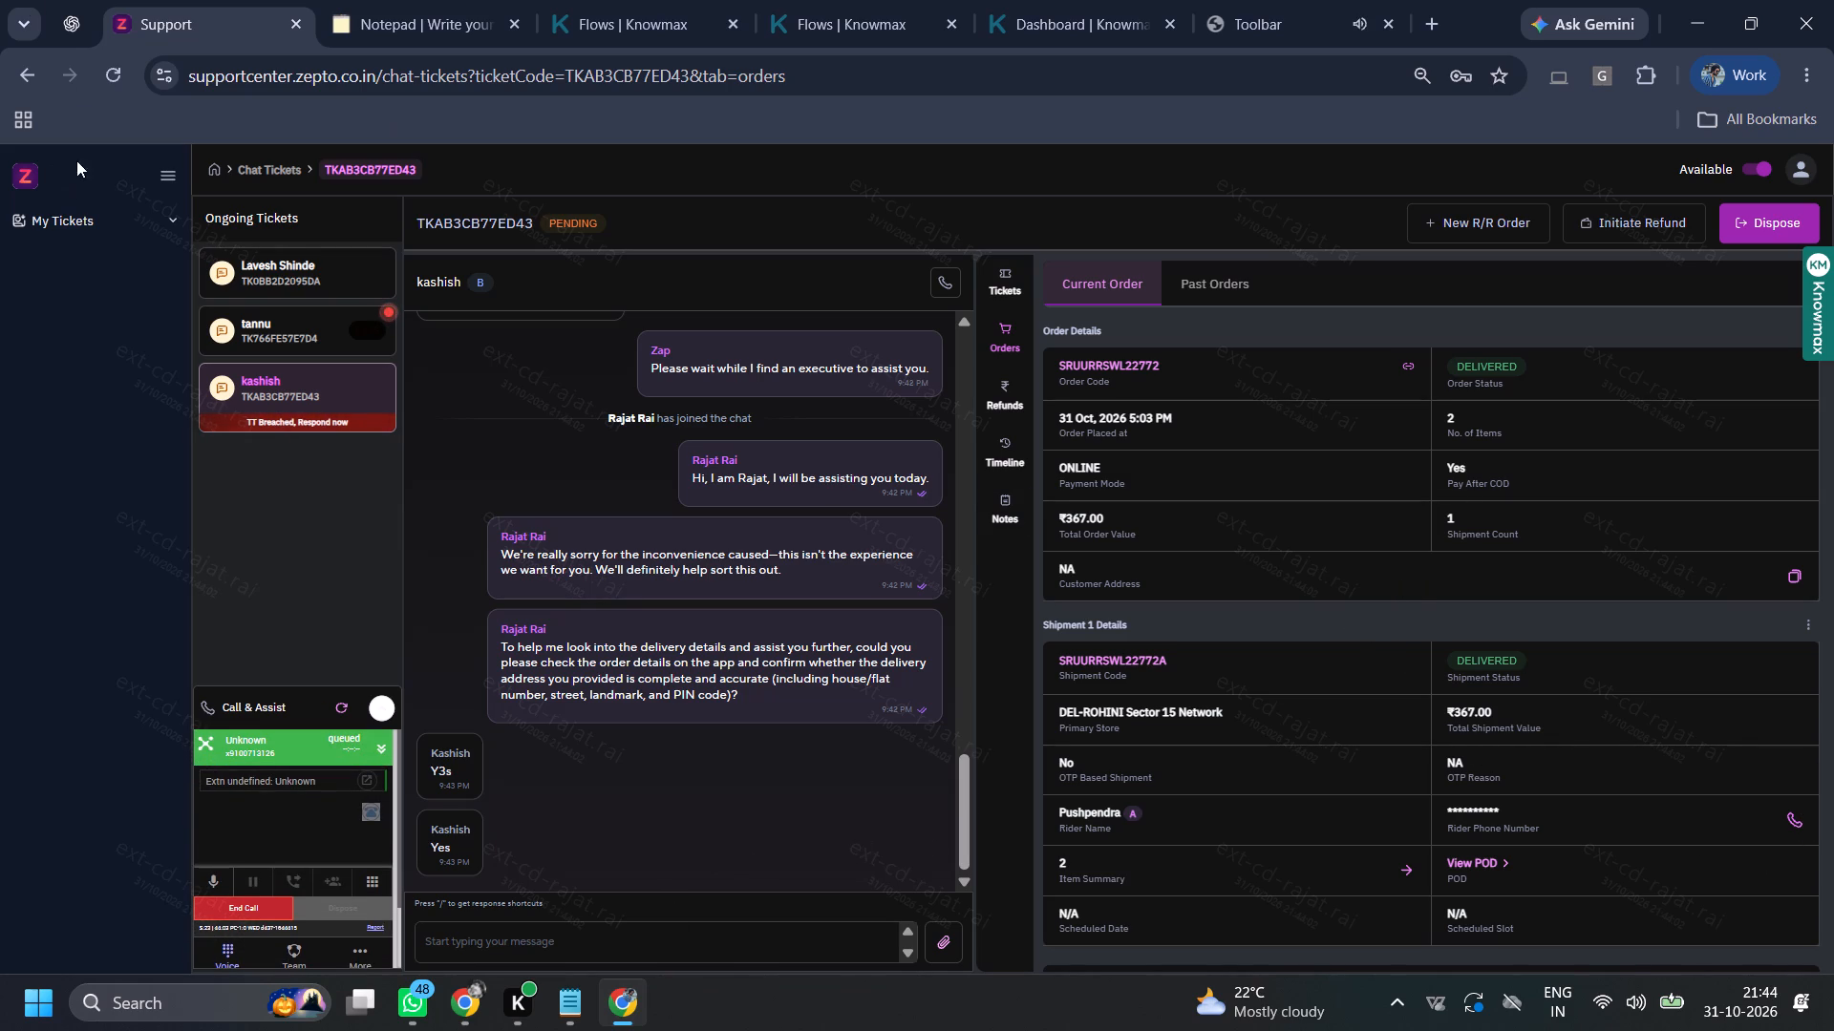
pyautogui.click(115, 84)
pyautogui.click(566, 1015)
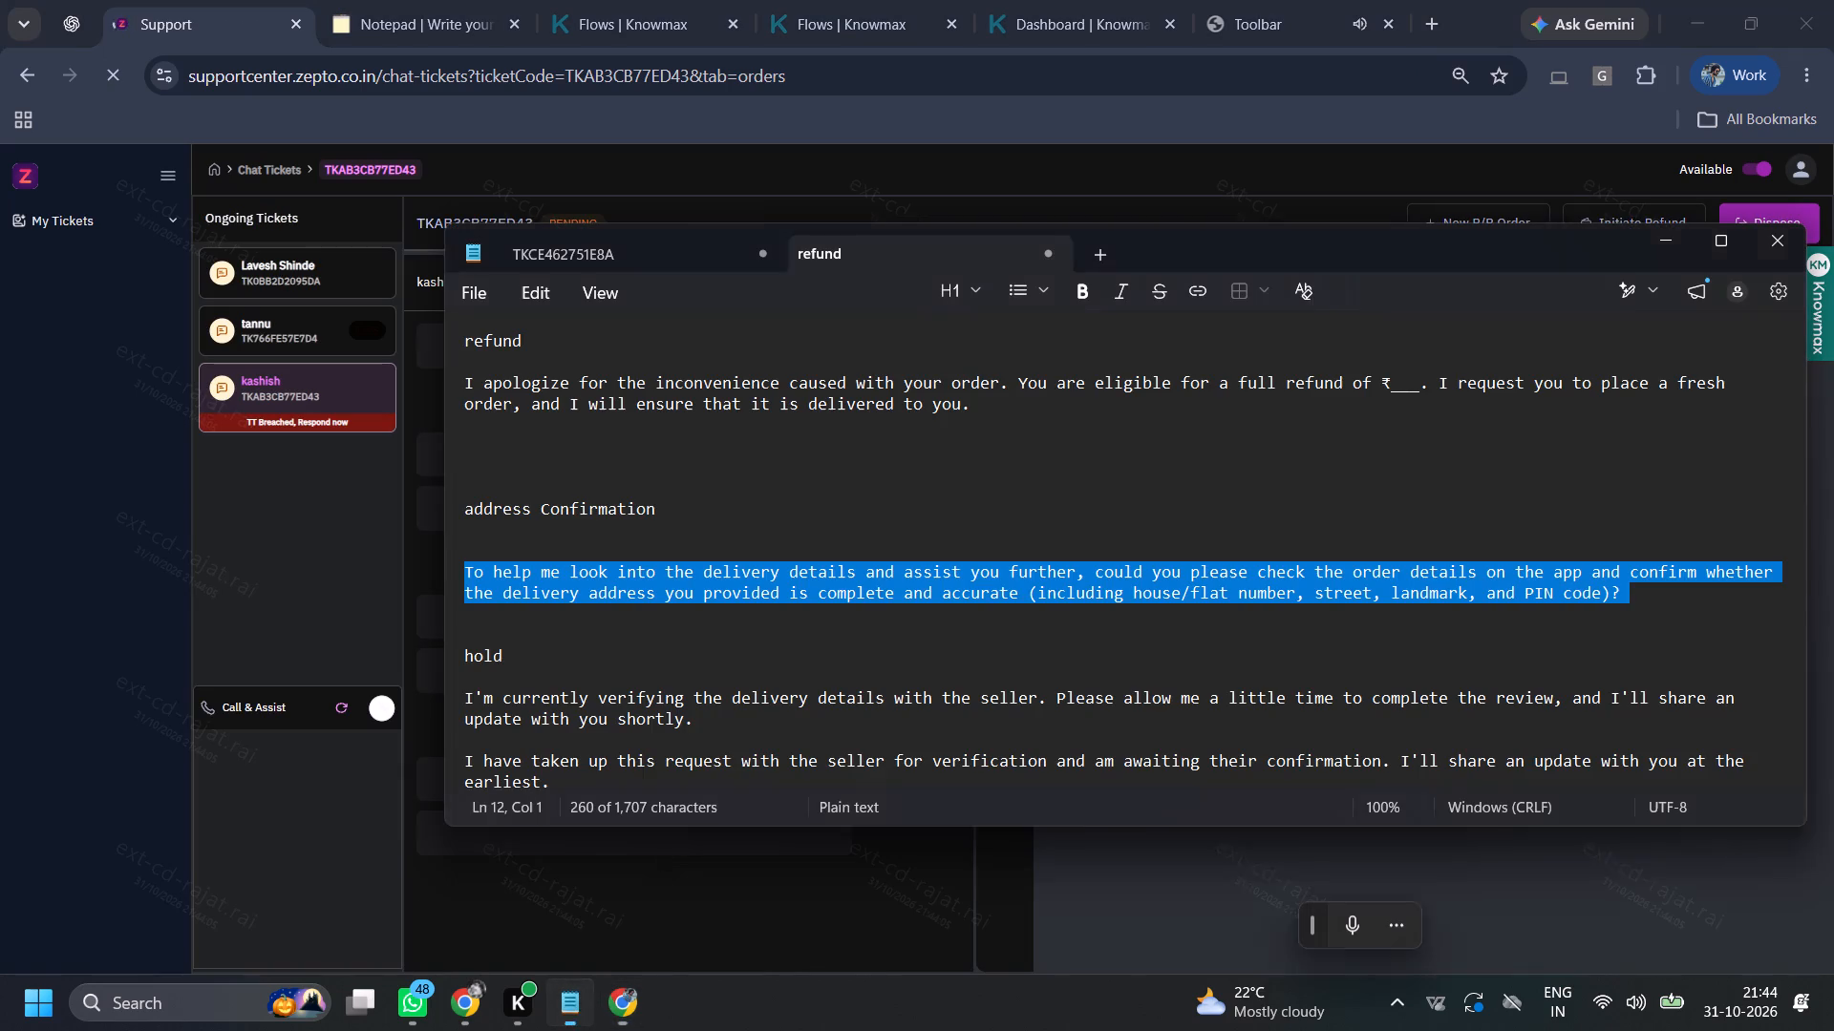
pyautogui.tripleClick(760, 704)
pyautogui.hotkey('ctrl', 'c')
pyautogui.keyDown('ctrl'); pyautogui.click(234, 591); pyautogui.keyUp('ctrl')
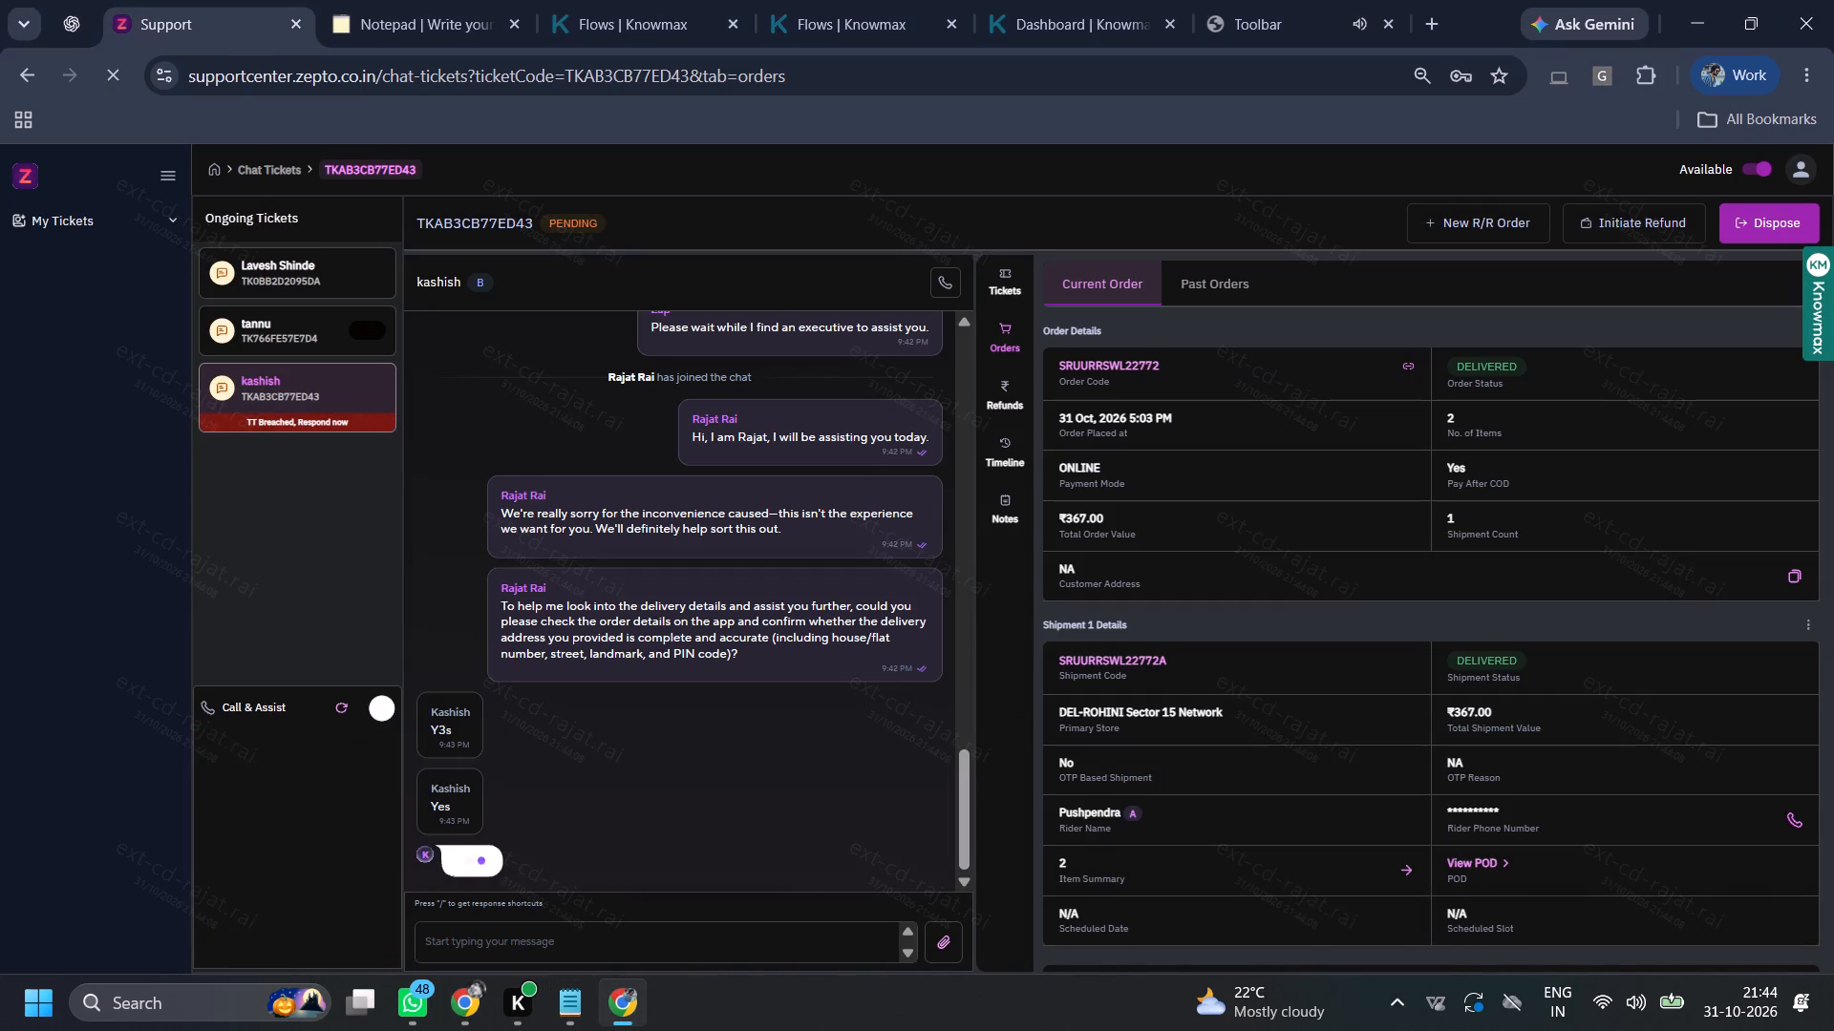
pyautogui.keyDown('ctrl'); pyautogui.click(544, 957); pyautogui.keyUp('ctrl')
pyautogui.hotkey('ctrl', 'v')
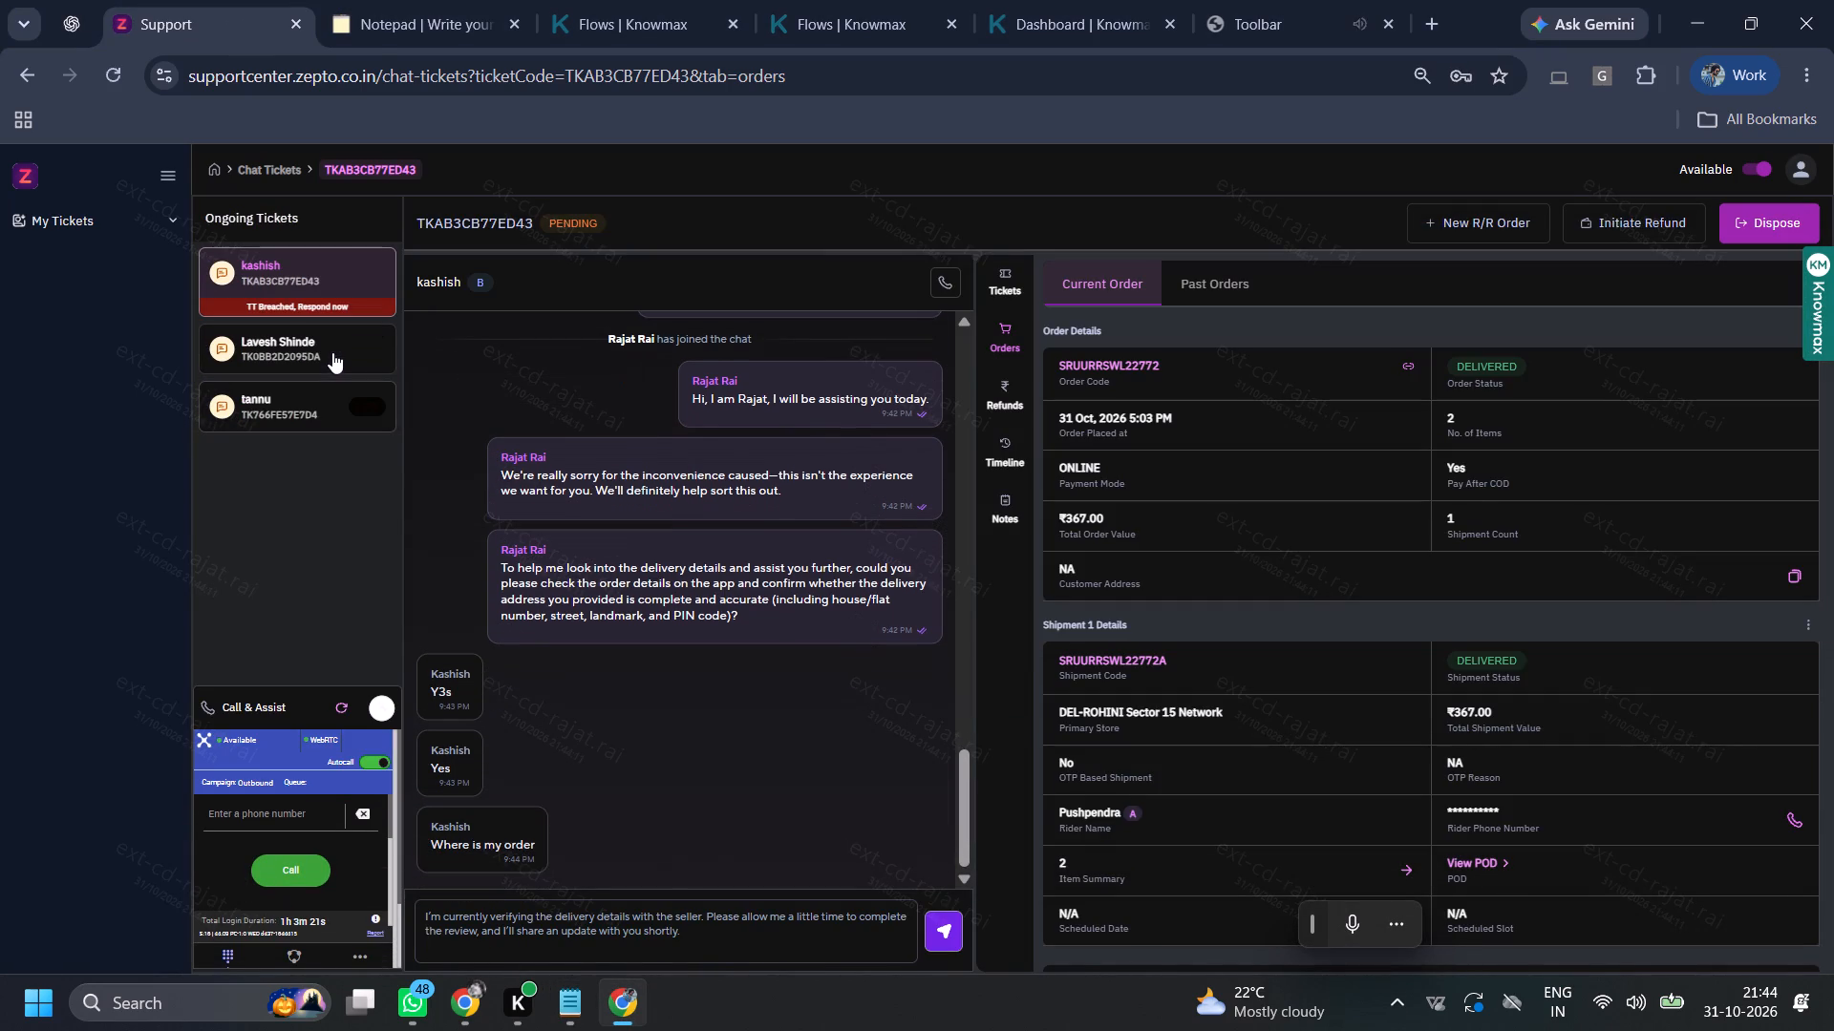
pyautogui.click(702, 948)
pyautogui.press('Return')
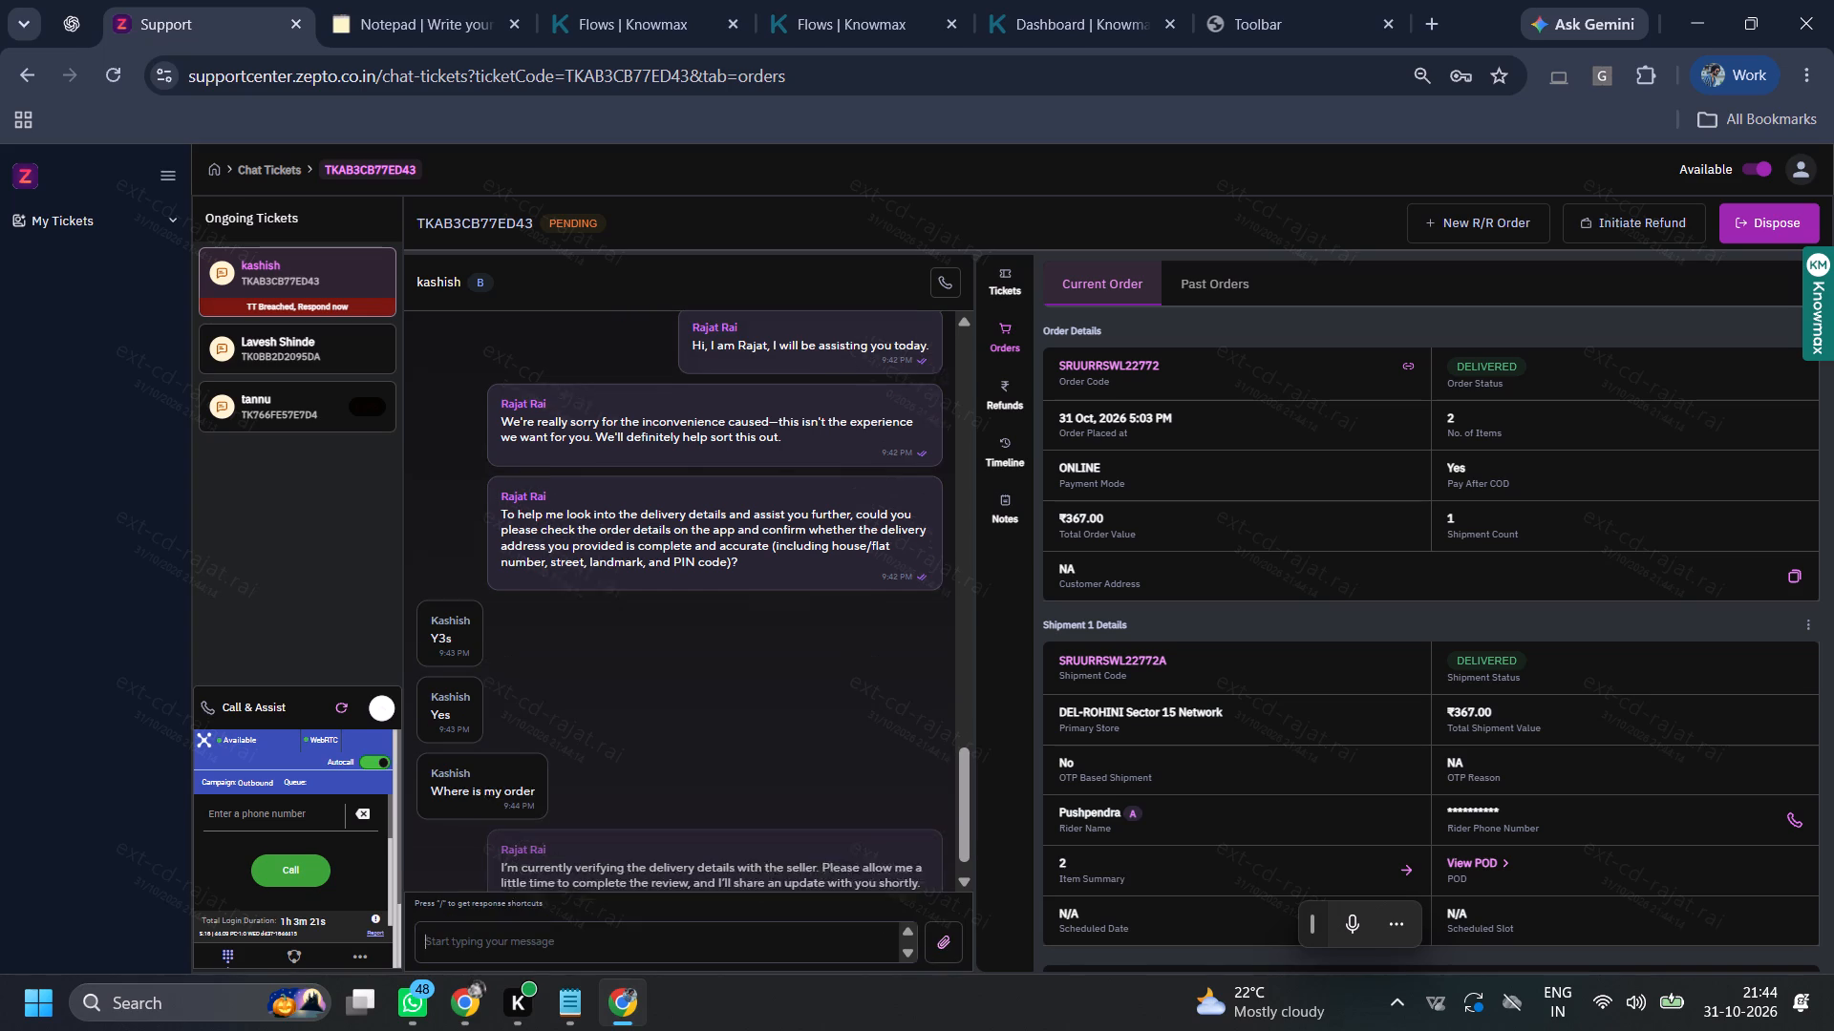
# Switch to the other browser window containing the typing test page.
pyautogui.click(465, 999)
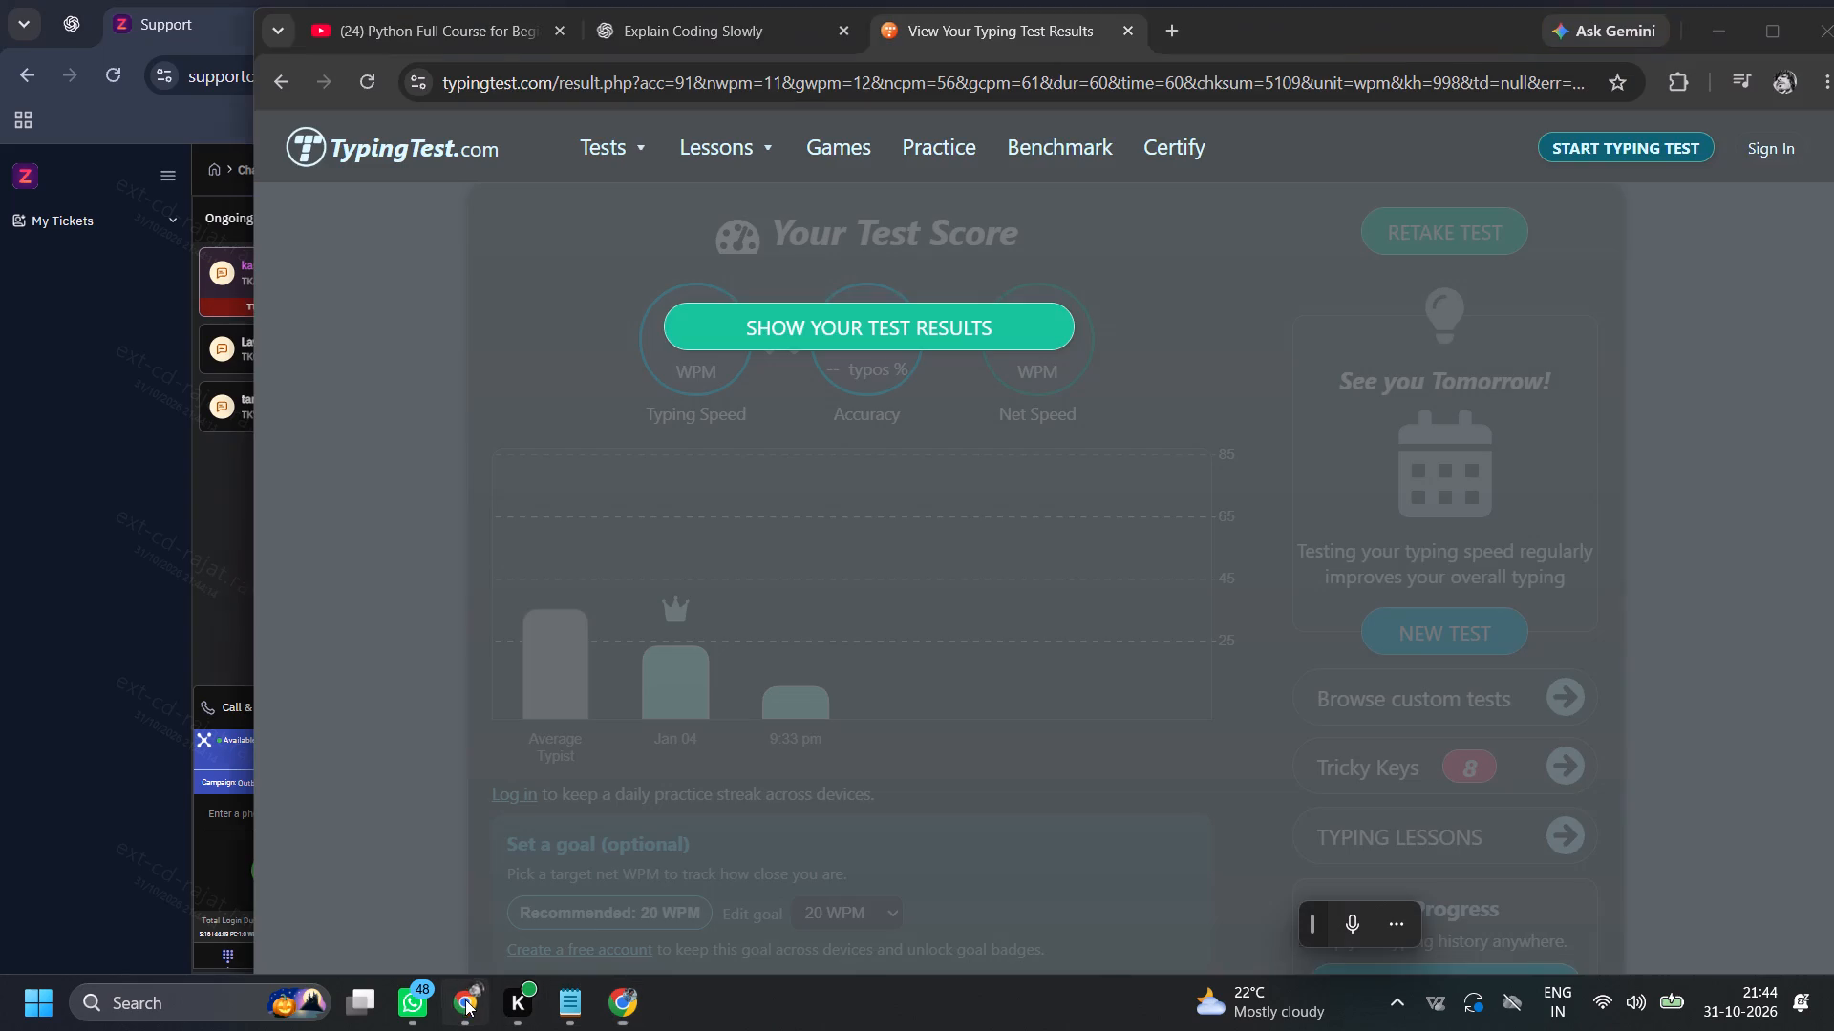
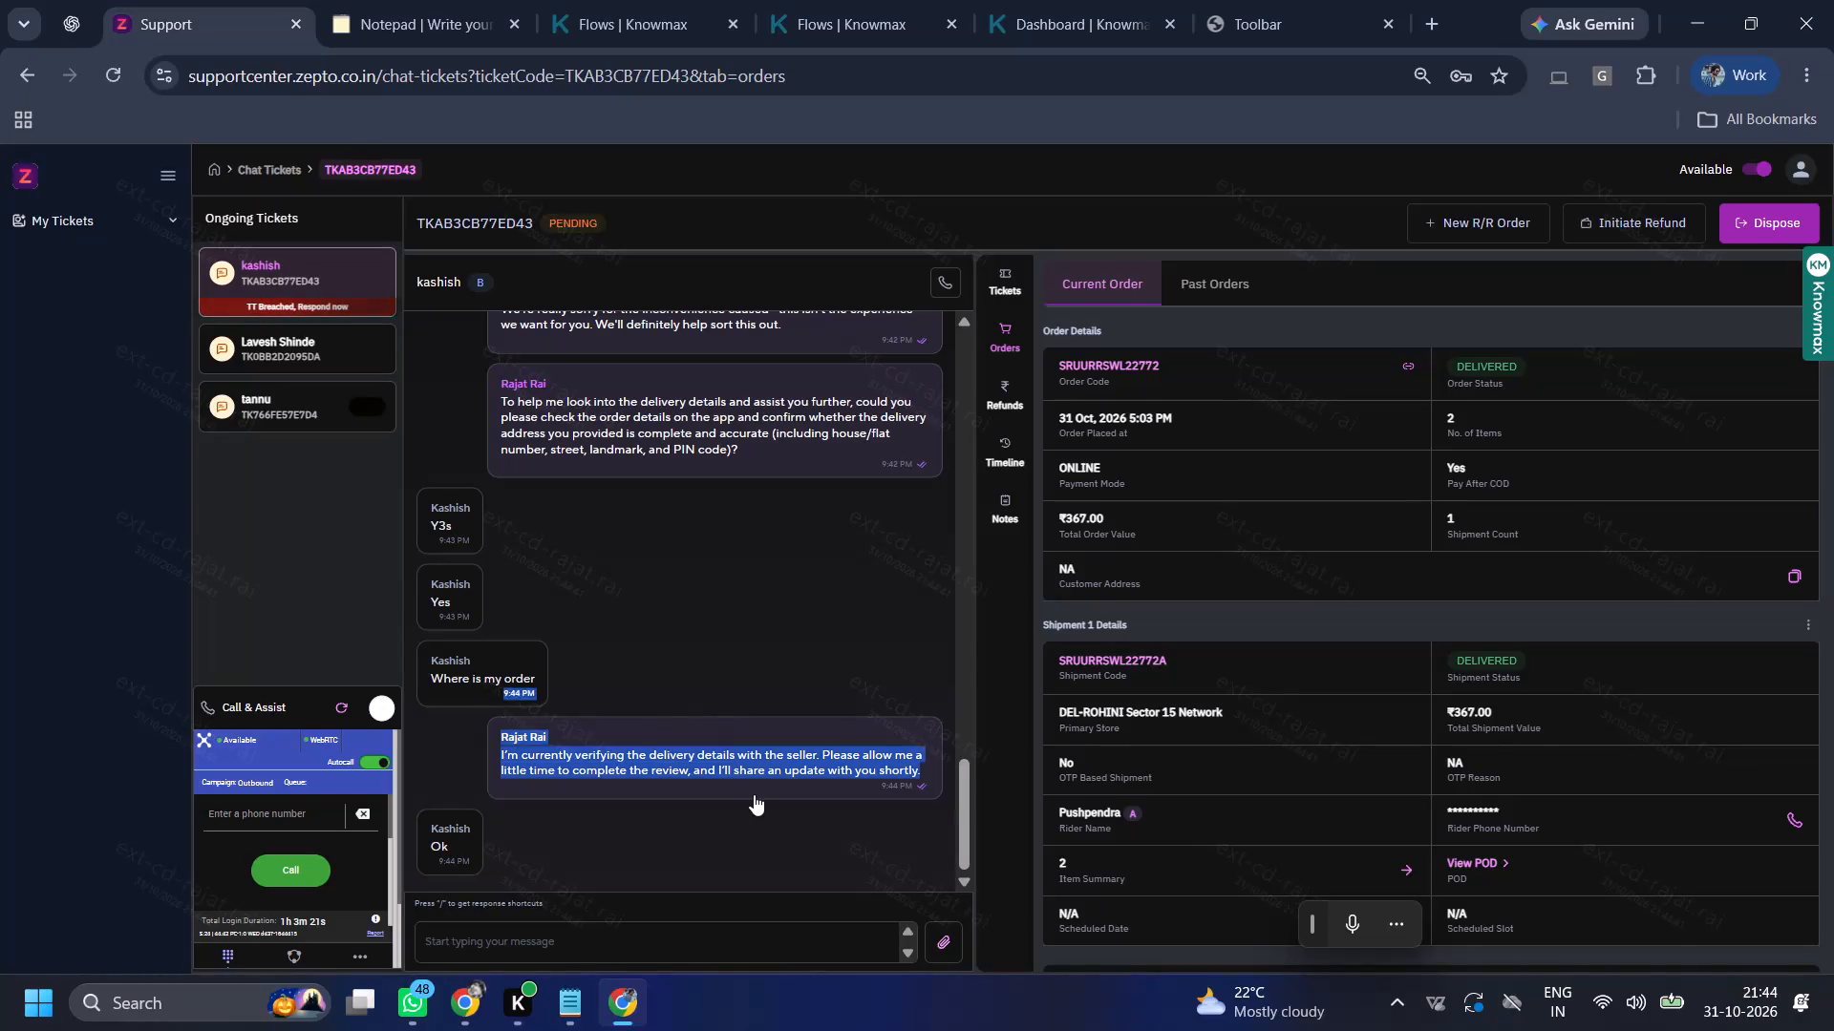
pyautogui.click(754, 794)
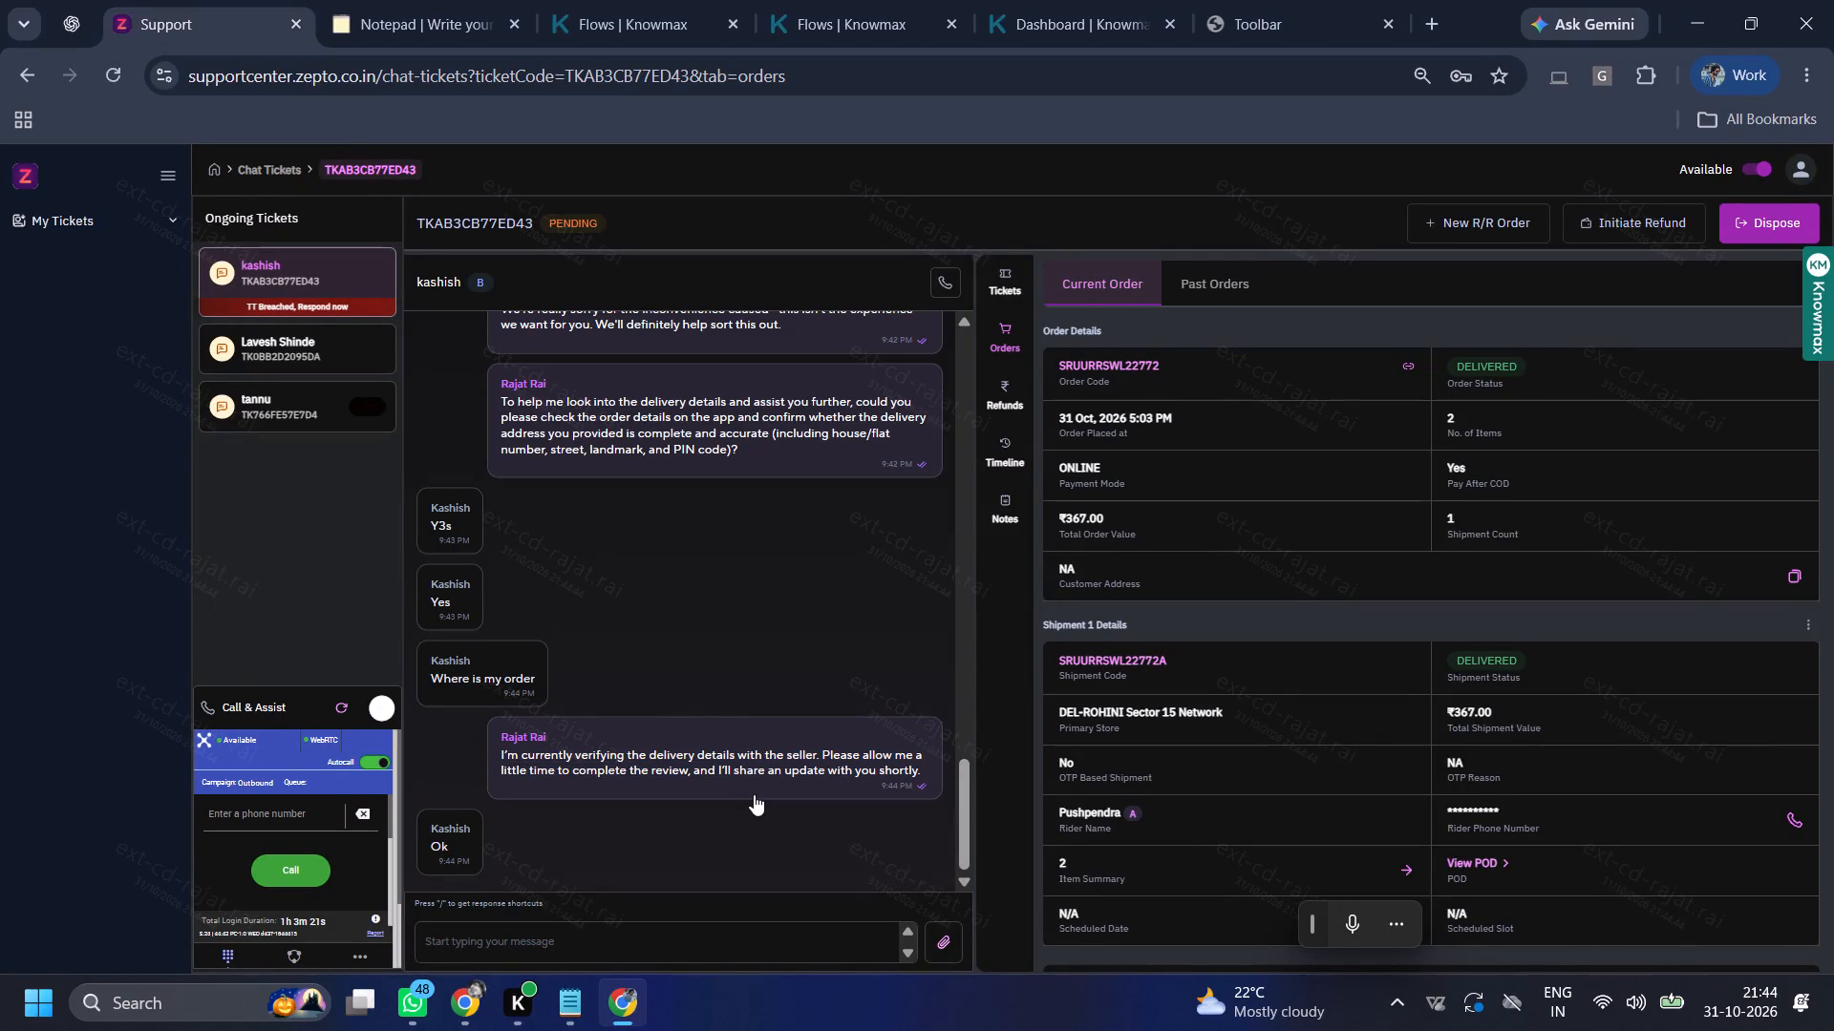
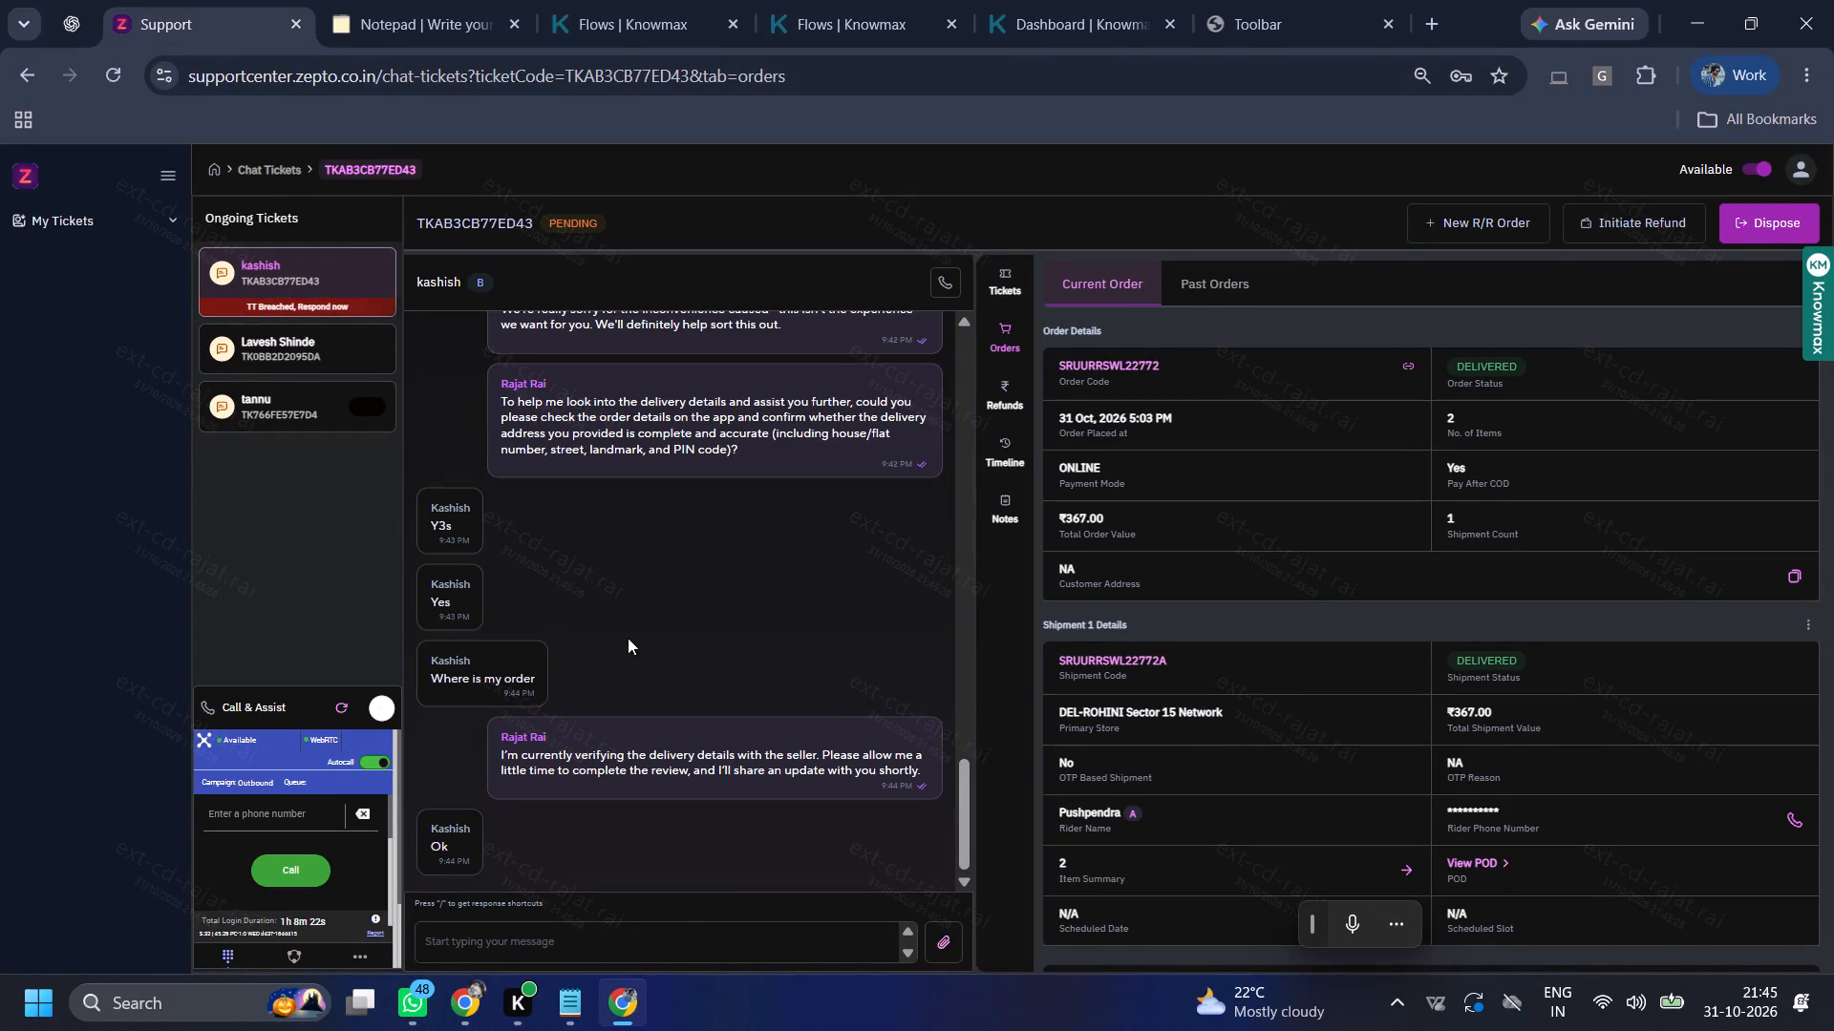
pyautogui.click(316, 361)
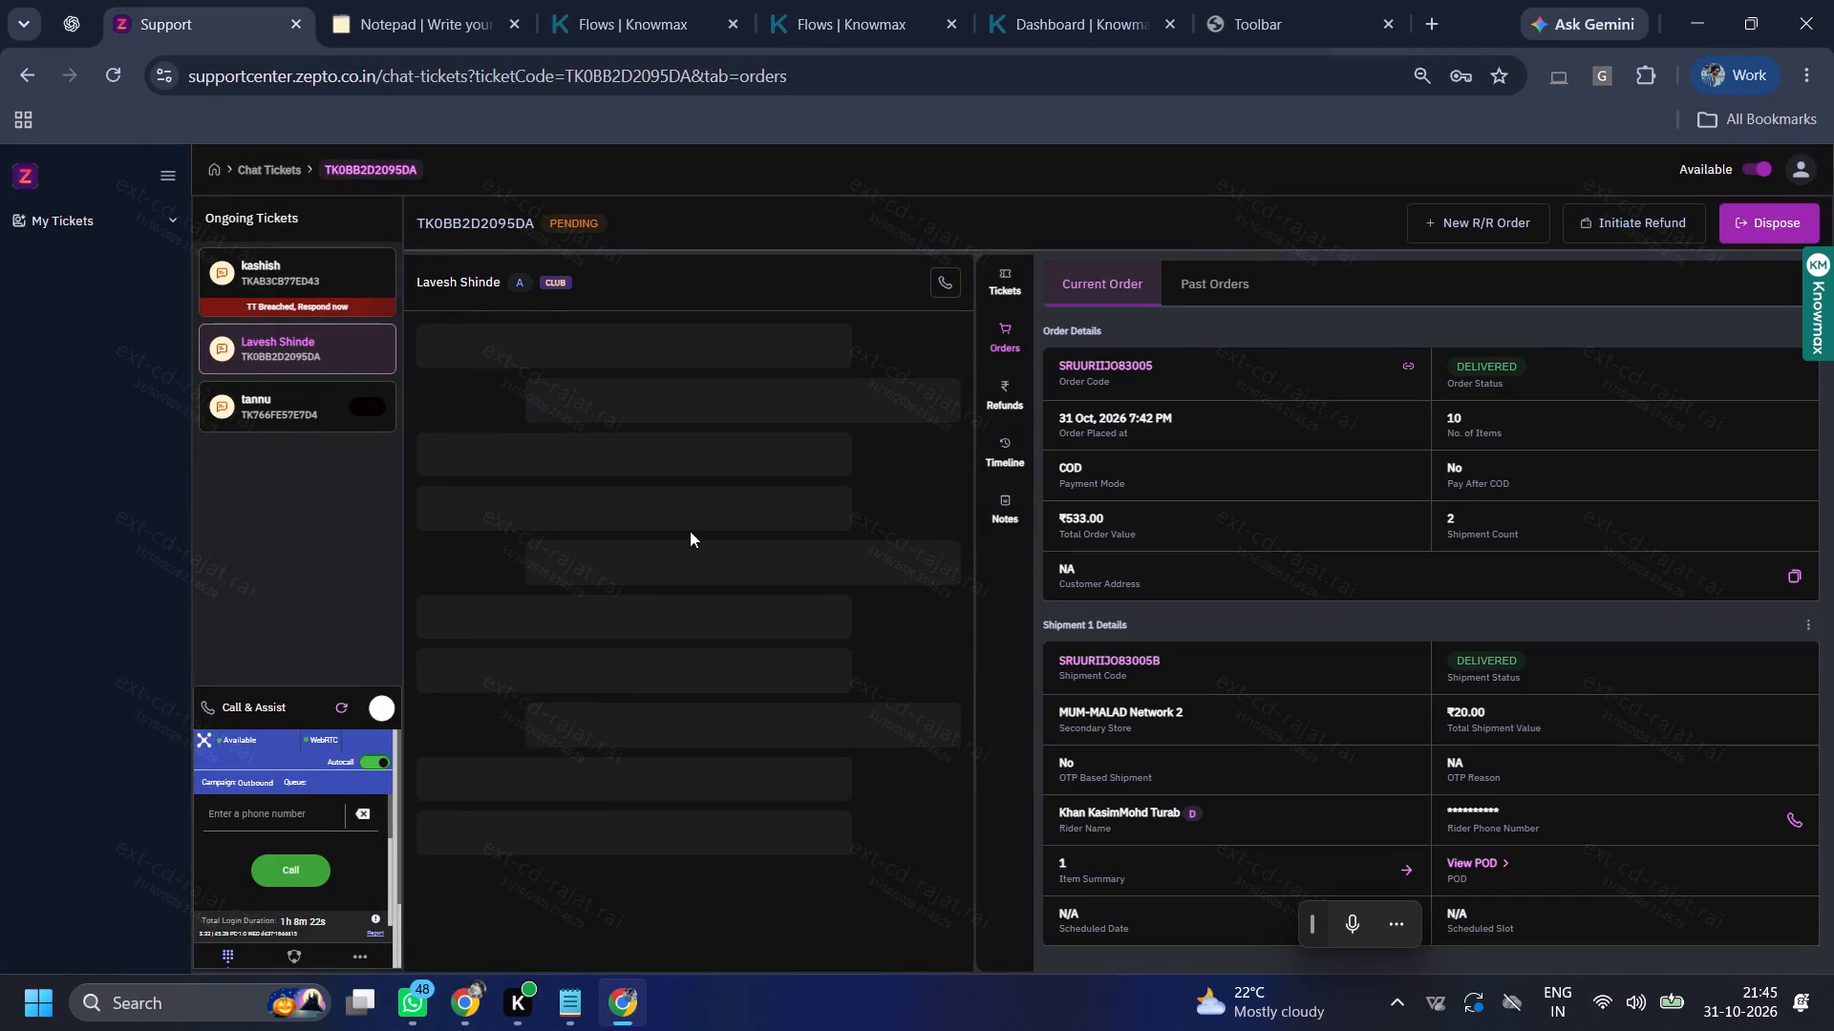
pyautogui.doubleClick(1078, 512)
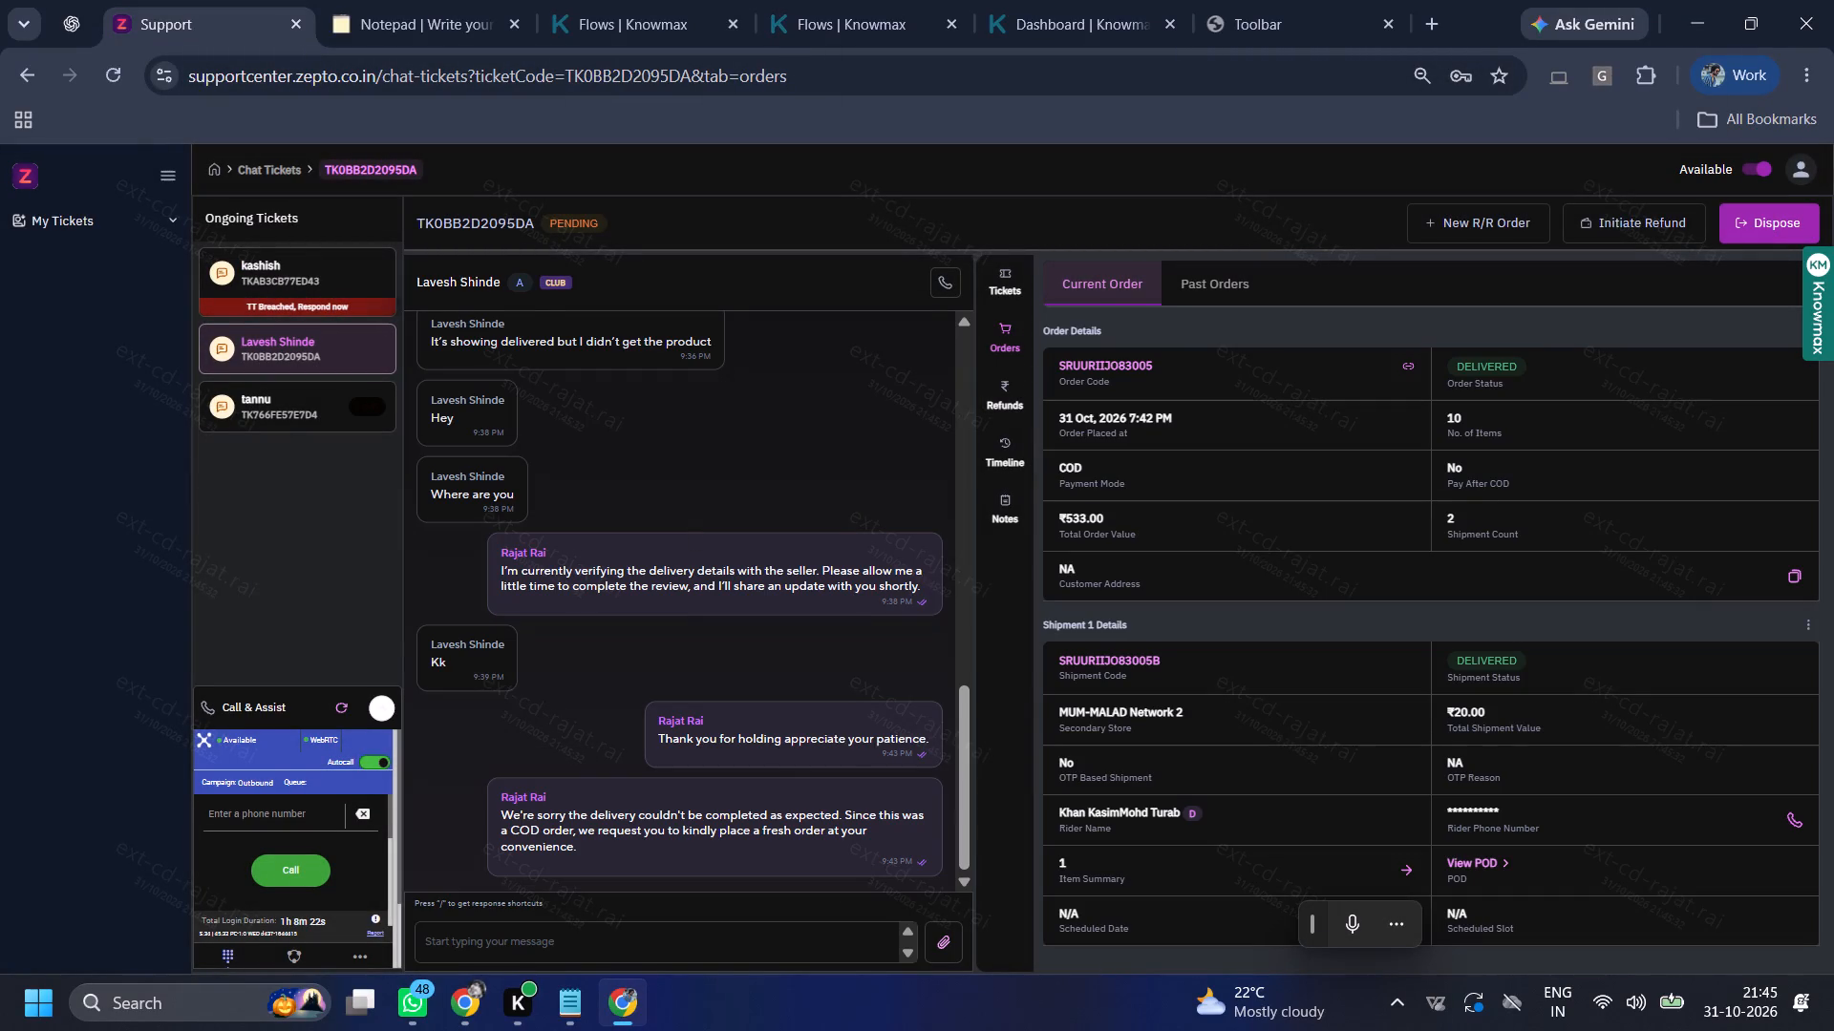
pyautogui.click(466, 0)
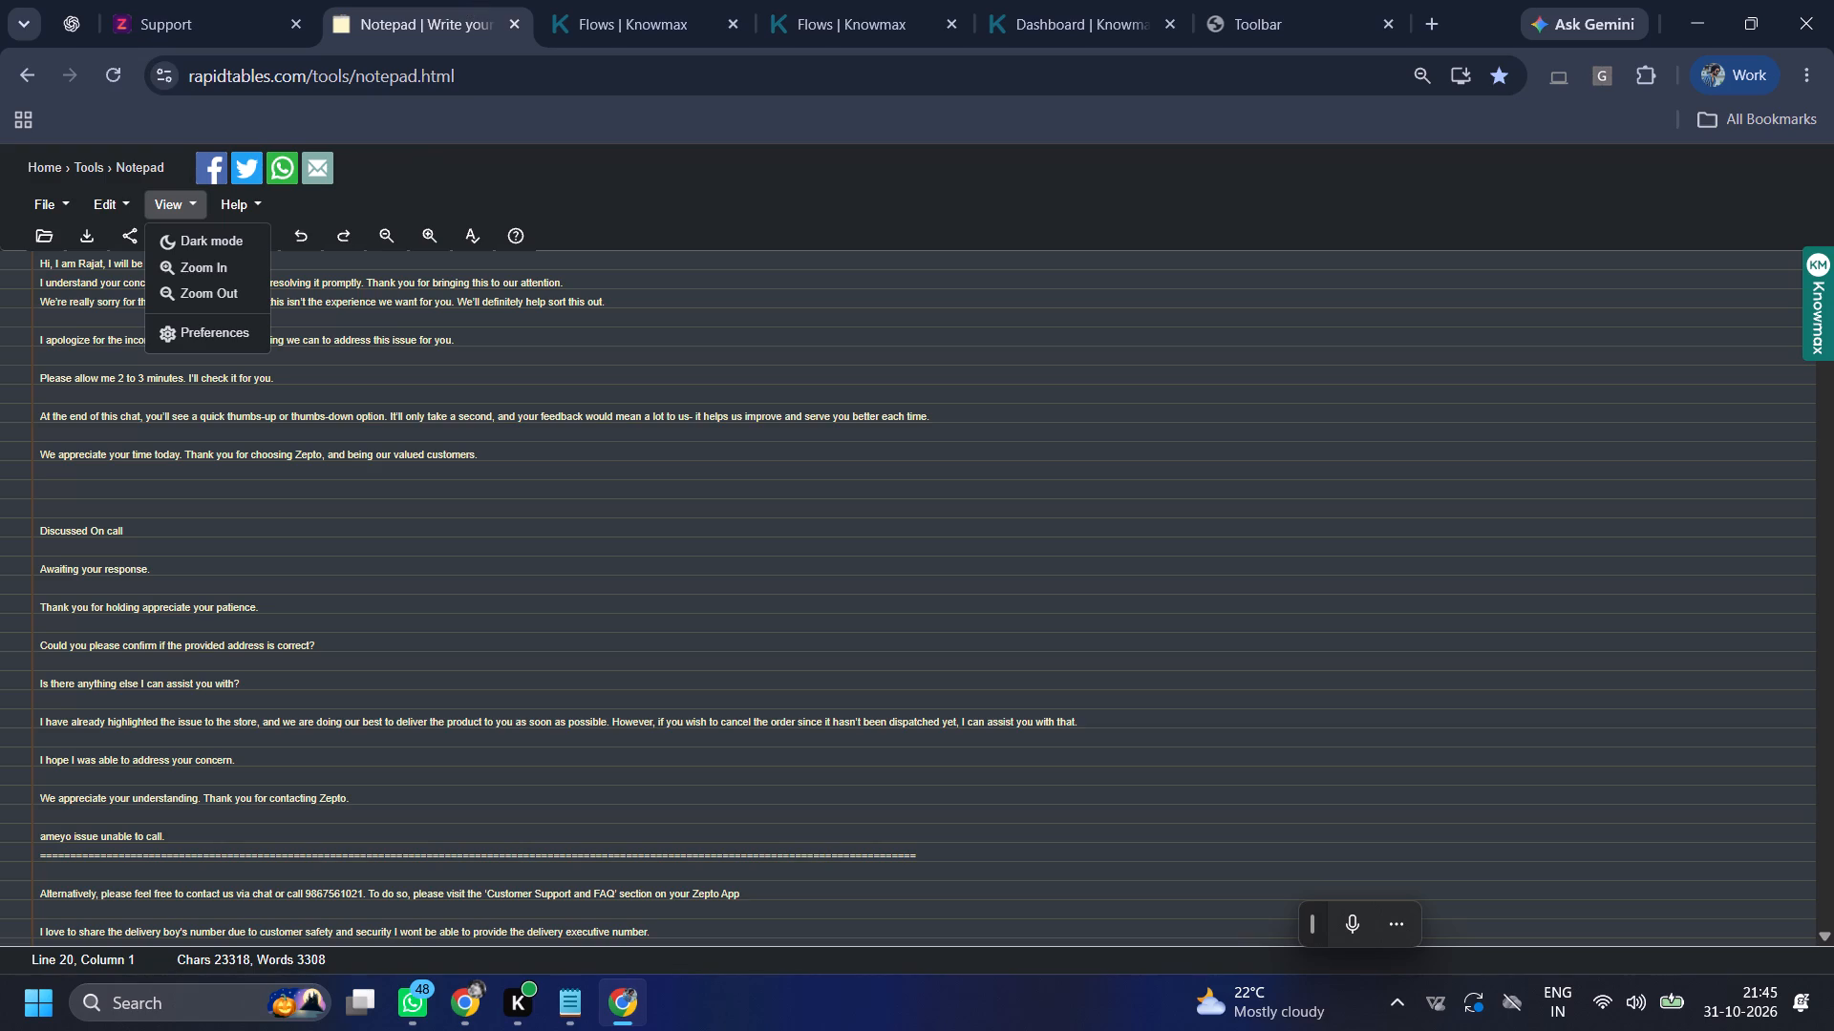
pyautogui.click(605, 586)
pyautogui.tripleClick(216, 684)
pyautogui.hotkey('ctrl', 'c')
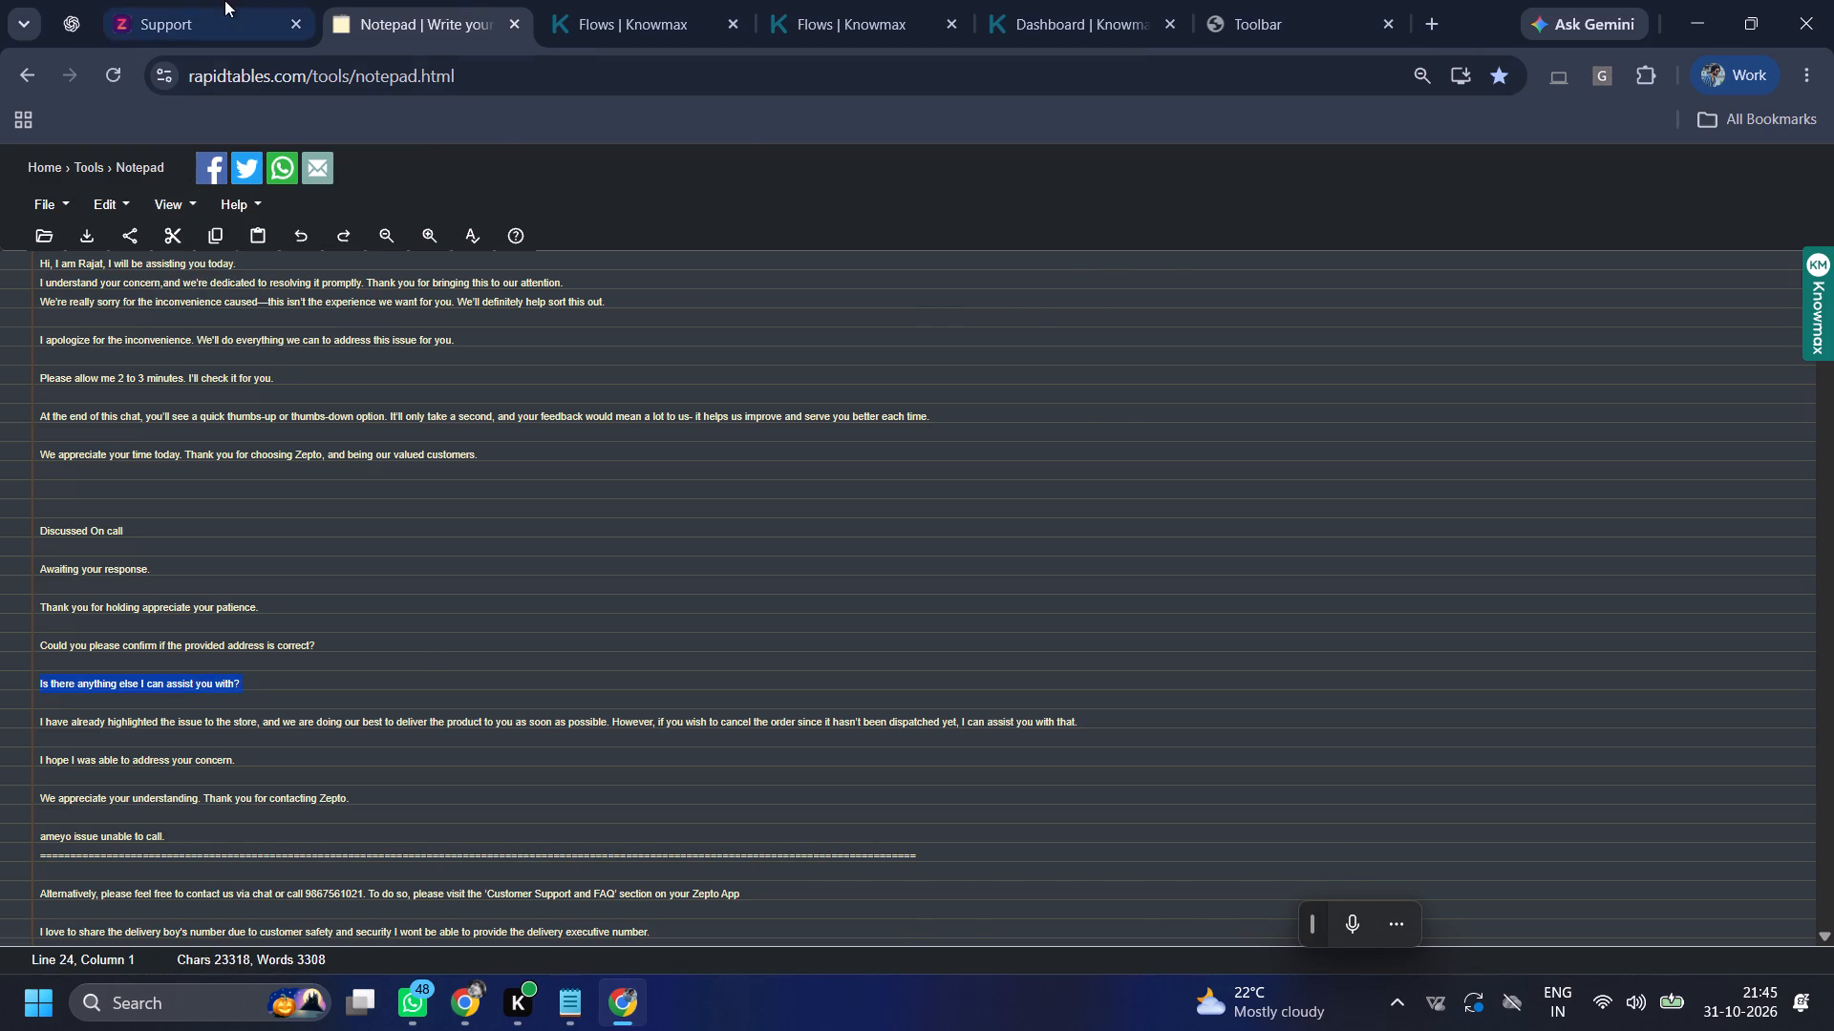
pyautogui.keyDown('ctrl'); pyautogui.click(224, 0); pyautogui.keyUp('ctrl')
pyautogui.keyDown('ctrl'); pyautogui.click(632, 960); pyautogui.keyUp('ctrl')
pyautogui.hotkey('ctrl', 'v')
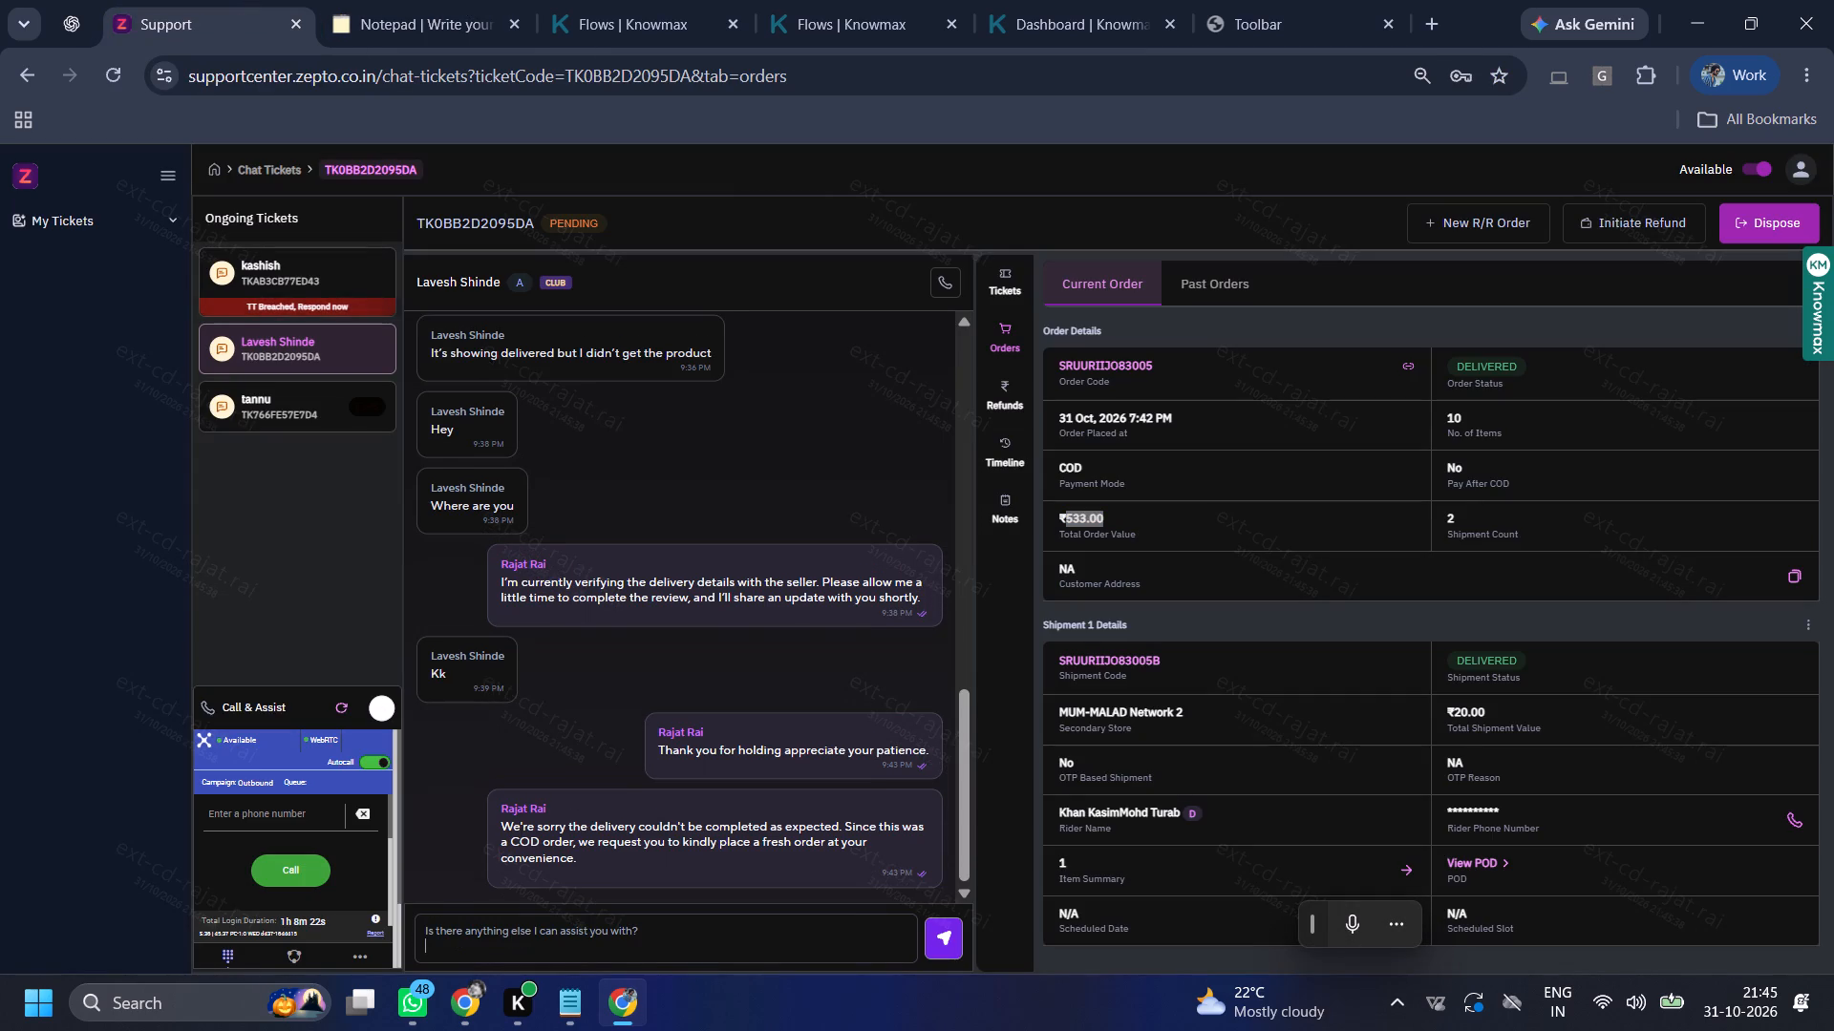
pyautogui.press('Return')
pyautogui.click(195, 324)
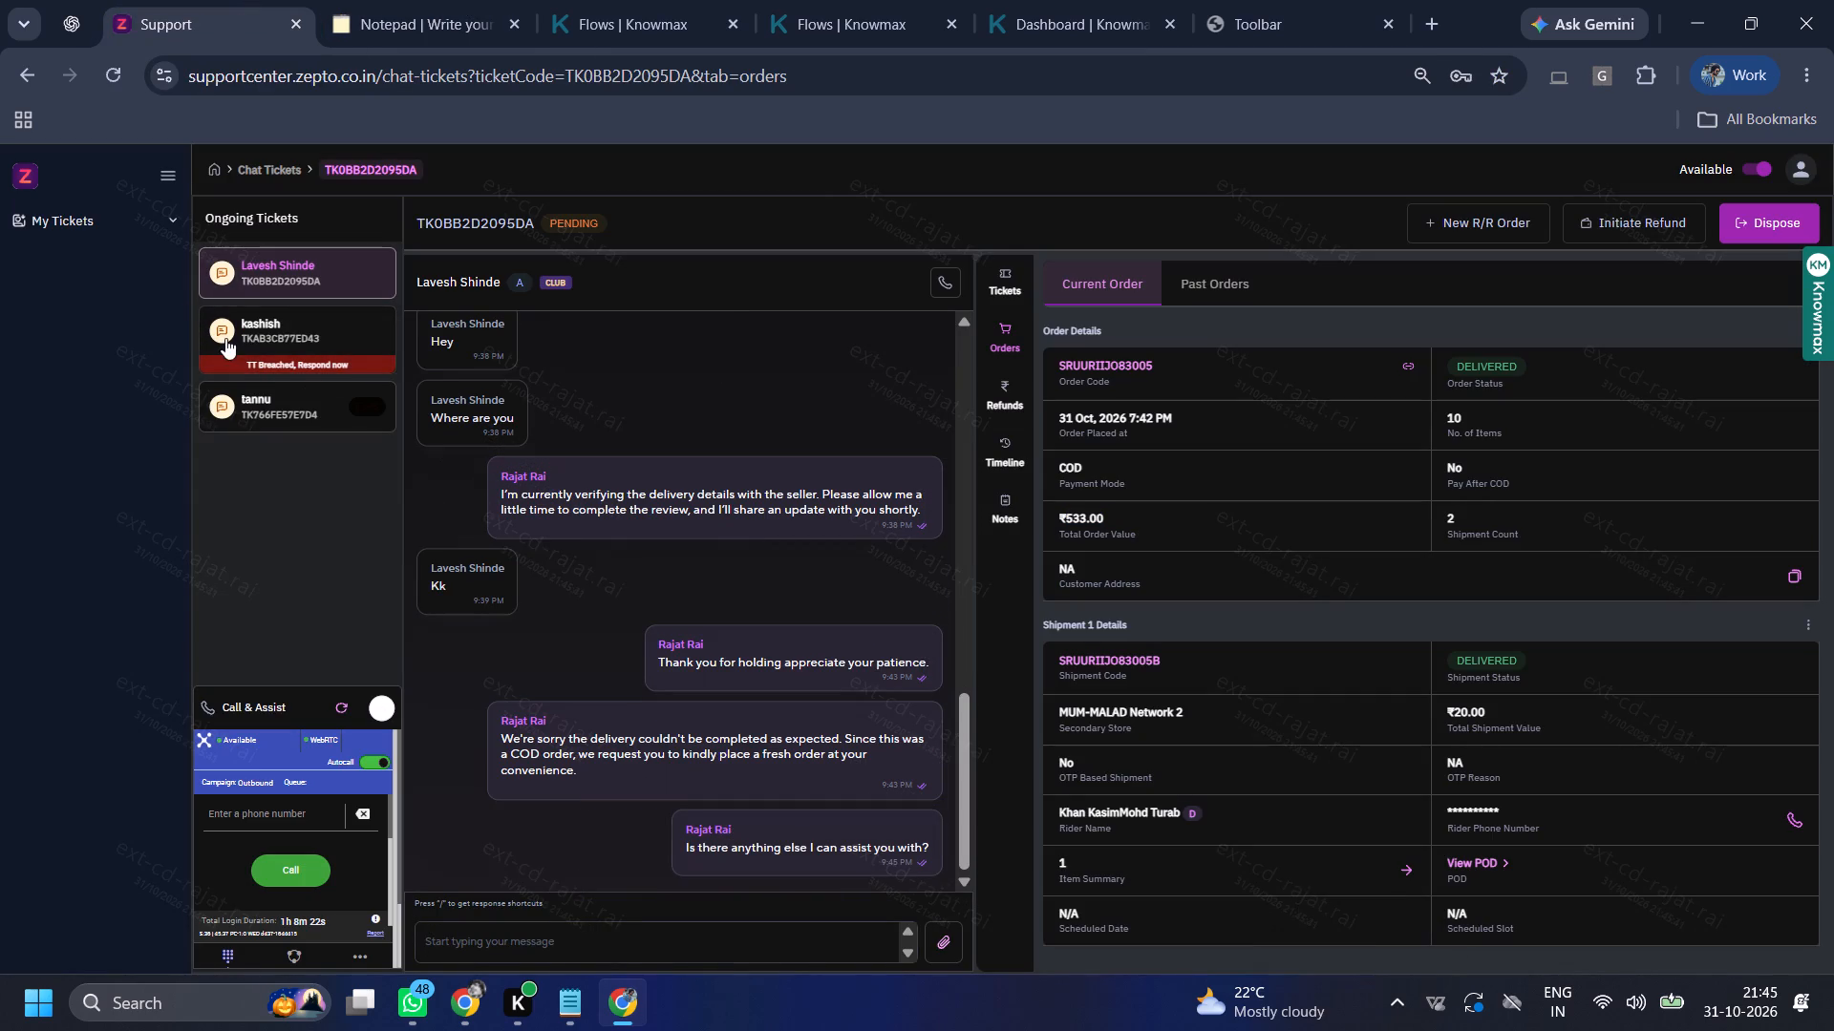
pyautogui.click(225, 338)
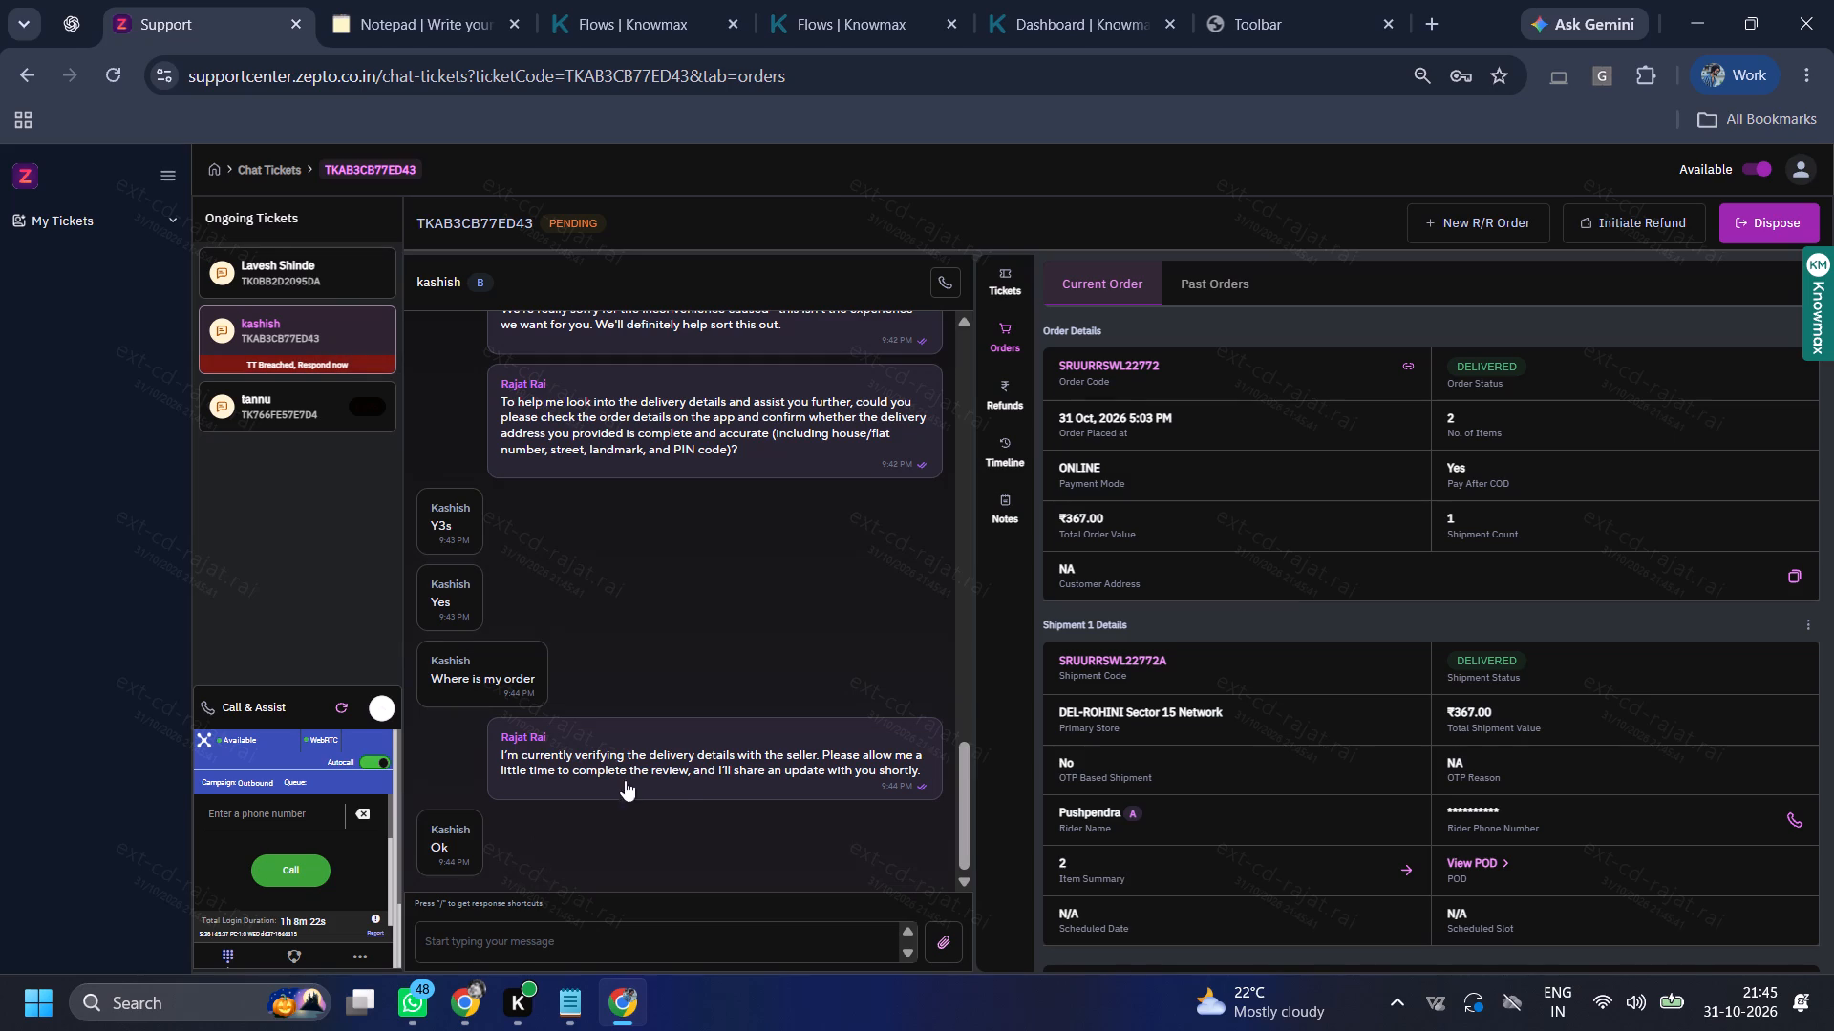
pyautogui.moveTo(636, 768); pyautogui.dragTo(691, 812)
pyautogui.click(691, 812)
pyautogui.click(685, 728)
pyautogui.tripleClick(664, 755)
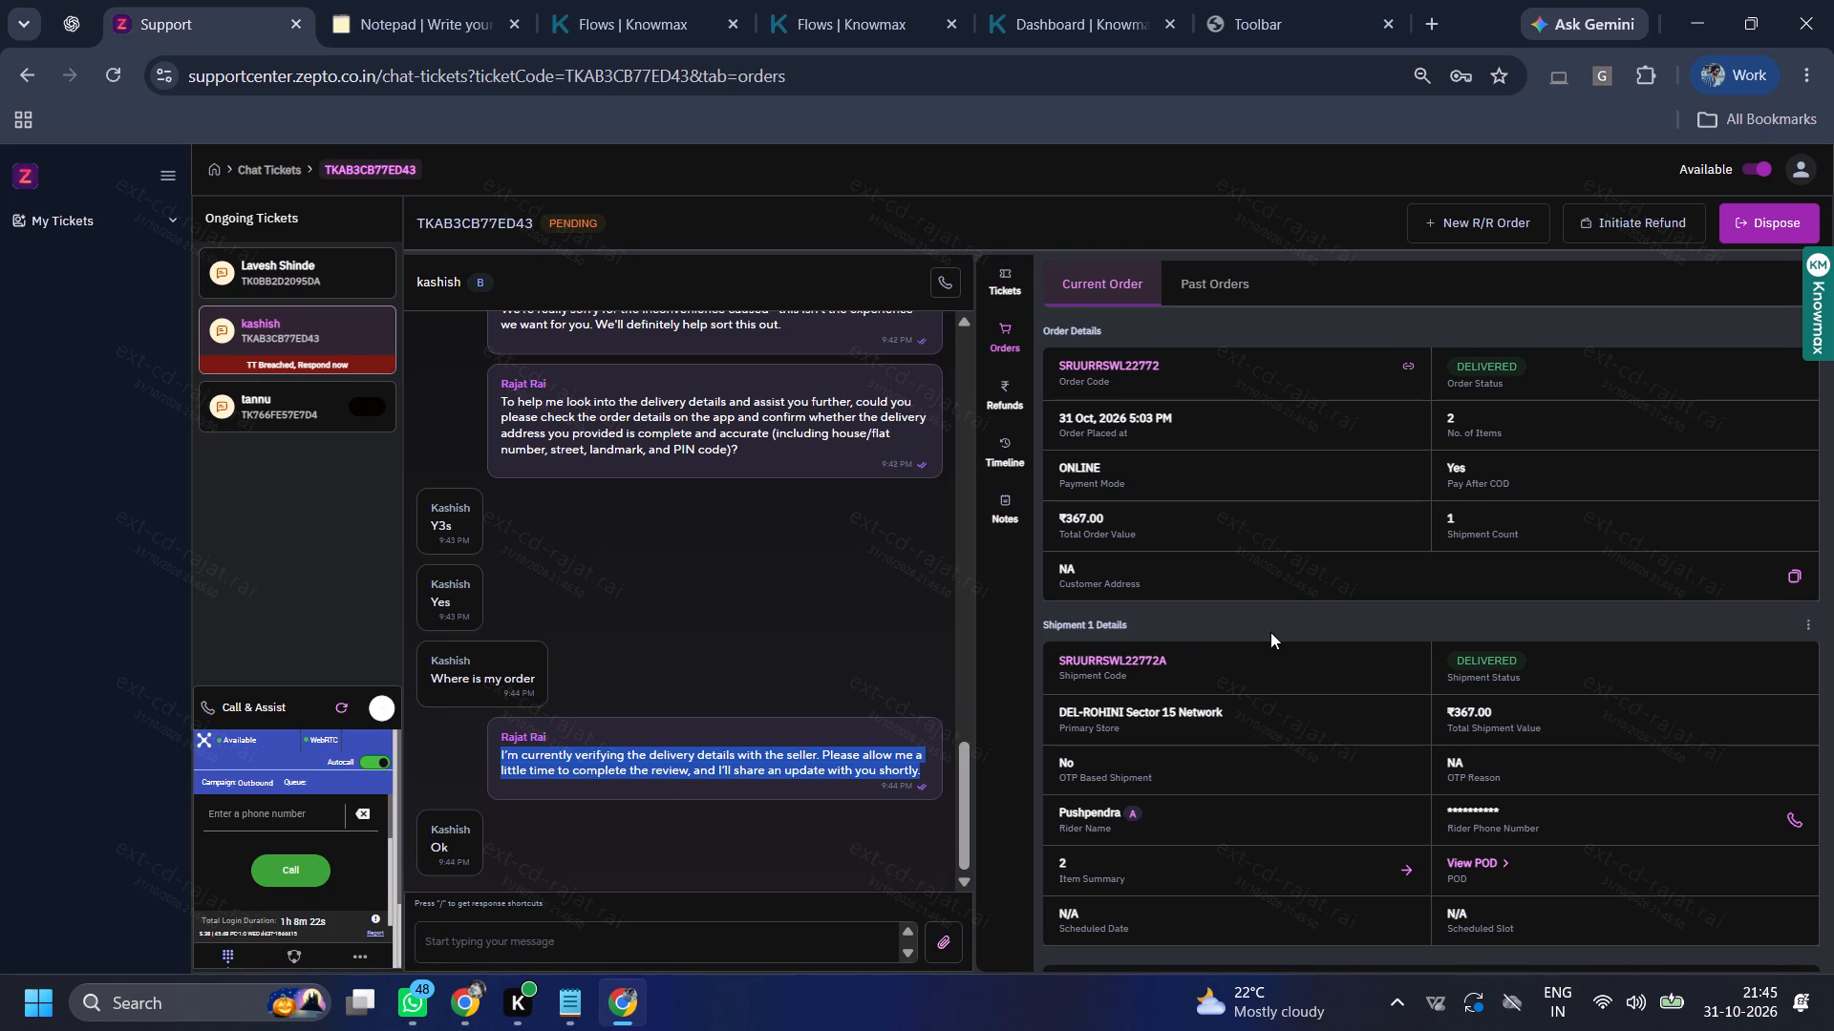
pyautogui.click(986, 290)
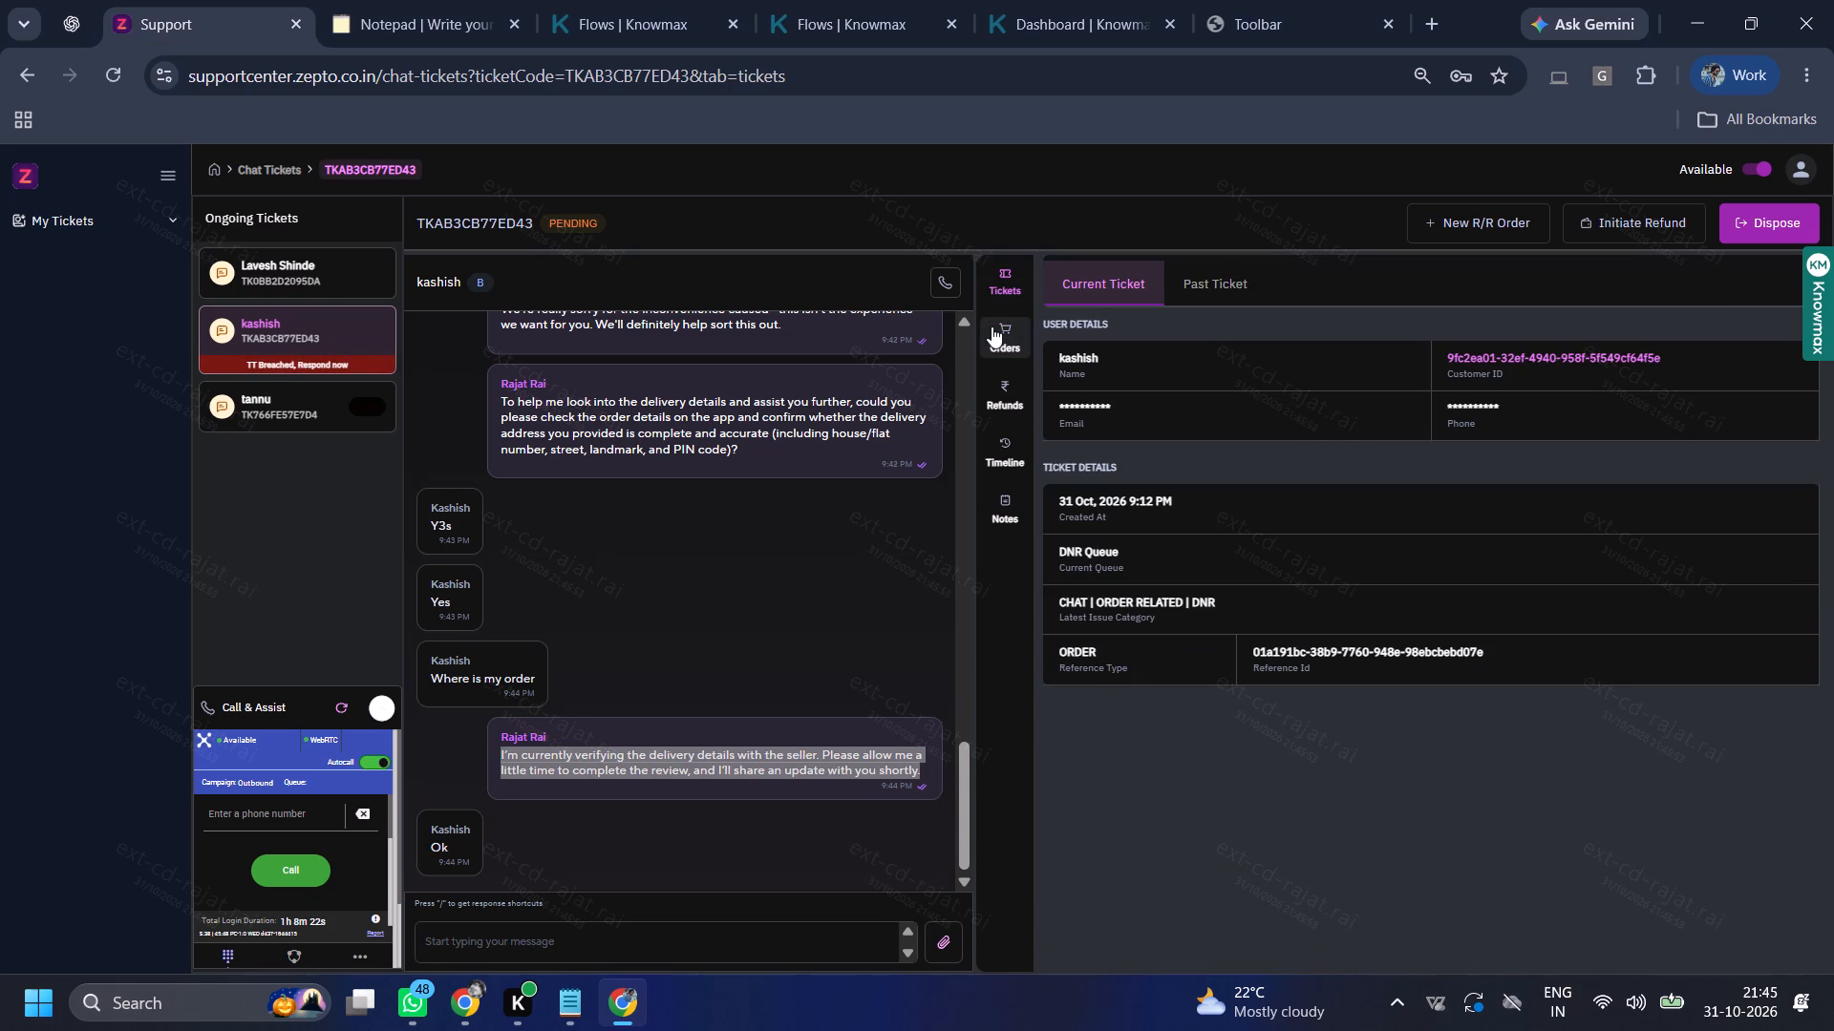
pyautogui.click(992, 328)
pyautogui.click(979, 307)
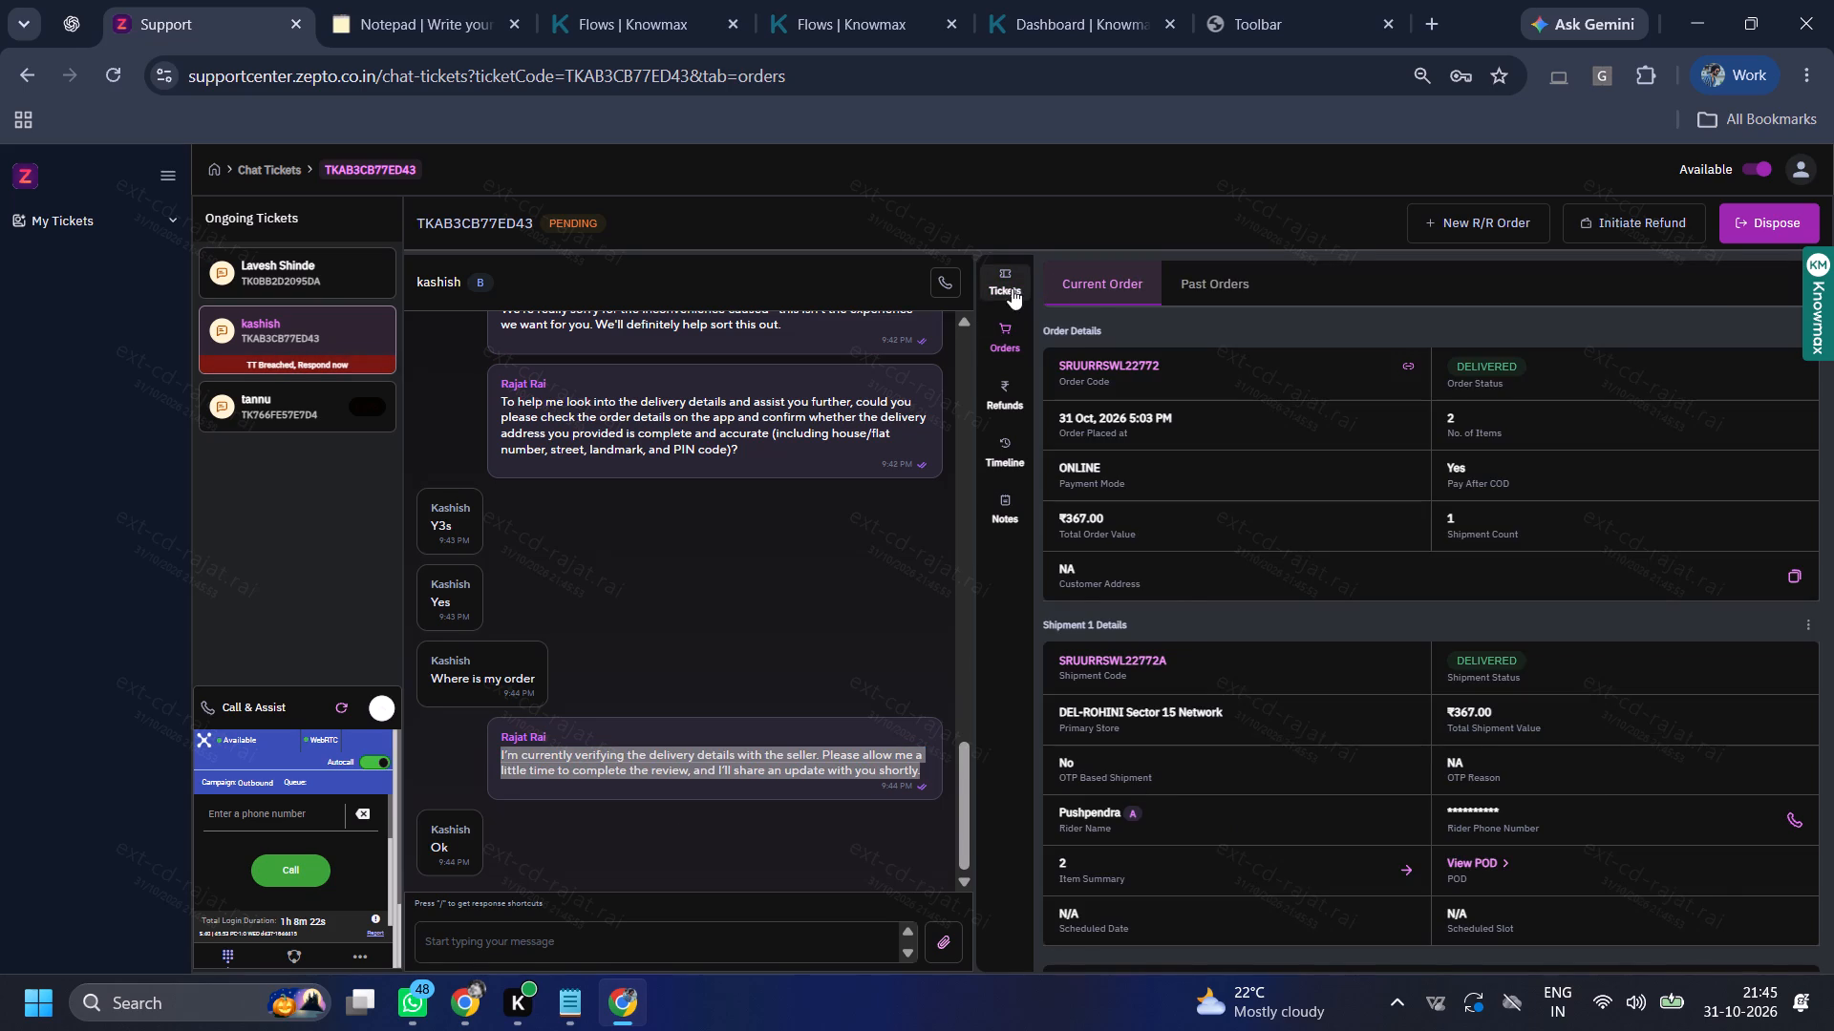
pyautogui.click(1012, 288)
pyautogui.click(1004, 327)
pyautogui.click(1787, 813)
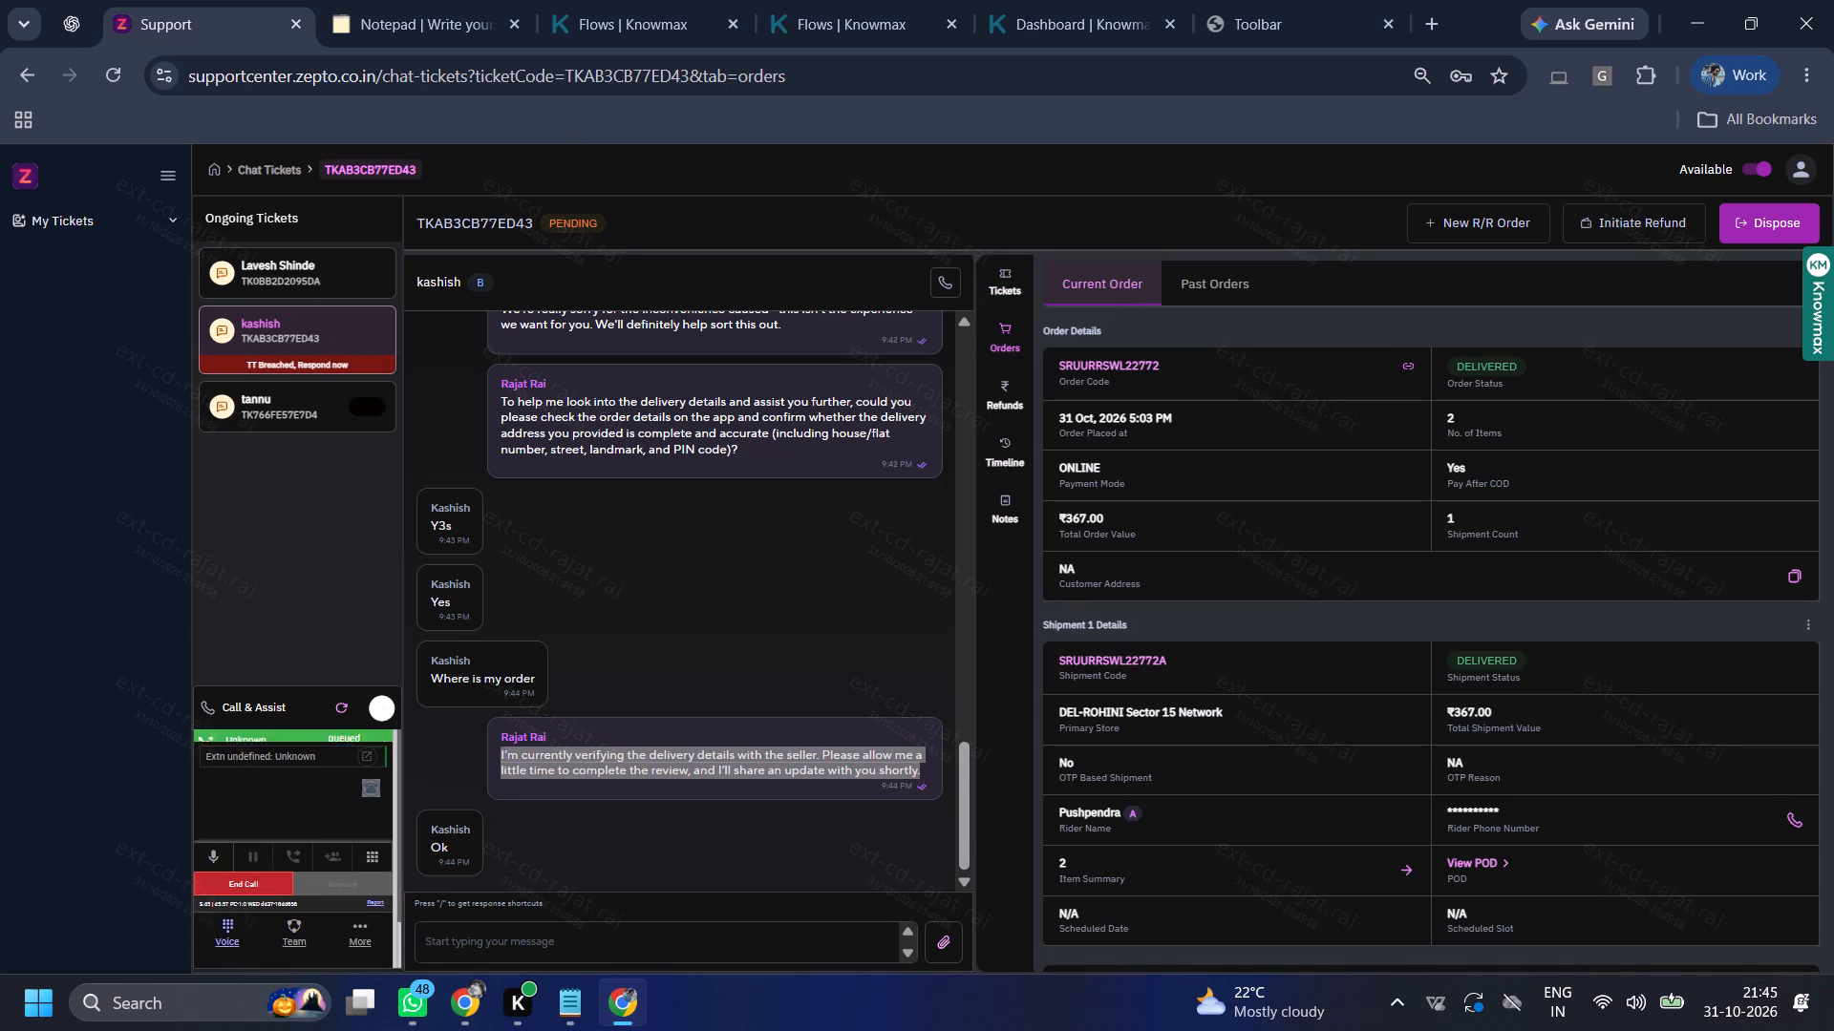
pyautogui.click(425, 30)
pyautogui.scroll(-13, 1667, 515)
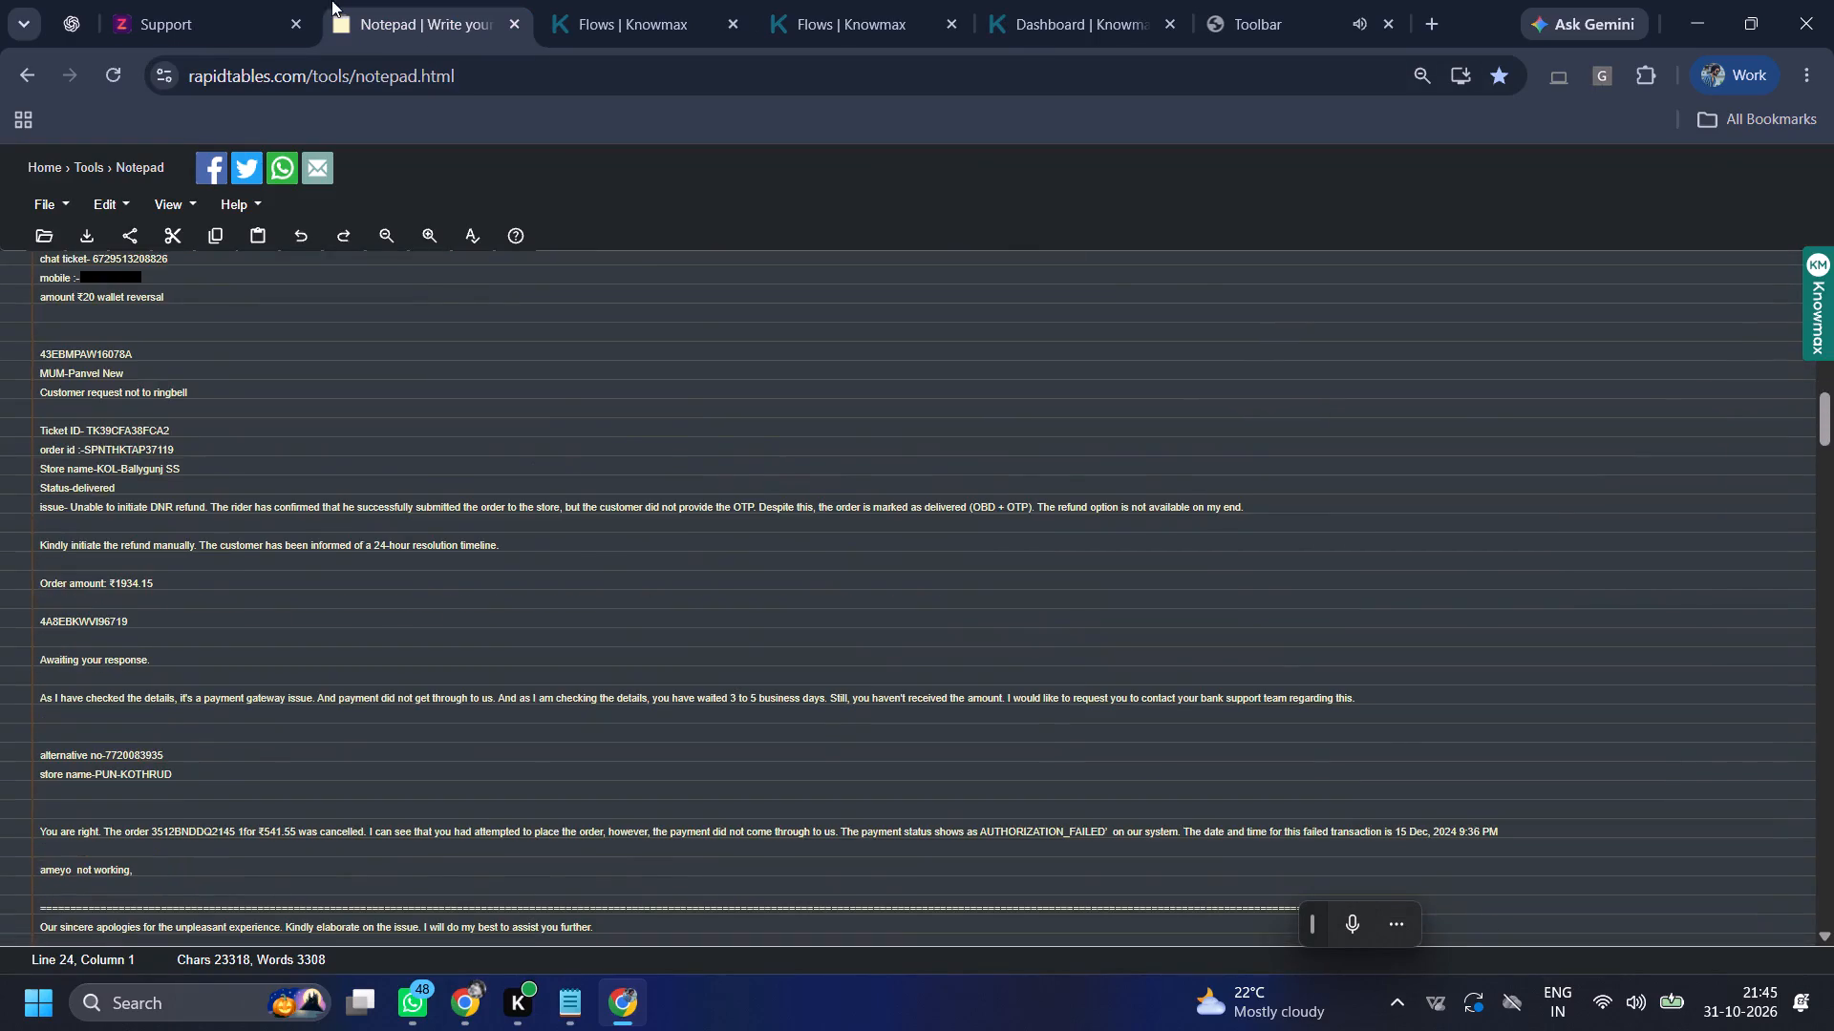
pyautogui.click(212, 0)
pyautogui.click(117, 74)
pyautogui.click(477, 0)
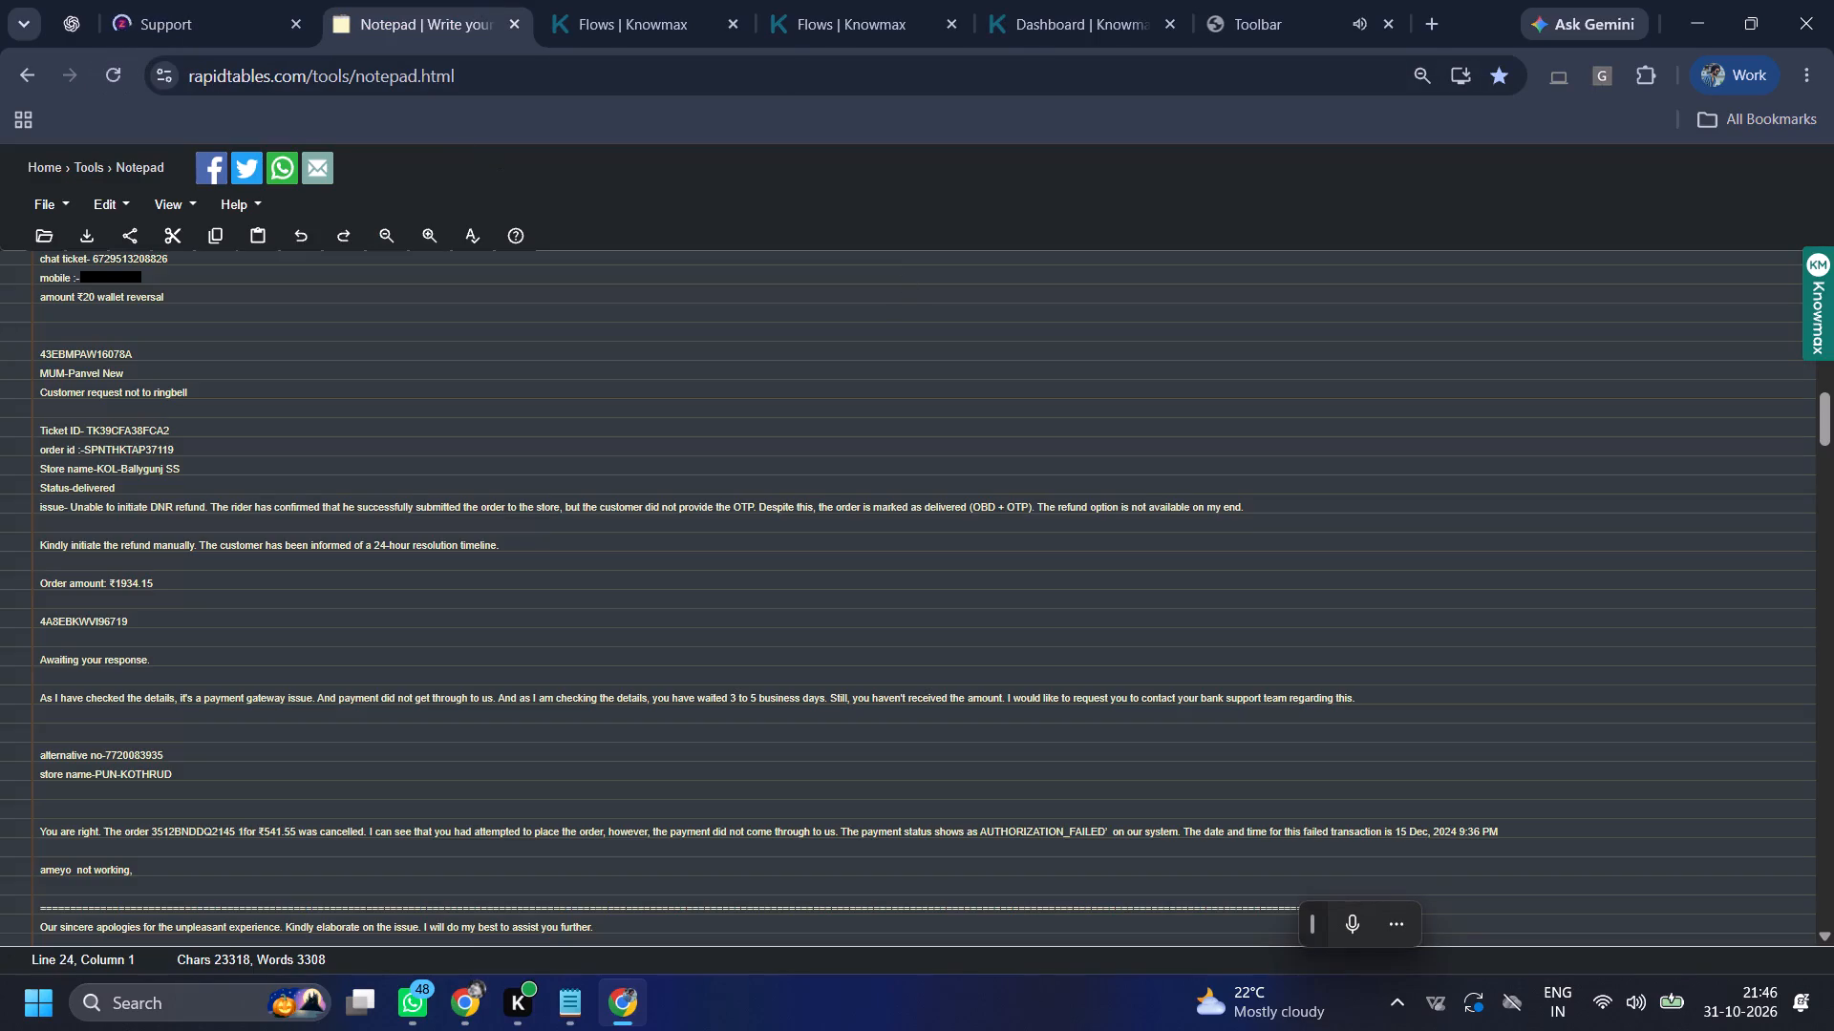
pyautogui.moveTo(1833, 423); pyautogui.dragTo(1833, 1030)
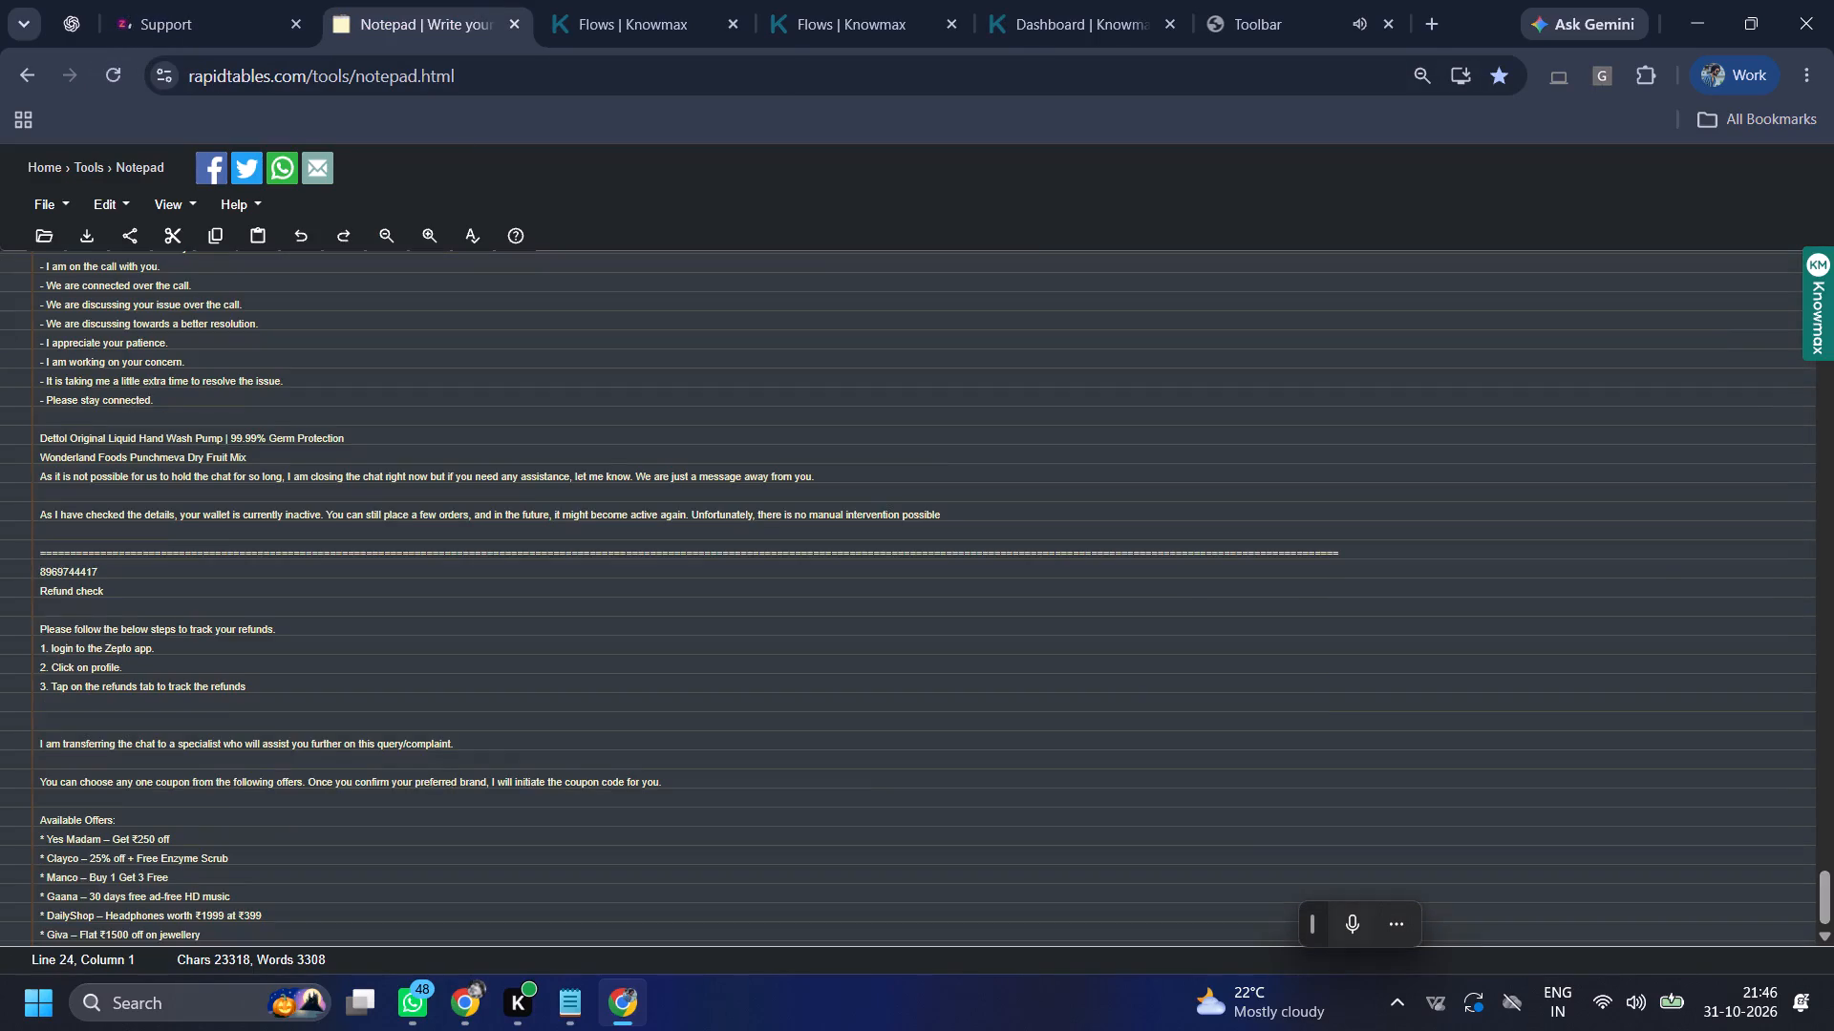
pyautogui.scroll(2, 282, 603)
pyautogui.moveTo(42, 446); pyautogui.dragTo(218, 448)
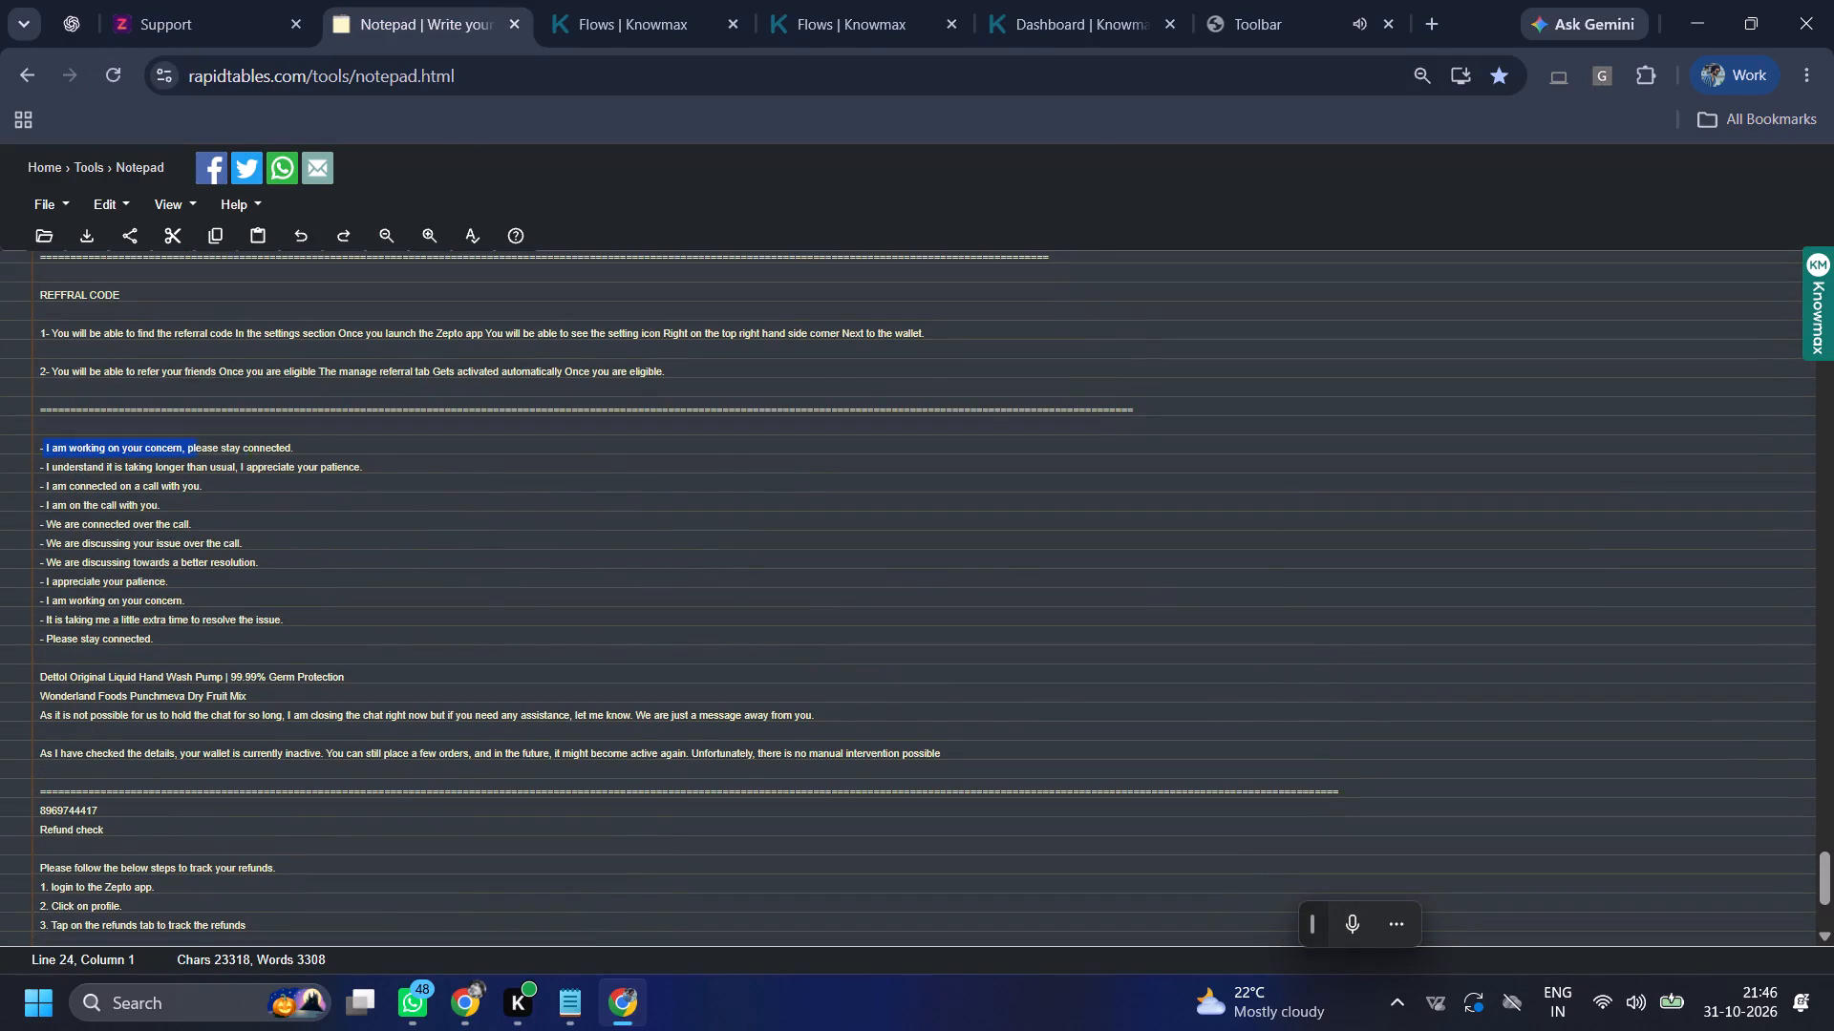
pyautogui.moveTo(218, 448); pyautogui.dragTo(334, 448)
pyautogui.hotkey('ctrl', 'c')
pyautogui.keyDown('ctrl'); pyautogui.click(295, 0); pyautogui.keyUp('ctrl')
pyautogui.keyDown('ctrl'); pyautogui.click(618, 935); pyautogui.keyUp('ctrl')
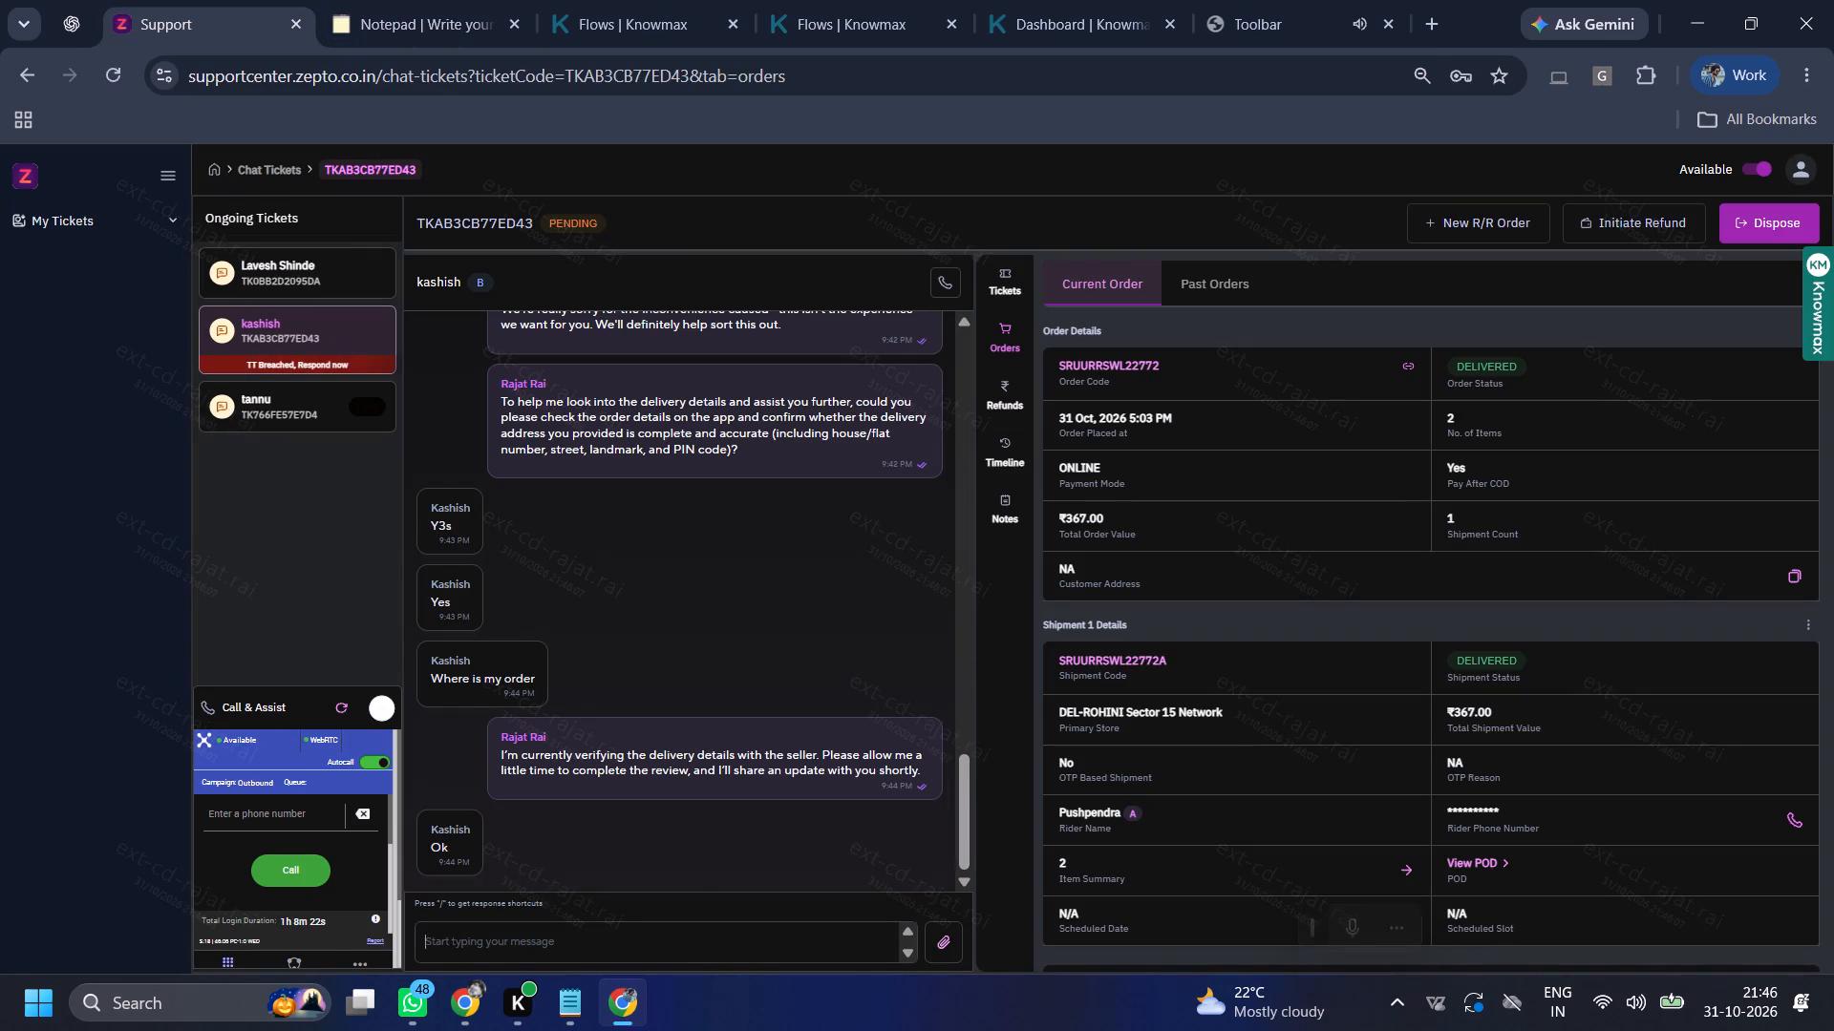
pyautogui.hotkey('ctrl', 'v')
pyautogui.press('Return')
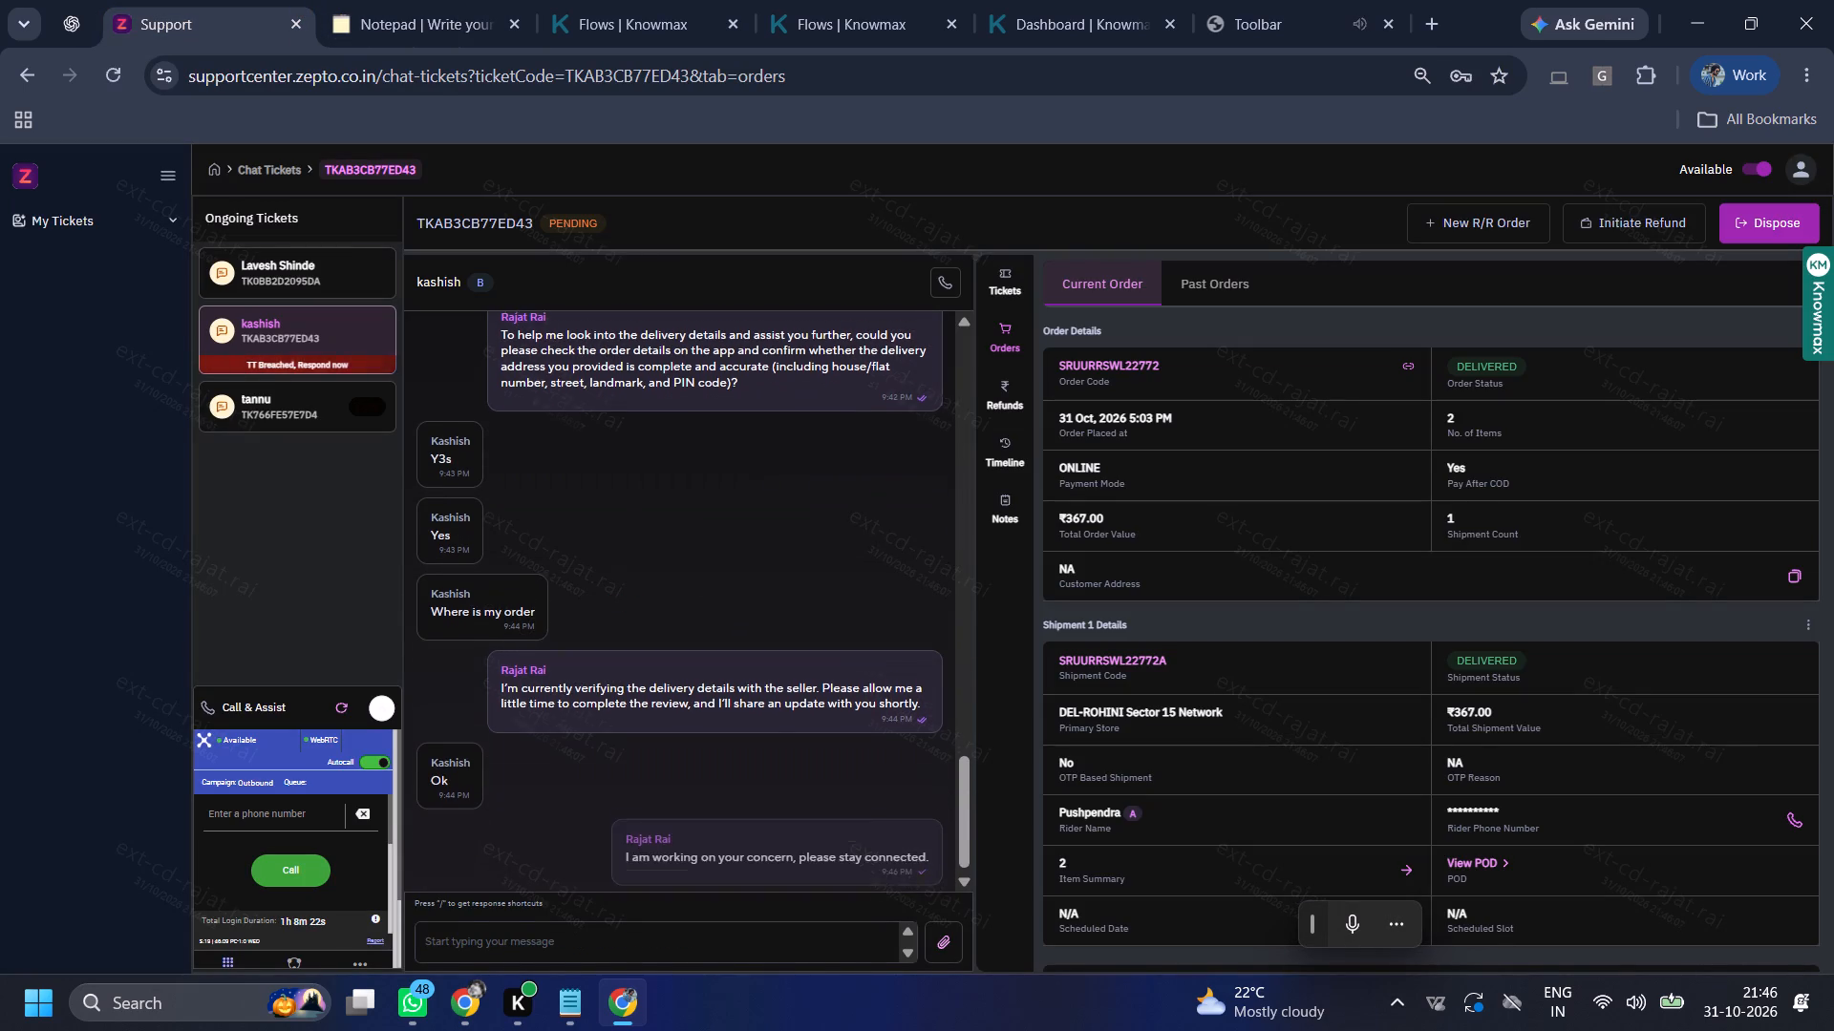
pyautogui.click(355, 340)
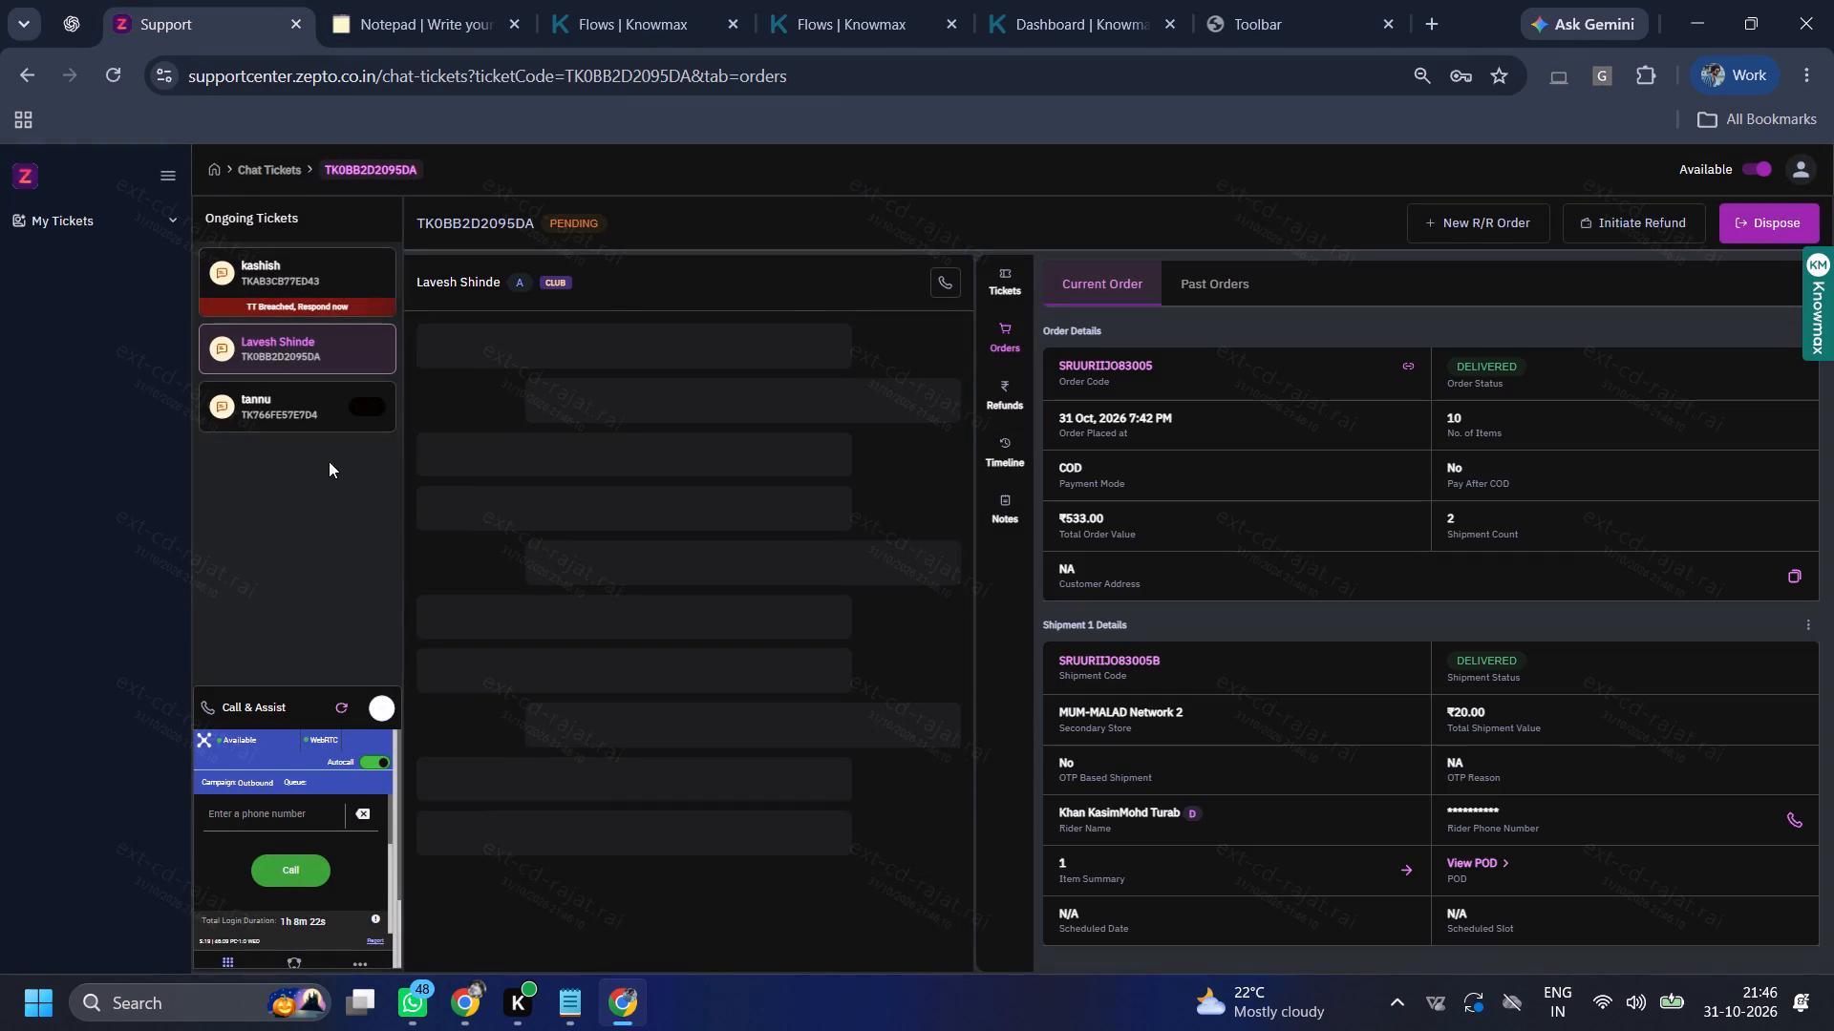
pyautogui.click(327, 285)
pyautogui.scroll(5, 759, 702)
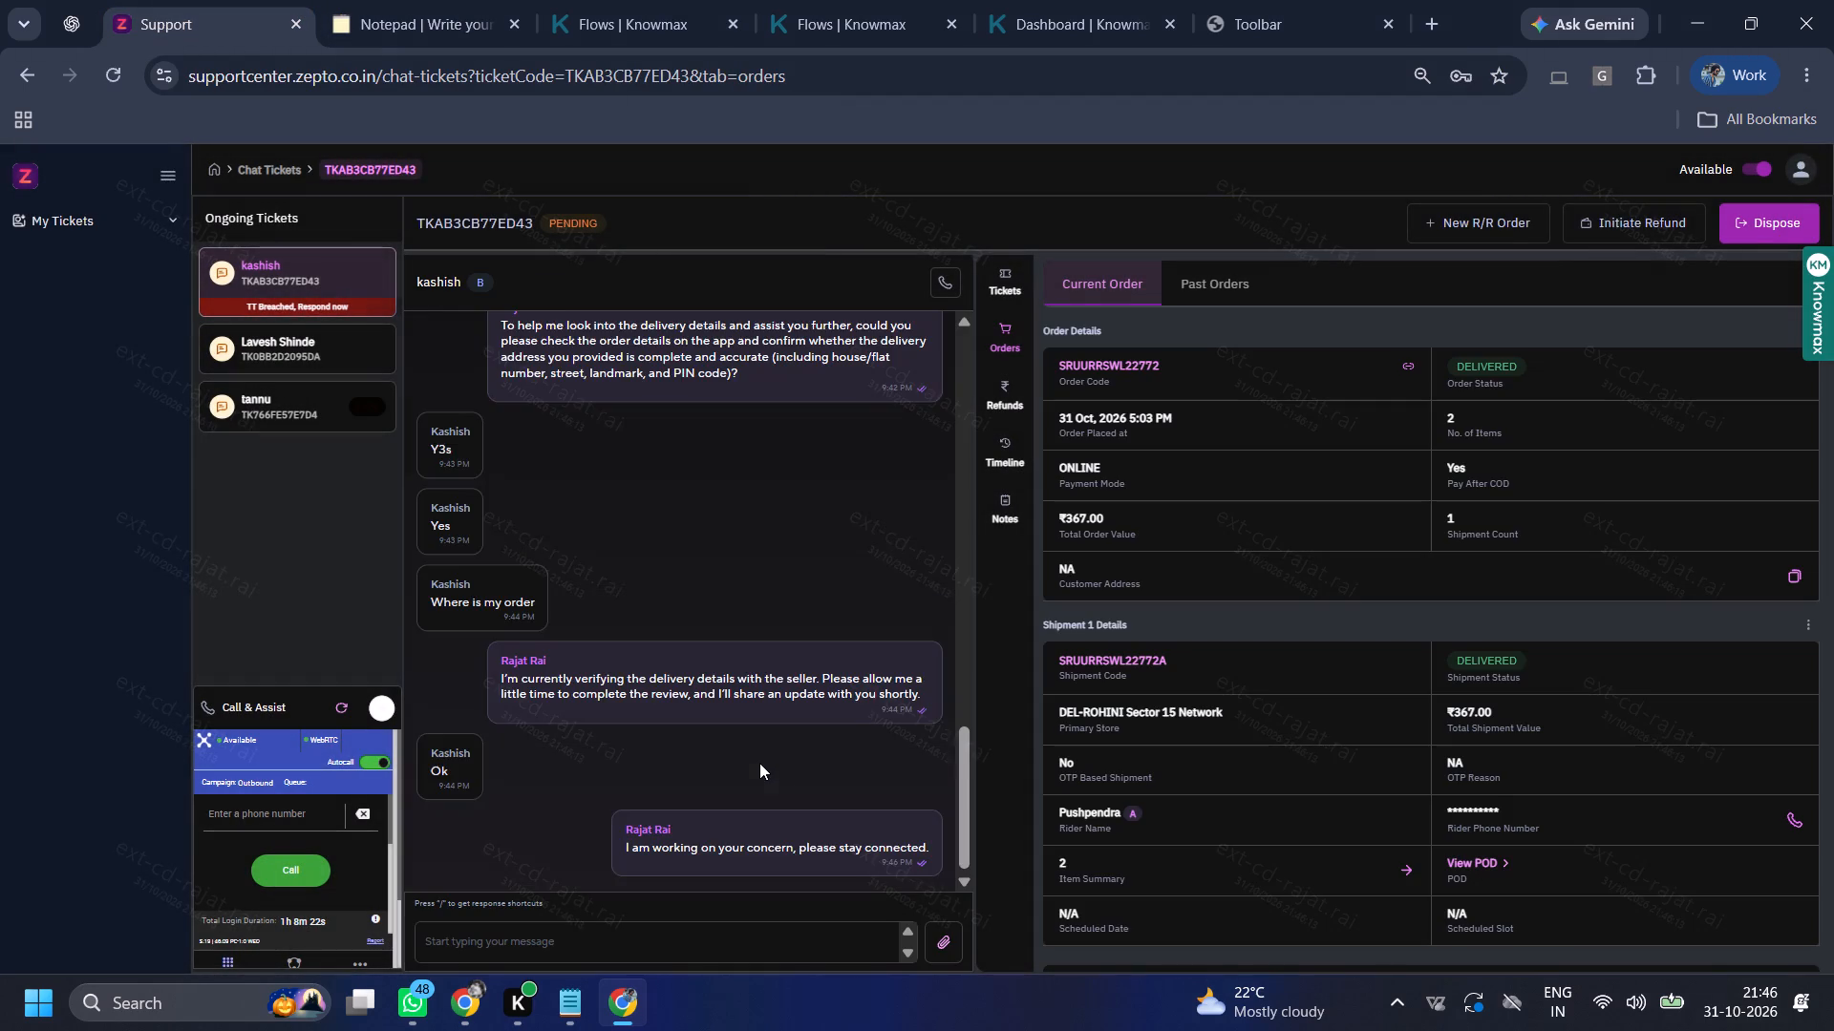
pyautogui.scroll(11, 759, 763)
pyautogui.scroll(-1, 759, 763)
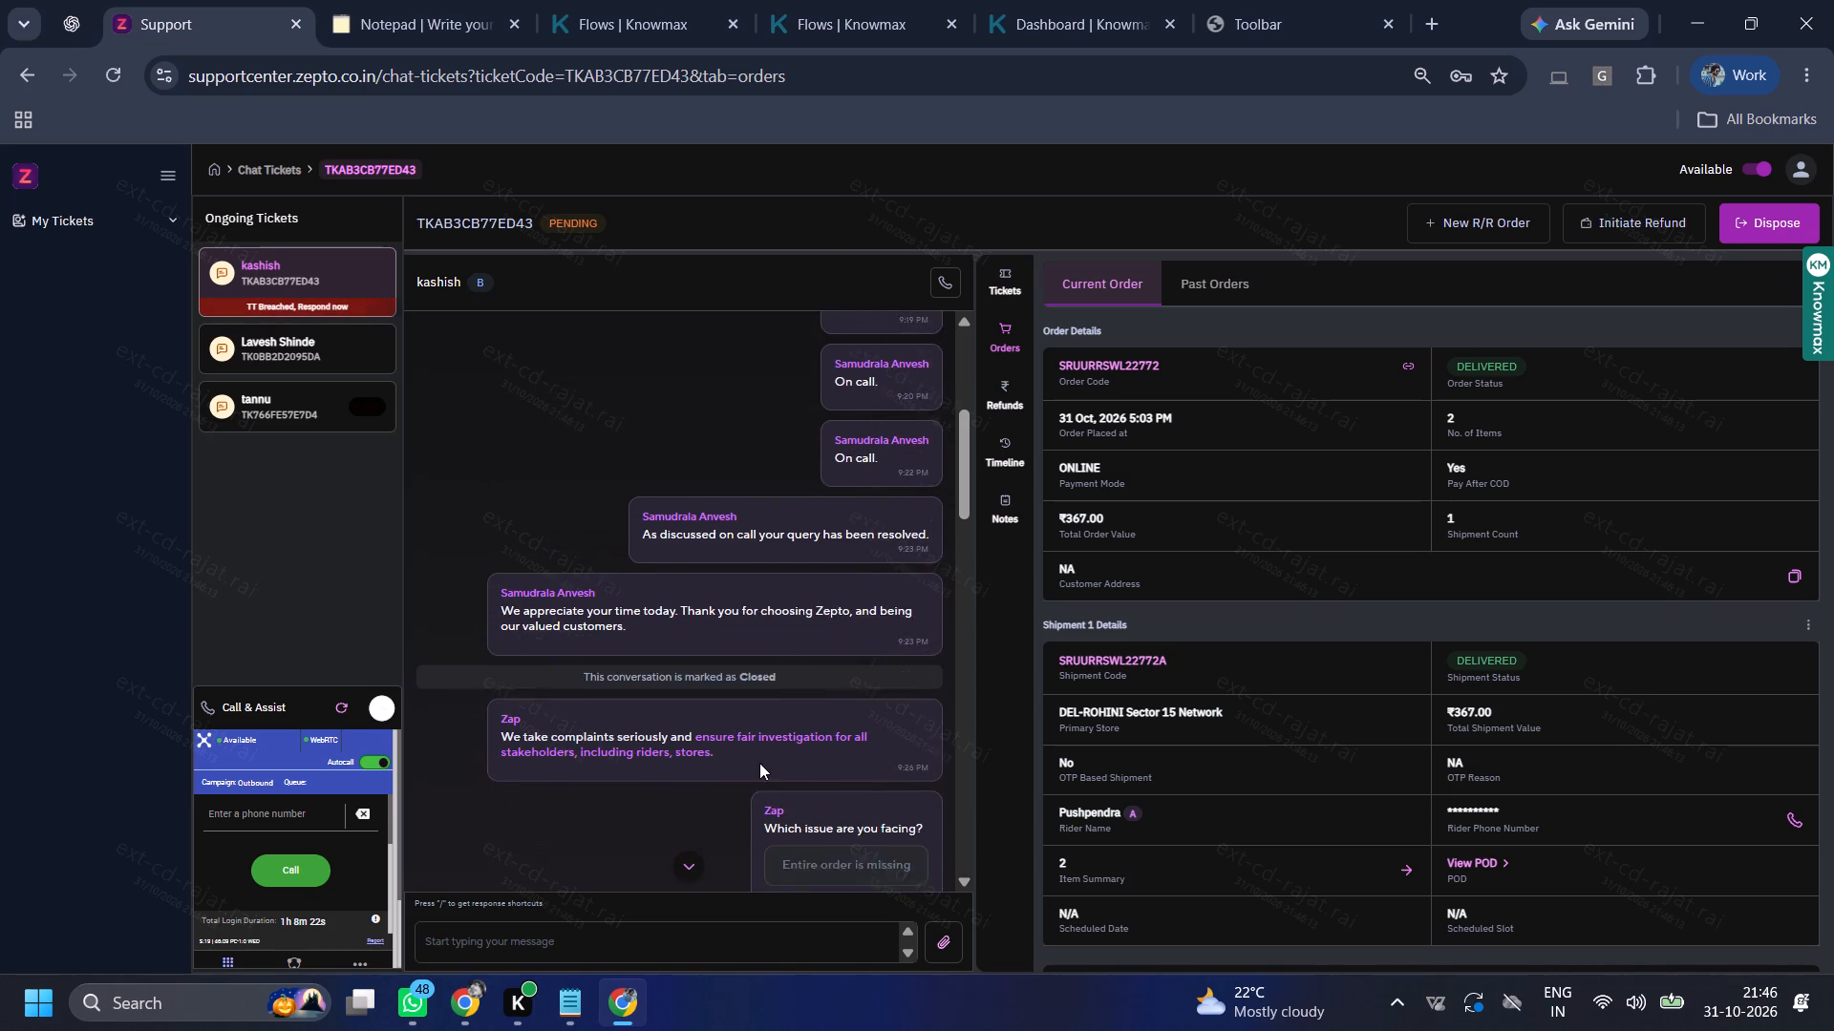
pyautogui.scroll(2, 759, 763)
pyautogui.scroll(-2, 759, 763)
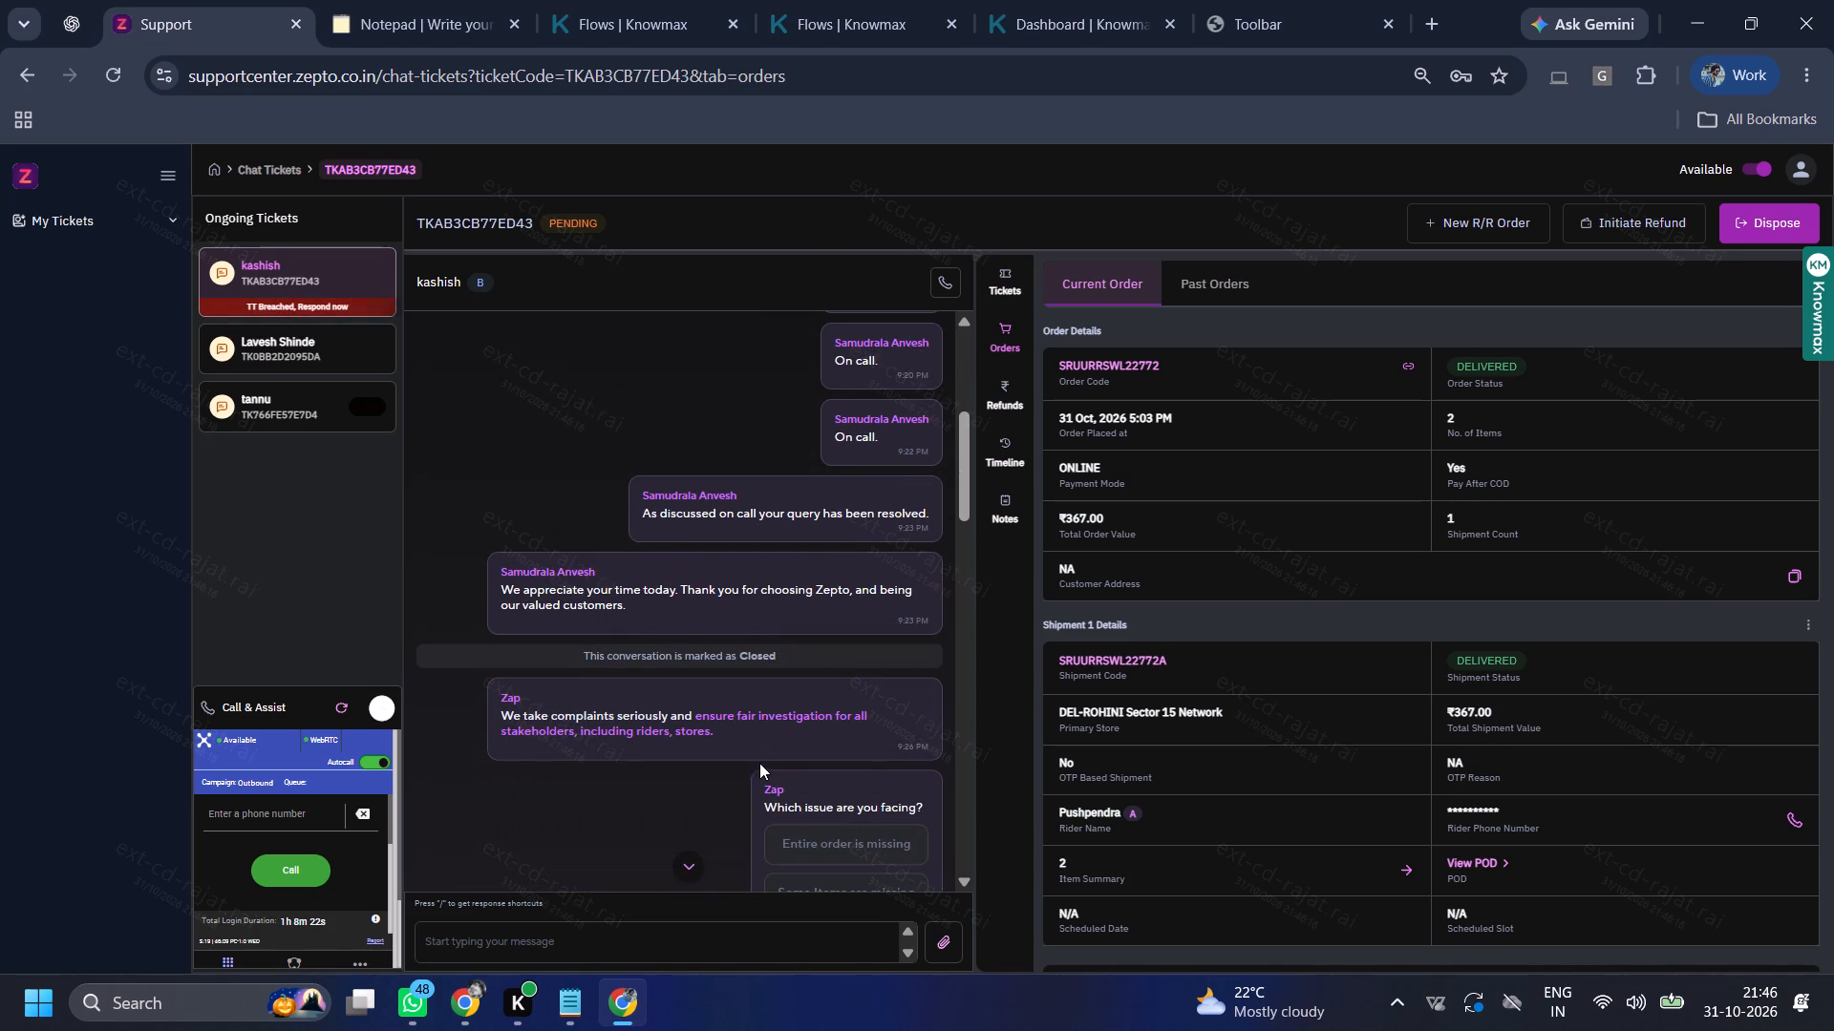
pyautogui.click(999, 509)
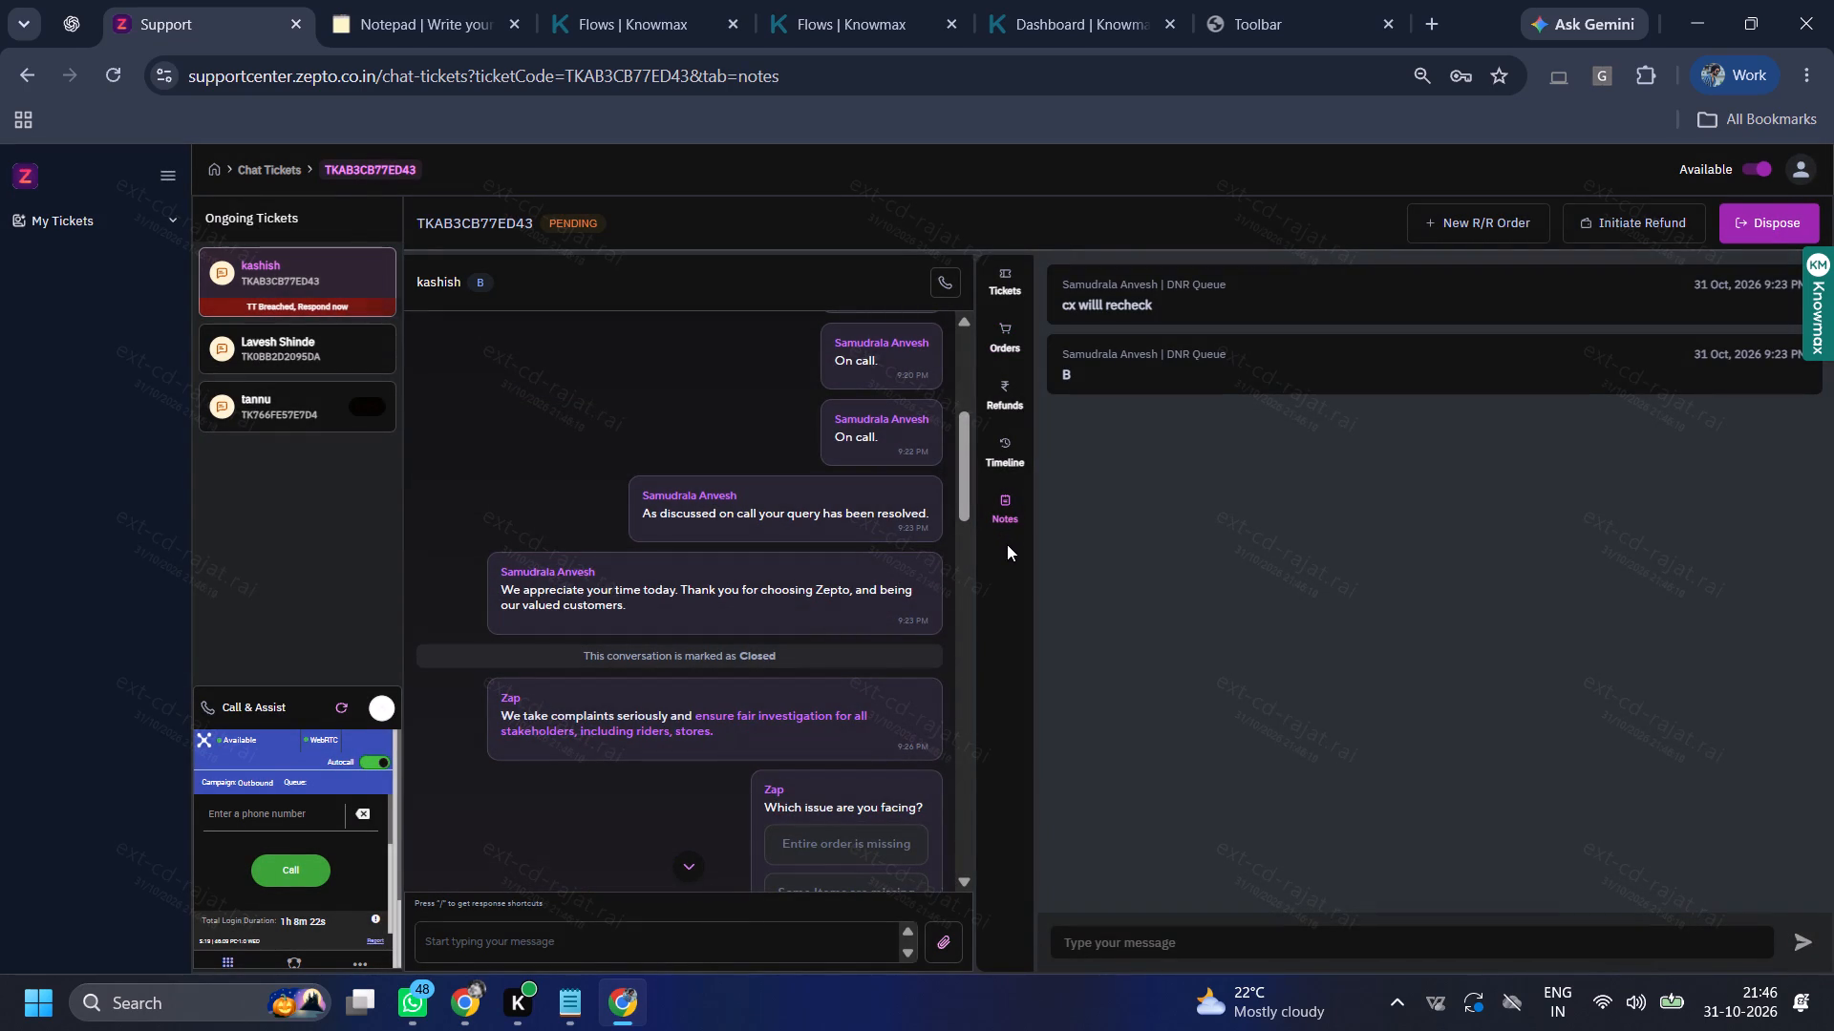
pyautogui.click(1019, 291)
pyautogui.scroll(-2, 1481, 567)
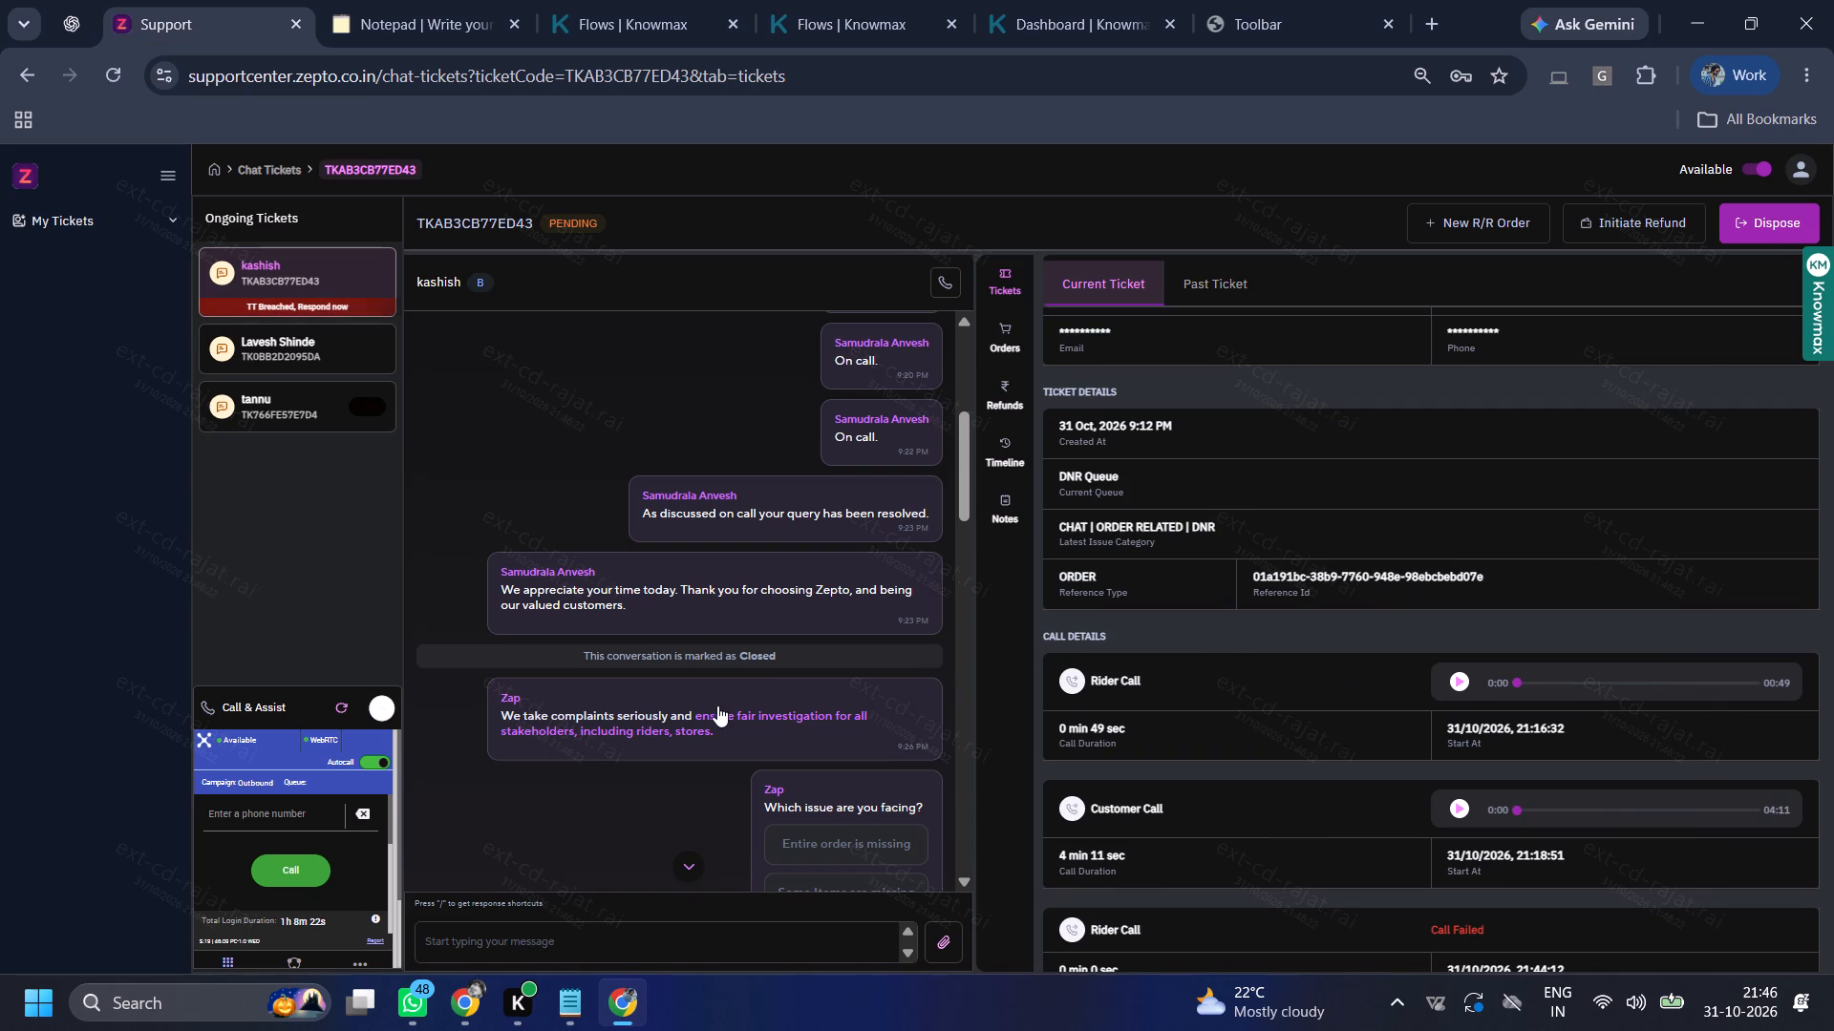
pyautogui.scroll(-11, 717, 705)
pyautogui.scroll(1, 717, 705)
pyautogui.scroll(-11, 717, 705)
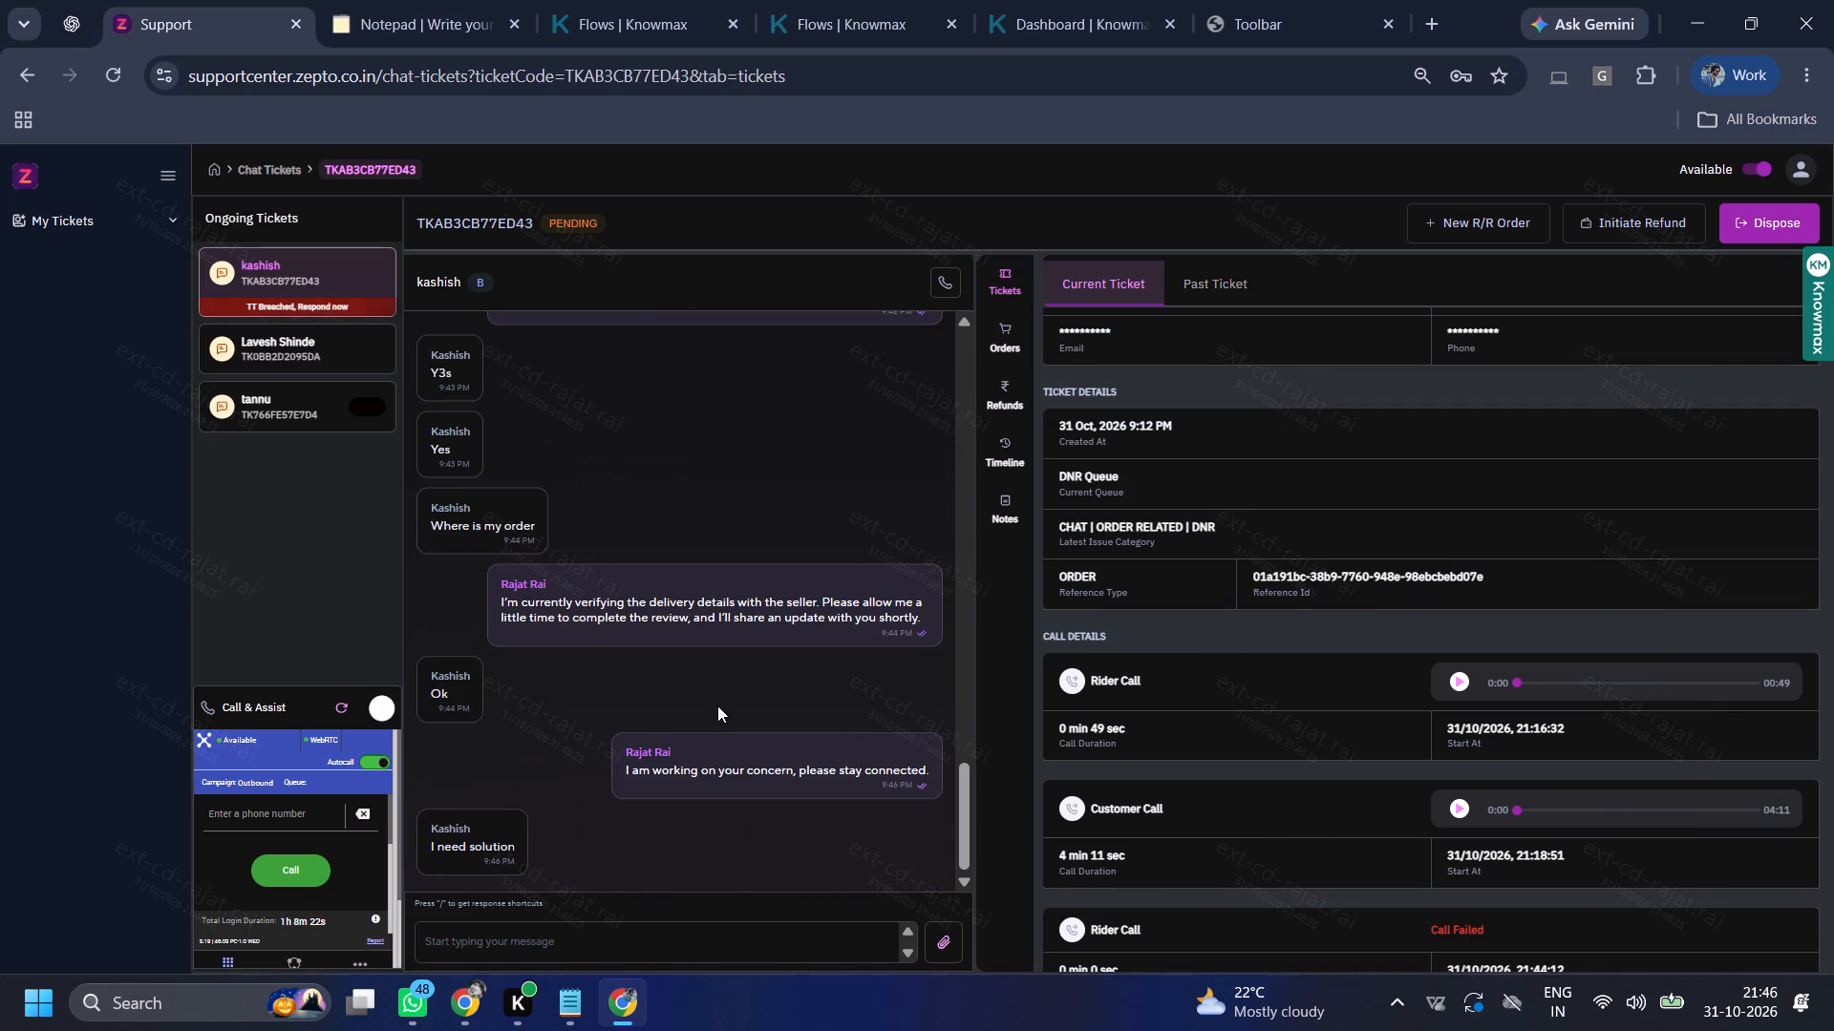
pyautogui.click(295, 347)
pyautogui.click(367, 291)
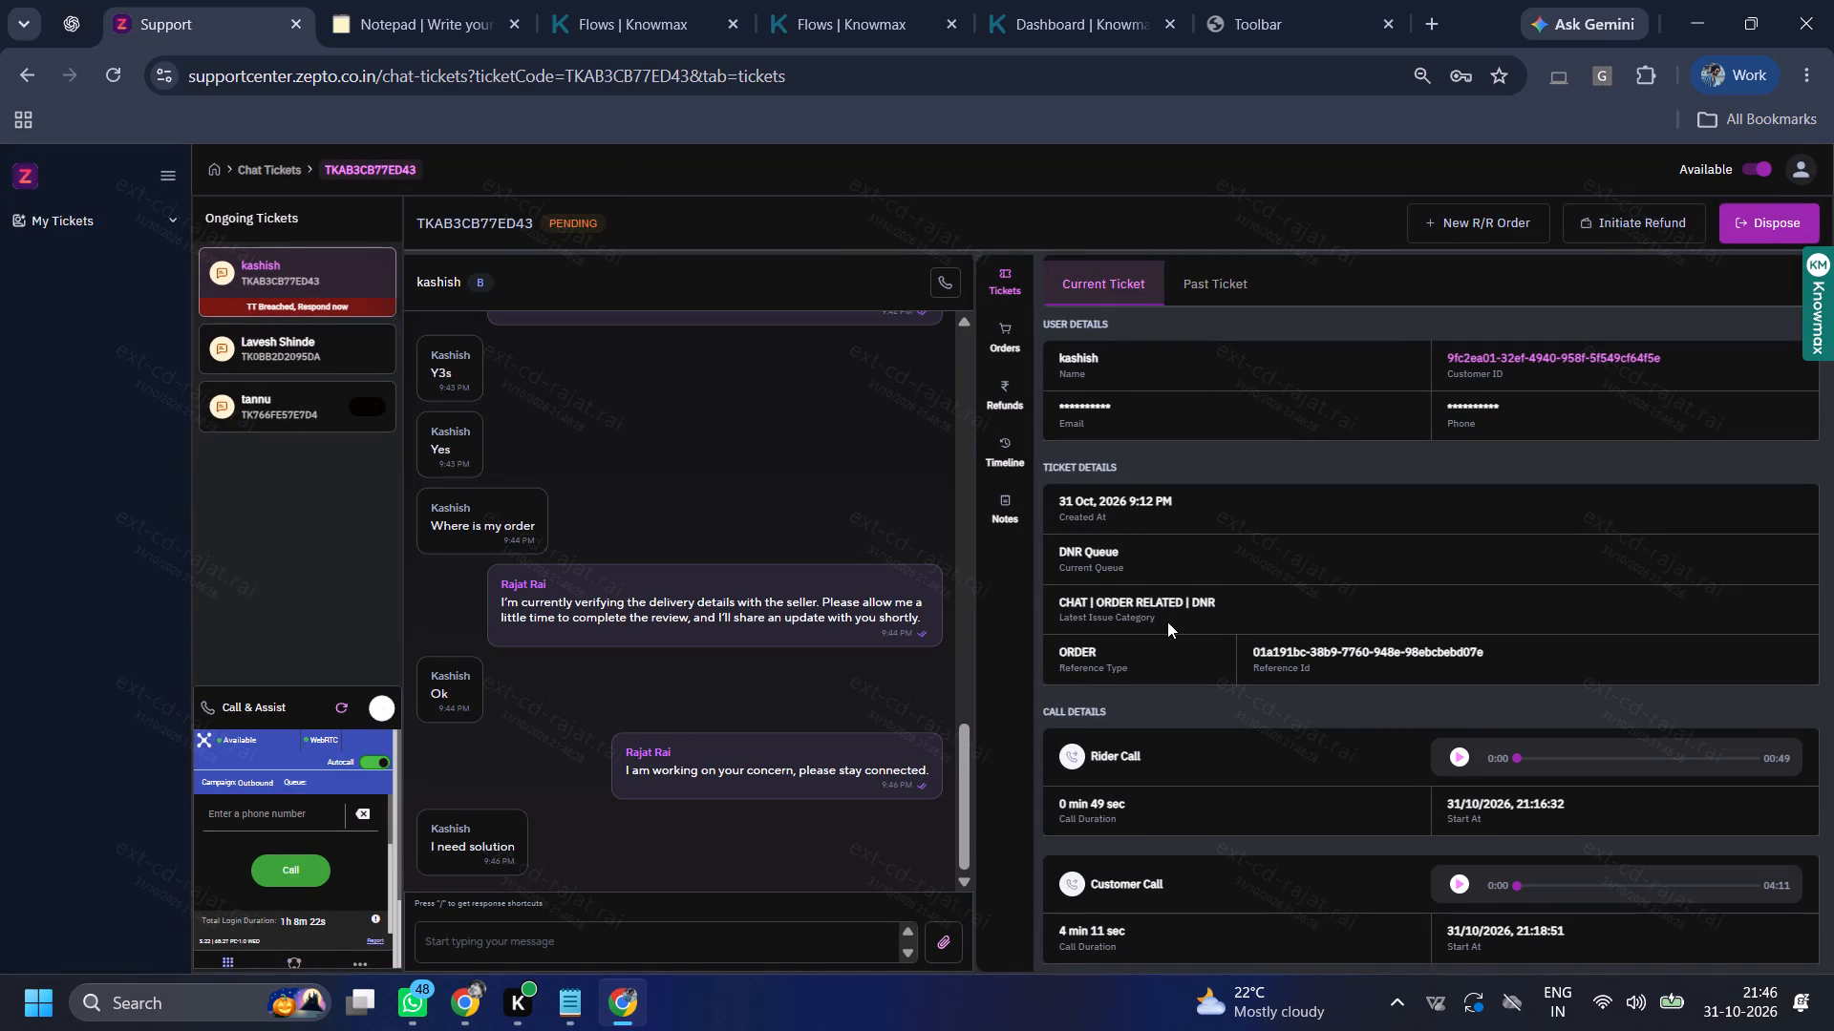
pyautogui.click(323, 353)
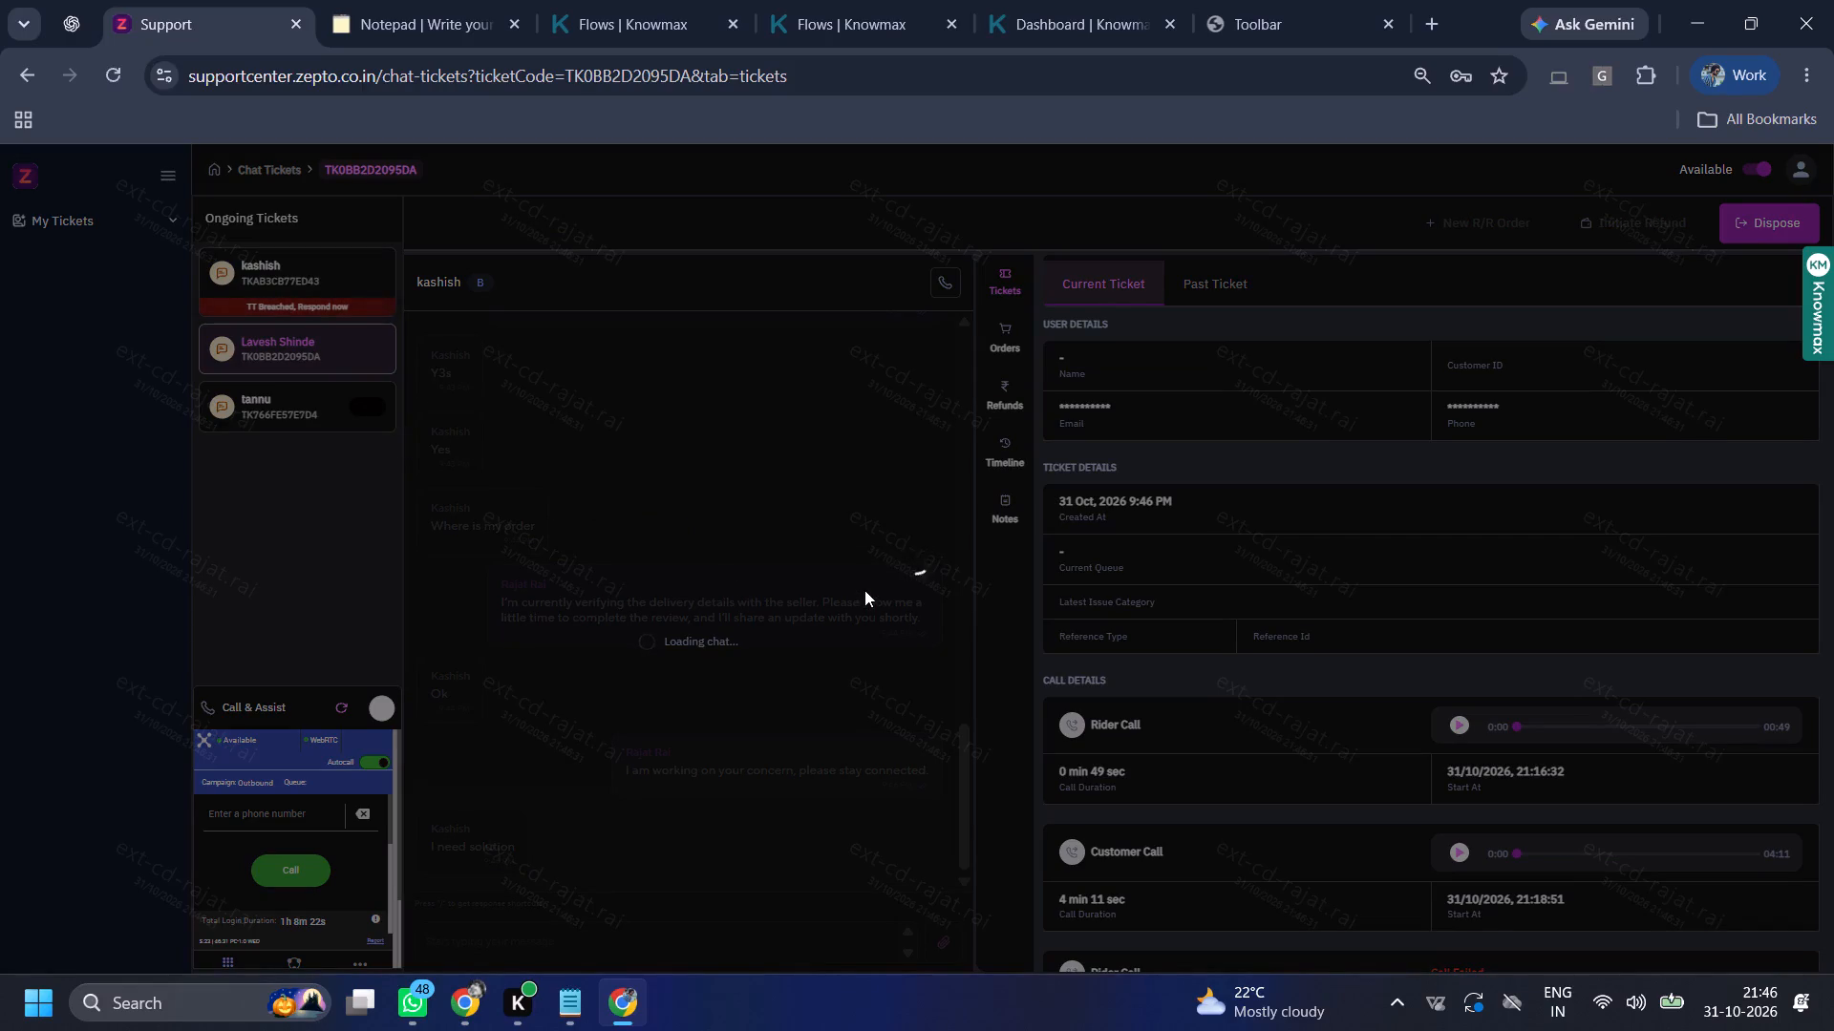
pyautogui.click(112, 88)
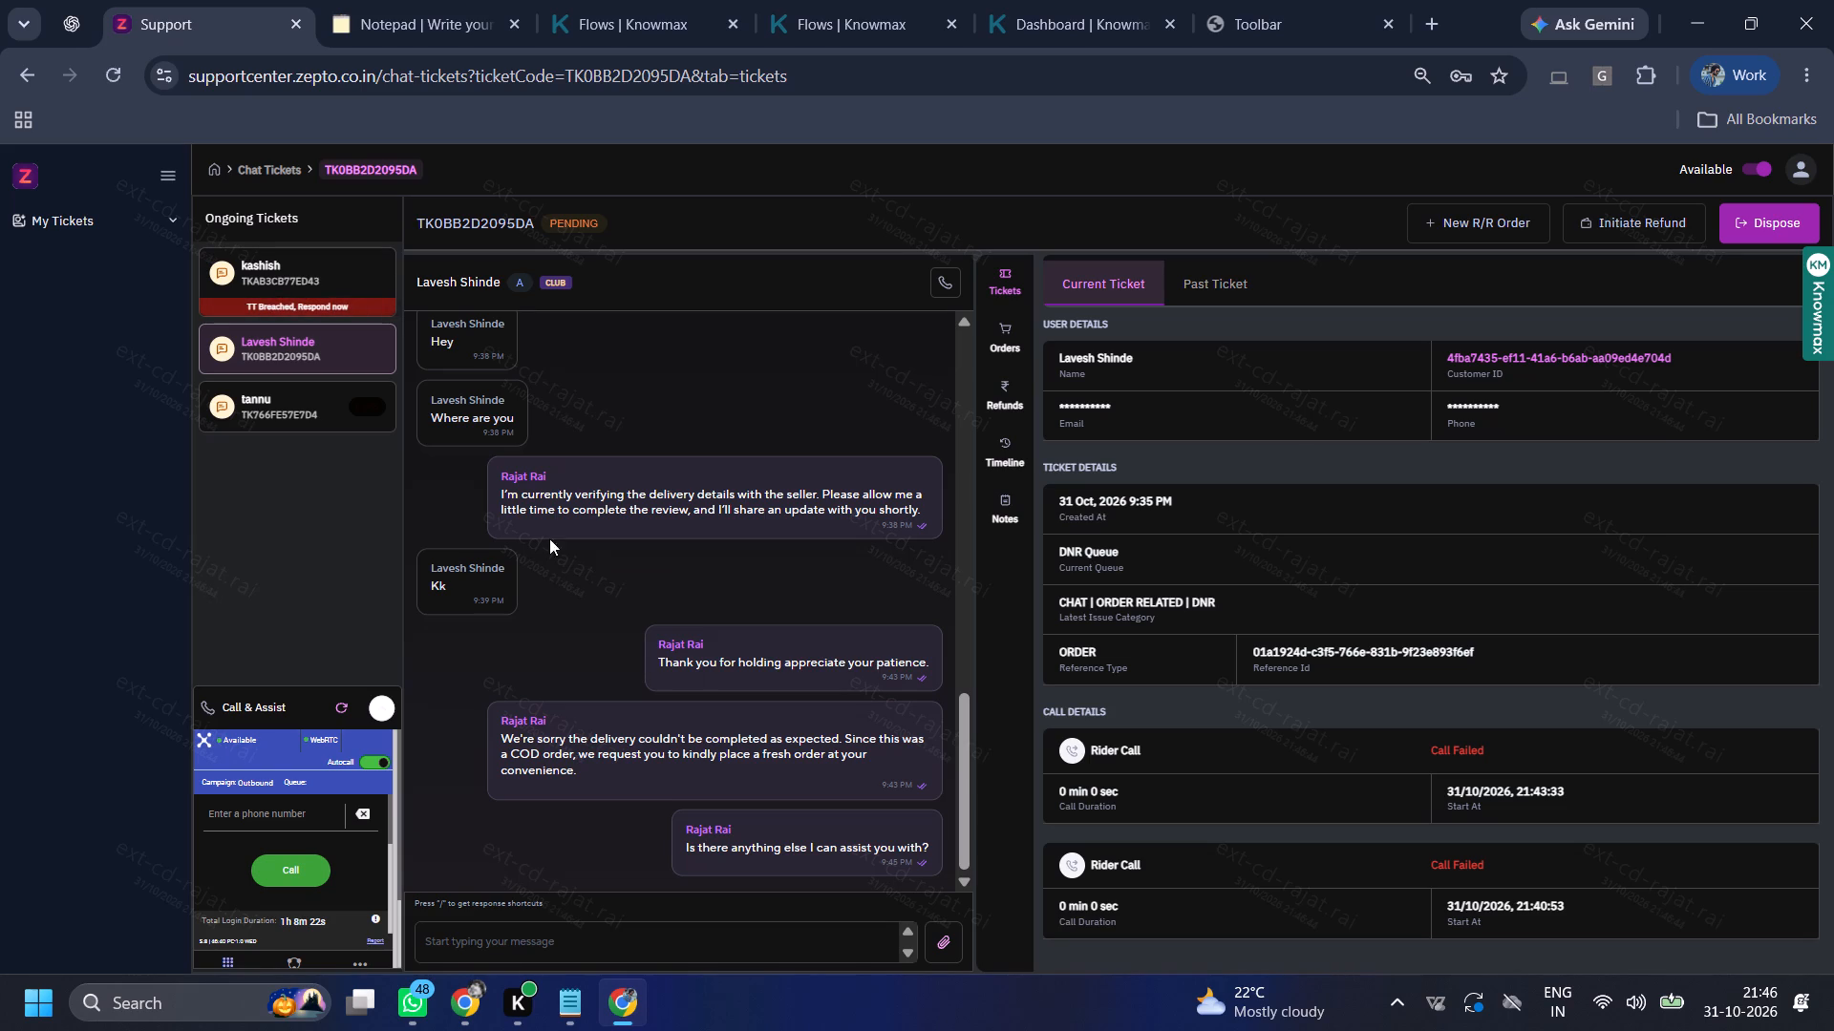
pyautogui.moveTo(553, 509); pyautogui.dragTo(597, 719)
pyautogui.click(597, 719)
pyautogui.click(123, 71)
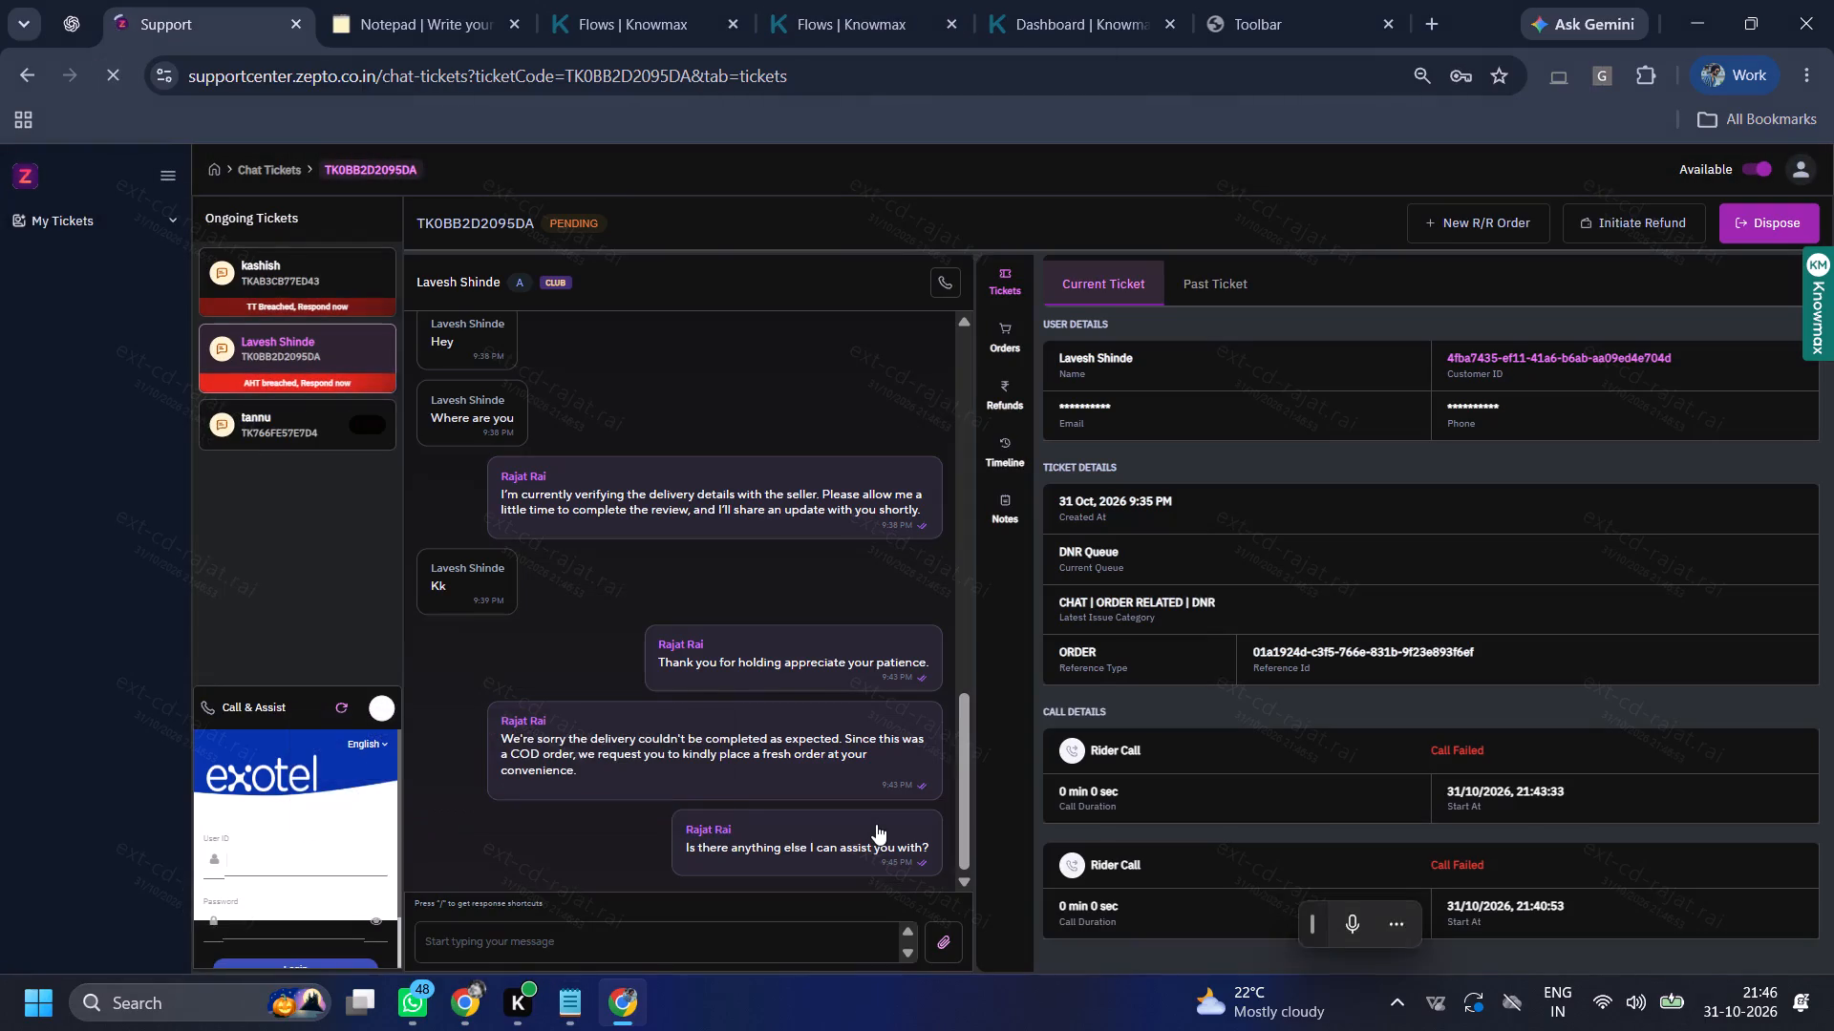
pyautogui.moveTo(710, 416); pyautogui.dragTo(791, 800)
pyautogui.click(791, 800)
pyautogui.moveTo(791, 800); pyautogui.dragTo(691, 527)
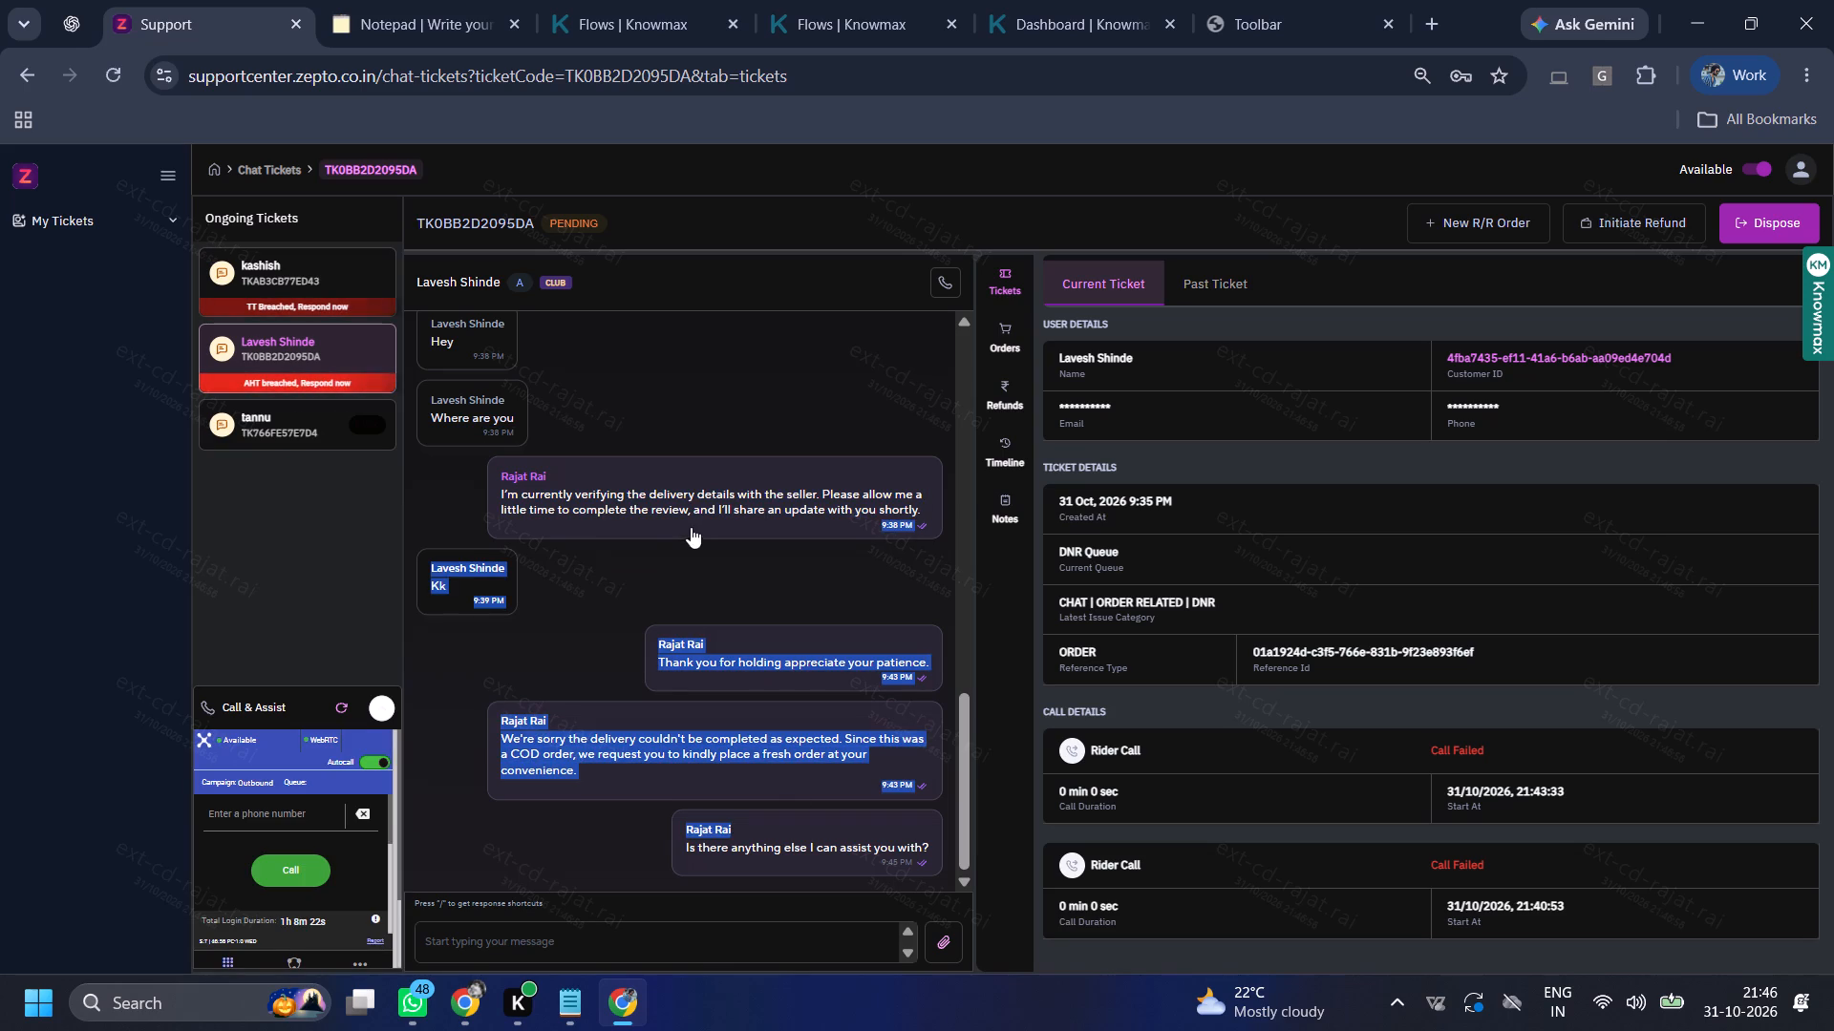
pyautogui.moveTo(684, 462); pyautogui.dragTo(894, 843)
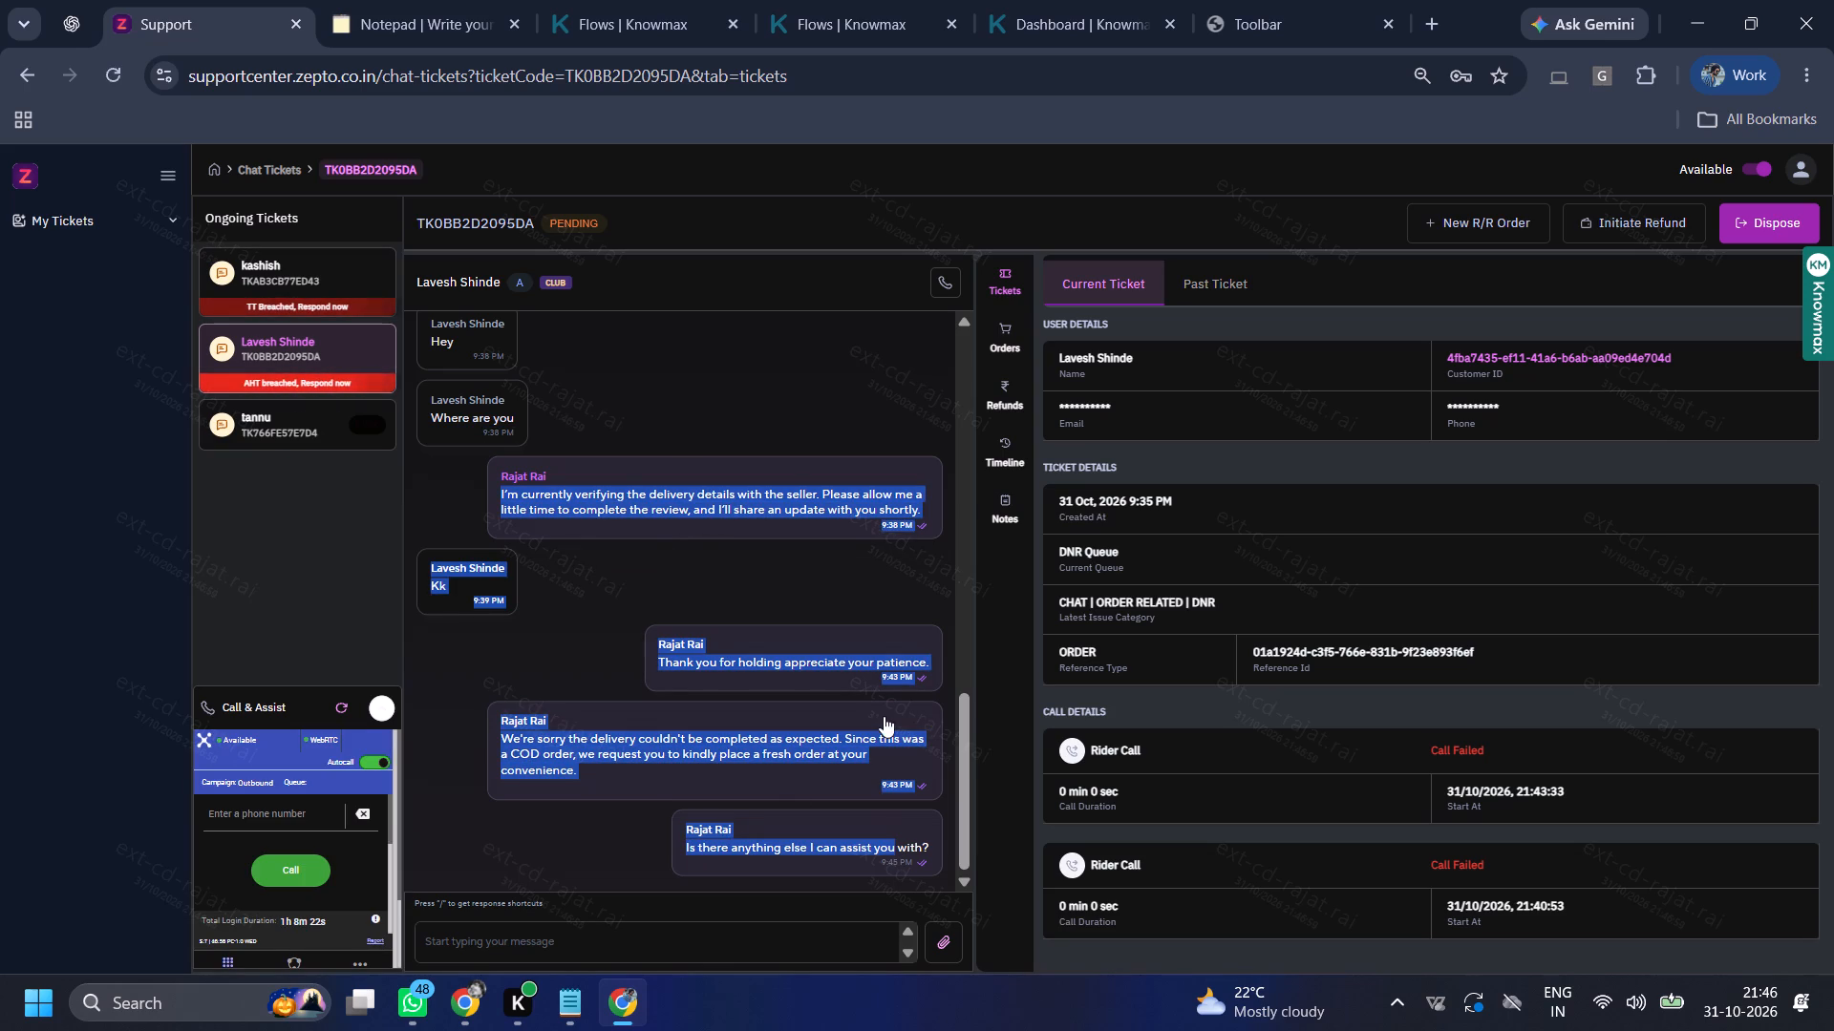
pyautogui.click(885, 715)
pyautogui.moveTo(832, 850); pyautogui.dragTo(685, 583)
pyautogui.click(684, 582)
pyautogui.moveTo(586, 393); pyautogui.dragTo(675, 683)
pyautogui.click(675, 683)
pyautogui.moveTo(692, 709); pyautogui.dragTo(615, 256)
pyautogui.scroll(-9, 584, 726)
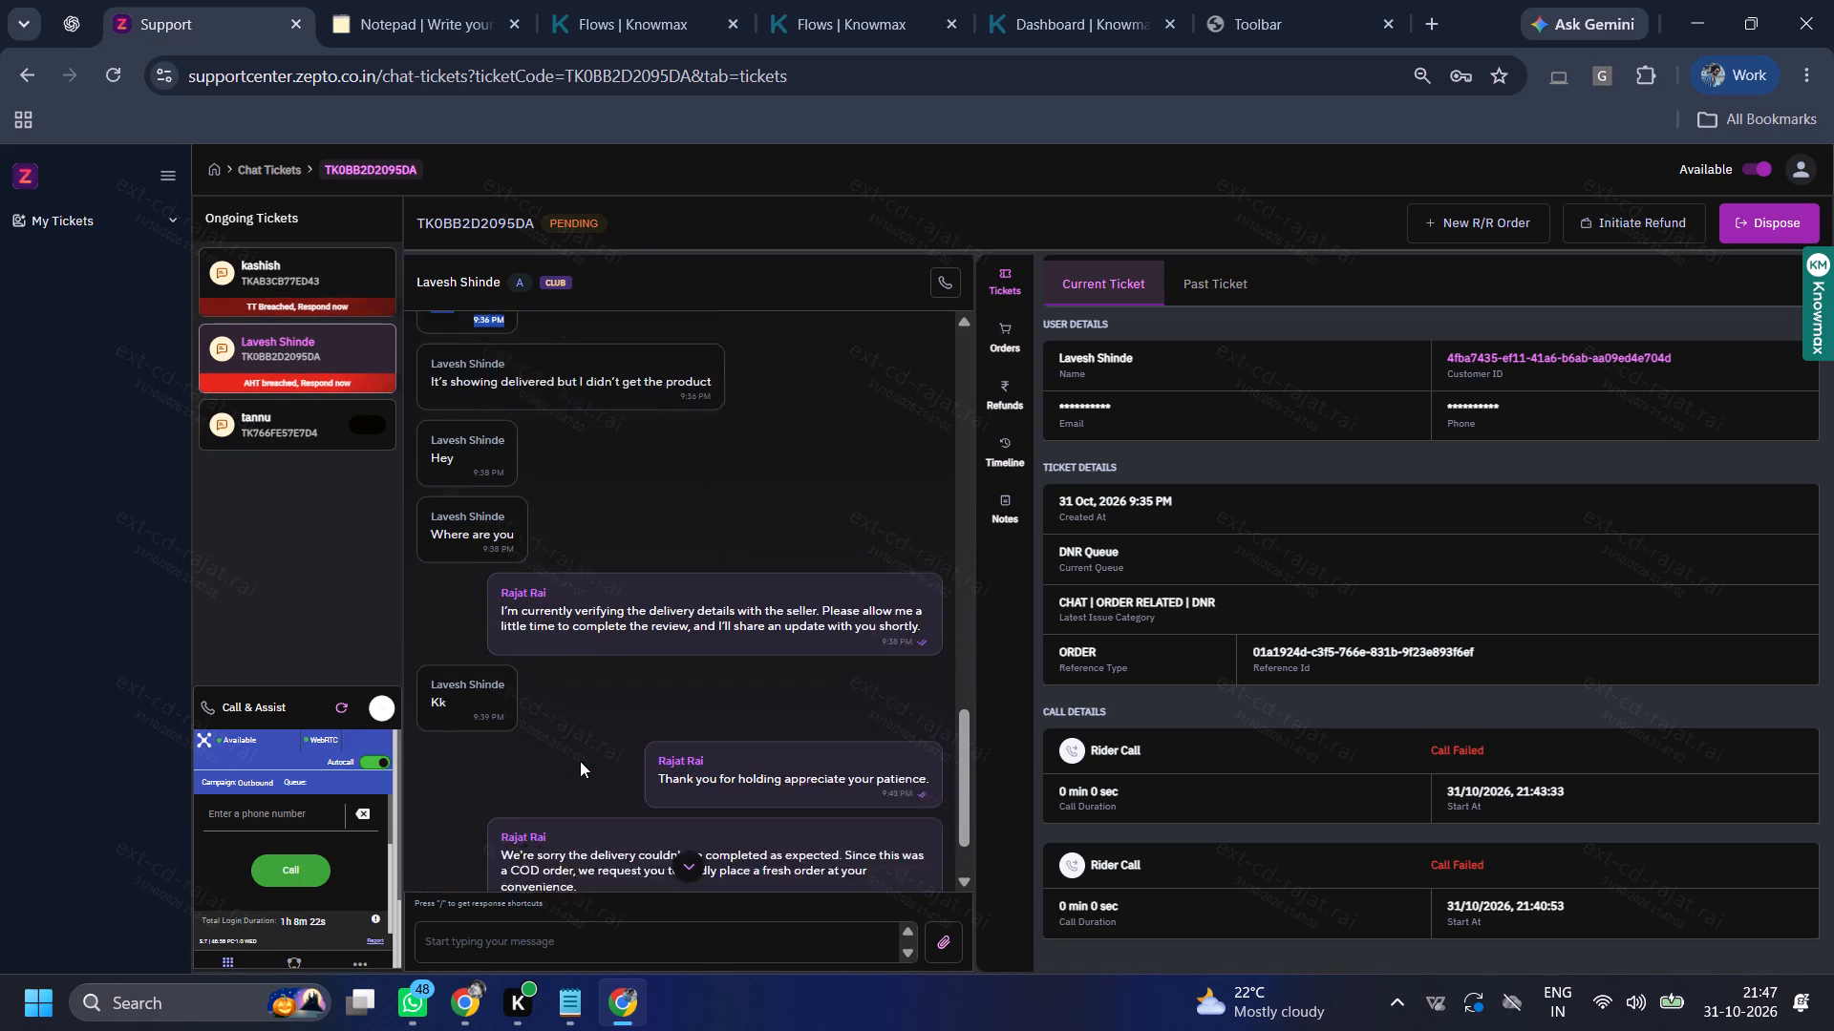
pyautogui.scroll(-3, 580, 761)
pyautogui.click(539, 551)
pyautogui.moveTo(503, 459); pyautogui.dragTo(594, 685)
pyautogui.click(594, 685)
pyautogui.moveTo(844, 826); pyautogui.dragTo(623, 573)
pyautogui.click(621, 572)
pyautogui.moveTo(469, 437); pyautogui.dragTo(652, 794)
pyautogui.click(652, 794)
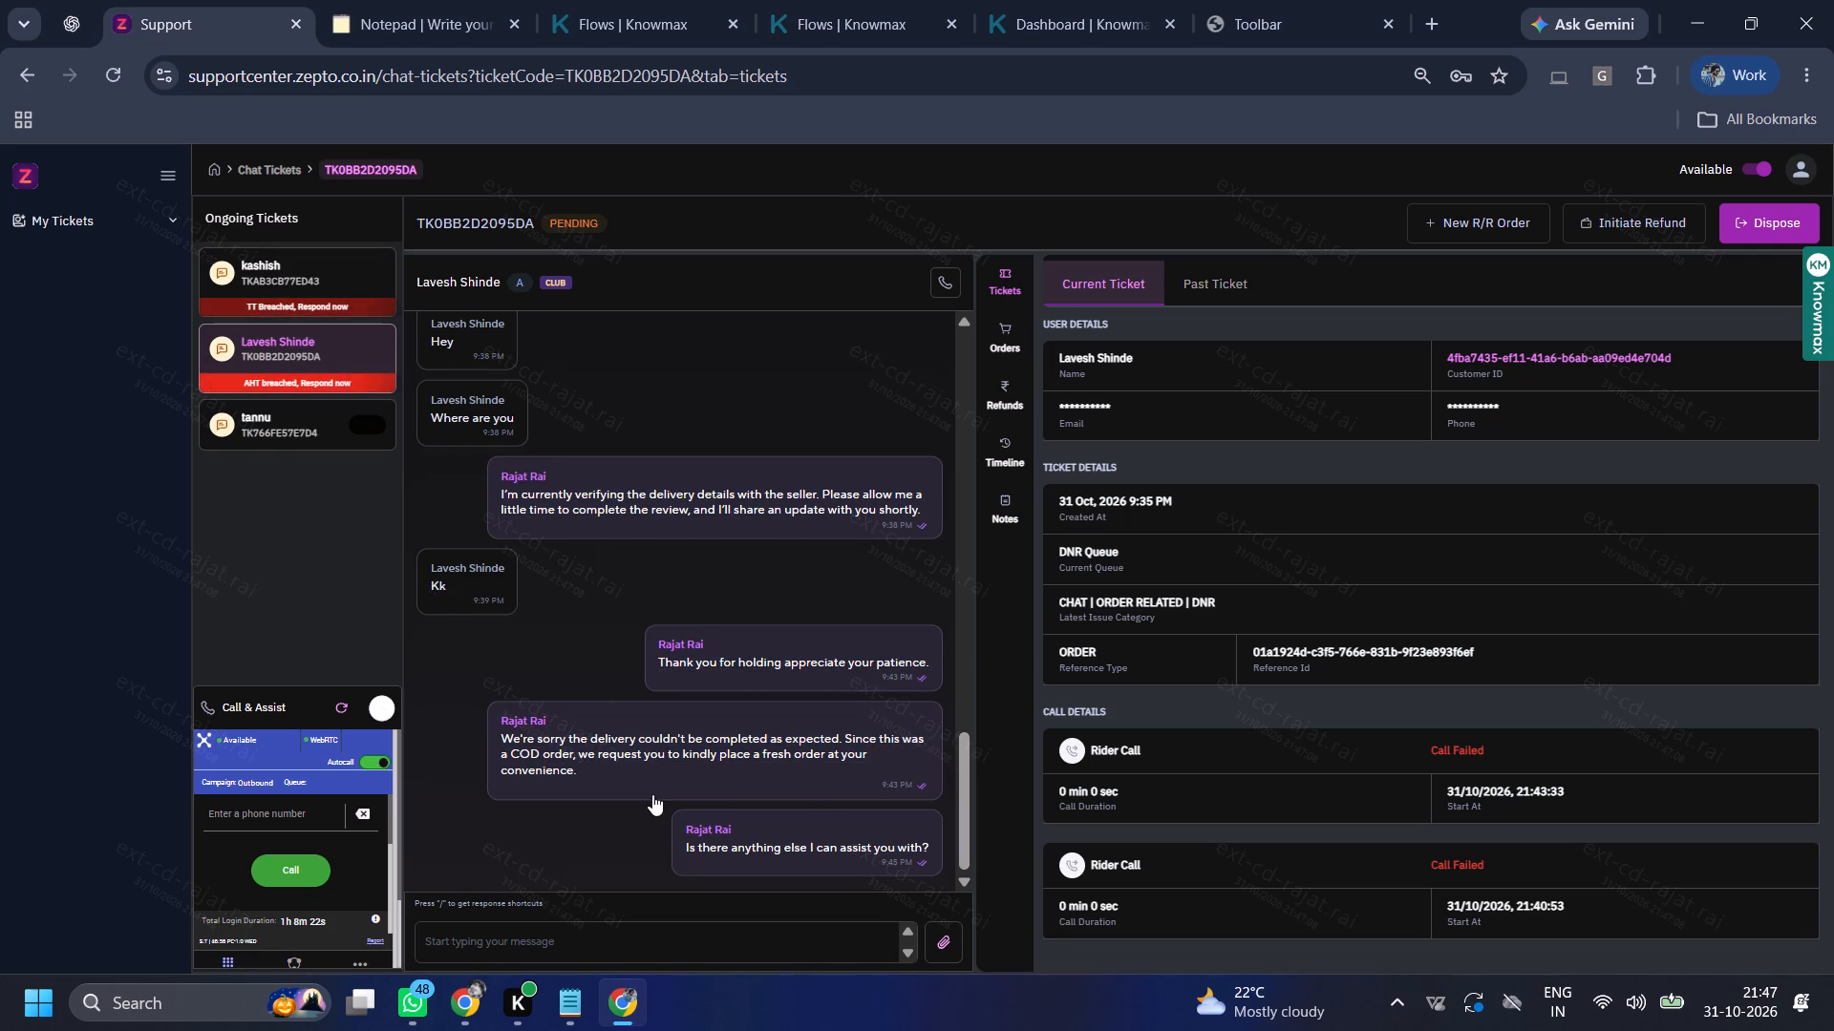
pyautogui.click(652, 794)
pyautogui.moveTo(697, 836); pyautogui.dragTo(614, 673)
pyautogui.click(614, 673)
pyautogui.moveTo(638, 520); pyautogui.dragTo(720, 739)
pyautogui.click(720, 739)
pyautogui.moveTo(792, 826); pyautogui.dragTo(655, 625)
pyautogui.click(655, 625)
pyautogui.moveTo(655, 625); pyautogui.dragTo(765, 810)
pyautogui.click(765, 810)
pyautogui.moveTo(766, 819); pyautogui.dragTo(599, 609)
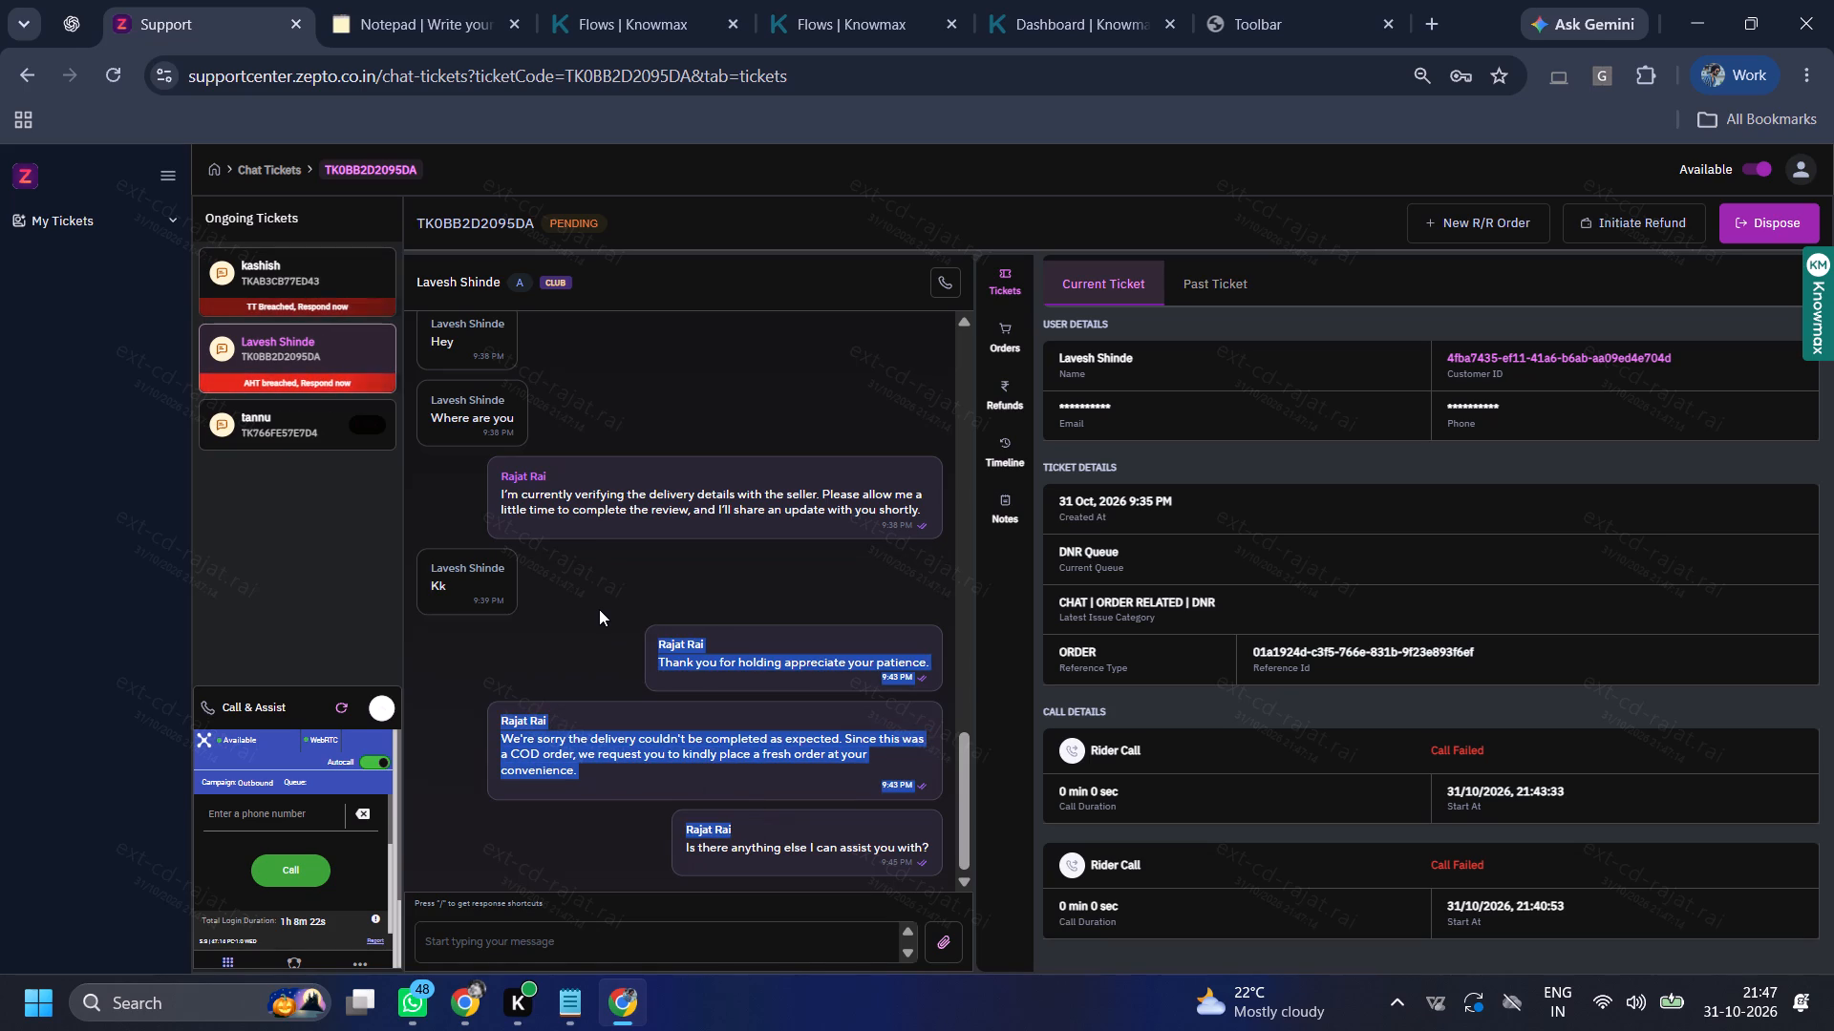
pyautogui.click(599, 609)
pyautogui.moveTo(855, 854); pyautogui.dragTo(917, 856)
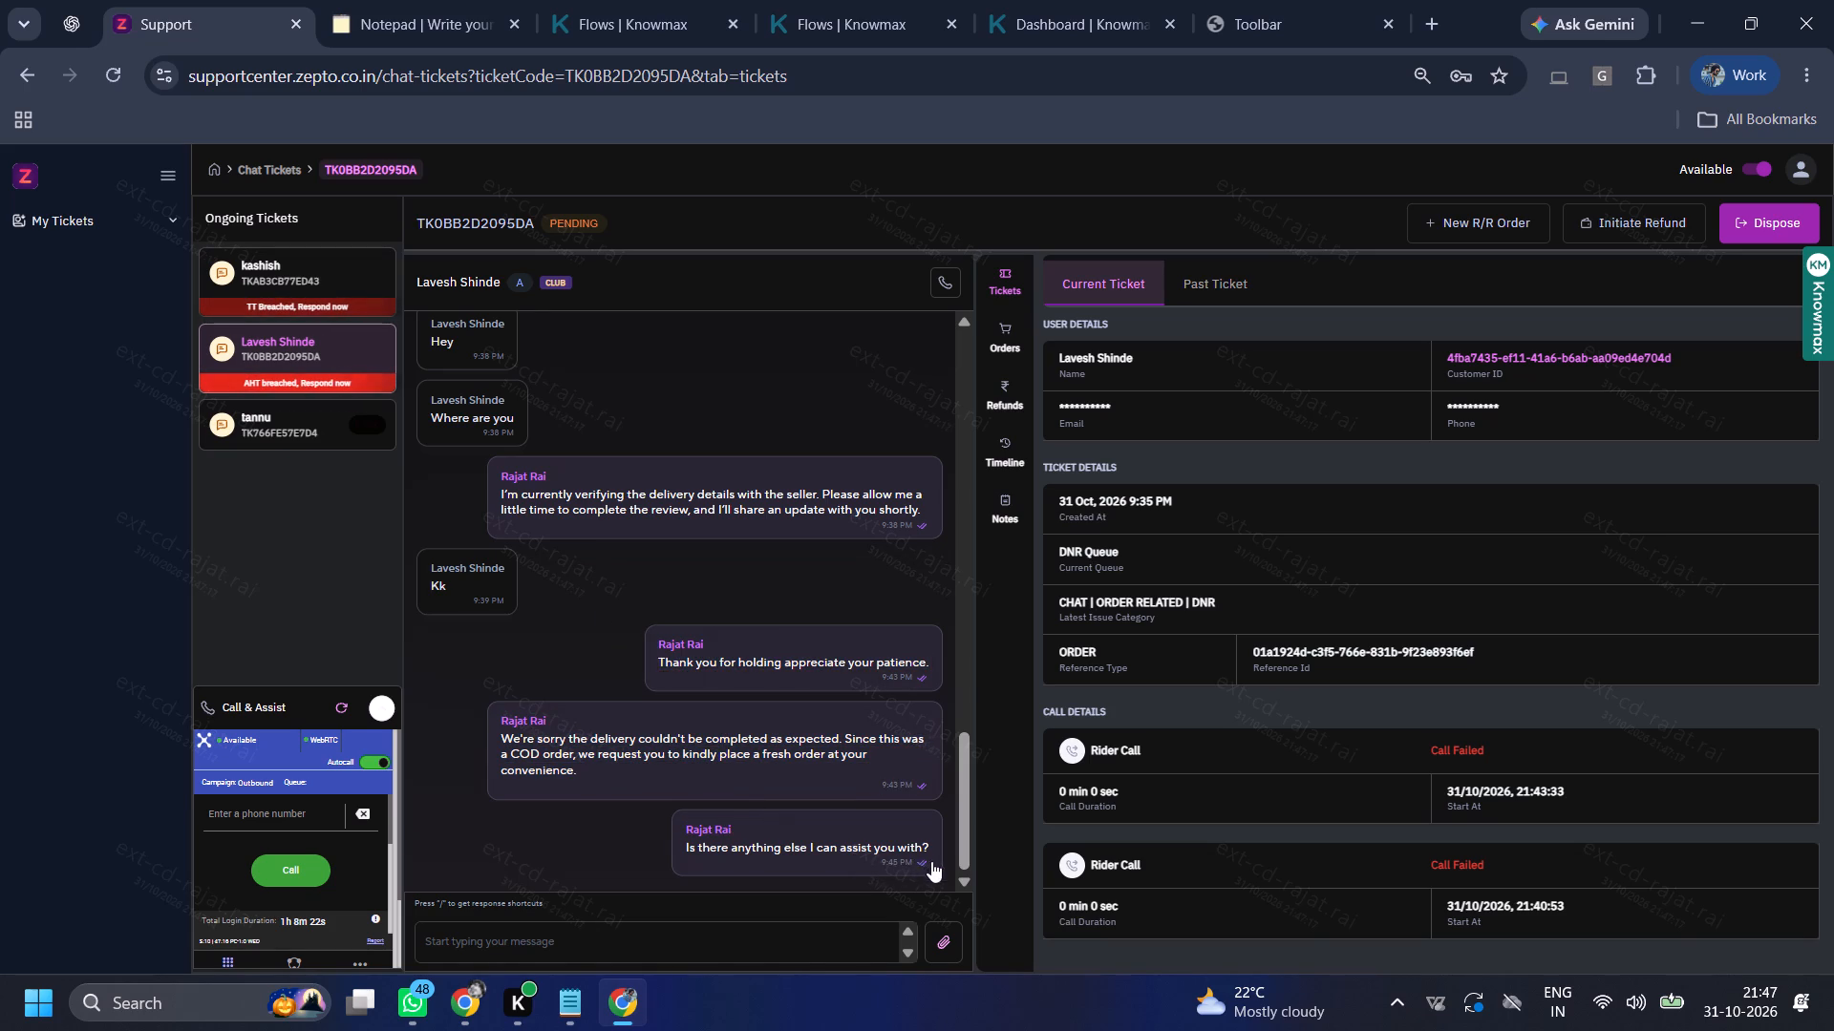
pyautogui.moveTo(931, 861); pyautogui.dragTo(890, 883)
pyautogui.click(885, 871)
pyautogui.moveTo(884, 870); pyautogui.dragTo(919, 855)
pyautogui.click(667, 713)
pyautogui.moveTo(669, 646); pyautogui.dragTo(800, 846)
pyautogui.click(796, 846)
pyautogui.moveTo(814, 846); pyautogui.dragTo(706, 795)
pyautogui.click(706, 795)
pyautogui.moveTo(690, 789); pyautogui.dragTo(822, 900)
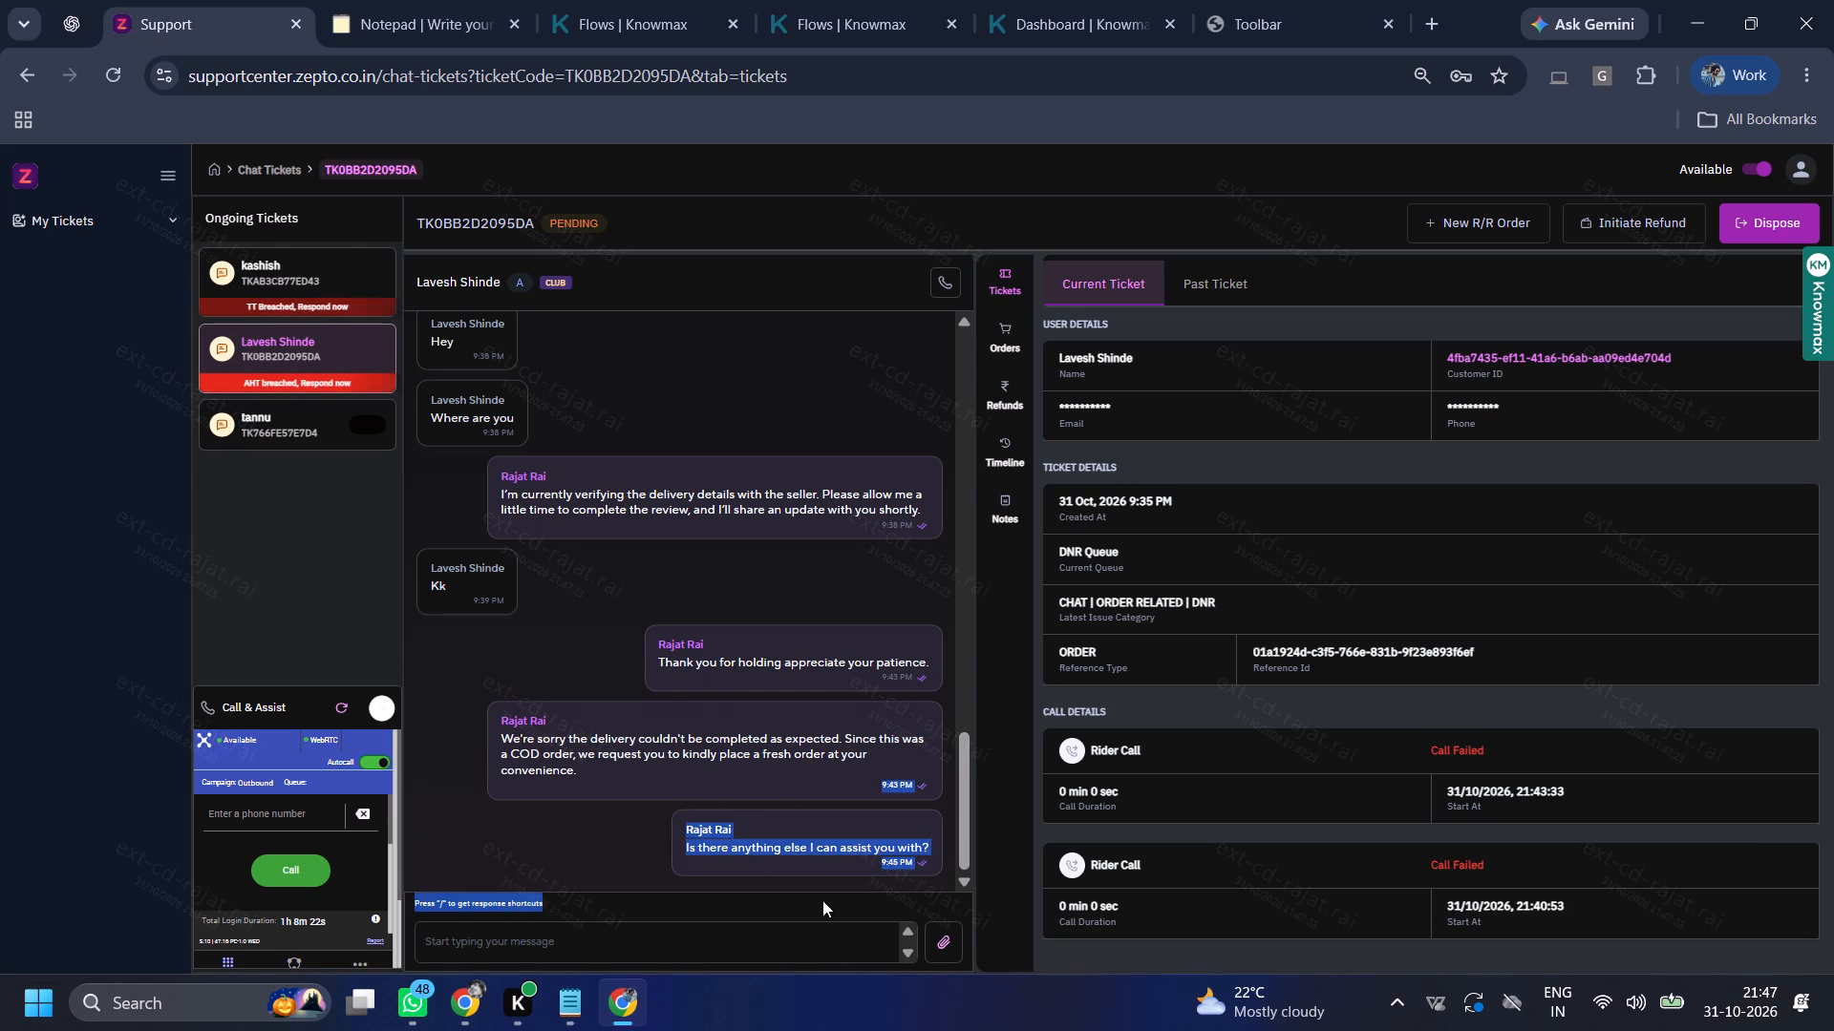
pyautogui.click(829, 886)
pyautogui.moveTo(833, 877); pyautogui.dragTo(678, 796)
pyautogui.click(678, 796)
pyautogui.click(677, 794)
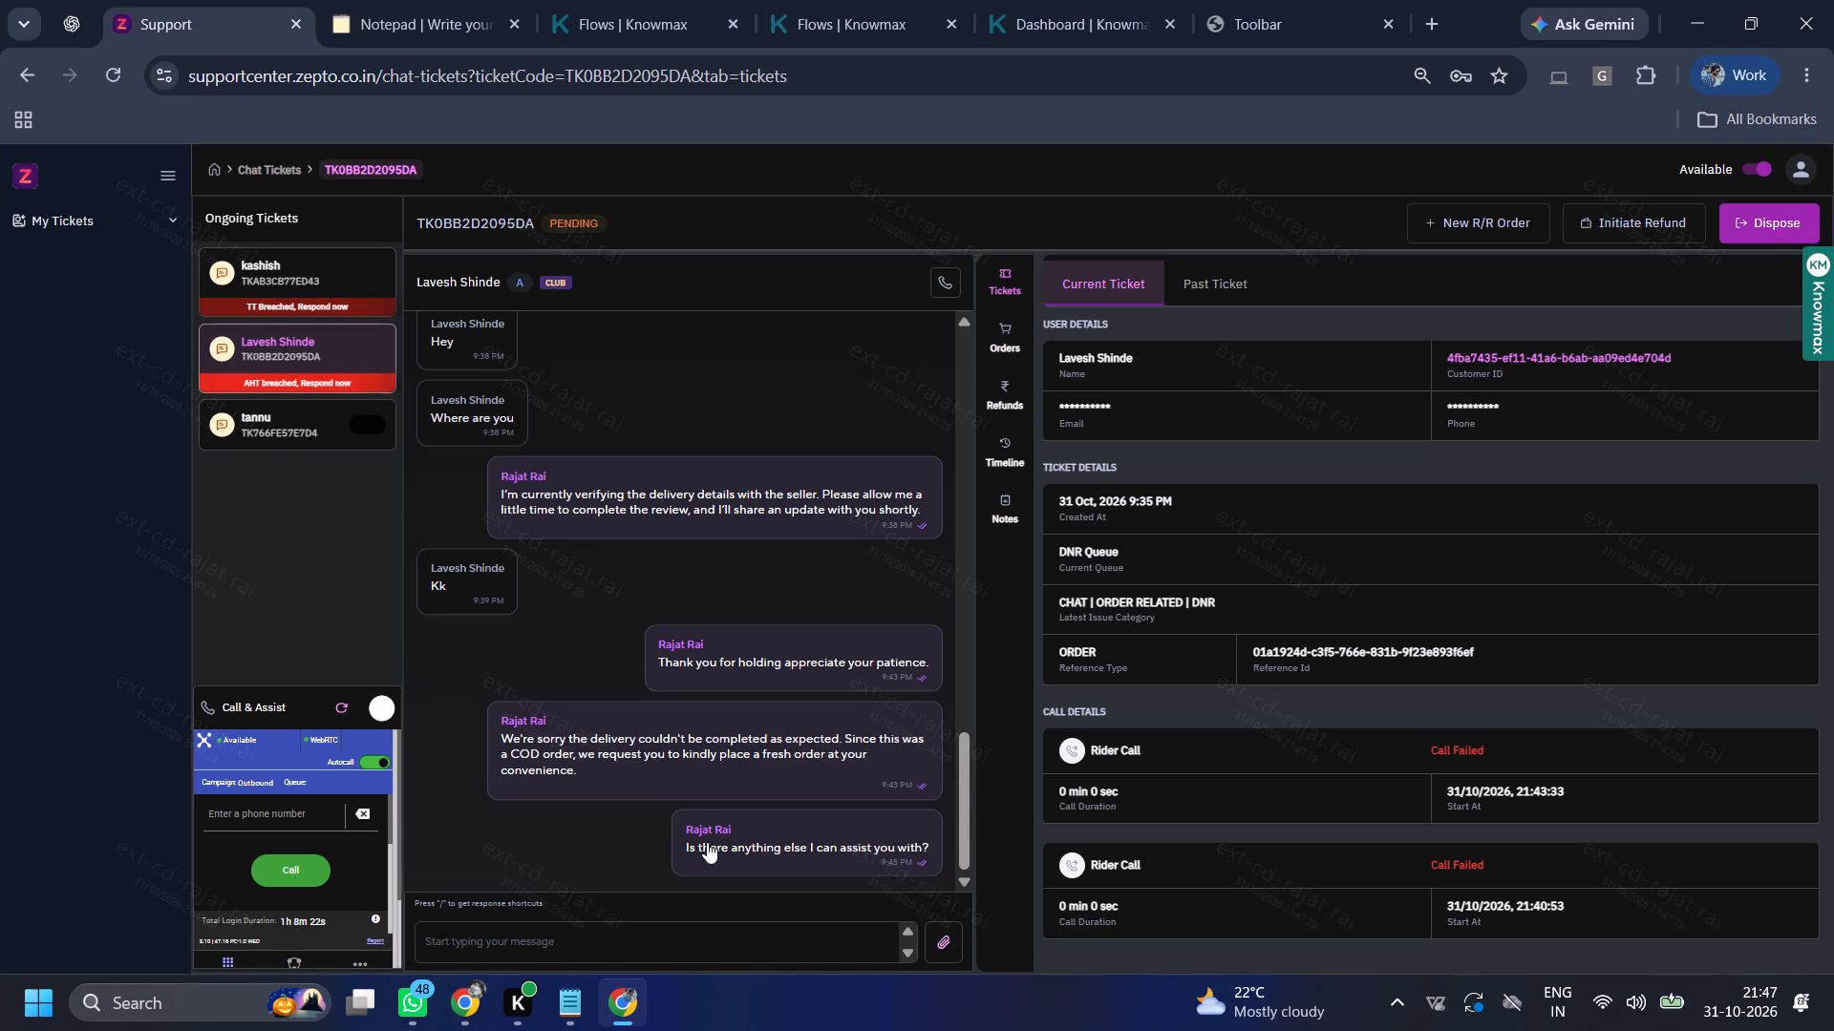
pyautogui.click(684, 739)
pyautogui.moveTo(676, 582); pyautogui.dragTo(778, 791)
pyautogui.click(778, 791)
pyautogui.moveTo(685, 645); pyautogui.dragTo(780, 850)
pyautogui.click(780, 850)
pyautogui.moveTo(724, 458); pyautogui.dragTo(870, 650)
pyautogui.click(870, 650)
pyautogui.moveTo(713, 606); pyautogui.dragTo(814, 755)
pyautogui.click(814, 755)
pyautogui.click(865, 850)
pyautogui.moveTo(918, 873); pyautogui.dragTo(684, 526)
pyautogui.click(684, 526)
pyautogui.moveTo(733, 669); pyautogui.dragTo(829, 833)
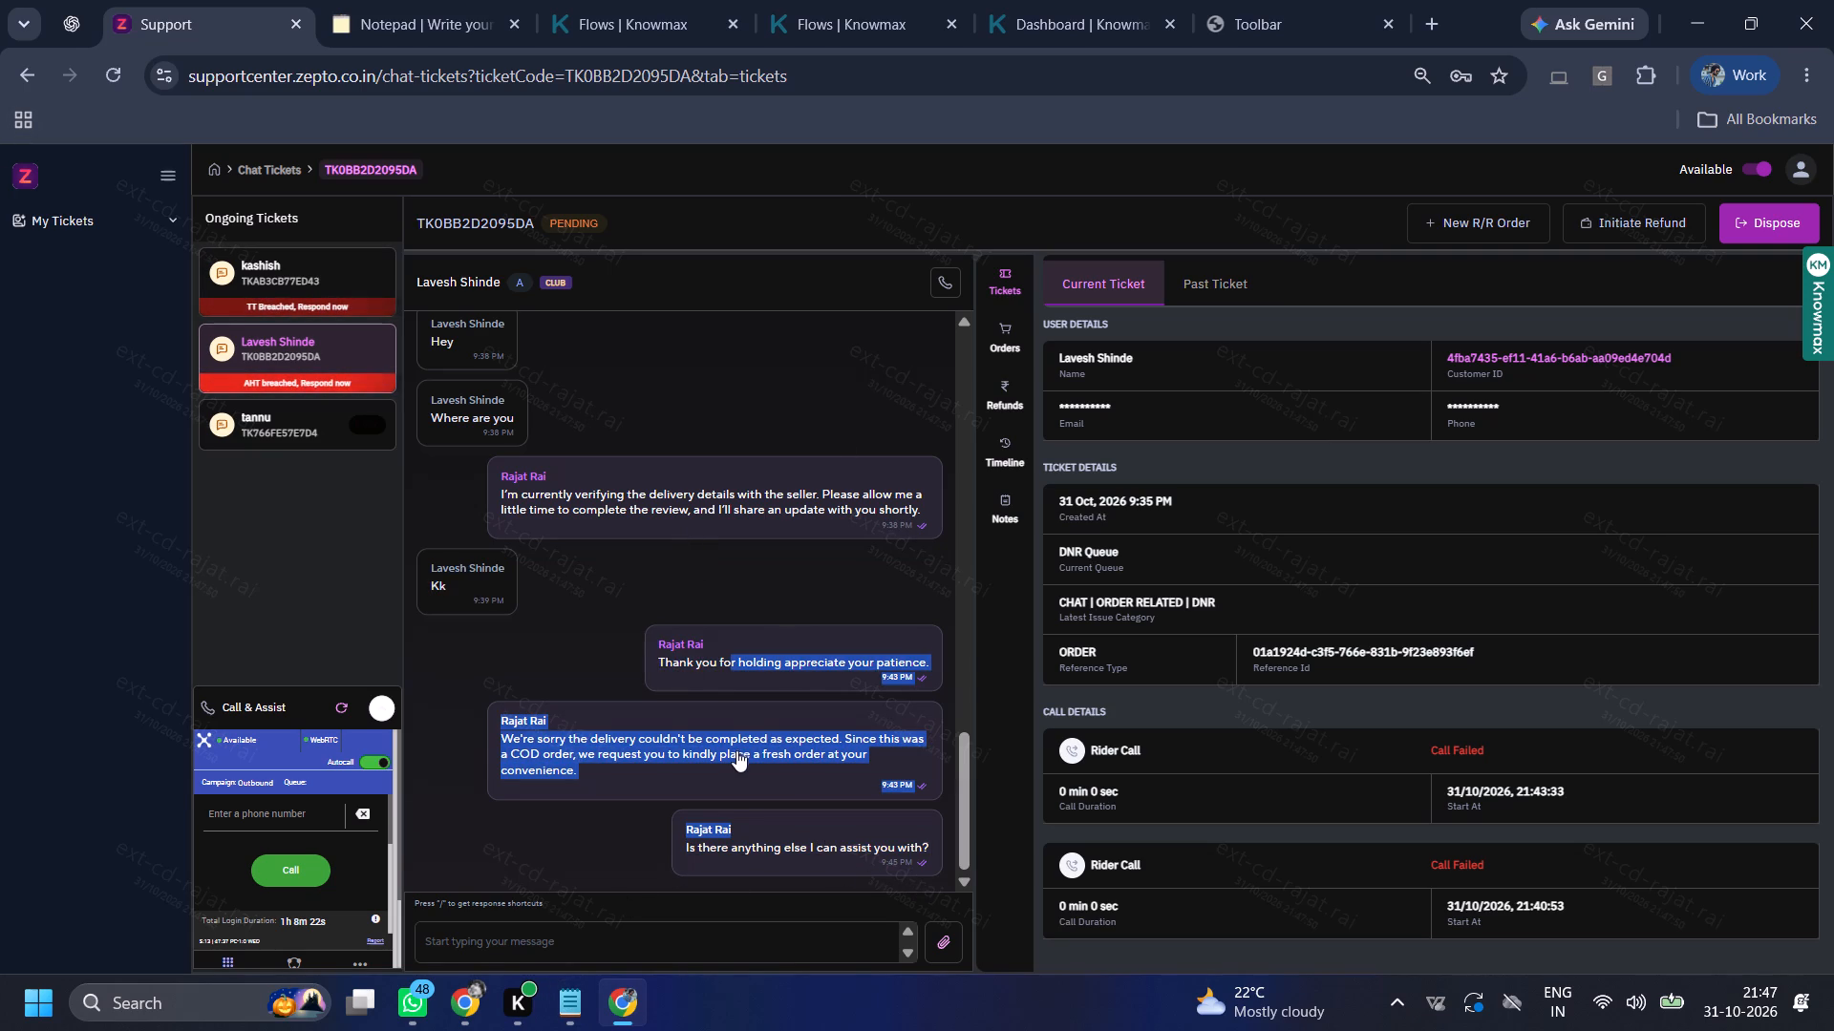
pyautogui.click(288, 275)
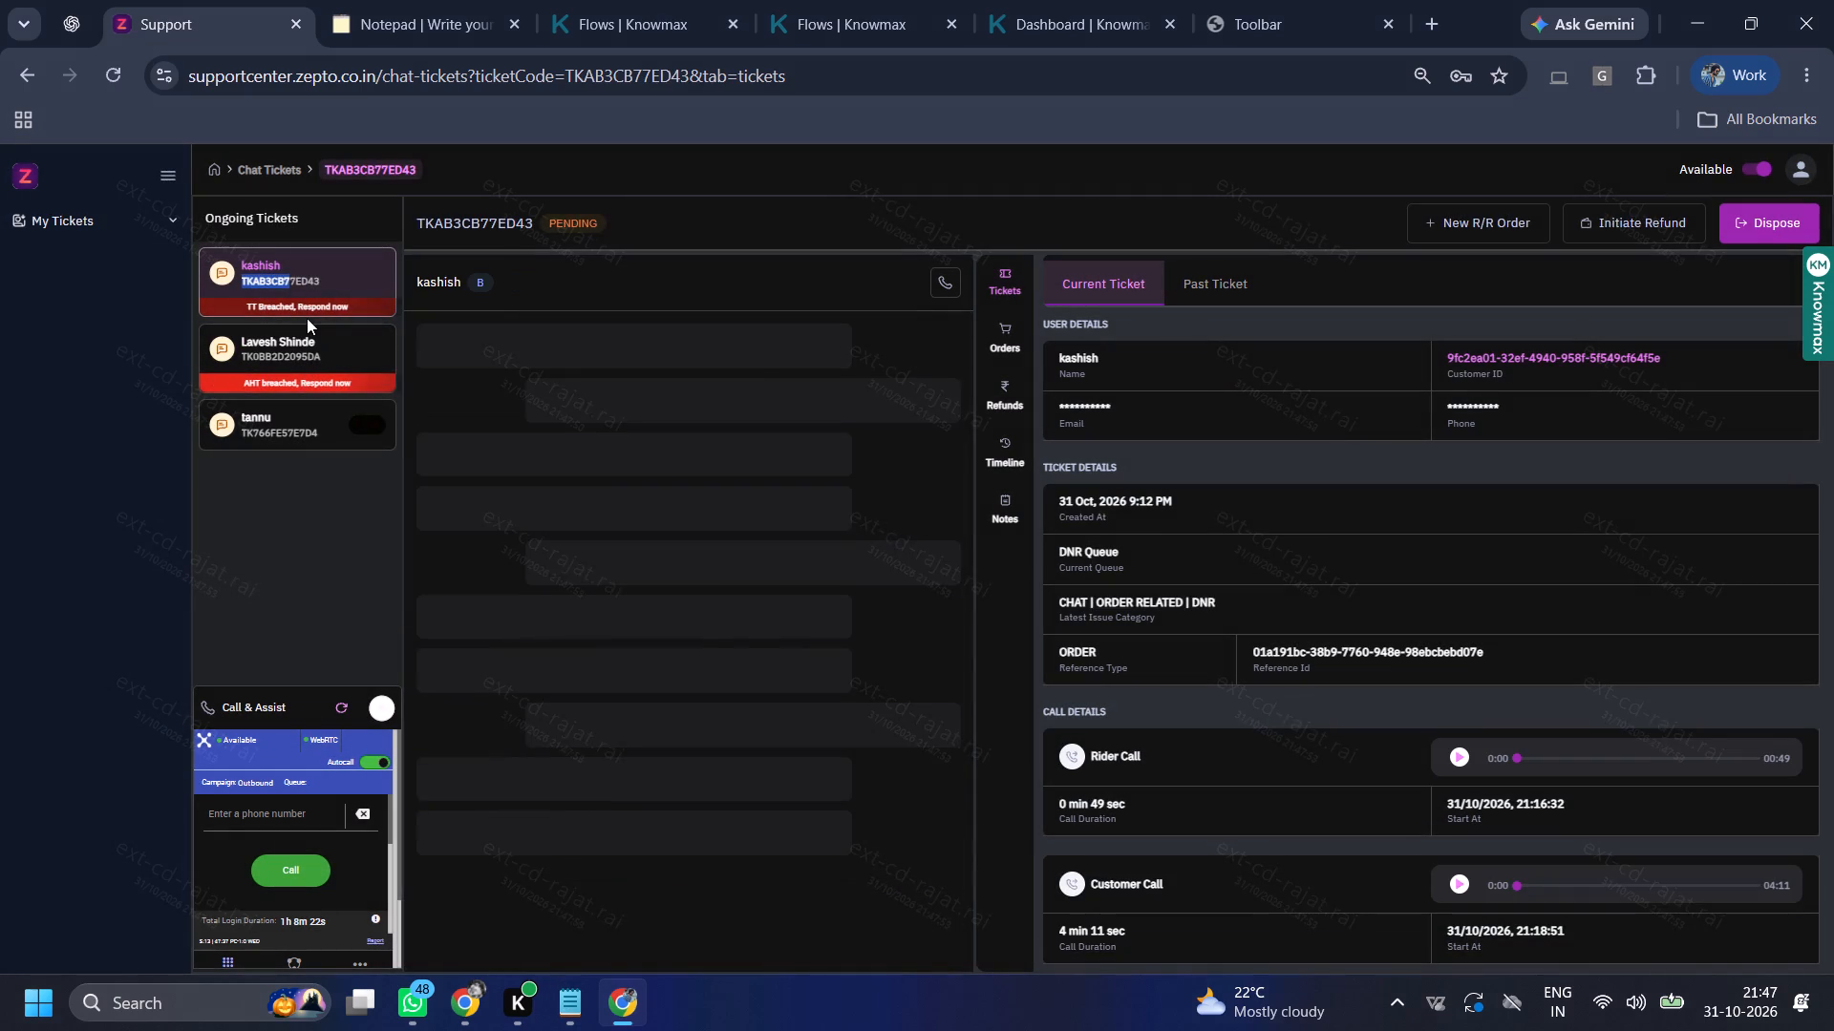
pyautogui.click(1009, 309)
pyautogui.click(1003, 330)
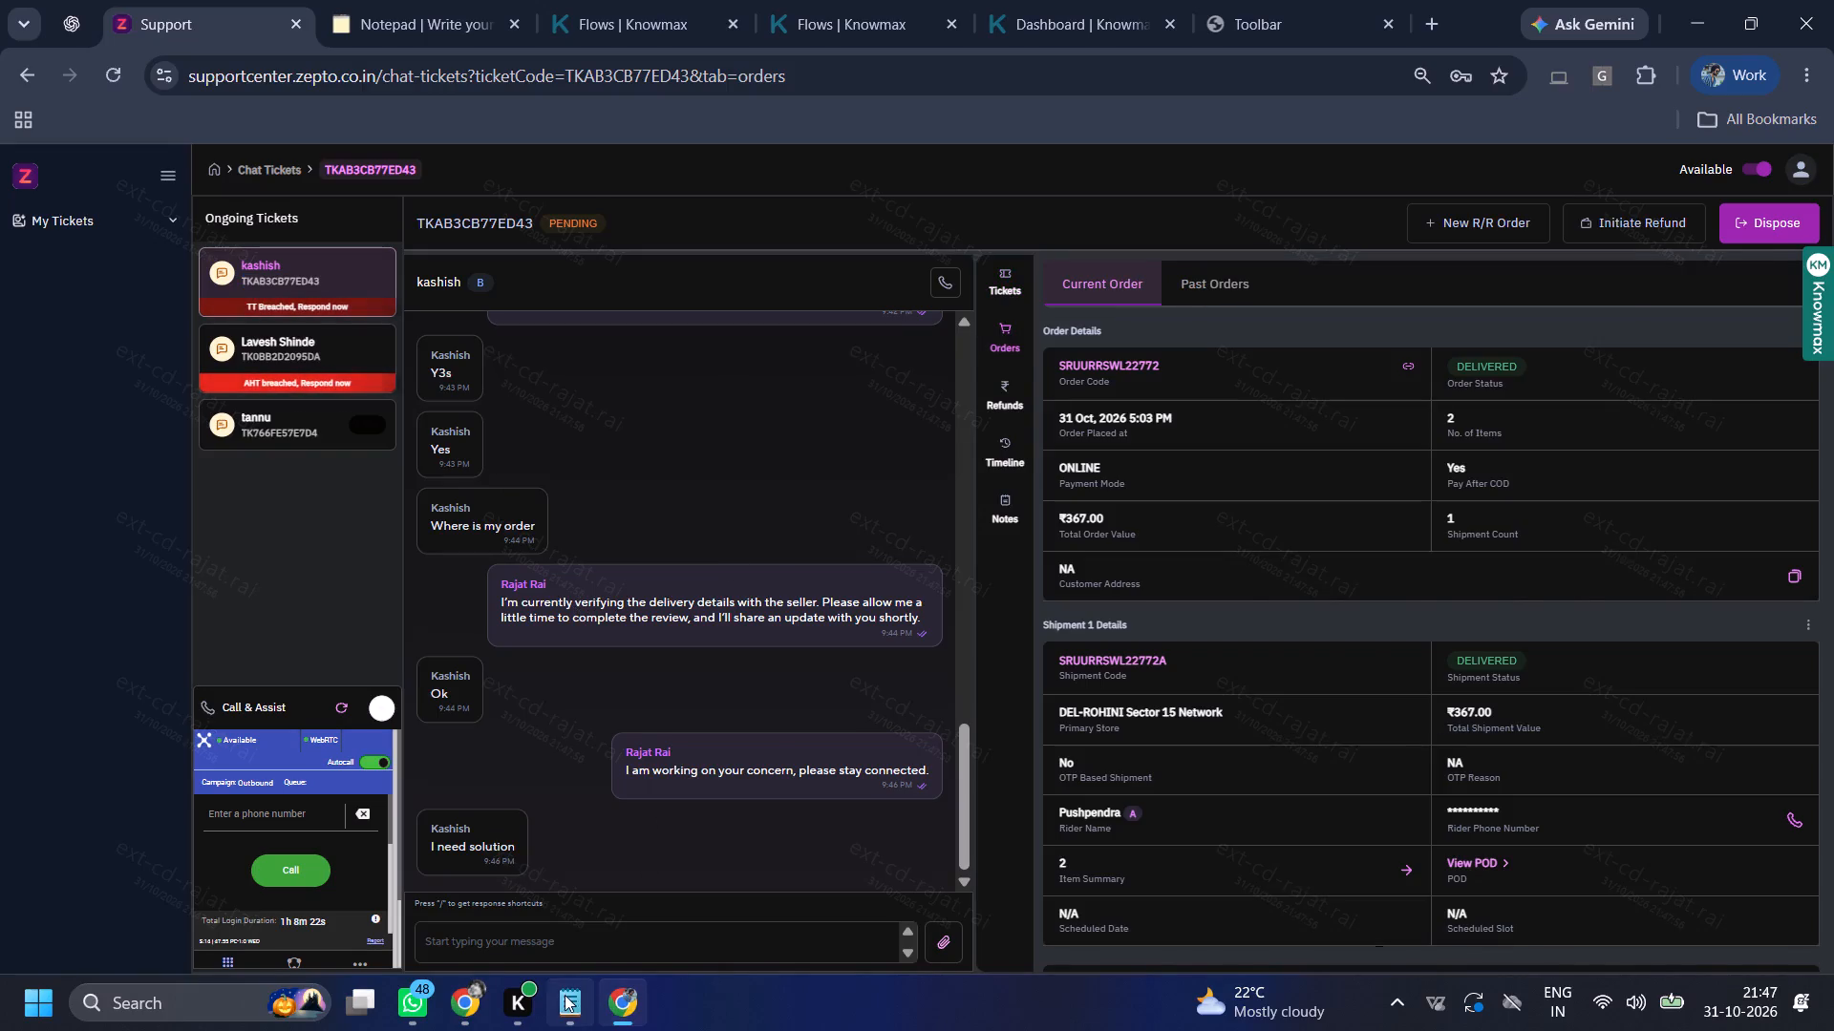
pyautogui.click(563, 995)
pyautogui.click(334, 0)
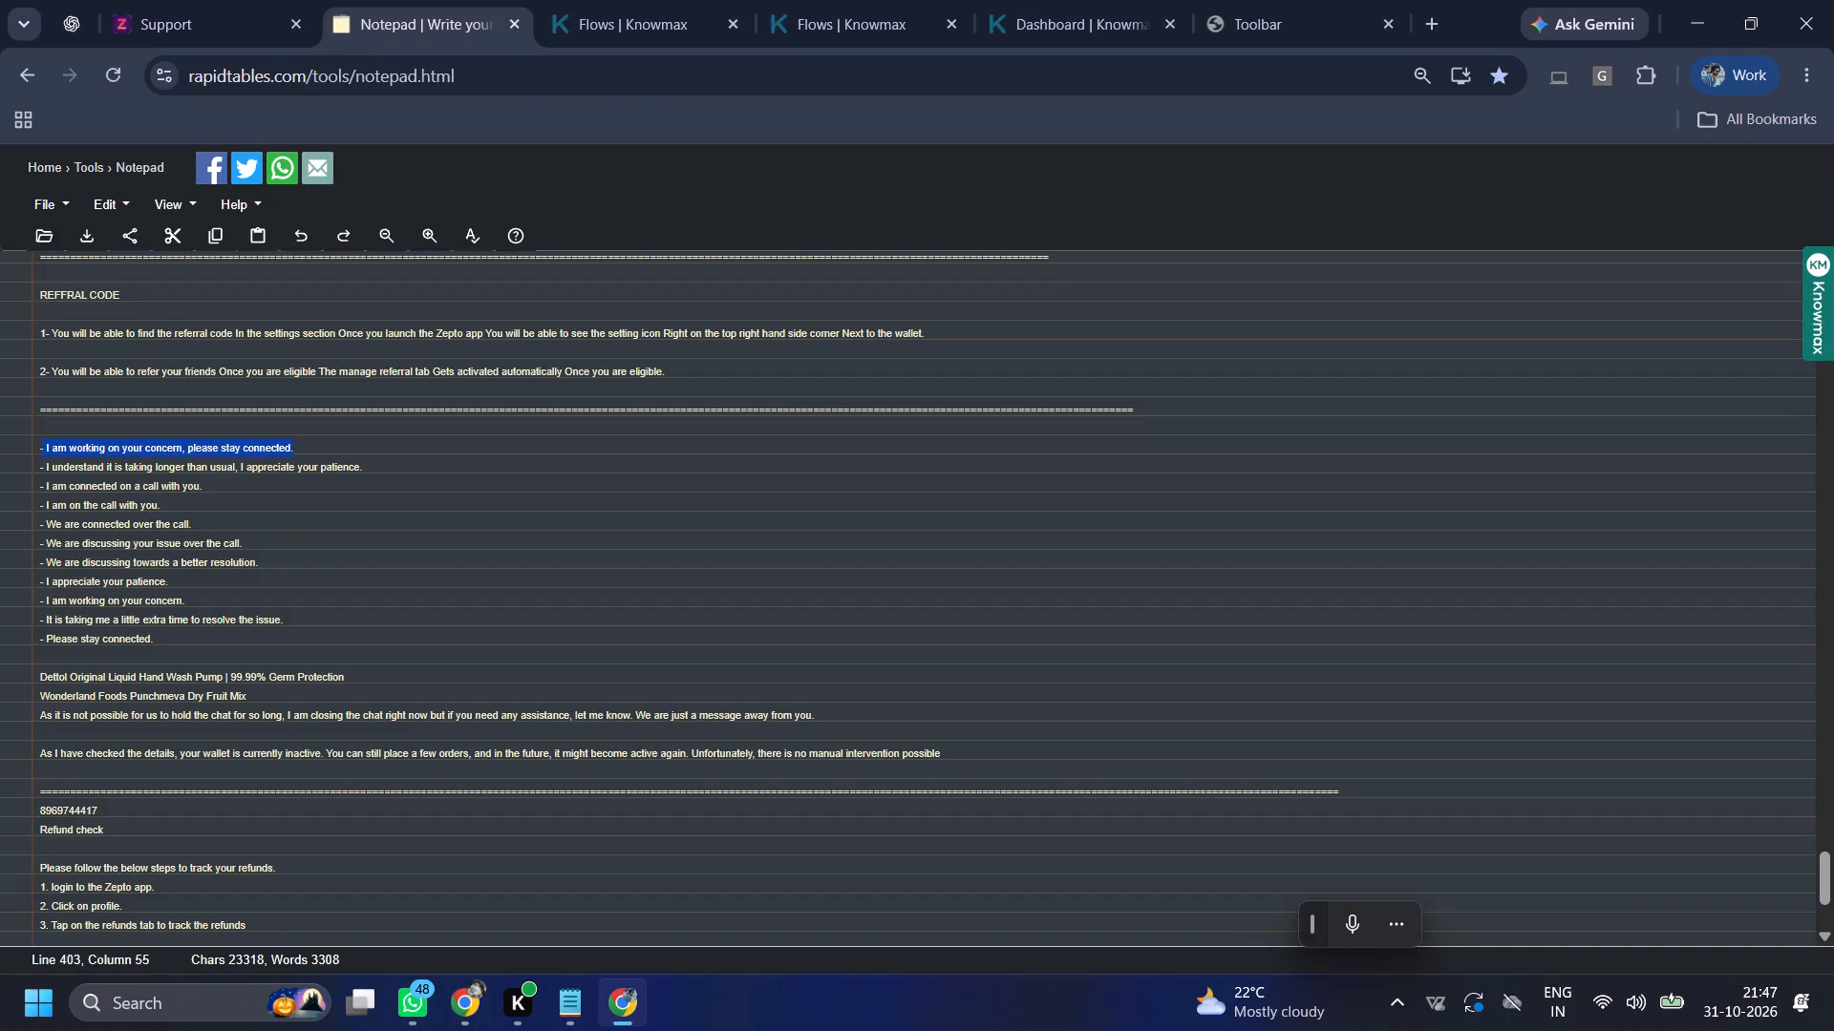
pyautogui.scroll(7, 199, 661)
pyautogui.moveTo(1828, 828); pyautogui.dragTo(1812, 299)
pyautogui.tripleClick(179, 600)
pyautogui.hotkey('ctrl', 'c')
pyautogui.keyDown('ctrl'); pyautogui.click(126, 0); pyautogui.keyUp('ctrl')
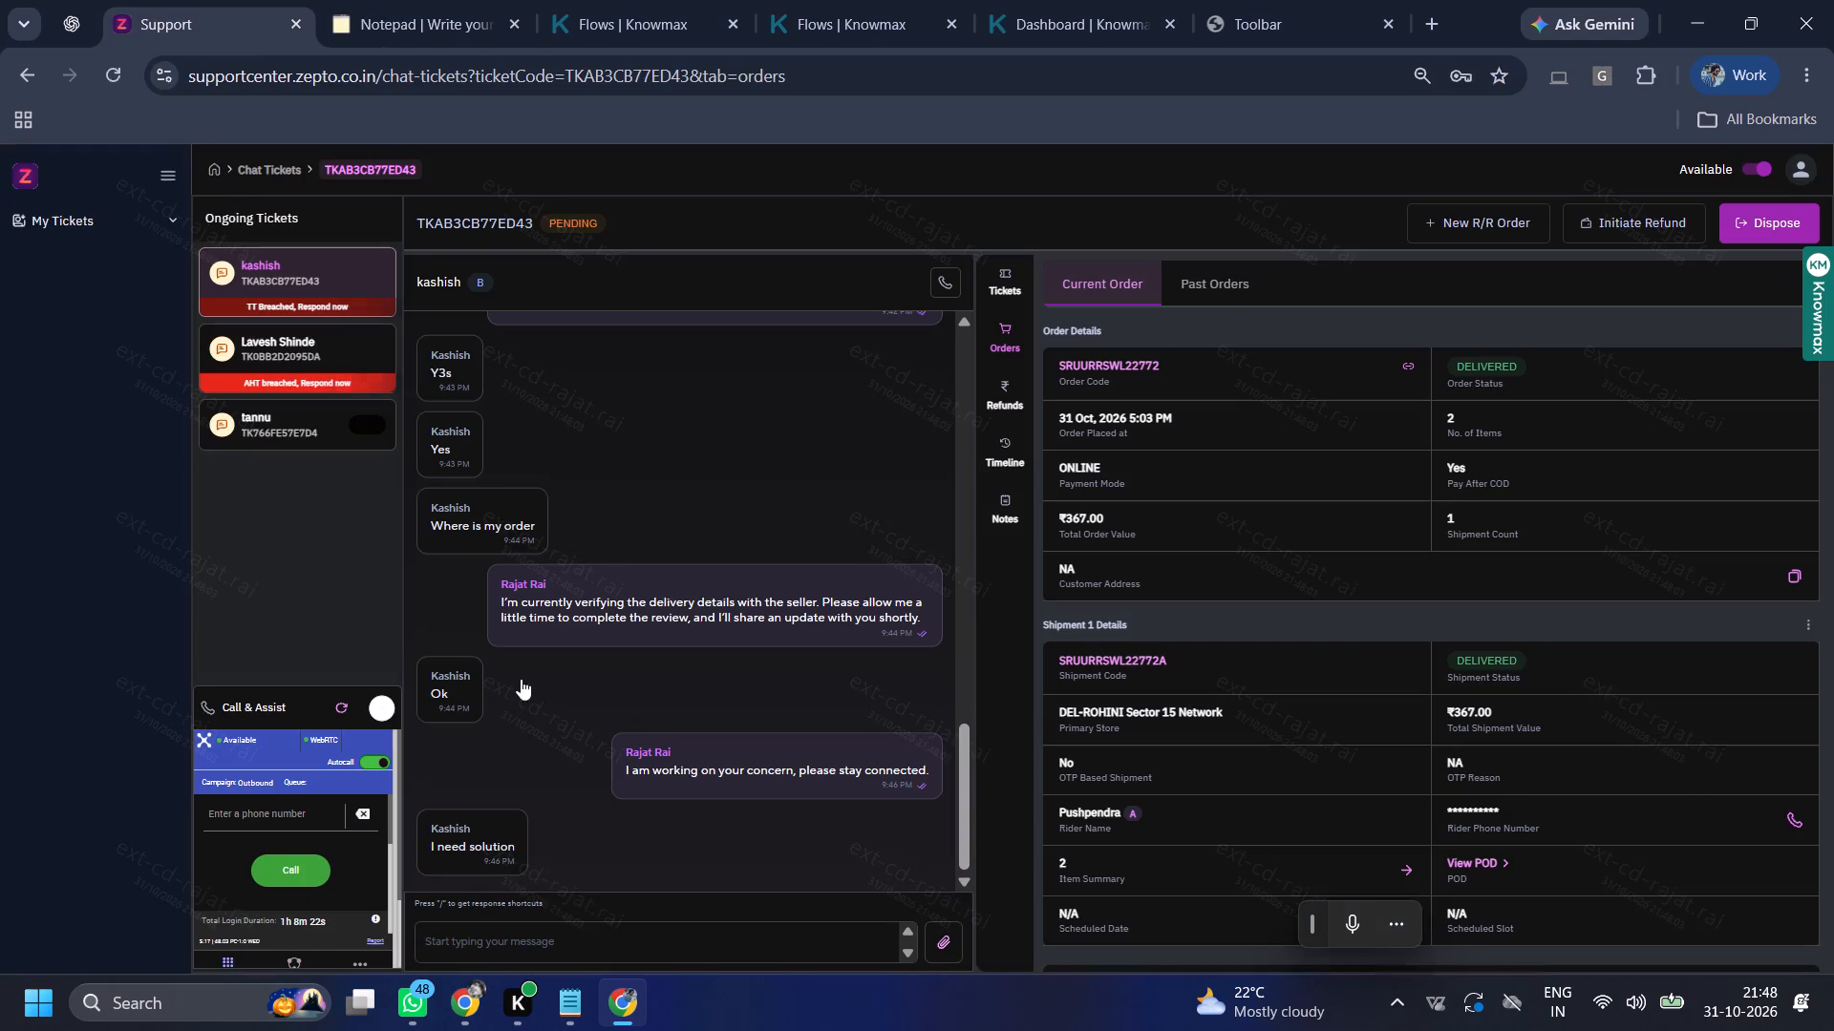
pyautogui.keyDown('ctrl'); pyautogui.click(610, 954); pyautogui.keyUp('ctrl')
pyautogui.hotkey('ctrl', 'v')
pyautogui.press('Return')
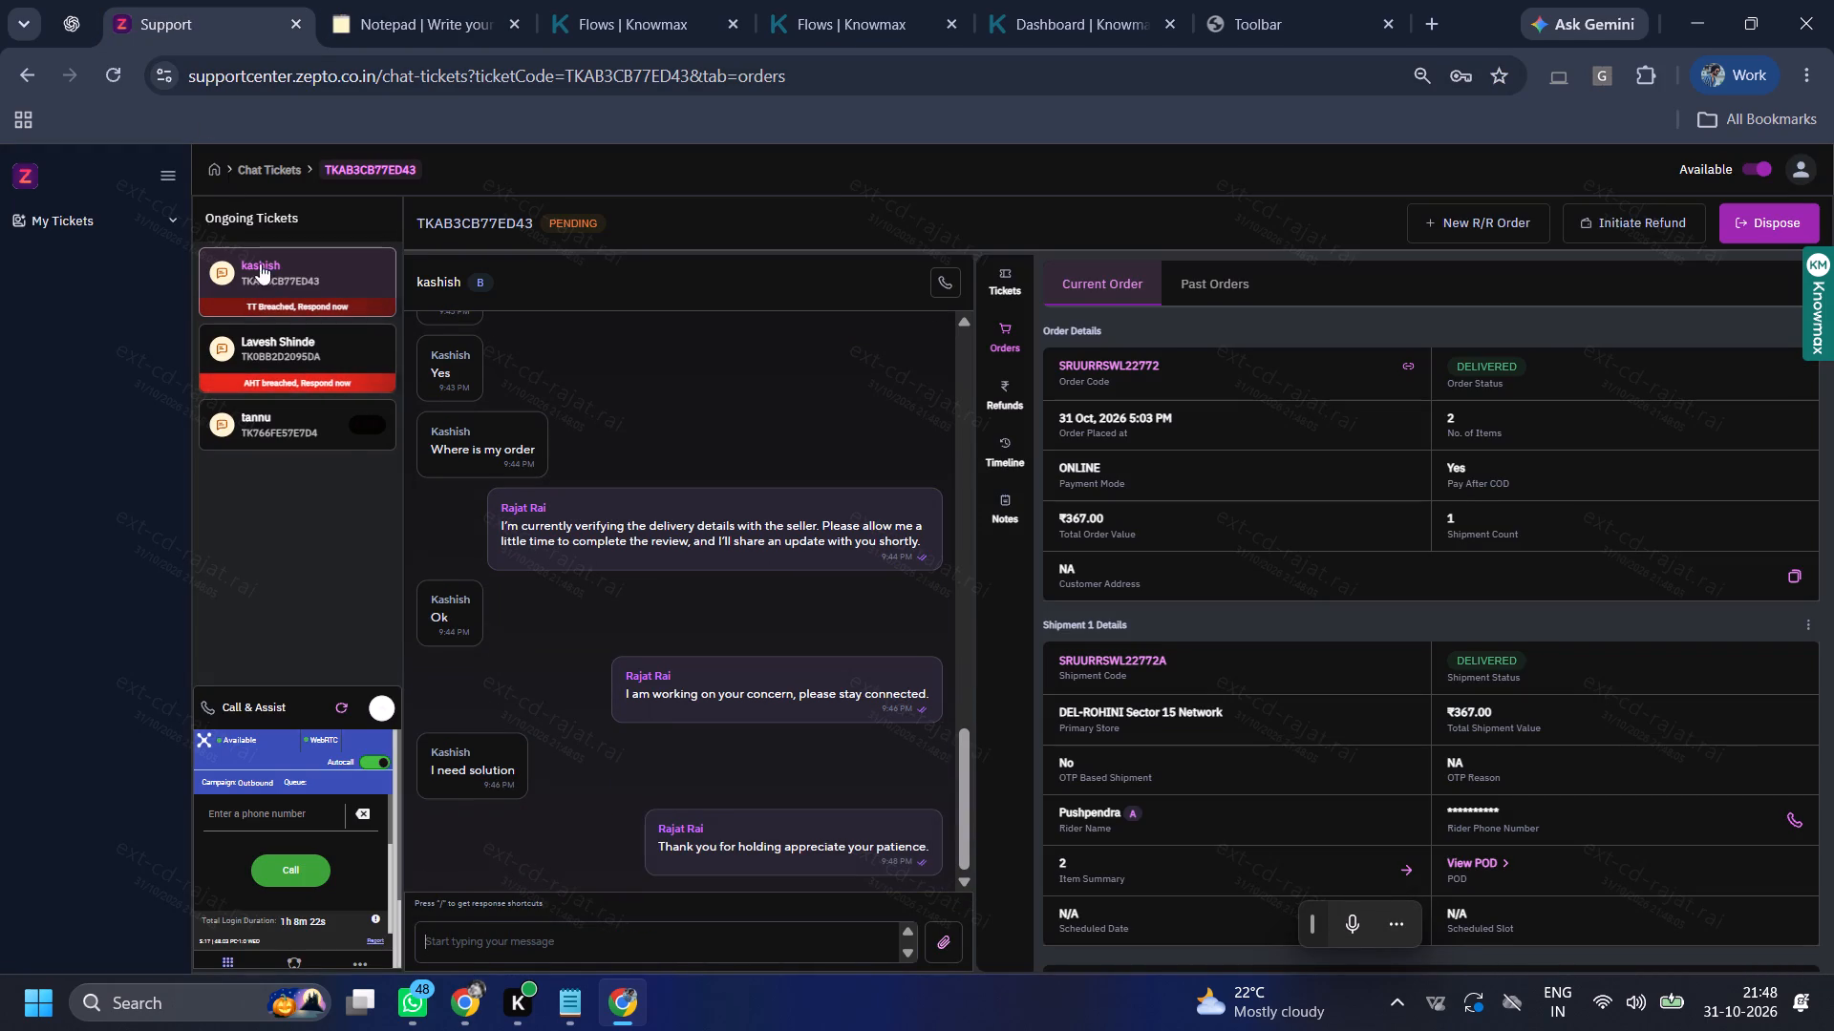
pyautogui.click(341, 450)
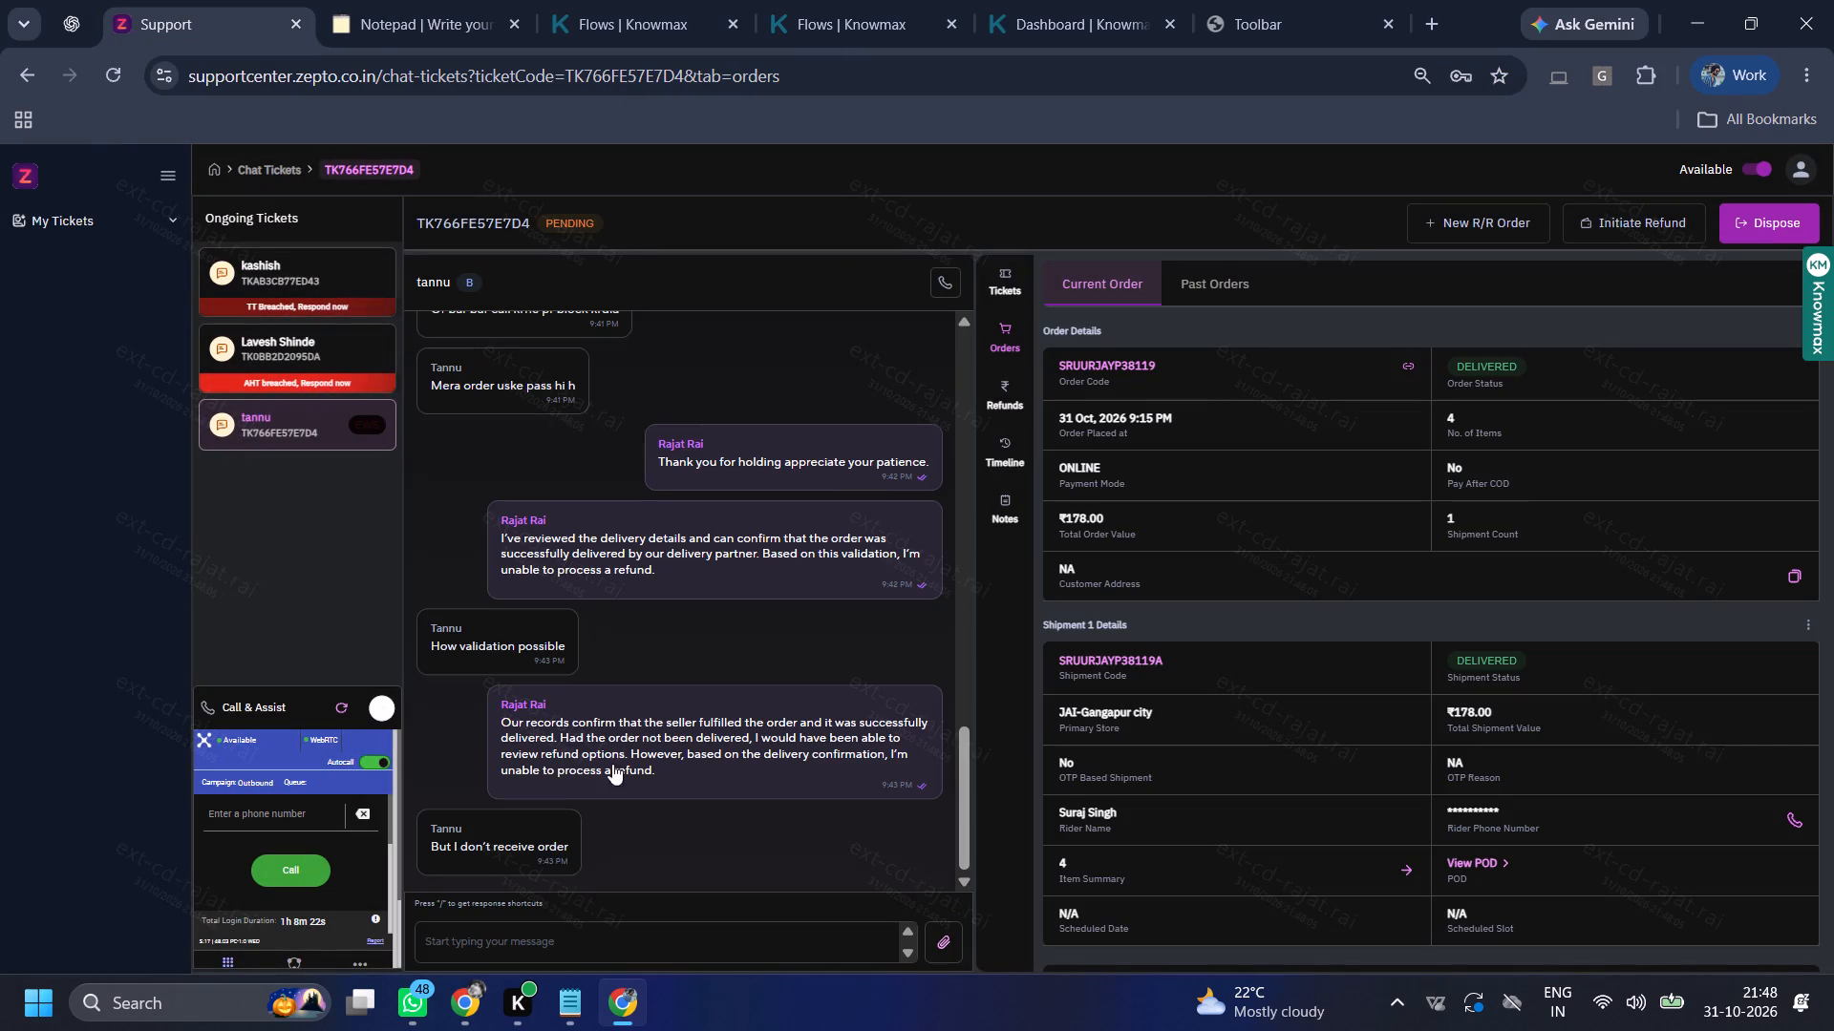
pyautogui.click(595, 0)
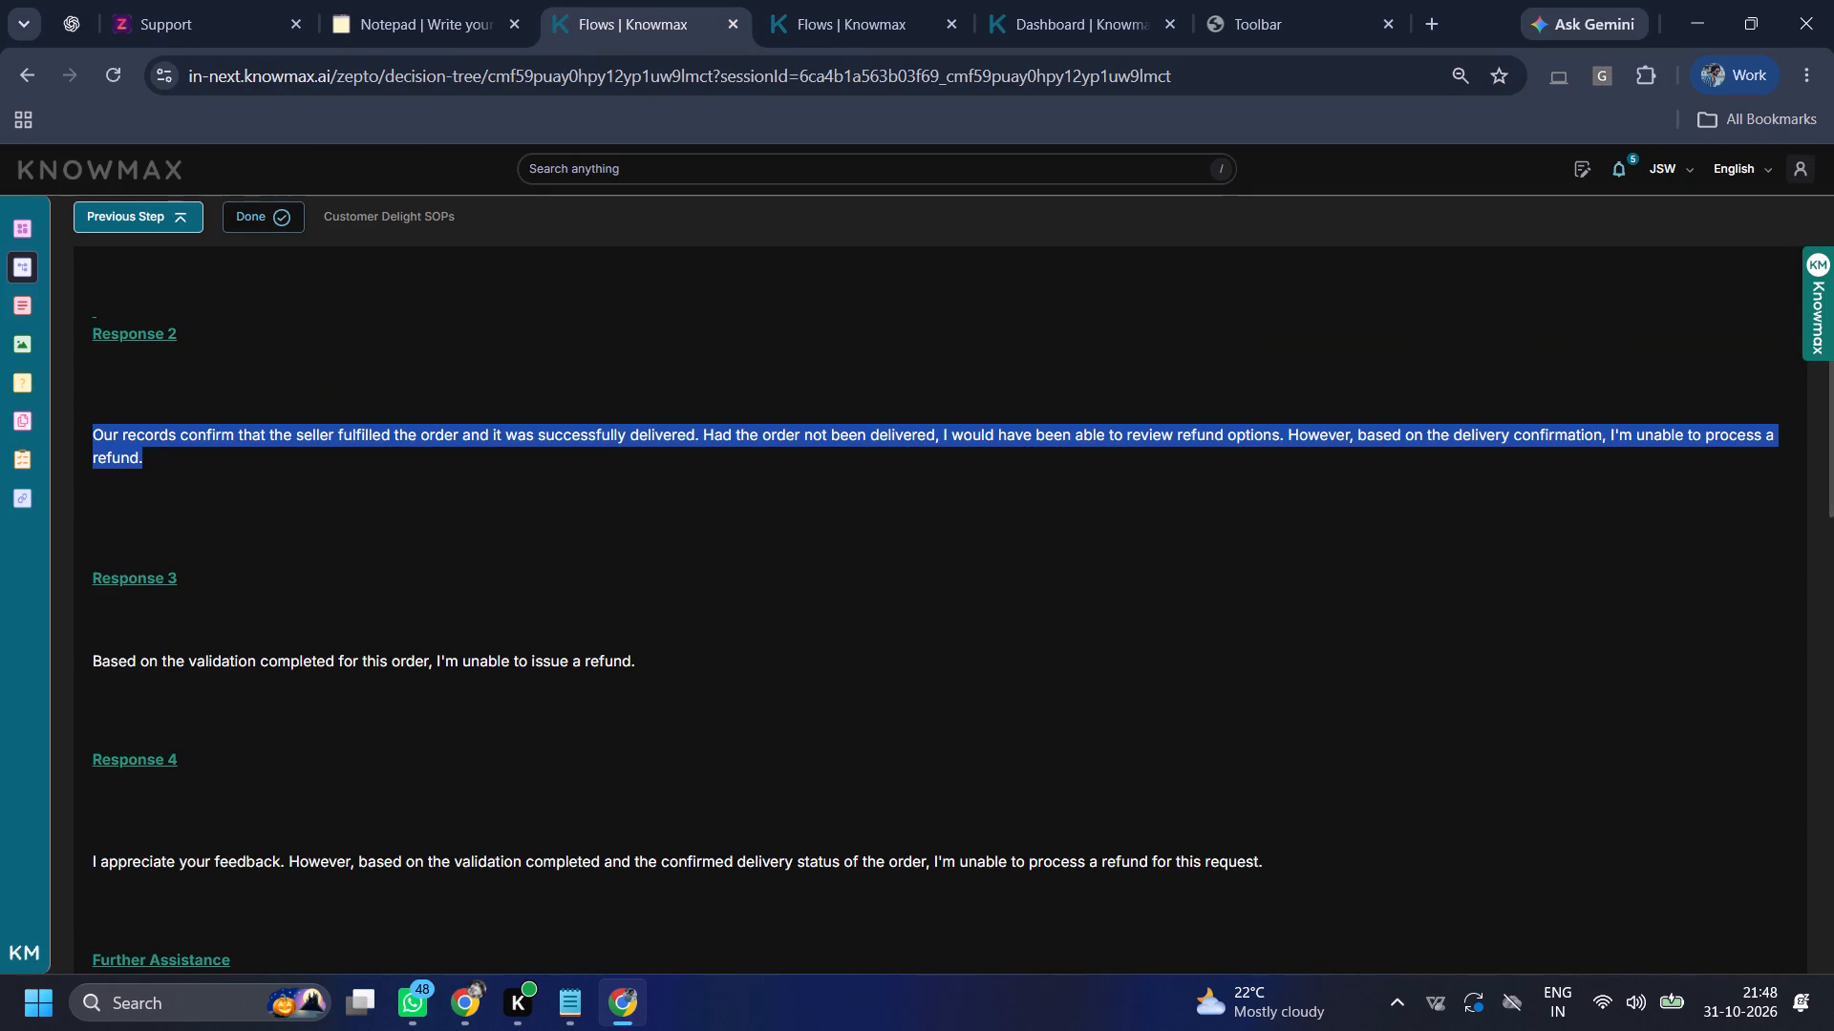
pyautogui.keyDown('ctrl'); pyautogui.tripleClick(565, 864); pyautogui.keyUp('ctrl')
pyautogui.hotkey('ctrl', 'c')
pyautogui.scroll(-2, 550, 764)
pyautogui.click(222, 0)
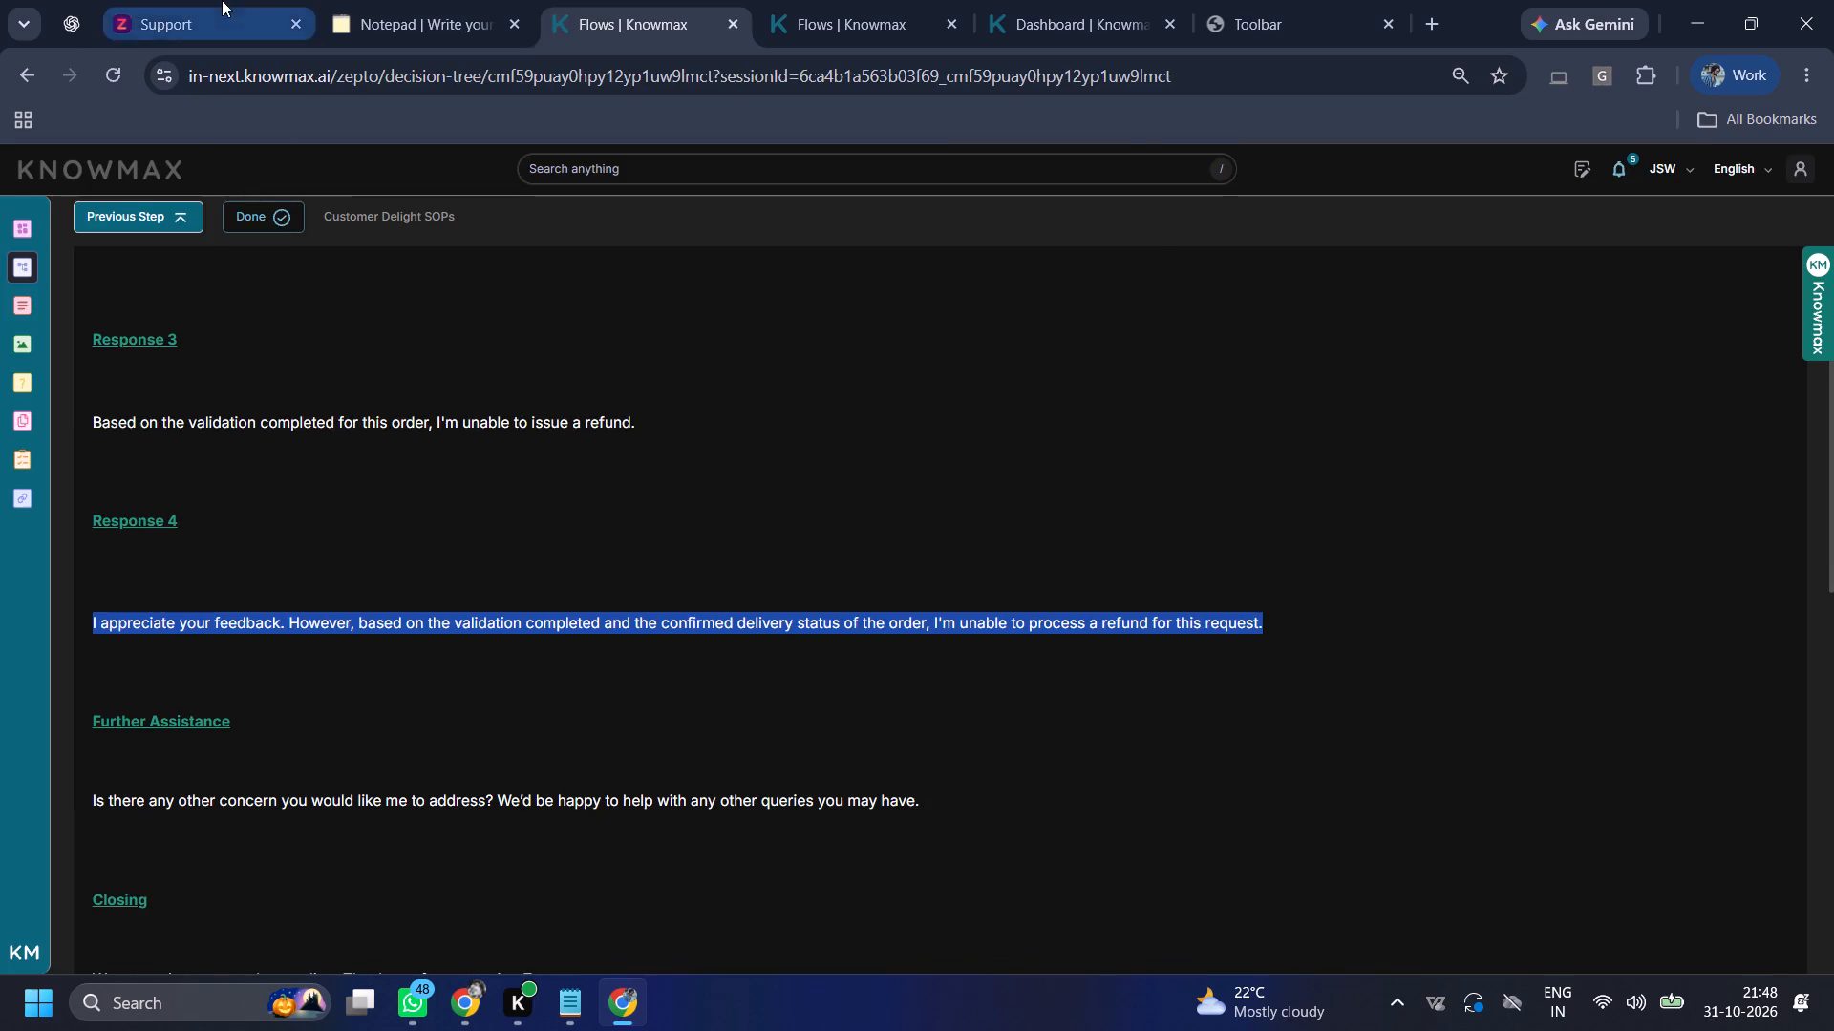
pyautogui.keyDown('ctrl'); pyautogui.click(676, 937); pyautogui.keyUp('ctrl')
pyautogui.hotkey('ctrl', 'v')
# Send the drafted refund denial, followed by Knowmax's closing message "We appreciate your understanding. Thank you for contacting Zepto.".
pyautogui.click(590, 0)
pyautogui.scroll(-2, 397, 672)
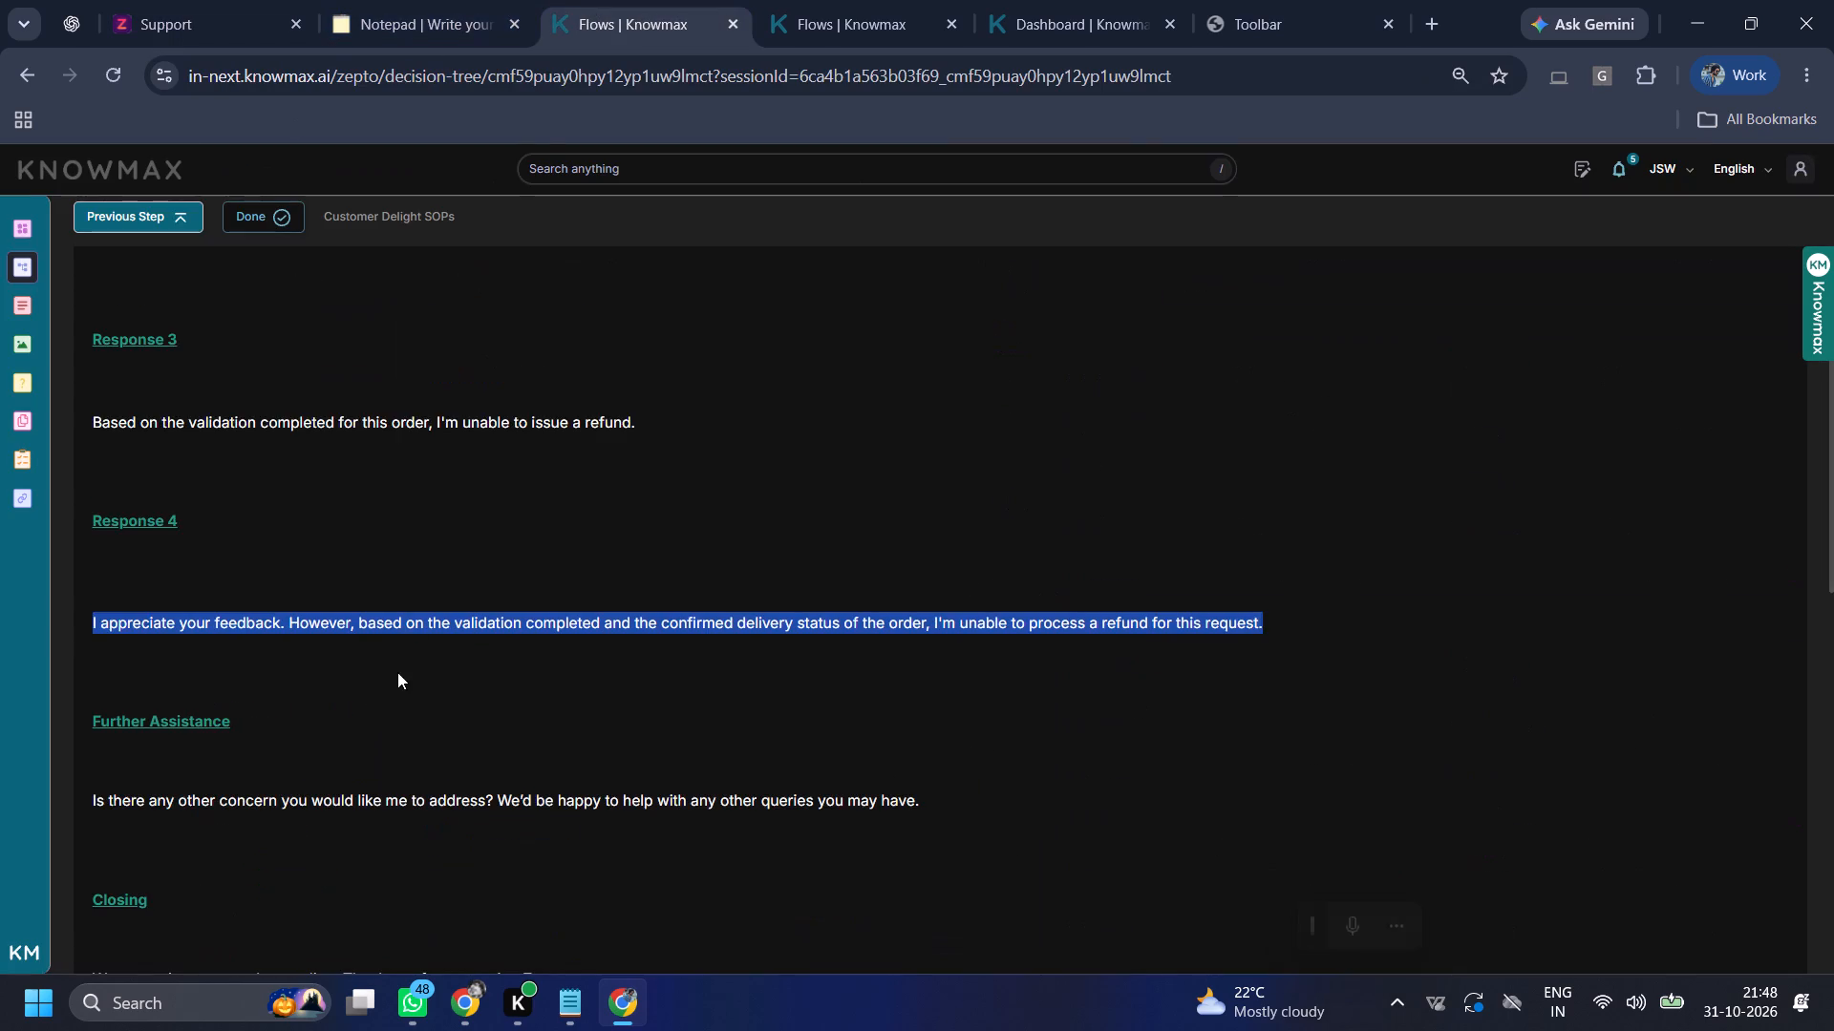
pyautogui.keyDown('ctrl'); pyautogui.tripleClick(410, 743); pyautogui.keyUp('ctrl')
pyautogui.hotkey('ctrl', 'c')
pyautogui.click(177, 39)
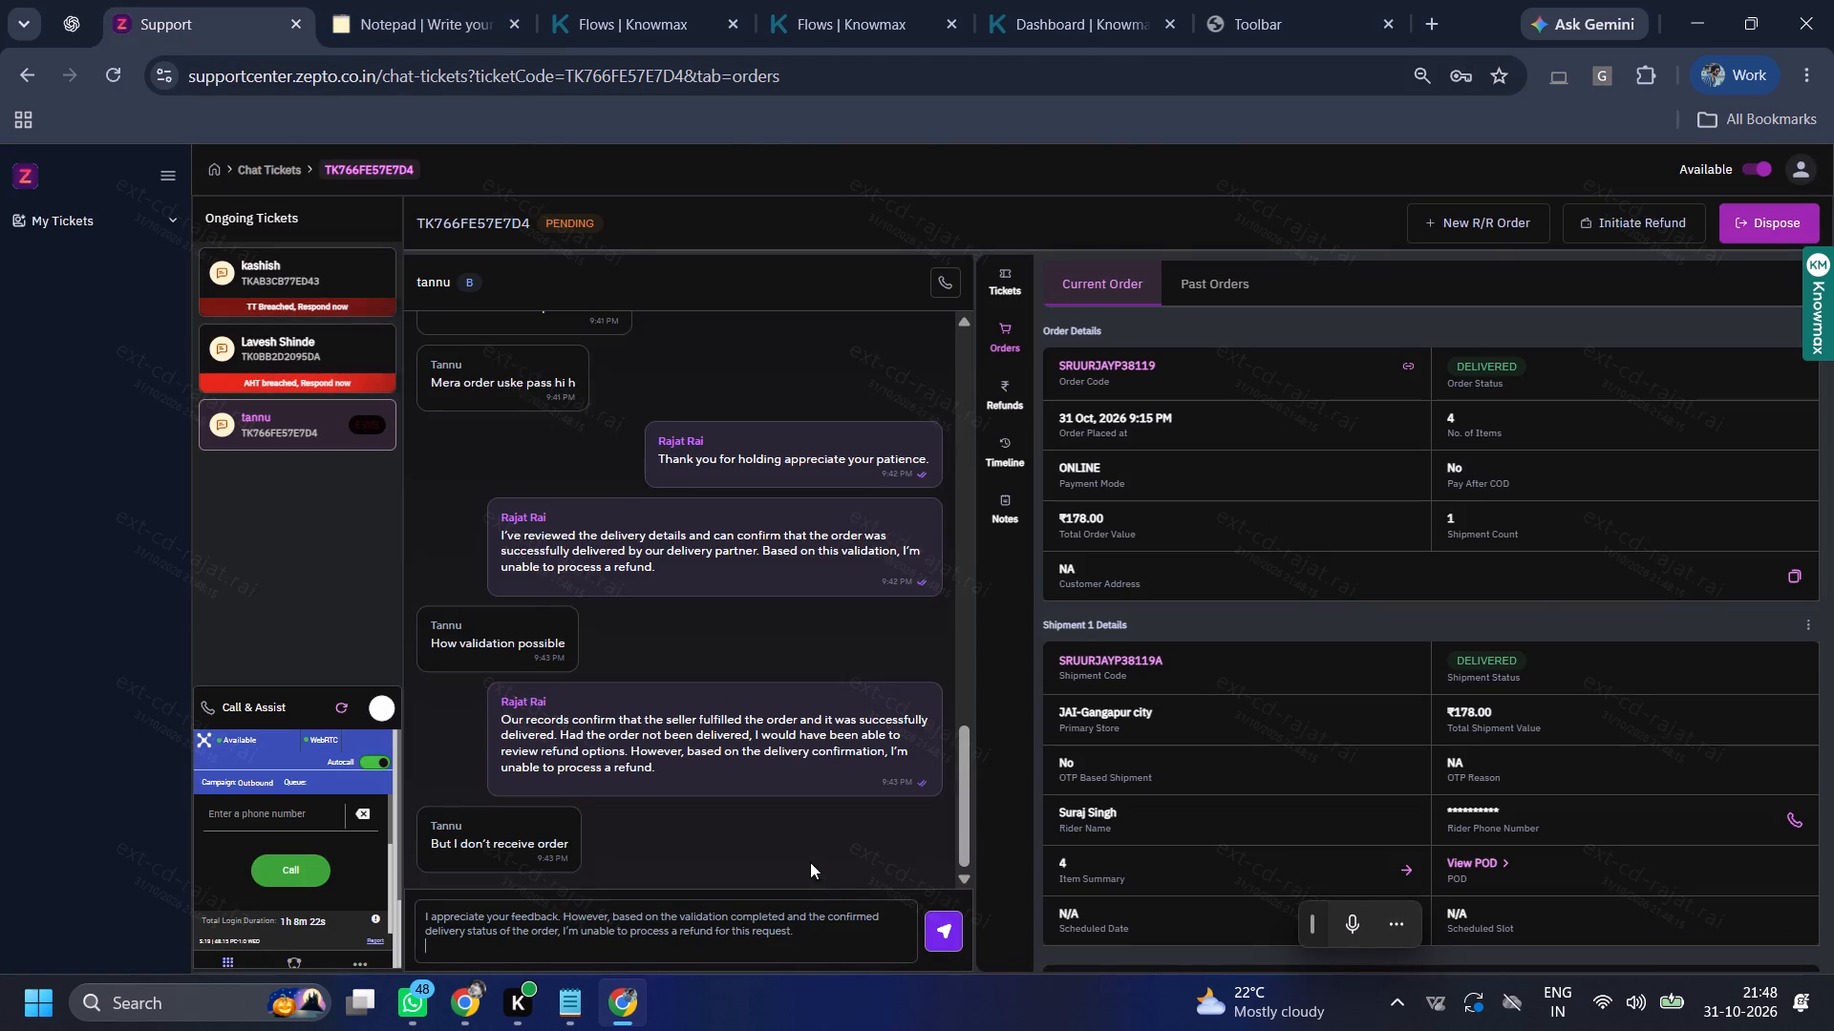
pyautogui.keyDown('ctrl'); pyautogui.click(819, 894); pyautogui.keyUp('ctrl')
pyautogui.keyDown('ctrl'); pyautogui.click(825, 923); pyautogui.keyUp('ctrl')
pyautogui.hotkey('ctrl', 'Return')
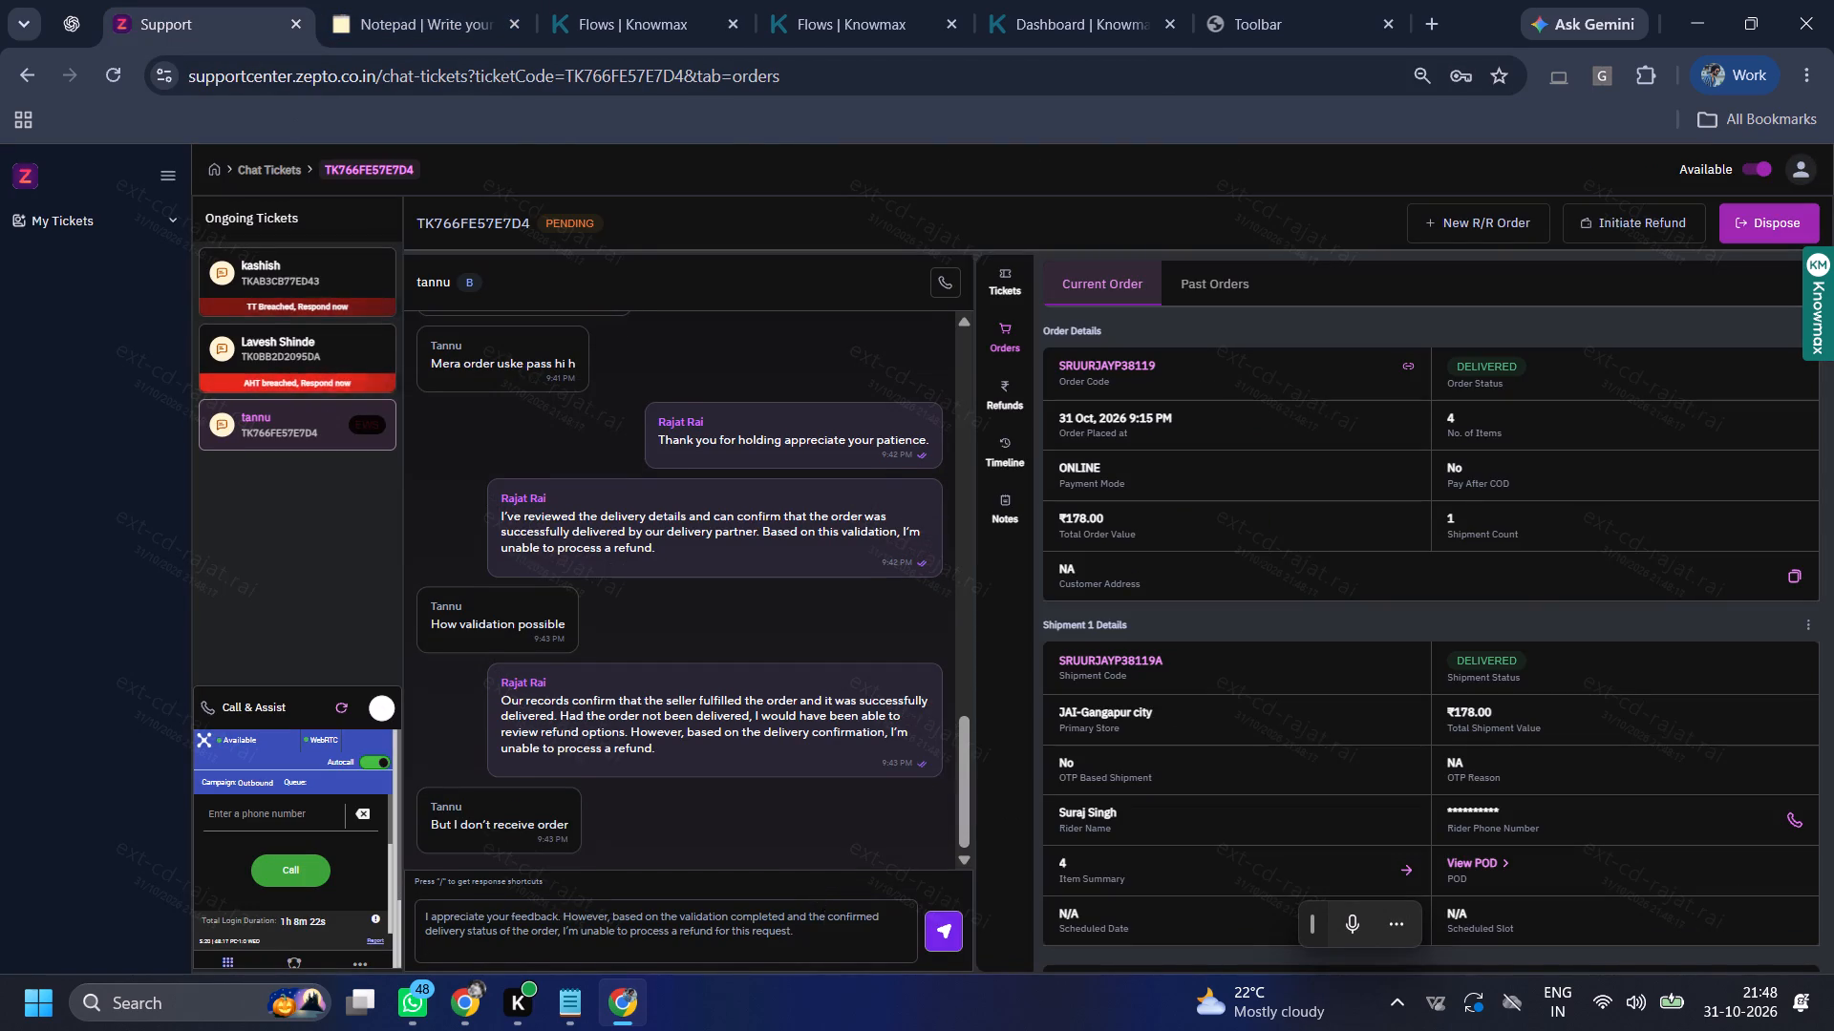
pyautogui.hotkey('ctrl', 'v')
pyautogui.hotkey('ctrl', 'Return')
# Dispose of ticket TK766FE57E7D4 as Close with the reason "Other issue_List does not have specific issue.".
pyautogui.click(1788, 219)
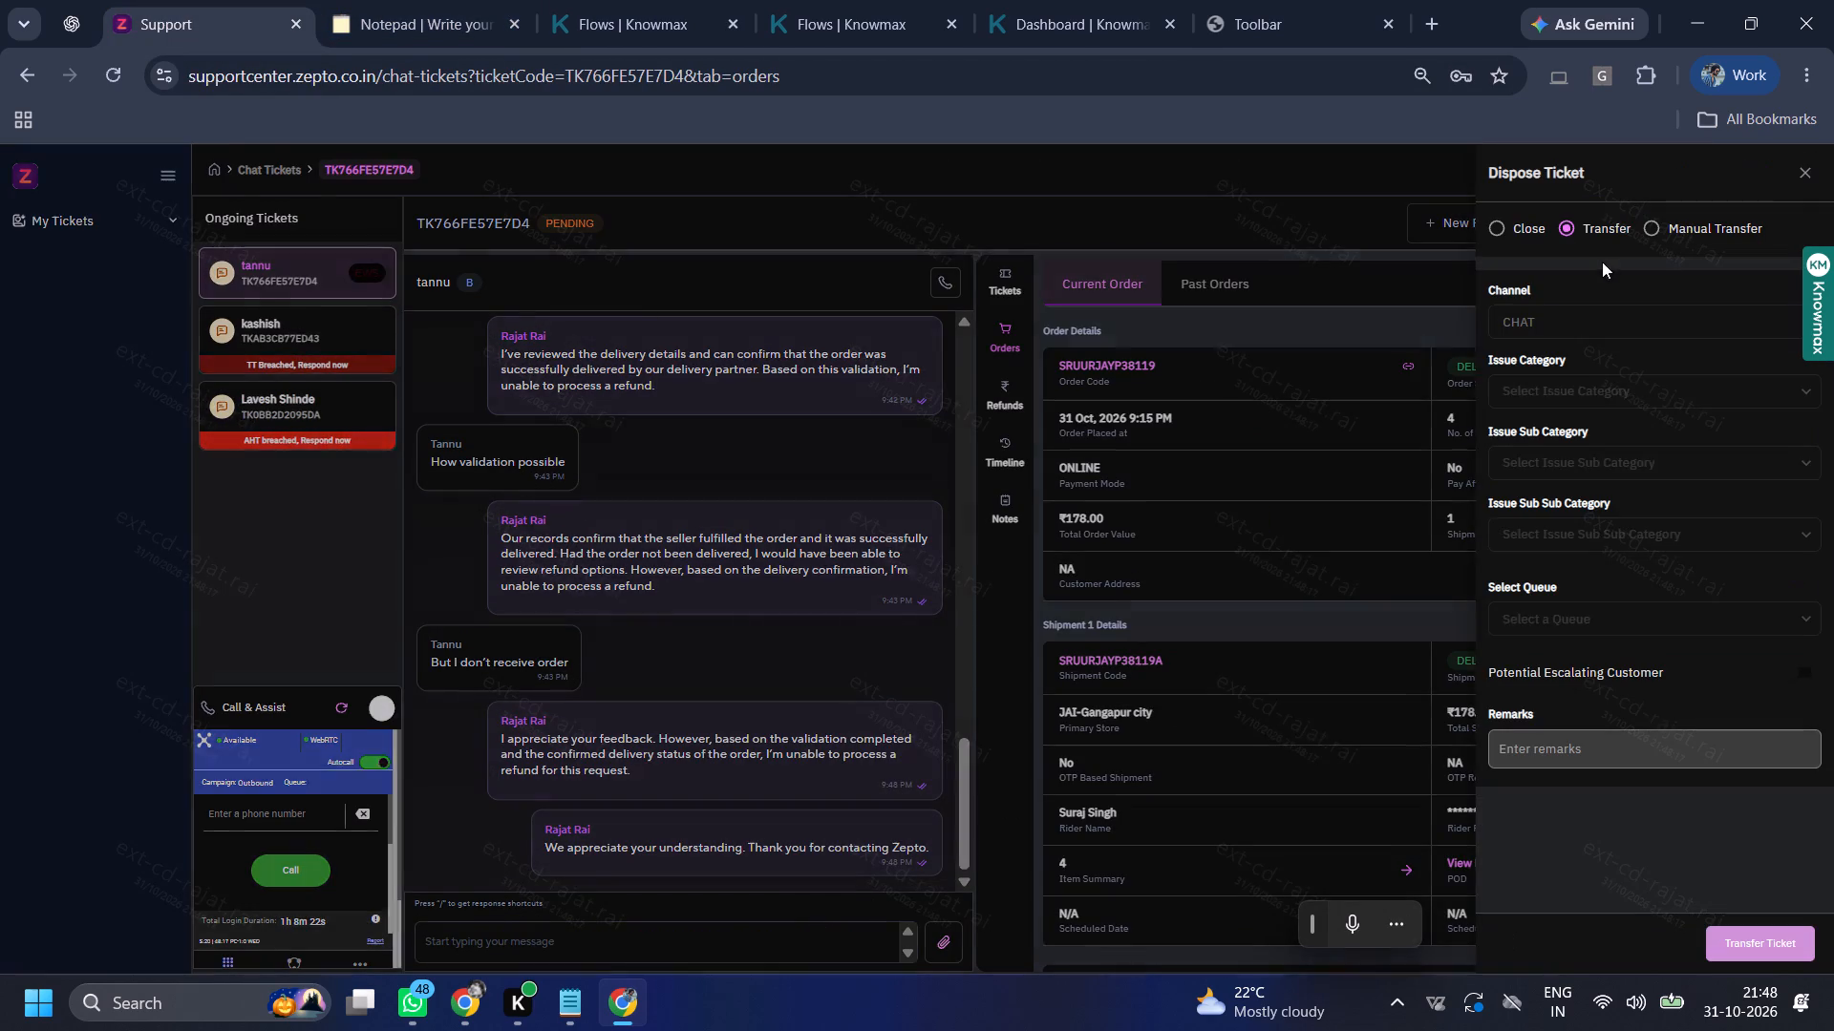
pyautogui.click(1521, 231)
pyautogui.click(1637, 600)
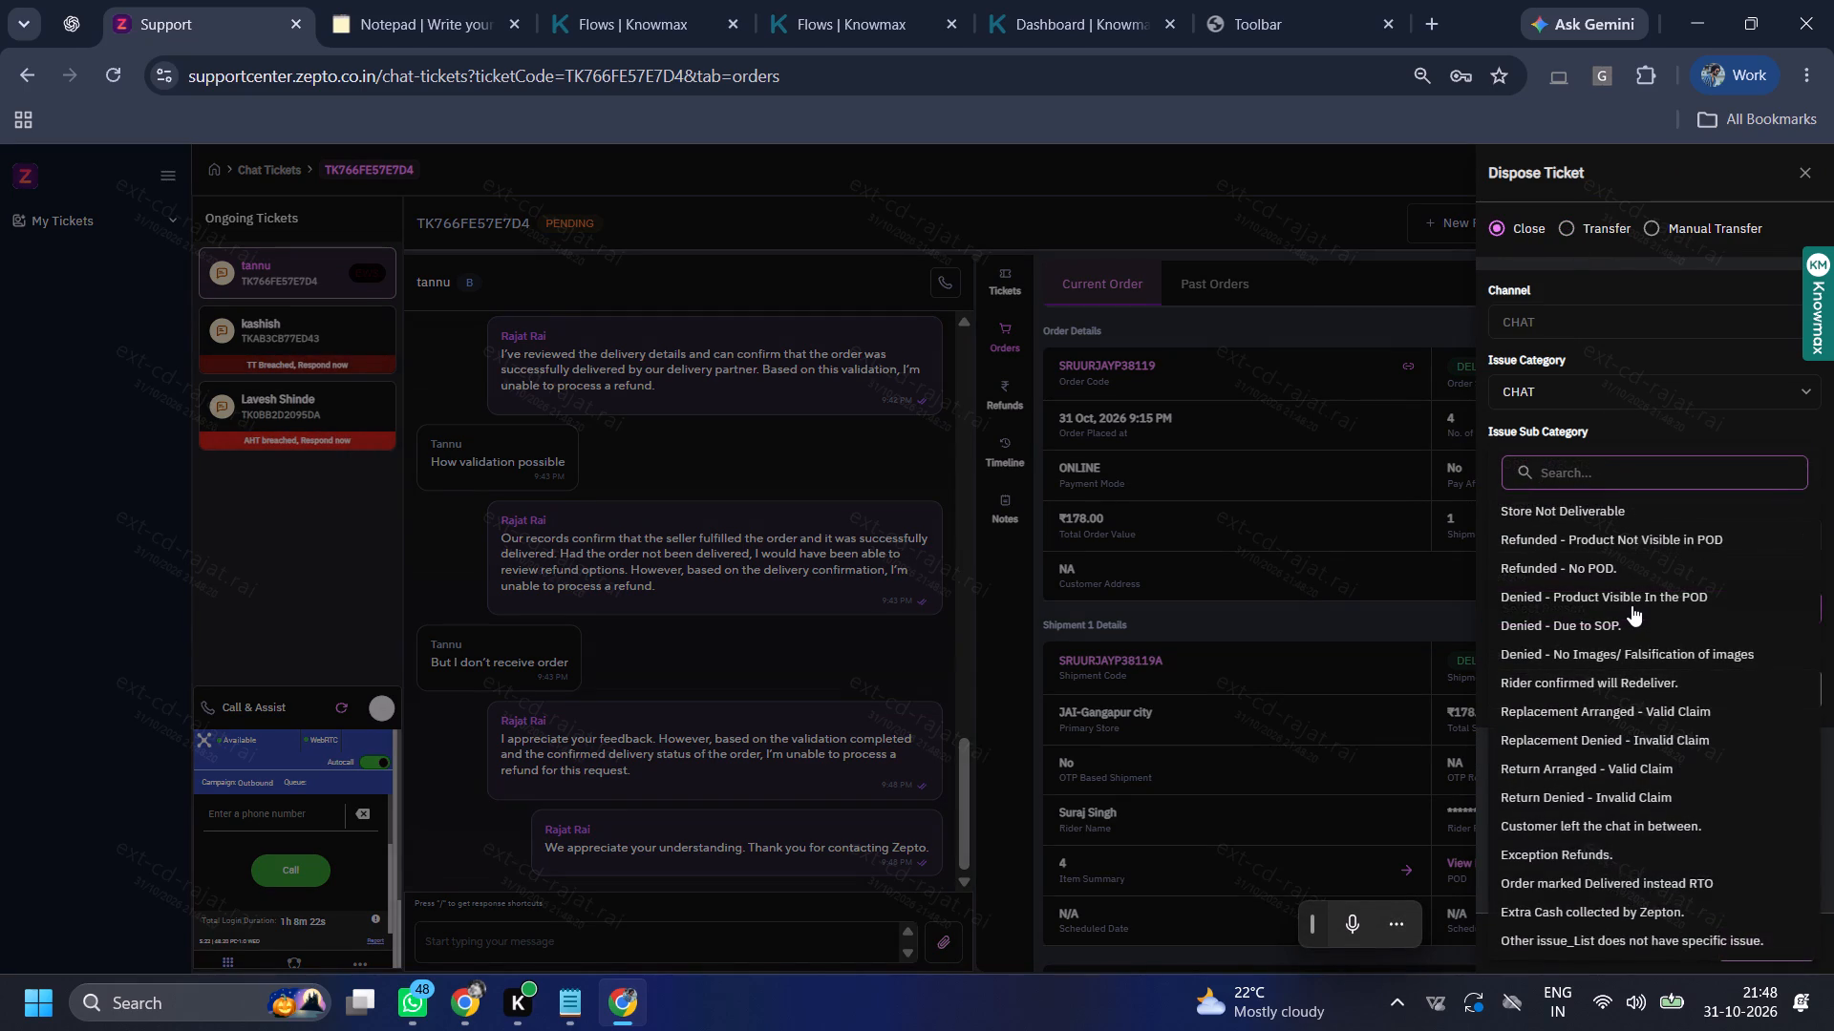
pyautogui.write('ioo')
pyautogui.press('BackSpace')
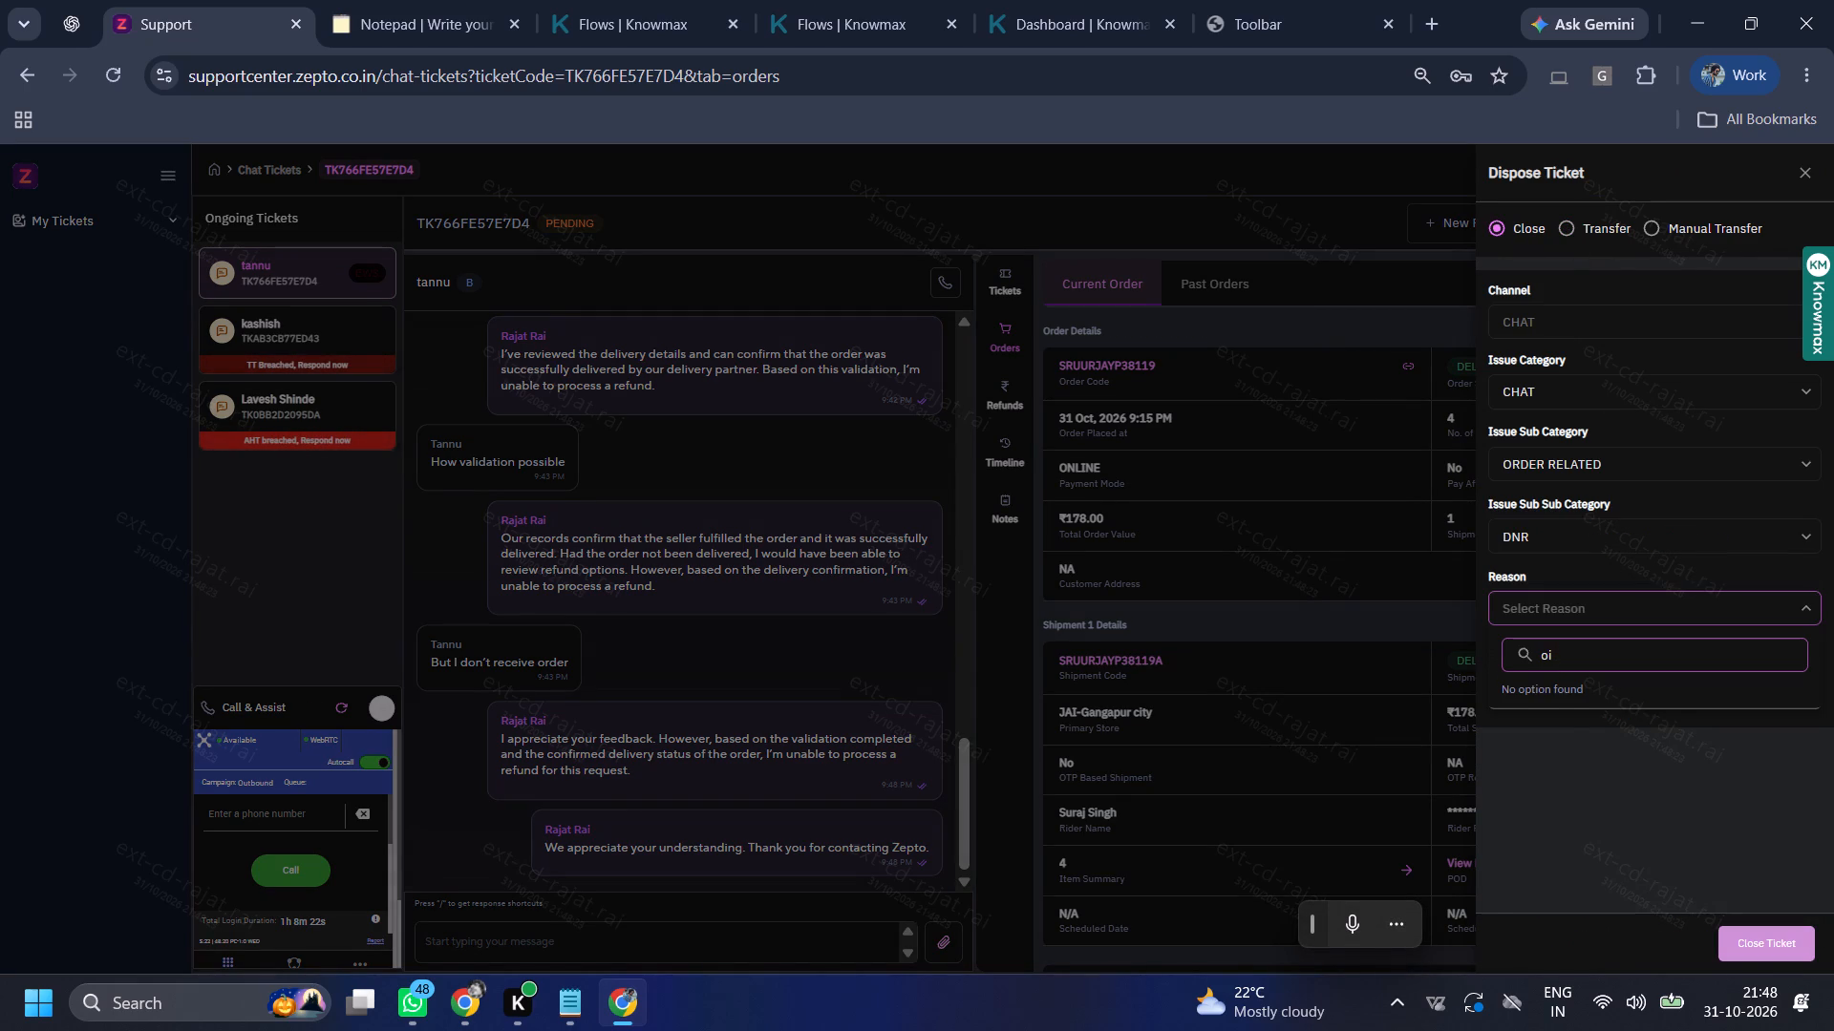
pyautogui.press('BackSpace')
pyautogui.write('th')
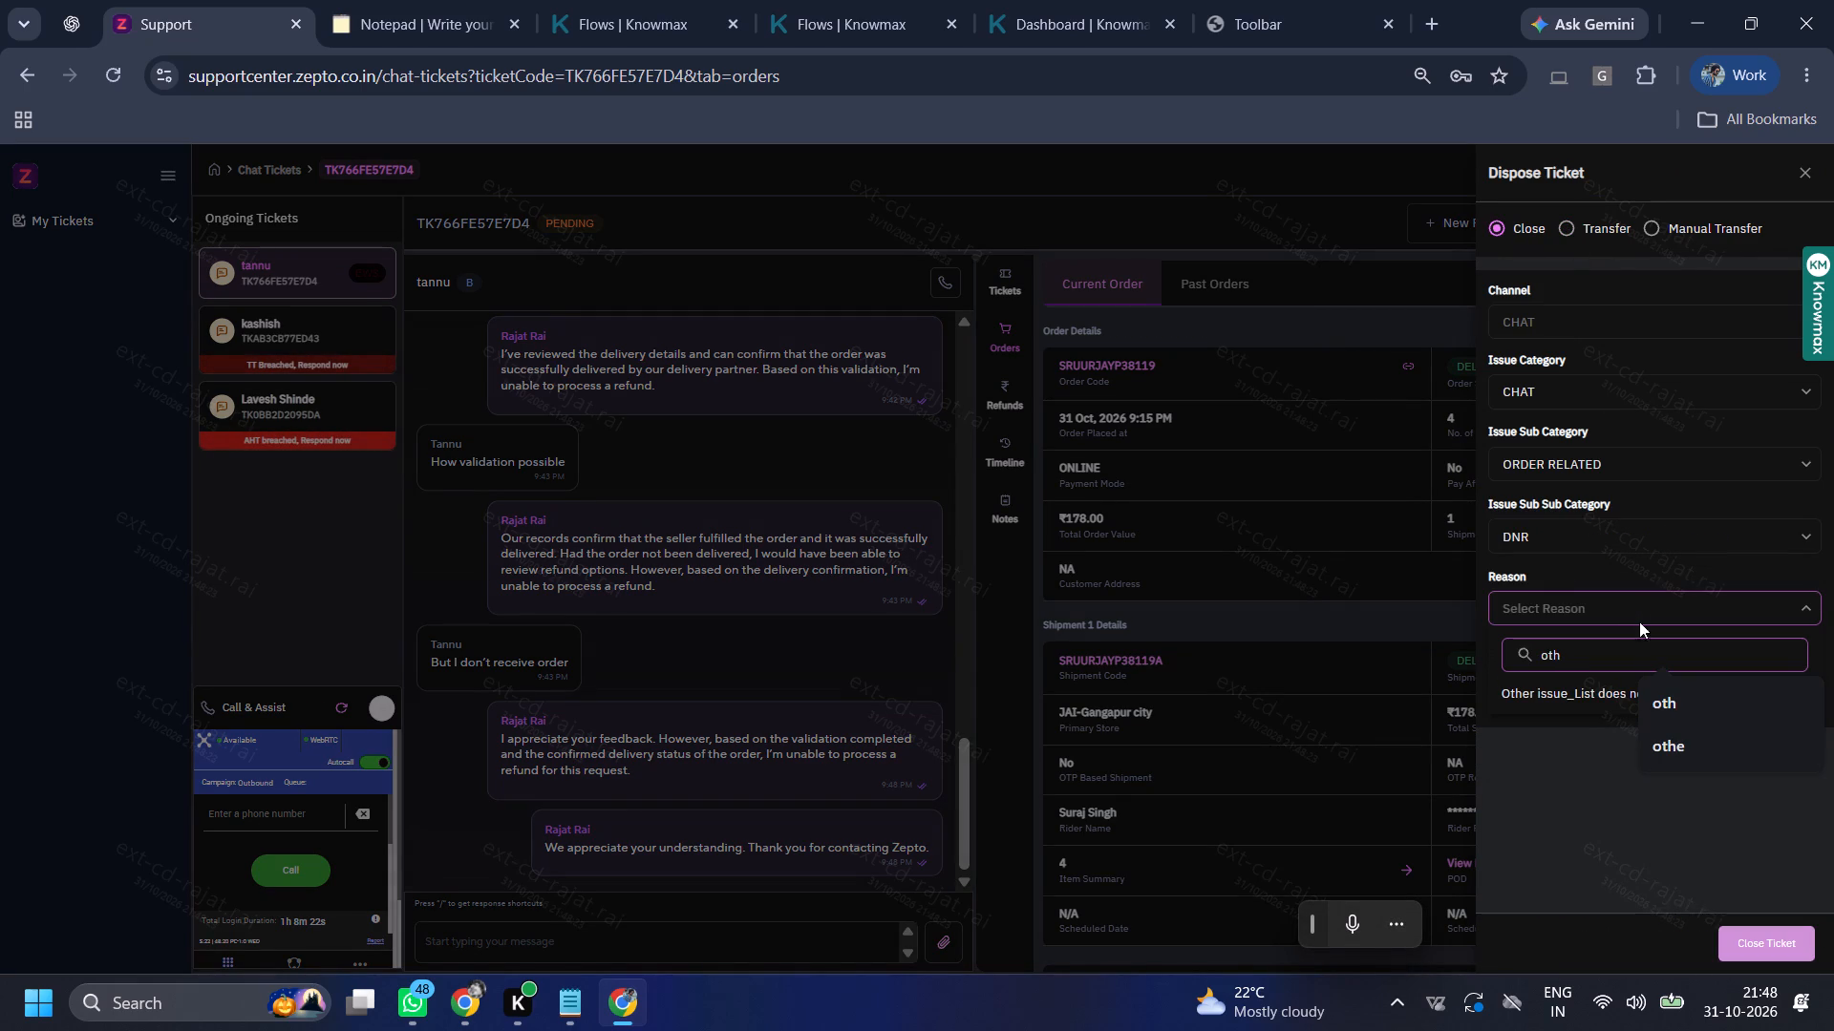
pyautogui.click(1565, 682)
pyautogui.click(1787, 925)
pyautogui.click(1785, 936)
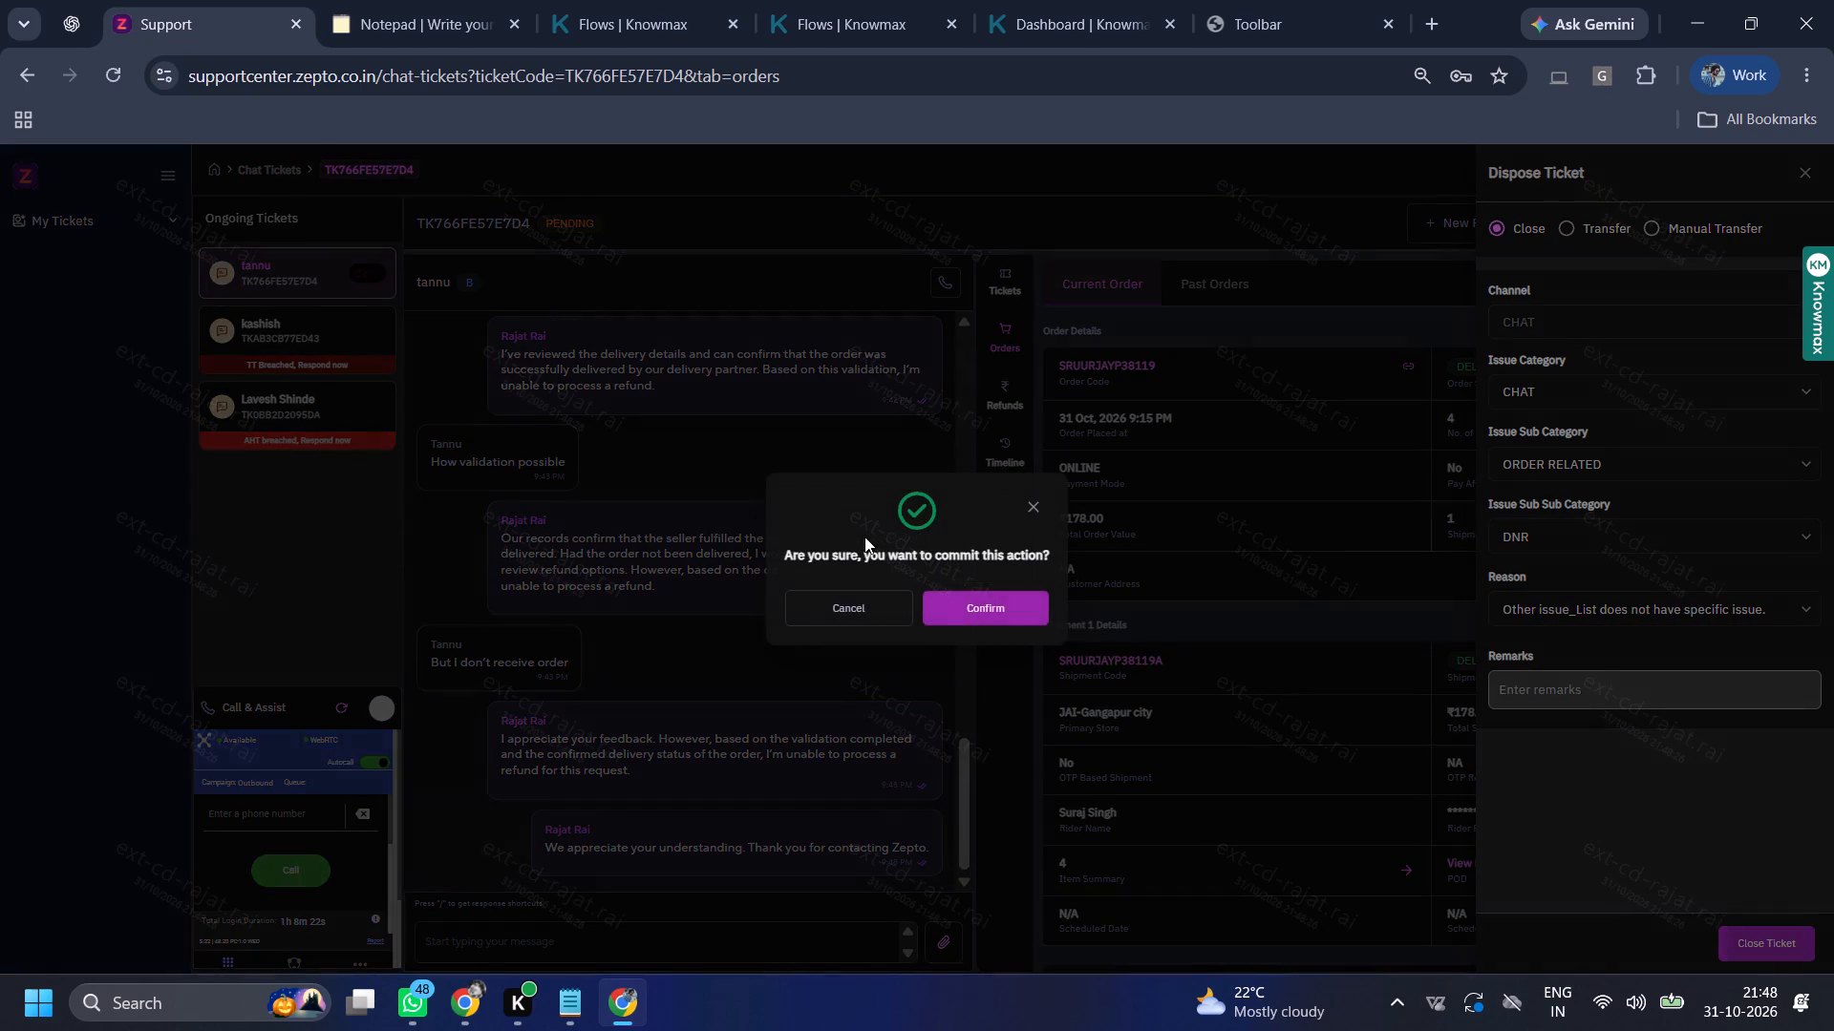
pyautogui.click(952, 600)
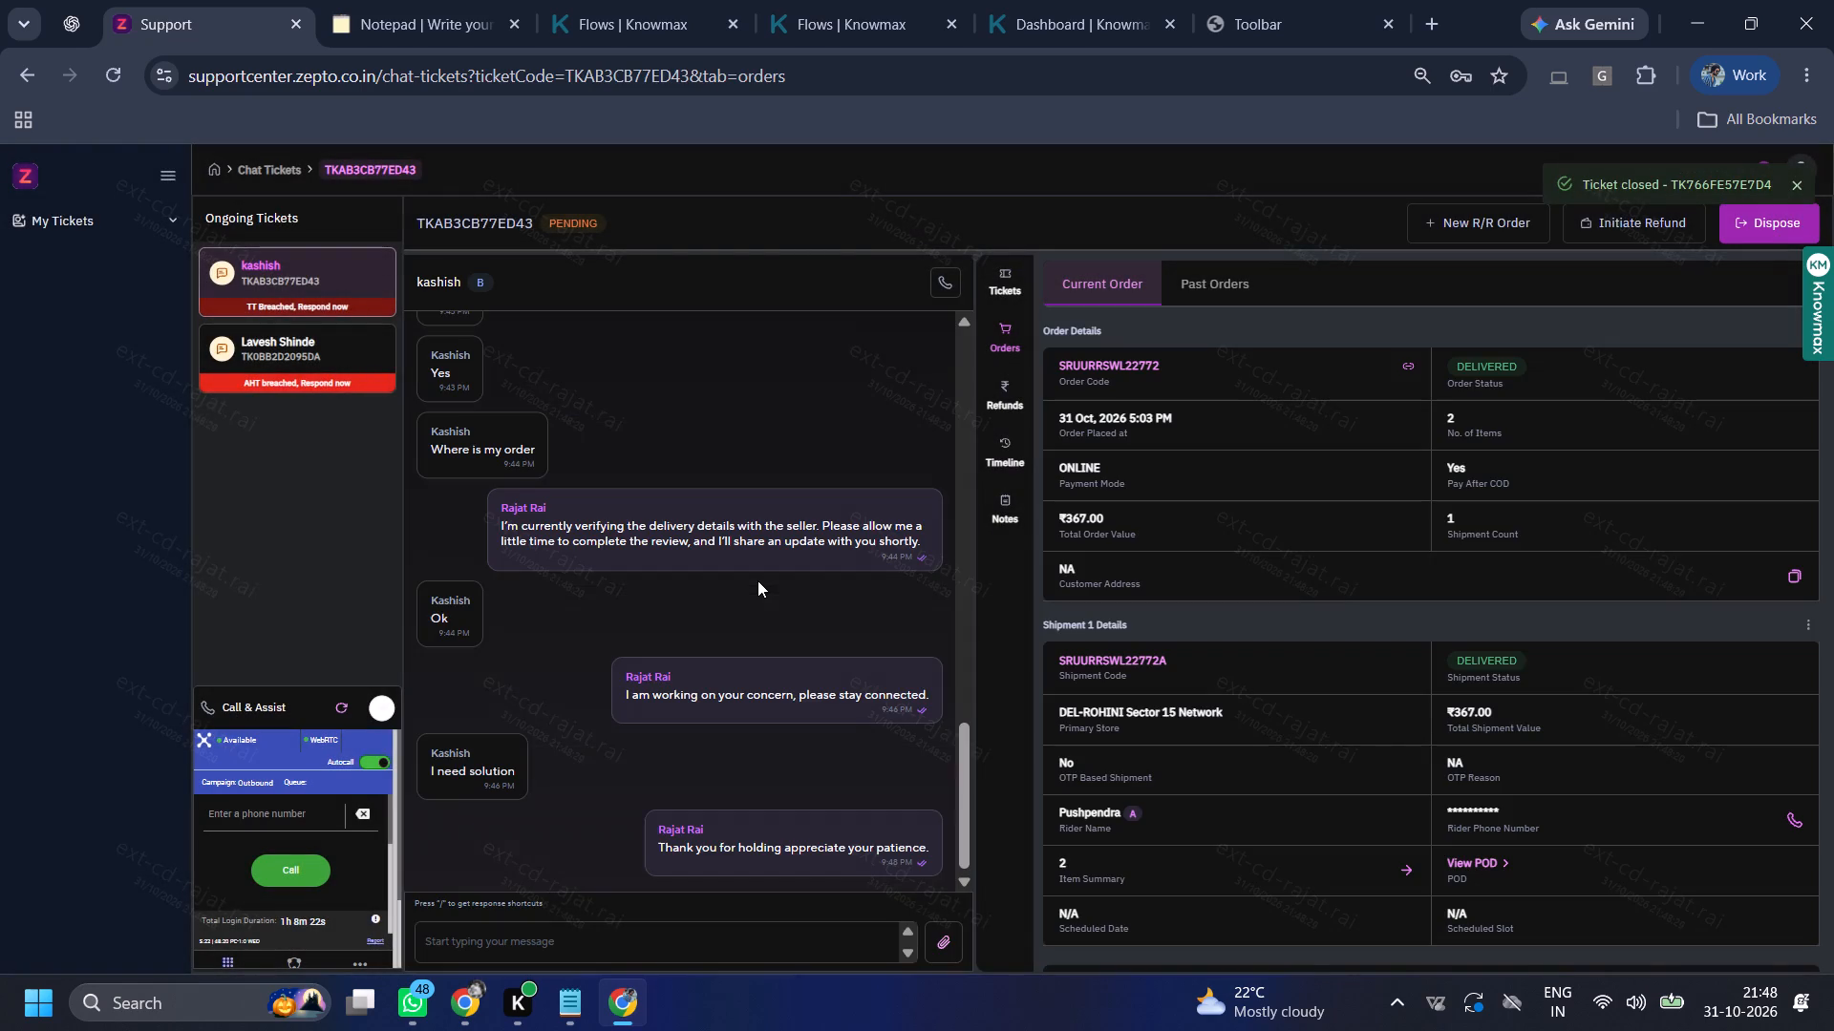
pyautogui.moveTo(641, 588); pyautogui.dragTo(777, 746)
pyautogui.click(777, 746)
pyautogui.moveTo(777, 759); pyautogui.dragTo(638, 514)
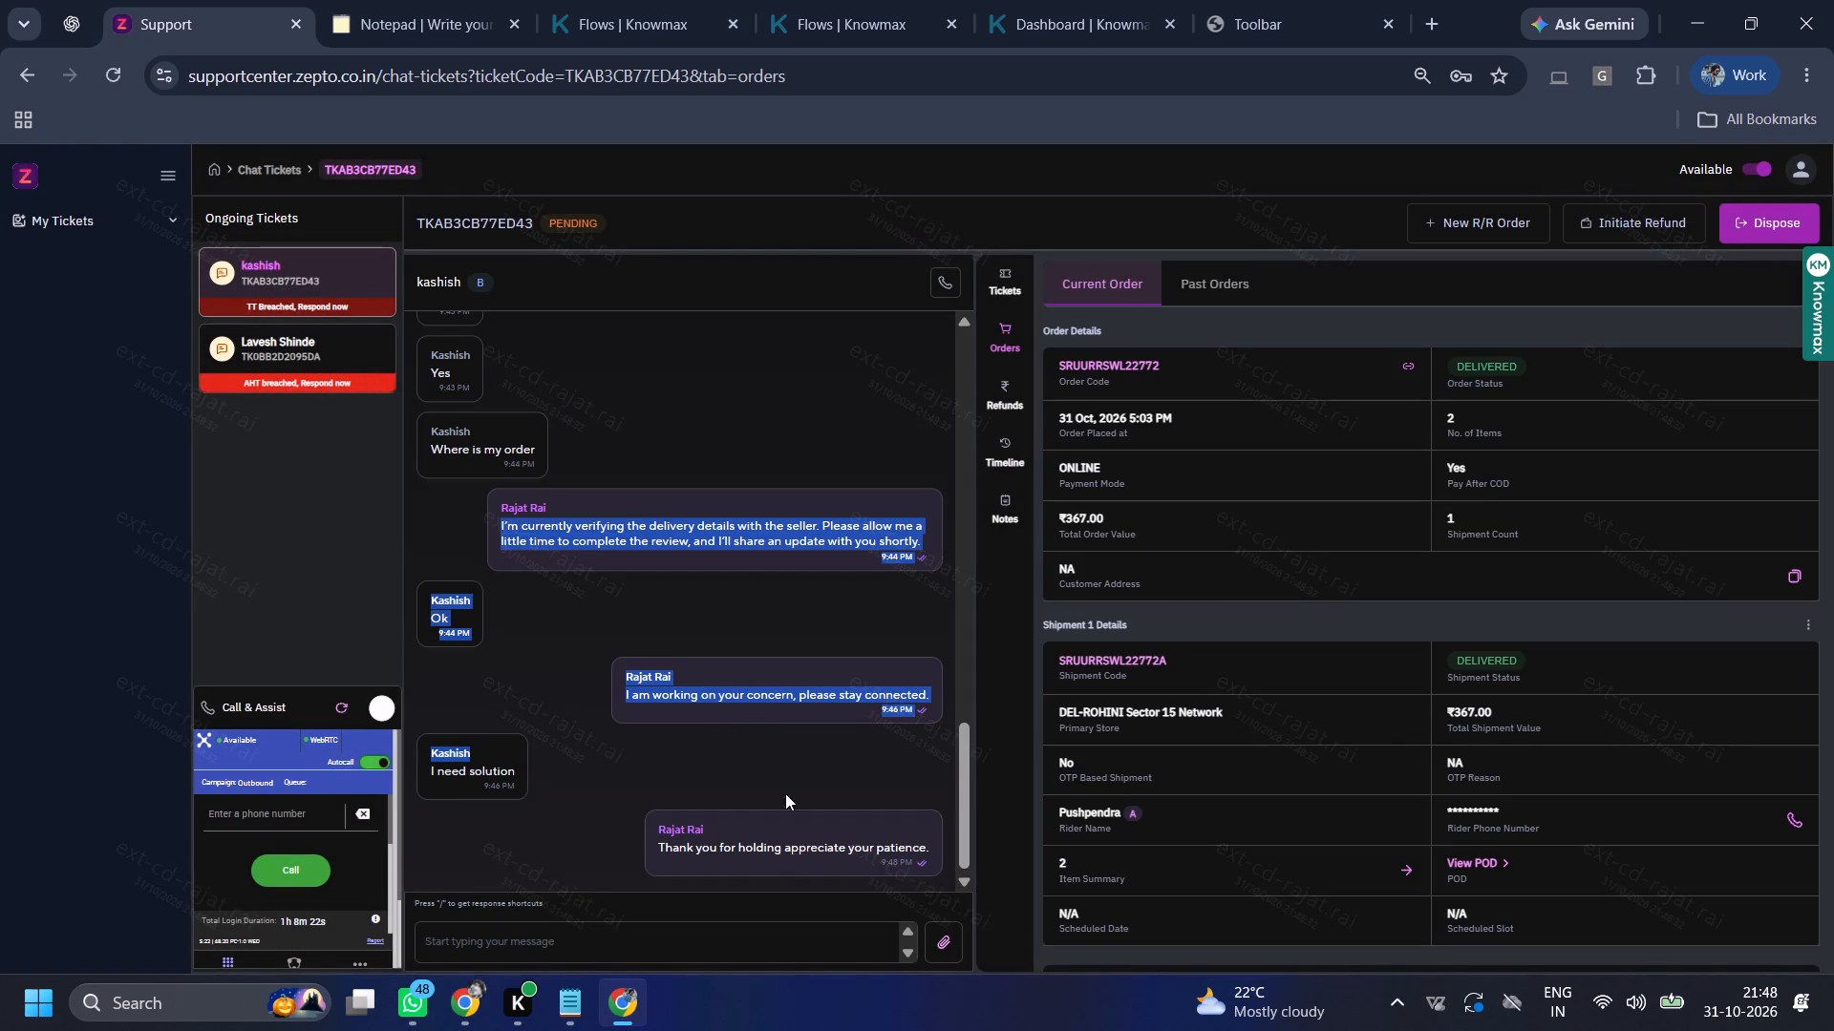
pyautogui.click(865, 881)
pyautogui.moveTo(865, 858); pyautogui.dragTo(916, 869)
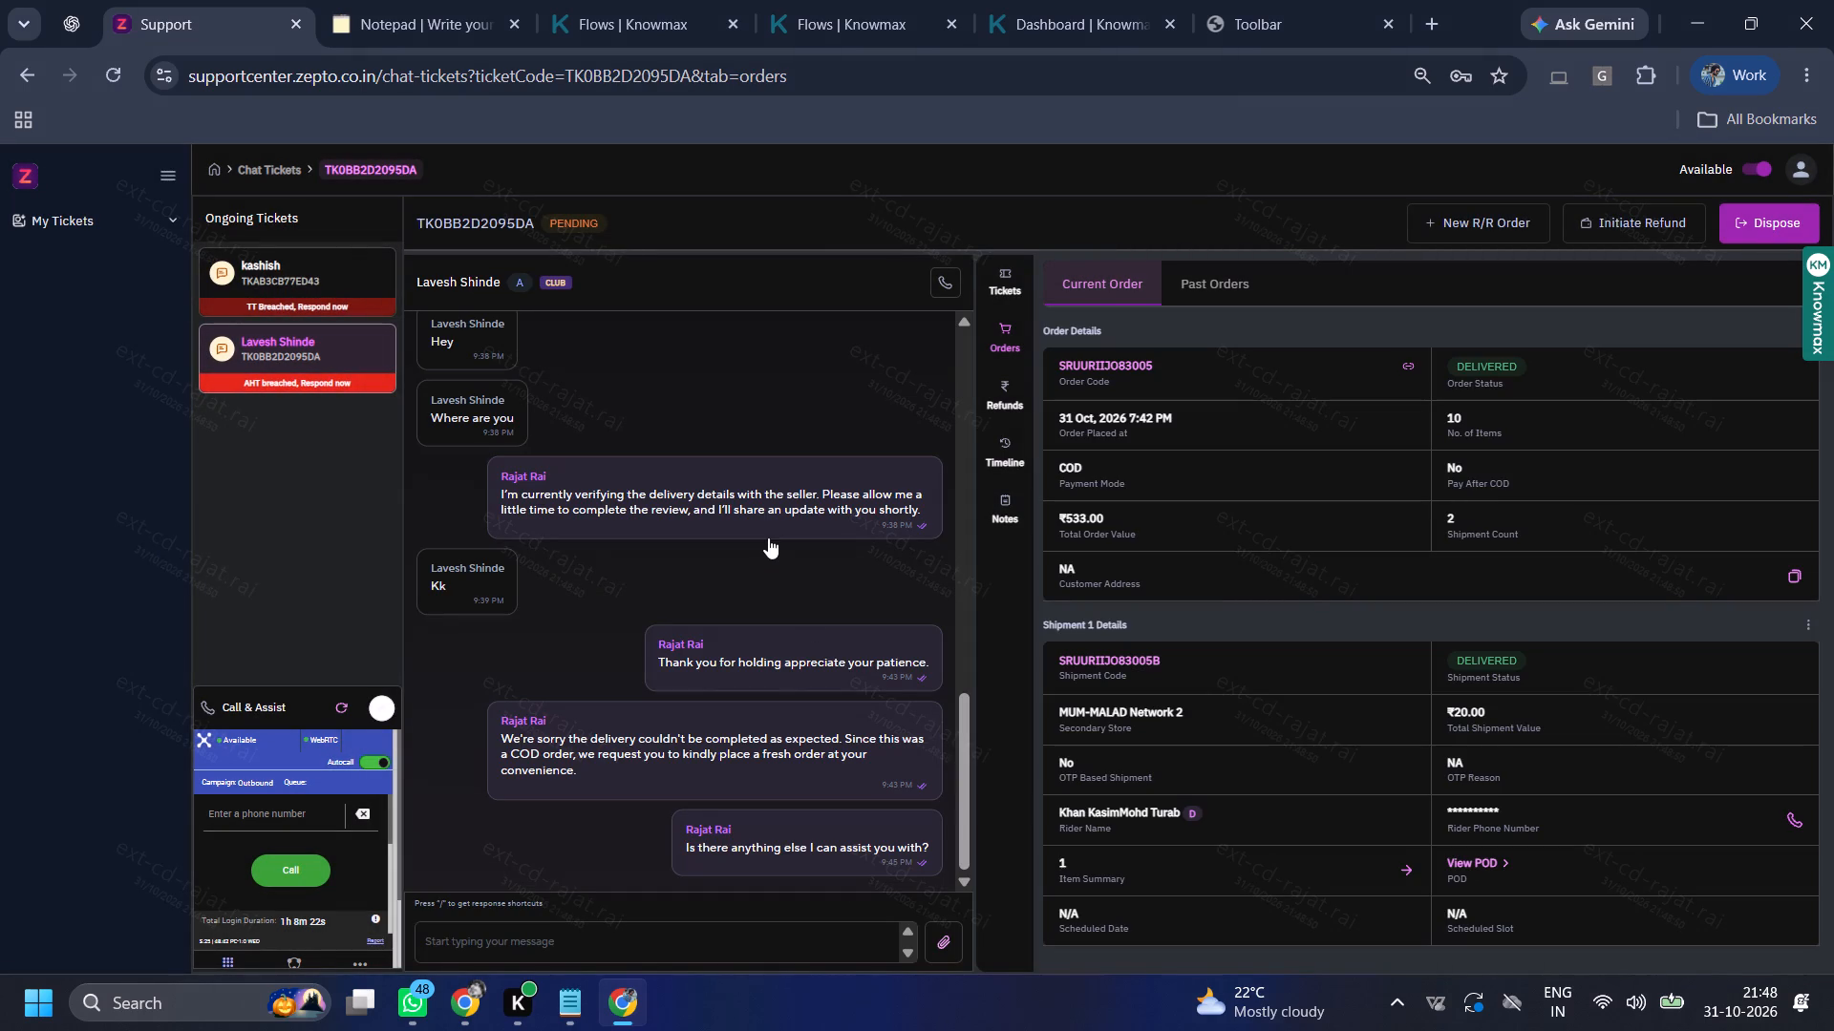
pyautogui.click(408, 0)
pyautogui.tripleClick(412, 458)
pyautogui.hotkey('ctrl', 'c')
pyautogui.keyDown('ctrl'); pyautogui.click(232, 0); pyautogui.keyUp('ctrl')
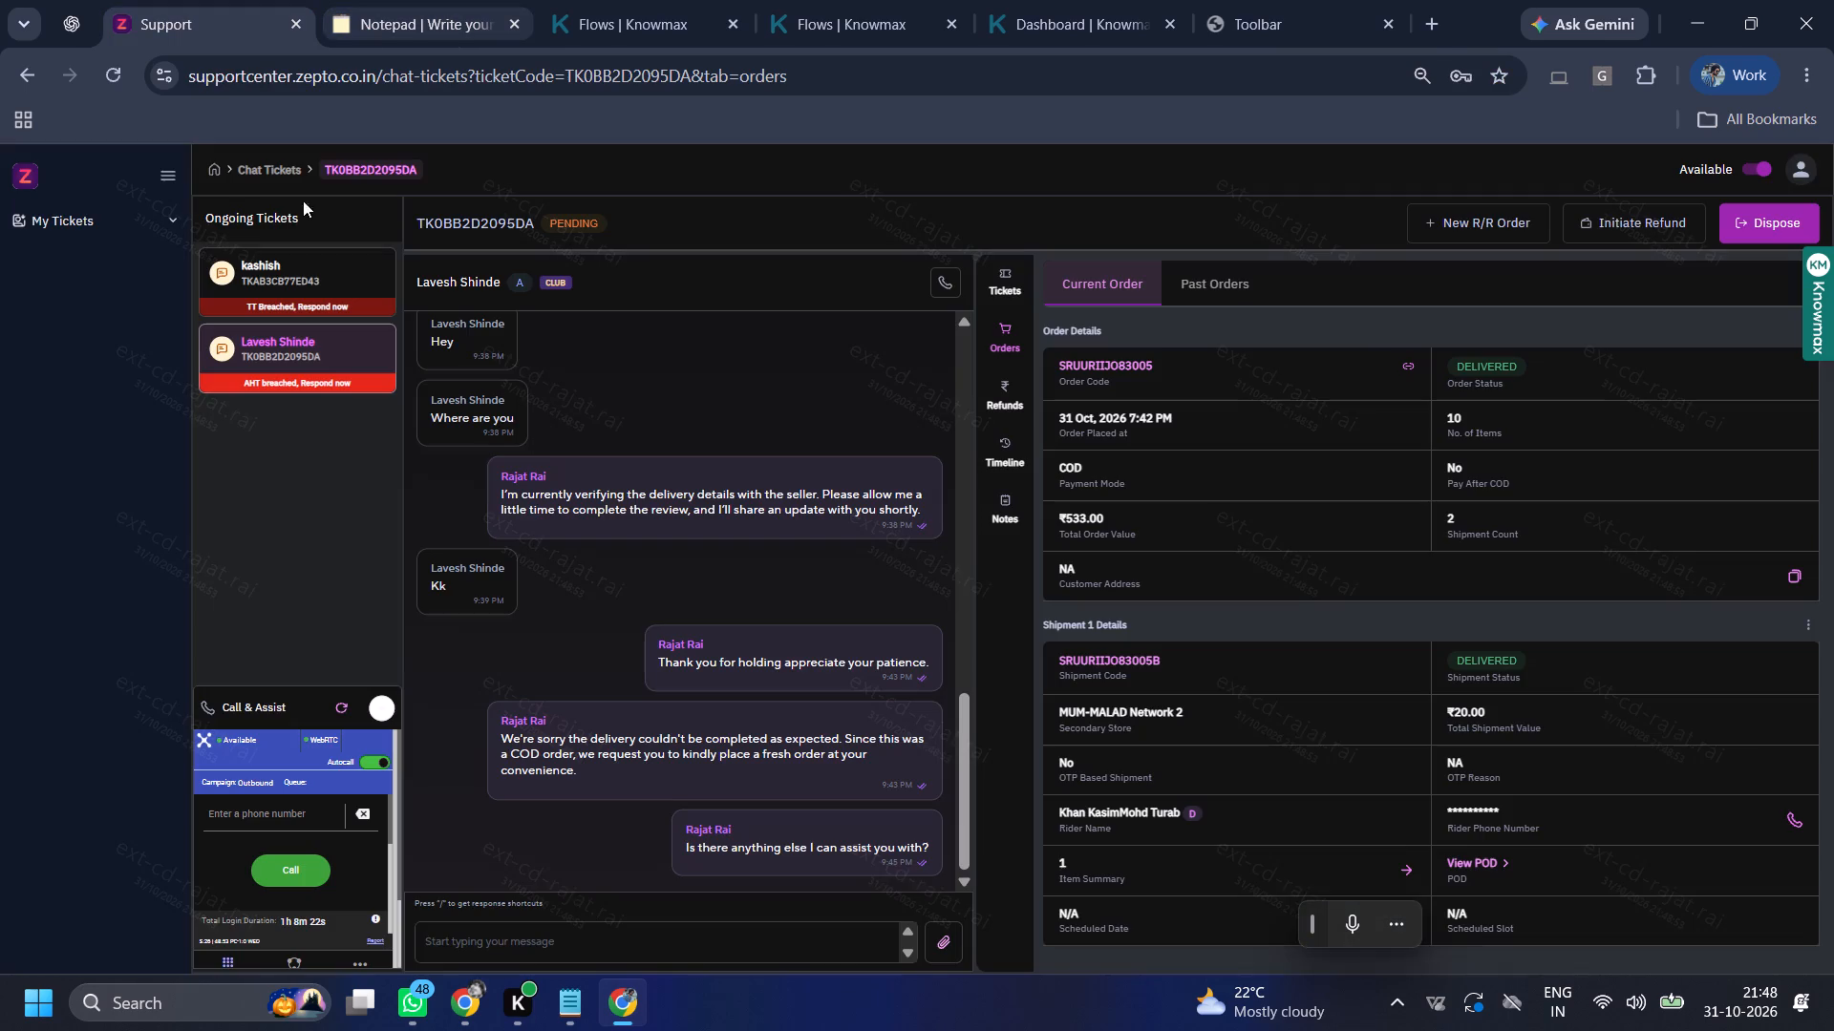
pyautogui.keyDown('ctrl'); pyautogui.click(624, 950); pyautogui.keyUp('ctrl')
pyautogui.hotkey('ctrl', 'v')
pyautogui.press('\\')
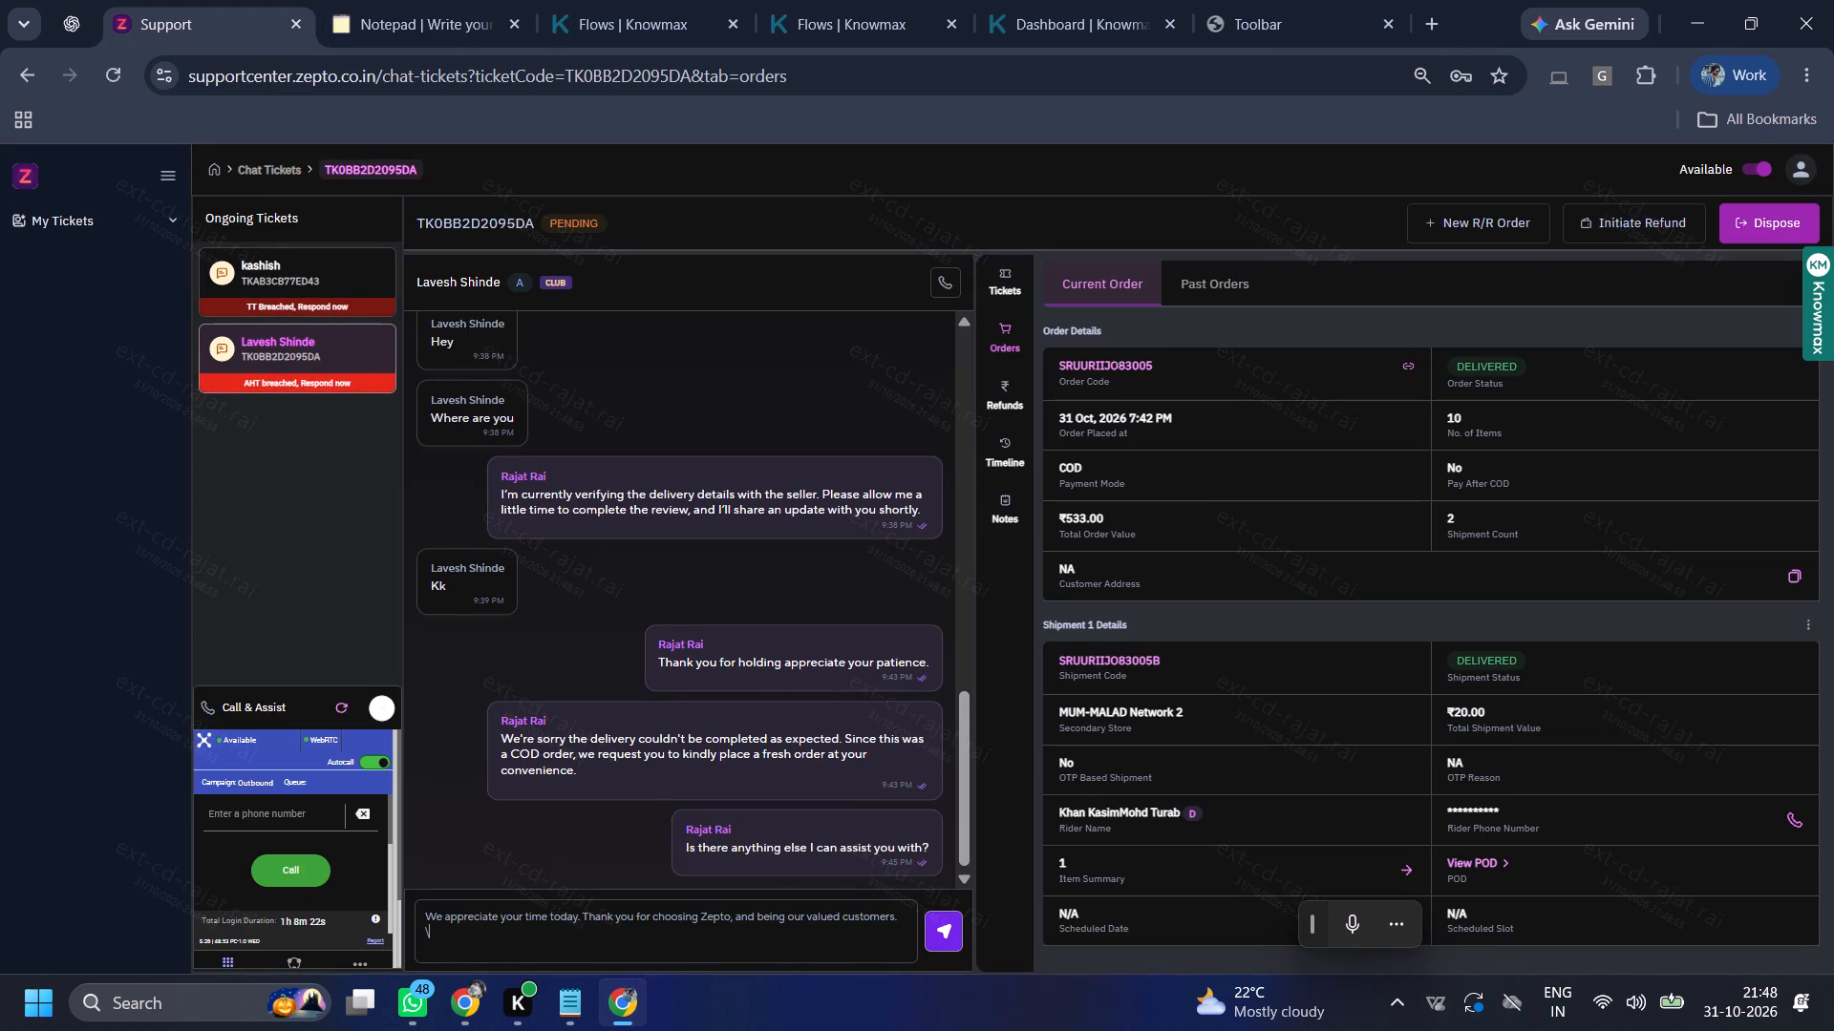
pyautogui.press('BackSpace')
pyautogui.press('Return')
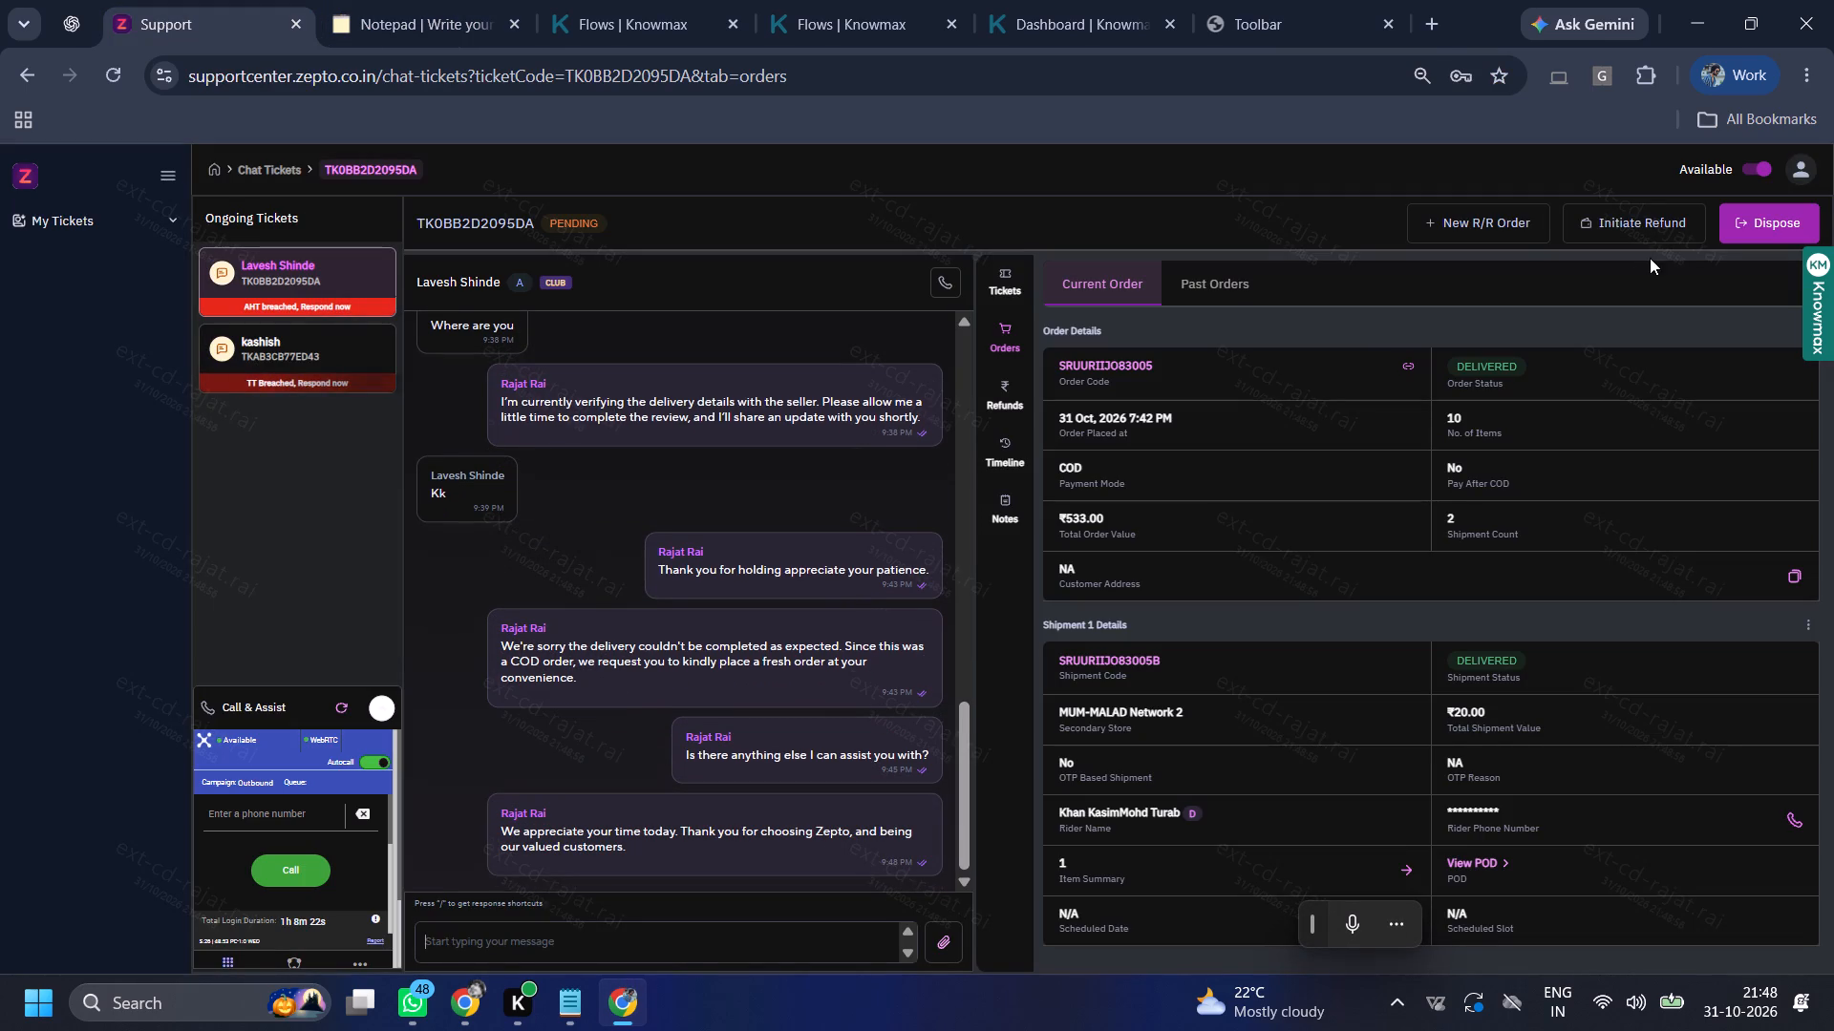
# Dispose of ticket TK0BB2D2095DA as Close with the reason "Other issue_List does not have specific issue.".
pyautogui.click(1783, 221)
pyautogui.click(1498, 227)
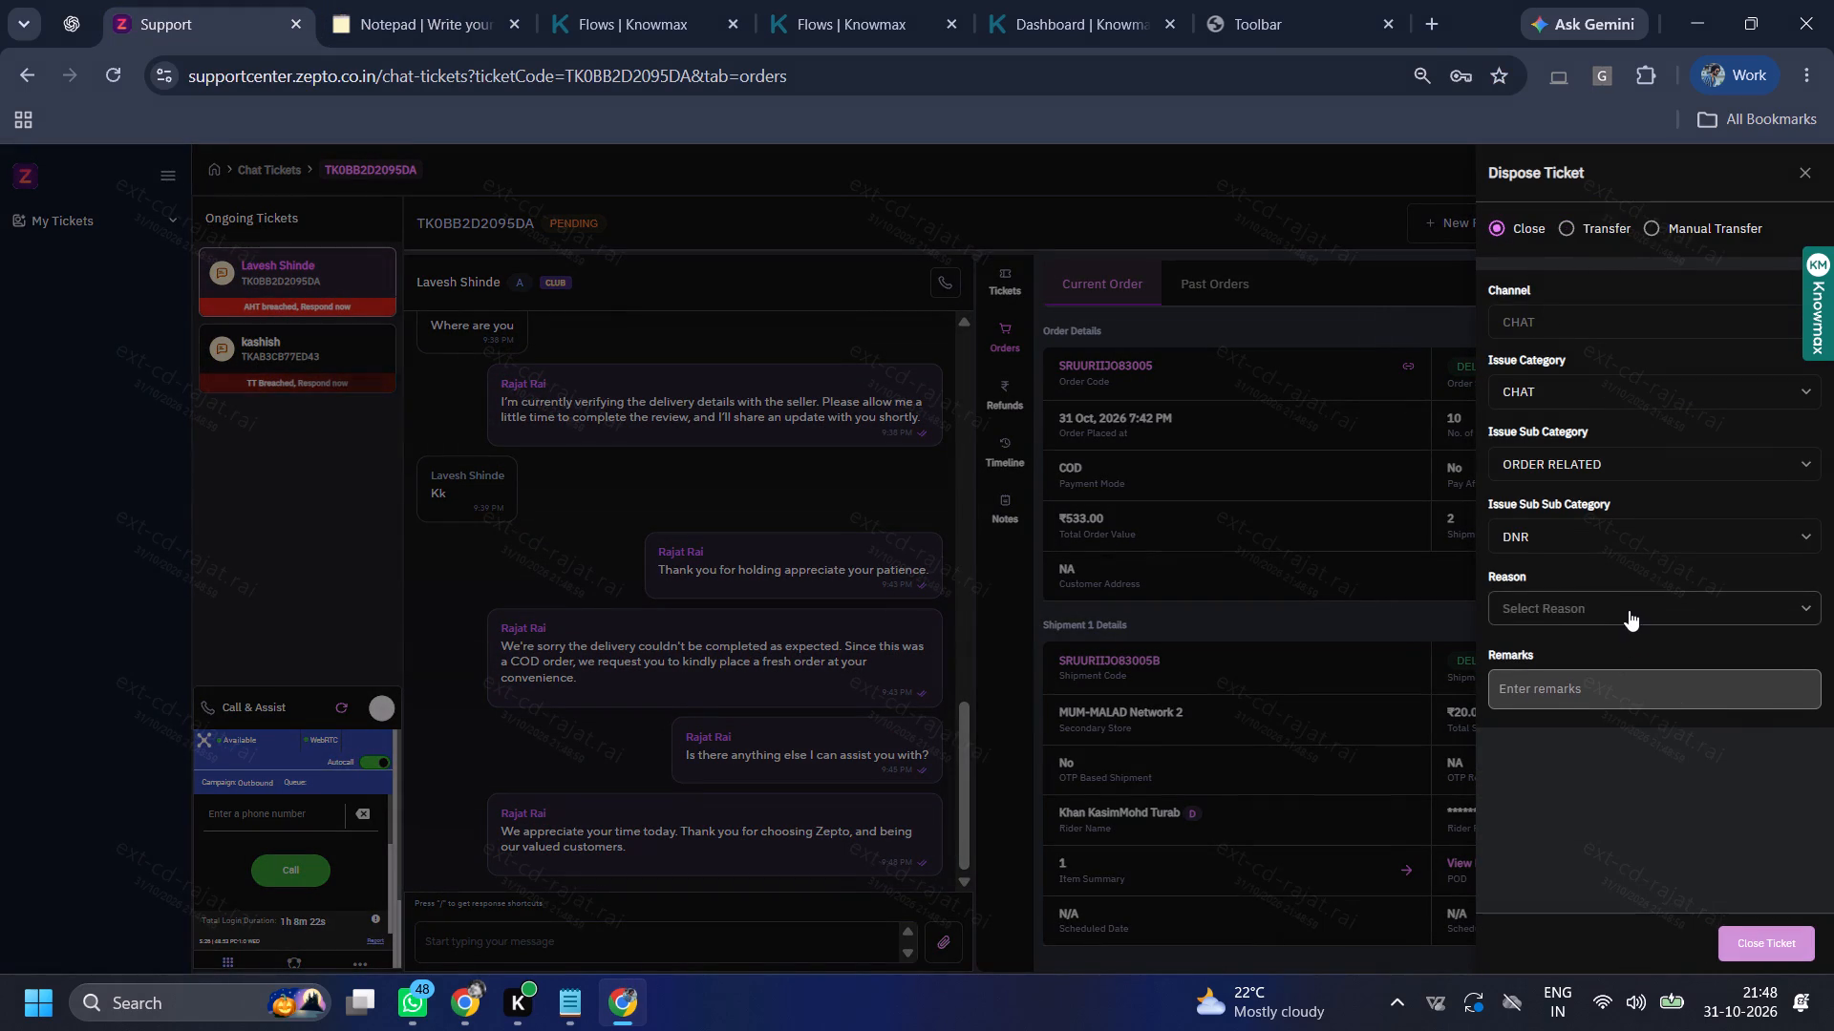
pyautogui.click(1630, 609)
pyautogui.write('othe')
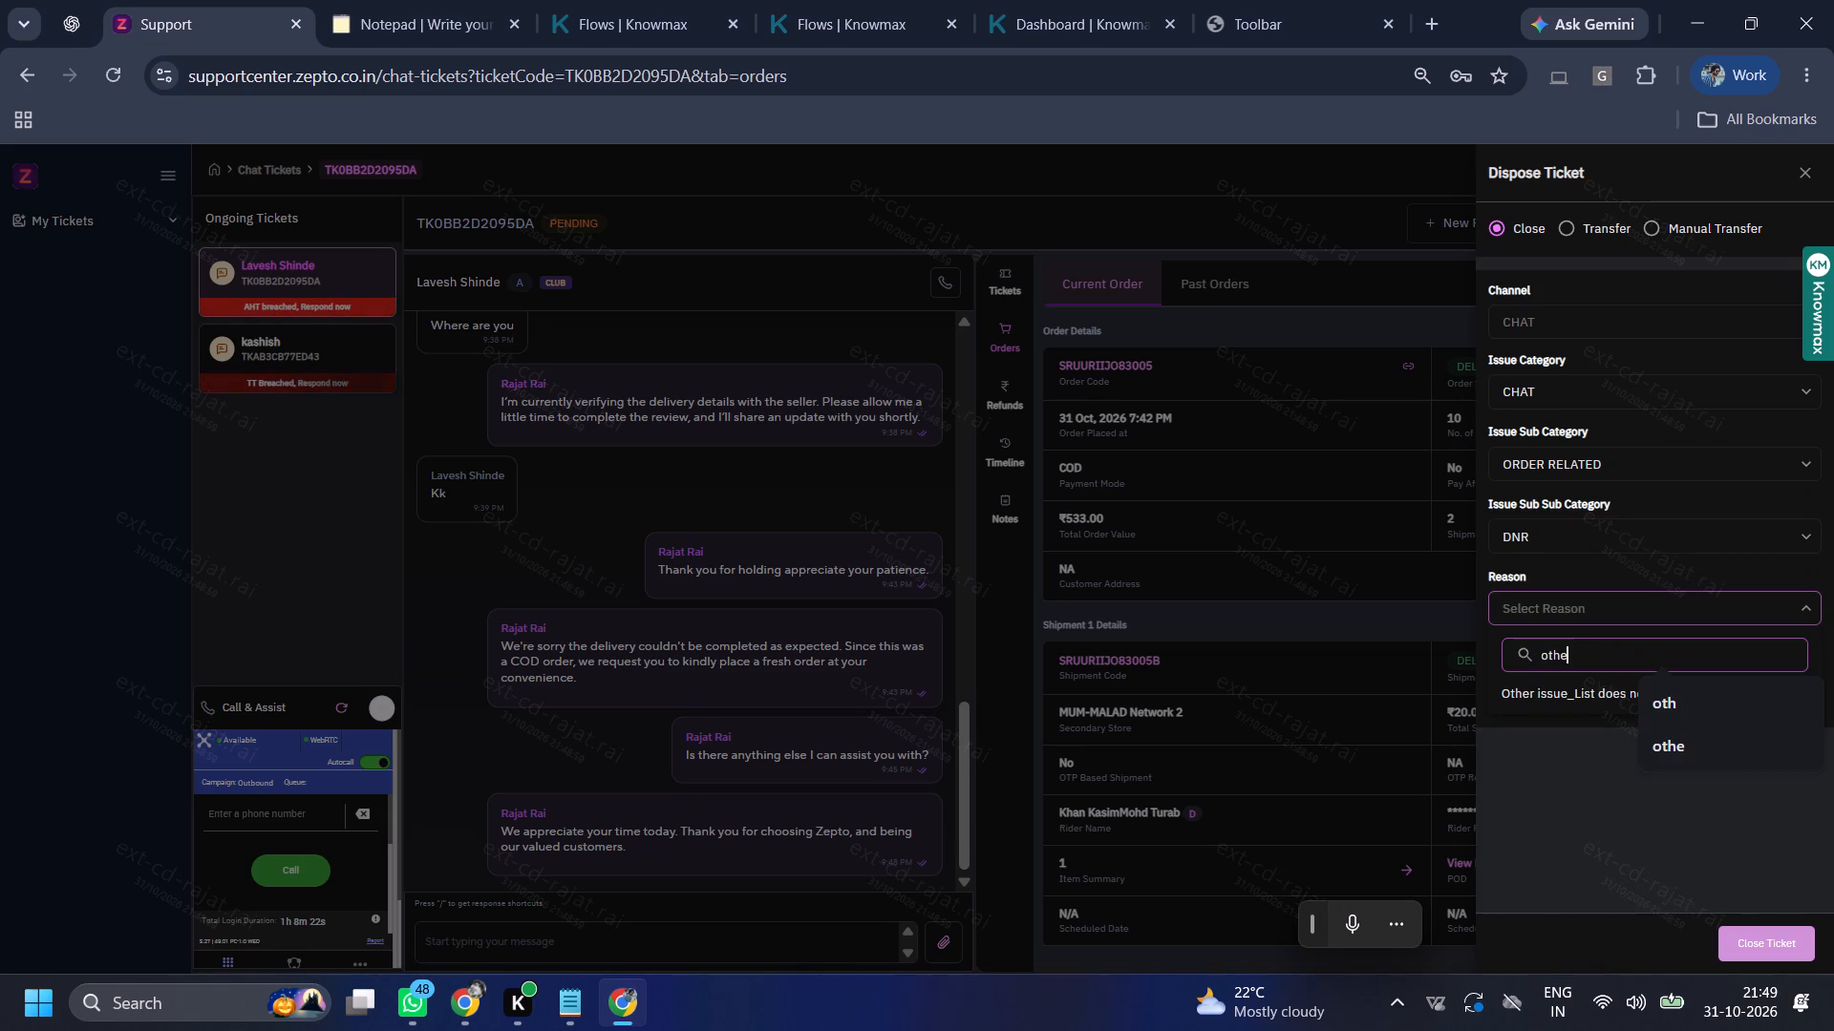
pyautogui.click(1596, 700)
pyautogui.click(1761, 950)
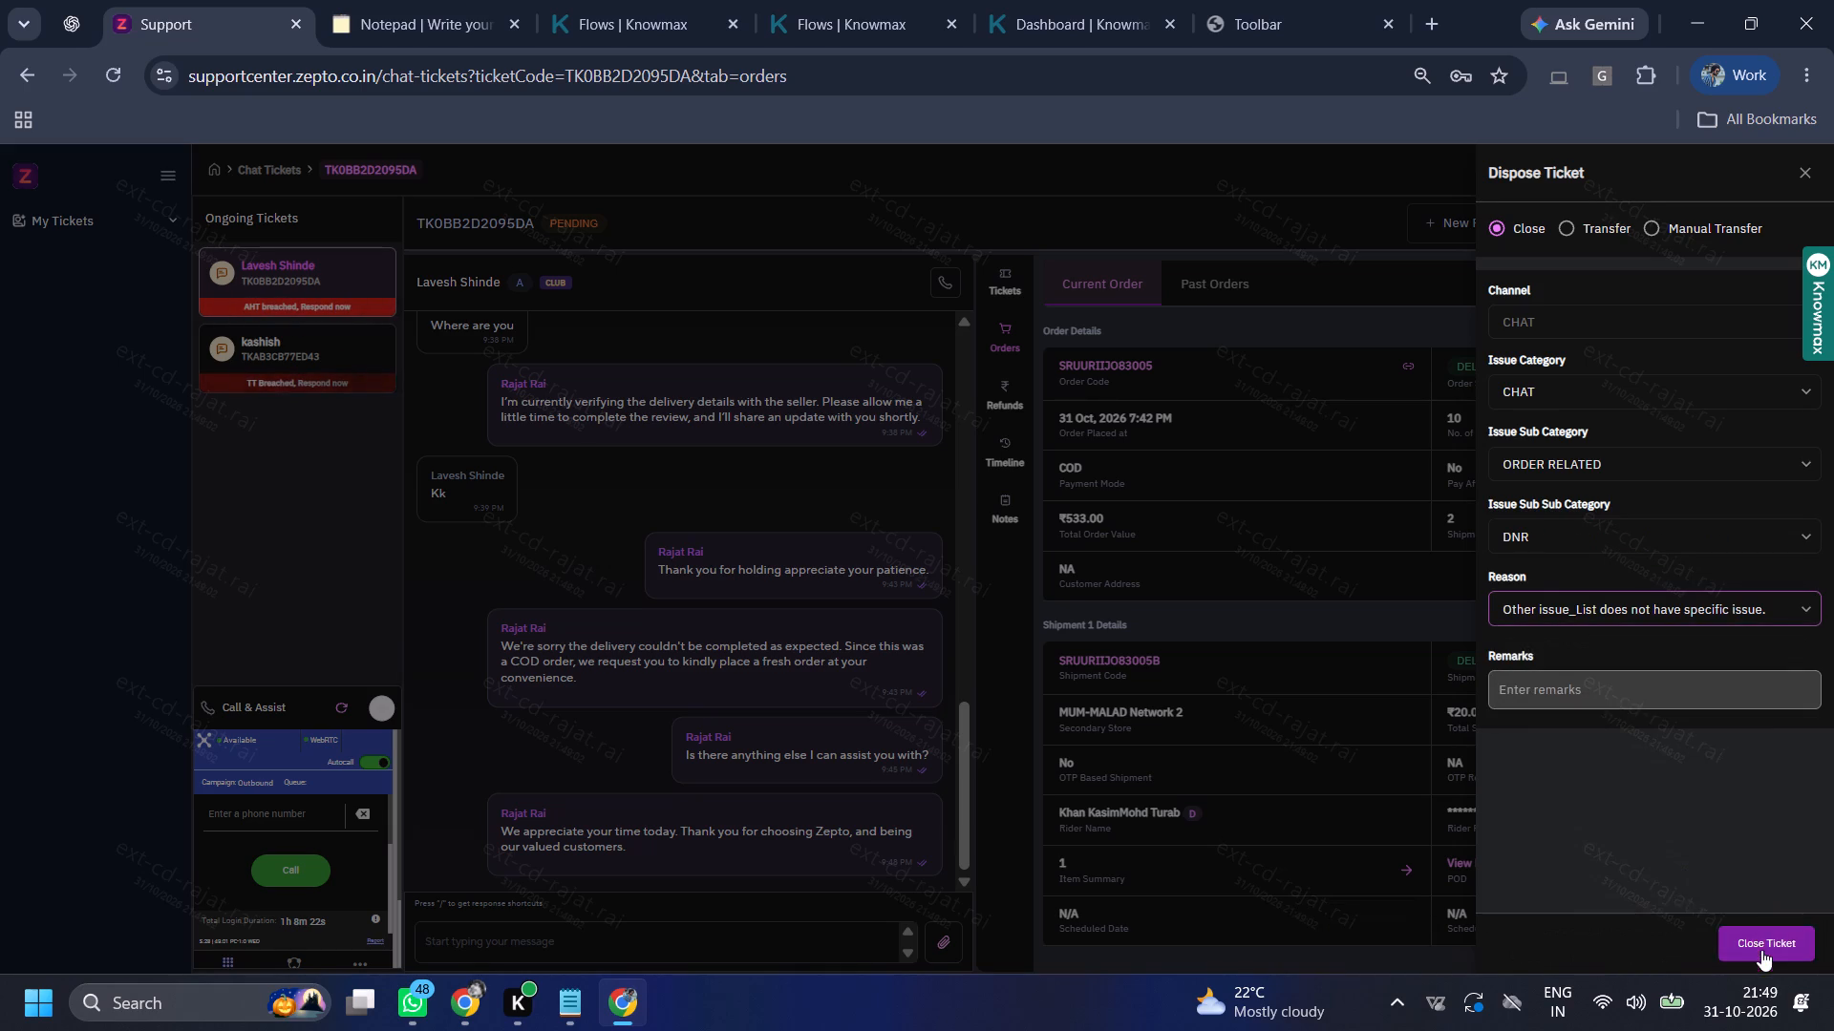
pyautogui.click(964, 607)
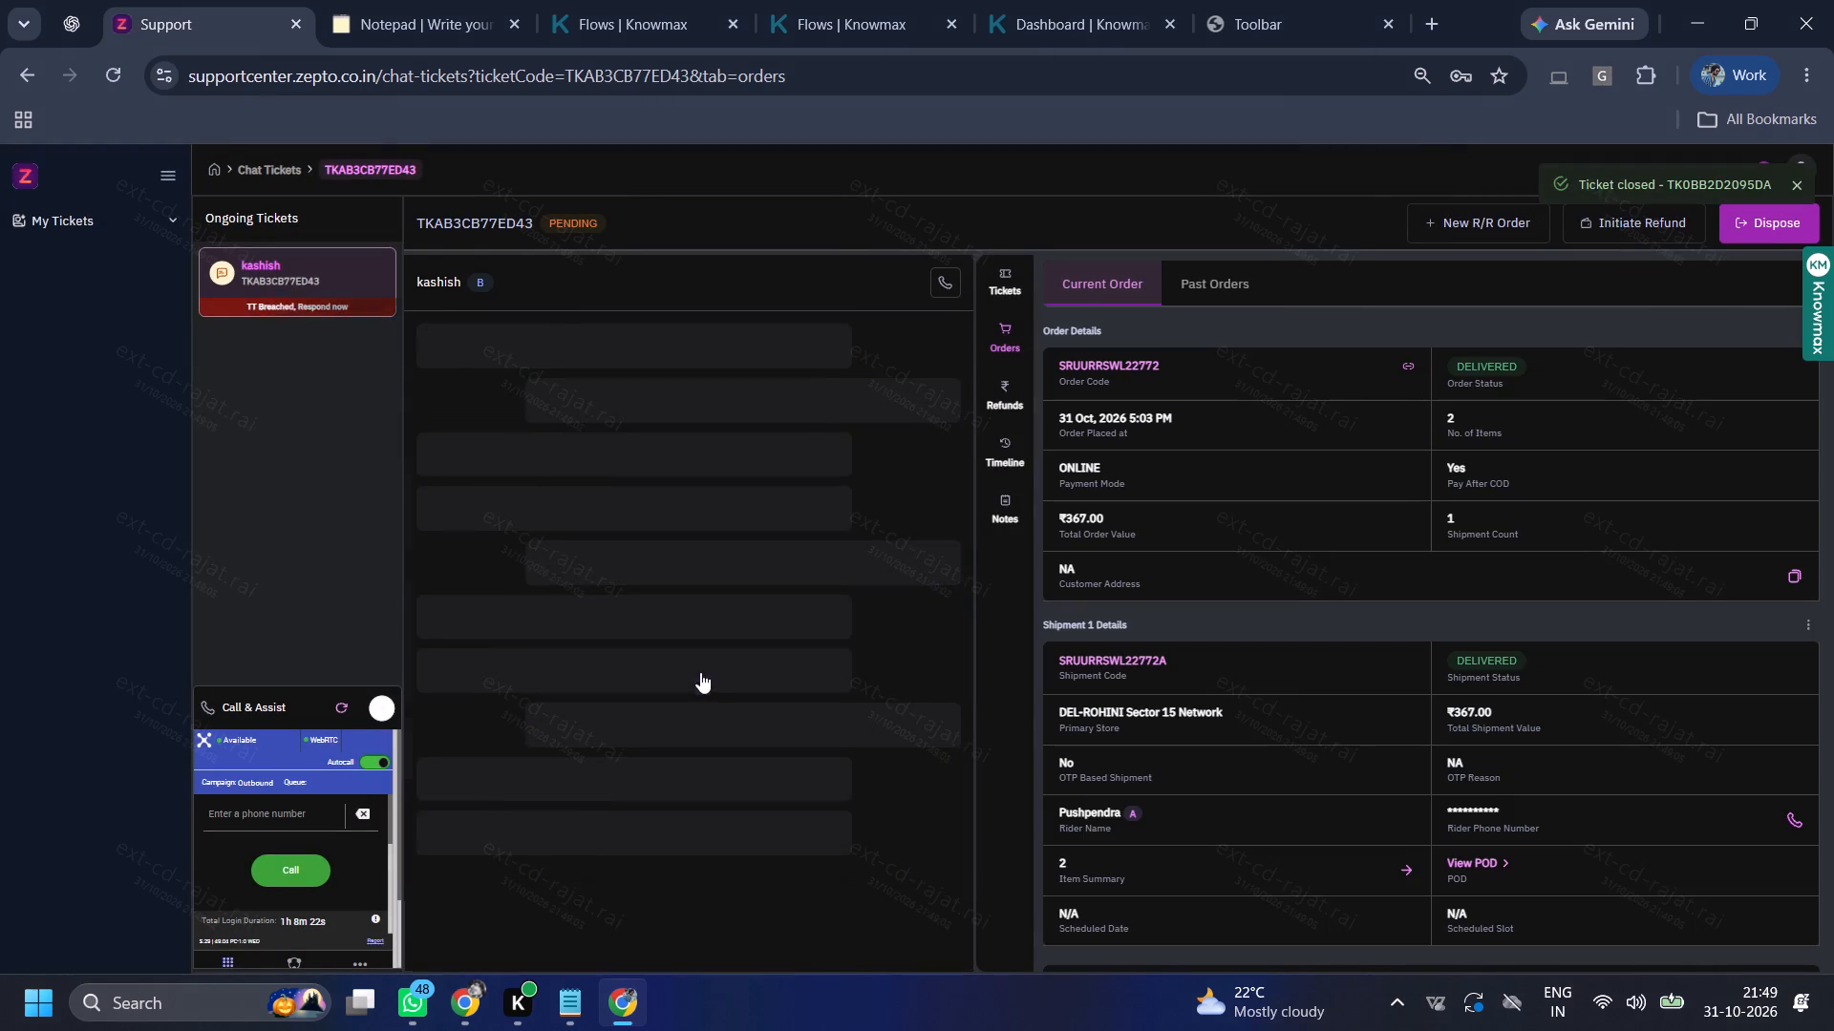
pyautogui.click(363, 263)
pyautogui.click(426, 0)
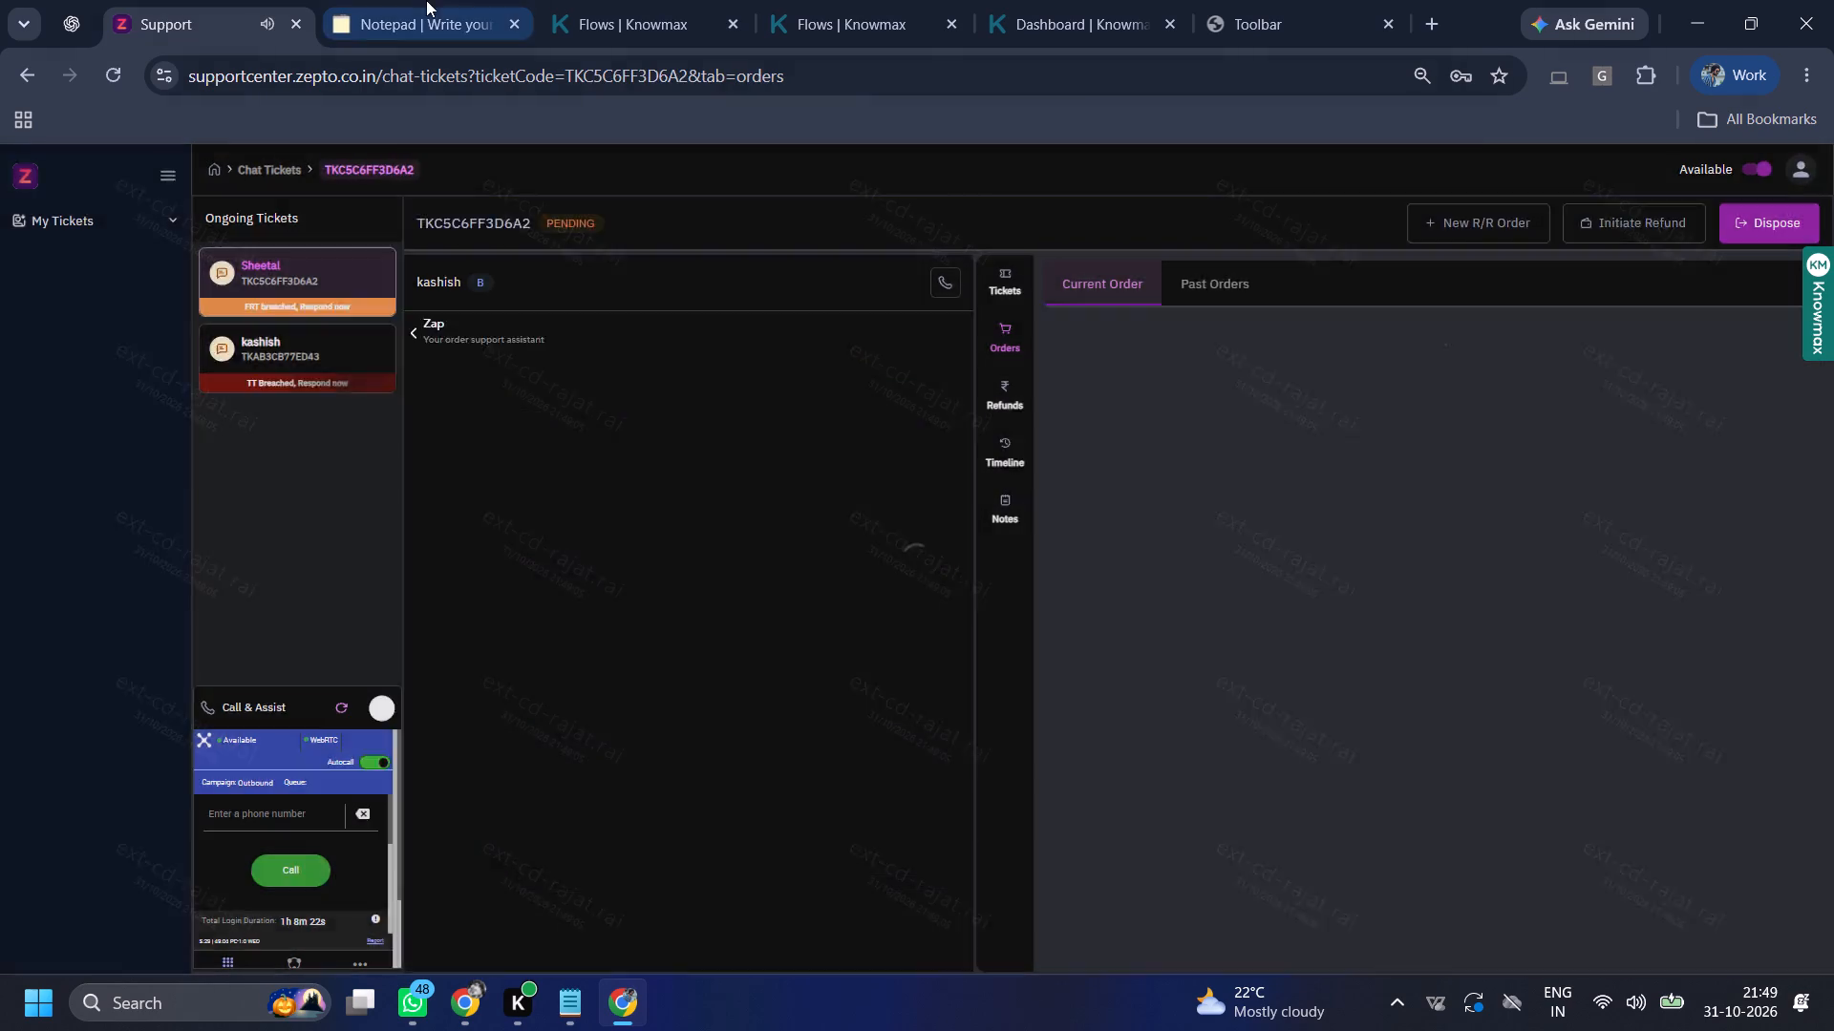
pyautogui.tripleClick(278, 267)
pyautogui.hotkey('ctrl', 'c')
pyautogui.keyDown('ctrl'); pyautogui.click(225, 0); pyautogui.keyUp('ctrl')
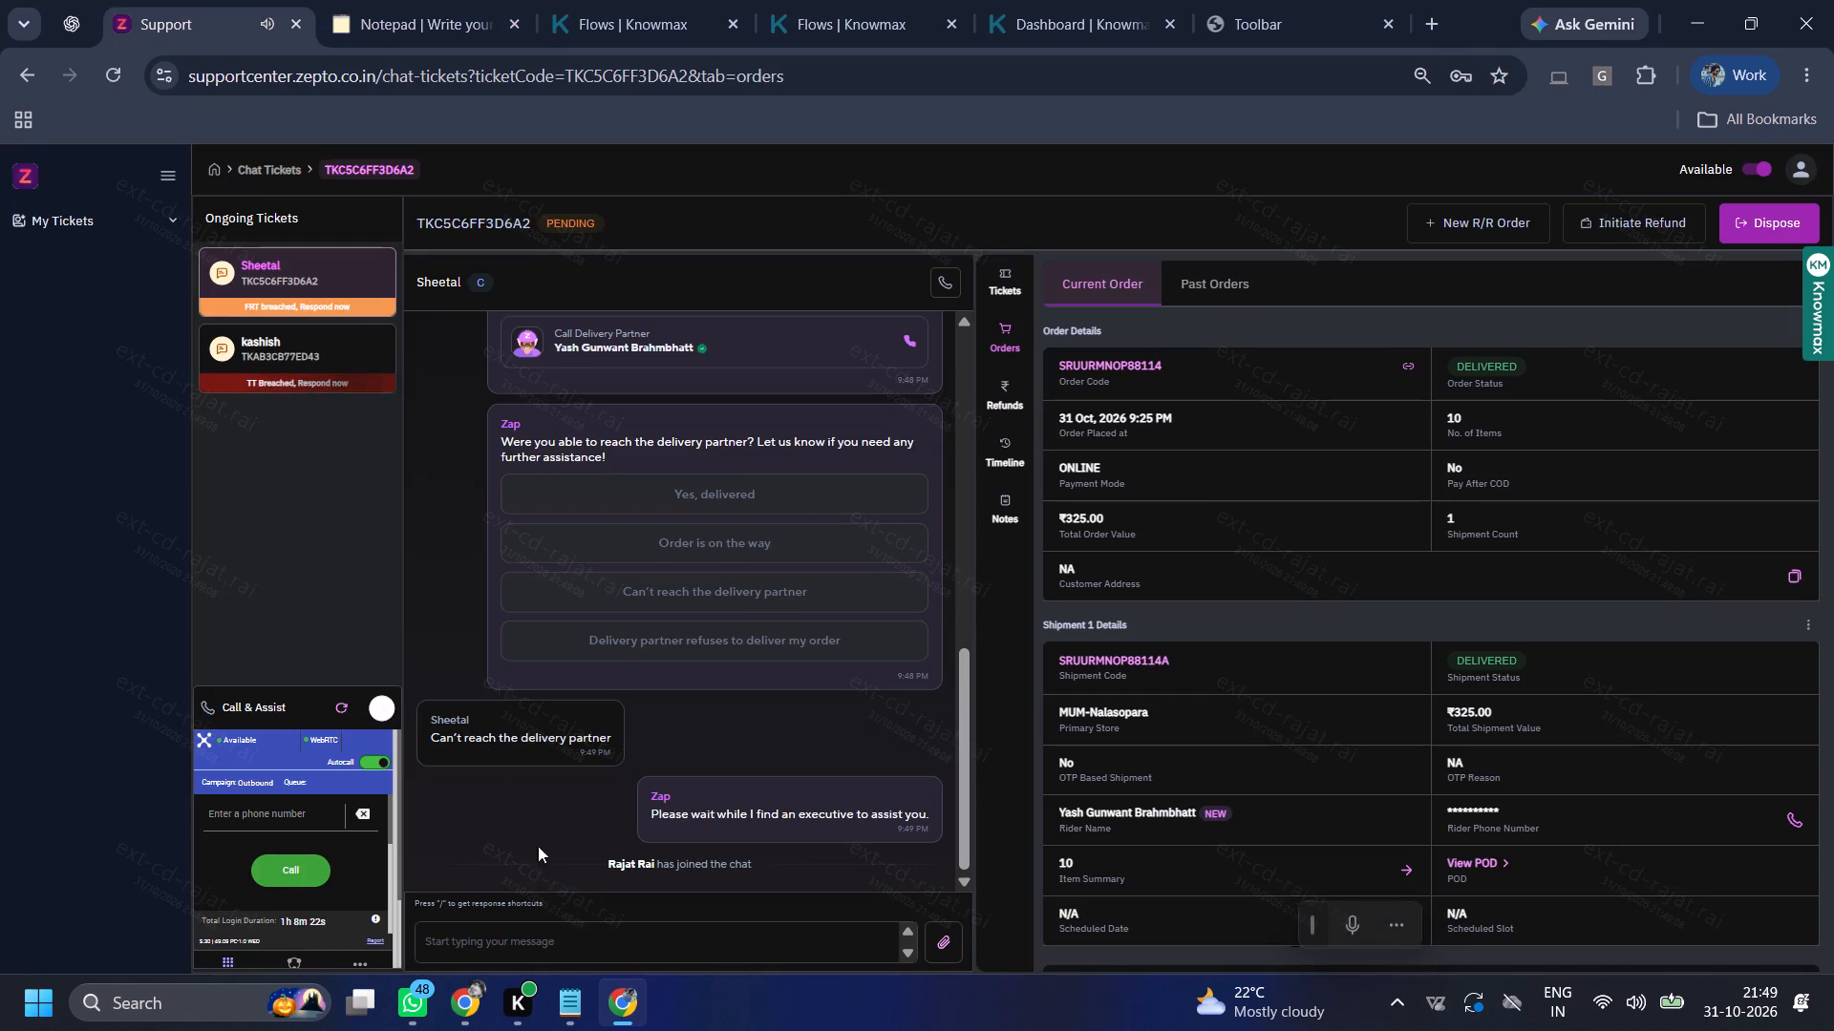
pyautogui.keyDown('ctrl'); pyautogui.click(582, 936); pyautogui.keyUp('ctrl')
pyautogui.hotkey('ctrl', 'v')
pyautogui.press('Return')
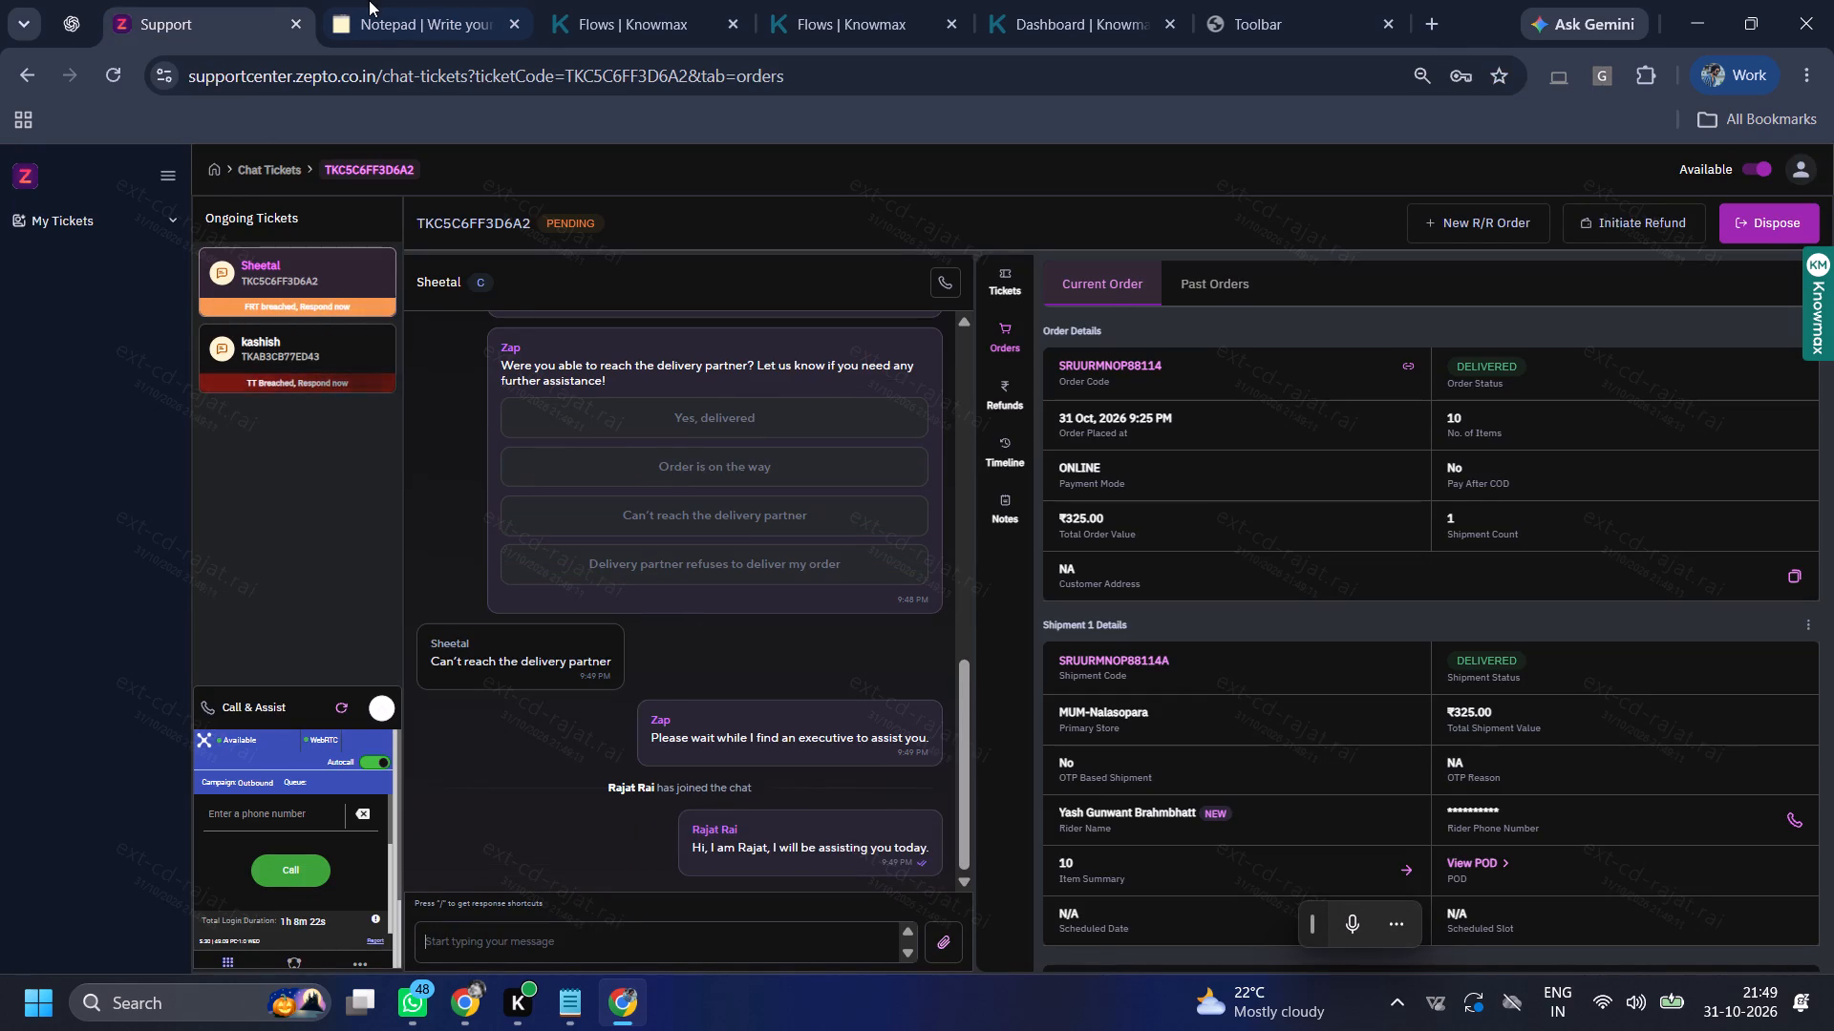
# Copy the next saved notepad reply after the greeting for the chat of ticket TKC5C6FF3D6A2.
pyautogui.click(369, 0)
pyautogui.keyDown('ctrl'); pyautogui.tripleClick(460, 298); pyautogui.keyUp('ctrl')
pyautogui.hotkey('ctrl', 'c')
pyautogui.keyDown('ctrl'); pyautogui.click(257, 0); pyautogui.keyUp('ctrl')
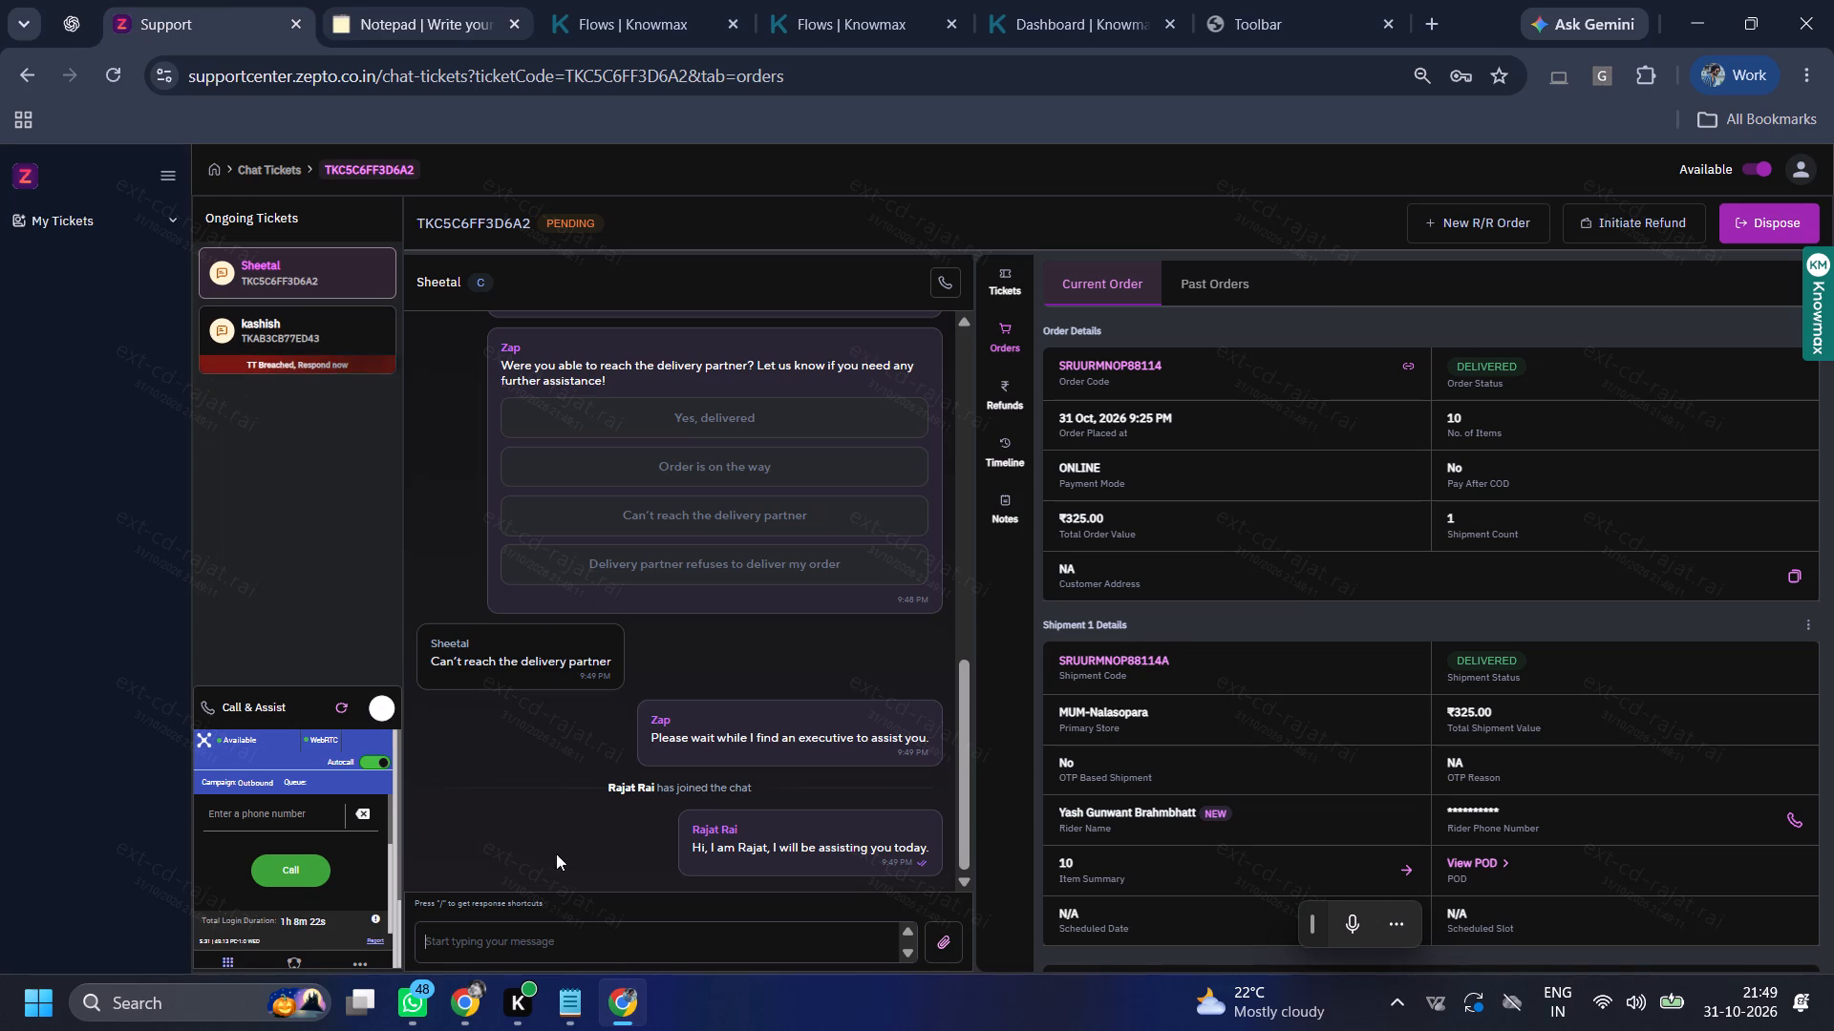
pyautogui.keyDown('ctrl'); pyautogui.click(549, 930); pyautogui.keyUp('ctrl')
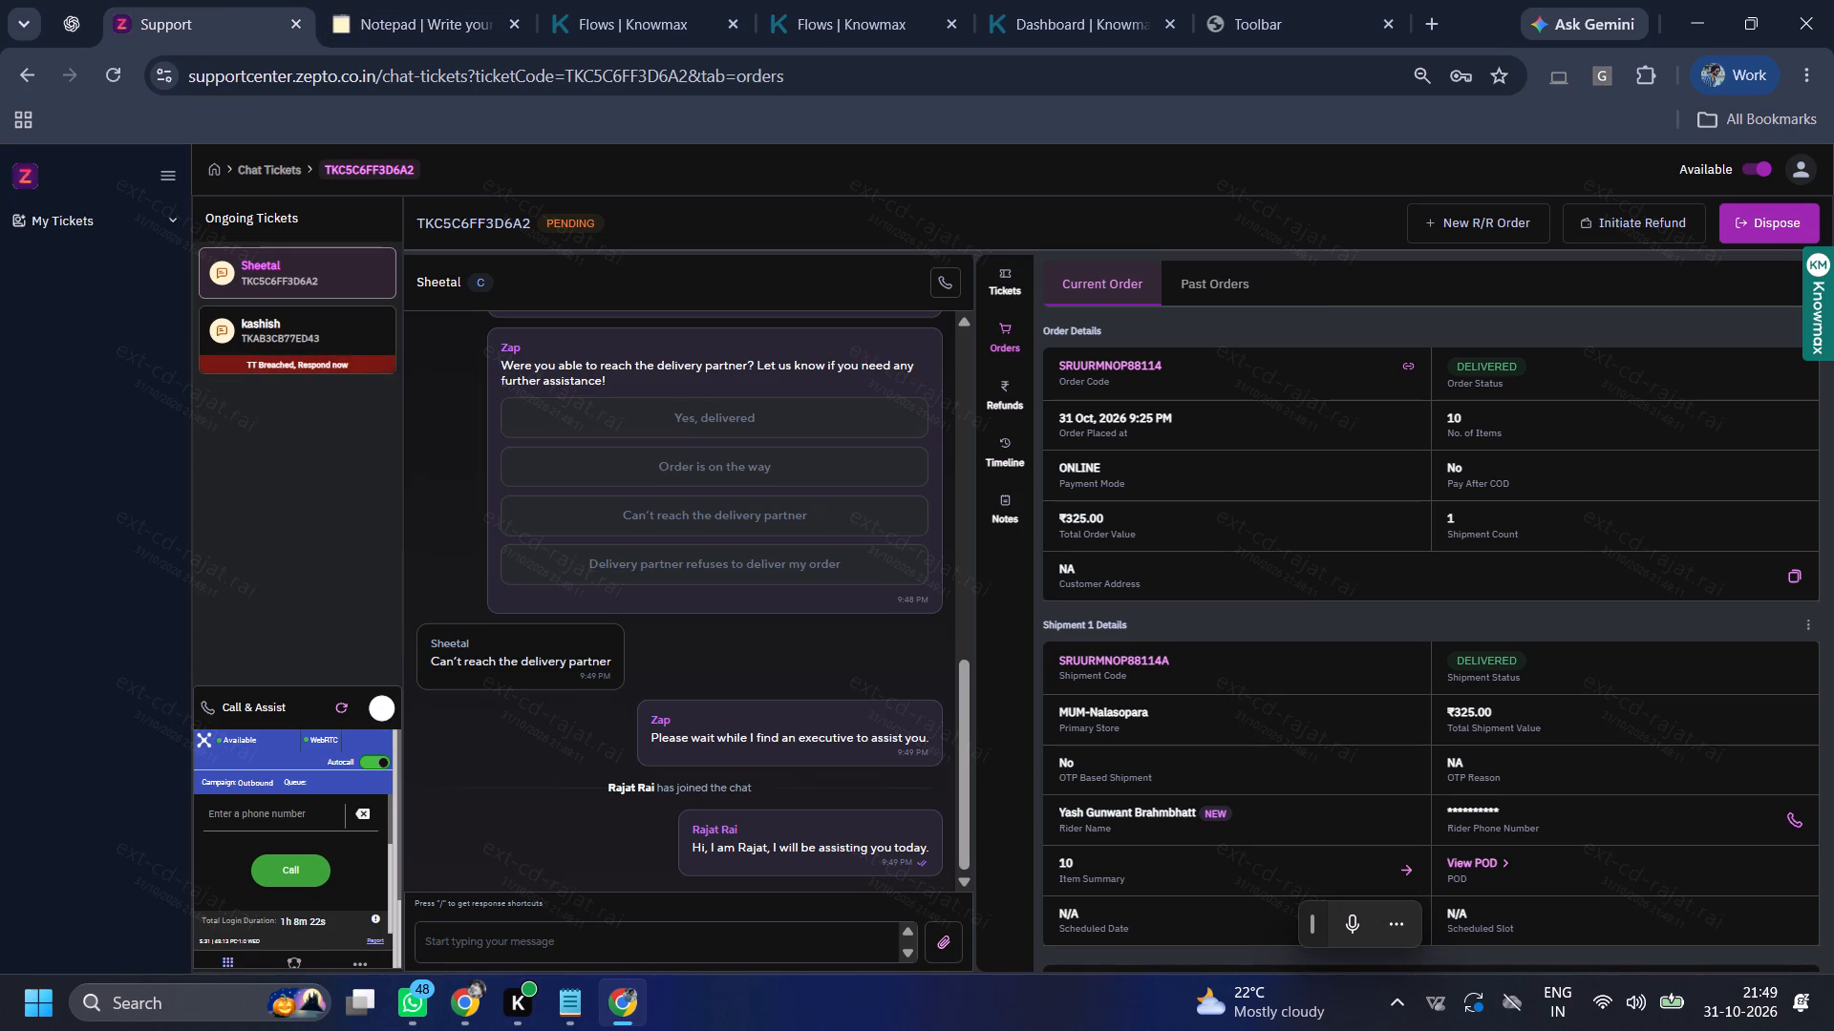
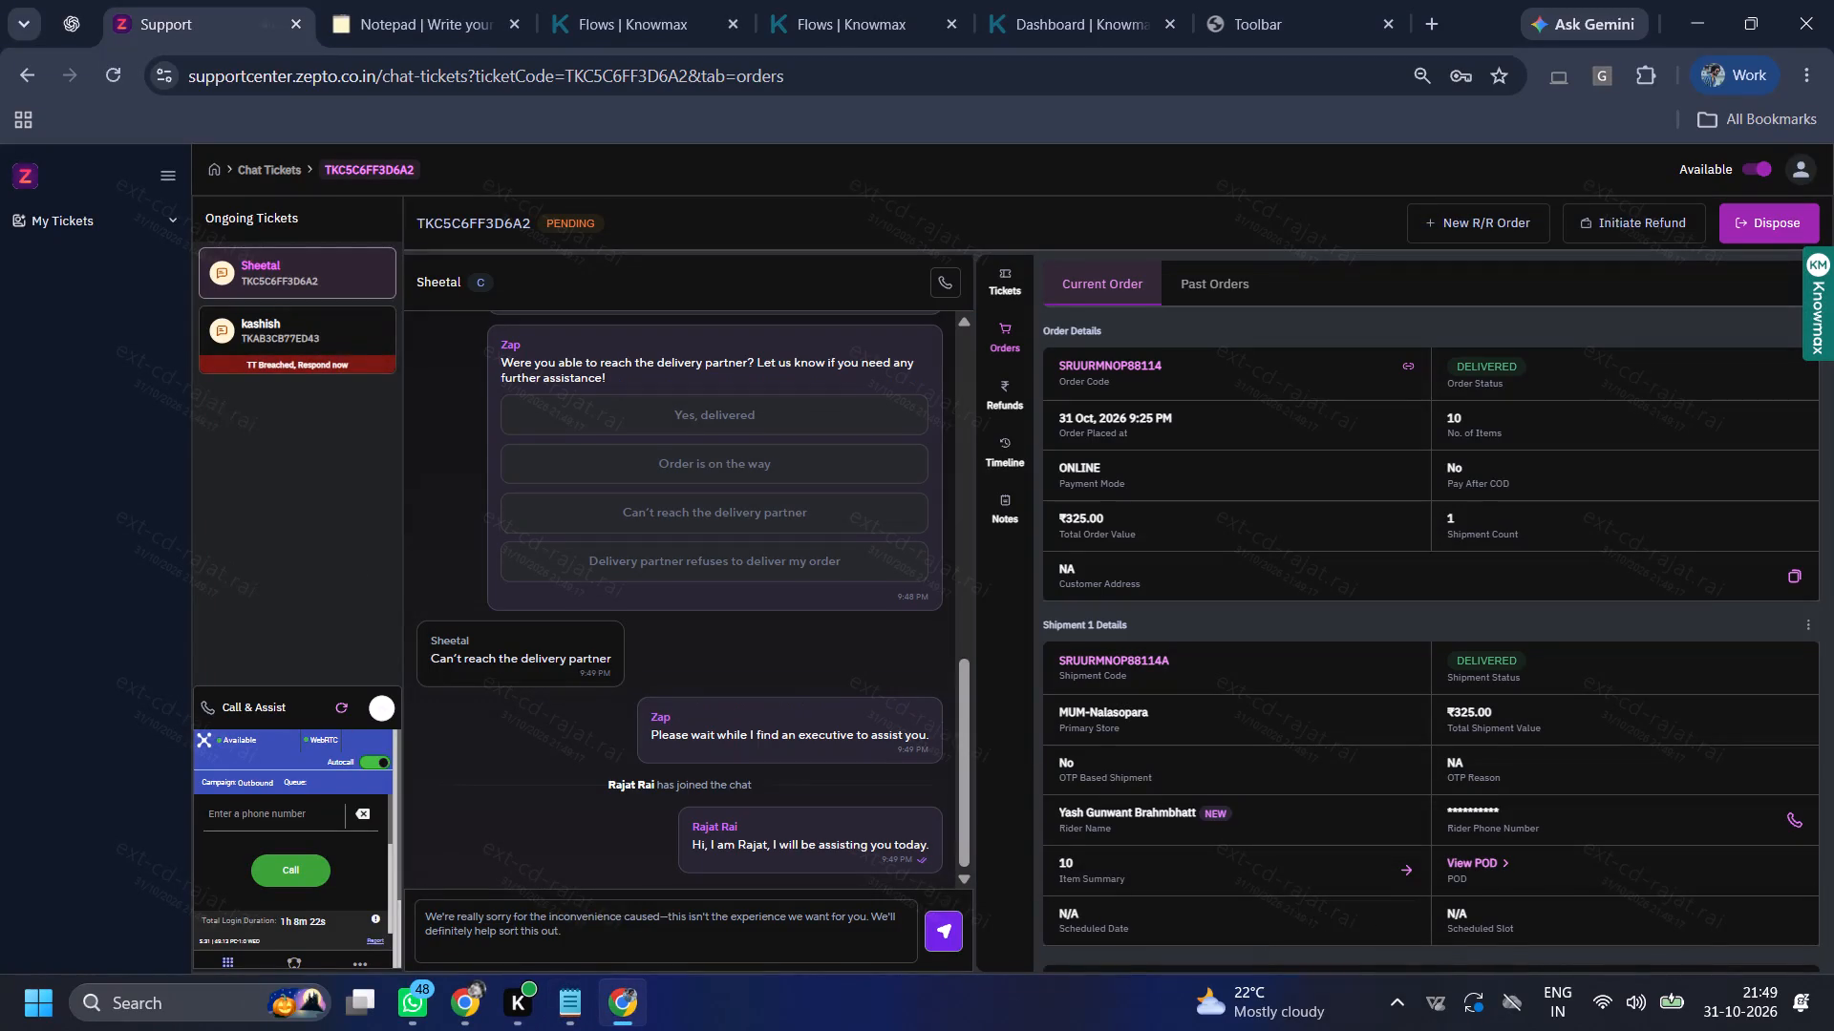
pyautogui.keyDown('ctrl'); pyautogui.click(595, 928); pyautogui.keyUp('ctrl')
pyautogui.hotkey('ctrl', 'Return')
pyautogui.hotkey('ctrl', 'v')
pyautogui.press('Return')
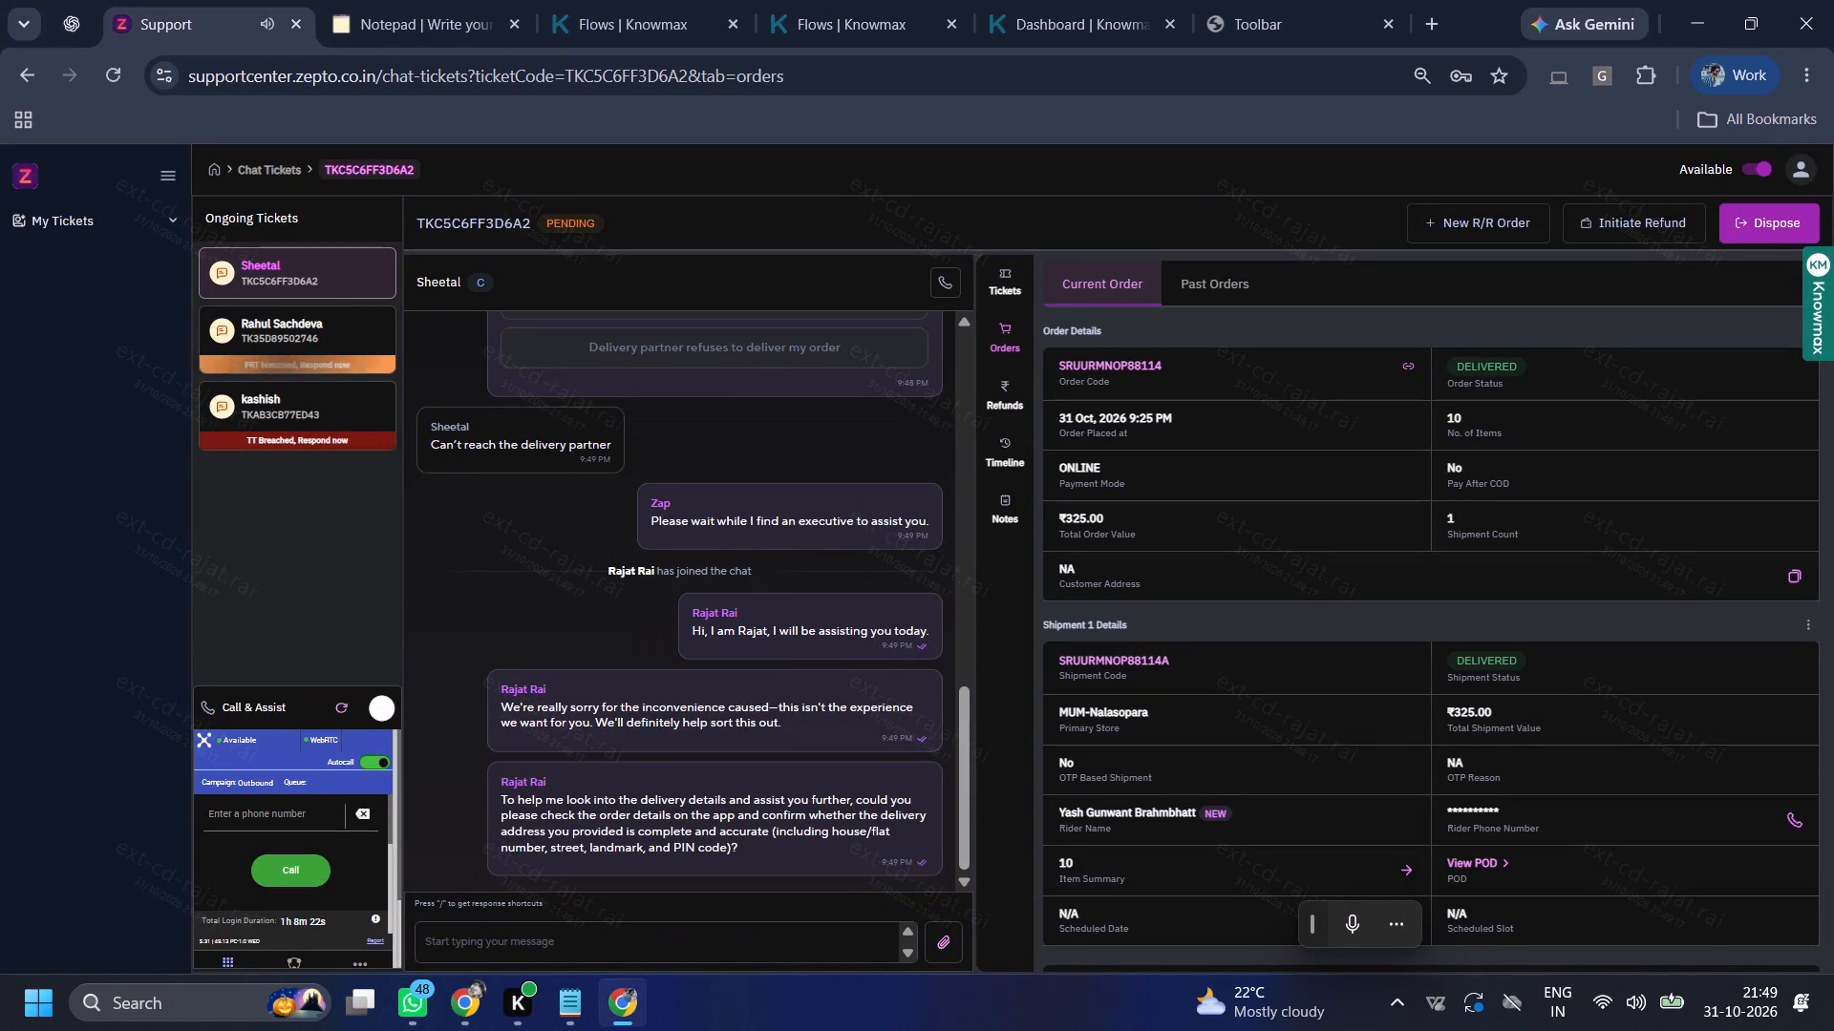
pyautogui.click(320, 341)
pyautogui.moveTo(457, 0); pyautogui.dragTo(453, 24)
pyautogui.keyDown('ctrl'); pyautogui.tripleClick(282, 265); pyautogui.keyUp('ctrl')
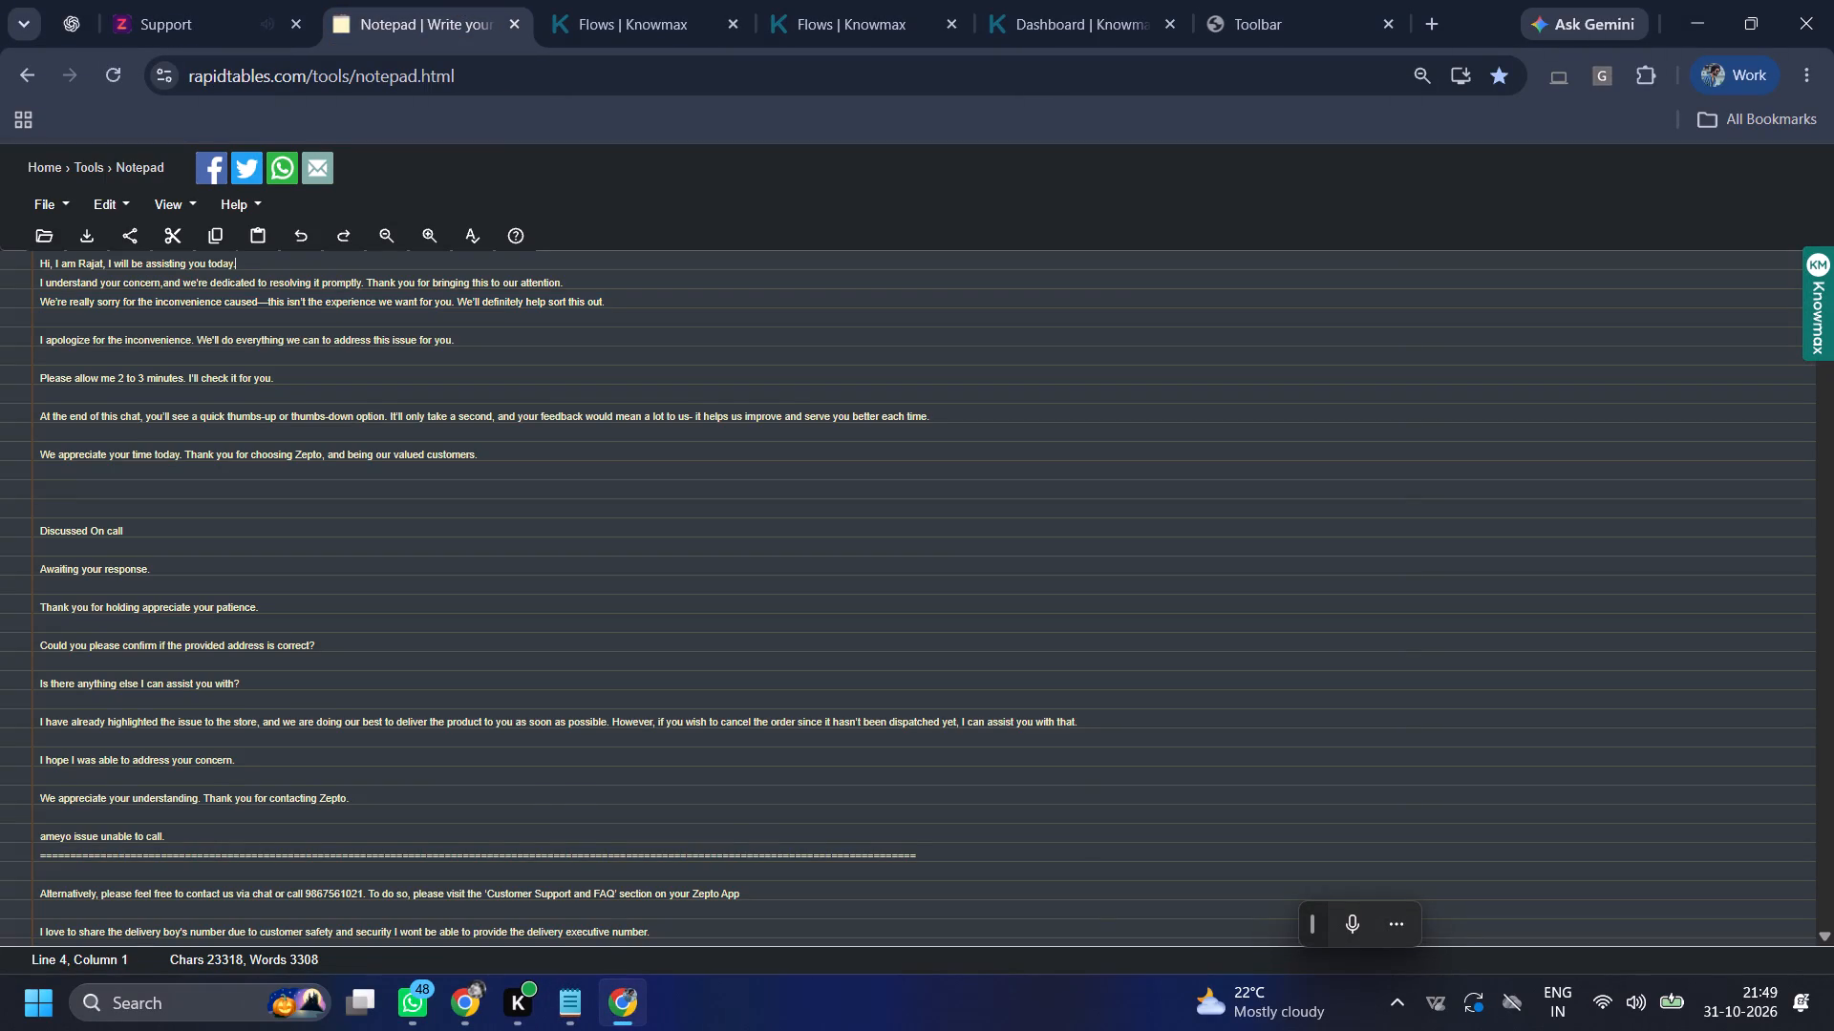
pyautogui.hotkey('ctrl', 'c')
pyautogui.keyDown('ctrl'); pyautogui.click(155, 0); pyautogui.keyUp('ctrl')
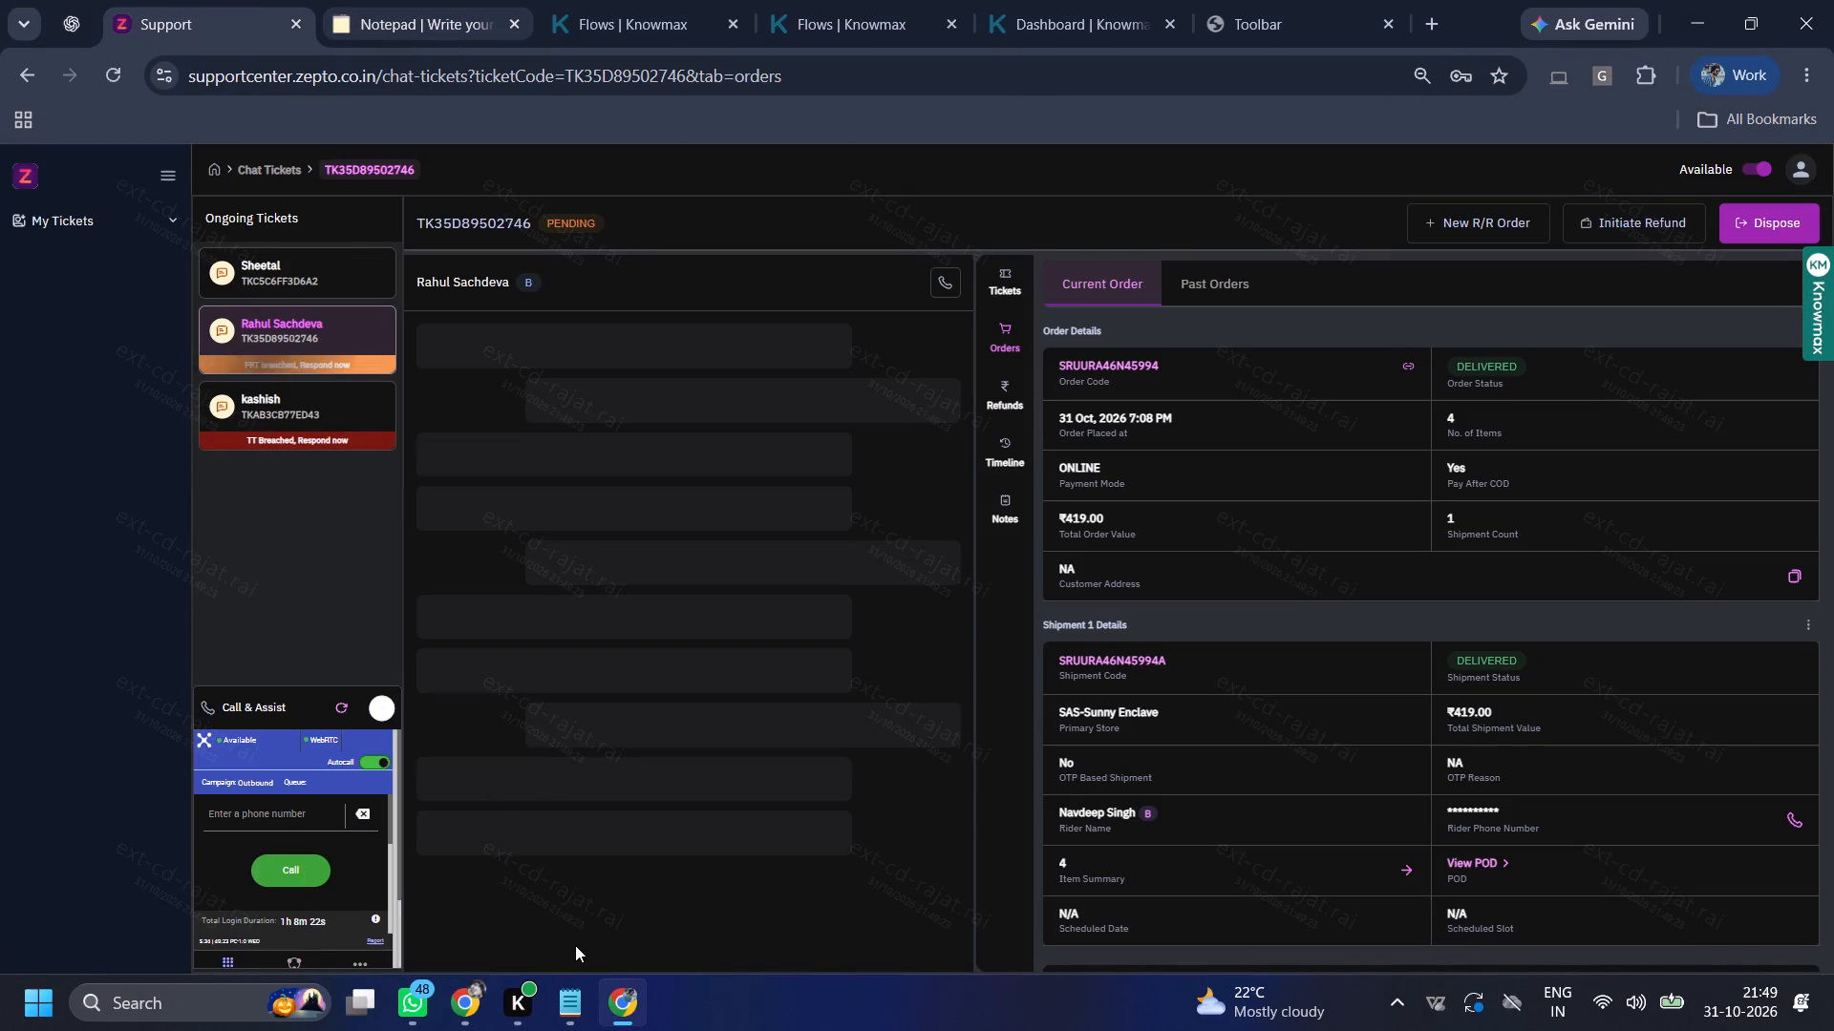
pyautogui.keyDown('ctrl'); pyautogui.click(579, 947); pyautogui.keyUp('ctrl')
pyautogui.hotkey('ctrl', 'v')
pyautogui.press('Return')
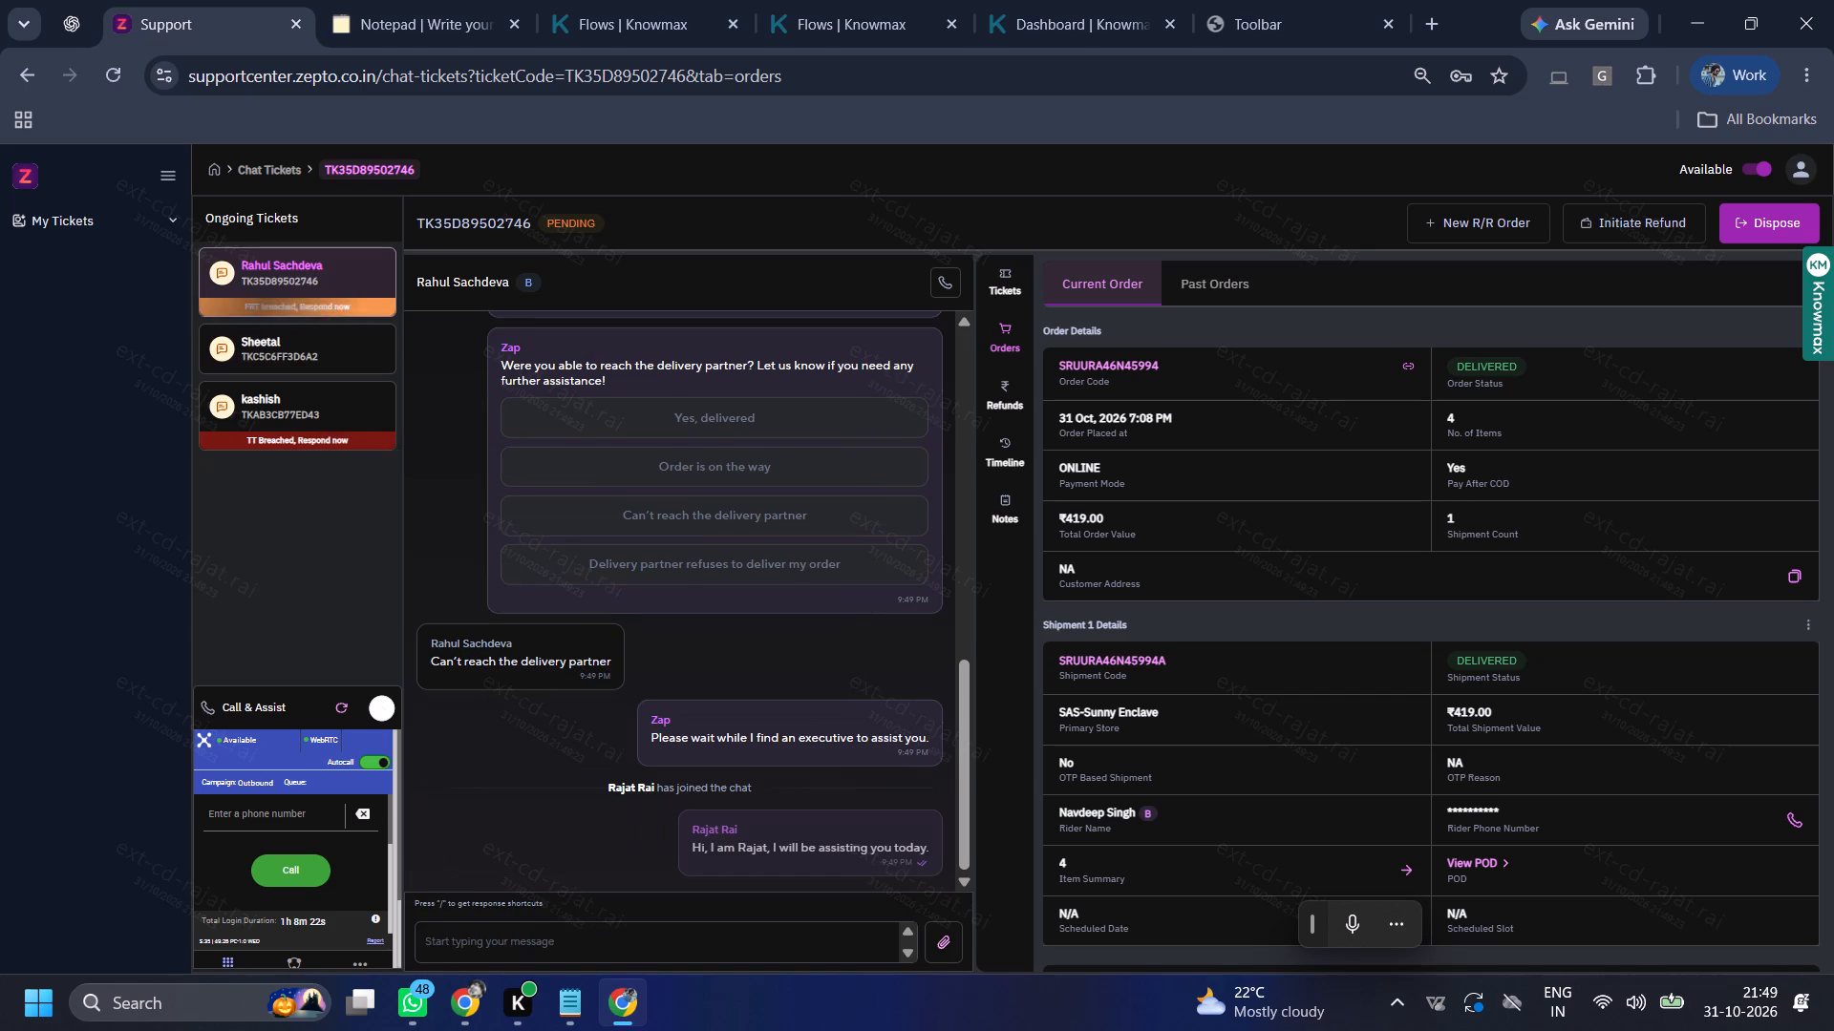
pyautogui.click(543, 0)
pyautogui.click(446, 16)
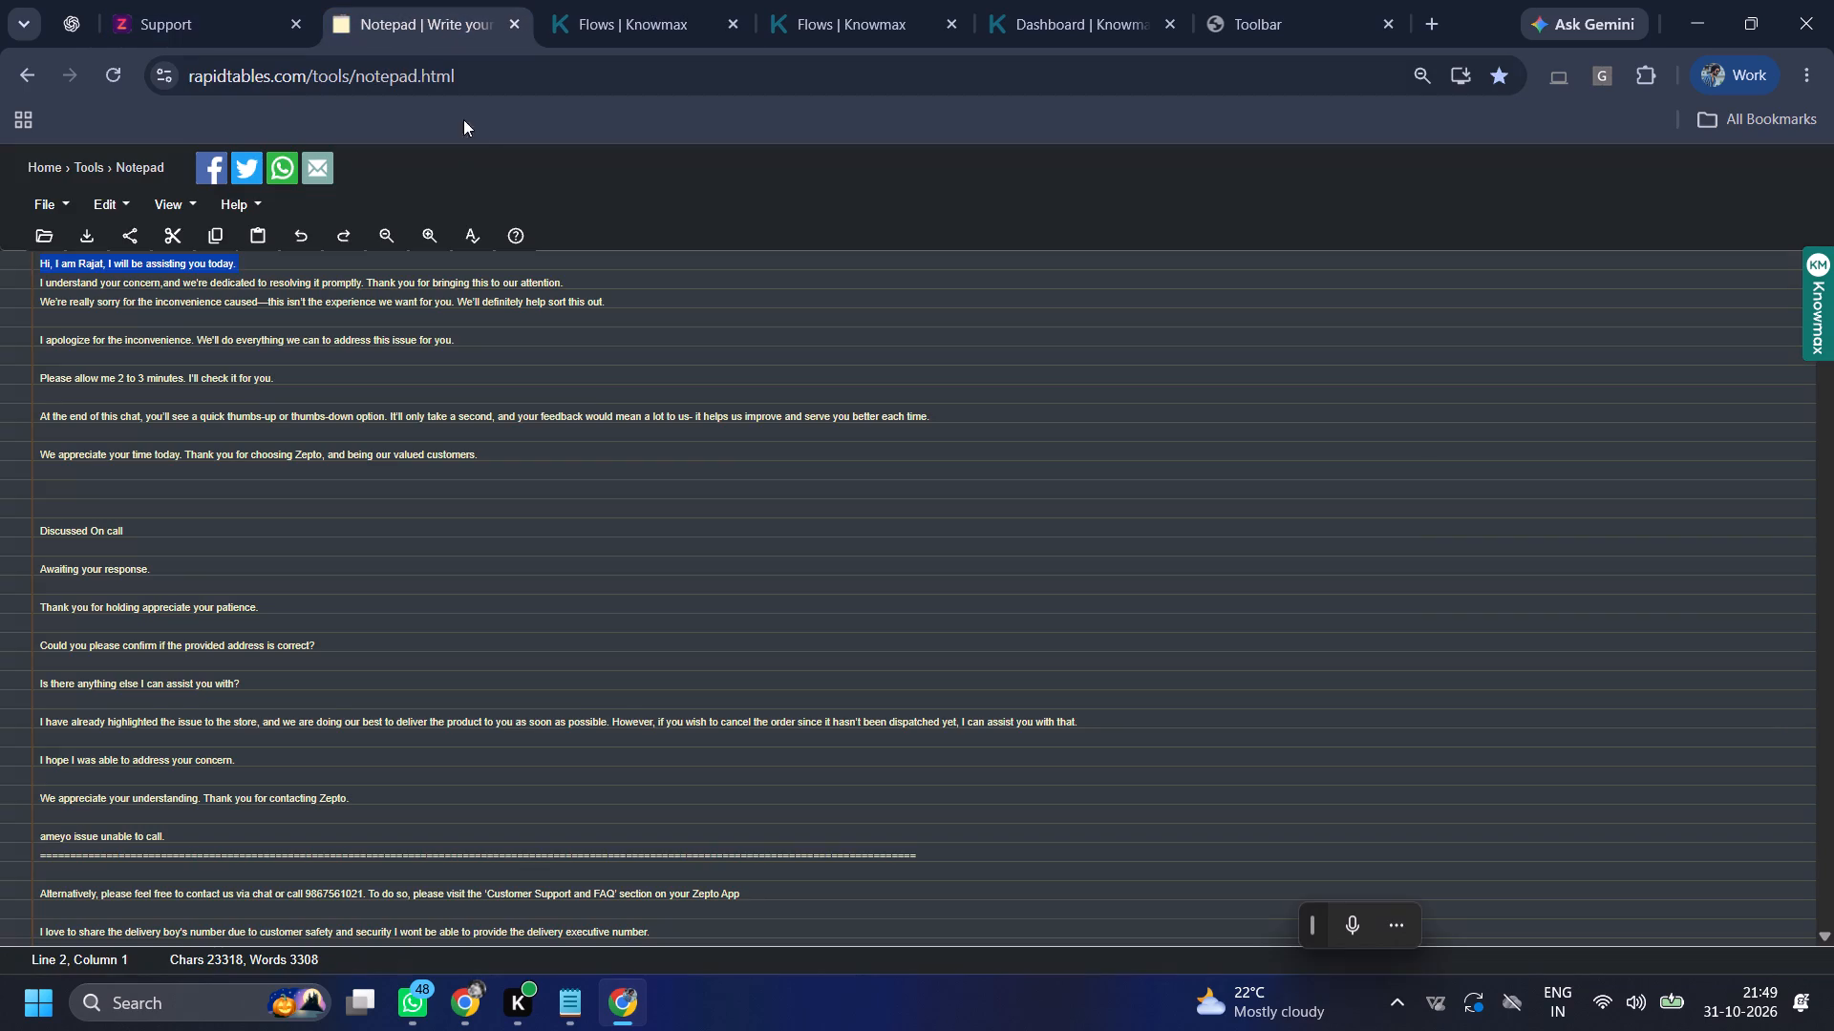
pyautogui.tripleClick(484, 298)
pyautogui.hotkey('ctrl', 'c')
pyautogui.keyDown('ctrl'); pyautogui.click(194, 0); pyautogui.keyUp('ctrl')
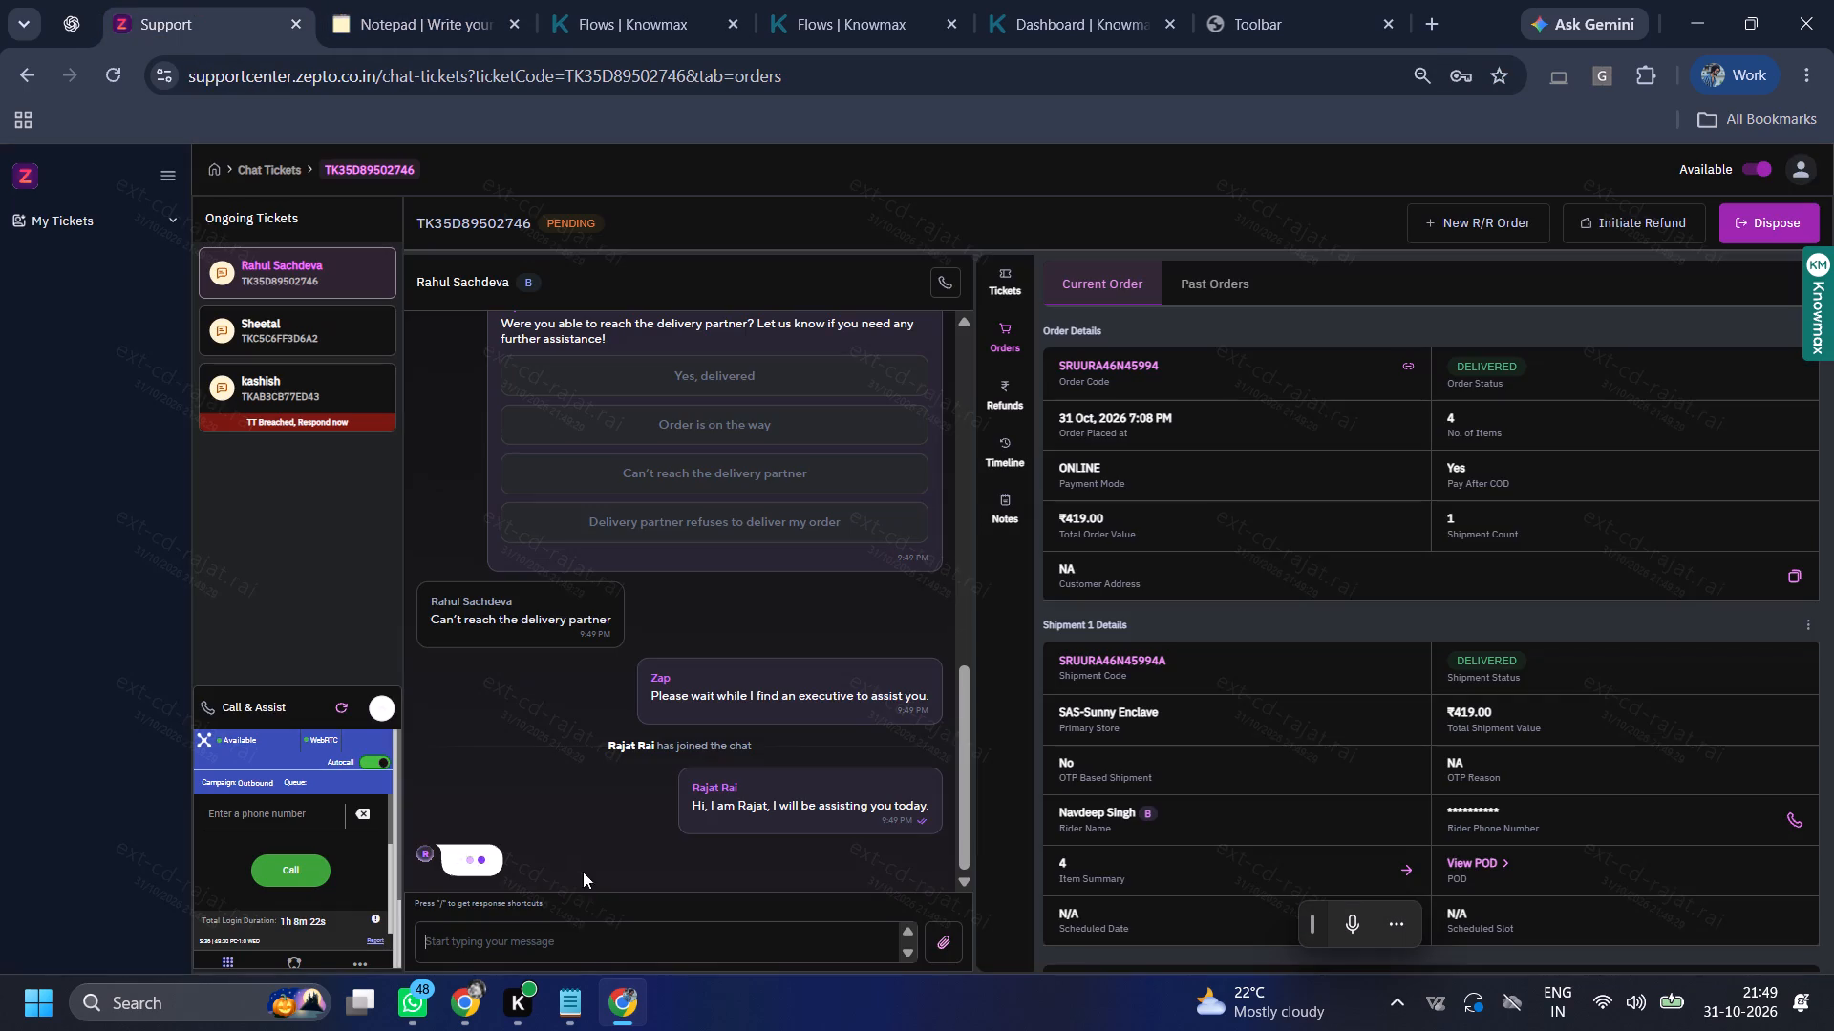
pyautogui.keyDown('ctrl'); pyautogui.click(590, 953); pyautogui.keyUp('ctrl')
pyautogui.hotkey('ctrl', 'v')
pyautogui.keyDown('ctrl'); pyautogui.click(579, 991); pyautogui.keyUp('ctrl')
pyautogui.hotkey('ctrl', 'c')
pyautogui.keyDown('ctrl'); pyautogui.click(352, 544); pyautogui.keyUp('ctrl')
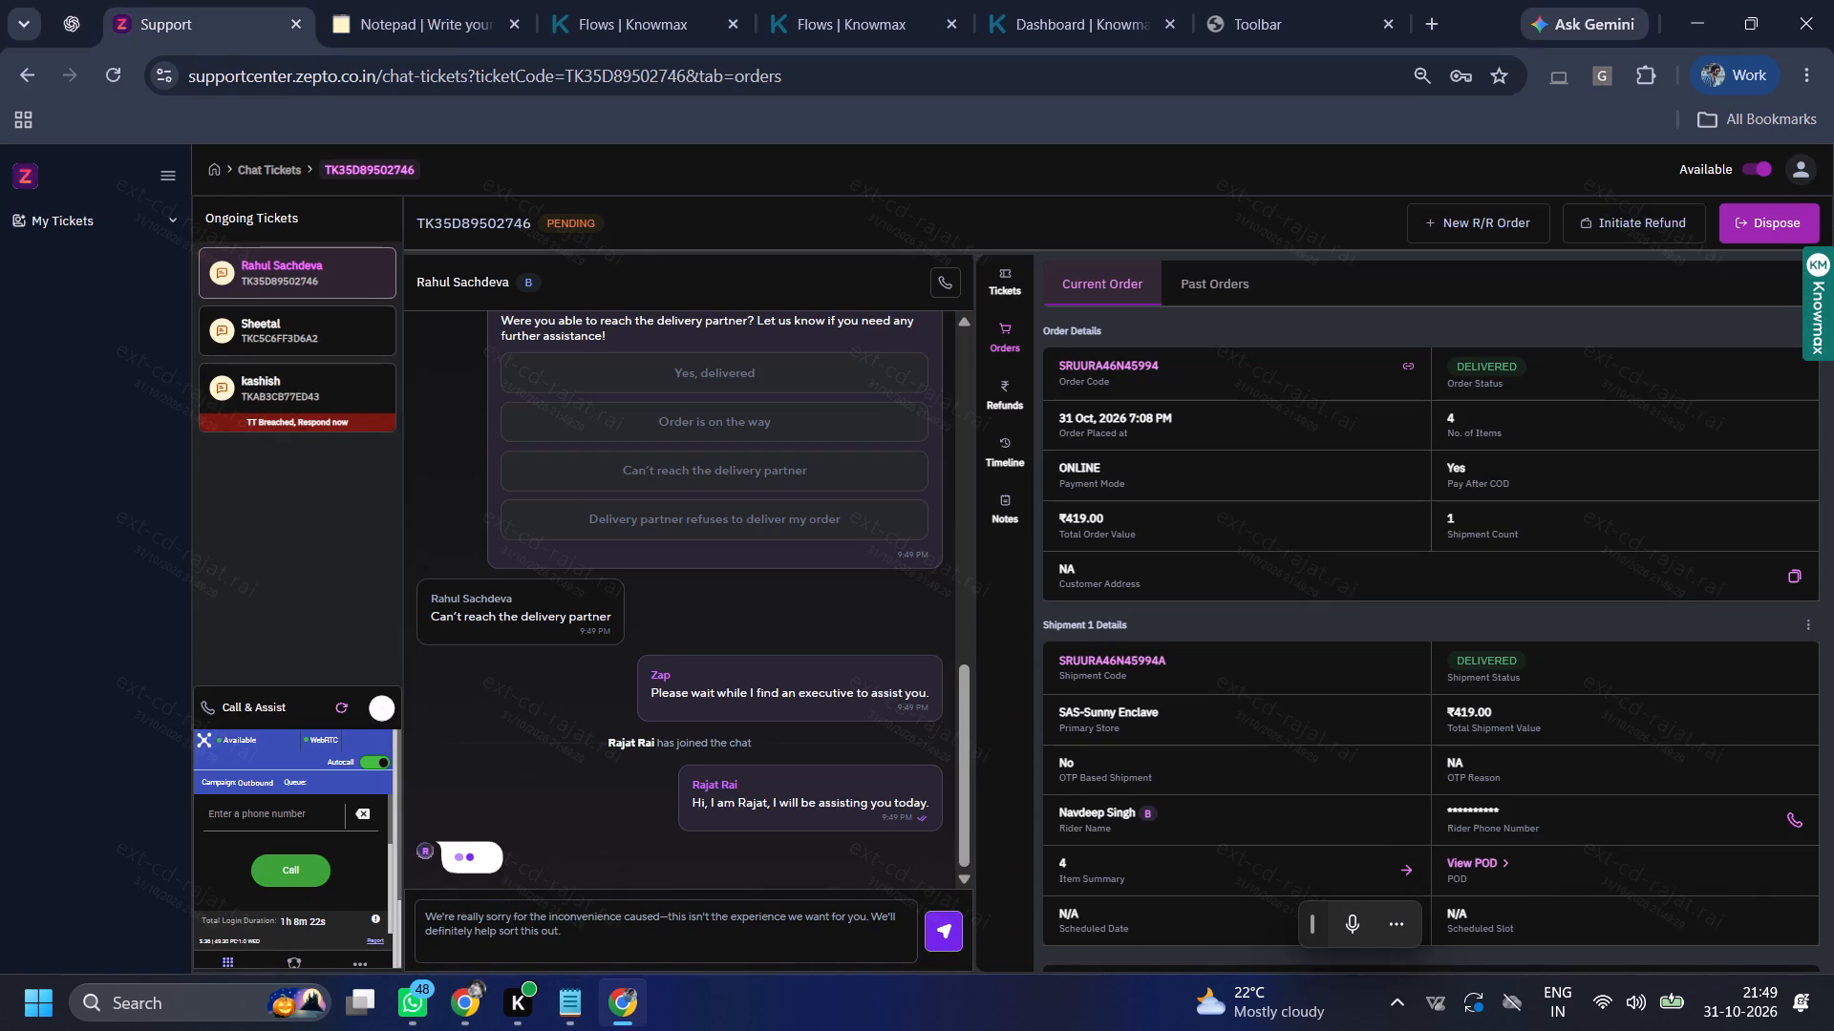
pyautogui.keyDown('ctrl'); pyautogui.click(647, 910); pyautogui.keyUp('ctrl')
pyautogui.hotkey('ctrl', 'Return')
pyautogui.hotkey('ctrl', 'v')
pyautogui.hotkey('ctrl', 'Return')
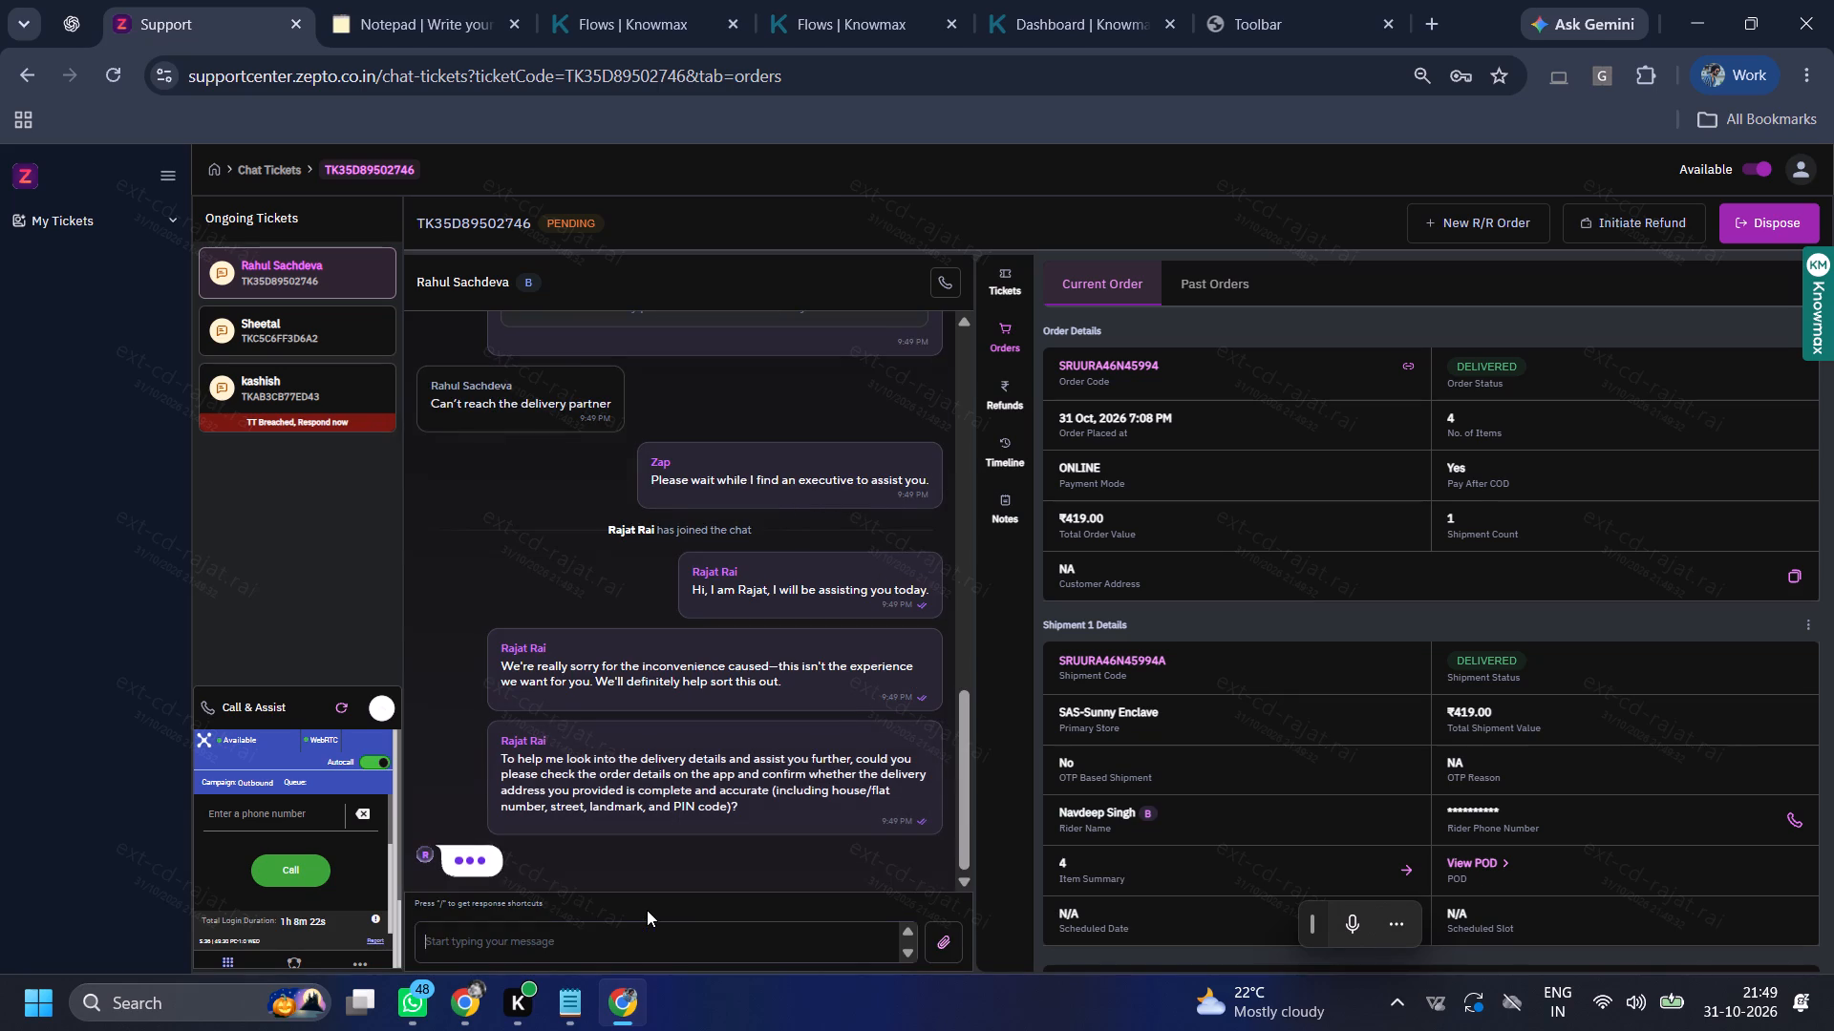
pyautogui.click(1800, 816)
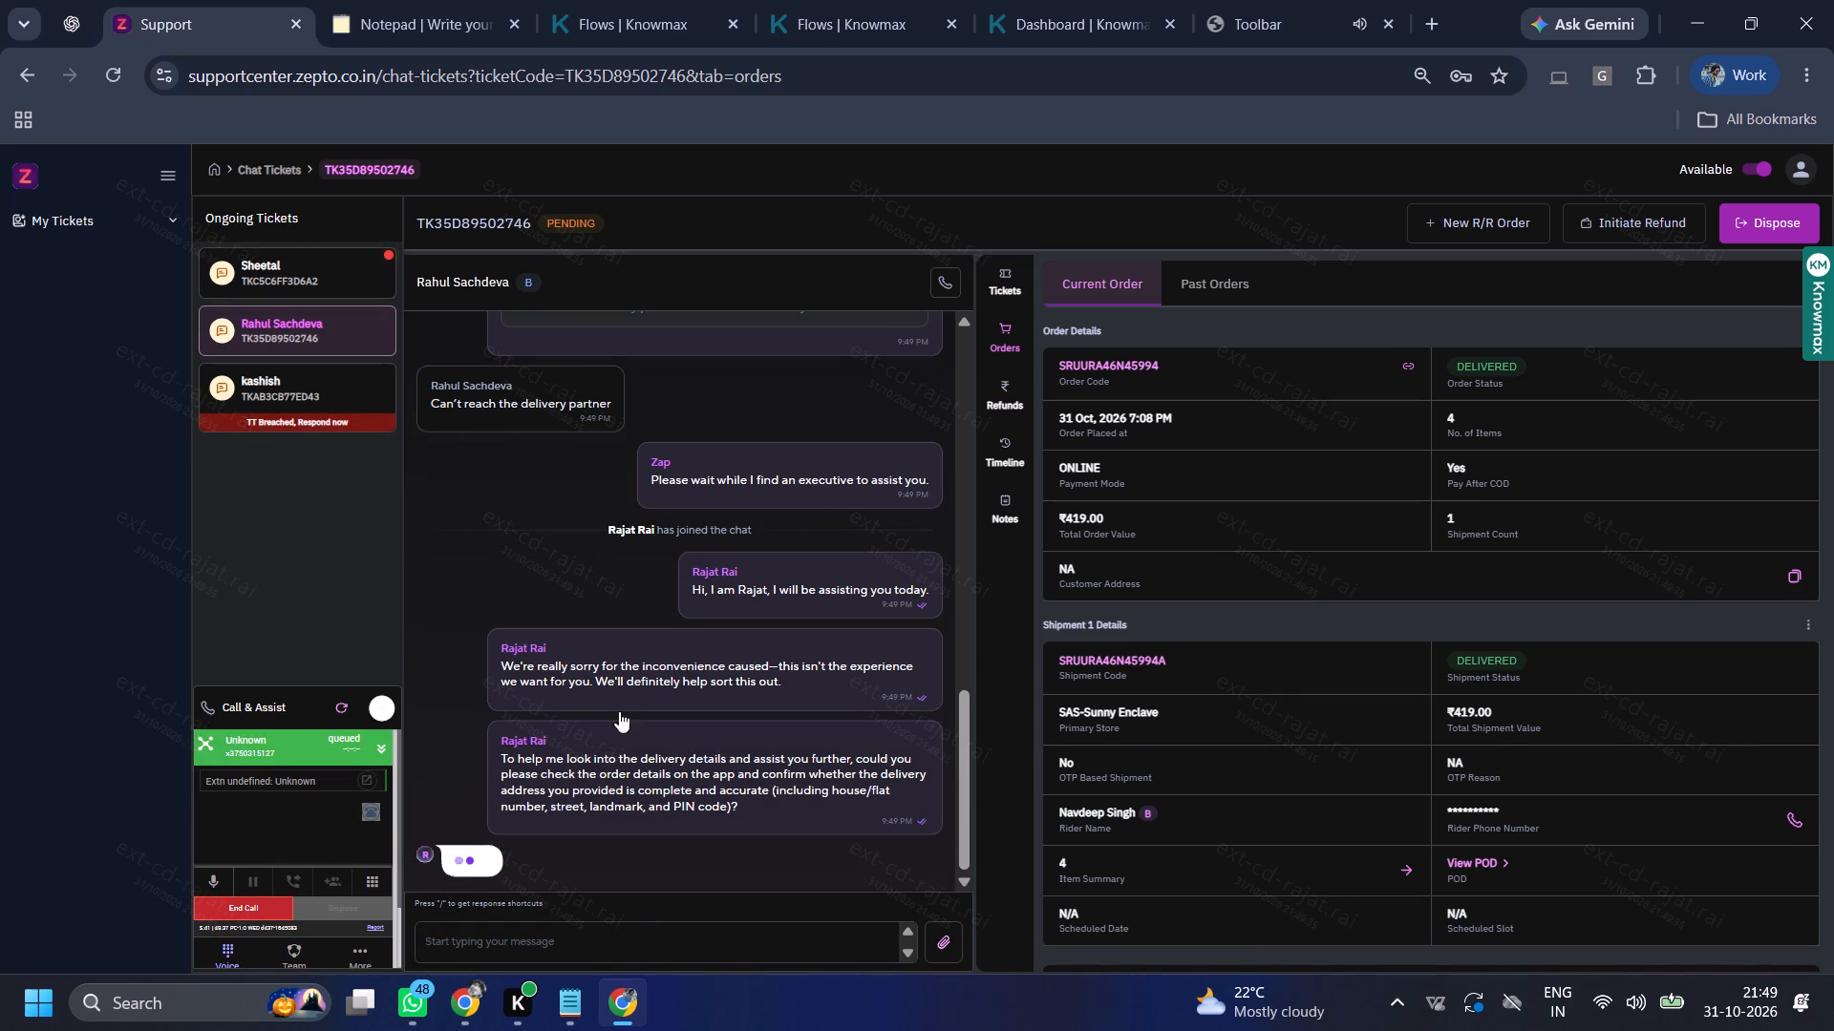
pyautogui.click(119, 86)
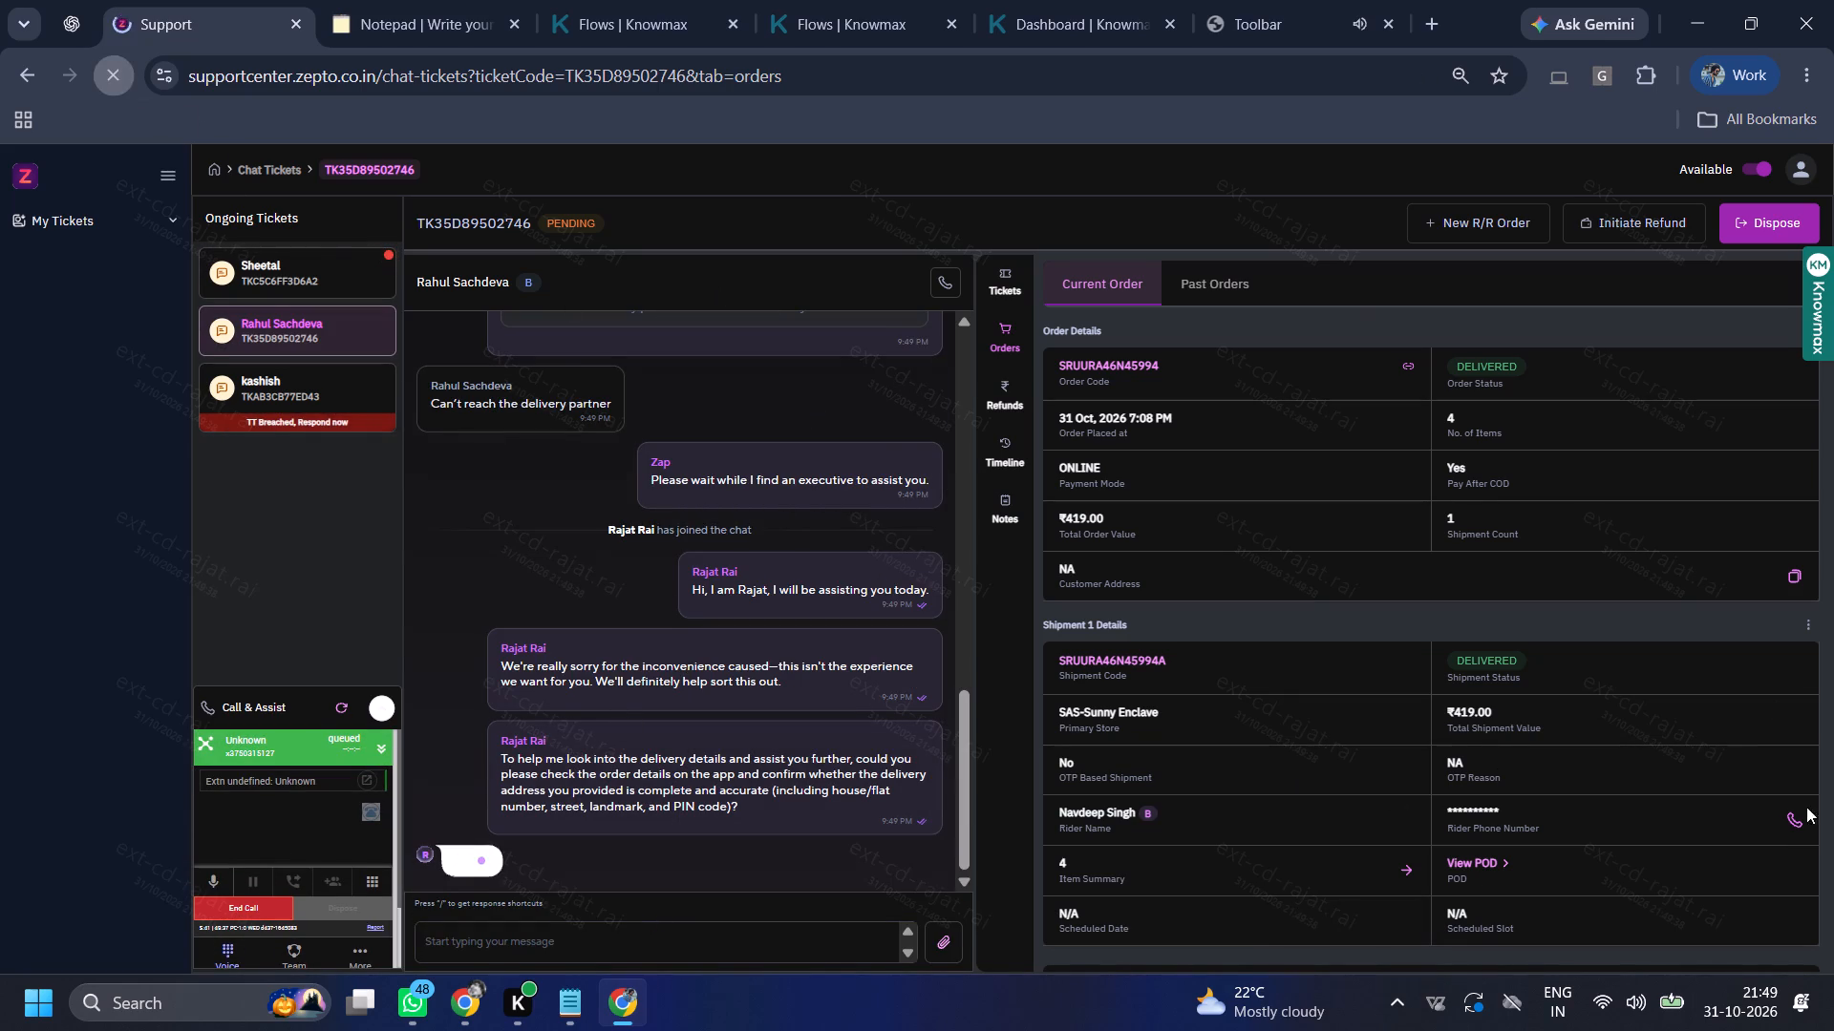
pyautogui.click(583, 996)
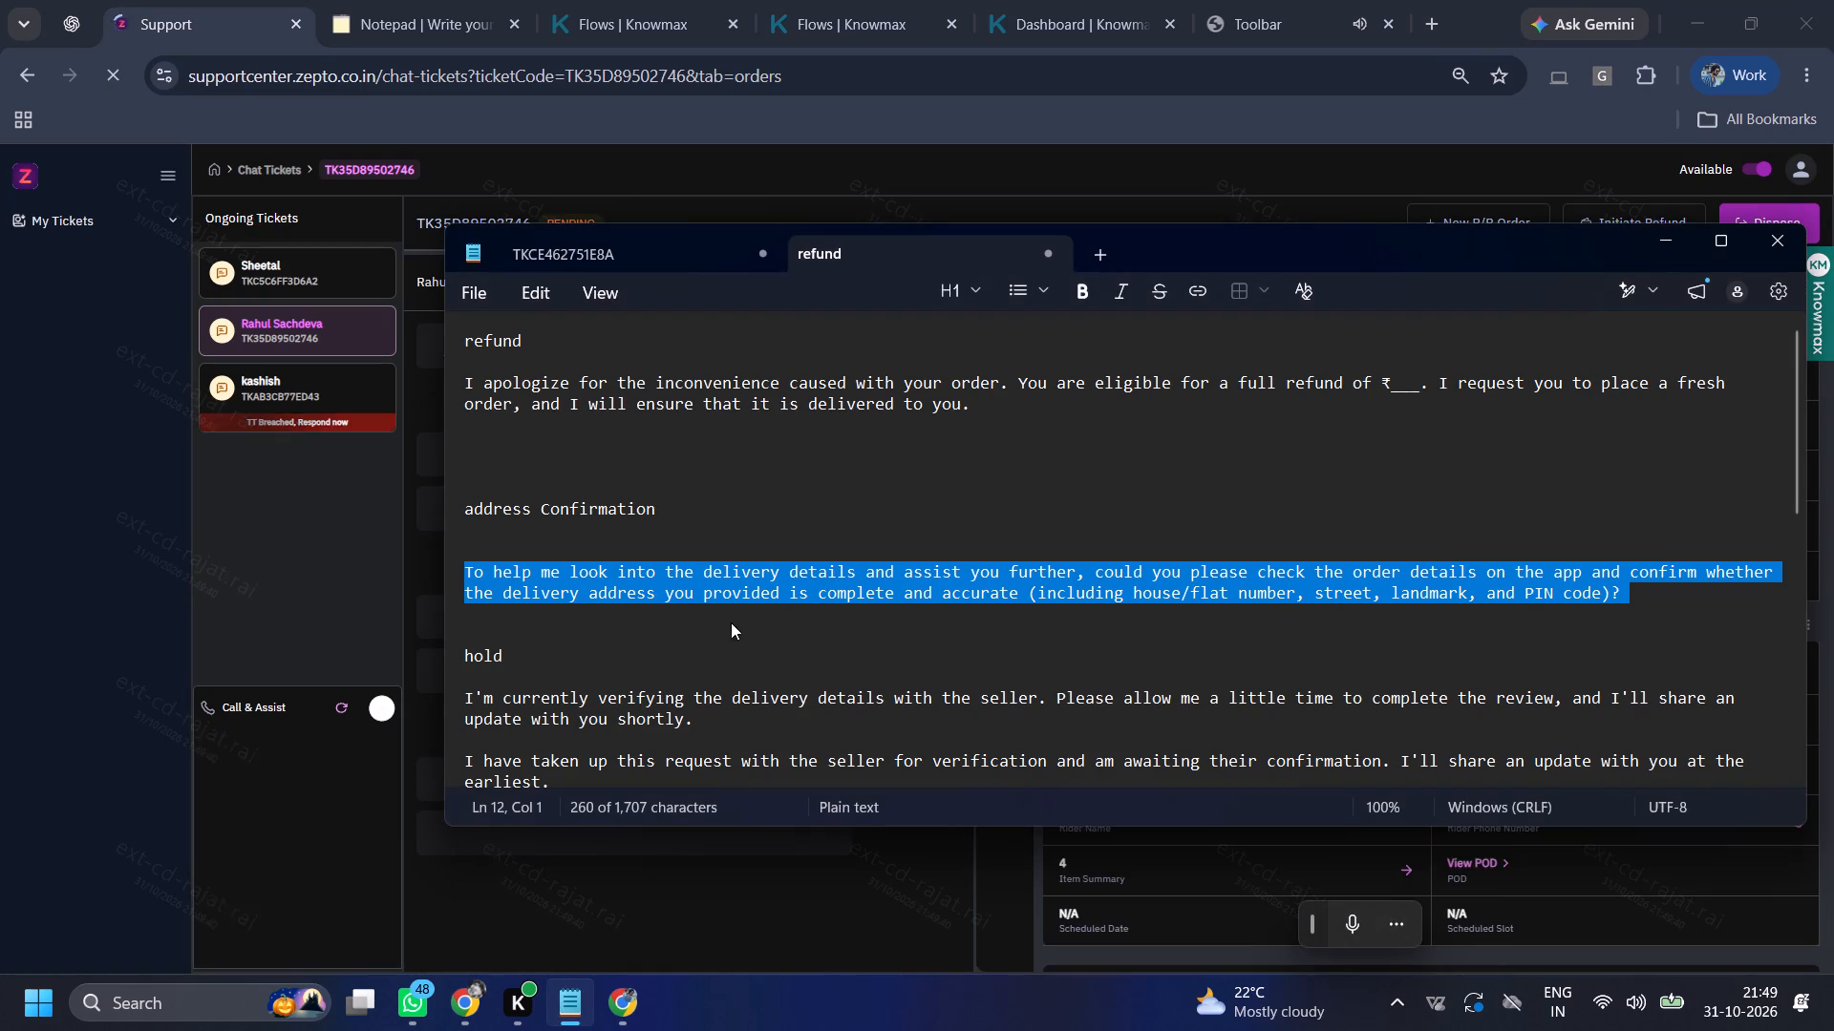
pyautogui.tripleClick(683, 706)
pyautogui.hotkey('ctrl', 'c')
pyautogui.keyDown('ctrl'); pyautogui.click(319, 552); pyautogui.keyUp('ctrl')
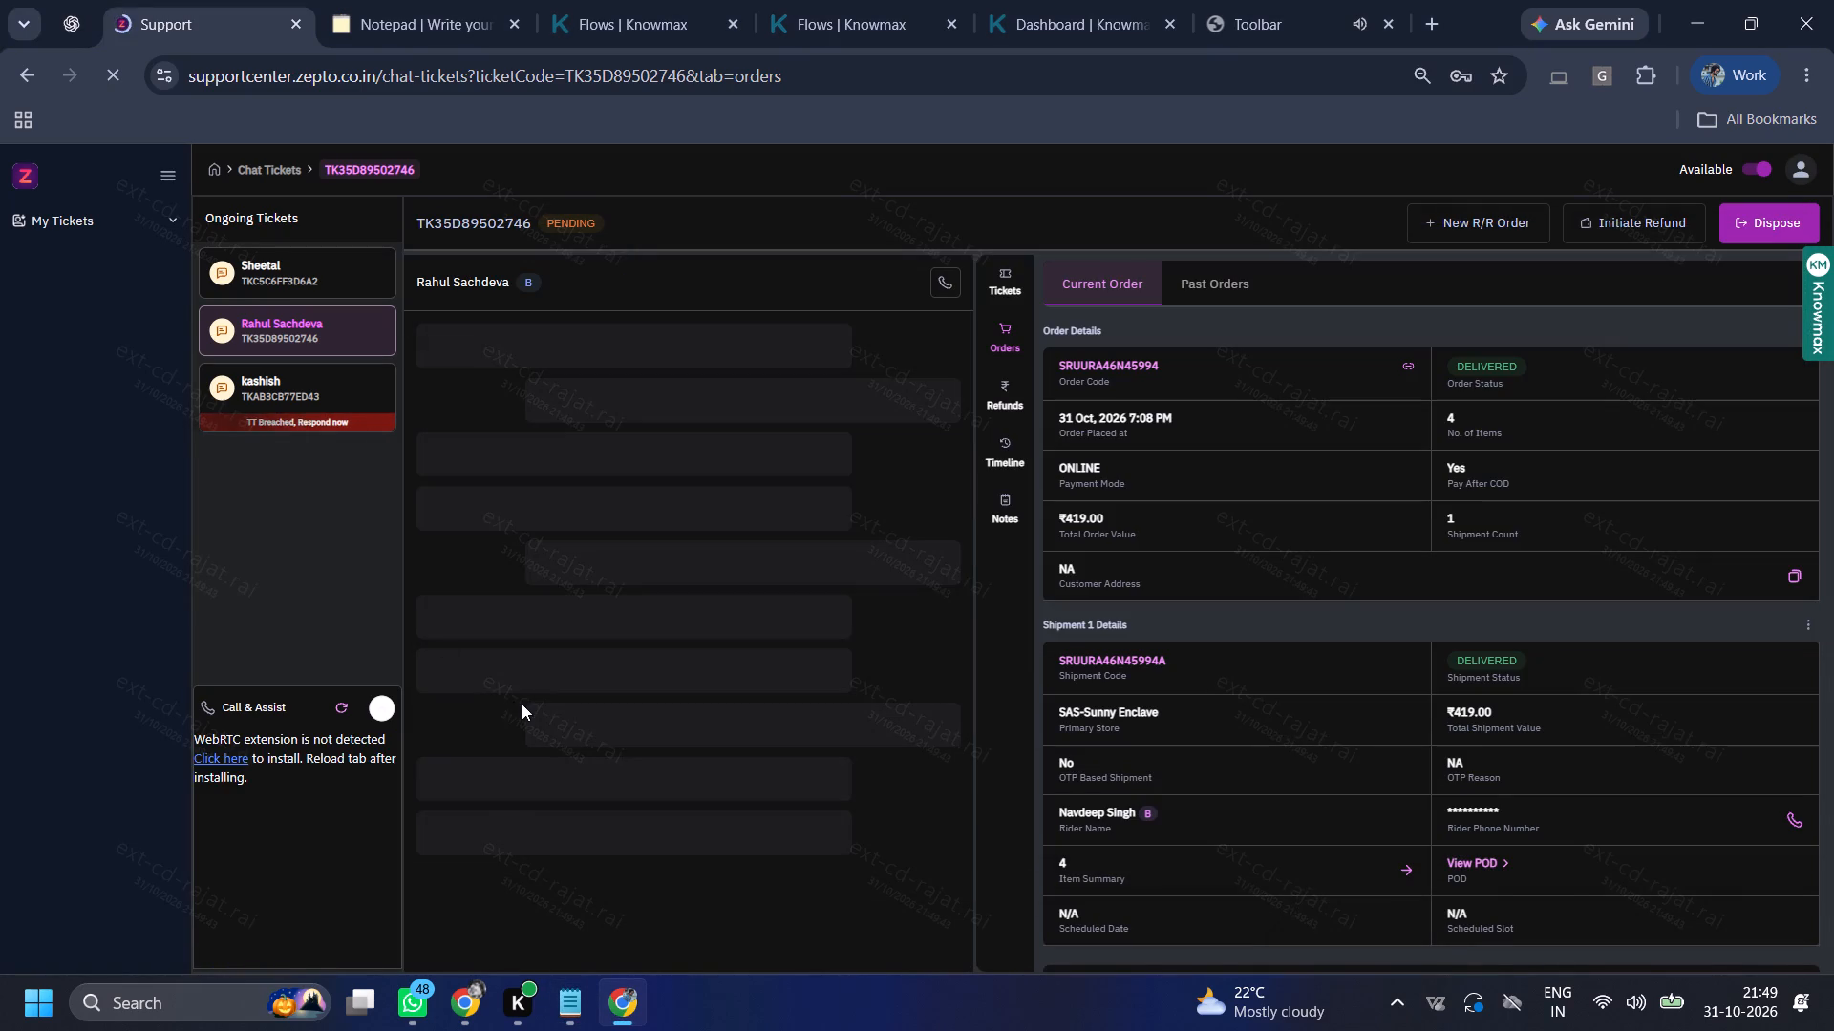
pyautogui.click(302, 270)
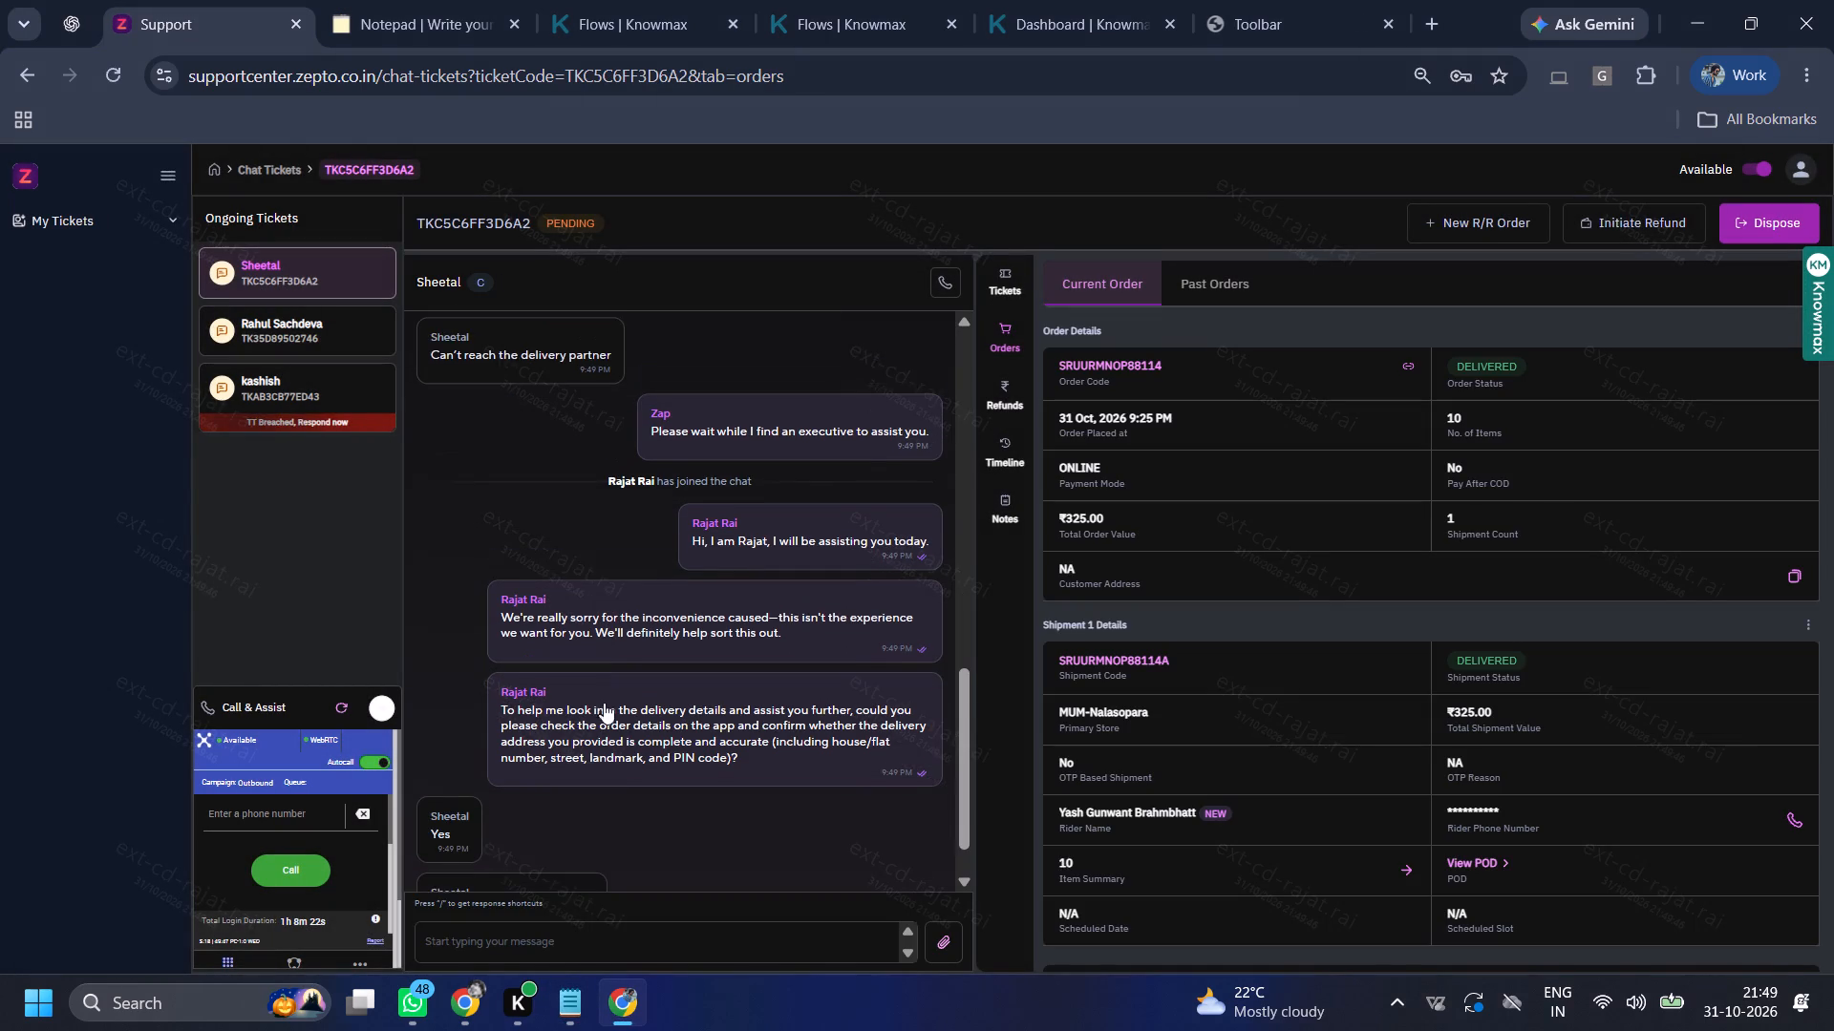
pyautogui.click(596, 936)
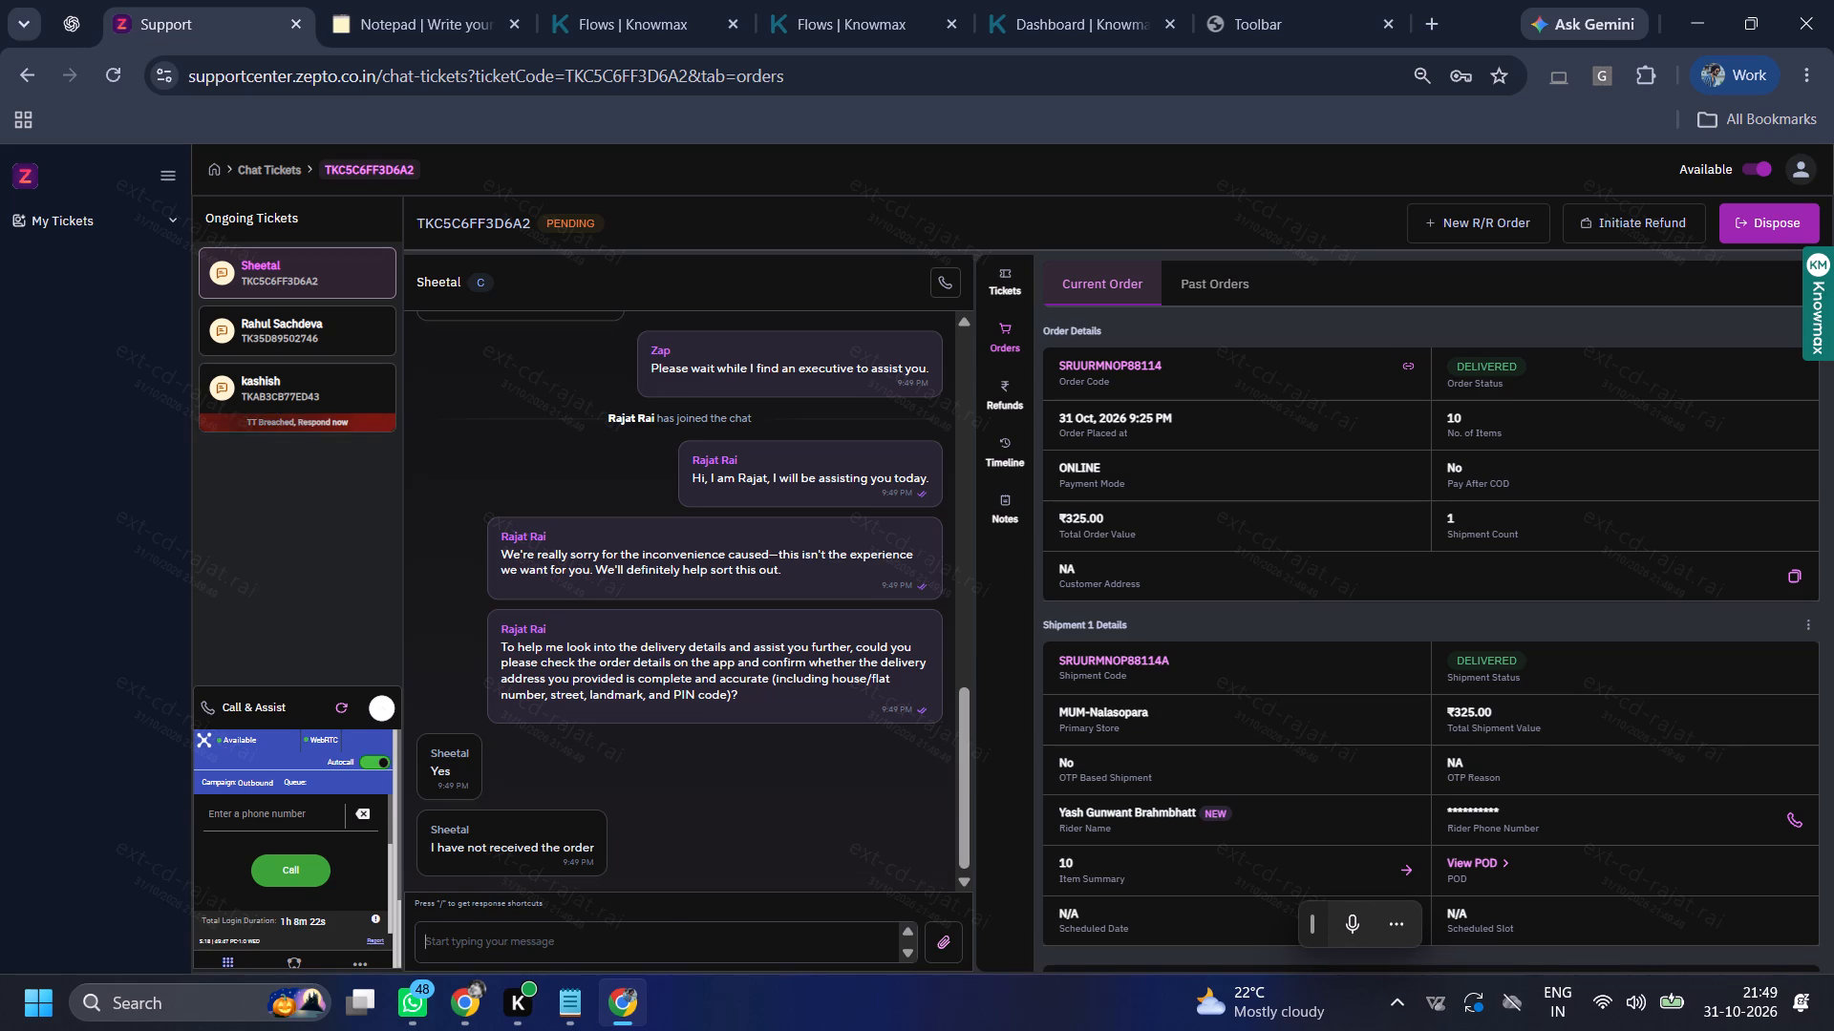
pyautogui.hotkey('ctrl', 'v')
pyautogui.press('Return')
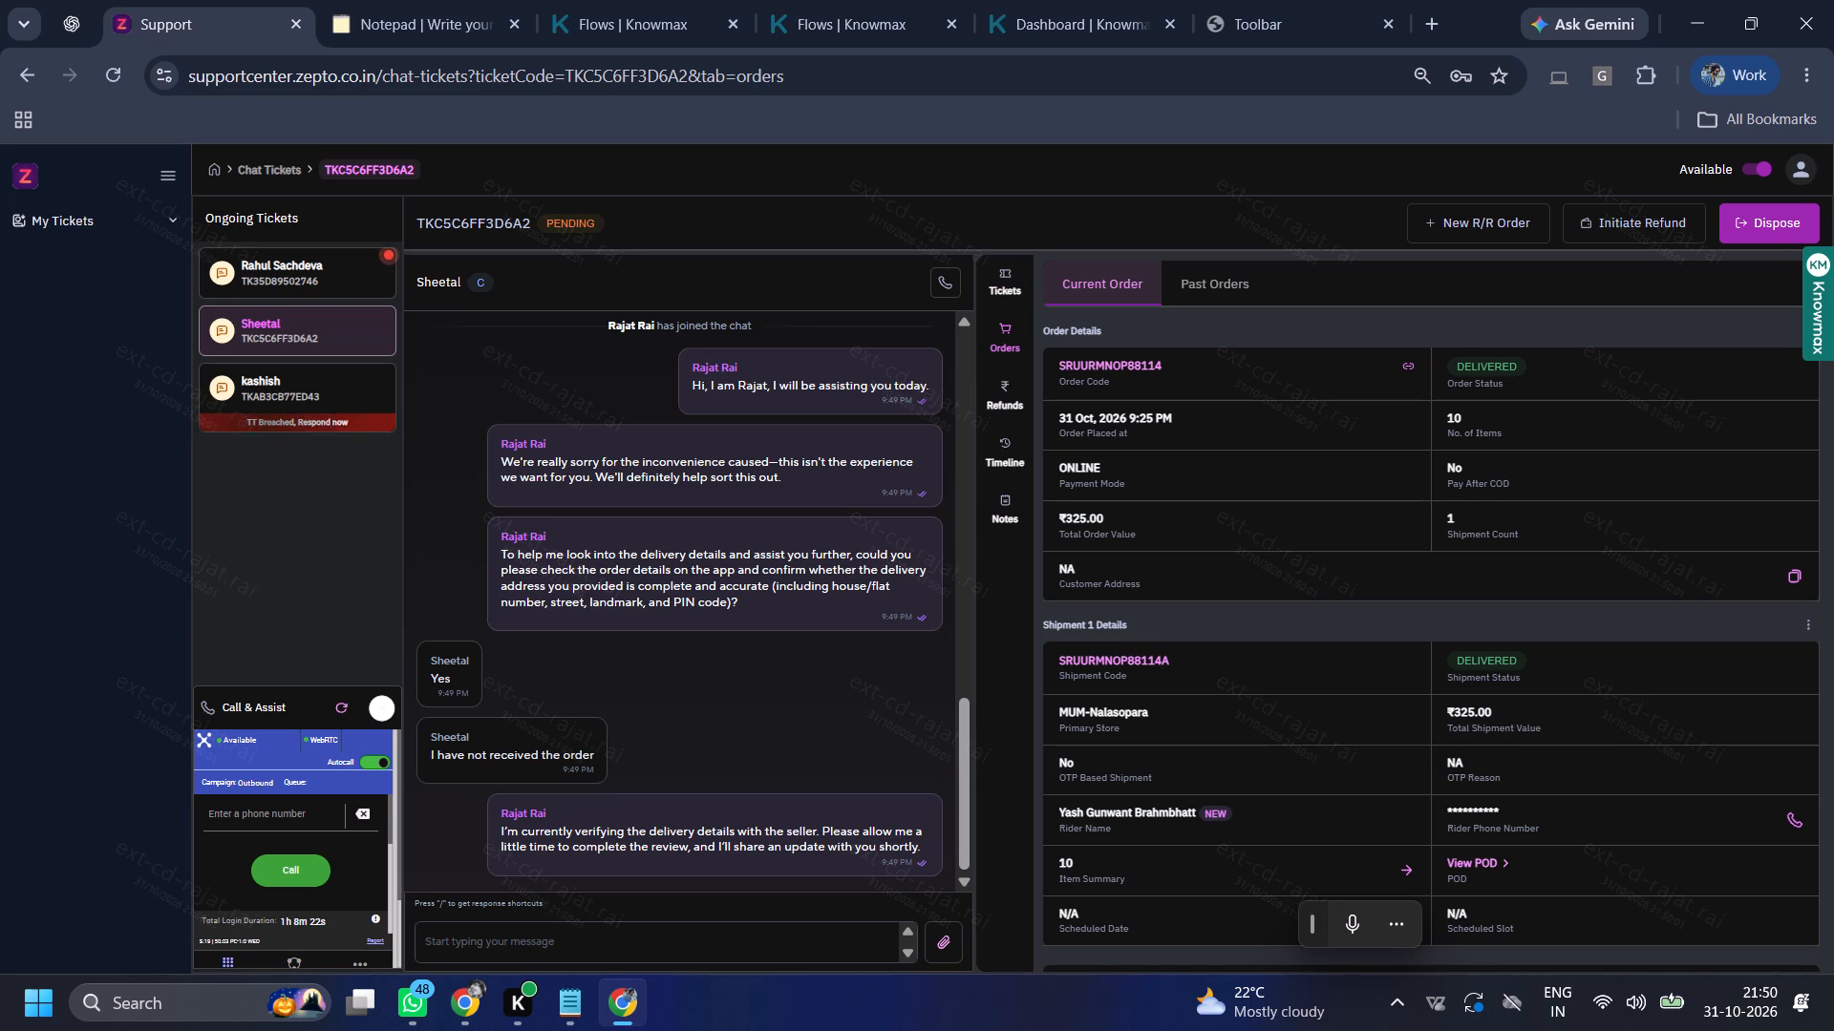
pyautogui.click(1122, 369)
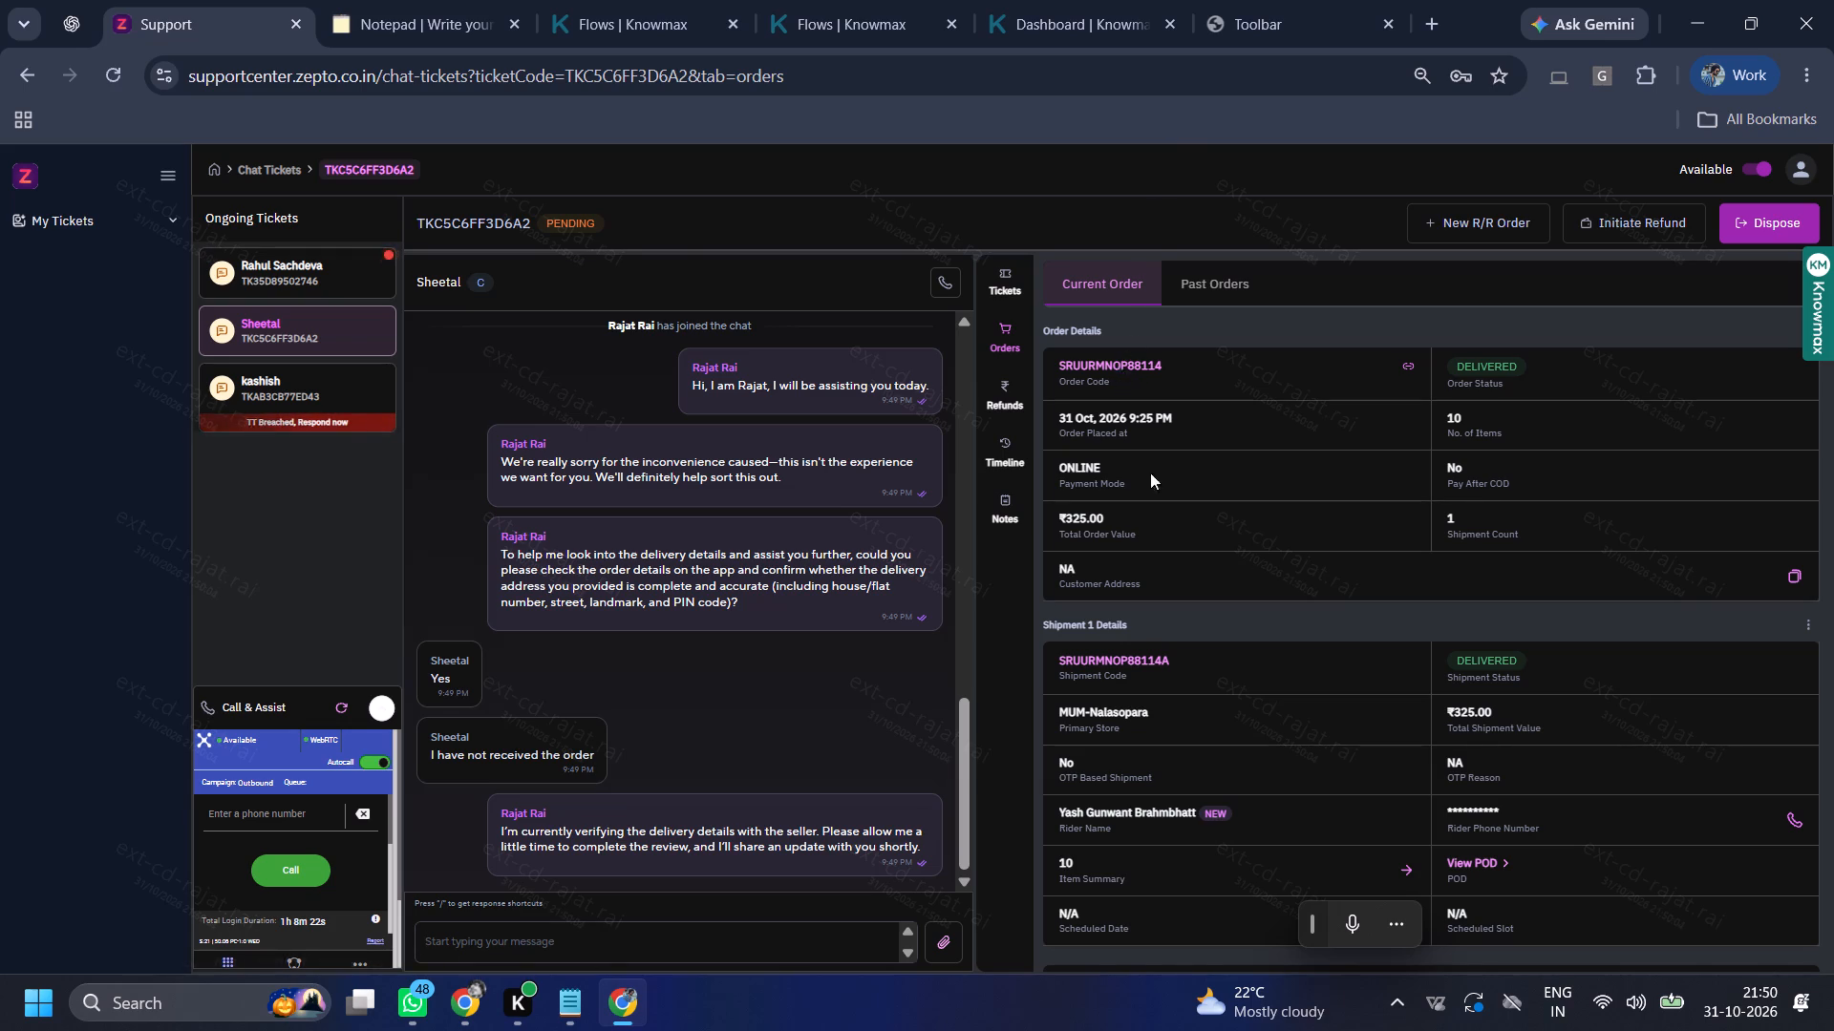
pyautogui.click(318, 226)
pyautogui.scroll(-1, 458, 513)
pyautogui.scroll(1, 464, 540)
pyautogui.scroll(-4, 466, 546)
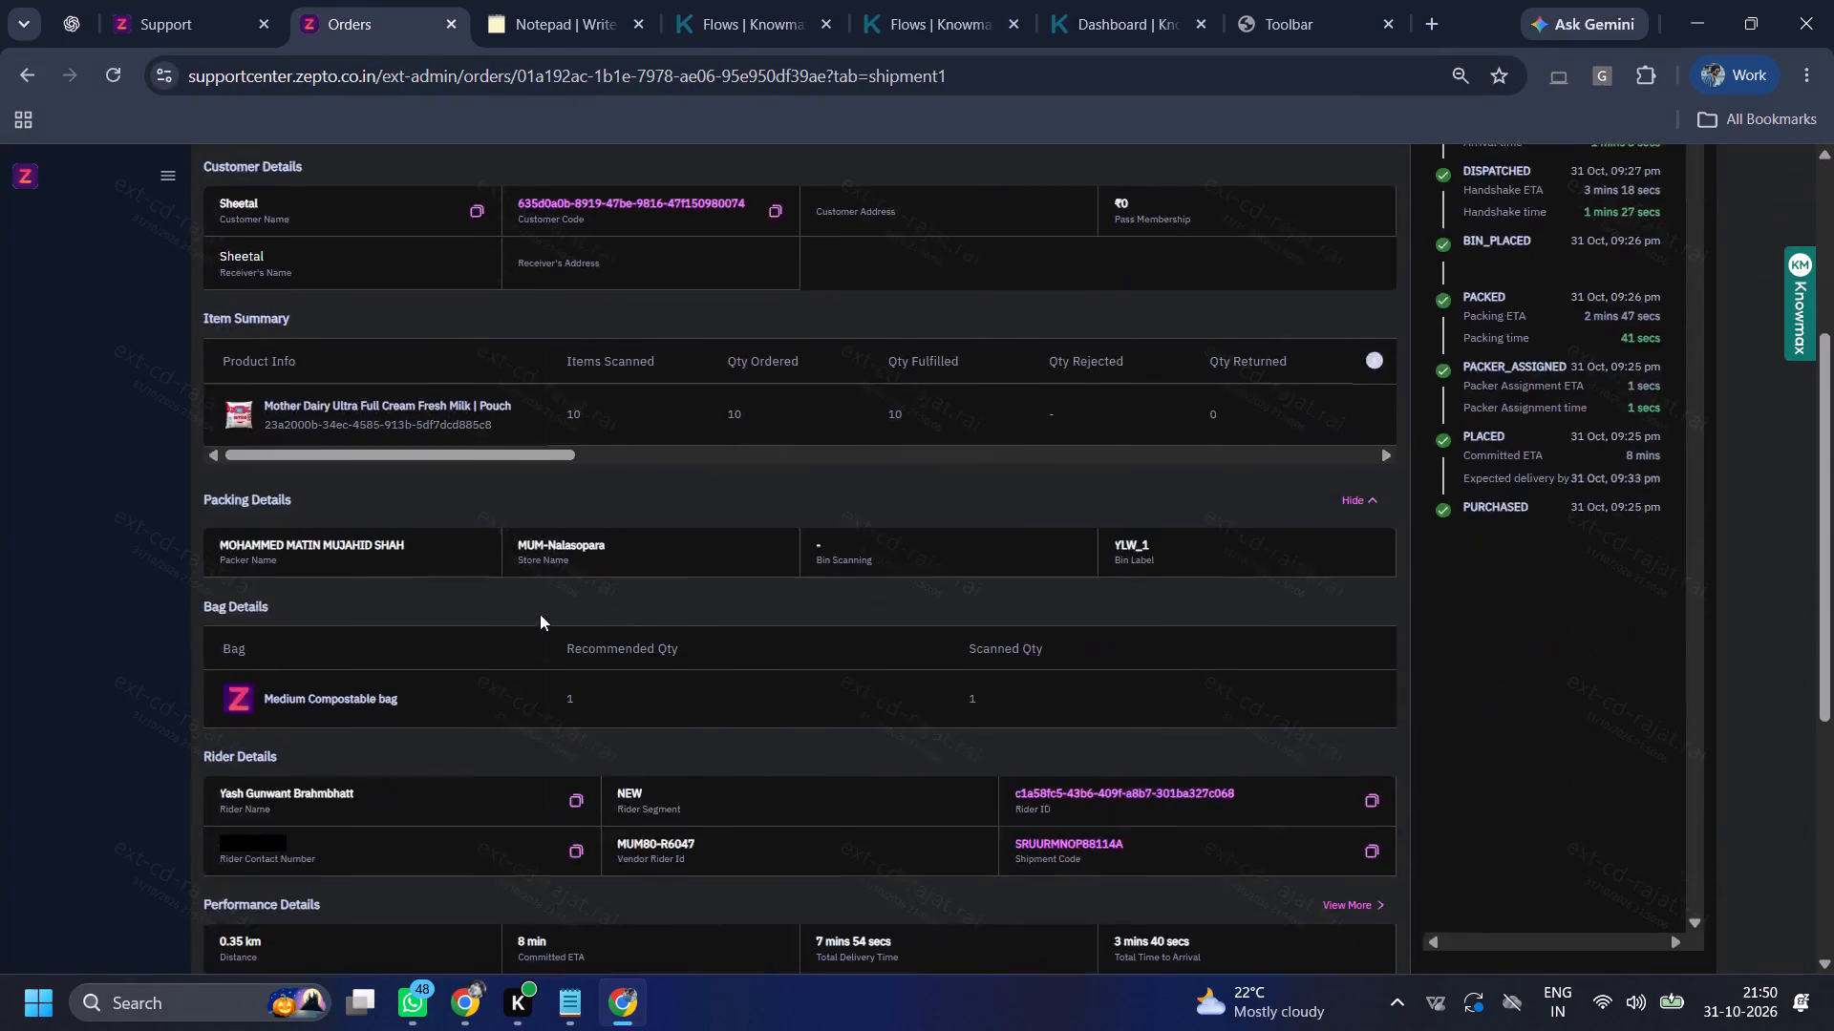
pyautogui.scroll(-6, 540, 614)
pyautogui.scroll(-1, 569, 691)
pyautogui.scroll(-2, 660, 897)
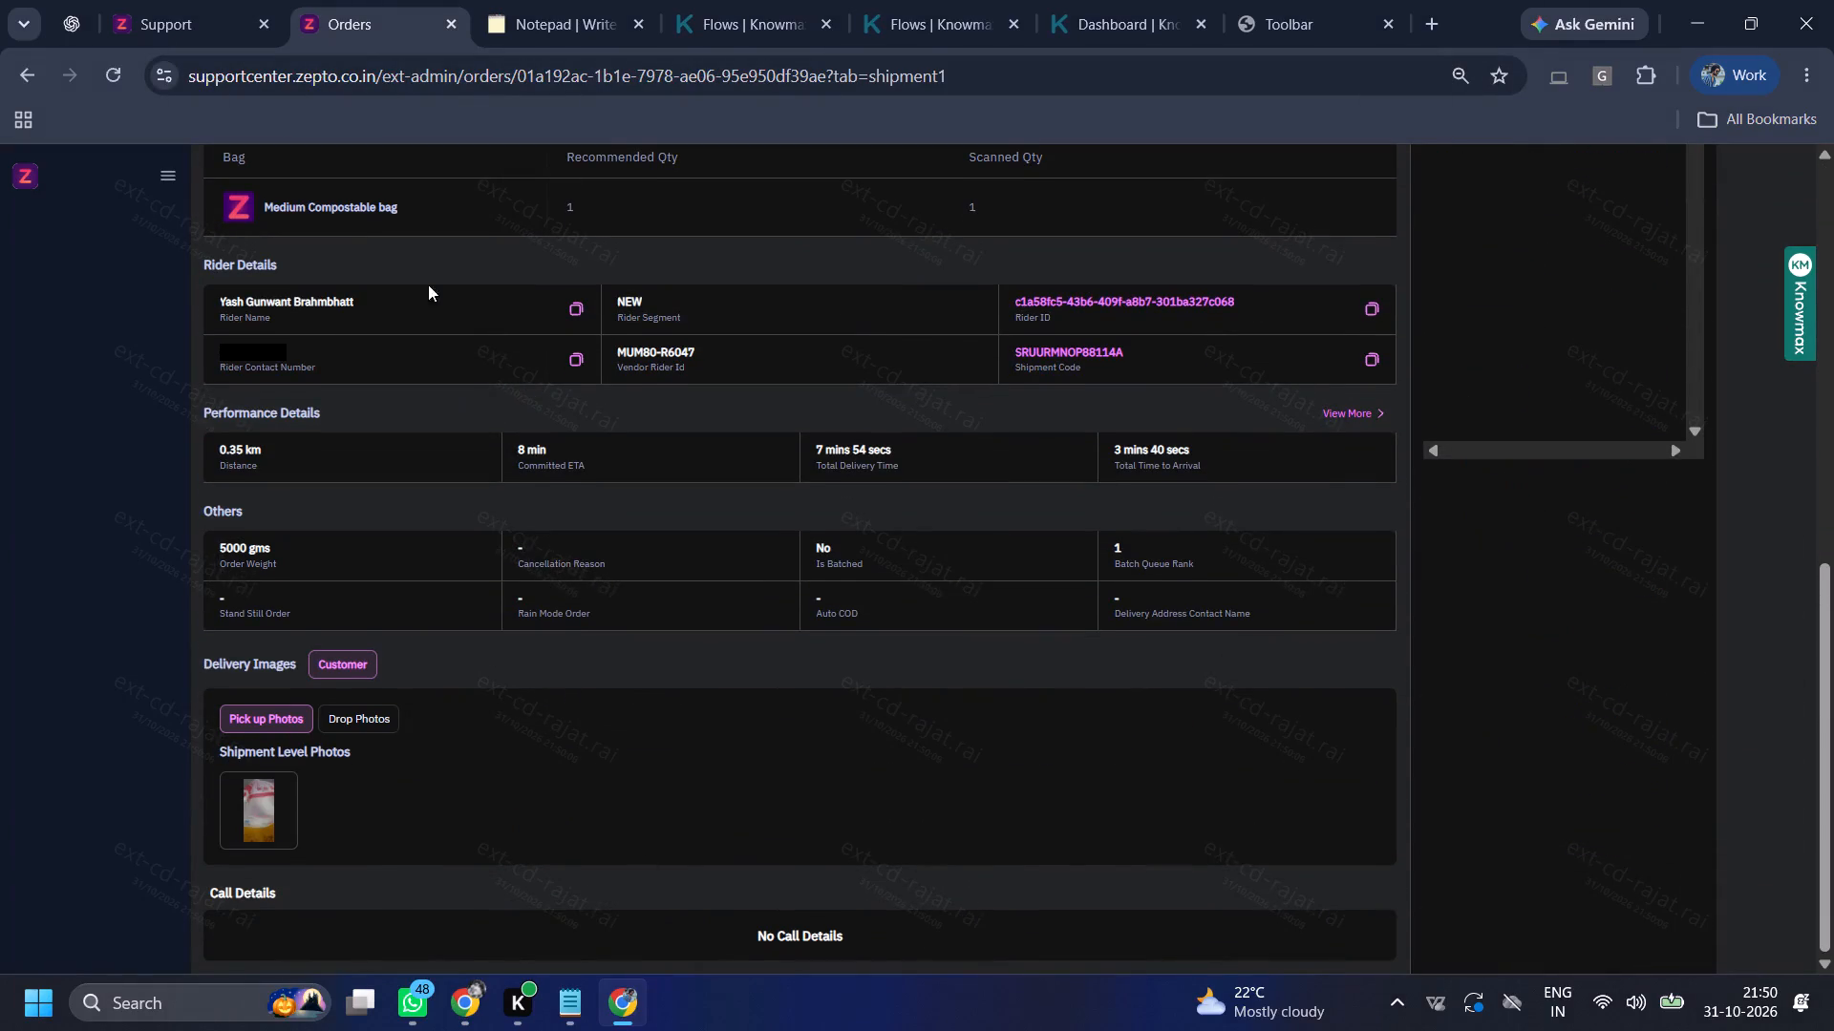
pyautogui.click(449, 36)
pyautogui.click(449, 21)
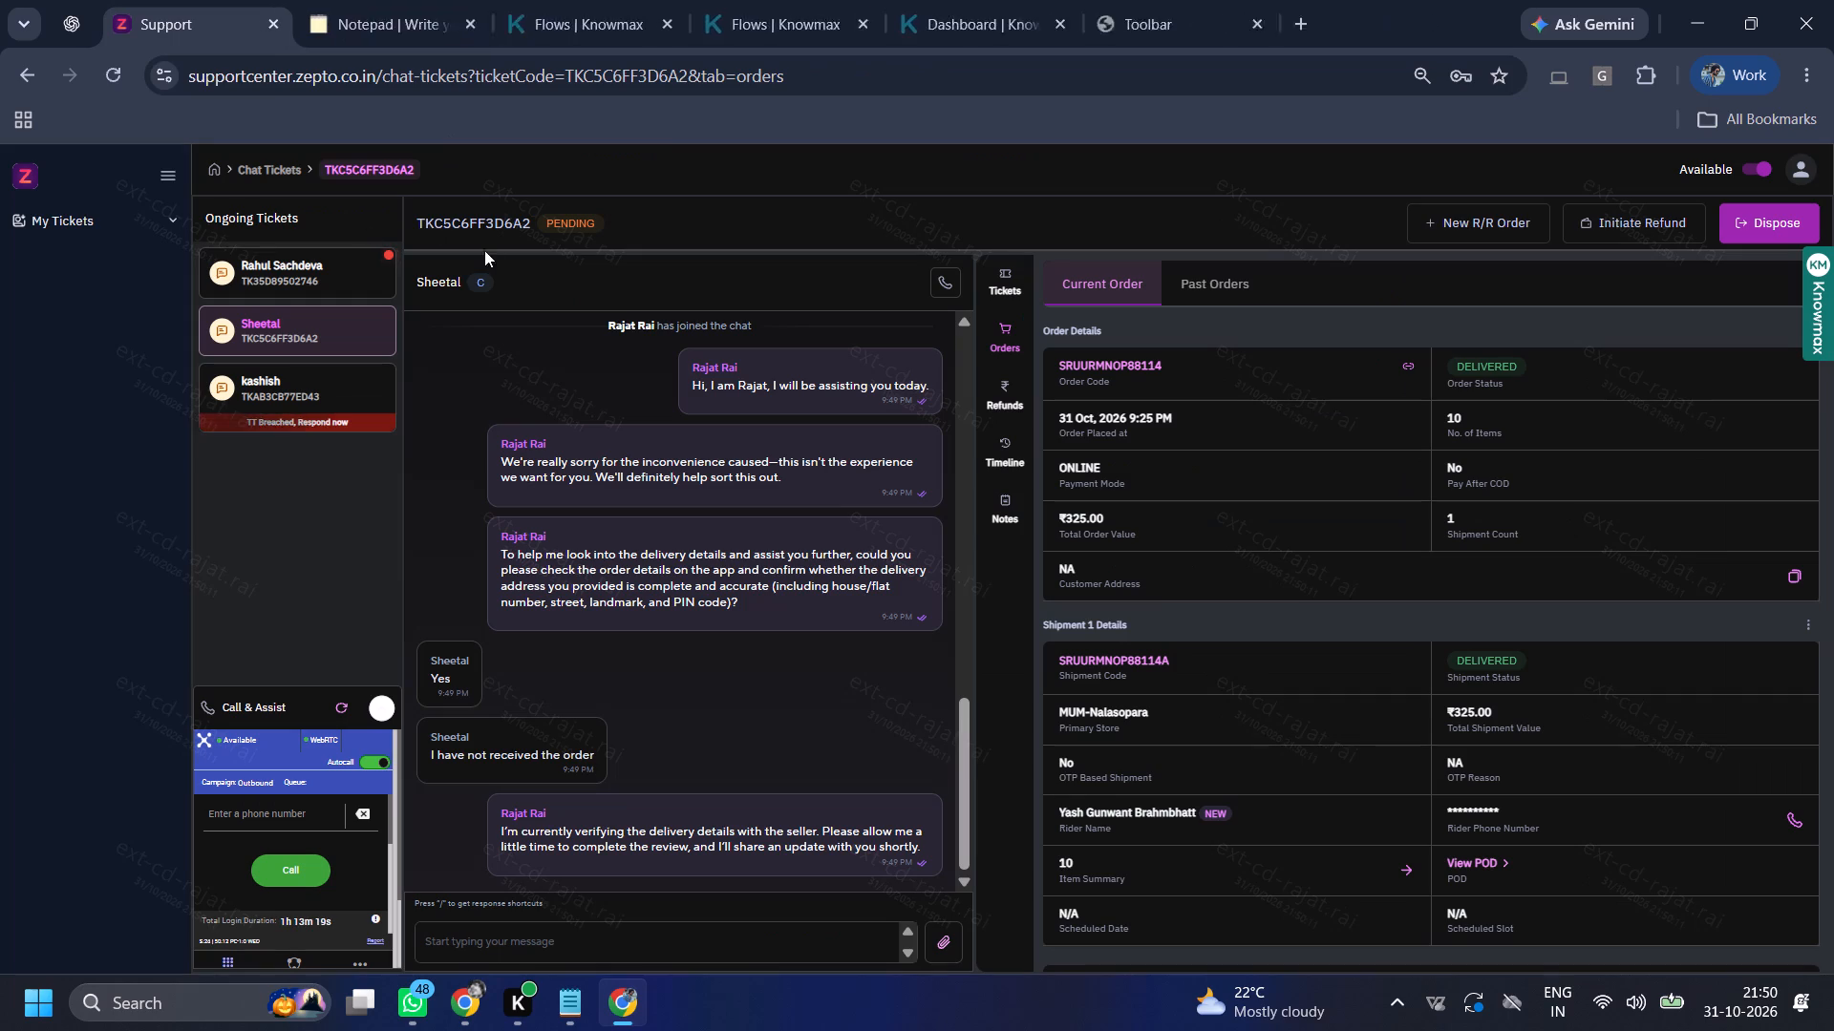
pyautogui.click(1016, 287)
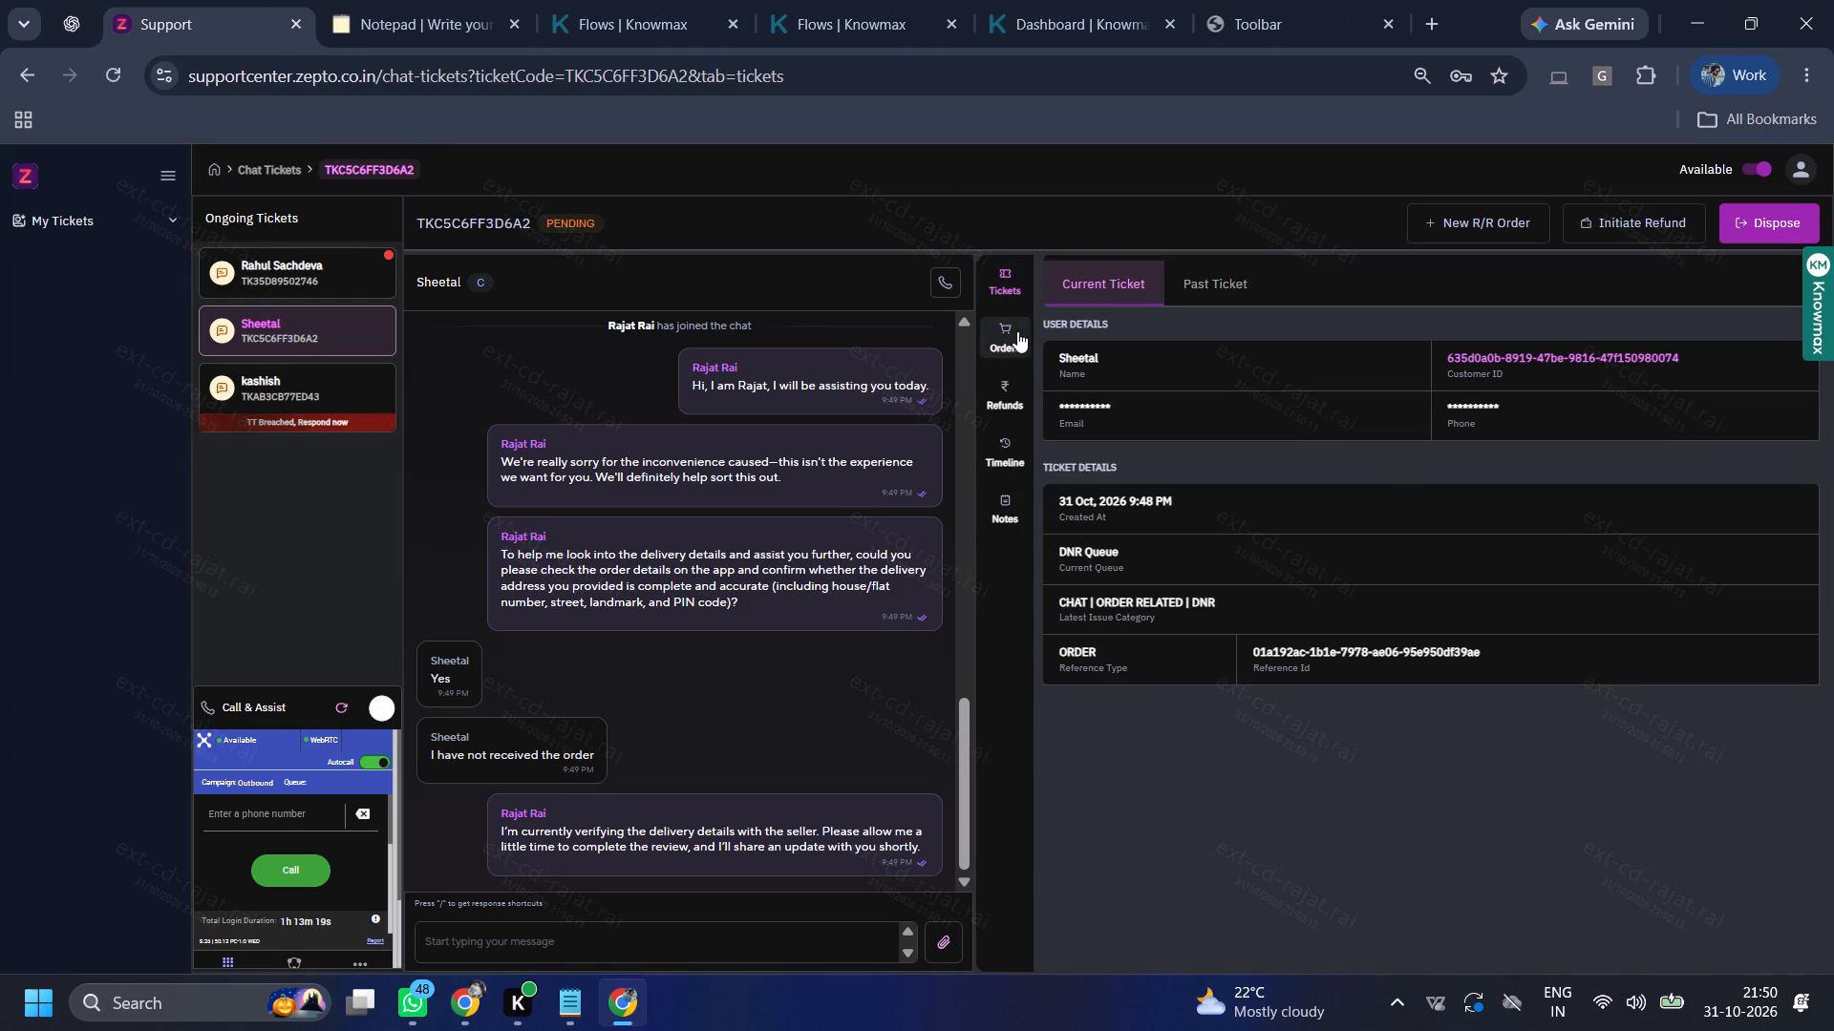
pyautogui.click(1017, 331)
pyautogui.click(1794, 816)
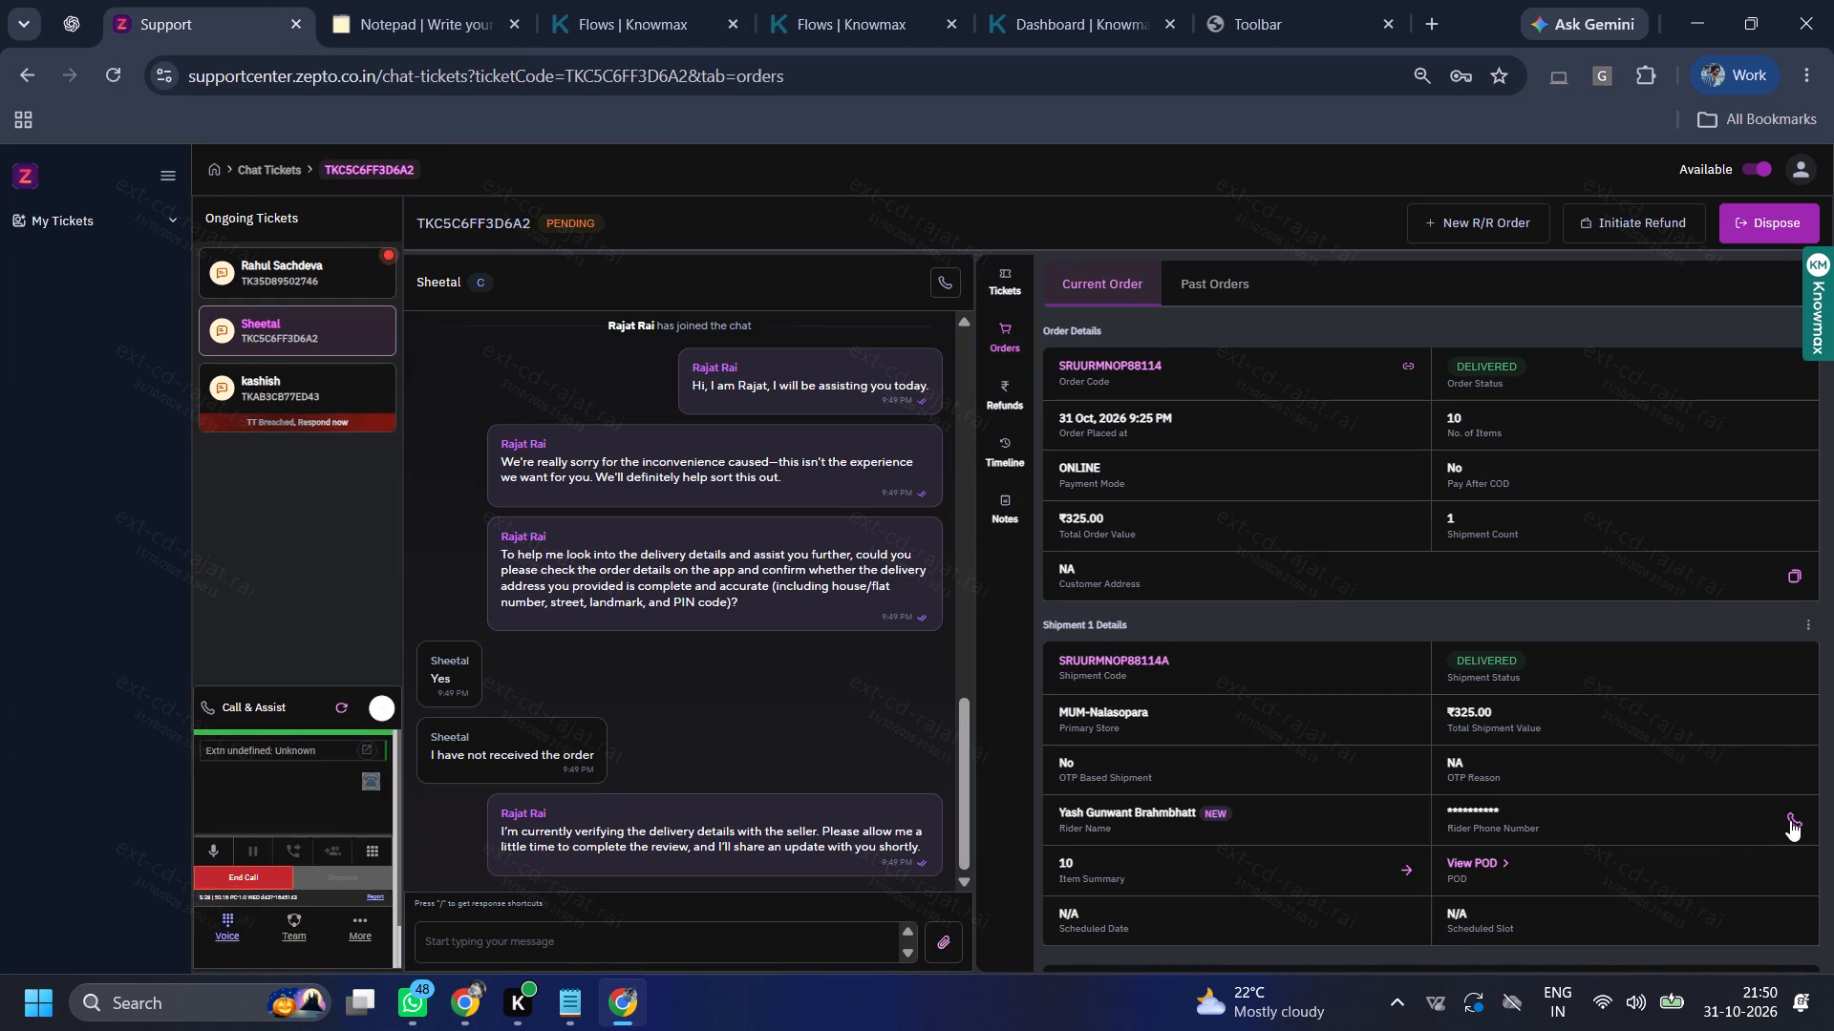
pyautogui.moveTo(458, 437); pyautogui.dragTo(480, 378)
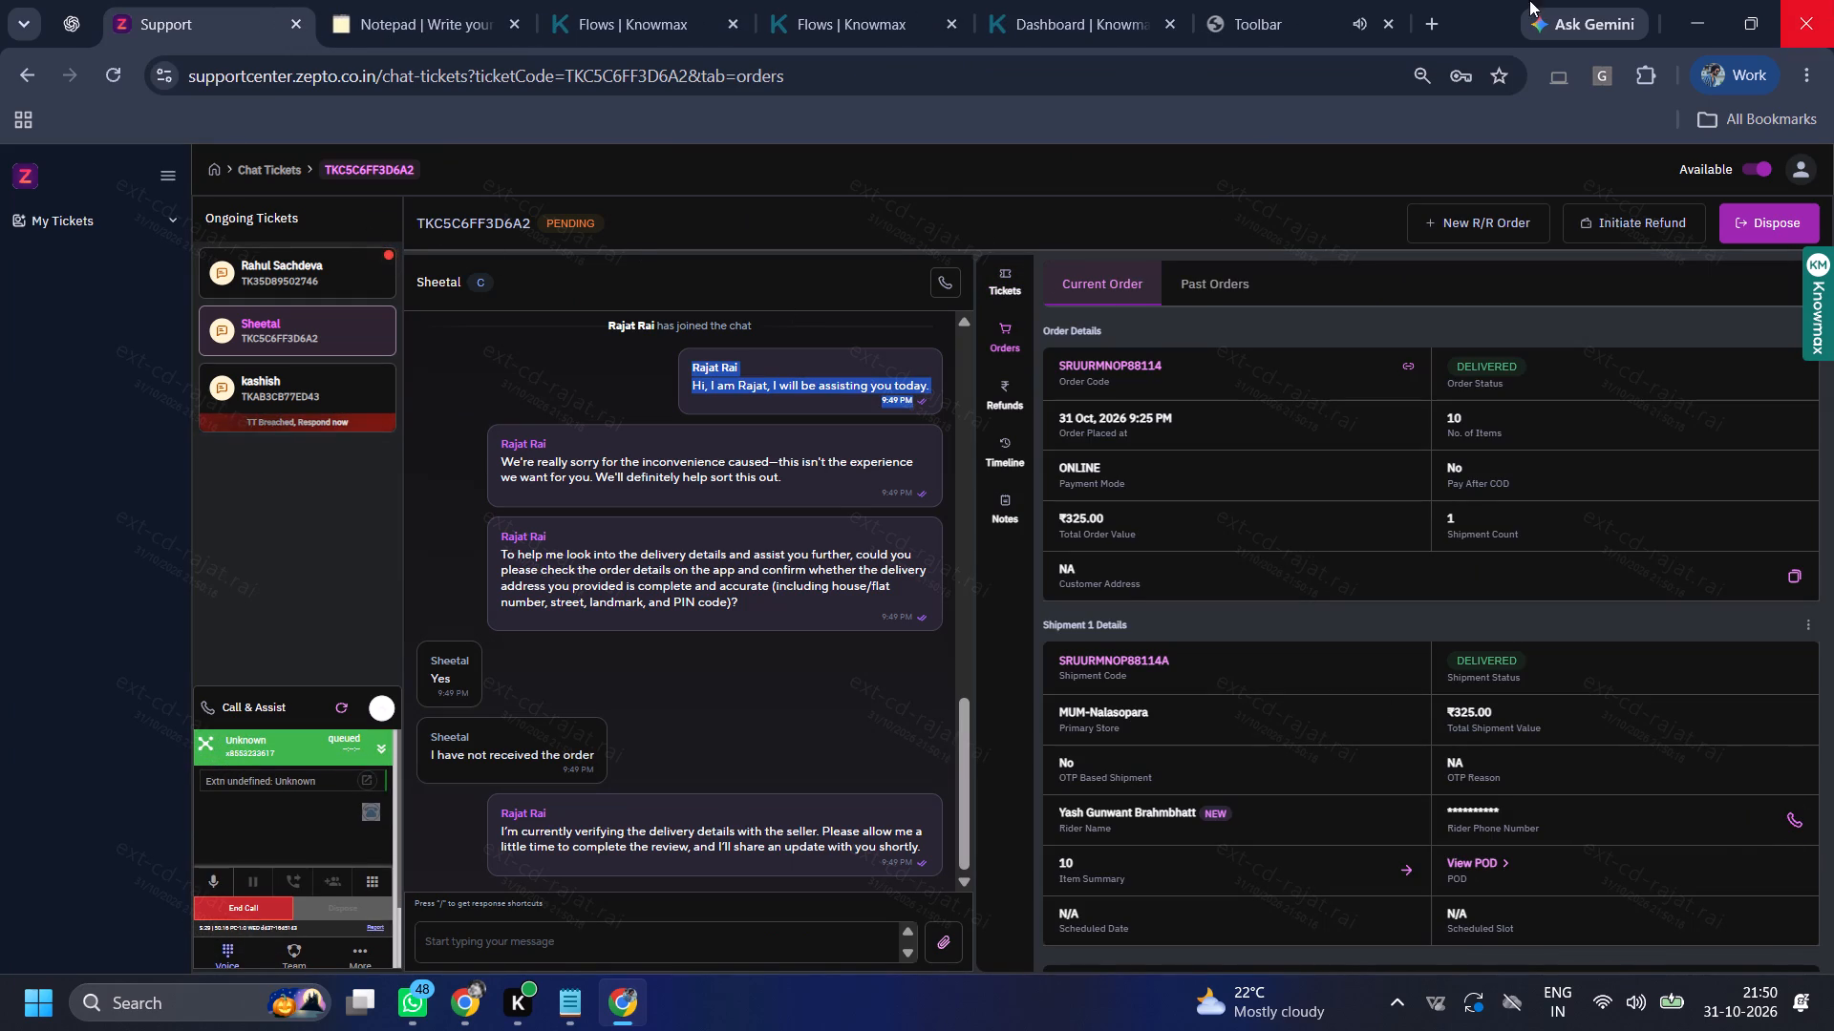
pyautogui.click(1018, 307)
pyautogui.click(1027, 274)
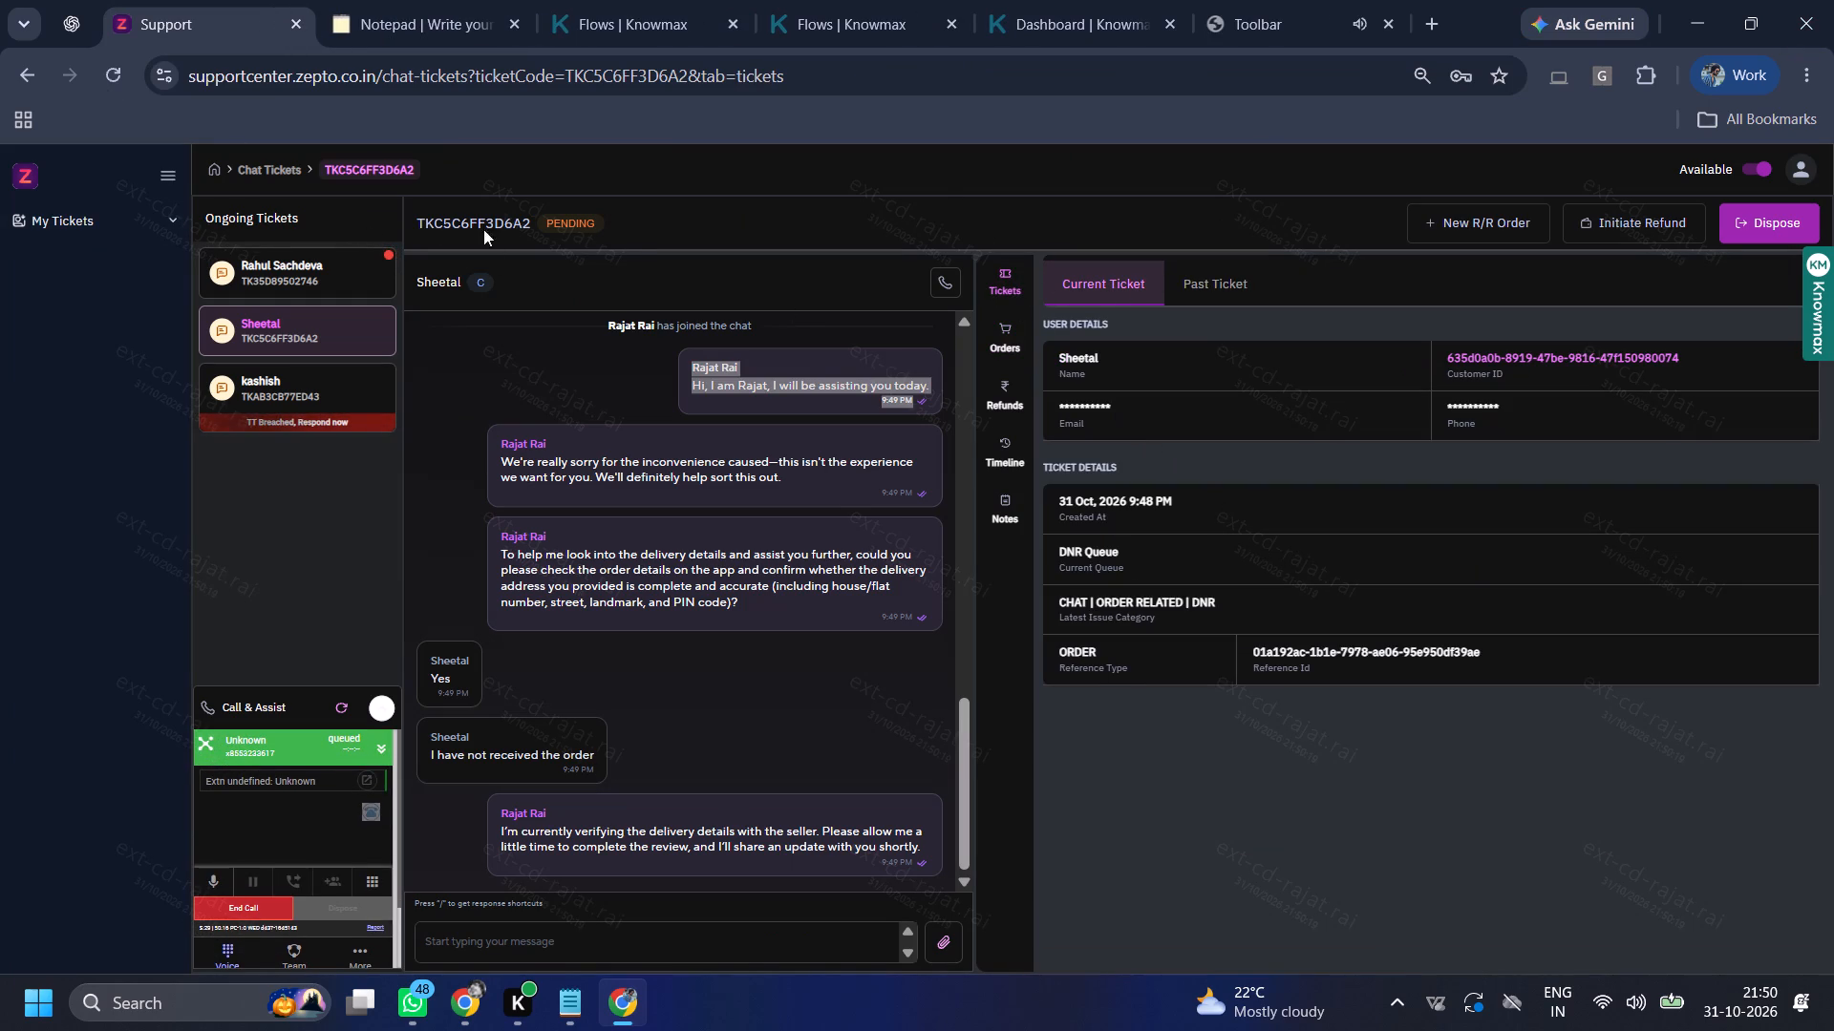
pyautogui.click(123, 82)
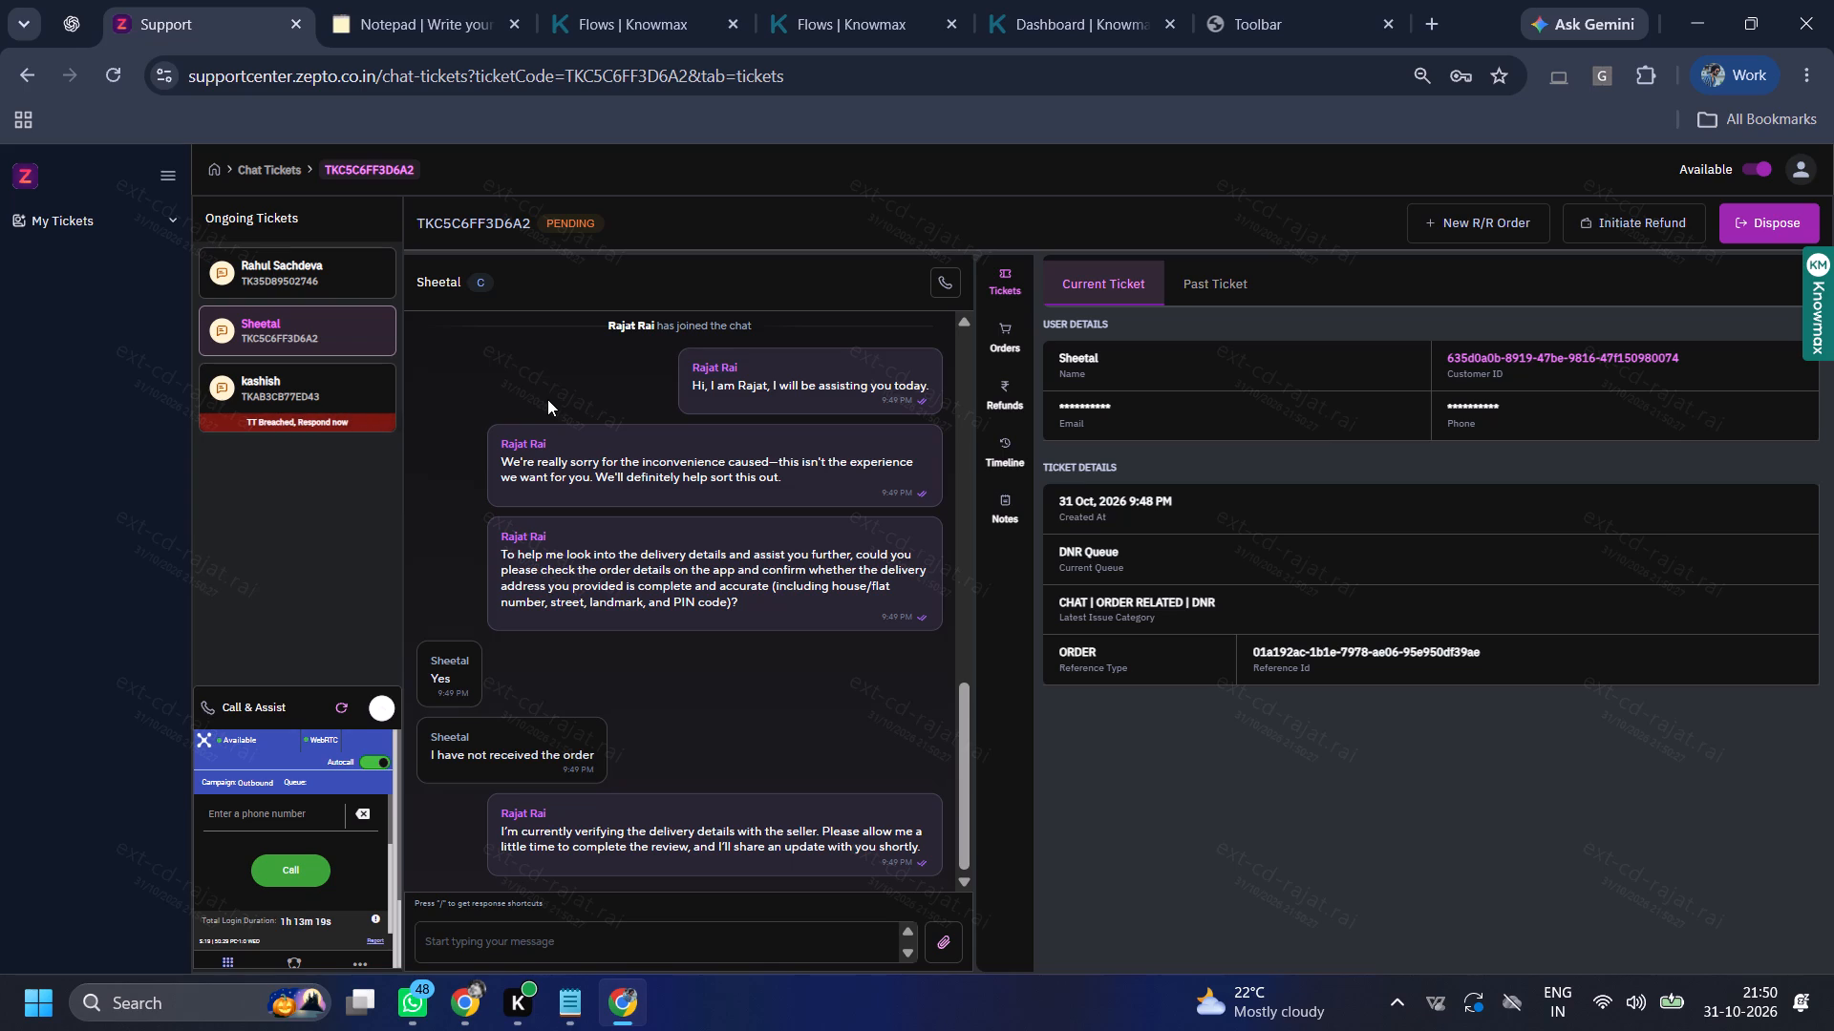
pyautogui.click(341, 242)
pyautogui.click(334, 275)
pyautogui.click(1016, 356)
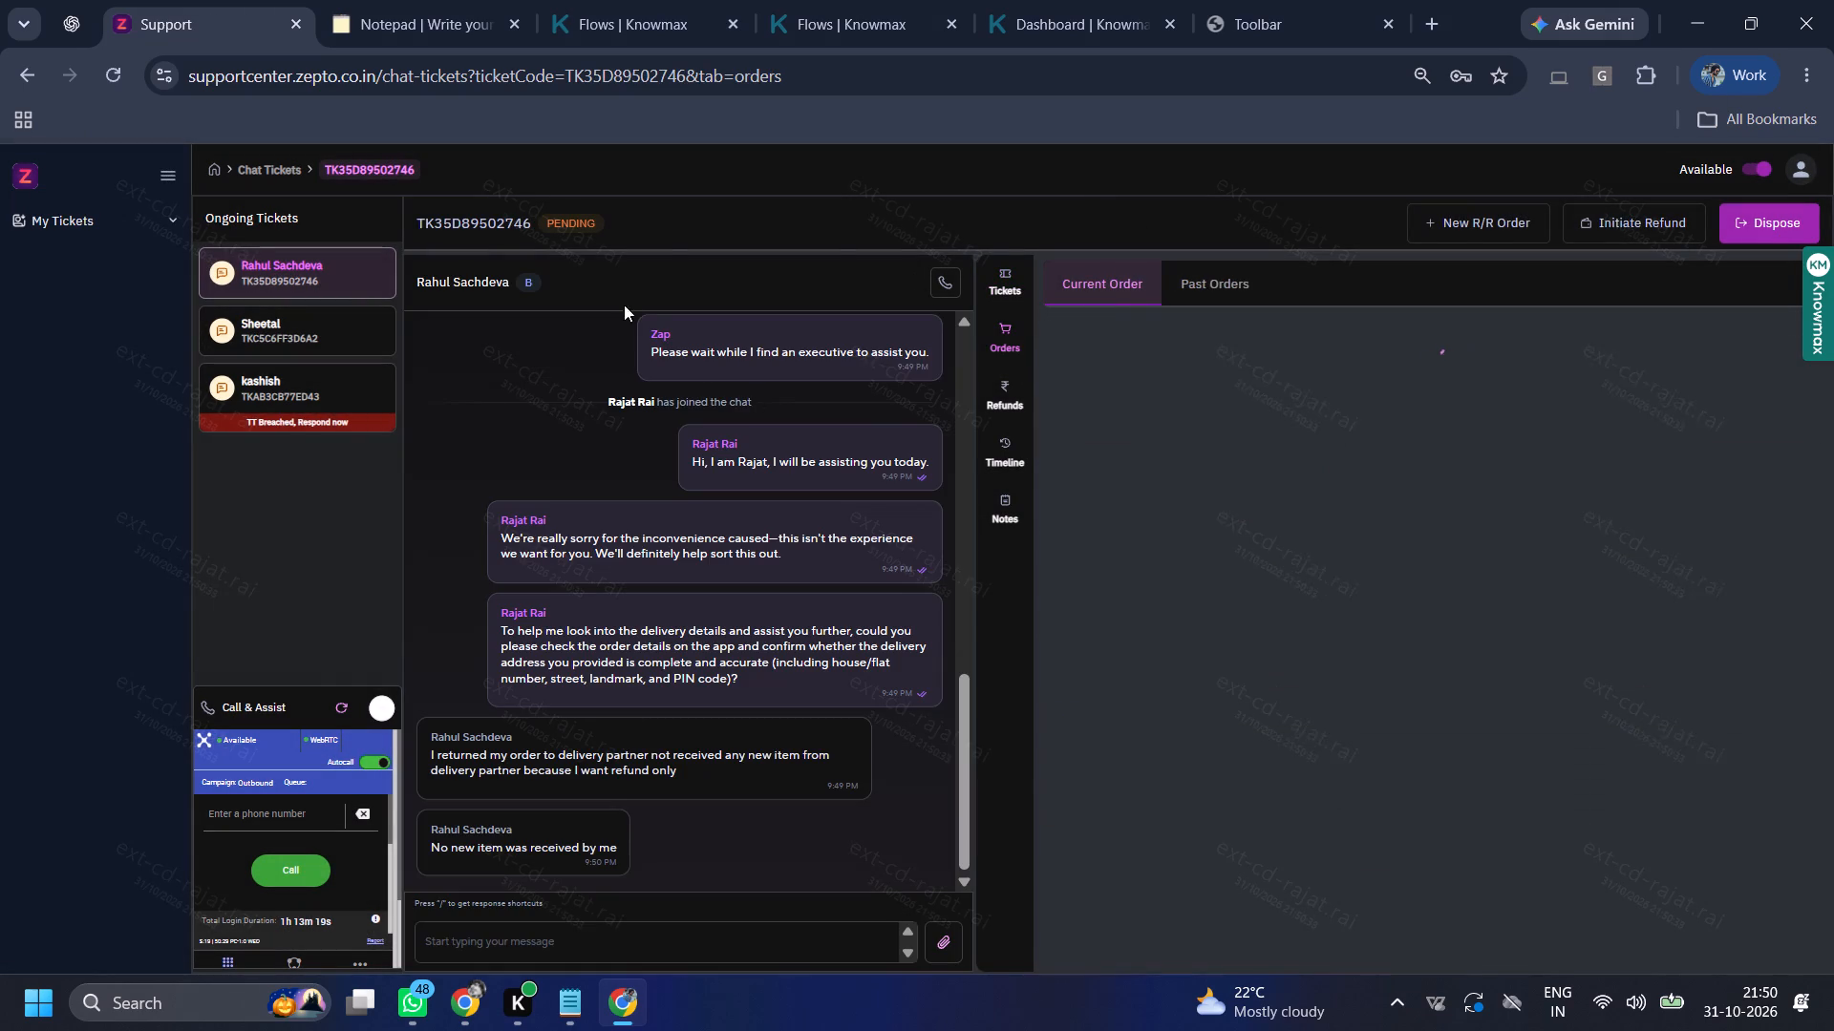
pyautogui.moveTo(431, 754); pyautogui.dragTo(497, 751)
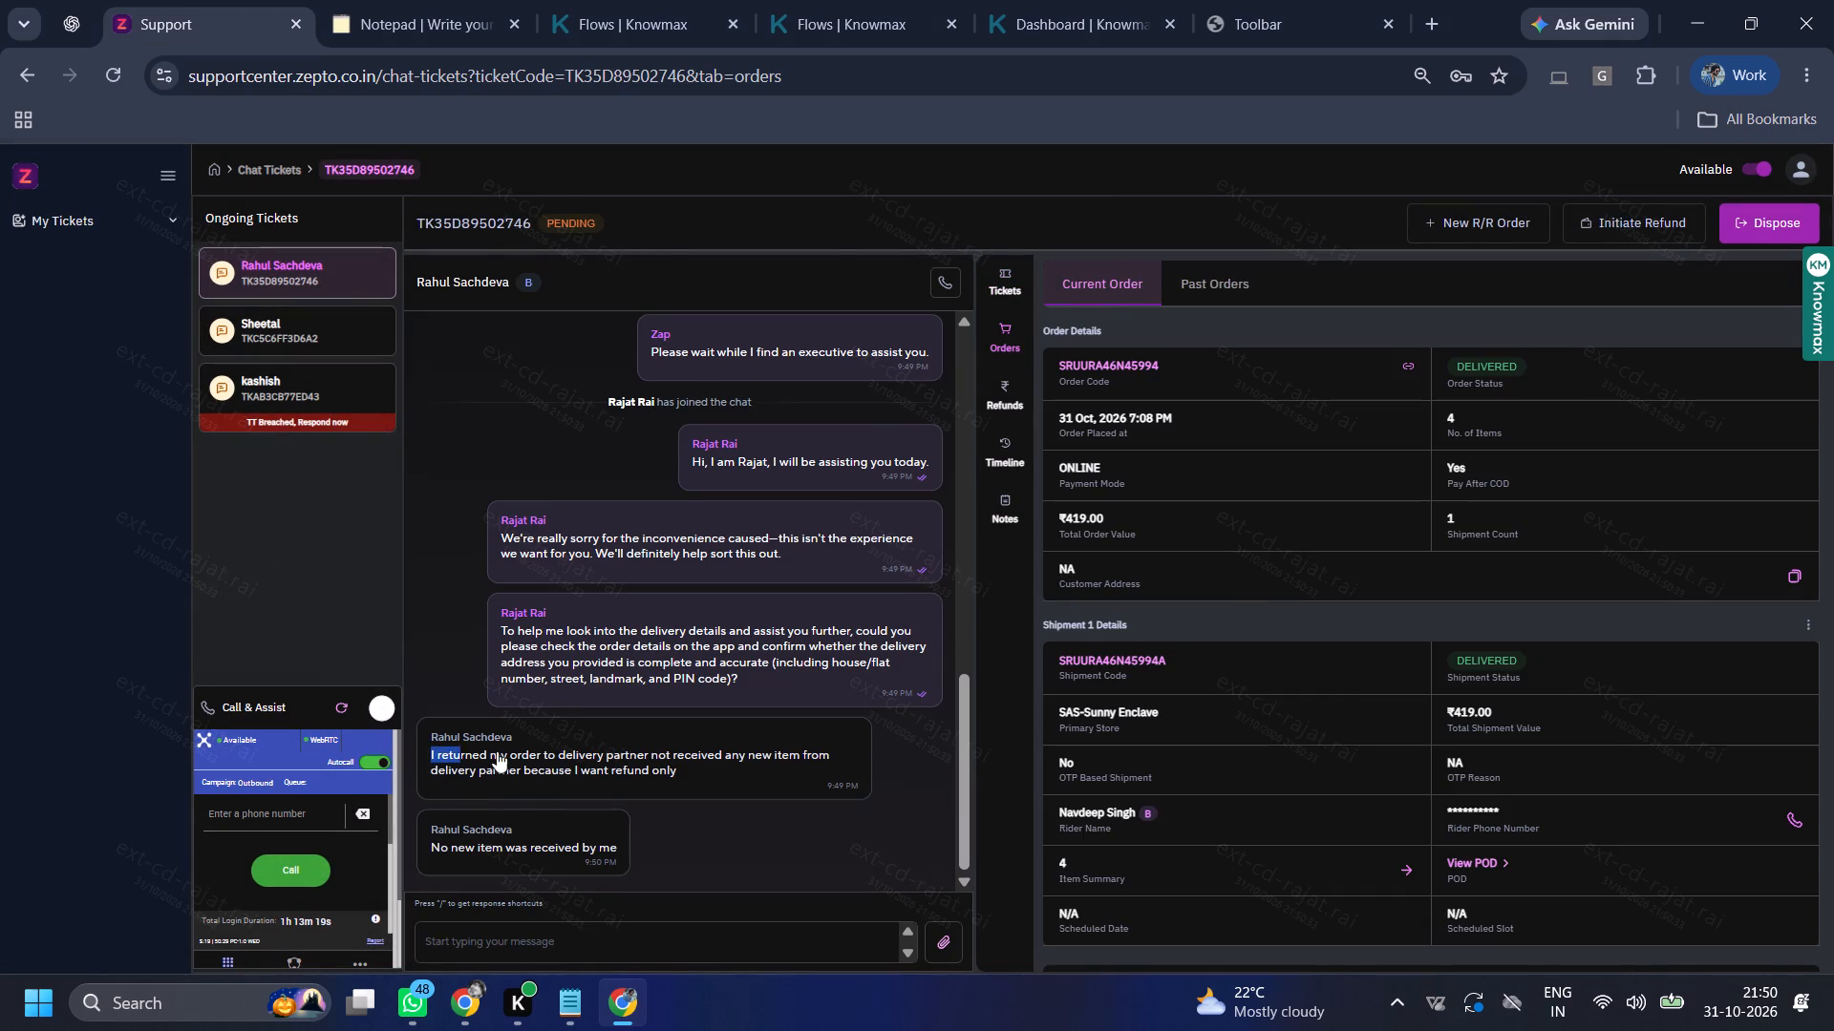
pyautogui.moveTo(497, 751); pyautogui.dragTo(680, 762)
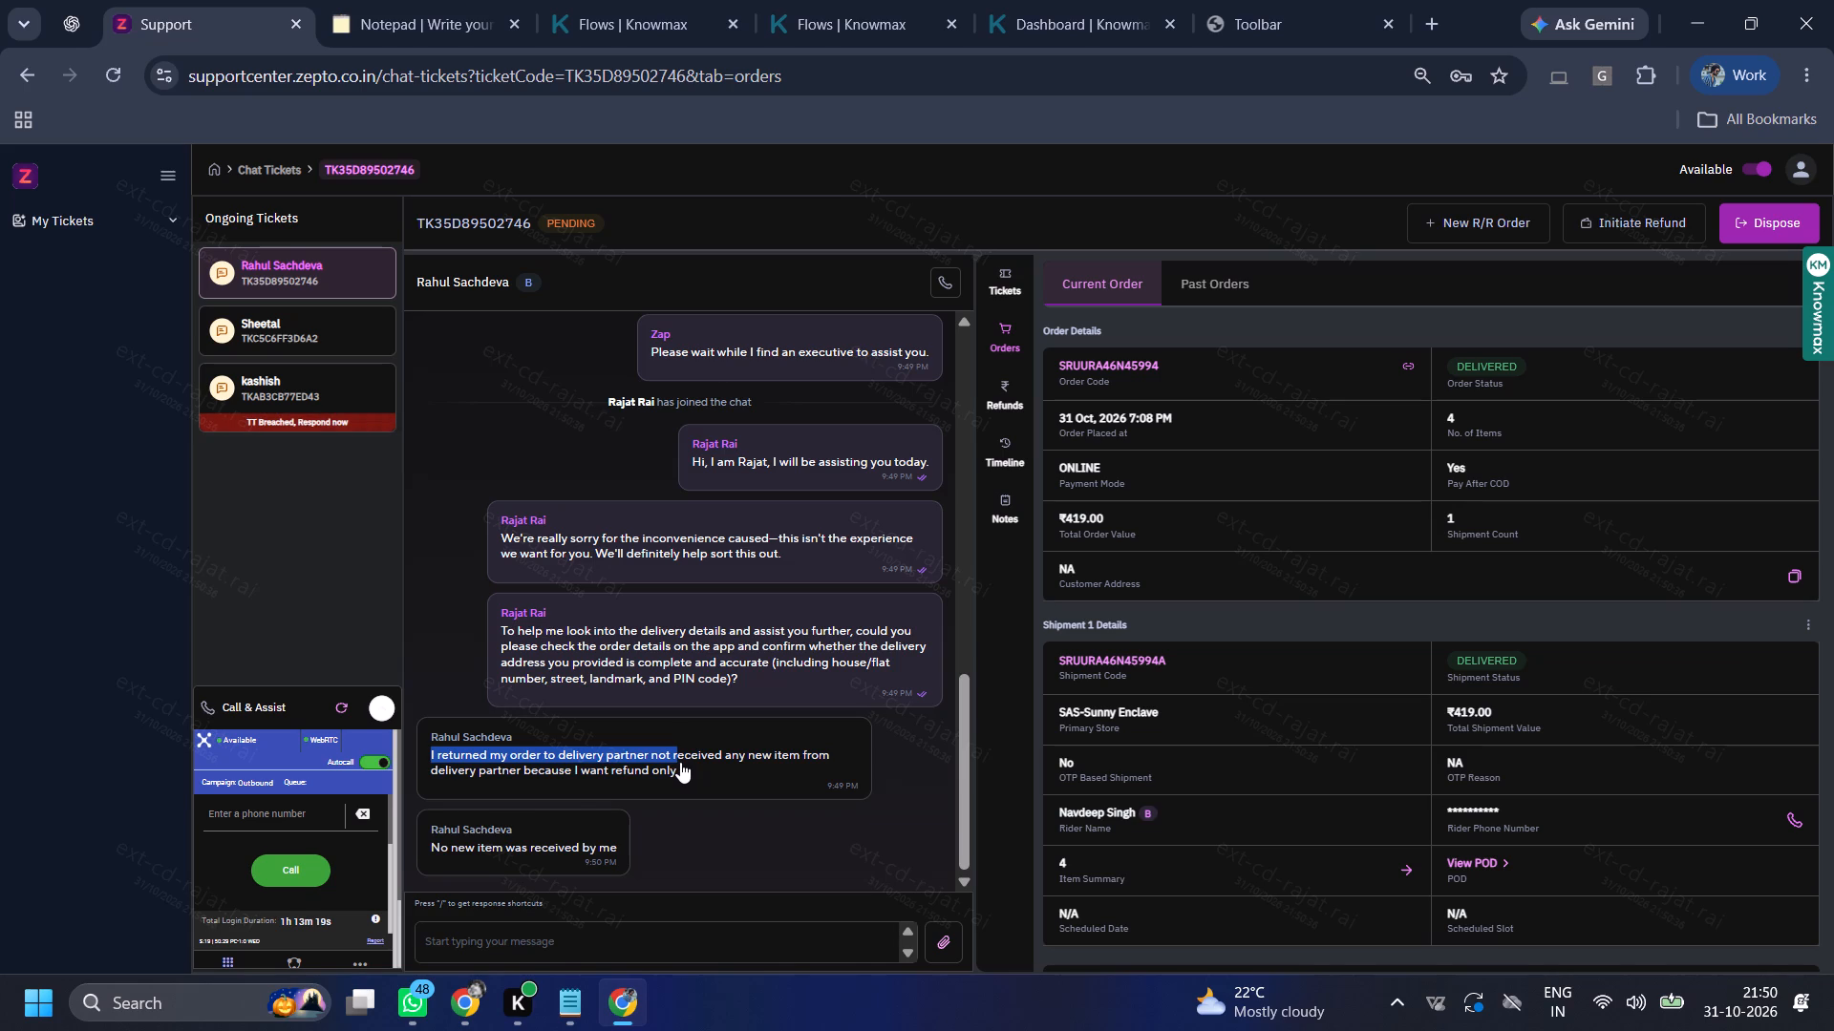
pyautogui.click(680, 762)
pyautogui.moveTo(649, 710); pyautogui.dragTo(751, 711)
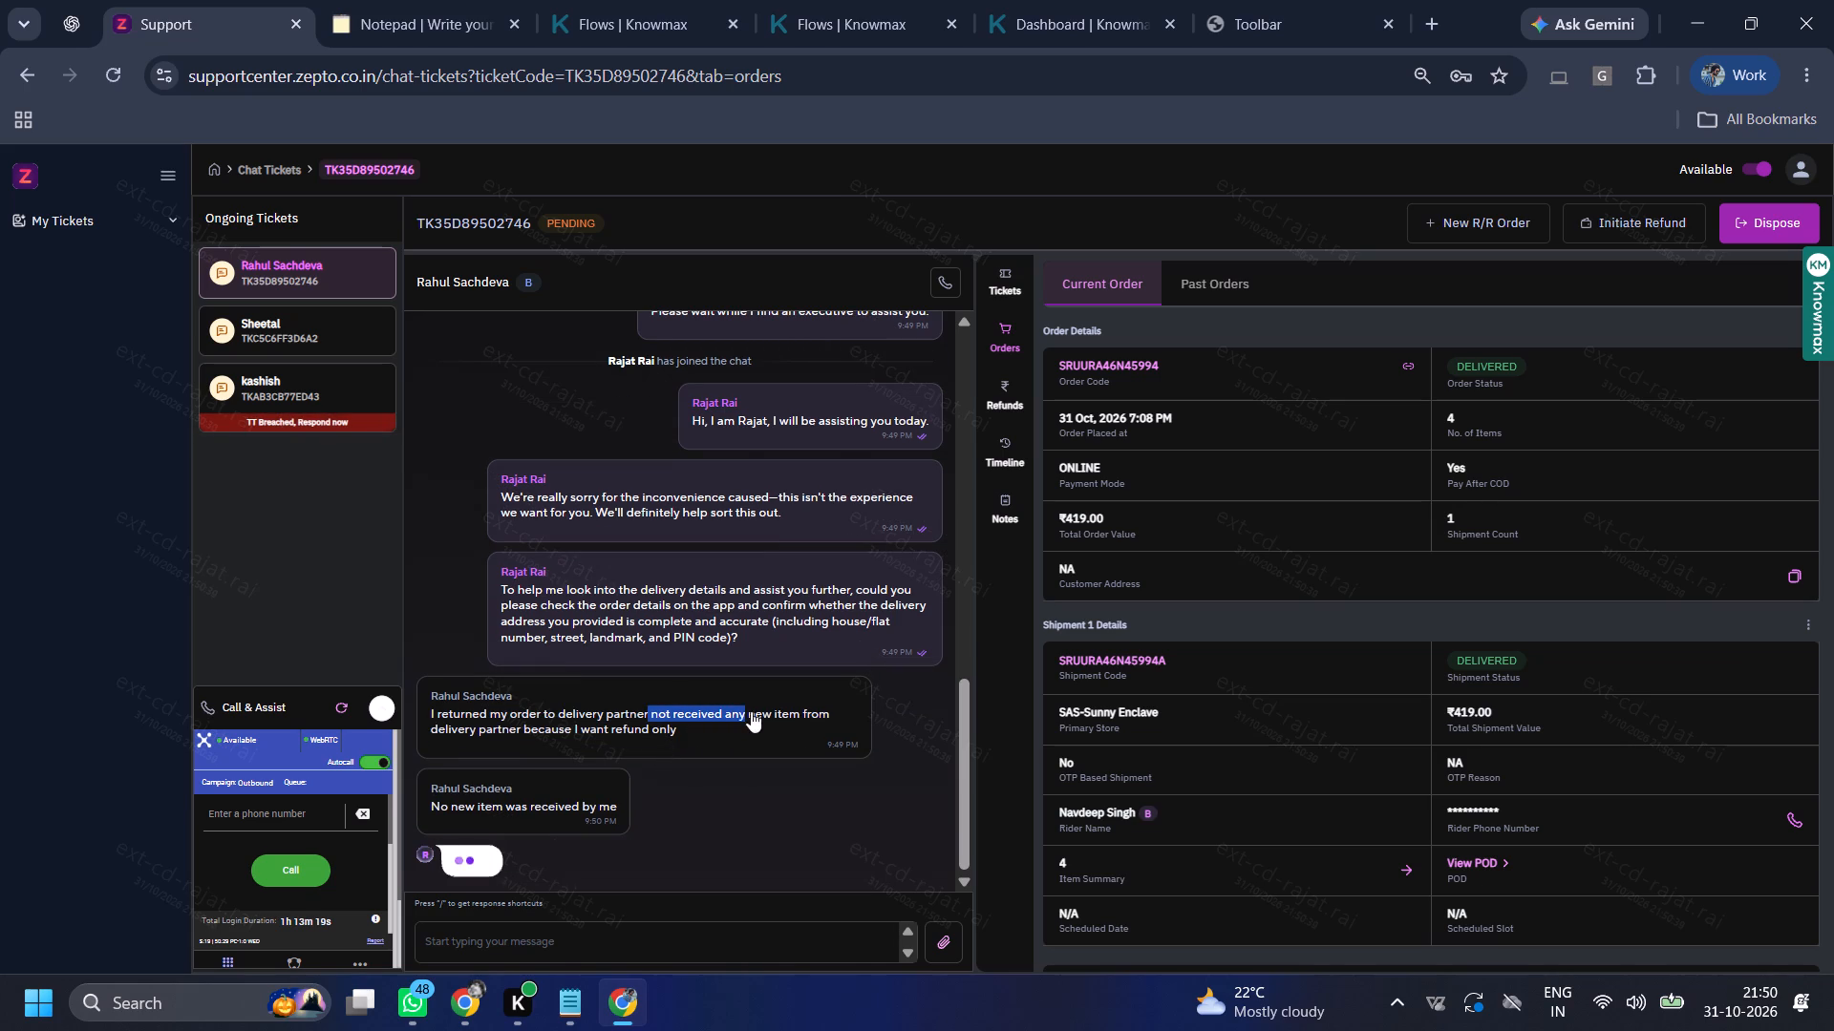
pyautogui.moveTo(751, 711); pyautogui.dragTo(825, 704)
pyautogui.moveTo(416, 734); pyautogui.dragTo(511, 734)
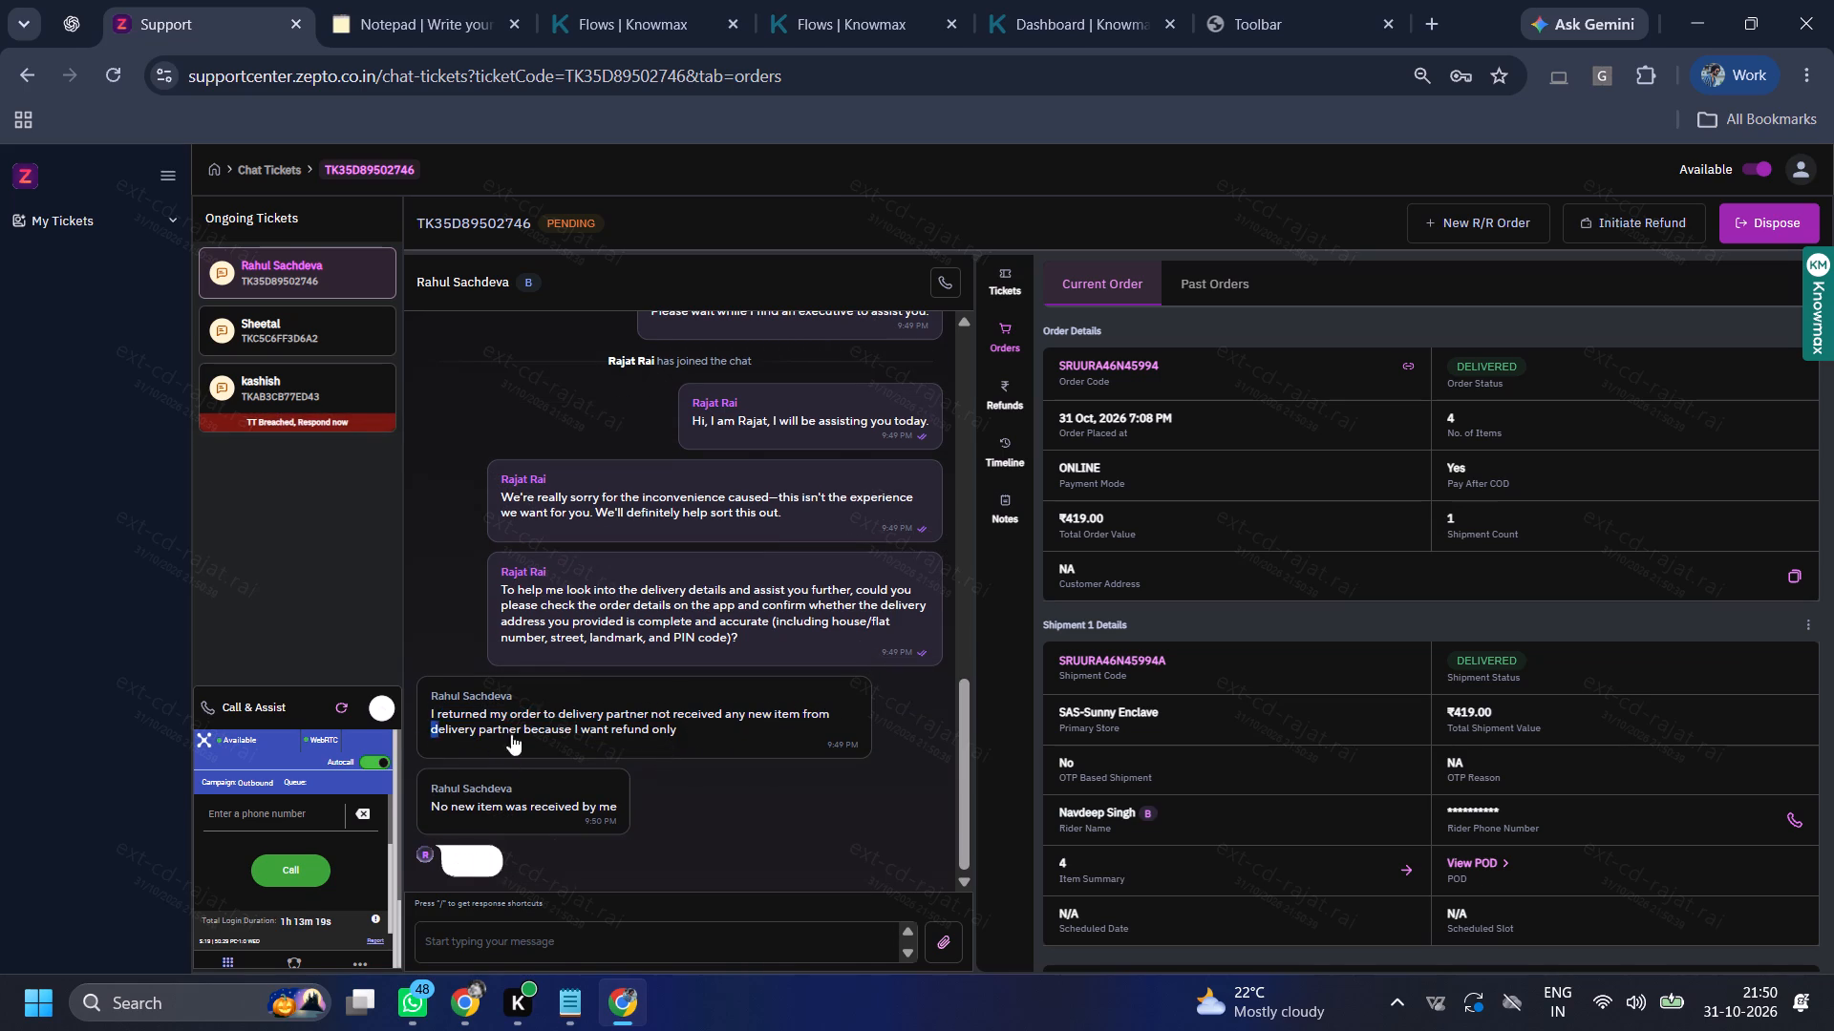
pyautogui.moveTo(511, 734); pyautogui.dragTo(687, 742)
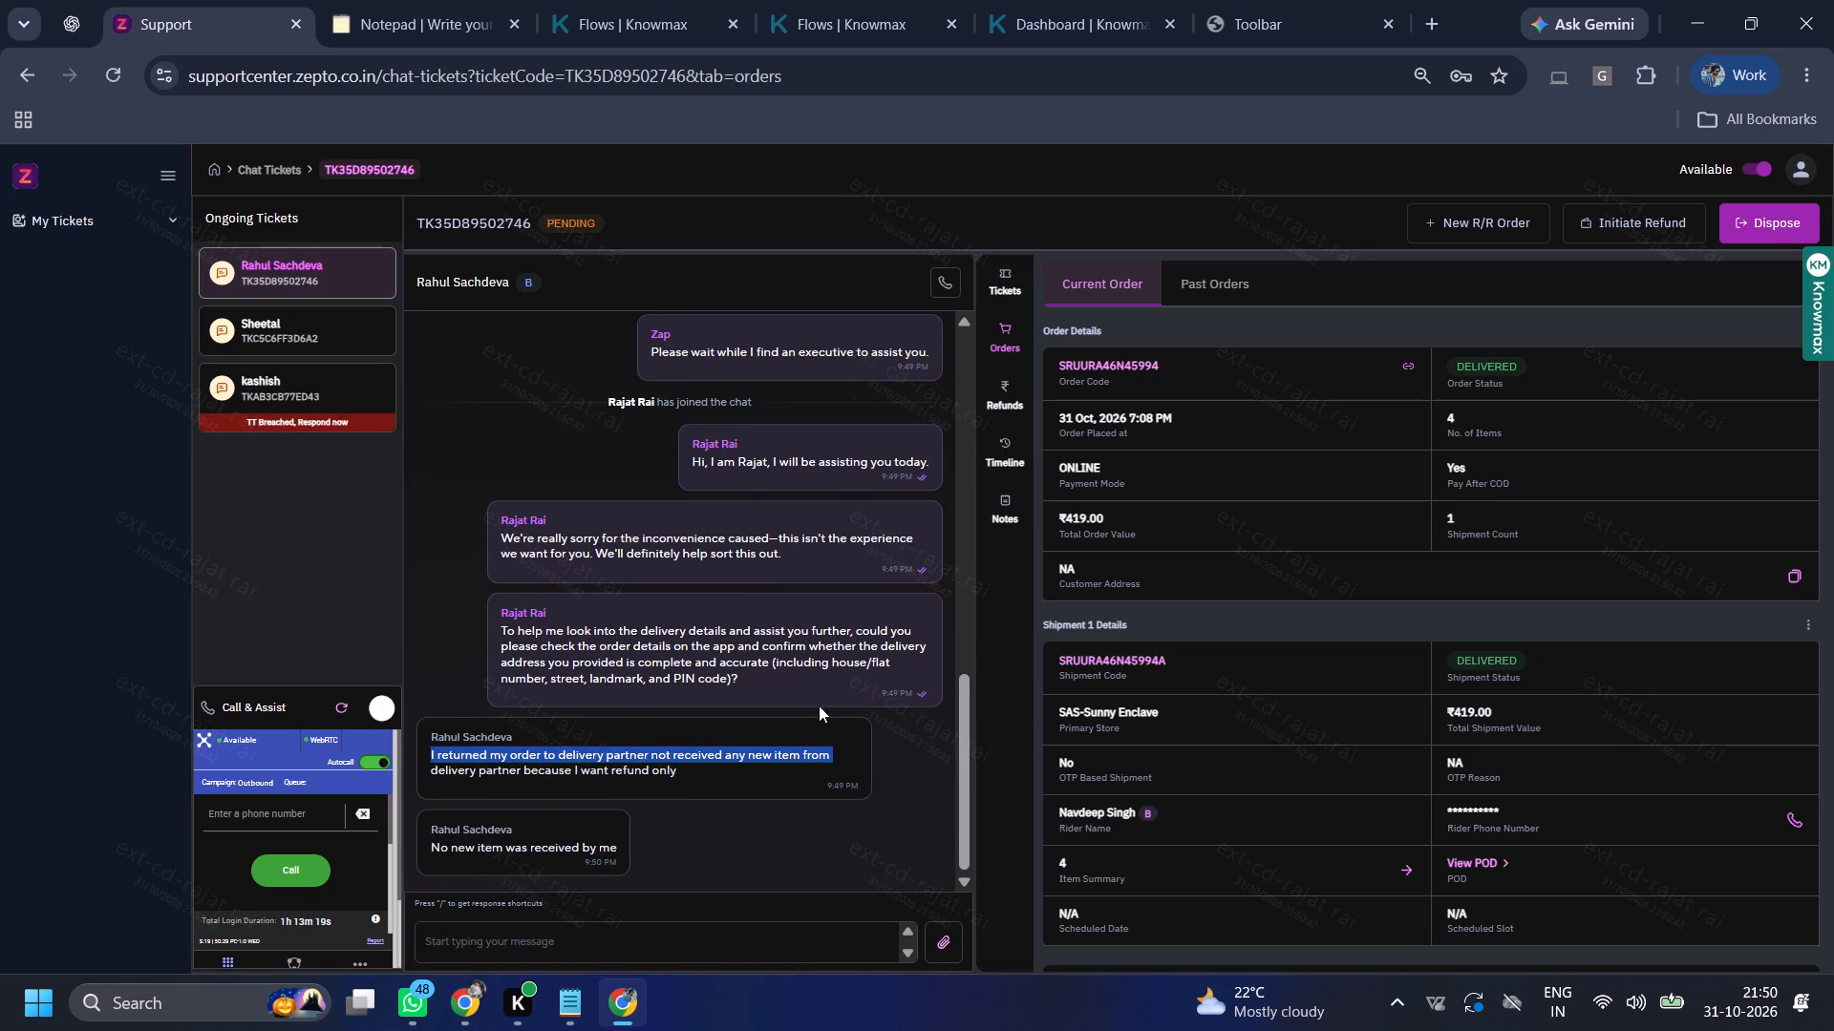
pyautogui.click(1094, 378)
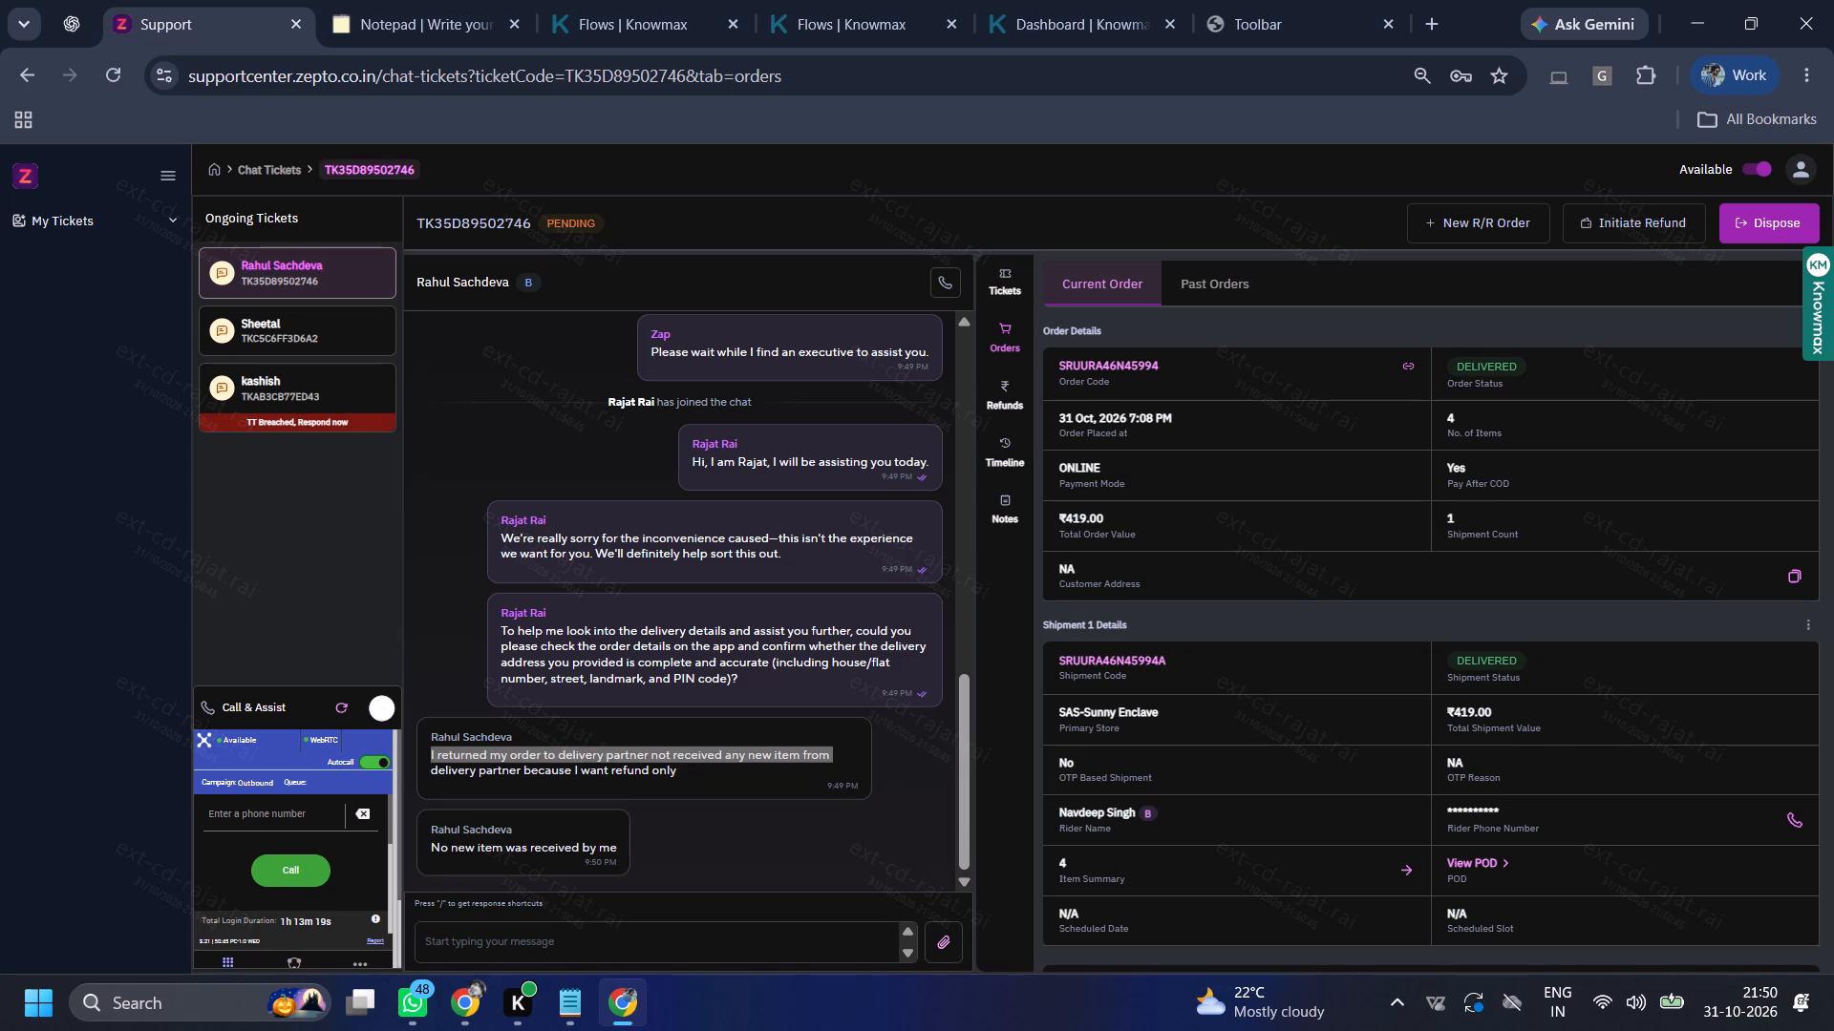
pyautogui.click(1088, 377)
pyautogui.click(1084, 371)
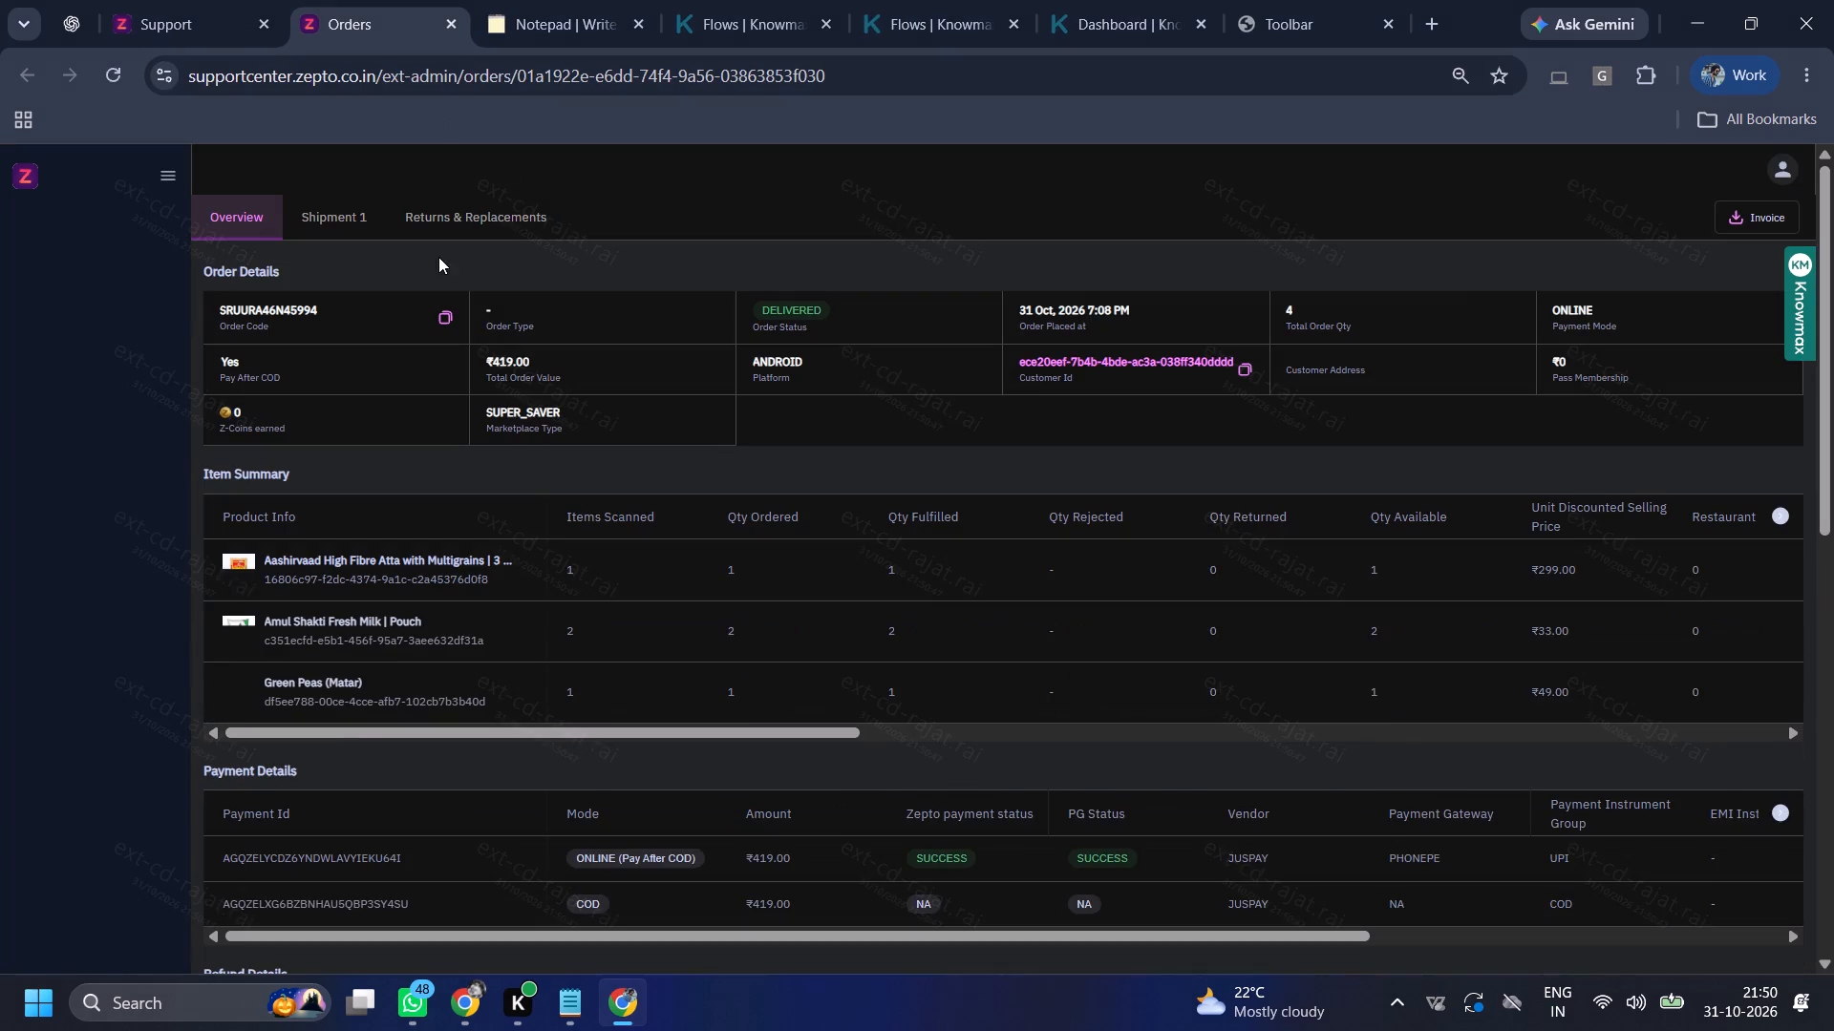
pyautogui.click(438, 257)
pyautogui.click(465, 213)
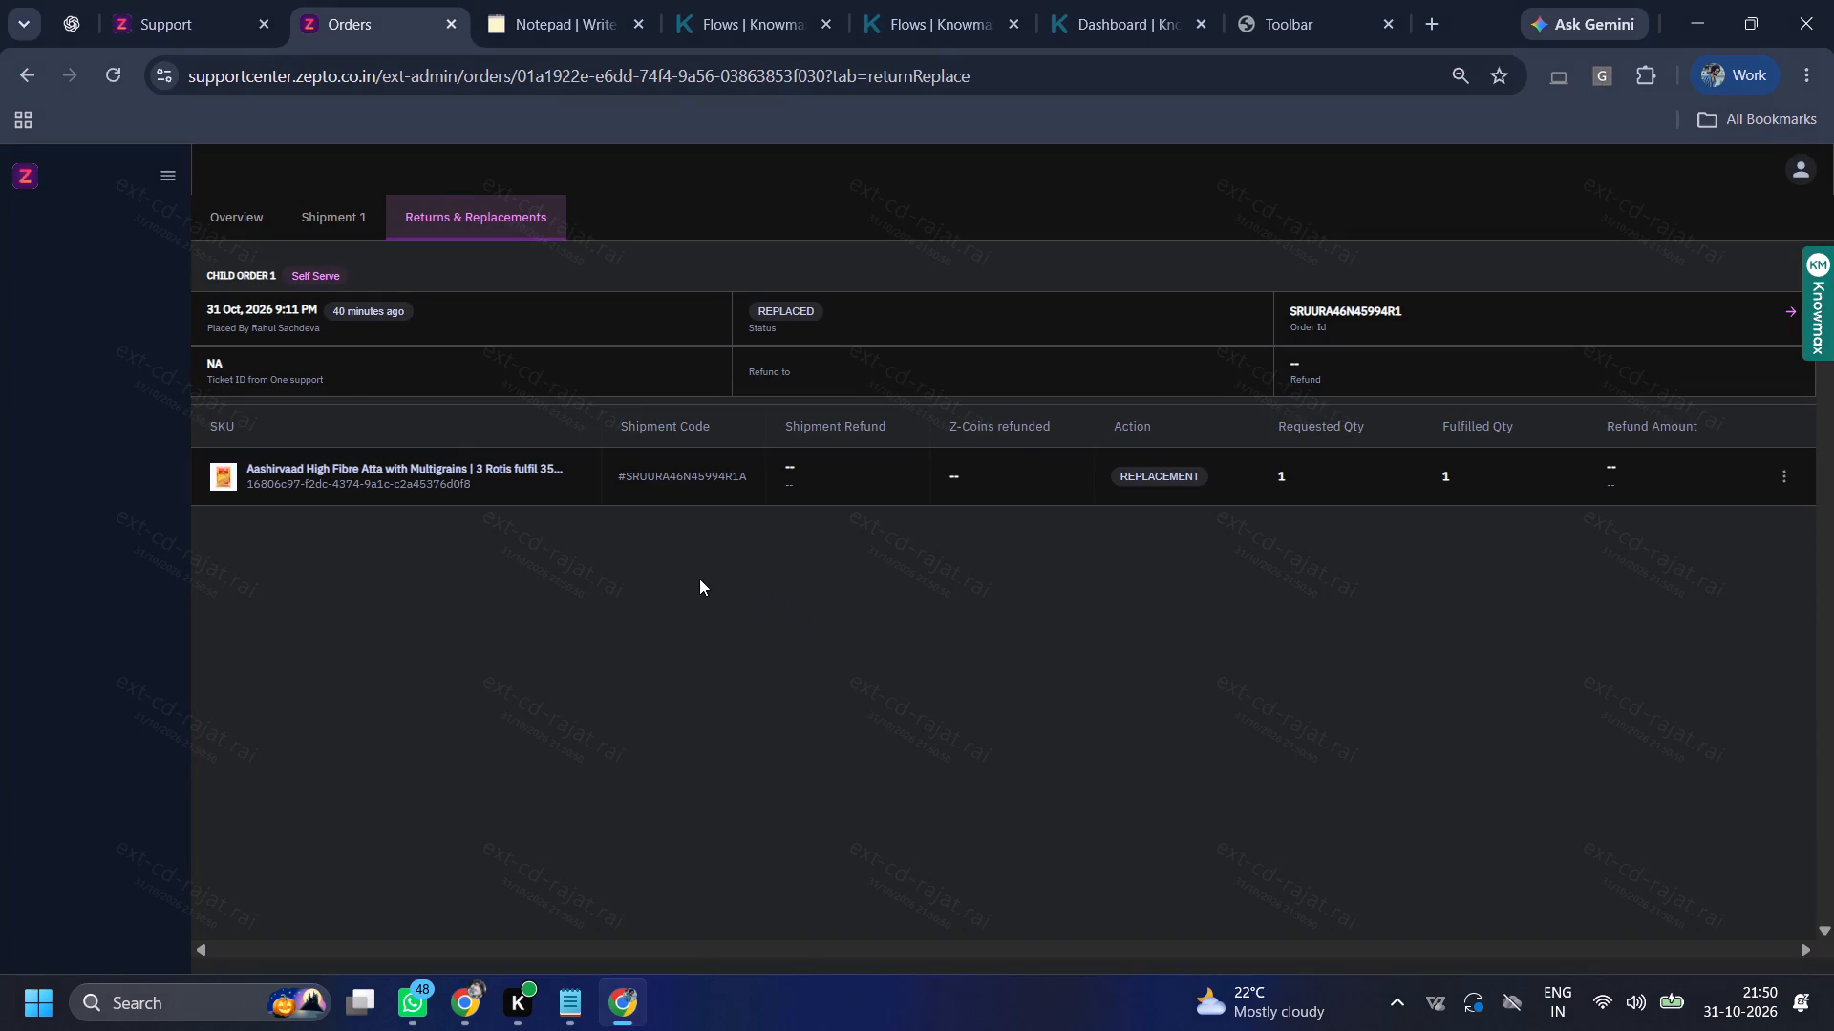
pyautogui.click(222, 478)
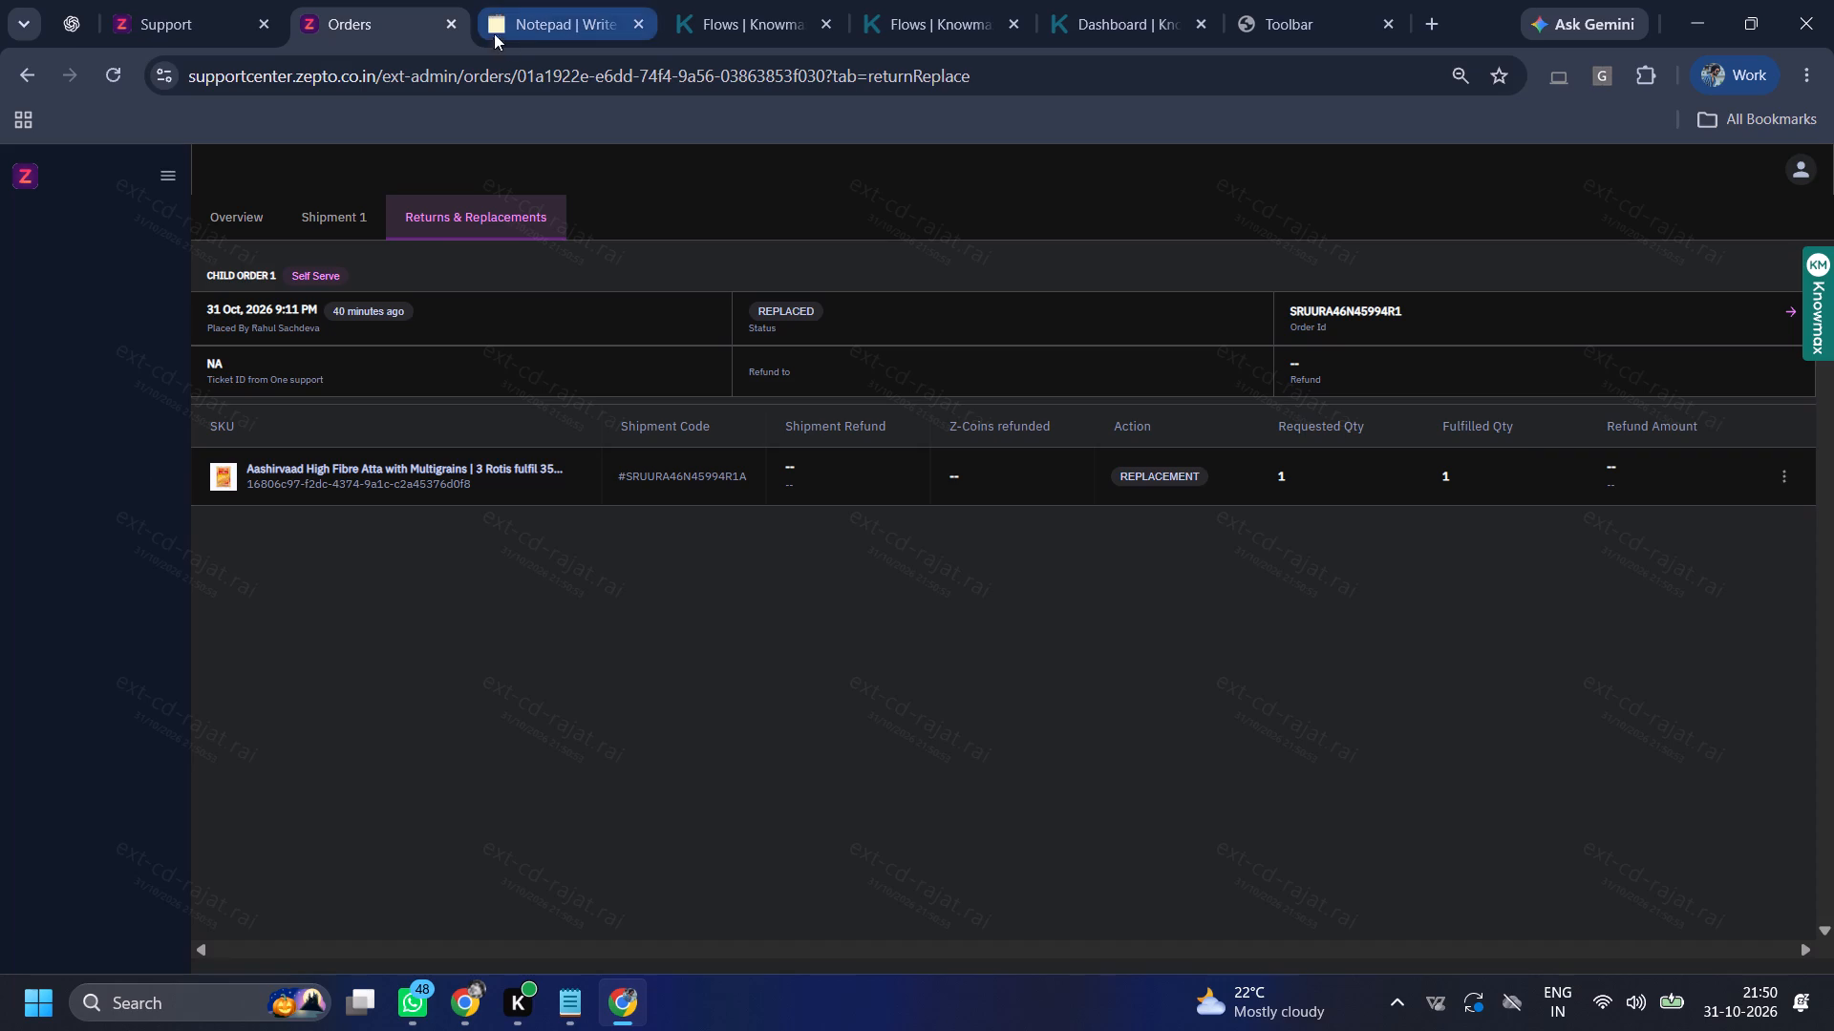
pyautogui.click(459, 19)
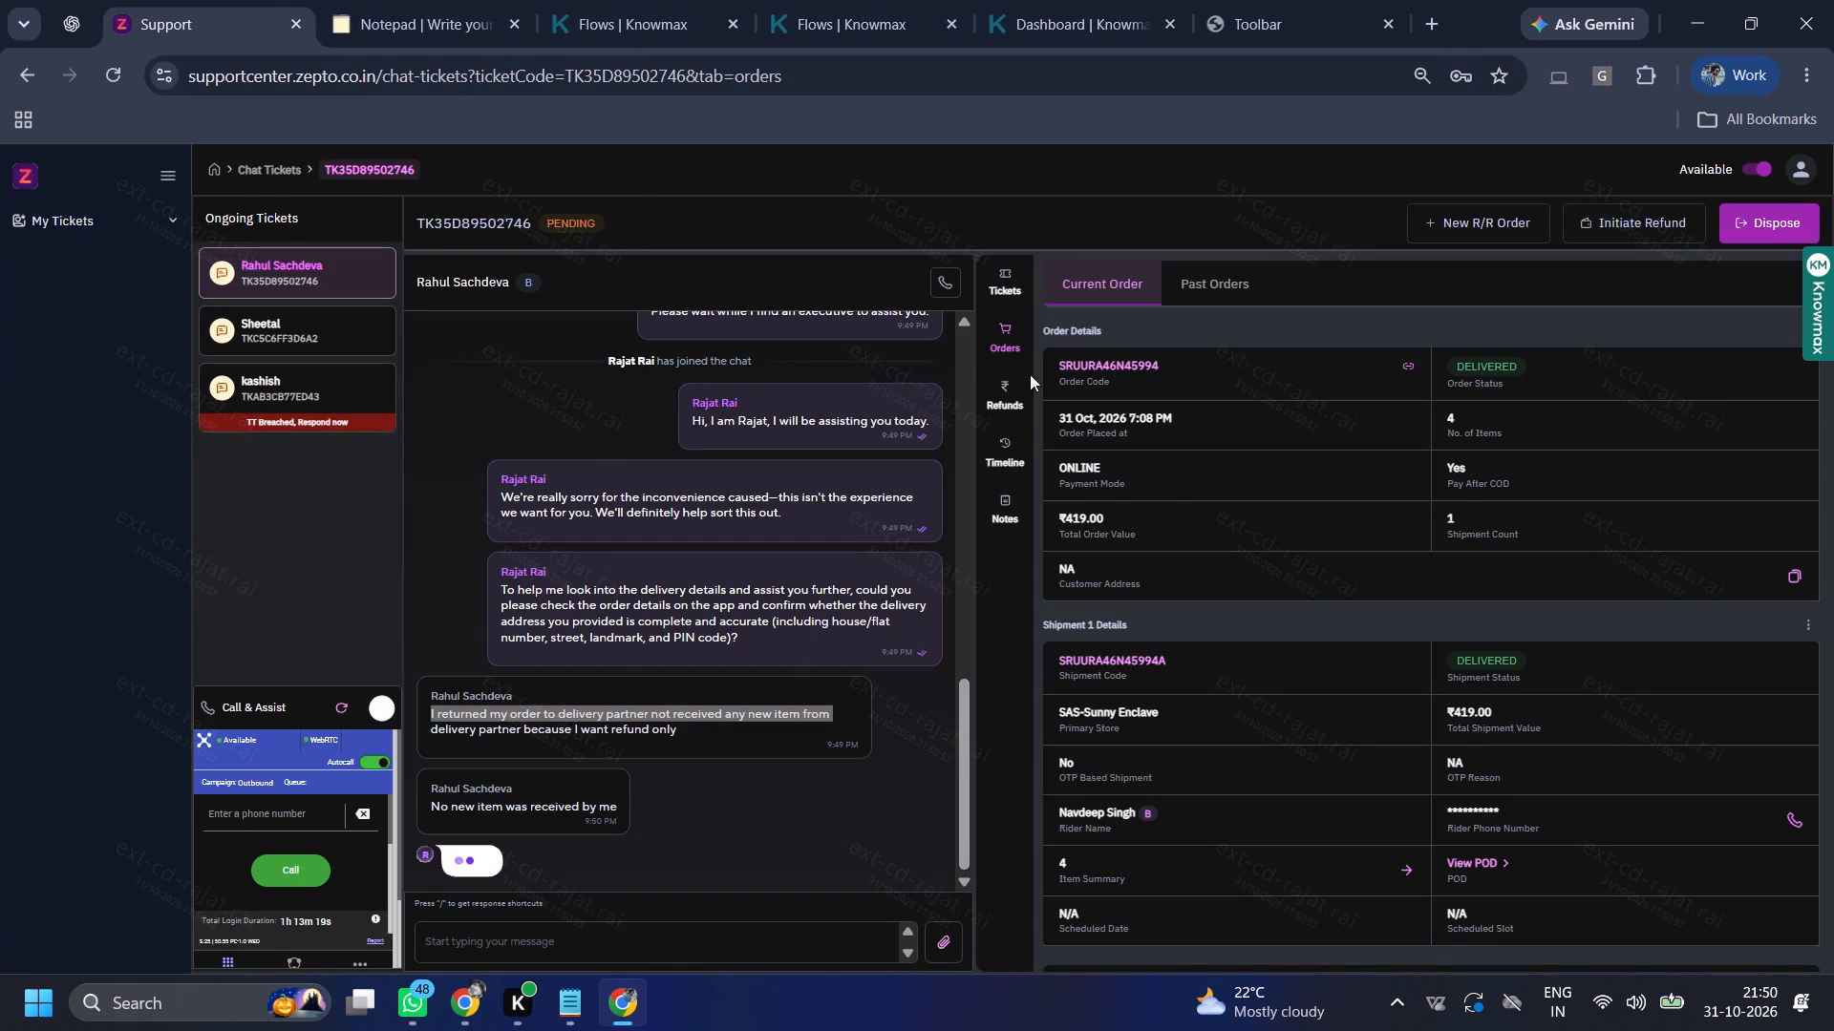
pyautogui.click(1008, 284)
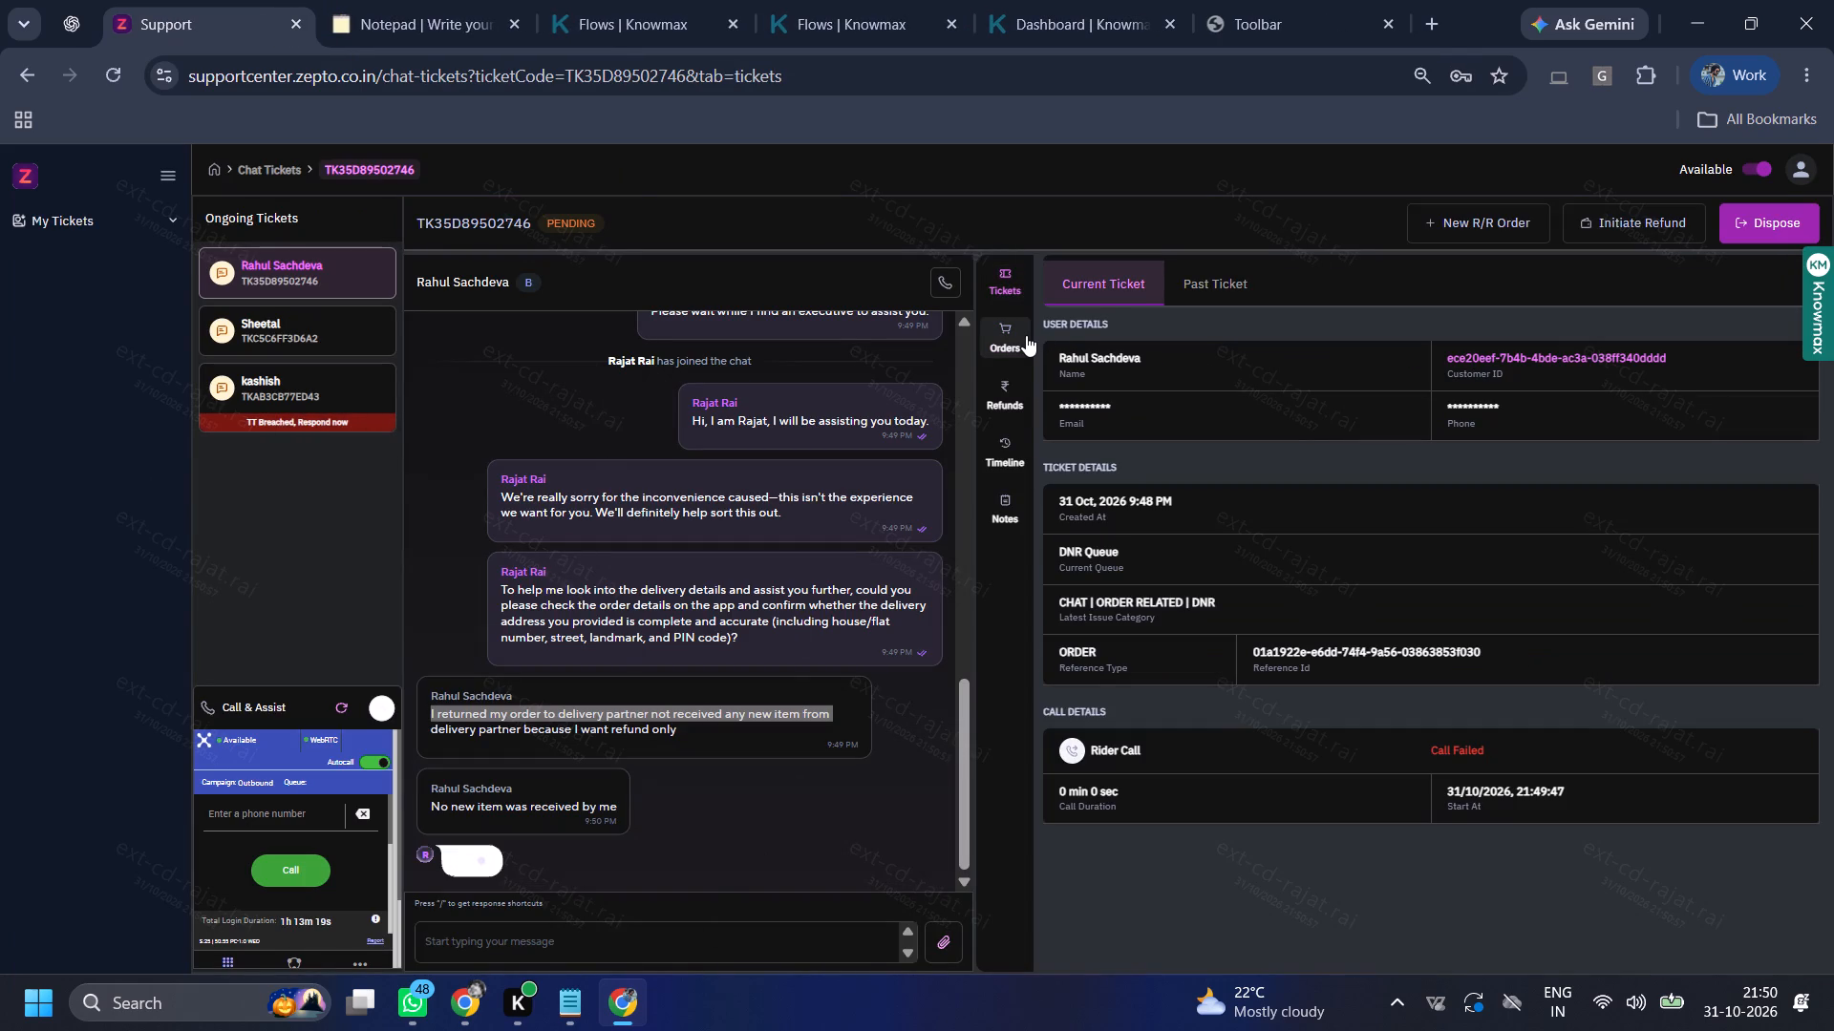
pyautogui.click(1026, 335)
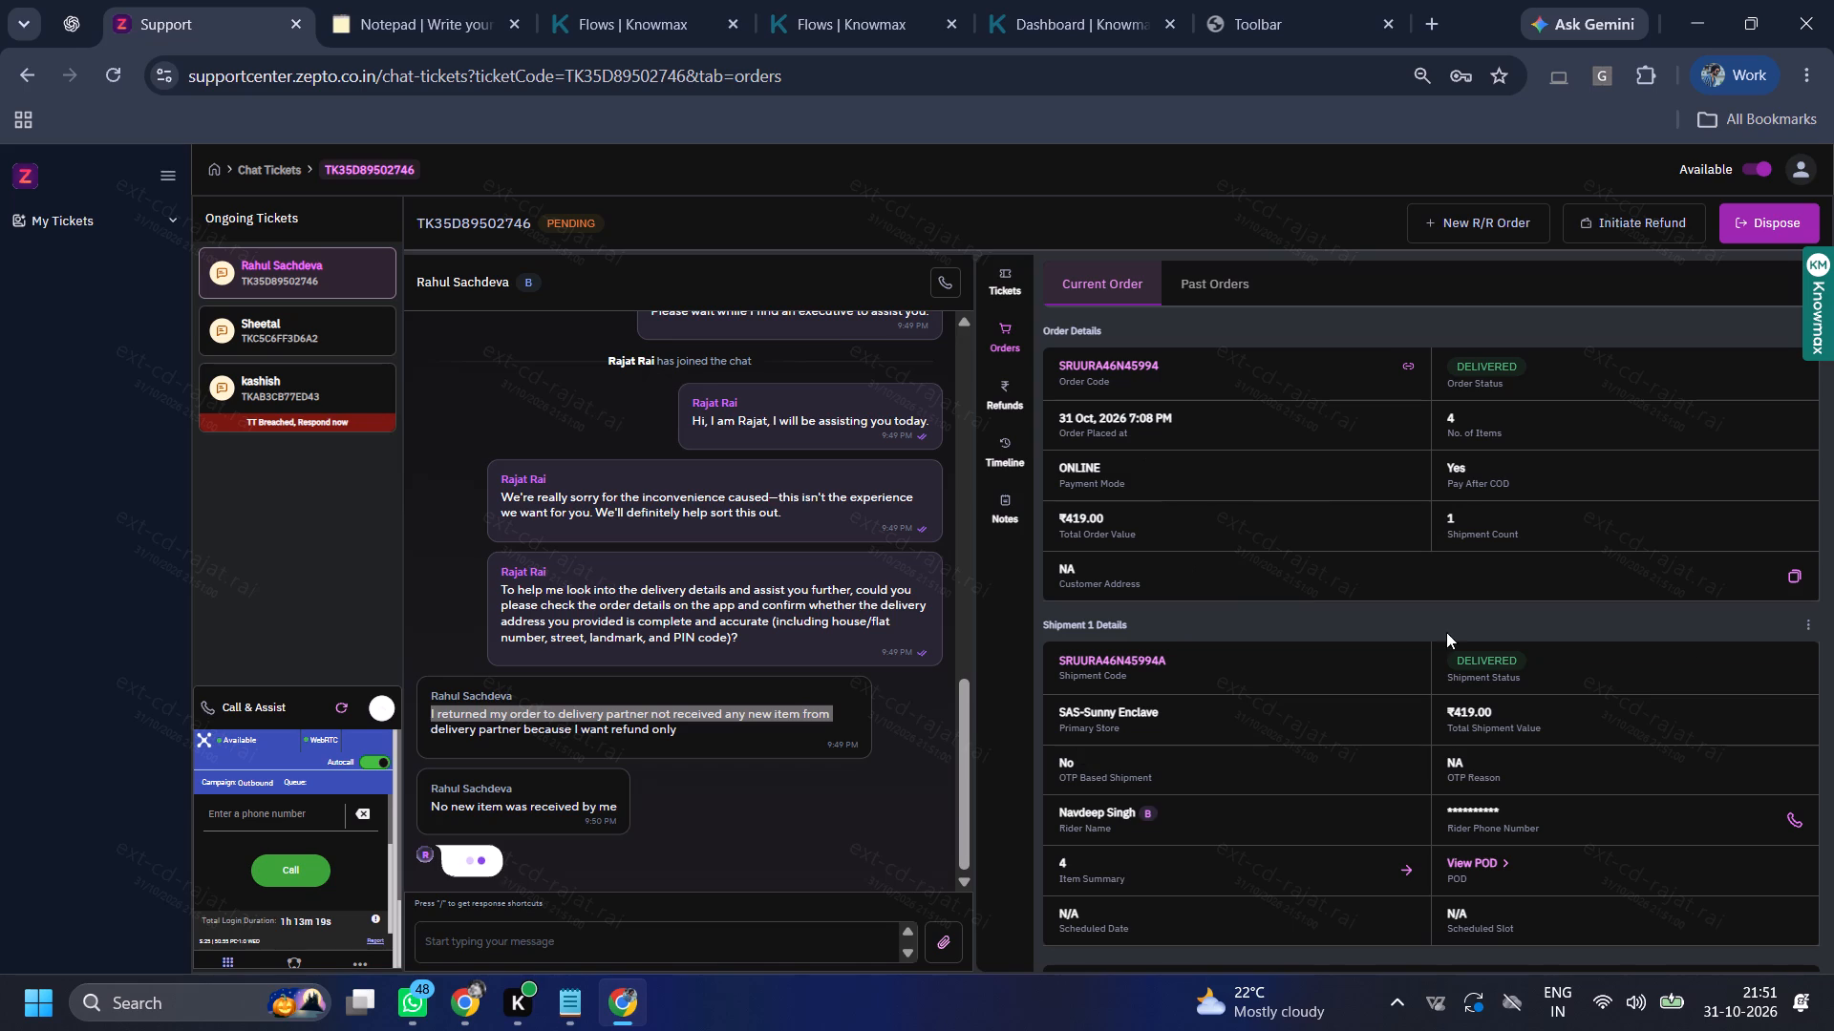
pyautogui.click(1124, 358)
pyautogui.click(482, 210)
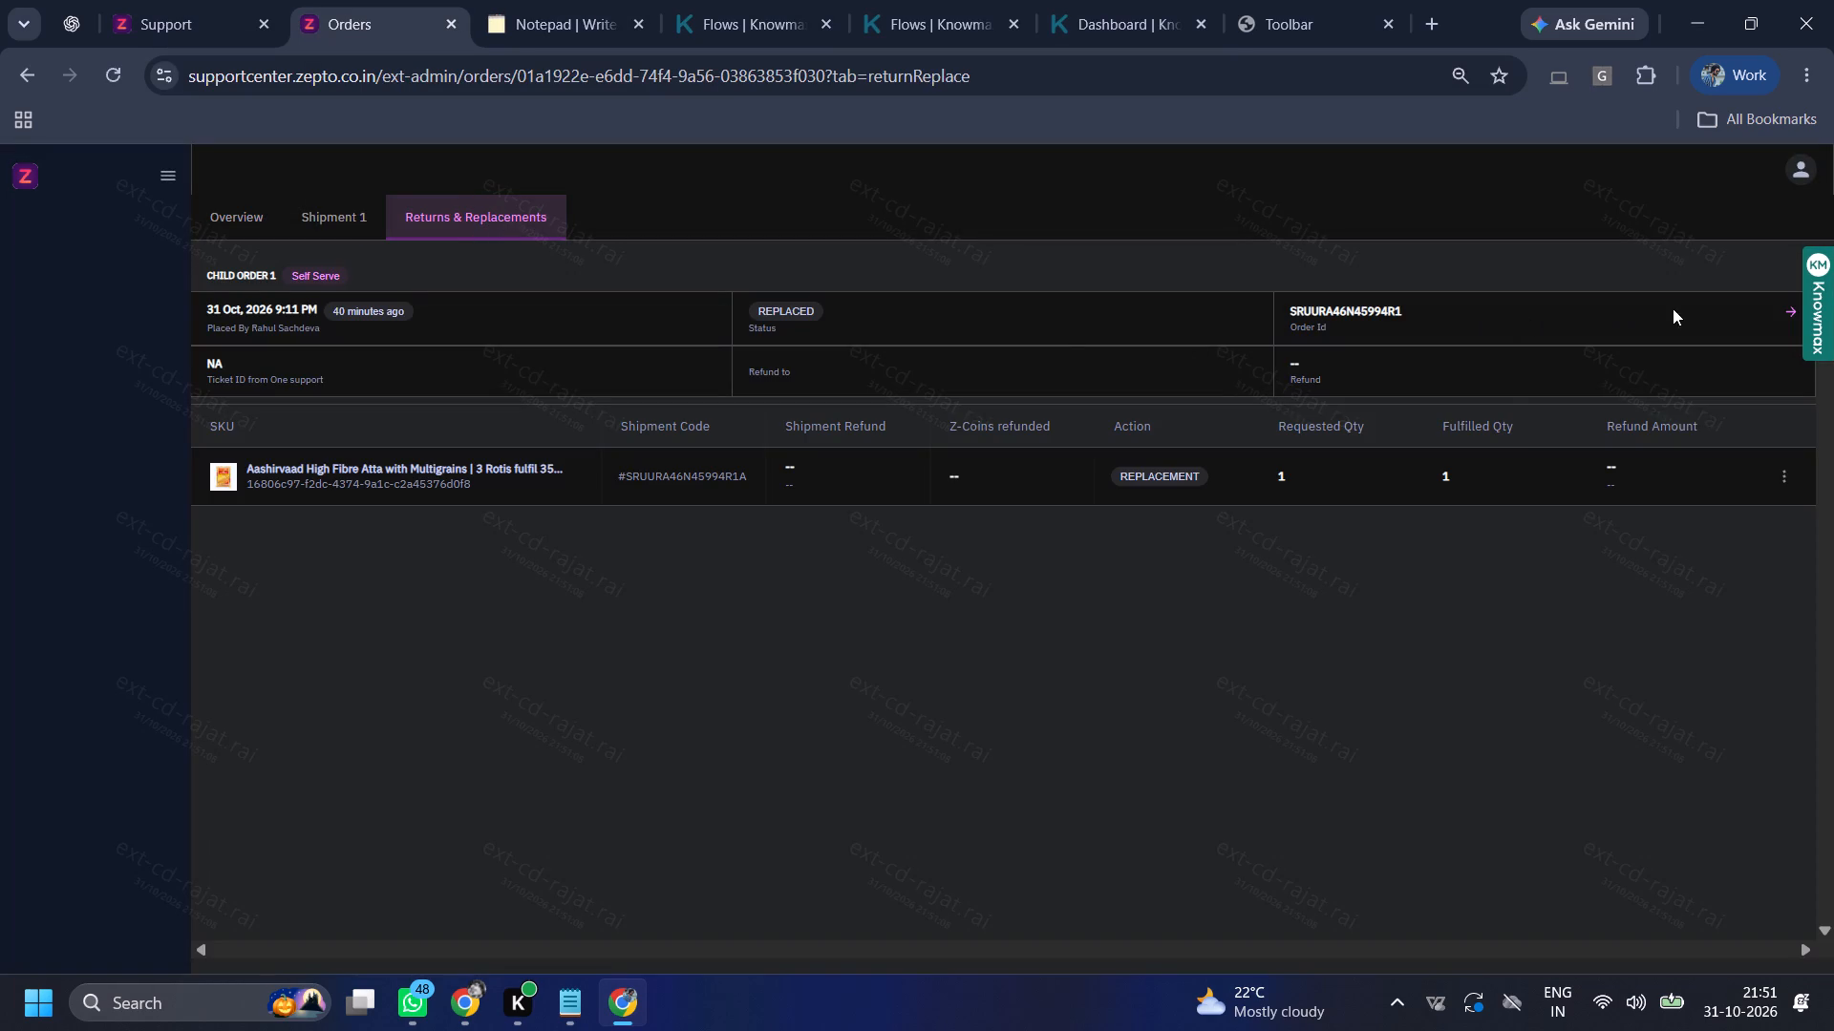
pyautogui.click(1786, 313)
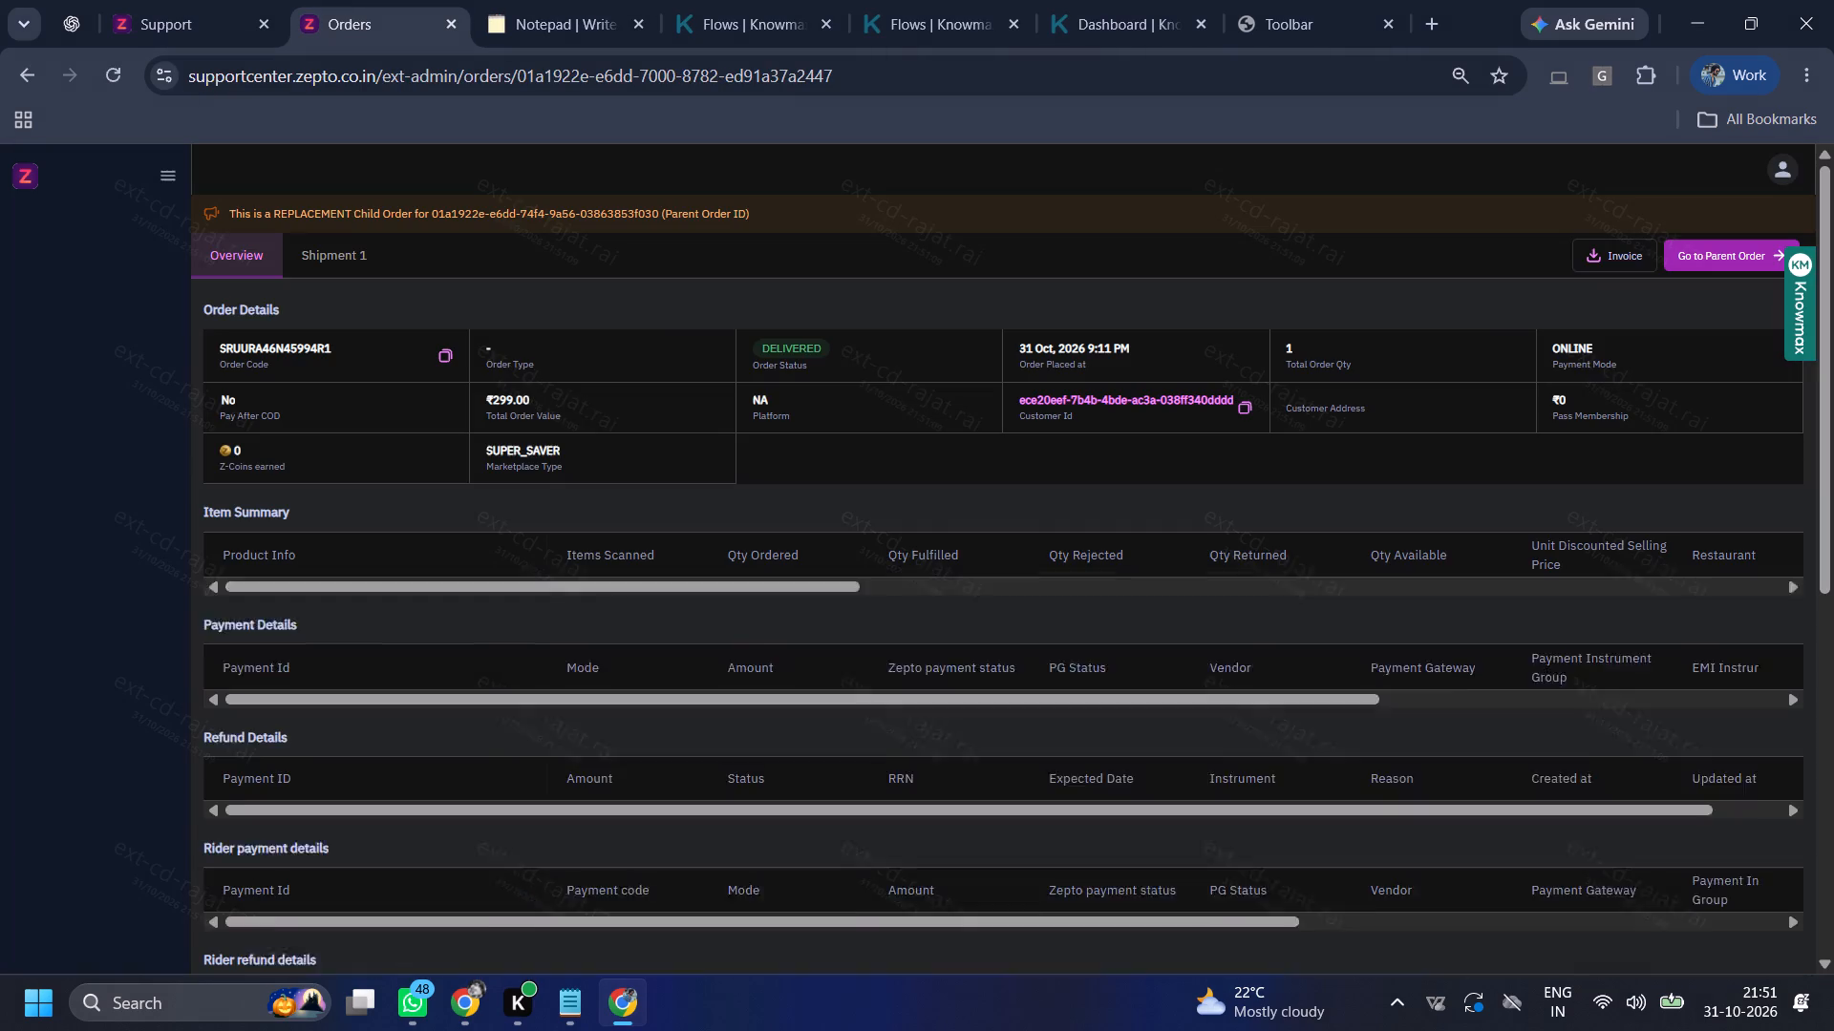
pyautogui.click(350, 217)
pyautogui.click(341, 236)
pyautogui.scroll(-14, 518, 505)
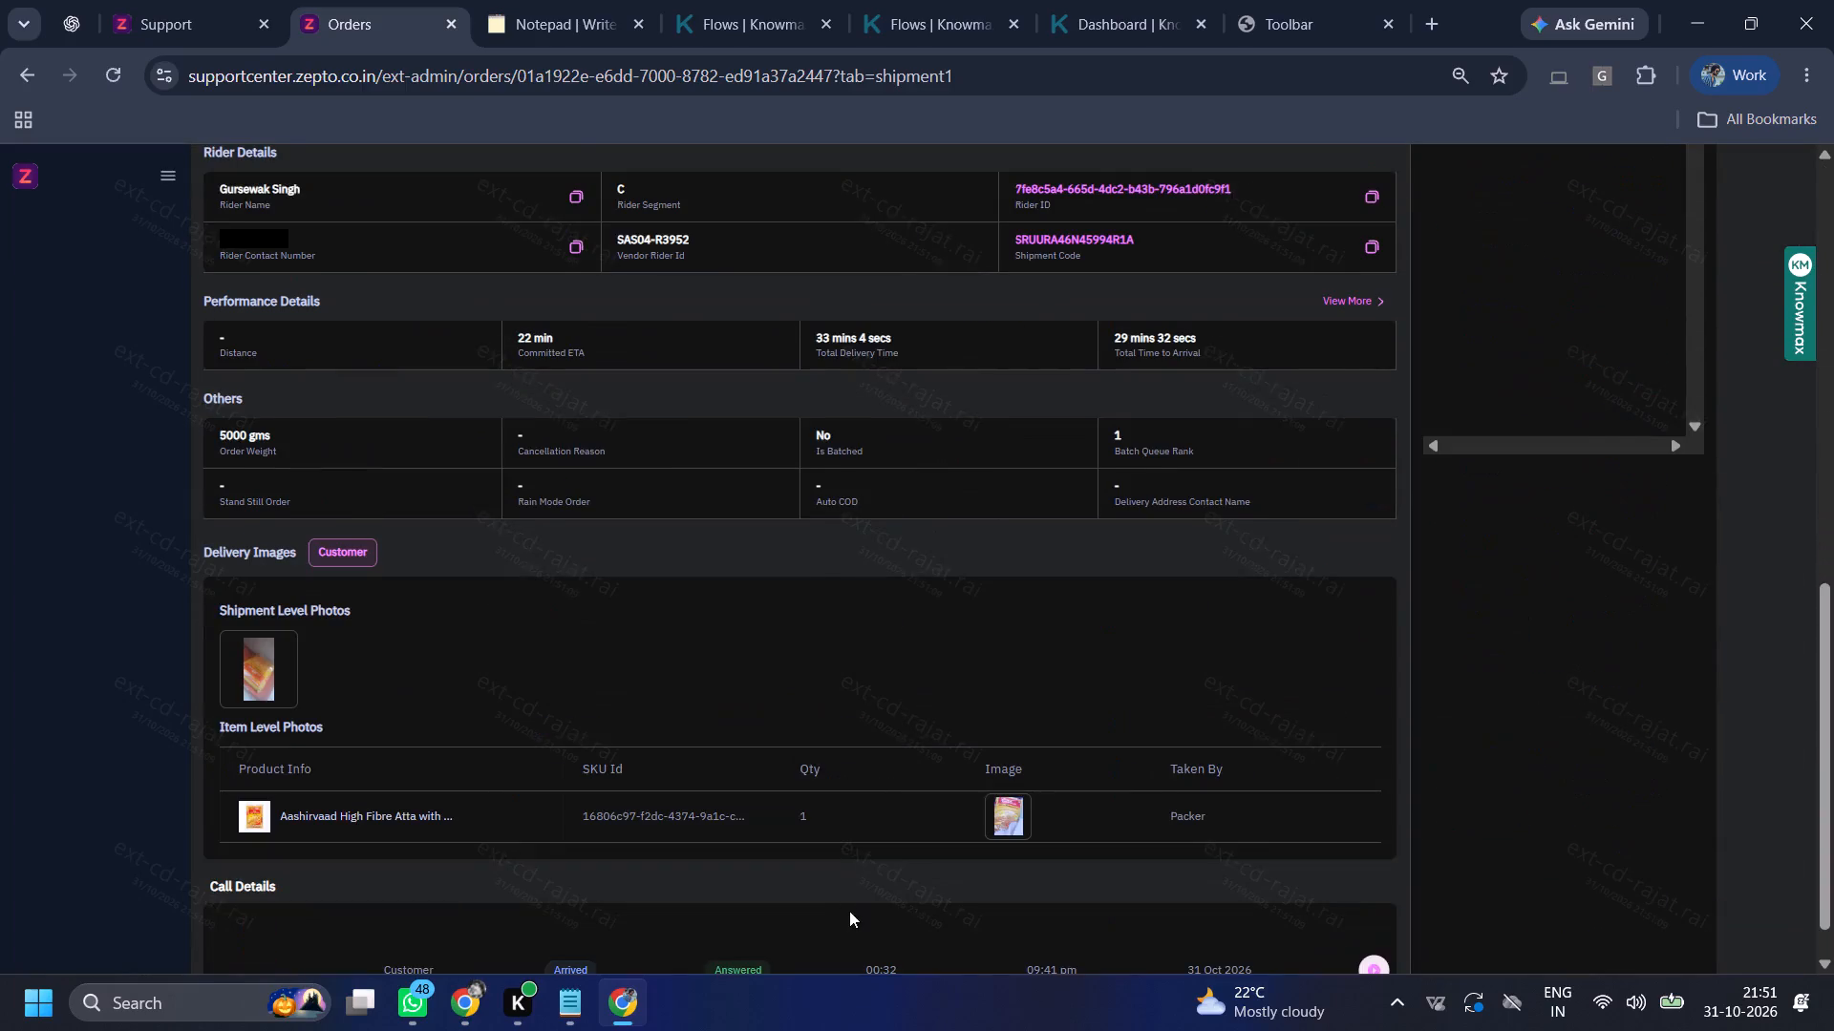
# Play the rider's answered call recording in the replacement shipment's call details, skipping ahead through the audio.
pyautogui.moveTo(845, 951); pyautogui.dragTo(1176, 976)
pyautogui.click(1072, 914)
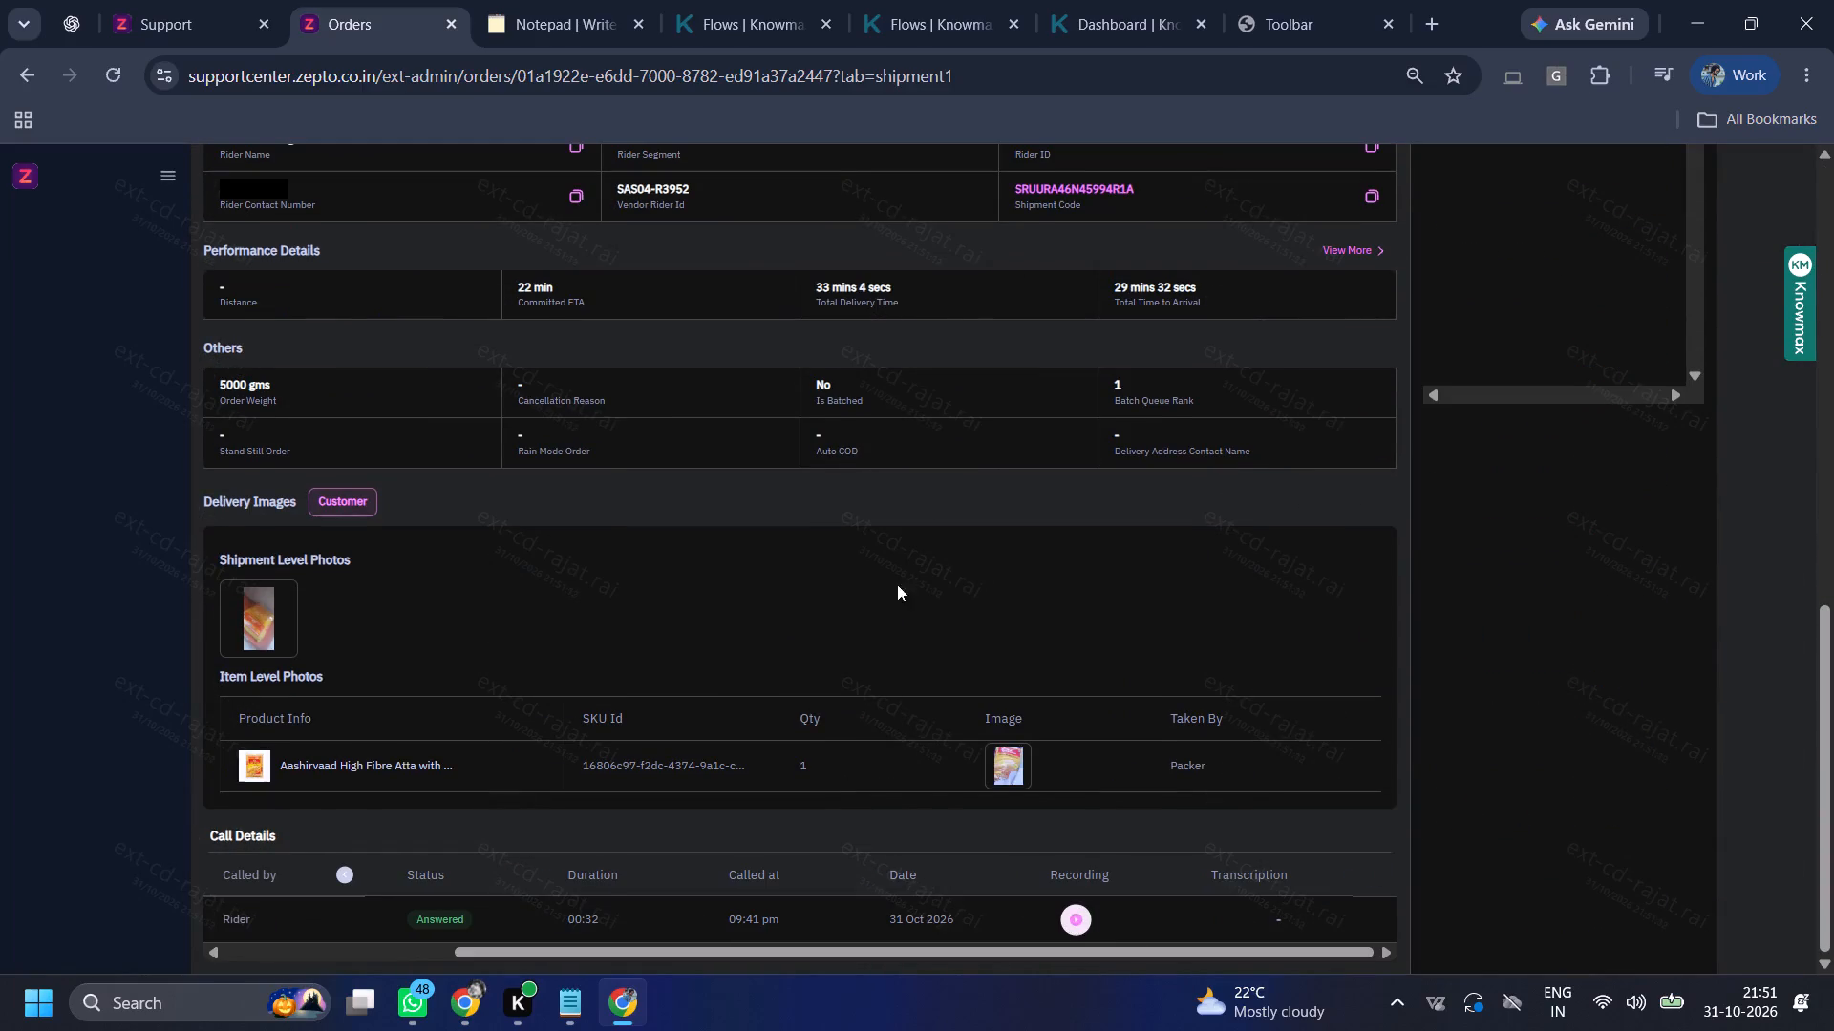
pyautogui.click(909, 564)
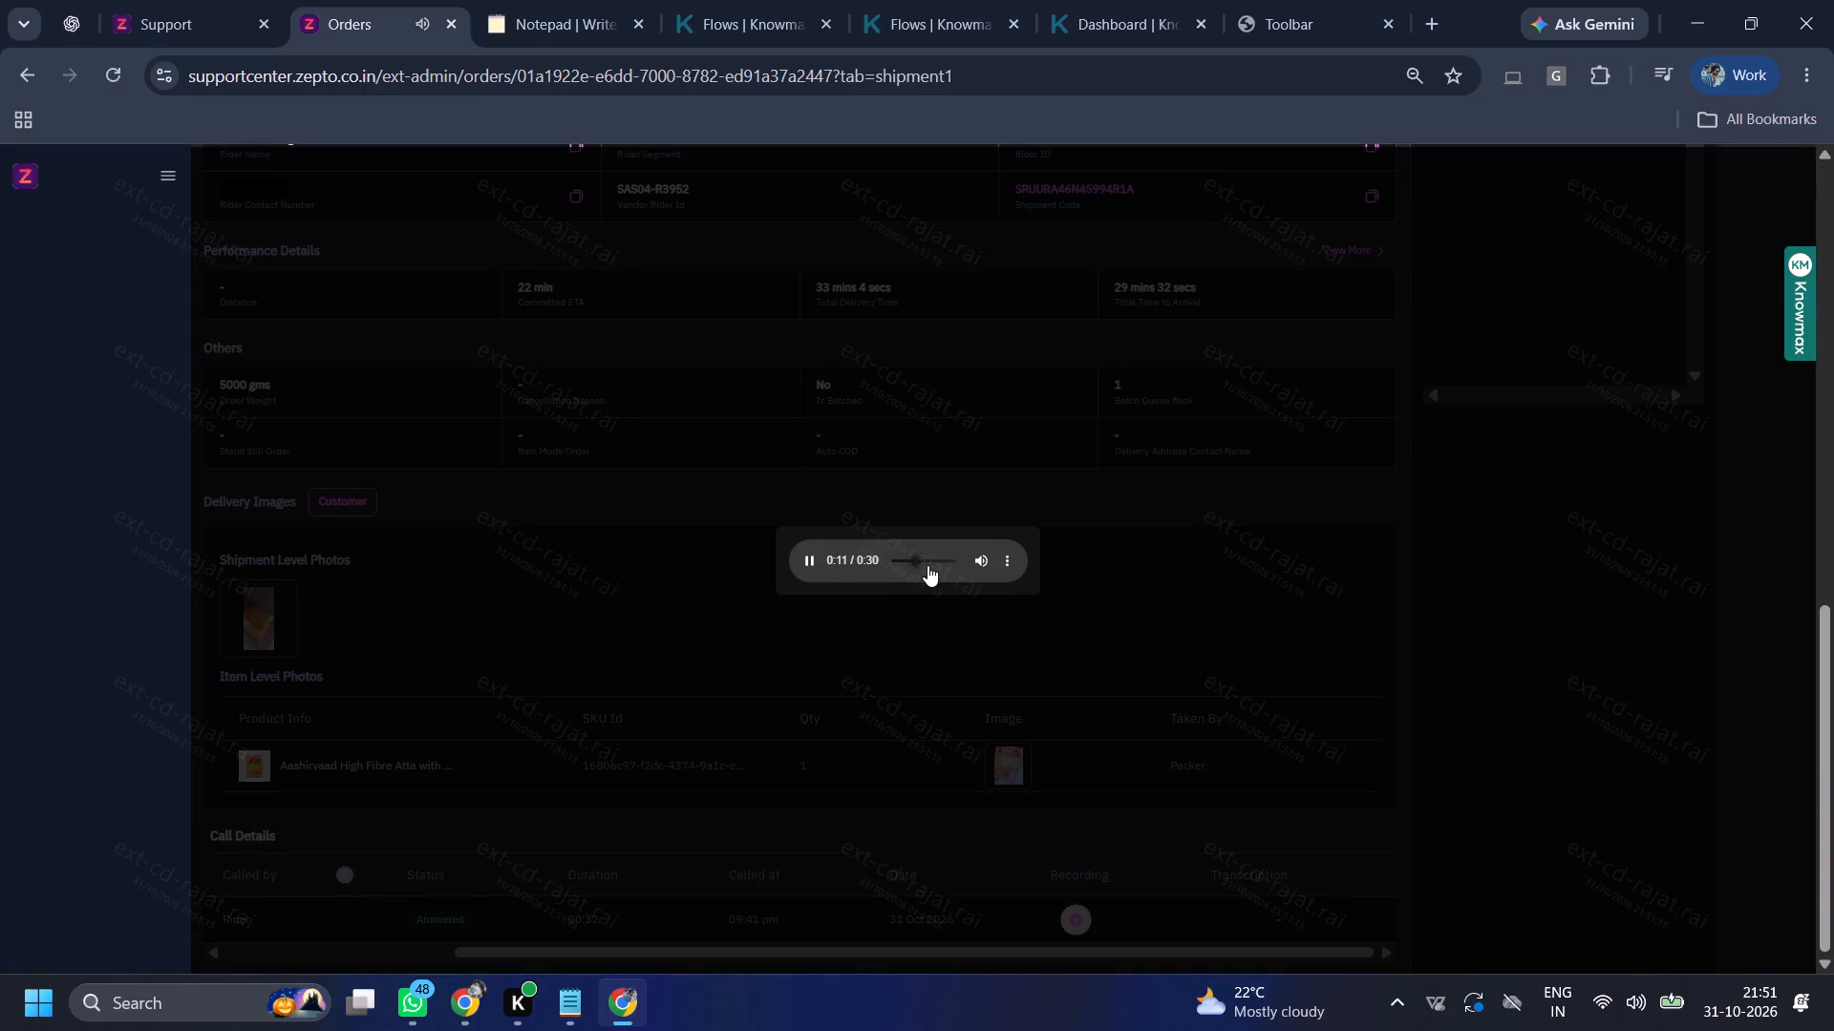
pyautogui.click(928, 563)
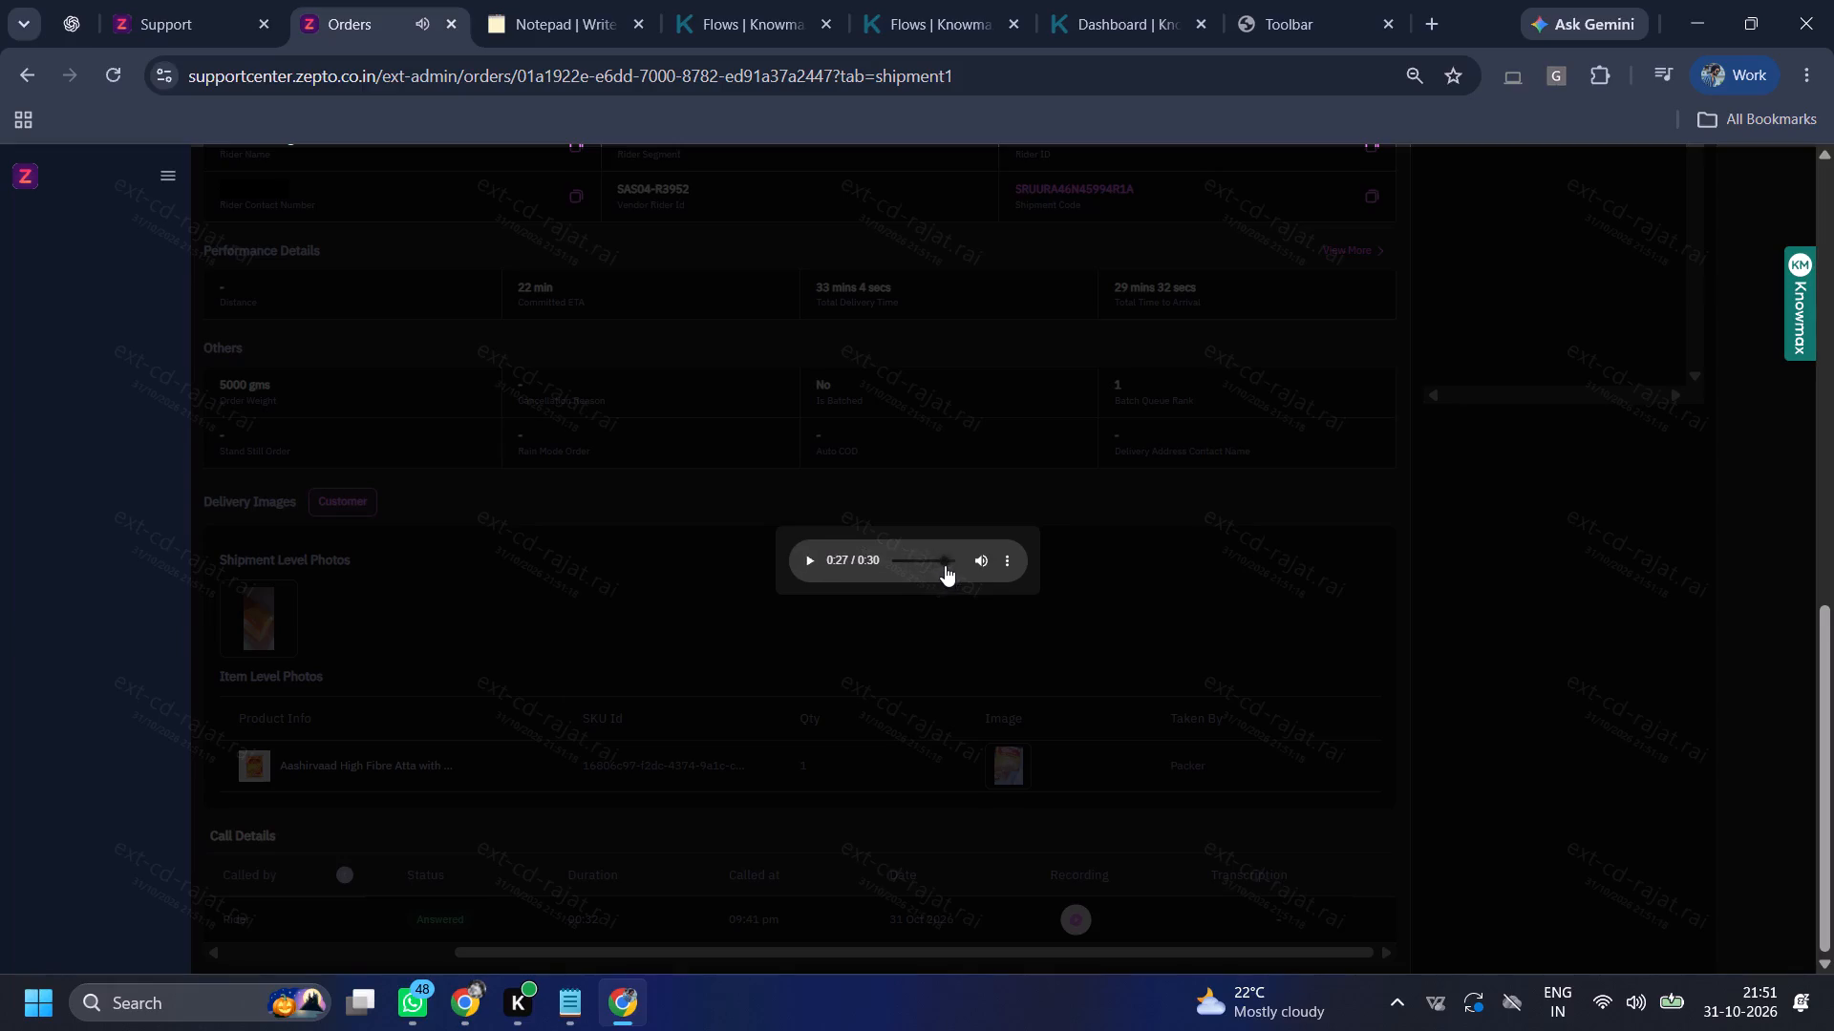
pyautogui.click(945, 565)
pyautogui.click(202, 0)
pyautogui.click(997, 272)
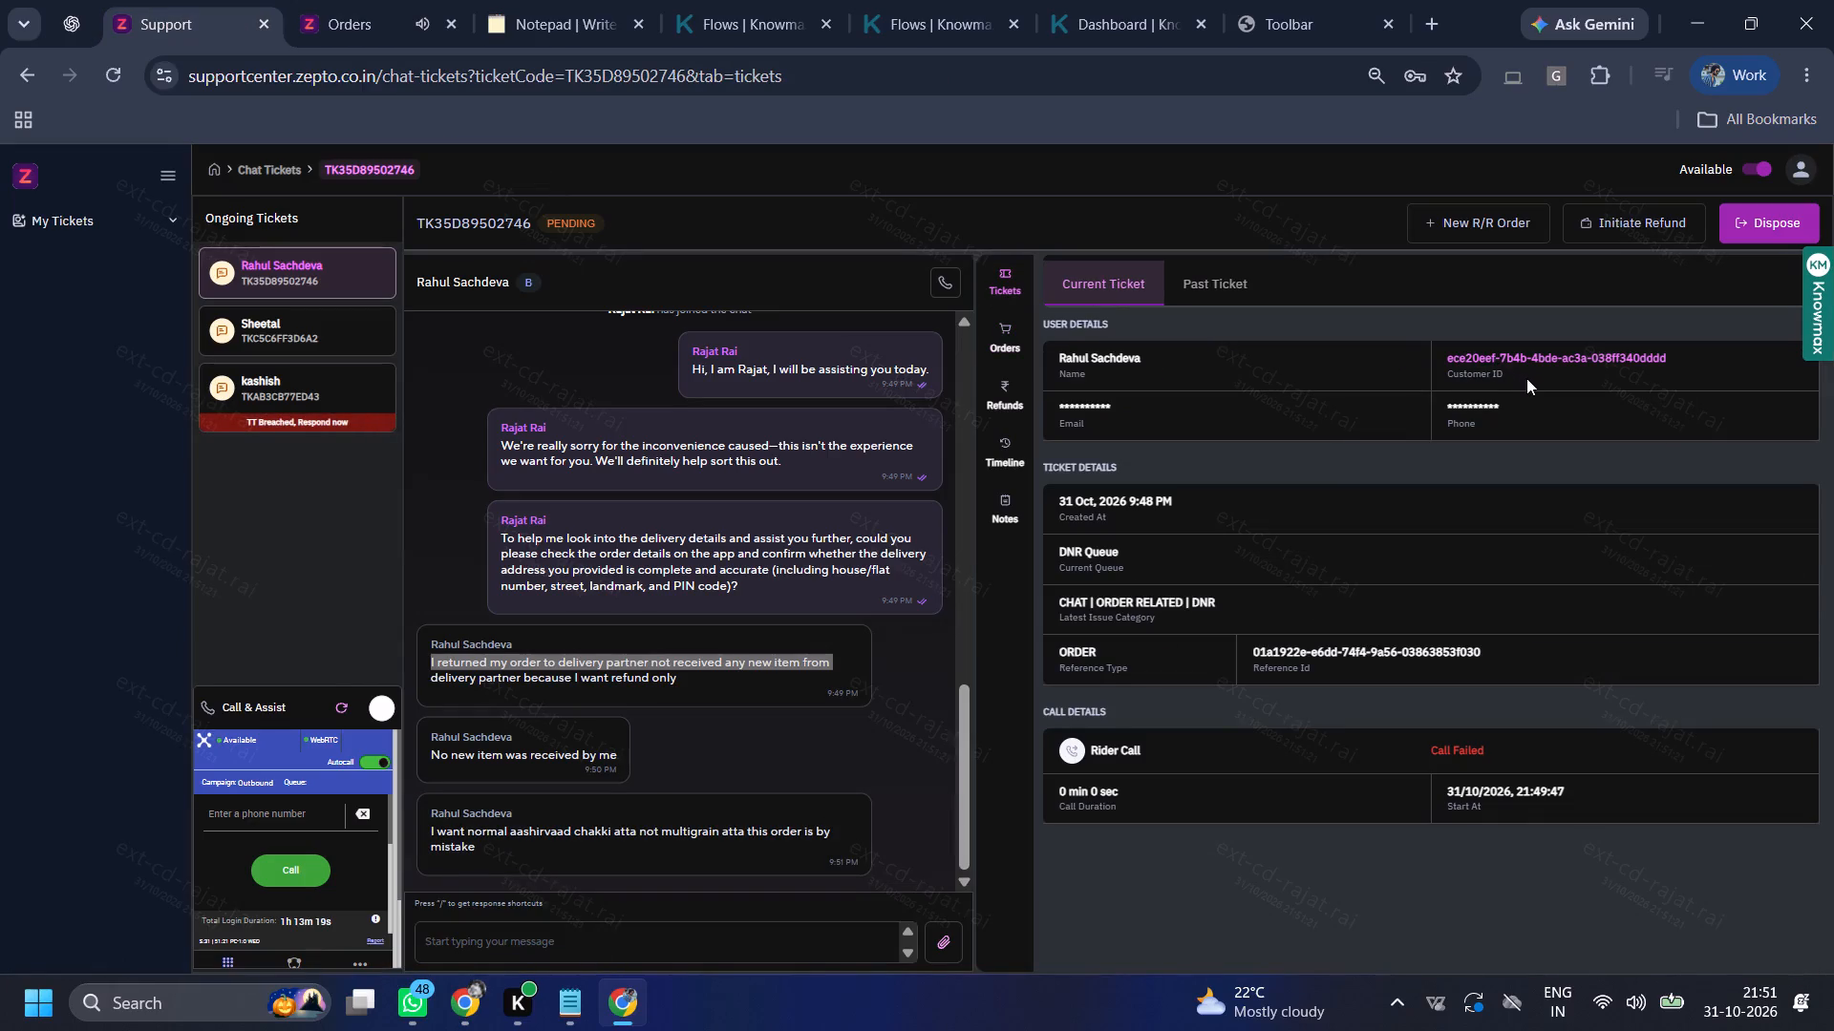
pyautogui.click(1521, 362)
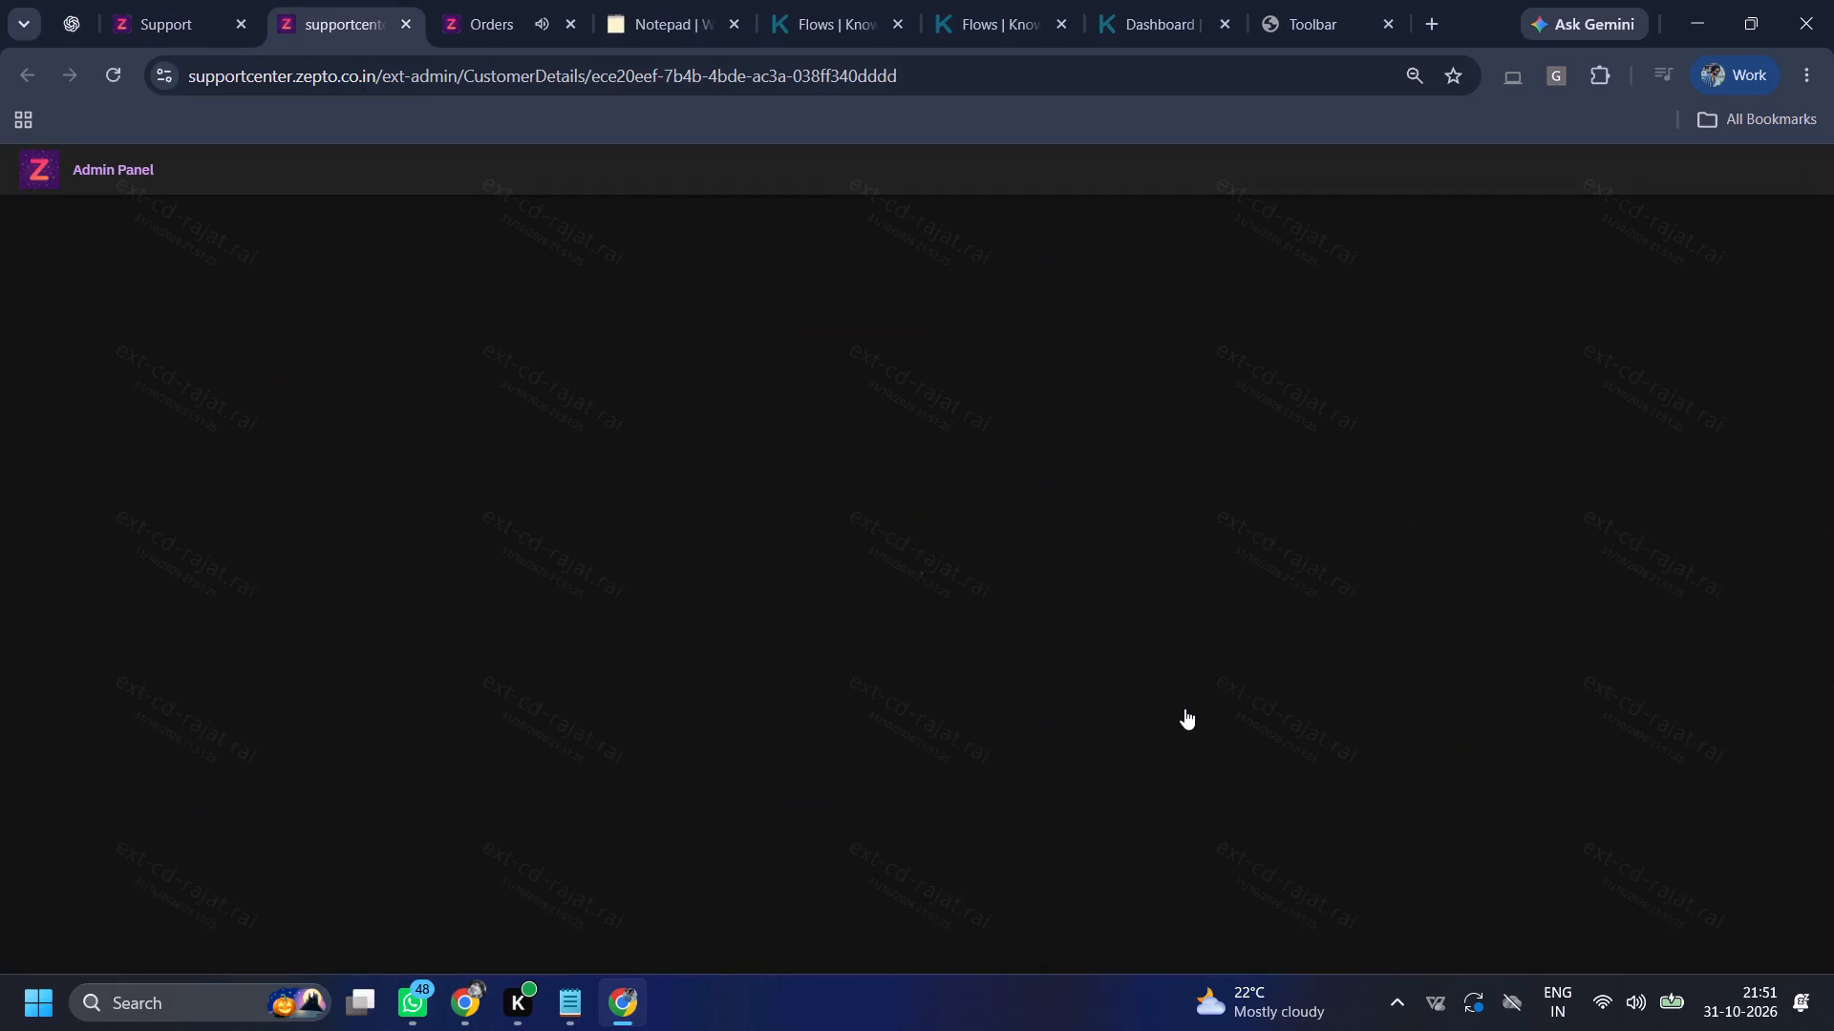
pyautogui.click(1160, 698)
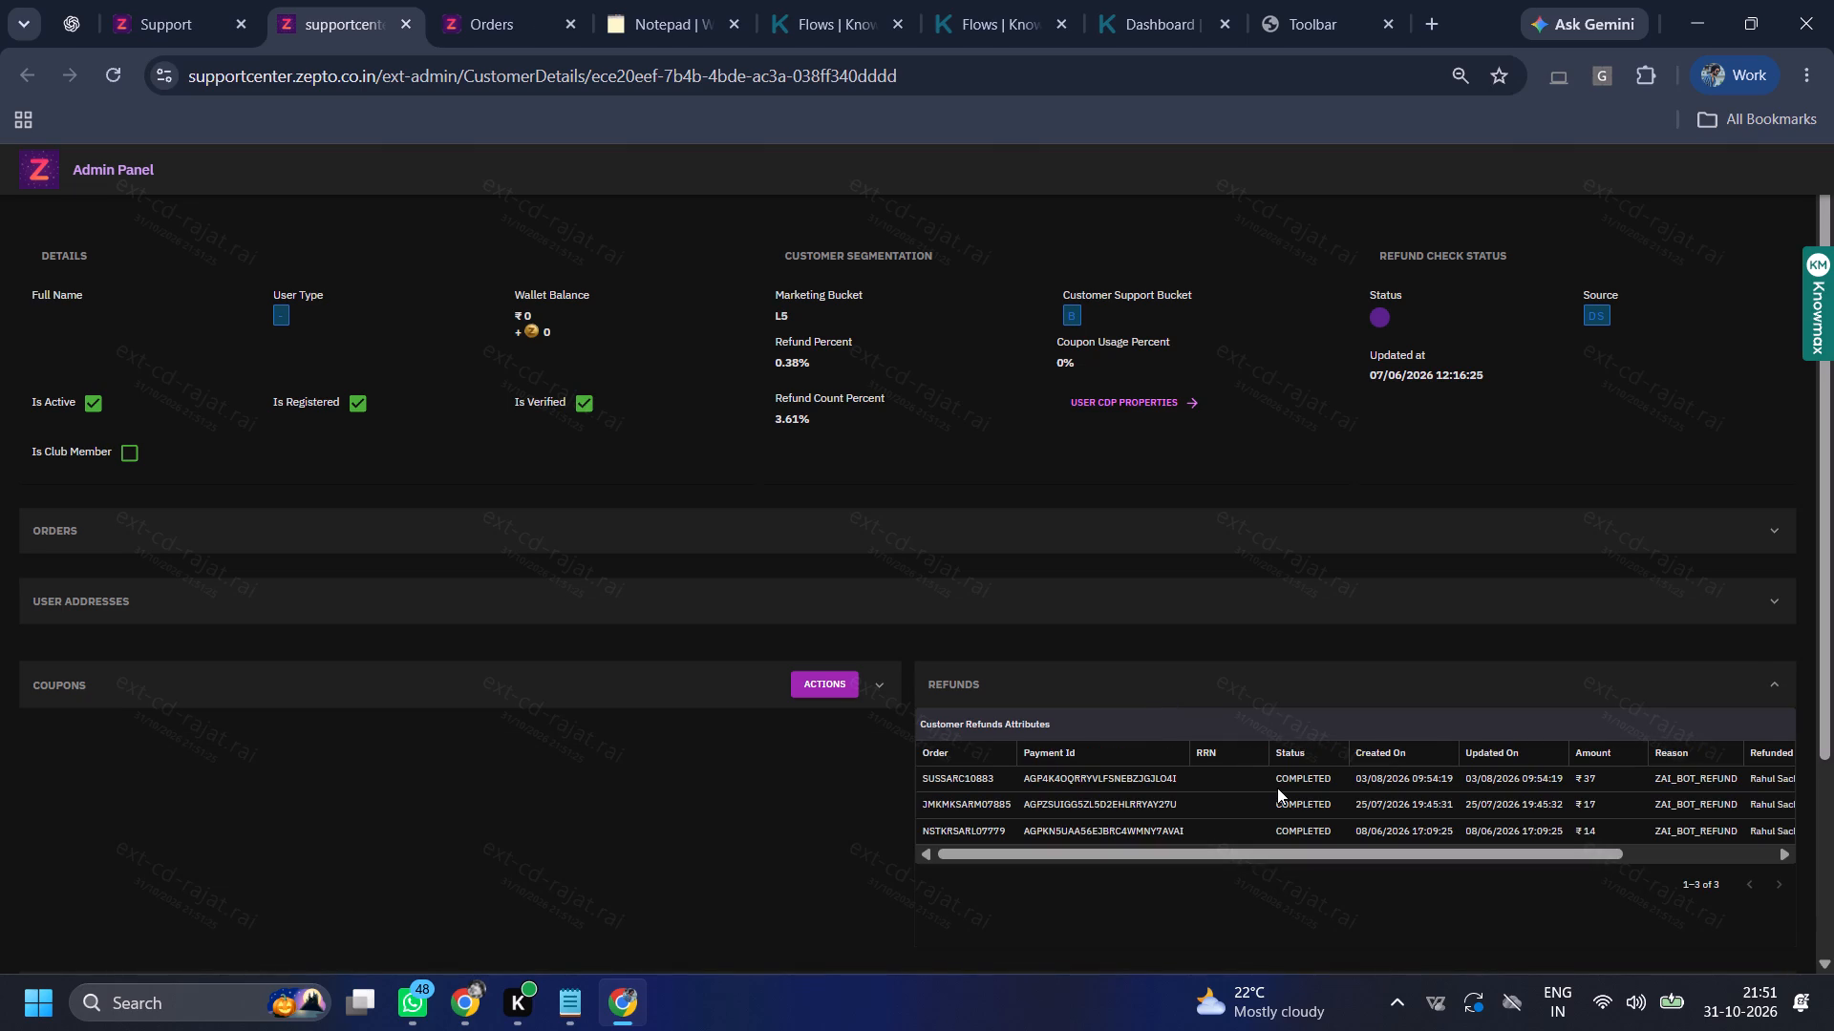
pyautogui.moveTo(1277, 788); pyautogui.dragTo(1589, 821)
pyautogui.click(1588, 819)
pyautogui.moveTo(1356, 781); pyautogui.dragTo(1426, 798)
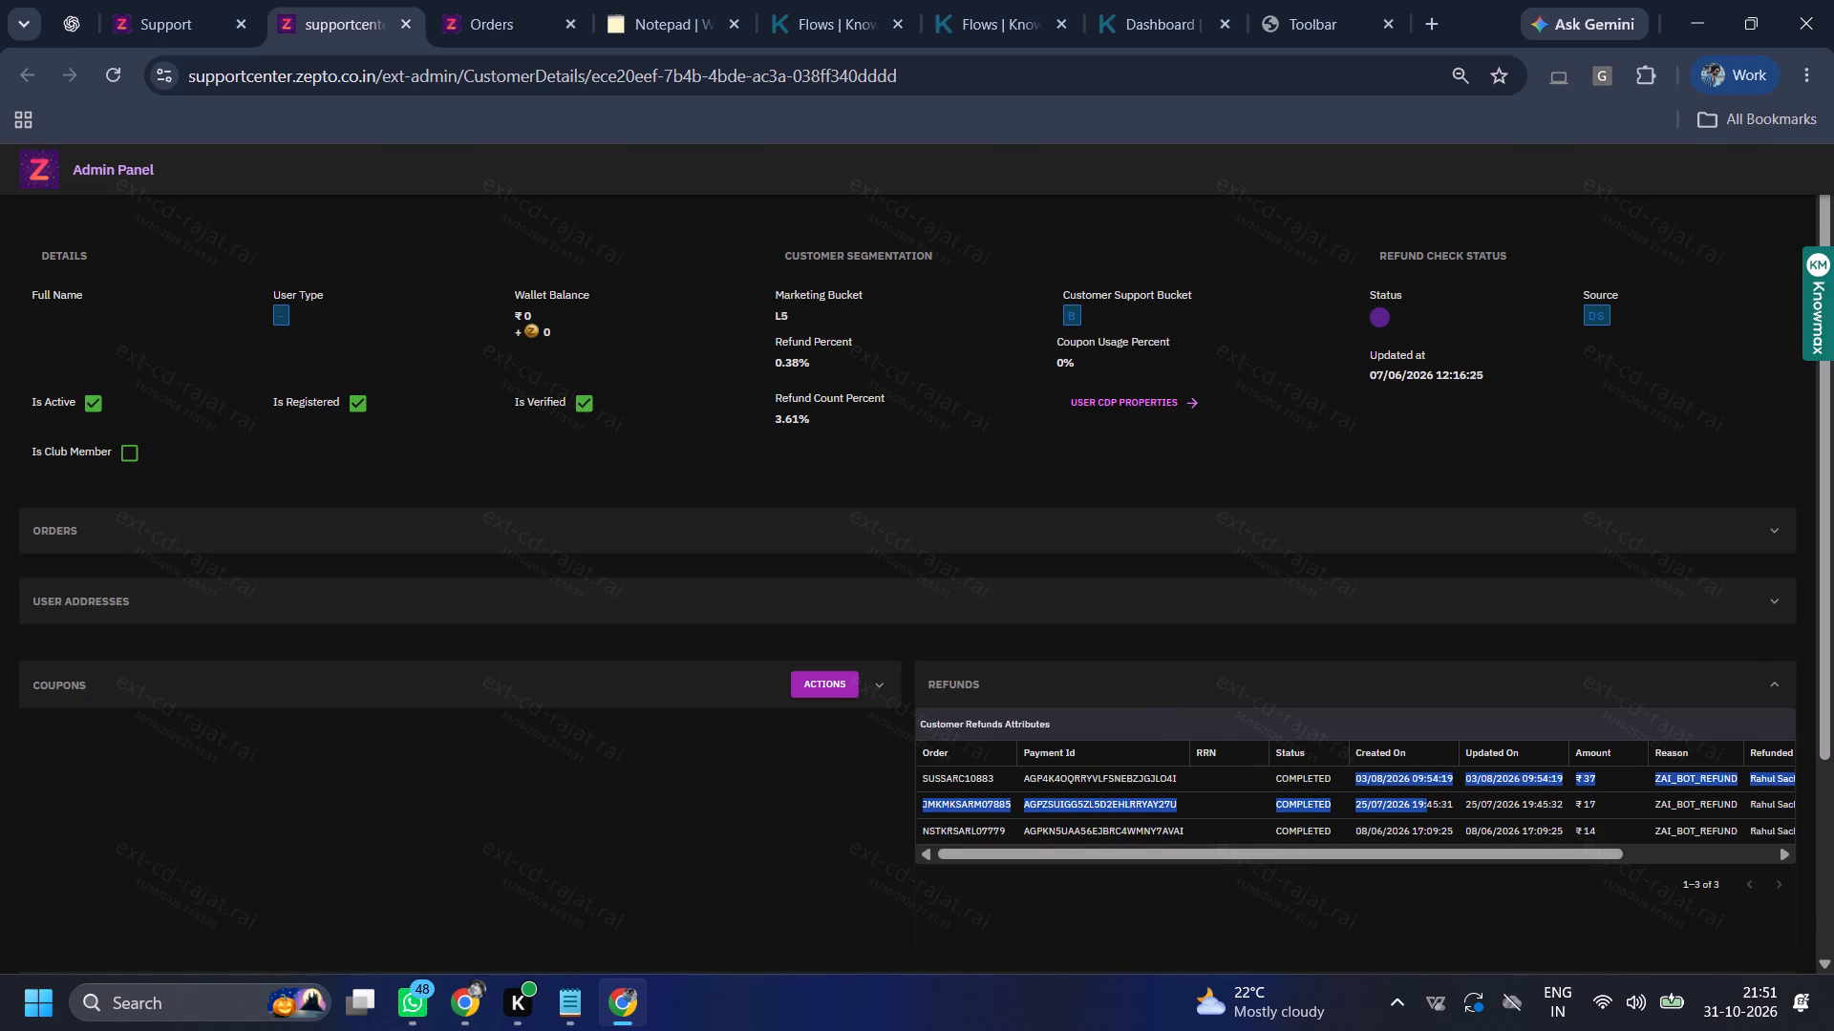
pyautogui.moveTo(1426, 798); pyautogui.dragTo(1543, 816)
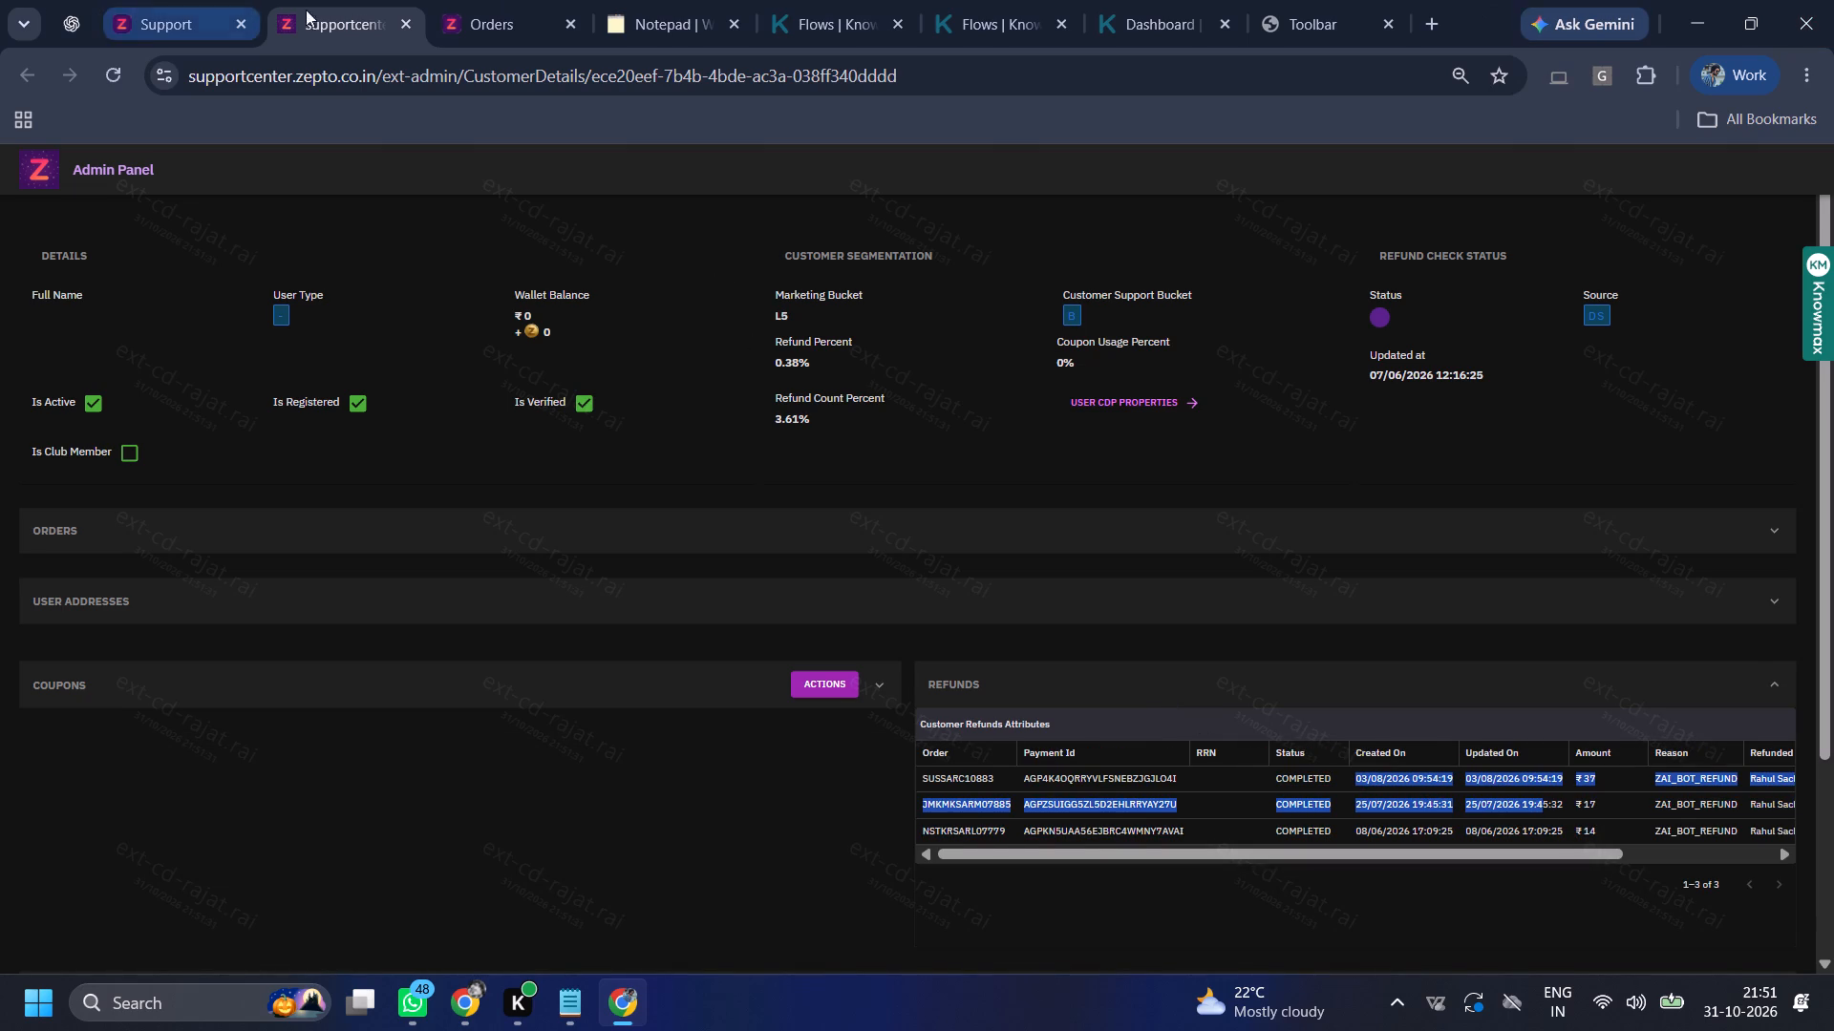
pyautogui.click(406, 18)
pyautogui.click(406, 18)
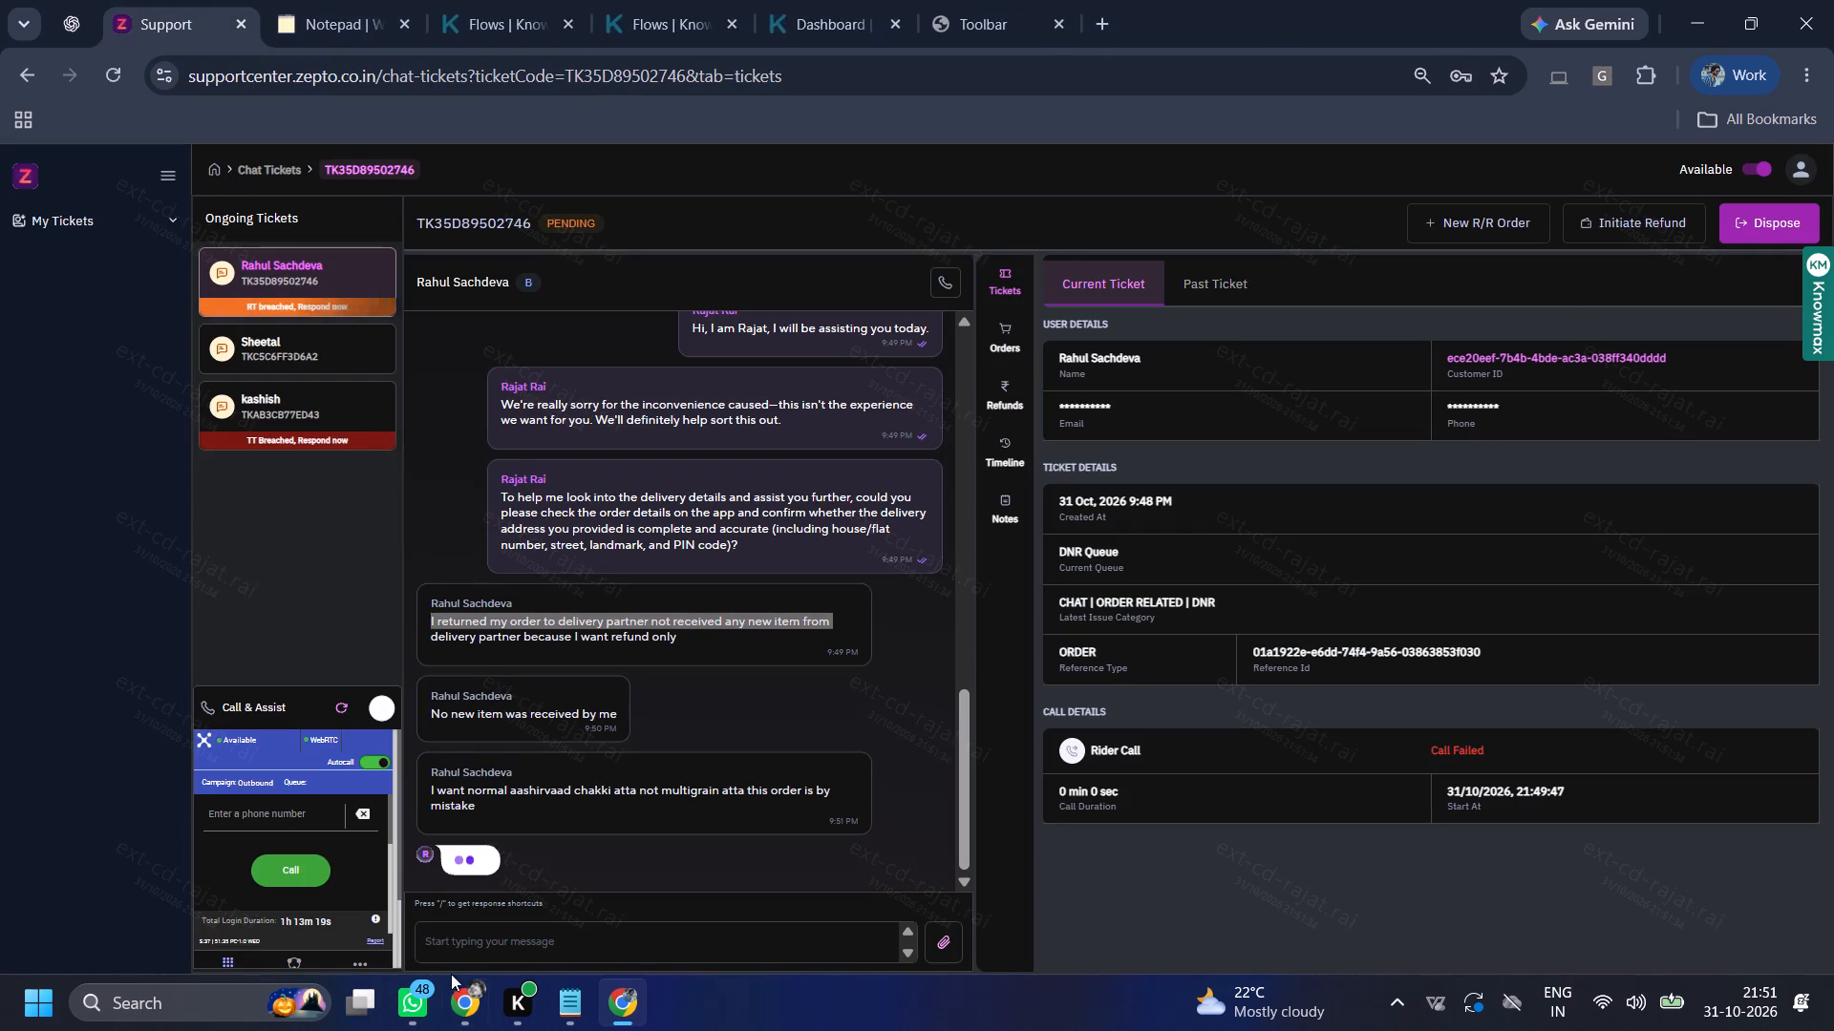
pyautogui.click(573, 1002)
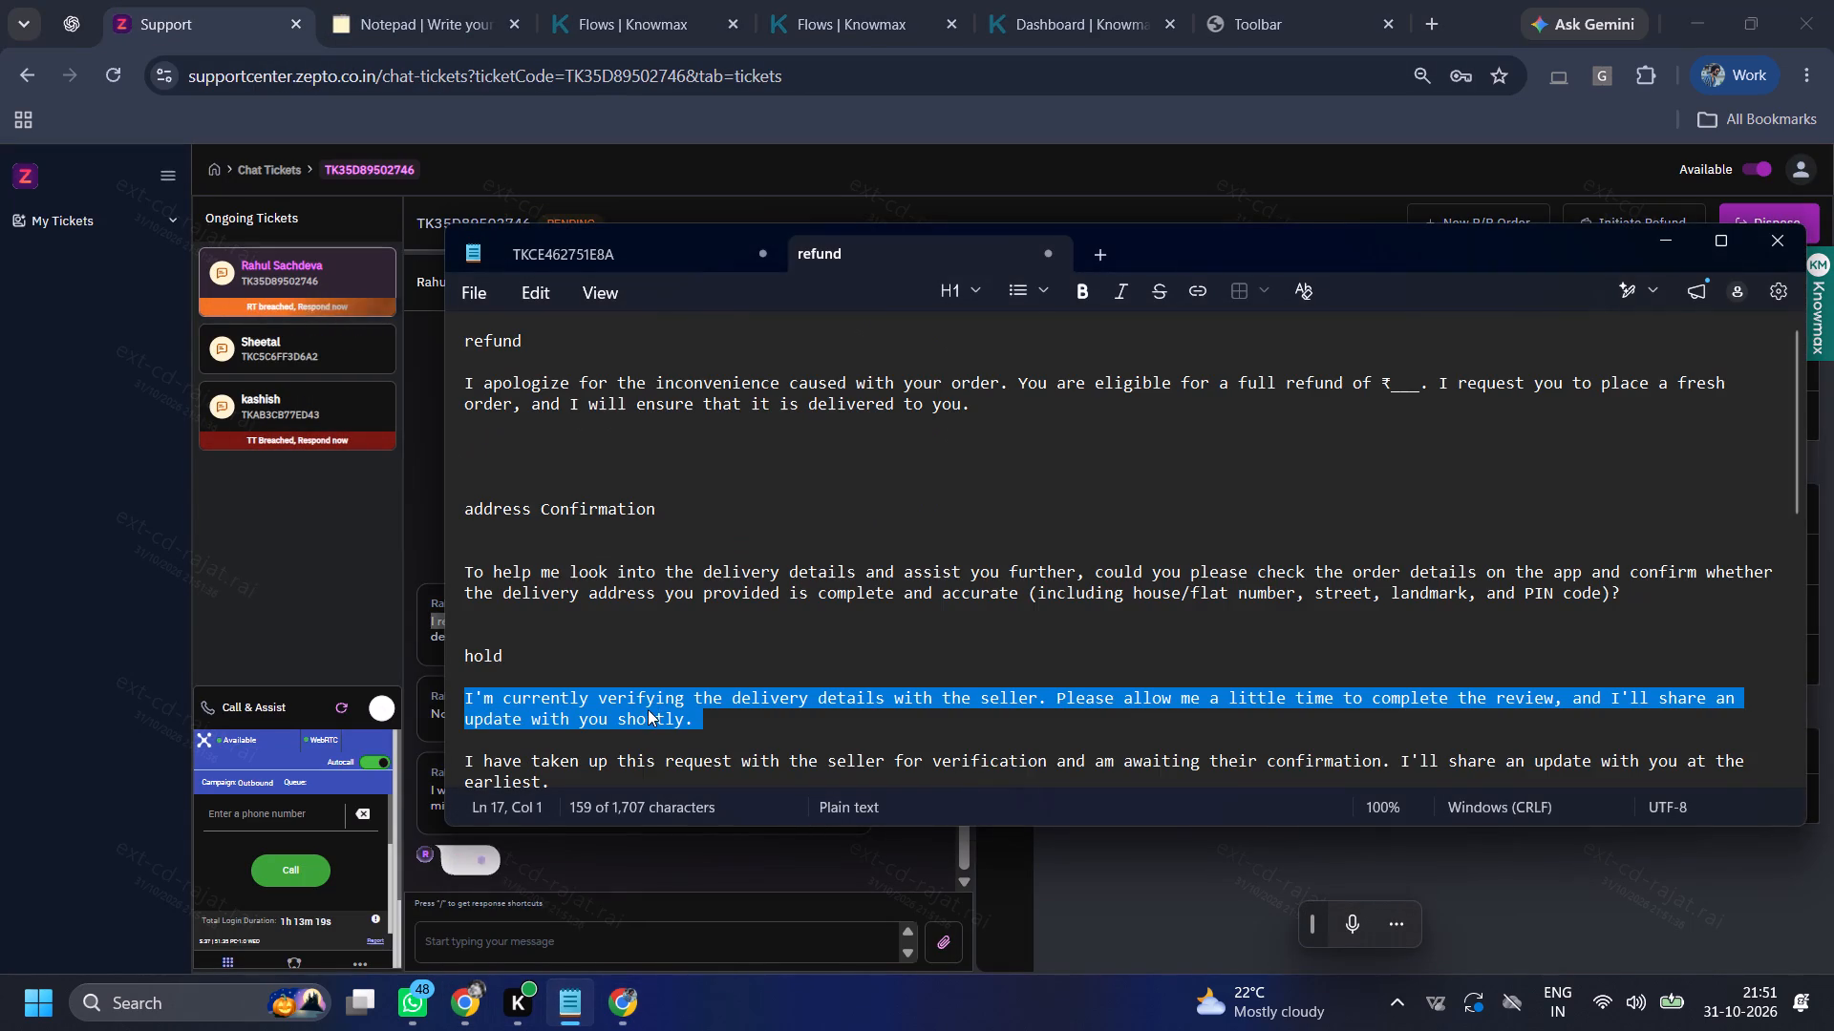
pyautogui.hotkey('ctrl', 'c')
pyautogui.keyDown('ctrl'); pyautogui.click(215, 549); pyautogui.keyUp('ctrl')
pyautogui.keyDown('ctrl'); pyautogui.click(618, 950); pyautogui.keyUp('ctrl')
pyautogui.hotkey('ctrl', 'v')
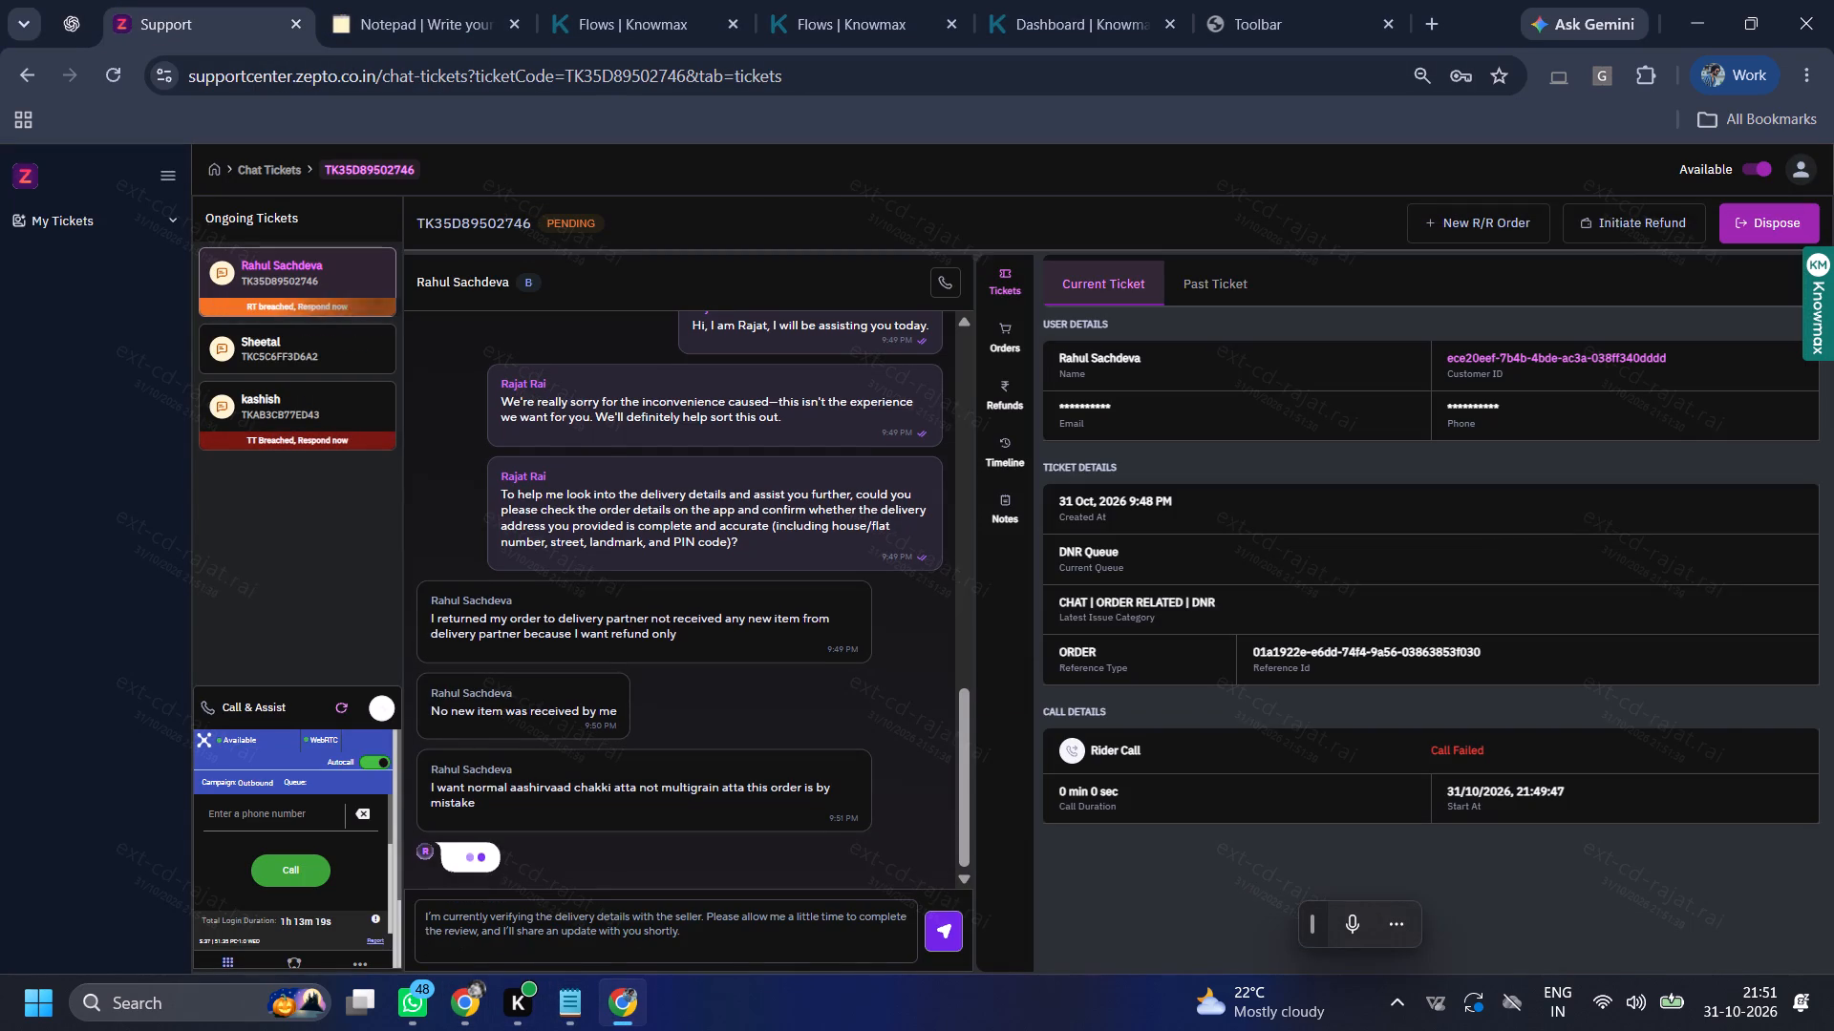
pyautogui.press('Return')
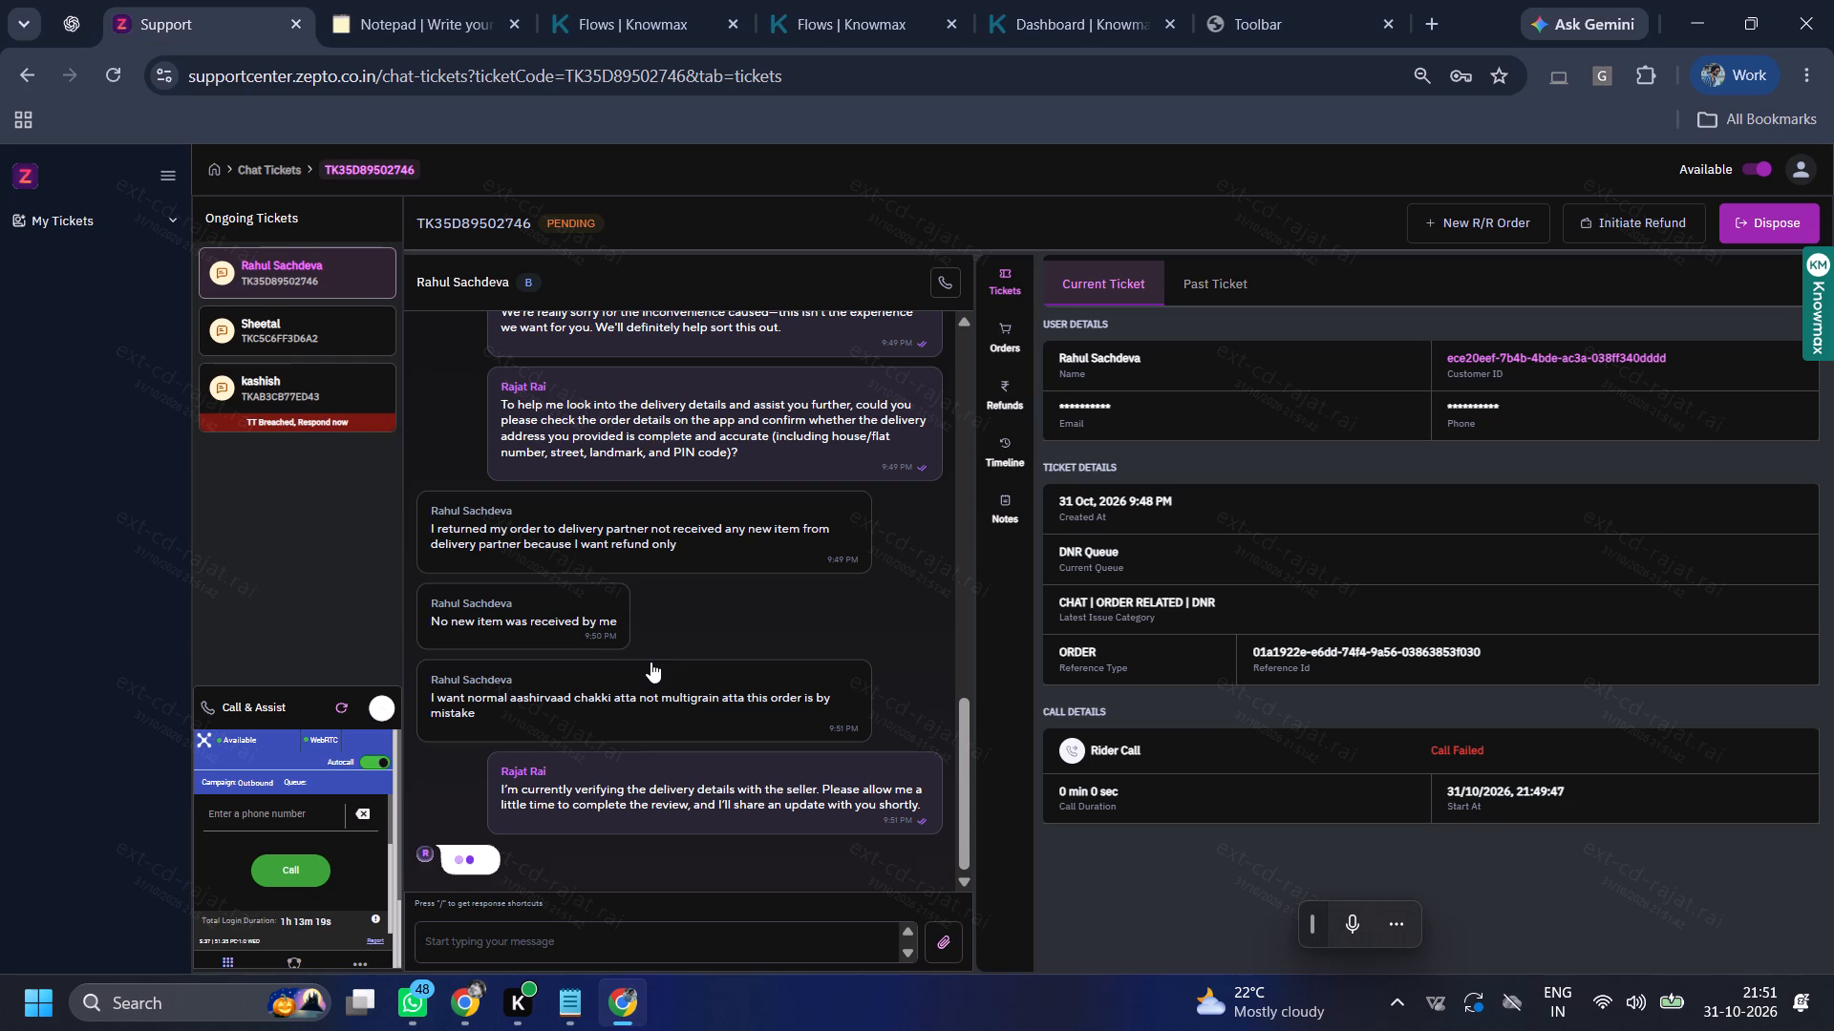
pyautogui.doubleClick(975, 363)
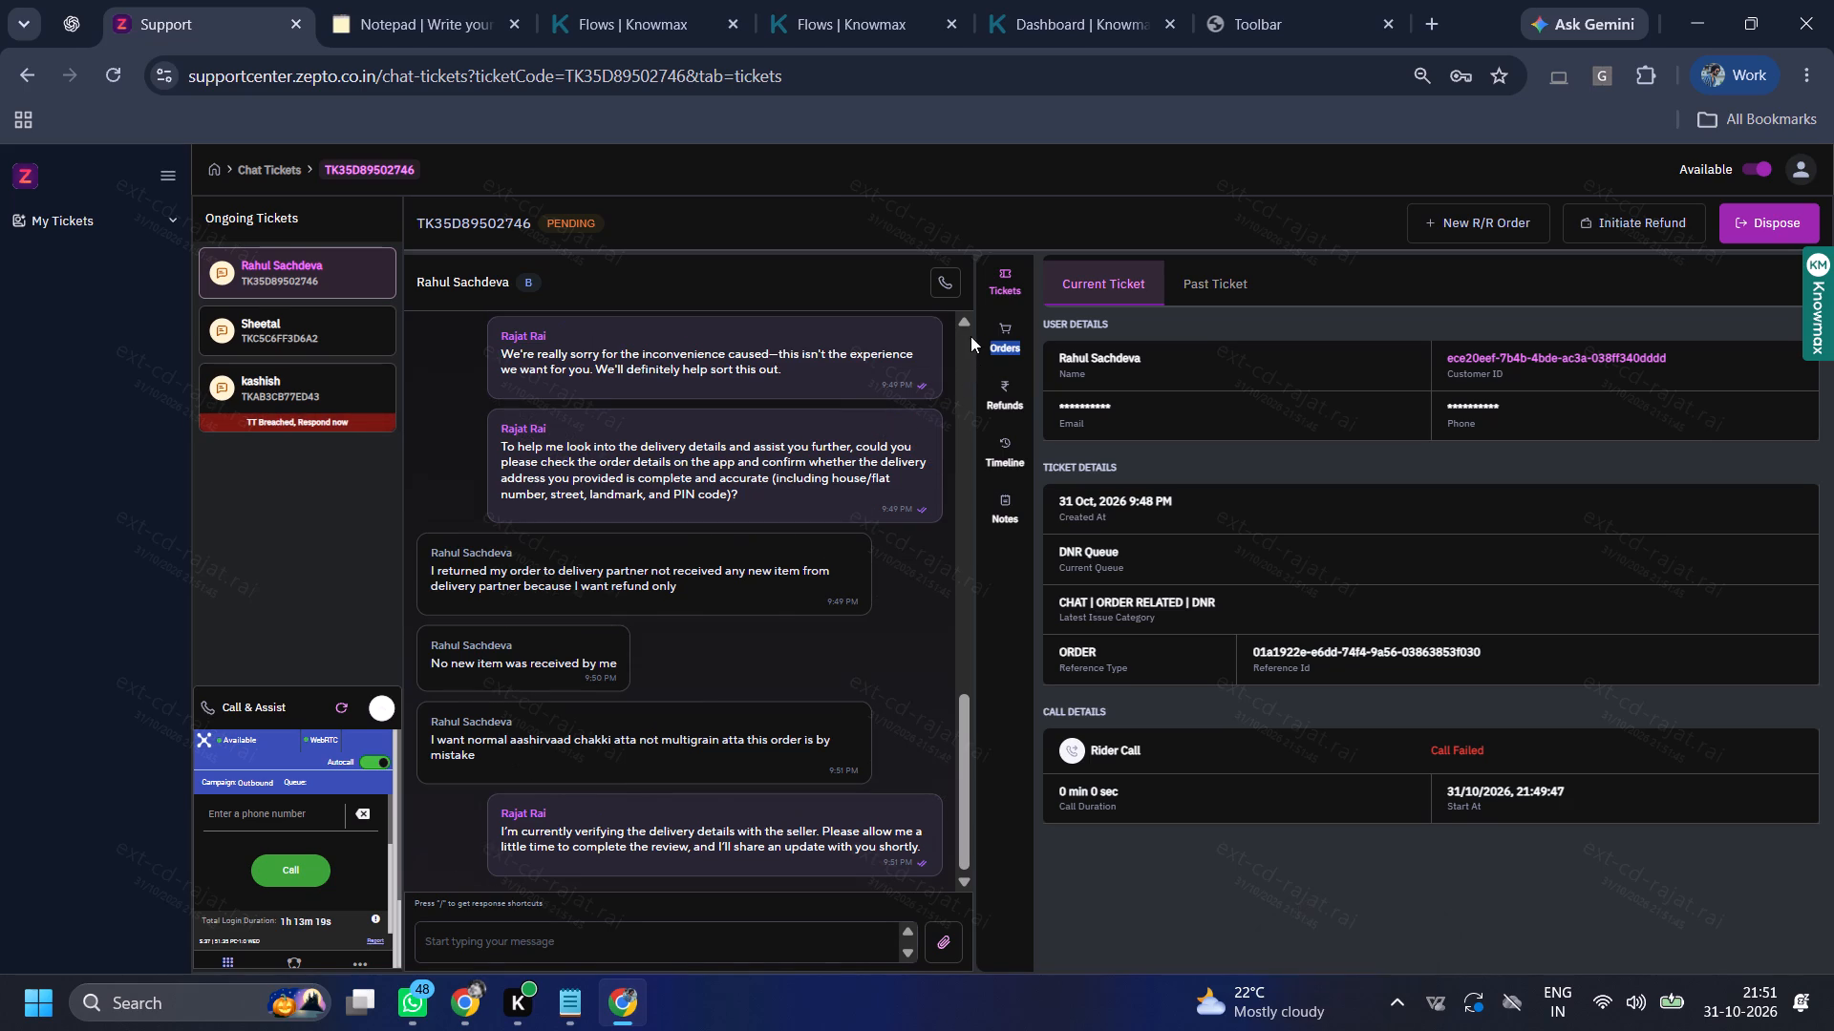
pyautogui.click(973, 331)
pyautogui.click(982, 333)
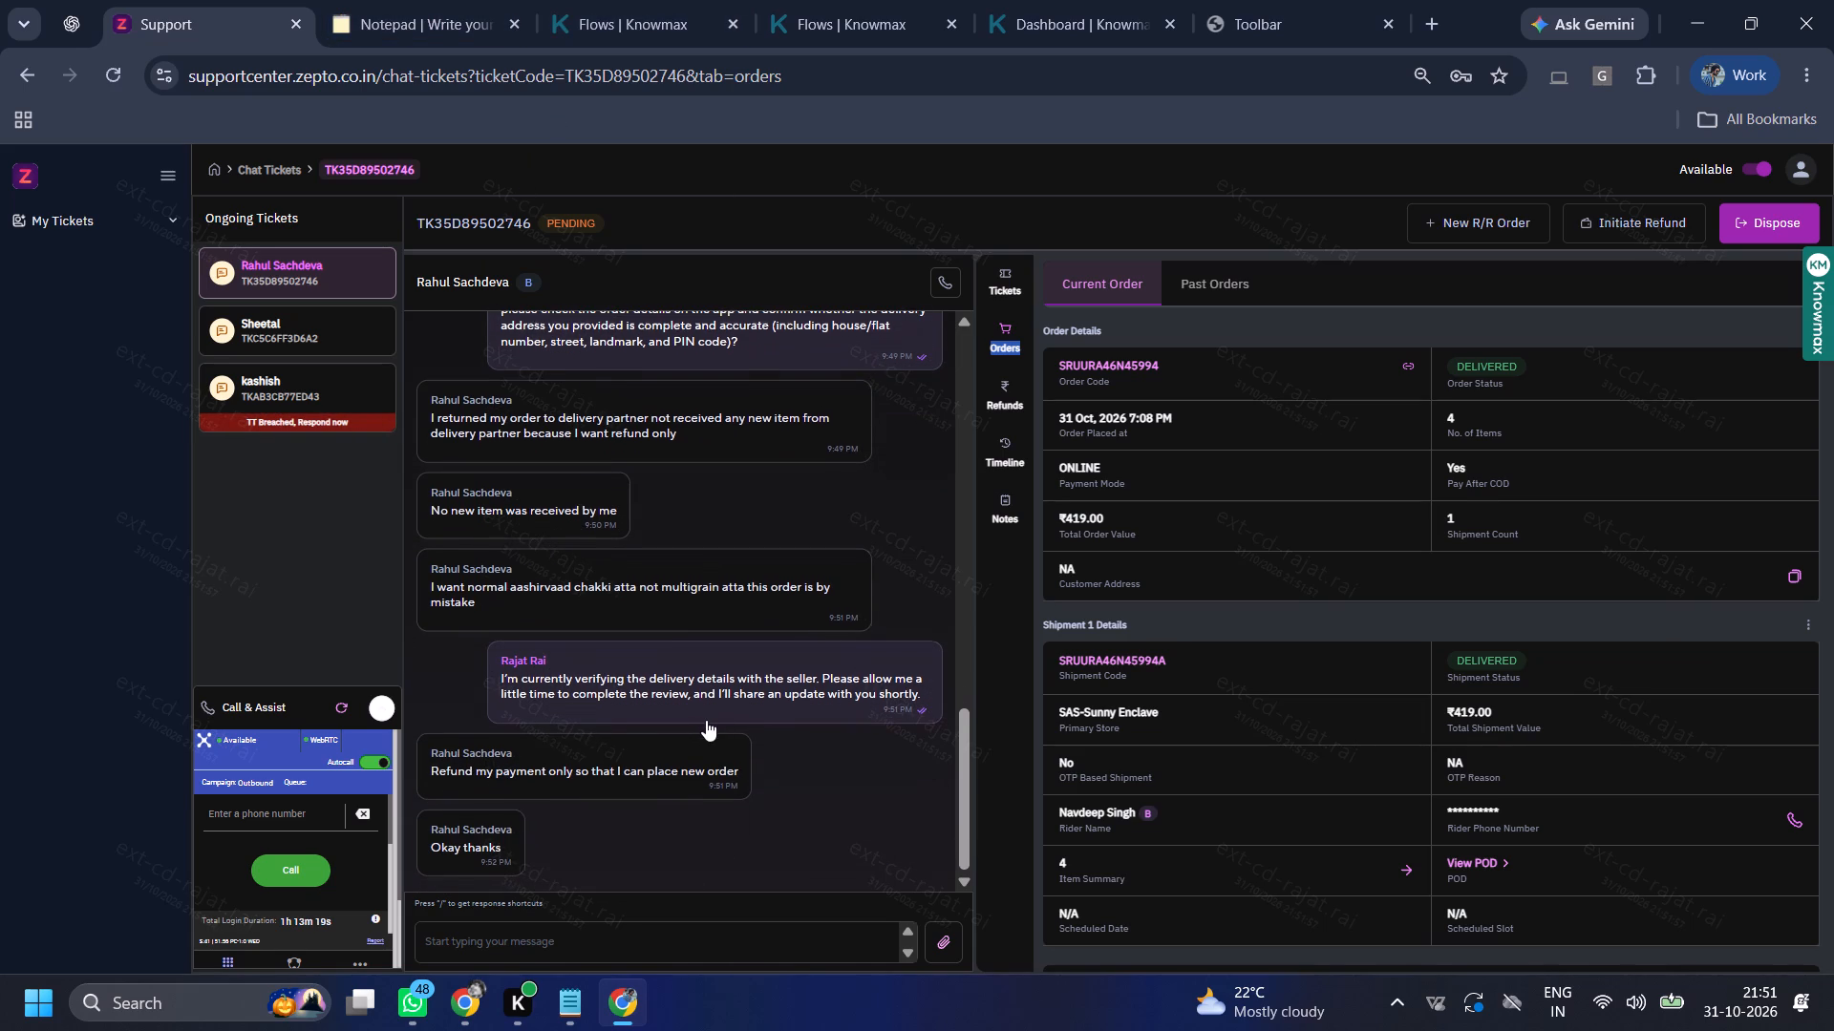
pyautogui.click(235, 310)
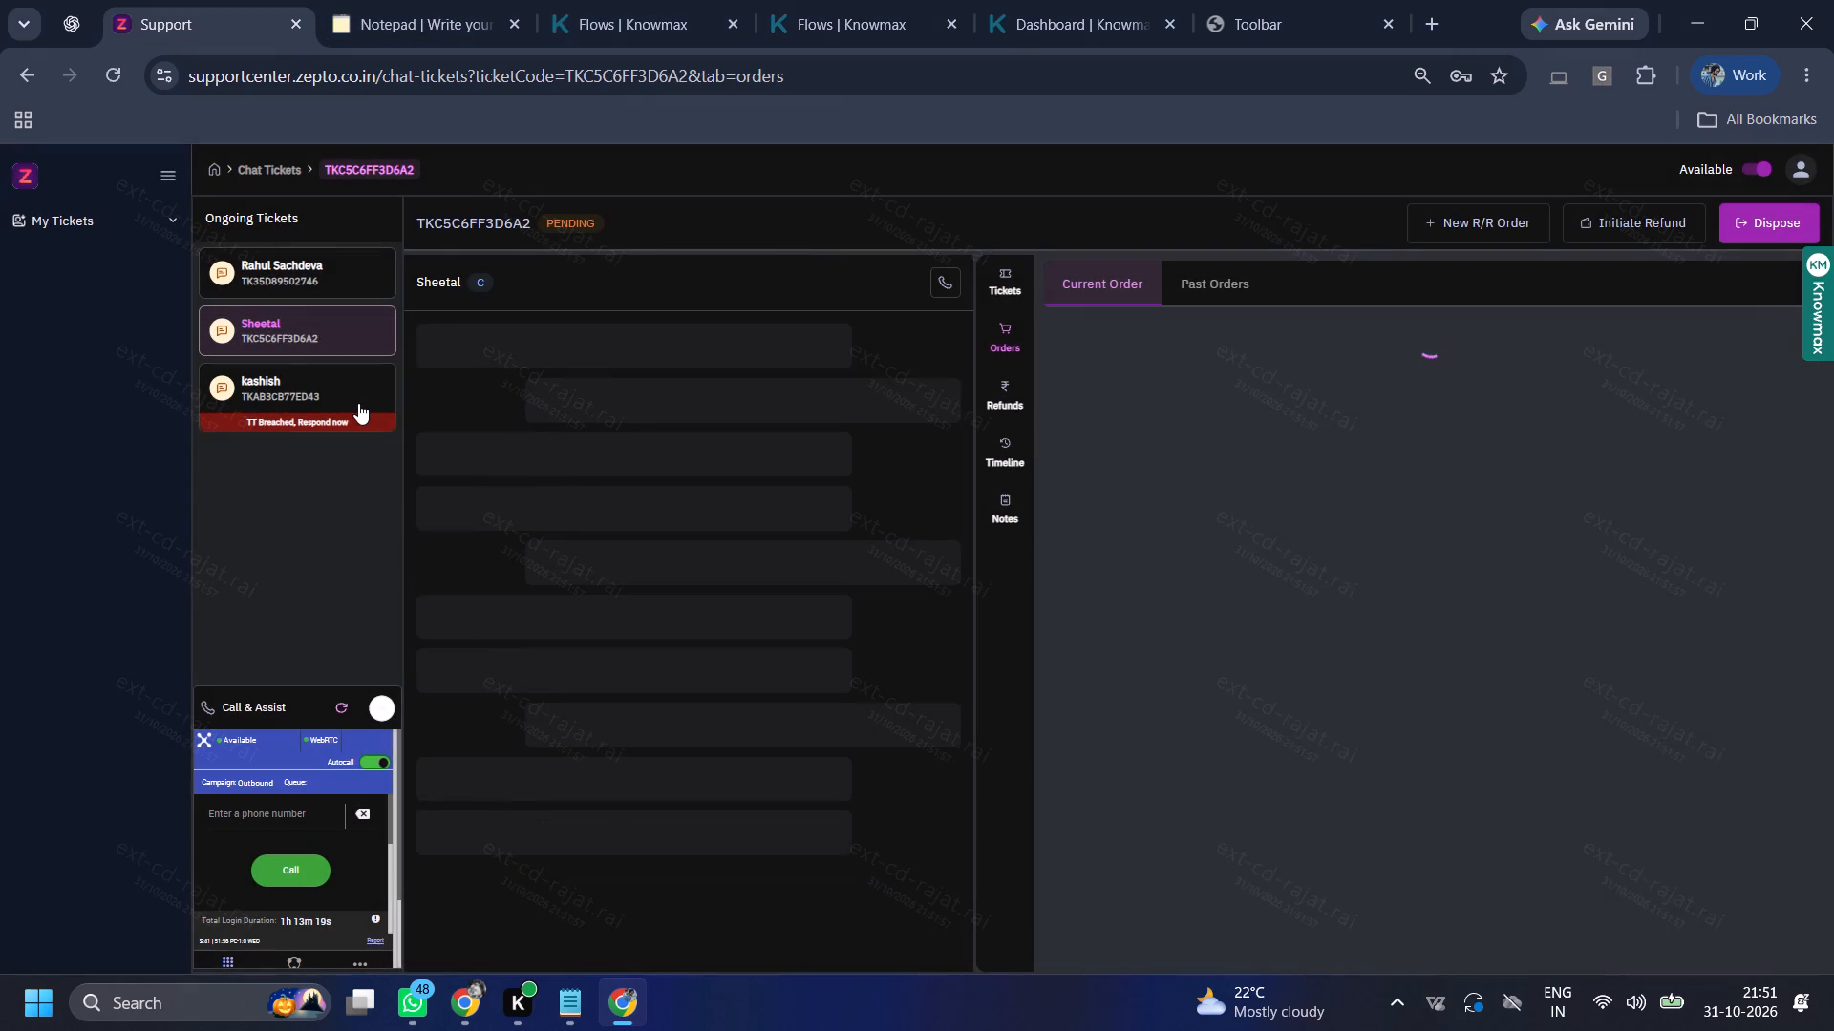
pyautogui.click(359, 412)
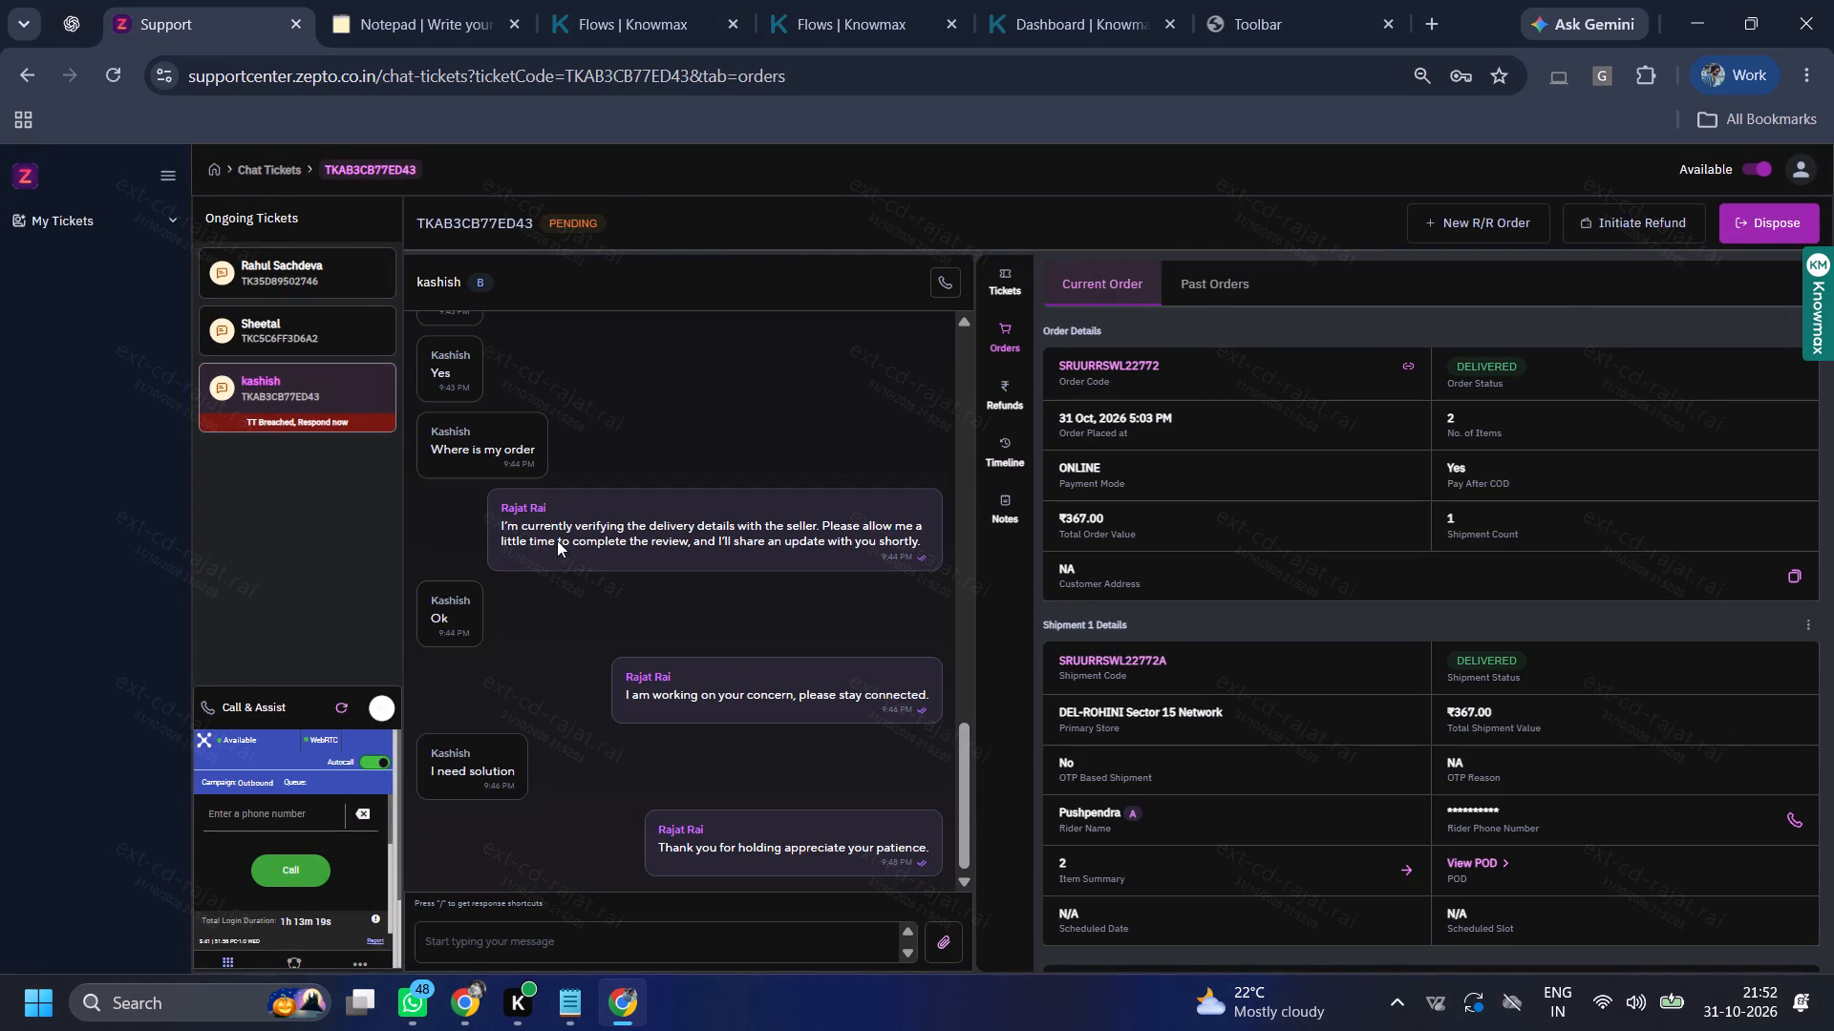
pyautogui.click(573, 999)
pyautogui.keyDown('ctrl'); pyautogui.tripleClick(788, 391); pyautogui.keyUp('ctrl')
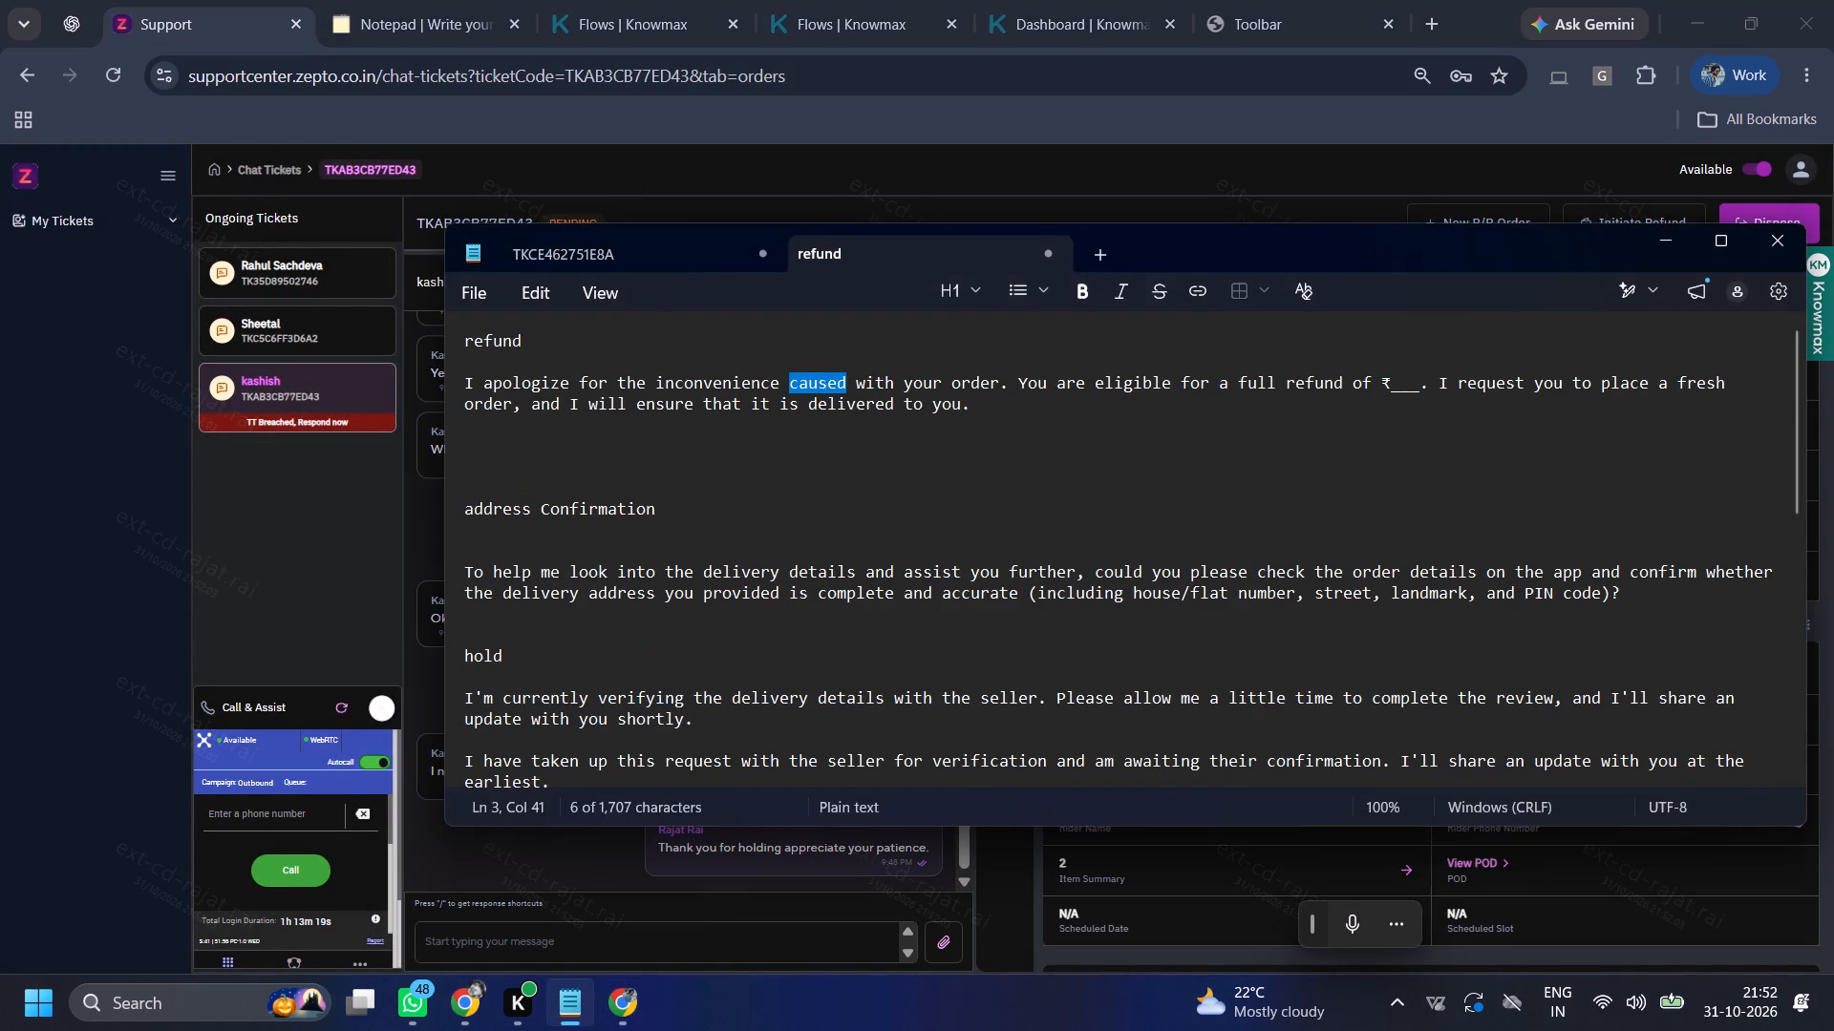
pyautogui.hotkey('ctrl', 'c')
pyautogui.keyDown('ctrl'); pyautogui.click(228, 549); pyautogui.keyUp('ctrl')
pyautogui.keyDown('ctrl'); pyautogui.click(604, 942); pyautogui.keyUp('ctrl')
pyautogui.hotkey('ctrl', 'v')
pyautogui.doubleClick(1084, 516)
pyautogui.hotkey('ctrl', 'c')
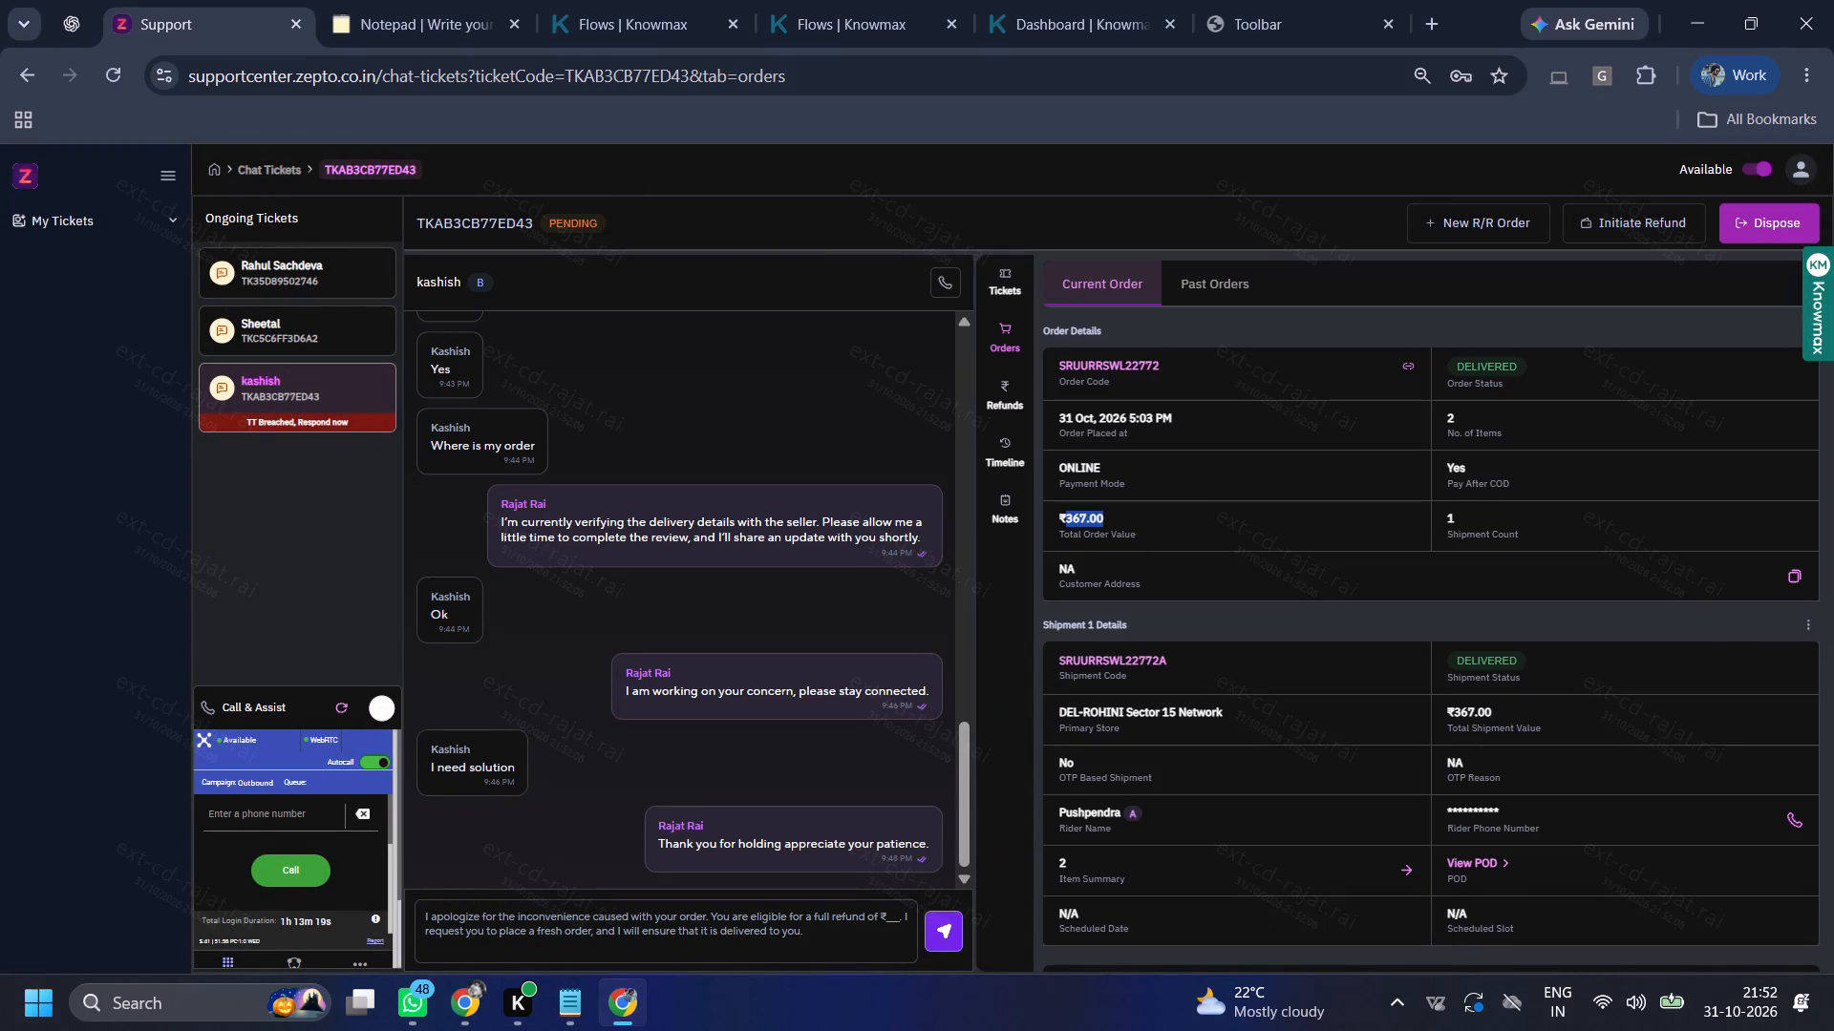
pyautogui.keyDown('ctrl'); pyautogui.doubleClick(891, 916); pyautogui.keyUp('ctrl')
pyautogui.hotkey('ctrl', 'v')
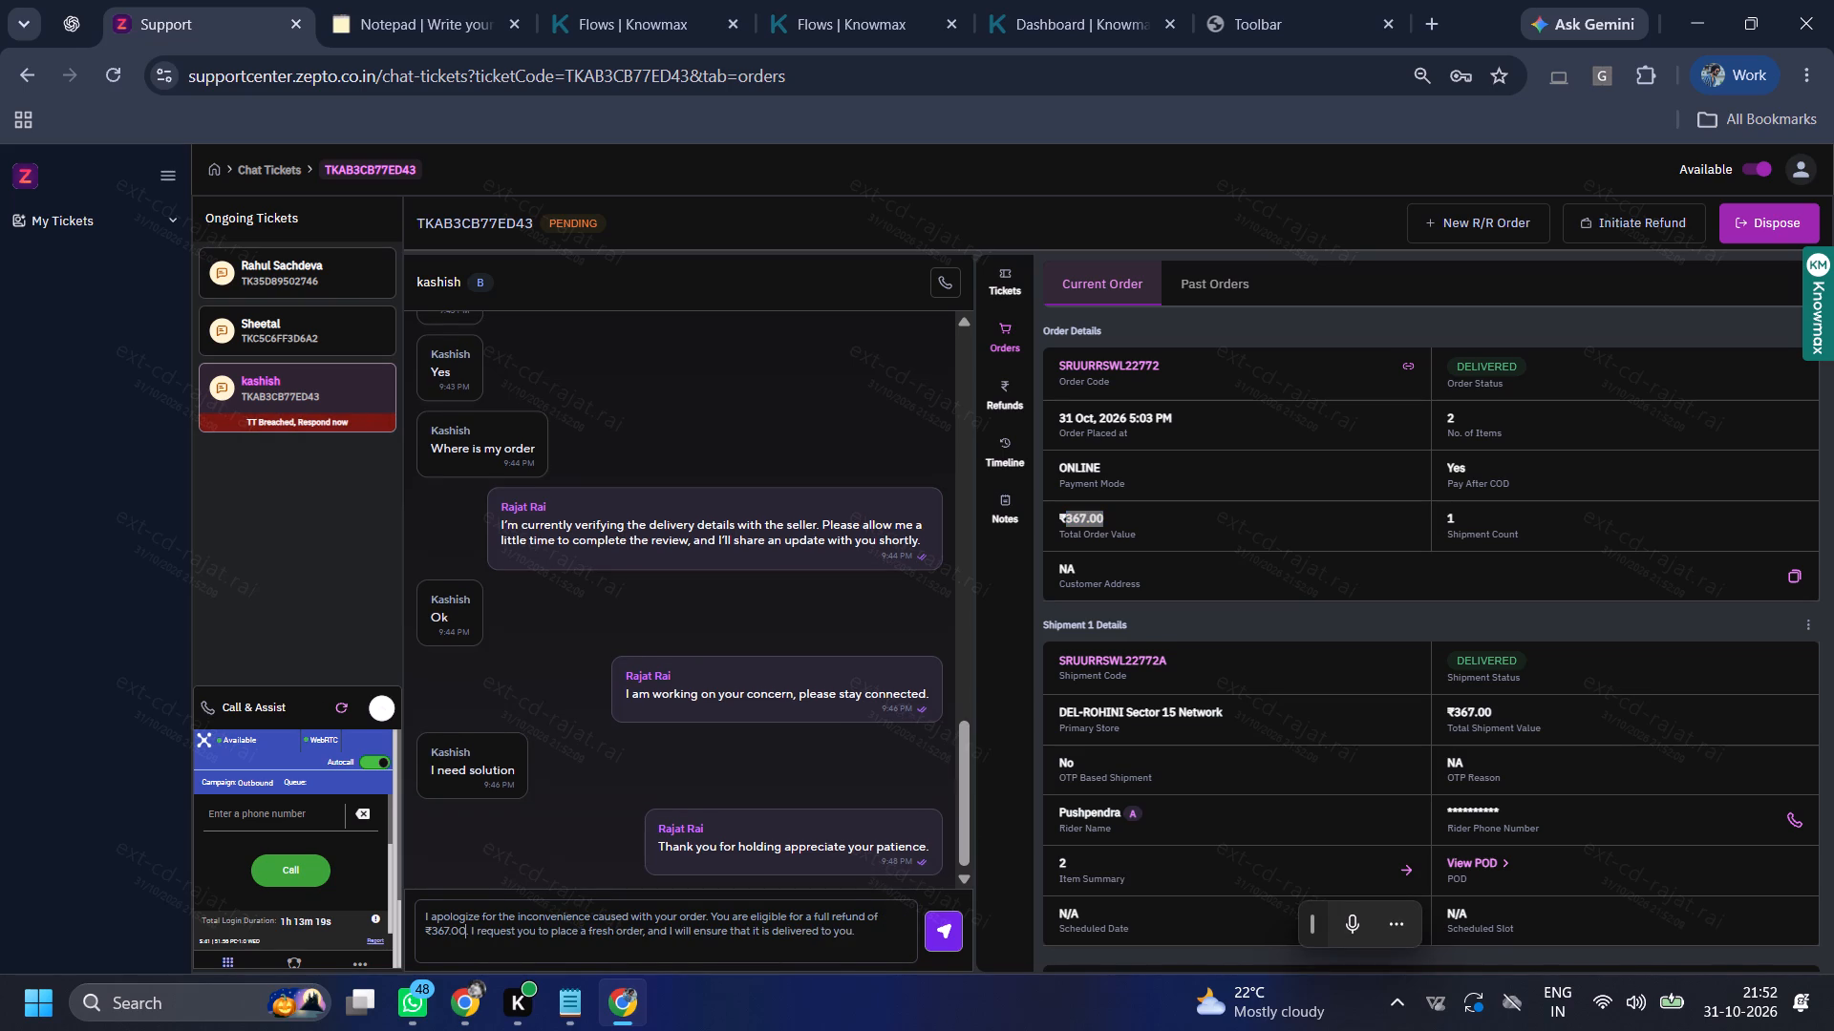
pyautogui.click(888, 927)
pyautogui.press('Return')
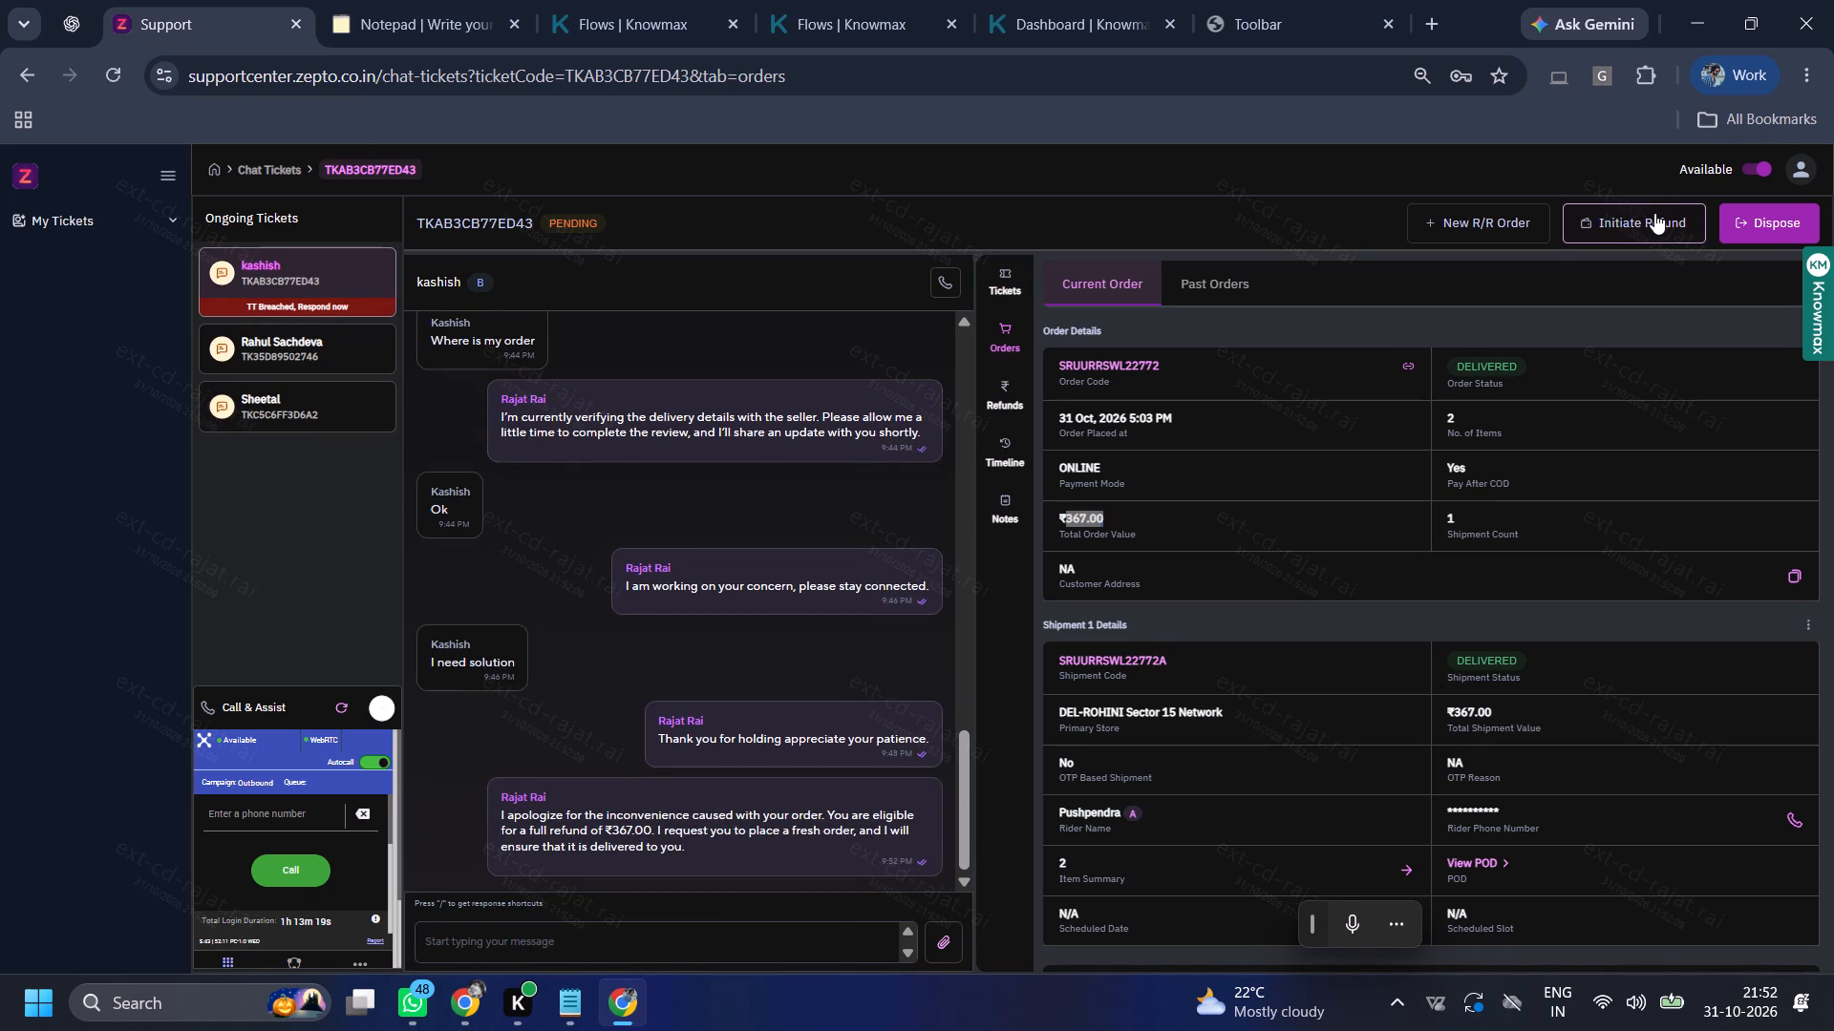
pyautogui.click(1654, 213)
pyautogui.click(521, 288)
pyautogui.click(395, 393)
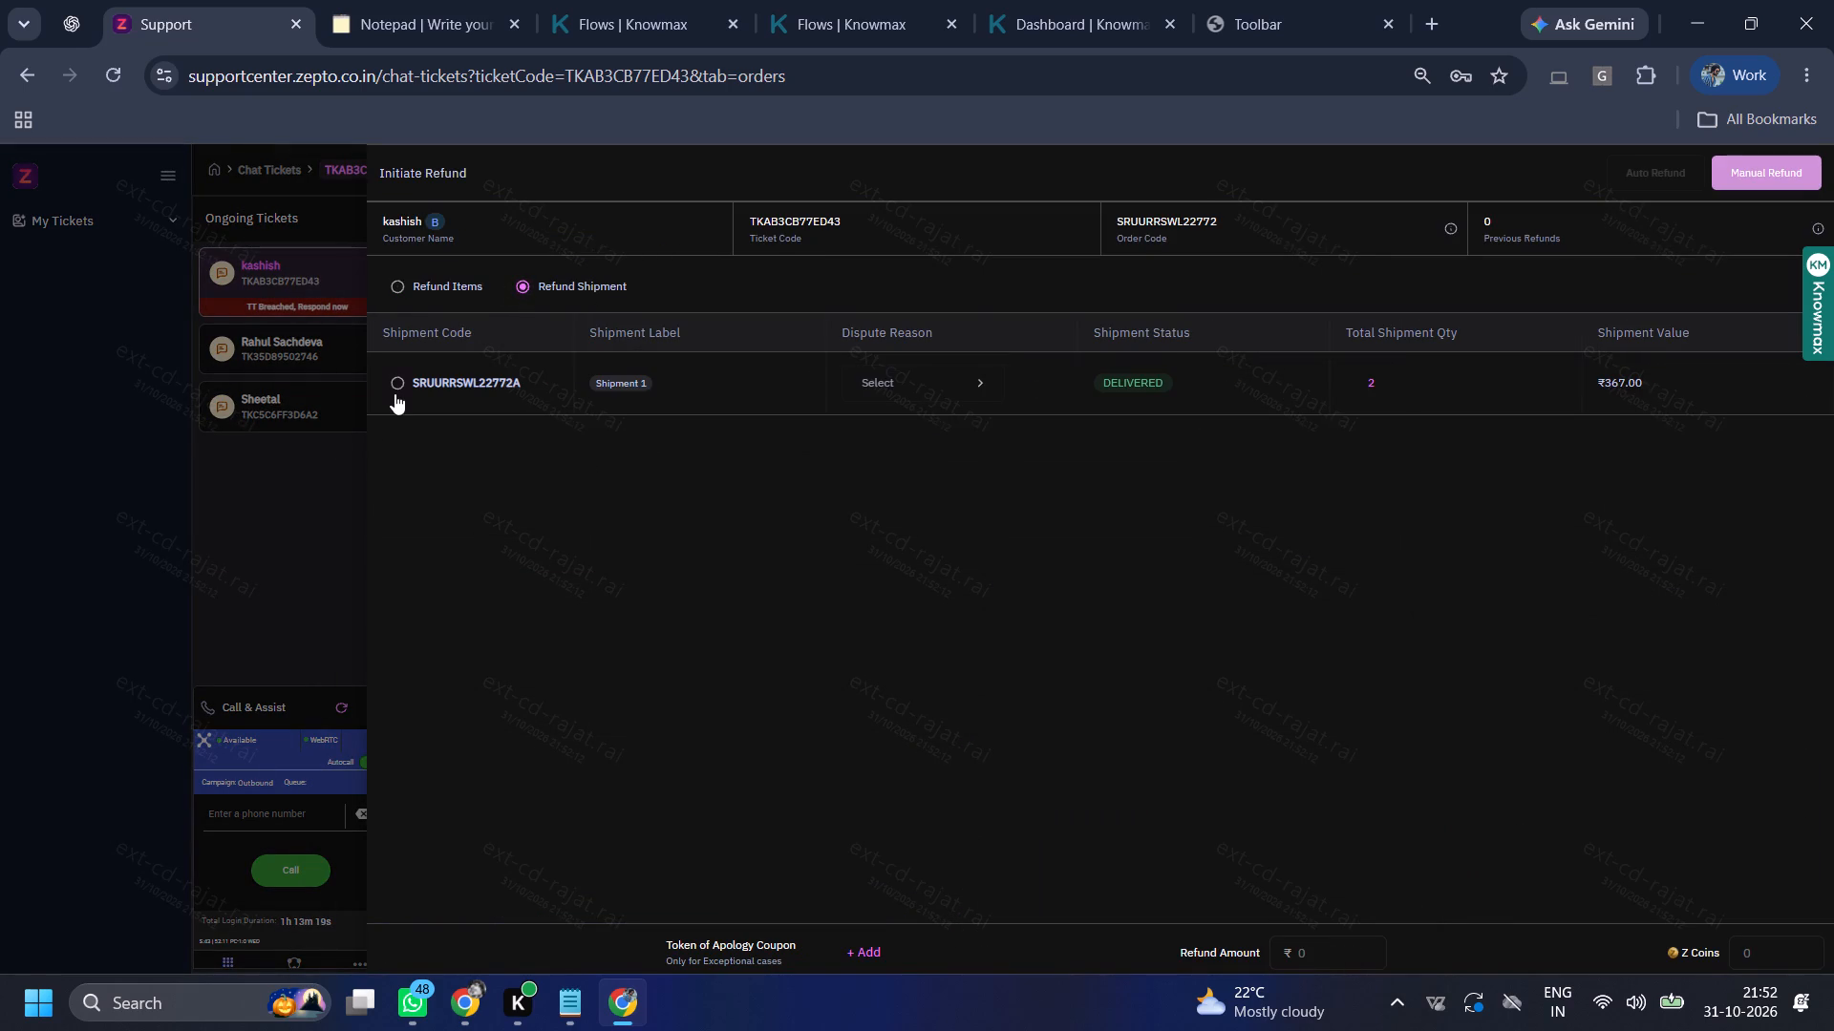
pyautogui.click(866, 382)
pyautogui.click(1589, 280)
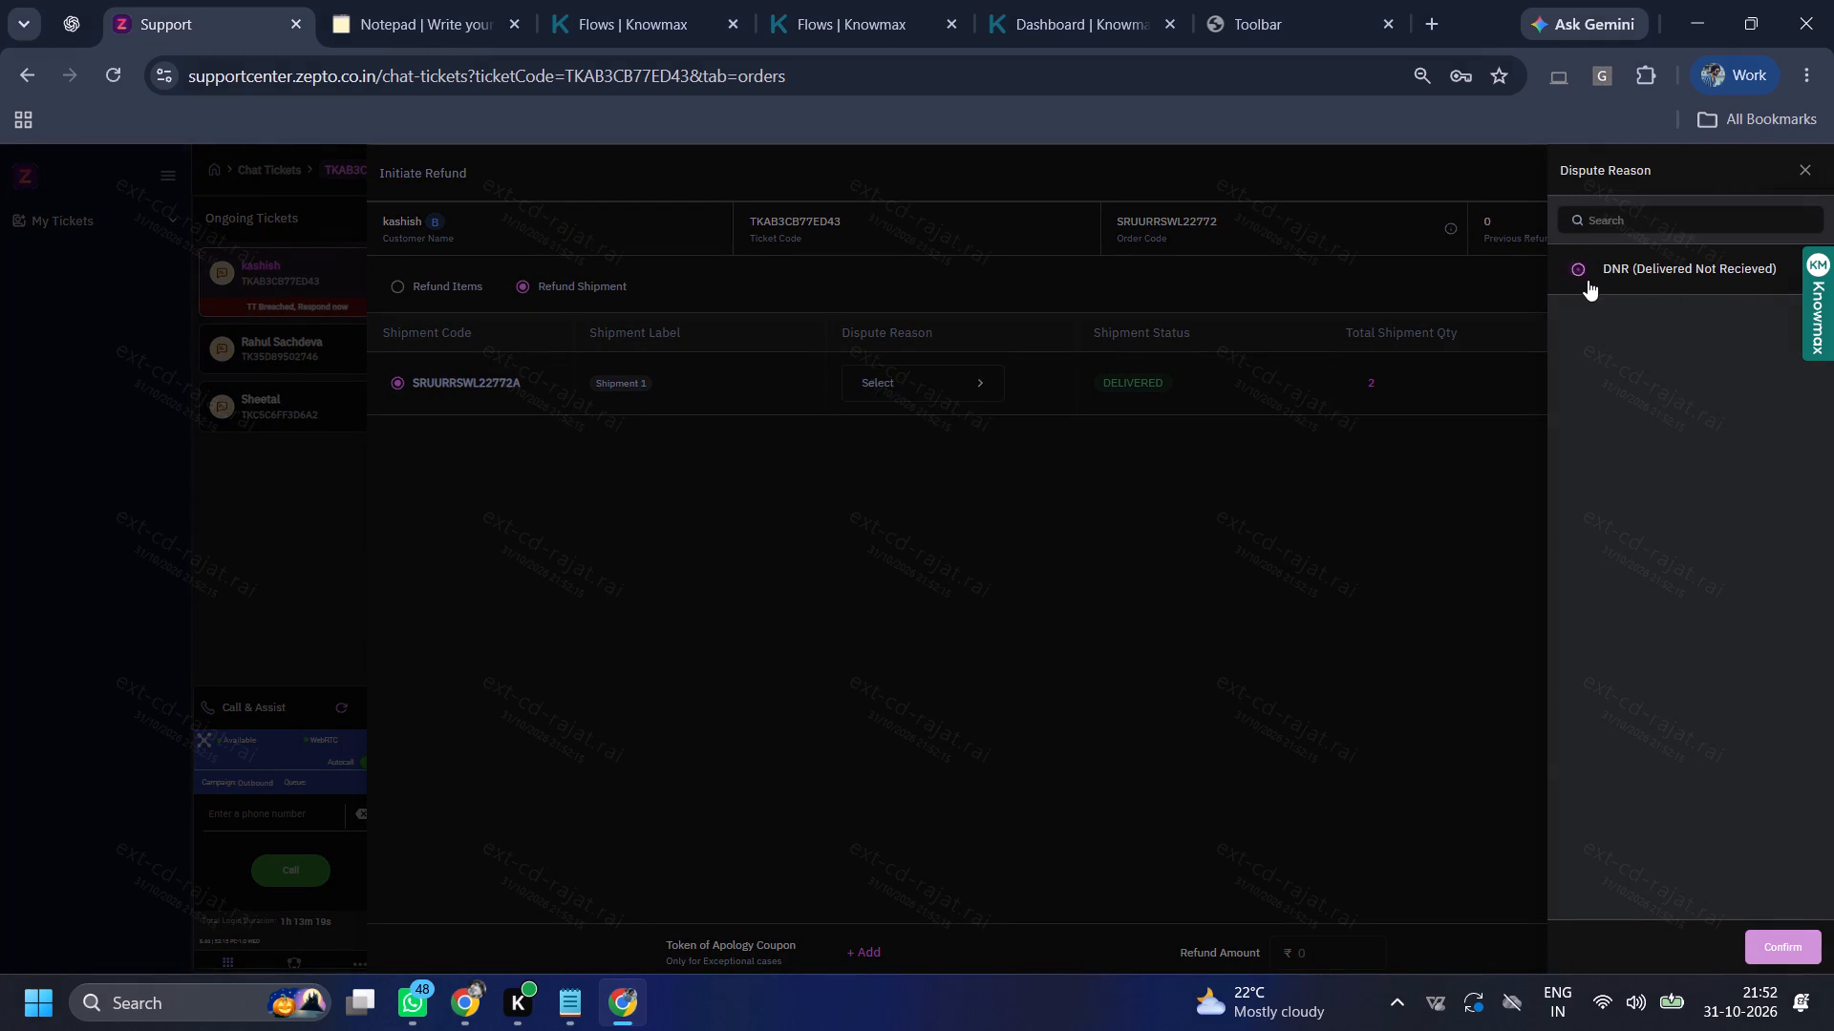
pyautogui.click(1774, 942)
pyautogui.click(1684, 178)
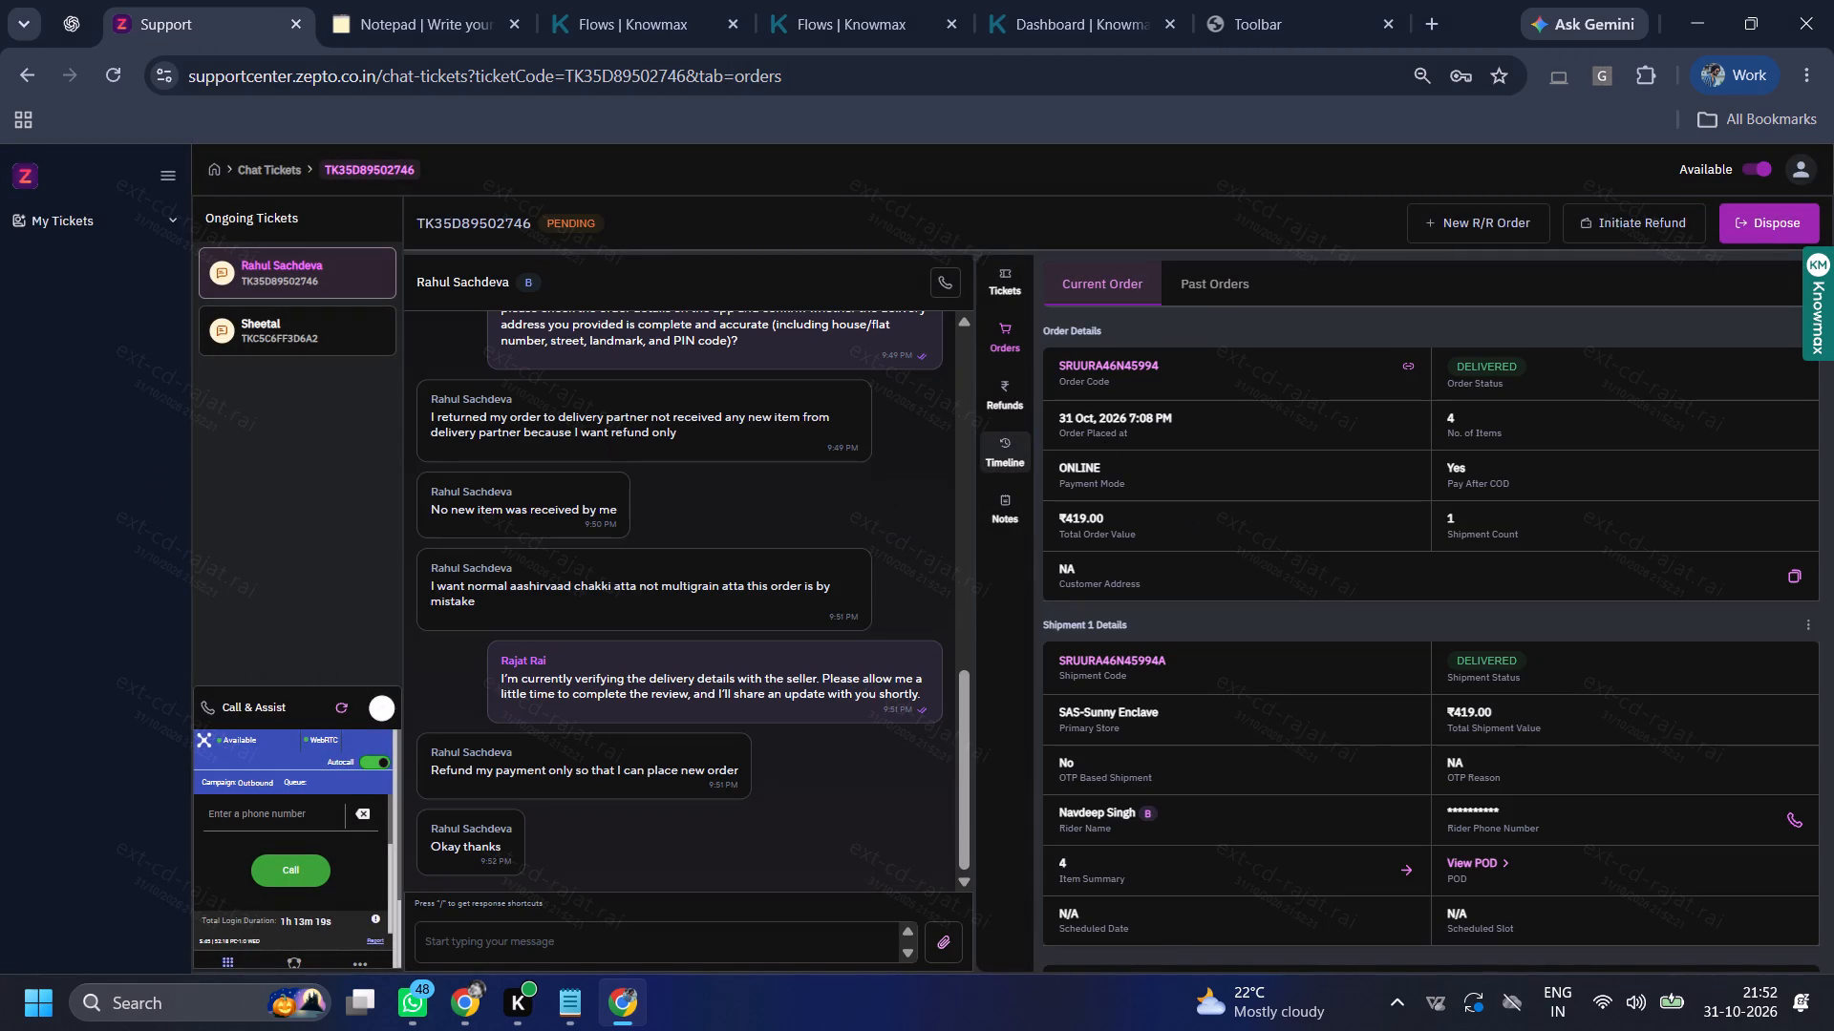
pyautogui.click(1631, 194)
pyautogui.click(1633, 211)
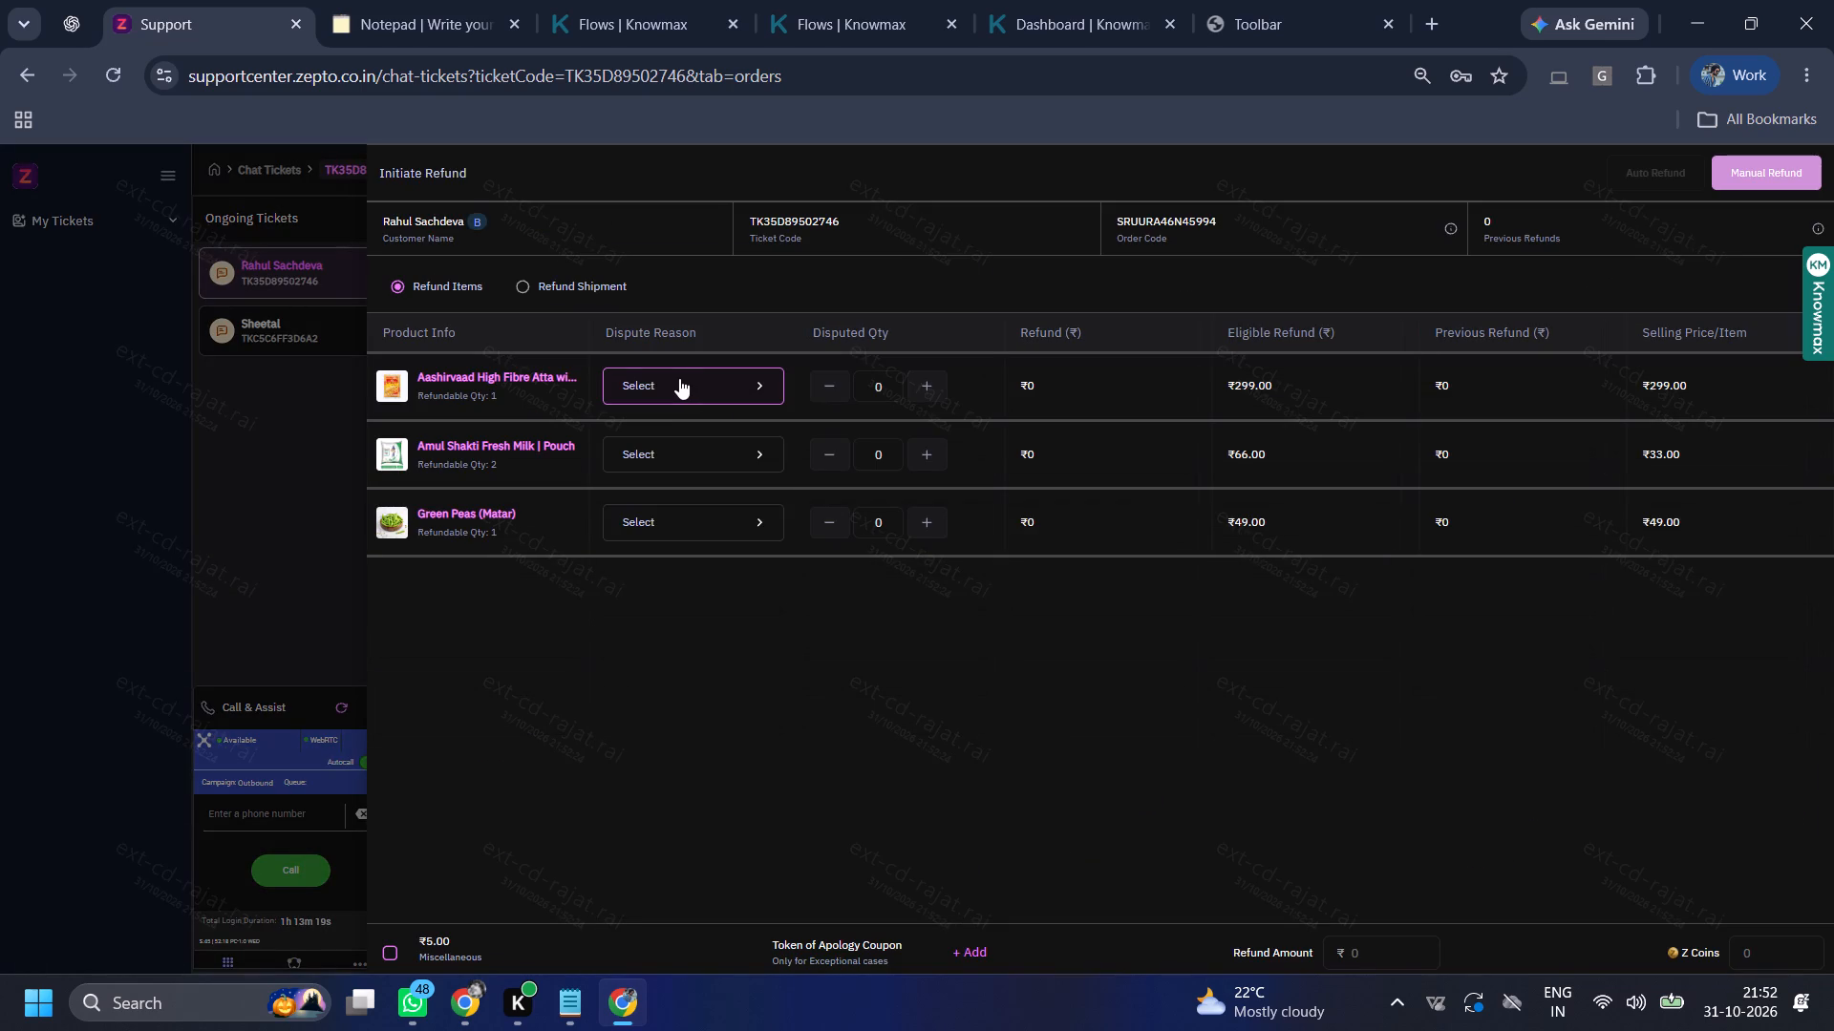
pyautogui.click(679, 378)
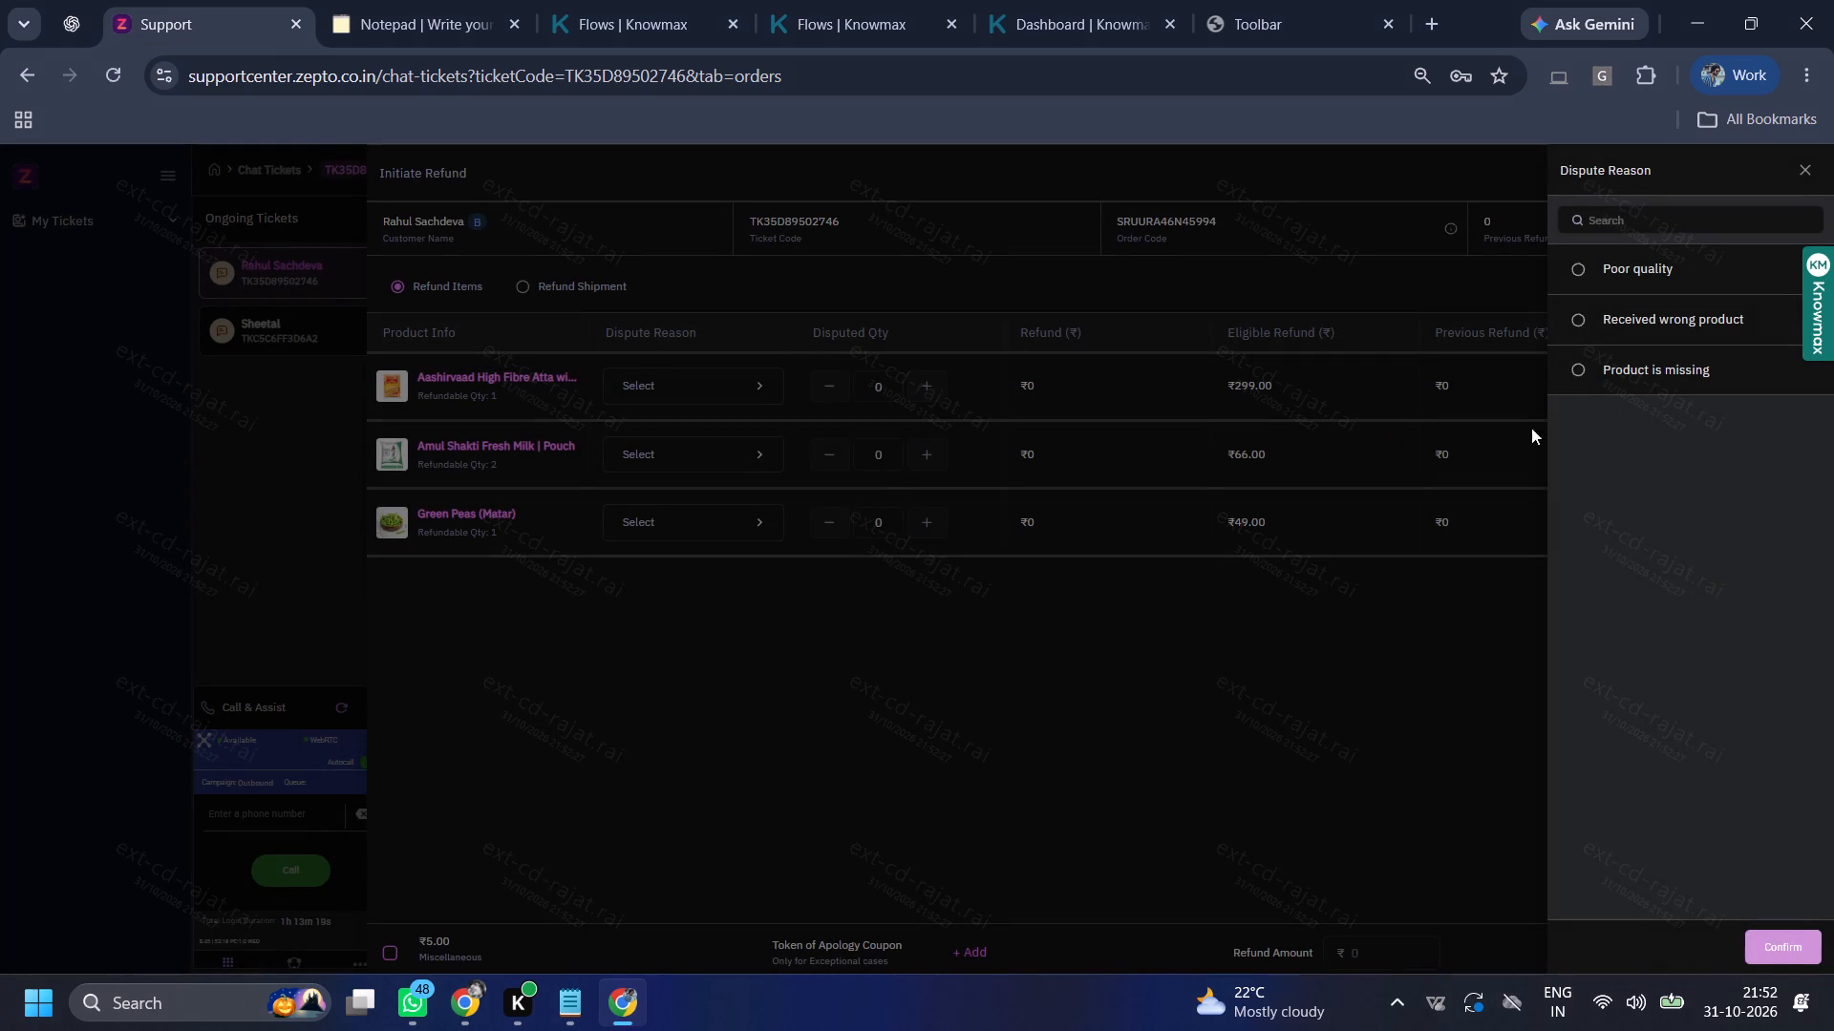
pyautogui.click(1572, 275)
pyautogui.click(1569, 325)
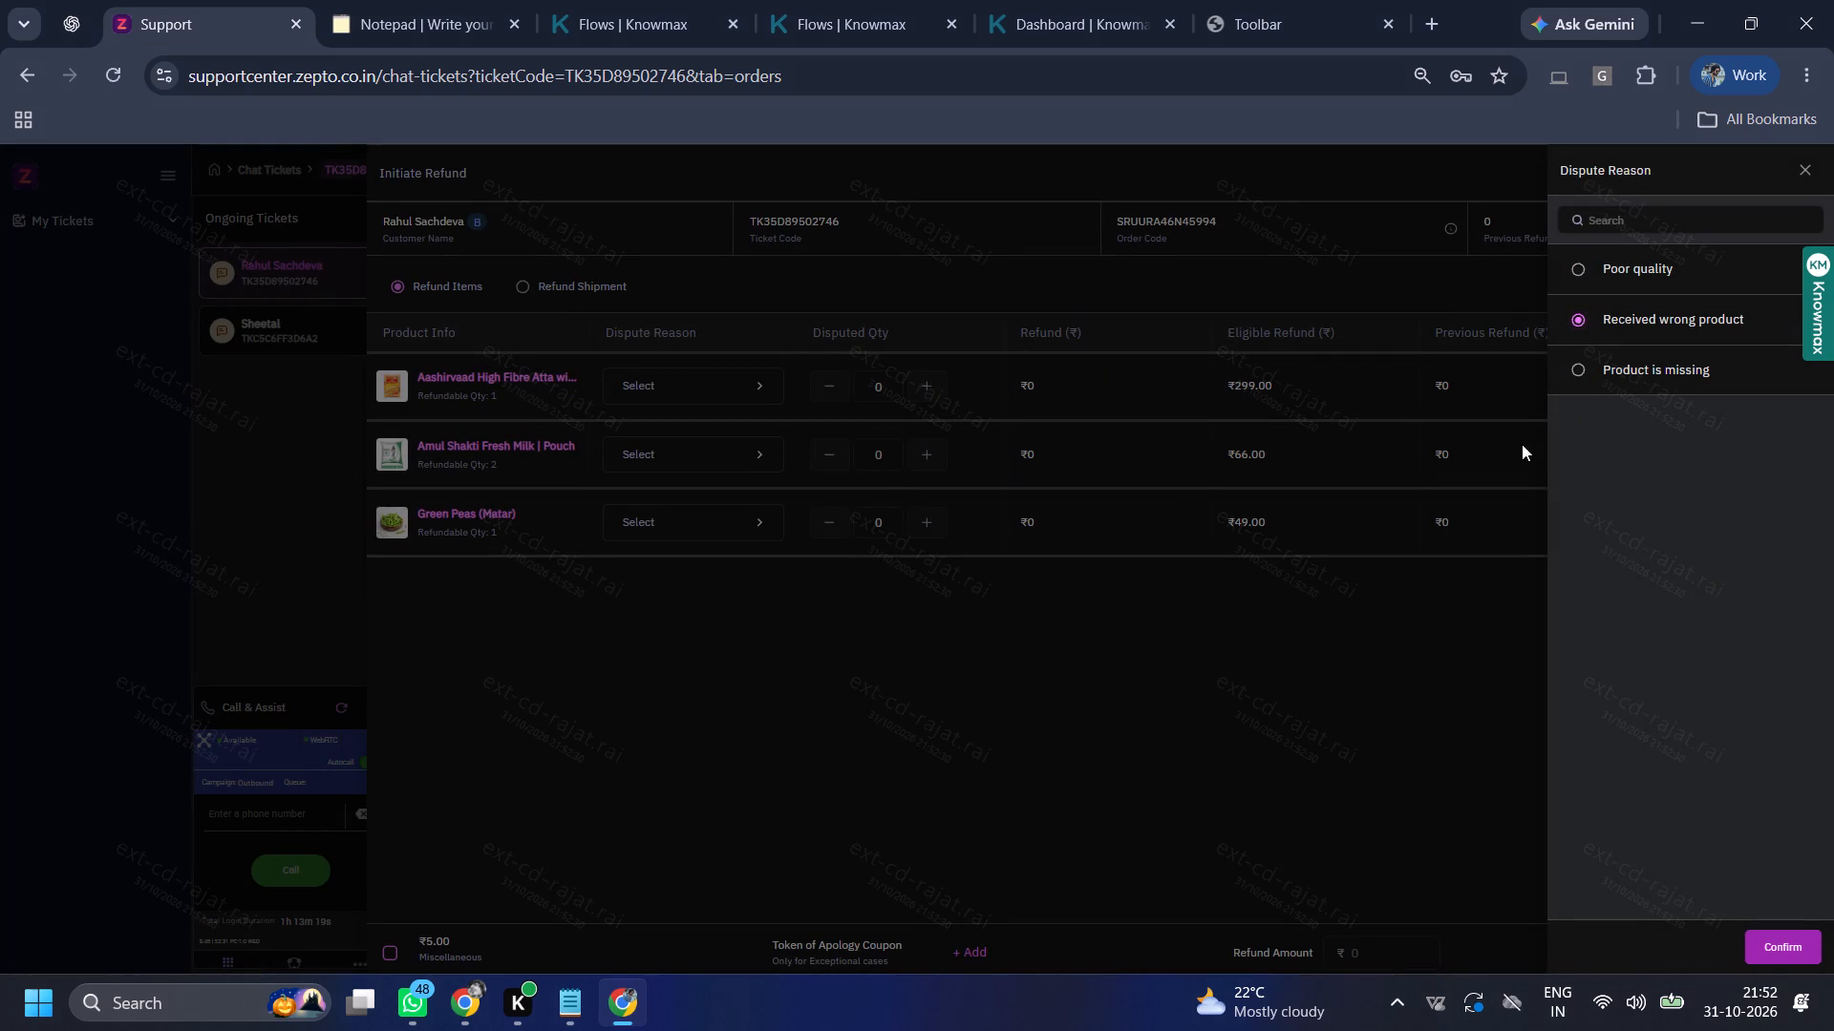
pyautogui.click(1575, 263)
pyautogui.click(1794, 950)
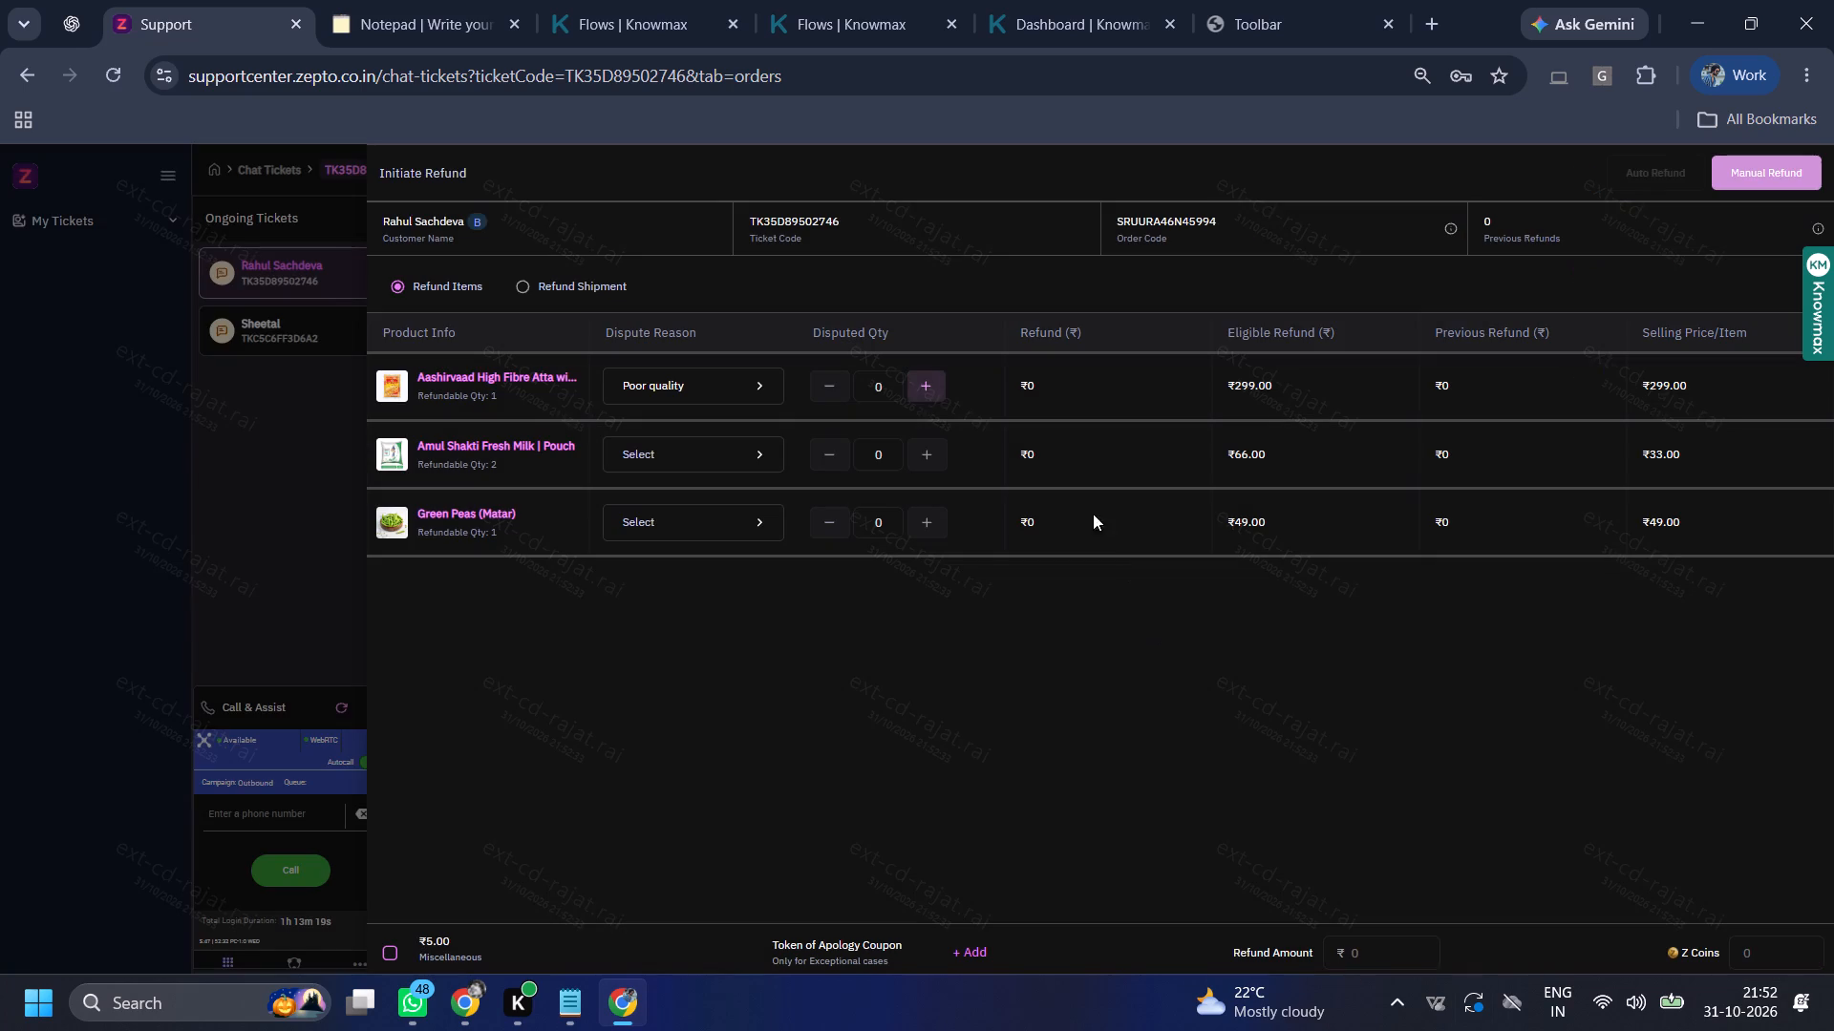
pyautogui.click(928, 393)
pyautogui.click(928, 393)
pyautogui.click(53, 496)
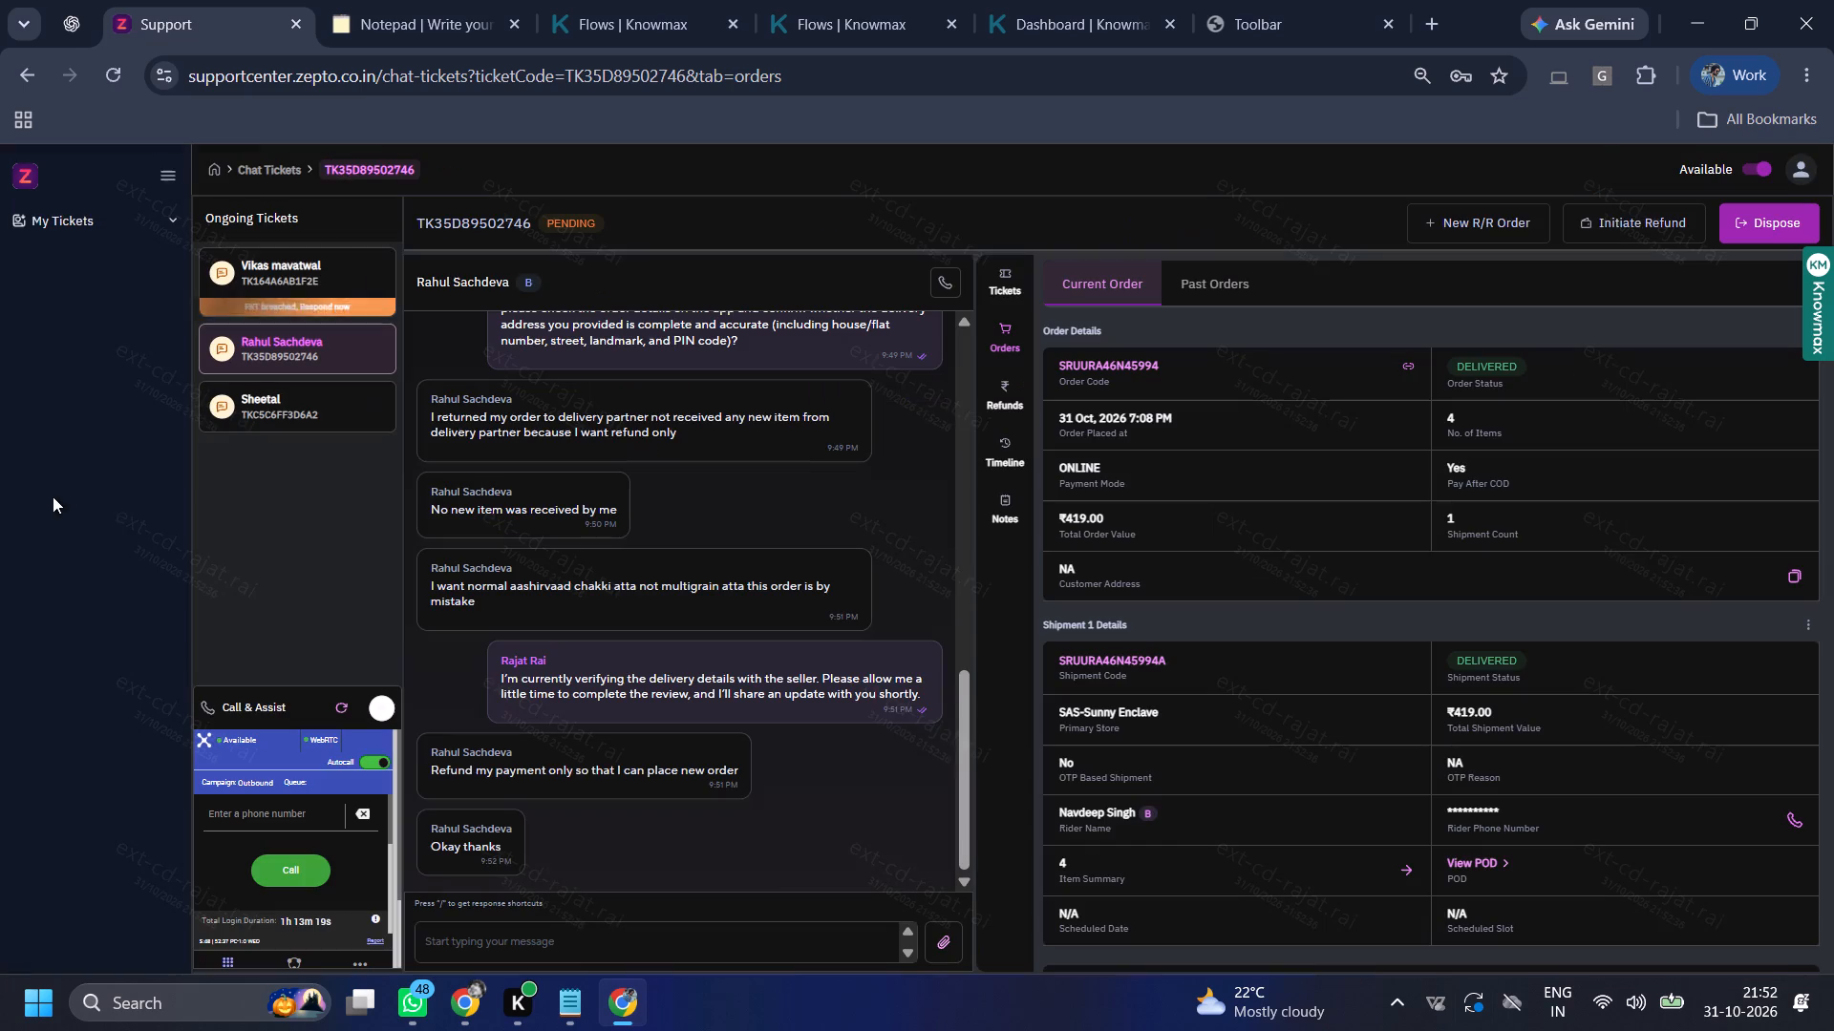
pyautogui.click(278, 263)
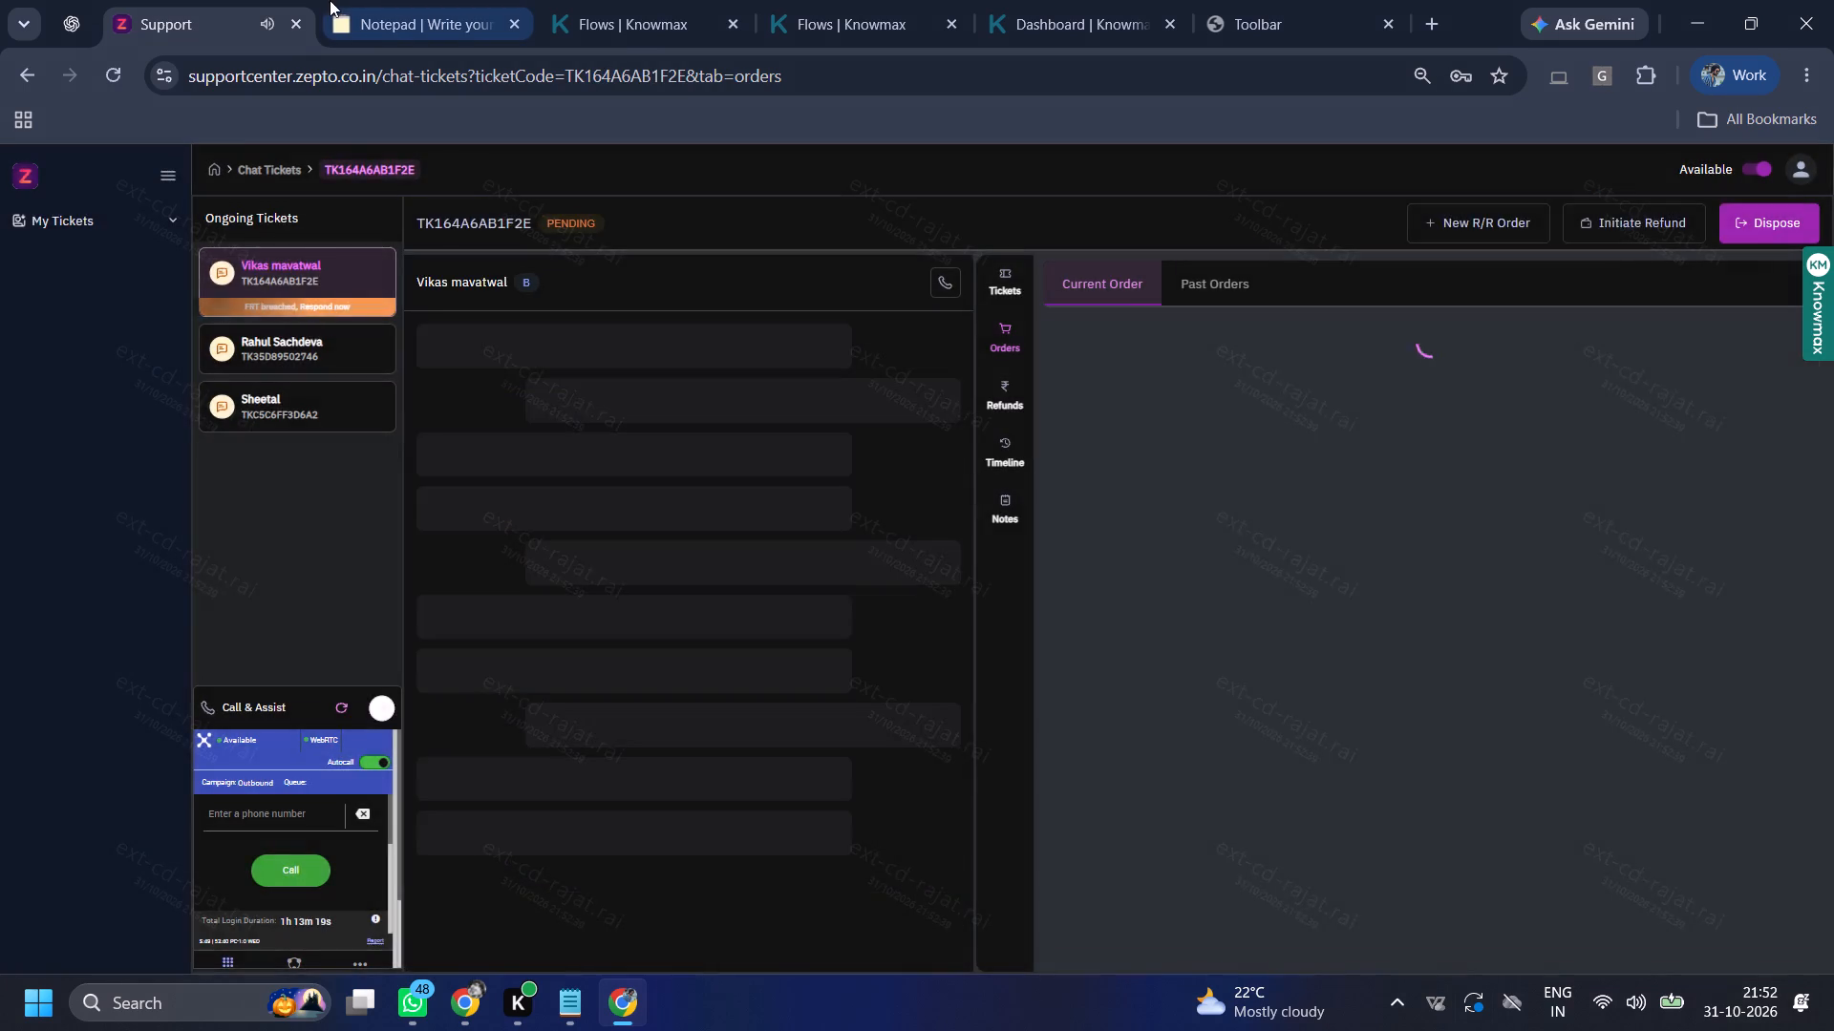
pyautogui.click(331, 0)
pyautogui.keyDown('ctrl'); pyautogui.tripleClick(261, 261); pyautogui.keyUp('ctrl')
pyautogui.hotkey('ctrl', 'c')
pyautogui.keyDown('ctrl'); pyautogui.click(203, 0); pyautogui.keyUp('ctrl')
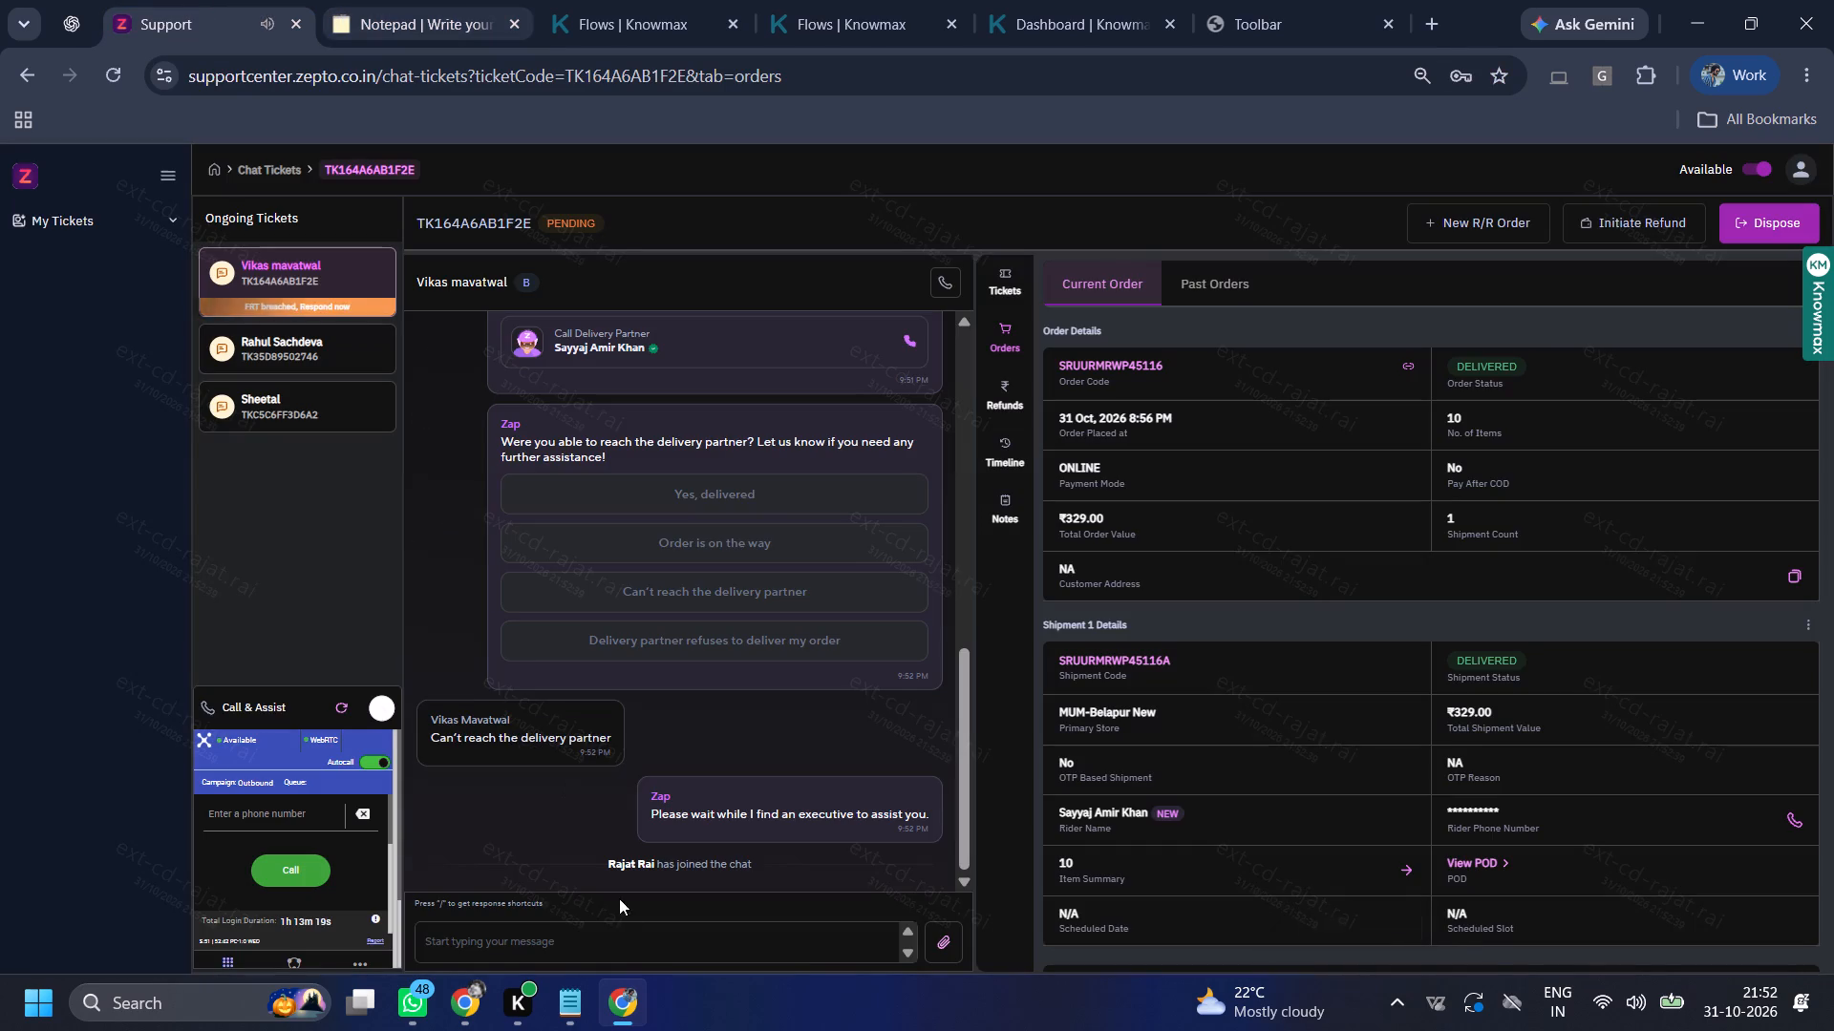
pyautogui.keyDown('ctrl'); pyautogui.click(629, 964); pyautogui.keyUp('ctrl')
pyautogui.hotkey('ctrl', 'v')
pyautogui.keyDown('ctrl'); pyautogui.click(629, 961); pyautogui.keyUp('ctrl')
pyautogui.hotkey('ctrl', 'v')
pyautogui.press('Return')
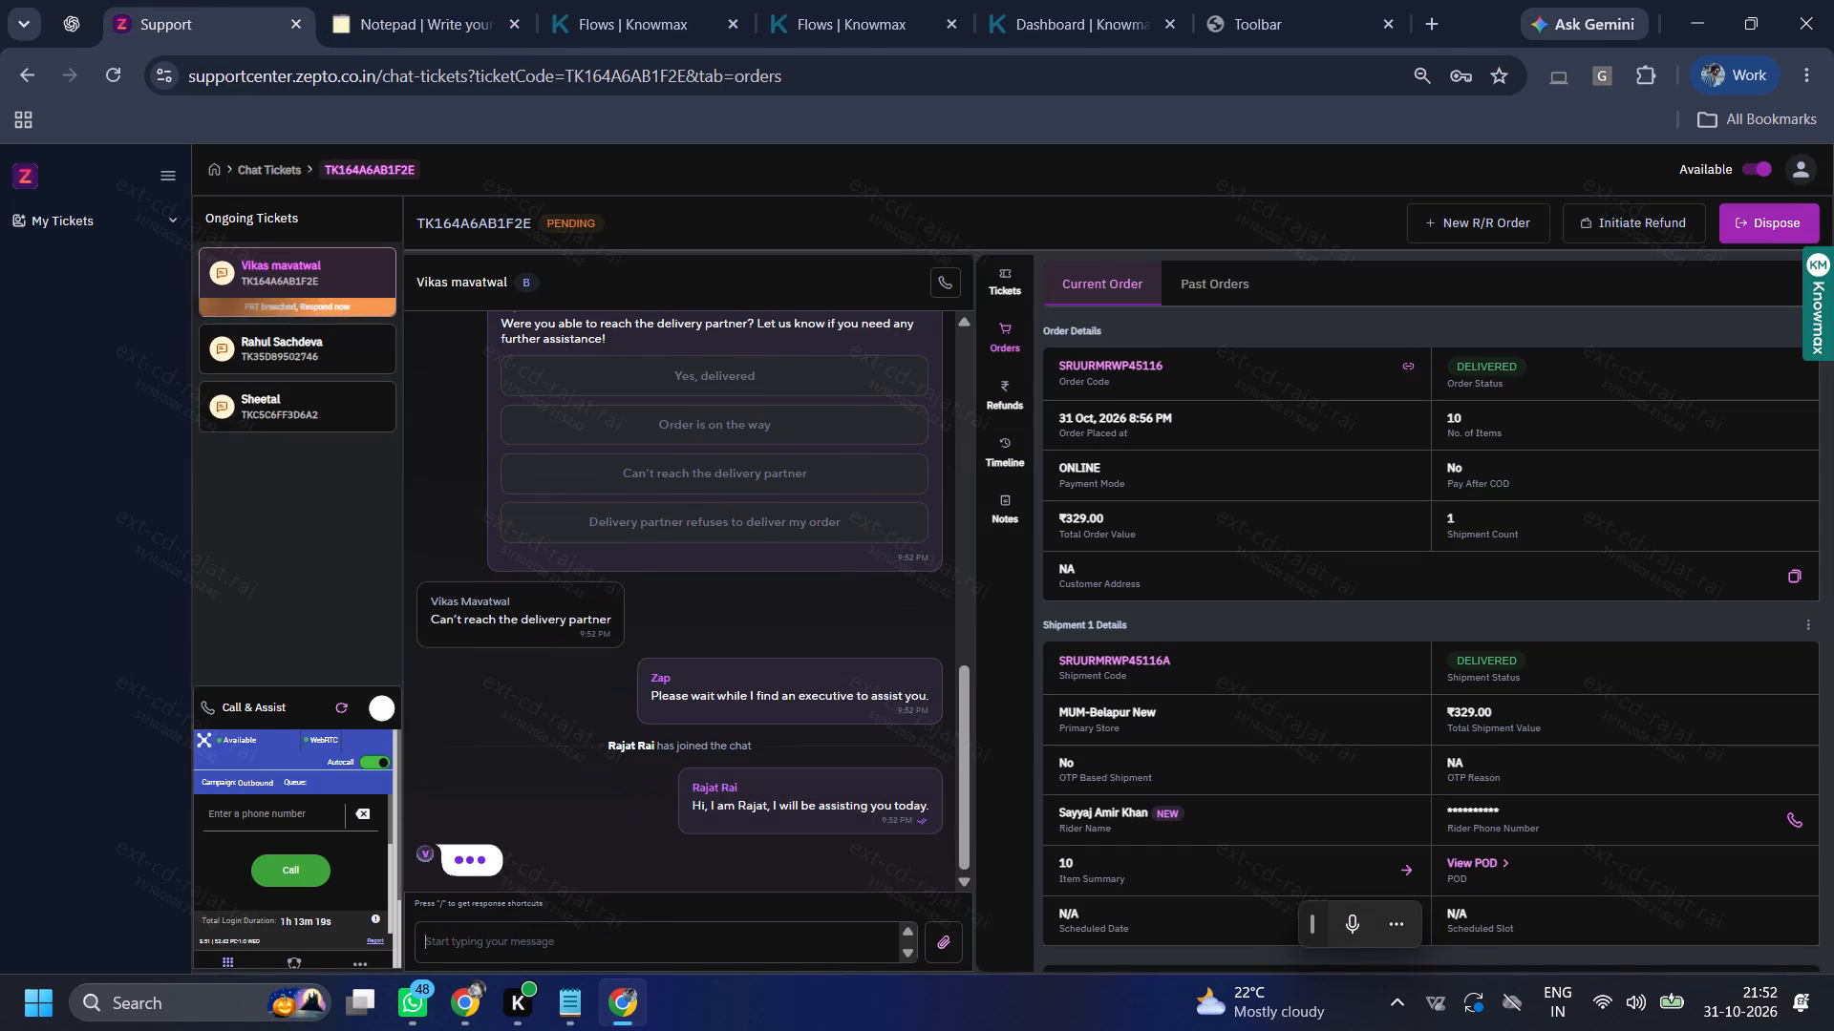
pyautogui.click(461, 0)
pyautogui.tripleClick(508, 305)
pyautogui.hotkey('ctrl', 'c')
pyautogui.keyDown('ctrl'); pyautogui.click(181, 0); pyautogui.keyUp('ctrl')
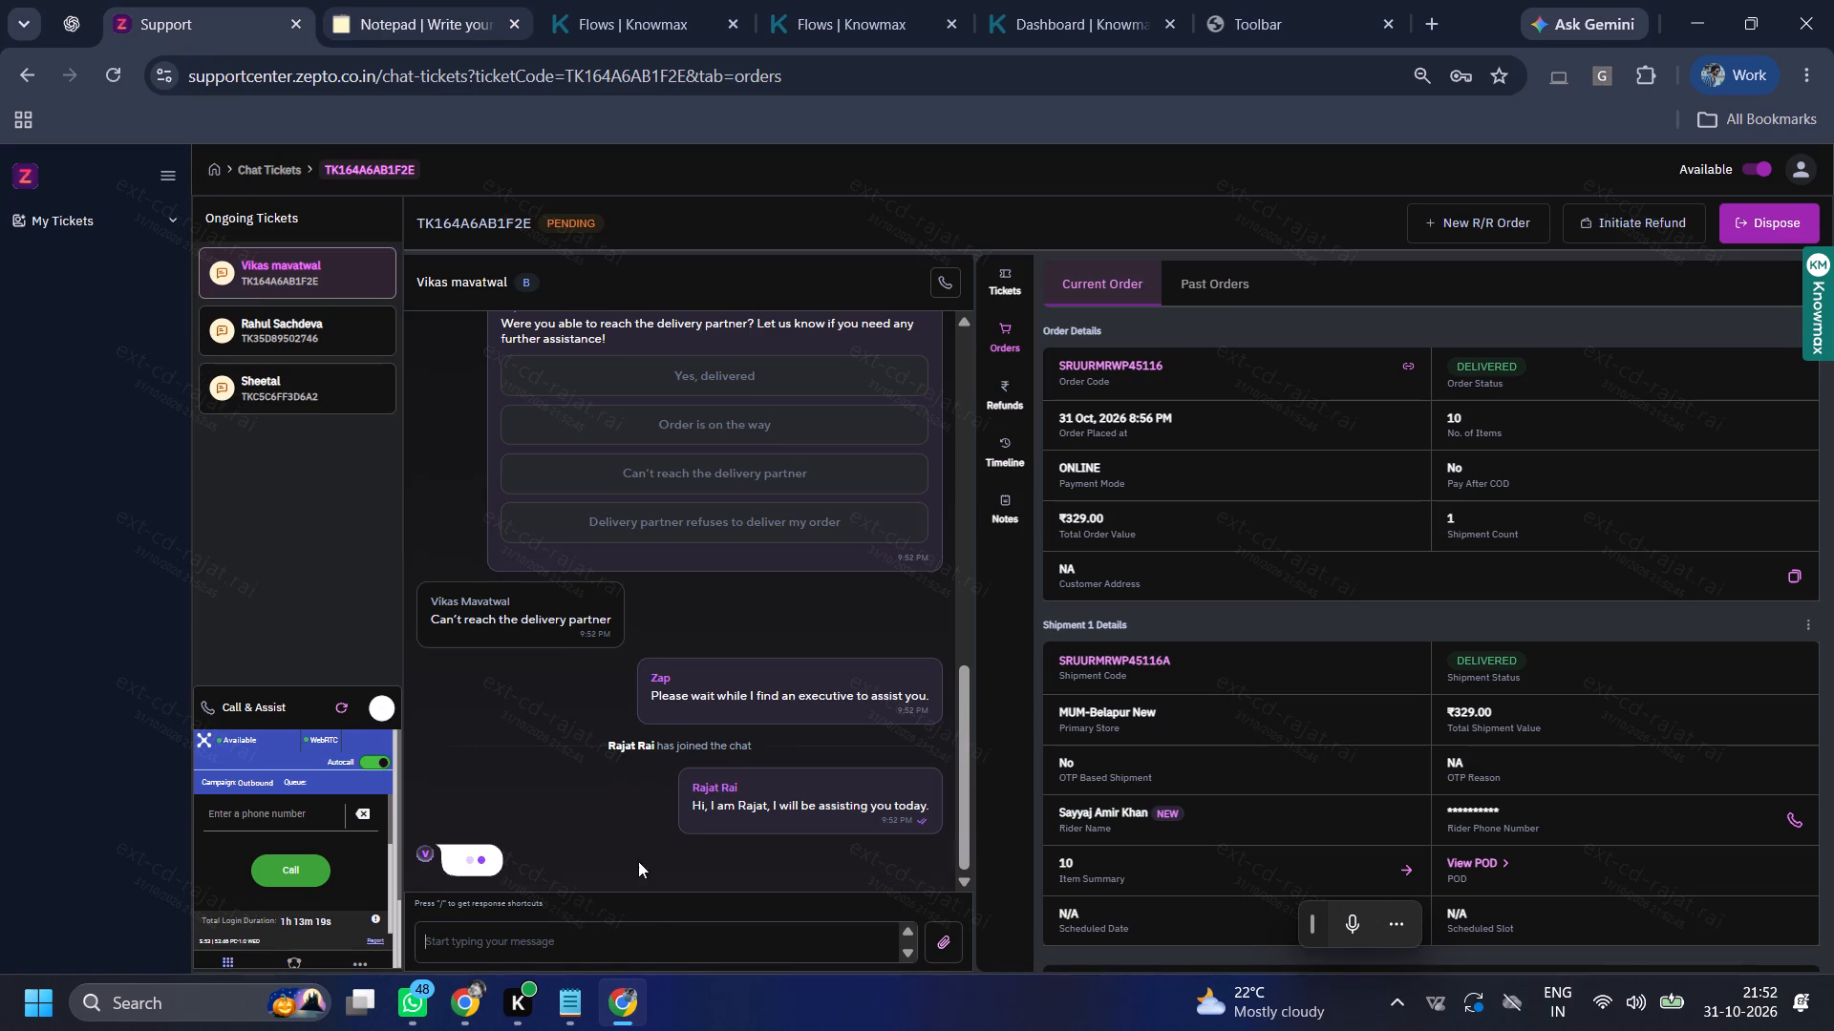
pyautogui.keyDown('ctrl'); pyautogui.click(652, 951); pyautogui.keyUp('ctrl')
pyautogui.hotkey('ctrl', 'v')
pyautogui.keyDown('ctrl'); pyautogui.click(569, 1021); pyautogui.keyUp('ctrl')
pyautogui.keyDown('ctrl'); pyautogui.tripleClick(740, 582); pyautogui.keyUp('ctrl')
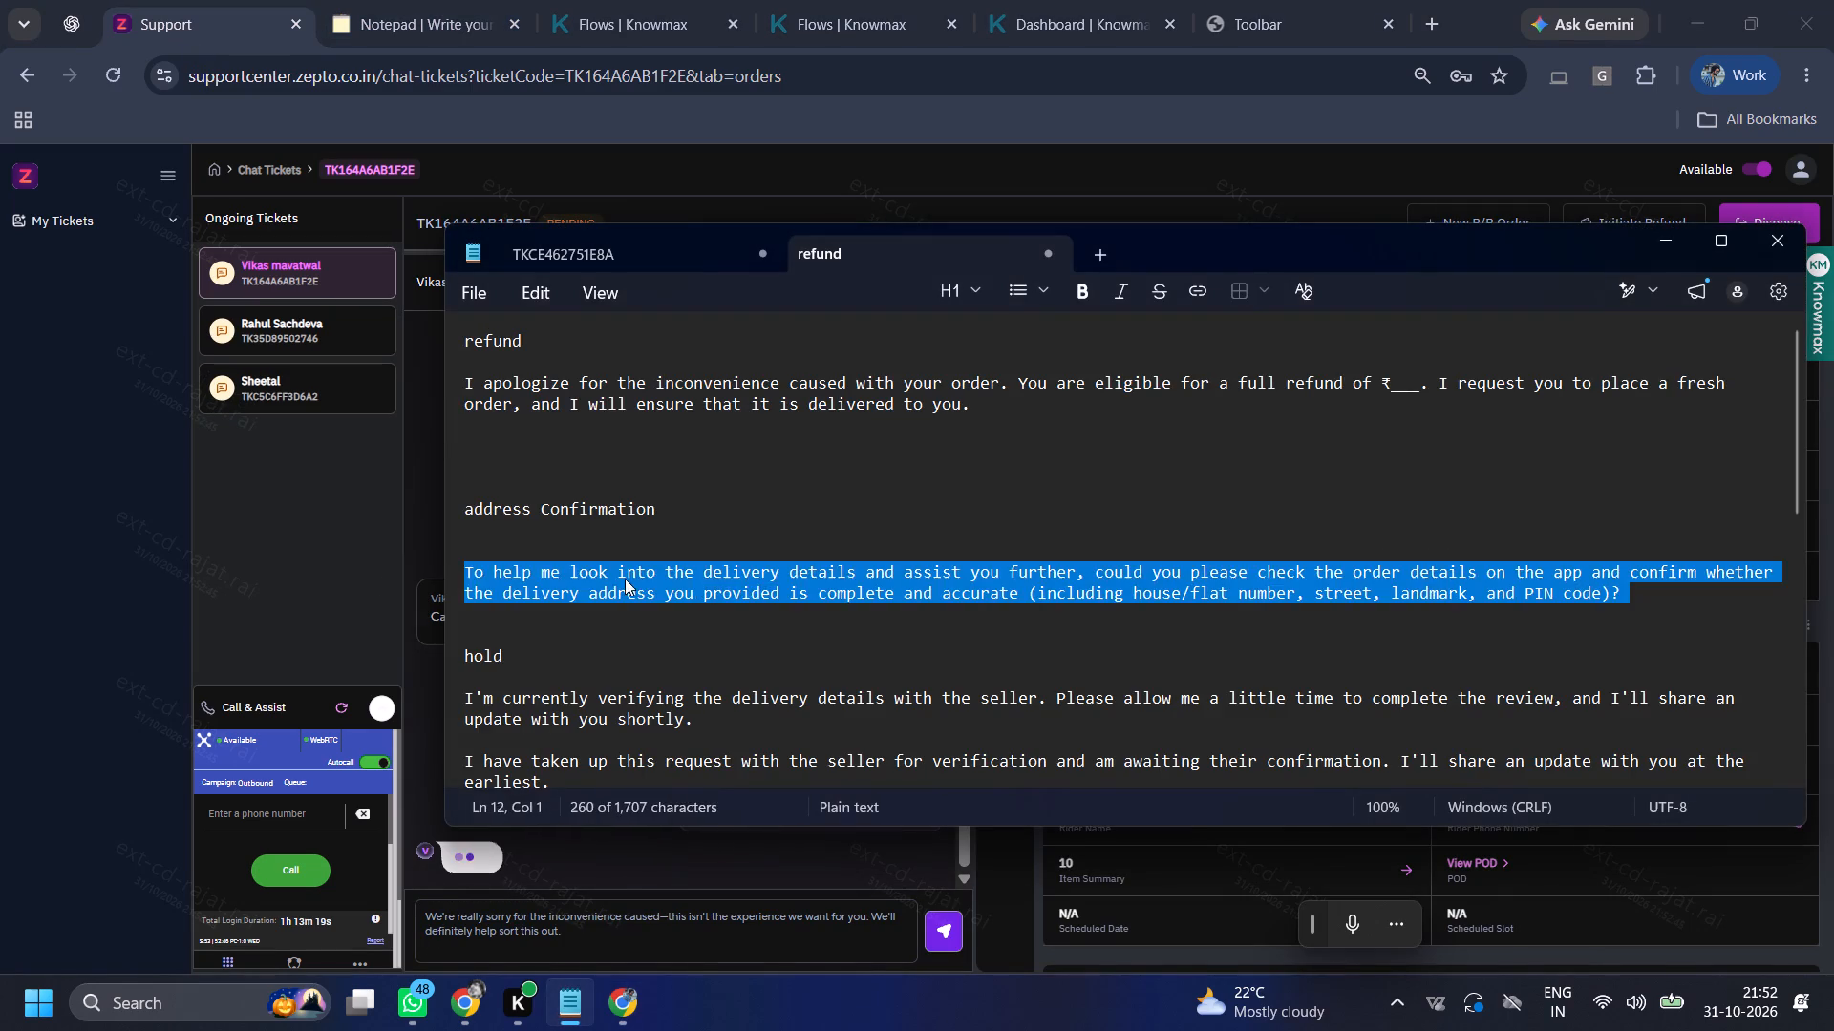
pyautogui.hotkey('ctrl', 'c')
pyautogui.keyDown('ctrl'); pyautogui.click(379, 579); pyautogui.keyUp('ctrl')
pyautogui.keyDown('ctrl'); pyautogui.click(578, 915); pyautogui.keyUp('ctrl')
pyautogui.hotkey('ctrl', 'Return')
pyautogui.hotkey('ctrl', 'v')
pyautogui.hotkey('ctrl', 'Return')
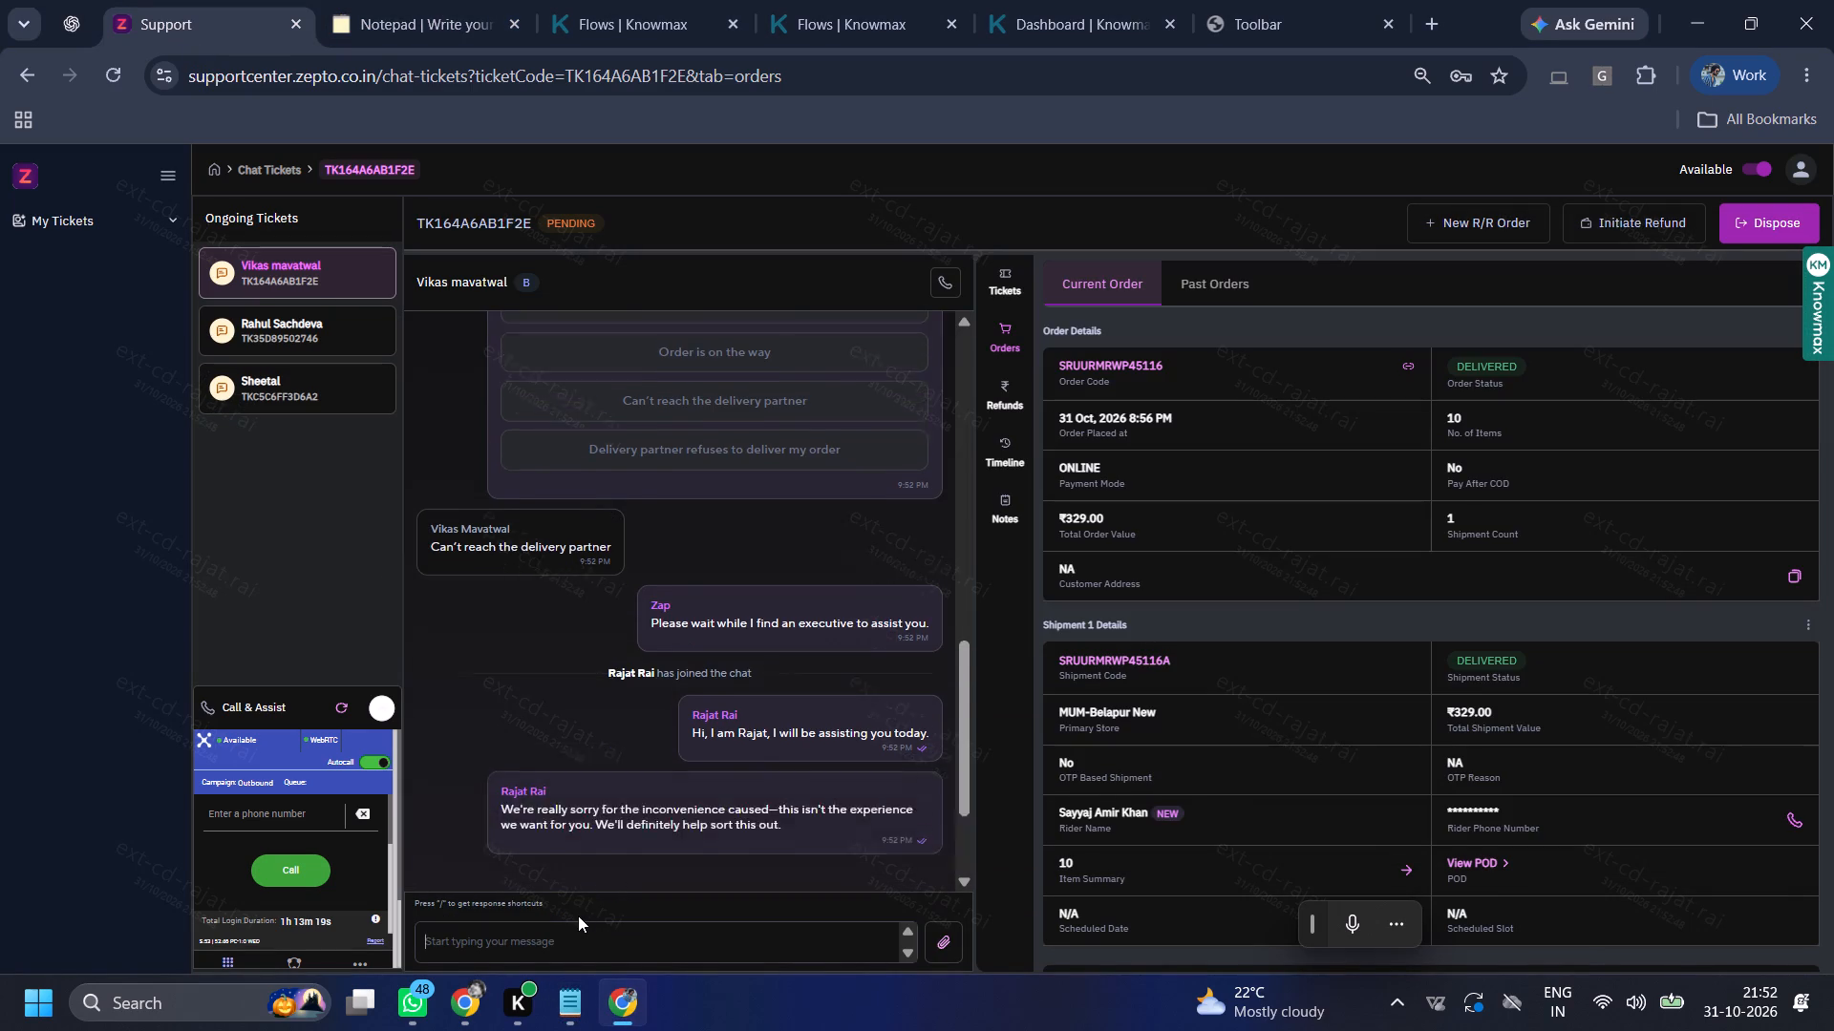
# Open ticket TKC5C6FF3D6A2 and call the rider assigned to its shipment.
pyautogui.click(308, 284)
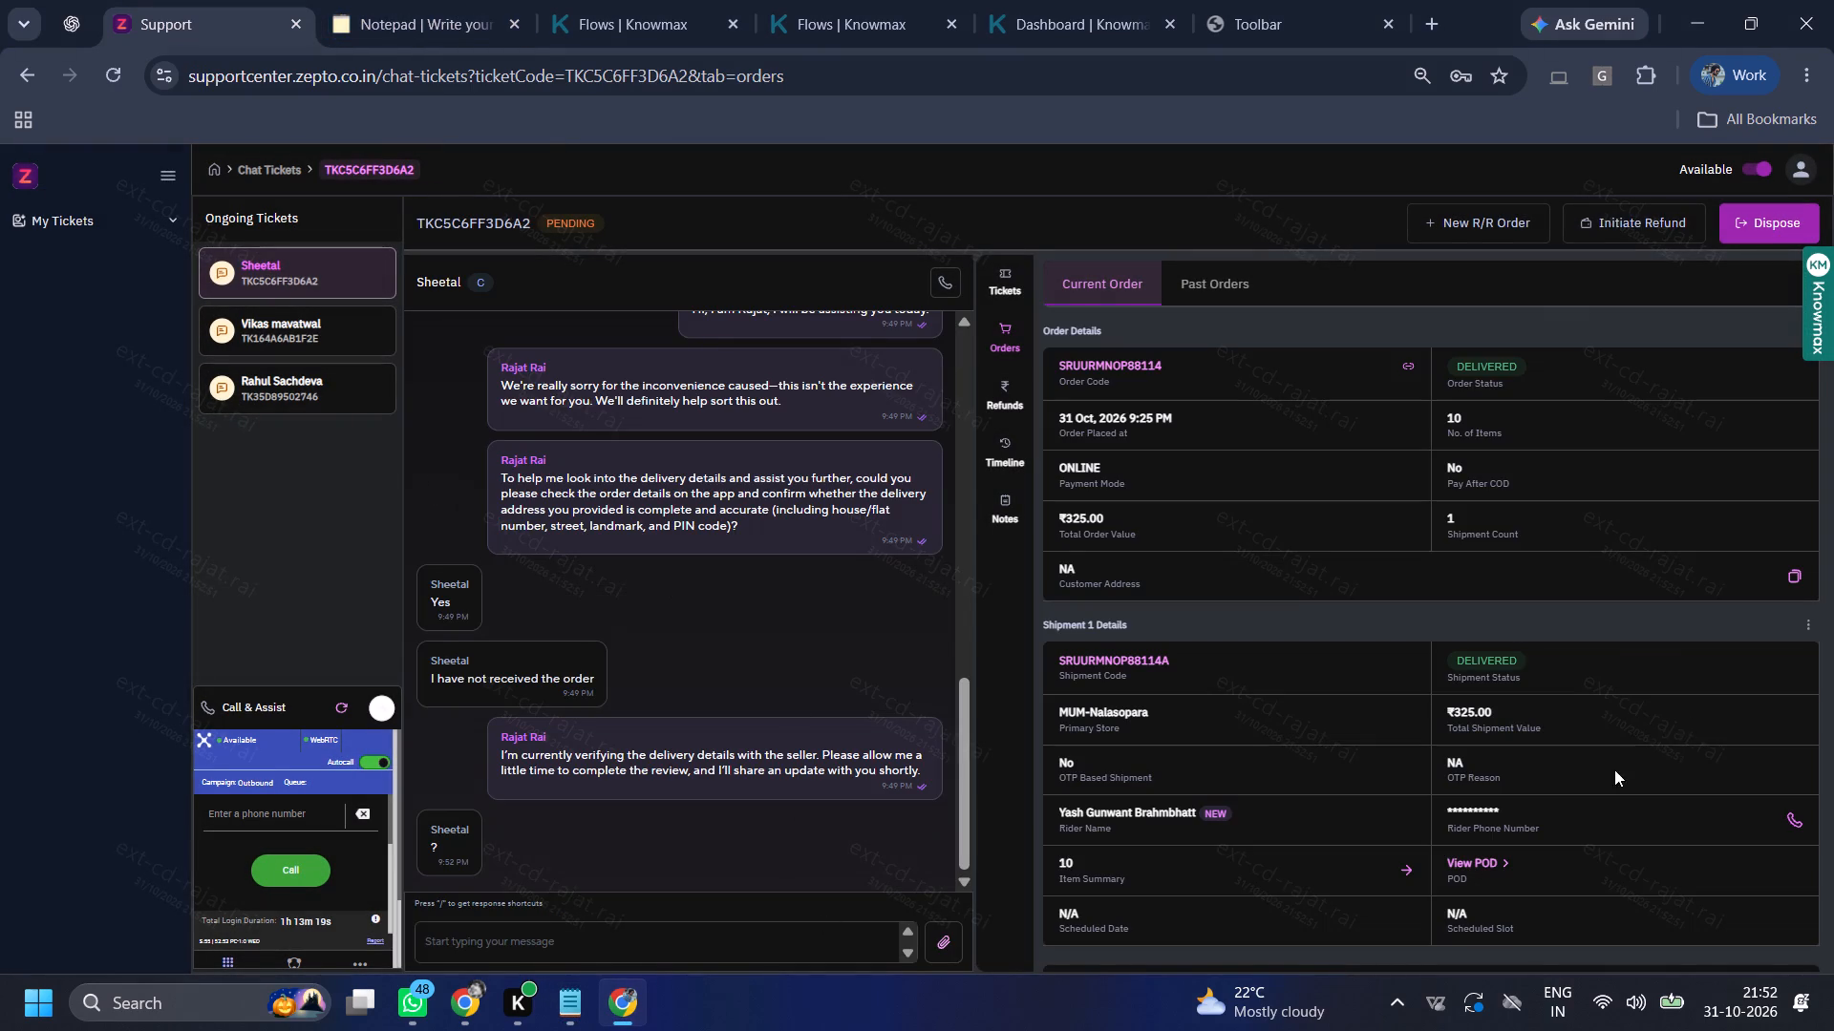
pyautogui.click(1799, 815)
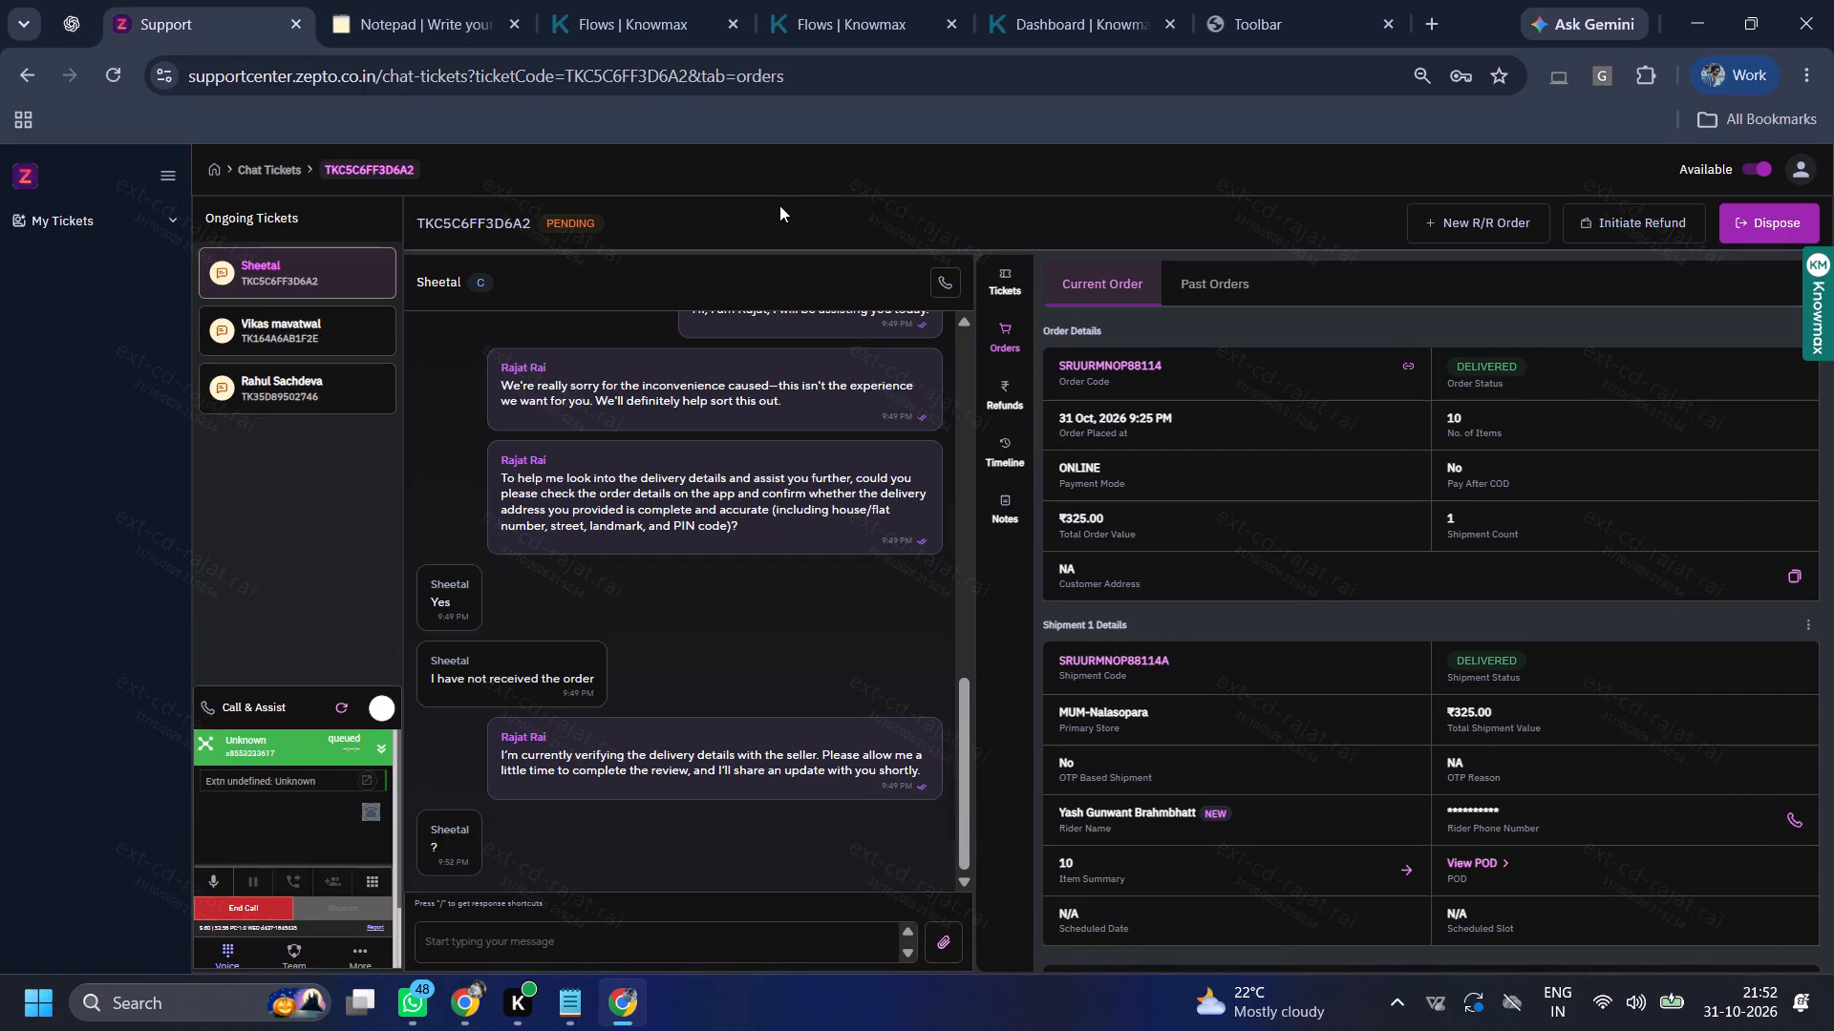
pyautogui.click(644, 0)
pyautogui.click(146, 0)
pyautogui.click(121, 86)
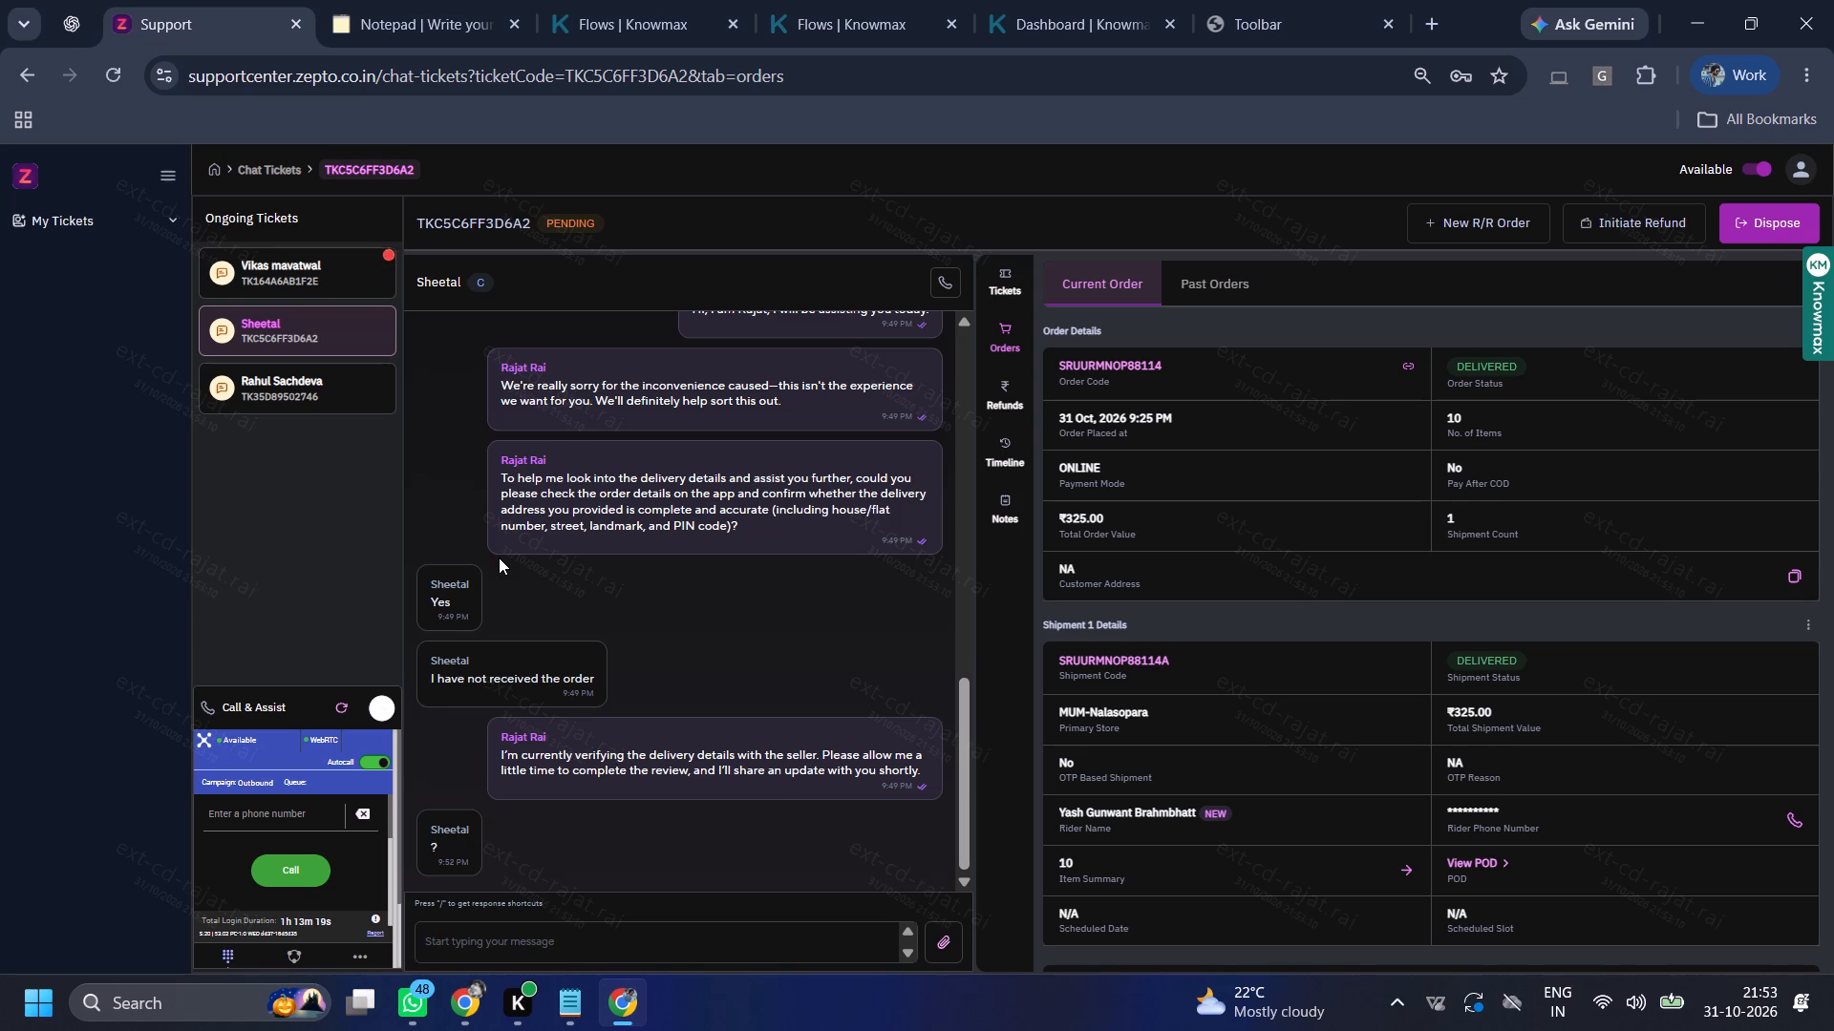
pyautogui.moveTo(592, 763); pyautogui.dragTo(593, 764)
pyautogui.moveTo(593, 764); pyautogui.dragTo(638, 786)
pyautogui.click(638, 786)
# Copy the saved reply "Thank you for holding appreciate your patience." from the online notepad and return to the ticket.
pyautogui.click(415, 0)
pyautogui.keyDown('ctrl'); pyautogui.tripleClick(196, 608); pyautogui.keyUp('ctrl')
pyautogui.hotkey('ctrl', 'c')
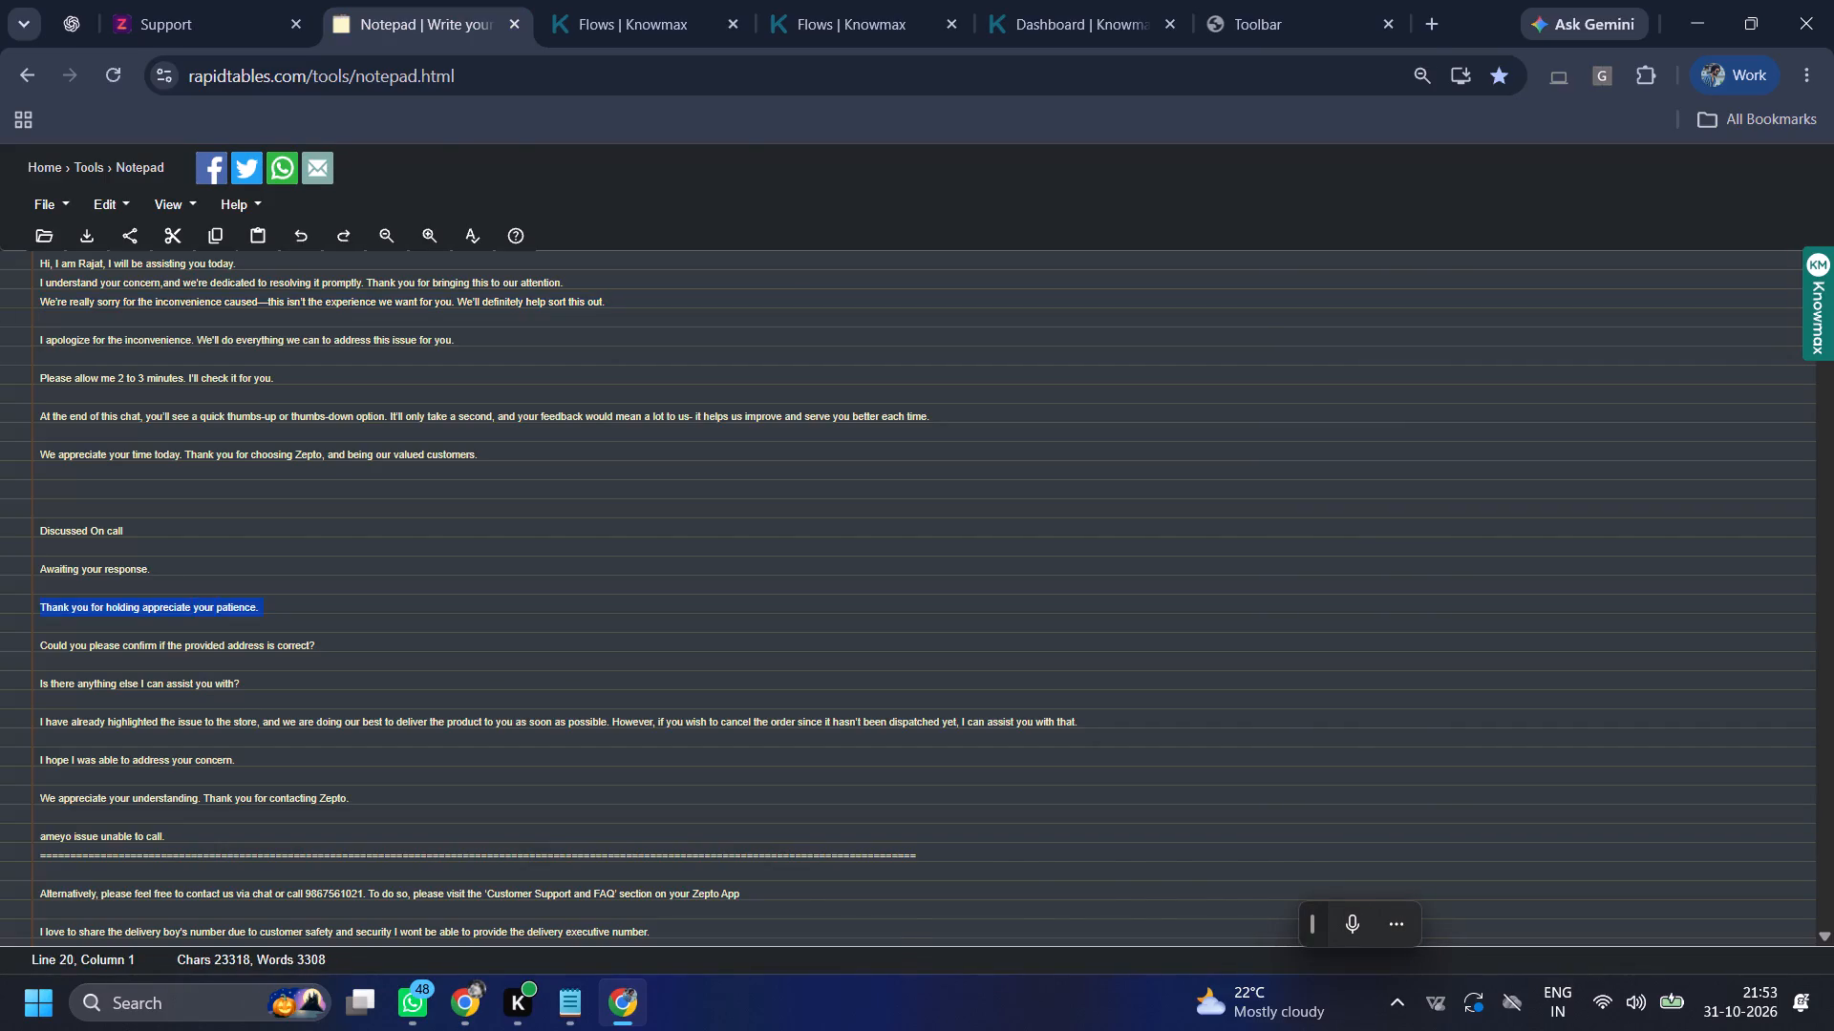
pyautogui.keyDown('ctrl'); pyautogui.click(194, 2); pyautogui.keyUp('ctrl')
pyautogui.click(1094, 357)
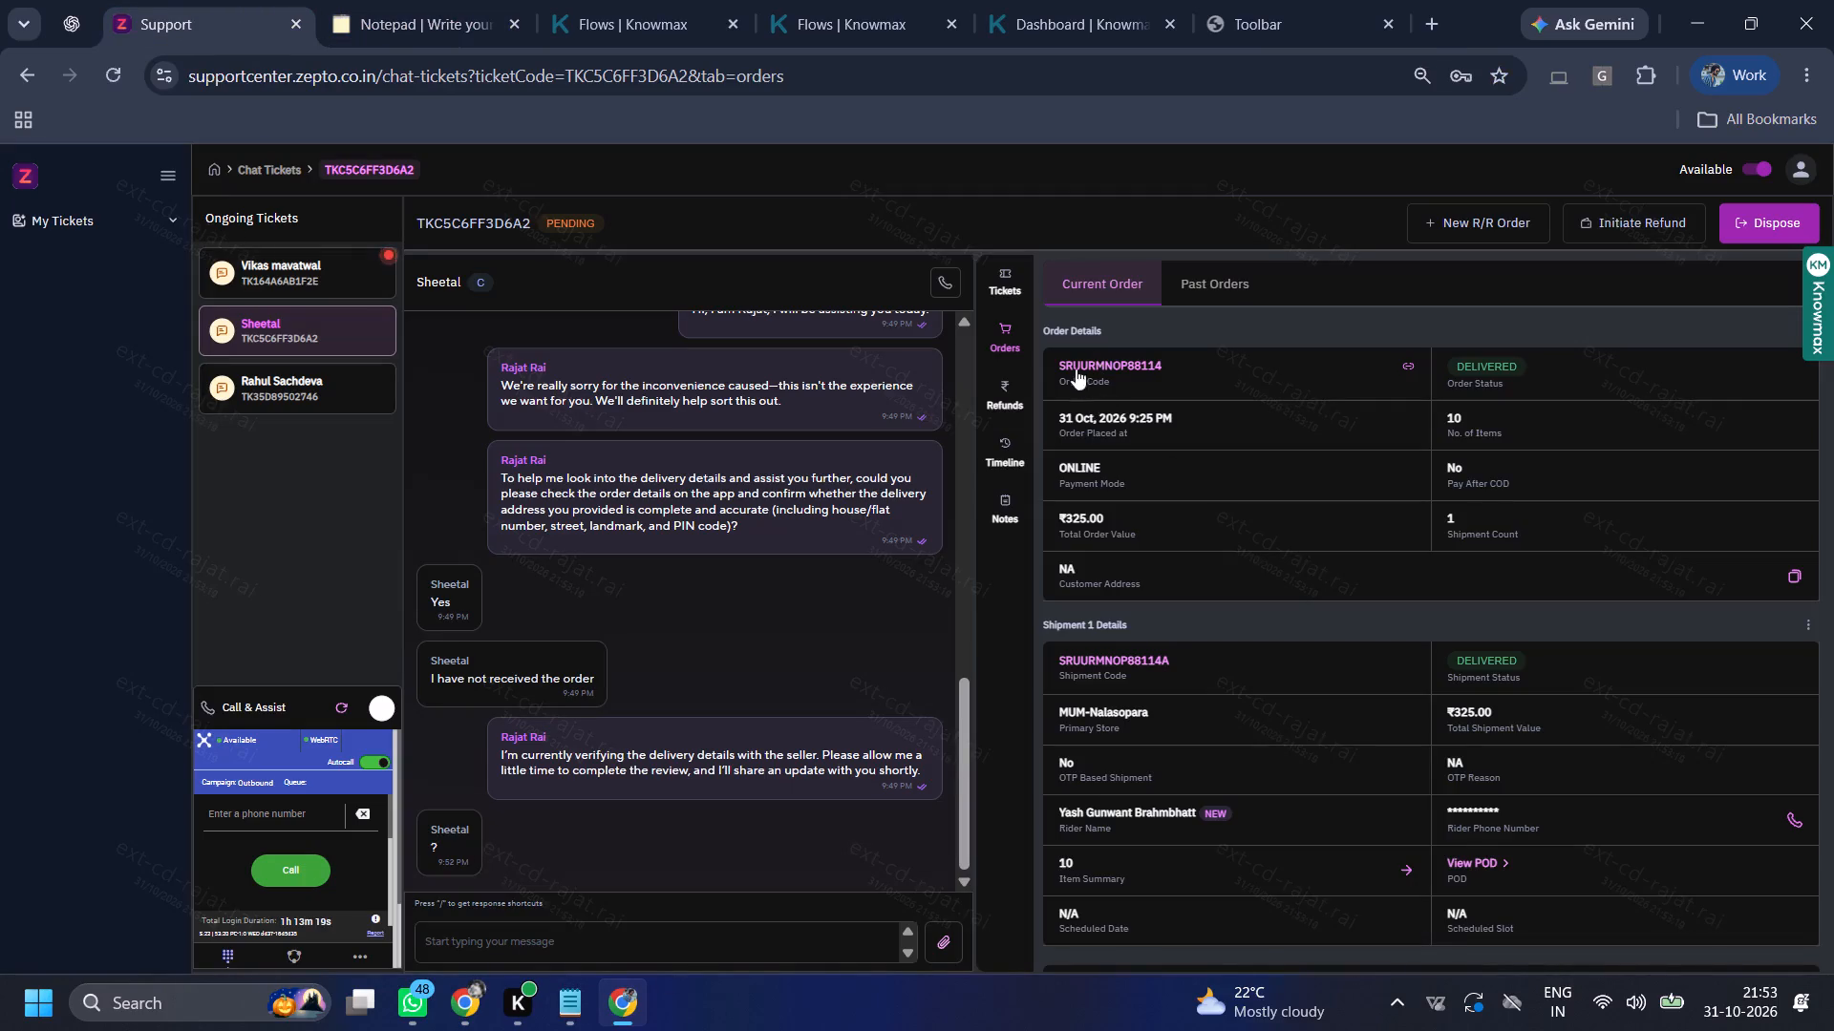
pyautogui.click(1075, 368)
pyautogui.click(360, 211)
pyautogui.scroll(-3, 739, 628)
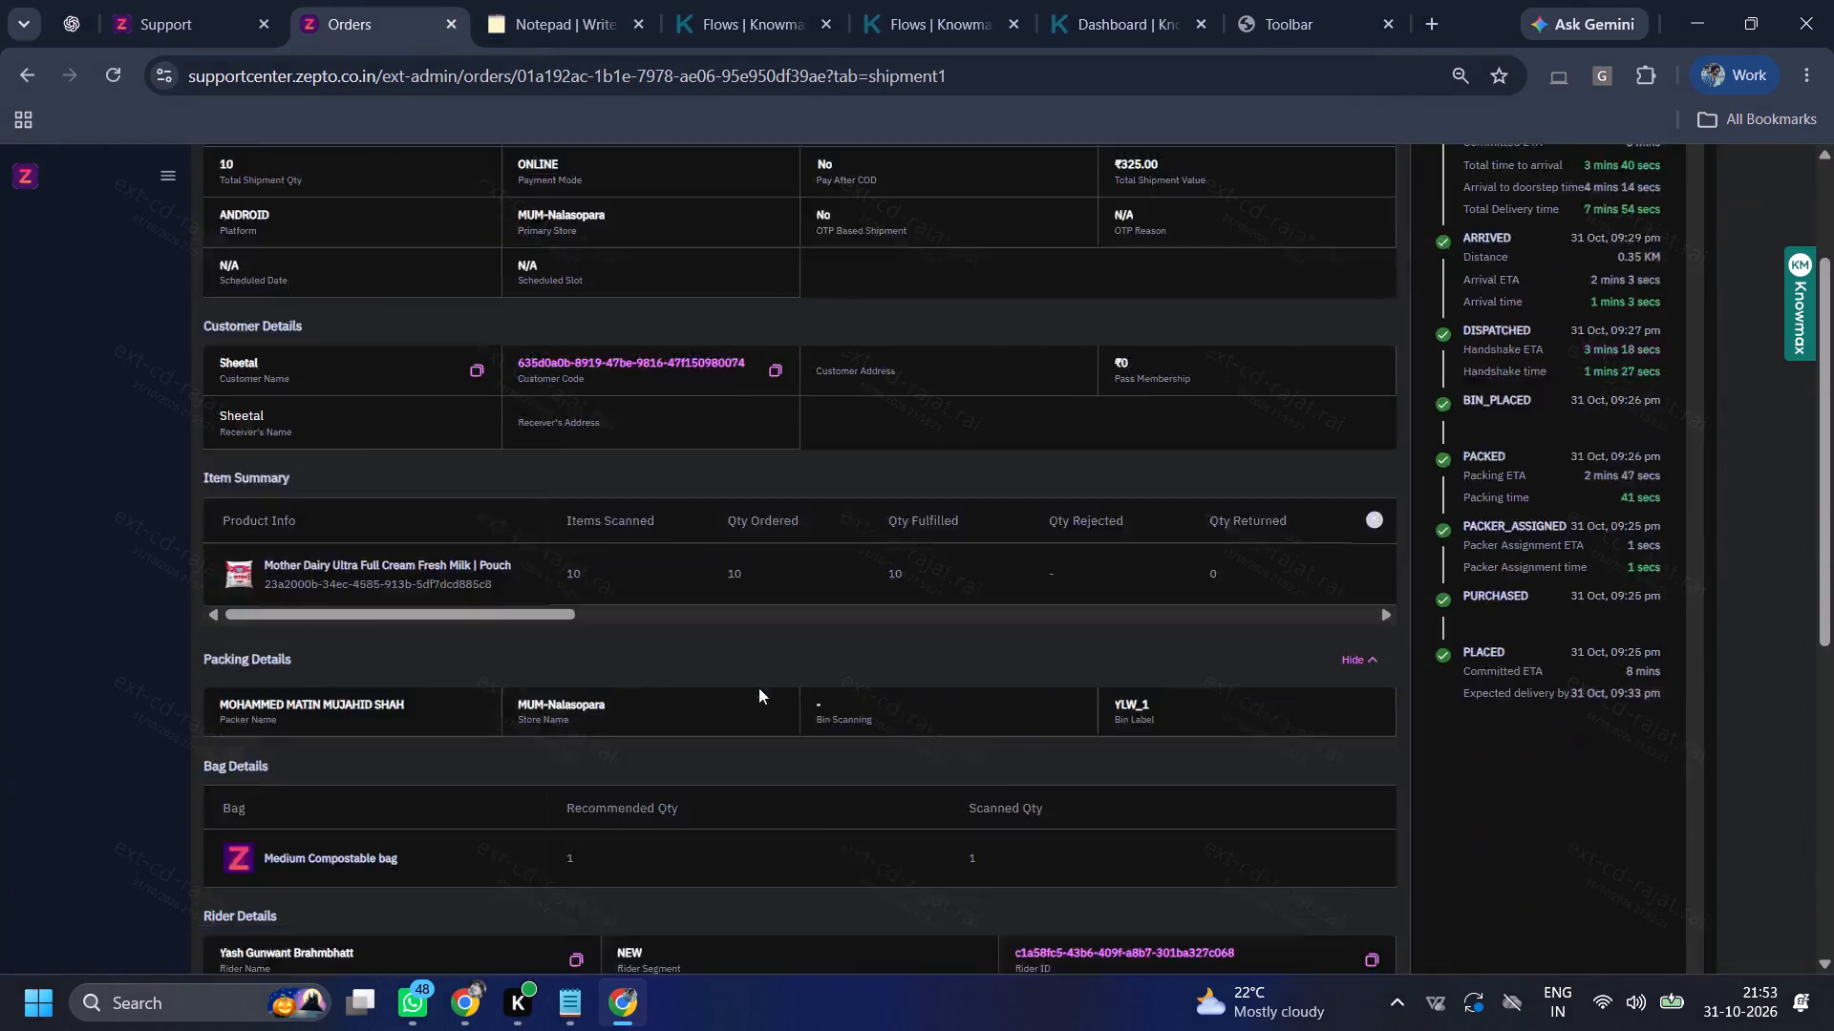
pyautogui.scroll(-5, 758, 687)
pyautogui.scroll(1, 797, 761)
pyautogui.scroll(-6, 797, 761)
pyautogui.click(448, 33)
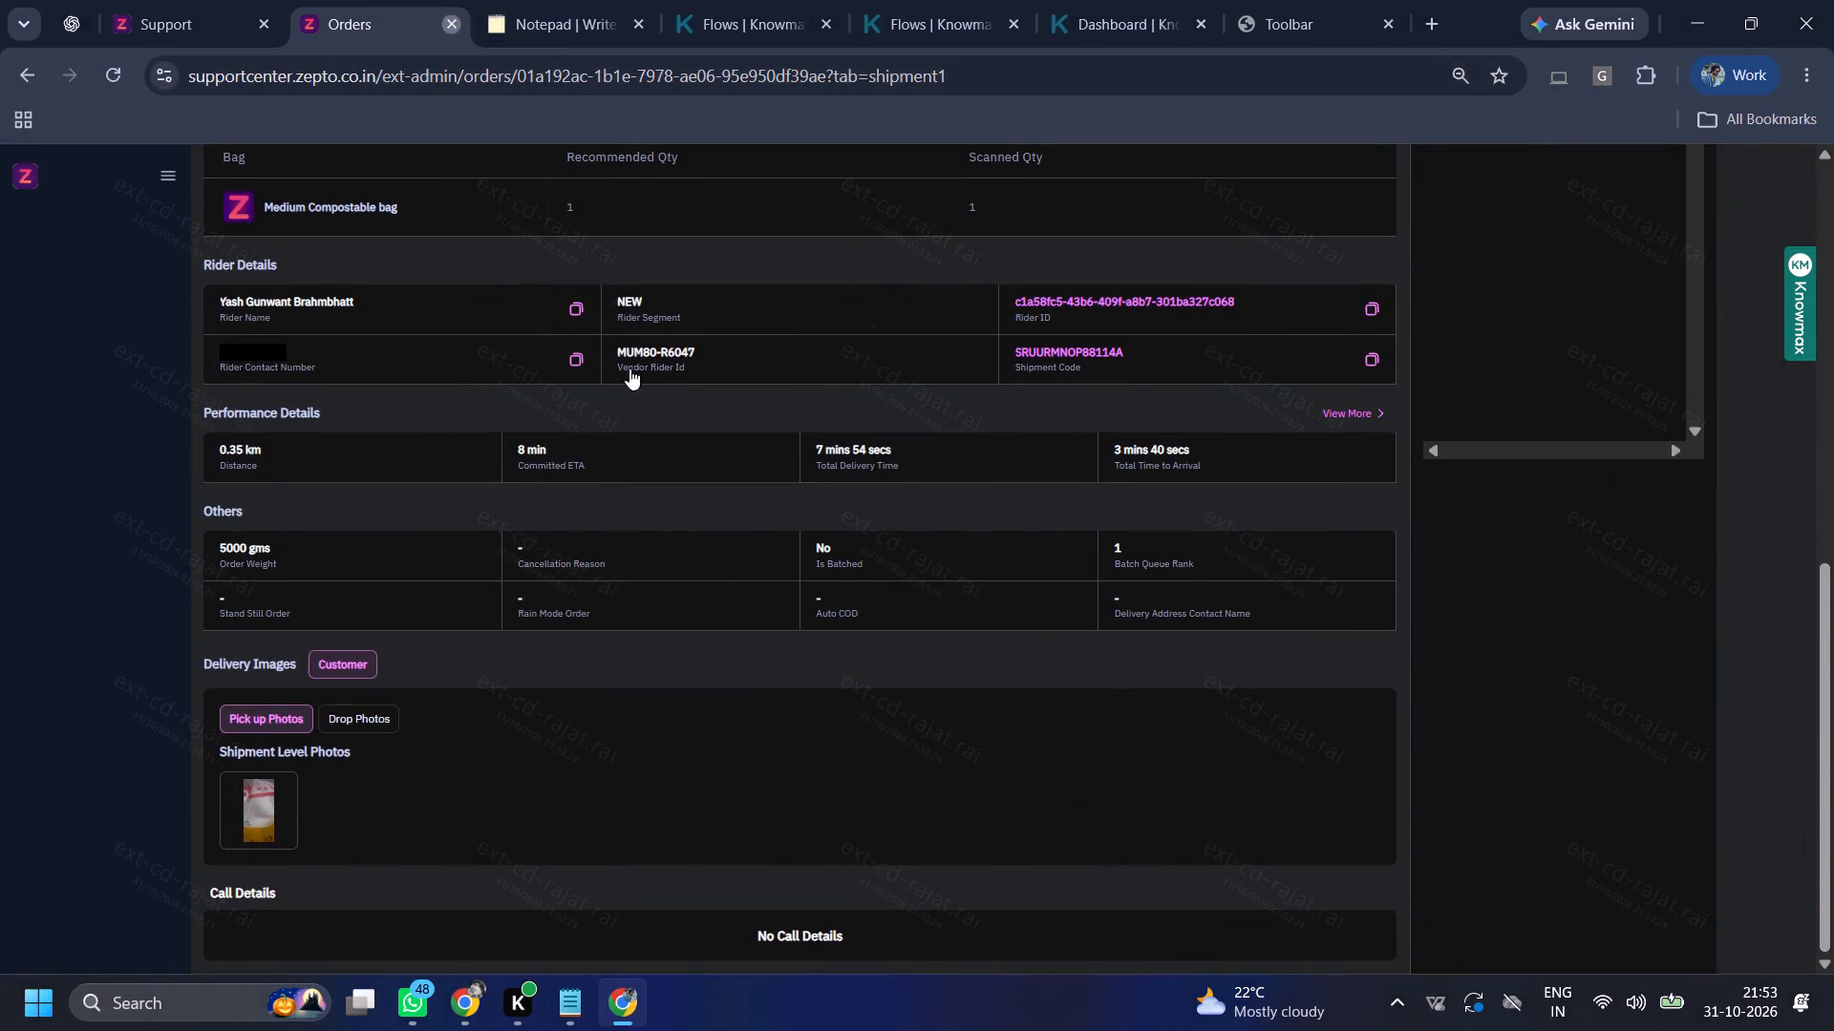
pyautogui.click(458, 0)
pyautogui.hotkey('ctrl', 'c')
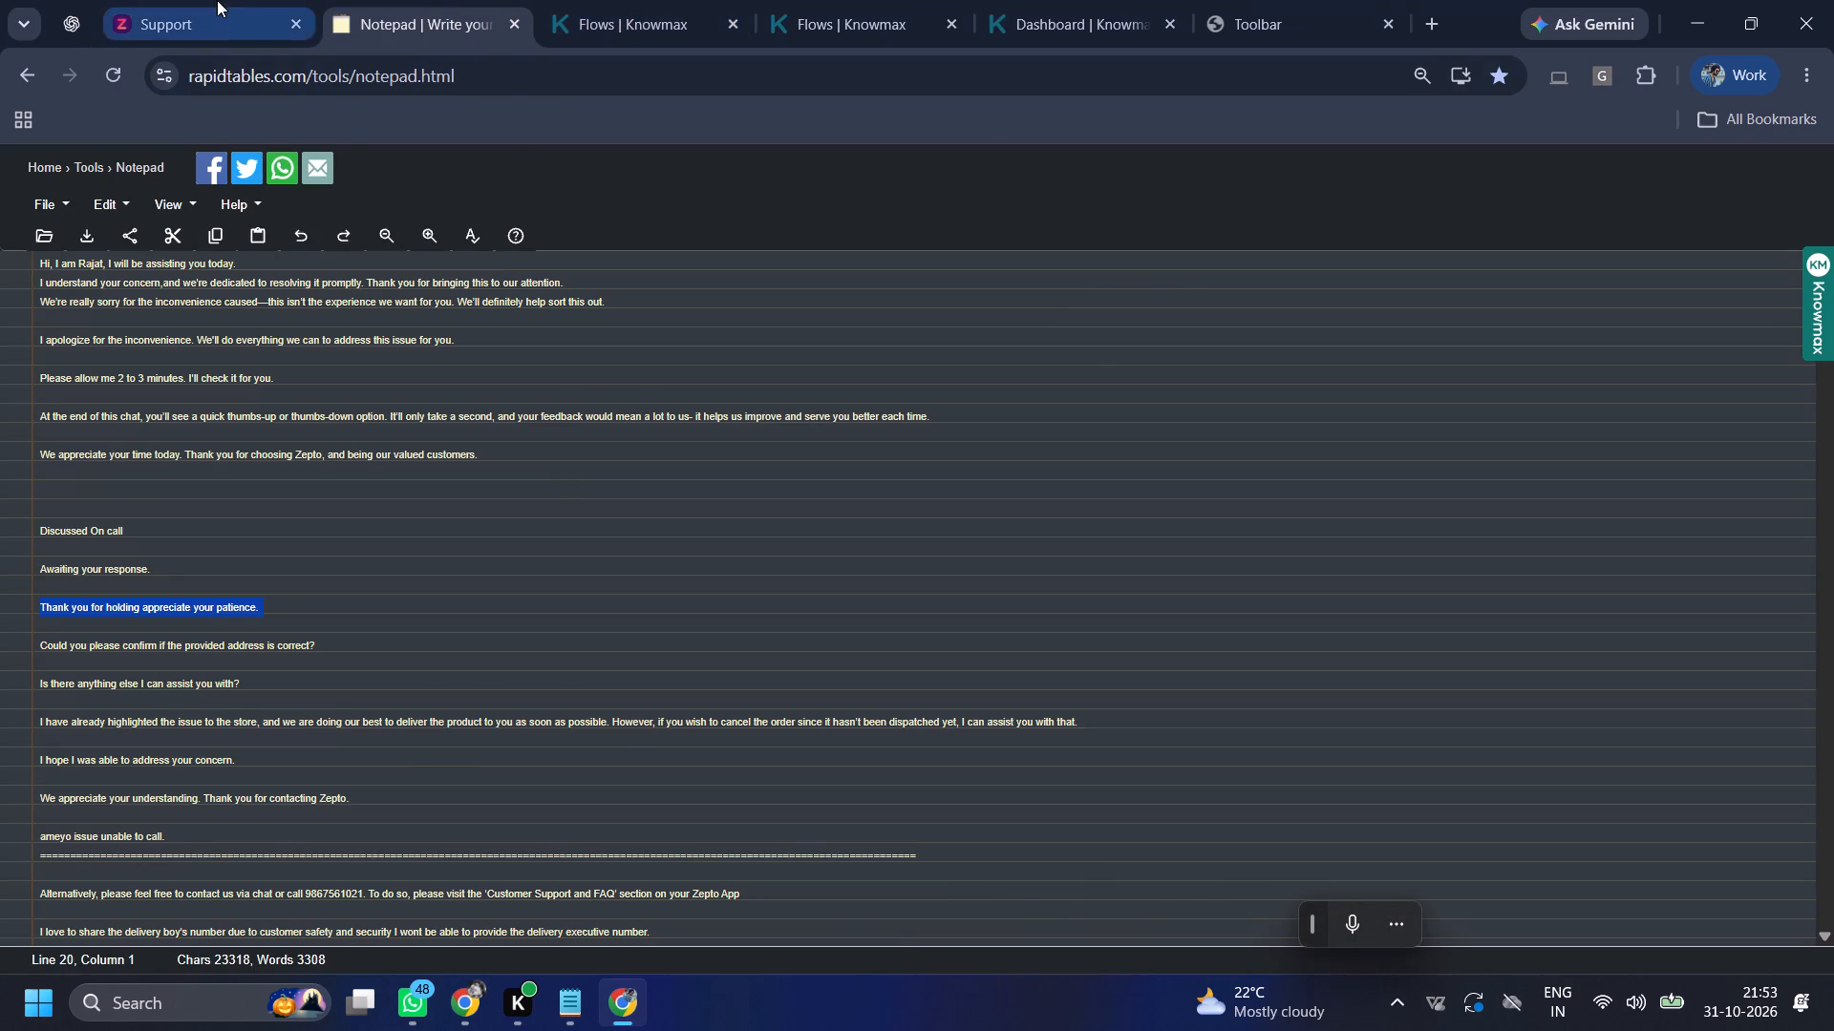
pyautogui.keyDown('ctrl'); pyautogui.click(217, 0); pyautogui.keyUp('ctrl')
pyautogui.keyDown('ctrl'); pyautogui.click(623, 934); pyautogui.keyUp('ctrl')
pyautogui.hotkey('ctrl', 'v')
pyautogui.press('Return')
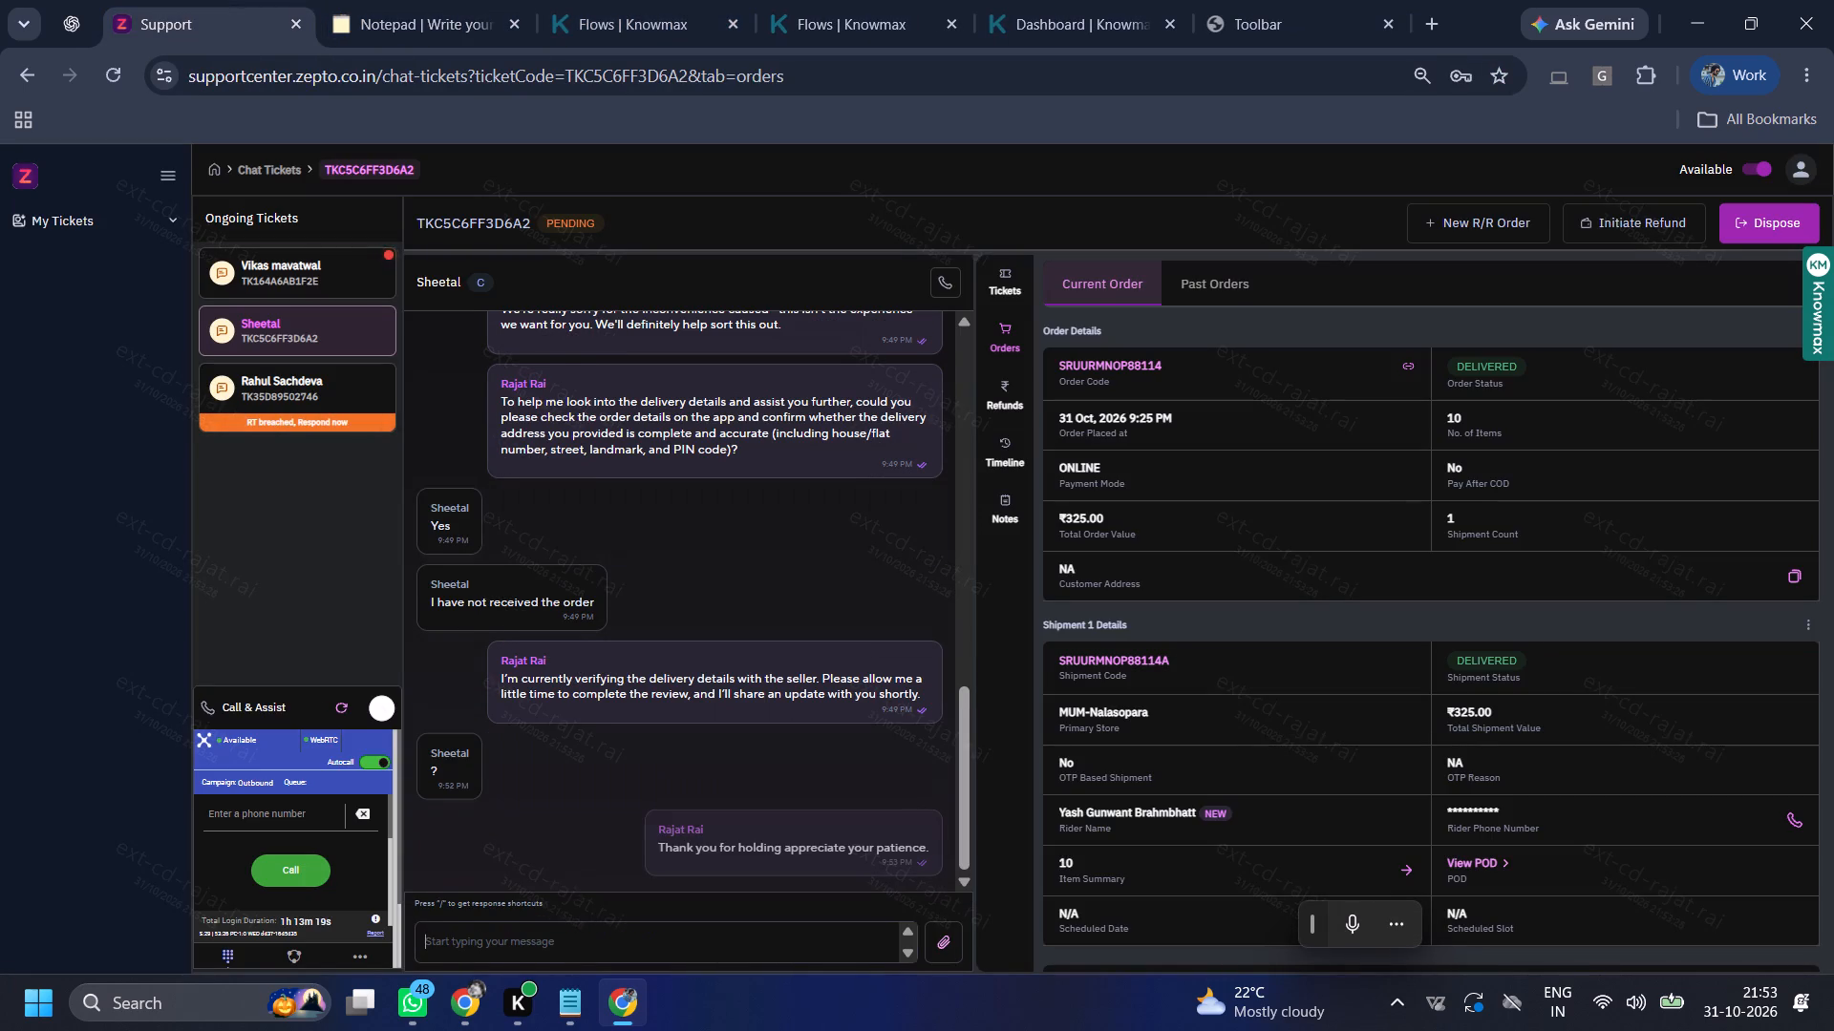
pyautogui.click(581, 993)
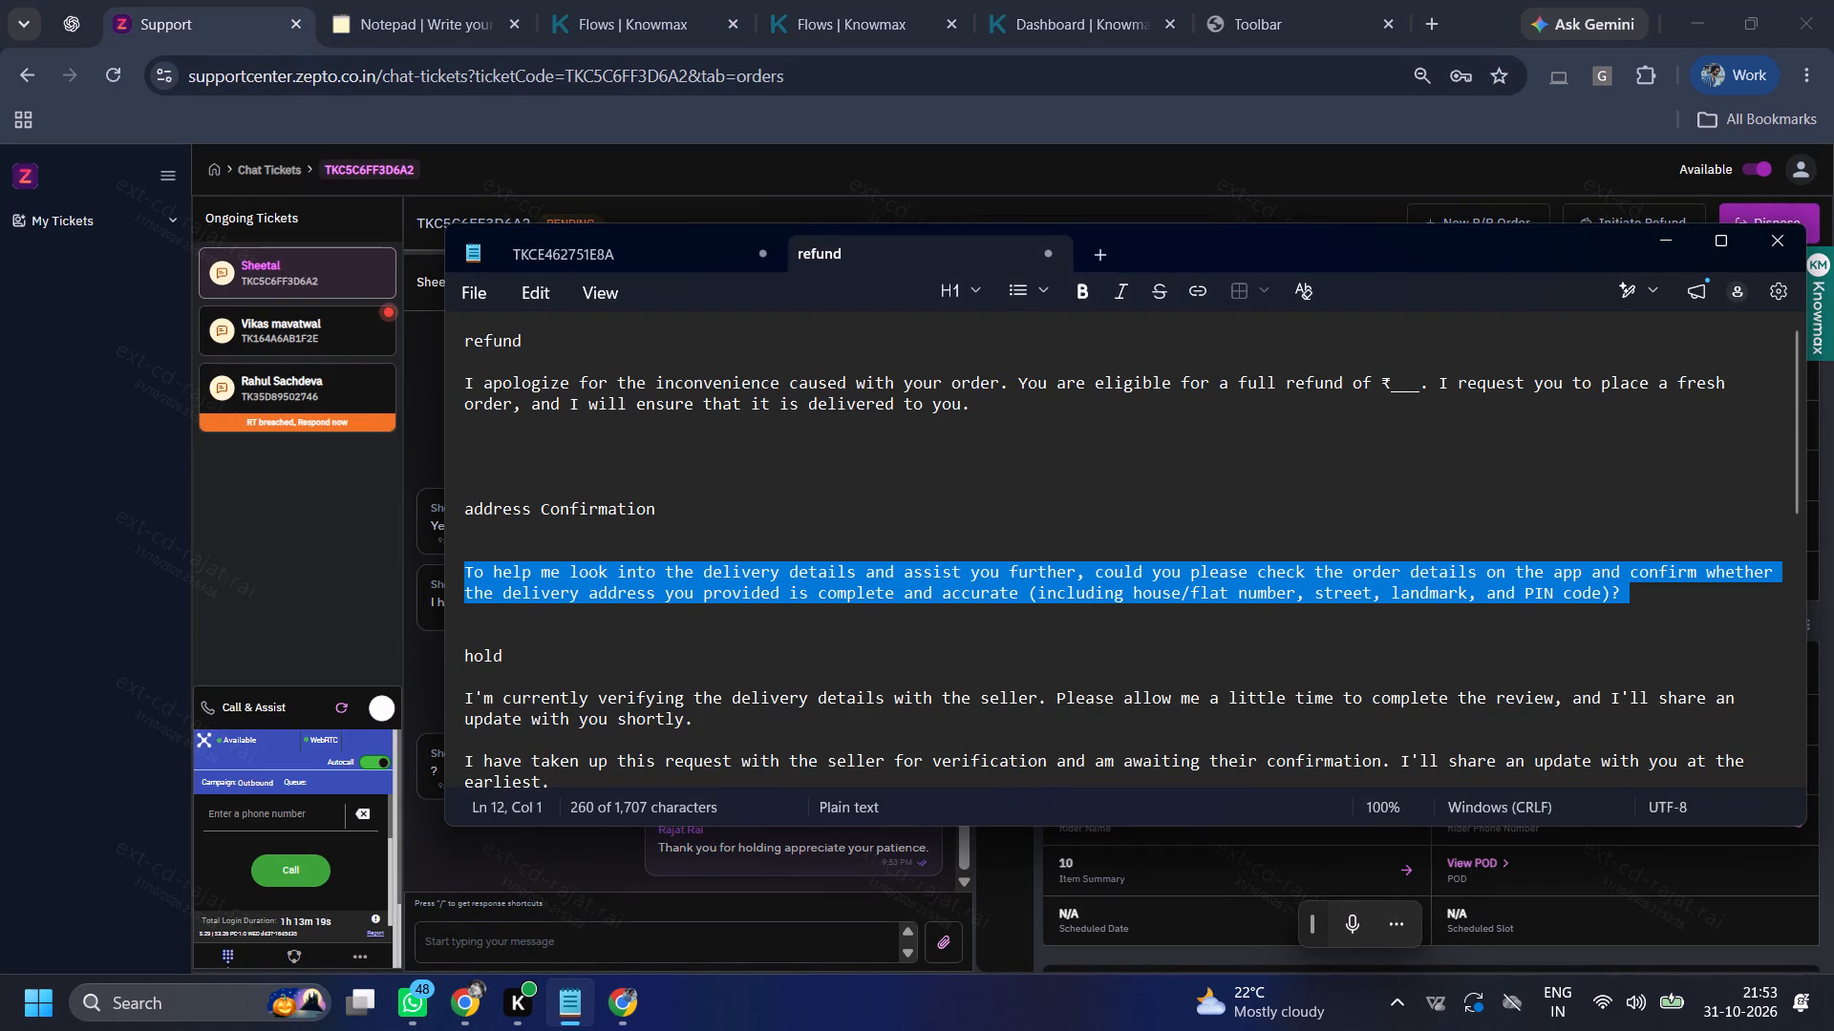
pyautogui.keyDown('ctrl'); pyautogui.tripleClick(800, 409); pyautogui.keyUp('ctrl')
pyautogui.hotkey('ctrl', 'c')
pyautogui.keyDown('ctrl'); pyautogui.click(117, 598); pyautogui.keyUp('ctrl')
pyautogui.keyDown('ctrl'); pyautogui.click(840, 953); pyautogui.keyUp('ctrl')
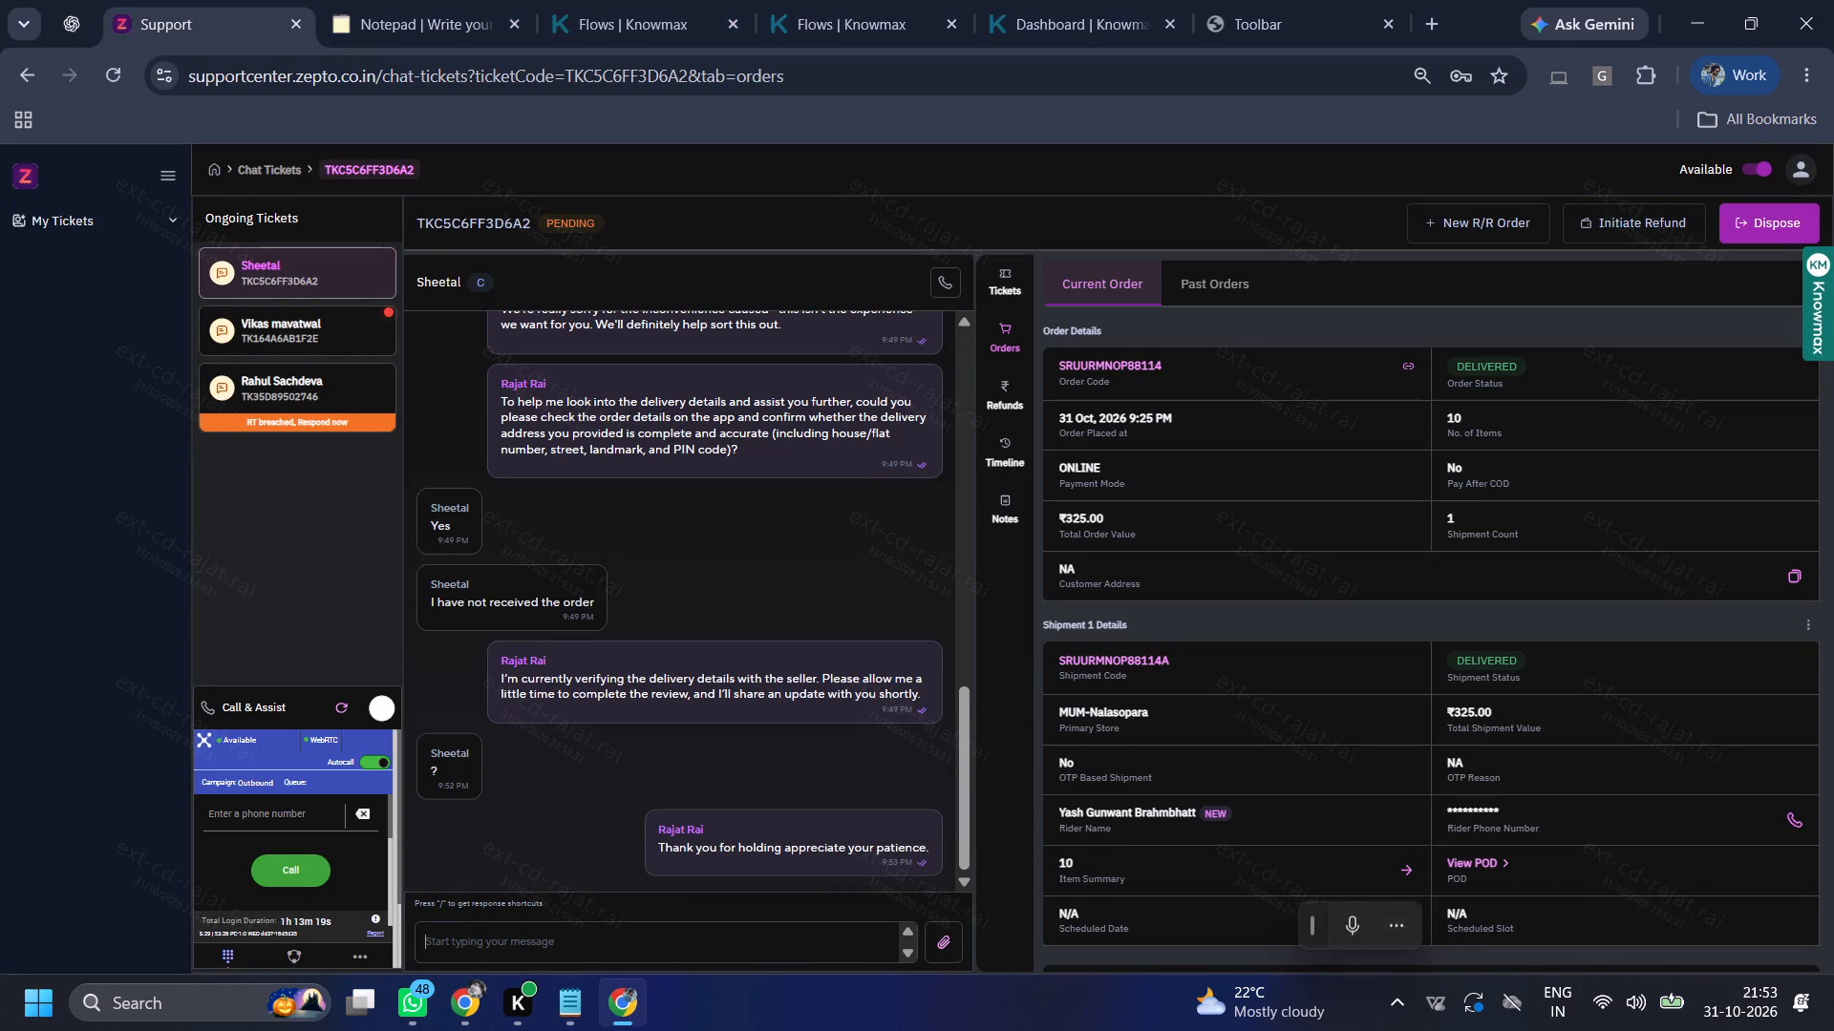
pyautogui.hotkey('ctrl', 'v')
pyautogui.keyDown('ctrl'); pyautogui.doubleClick(1086, 517); pyautogui.keyUp('ctrl')
pyautogui.hotkey('ctrl', 'c')
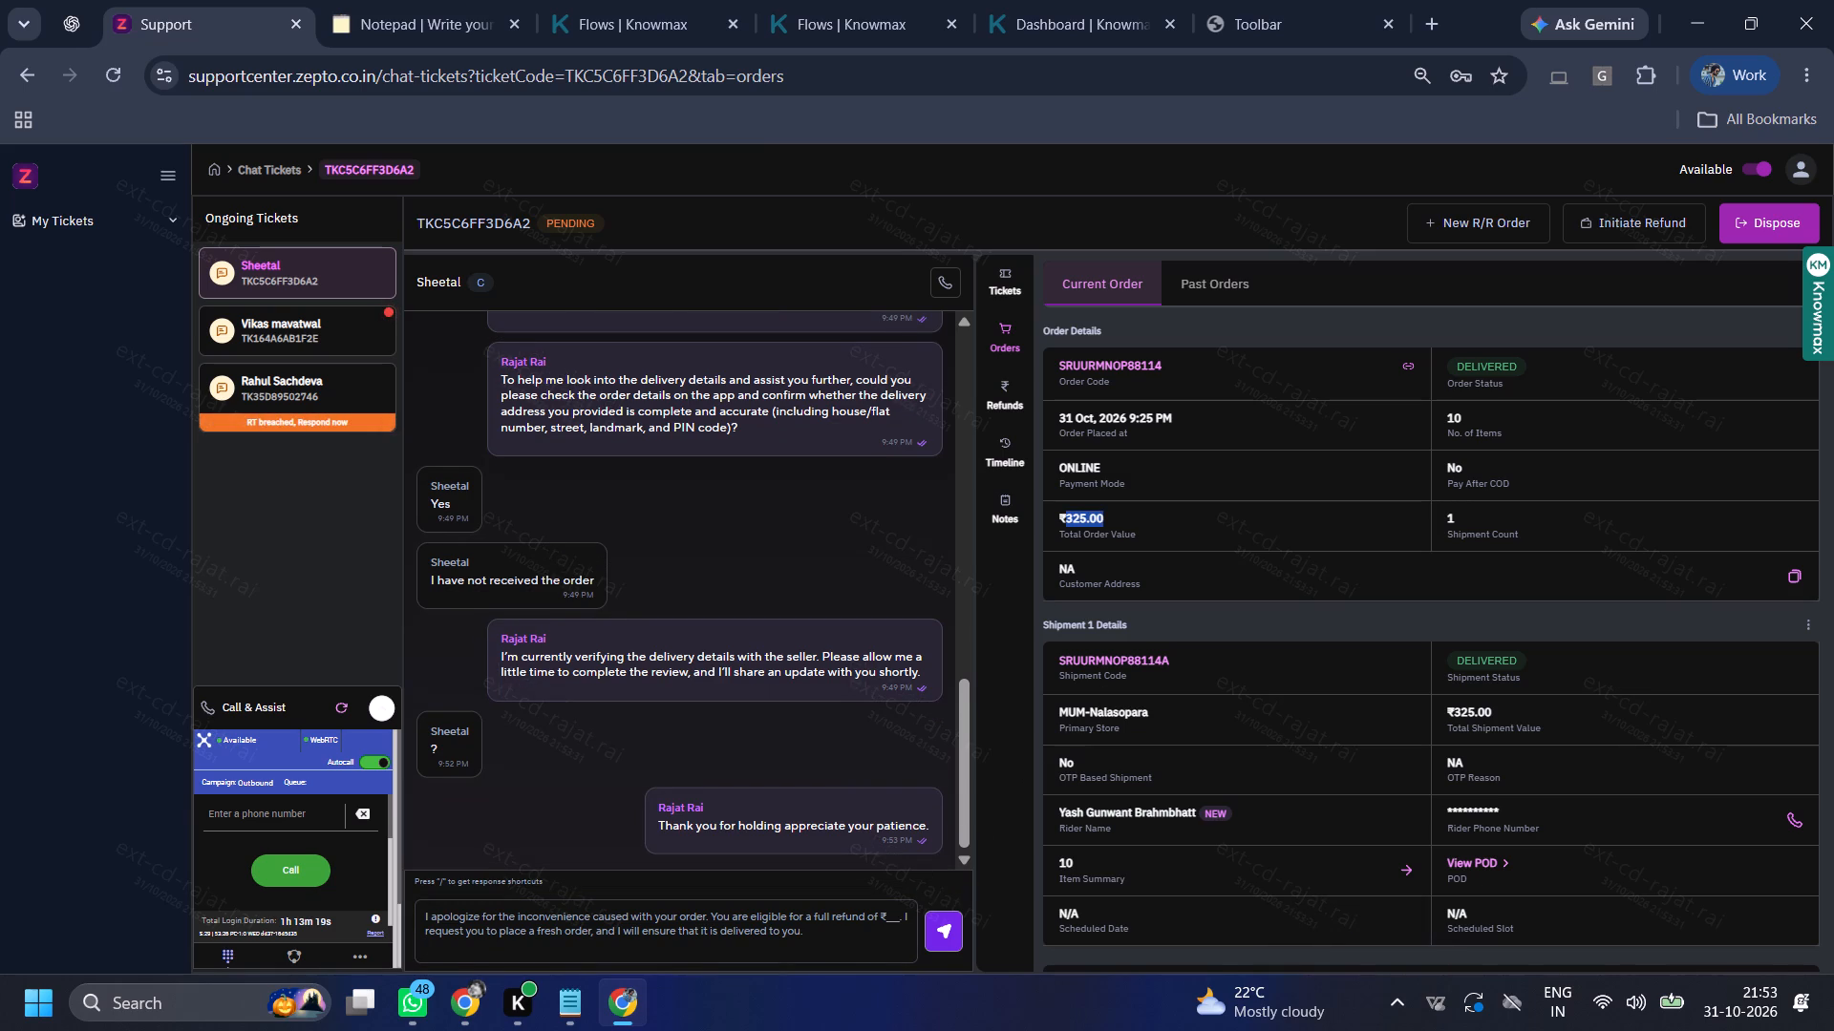
pyautogui.keyDown('ctrl'); pyautogui.doubleClick(894, 911); pyautogui.keyUp('ctrl')
pyautogui.hotkey('ctrl', 'v')
pyautogui.press('Return')
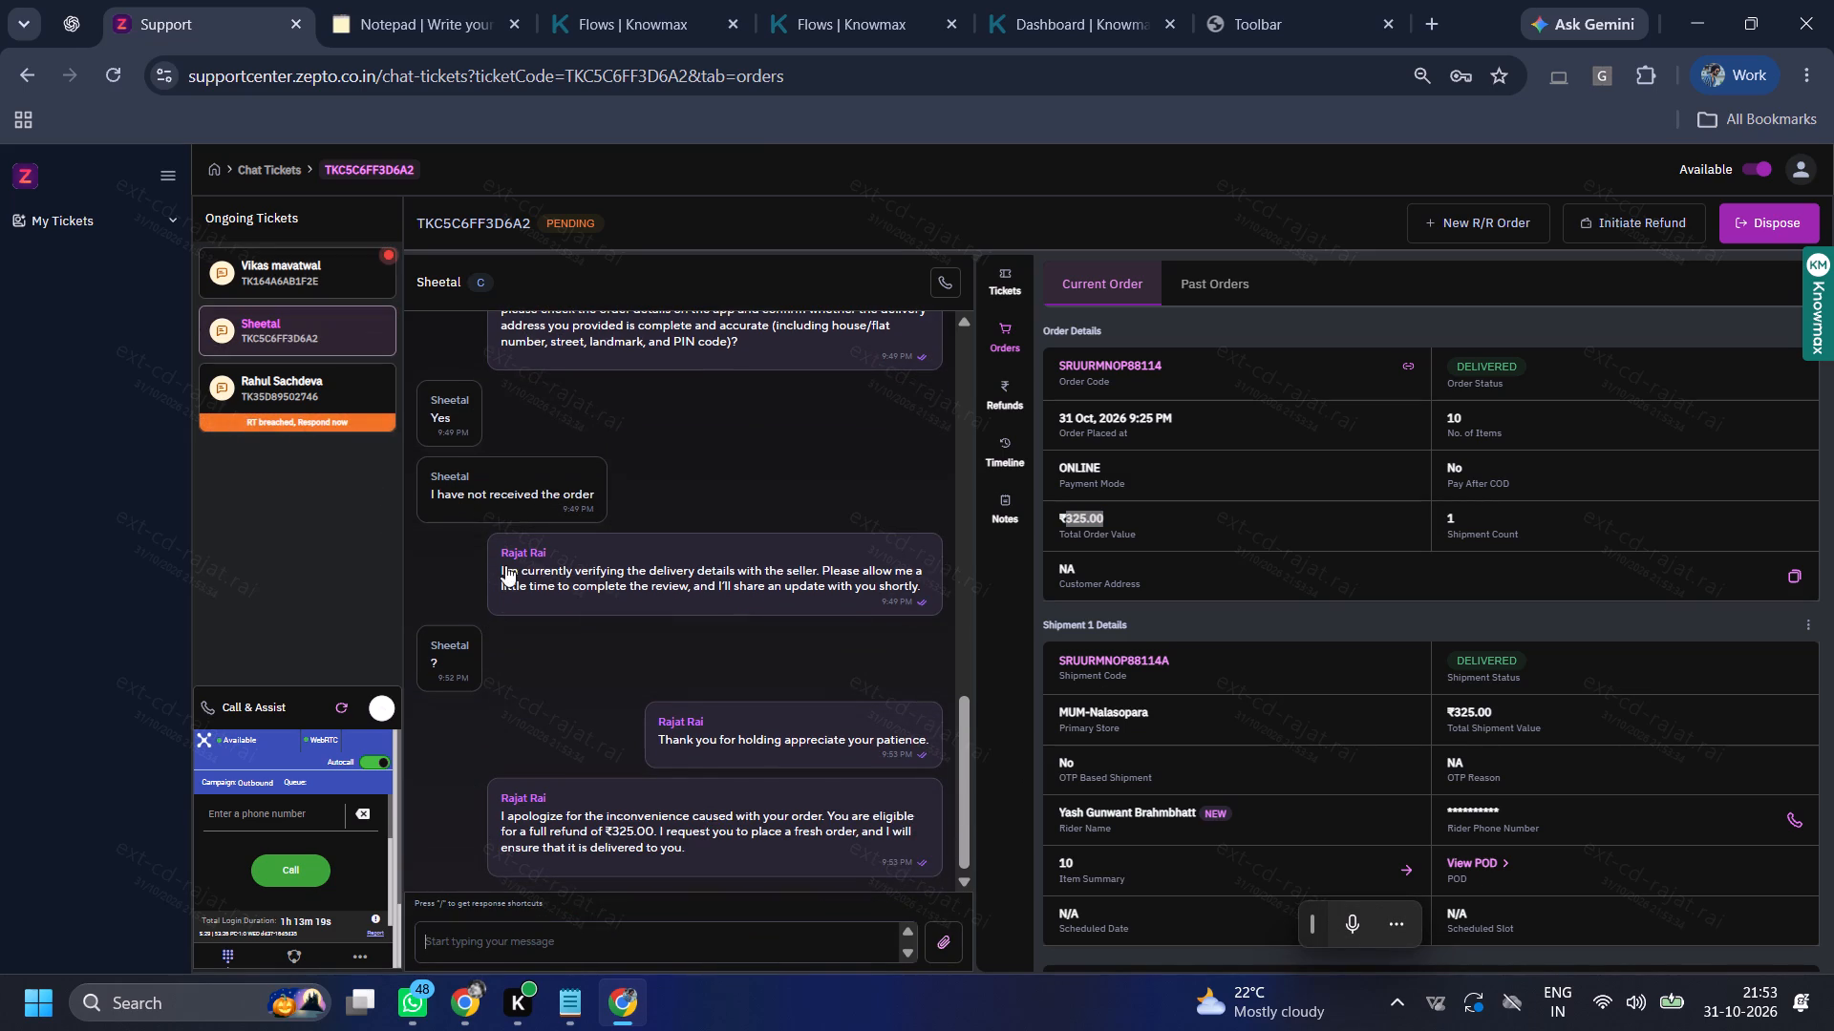
pyautogui.click(1614, 208)
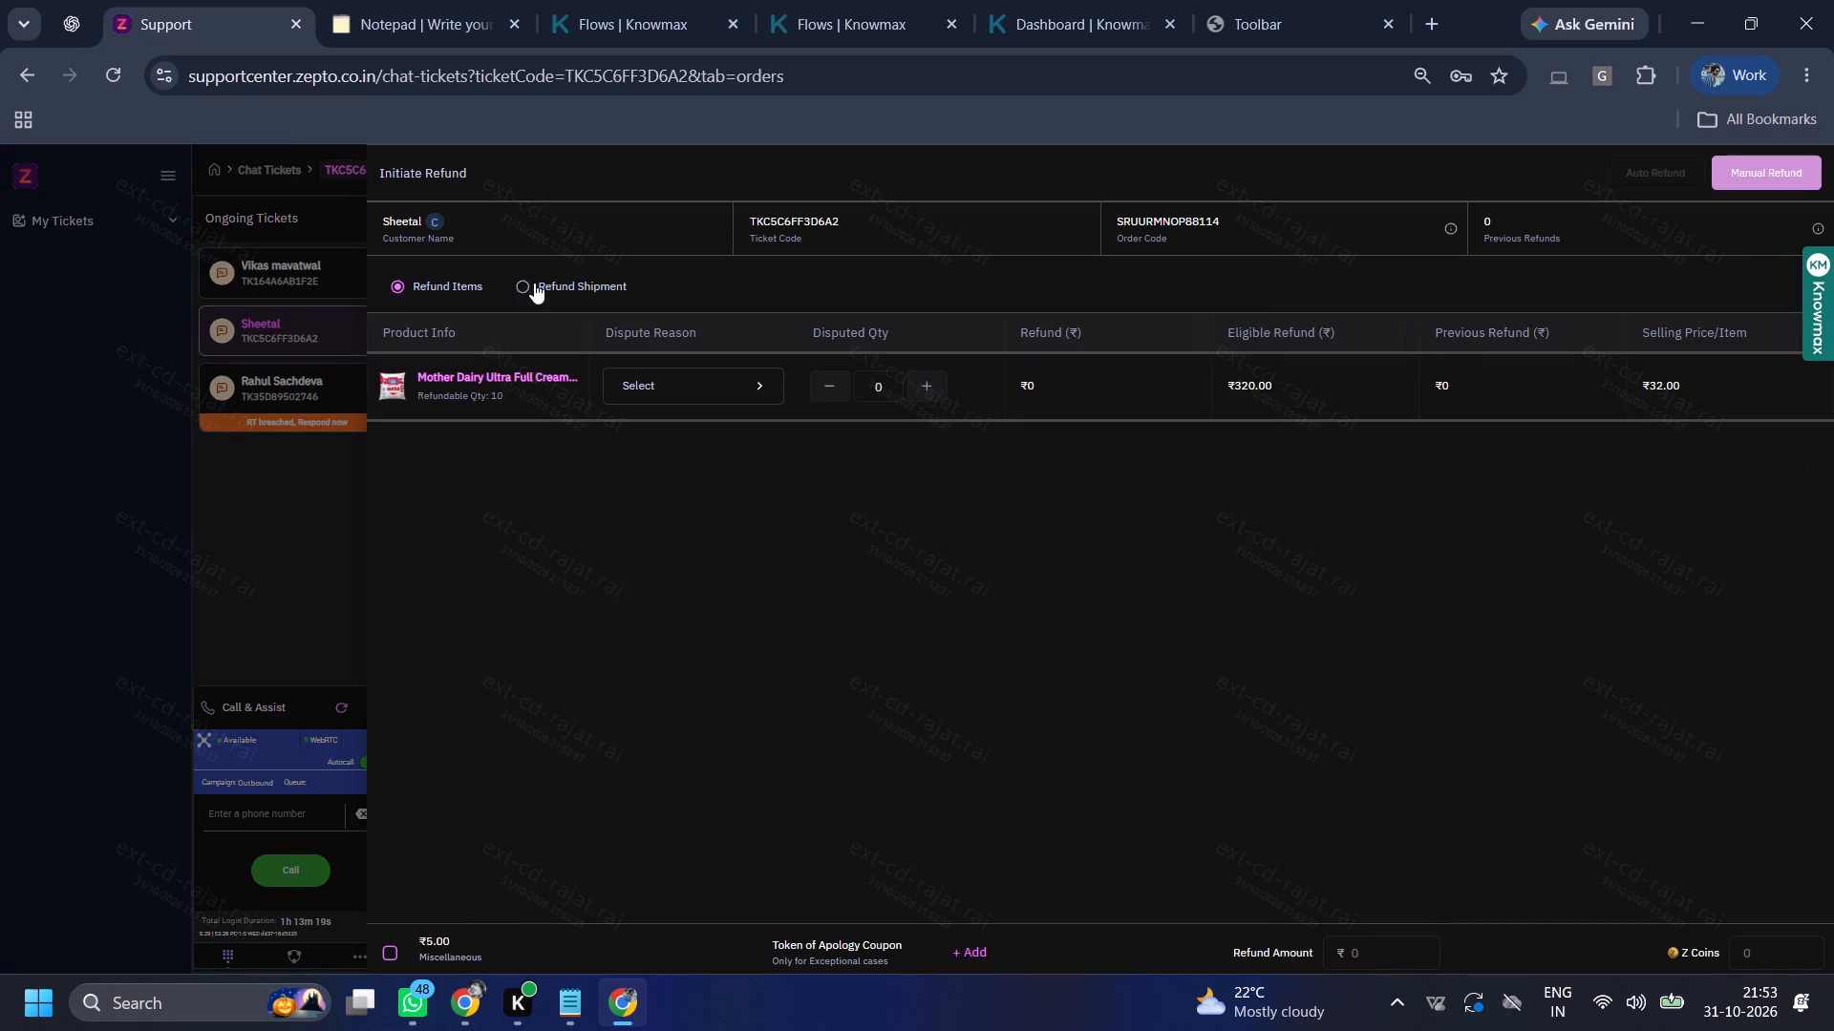
pyautogui.click(522, 283)
pyautogui.click(393, 390)
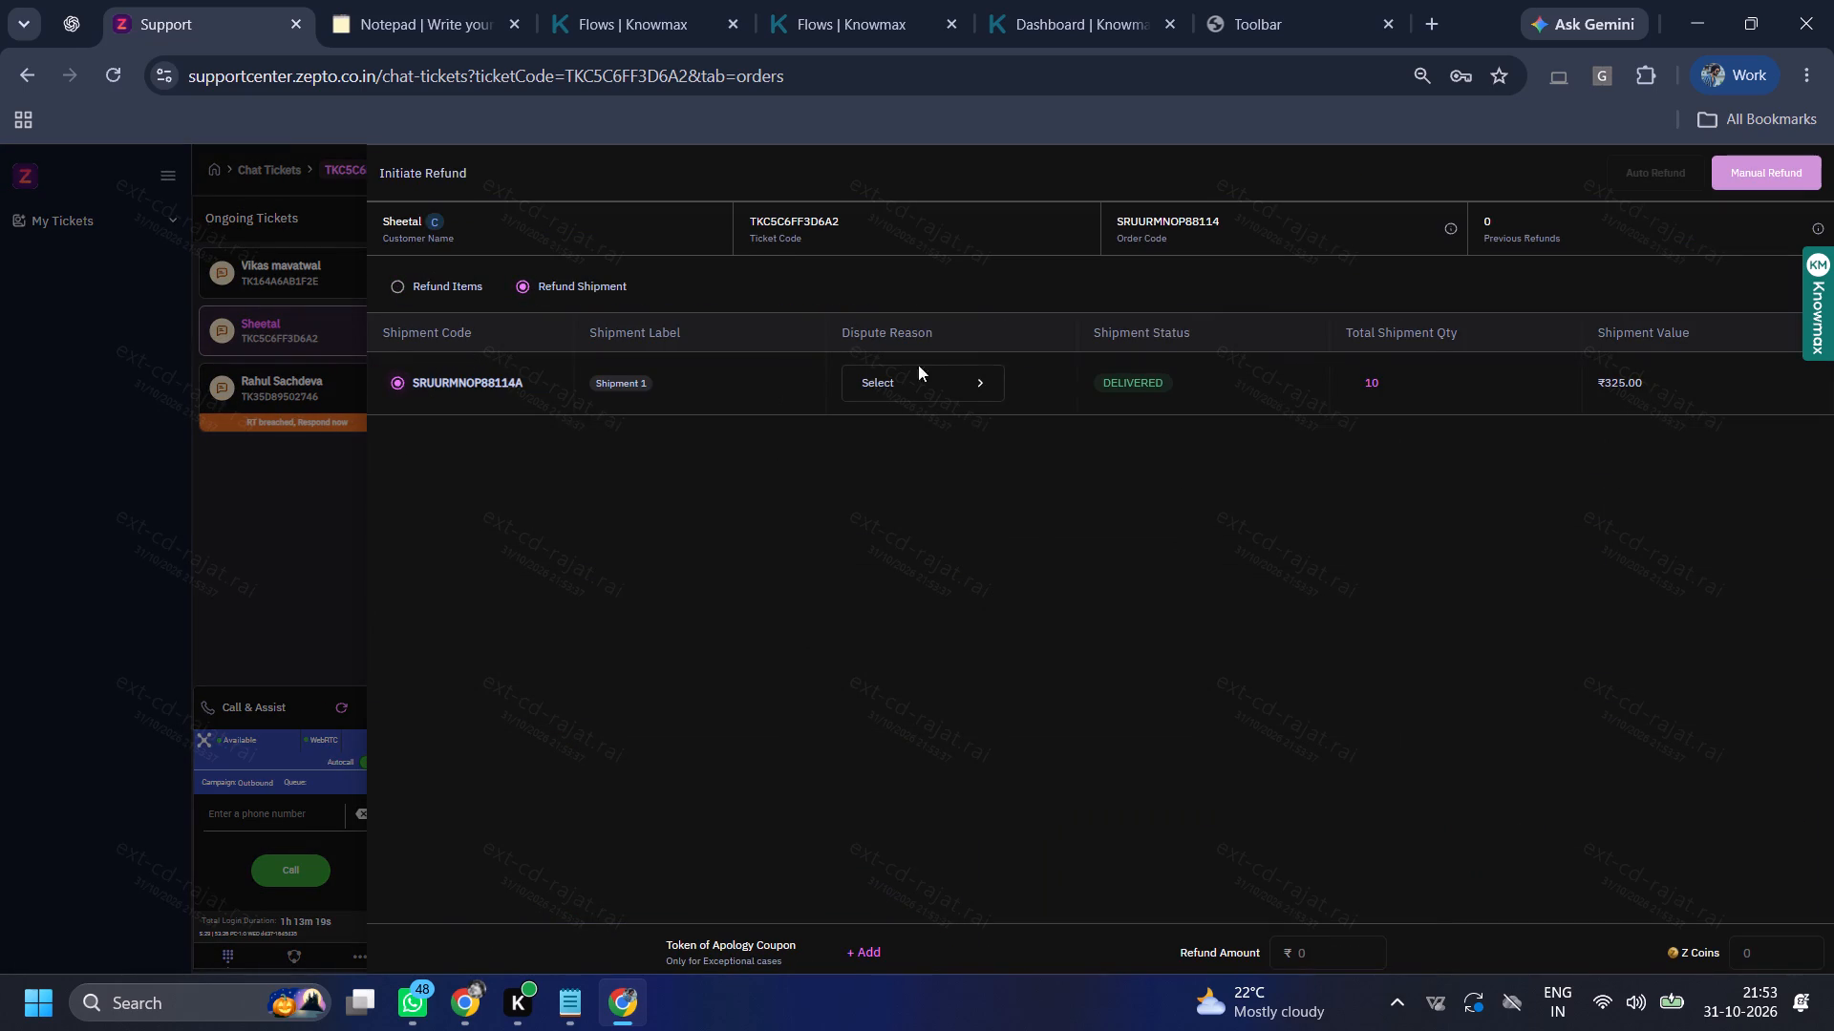
pyautogui.click(1014, 350)
pyautogui.click(953, 371)
pyautogui.click(1572, 285)
pyautogui.click(1570, 268)
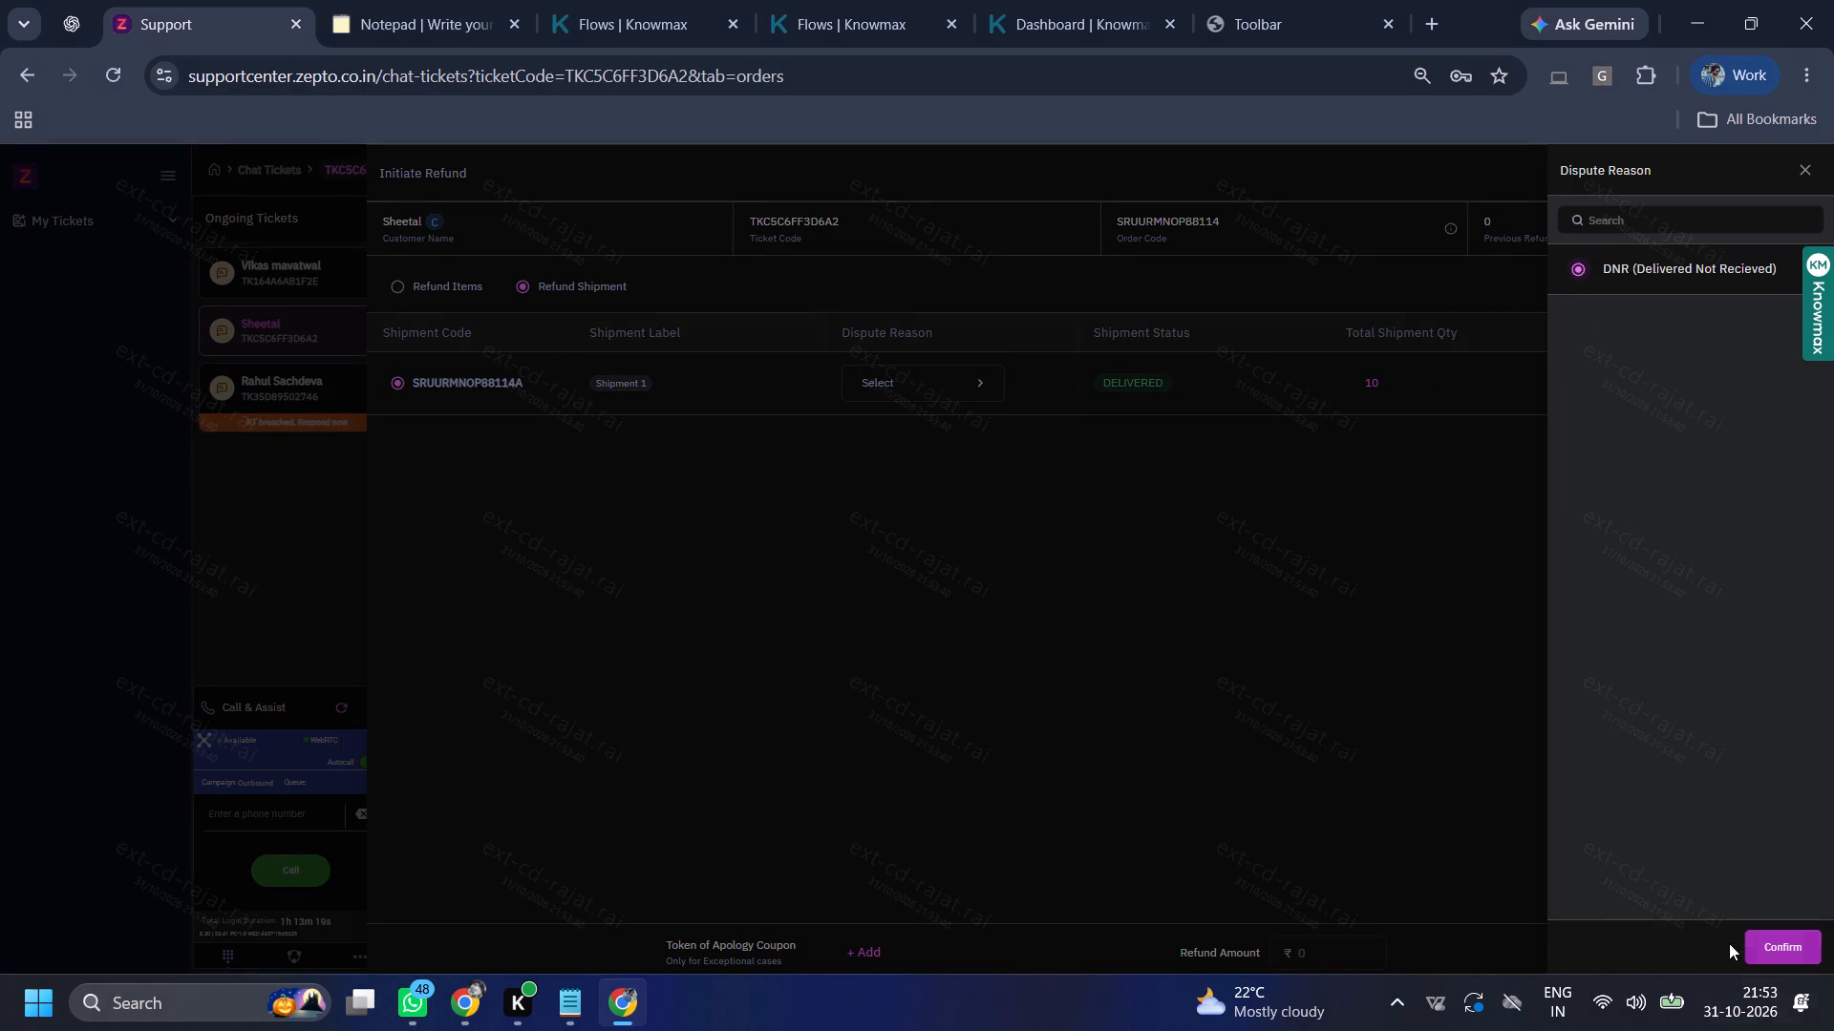
pyautogui.click(1778, 941)
pyautogui.click(1664, 172)
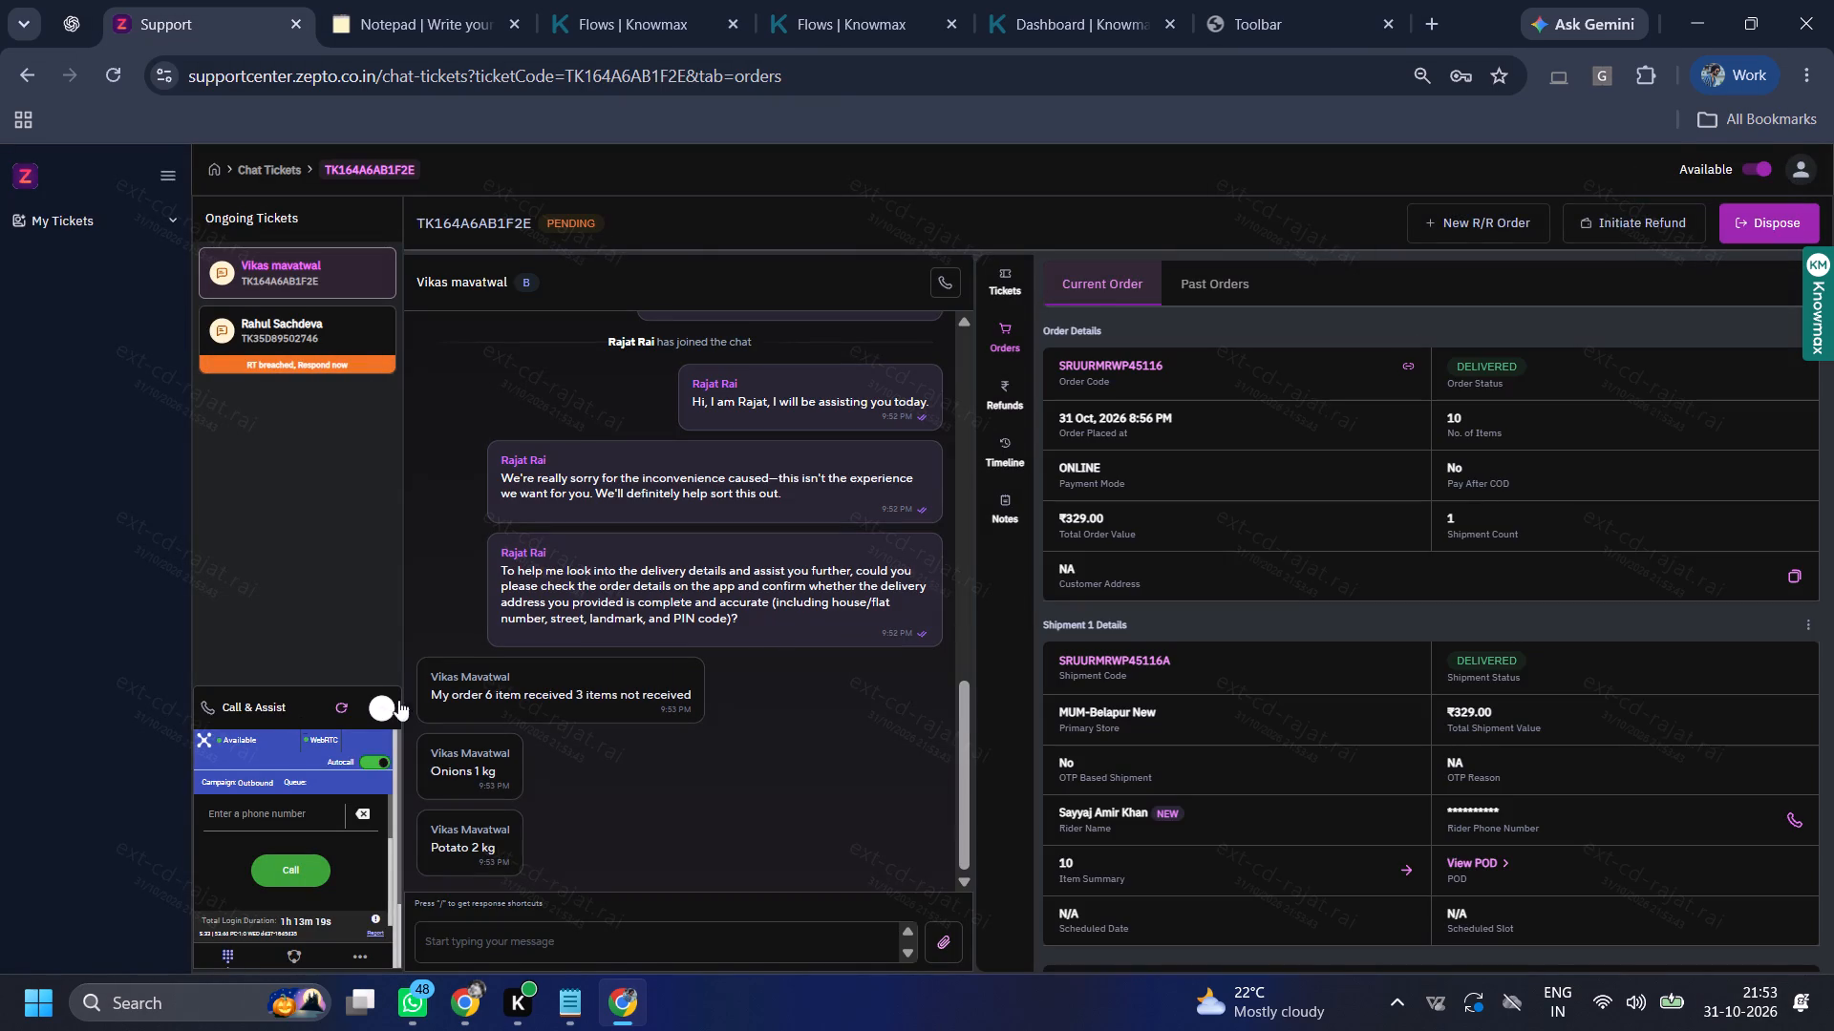
pyautogui.tripleClick(767, 608)
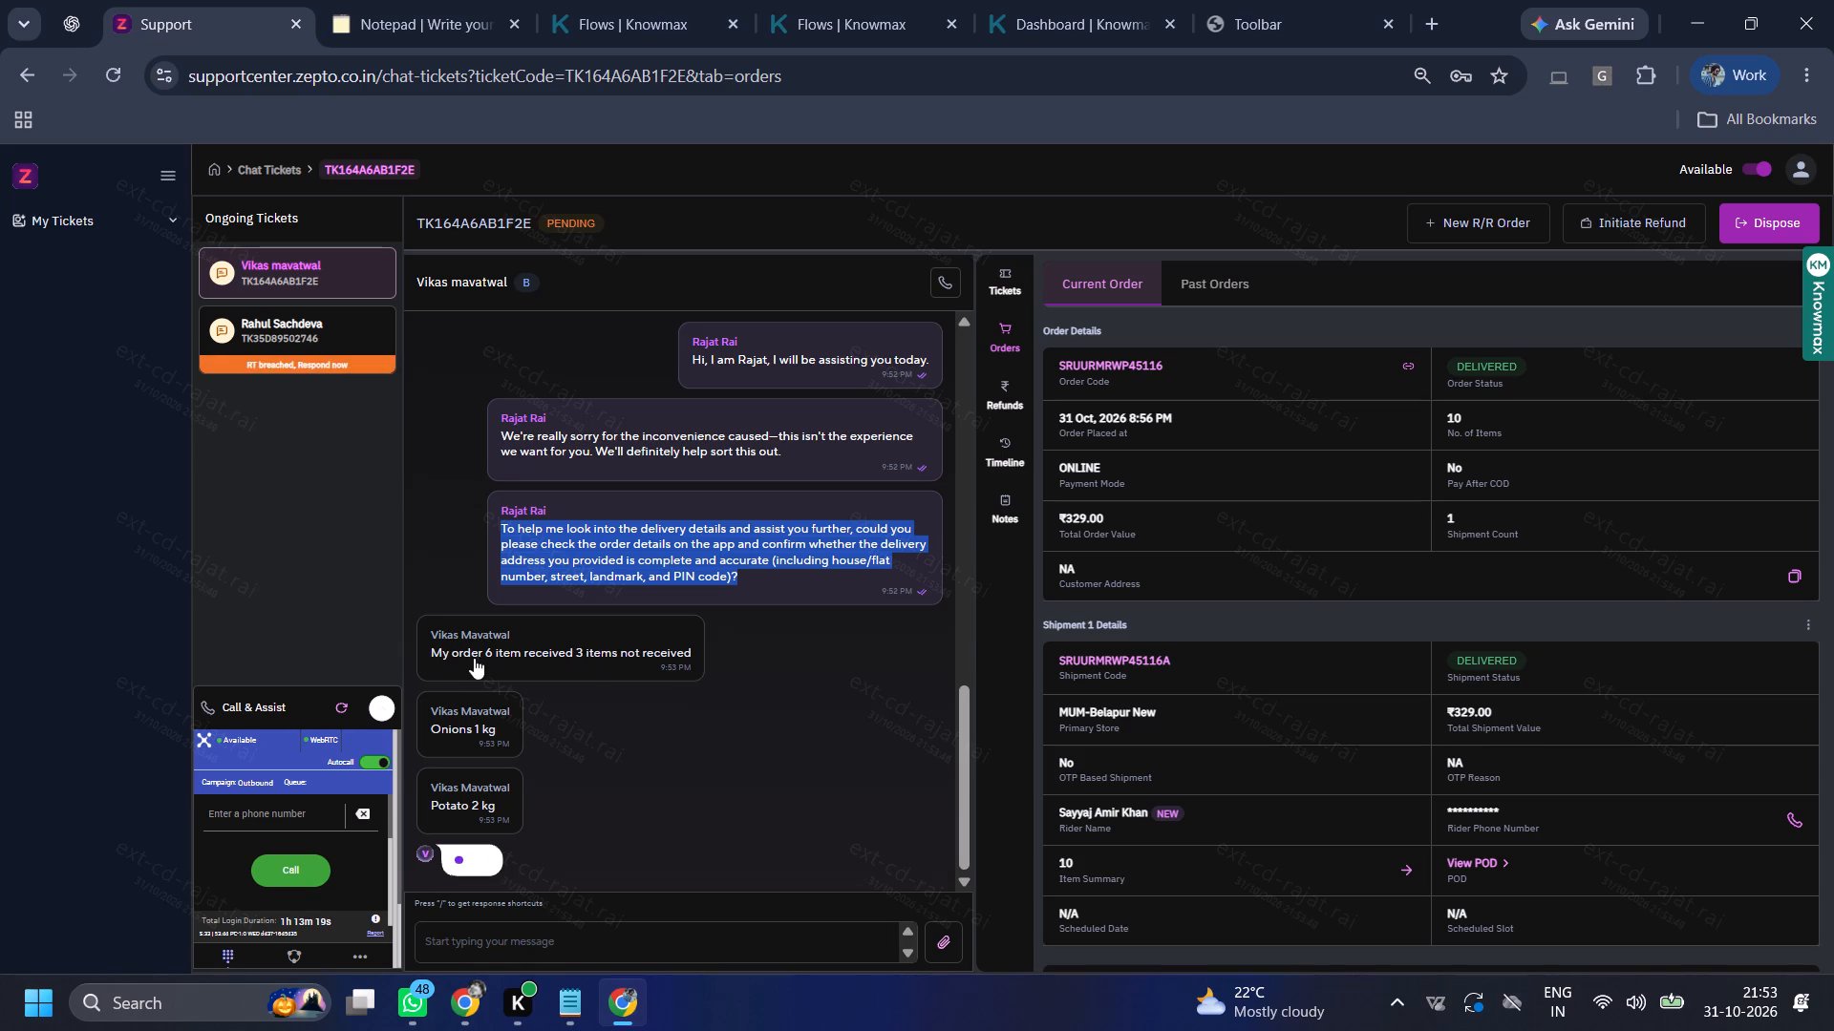
pyautogui.moveTo(441, 660); pyautogui.dragTo(575, 648)
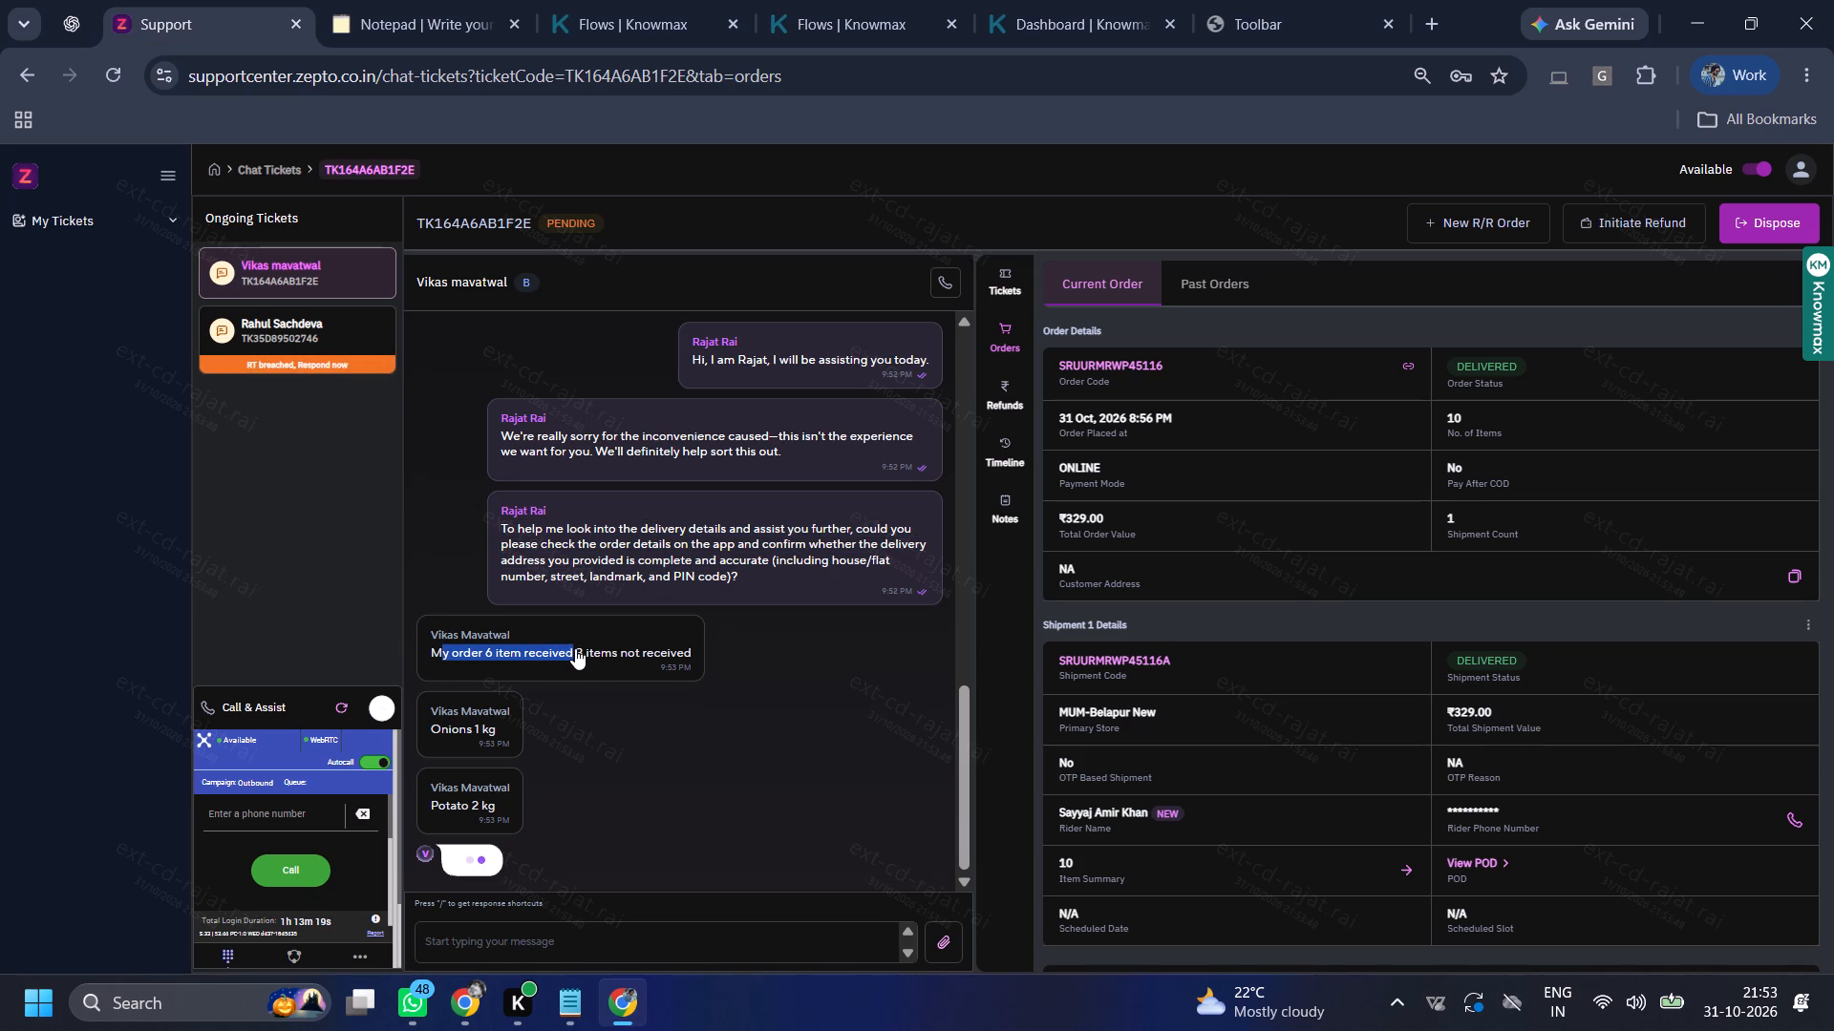
pyautogui.moveTo(575, 648); pyautogui.dragTo(591, 650)
pyautogui.moveTo(591, 650); pyautogui.dragTo(639, 665)
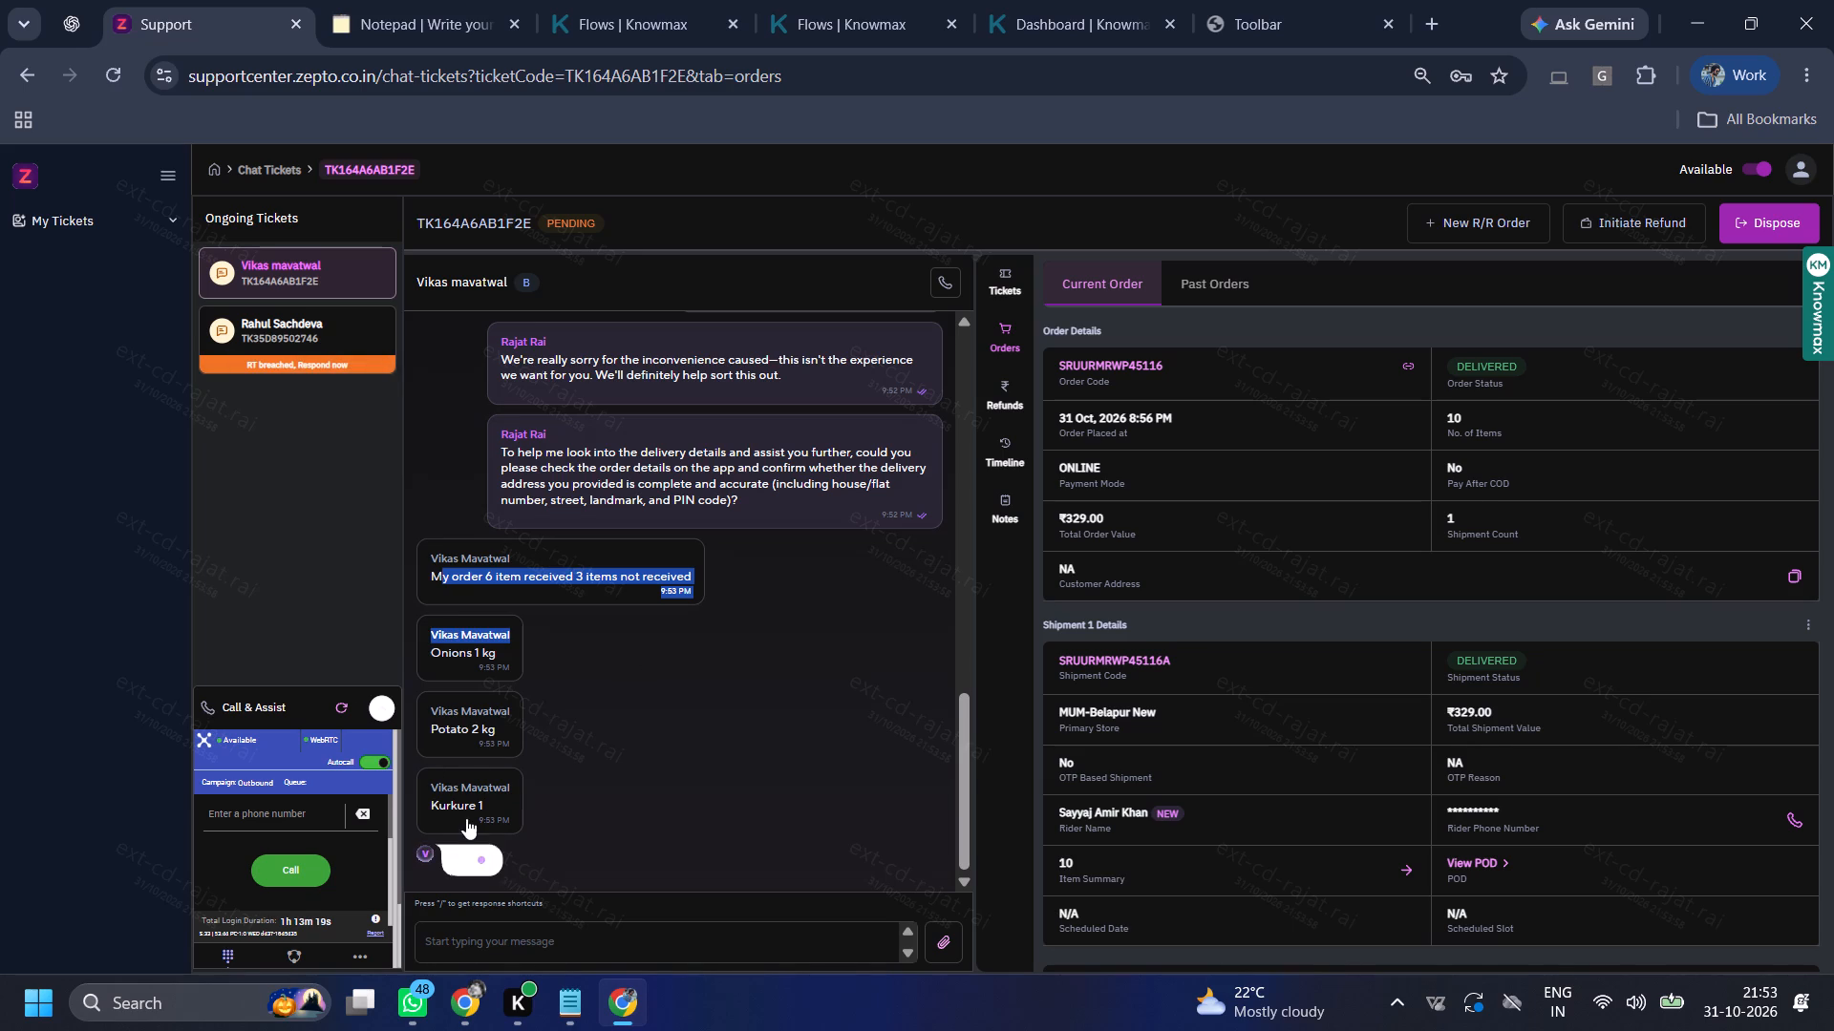
pyautogui.click(1468, 876)
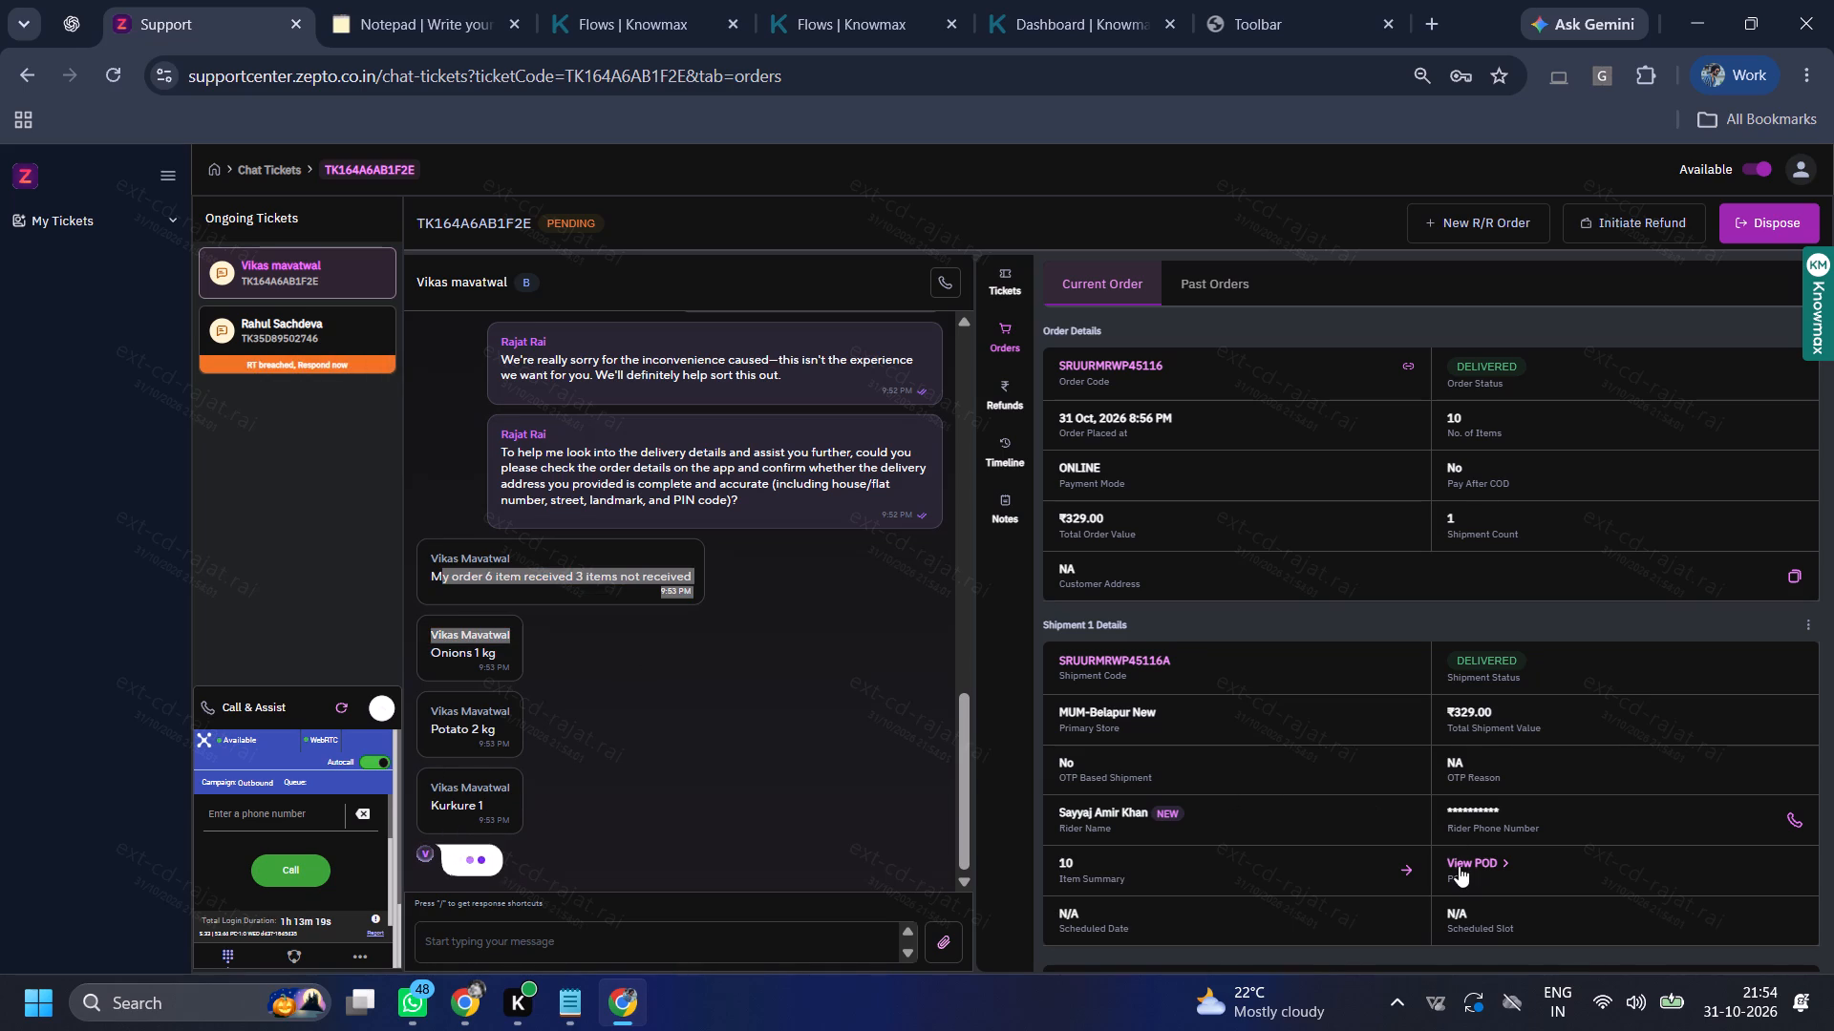
pyautogui.click(1459, 866)
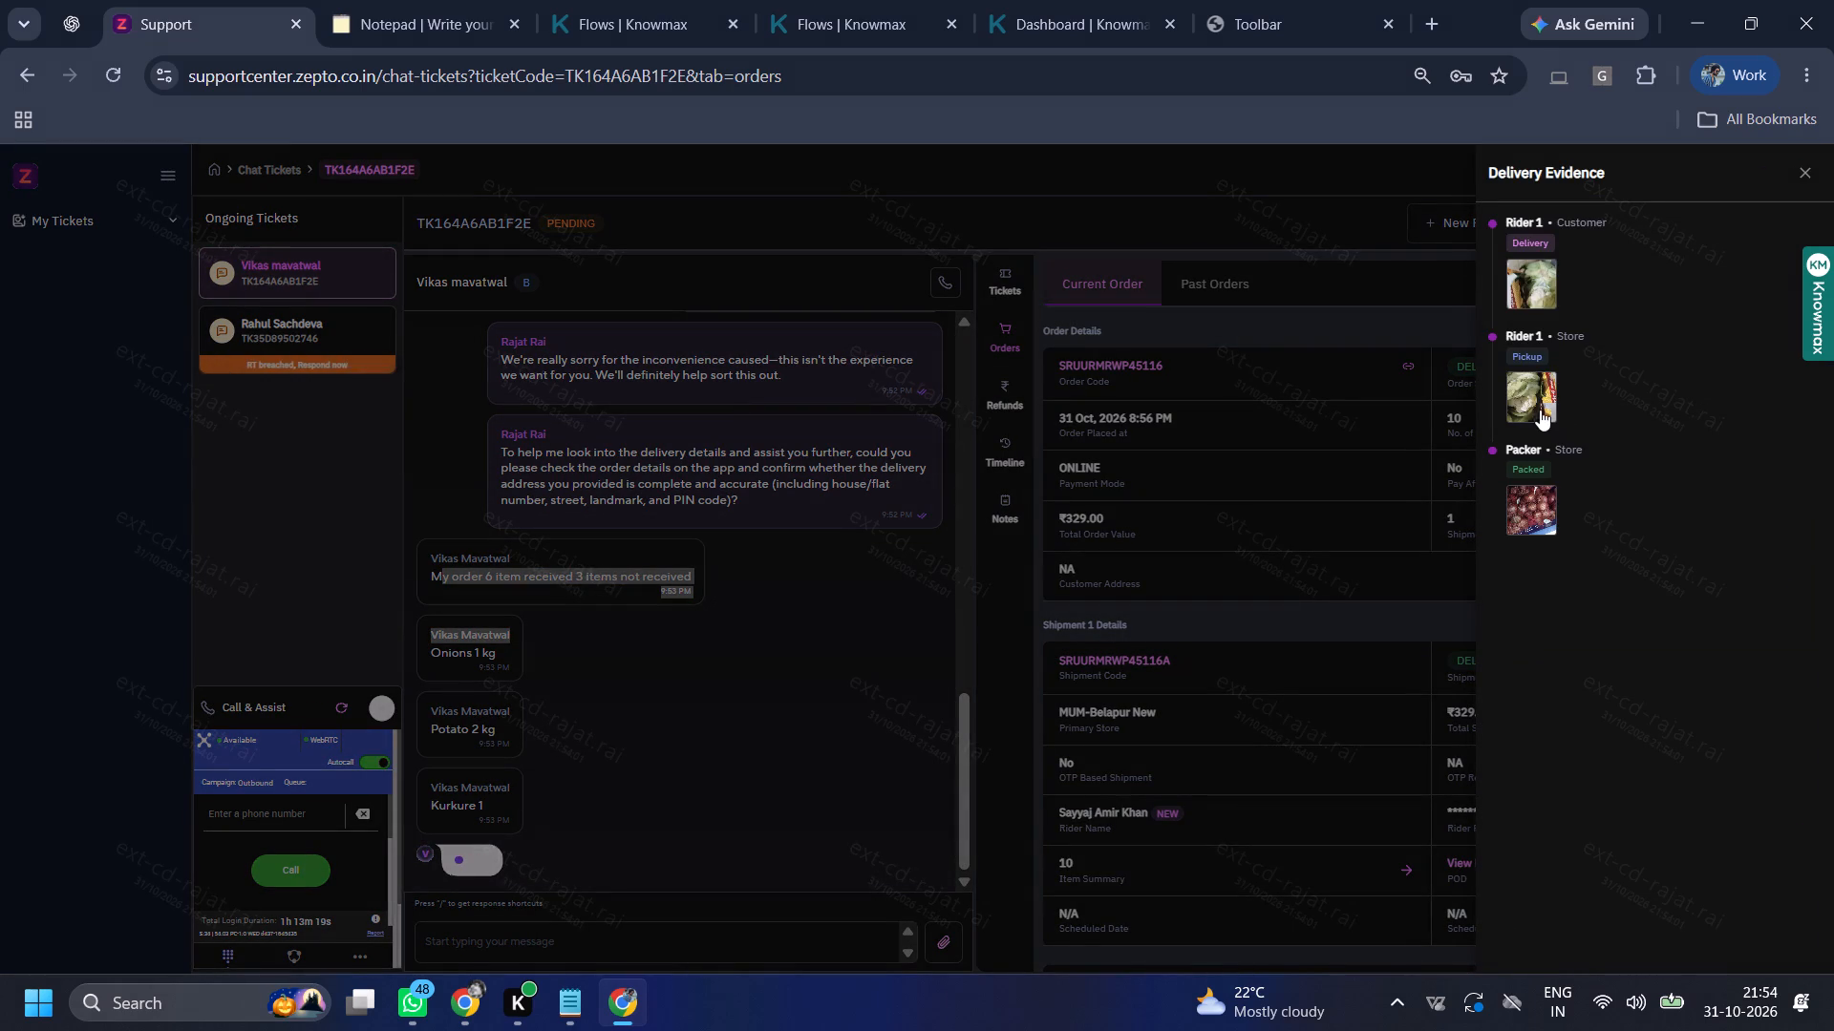
pyautogui.click(1540, 410)
pyautogui.click(1540, 410)
pyautogui.click(1525, 494)
pyautogui.click(1525, 494)
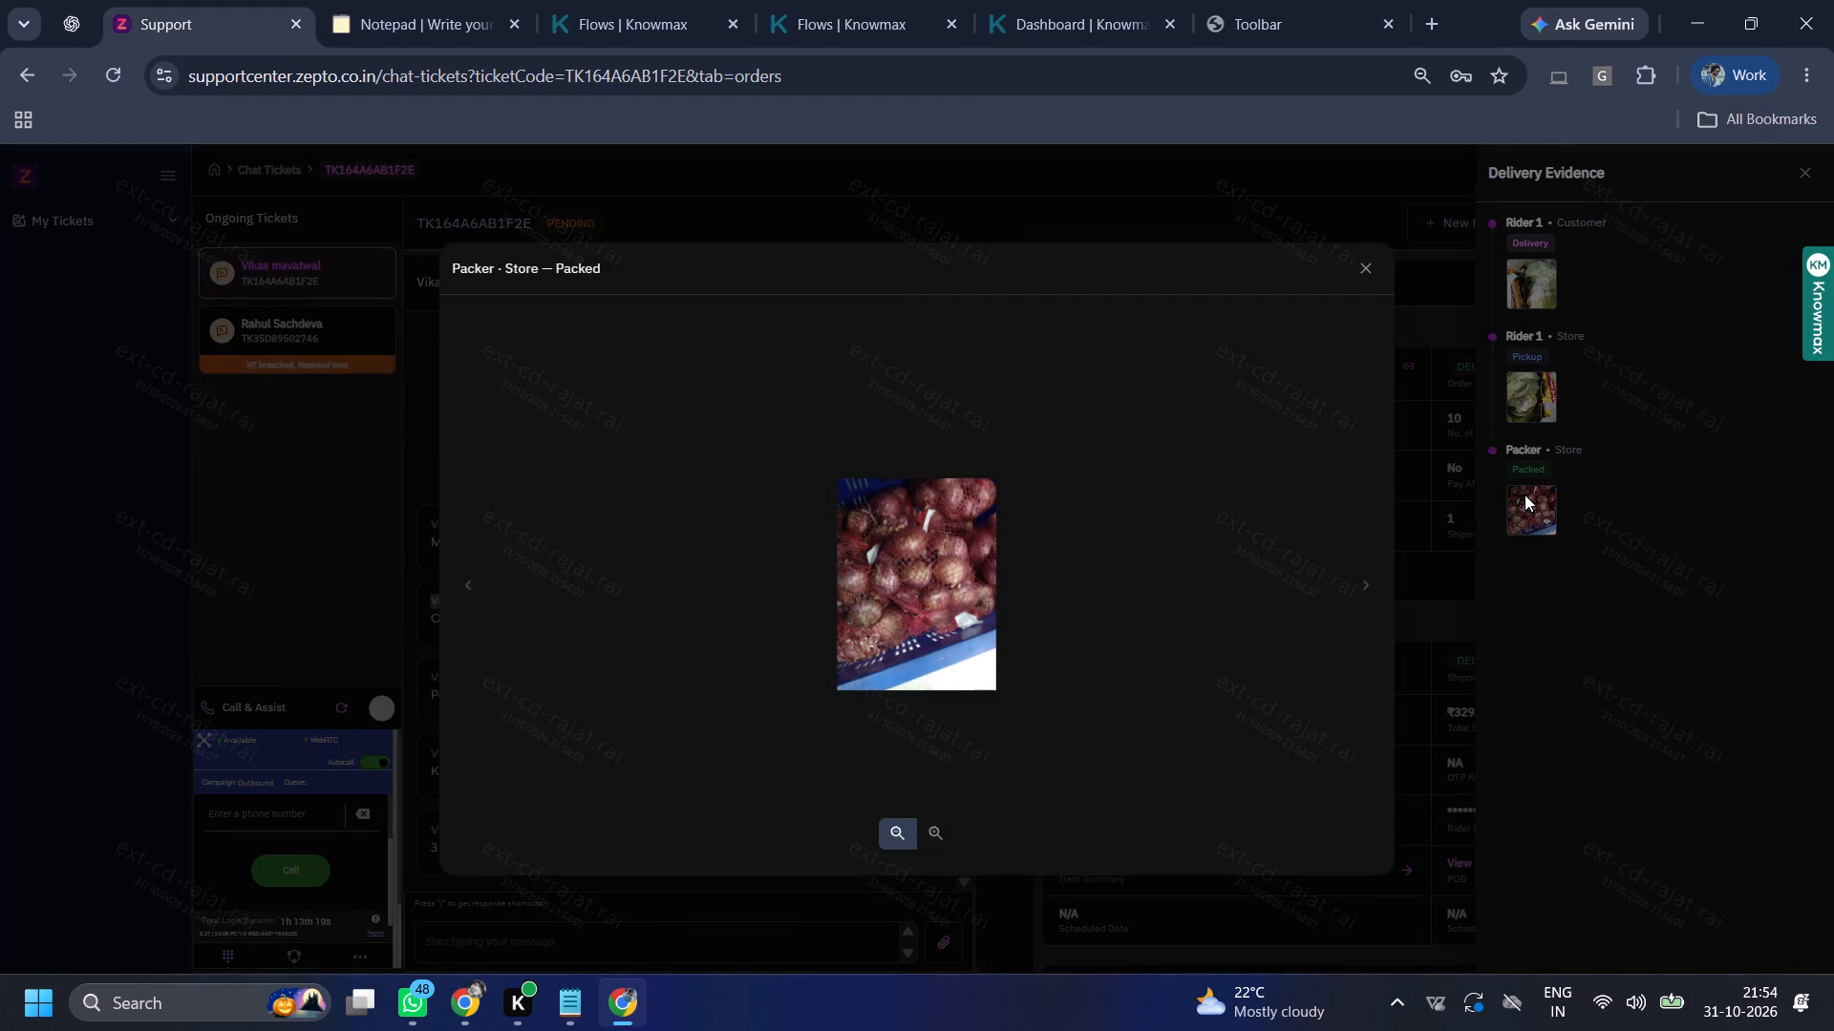
pyautogui.click(1556, 294)
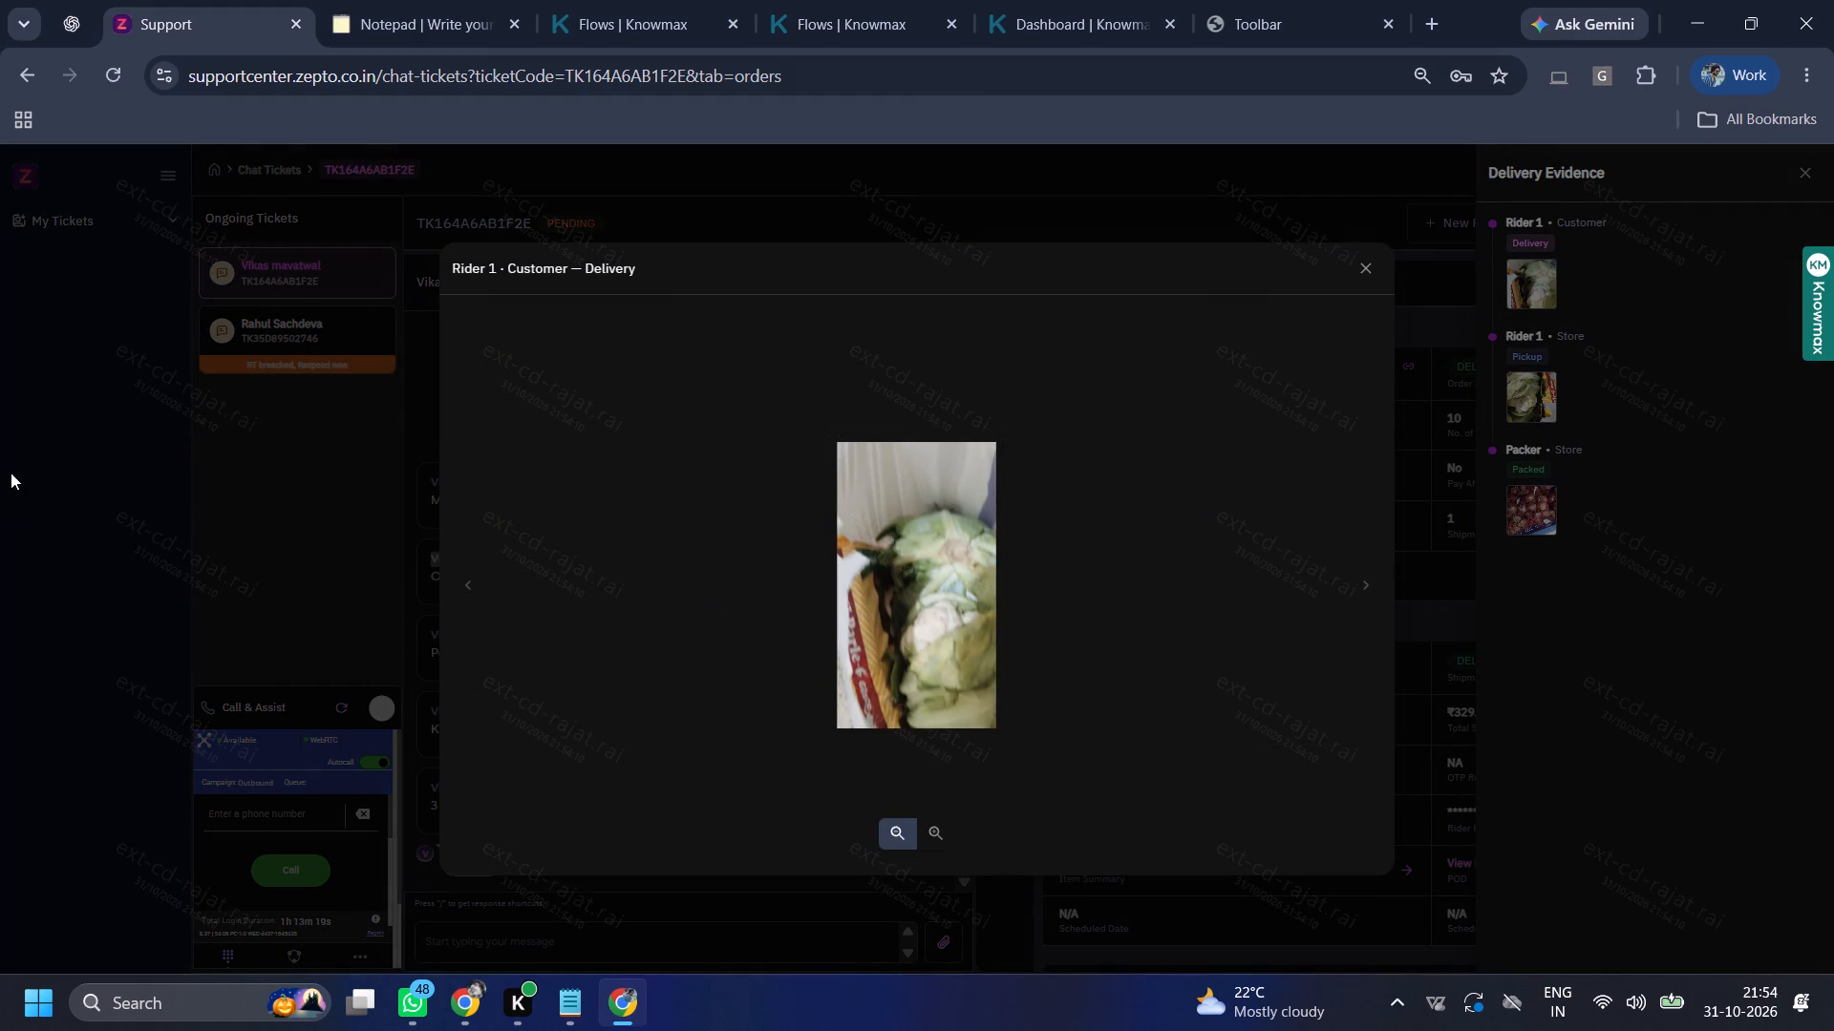
pyautogui.click(274, 494)
pyautogui.click(940, 664)
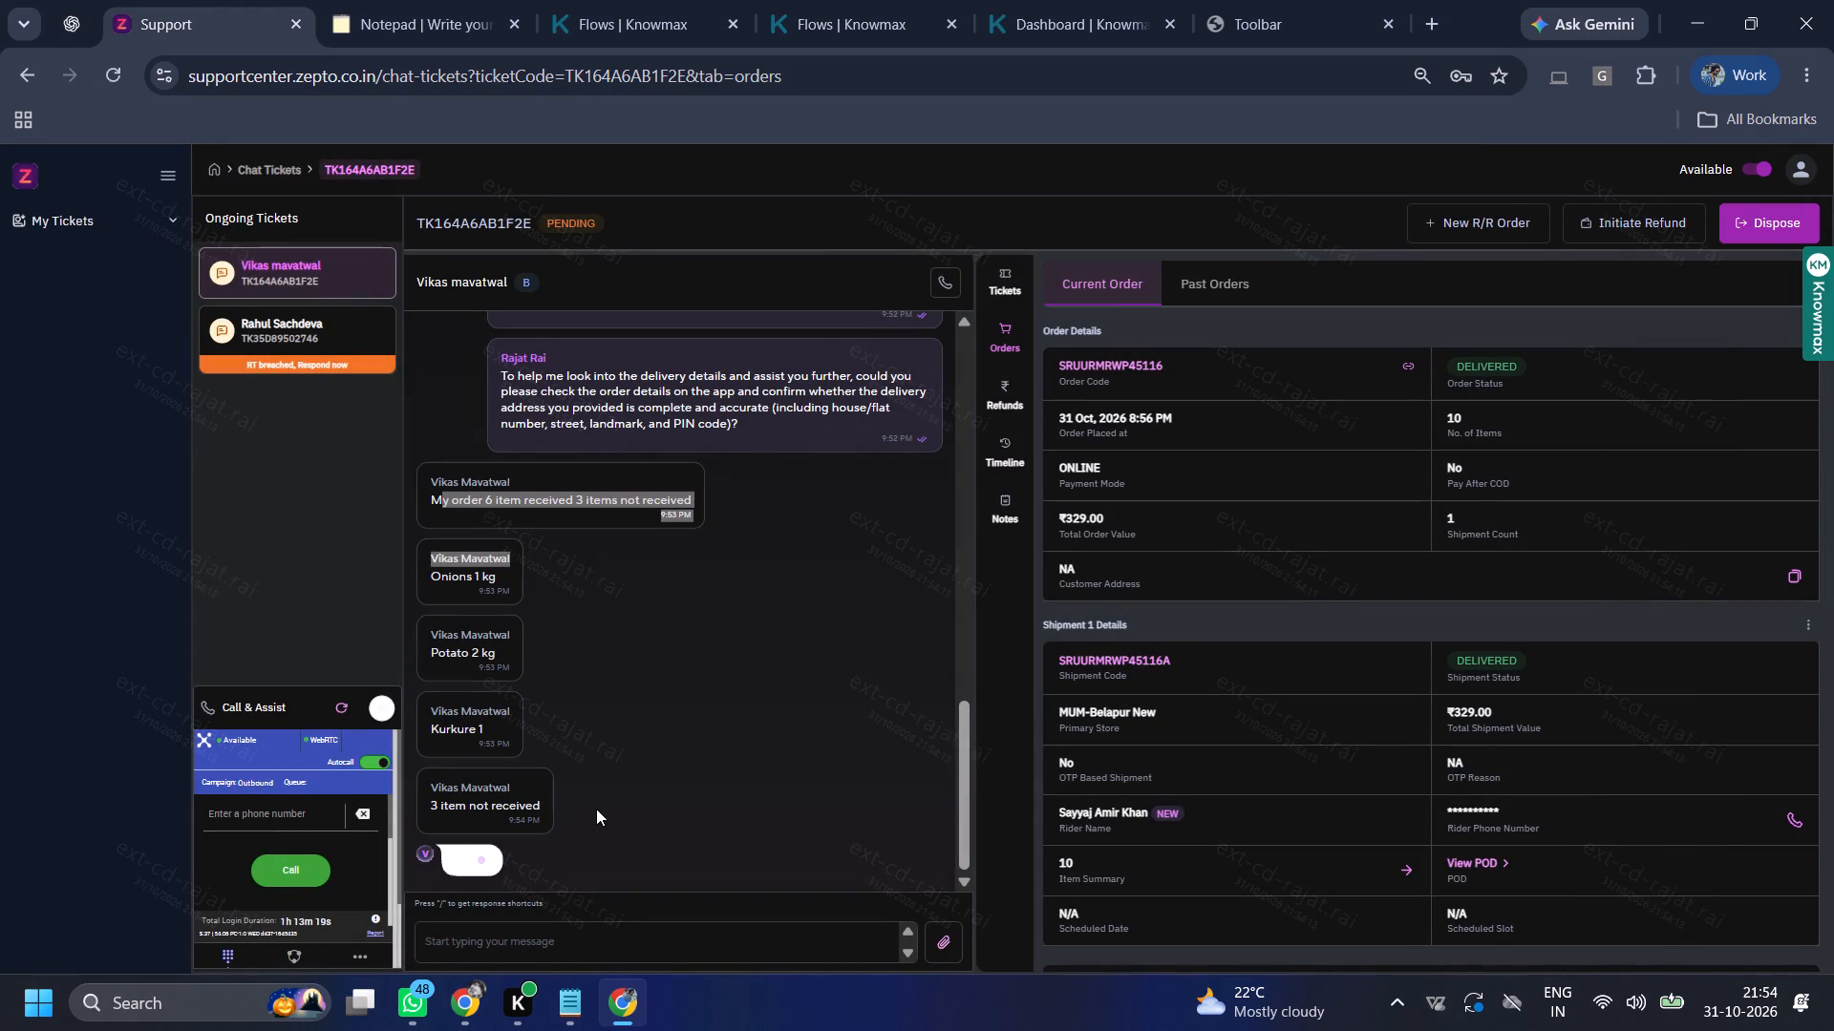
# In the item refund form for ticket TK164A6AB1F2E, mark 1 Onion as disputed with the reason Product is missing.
pyautogui.click(1610, 242)
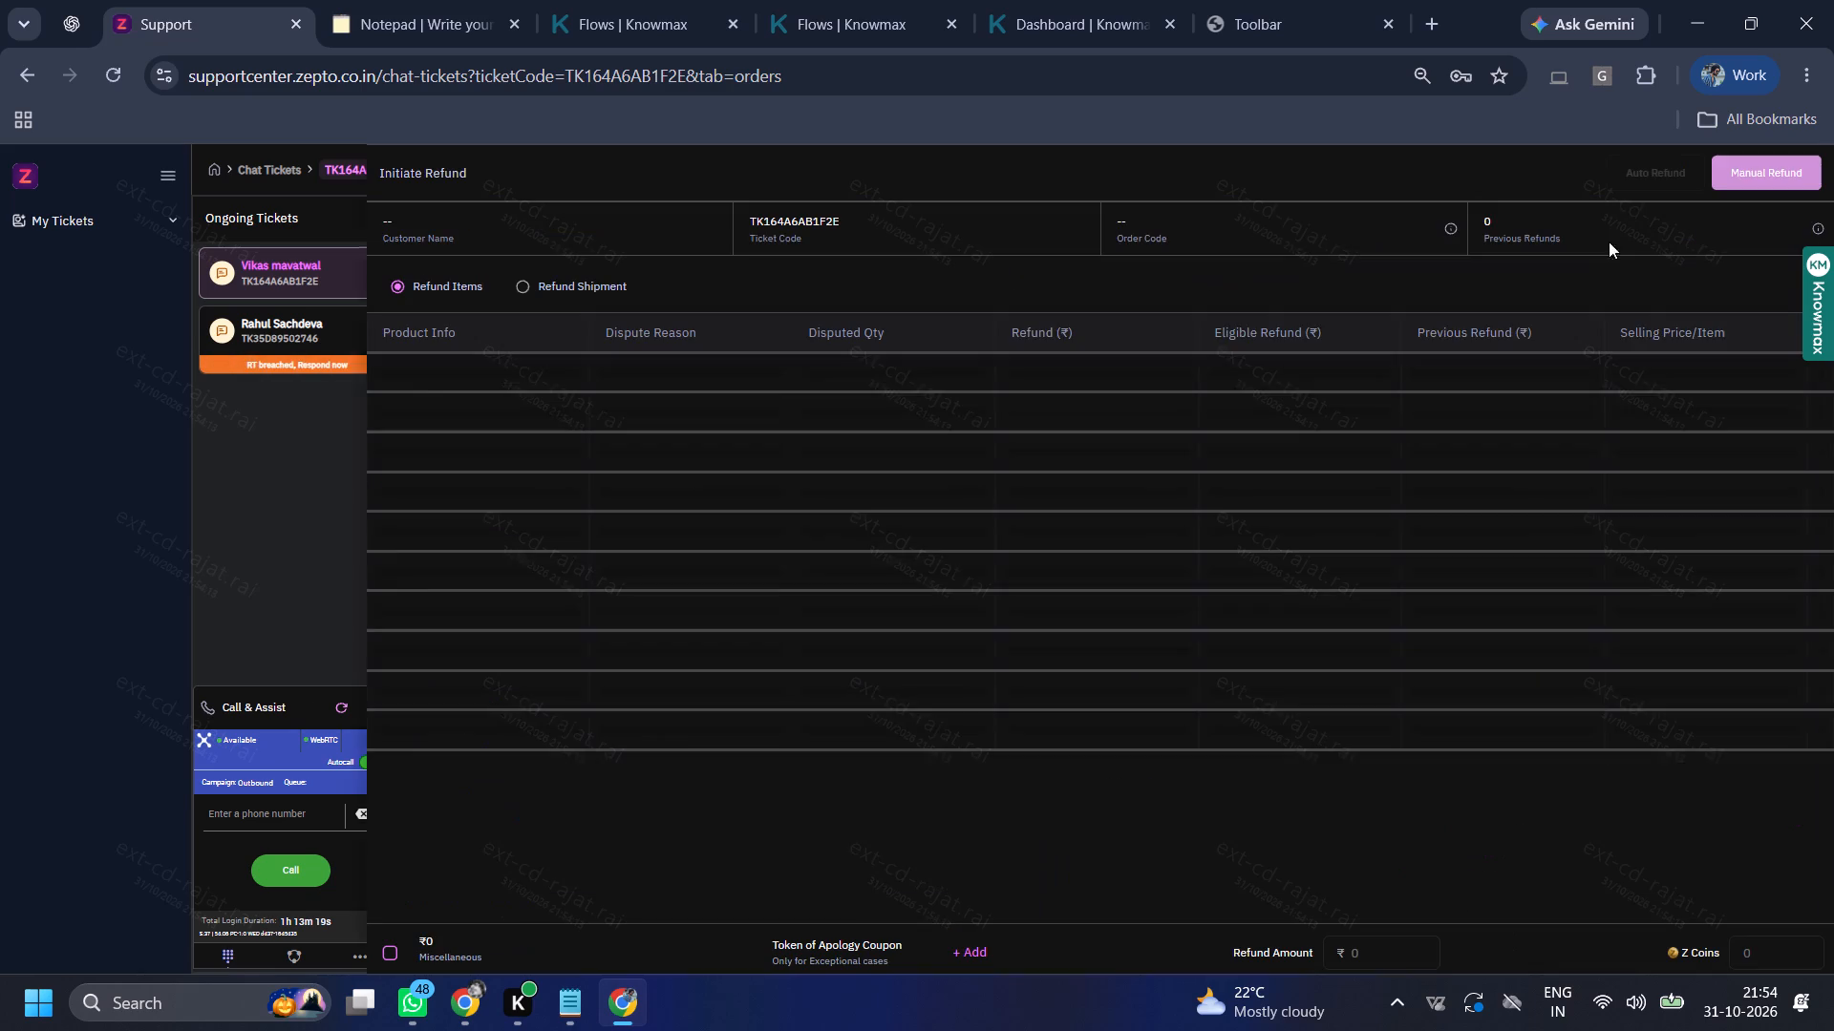
pyautogui.scroll(-3, 625, 642)
pyautogui.scroll(-3, 677, 710)
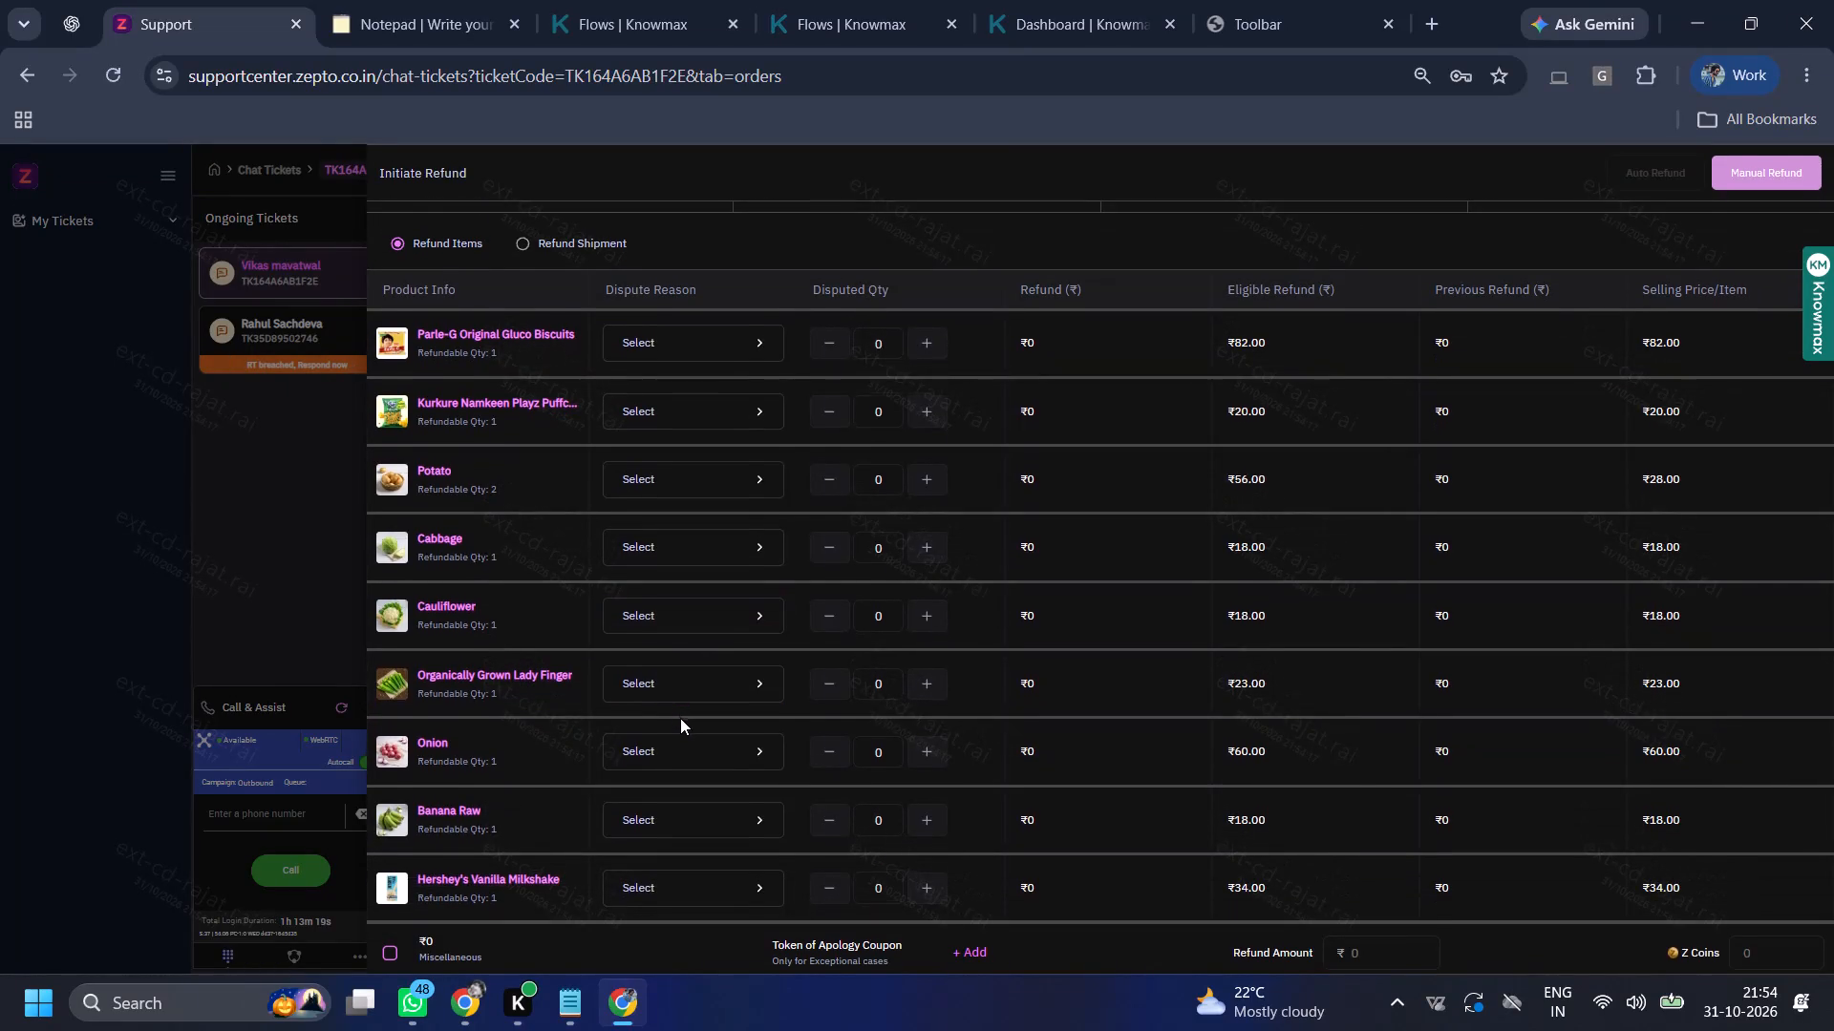
pyautogui.scroll(-1, 680, 718)
pyautogui.click(675, 755)
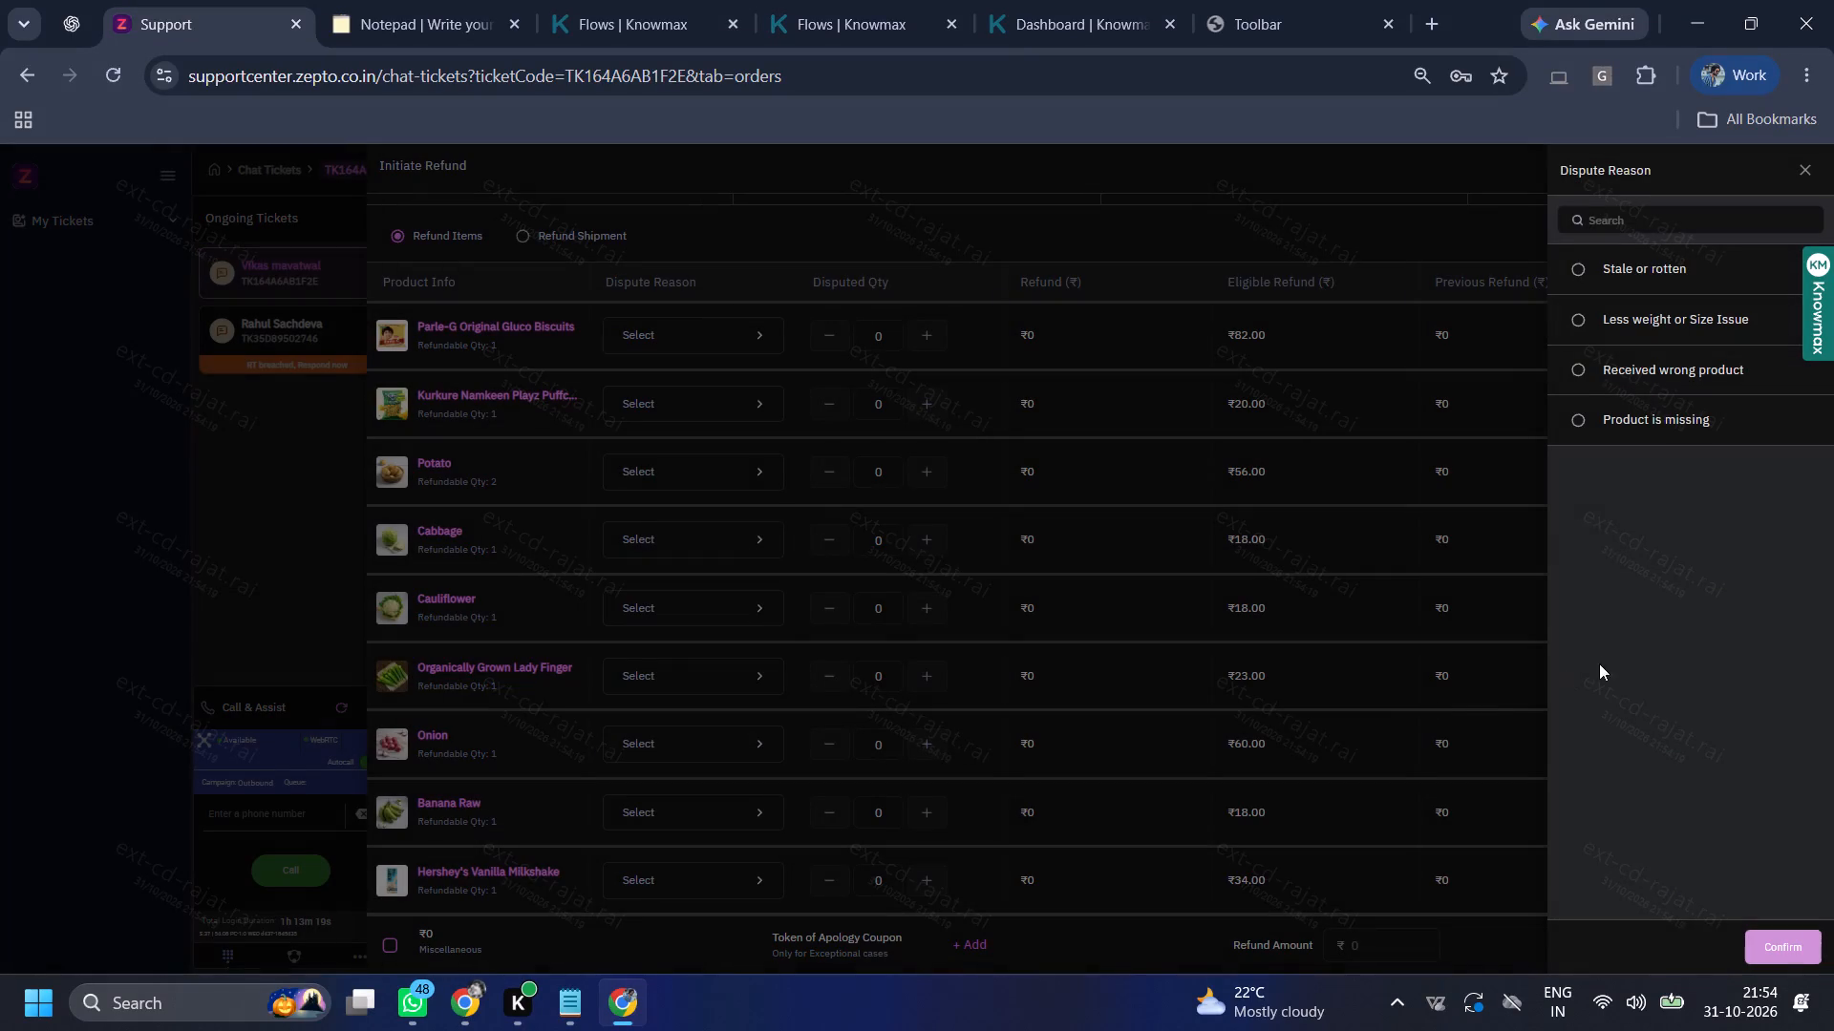
pyautogui.click(1574, 418)
pyautogui.moveTo(1789, 914); pyautogui.dragTo(1789, 922)
pyautogui.click(1789, 946)
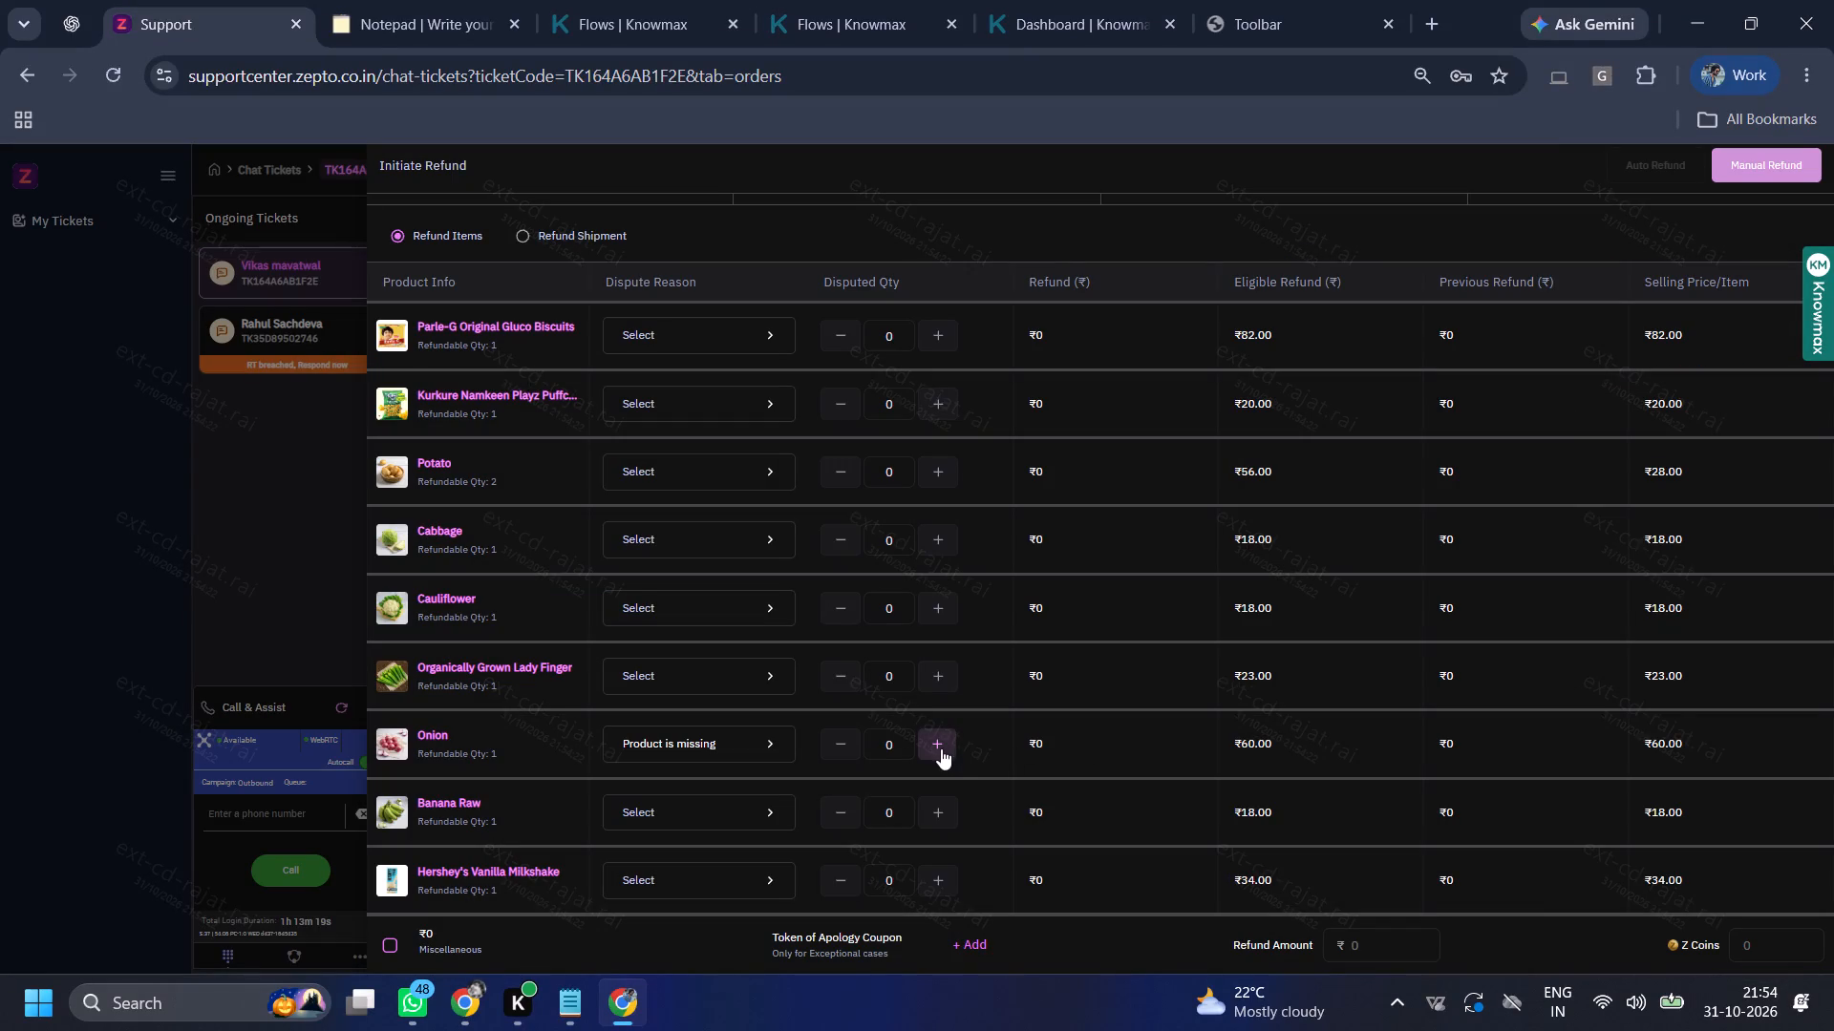
pyautogui.tripleClick(941, 748)
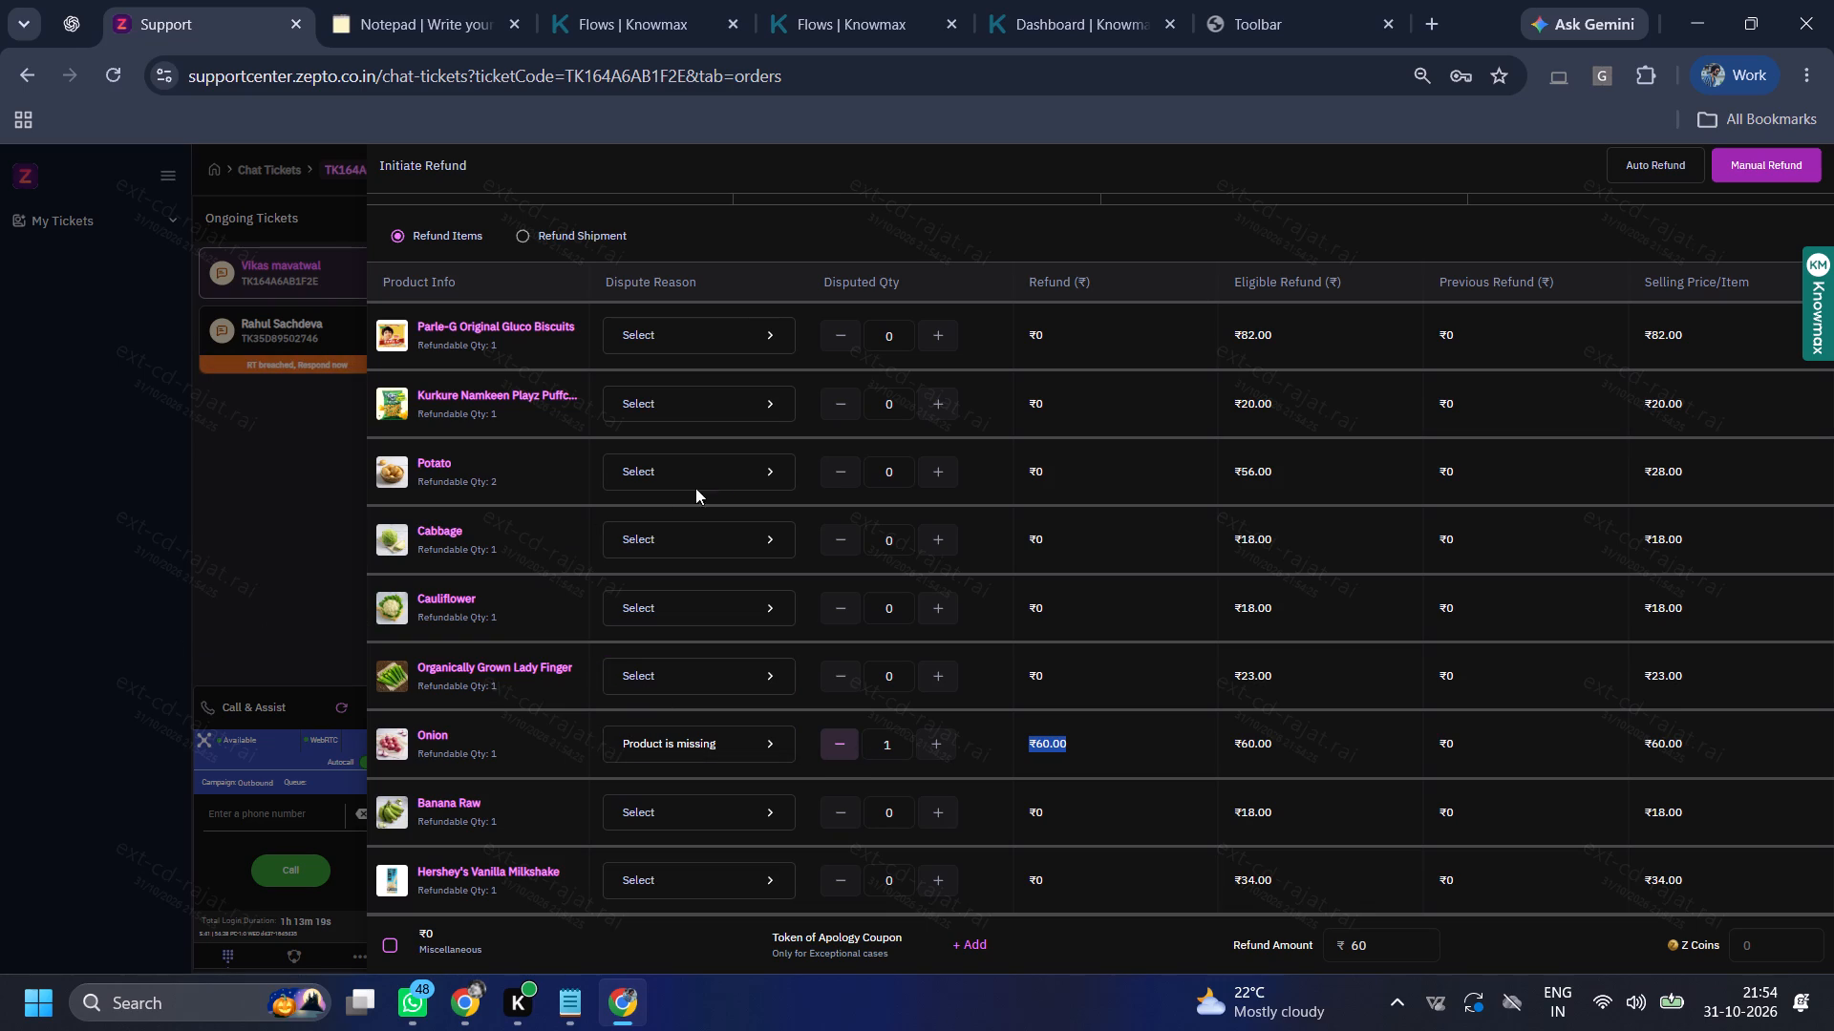
# Mark 2 Potato and 1 Kurkure as Product is missing to work out the refund amount, and close the form without submitting.
pyautogui.click(725, 479)
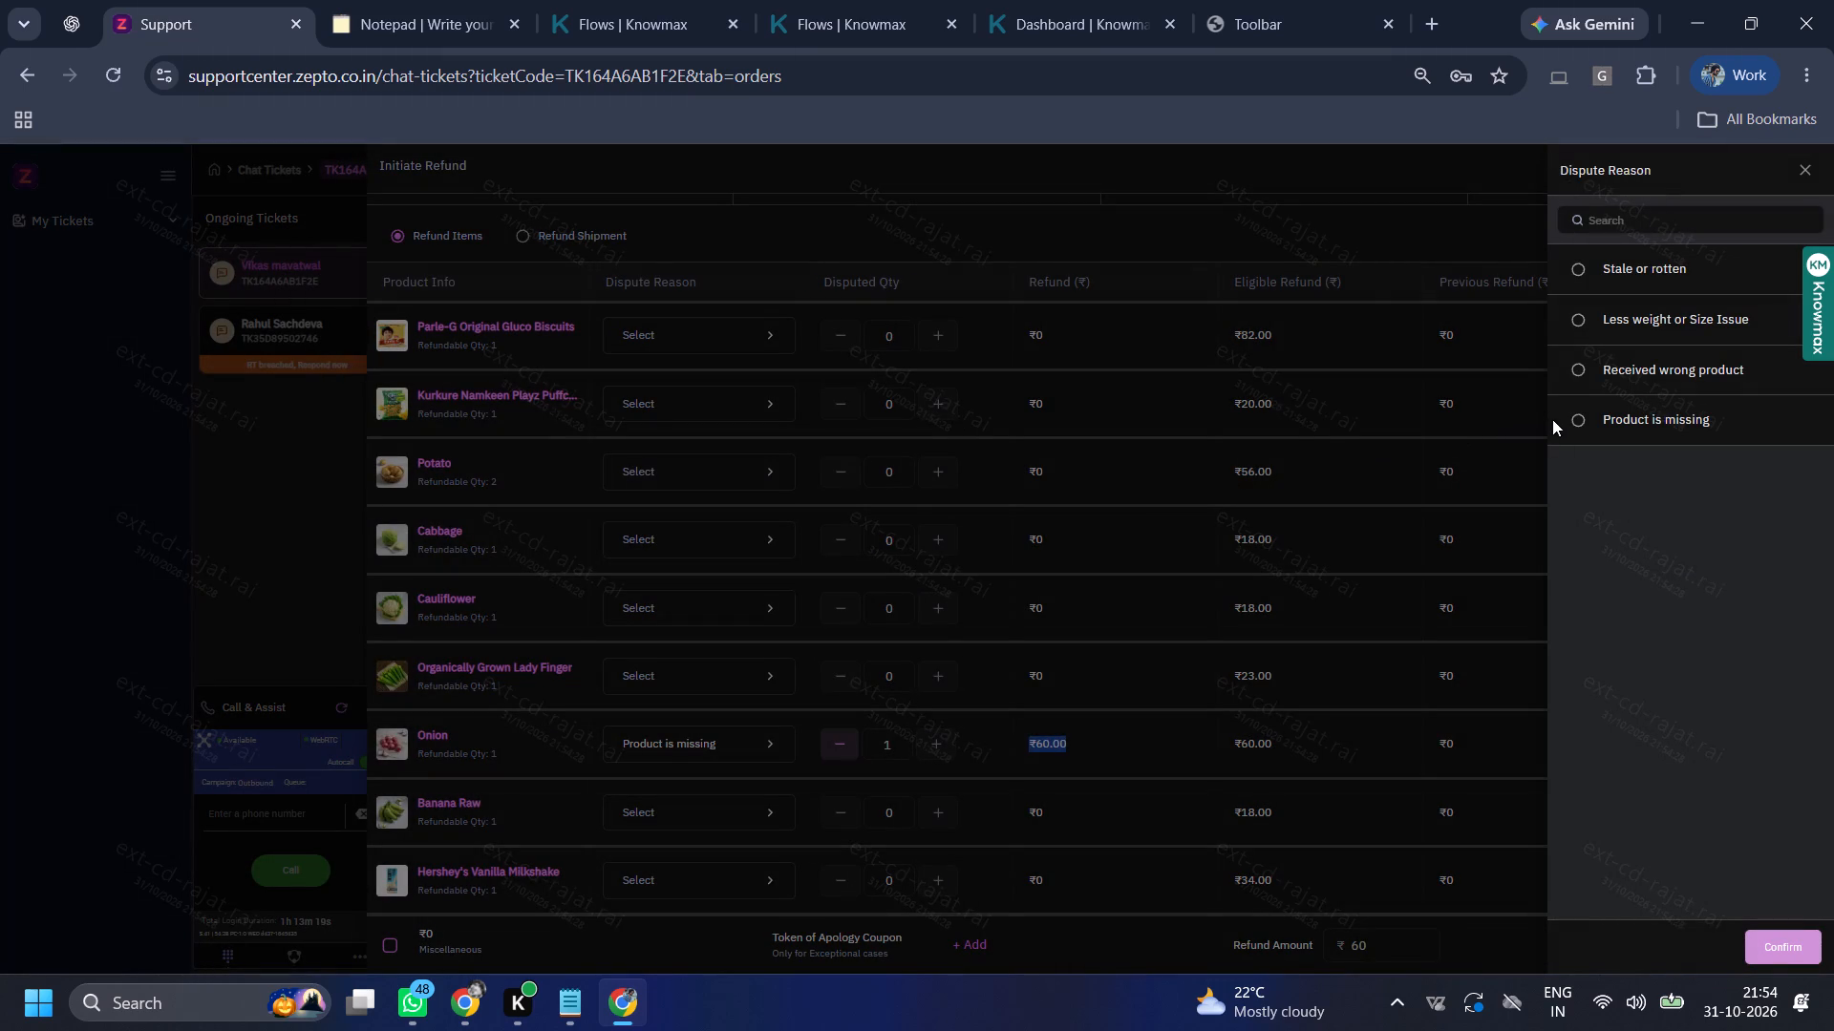
pyautogui.click(1583, 421)
pyautogui.click(1803, 931)
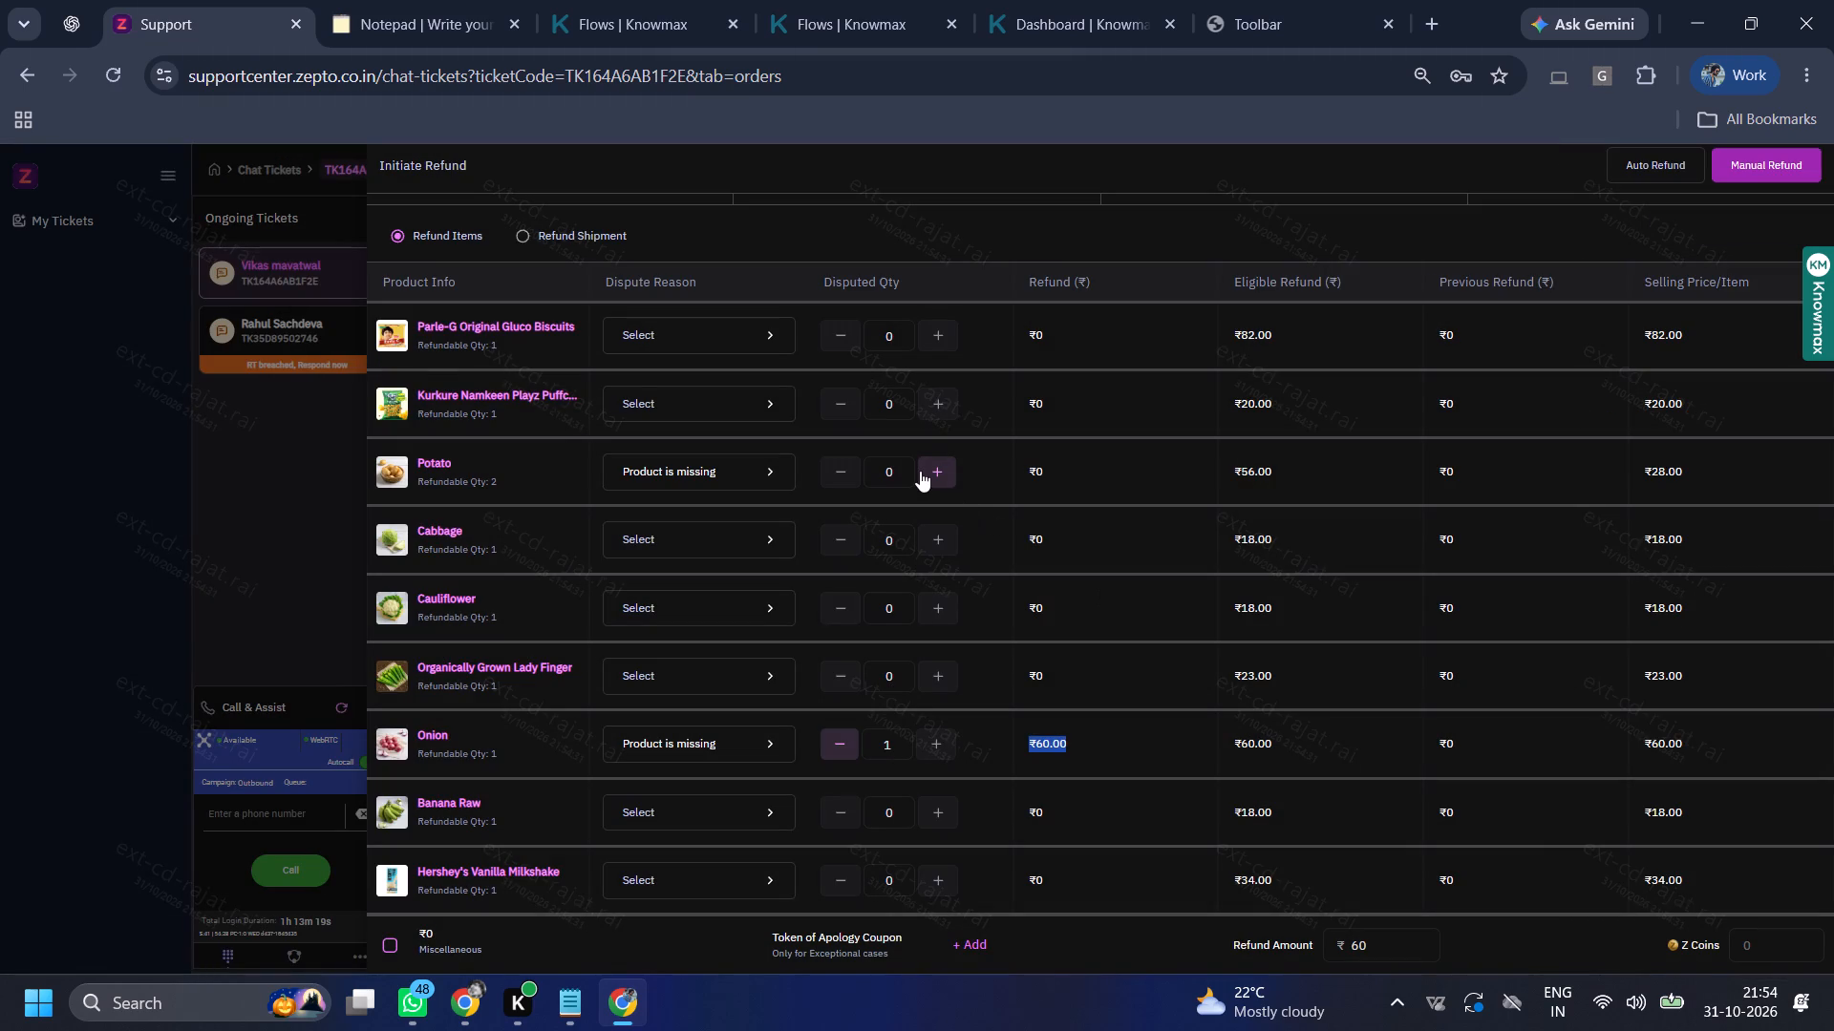
pyautogui.tripleClick(927, 470)
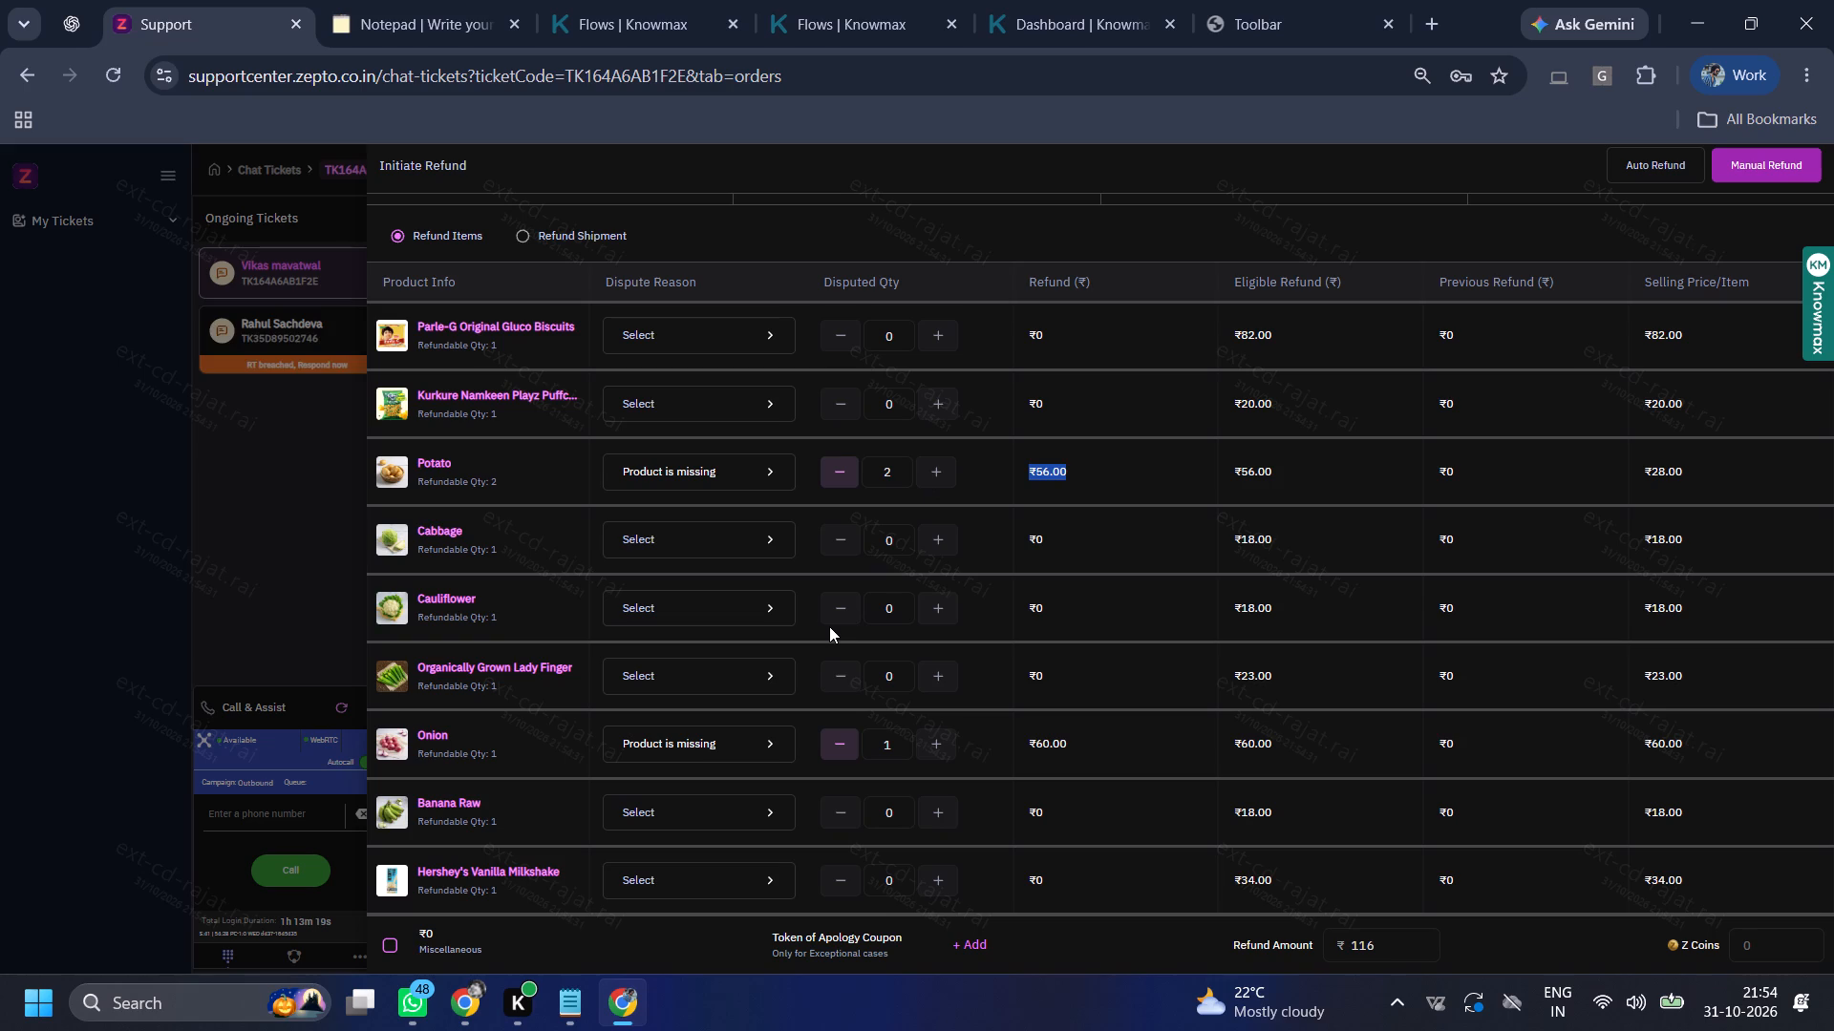
pyautogui.click(744, 407)
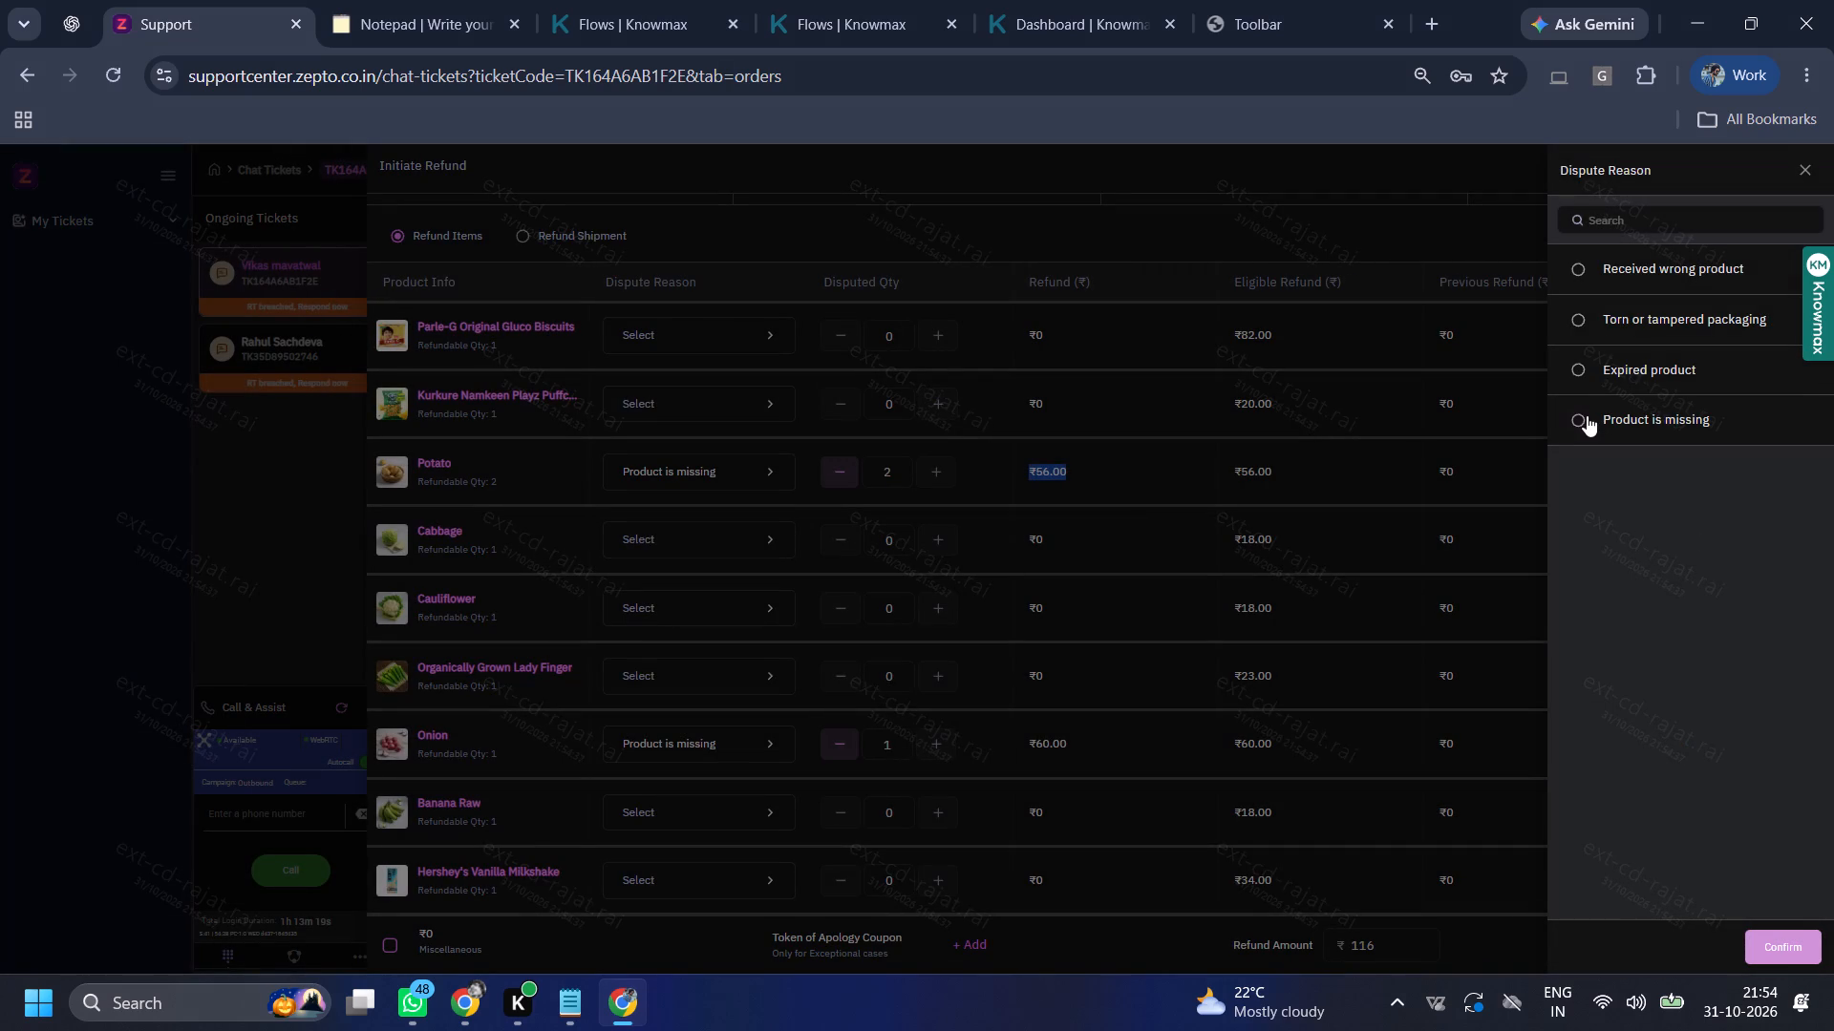
pyautogui.click(1587, 415)
pyautogui.click(1788, 939)
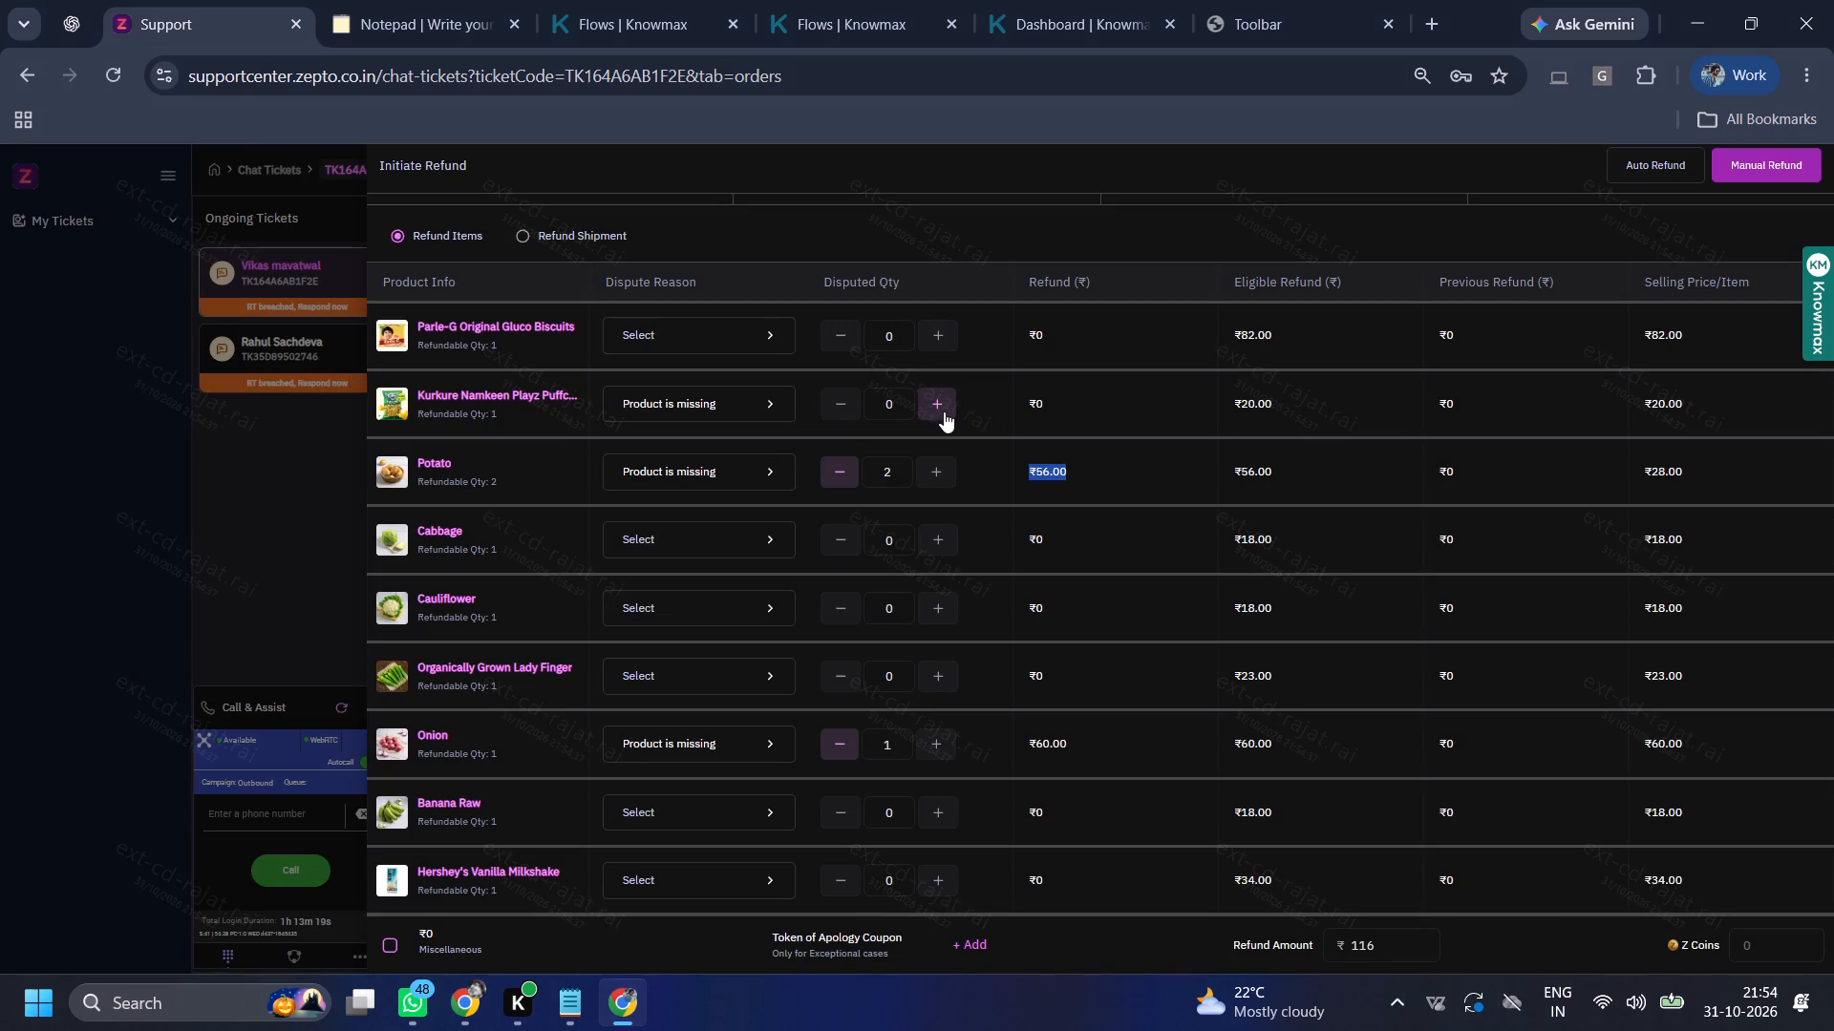
pyautogui.tripleClick(944, 411)
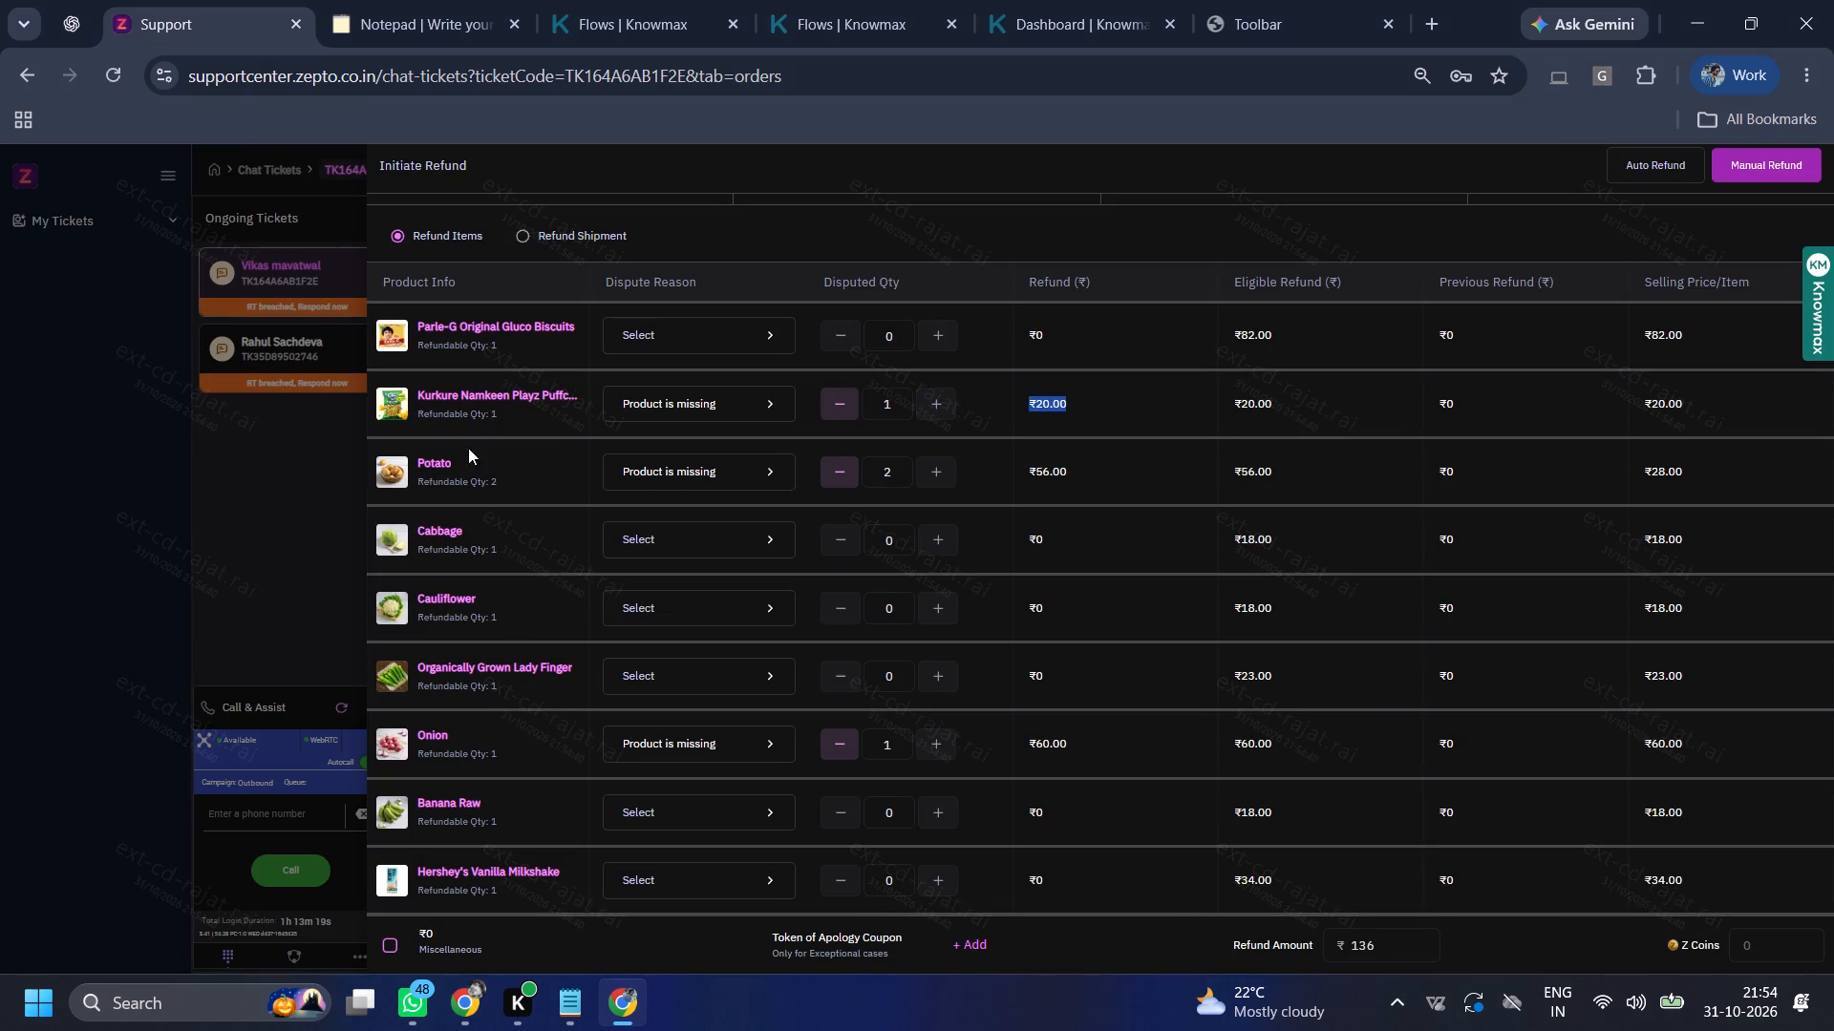
pyautogui.click(104, 499)
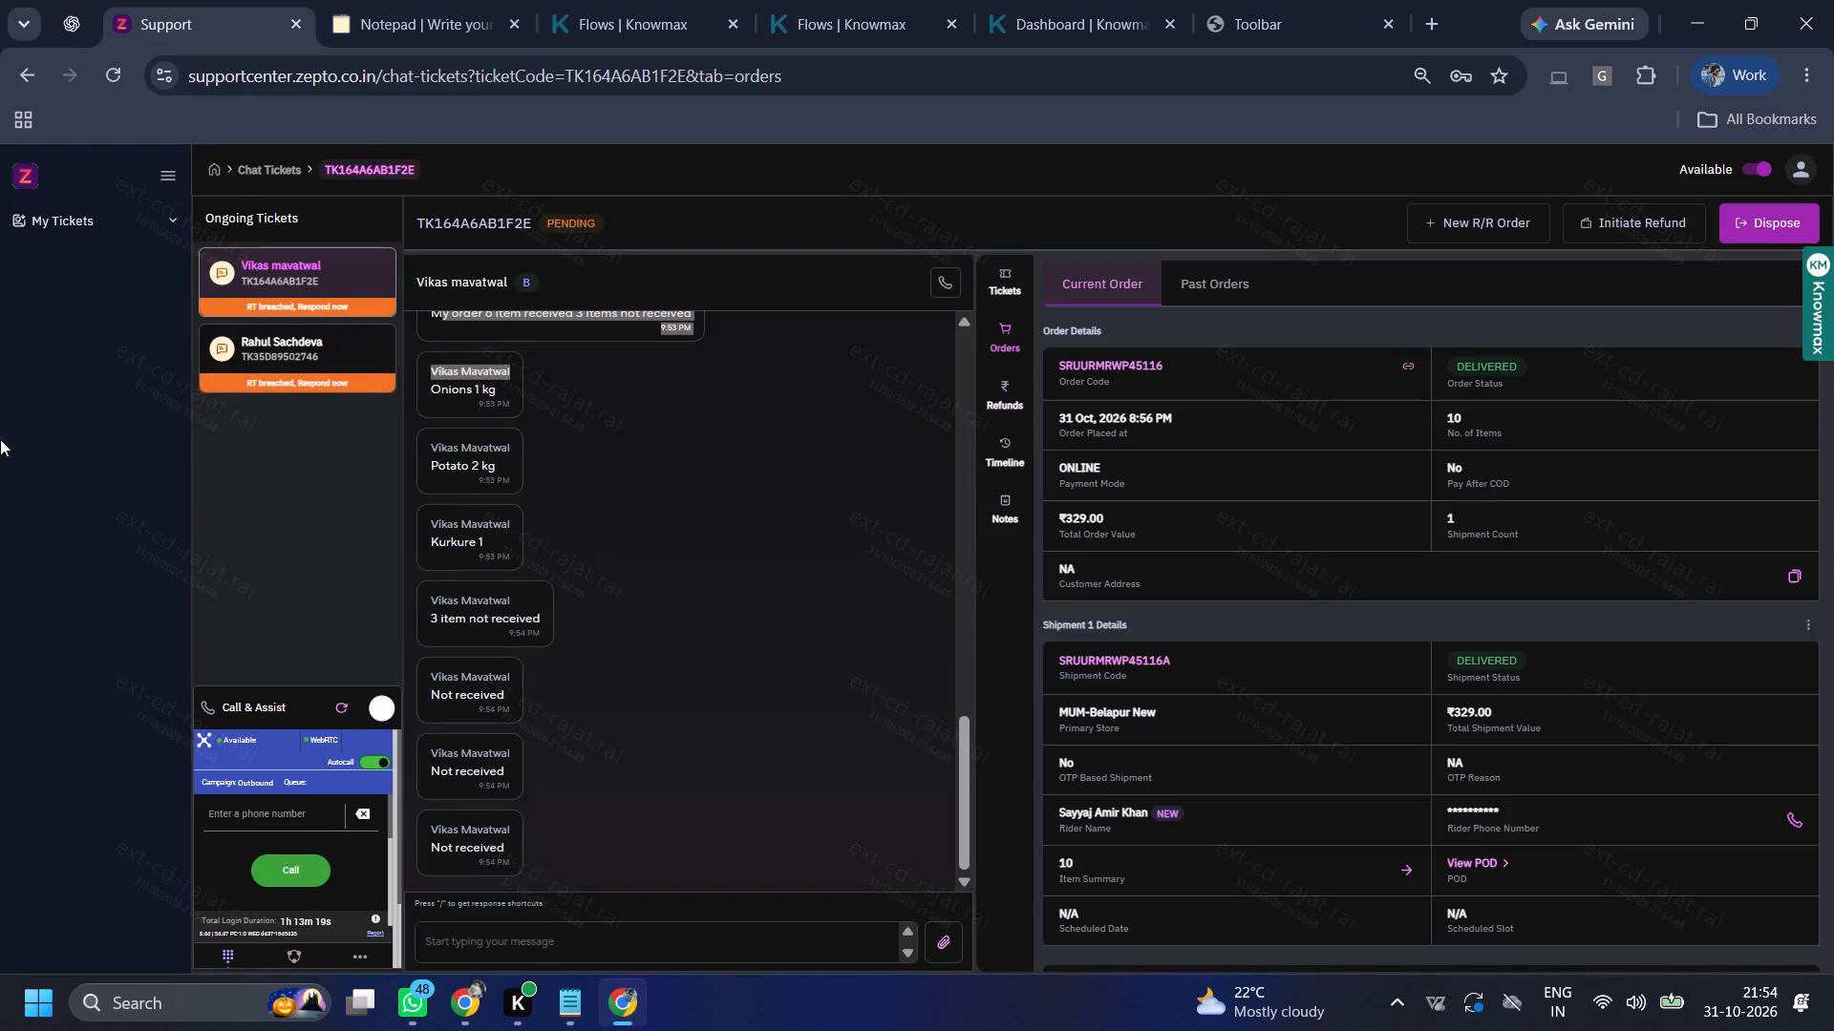
pyautogui.scroll(2, 579, 701)
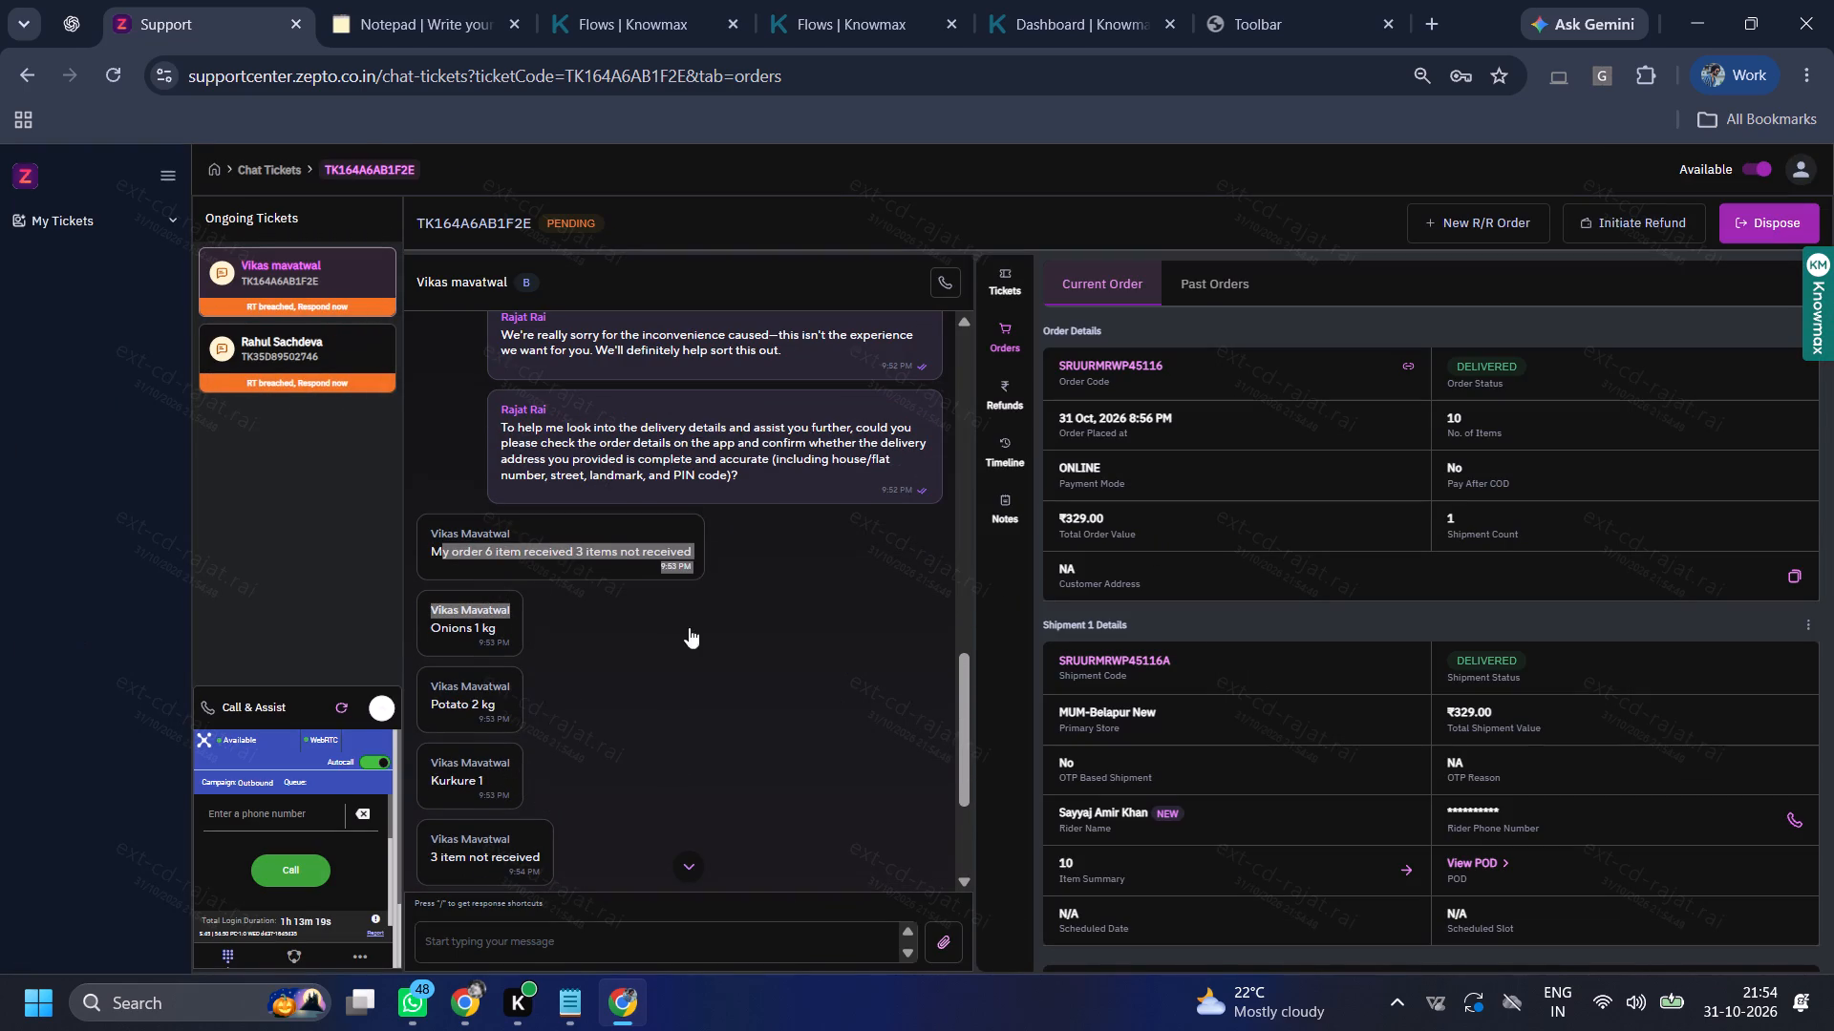
pyautogui.click(1479, 862)
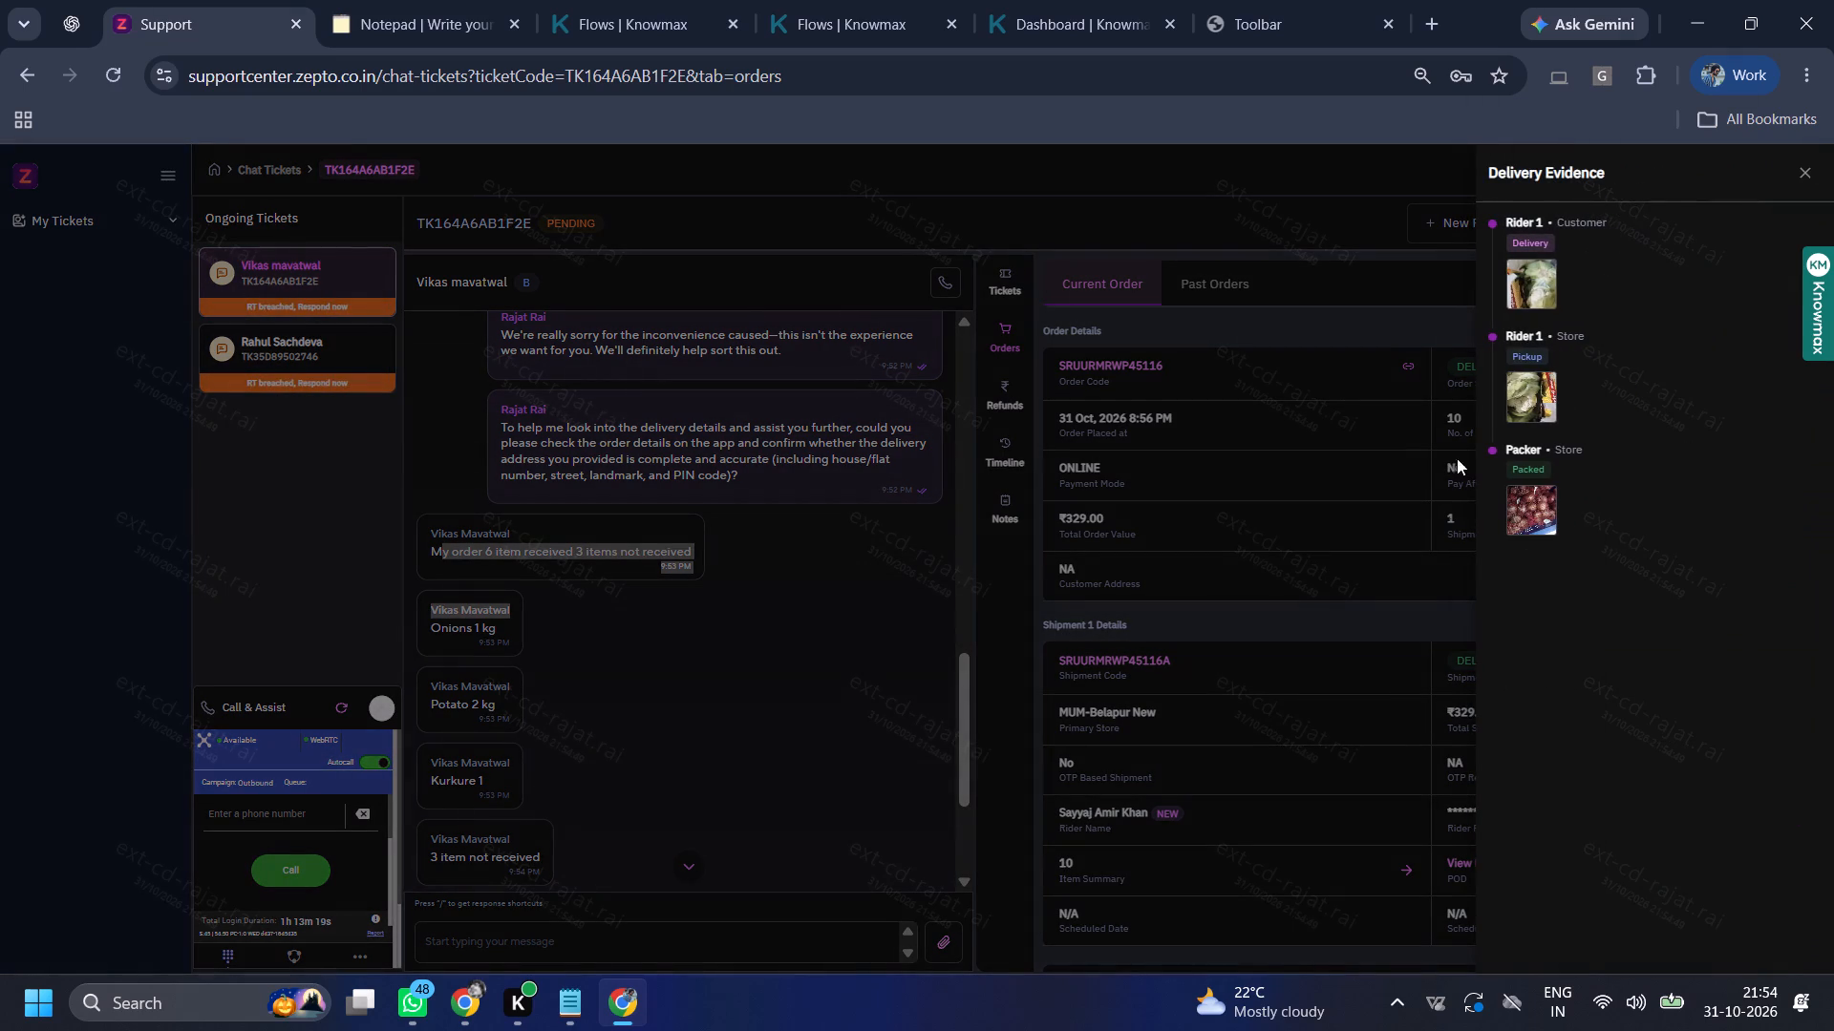
pyautogui.click(1518, 300)
pyautogui.click(1518, 300)
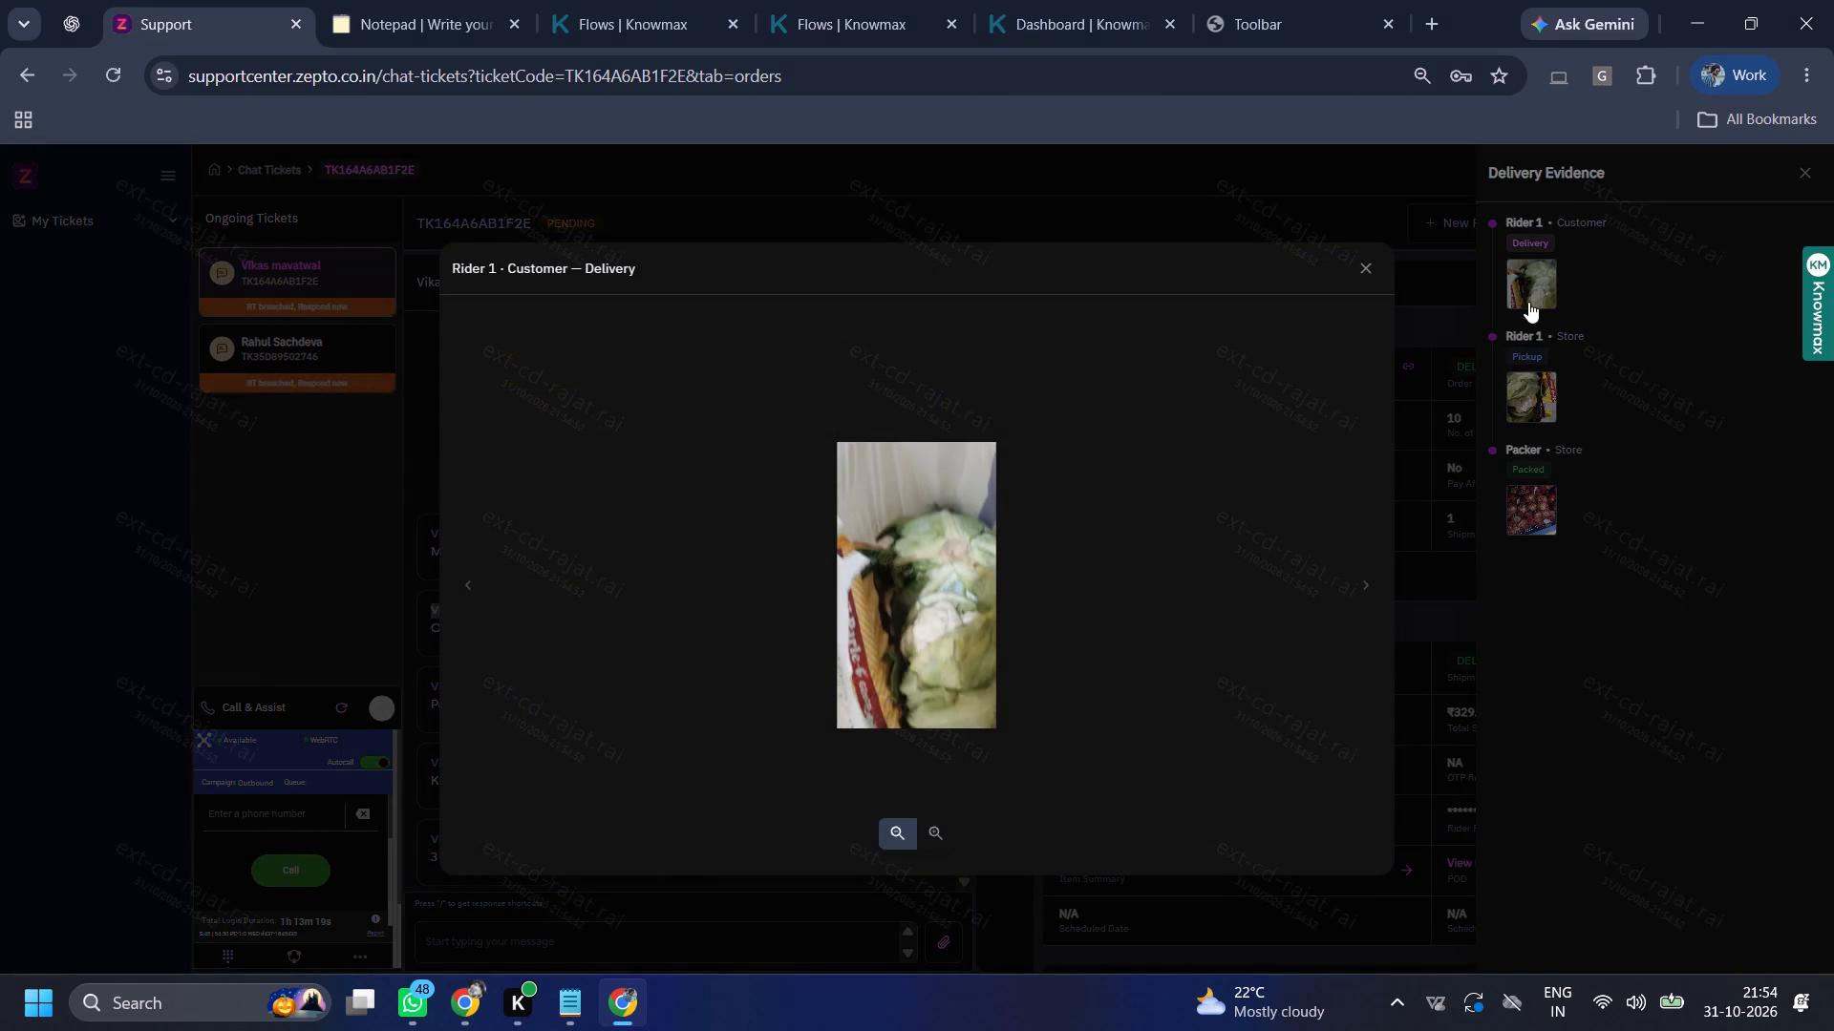
pyautogui.click(1553, 370)
pyautogui.click(1551, 397)
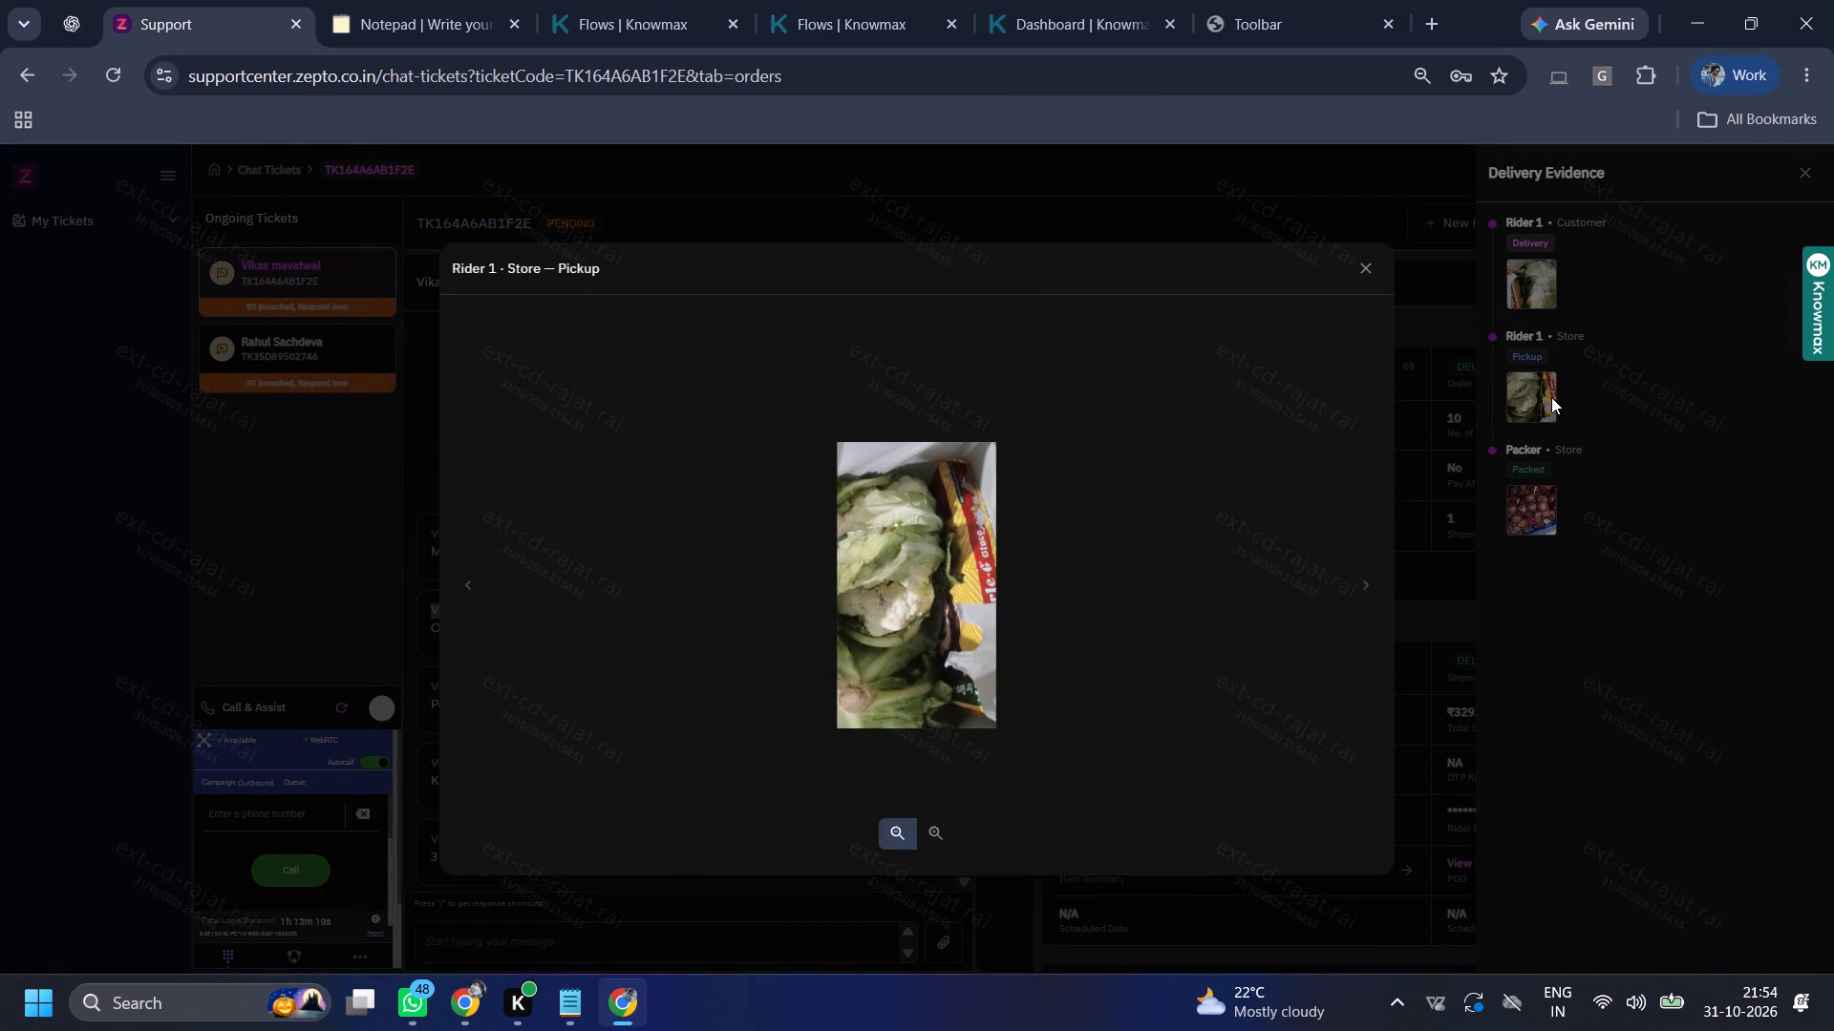
pyautogui.click(1546, 397)
pyautogui.click(1518, 267)
pyautogui.click(1518, 267)
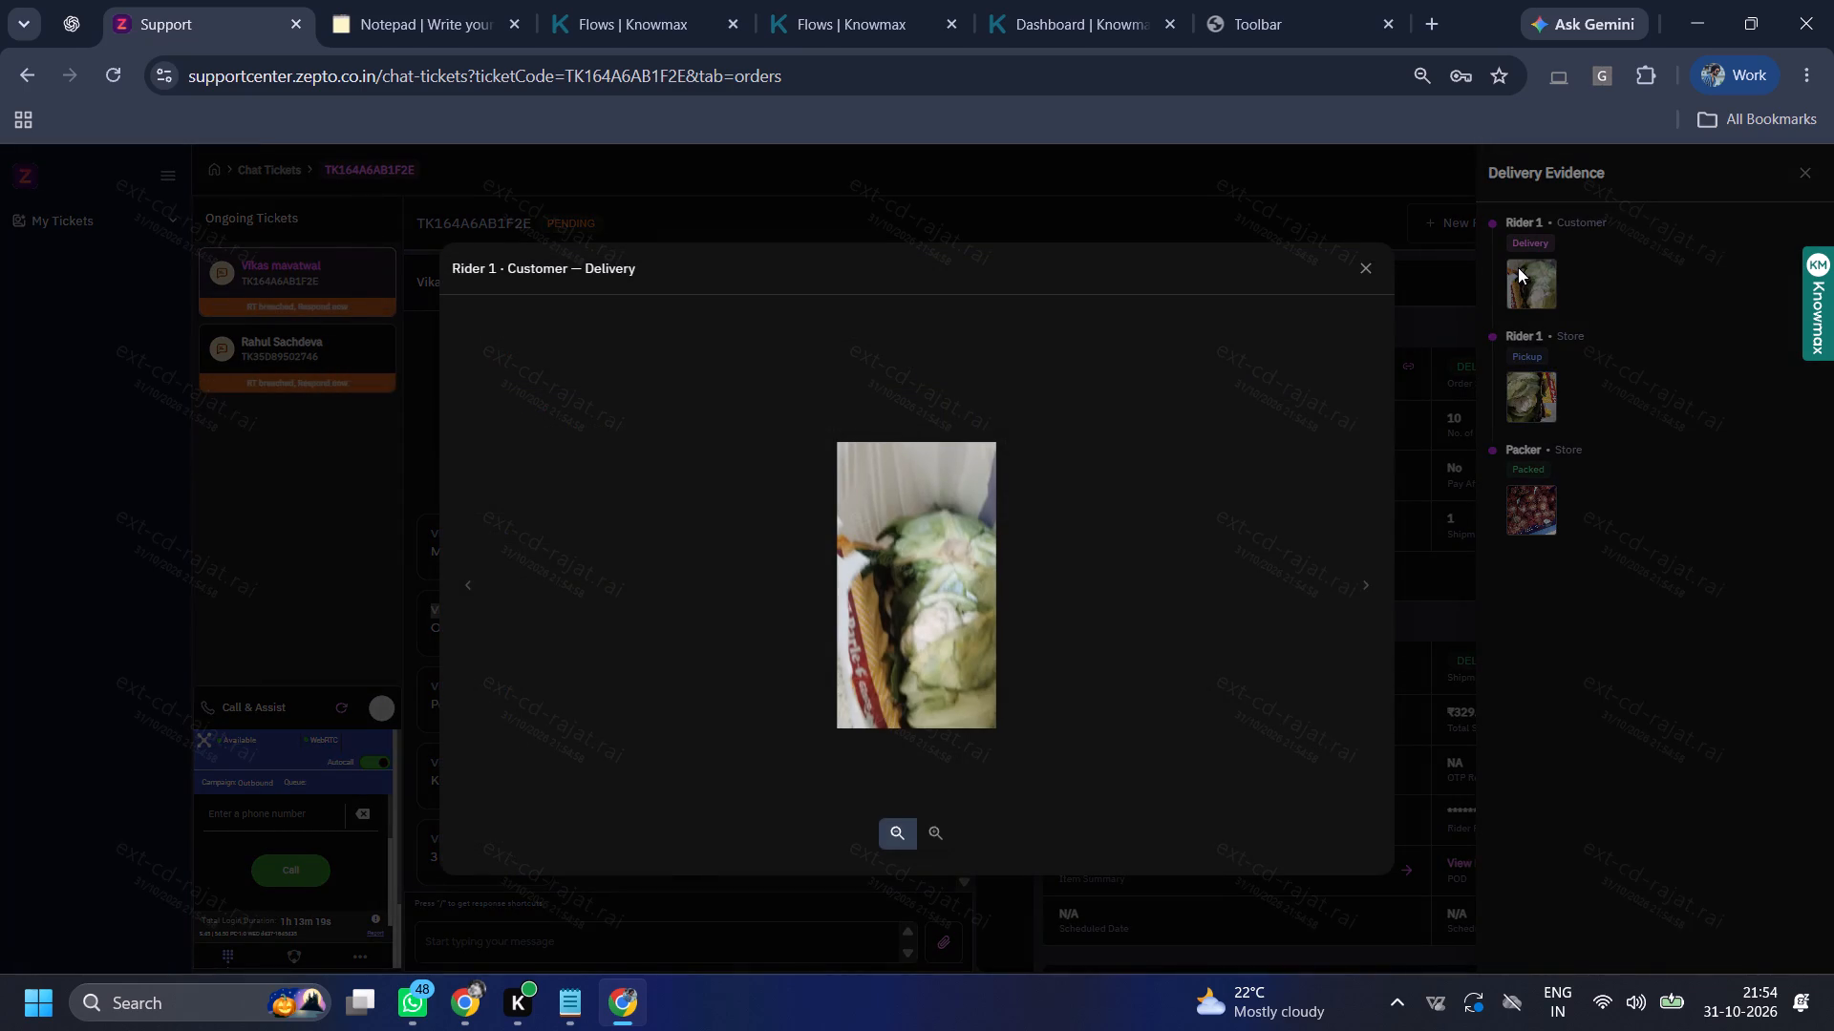
pyautogui.click(555, 691)
pyautogui.scroll(-9, 567, 701)
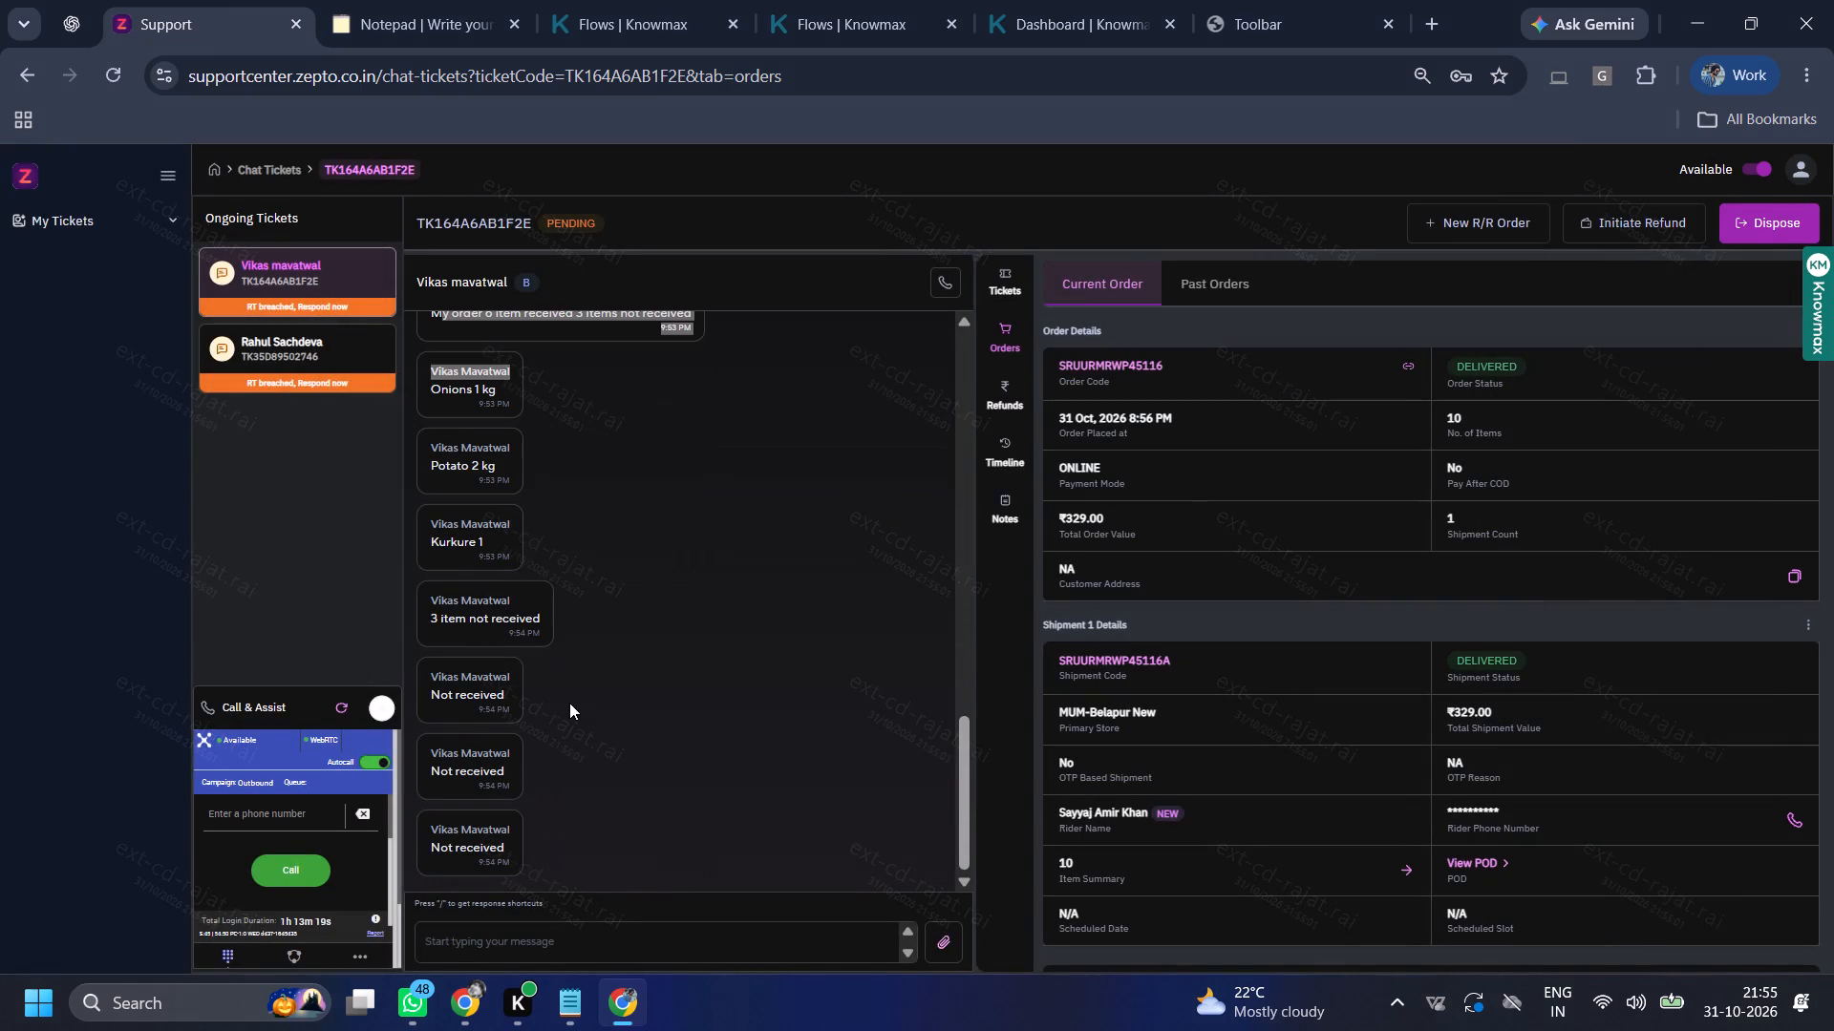
pyautogui.click(565, 1030)
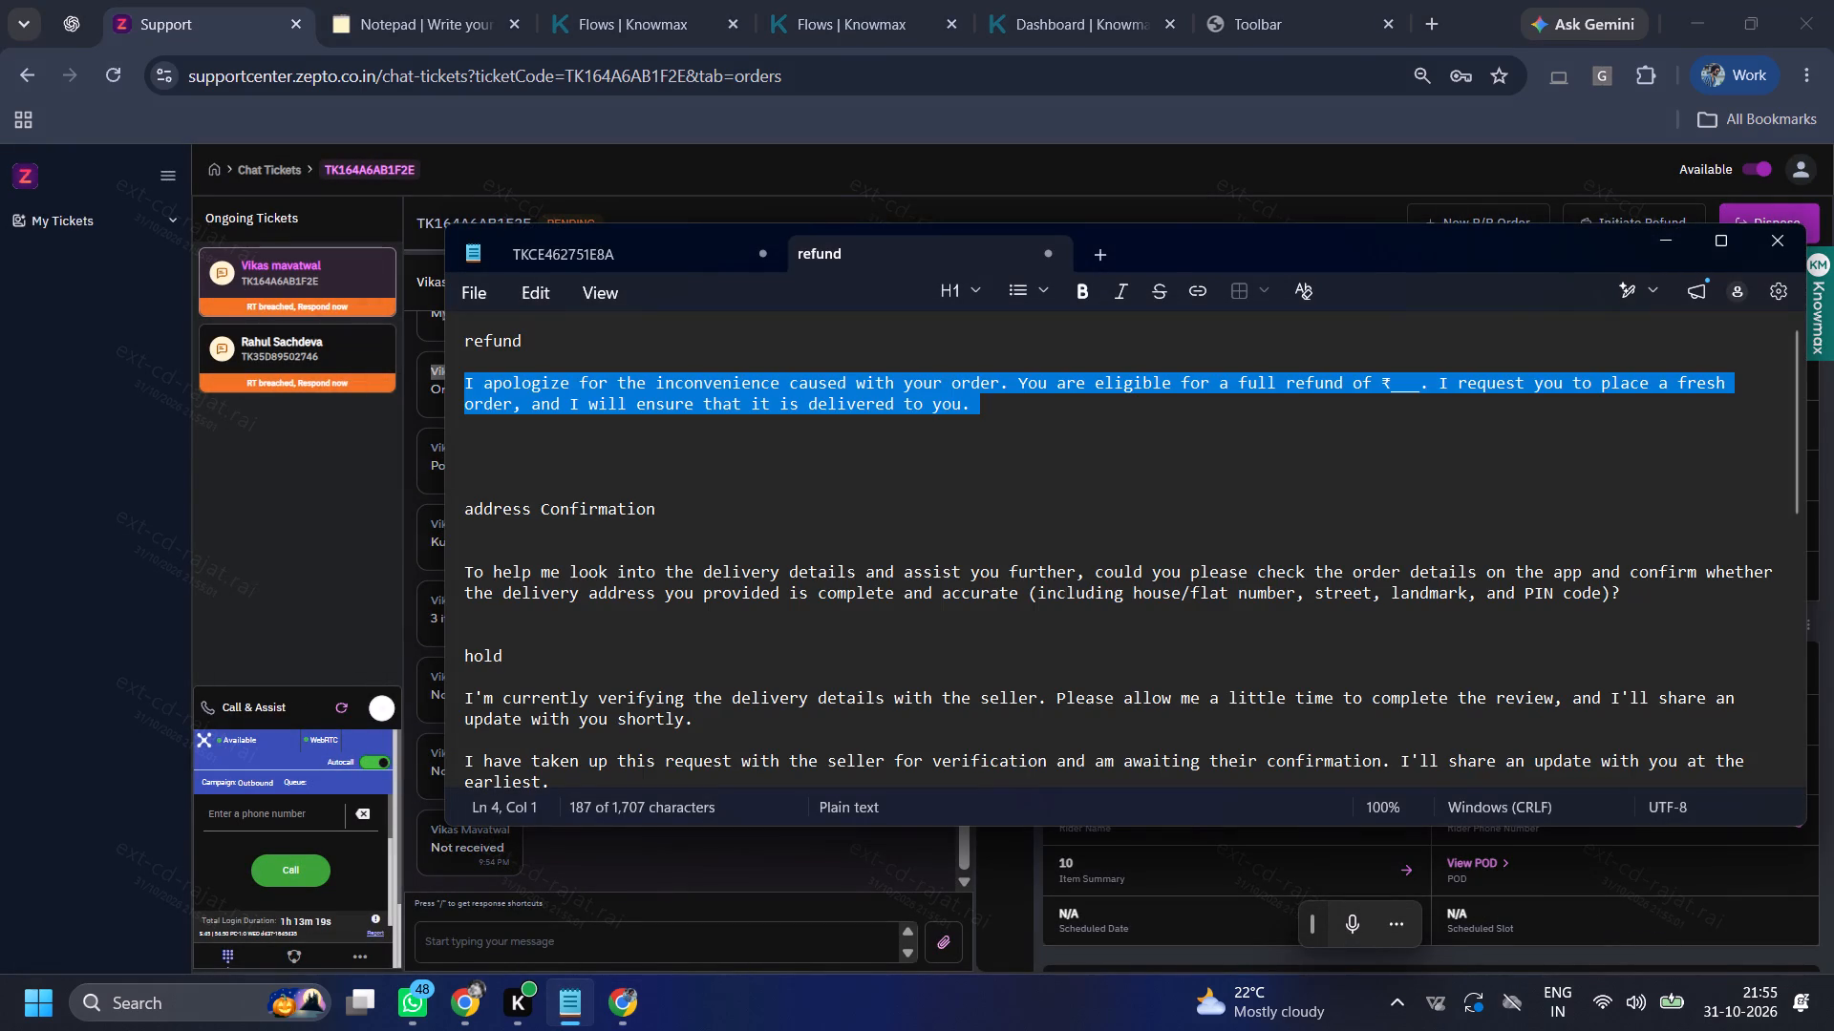
pyautogui.click(33, 526)
pyautogui.click(582, 959)
pyautogui.click(553, 1012)
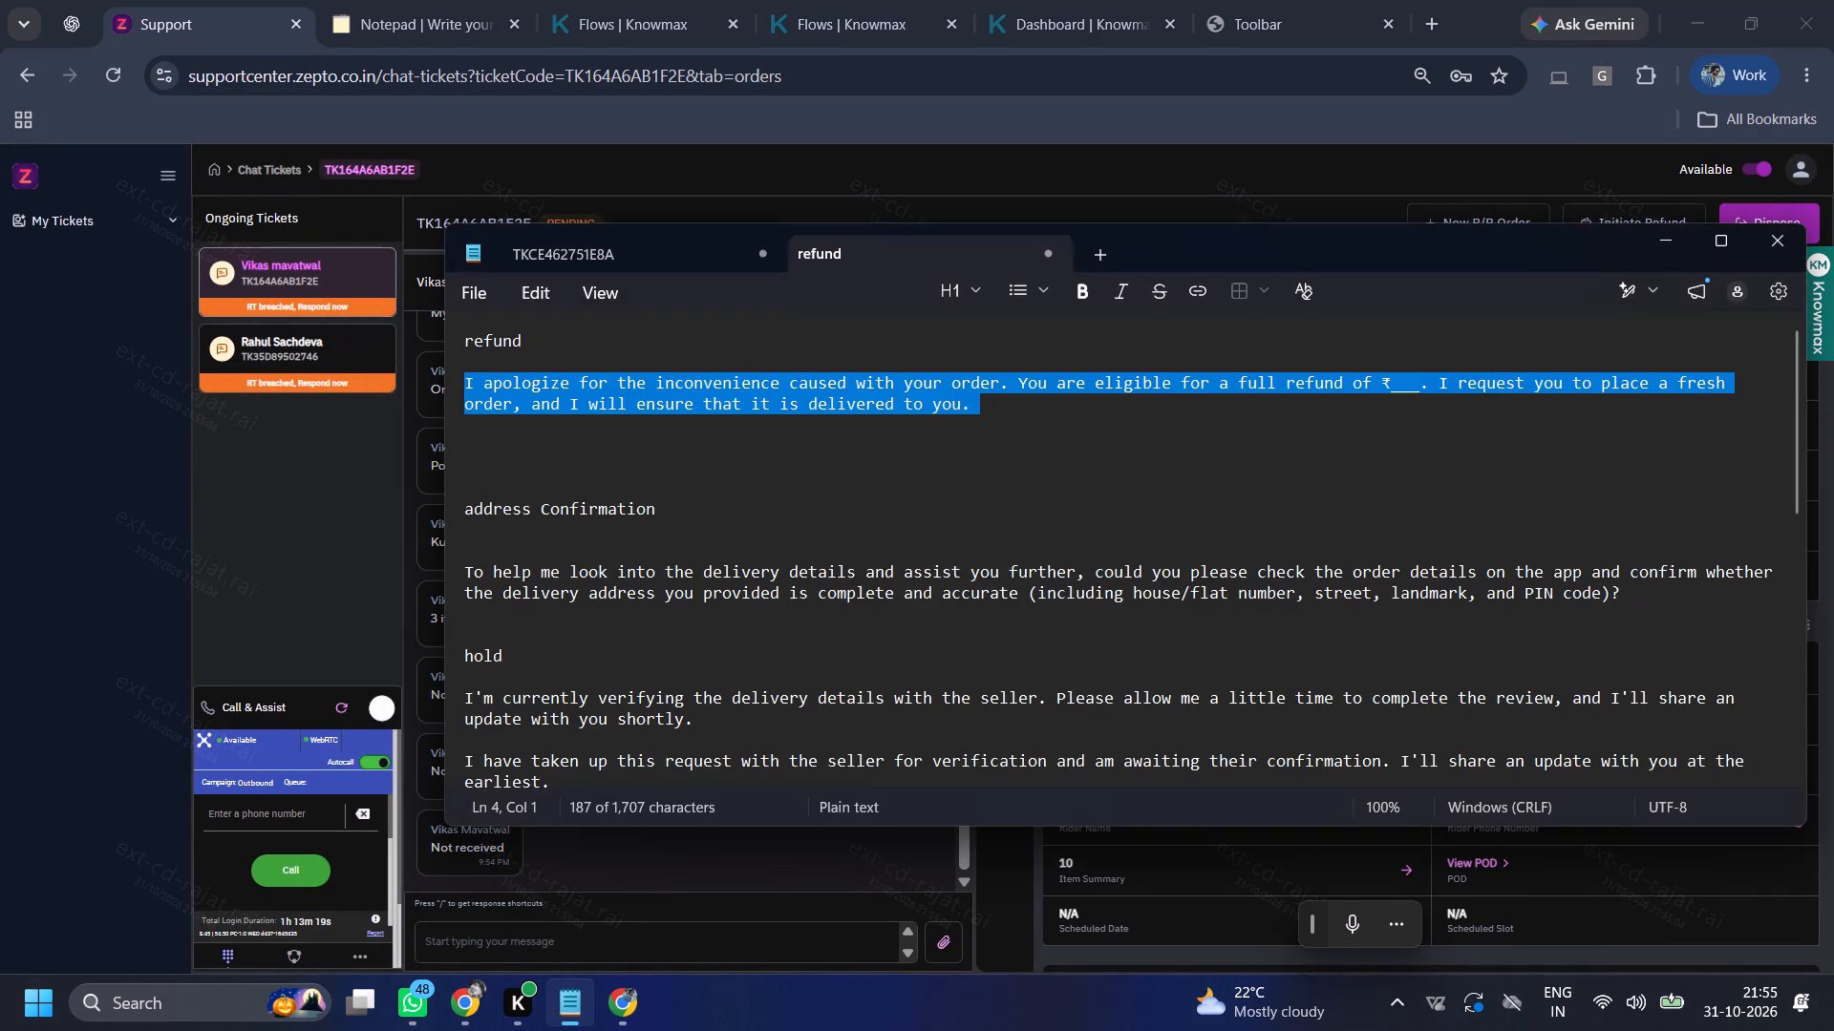
pyautogui.scroll(-6, 835, 540)
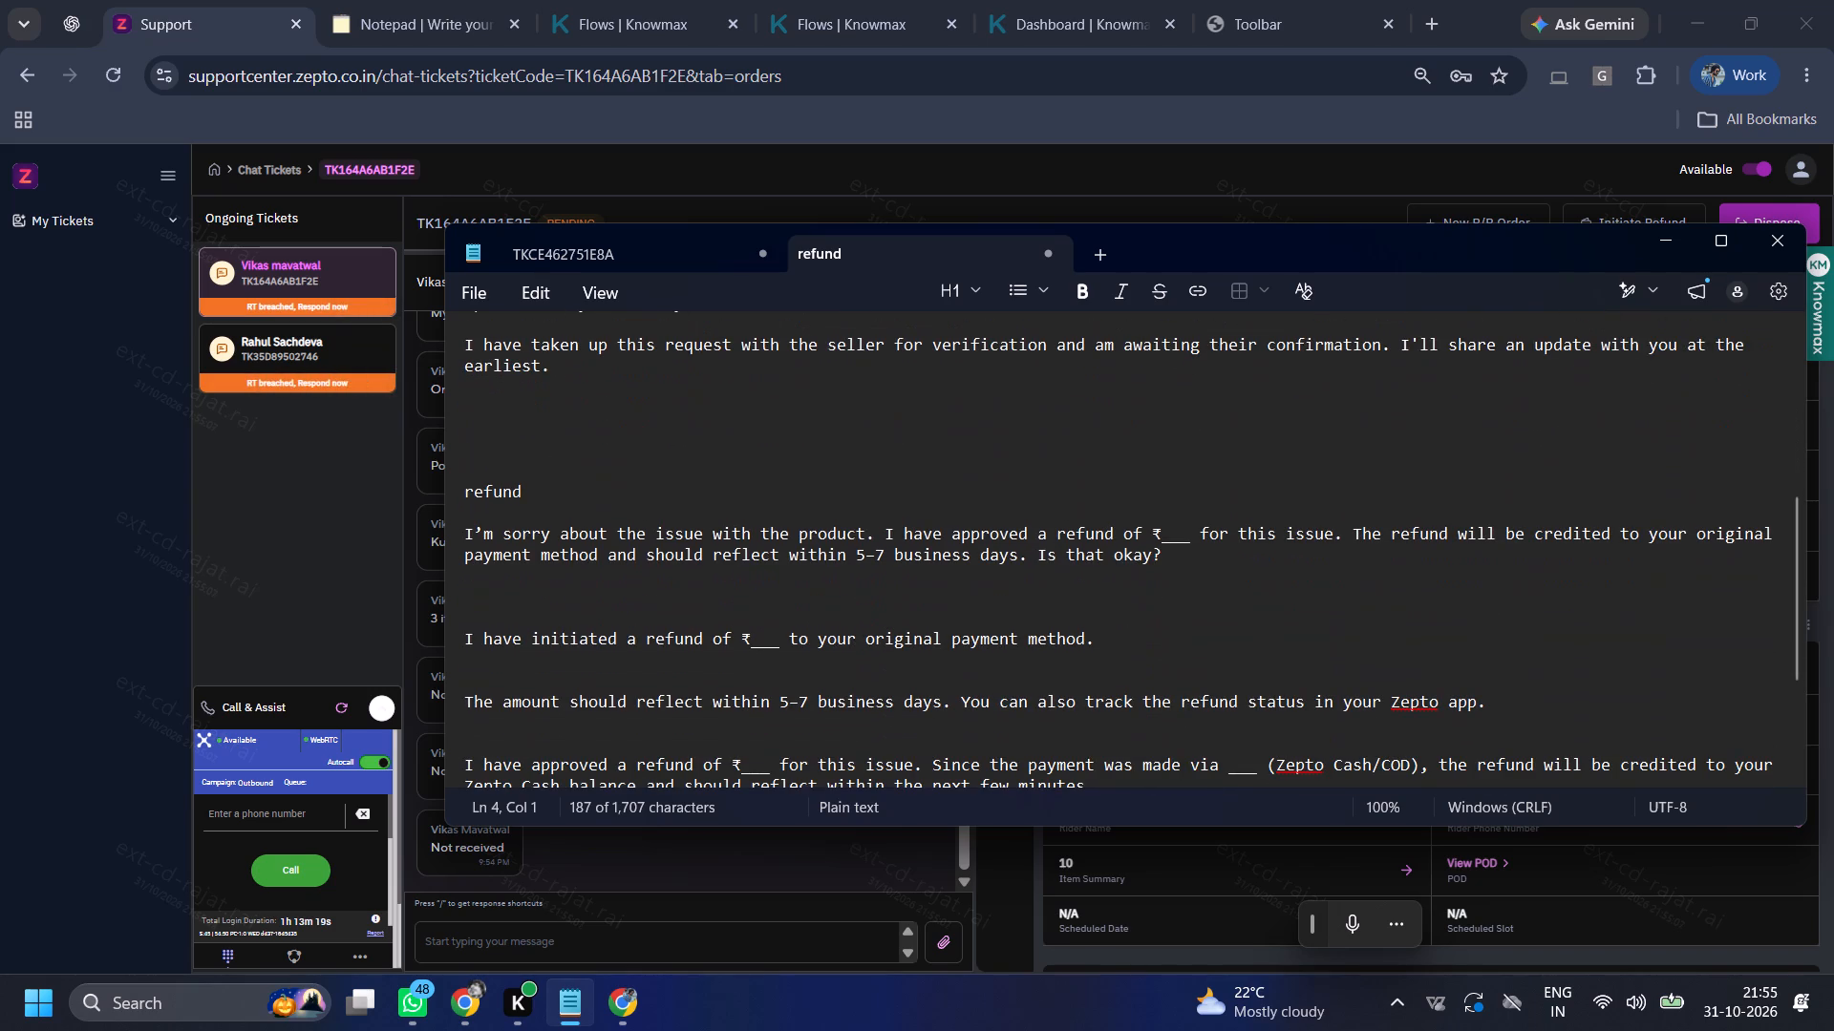
pyautogui.tripleClick(825, 555)
pyautogui.hotkey('ctrl', 'c')
pyautogui.keyDown('ctrl'); pyautogui.click(245, 662); pyautogui.keyUp('ctrl')
pyautogui.keyDown('ctrl'); pyautogui.click(663, 933); pyautogui.keyUp('ctrl')
pyautogui.hotkey('ctrl', 'v')
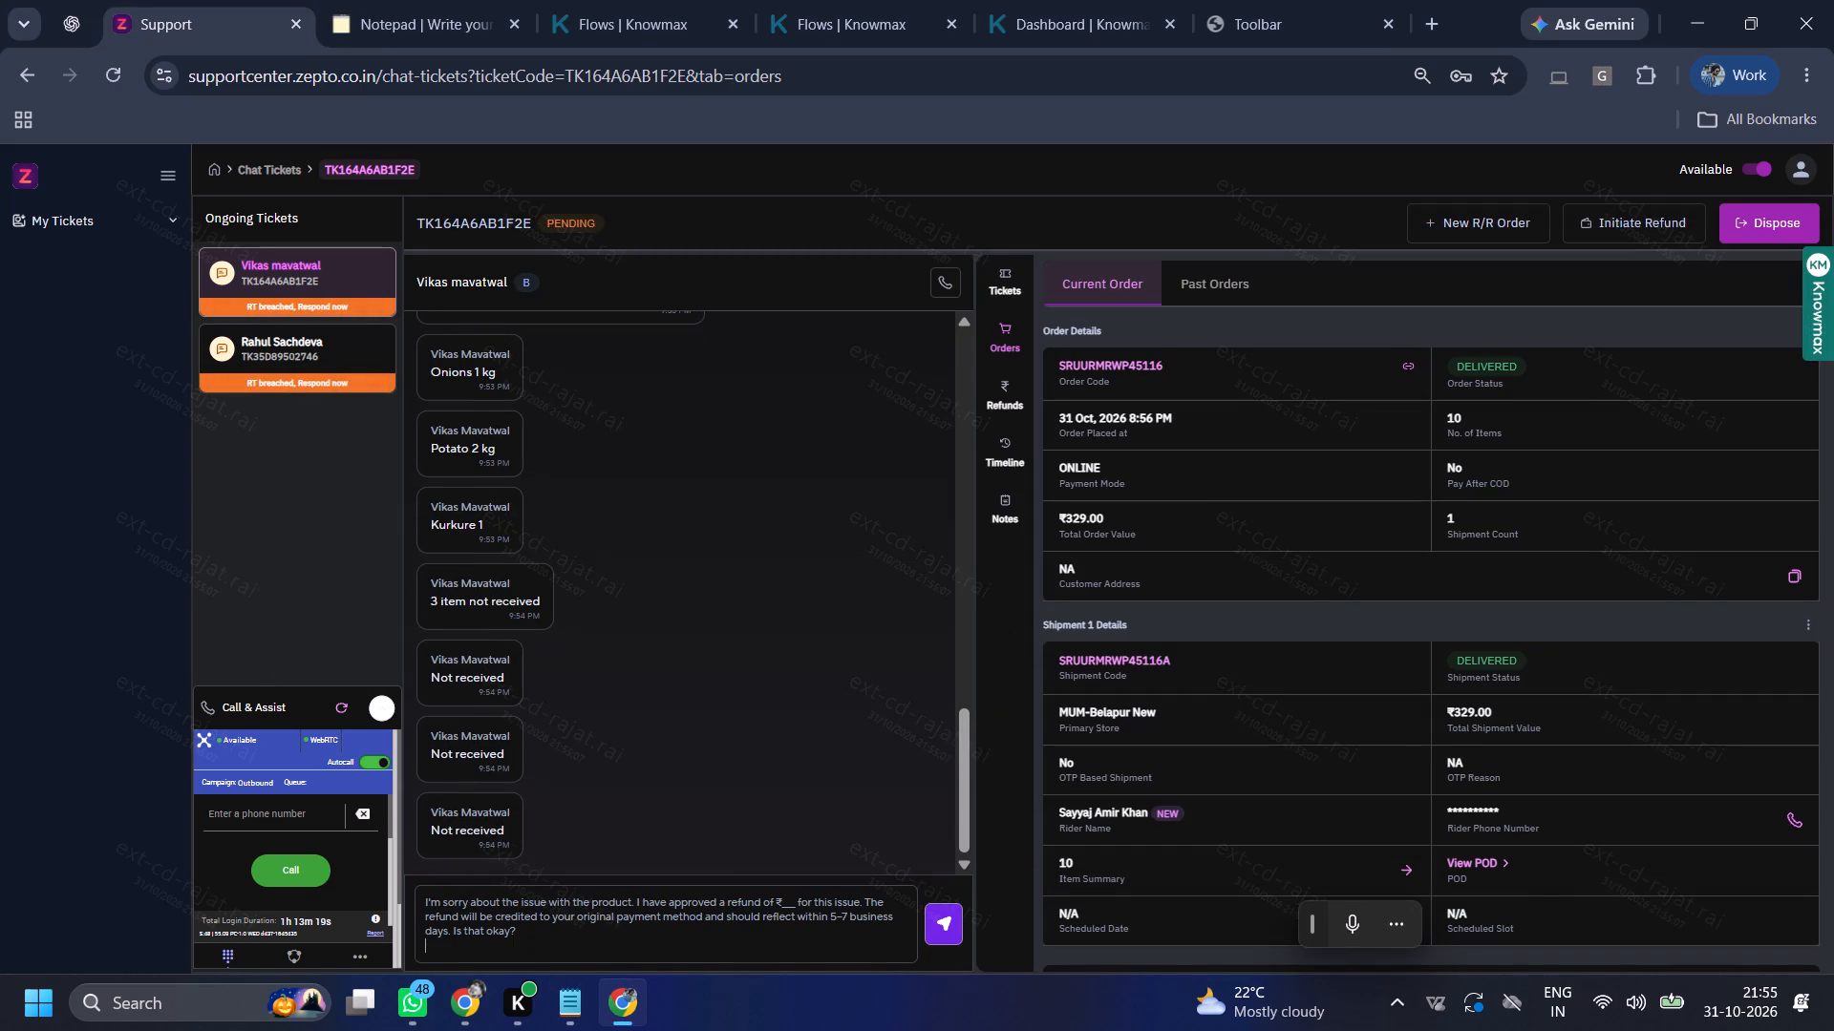
pyautogui.doubleClick(784, 895)
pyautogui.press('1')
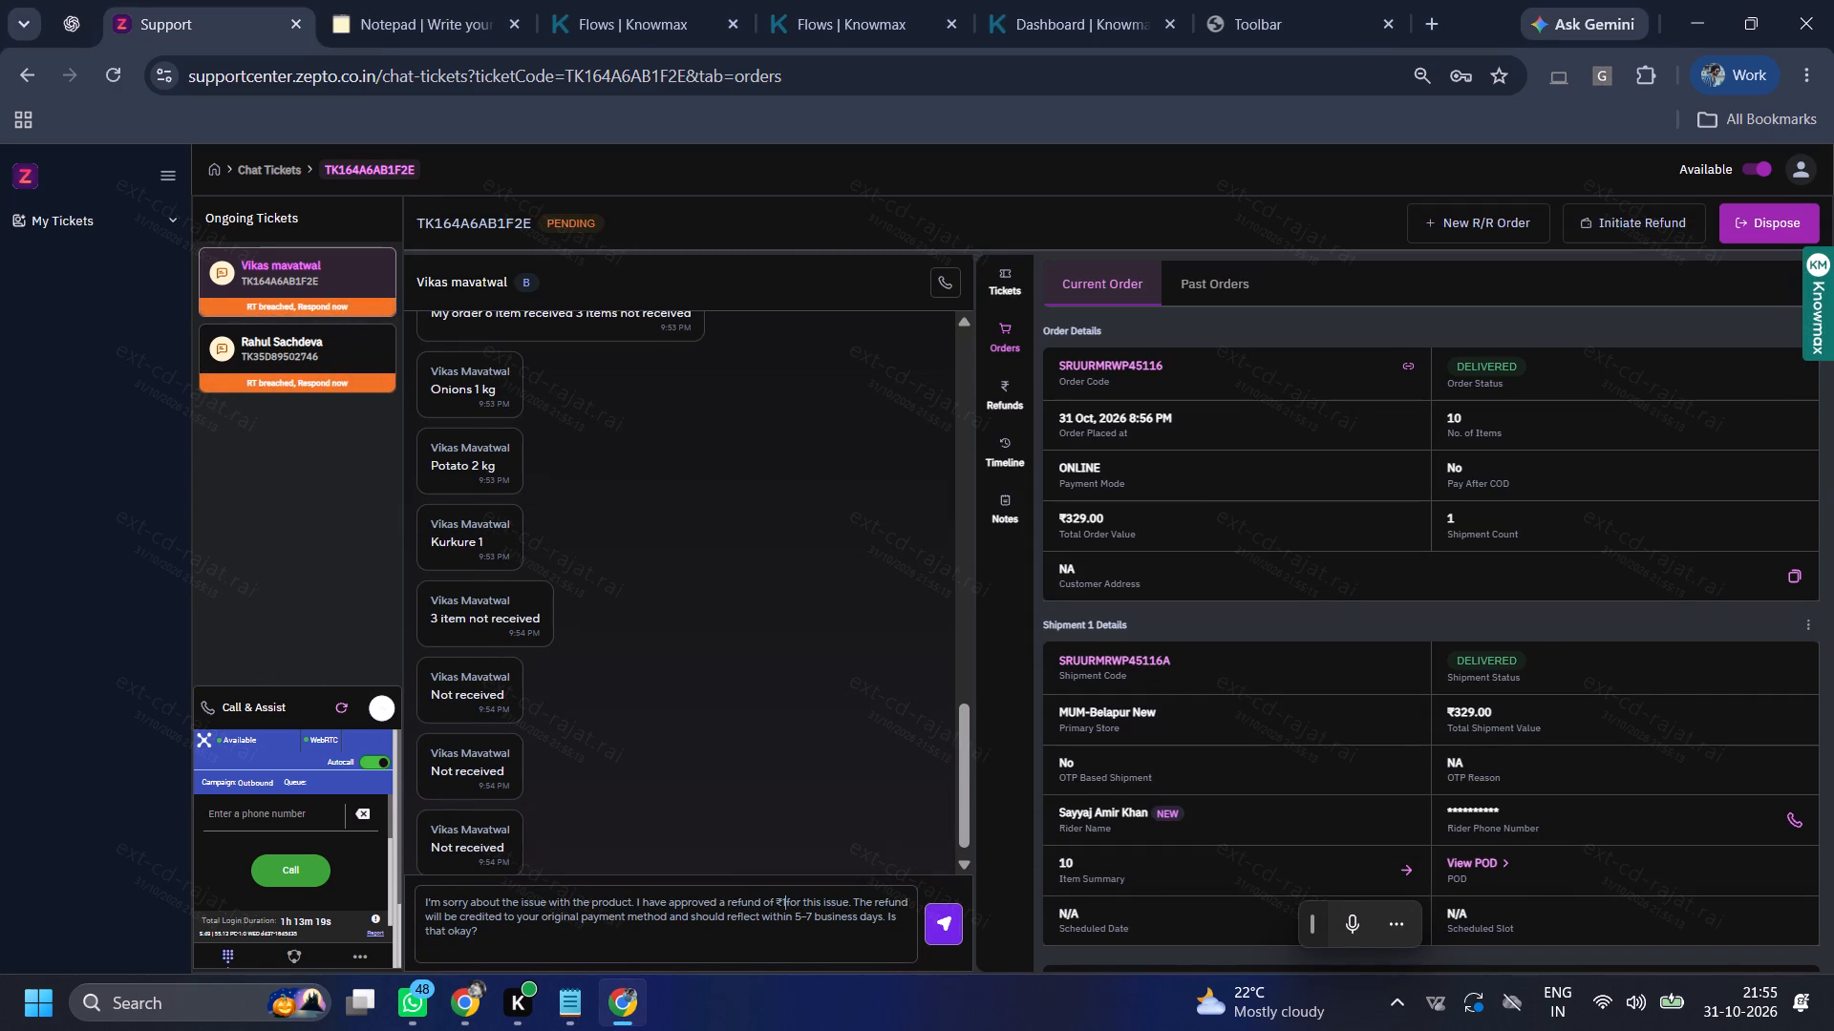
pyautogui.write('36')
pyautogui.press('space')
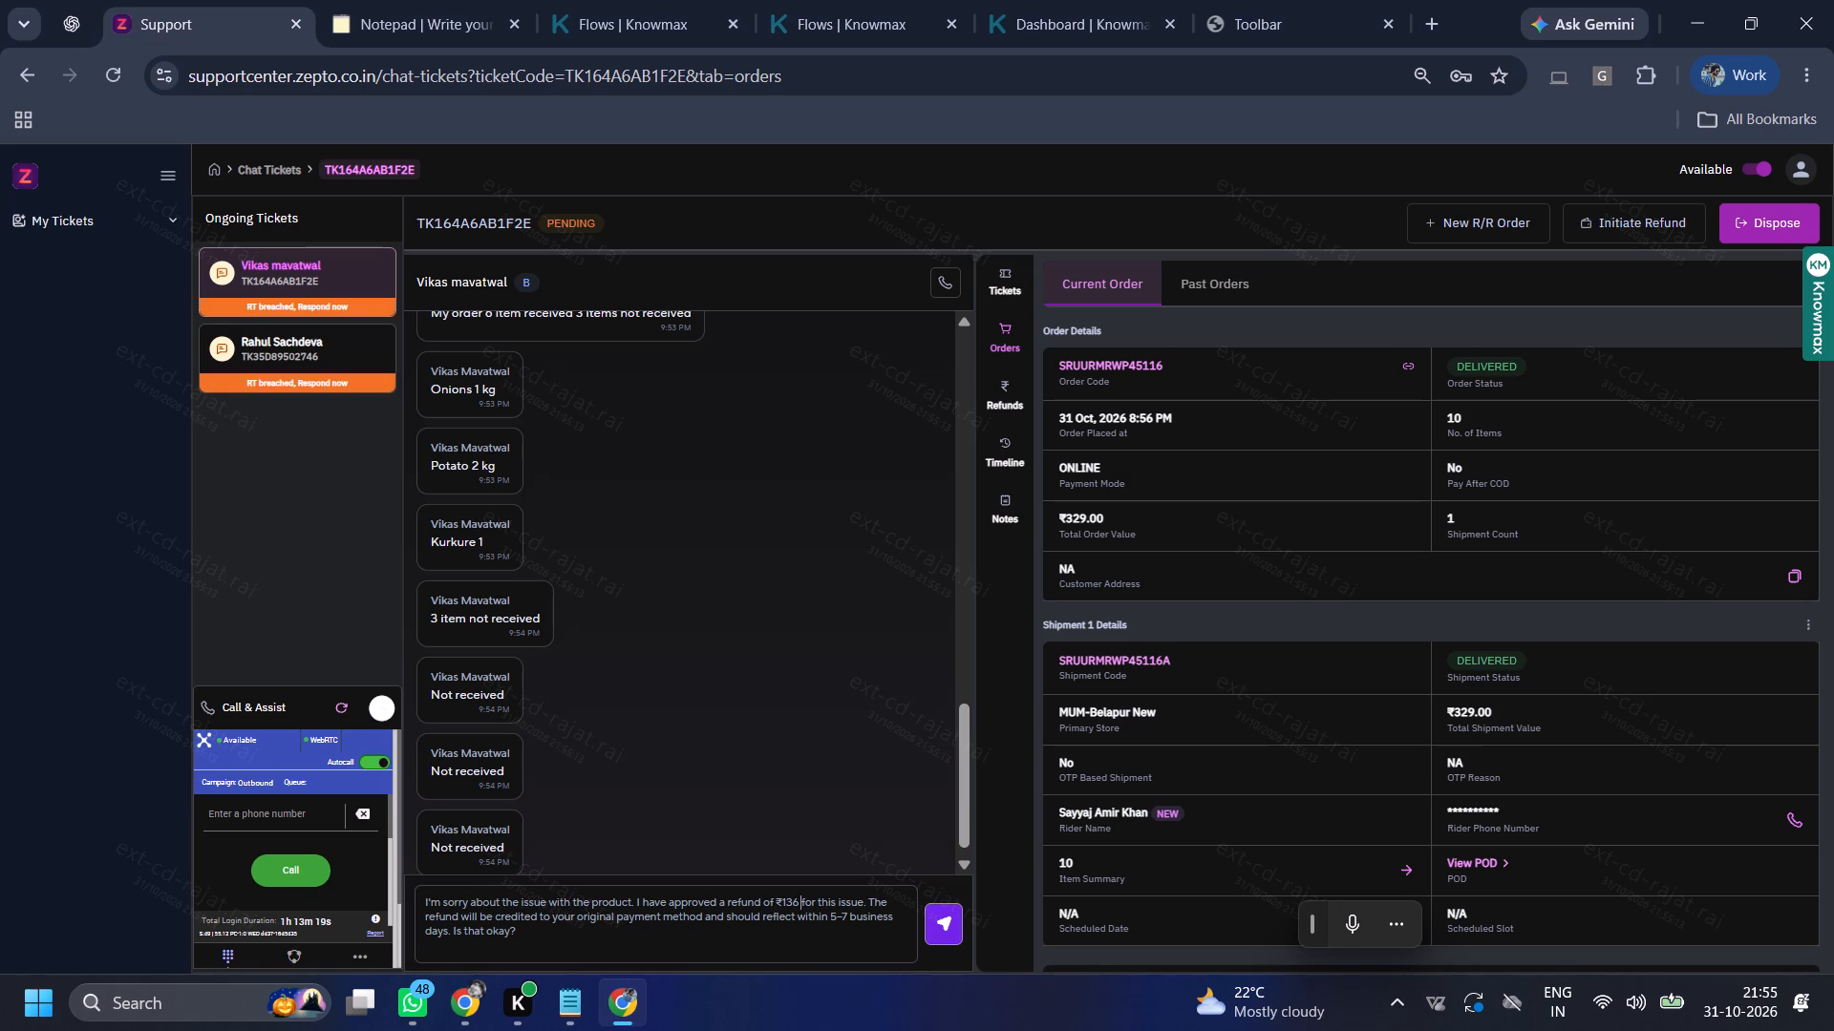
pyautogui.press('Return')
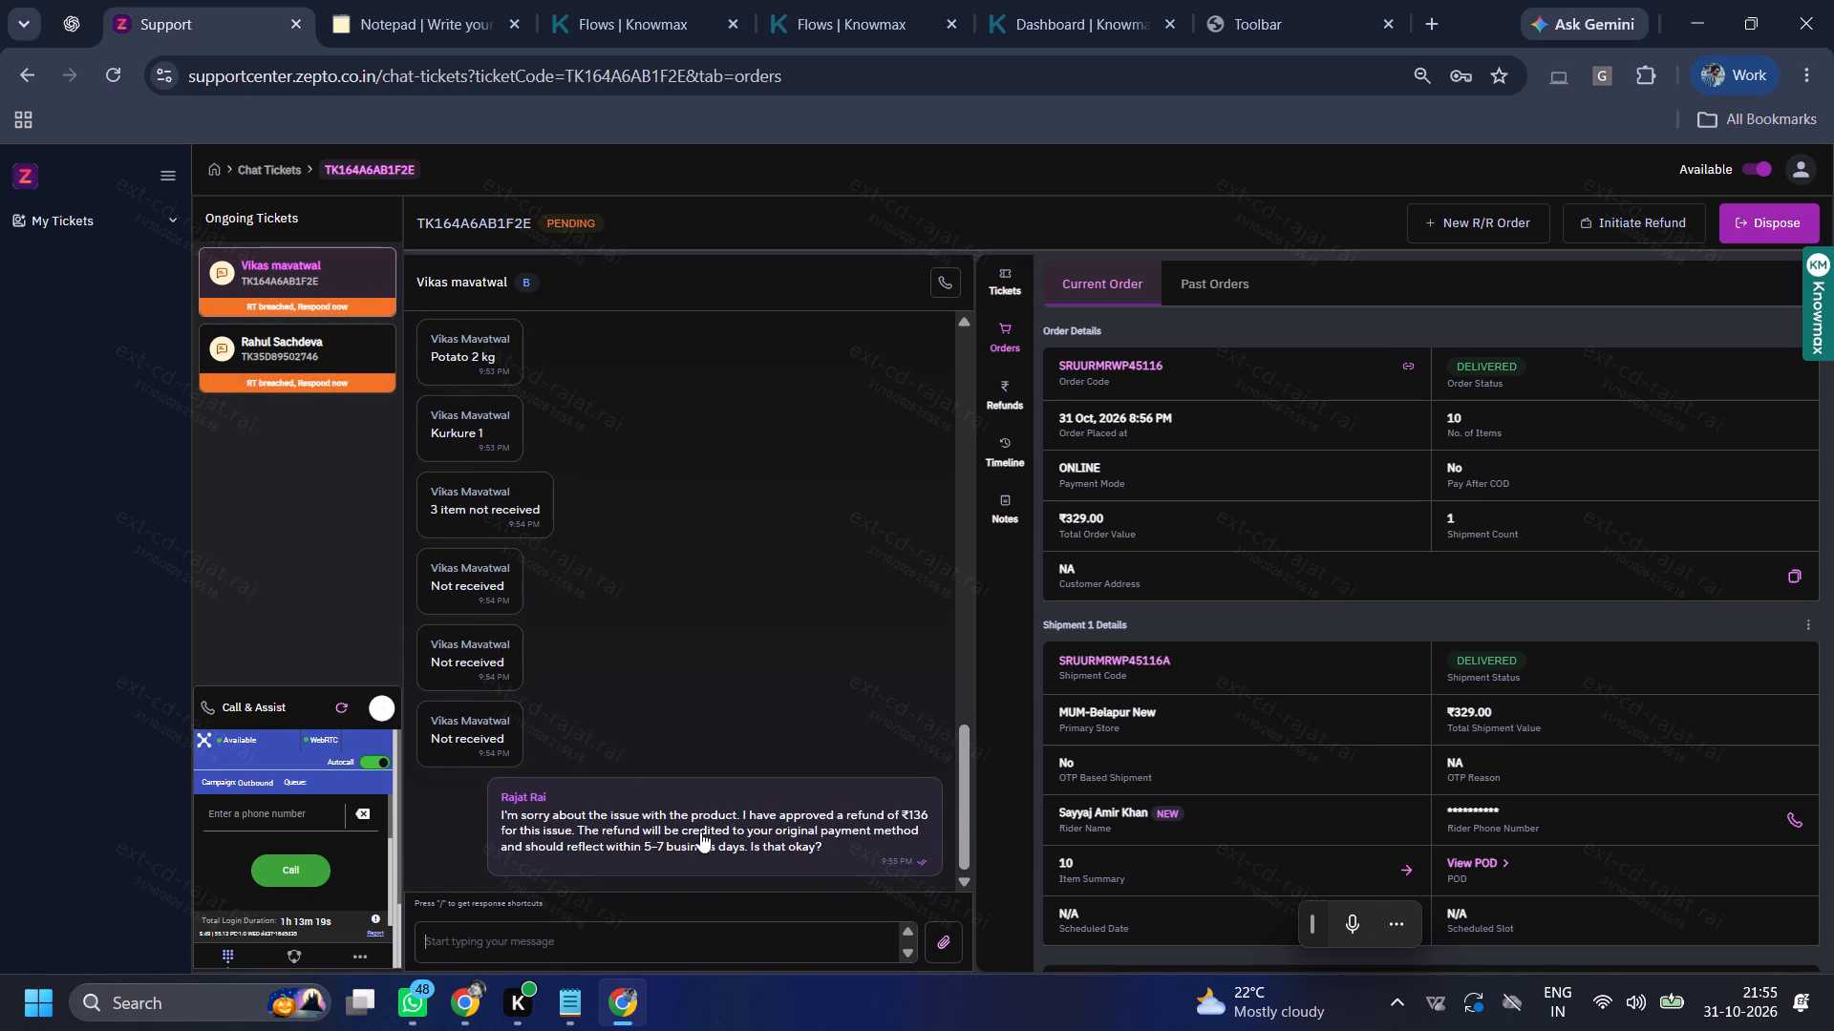
pyautogui.click(278, 304)
pyautogui.click(294, 369)
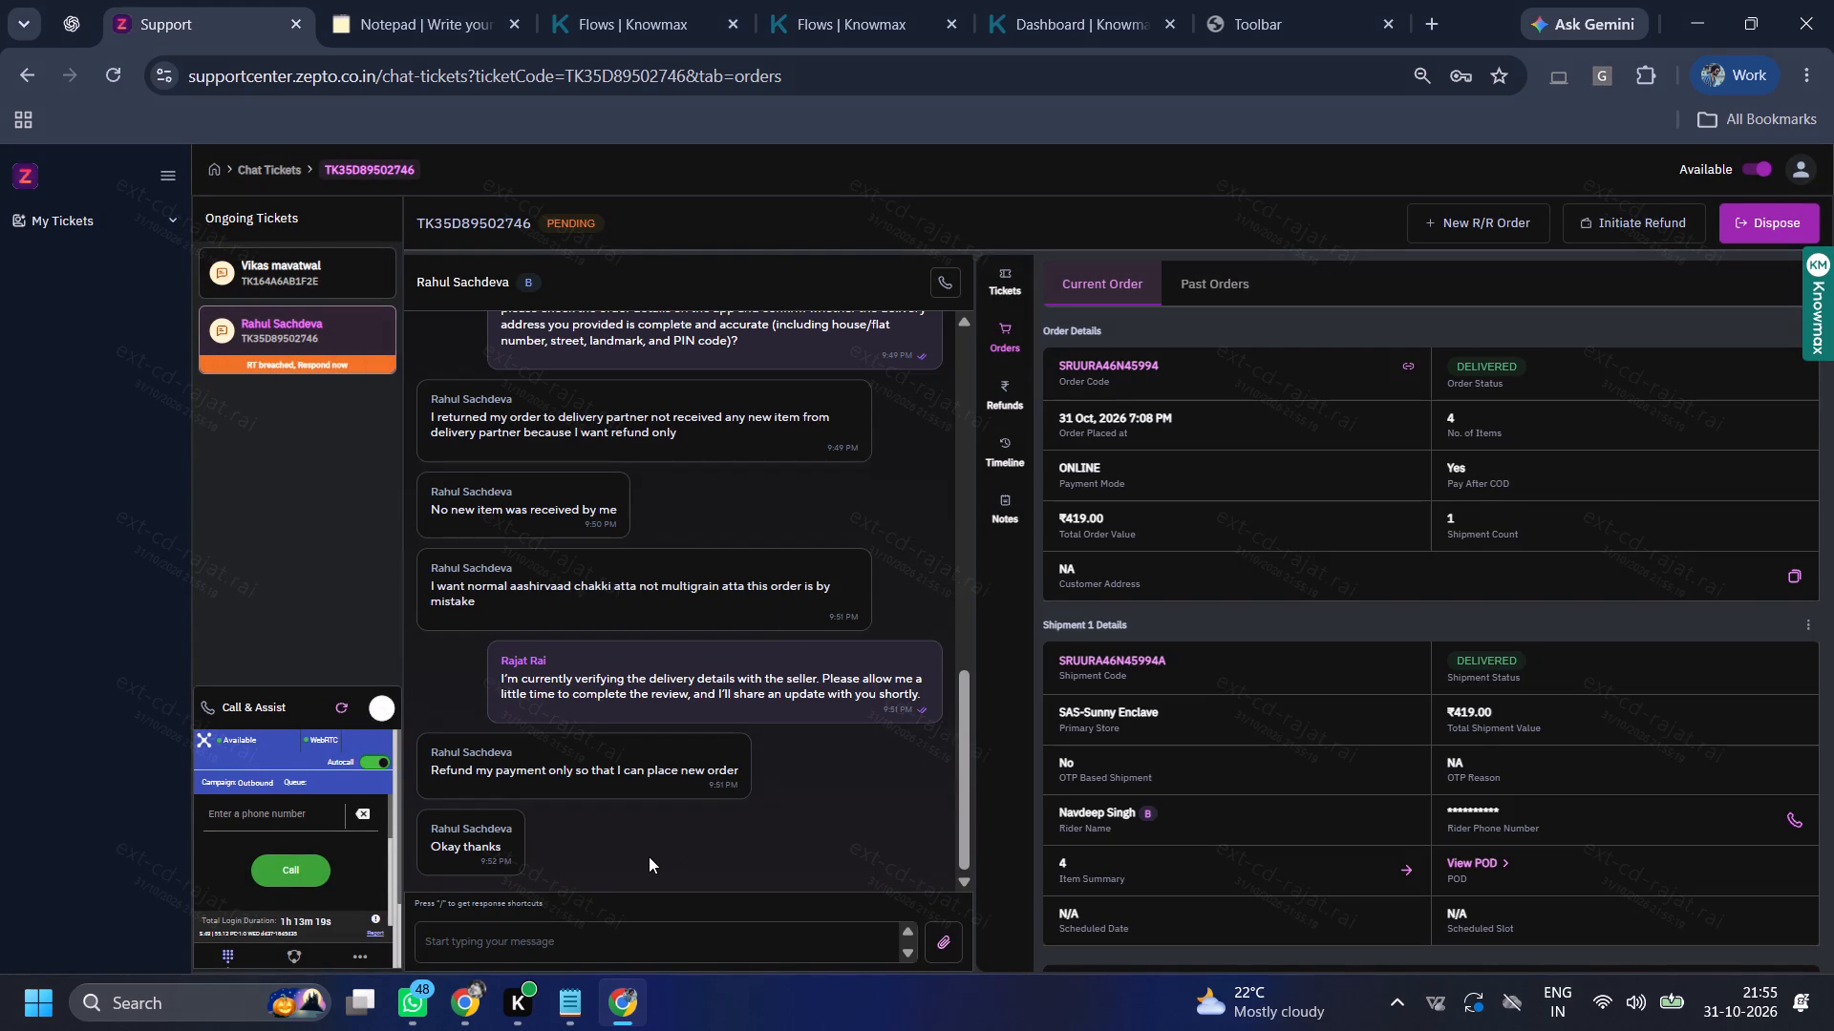
pyautogui.moveTo(530, 781); pyautogui.dragTo(737, 776)
pyautogui.moveTo(738, 775); pyautogui.dragTo(657, 736)
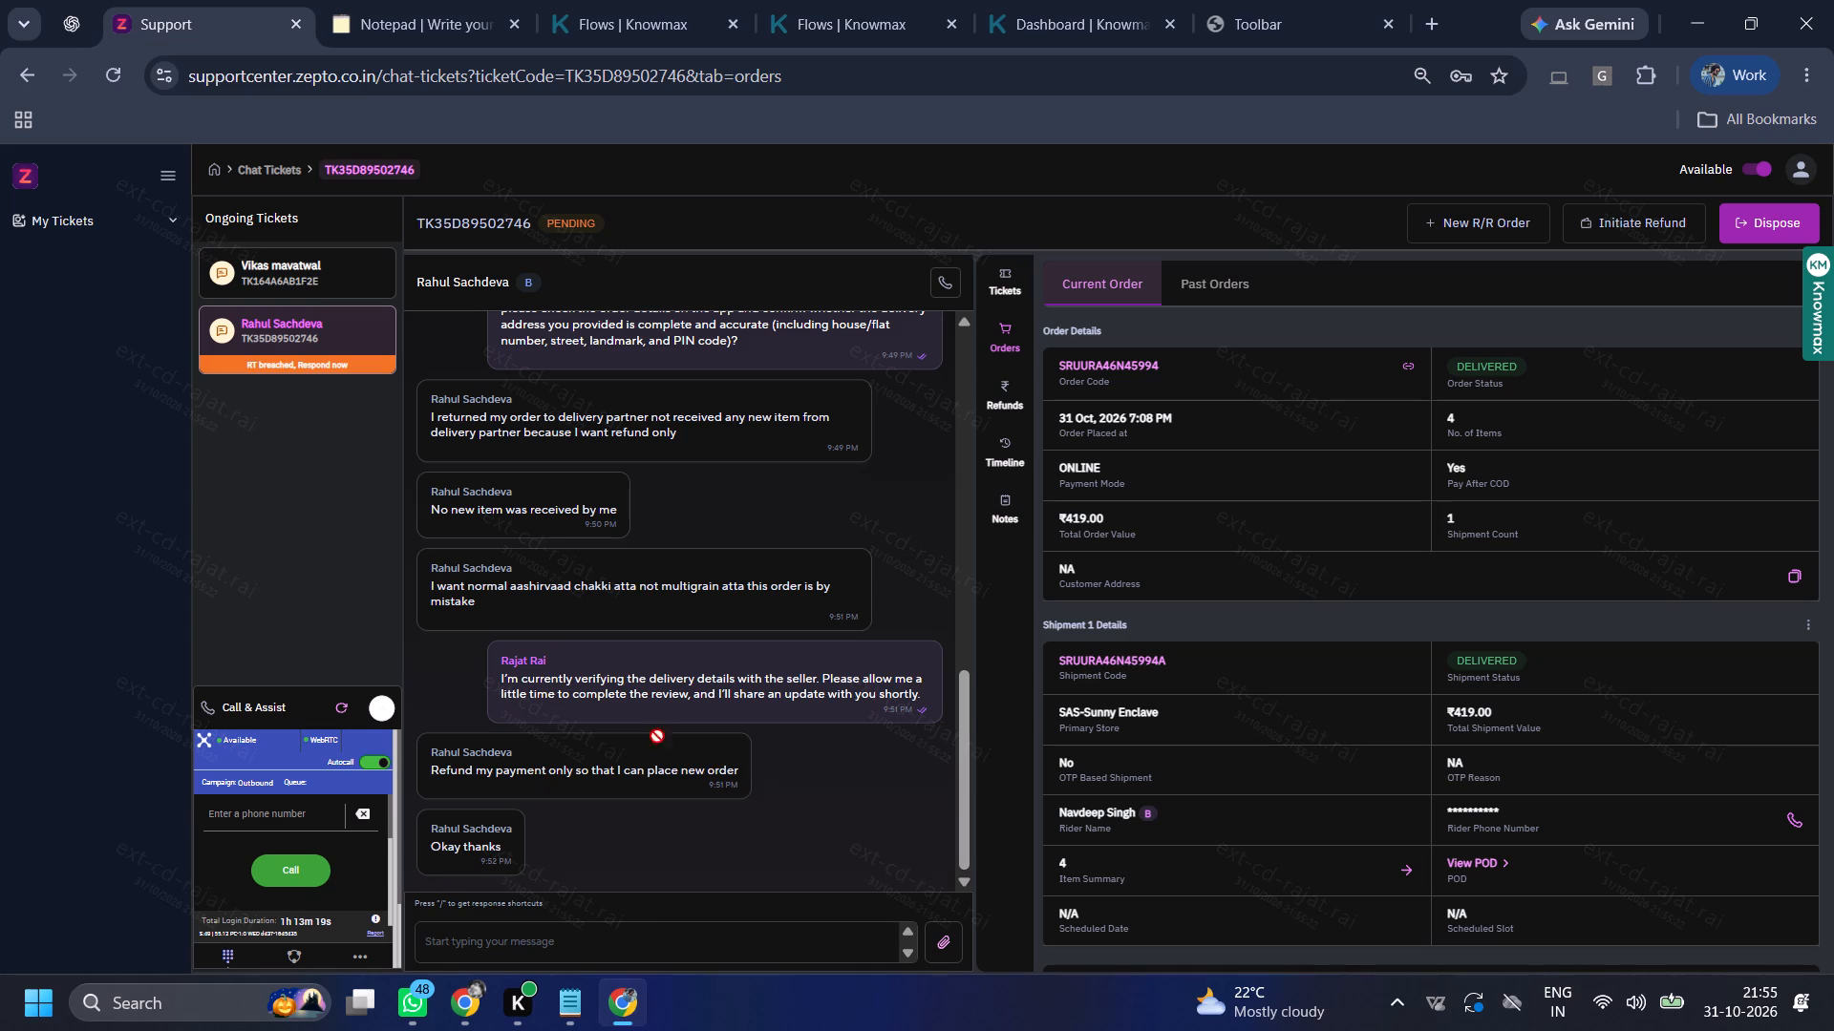
pyautogui.moveTo(657, 736); pyautogui.dragTo(618, 720)
pyautogui.moveTo(544, 680); pyautogui.dragTo(677, 822)
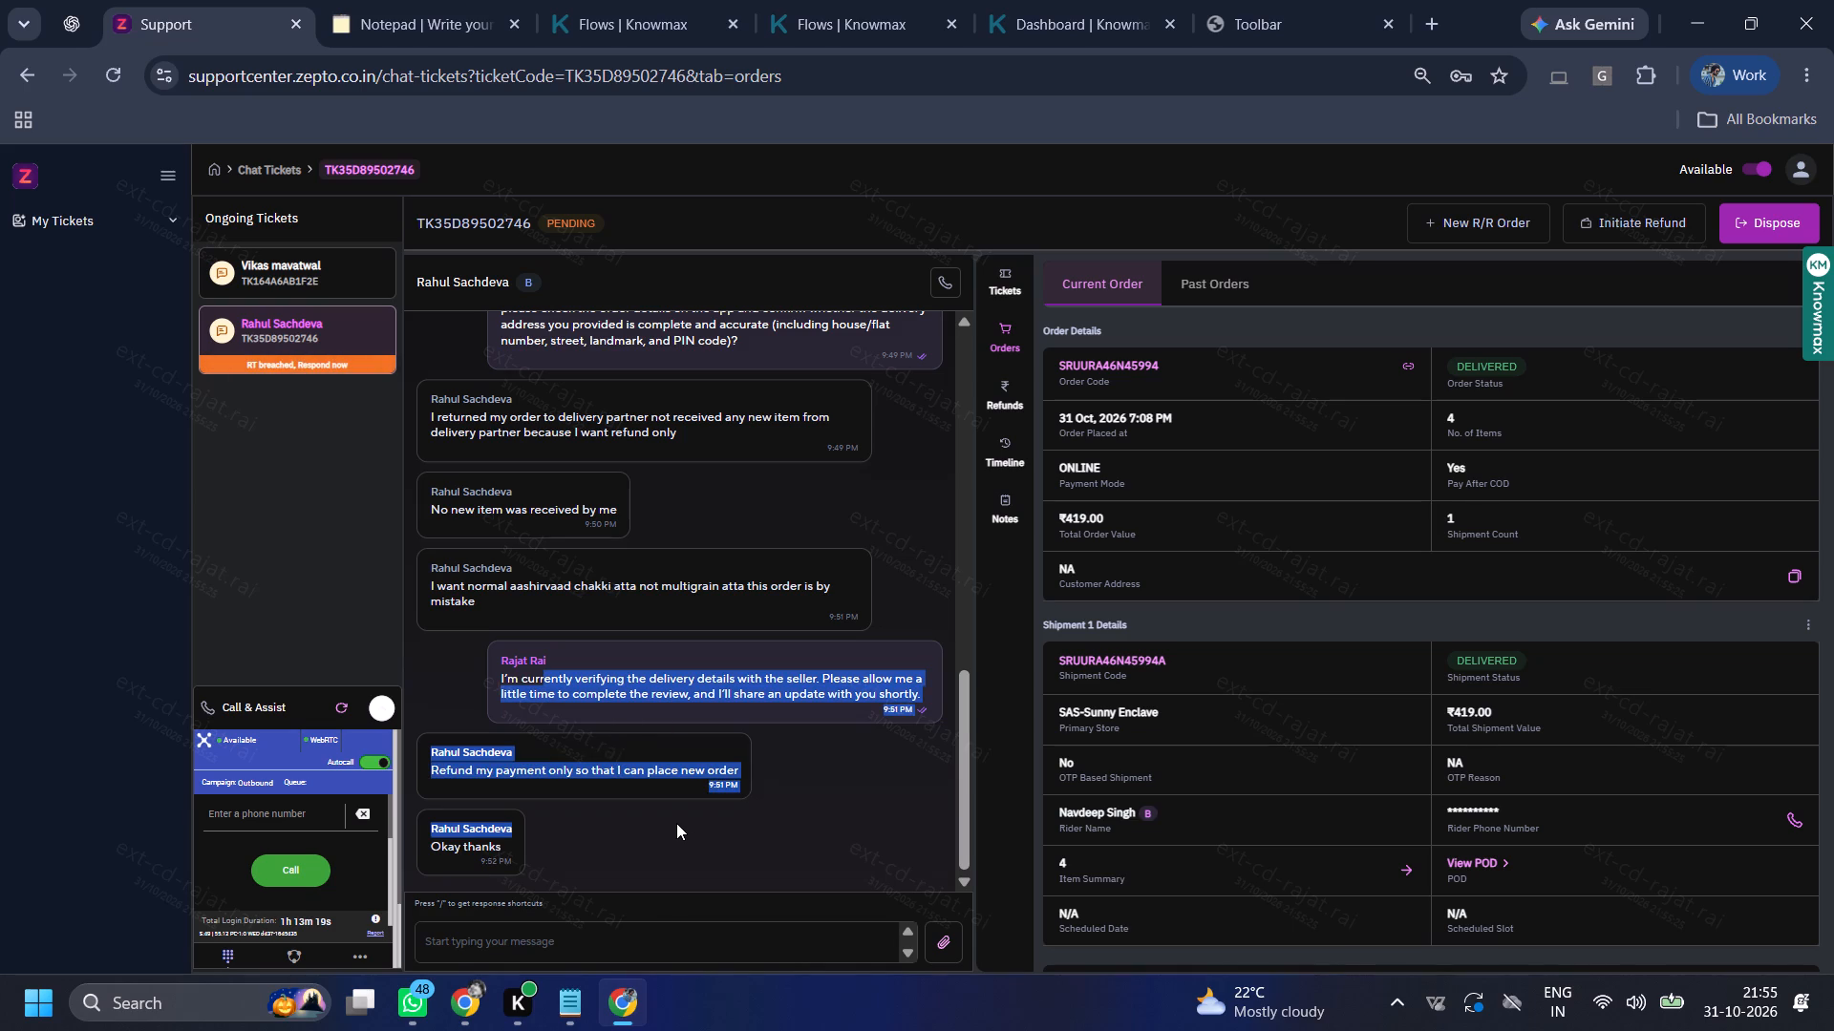
pyautogui.click(675, 823)
pyautogui.moveTo(675, 823); pyautogui.dragTo(605, 673)
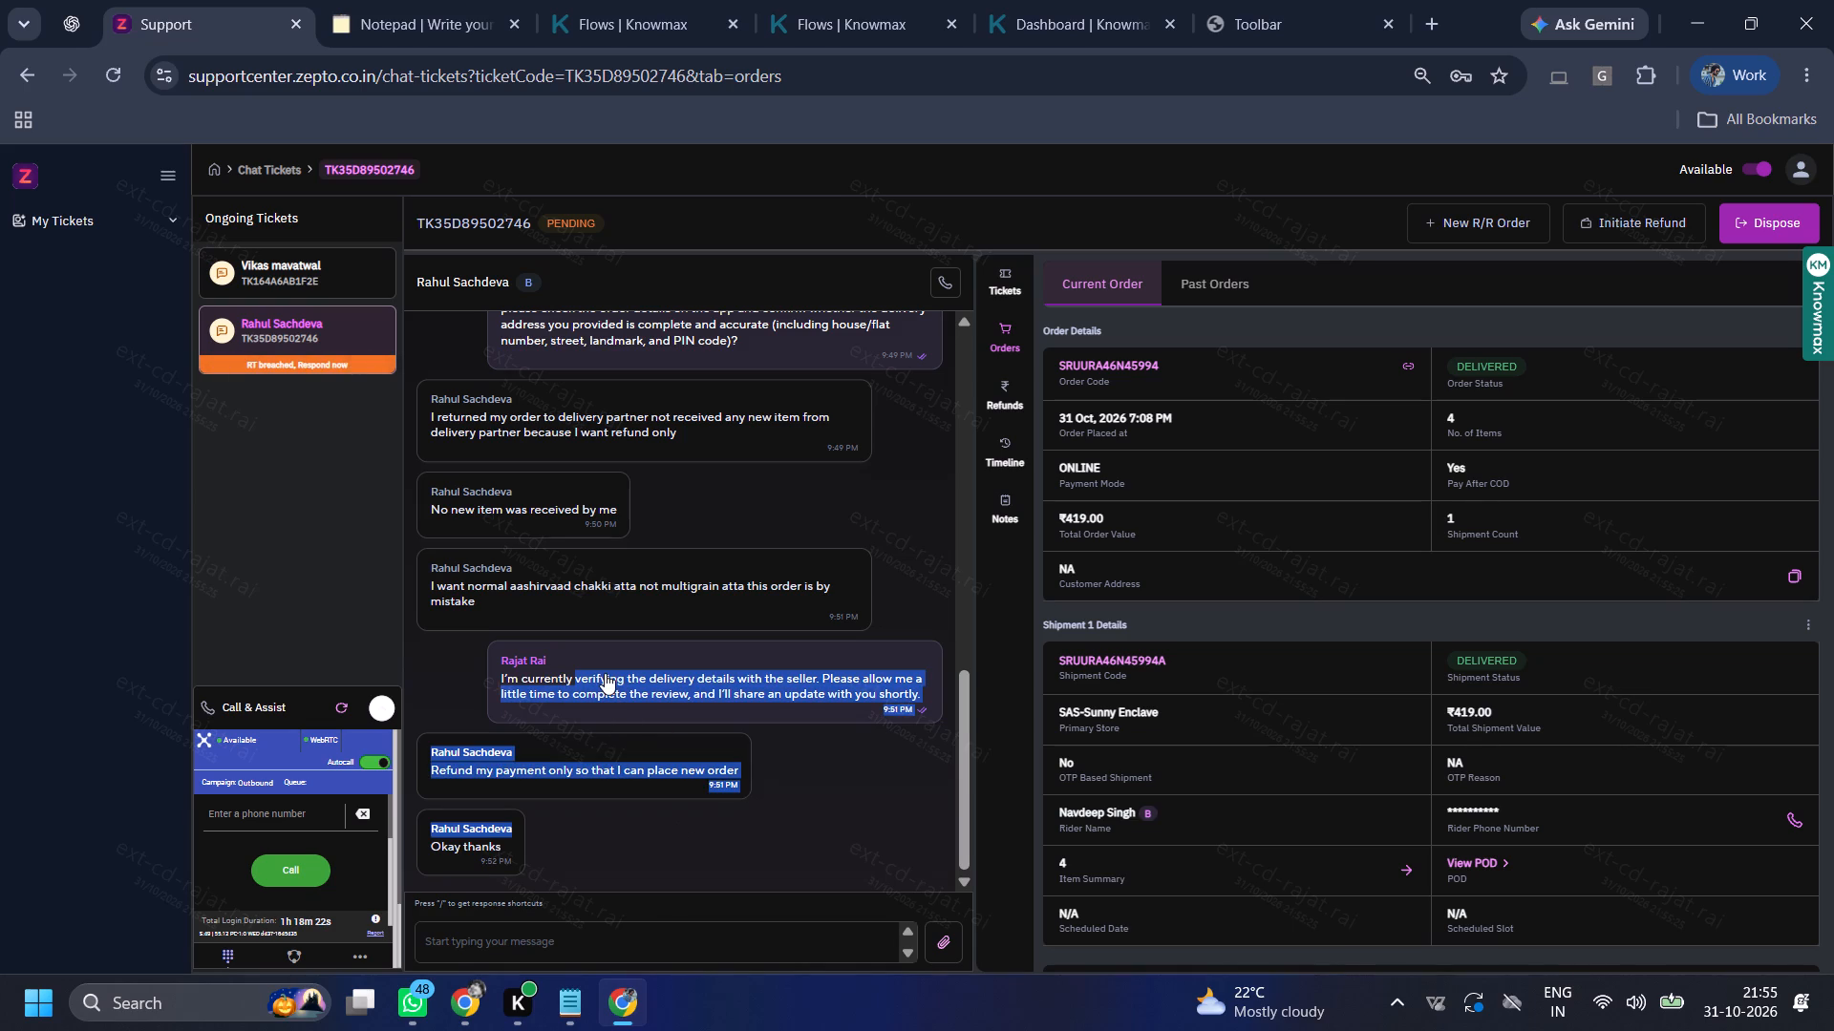
pyautogui.click(605, 673)
pyautogui.moveTo(605, 672); pyautogui.dragTo(696, 780)
pyautogui.moveTo(696, 780); pyautogui.dragTo(657, 819)
pyautogui.click(656, 817)
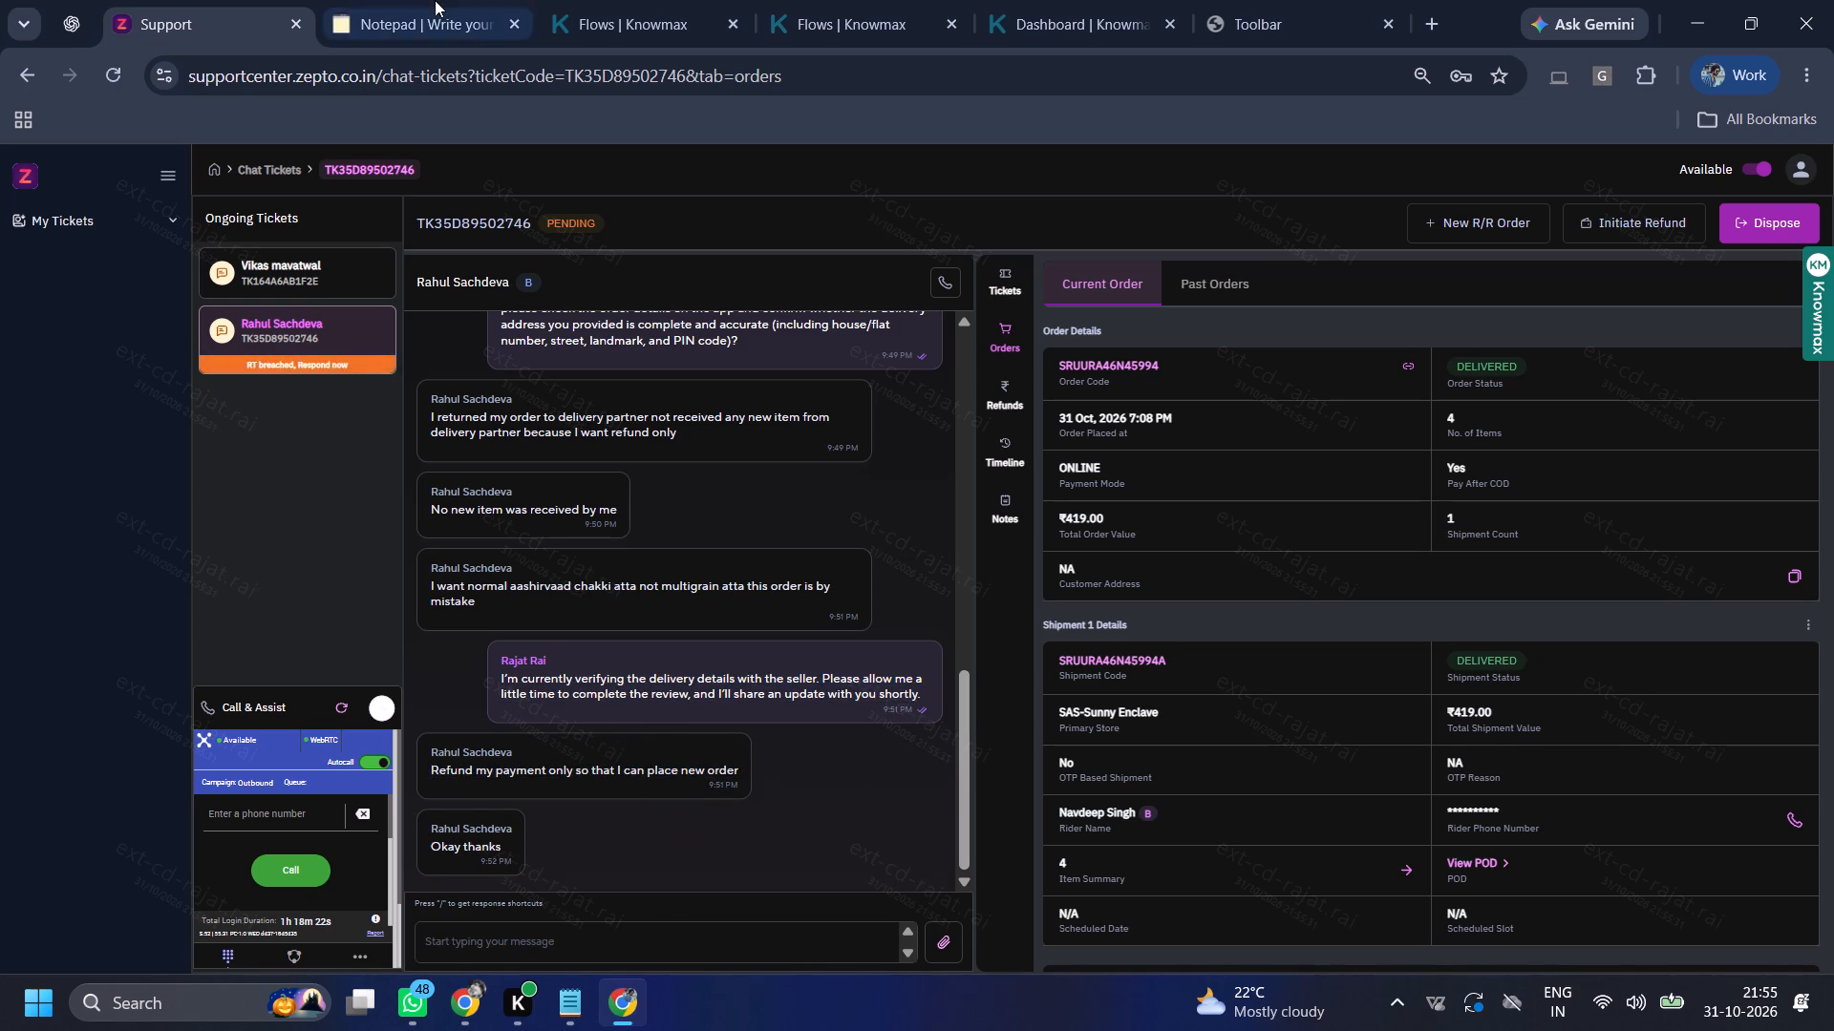
pyautogui.click(432, 0)
pyautogui.hotkey('ctrl', 'c')
pyautogui.keyDown('ctrl'); pyautogui.click(280, 0); pyautogui.keyUp('ctrl')
pyautogui.keyDown('ctrl'); pyautogui.click(654, 936); pyautogui.keyUp('ctrl')
pyautogui.hotkey('ctrl', 'v')
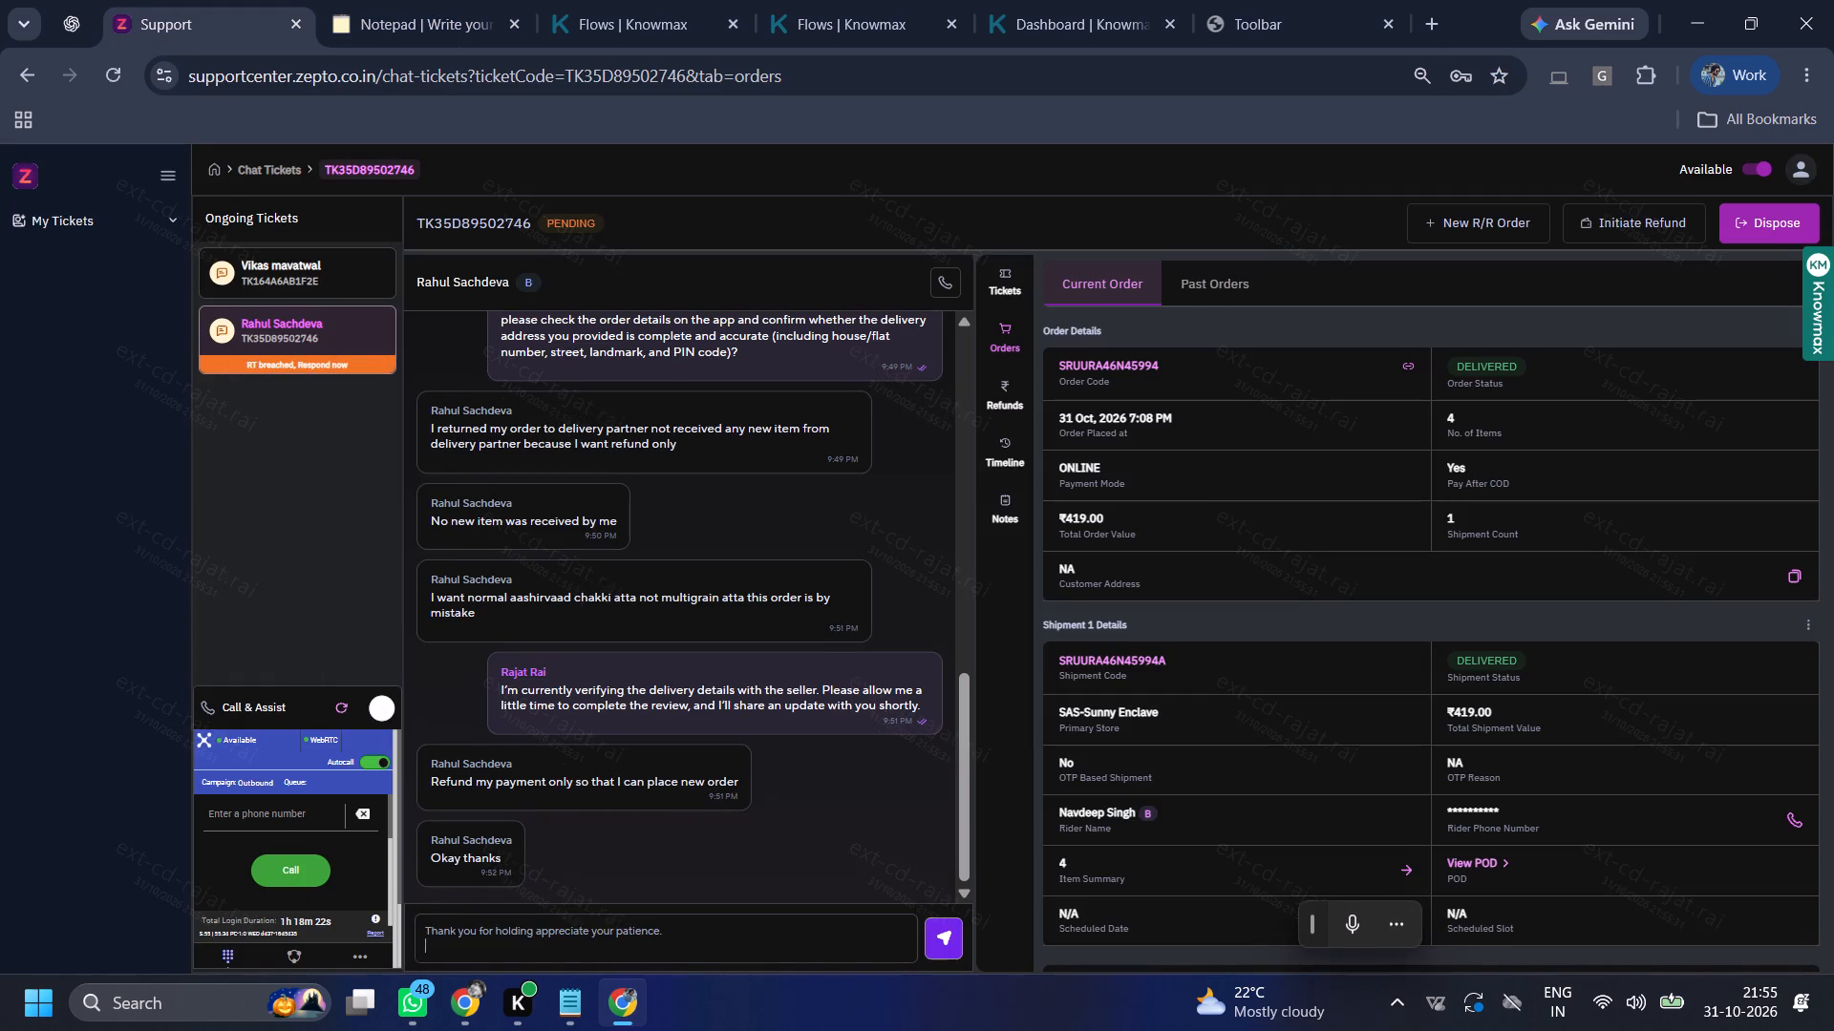
pyautogui.press('Return')
pyautogui.click(577, 985)
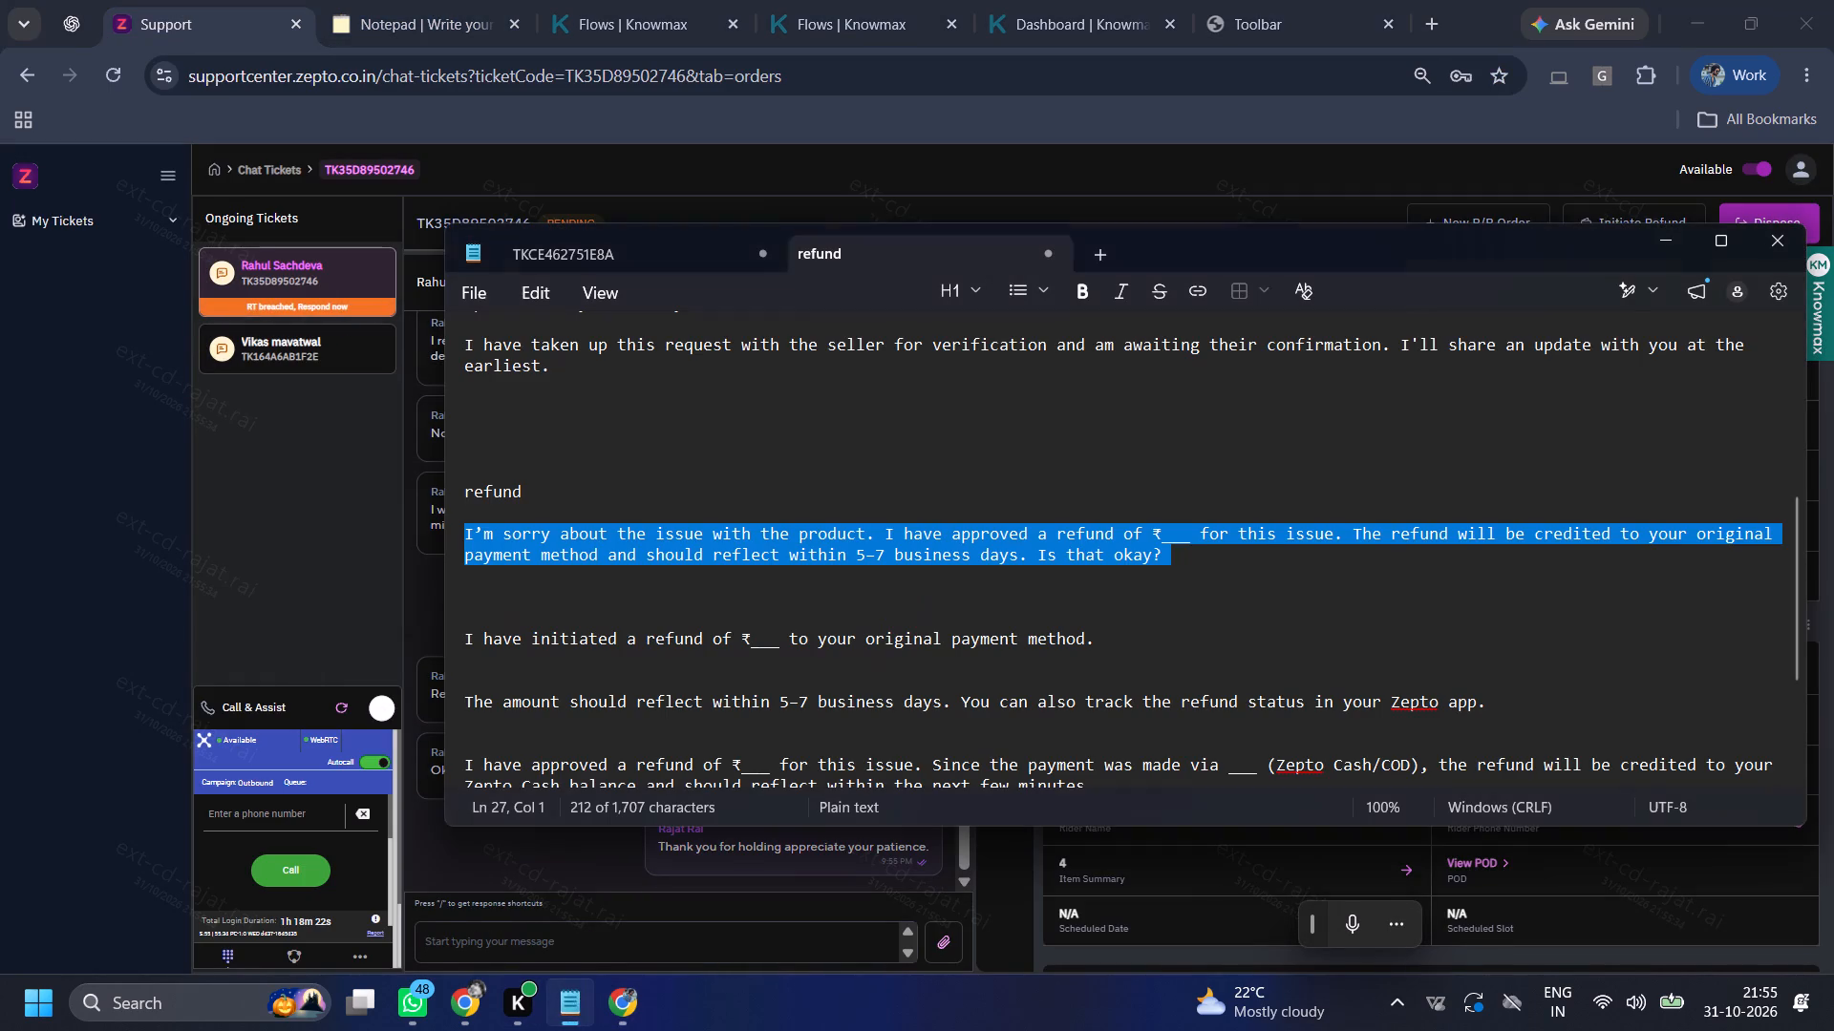
pyautogui.scroll(9, 736, 367)
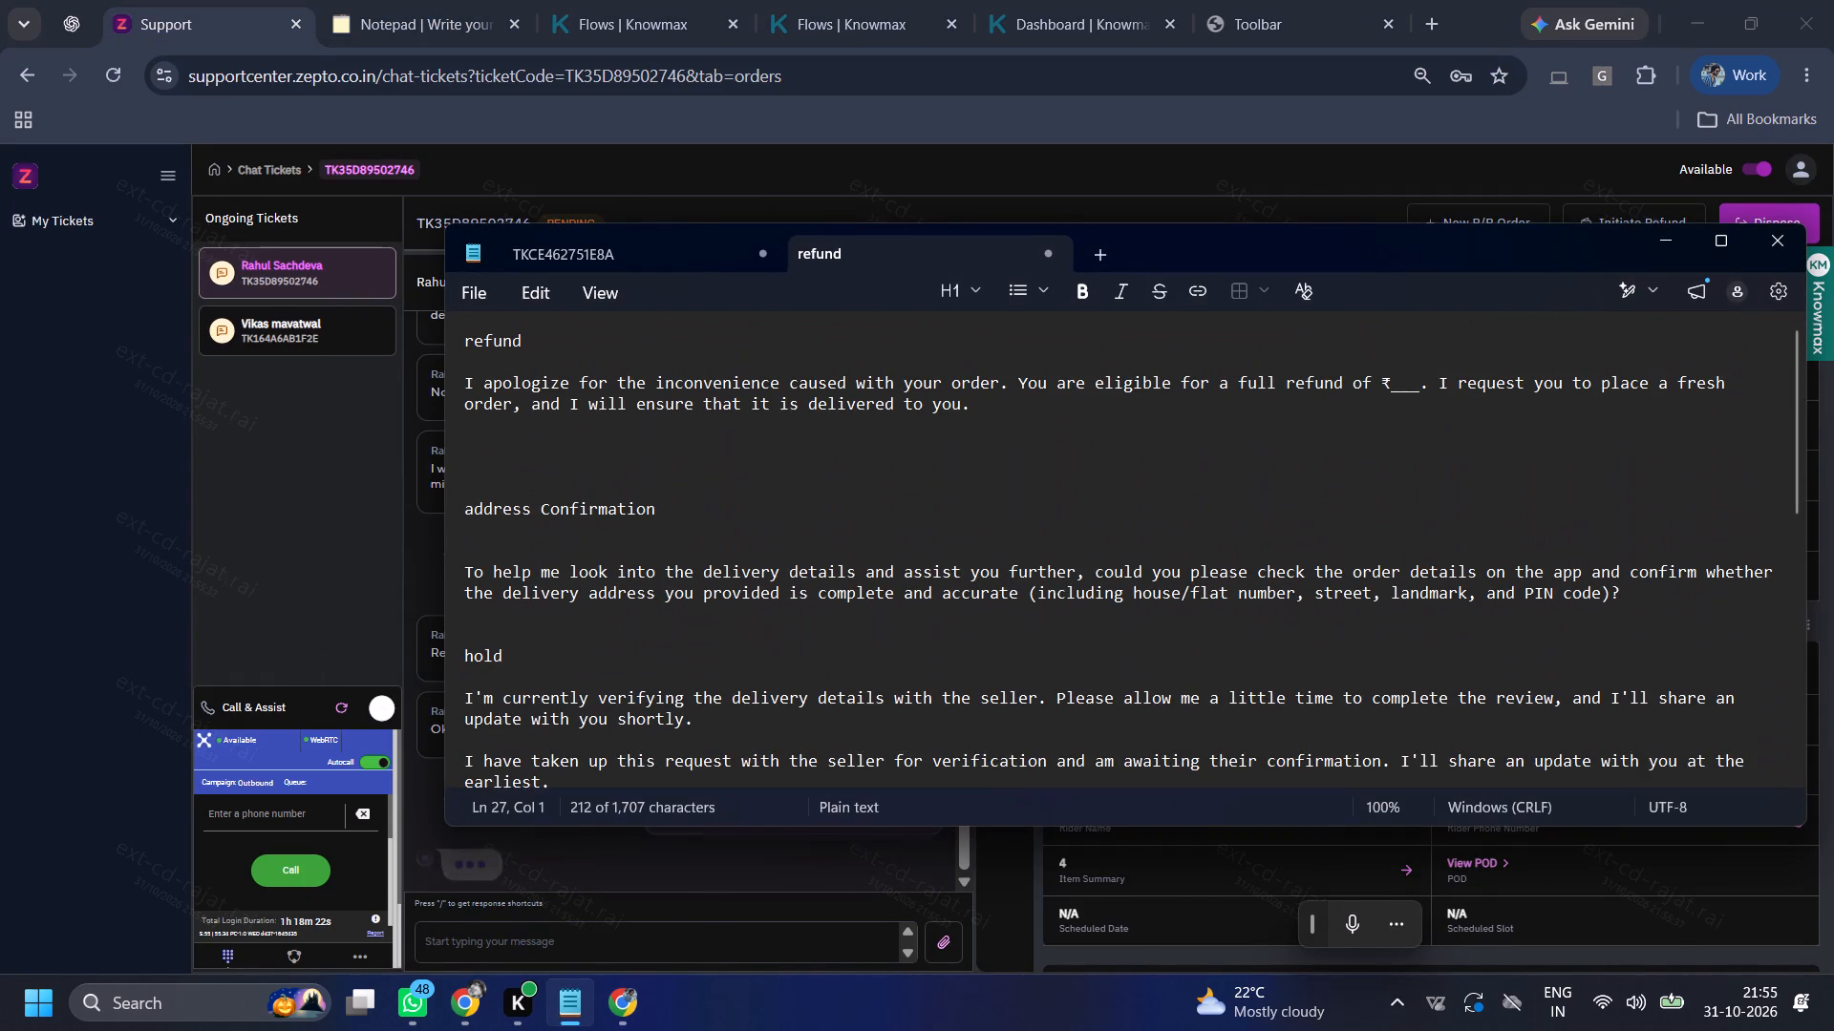
pyautogui.keyDown('ctrl'); pyautogui.tripleClick(776, 404); pyautogui.keyUp('ctrl')
pyautogui.hotkey('ctrl', 'c')
pyautogui.click(137, 476)
pyautogui.keyDown('ctrl'); pyautogui.click(569, 935); pyautogui.keyUp('ctrl')
pyautogui.hotkey('ctrl', 'v')
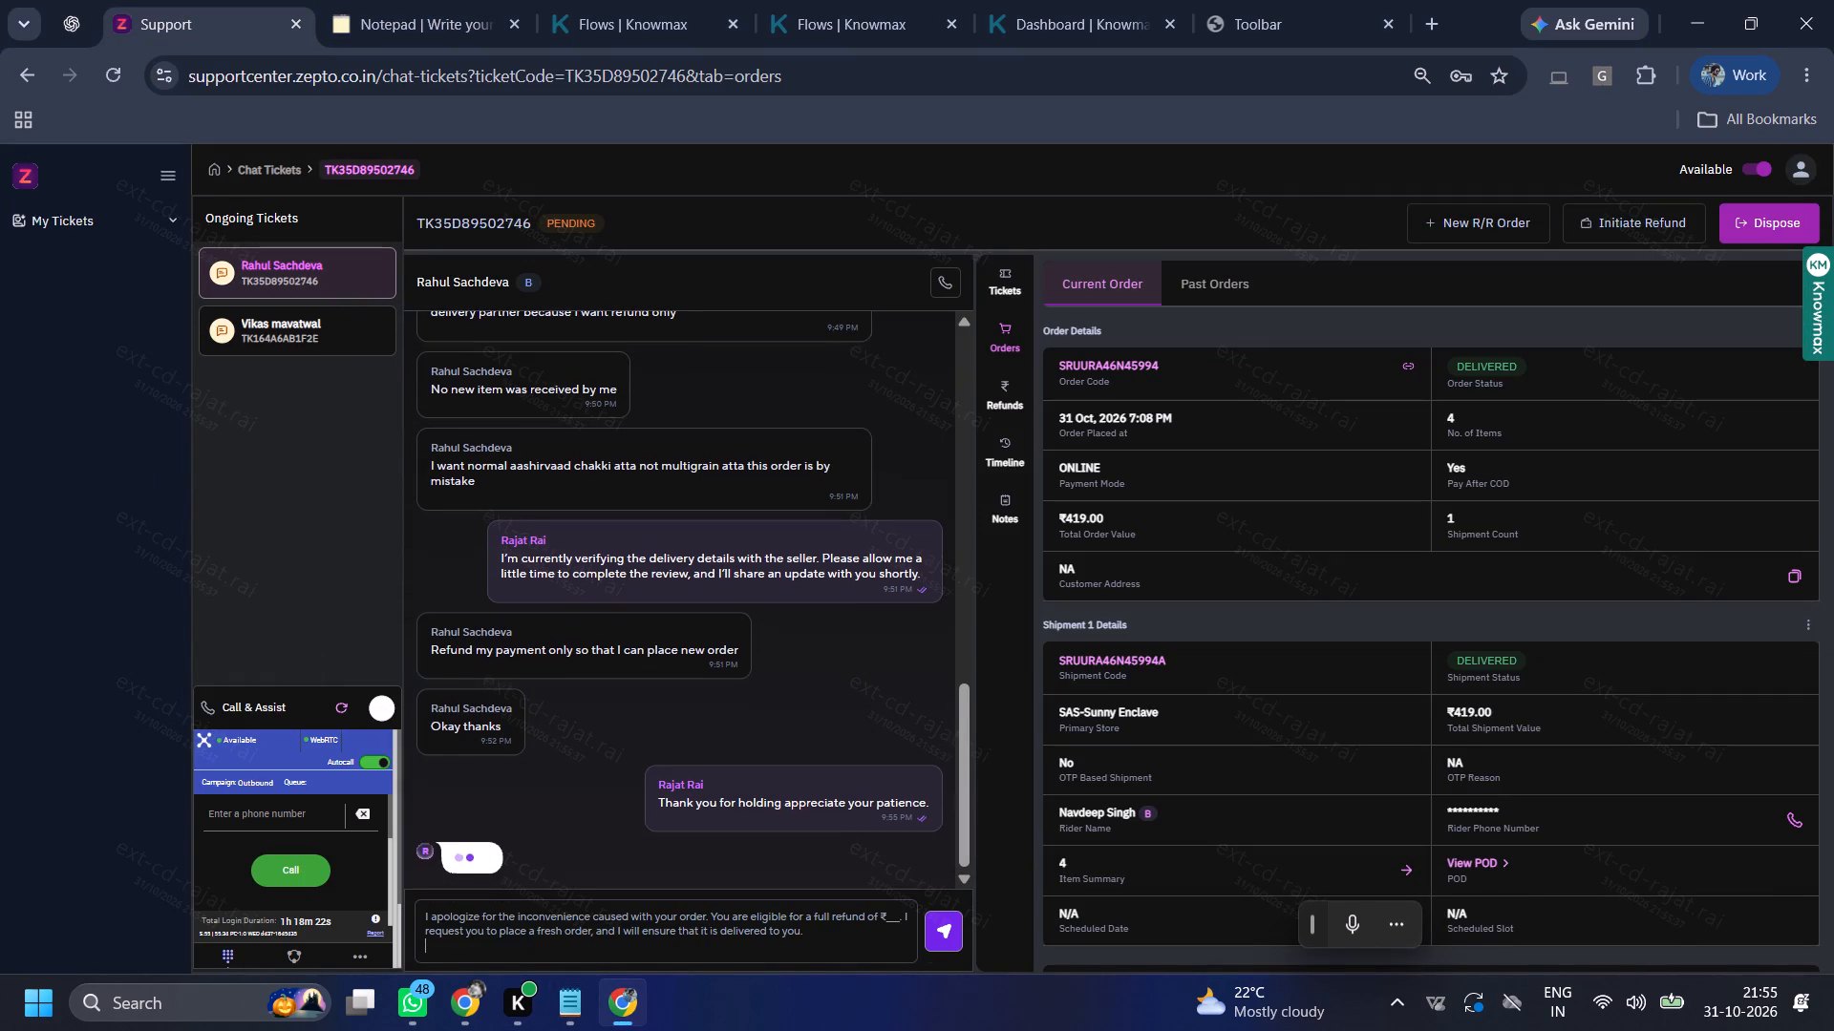
# In the ticket's item refund form, mark 1 Aashirvaad High Fibre Atta as Poor quality, copy its eligible refund amount, and close the form without submitting.
pyautogui.click(1674, 211)
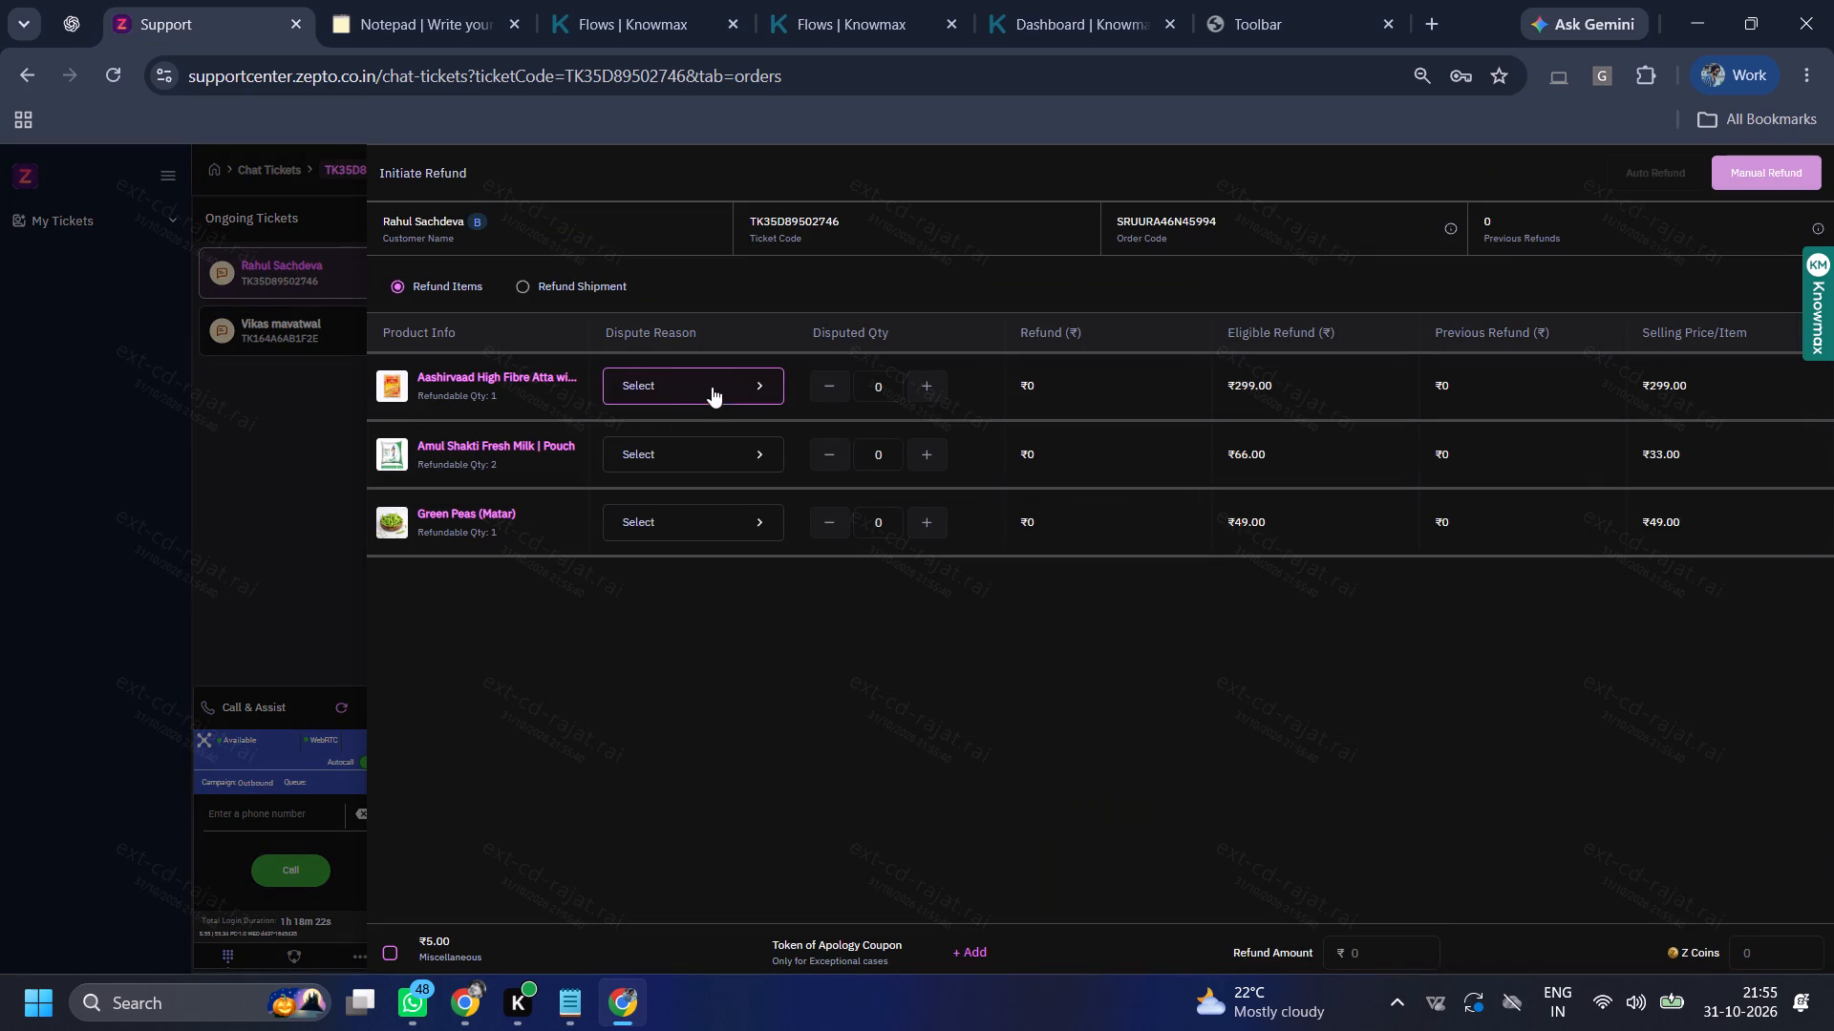
pyautogui.click(693, 386)
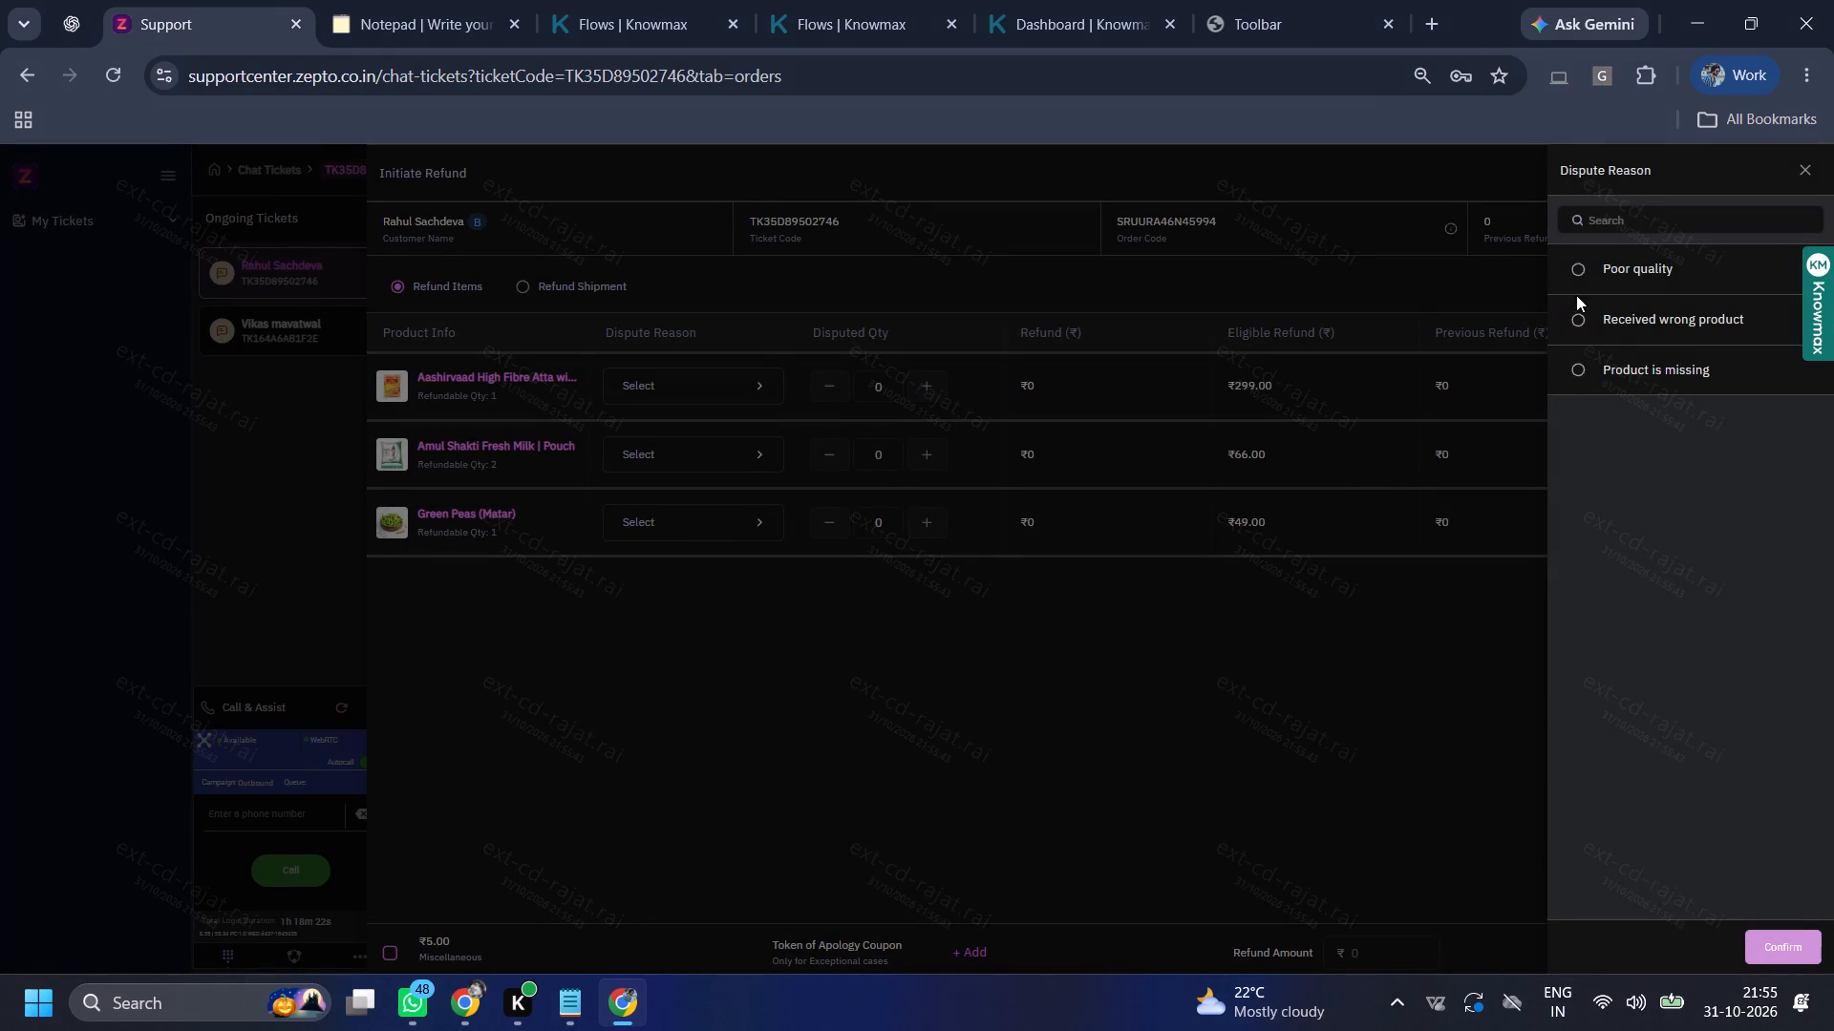
pyautogui.moveTo(1578, 264); pyautogui.dragTo(1577, 276)
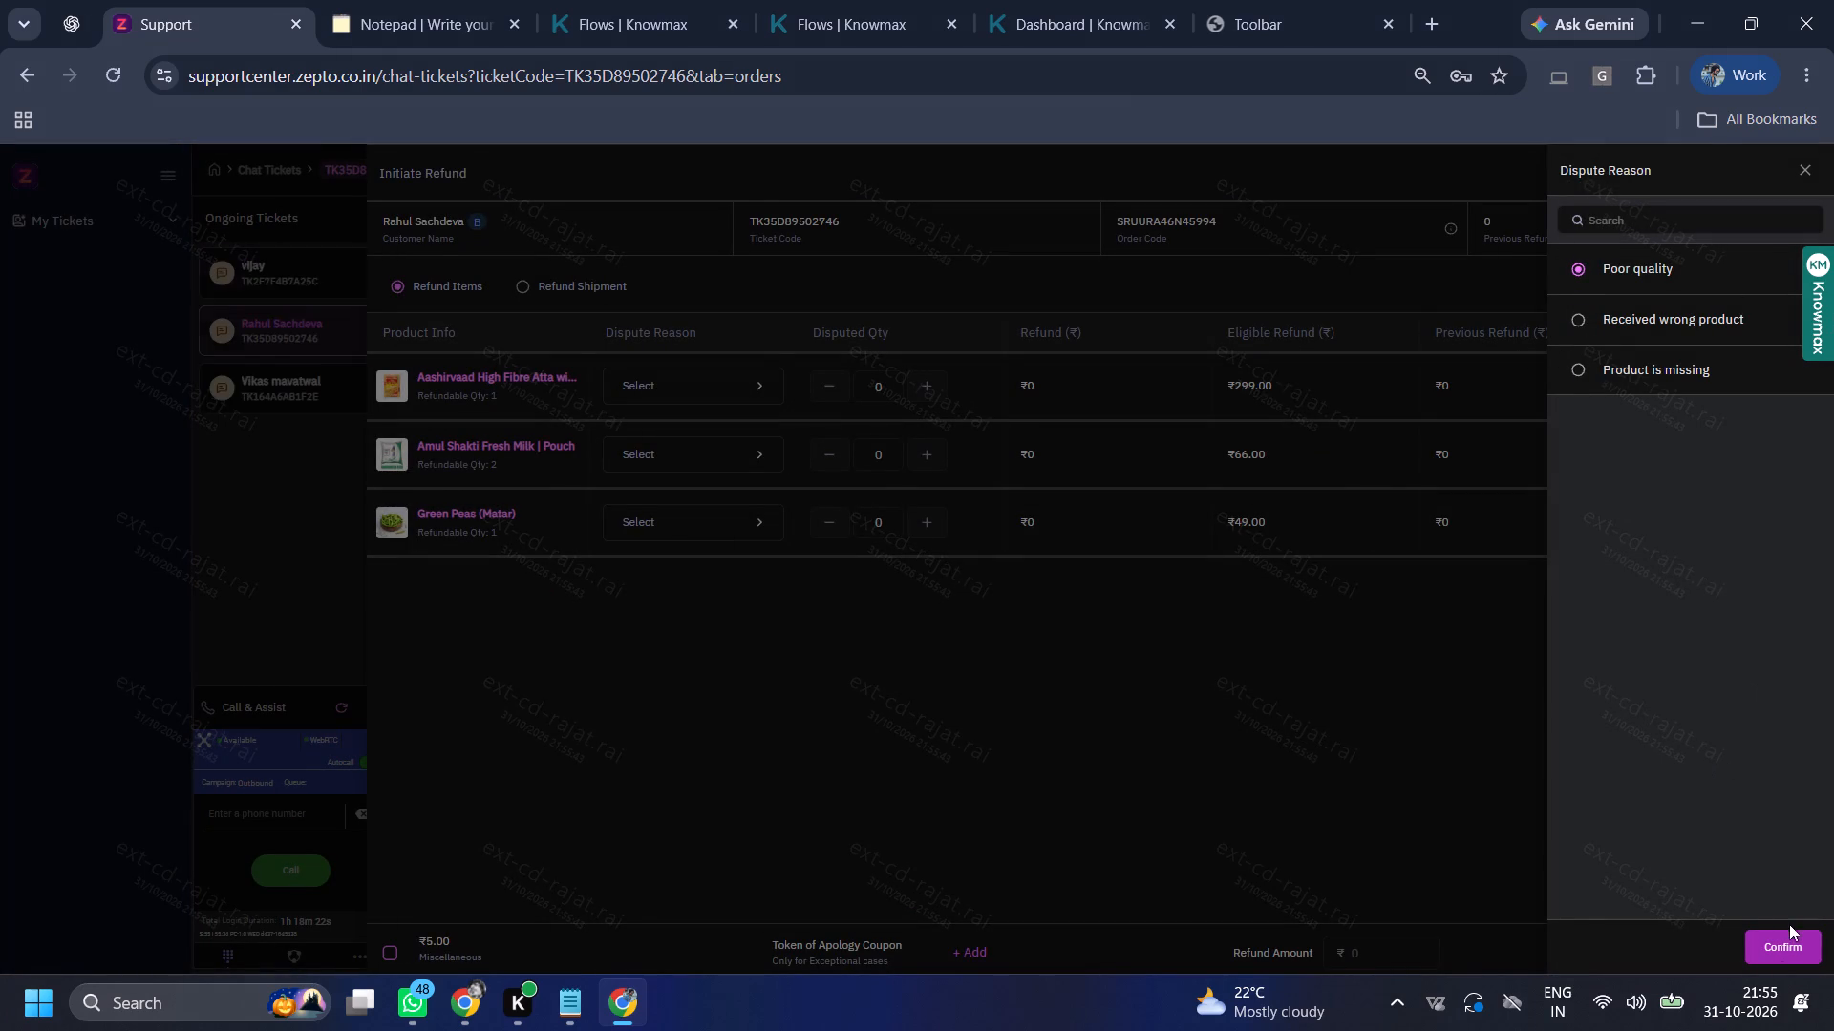
pyautogui.click(1781, 962)
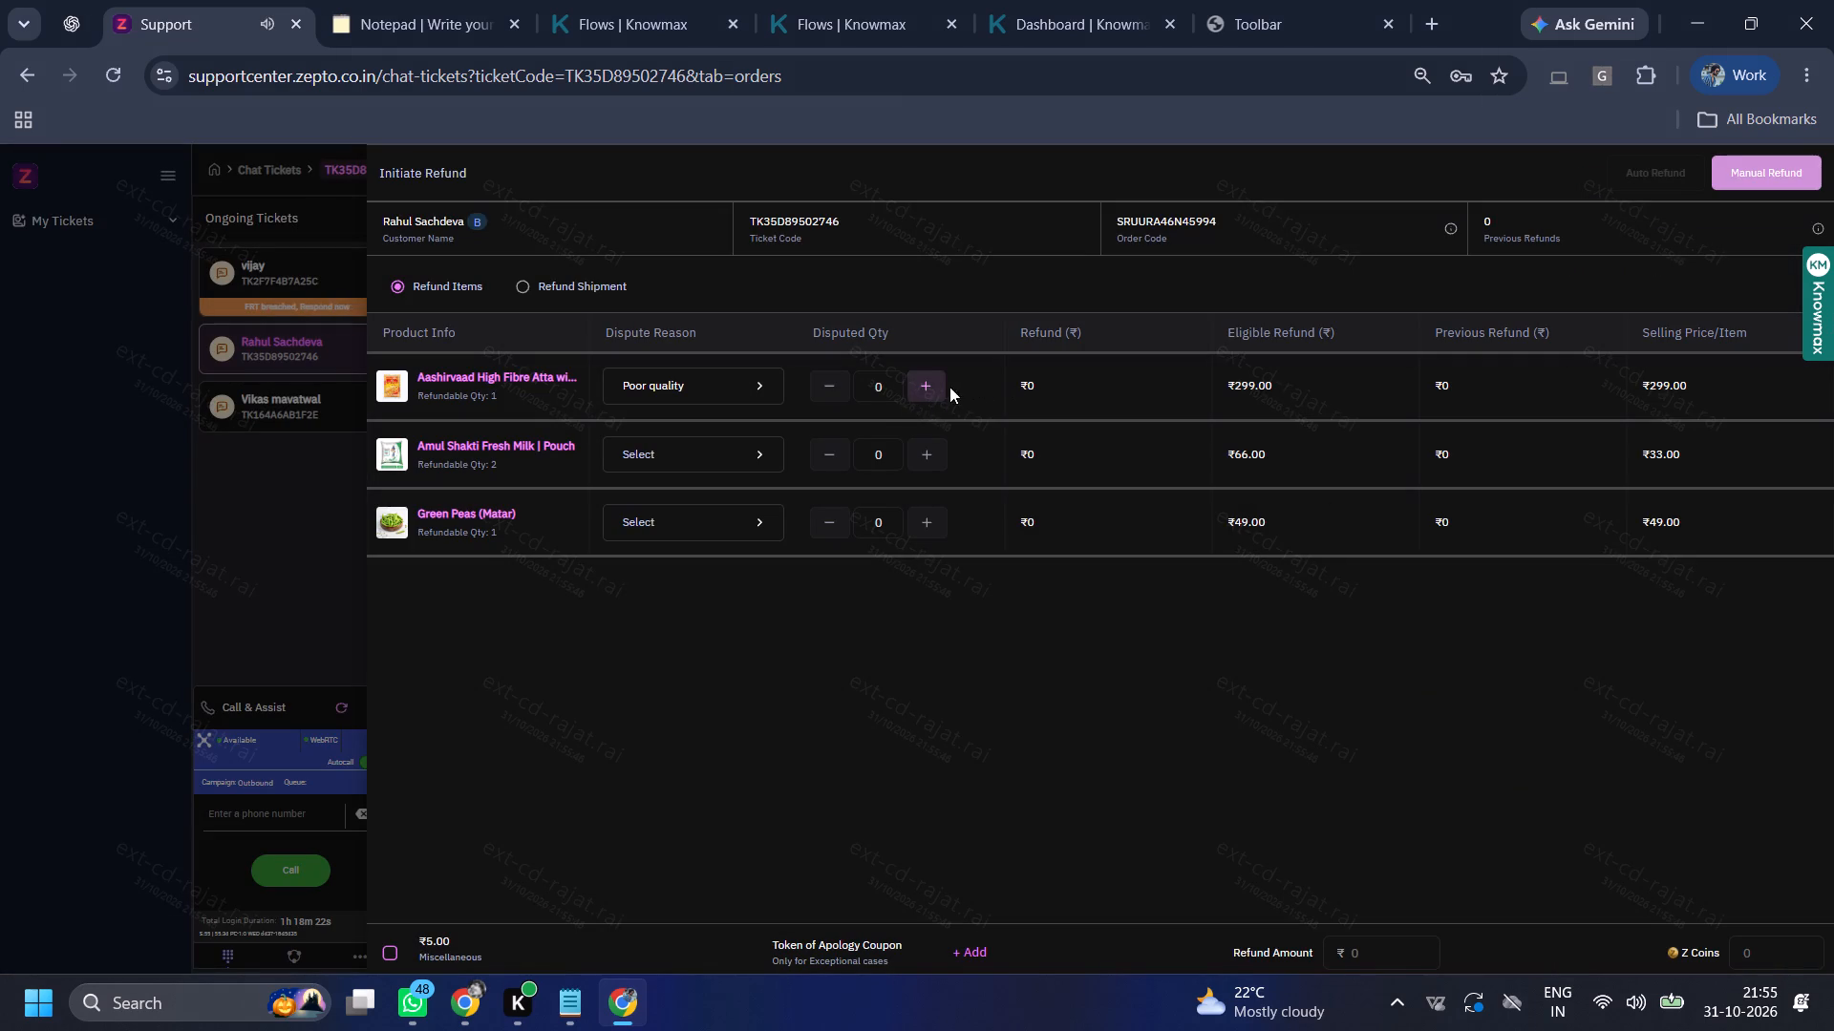
pyautogui.click(935, 392)
pyautogui.click(1254, 373)
pyautogui.keyDown('ctrl'); pyautogui.doubleClick(1252, 380); pyautogui.keyUp('ctrl')
pyautogui.hotkey('ctrl', 'c')
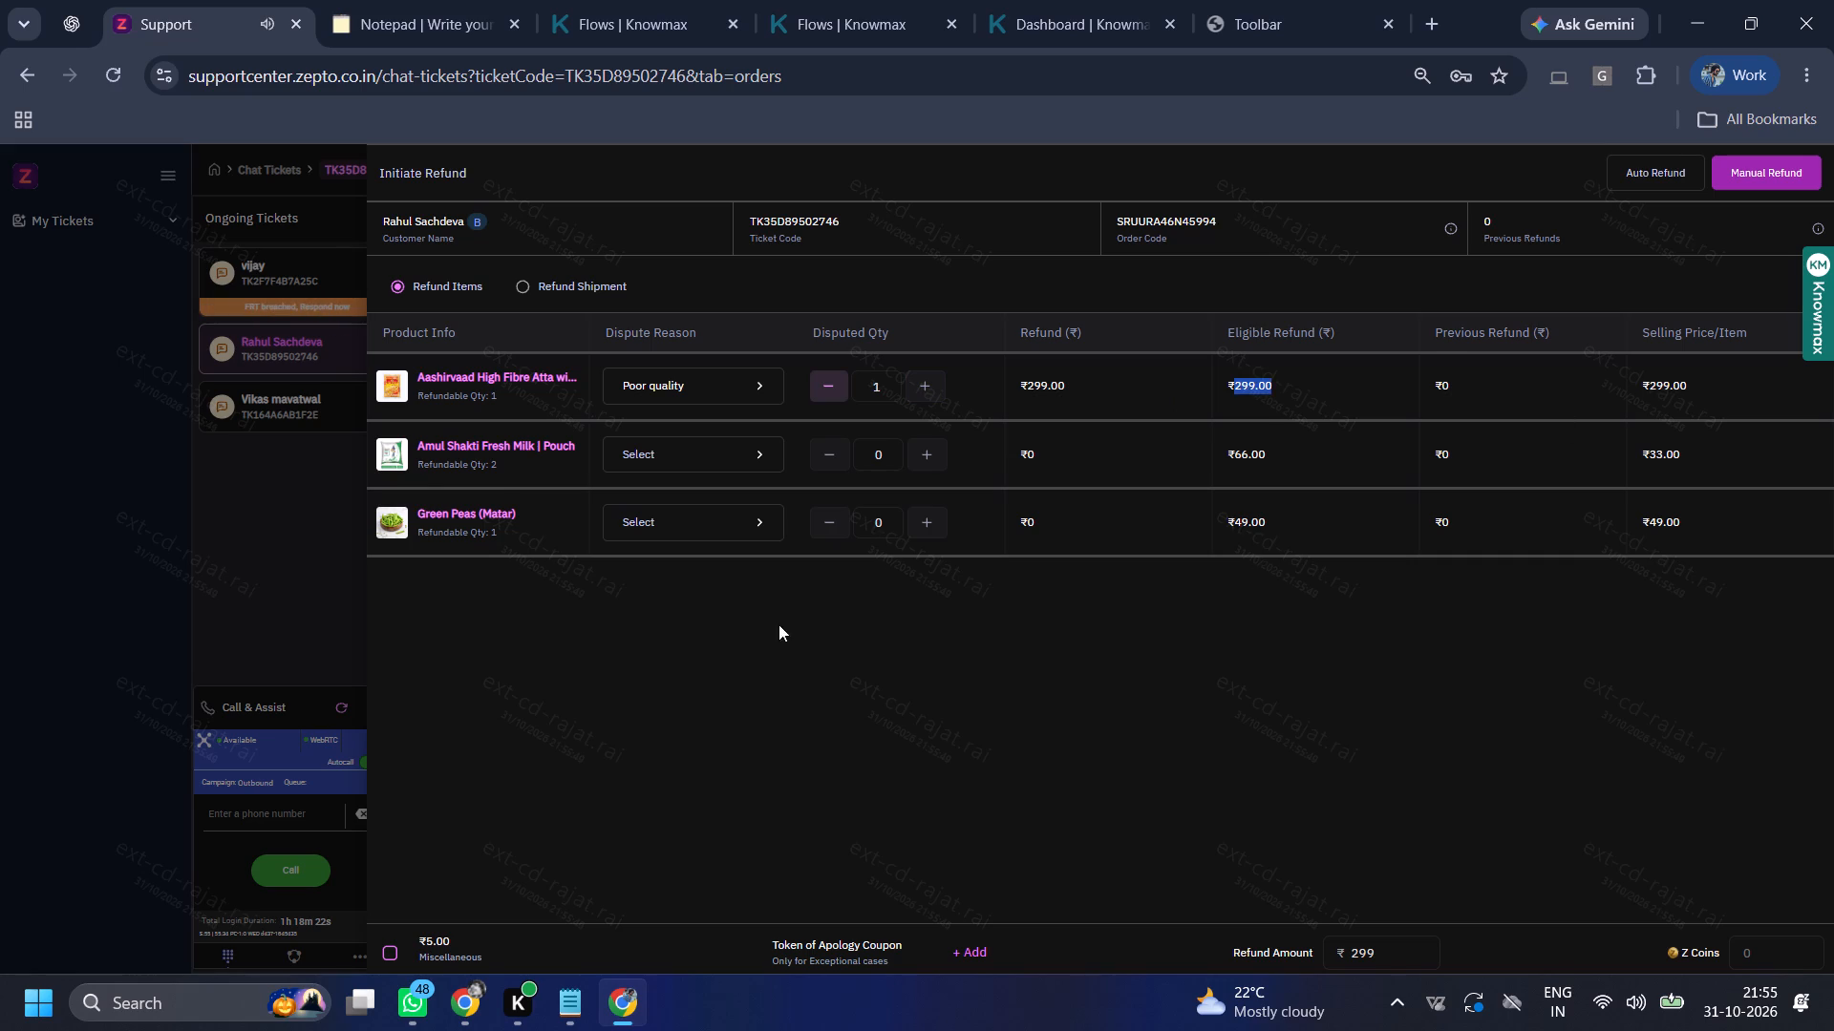
pyautogui.click(0, 517)
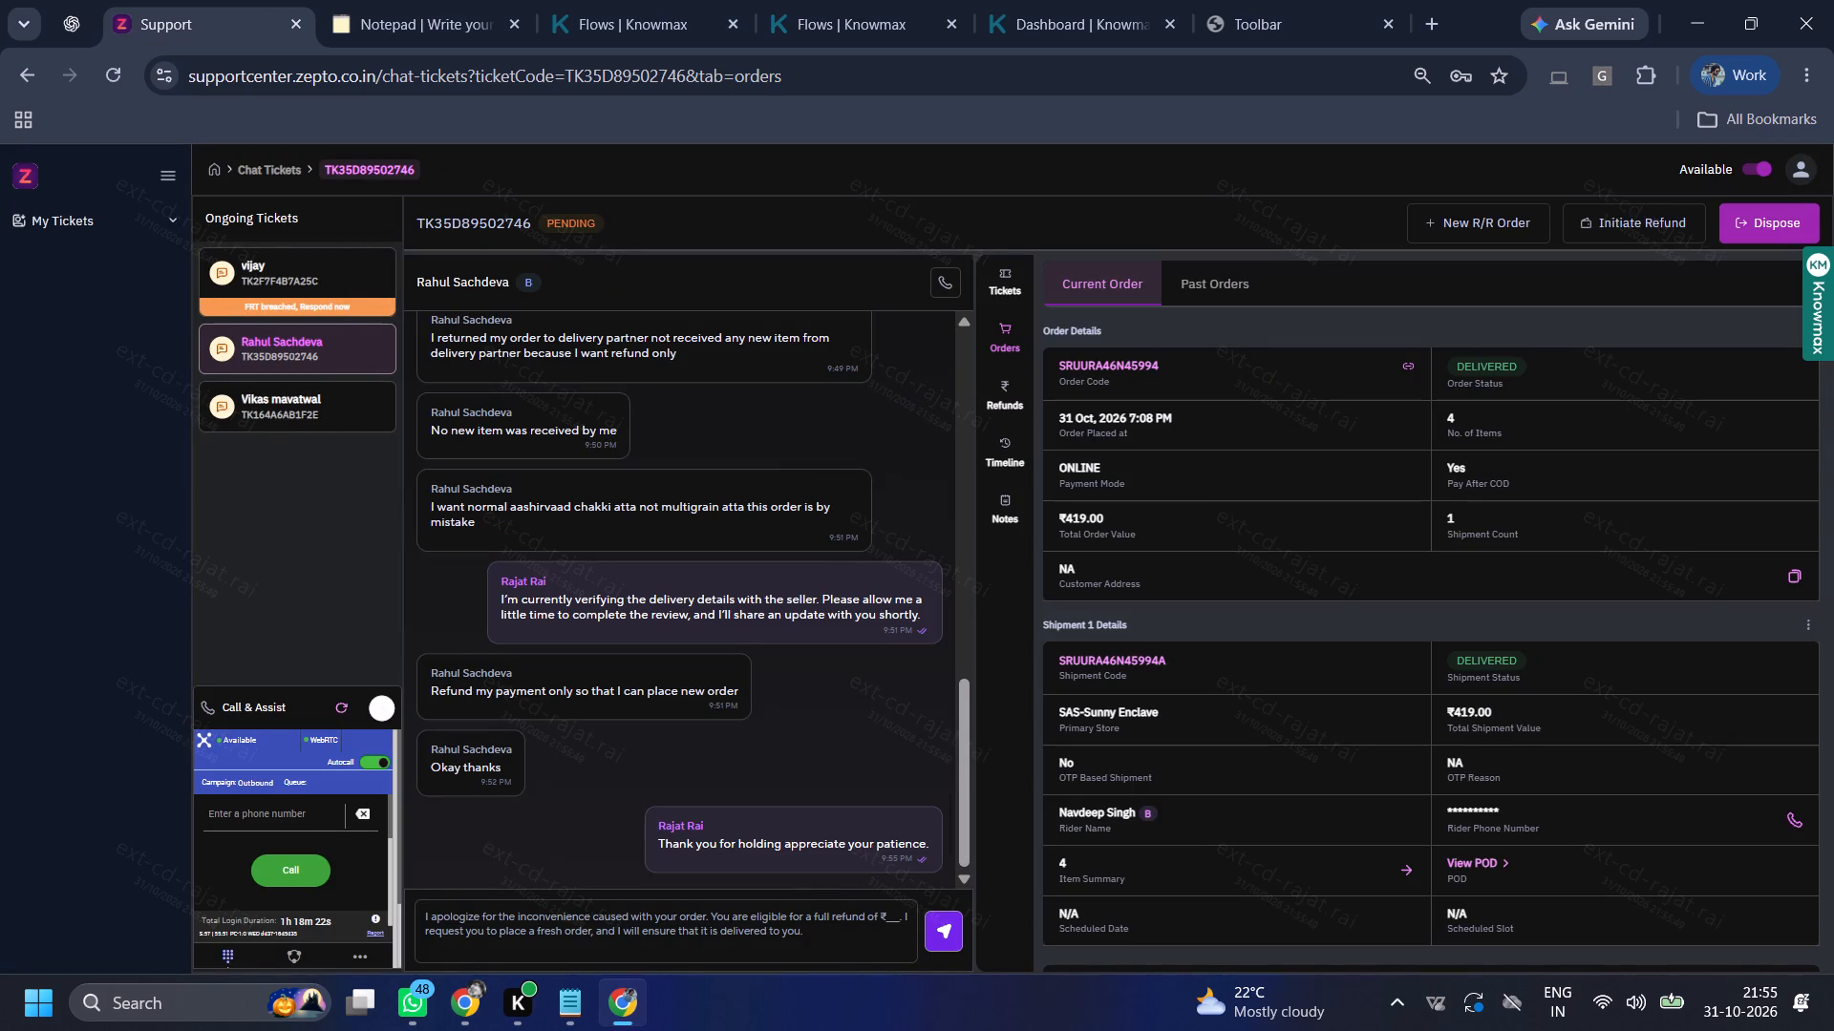
# Fill ₹299.00 into the blank amount of the drafted full-refund reply and send it.
pyautogui.keyDown('ctrl'); pyautogui.doubleClick(895, 904); pyautogui.keyUp('ctrl')
pyautogui.hotkey('ctrl', 'v')
pyautogui.click(881, 935)
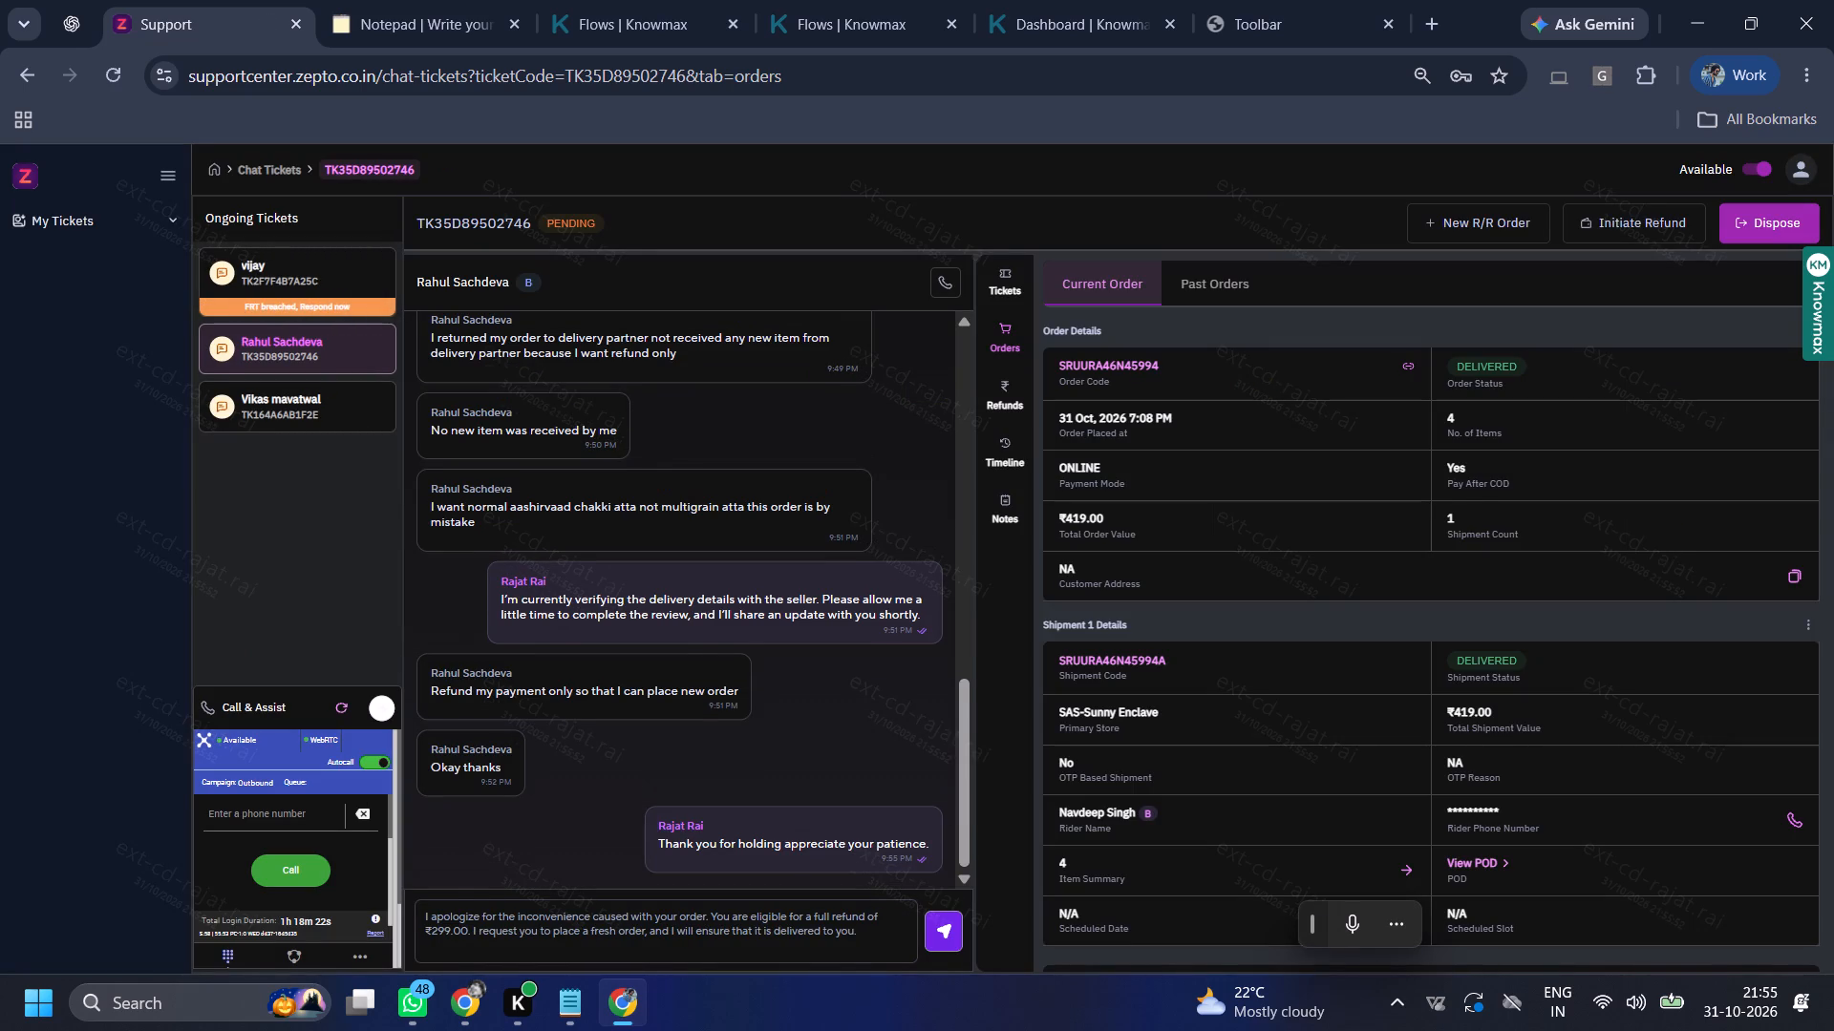
pyautogui.press('Return')
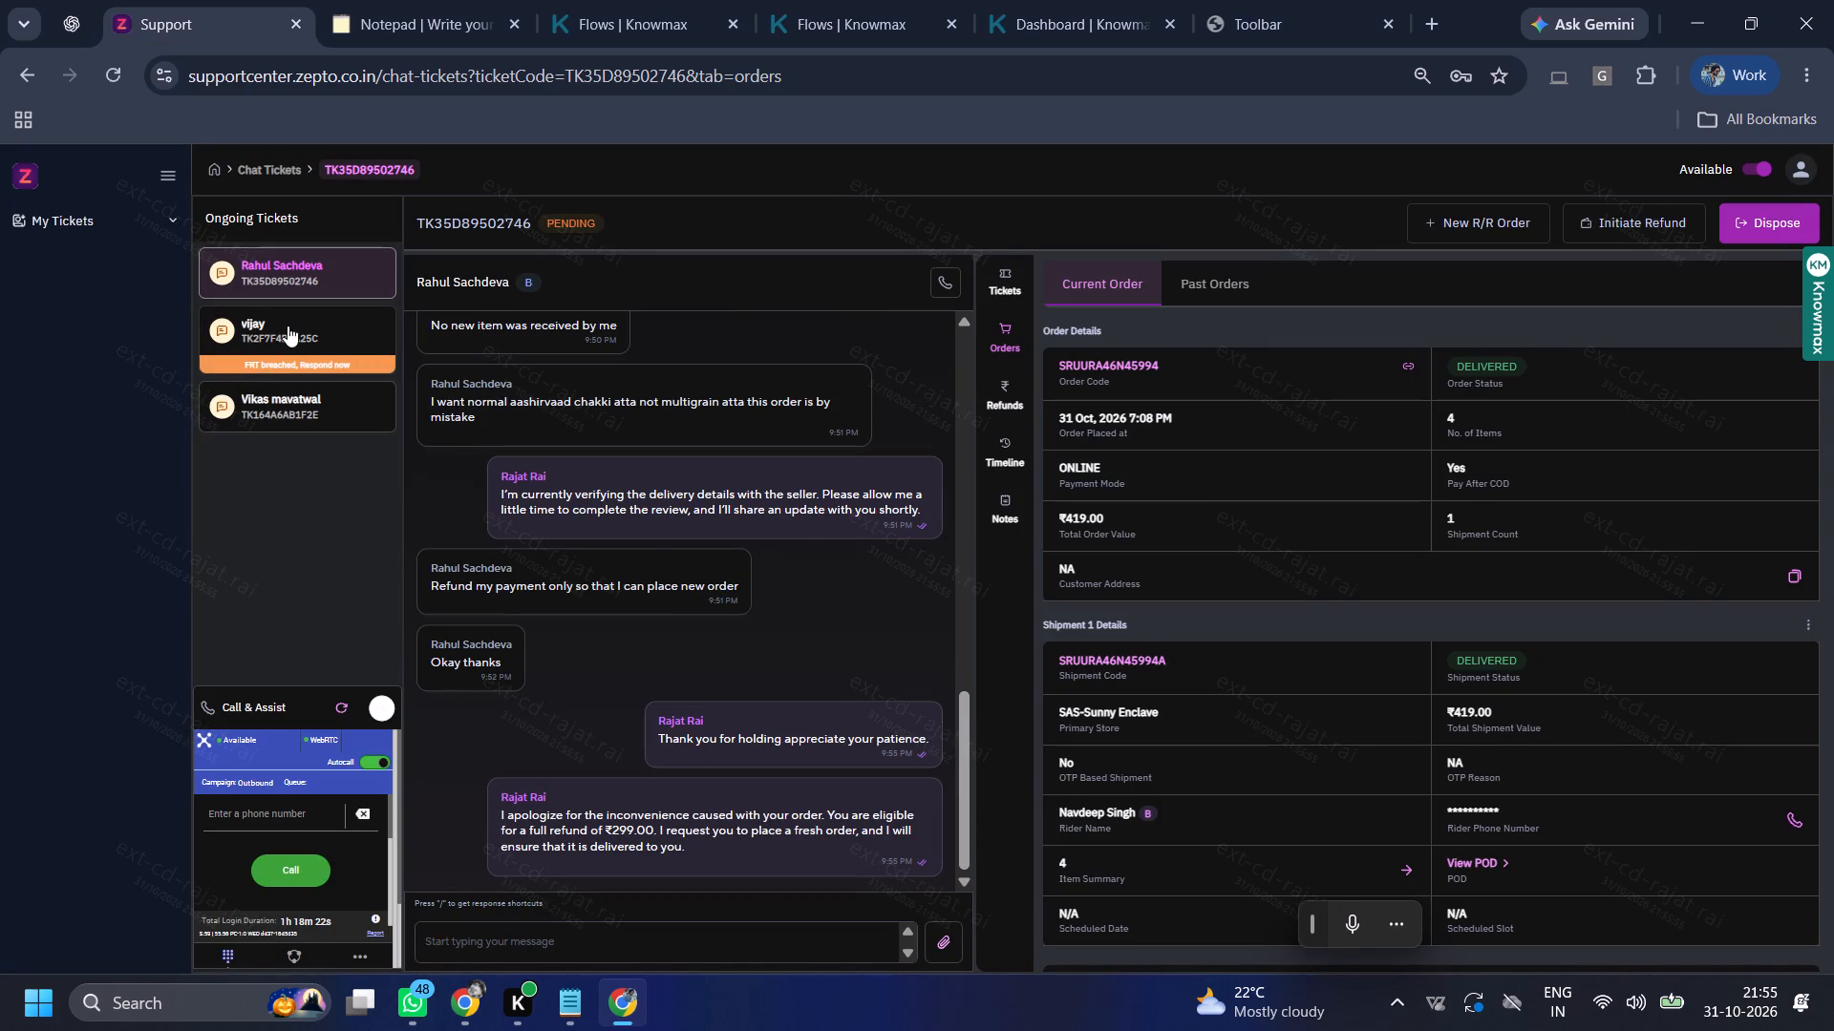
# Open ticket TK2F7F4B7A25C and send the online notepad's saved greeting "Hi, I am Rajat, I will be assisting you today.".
pyautogui.click(292, 329)
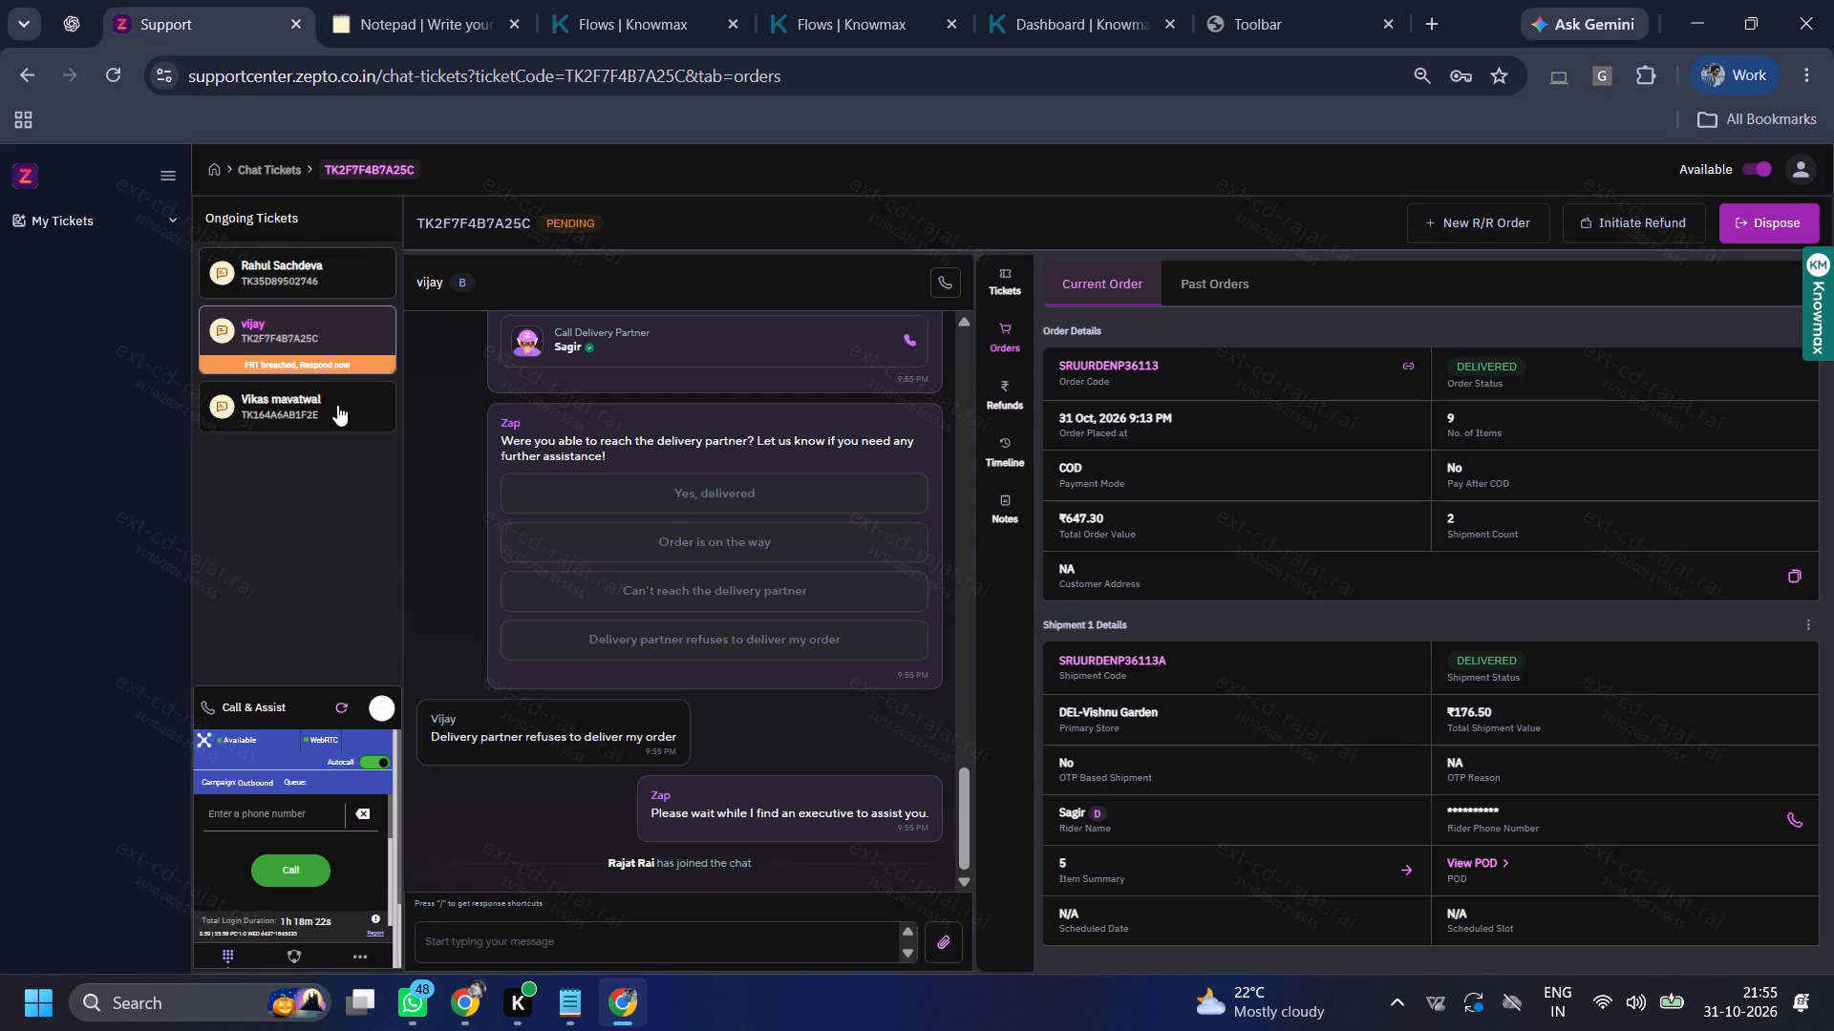
pyautogui.click(318, 0)
pyautogui.click(360, 0)
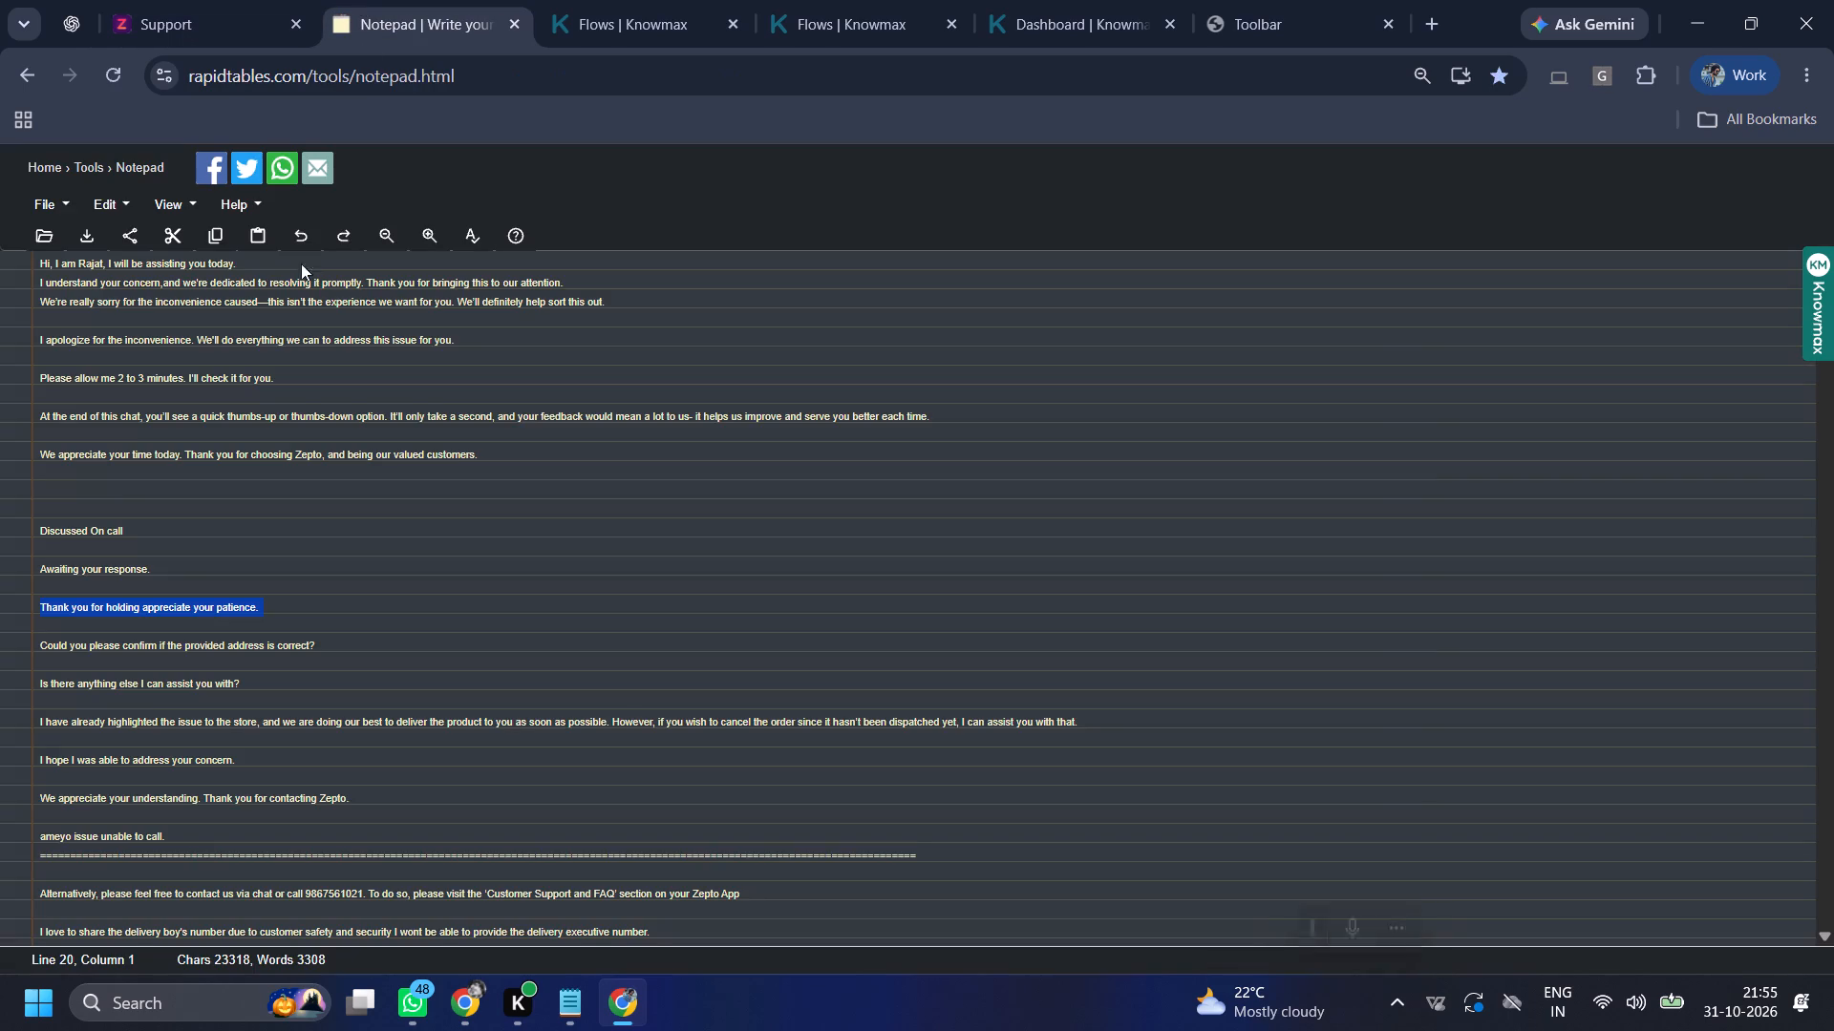
pyautogui.keyDown('ctrl'); pyautogui.tripleClick(245, 254); pyautogui.keyUp('ctrl')
pyautogui.hotkey('ctrl', 'c')
pyautogui.keyDown('ctrl'); pyautogui.click(235, 0); pyautogui.keyUp('ctrl')
pyautogui.keyDown('ctrl'); pyautogui.click(630, 945); pyautogui.keyUp('ctrl')
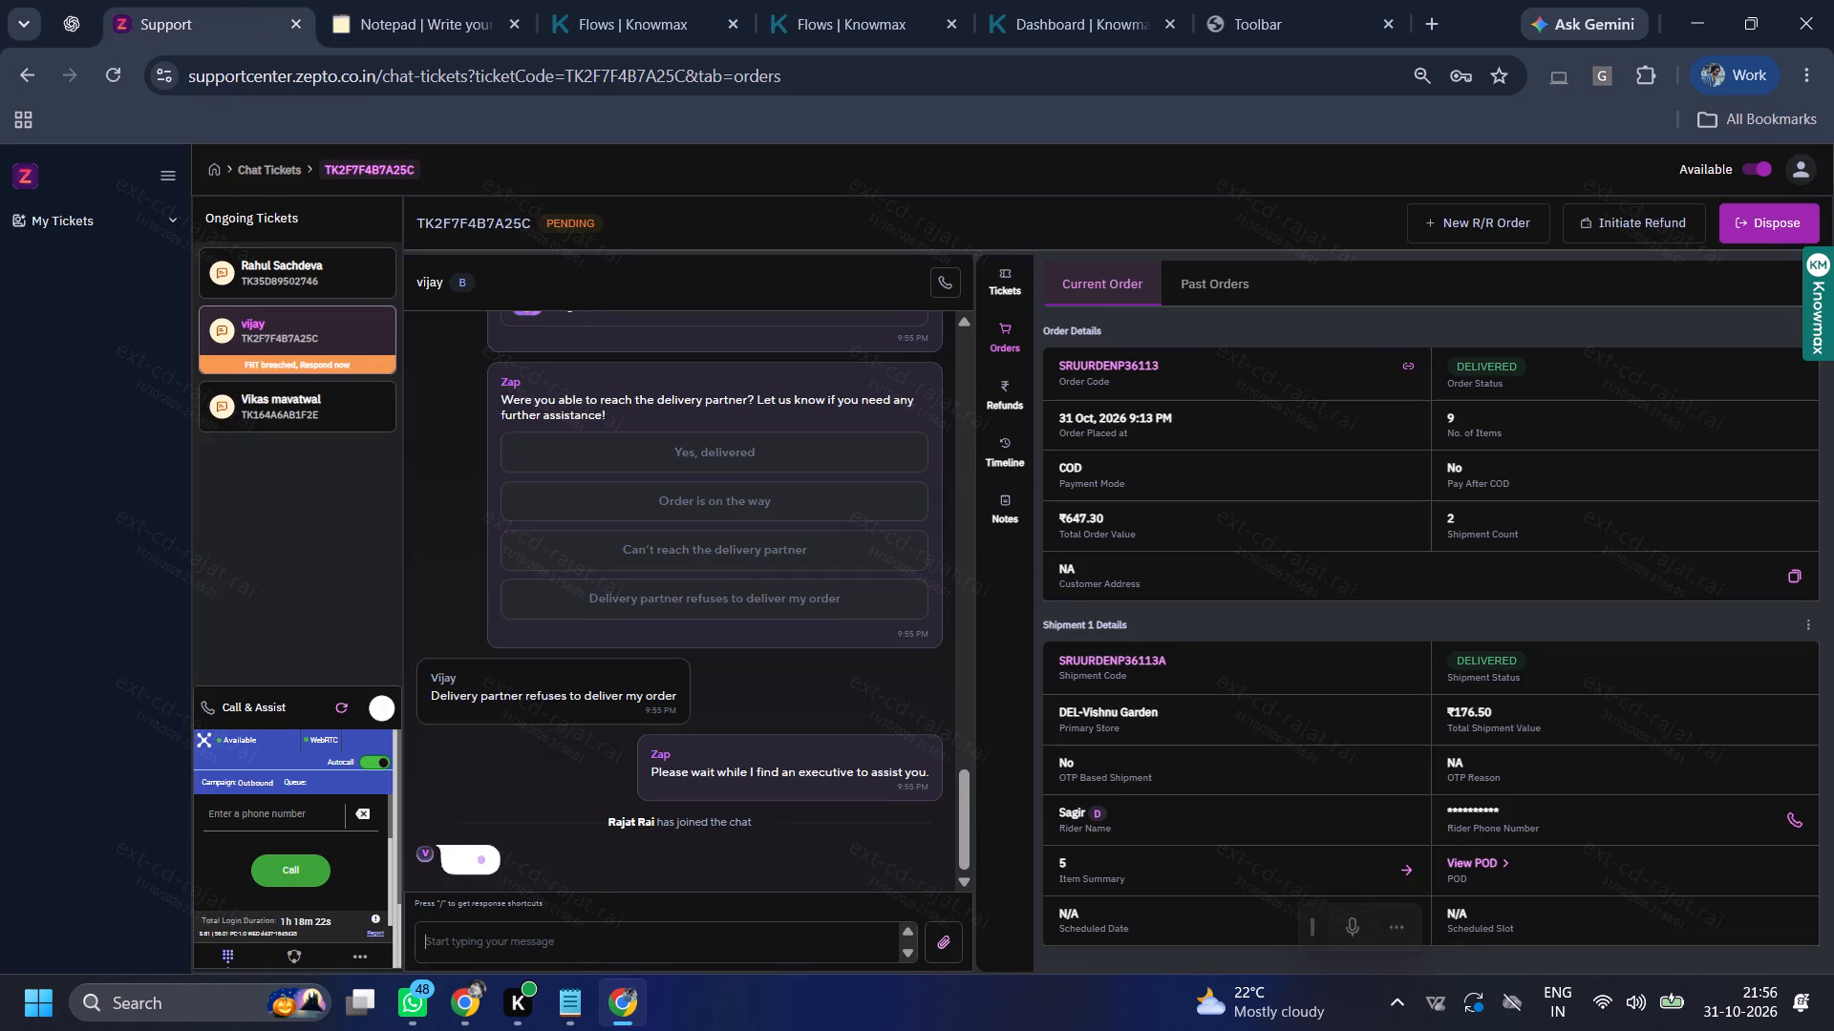
pyautogui.hotkey('ctrl', 'v')
pyautogui.press('Return')
pyautogui.click(483, 0)
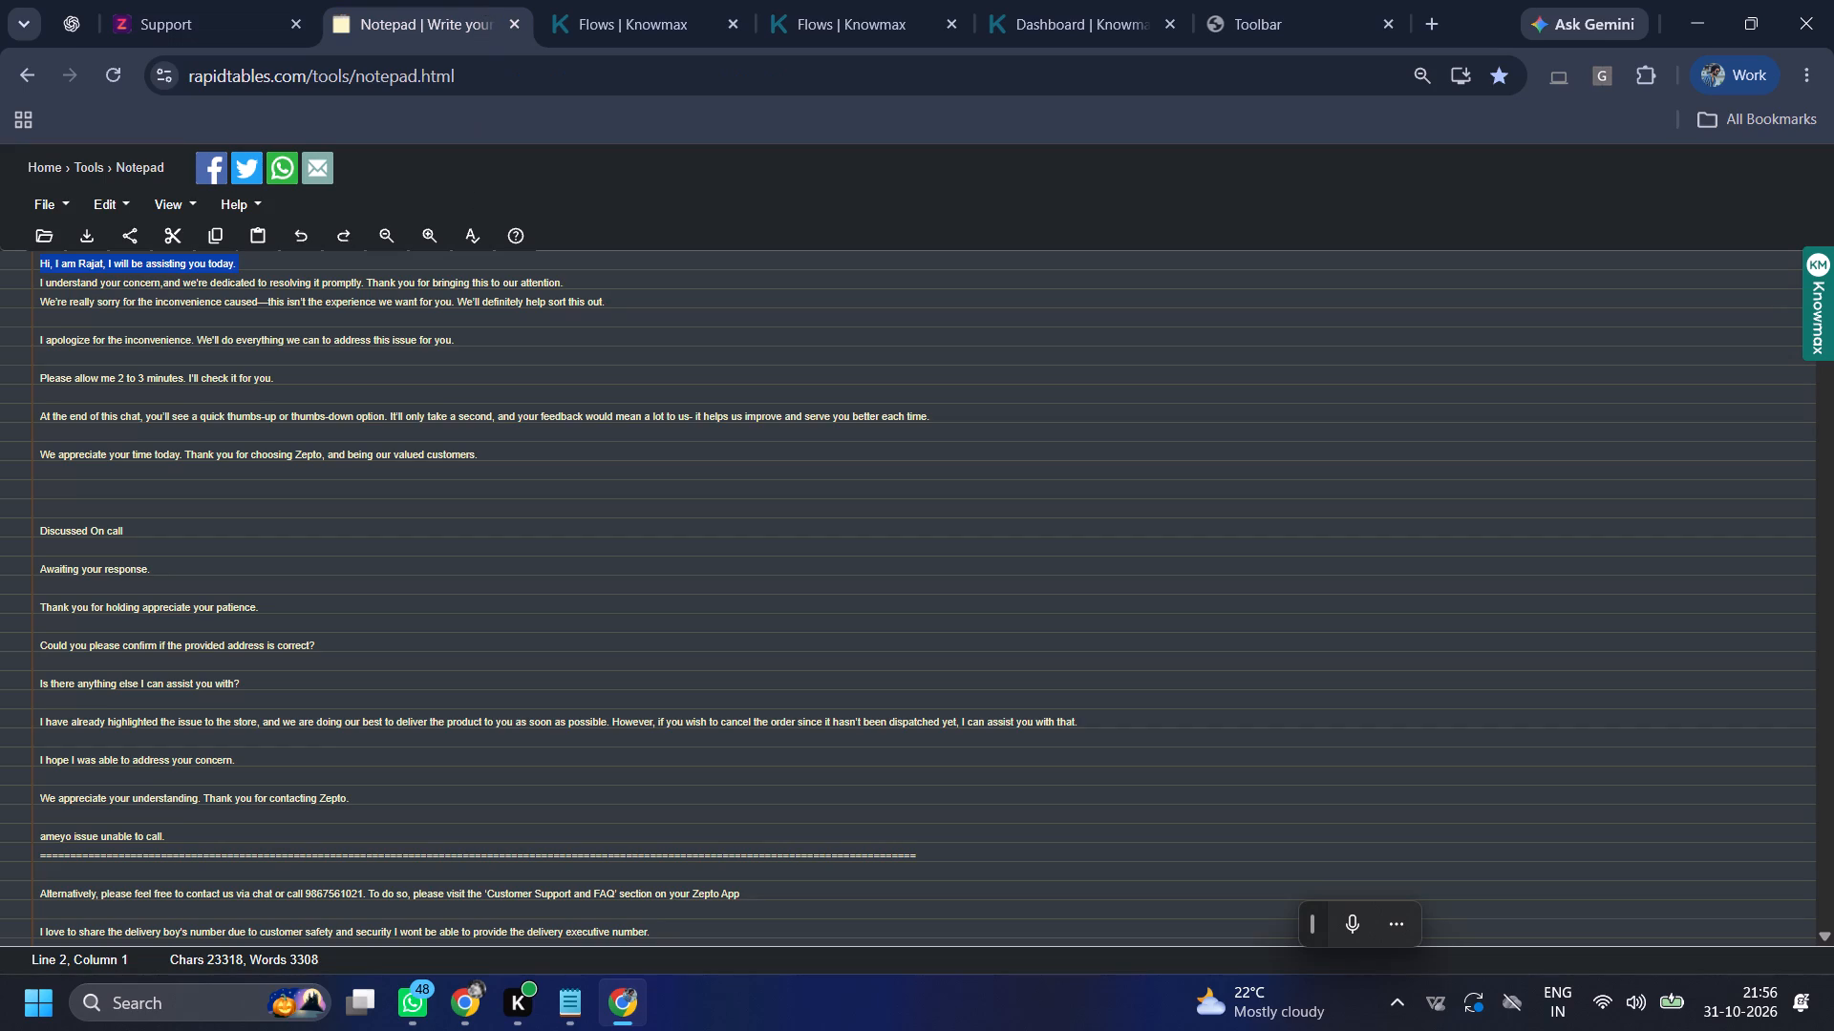
pyautogui.keyDown('ctrl'); pyautogui.tripleClick(488, 293); pyautogui.keyUp('ctrl')
pyautogui.hotkey('ctrl', 'c')
pyautogui.keyDown('ctrl'); pyautogui.click(115, 0); pyautogui.keyUp('ctrl')
pyautogui.click(412, 4)
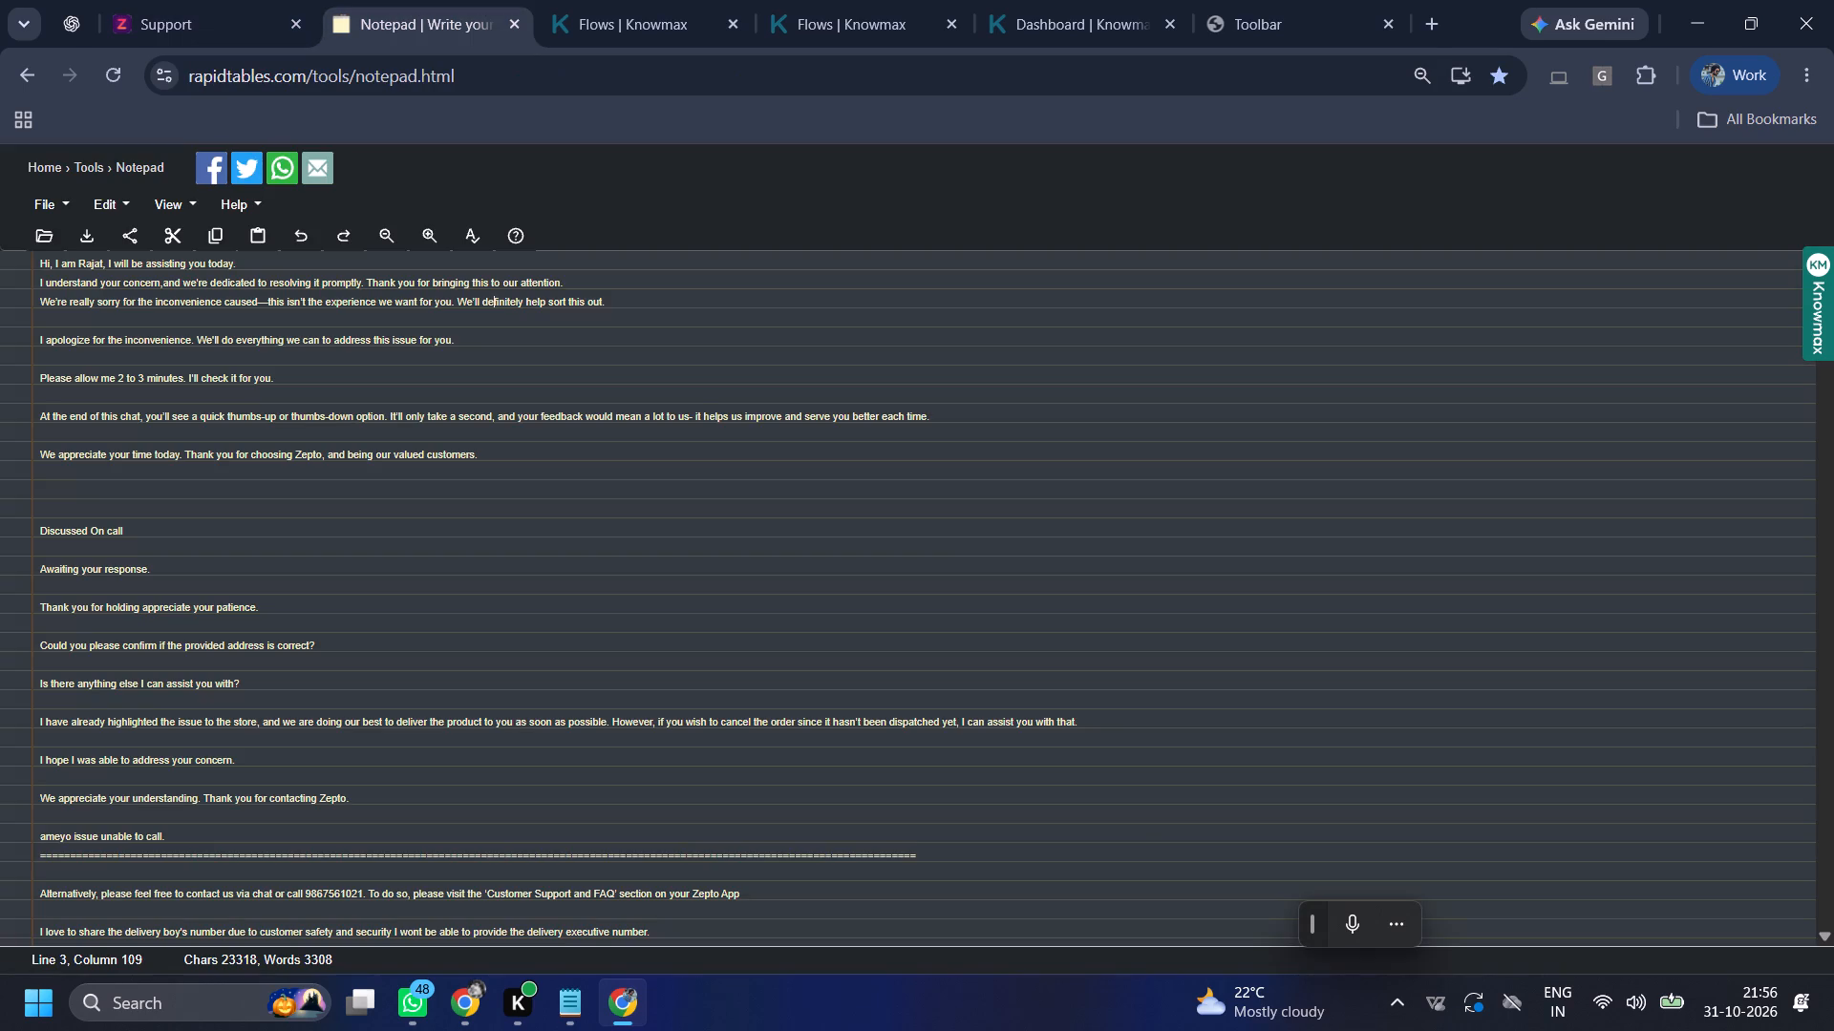
pyautogui.keyDown('ctrl'); pyautogui.tripleClick(385, 295); pyautogui.keyUp('ctrl')
pyautogui.hotkey('ctrl', 'c')
pyautogui.keyDown('ctrl'); pyautogui.click(270, 8); pyautogui.keyUp('ctrl')
pyautogui.keyDown('ctrl'); pyautogui.click(577, 946); pyautogui.keyUp('ctrl')
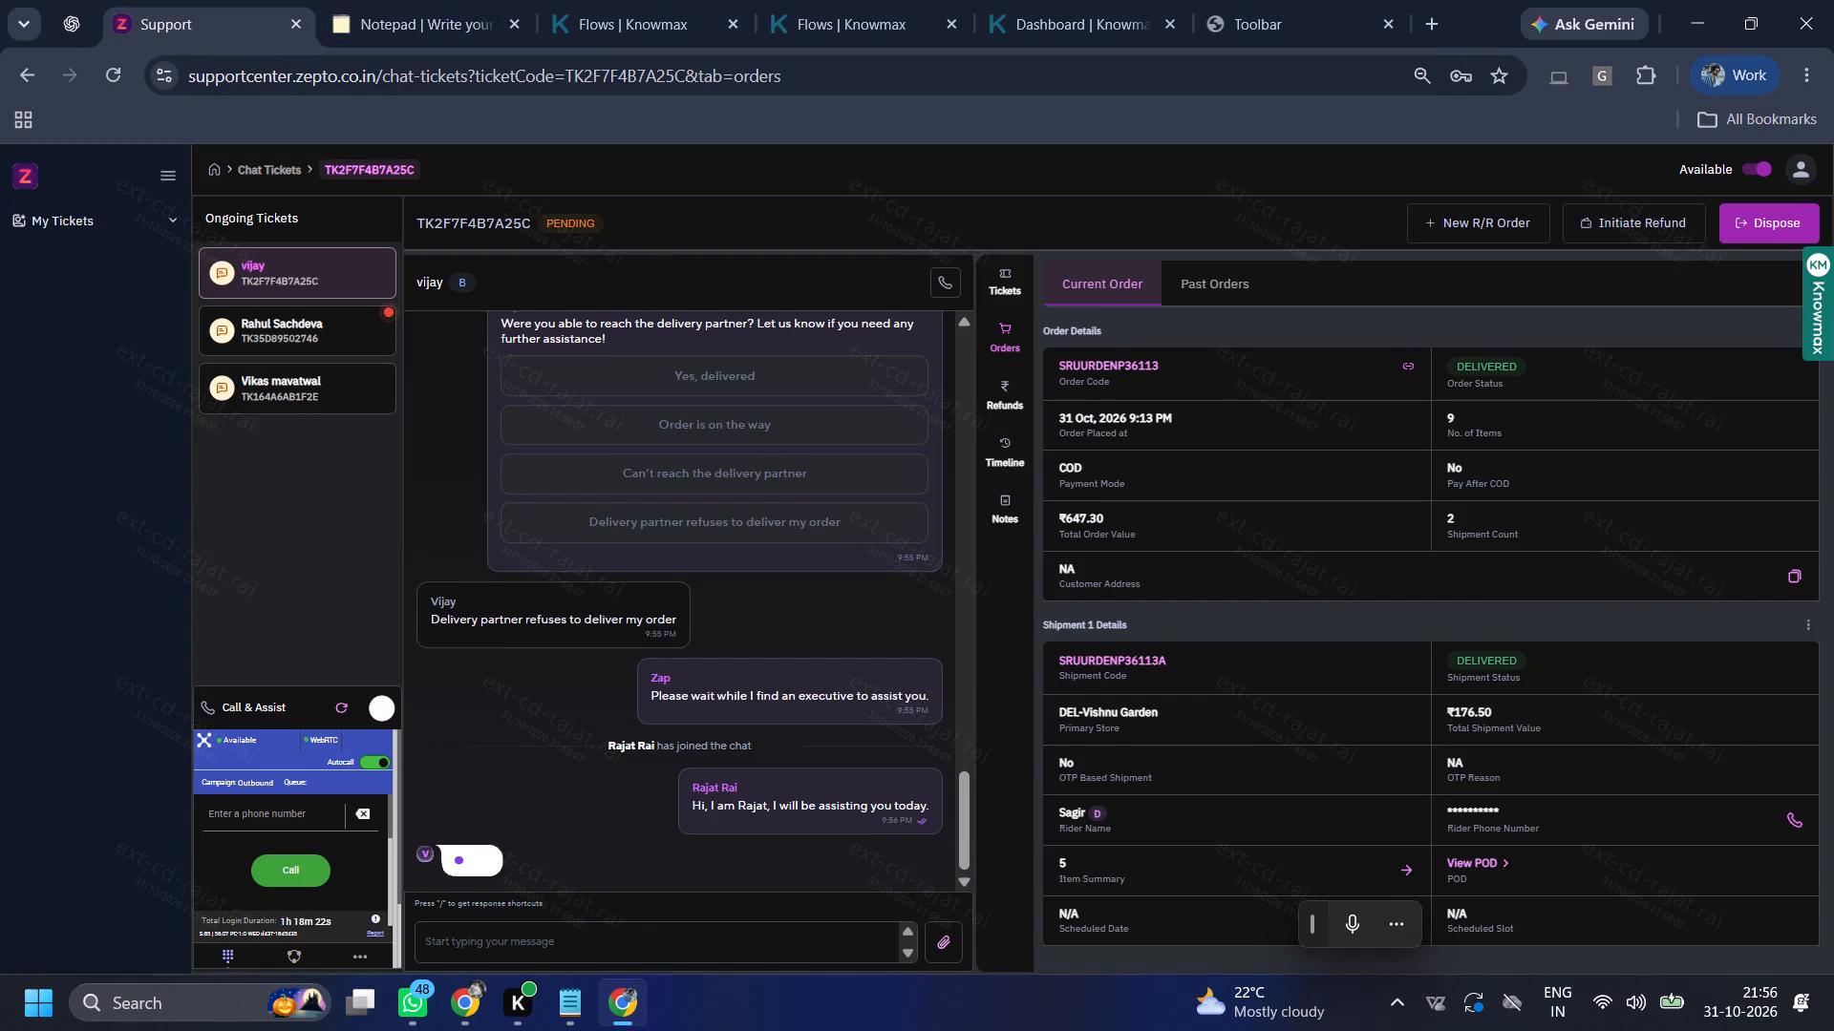
pyautogui.hotkey('ctrl', 'v')
# Send the drafted apology, followed by Notepad's saved request to check the order details and confirm the delivery address.
pyautogui.keyDown('ctrl'); pyautogui.click(570, 991); pyautogui.keyUp('ctrl')
pyautogui.keyDown('ctrl'); pyautogui.tripleClick(681, 582); pyautogui.keyUp('ctrl')
pyautogui.hotkey('ctrl', 'c')
pyautogui.keyDown('ctrl'); pyautogui.click(126, 596); pyautogui.keyUp('ctrl')
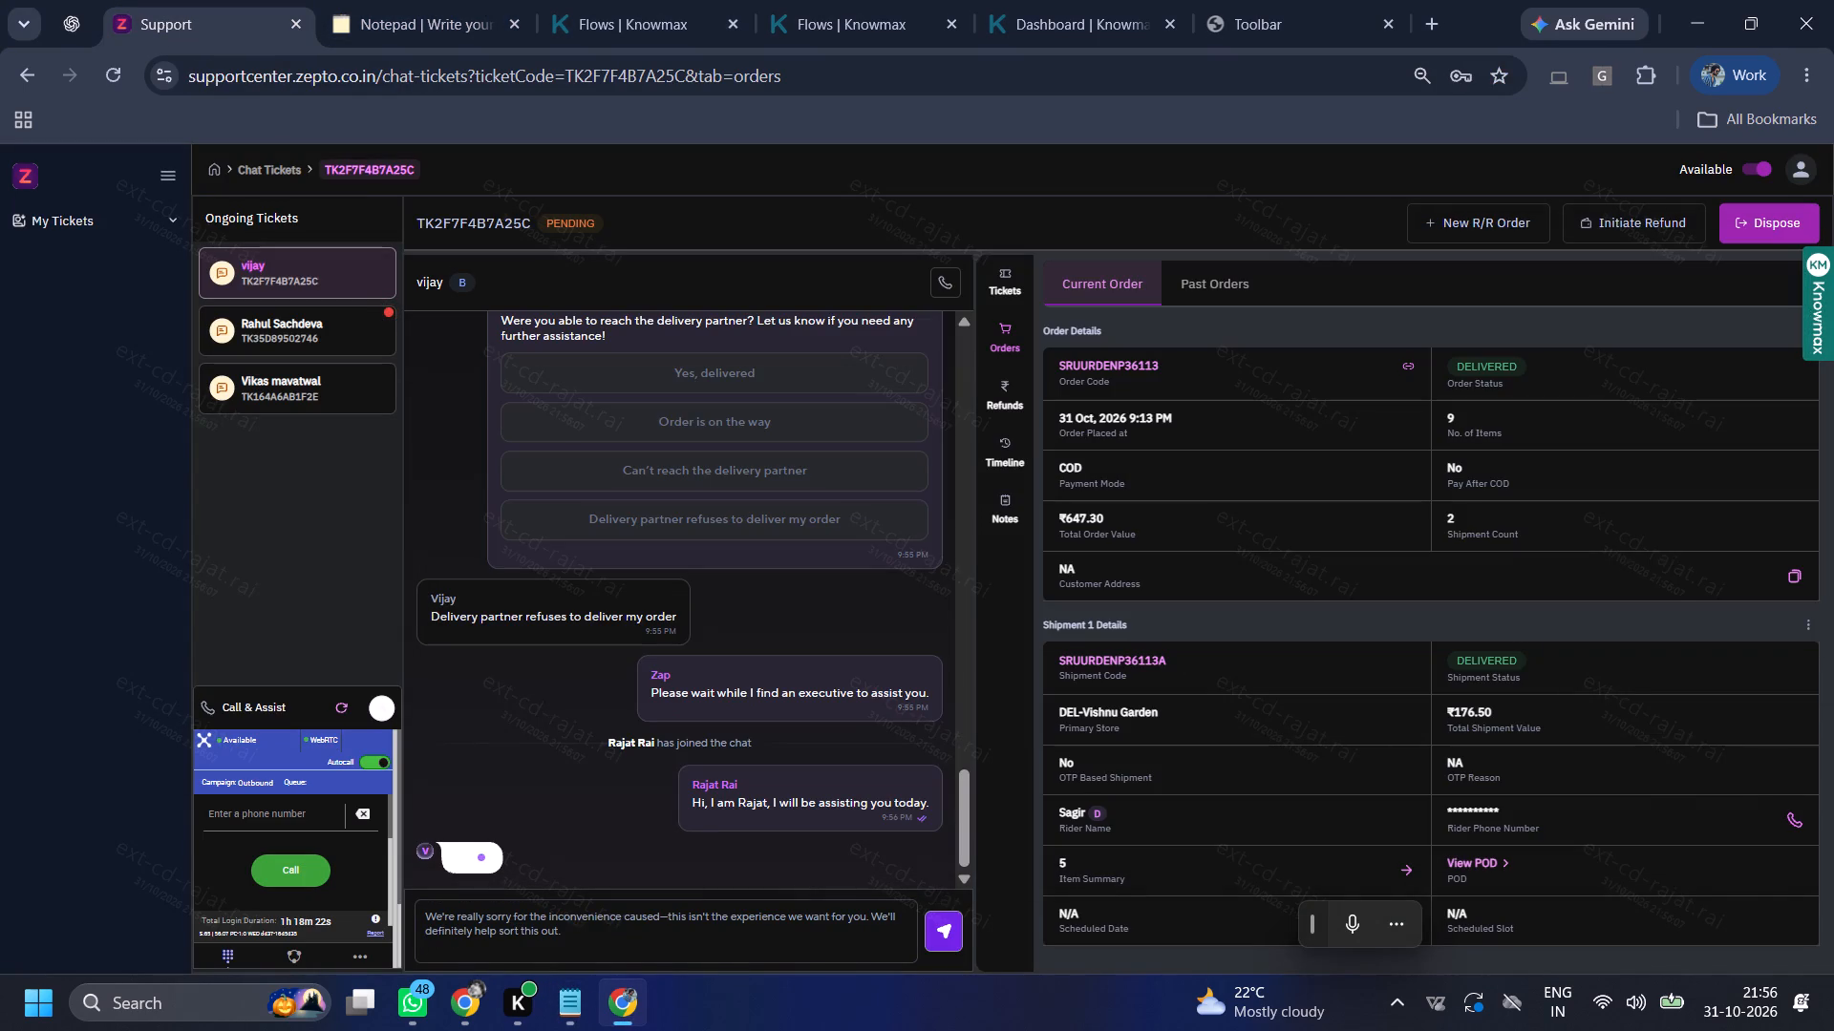
pyautogui.keyDown('ctrl'); pyautogui.click(687, 950); pyautogui.keyUp('ctrl')
pyautogui.hotkey('ctrl', 'Return')
pyautogui.hotkey('ctrl', 'v')
pyautogui.hotkey('ctrl', 'Return')
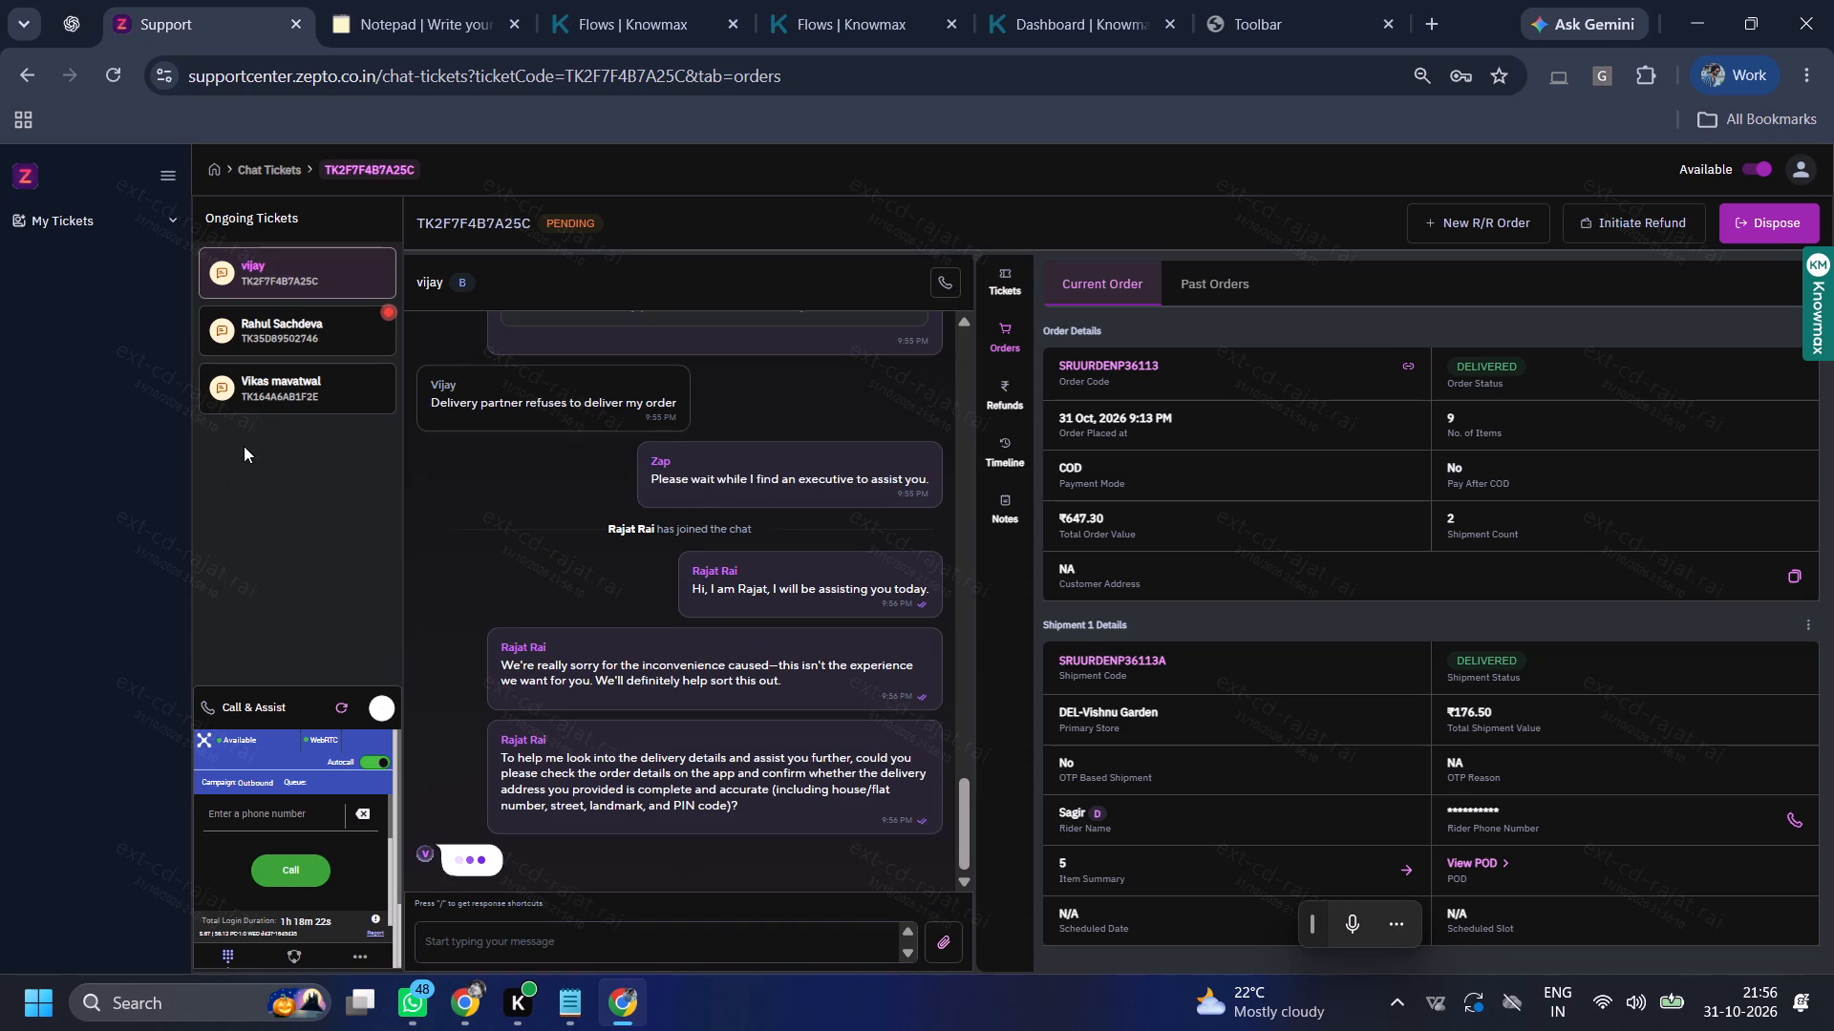
pyautogui.click(350, 341)
pyautogui.click(574, 1007)
pyautogui.scroll(-1, 740, 714)
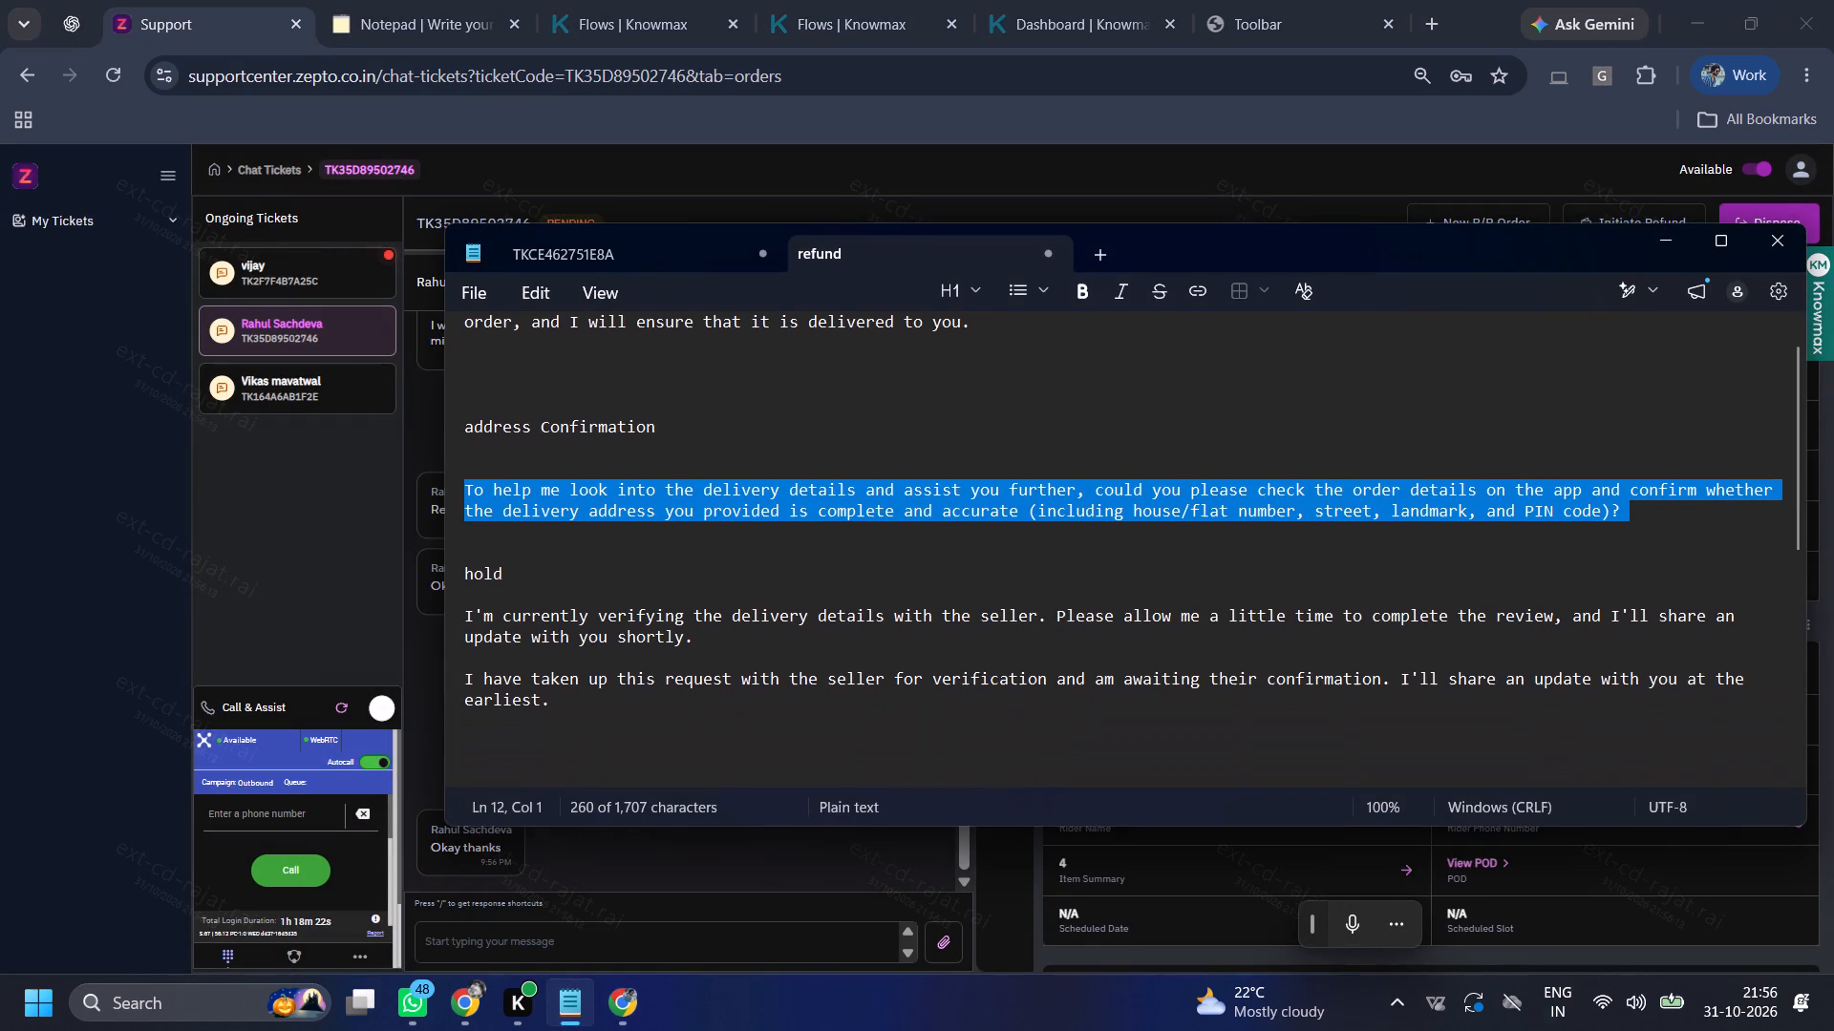
pyautogui.scroll(-4, 760, 593)
pyautogui.scroll(-1, 694, 659)
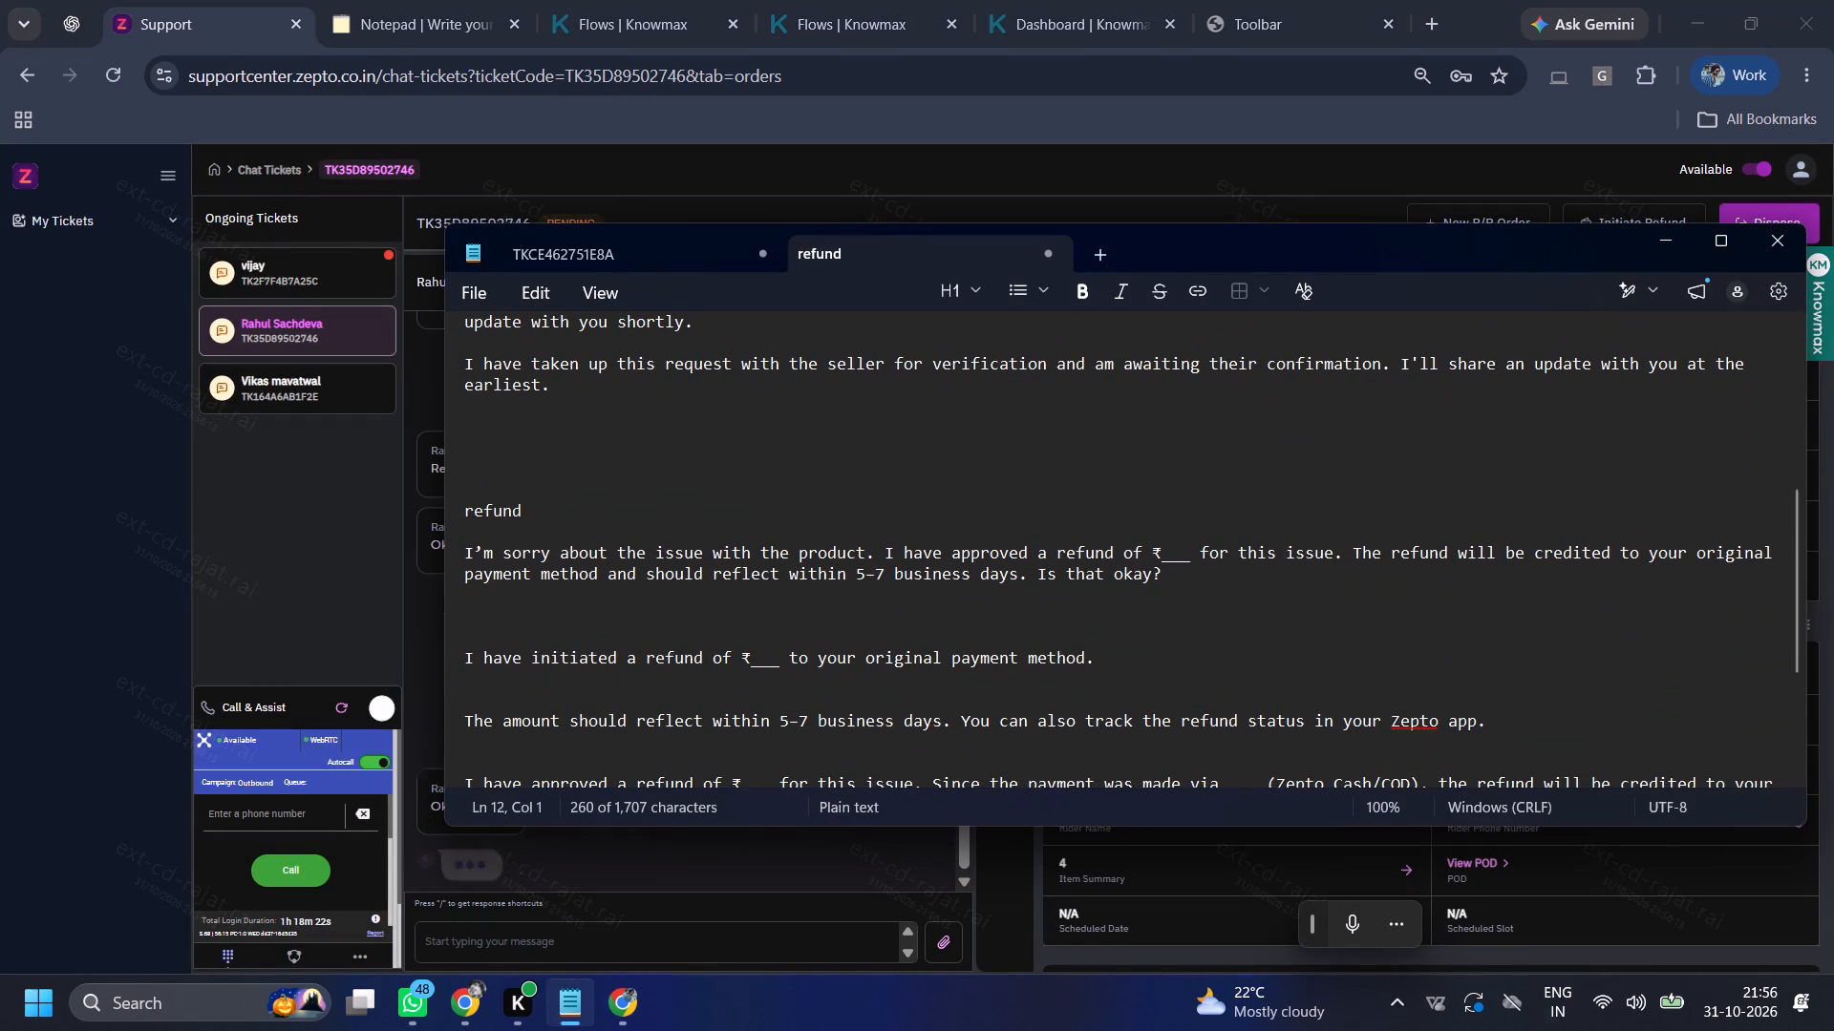
pyautogui.keyDown('ctrl'); pyautogui.tripleClick(694, 661); pyautogui.keyUp('ctrl')
pyautogui.hotkey('ctrl', 'c')
pyautogui.keyDown('ctrl'); pyautogui.click(32, 508); pyautogui.keyUp('ctrl')
pyautogui.keyDown('ctrl'); pyautogui.click(529, 920); pyautogui.keyUp('ctrl')
pyautogui.hotkey('ctrl', 'v')
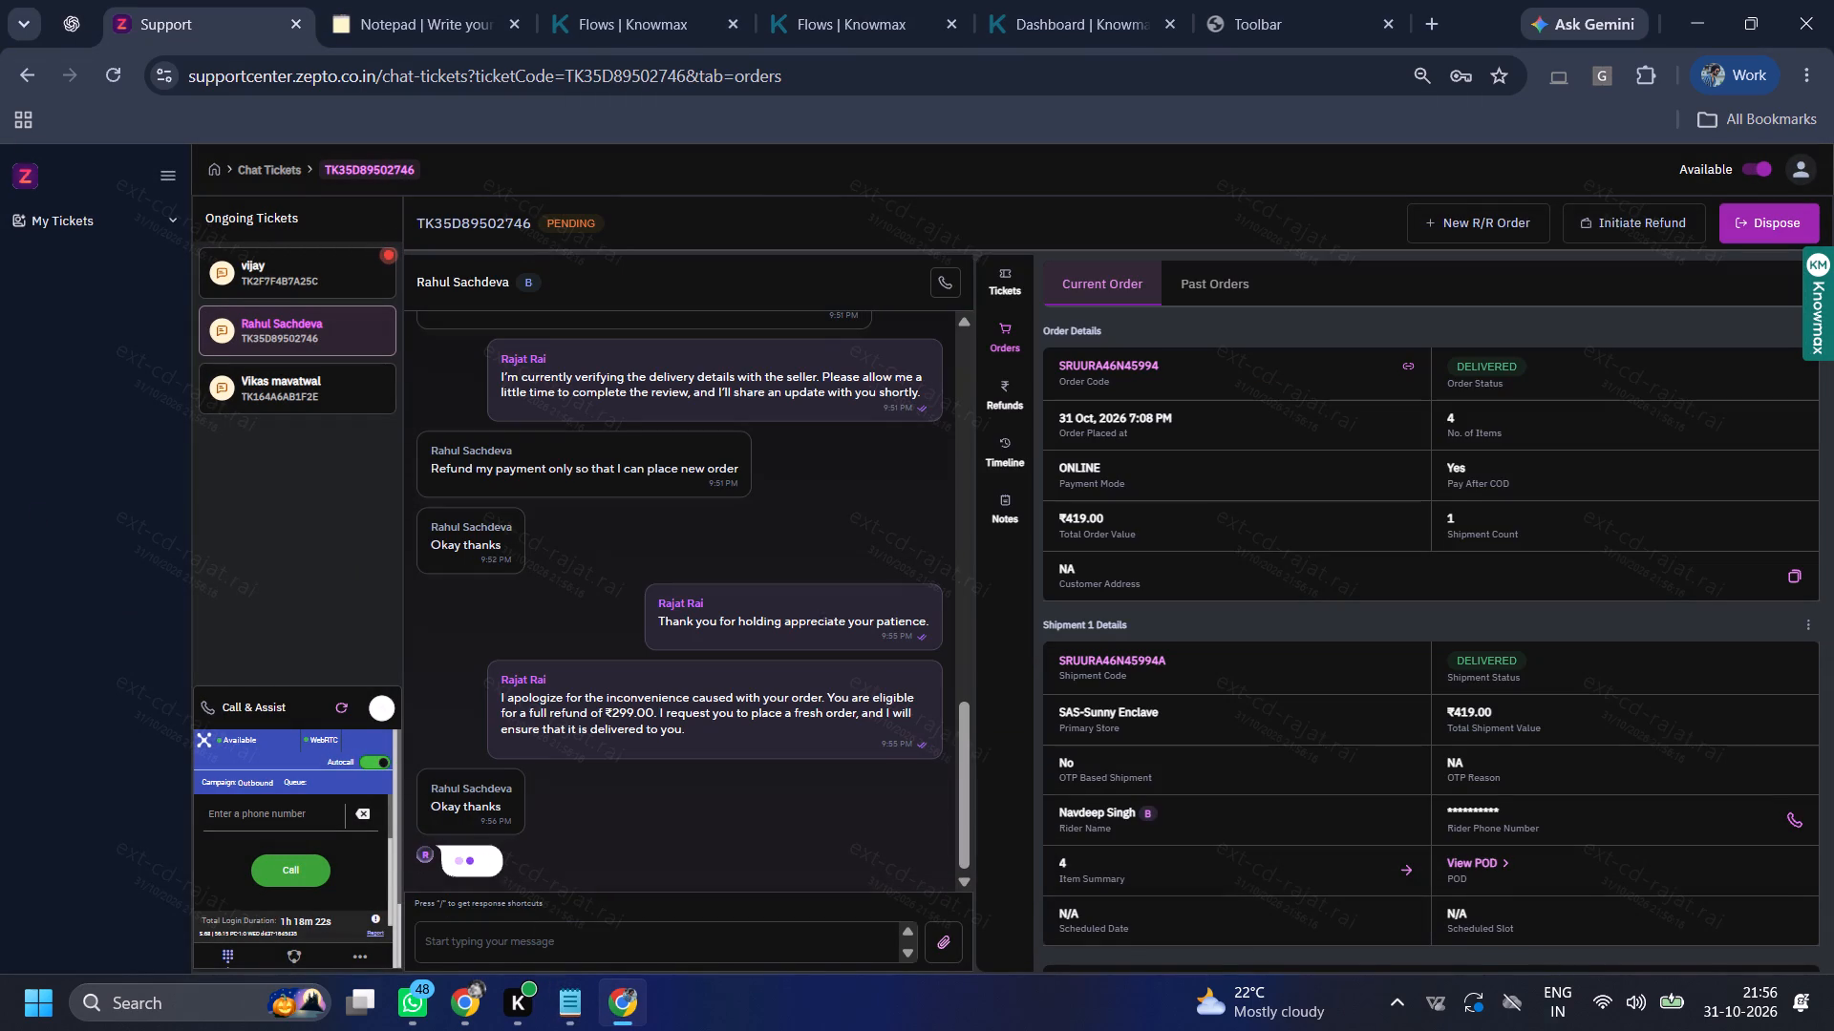
pyautogui.click(565, 934)
pyautogui.hotkey('ctrl', 'v')
# Fill ₹299.00 into the drafted refund-initiated reply, add the missing space after the amount, and send it.
pyautogui.keyDown('ctrl'); pyautogui.doubleClick(635, 698); pyautogui.keyUp('ctrl')
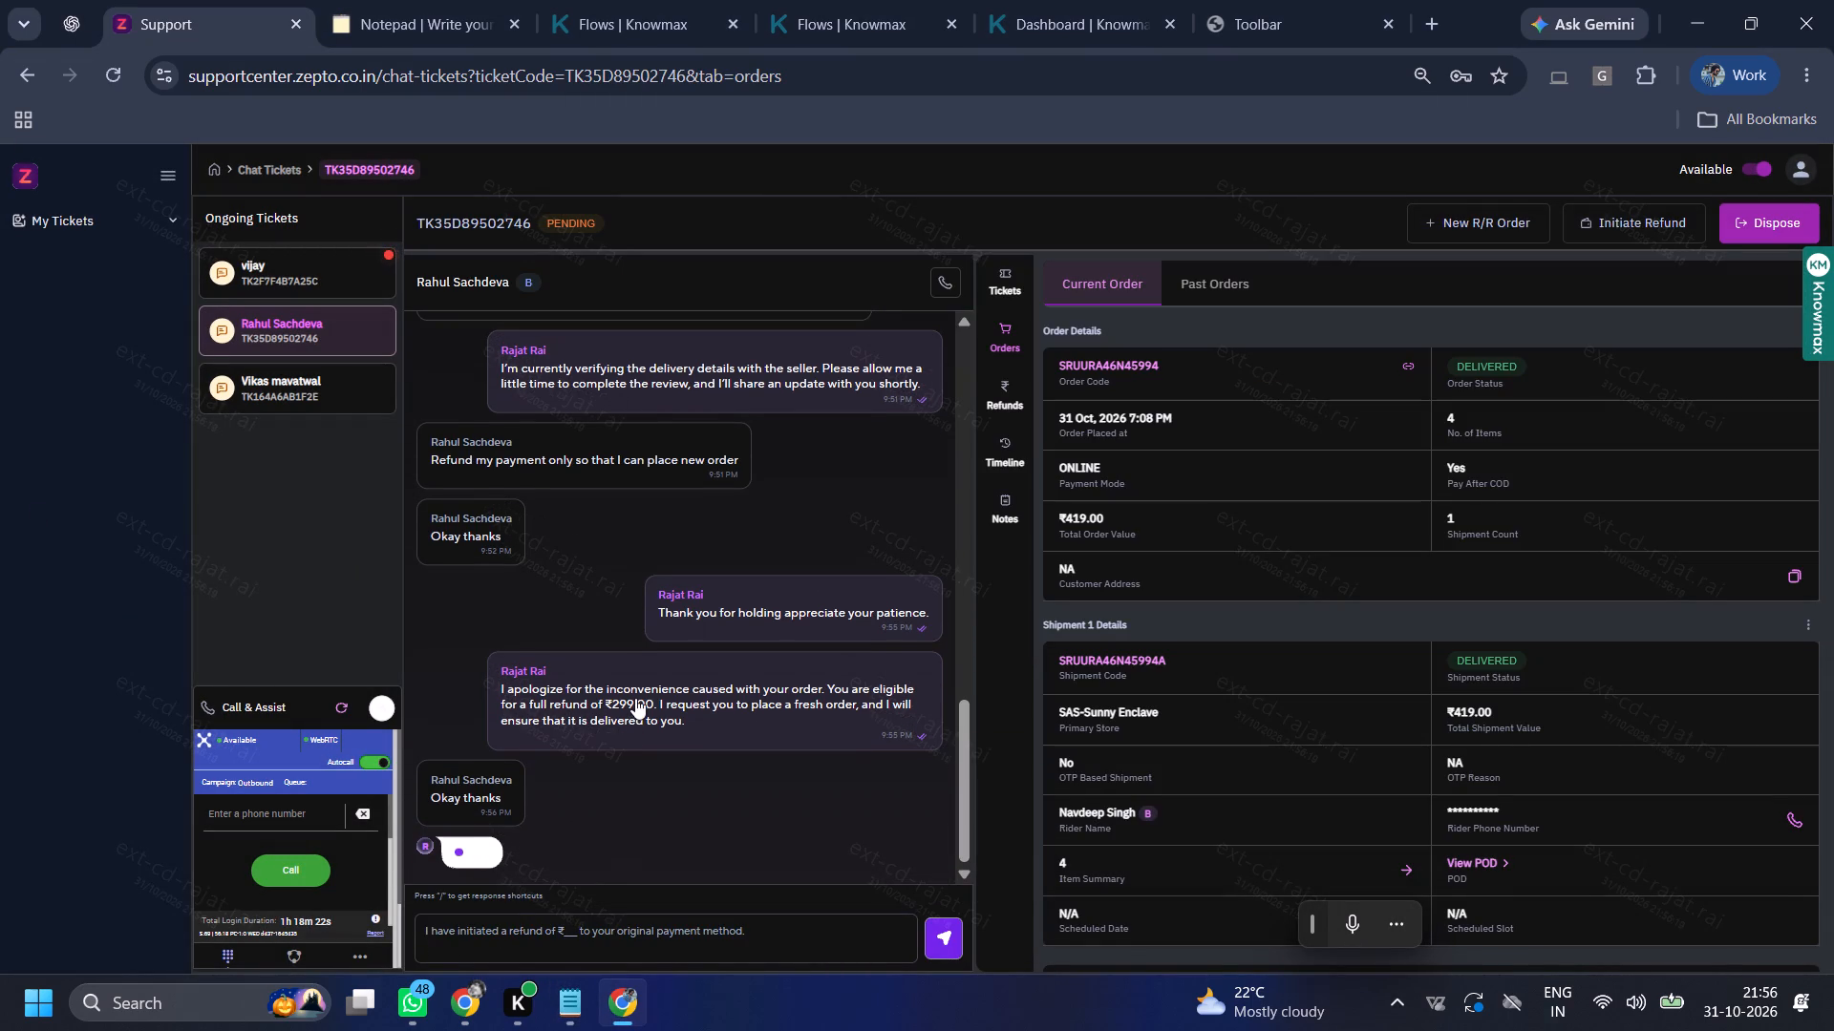
pyautogui.hotkey('ctrl', 'c')
pyautogui.keyDown('ctrl'); pyautogui.doubleClick(565, 922); pyautogui.keyUp('ctrl')
pyautogui.hotkey('ctrl', 'v')
pyautogui.click(571, 939)
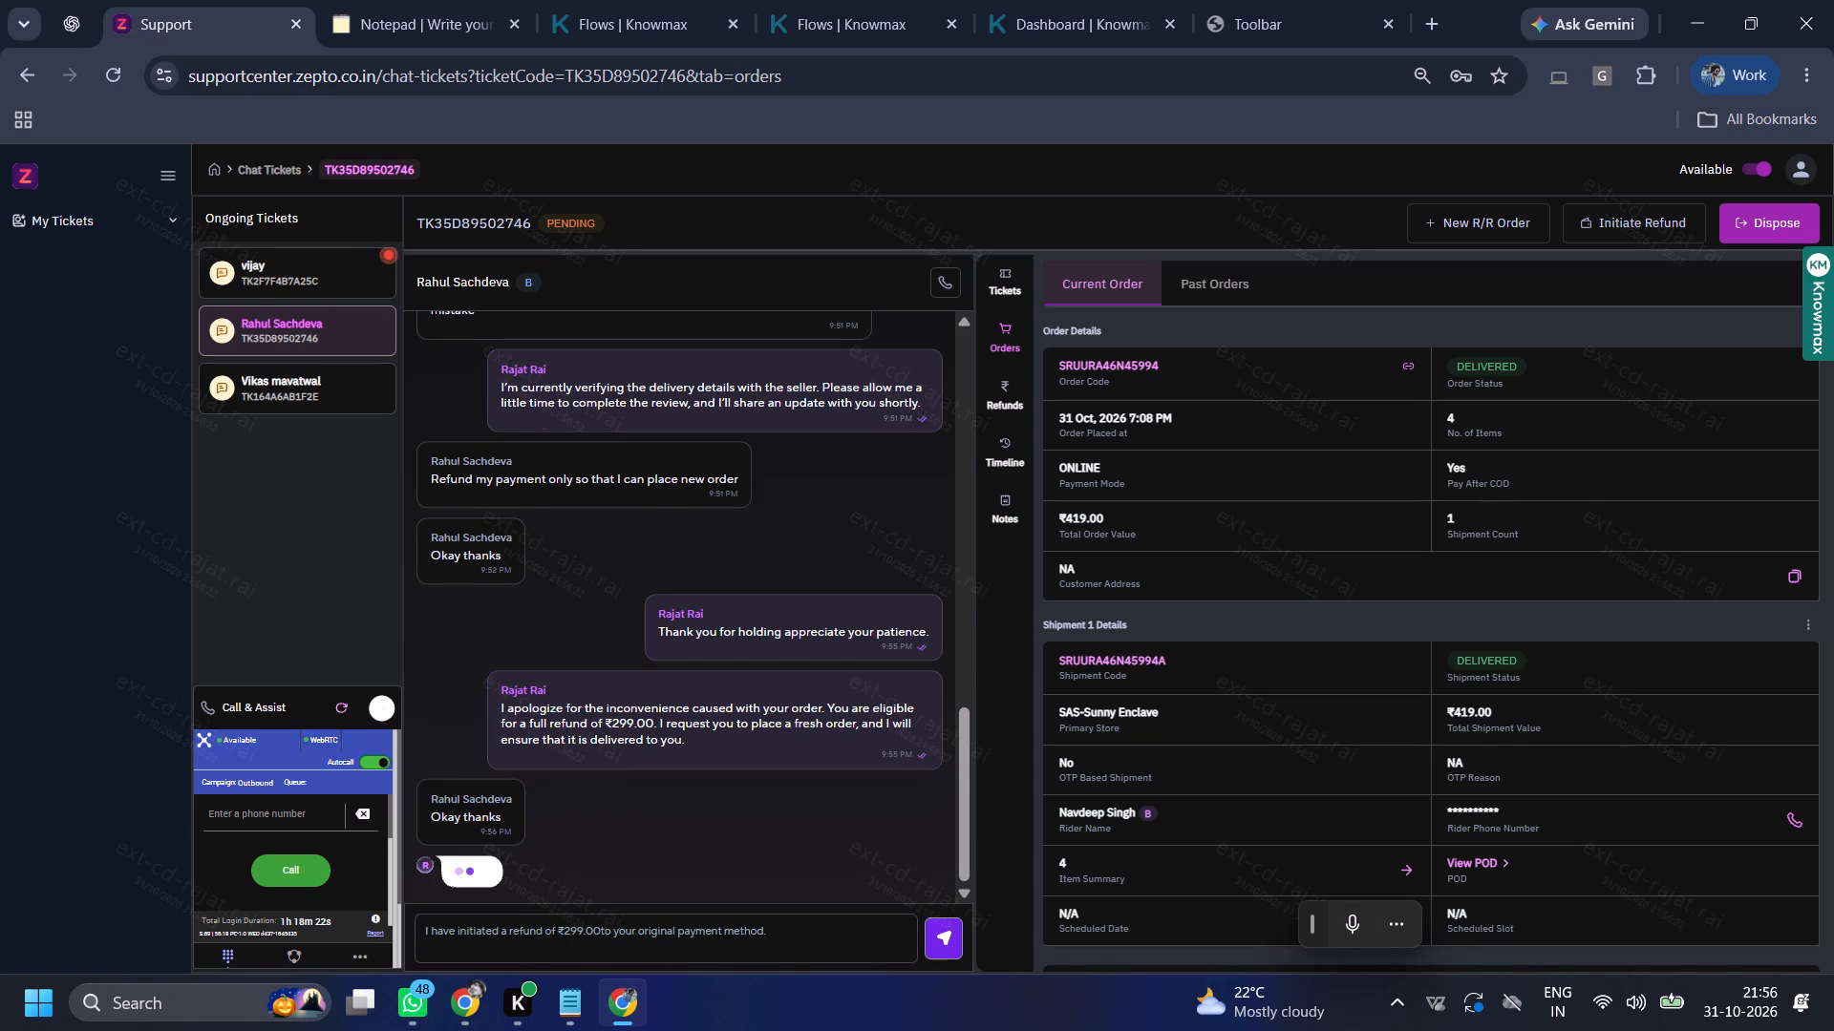
pyautogui.click(598, 934)
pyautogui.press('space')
pyautogui.click(603, 960)
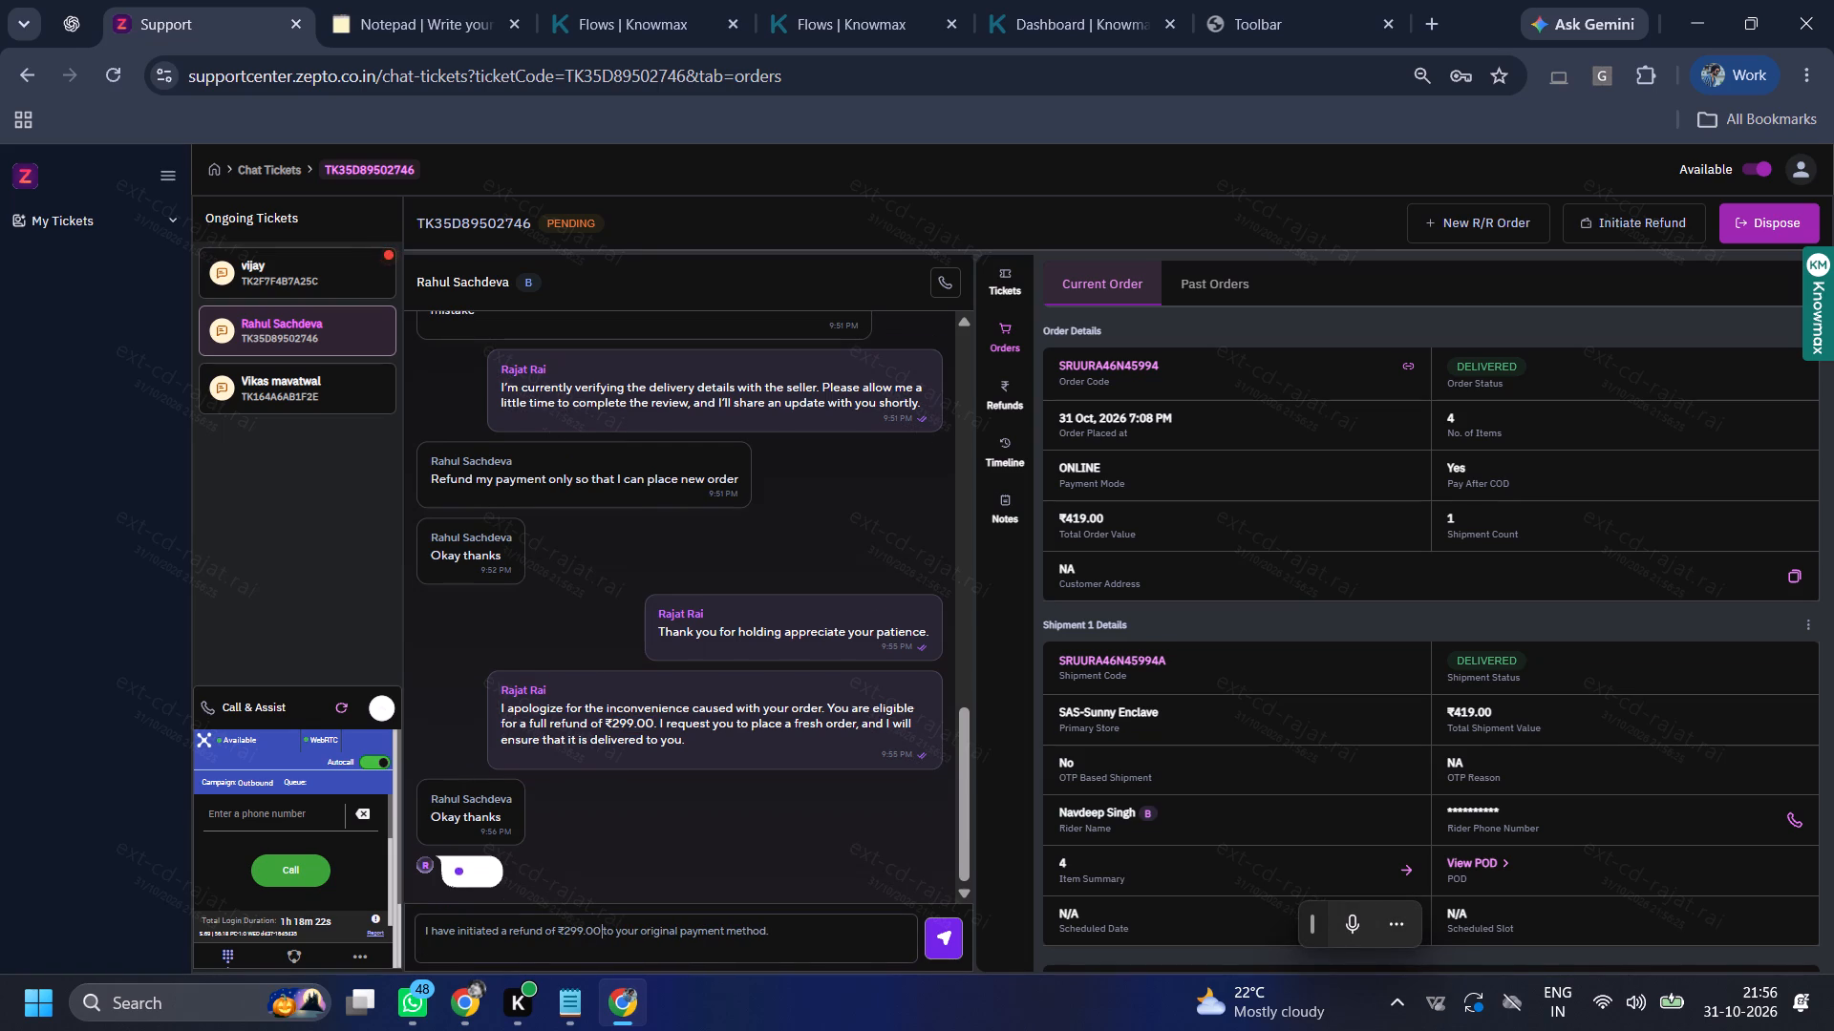
pyautogui.press('Return')
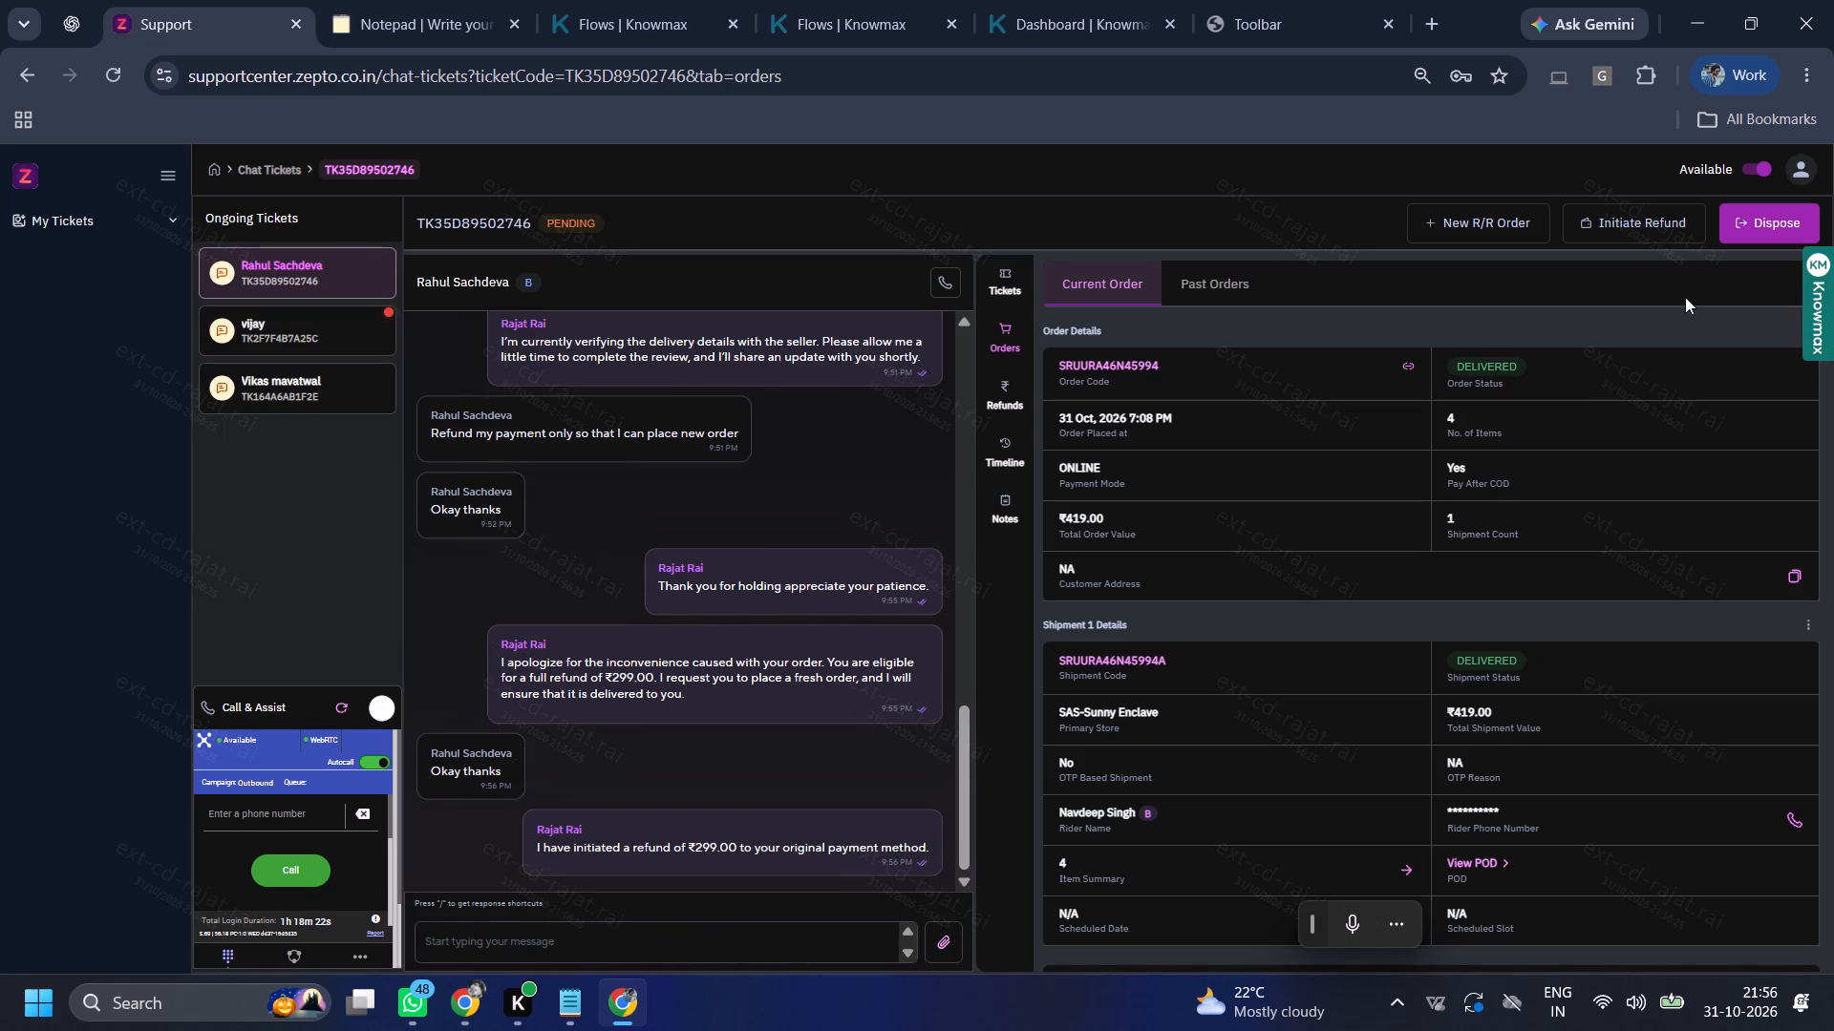
pyautogui.click(1634, 236)
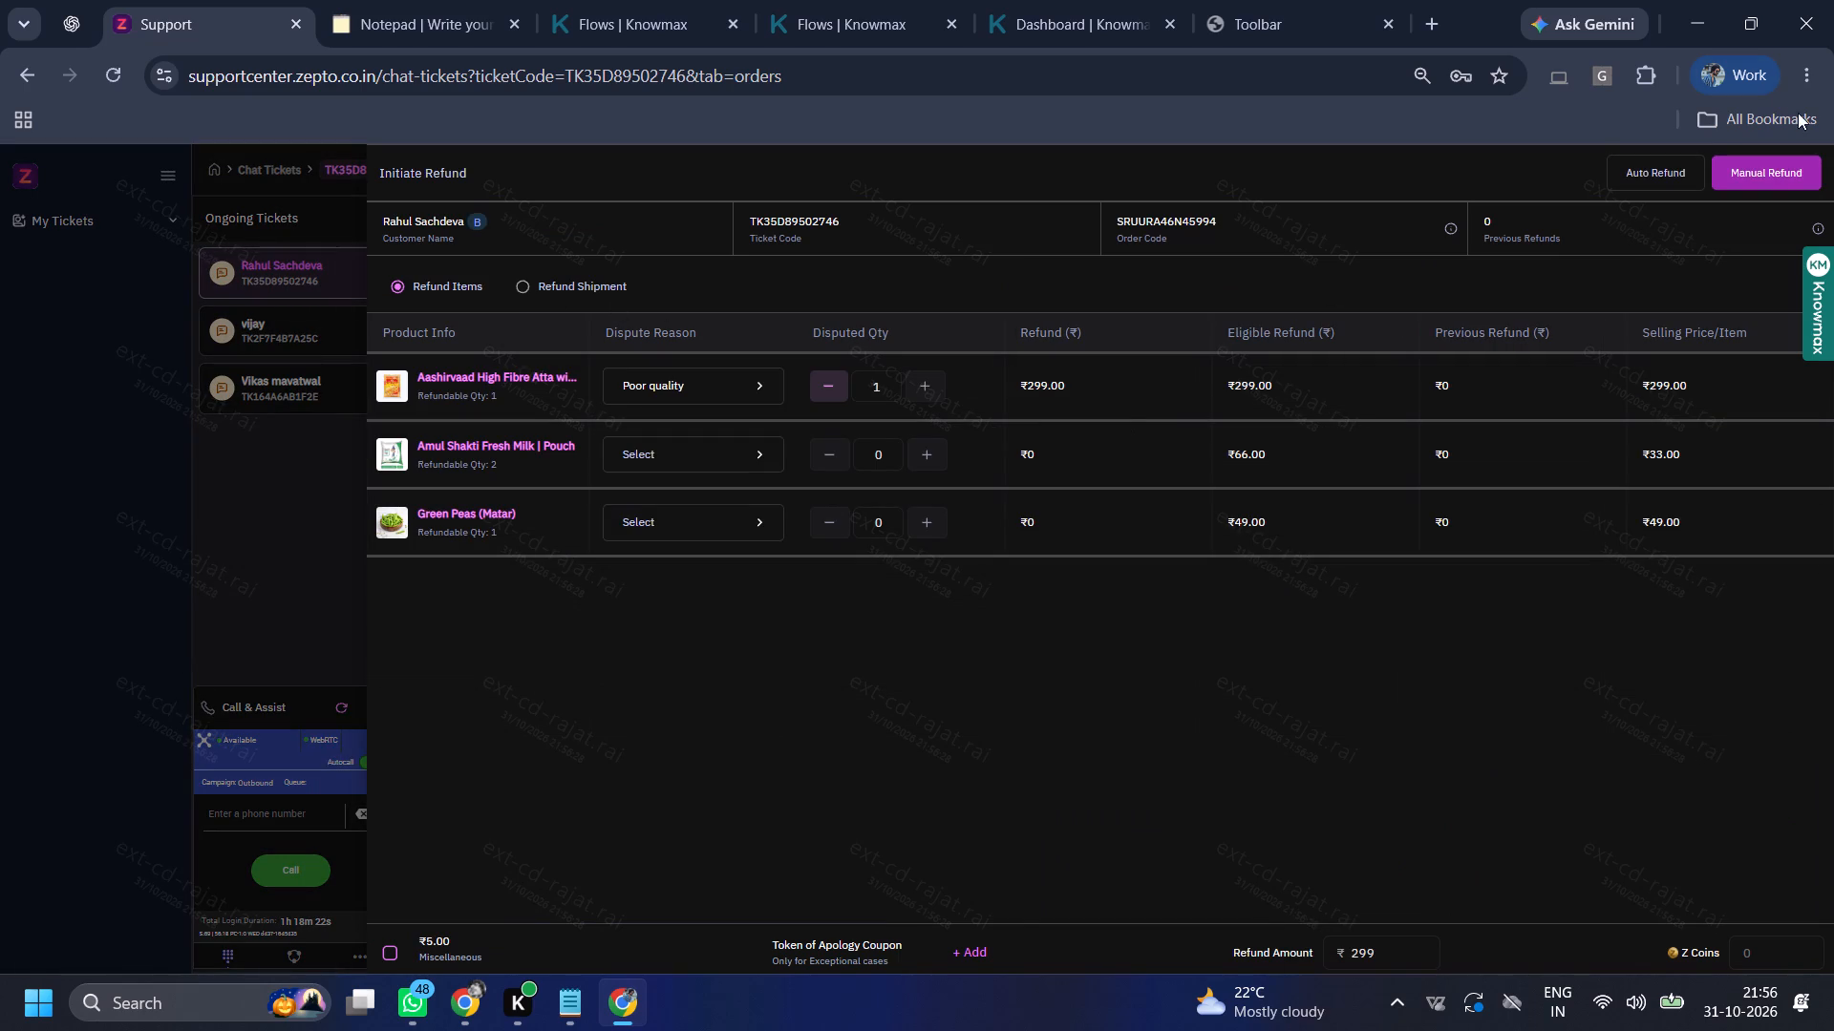
pyautogui.click(1791, 179)
pyautogui.click(1810, 382)
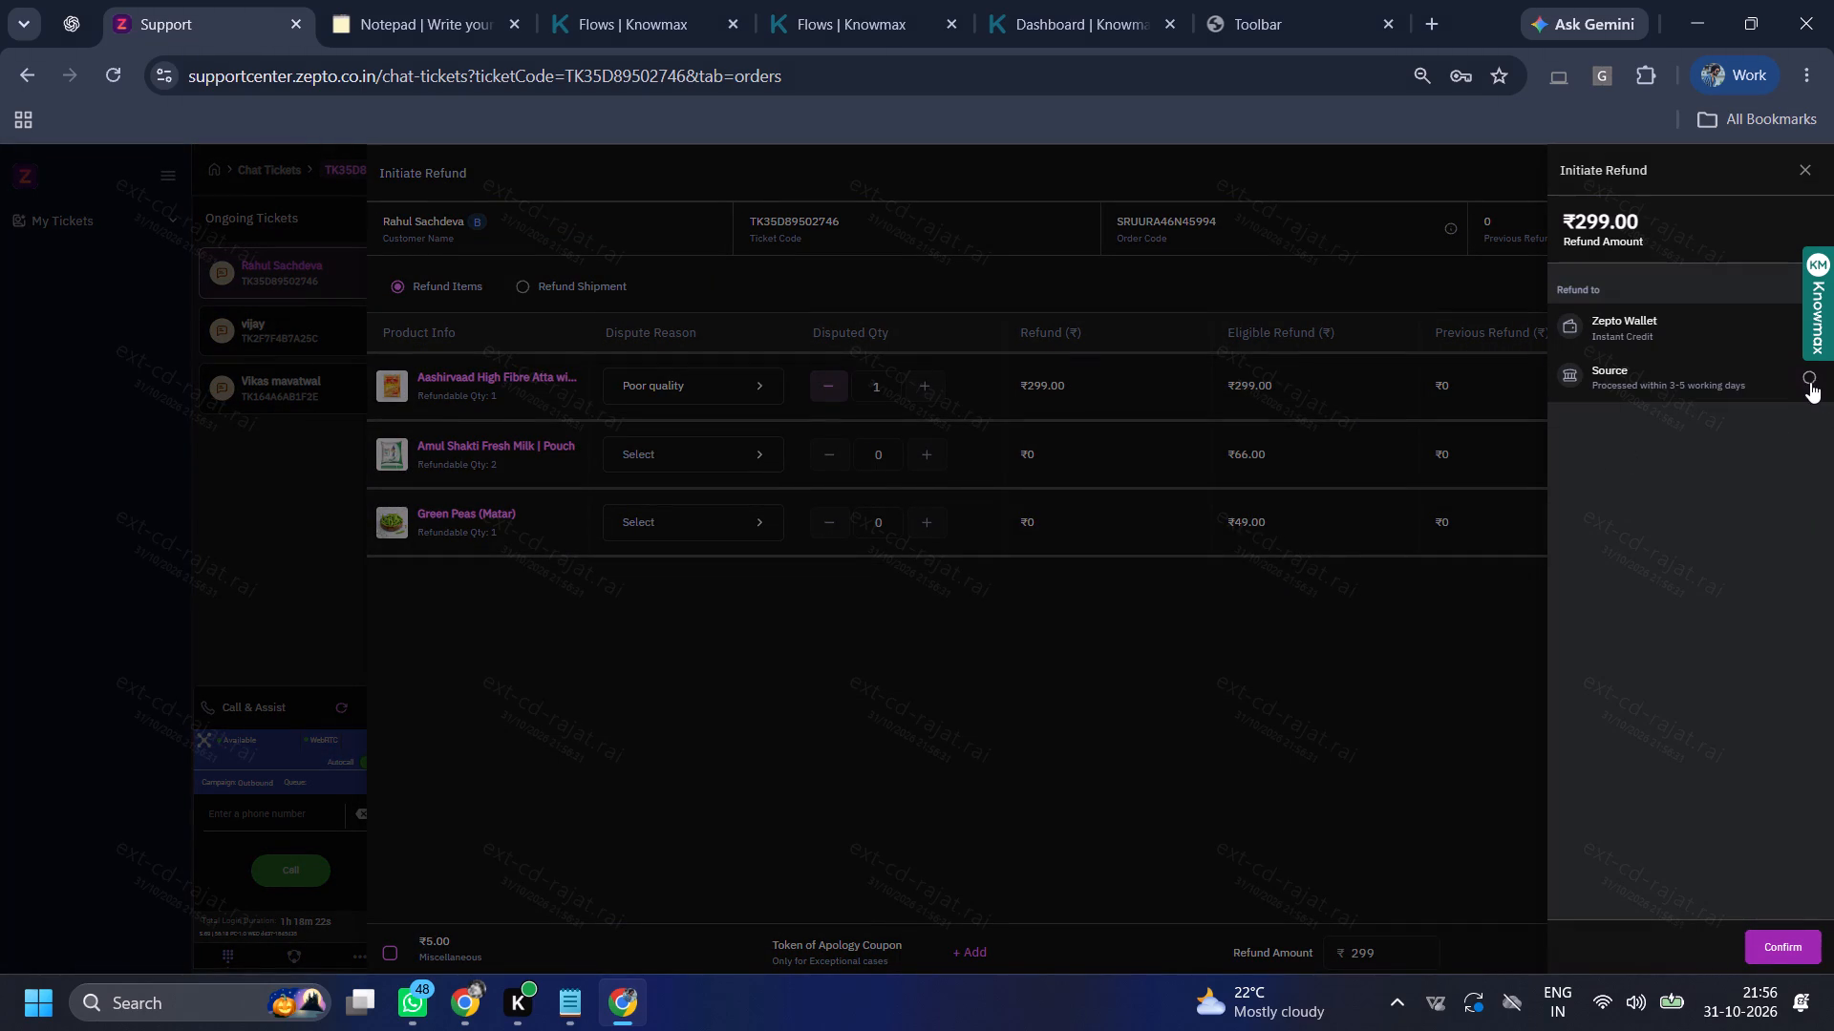
pyautogui.click(1794, 937)
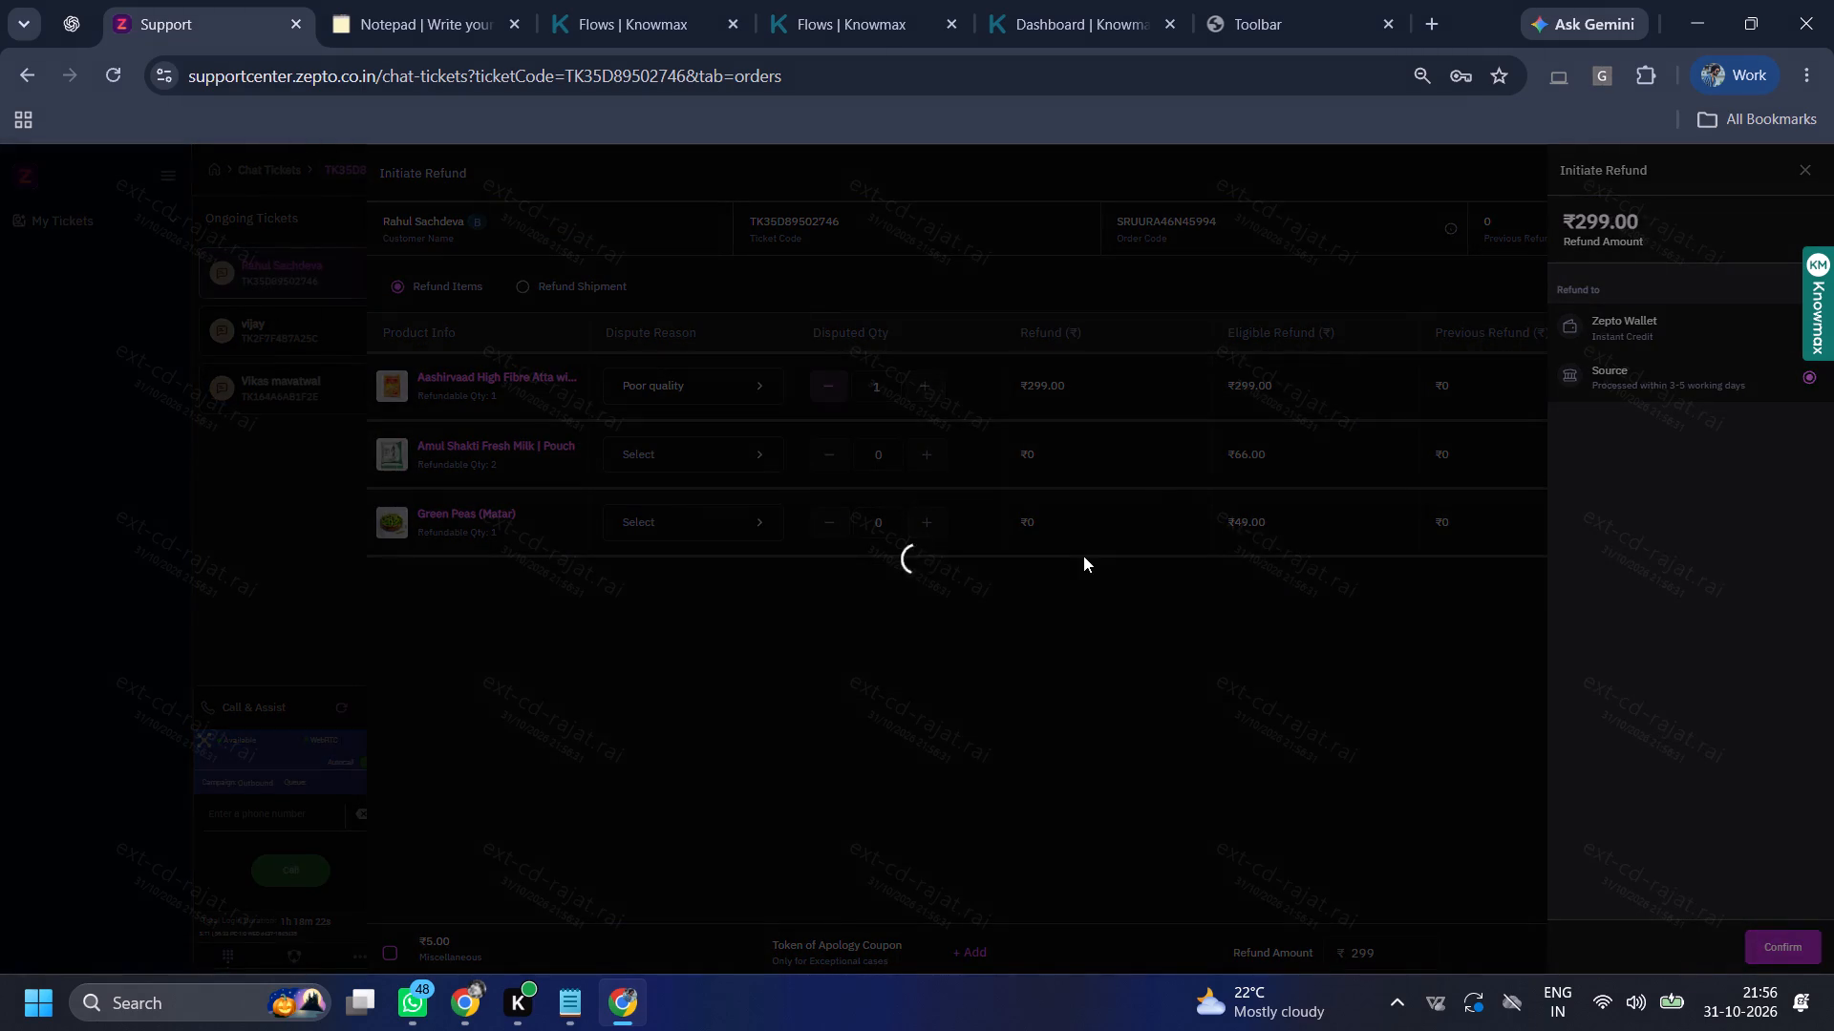
pyautogui.click(394, 0)
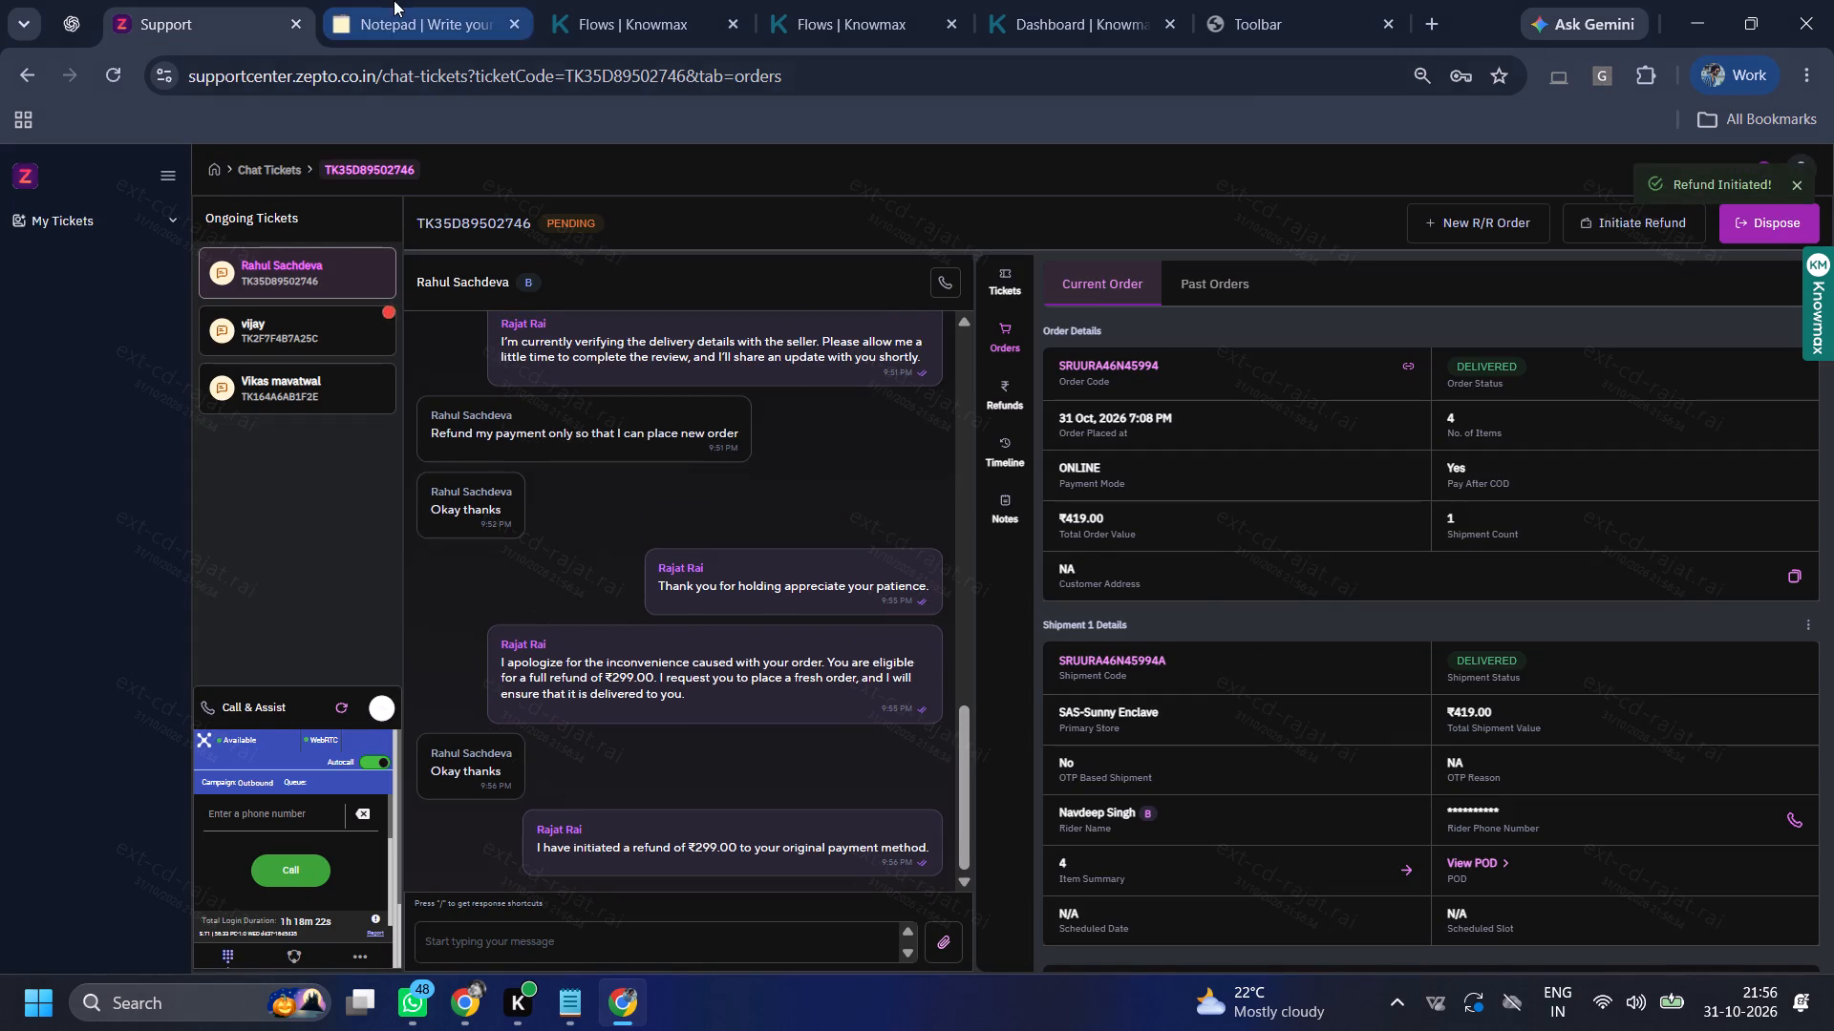
pyautogui.keyDown('ctrl'); pyautogui.tripleClick(178, 684); pyautogui.keyUp('ctrl')
pyautogui.hotkey('ctrl', 'c')
pyautogui.keyDown('ctrl'); pyautogui.click(227, 0); pyautogui.keyUp('ctrl')
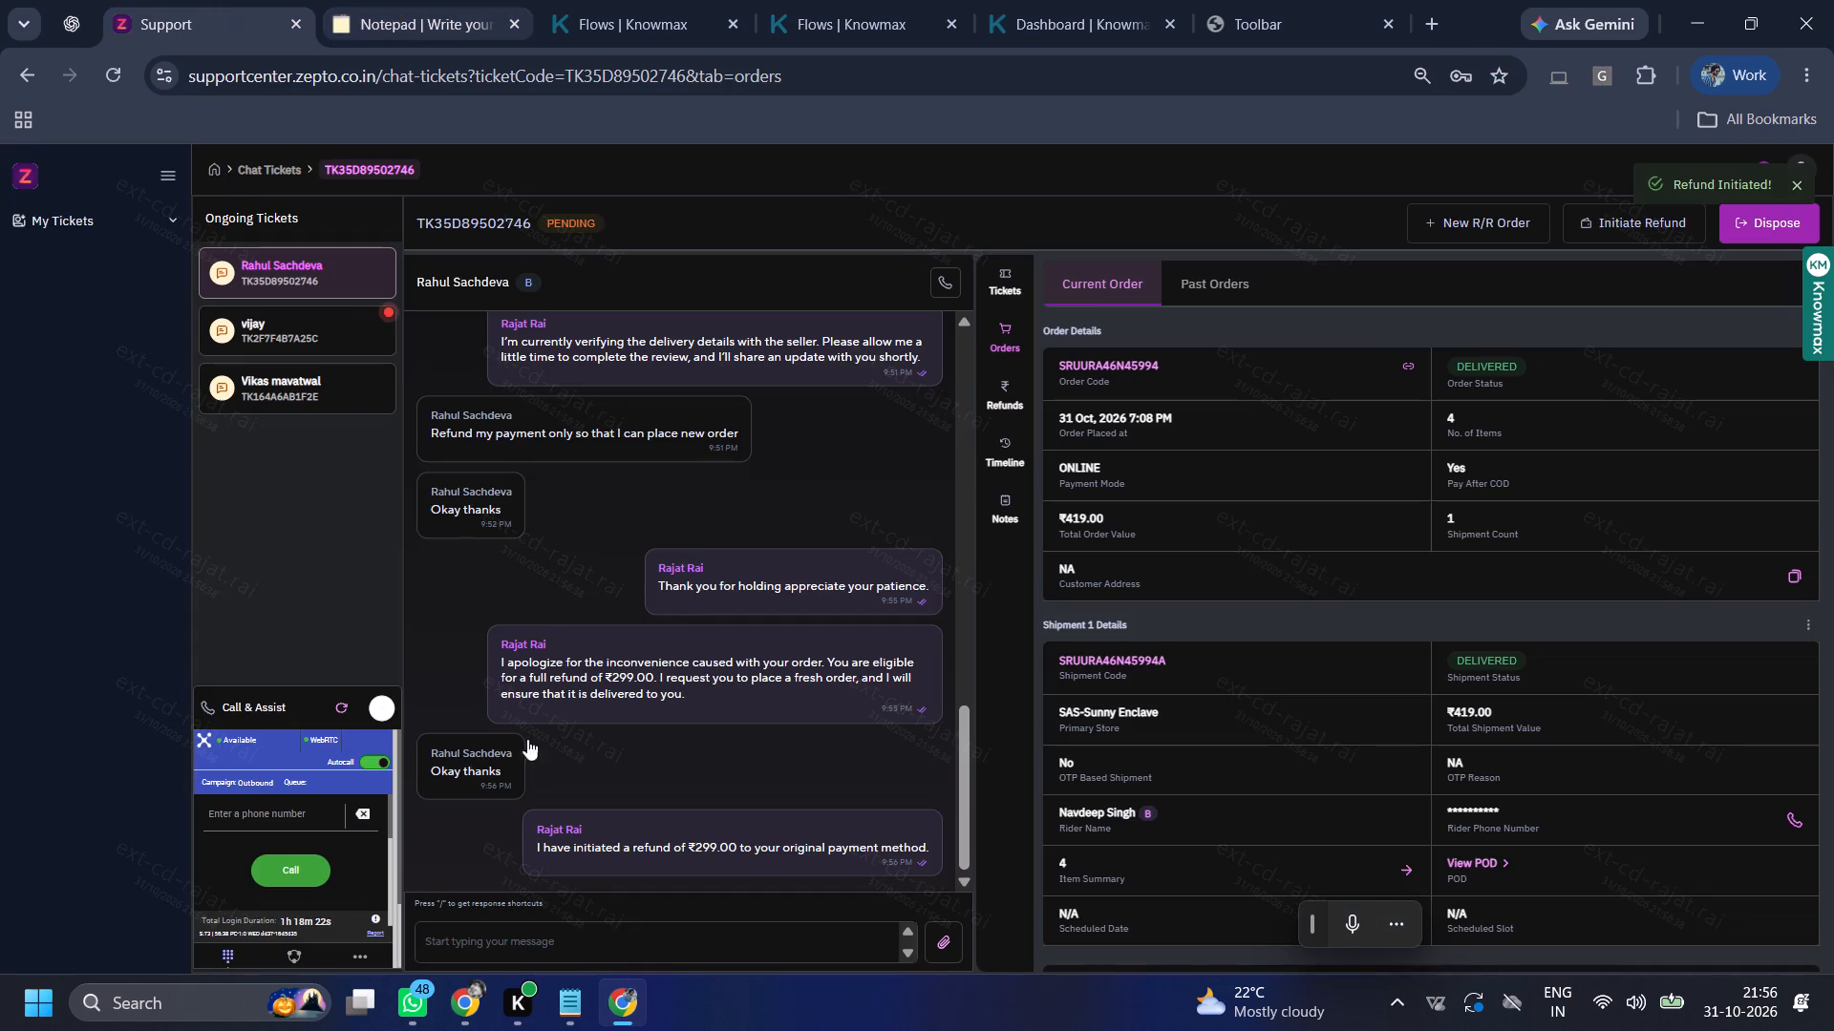
pyautogui.keyDown('ctrl'); pyautogui.click(610, 943); pyautogui.keyUp('ctrl')
pyautogui.hotkey('ctrl', 'v')
pyautogui.press('Return')
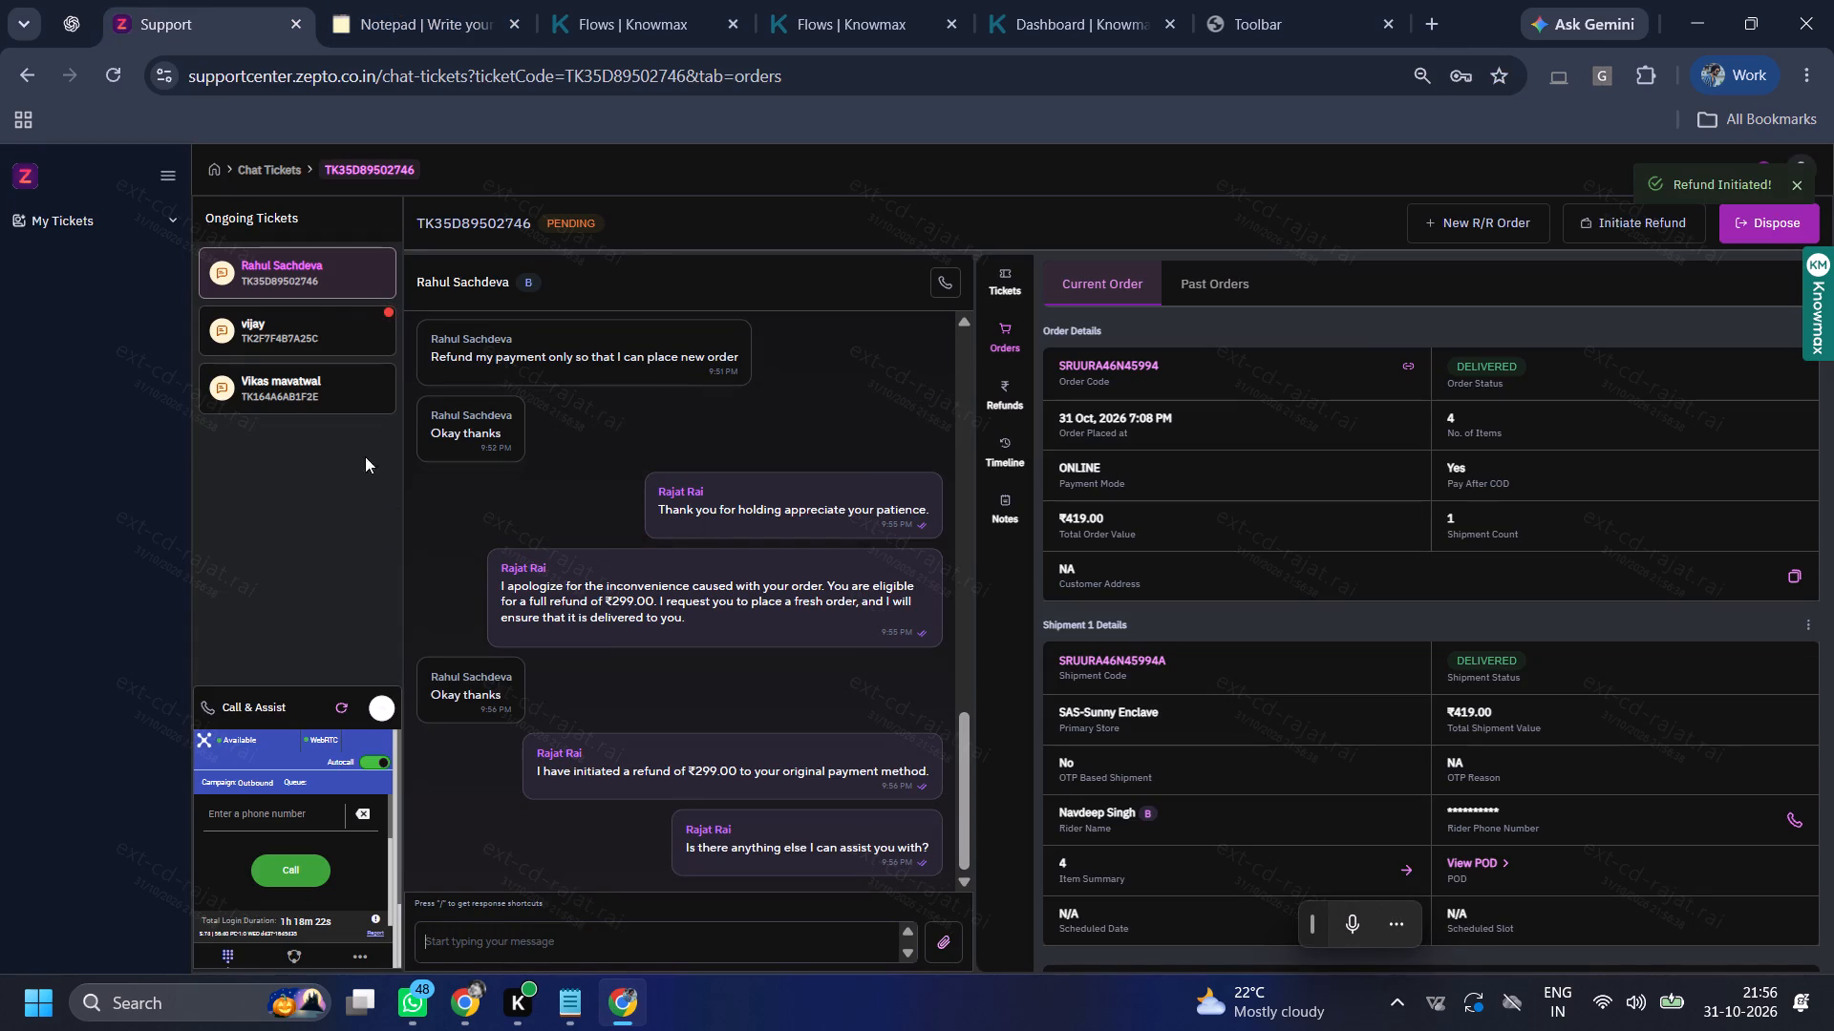
pyautogui.click(318, 315)
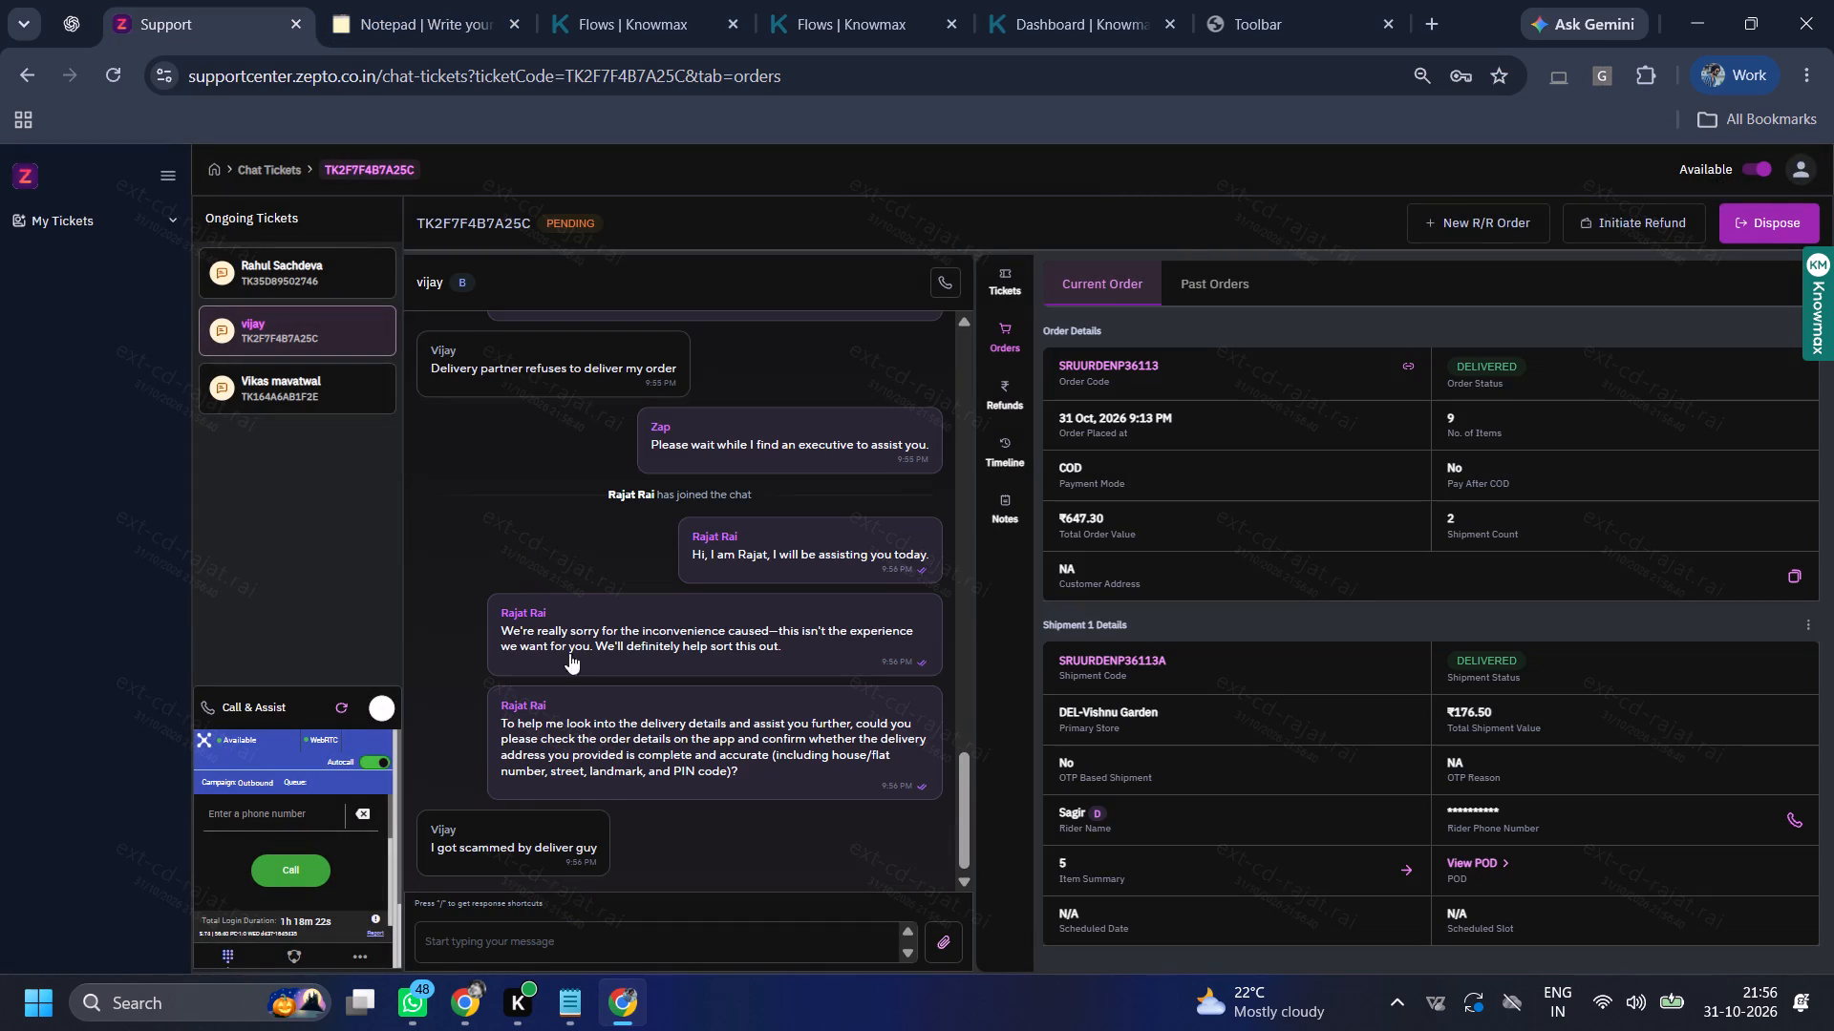
pyautogui.tripleClick(596, 772)
pyautogui.click(497, 799)
pyautogui.moveTo(416, 816); pyautogui.dragTo(660, 812)
pyautogui.click(661, 812)
pyautogui.moveTo(594, 816); pyautogui.dragTo(492, 831)
pyautogui.moveTo(480, 765); pyautogui.dragTo(544, 763)
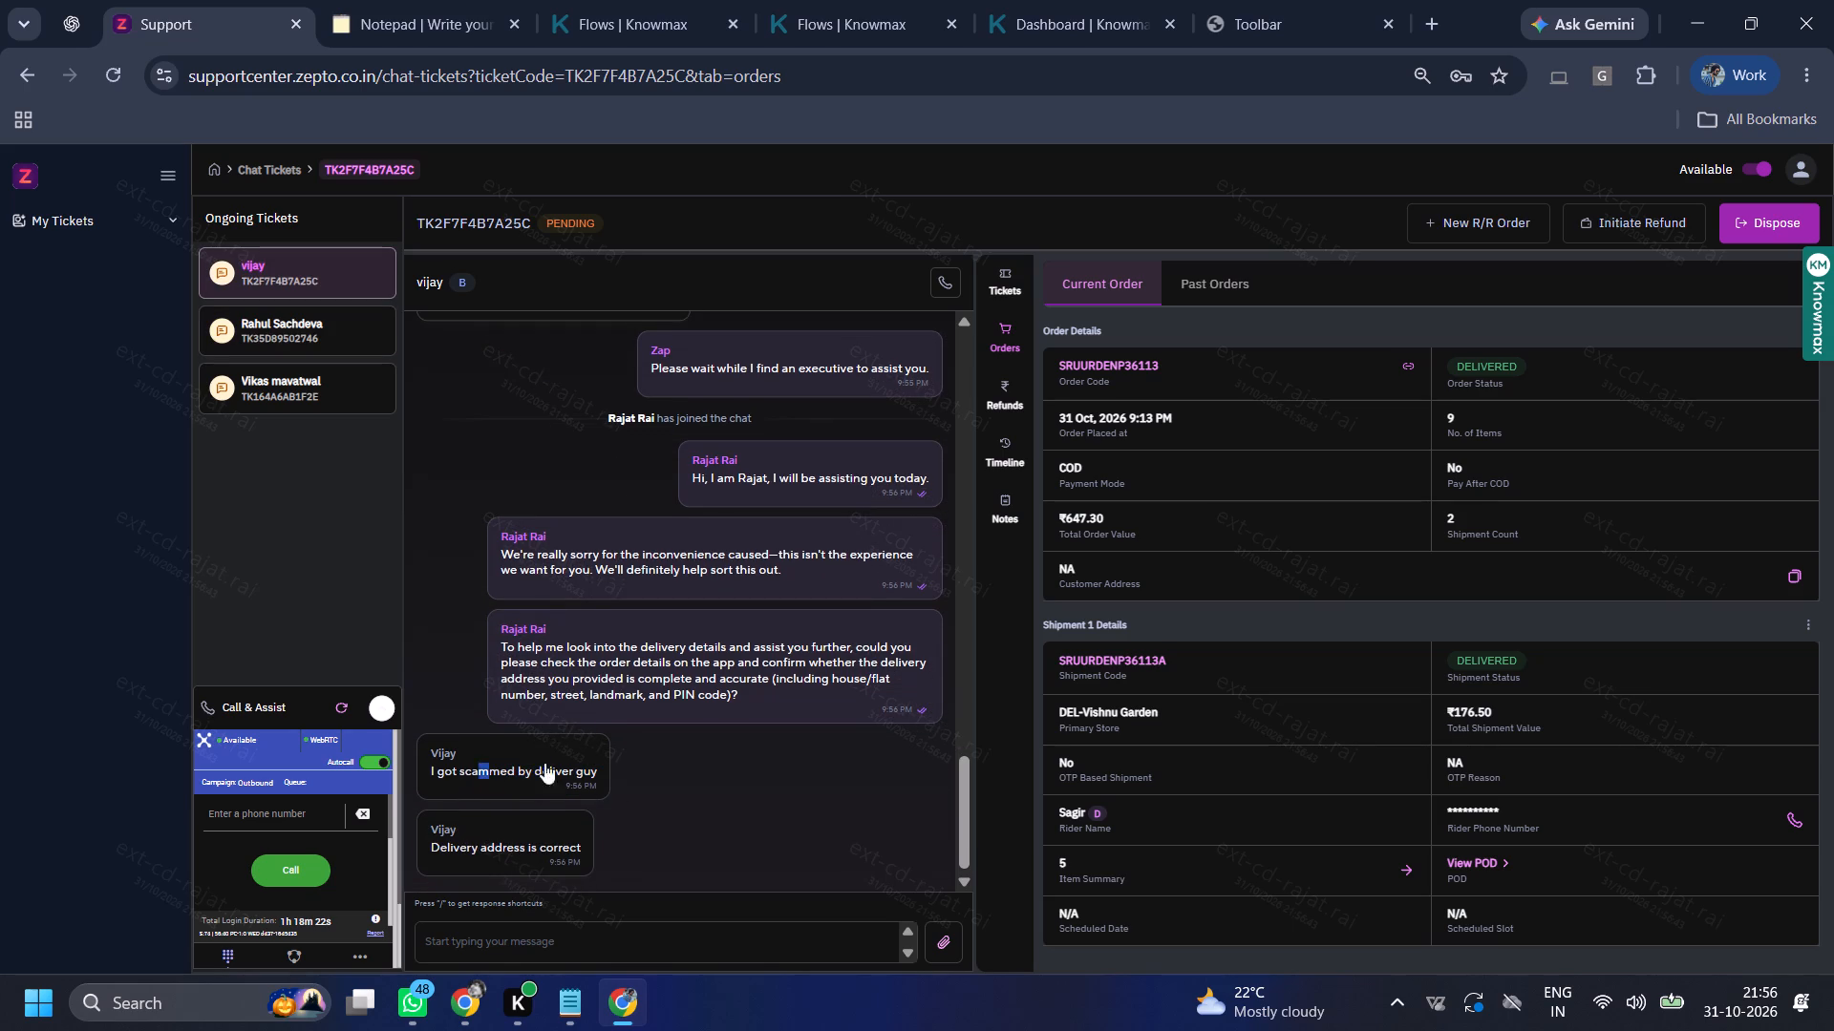
pyautogui.moveTo(544, 763); pyautogui.dragTo(659, 767)
pyautogui.click(659, 767)
pyautogui.moveTo(491, 841); pyautogui.dragTo(635, 845)
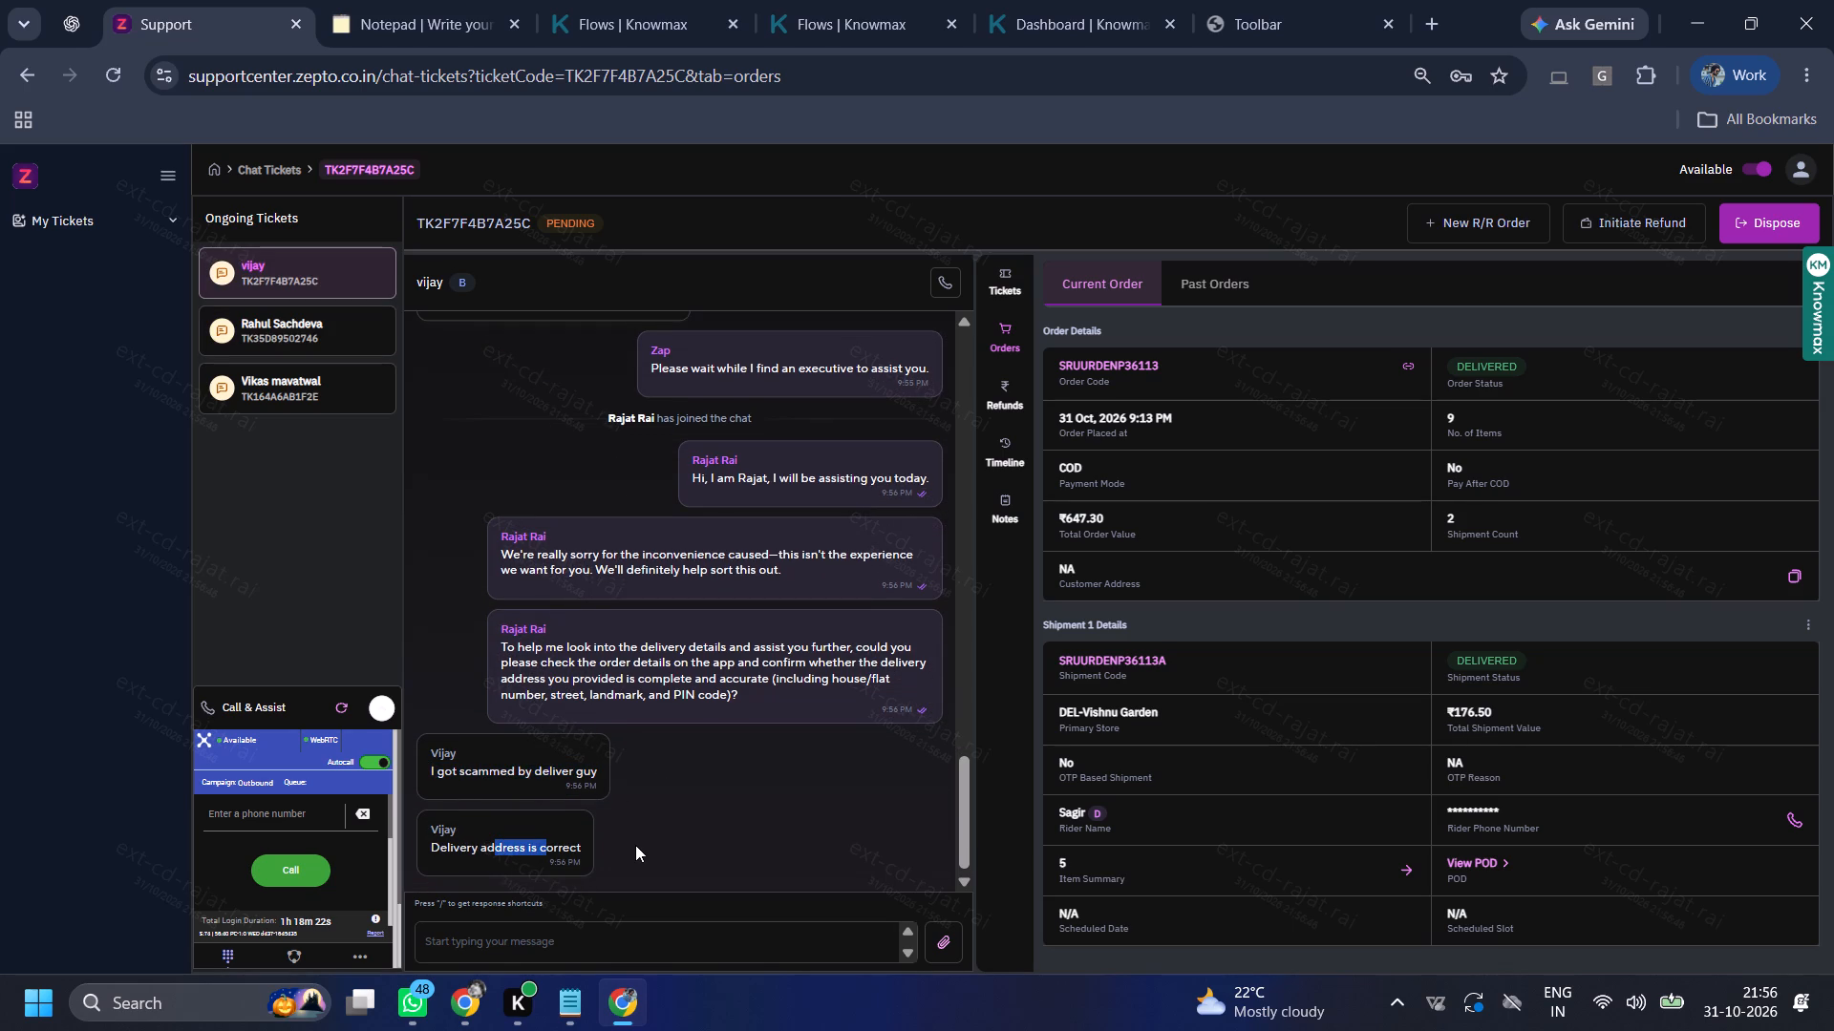
pyautogui.scroll(-3, 1259, 708)
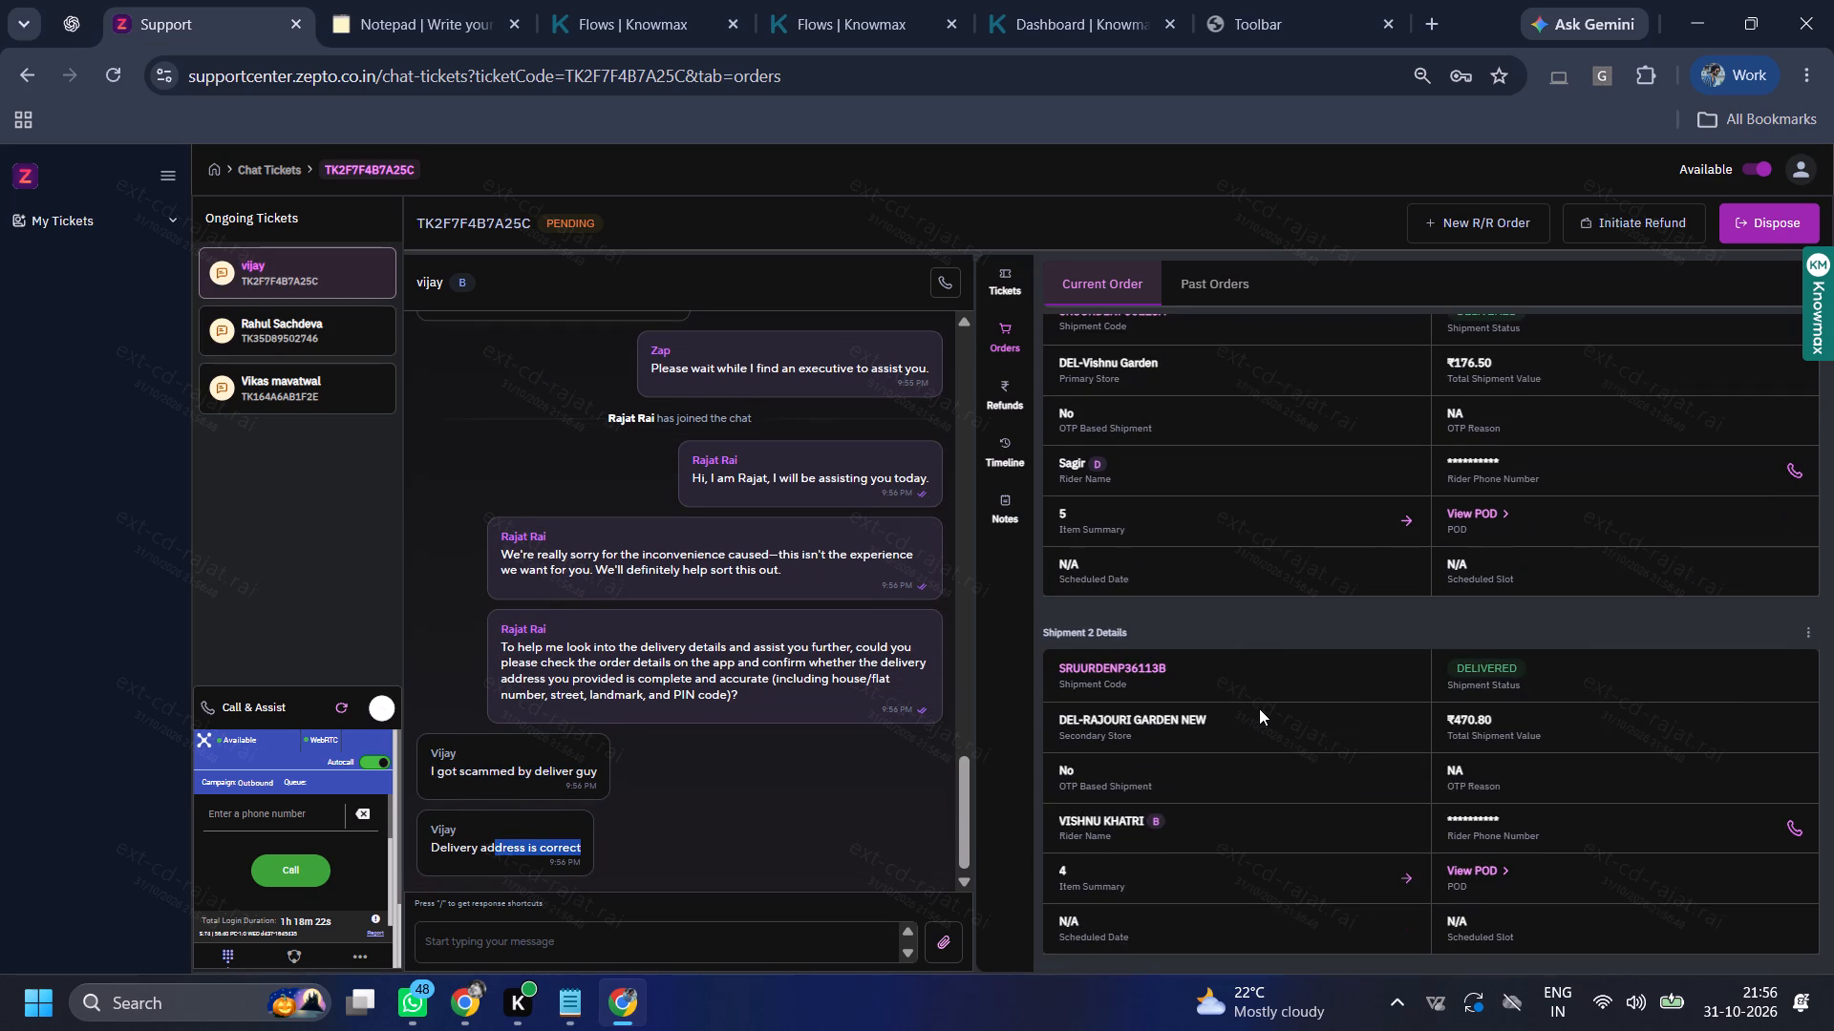
pyautogui.scroll(2, 1259, 708)
pyautogui.scroll(-2, 1259, 708)
pyautogui.scroll(3, 1260, 708)
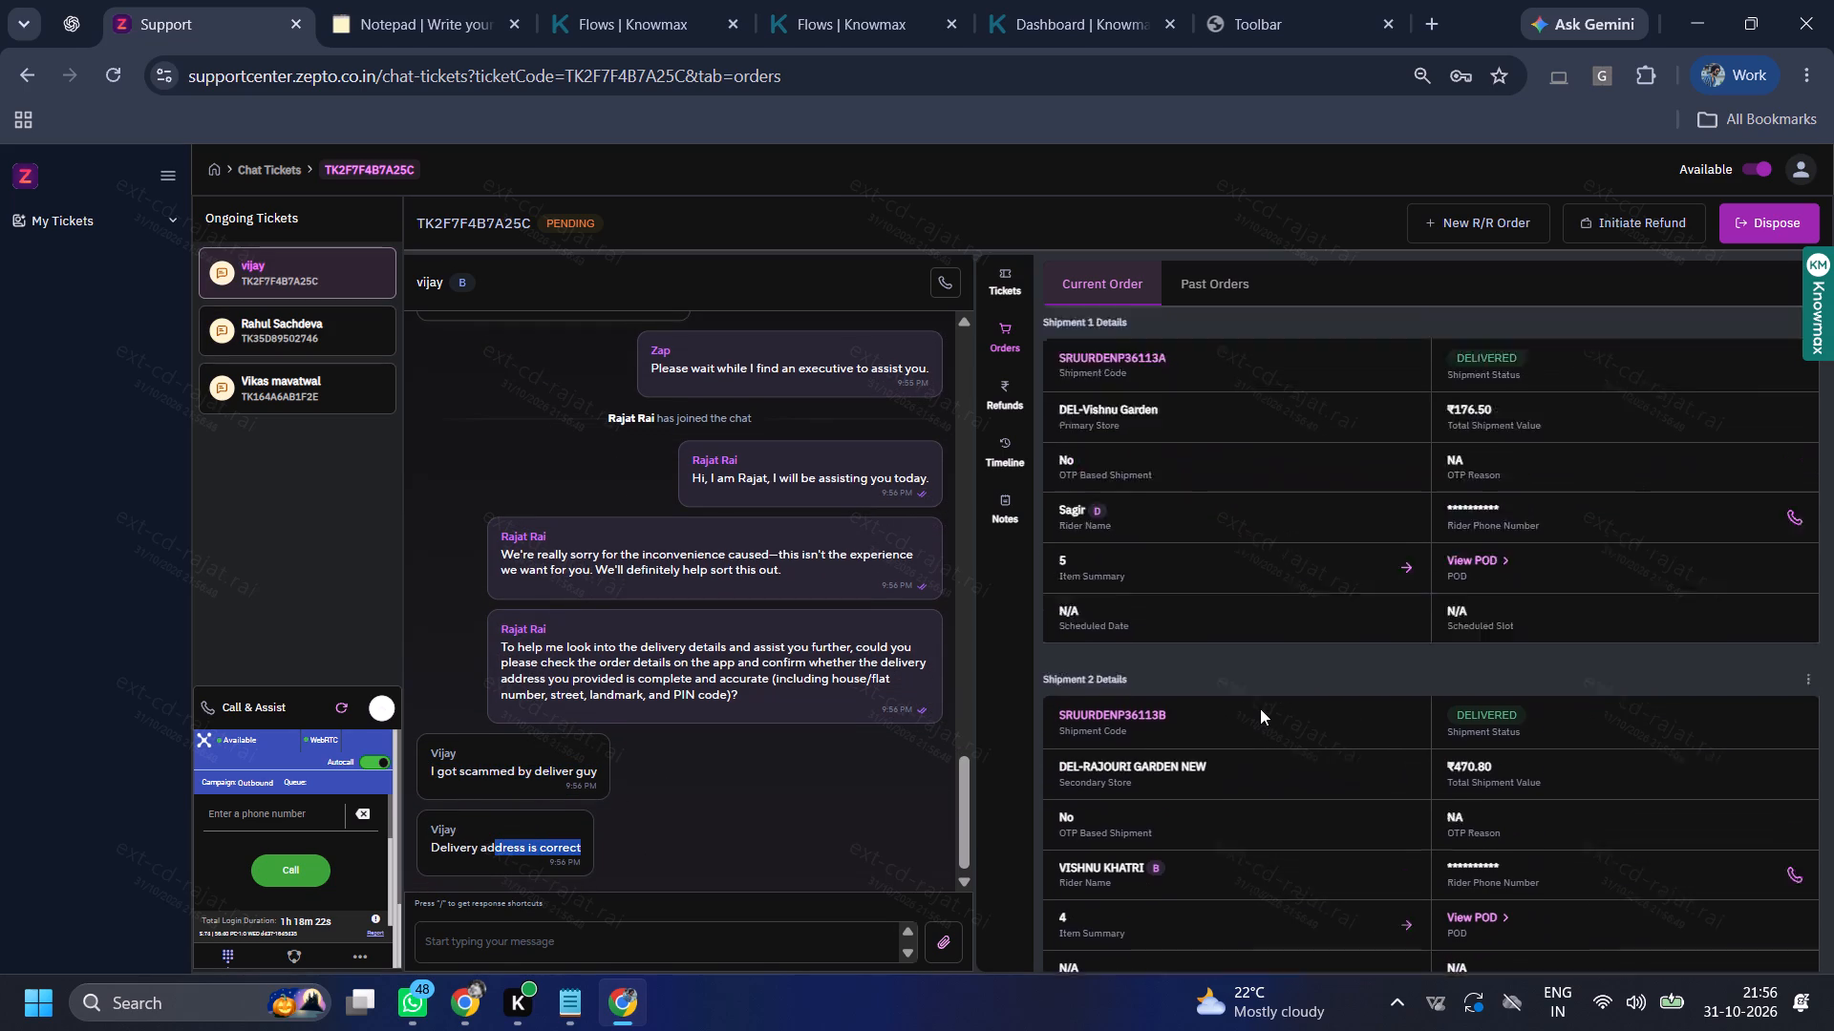
pyautogui.scroll(4, 1260, 708)
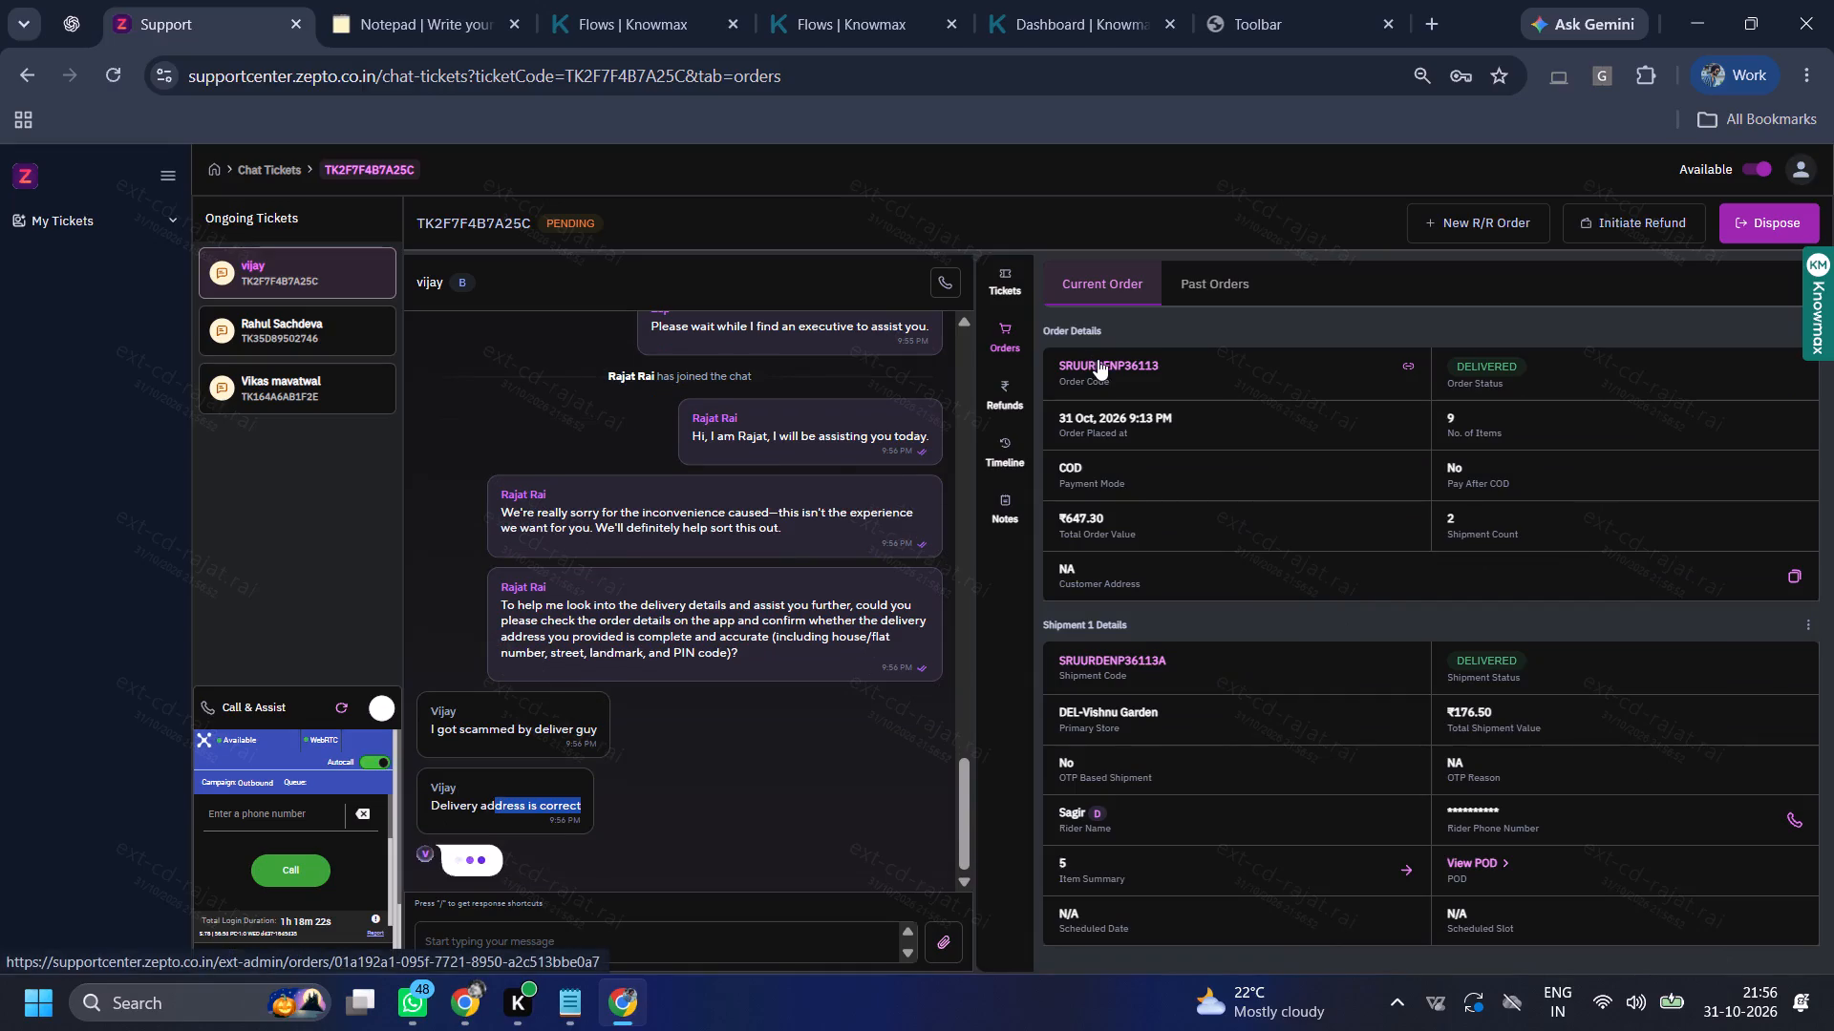
pyautogui.click(1098, 360)
pyautogui.click(333, 216)
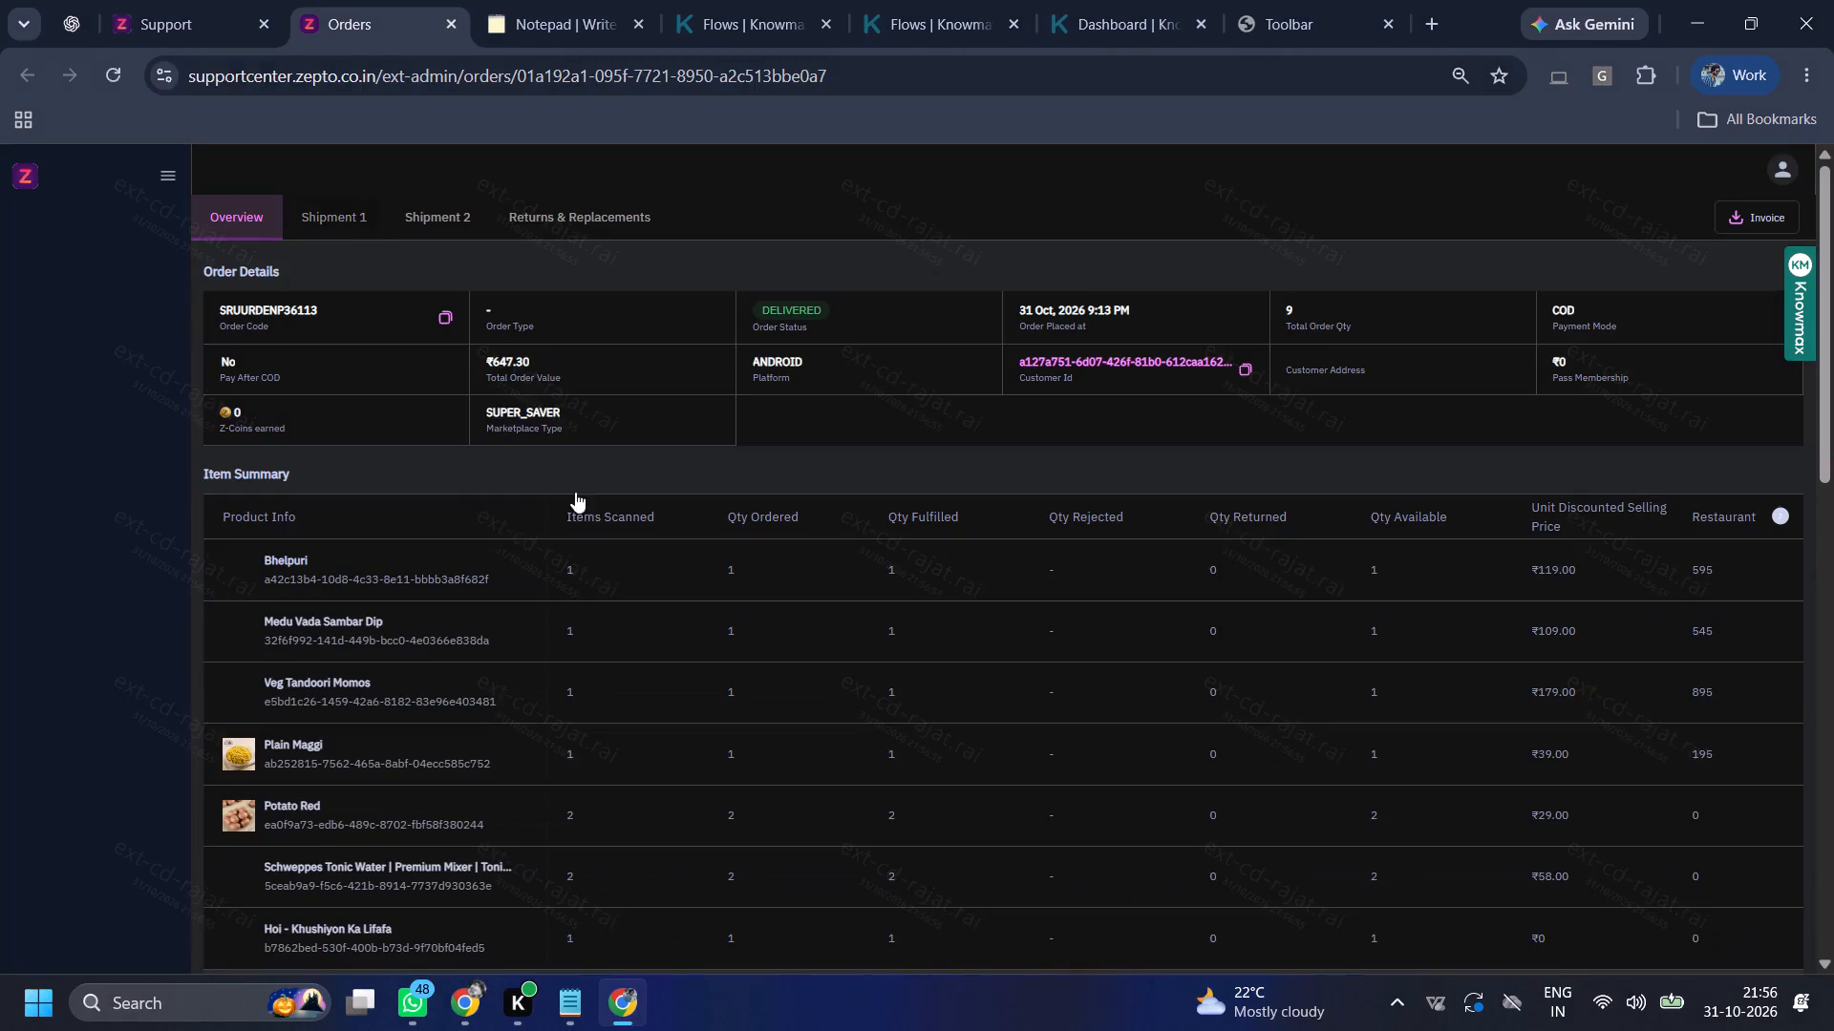
pyautogui.scroll(-4, 630, 665)
pyautogui.scroll(9, 550, 594)
pyautogui.scroll(-8, 508, 541)
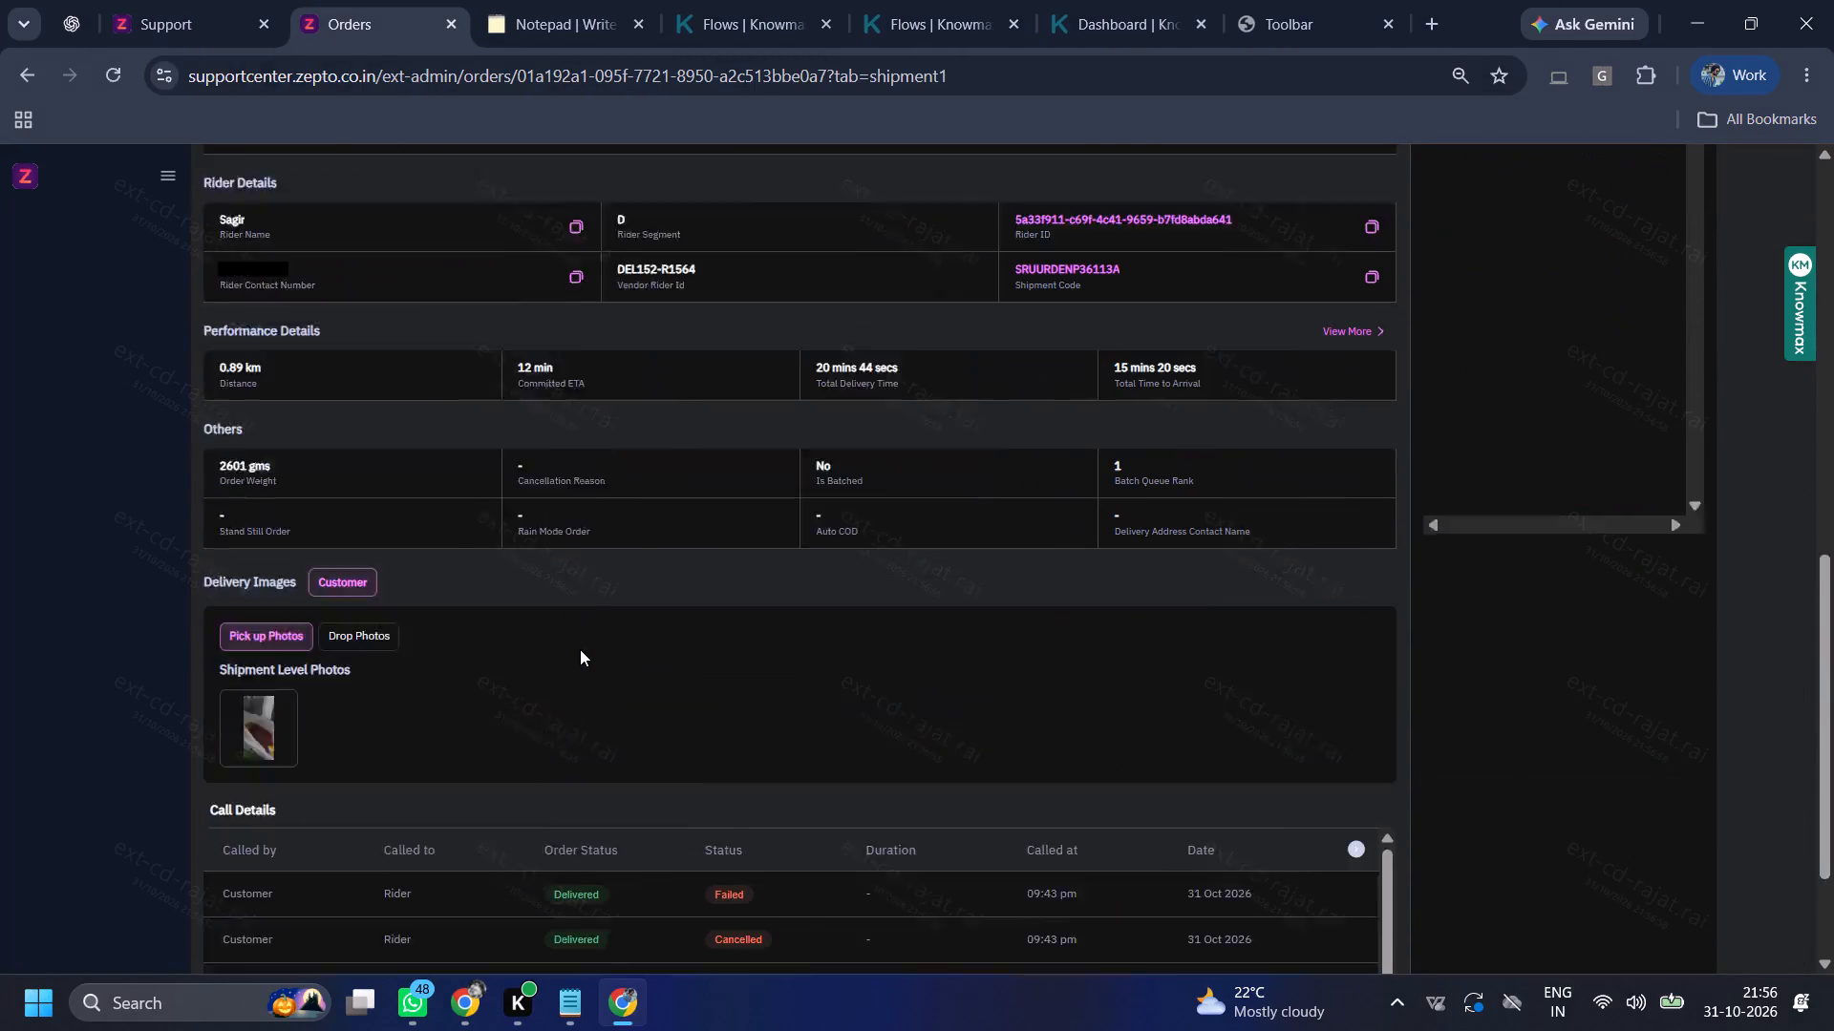
pyautogui.scroll(-20, 580, 649)
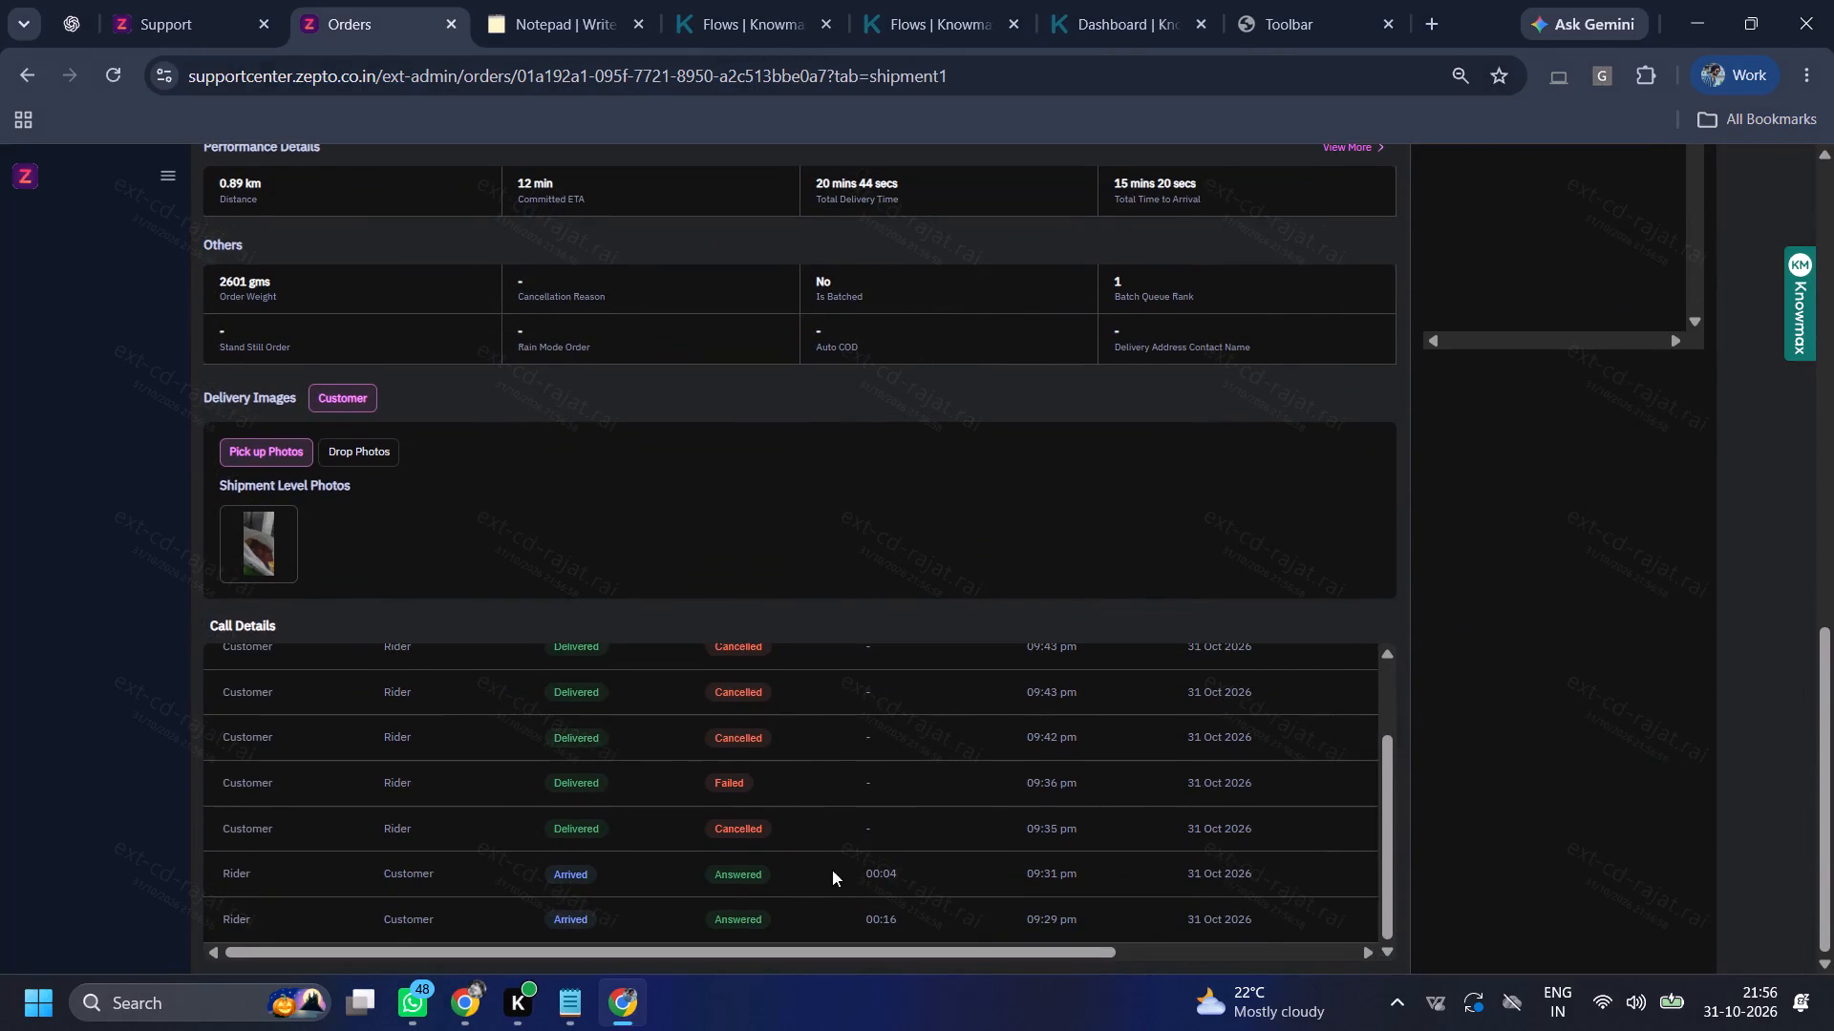
pyautogui.scroll(5, 559, 680)
pyautogui.scroll(12, 493, 549)
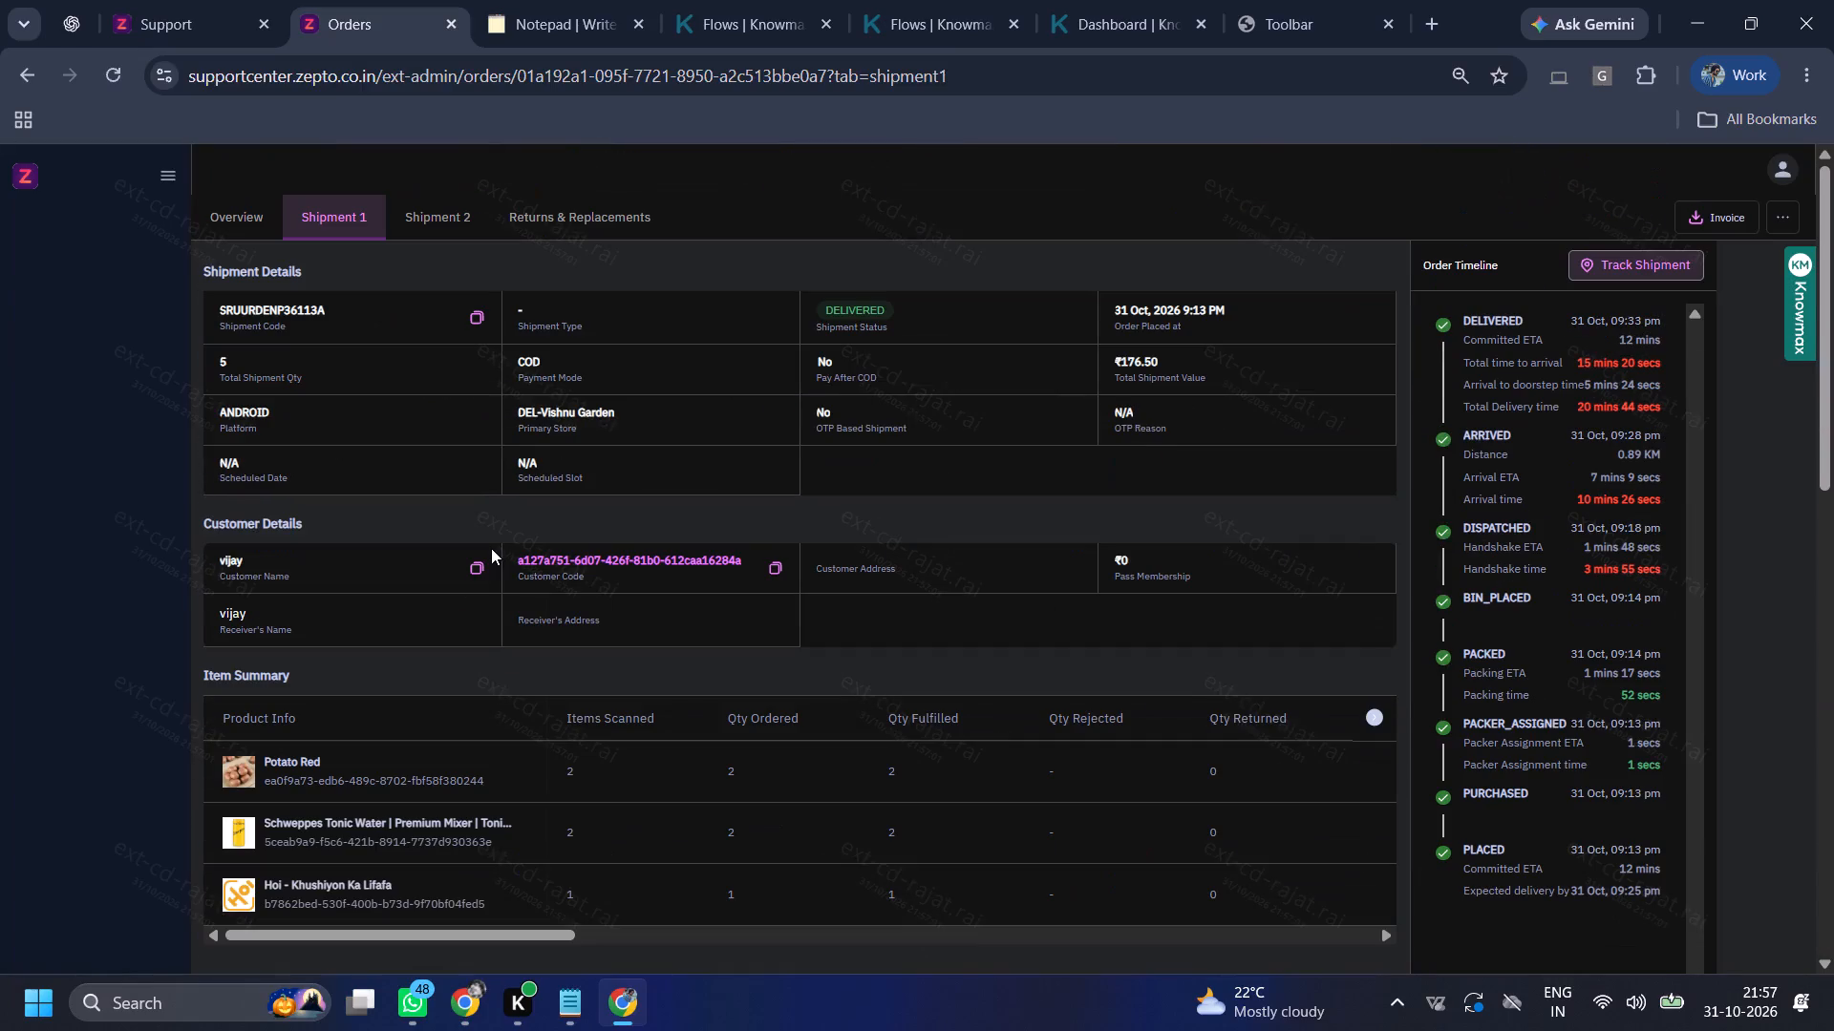
pyautogui.scroll(2, 491, 548)
# Examine Shipment 2's items, delivery images, call details and total shipment value, and close the order page.
pyautogui.click(421, 213)
pyautogui.scroll(-13, 601, 632)
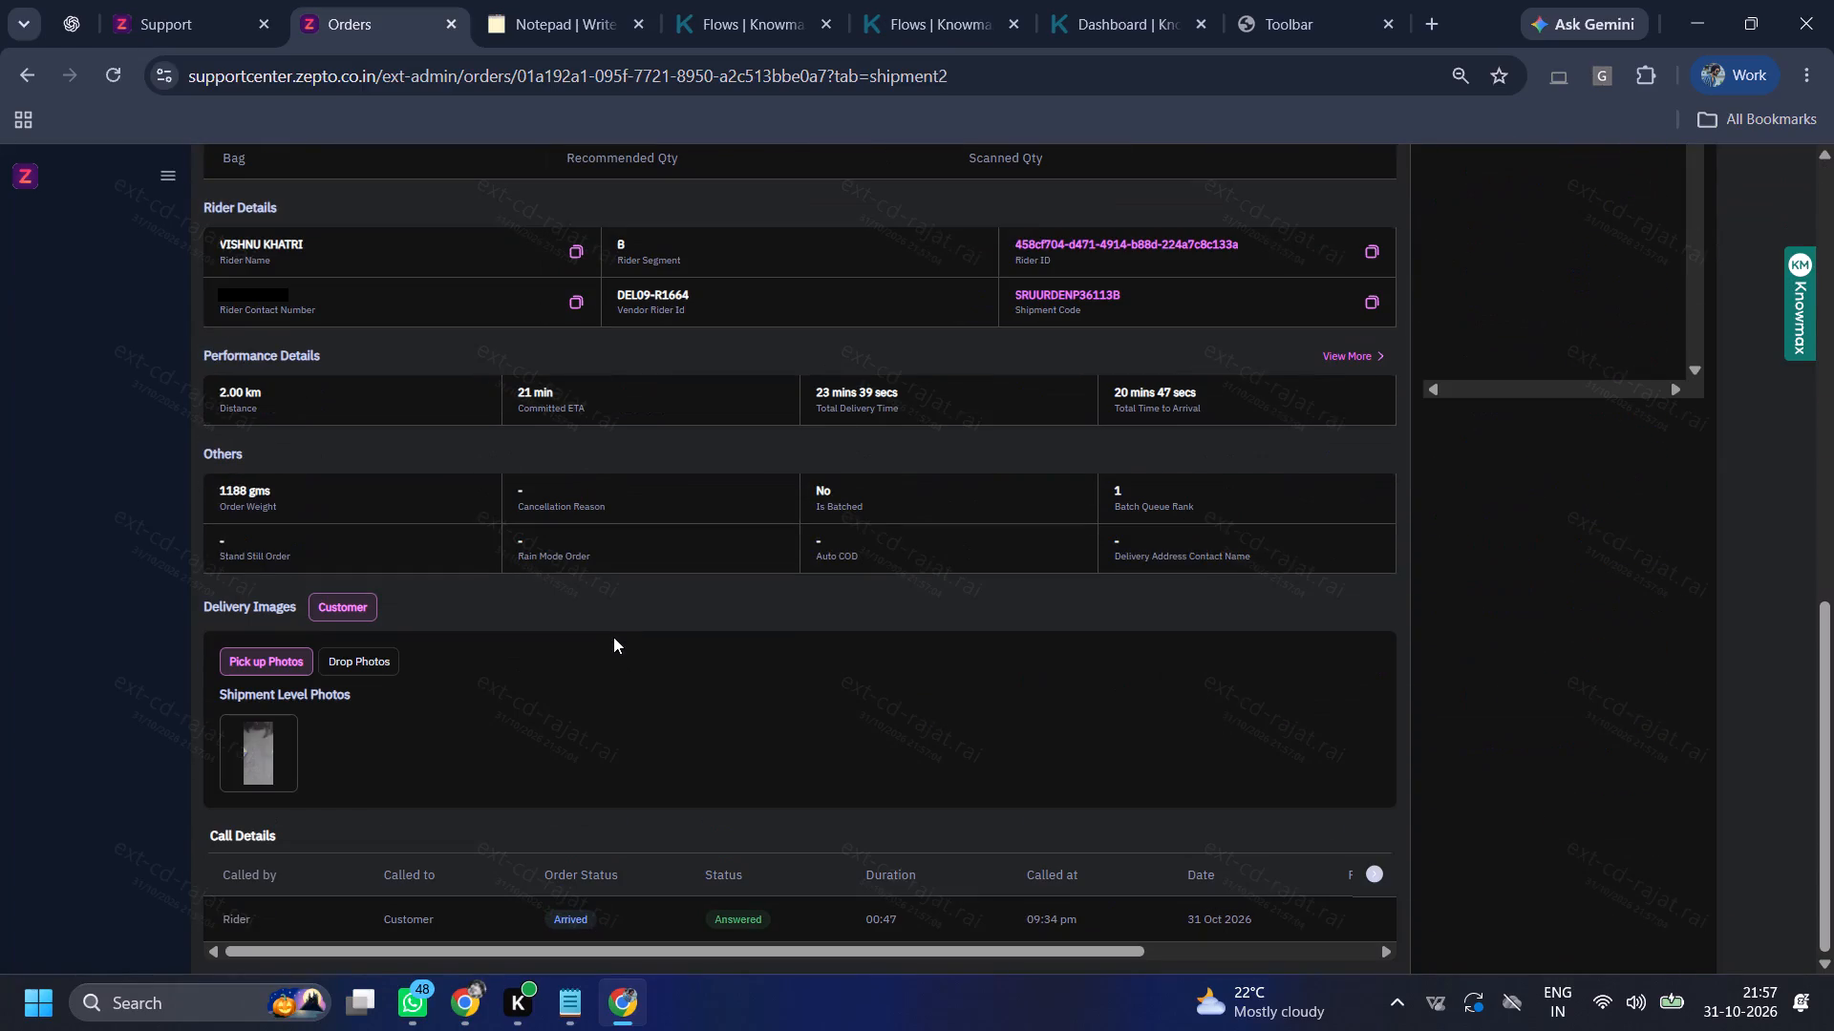
pyautogui.scroll(-3, 613, 637)
pyautogui.scroll(6, 529, 607)
pyautogui.scroll(-1, 501, 575)
pyautogui.scroll(4, 501, 575)
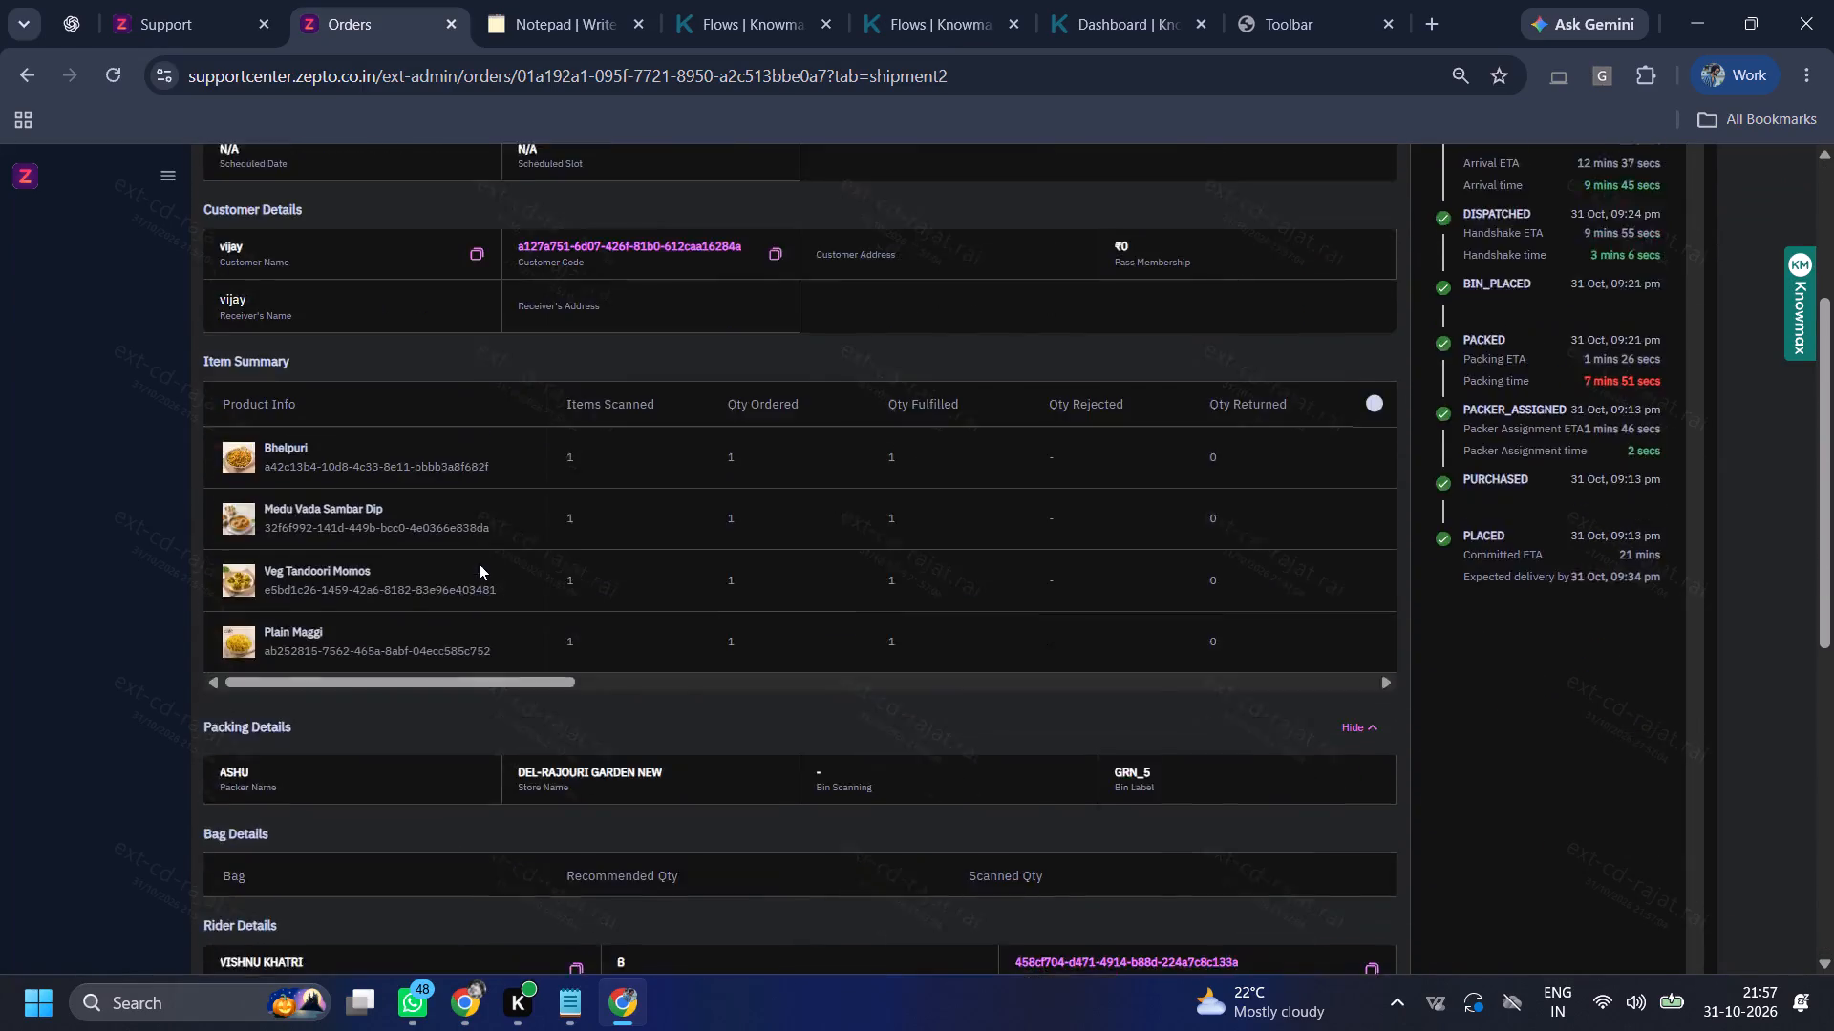
pyautogui.scroll(3, 479, 563)
pyautogui.moveTo(1087, 373); pyautogui.dragTo(1244, 374)
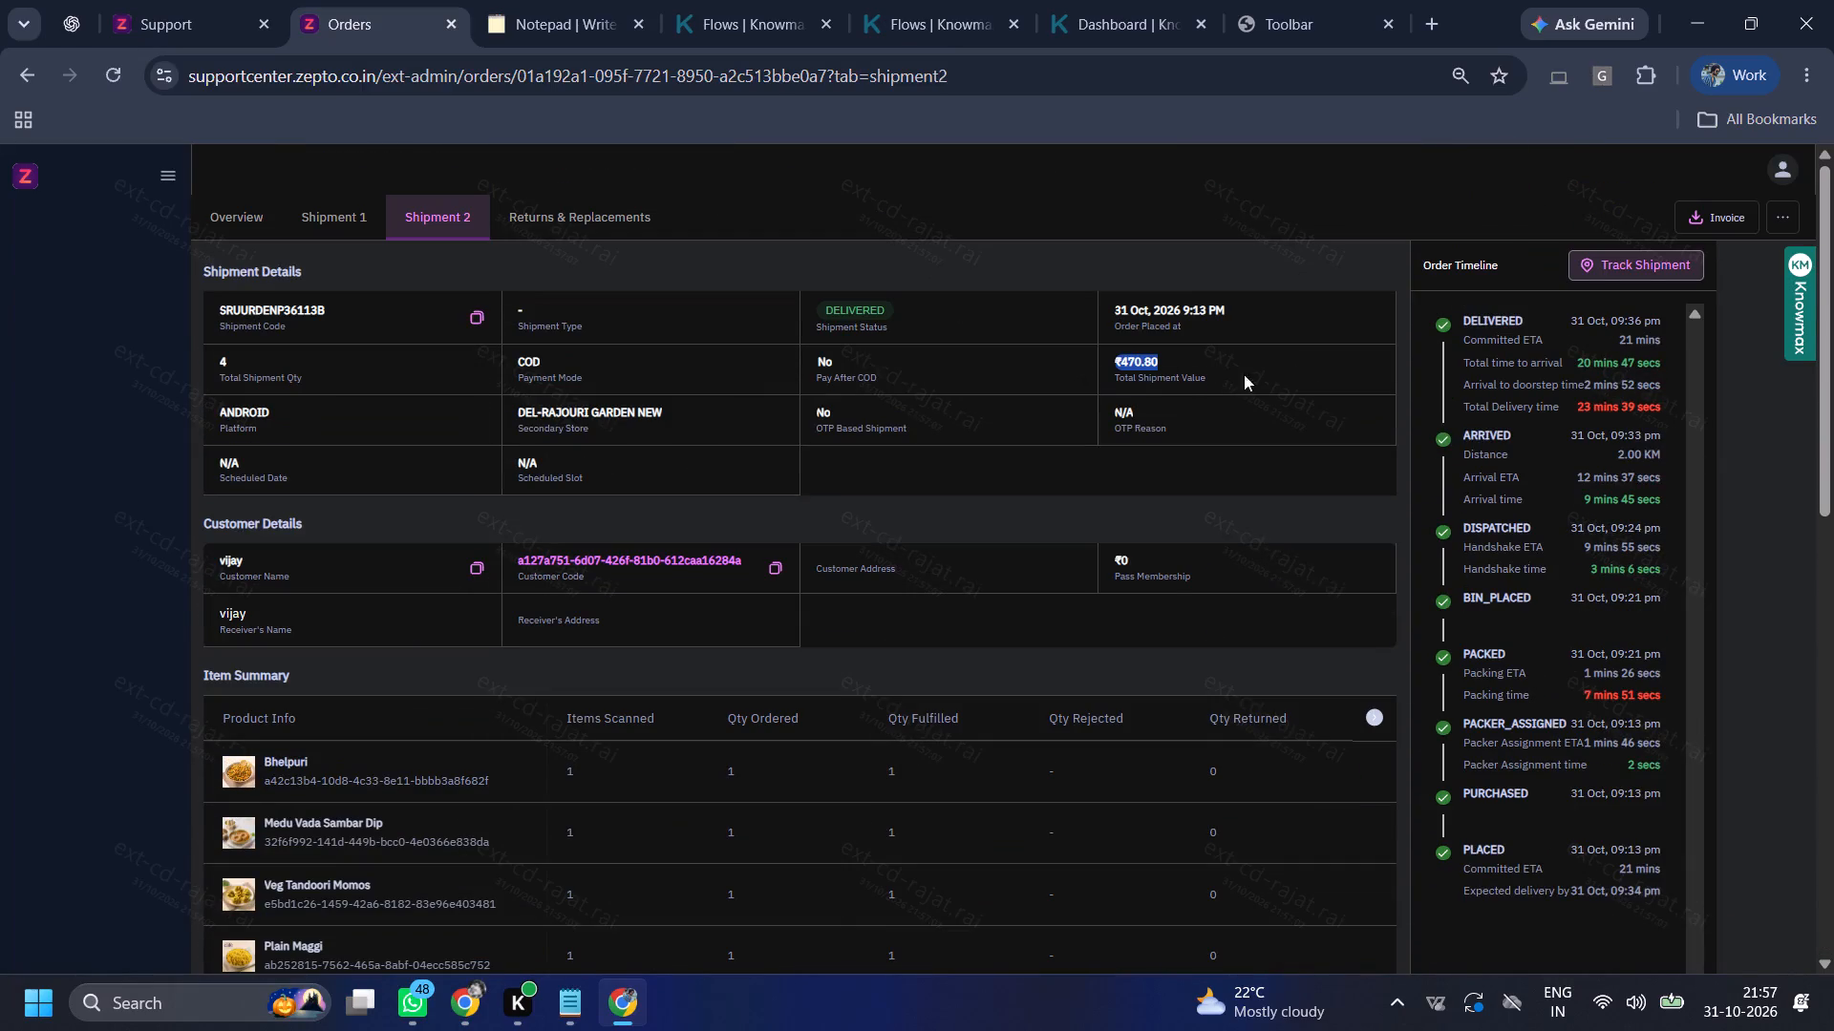
pyautogui.moveTo(1244, 374); pyautogui.dragTo(1319, 364)
pyautogui.click(452, 25)
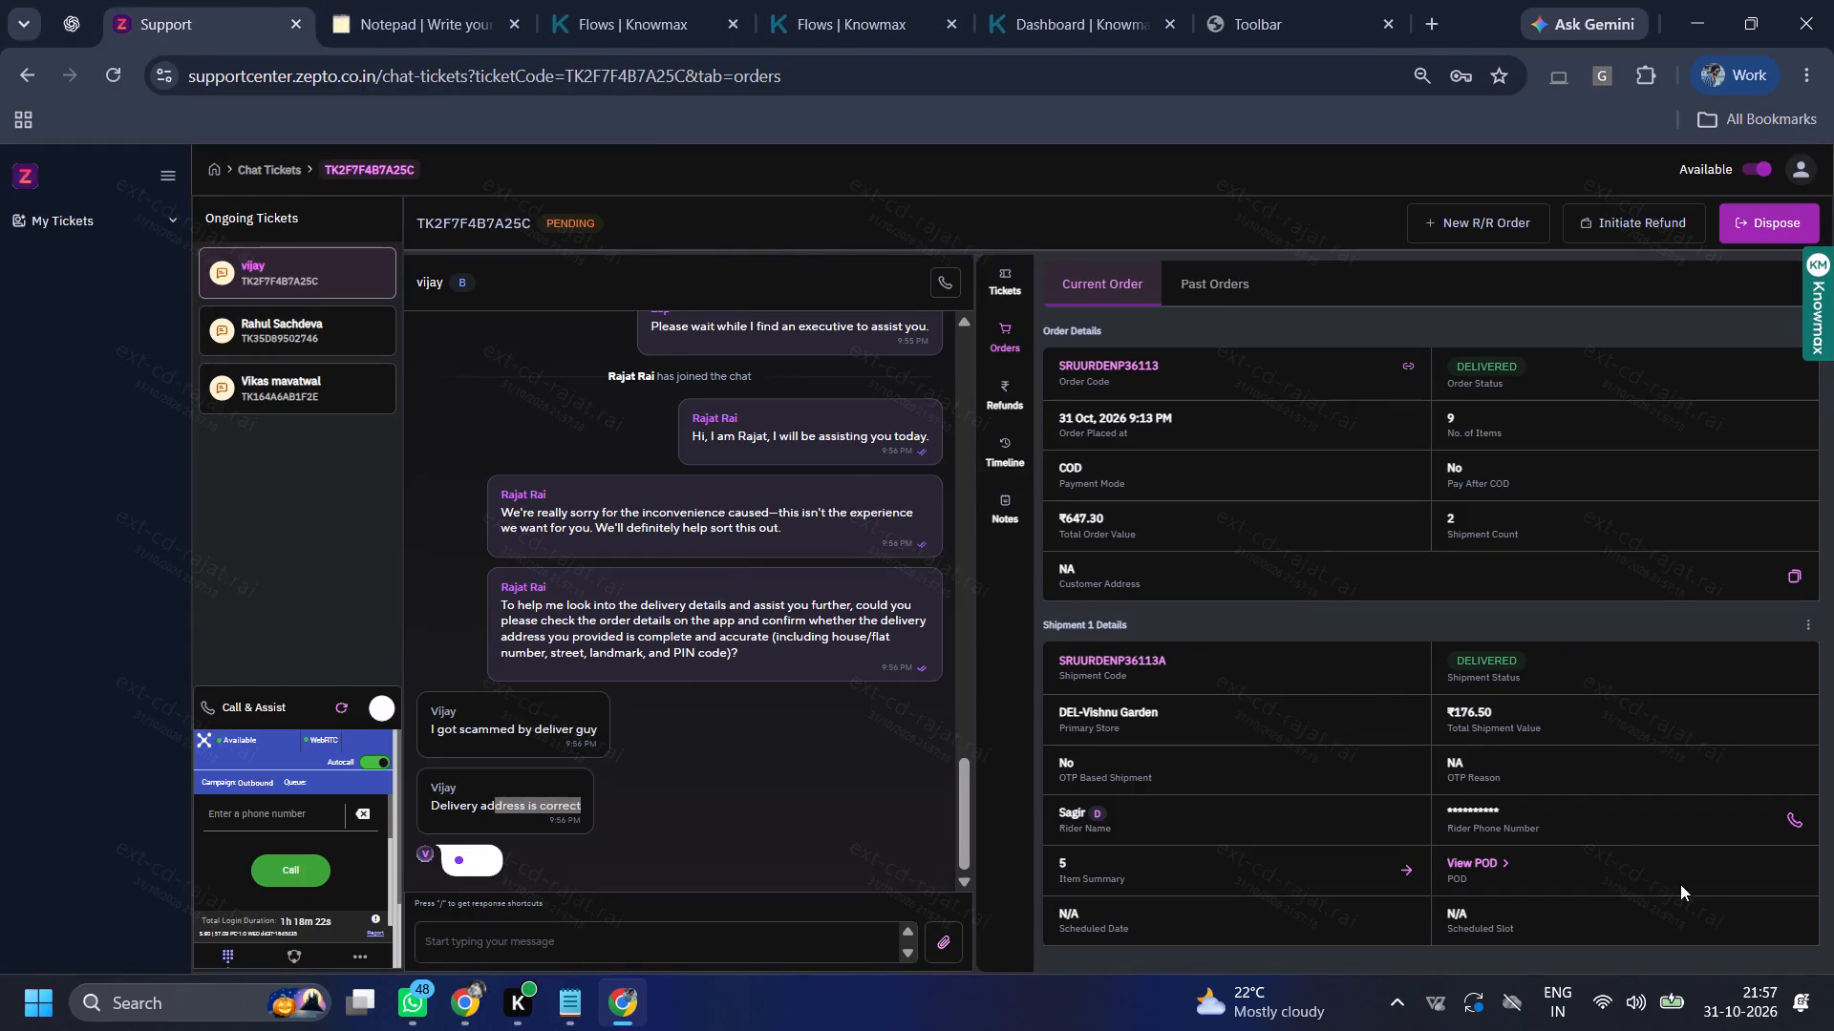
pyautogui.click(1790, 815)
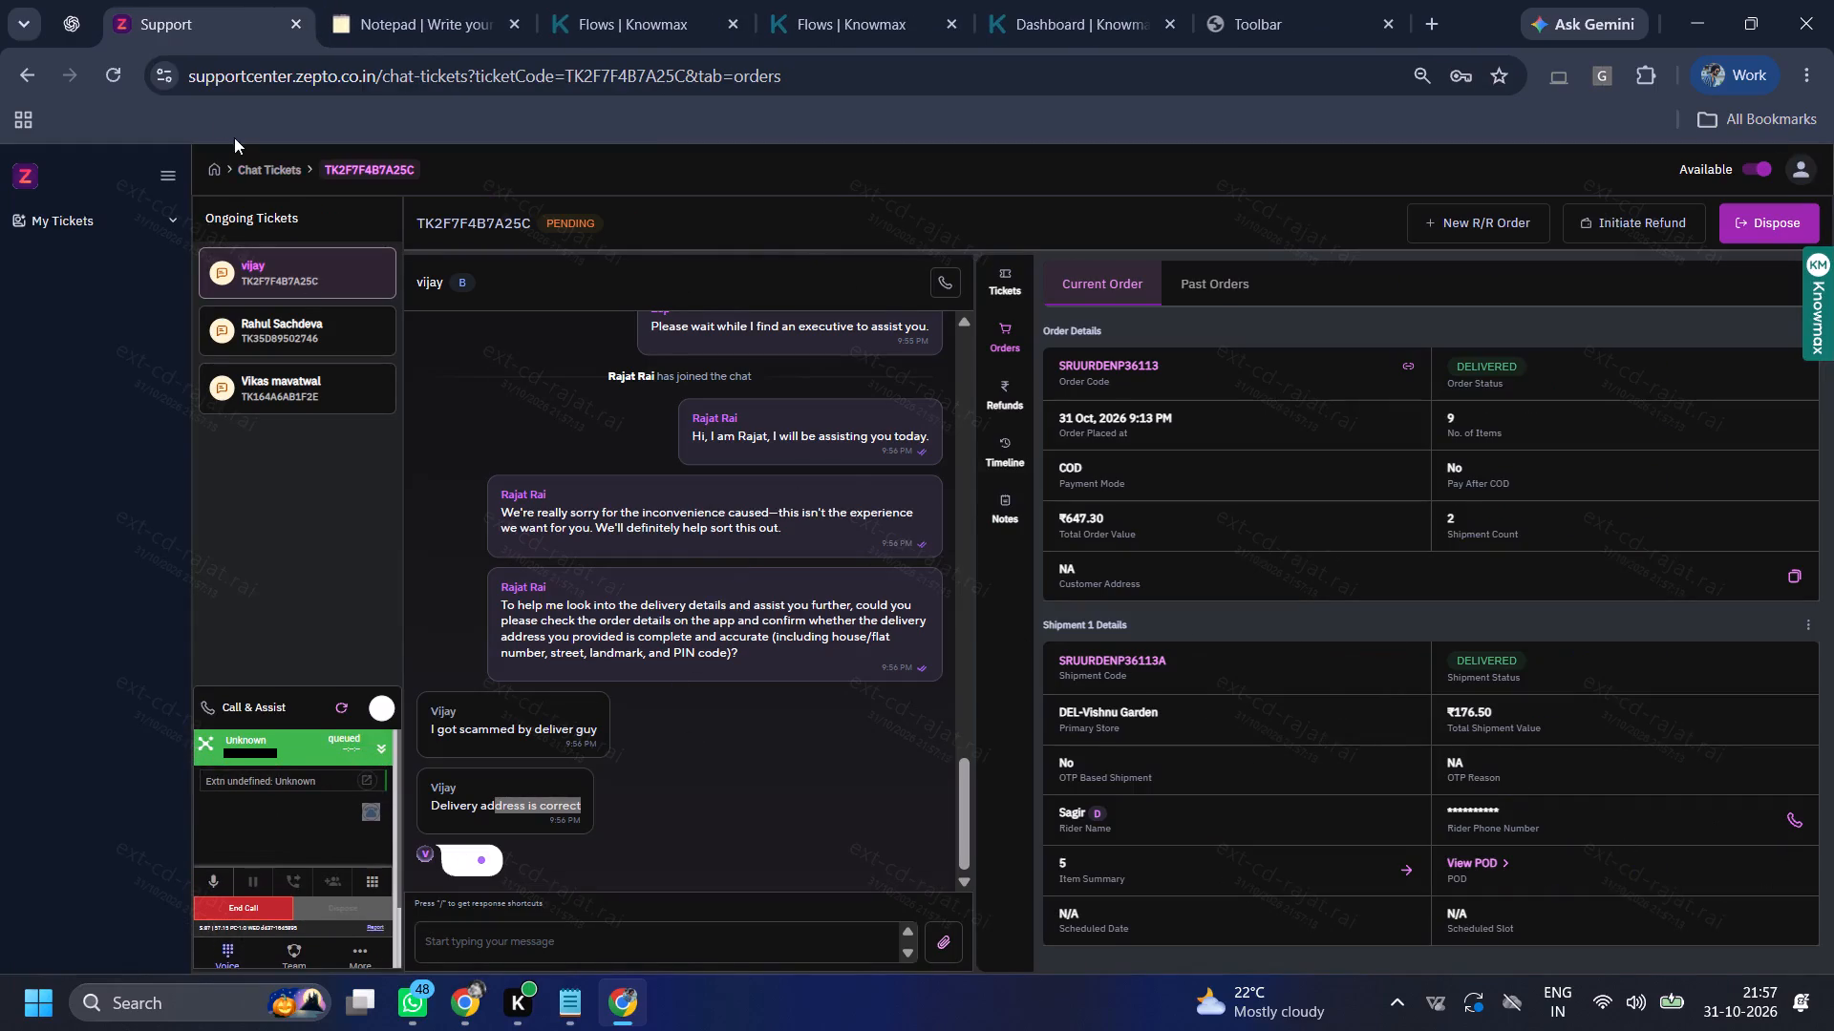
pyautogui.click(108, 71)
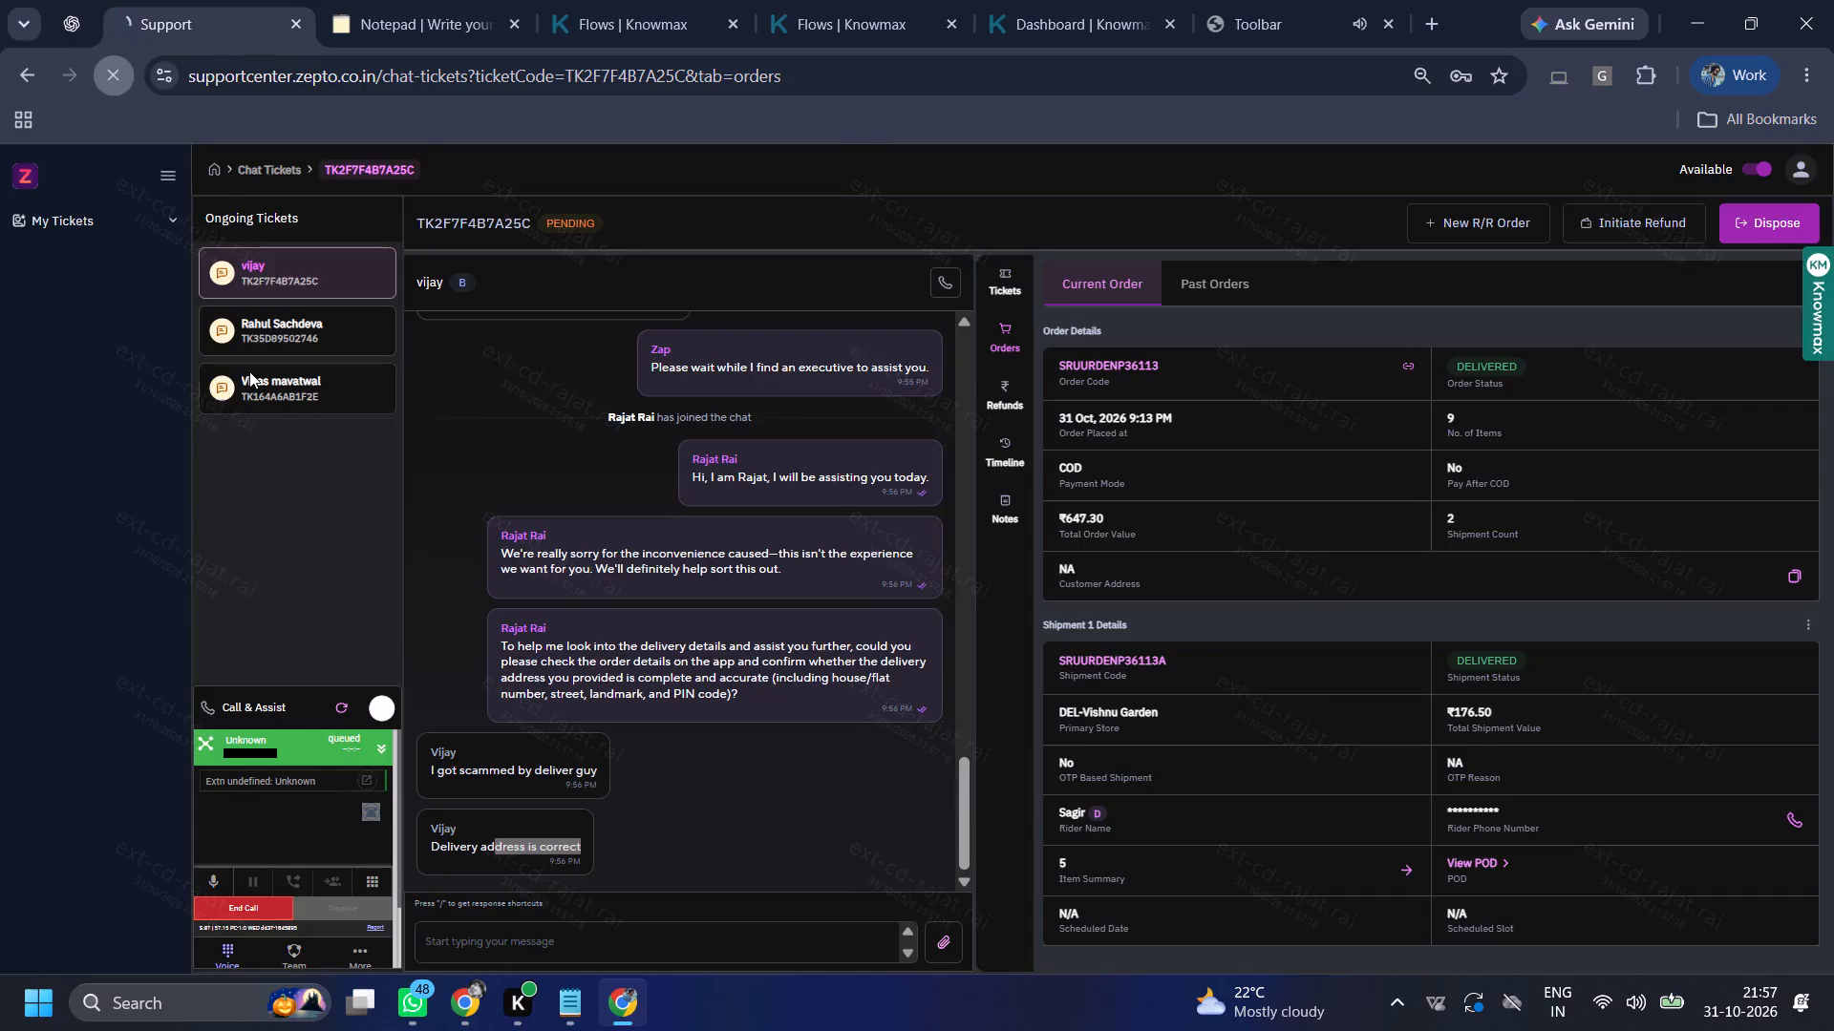
pyautogui.click(288, 324)
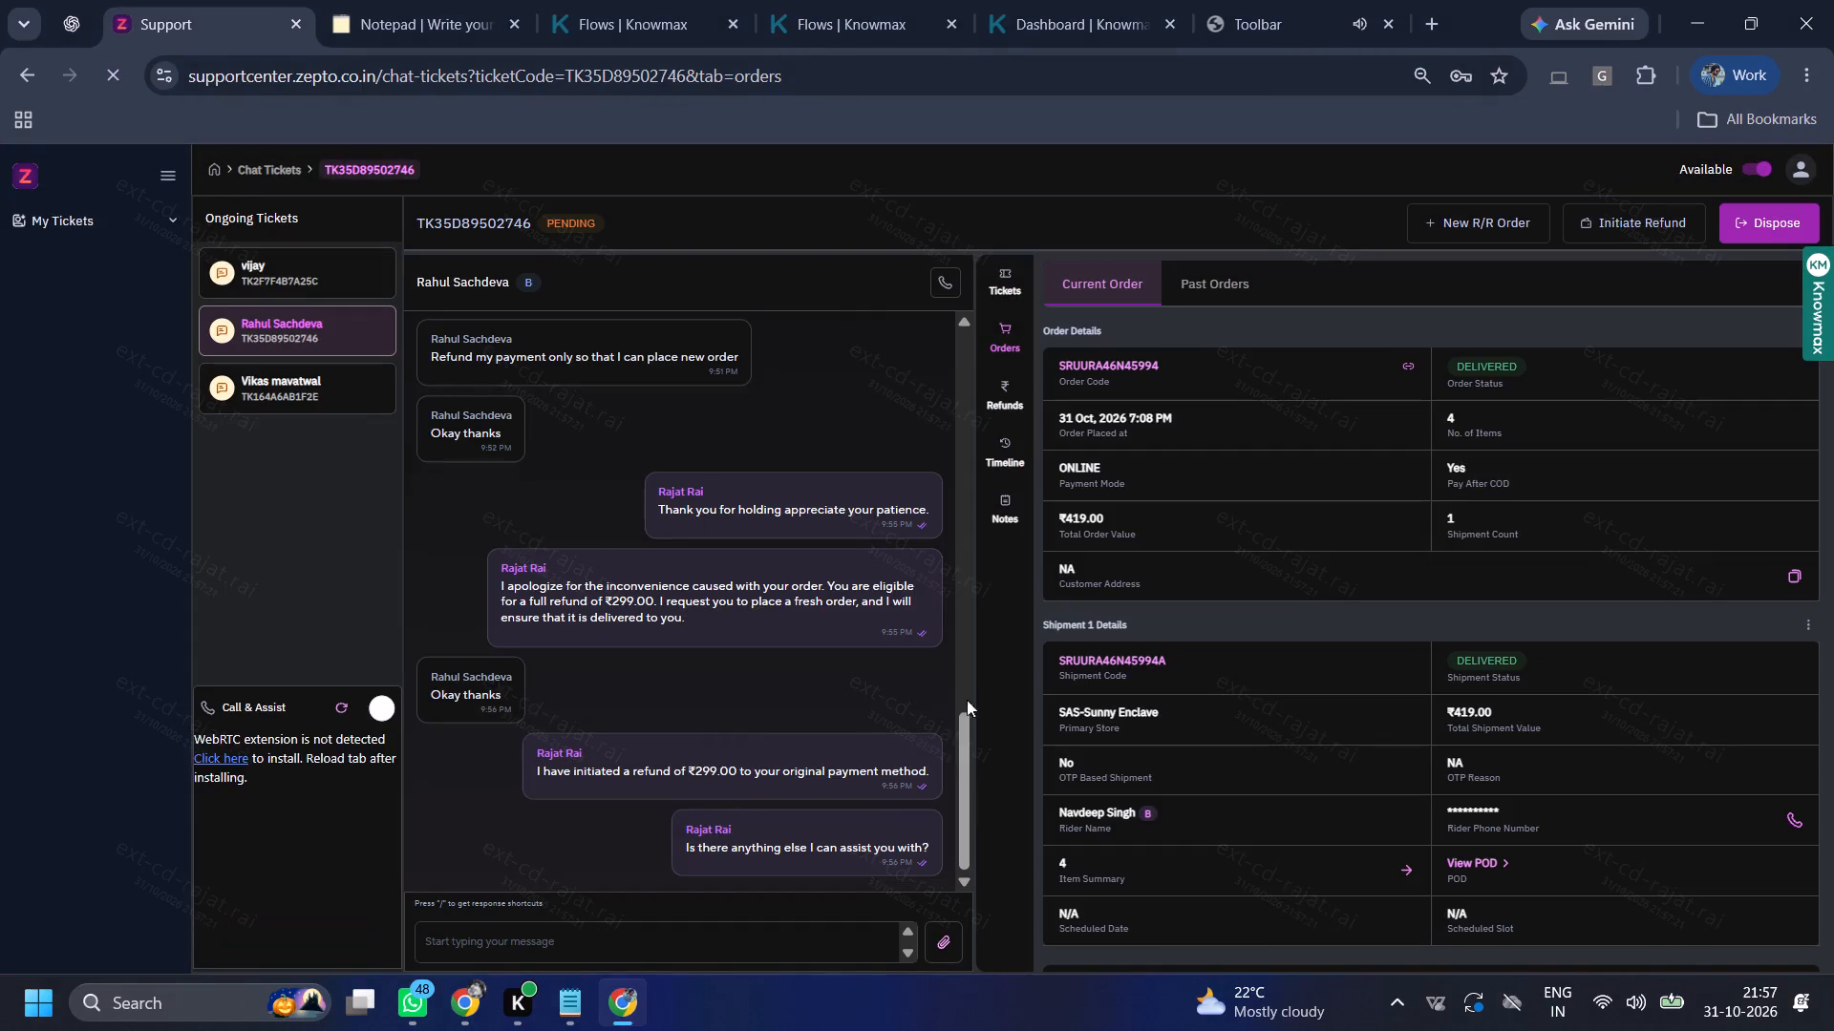
pyautogui.click(345, 407)
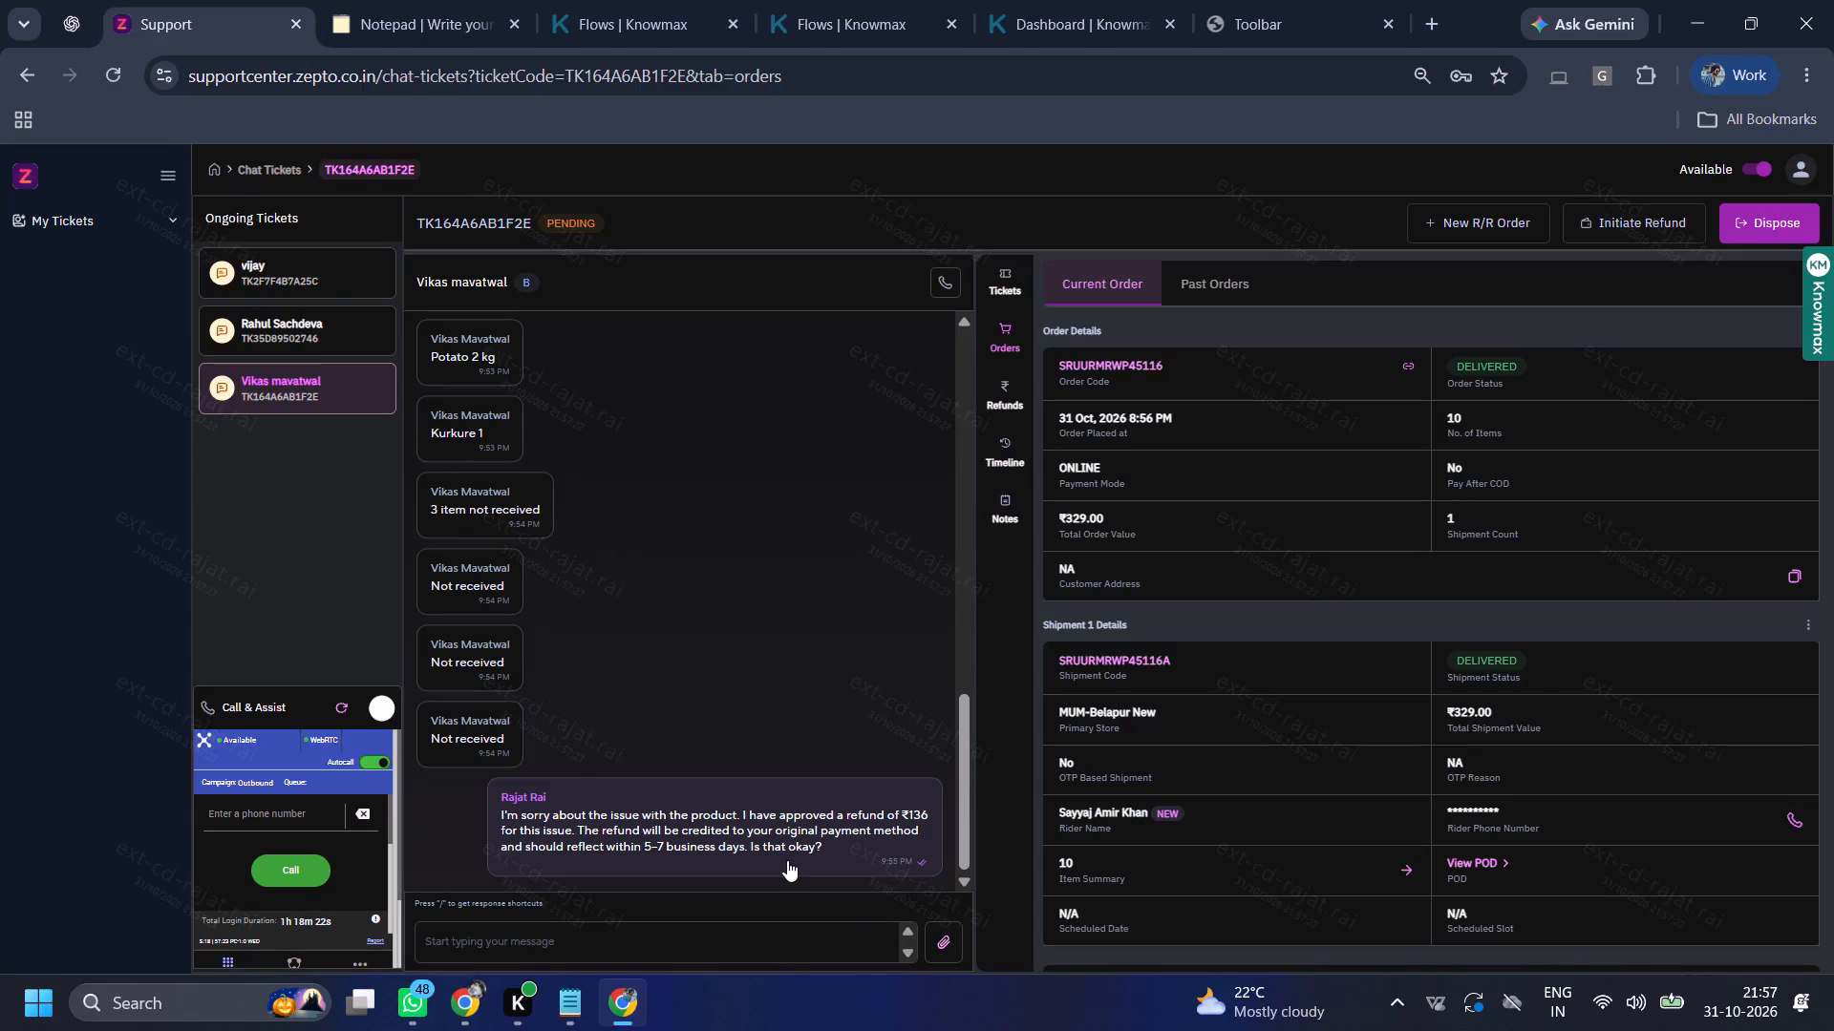
pyautogui.scroll(1, 718, 742)
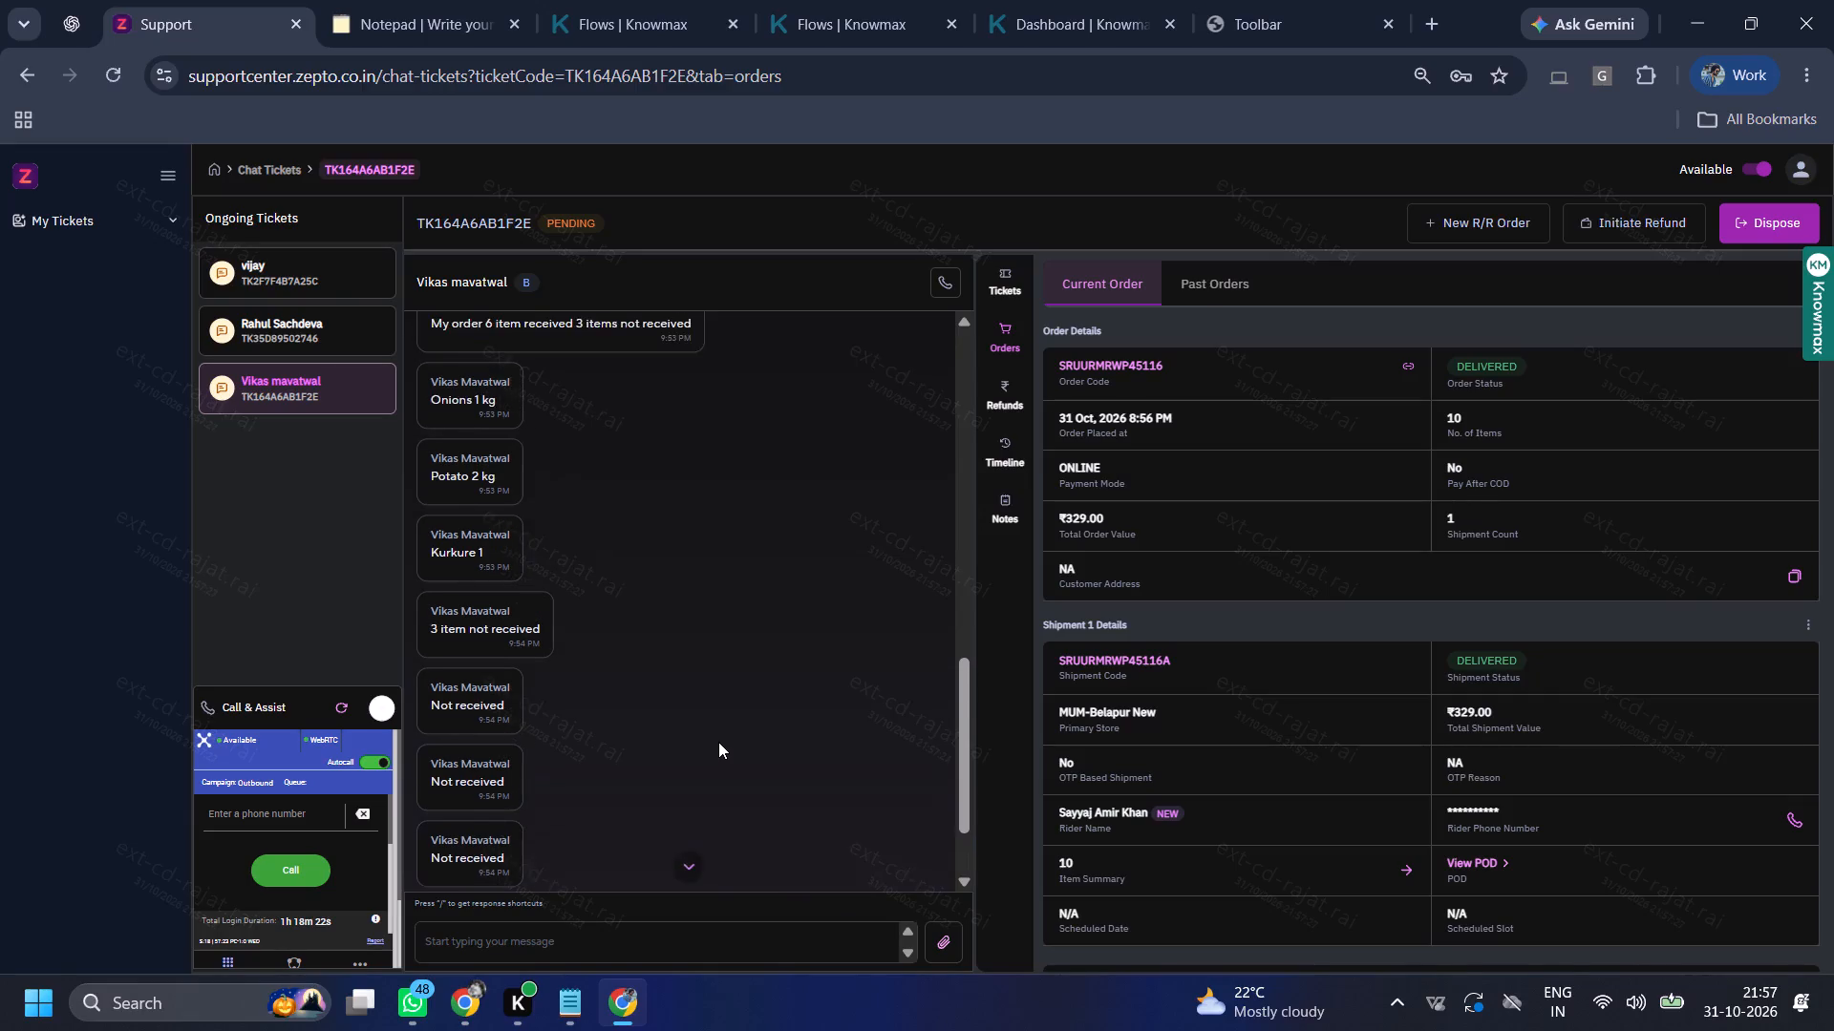
pyautogui.scroll(-7, 718, 742)
pyautogui.click(450, 0)
pyautogui.scroll(-3, 429, 684)
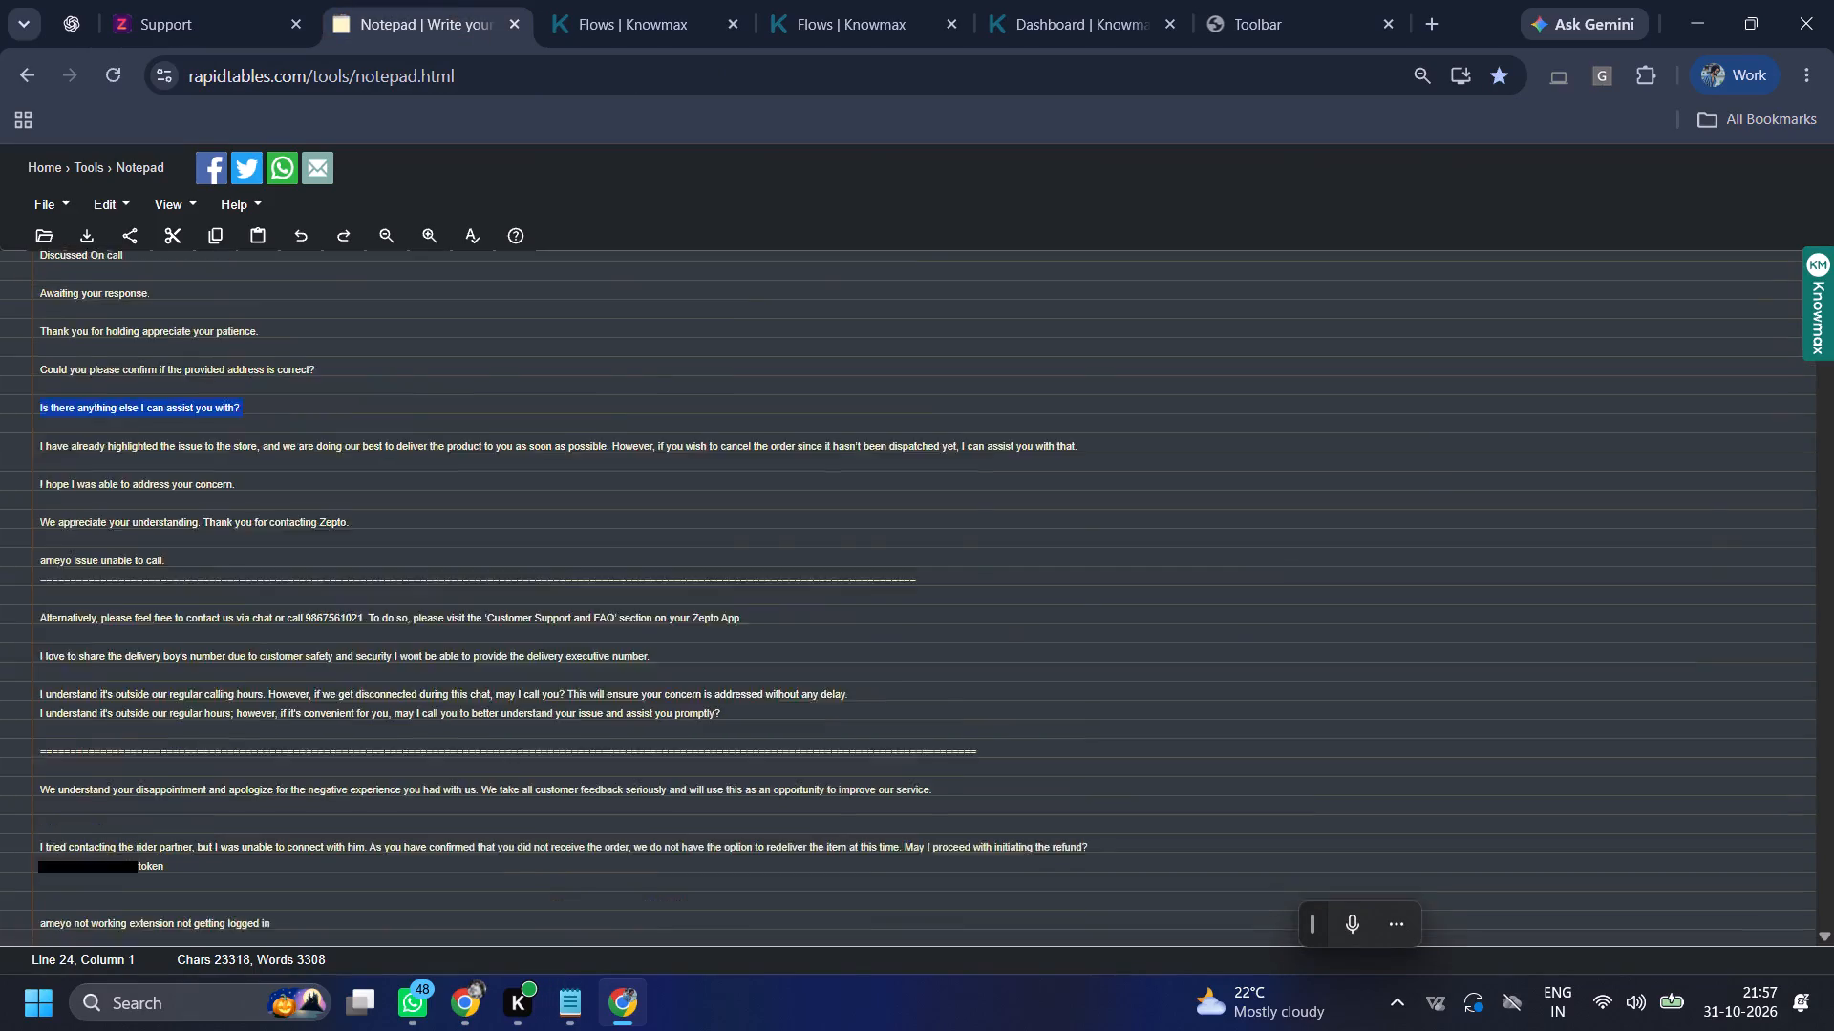
pyautogui.scroll(-14, 428, 684)
pyautogui.keyDown('ctrl'); pyautogui.tripleClick(405, 489); pyautogui.keyUp('ctrl')
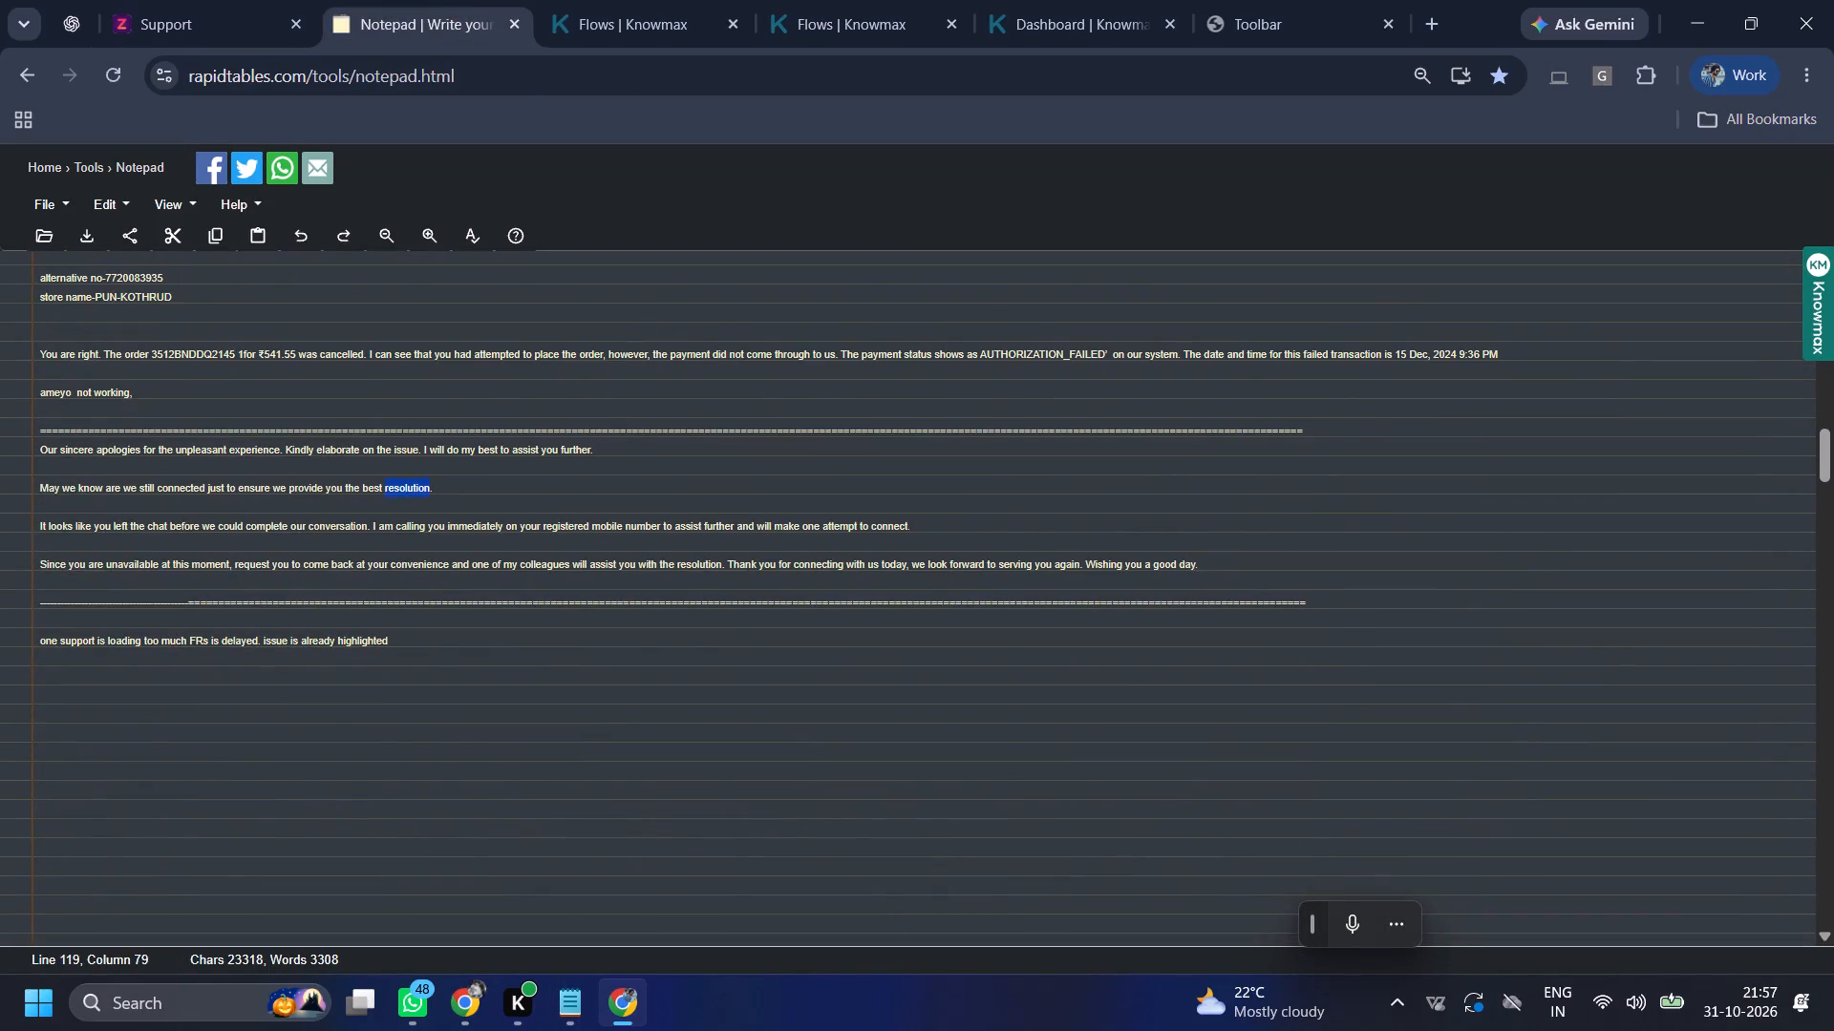
pyautogui.hotkey('ctrl', 'c')
pyautogui.keyDown('ctrl'); pyautogui.click(223, 0); pyautogui.keyUp('ctrl')
pyautogui.keyDown('ctrl'); pyautogui.click(639, 930); pyautogui.keyUp('ctrl')
pyautogui.hotkey('ctrl', 'v')
pyautogui.press('Return')
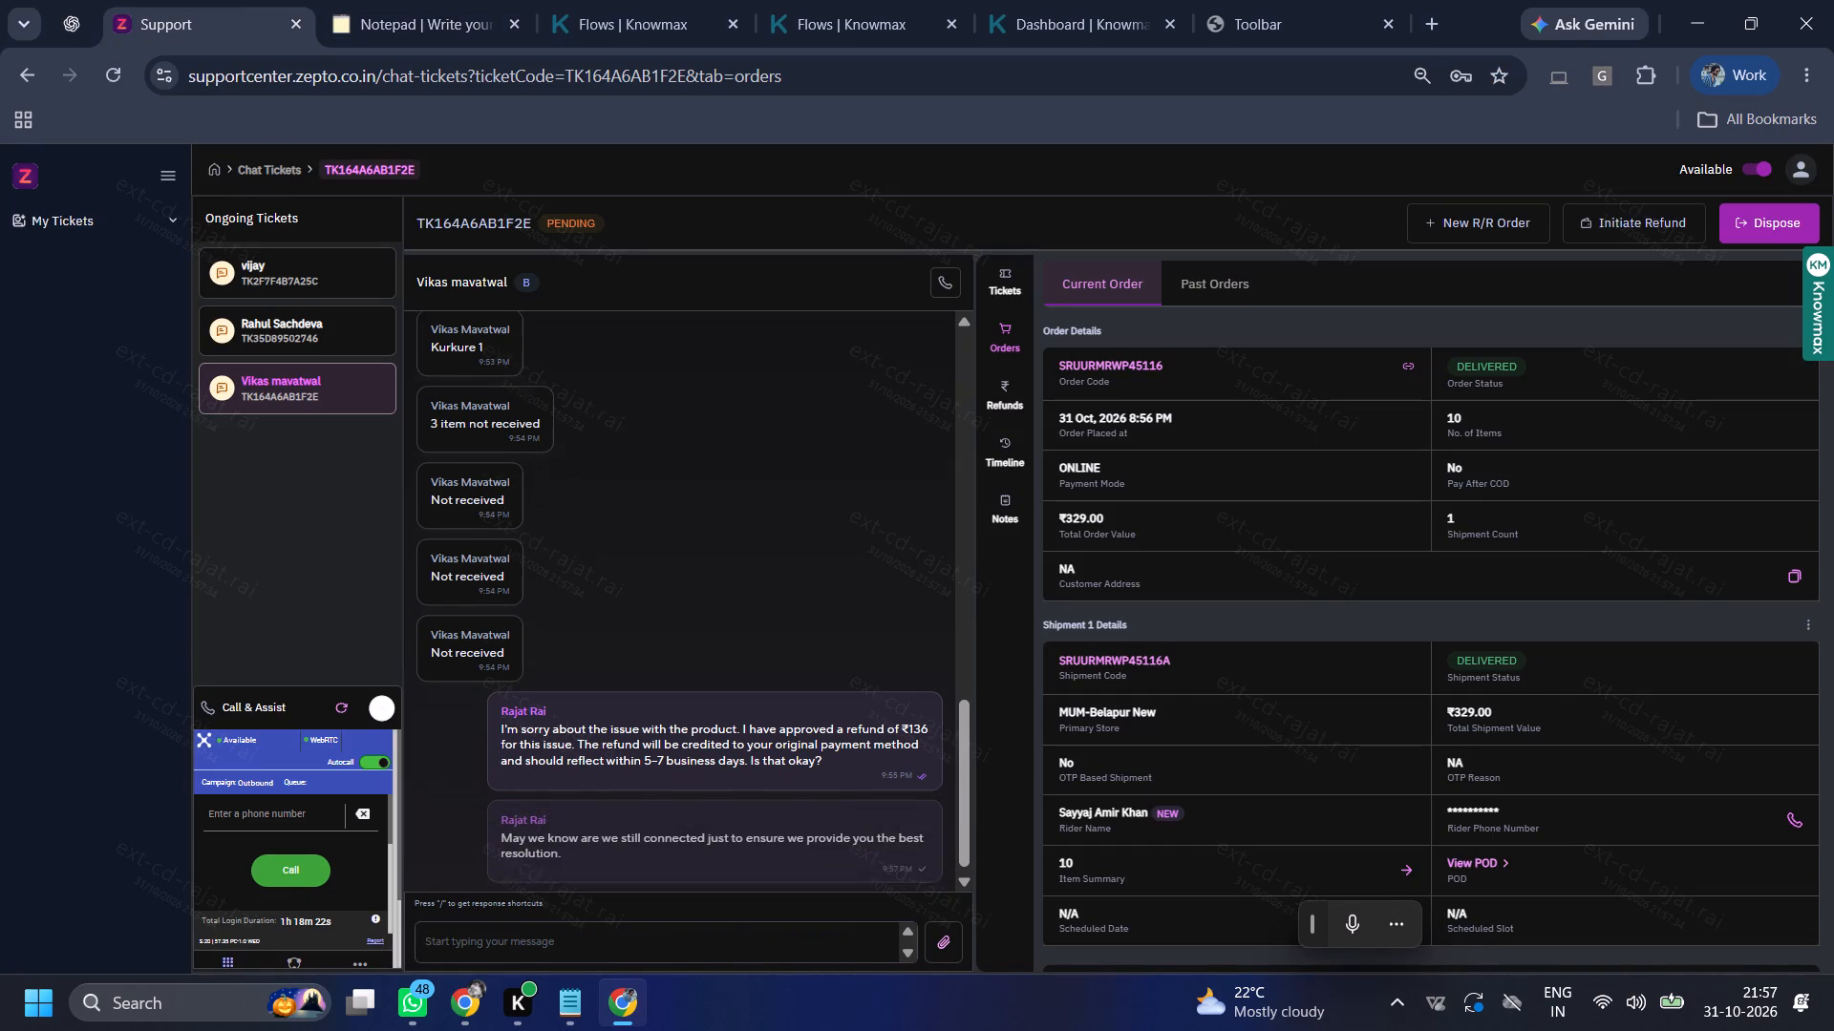
pyautogui.click(343, 331)
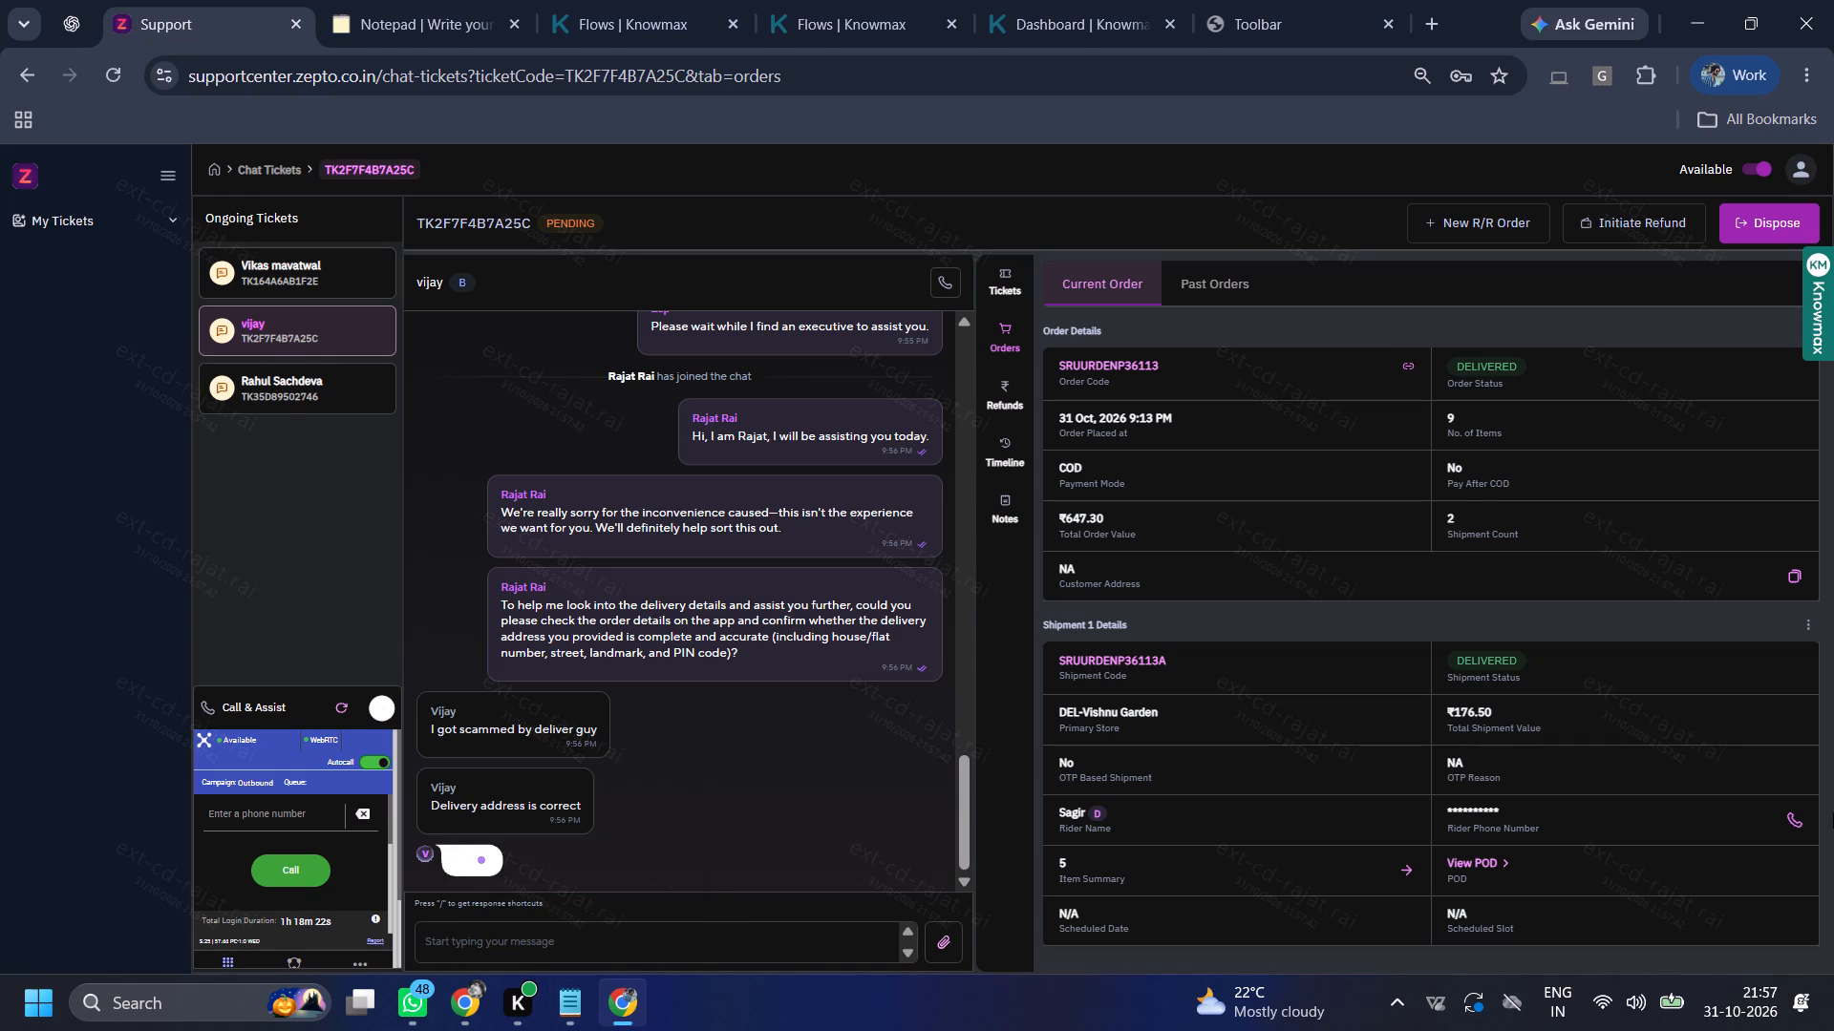
pyautogui.click(328, 398)
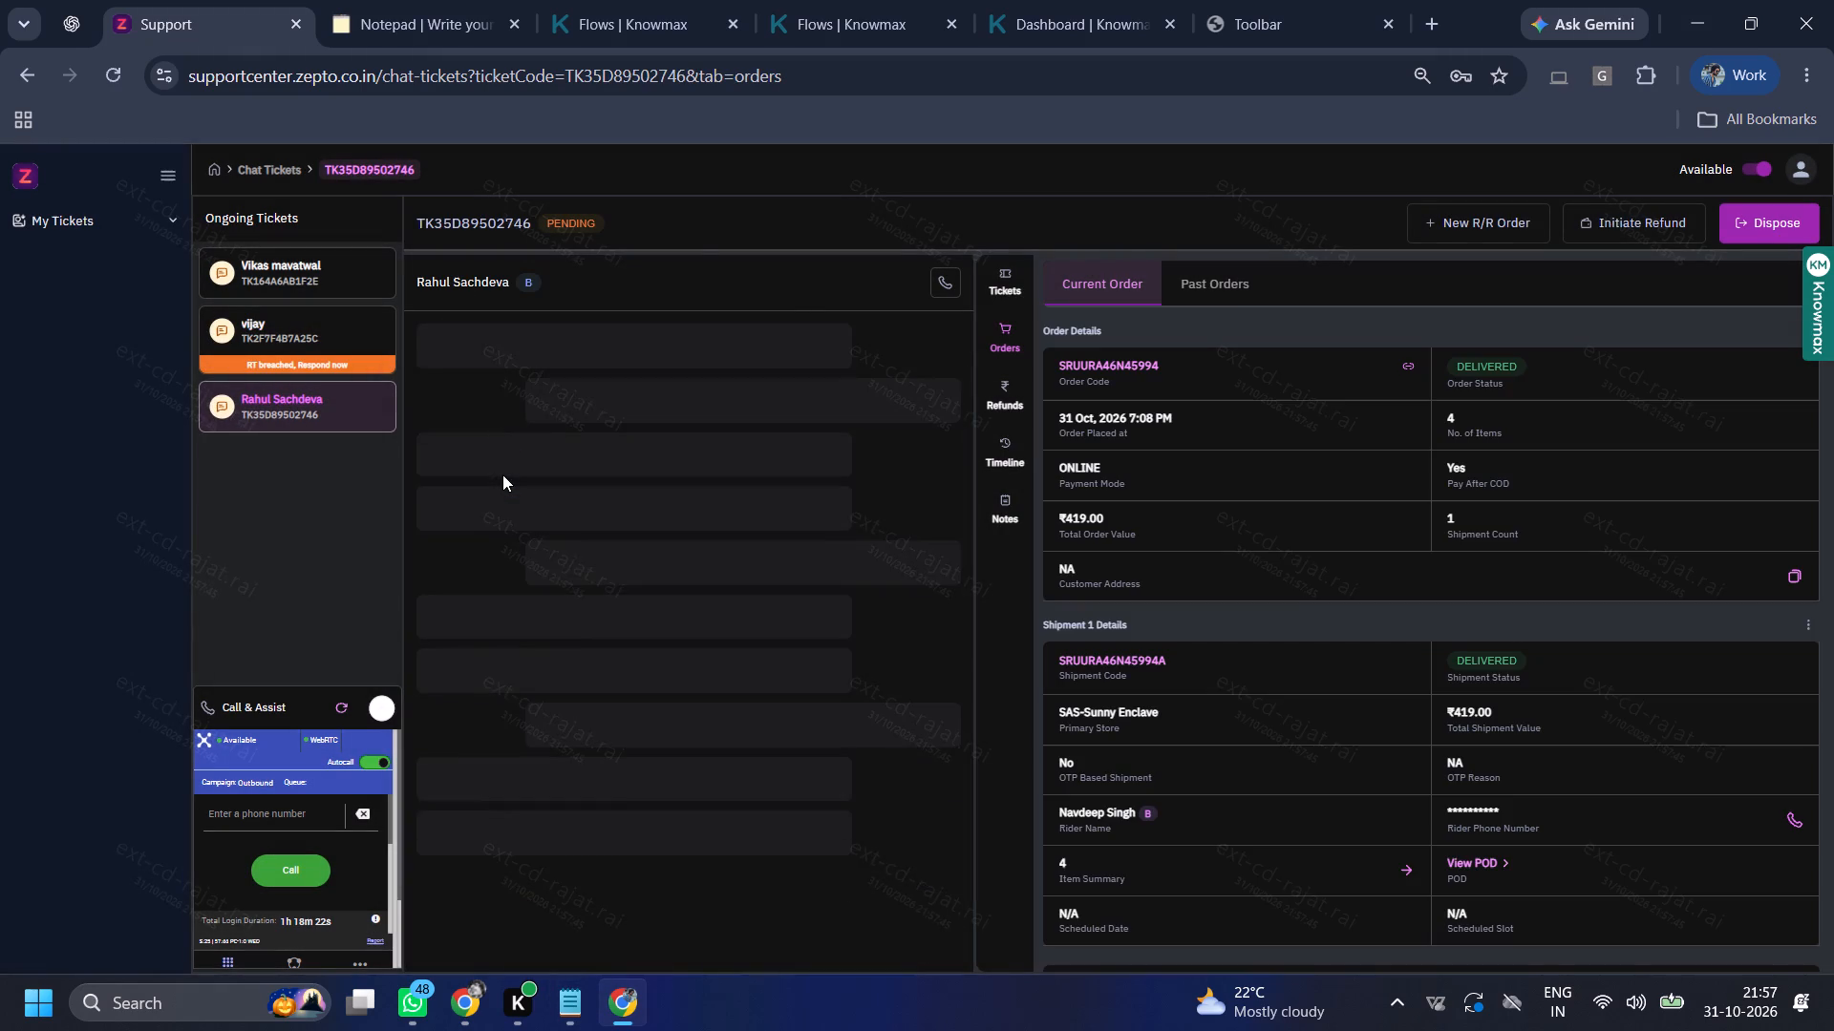
pyautogui.click(1228, 0)
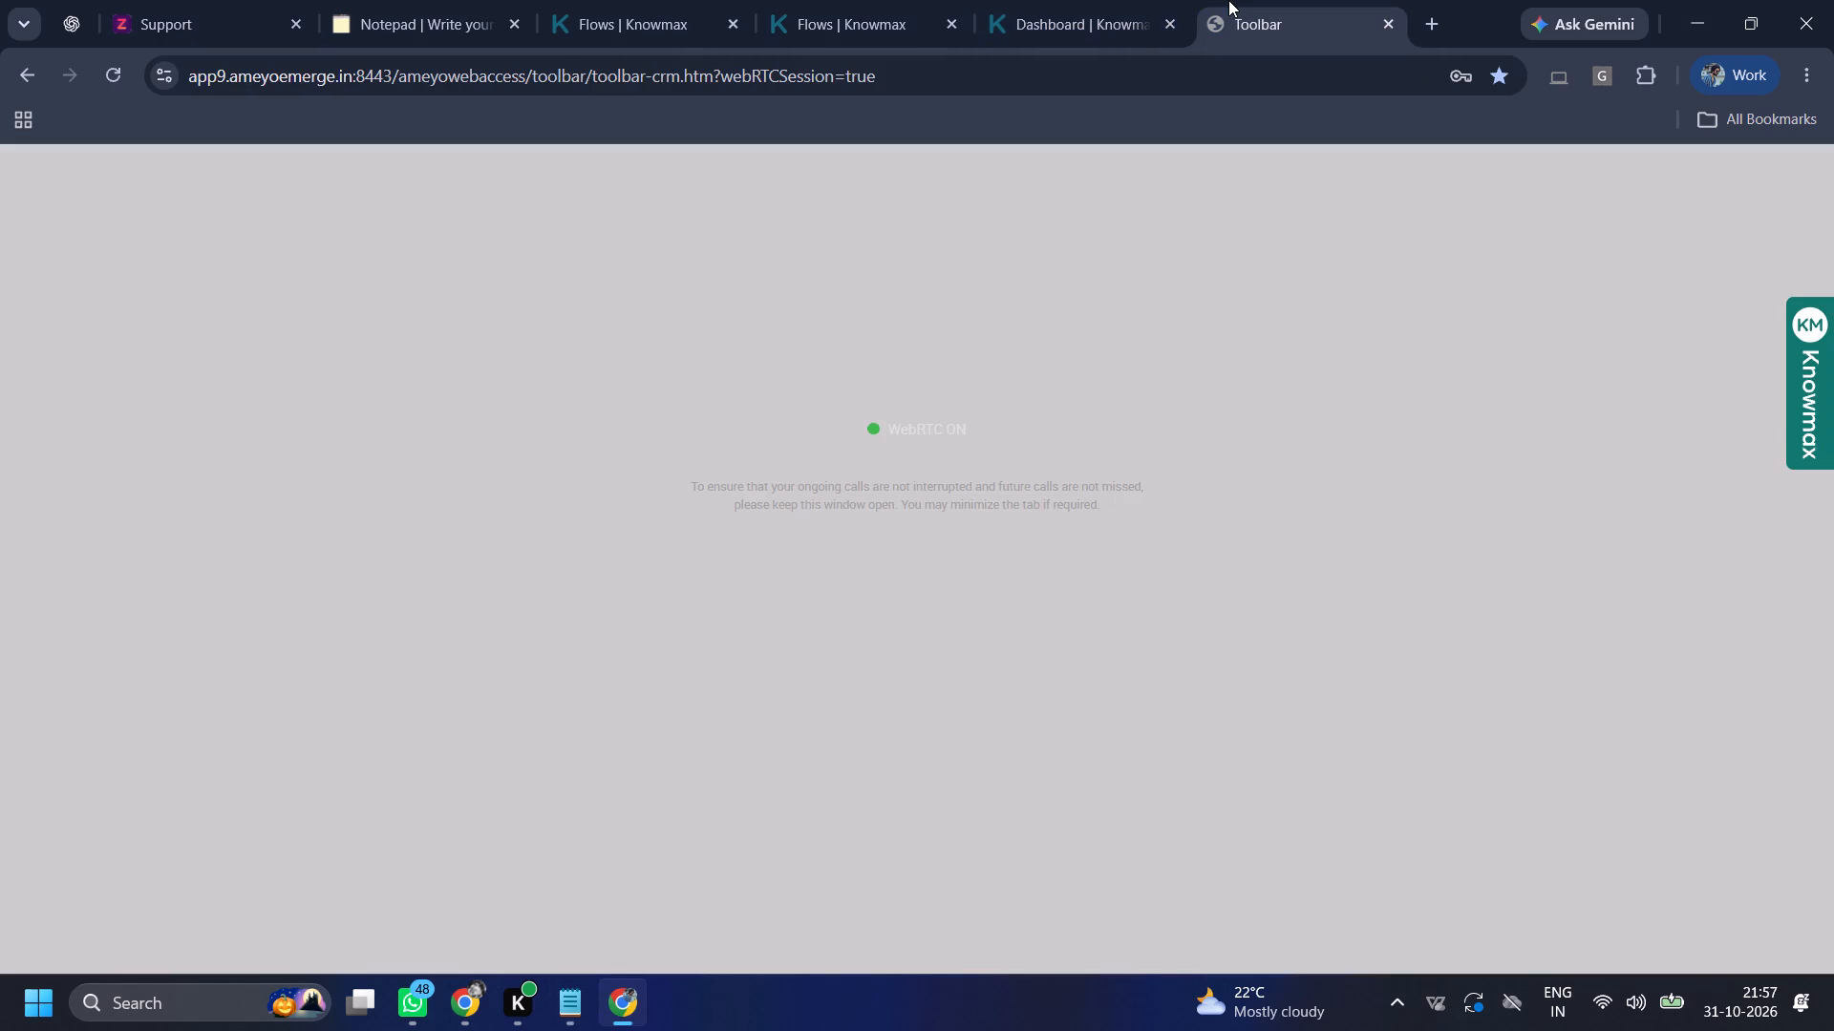
pyautogui.click(179, 0)
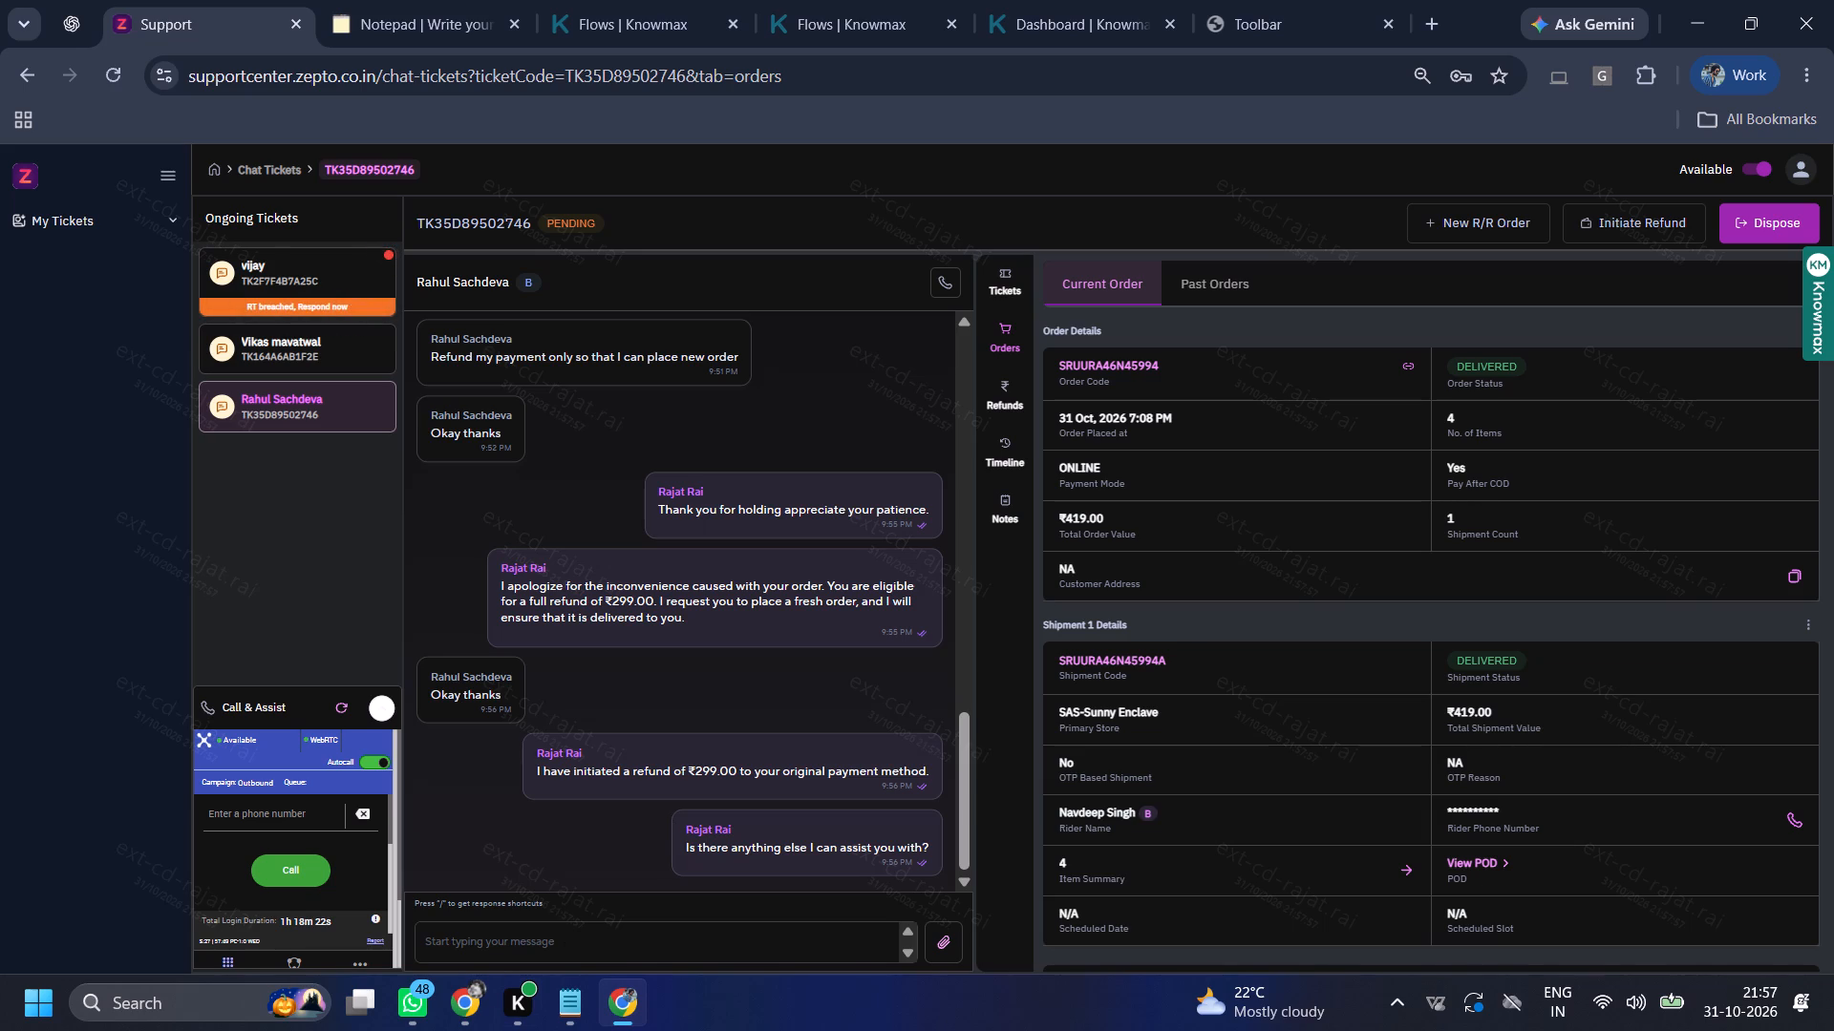
# Switch to the other Chrome window, browse the YouTube home page and open "Mix – Martin Garrix - Animals (Official Video)".
pyautogui.click(480, 997)
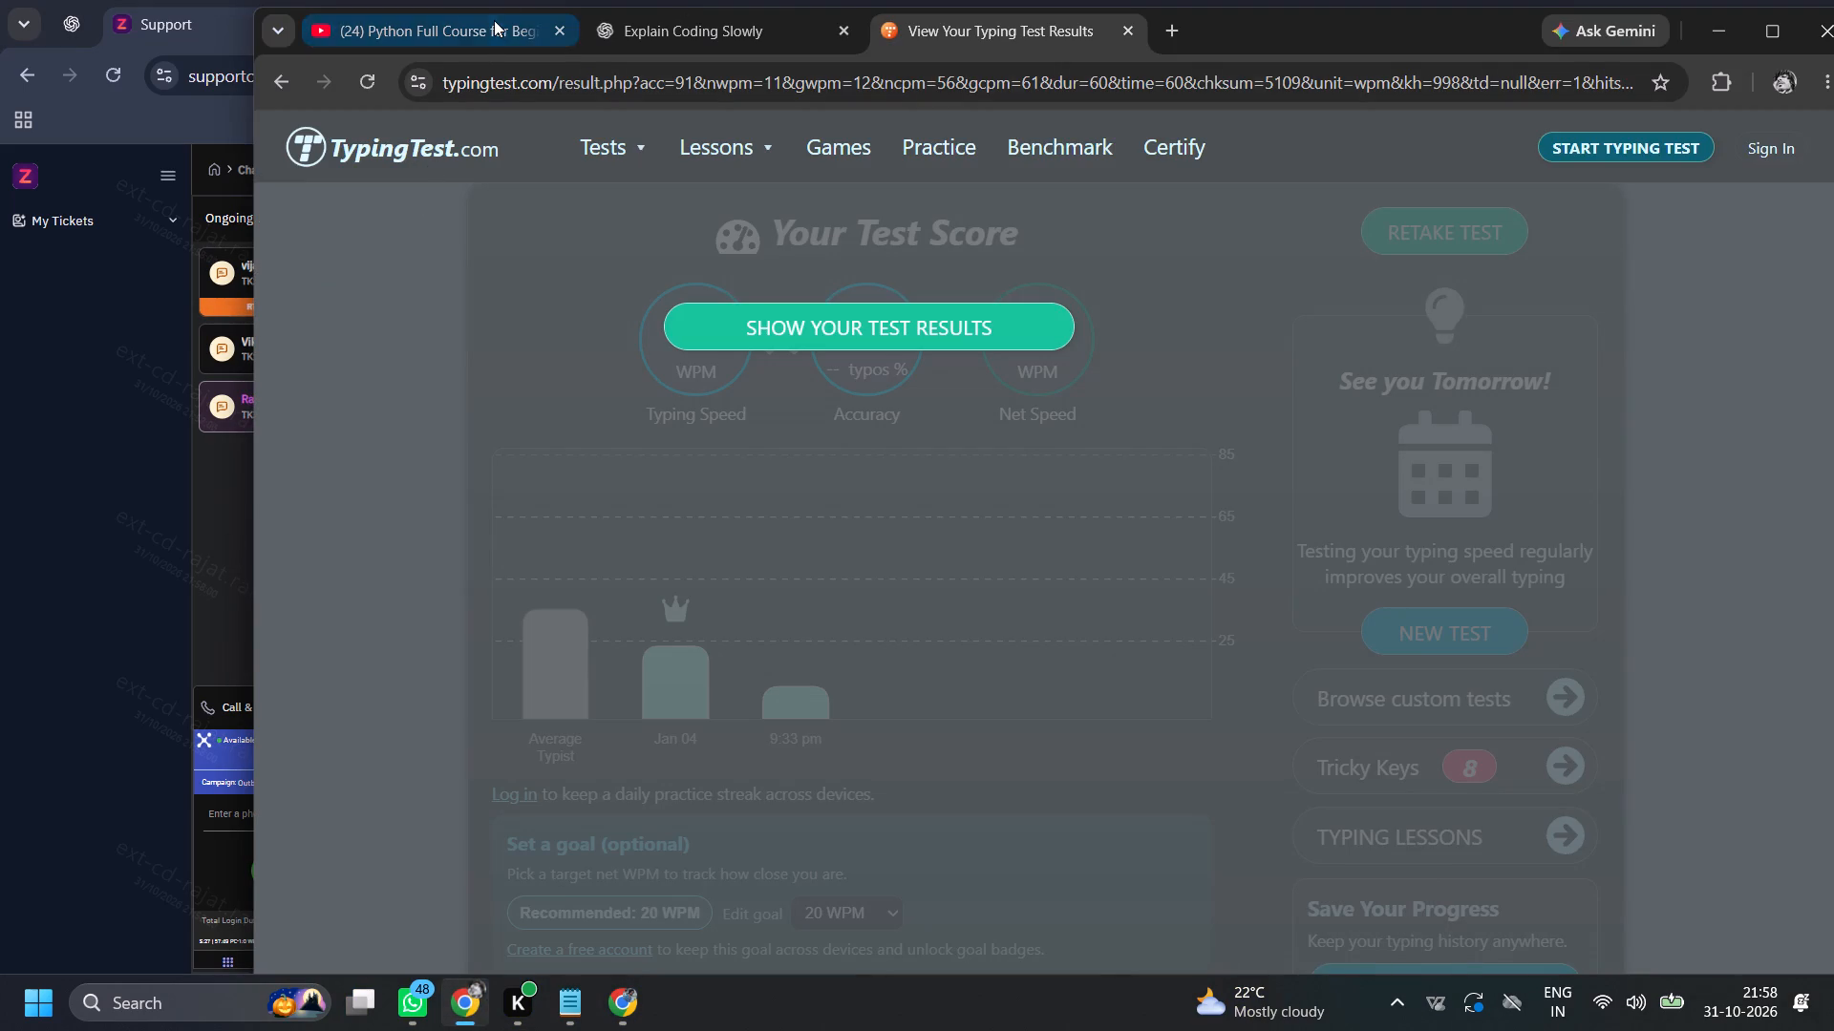
pyautogui.click(494, 20)
pyautogui.click(425, 127)
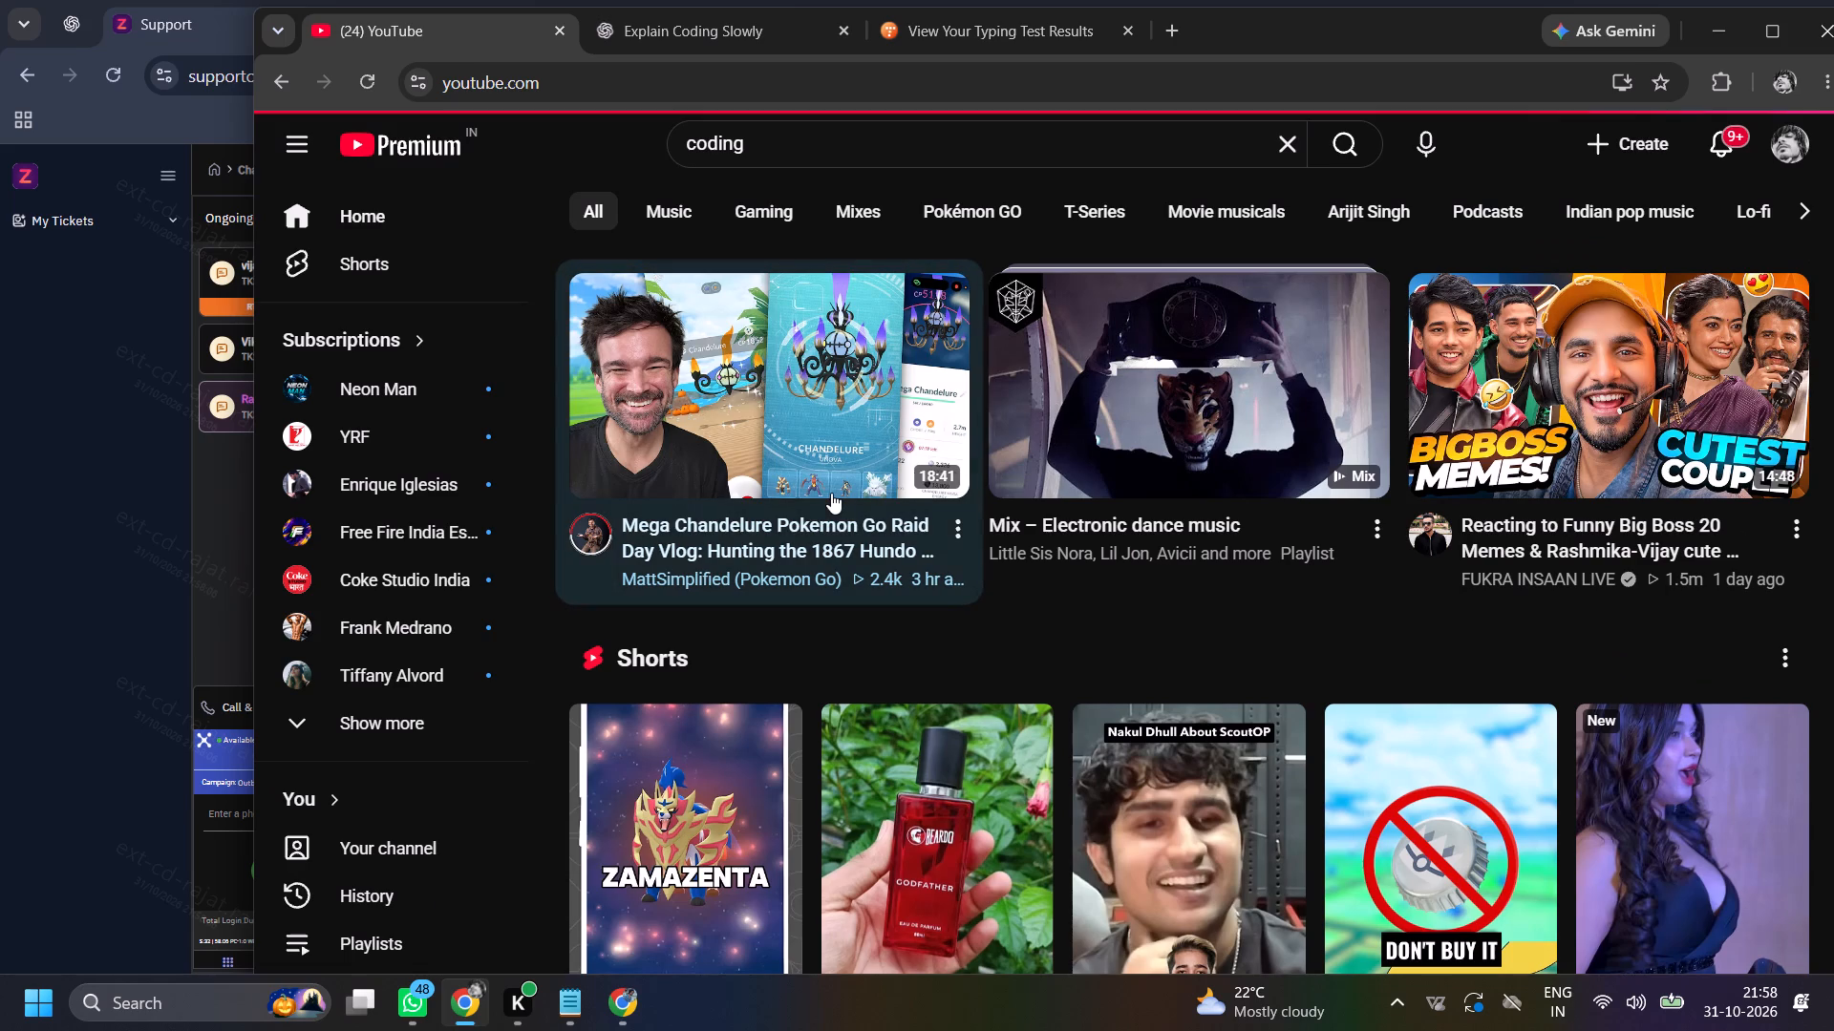
pyautogui.scroll(-7, 934, 626)
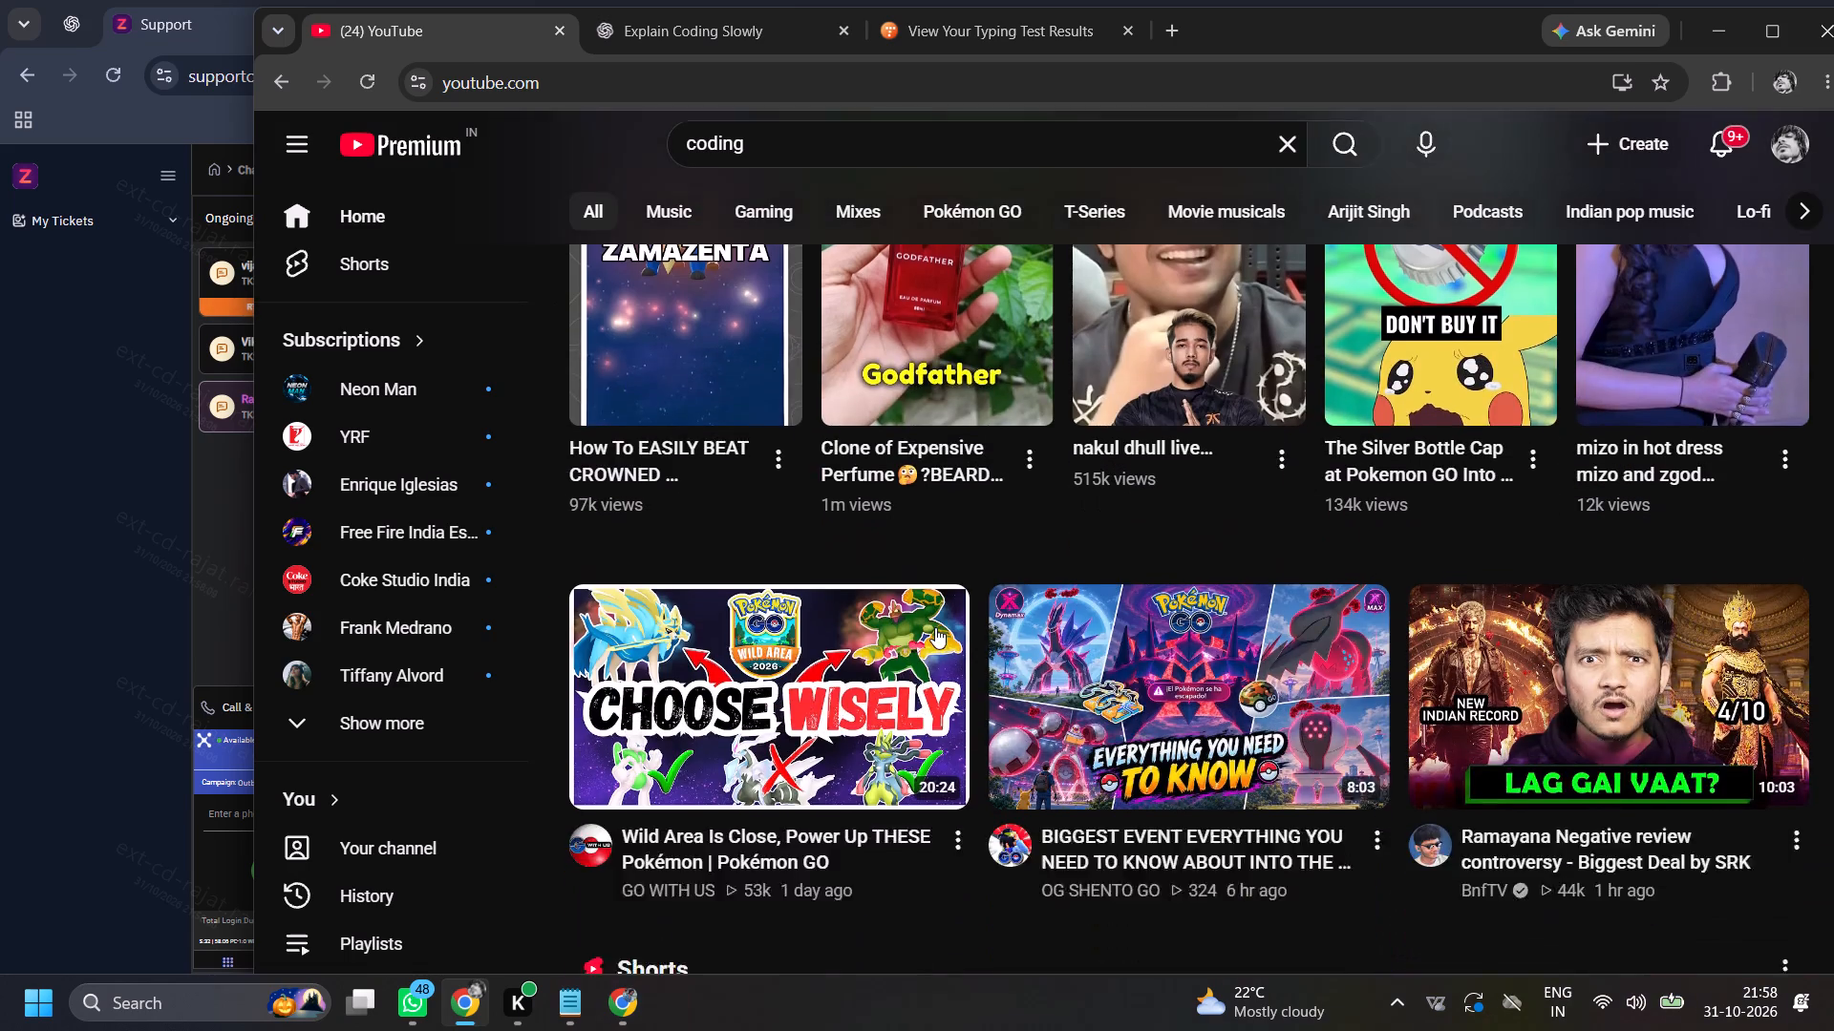
pyautogui.scroll(-1, 935, 627)
pyautogui.scroll(4, 1064, 760)
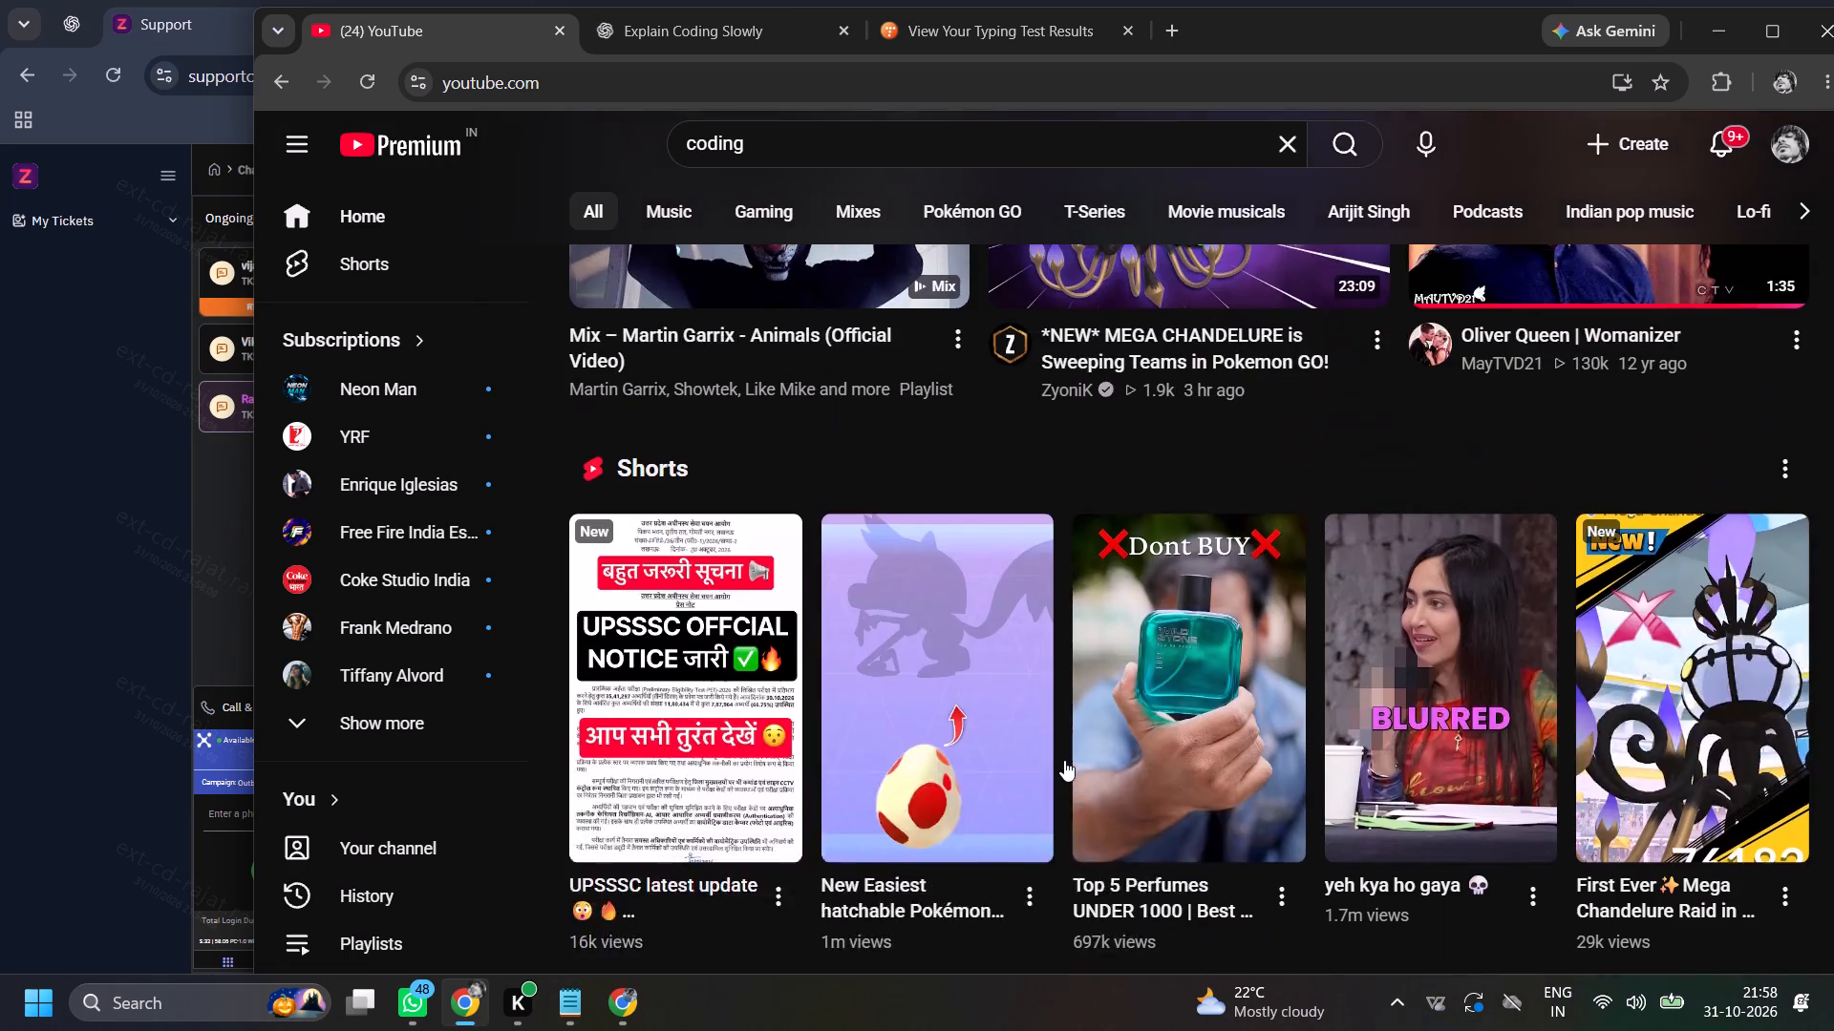
pyautogui.scroll(5, 1064, 760)
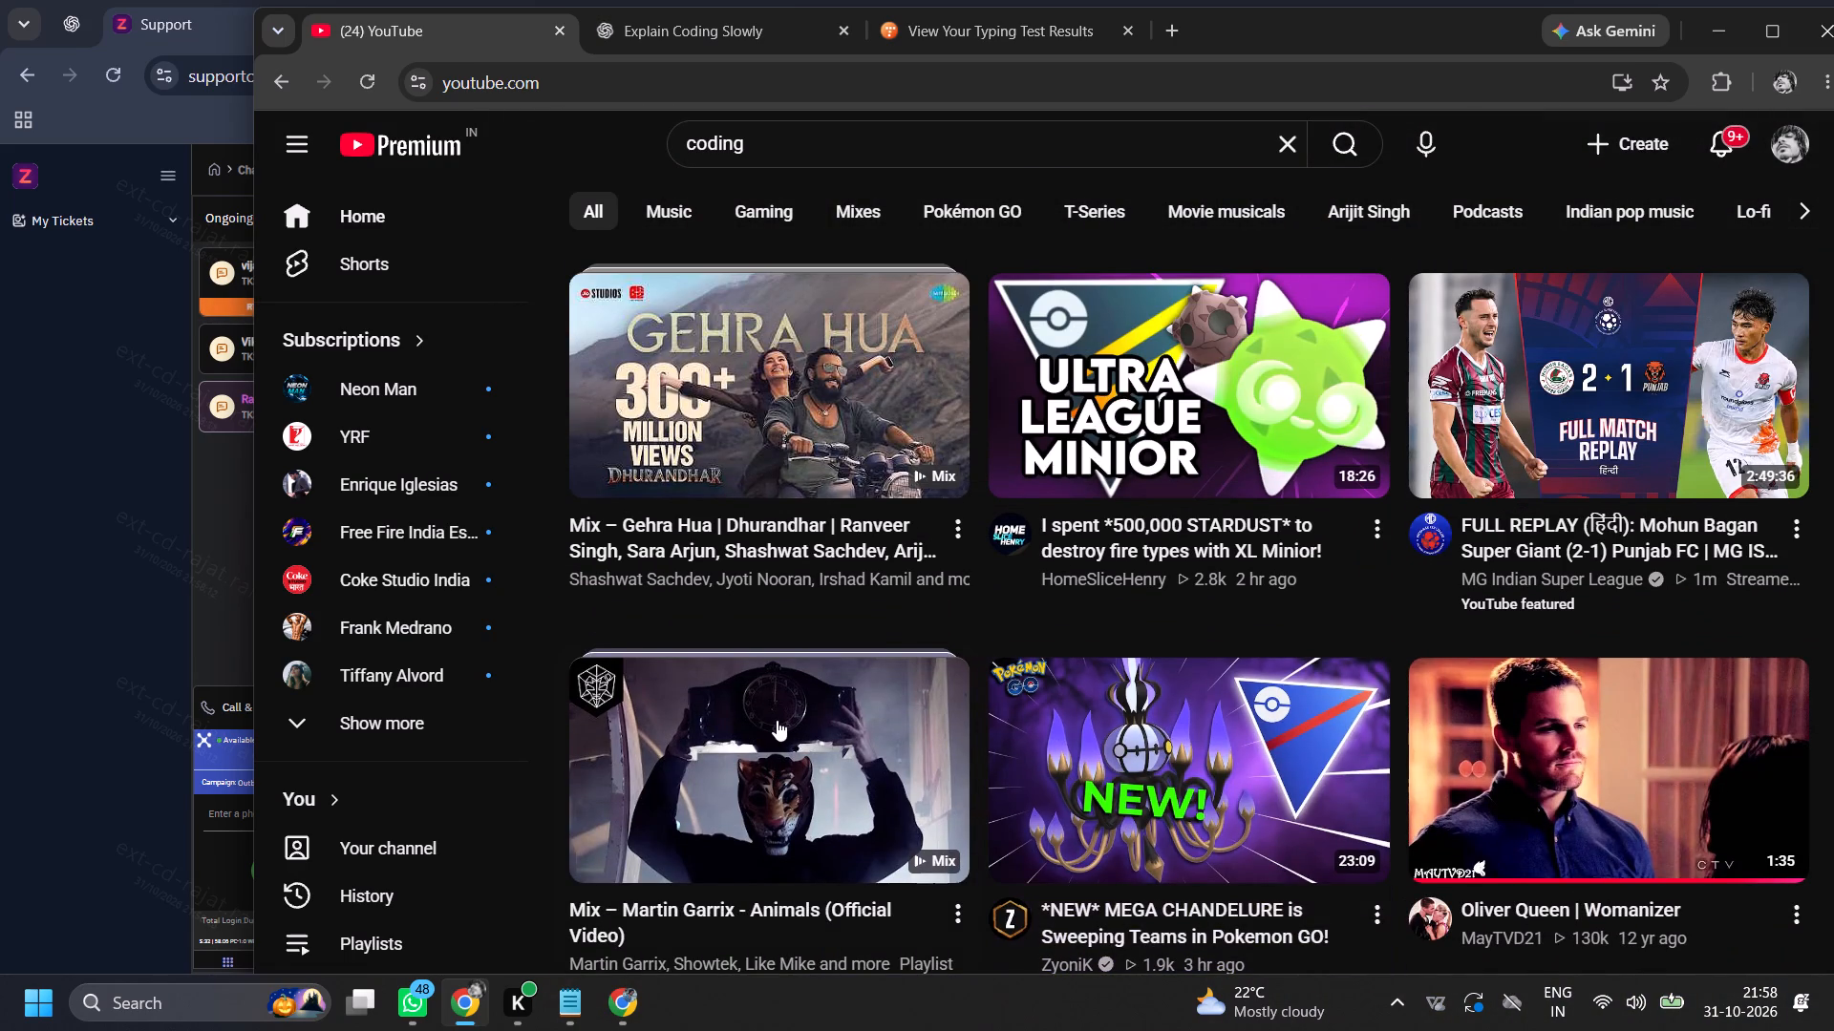
pyautogui.click(777, 720)
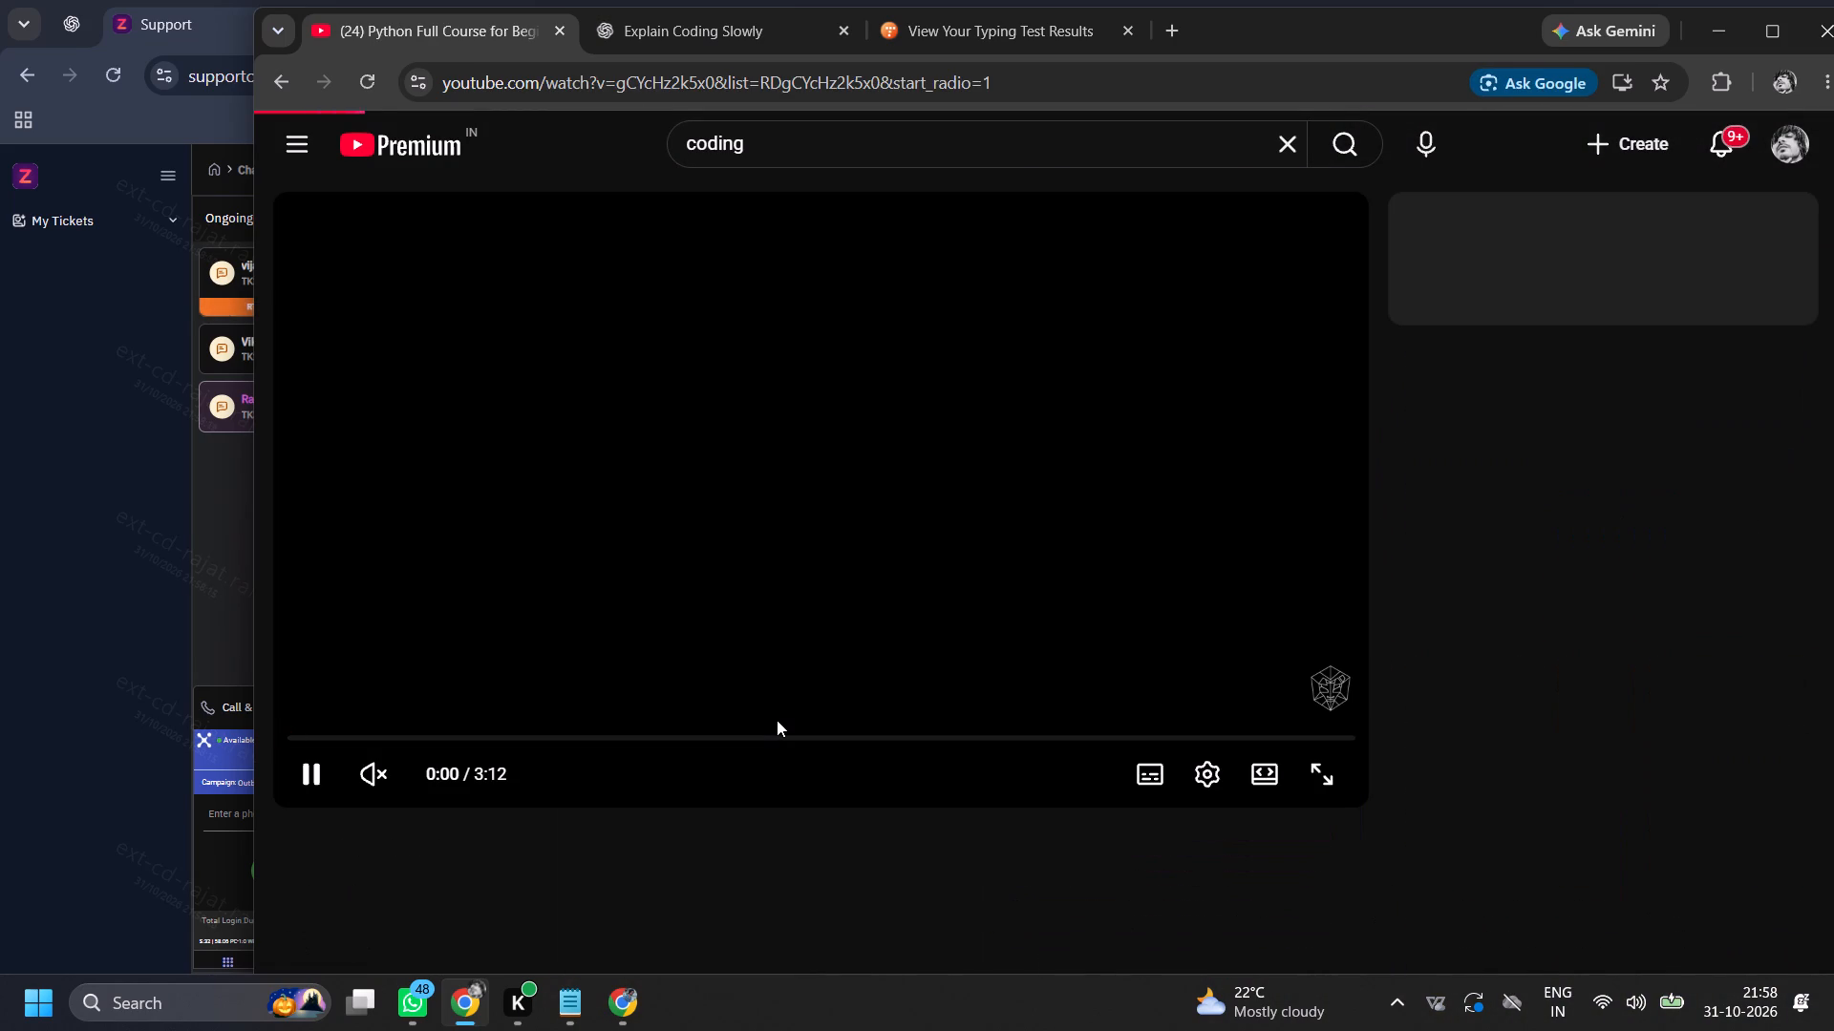
# Adjust the sound volume of the playing Martin Garrix - Animals video.
pyautogui.click(519, 773)
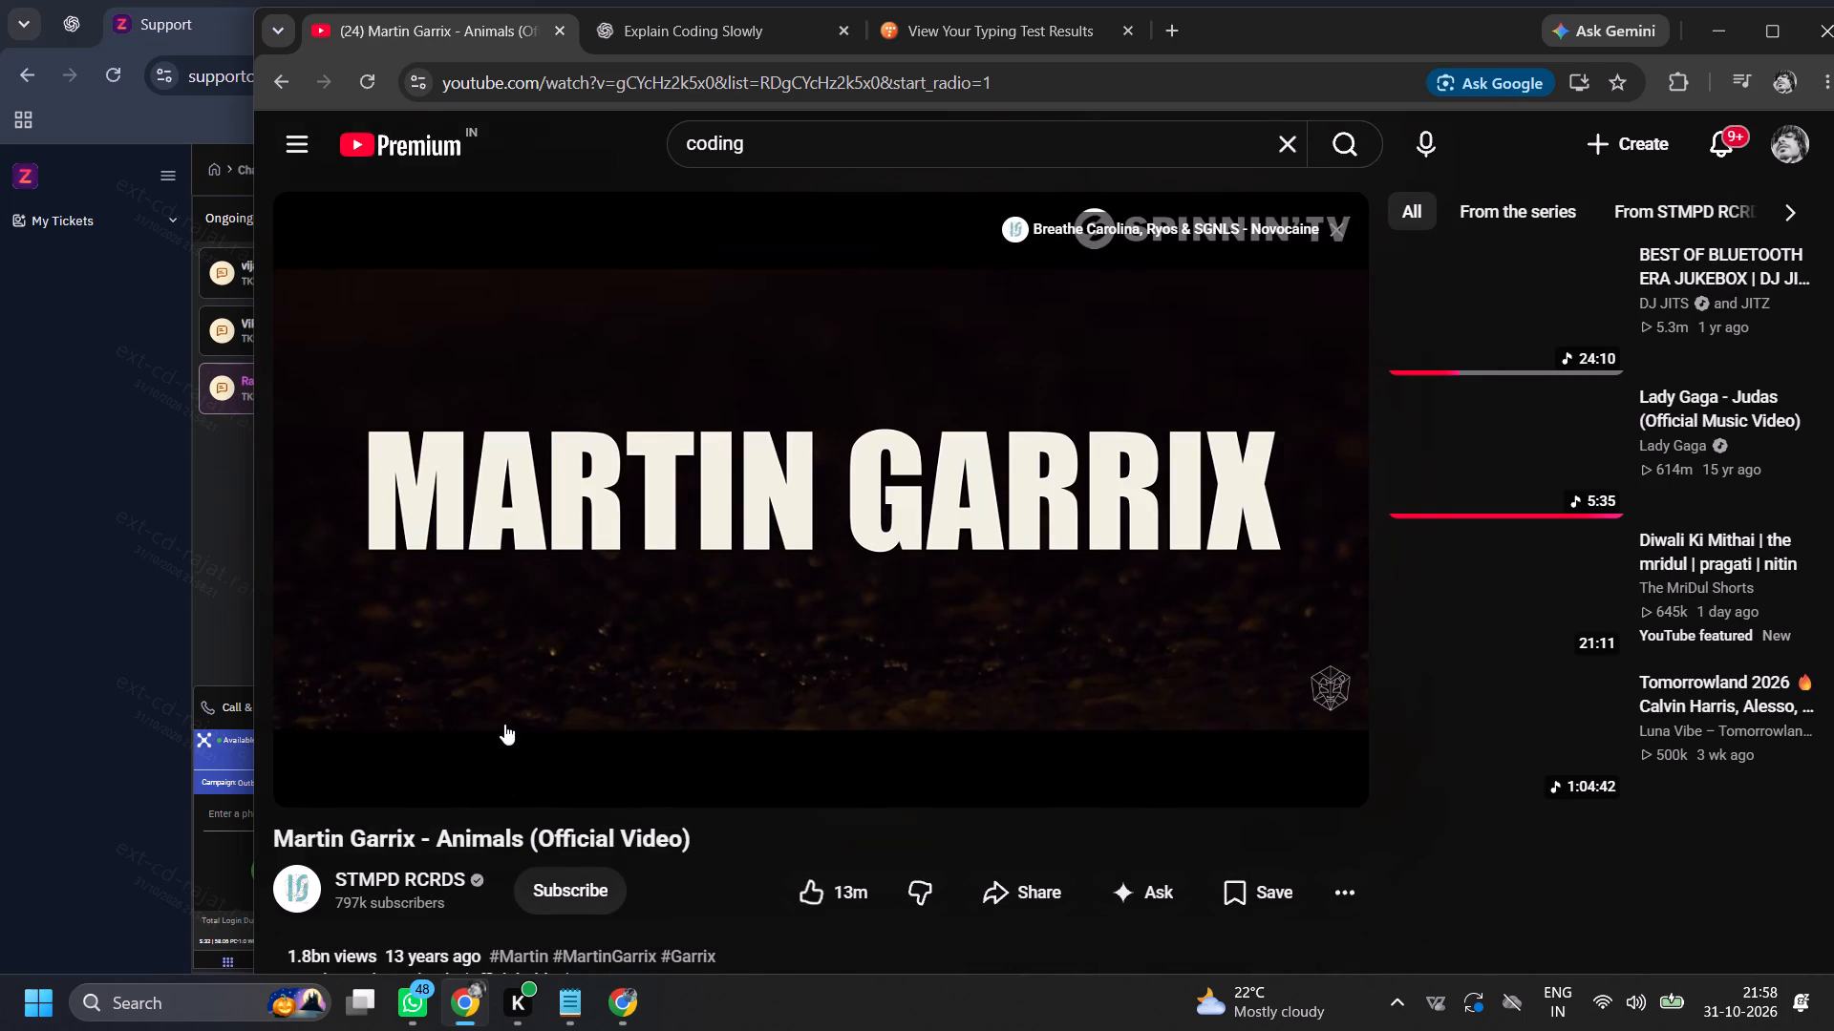
pyautogui.click(509, 785)
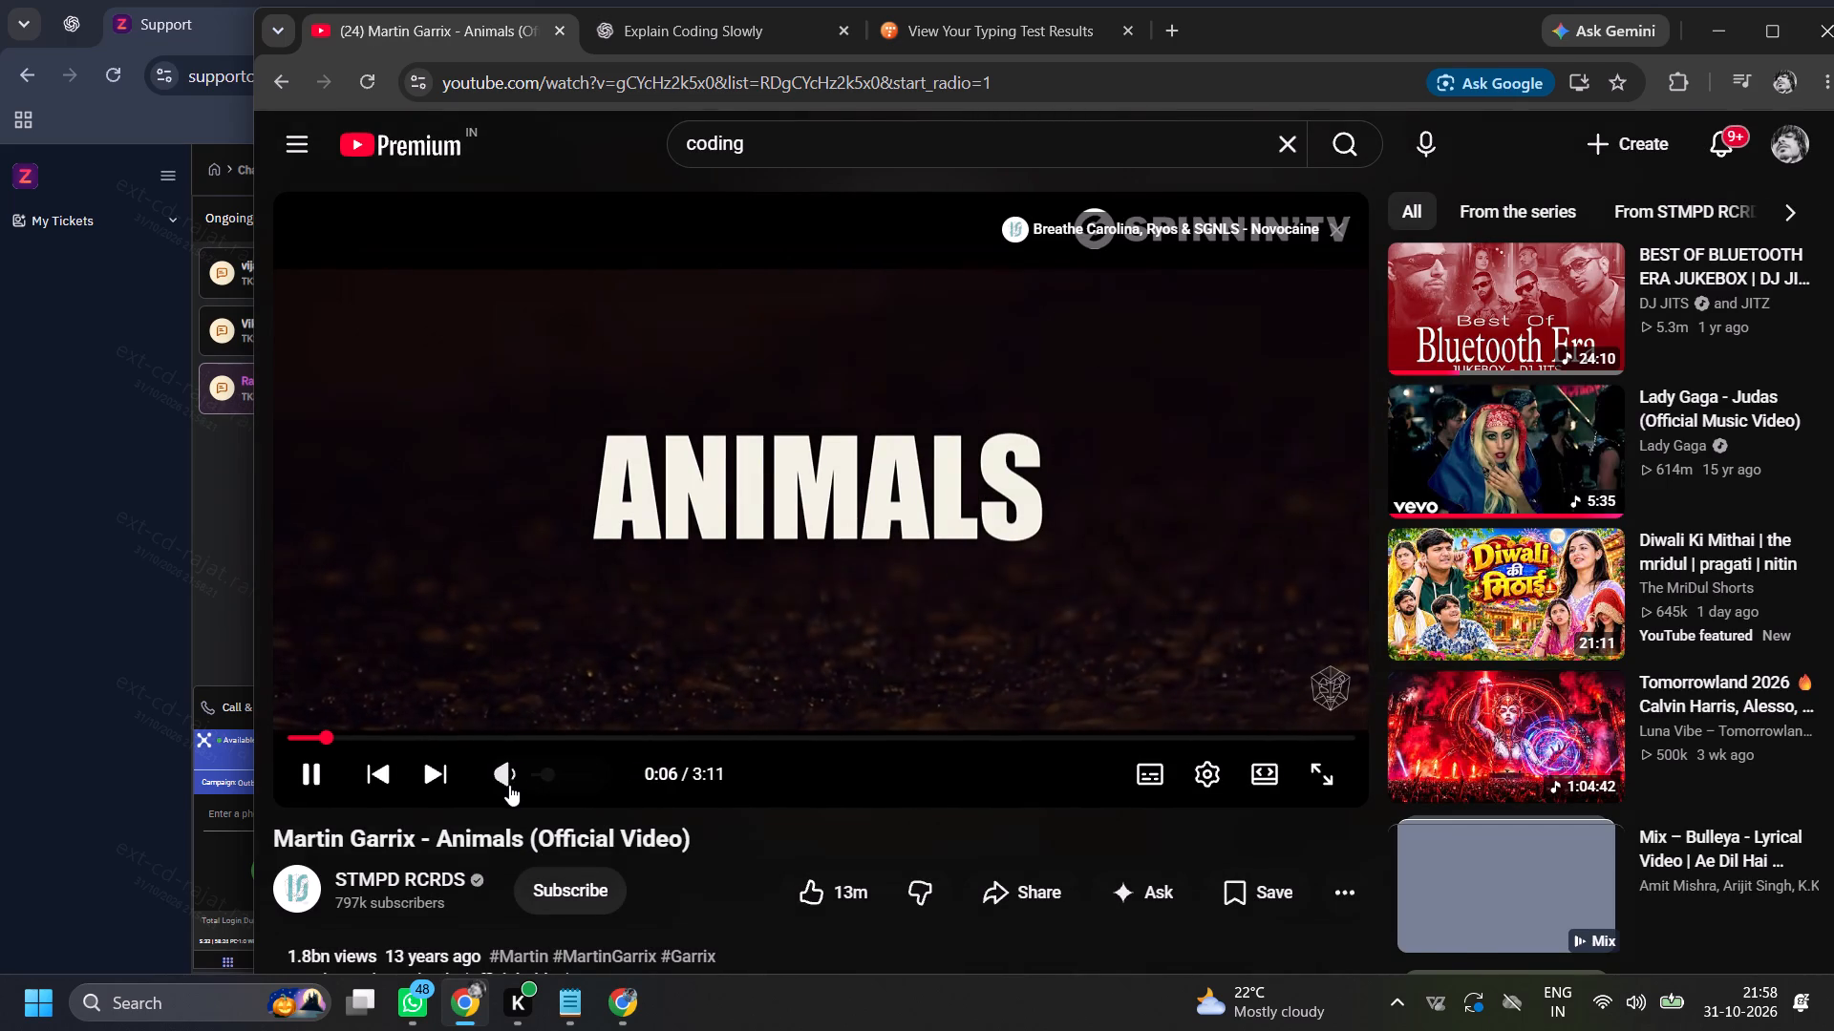
pyautogui.click(64, 570)
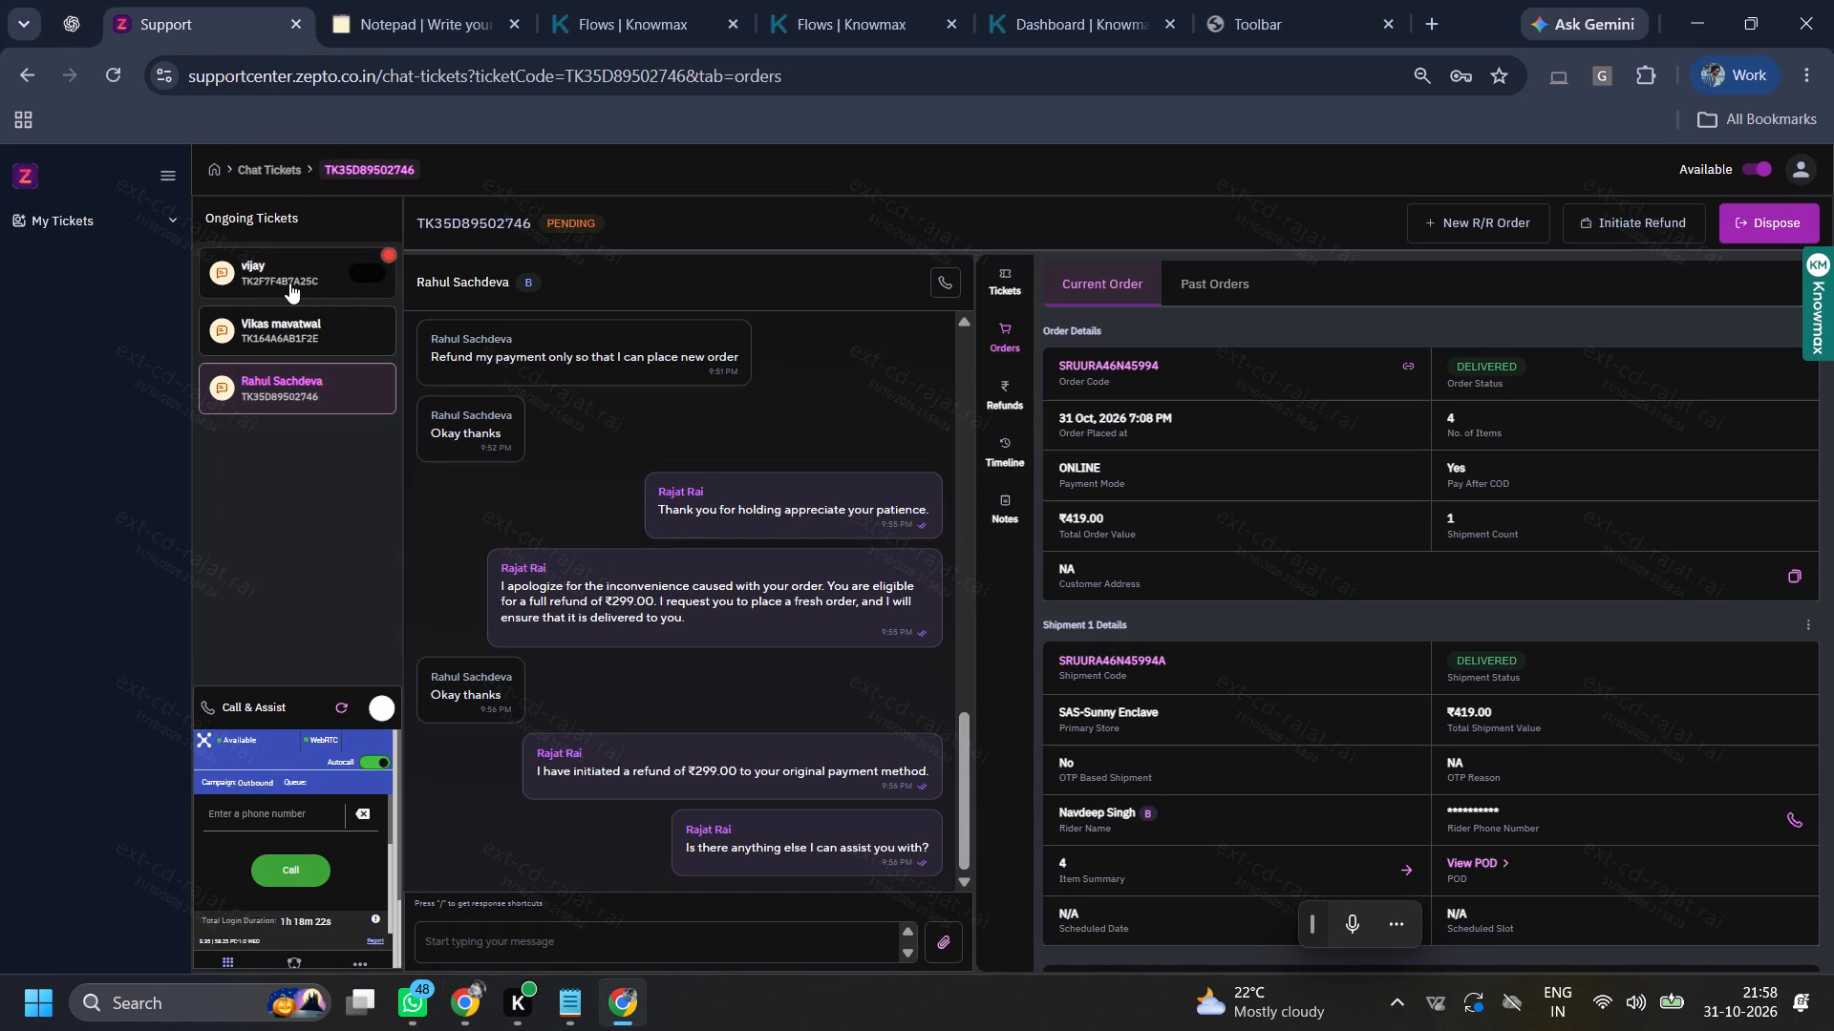
pyautogui.click(291, 283)
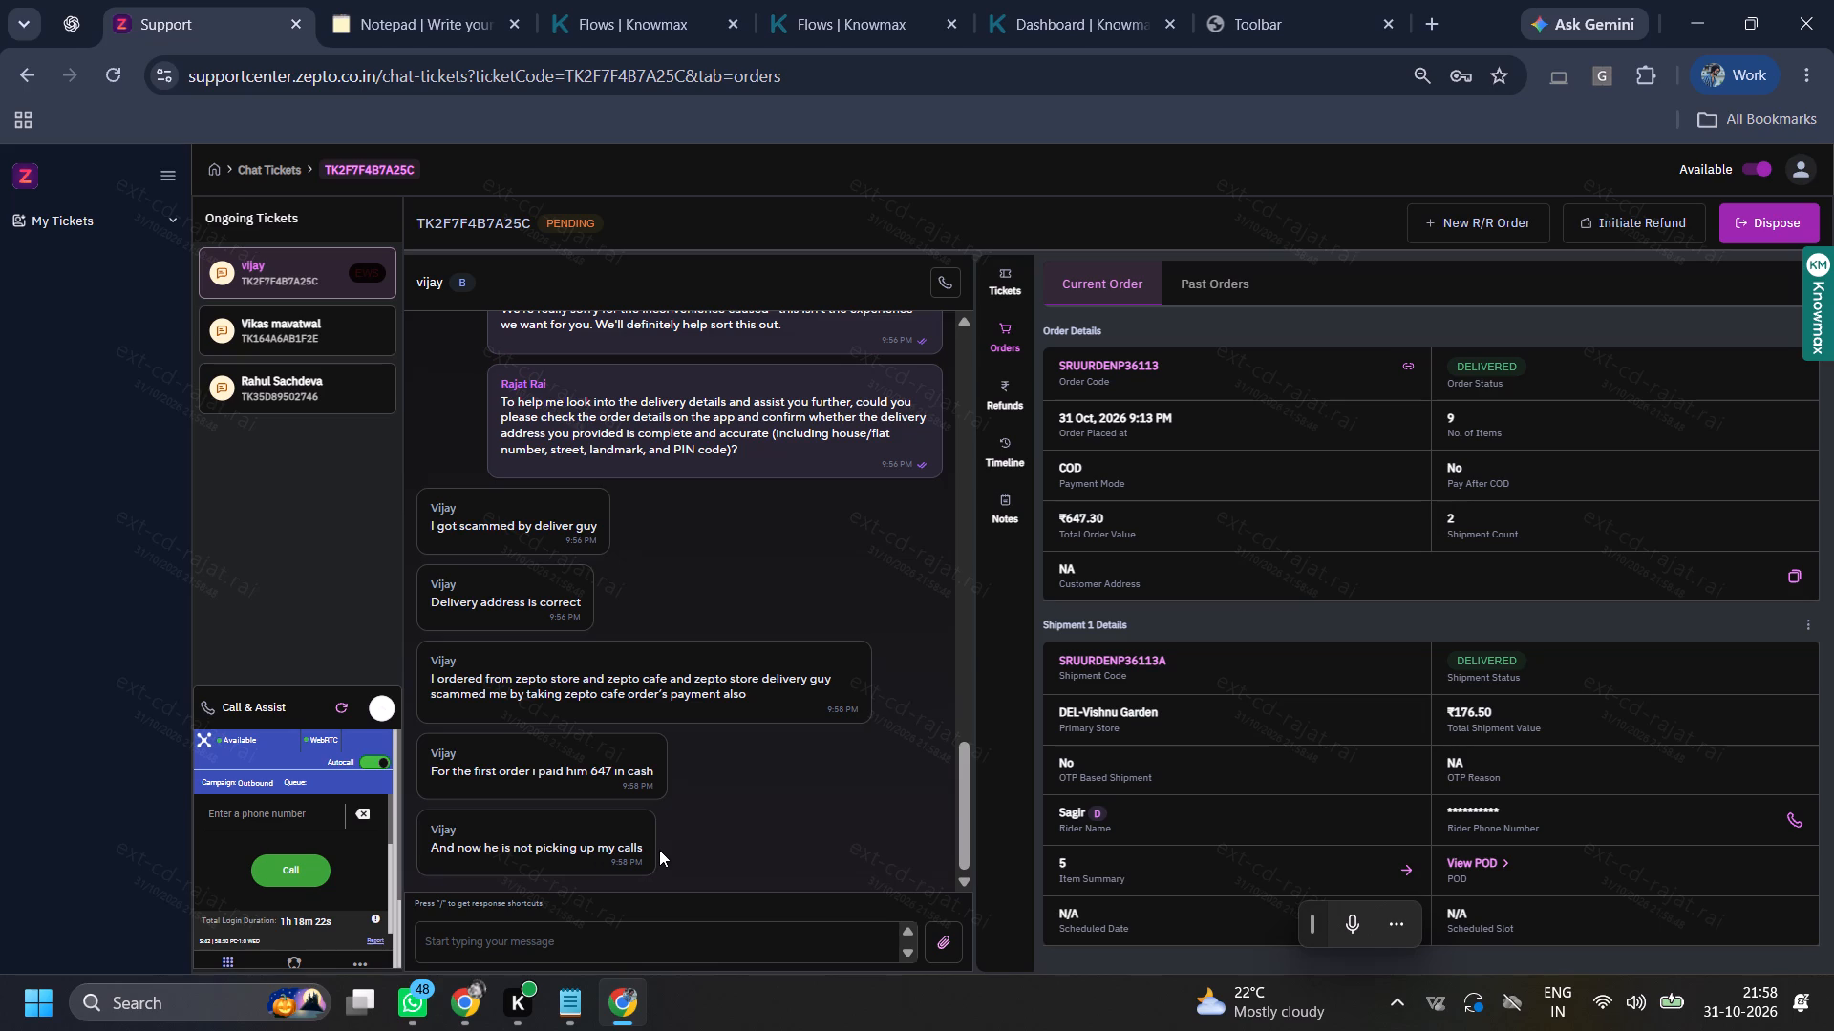
pyautogui.click(617, 930)
pyautogui.click(1353, 921)
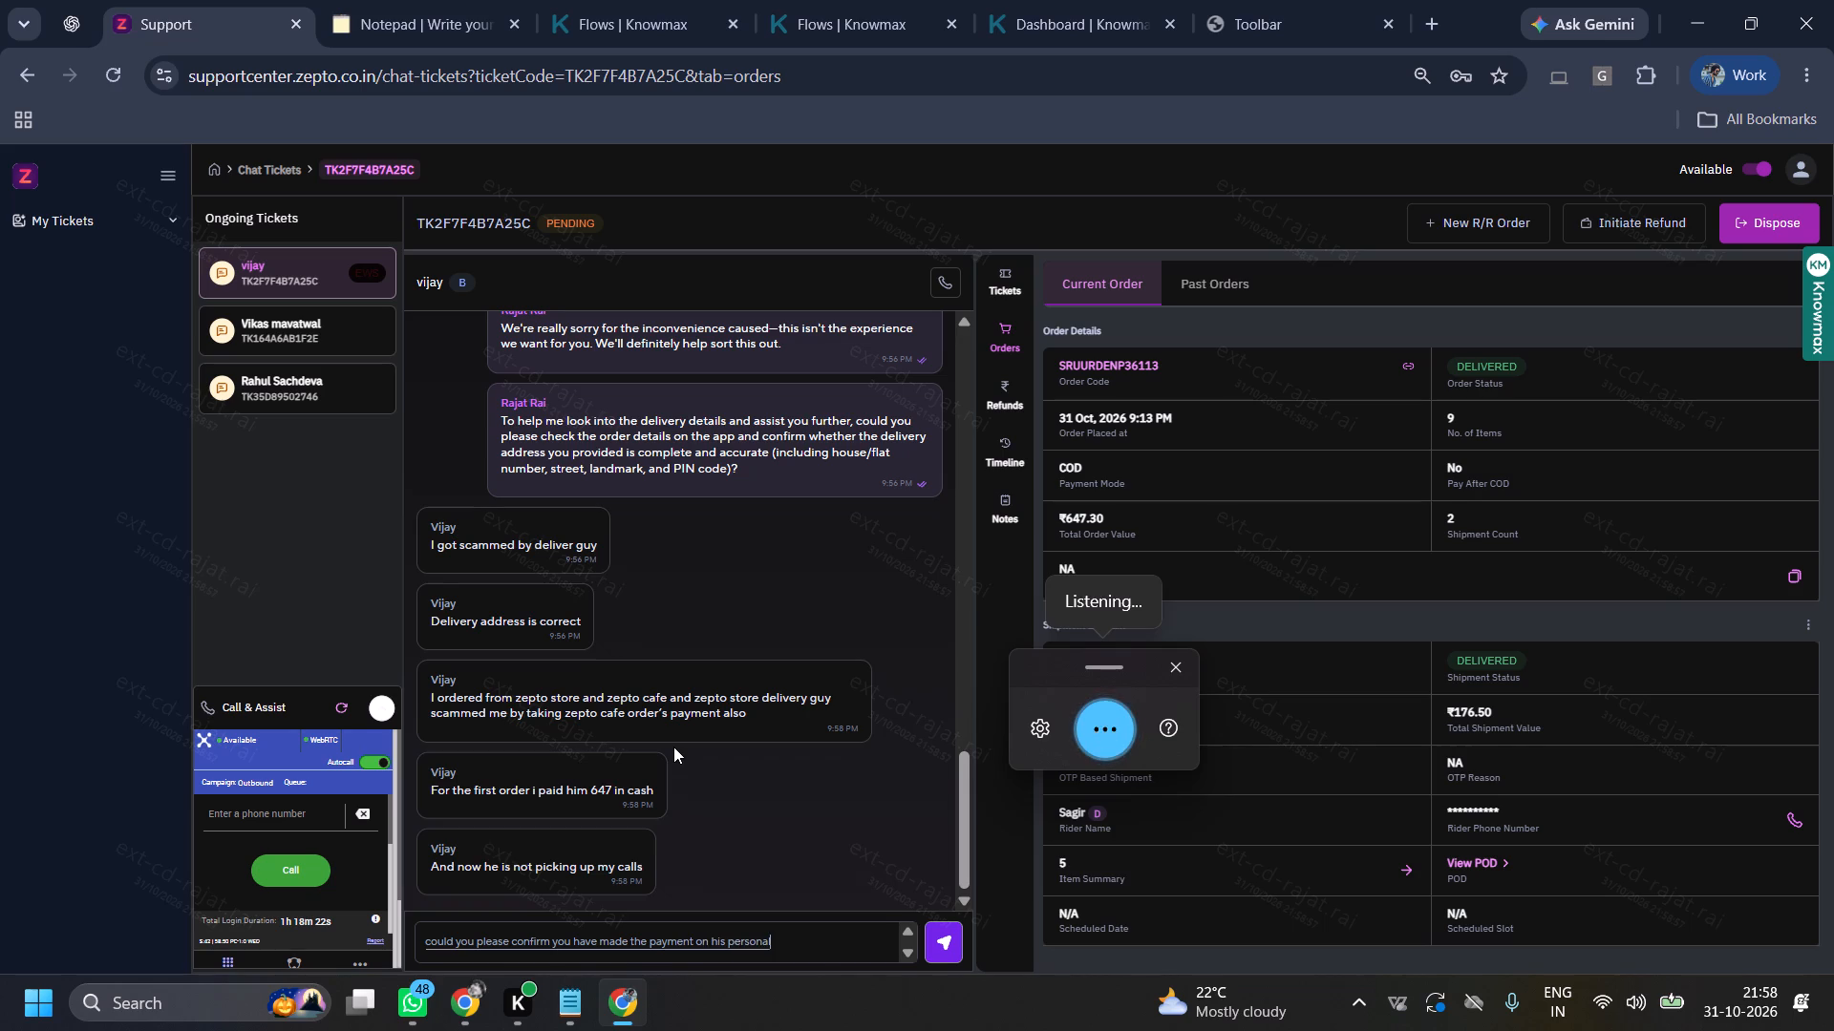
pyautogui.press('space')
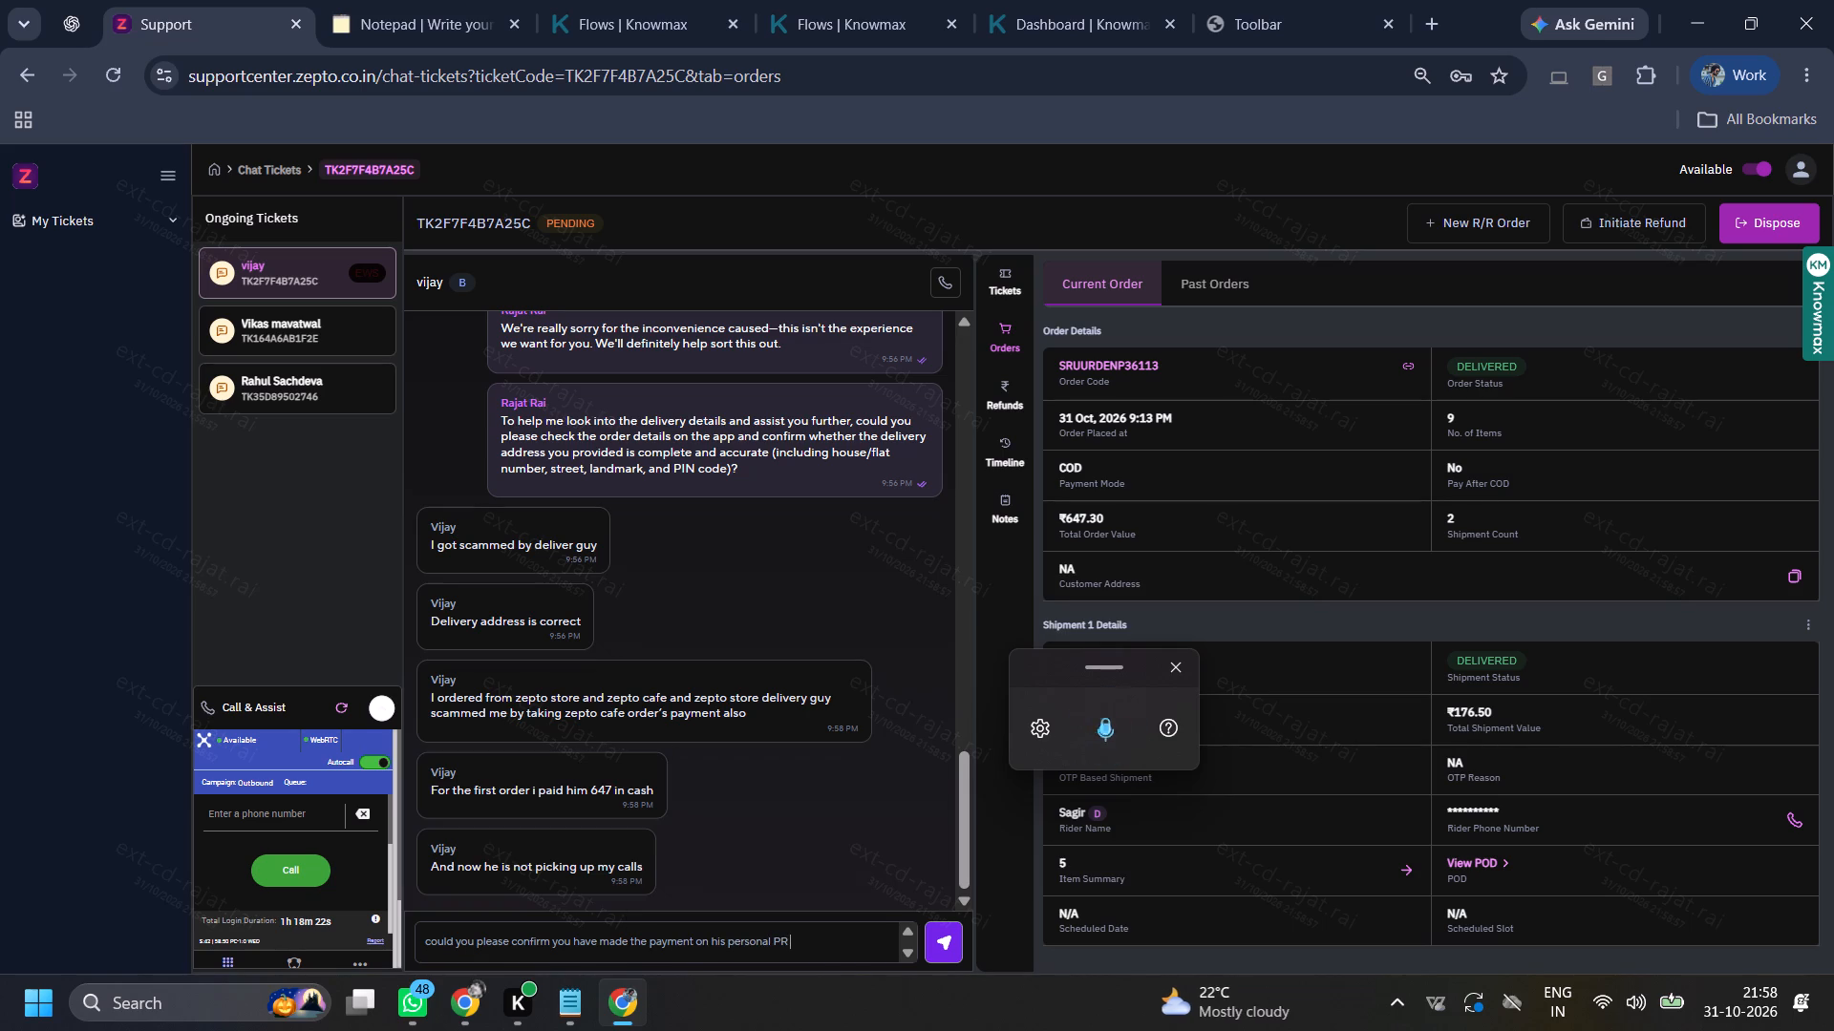
pyautogui.doubleClick(777, 935)
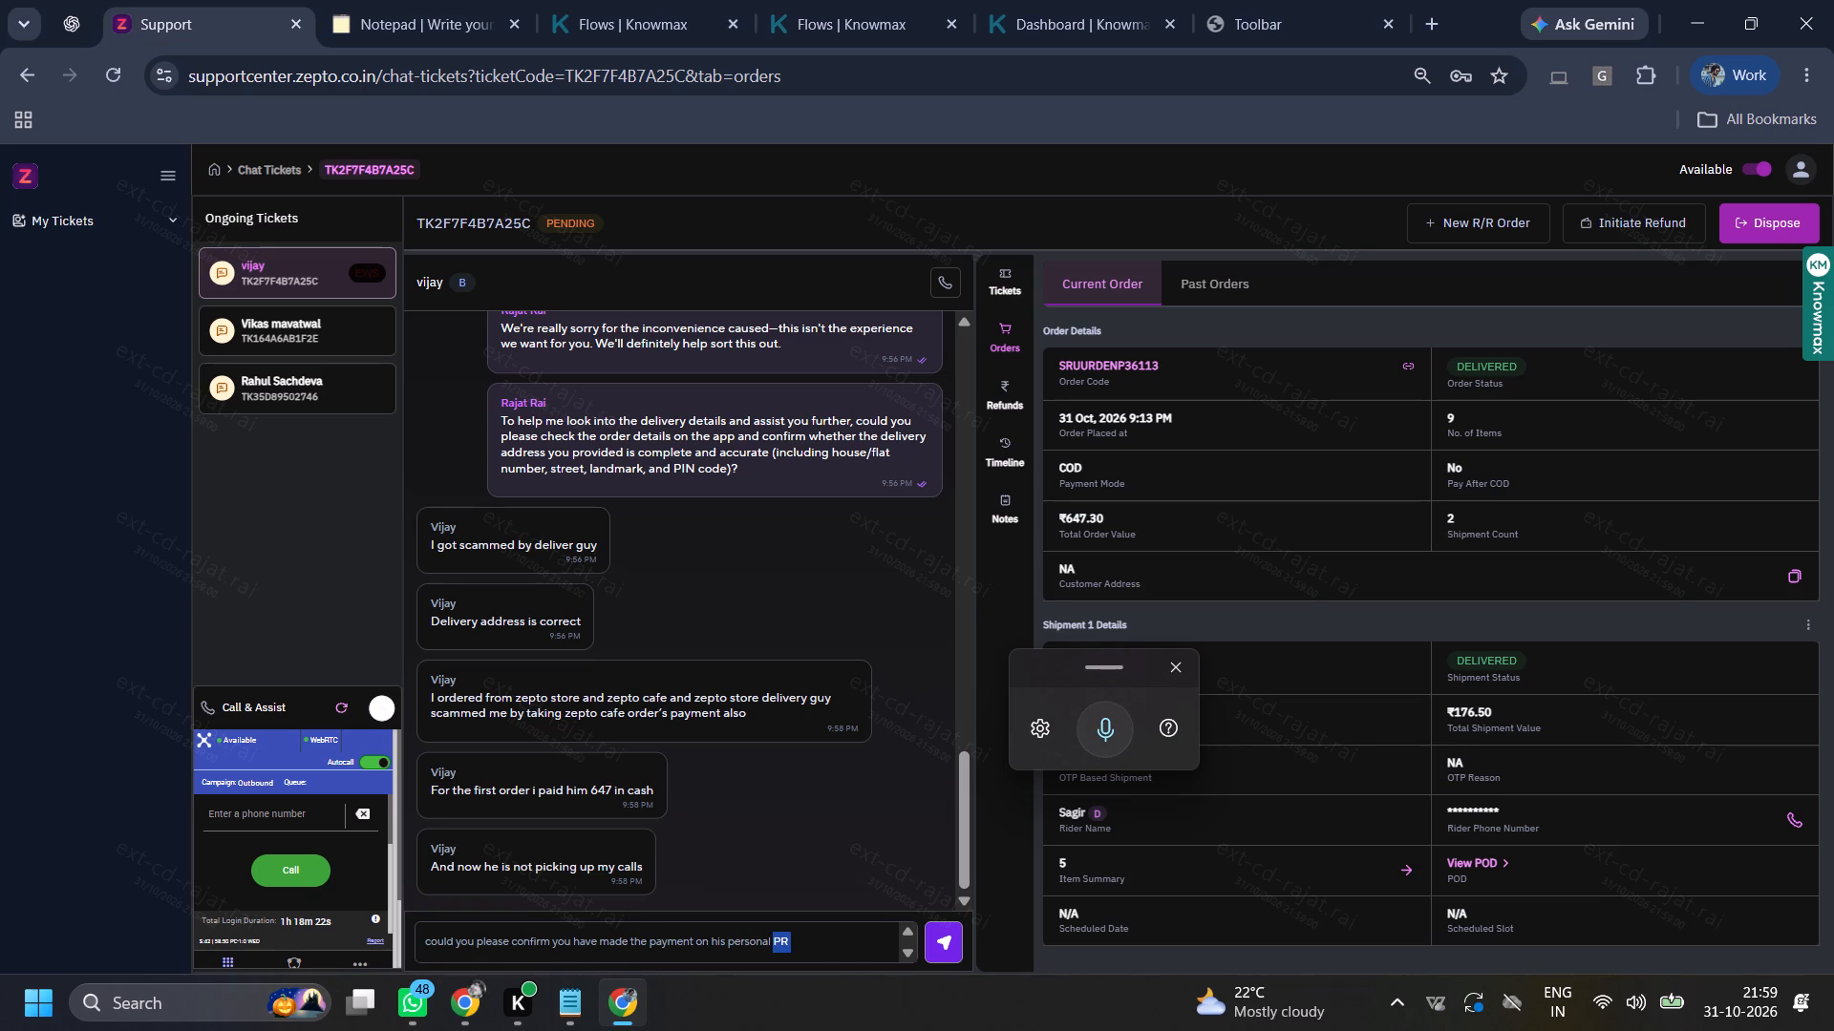
pyautogui.press('BackSpace')
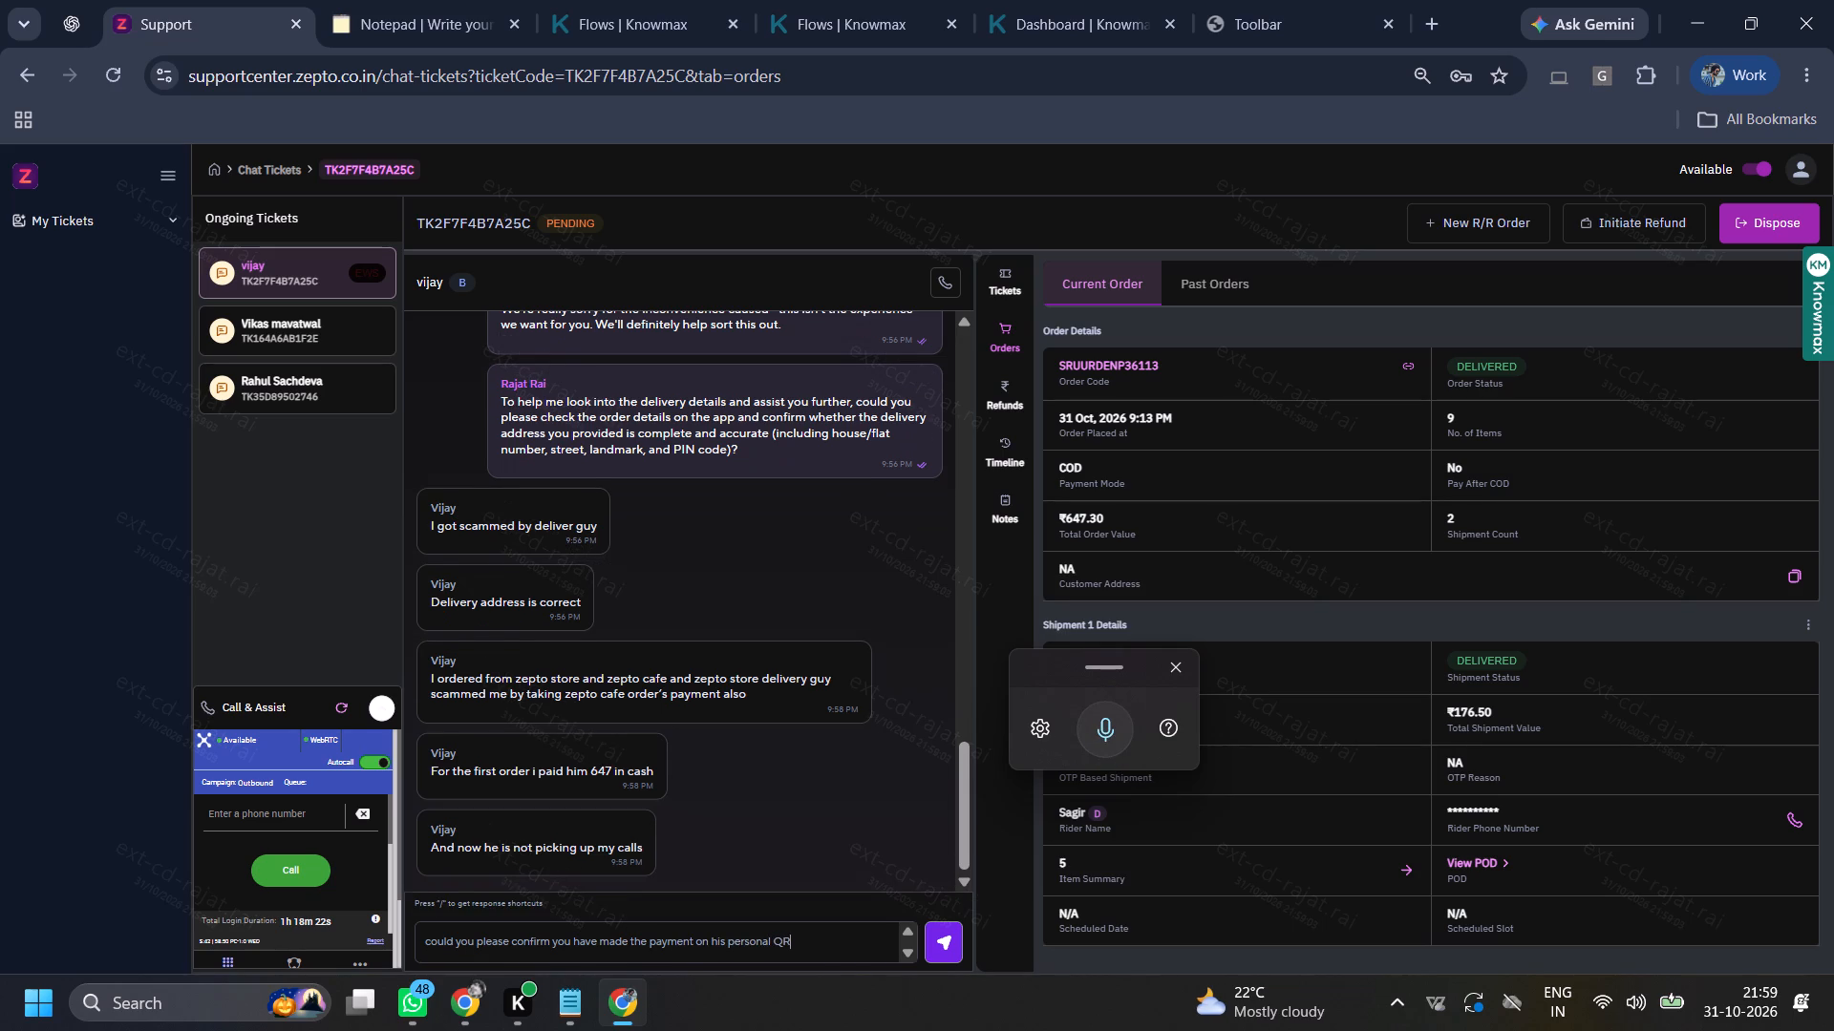
pyautogui.press('Return')
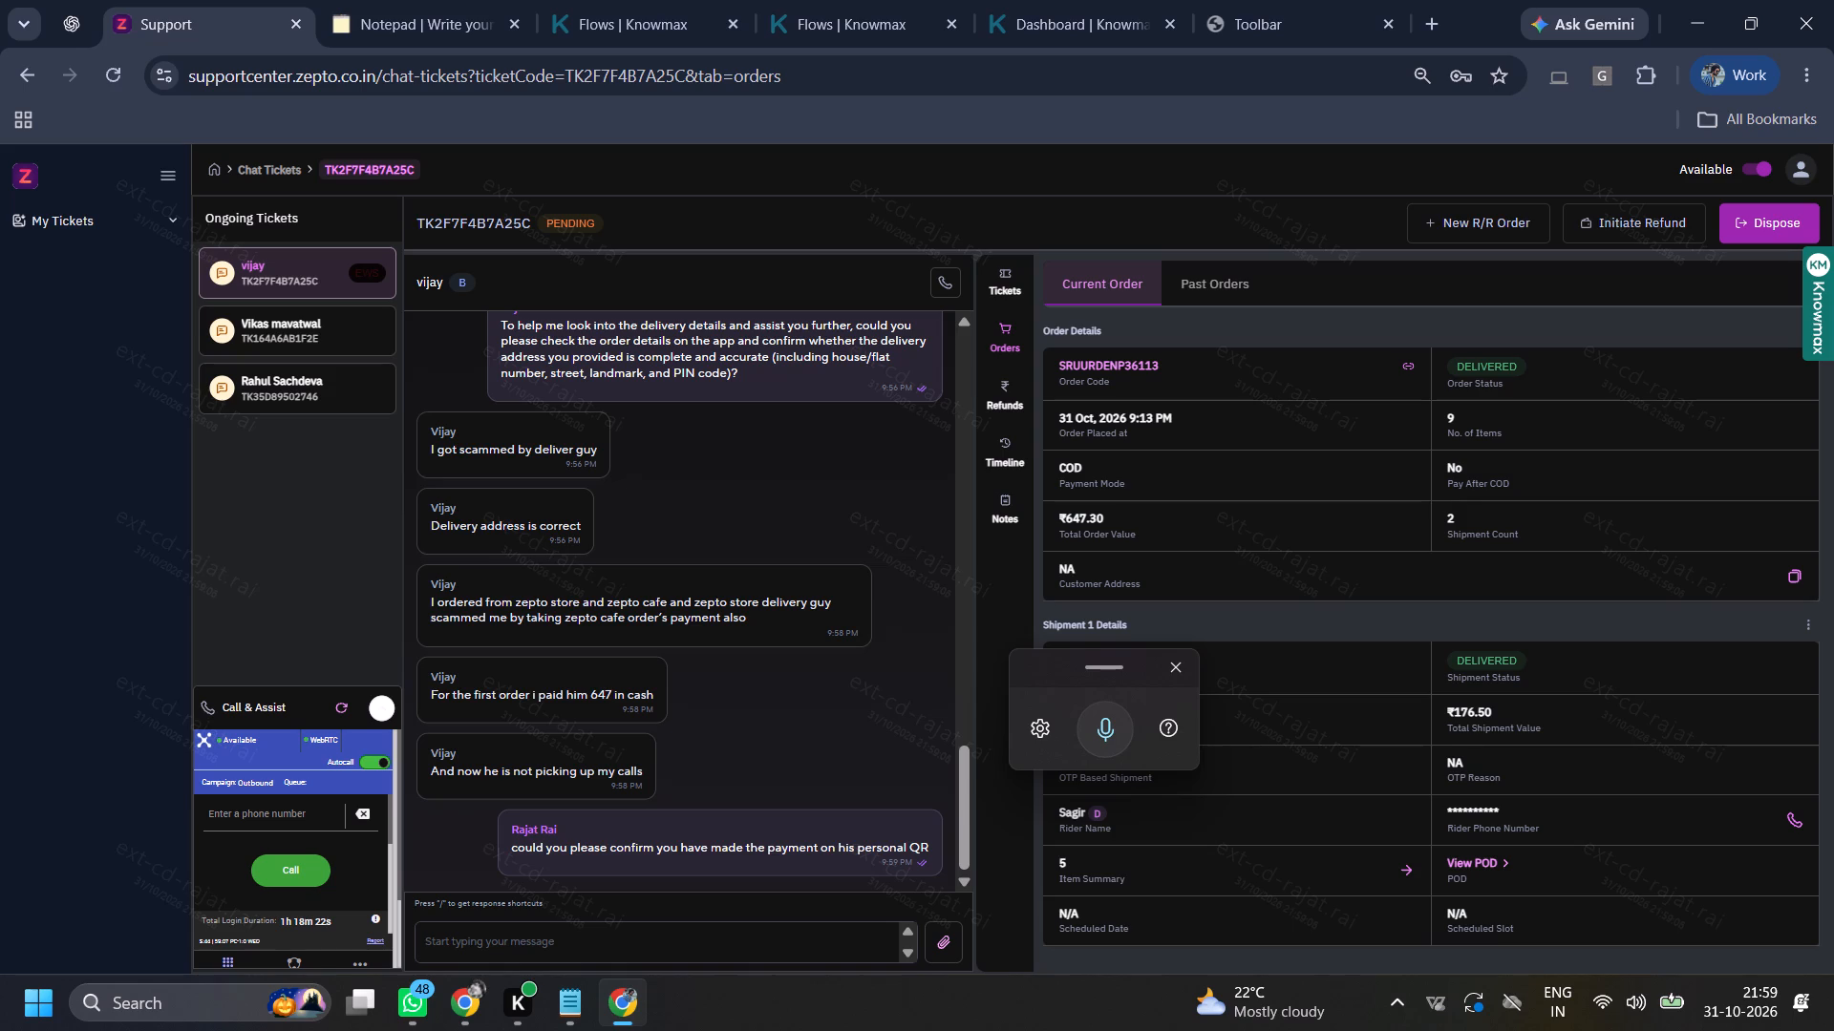
pyautogui.click(1181, 663)
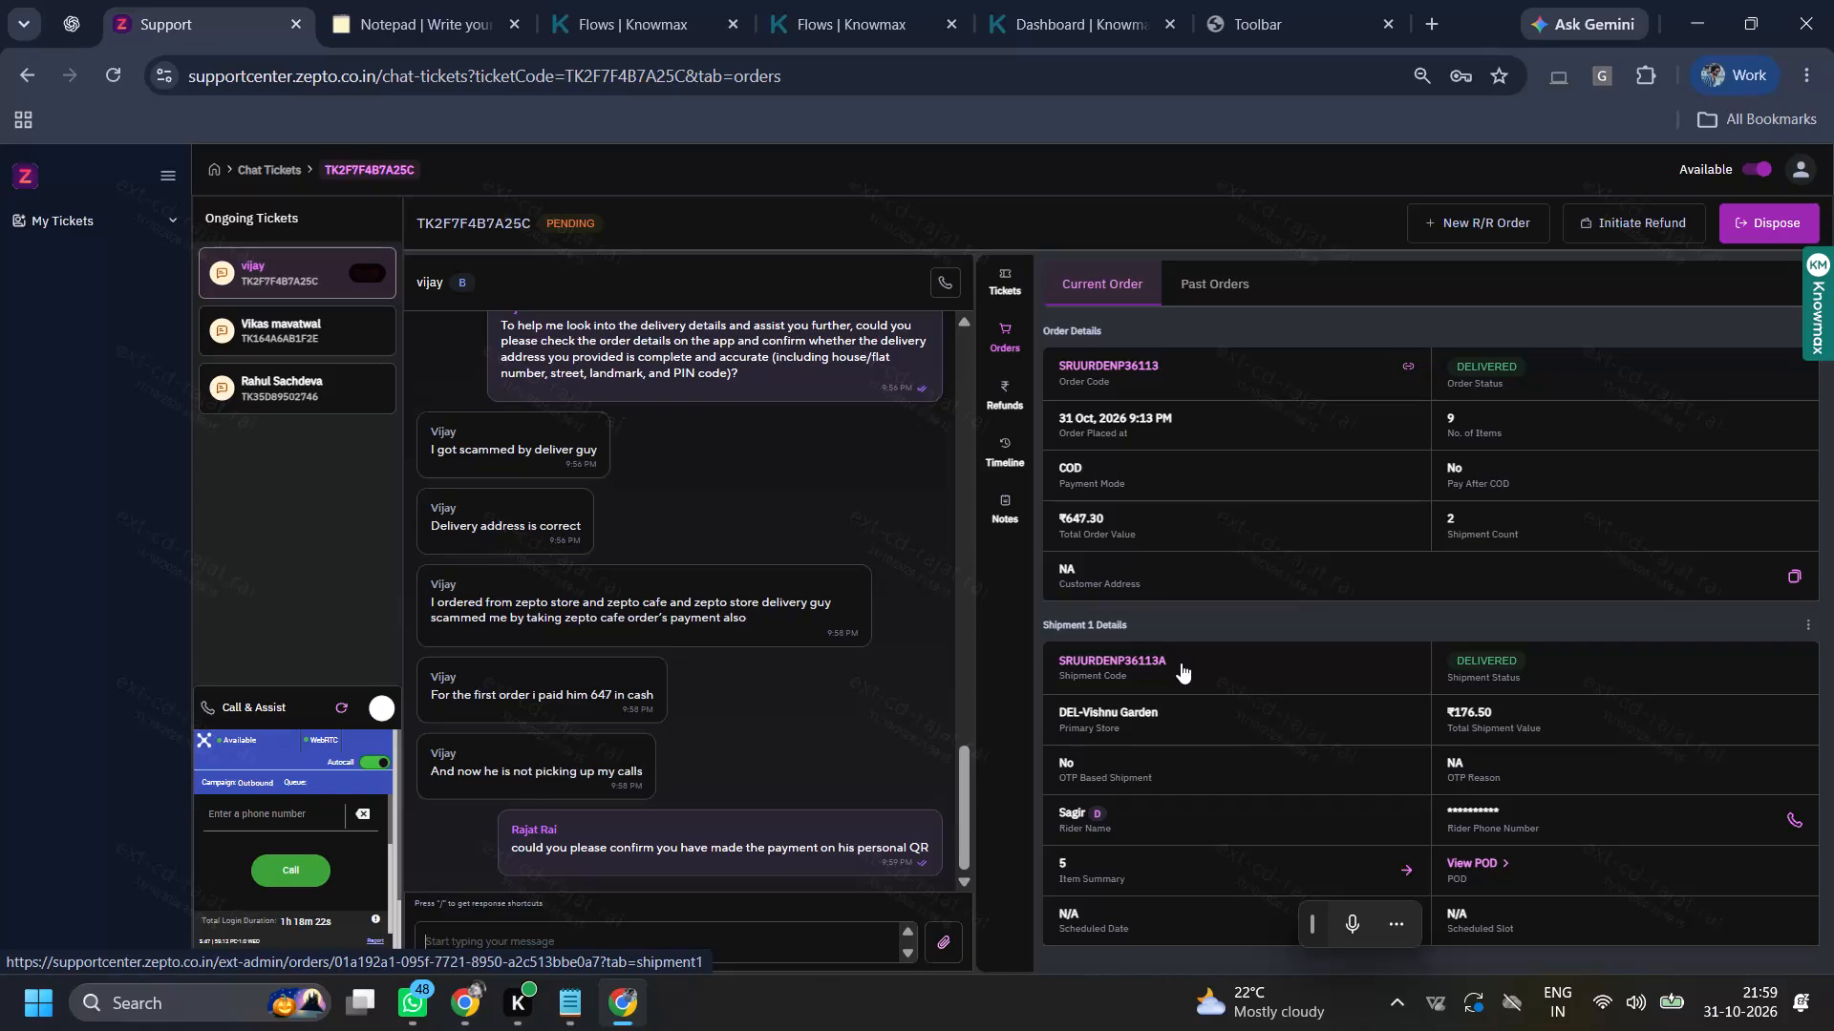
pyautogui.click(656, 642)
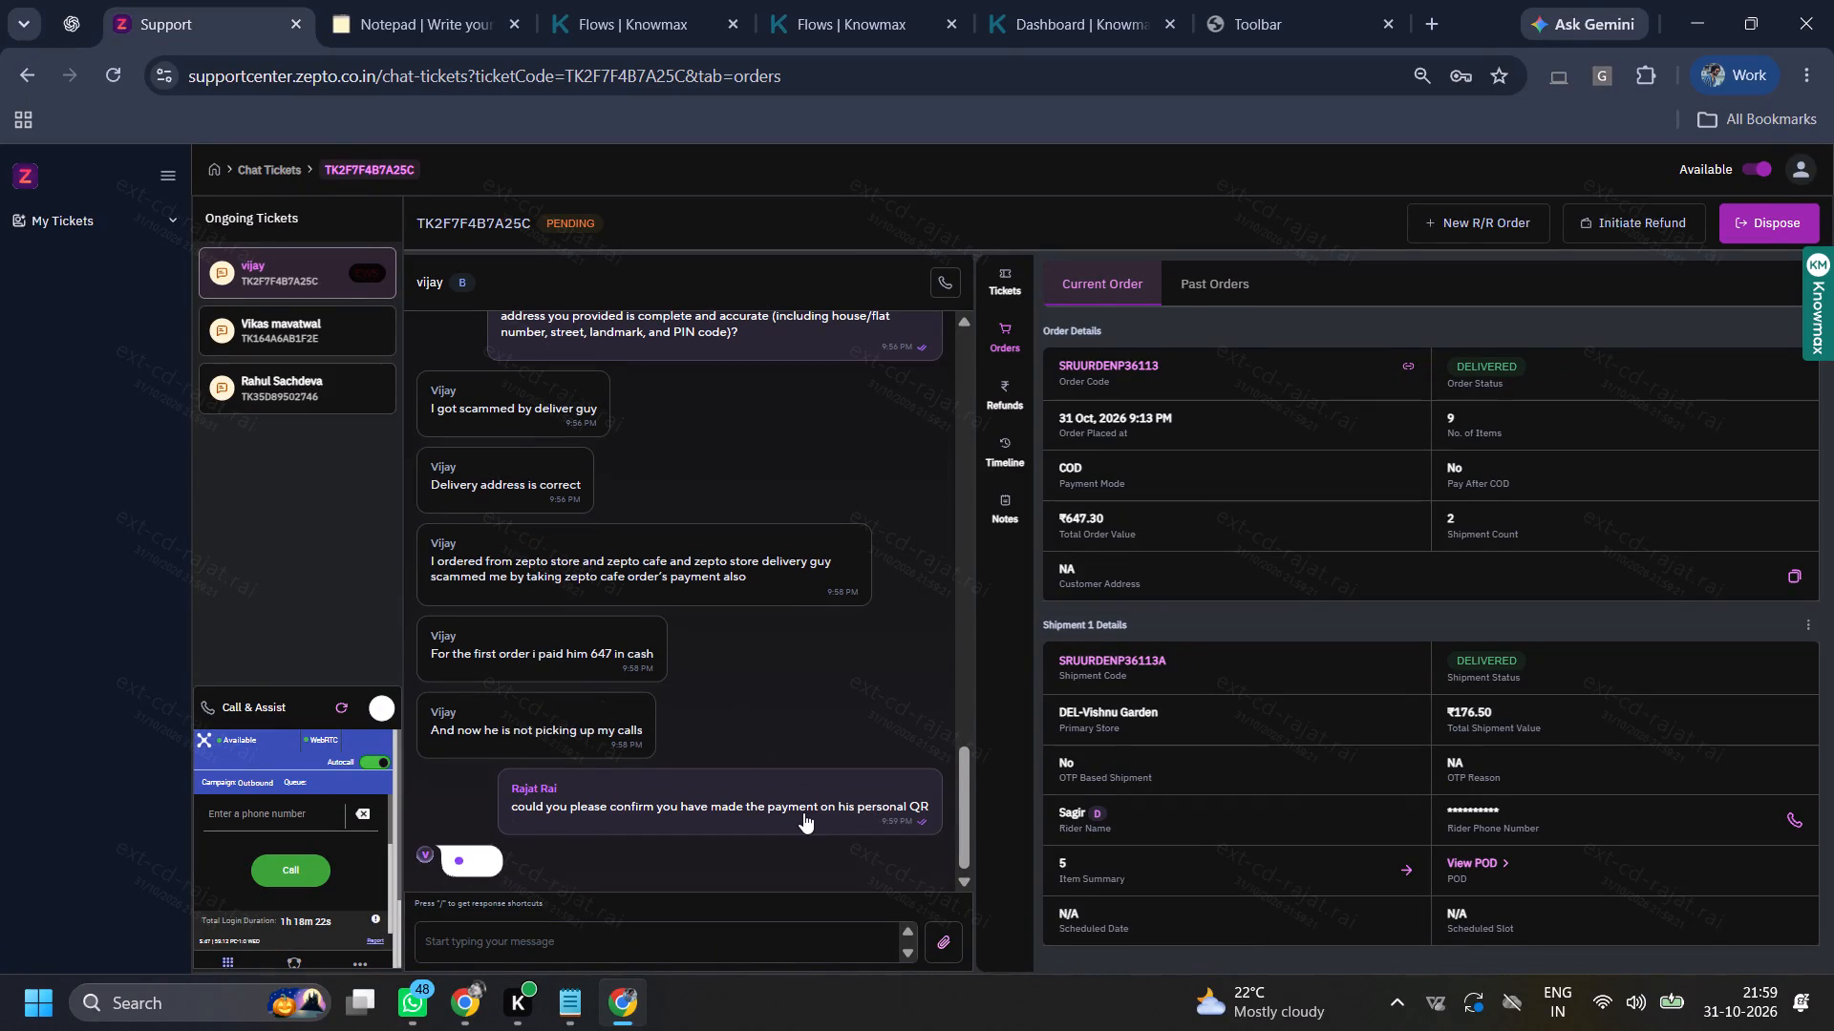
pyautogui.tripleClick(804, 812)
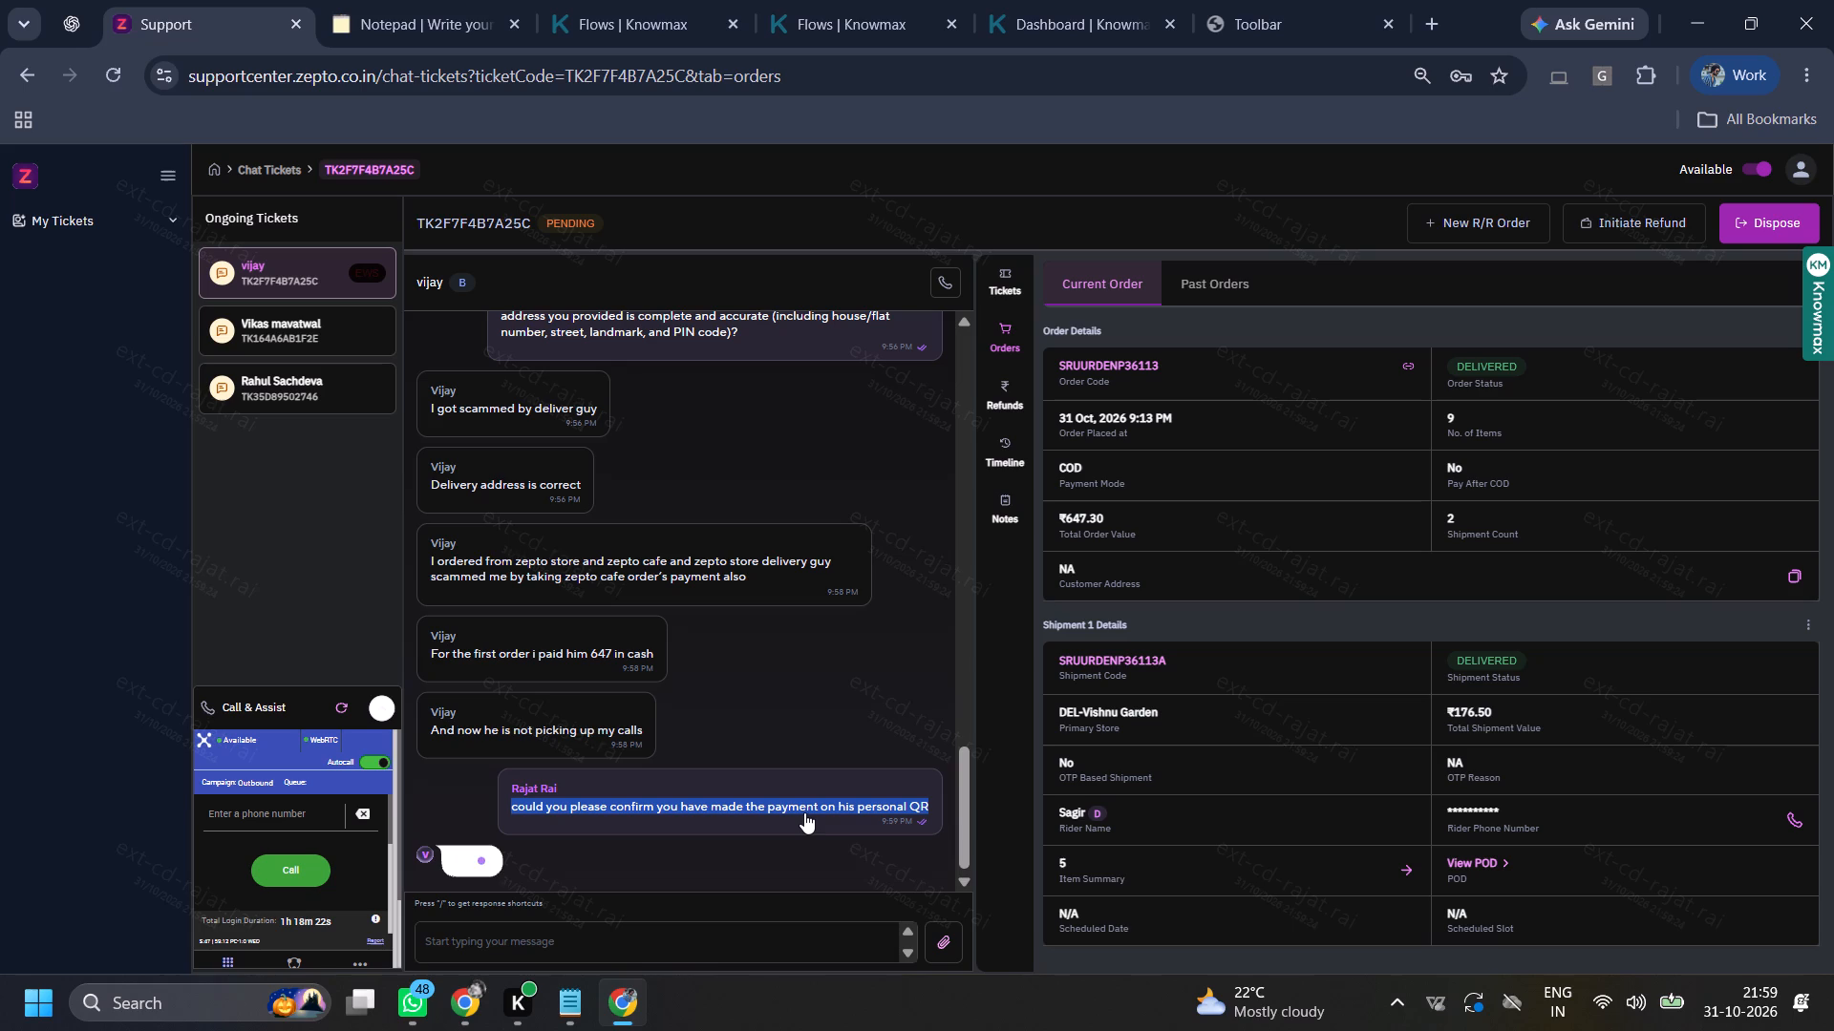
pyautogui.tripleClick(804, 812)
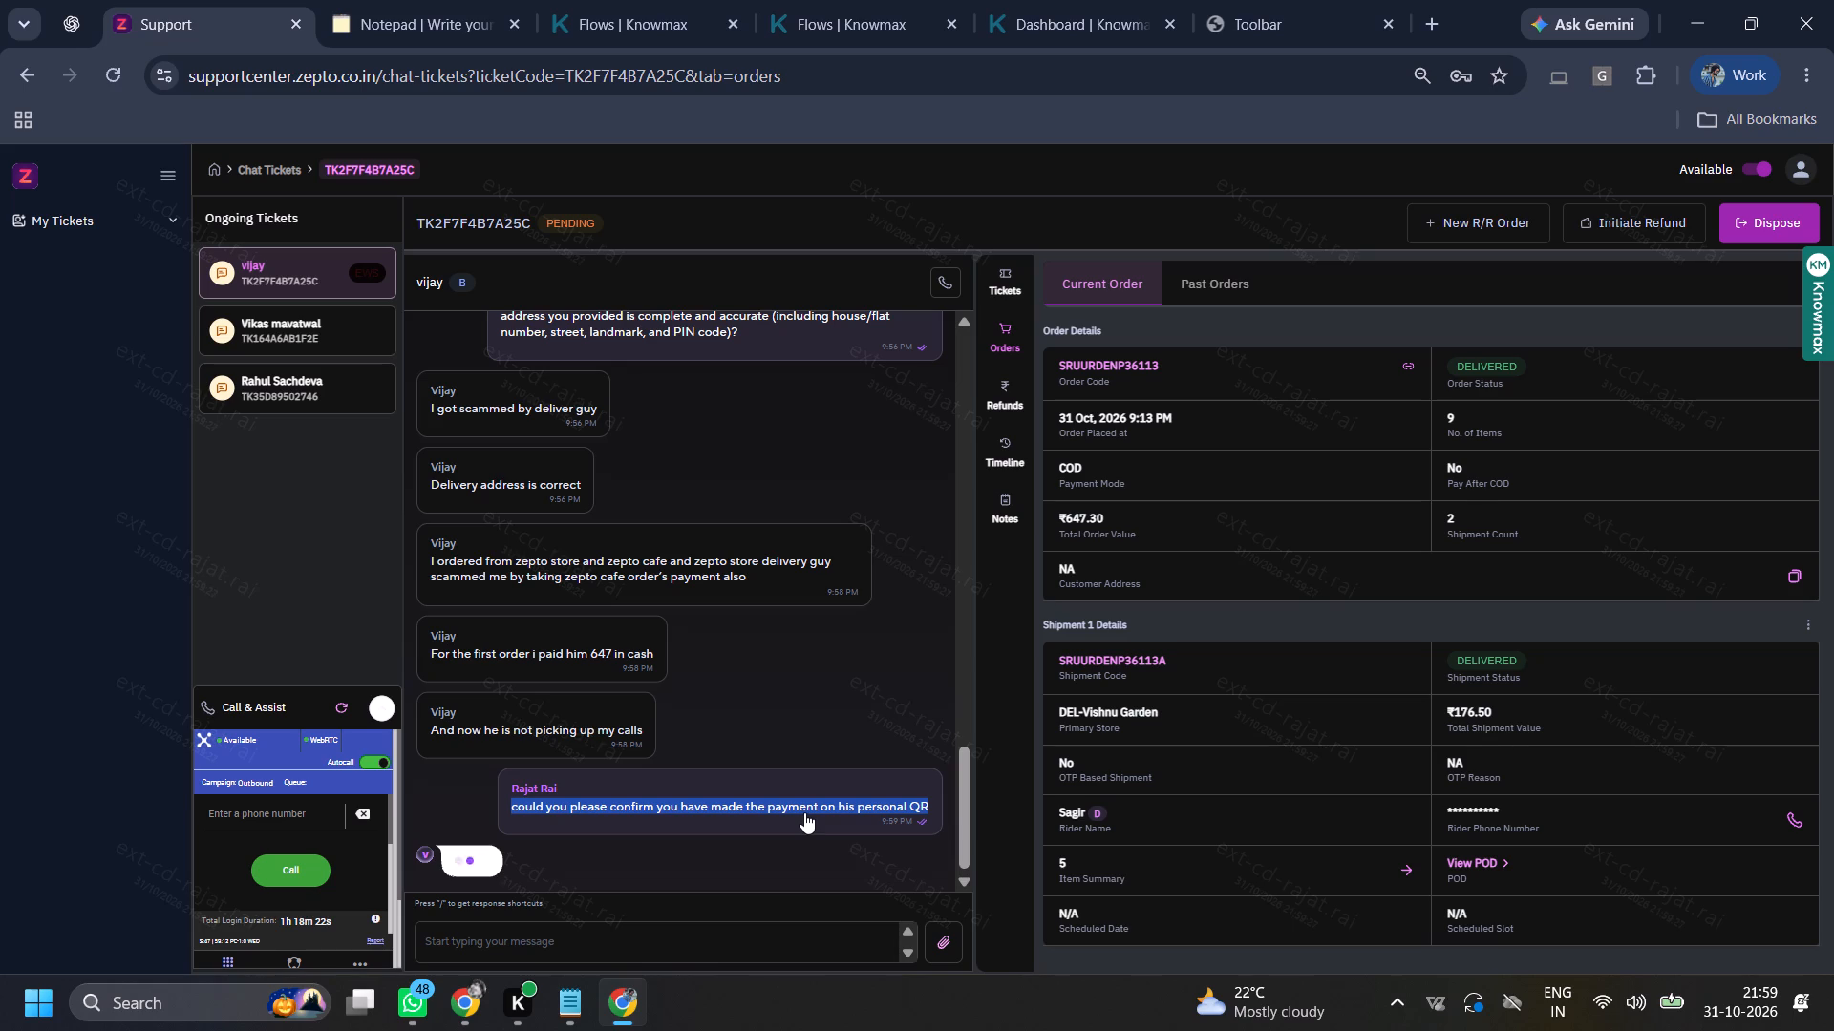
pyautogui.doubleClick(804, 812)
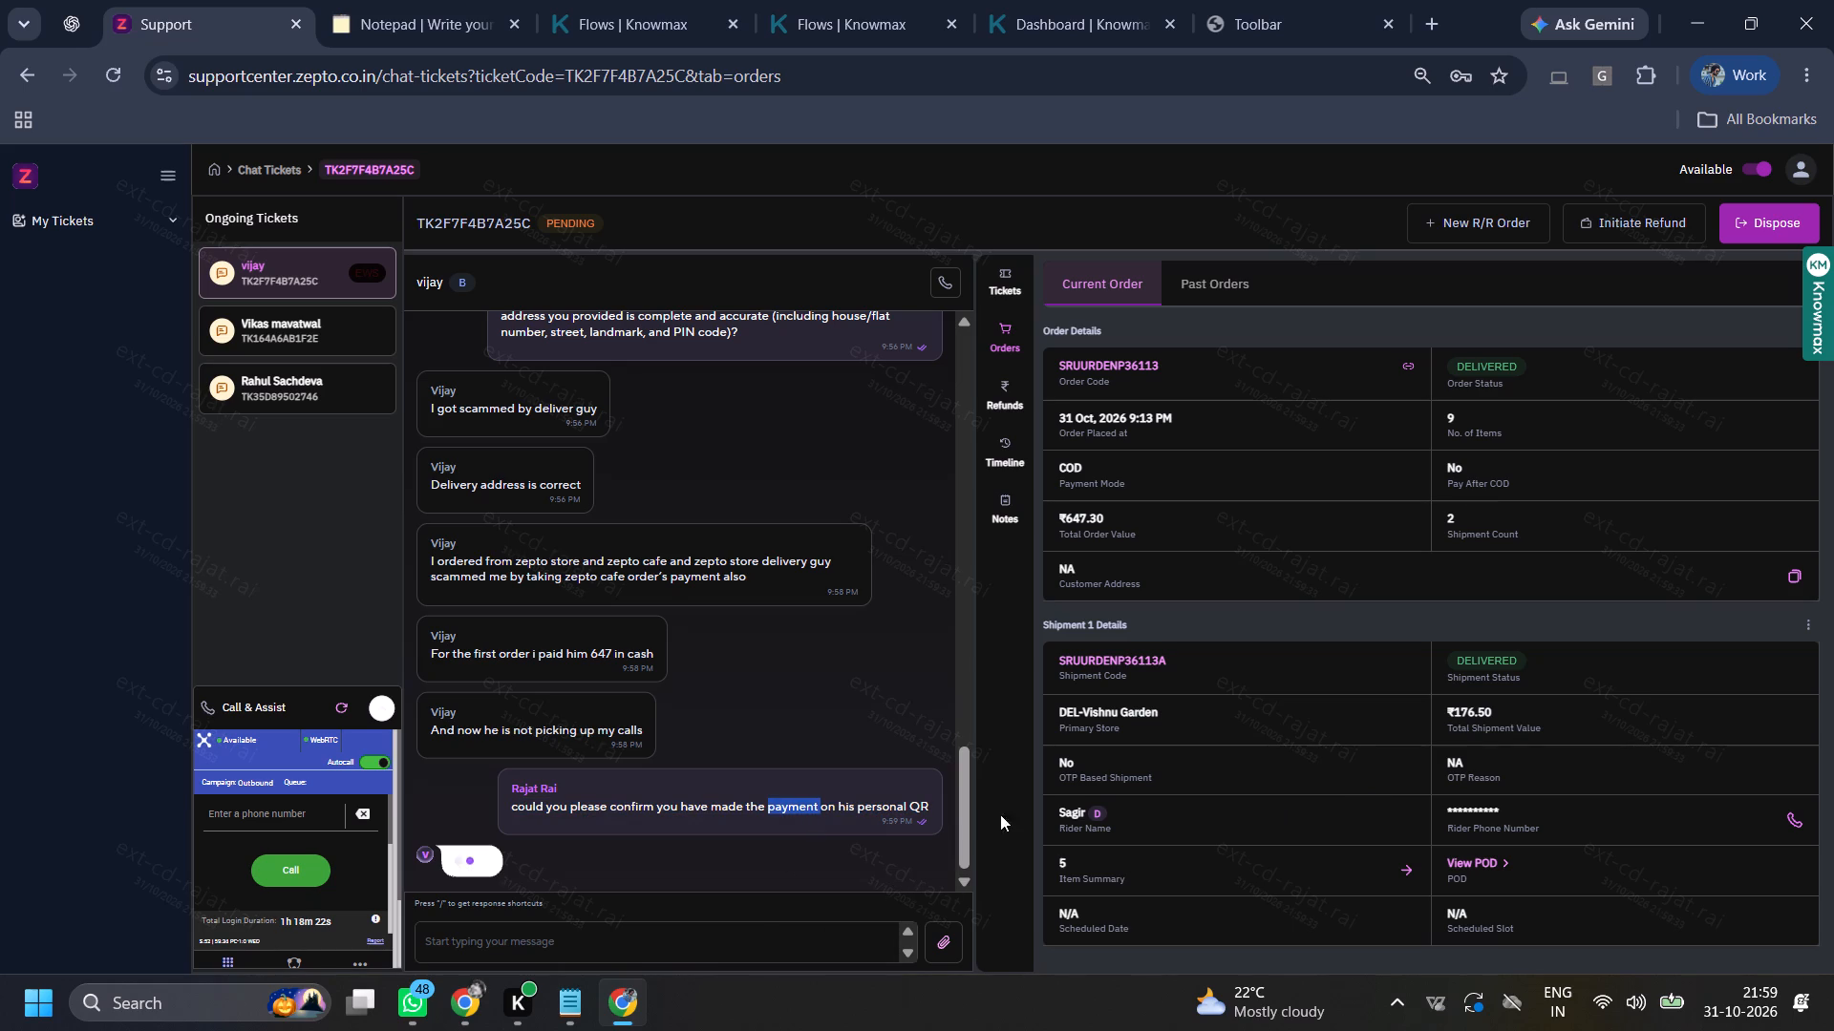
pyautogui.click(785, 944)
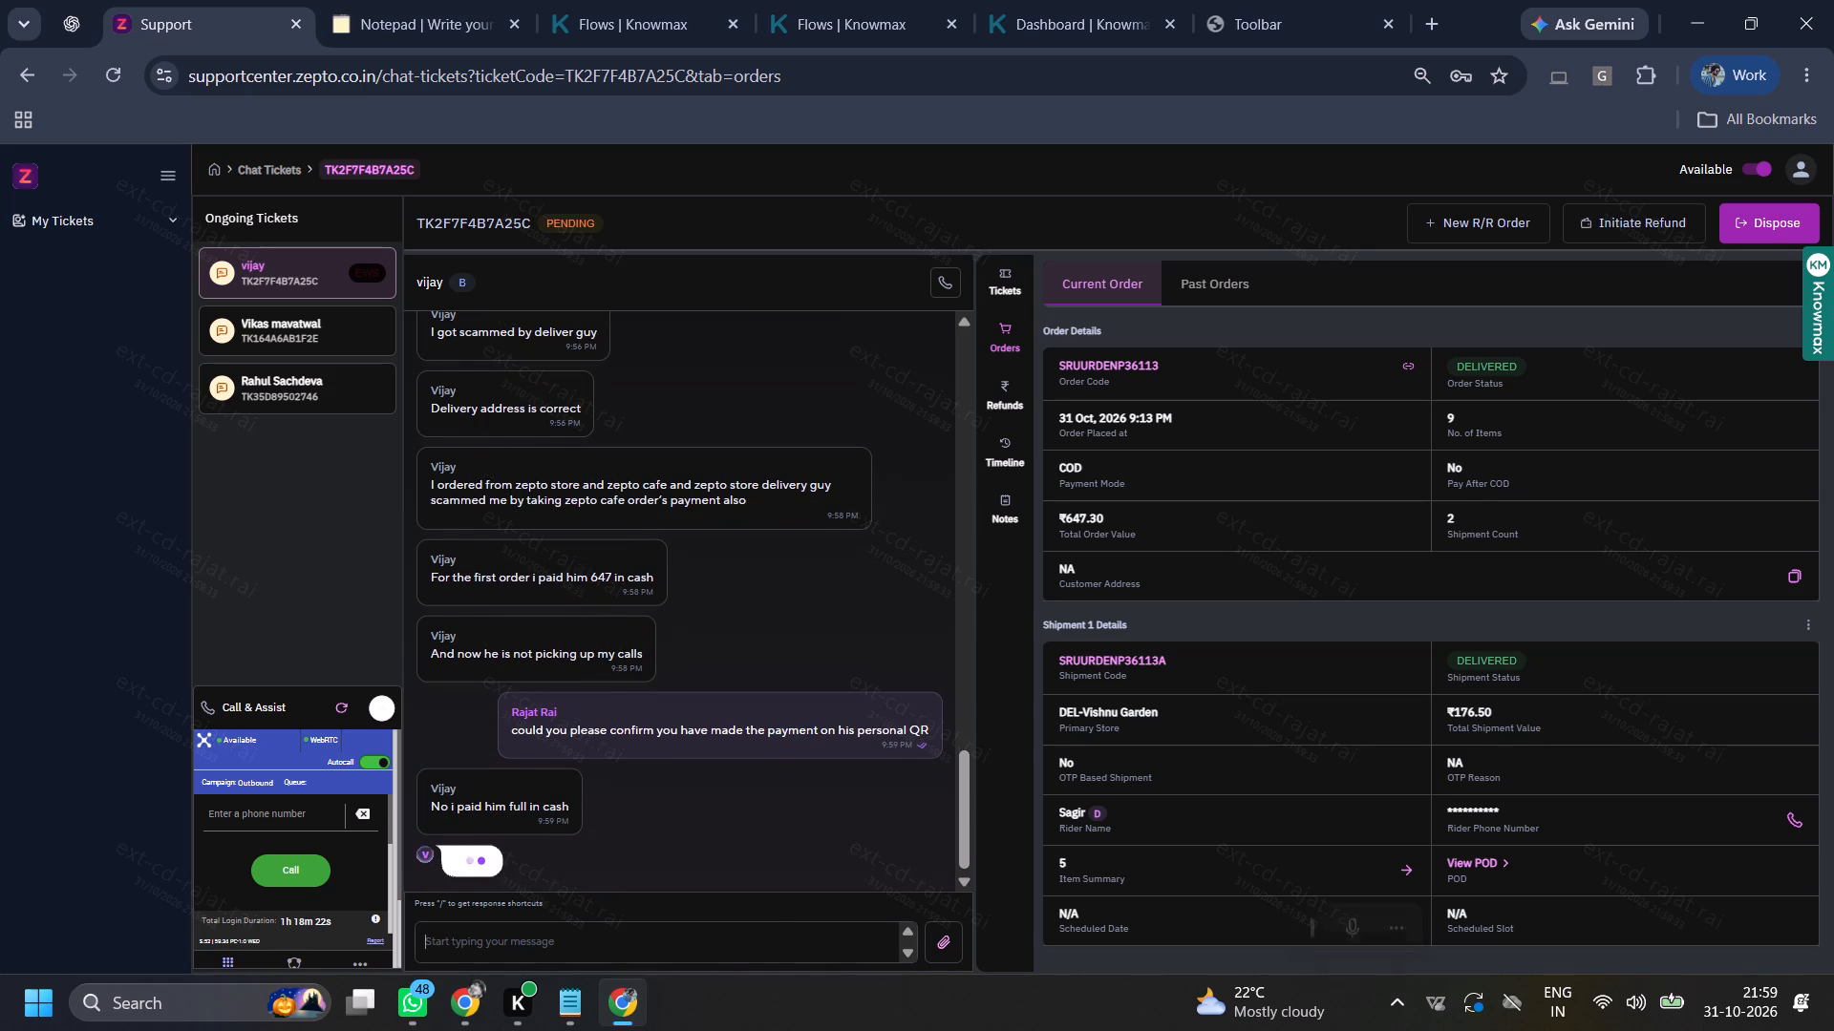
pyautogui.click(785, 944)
pyautogui.scroll(-4, 1153, 617)
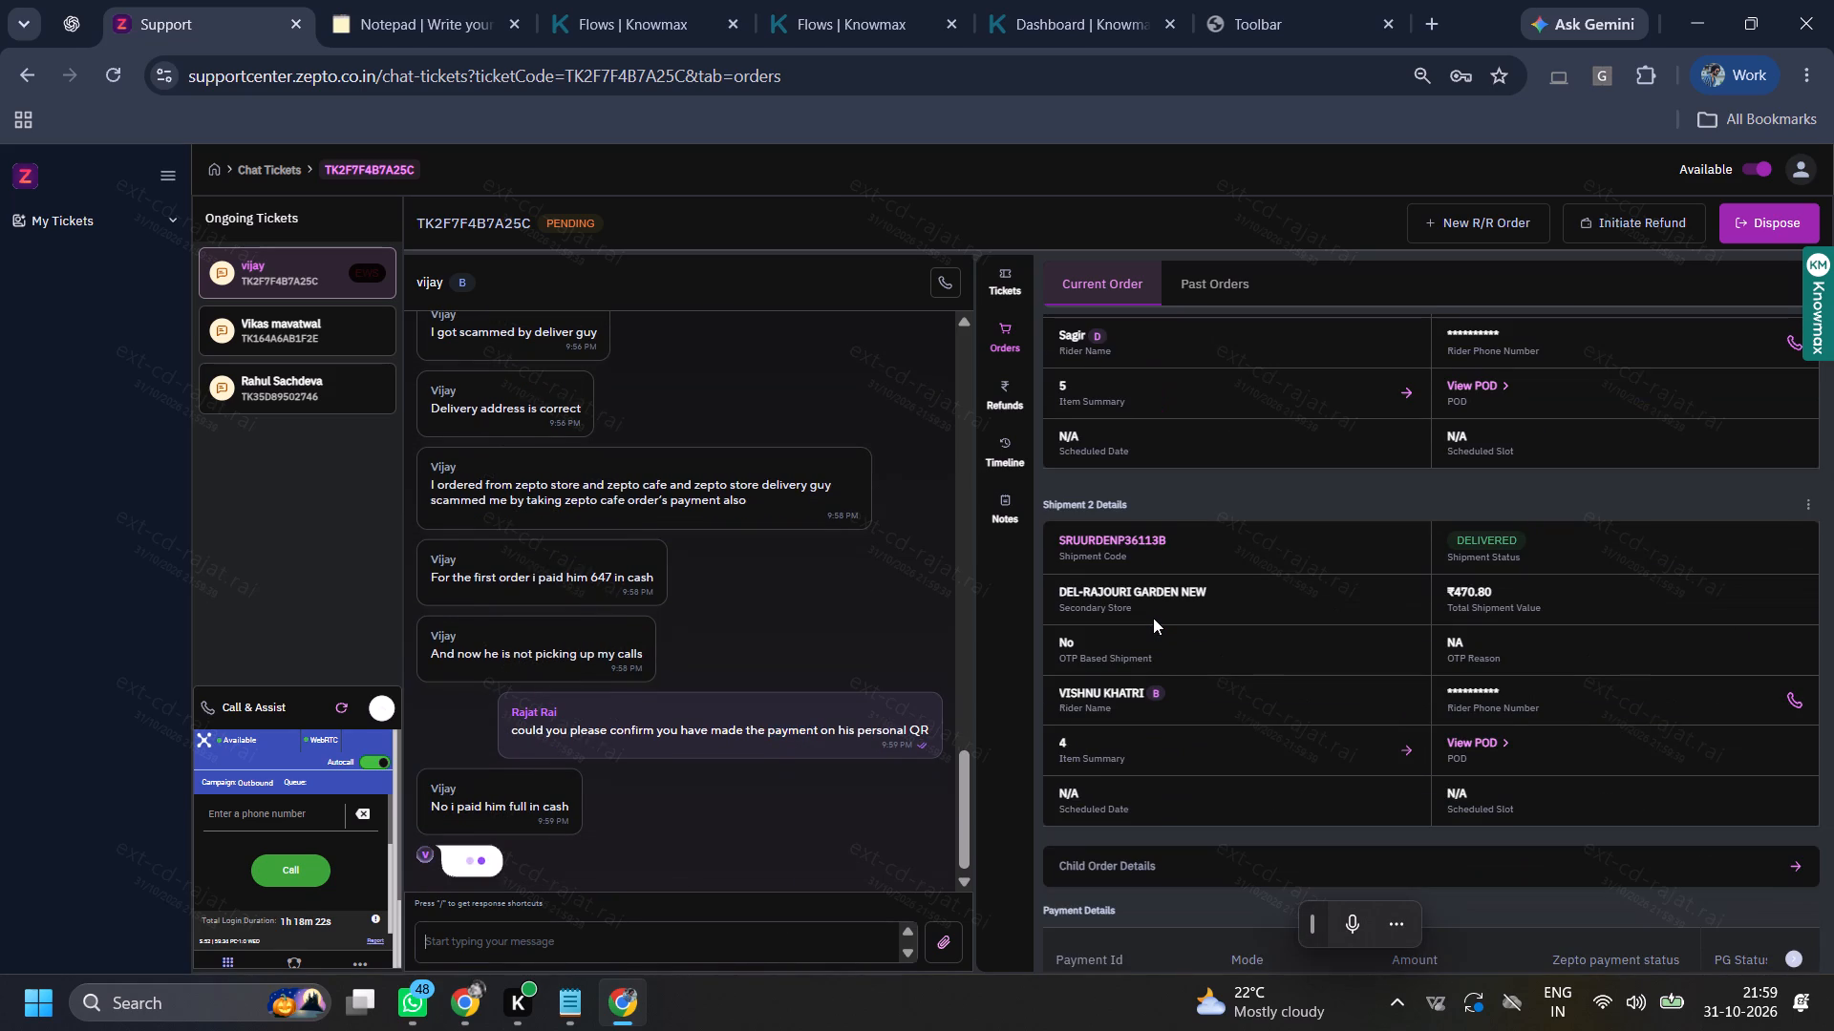
pyautogui.scroll(5, 1153, 618)
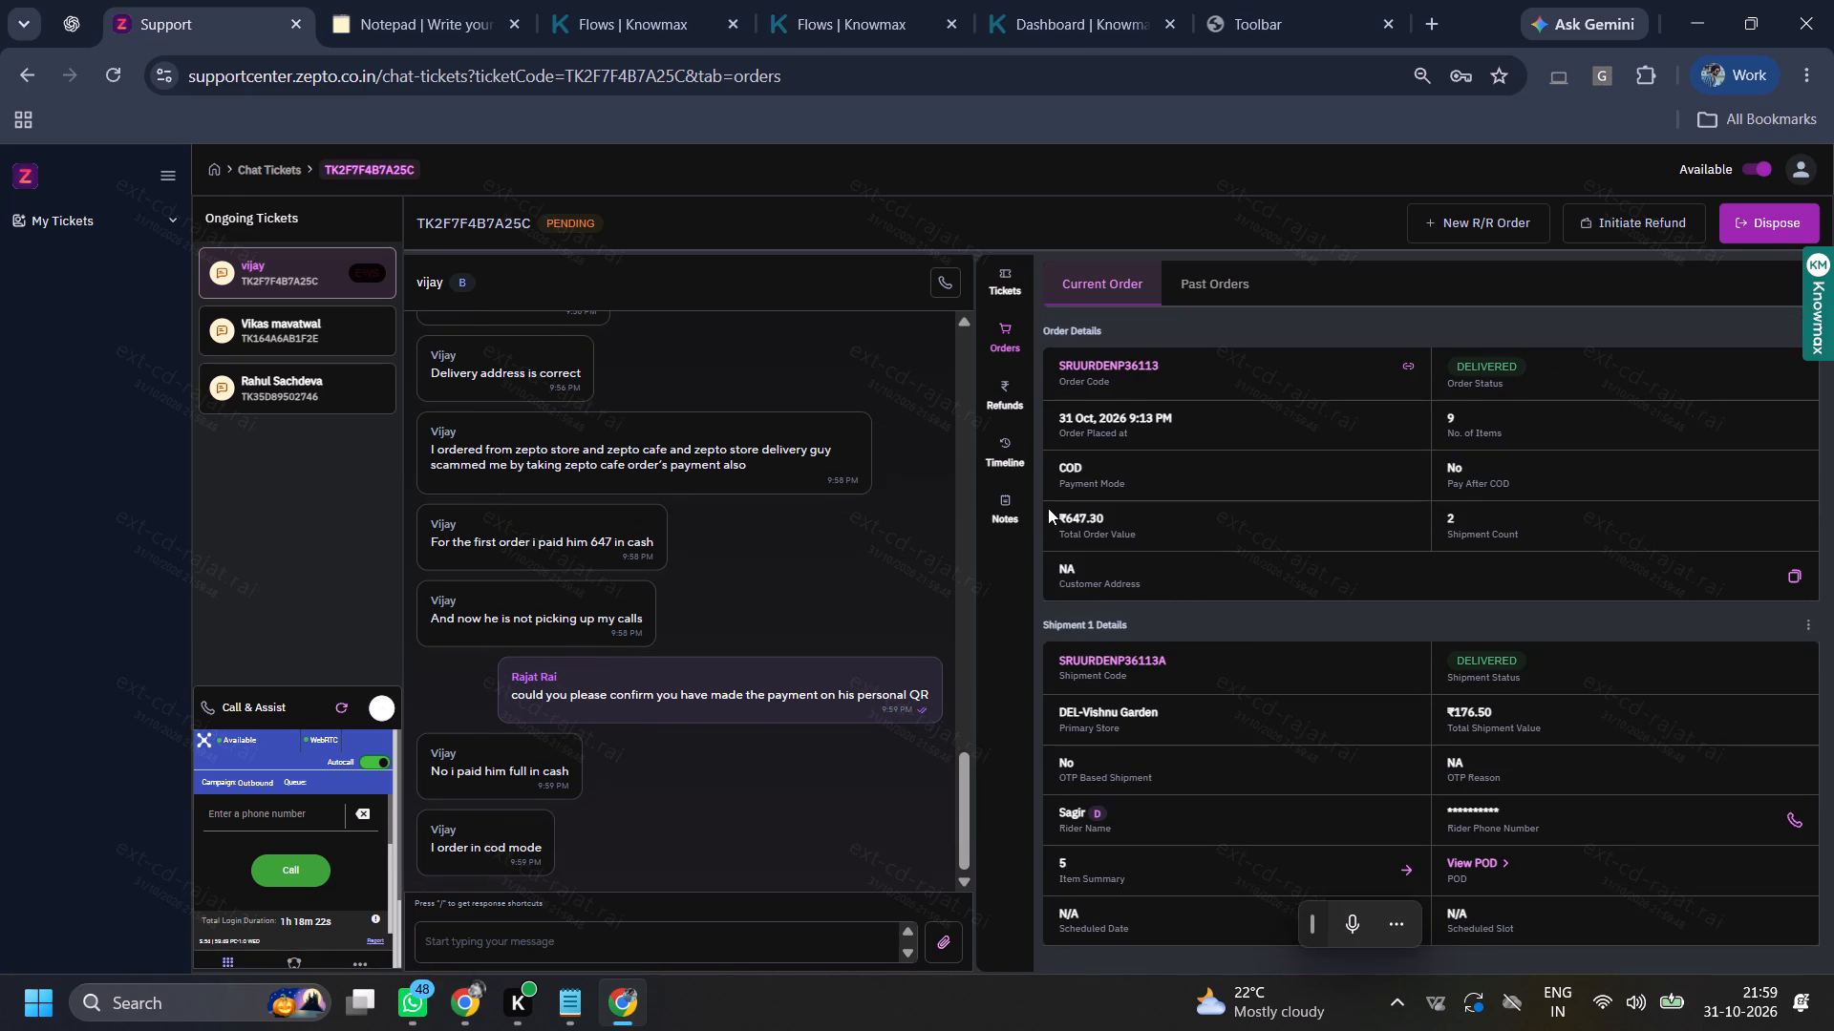
pyautogui.scroll(-4, 1186, 682)
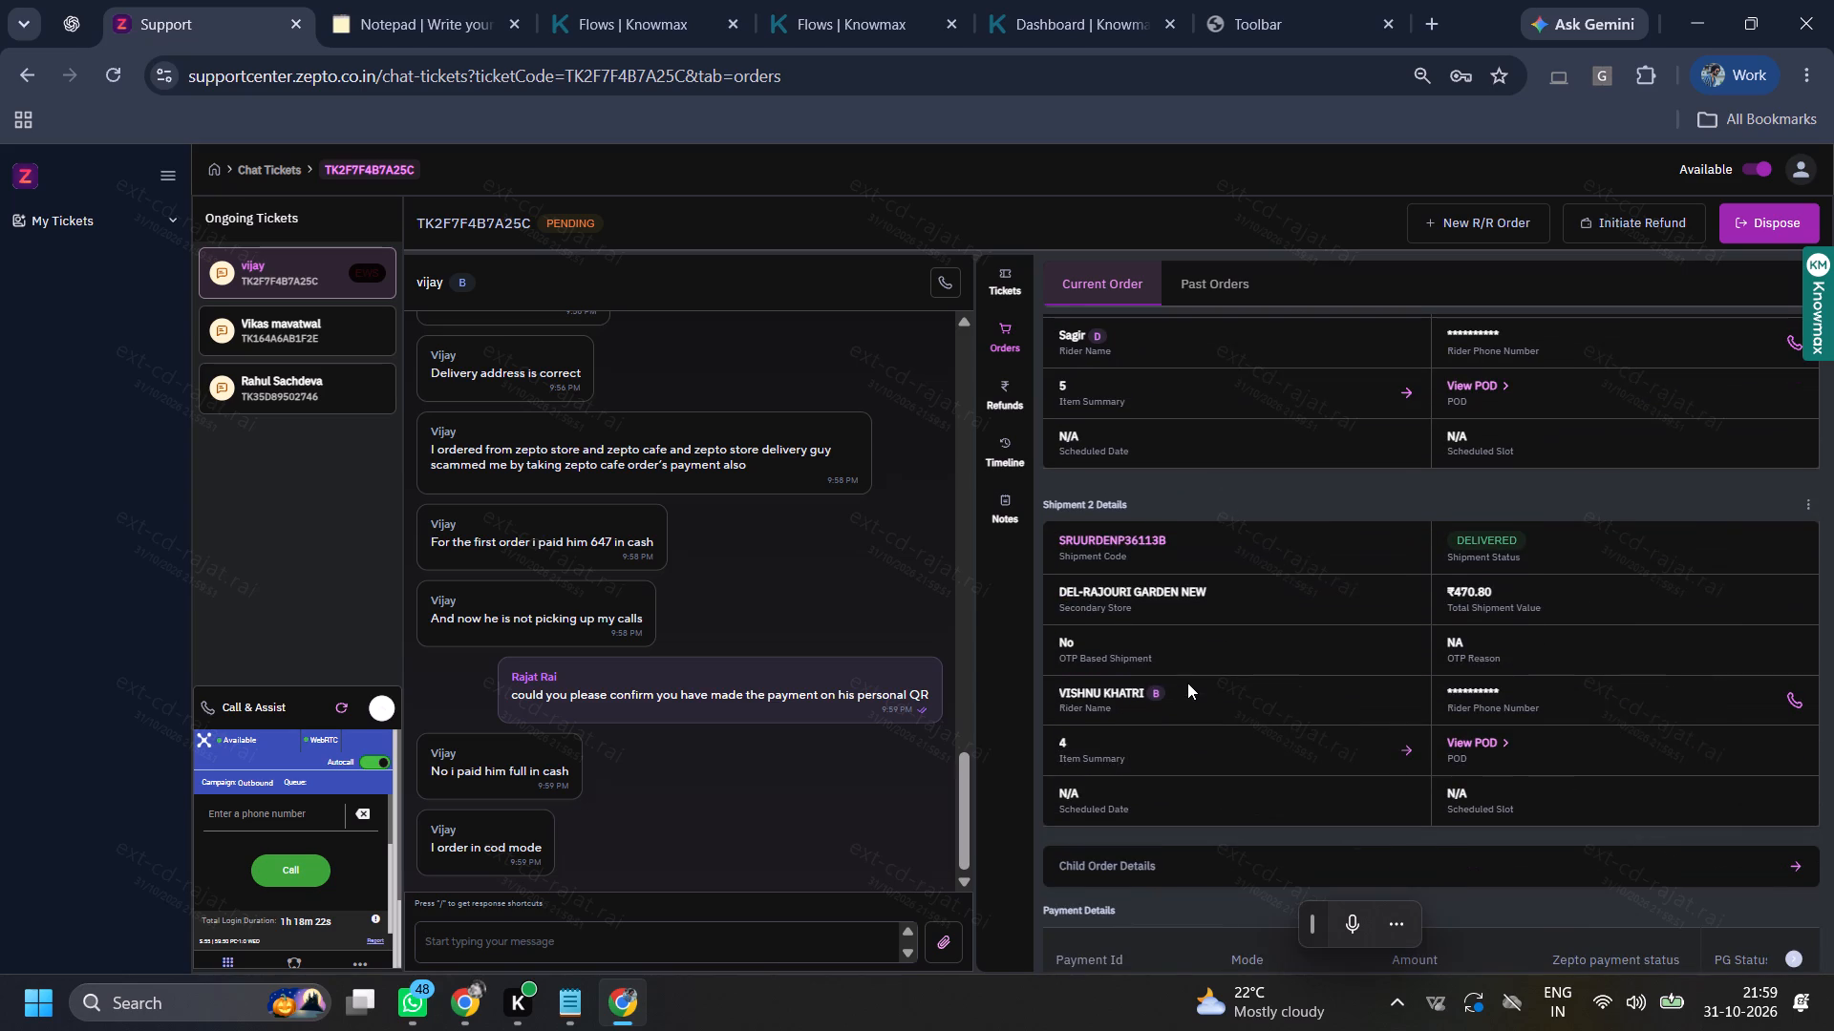
pyautogui.scroll(3, 1187, 683)
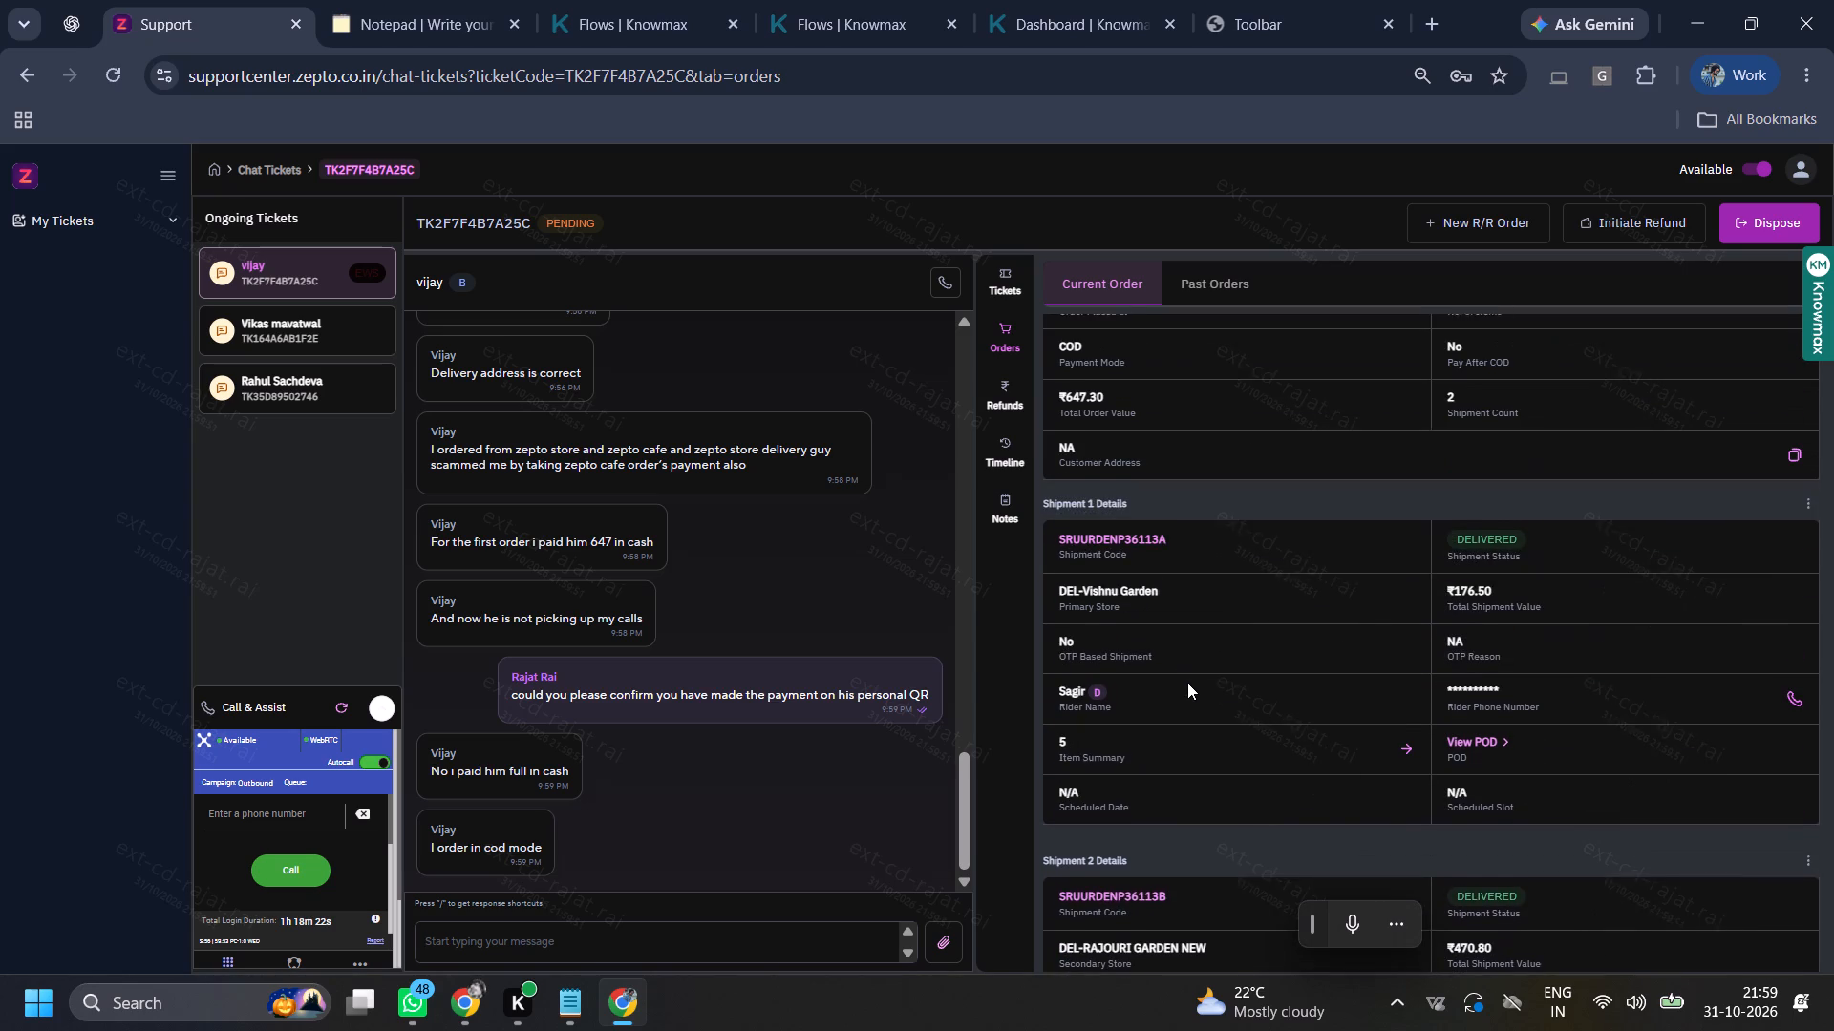
pyautogui.click(1019, 290)
pyautogui.click(1490, 366)
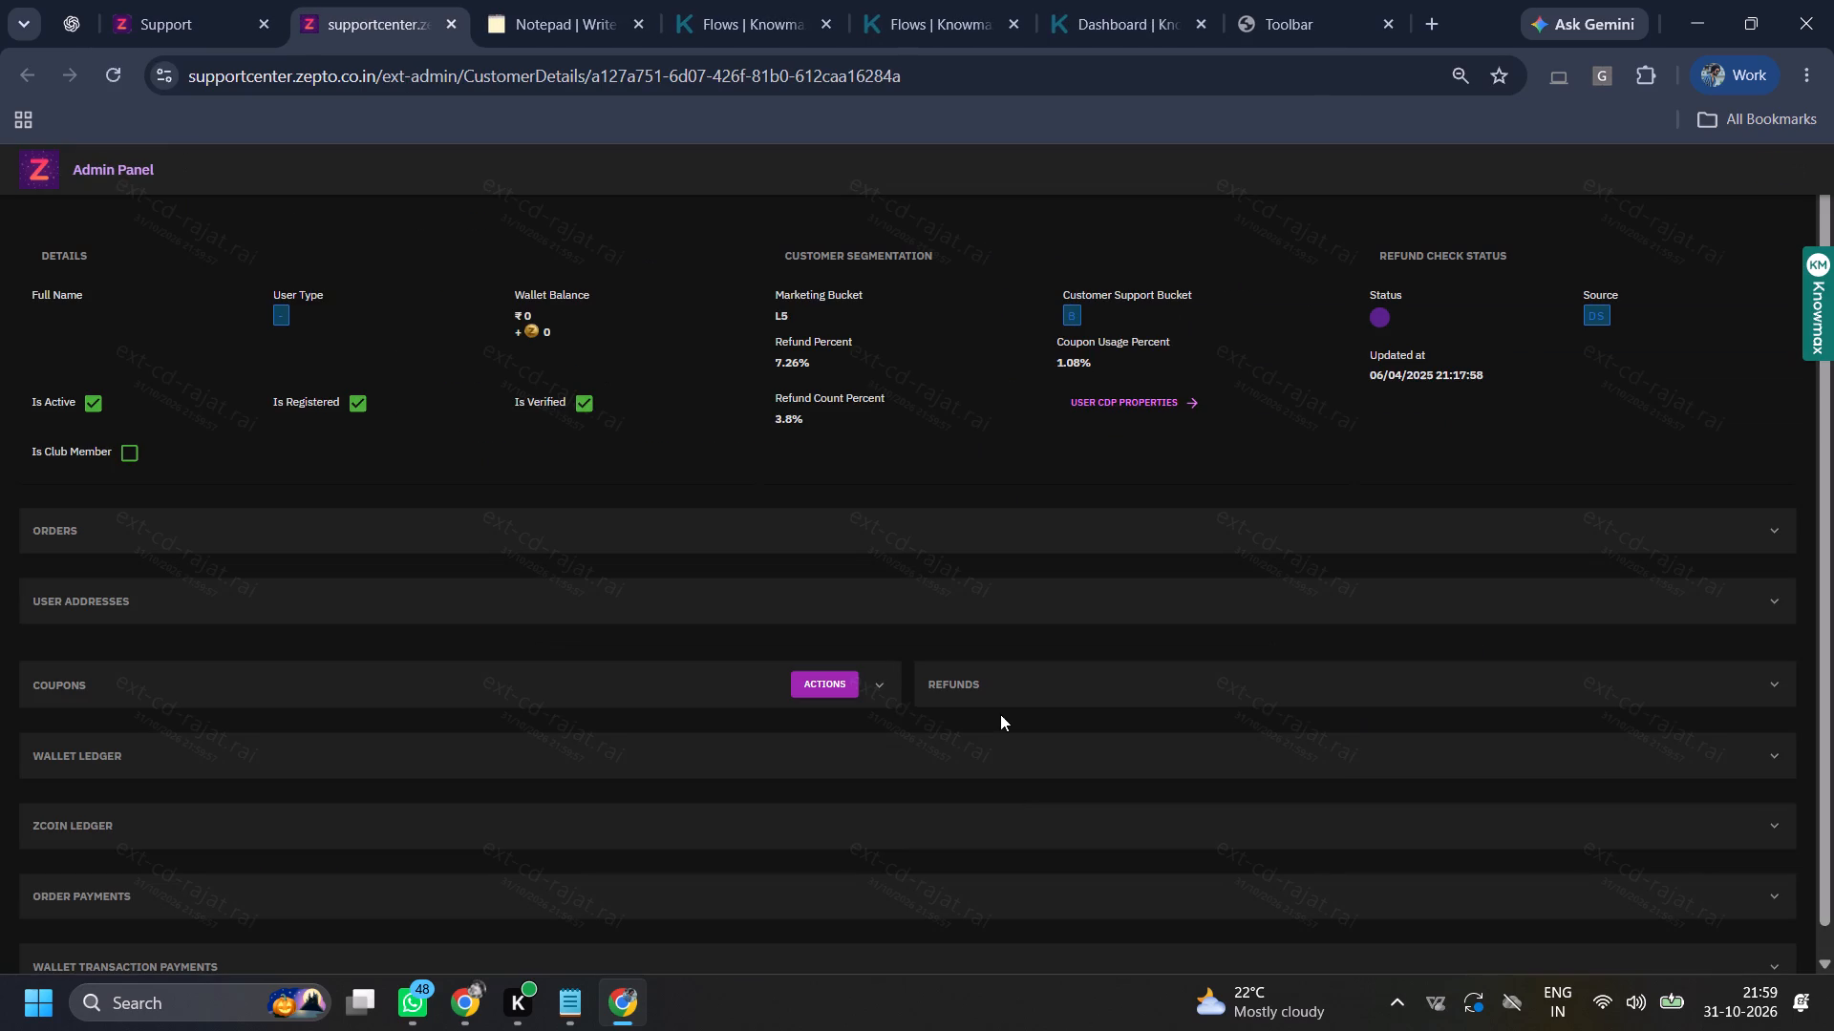
pyautogui.click(1036, 688)
pyautogui.scroll(-2, 1036, 686)
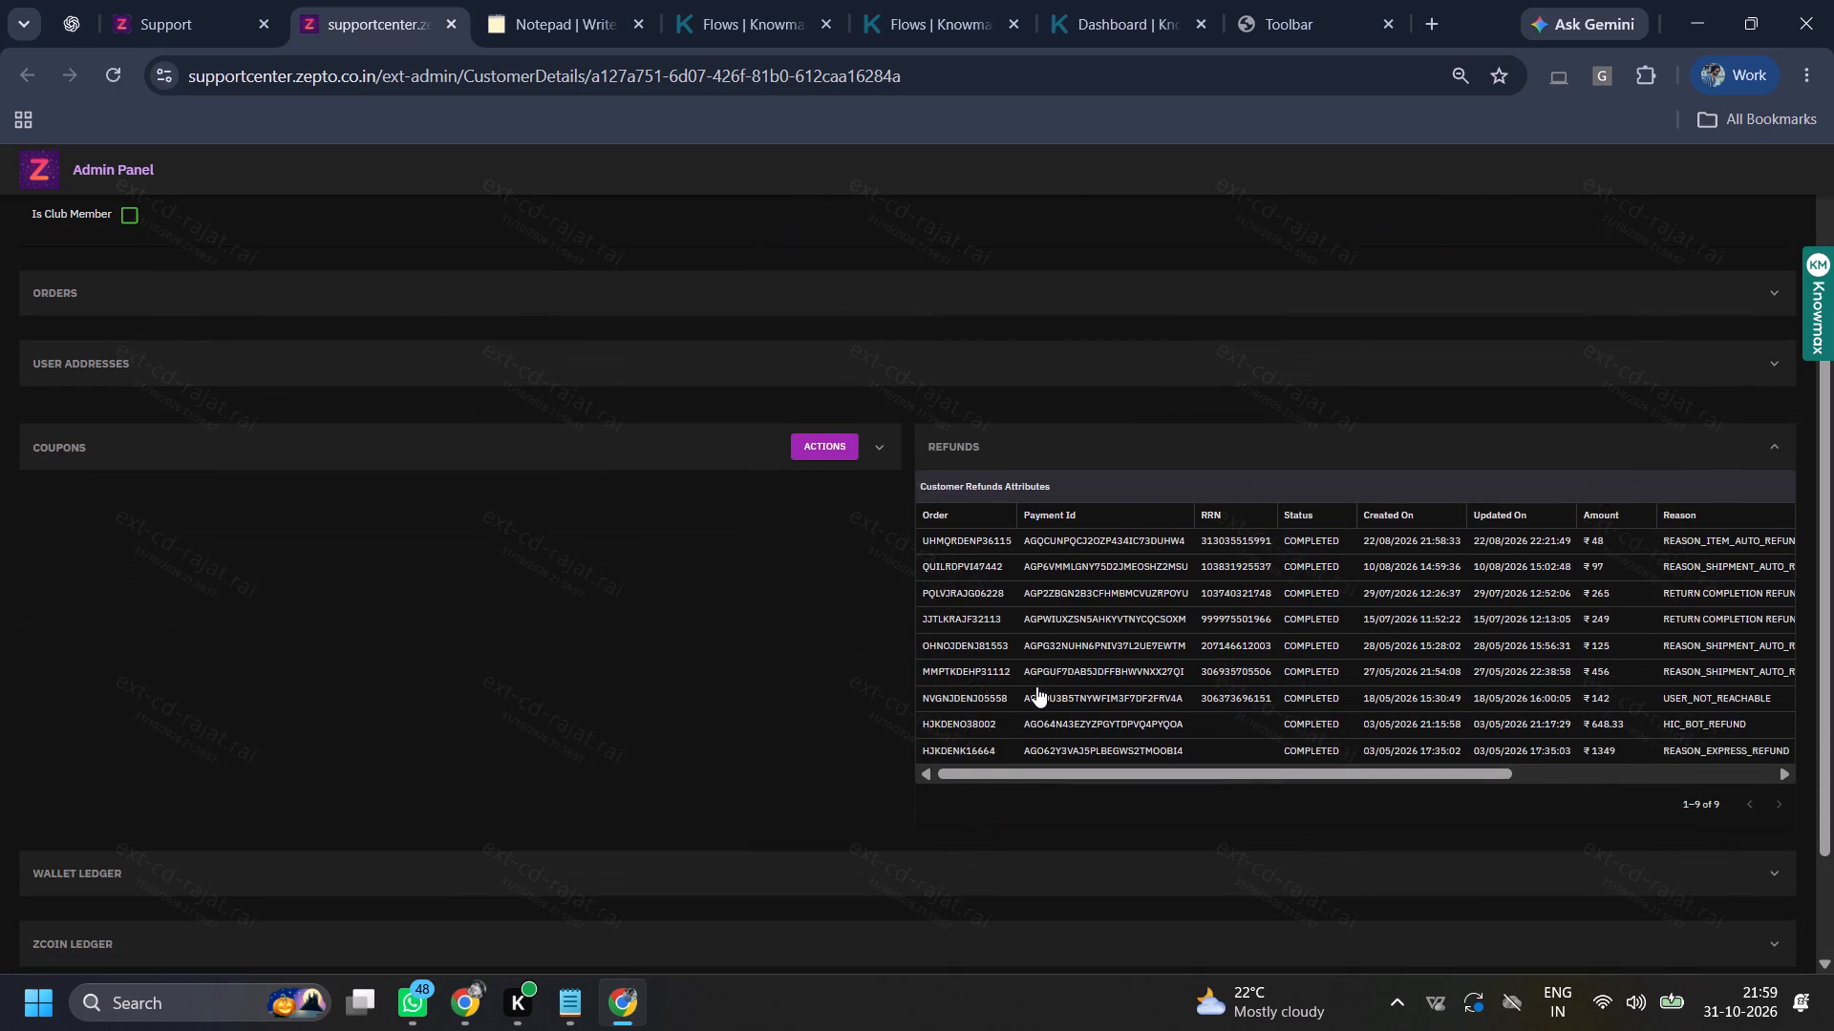
pyautogui.moveTo(984, 617); pyautogui.dragTo(1833, 712)
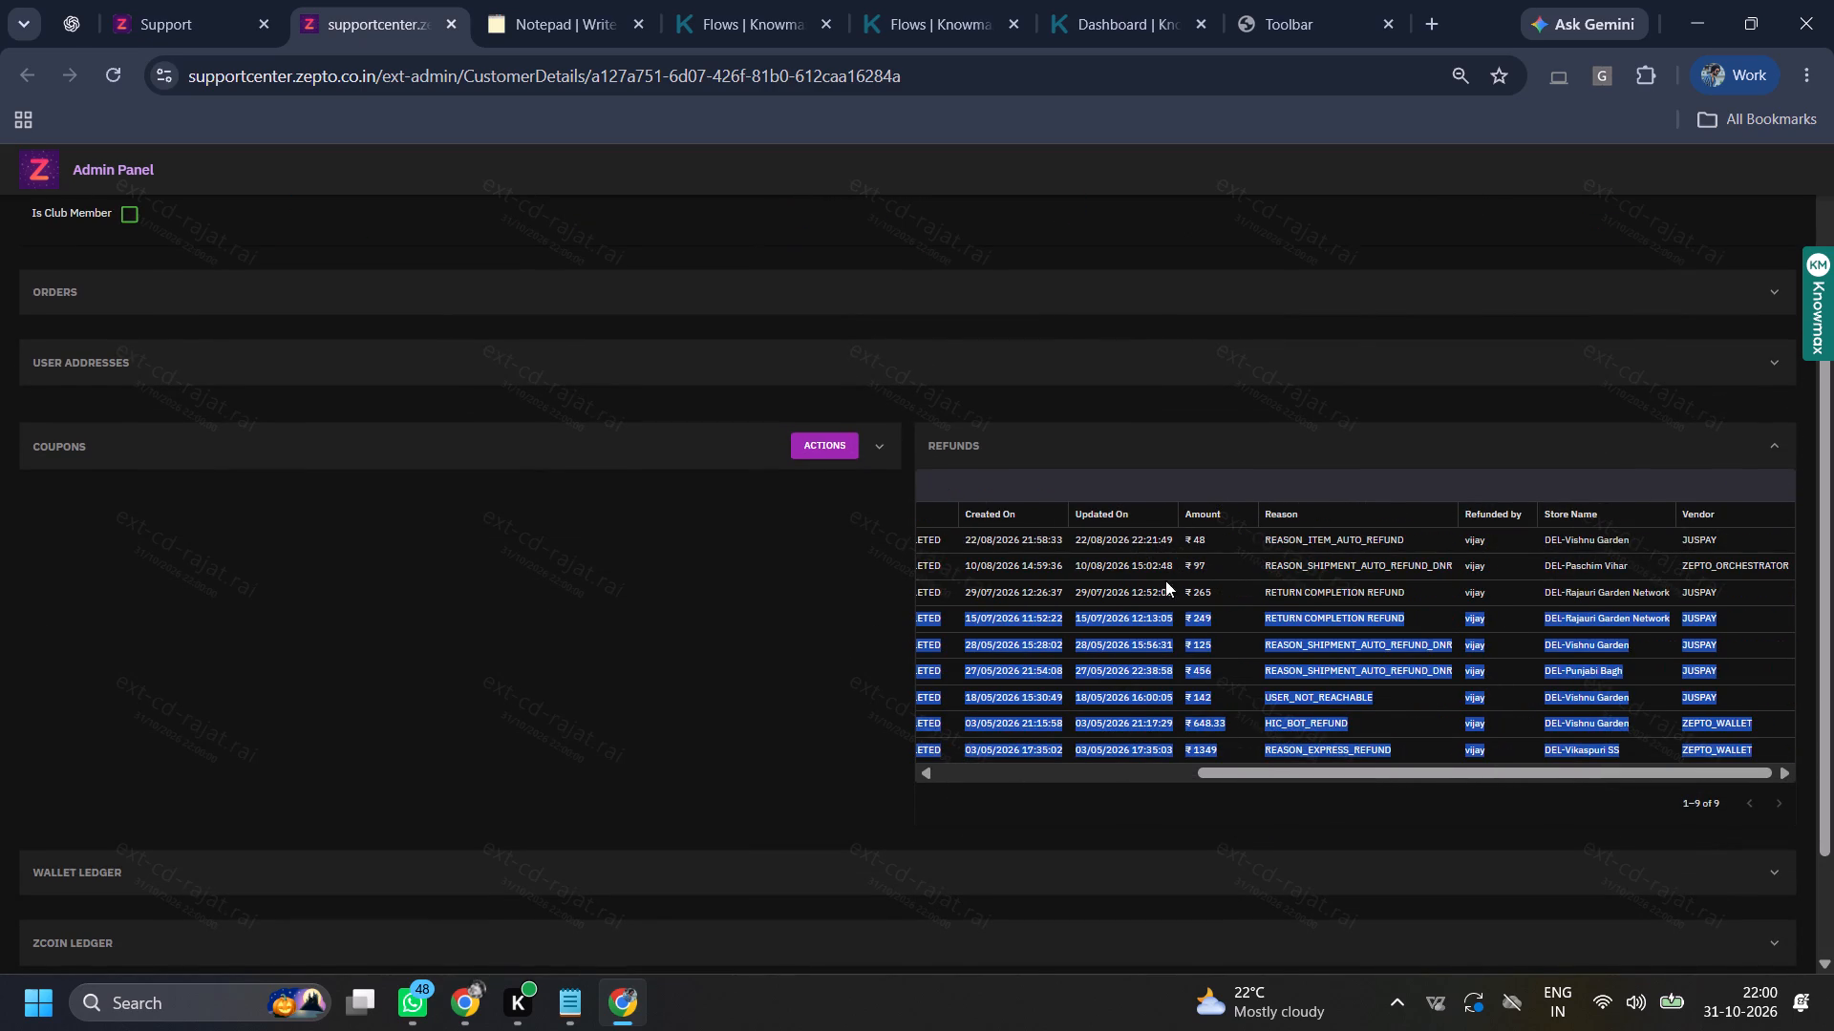
pyautogui.moveTo(1111, 544); pyautogui.dragTo(1212, 553)
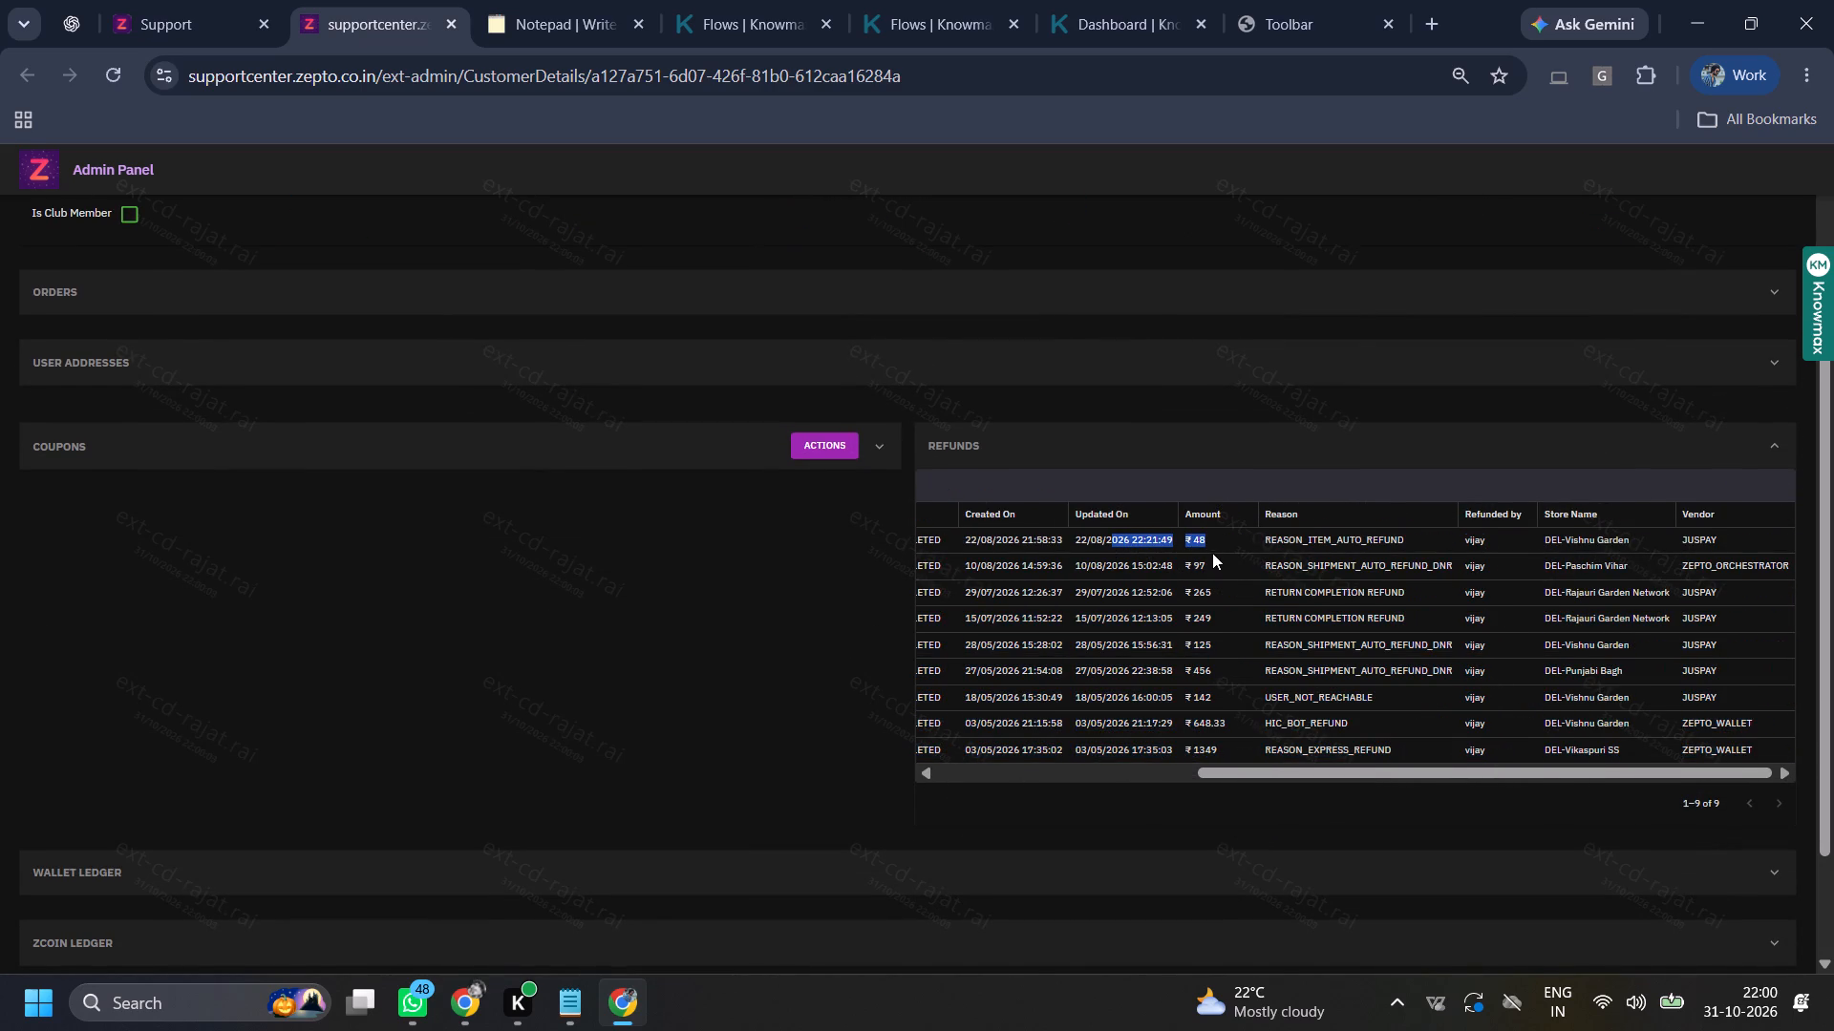
pyautogui.moveTo(1212, 553); pyautogui.dragTo(1259, 645)
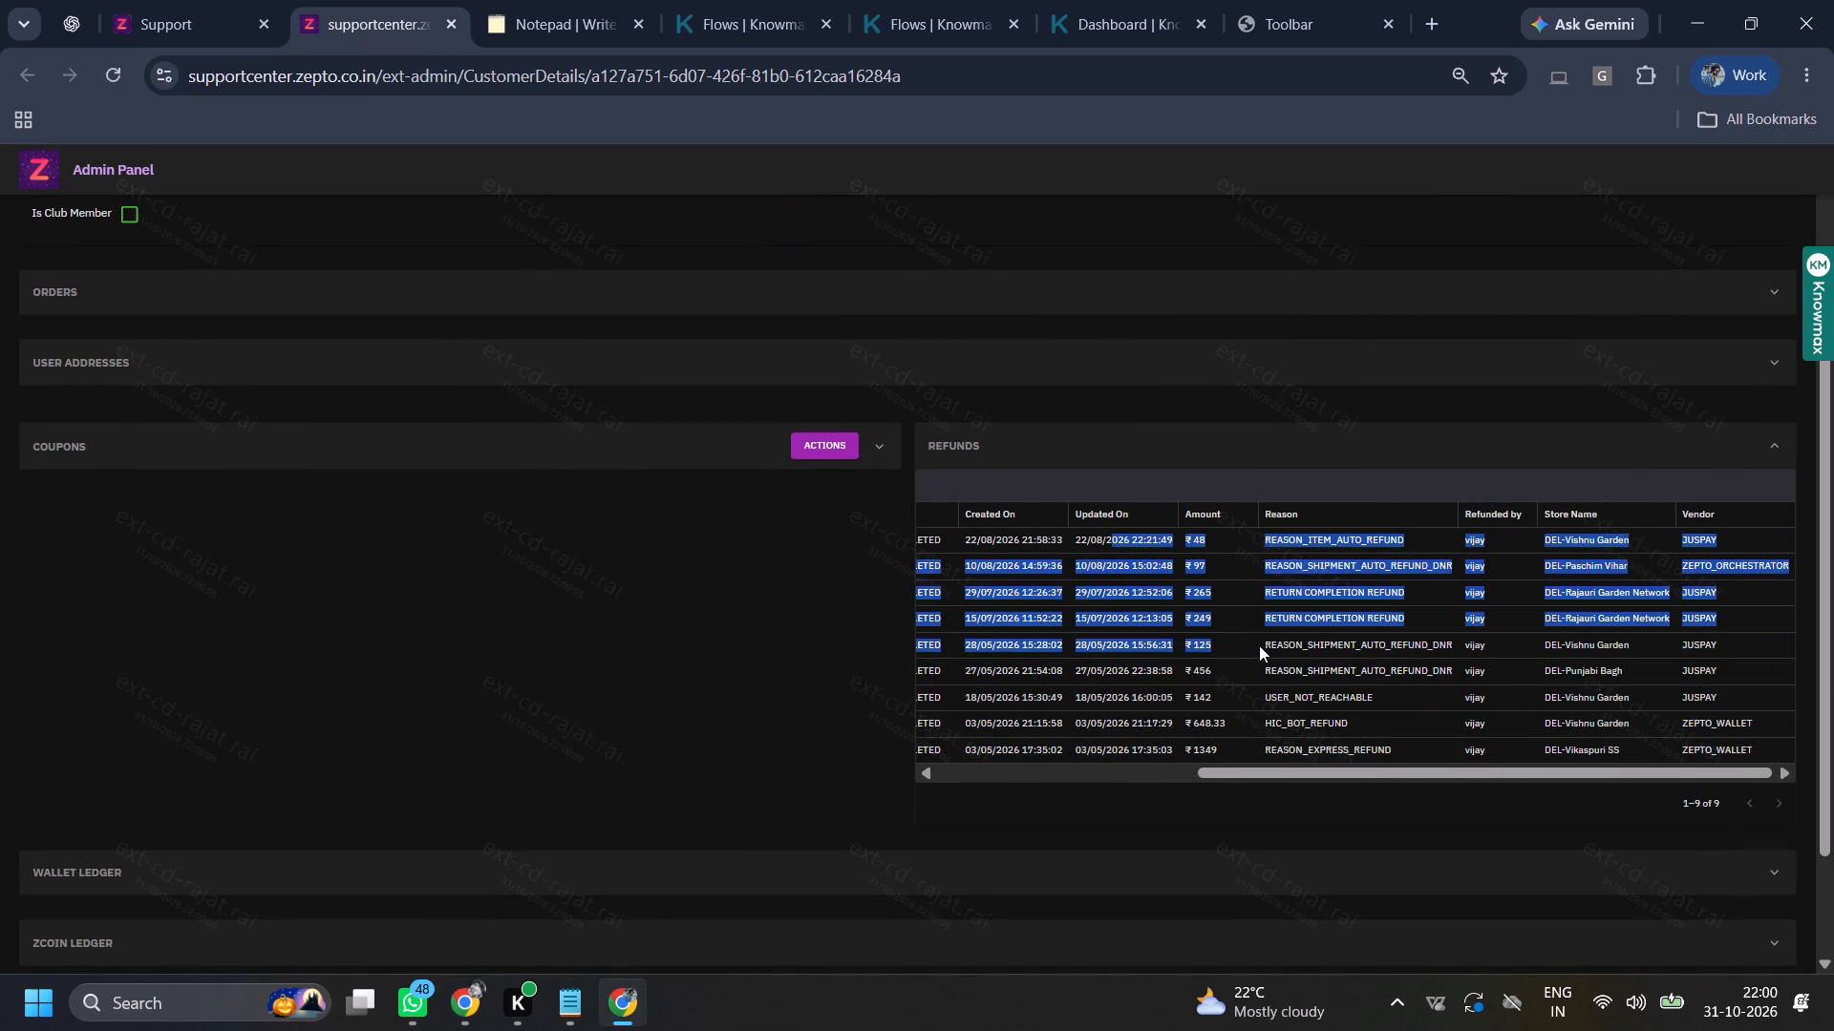
pyautogui.moveTo(1259, 645); pyautogui.dragTo(1282, 700)
pyautogui.click(1243, 685)
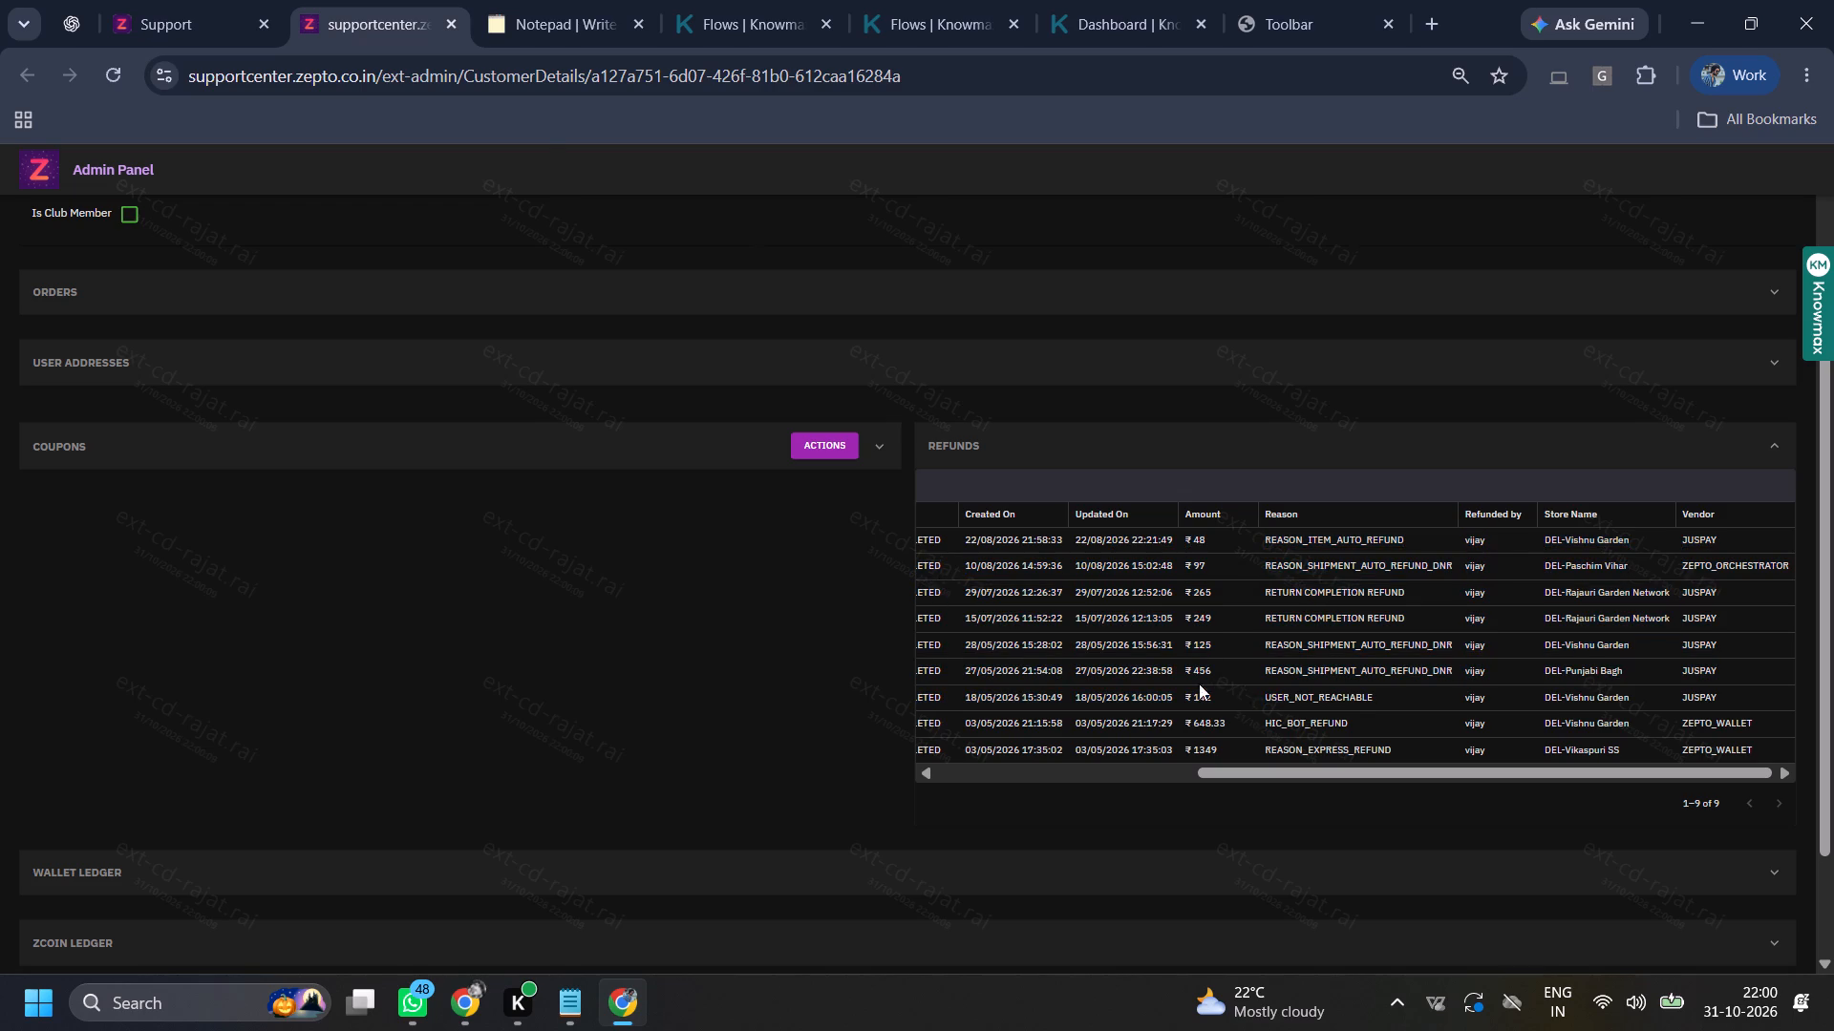
pyautogui.click(451, 27)
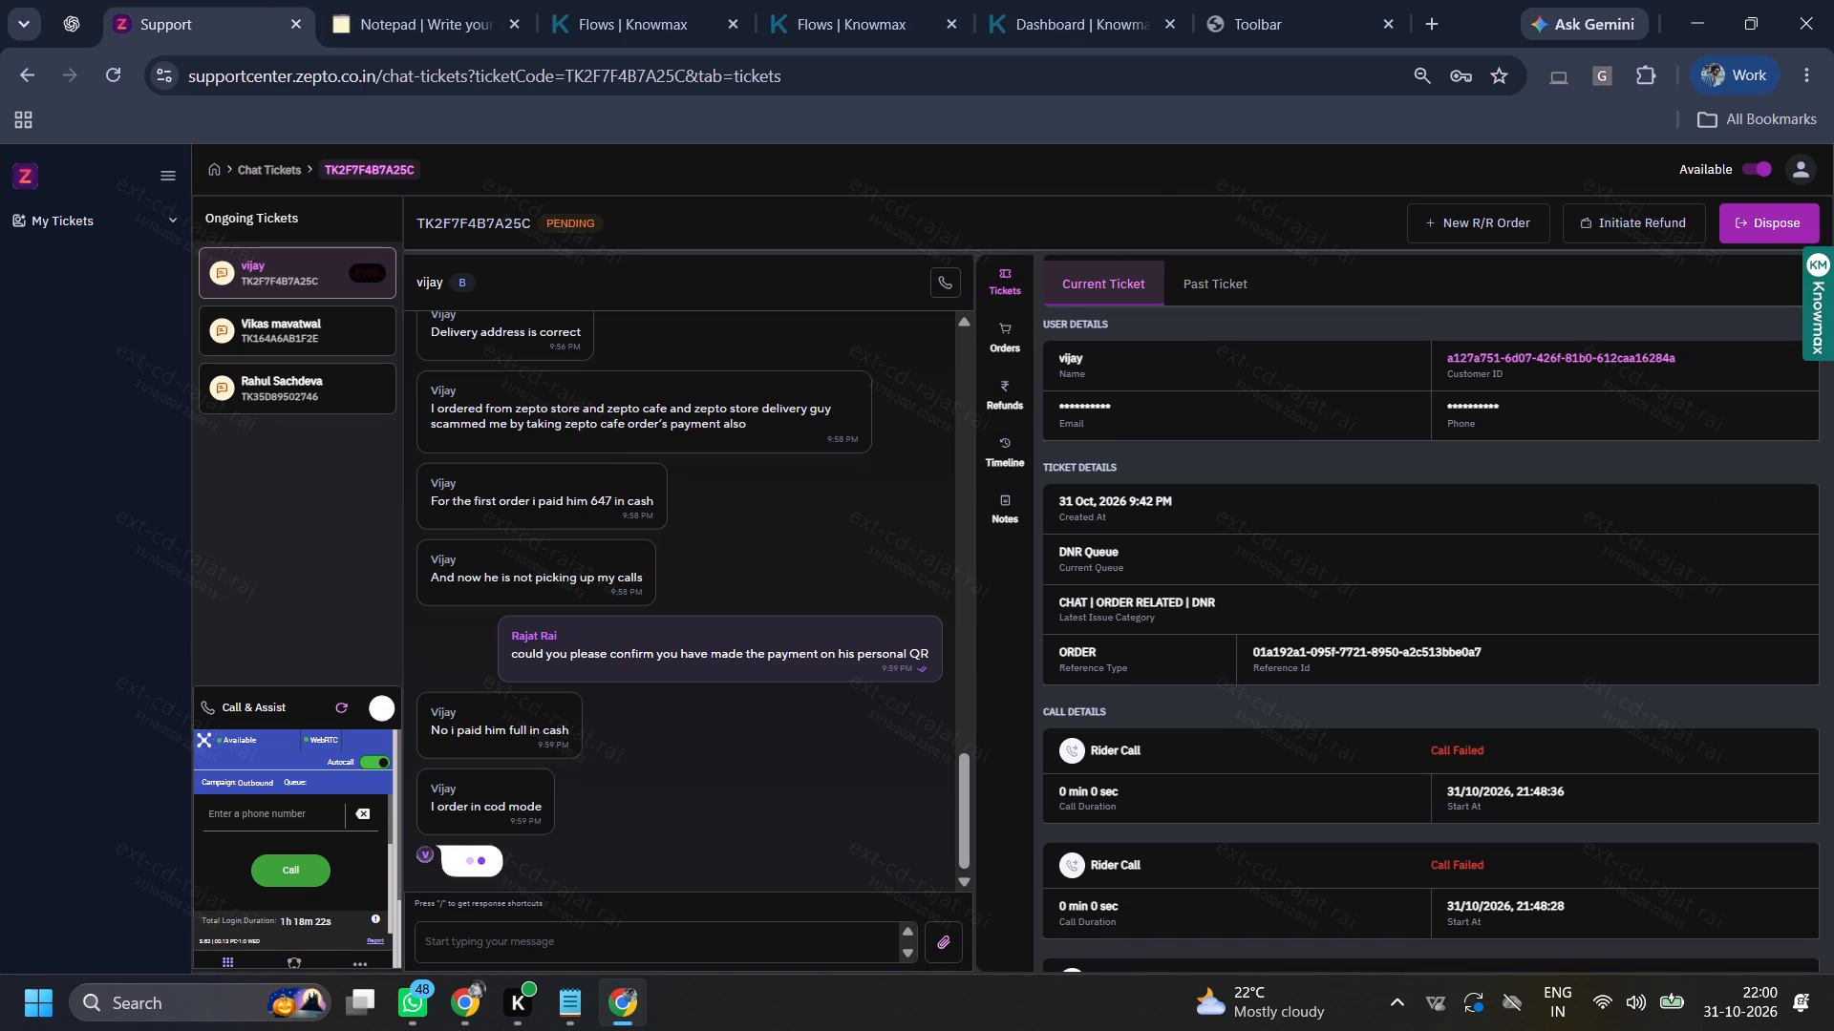
pyautogui.click(993, 334)
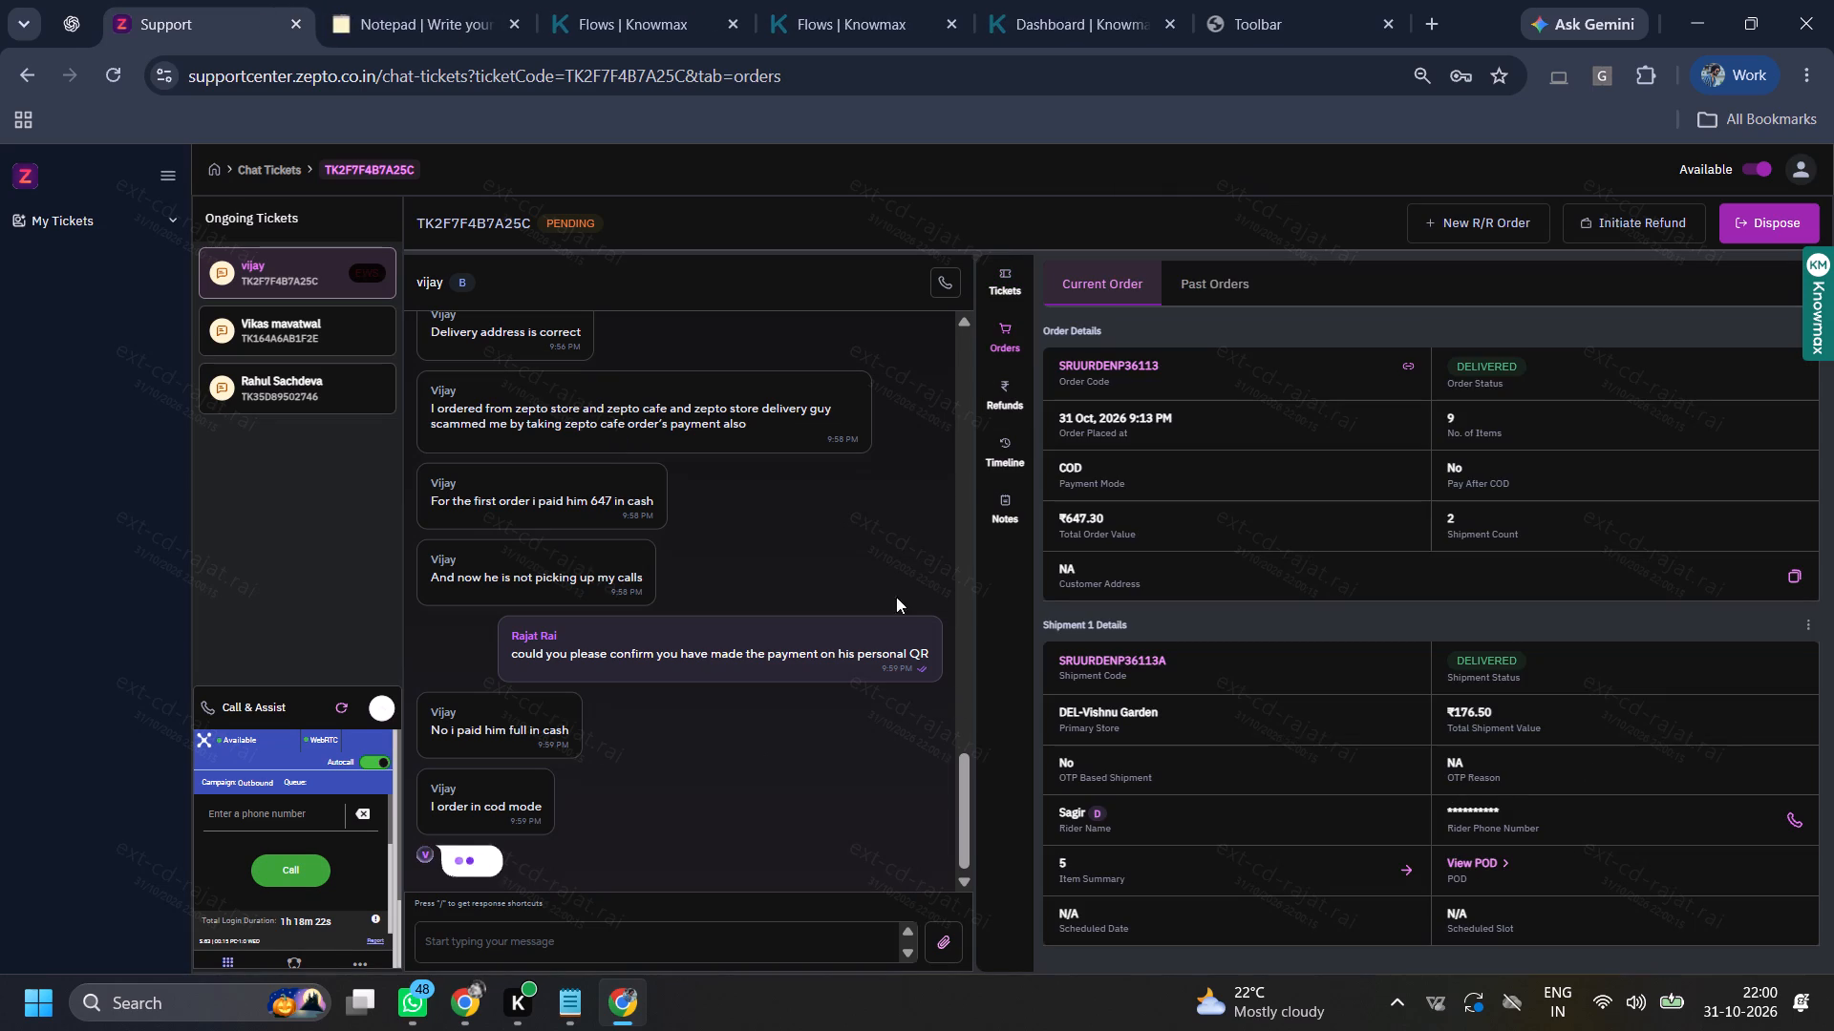
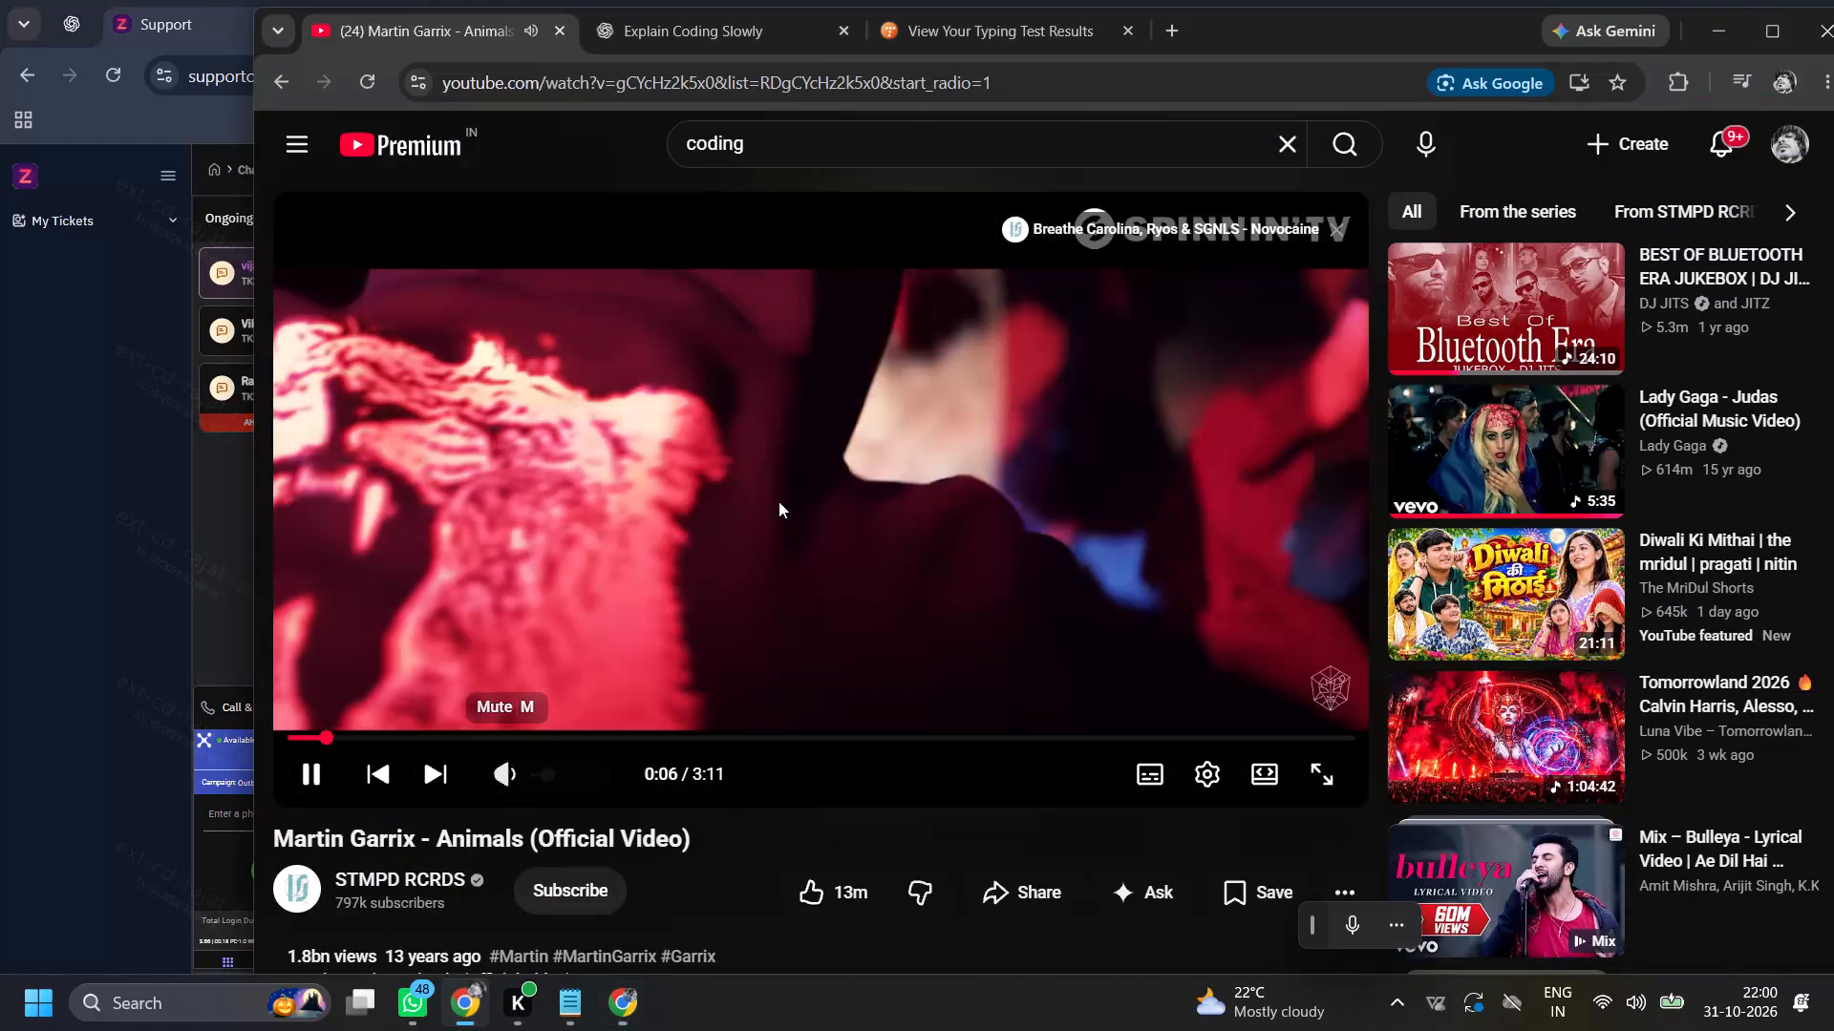
pyautogui.click(786, 490)
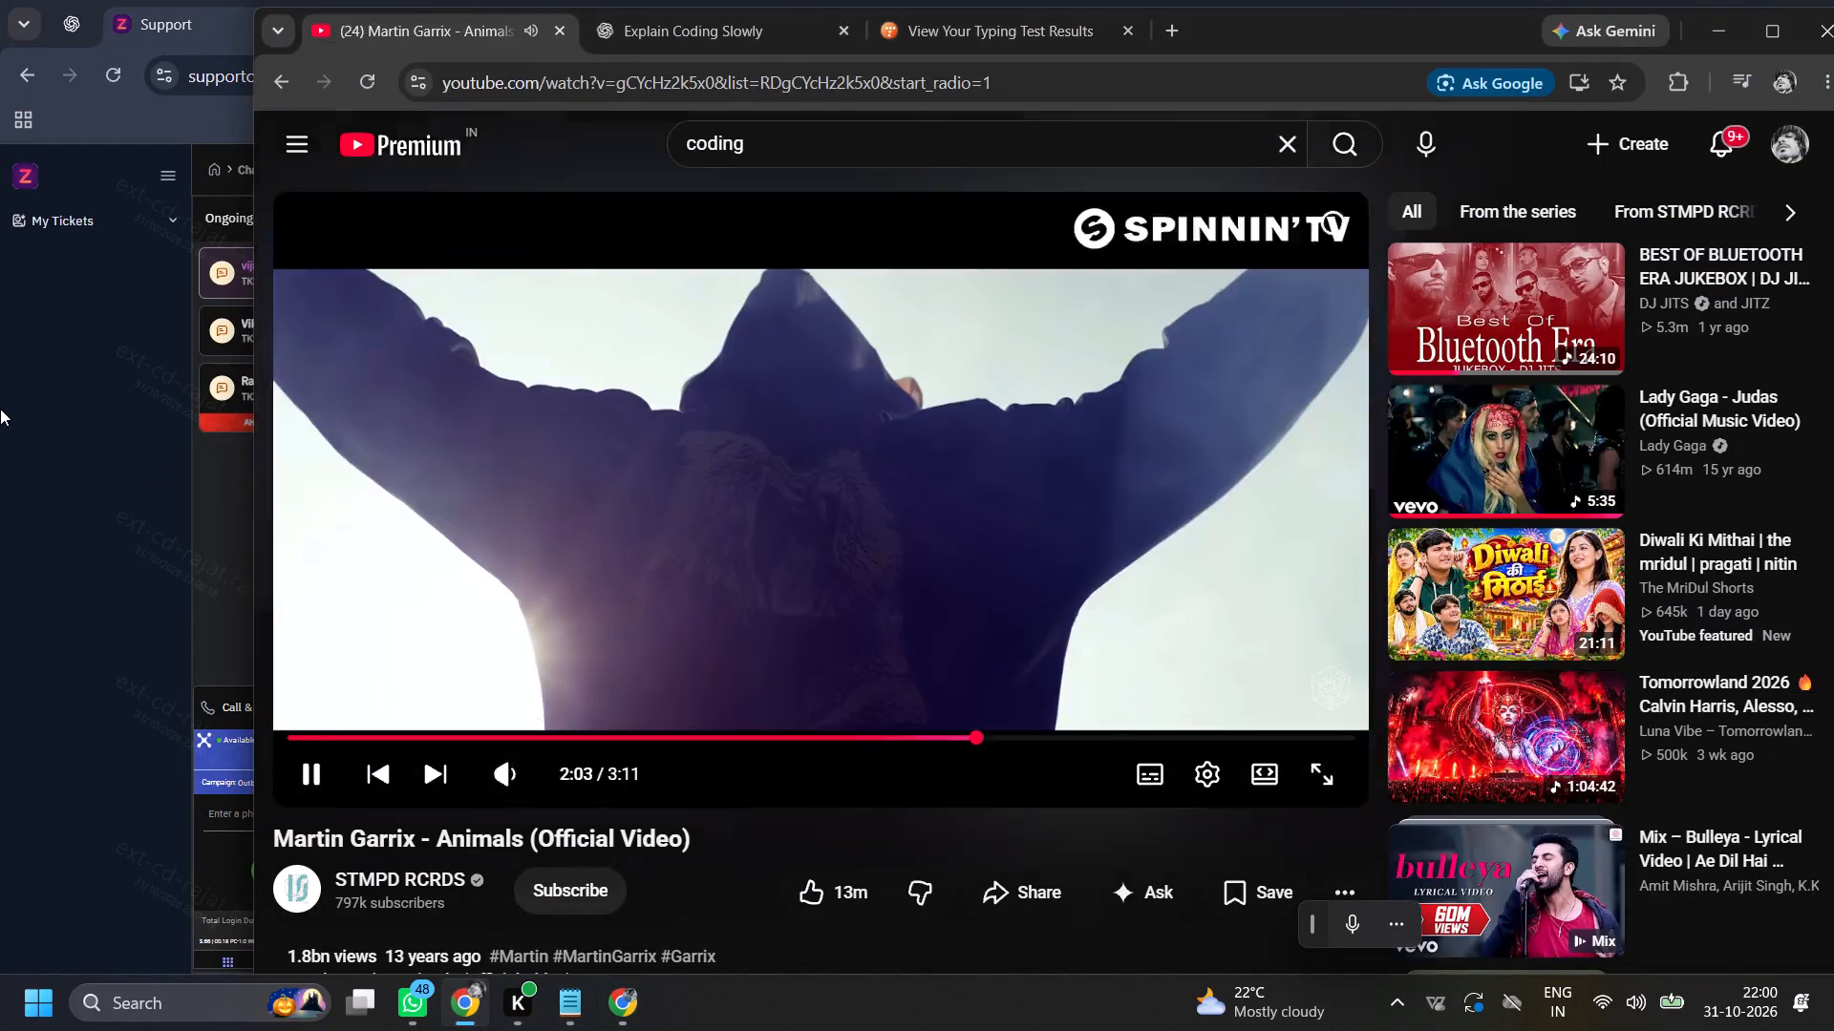
pyautogui.click(0, 409)
pyautogui.click(1205, 0)
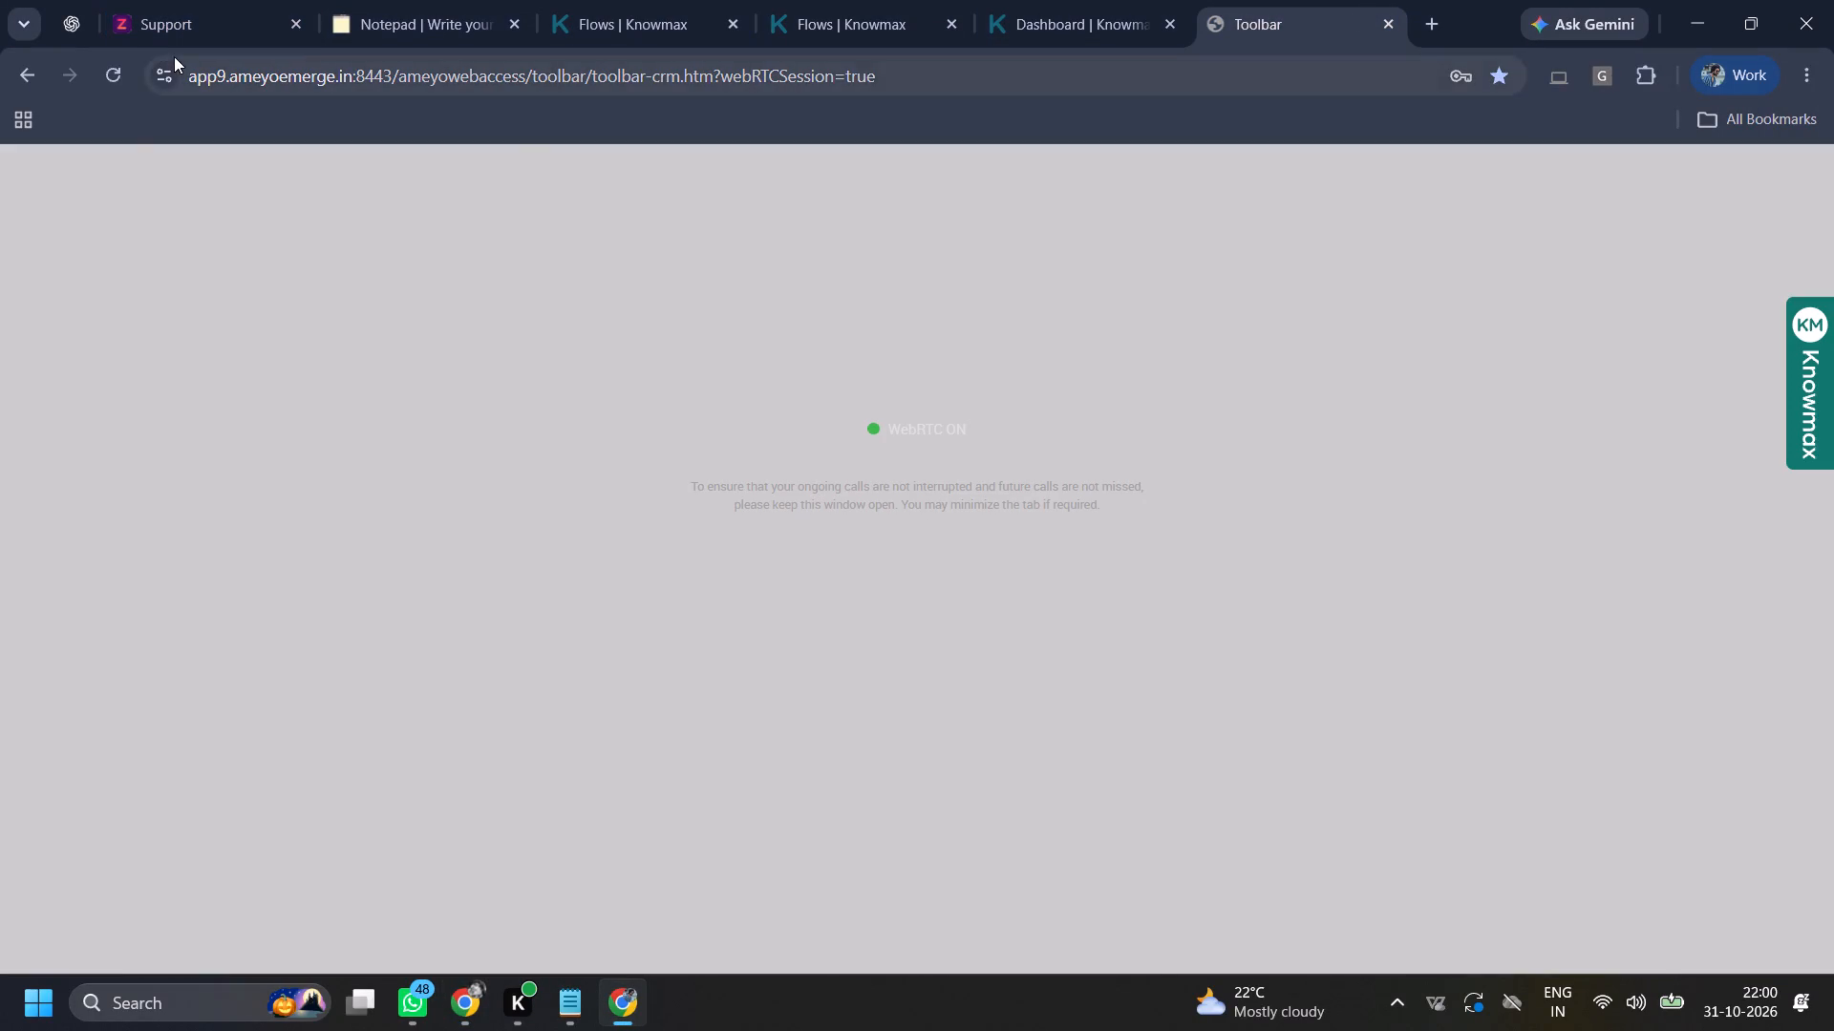
pyautogui.click(162, 82)
pyautogui.click(454, 252)
pyautogui.click(284, 0)
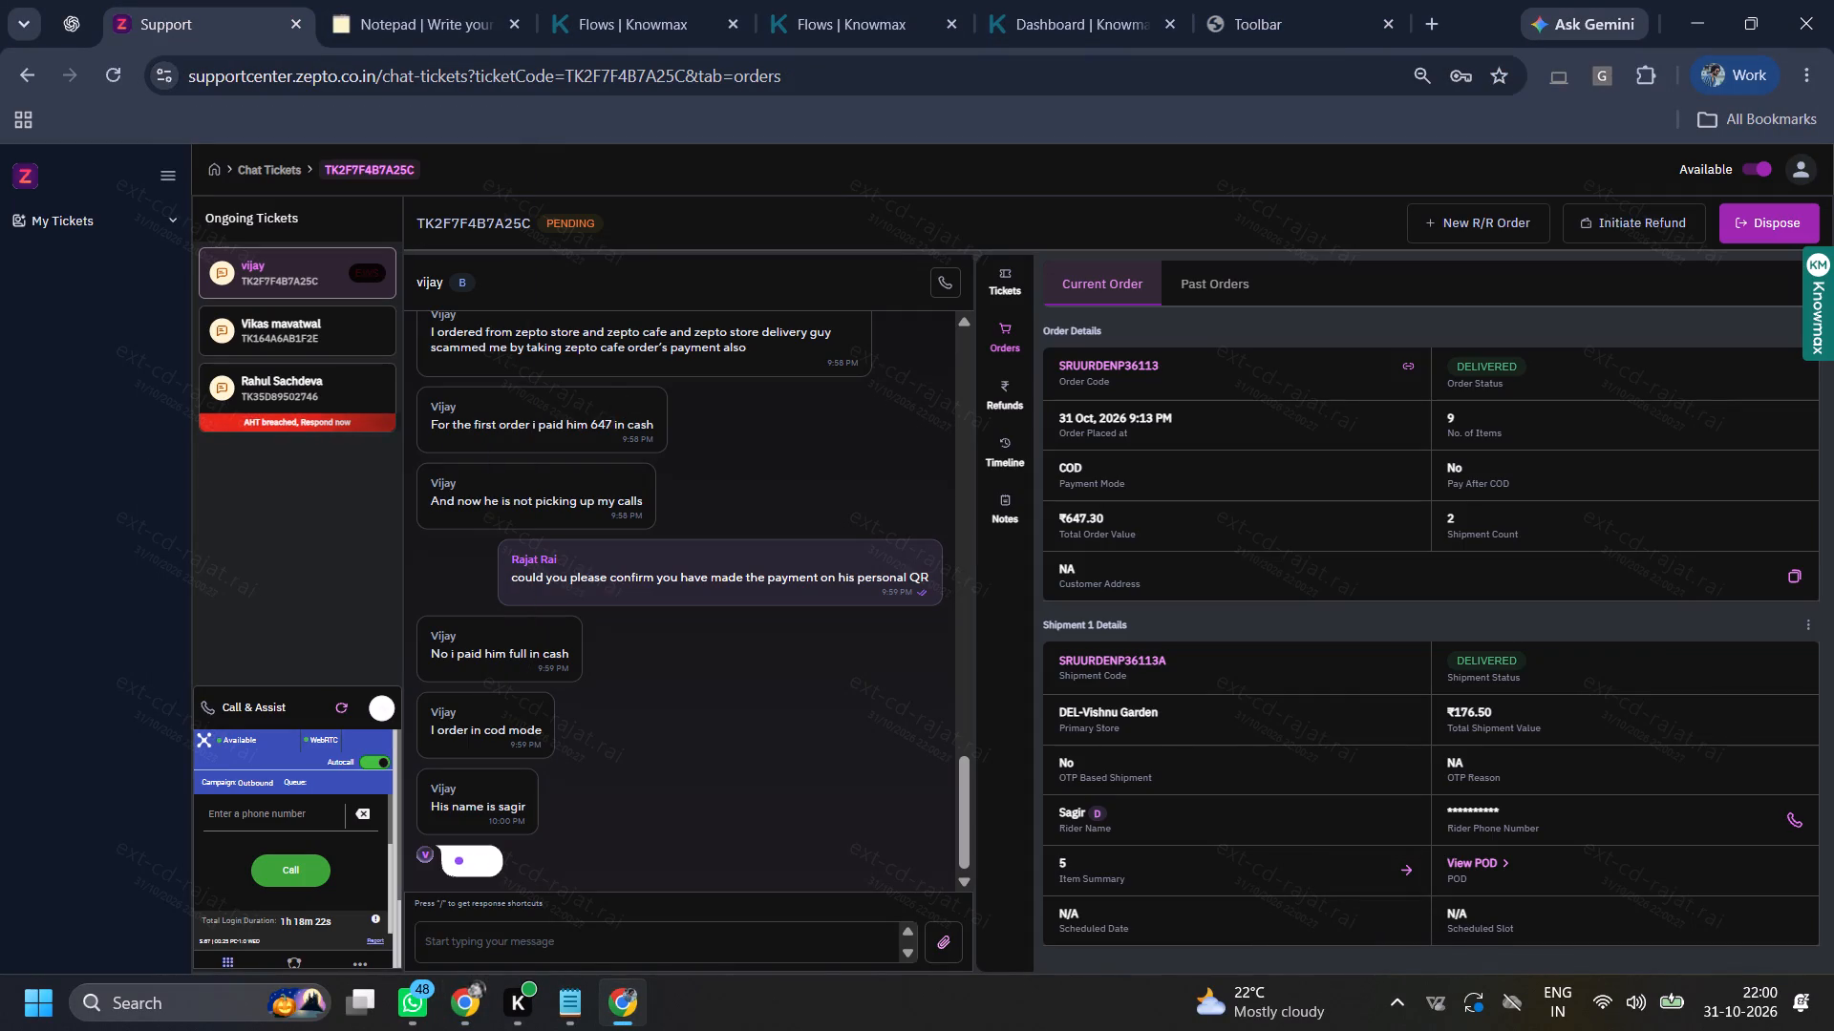
pyautogui.scroll(-1, 1611, 687)
pyautogui.click(1795, 701)
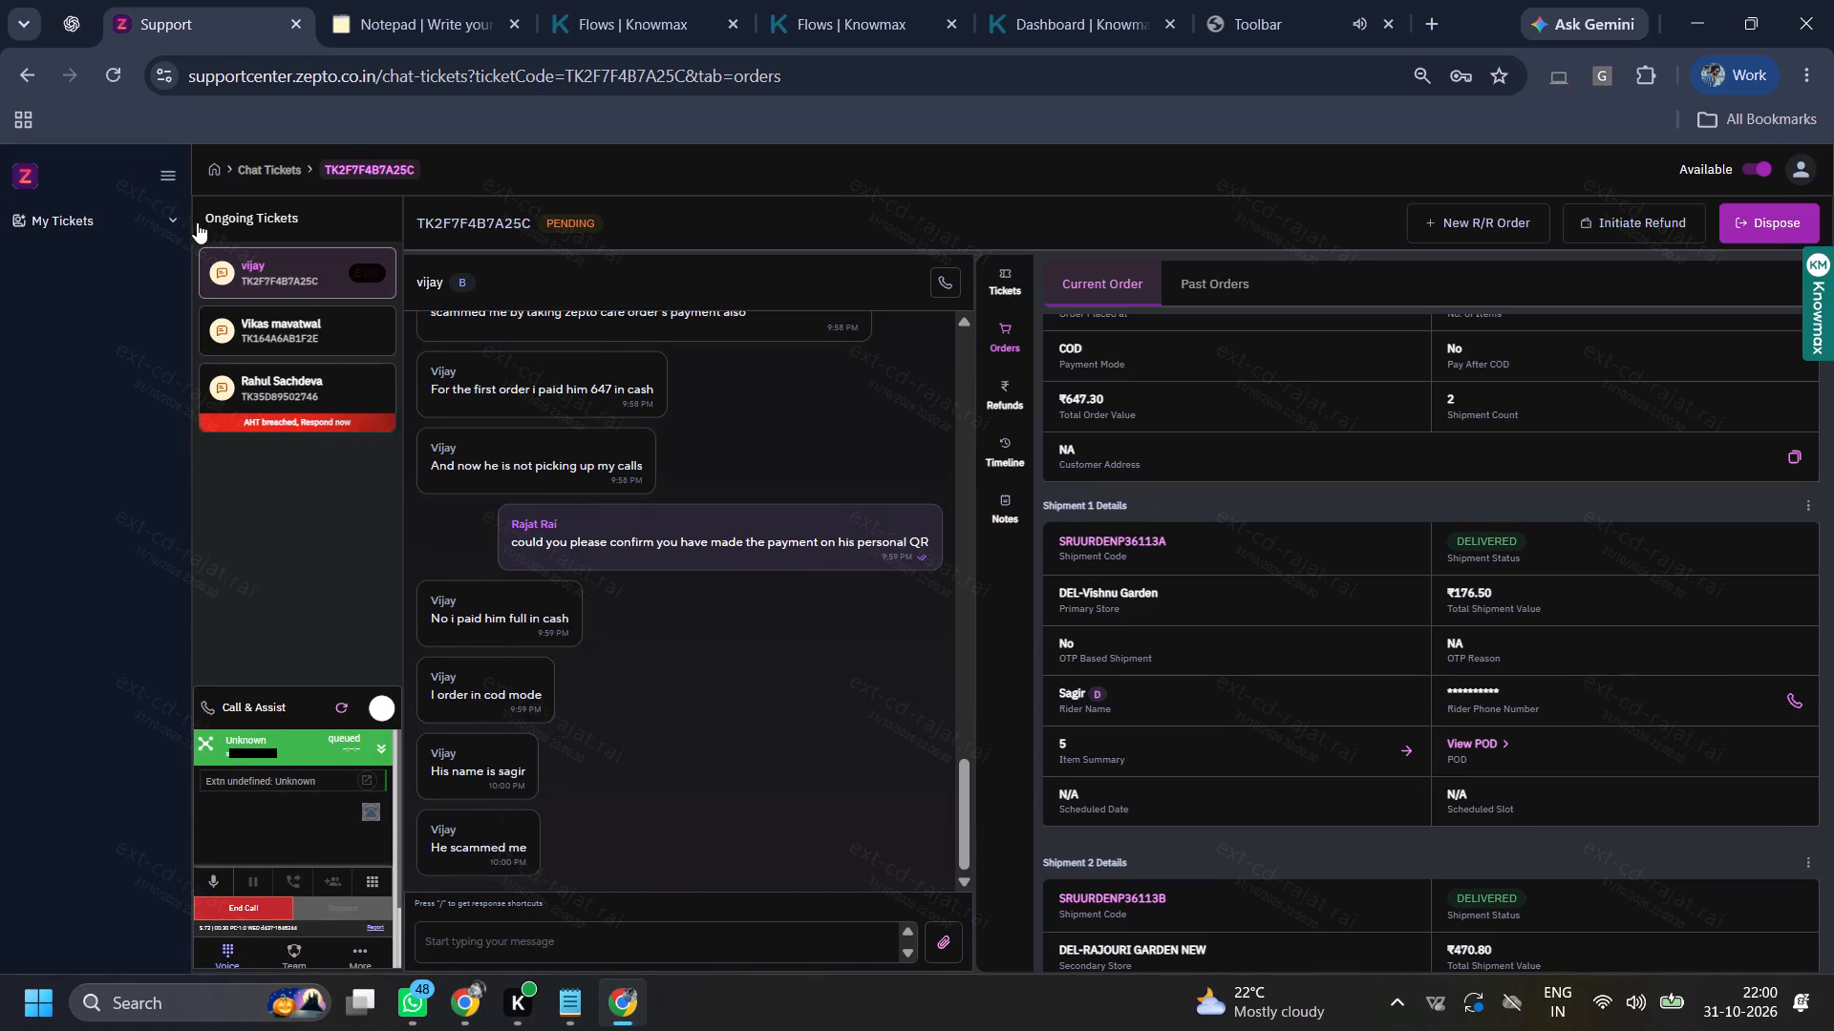
pyautogui.click(117, 84)
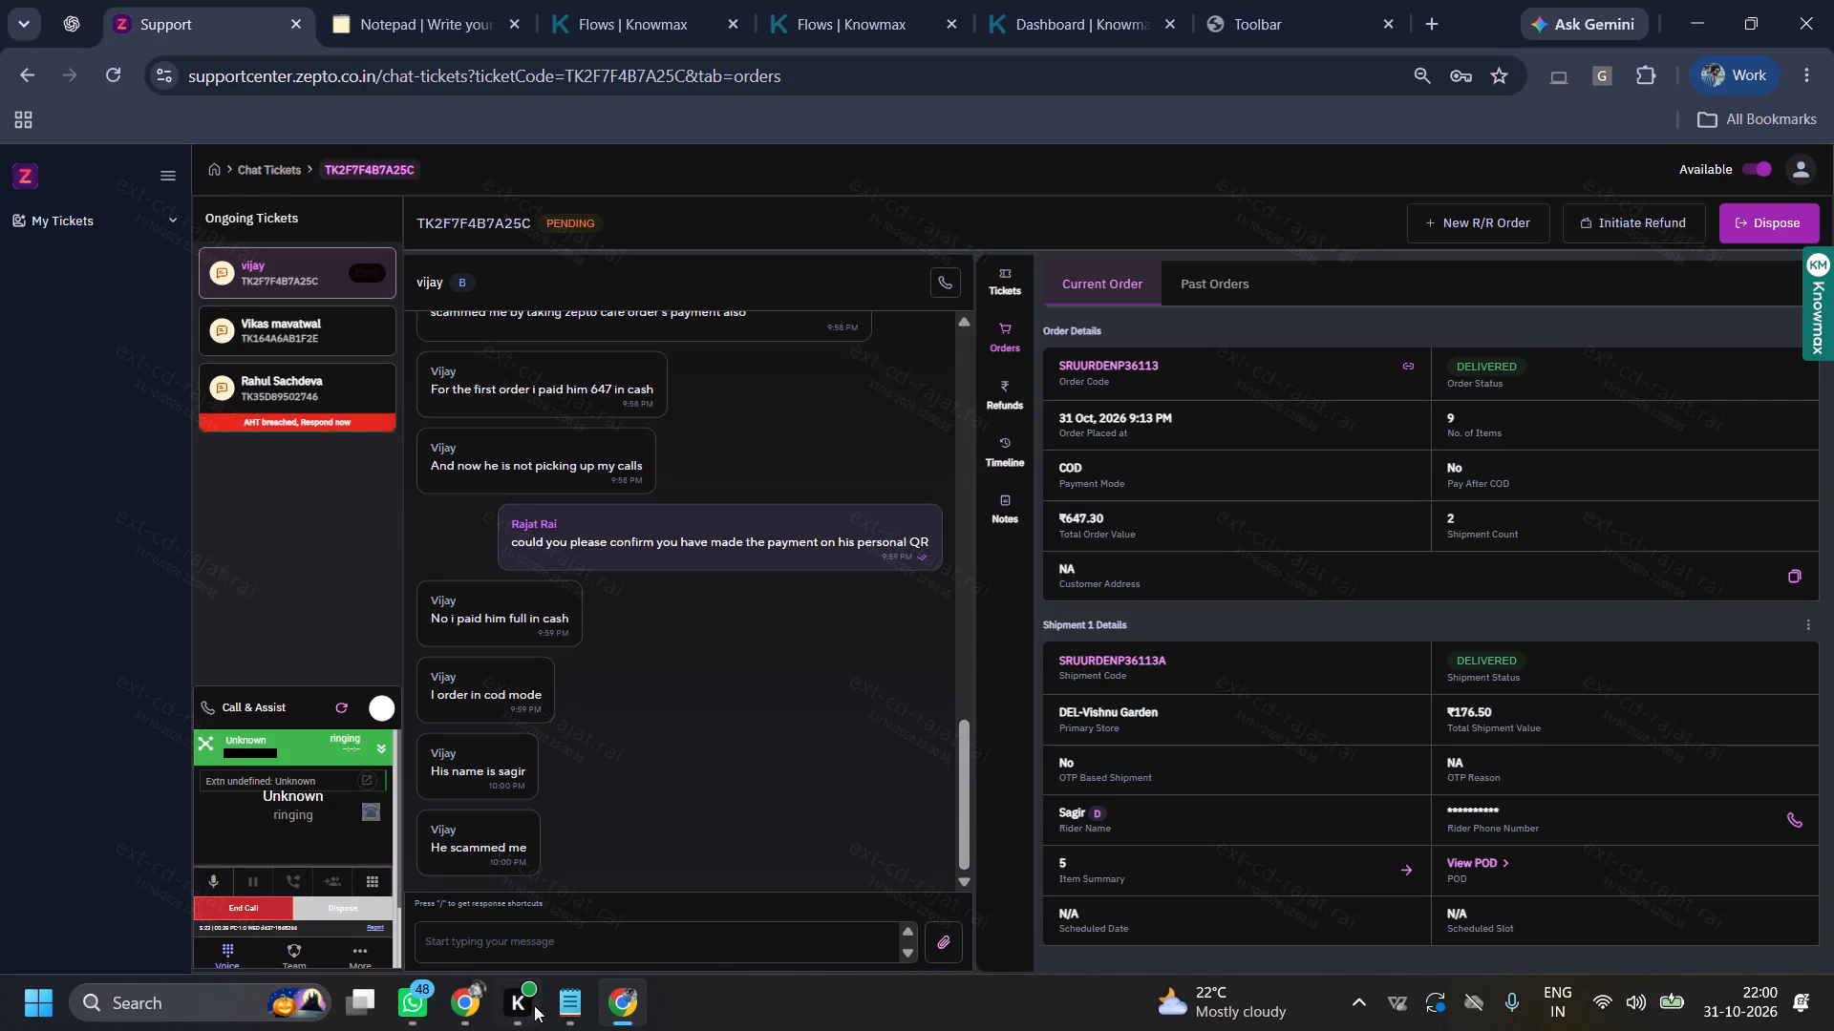
# In the refund note in Notepad, copy the hold message beginning "I'm currently verifying the delivery details with the seller".
pyautogui.click(570, 1004)
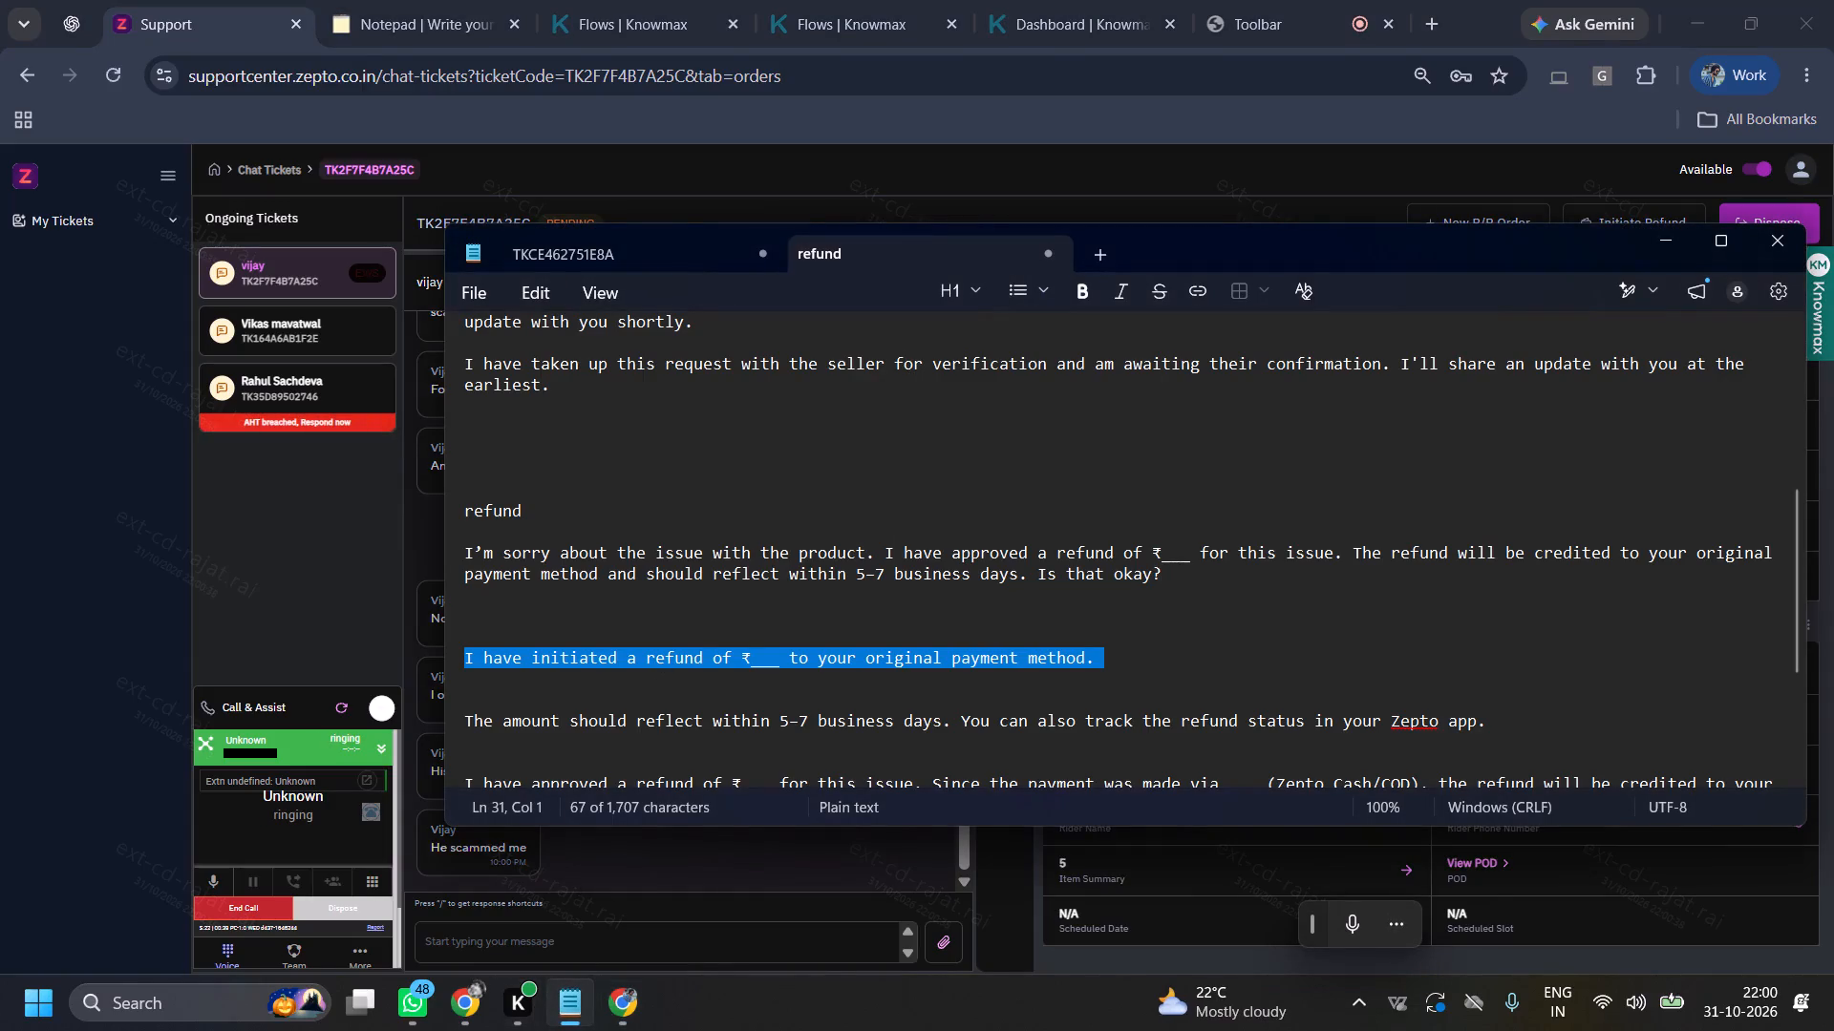
pyautogui.scroll(-2, 693, 562)
pyautogui.scroll(-2, 665, 684)
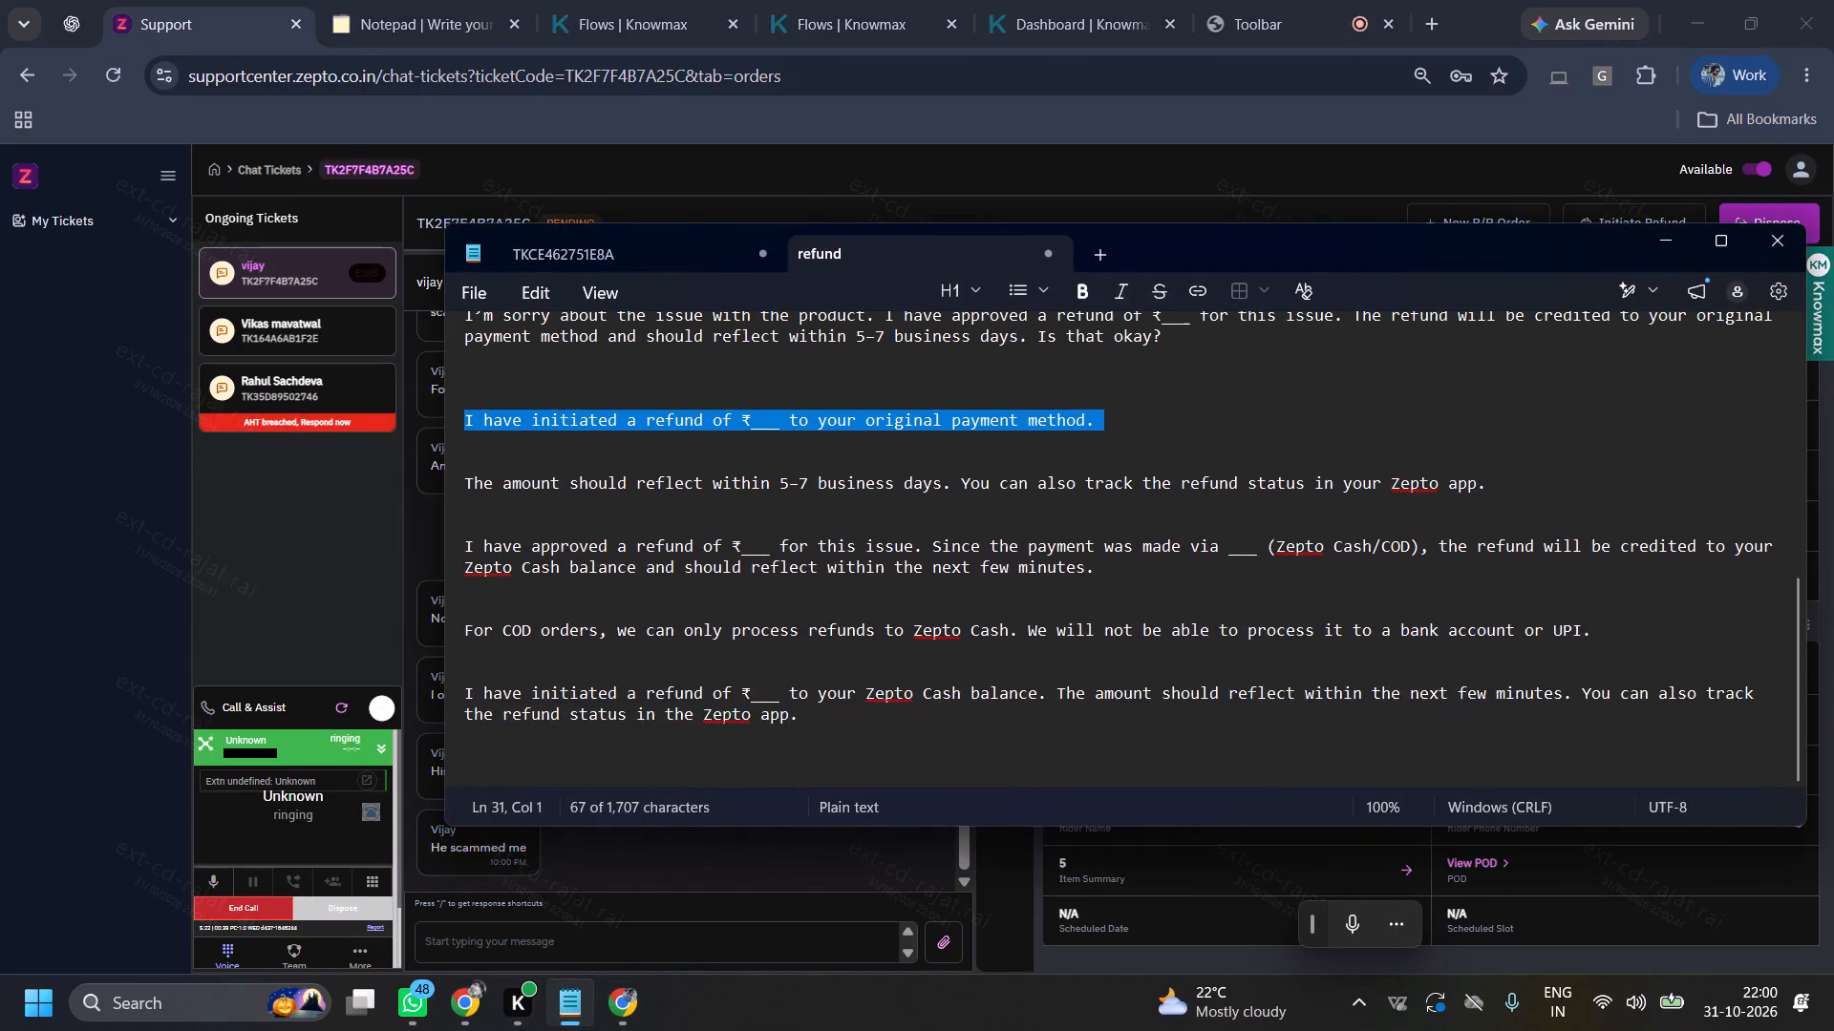
pyautogui.scroll(-5, 646, 682)
pyautogui.scroll(4, 707, 647)
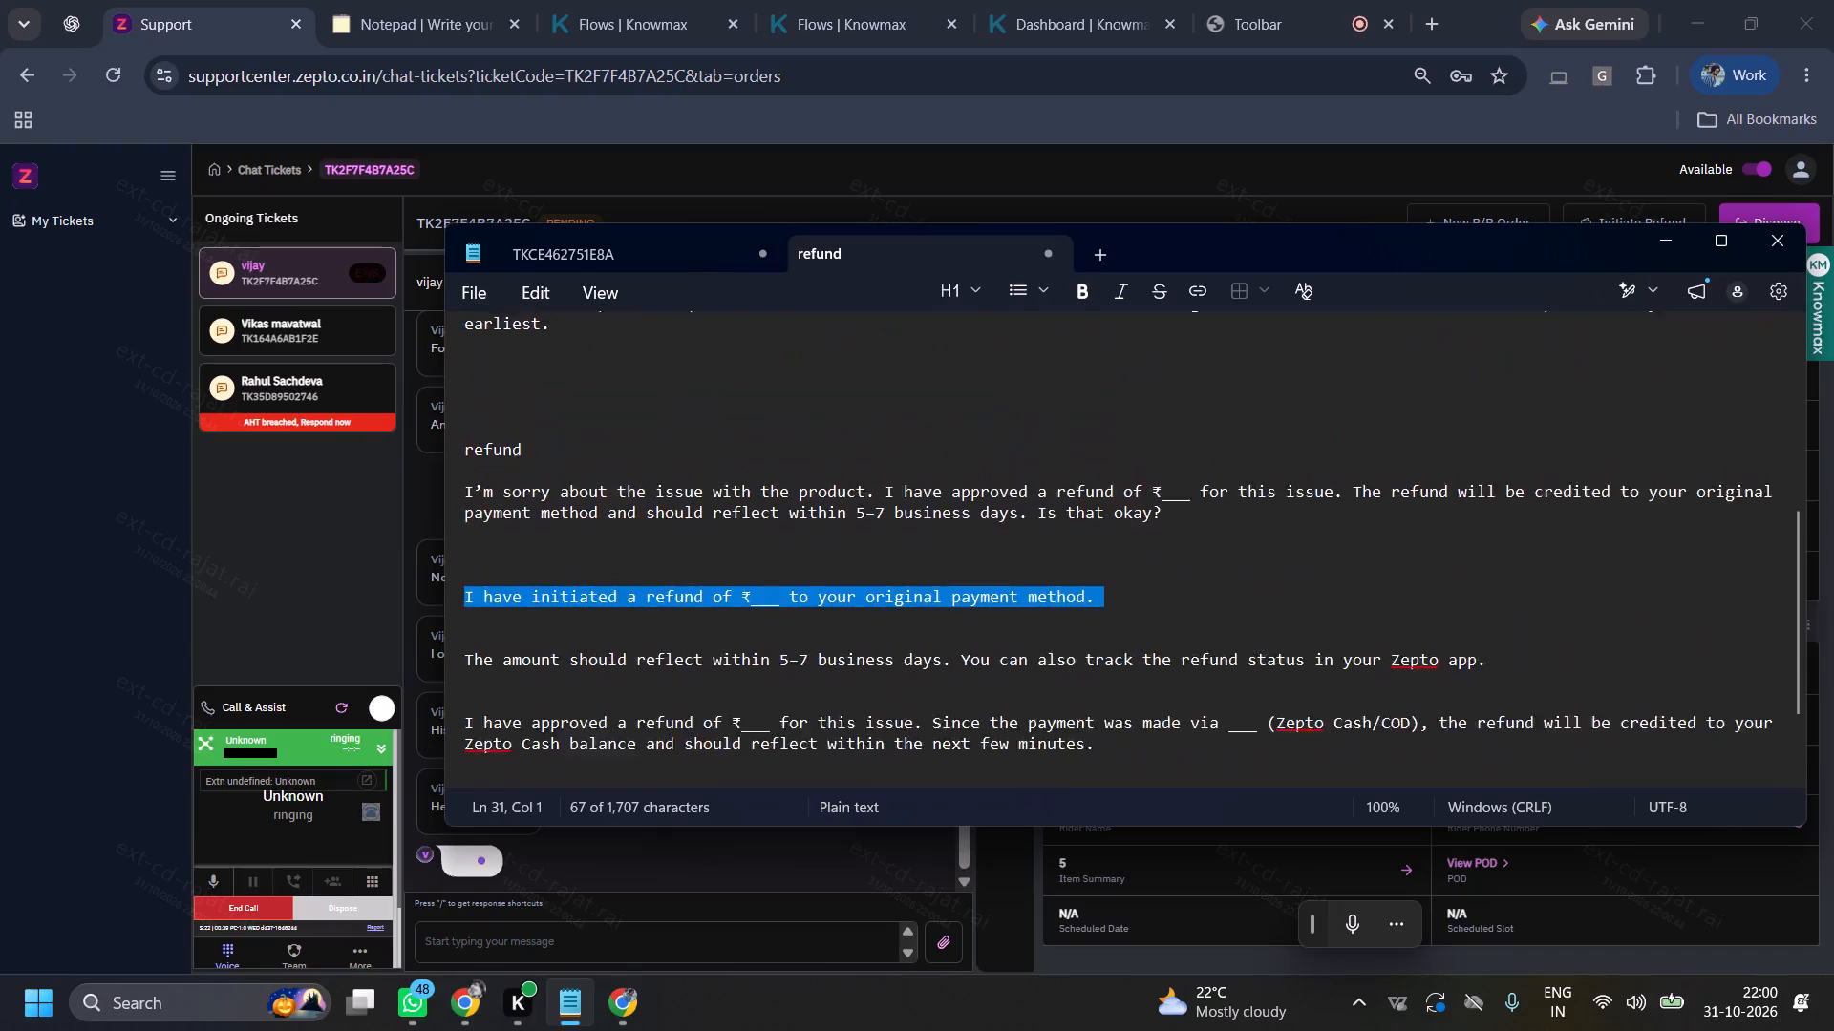
pyautogui.scroll(2, 707, 647)
pyautogui.scroll(-2, 707, 647)
pyautogui.scroll(1, 691, 639)
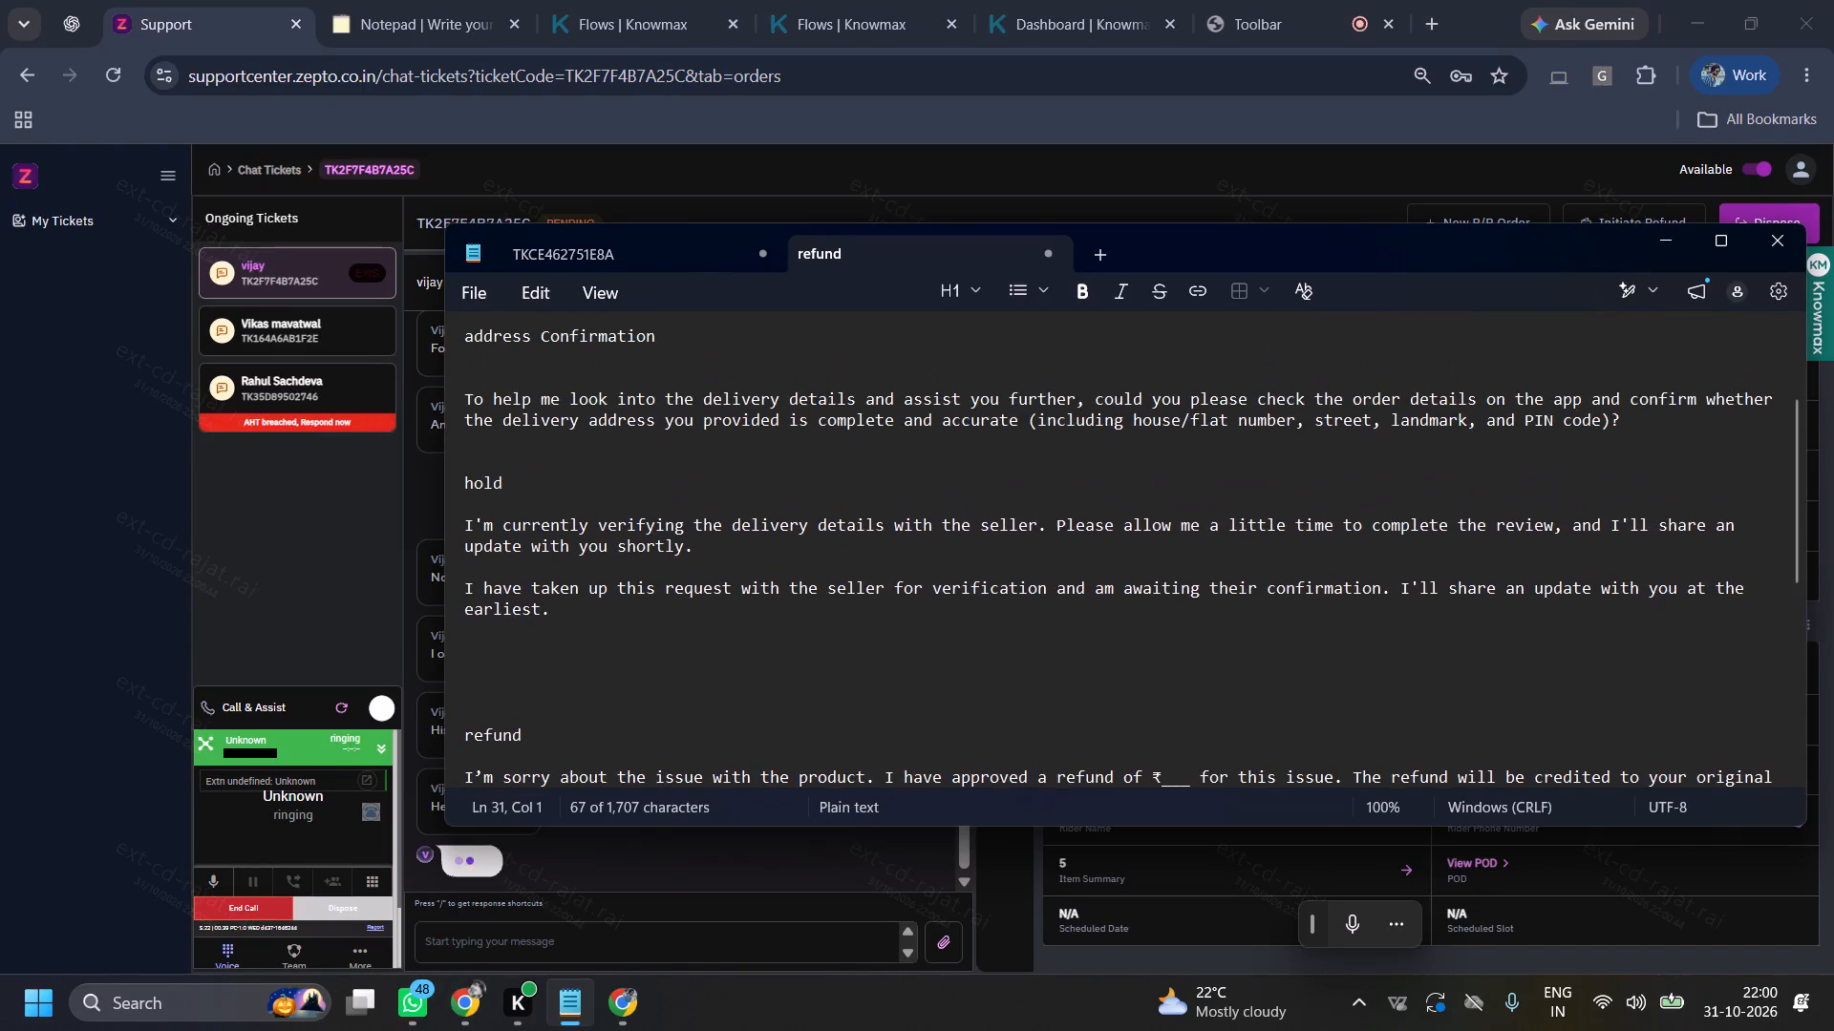
pyautogui.keyDown('ctrl'); pyautogui.tripleClick(665, 541); pyautogui.keyUp('ctrl')
pyautogui.hotkey('ctrl', 'c')
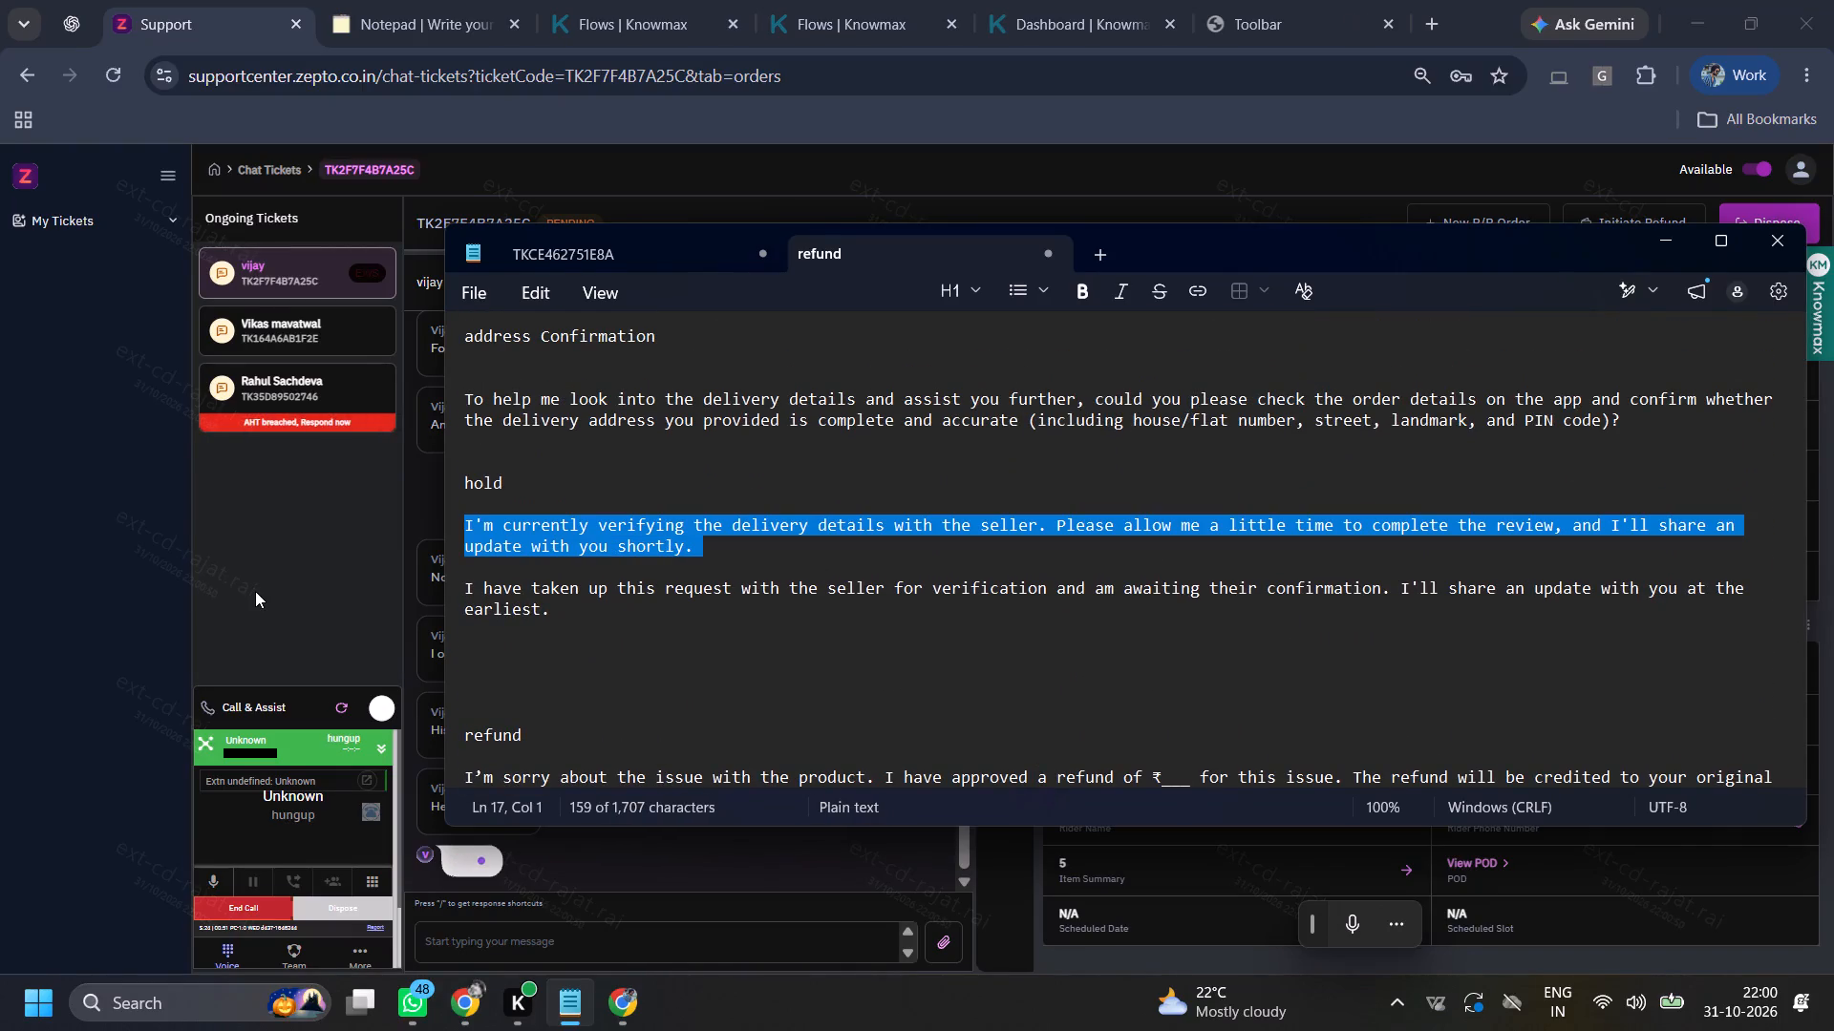
# Return to the support window and dispose of the ended rider call with disposition Test and a sub-disposition.
pyautogui.click(255, 591)
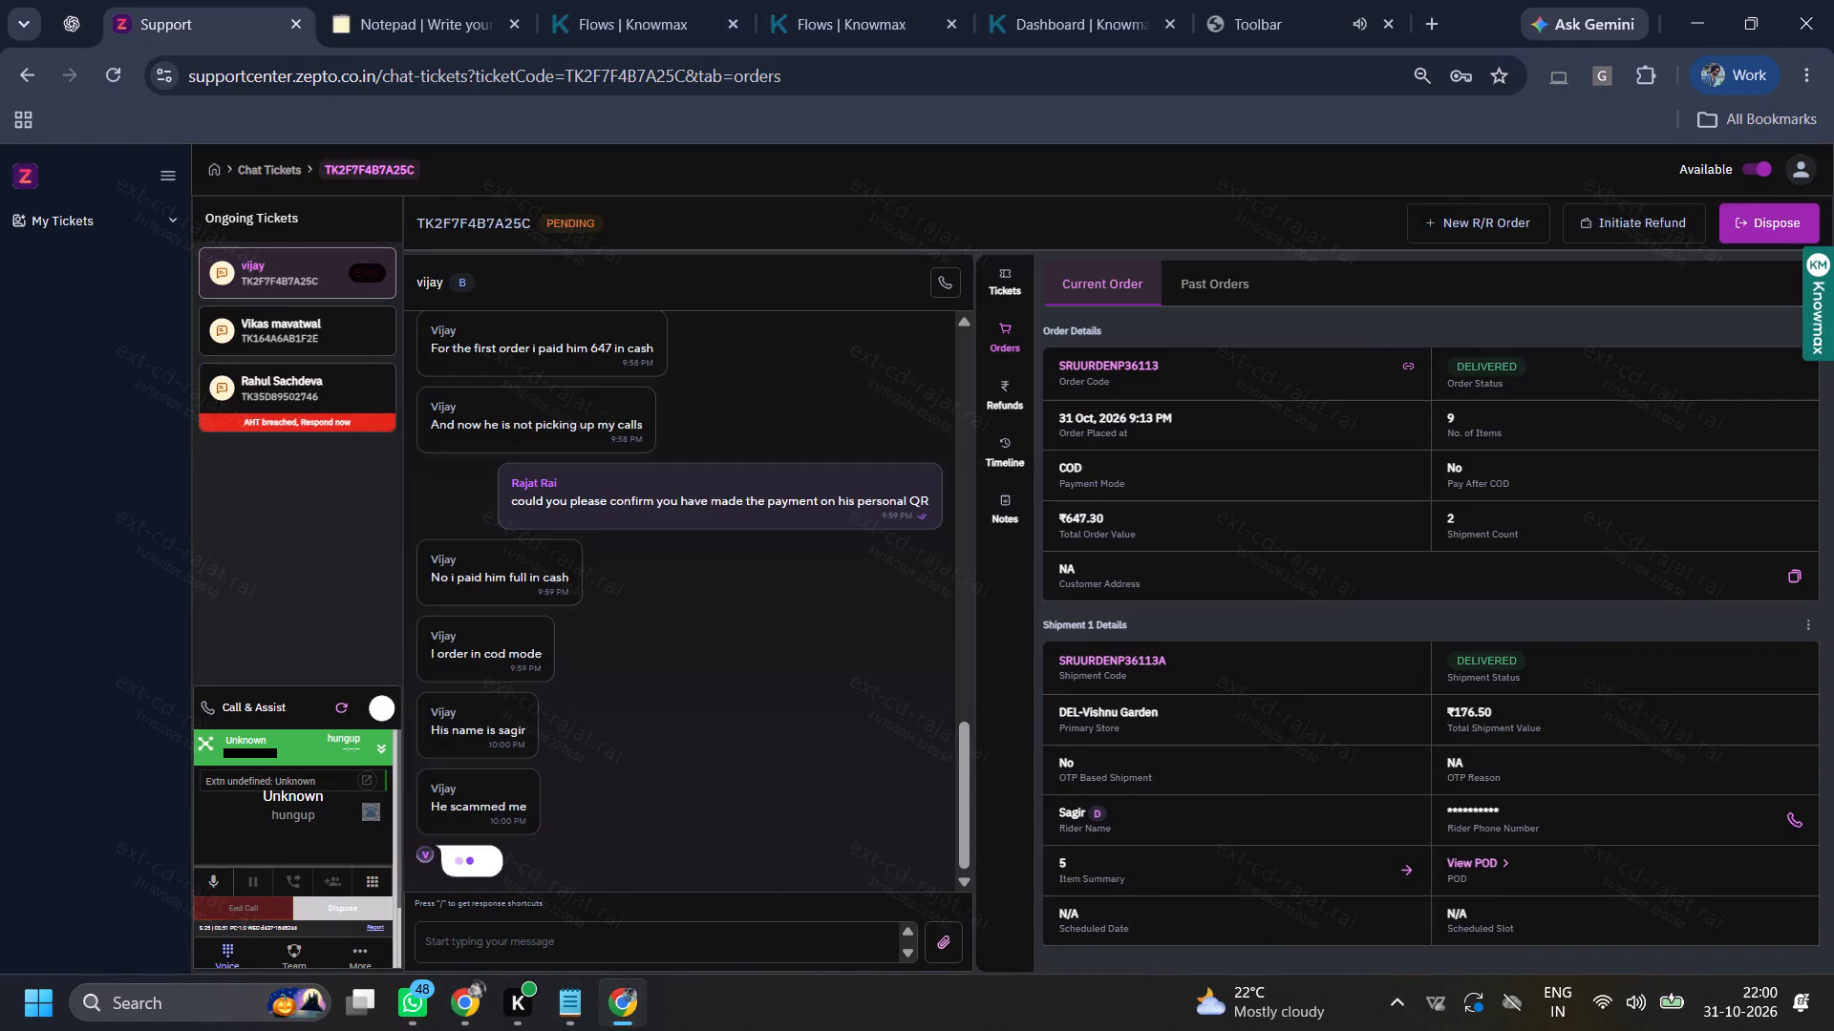
pyautogui.click(326, 904)
pyautogui.click(313, 805)
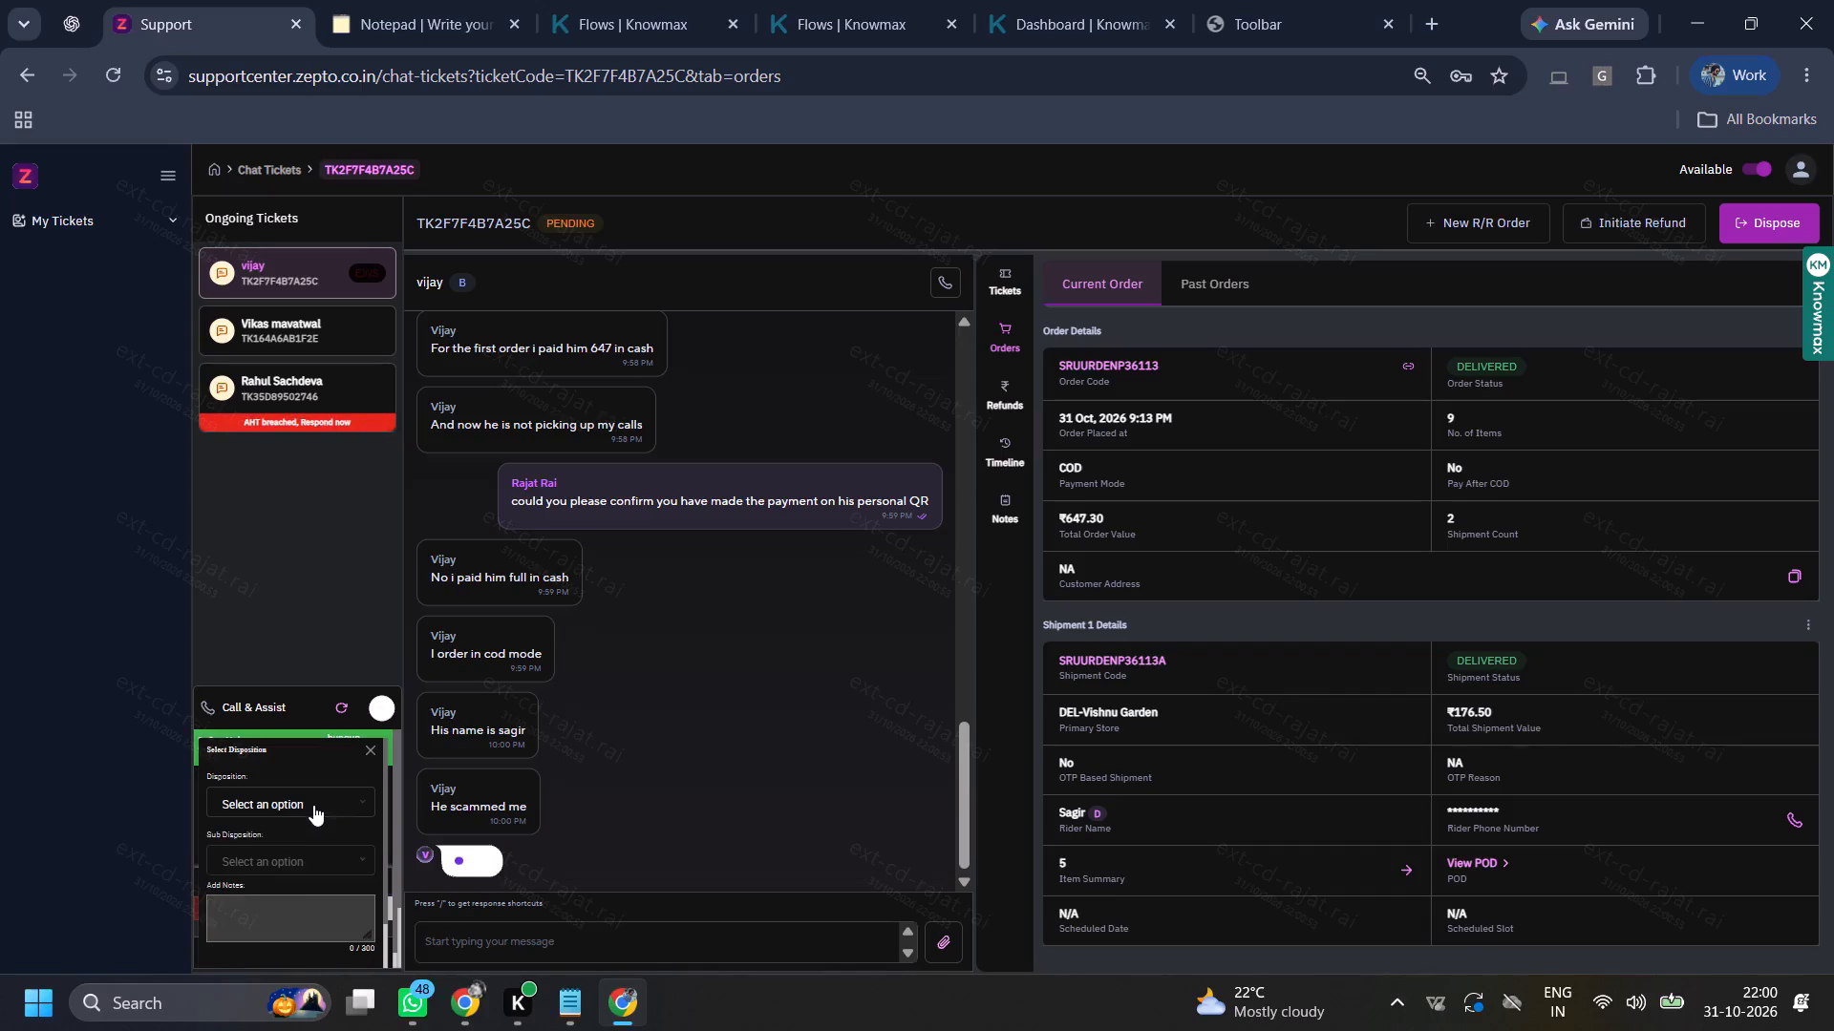
pyautogui.click(308, 931)
pyautogui.click(316, 859)
pyautogui.scroll(-2, 316, 859)
pyautogui.doubleClick(305, 920)
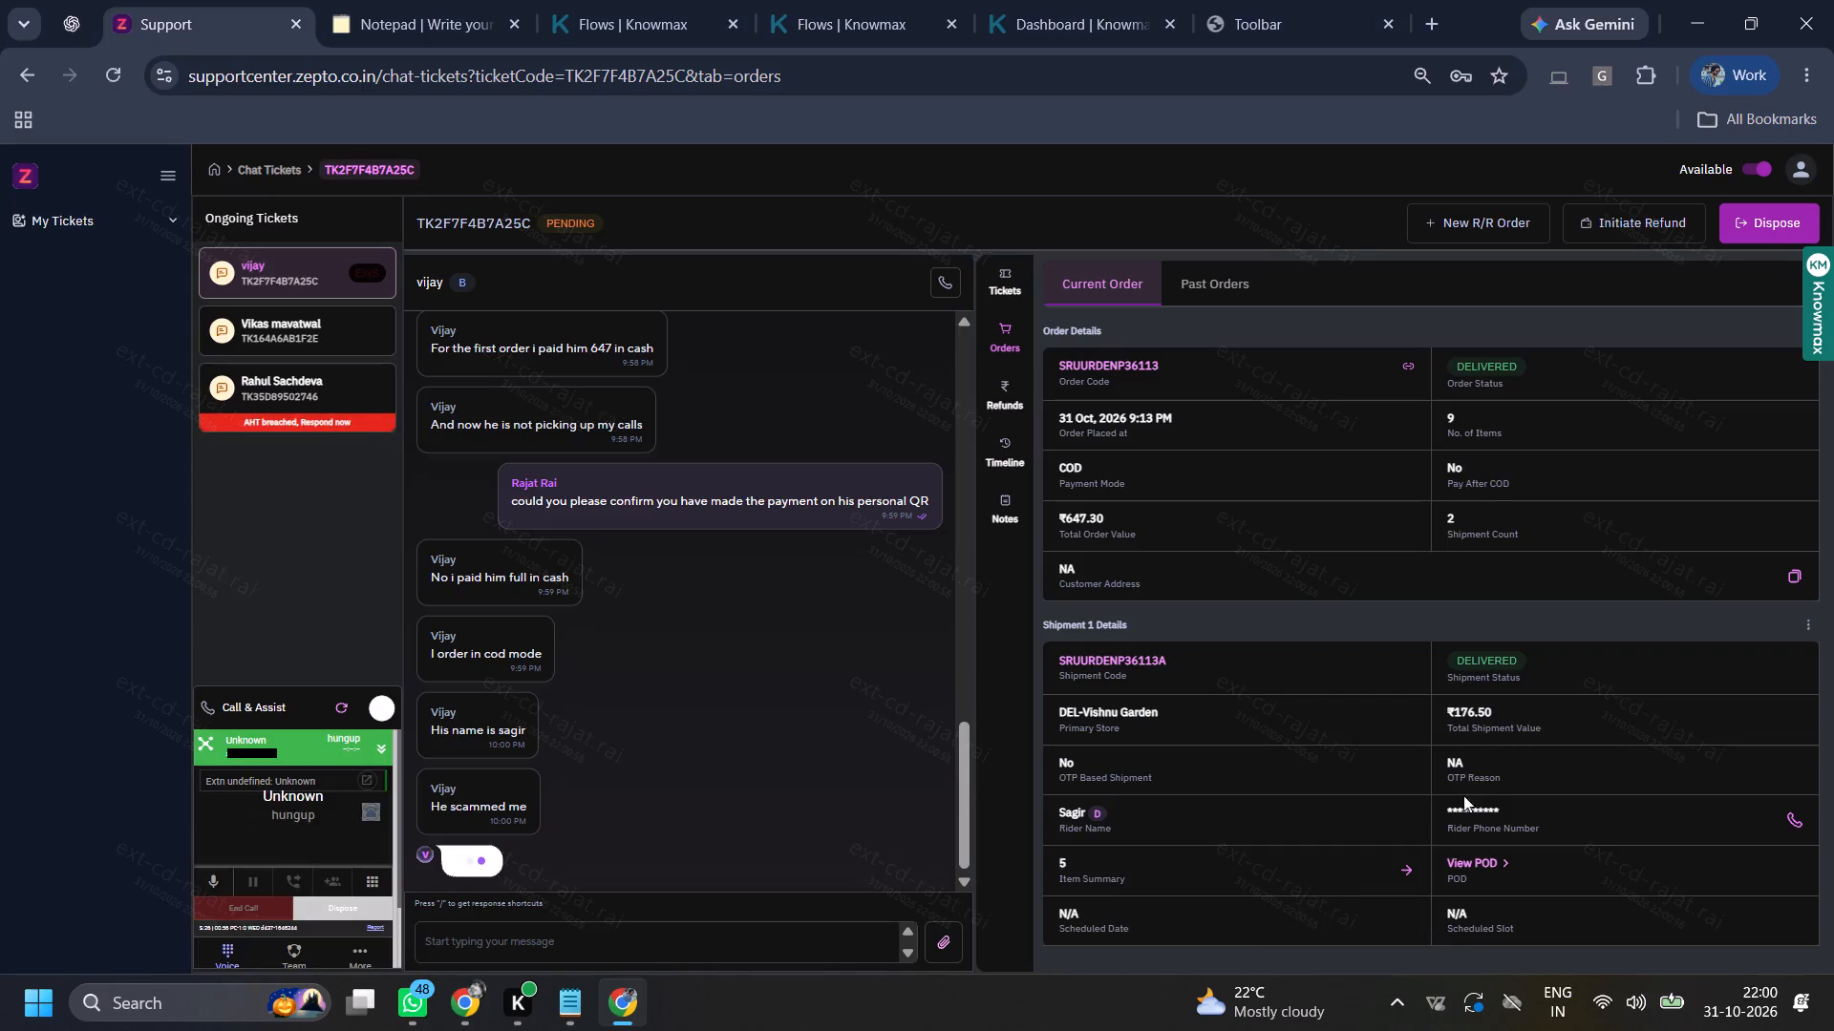
# Call the Shipment 1 rider again from the order details and reload the support page.
pyautogui.click(1802, 819)
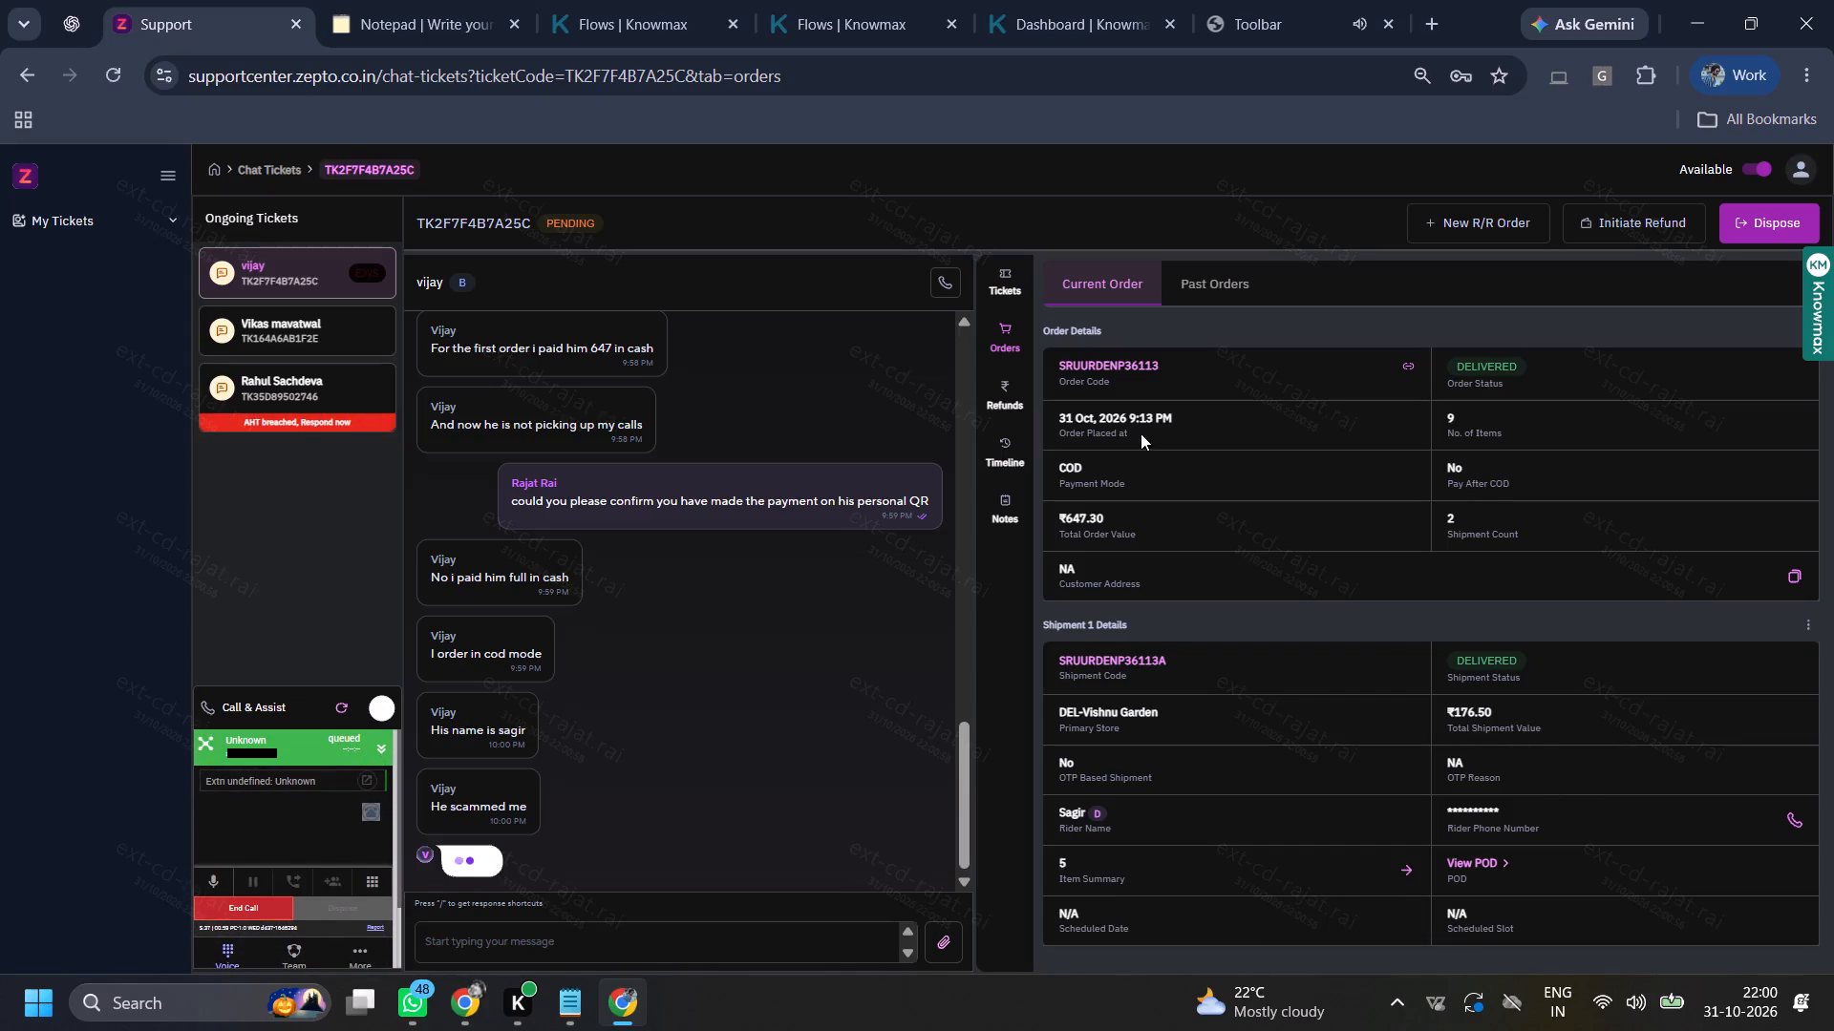
pyautogui.click(96, 79)
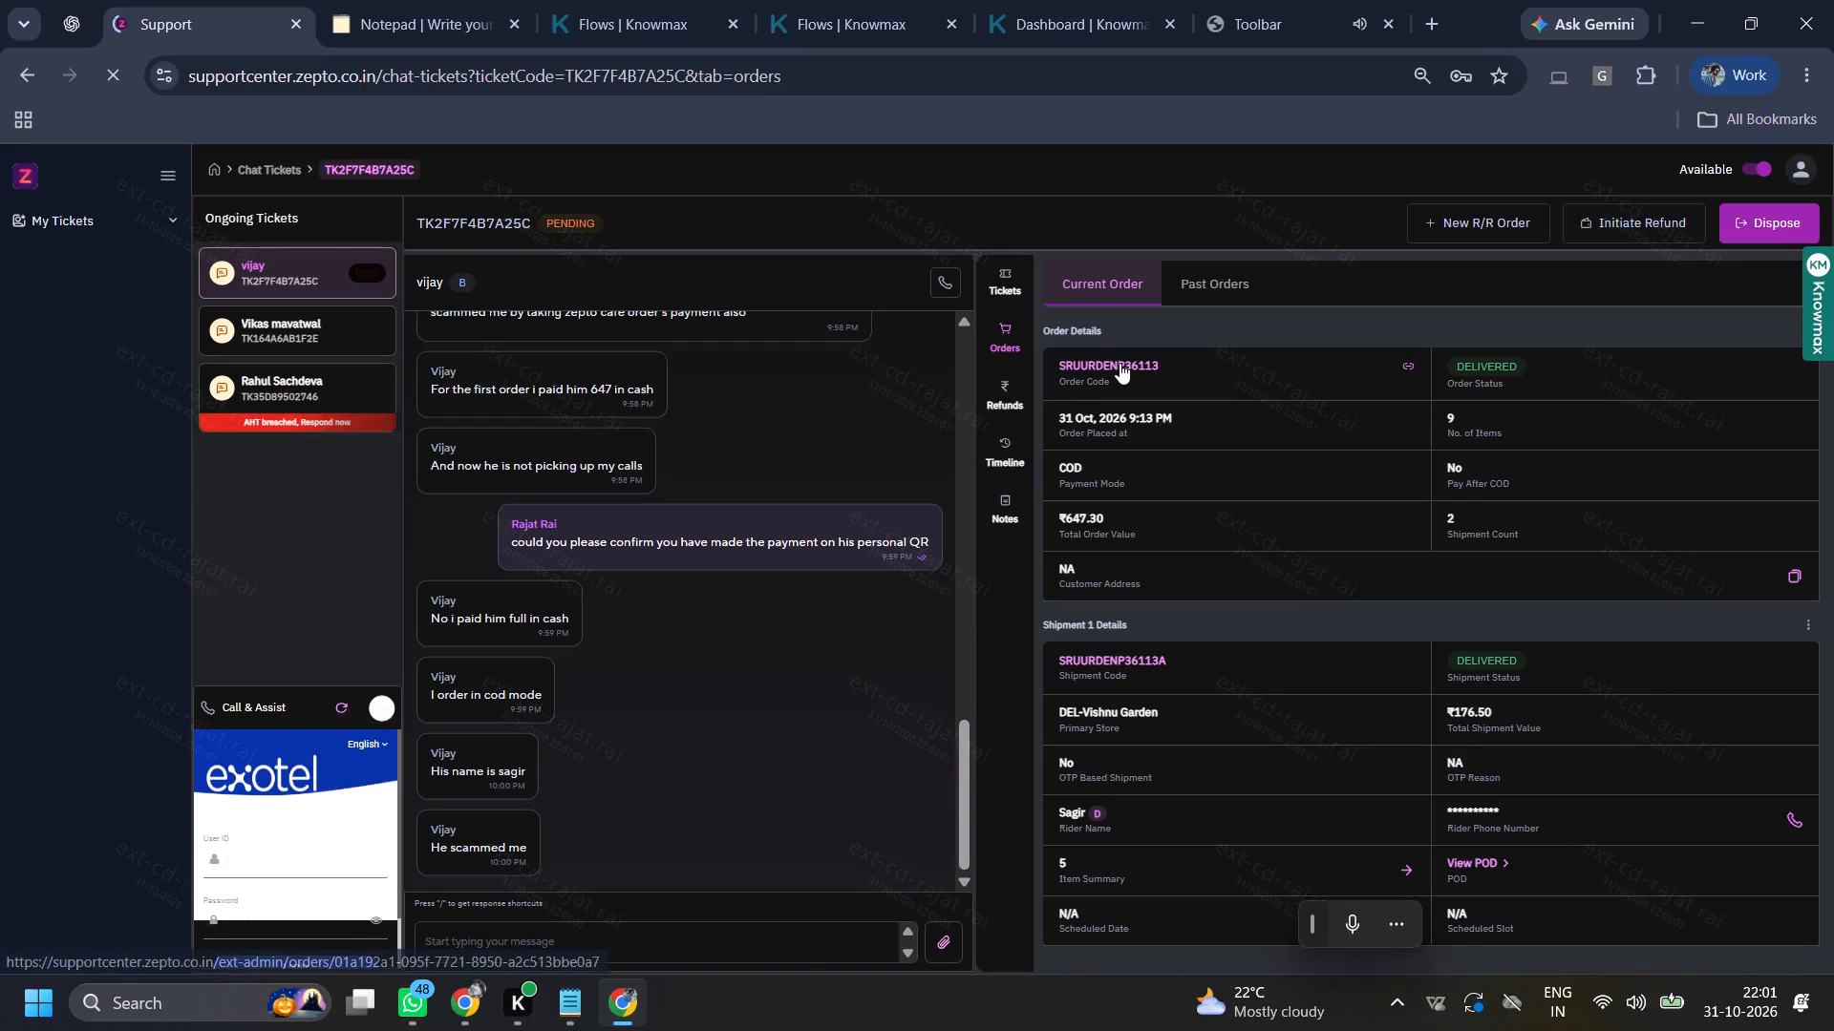
pyautogui.click(1120, 363)
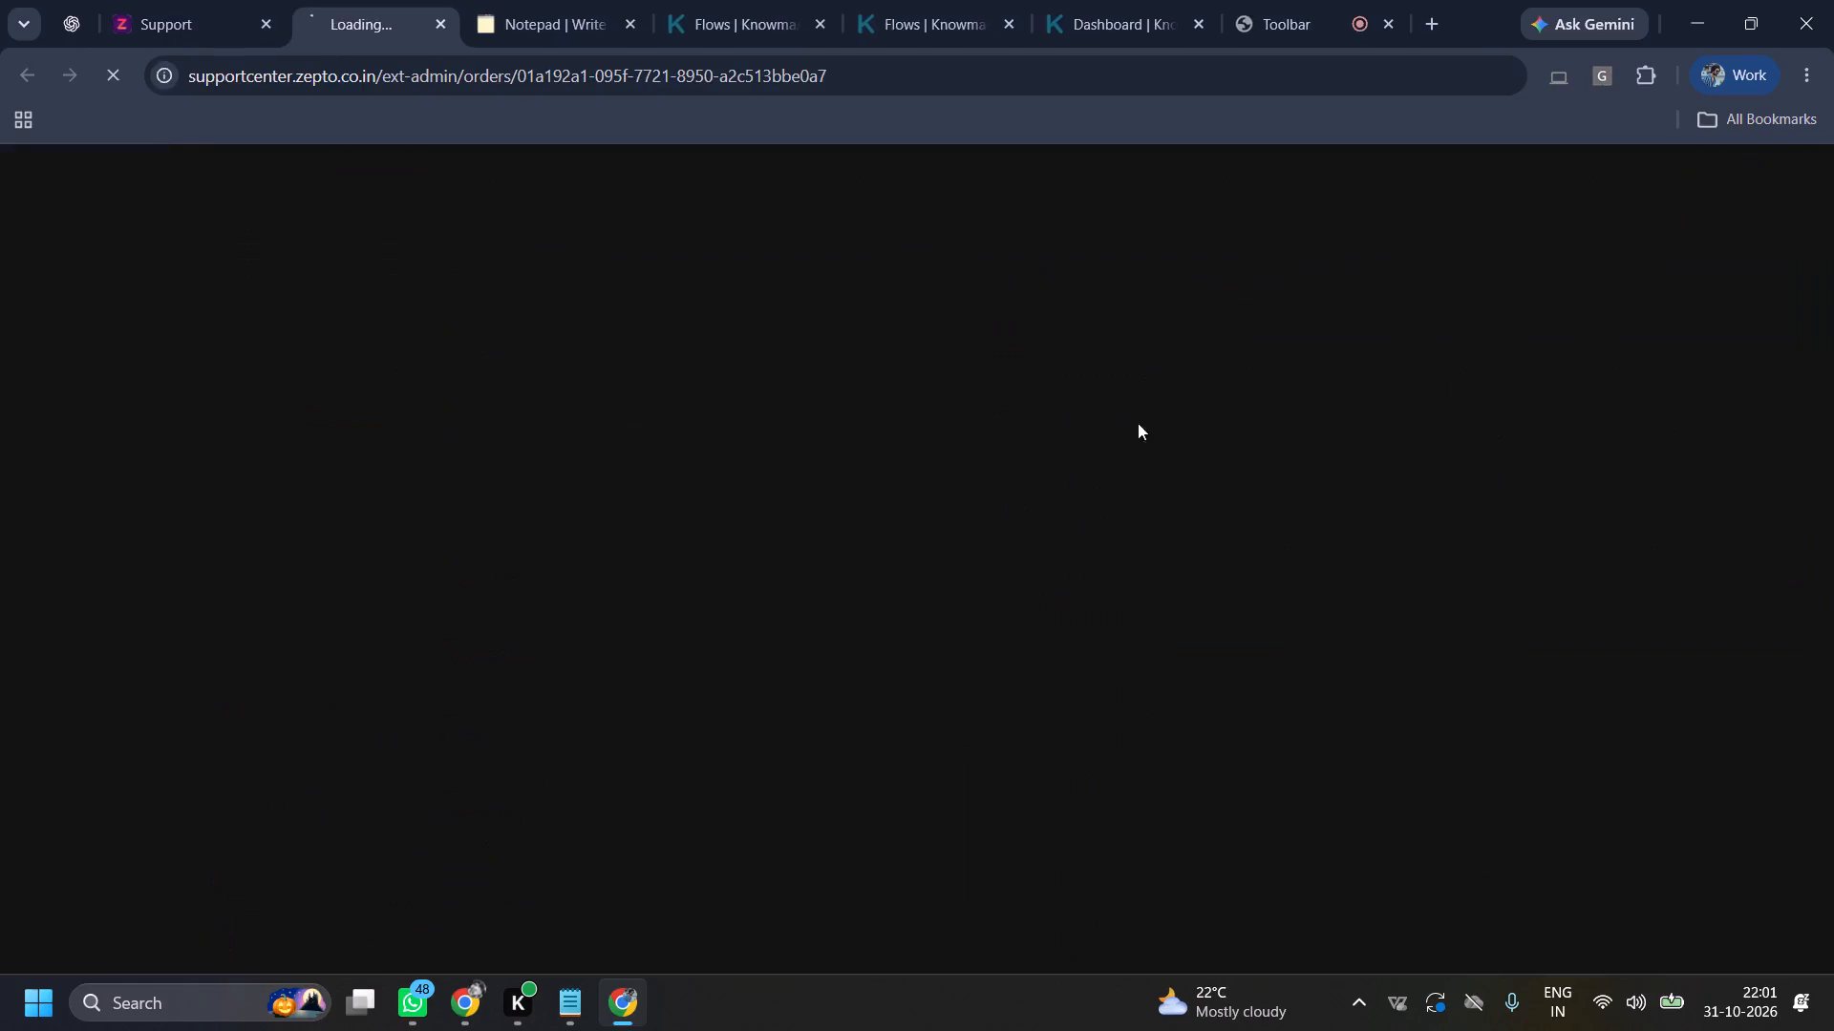
pyautogui.click(329, 208)
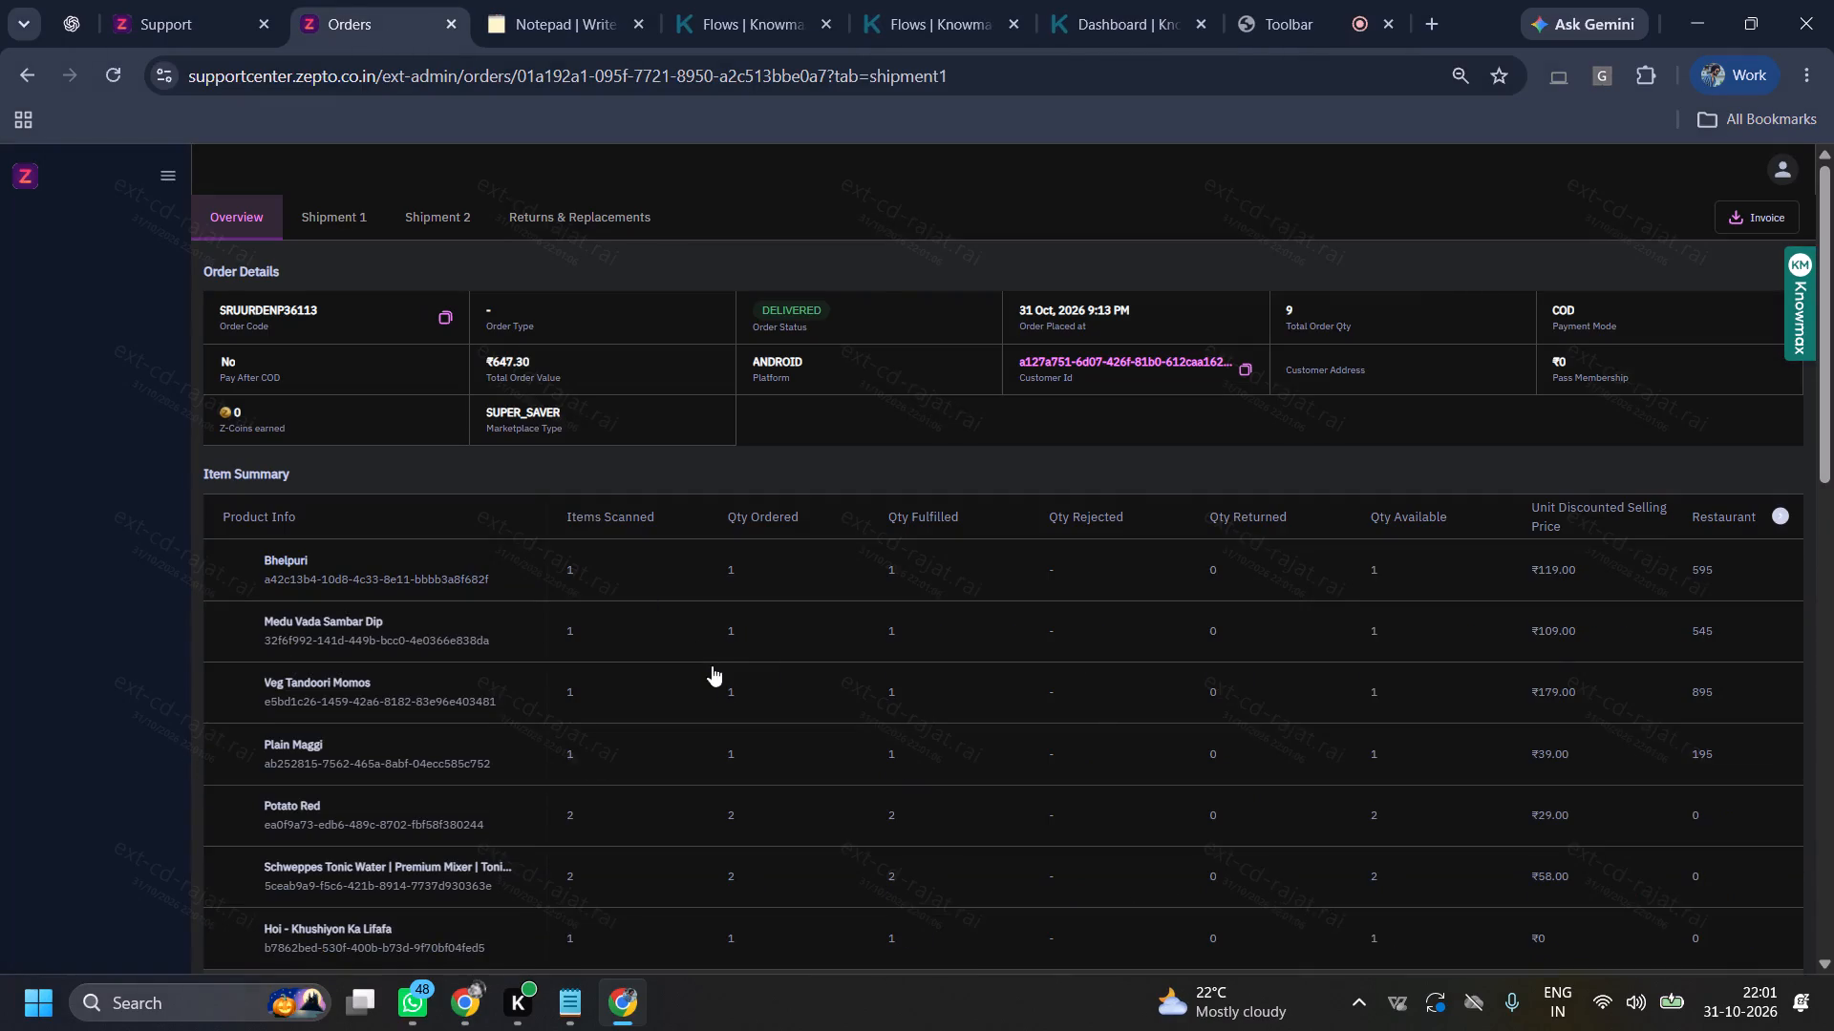
pyautogui.scroll(-14, 862, 814)
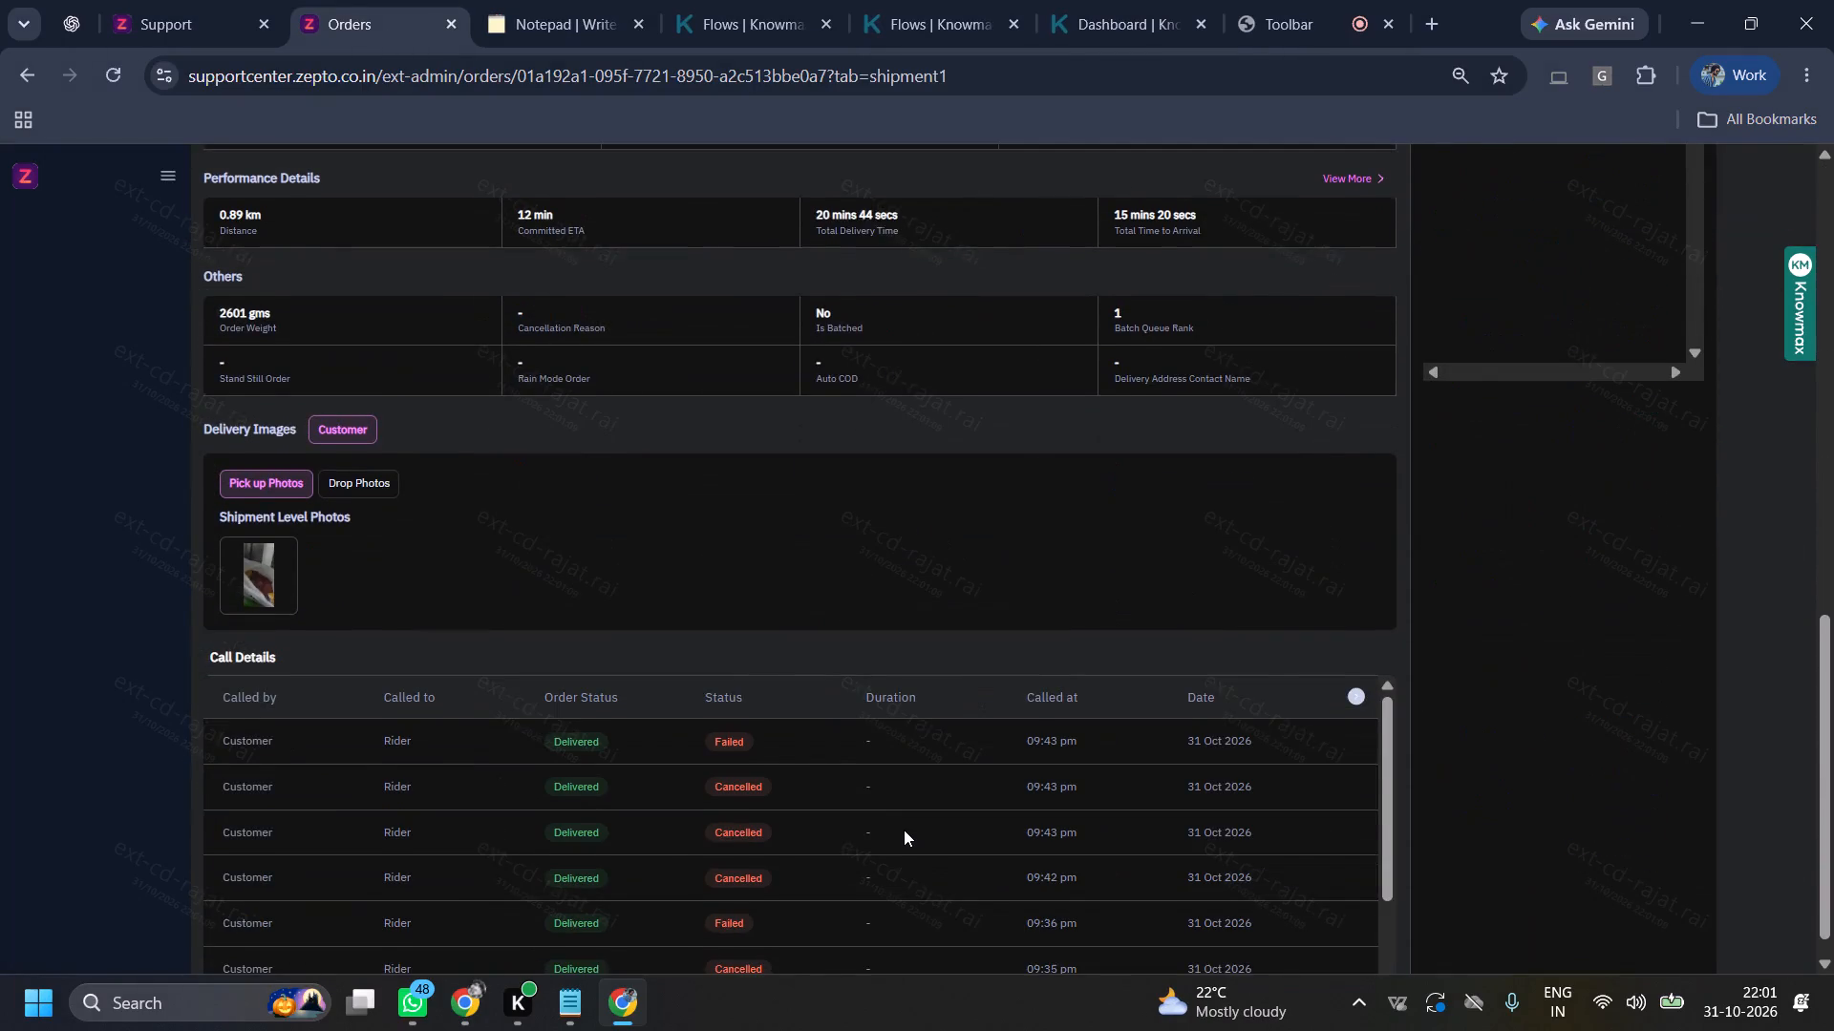
pyautogui.moveTo(1023, 710); pyautogui.dragTo(1137, 703)
pyautogui.click(939, 810)
pyautogui.doubleClick(1033, 846)
pyautogui.click(354, 437)
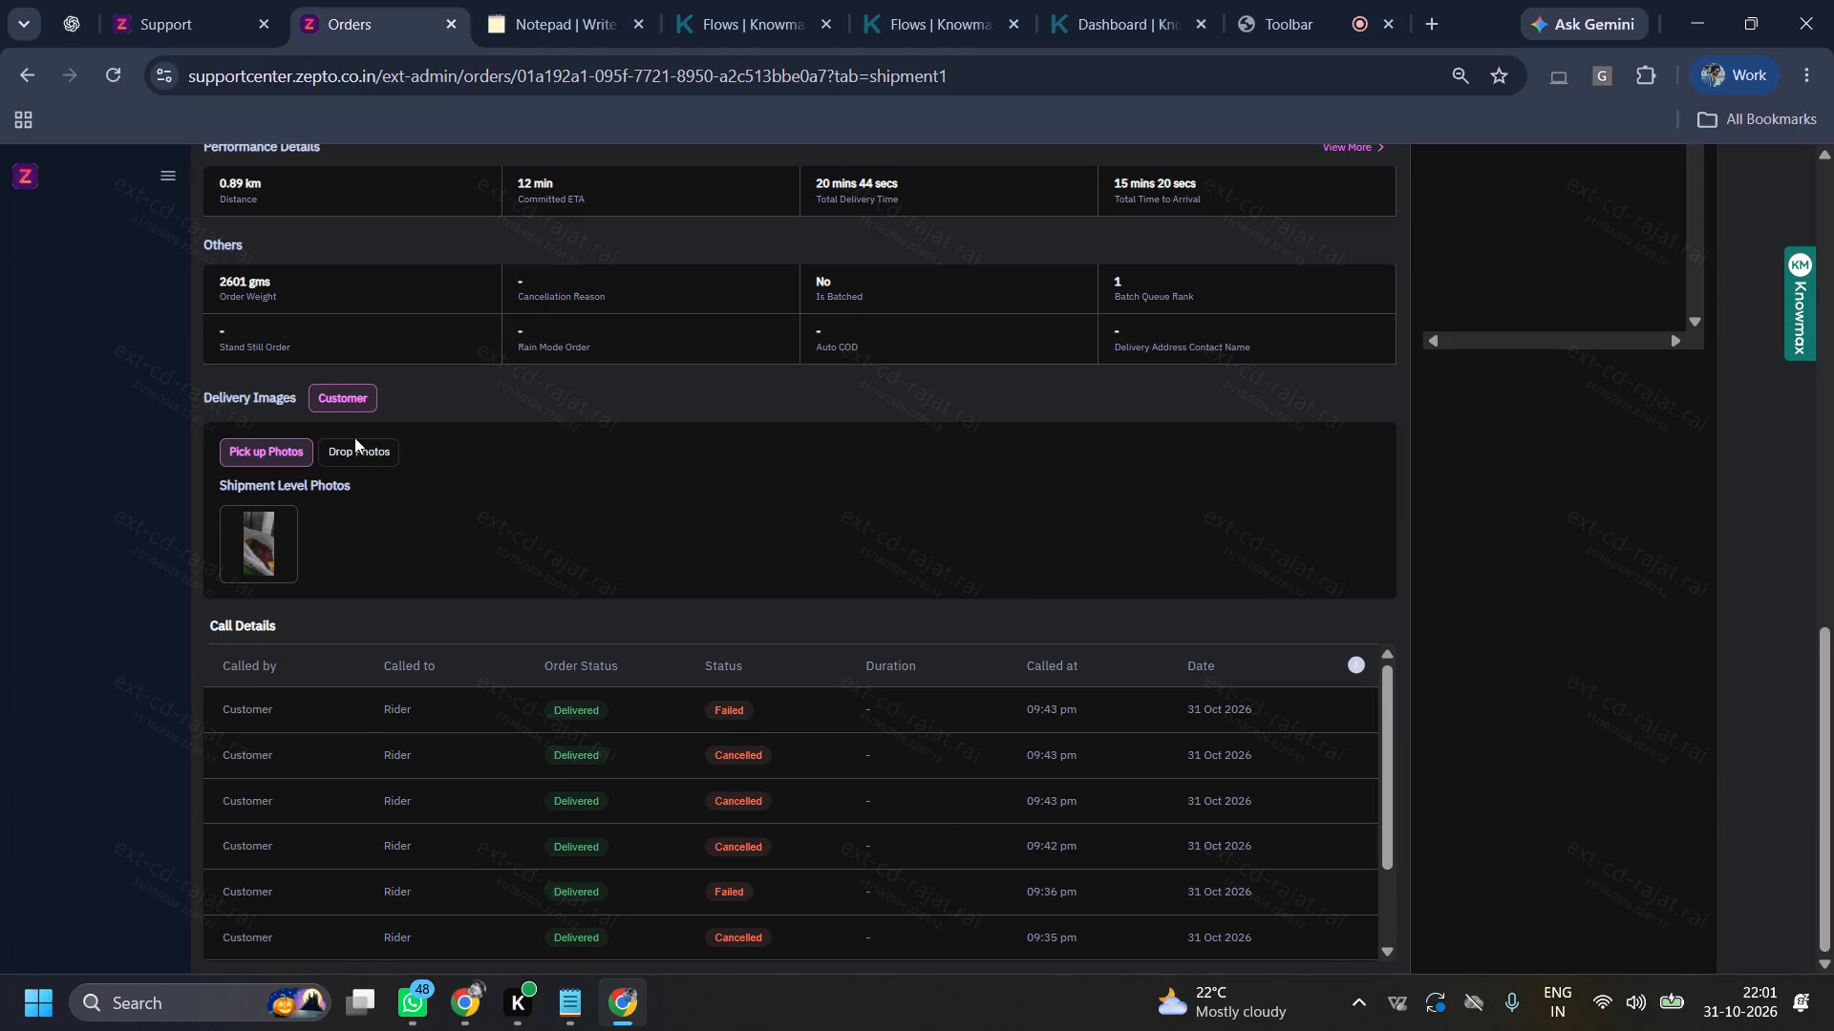
pyautogui.click(370, 447)
pyautogui.scroll(4, 578, 661)
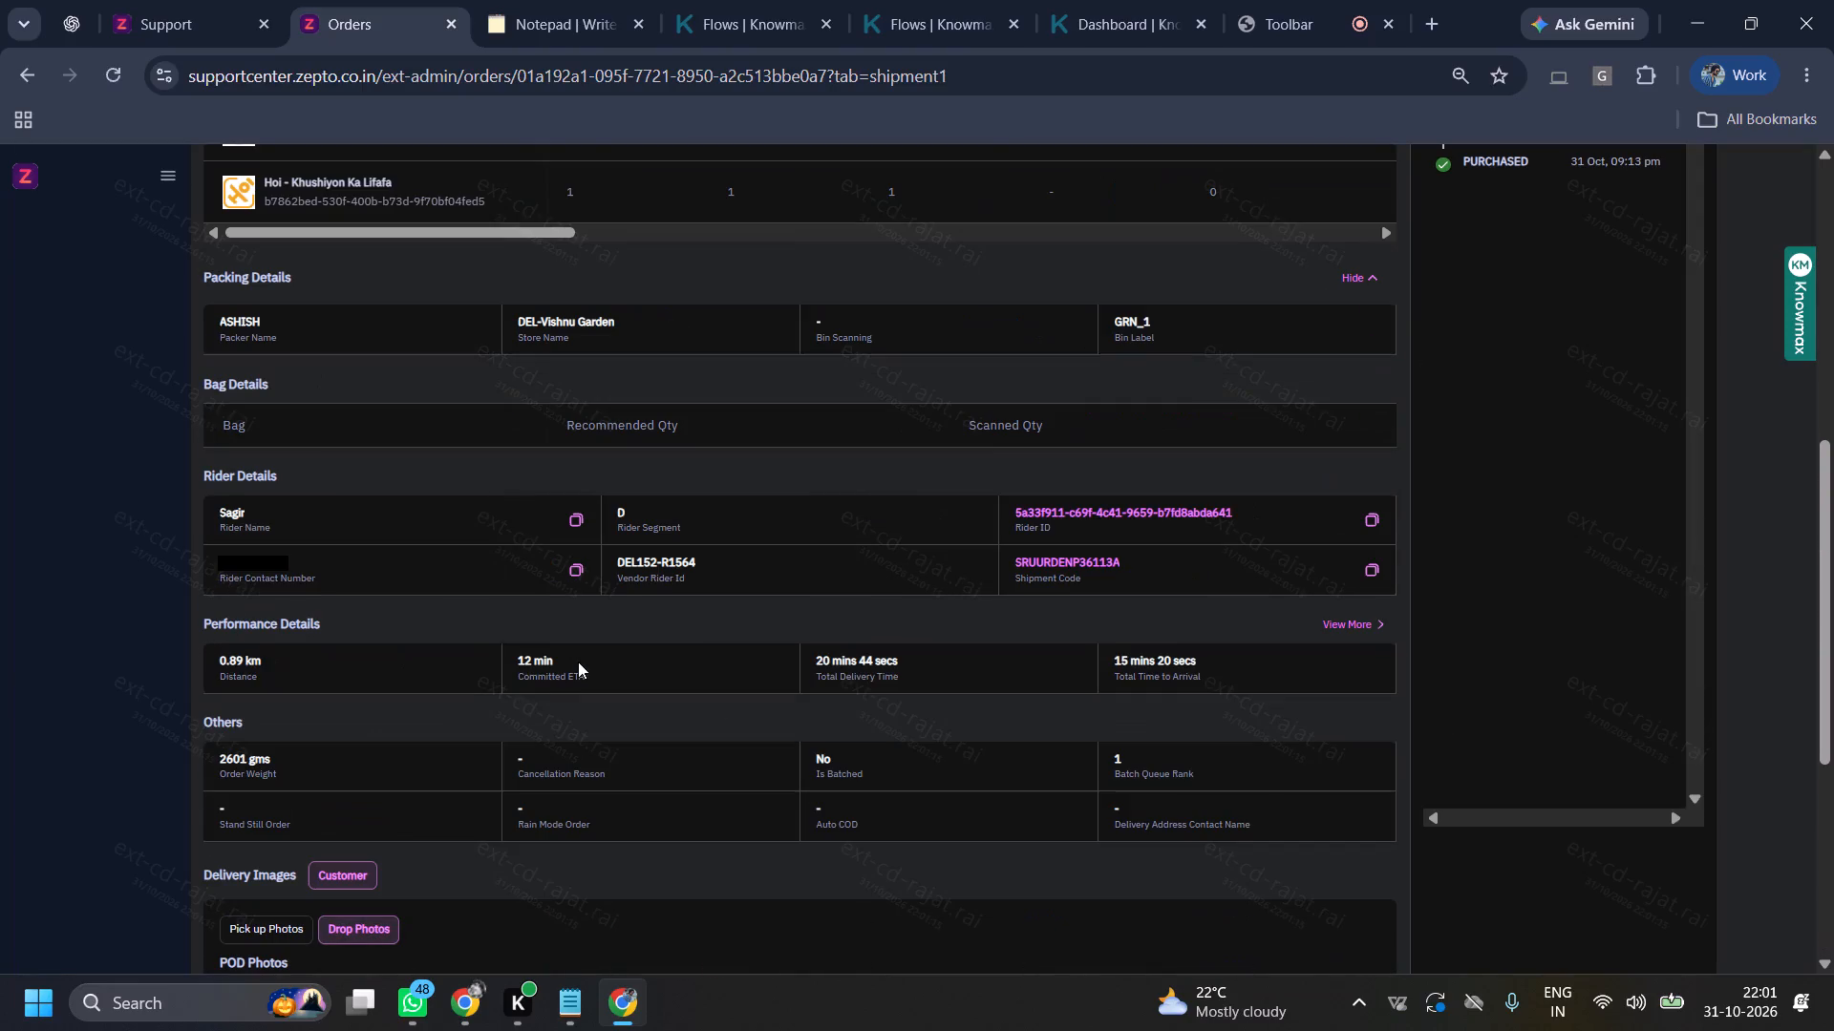
# Copy the Shipment 1 rider's contact number and close the order page.
pyautogui.doubleClick(232, 561)
pyautogui.hotkey('ctrl', 'c')
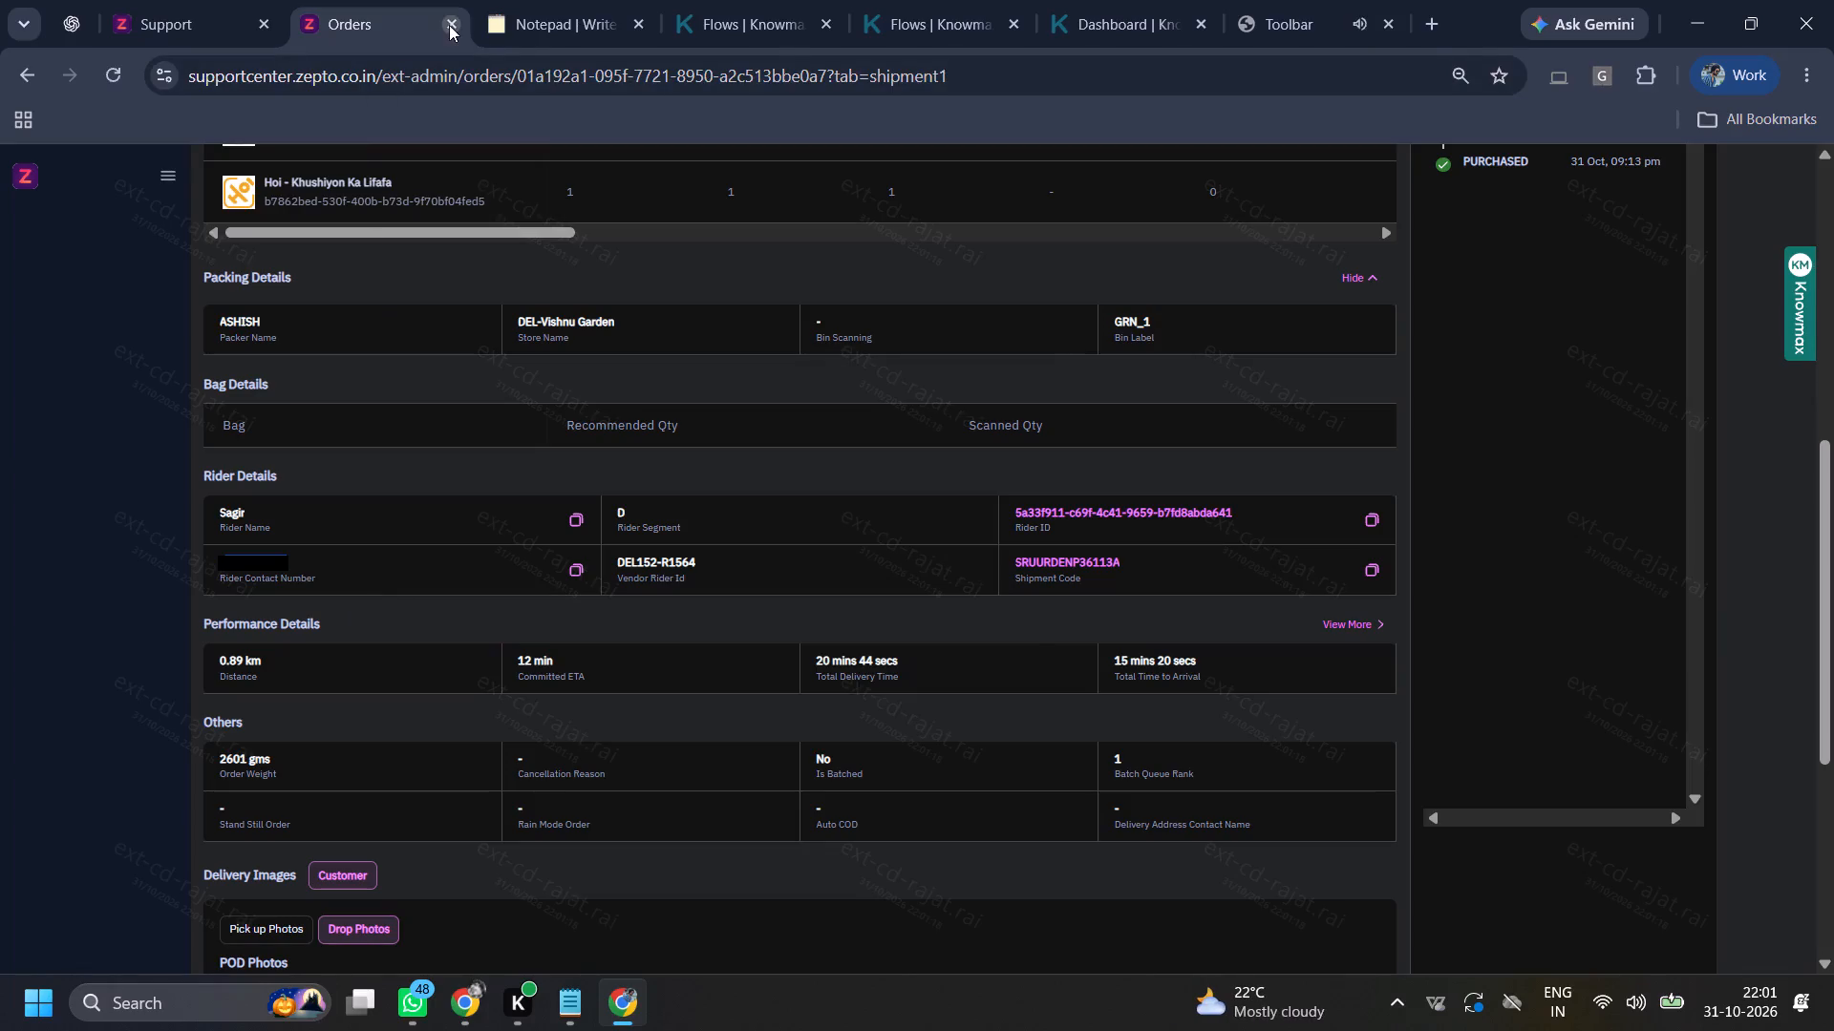
pyautogui.click(455, 28)
# Dispose of the second rider call with disposition Test and a sub-disposition.
pyautogui.click(351, 898)
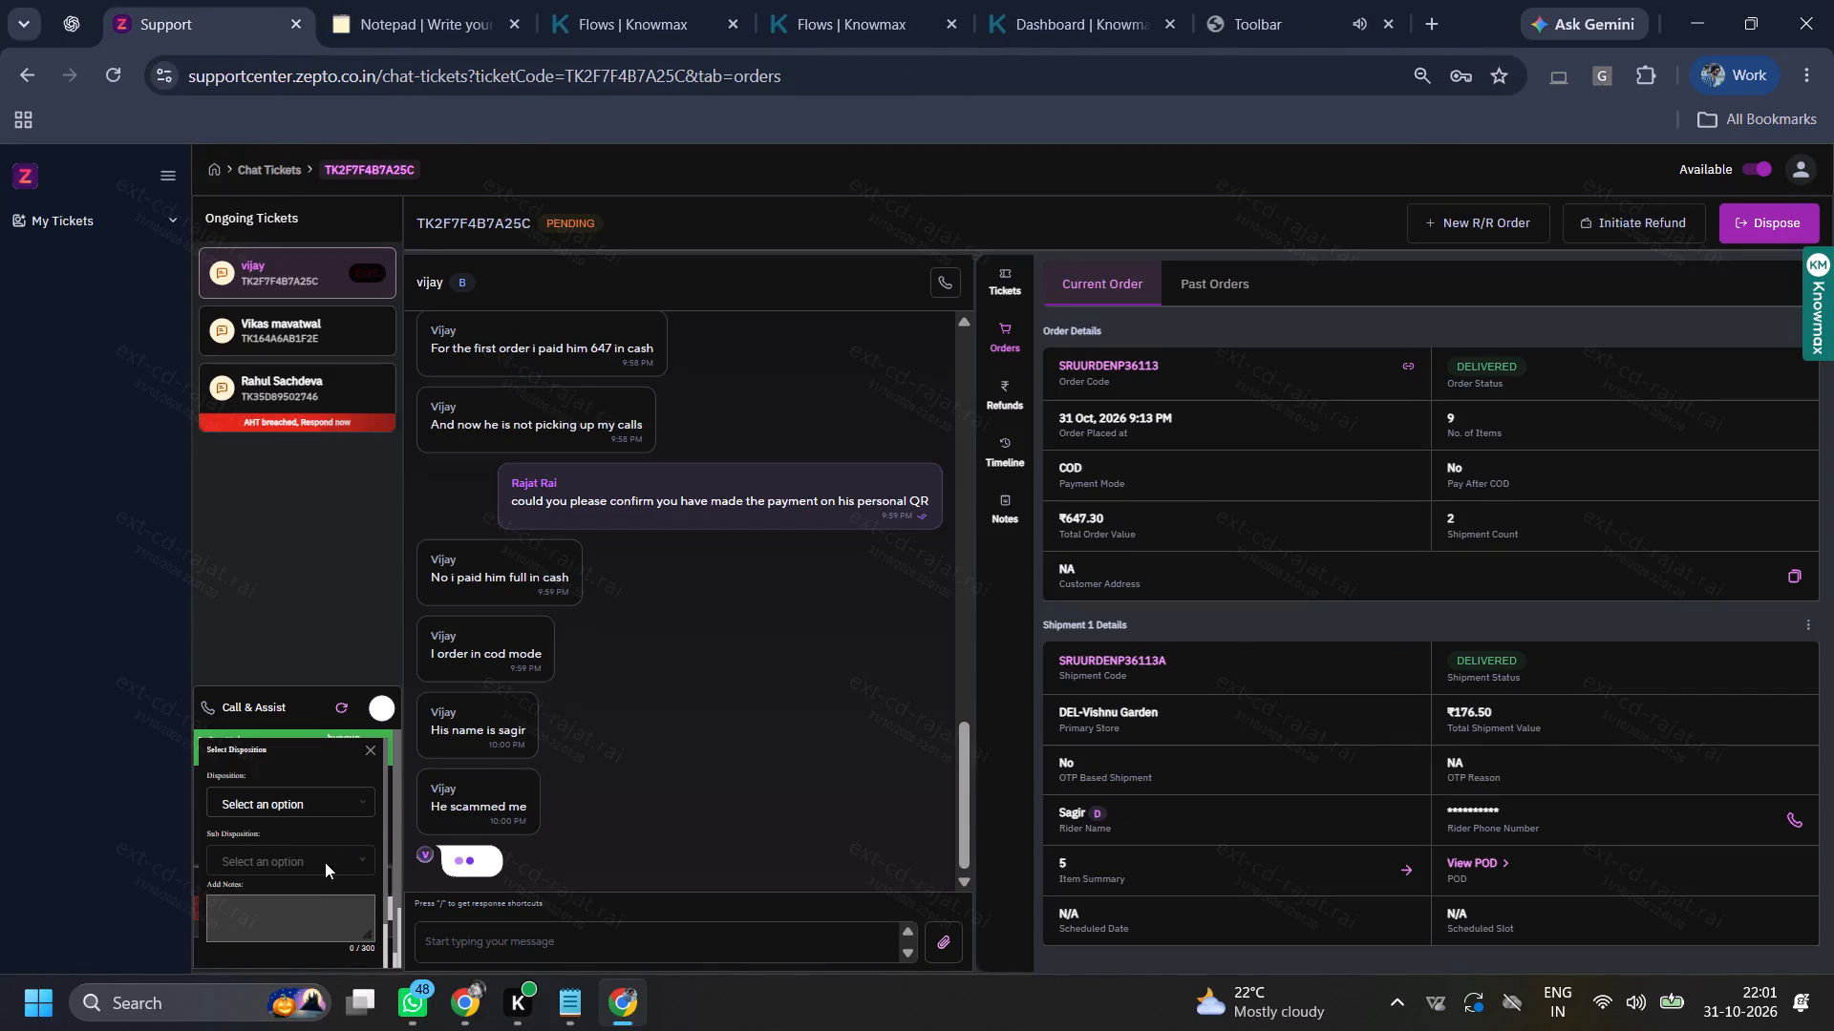
pyautogui.click(298, 797)
pyautogui.moveTo(312, 923); pyautogui.dragTo(309, 909)
pyautogui.click(287, 831)
pyautogui.click(288, 850)
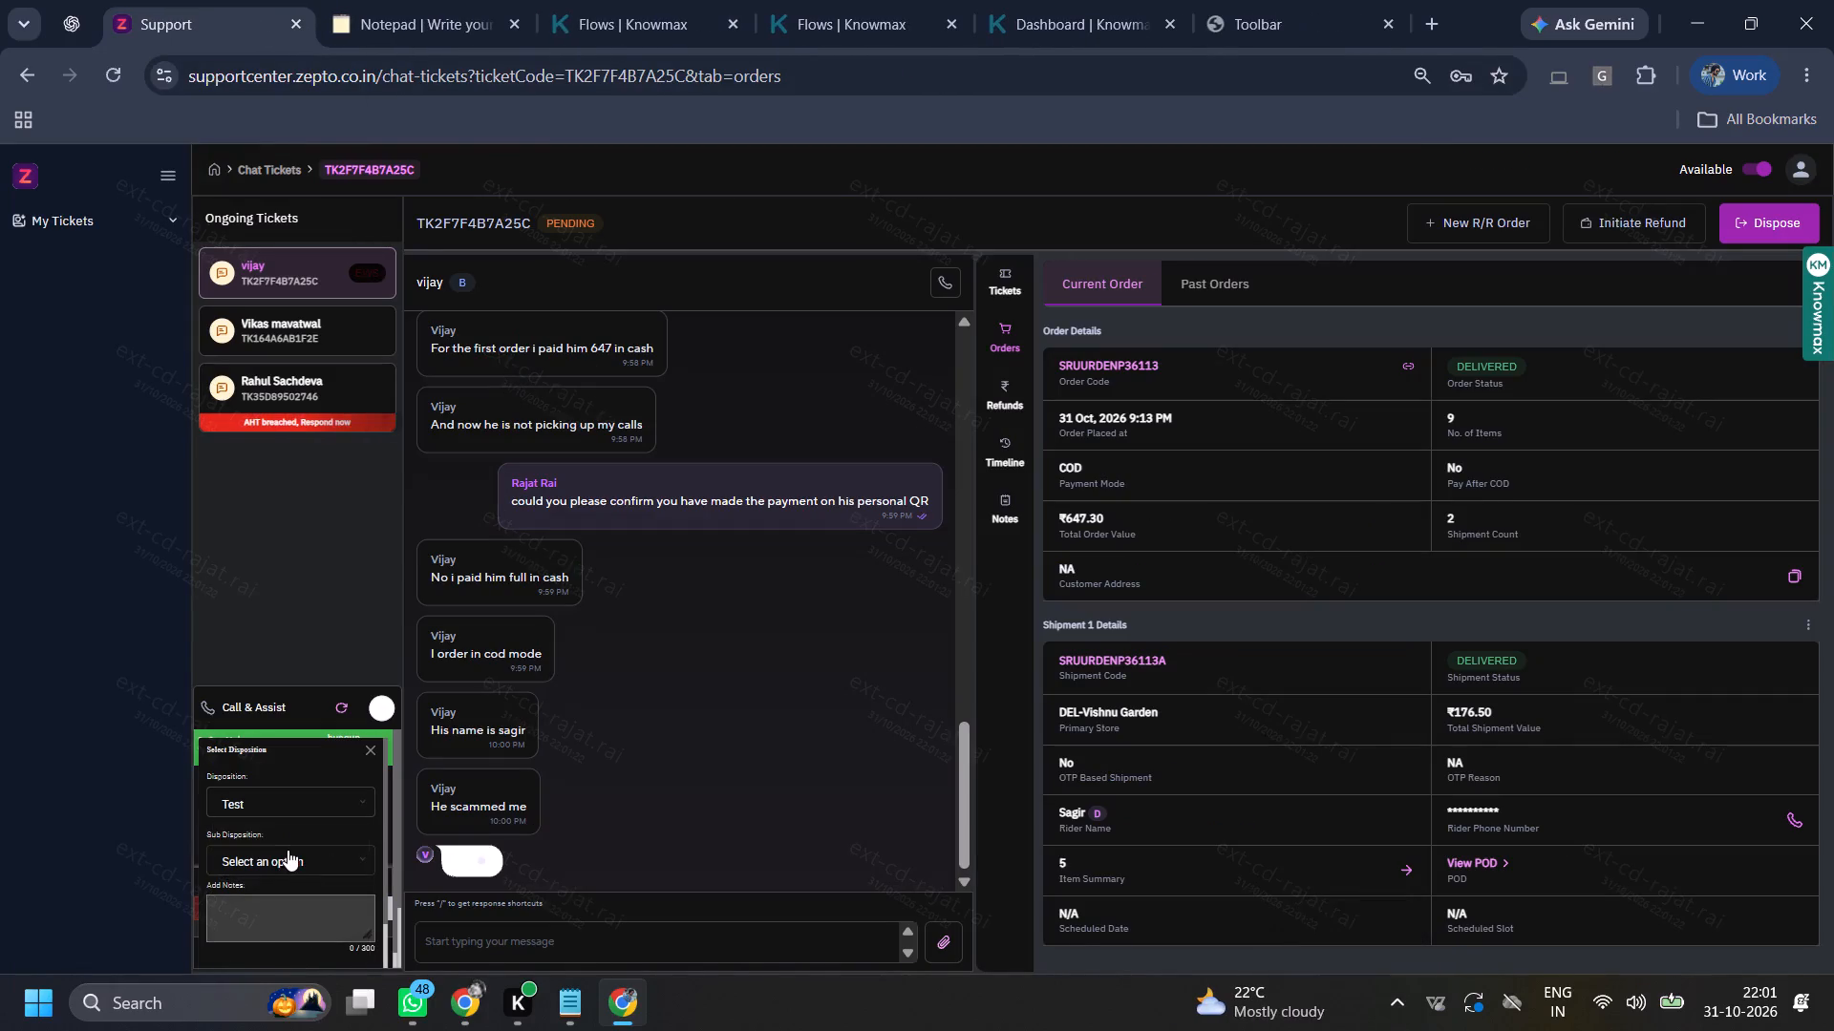
pyautogui.scroll(-2, 290, 864)
pyautogui.click(280, 902)
pyautogui.click(280, 915)
# Call the rider by entering the copied contact number in the call widget, and reload the support page.
pyautogui.keyDown('ctrl'); pyautogui.click(288, 825); pyautogui.keyUp('ctrl')
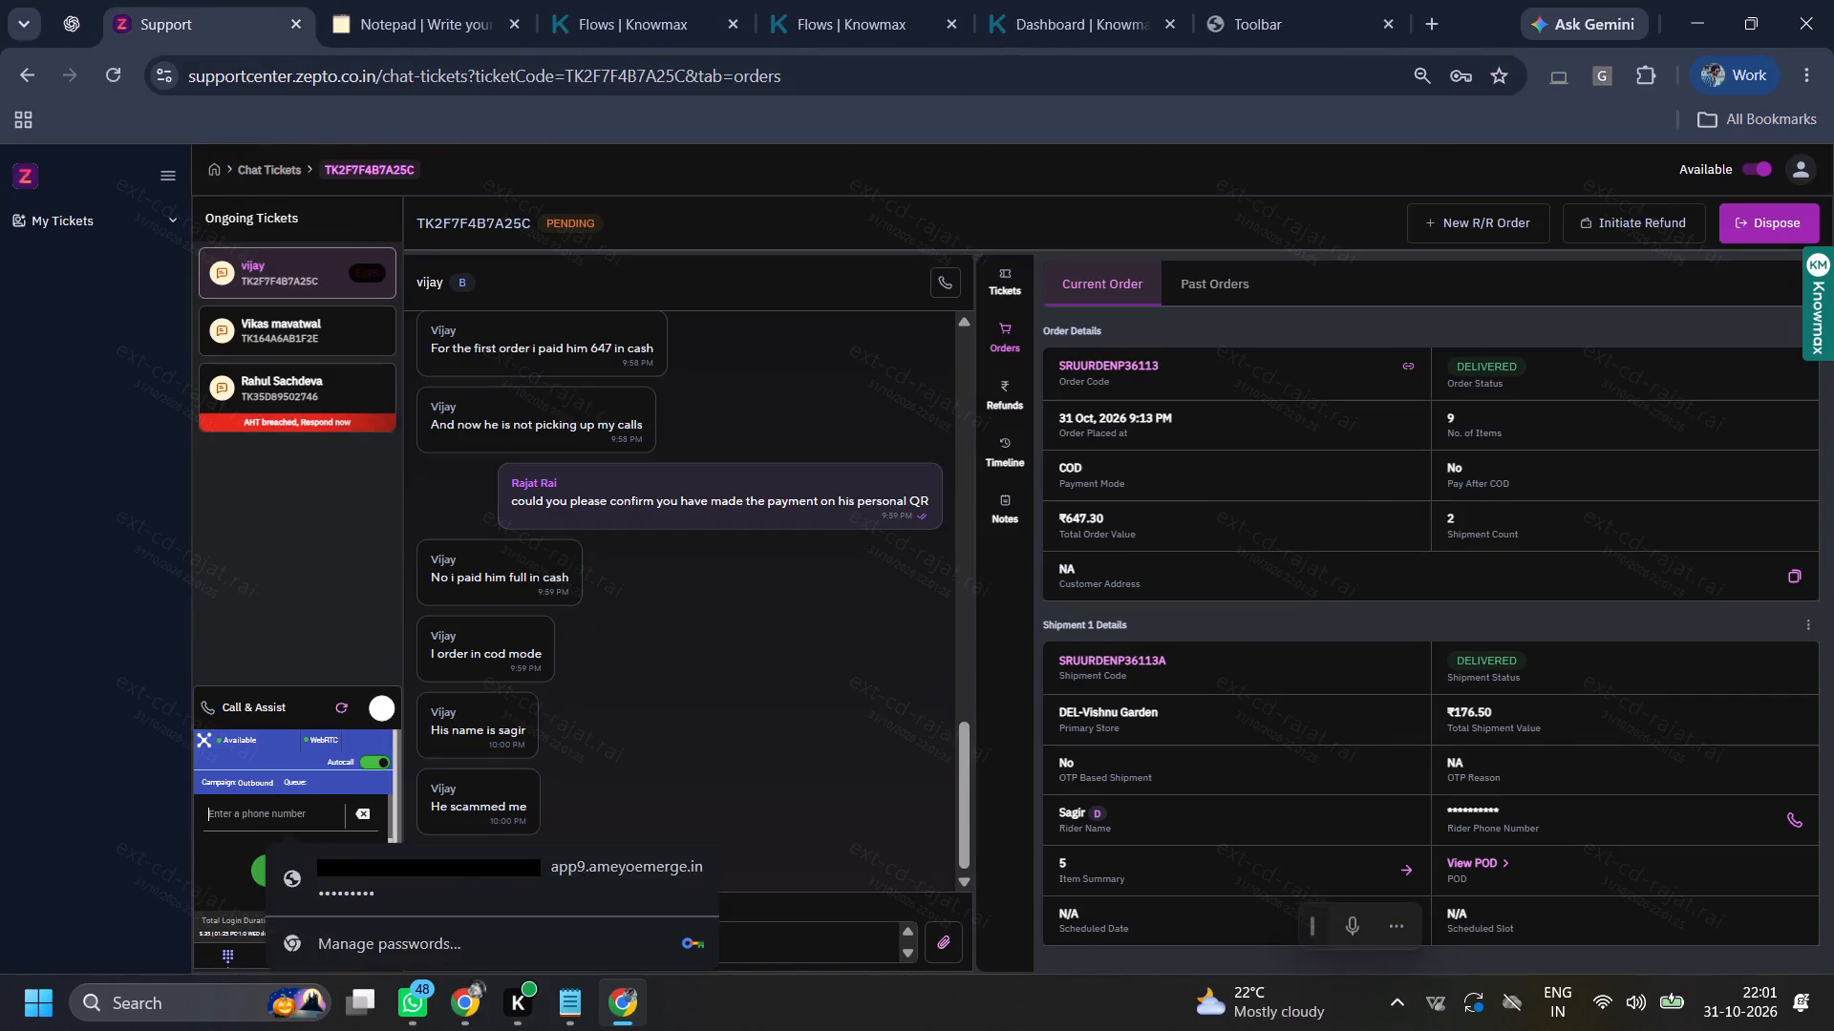
pyautogui.hotkey('ctrl', 'v')
pyautogui.hotkey('ctrl', 'c')
pyautogui.click(289, 841)
pyautogui.click(289, 867)
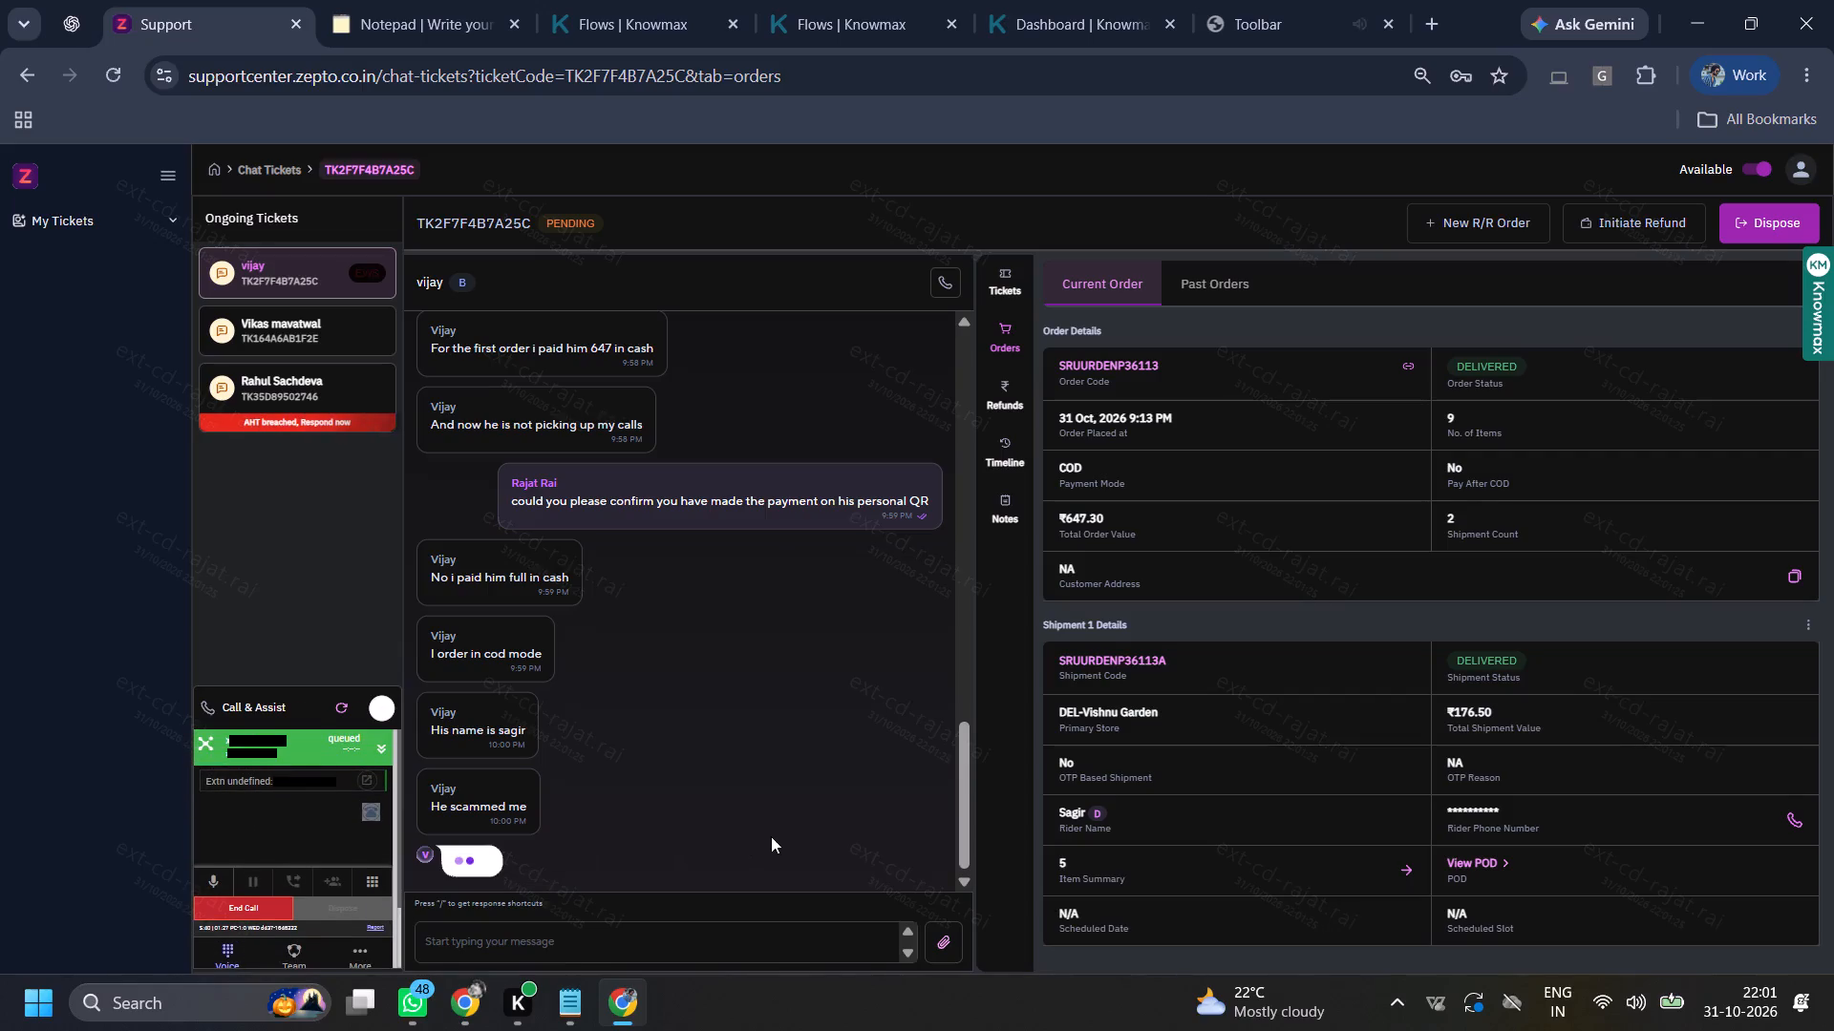
pyautogui.click(114, 84)
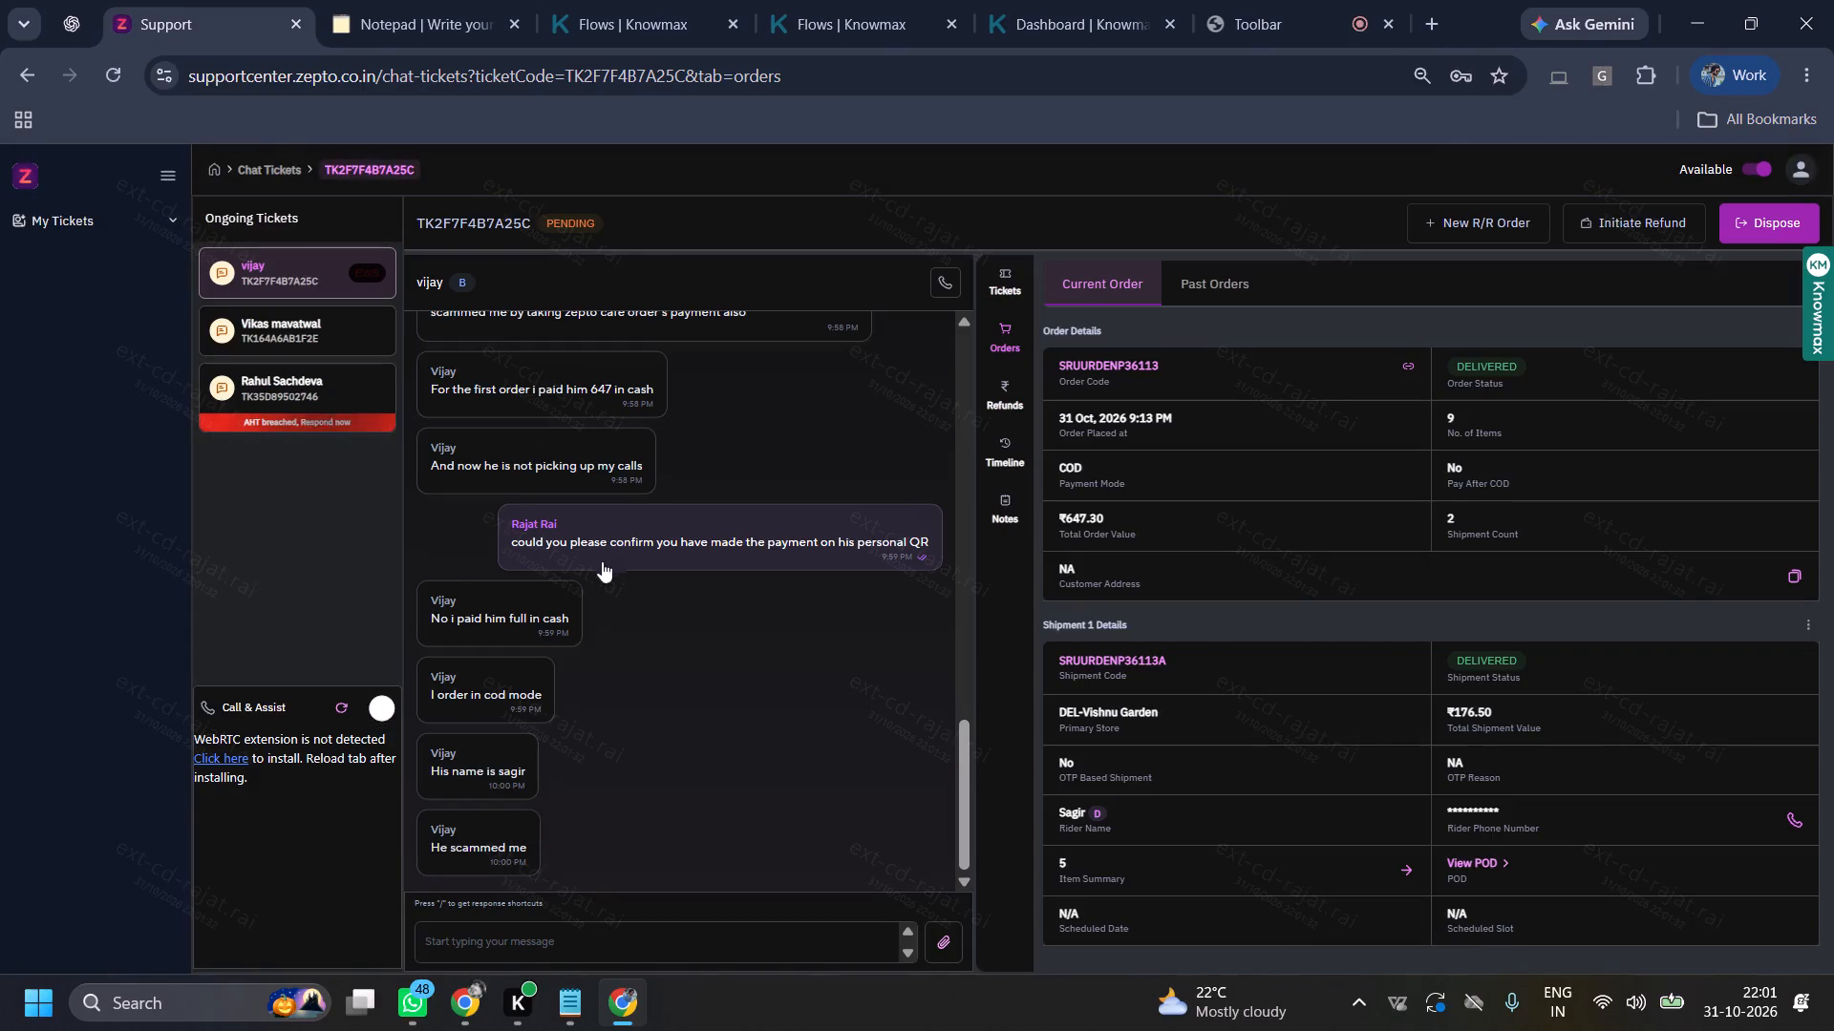
pyautogui.click(126, 73)
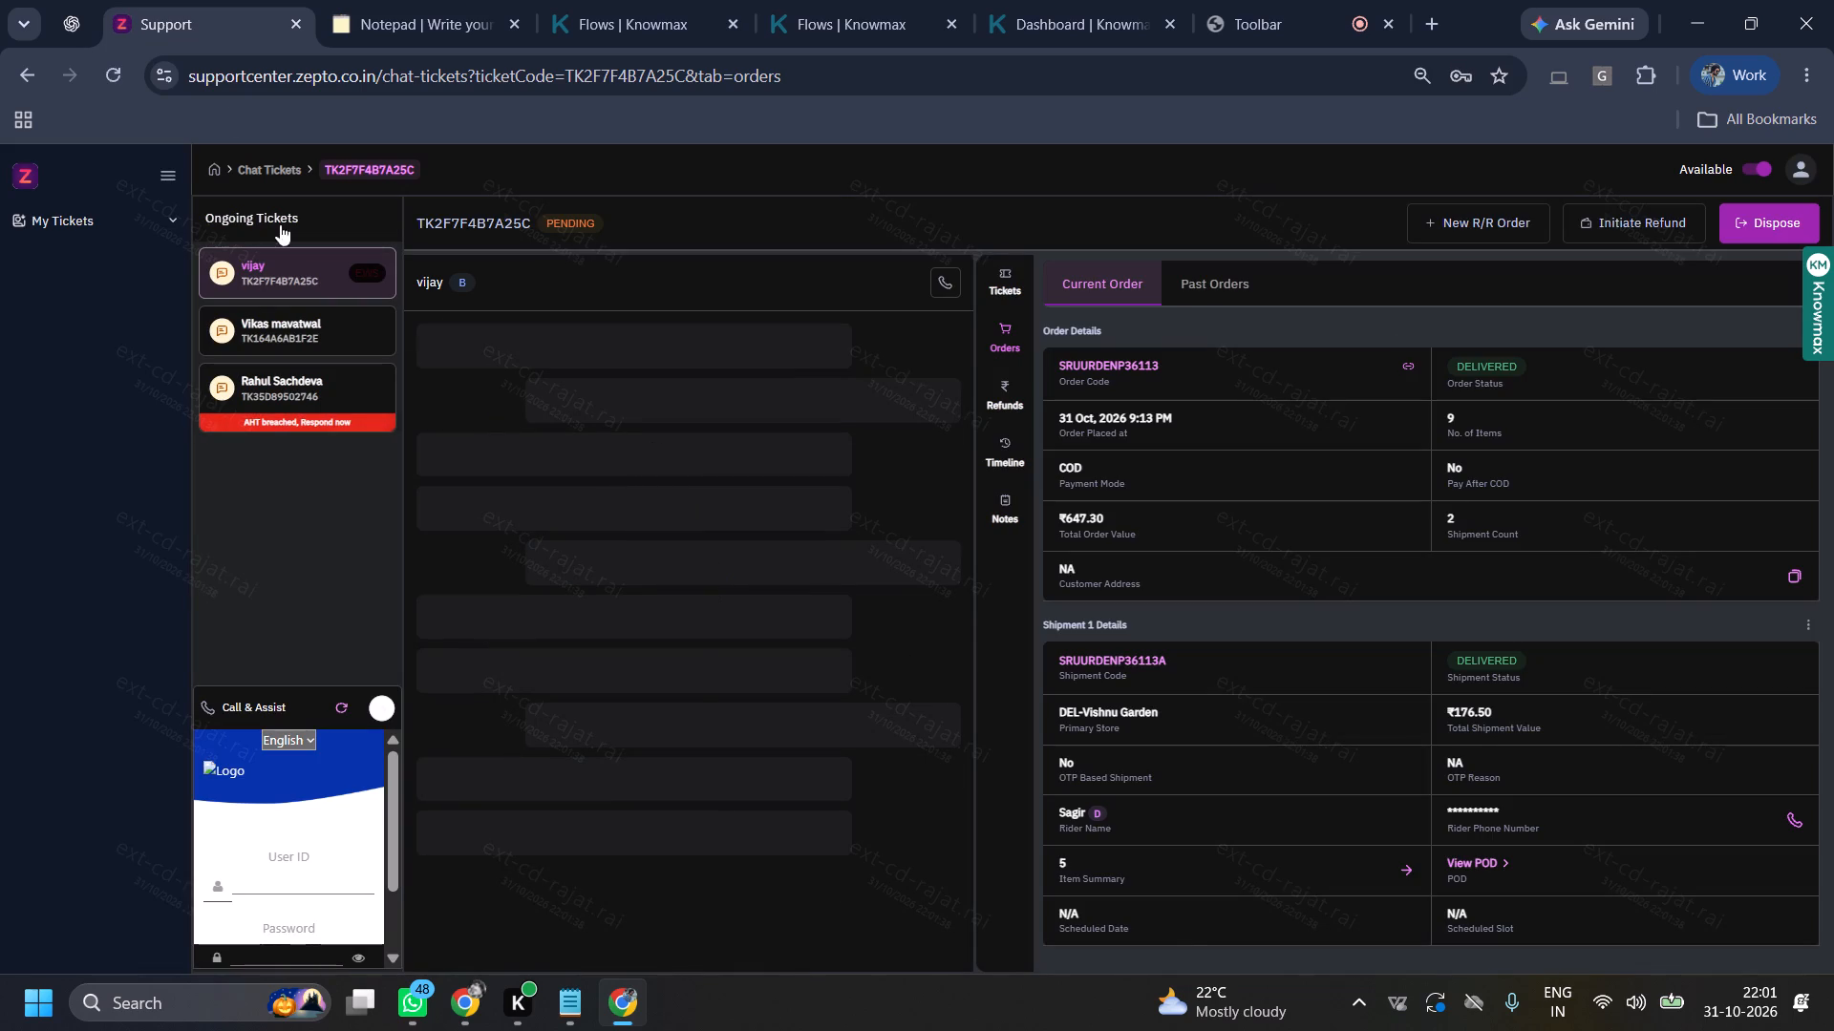
pyautogui.click(108, 61)
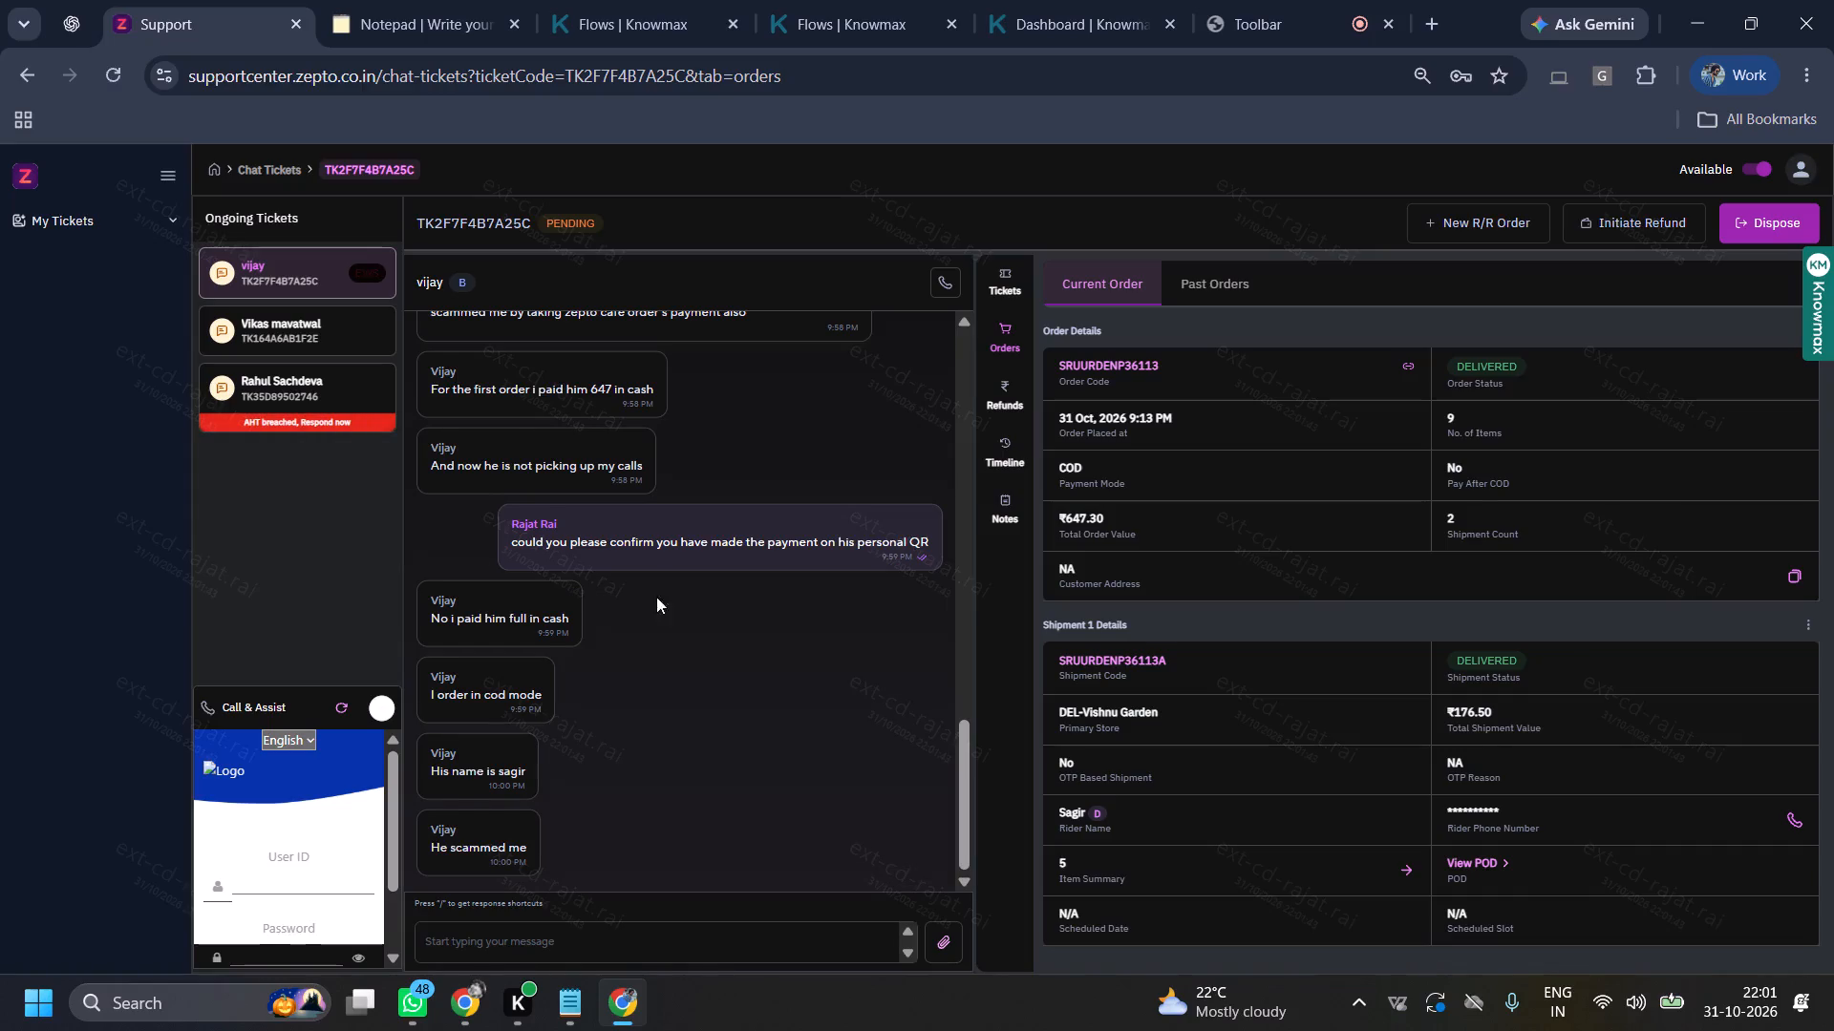
pyautogui.click(113, 72)
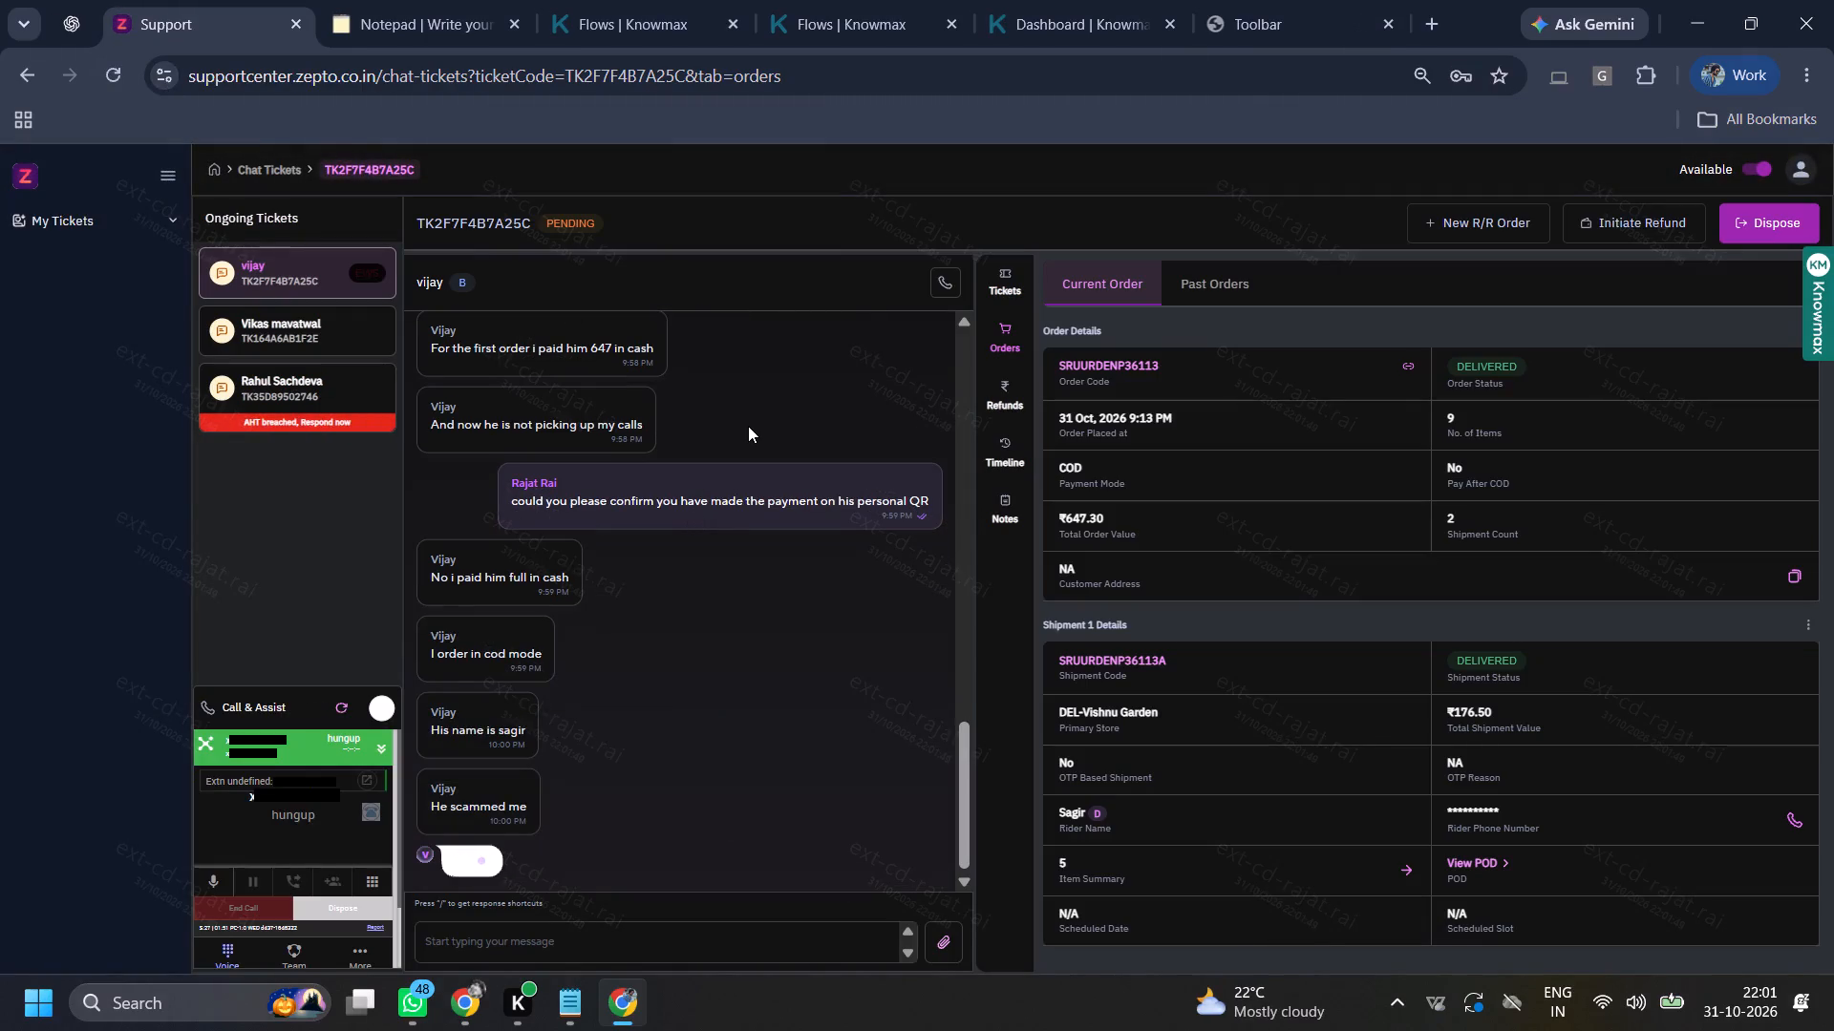
# Dispose of the manually dialled rider call with disposition Test and a sub-disposition.
pyautogui.click(334, 909)
pyautogui.click(306, 808)
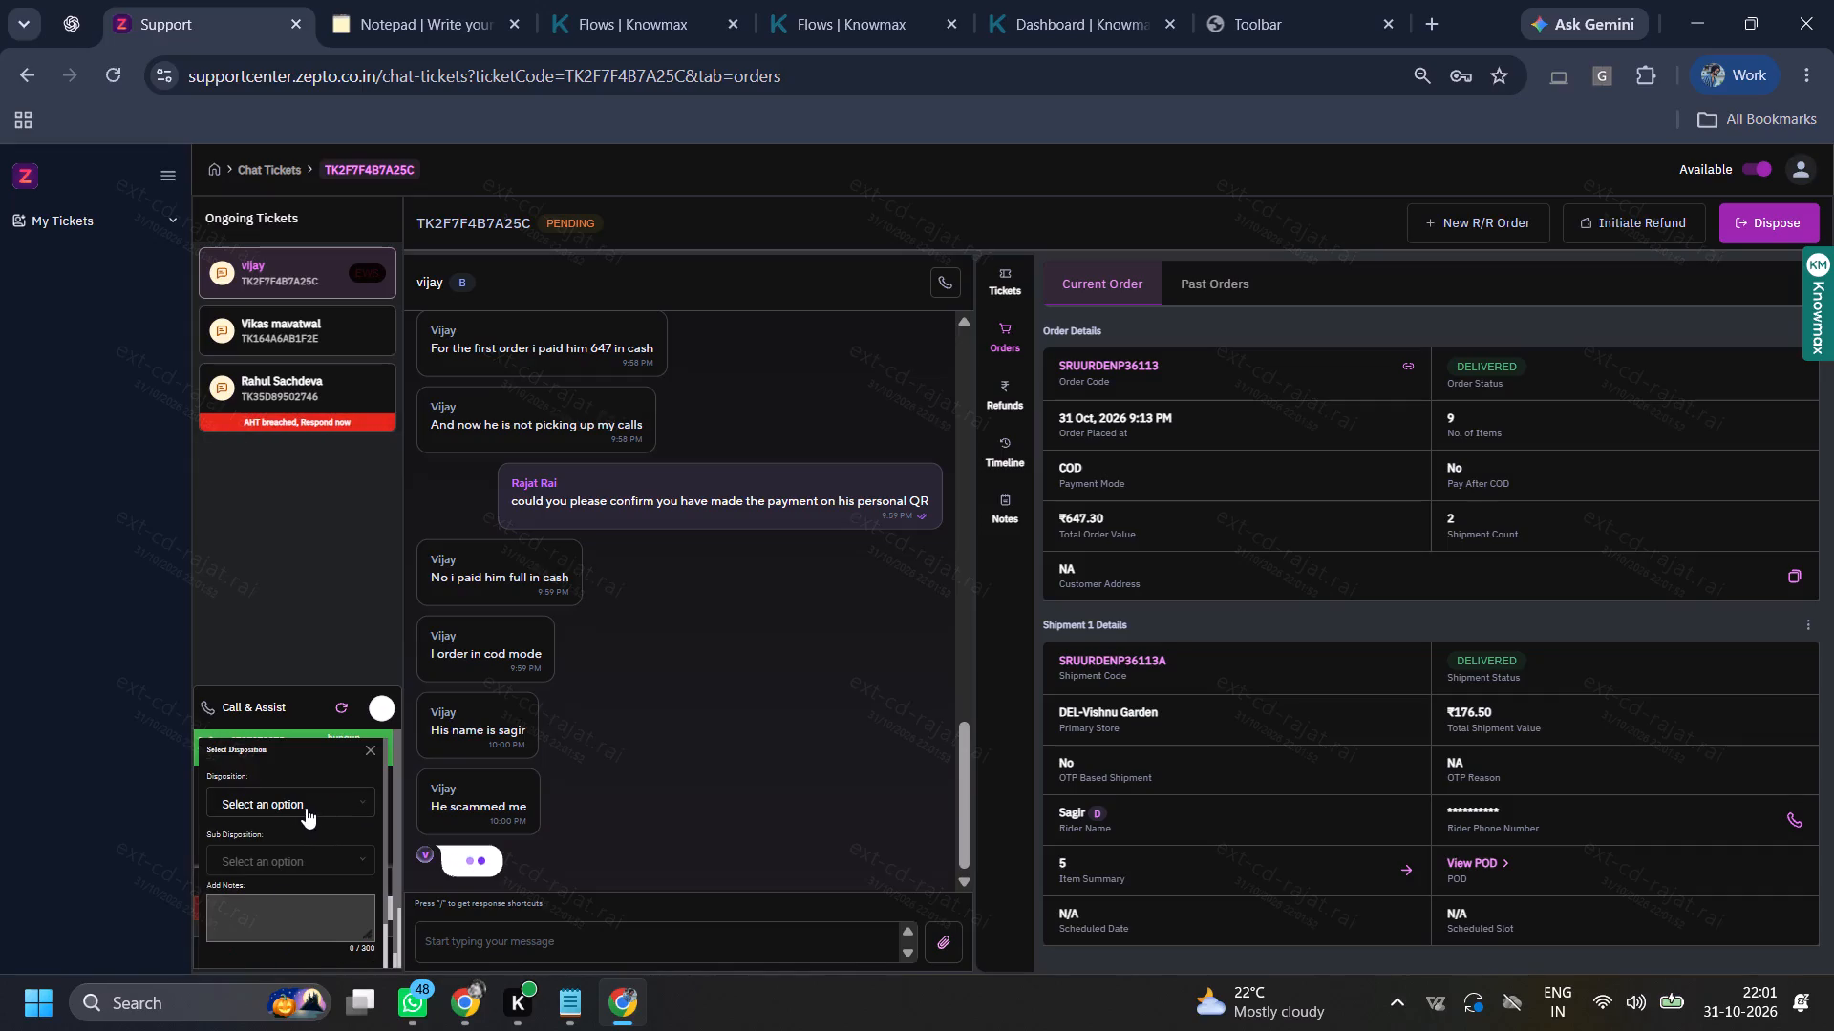
pyautogui.click(276, 936)
pyautogui.click(289, 860)
pyautogui.scroll(-4, 291, 880)
pyautogui.doubleClick(282, 921)
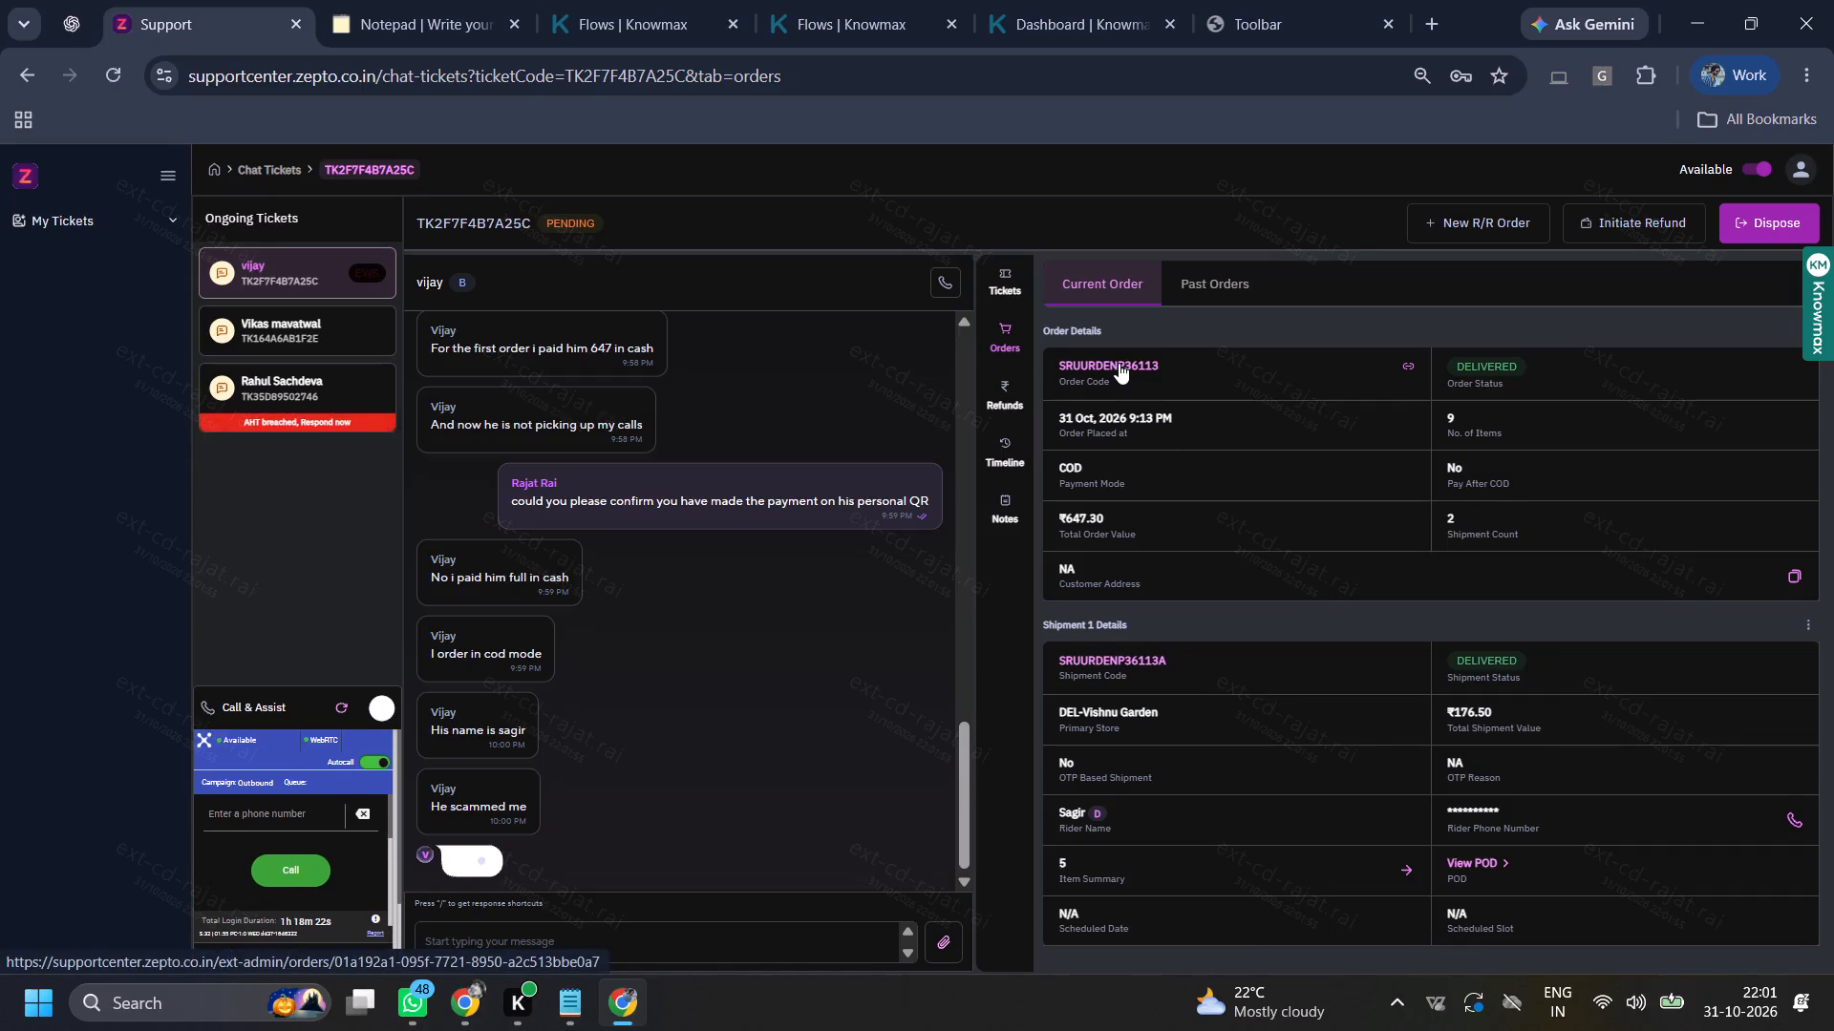
# Check the order's Shipment 2 details and call the Shipment 1 rider again from the order details.
pyautogui.scroll(-4, 1119, 361)
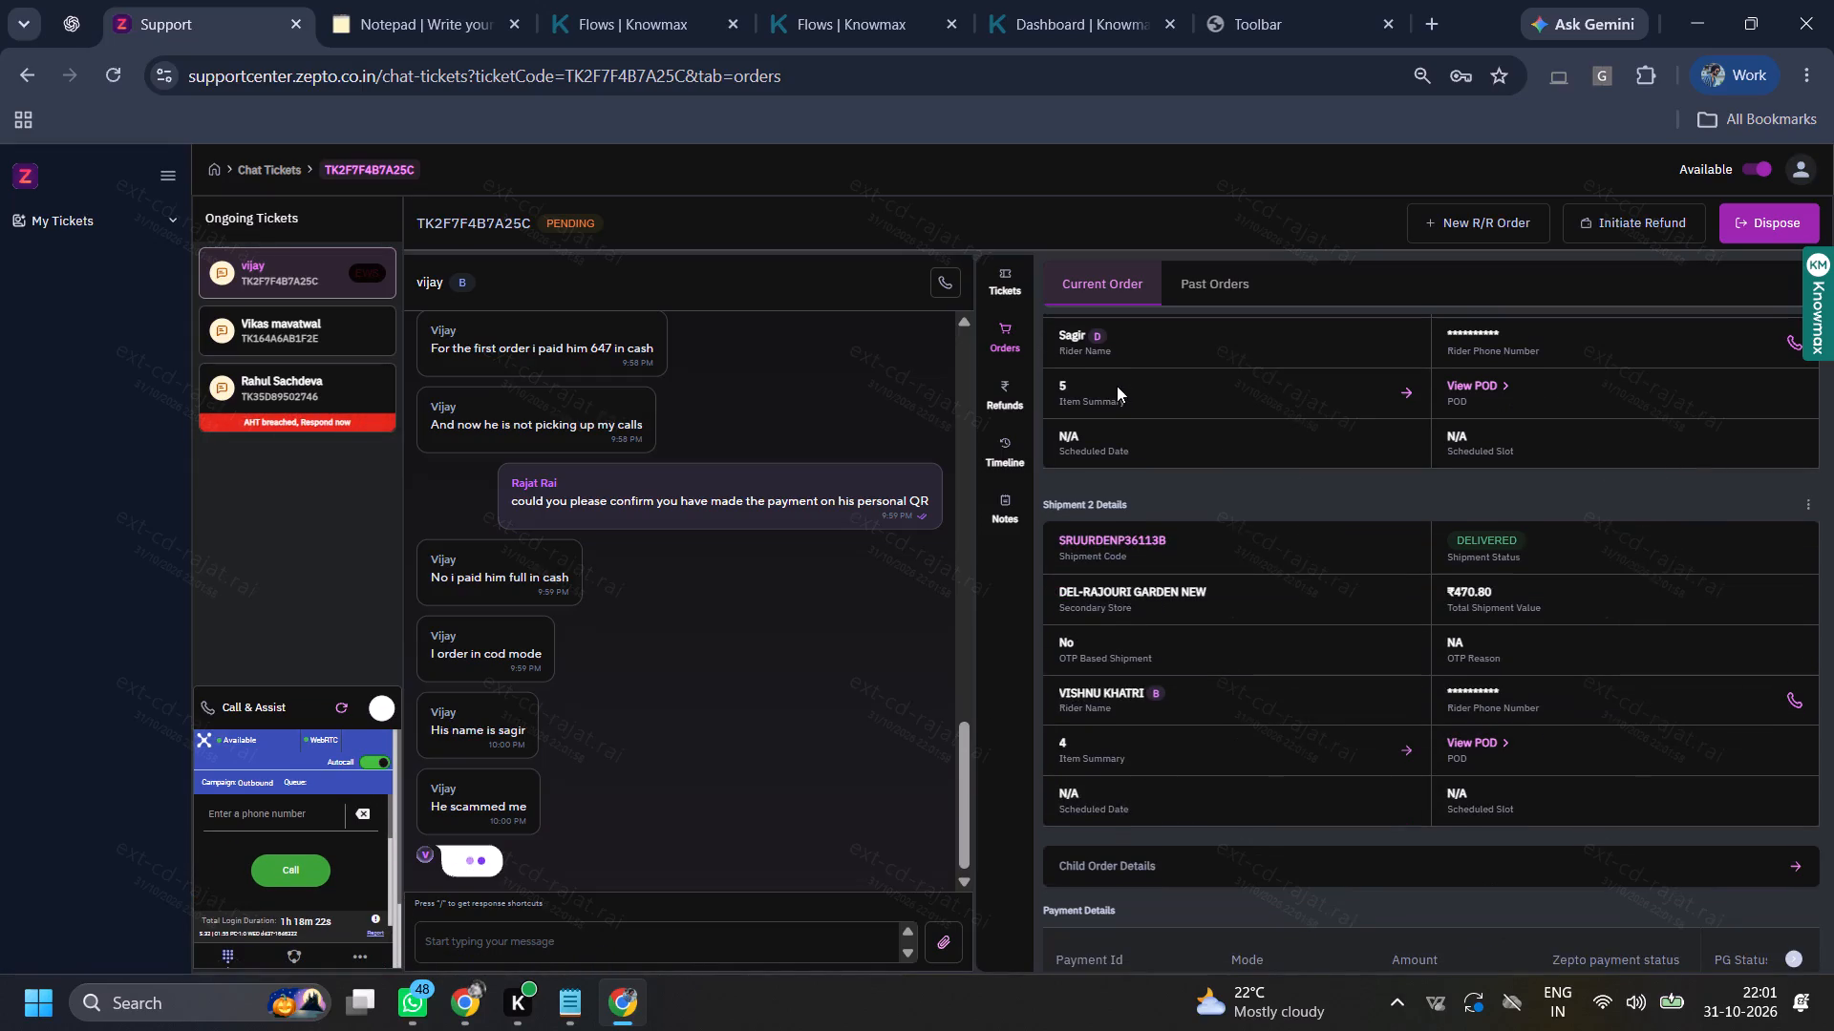
pyautogui.scroll(6, 1129, 427)
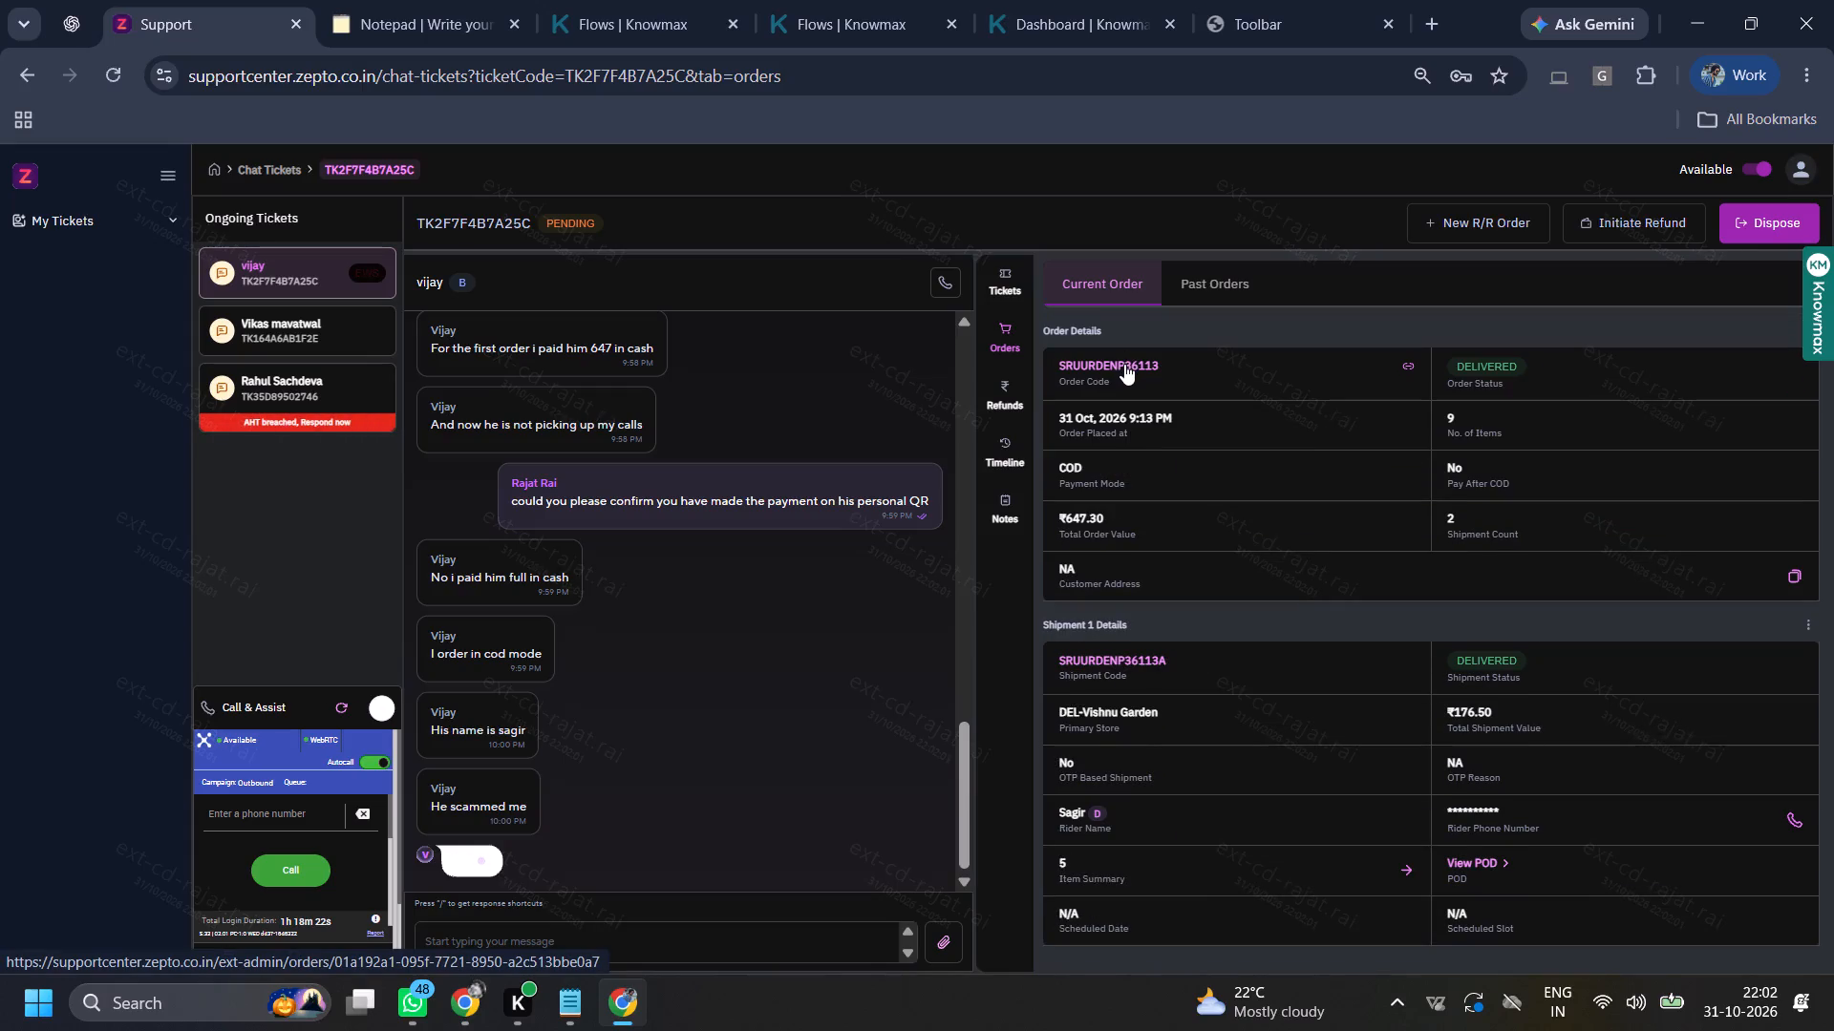
pyautogui.click(1795, 822)
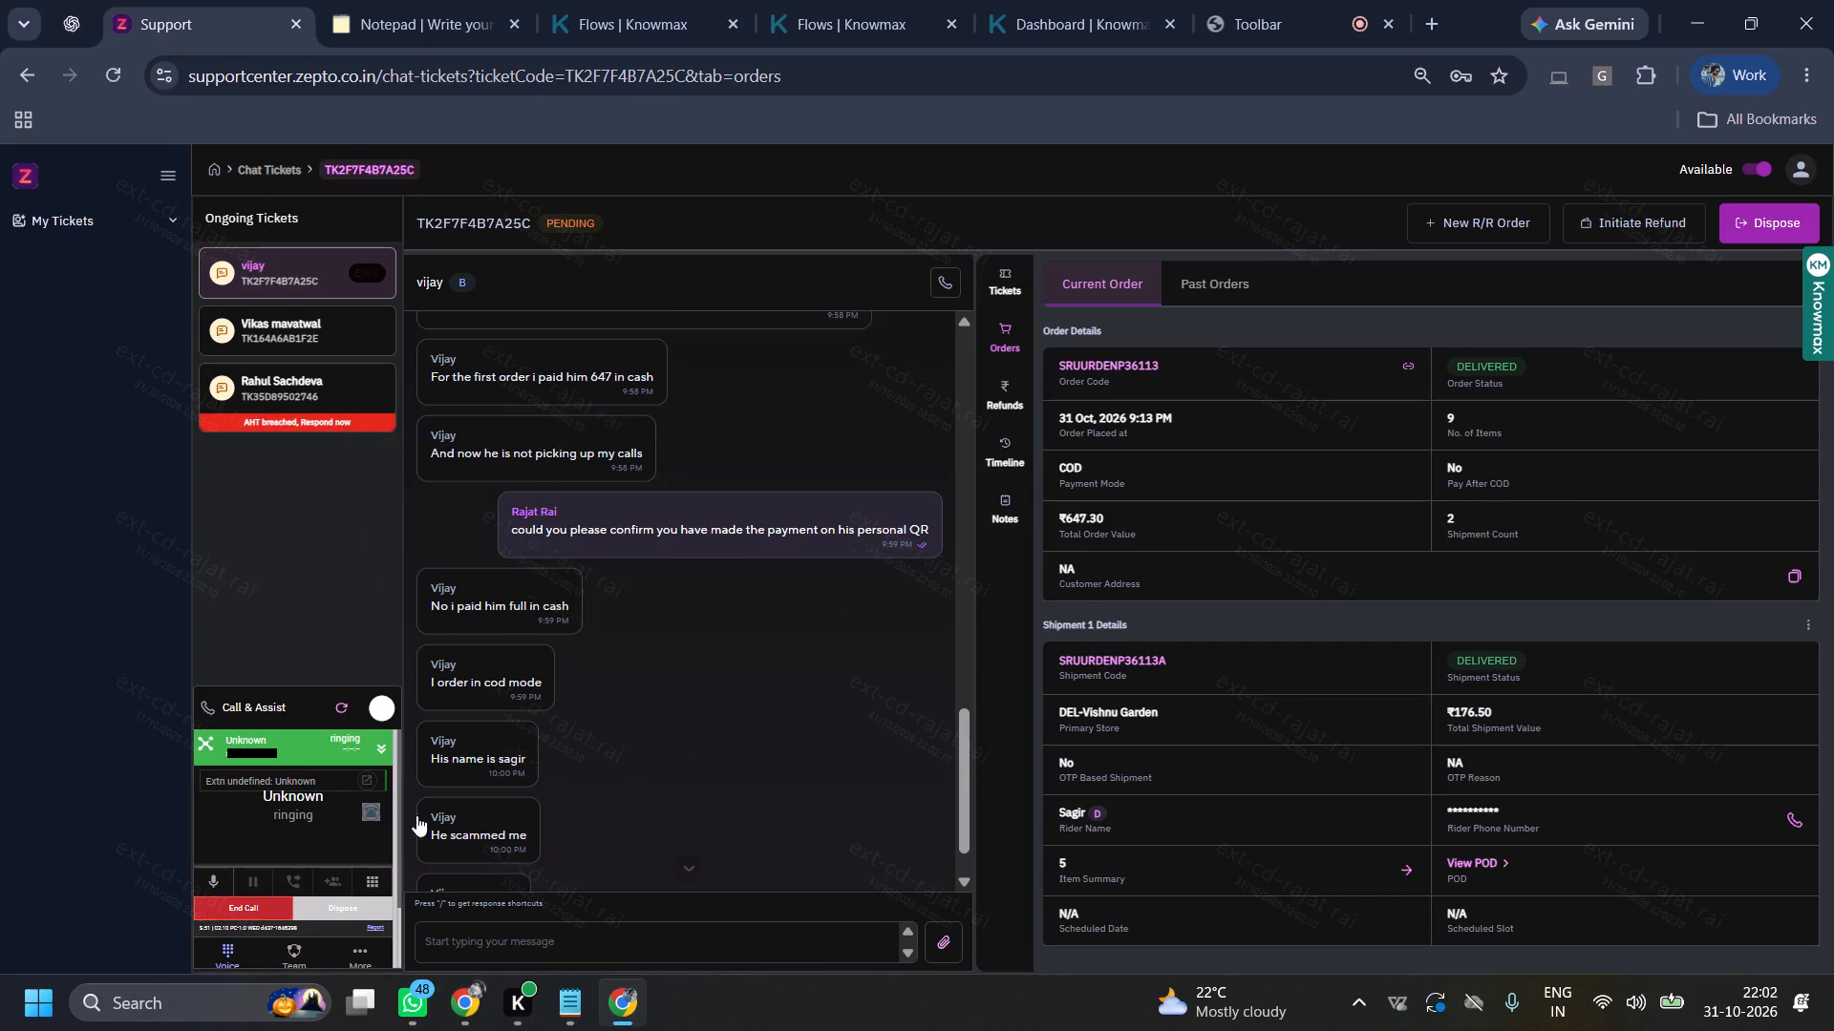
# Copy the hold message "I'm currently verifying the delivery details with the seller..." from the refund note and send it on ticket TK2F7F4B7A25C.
pyautogui.click(571, 1001)
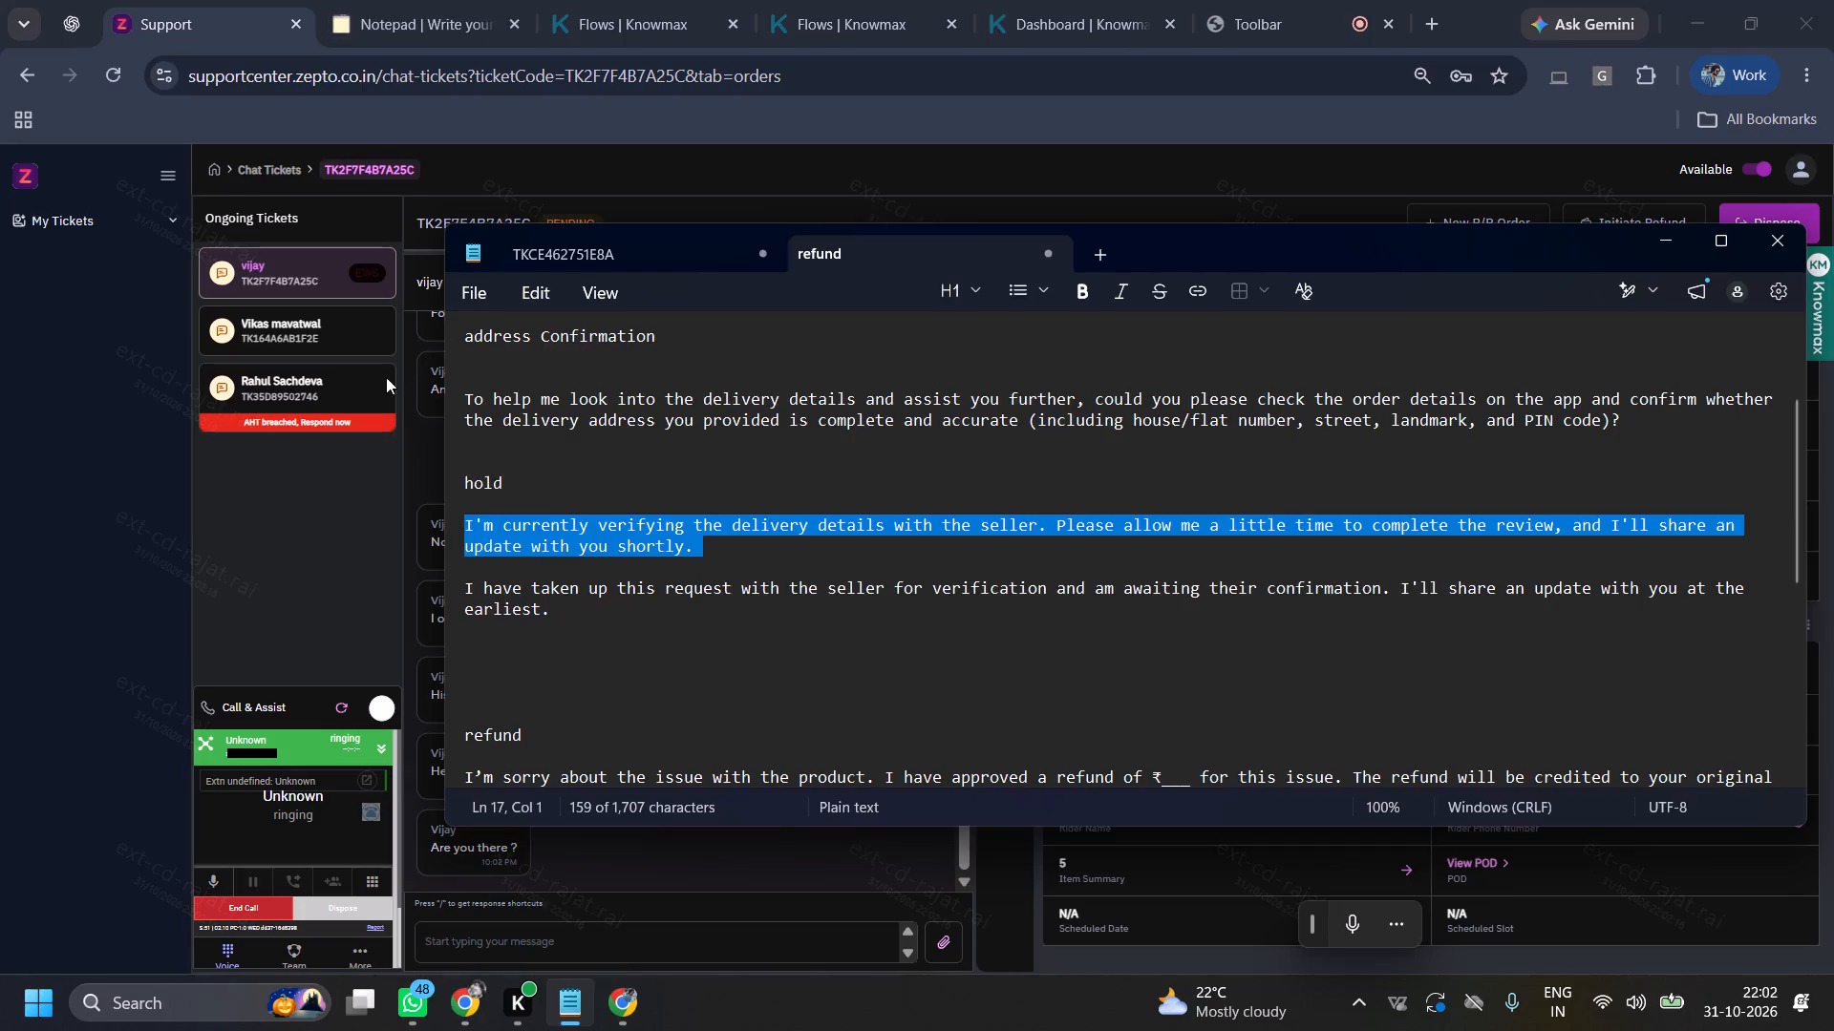
pyautogui.hotkey('ctrl', 'c')
pyautogui.keyDown('ctrl'); pyautogui.click(304, 577); pyautogui.keyUp('ctrl')
pyautogui.keyDown('ctrl'); pyautogui.click(669, 936); pyautogui.keyUp('ctrl')
pyautogui.hotkey('ctrl', 'v')
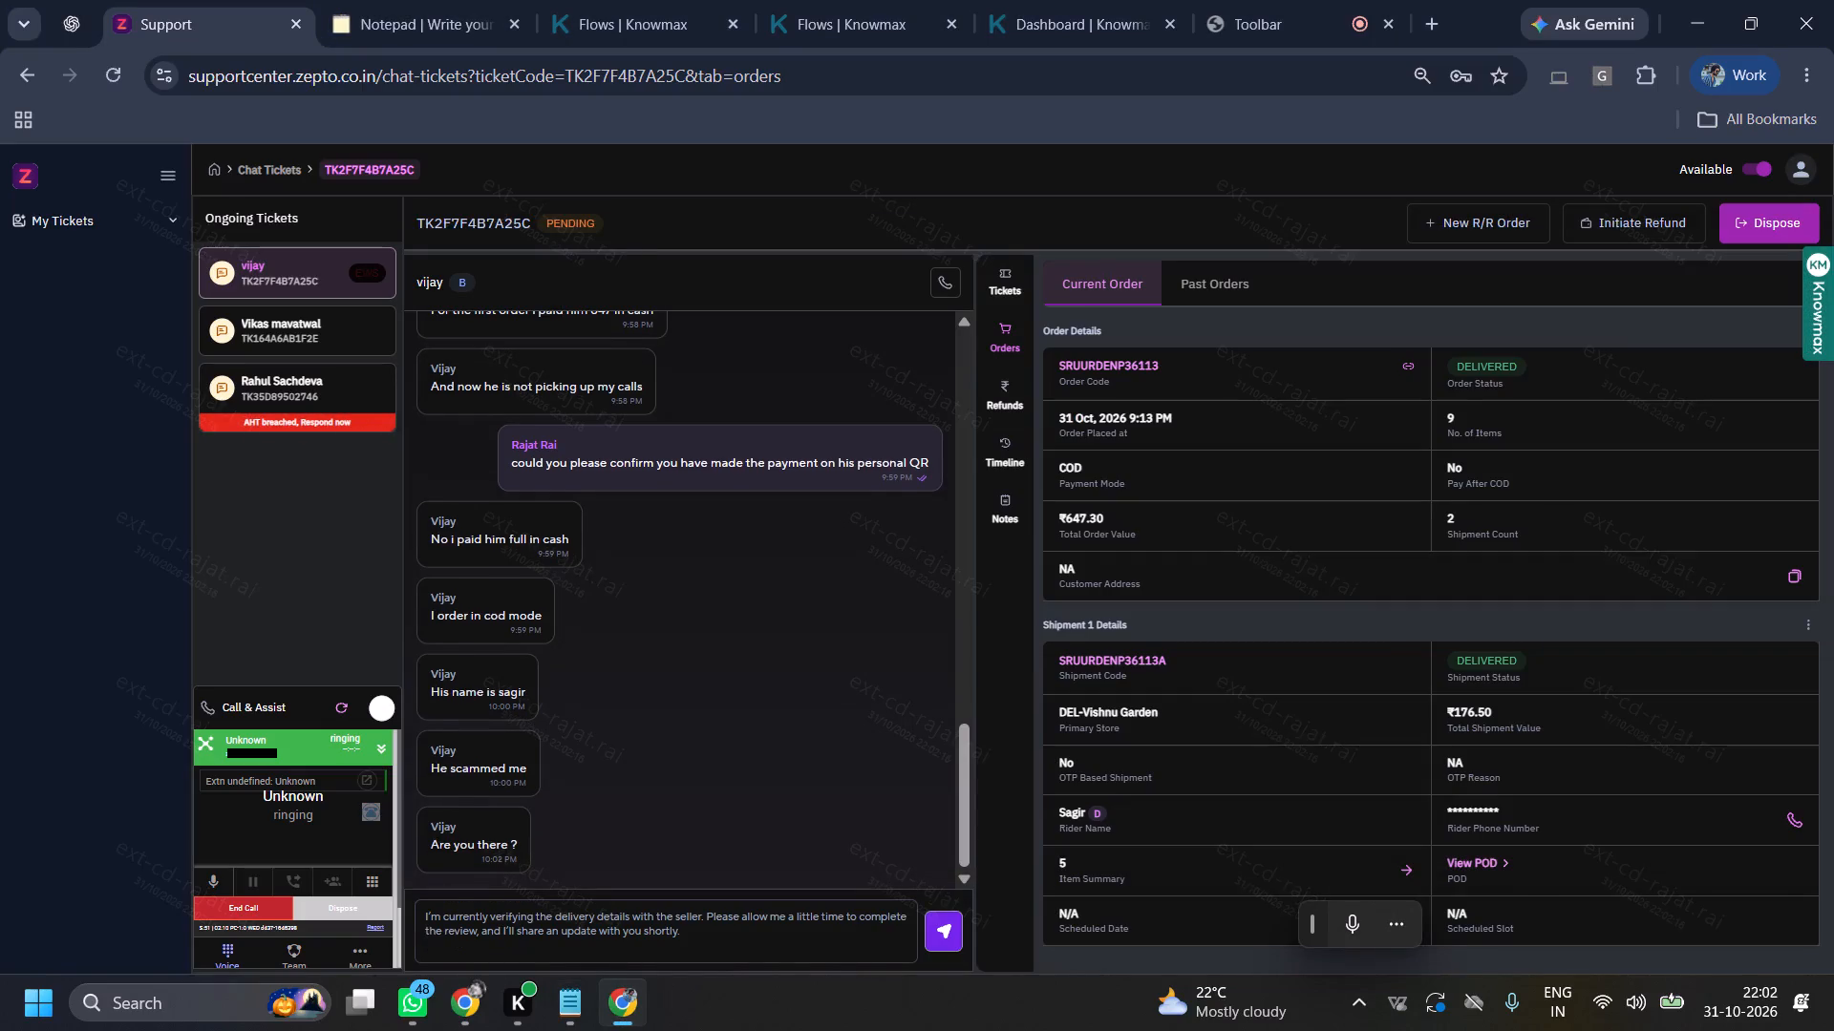
pyautogui.press('Return')
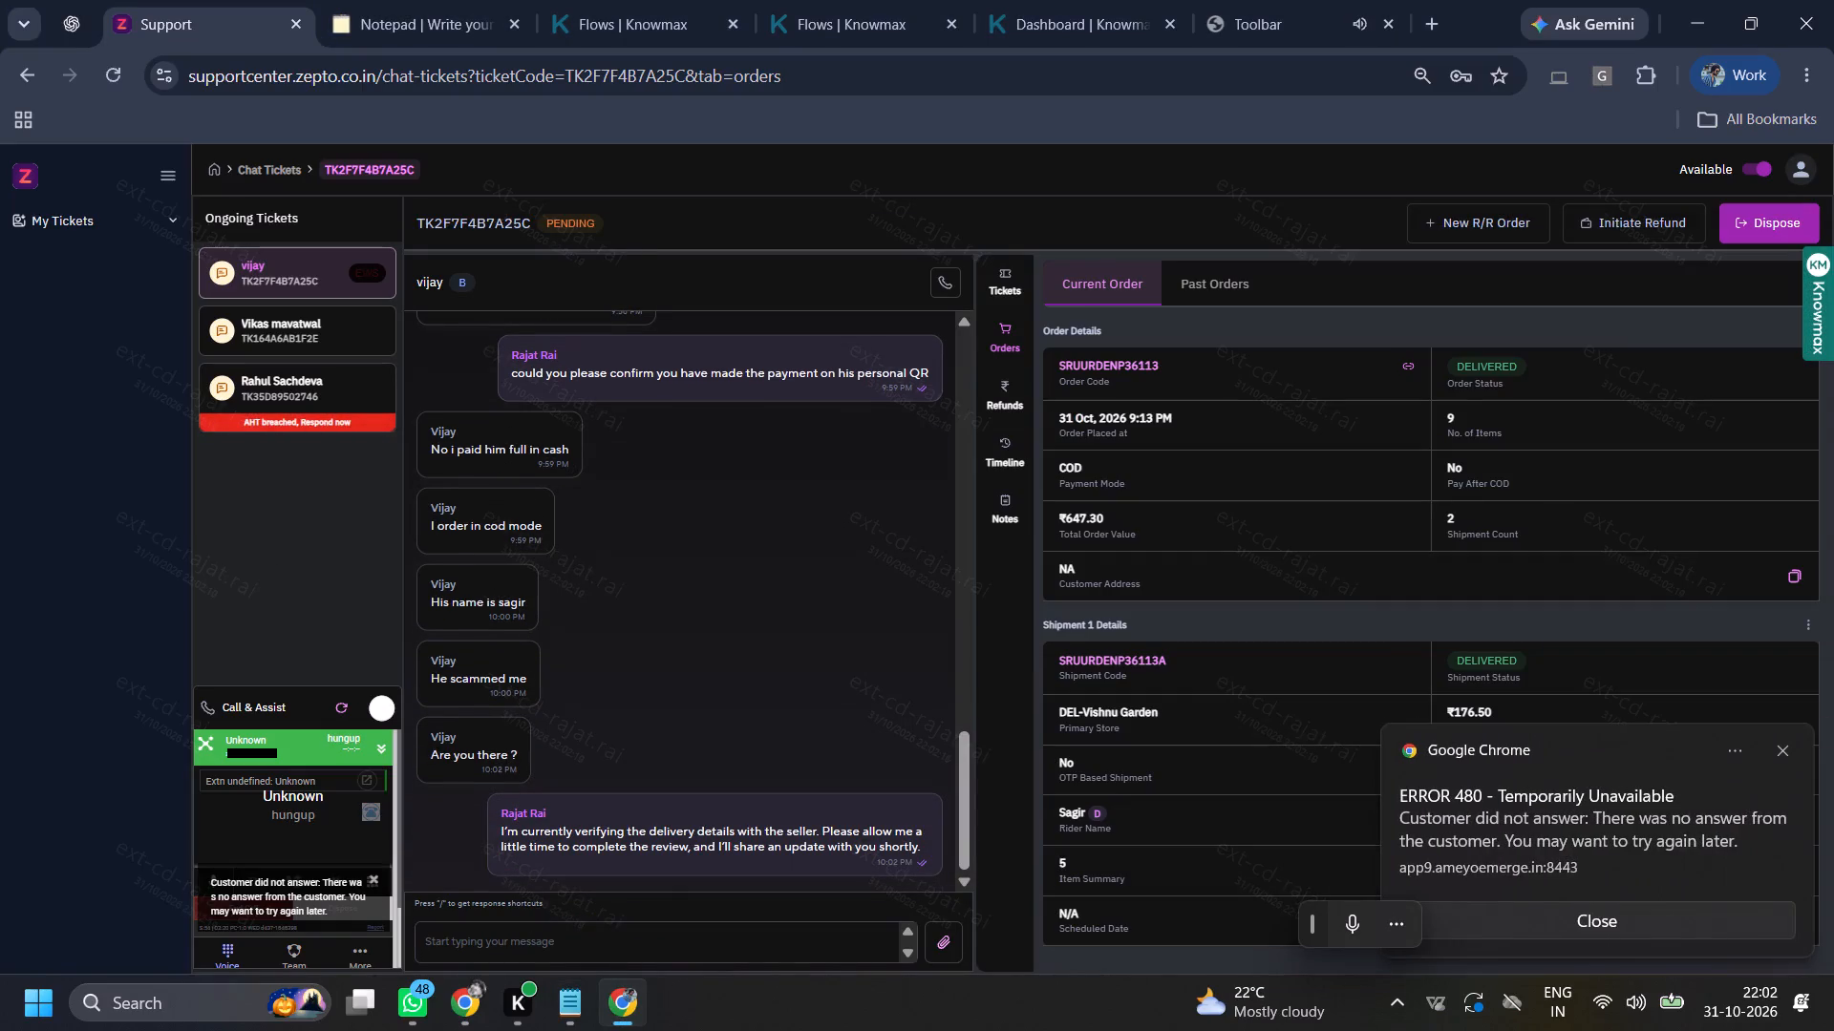
# Dismiss the call notice and dispose of the latest rider call with disposition Test.
pyautogui.click(364, 885)
pyautogui.click(353, 905)
pyautogui.click(316, 797)
pyautogui.click(293, 915)
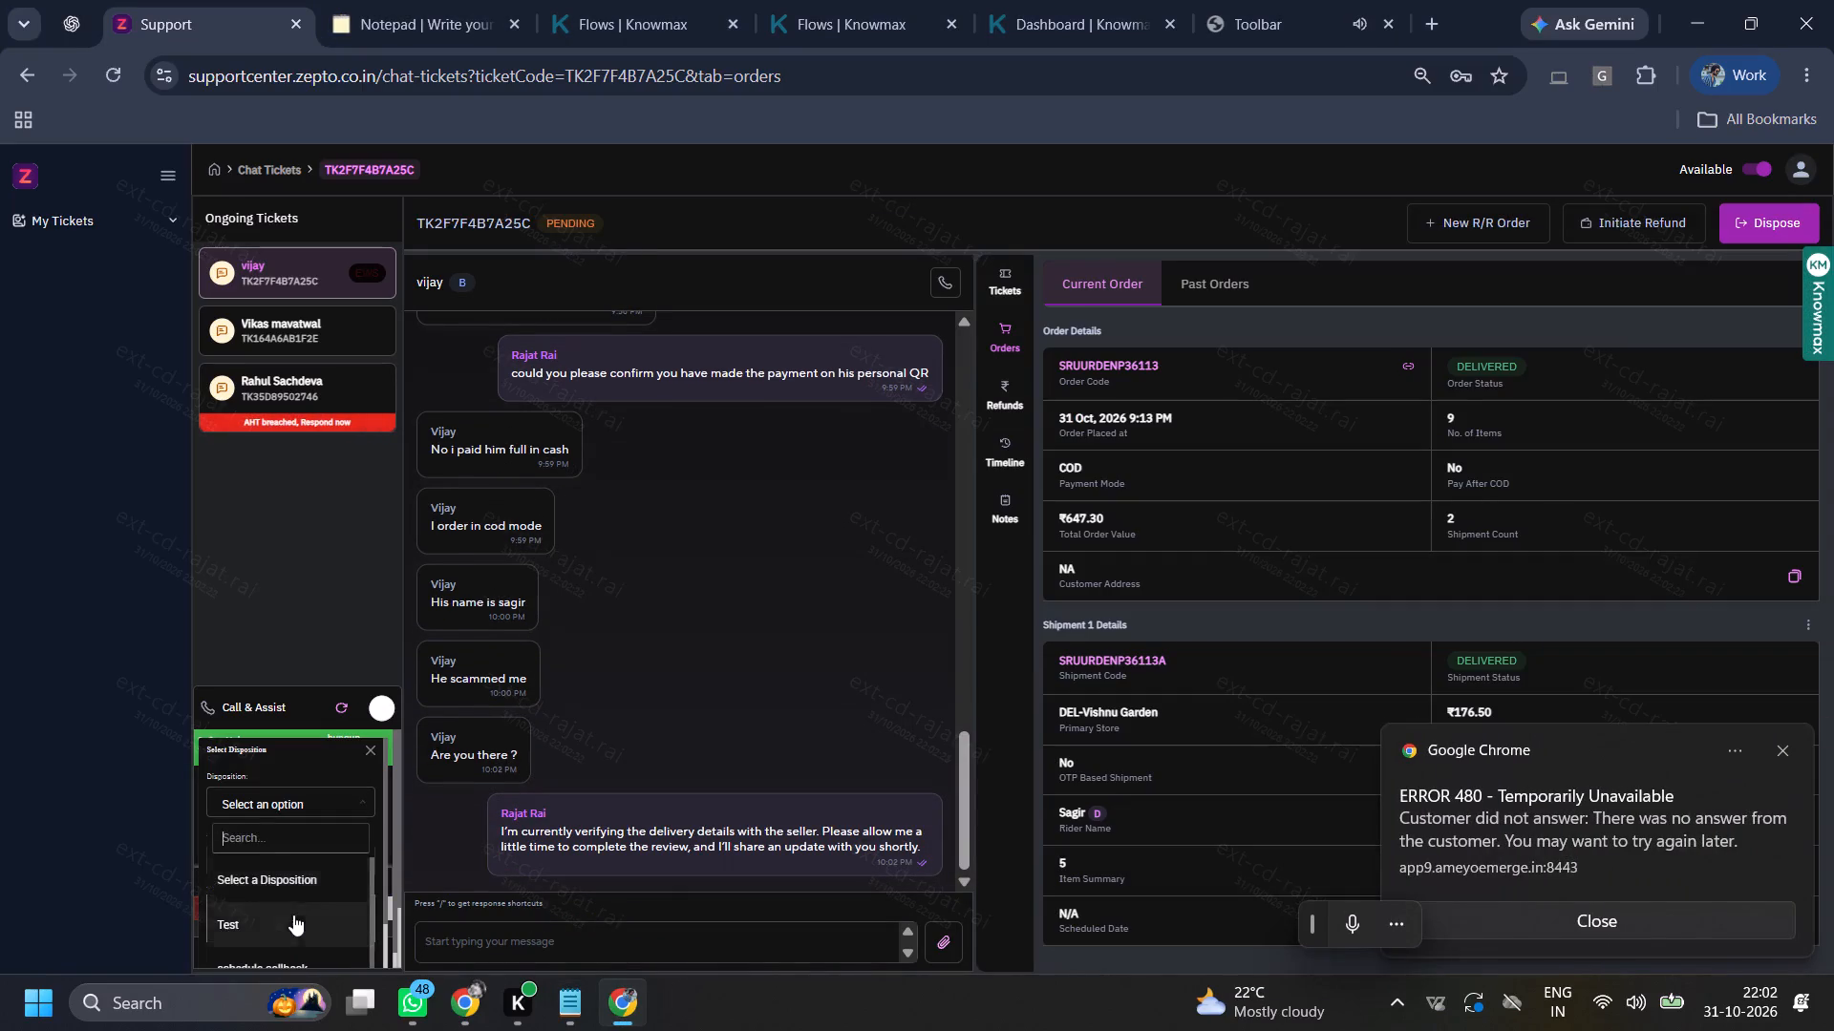
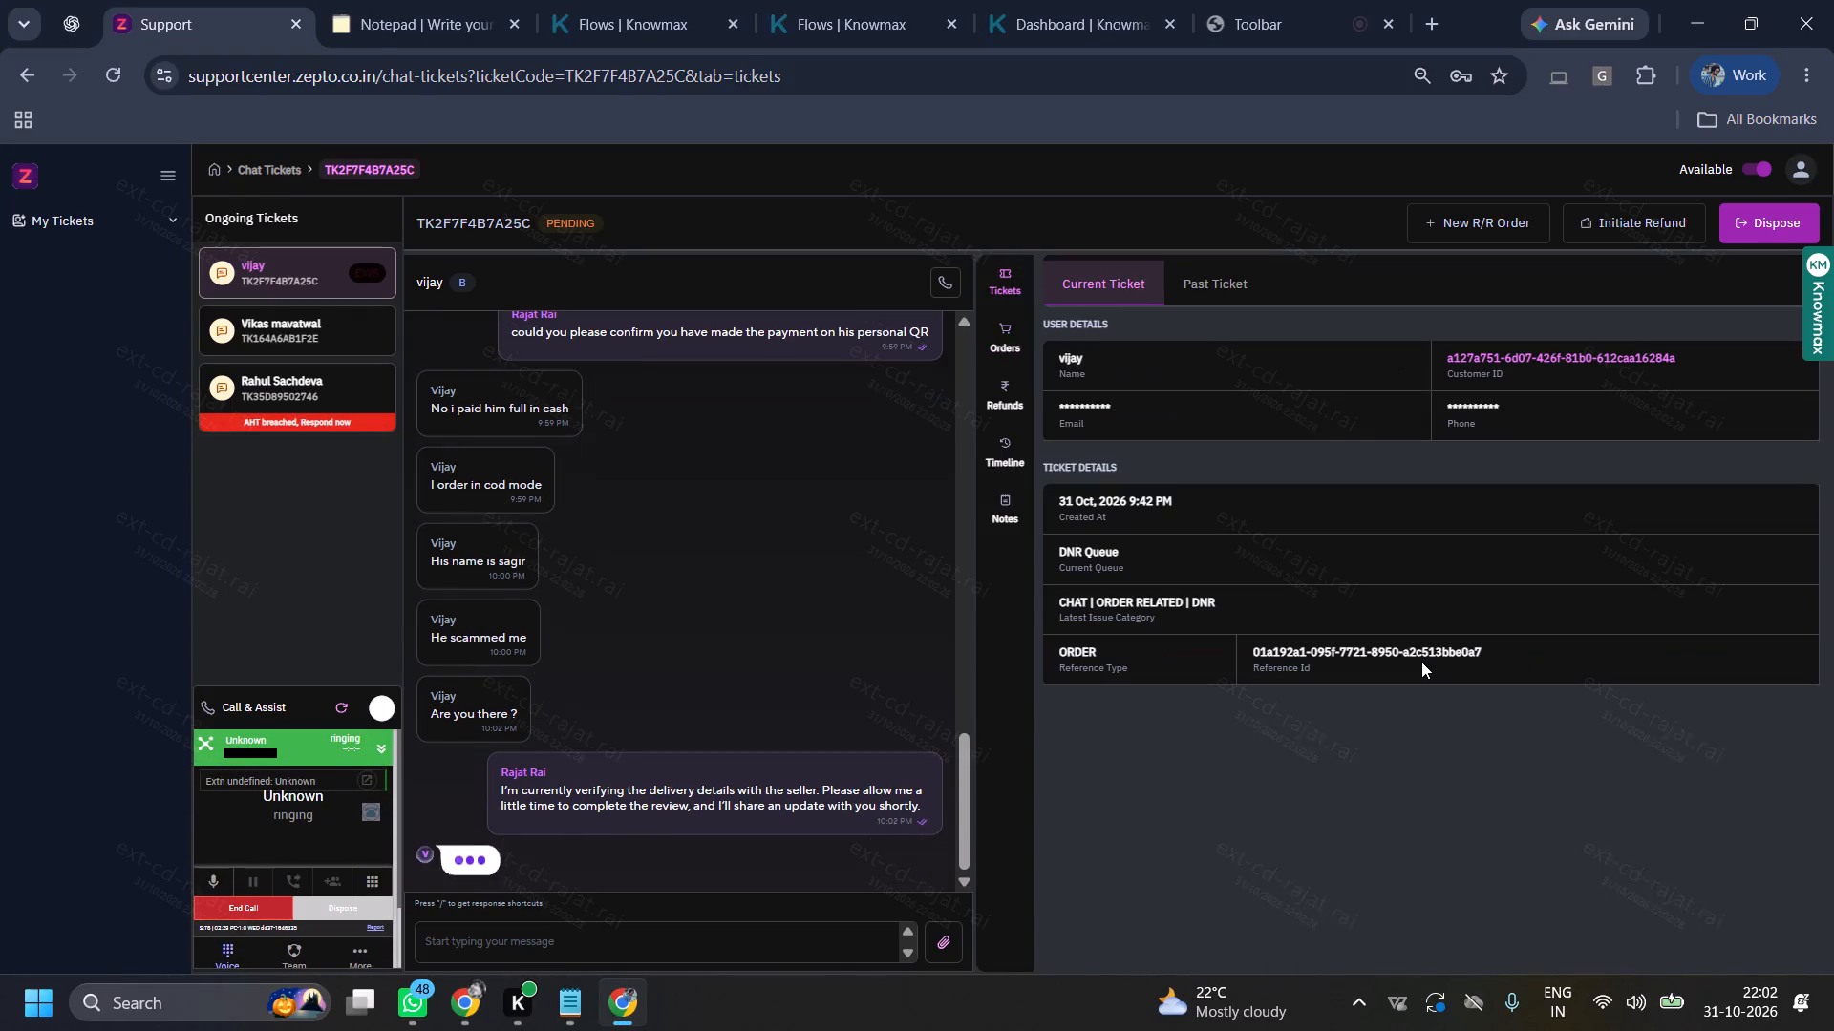
pyautogui.scroll(-8, 1421, 662)
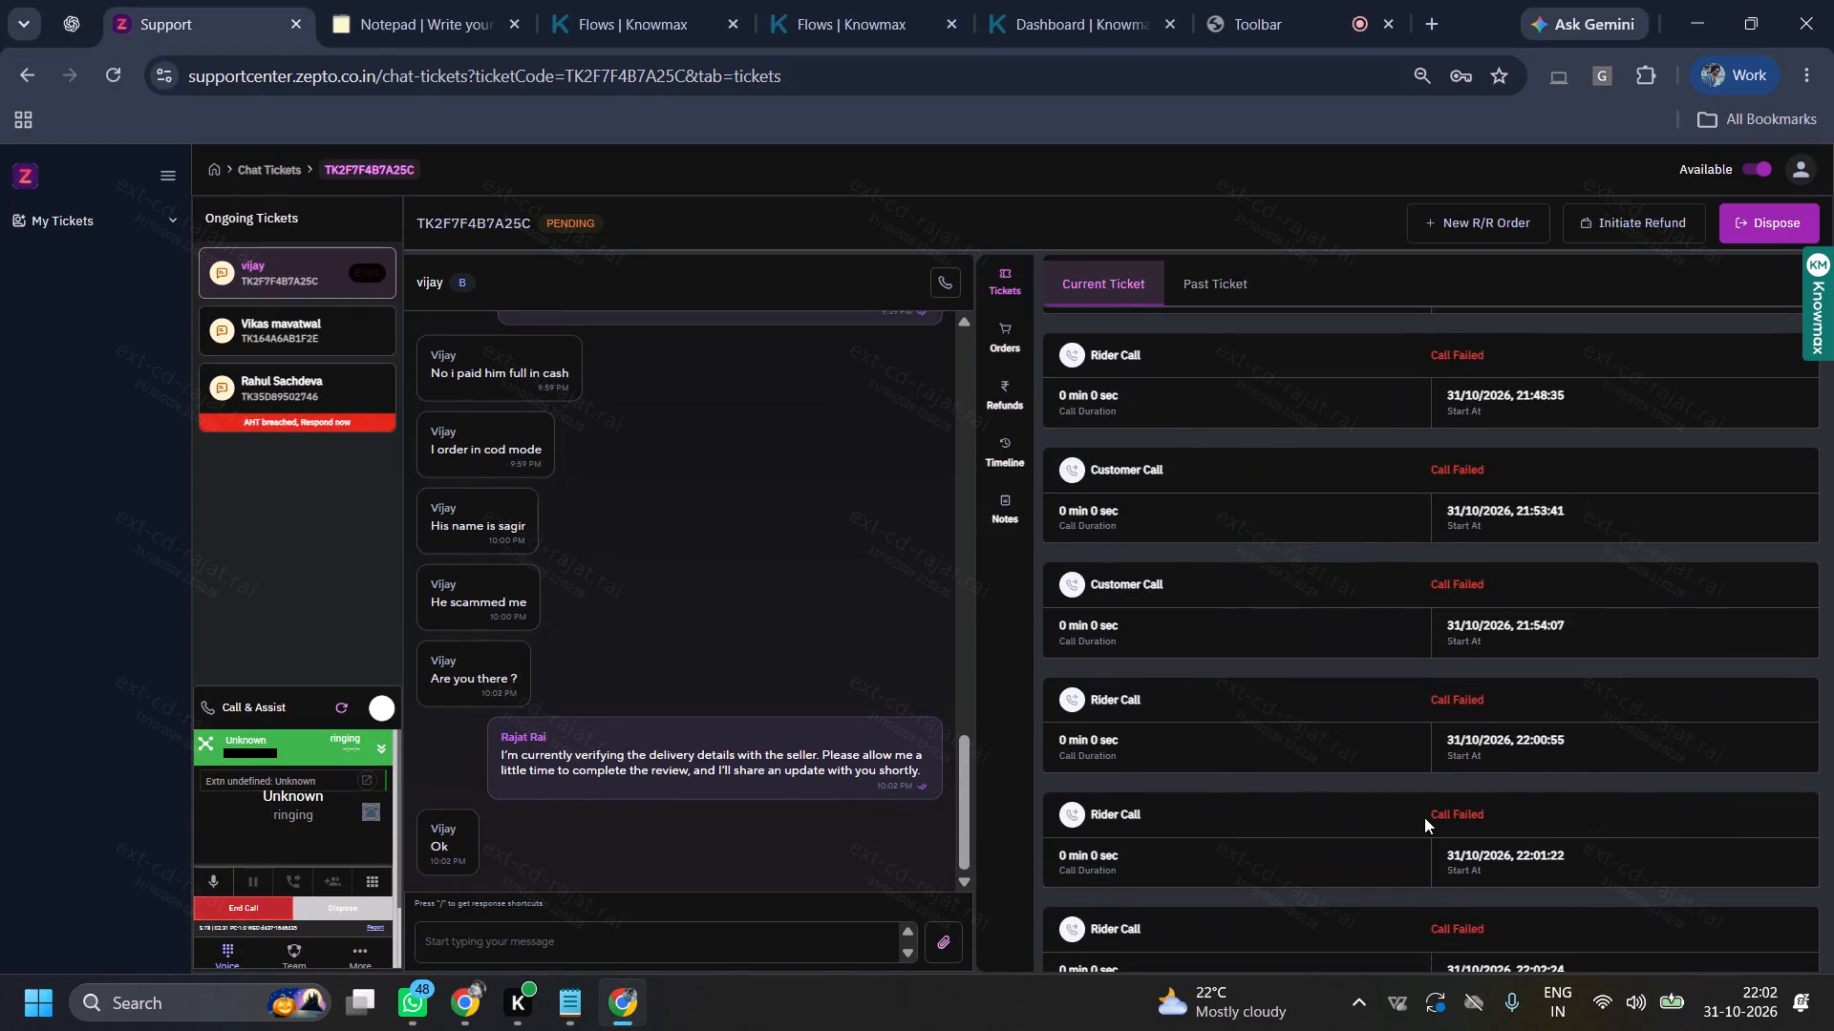
pyautogui.scroll(-9, 1424, 817)
pyautogui.scroll(2, 1416, 862)
pyautogui.scroll(-1, 1416, 862)
pyautogui.scroll(9, 1416, 862)
pyautogui.scroll(-1, 1415, 879)
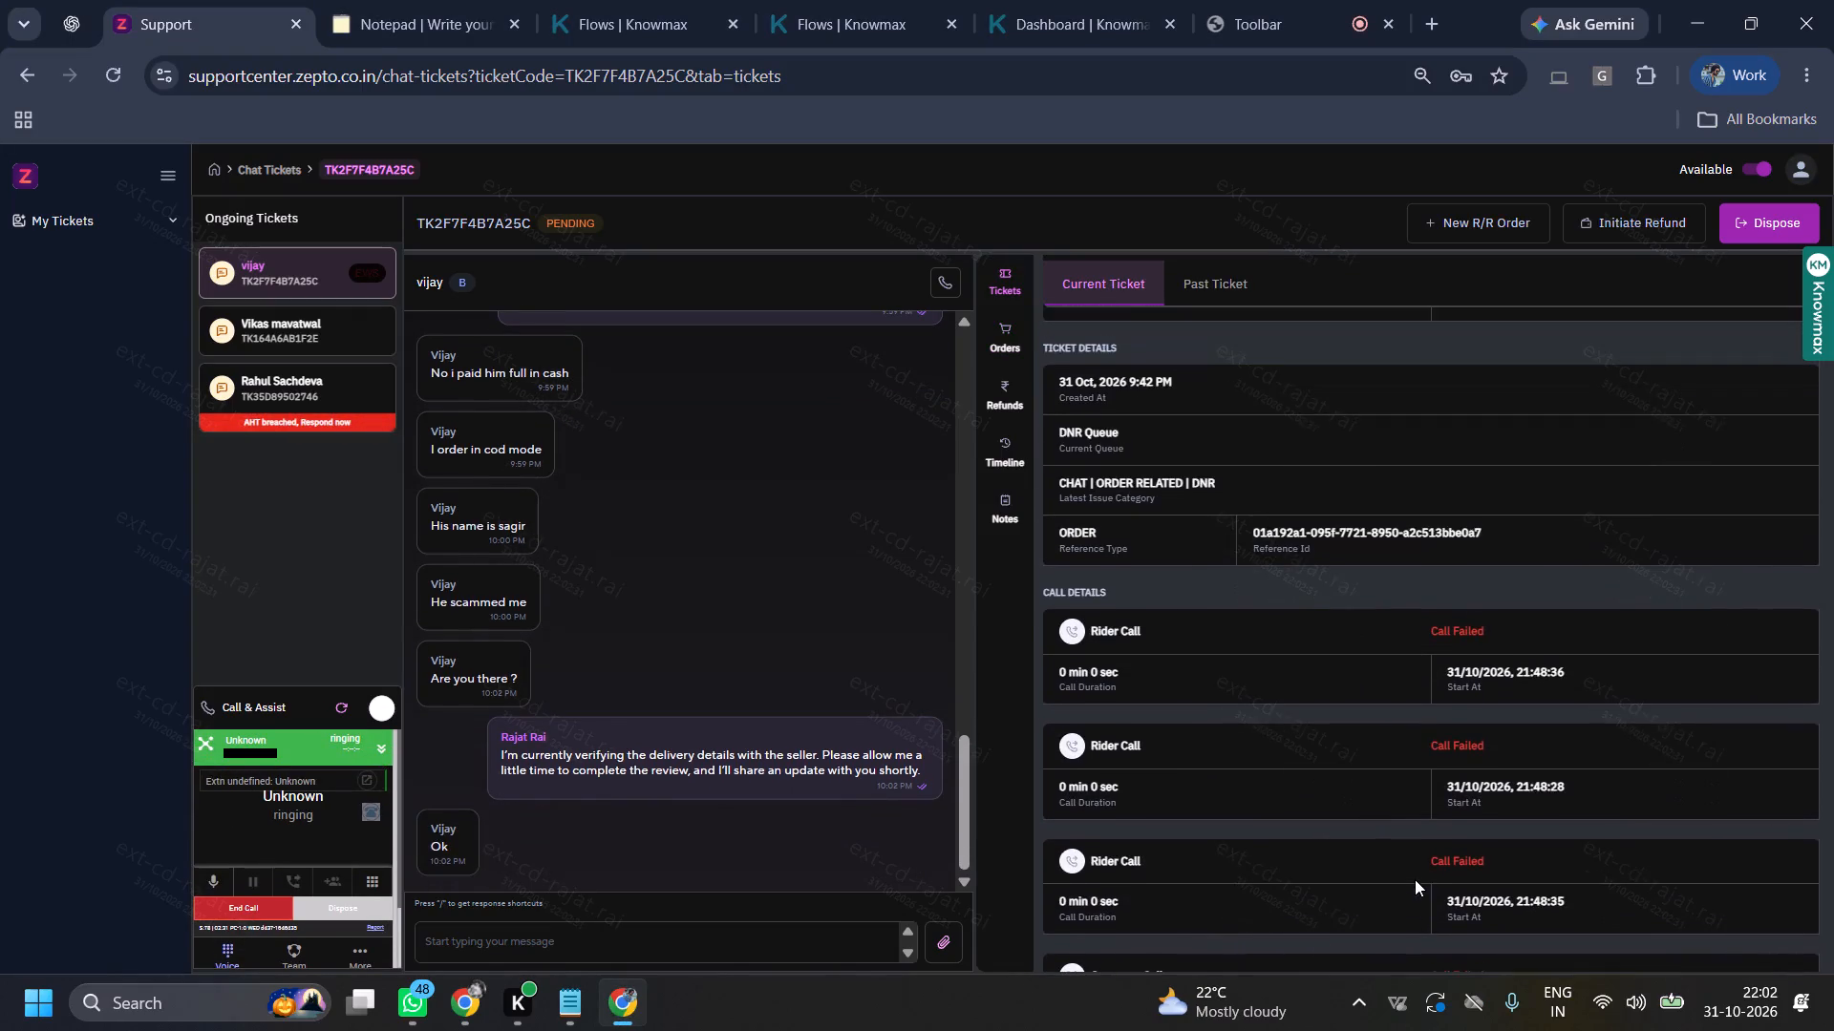
pyautogui.click(1002, 504)
pyautogui.scroll(6, 714, 589)
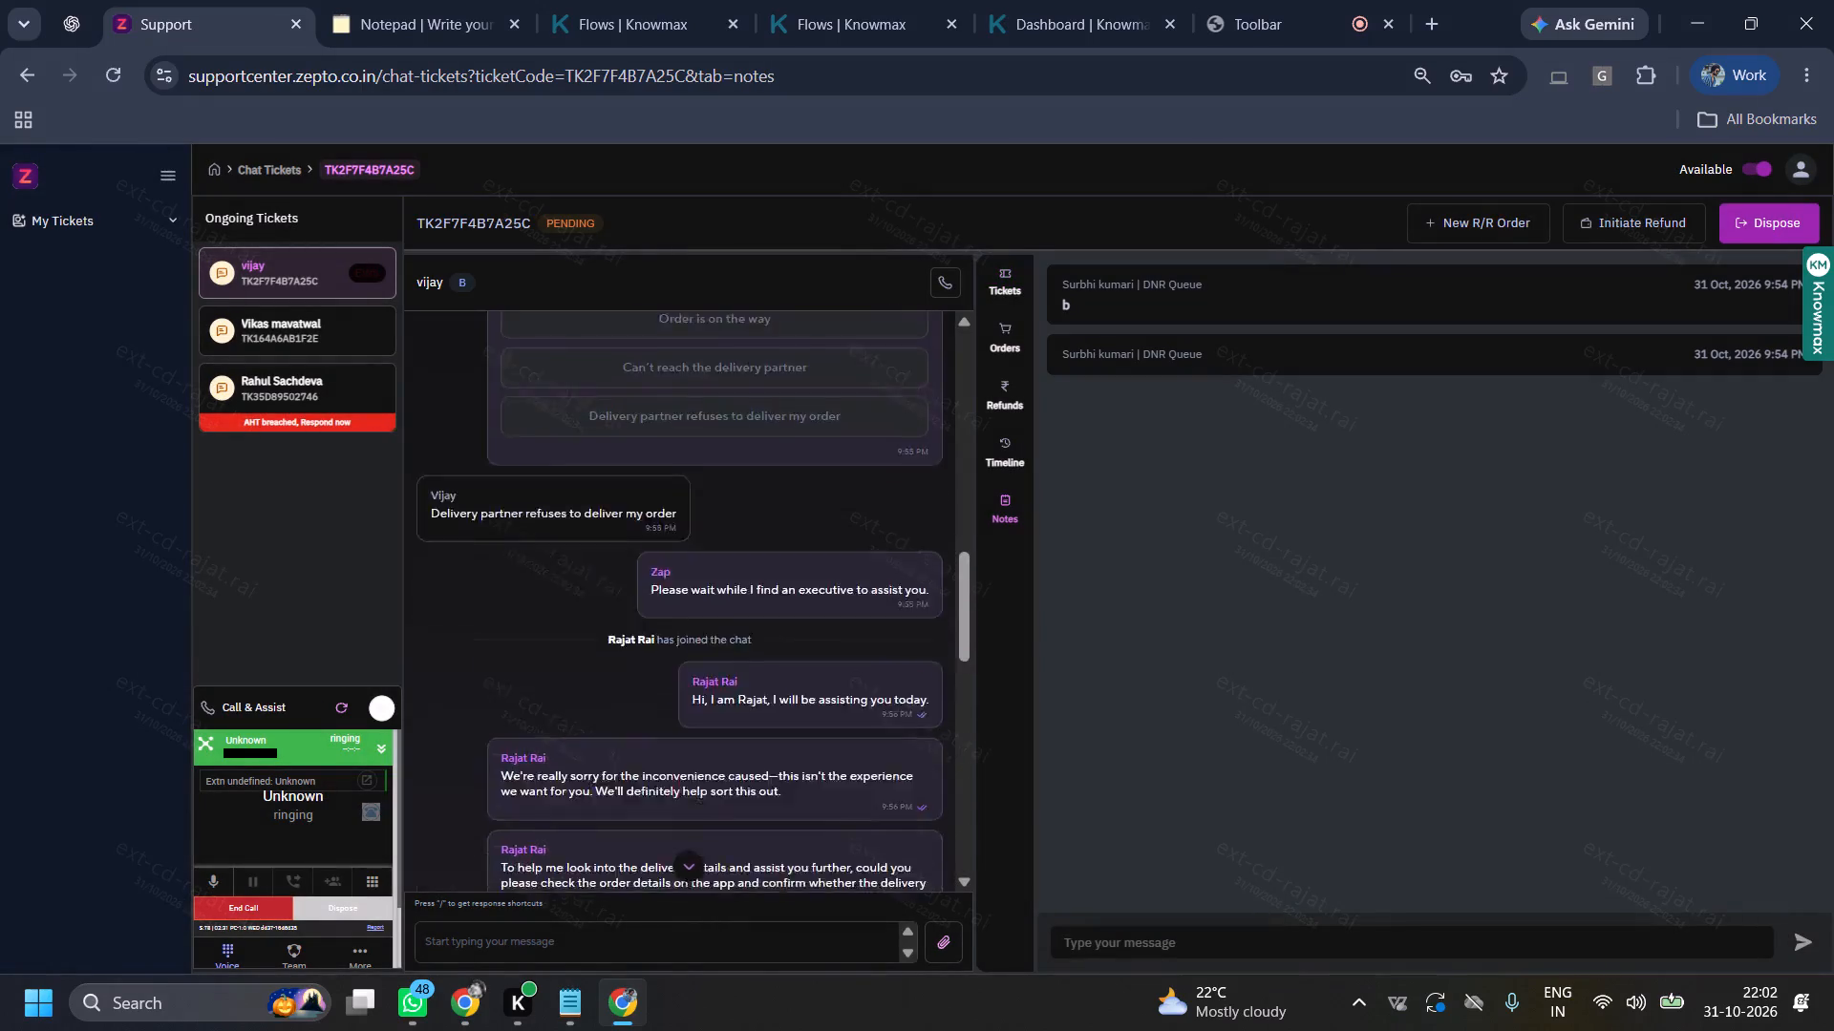
pyautogui.scroll(13, 748, 640)
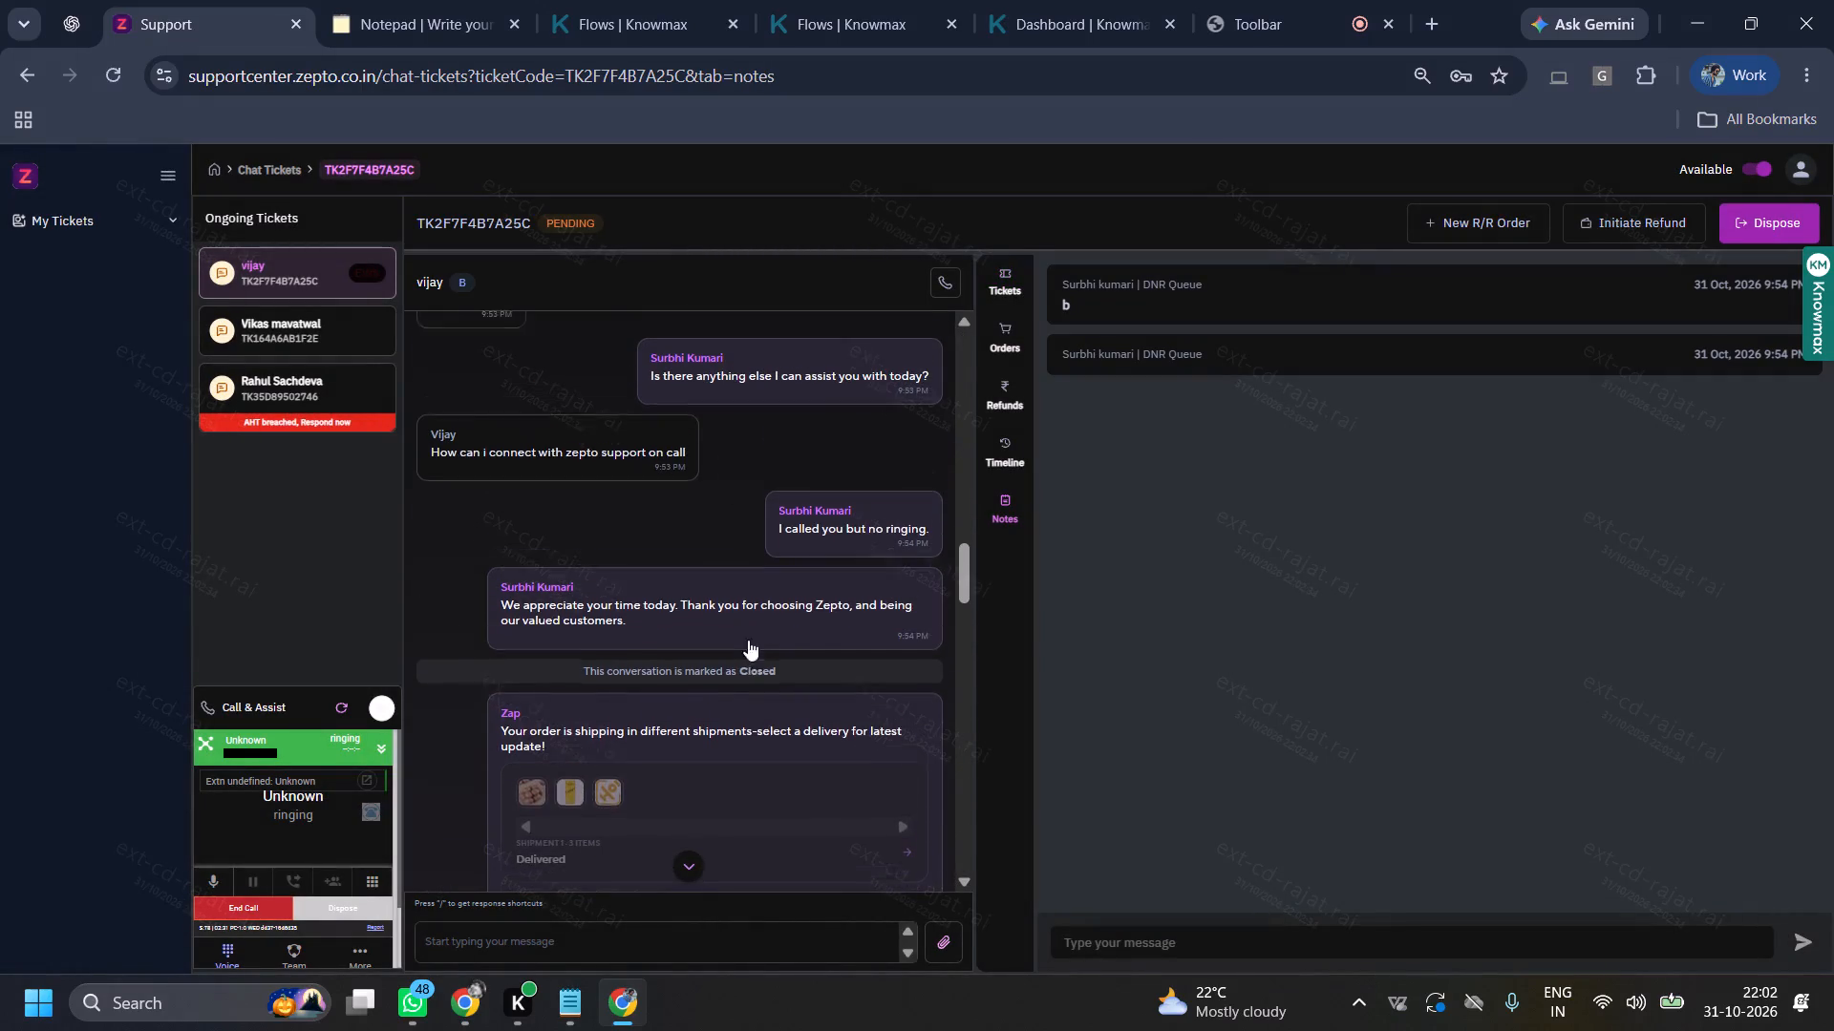
pyautogui.moveTo(781, 598); pyautogui.dragTo(845, 664)
pyautogui.click(845, 664)
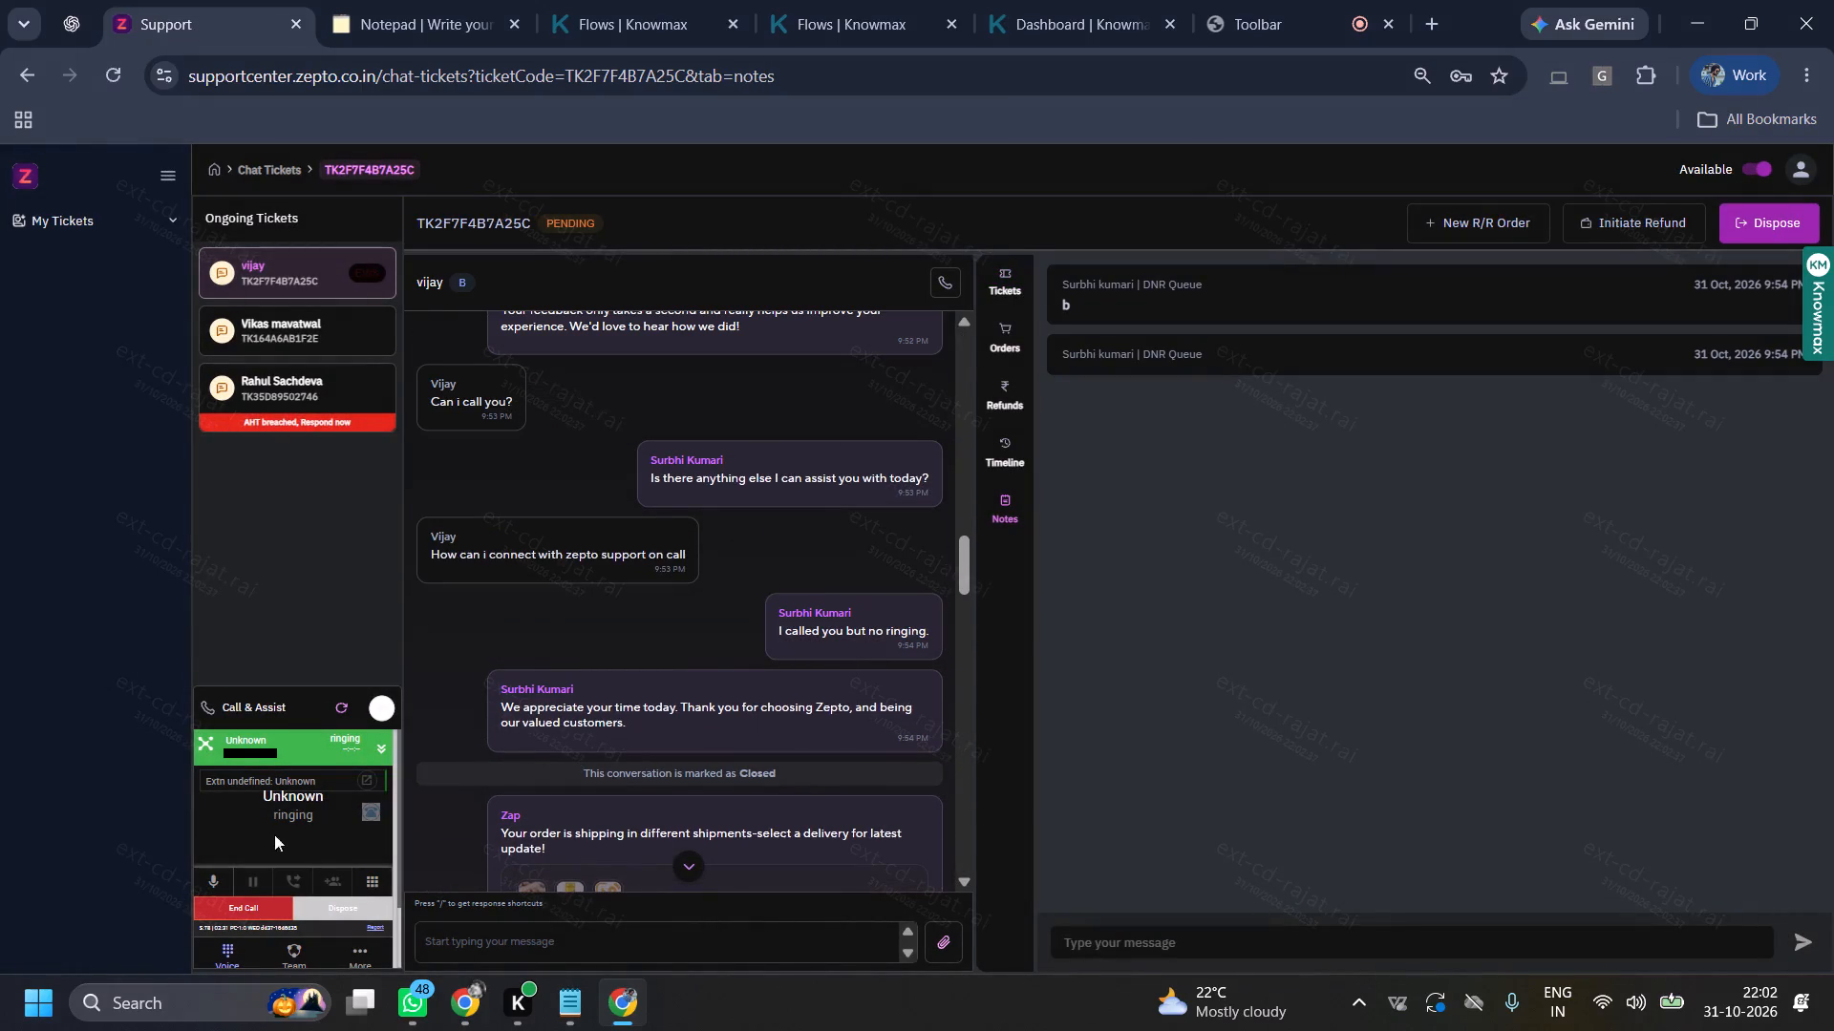
# Dismiss the call notice and dispose of the ringing rider call with disposition Test.
pyautogui.click(321, 918)
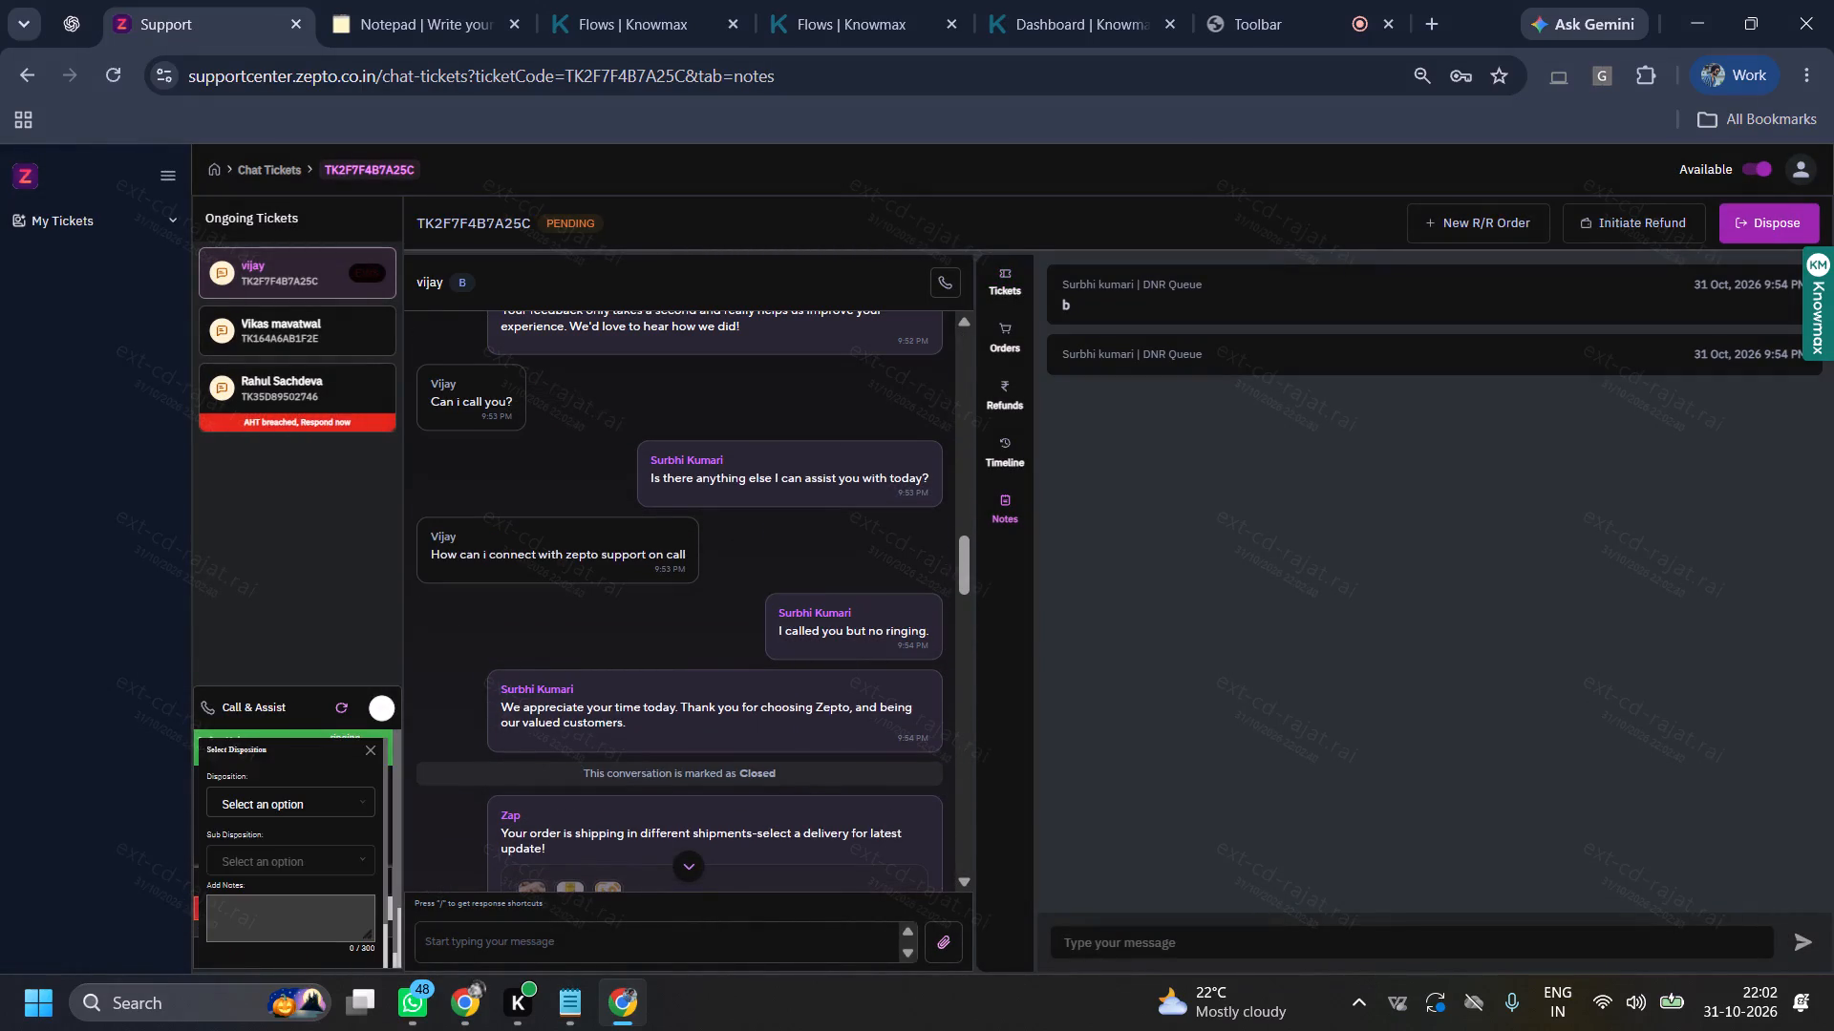
pyautogui.click(256, 789)
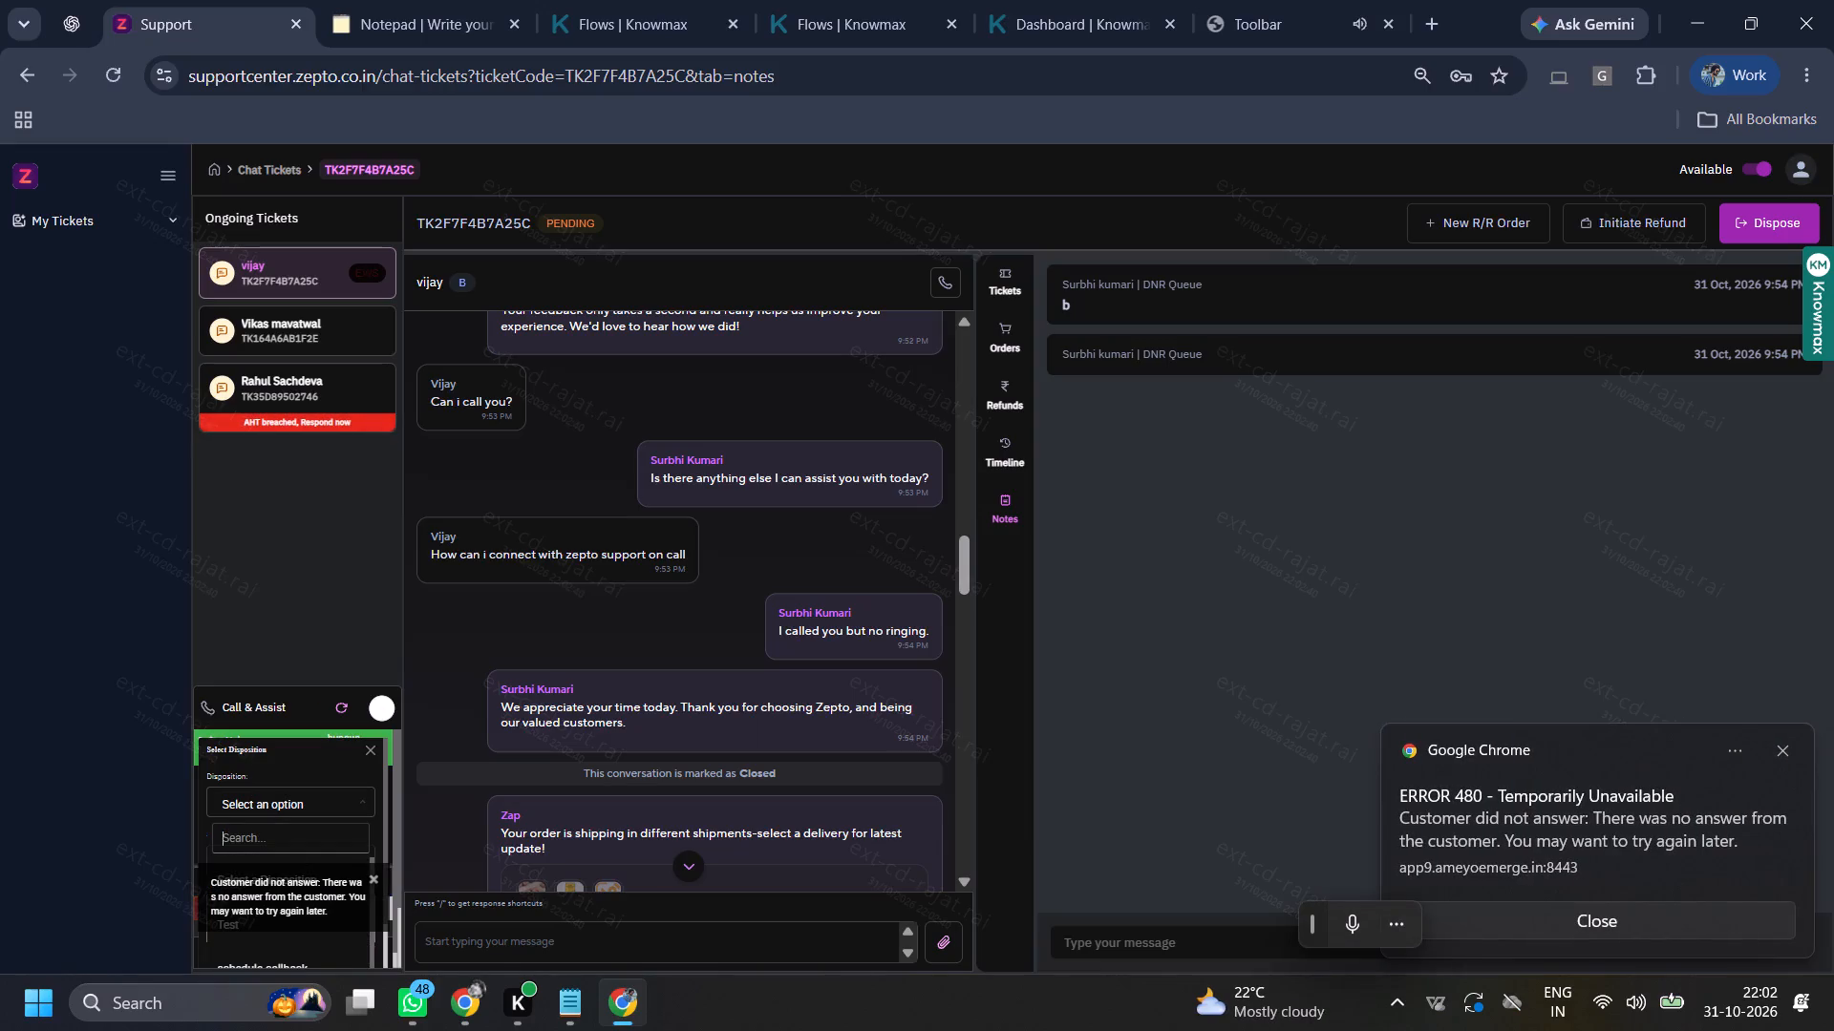
pyautogui.click(372, 885)
pyautogui.click(249, 794)
pyautogui.click(268, 919)
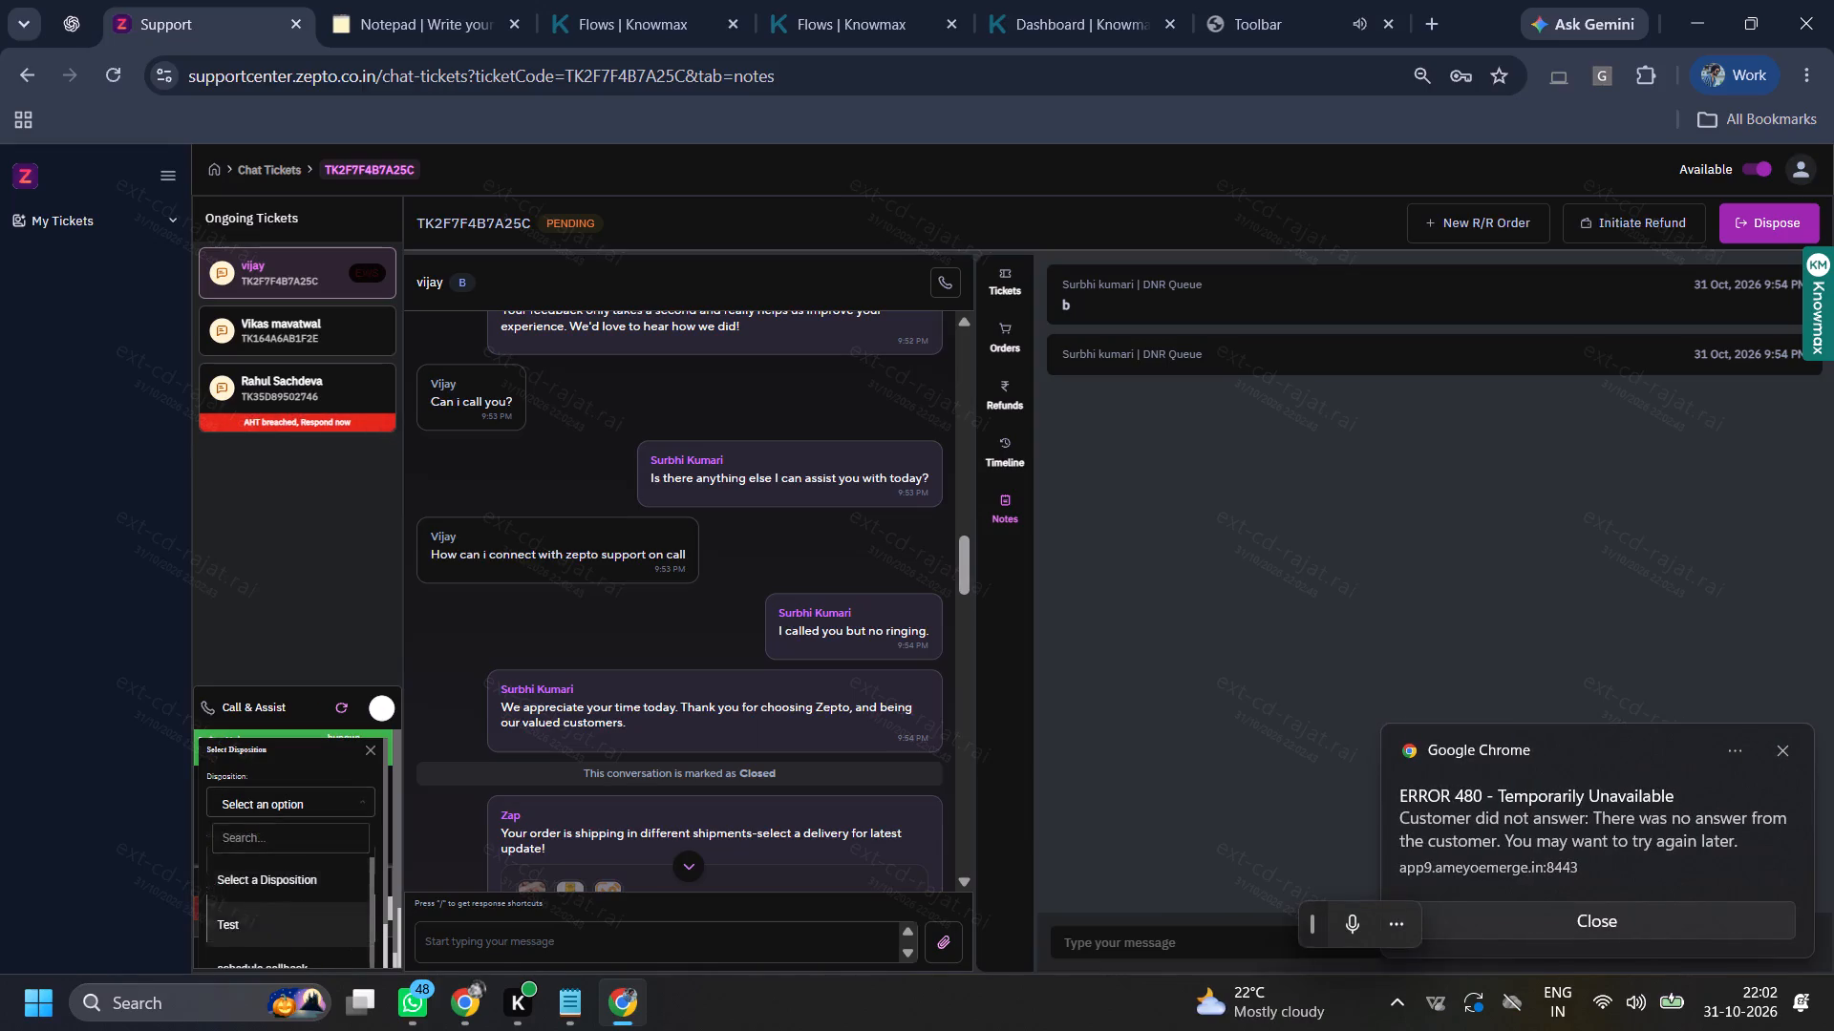
pyautogui.click(276, 866)
pyautogui.scroll(-2, 276, 866)
pyautogui.doubleClick(268, 913)
pyautogui.scroll(-3, 679, 681)
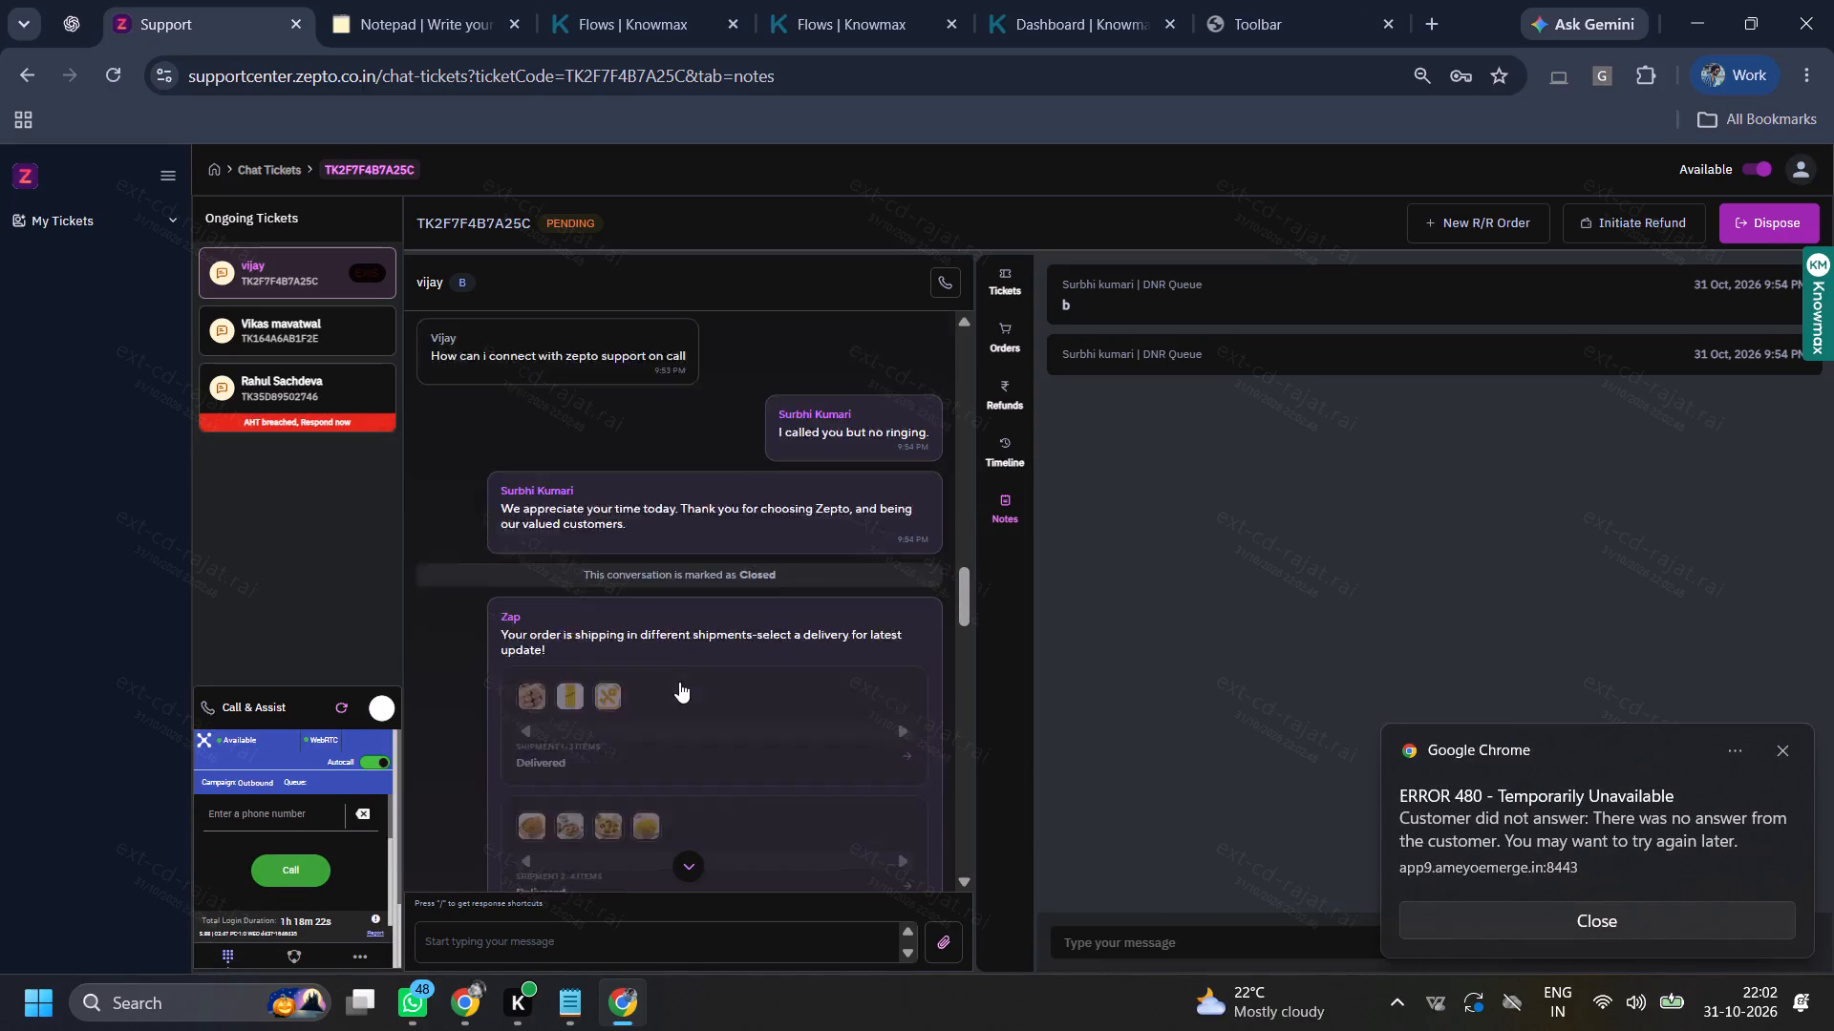
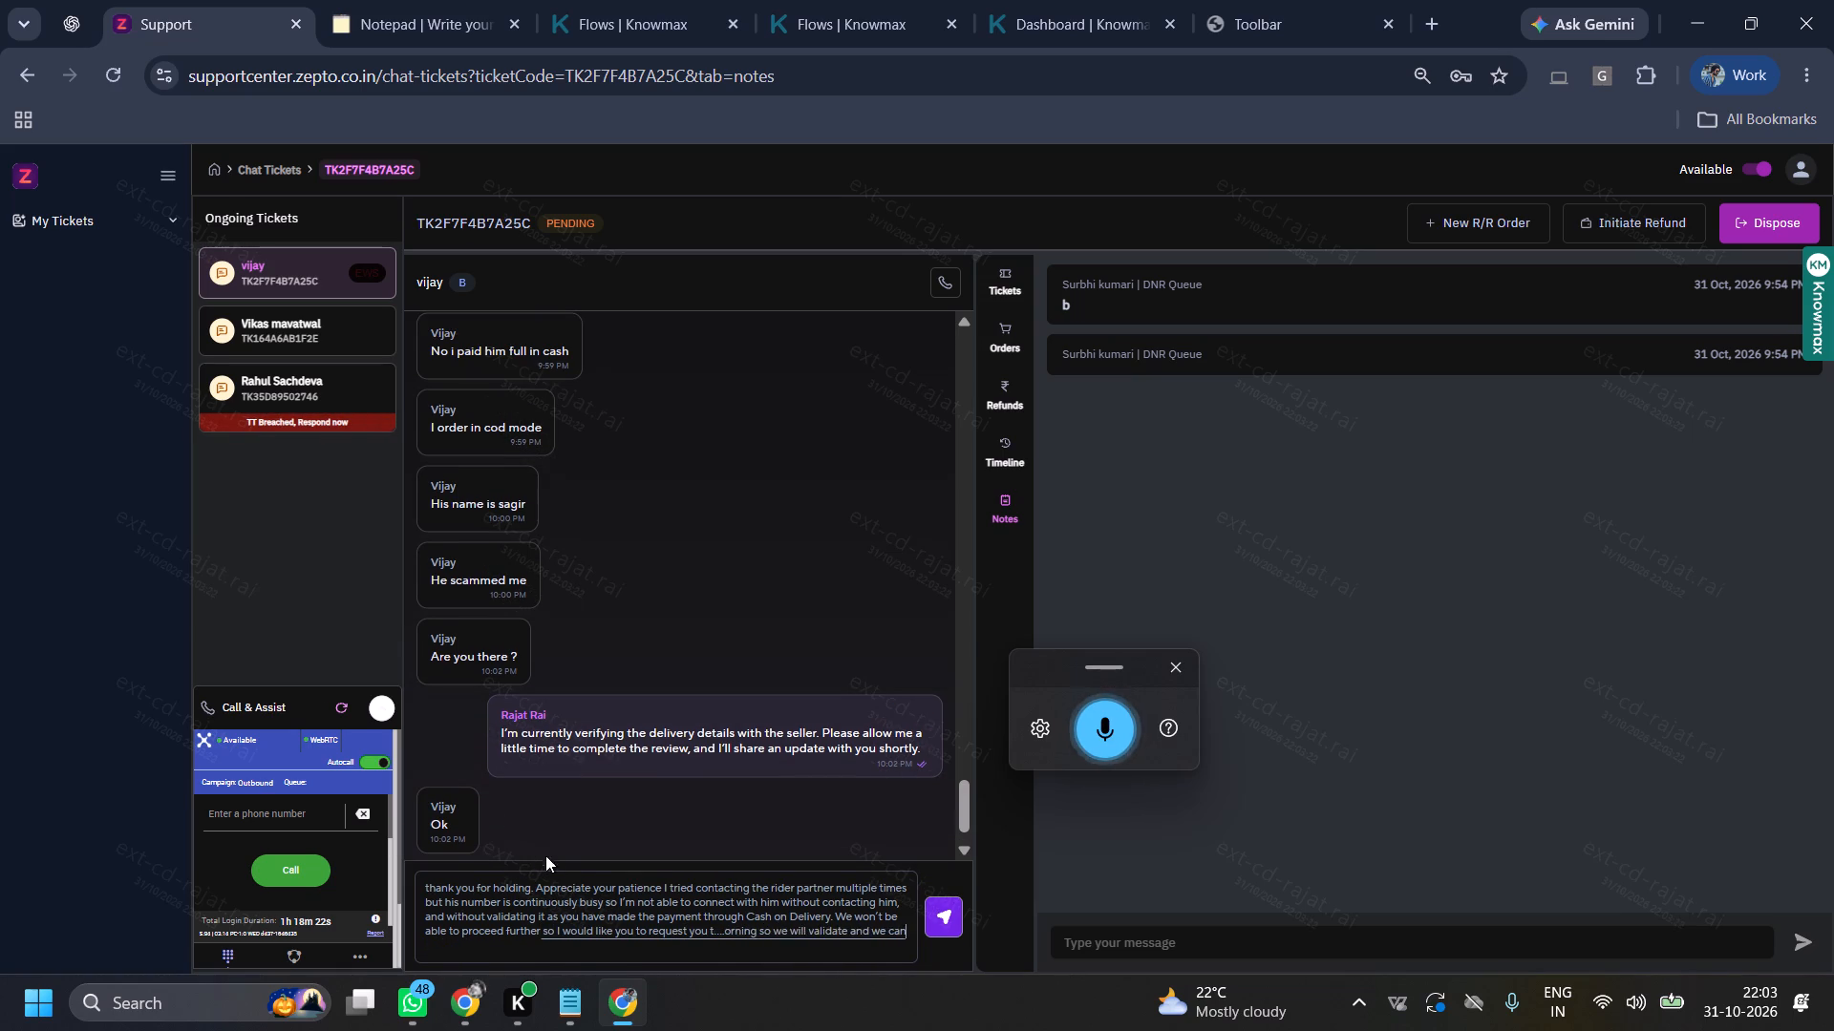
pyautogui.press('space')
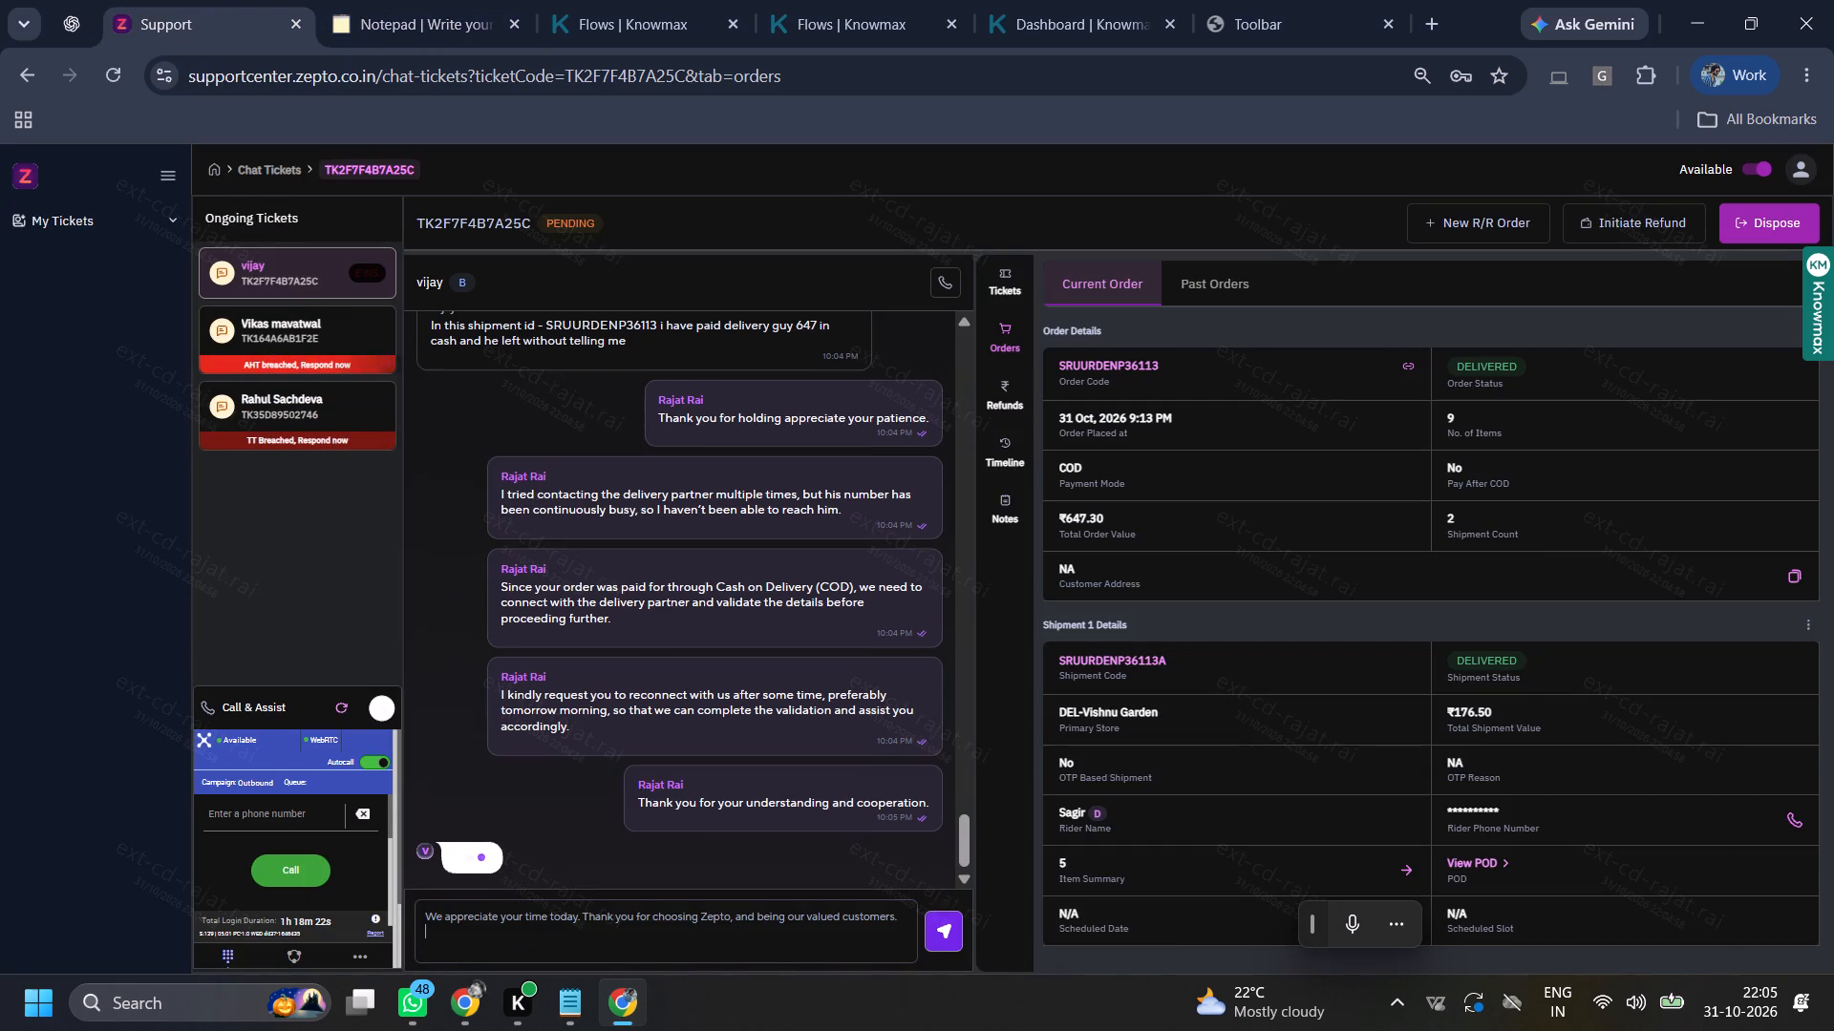
pyautogui.press('Return')
pyautogui.click(1740, 227)
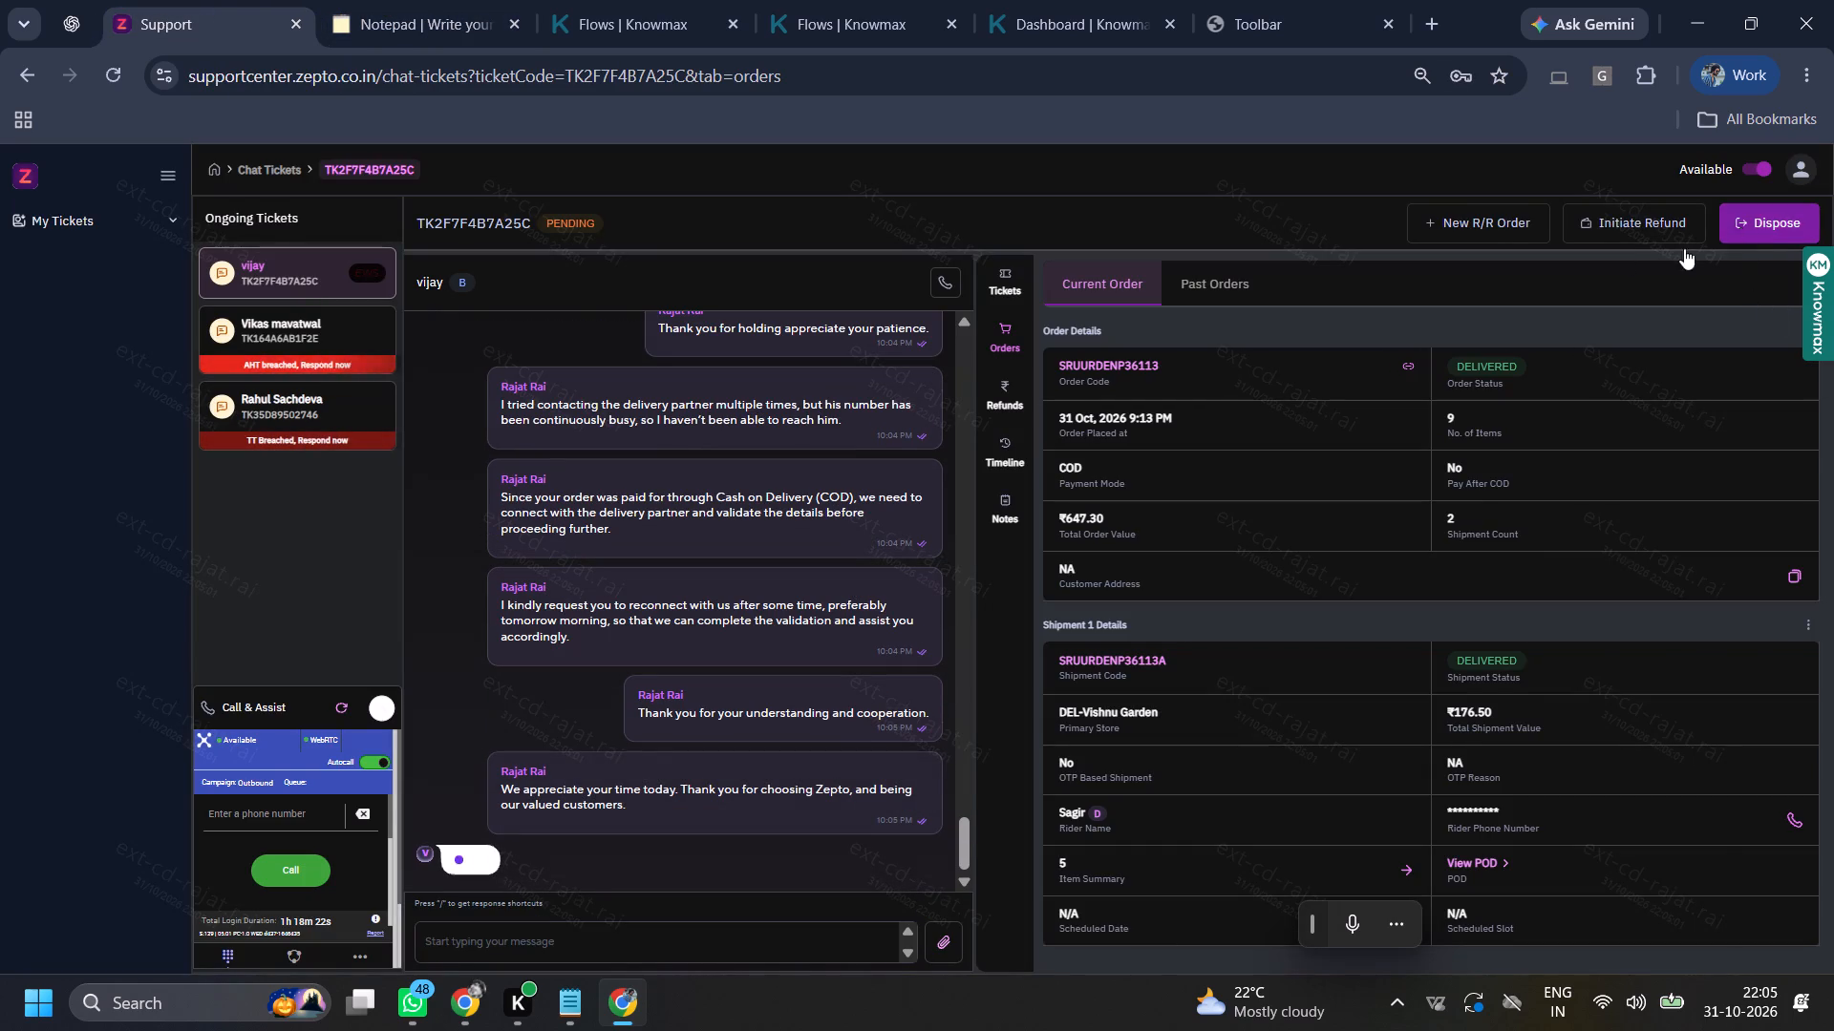
pyautogui.click(1509, 227)
pyautogui.click(1647, 612)
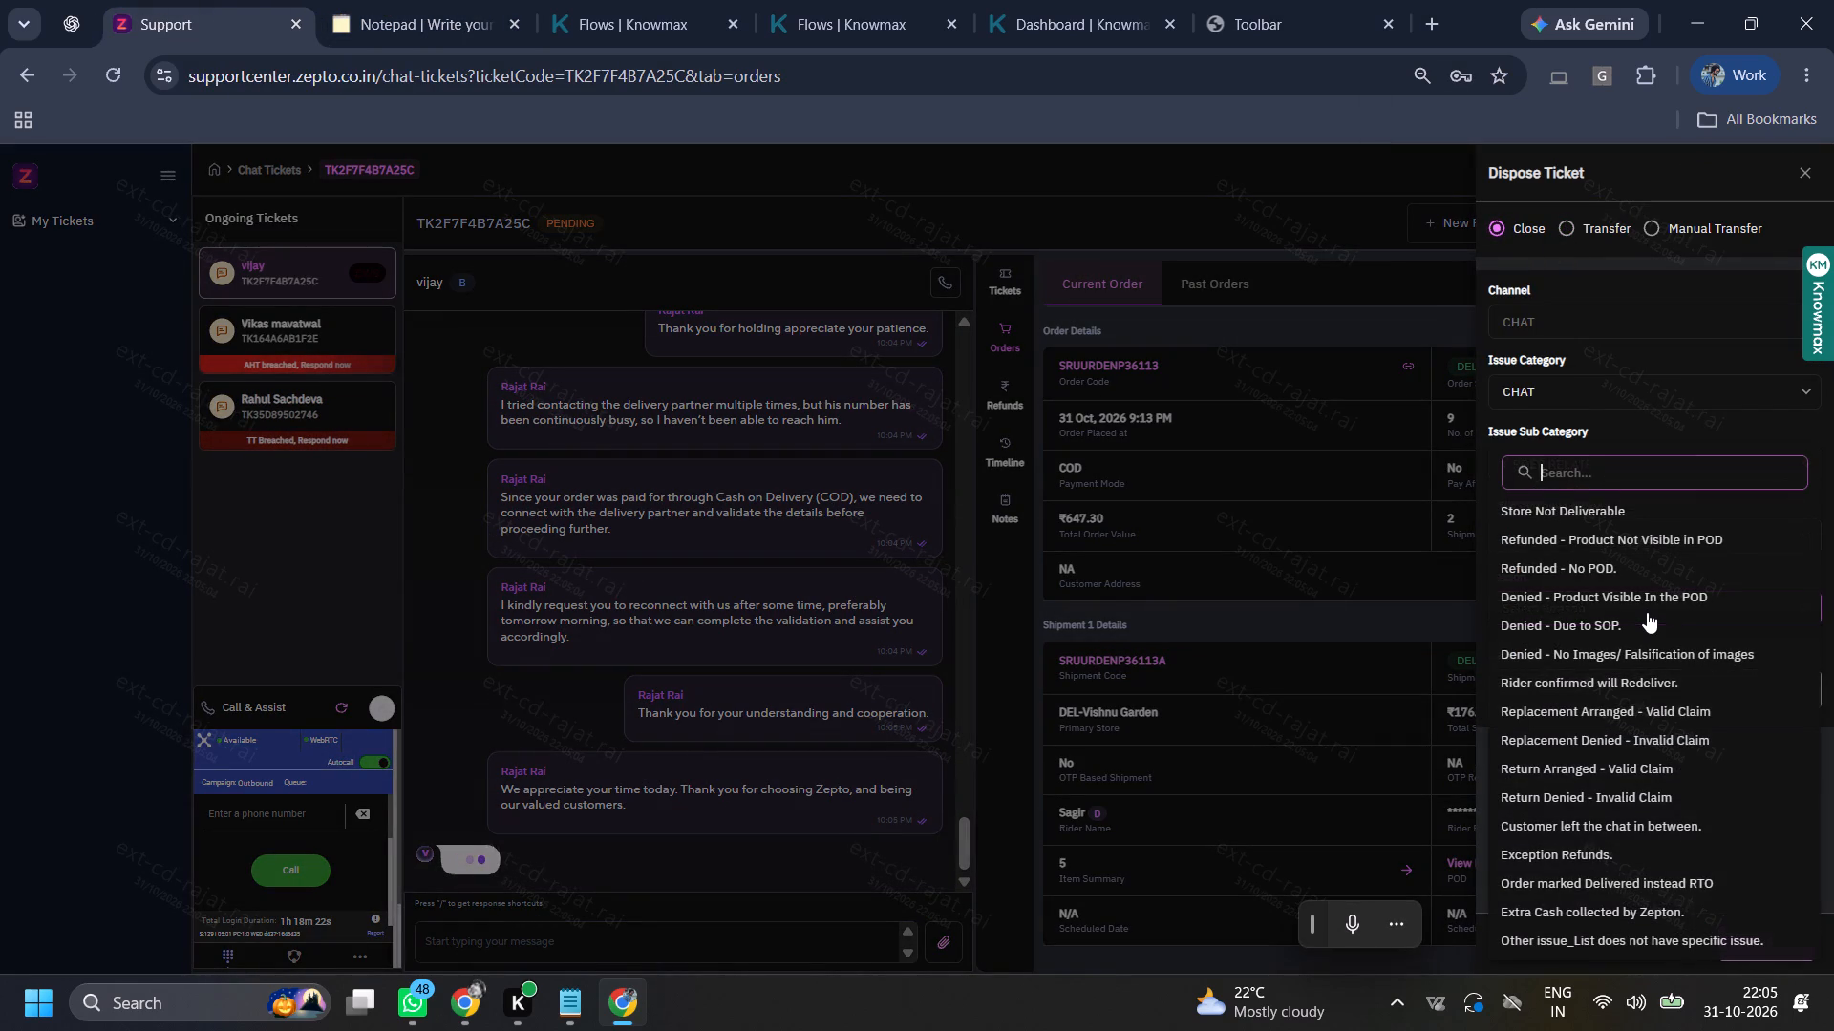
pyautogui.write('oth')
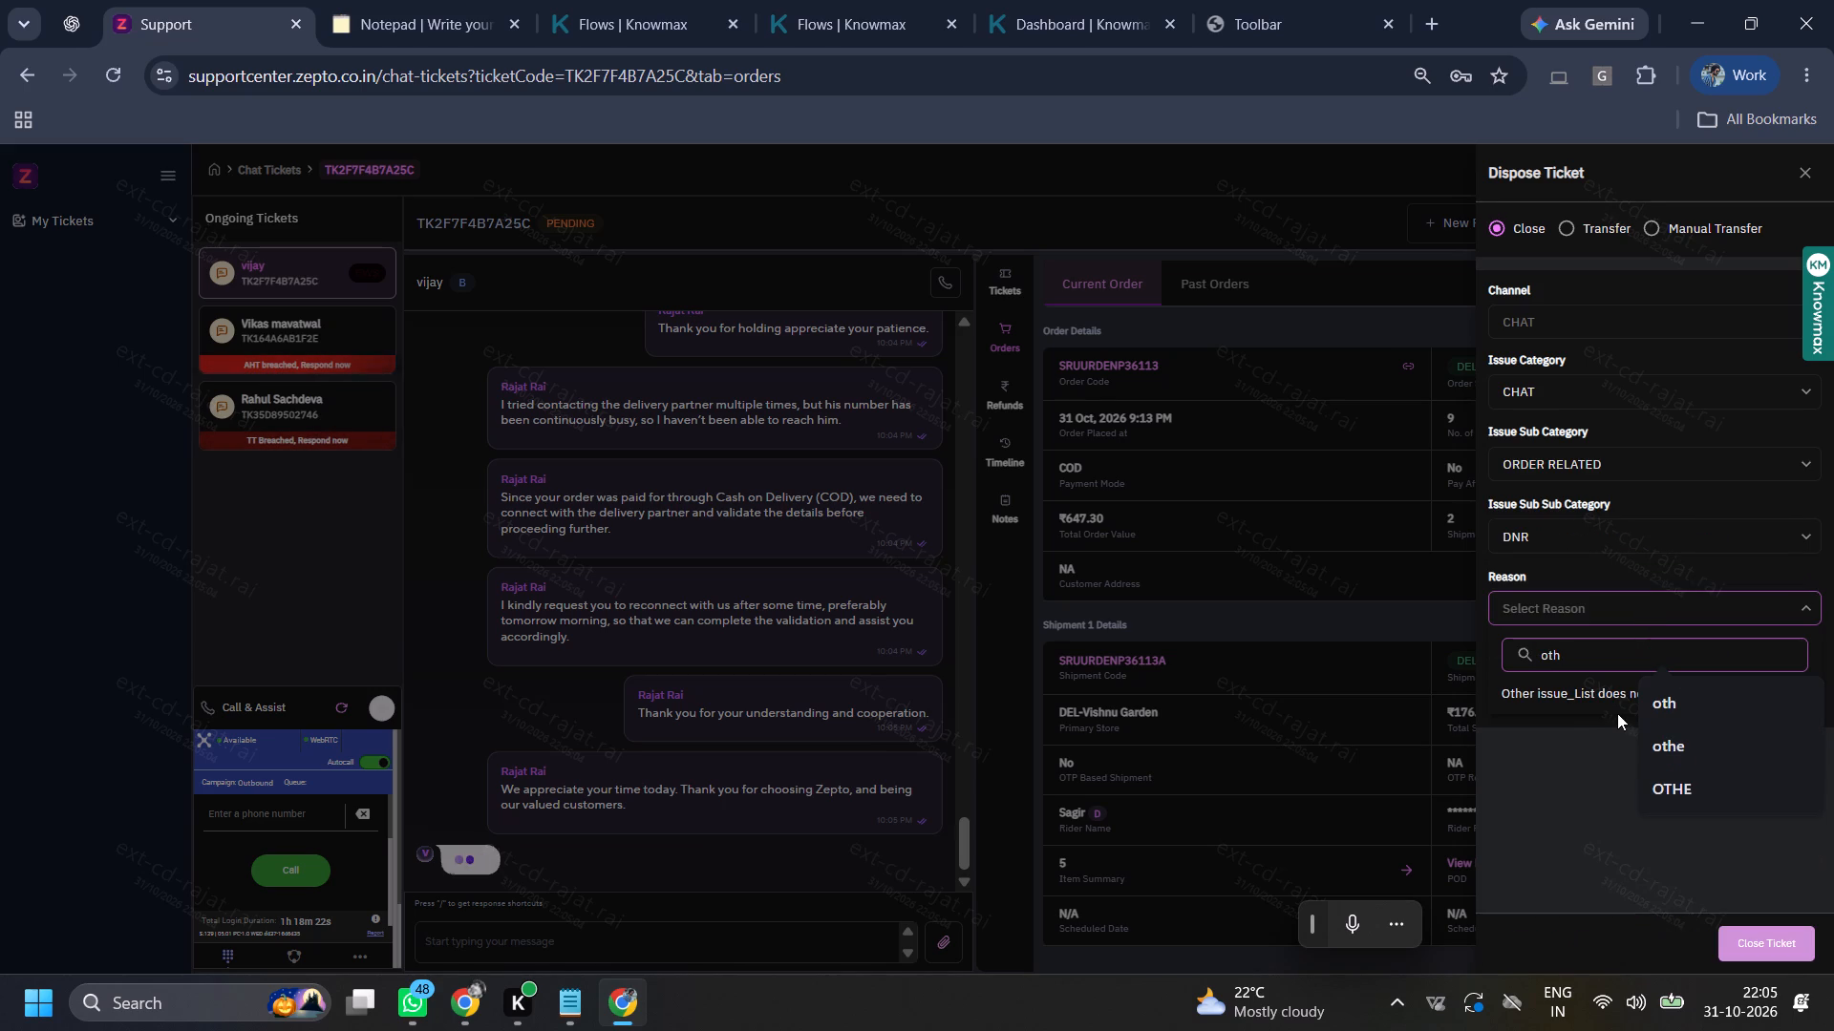
pyautogui.click(1580, 664)
pyautogui.click(1596, 704)
pyautogui.click(1778, 937)
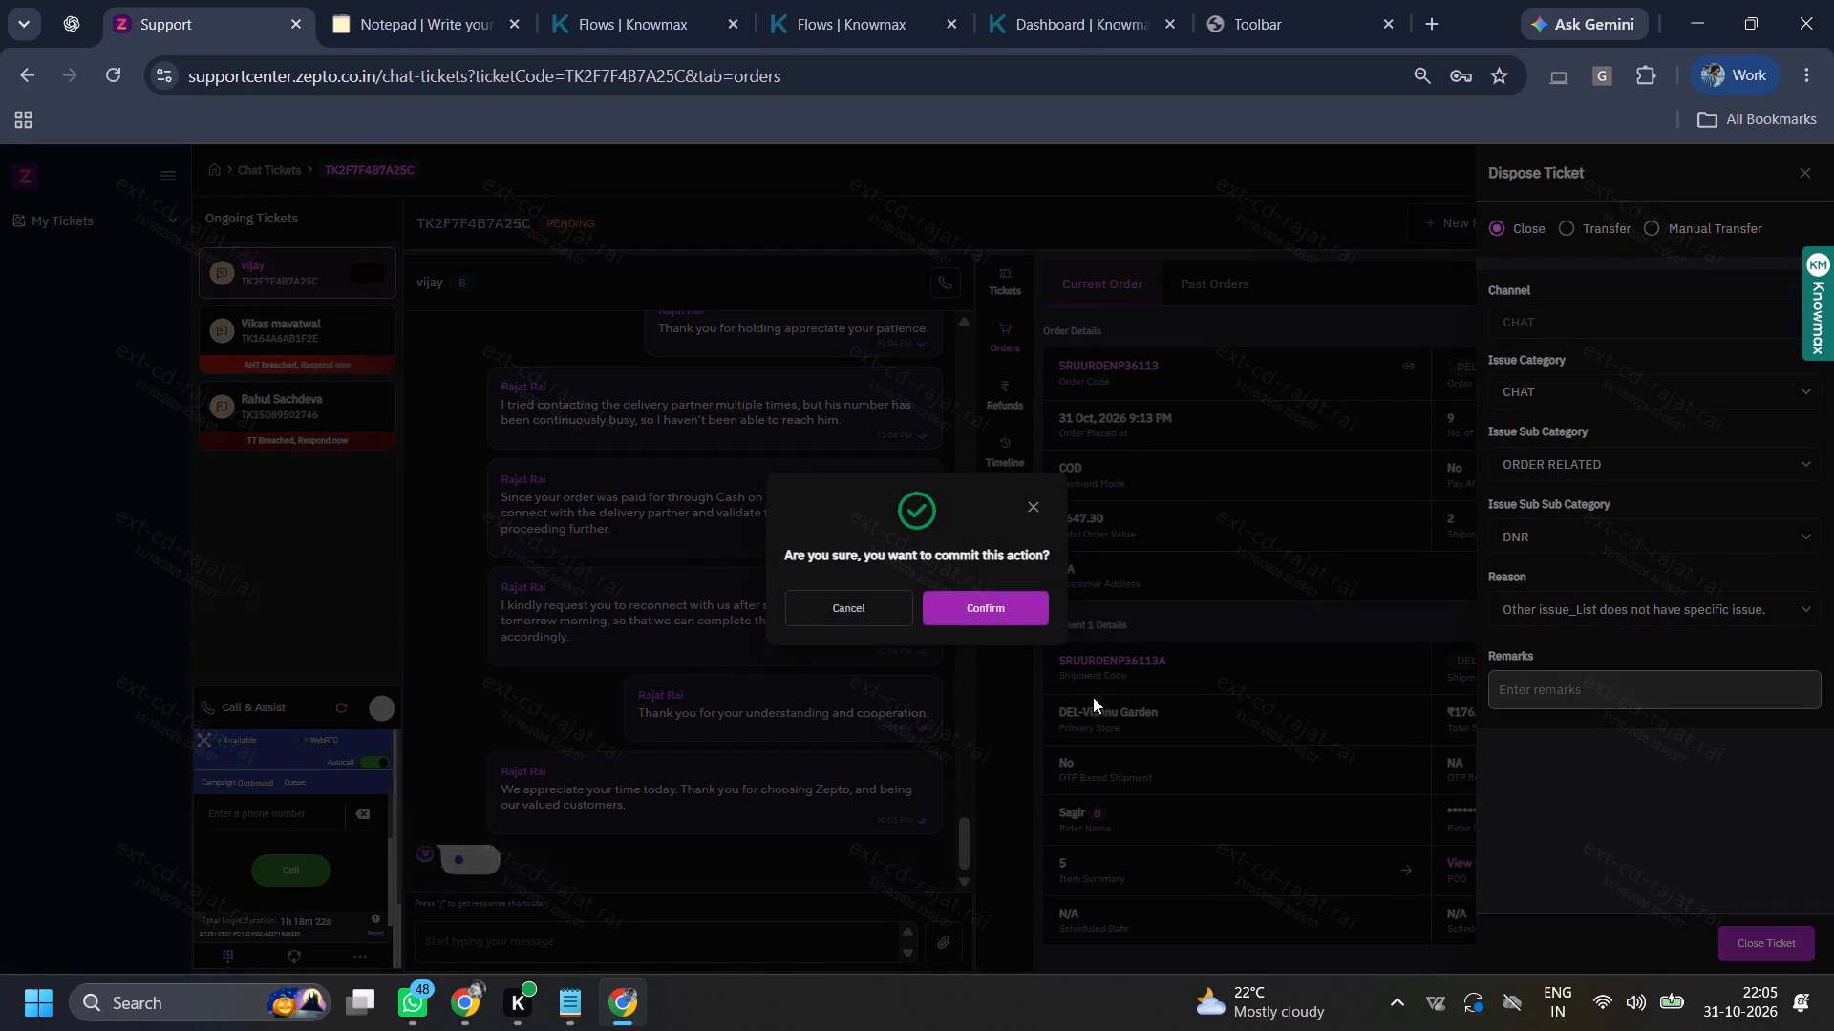
pyautogui.click(1003, 620)
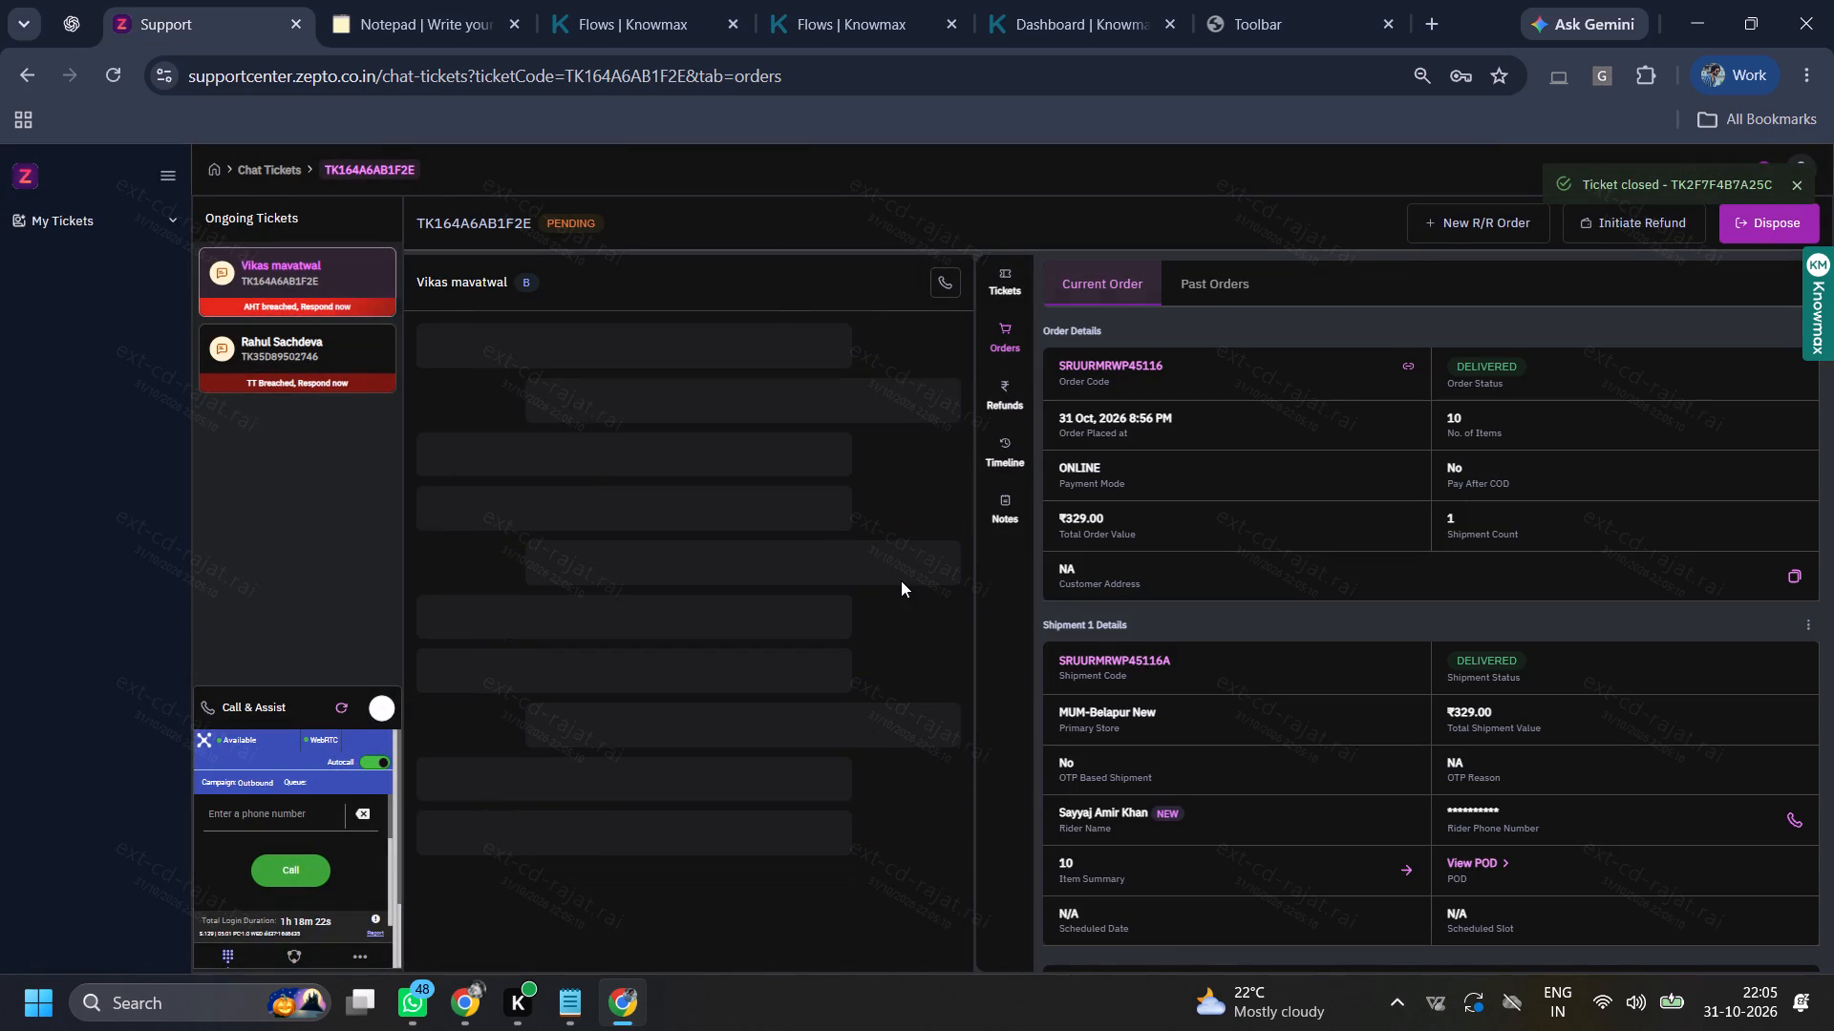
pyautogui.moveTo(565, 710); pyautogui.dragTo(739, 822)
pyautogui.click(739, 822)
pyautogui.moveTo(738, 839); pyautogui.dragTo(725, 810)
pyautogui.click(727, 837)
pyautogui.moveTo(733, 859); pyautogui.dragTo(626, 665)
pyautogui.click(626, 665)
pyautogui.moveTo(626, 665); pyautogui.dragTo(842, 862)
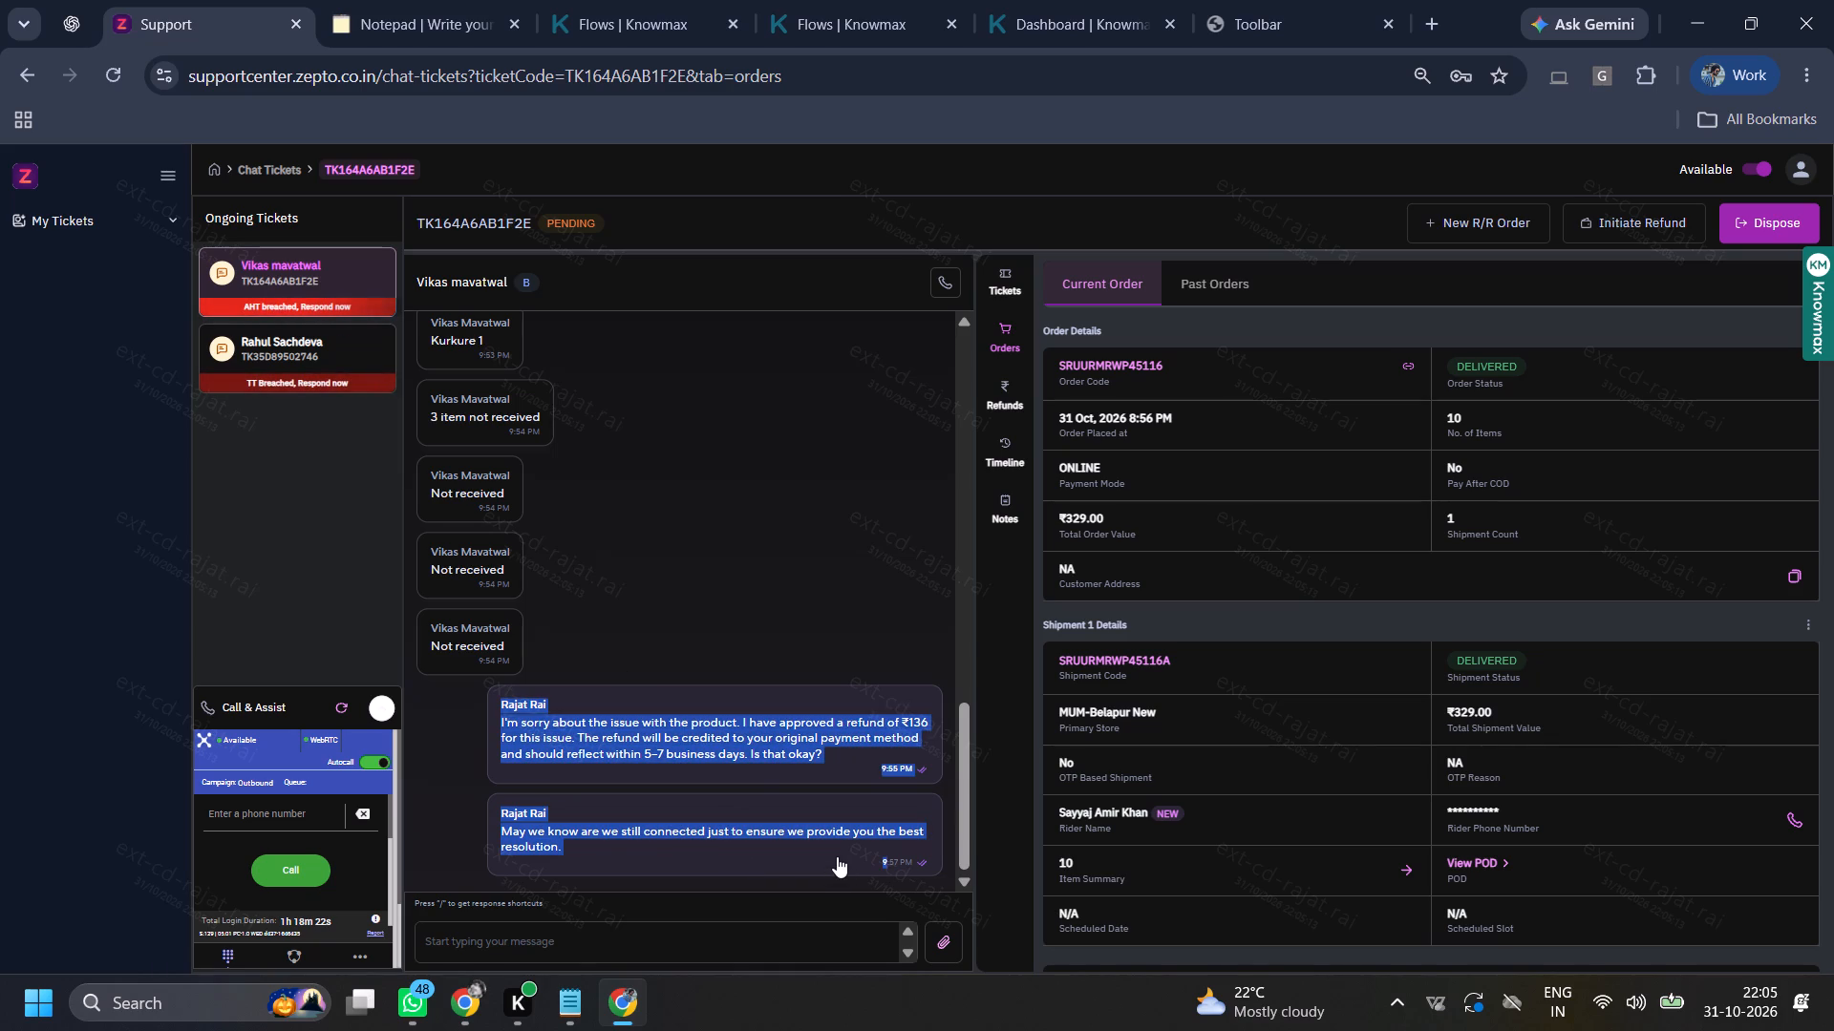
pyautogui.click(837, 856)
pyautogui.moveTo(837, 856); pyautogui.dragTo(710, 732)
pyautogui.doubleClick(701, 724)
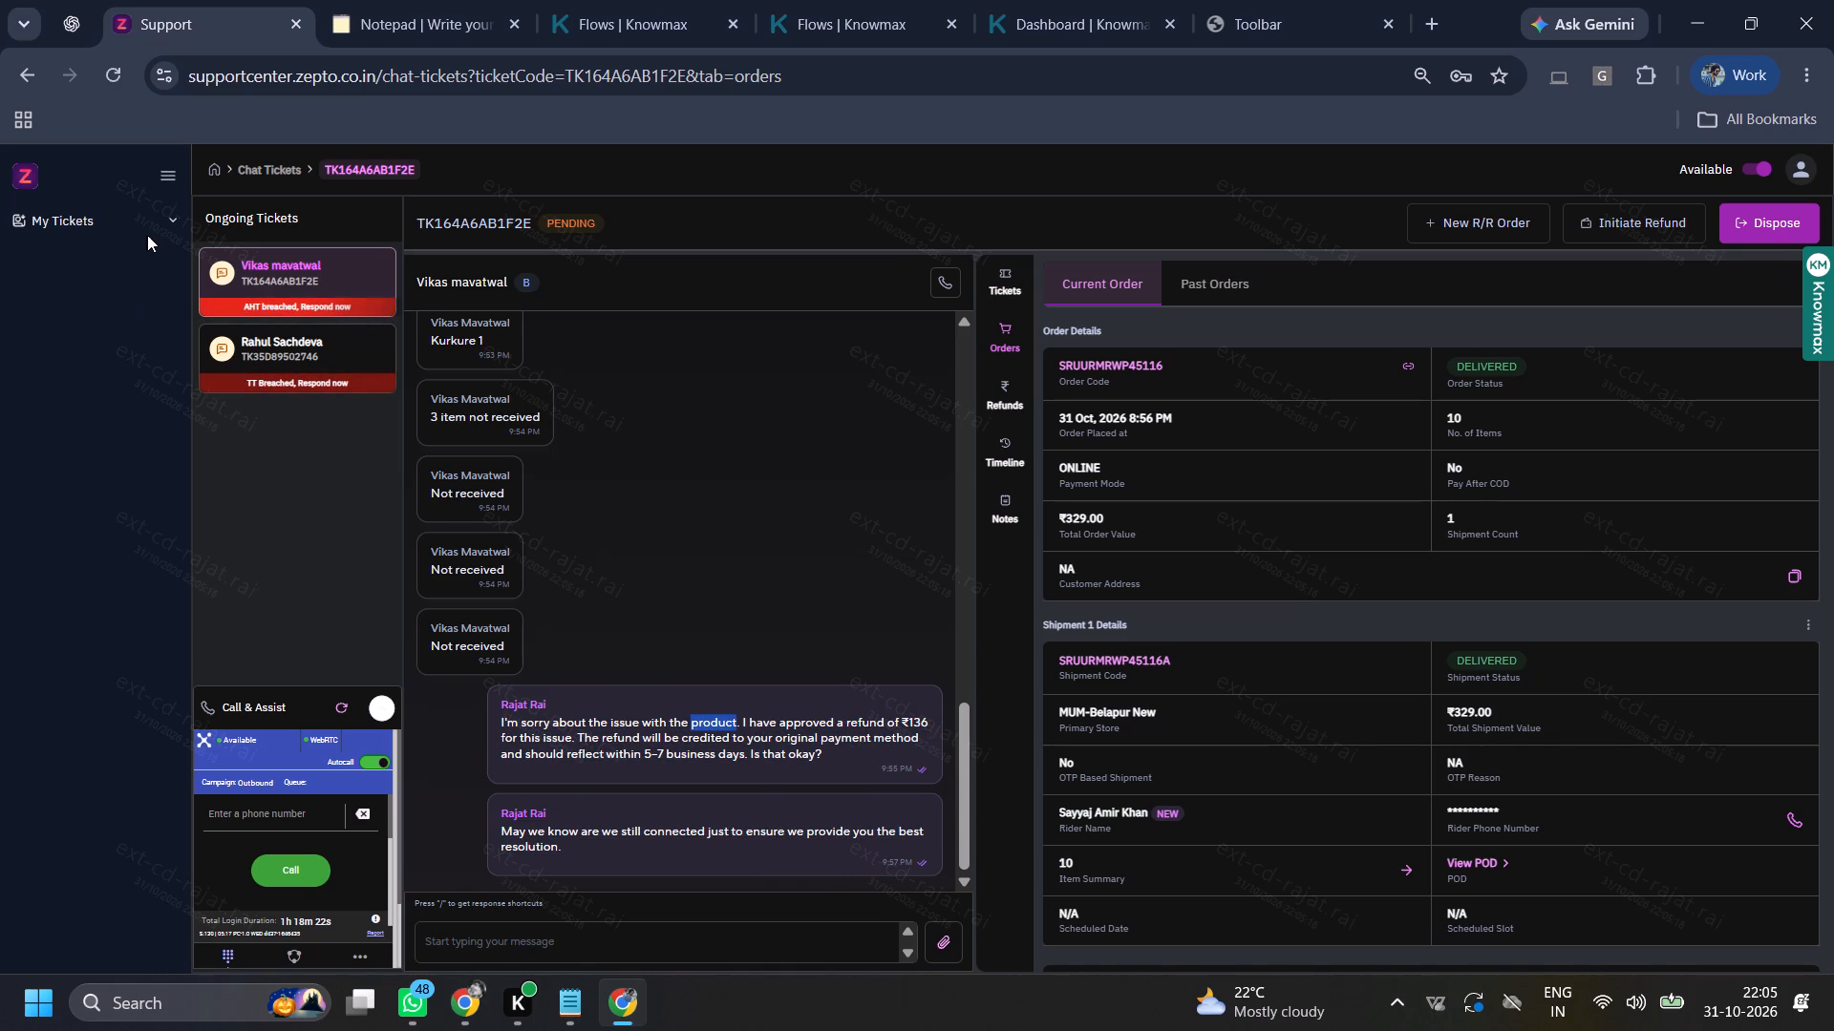
pyautogui.click(165, 218)
pyautogui.click(92, 329)
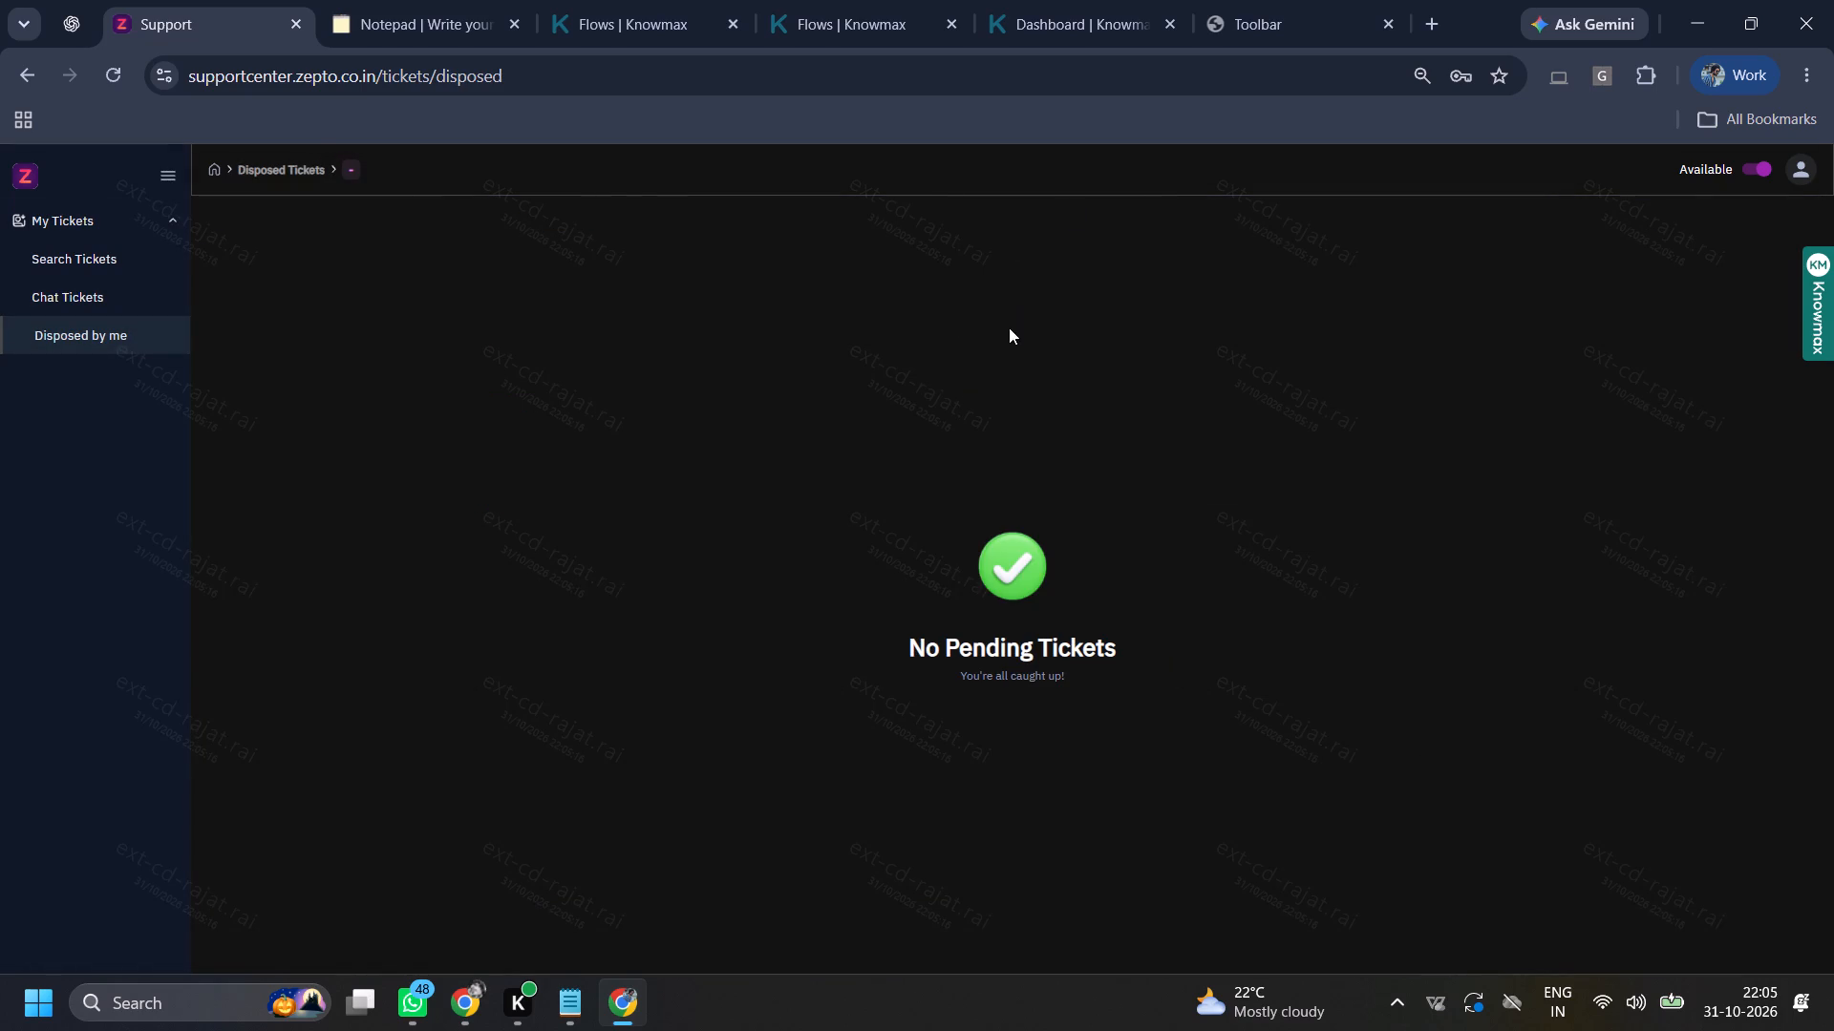
pyautogui.click(1217, 275)
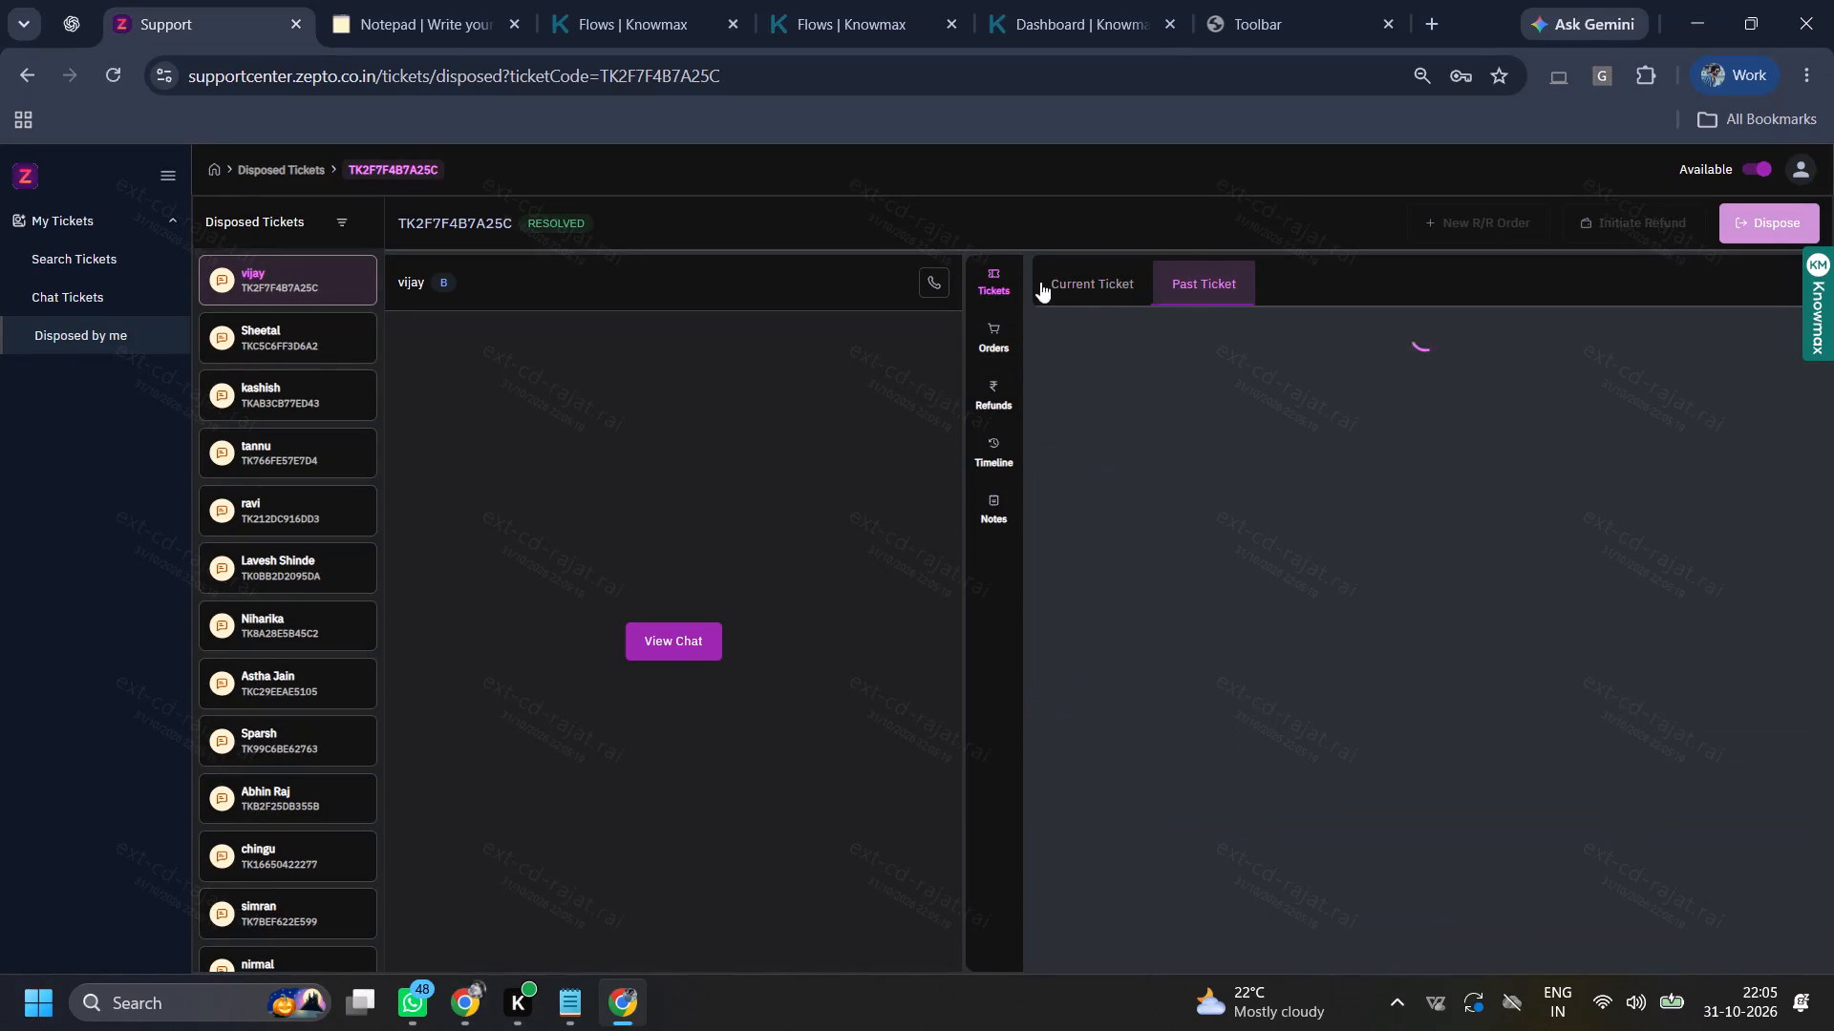
pyautogui.click(993, 275)
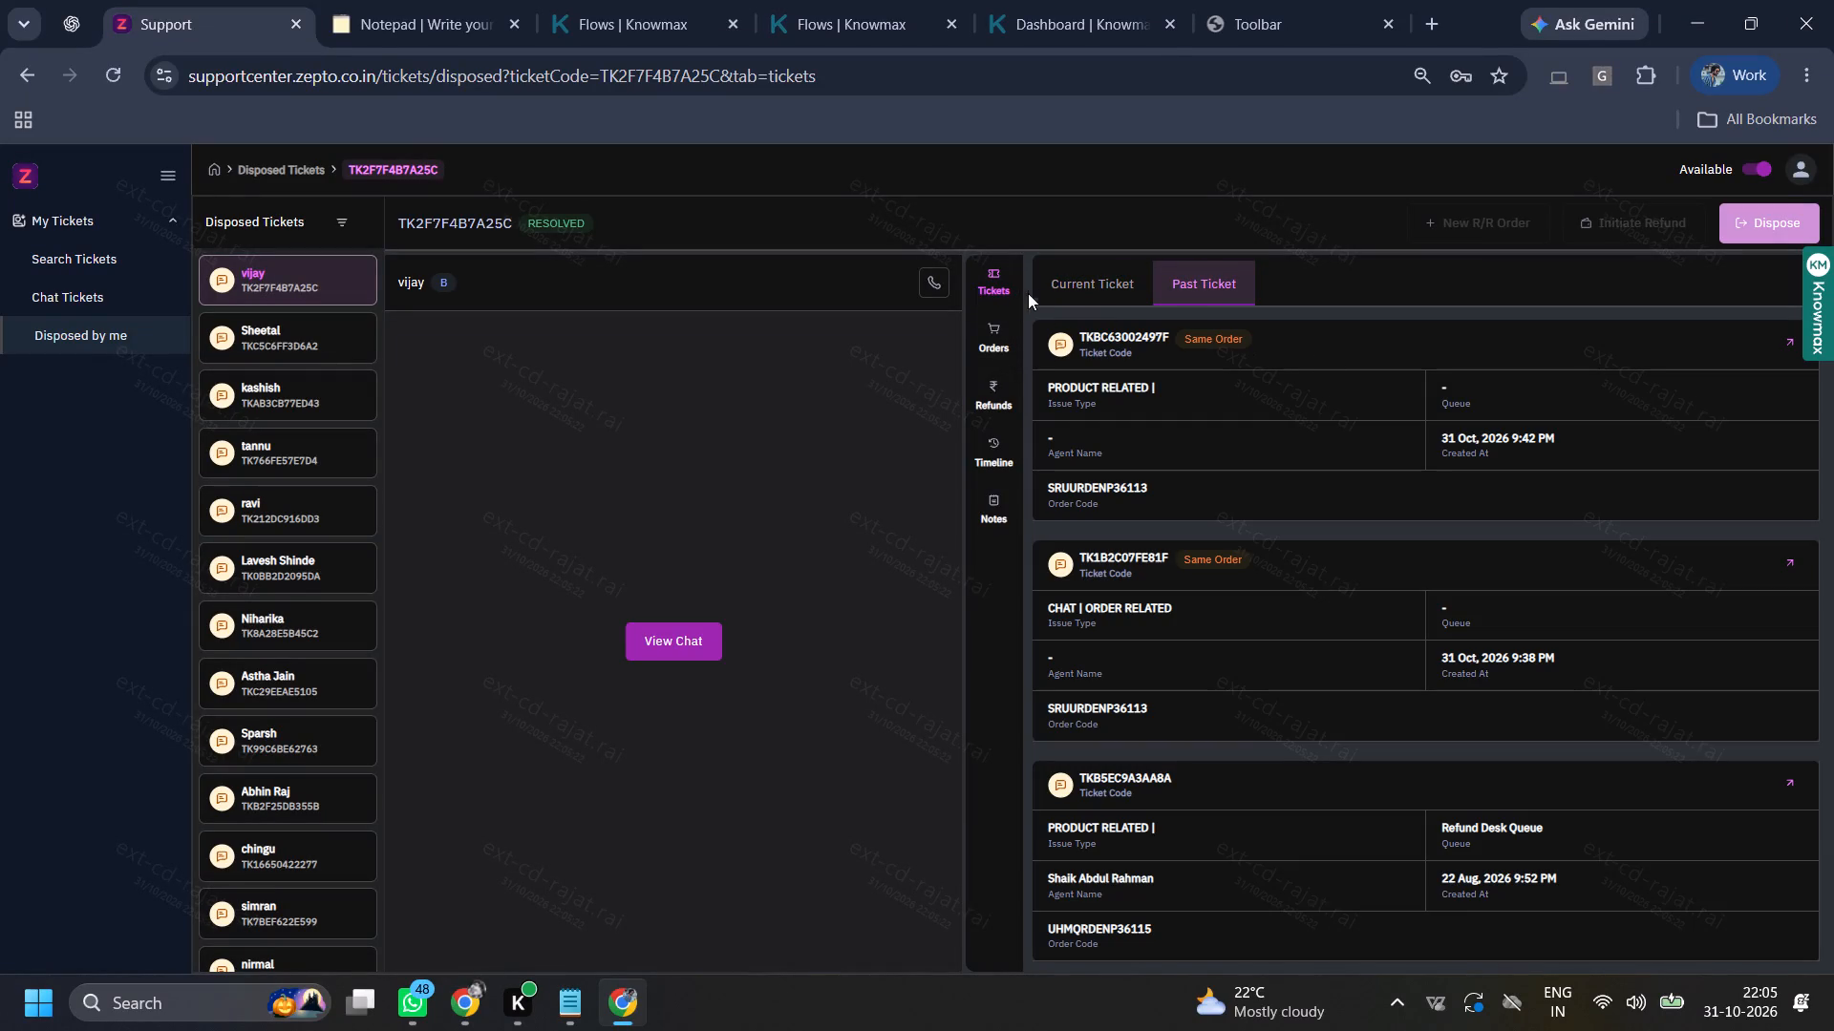
pyautogui.click(1015, 285)
pyautogui.click(996, 330)
pyautogui.click(994, 277)
pyautogui.click(1612, 352)
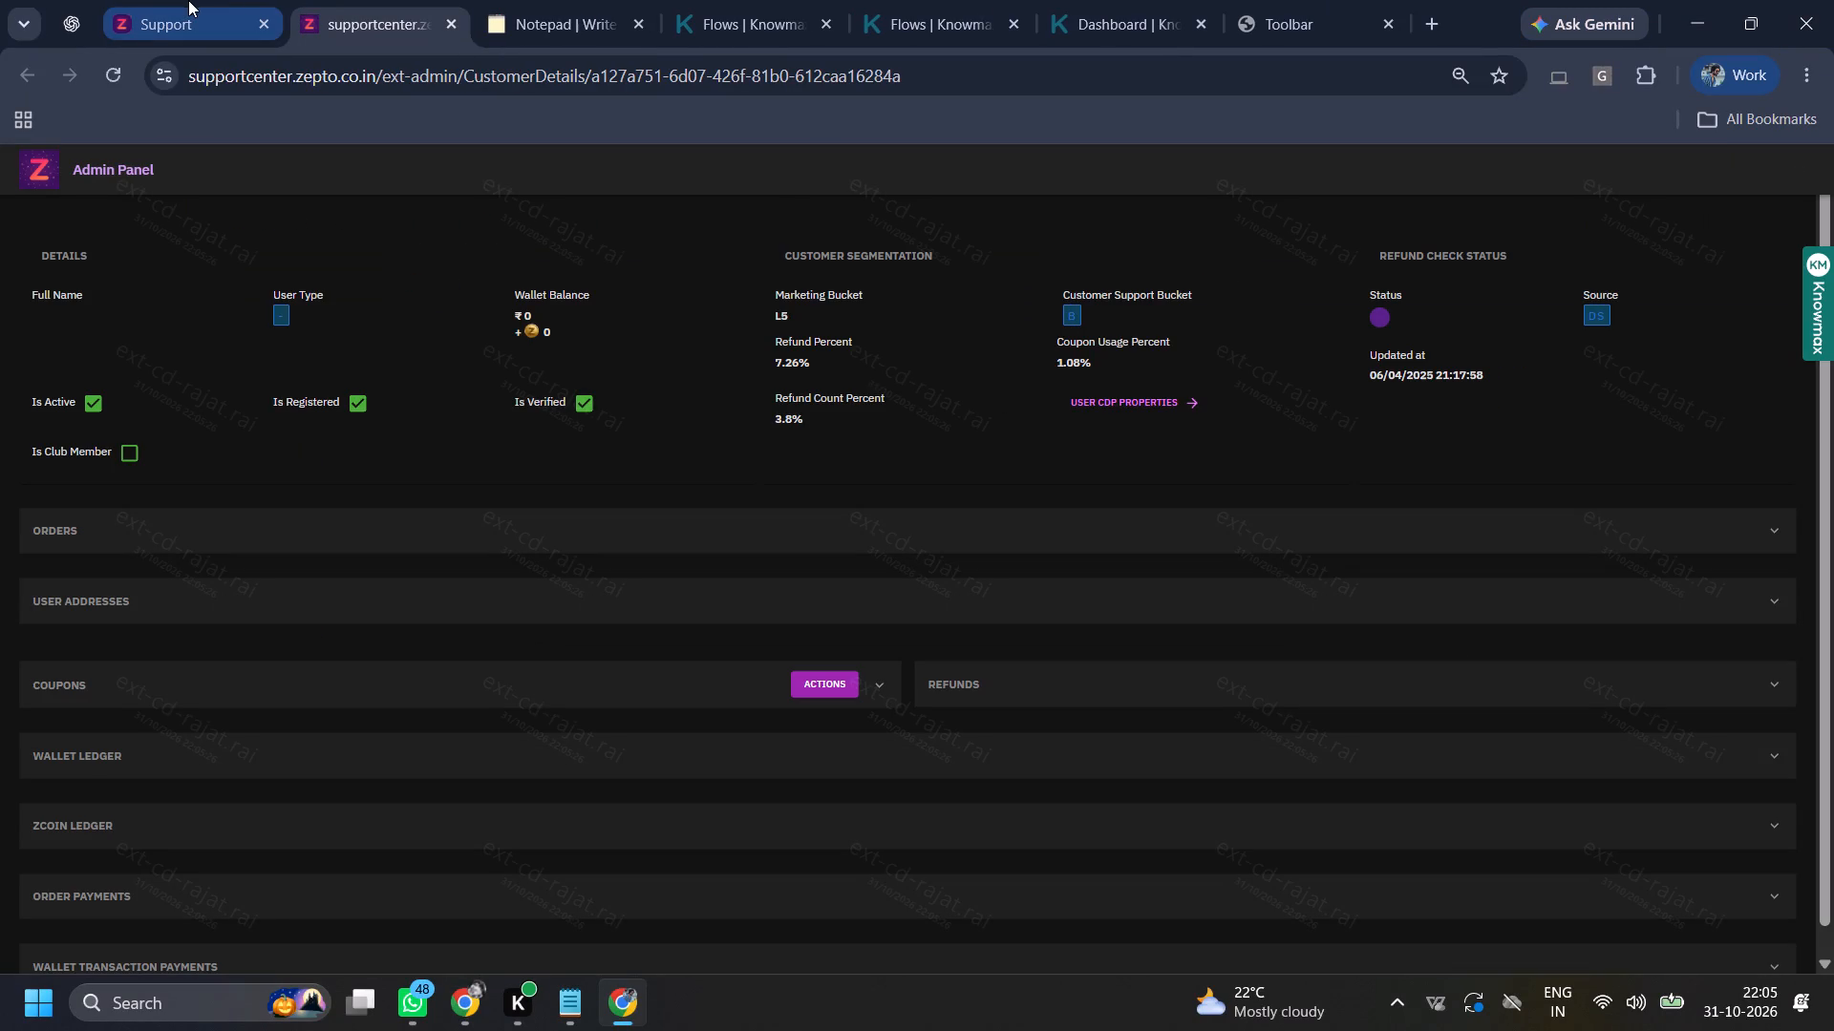
pyautogui.click(143, 6)
pyautogui.click(993, 327)
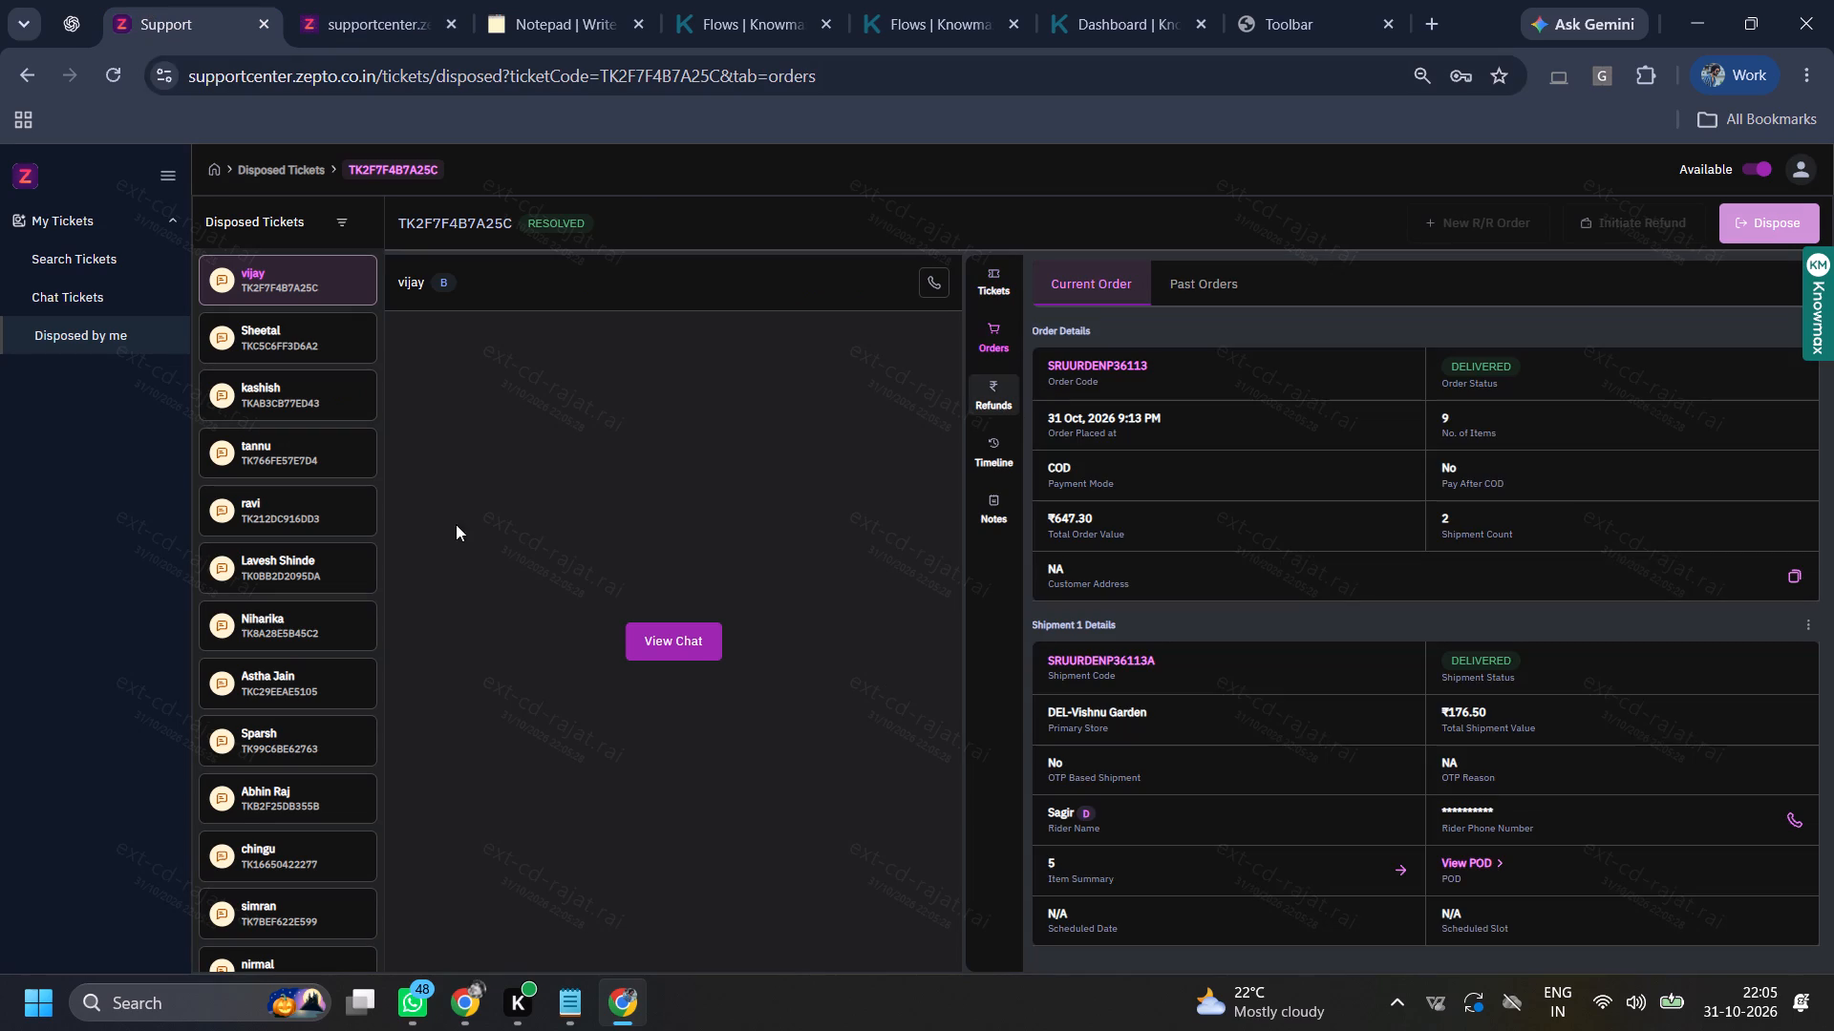
pyautogui.click(1105, 368)
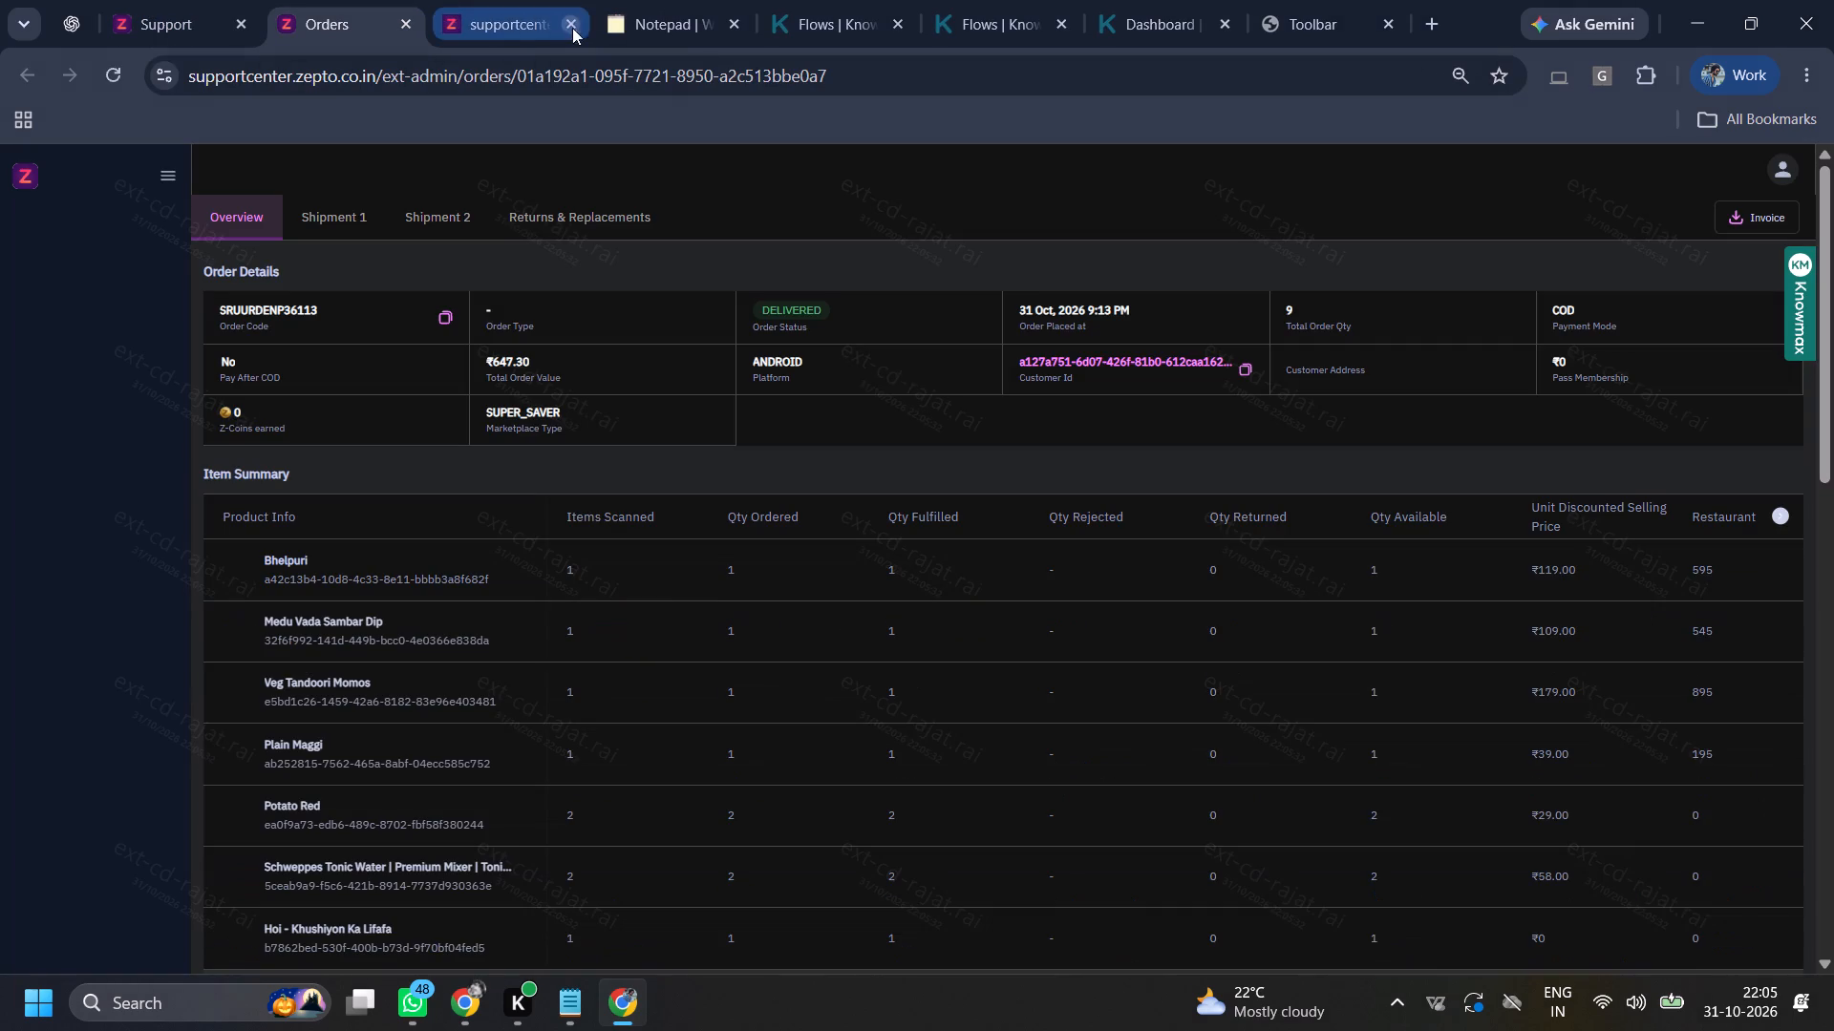
pyautogui.click(437, 209)
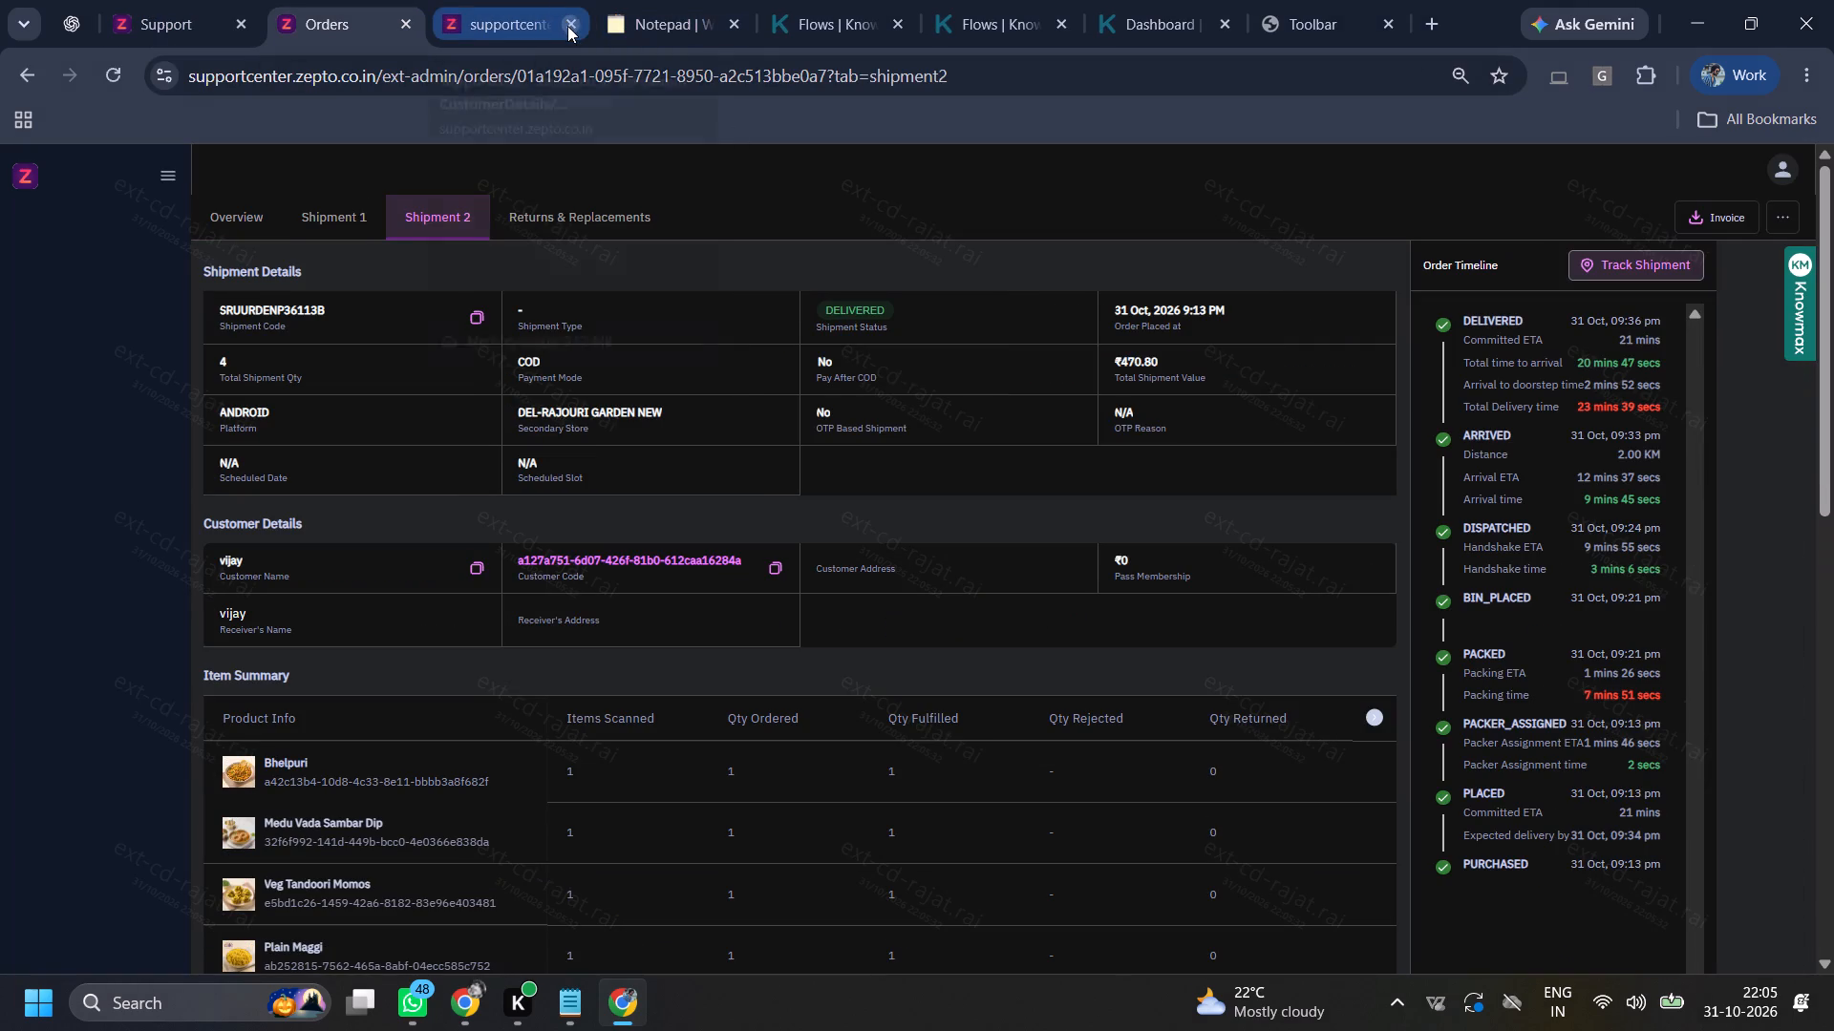
pyautogui.click(568, 27)
pyautogui.scroll(-14, 700, 506)
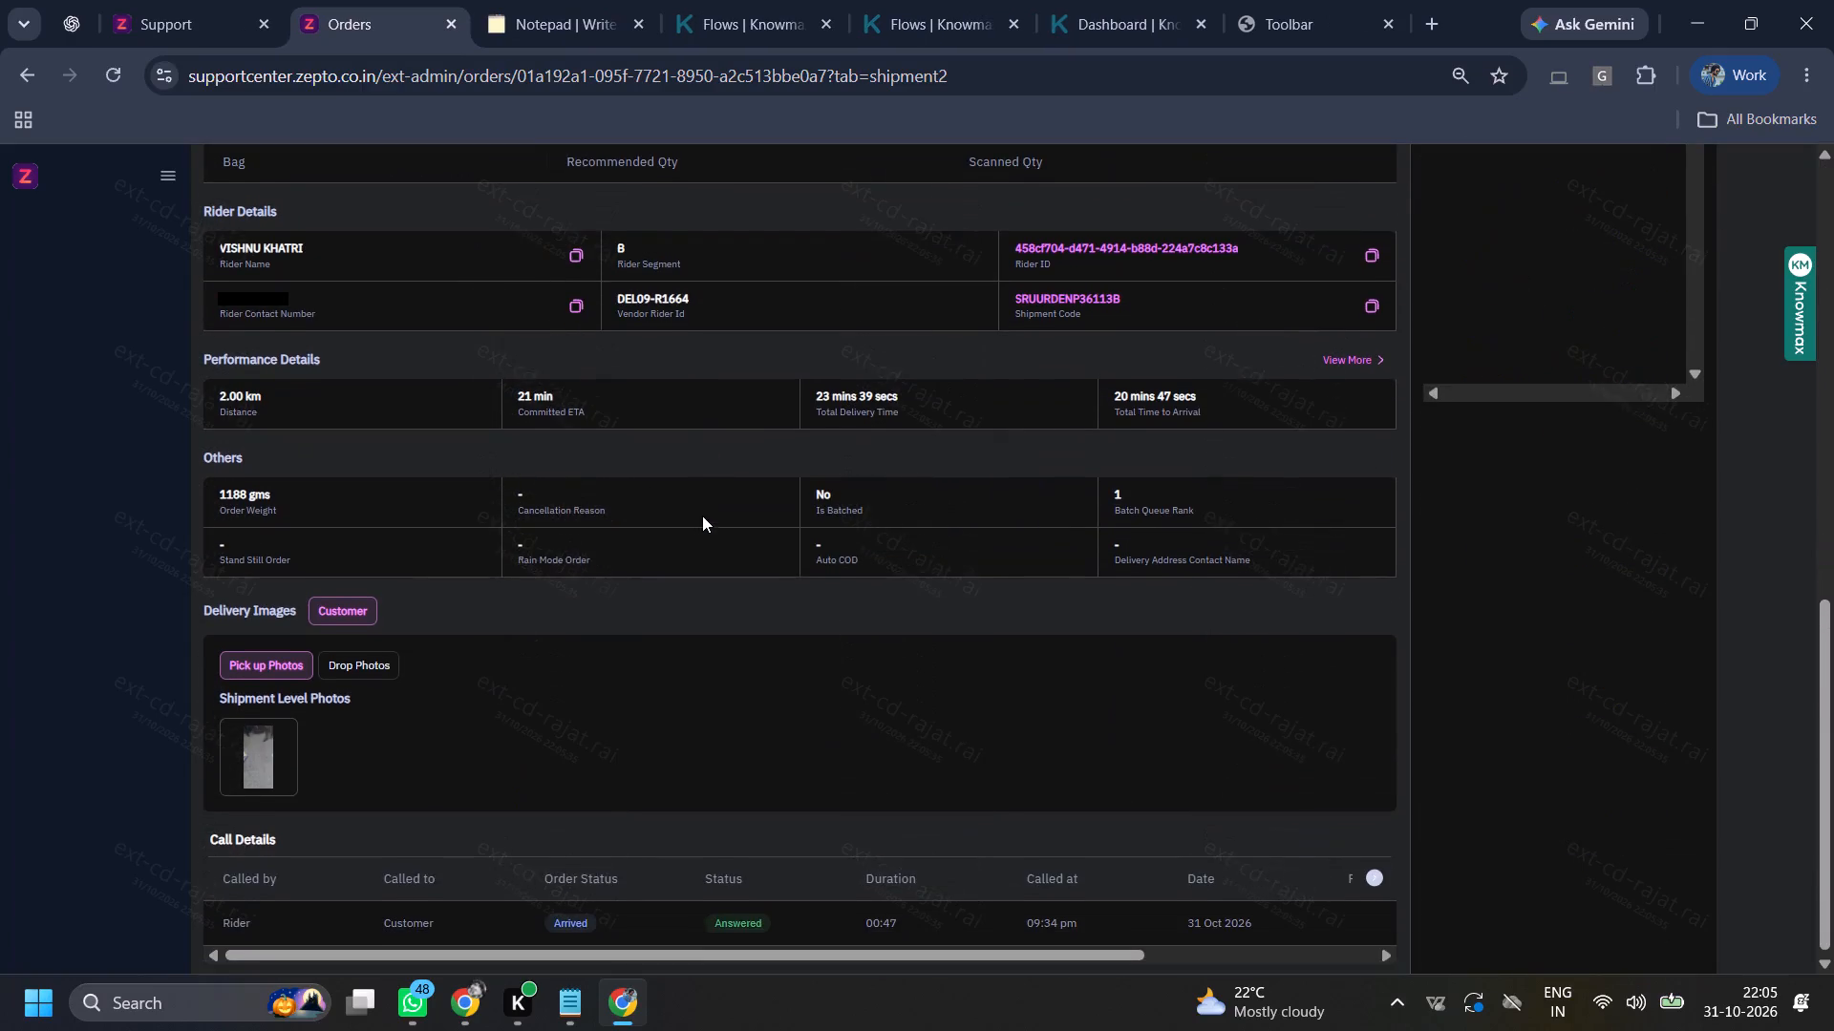
pyautogui.scroll(-4, 702, 515)
pyautogui.moveTo(749, 942); pyautogui.dragTo(1227, 954)
pyautogui.moveTo(1097, 950); pyautogui.dragTo(1221, 931)
pyautogui.click(1220, 904)
pyautogui.click(905, 557)
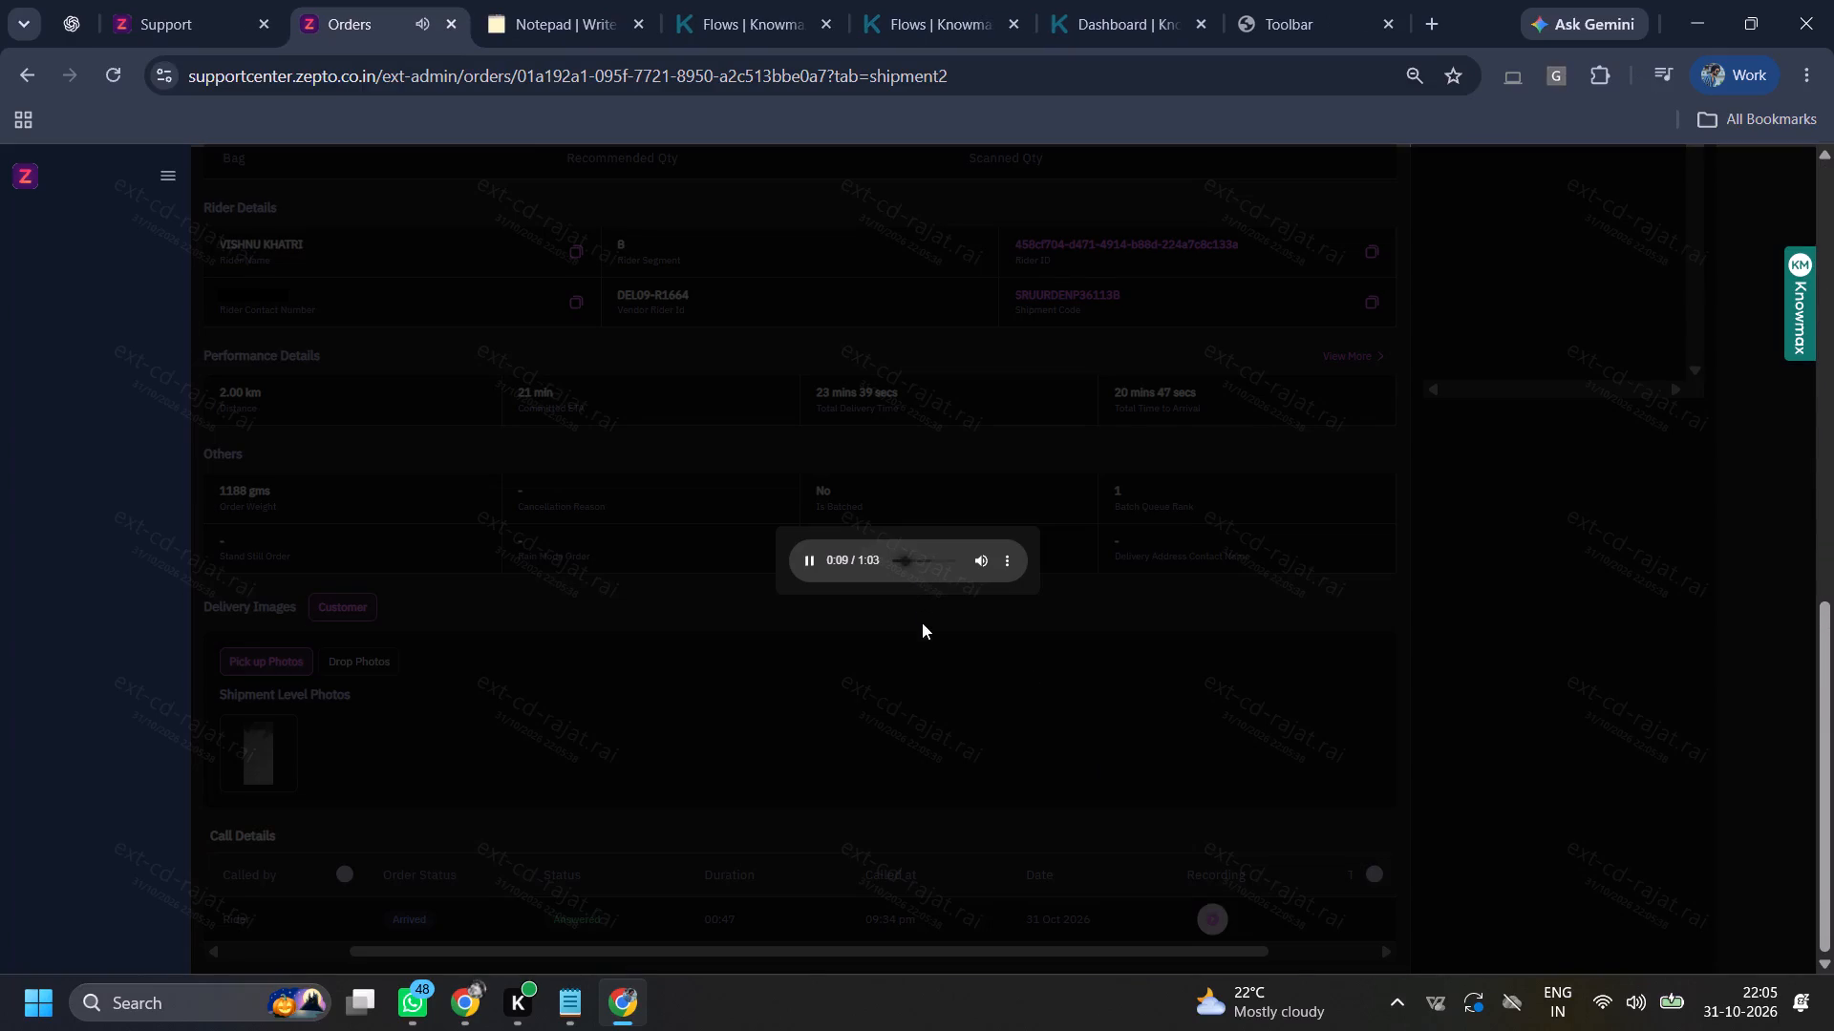
# Return to the ongoing chat tickets in the support centre.
pyautogui.click(179, 0)
pyautogui.click(106, 290)
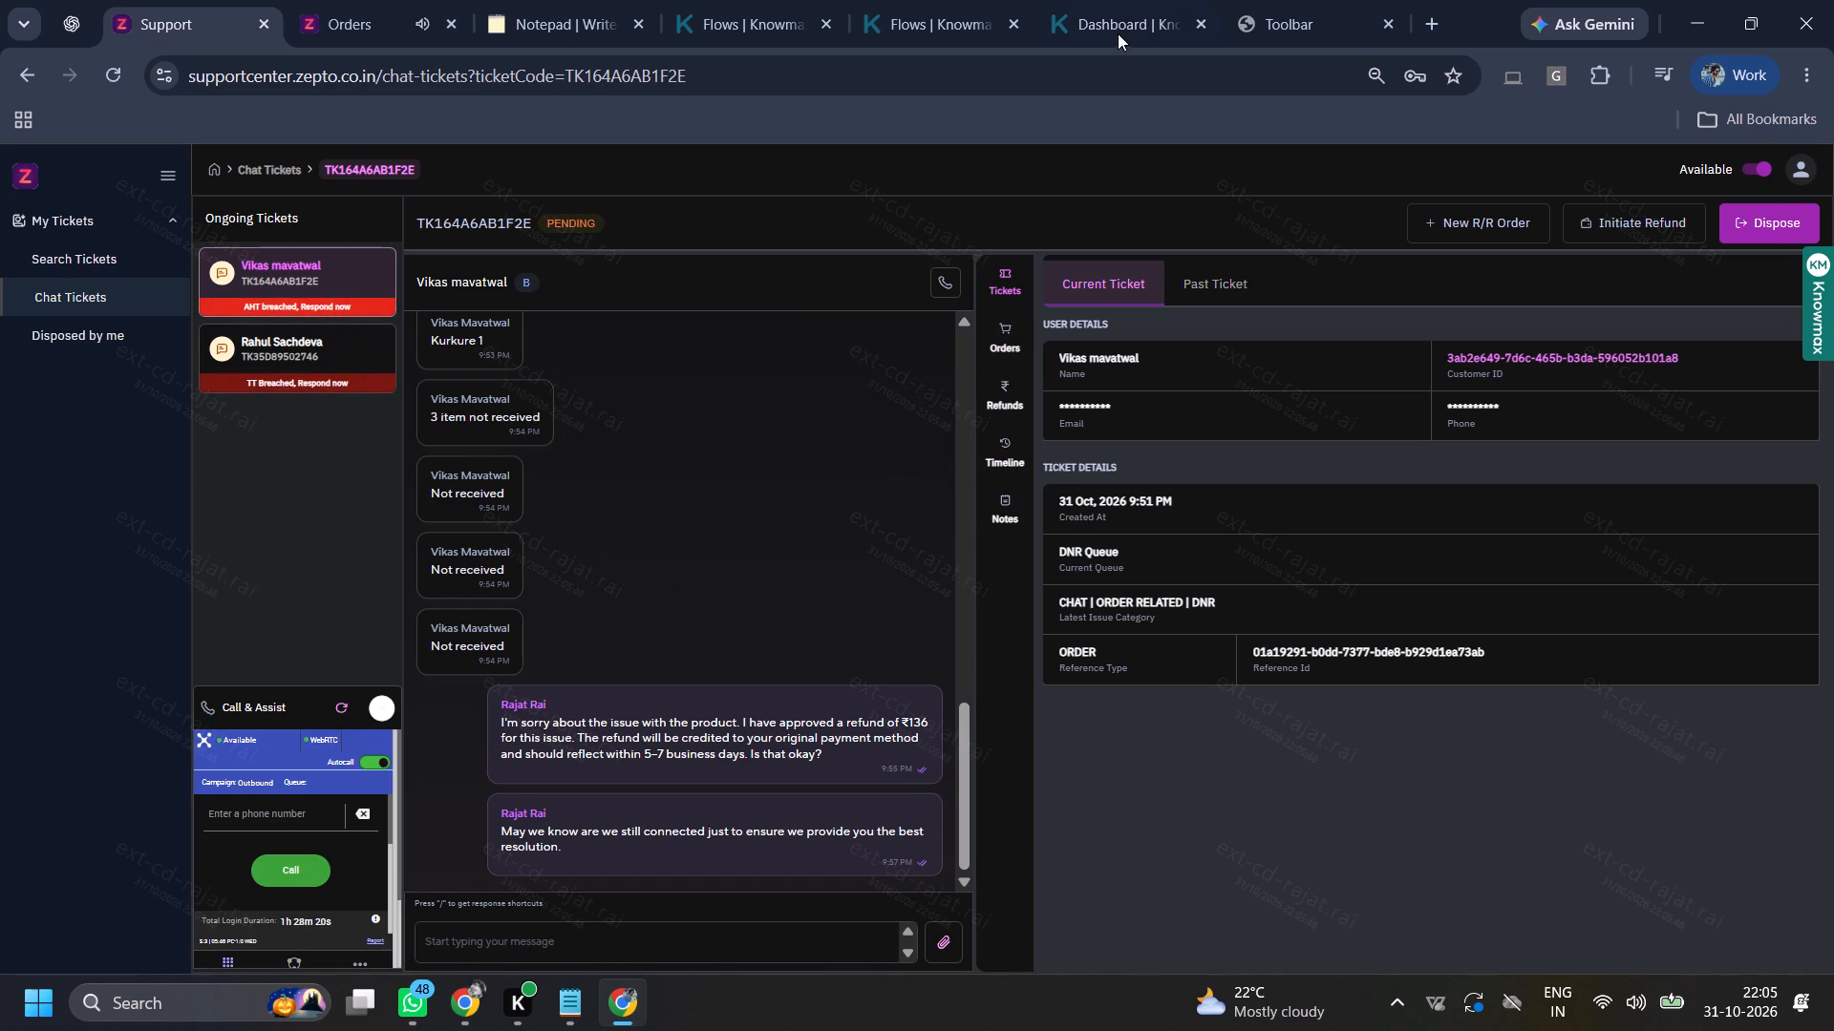
# Switch off the microphone permission for the Ameyo toolbar site and return to the support chat.
pyautogui.click(1280, 0)
pyautogui.click(175, 69)
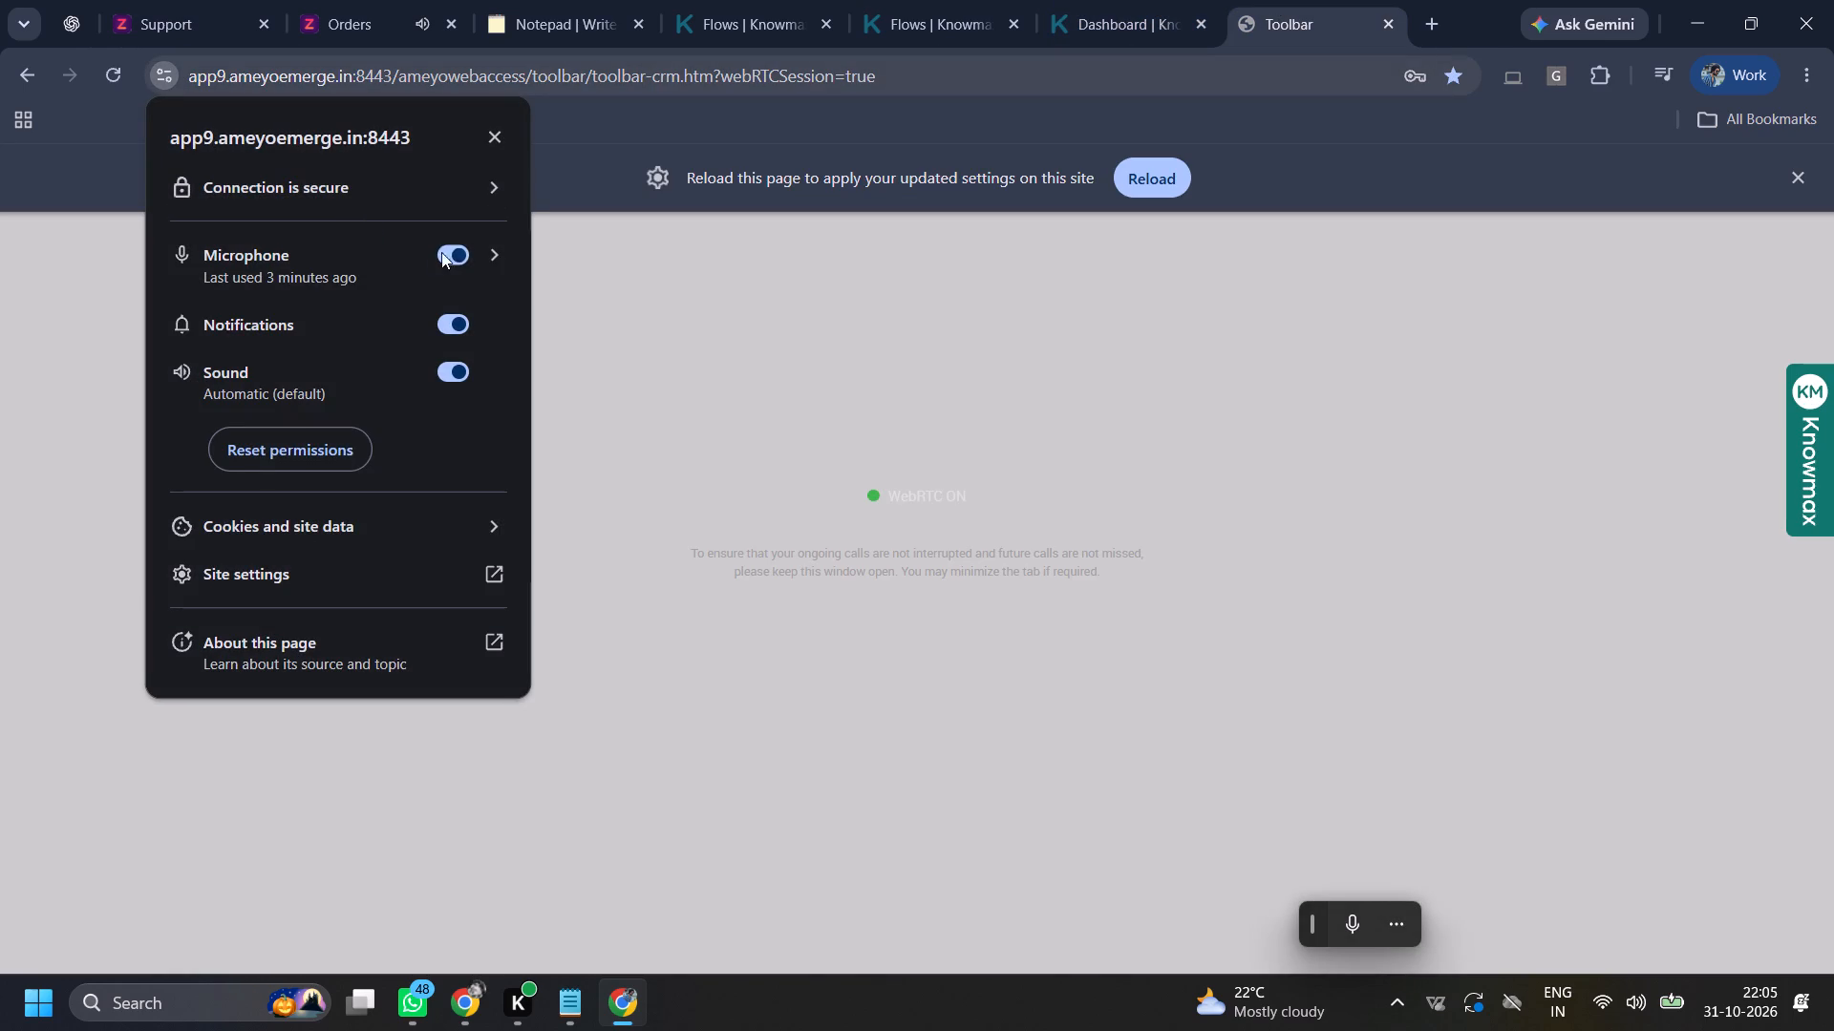
pyautogui.click(455, 252)
pyautogui.click(77, 0)
pyautogui.click(163, 0)
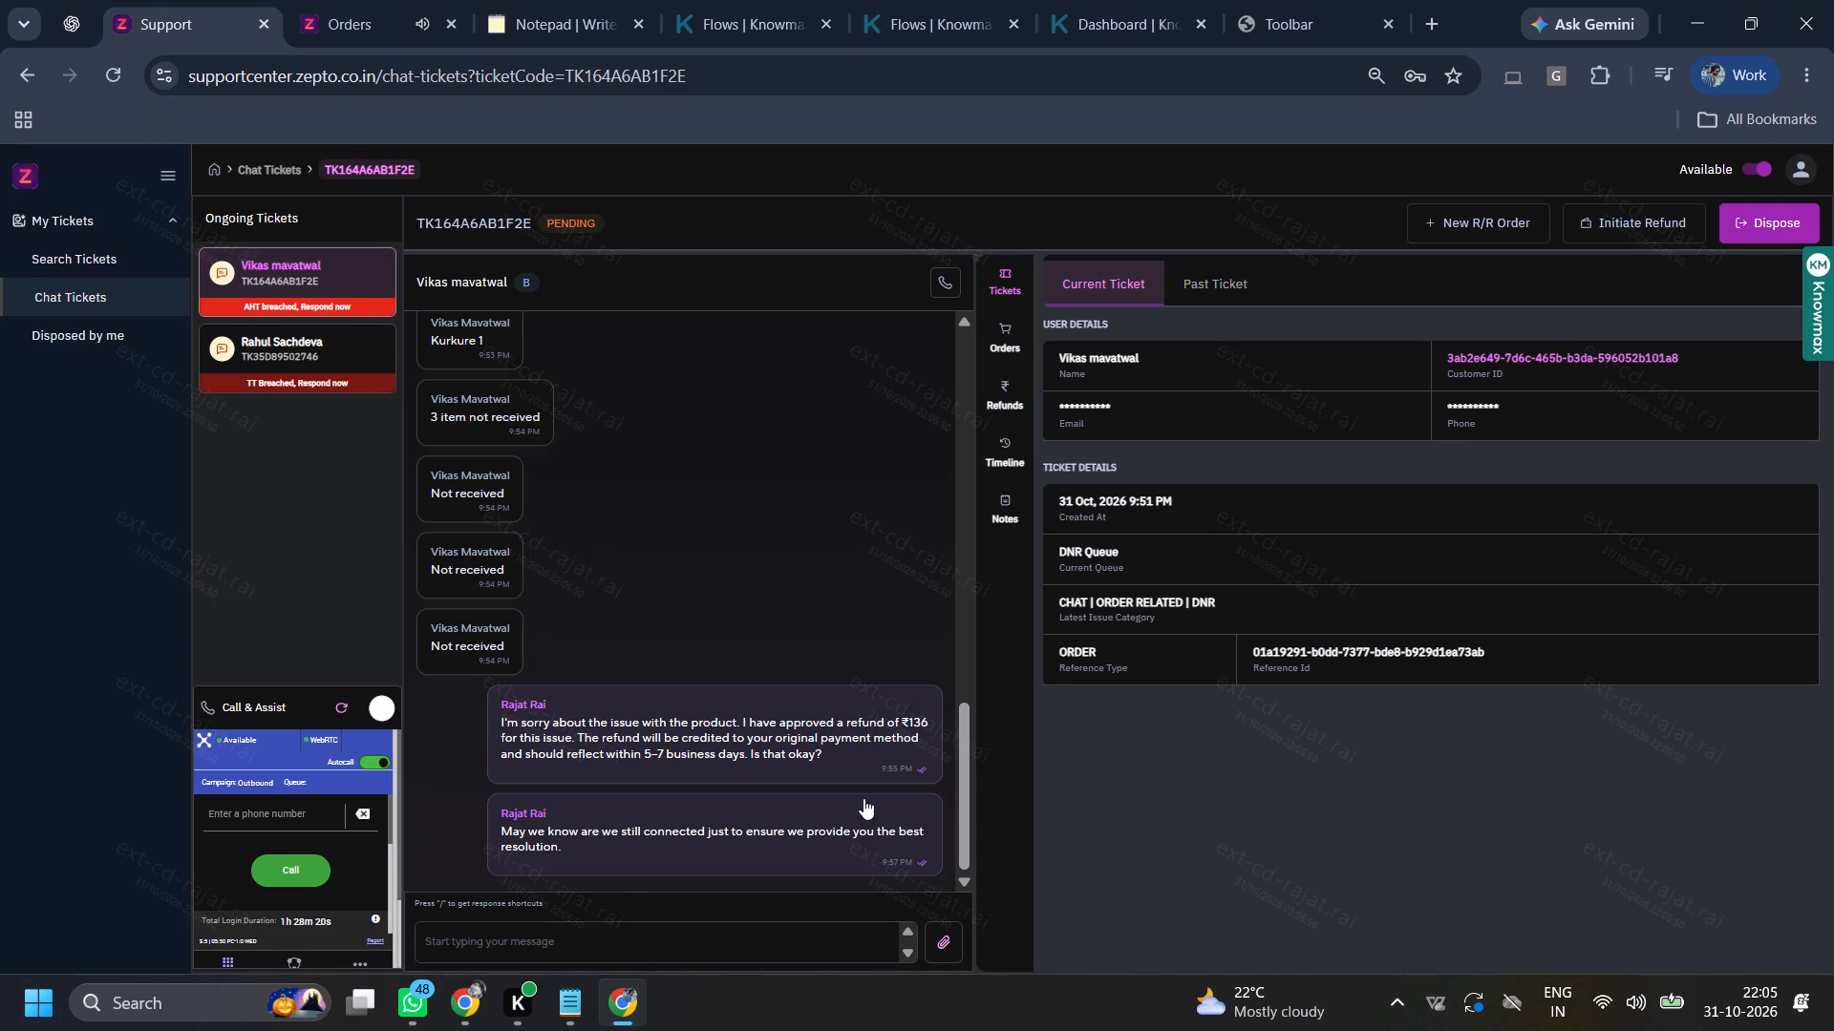
pyautogui.tripleClick(705, 833)
pyautogui.doubleClick(705, 833)
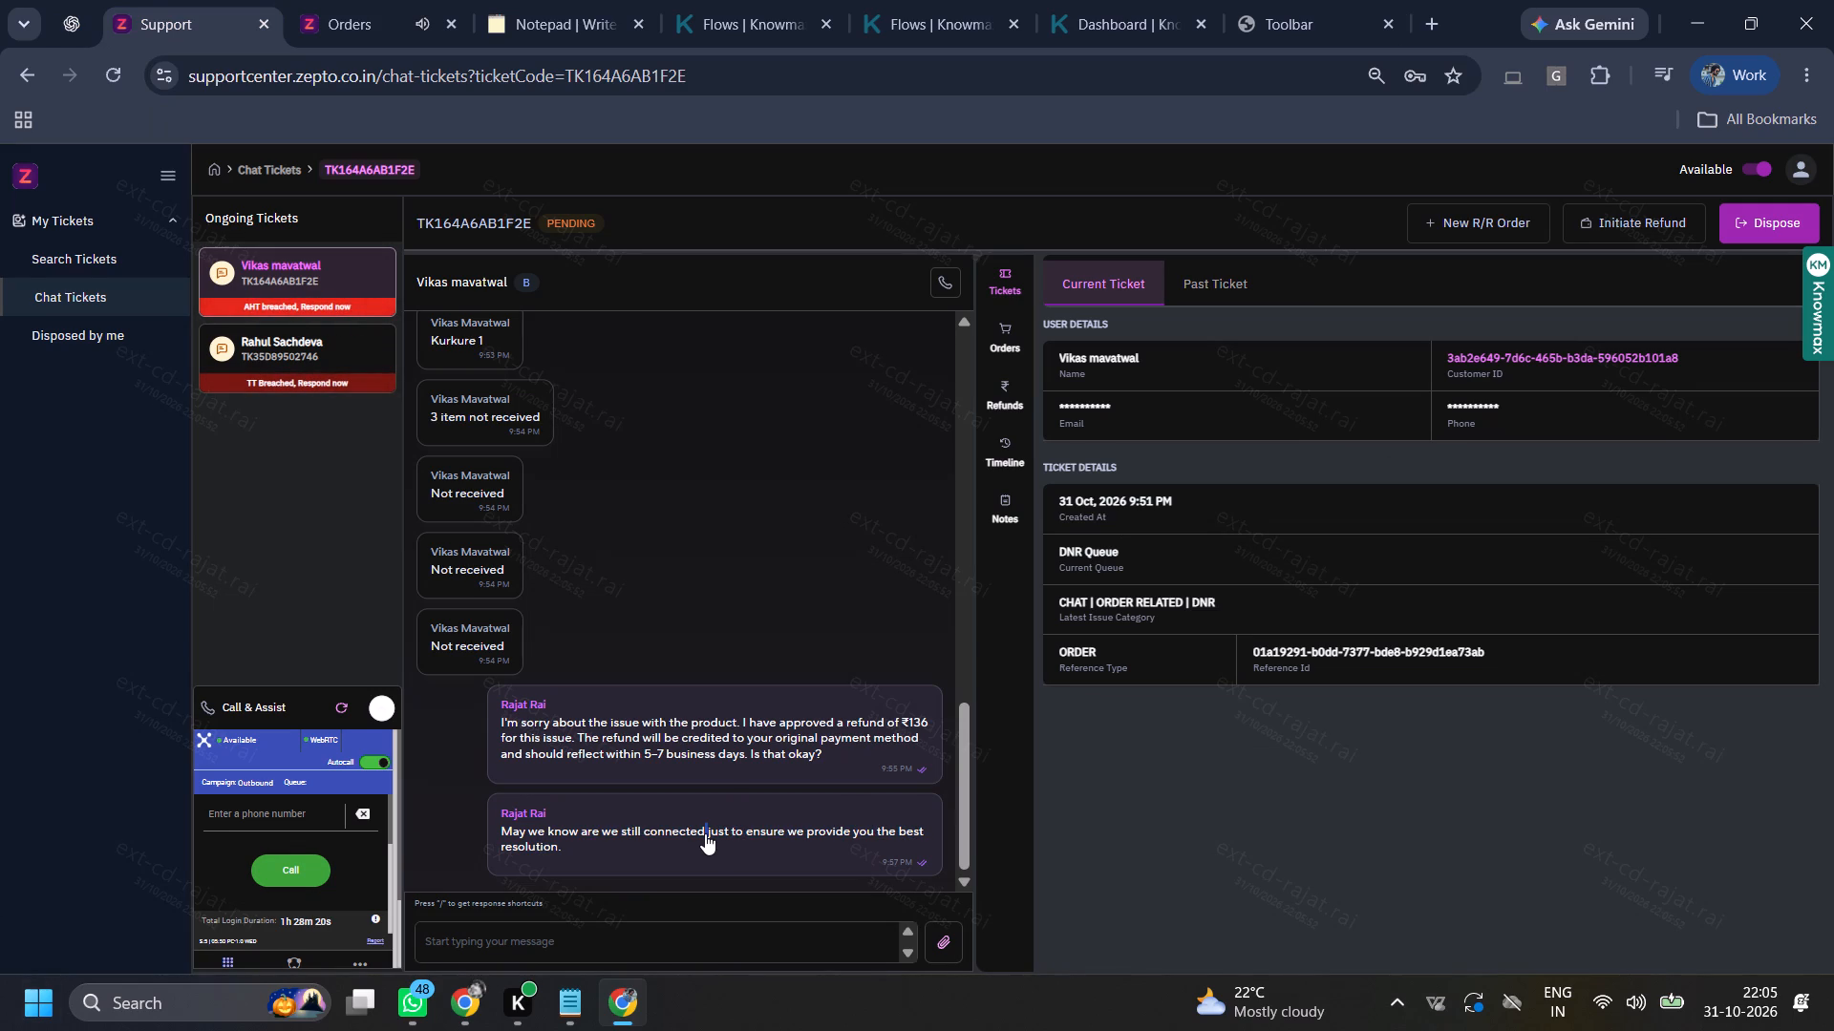
pyautogui.tripleClick(705, 833)
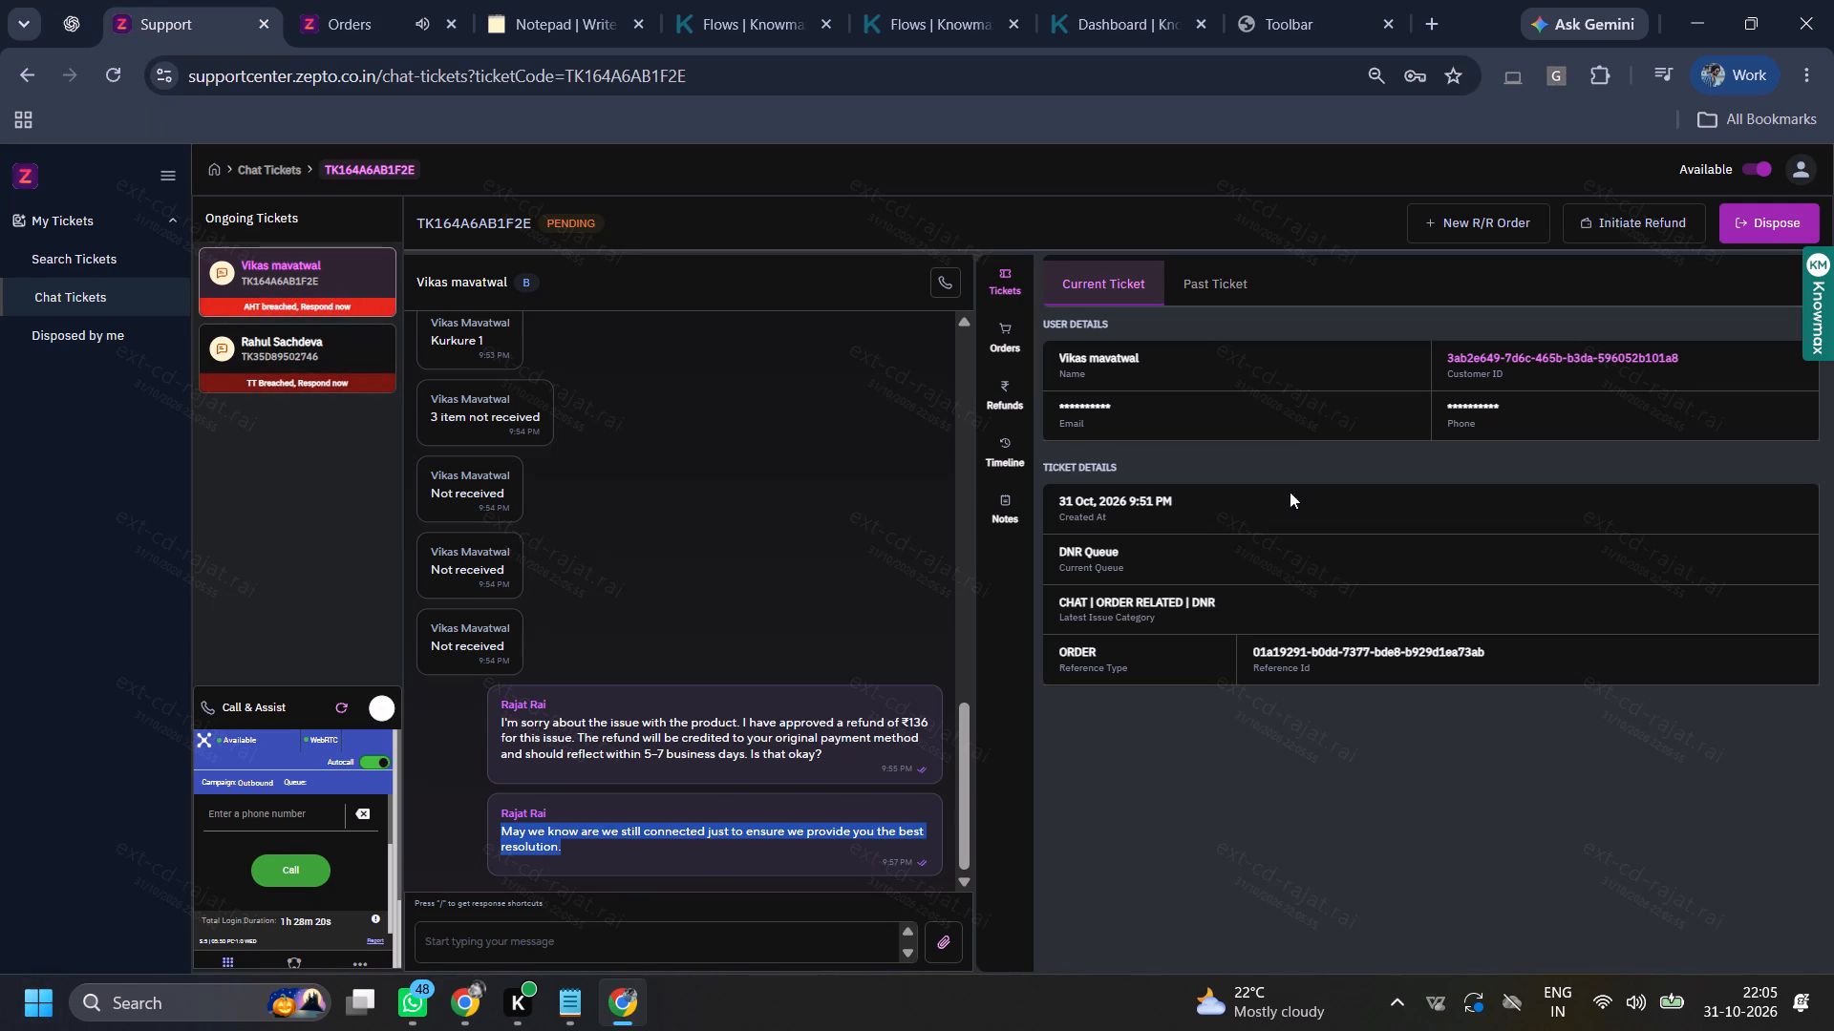
pyautogui.click(1028, 339)
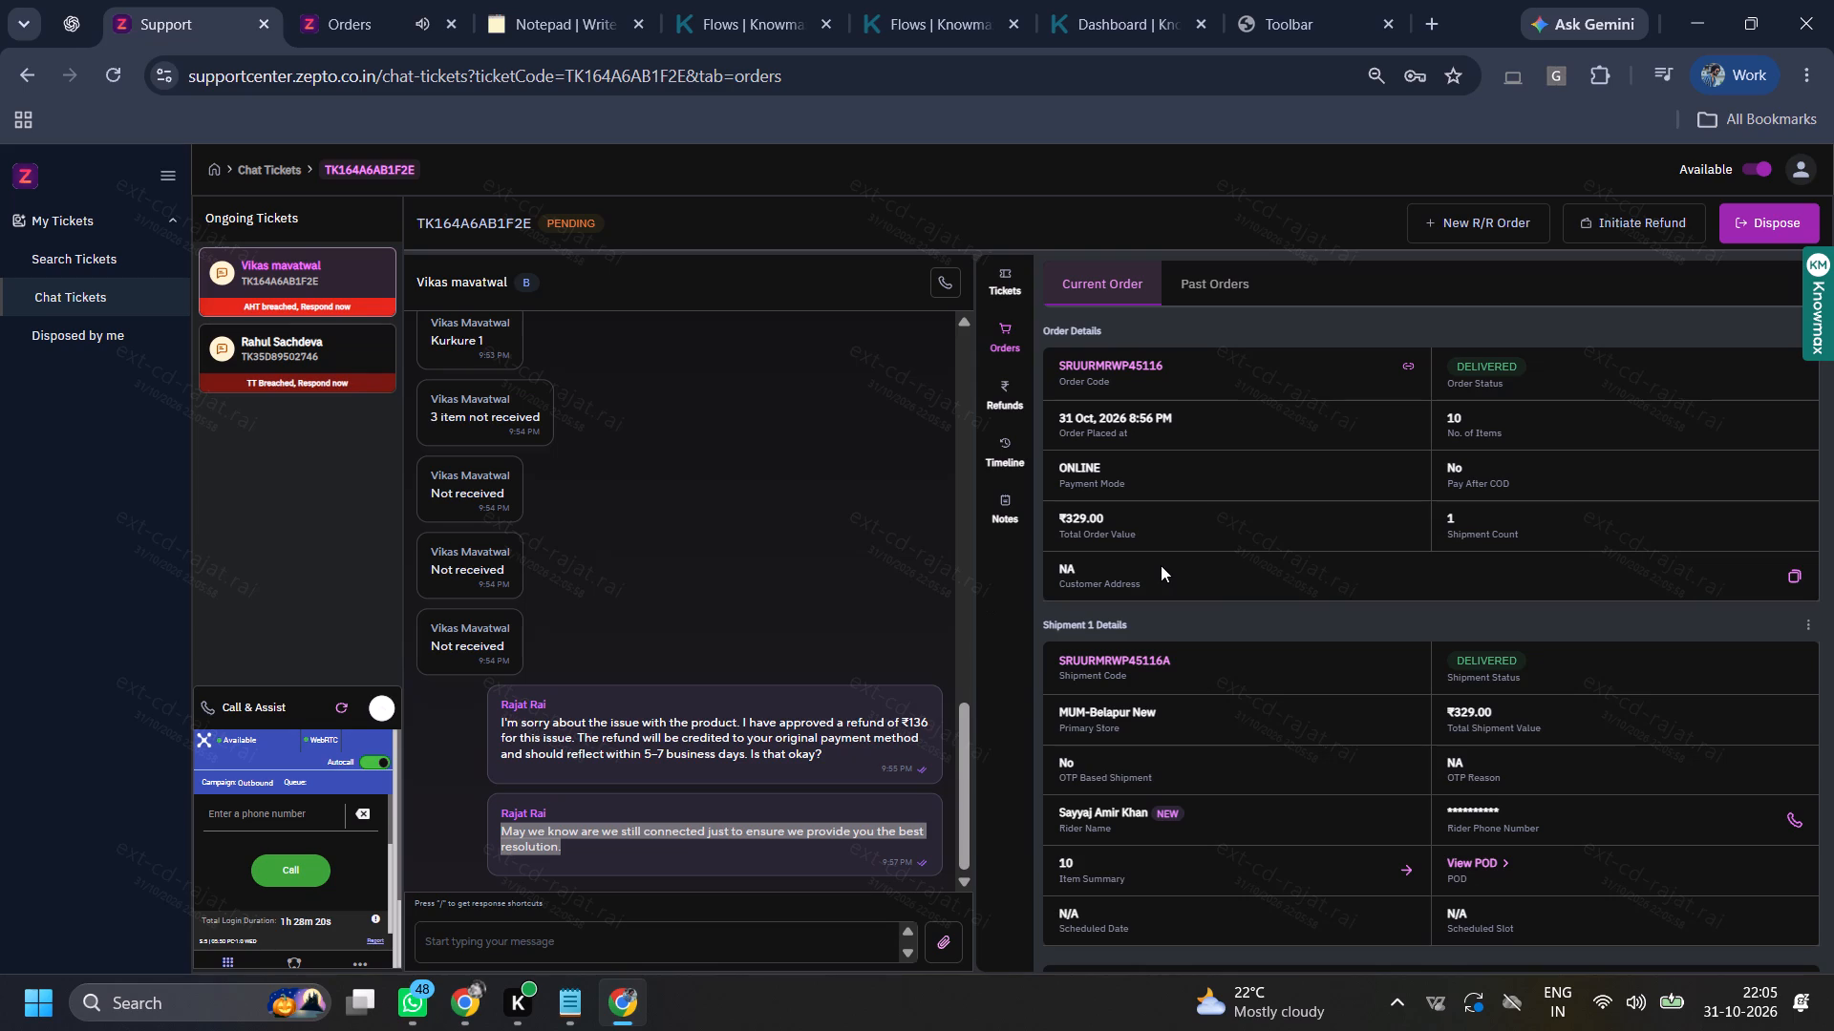
pyautogui.moveTo(1162, 565); pyautogui.dragTo(1308, 805)
pyautogui.click(1308, 805)
pyautogui.moveTo(721, 696); pyautogui.dragTo(808, 825)
pyautogui.moveTo(809, 843); pyautogui.dragTo(790, 811)
pyautogui.click(761, 720)
pyautogui.moveTo(761, 720); pyautogui.dragTo(775, 774)
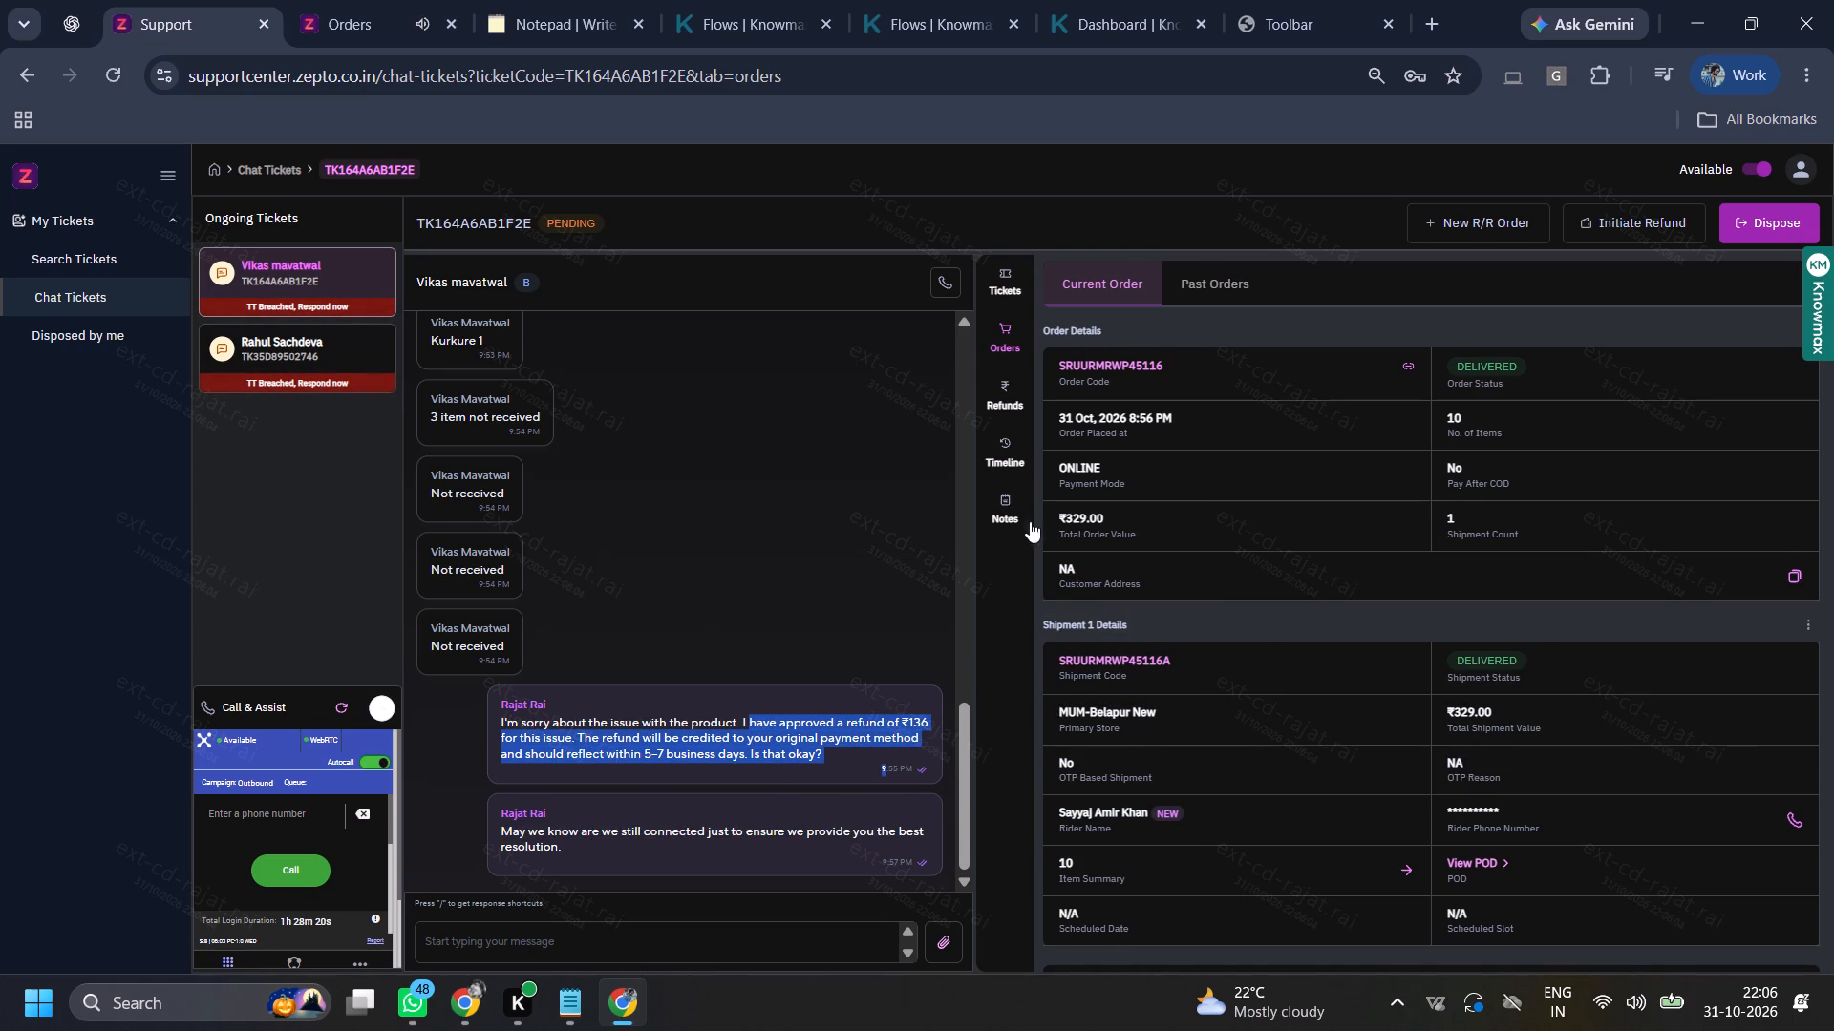
pyautogui.moveTo(1084, 478); pyautogui.dragTo(1143, 597)
pyautogui.click(1143, 597)
pyautogui.moveTo(1144, 601); pyautogui.dragTo(1062, 476)
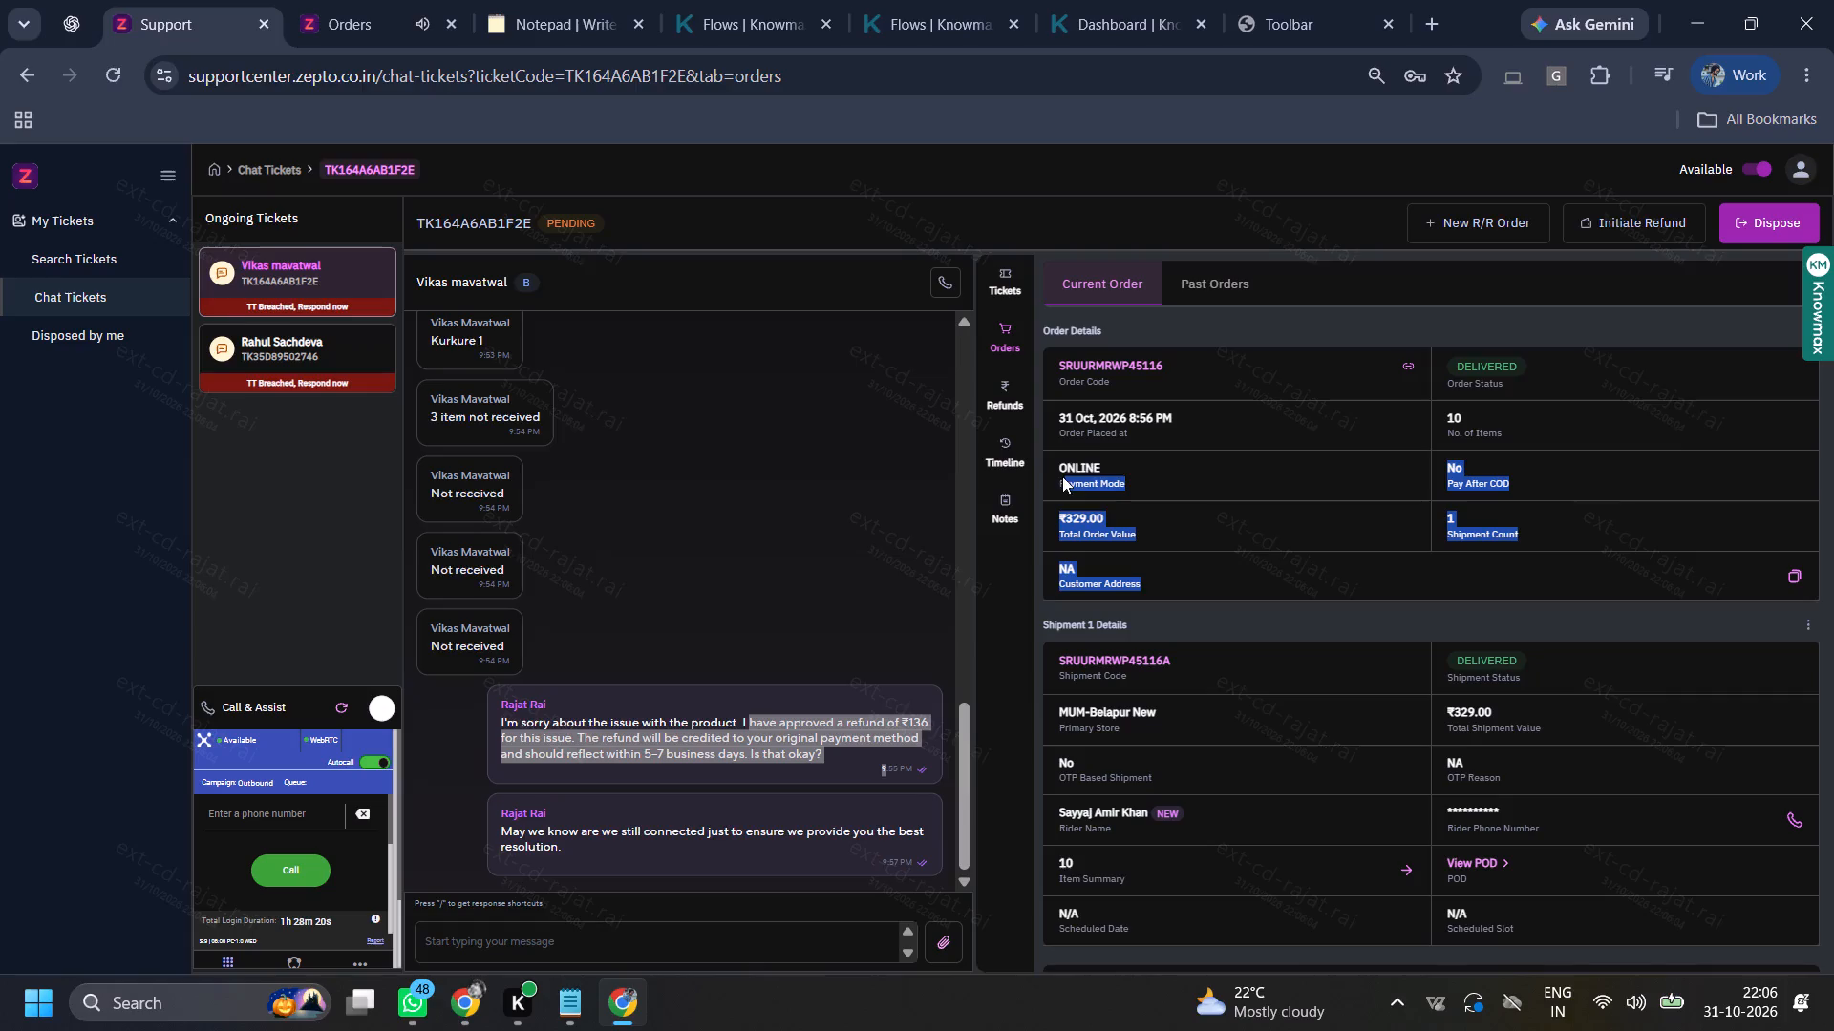
pyautogui.moveTo(1062, 476); pyautogui.dragTo(1054, 473)
pyautogui.click(361, 360)
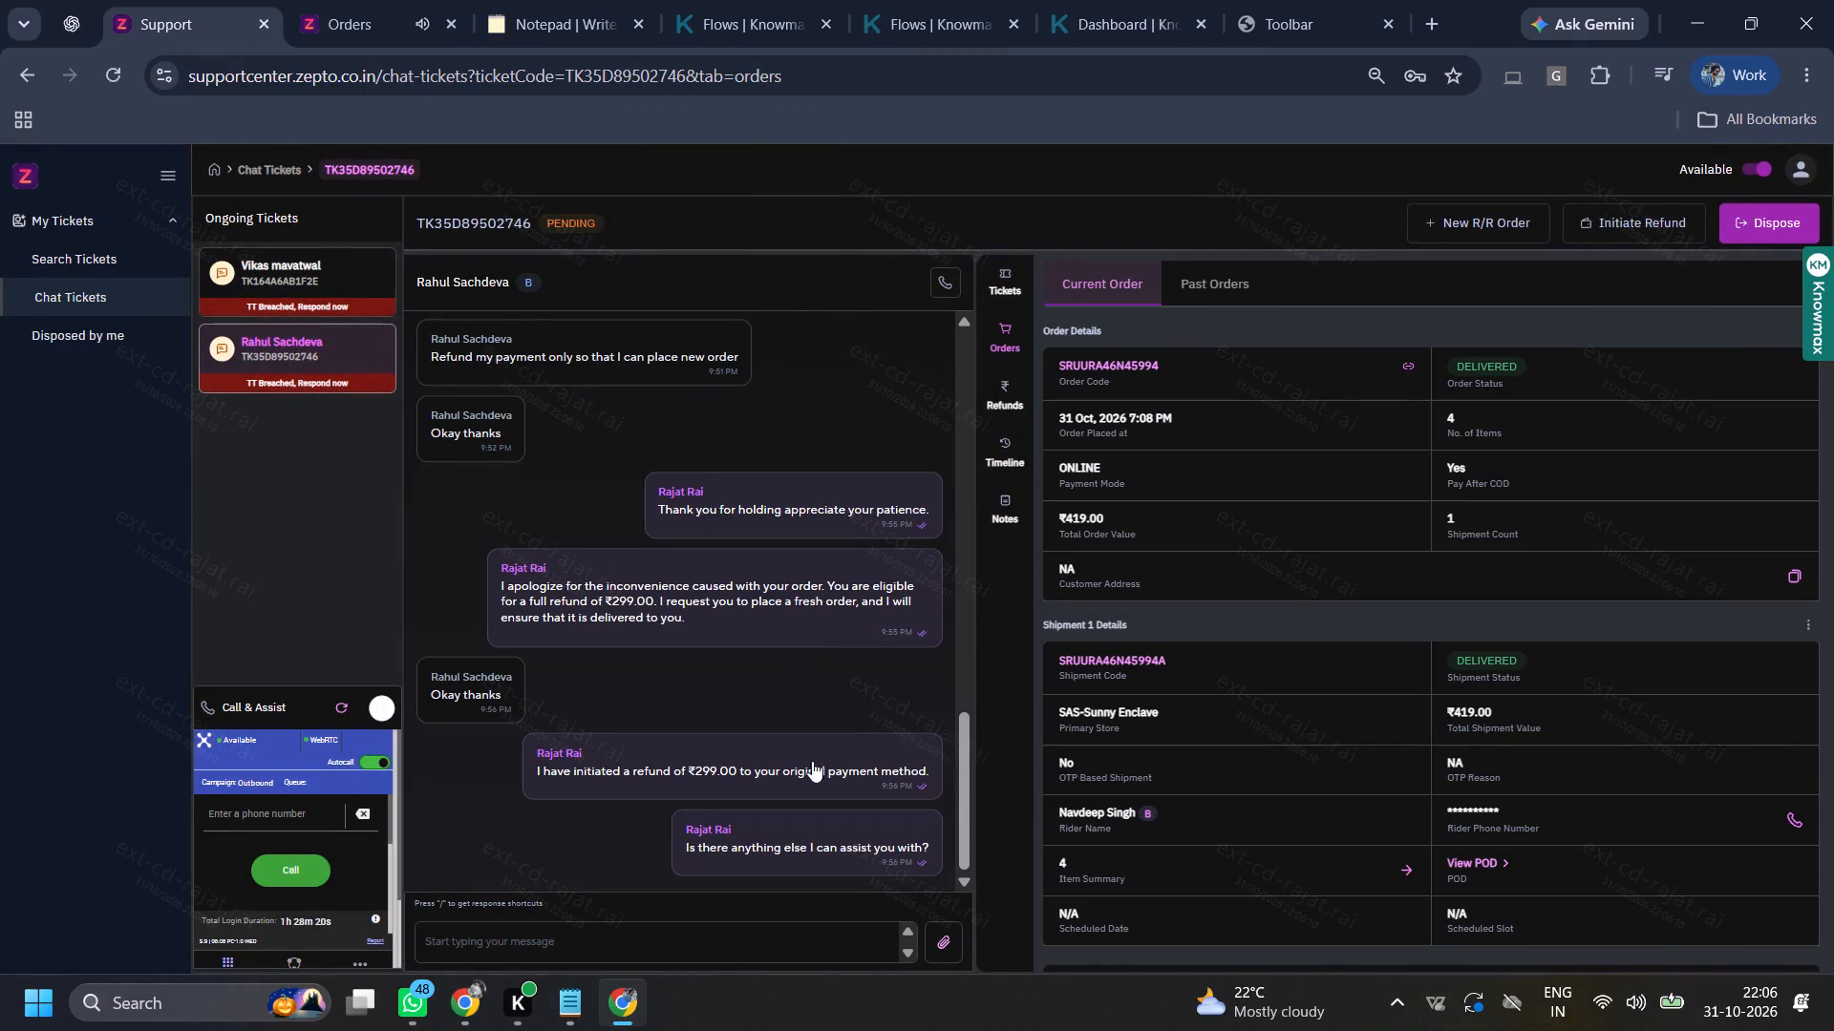
pyautogui.click(397, 0)
pyautogui.click(569, 0)
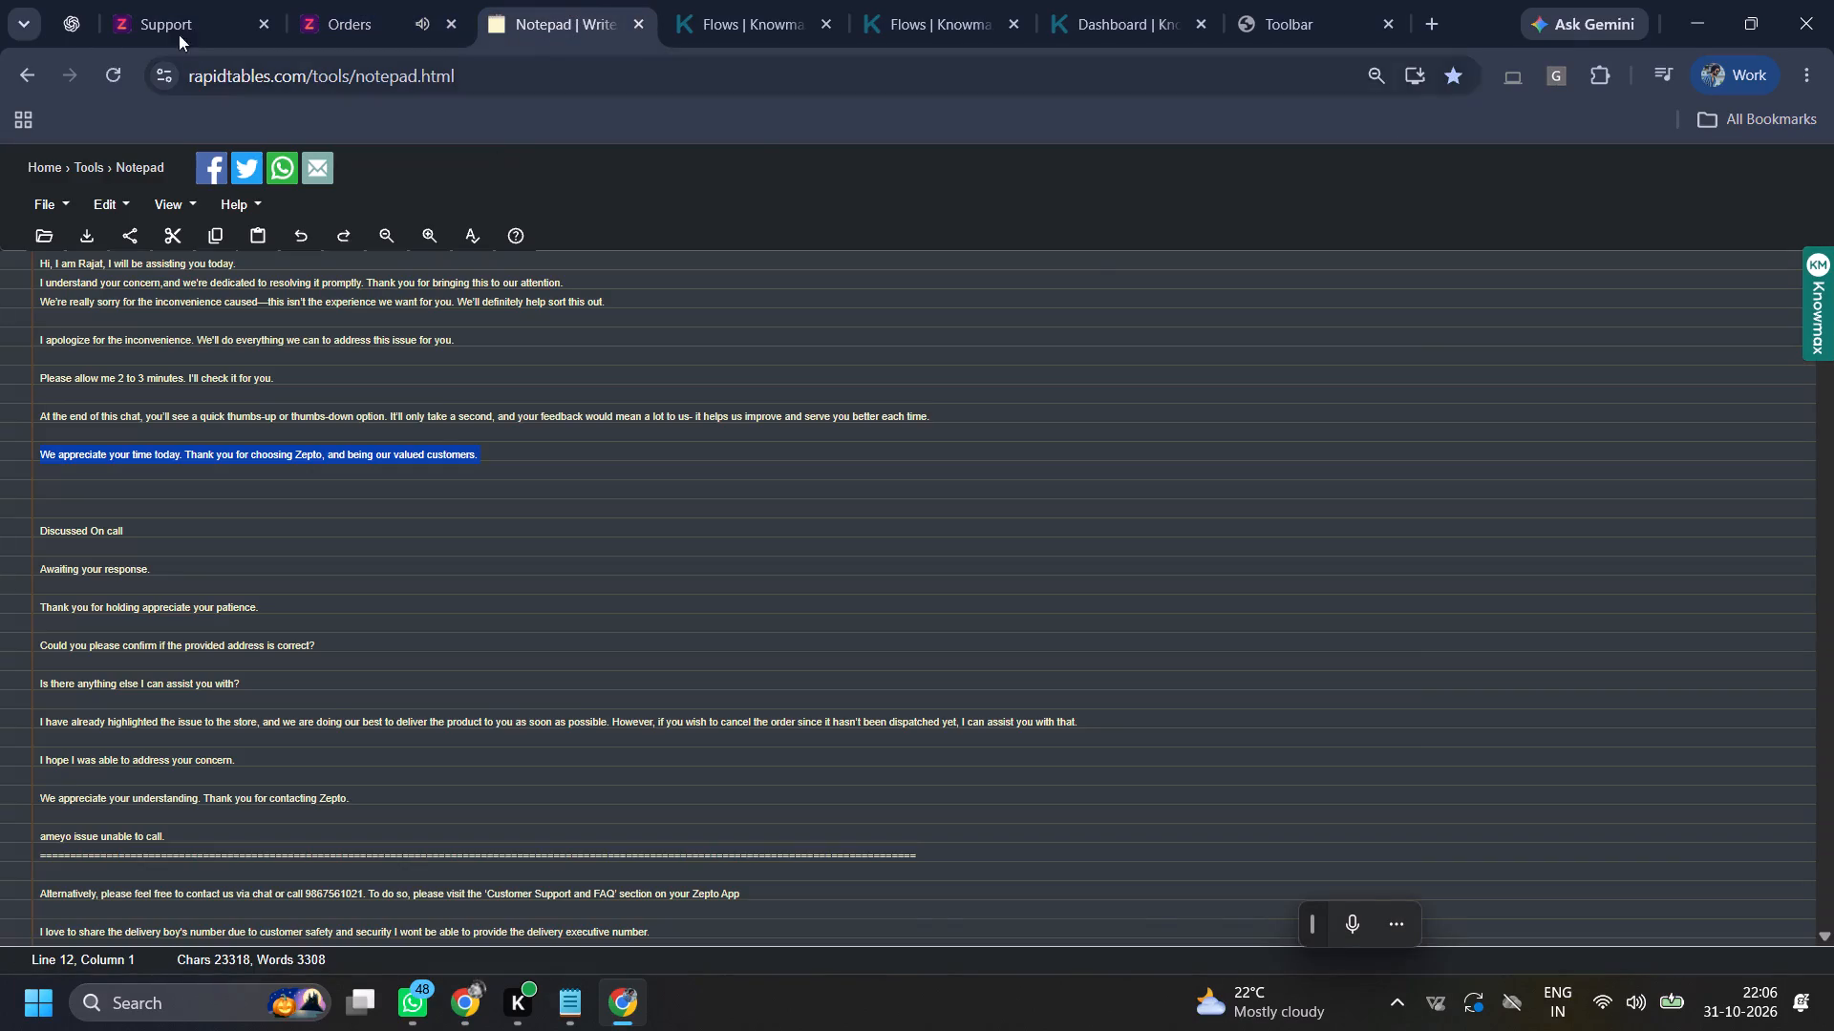
pyautogui.hotkey('ctrl', 'c')
pyautogui.keyDown('ctrl'); pyautogui.click(174, 18); pyautogui.keyUp('ctrl')
pyautogui.keyDown('ctrl'); pyautogui.click(584, 969); pyautogui.keyUp('ctrl')
pyautogui.keyDown('ctrl'); pyautogui.click(601, 931); pyautogui.keyUp('ctrl')
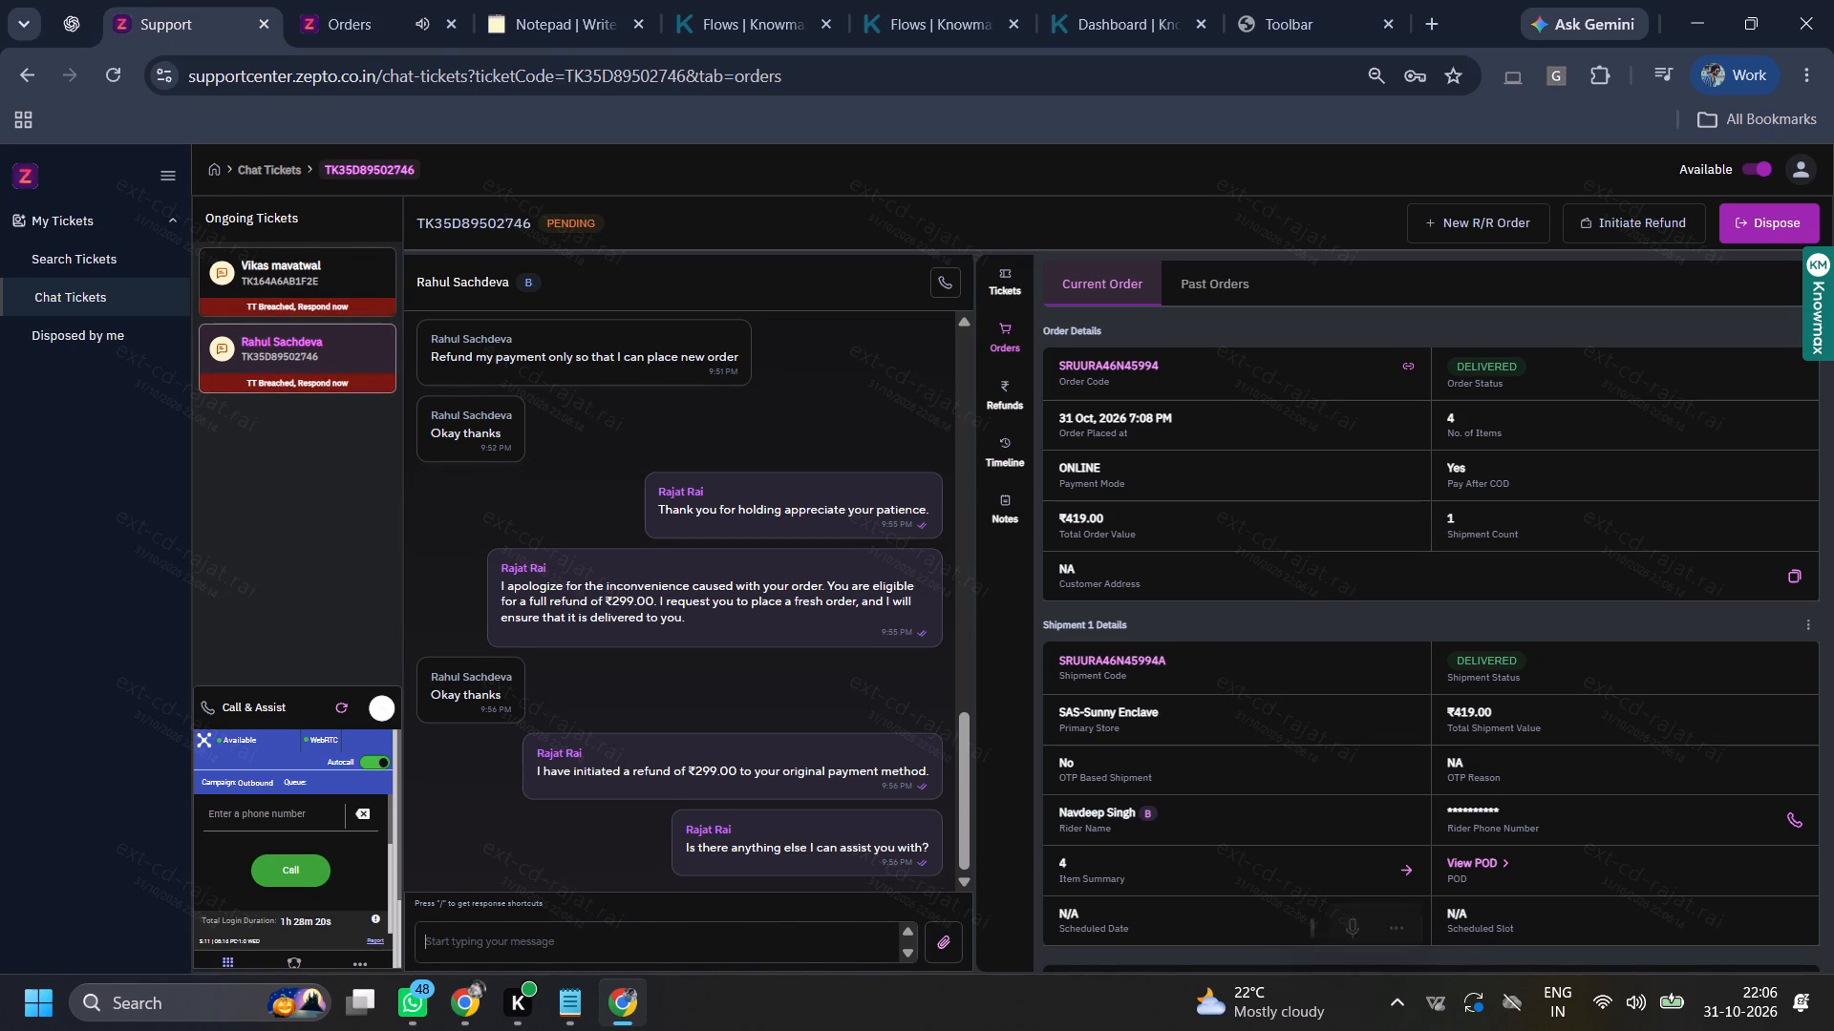
pyautogui.hotkey('ctrl', 'v')
pyautogui.moveTo(867, 861); pyautogui.dragTo(907, 865)
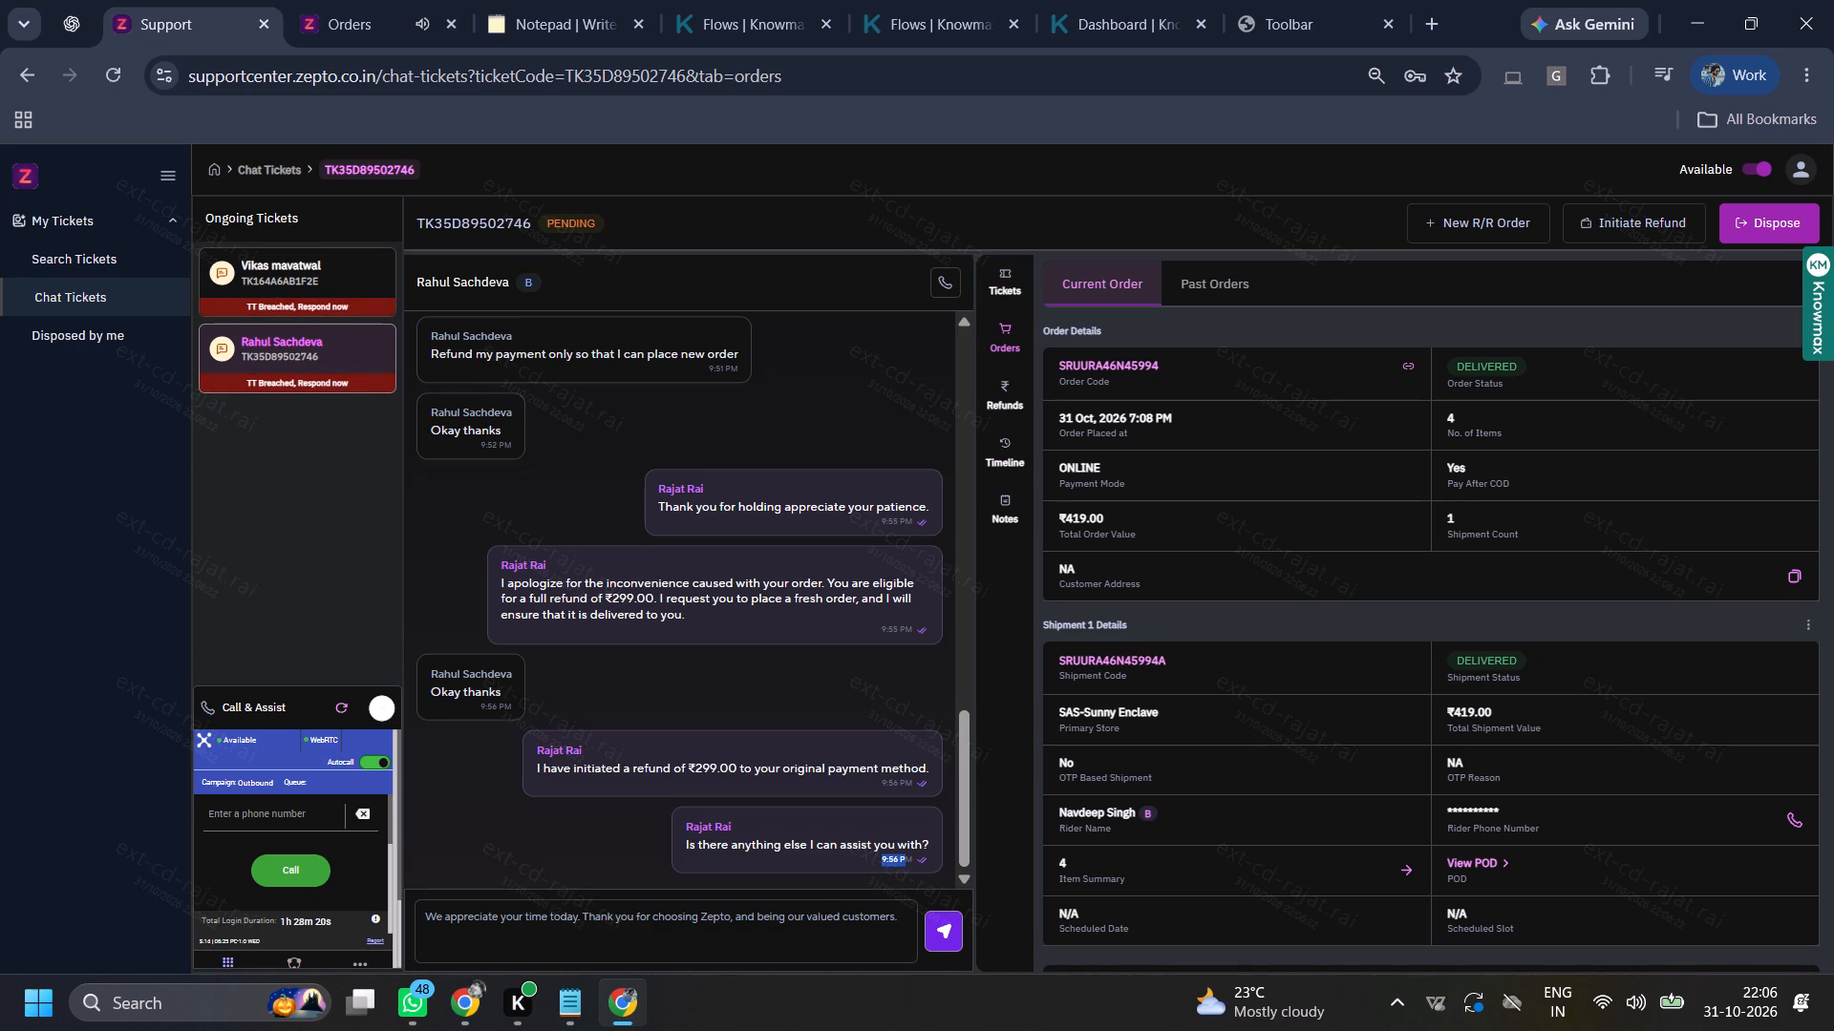
pyautogui.click(850, 920)
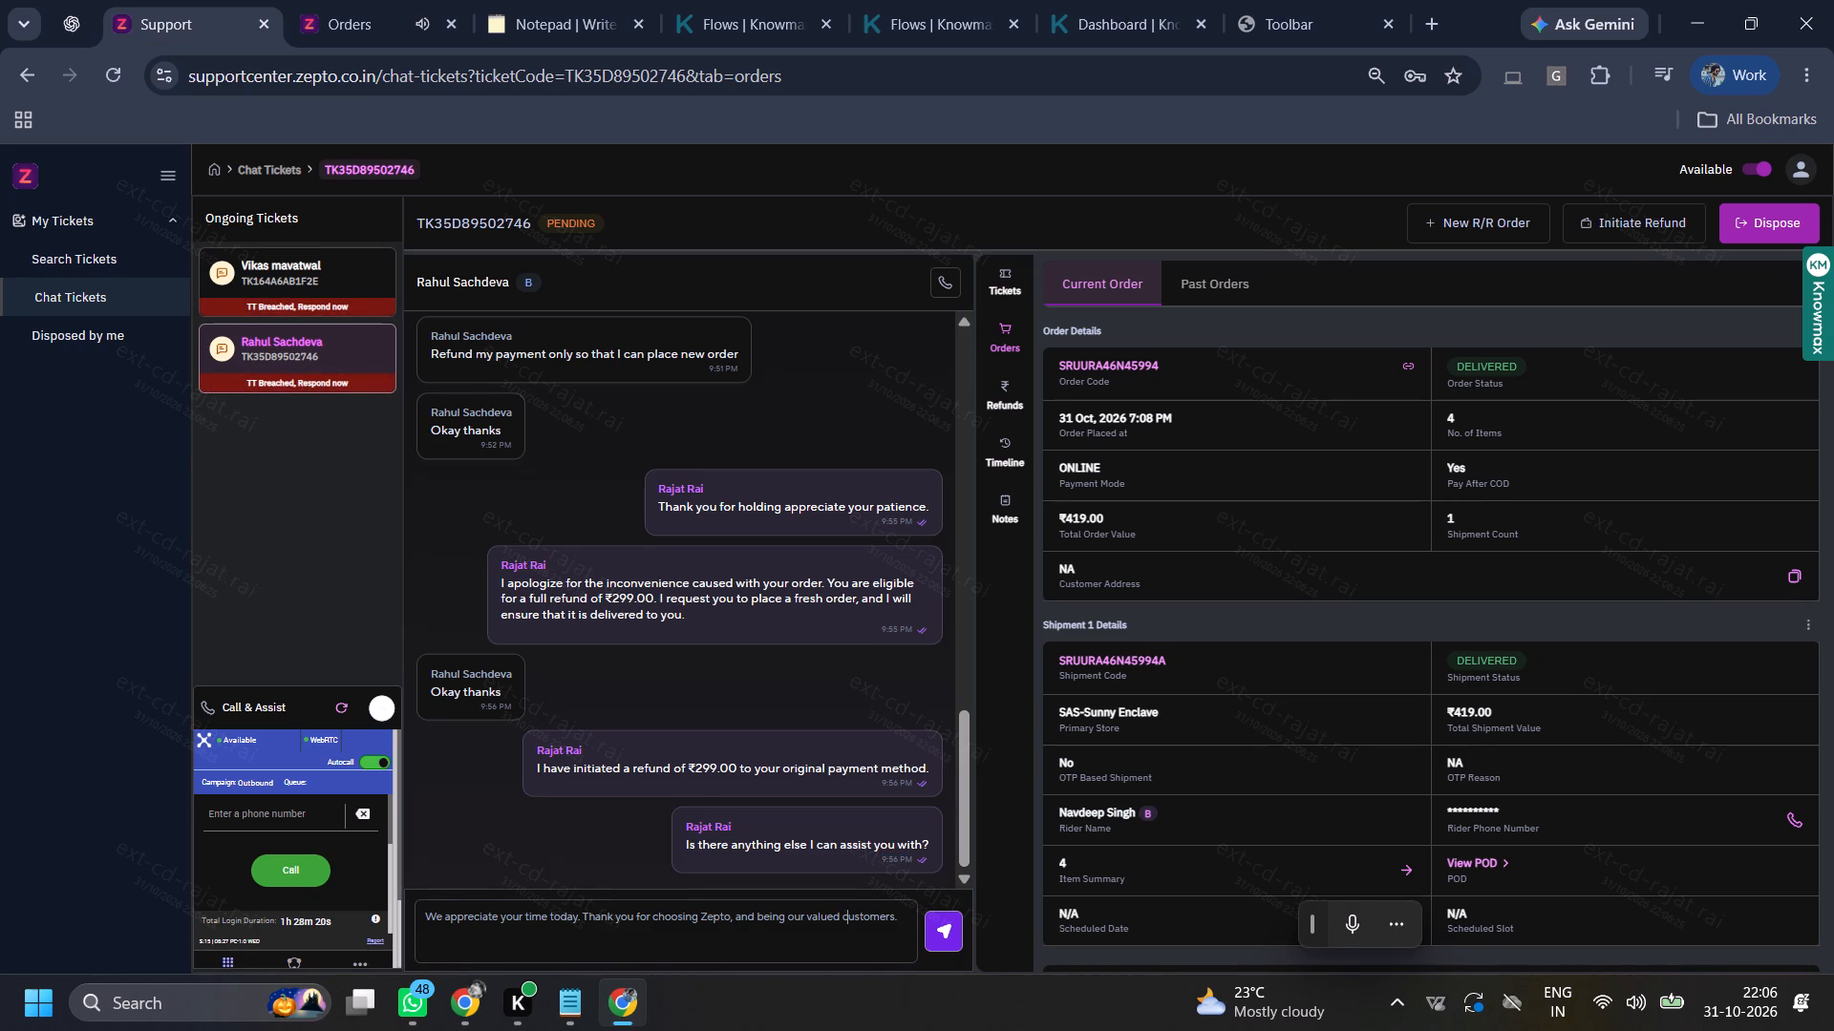
pyautogui.press('Return')
# Dispose of ticket TK35D89502746 as closed with the reason "Other issue_List does not have specific issue.".
pyautogui.click(1738, 233)
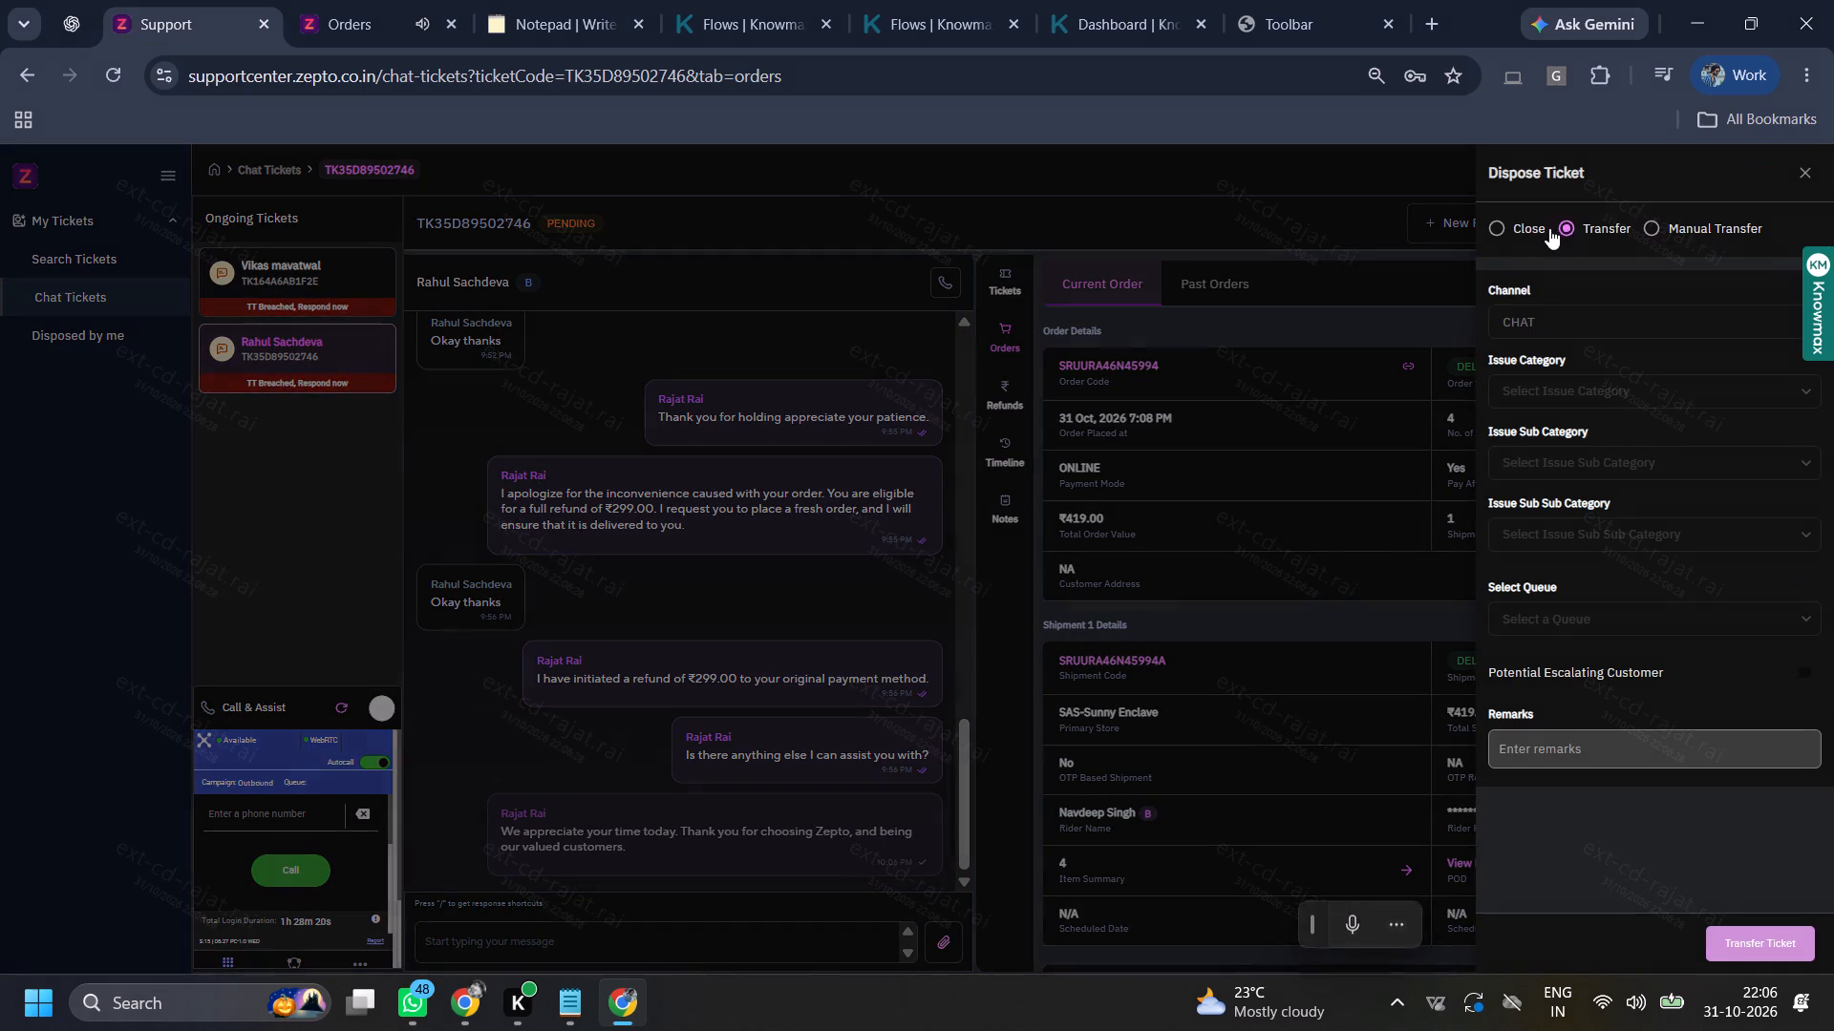
pyautogui.click(1518, 222)
pyautogui.click(1590, 609)
pyautogui.click(1326, 519)
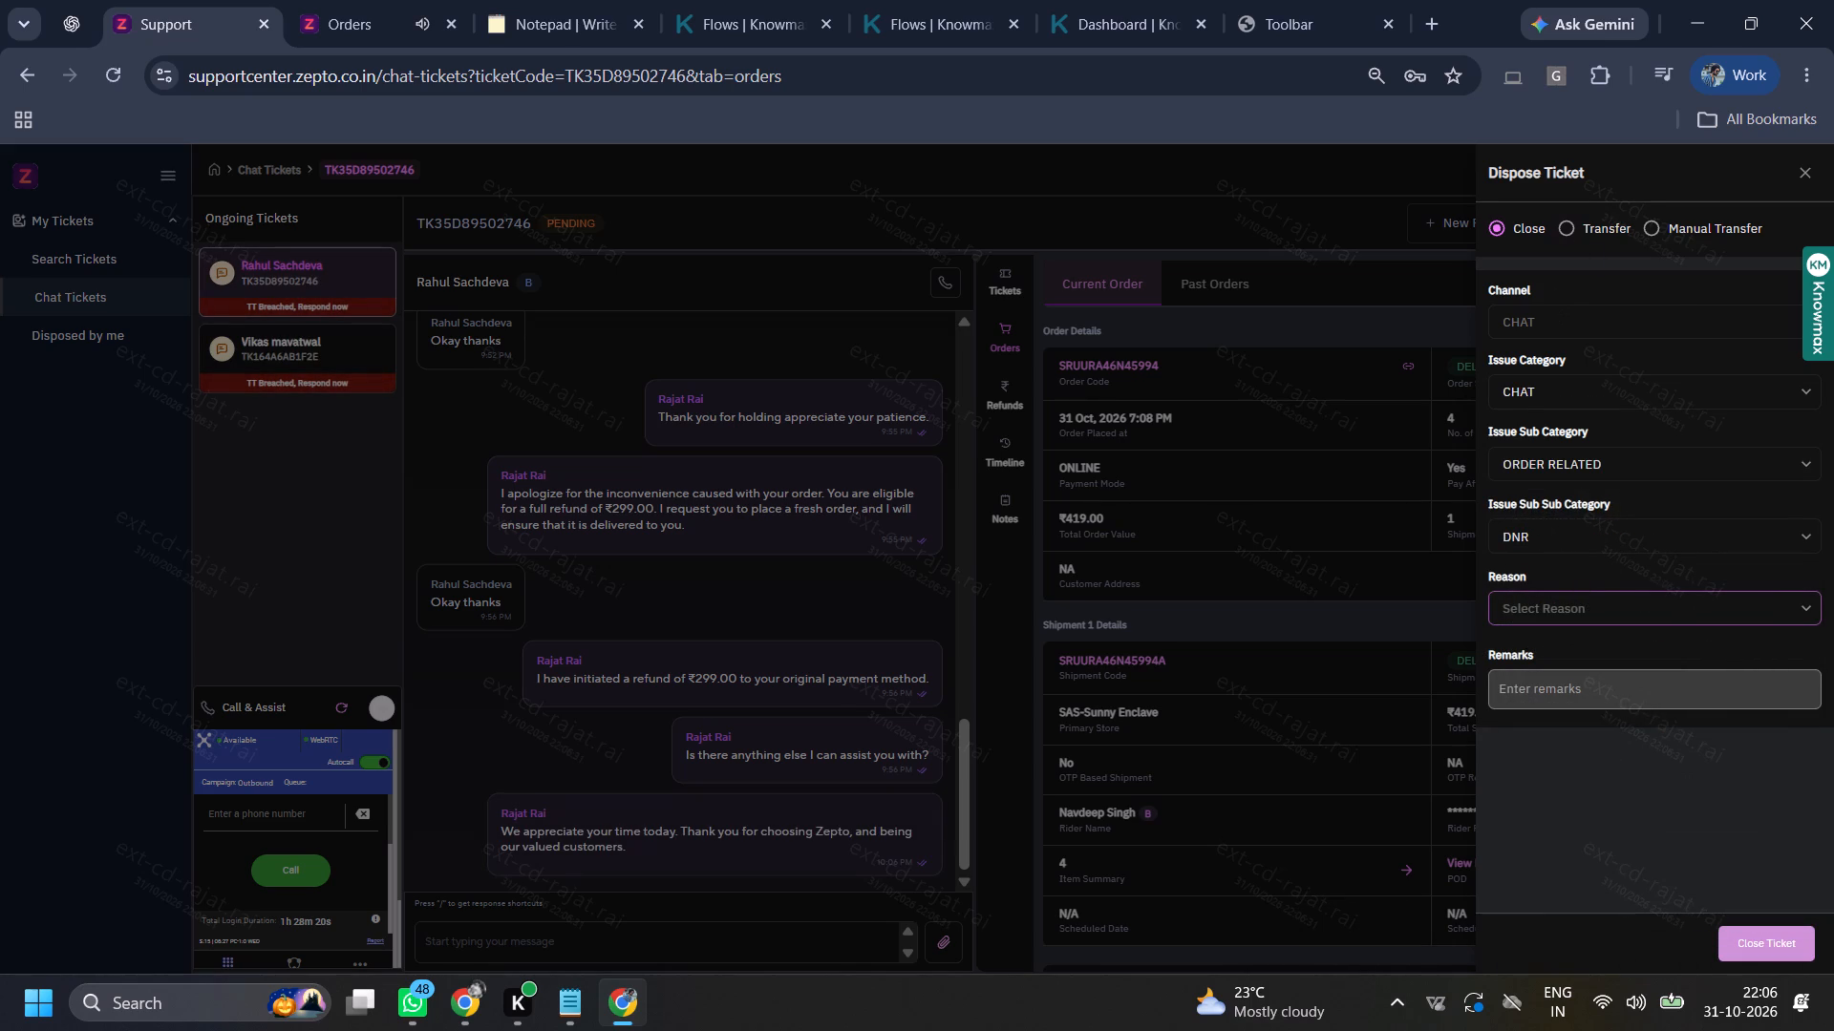
pyautogui.click(1589, 602)
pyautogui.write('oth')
pyautogui.click(1567, 698)
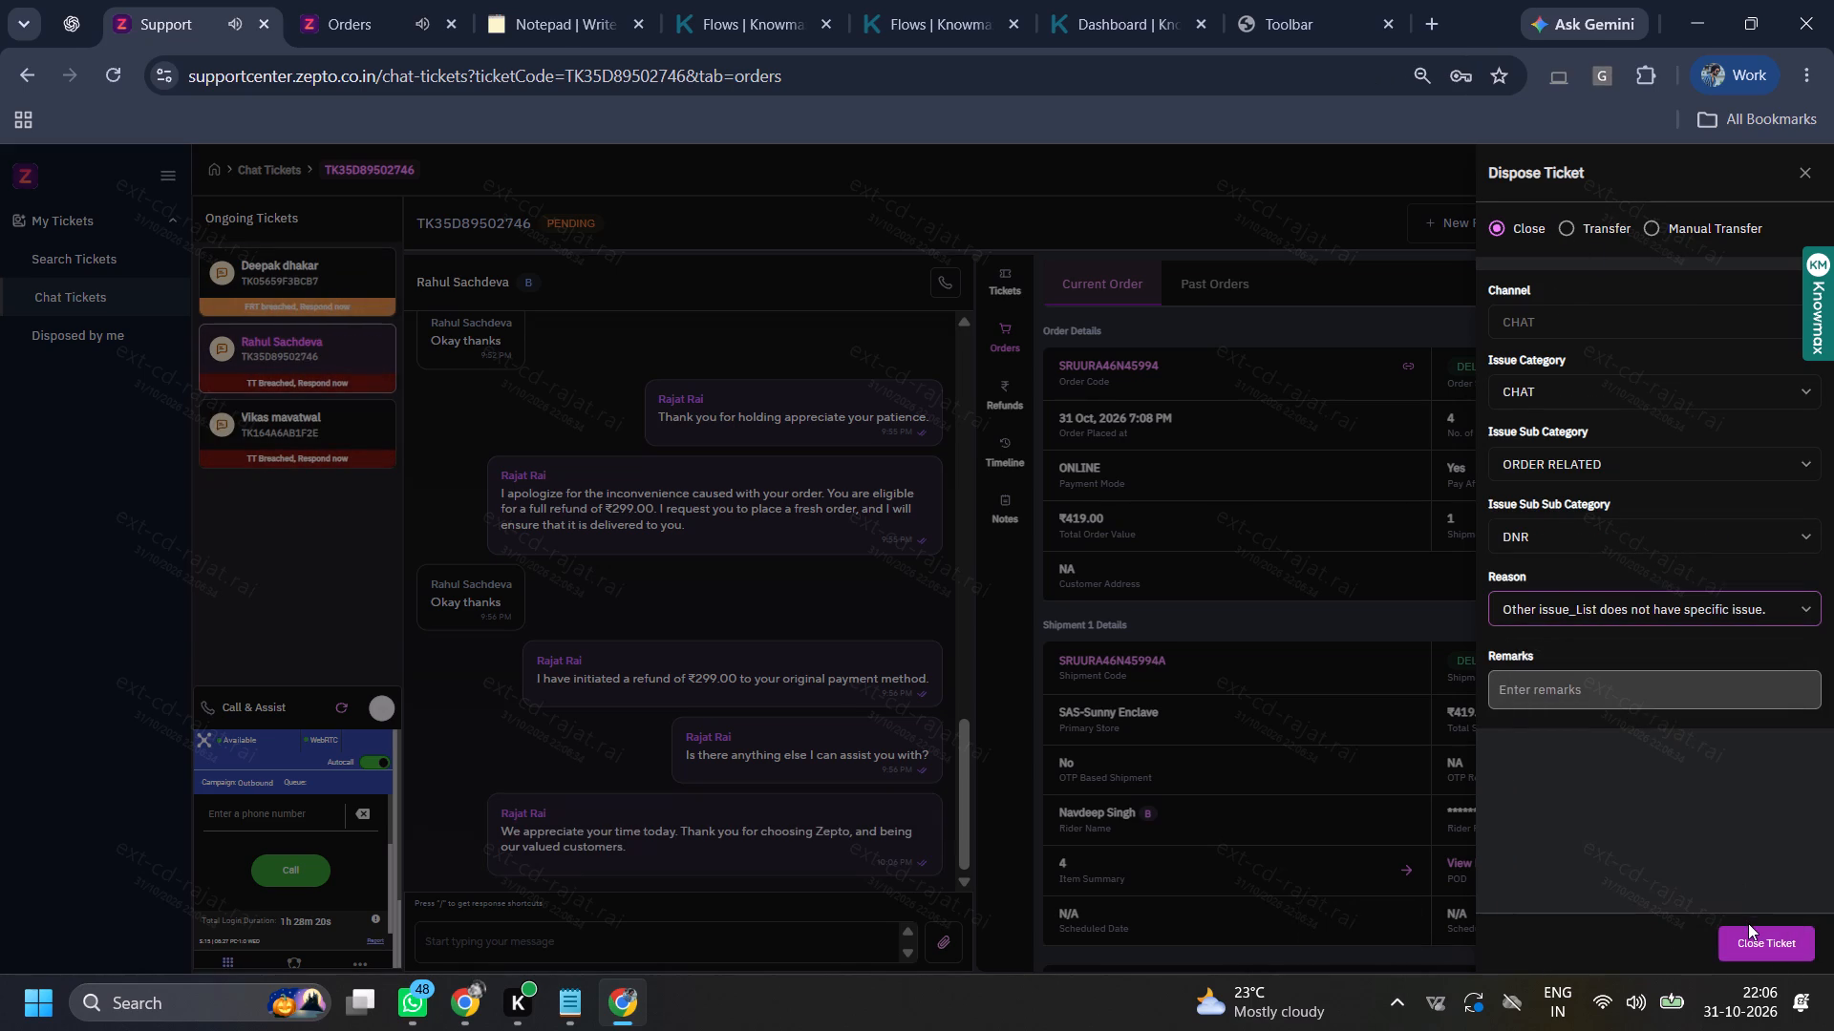
pyautogui.click(1748, 923)
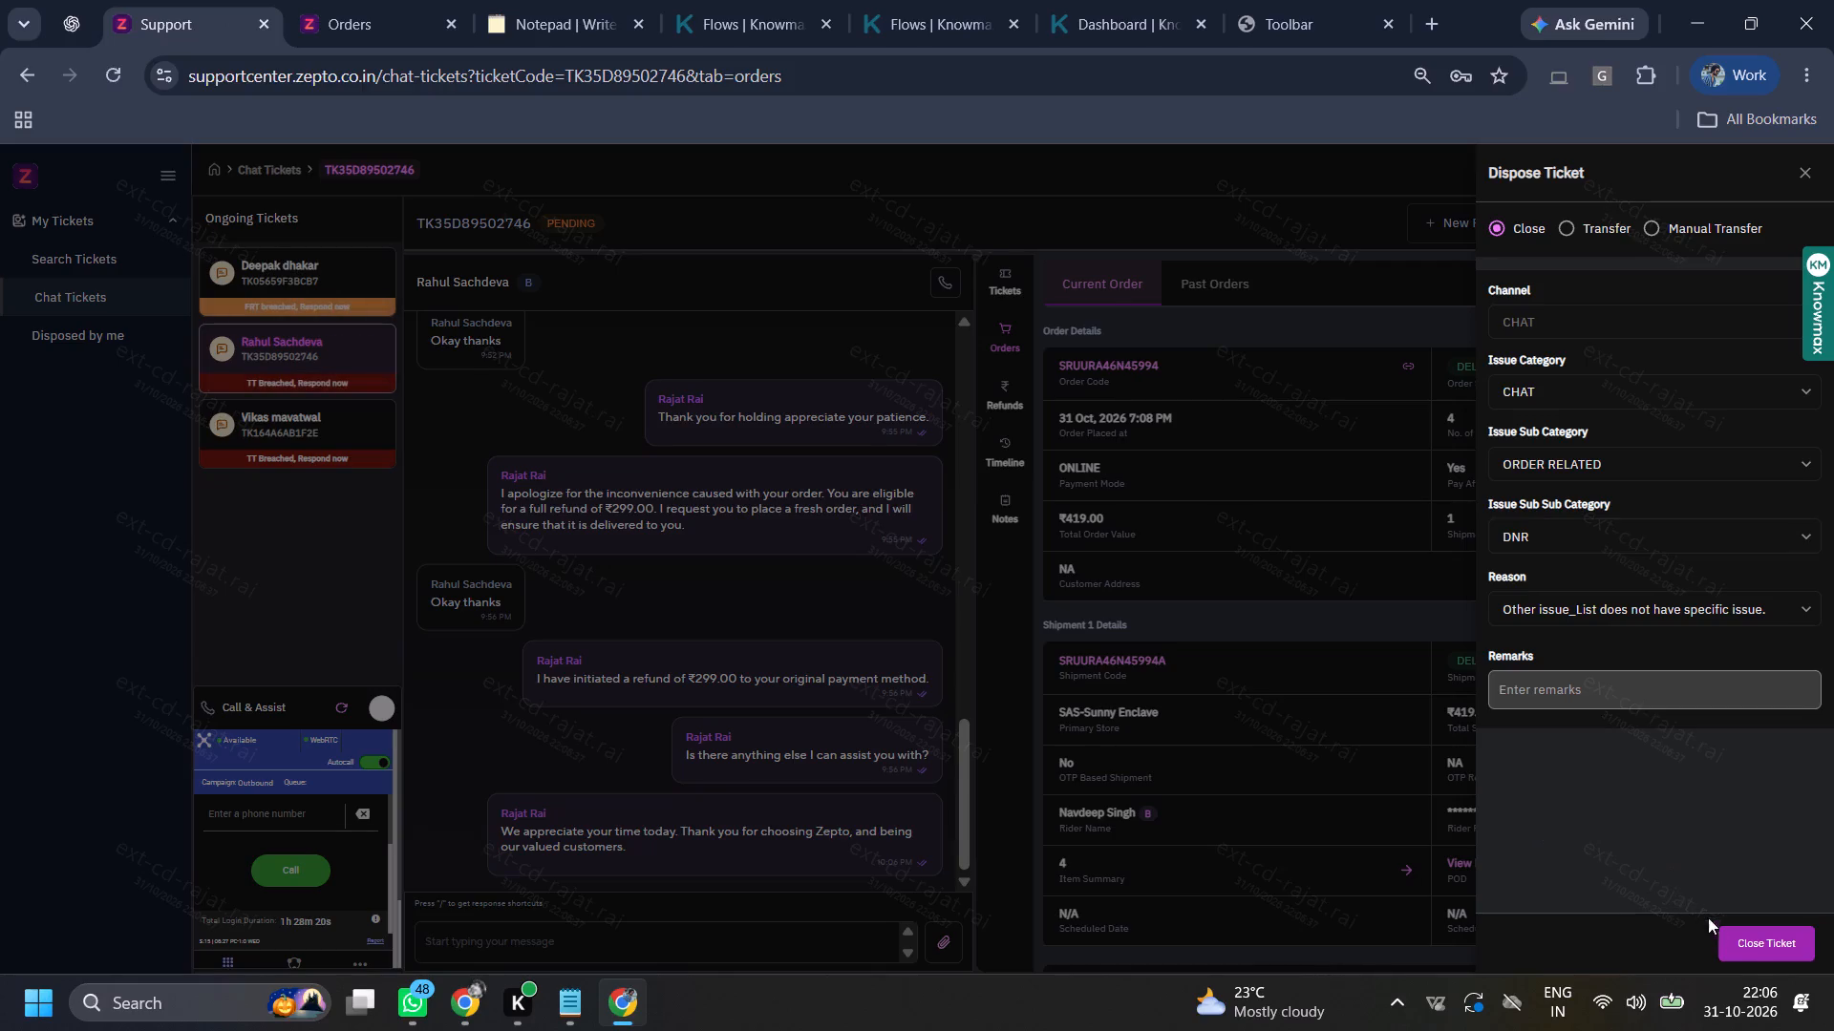
pyautogui.click(1754, 951)
pyautogui.click(979, 619)
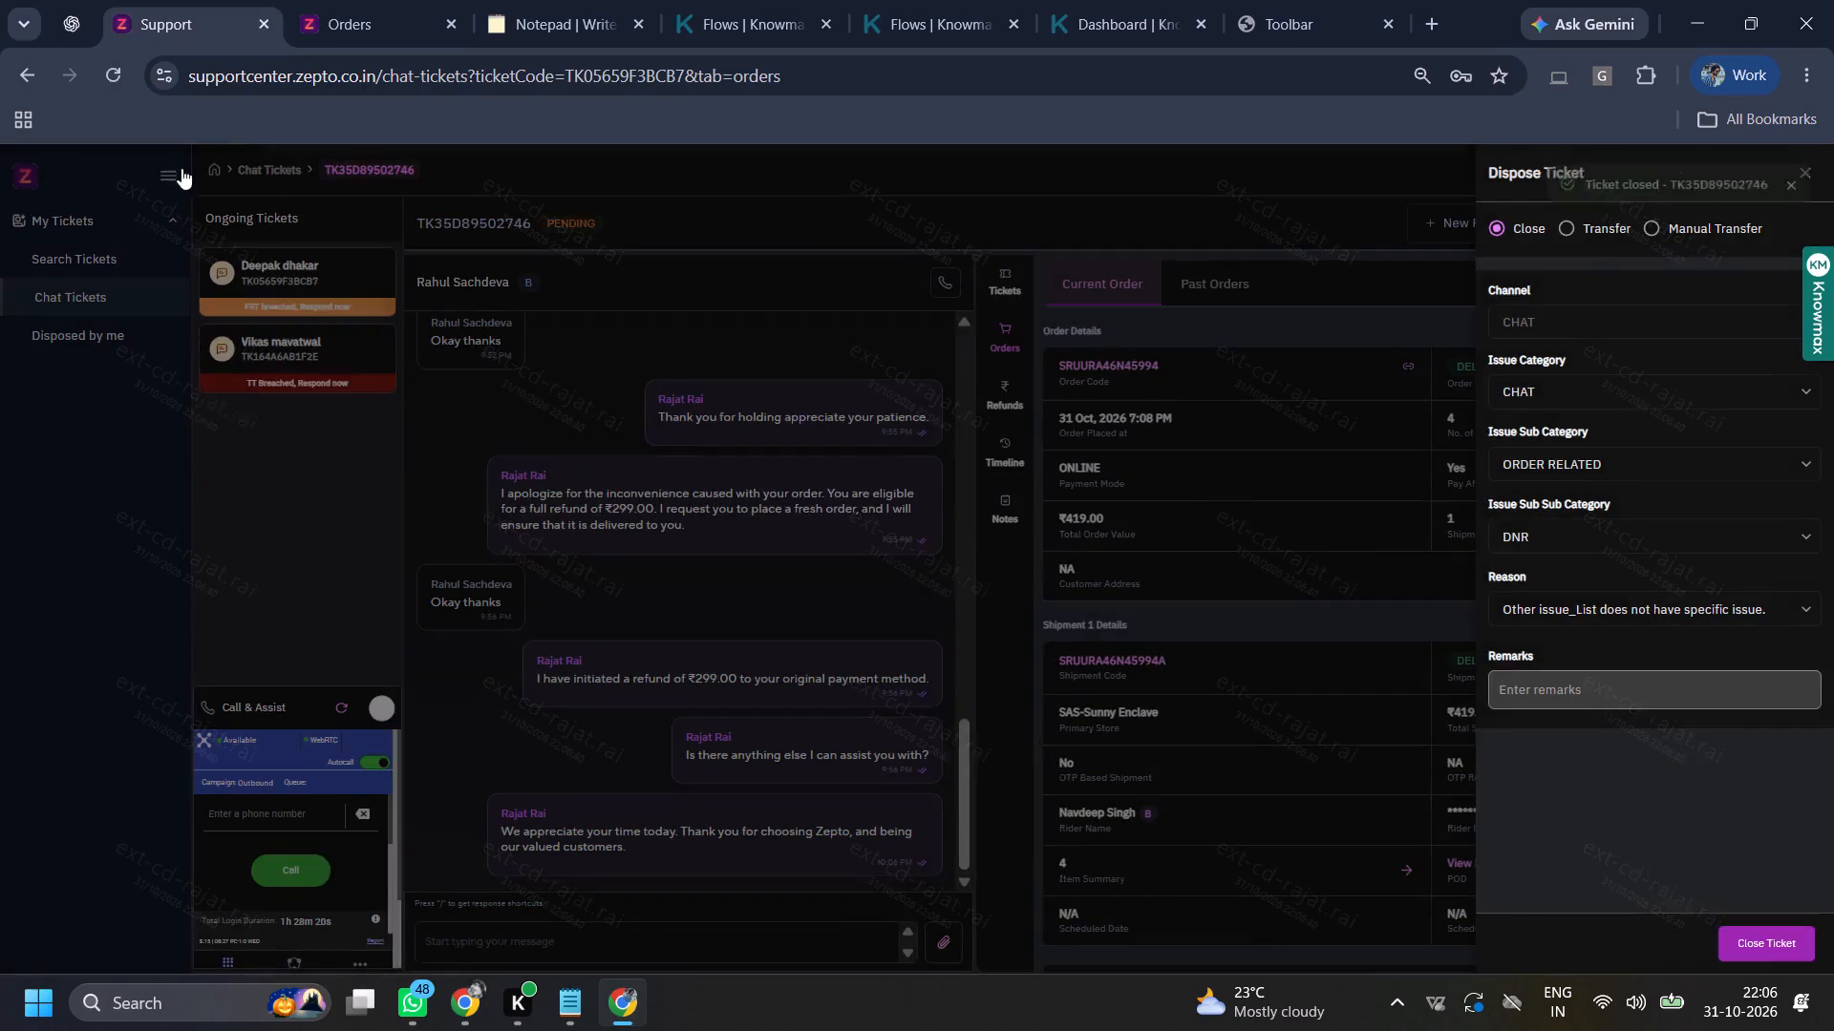
pyautogui.click(337, 254)
pyautogui.click(578, 0)
pyautogui.keyDown('ctrl'); pyautogui.tripleClick(290, 262); pyautogui.keyUp('ctrl')
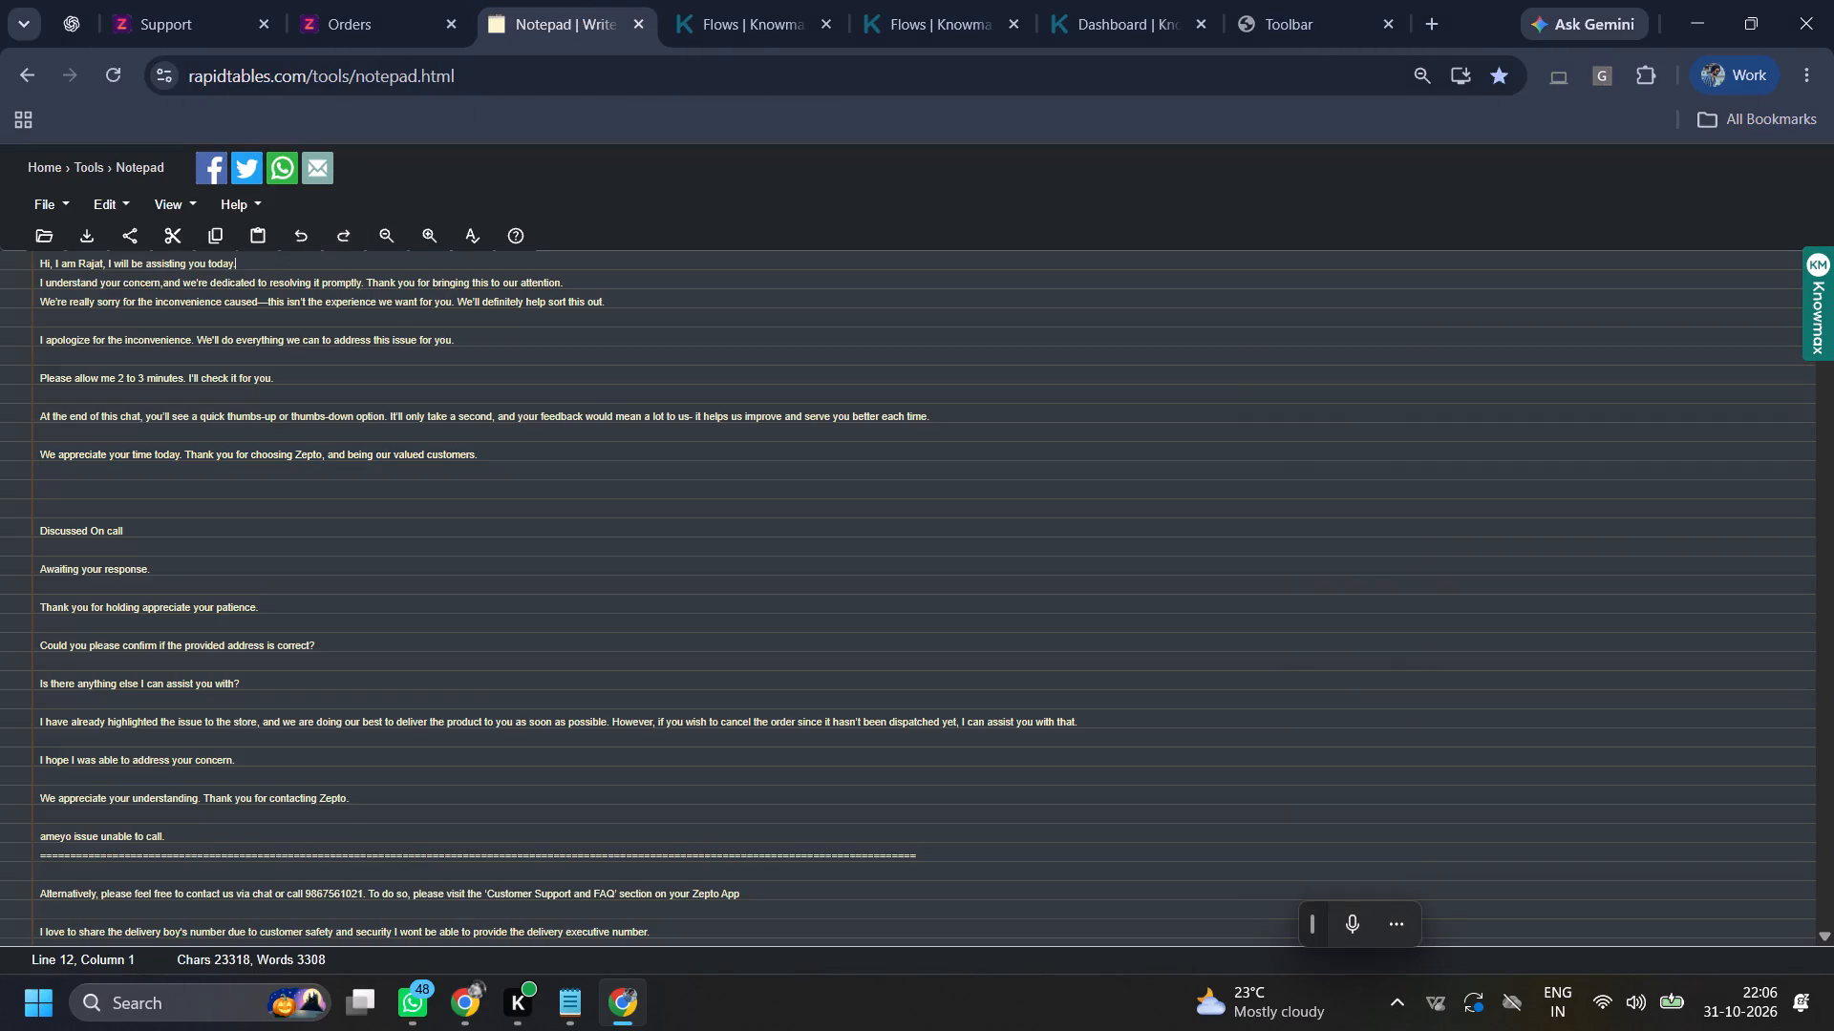
pyautogui.hotkey('ctrl', 'c')
pyautogui.keyDown('ctrl'); pyautogui.click(298, 0); pyautogui.keyUp('ctrl')
pyautogui.keyDown('ctrl'); pyautogui.click(198, 0); pyautogui.keyUp('ctrl')
pyautogui.keyDown('ctrl'); pyautogui.click(702, 941); pyautogui.keyUp('ctrl')
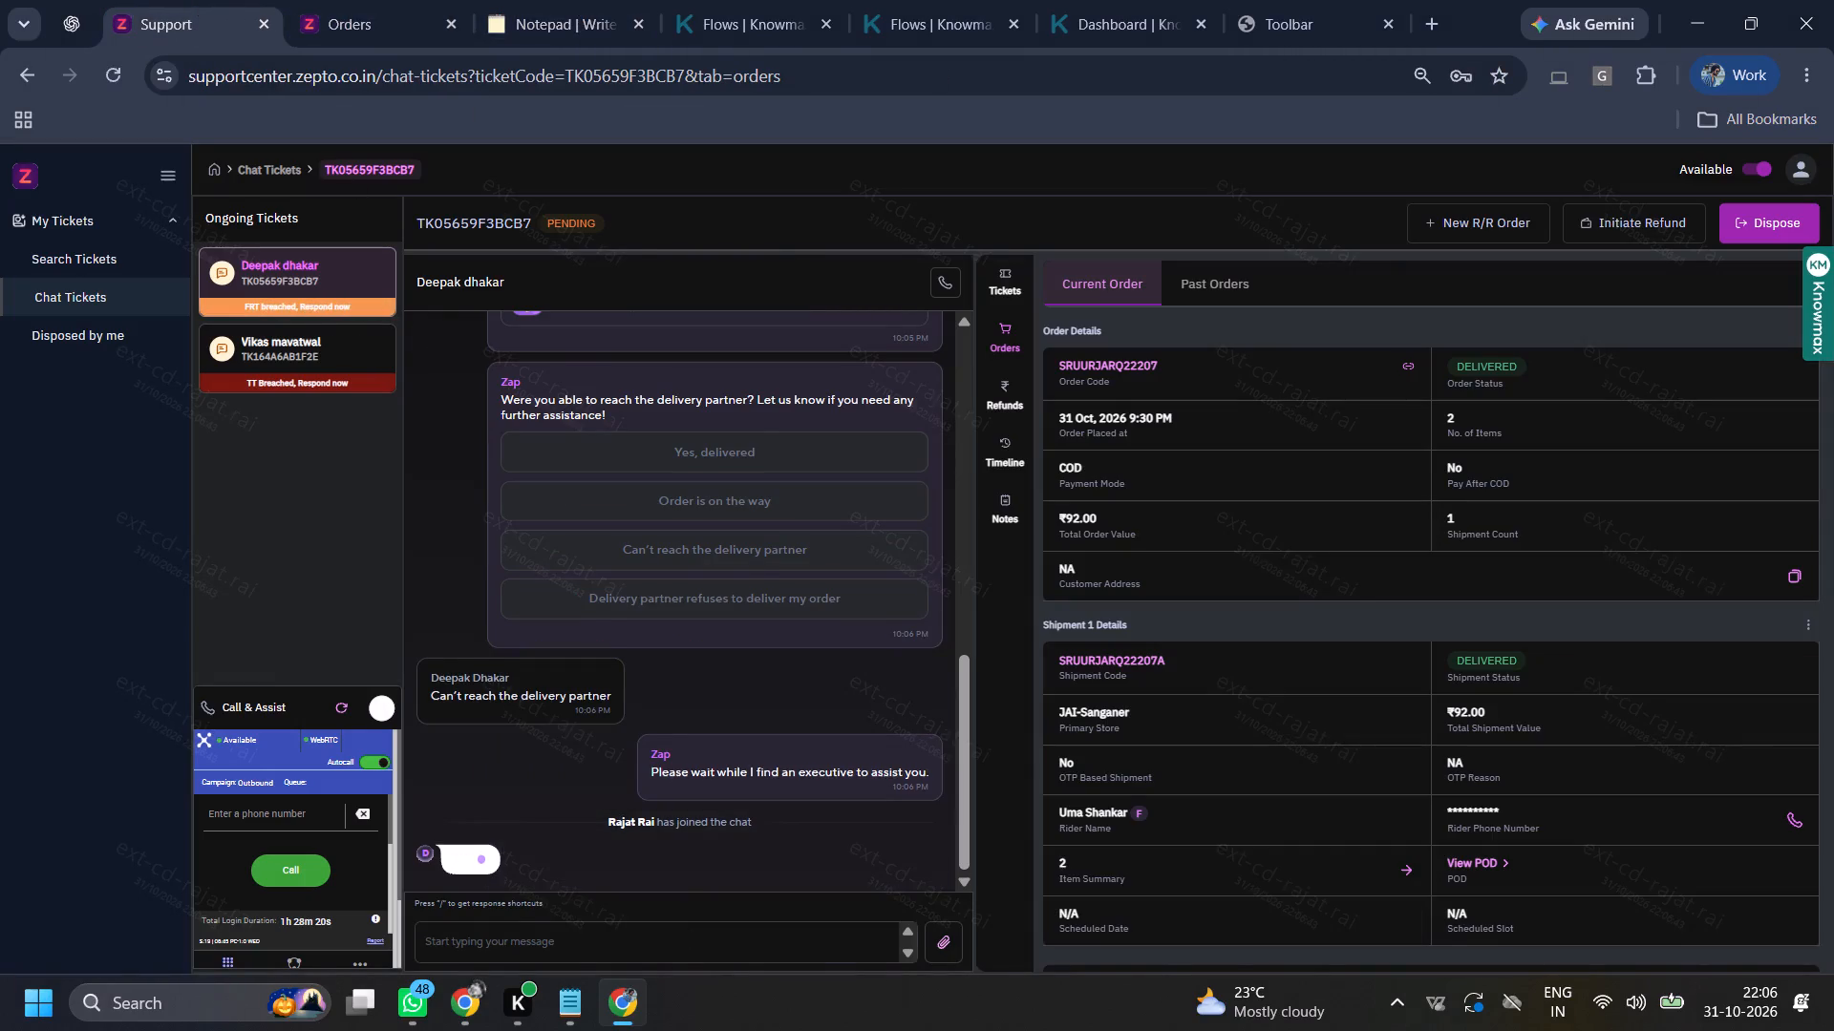
pyautogui.hotkey('ctrl', 'v')
pyautogui.press('Return')
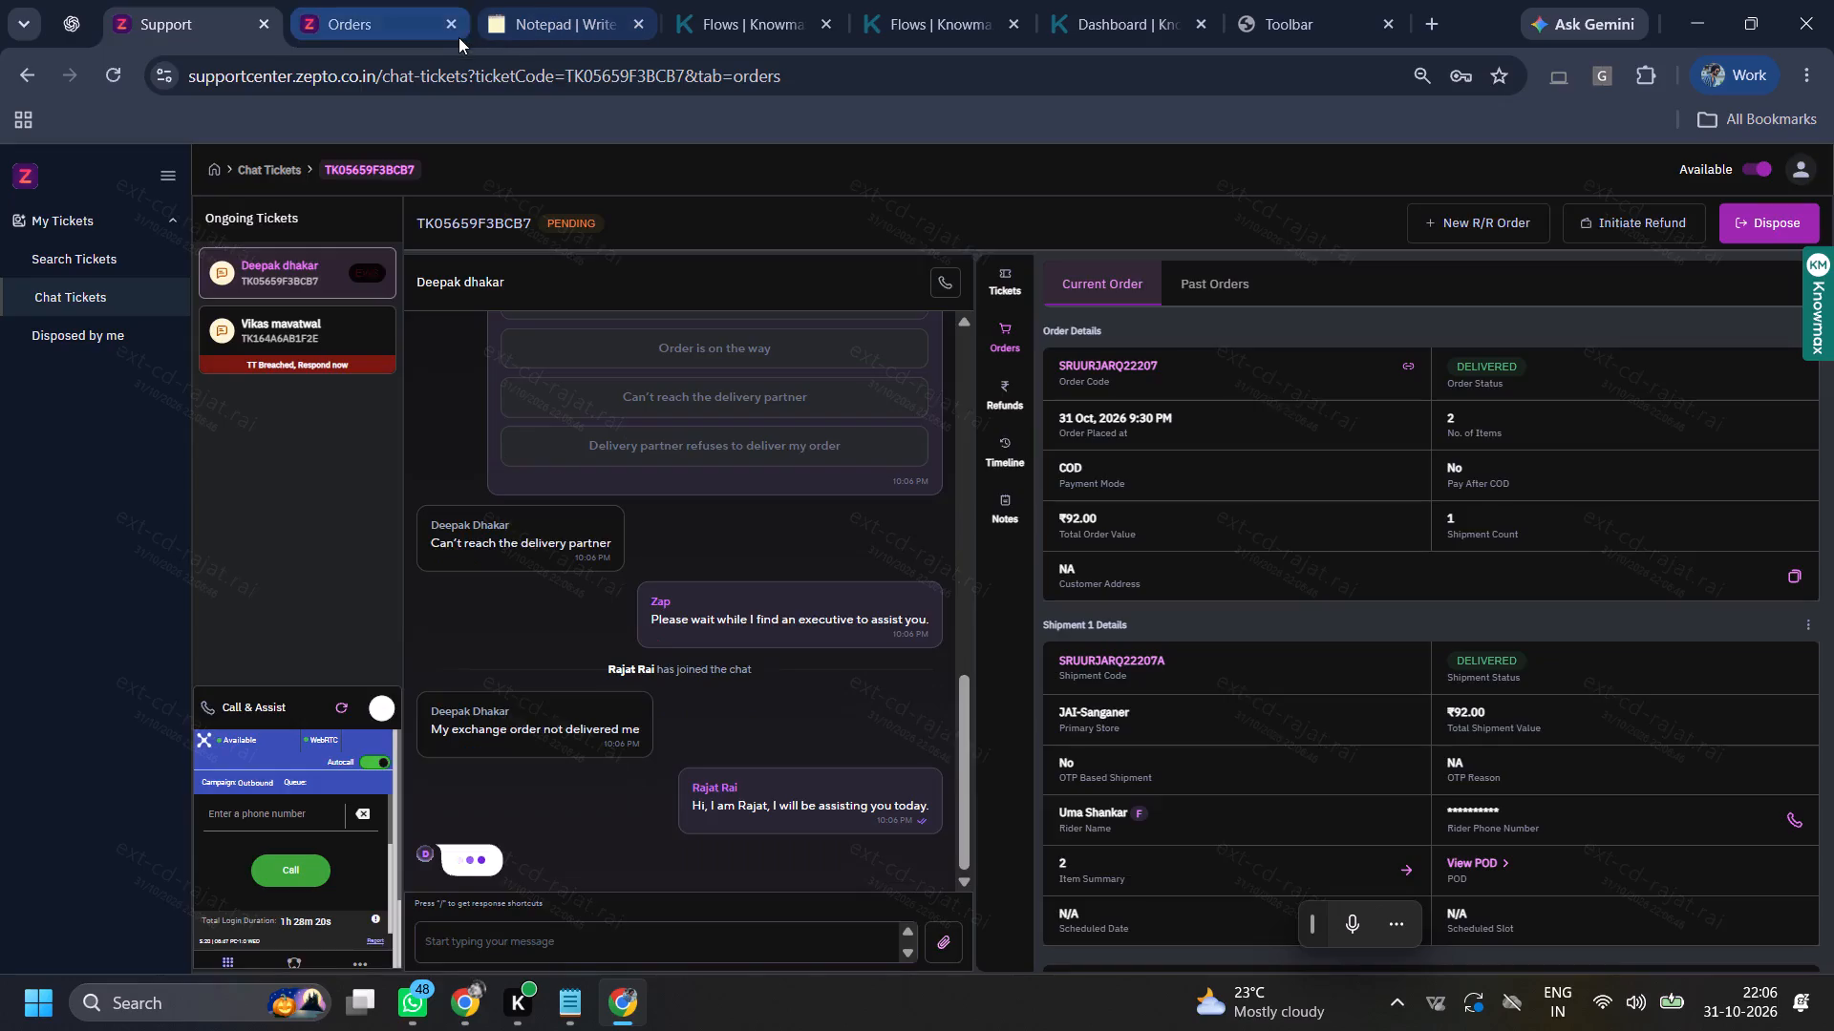
pyautogui.click(458, 37)
pyautogui.click(458, 32)
pyautogui.click(438, 0)
pyautogui.tripleClick(365, 297)
pyautogui.hotkey('ctrl', 'c')
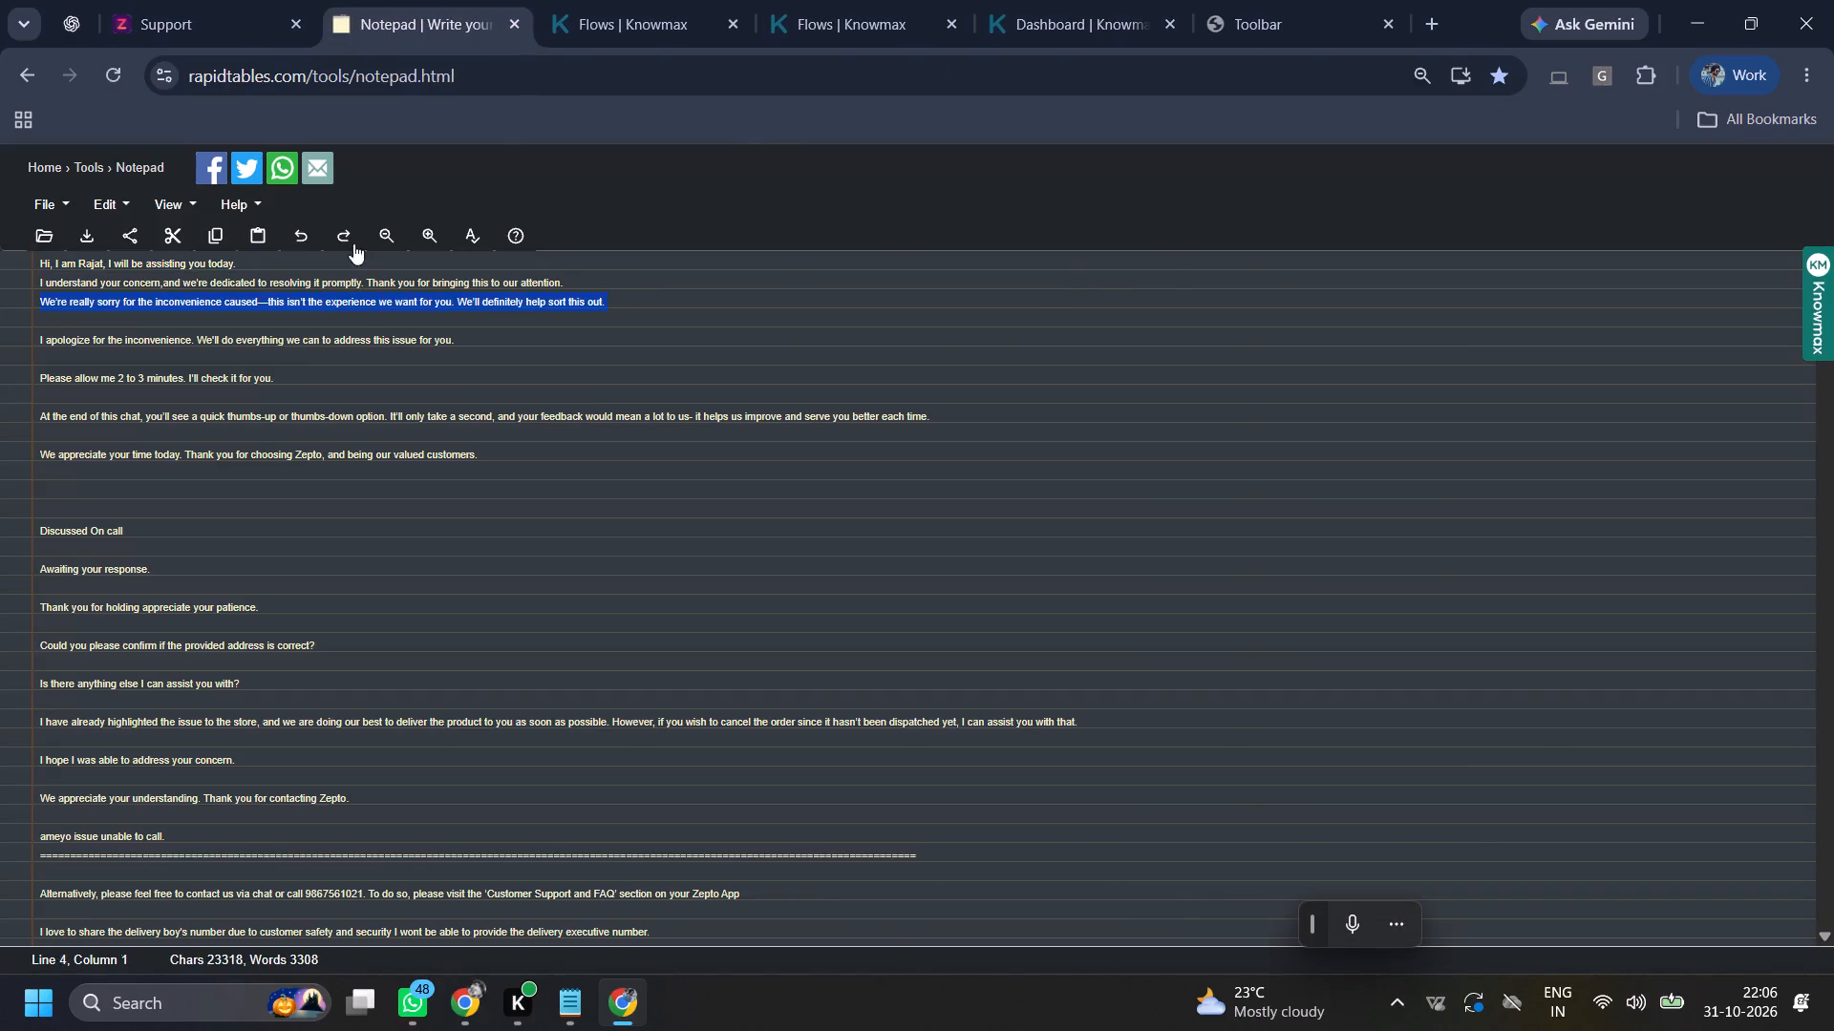
pyautogui.keyDown('ctrl'); pyautogui.click(190, 0); pyautogui.keyUp('ctrl')
pyautogui.keyDown('ctrl'); pyautogui.click(570, 933); pyautogui.keyUp('ctrl')
pyautogui.hotkey('ctrl', 'v')
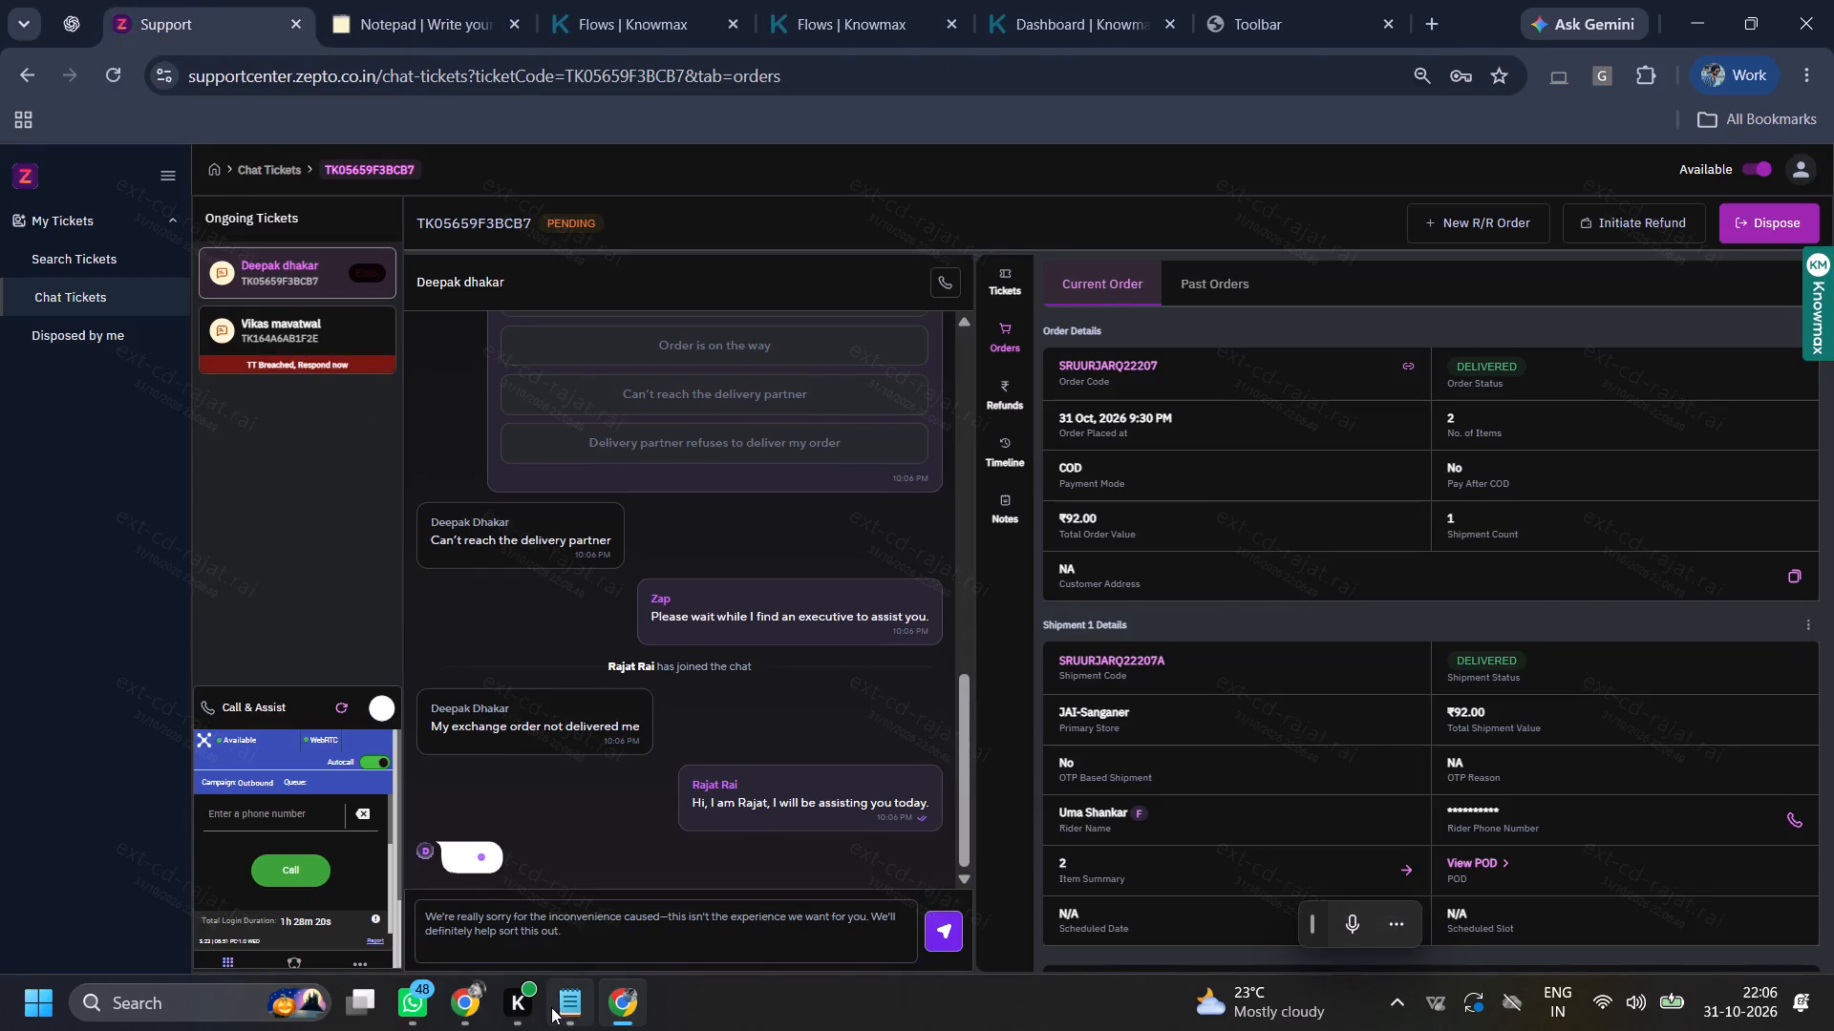
pyautogui.click(551, 1008)
pyautogui.hotkey('ctrl', 'c')
pyautogui.keyDown('ctrl'); pyautogui.click(372, 510); pyautogui.keyUp('ctrl')
pyautogui.click(1144, 368)
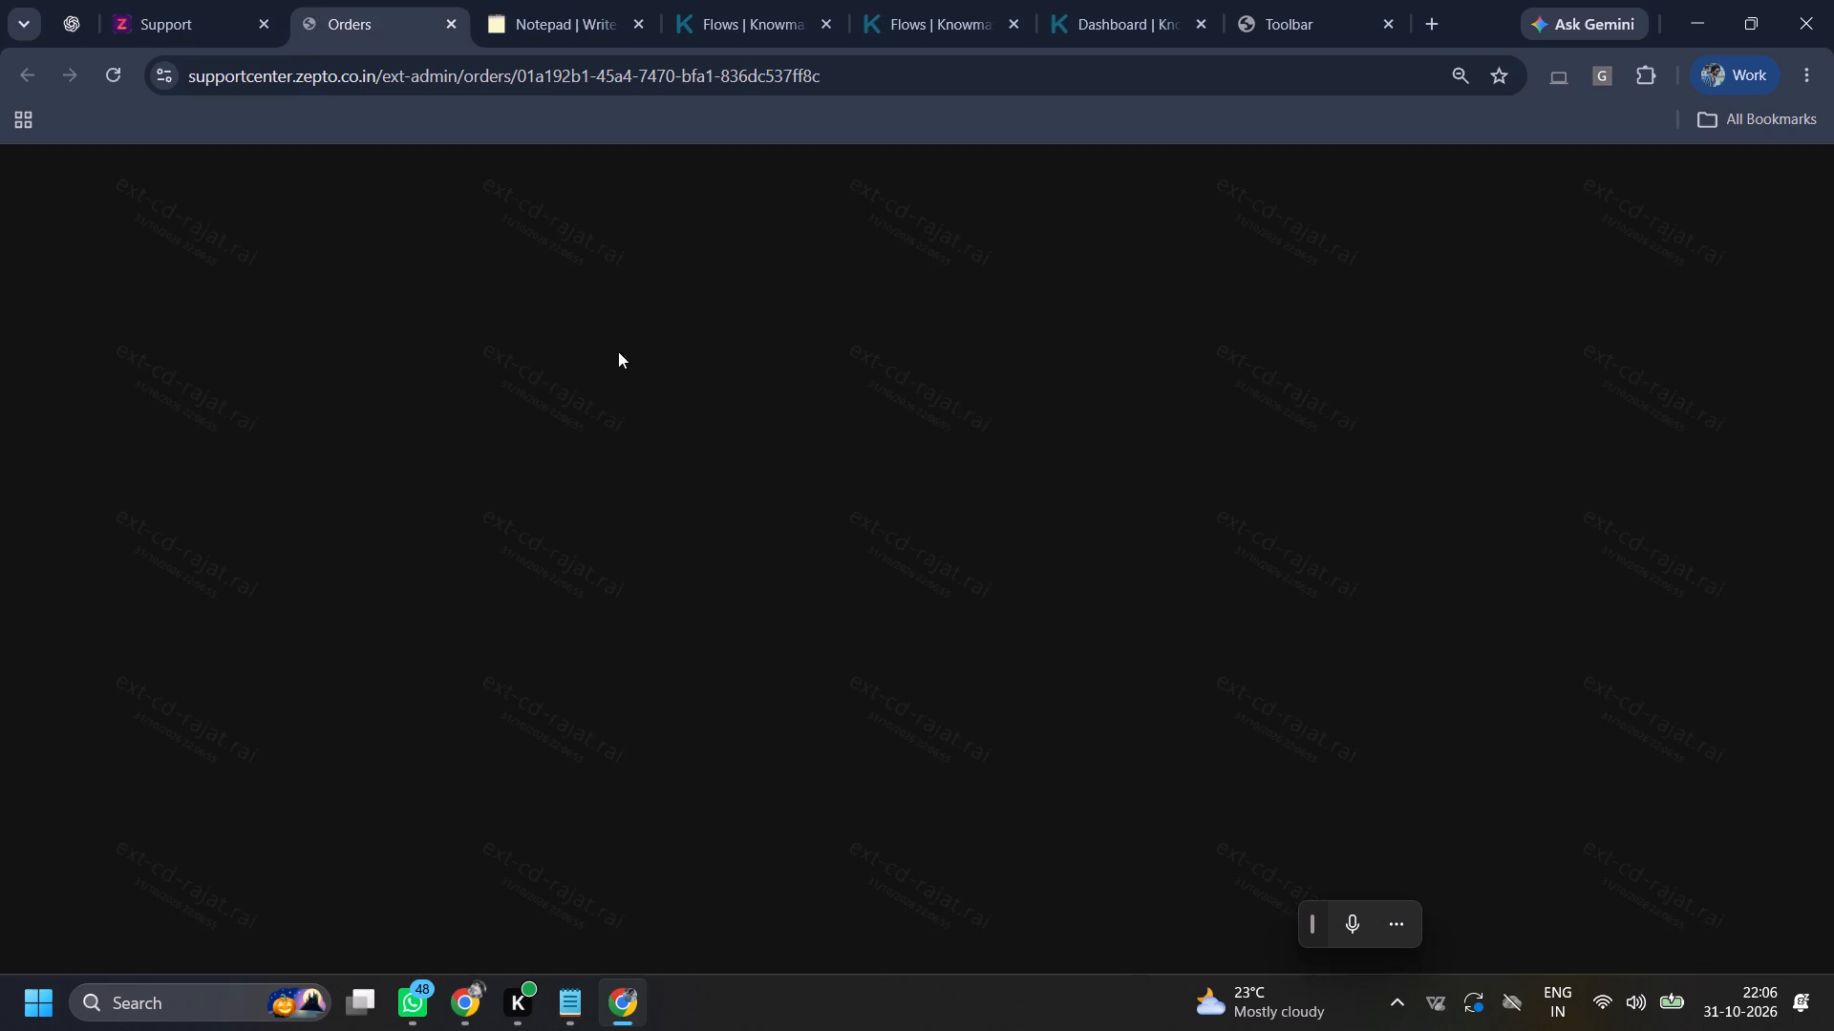
pyautogui.click(482, 237)
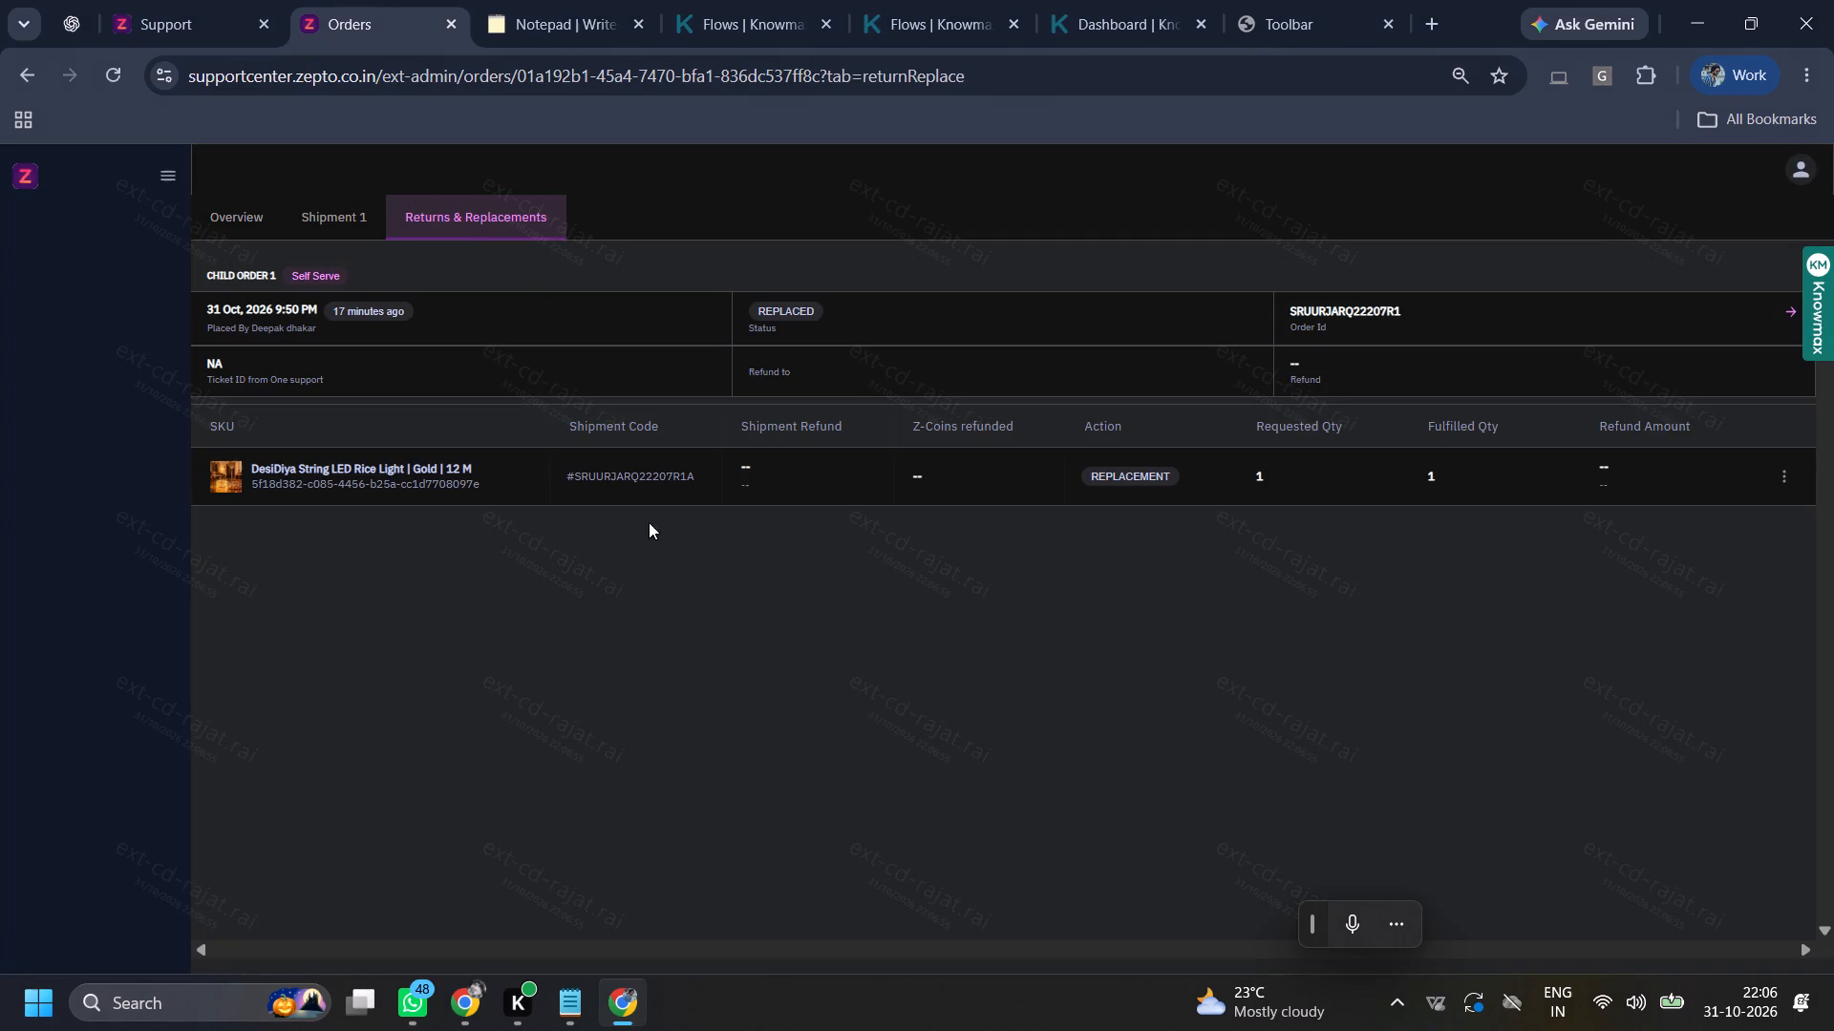
pyautogui.moveTo(264, 472); pyautogui.dragTo(551, 473)
pyautogui.click(565, 554)
pyautogui.click(457, 30)
pyautogui.click(441, 0)
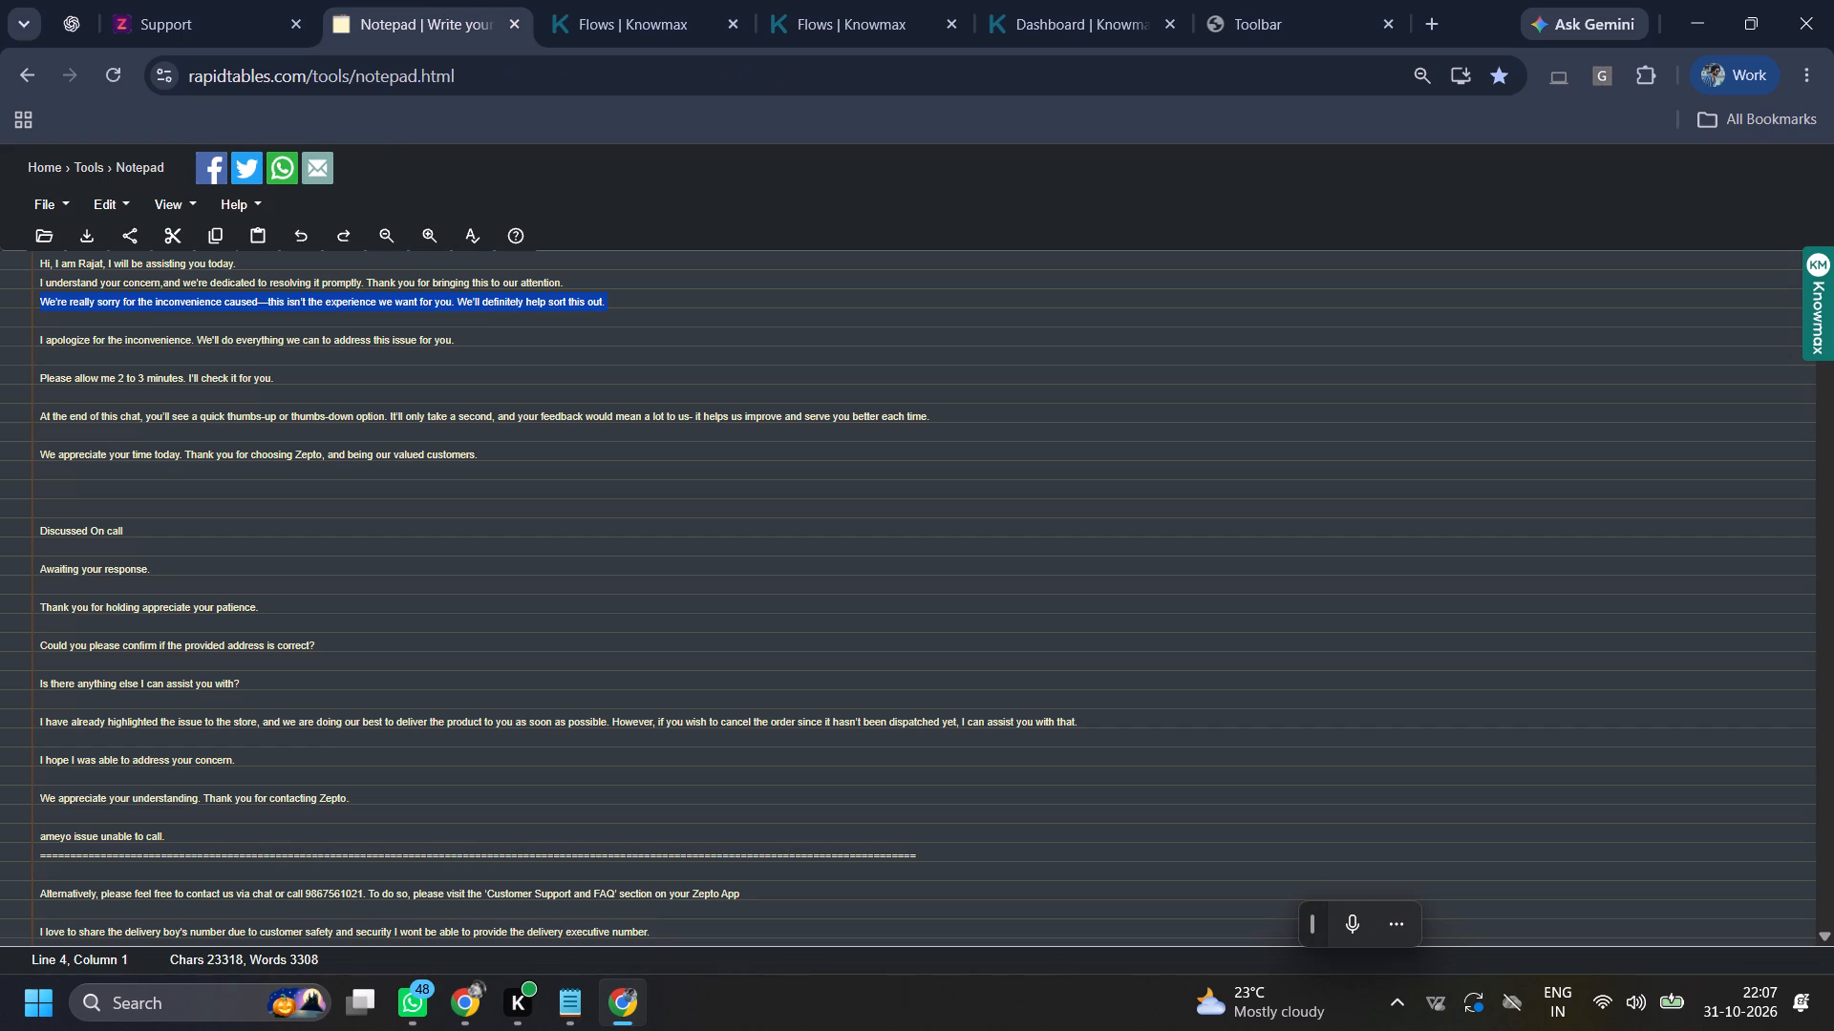
pyautogui.click(213, 0)
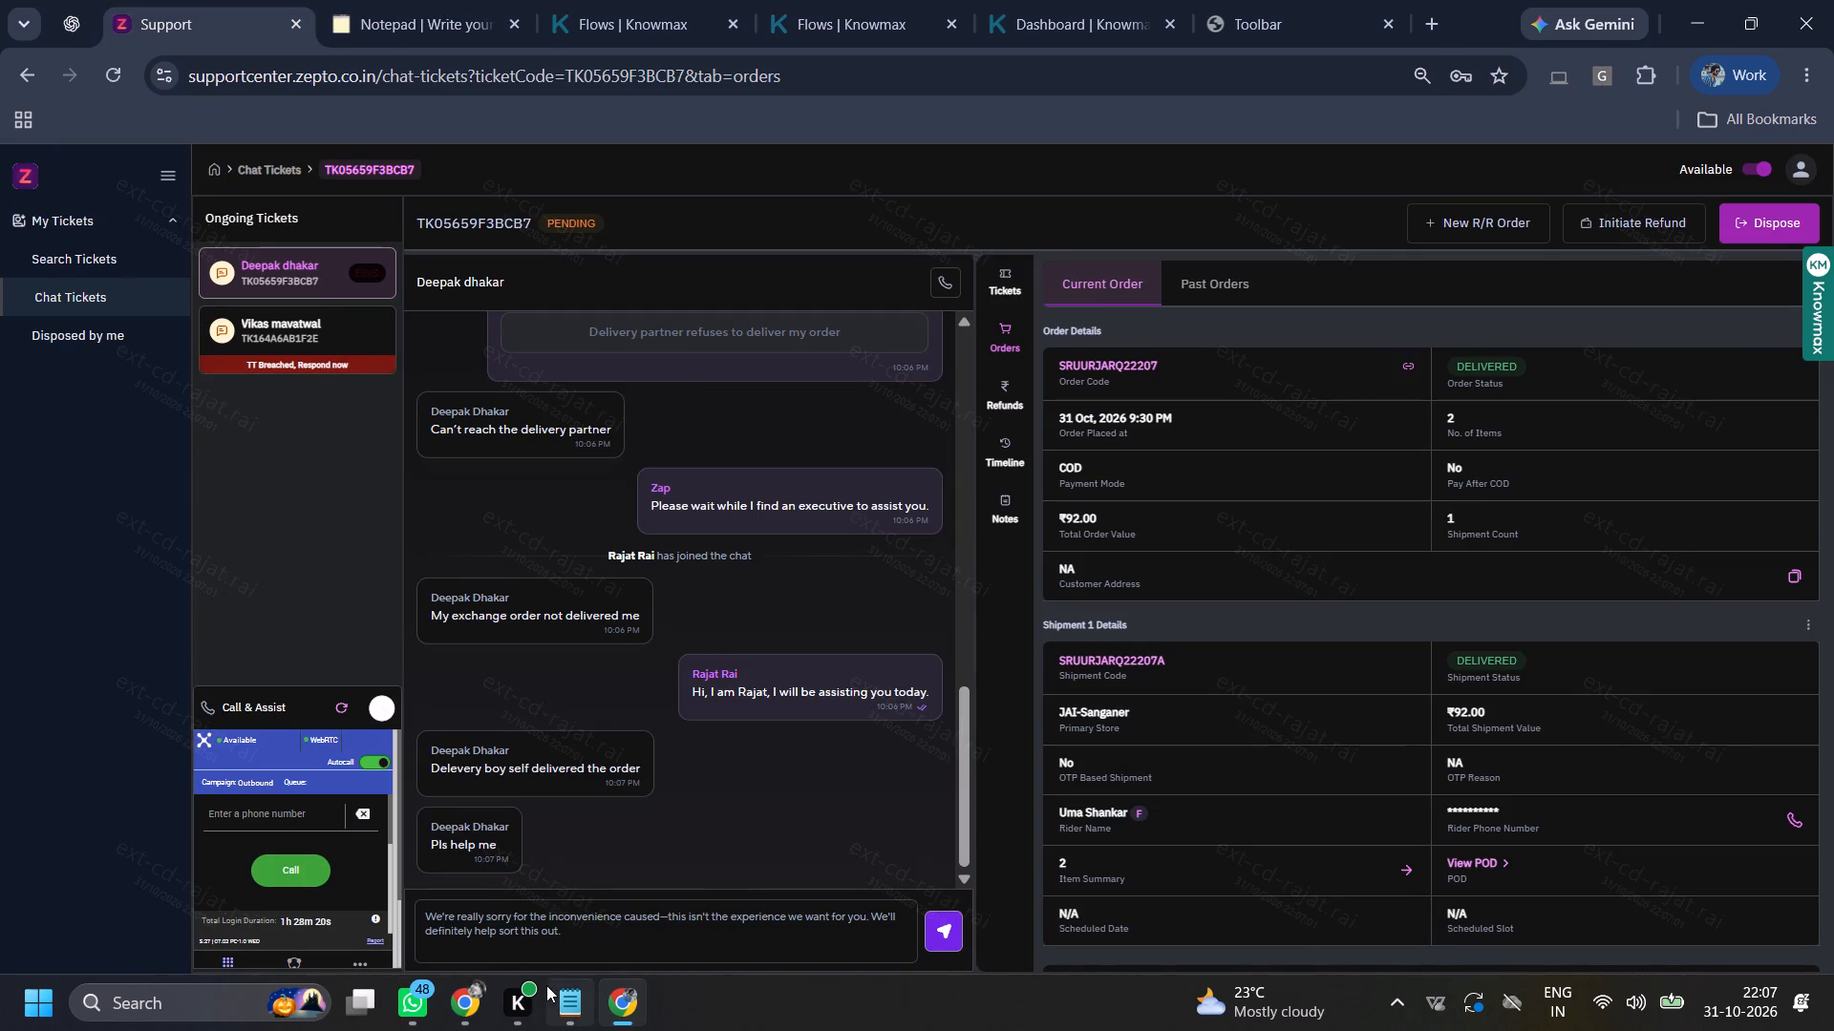
pyautogui.click(574, 993)
pyautogui.tripleClick(746, 410)
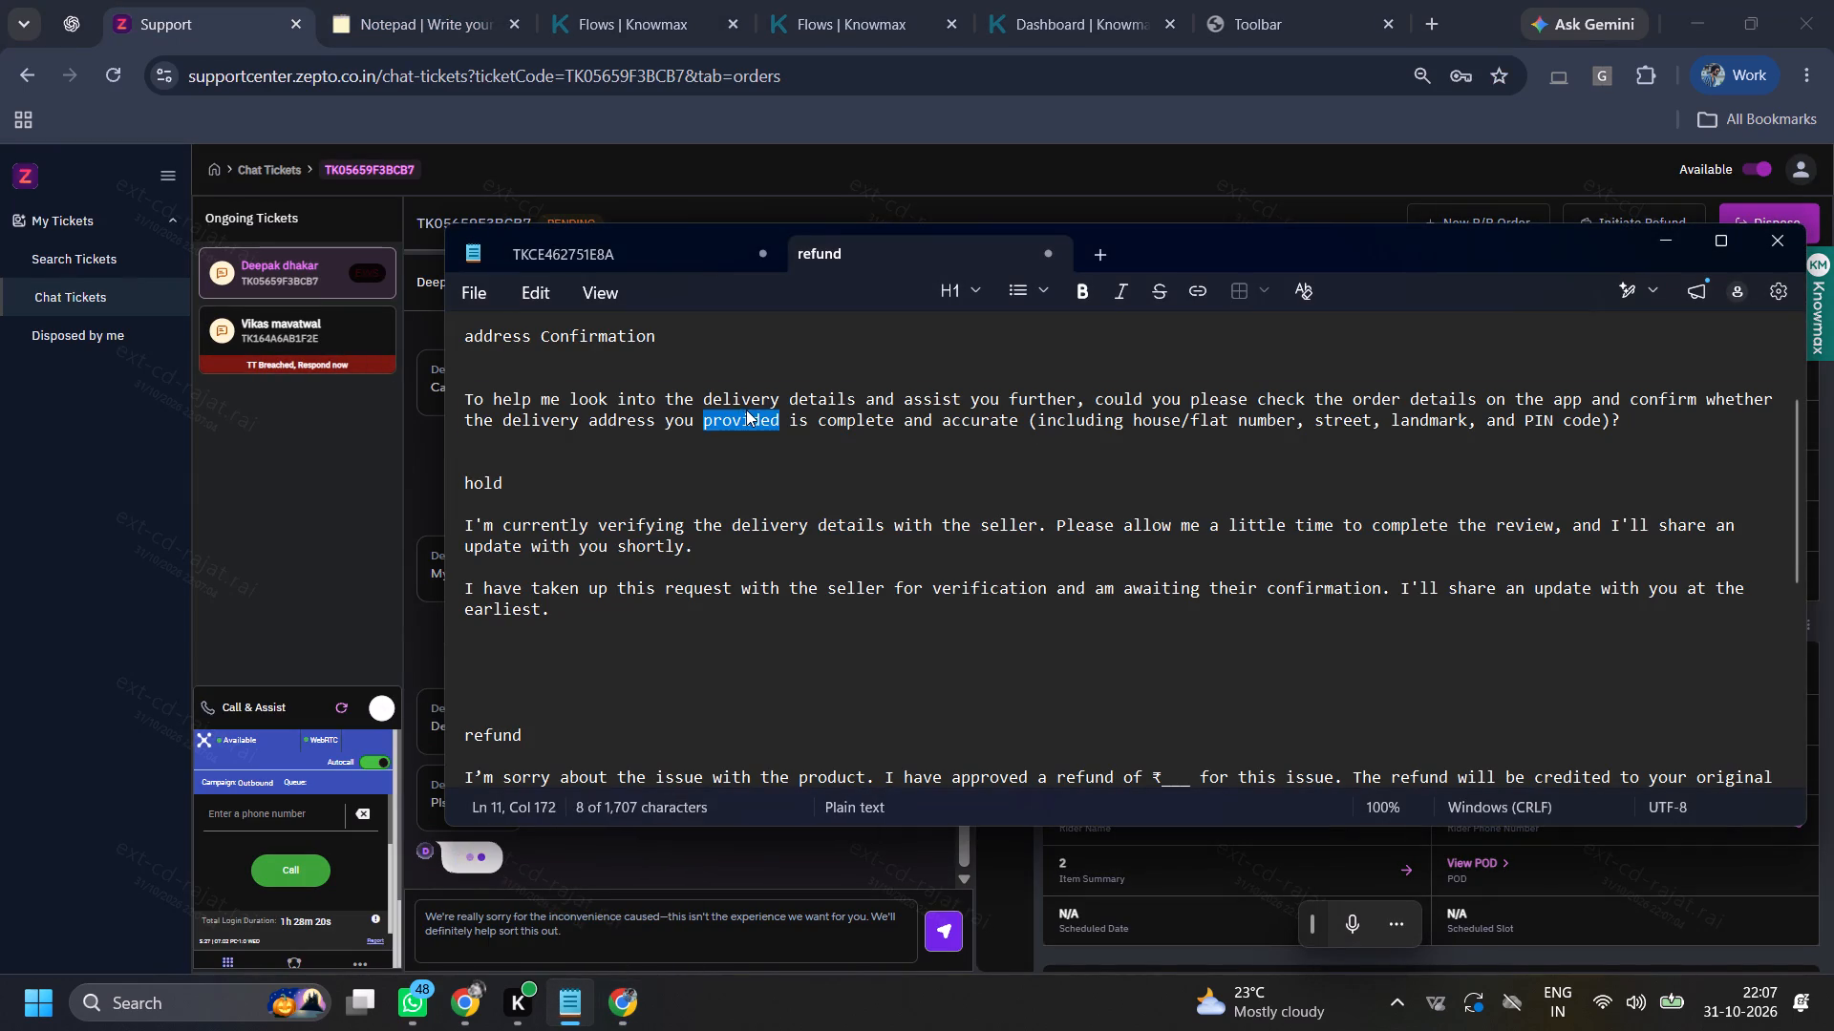
pyautogui.hotkey('ctrl', 'c')
pyautogui.keyDown('ctrl'); pyautogui.click(239, 537); pyautogui.keyUp('ctrl')
pyautogui.keyDown('ctrl'); pyautogui.click(688, 930); pyautogui.keyUp('ctrl')
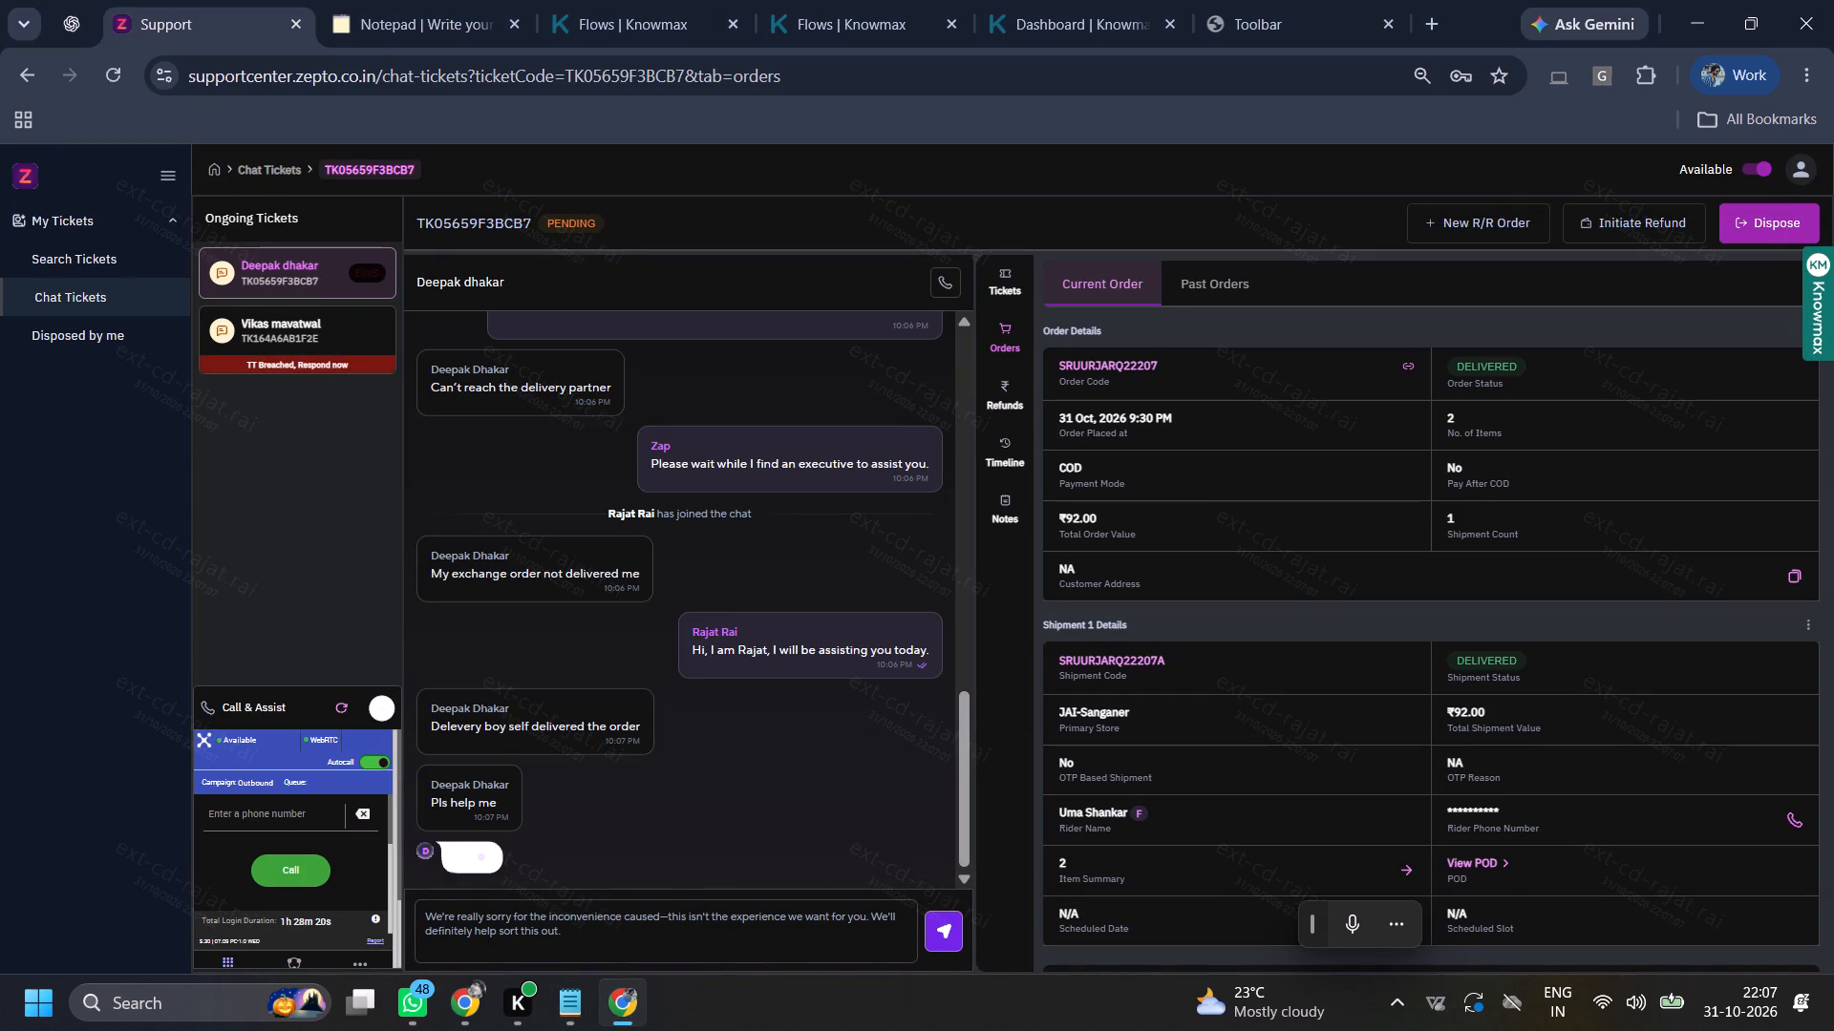
pyautogui.hotkey('ctrl', 'Return')
pyautogui.hotkey('ctrl', 'v')
pyautogui.press('Return')
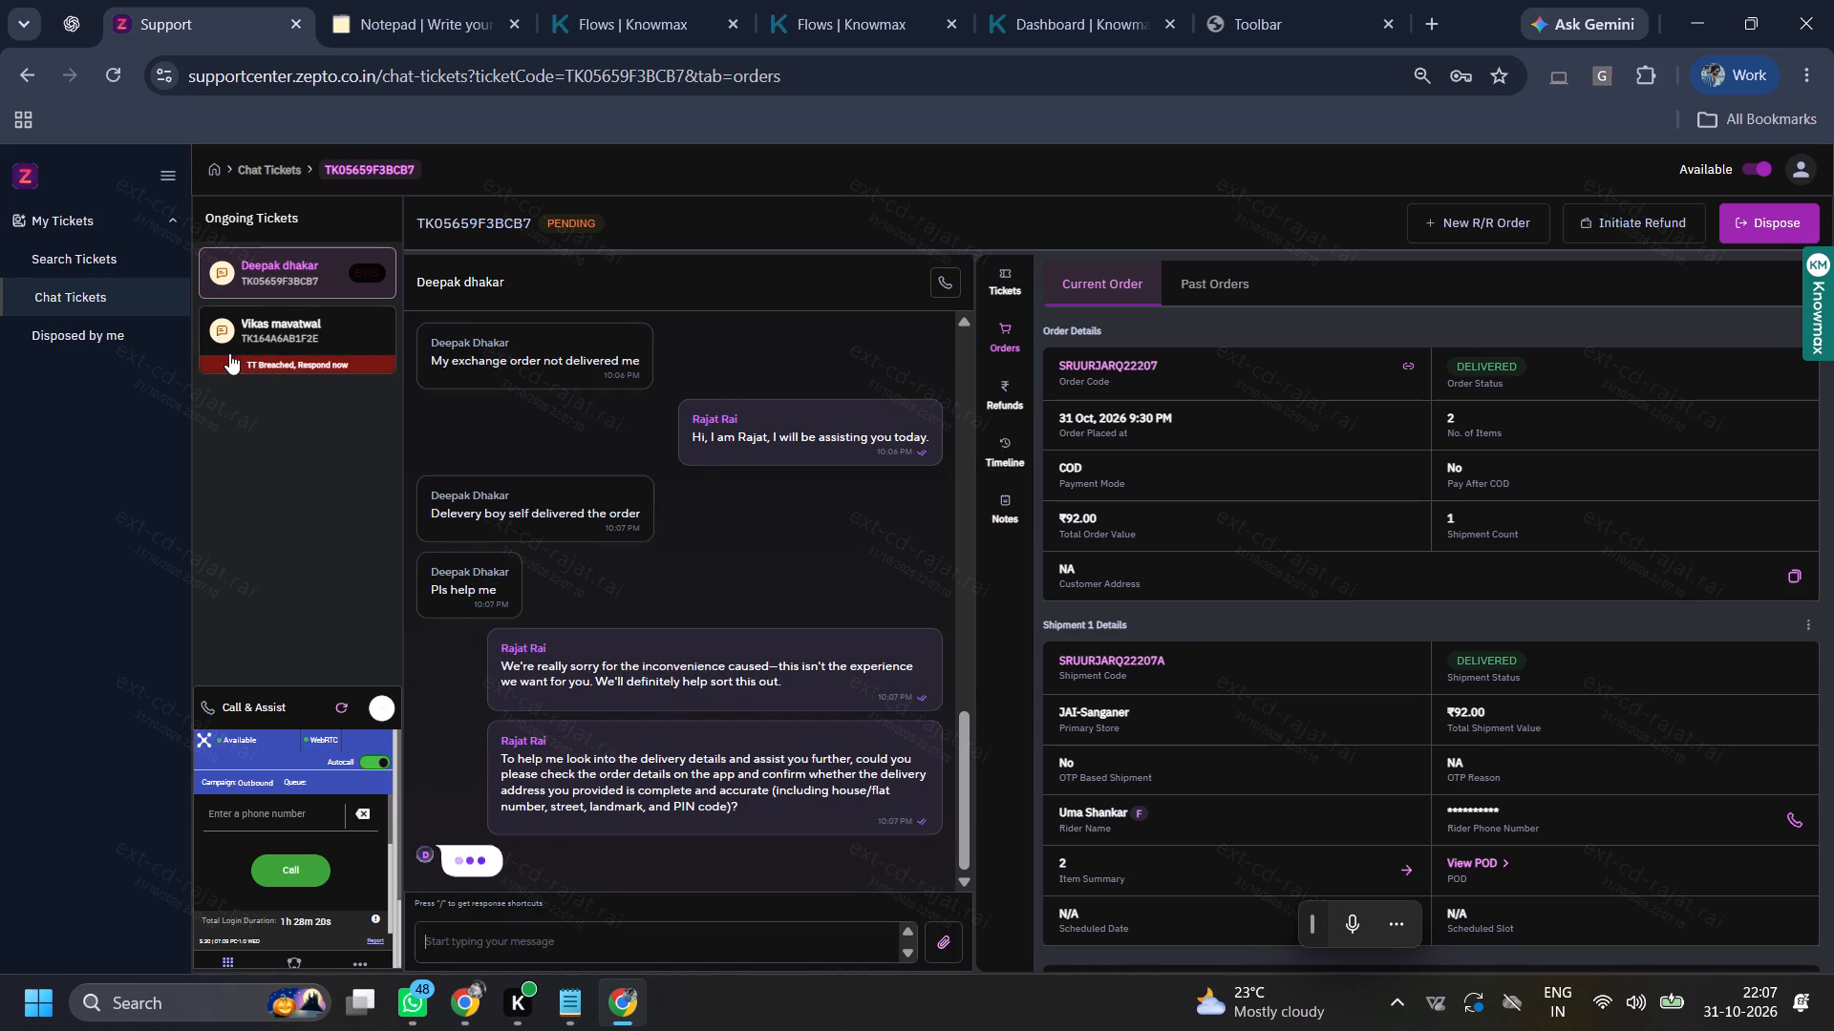
pyautogui.click(235, 298)
pyautogui.click(287, 350)
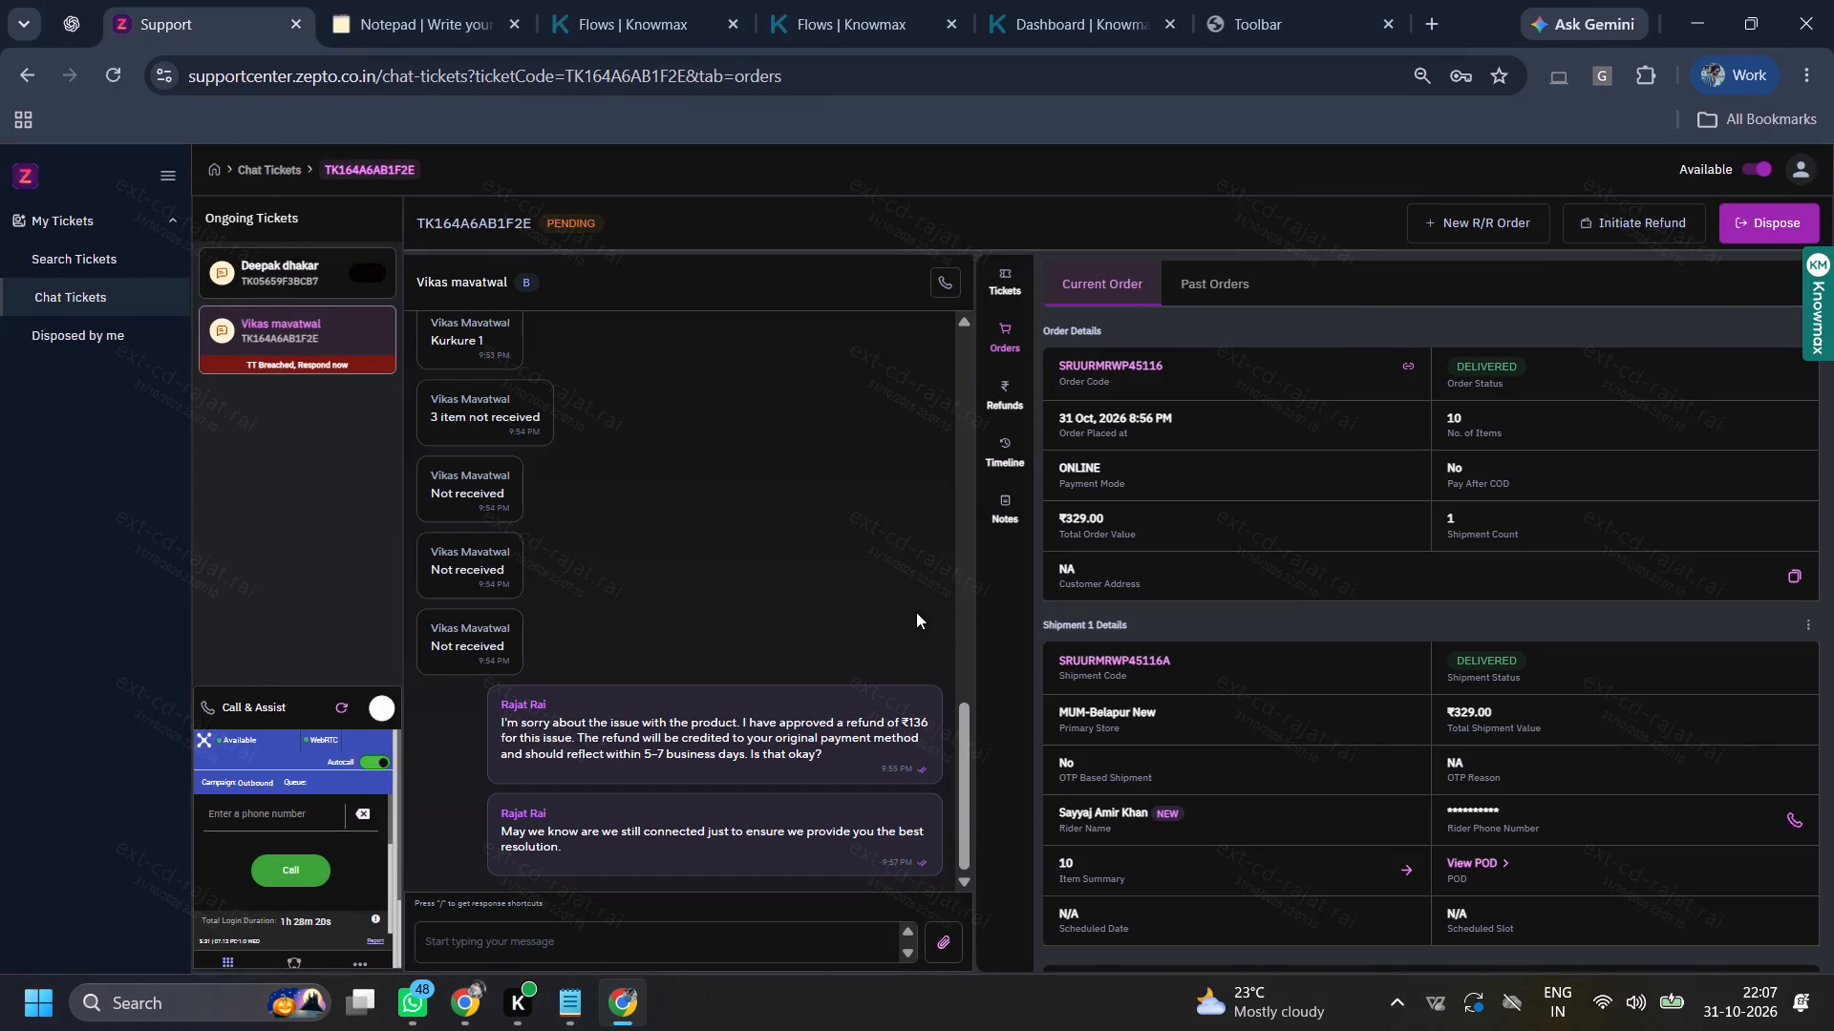
pyautogui.moveTo(691, 730); pyautogui.dragTo(724, 746)
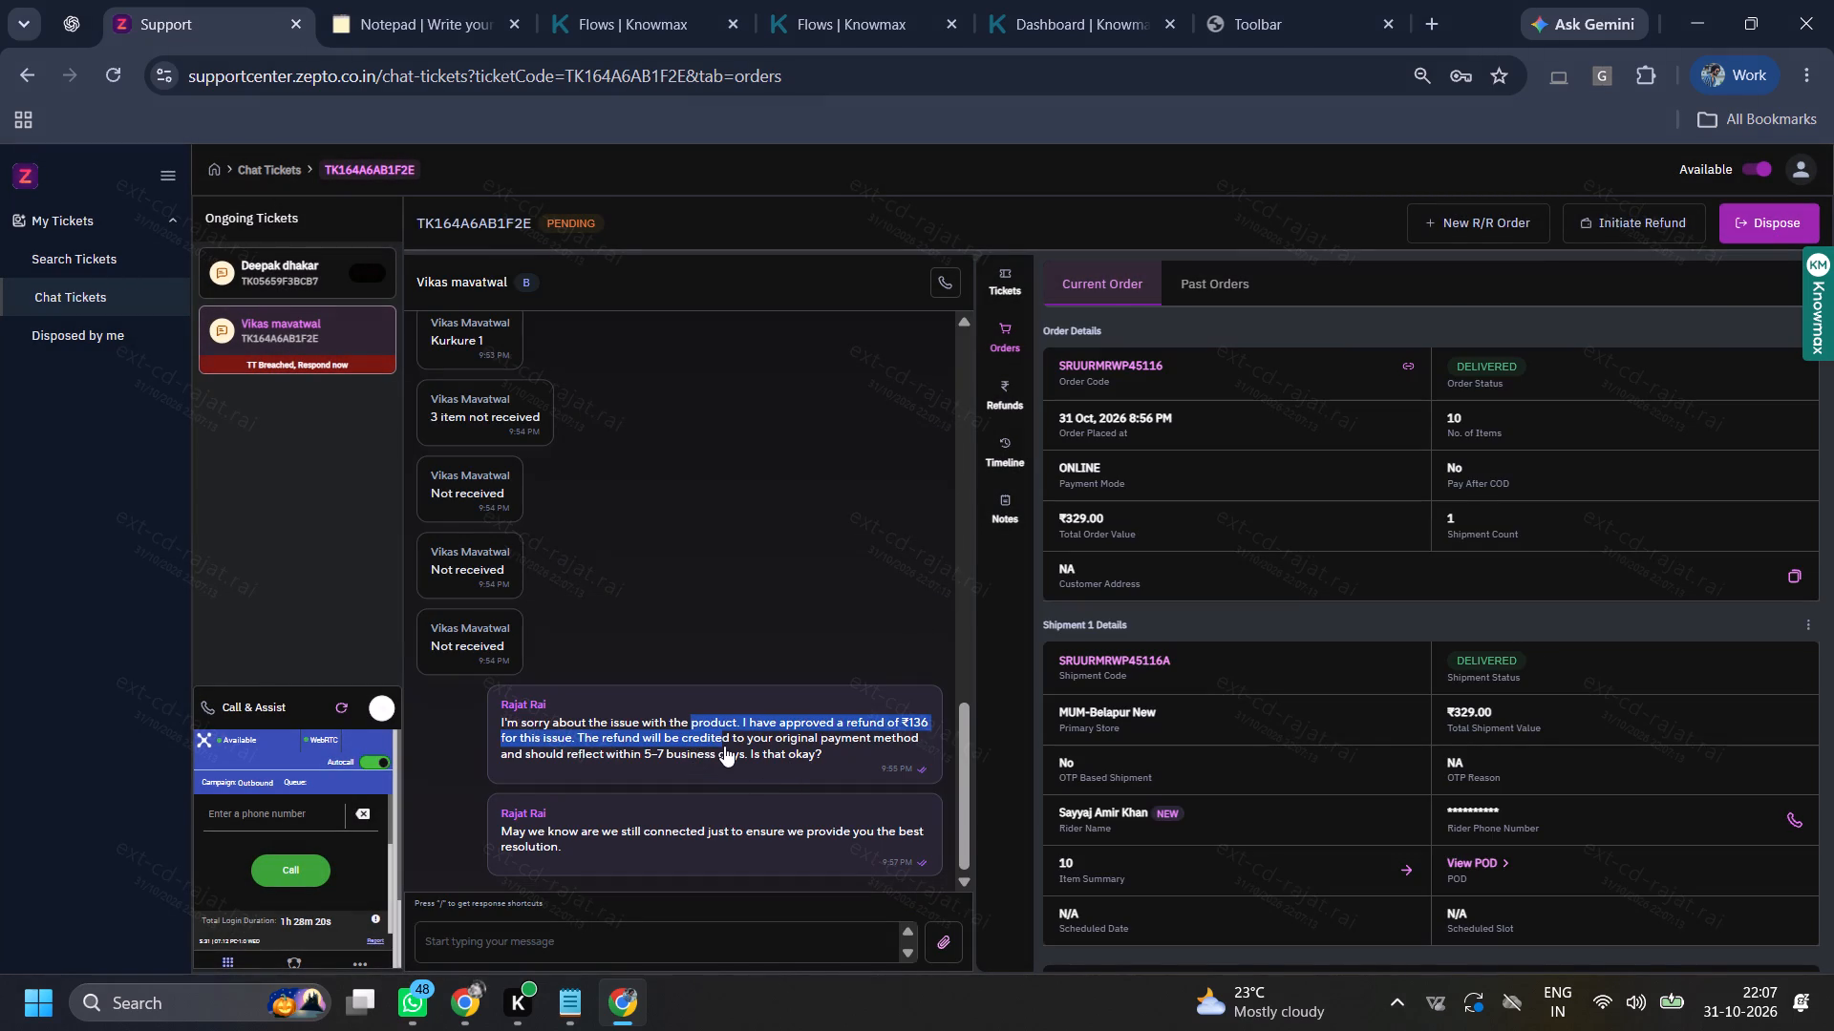
pyautogui.click(776, 833)
pyautogui.moveTo(777, 860); pyautogui.dragTo(702, 748)
pyautogui.click(702, 748)
pyautogui.moveTo(702, 748); pyautogui.dragTo(785, 869)
pyautogui.click(785, 869)
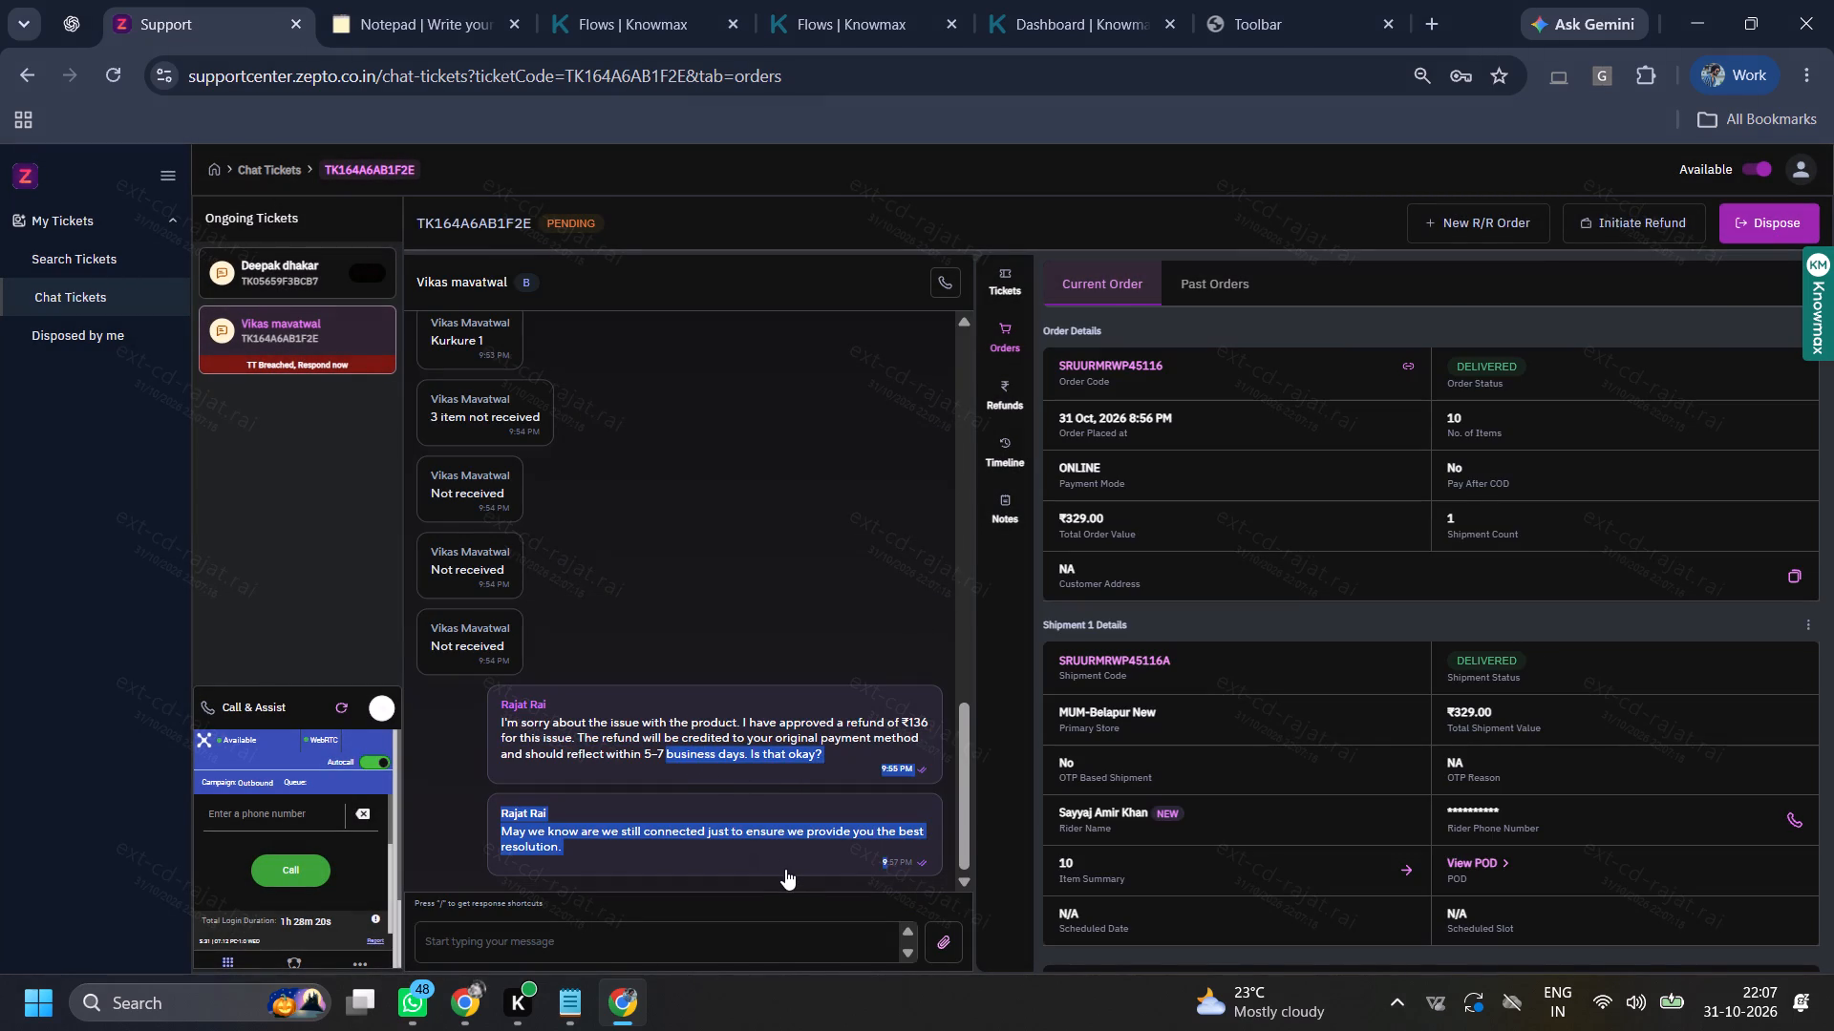
pyautogui.moveTo(785, 869); pyautogui.dragTo(749, 741)
pyautogui.click(748, 741)
# Send the saved "Since you are unavailable at this moment" closing message on ticket TK164A6AB1F2E.
pyautogui.click(374, 0)
pyautogui.scroll(-8, 299, 807)
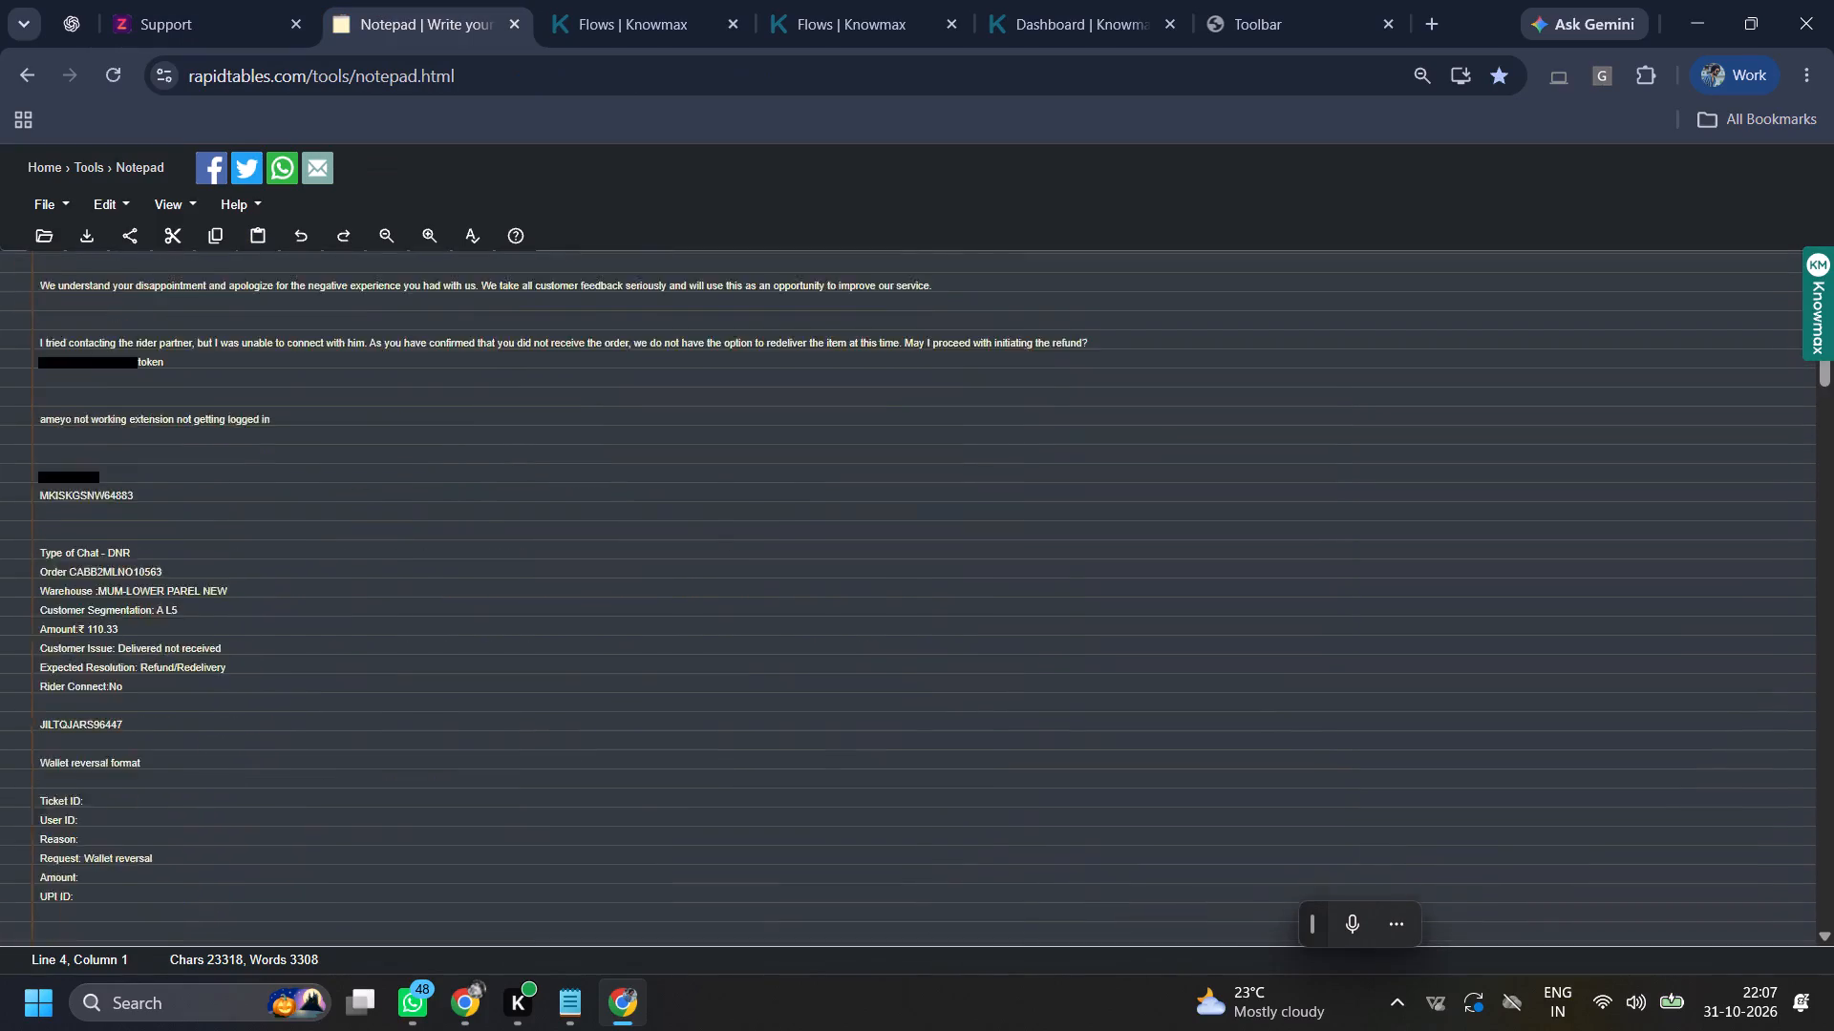
pyautogui.scroll(-8, 413, 748)
pyautogui.click(458, 653)
pyautogui.keyDown('ctrl'); pyautogui.tripleClick(478, 686); pyautogui.keyUp('ctrl')
pyautogui.hotkey('ctrl', 'c')
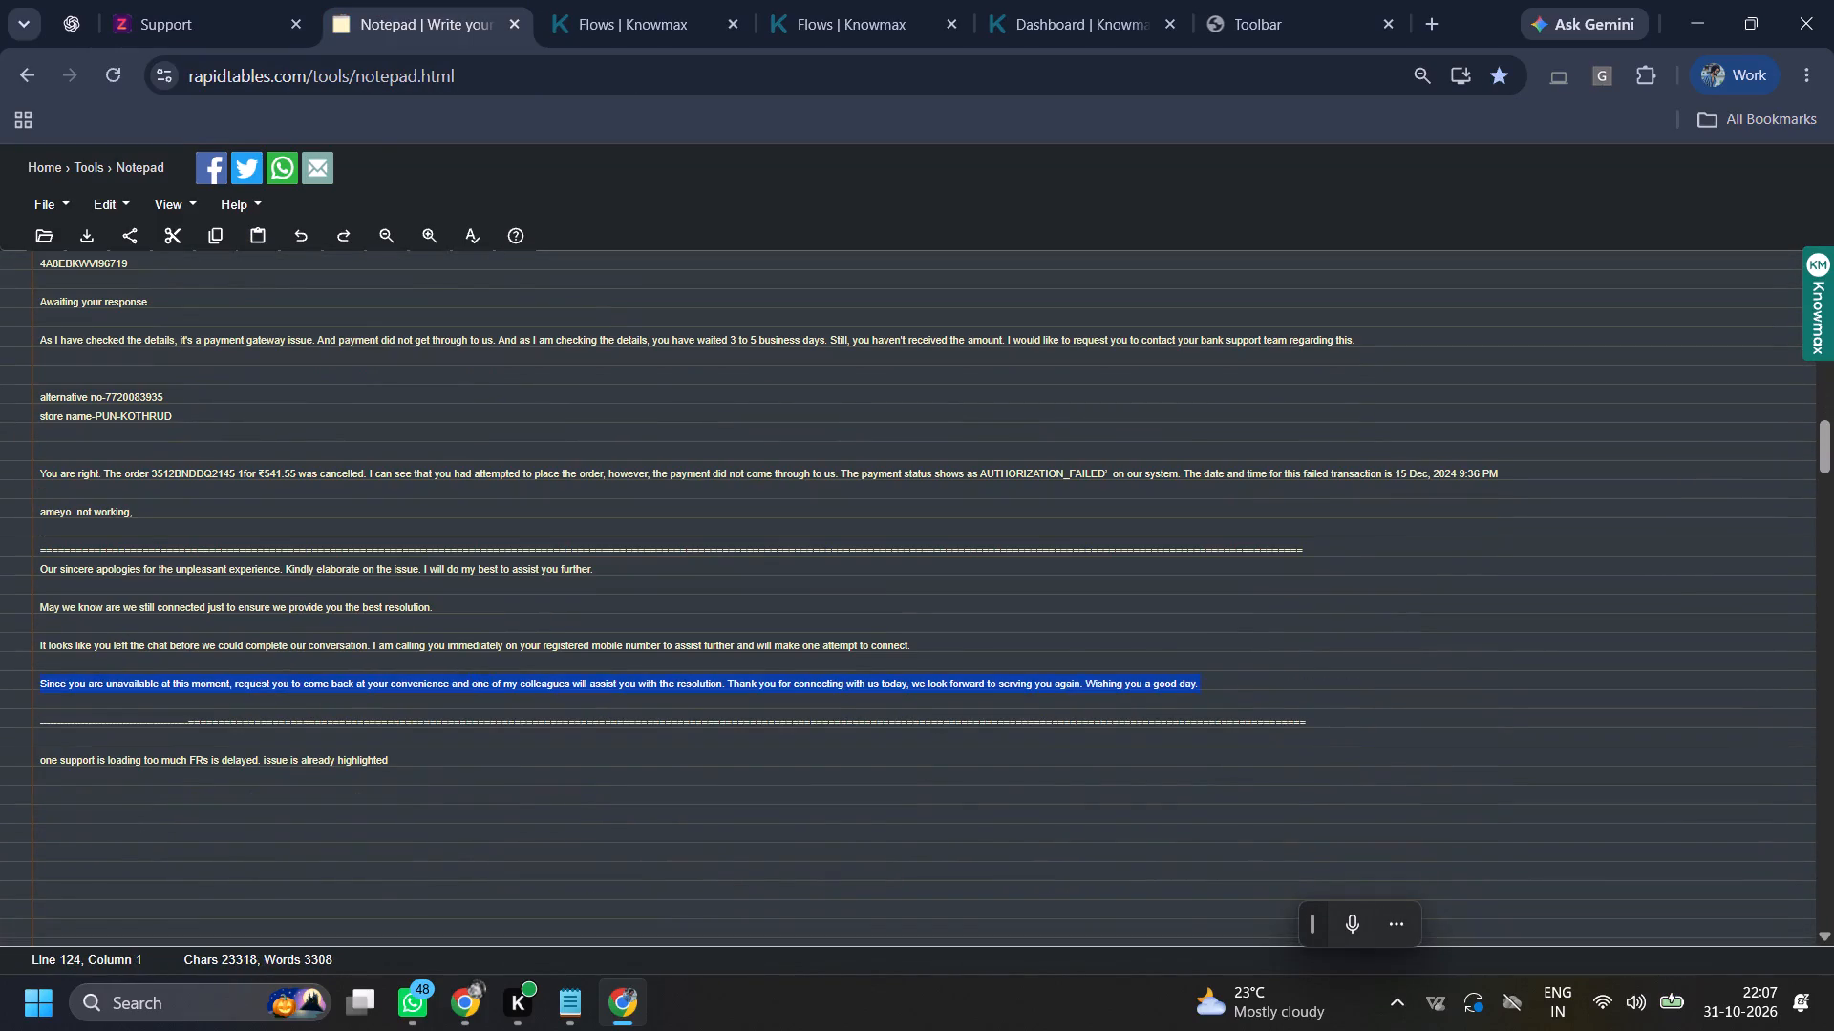
pyautogui.keyDown('ctrl'); pyautogui.click(240, 0); pyautogui.keyUp('ctrl')
pyautogui.keyDown('ctrl'); pyautogui.click(594, 932); pyautogui.keyUp('ctrl')
pyautogui.hotkey('ctrl', 'v')
pyautogui.press('Return')
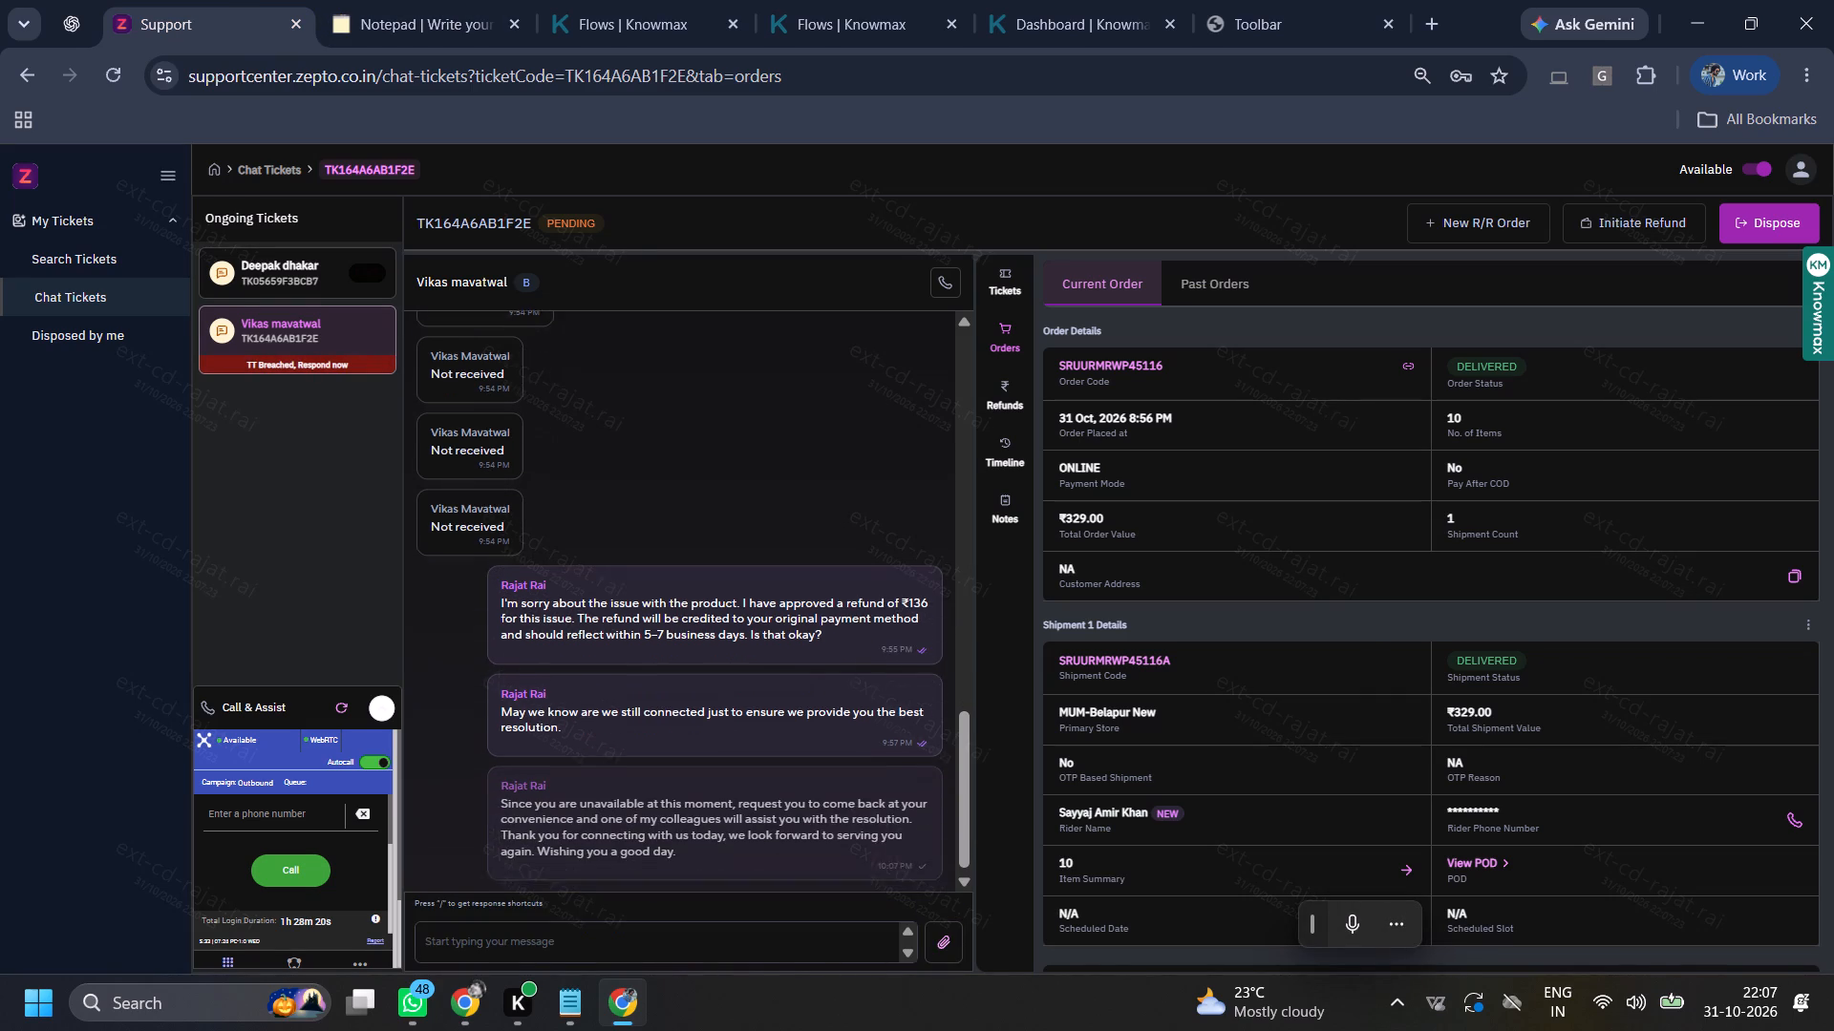
pyautogui.click(1784, 215)
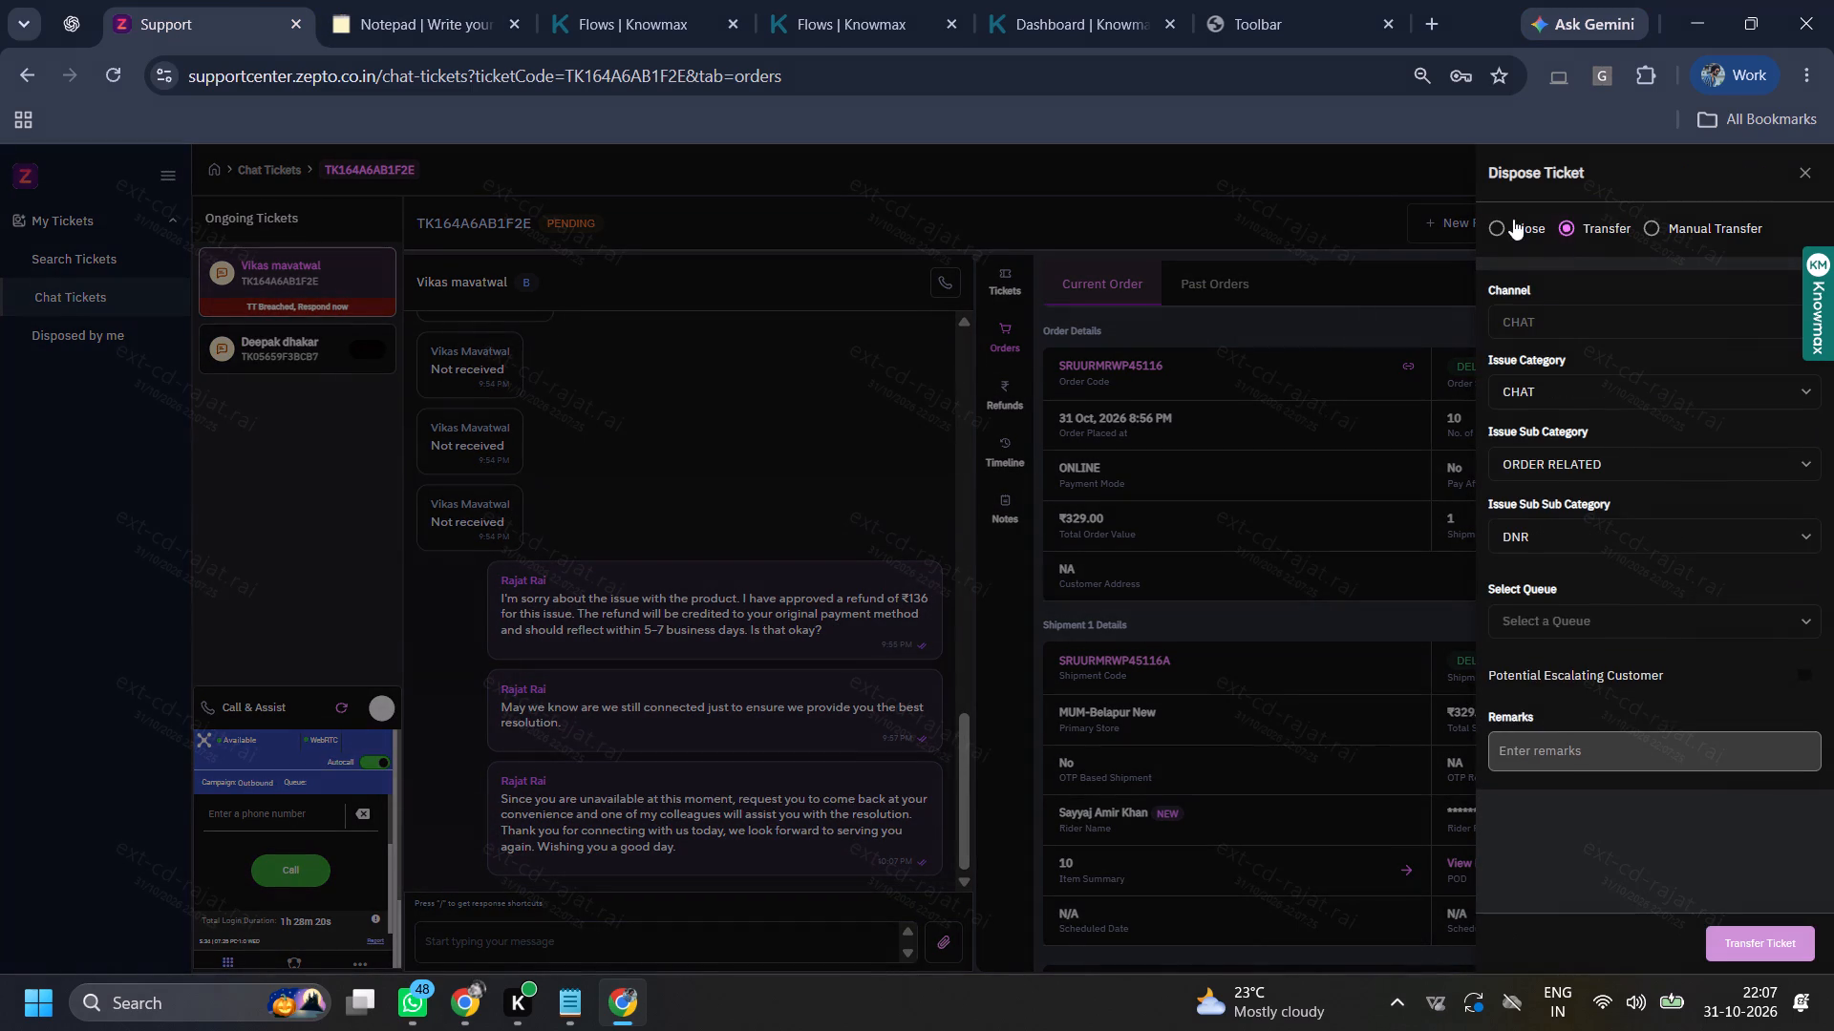
pyautogui.click(1513, 219)
pyautogui.click(1567, 615)
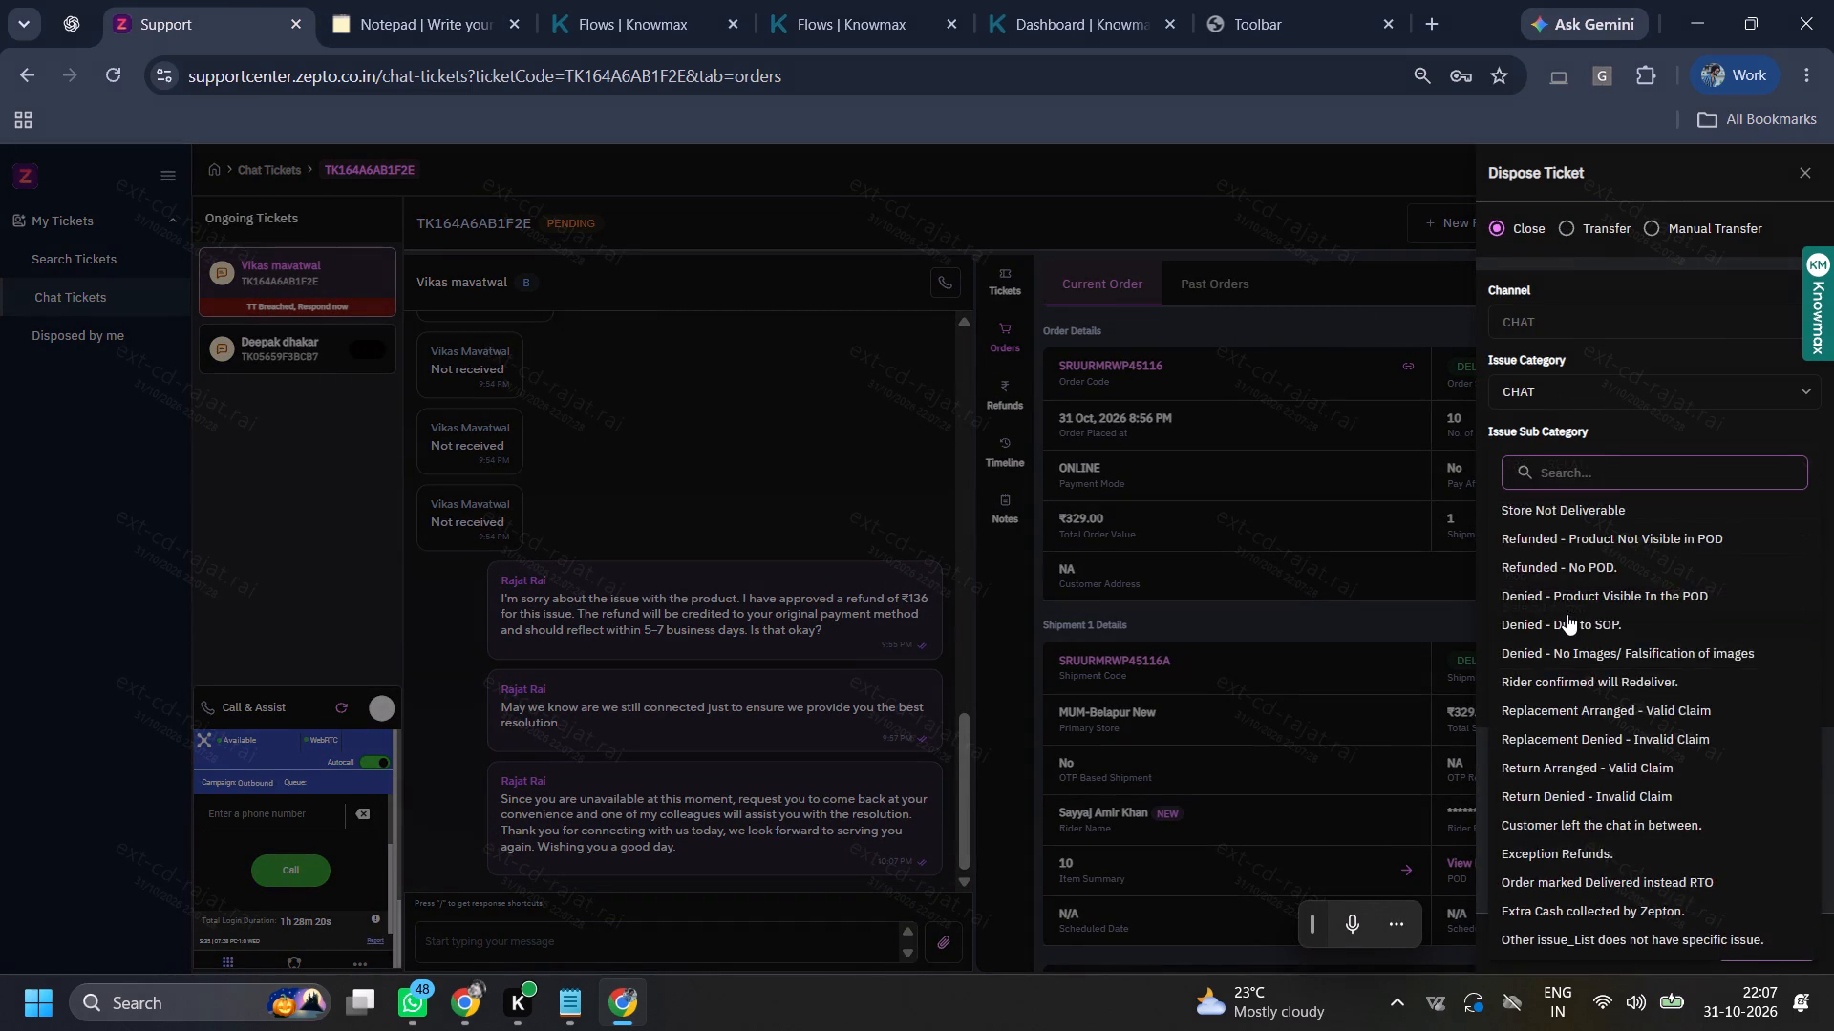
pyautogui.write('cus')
pyautogui.click(1661, 686)
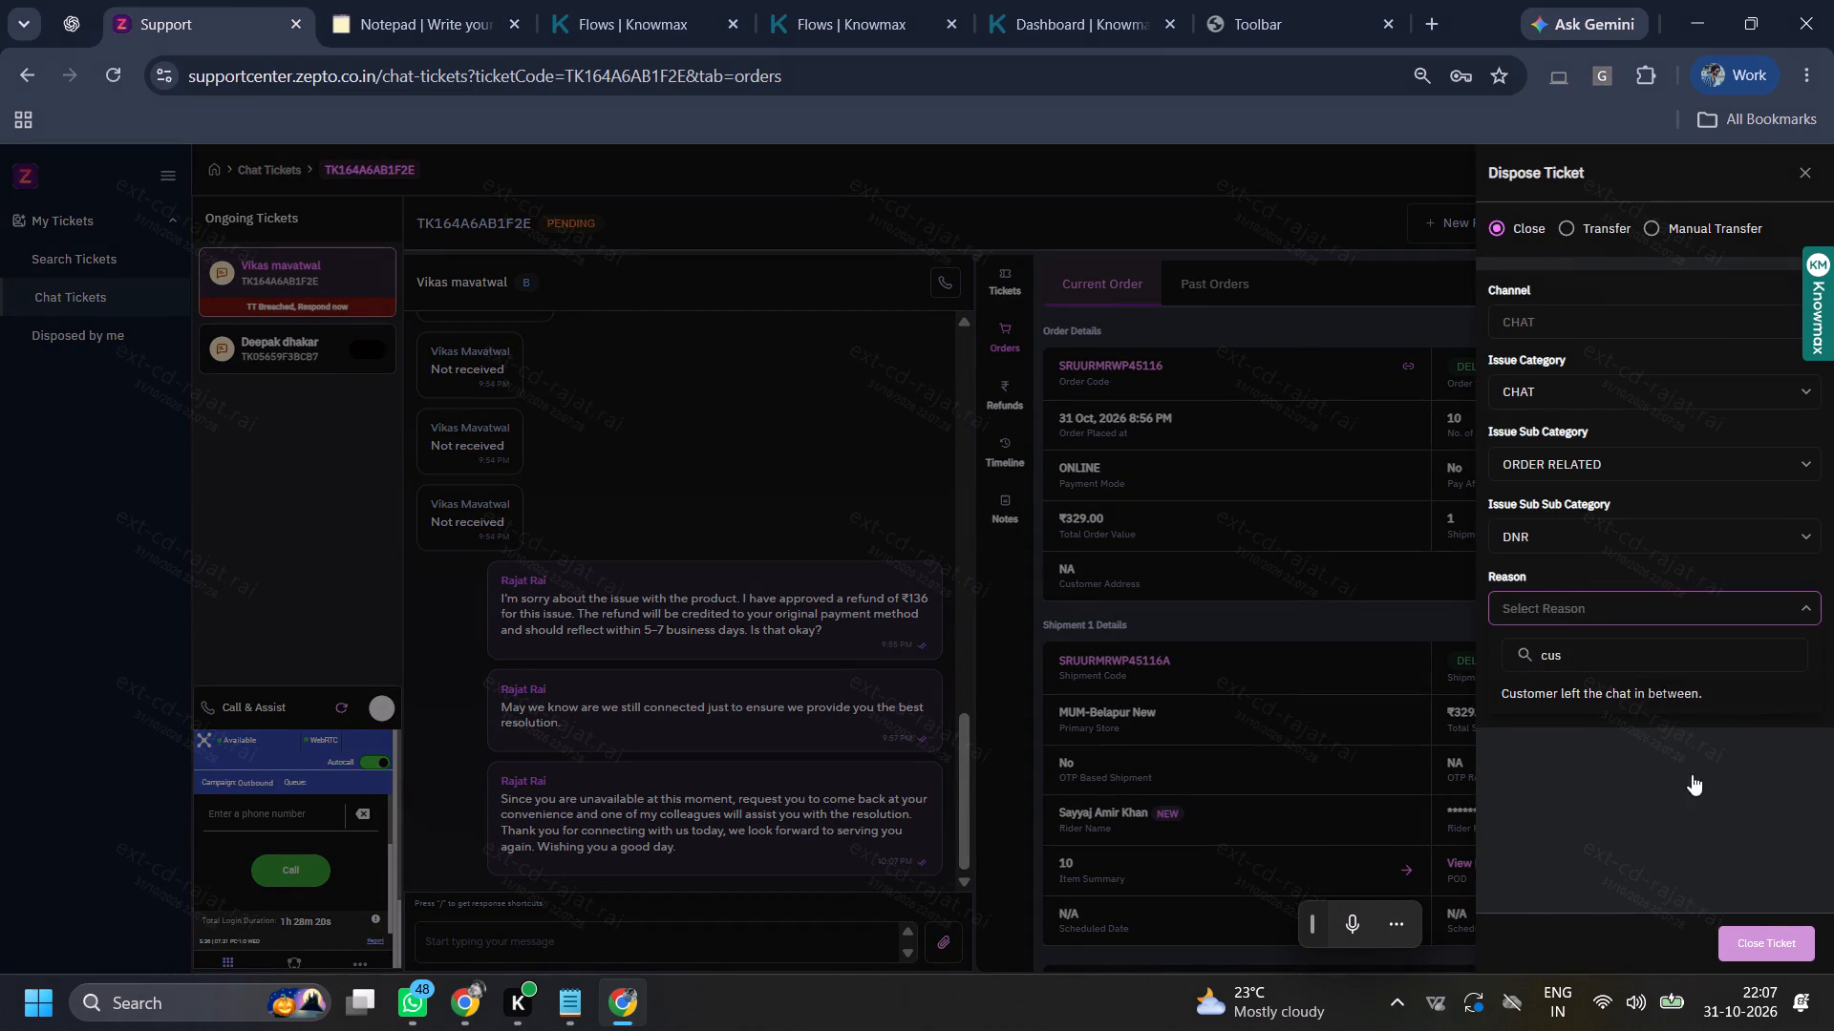
pyautogui.click(1791, 945)
pyautogui.click(1008, 597)
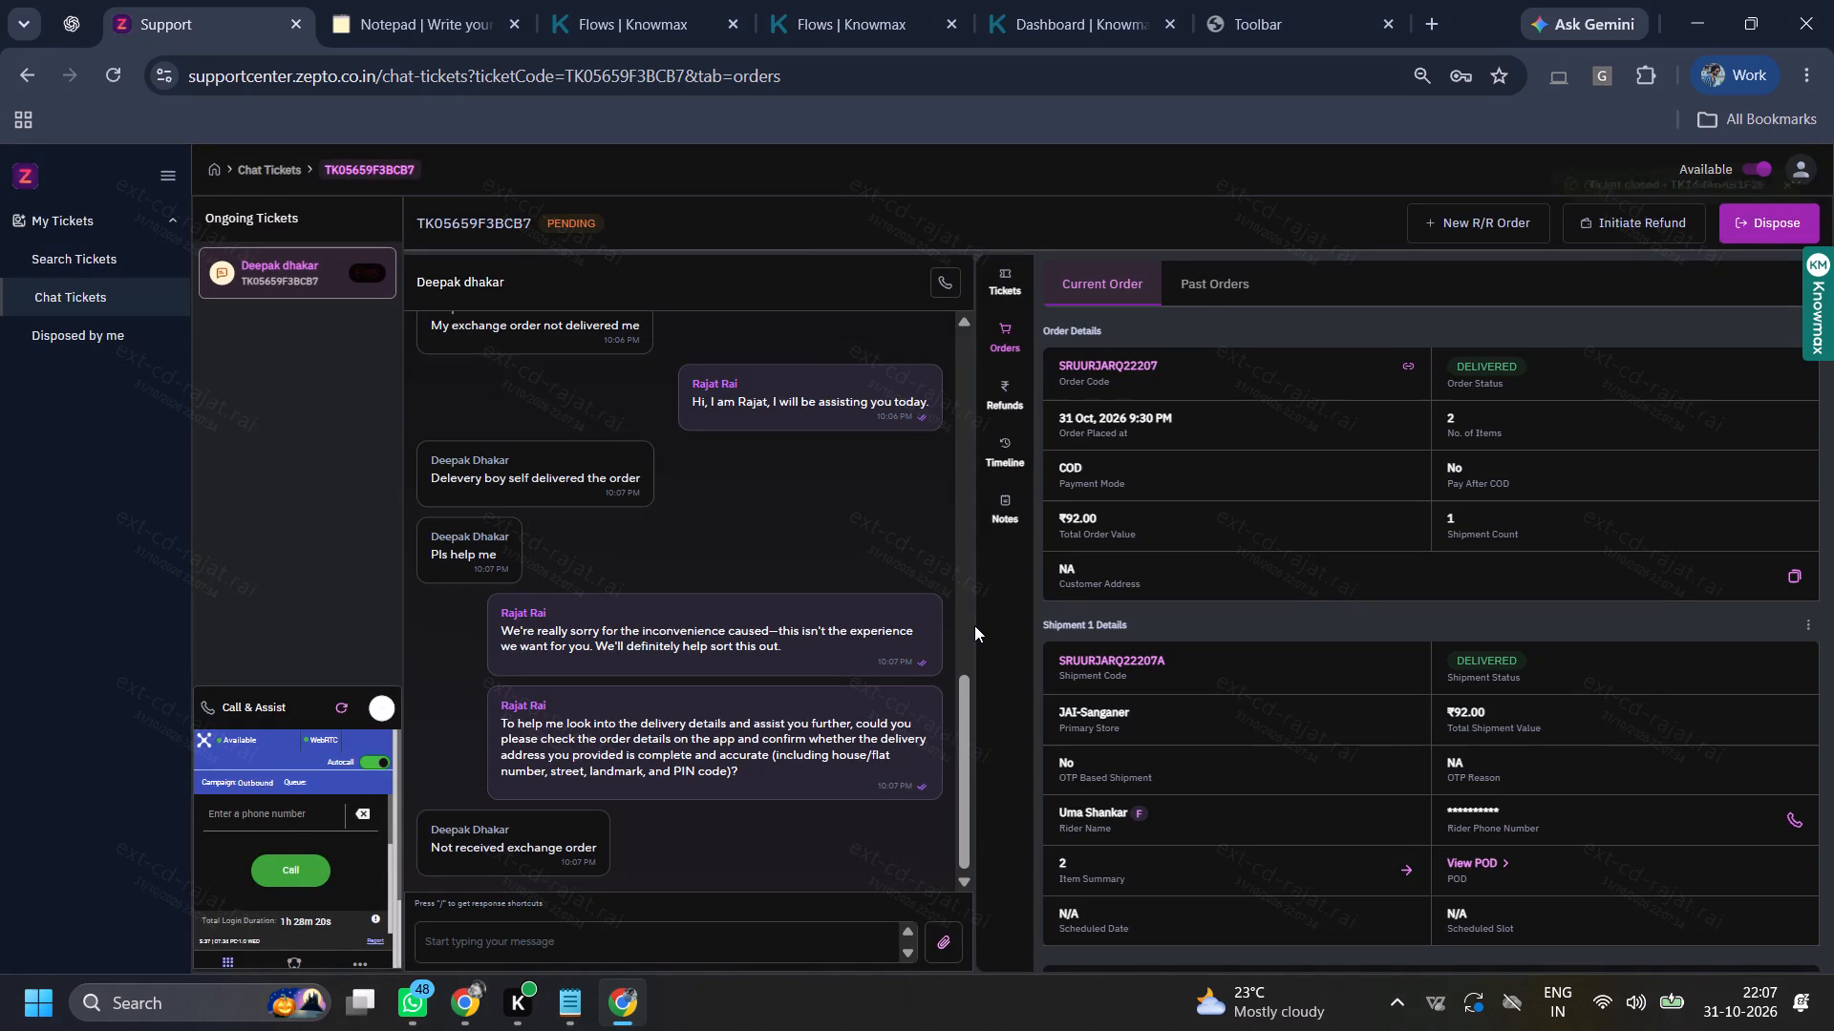
pyautogui.click(759, 939)
pyautogui.click(1470, 239)
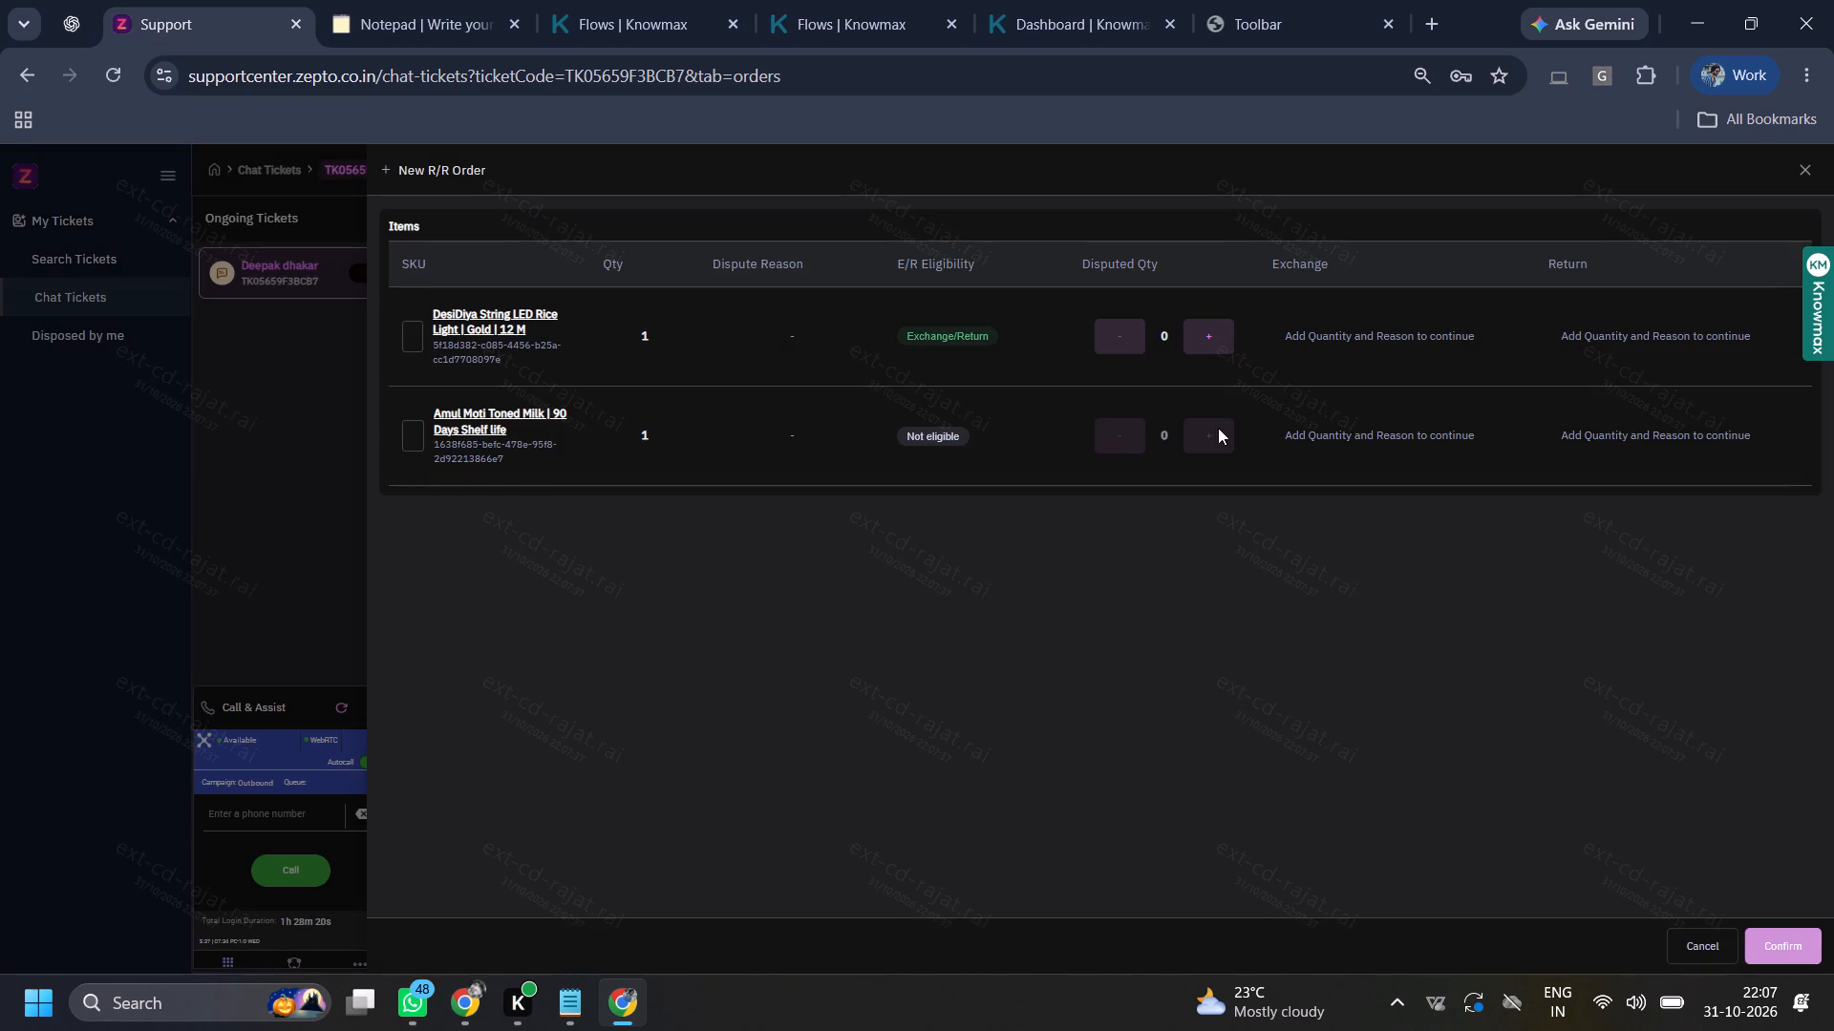
pyautogui.click(1199, 326)
pyautogui.moveTo(142, 485); pyautogui.dragTo(156, 485)
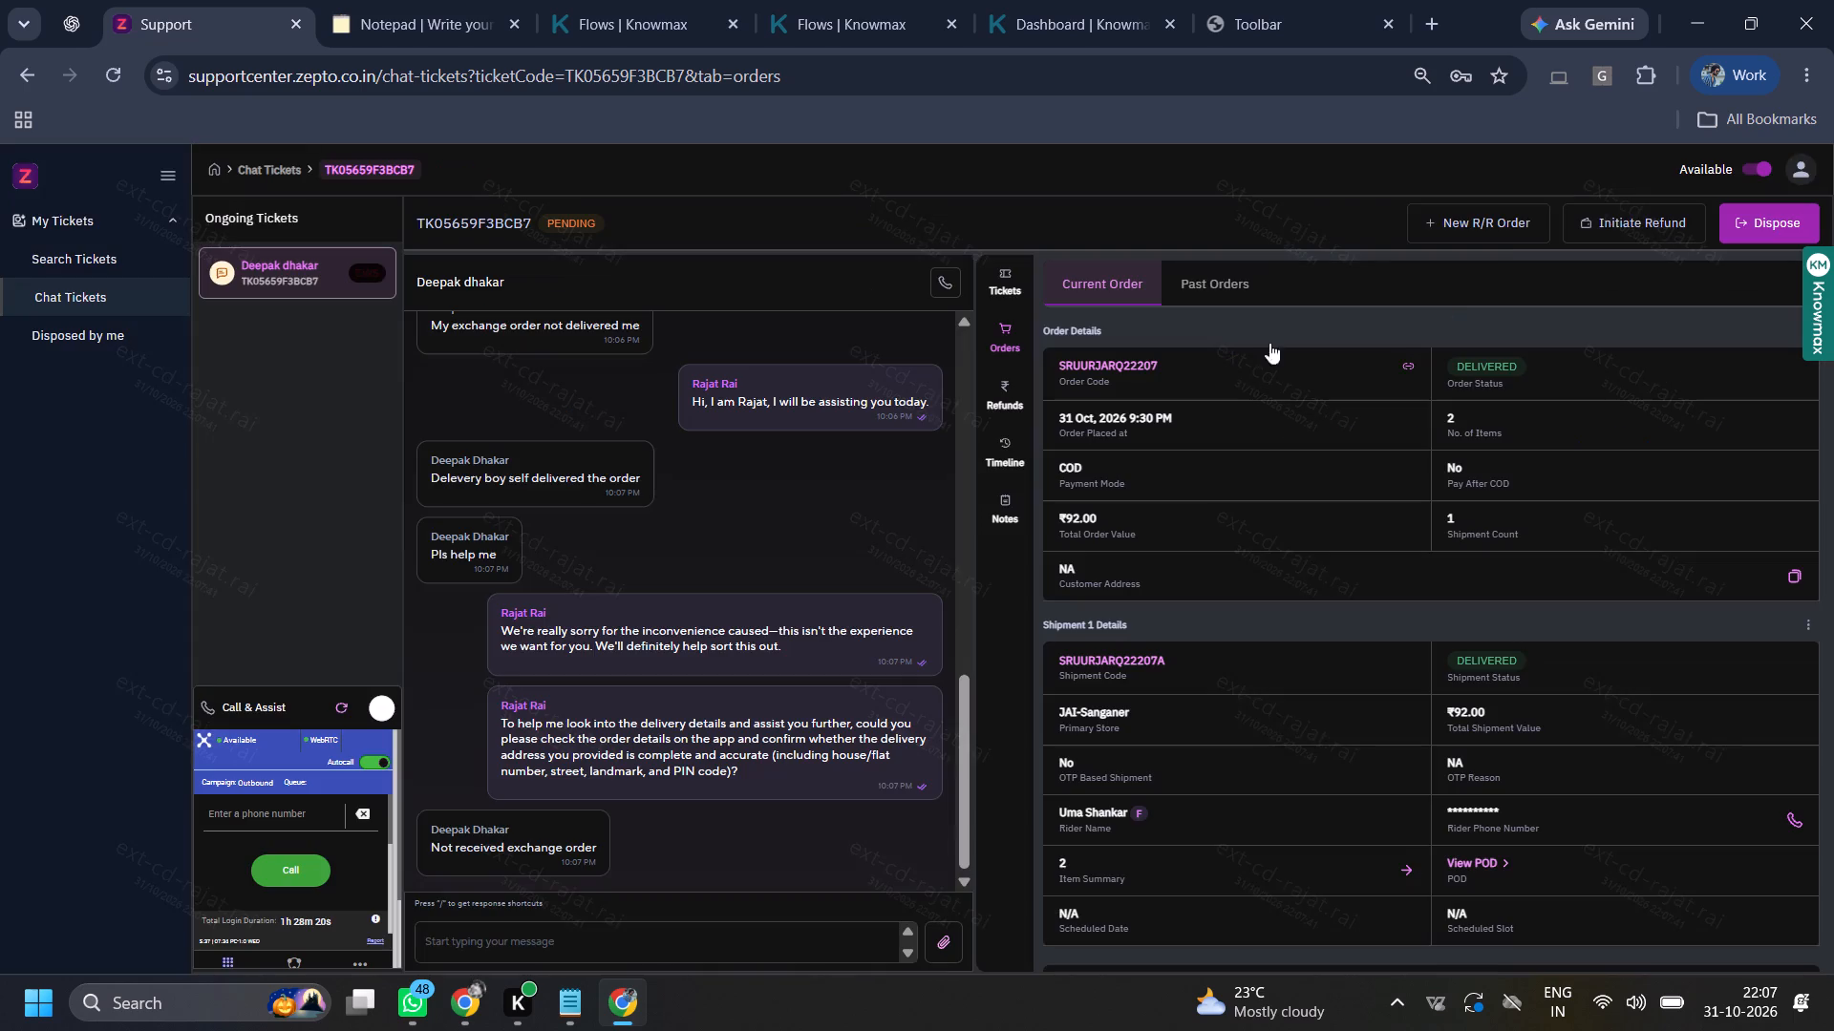
pyautogui.click(1505, 223)
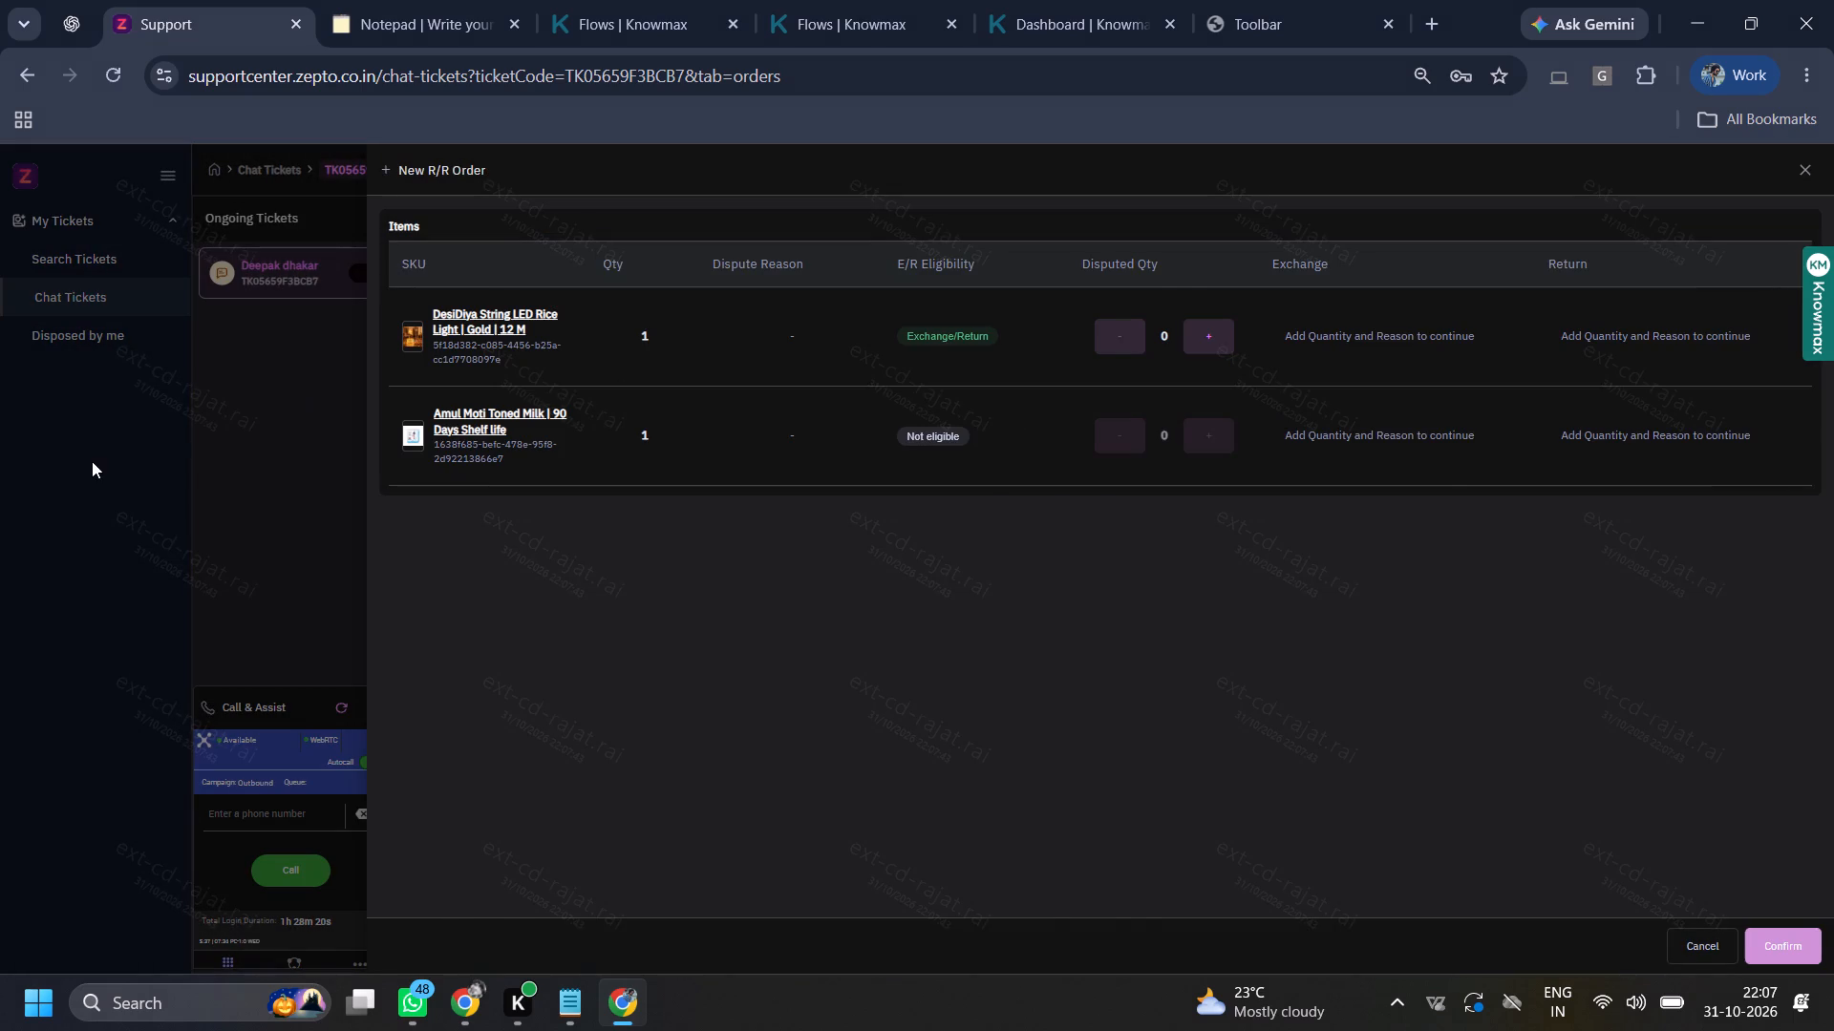
pyautogui.moveTo(92, 461); pyautogui.dragTo(192, 462)
pyautogui.click(1619, 206)
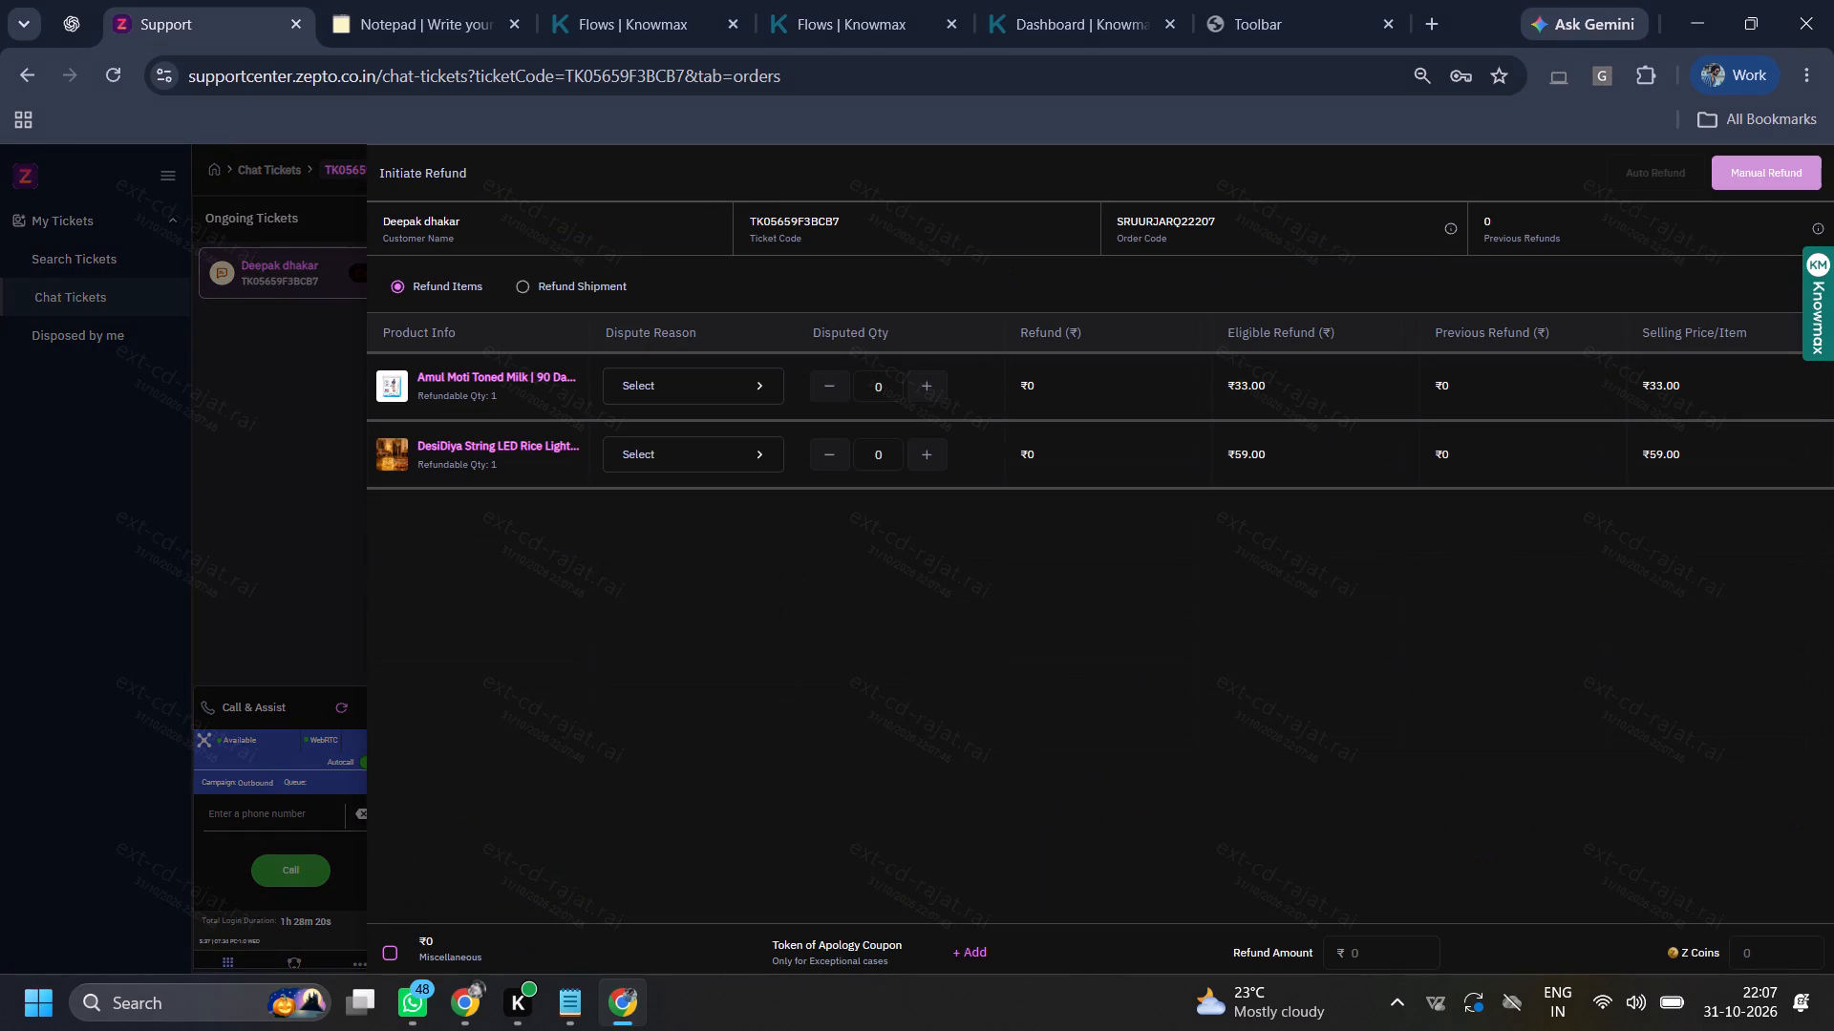
pyautogui.click(181, 468)
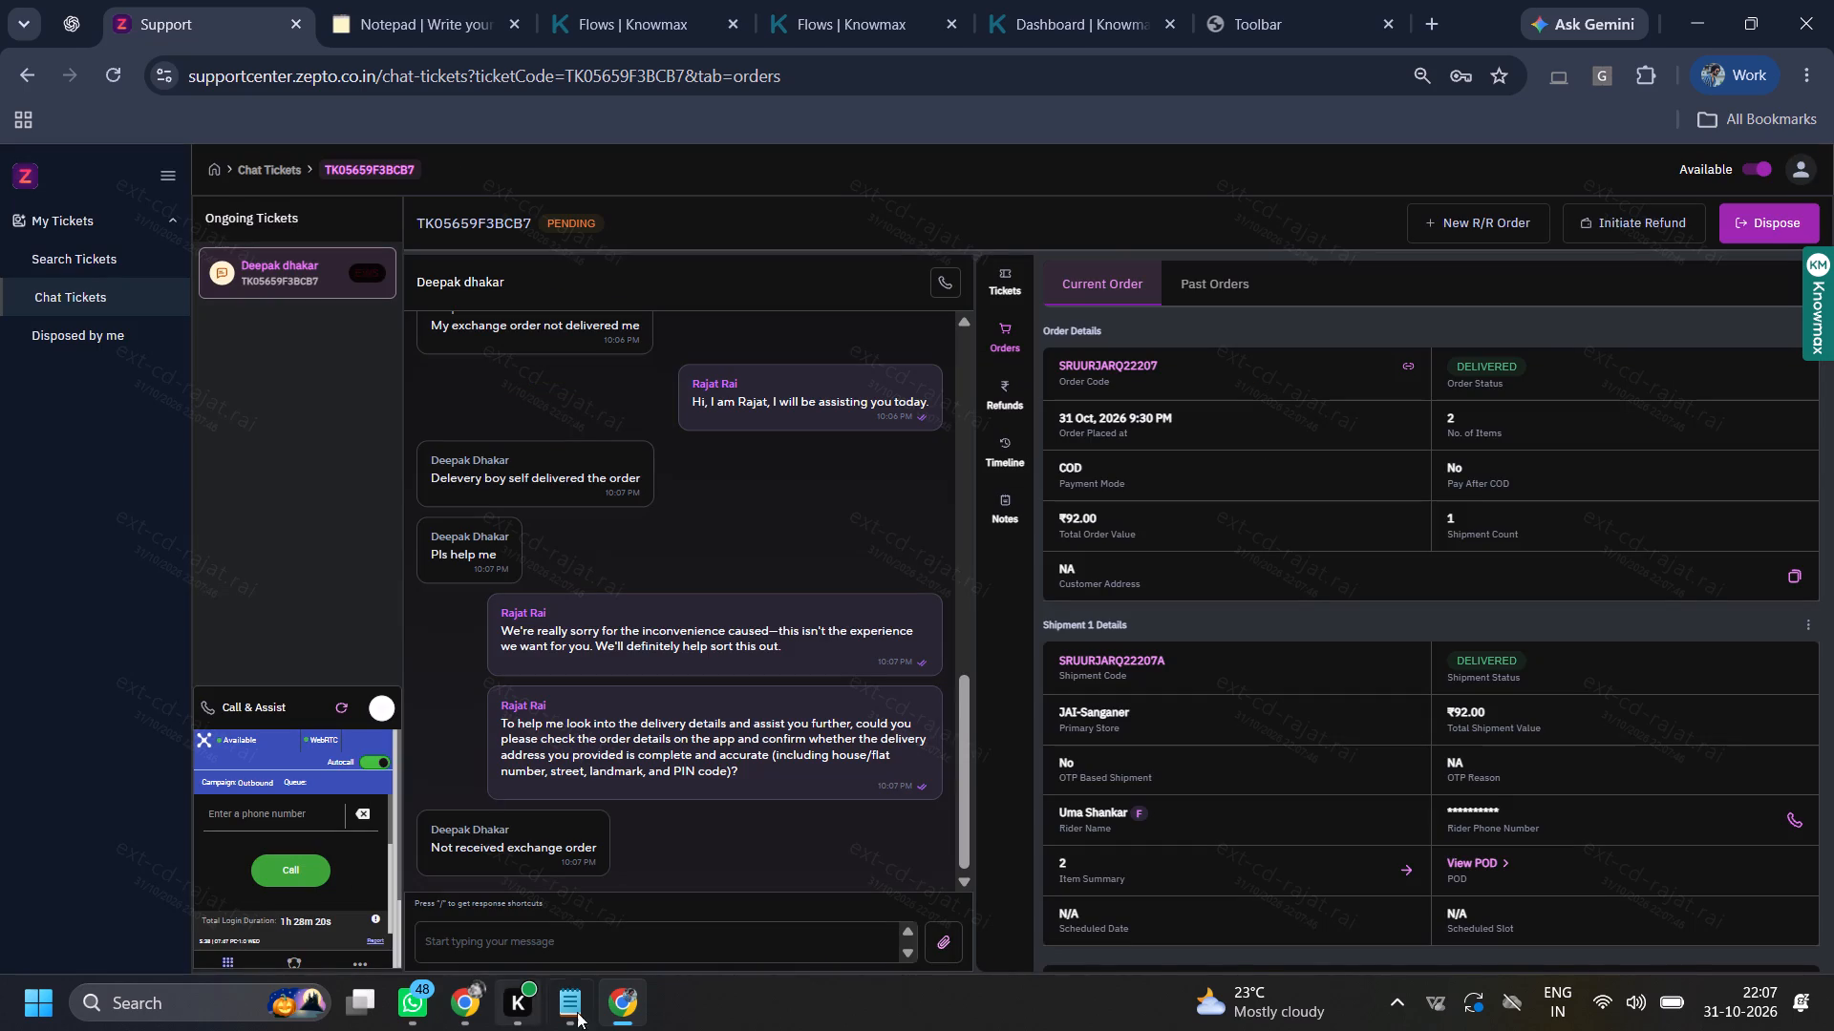
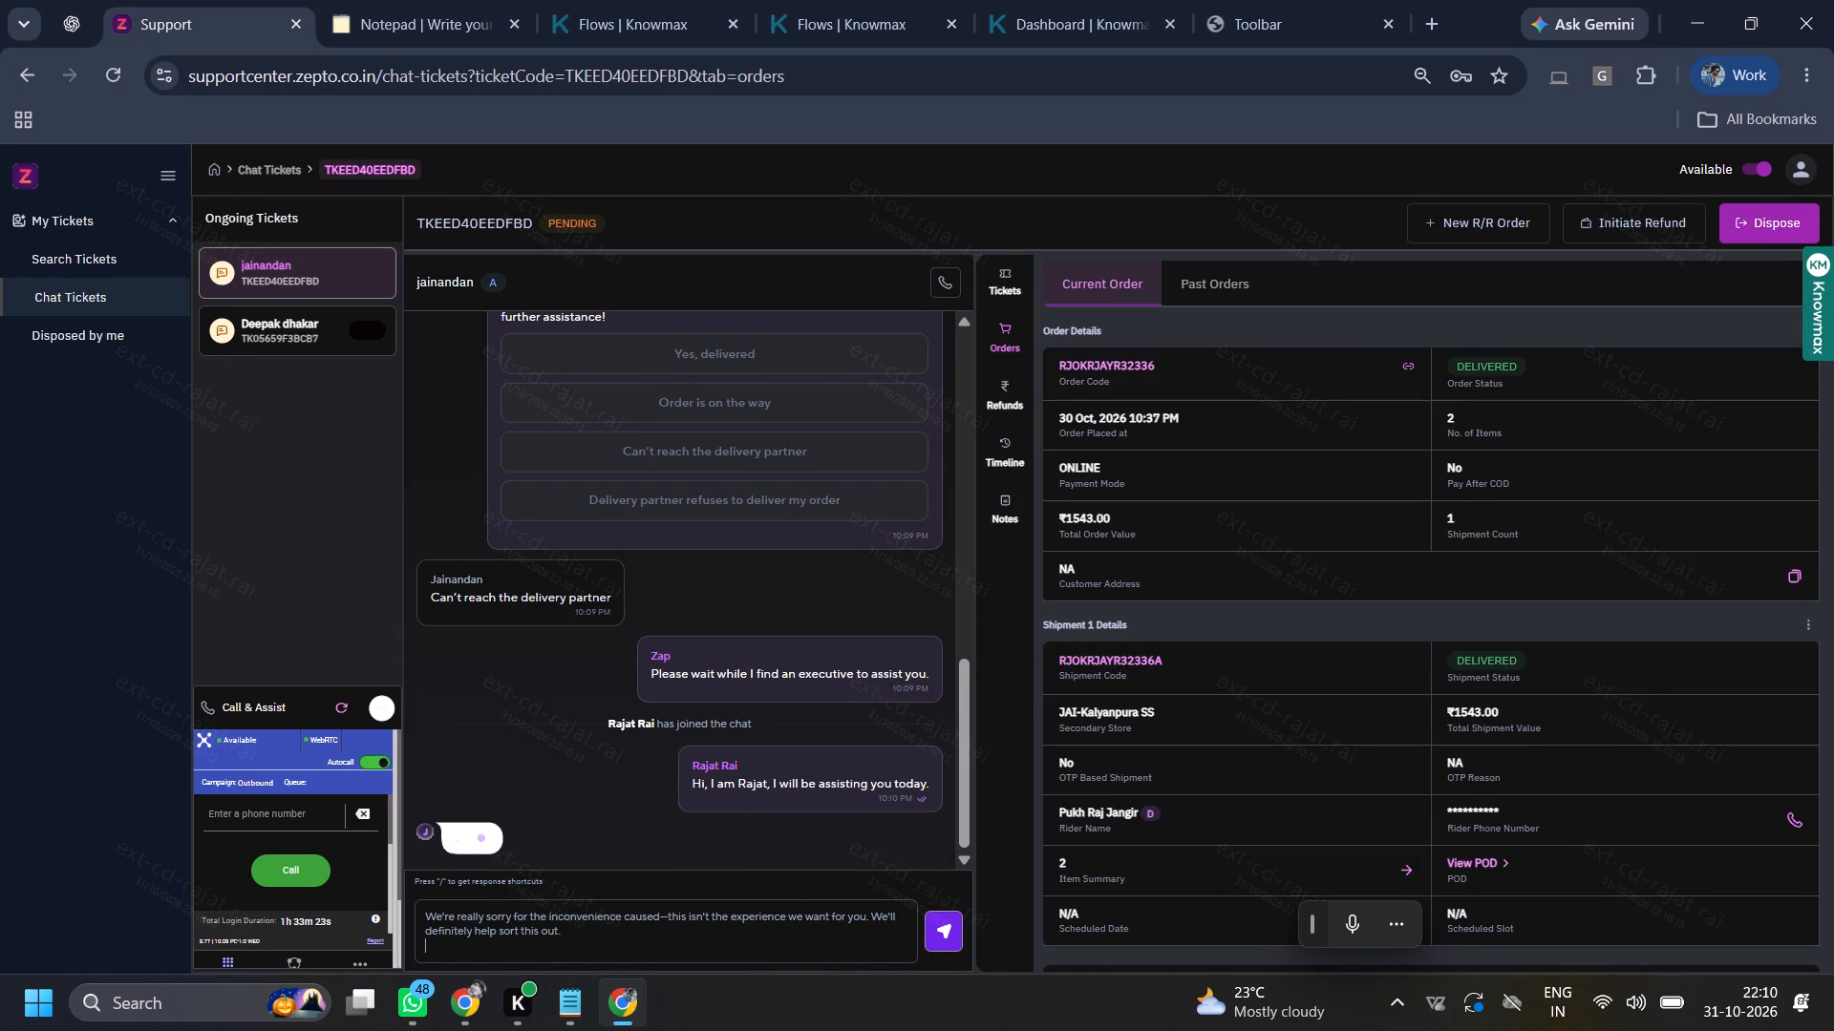
pyautogui.hotkey('ctrl', 'Return')
pyautogui.hotkey('ctrl', 'v')
pyautogui.hotkey('ctrl', 'Return')
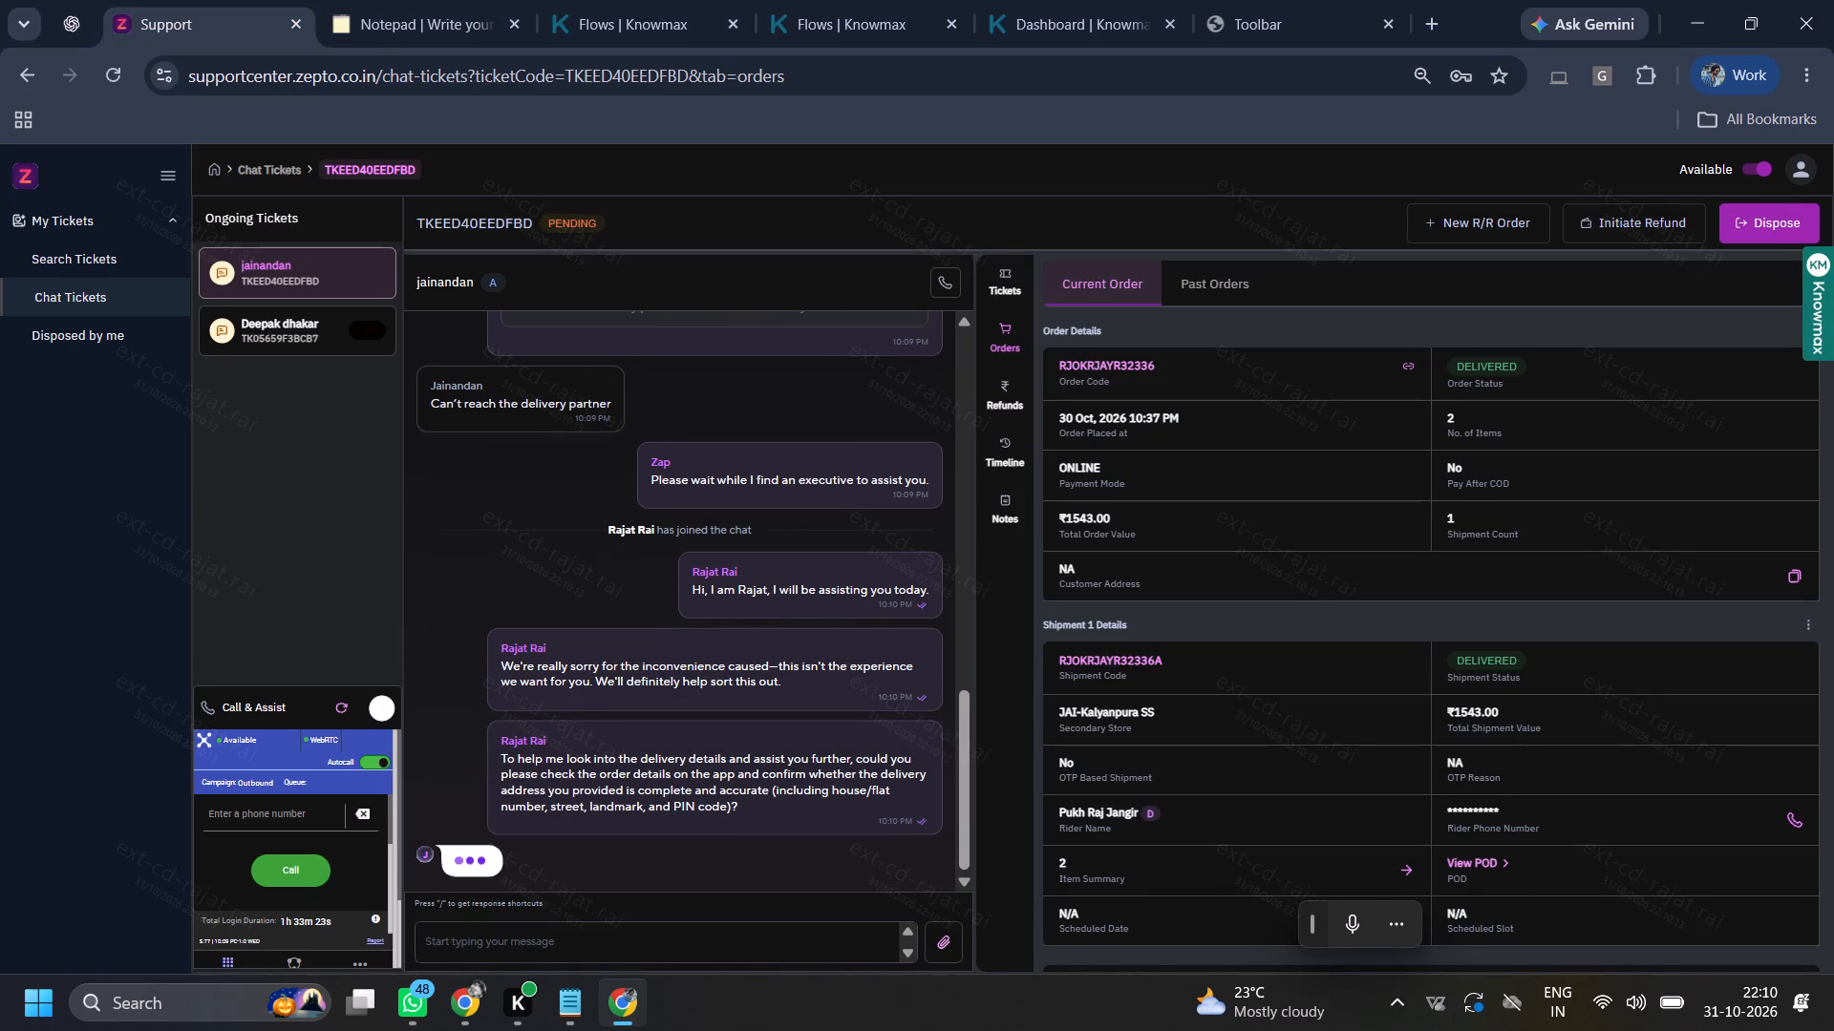
pyautogui.click(1125, 370)
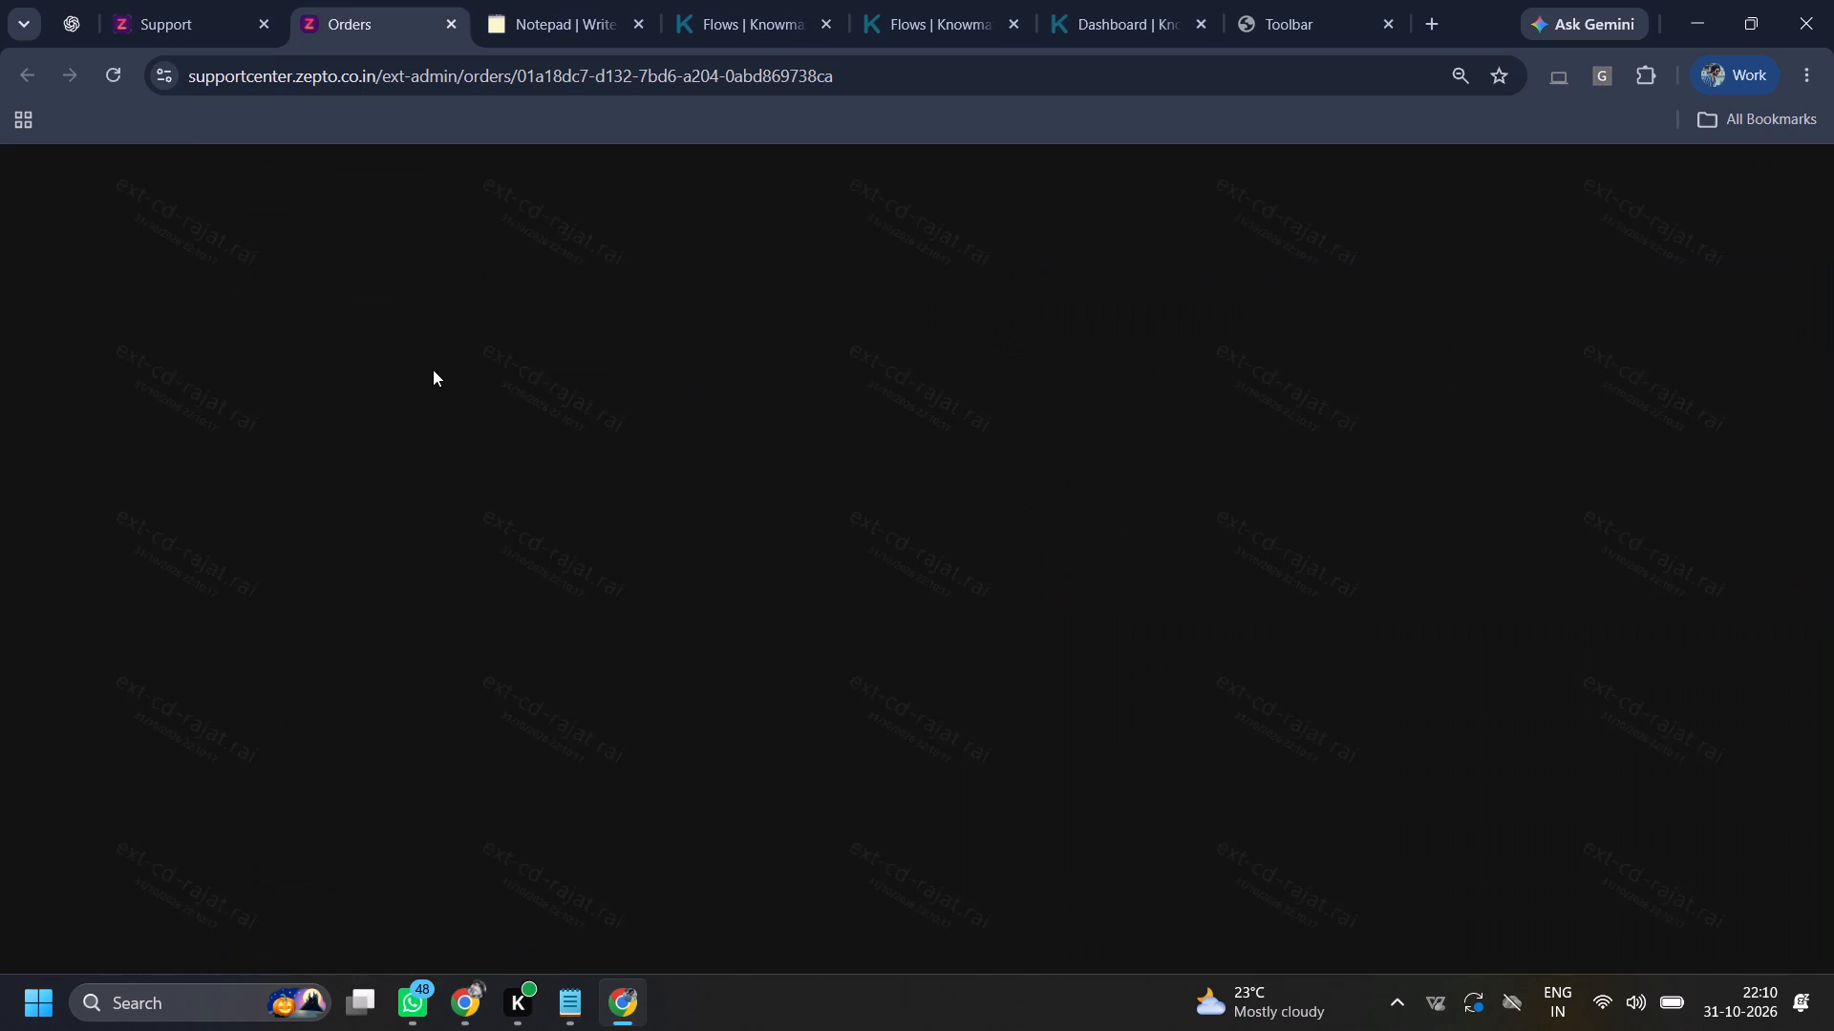
pyautogui.click(463, 229)
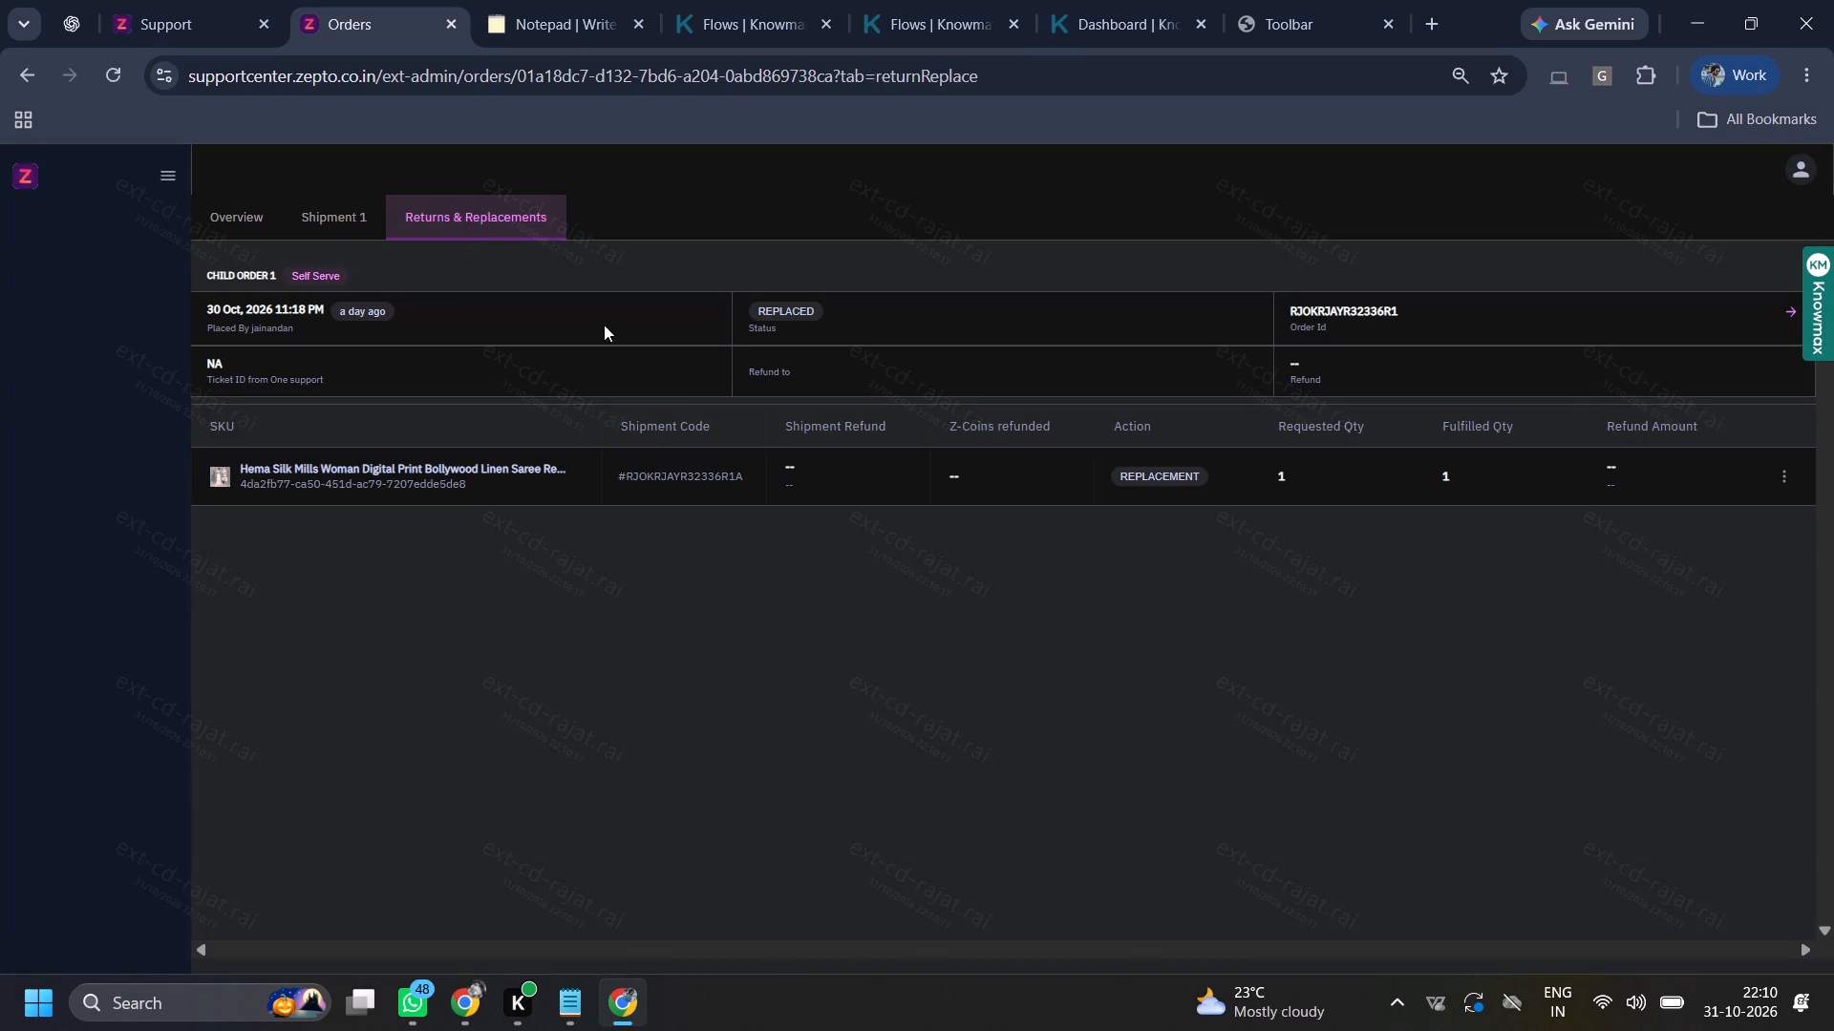
pyautogui.moveTo(604, 318); pyautogui.dragTo(724, 473)
pyautogui.click(267, 524)
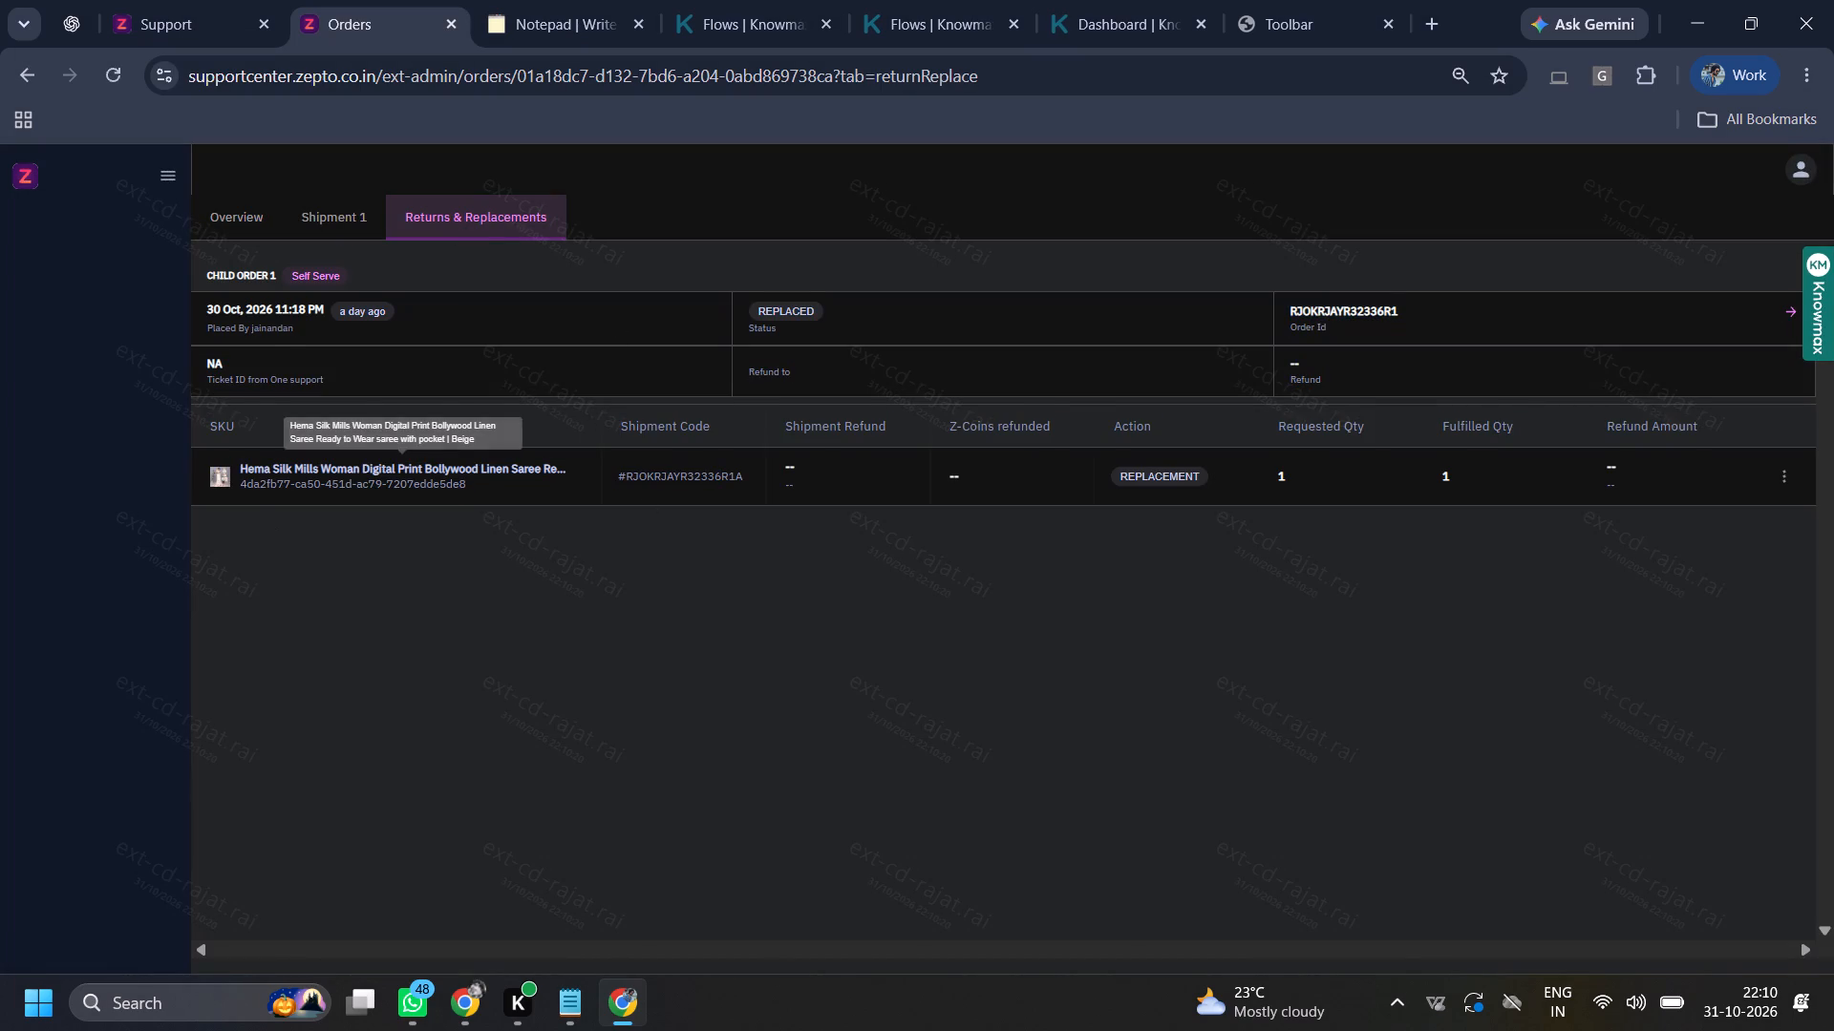
pyautogui.moveTo(250, 481); pyautogui.dragTo(417, 465)
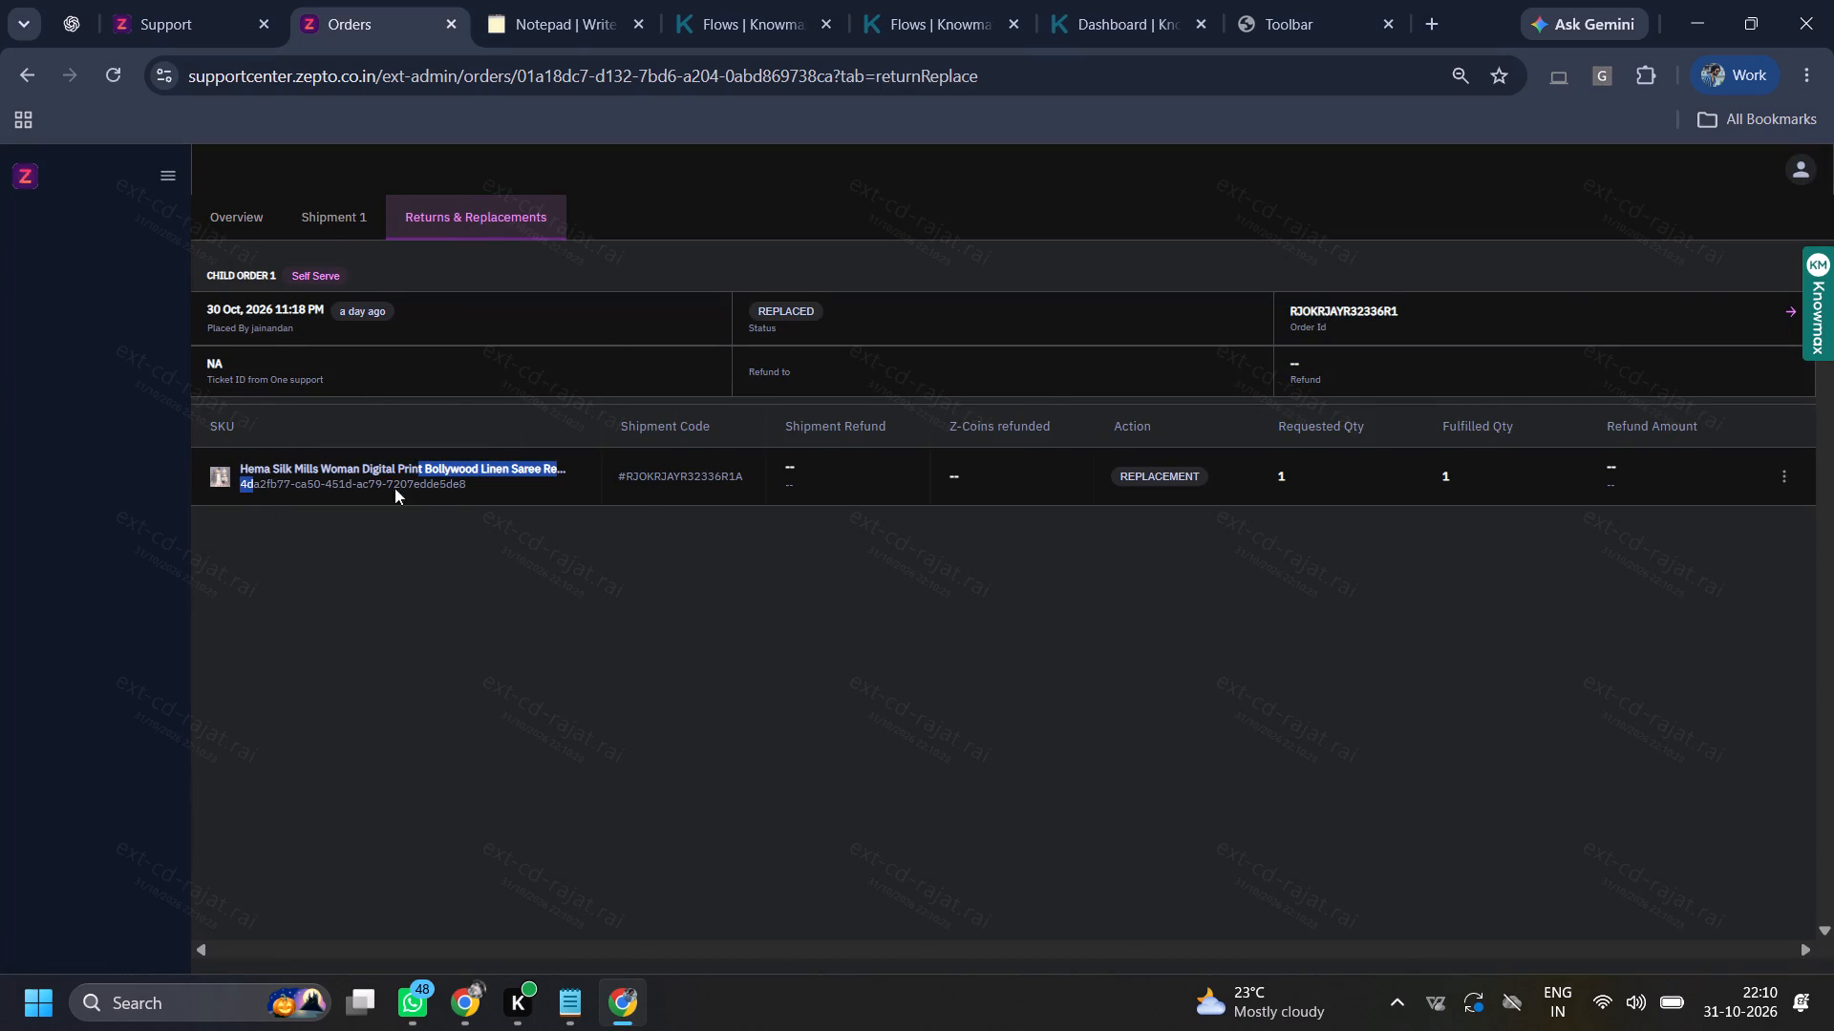
pyautogui.click(197, 0)
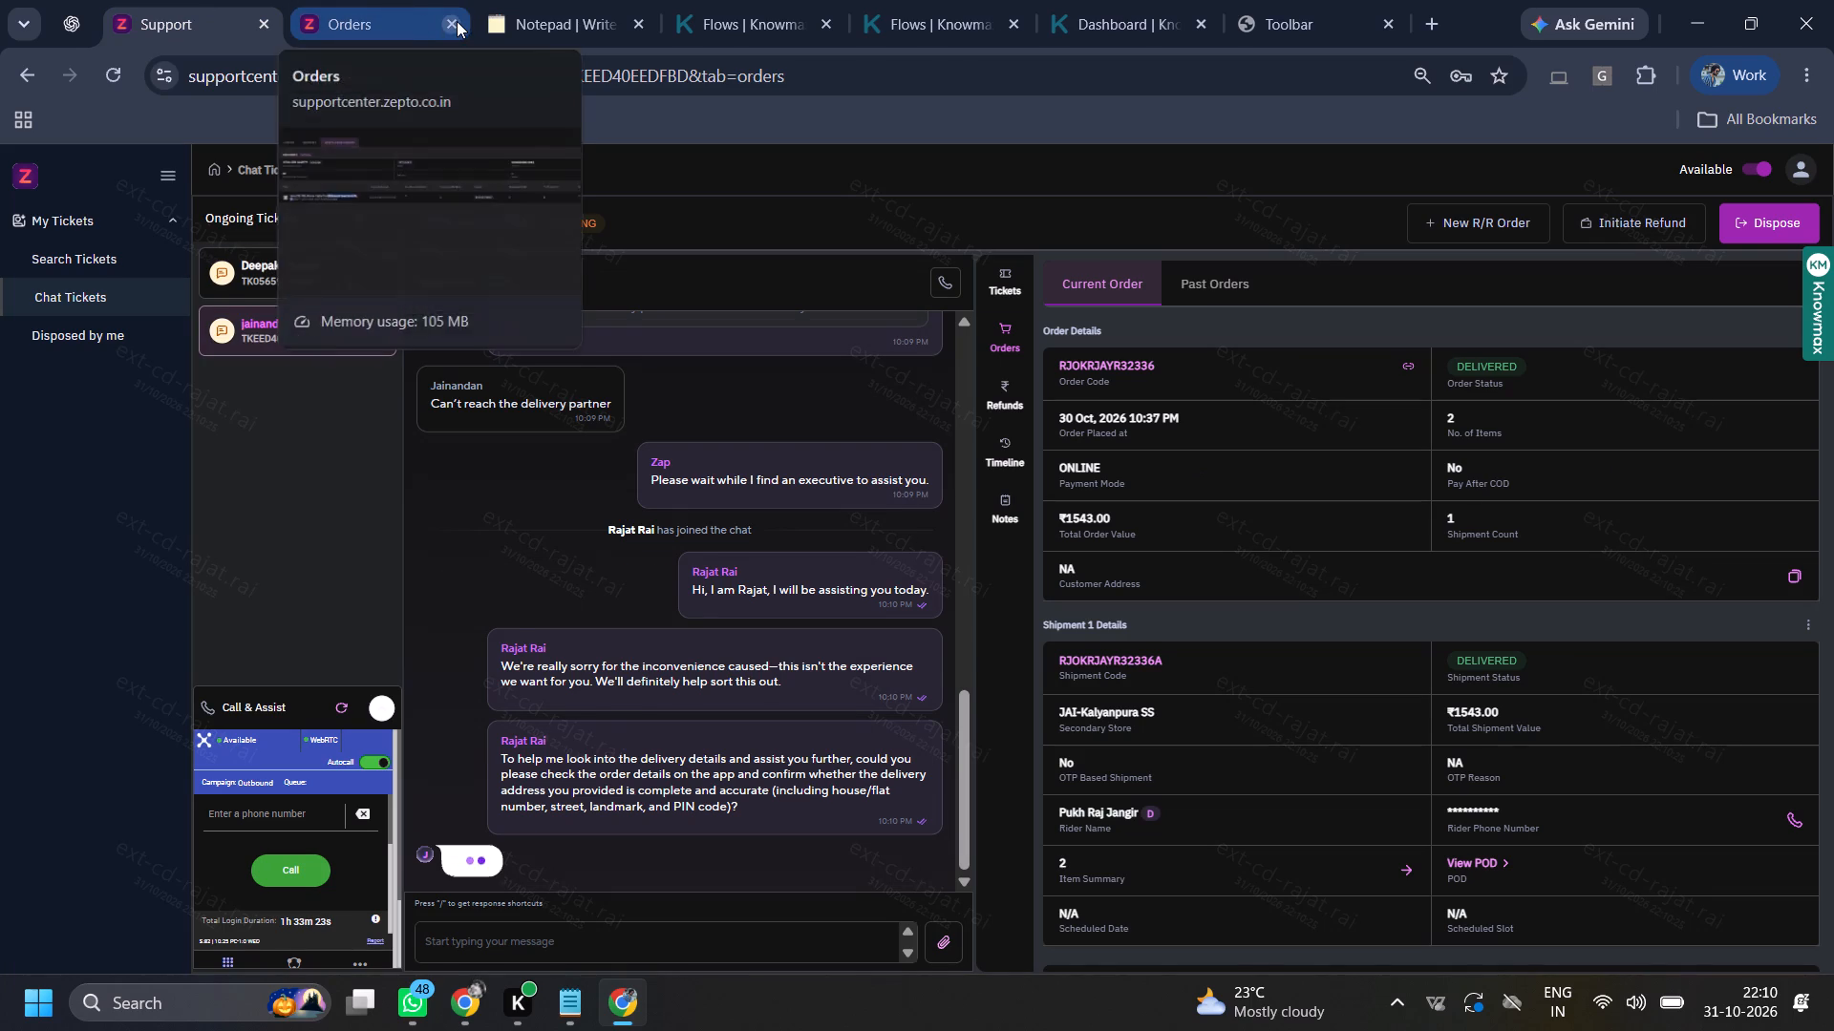
pyautogui.click(457, 21)
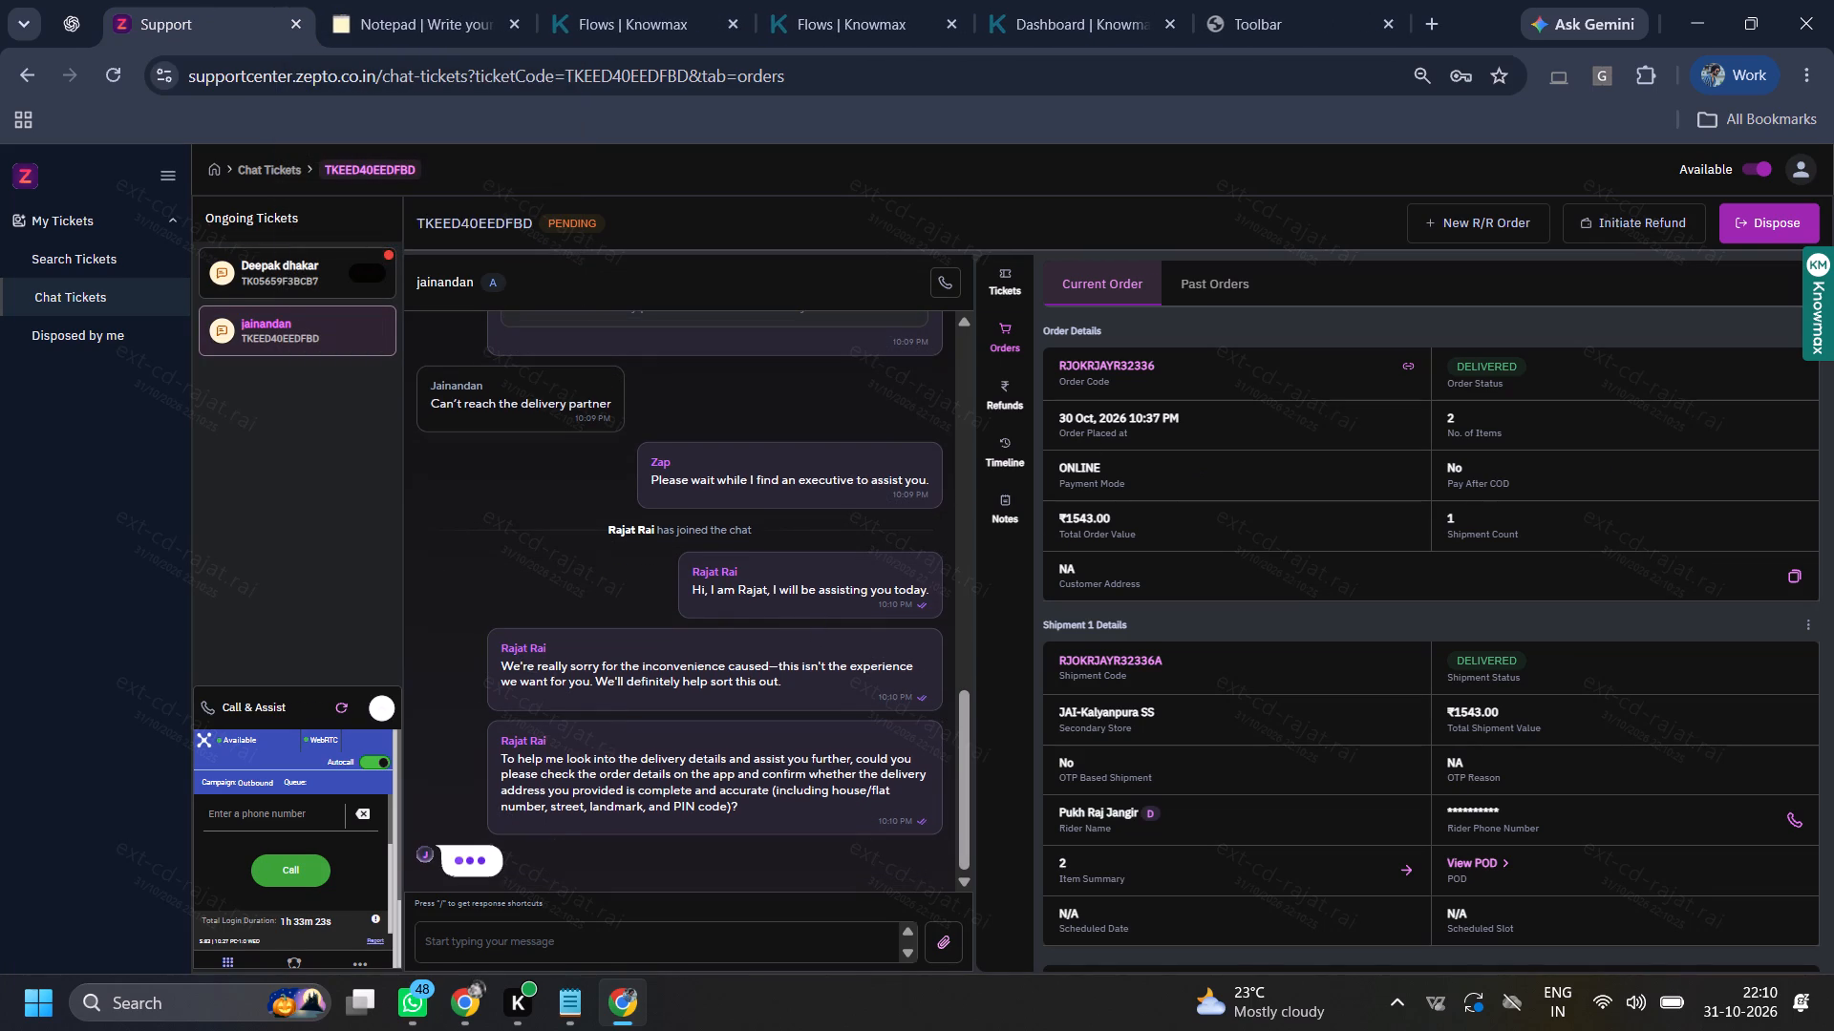
pyautogui.click(1096, 362)
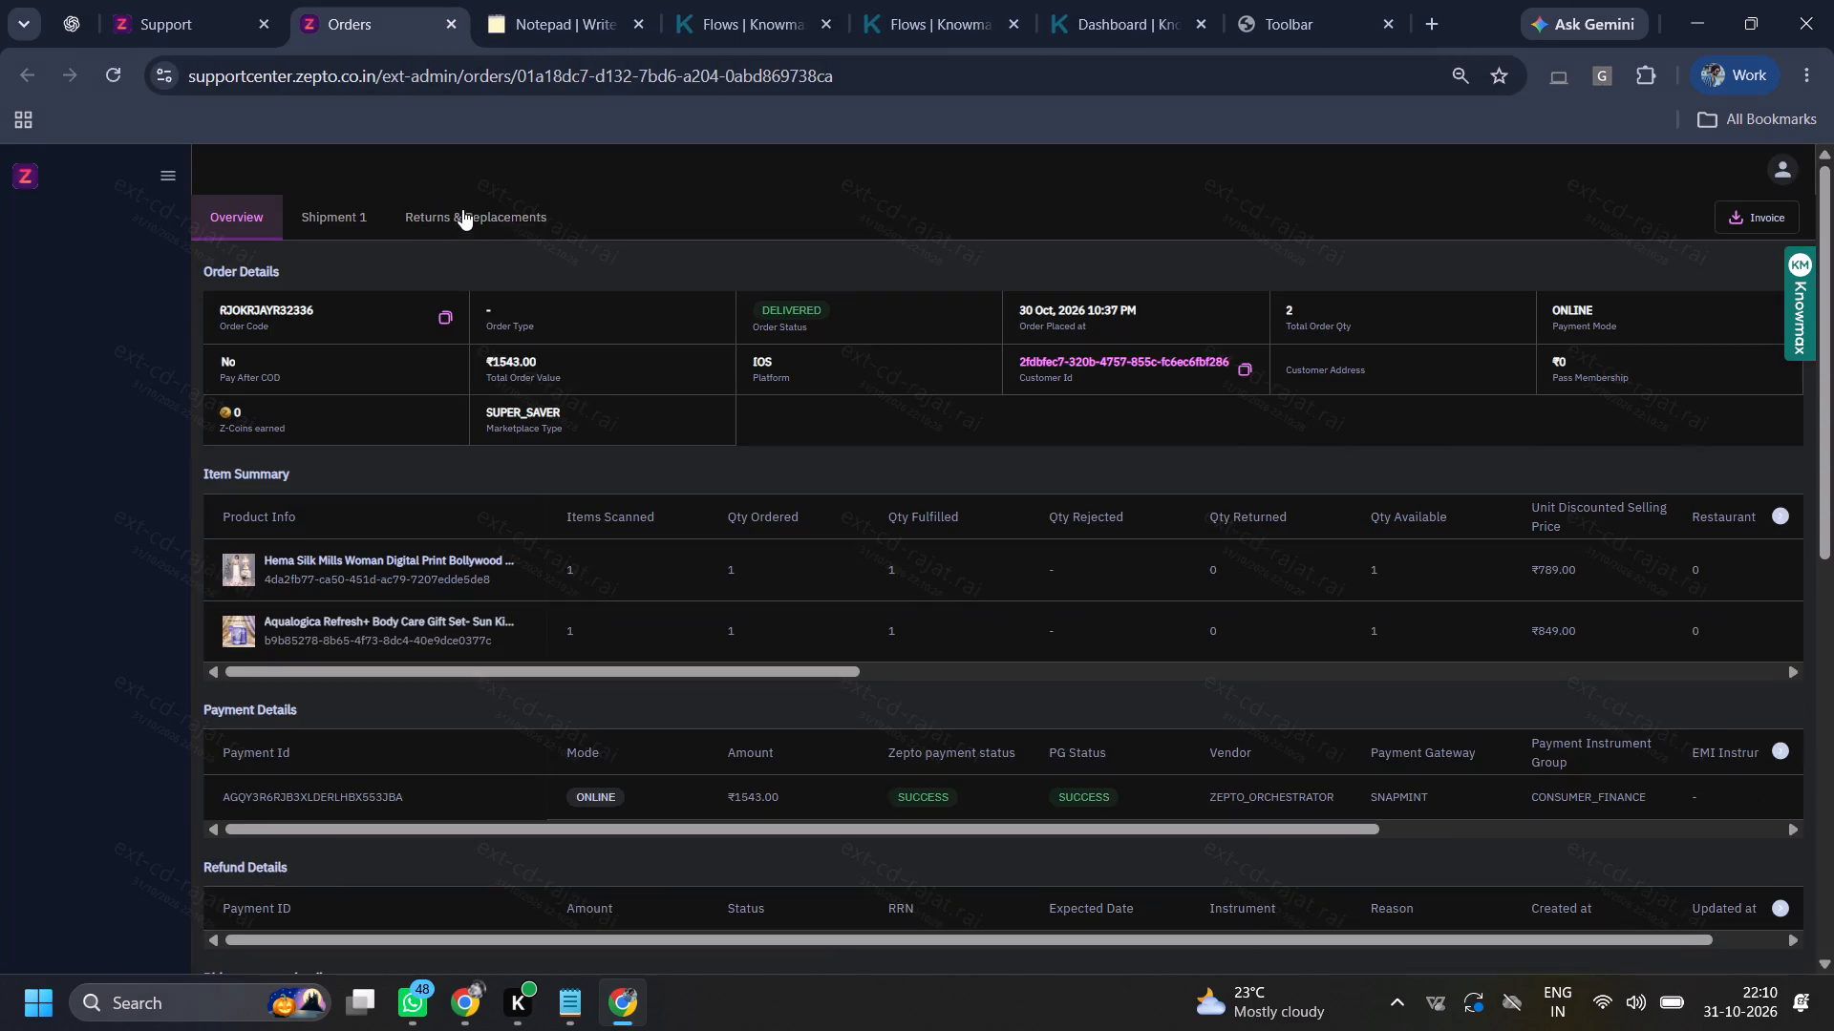
pyautogui.click(469, 213)
pyautogui.moveTo(194, 0); pyautogui.dragTo(194, 10)
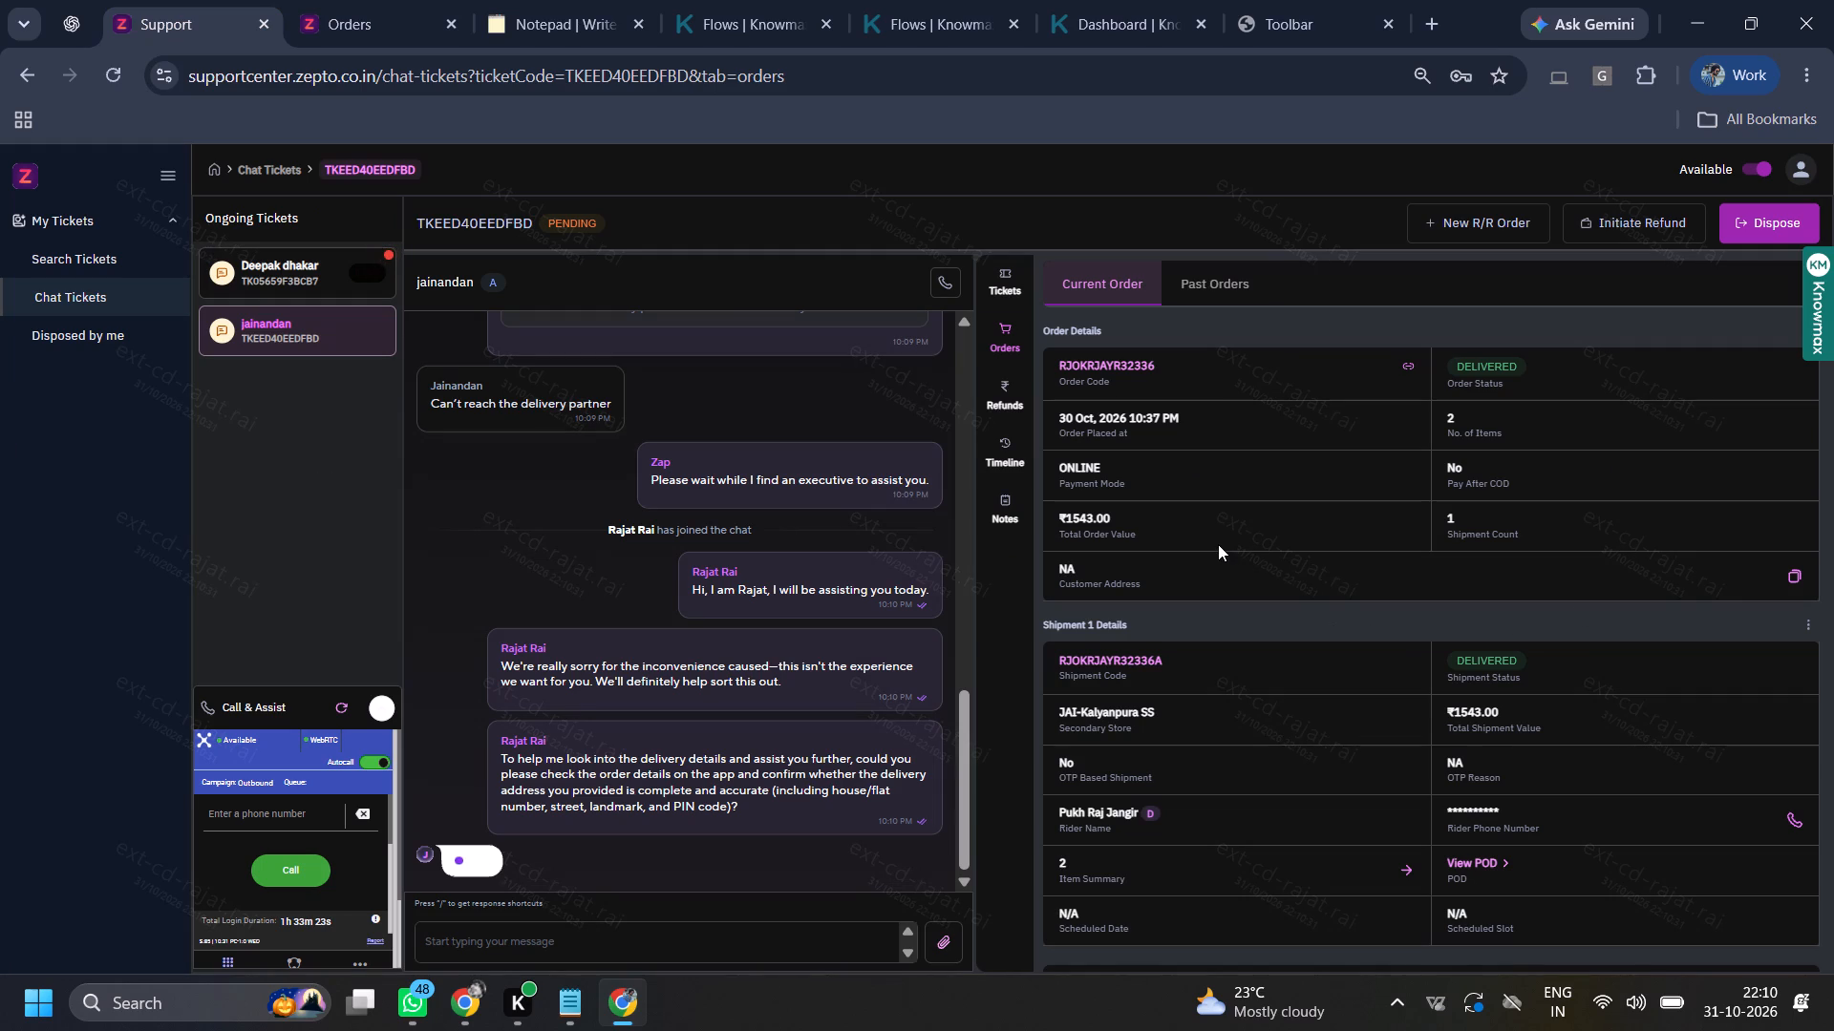
pyautogui.click(313, 0)
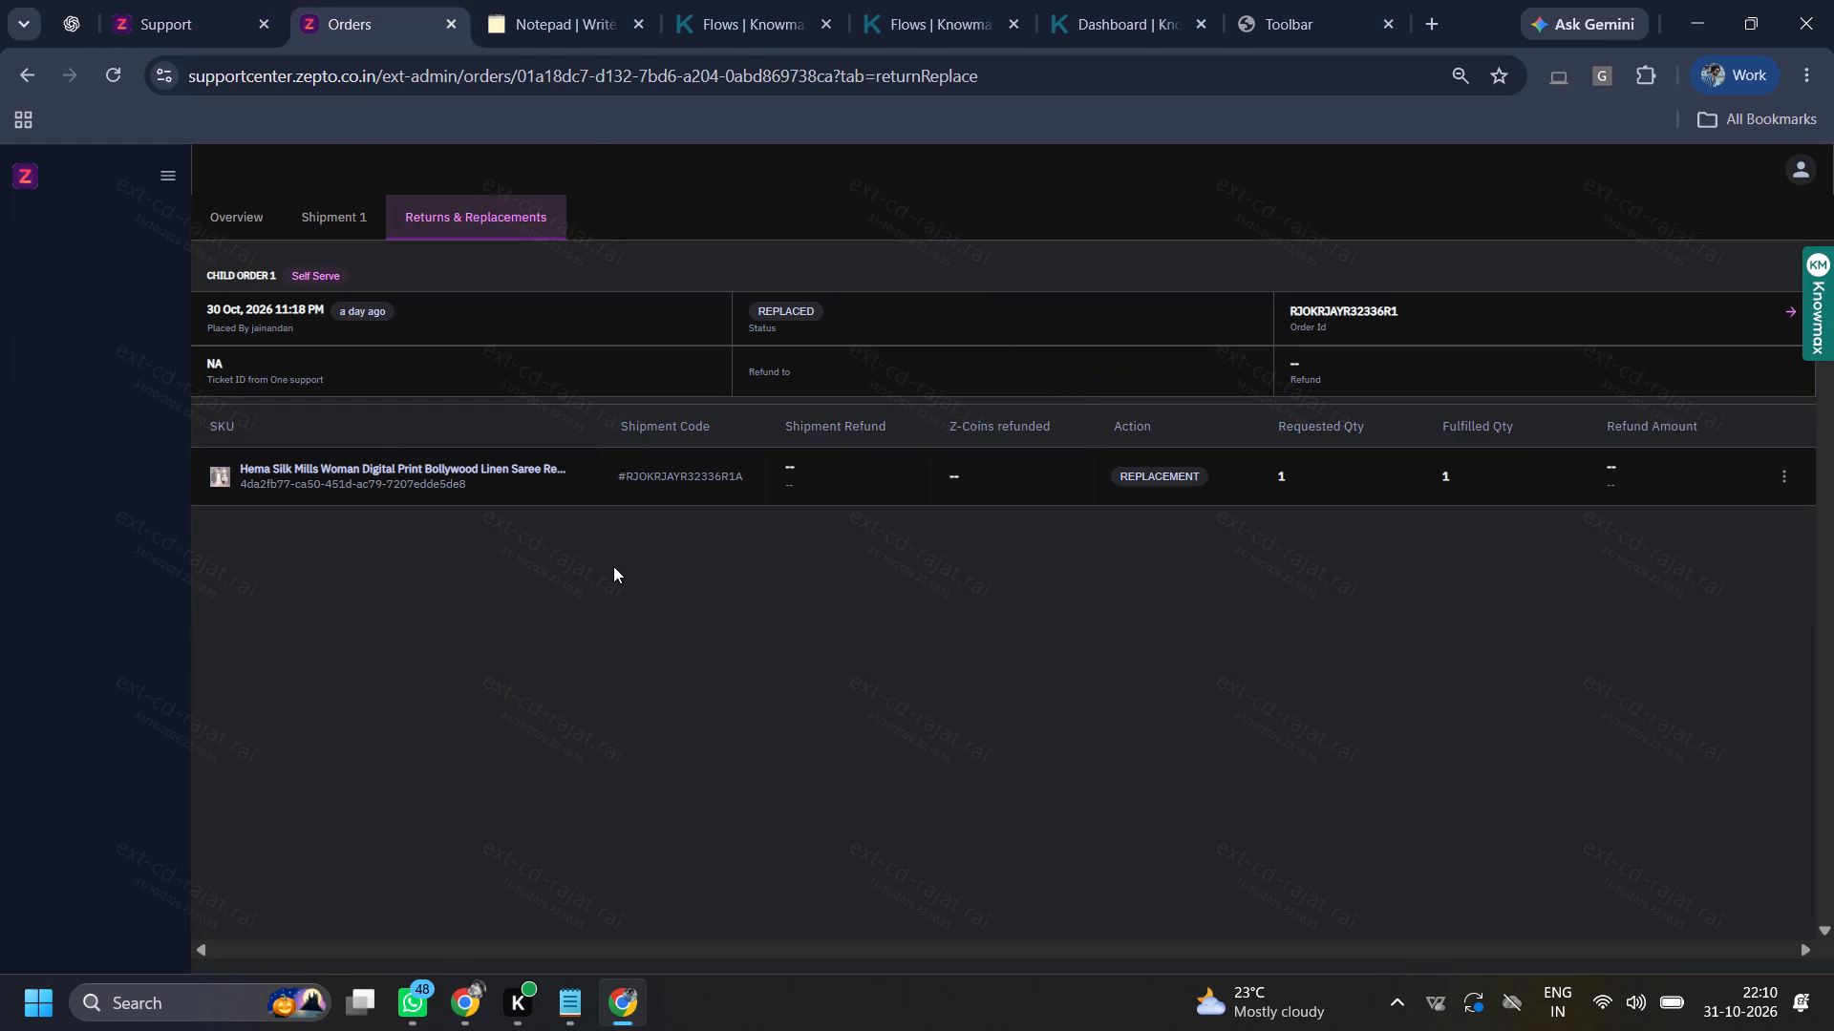
pyautogui.click(77, 0)
pyautogui.click(176, 0)
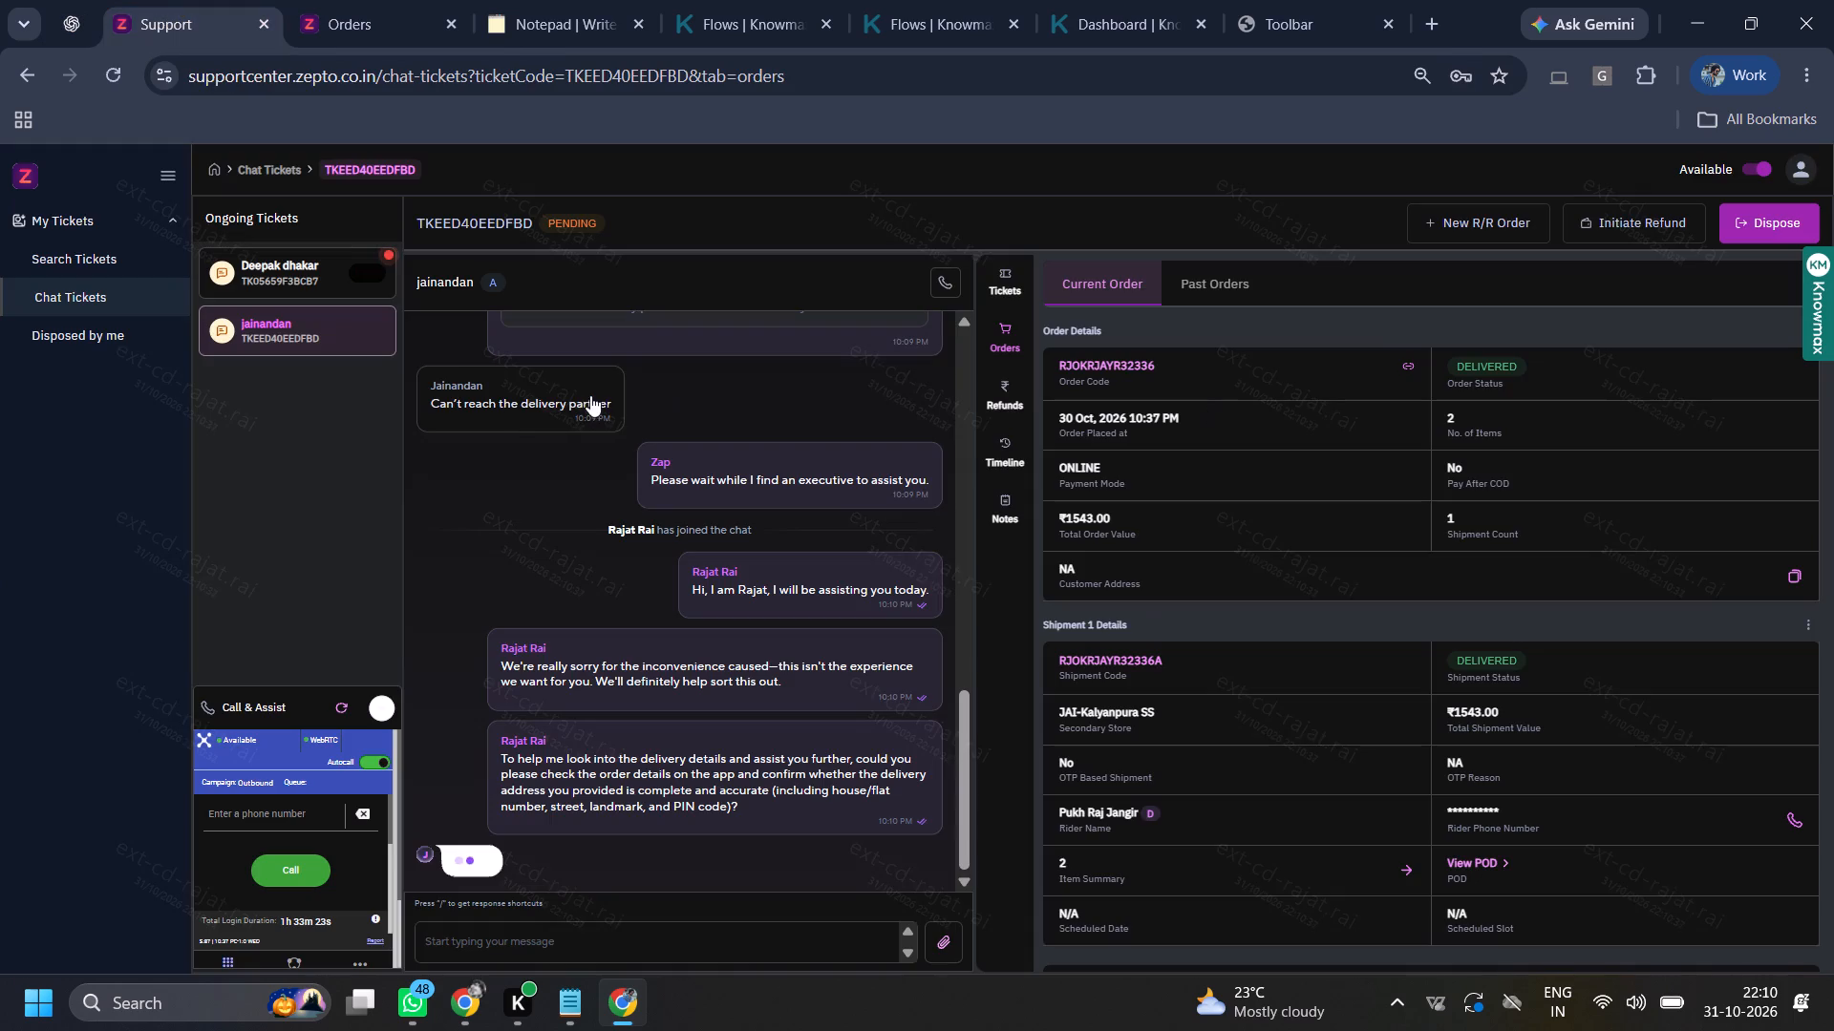
pyautogui.click(1001, 291)
pyautogui.click(1221, 273)
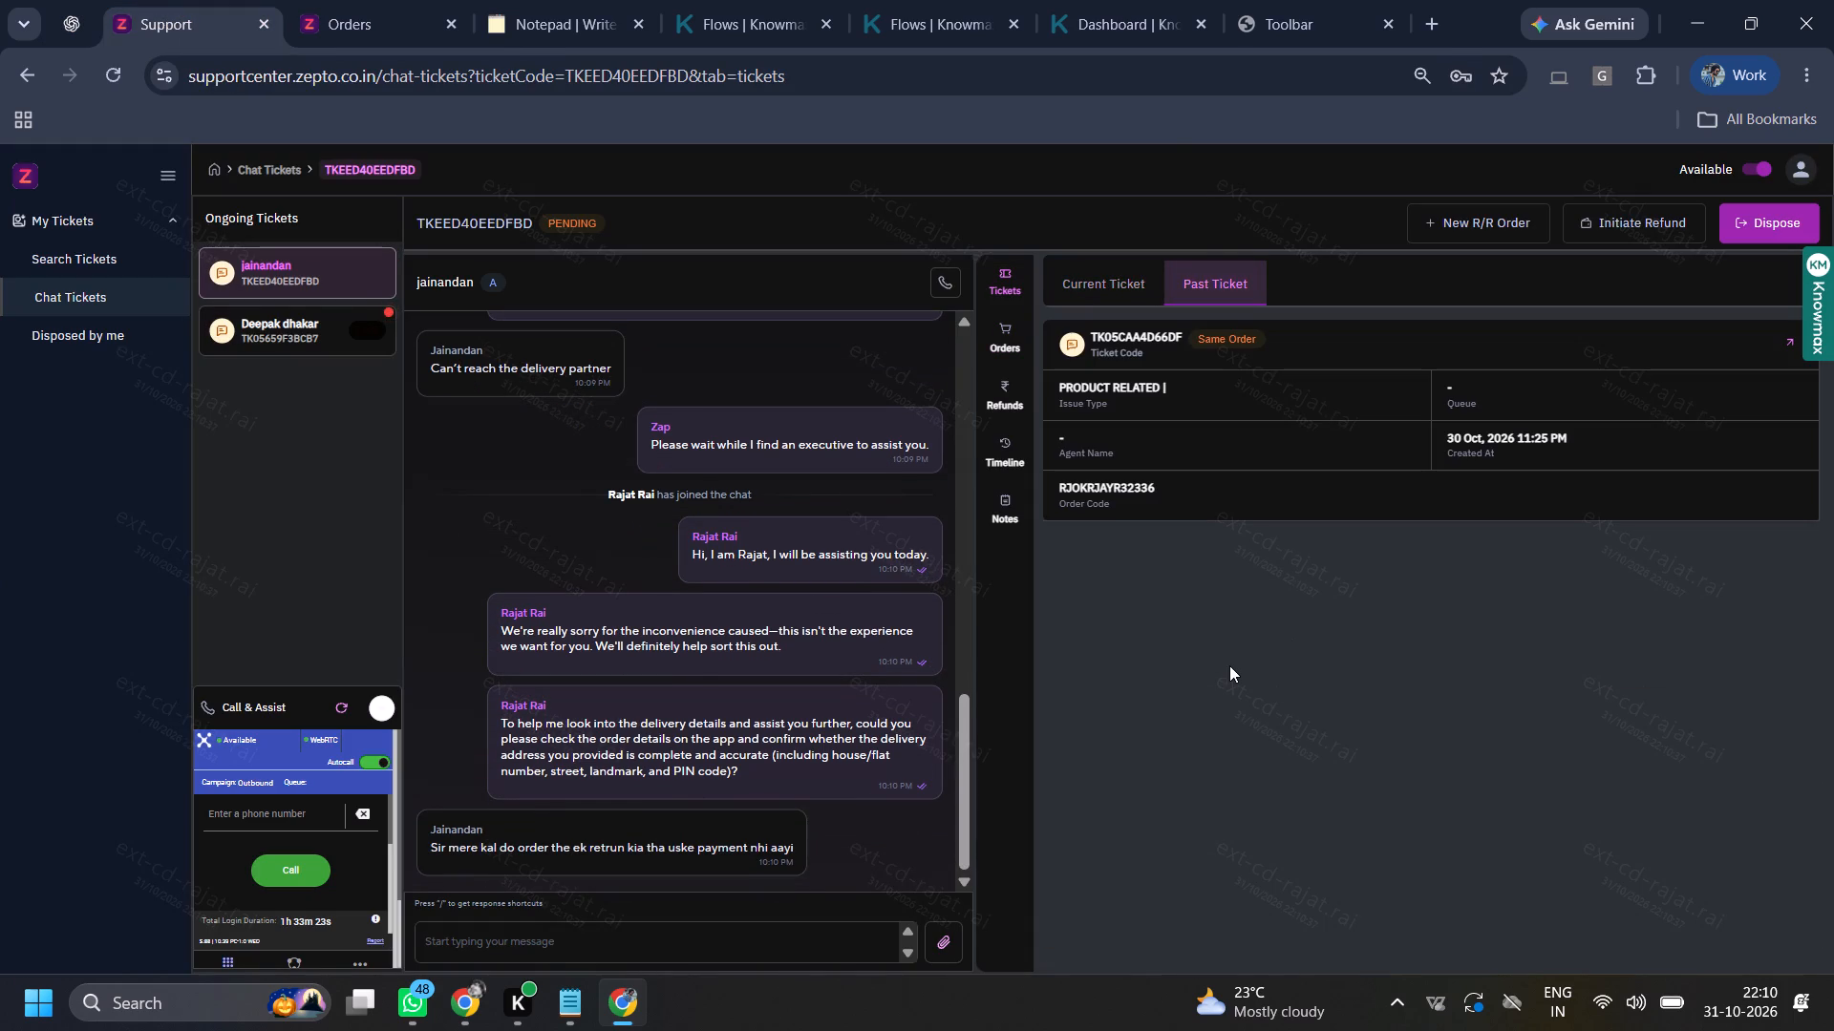
pyautogui.moveTo(497, 853); pyautogui.dragTo(596, 851)
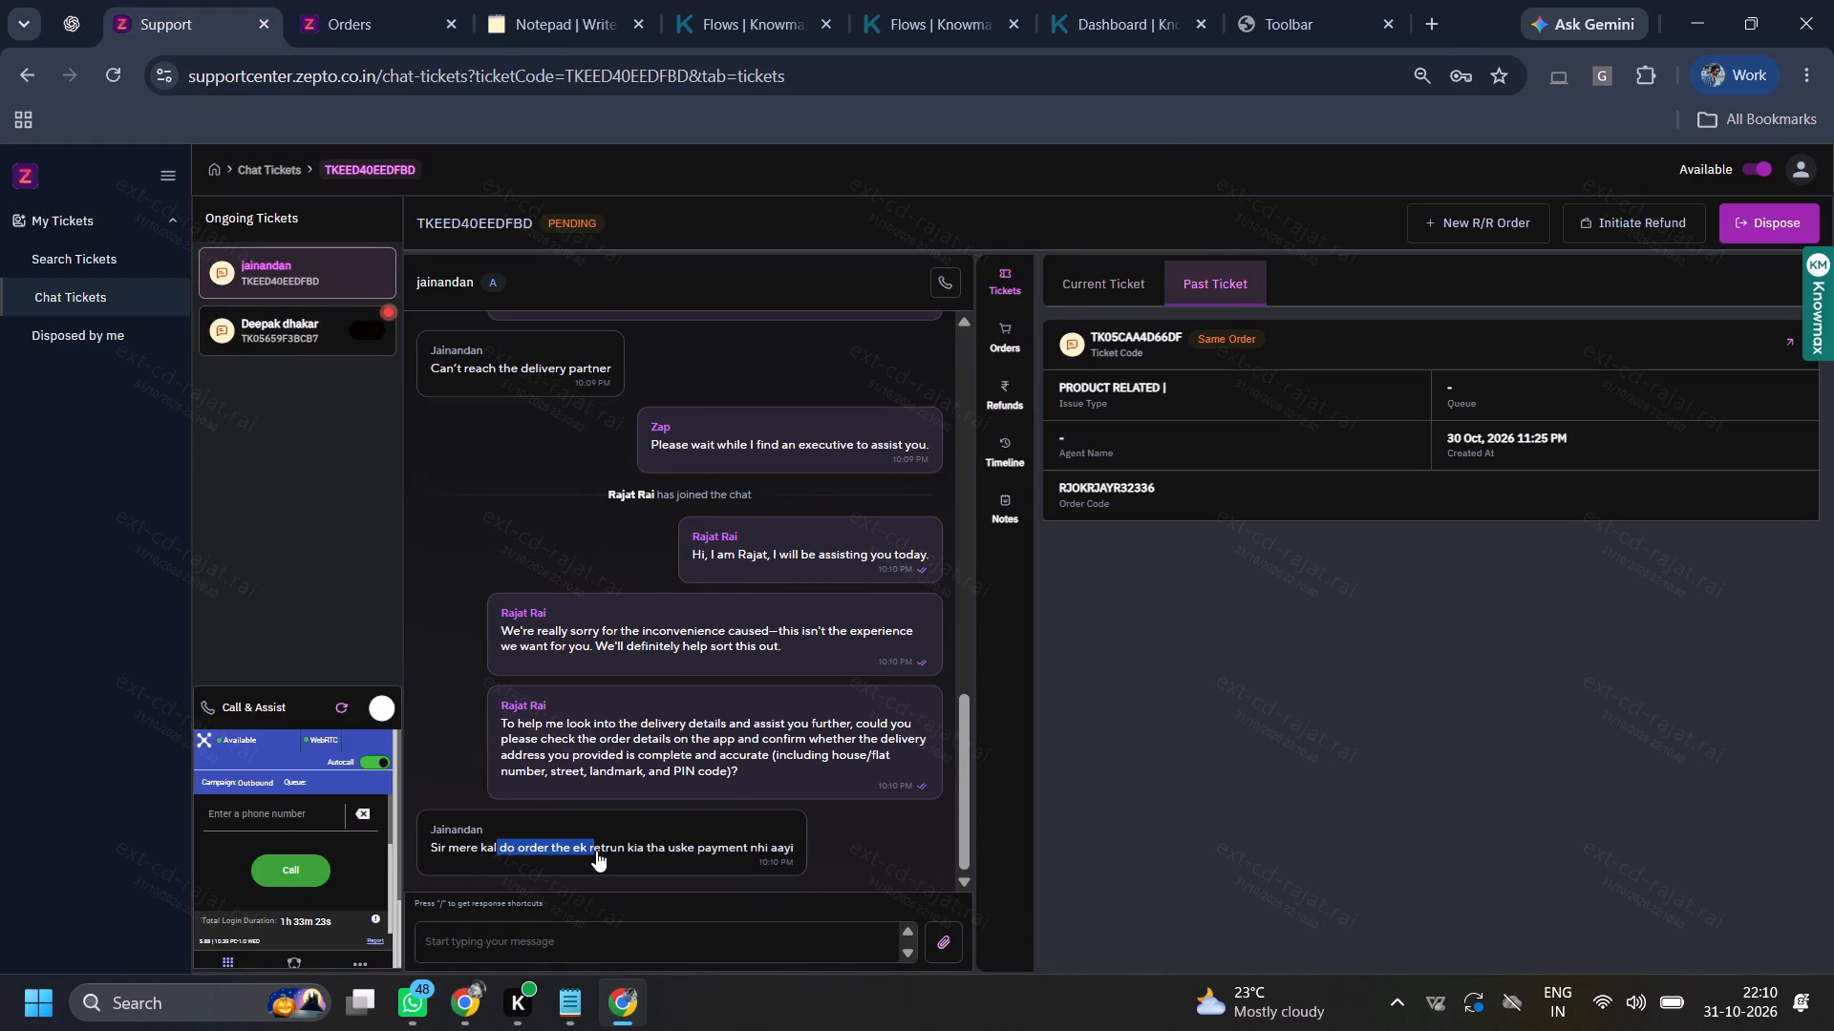
pyautogui.moveTo(596, 851); pyautogui.dragTo(737, 855)
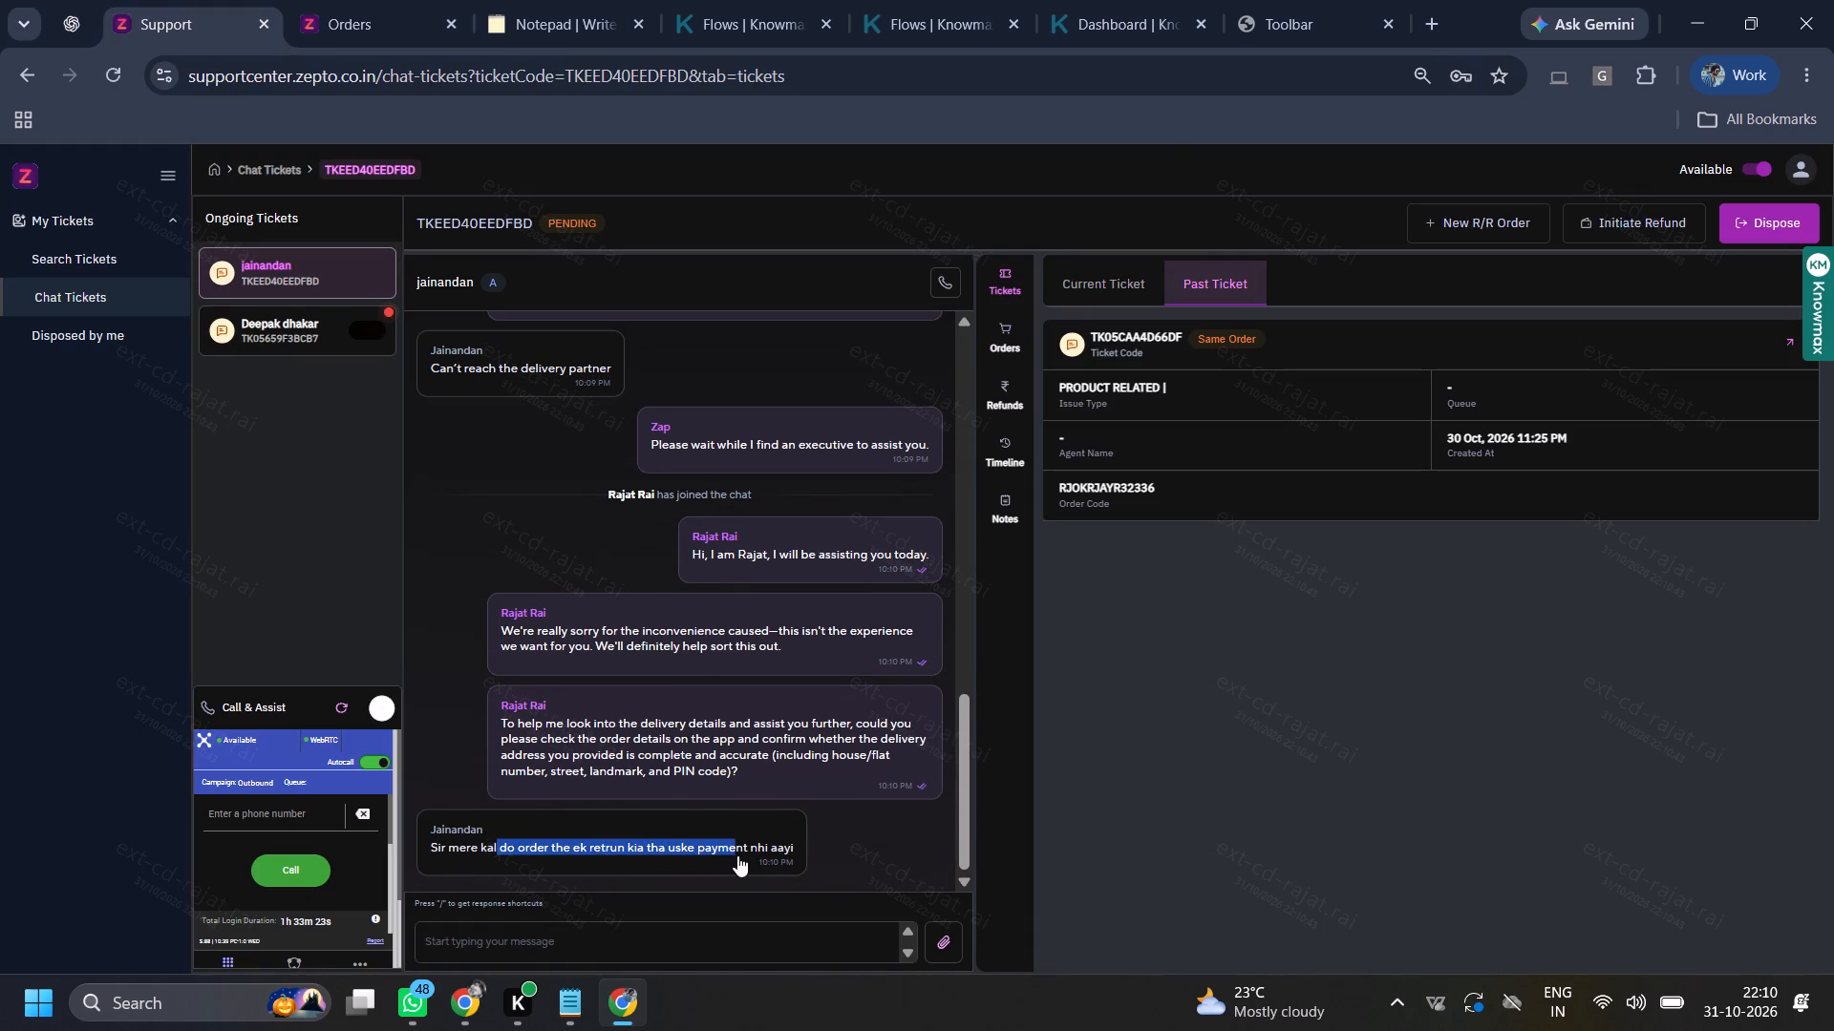
pyautogui.moveTo(737, 855); pyautogui.dragTo(805, 855)
pyautogui.click(1024, 326)
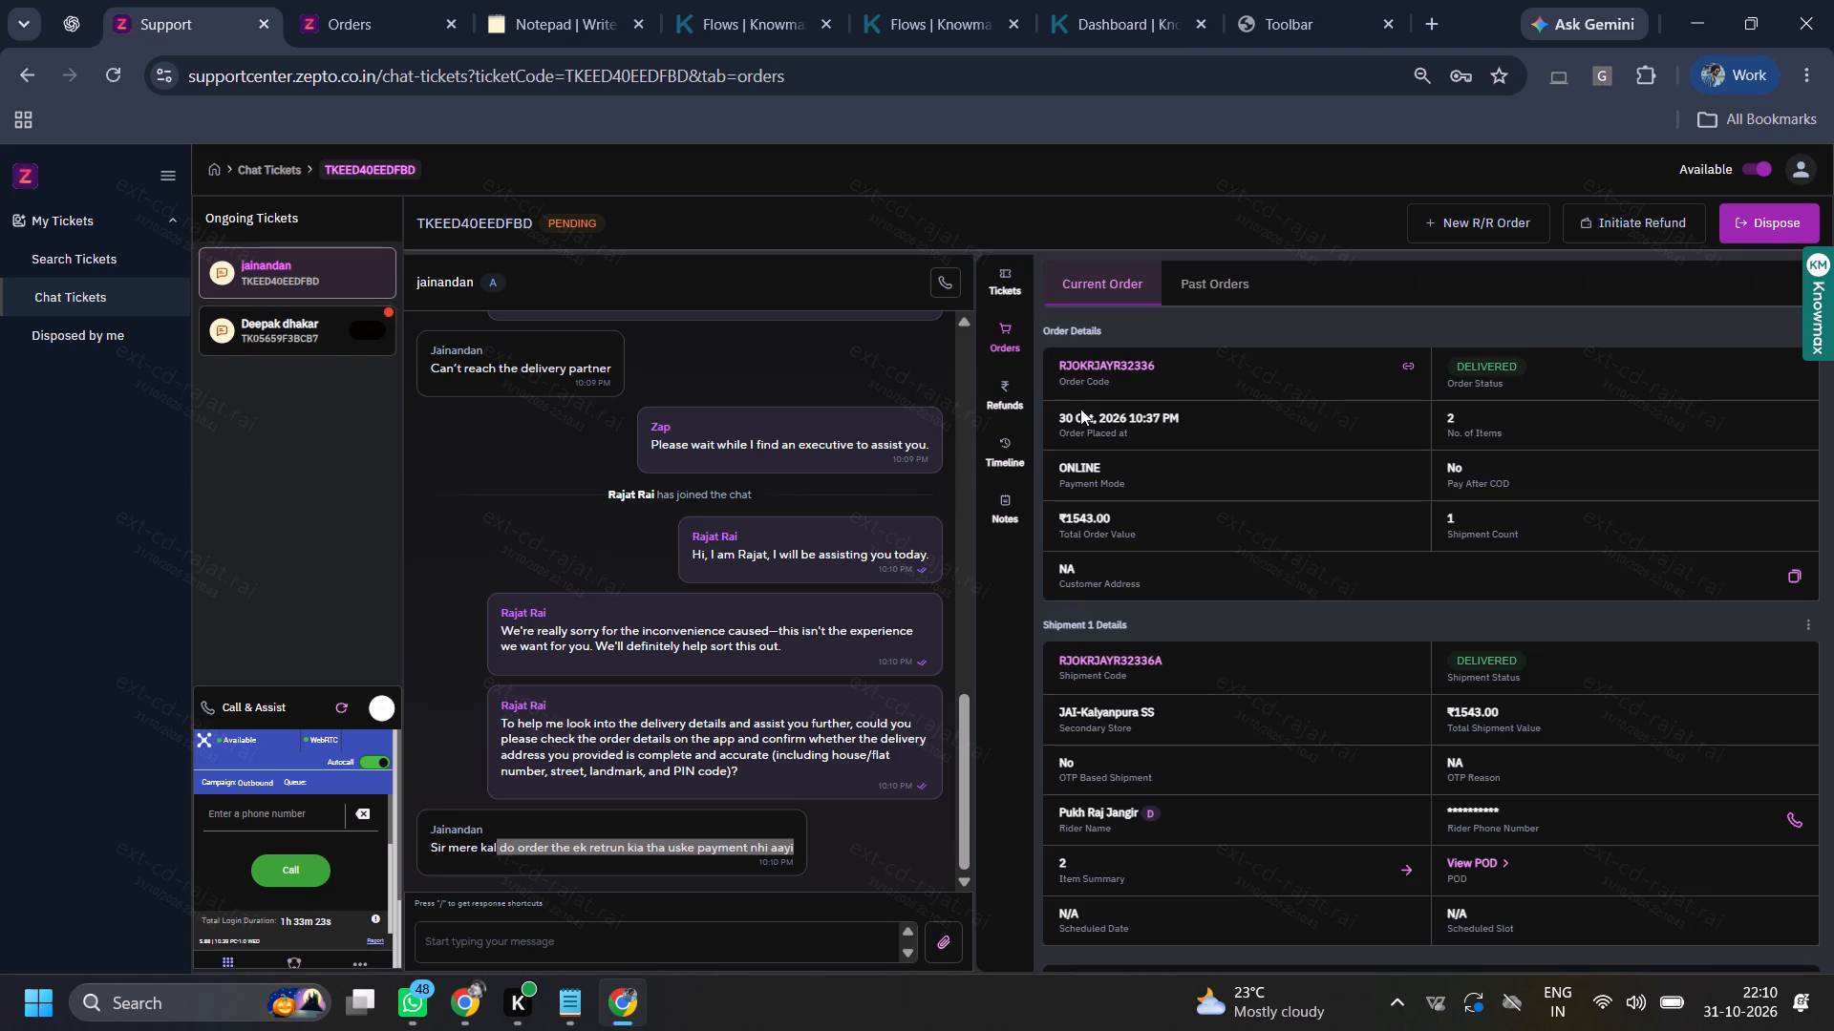
pyautogui.click(1105, 371)
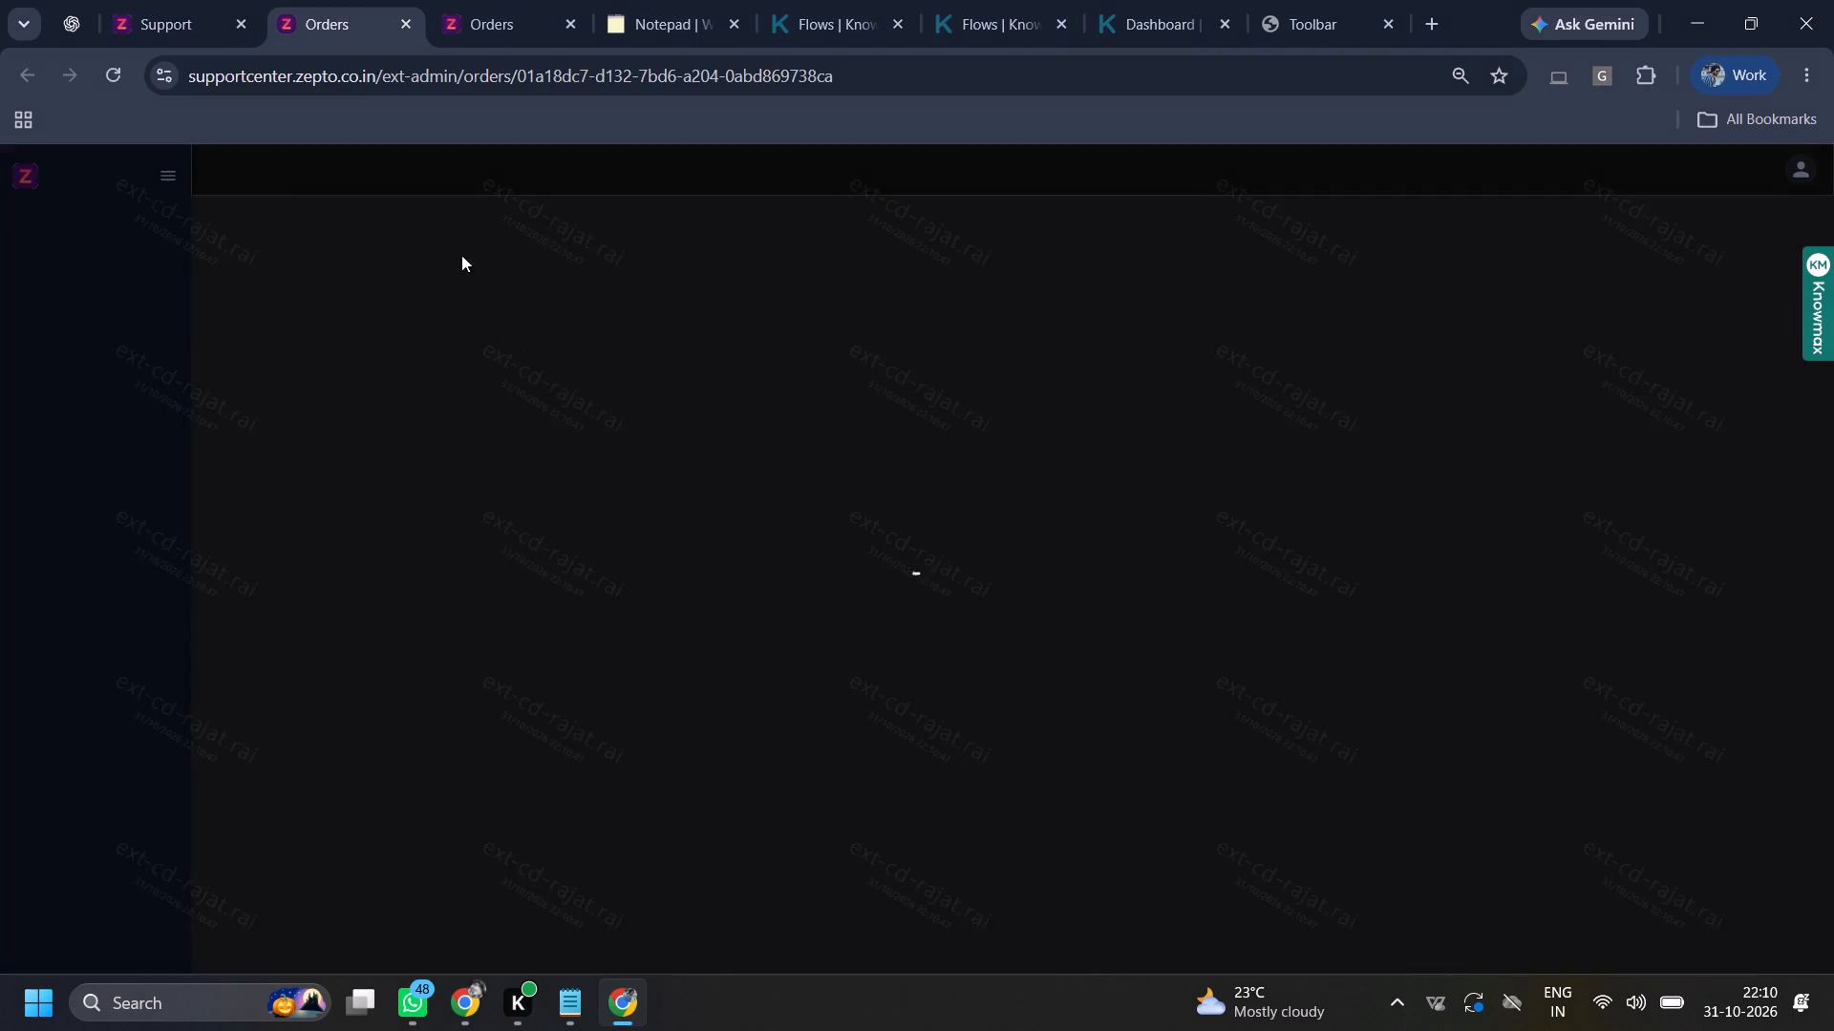
pyautogui.click(497, 199)
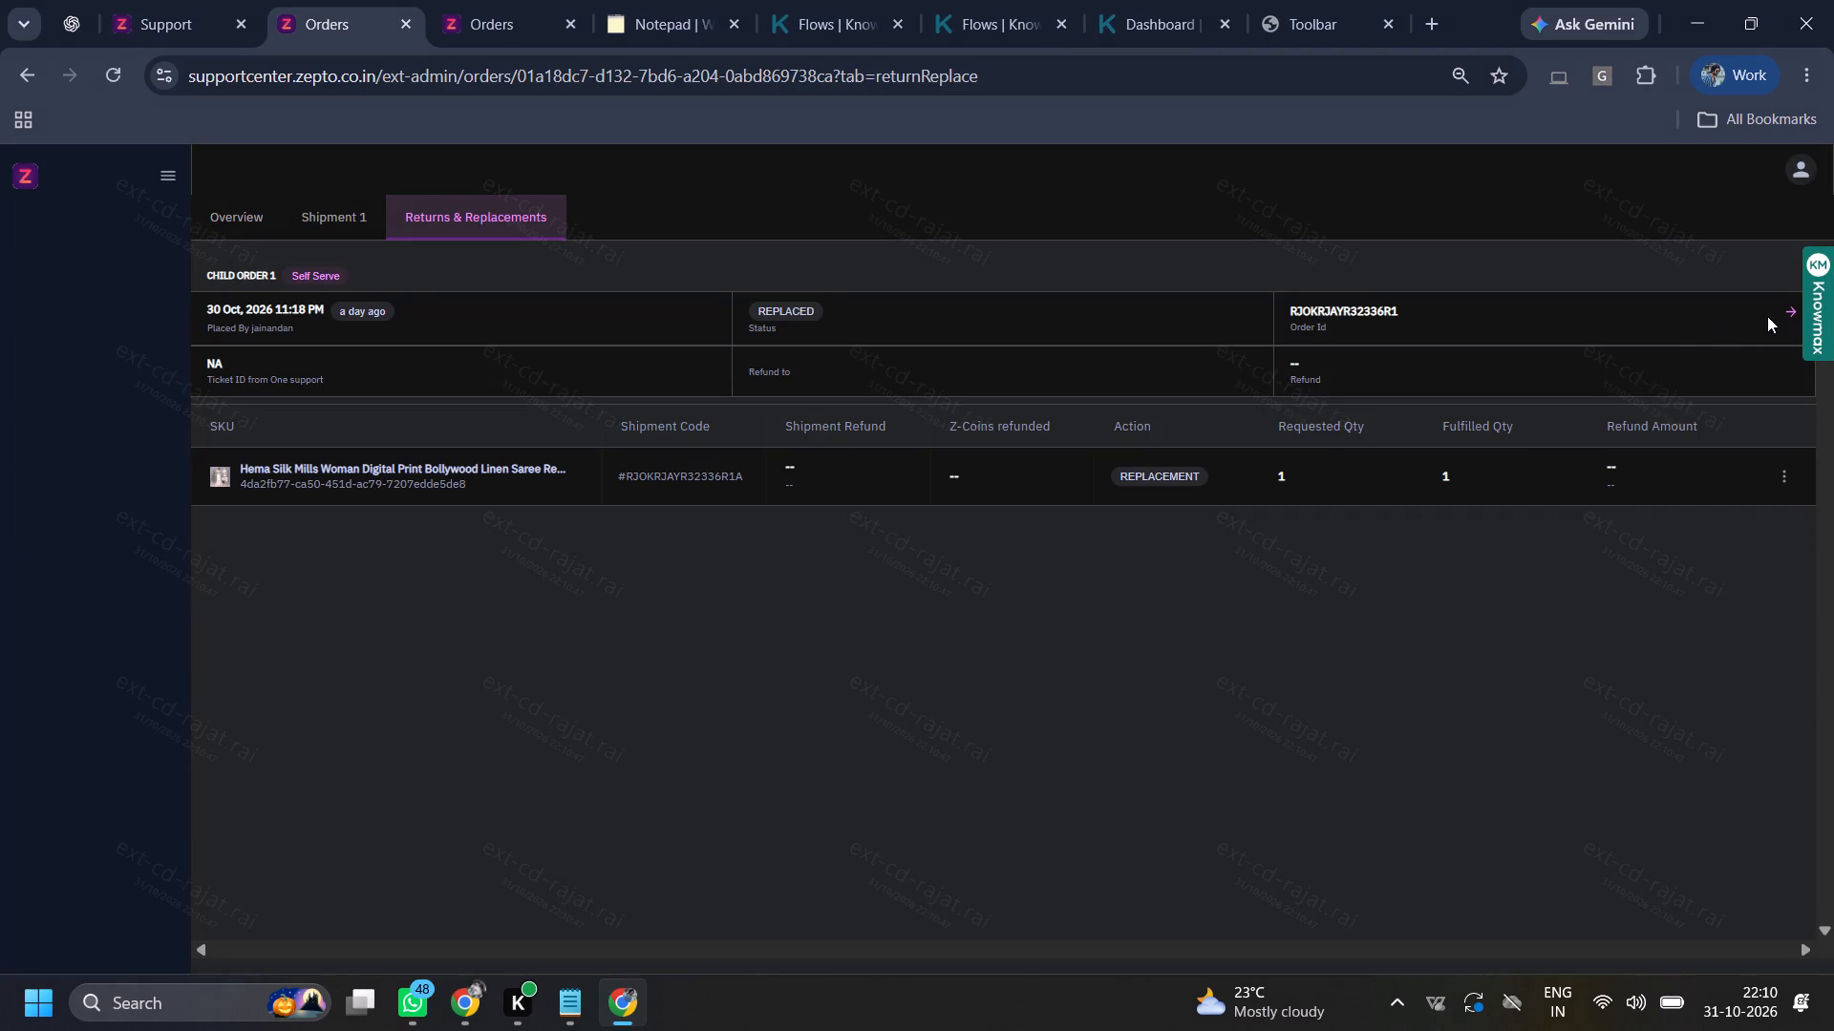
pyautogui.click(1784, 313)
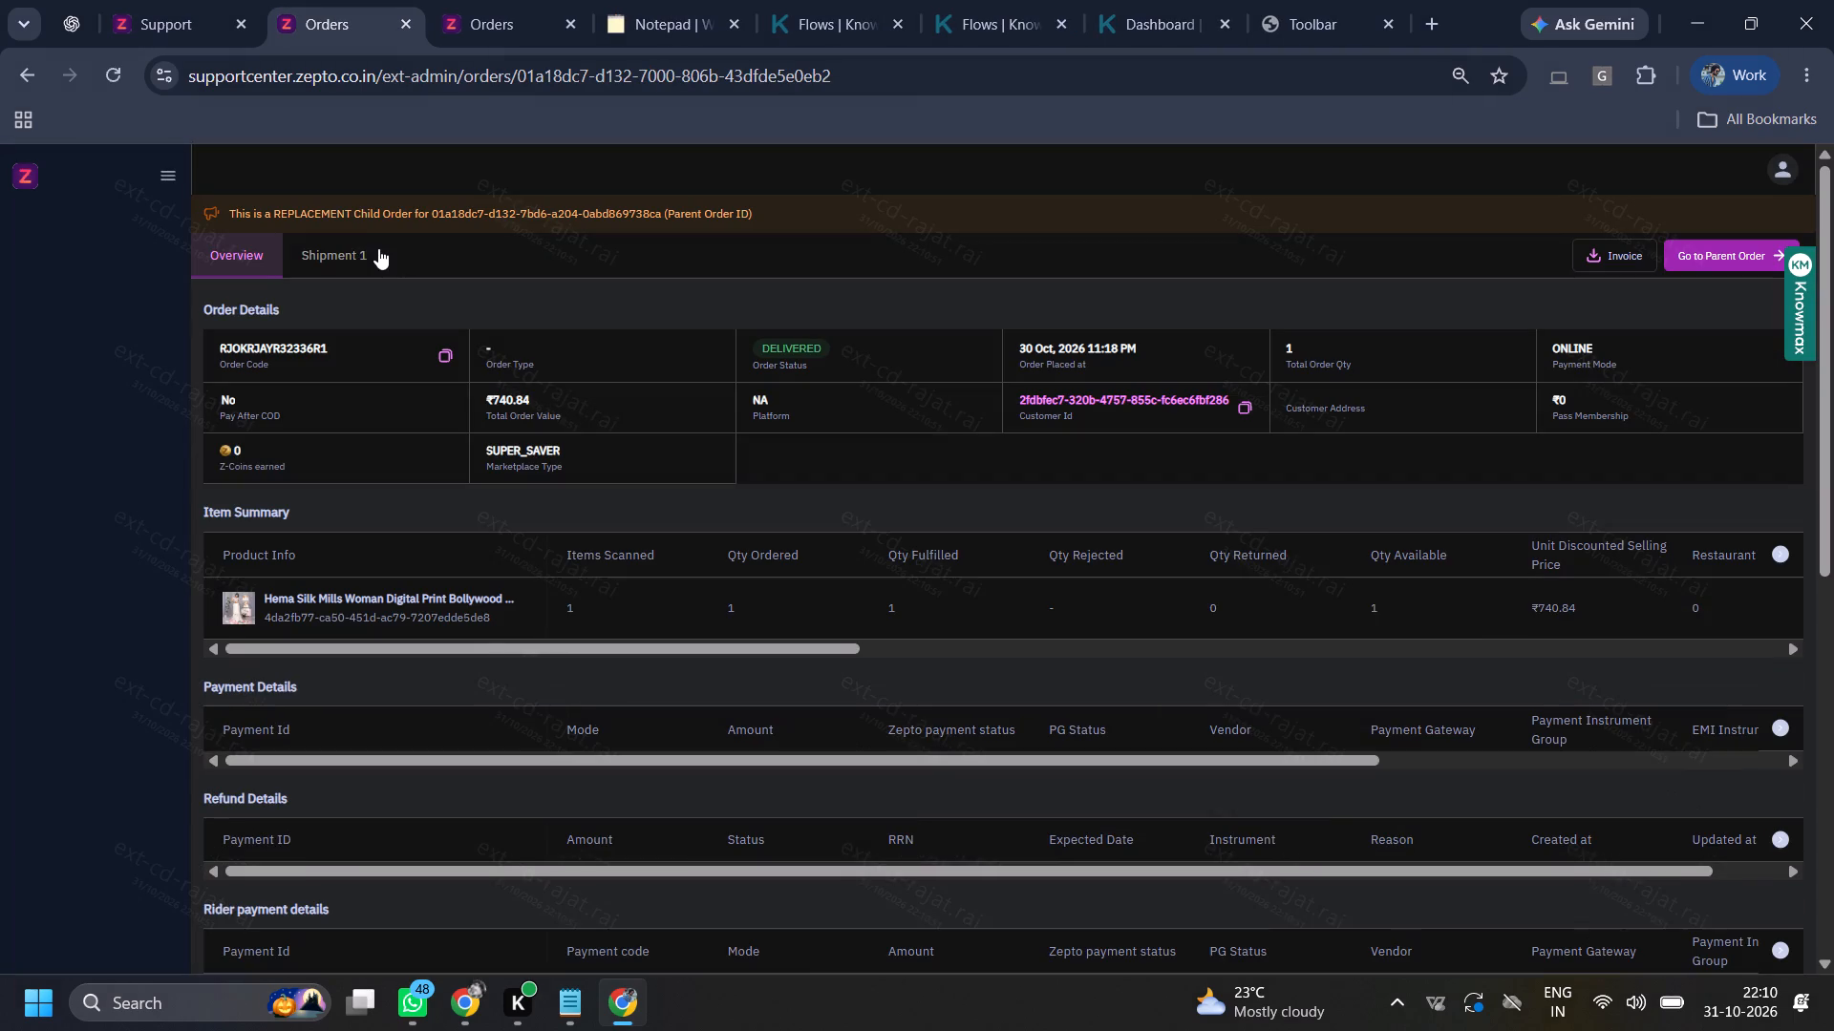
pyautogui.click(363, 242)
pyautogui.scroll(-3, 521, 644)
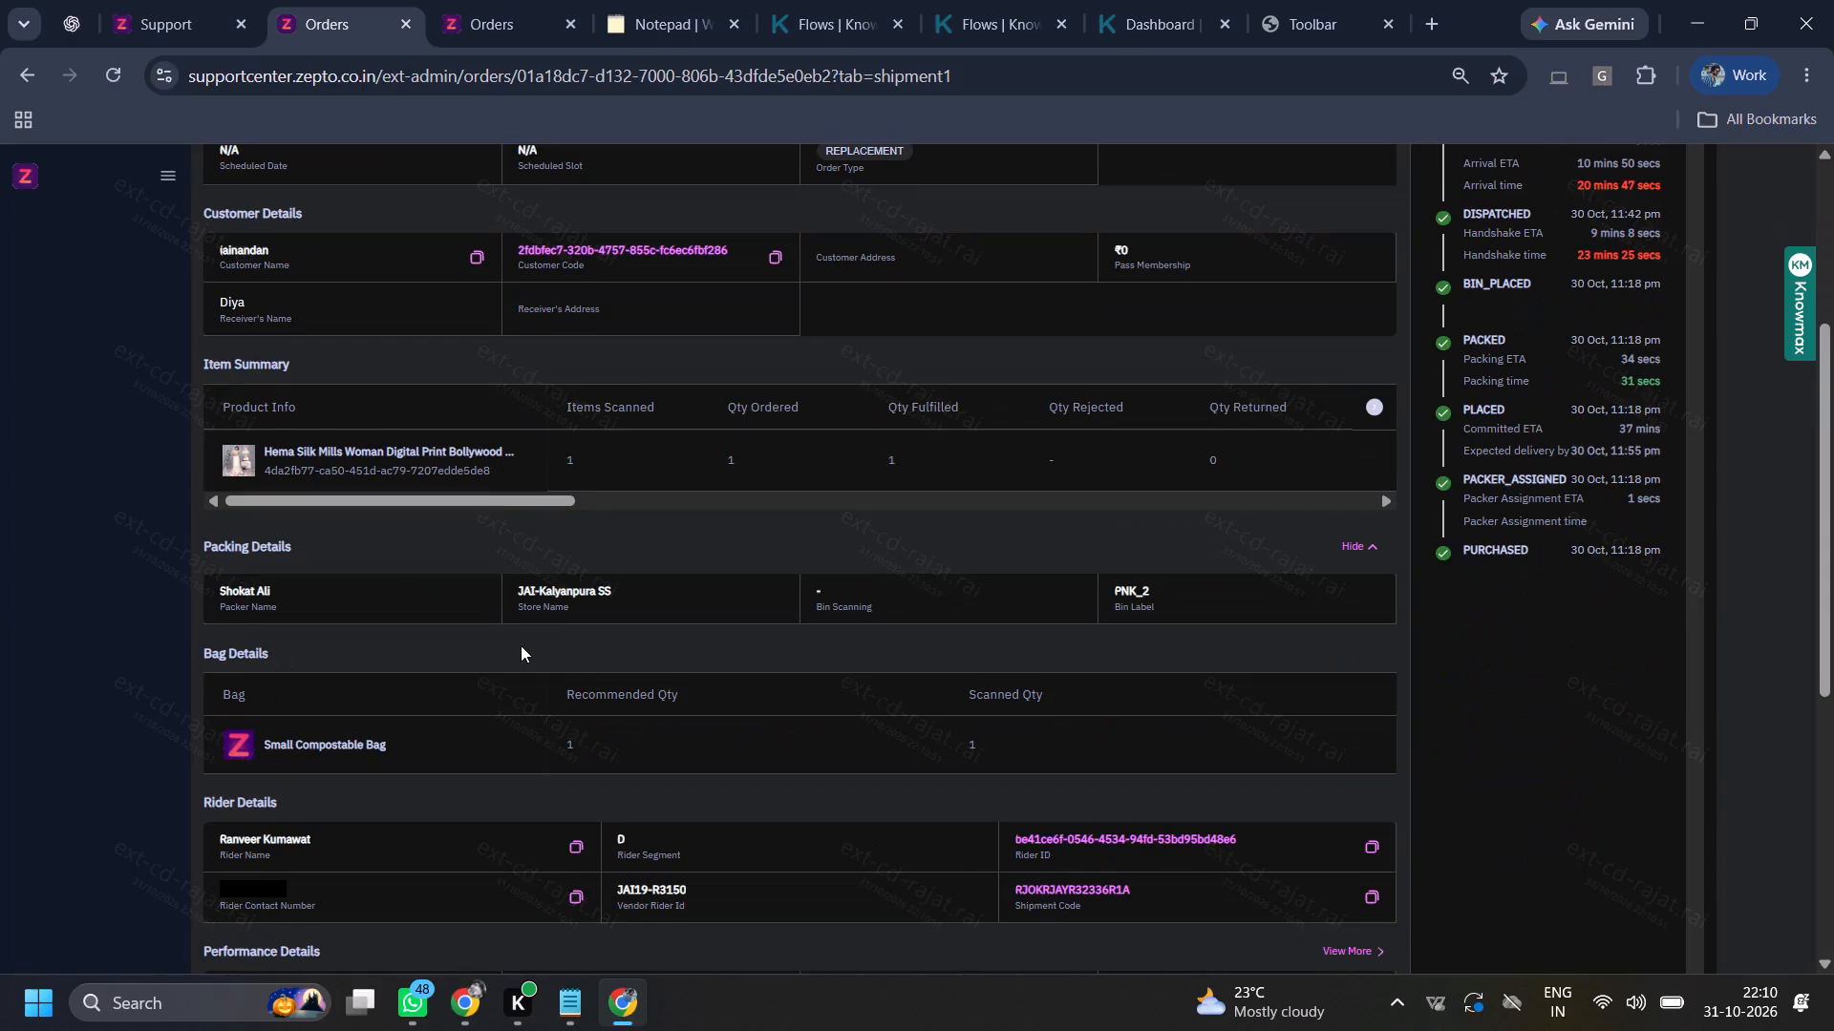
pyautogui.scroll(2, 521, 645)
pyautogui.scroll(-11, 521, 645)
pyautogui.scroll(1, 521, 645)
pyautogui.scroll(-2, 521, 645)
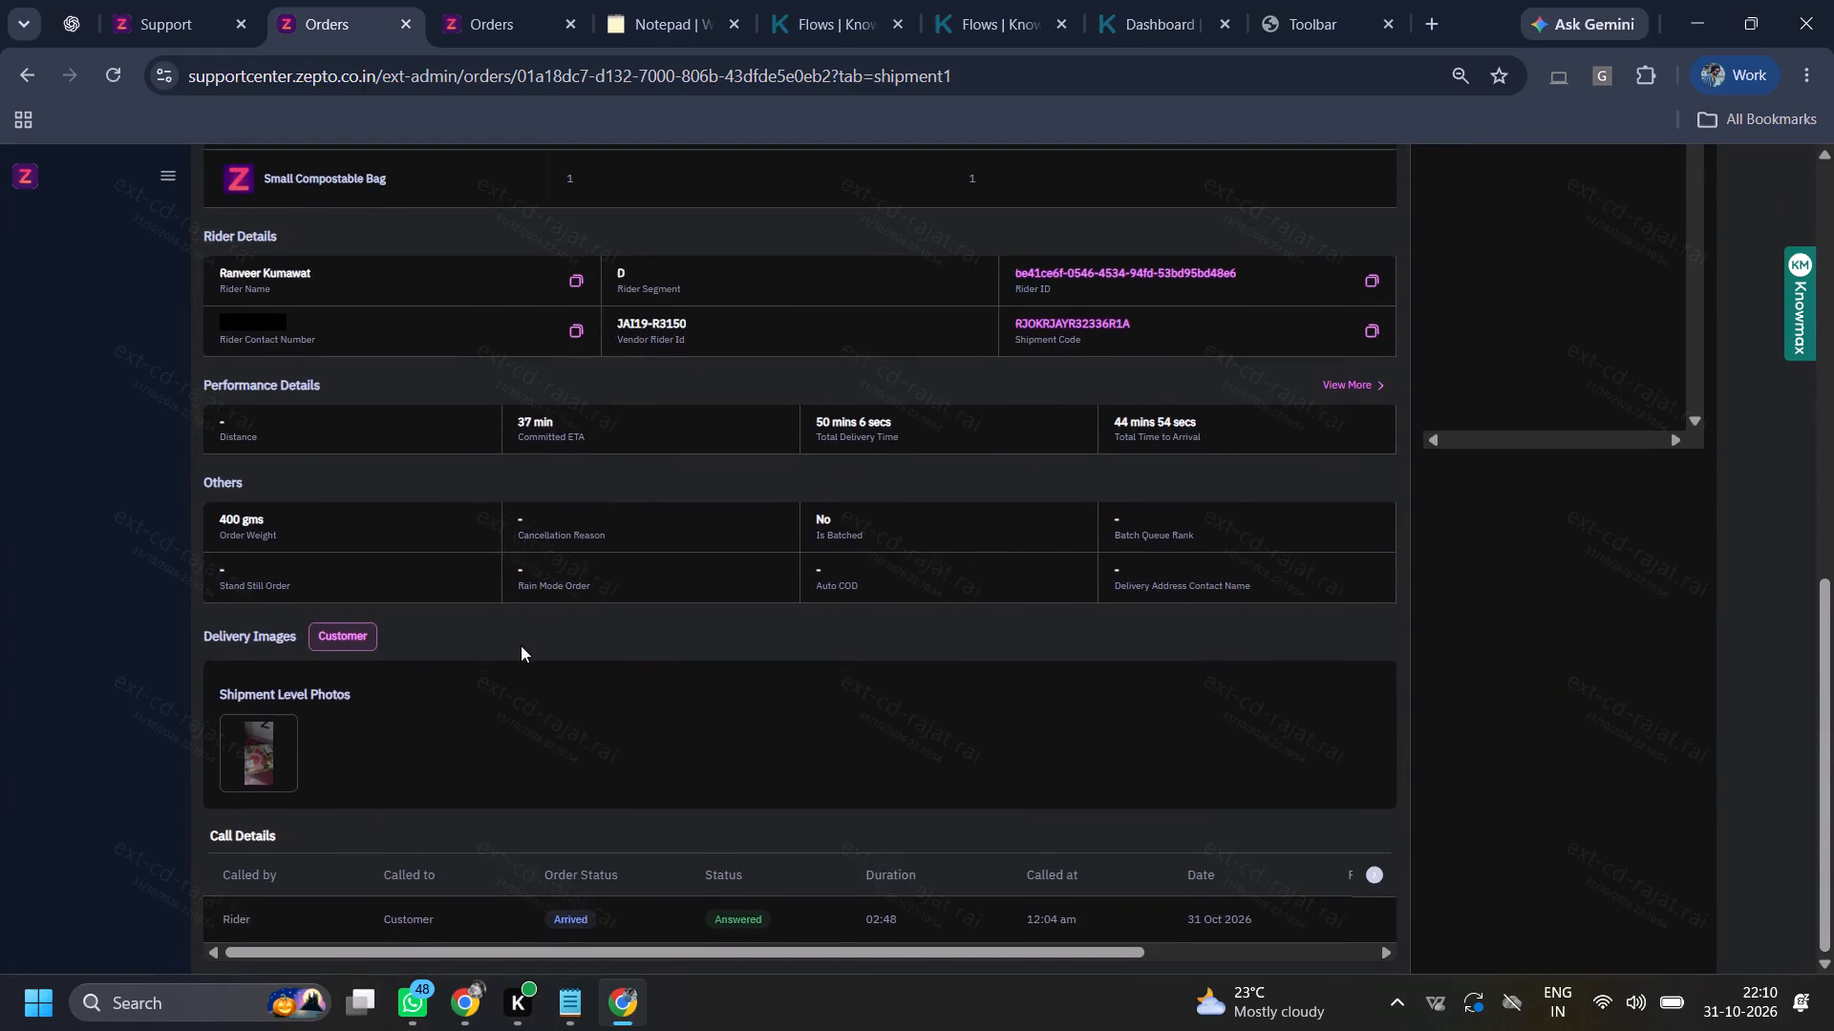
pyautogui.scroll(4, 725, 831)
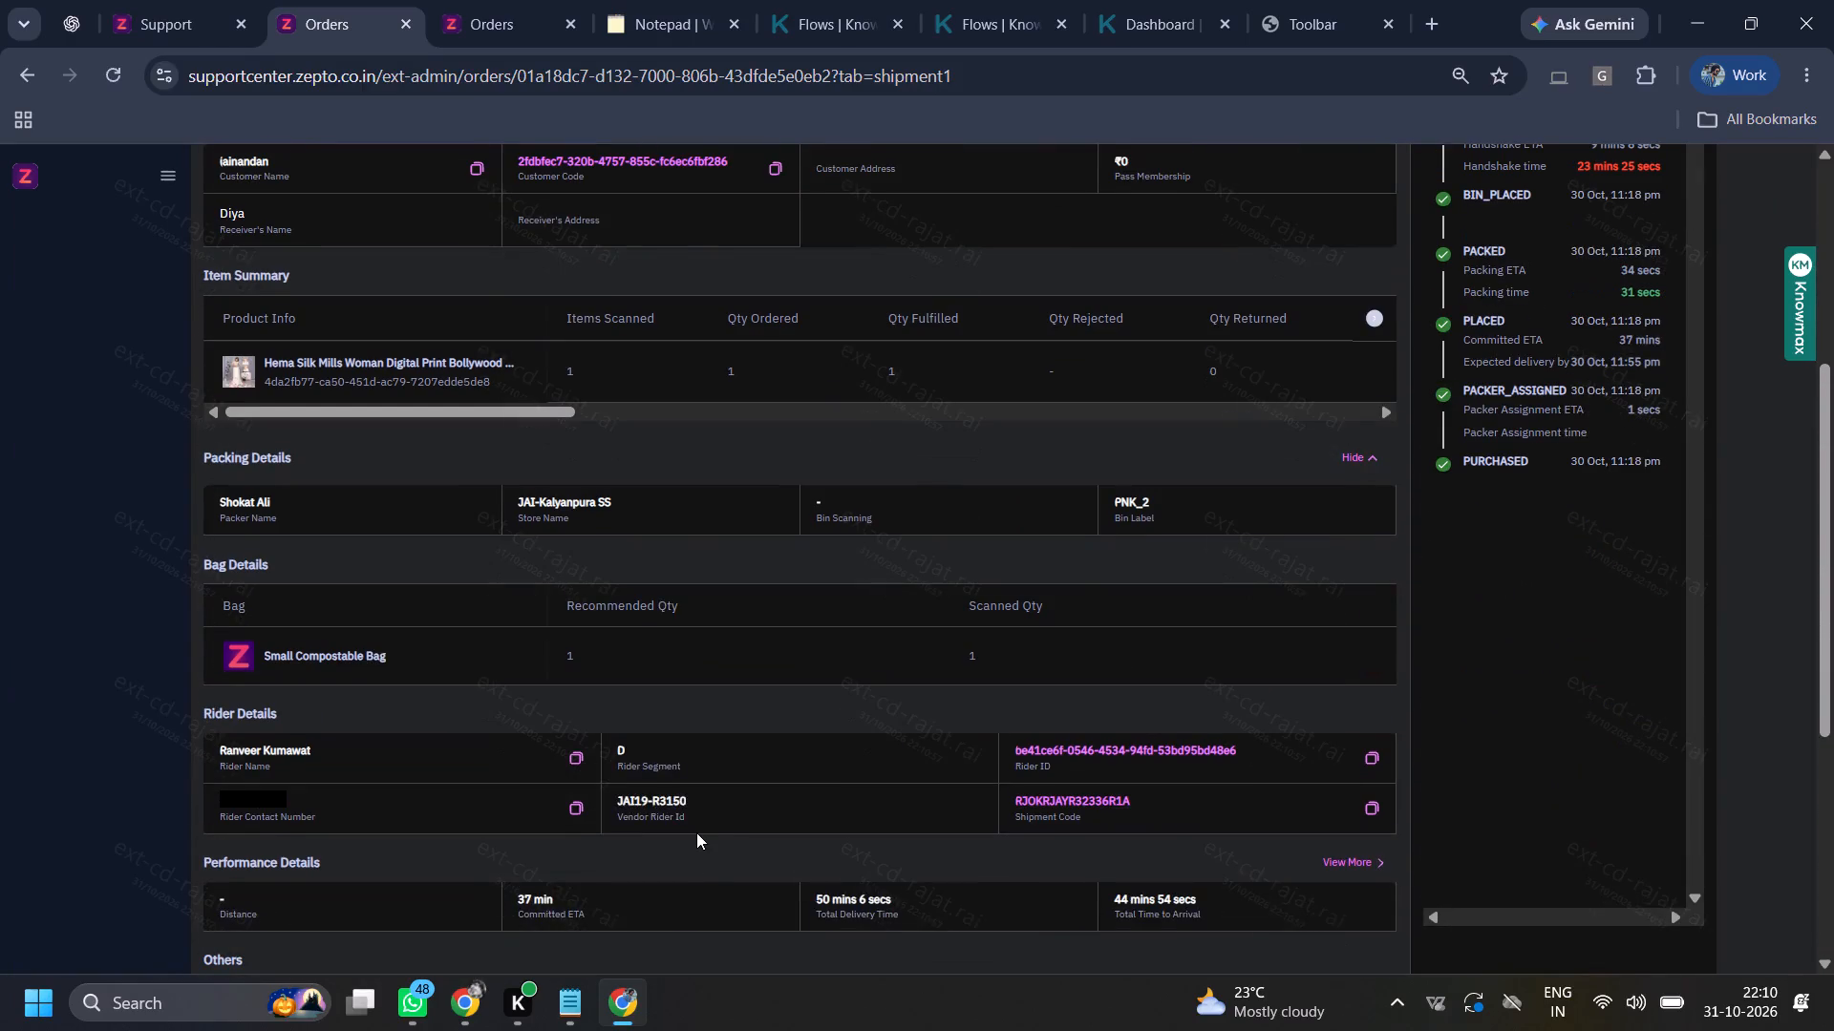
pyautogui.scroll(4, 665, 890)
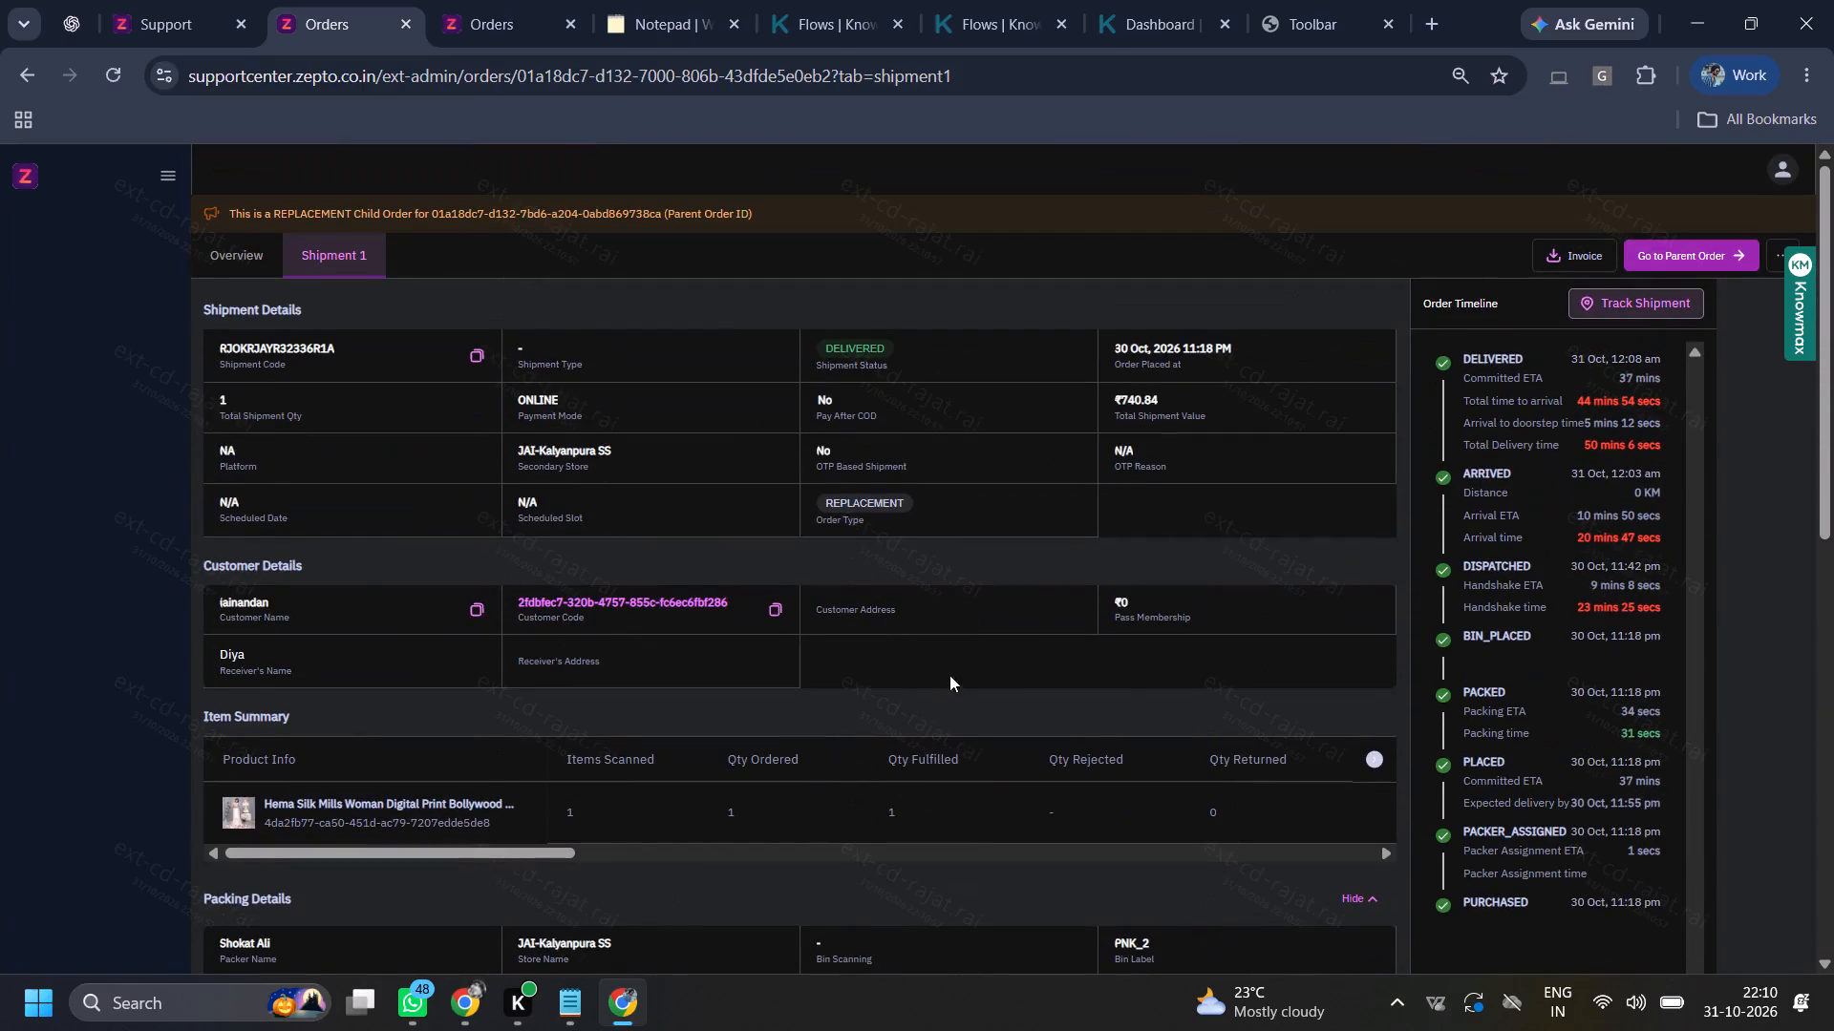
pyautogui.moveTo(1137, 404); pyautogui.dragTo(1199, 407)
pyautogui.click(142, 0)
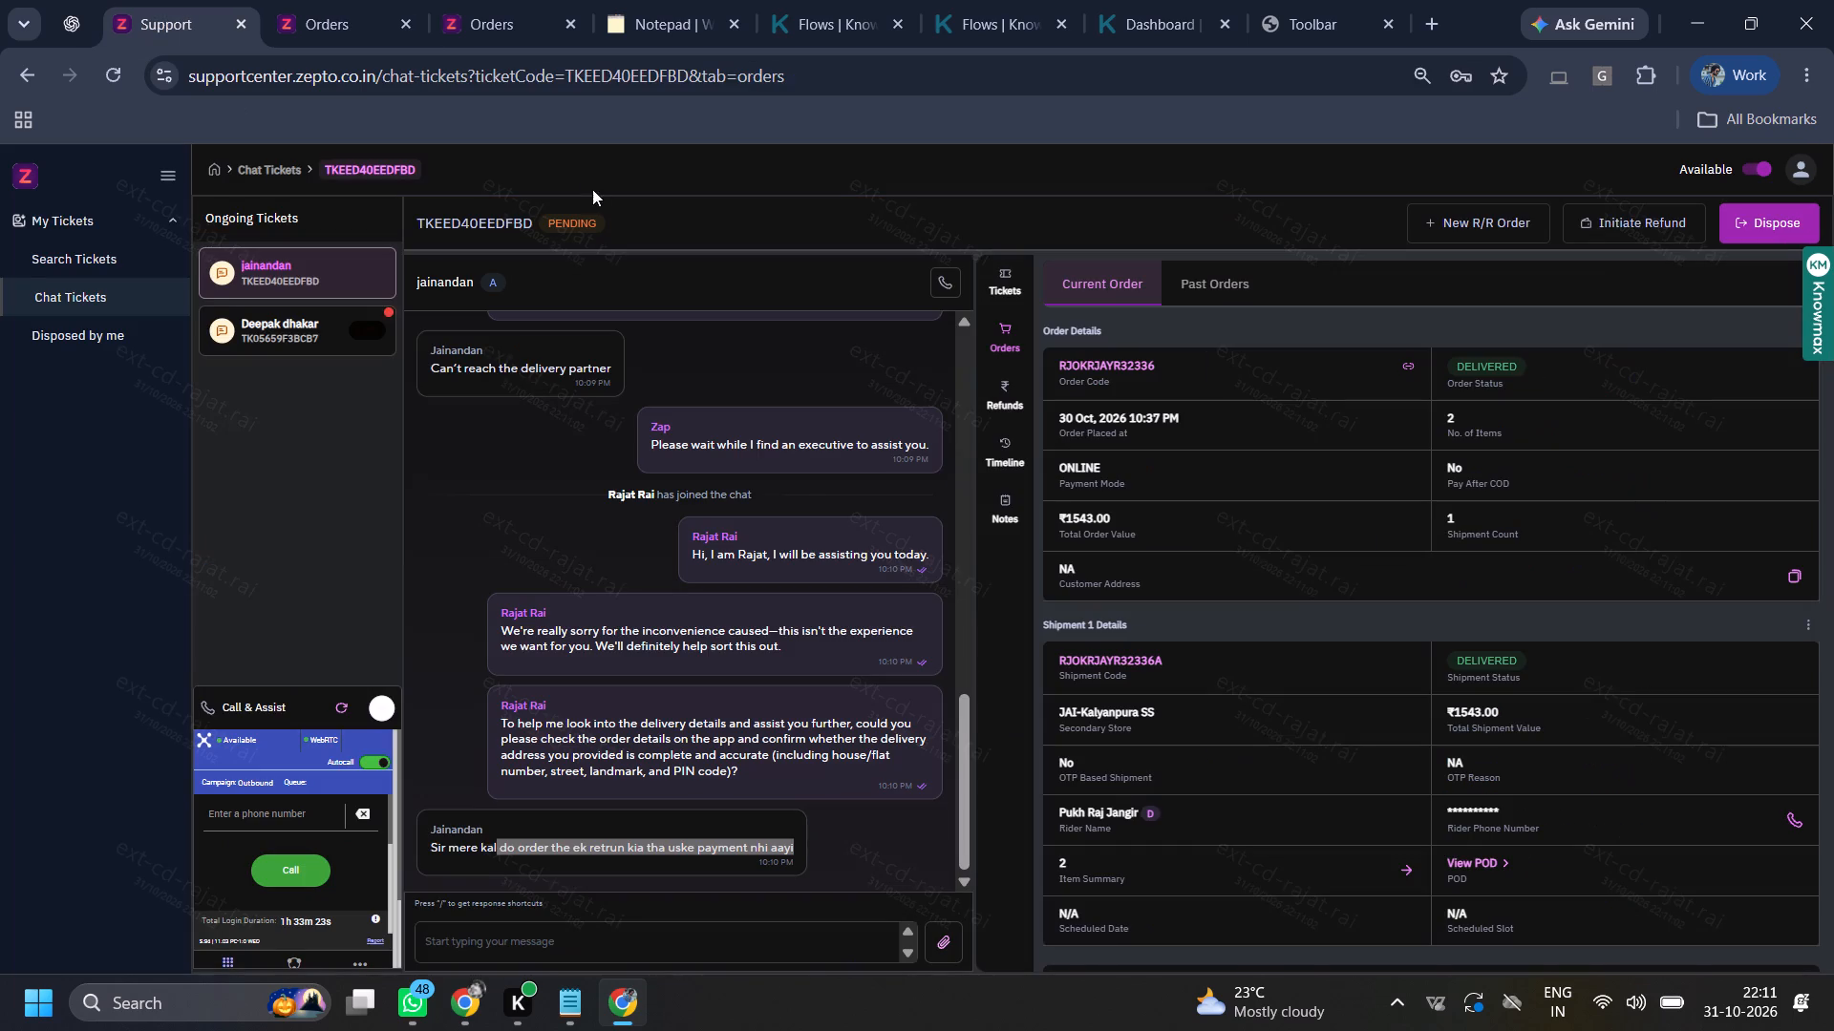
pyautogui.click(578, 847)
pyautogui.moveTo(567, 851); pyautogui.dragTo(590, 852)
pyautogui.moveTo(421, 861); pyautogui.dragTo(510, 851)
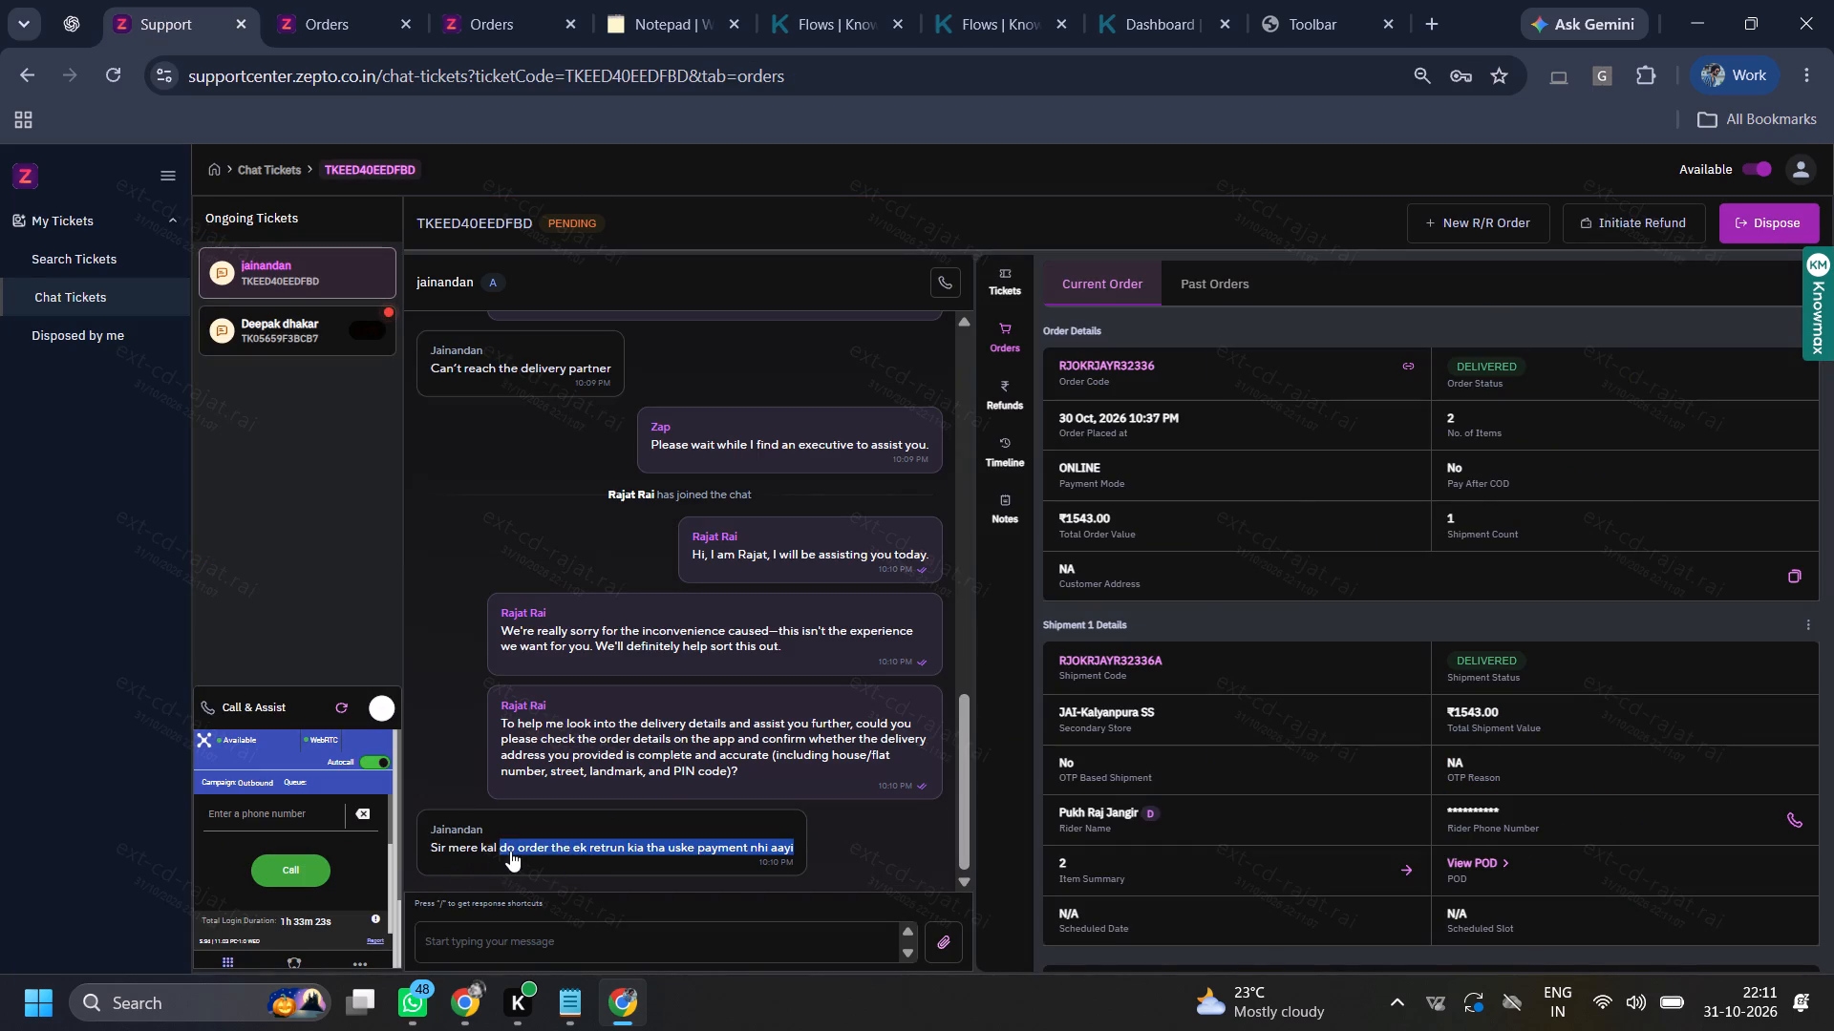
pyautogui.moveTo(510, 851); pyautogui.dragTo(693, 852)
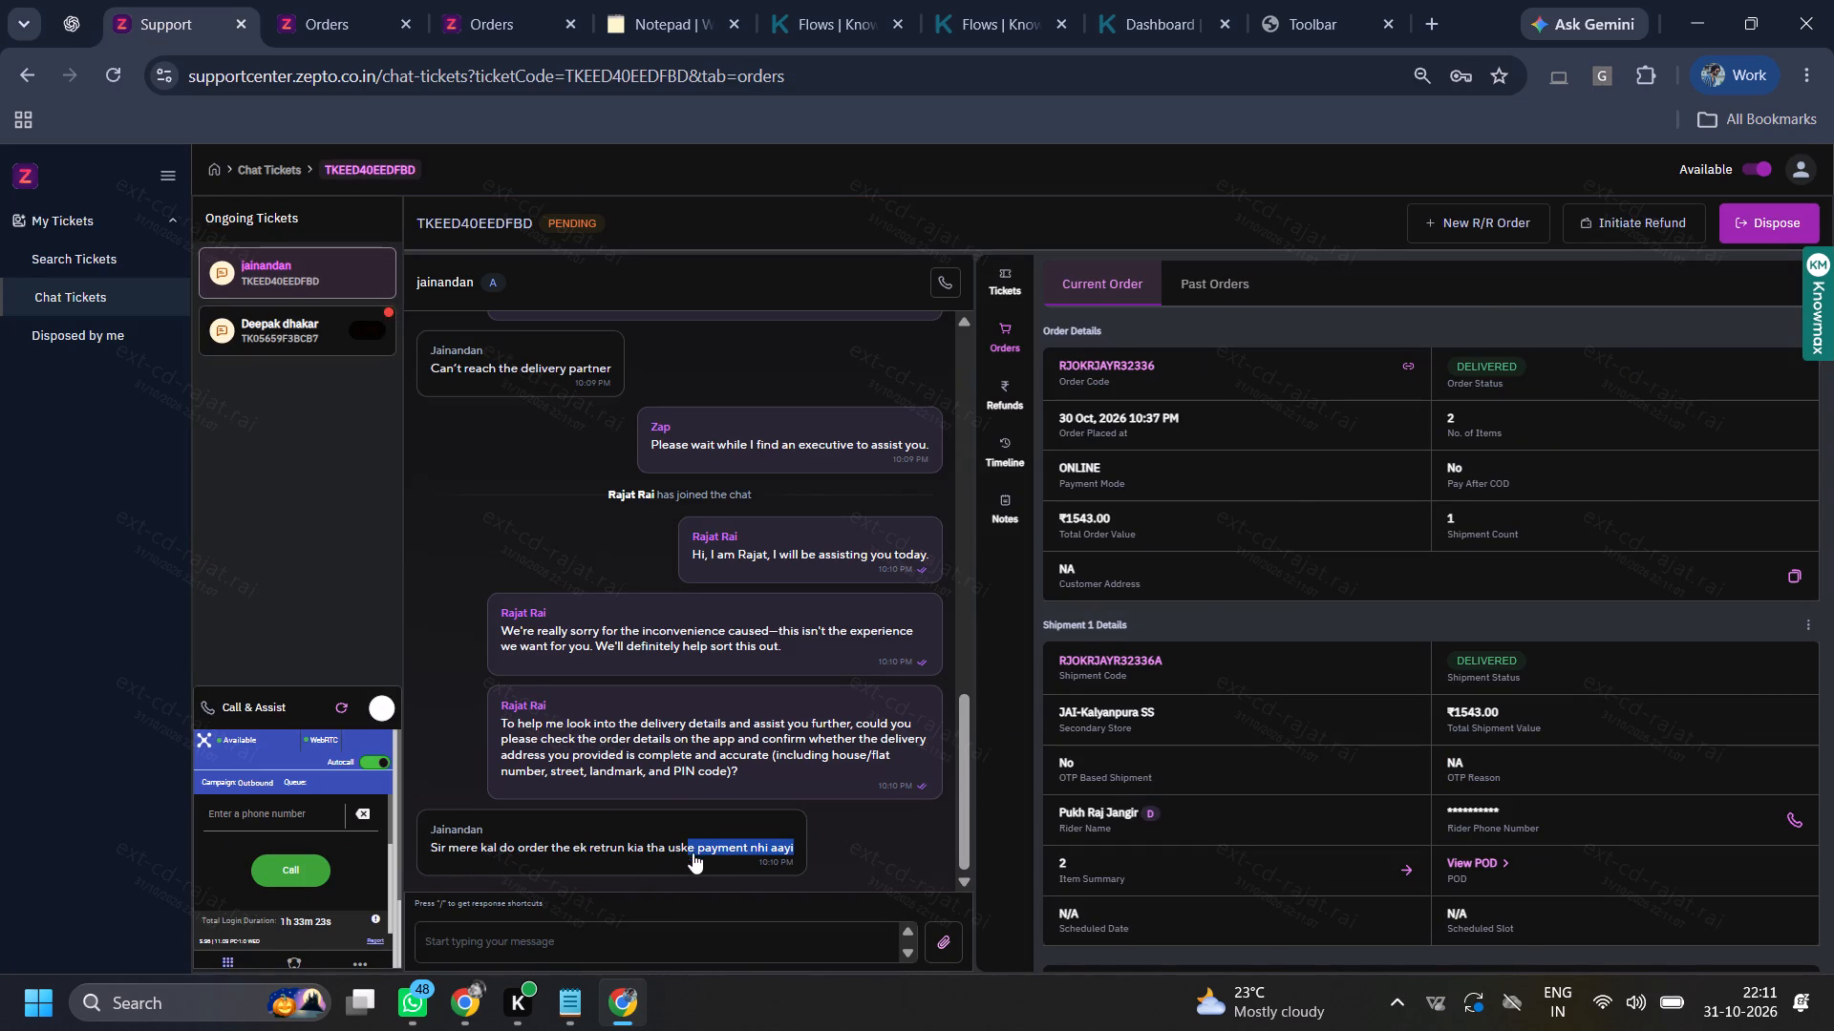
pyautogui.moveTo(693, 852); pyautogui.dragTo(808, 884)
pyautogui.click(328, 0)
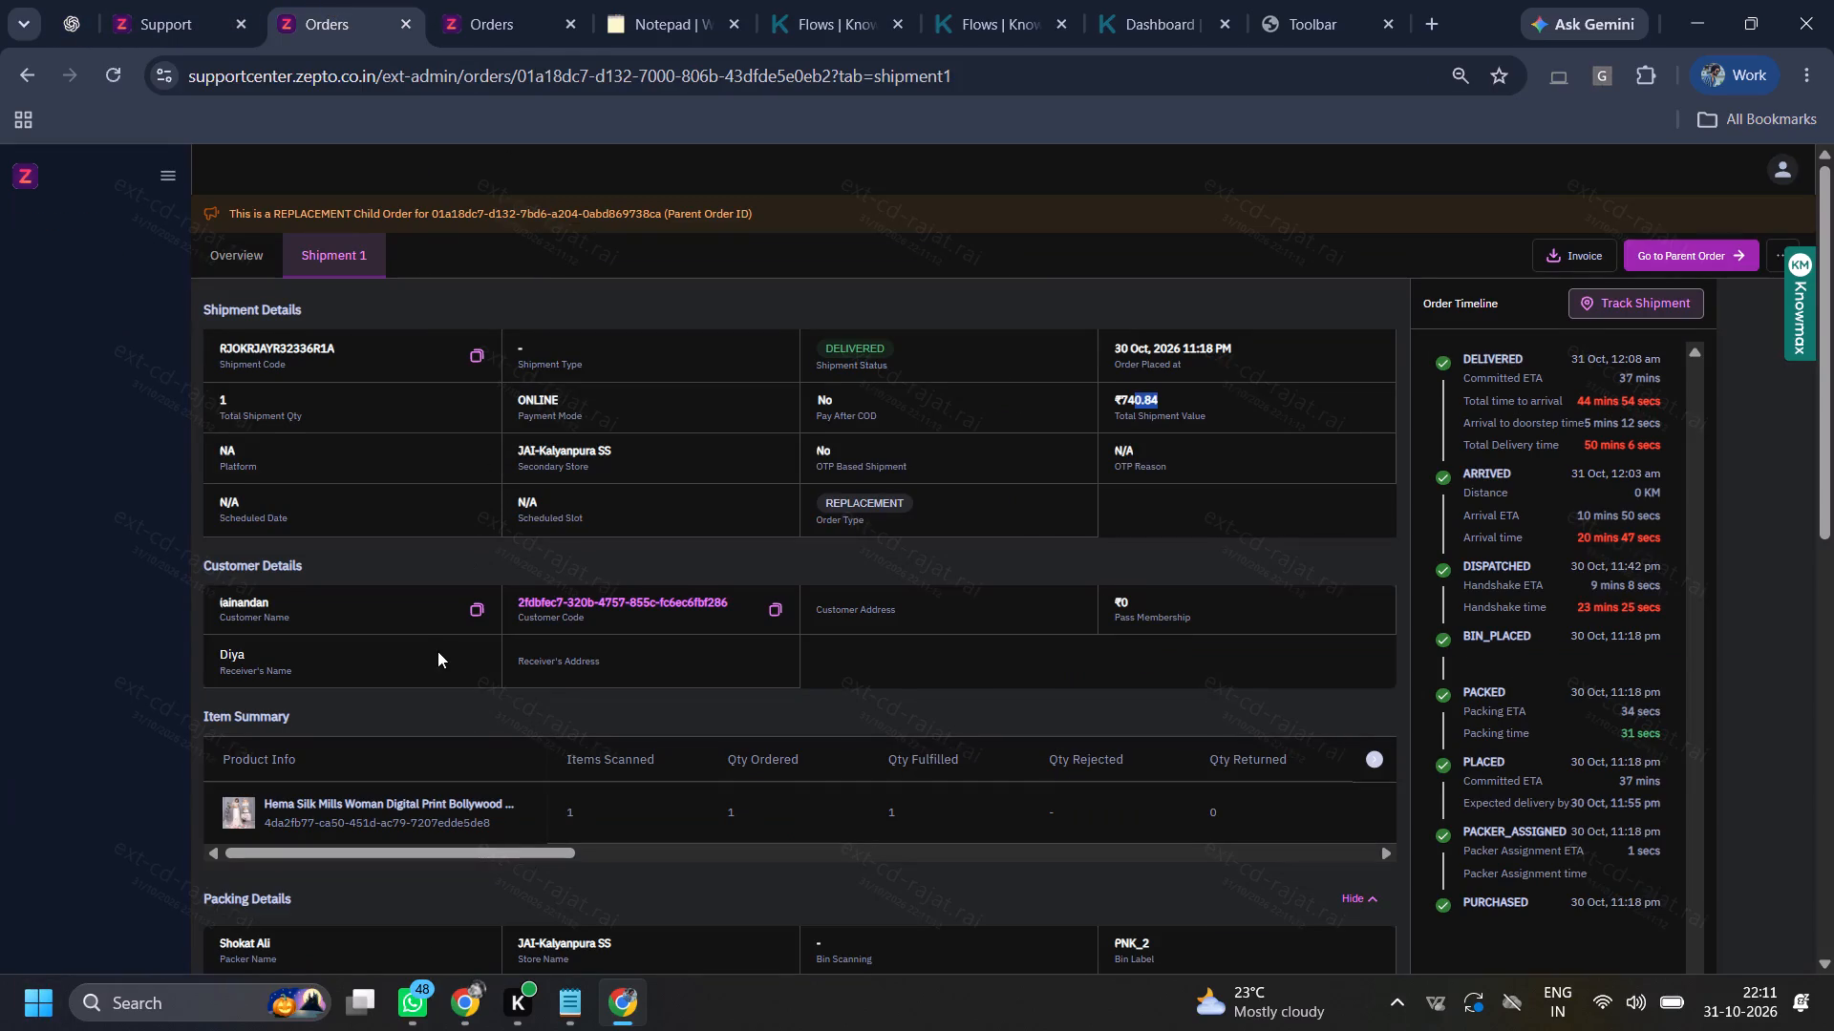
pyautogui.scroll(-4, 441, 657)
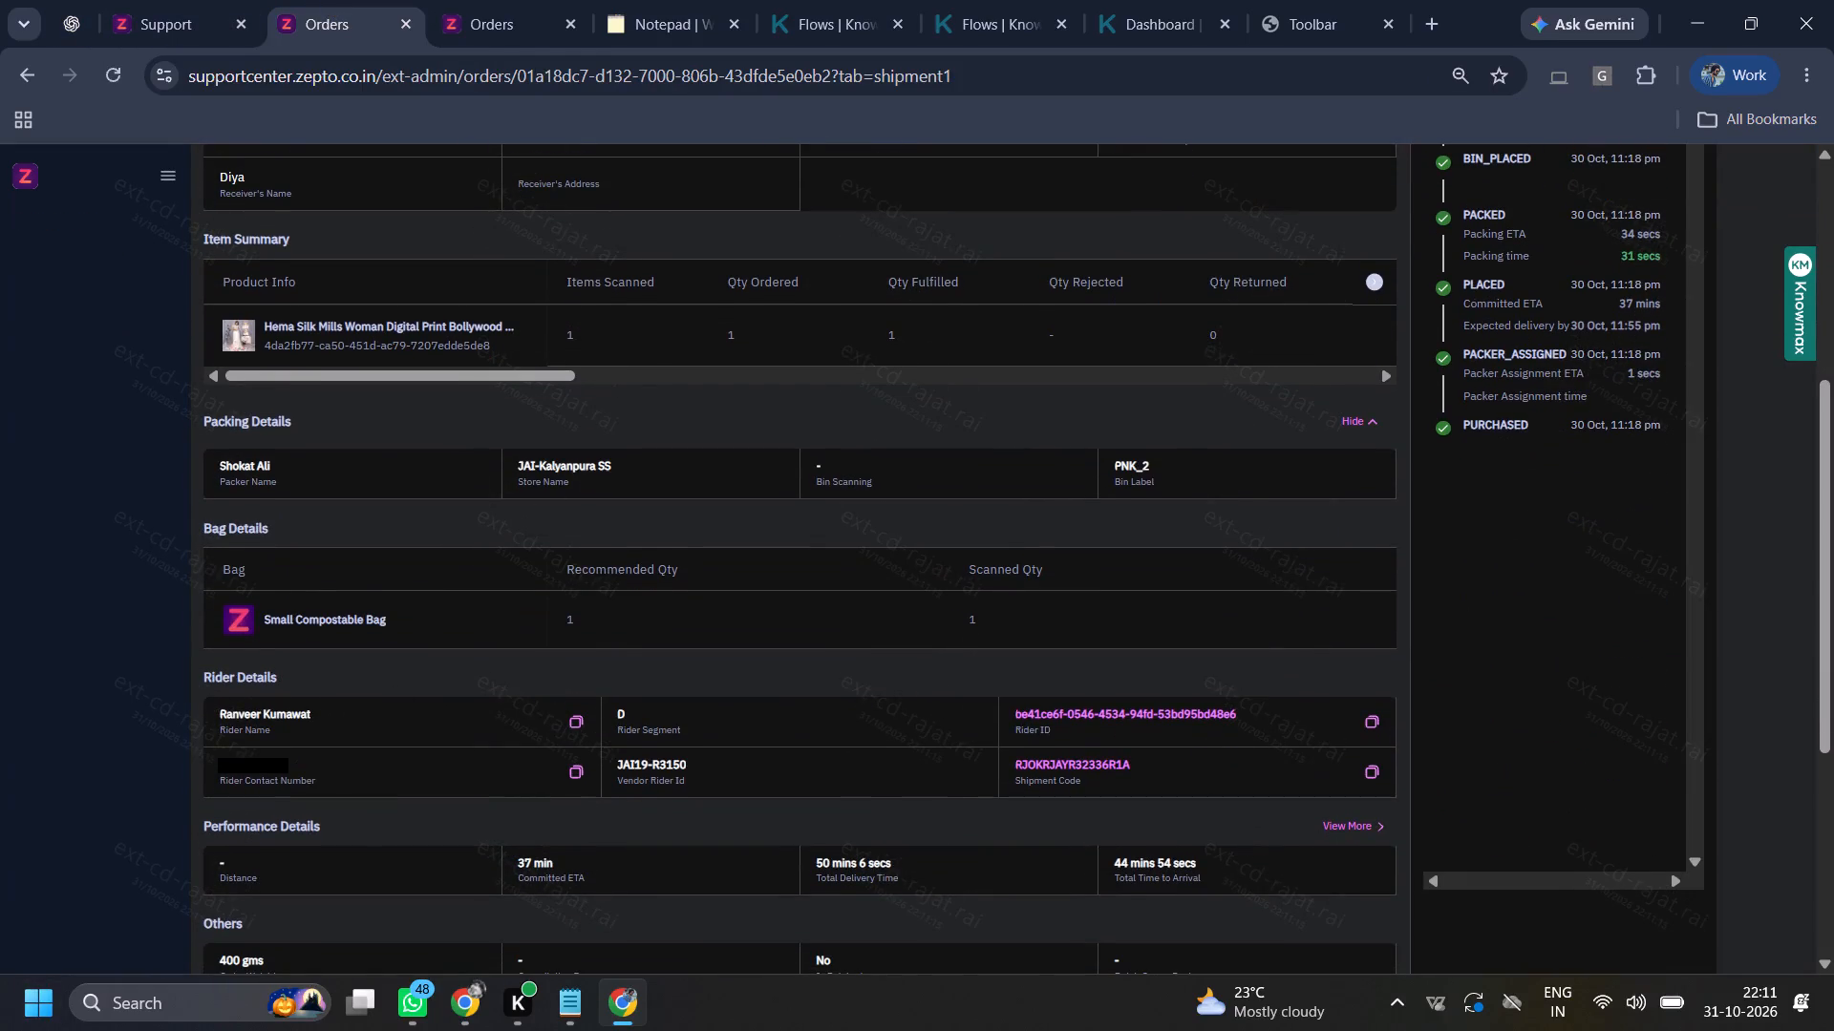
pyautogui.tripleClick(260, 768)
pyautogui.hotkey('ctrl', 'c')
pyautogui.scroll(1, 668, 669)
pyautogui.scroll(-1, 668, 669)
pyautogui.scroll(1, 668, 669)
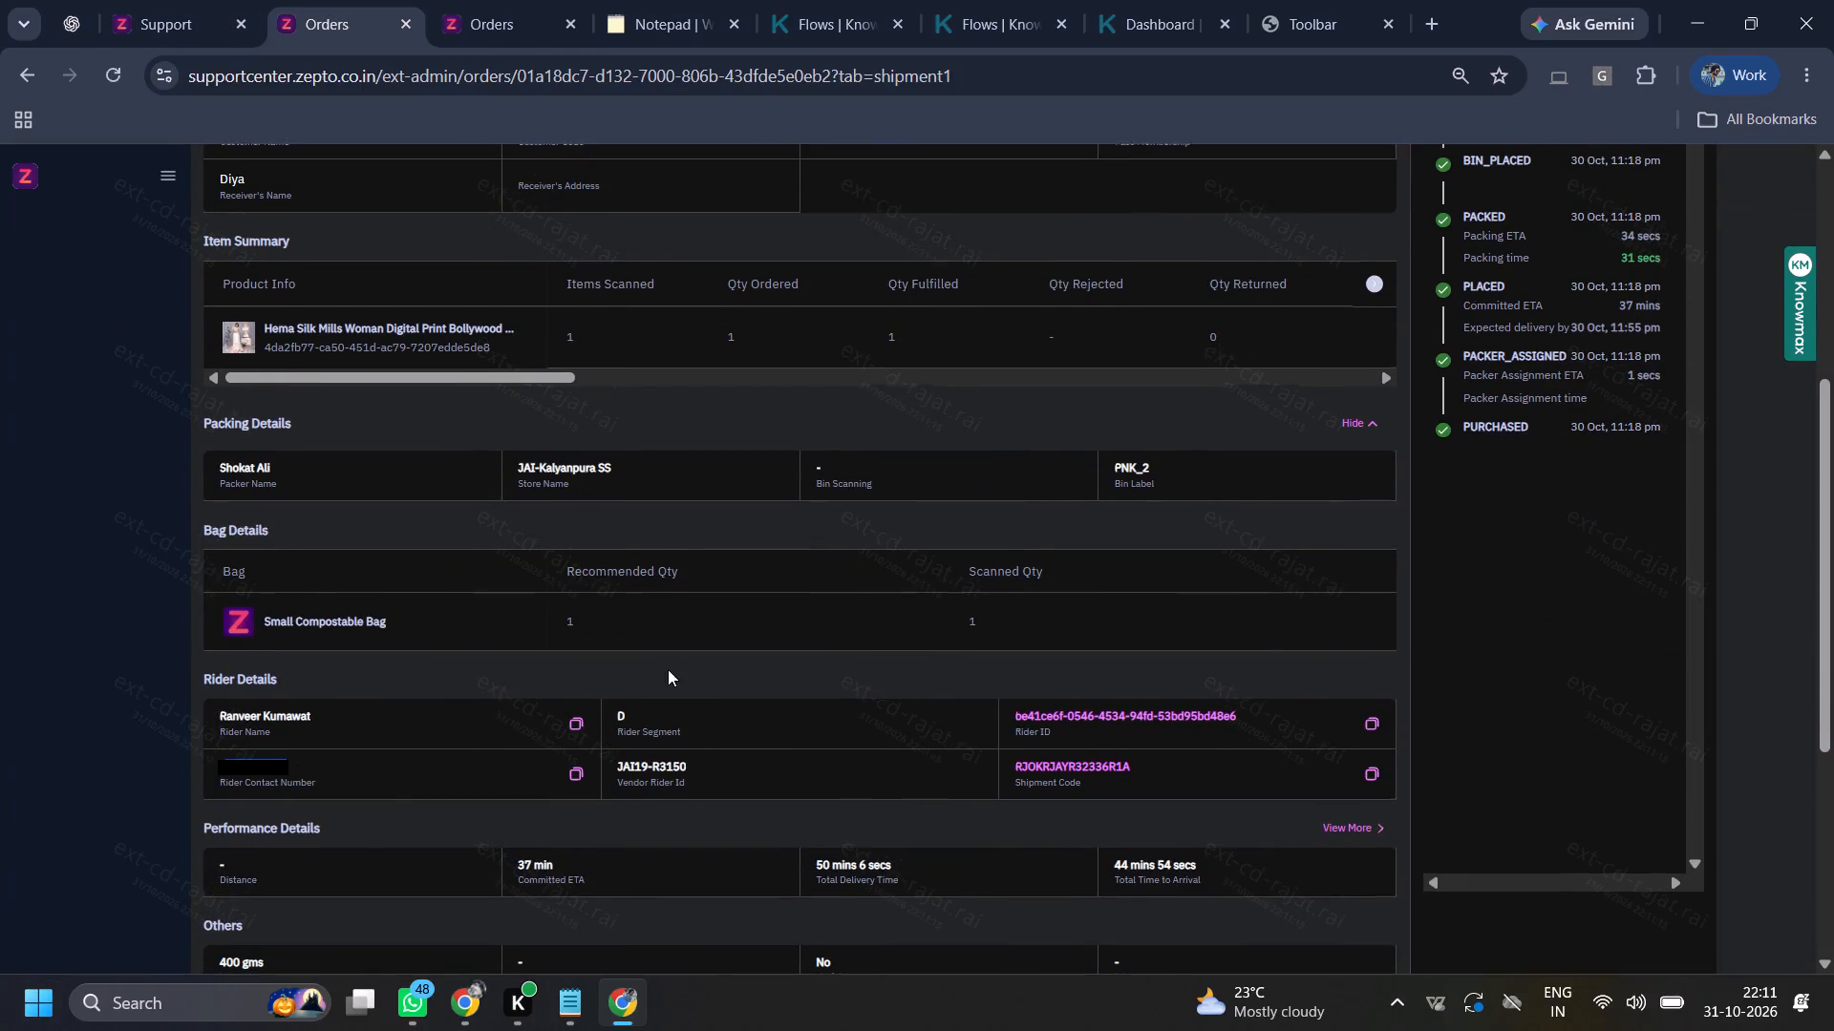
pyautogui.scroll(3, 668, 669)
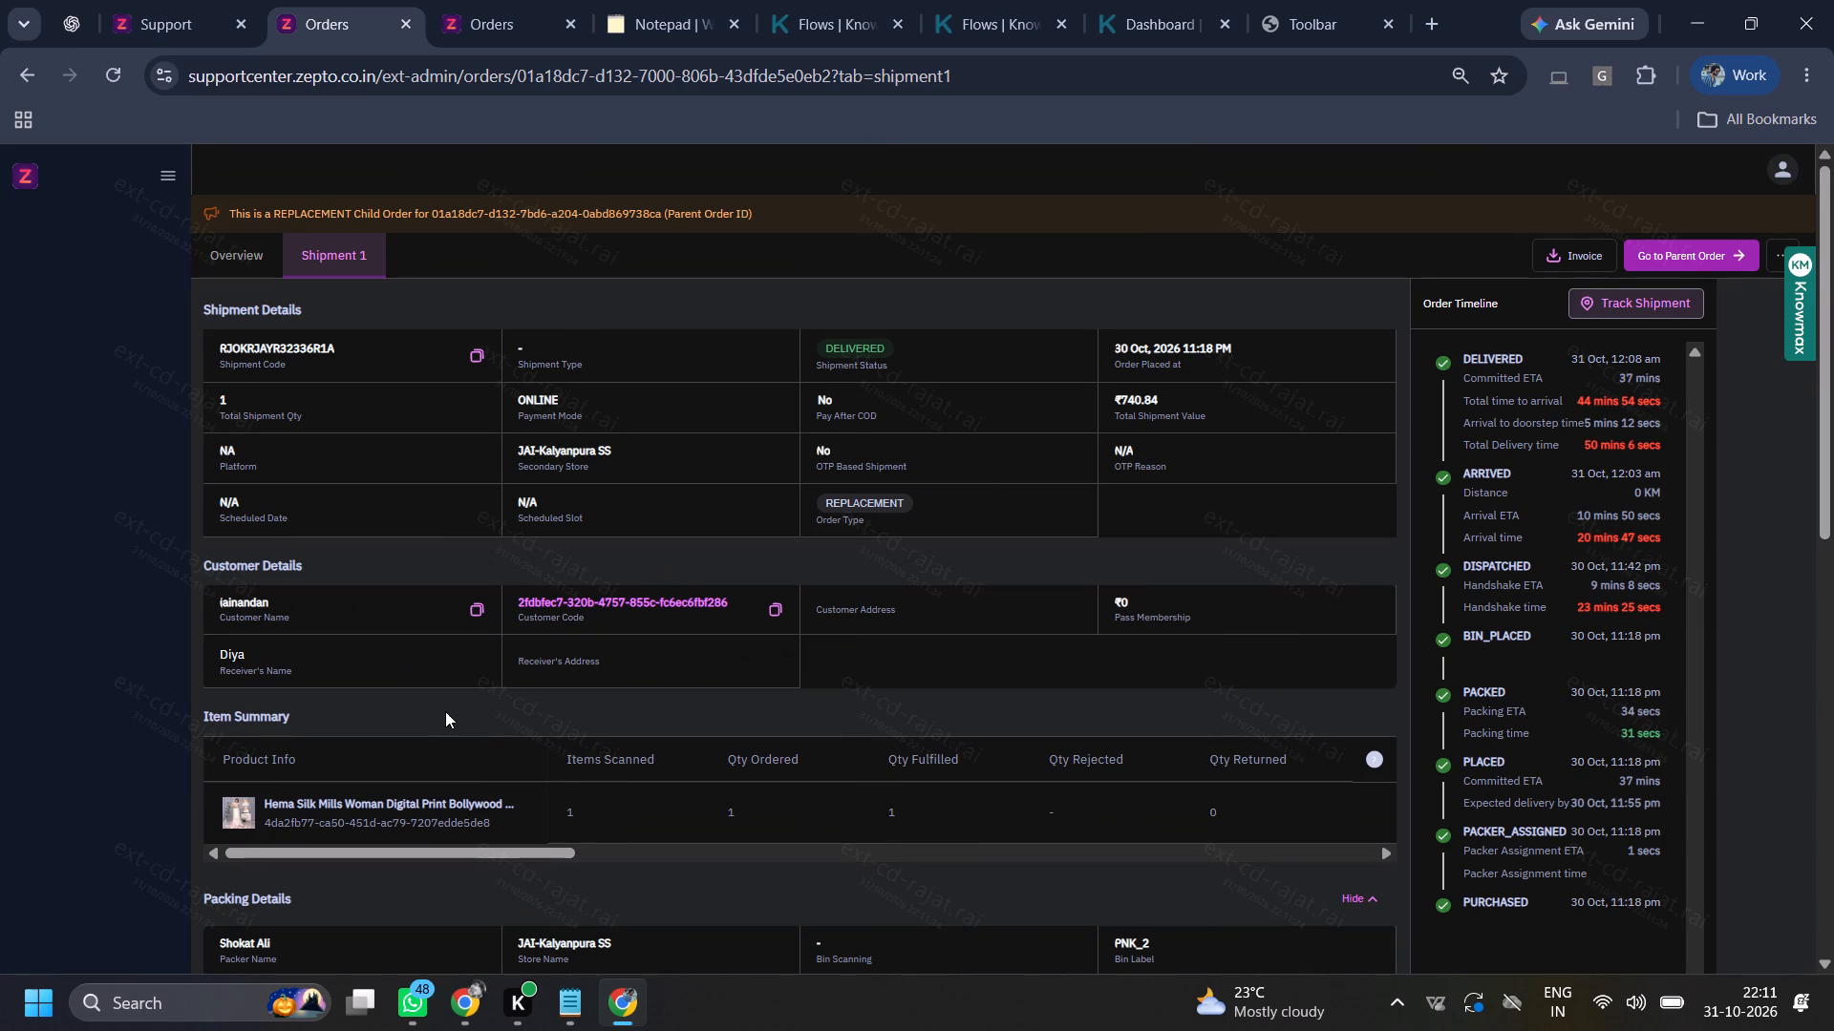
pyautogui.moveTo(452, 715); pyautogui.dragTo(596, 806)
pyautogui.click(596, 806)
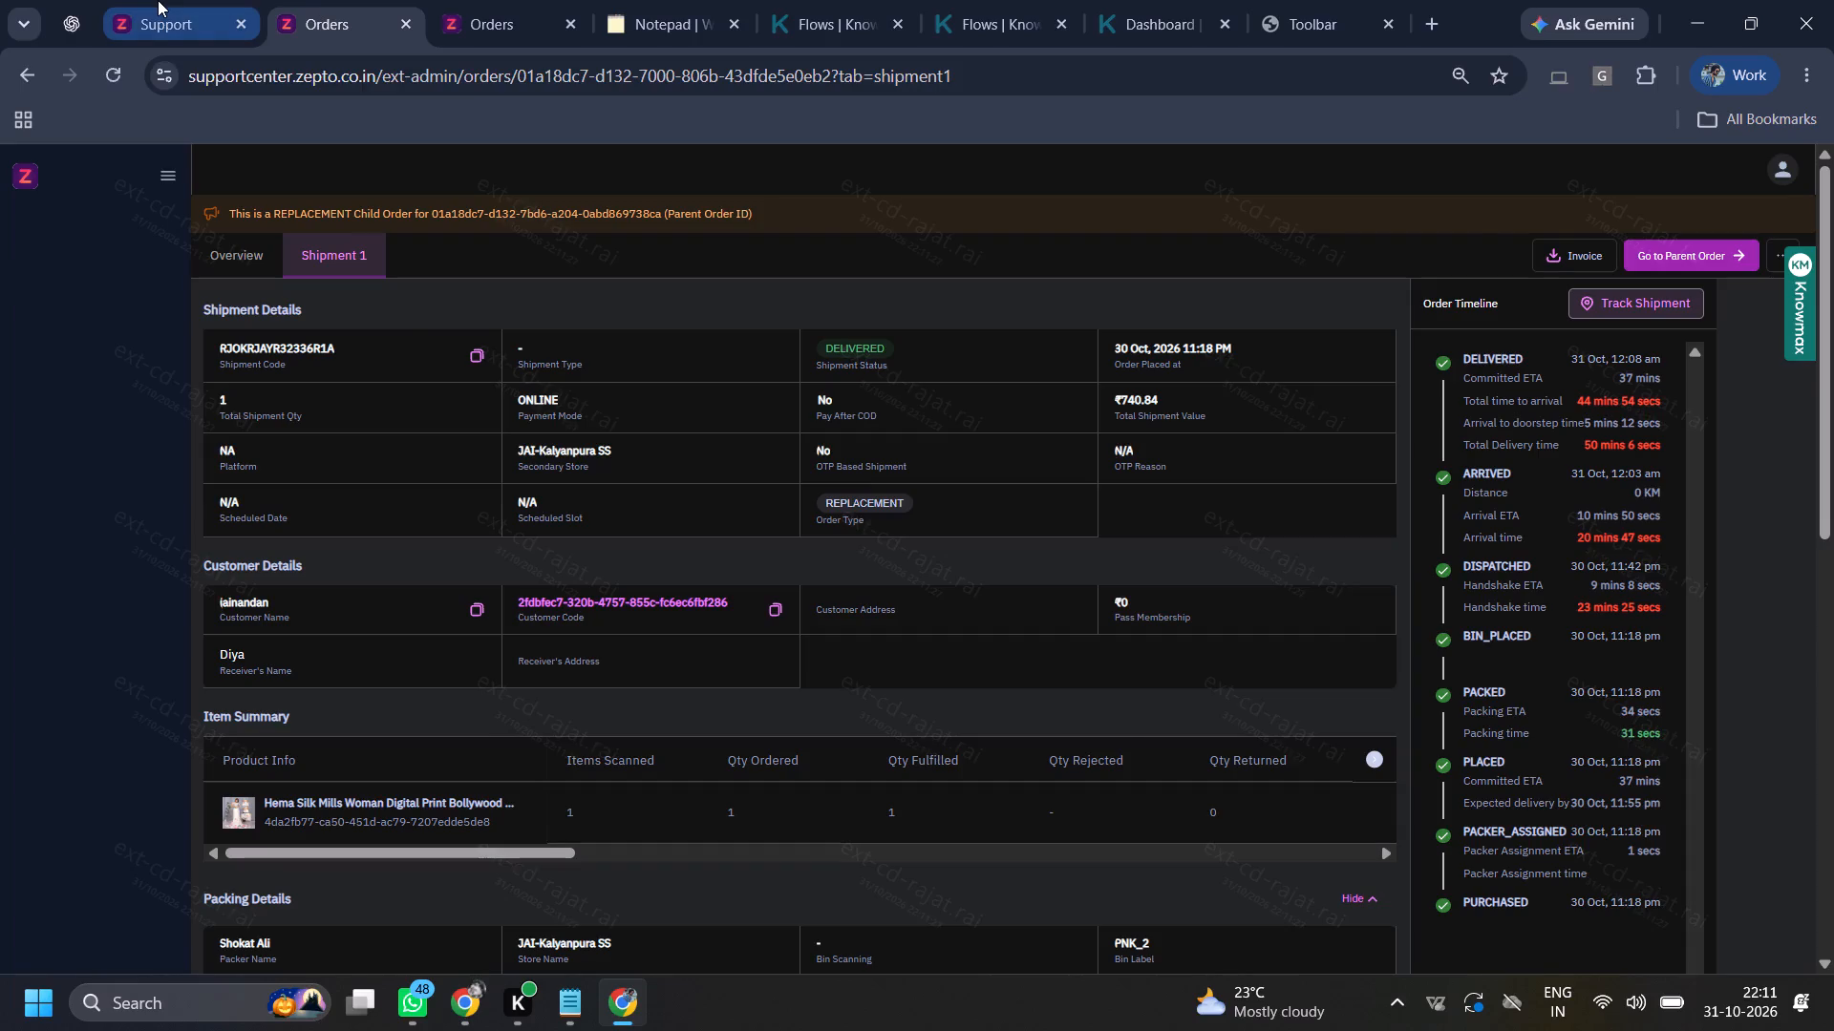
# Copy the rider's contact number from the replacement shipment and call it from the support page's dialer.
pyautogui.click(158, 0)
pyautogui.click(402, 0)
pyautogui.scroll(-4, 407, 534)
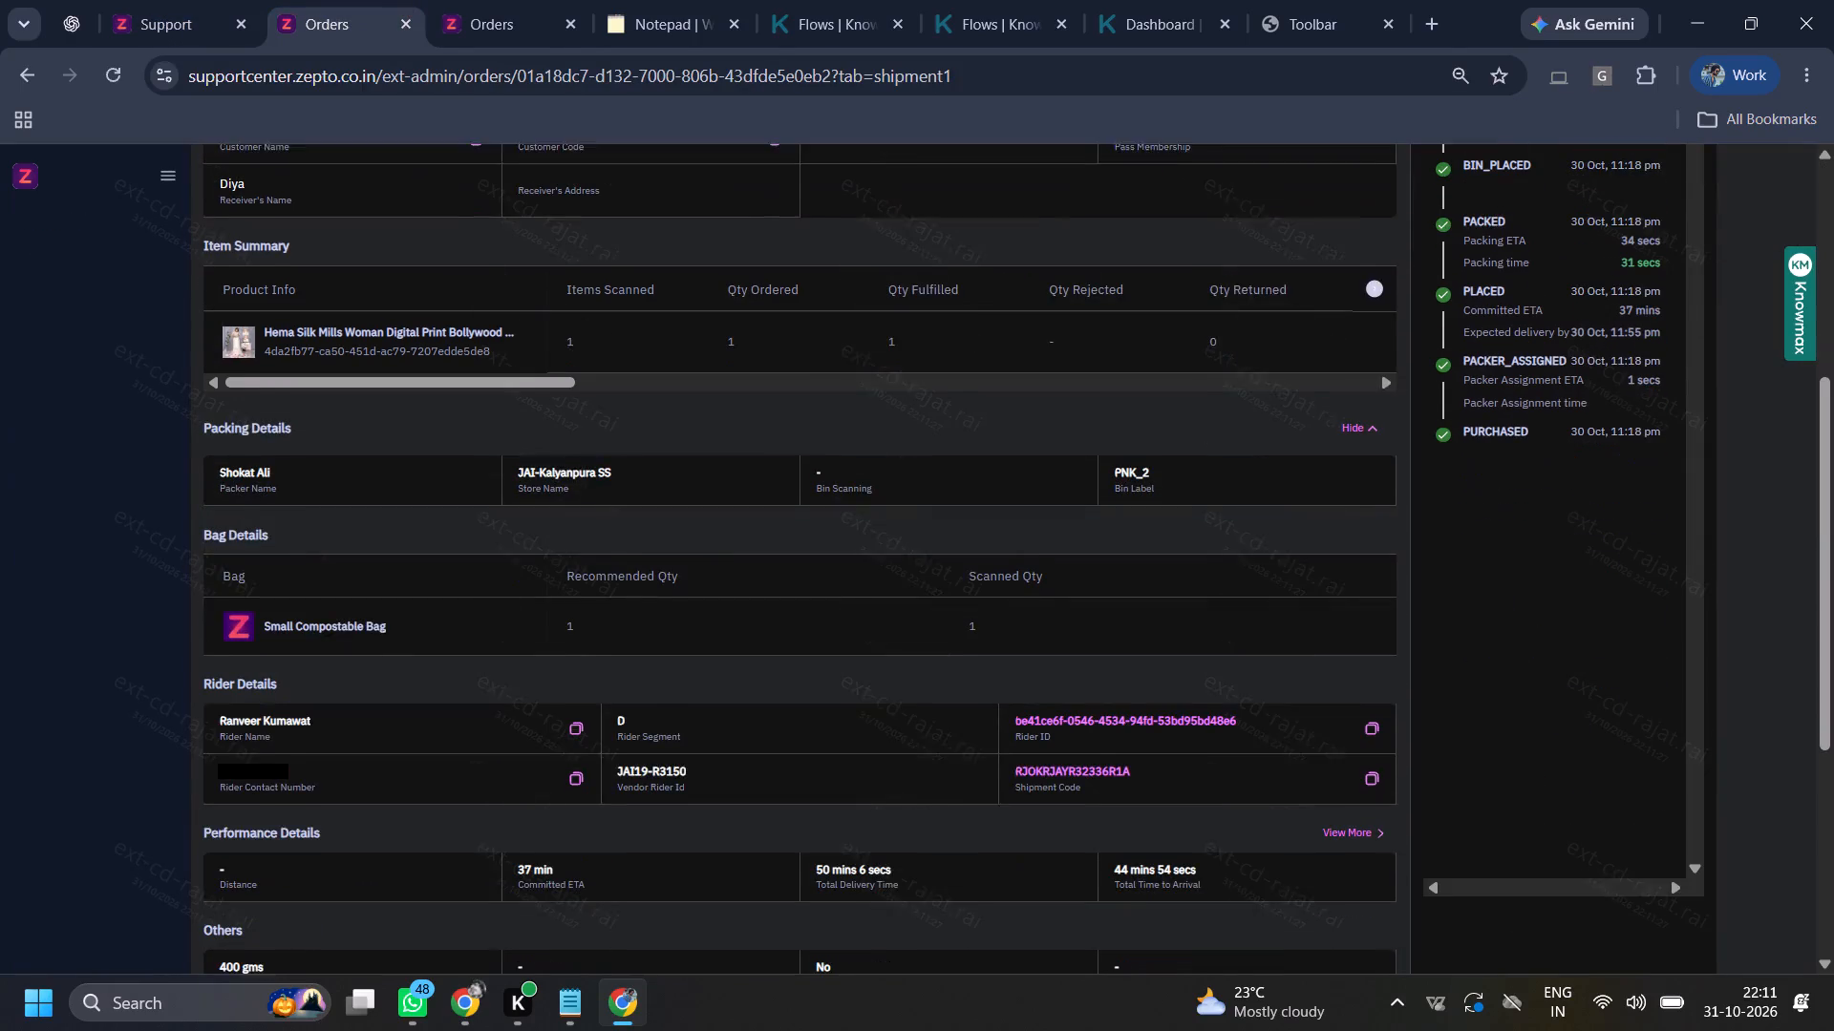
pyautogui.keyDown('ctrl'); pyautogui.tripleClick(282, 763); pyautogui.keyUp('ctrl')
pyautogui.hotkey('ctrl', 'c')
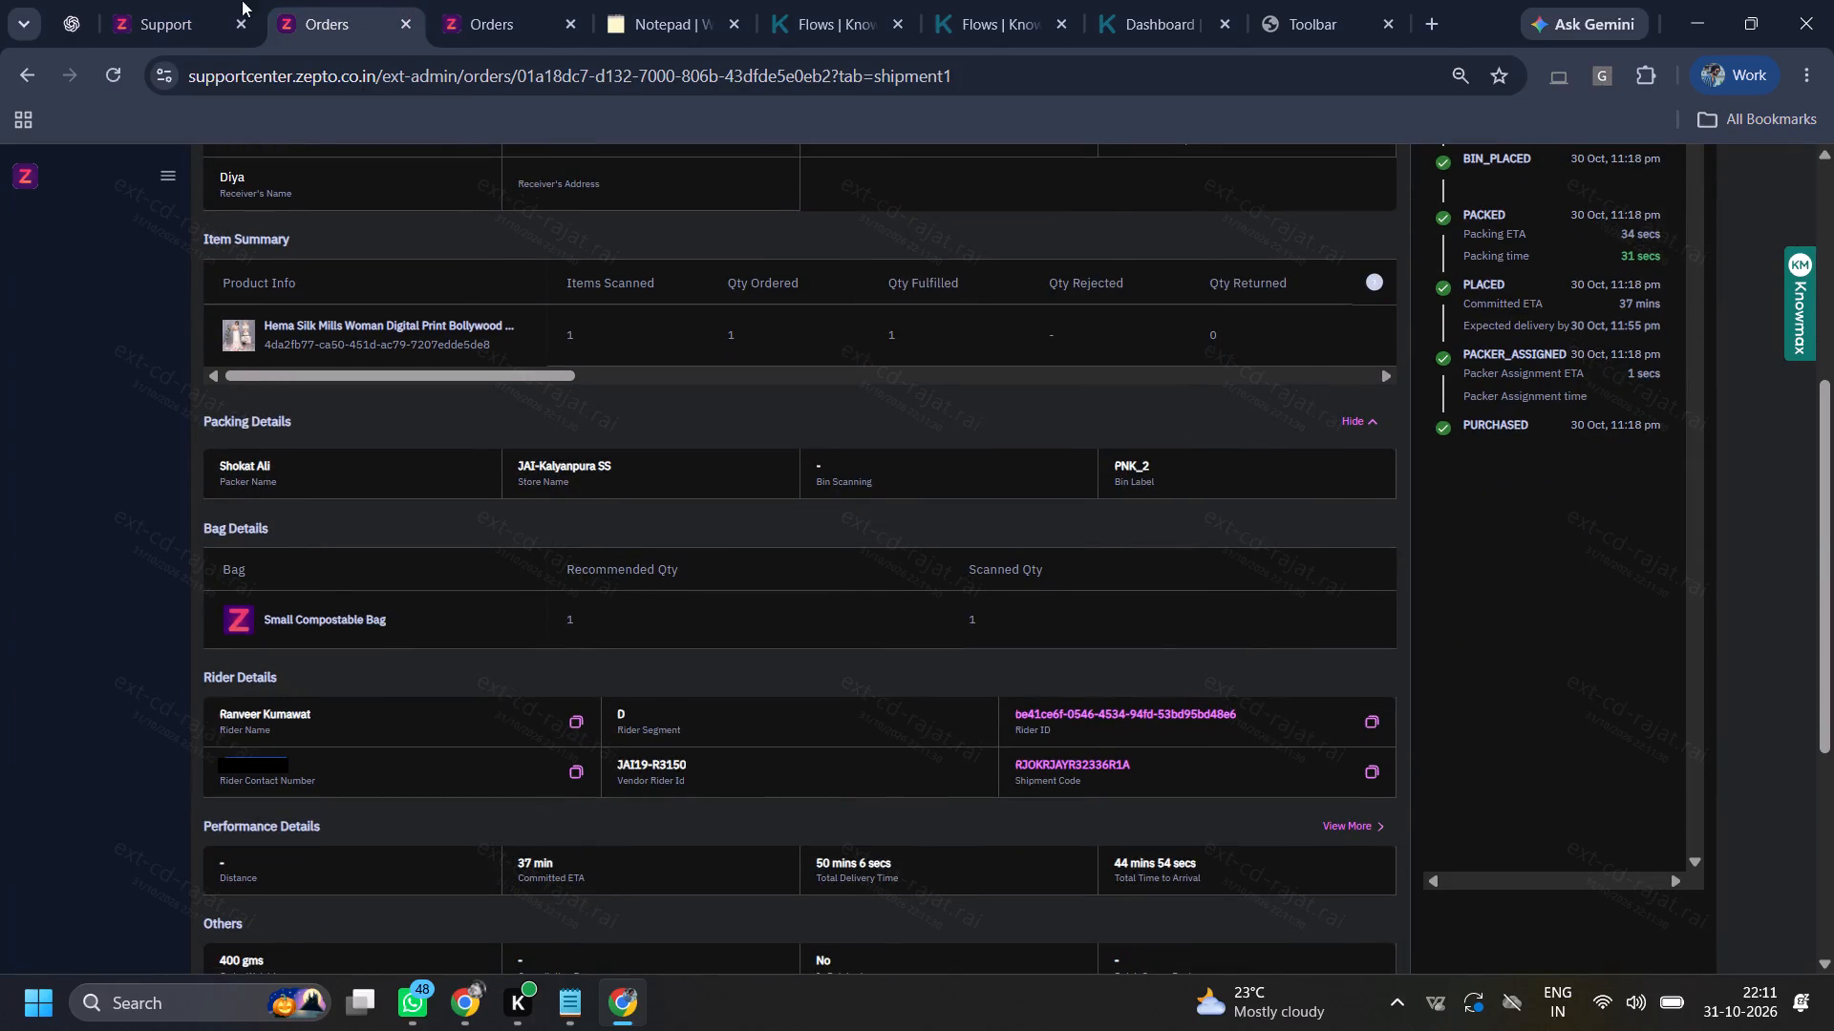
pyautogui.click(211, 0)
pyautogui.keyDown('ctrl'); pyautogui.click(302, 798); pyautogui.keyUp('ctrl')
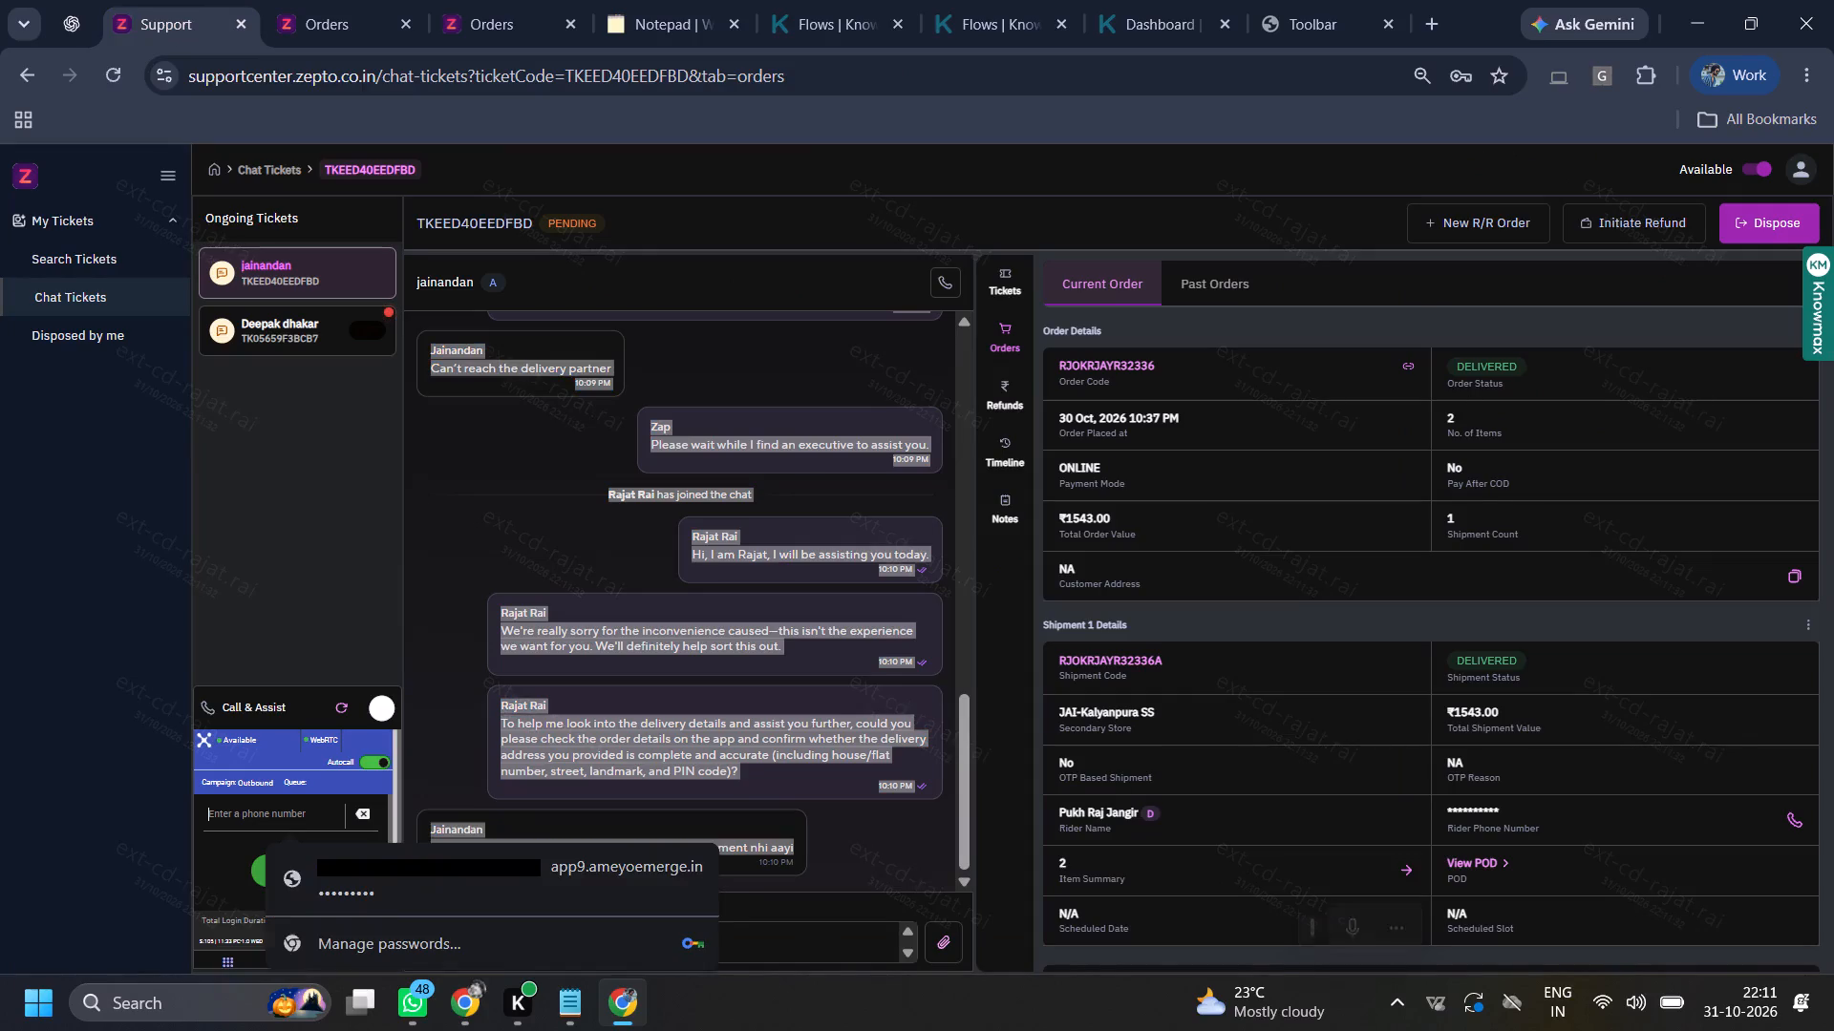
pyautogui.hotkey('ctrl', 'v')
pyautogui.click(310, 862)
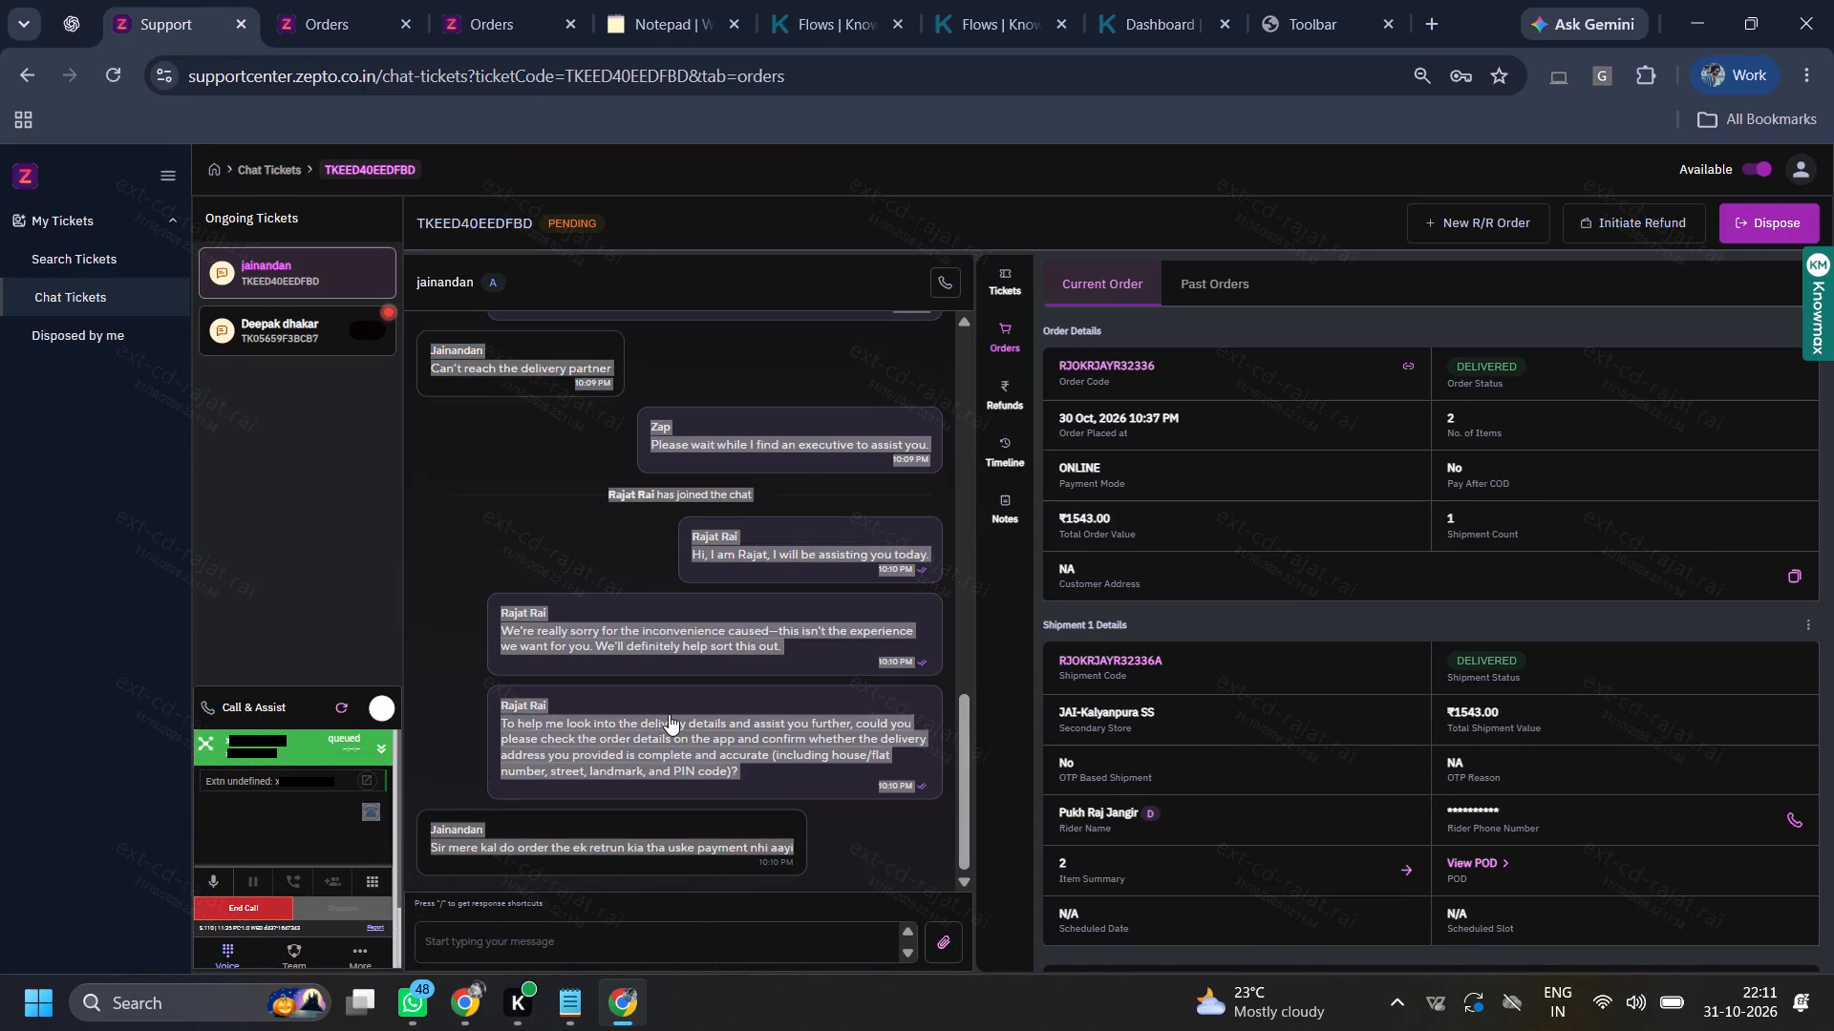
pyautogui.click(681, 698)
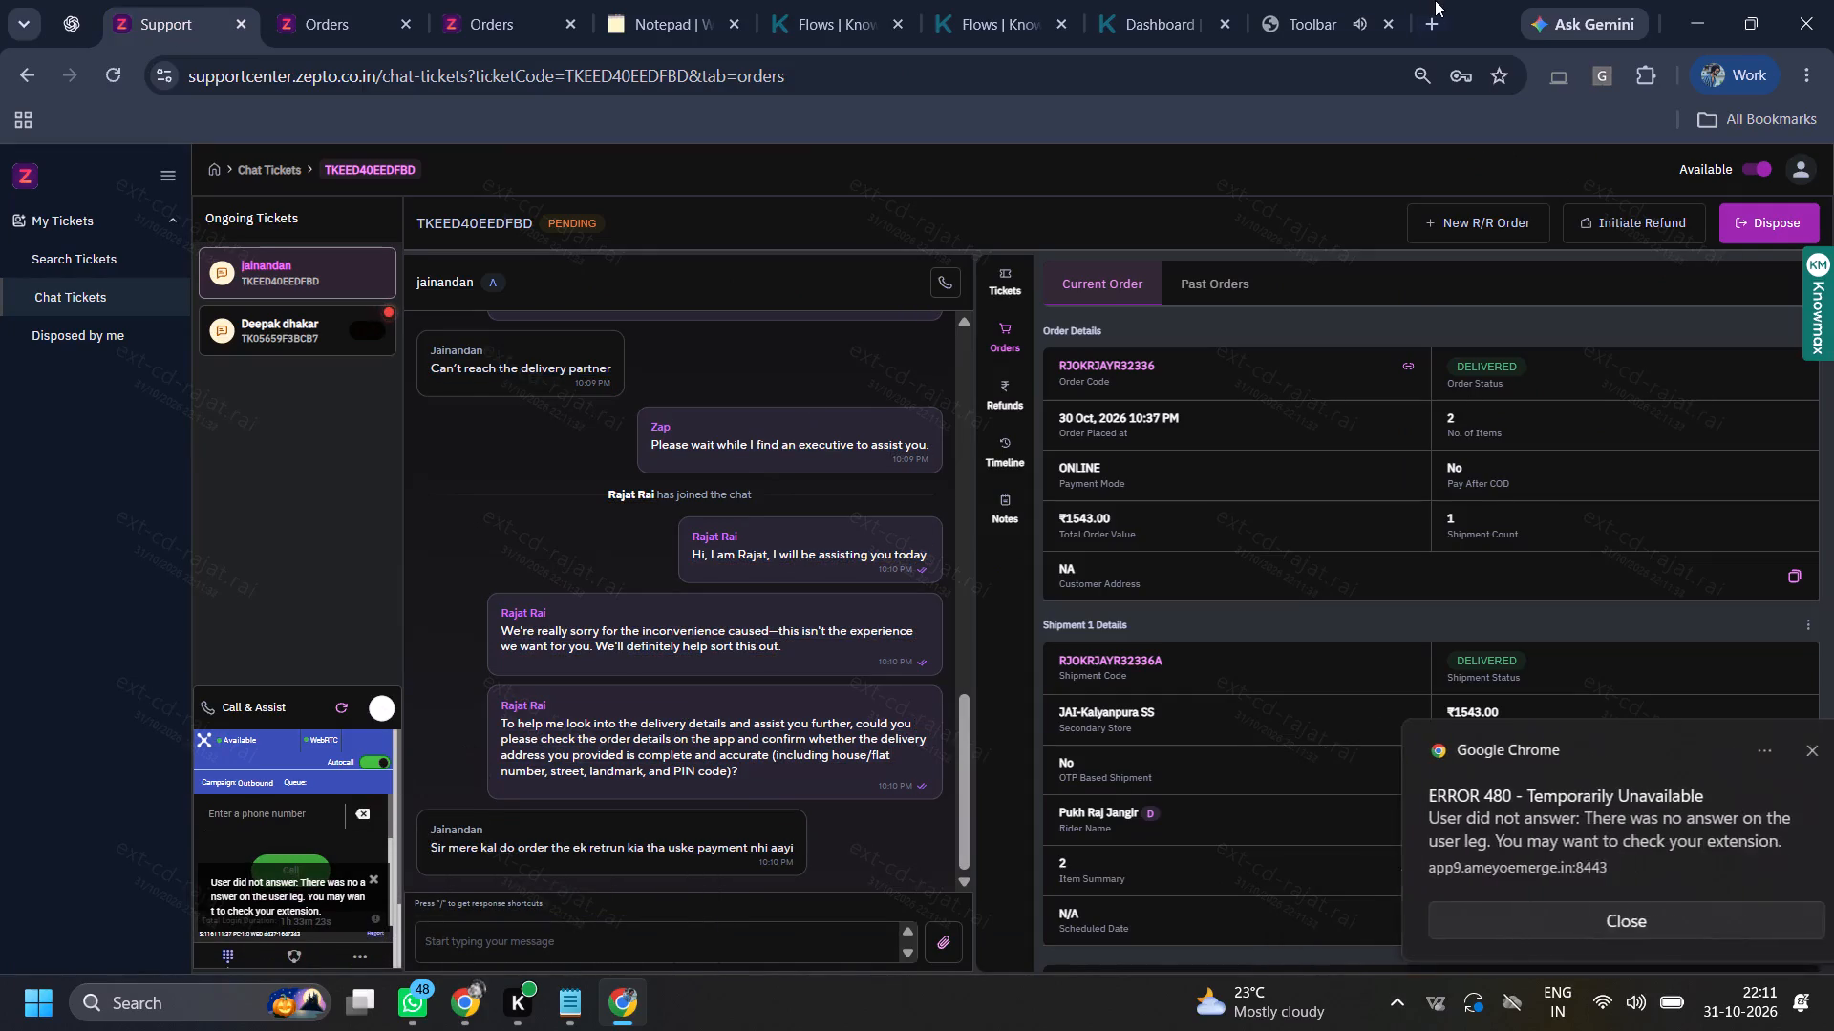
# Allow microphone access for the calling Toolbar site app9.ameyoemerge.in.
pyautogui.click(1359, 0)
pyautogui.click(157, 74)
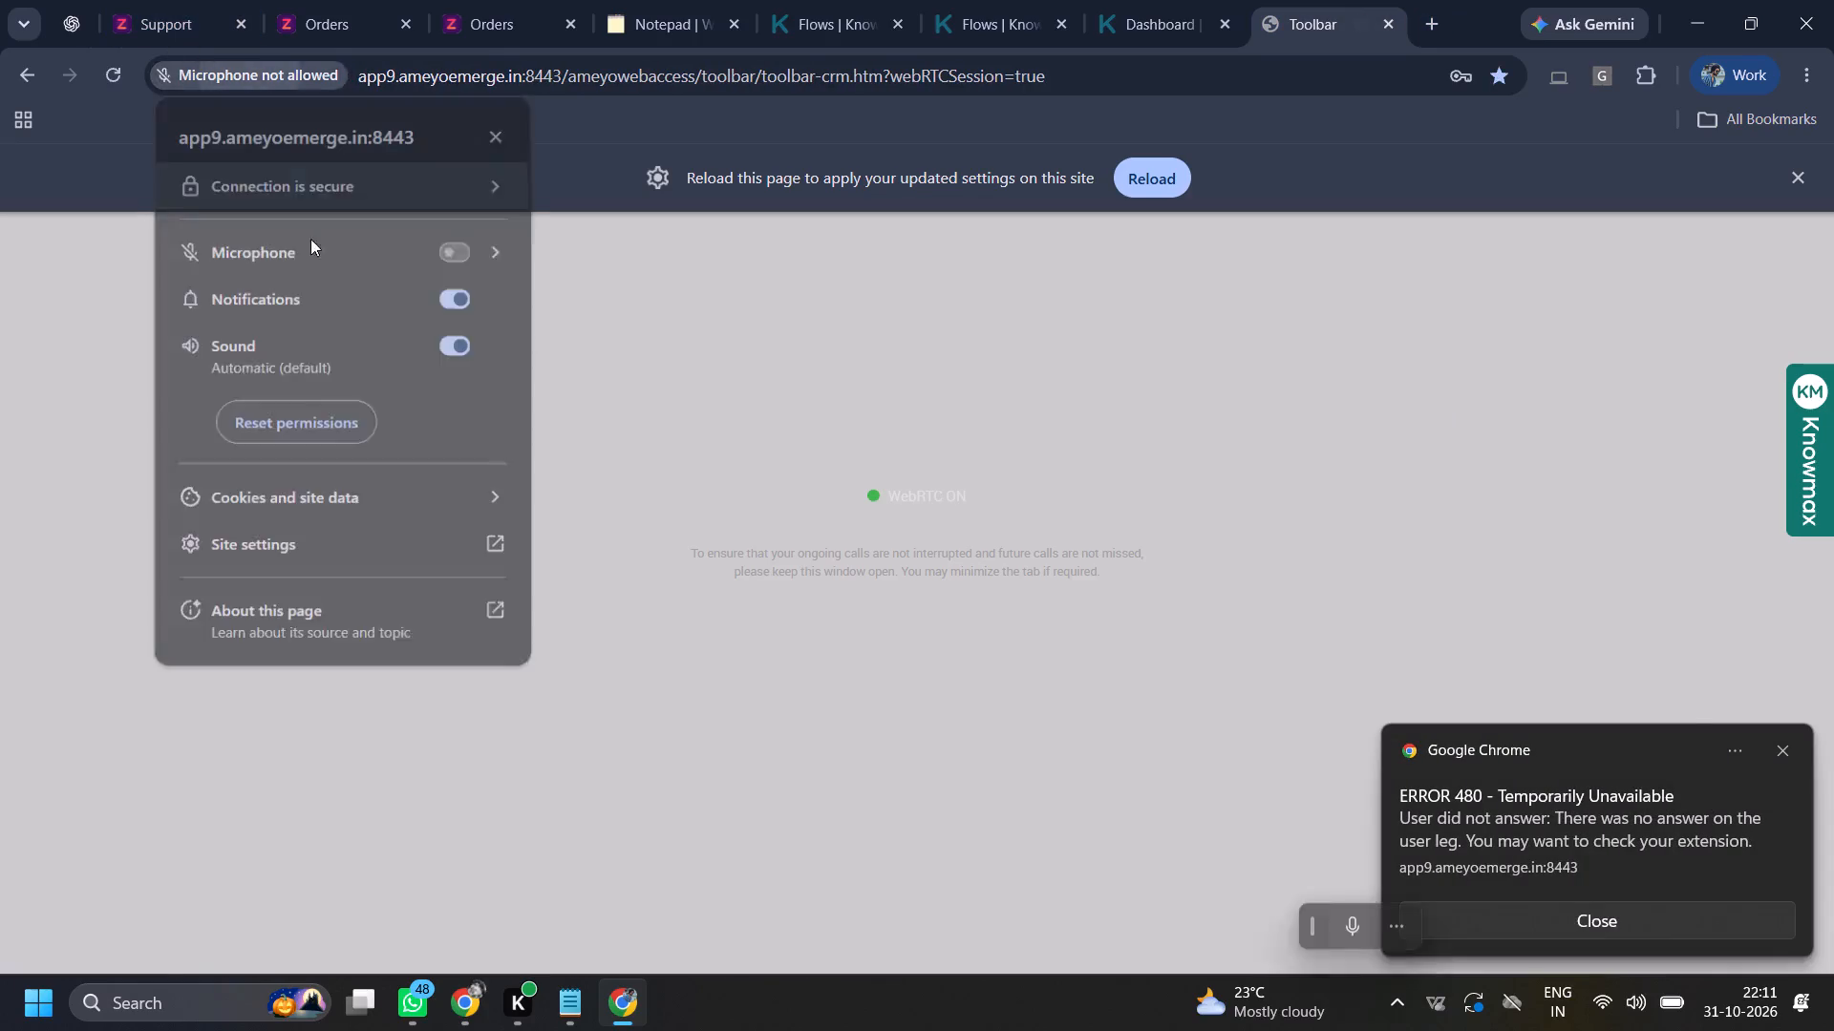
pyautogui.click(459, 249)
# Call the replacement shipment's rider again from the support page using the copied contact number.
pyautogui.click(187, 0)
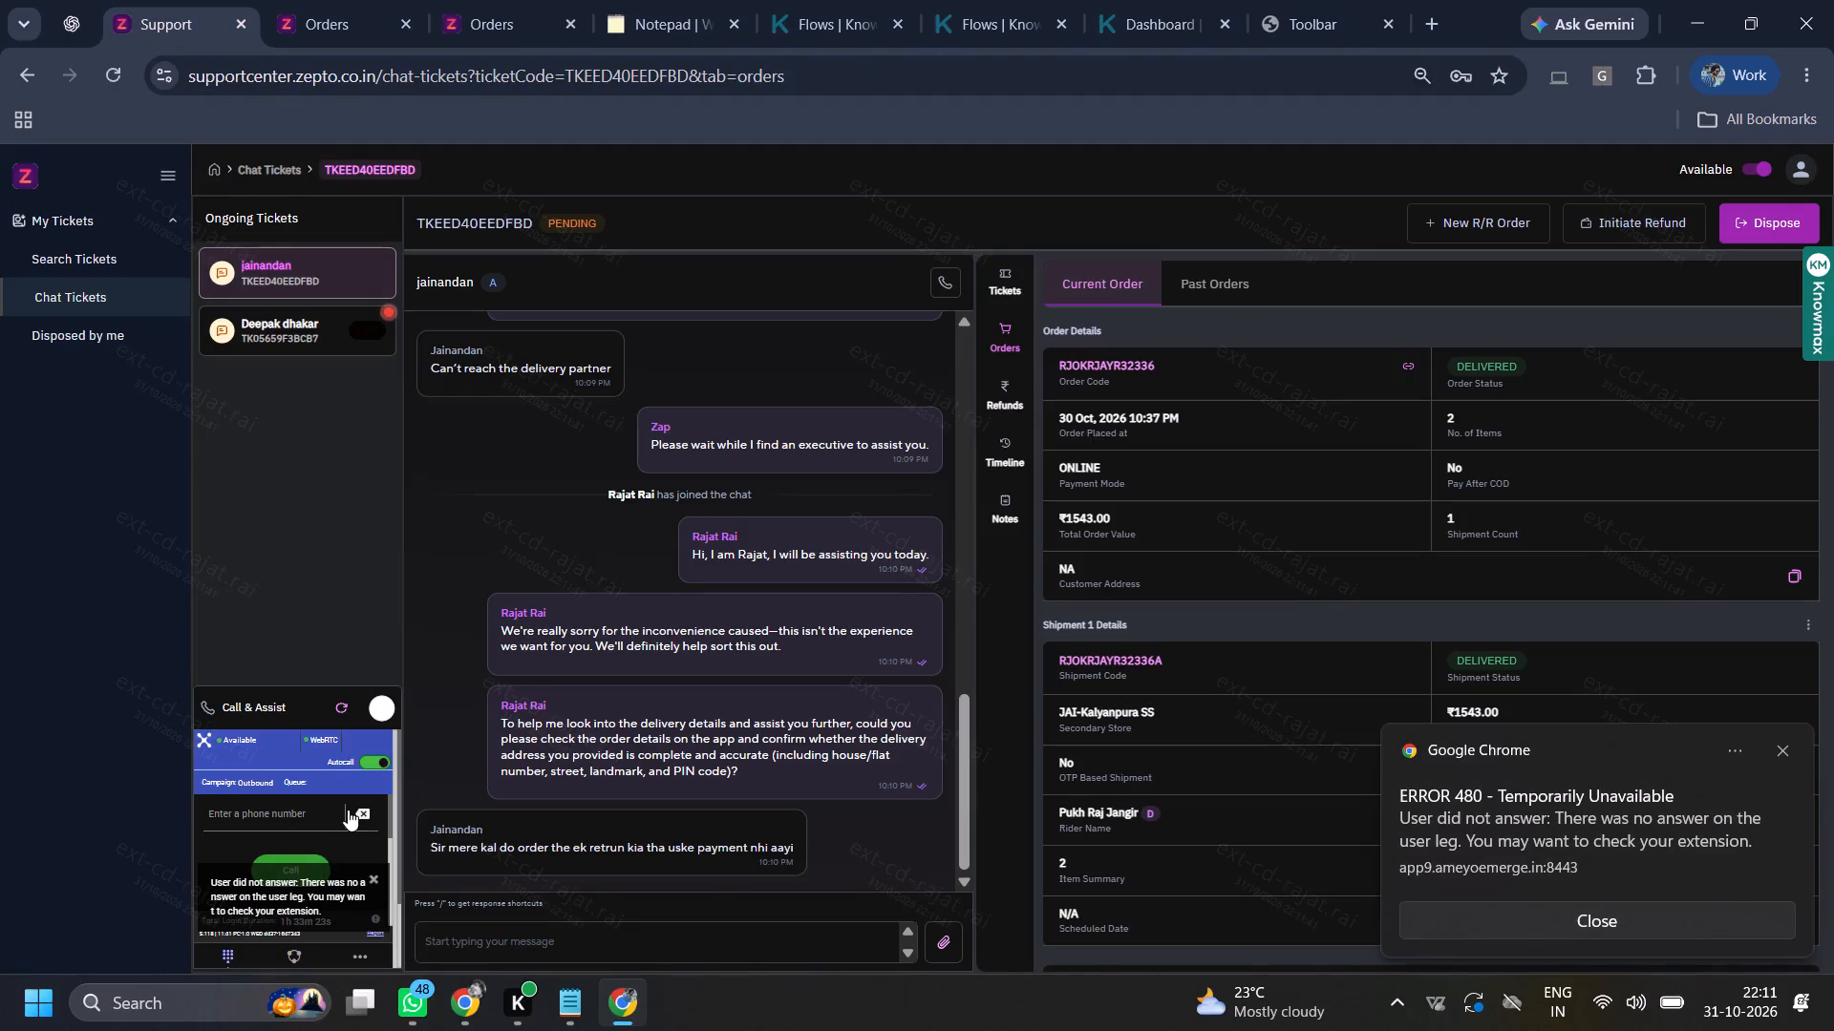
pyautogui.click(321, 816)
pyautogui.hotkey('ctrl', 'v')
pyautogui.click(286, 880)
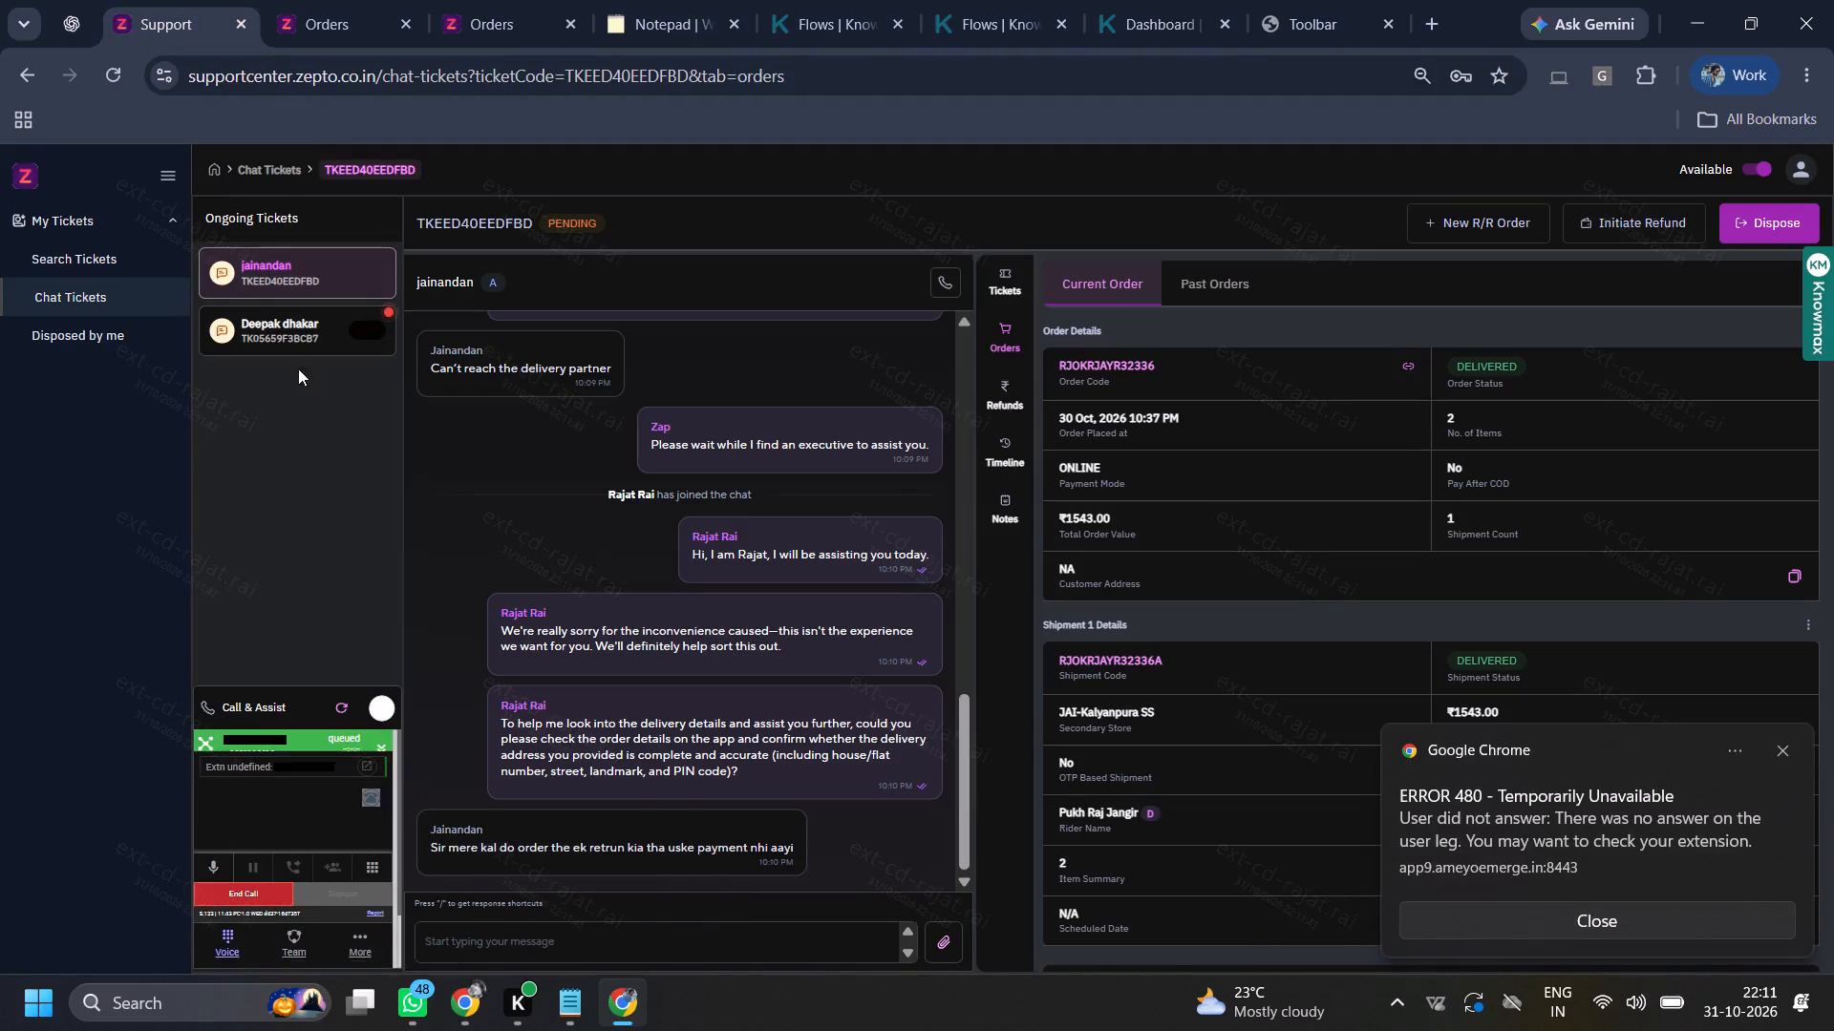
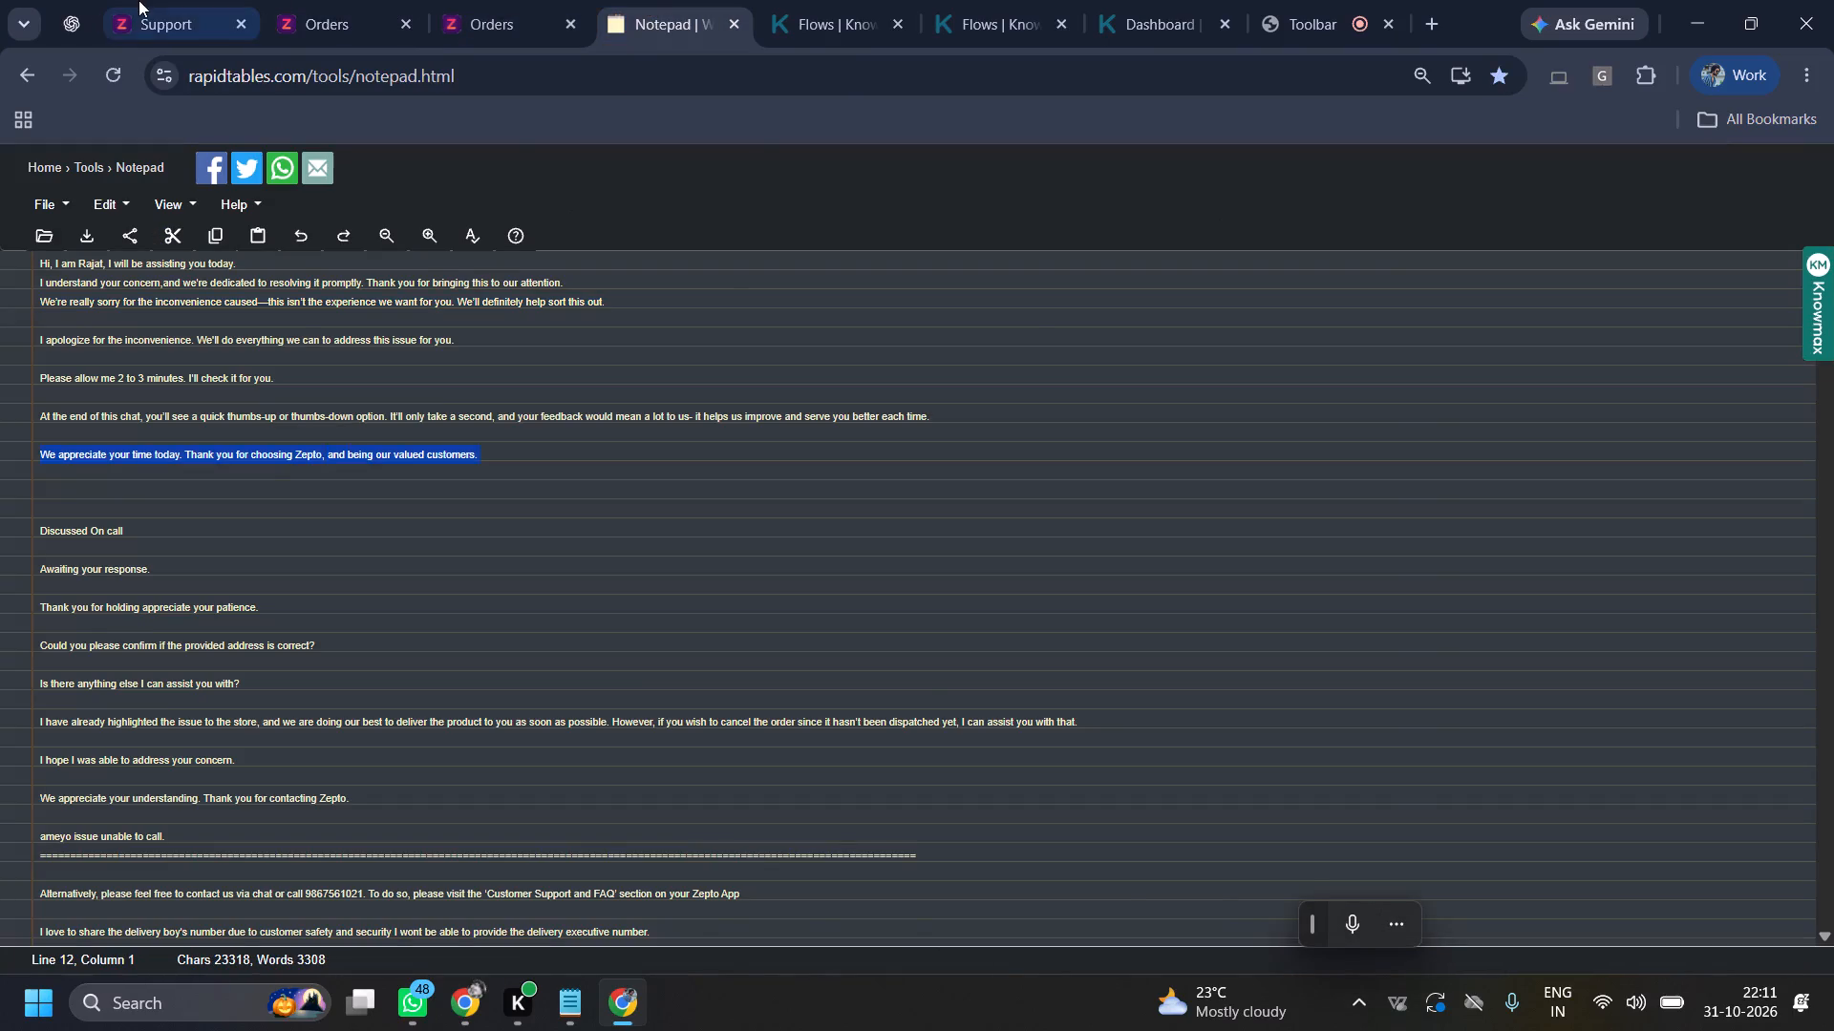
# Send the saved closing message thanking the customer for choosing Zepto in the TK05659F3BCB7 chat.
pyautogui.keyDown('ctrl'); pyautogui.click(581, 940); pyautogui.keyUp('ctrl')
pyautogui.hotkey('ctrl', 'v')
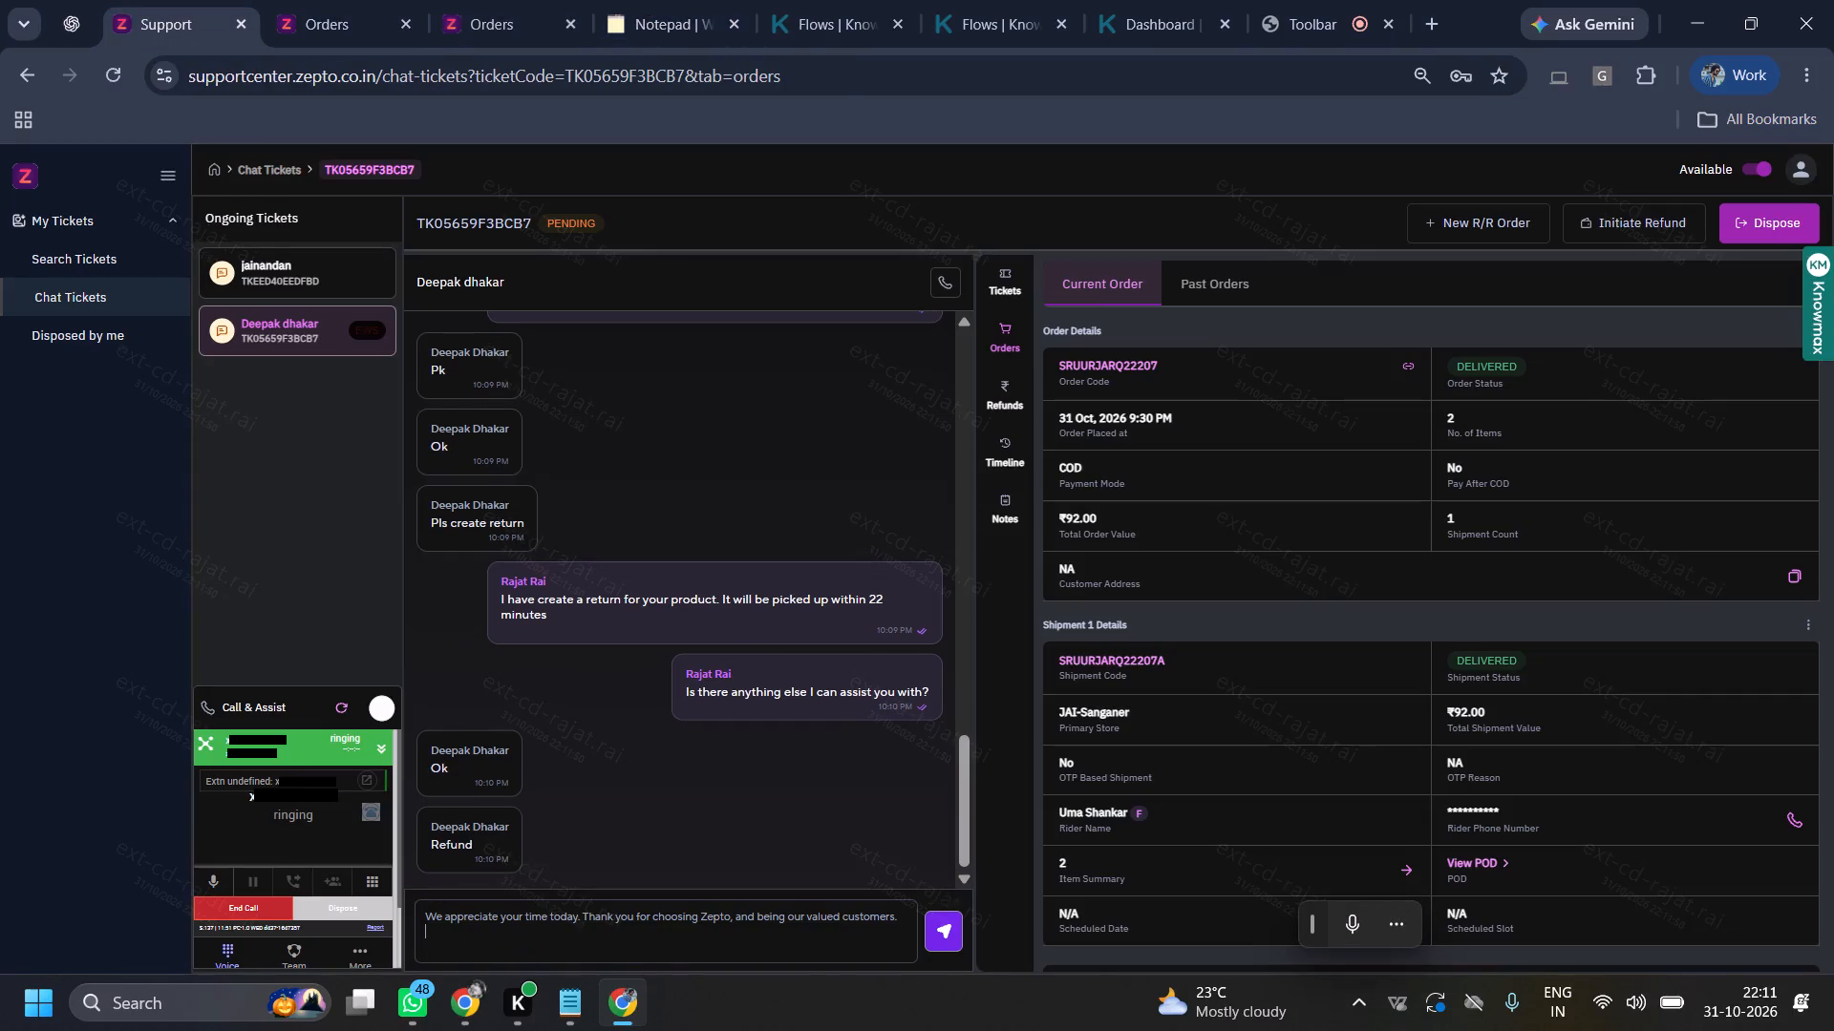
pyautogui.press('Return')
# Dispose of ticket TK05659F3BCB7 as Close with the reason "Other issue_List does not have specific issue.".
pyautogui.click(1804, 215)
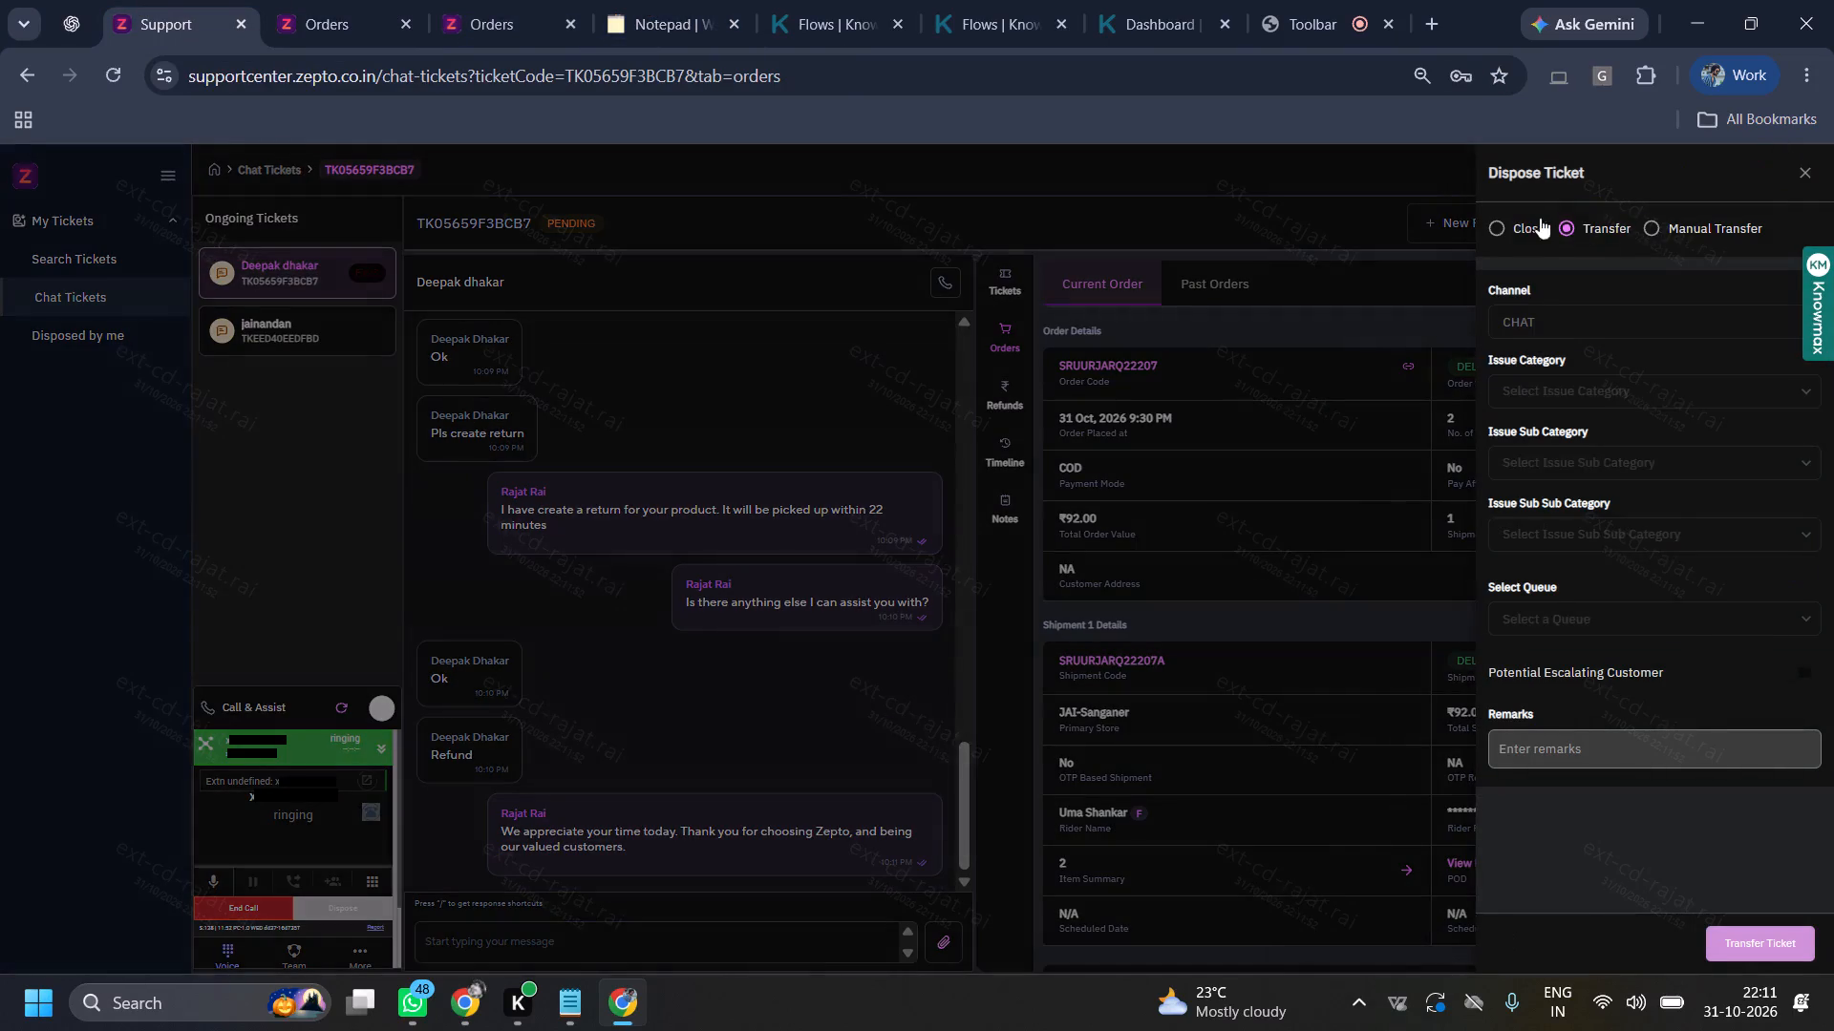
pyautogui.moveTo(1488, 221); pyautogui.dragTo(1473, 225)
pyautogui.click(1494, 231)
pyautogui.click(1614, 603)
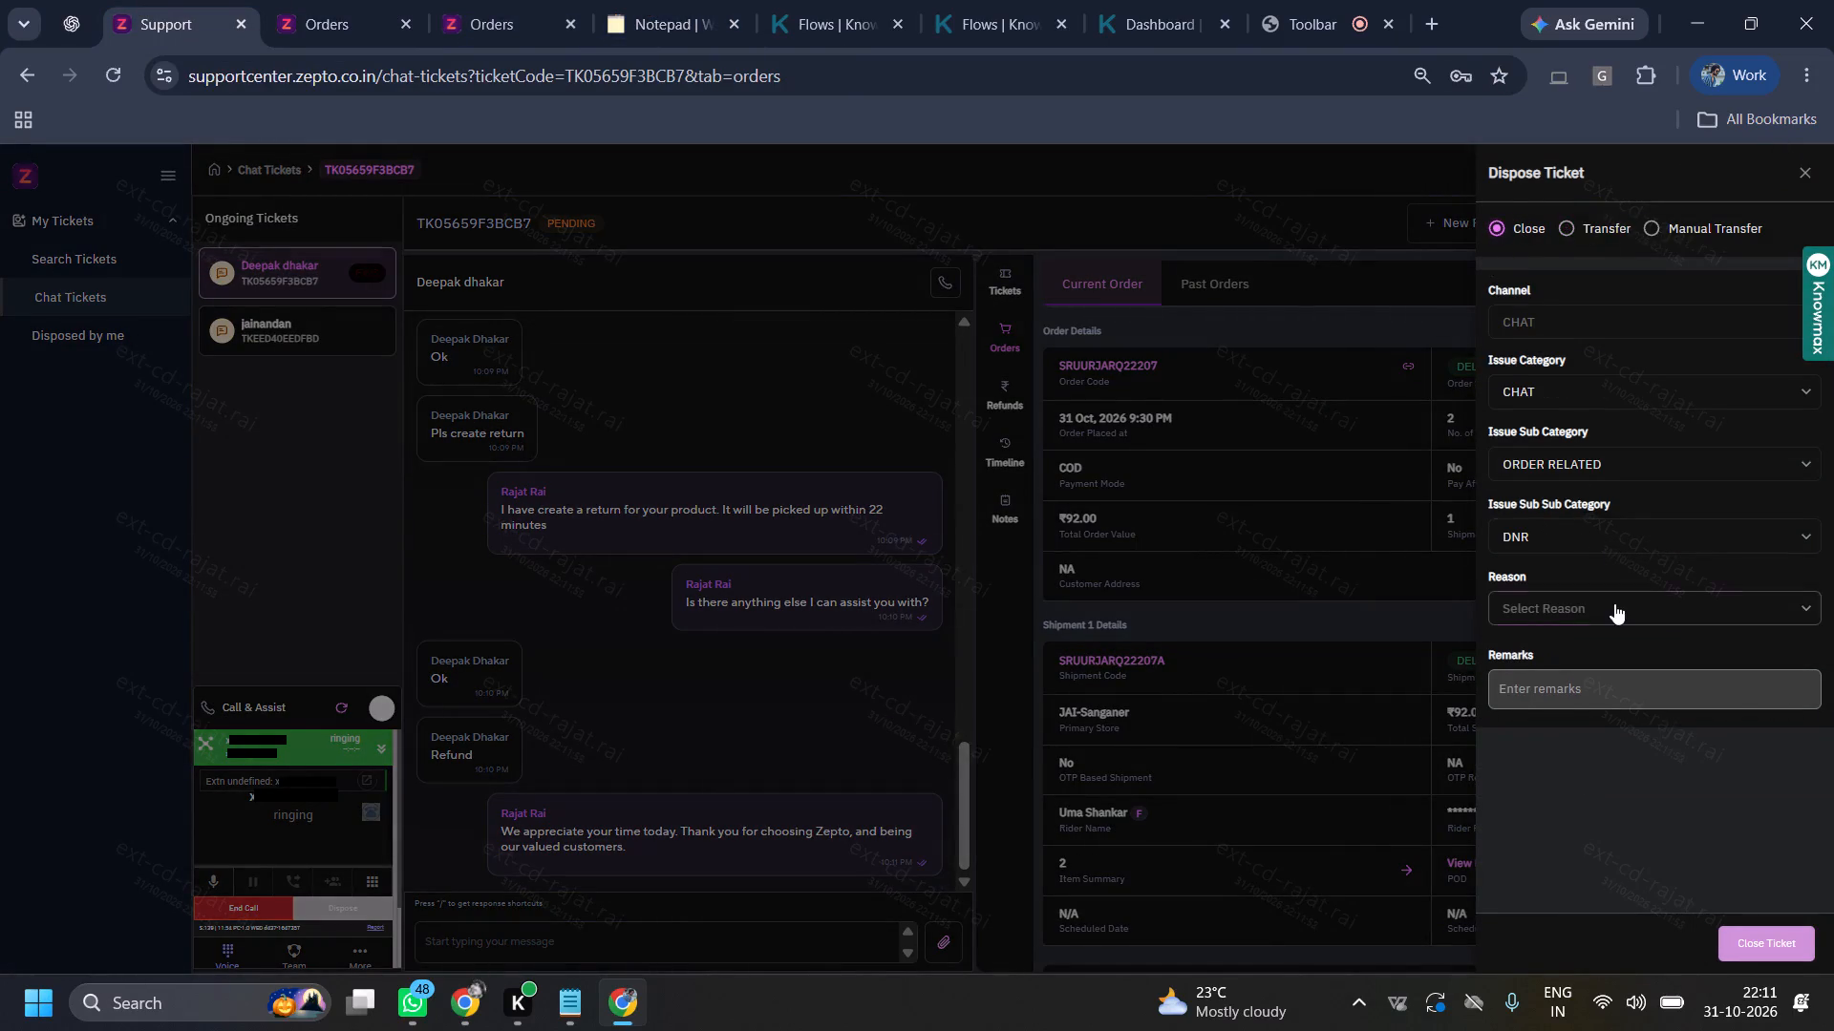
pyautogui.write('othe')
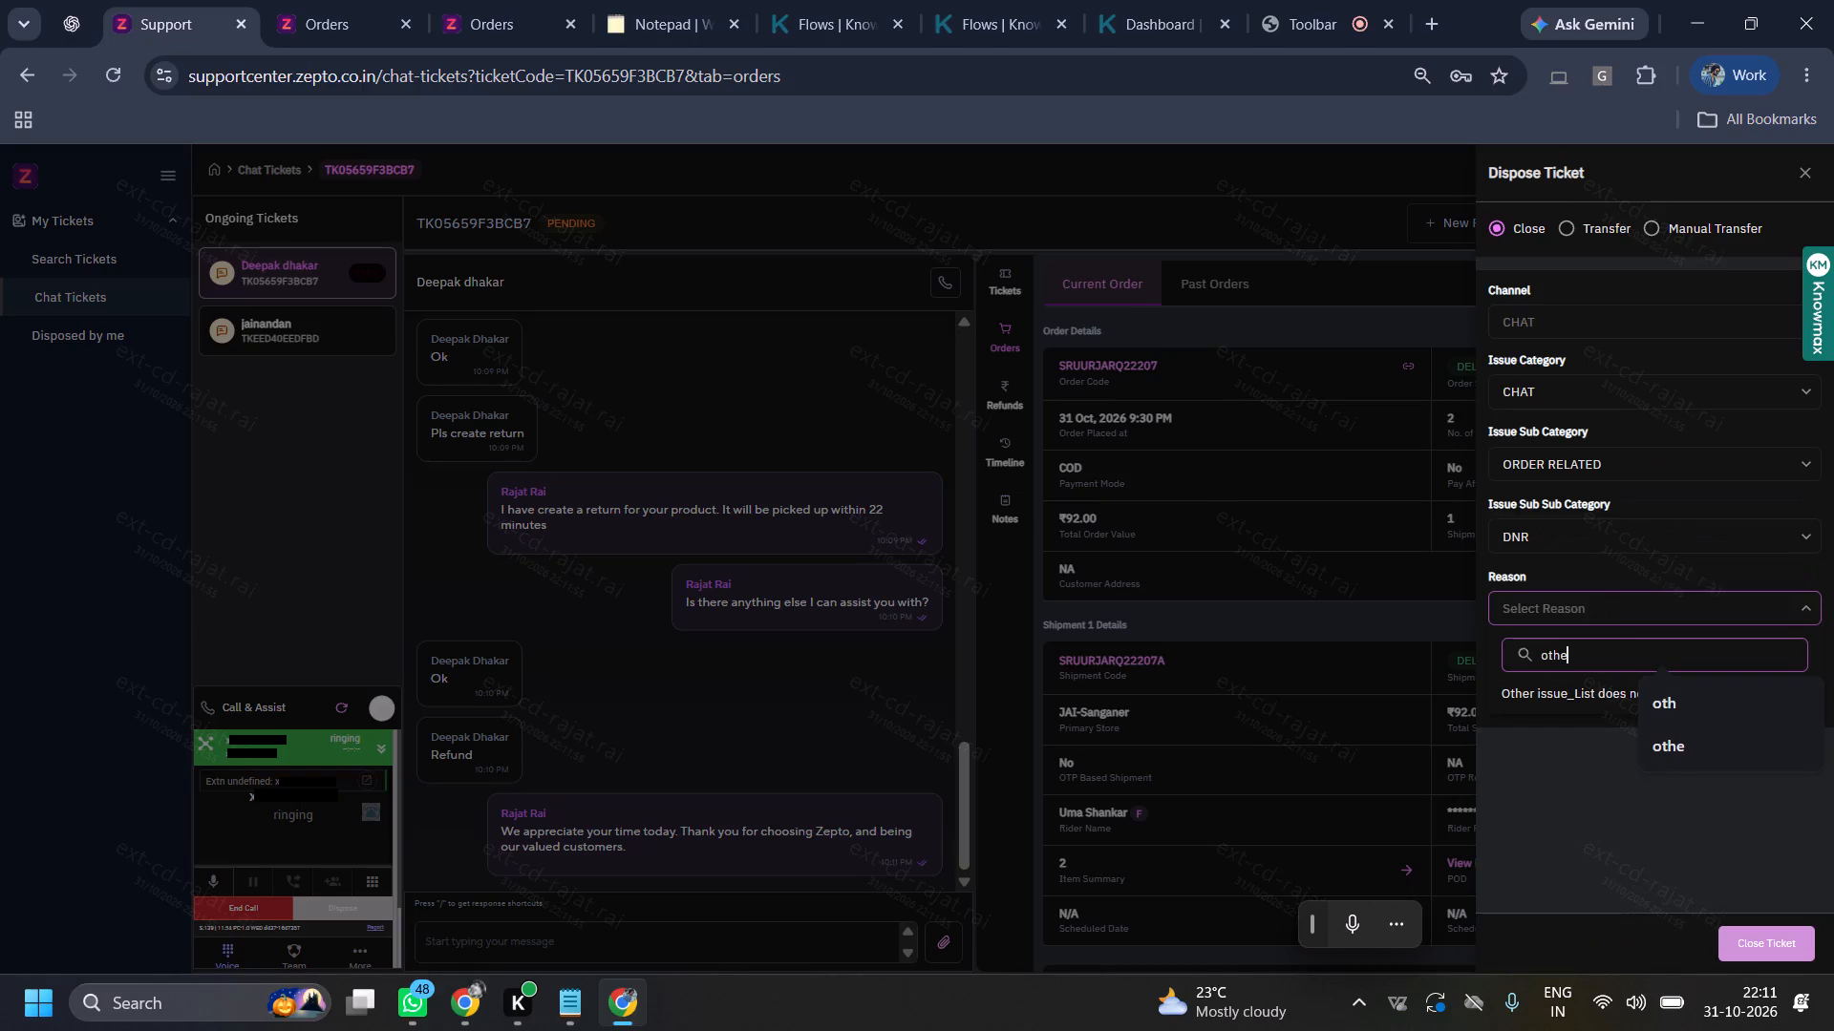
pyautogui.click(1570, 703)
pyautogui.click(1749, 925)
pyautogui.click(1756, 937)
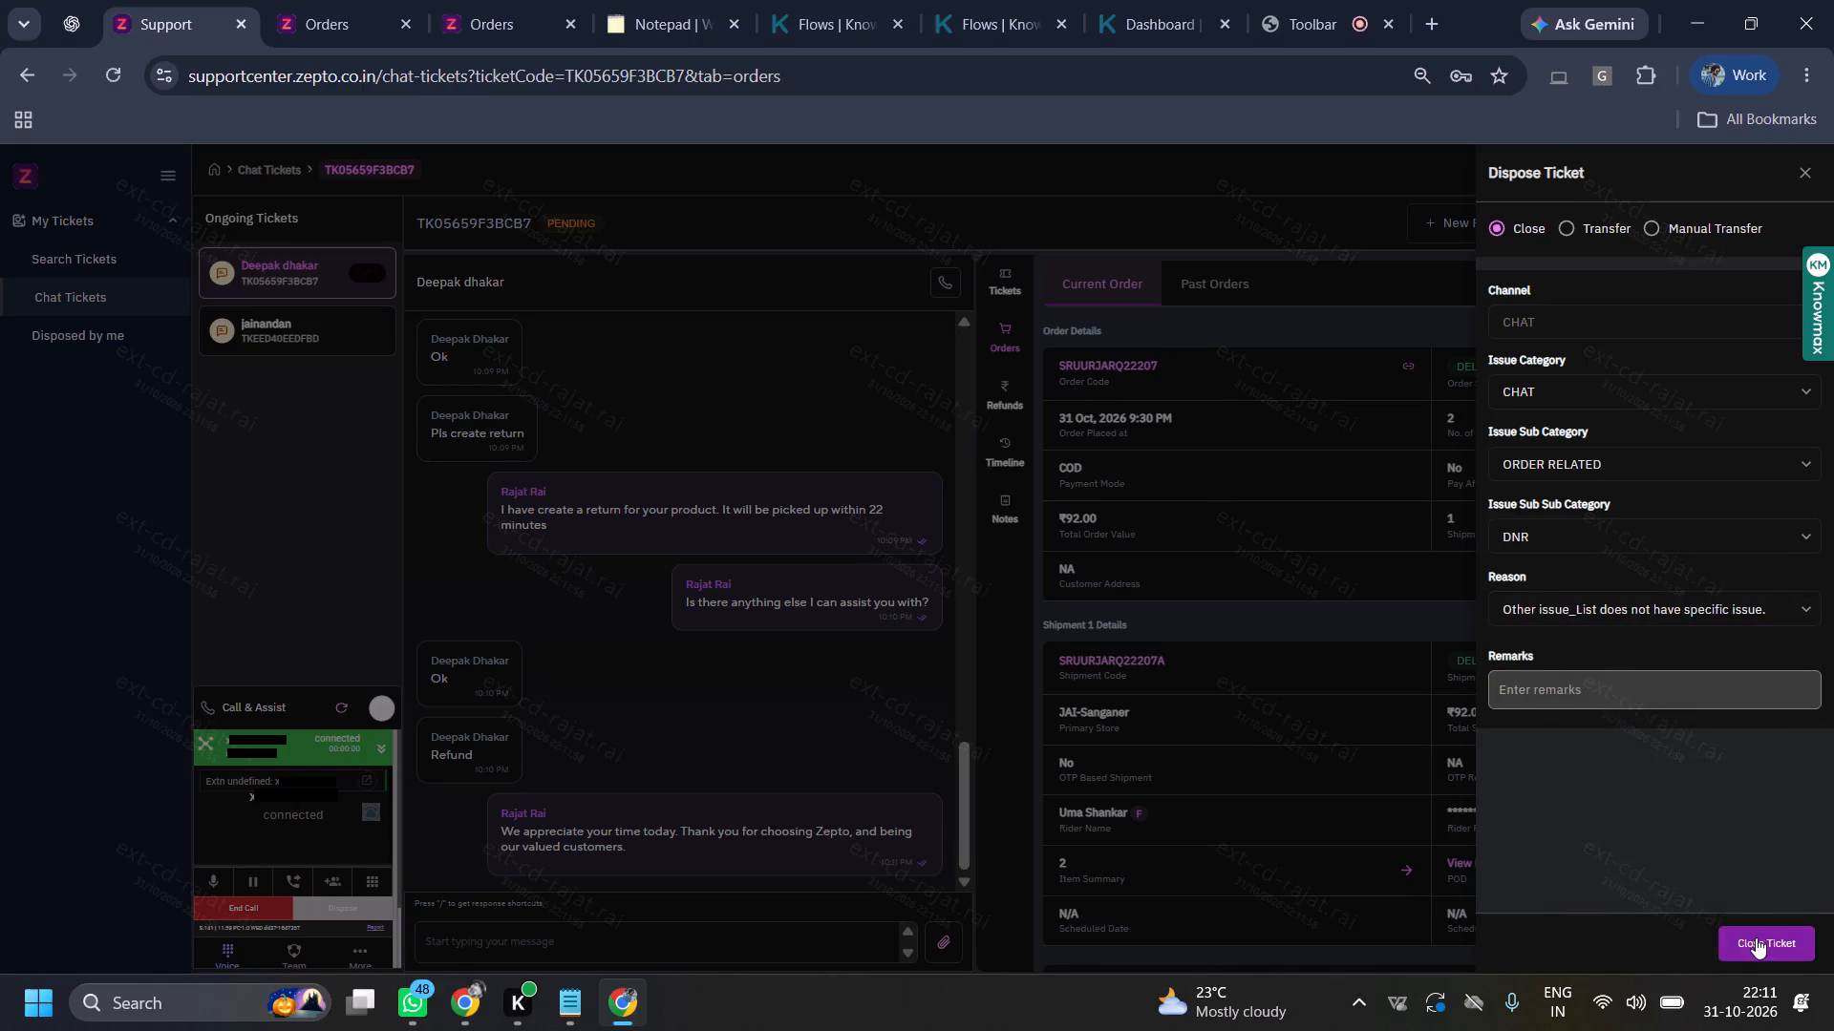
pyautogui.click(1013, 618)
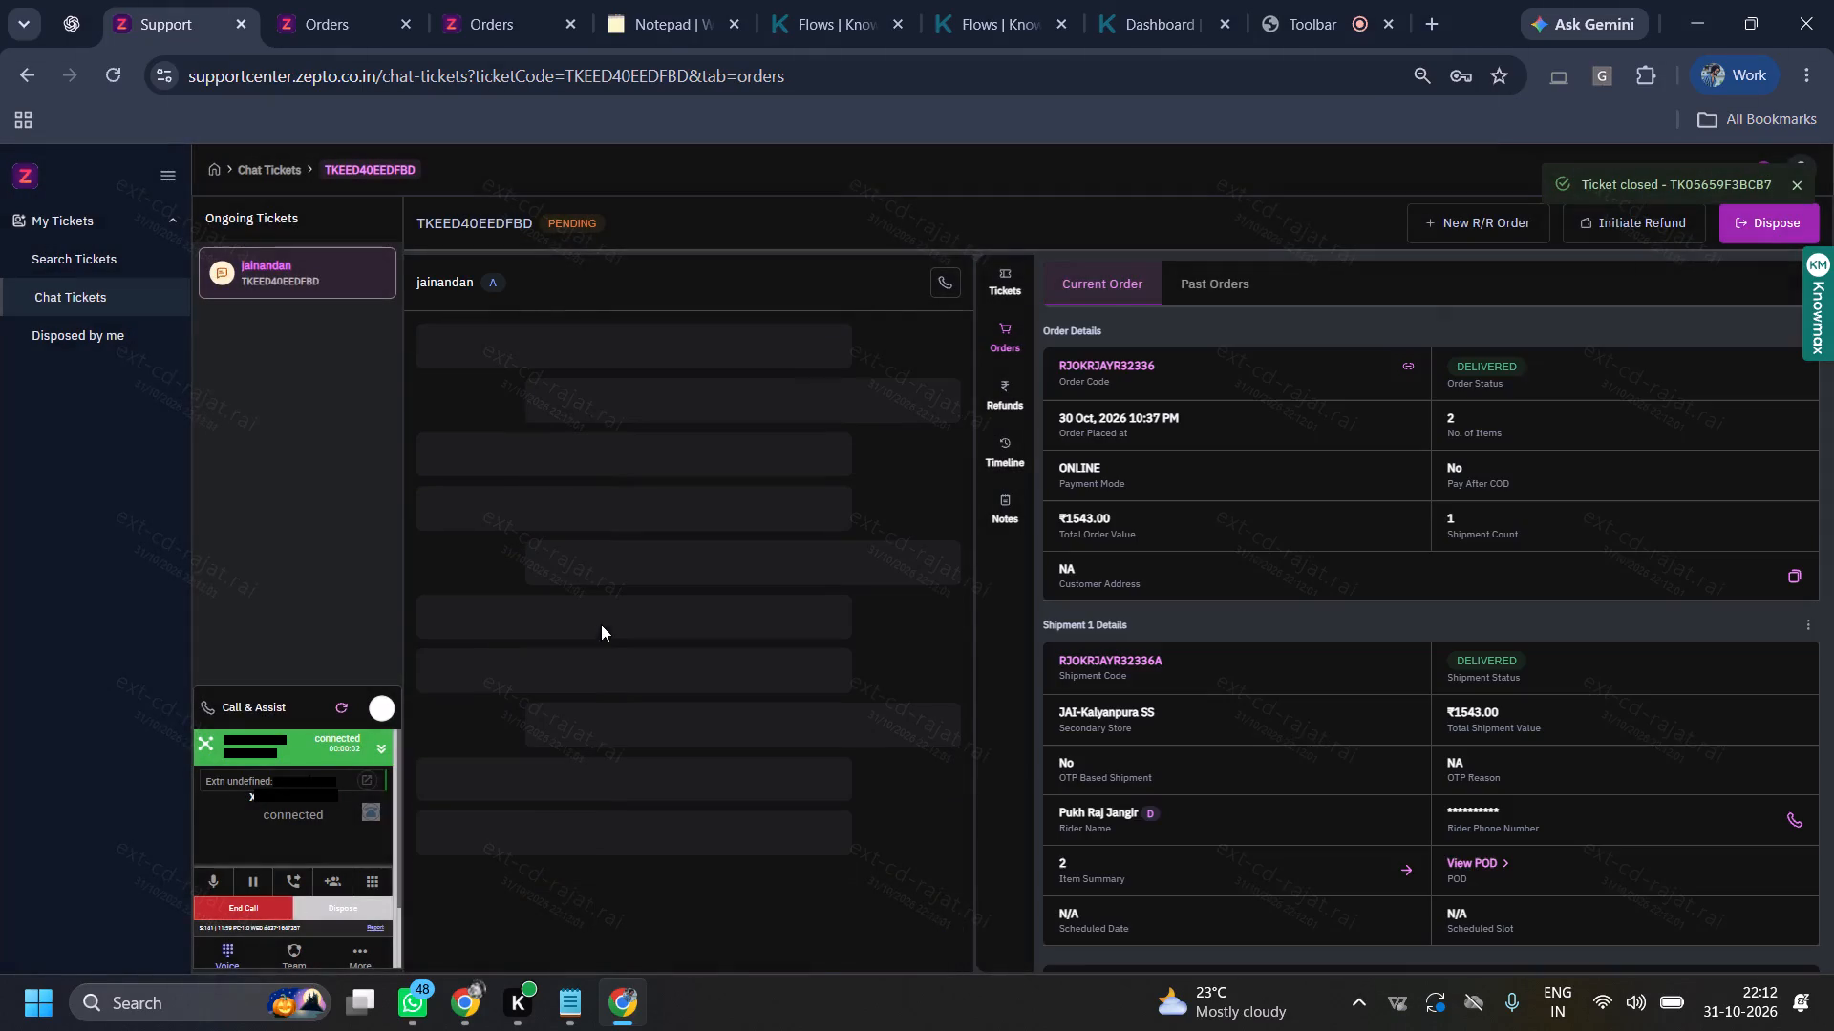
pyautogui.click(305, 0)
pyautogui.scroll(6, 587, 503)
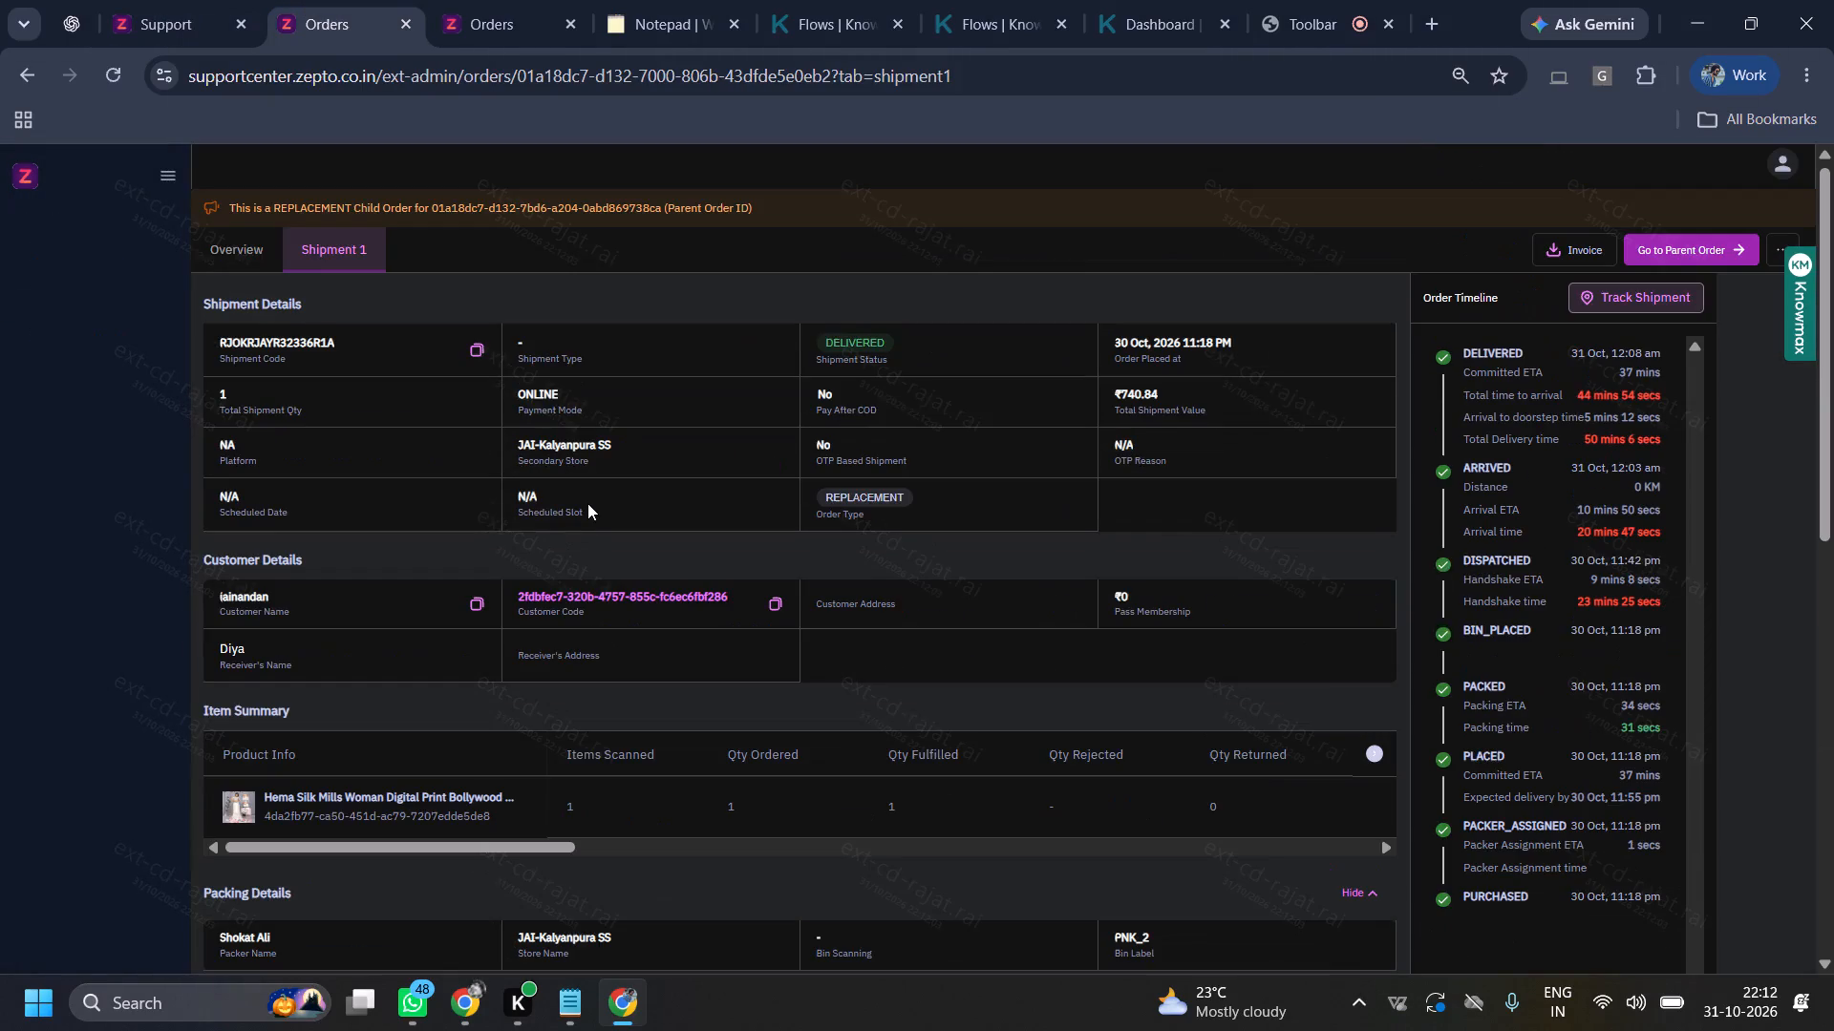
pyautogui.moveTo(1476, 382); pyautogui.dragTo(1554, 571)
pyautogui.click(1554, 571)
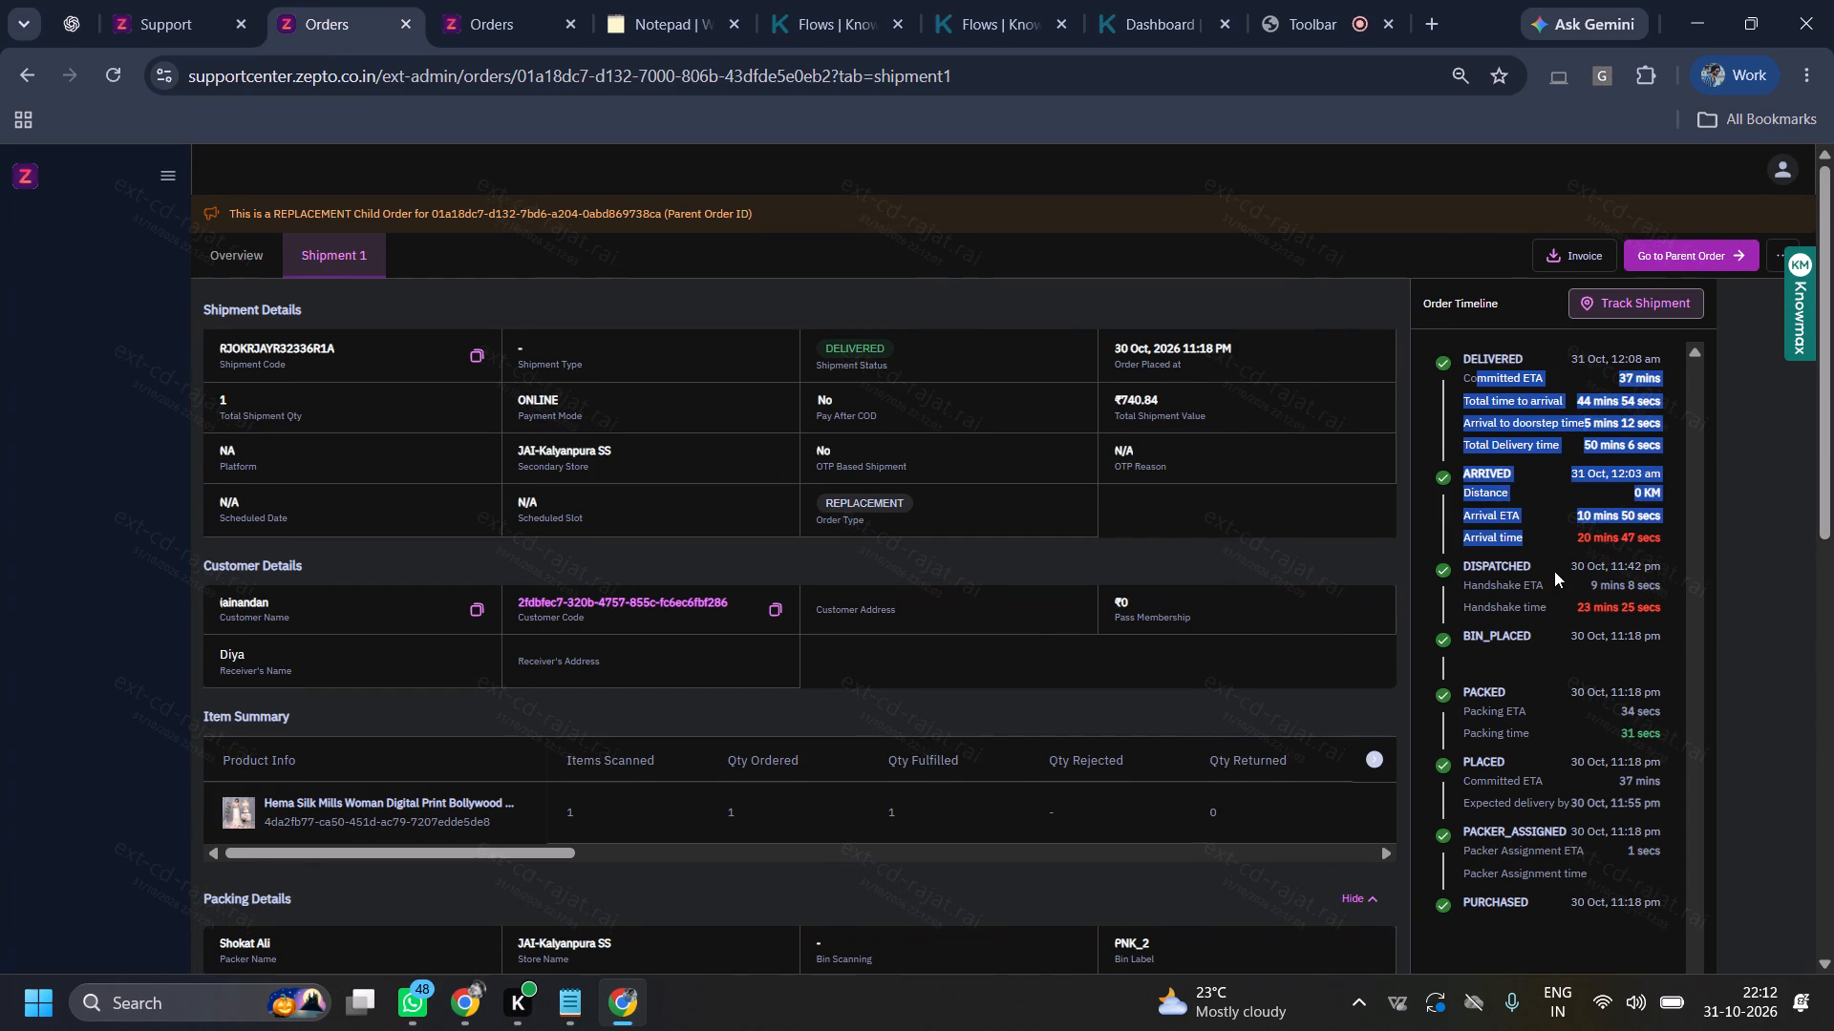
pyautogui.moveTo(301, 643); pyautogui.dragTo(369, 733)
pyautogui.click(369, 733)
pyautogui.moveTo(475, 798); pyautogui.dragTo(370, 705)
pyautogui.click(230, 728)
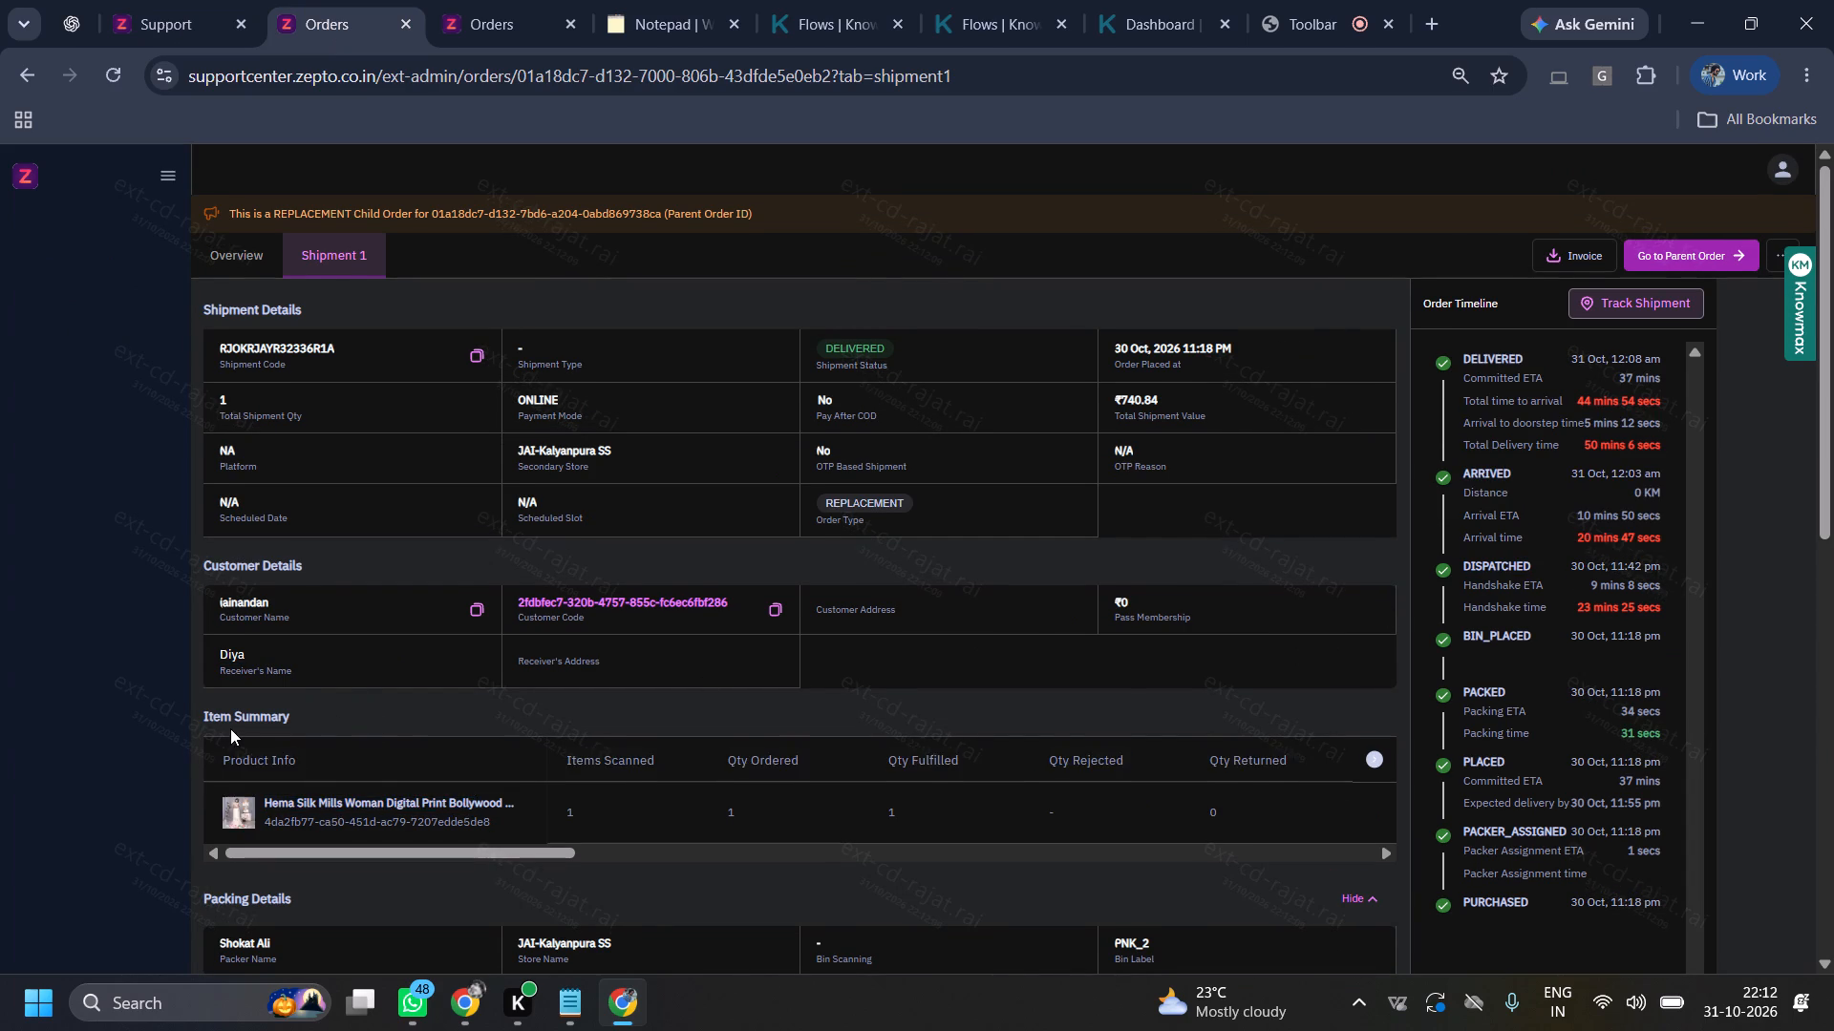
pyautogui.moveTo(230, 728); pyautogui.dragTo(647, 914)
pyautogui.click(637, 852)
pyautogui.click(766, 870)
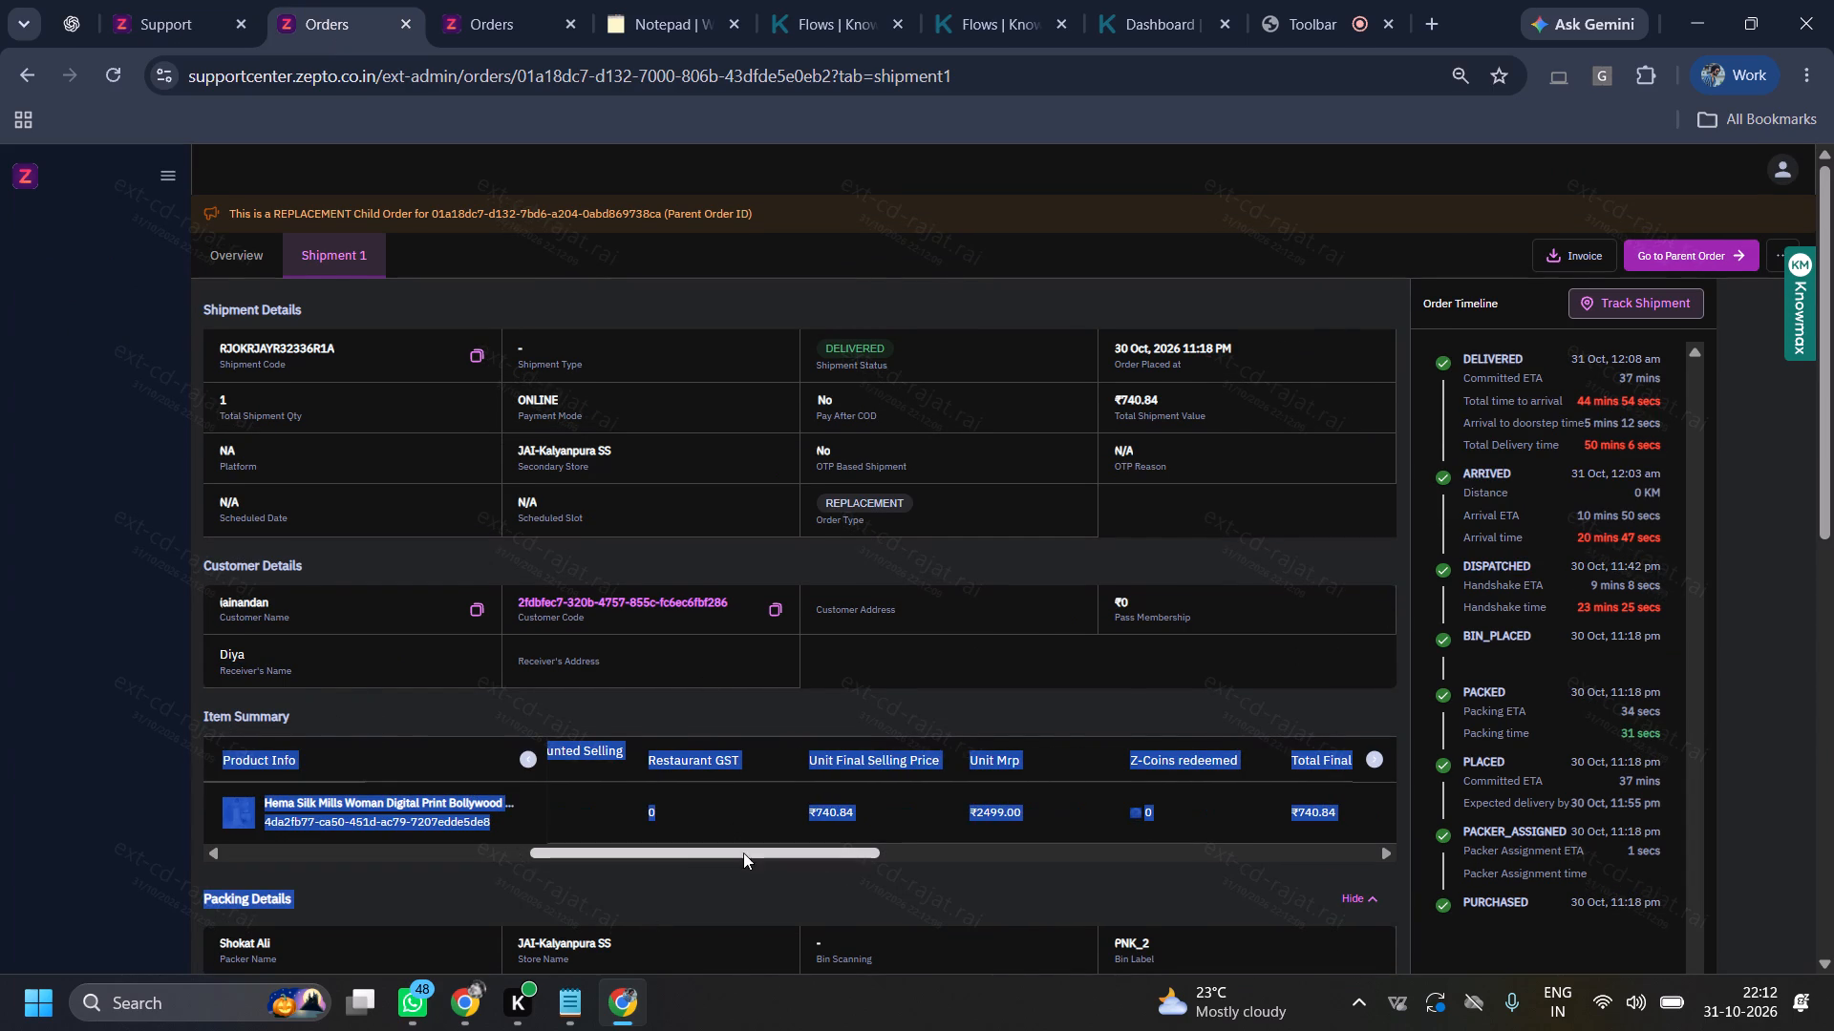
pyautogui.moveTo(743, 852); pyautogui.dragTo(317, 857)
pyautogui.click(249, 736)
pyautogui.moveTo(197, 711); pyautogui.dragTo(245, 729)
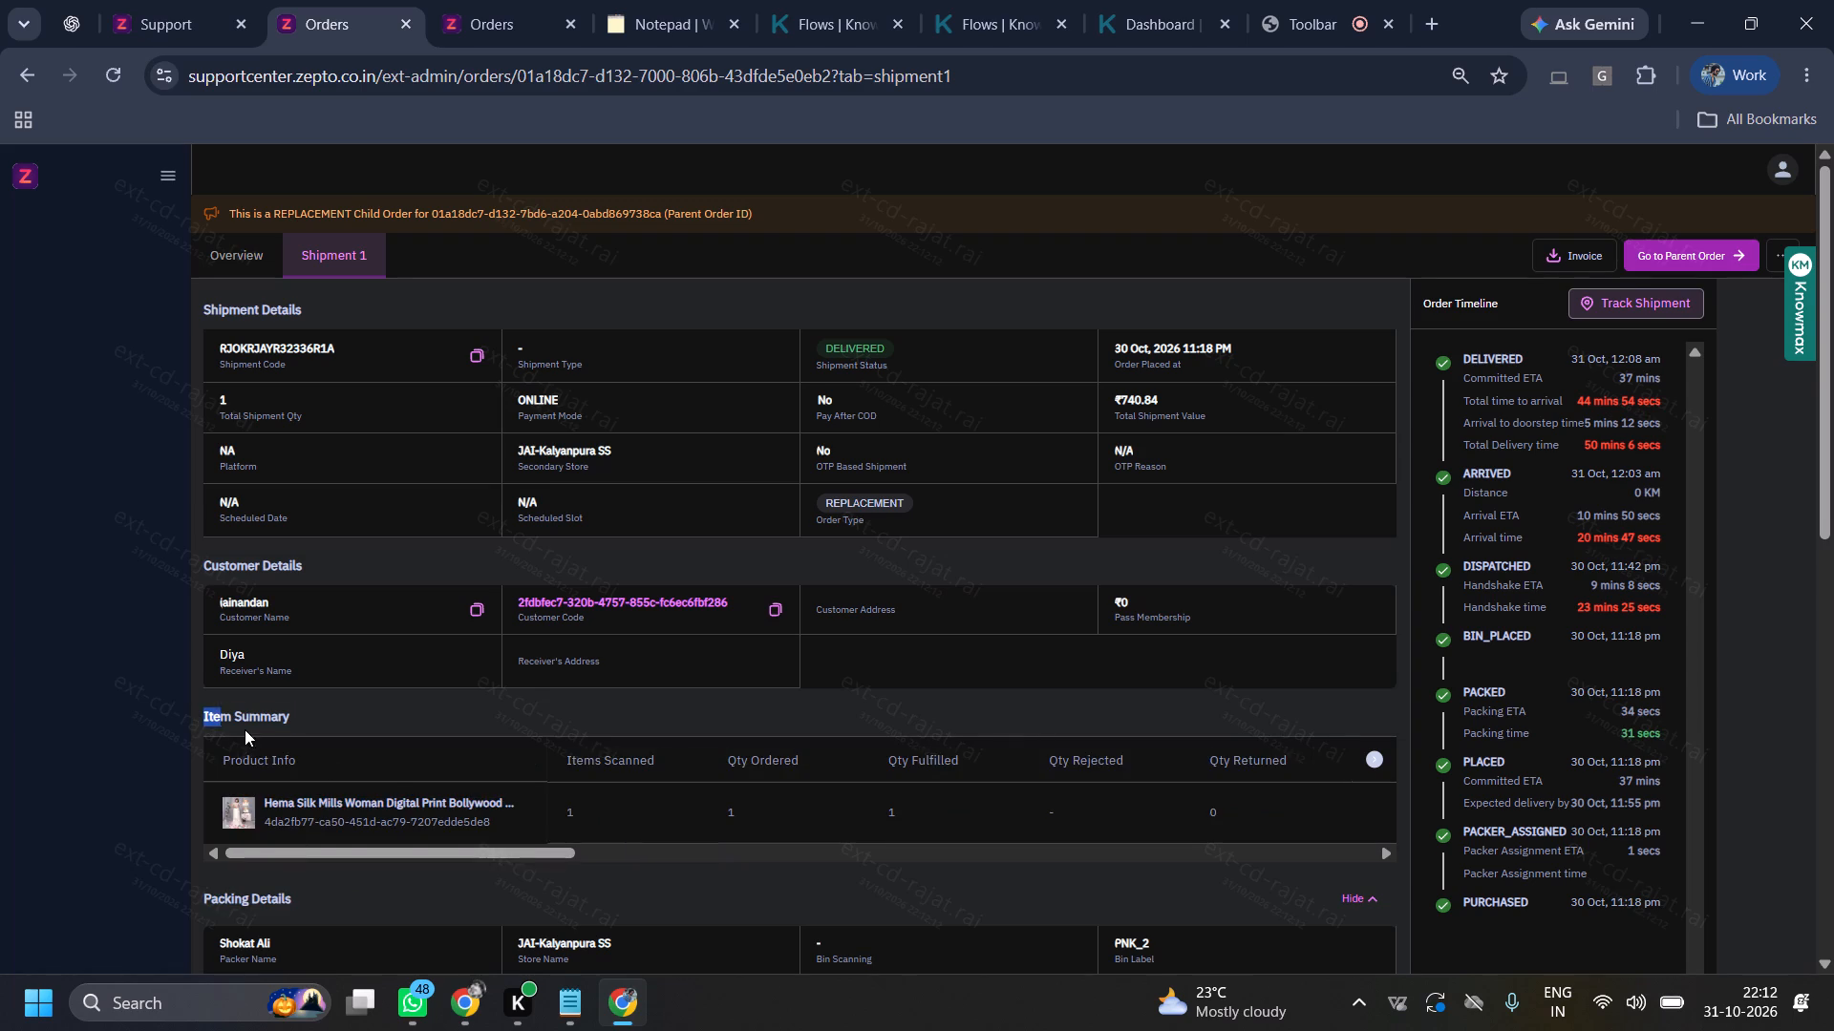
pyautogui.moveTo(245, 729); pyautogui.dragTo(613, 815)
pyautogui.click(613, 815)
# Examine the replacement item's product images, the shipment-level delivery photo and the rider and performance details.
pyautogui.click(241, 809)
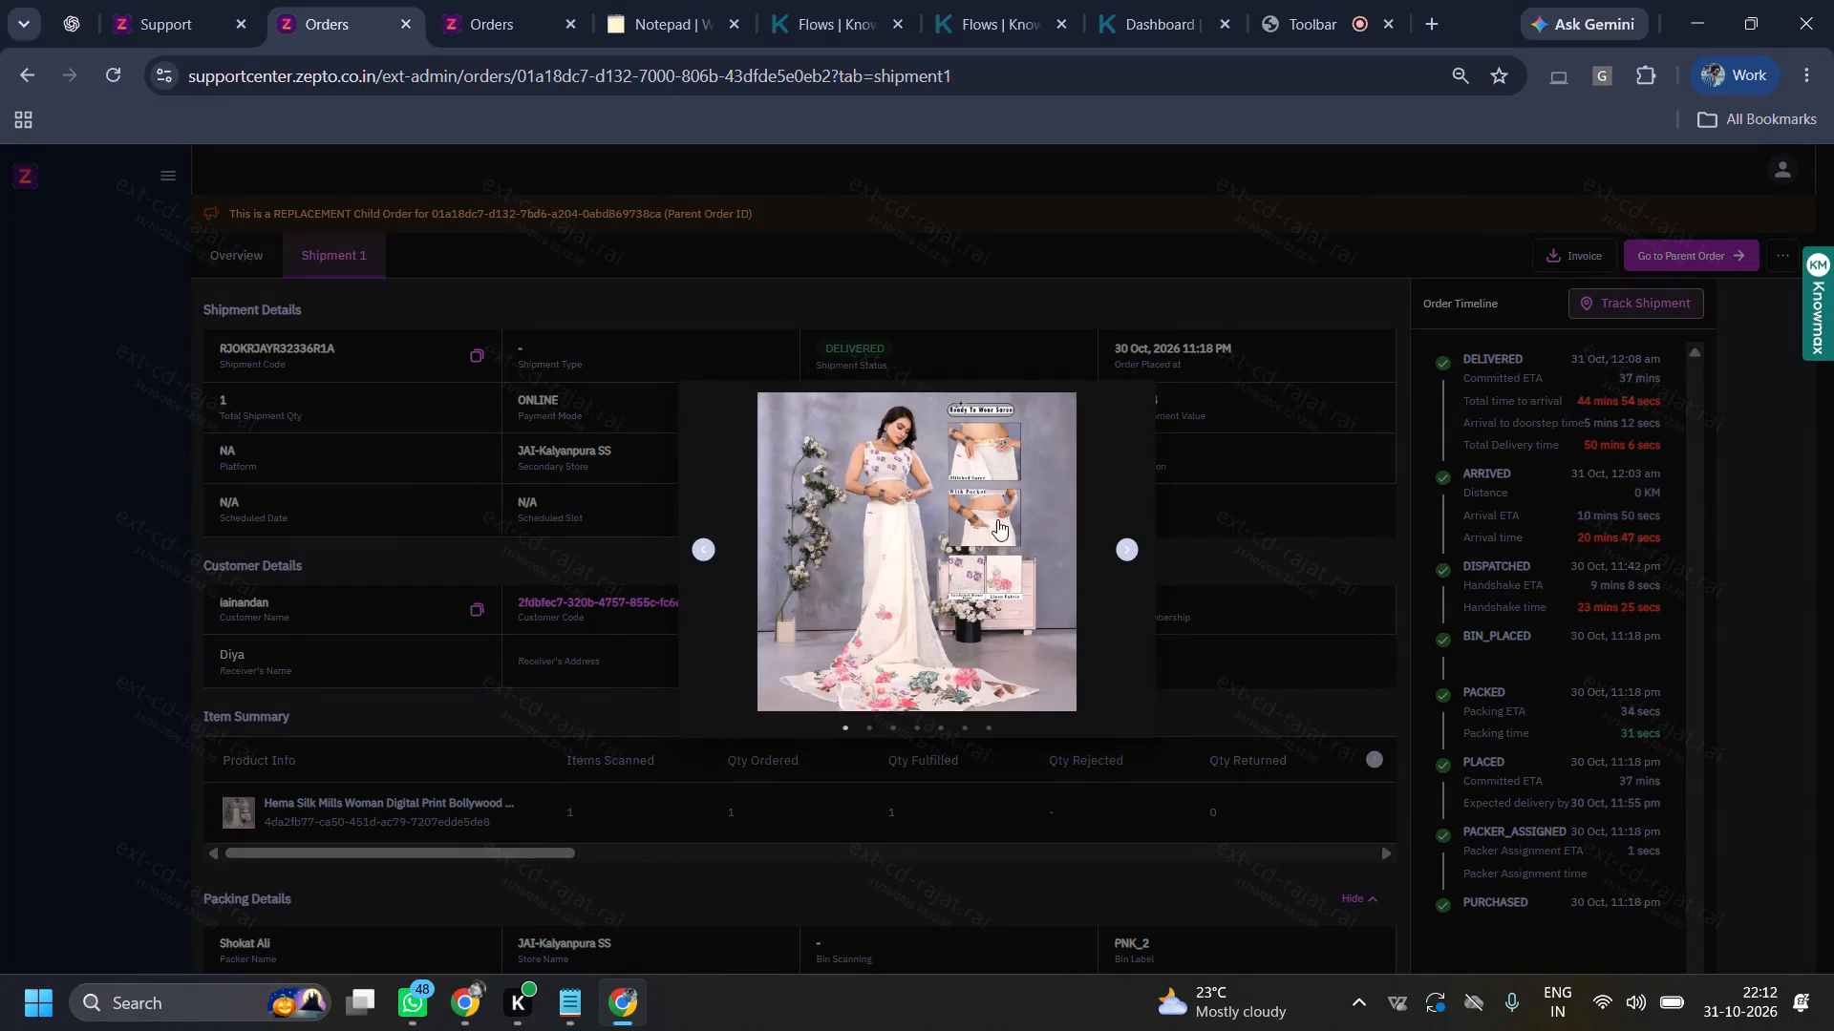
pyautogui.click(1138, 551)
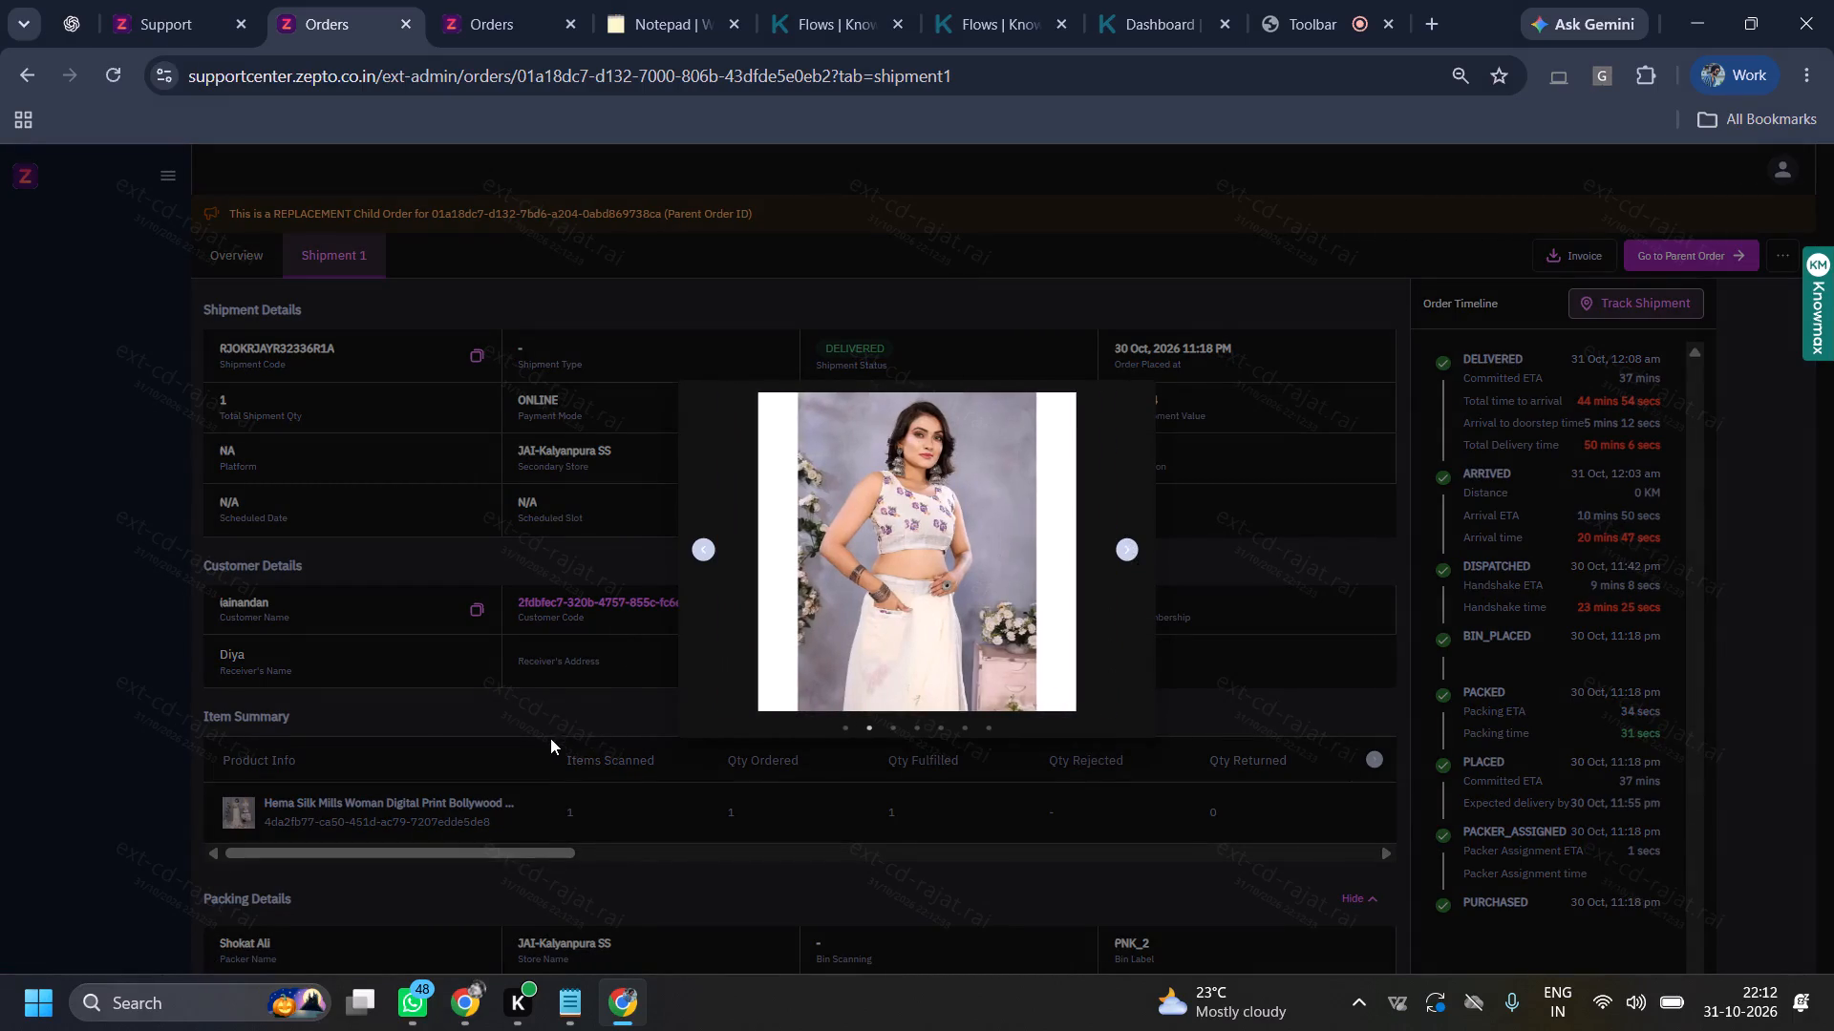
pyautogui.click(540, 730)
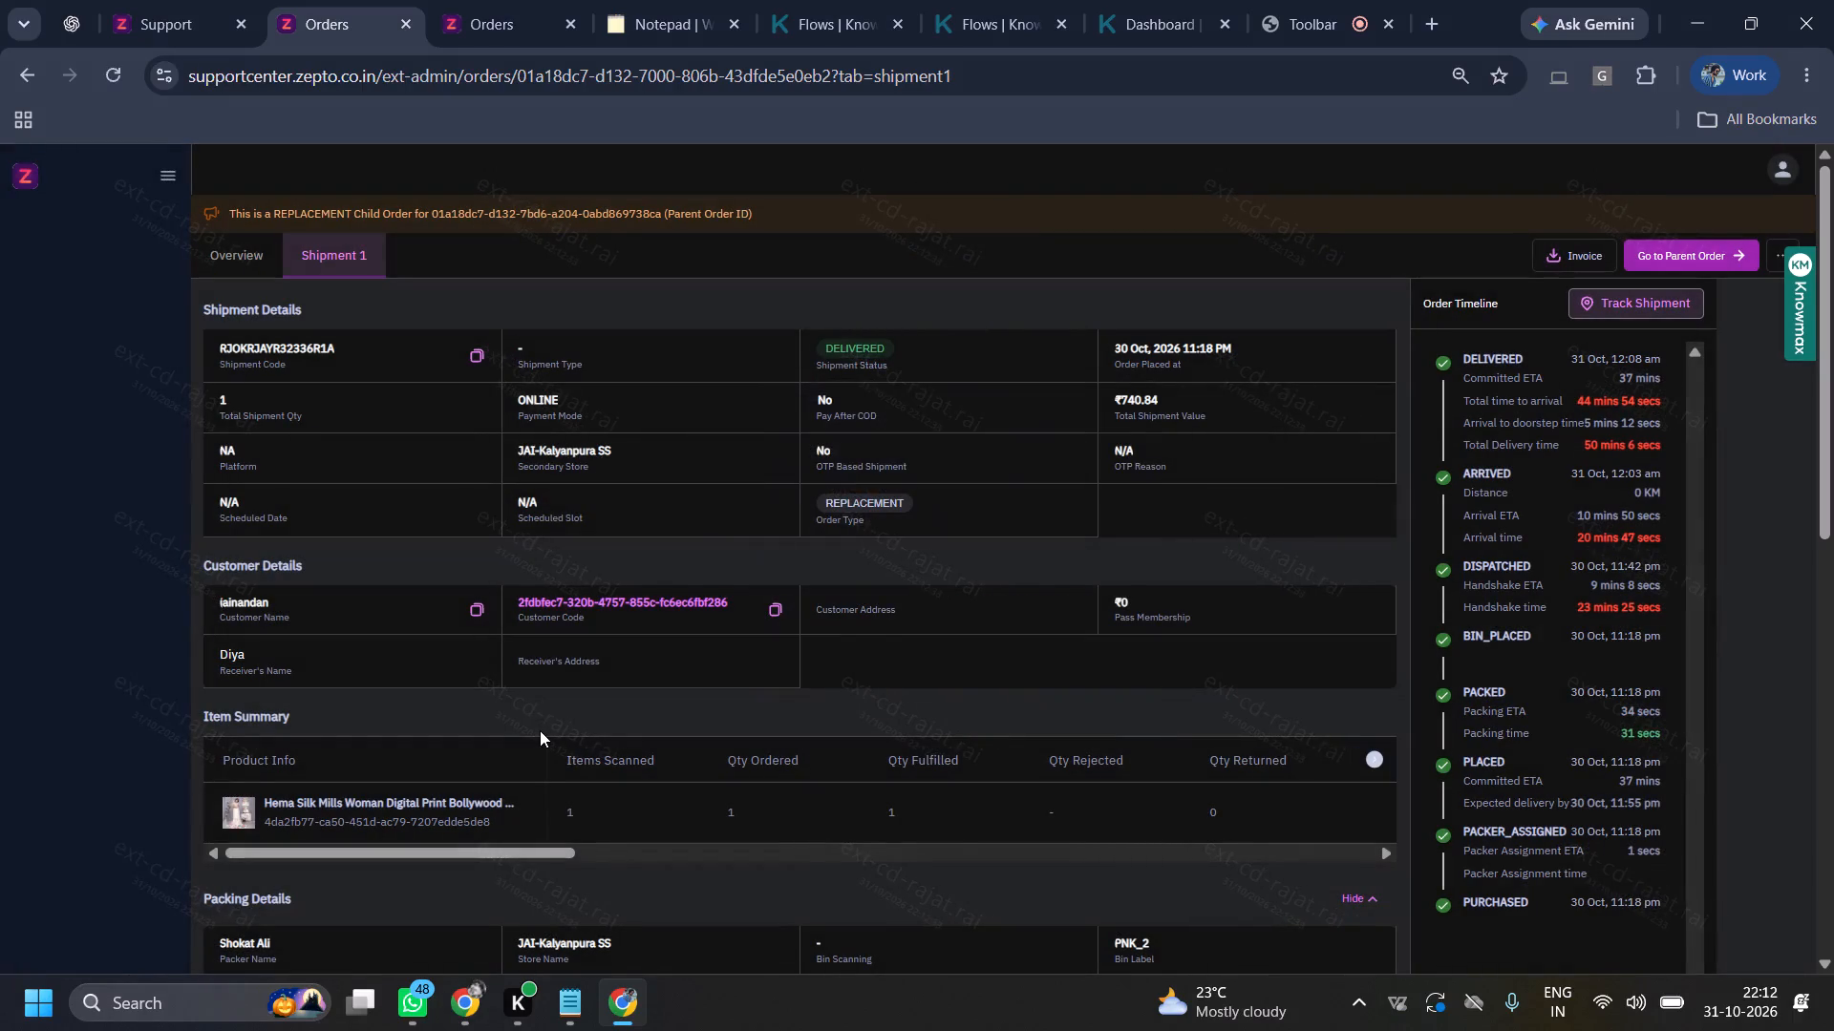
pyautogui.scroll(-10, 540, 730)
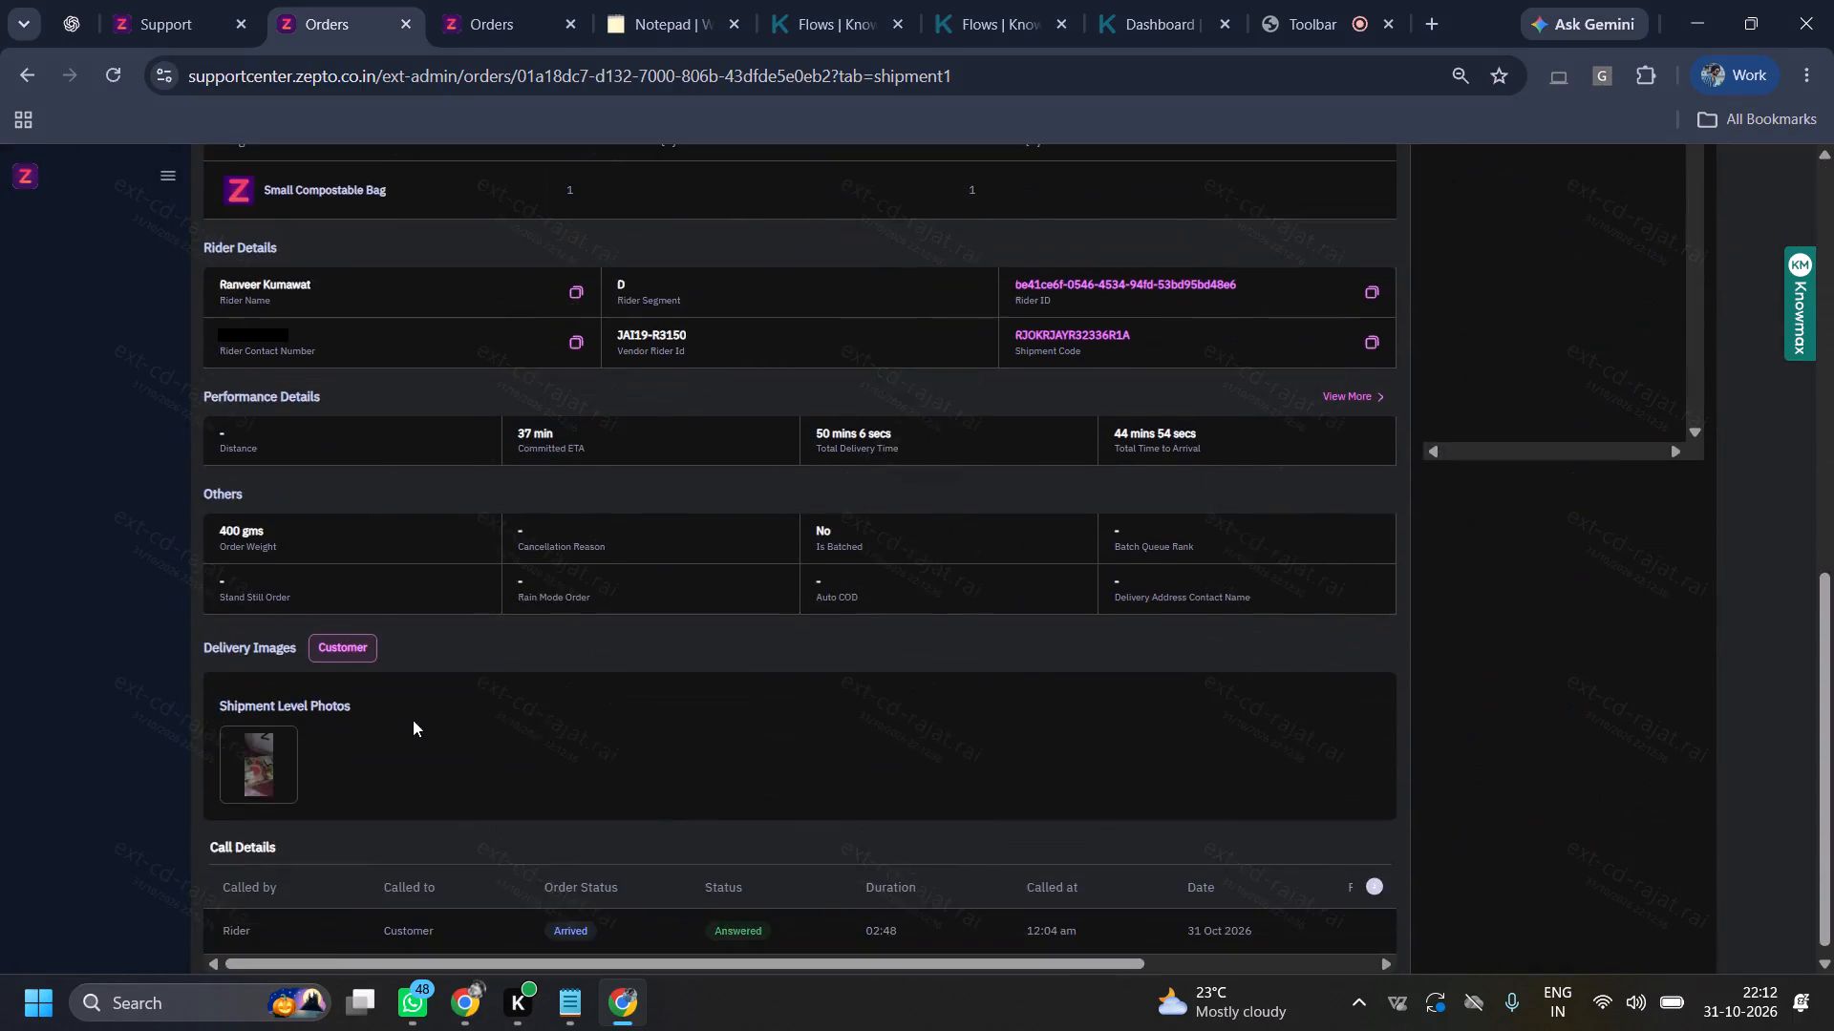
pyautogui.click(265, 750)
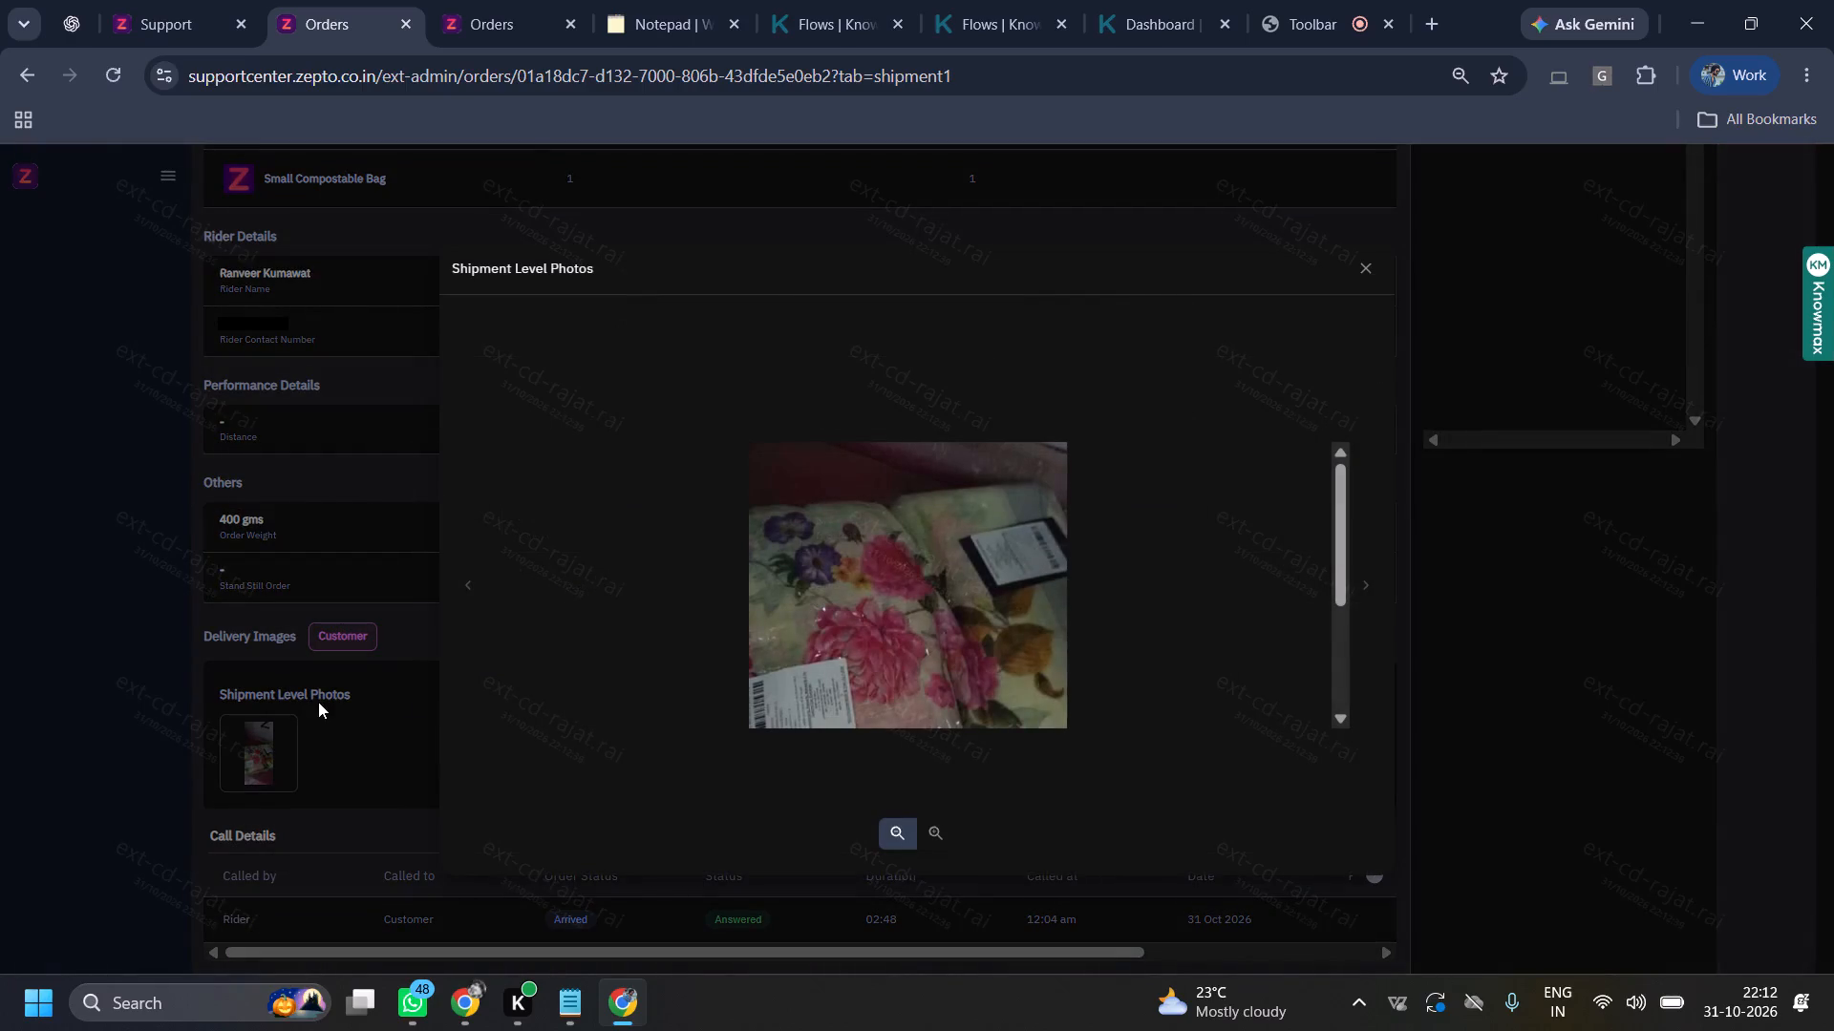
pyautogui.click(318, 702)
pyautogui.moveTo(722, 371); pyautogui.dragTo(839, 528)
pyautogui.click(839, 528)
pyautogui.moveTo(1030, 642); pyautogui.dragTo(812, 406)
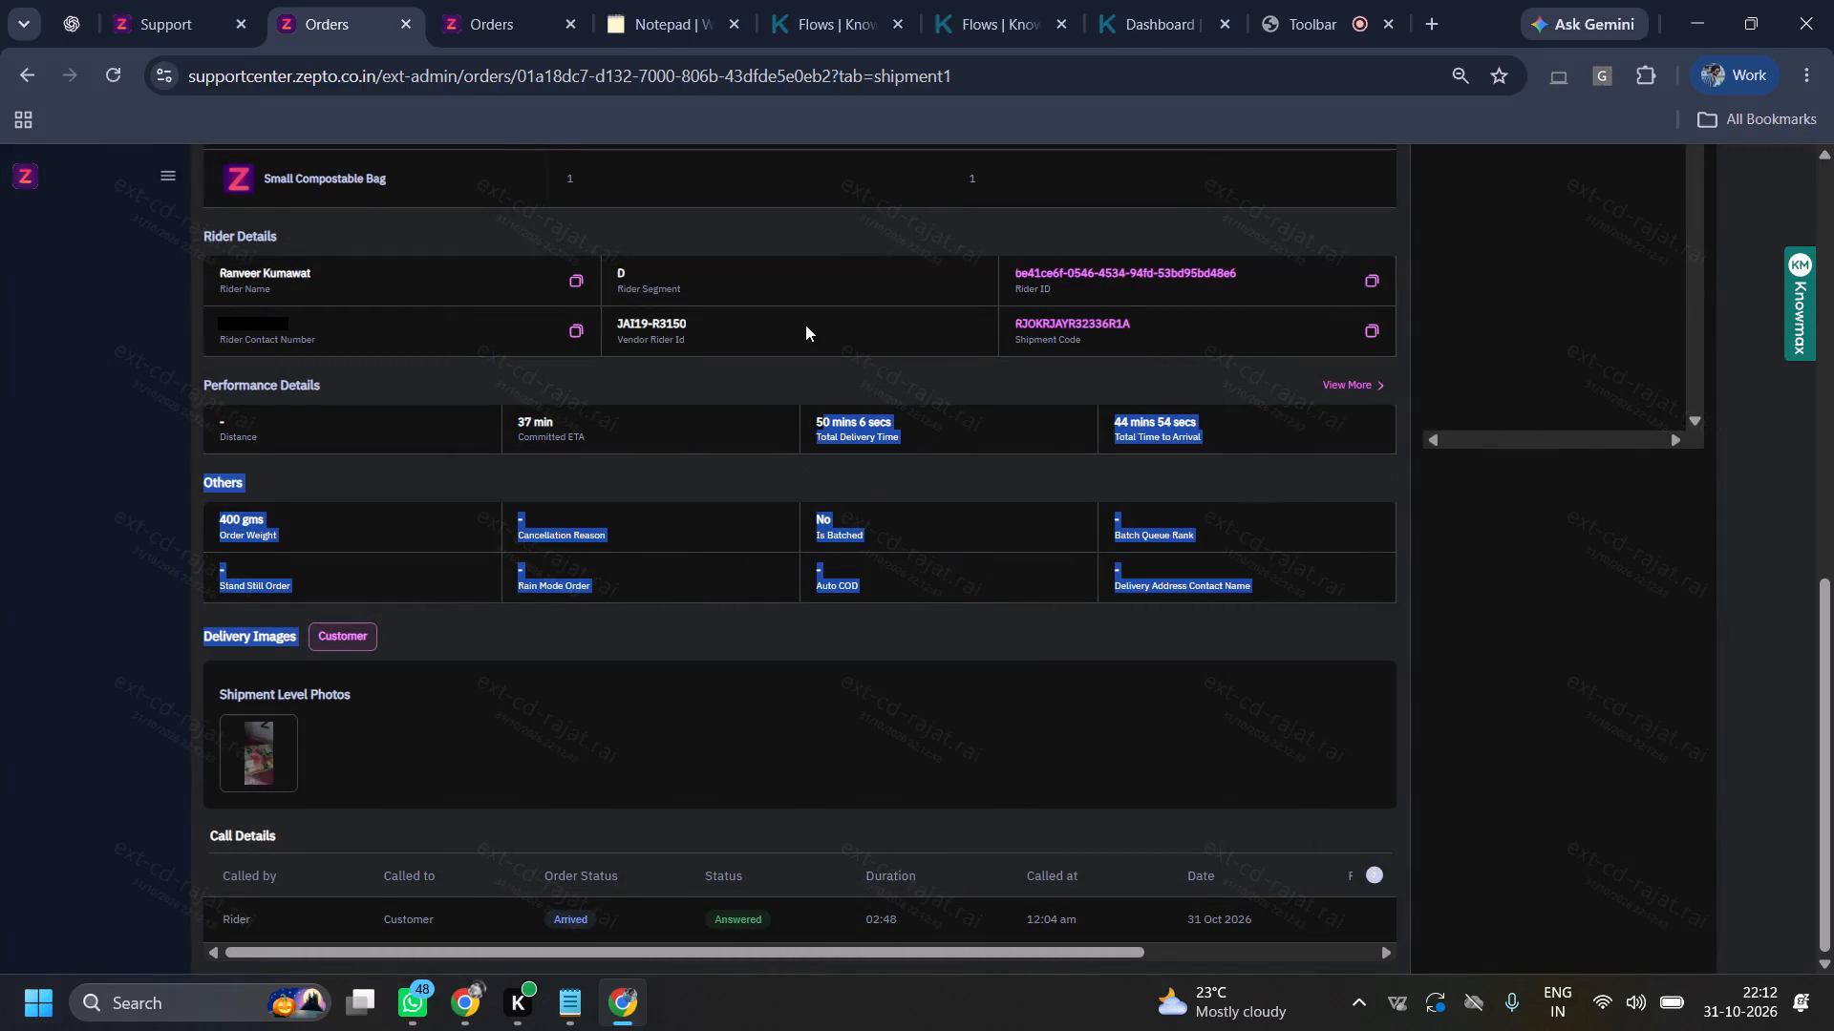
pyautogui.moveTo(805, 325); pyautogui.dragTo(848, 399)
pyautogui.click(909, 519)
pyautogui.moveTo(977, 689); pyautogui.dragTo(777, 442)
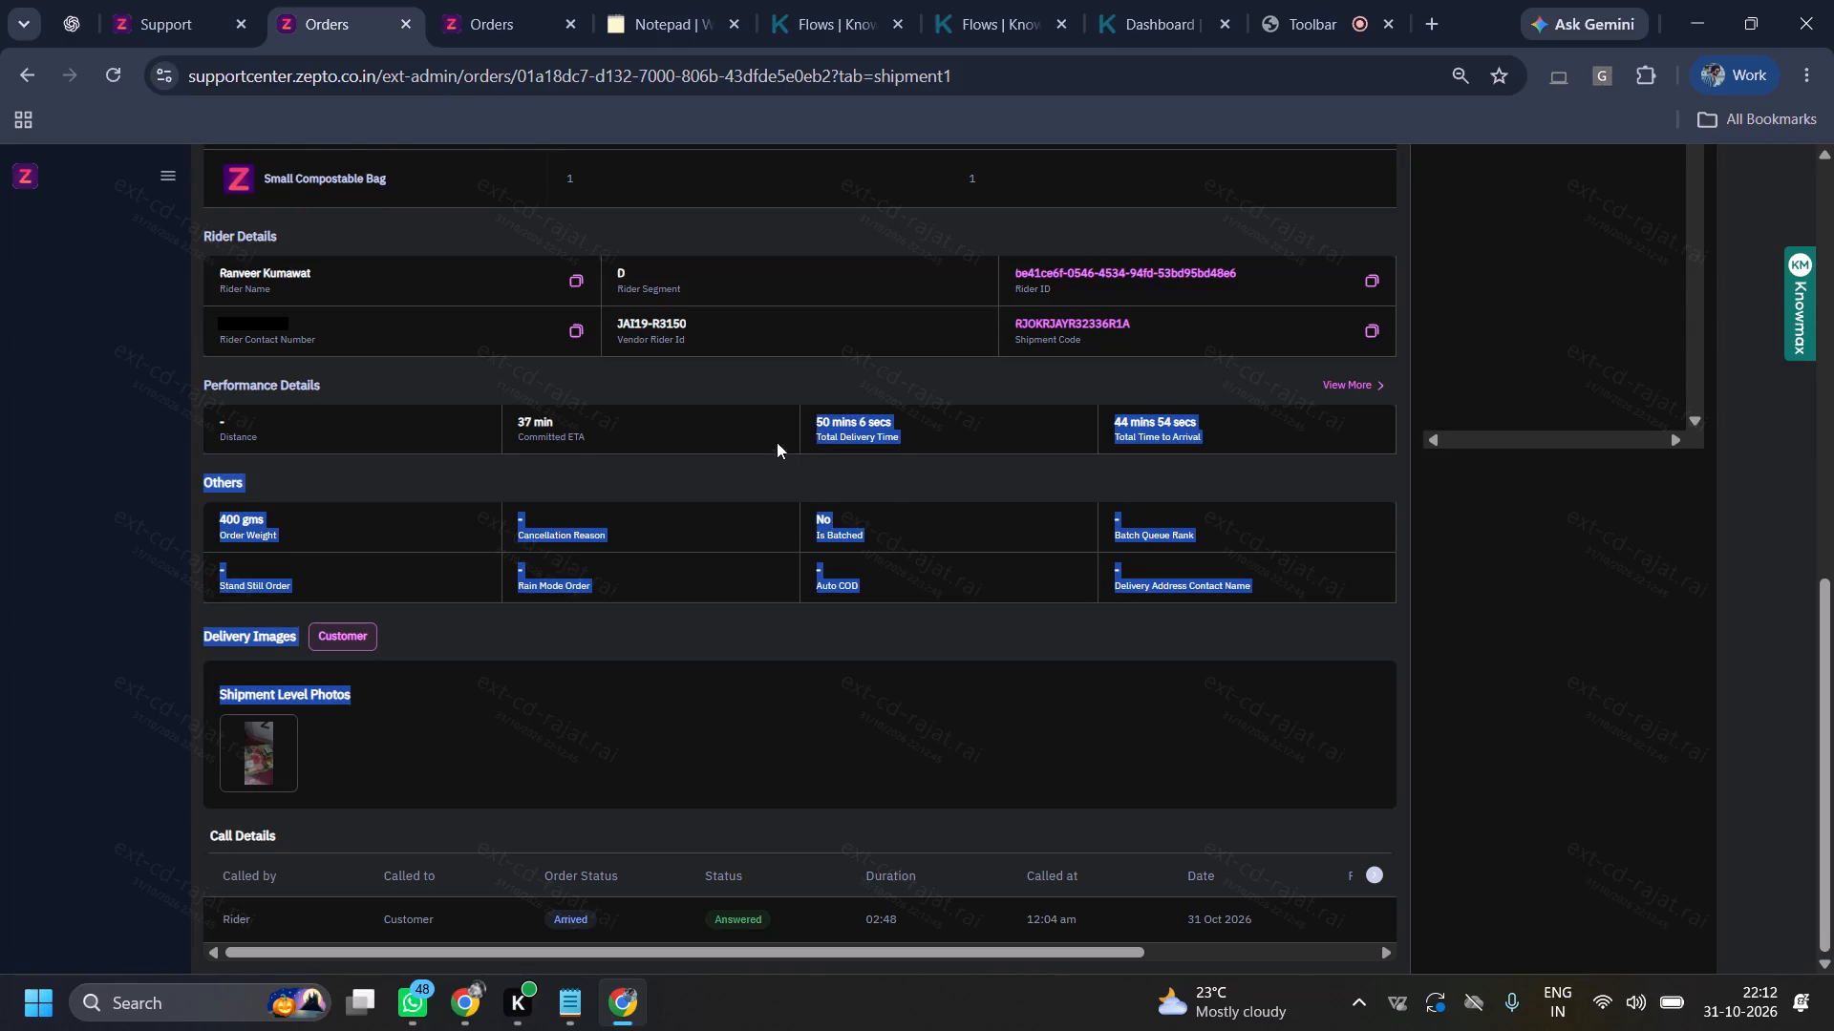
pyautogui.moveTo(777, 442); pyautogui.dragTo(604, 238)
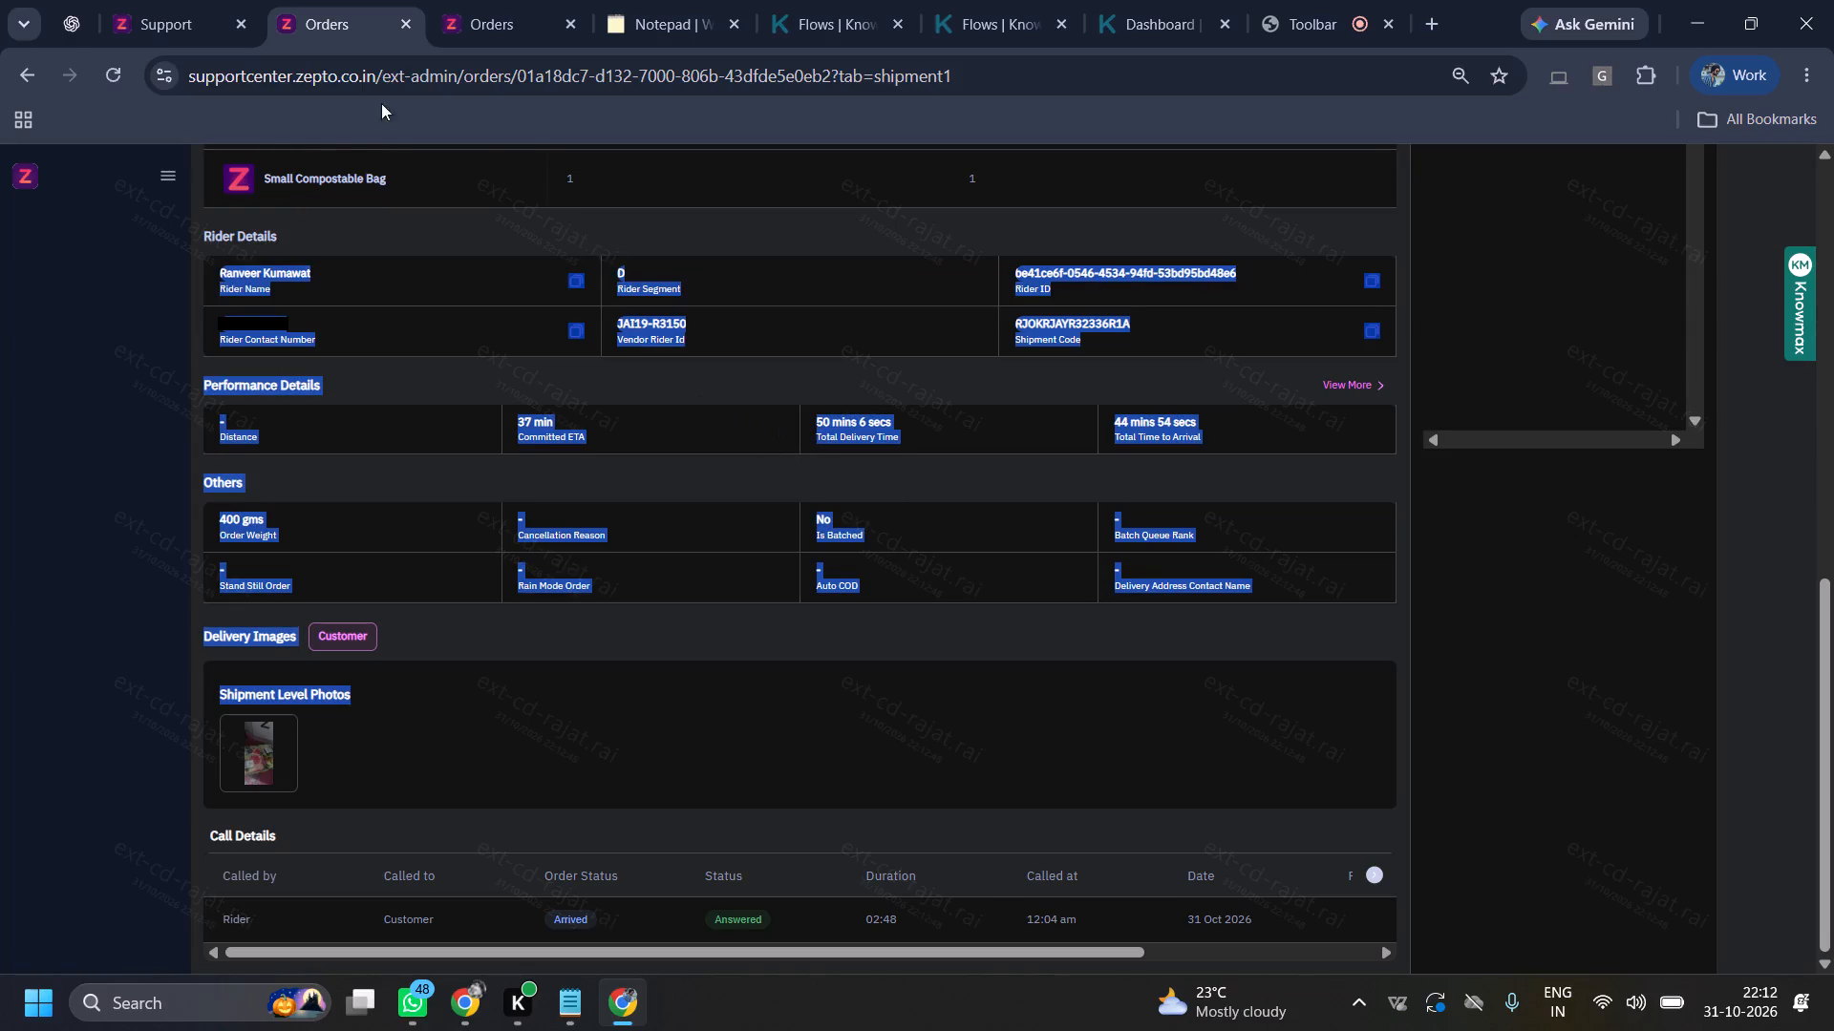
# End the connected rider call from the support page's dialer, hanging up the Customer line.
pyautogui.click(151, 0)
pyautogui.click(249, 908)
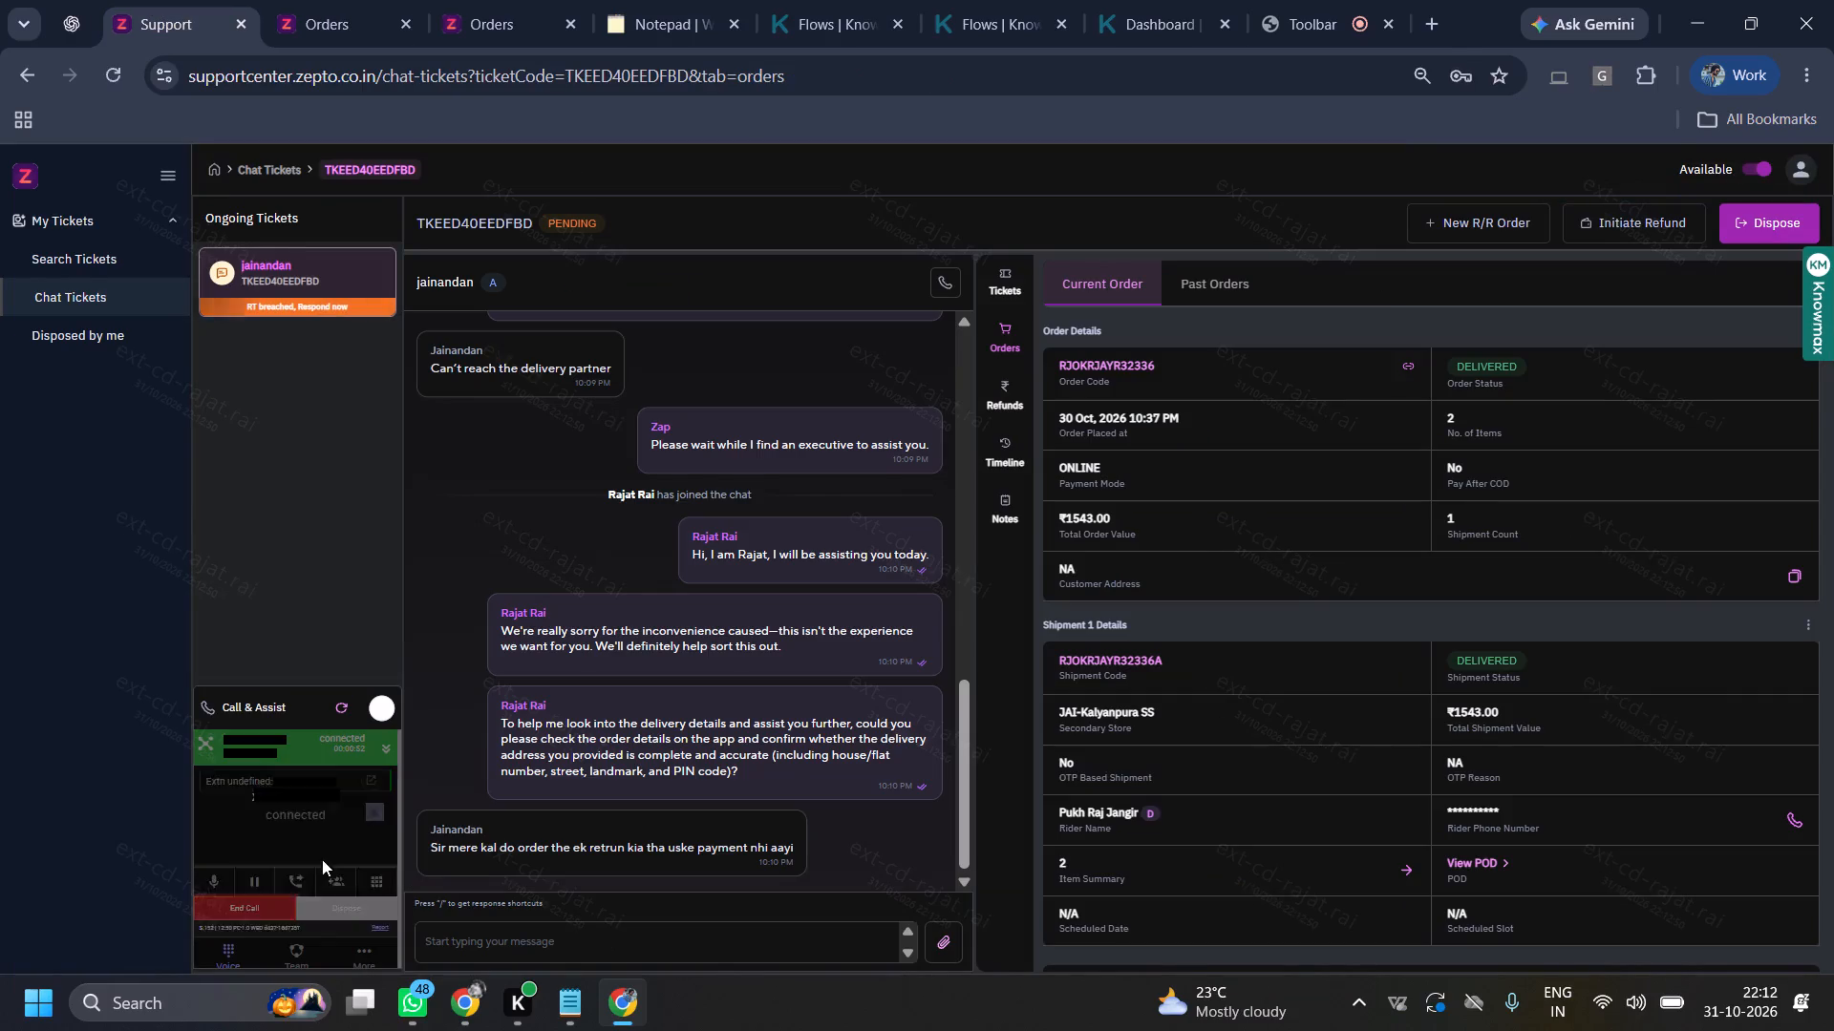
pyautogui.click(329, 836)
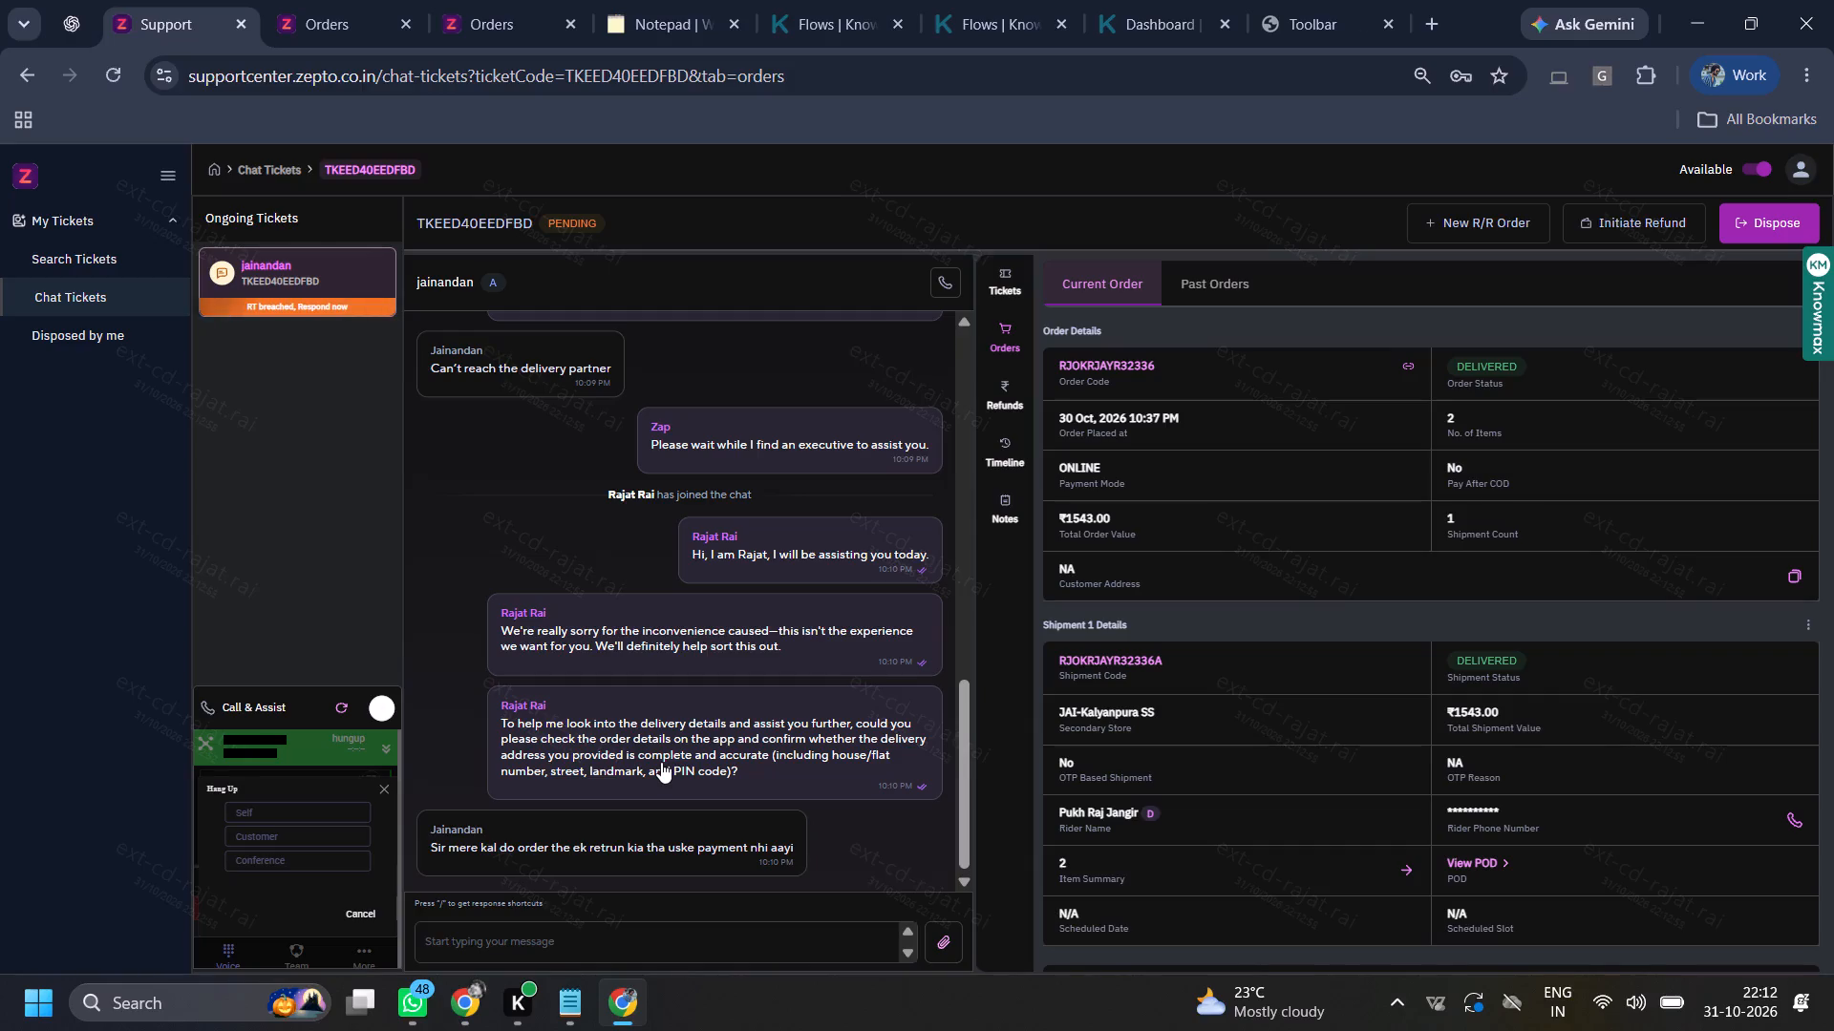
# Add the dictated note "Rider confirm pickup" to ticket TKEED40EEDFBD.
pyautogui.click(1011, 527)
pyautogui.click(1208, 929)
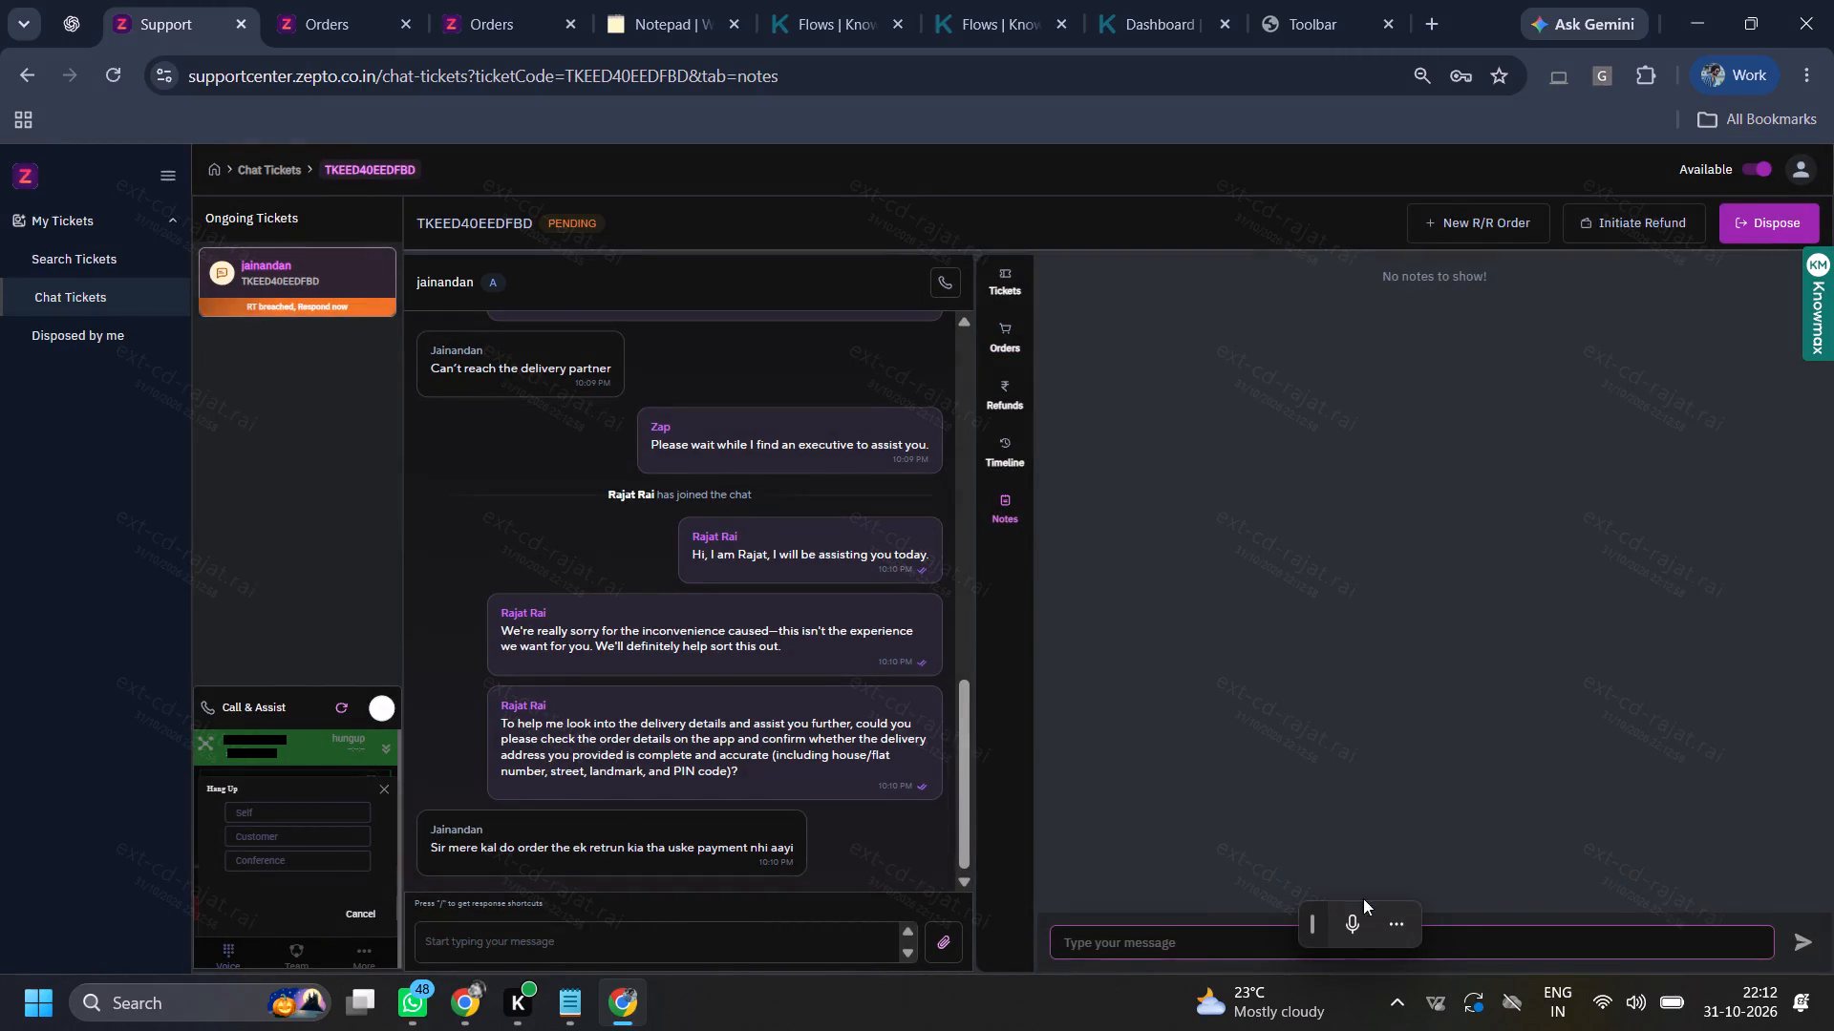
pyautogui.click(1351, 932)
pyautogui.rightClick(1344, 660)
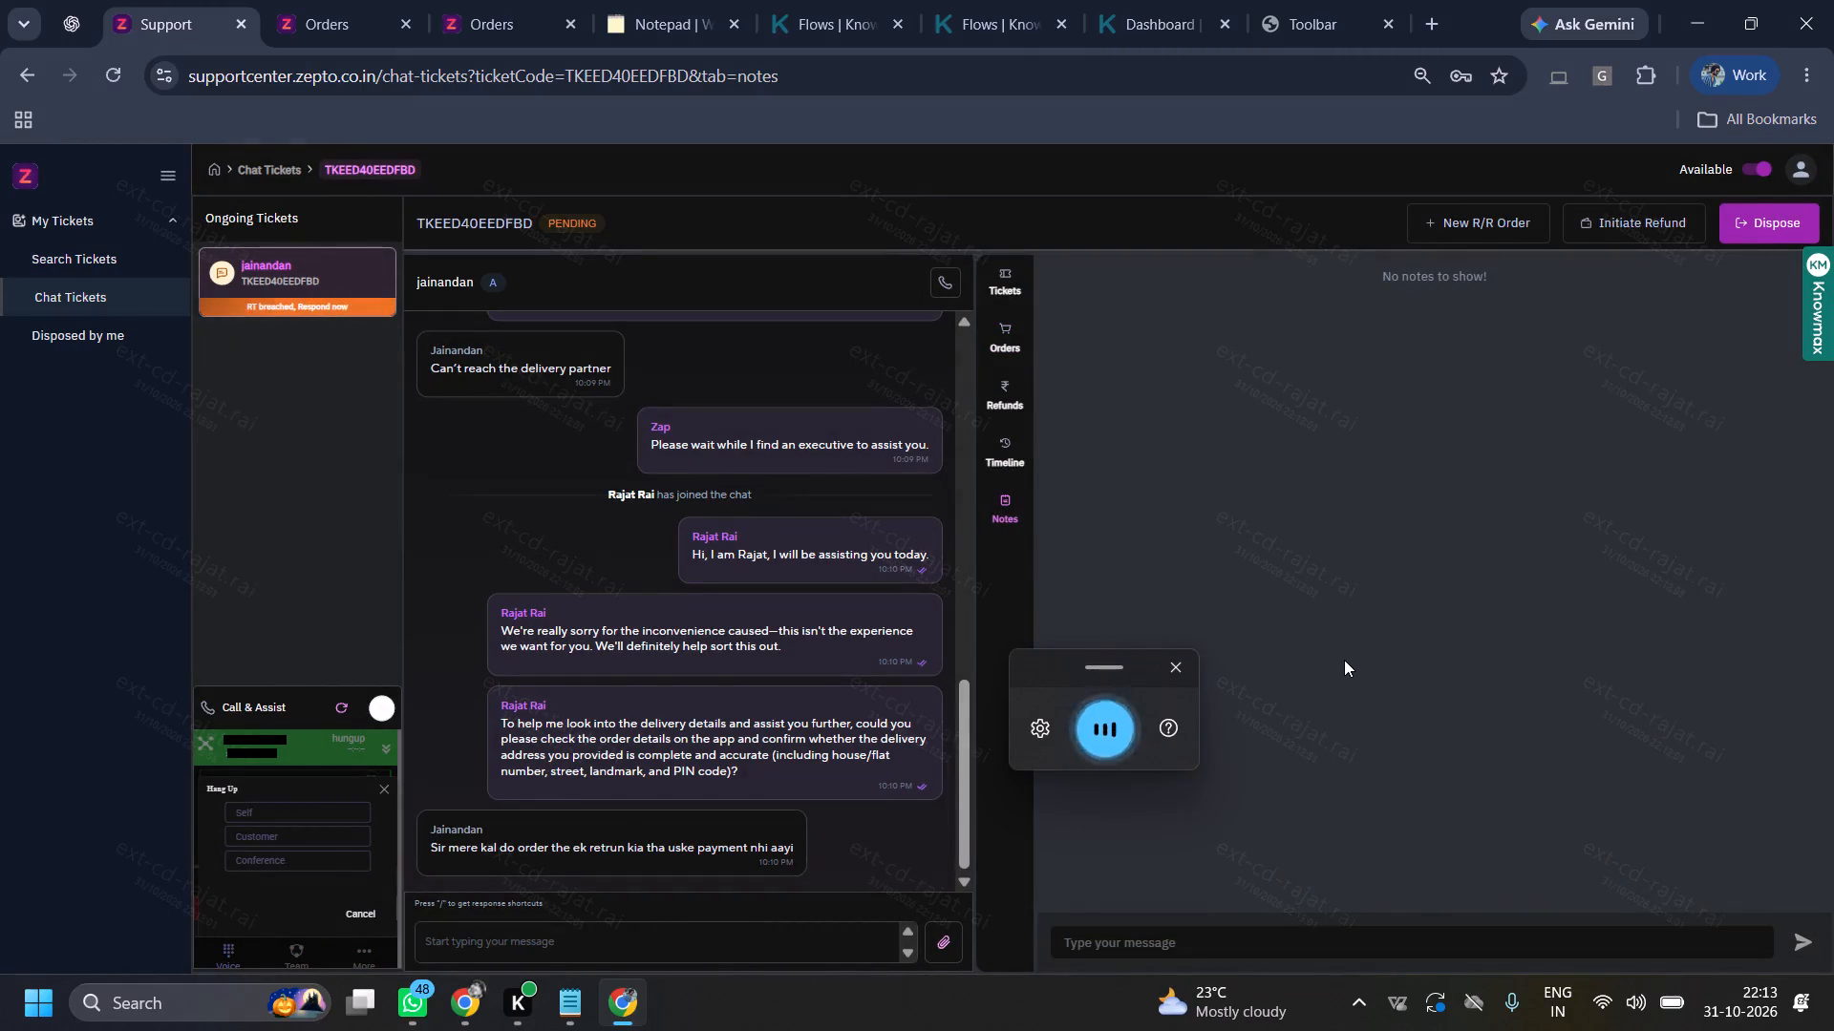
pyautogui.click(1179, 945)
pyautogui.click(1089, 734)
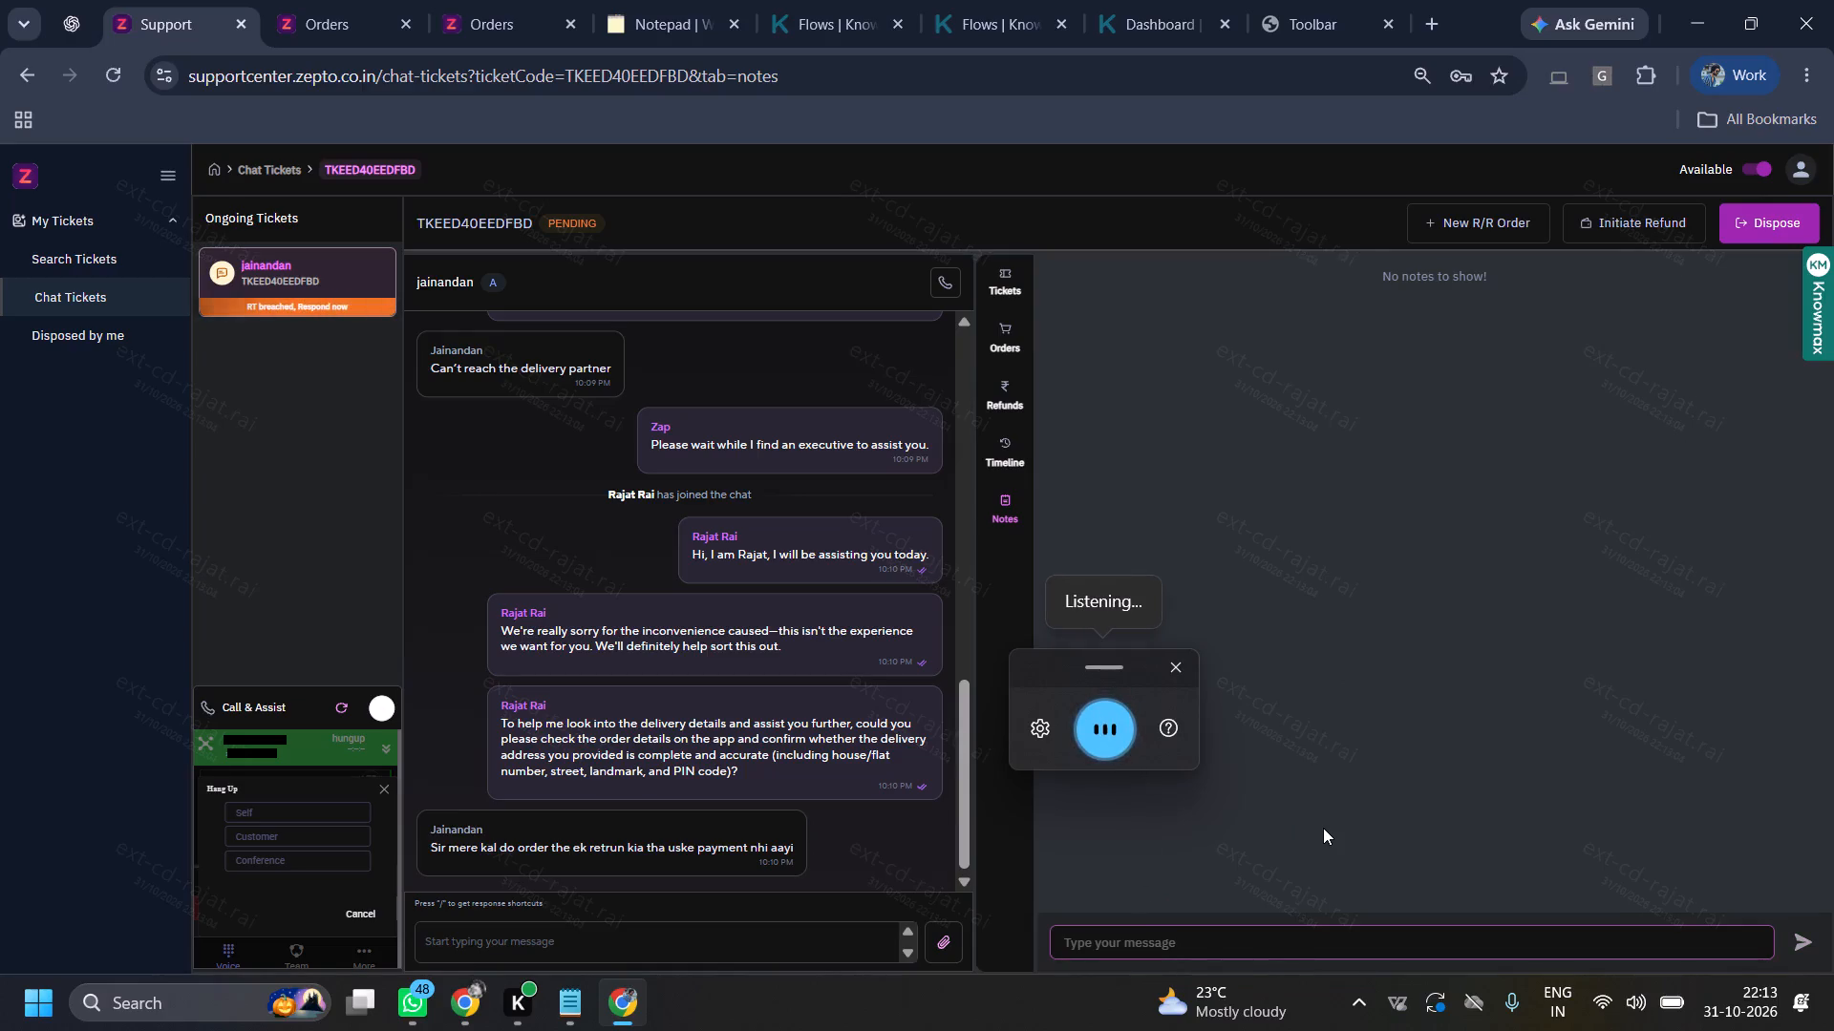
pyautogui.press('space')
pyautogui.press('Return')
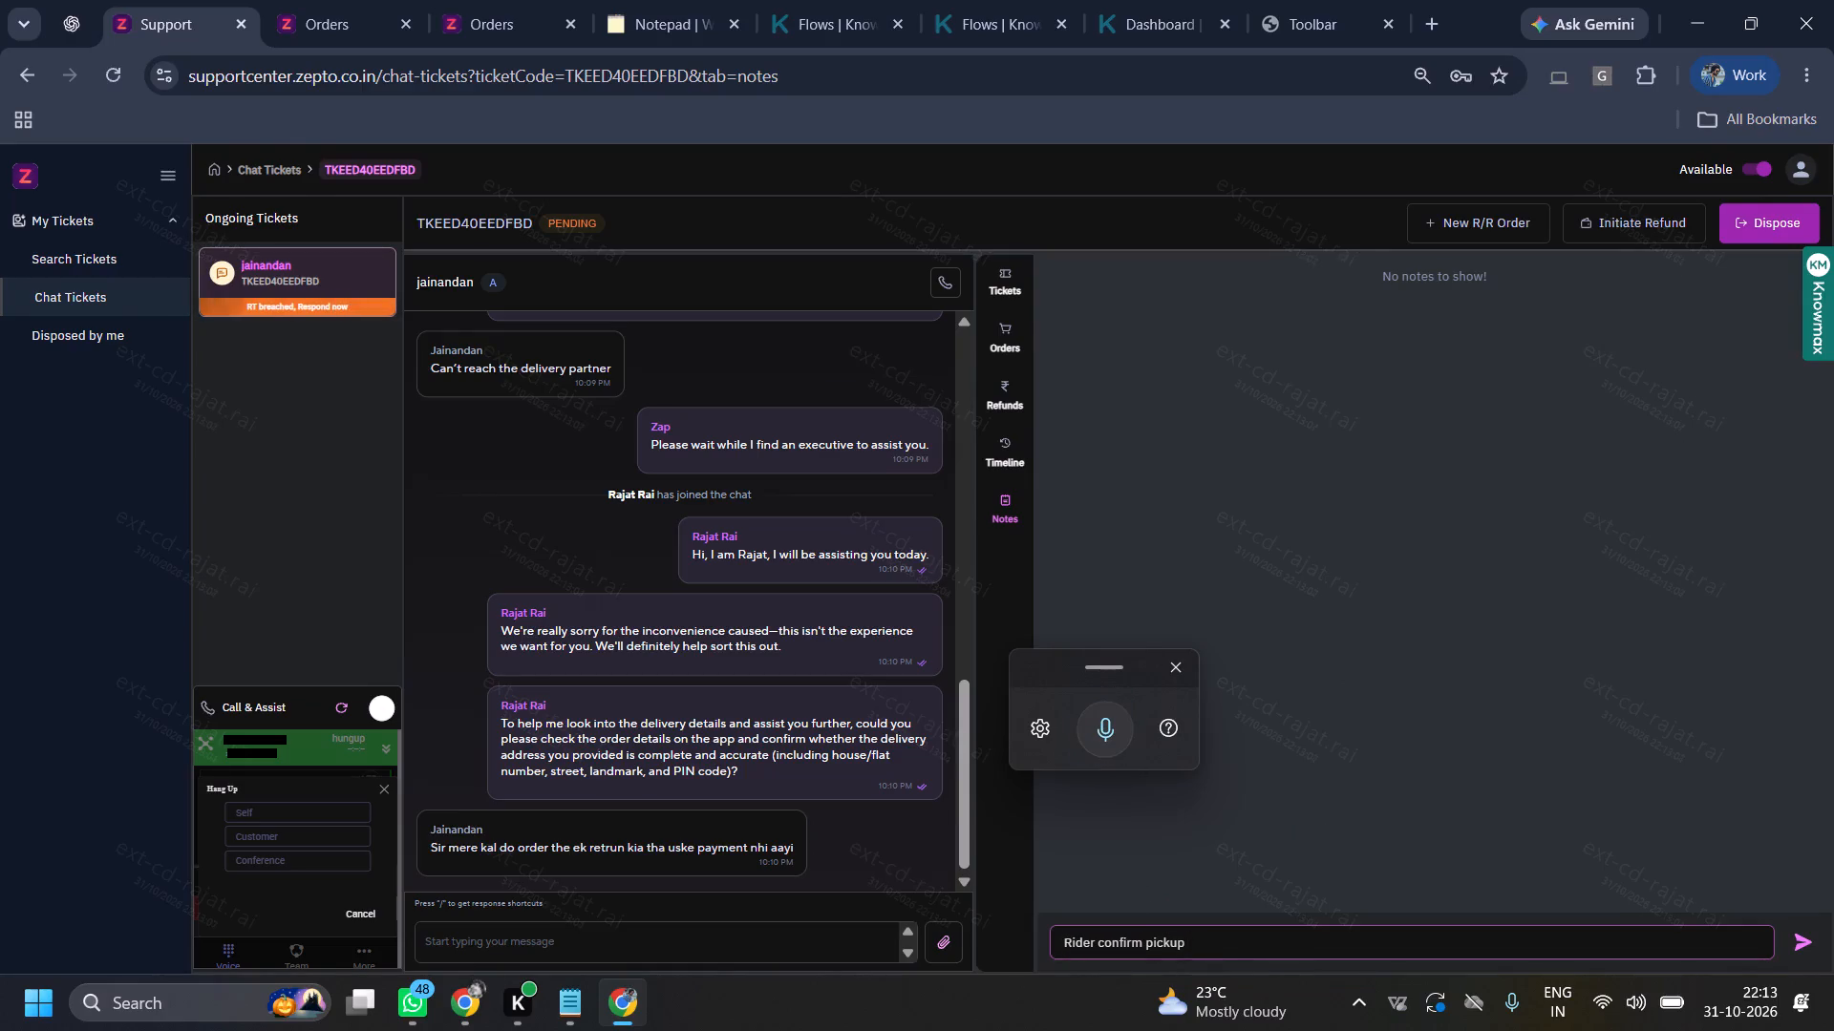
# Close both order detail pages, reload the support page and dismiss the voice typing window.
pyautogui.click(403, 21)
pyautogui.click(403, 21)
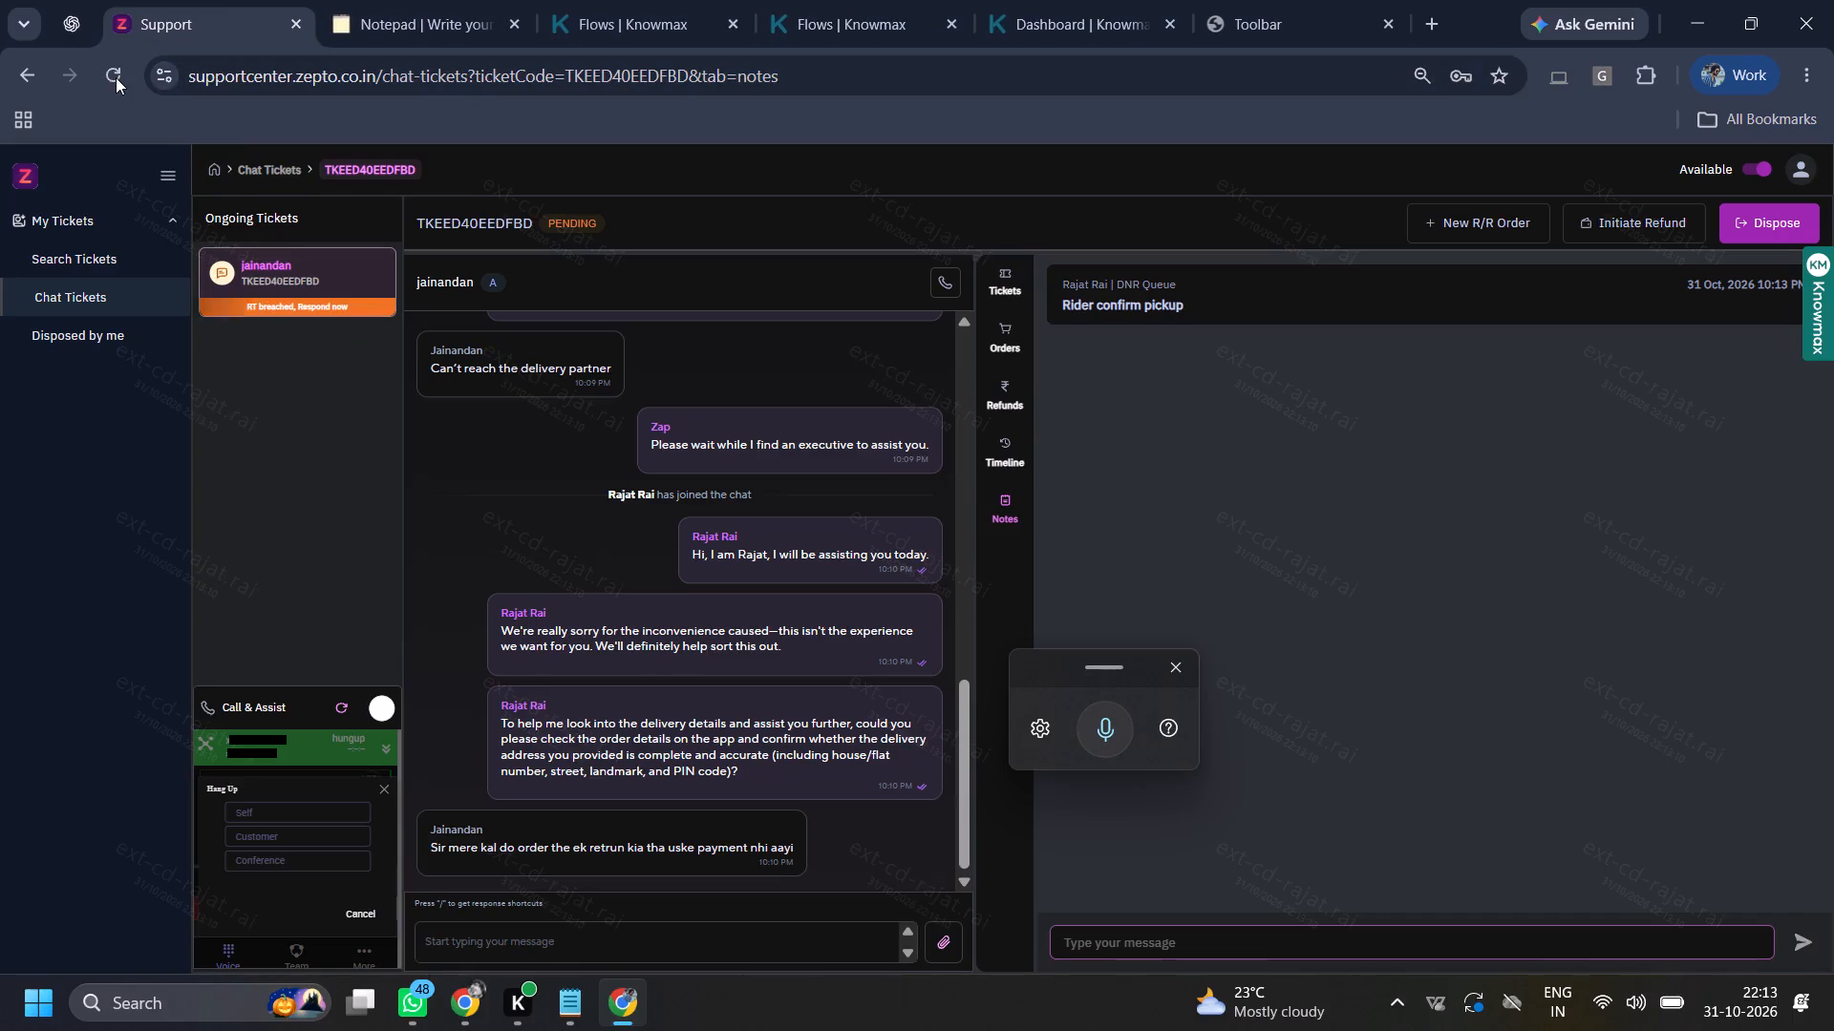
pyautogui.click(116, 77)
pyautogui.click(1194, 664)
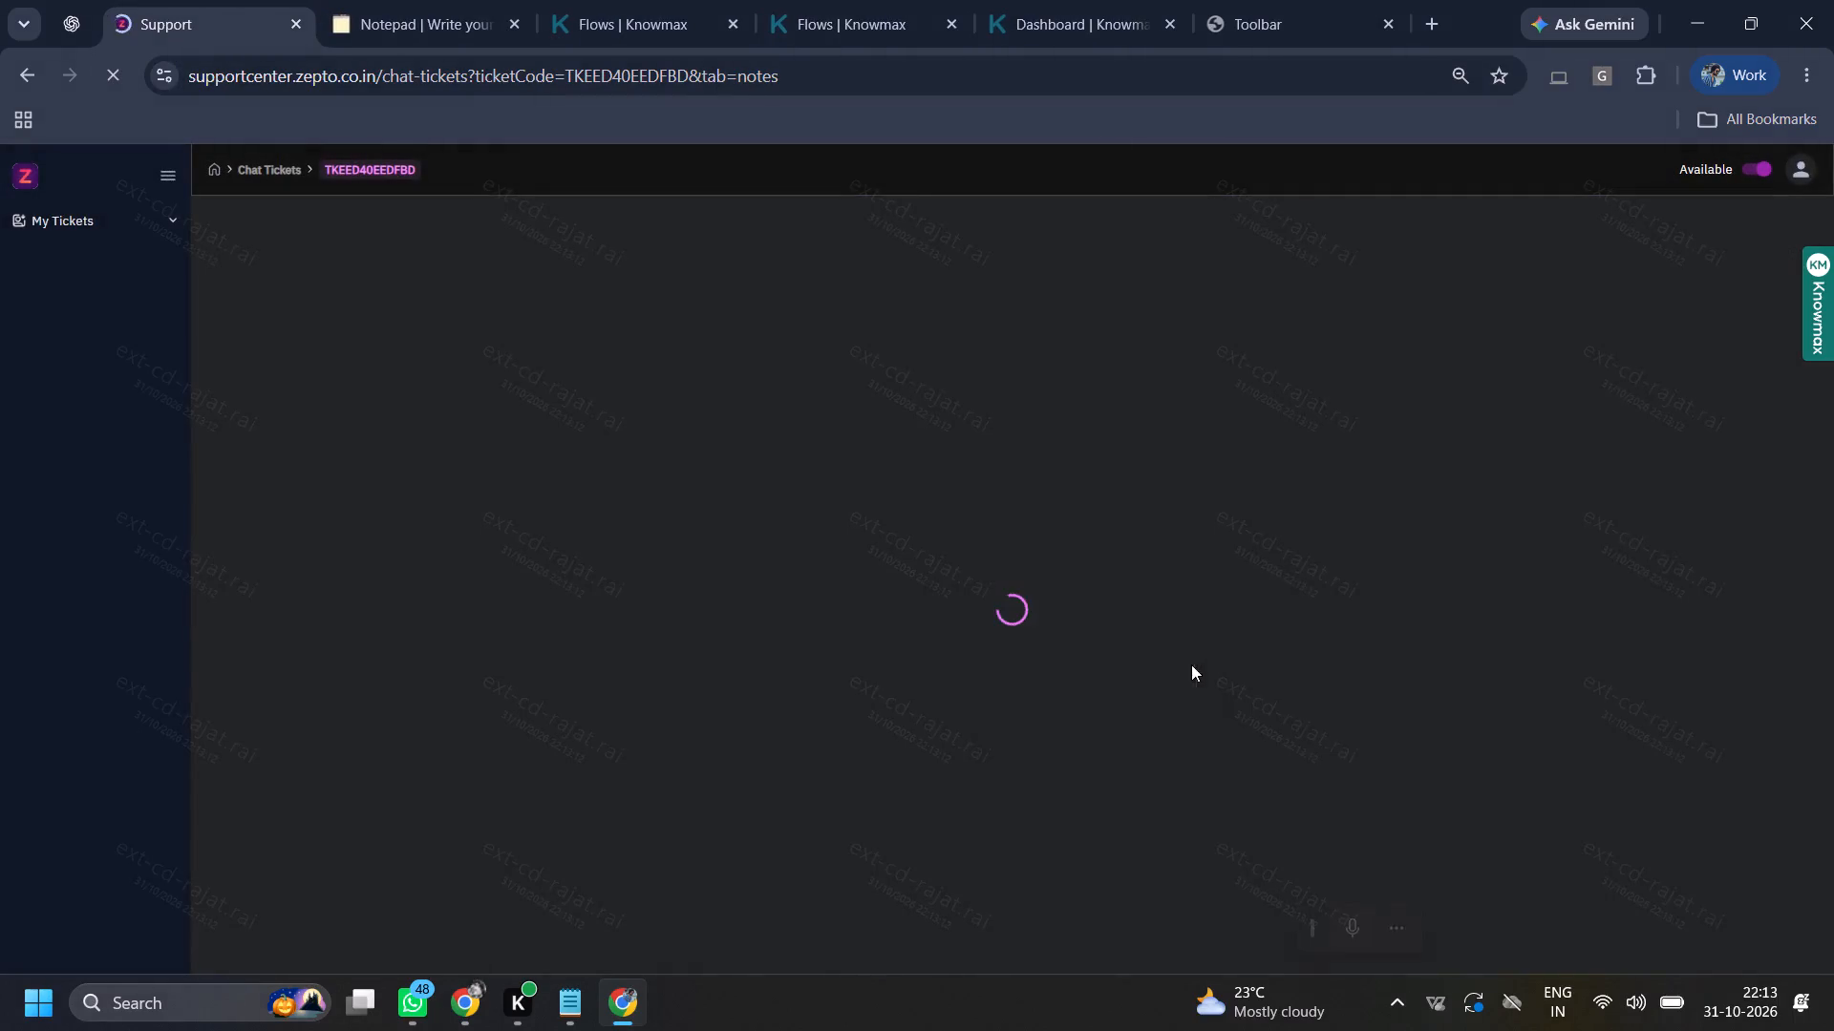
# Fill in an item refund for the Hema Silk Mills product with dispute reason "Size or fit issues" and quantity 1, without submitting it.
pyautogui.click(1655, 210)
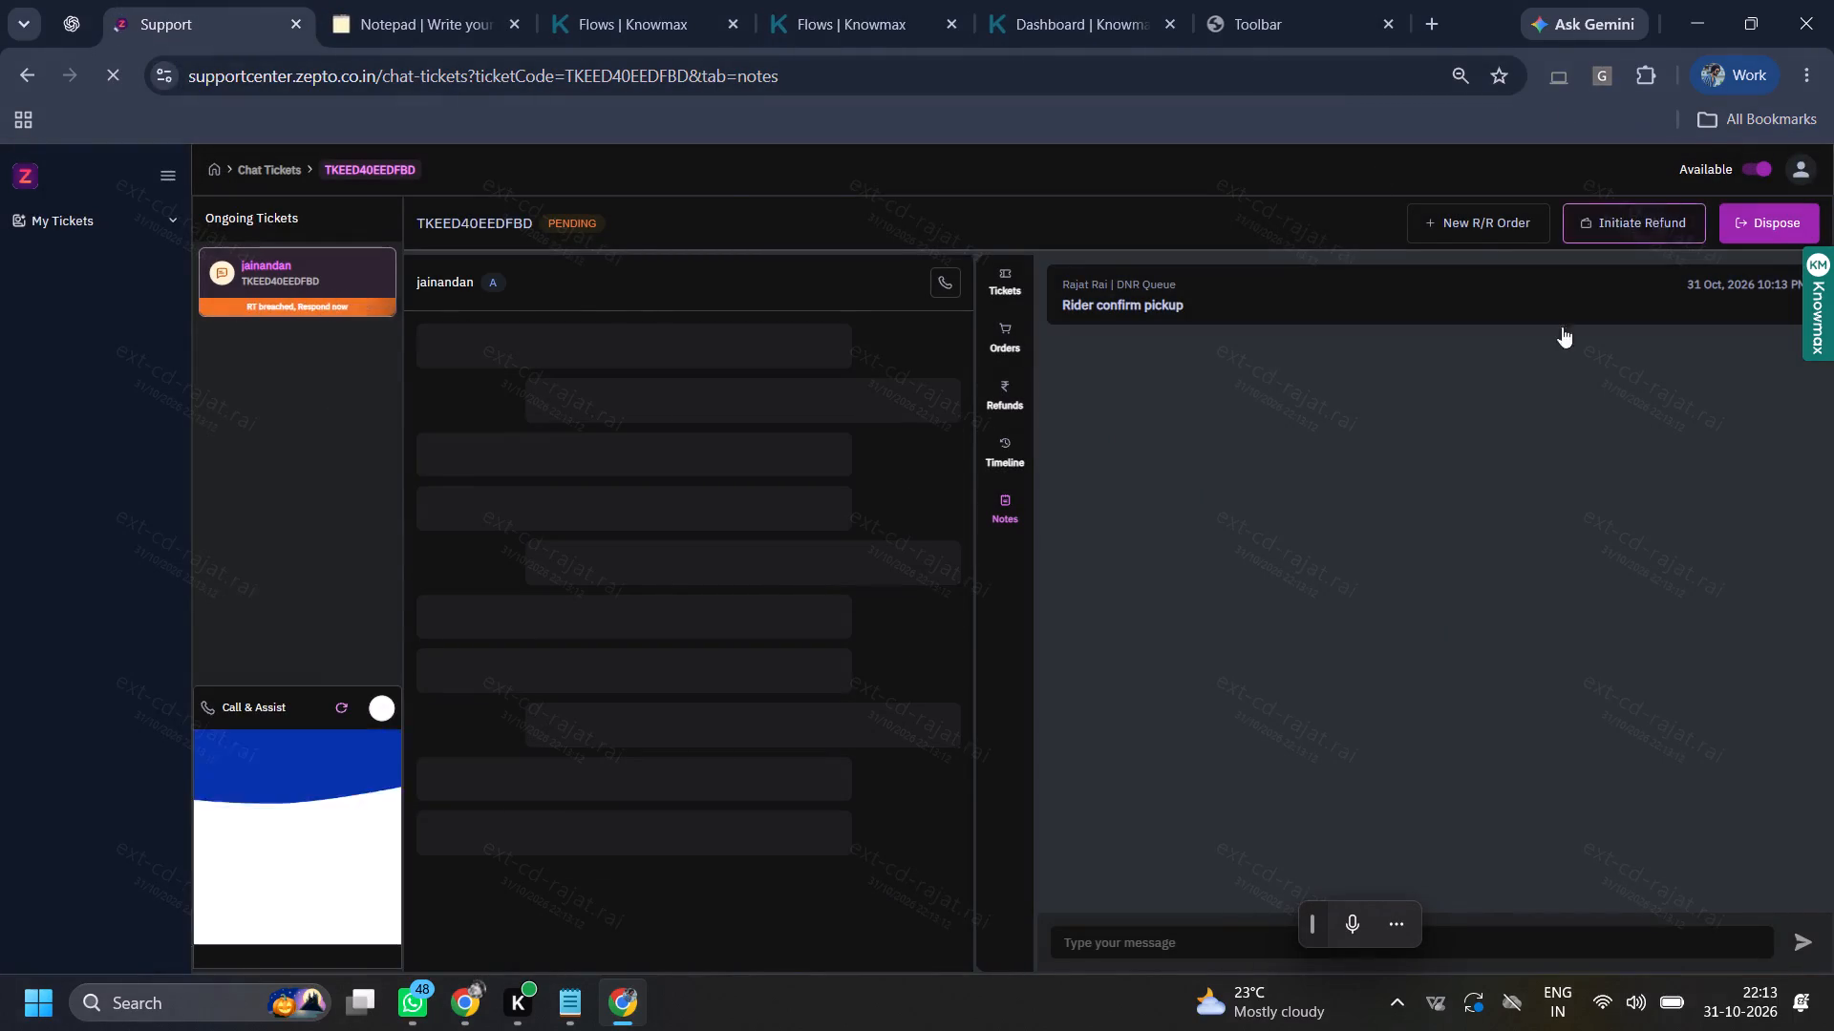
pyautogui.click(679, 386)
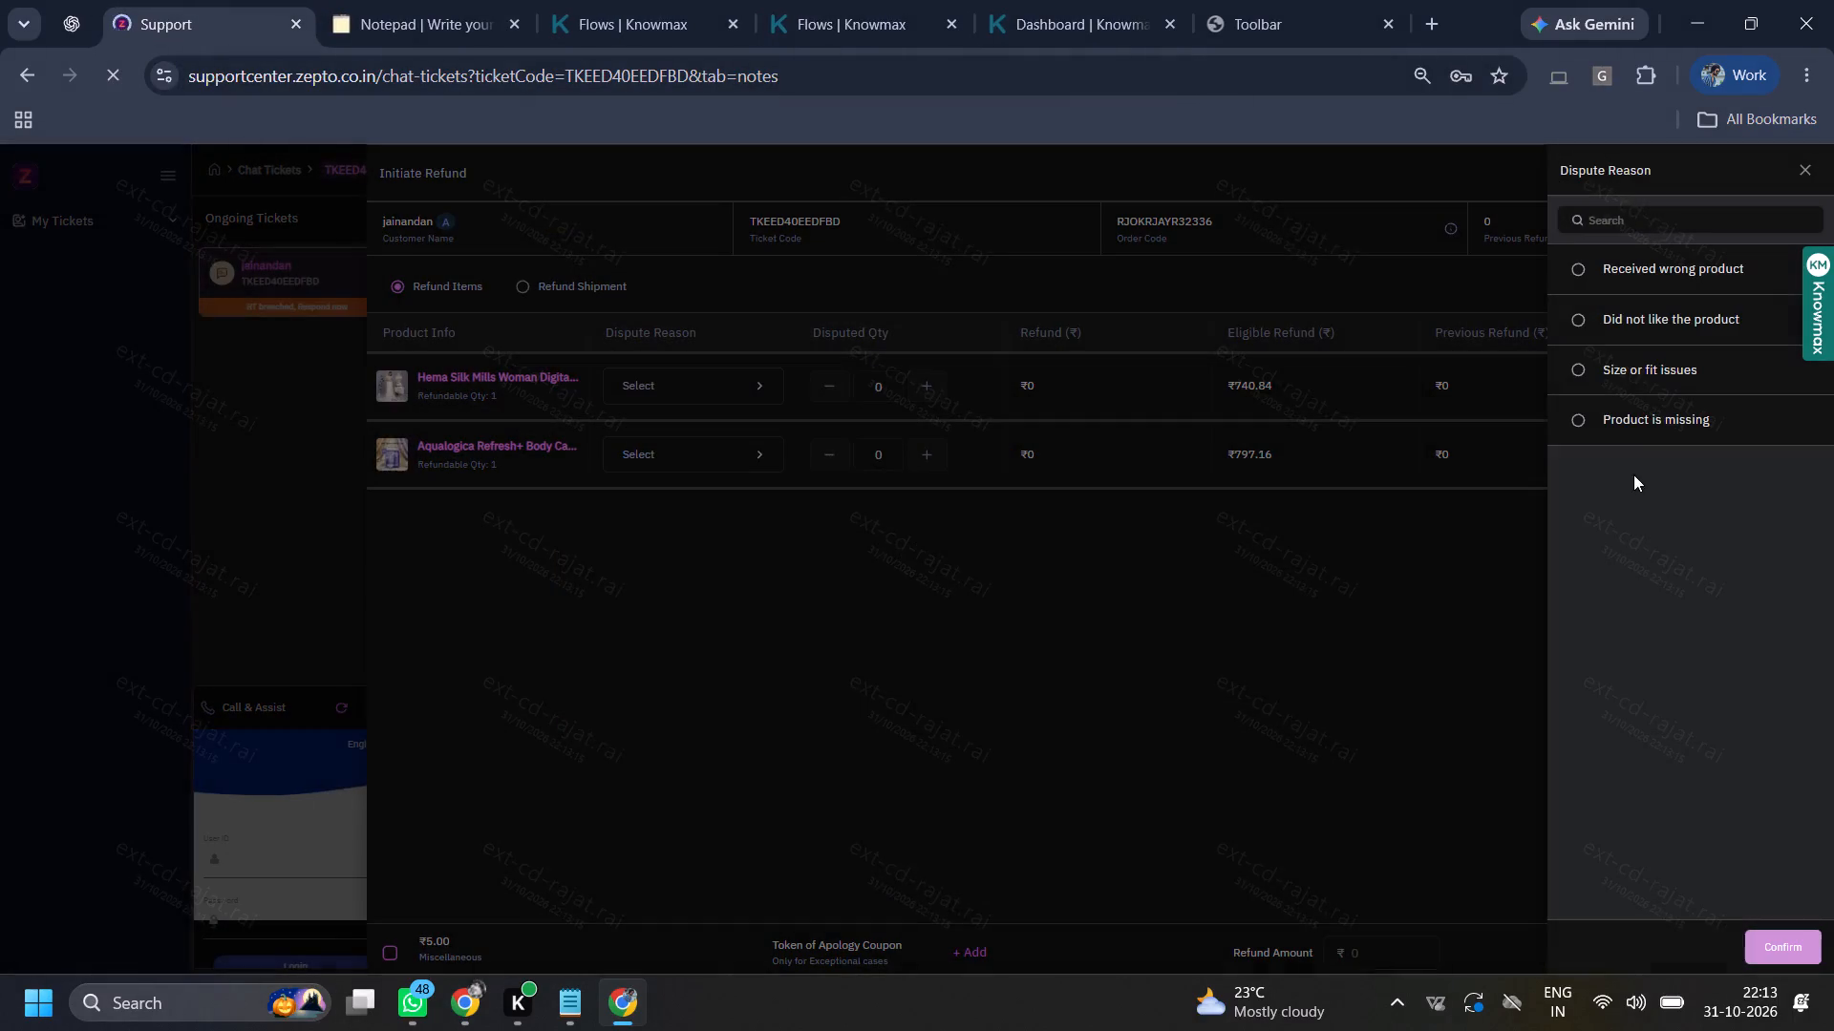
pyautogui.click(1588, 366)
pyautogui.click(1814, 948)
pyautogui.click(949, 380)
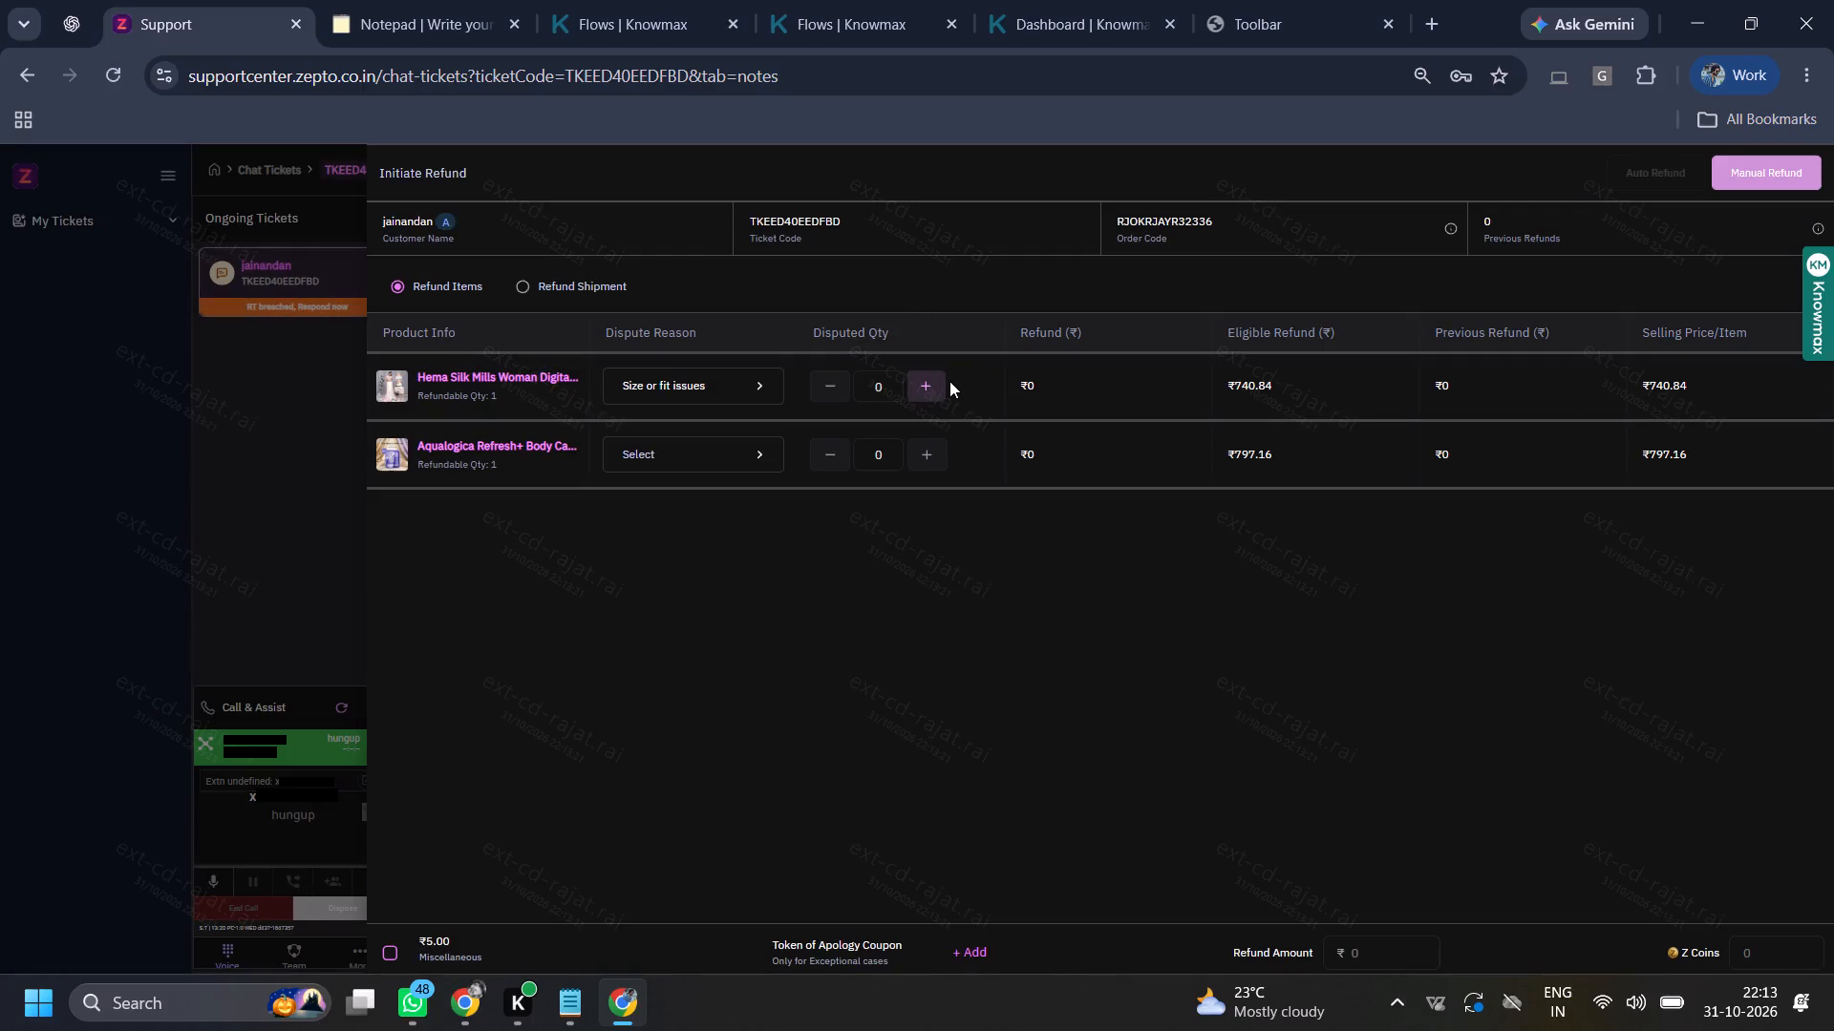
pyautogui.click(939, 386)
pyautogui.click(938, 386)
pyautogui.click(162, 575)
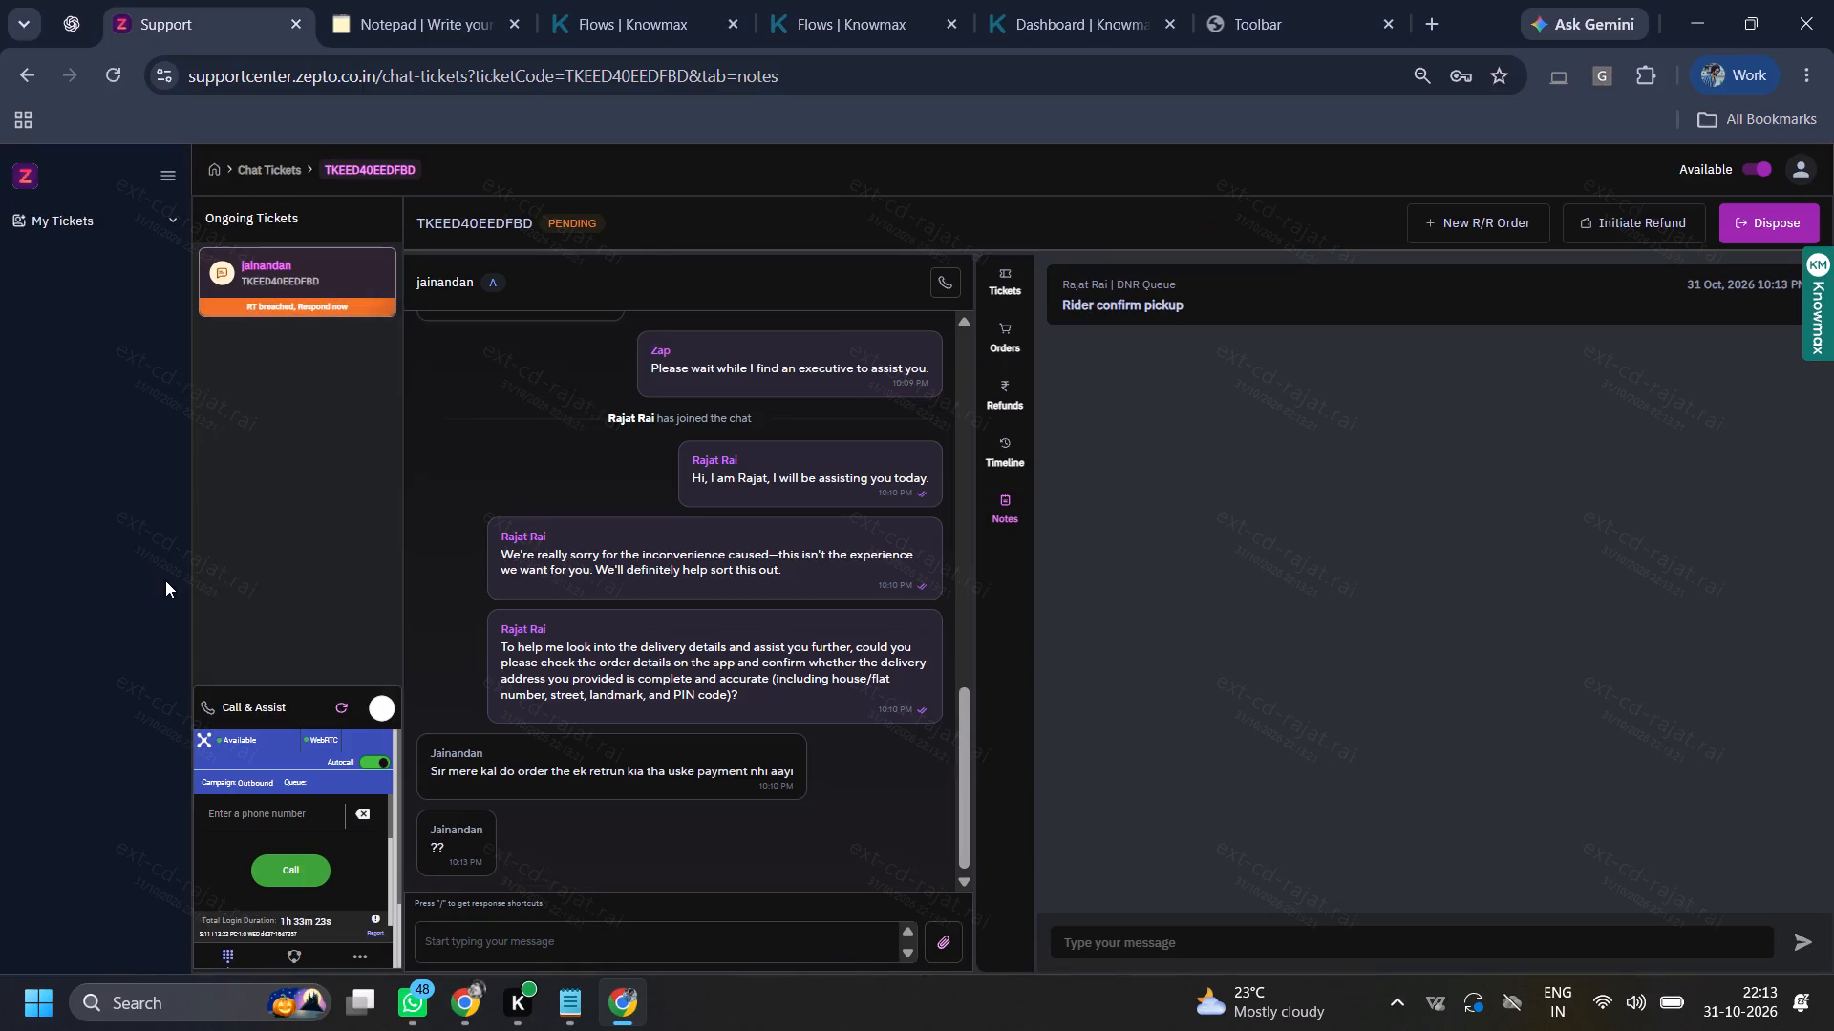
pyautogui.click(1646, 201)
pyautogui.click(1634, 228)
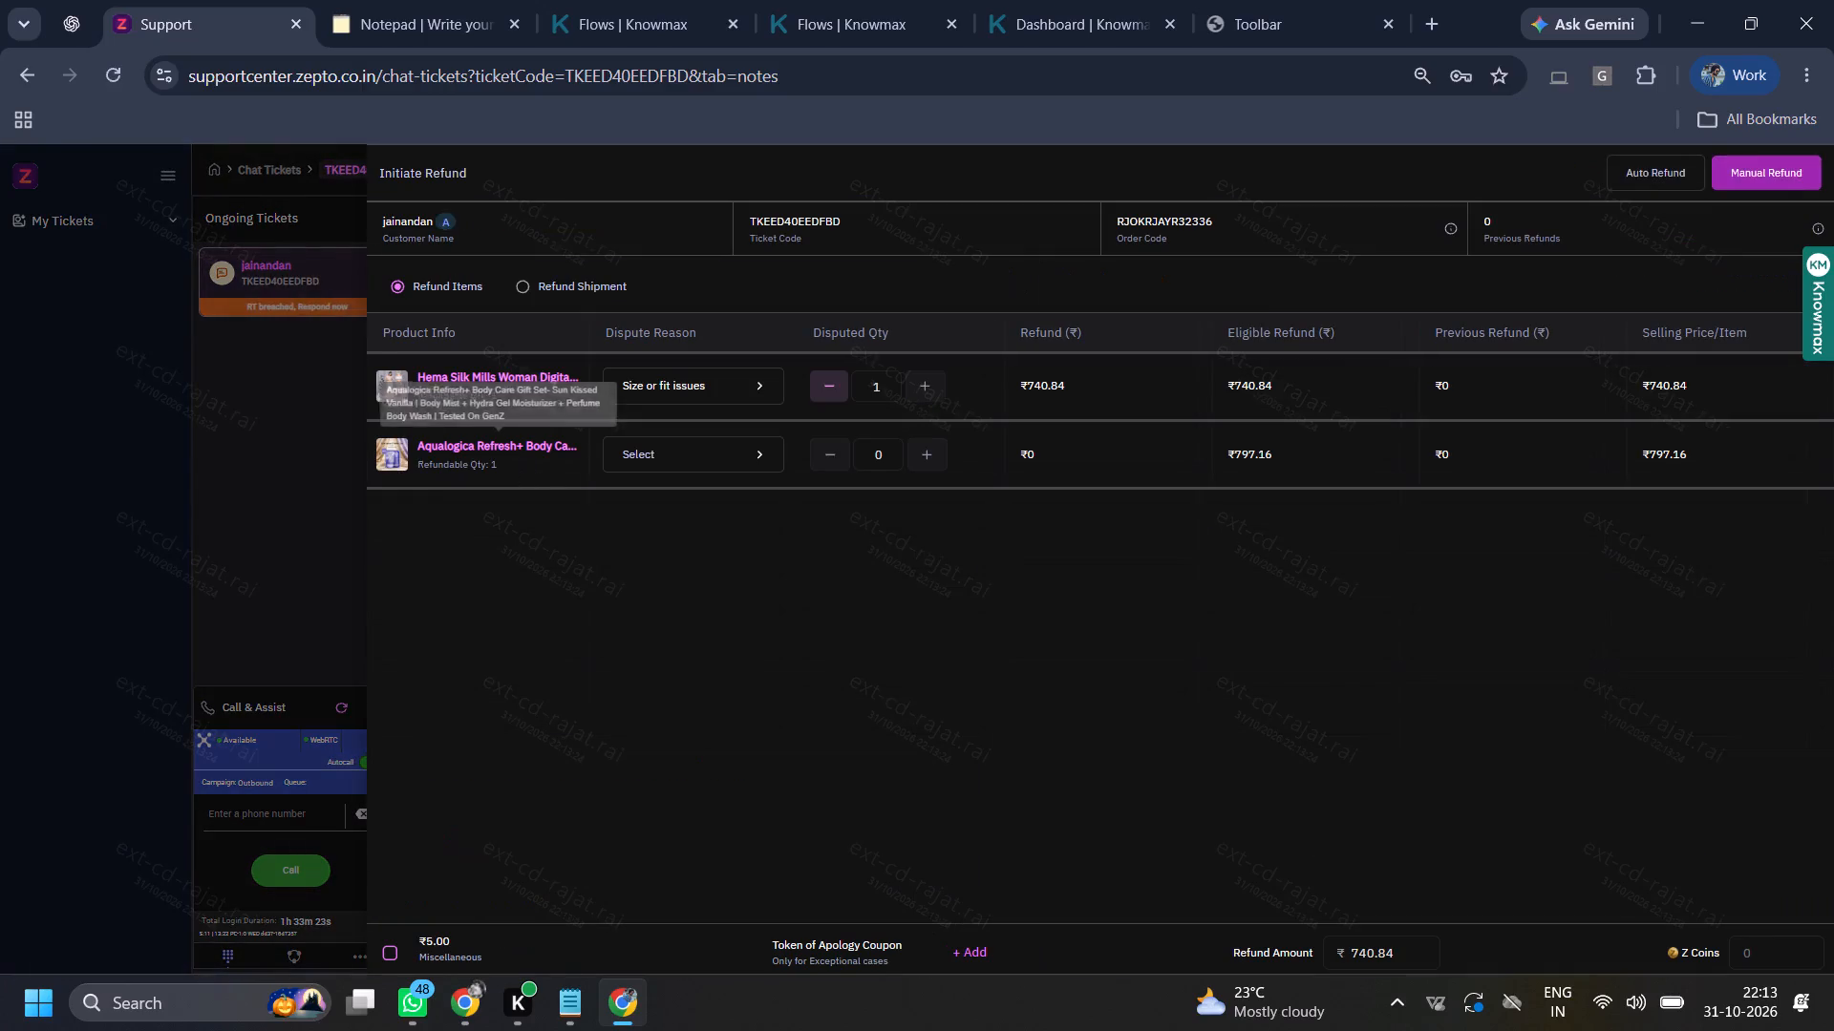
pyautogui.click(13, 537)
# Copy the first refund approval template from the Notepad refund notes into the chat reply for ticket TKEED40EEDFBD.
pyautogui.click(593, 1004)
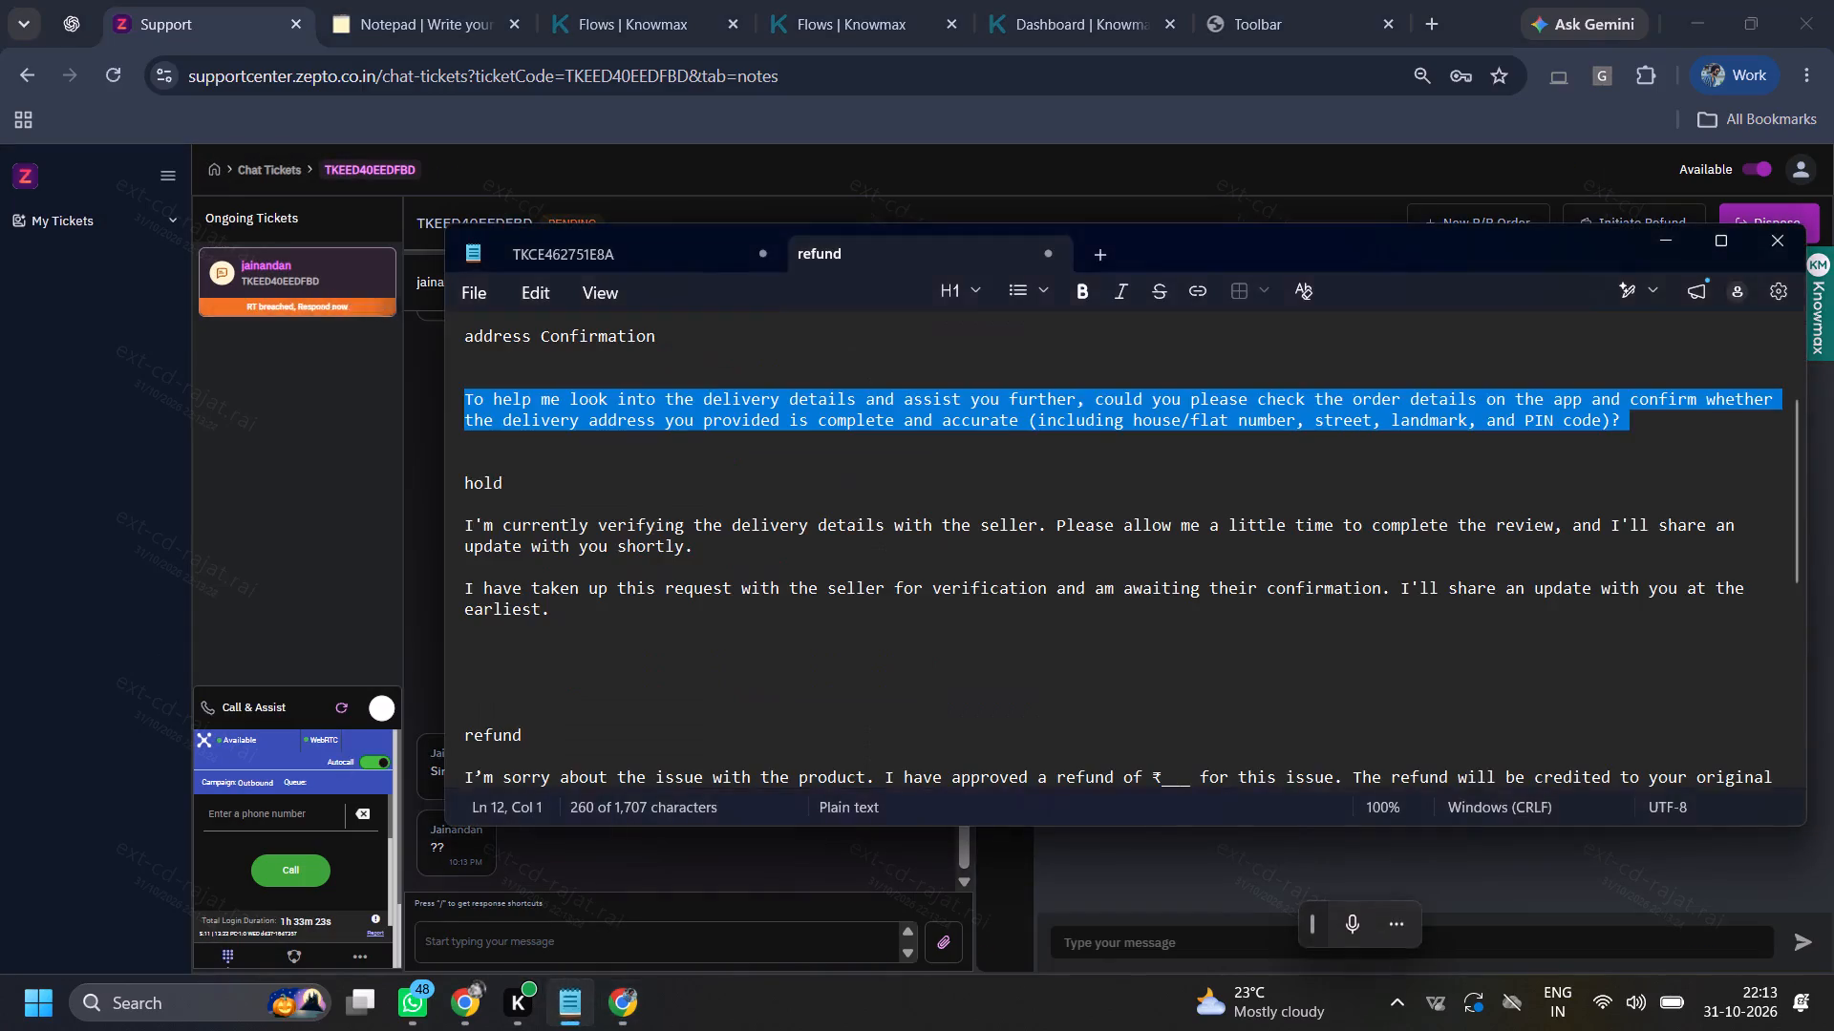
pyautogui.scroll(-5, 865, 549)
pyautogui.keyDown('ctrl'); pyautogui.tripleClick(881, 492); pyautogui.keyUp('ctrl')
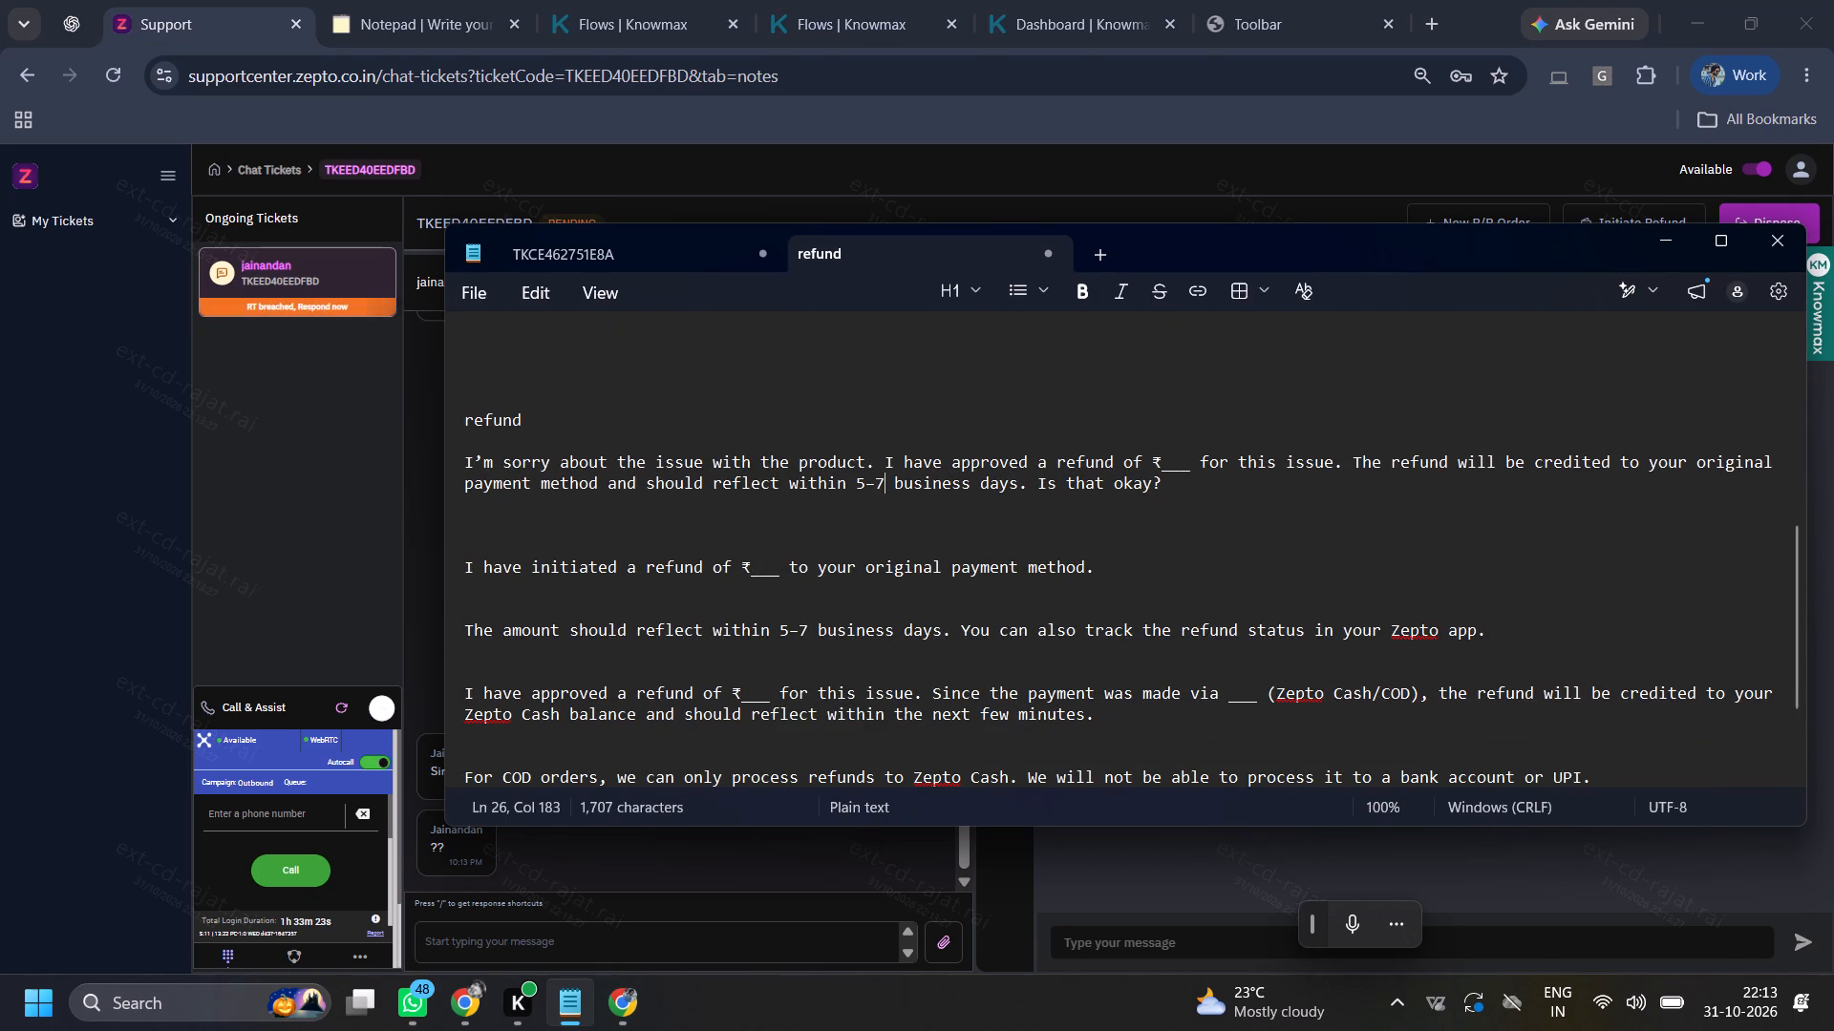
pyautogui.hotkey('ctrl', 'c')
pyautogui.keyDown('ctrl'); pyautogui.click(96, 524); pyautogui.keyUp('ctrl')
pyautogui.click(1011, 339)
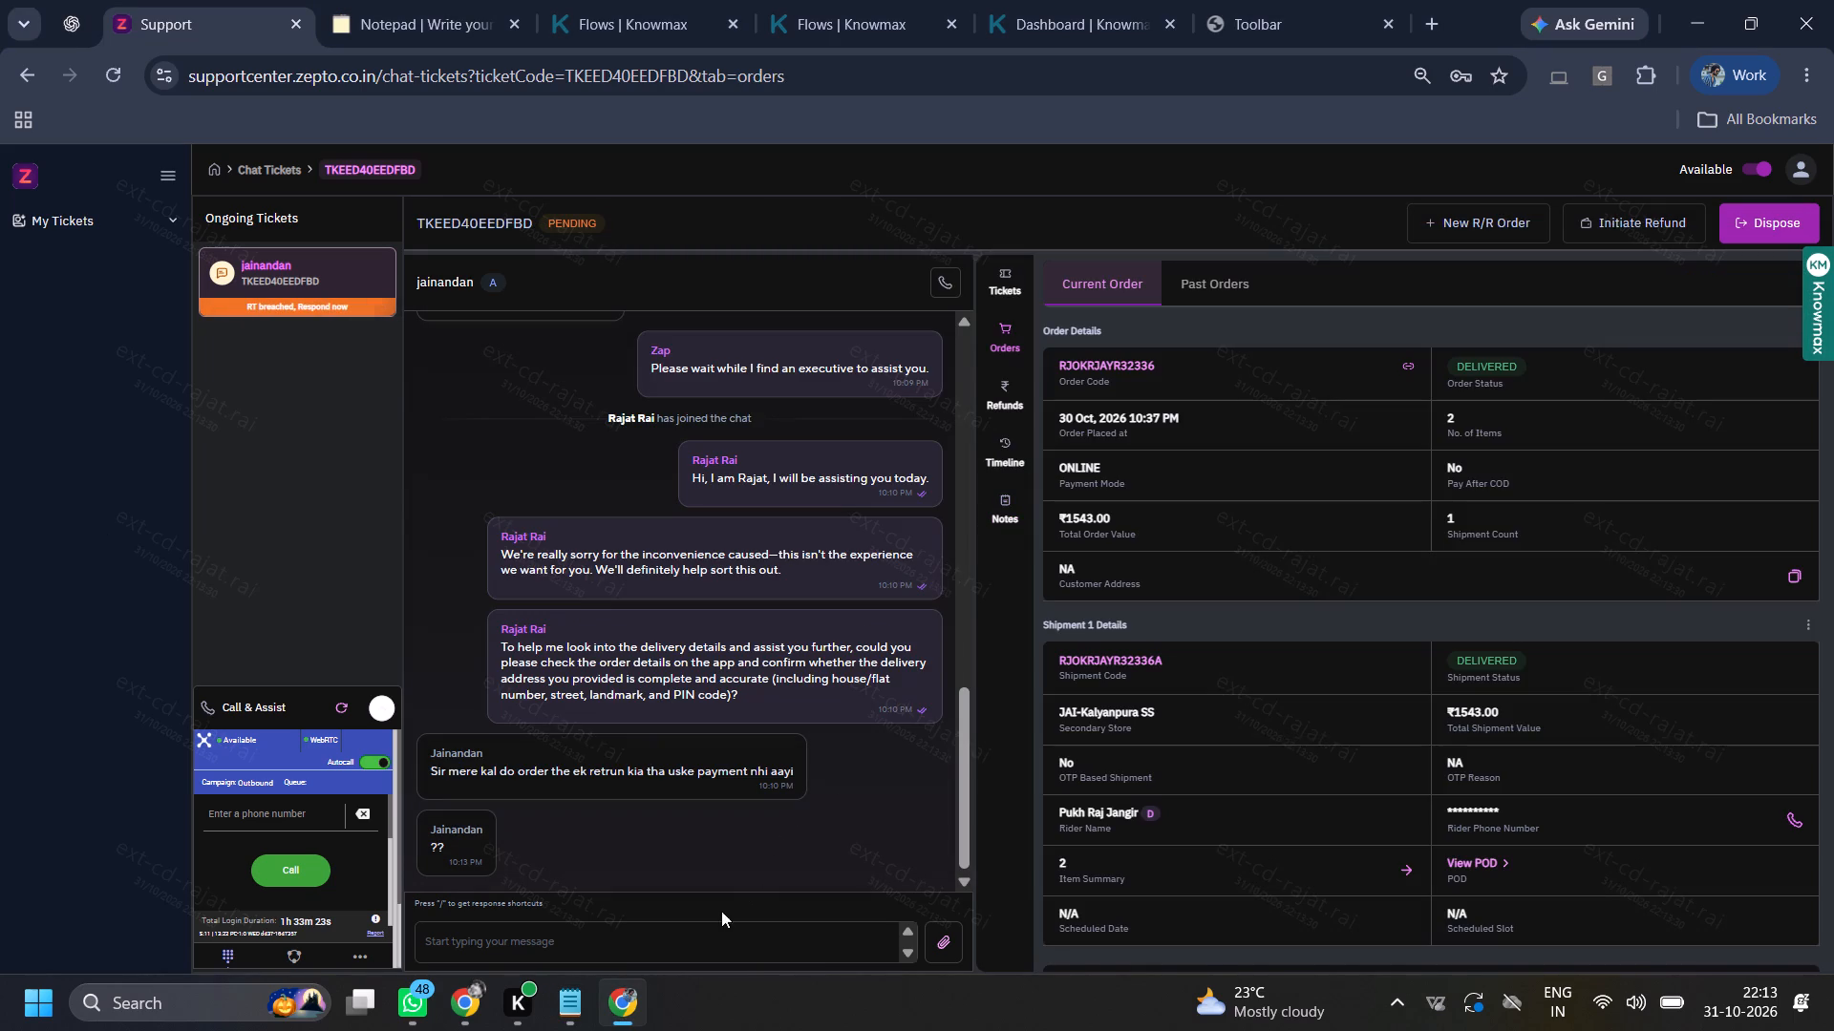
pyautogui.click(703, 921)
pyautogui.keyDown('ctrl'); pyautogui.click(678, 941); pyautogui.keyUp('ctrl')
pyautogui.hotkey('ctrl', 'v')
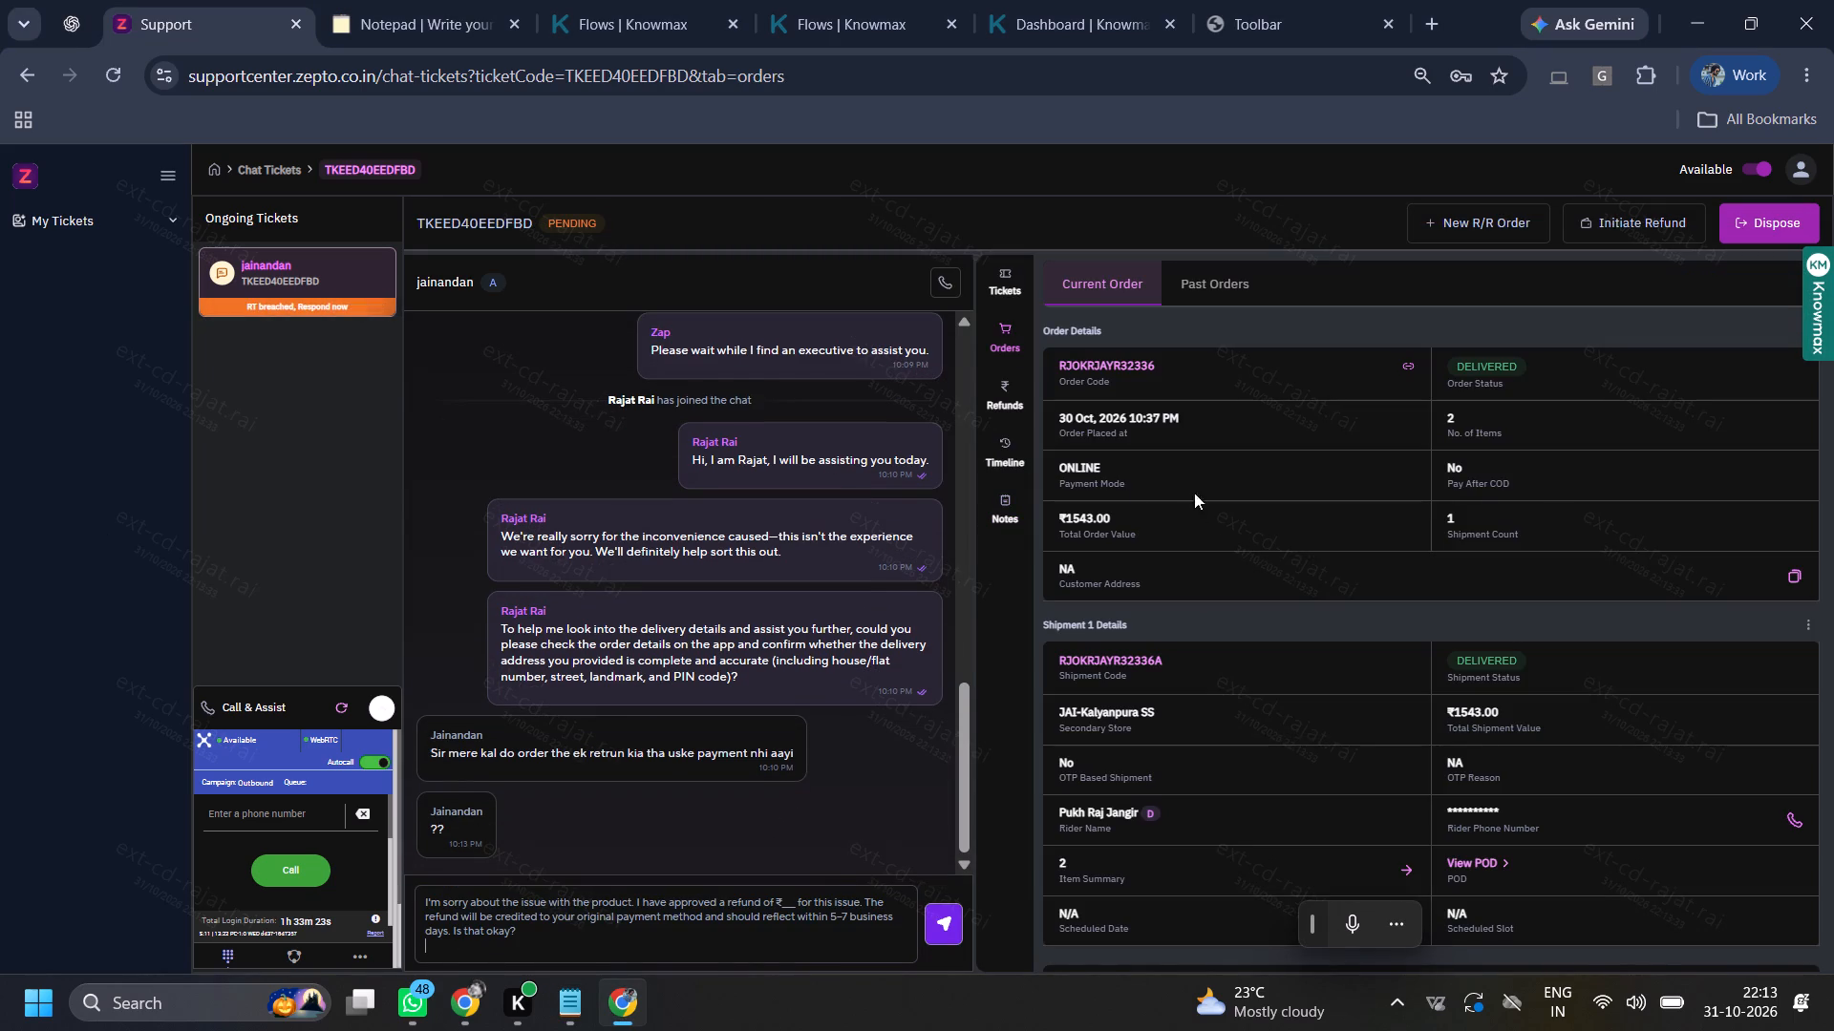
# Fill in the blank refund amount in the drafted reply as ₹740 and send the message to the customer.
pyautogui.doubleClick(789, 894)
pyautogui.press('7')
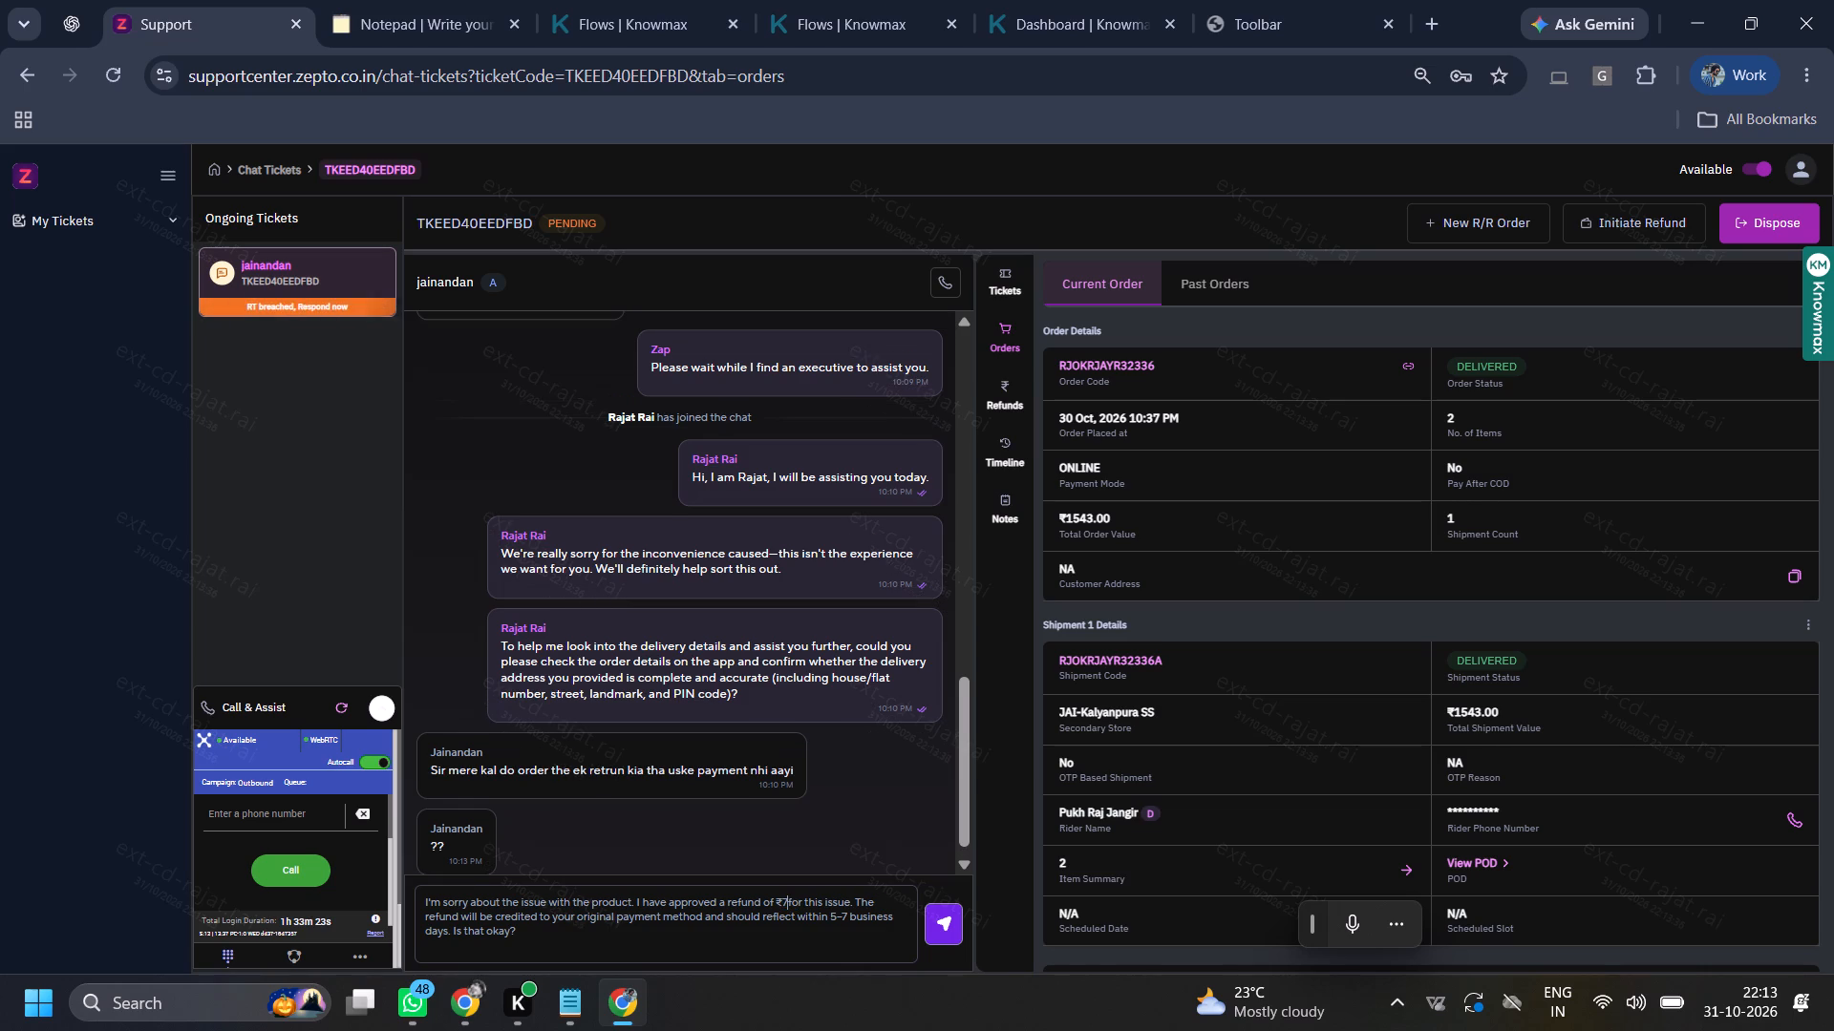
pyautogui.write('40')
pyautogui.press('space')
pyautogui.scroll(-3, 1349, 722)
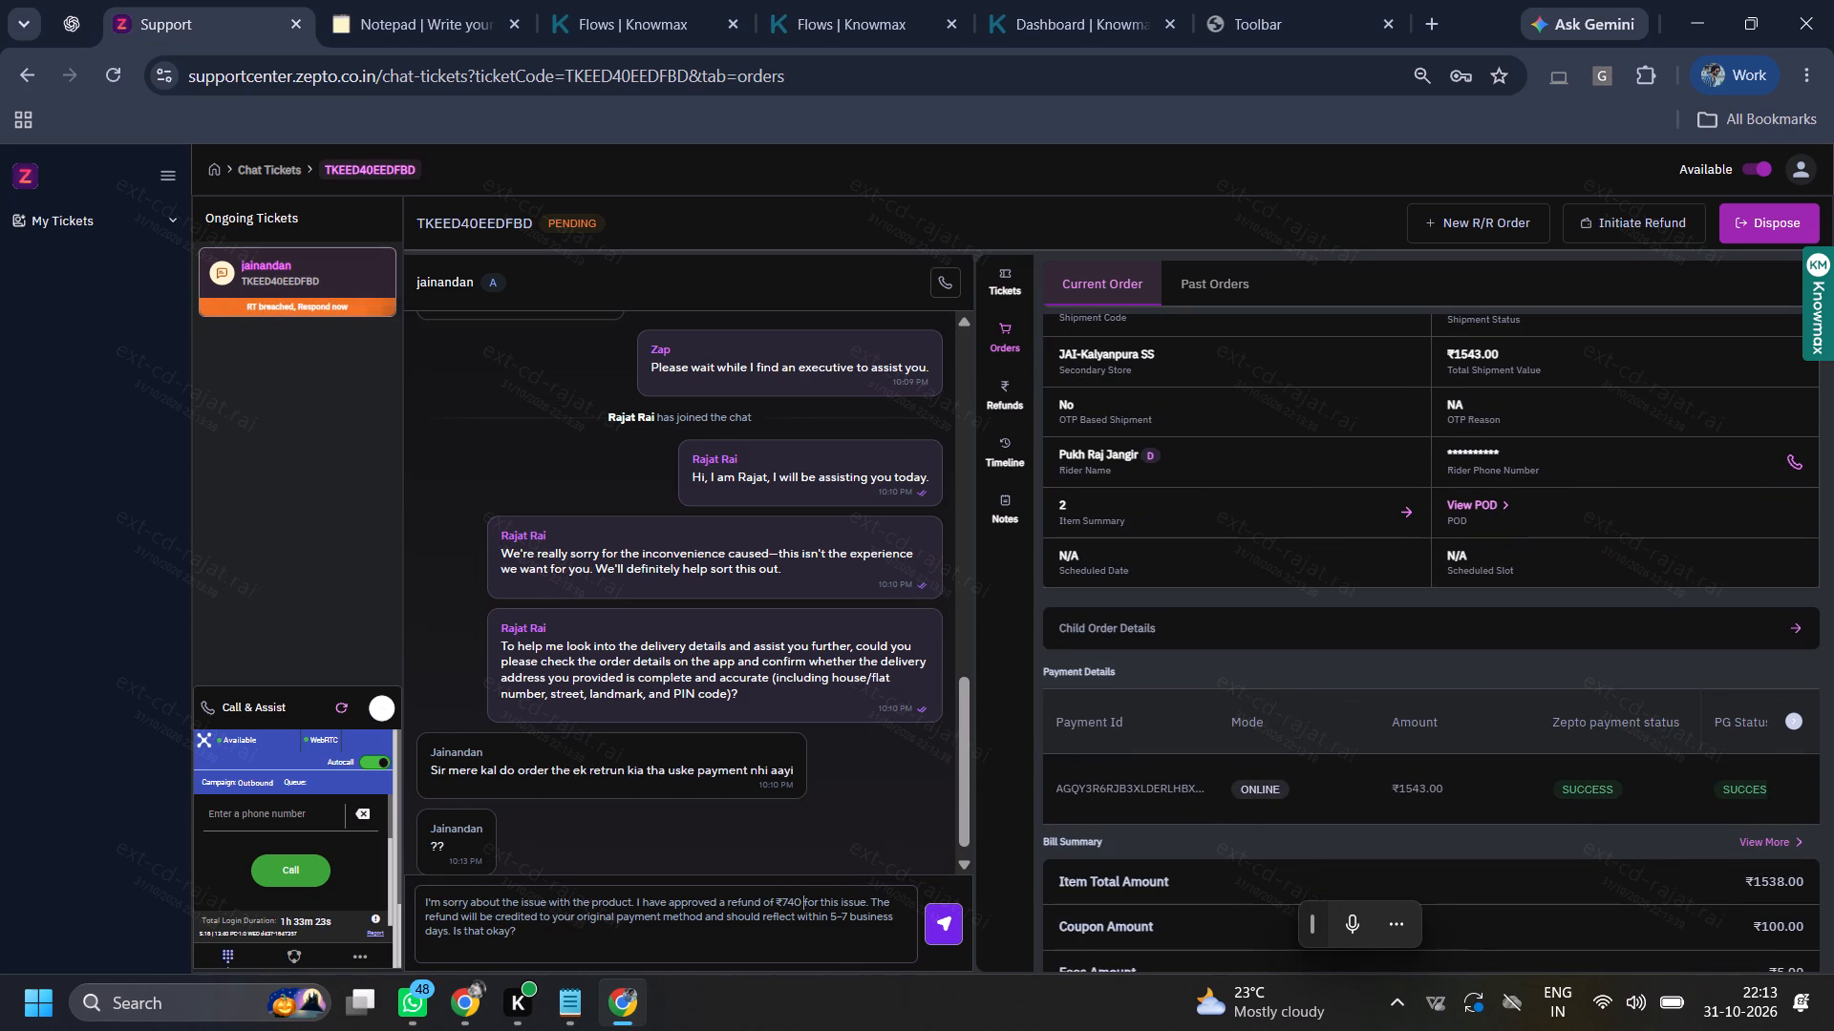
pyautogui.click(741, 944)
pyautogui.press('Return')
pyautogui.tripleClick(683, 820)
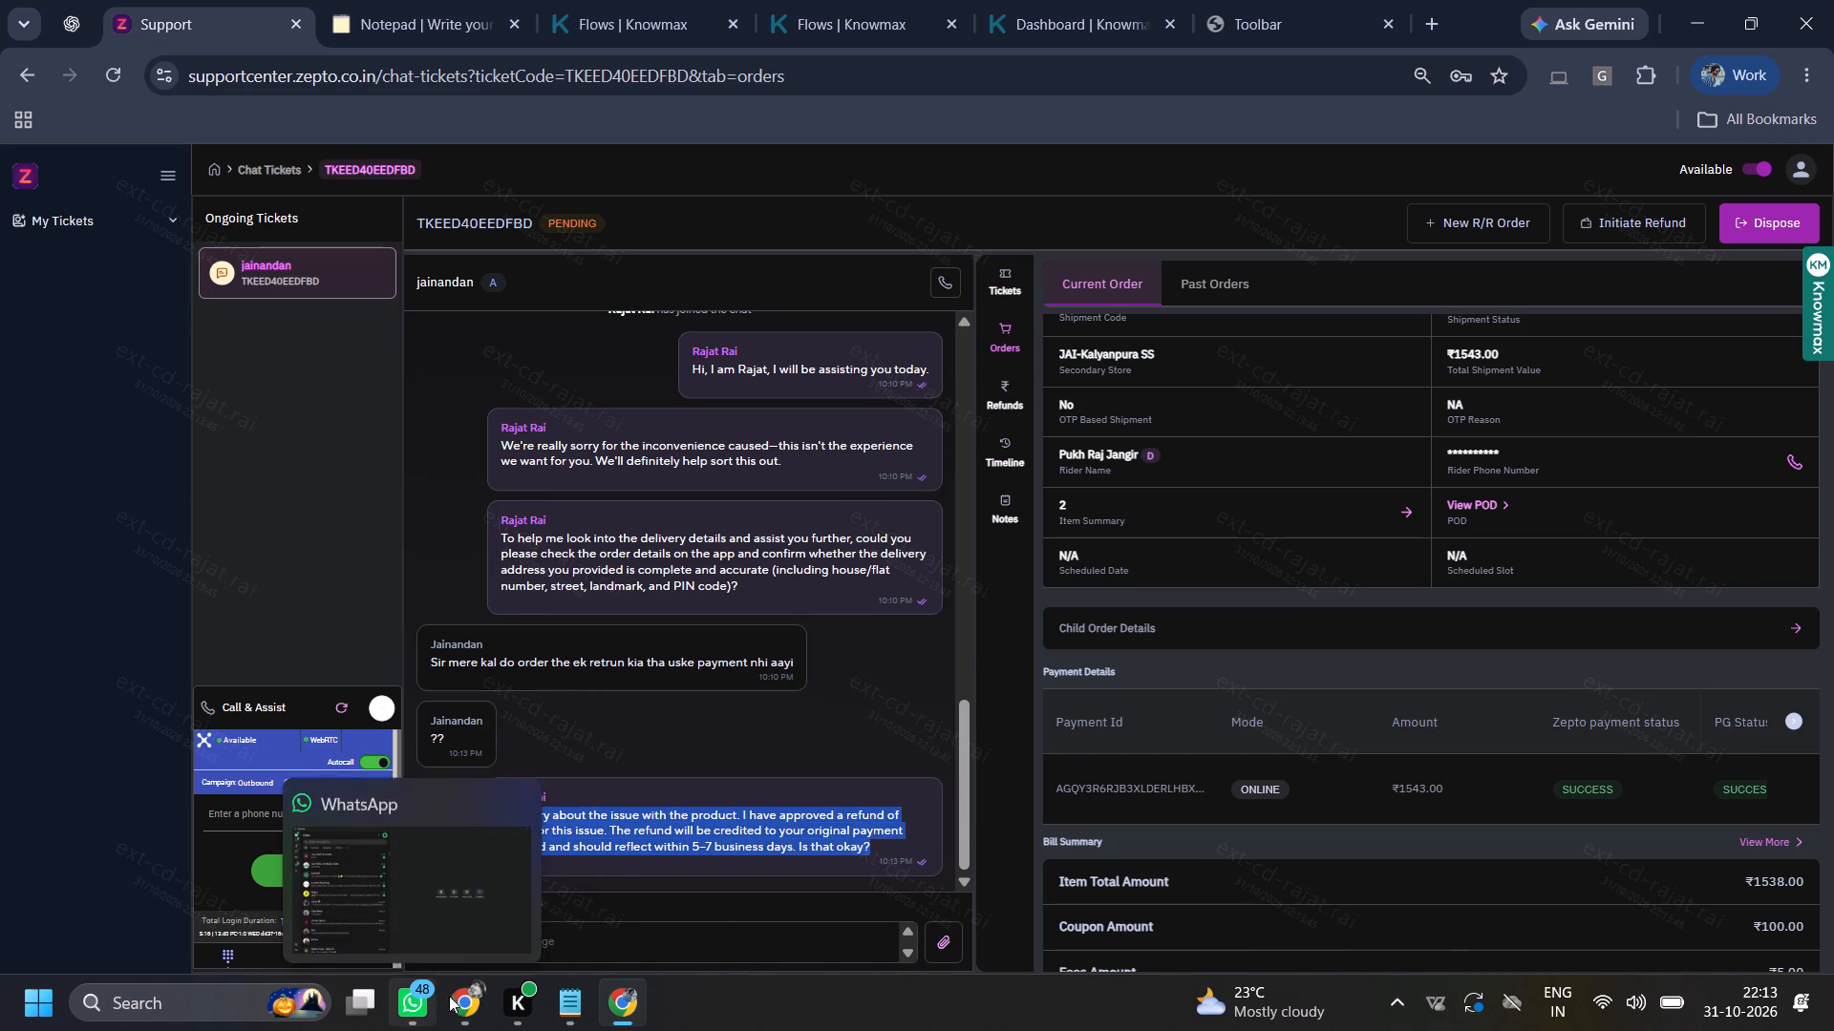
# Switch to the YouTube window, play the "Best of Bluetooth Era Jukebox" video and return to the support page.
pyautogui.click(475, 1005)
pyautogui.click(743, 550)
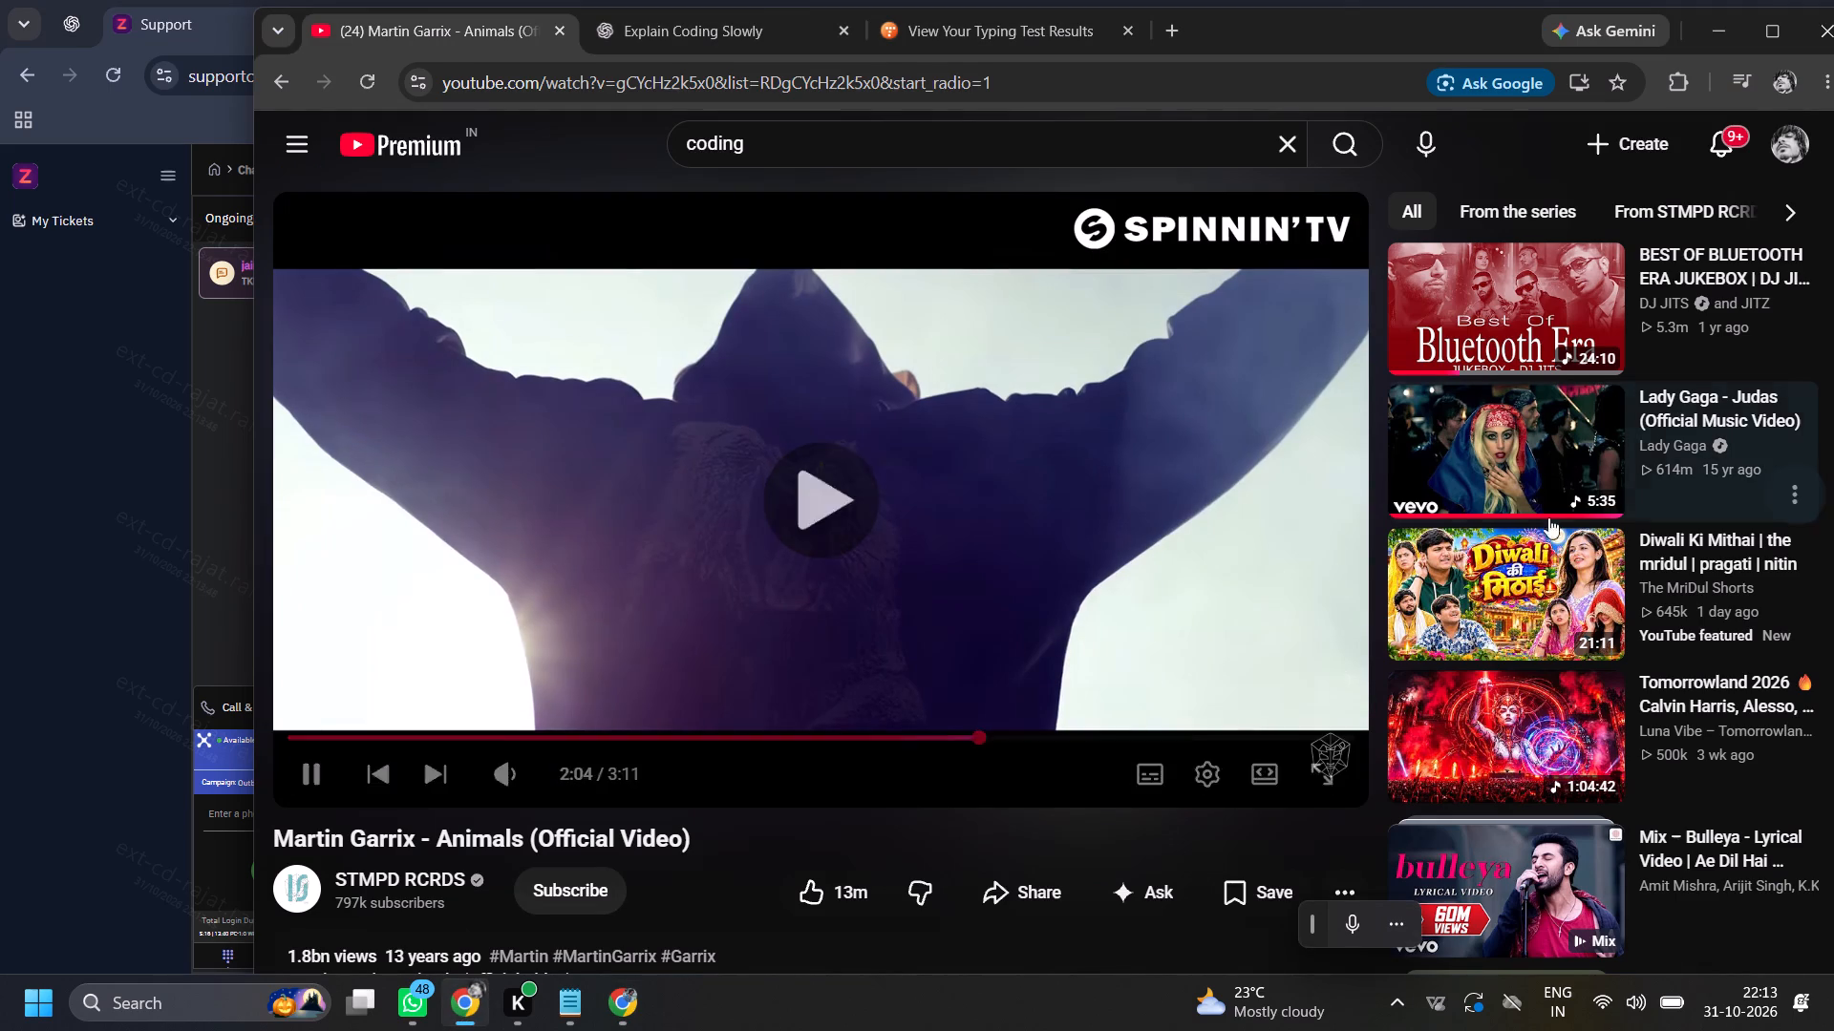
pyautogui.click(1477, 300)
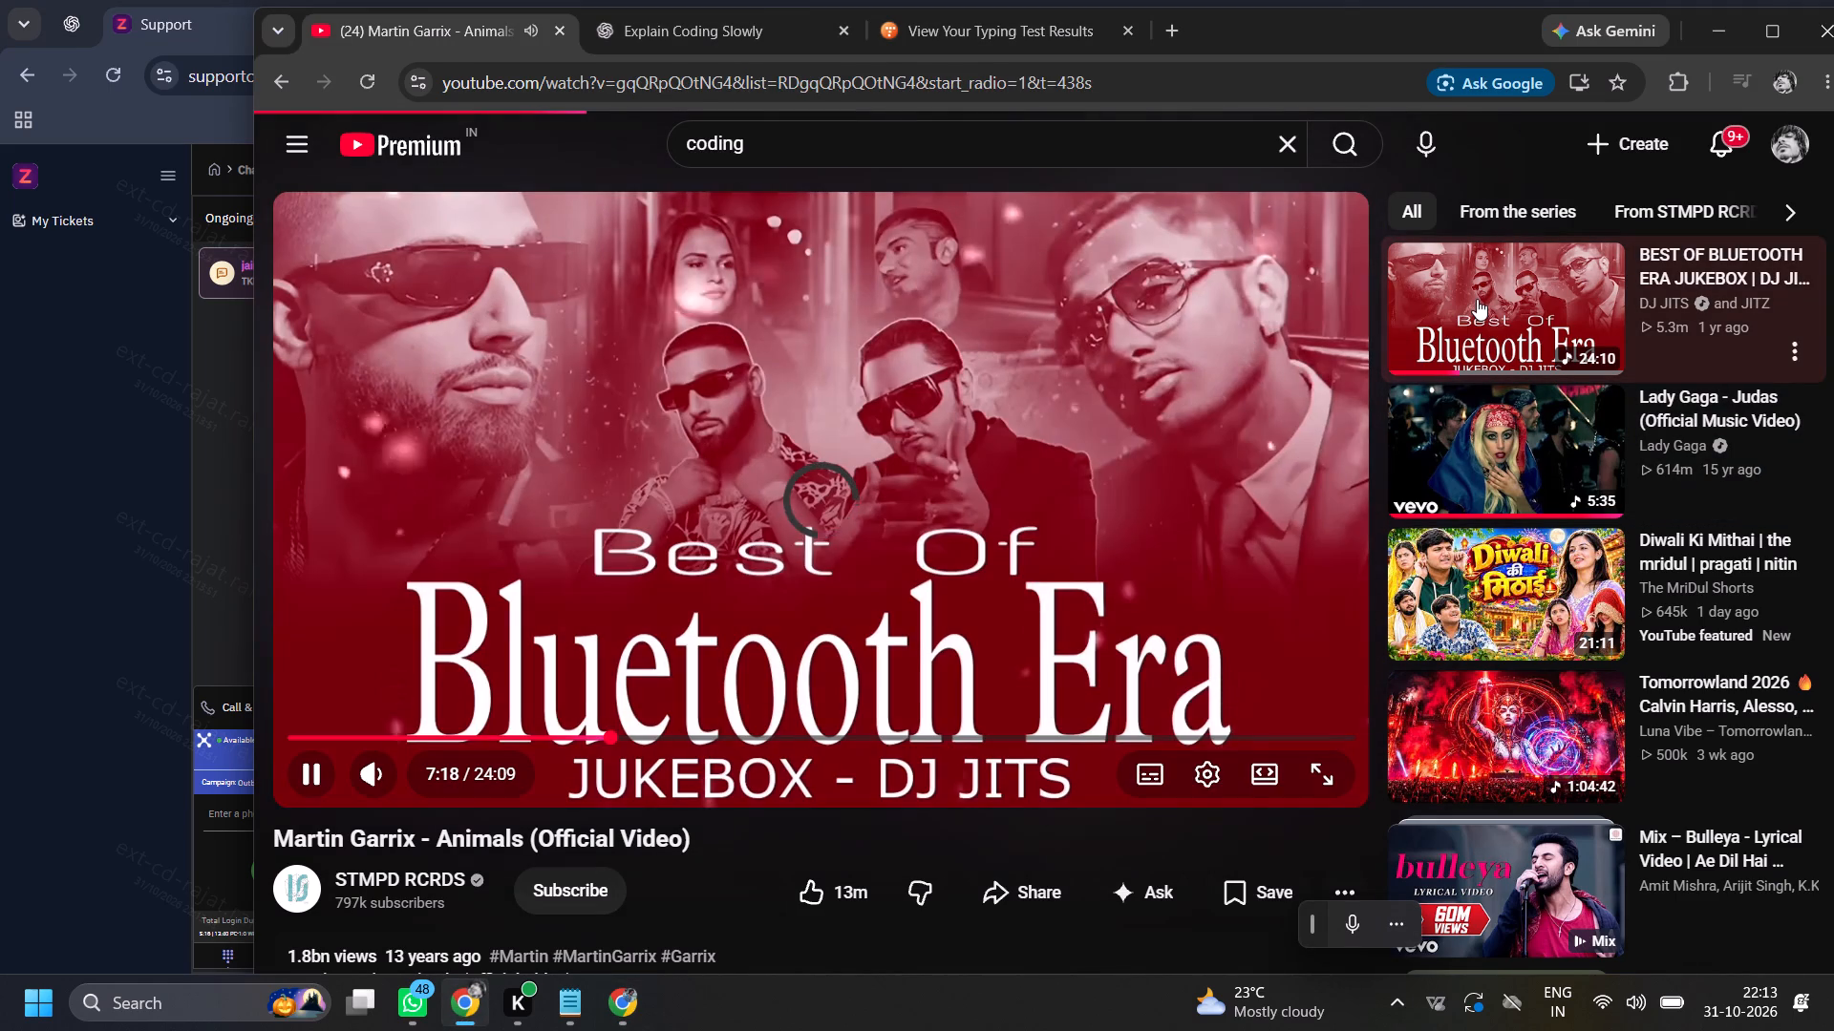
pyautogui.click(39, 477)
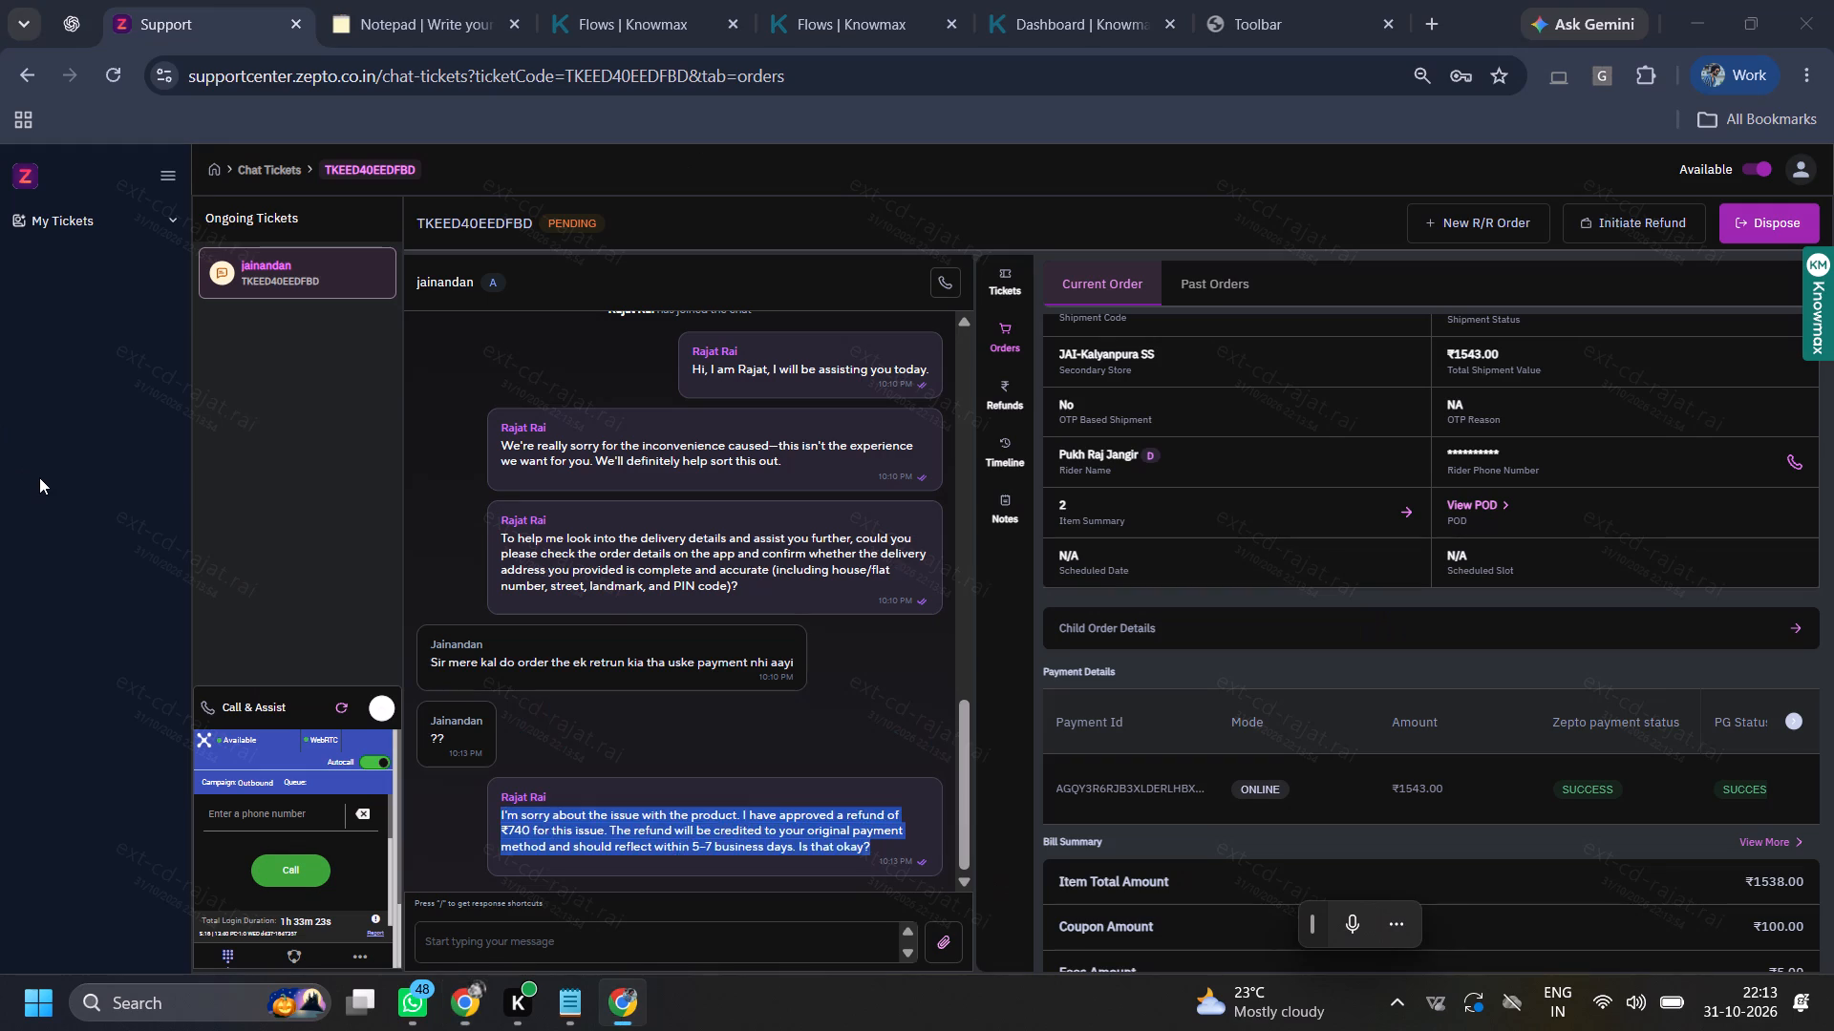
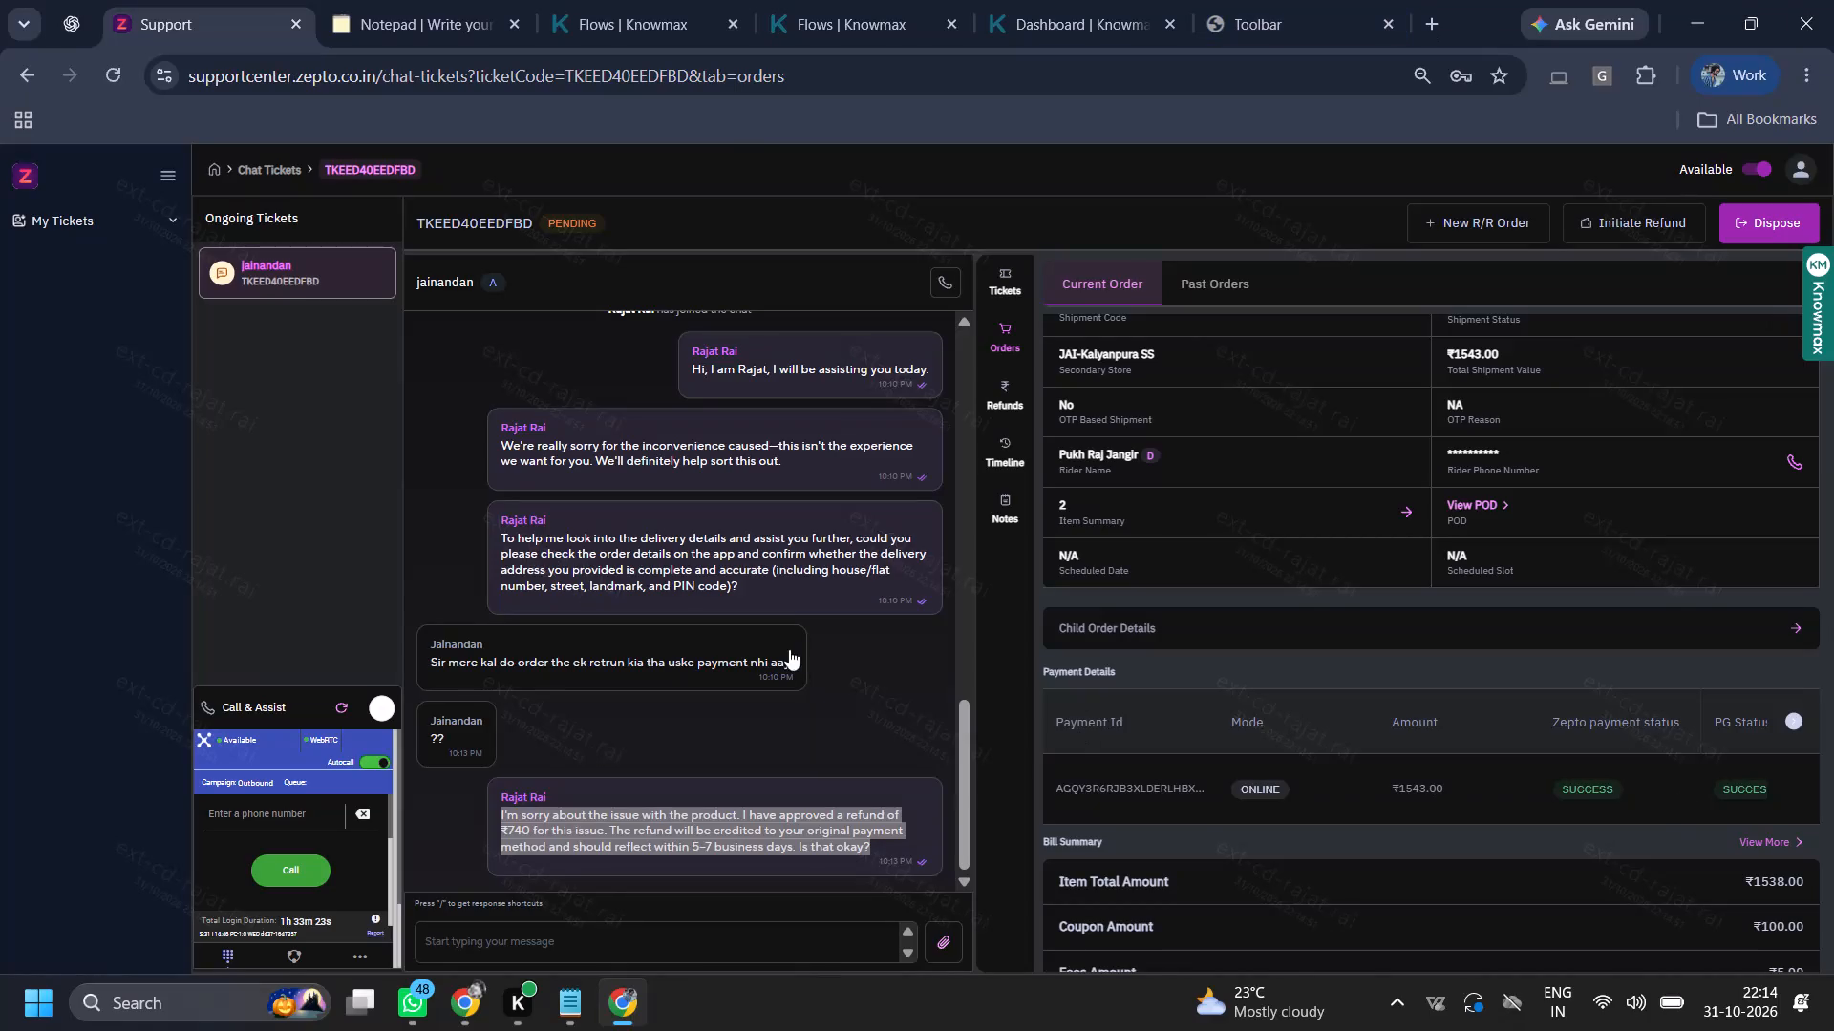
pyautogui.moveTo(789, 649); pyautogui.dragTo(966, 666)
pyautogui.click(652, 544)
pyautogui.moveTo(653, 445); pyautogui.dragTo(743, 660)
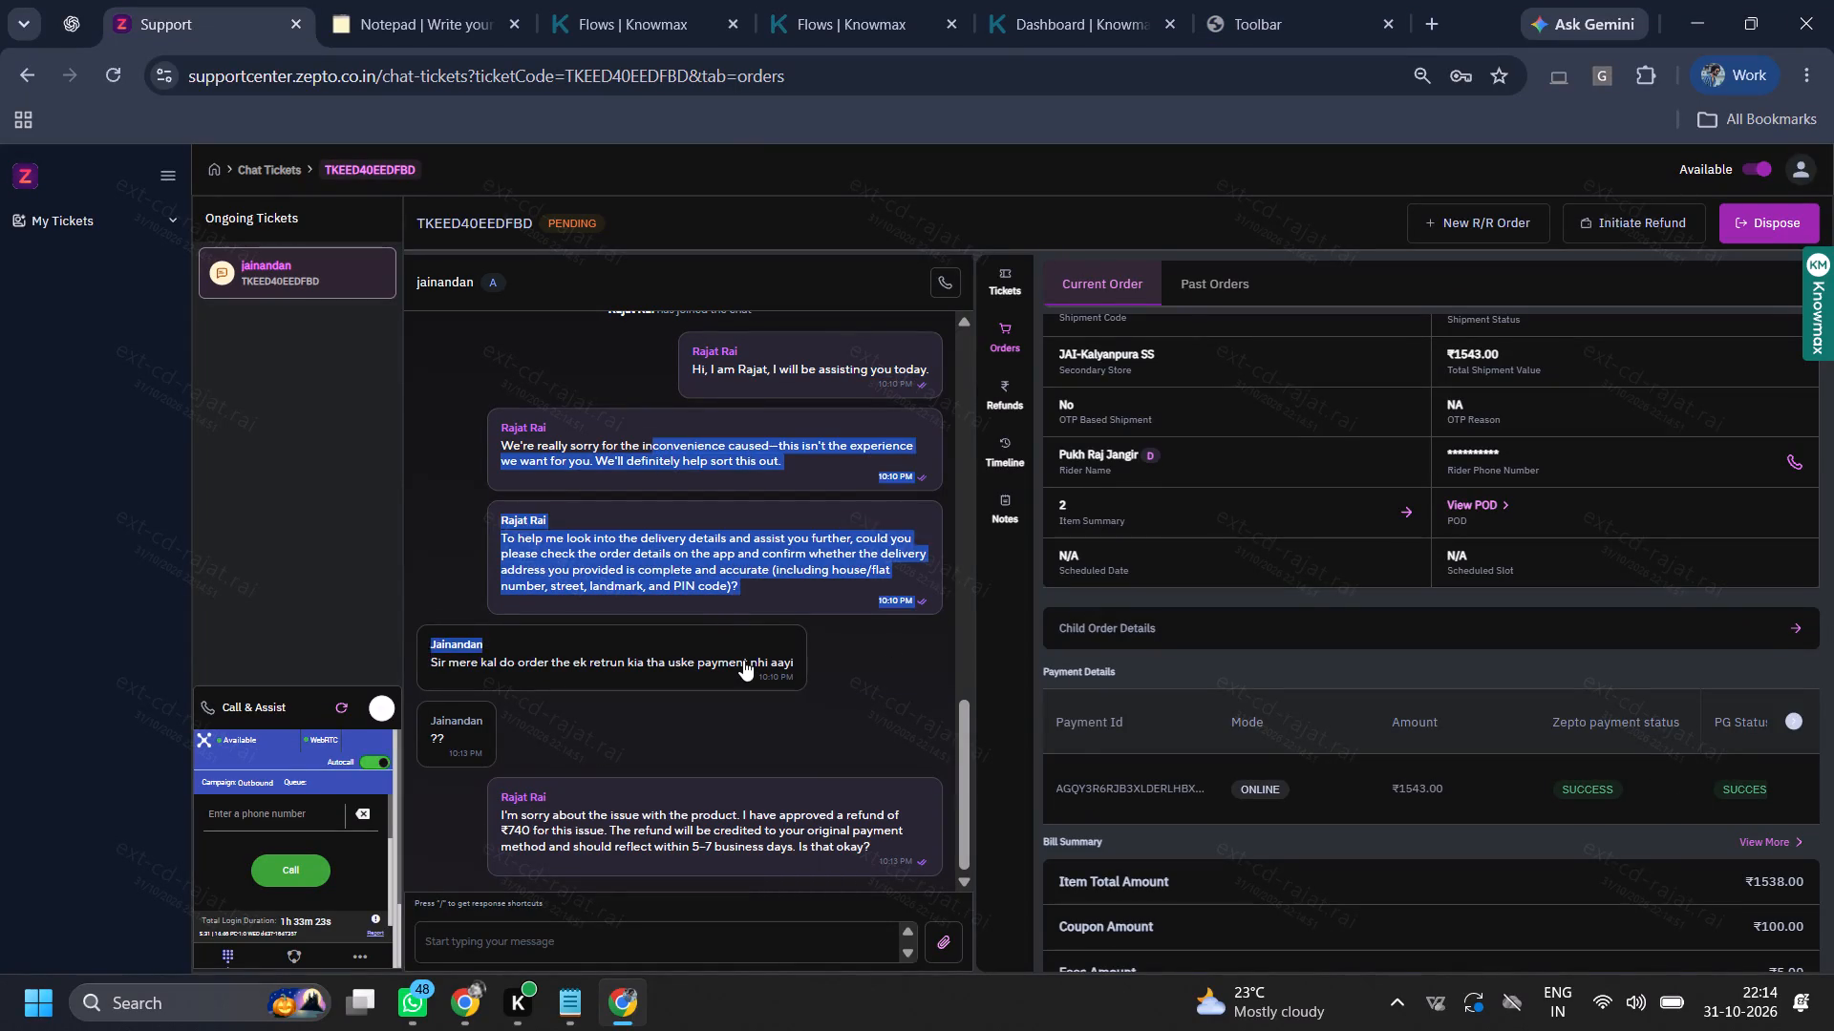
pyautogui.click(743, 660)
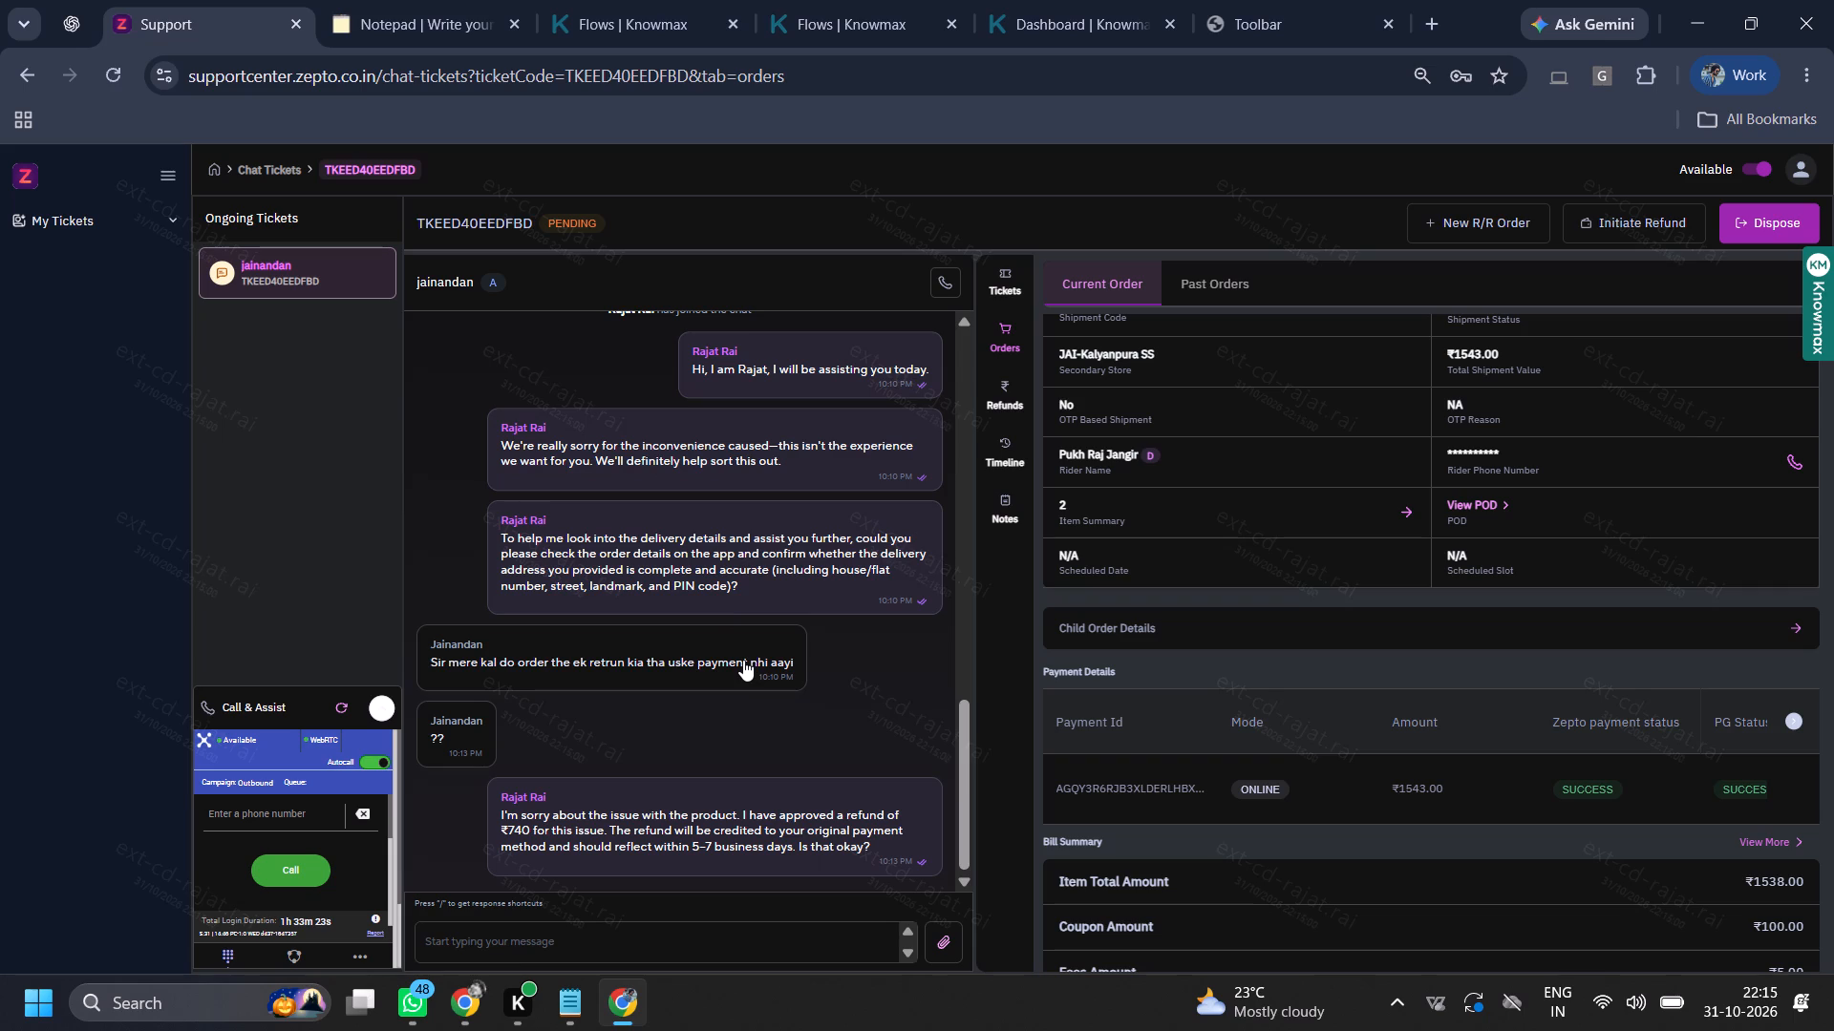
# Turn off the microphone permission for the Ameyo Toolbar page and return to the Zepto support page.
pyautogui.click(1191, 0)
pyautogui.click(1213, 0)
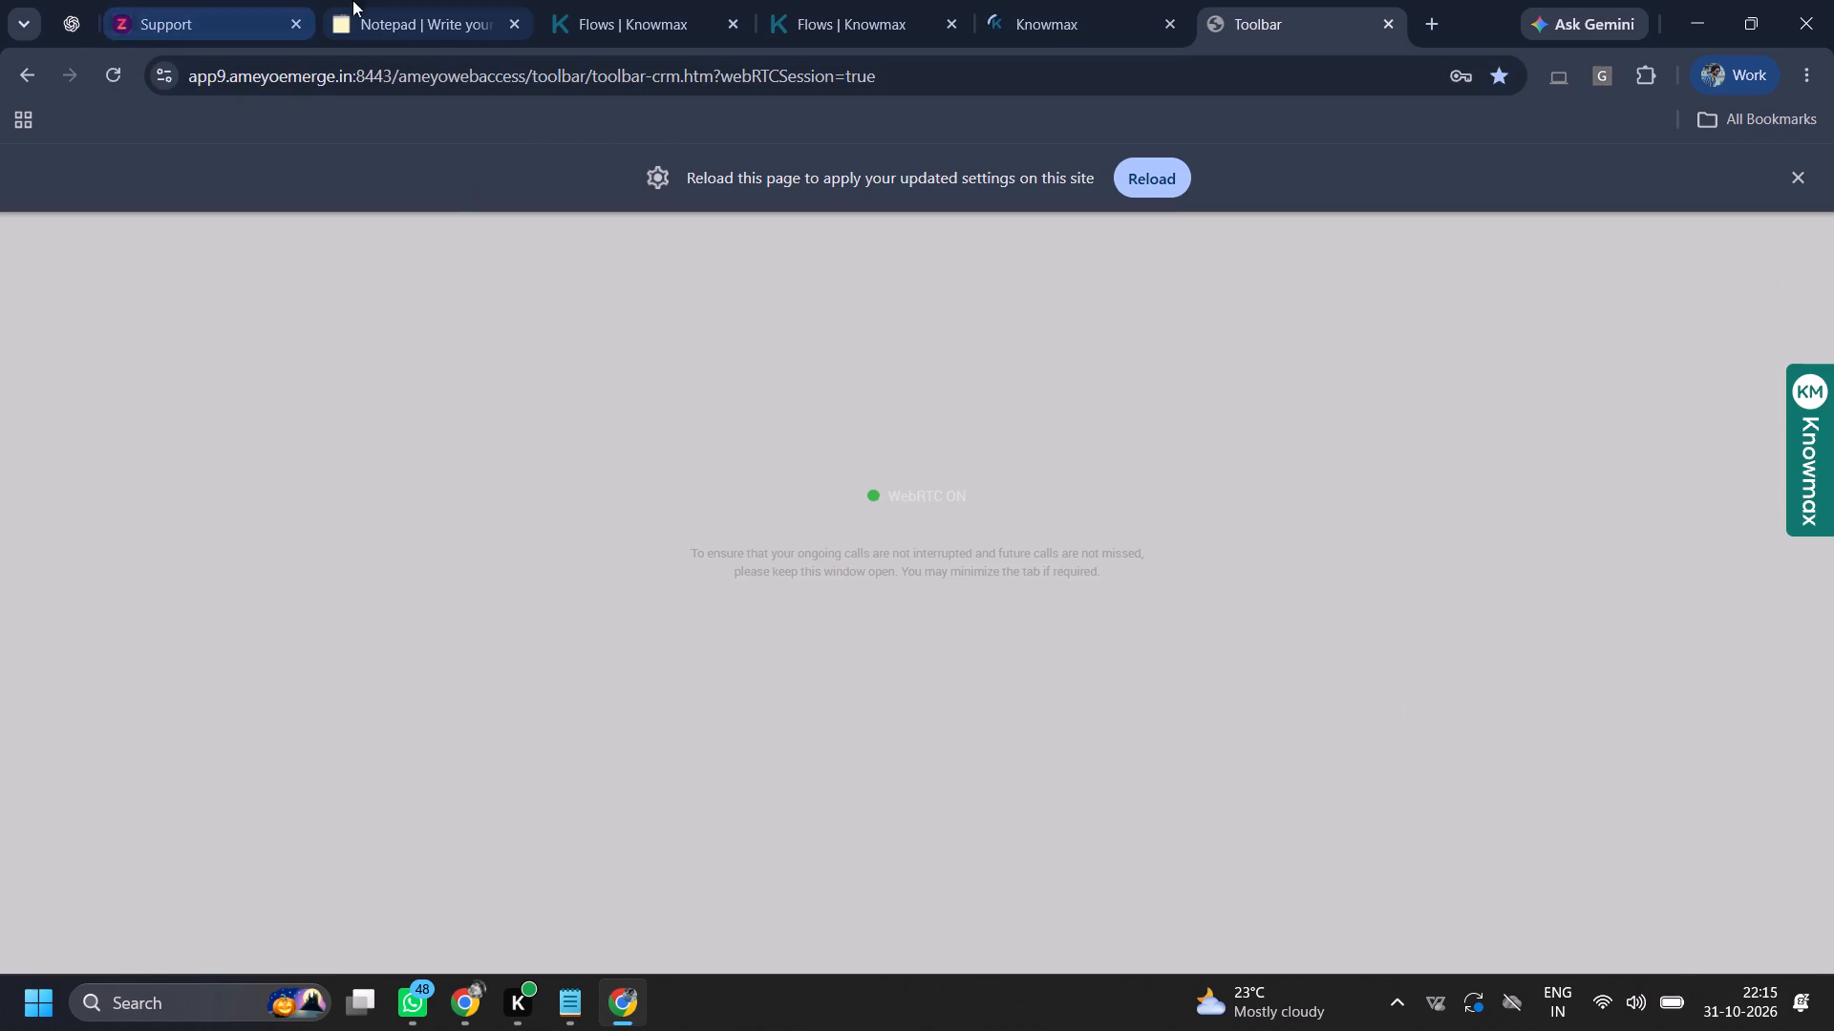
pyautogui.click(171, 75)
pyautogui.click(466, 259)
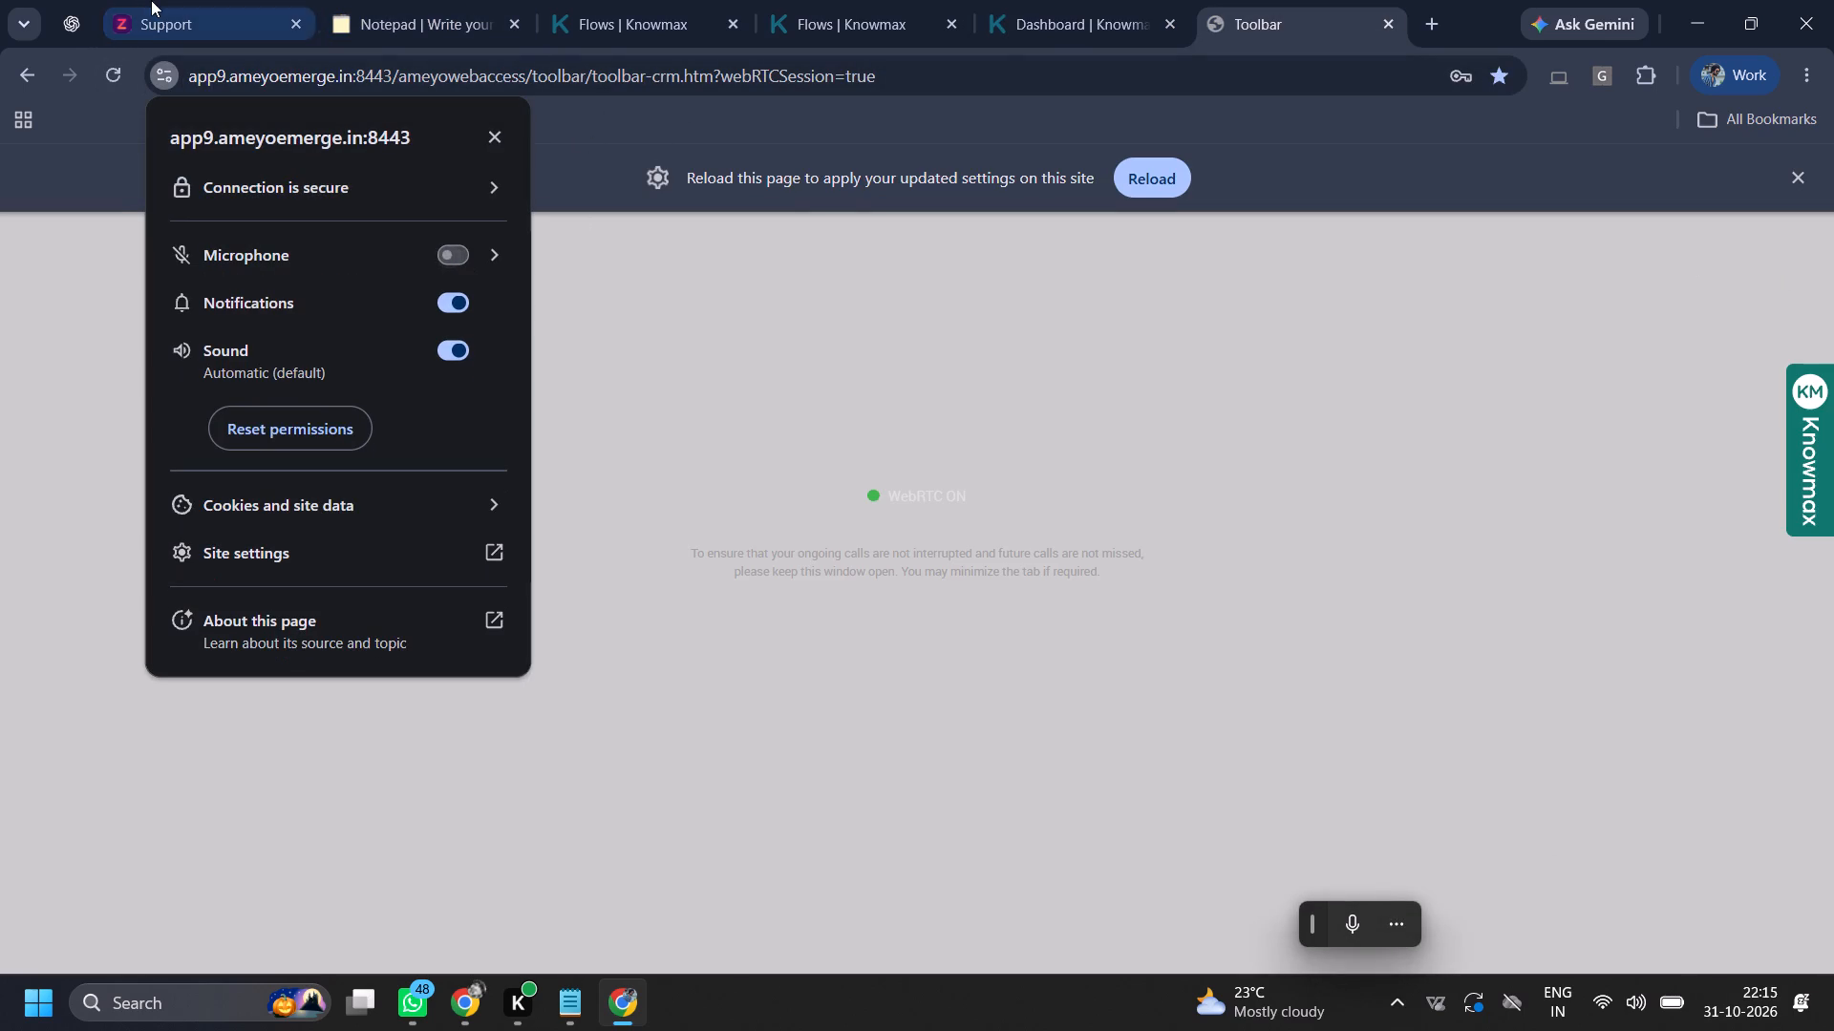
pyautogui.click(151, 0)
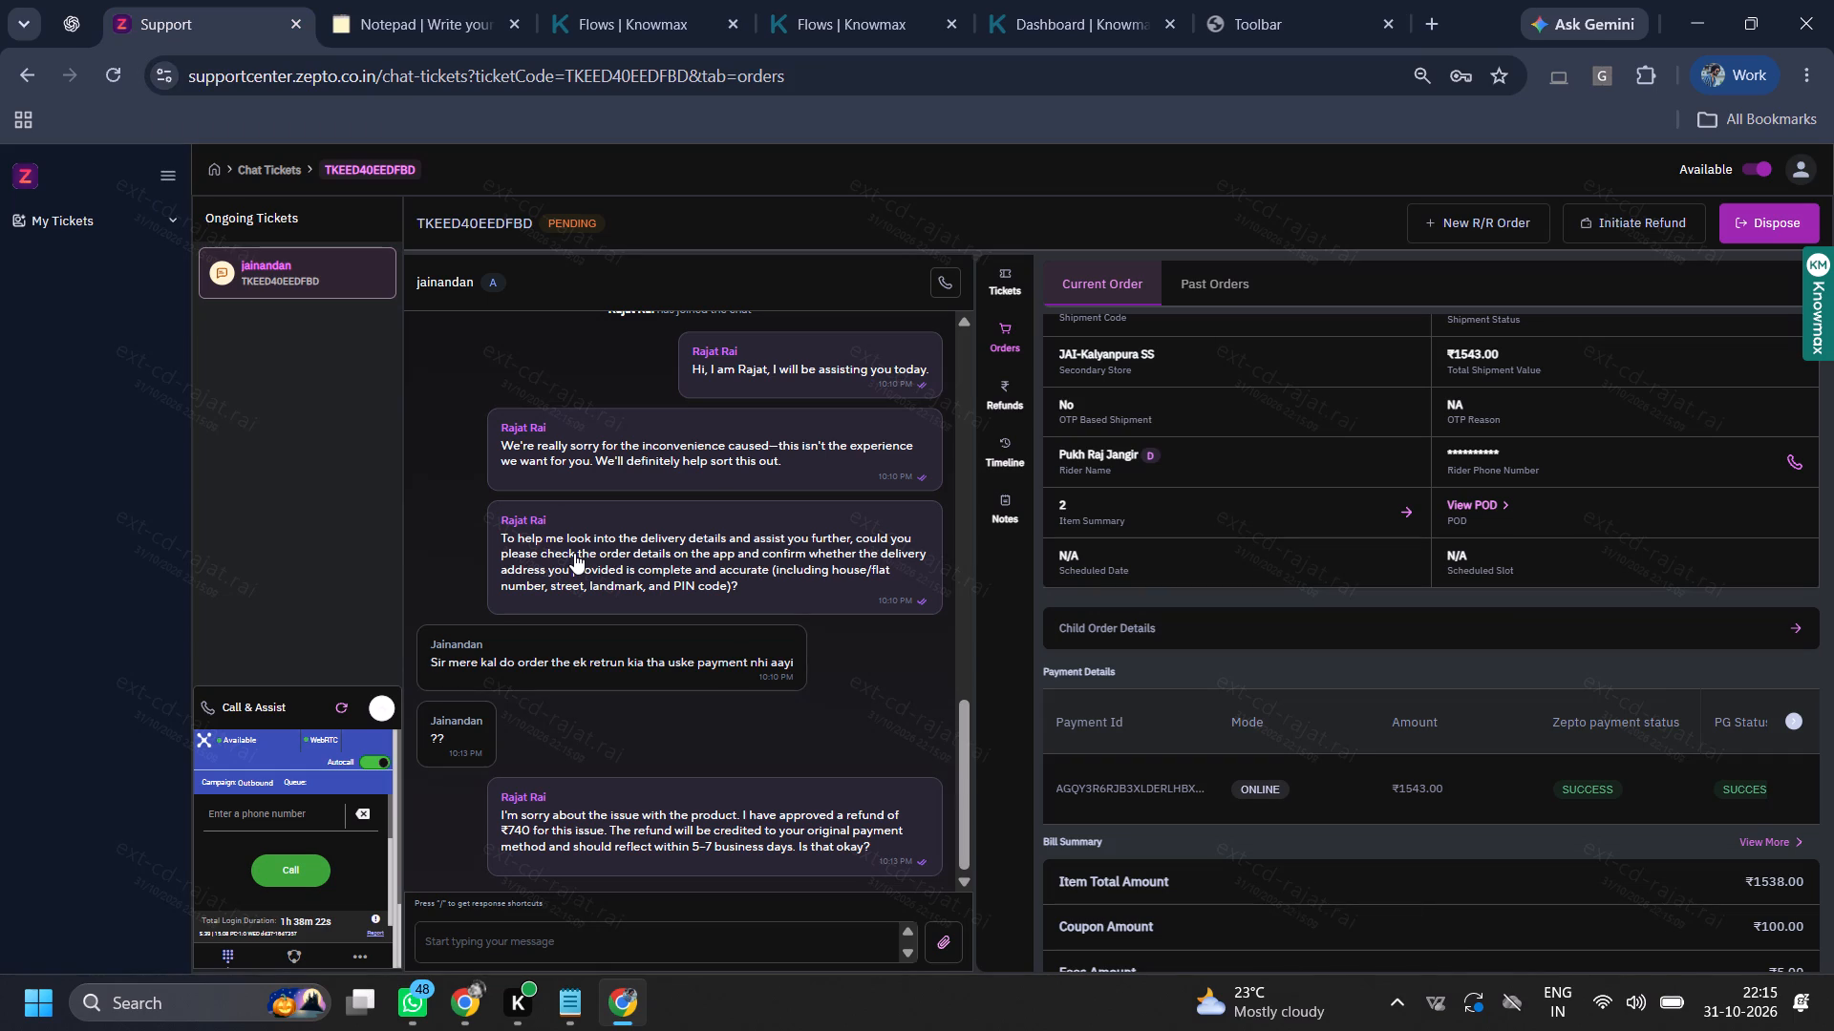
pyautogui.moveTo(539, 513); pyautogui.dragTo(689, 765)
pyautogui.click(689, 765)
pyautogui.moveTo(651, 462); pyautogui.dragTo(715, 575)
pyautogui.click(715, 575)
pyautogui.click(570, 1007)
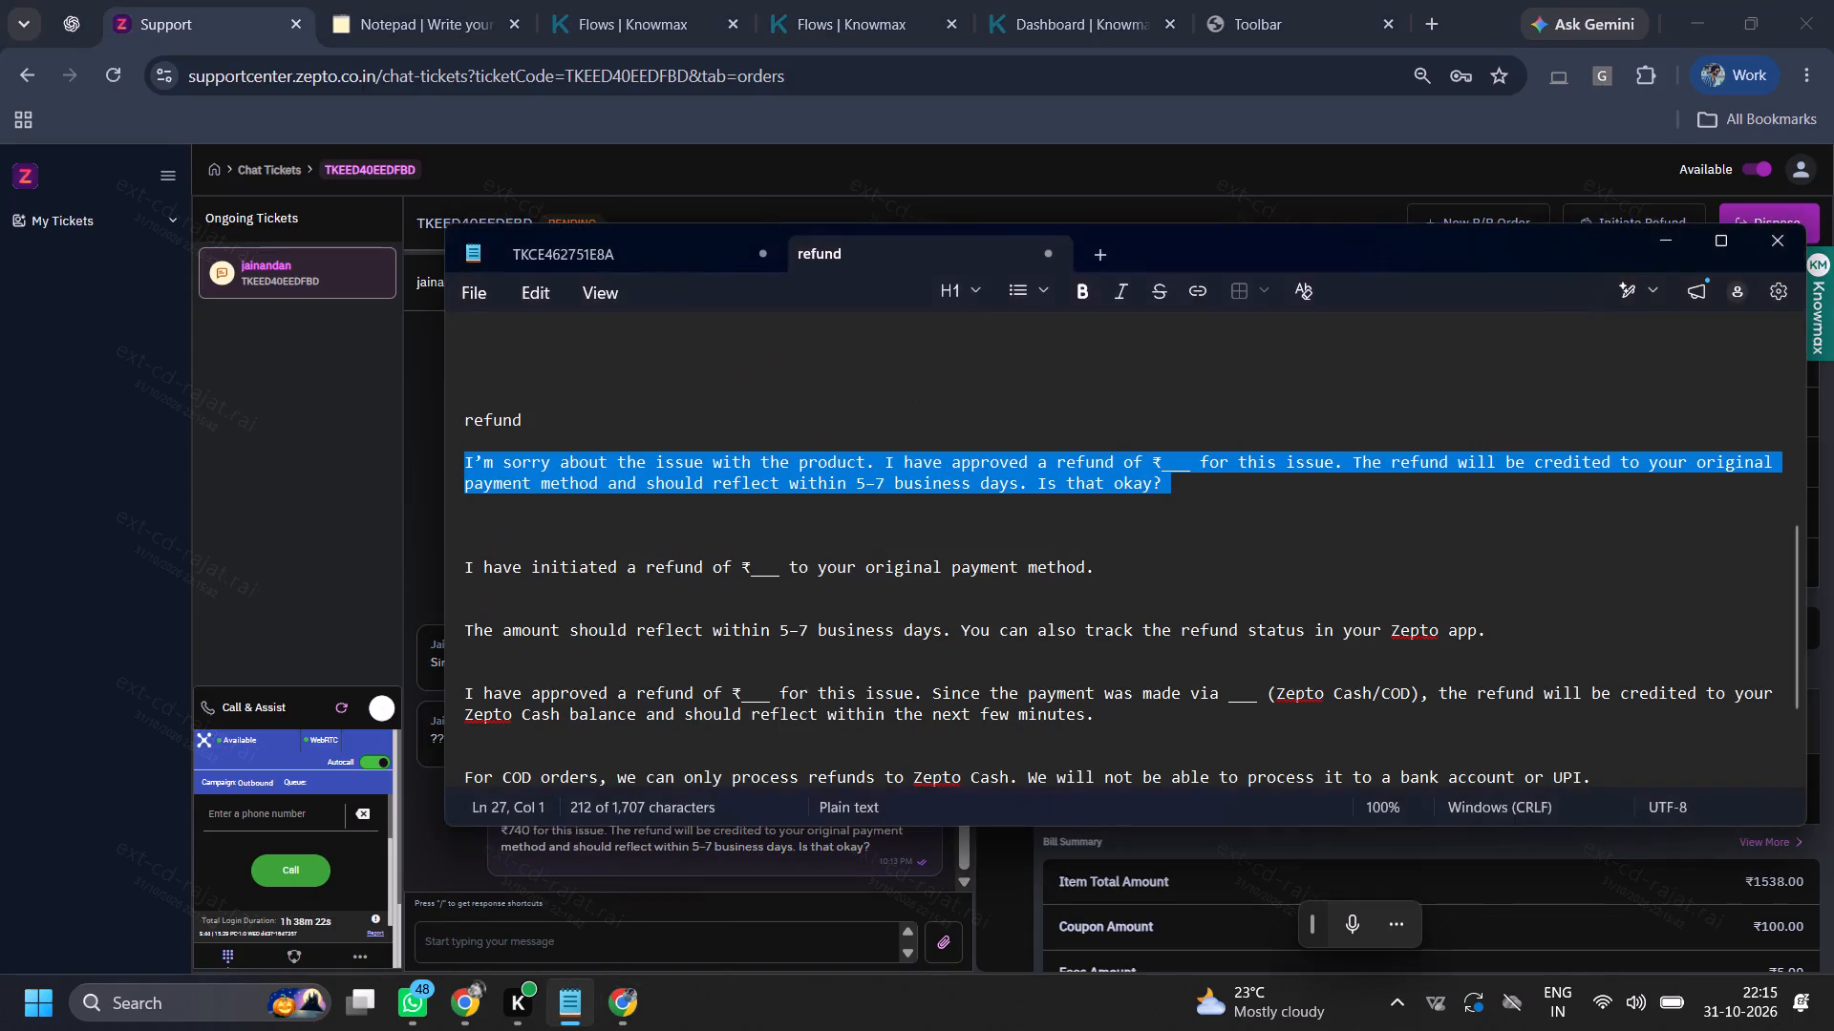
pyautogui.click(414, 0)
pyautogui.scroll(-18, 415, 600)
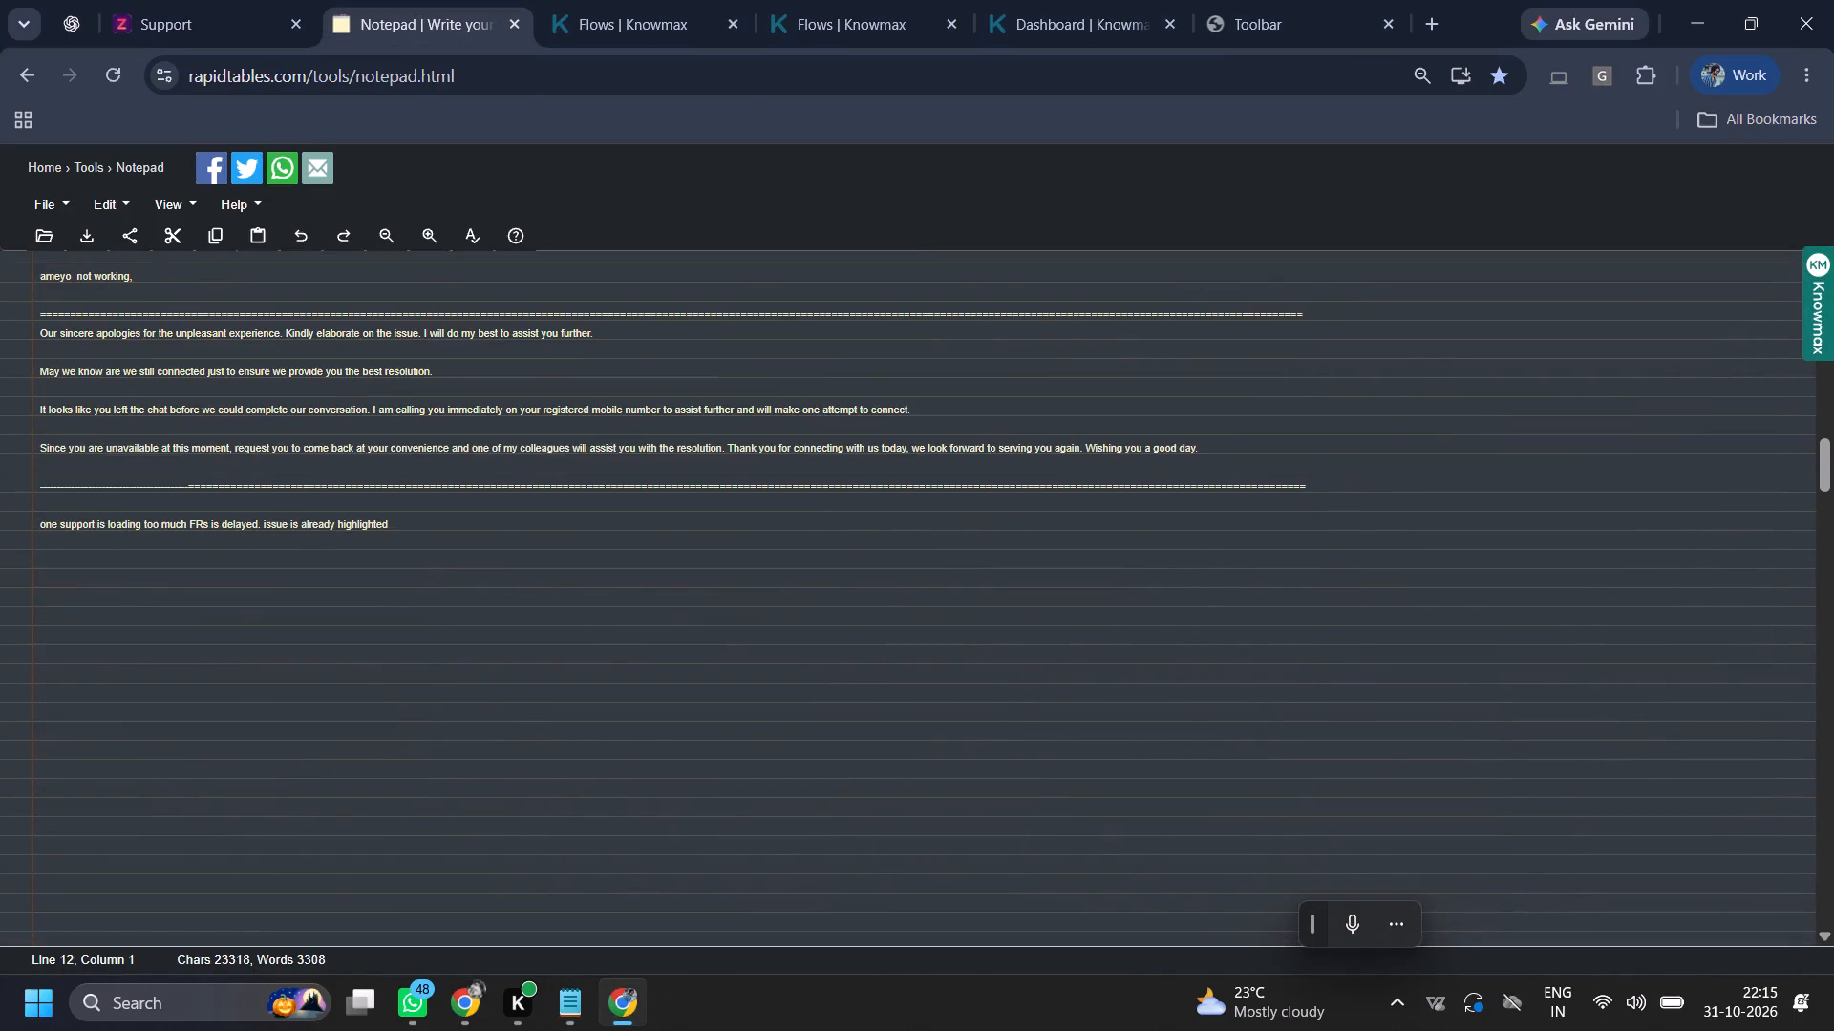
pyautogui.keyDown('ctrl'); pyautogui.tripleClick(393, 369); pyautogui.keyUp('ctrl')
pyautogui.hotkey('ctrl', 'c')
pyautogui.keyDown('ctrl'); pyautogui.click(183, 0); pyautogui.keyUp('ctrl')
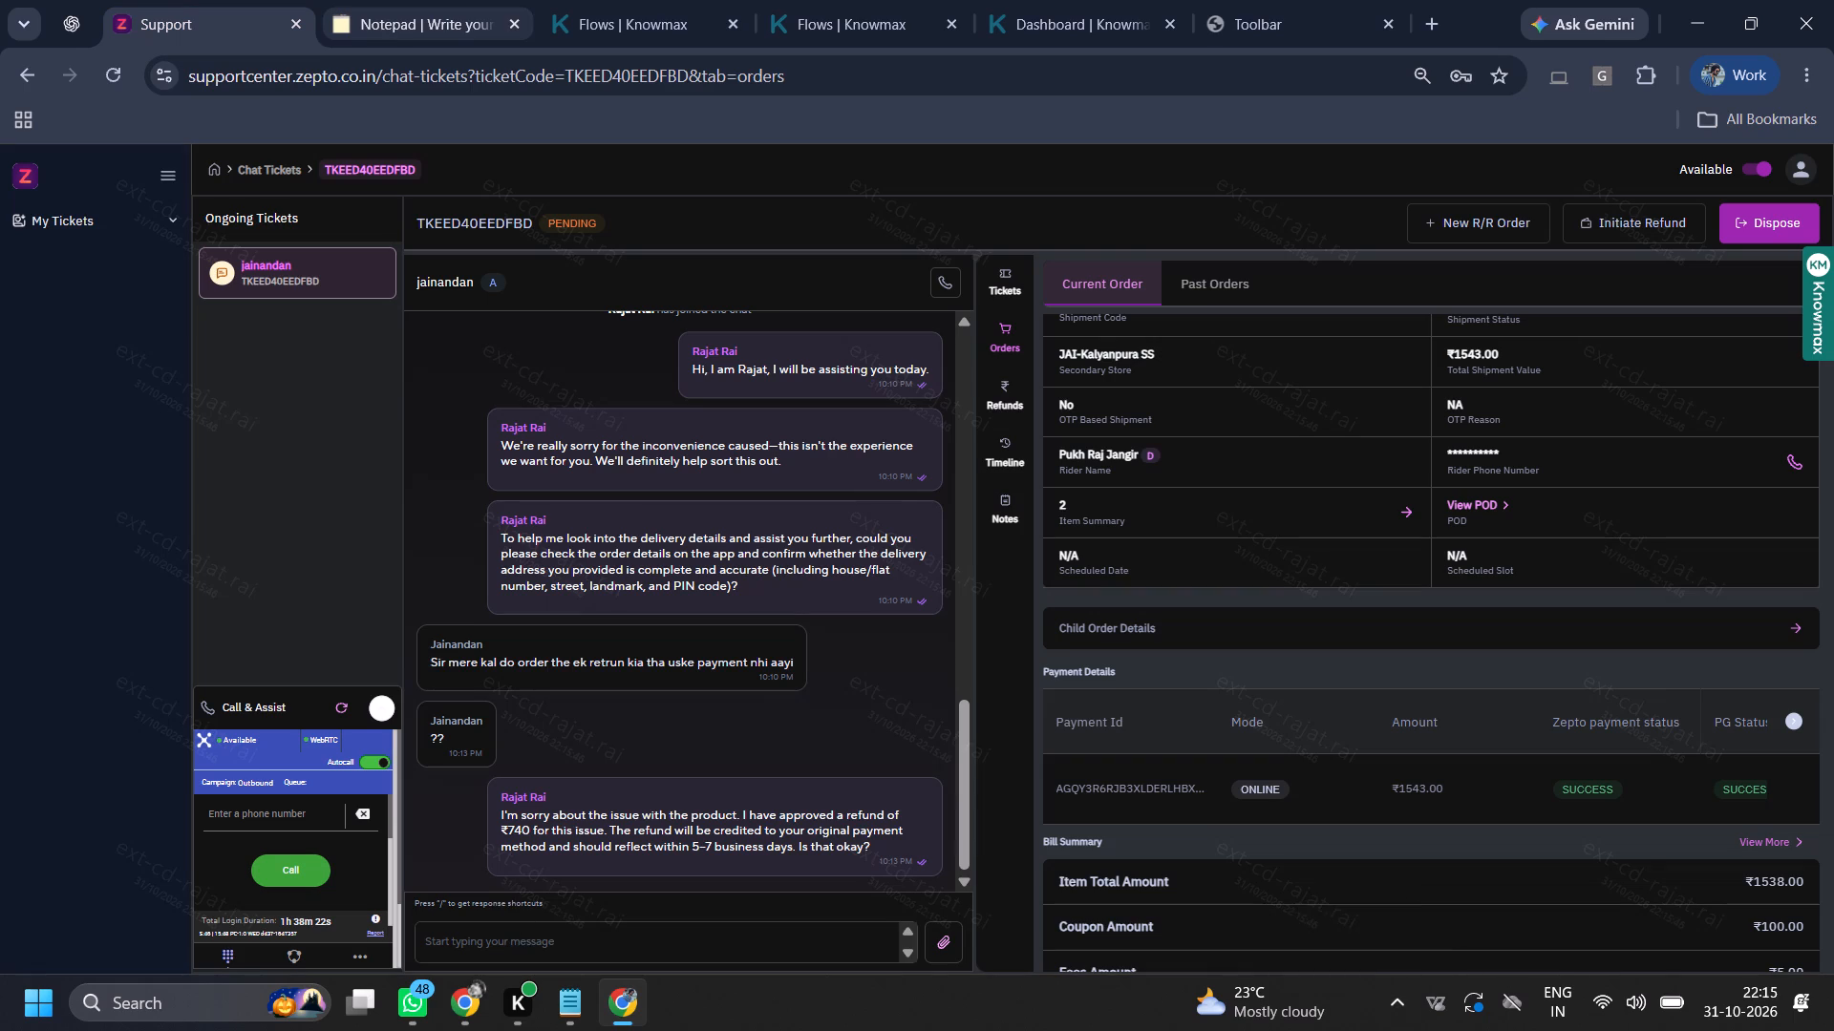
pyautogui.keyDown('ctrl'); pyautogui.click(544, 963); pyautogui.keyUp('ctrl')
pyautogui.hotkey('ctrl', 'v')
pyautogui.press('Return')
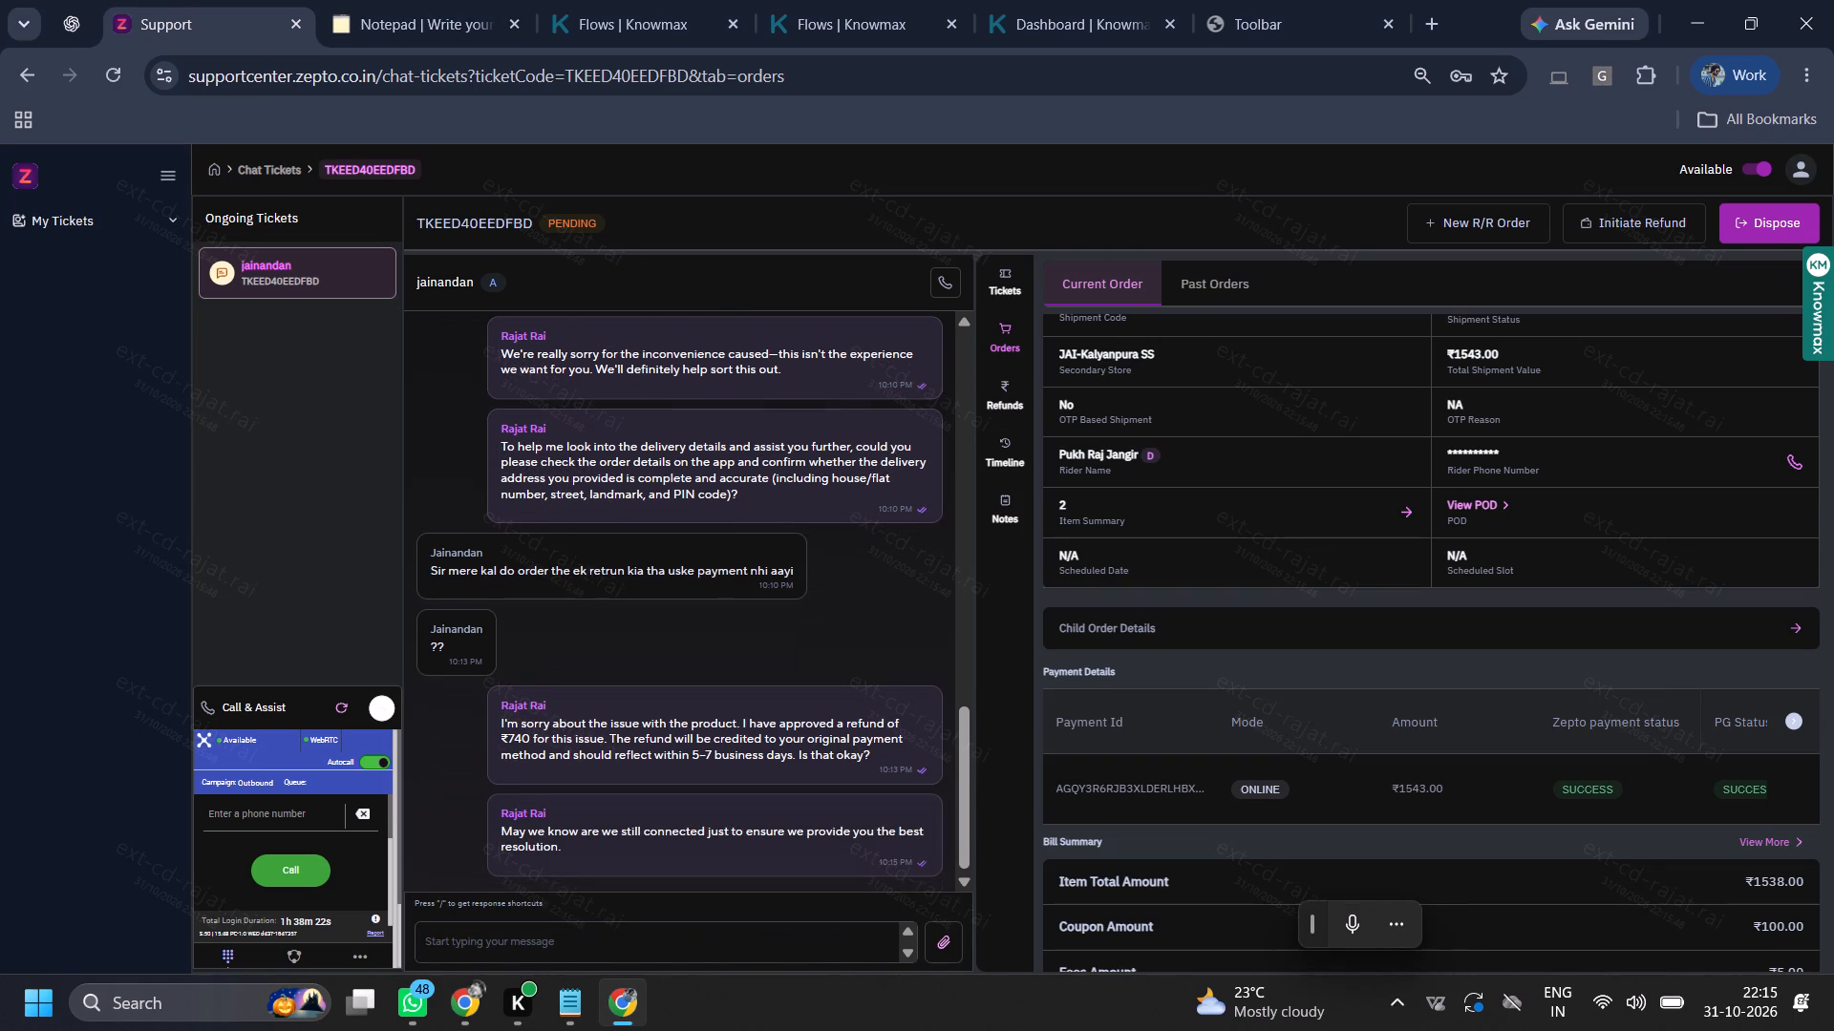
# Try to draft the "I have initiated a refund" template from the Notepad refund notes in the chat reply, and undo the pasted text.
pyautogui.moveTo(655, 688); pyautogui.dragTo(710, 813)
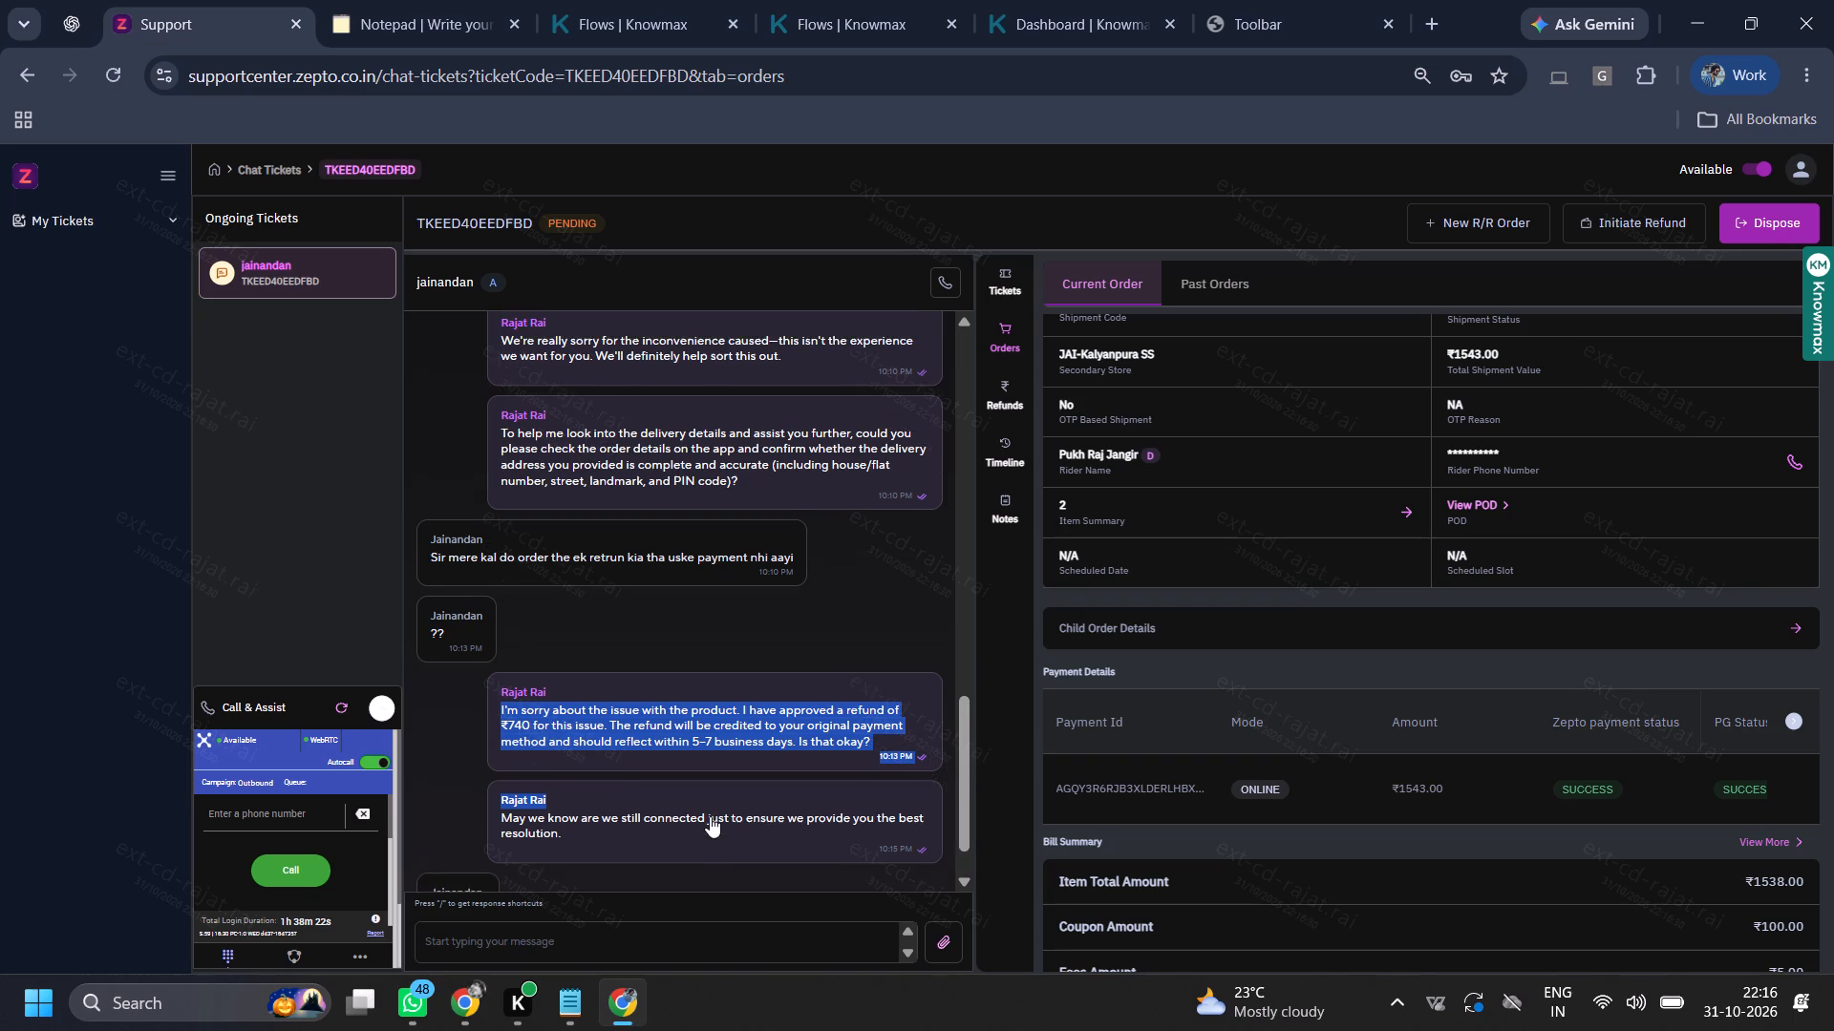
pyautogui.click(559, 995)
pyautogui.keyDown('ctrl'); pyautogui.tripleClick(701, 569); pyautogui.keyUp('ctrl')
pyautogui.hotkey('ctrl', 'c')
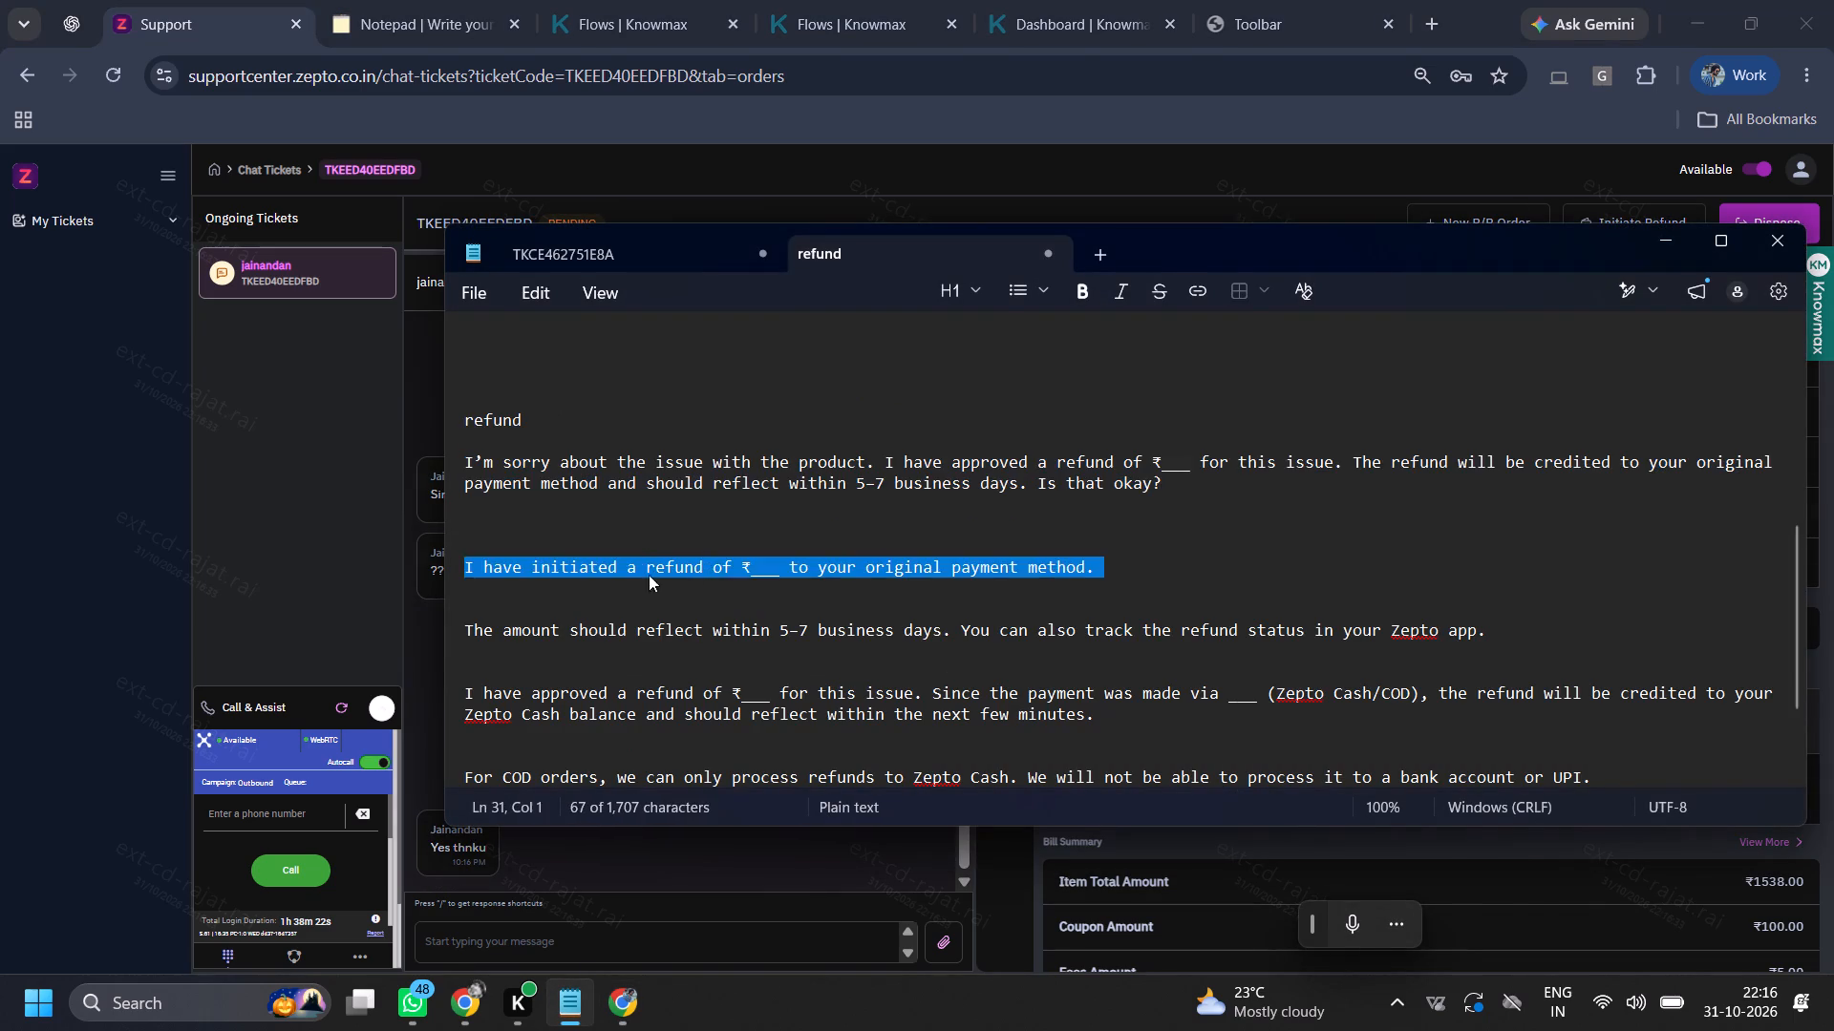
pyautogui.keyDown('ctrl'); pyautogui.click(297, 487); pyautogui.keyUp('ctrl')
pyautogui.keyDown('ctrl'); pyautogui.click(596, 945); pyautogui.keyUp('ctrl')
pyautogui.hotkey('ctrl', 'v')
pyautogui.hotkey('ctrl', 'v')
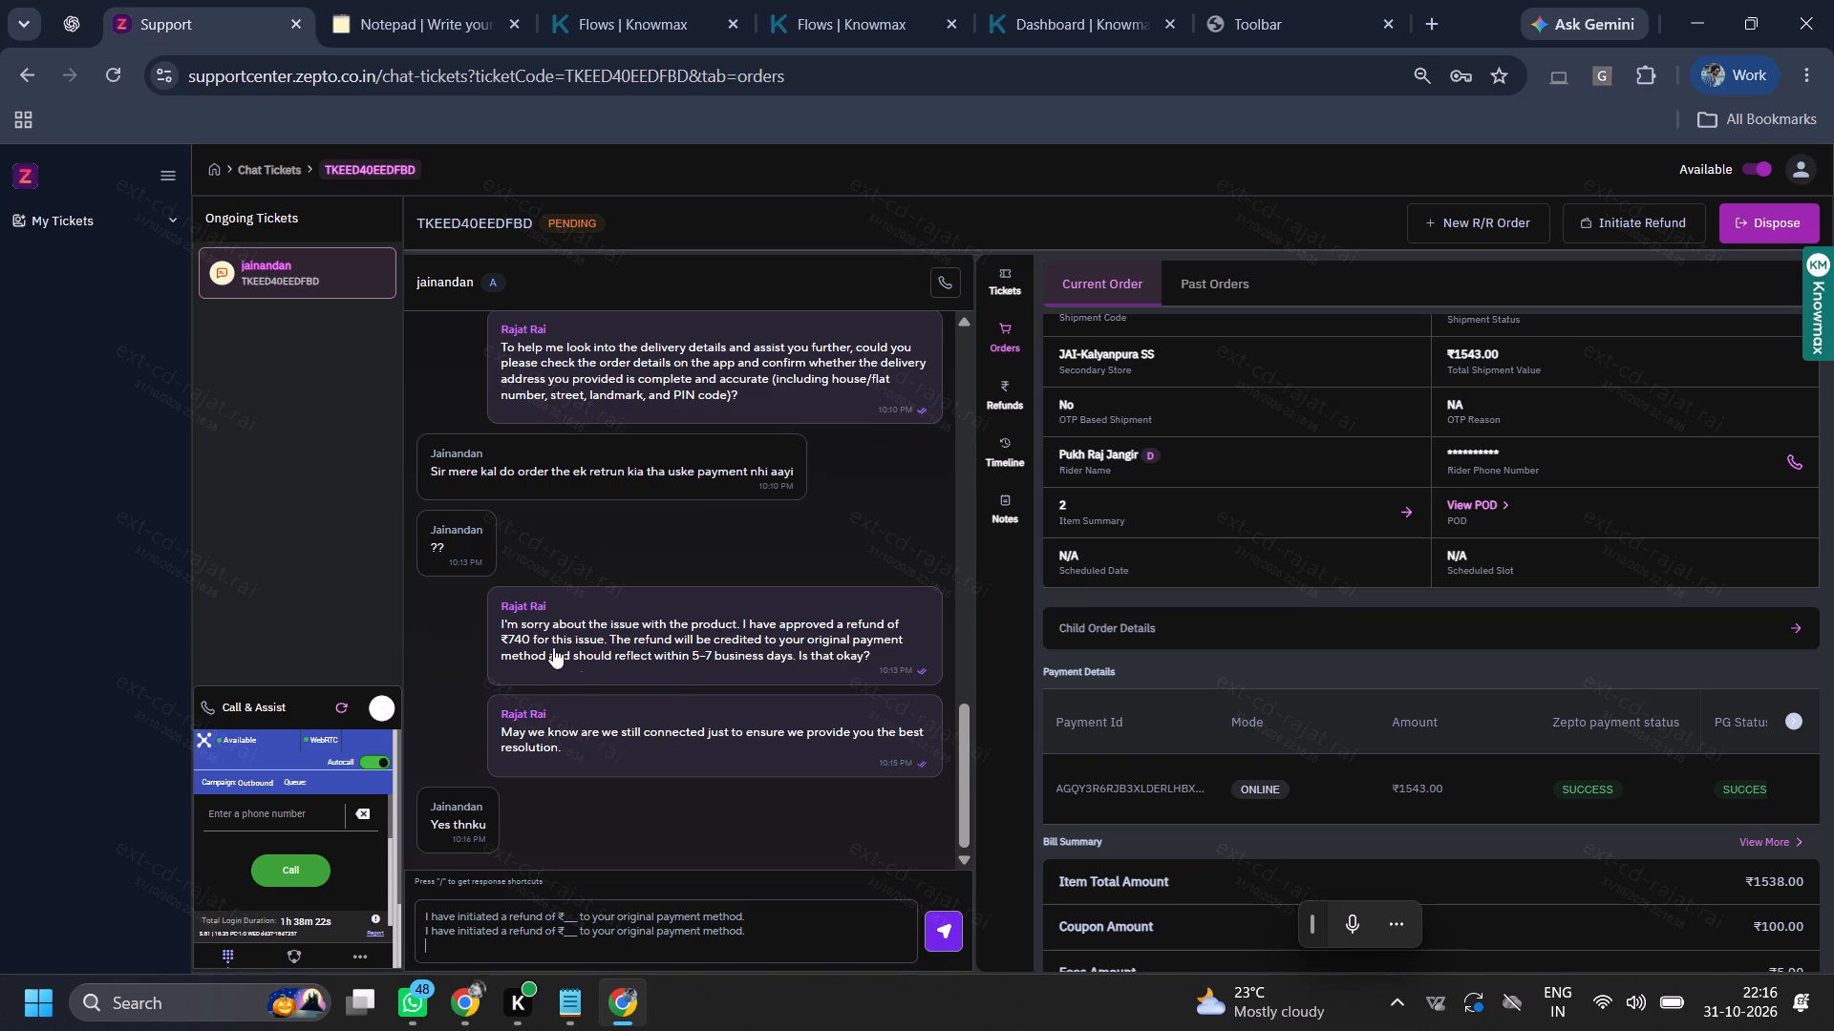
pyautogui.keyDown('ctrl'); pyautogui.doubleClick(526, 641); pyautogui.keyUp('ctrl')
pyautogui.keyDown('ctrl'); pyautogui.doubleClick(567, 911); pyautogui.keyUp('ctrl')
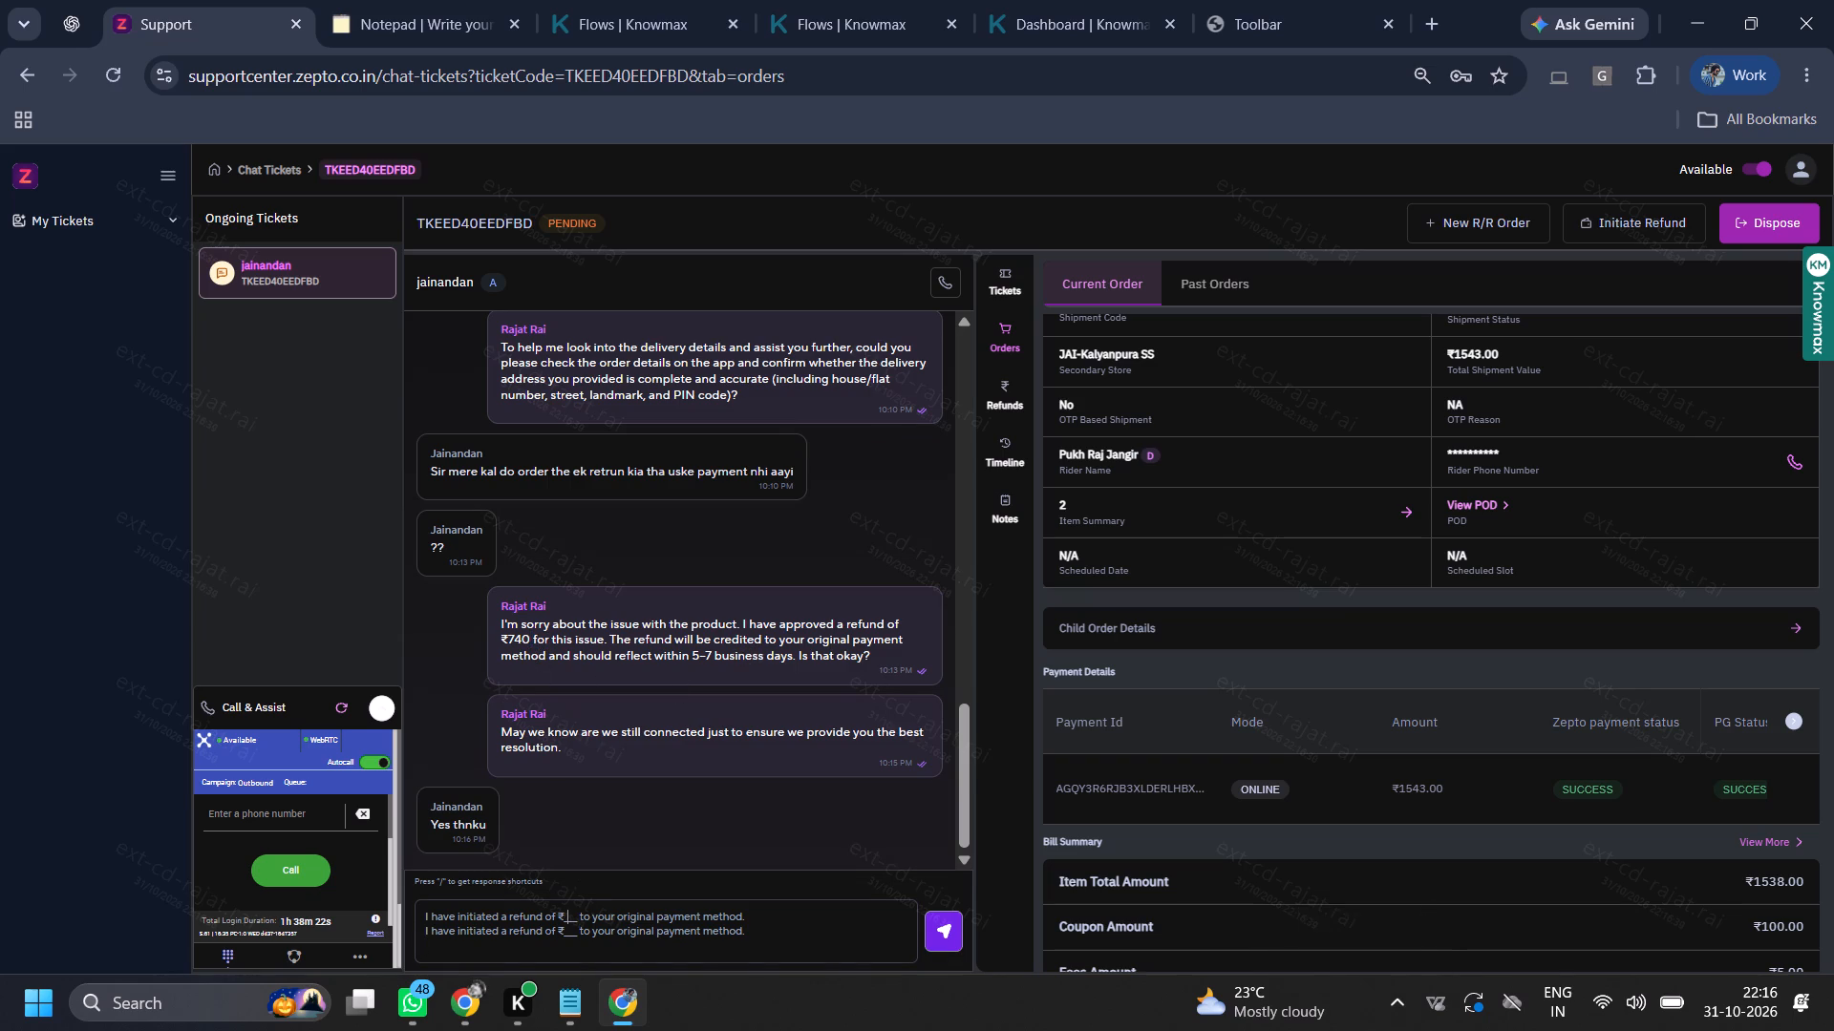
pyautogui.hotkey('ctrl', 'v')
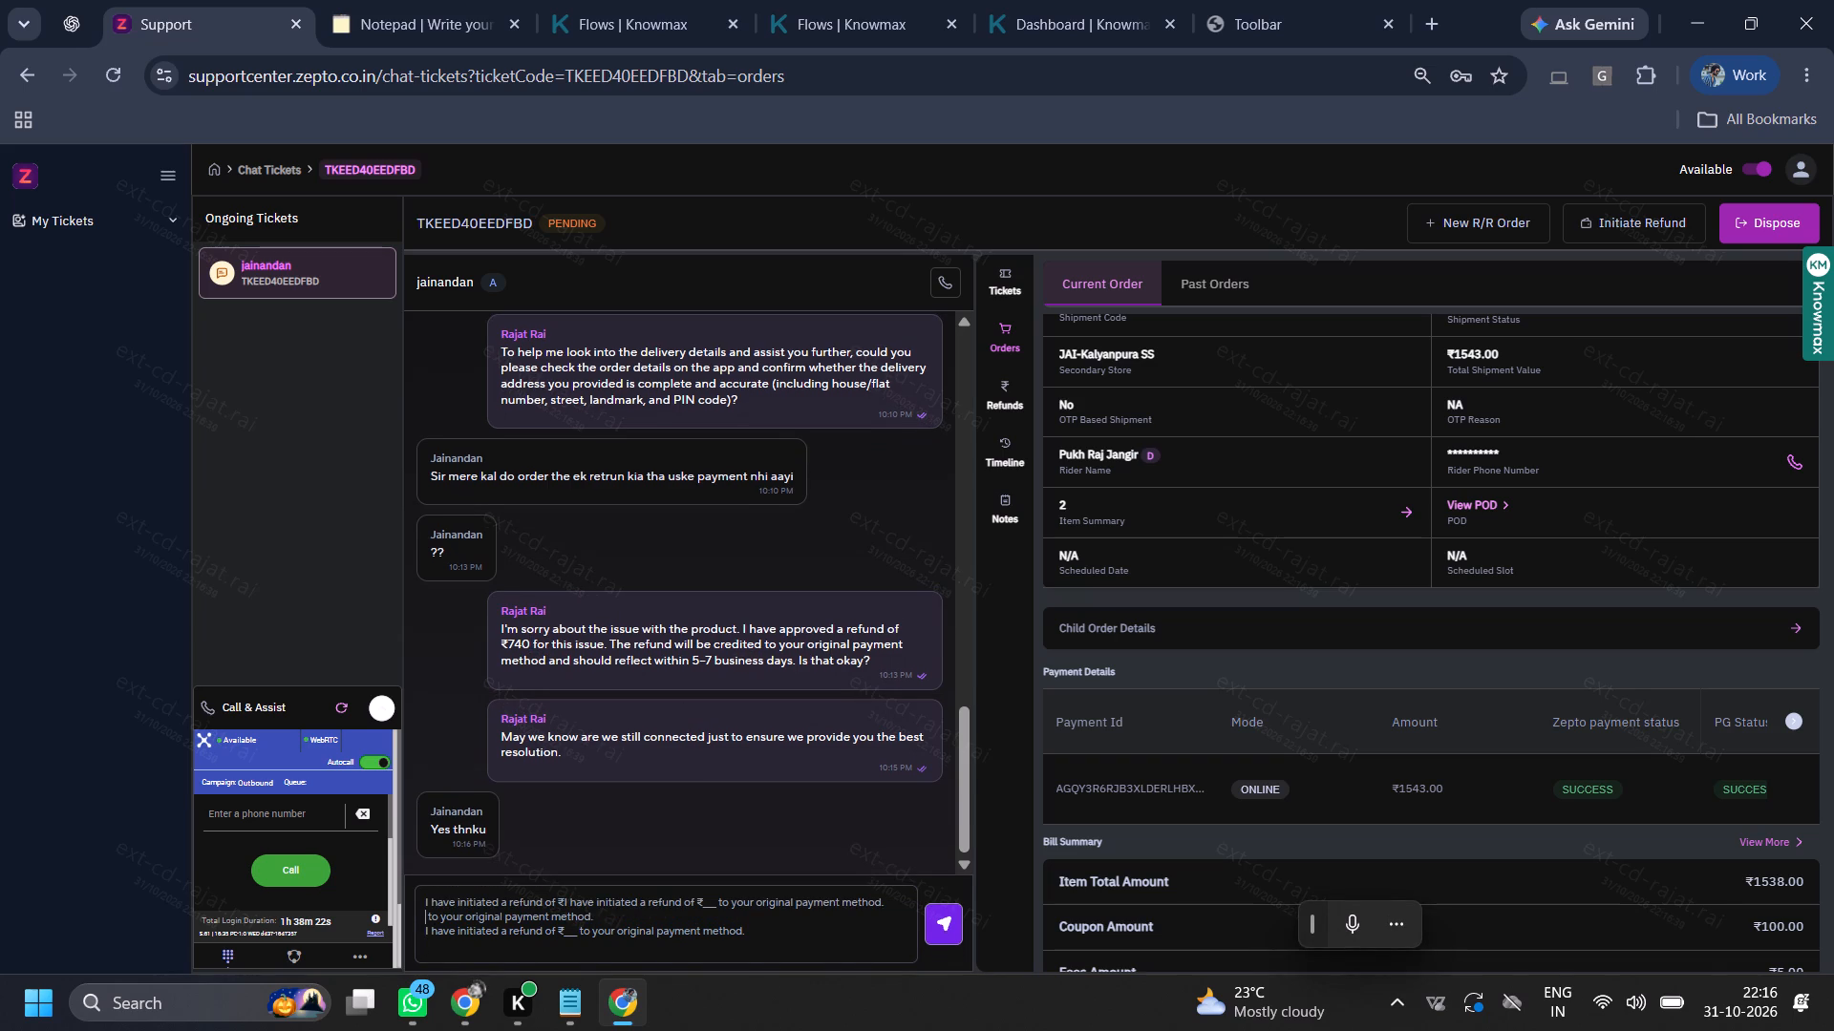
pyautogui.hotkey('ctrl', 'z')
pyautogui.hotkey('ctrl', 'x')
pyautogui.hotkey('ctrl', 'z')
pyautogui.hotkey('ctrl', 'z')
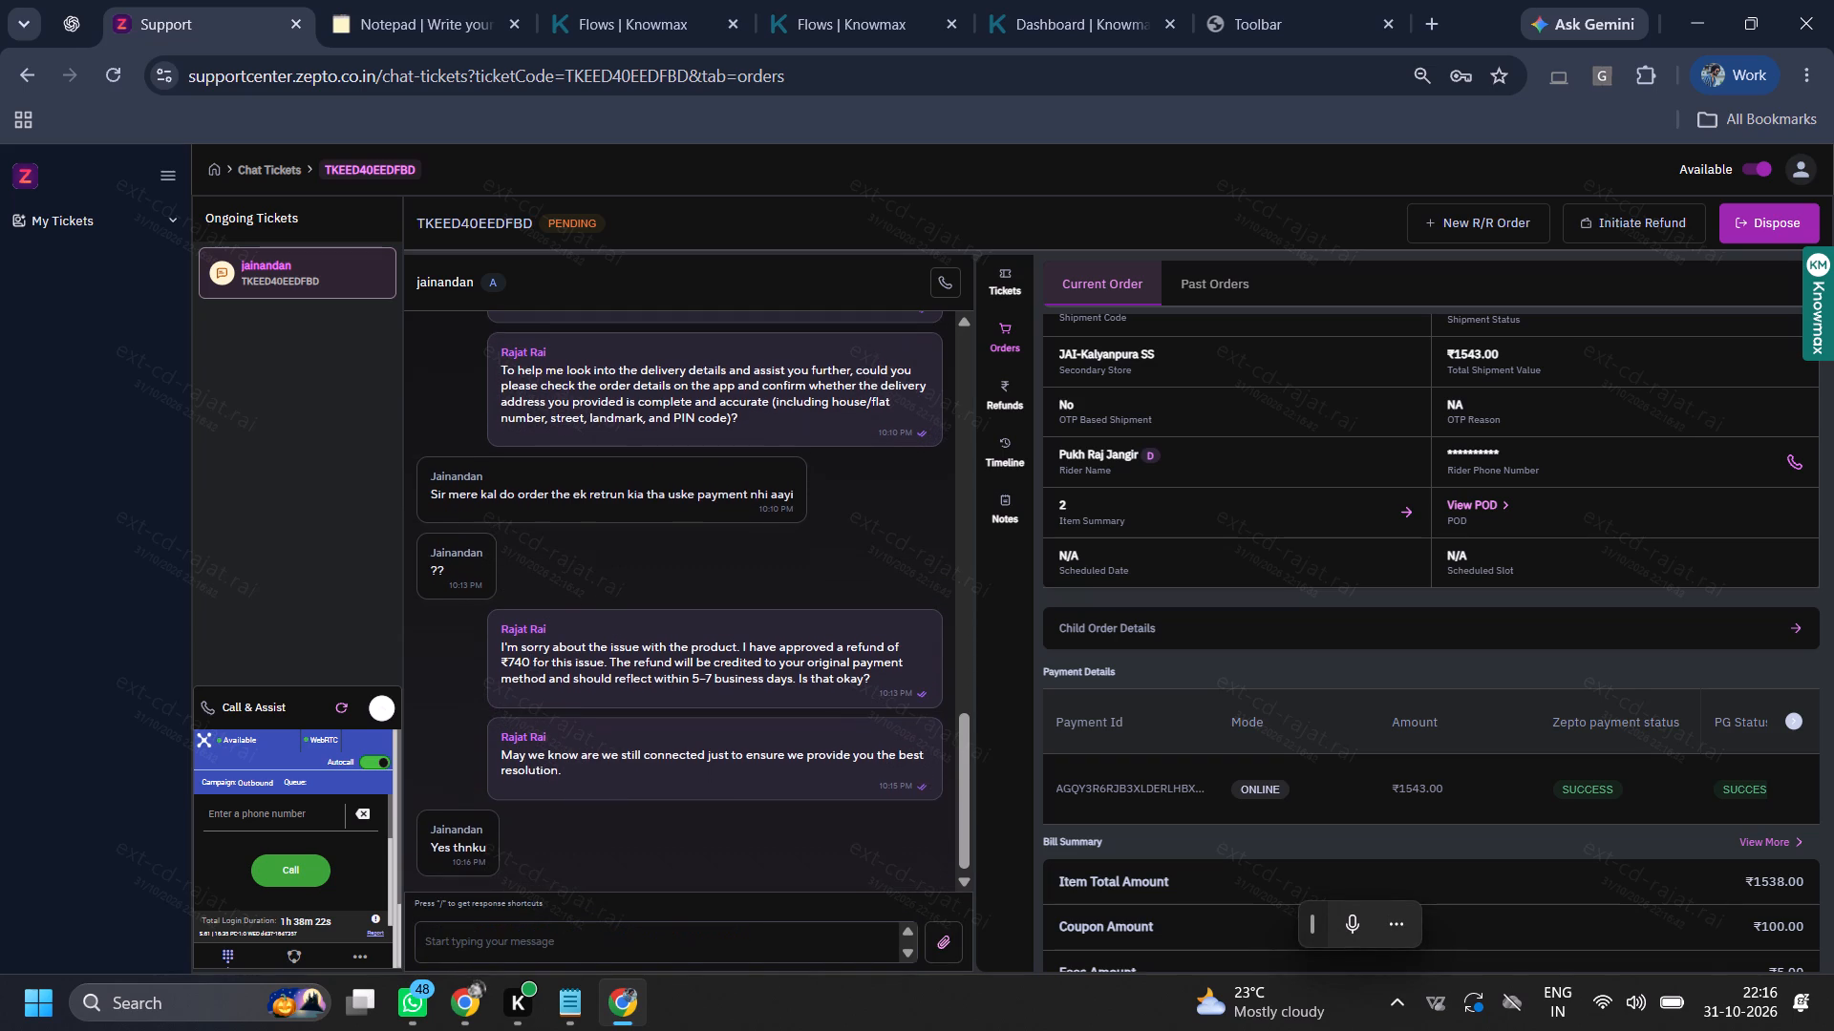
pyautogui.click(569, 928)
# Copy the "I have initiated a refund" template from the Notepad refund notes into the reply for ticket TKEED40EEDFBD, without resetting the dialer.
pyautogui.click(570, 1013)
pyautogui.hotkey('ctrl', 'c')
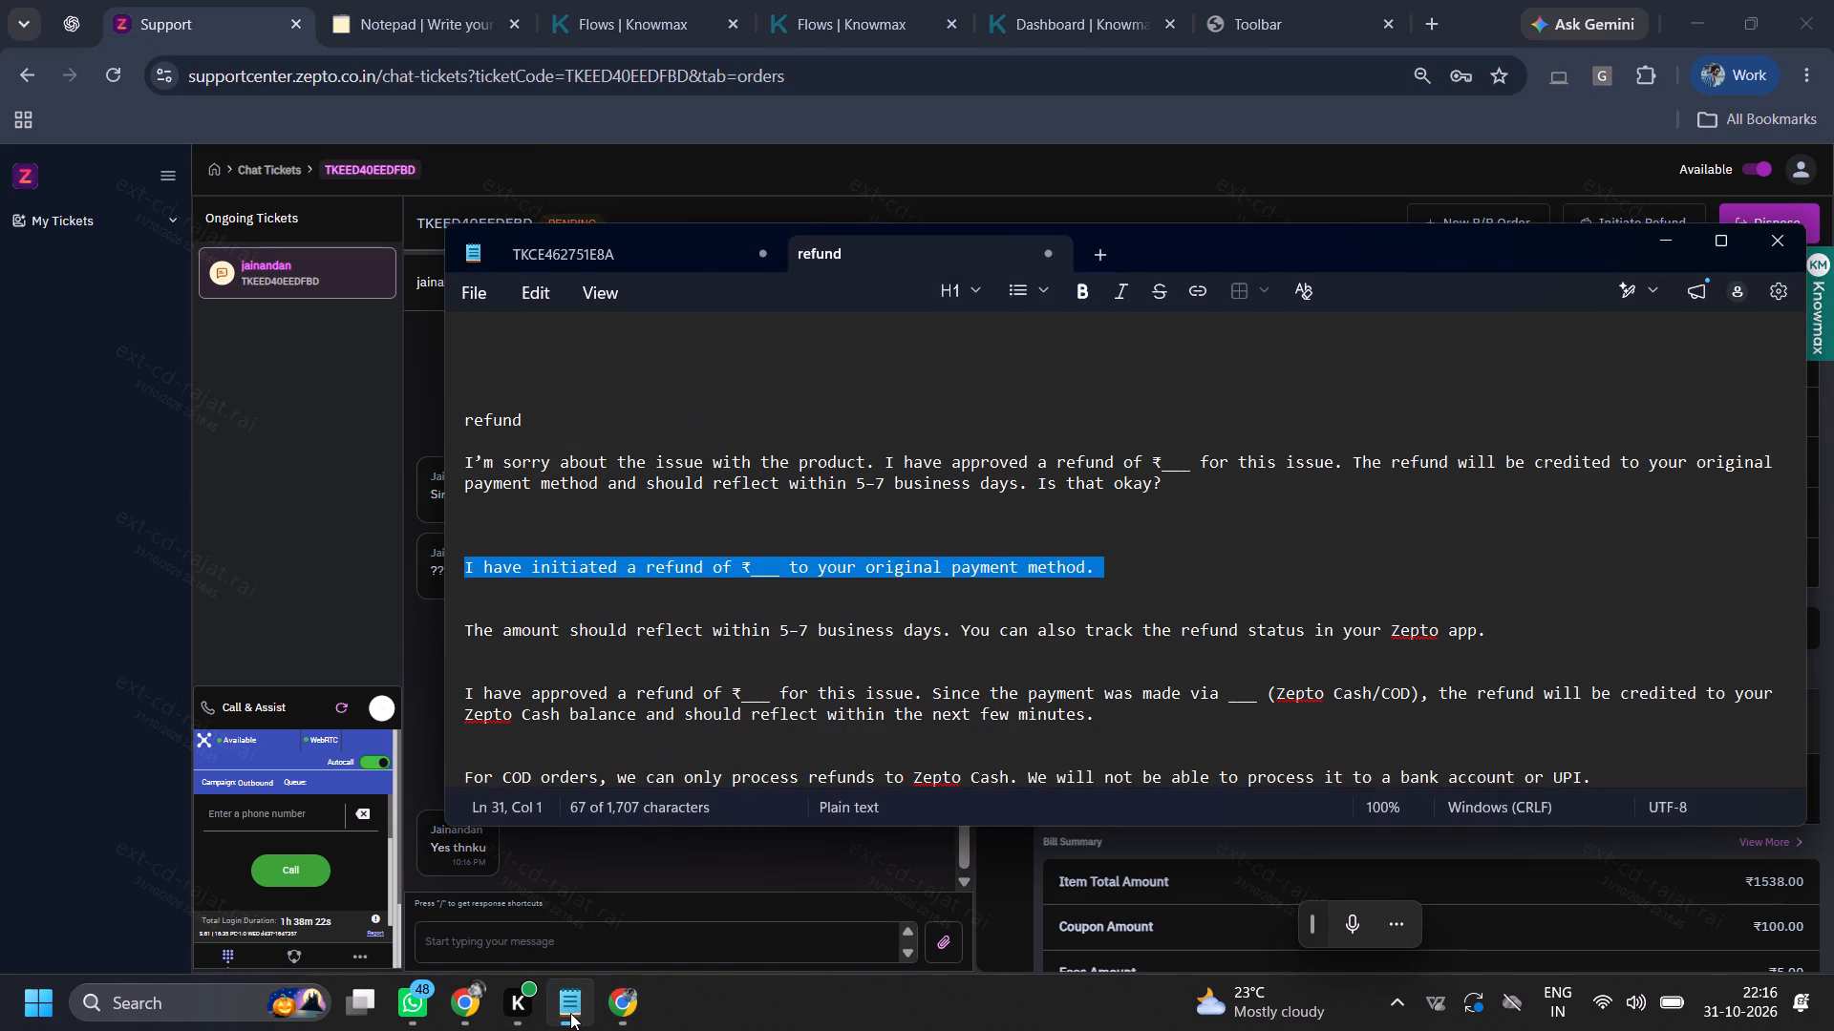
pyautogui.hotkey('ctrl', 'c')
pyautogui.click(351, 700)
pyautogui.keyDown('ctrl'); pyautogui.click(528, 949); pyautogui.keyUp('ctrl')
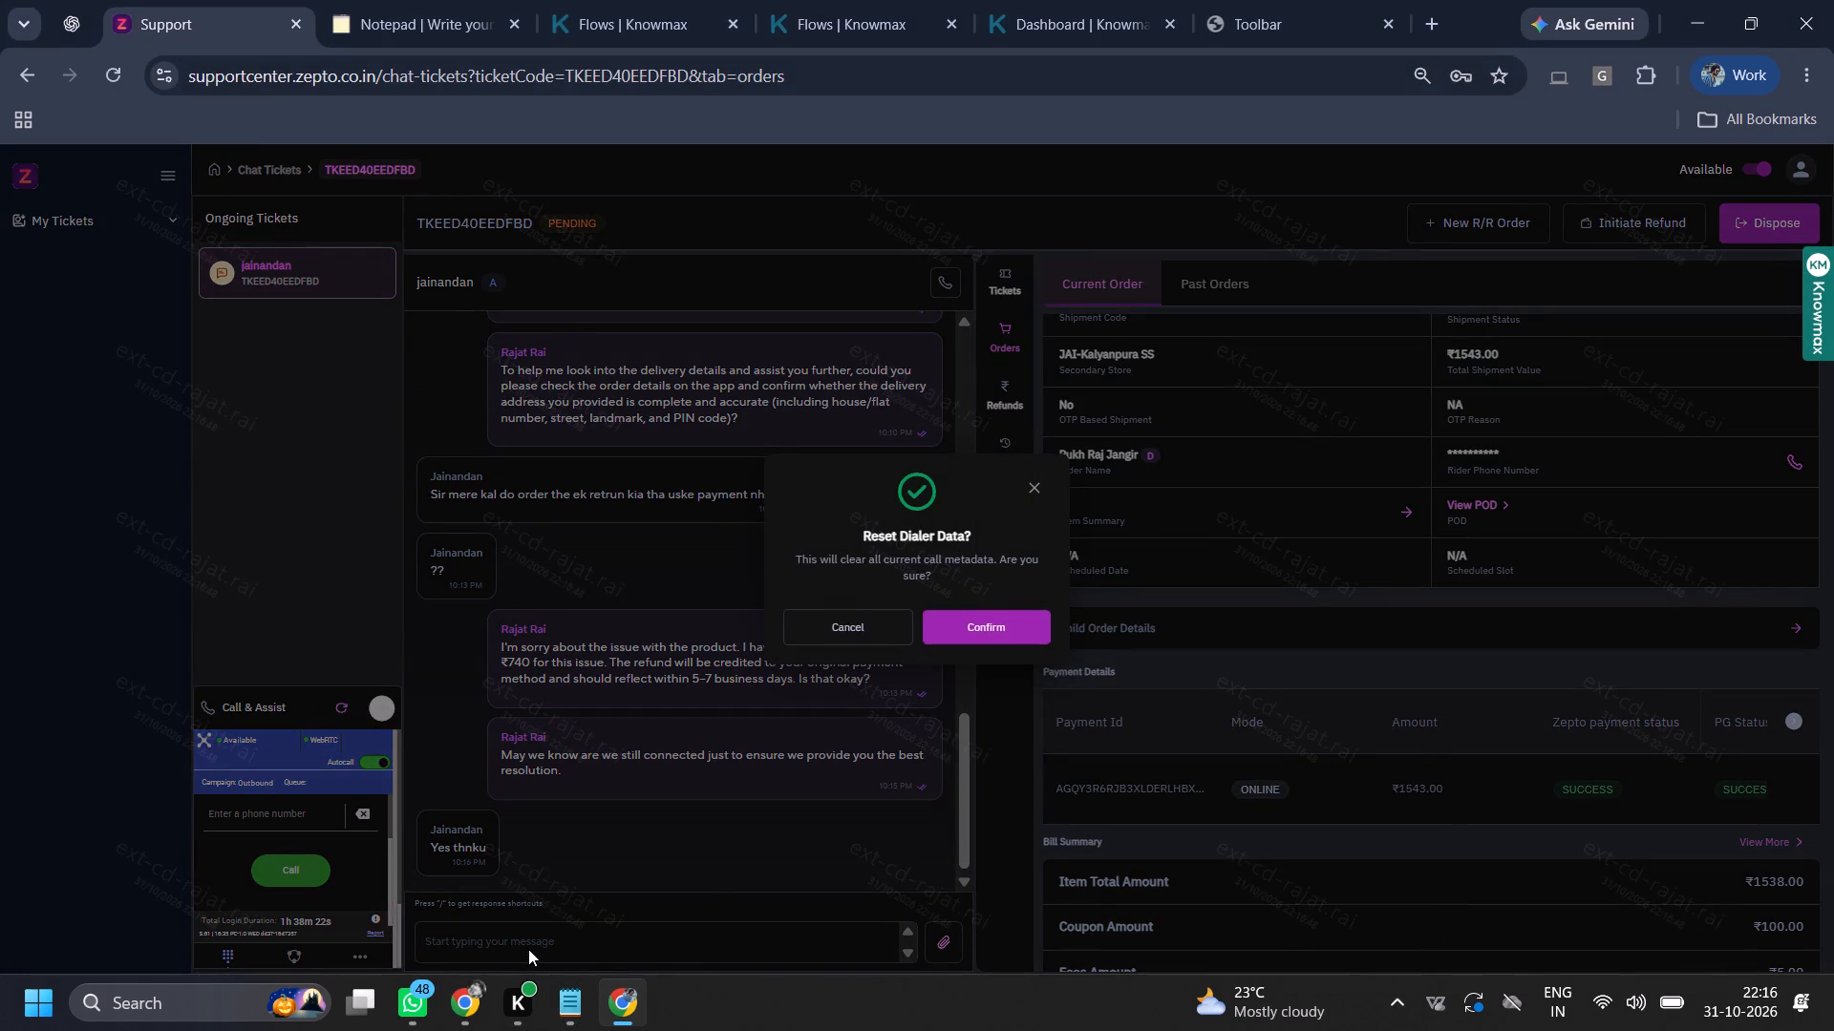
pyautogui.click(862, 646)
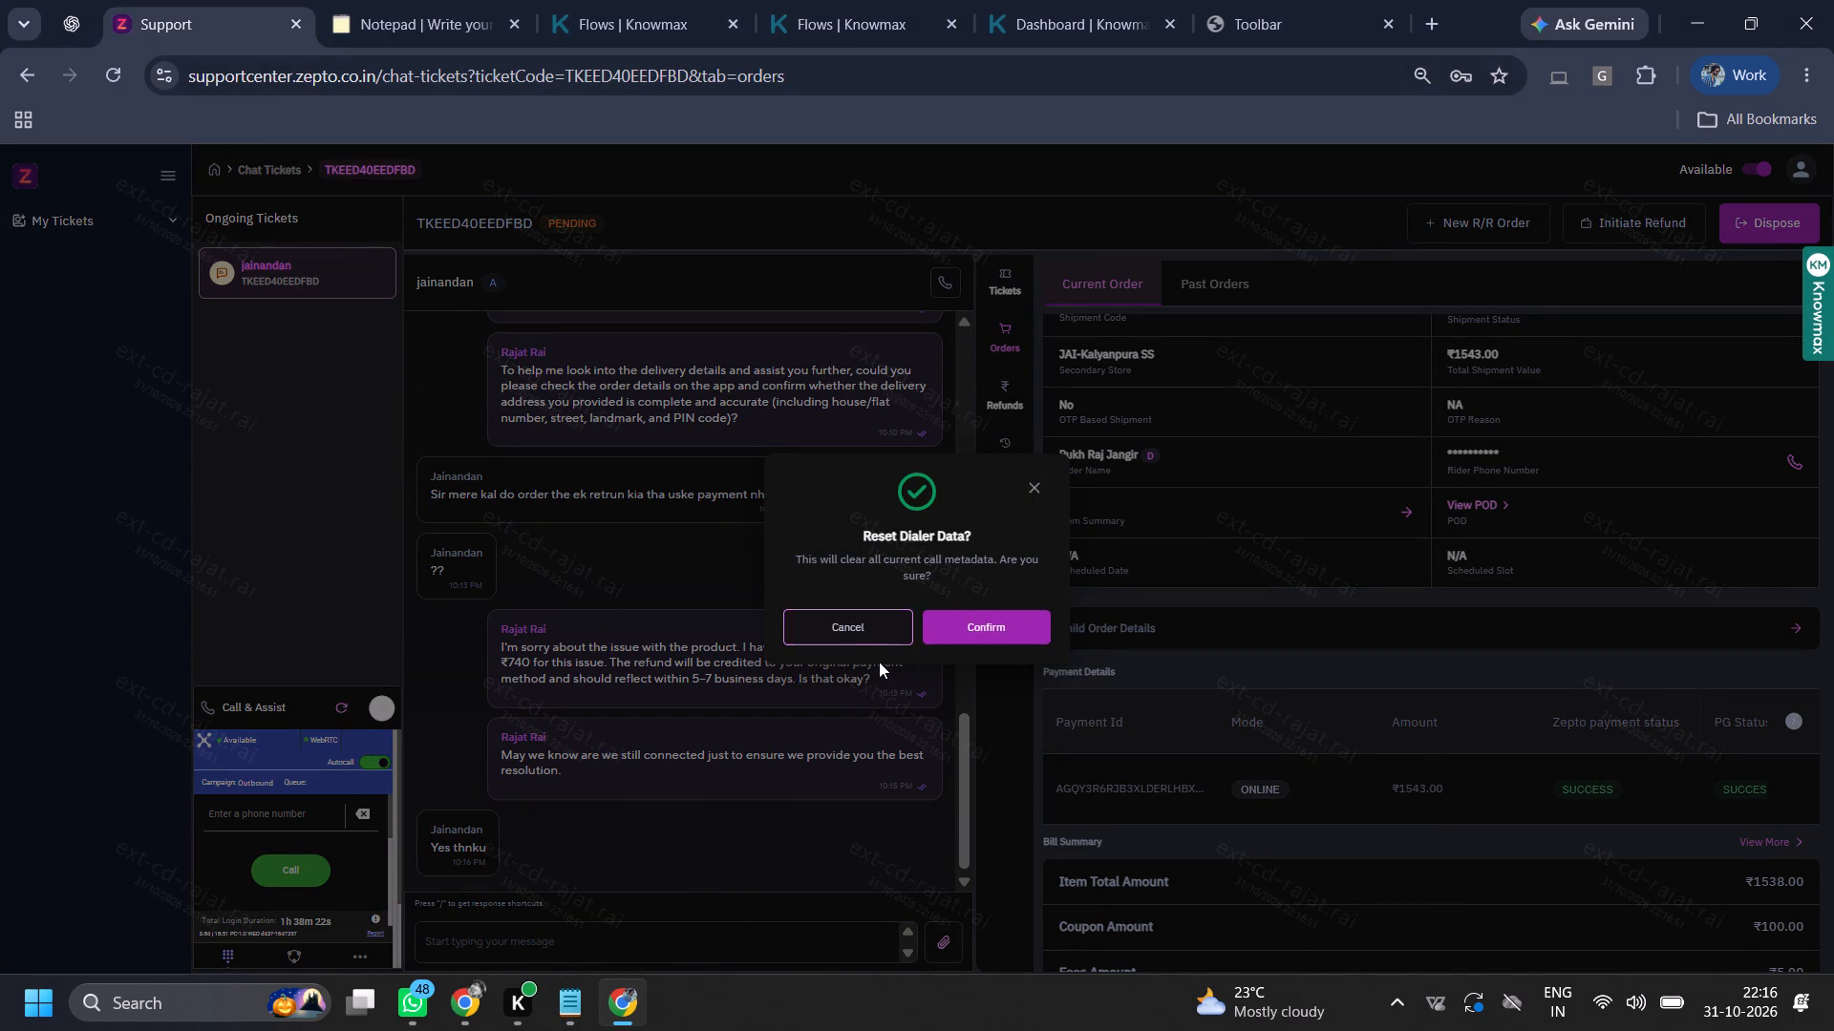
pyautogui.click(879, 662)
pyautogui.click(846, 626)
pyautogui.keyDown('ctrl'); pyautogui.click(626, 959); pyautogui.keyUp('ctrl')
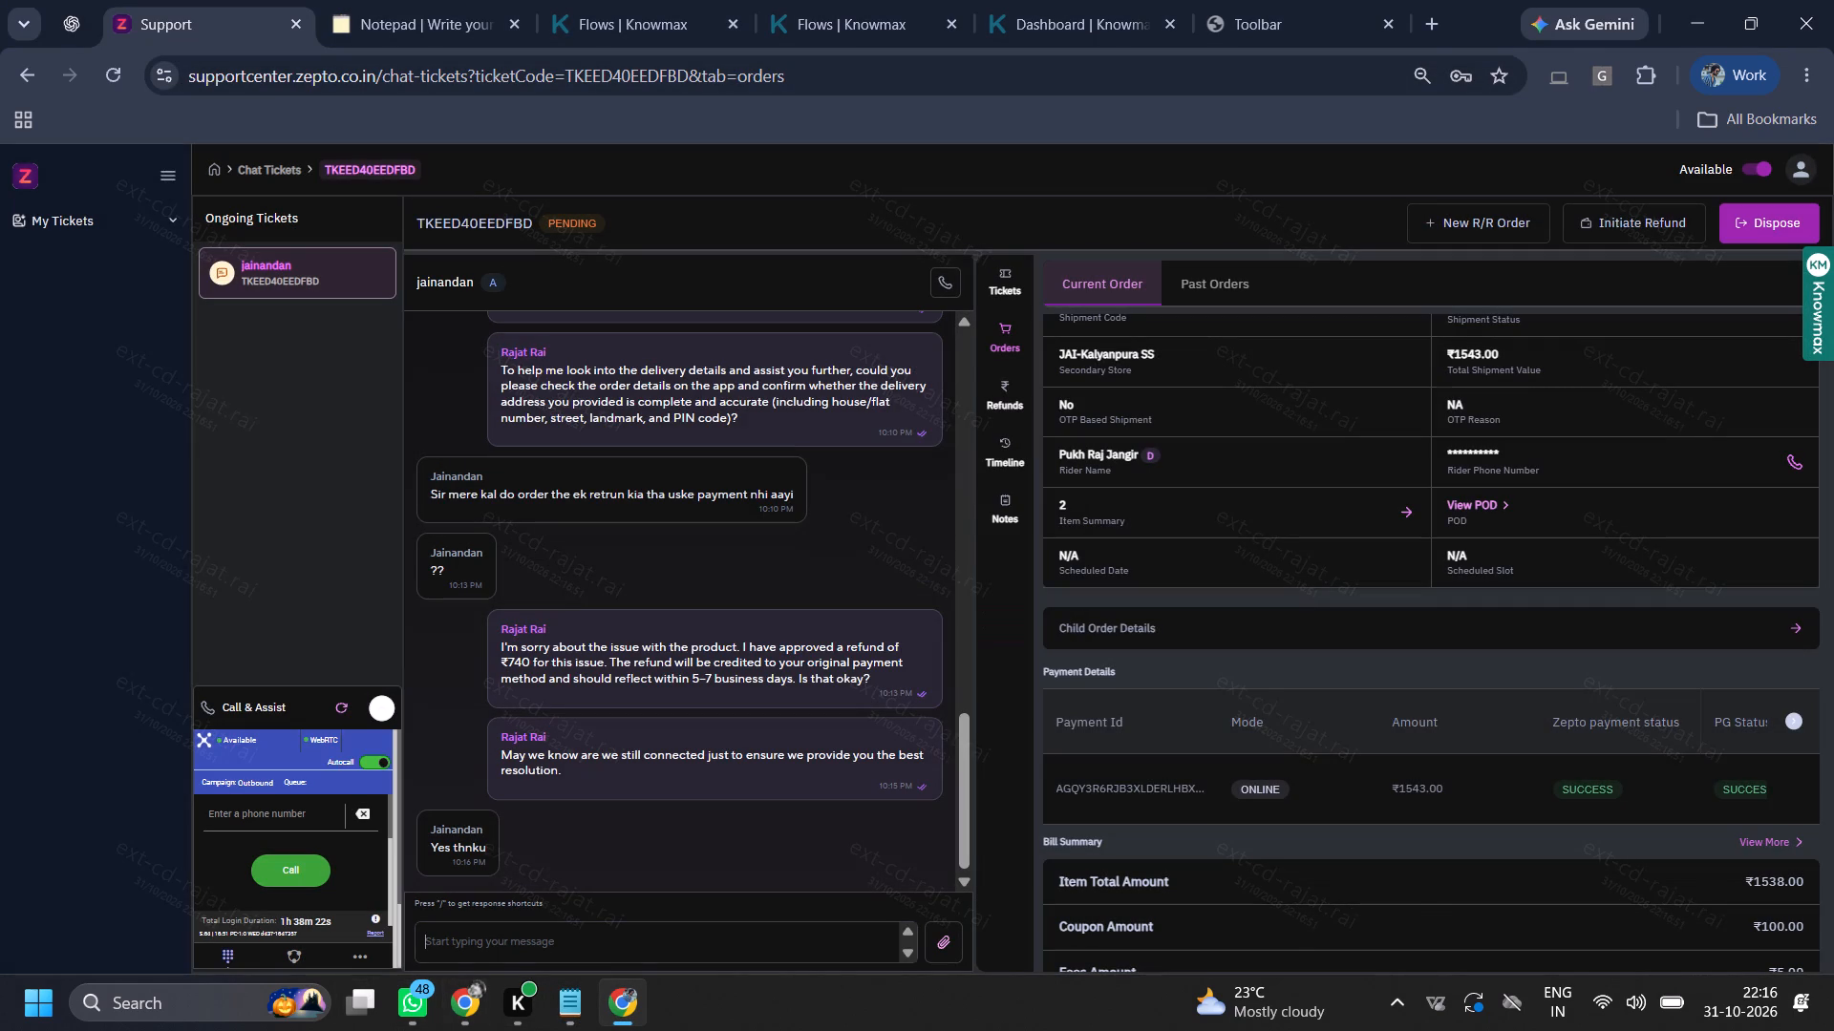
pyautogui.hotkey('ctrl', 'v')
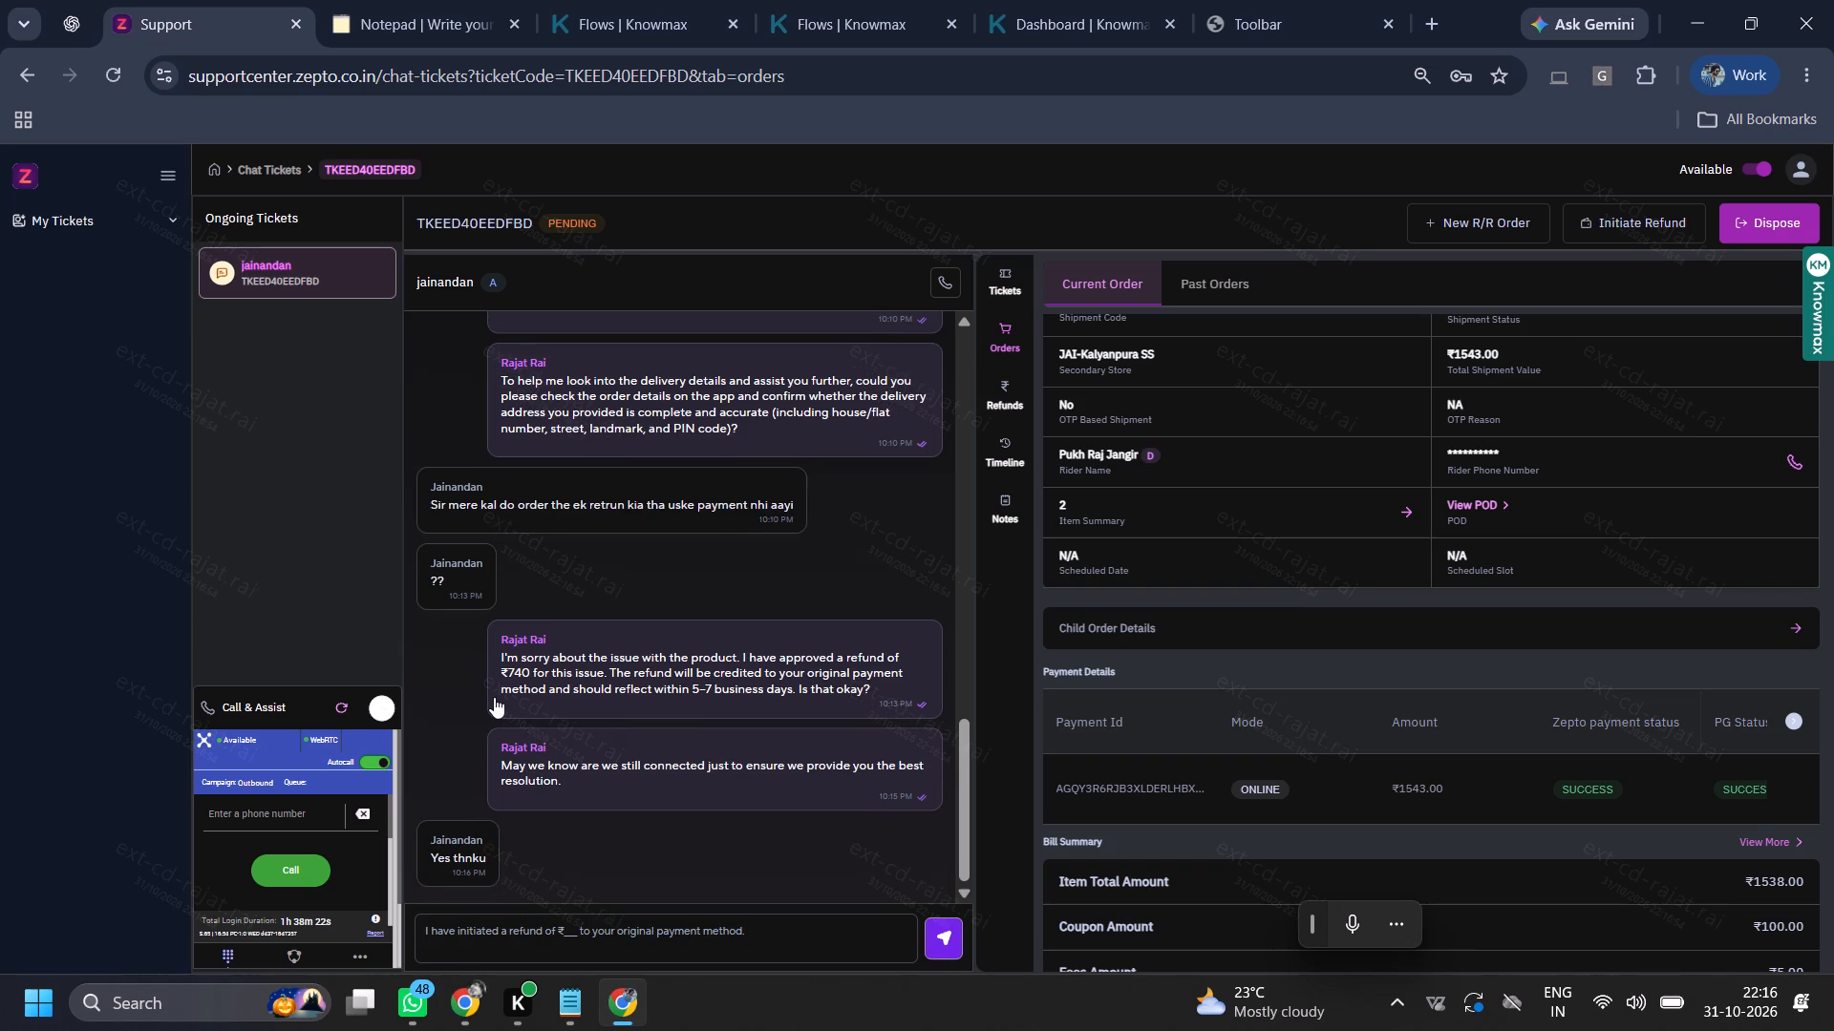
# Fill the blank amount in the drafted reply with 740 copied from the earlier message and send it to the customer.
pyautogui.keyDown('ctrl'); pyautogui.doubleClick(522, 654); pyautogui.keyUp('ctrl')
pyautogui.hotkey('ctrl', 'c')
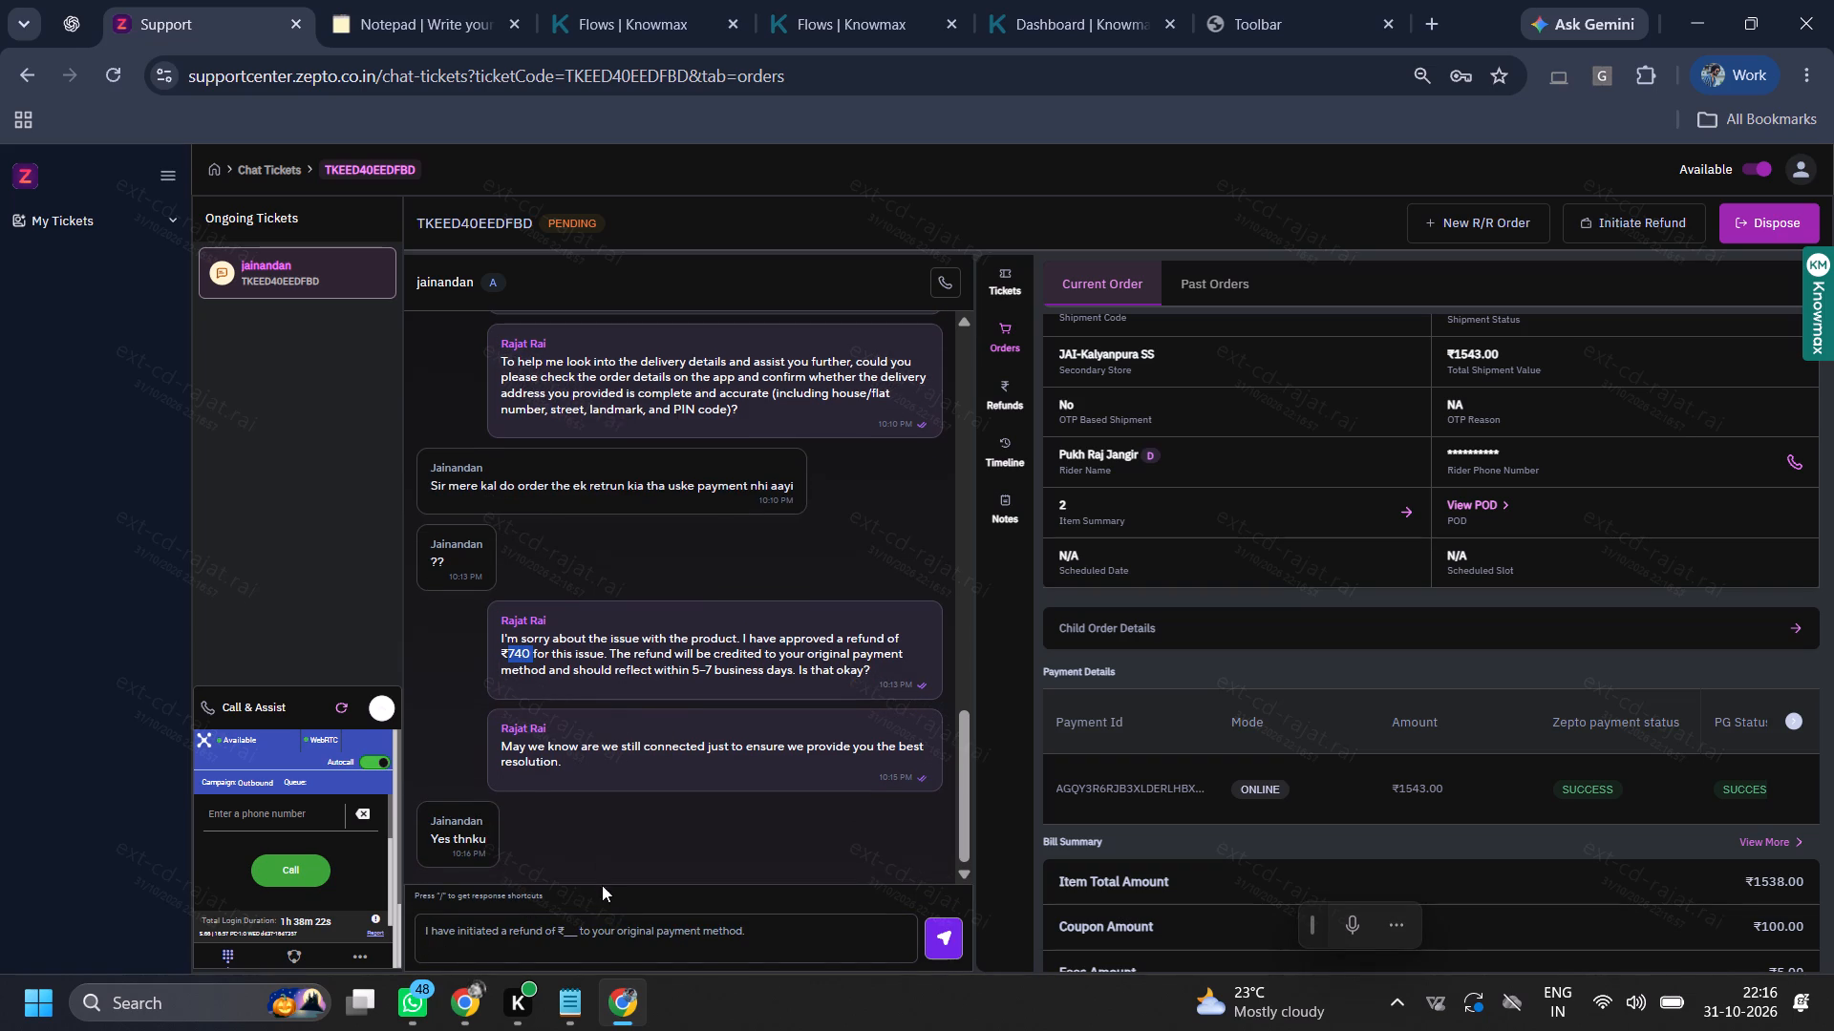
pyautogui.keyDown('ctrl'); pyautogui.doubleClick(566, 928); pyautogui.keyUp('ctrl')
pyautogui.hotkey('ctrl', 'v')
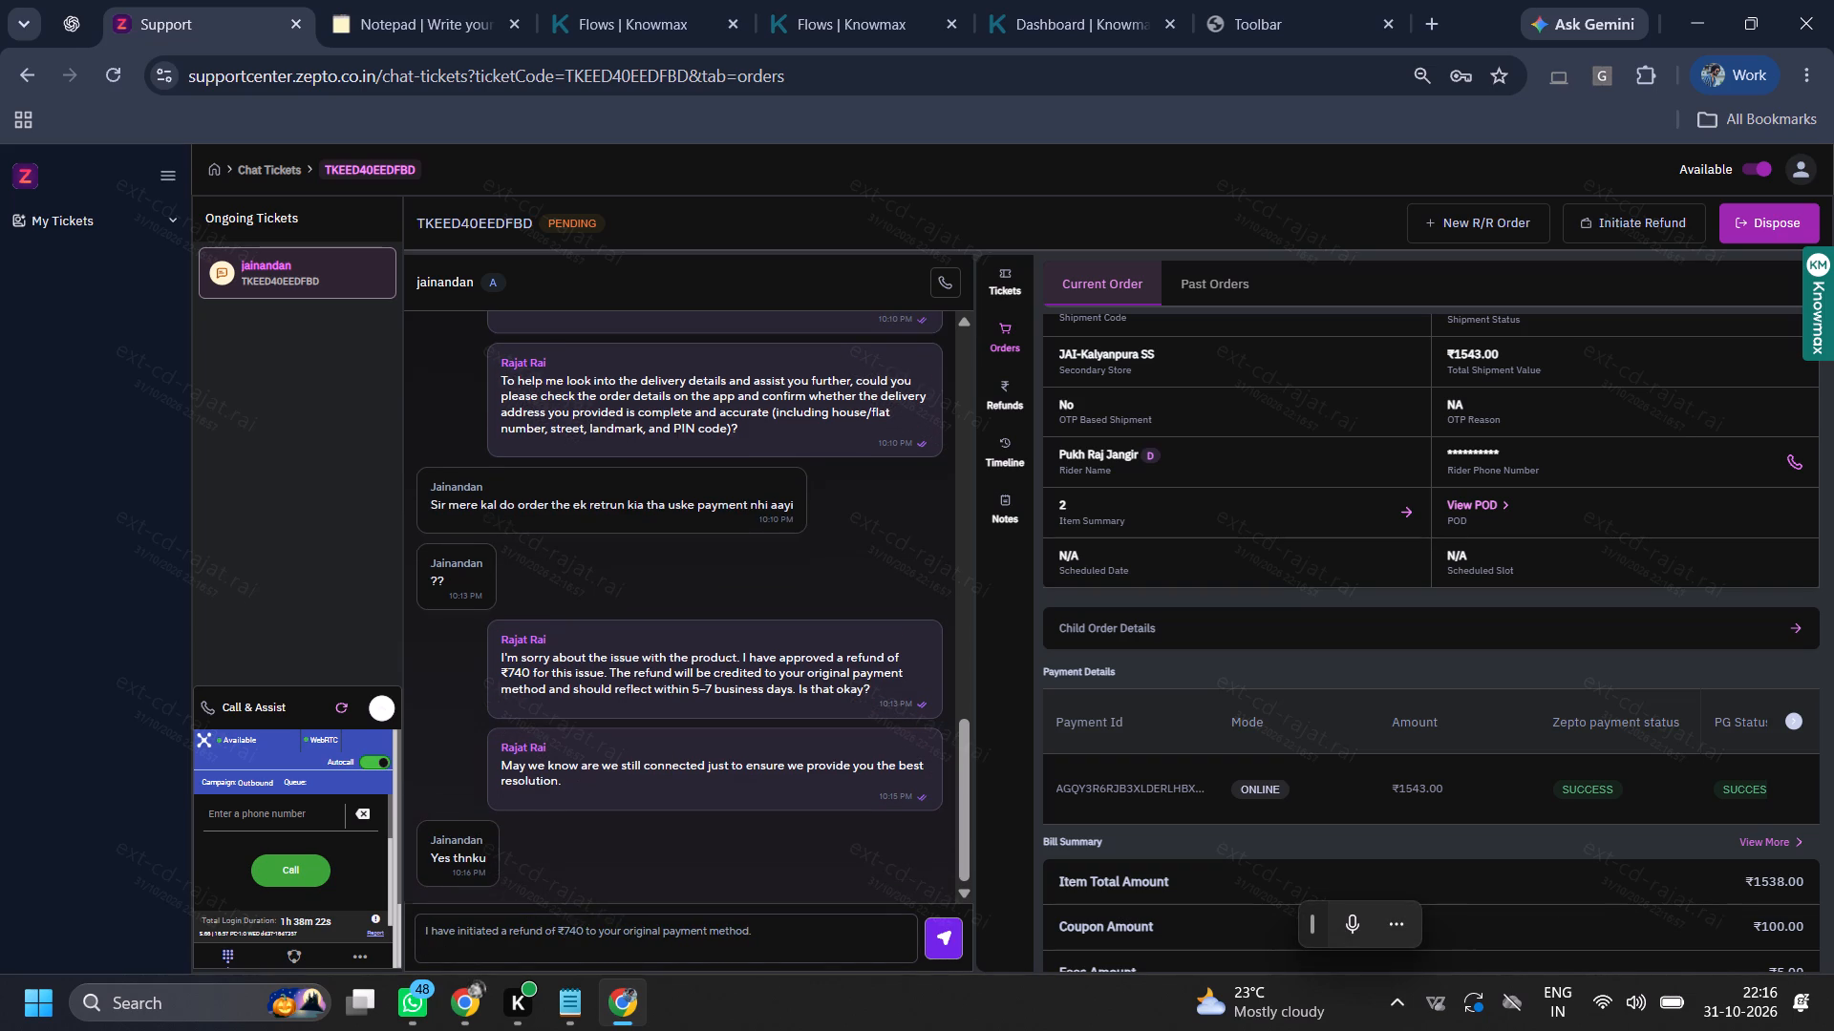
pyautogui.press('space')
pyautogui.click(658, 925)
pyautogui.press('Return')
# Submit the prepared ₹740.84 Hema Silk Mills item refund, reopen the refund form to check it, and close it.
pyautogui.click(1677, 228)
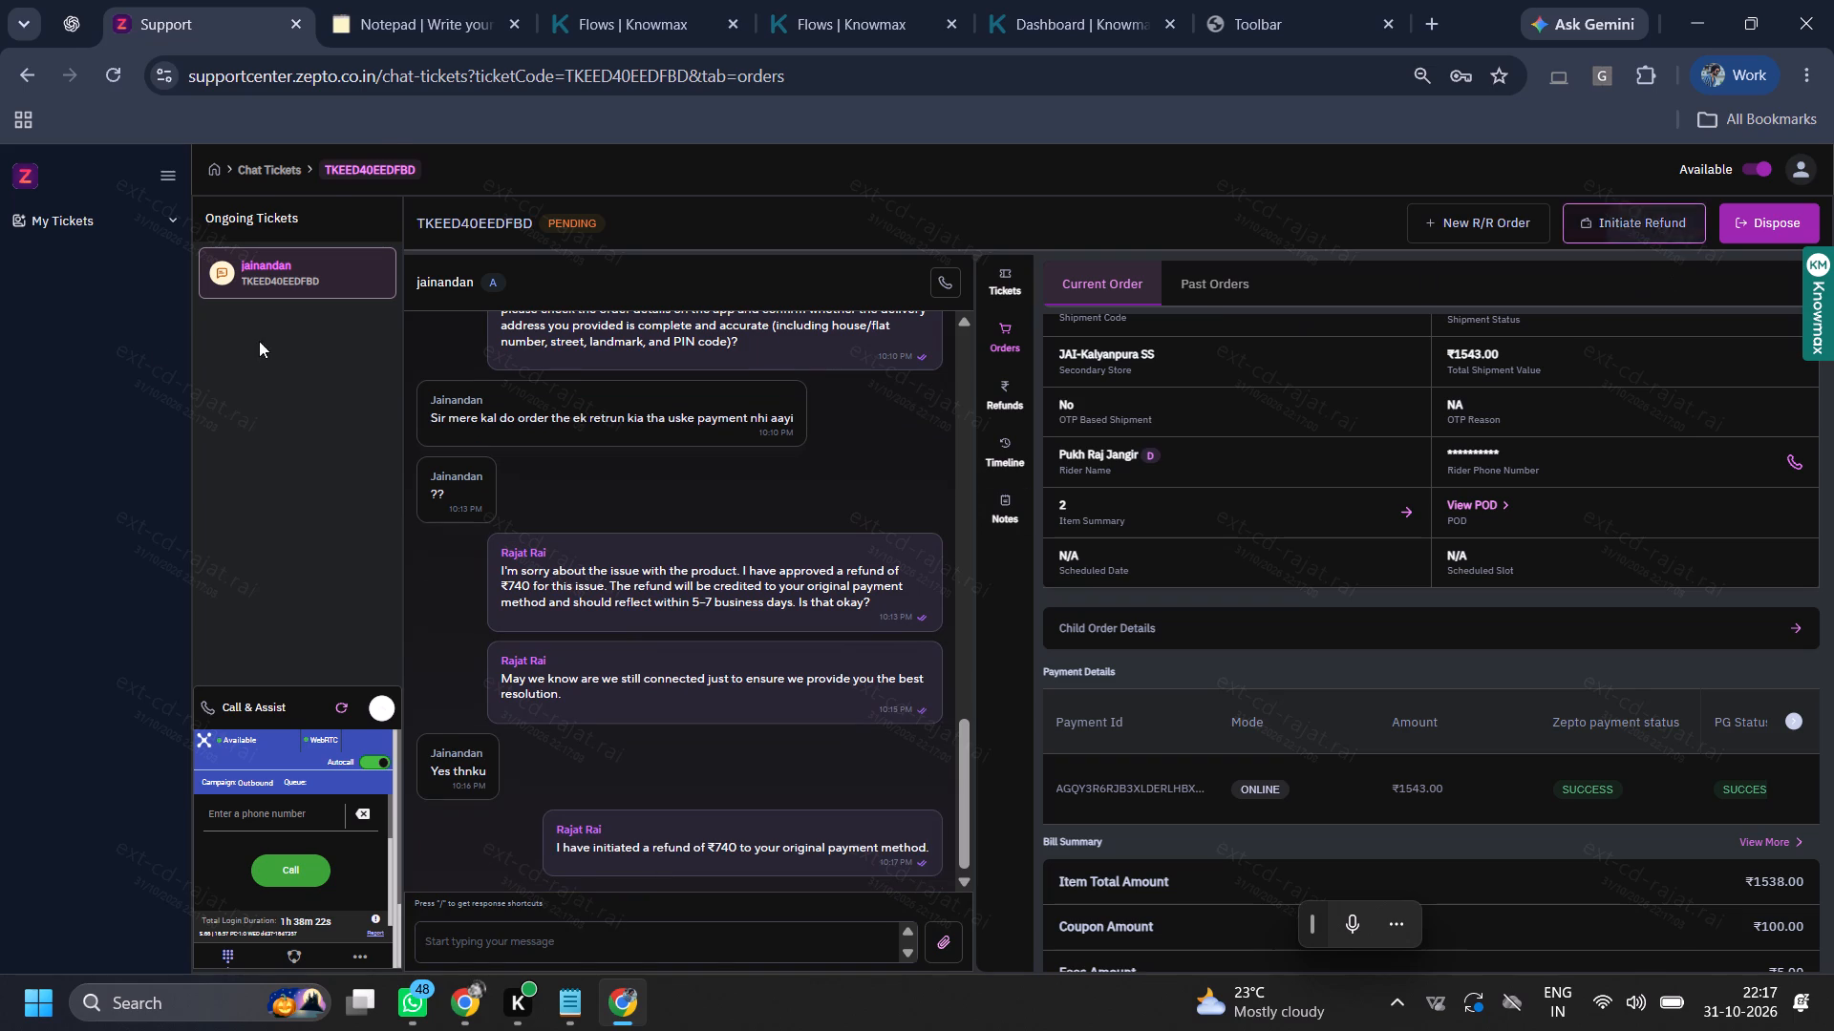
pyautogui.click(1821, 167)
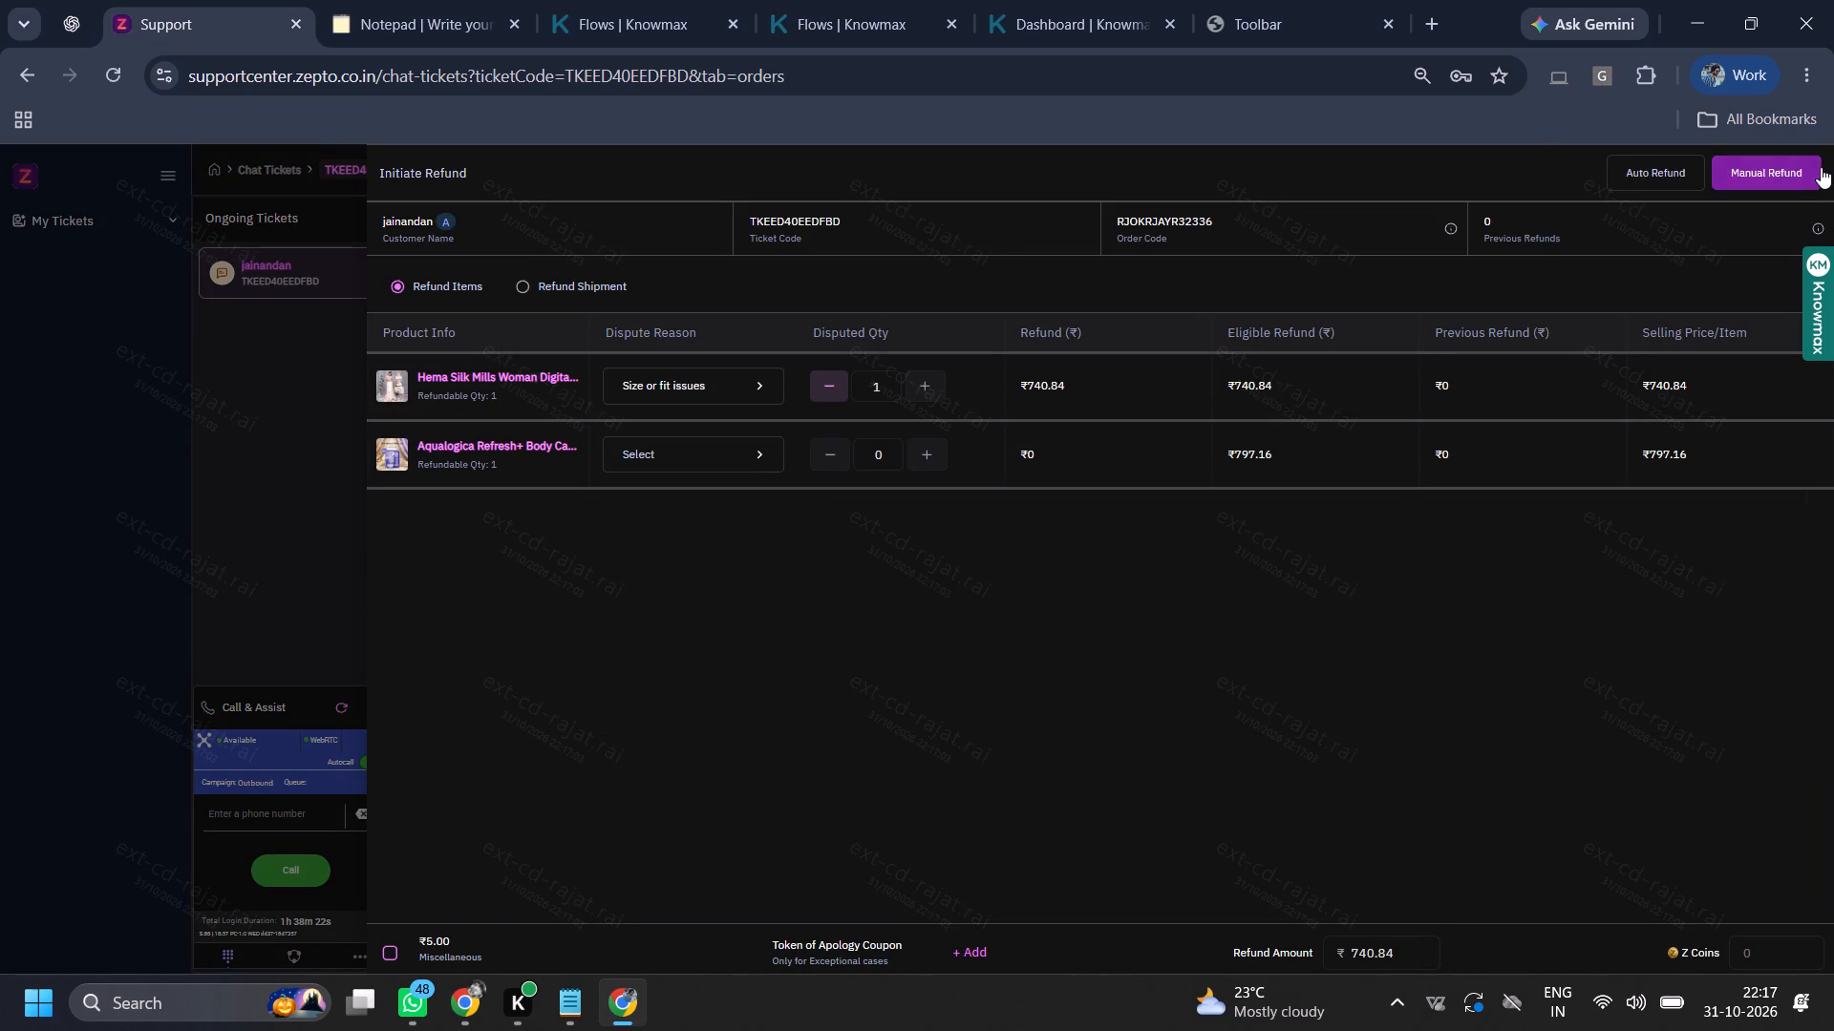
pyautogui.click(1793, 938)
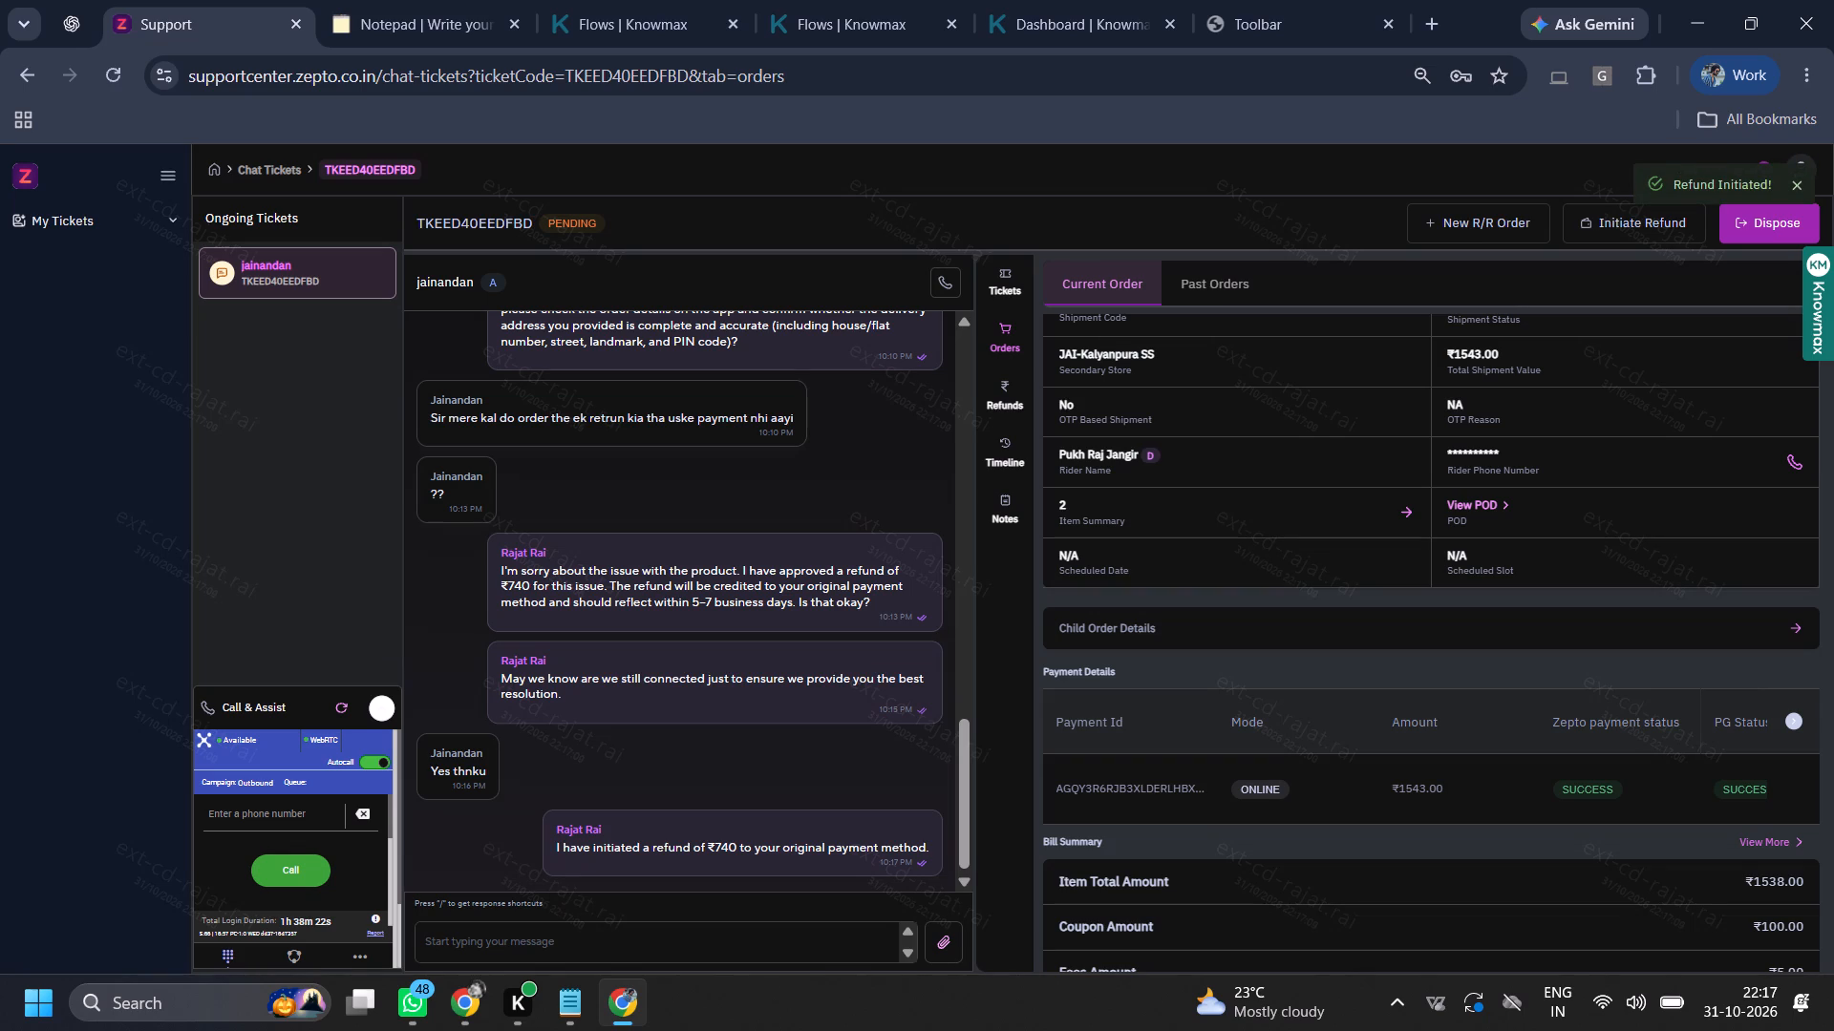
pyautogui.click(1602, 219)
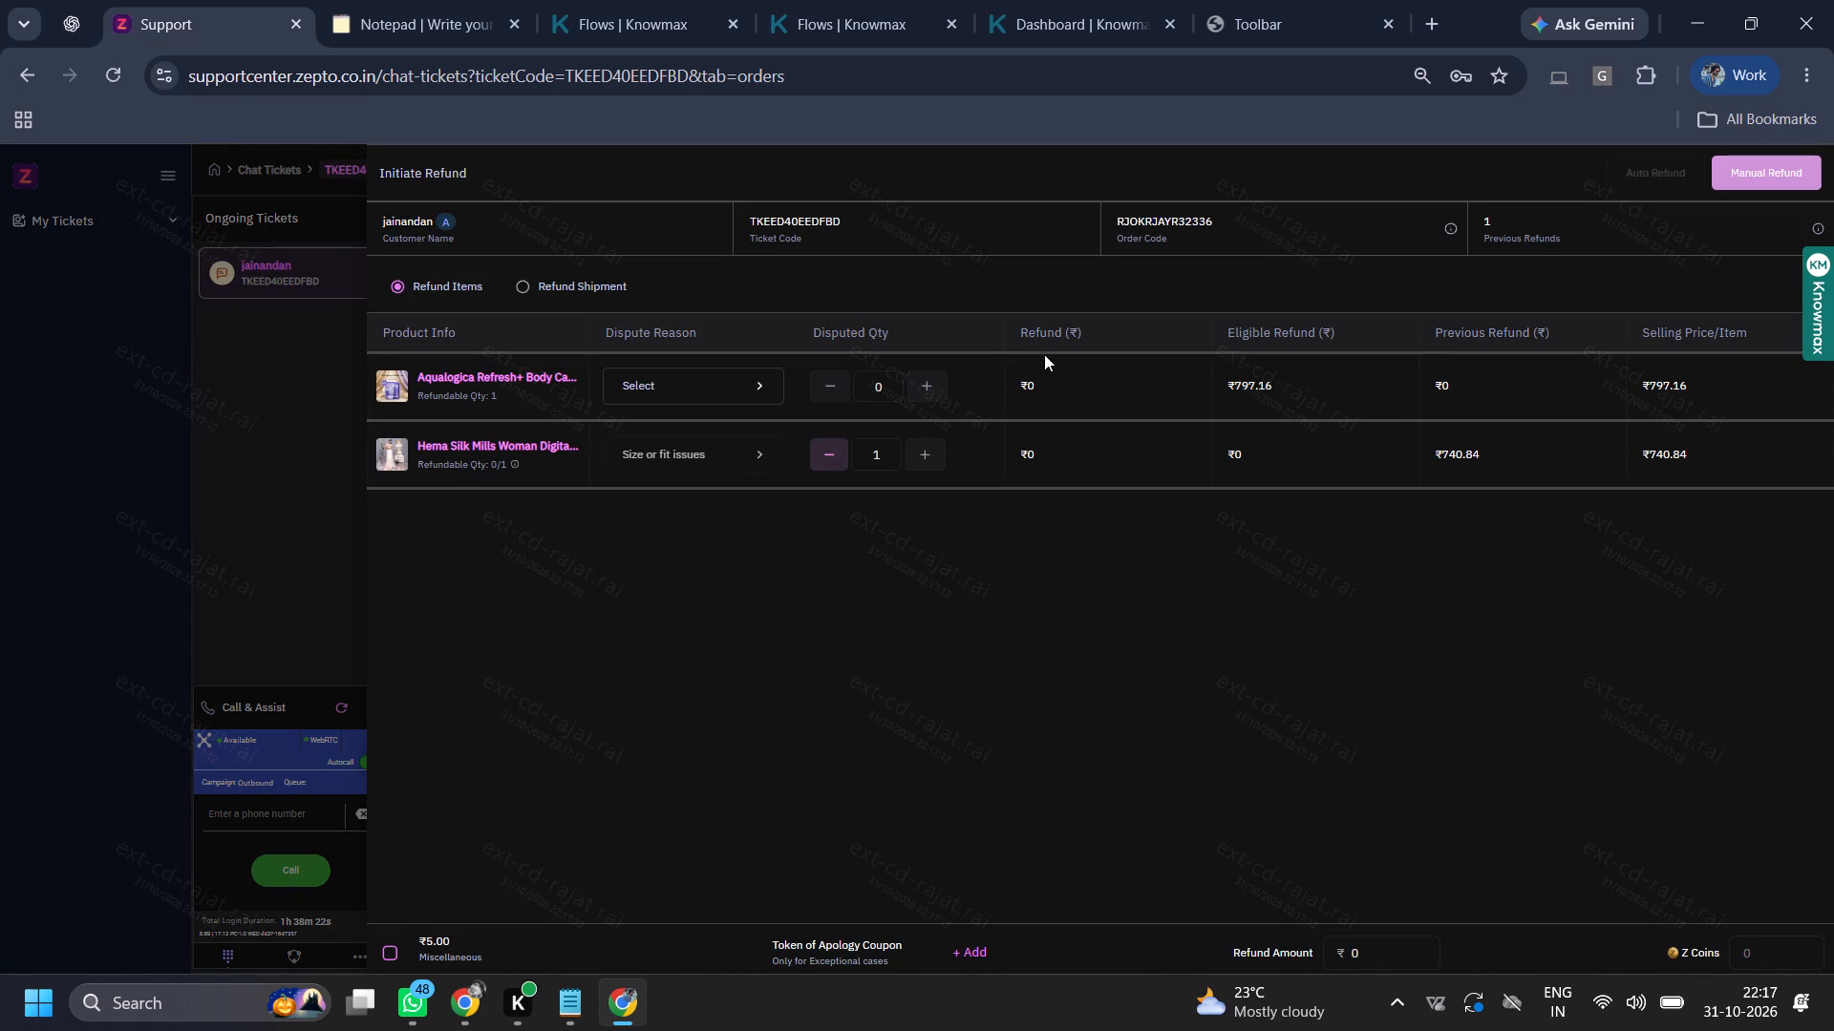
pyautogui.click(311, 504)
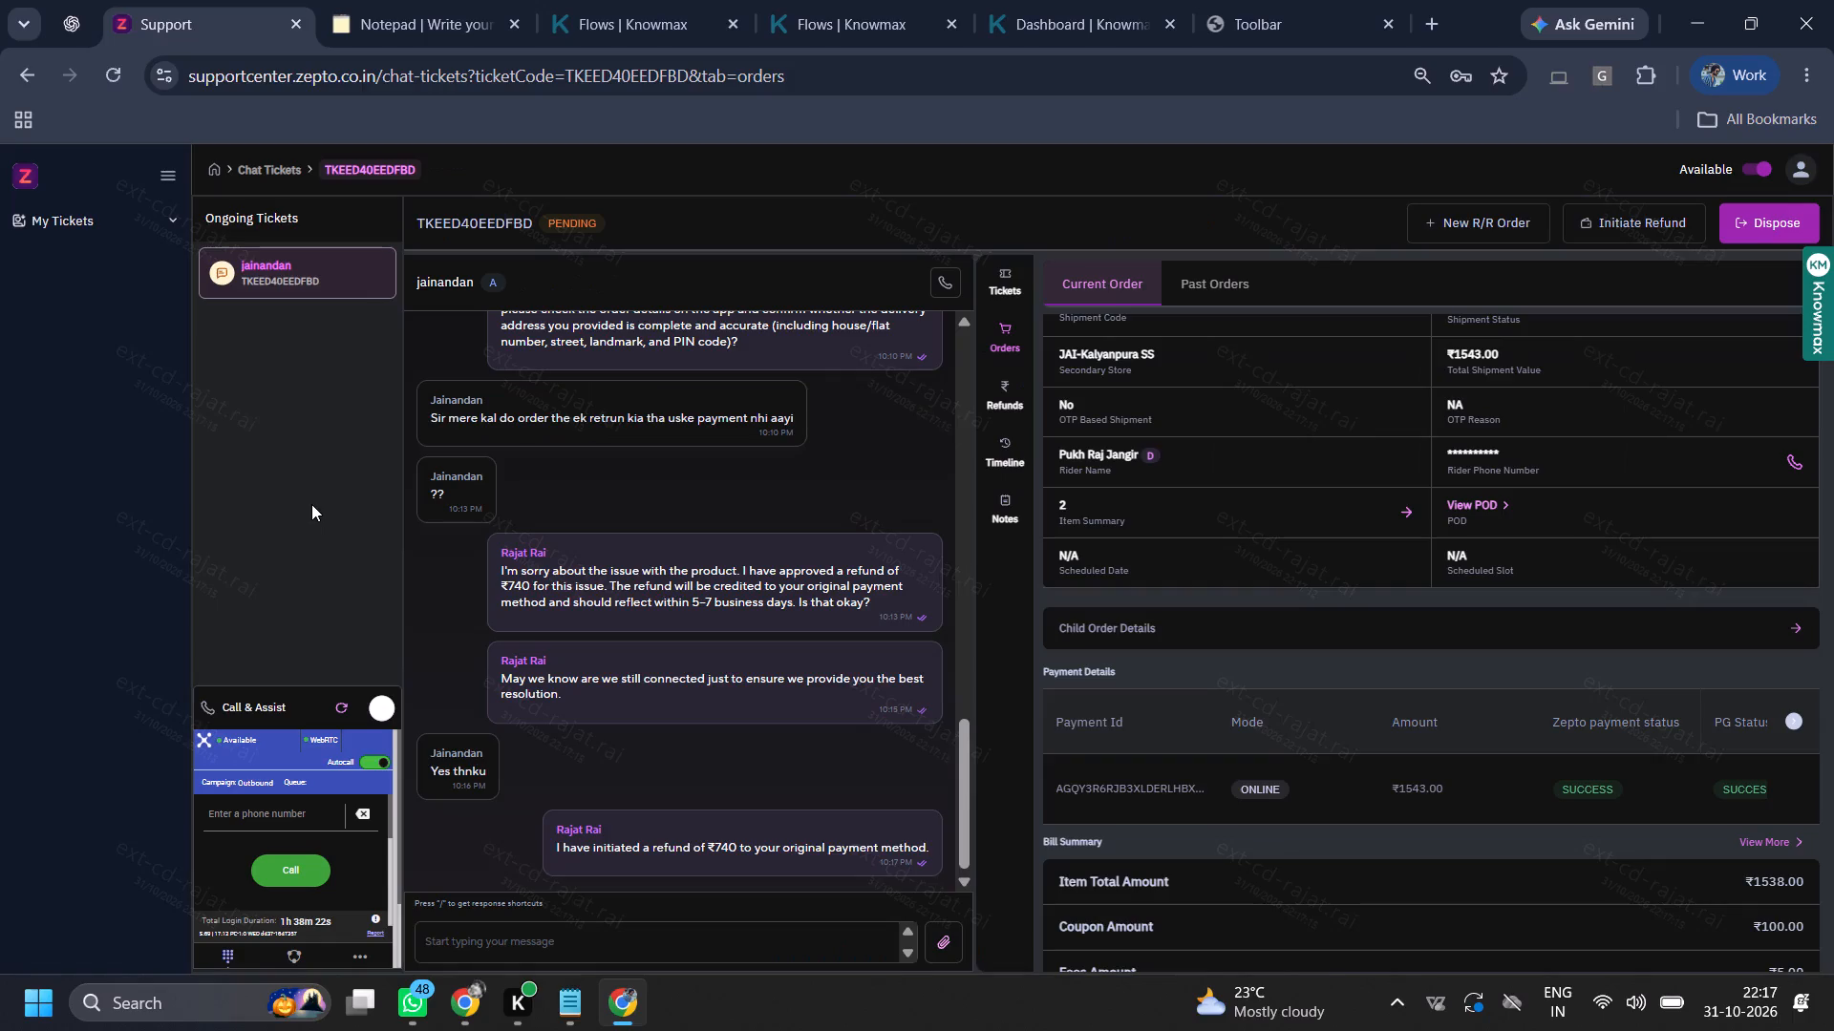
# Copy the "Is there anything else I can assist you with?" template from the online Notepad page and send it in the chat.
pyautogui.click(308, 0)
pyautogui.click(390, 0)
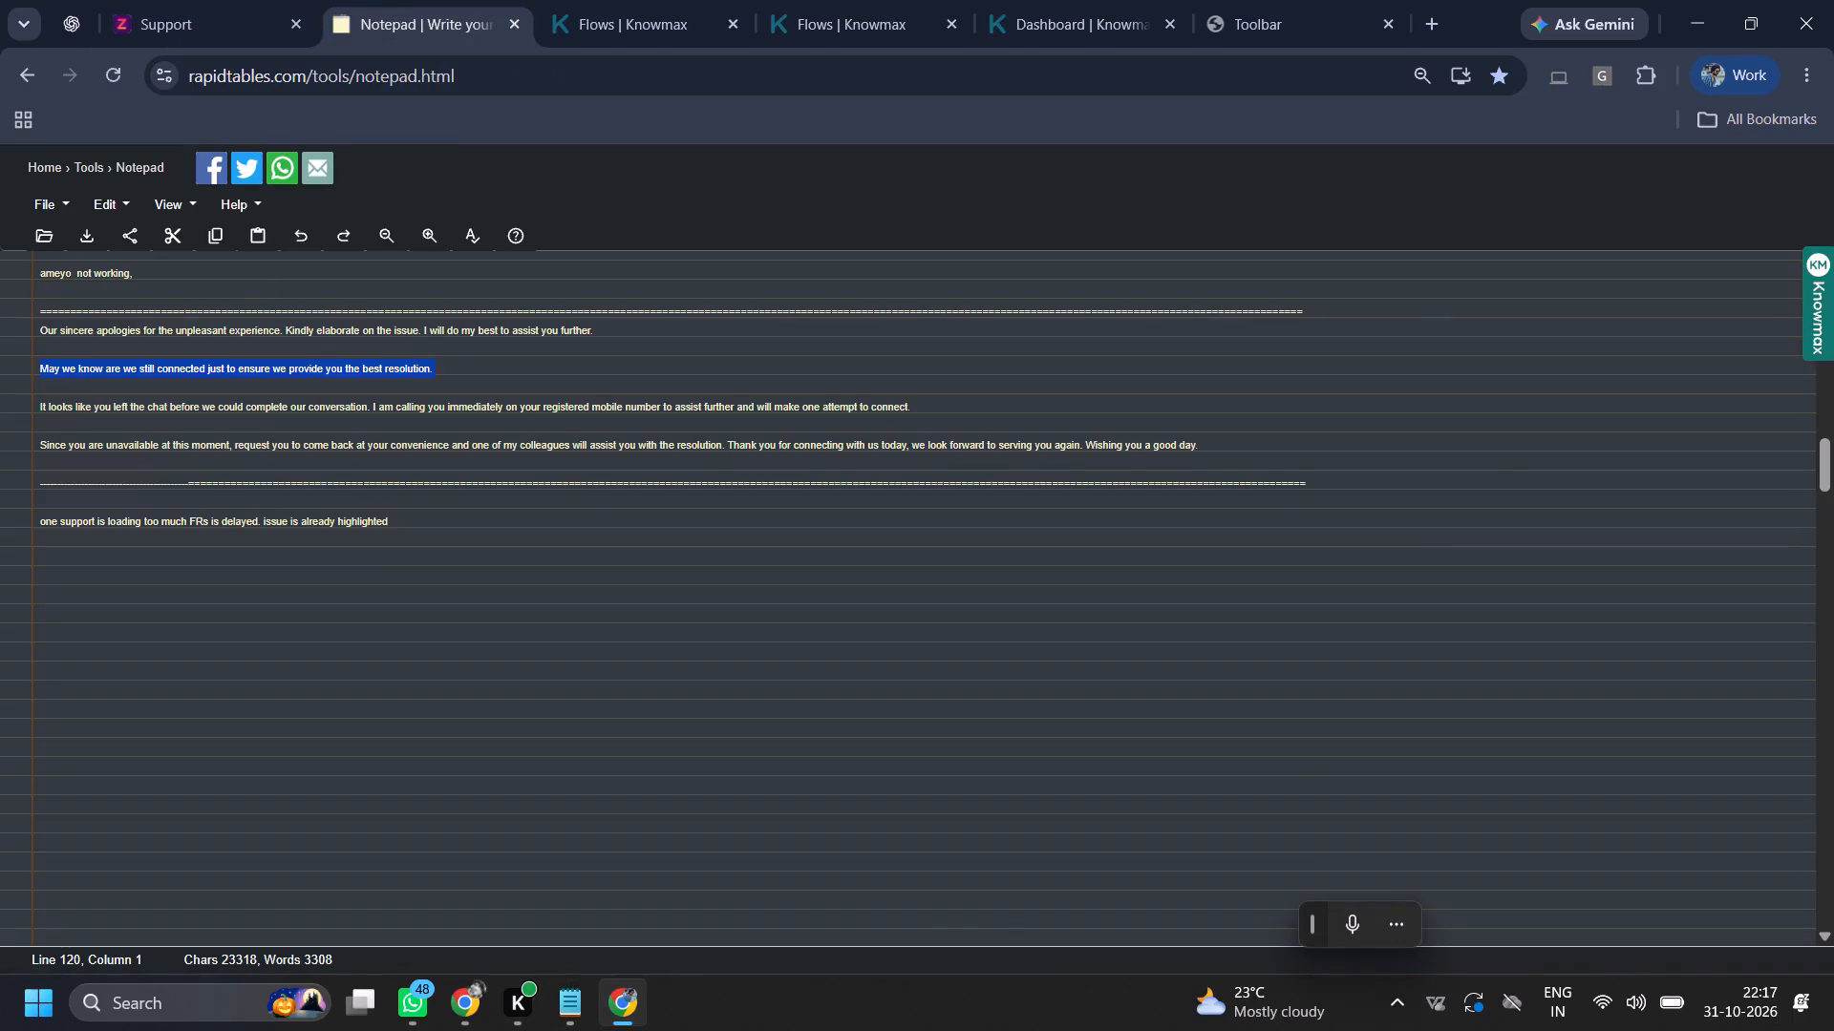
pyautogui.scroll(3, 188, 492)
pyautogui.scroll(-1, 188, 492)
pyautogui.scroll(15, 188, 492)
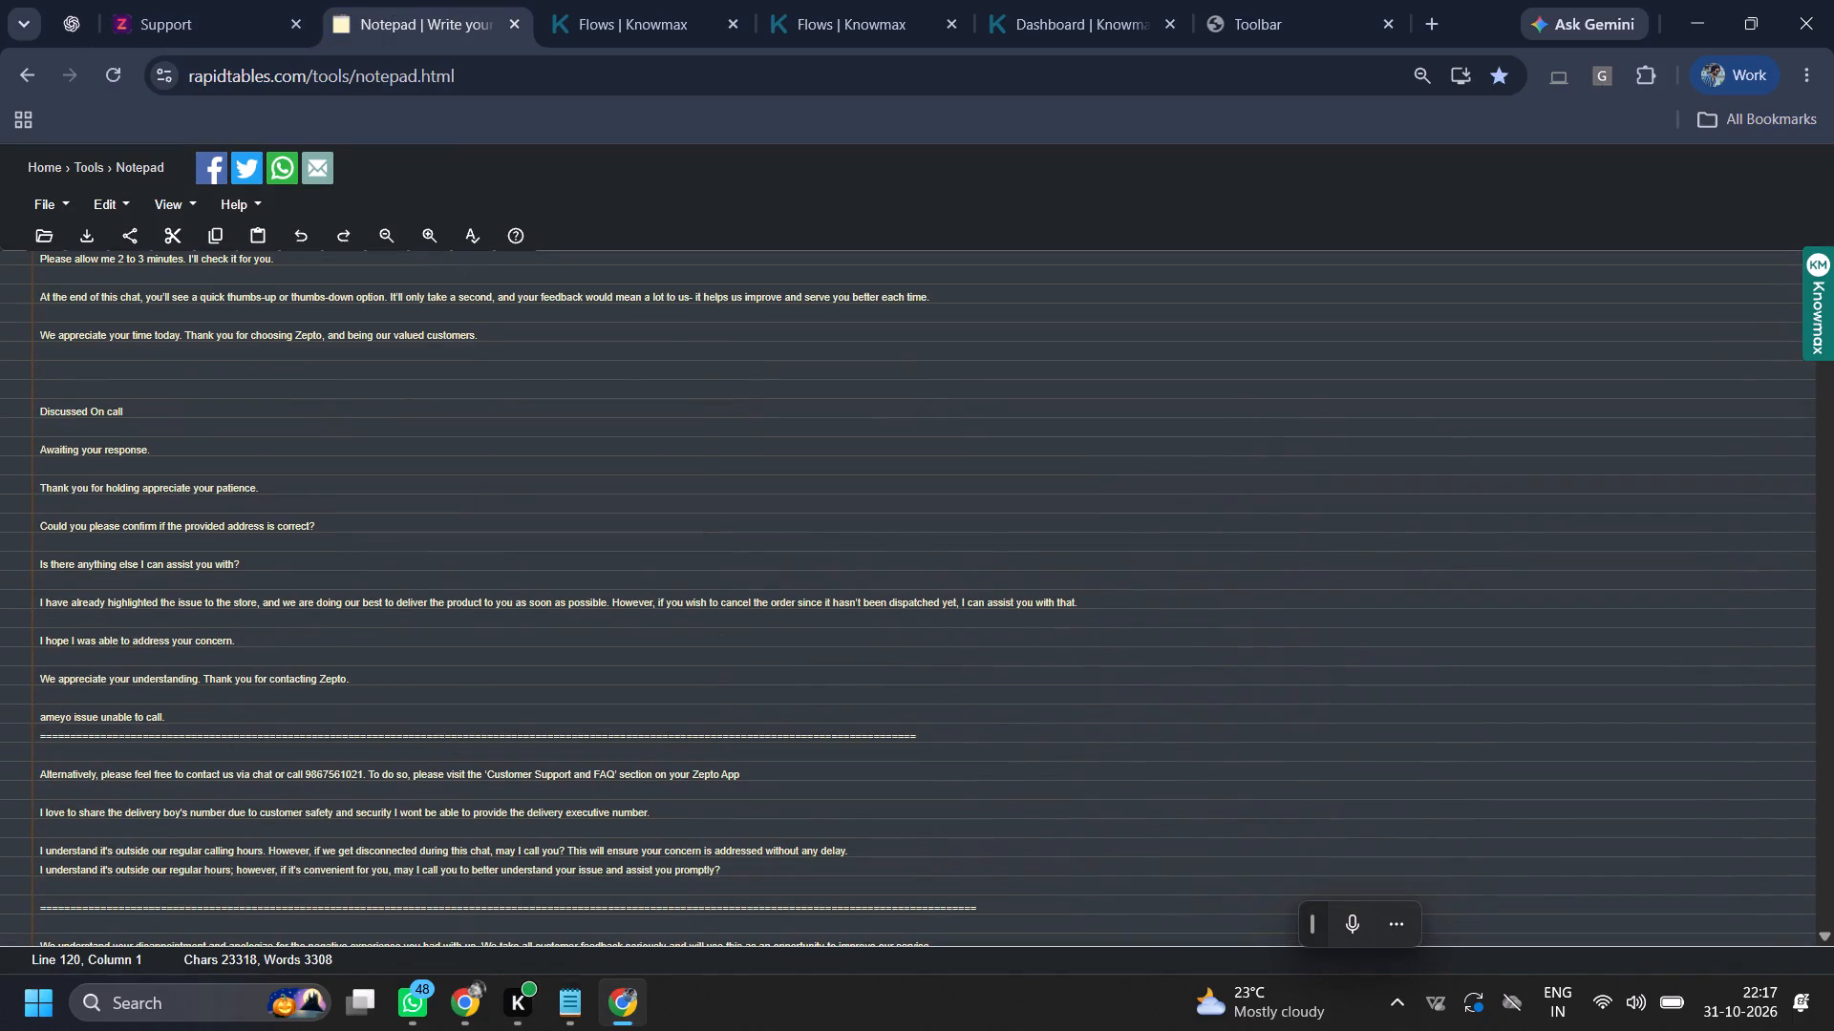
pyautogui.keyDown('ctrl'); pyautogui.tripleClick(196, 568); pyautogui.keyUp('ctrl')
pyautogui.hotkey('ctrl', 'c')
pyautogui.keyDown('ctrl'); pyautogui.click(170, 0); pyautogui.keyUp('ctrl')
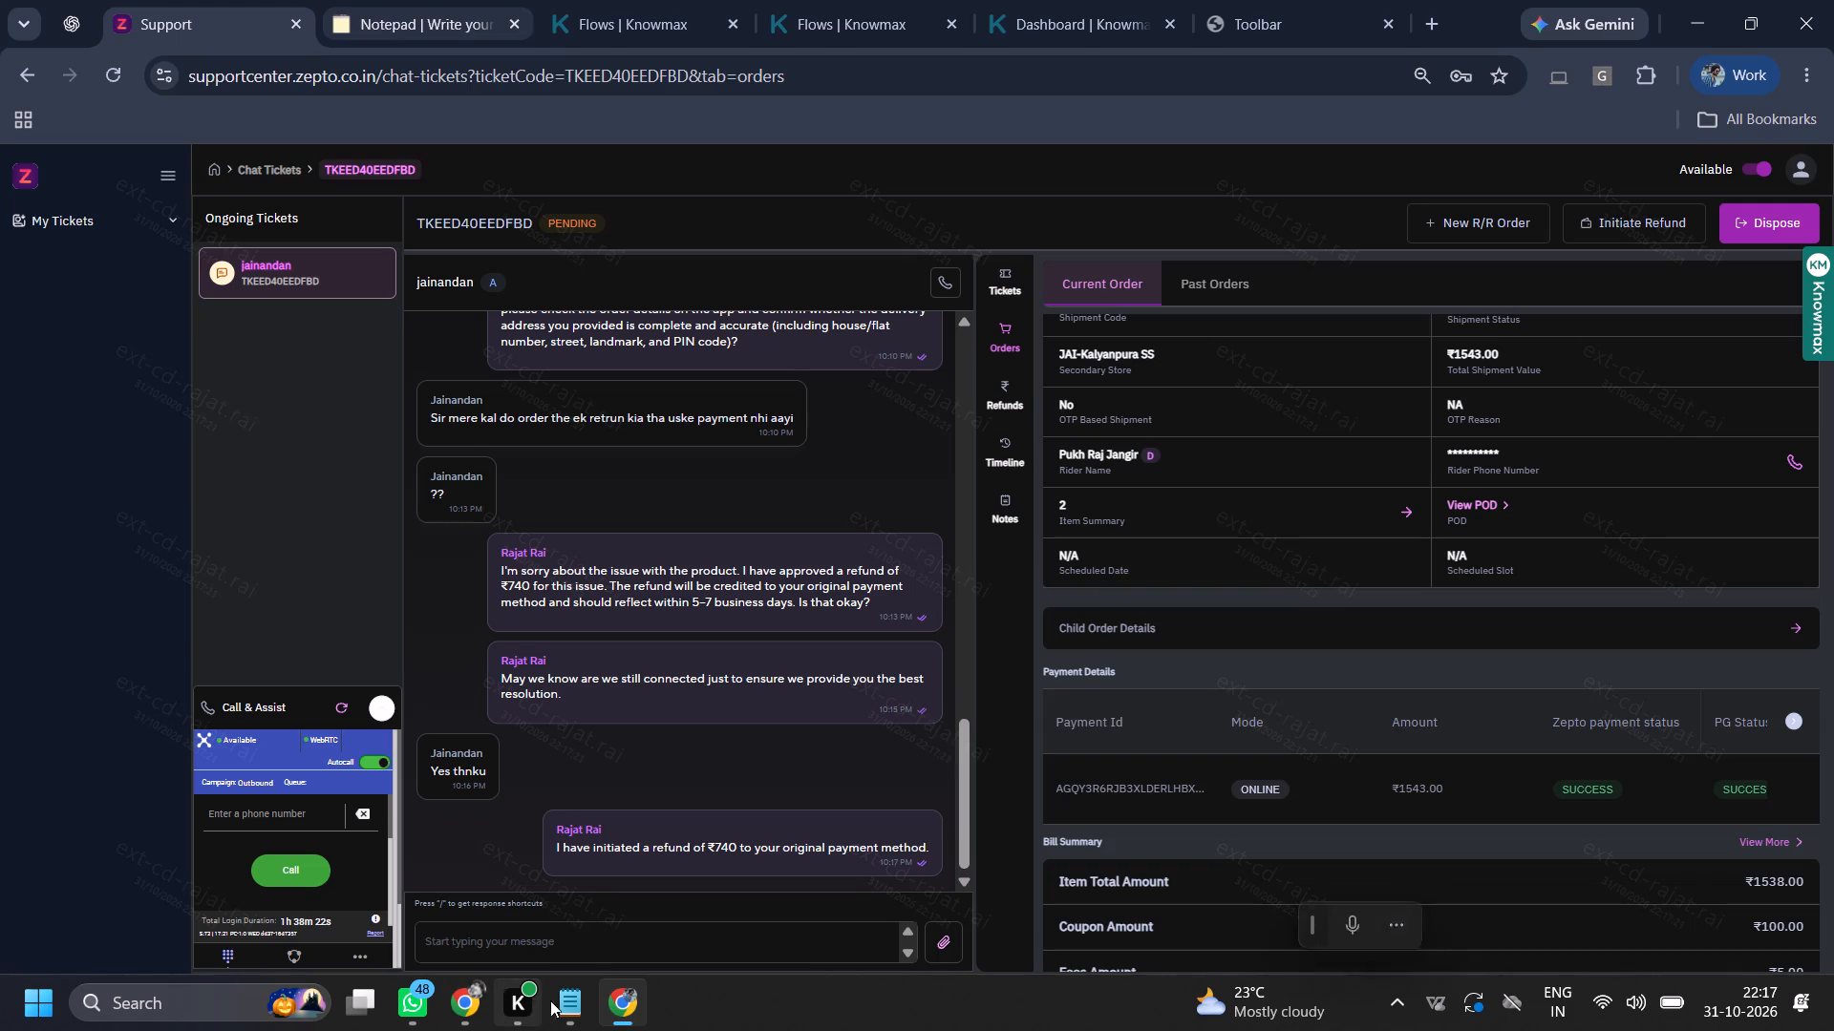
pyautogui.keyDown('ctrl'); pyautogui.click(570, 934); pyautogui.keyUp('ctrl')
pyautogui.hotkey('ctrl', 'v')
pyautogui.press('Return')
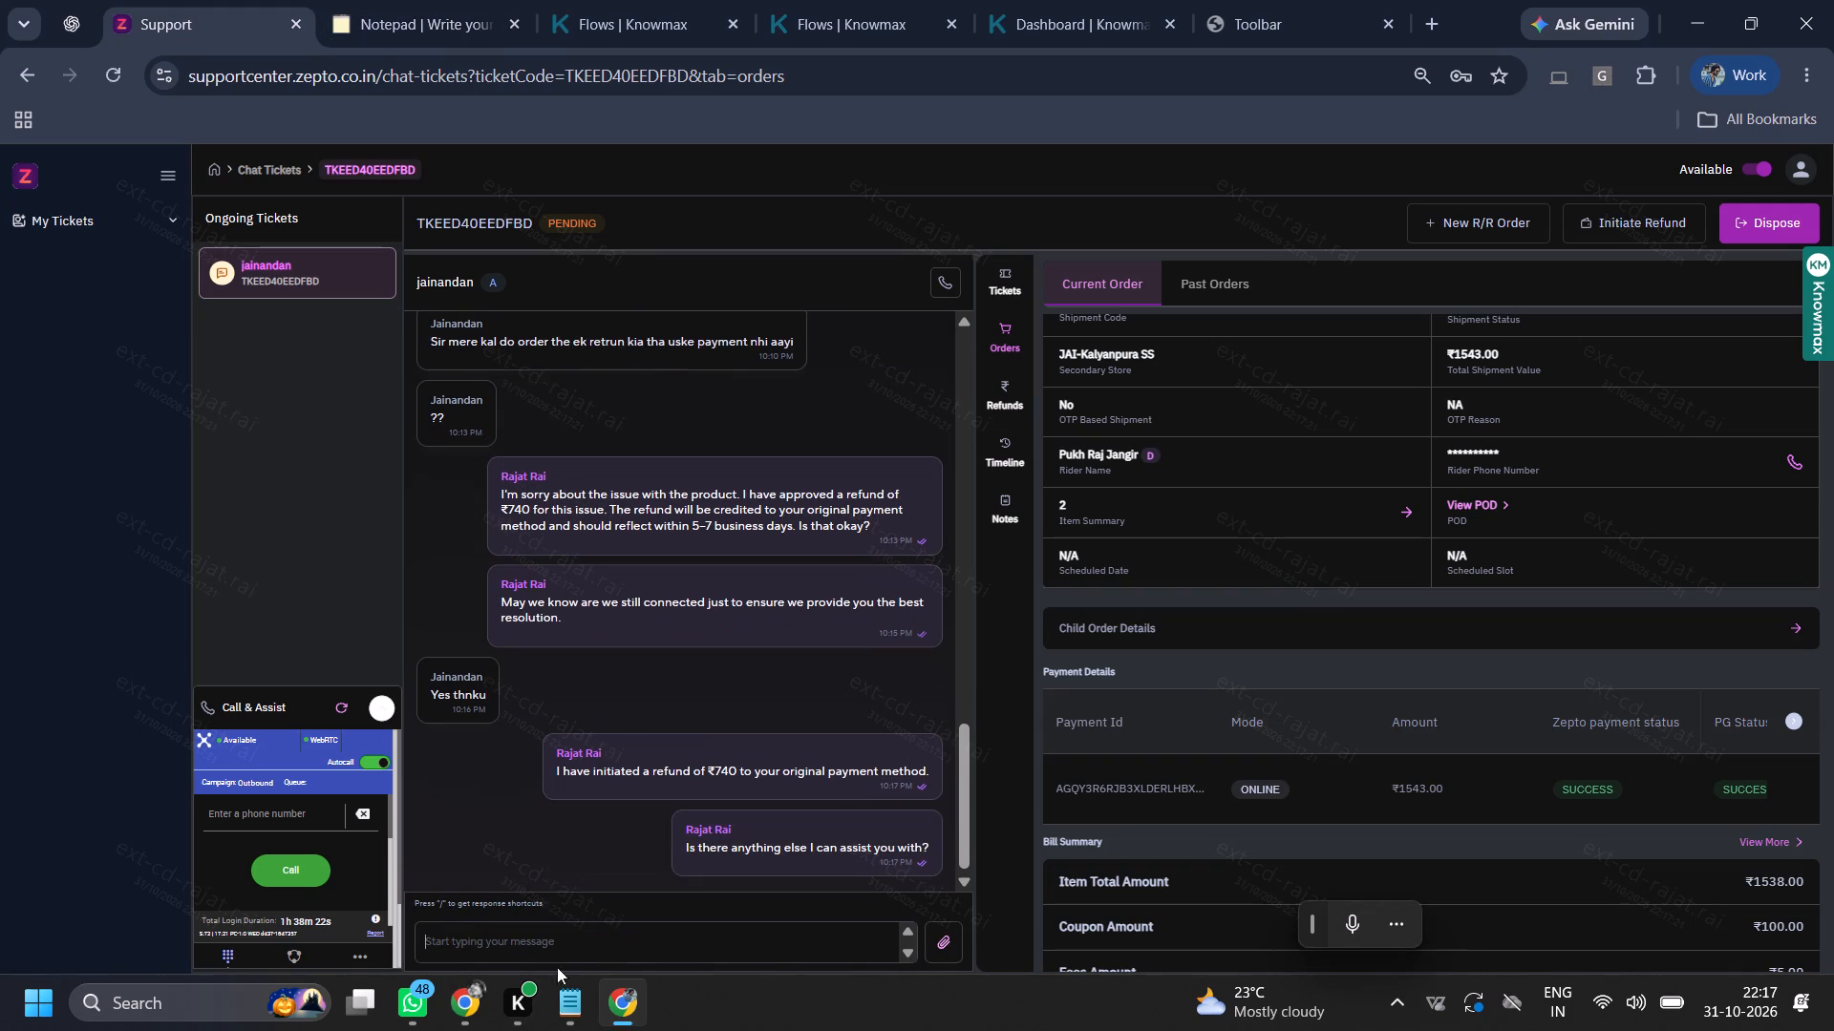
# Switch to the YouTube window with the Bluetooth Era jukebox video.
pyautogui.click(454, 994)
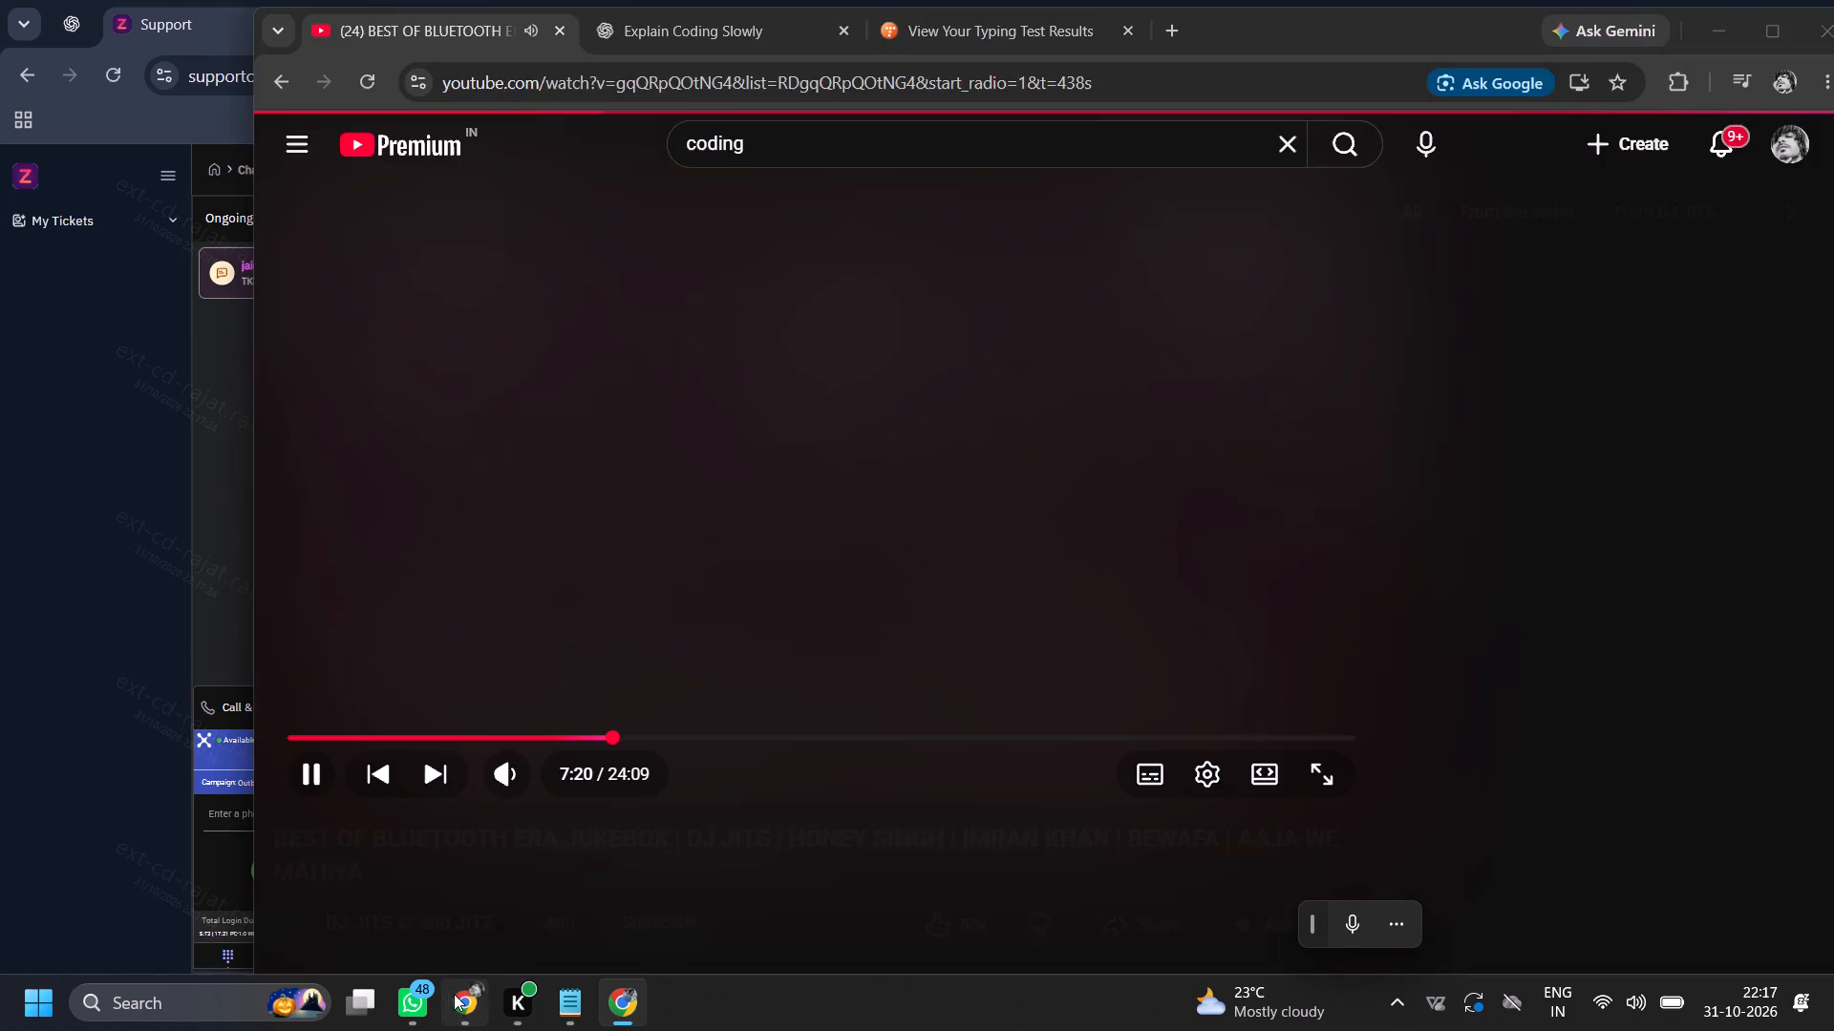
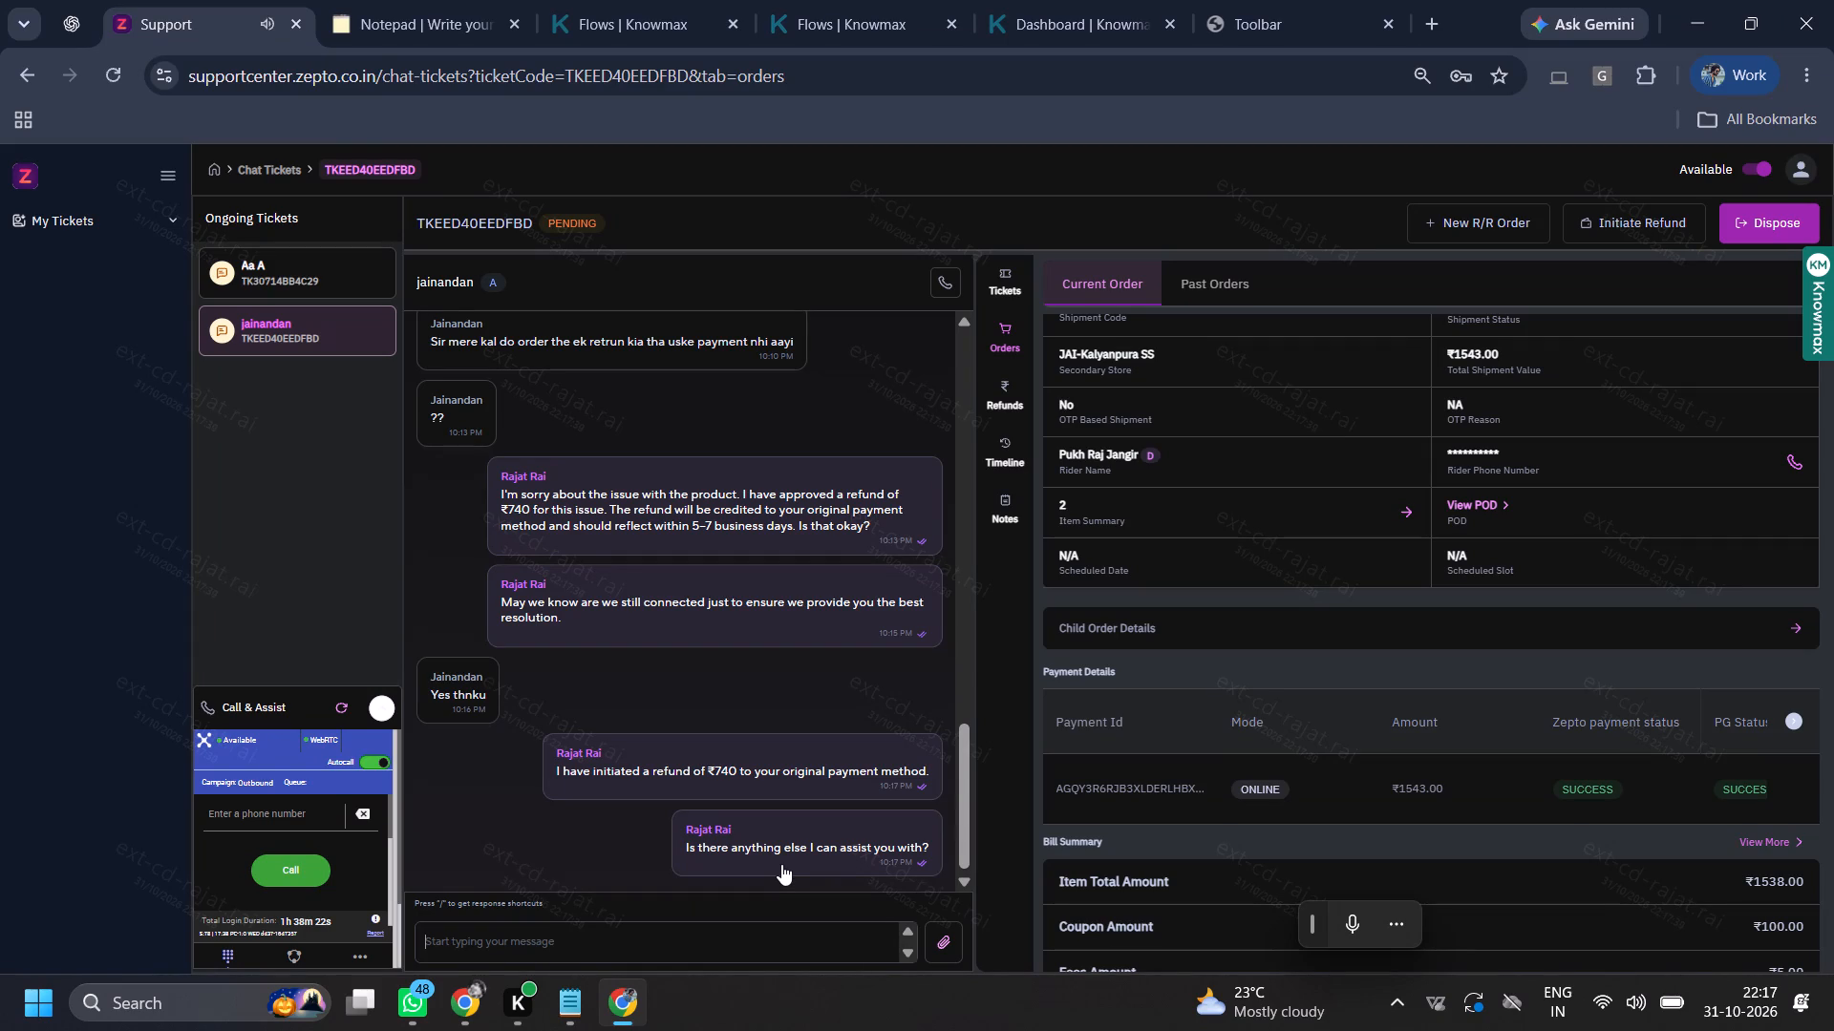
pyautogui.click(299, 262)
pyautogui.click(434, 0)
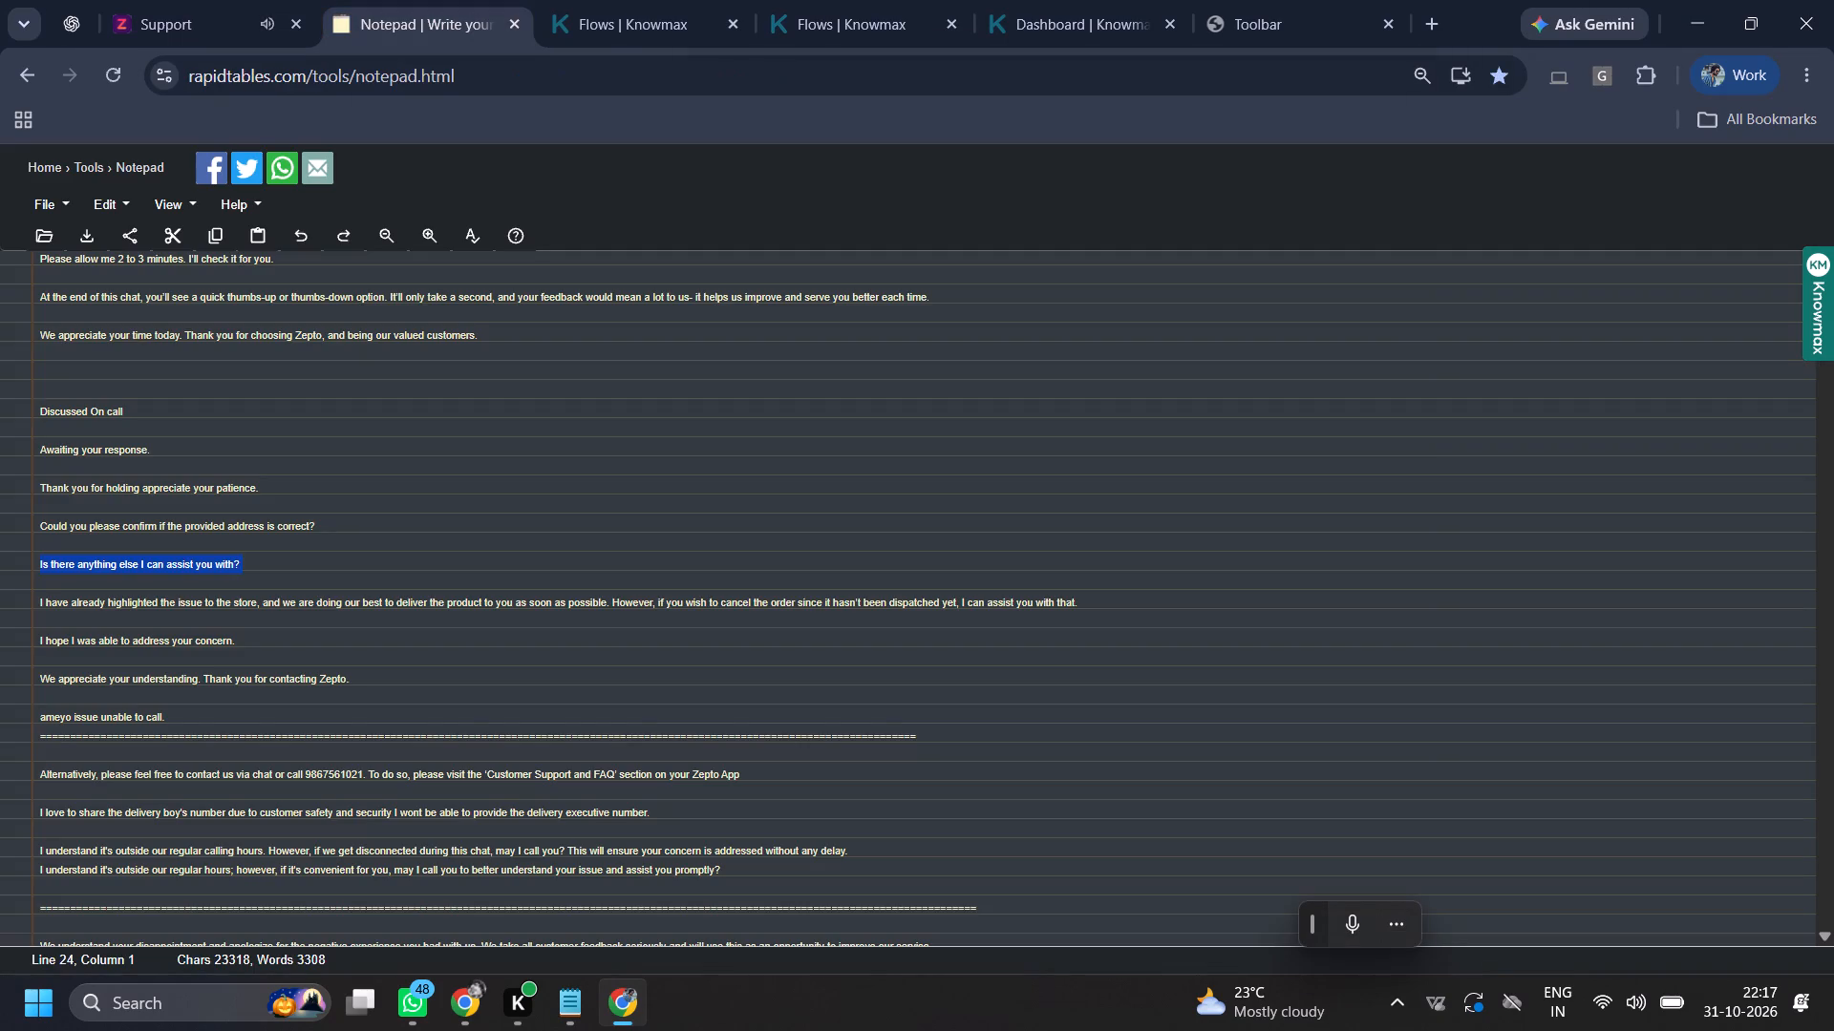
pyautogui.scroll(10, 271, 301)
pyautogui.keyDown('ctrl'); pyautogui.tripleClick(280, 253); pyautogui.keyUp('ctrl')
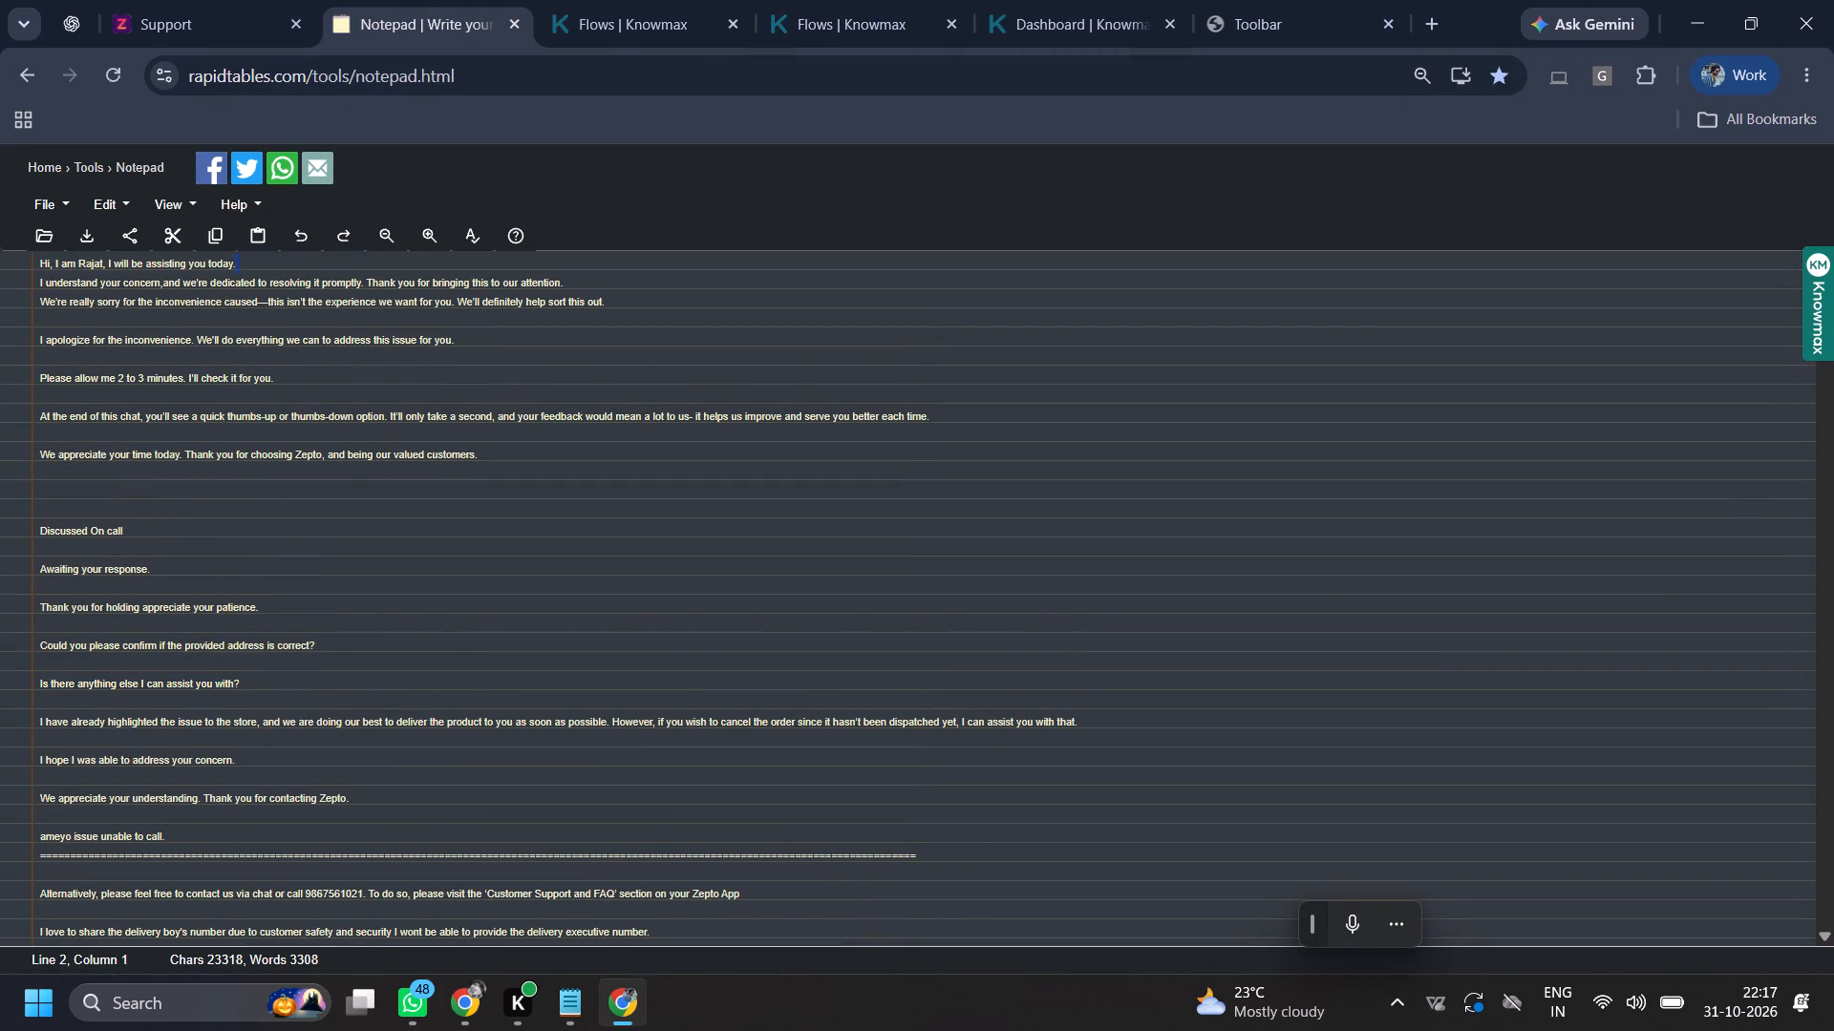
pyautogui.hotkey('ctrl', 'c')
pyautogui.keyDown('ctrl'); pyautogui.click(226, 0); pyautogui.keyUp('ctrl')
pyautogui.keyDown('ctrl'); pyautogui.click(524, 960); pyautogui.keyUp('ctrl')
pyautogui.hotkey('ctrl', 'v')
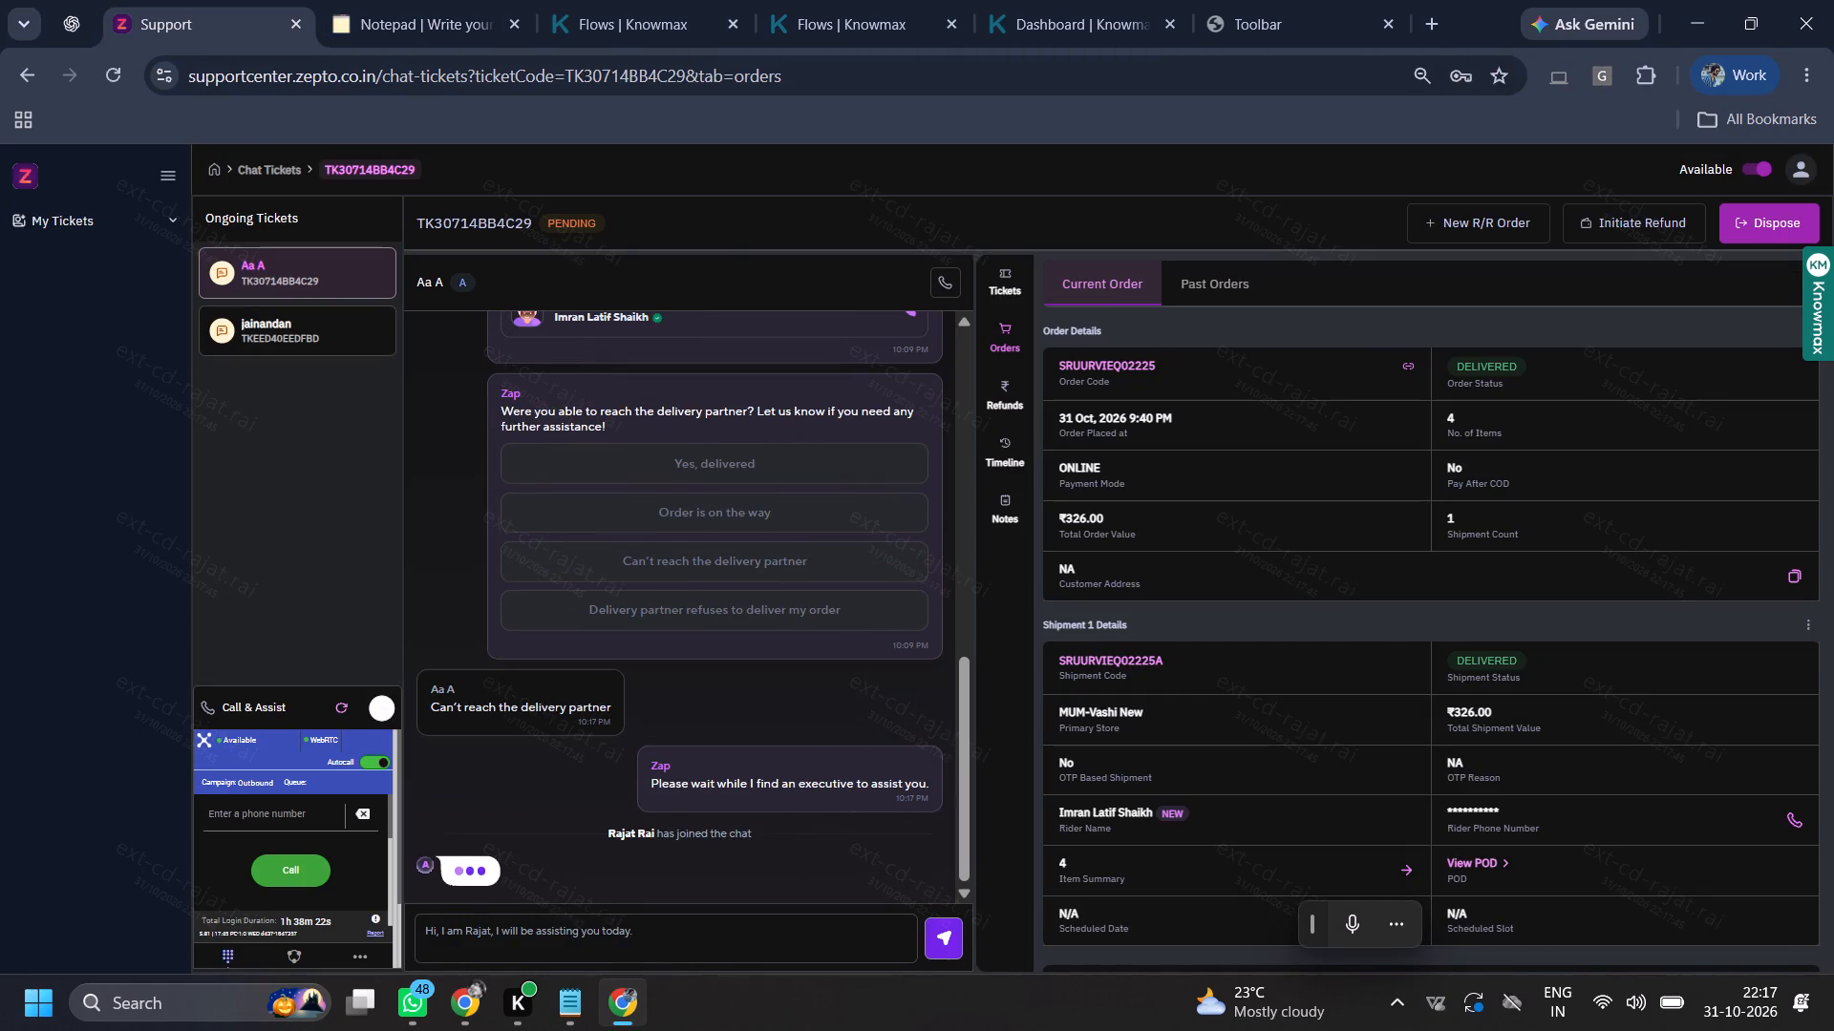
pyautogui.press('Return')
pyautogui.click(380, 0)
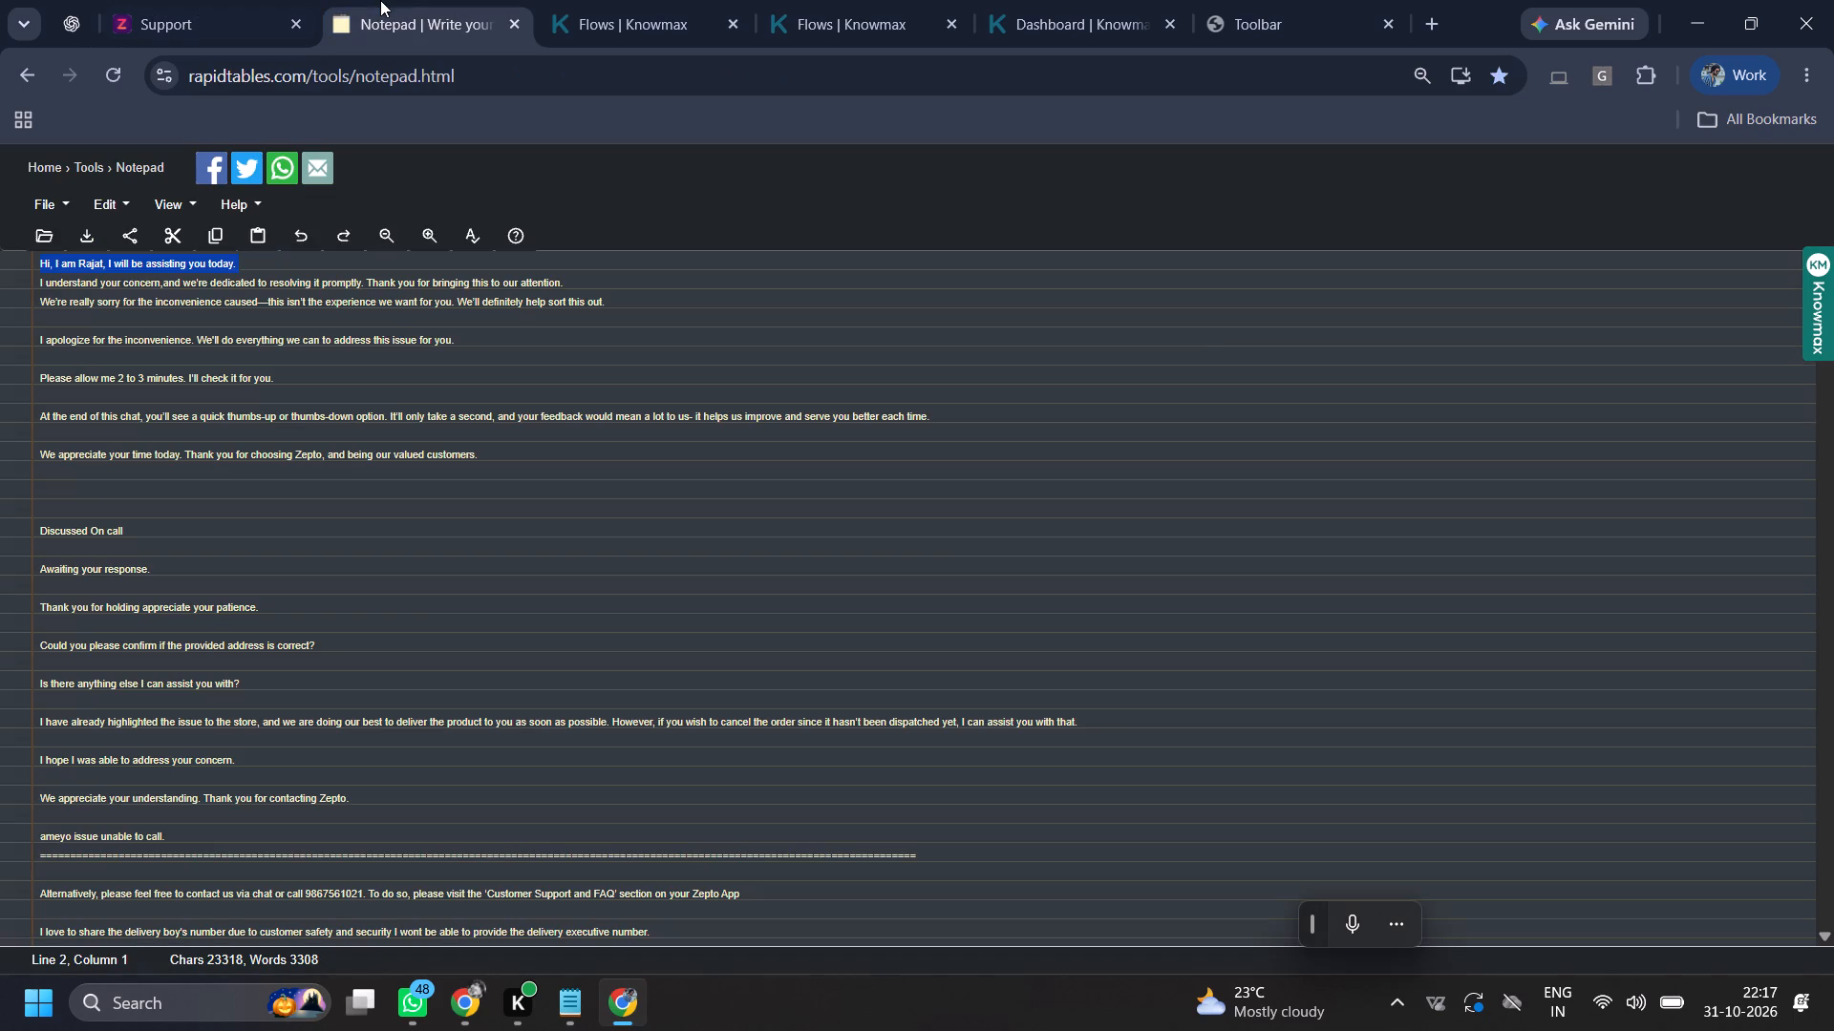
pyautogui.hotkey('ctrl', 'c')
pyautogui.keyDown('ctrl'); pyautogui.click(155, 0); pyautogui.keyUp('ctrl')
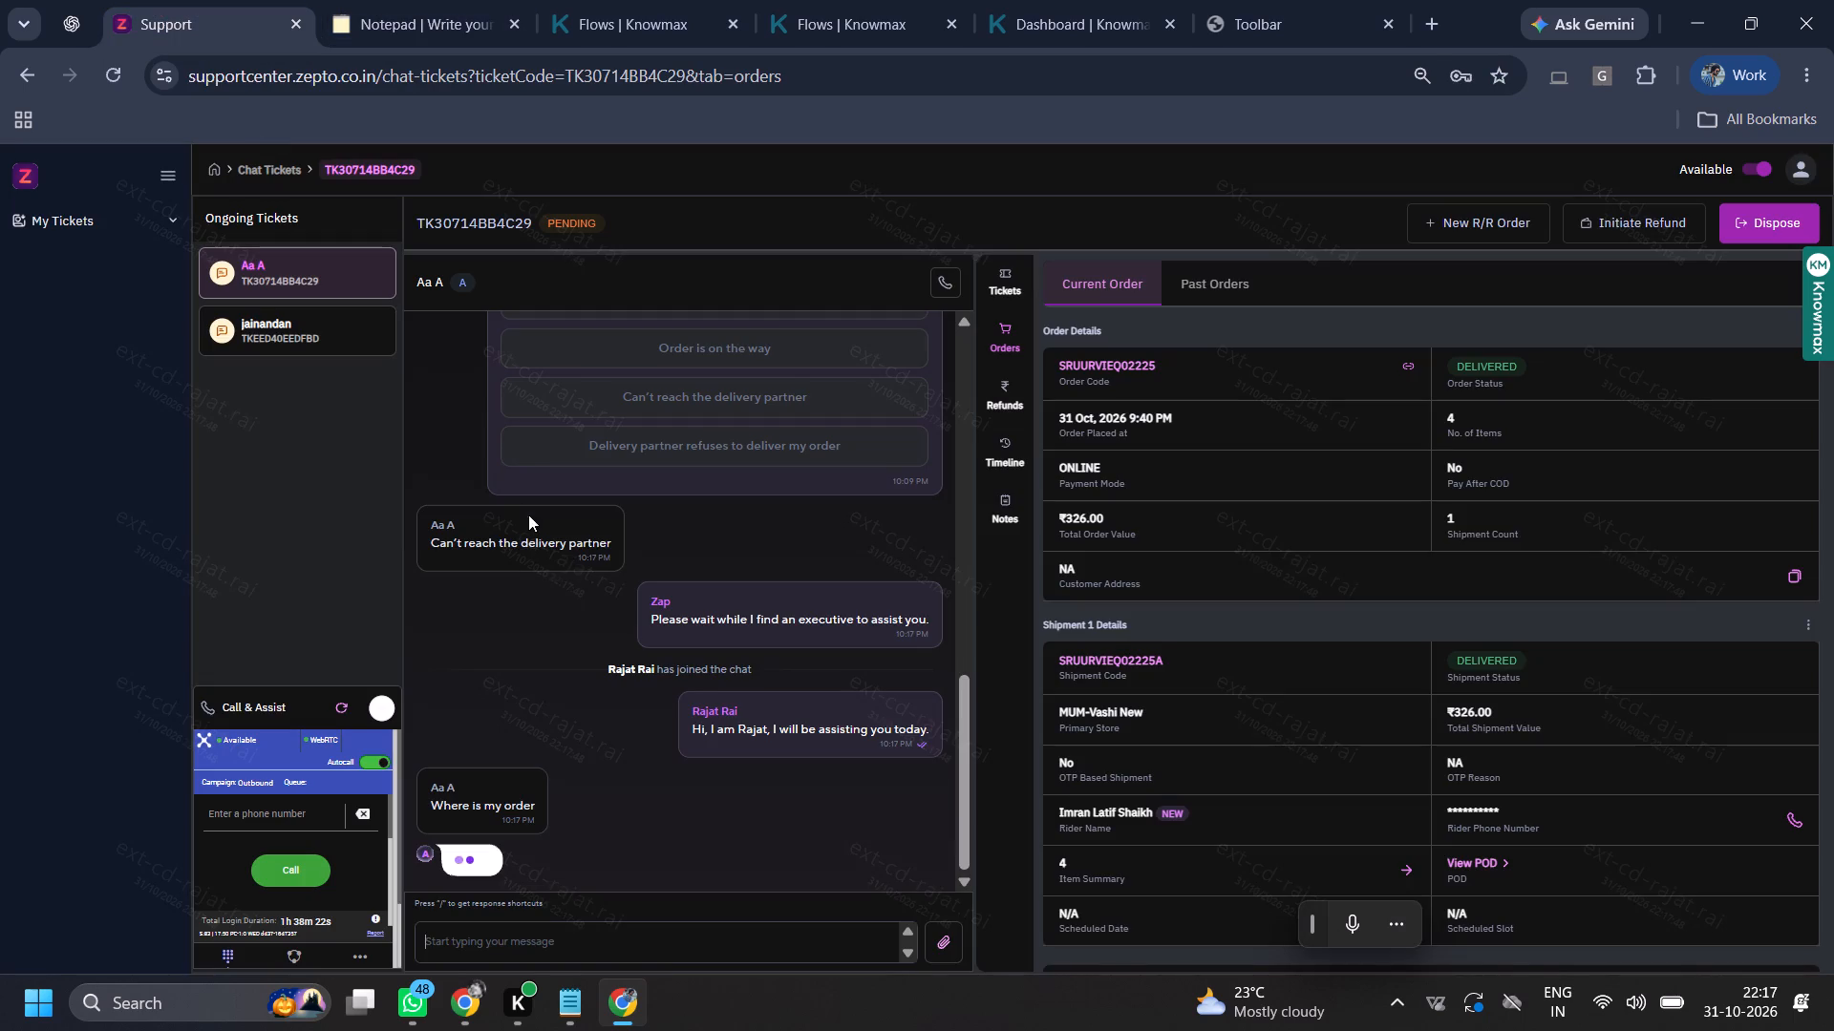
pyautogui.click(530, 0)
pyautogui.keyDown('ctrl'); pyautogui.tripleClick(390, 305); pyautogui.keyUp('ctrl')
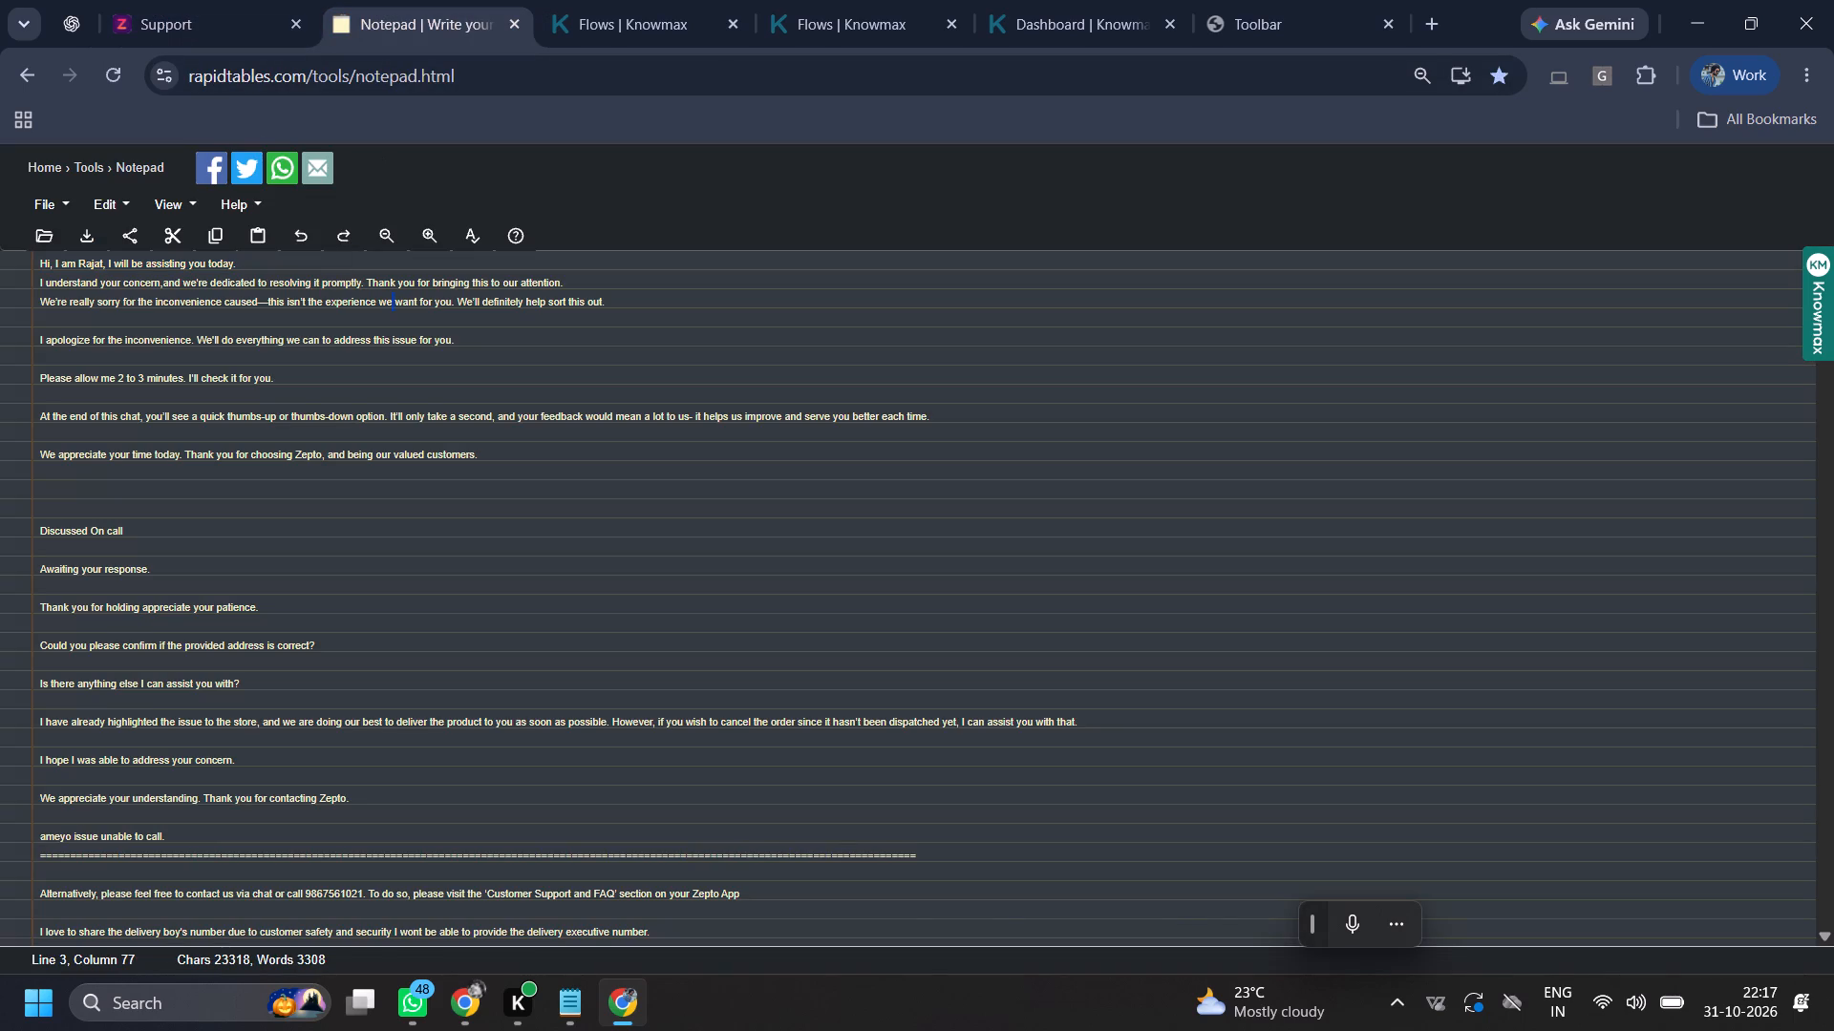
pyautogui.hotkey('ctrl', 'c')
pyautogui.keyDown('ctrl'); pyautogui.click(219, 0); pyautogui.keyUp('ctrl')
pyautogui.keyDown('ctrl'); pyautogui.click(602, 940); pyautogui.keyUp('ctrl')
pyautogui.hotkey('ctrl', 'v')
# Send the drafted apology, followed by the address confirmation template copied from the local refund notes.
pyautogui.click(565, 1000)
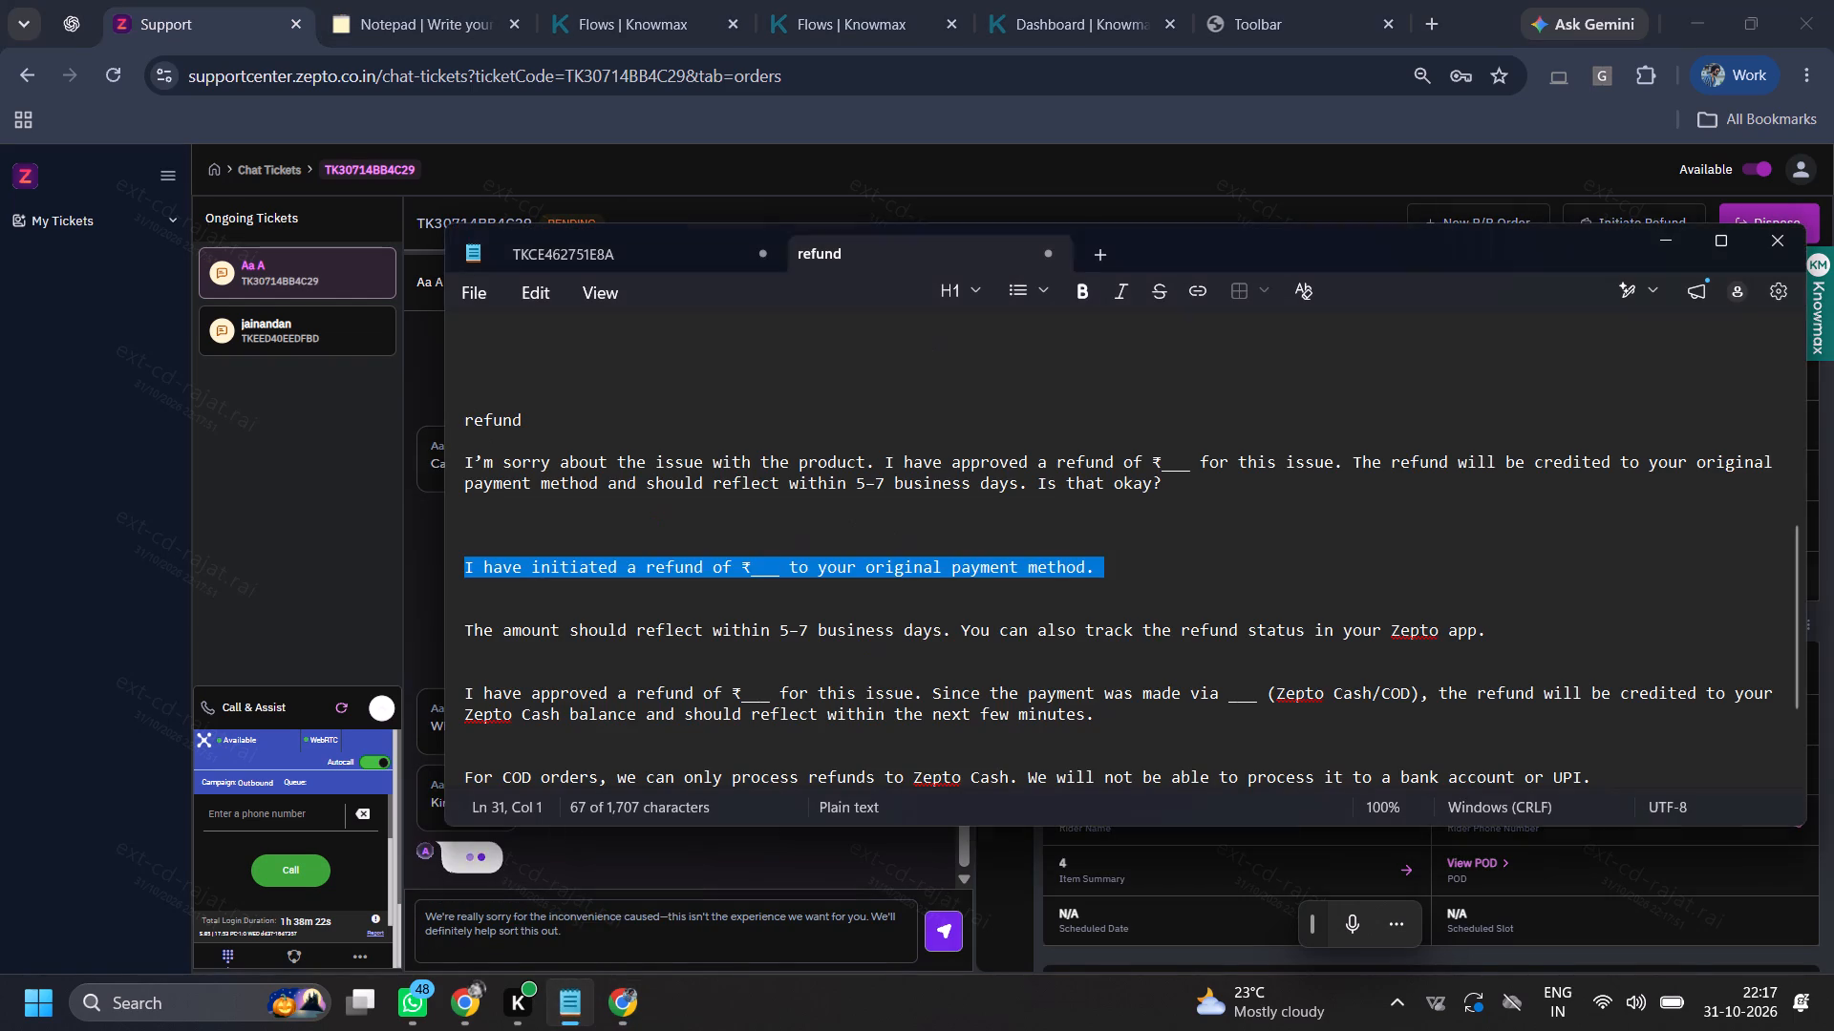
pyautogui.scroll(10, 653, 520)
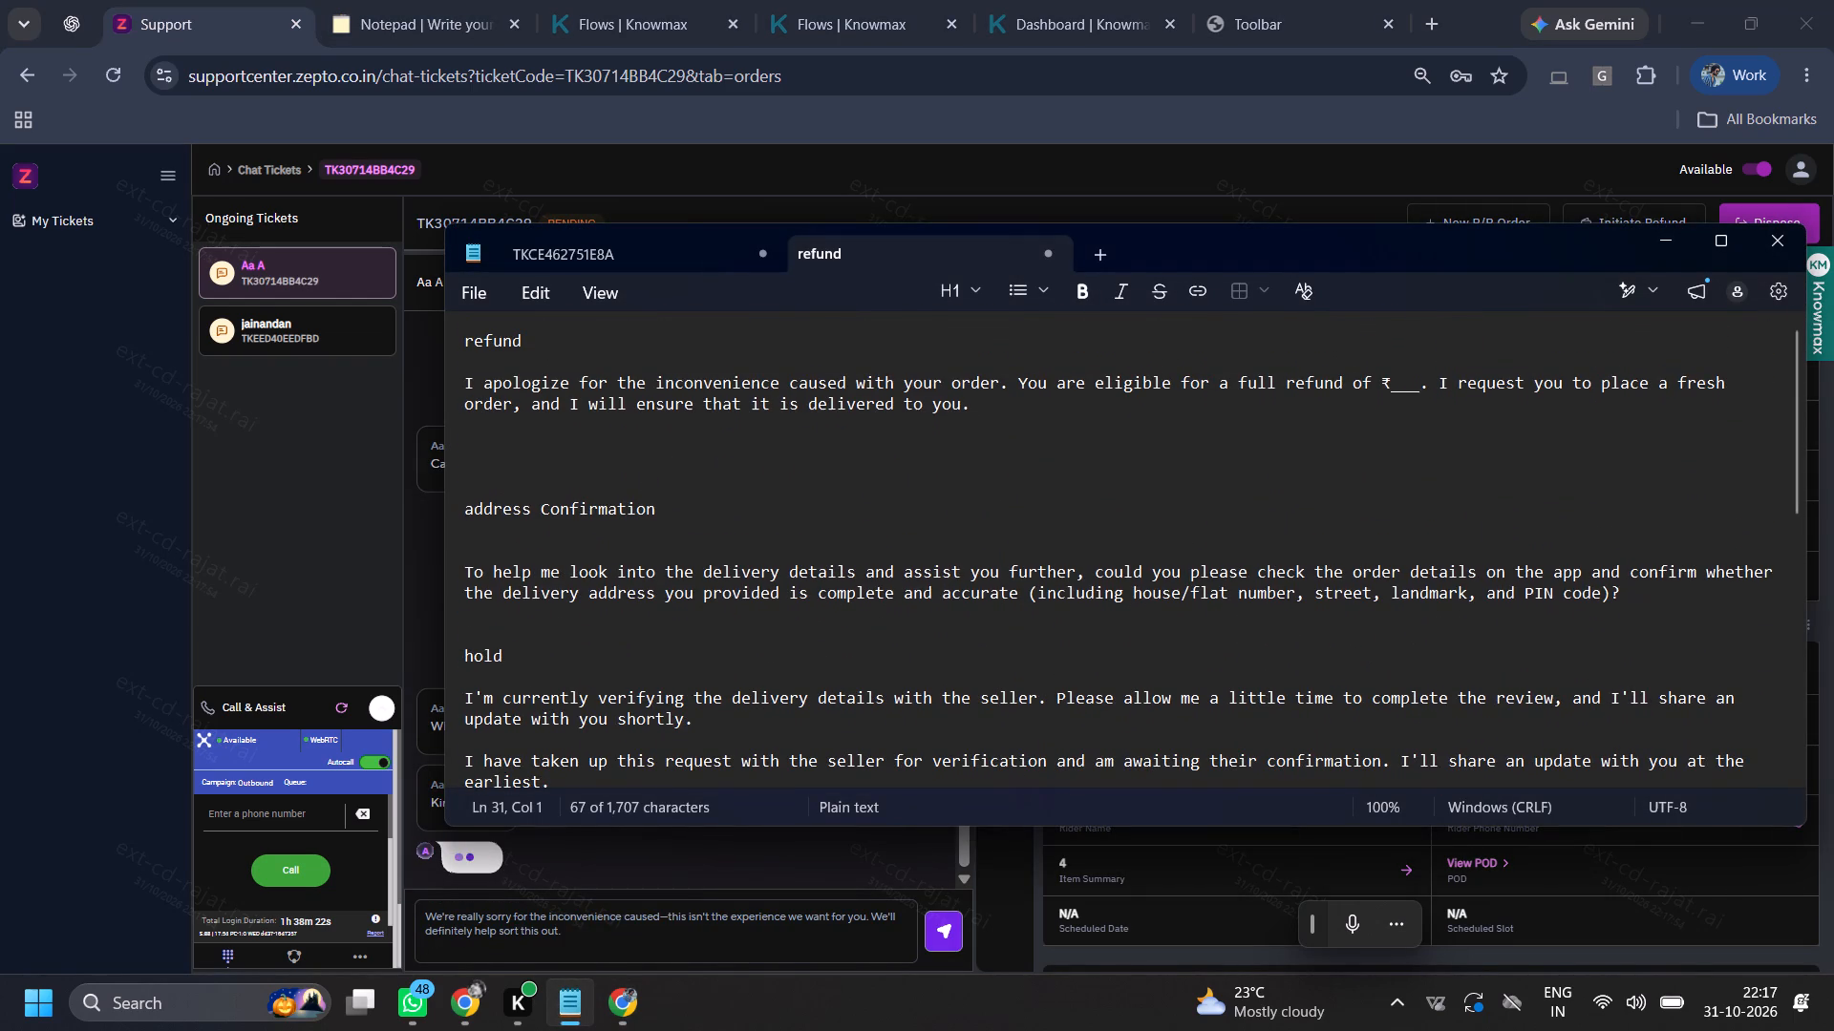
pyautogui.keyDown('ctrl'); pyautogui.tripleClick(658, 590); pyautogui.keyUp('ctrl')
pyautogui.hotkey('ctrl', 'c')
pyautogui.keyDown('ctrl'); pyautogui.click(395, 533); pyautogui.keyUp('ctrl')
pyautogui.keyDown('ctrl'); pyautogui.click(648, 929); pyautogui.keyUp('ctrl')
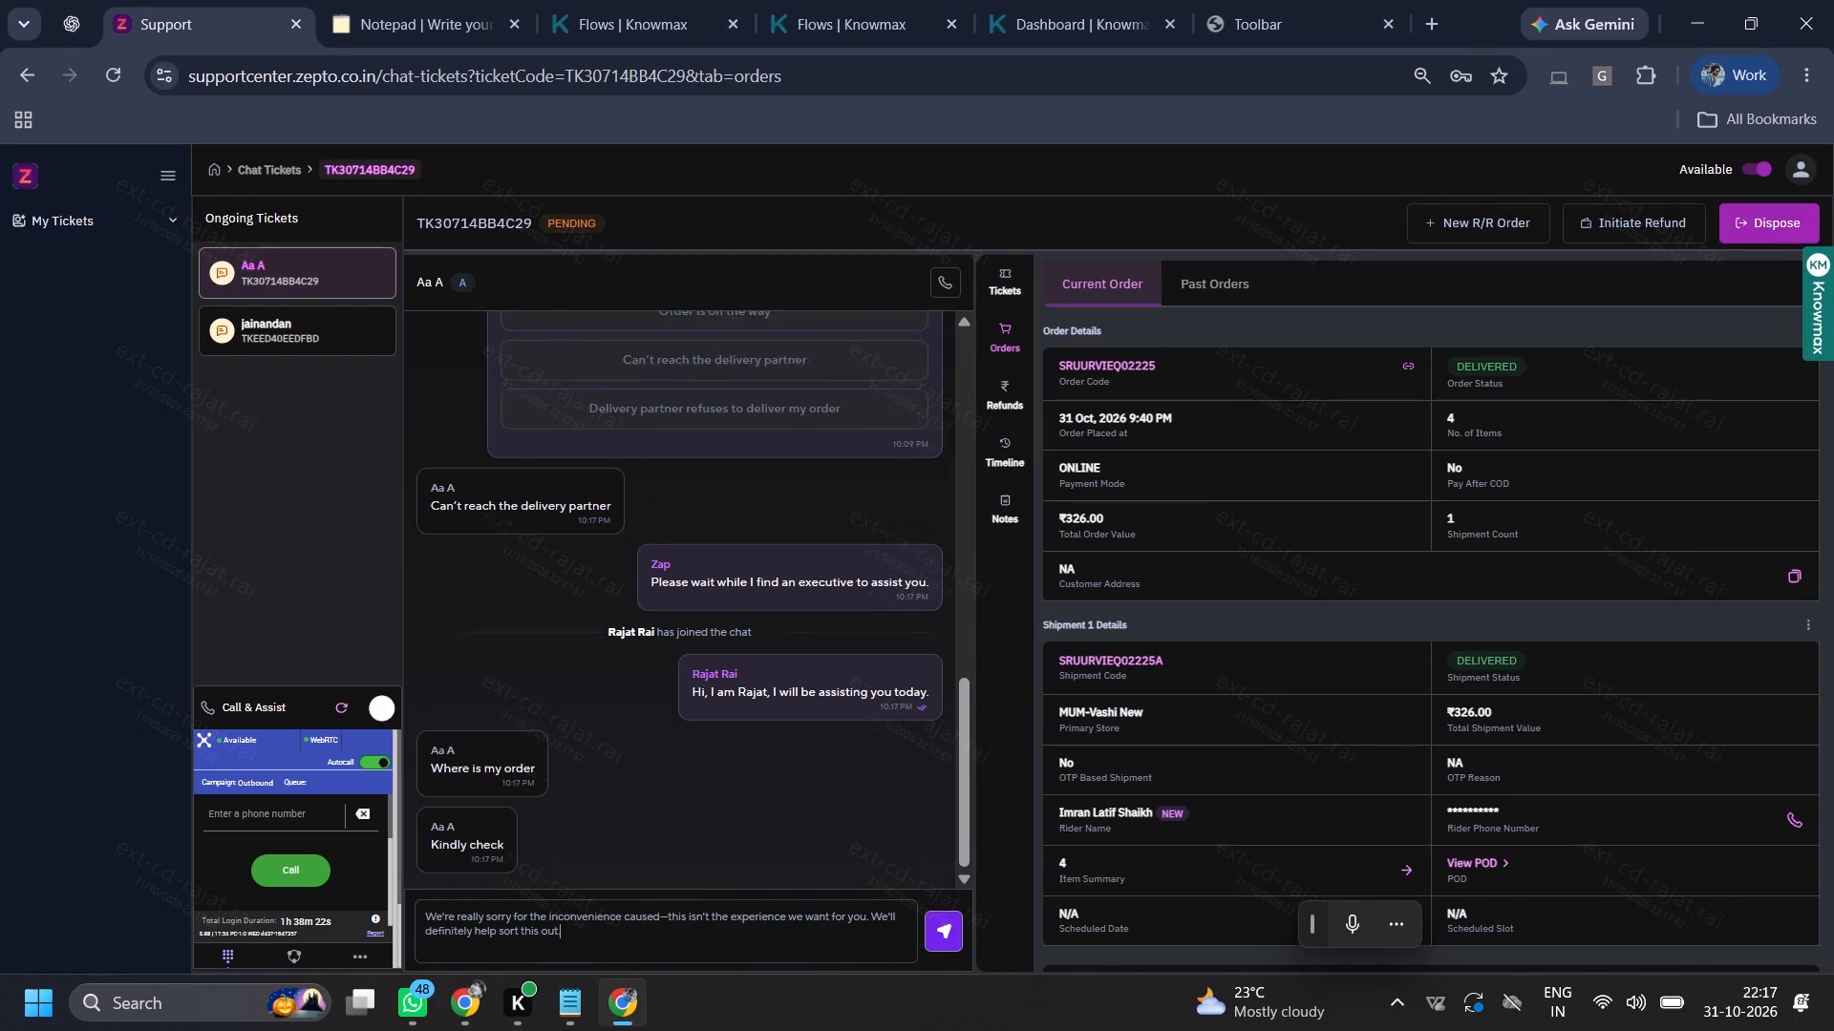
pyautogui.hotkey('ctrl', 'Return')
pyautogui.hotkey('ctrl', 'v')
pyautogui.press('Return')
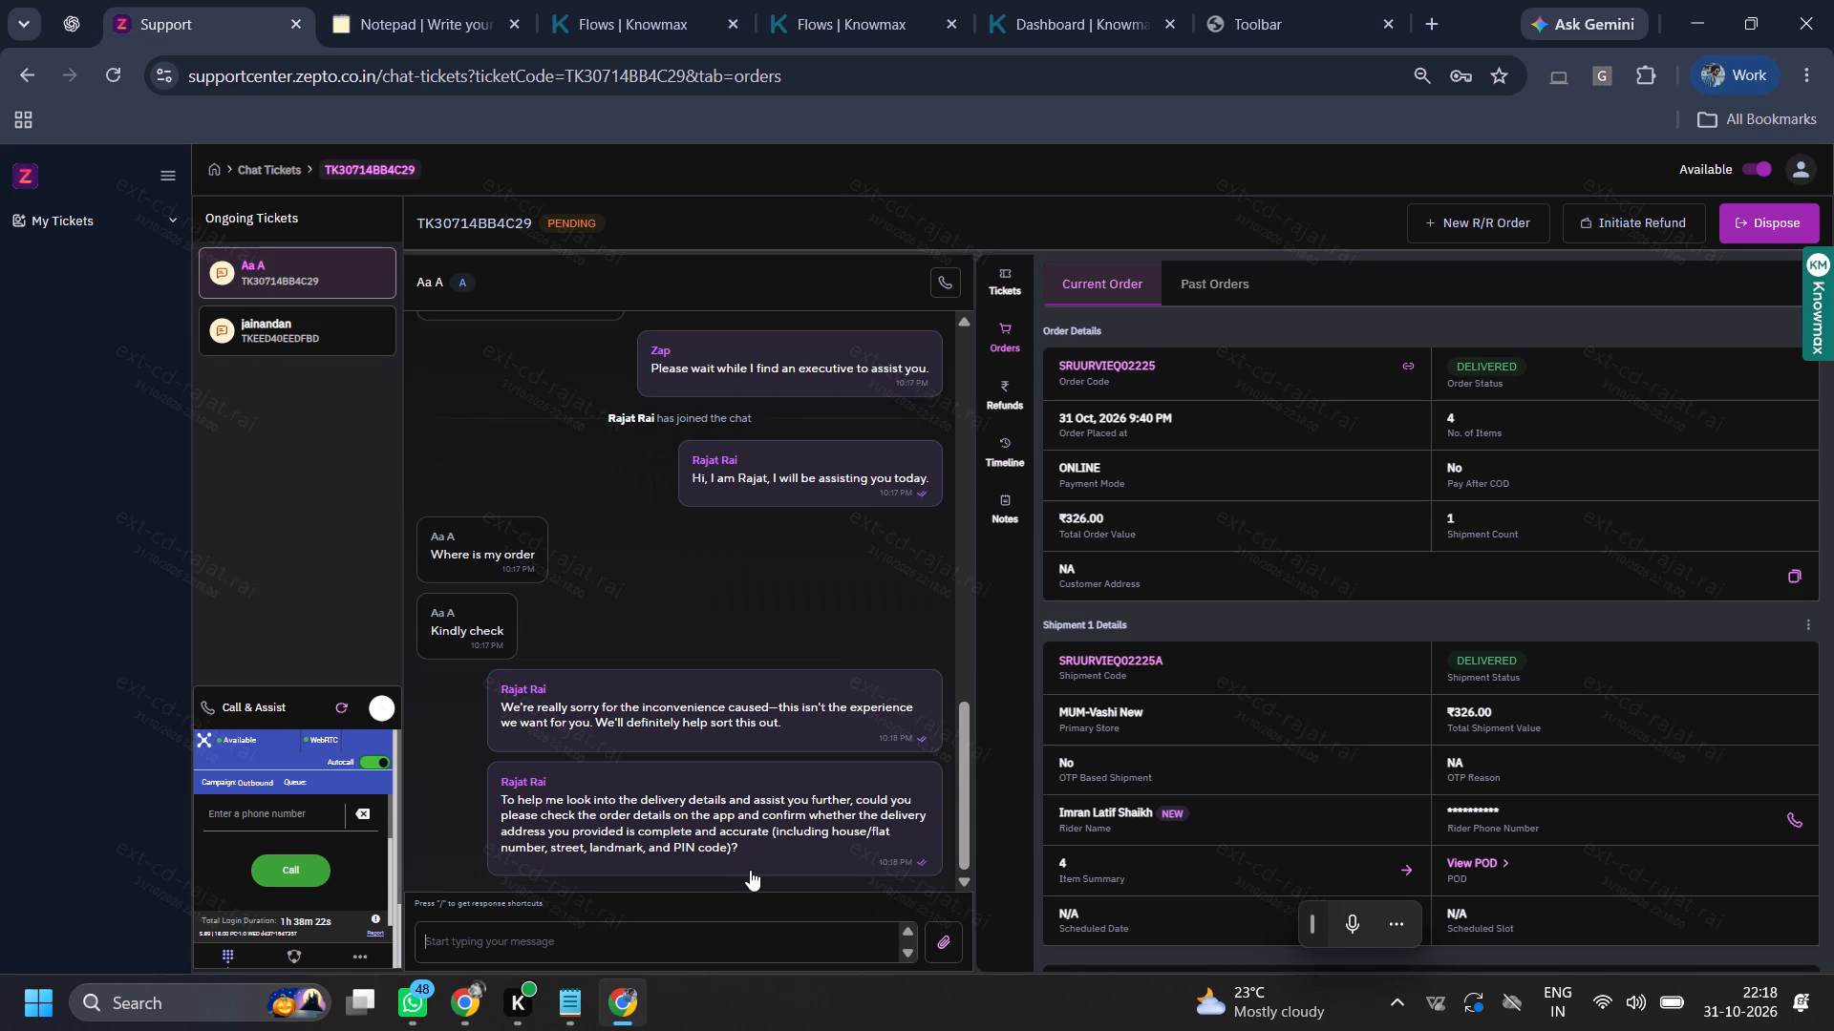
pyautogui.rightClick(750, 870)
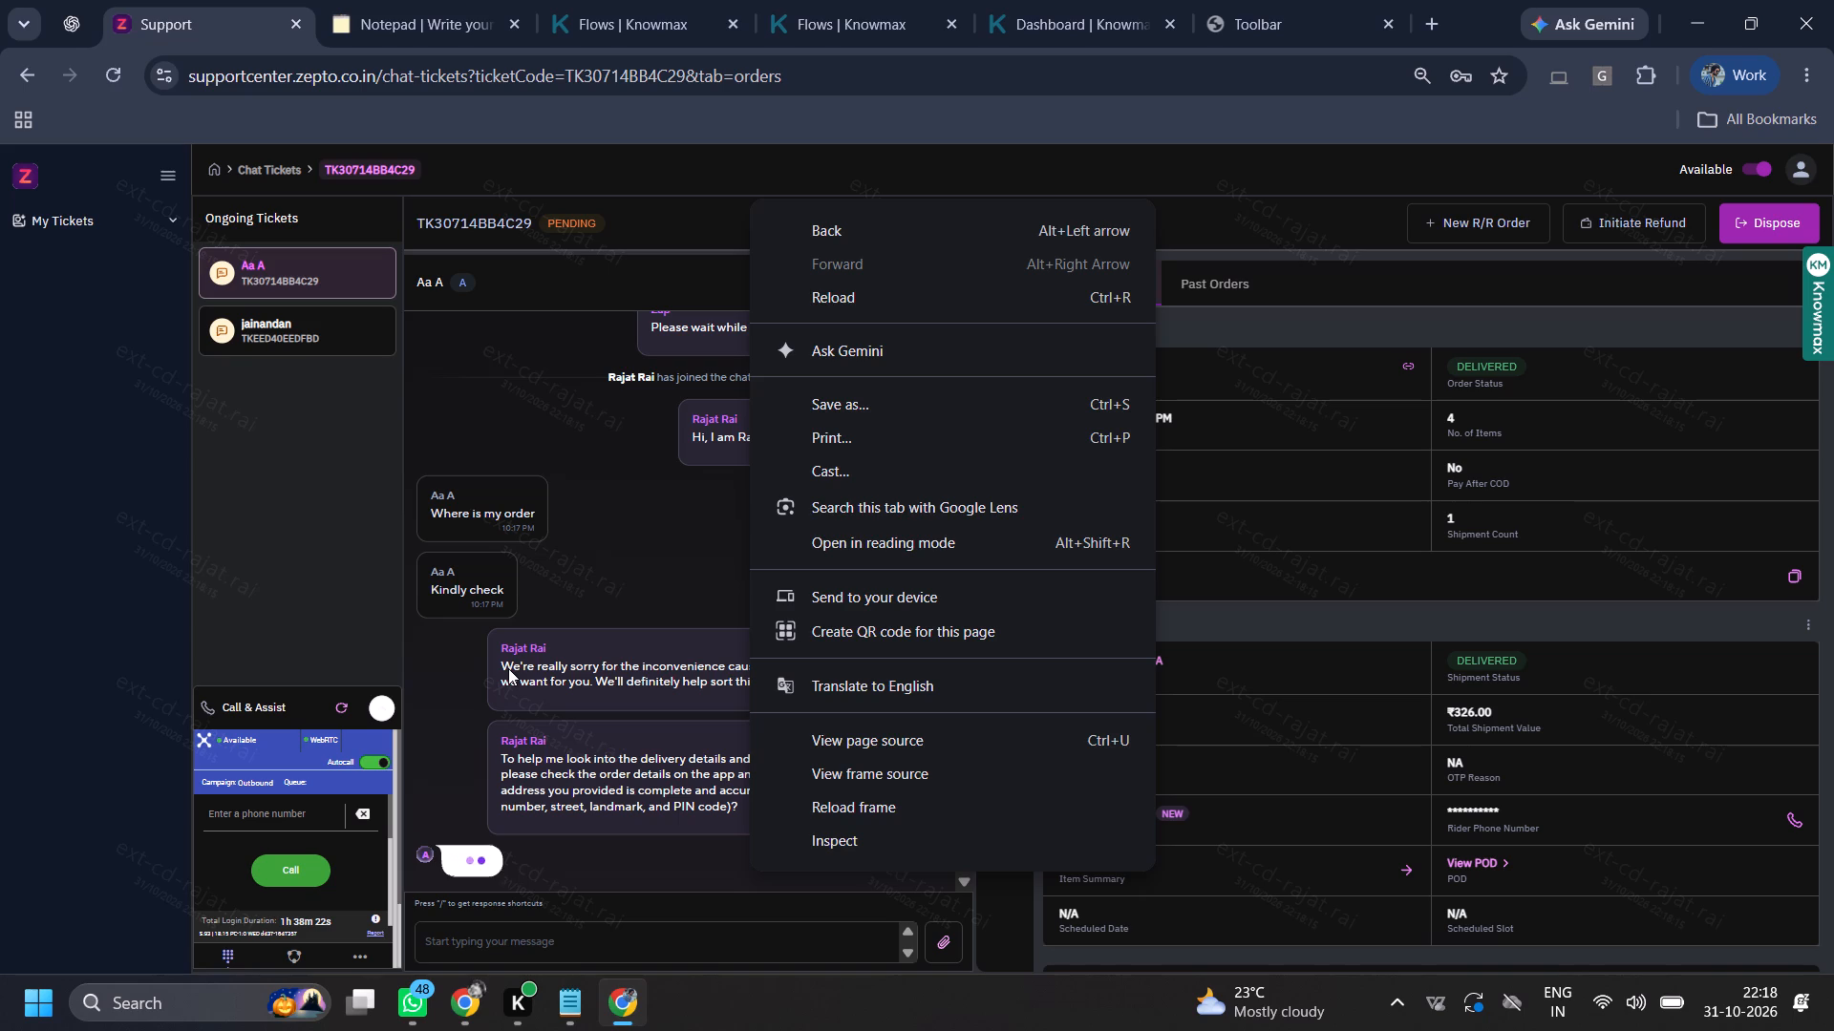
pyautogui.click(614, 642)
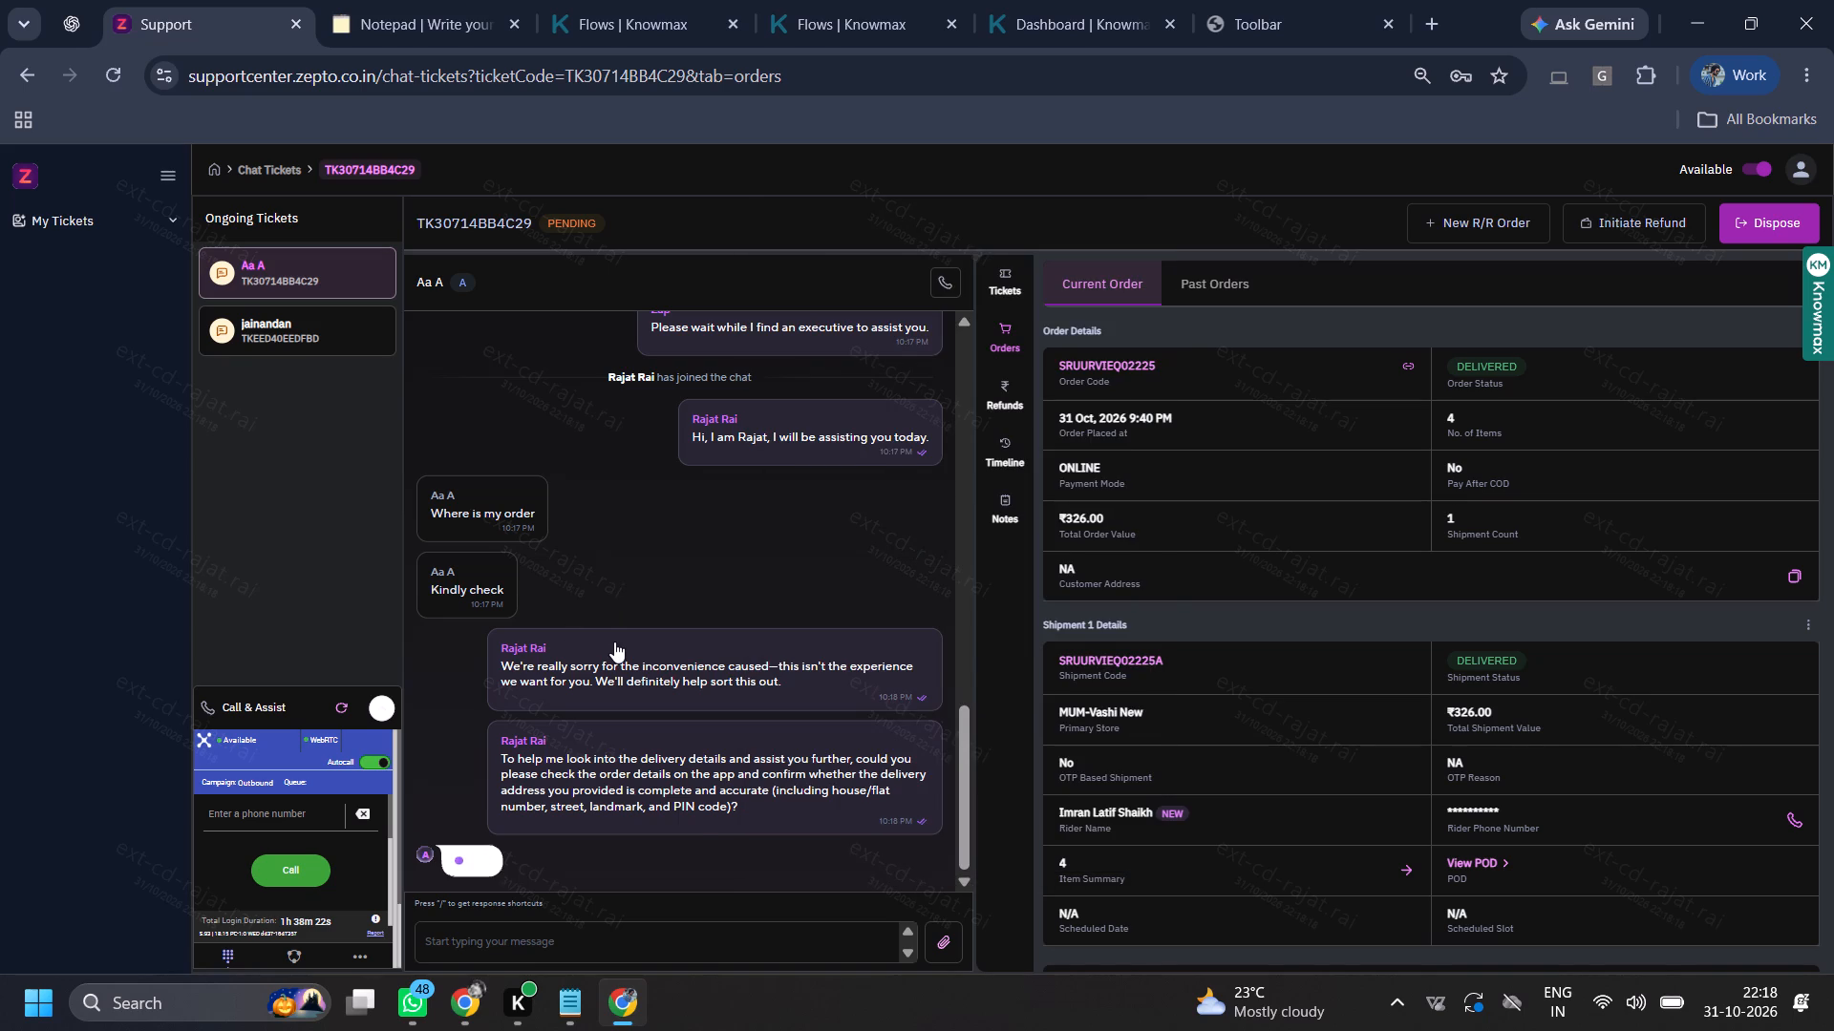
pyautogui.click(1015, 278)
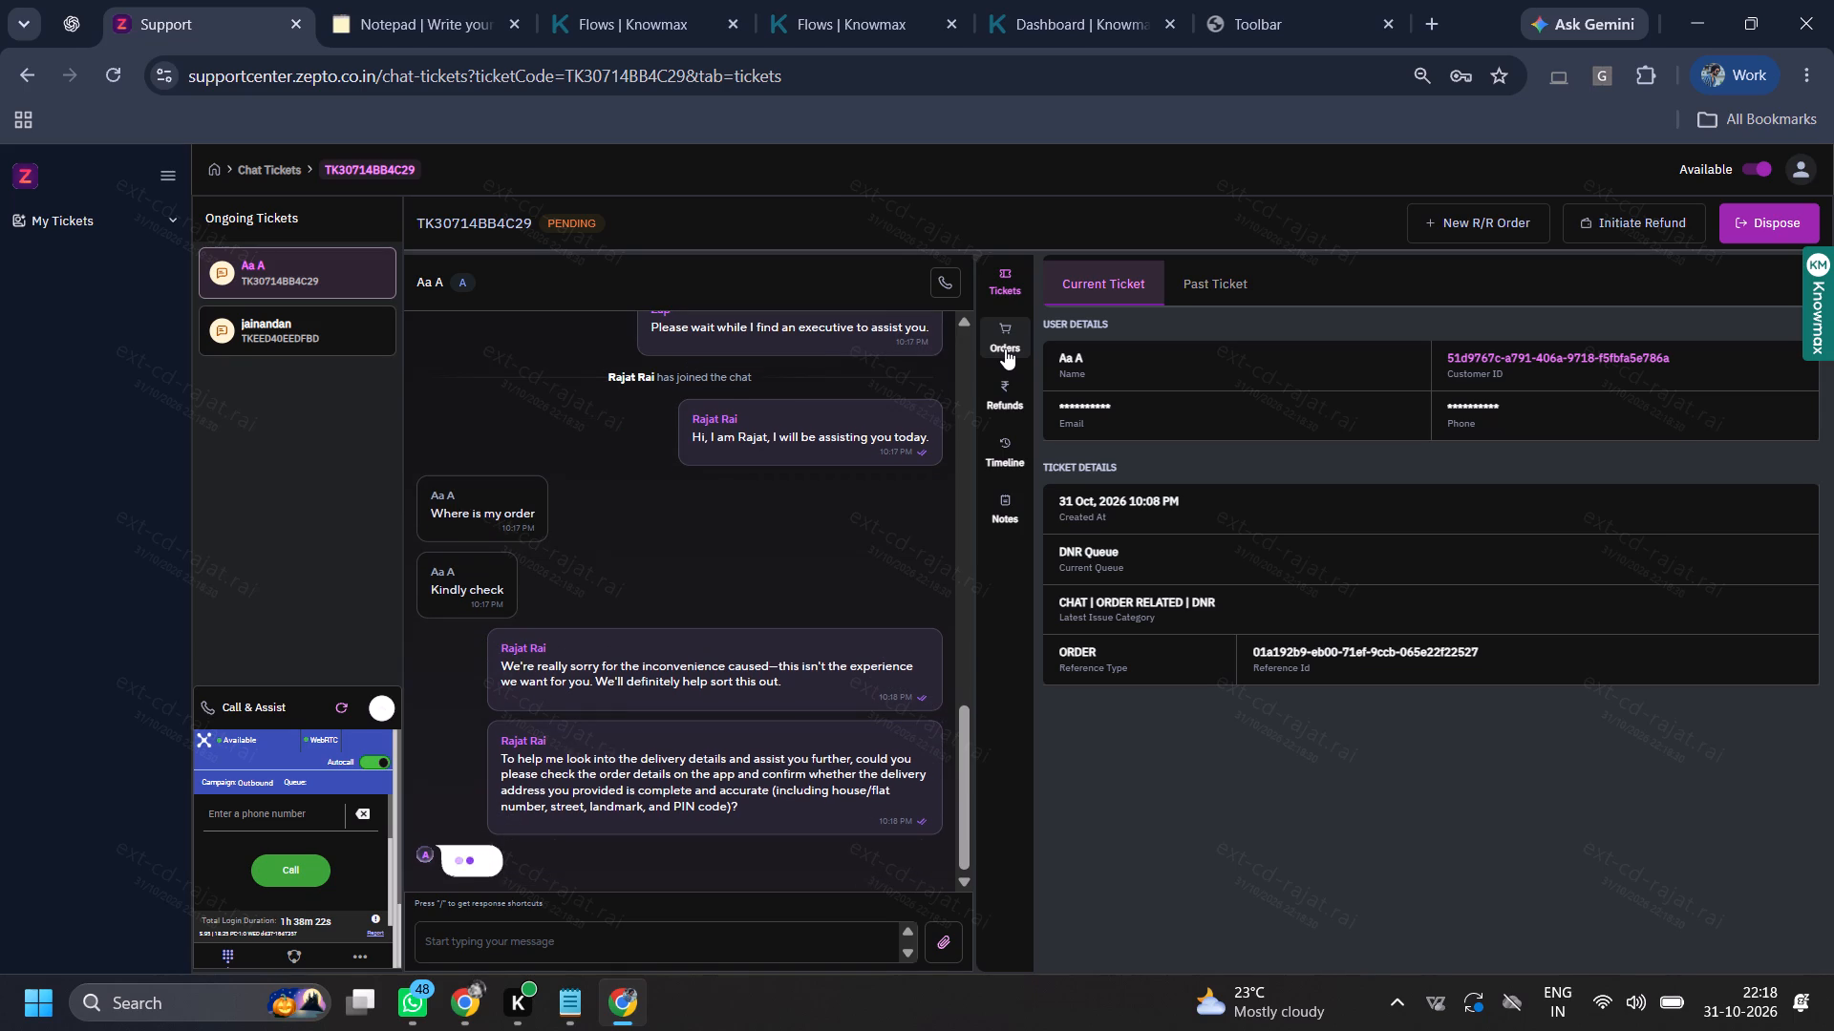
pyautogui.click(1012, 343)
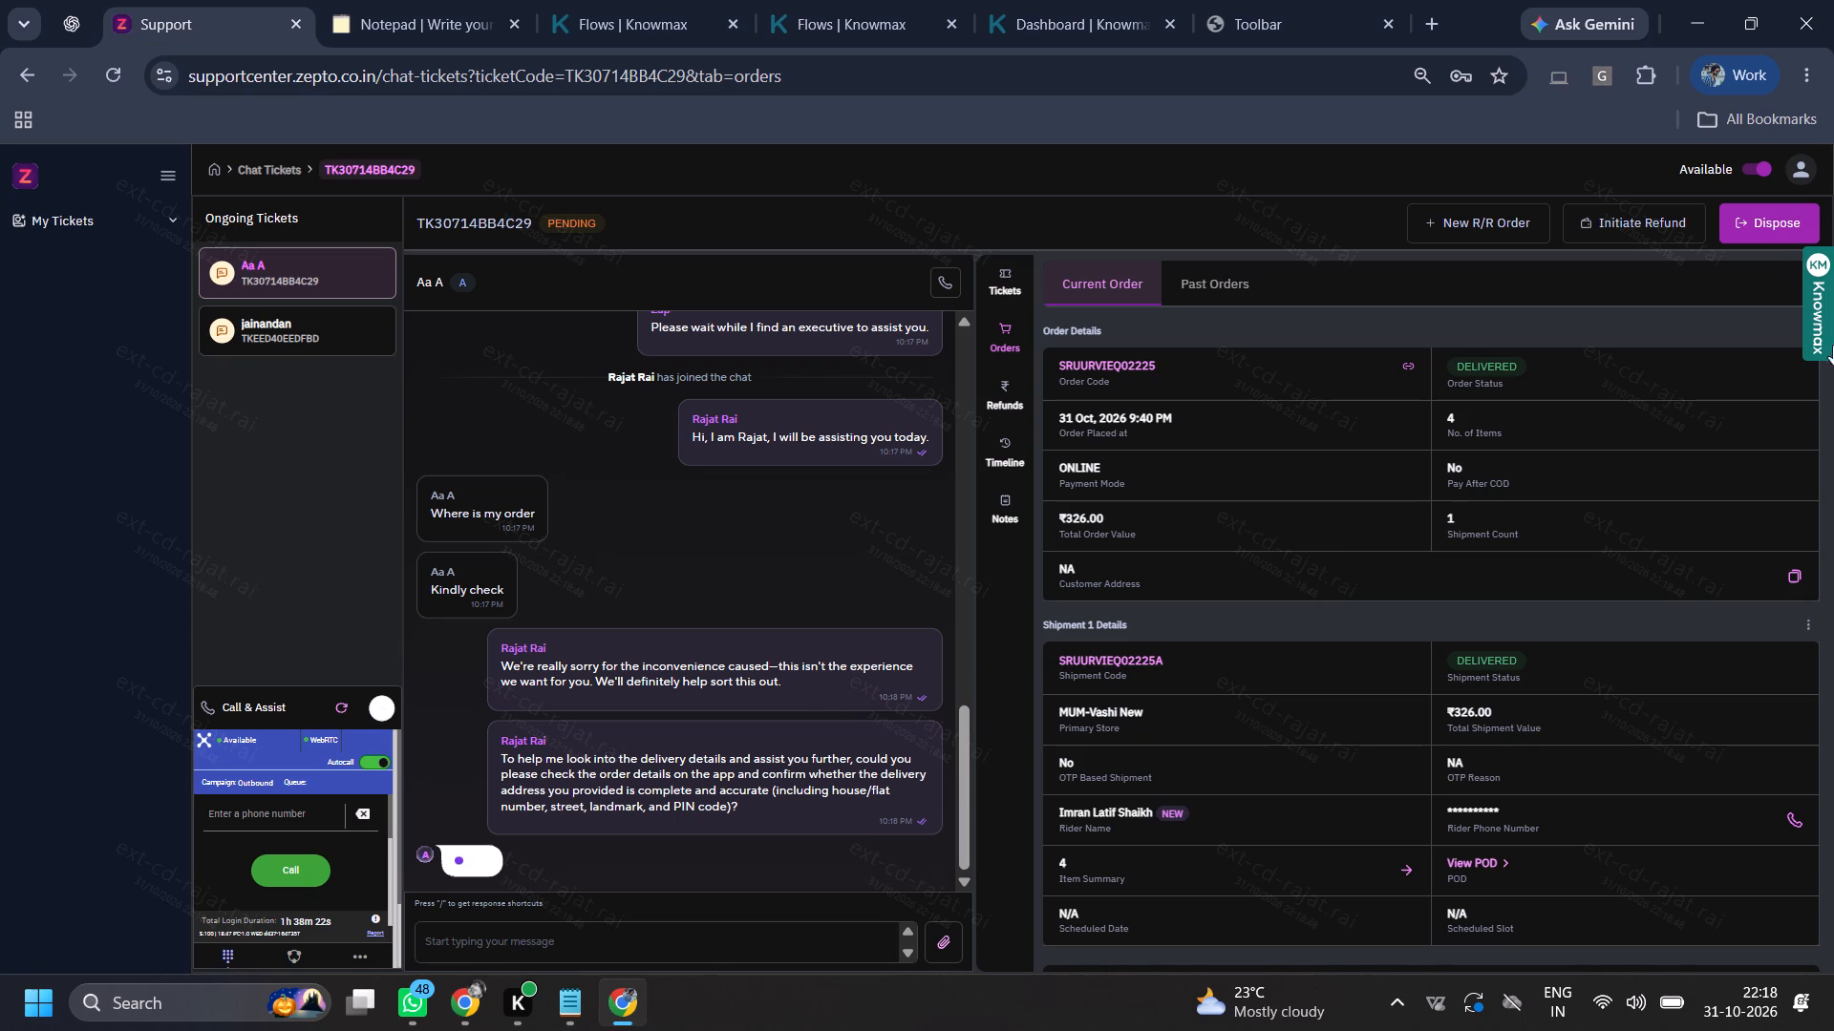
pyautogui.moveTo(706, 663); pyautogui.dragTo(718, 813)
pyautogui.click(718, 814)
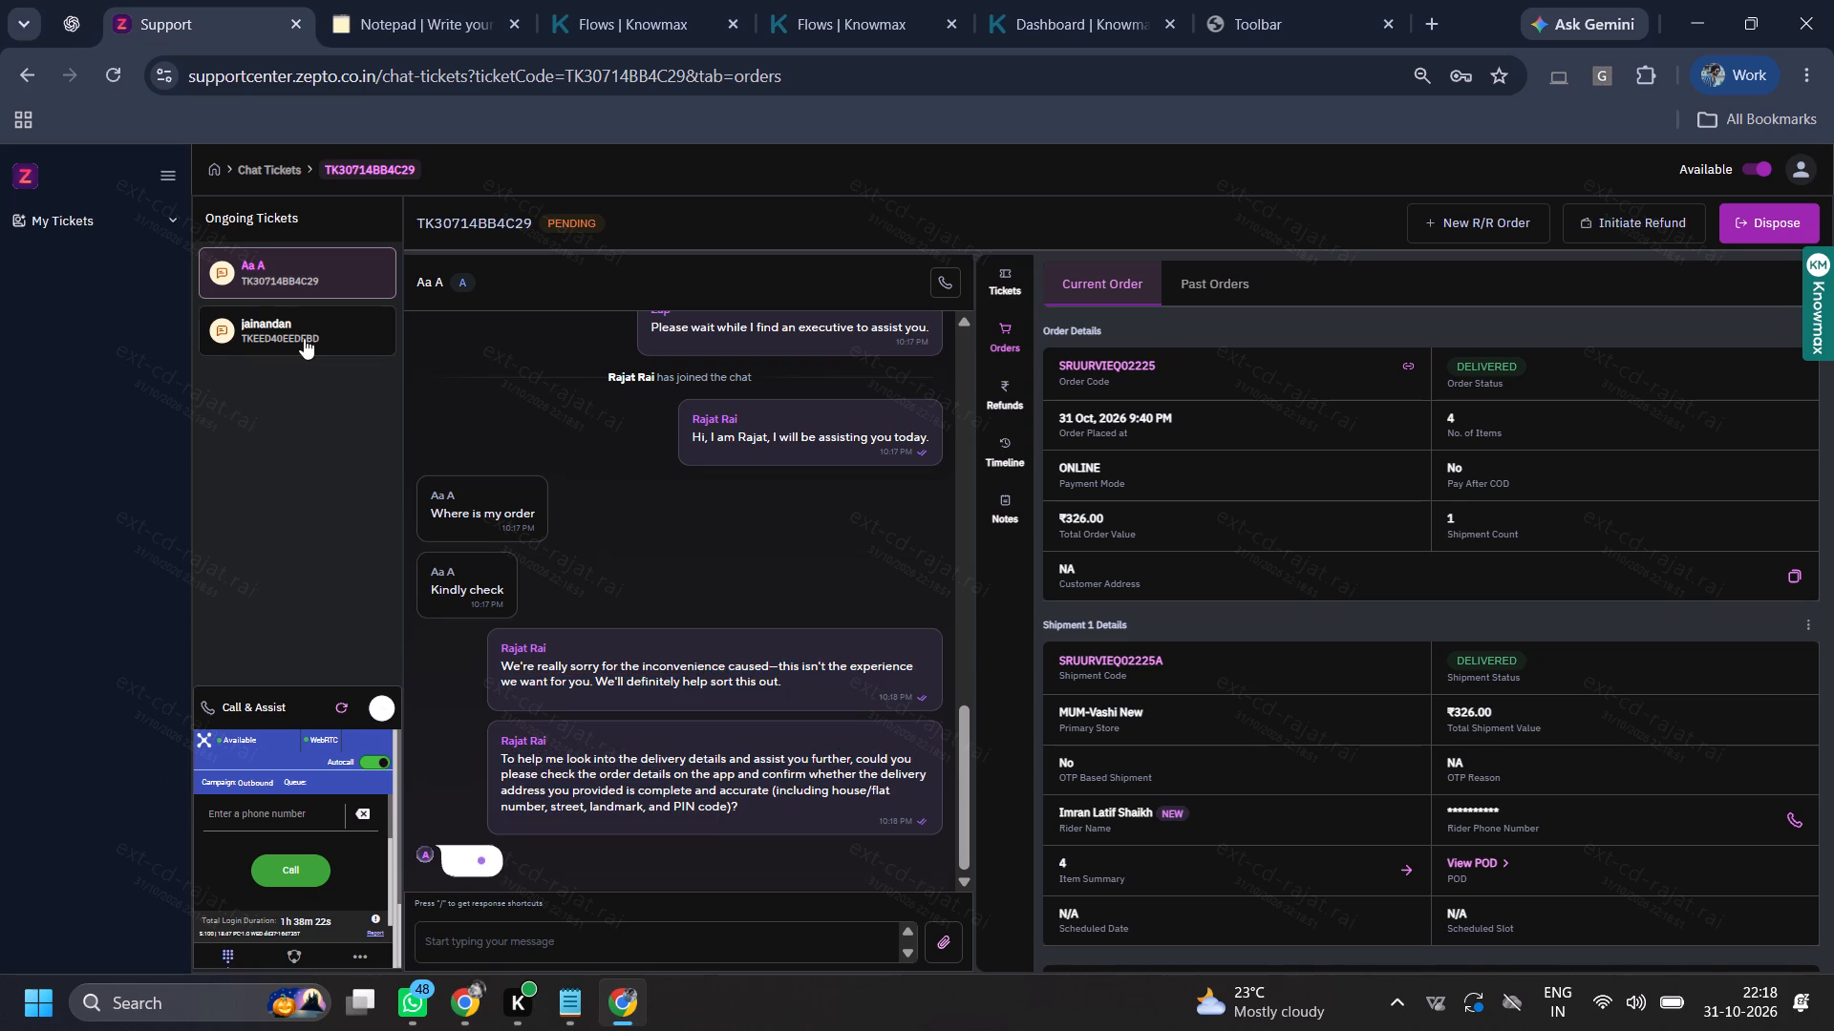
pyautogui.click(304, 338)
pyautogui.scroll(1, 589, 604)
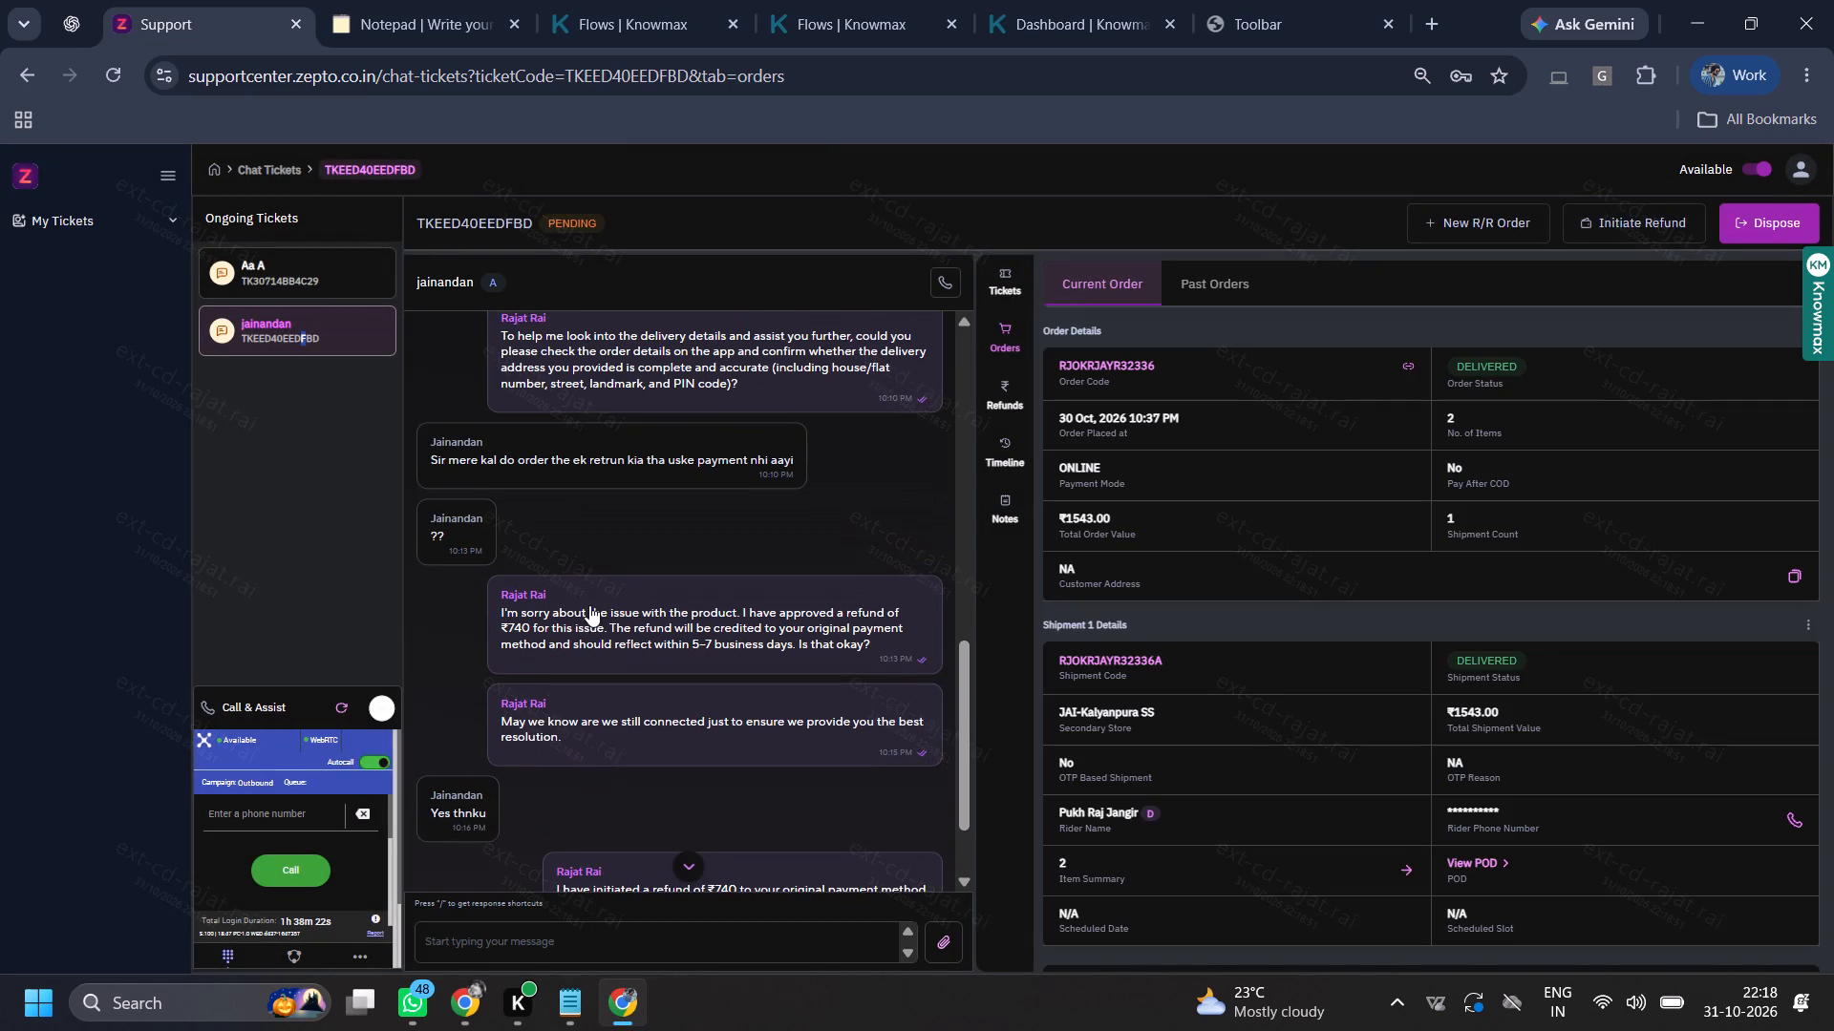
pyautogui.scroll(-7, 562, 495)
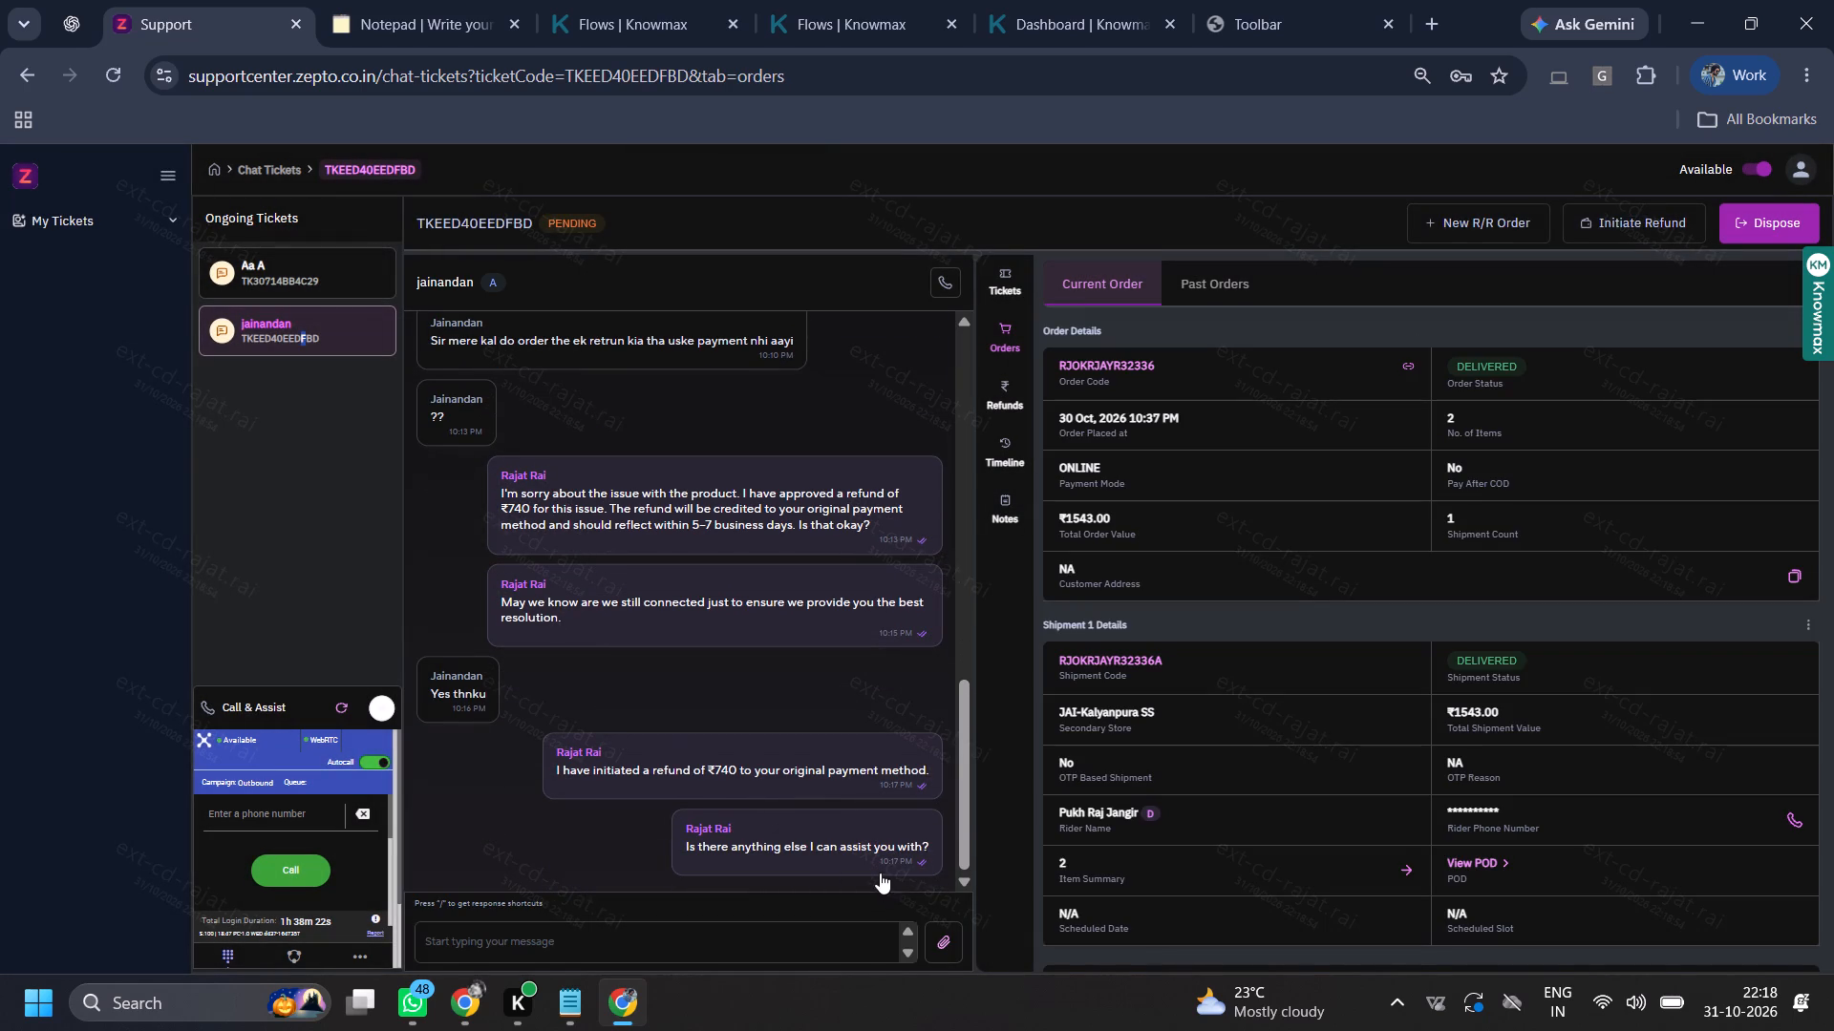
pyautogui.click(479, 0)
pyautogui.keyDown('ctrl'); pyautogui.tripleClick(405, 412); pyautogui.keyUp('ctrl')
pyautogui.hotkey('ctrl', 'c')
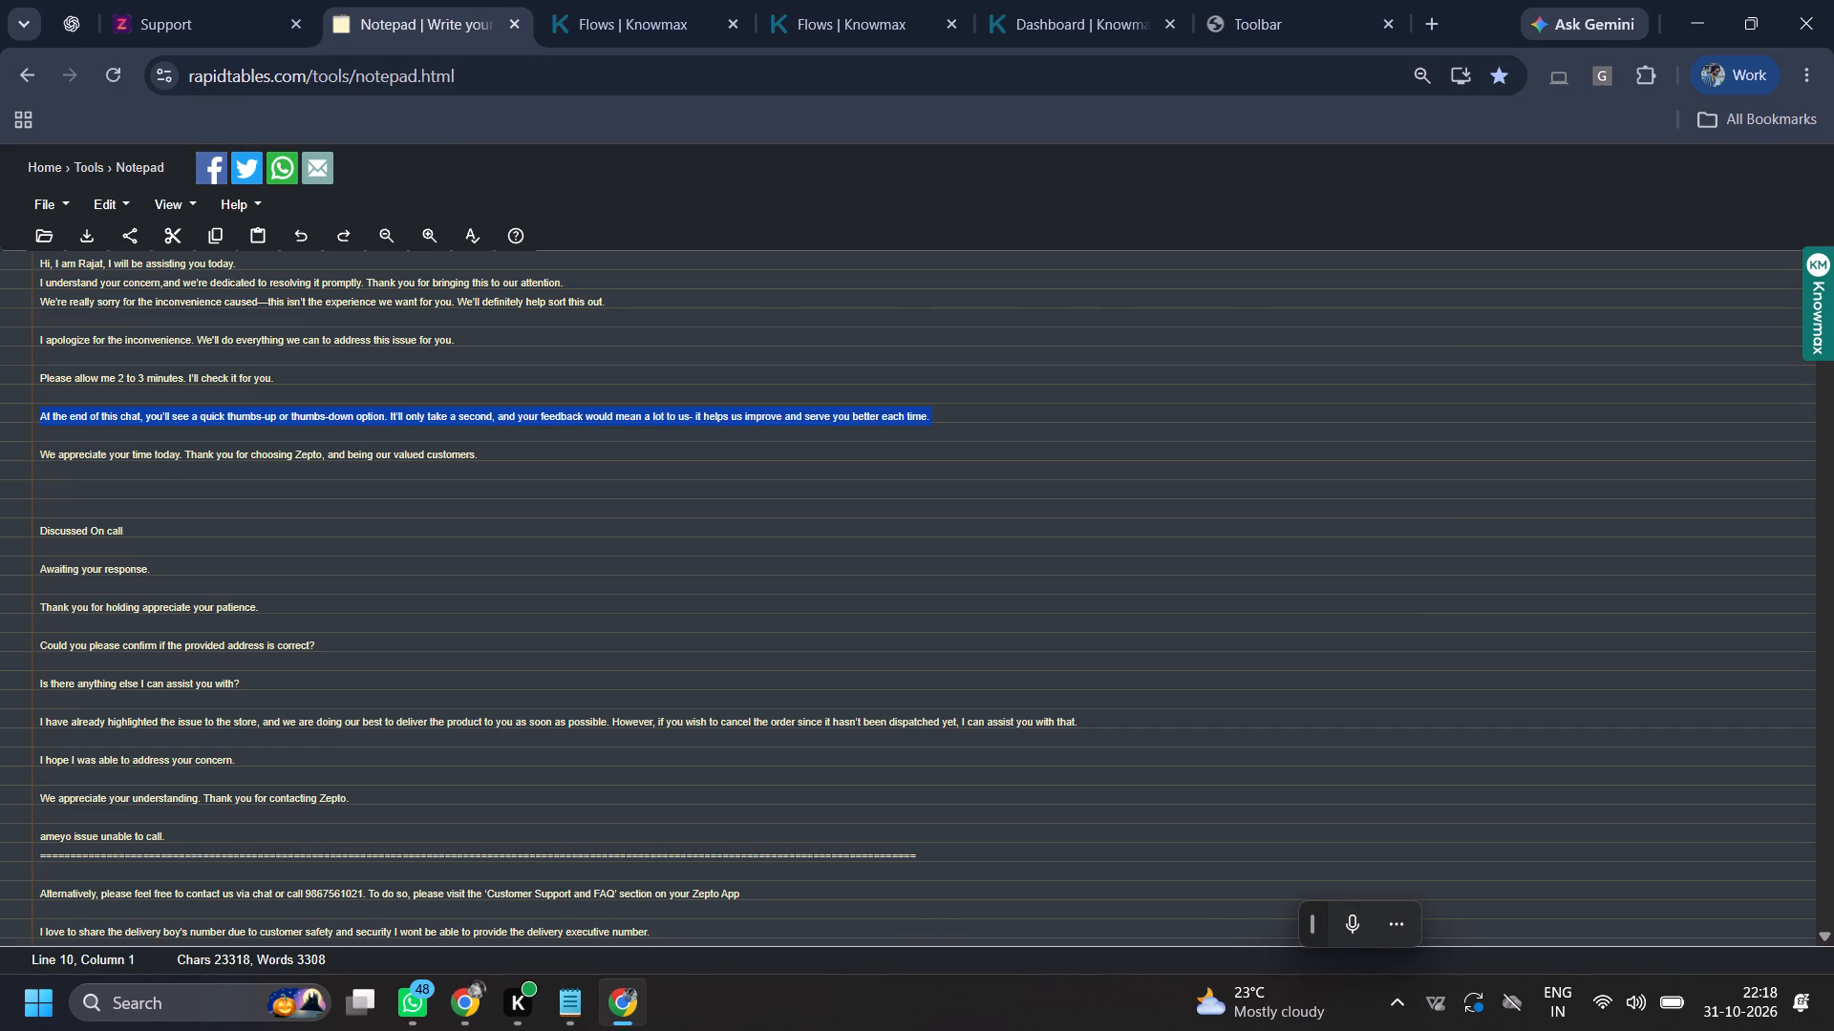
pyautogui.keyDown('ctrl'); pyautogui.click(182, 0); pyautogui.keyUp('ctrl')
pyautogui.keyDown('ctrl'); pyautogui.click(566, 941); pyautogui.keyUp('ctrl')
pyautogui.hotkey('ctrl', 'v')
# Send the drafted feedback request, followed by the "We appreciate your time today" closing template from the online Notepad page.
pyautogui.click(566, 991)
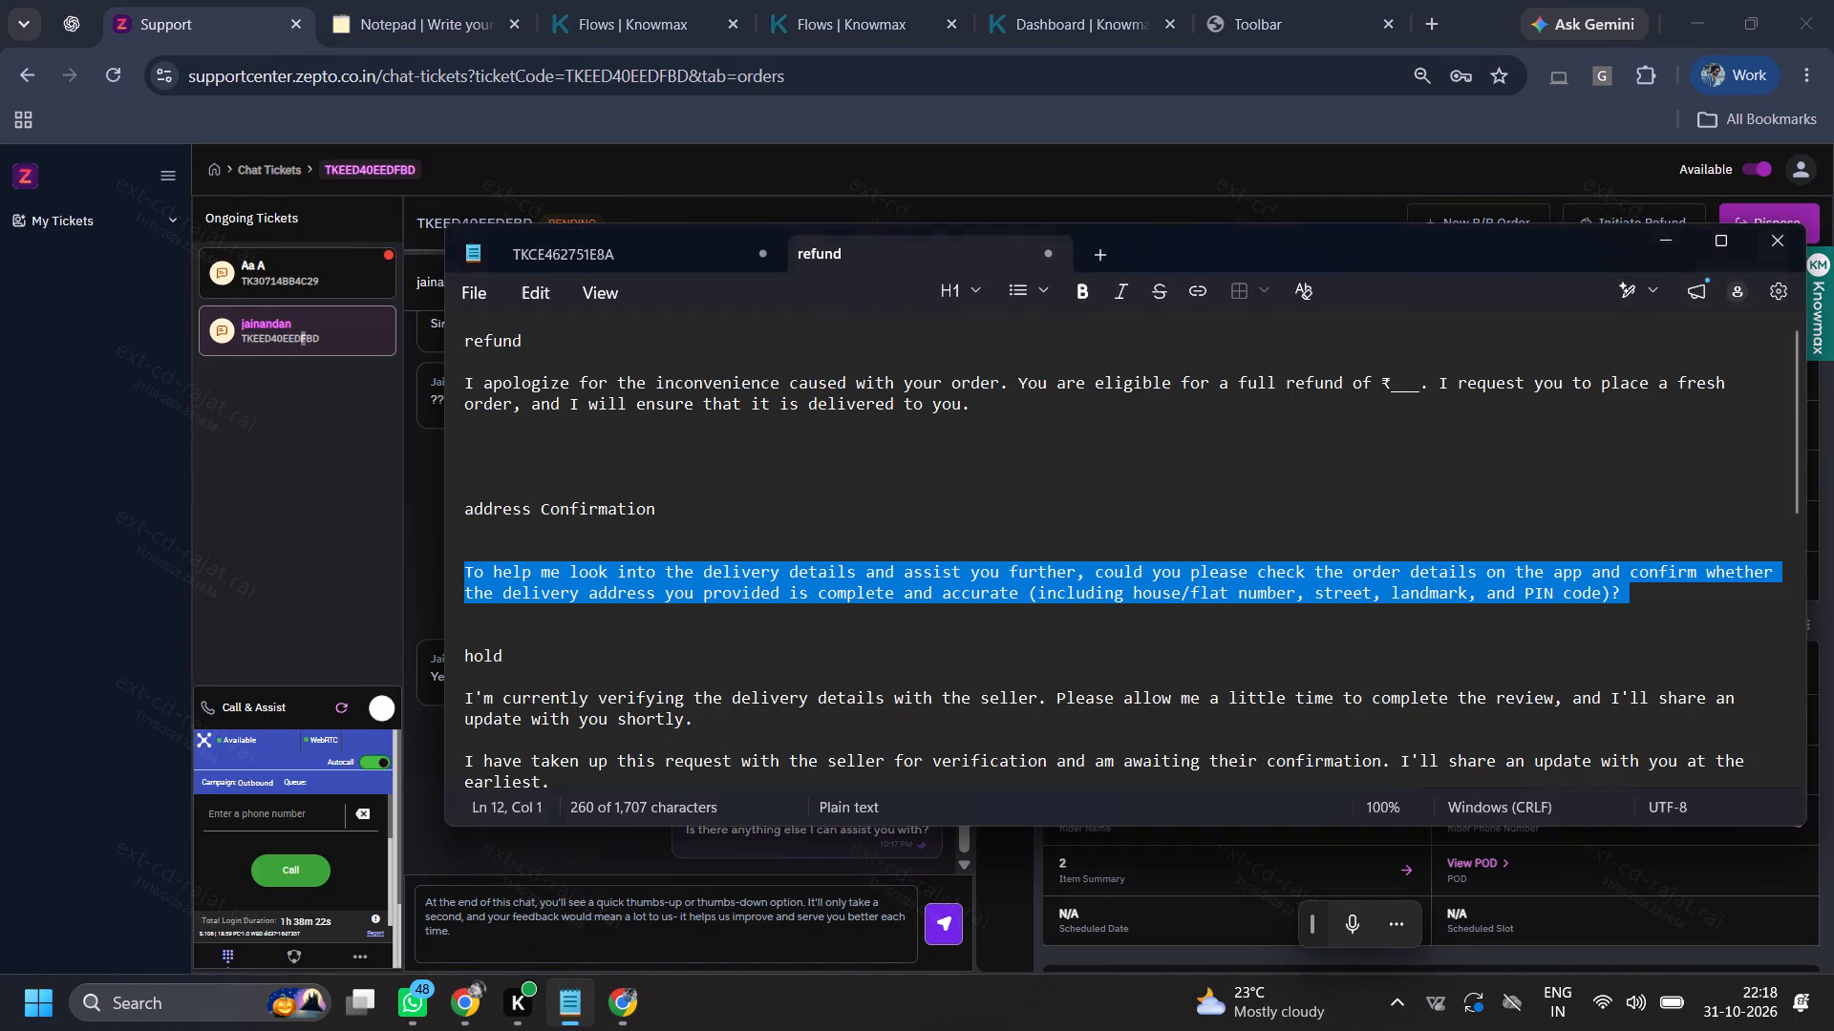
pyautogui.click(379, 0)
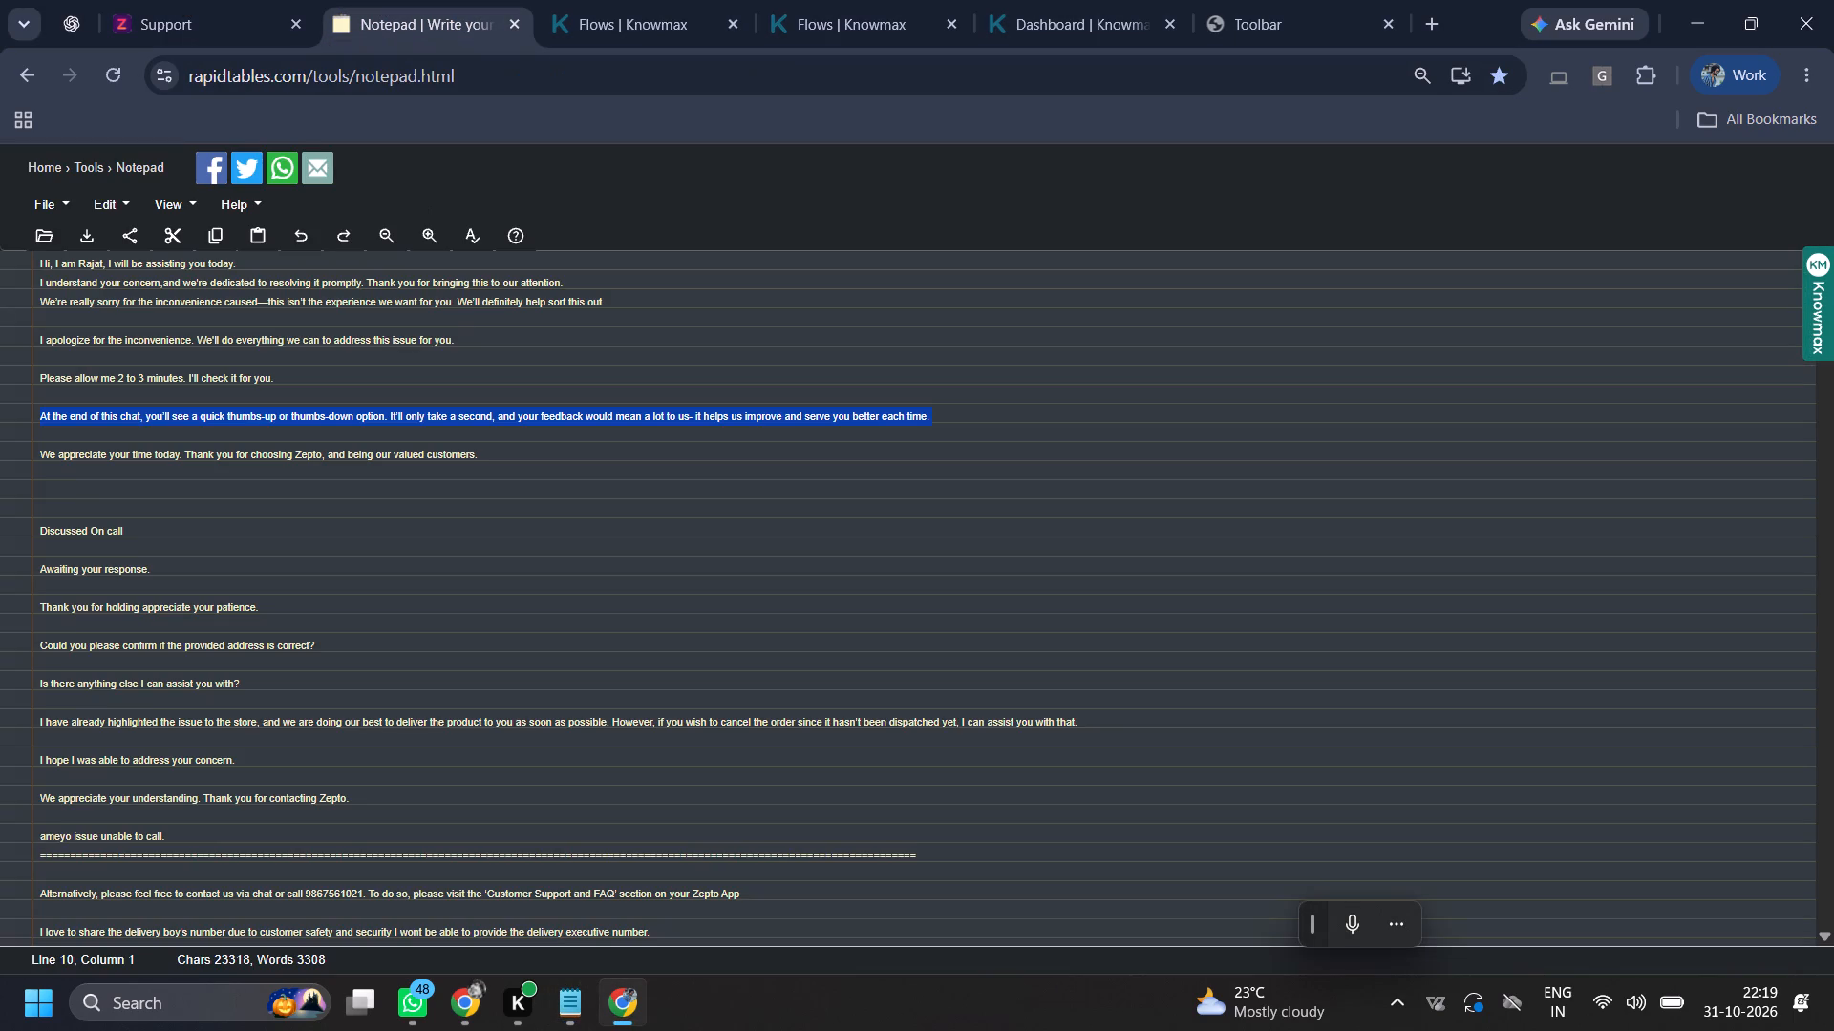
pyautogui.keyDown('ctrl'); pyautogui.tripleClick(471, 455); pyautogui.keyUp('ctrl')
pyautogui.hotkey('ctrl', 'c')
pyautogui.keyDown('ctrl'); pyautogui.click(98, 0); pyautogui.keyUp('ctrl')
pyautogui.keyDown('ctrl'); pyautogui.click(223, 0); pyautogui.keyUp('ctrl')
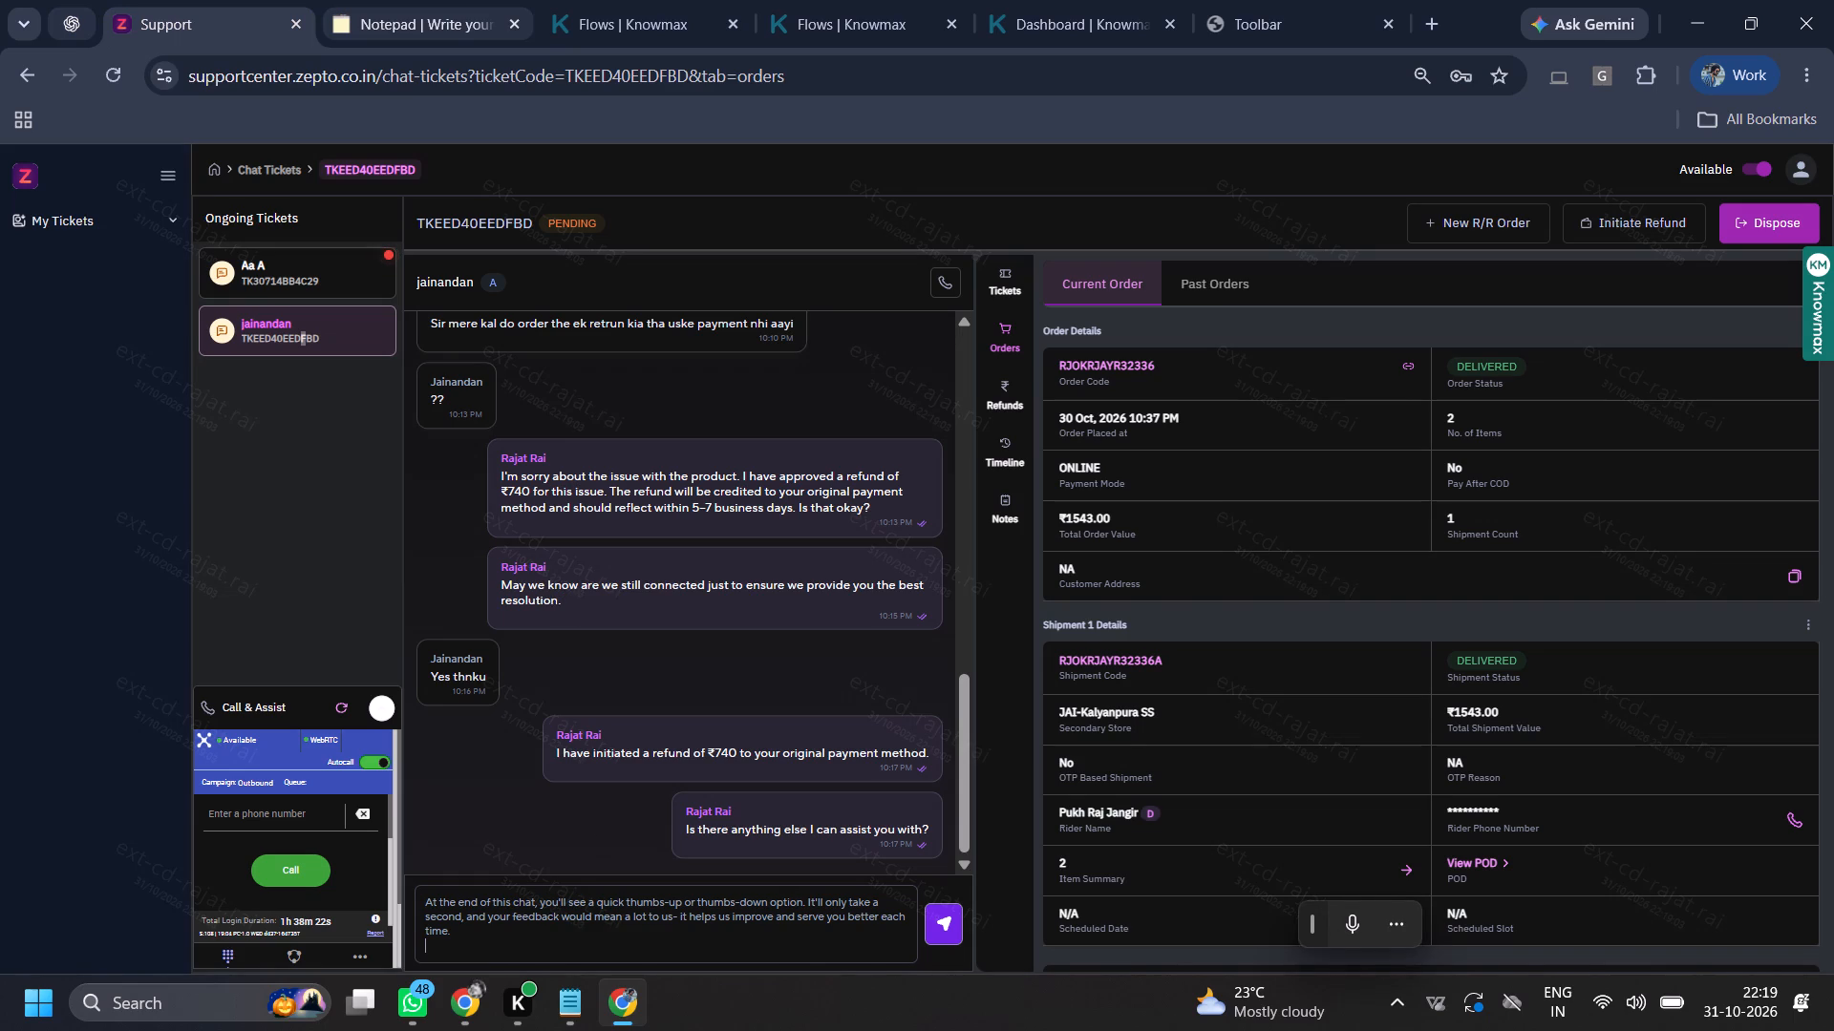
pyautogui.keyDown('ctrl'); pyautogui.click(612, 915); pyautogui.keyUp('ctrl')
pyautogui.hotkey('ctrl', 'Return')
pyautogui.hotkey('ctrl', 'v')
pyautogui.hotkey('ctrl', 'Return')
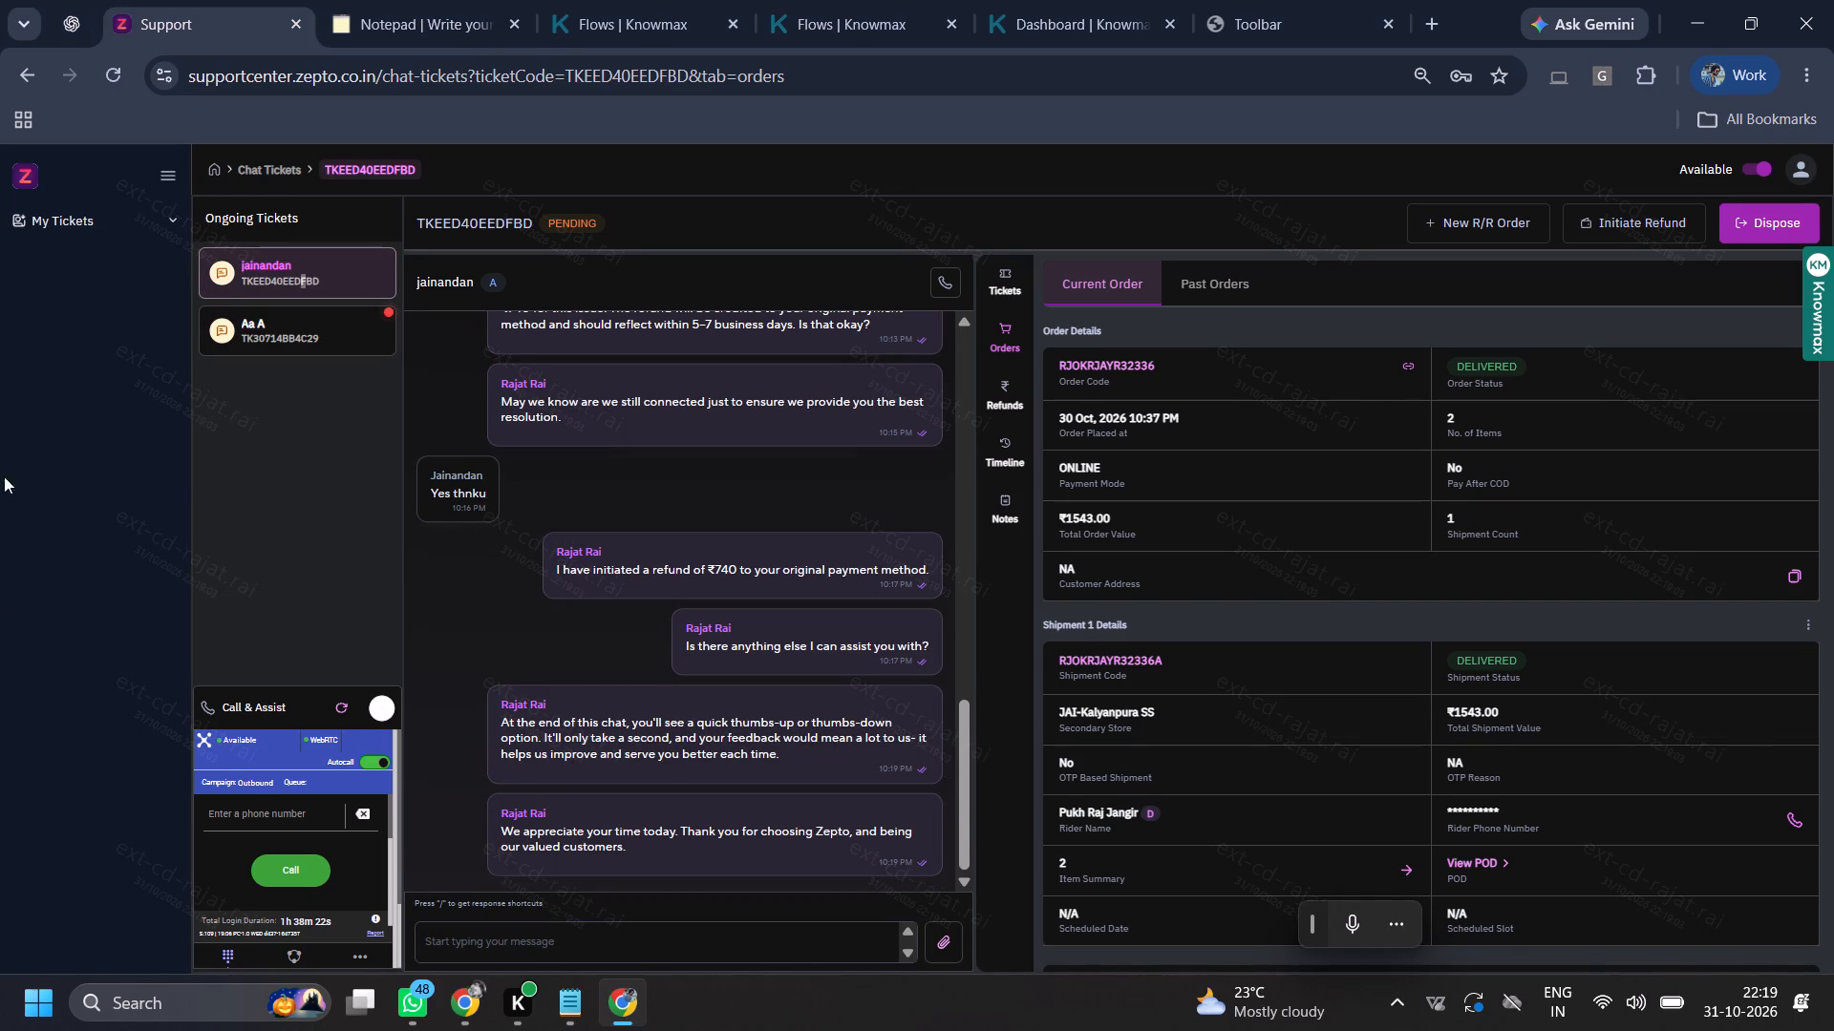
# Dispose of ticket TKEED40EEDFBD as Close with the reason "Other issue_List does not have specific issue.".
pyautogui.click(1763, 216)
pyautogui.click(1494, 225)
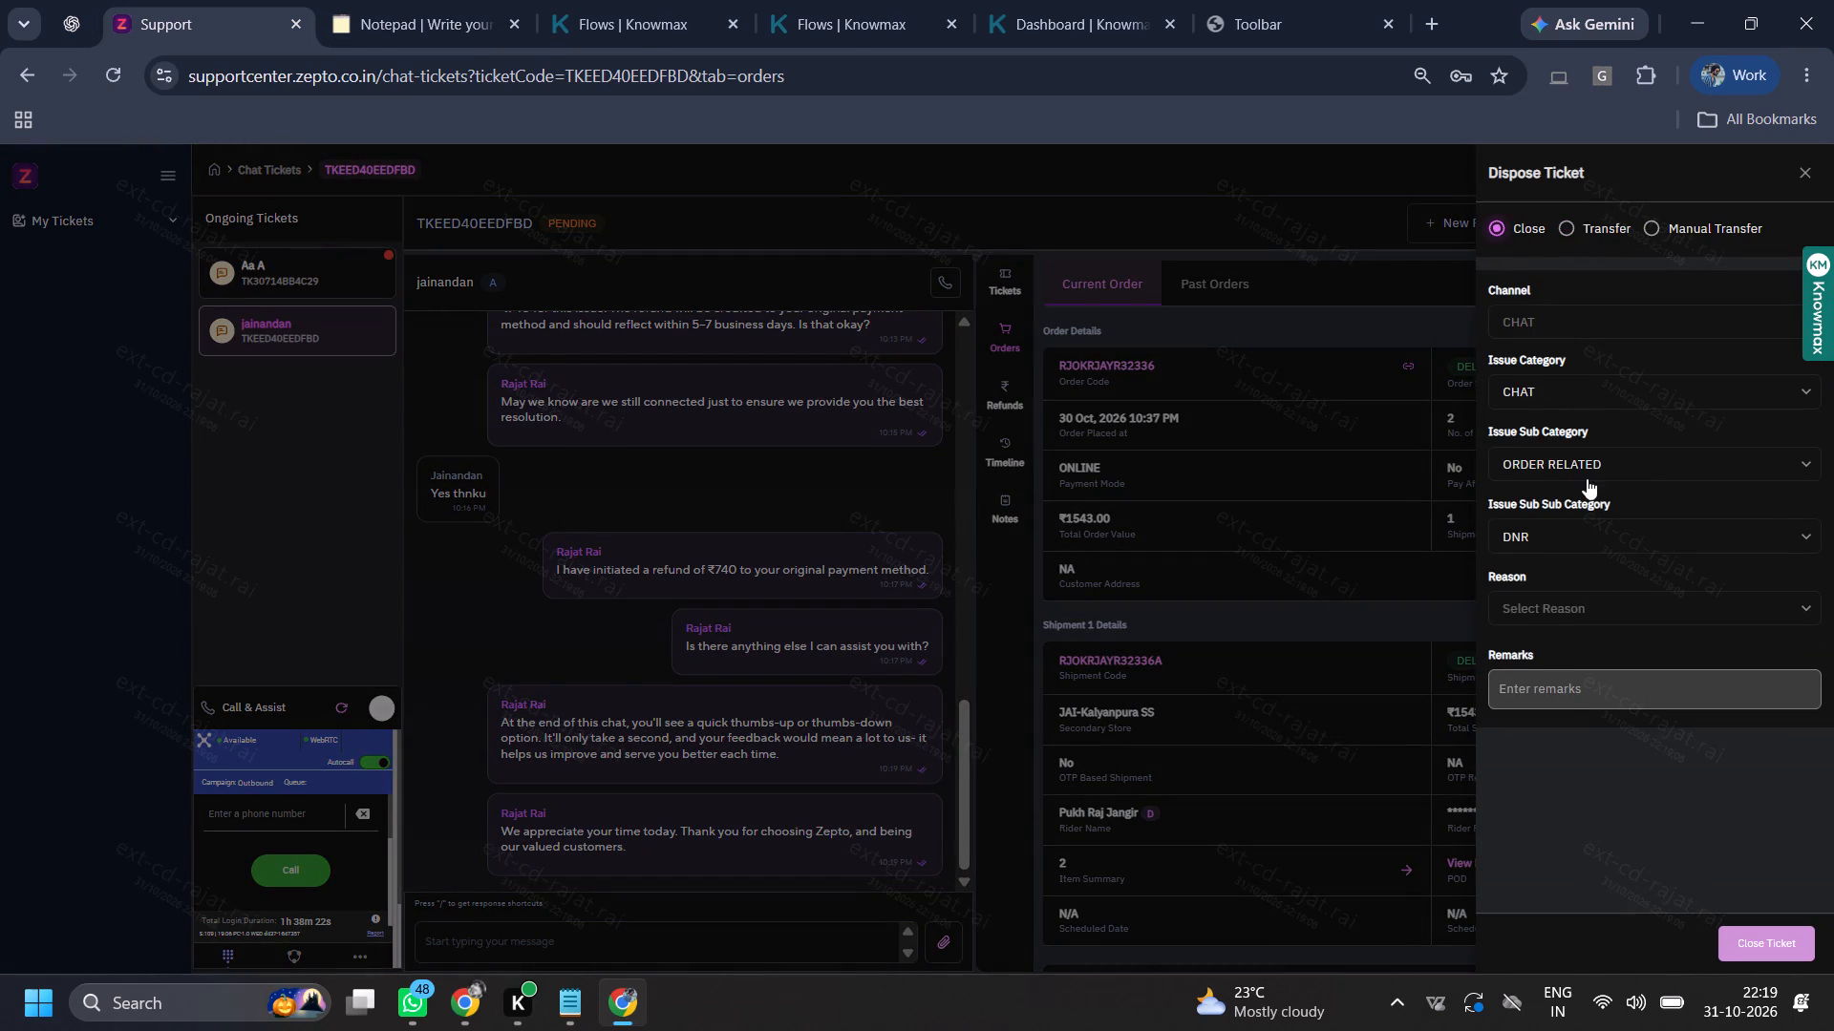
pyautogui.click(1577, 601)
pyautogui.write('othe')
pyautogui.click(1523, 686)
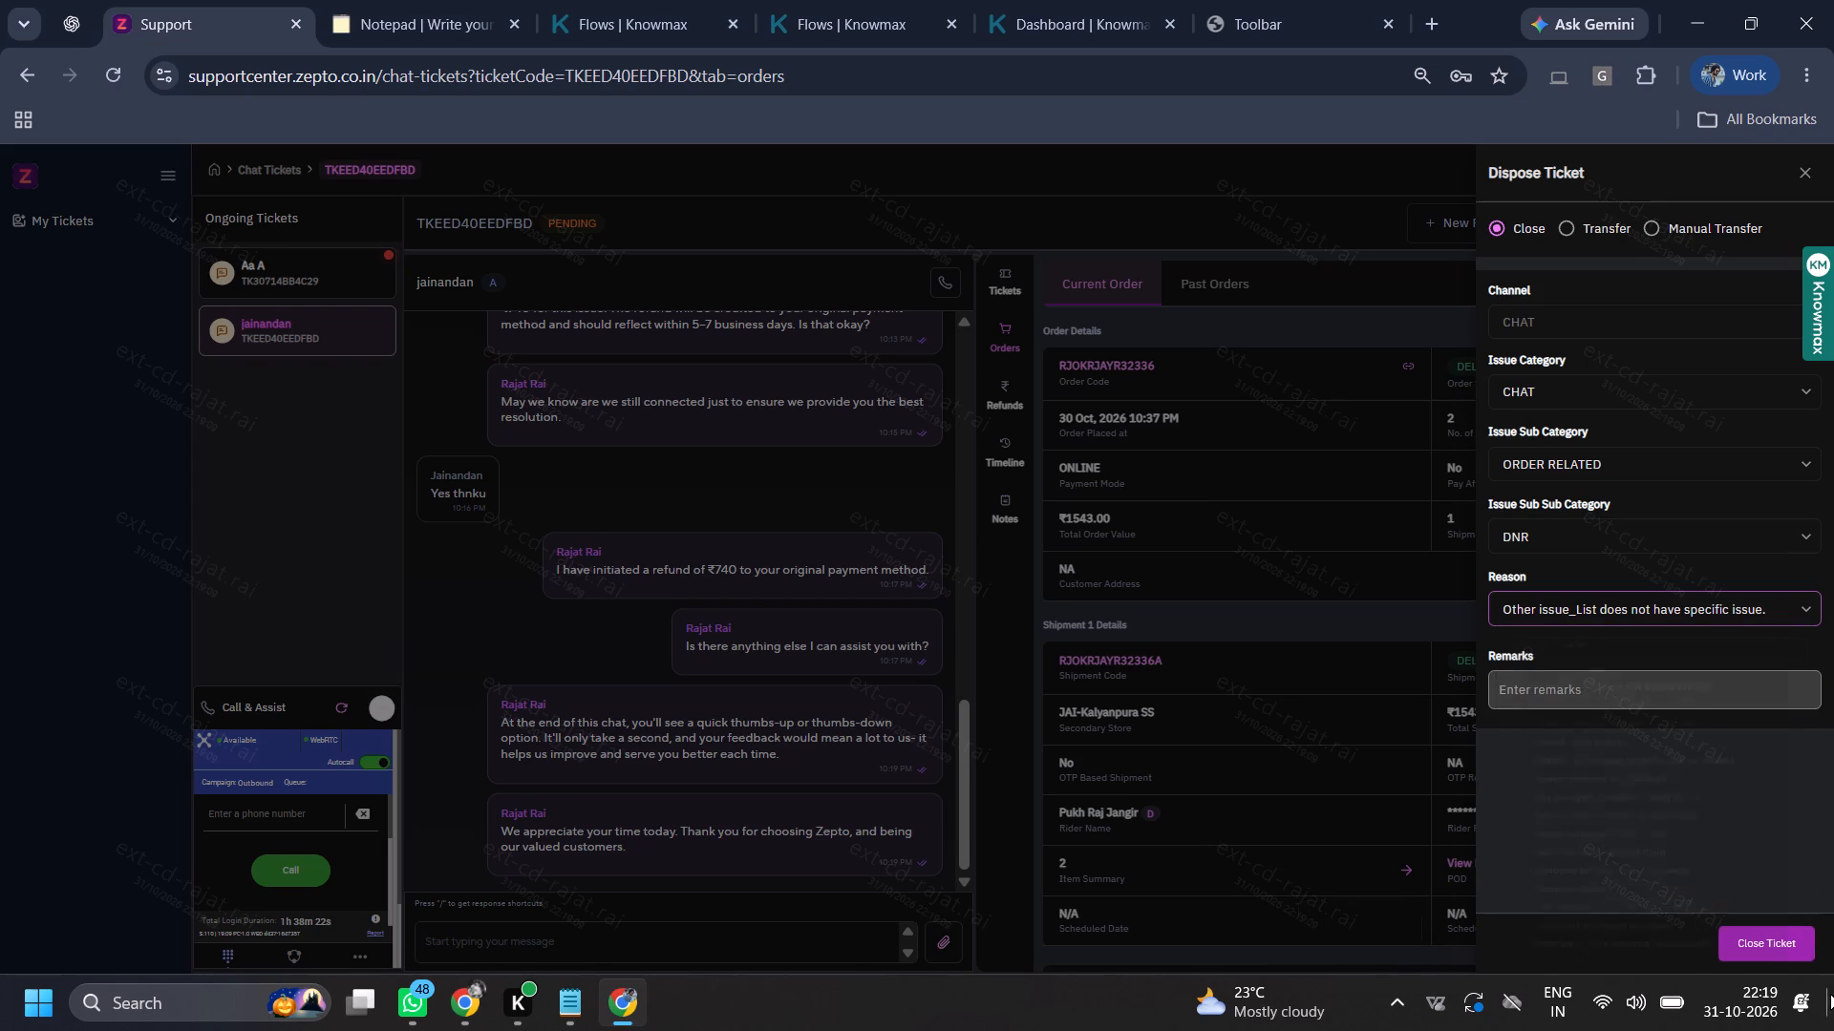
pyautogui.click(1771, 947)
pyautogui.click(1003, 614)
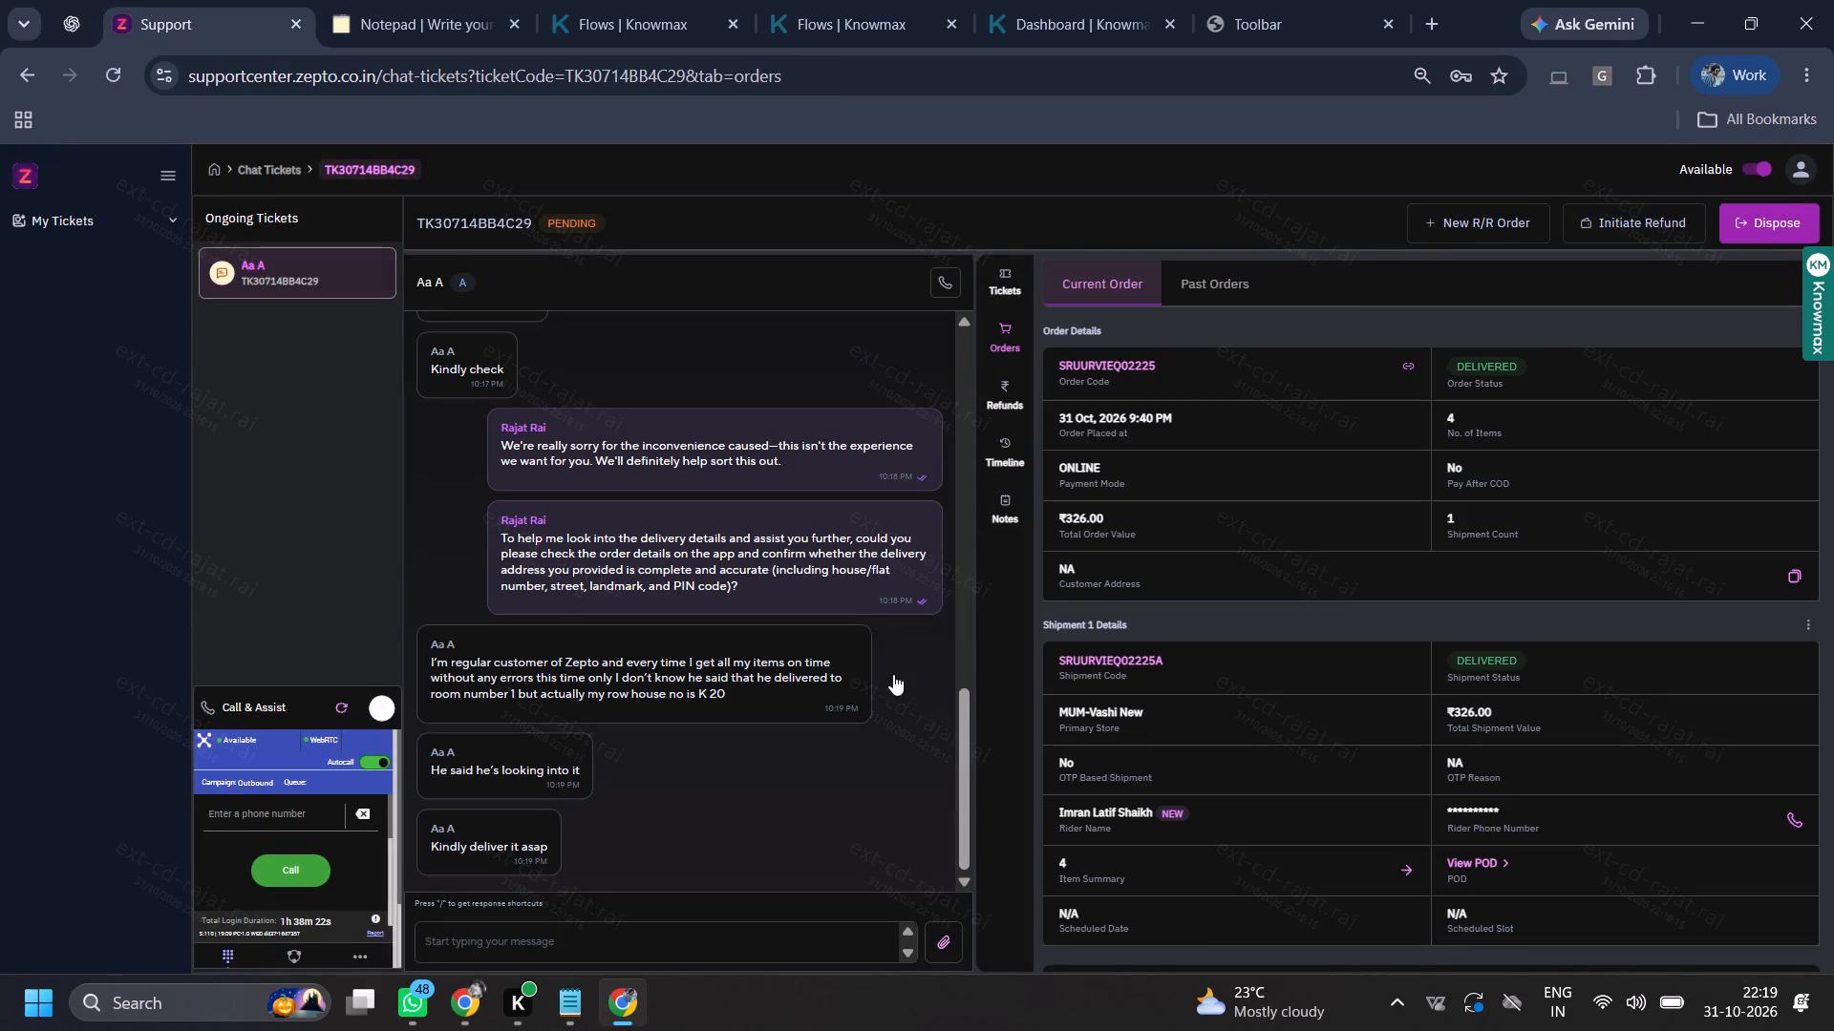
pyautogui.click(1013, 286)
pyautogui.click(1008, 330)
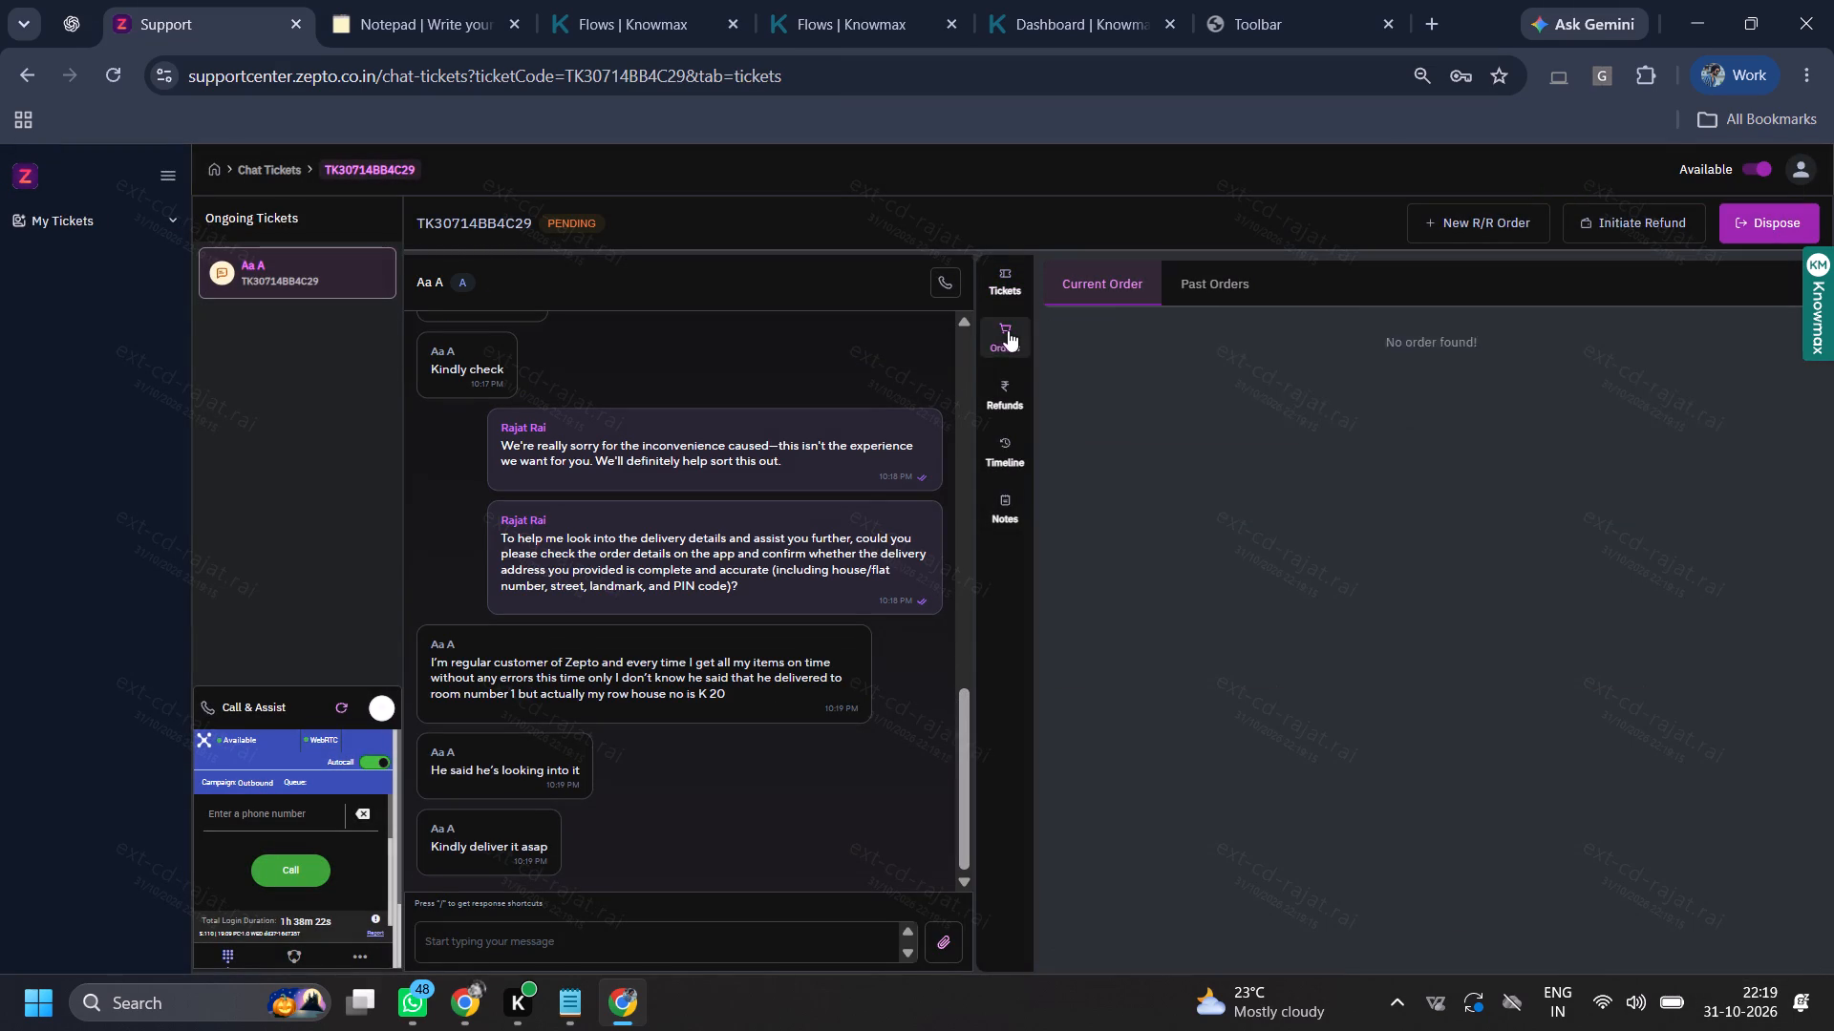
pyautogui.click(1792, 822)
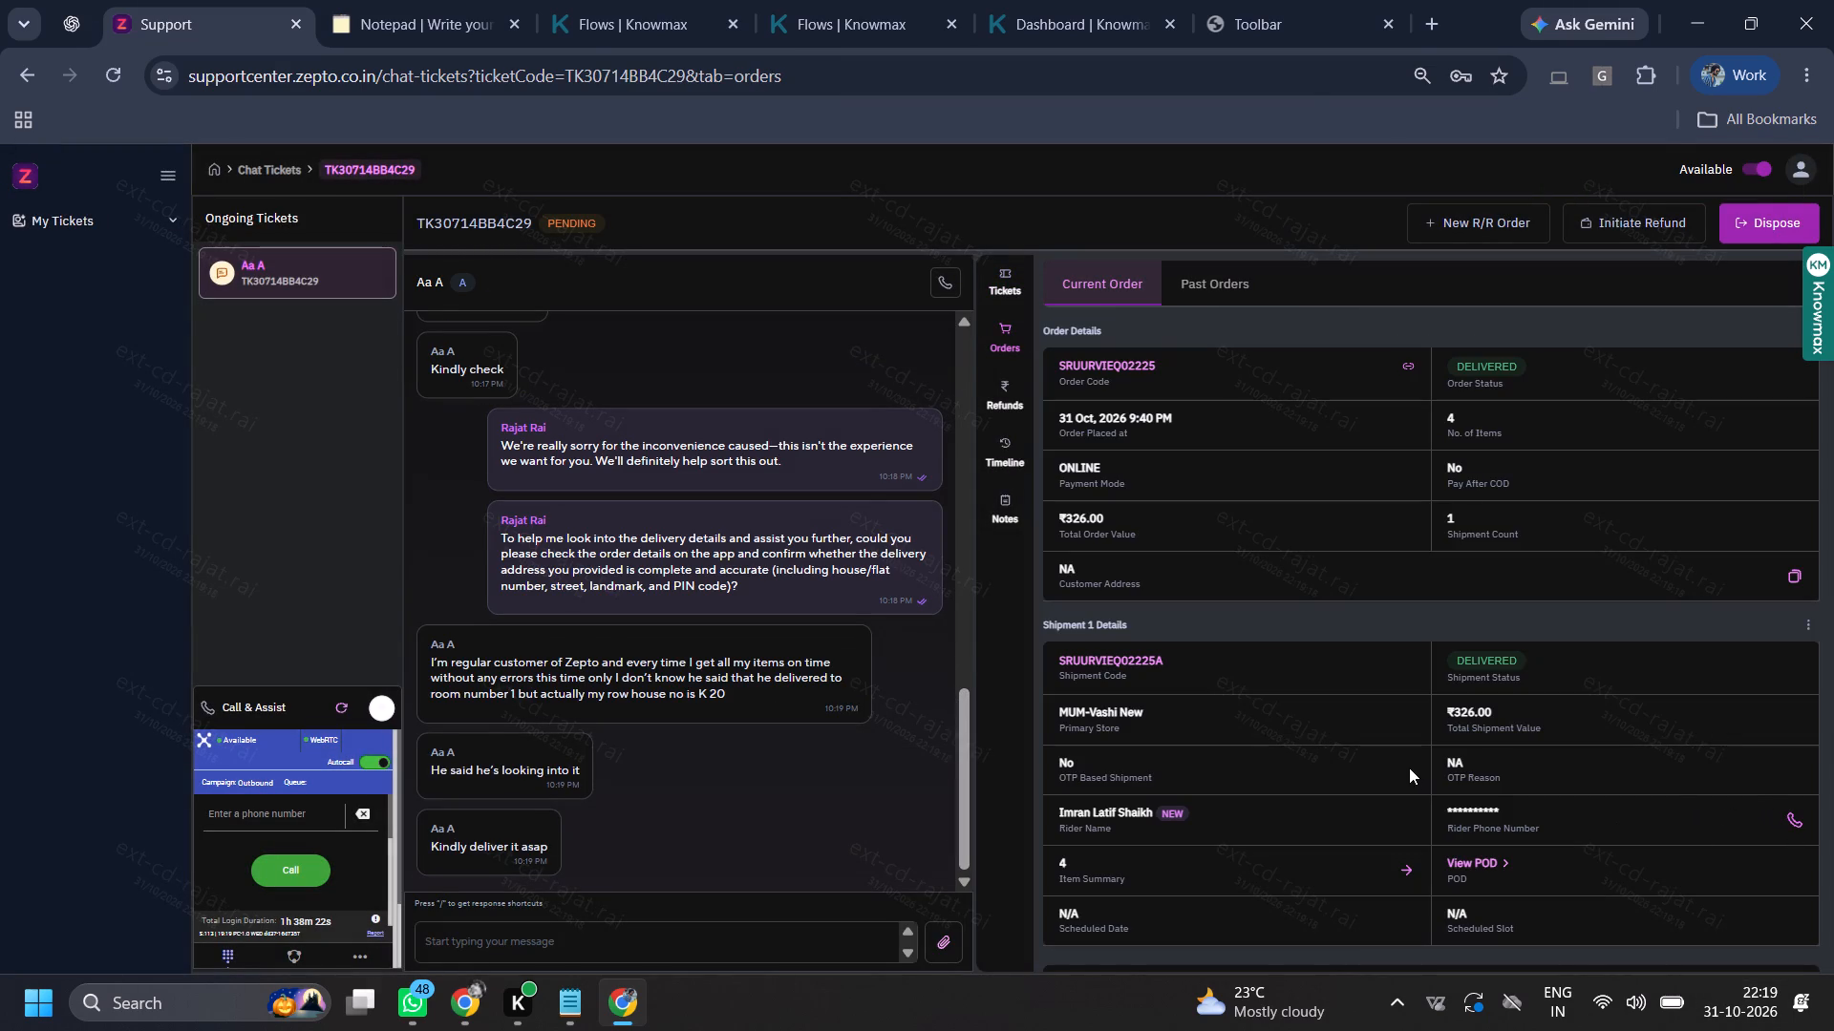
# Check the microphone and other site permissions of the calling Toolbar page, and return to the support chat.
pyautogui.click(1301, 0)
pyautogui.click(163, 78)
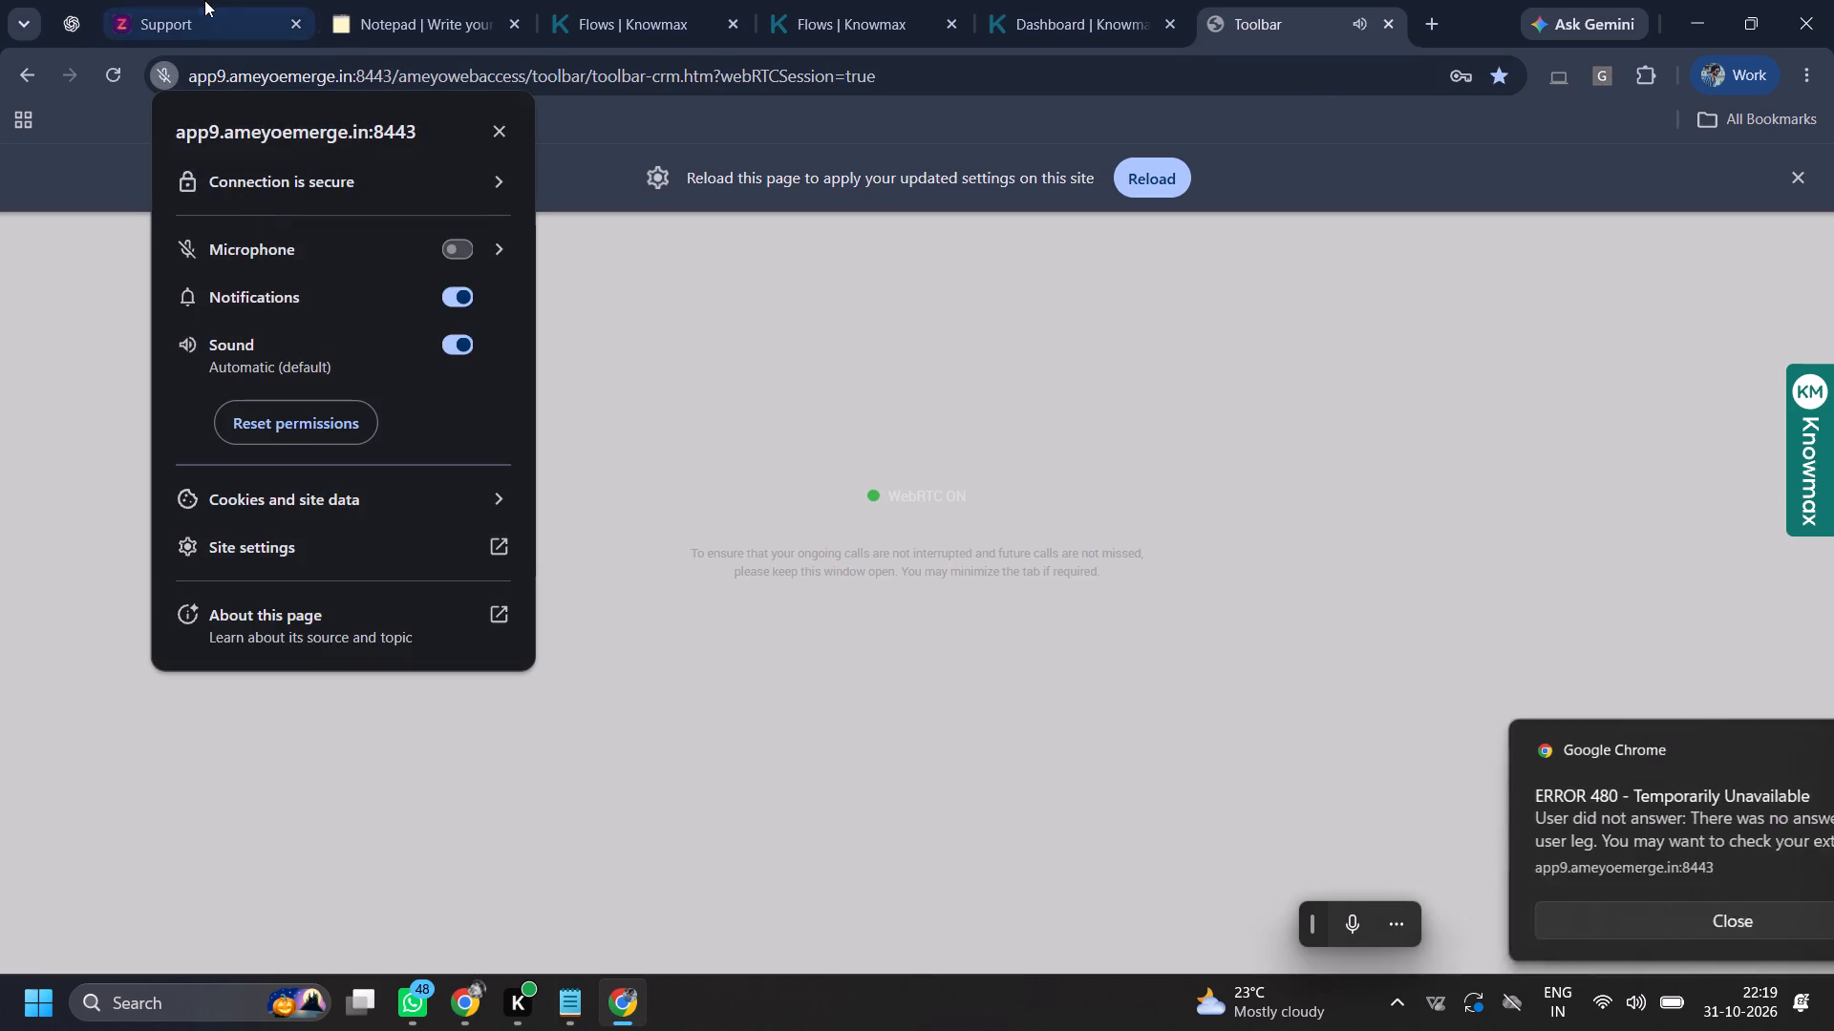
pyautogui.click(200, 0)
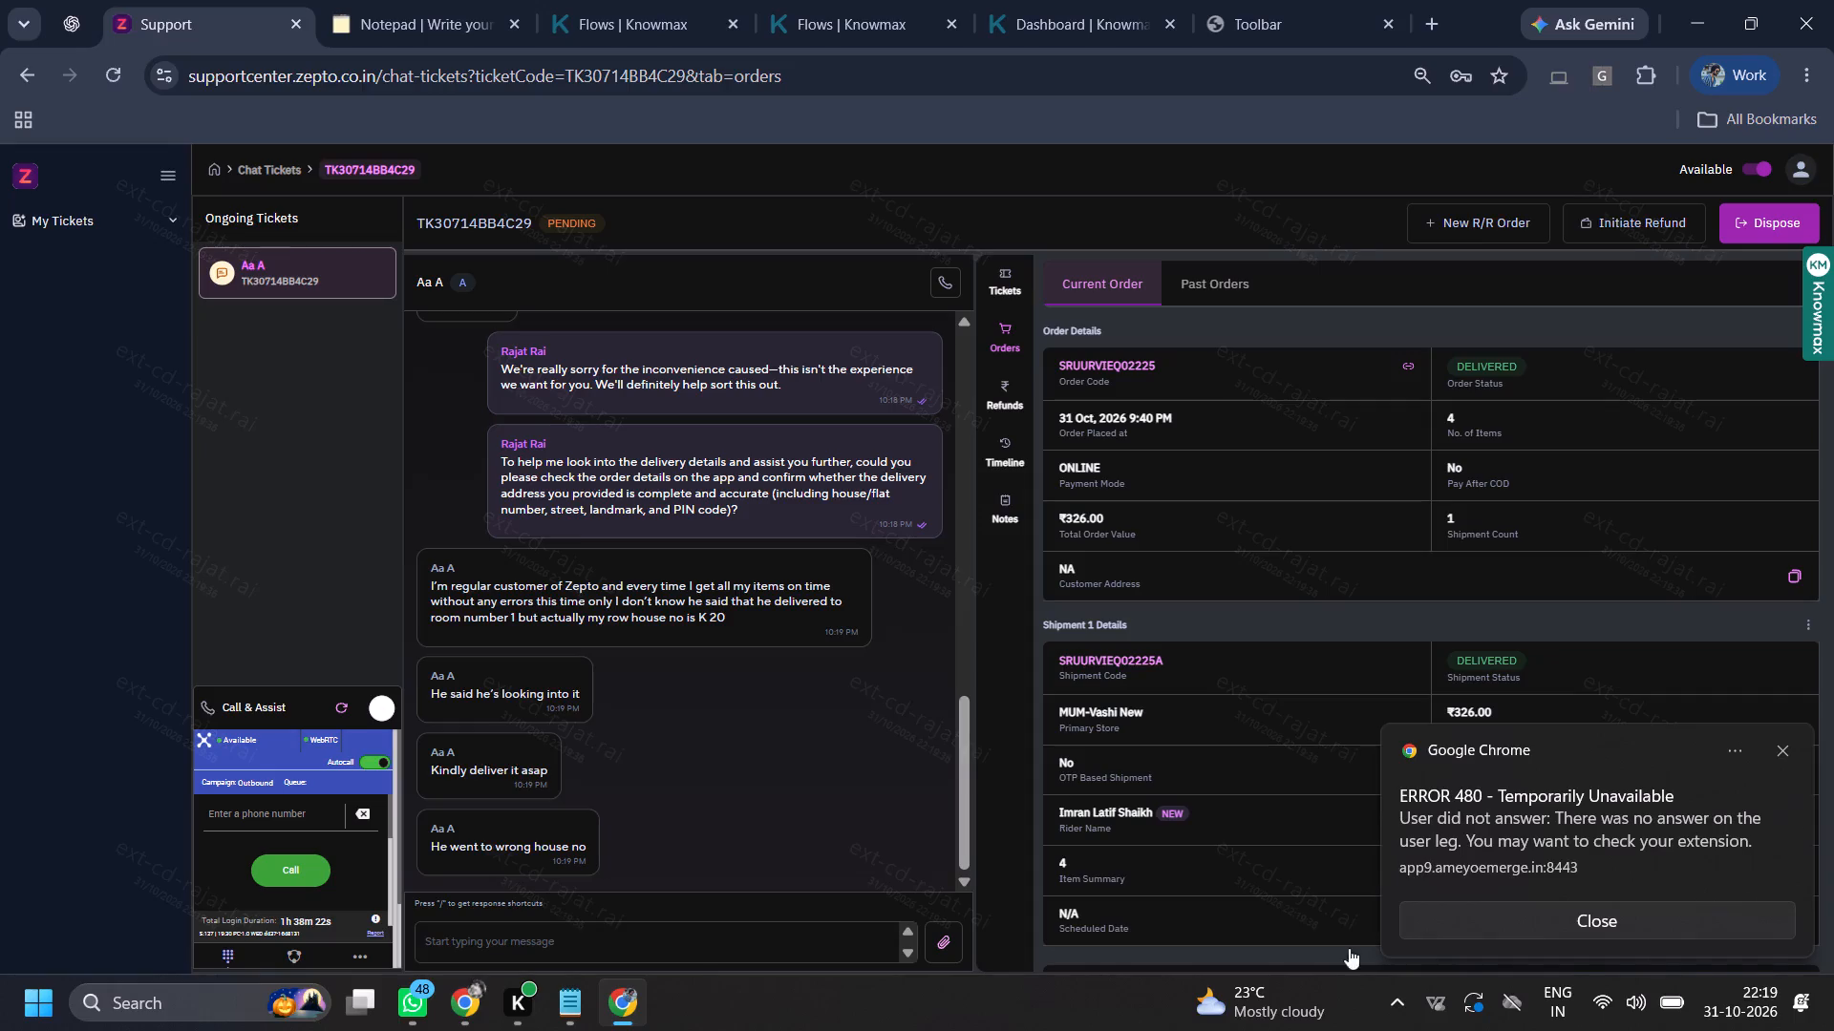
pyautogui.click(1119, 375)
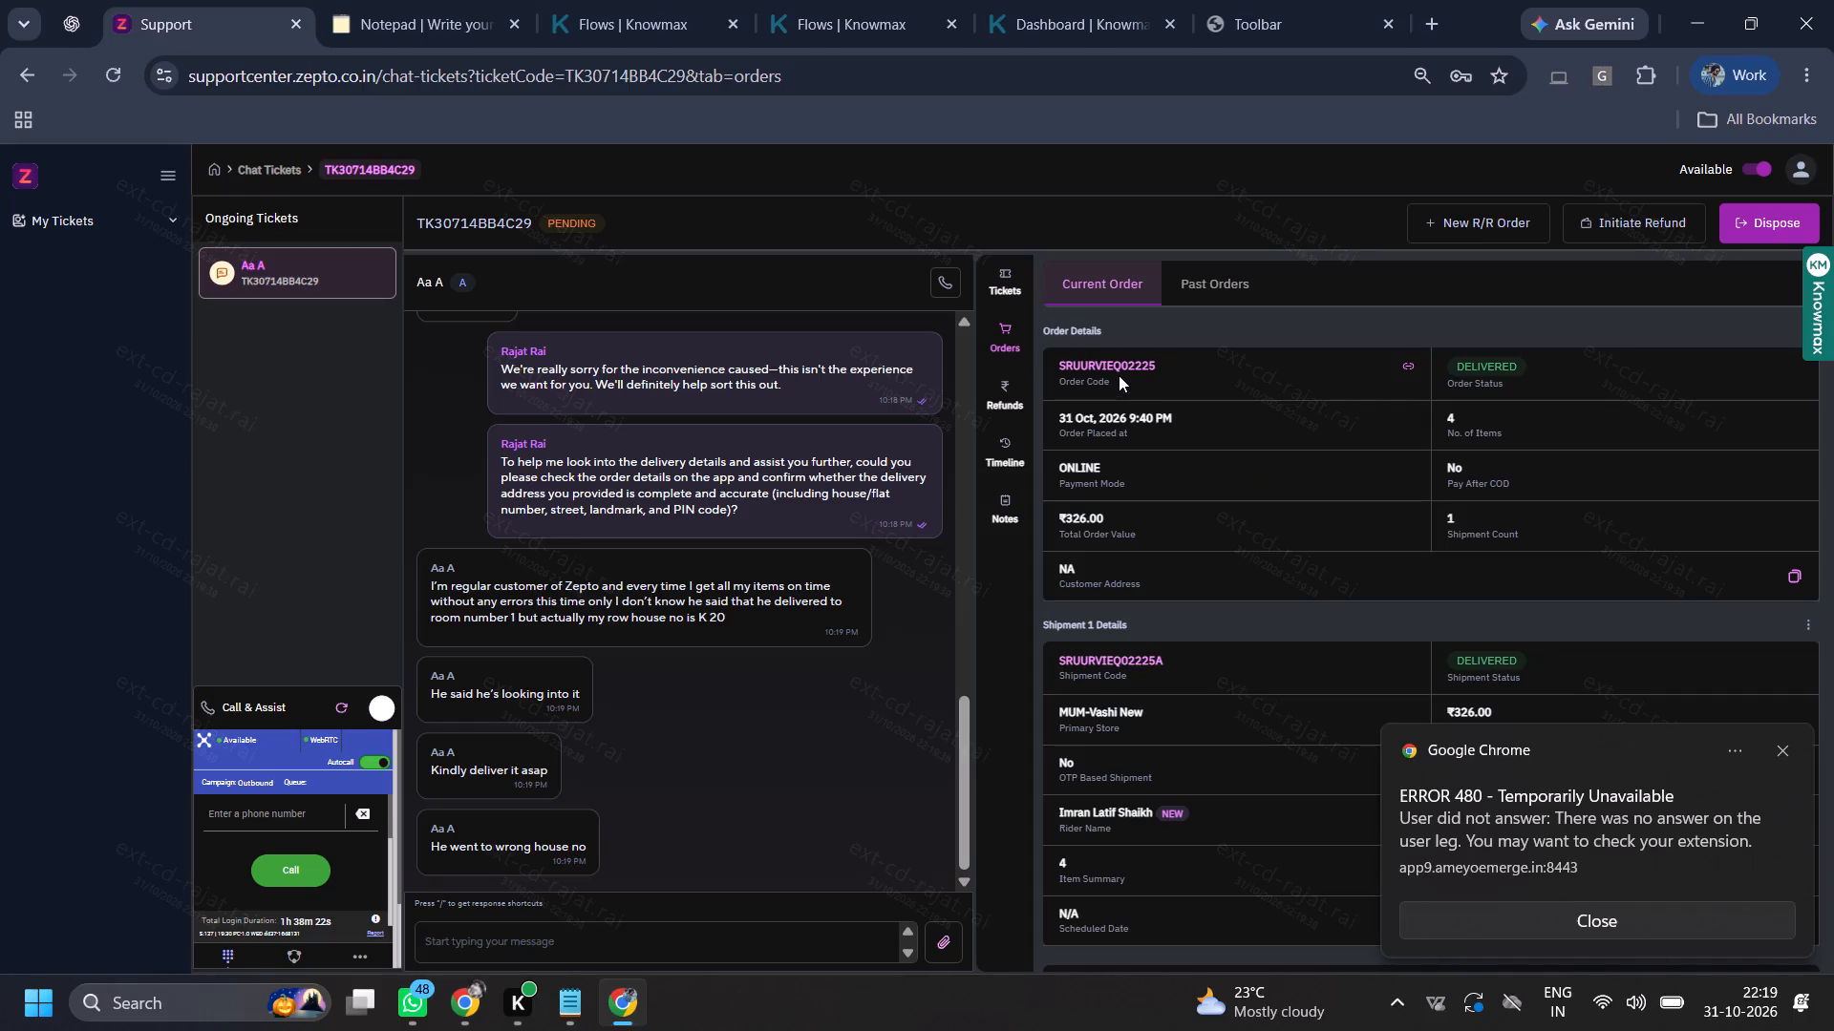
pyautogui.click(1118, 363)
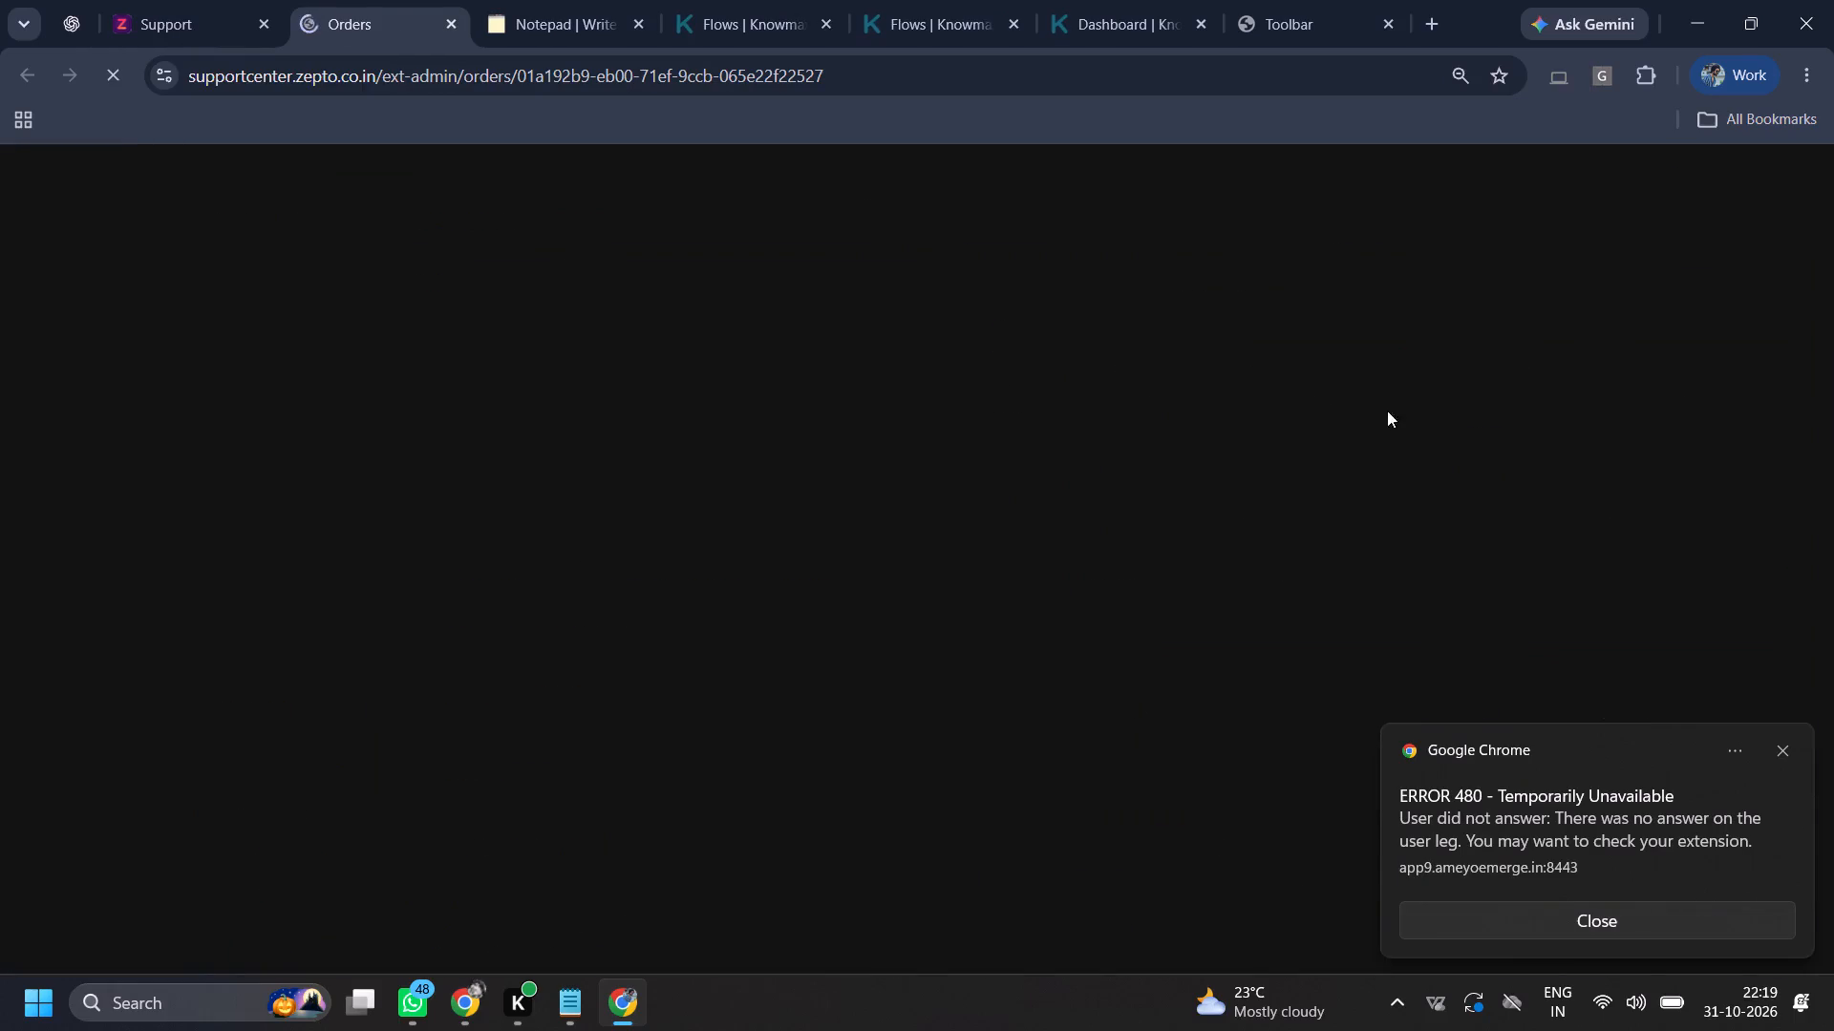
pyautogui.click(354, 214)
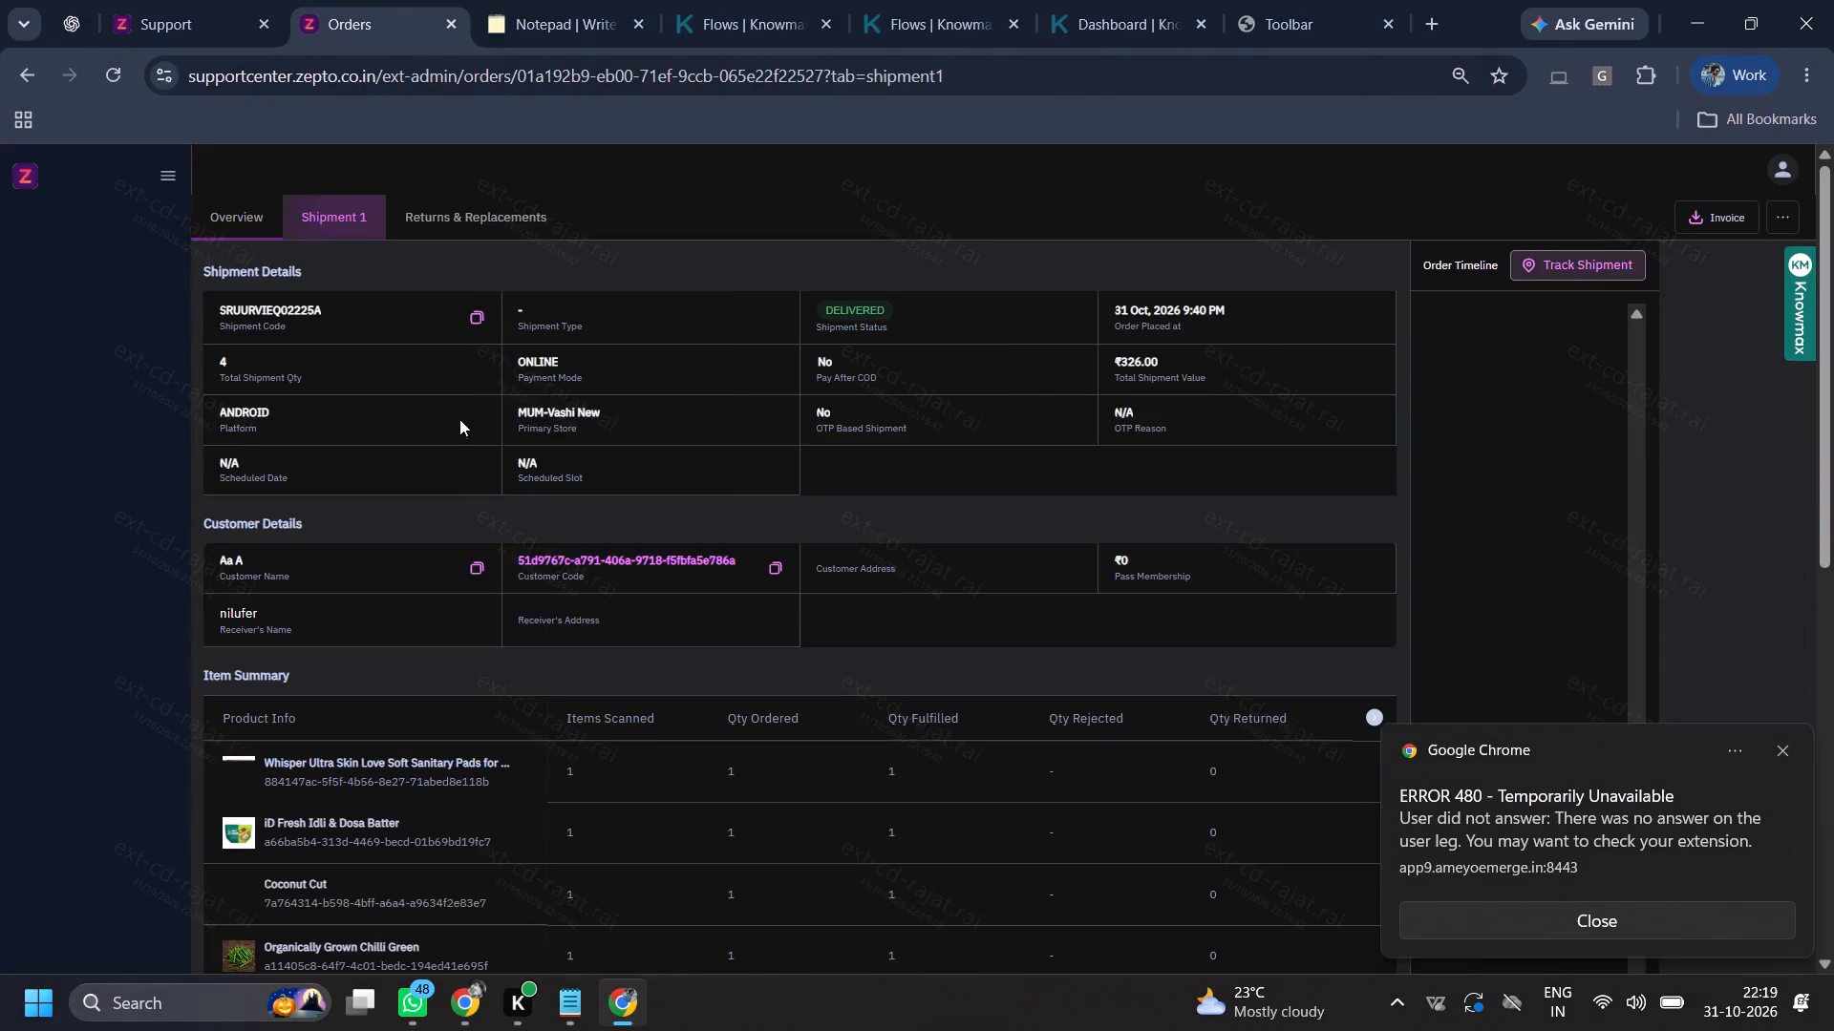
pyautogui.scroll(-9, 643, 723)
pyautogui.scroll(1, 665, 729)
pyautogui.scroll(-8, 665, 729)
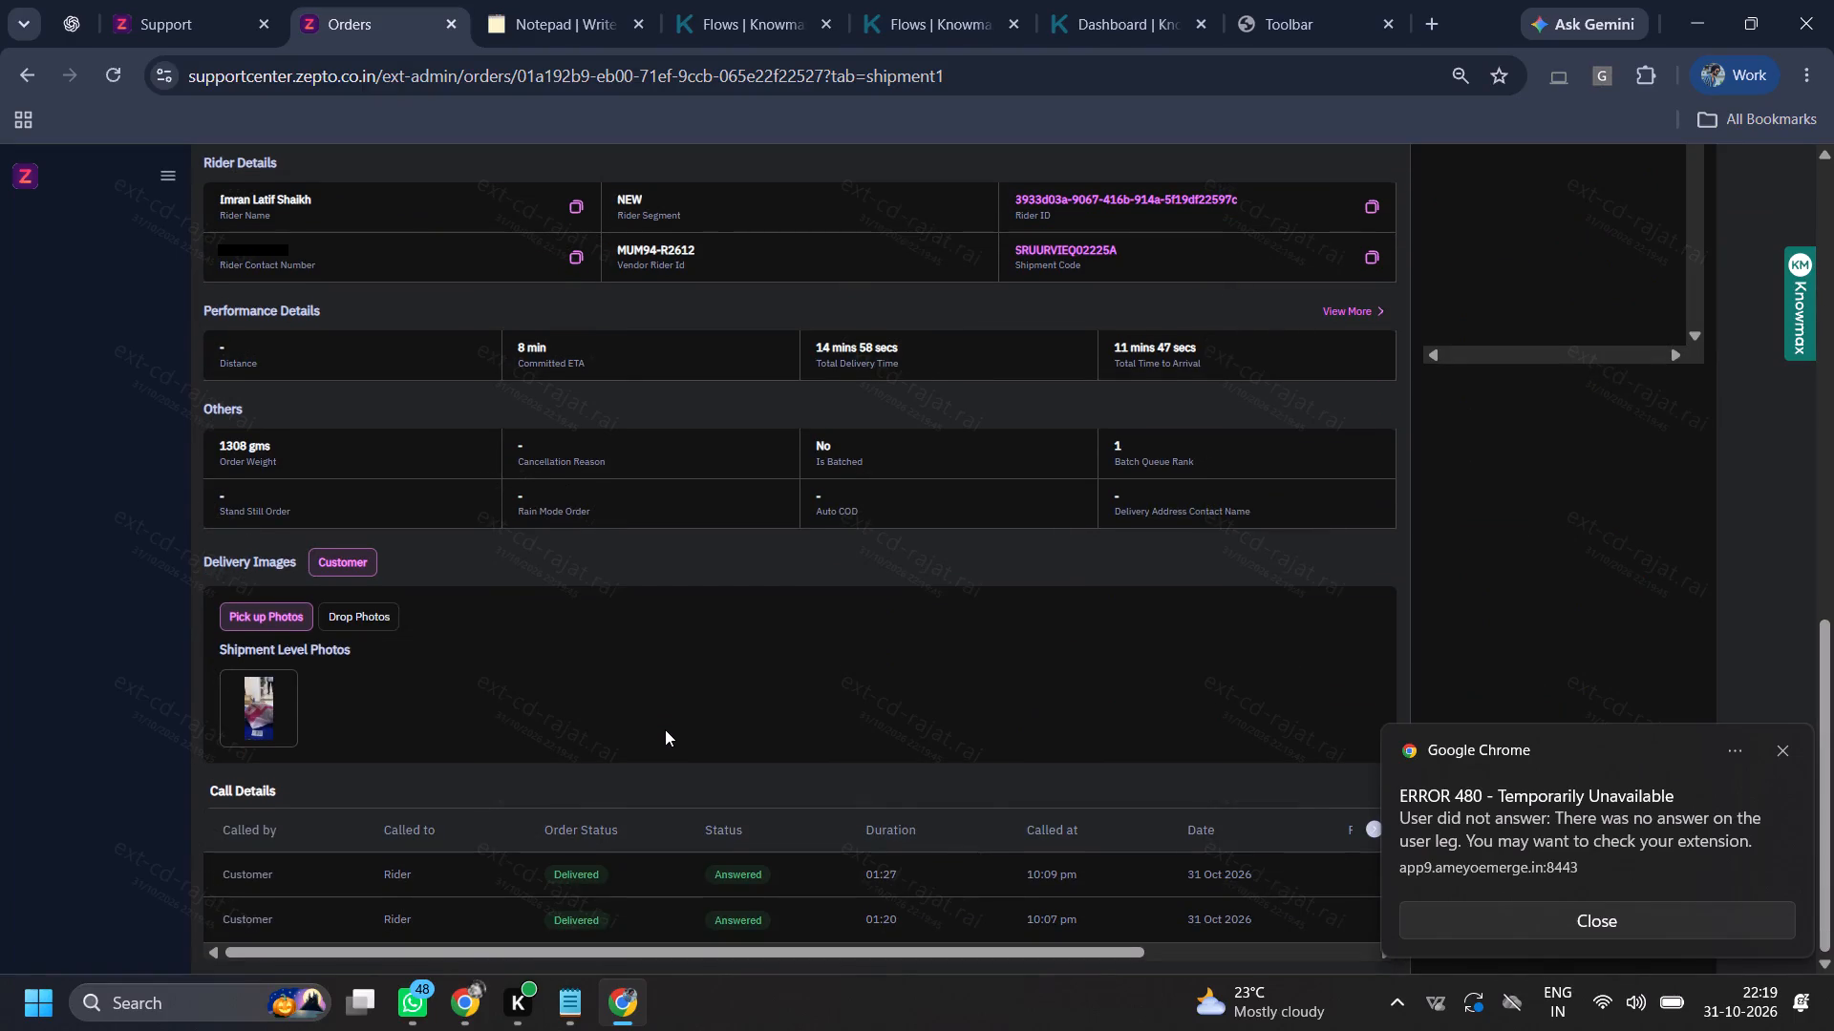
pyautogui.click(452, 24)
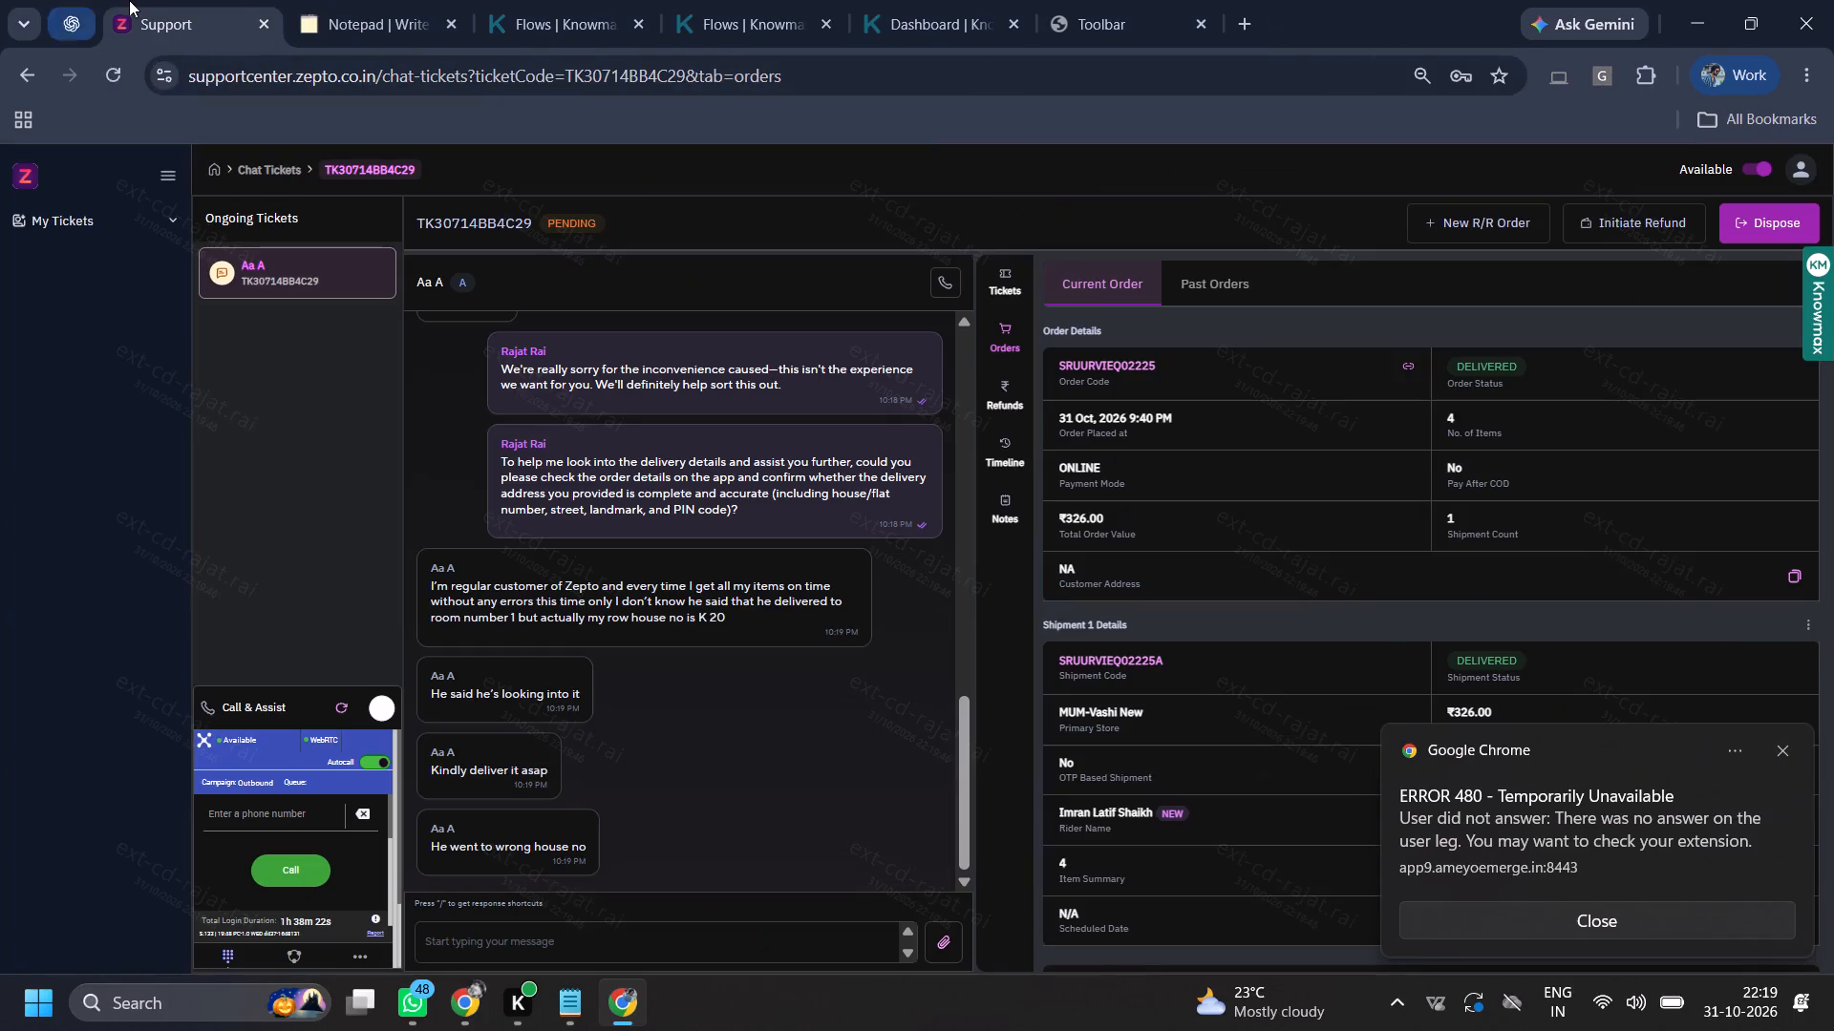
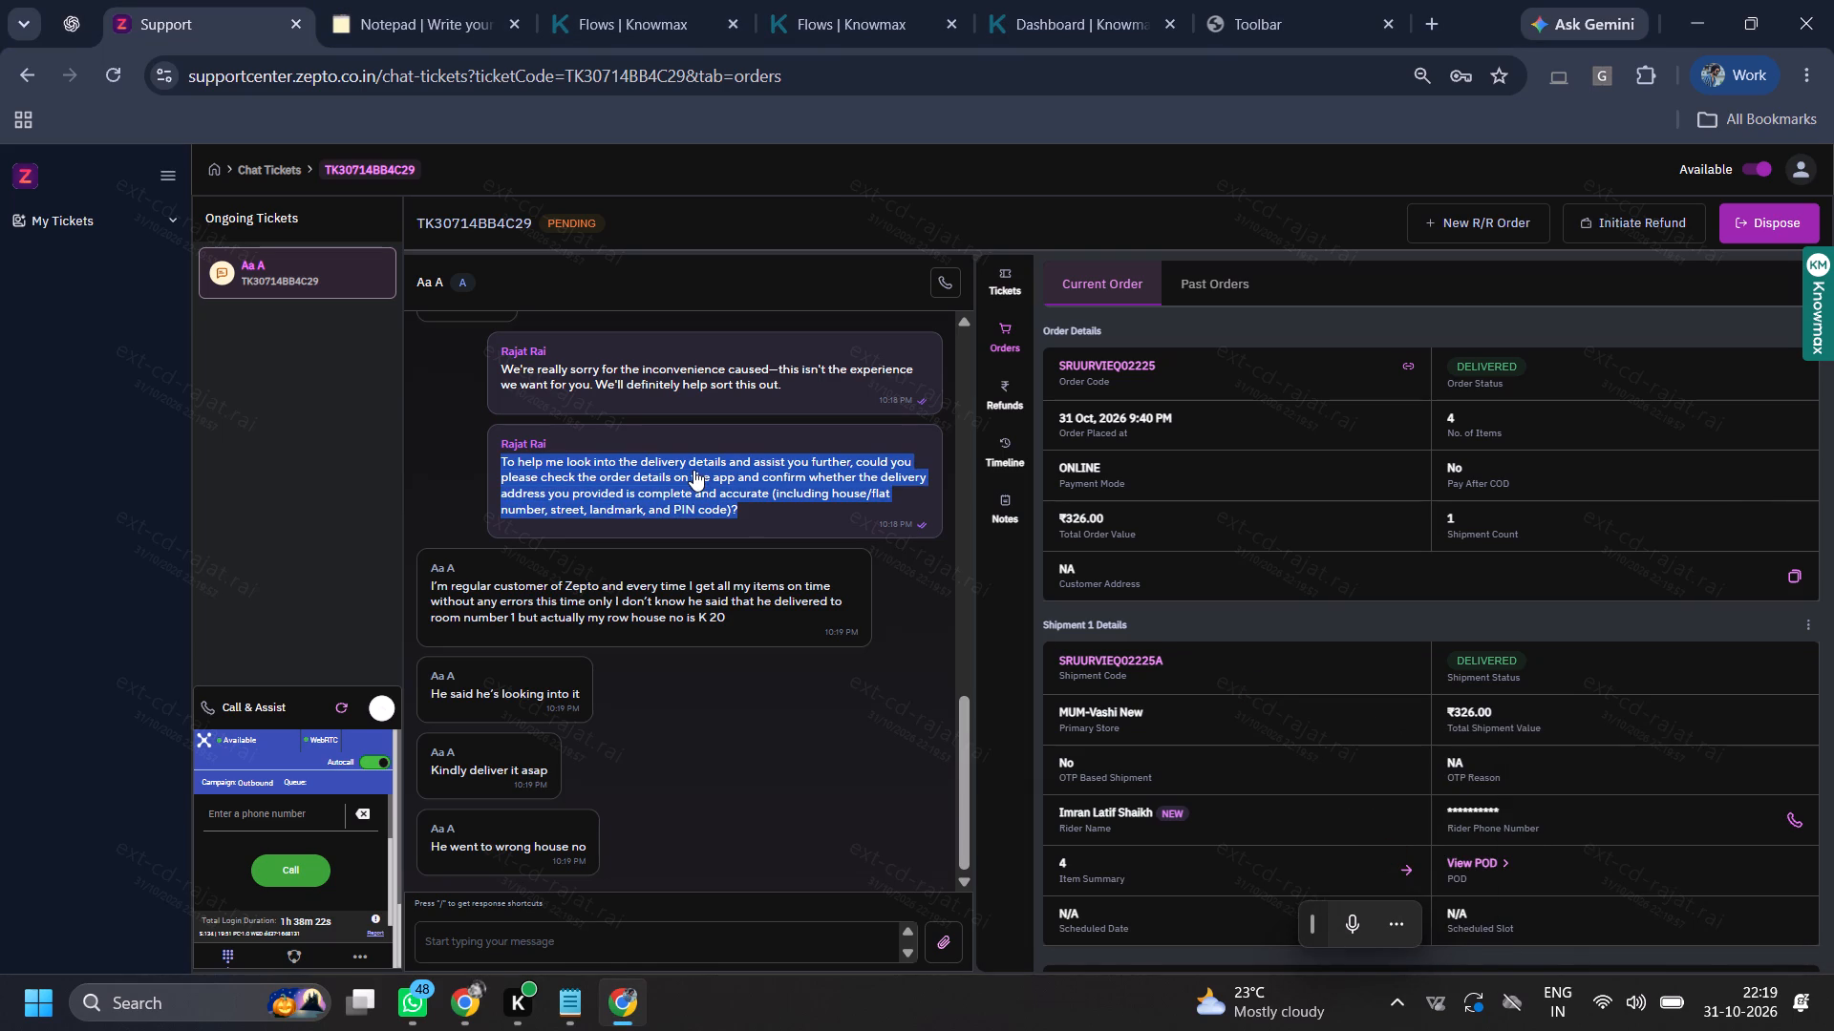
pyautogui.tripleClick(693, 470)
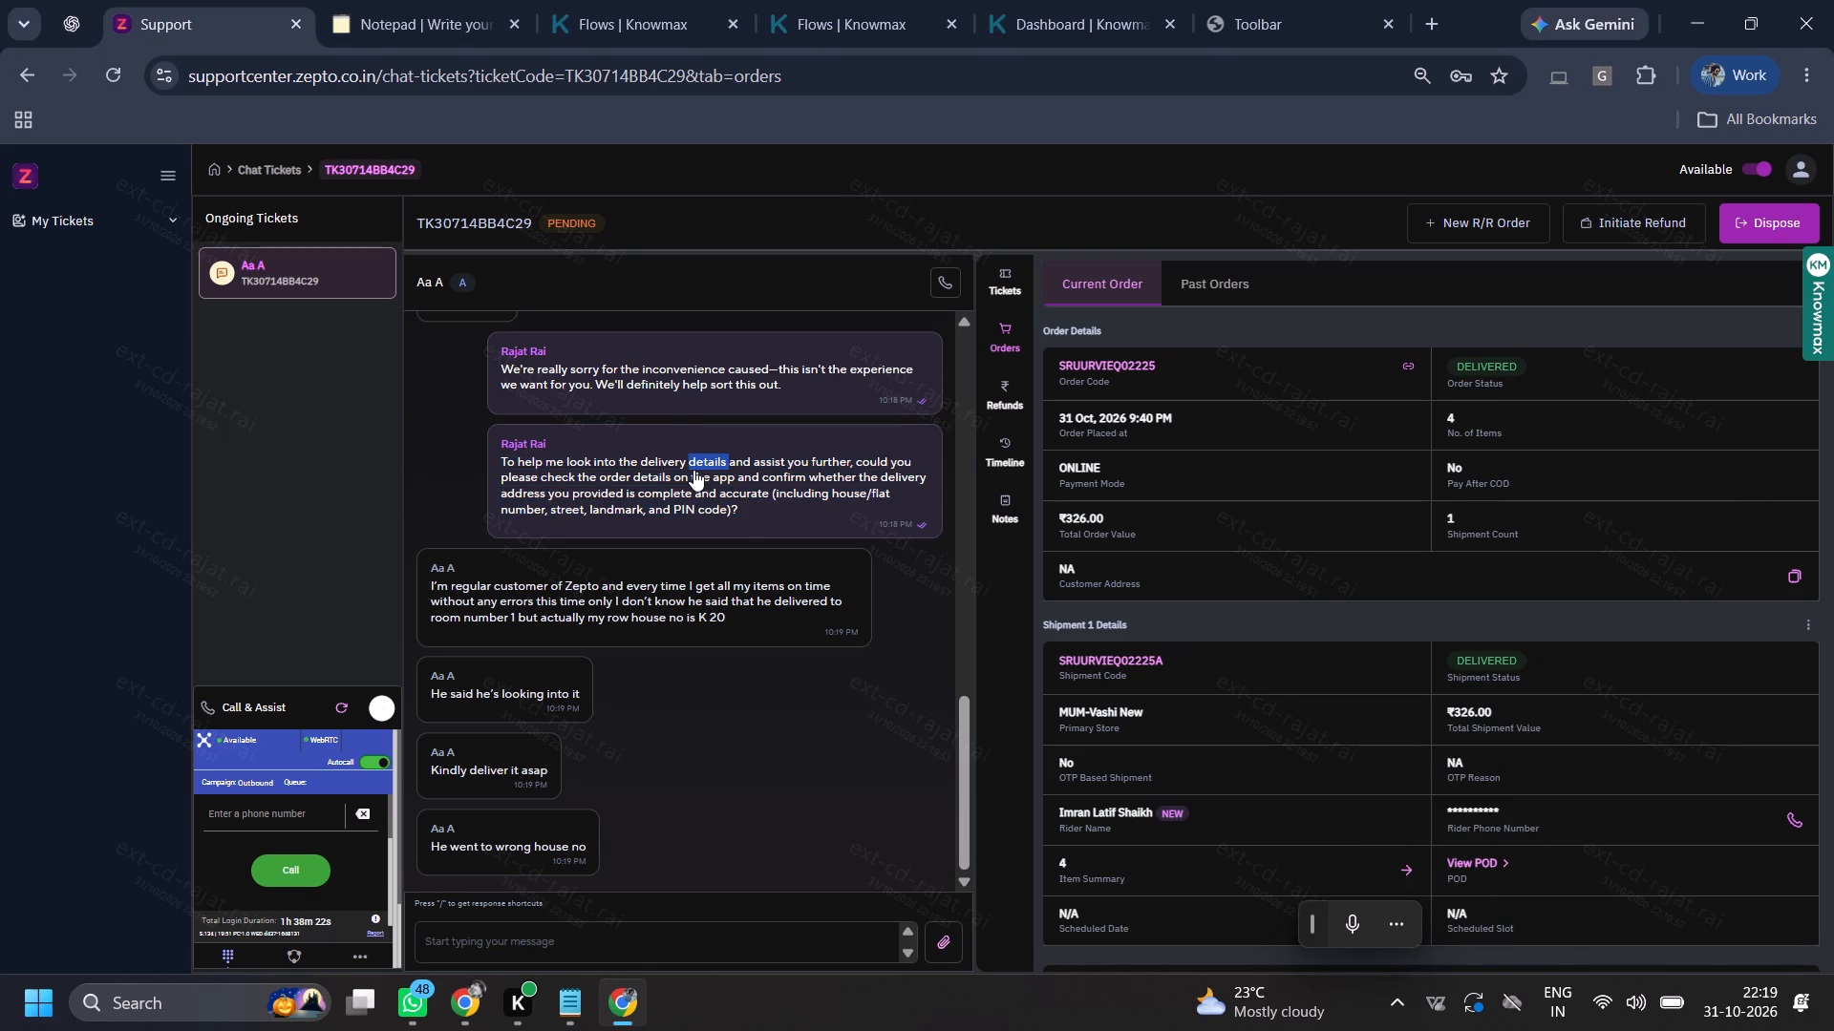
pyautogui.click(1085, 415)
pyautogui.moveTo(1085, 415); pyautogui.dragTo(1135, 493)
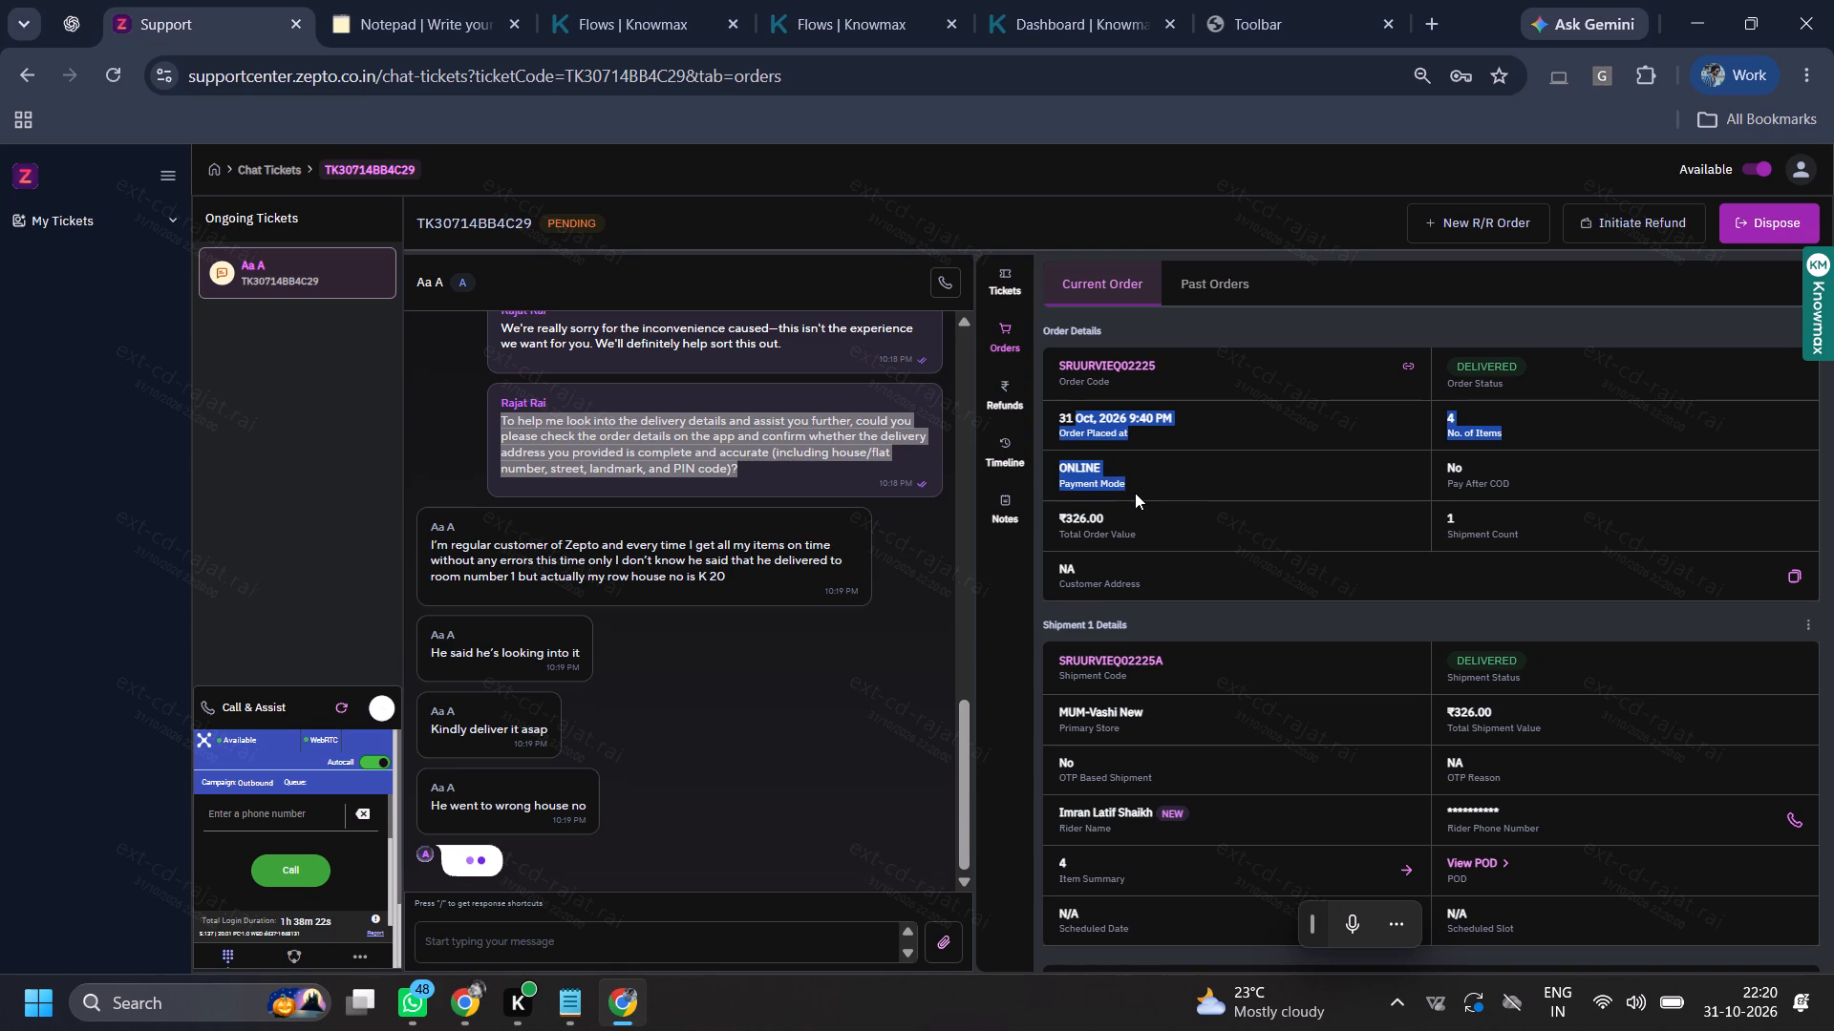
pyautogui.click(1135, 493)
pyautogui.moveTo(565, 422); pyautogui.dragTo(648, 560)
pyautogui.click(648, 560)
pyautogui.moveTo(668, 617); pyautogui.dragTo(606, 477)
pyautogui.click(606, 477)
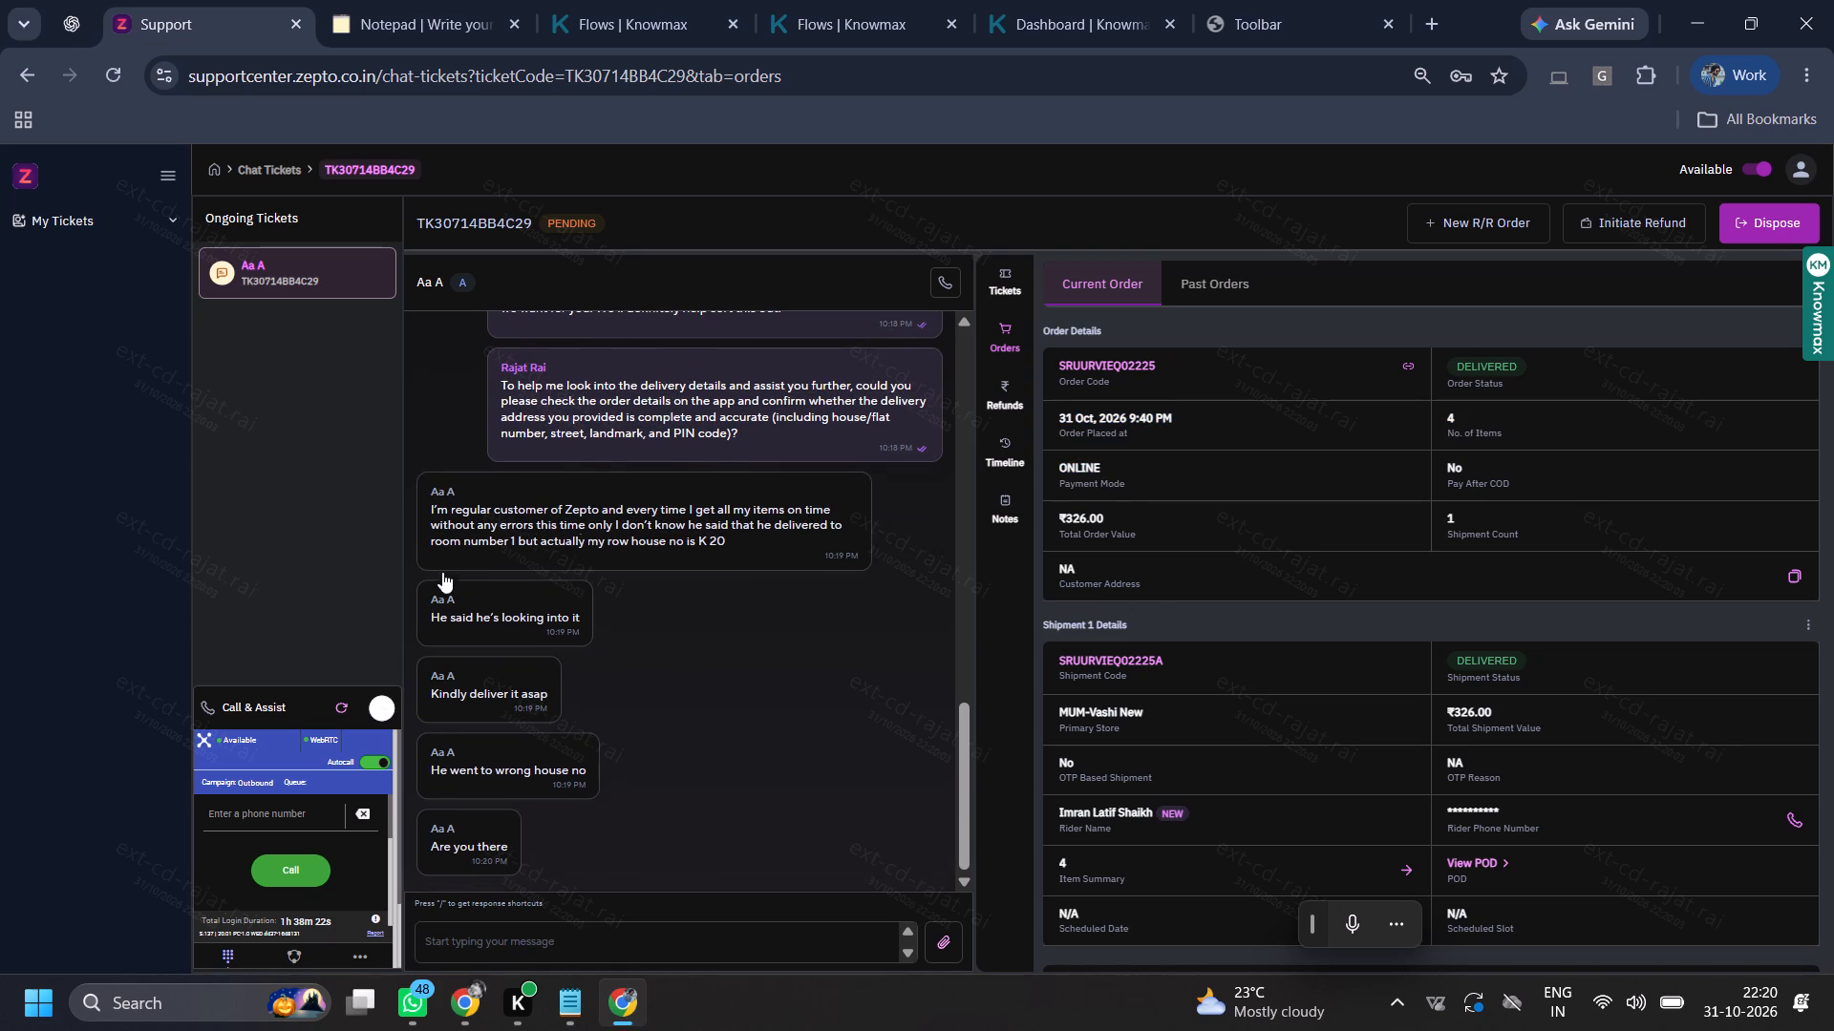
pyautogui.click(563, 1016)
pyautogui.keyDown('ctrl'); pyautogui.tripleClick(655, 695); pyautogui.keyUp('ctrl')
pyautogui.hotkey('ctrl', 'c')
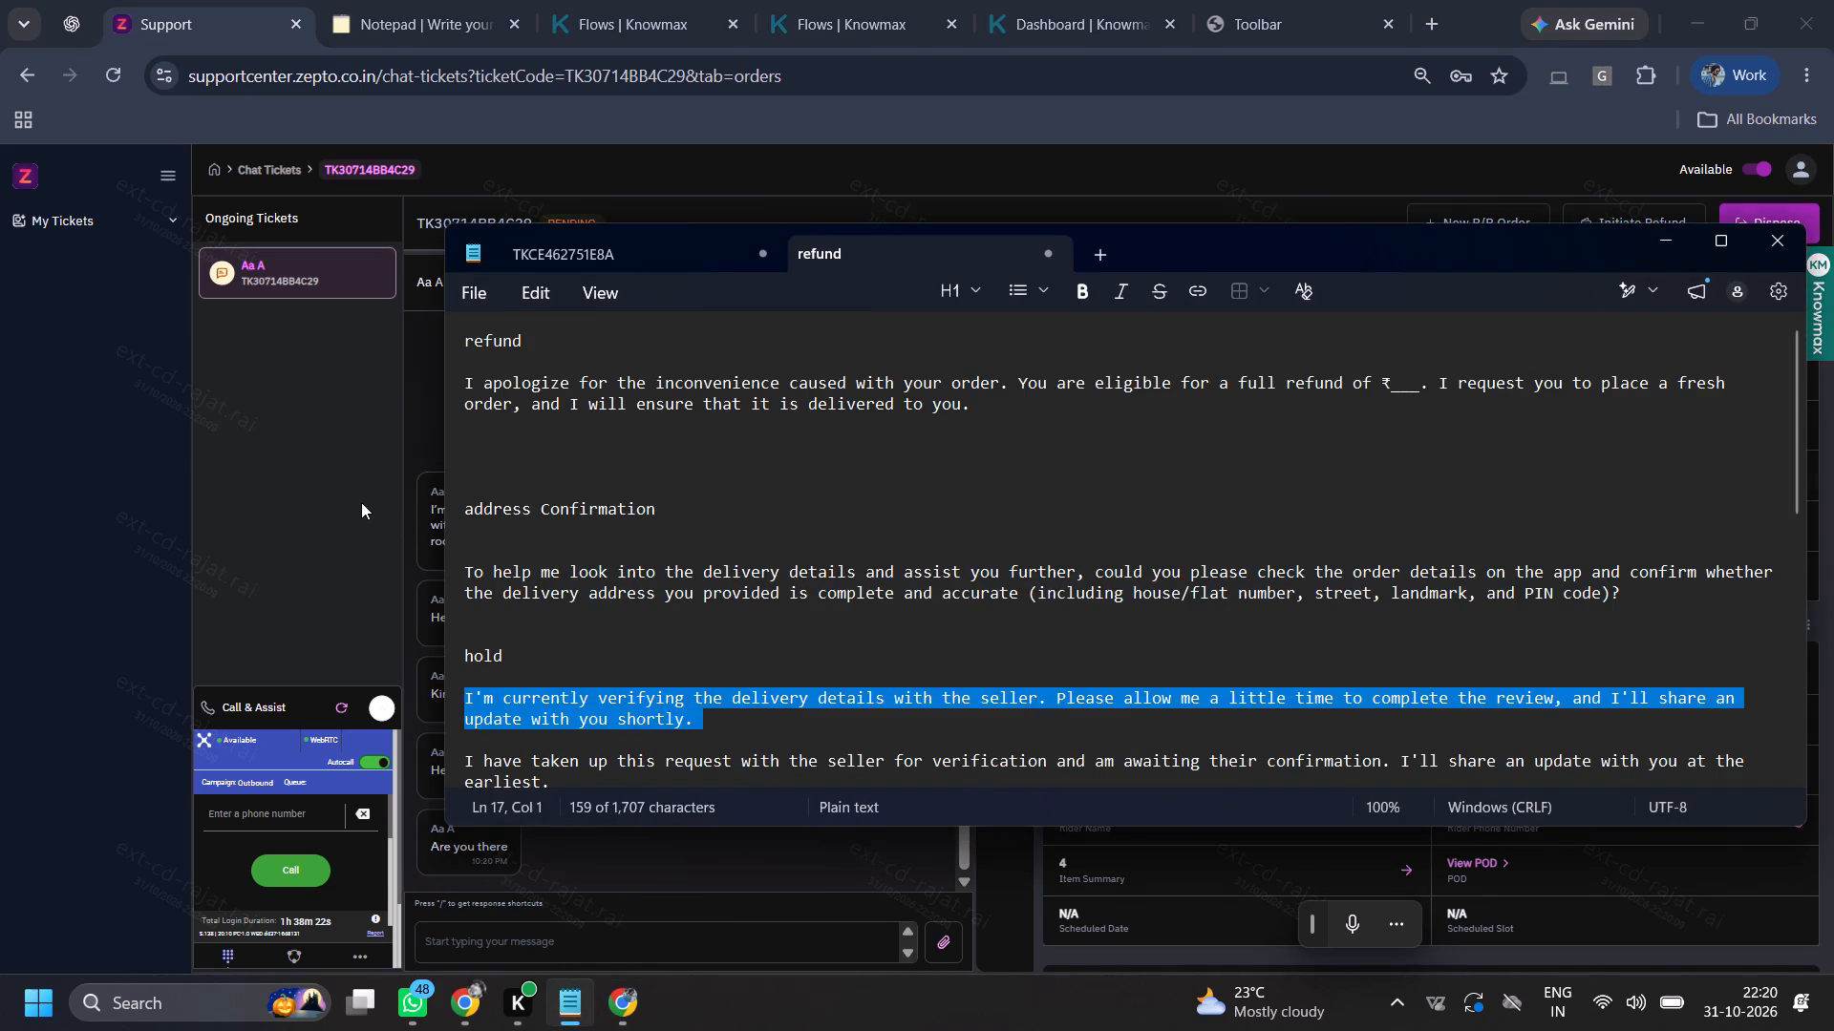
pyautogui.keyDown('ctrl'); pyautogui.click(361, 502); pyautogui.keyUp('ctrl')
pyautogui.keyDown('ctrl'); pyautogui.click(640, 945); pyautogui.keyUp('ctrl')
pyautogui.hotkey('ctrl', 'v')
pyautogui.press('Return')
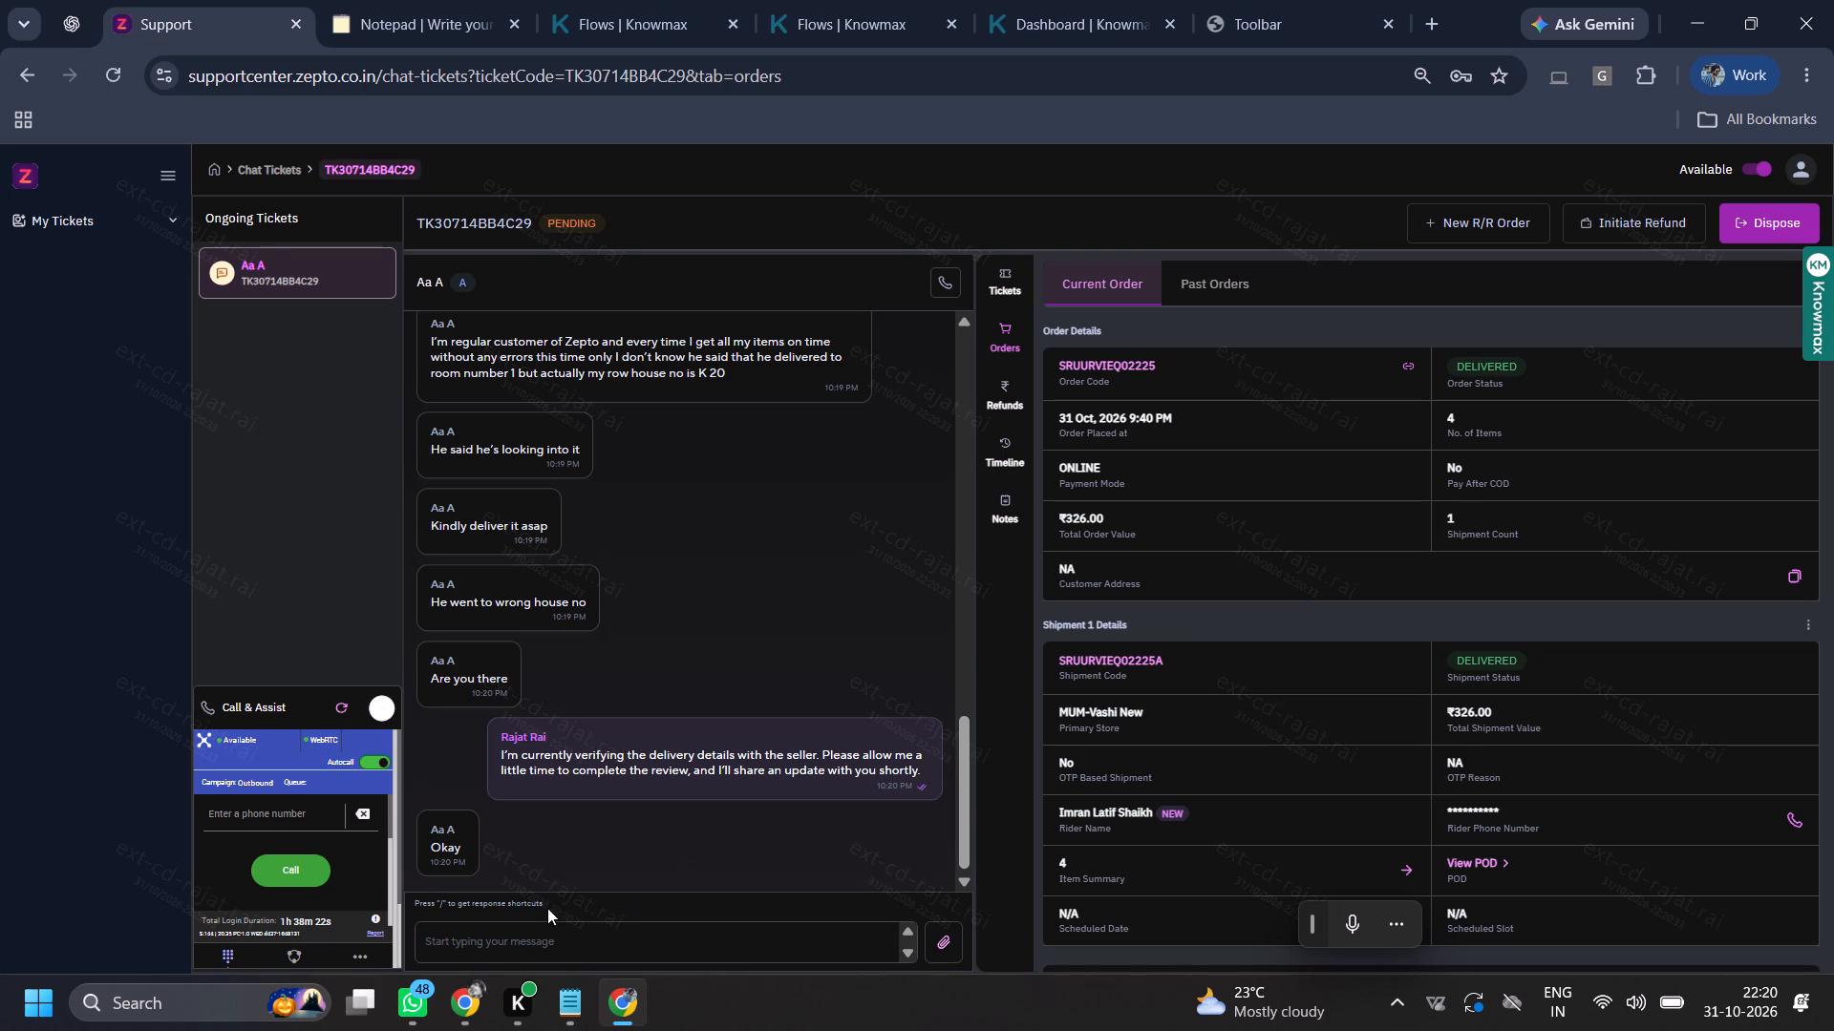
# Switch to the YouTube window, pause the Best of Bluetooth Era Jukebox video, and return to the support chat.
pyautogui.click(473, 1003)
pyautogui.click(738, 572)
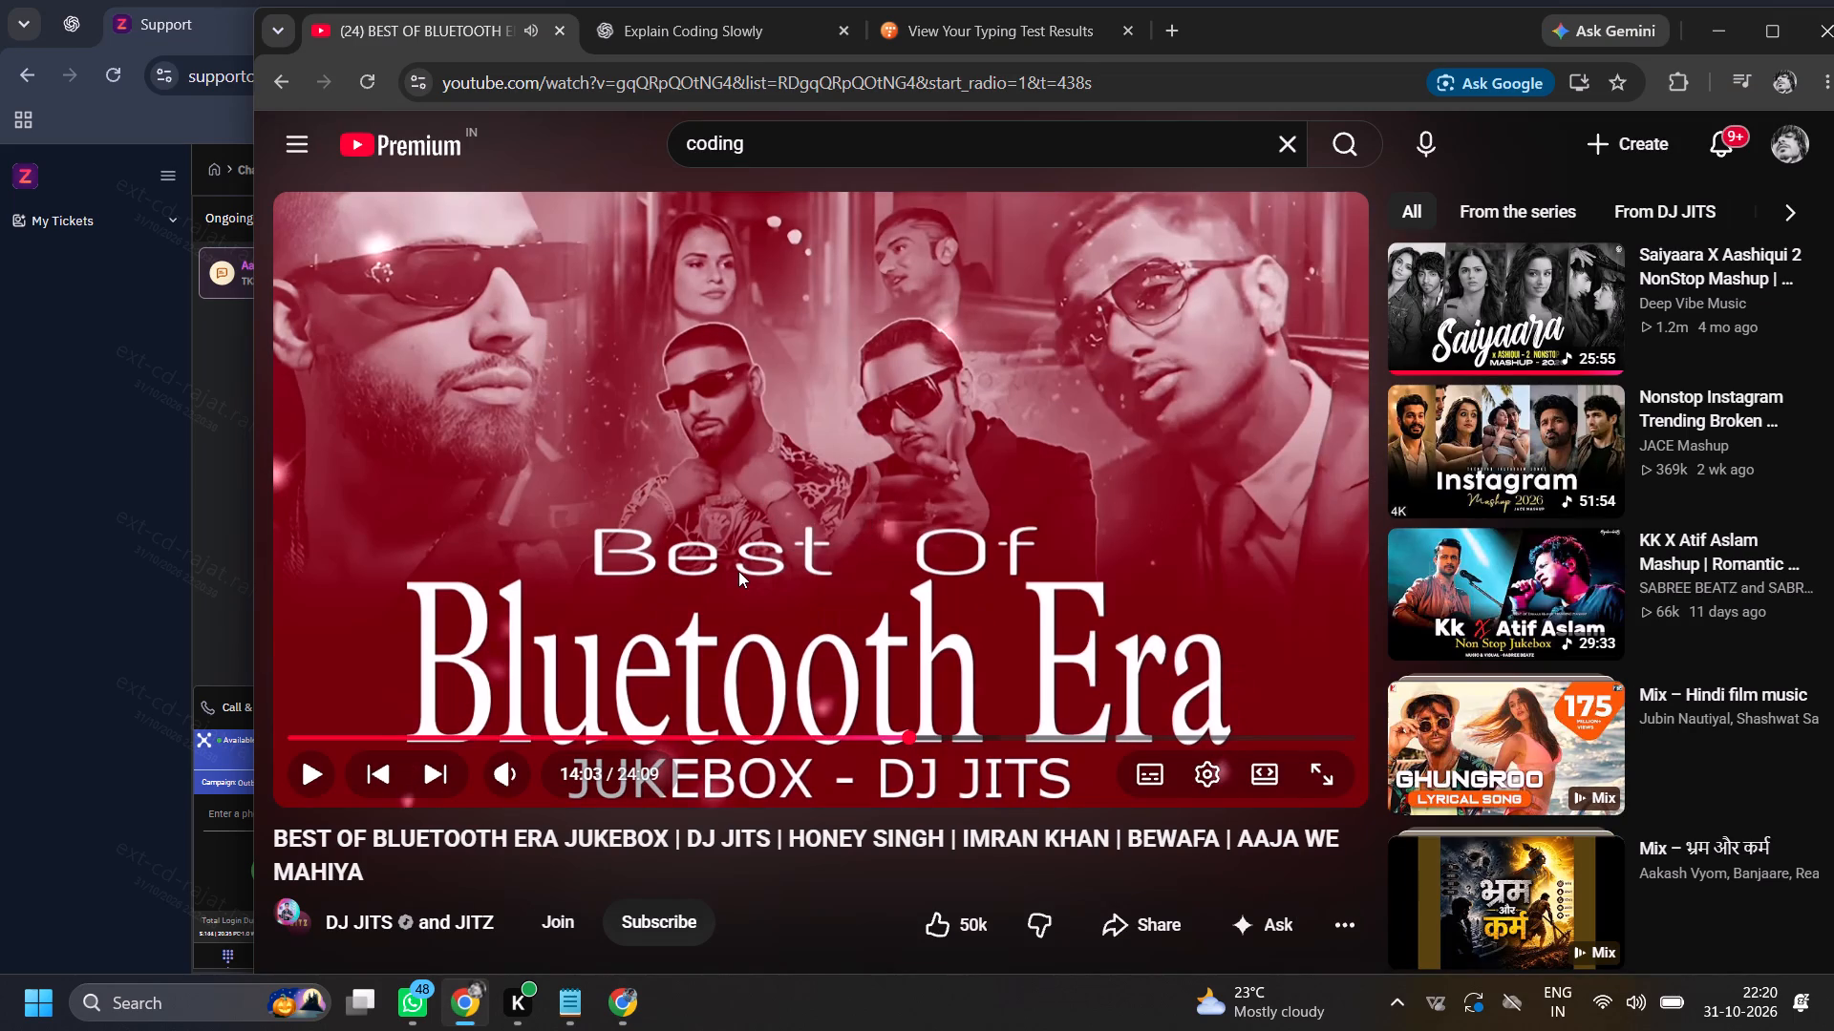
pyautogui.click(124, 375)
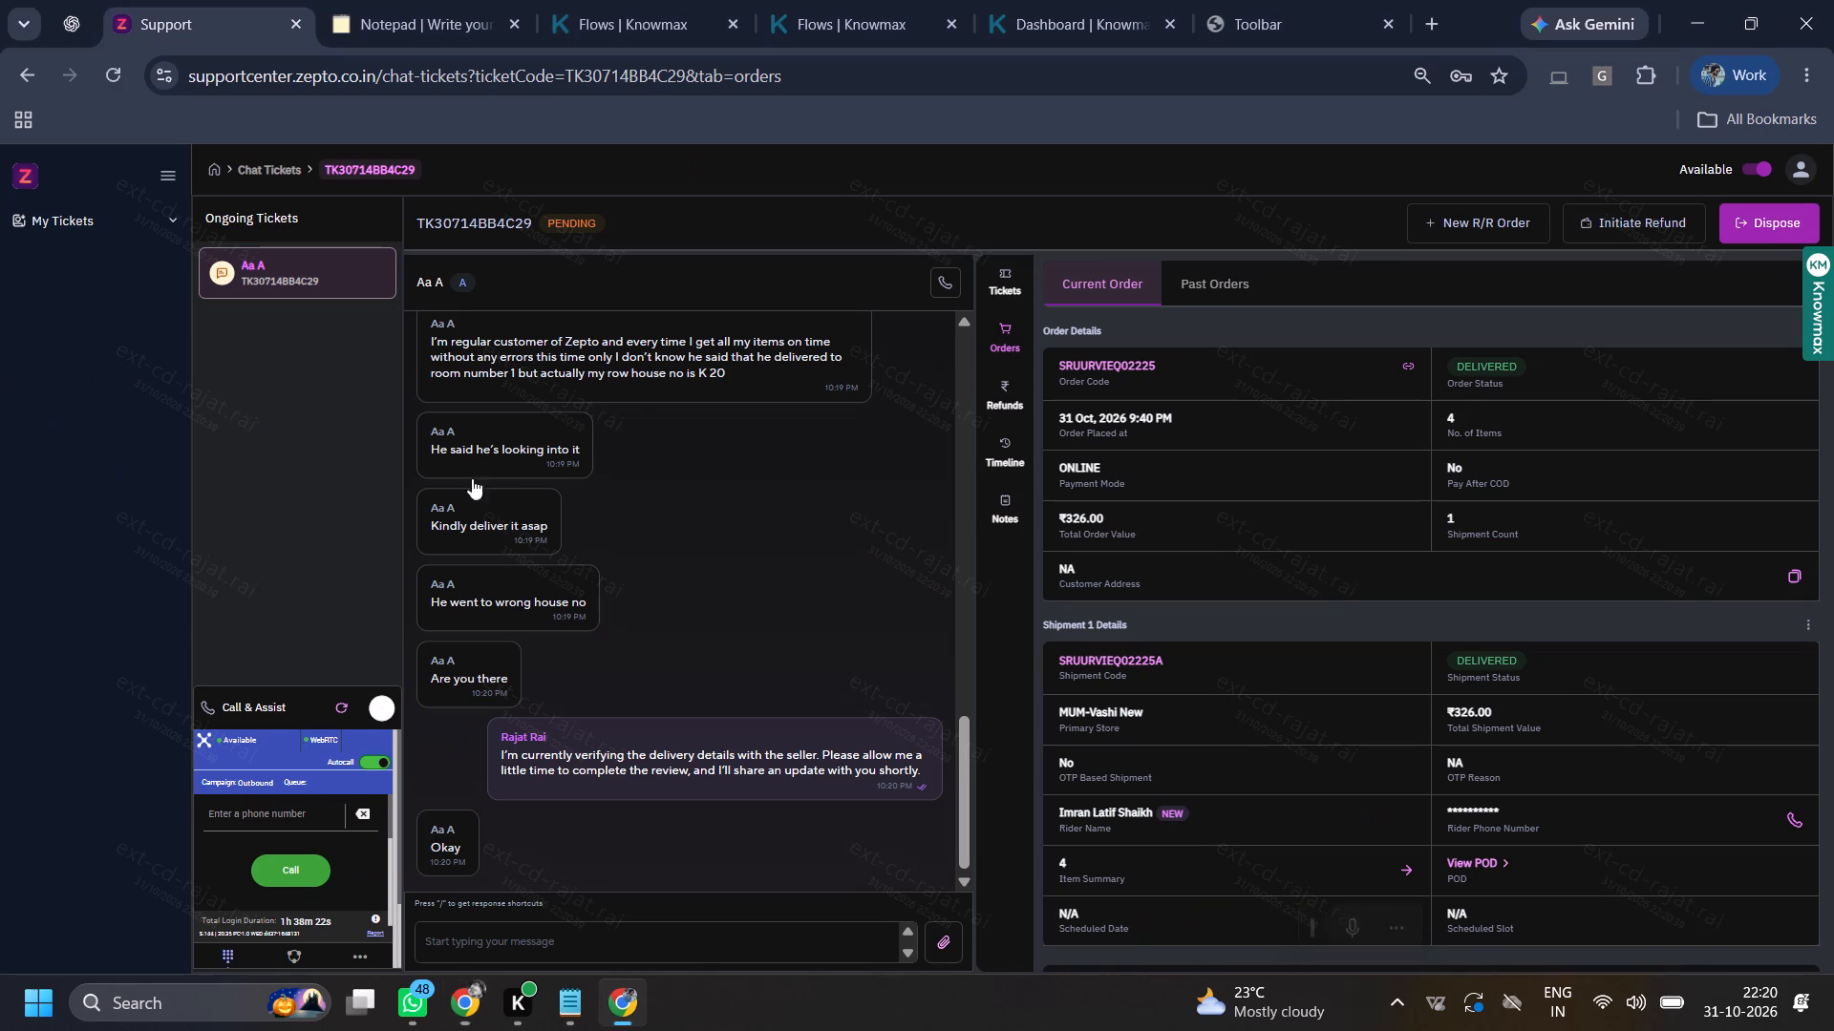
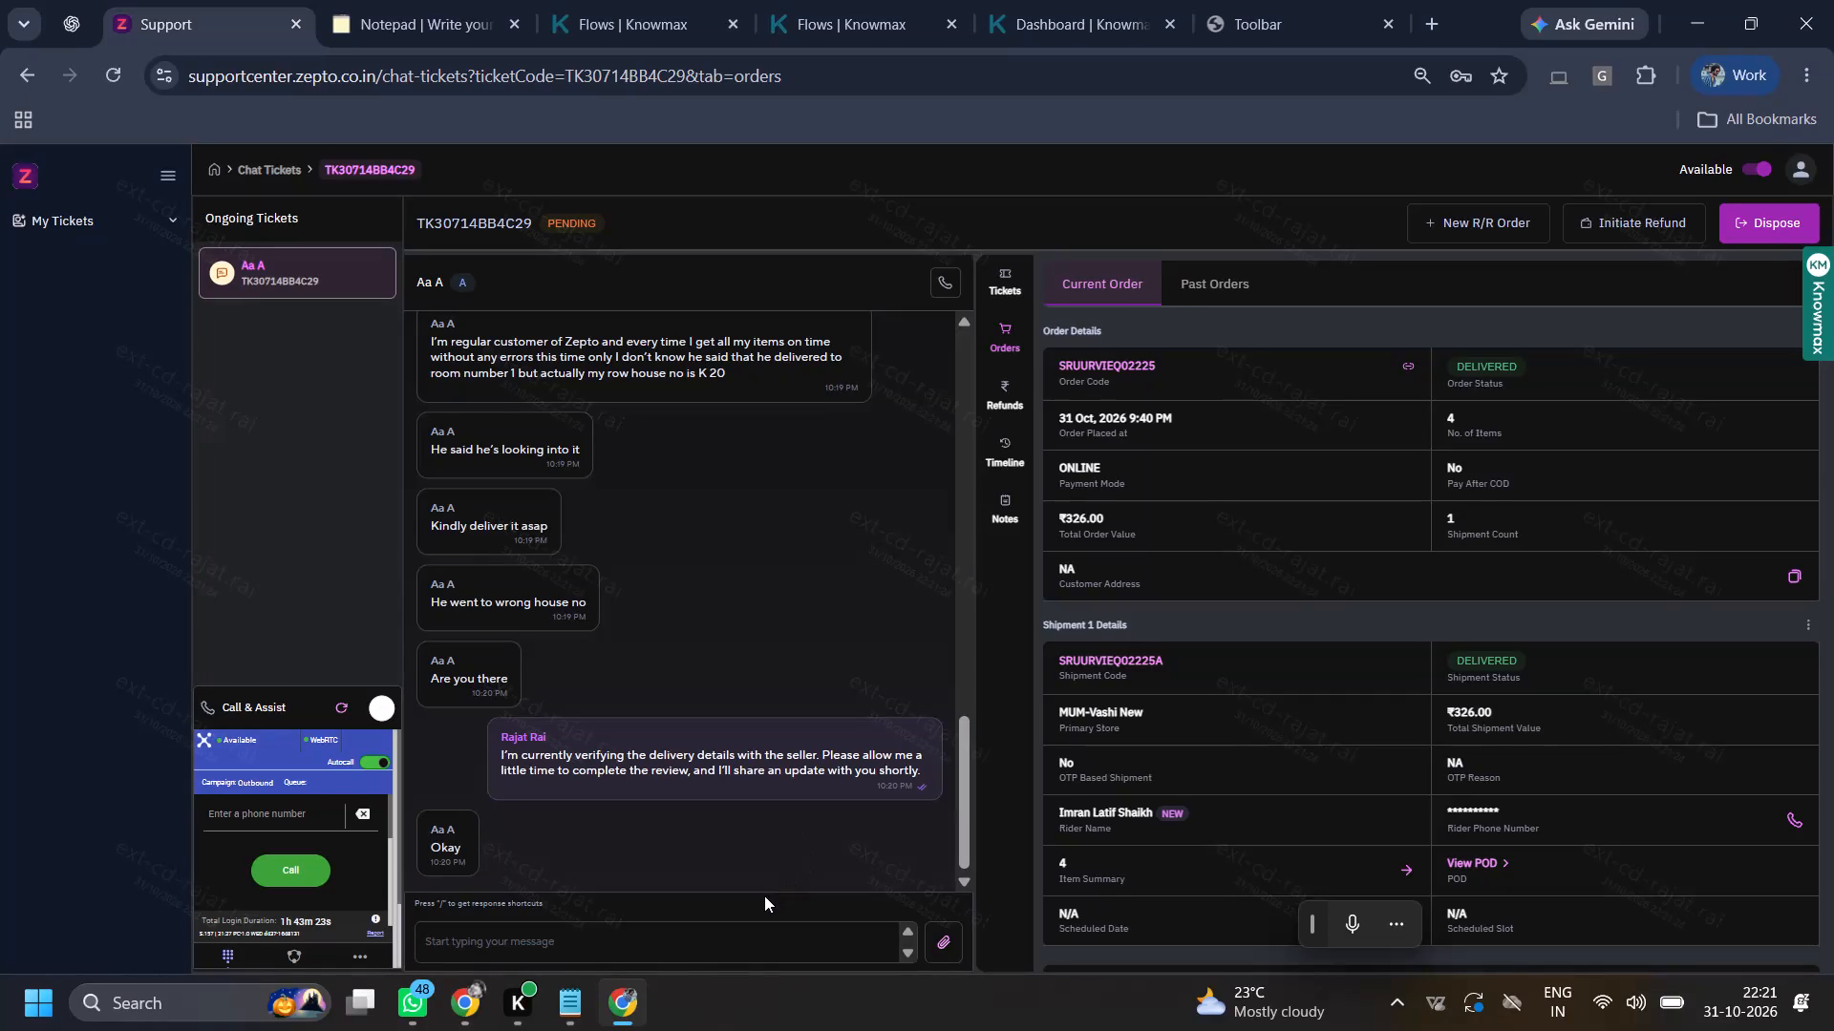
# Copy the saved reply "Thank you for holding appreciate your patience." from the online notepad into the customer chat's message box.
pyautogui.click(417, 1)
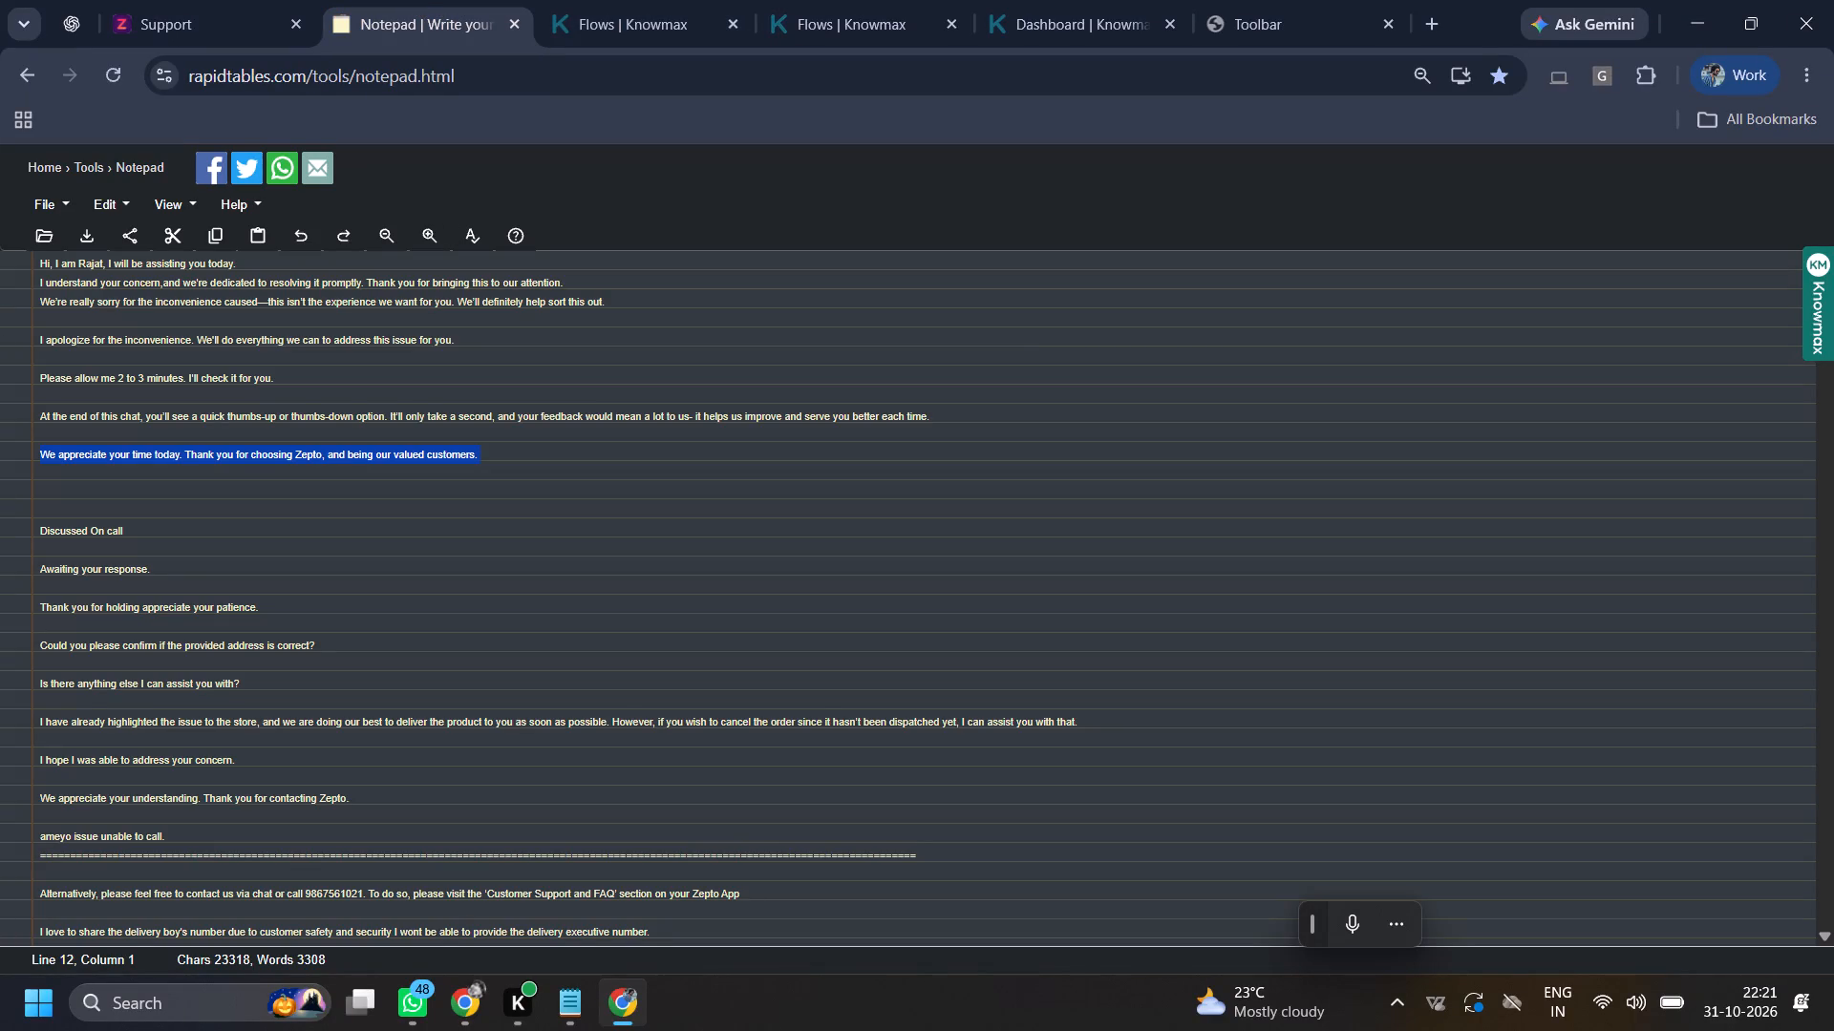
pyautogui.keyDown('ctrl'); pyautogui.tripleClick(179, 611); pyautogui.keyUp('ctrl')
pyautogui.hotkey('ctrl', 'c')
pyautogui.click(252, 0)
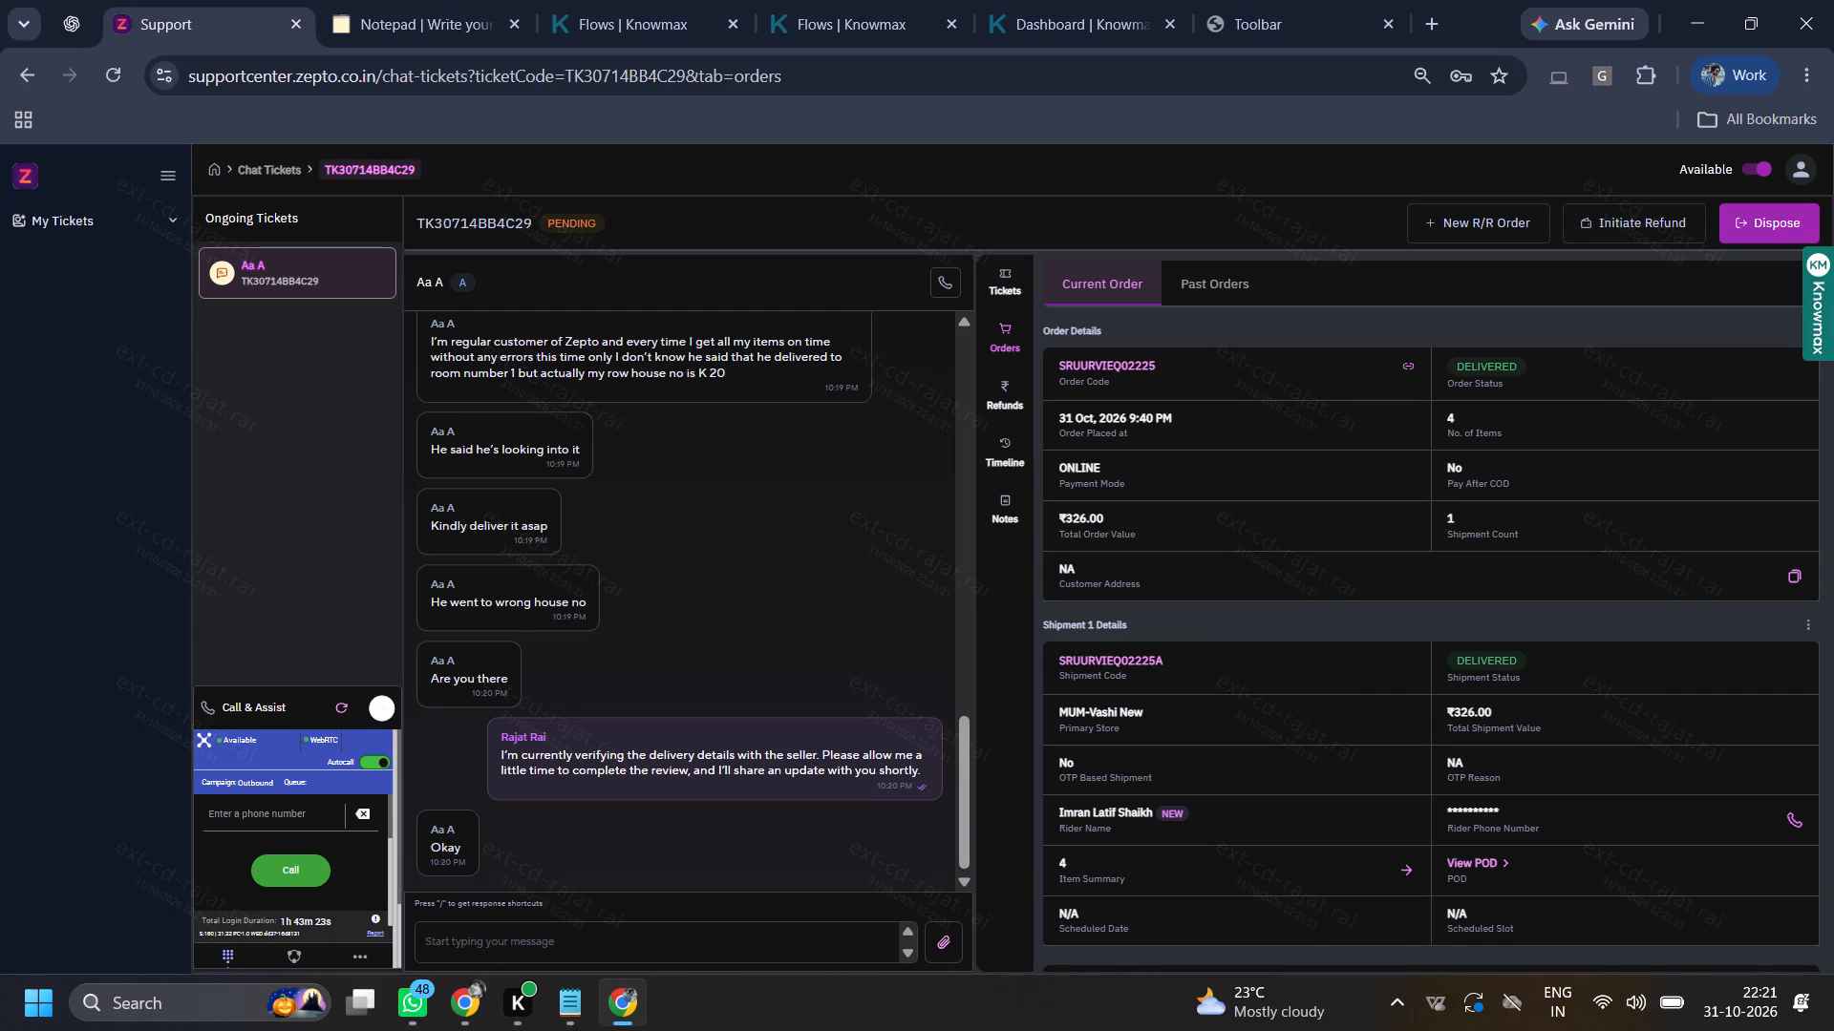
pyautogui.keyDown('ctrl'); pyautogui.click(602, 938); pyautogui.keyUp('ctrl')
pyautogui.hotkey('ctrl', 'v')
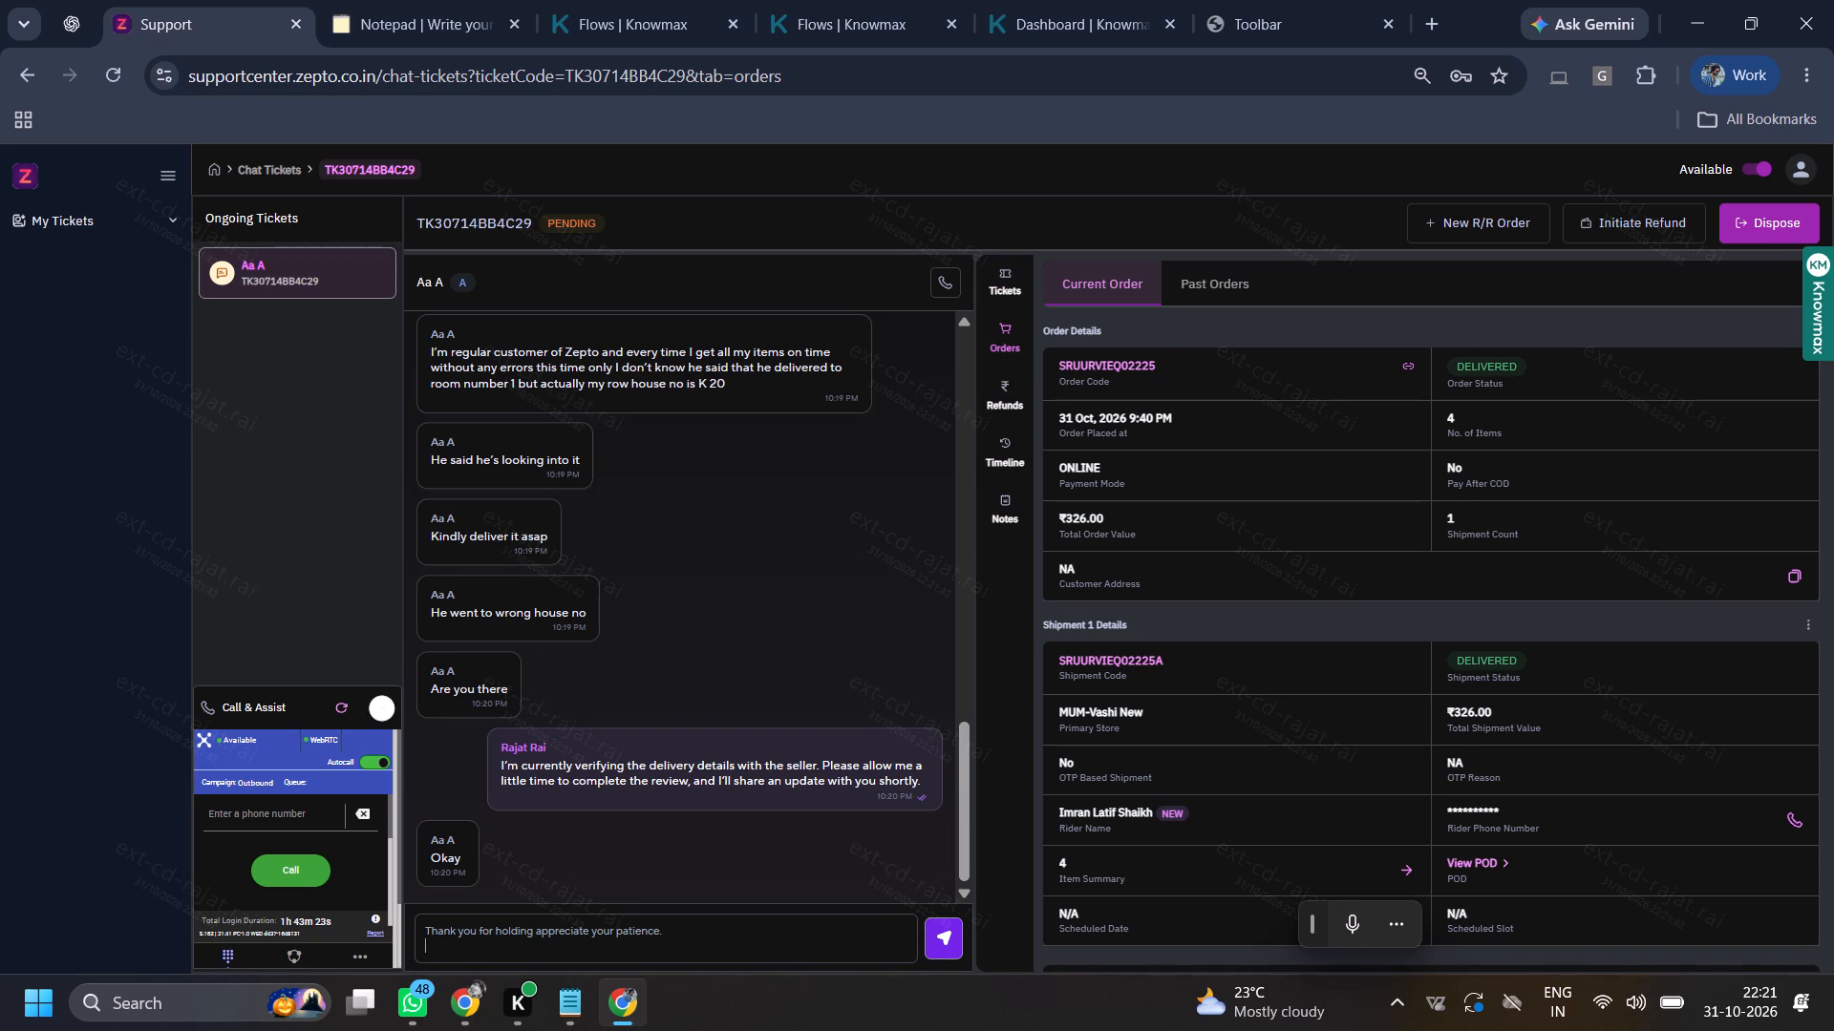
# Try to call the delivery rider assigned to Shipment 1.
pyautogui.click(1789, 820)
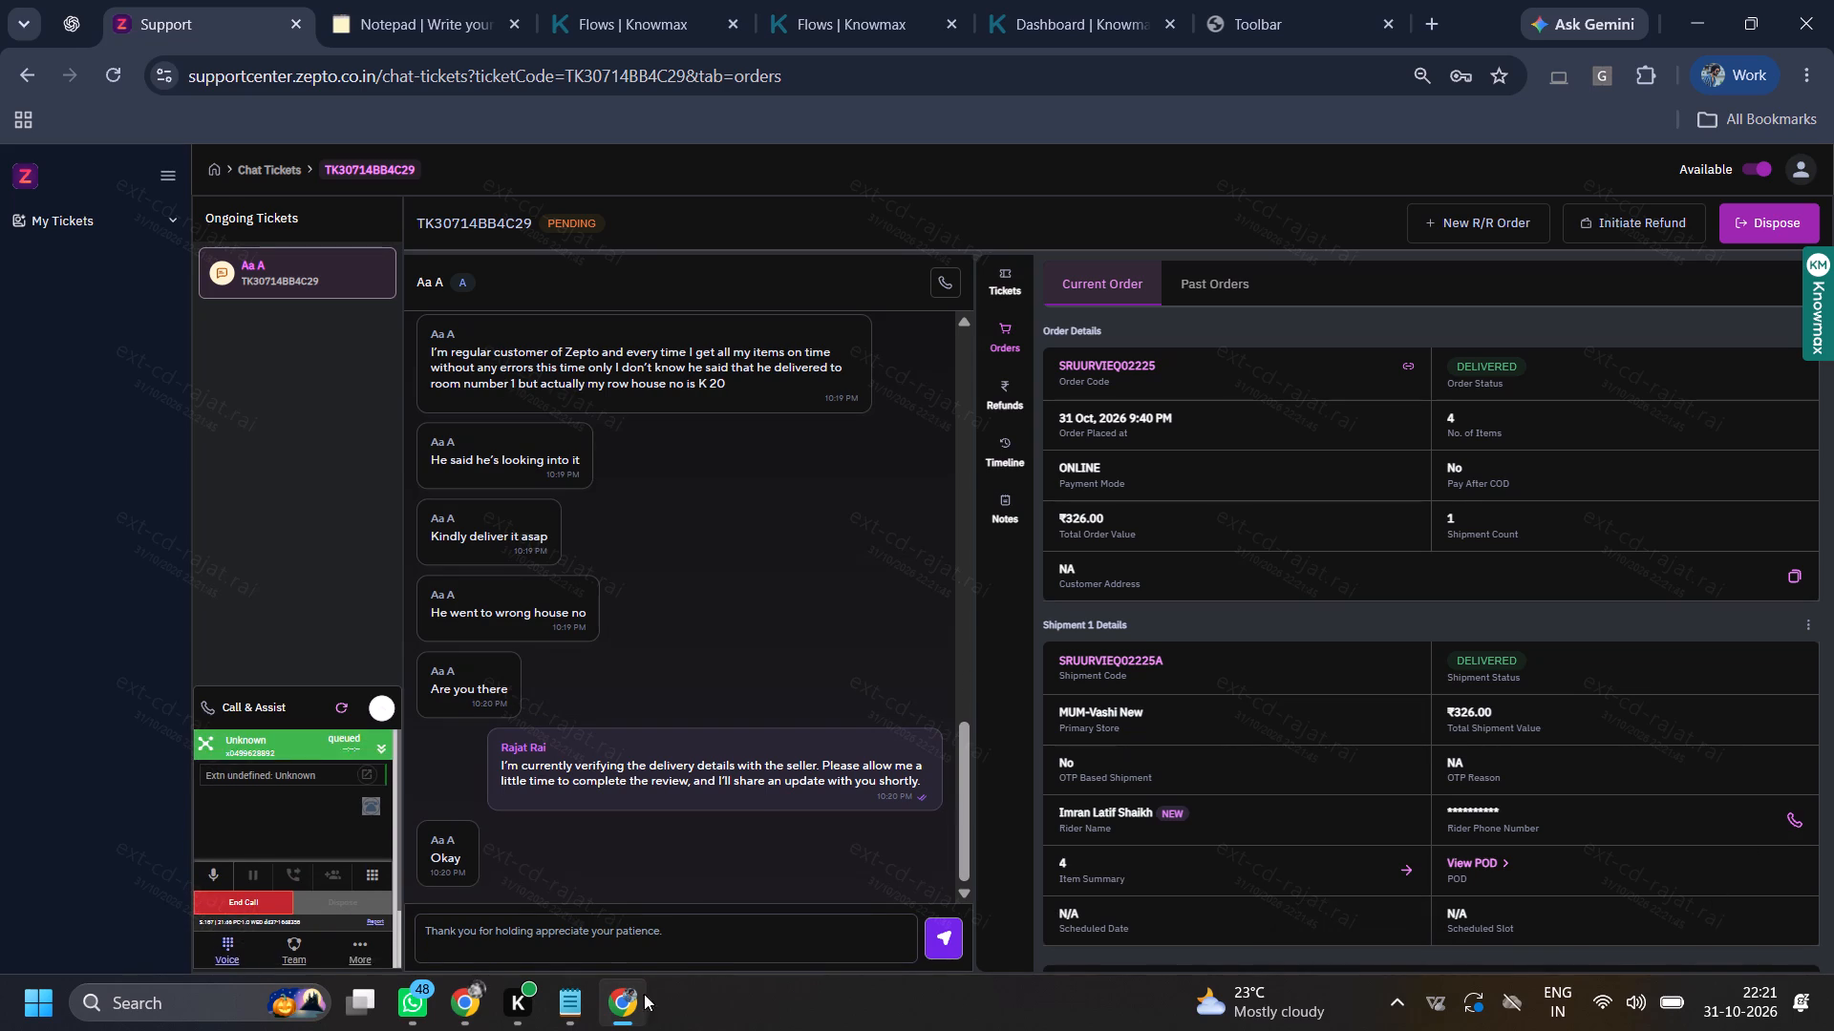
# Send the drafted thank-you-for-holding message to the customer.
pyautogui.click(720, 936)
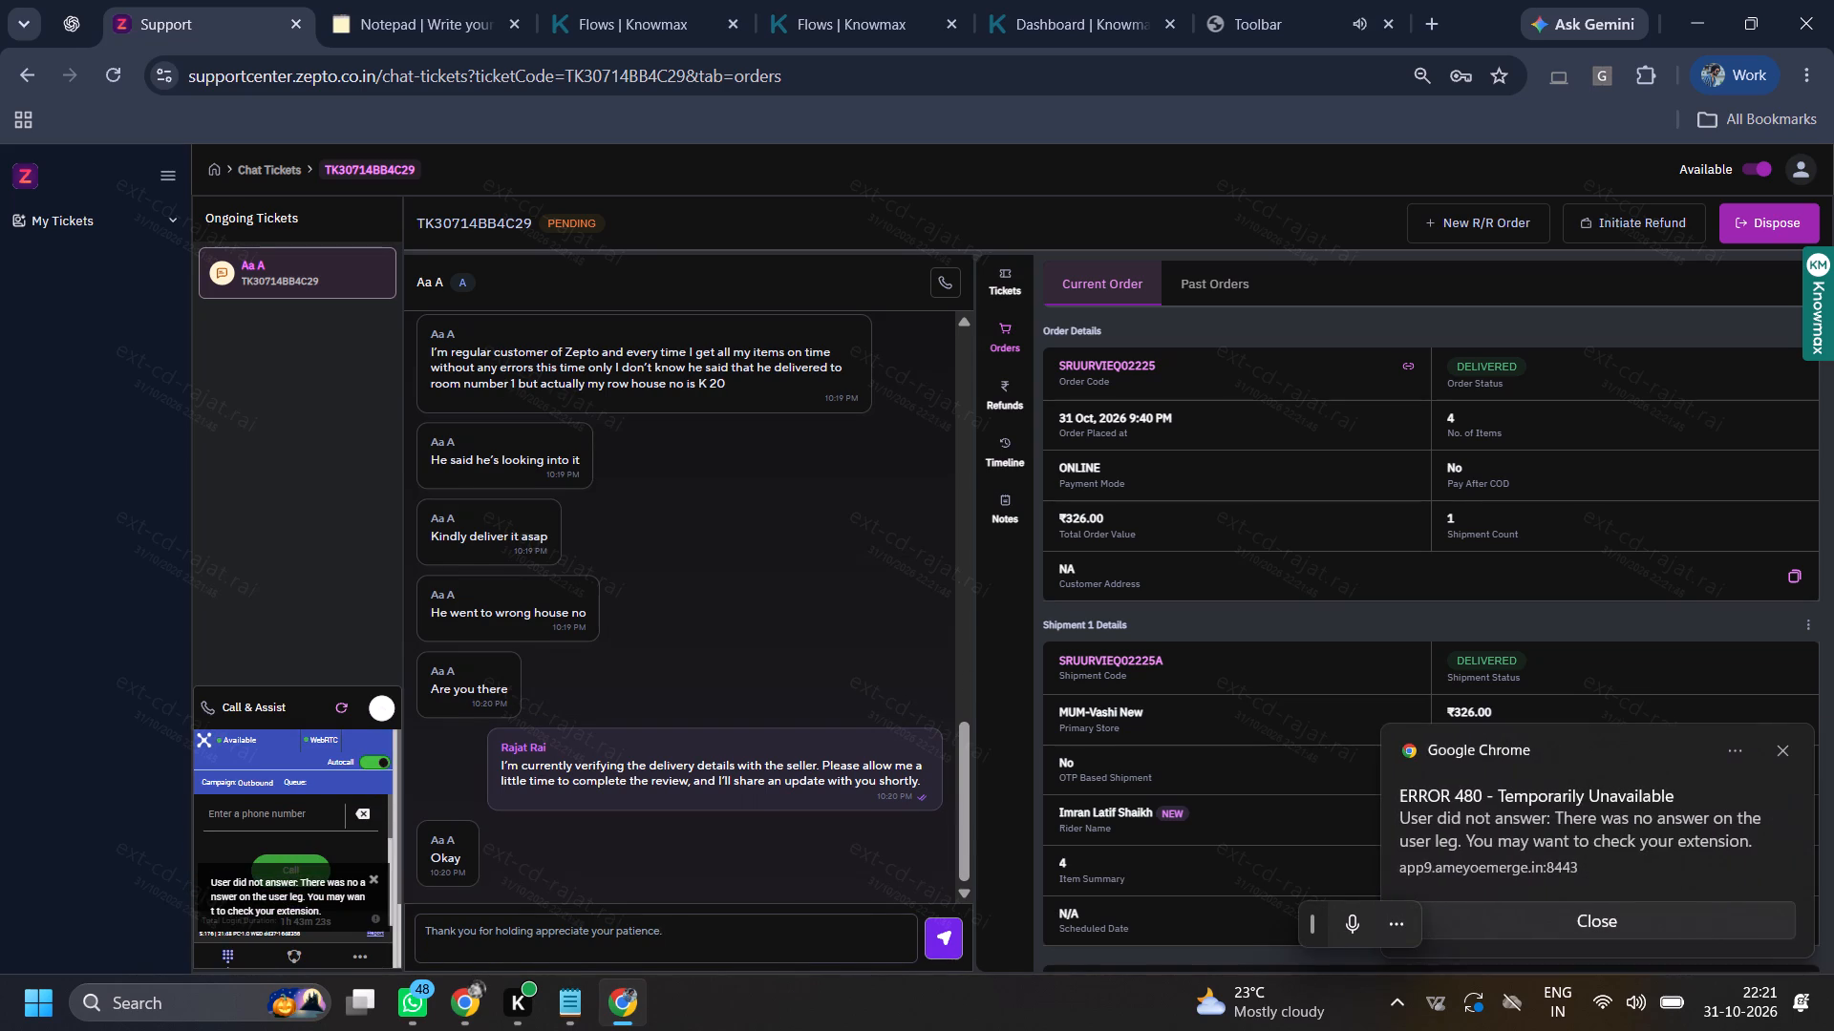
pyautogui.press('Return')
# Switch to Notepad, copy the full-refund apology template from the refund note, and return to the support chat.
pyautogui.click(571, 1016)
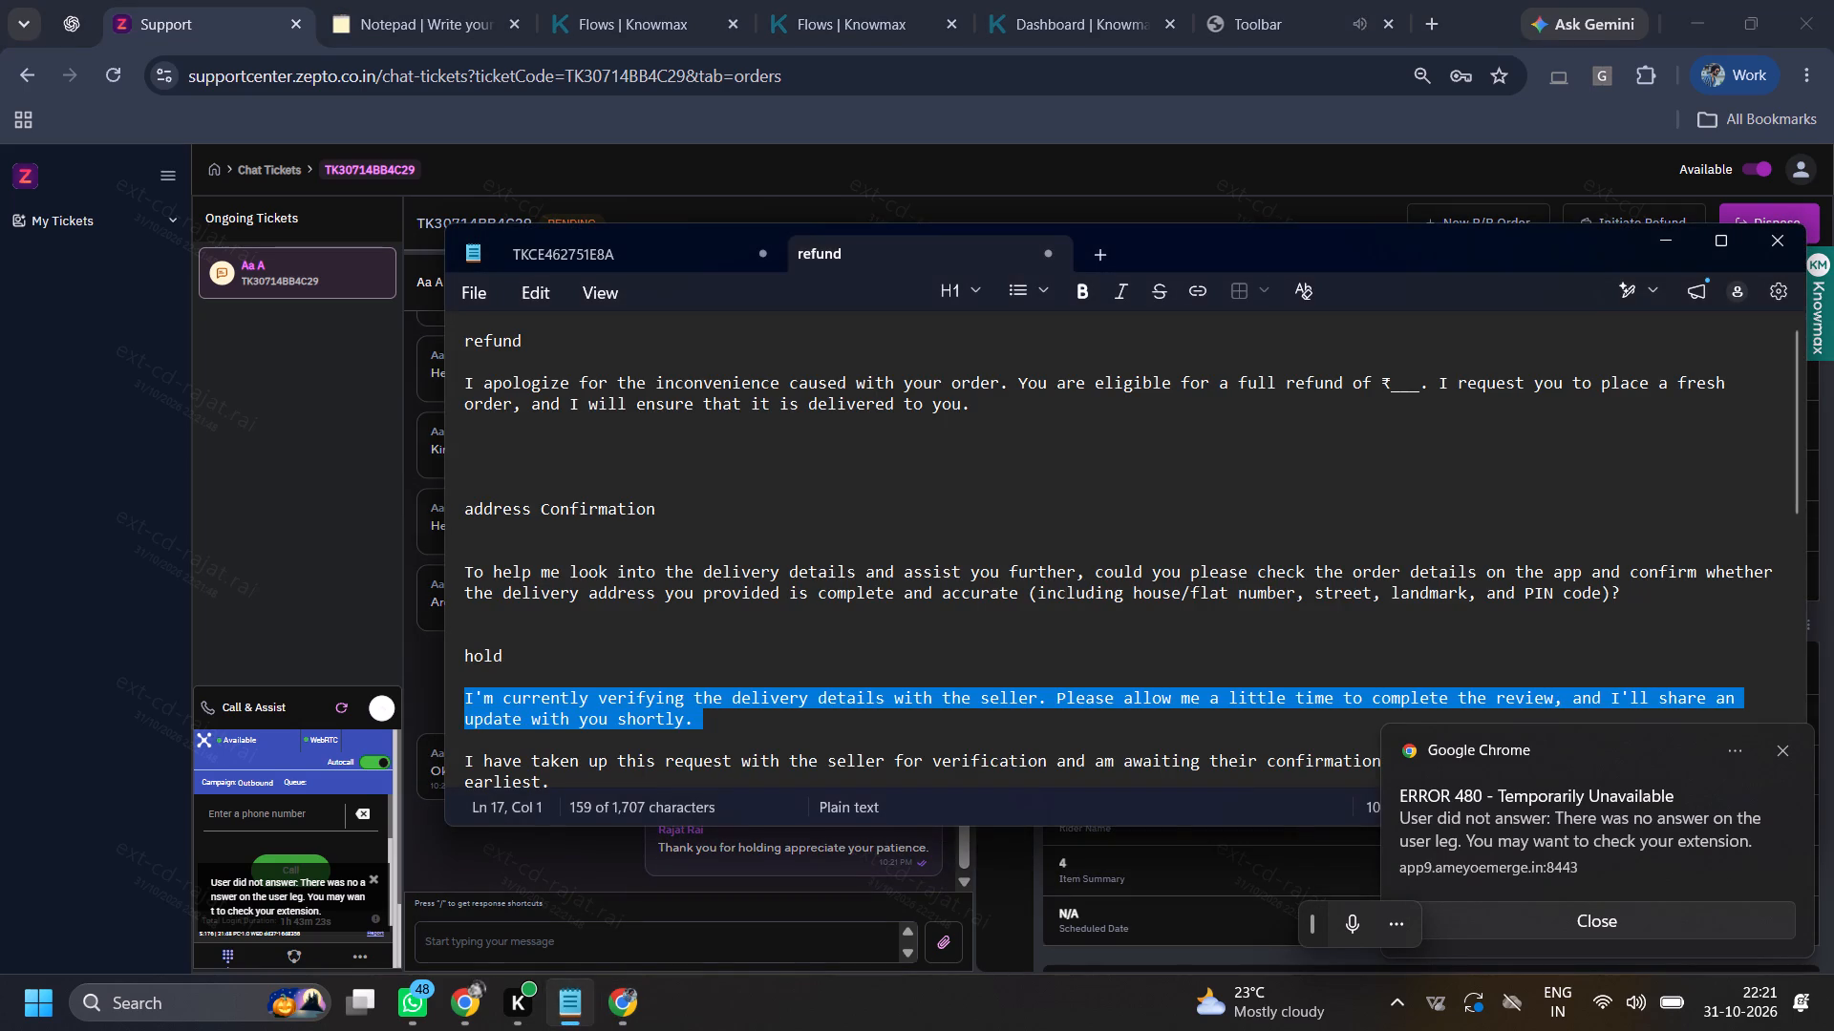
pyautogui.keyDown('ctrl'); pyautogui.click(735, 362); pyautogui.keyUp('ctrl')
pyautogui.keyDown('ctrl'); pyautogui.tripleClick(723, 402); pyautogui.keyUp('ctrl')
pyautogui.hotkey('ctrl', 'c')
pyautogui.keyDown('ctrl'); pyautogui.click(31, 442); pyautogui.keyUp('ctrl')
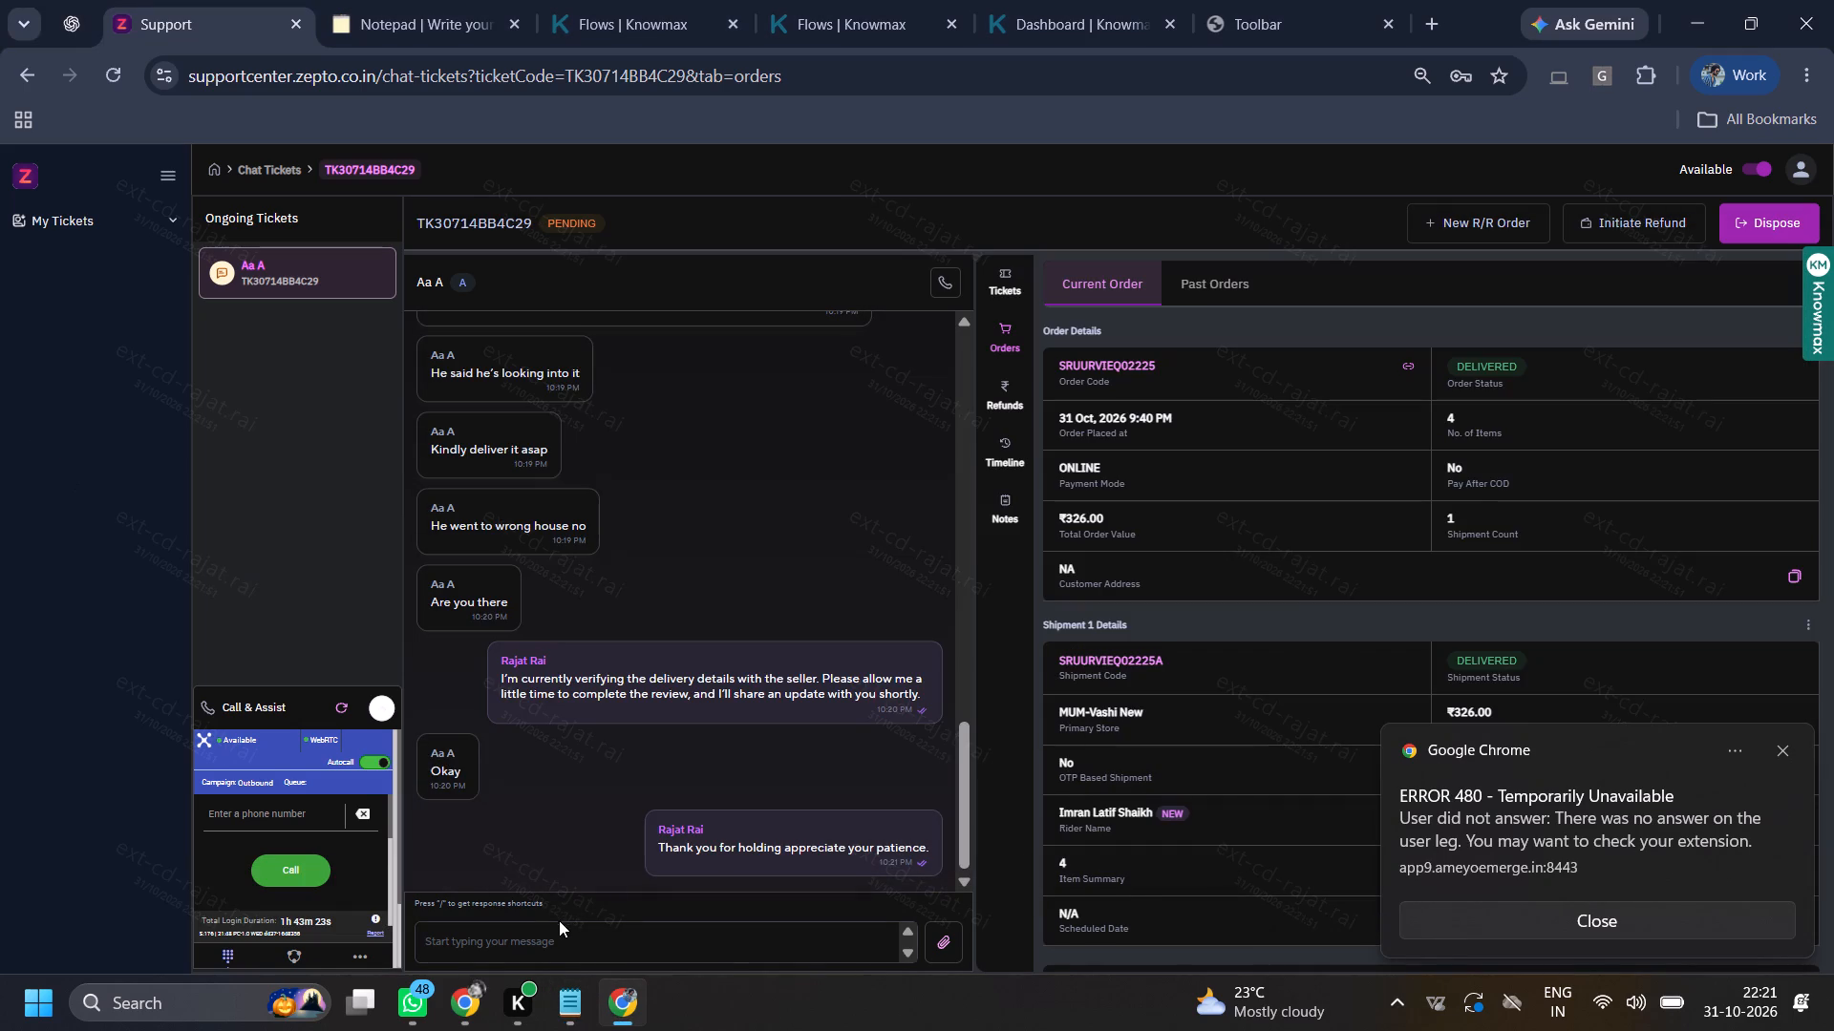
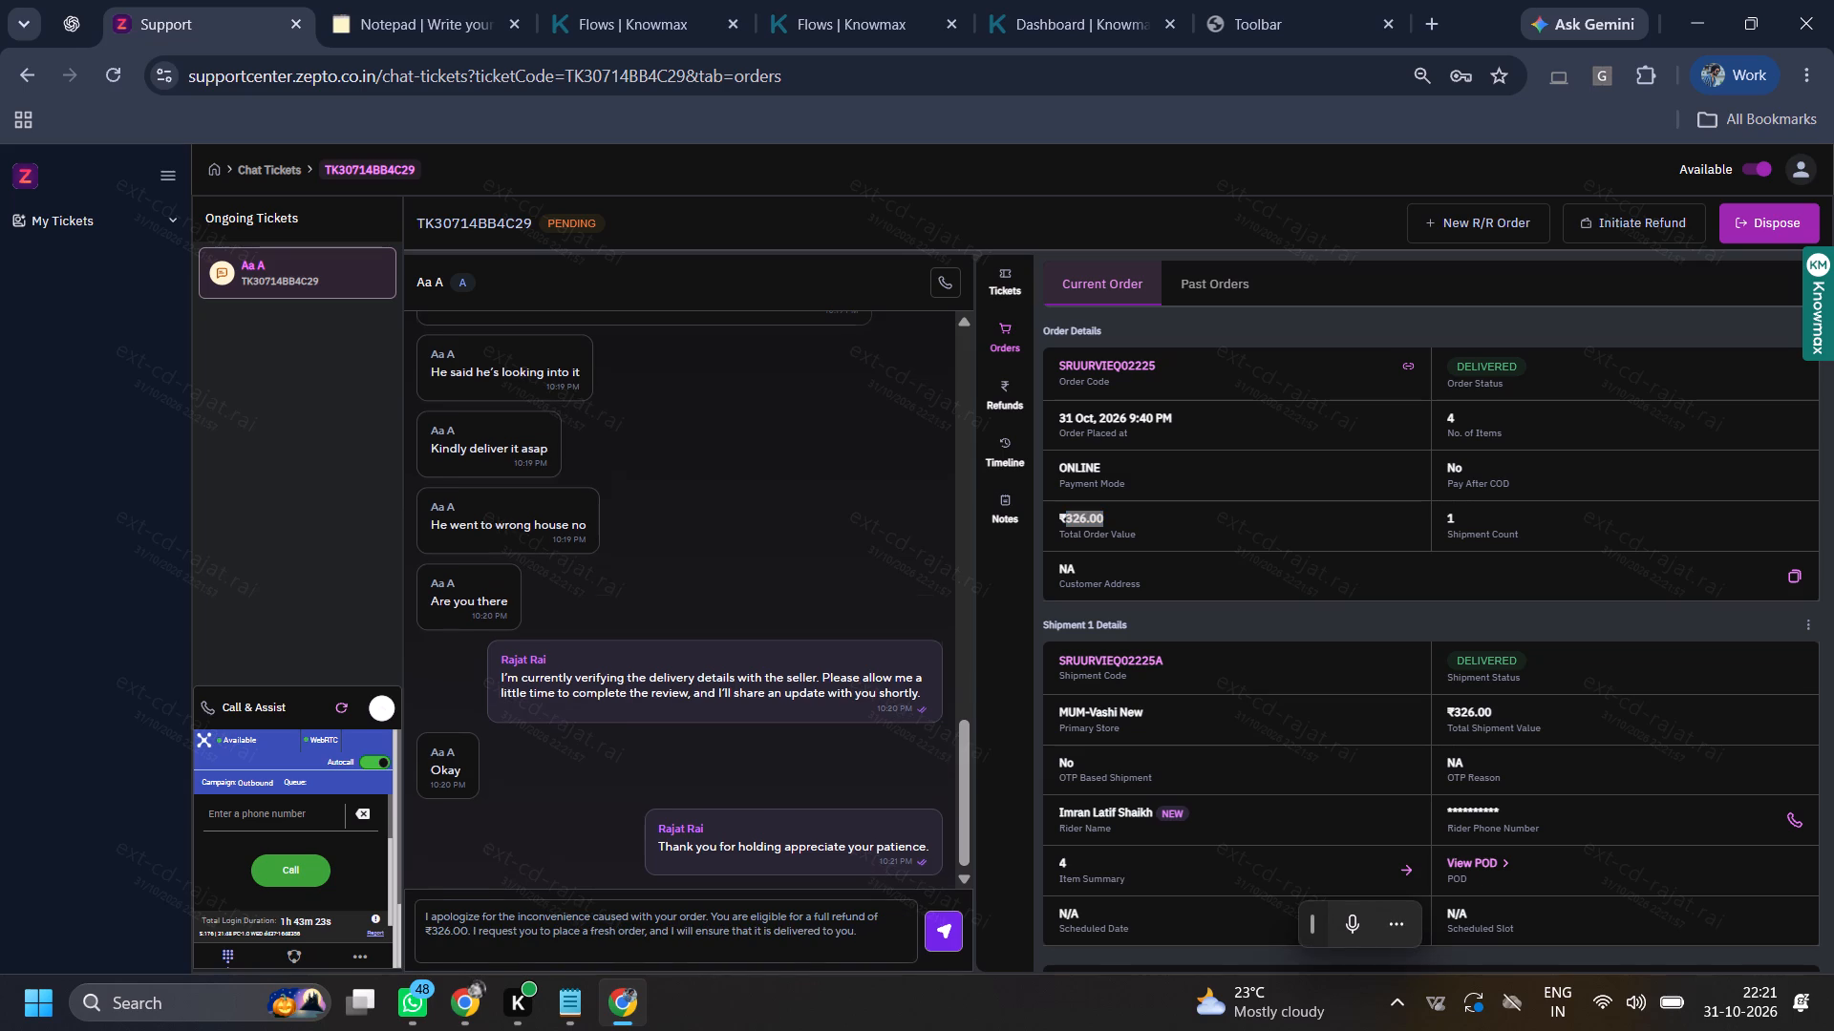
pyautogui.click(1679, 238)
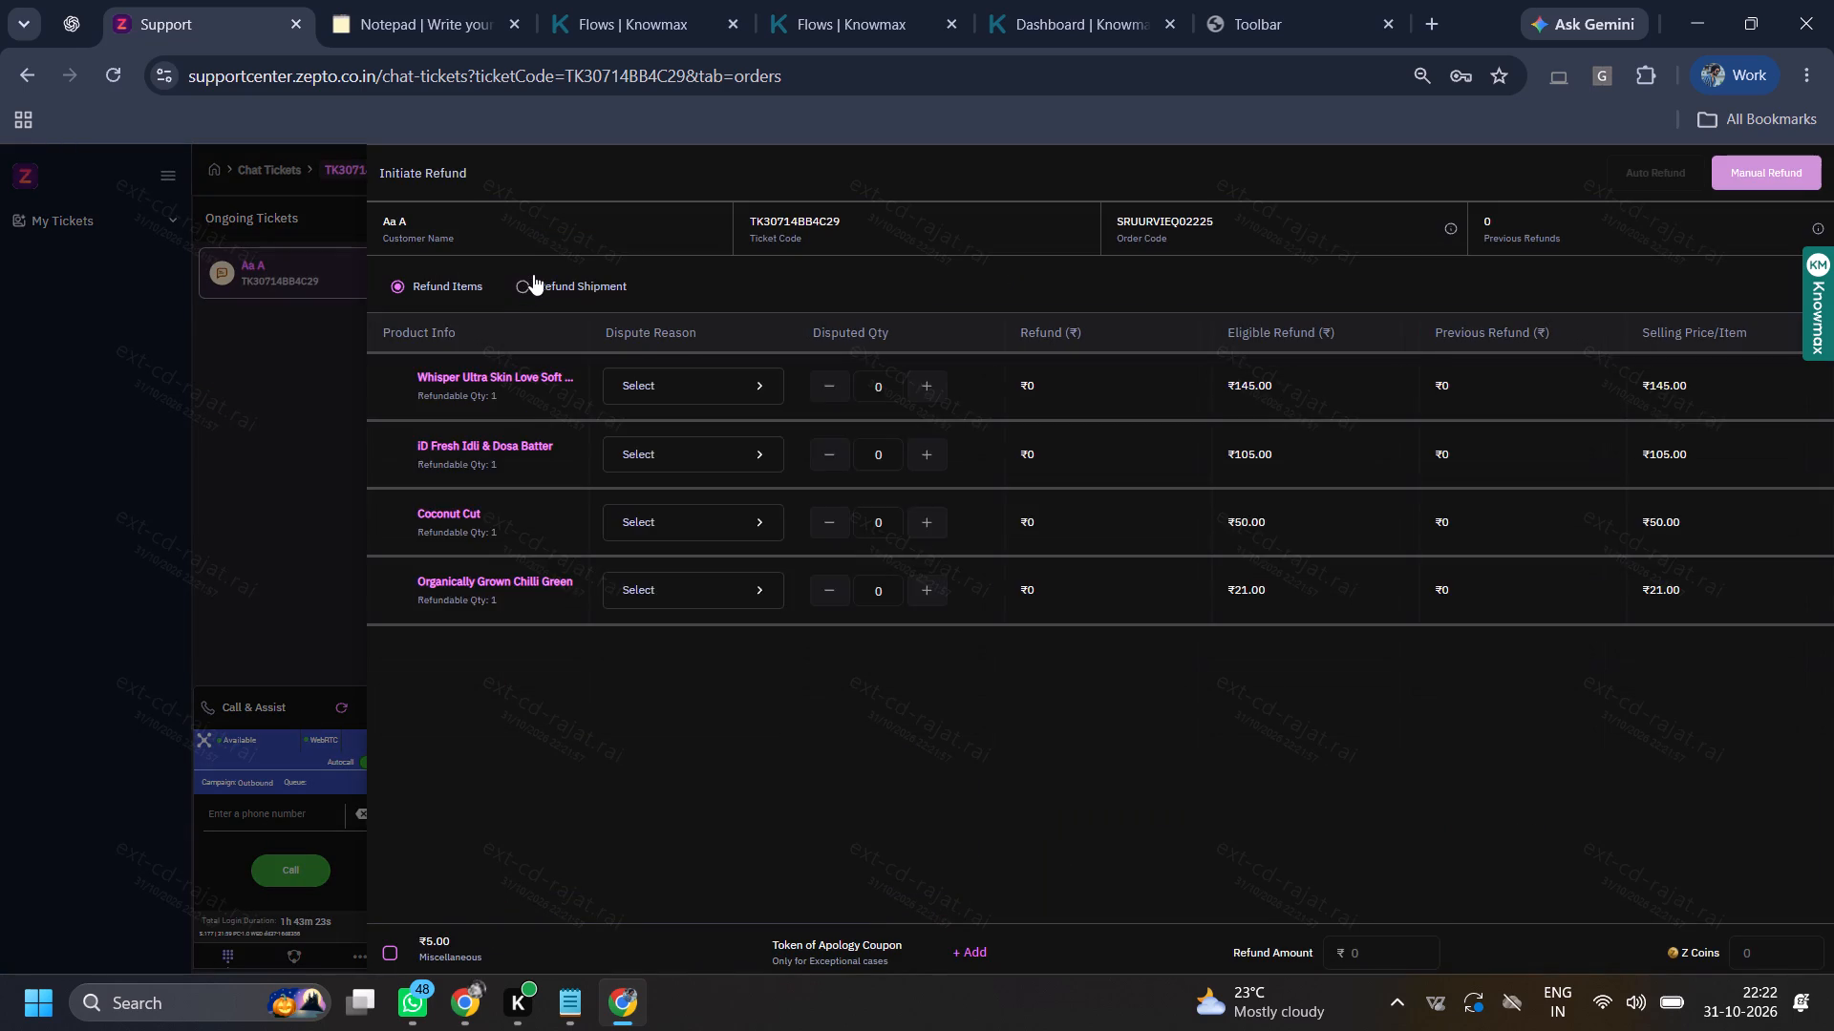
pyautogui.click(533, 274)
pyautogui.click(393, 392)
pyautogui.click(911, 393)
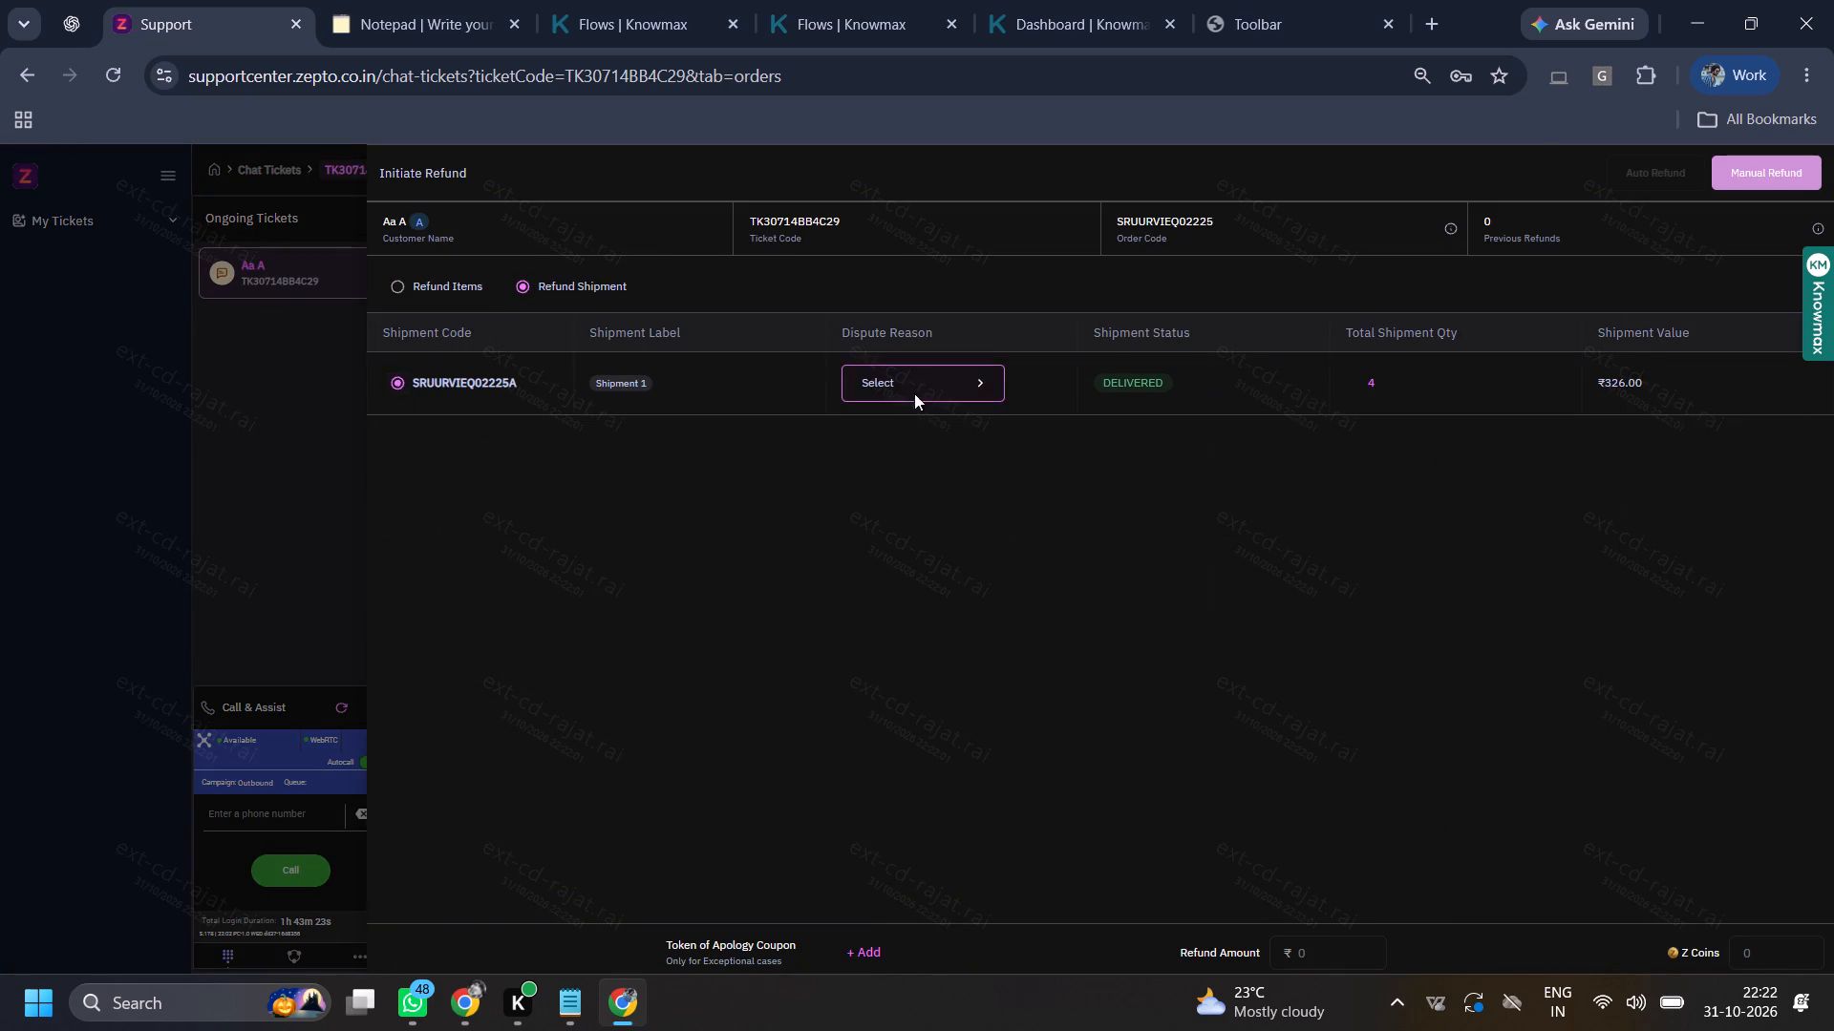
pyautogui.click(1579, 277)
pyautogui.click(1770, 949)
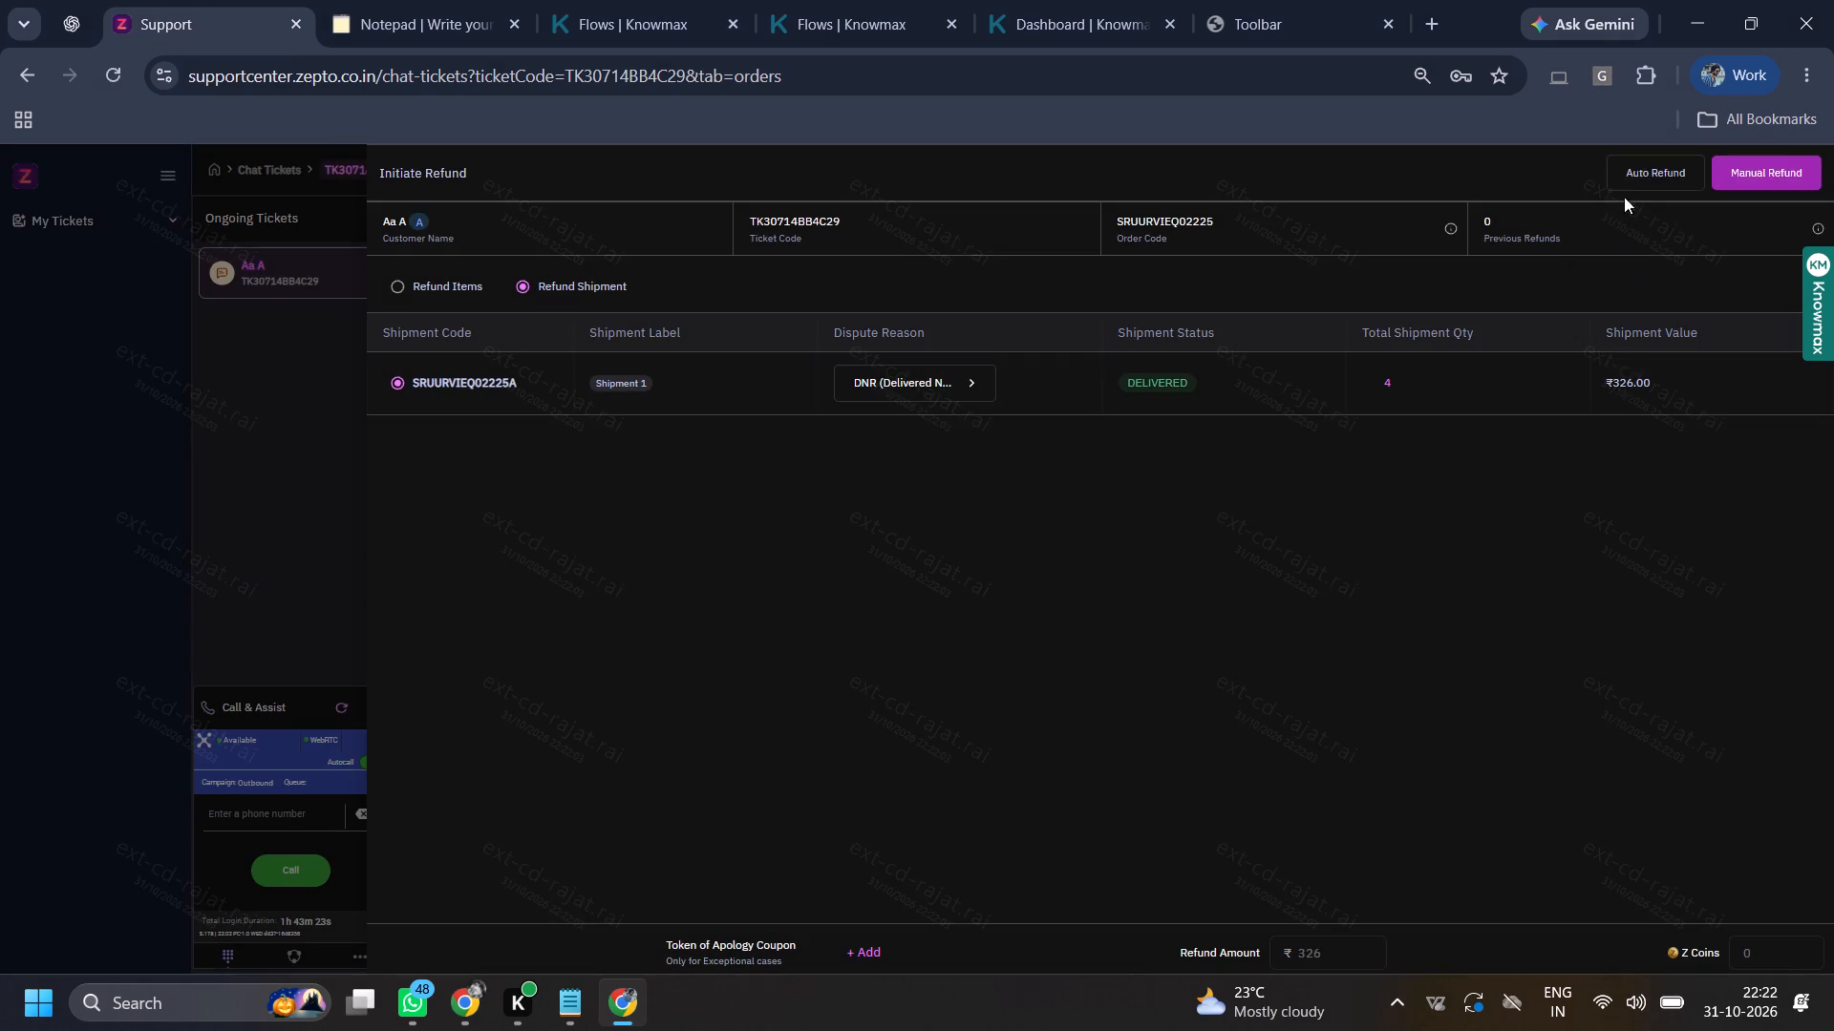
pyautogui.click(1629, 173)
# Copy the saved opening greeting from the first line of the online notepad and return to the support chat tickets.
pyautogui.click(416, 0)
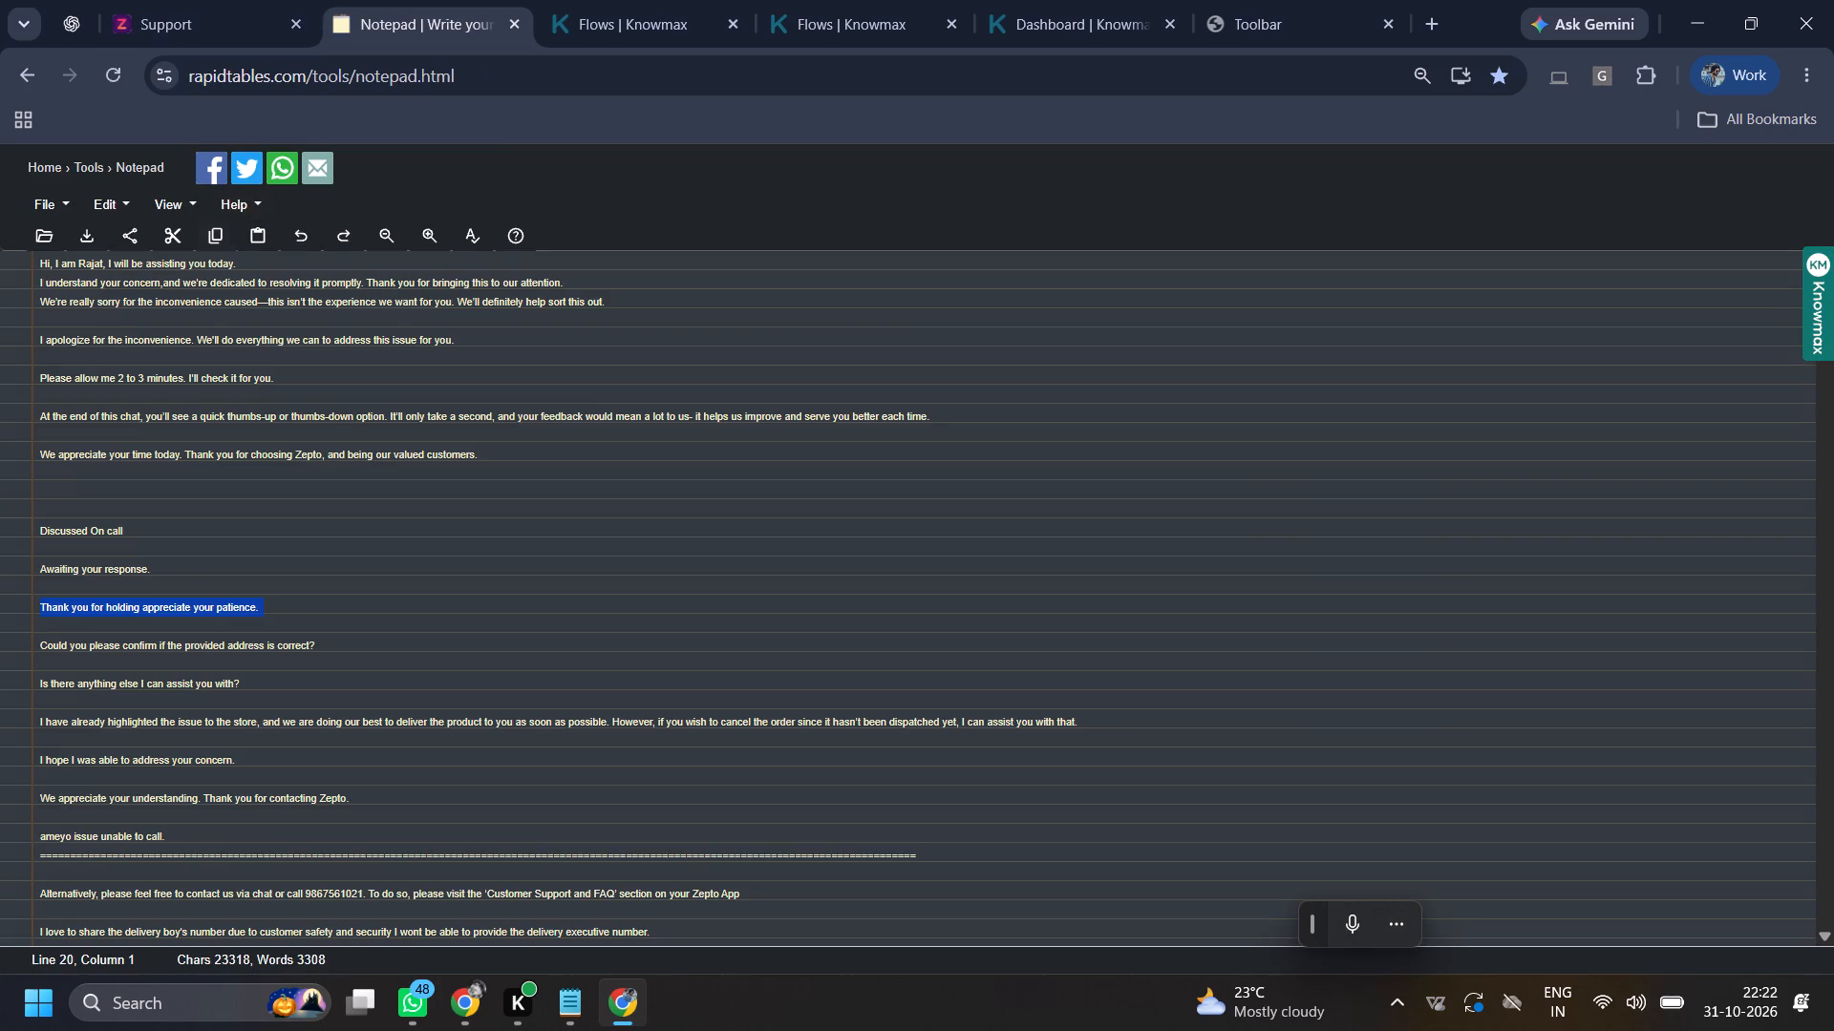
pyautogui.keyDown('ctrl'); pyautogui.tripleClick(228, 255); pyautogui.keyUp('ctrl')
pyautogui.hotkey('ctrl', 'c')
pyautogui.keyDown('ctrl'); pyautogui.click(163, 0); pyautogui.keyUp('ctrl')
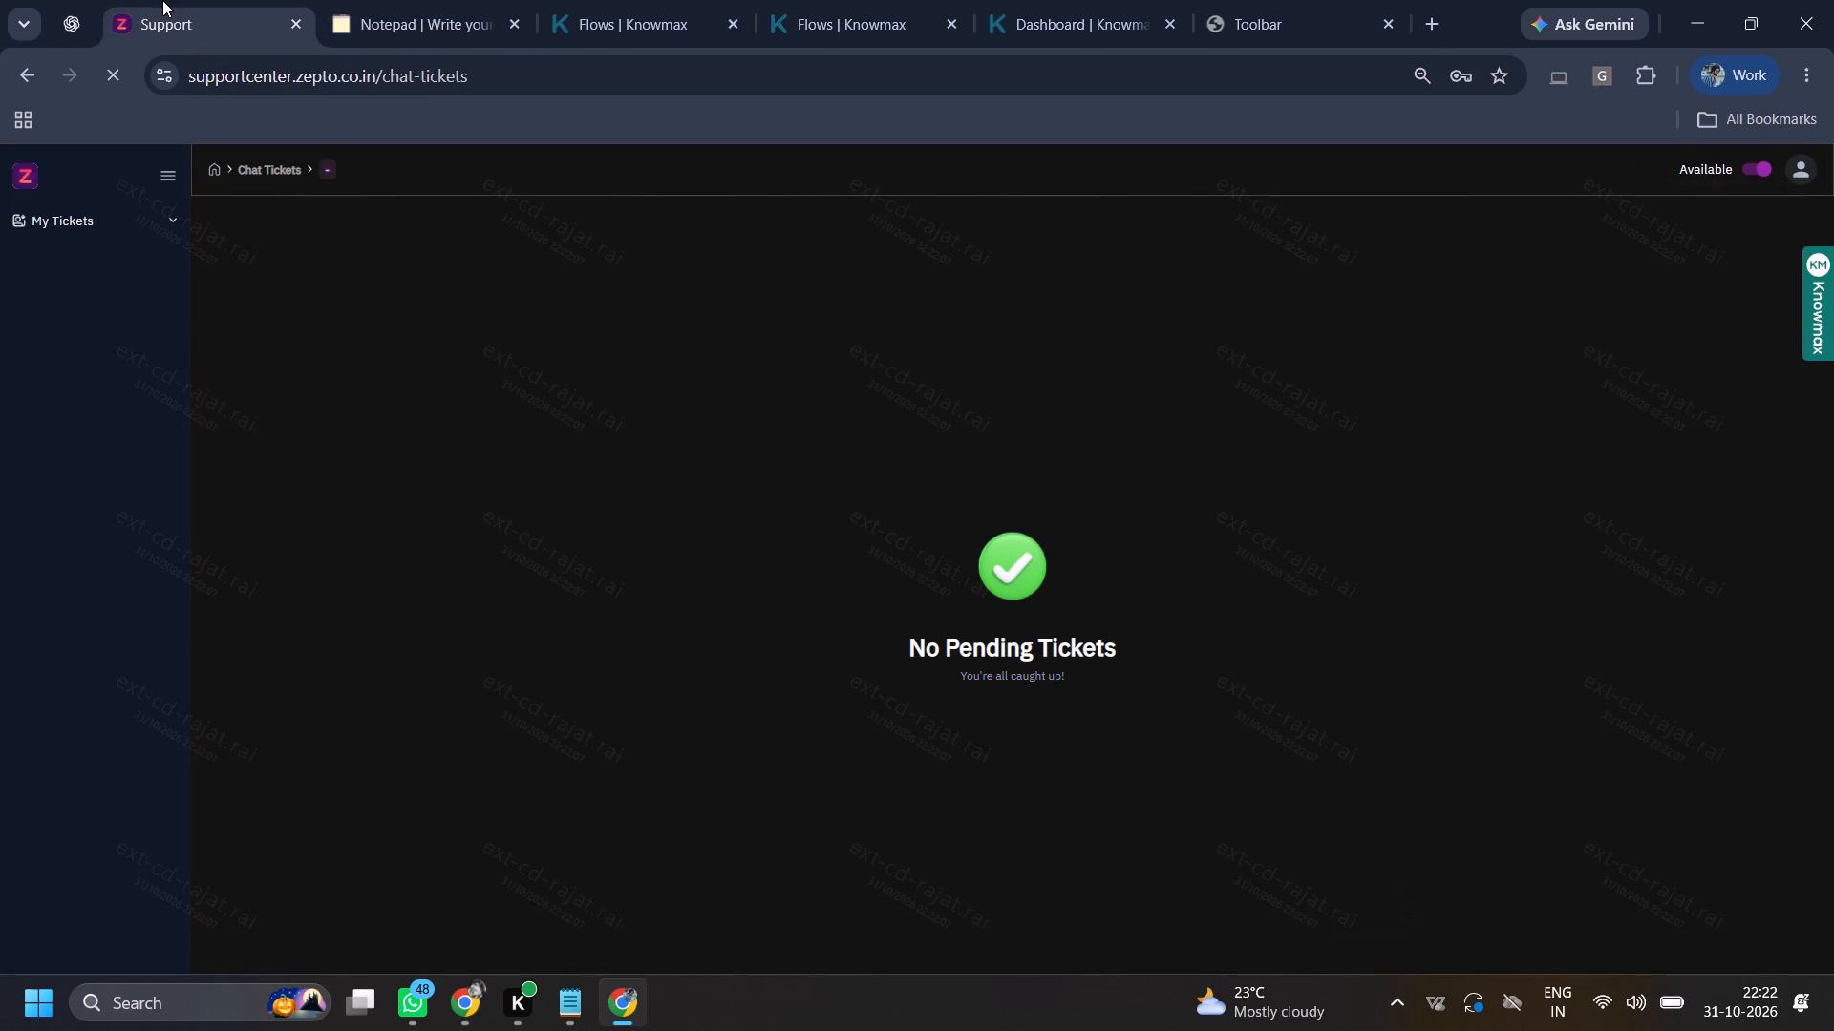
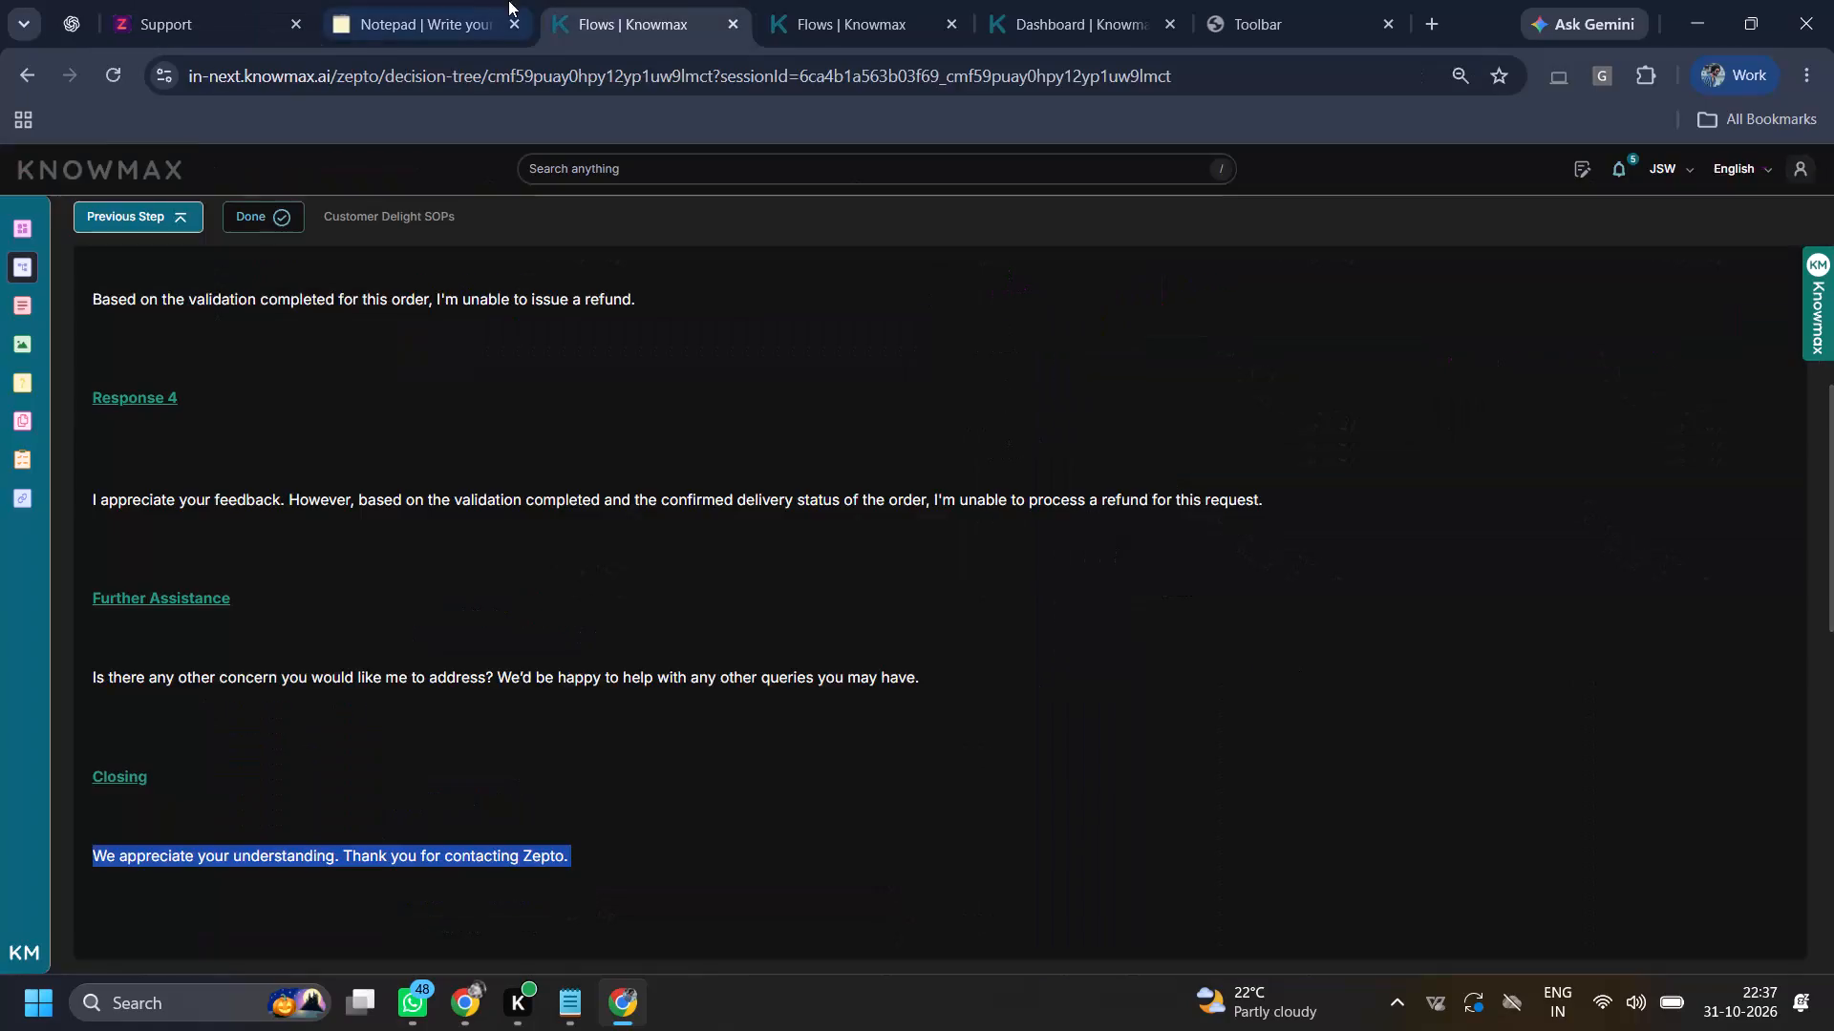
pyautogui.click(465, 0)
pyautogui.hotkey('ctrl', 'c')
pyautogui.keyDown('ctrl'); pyautogui.click(189, 0); pyautogui.keyUp('ctrl')
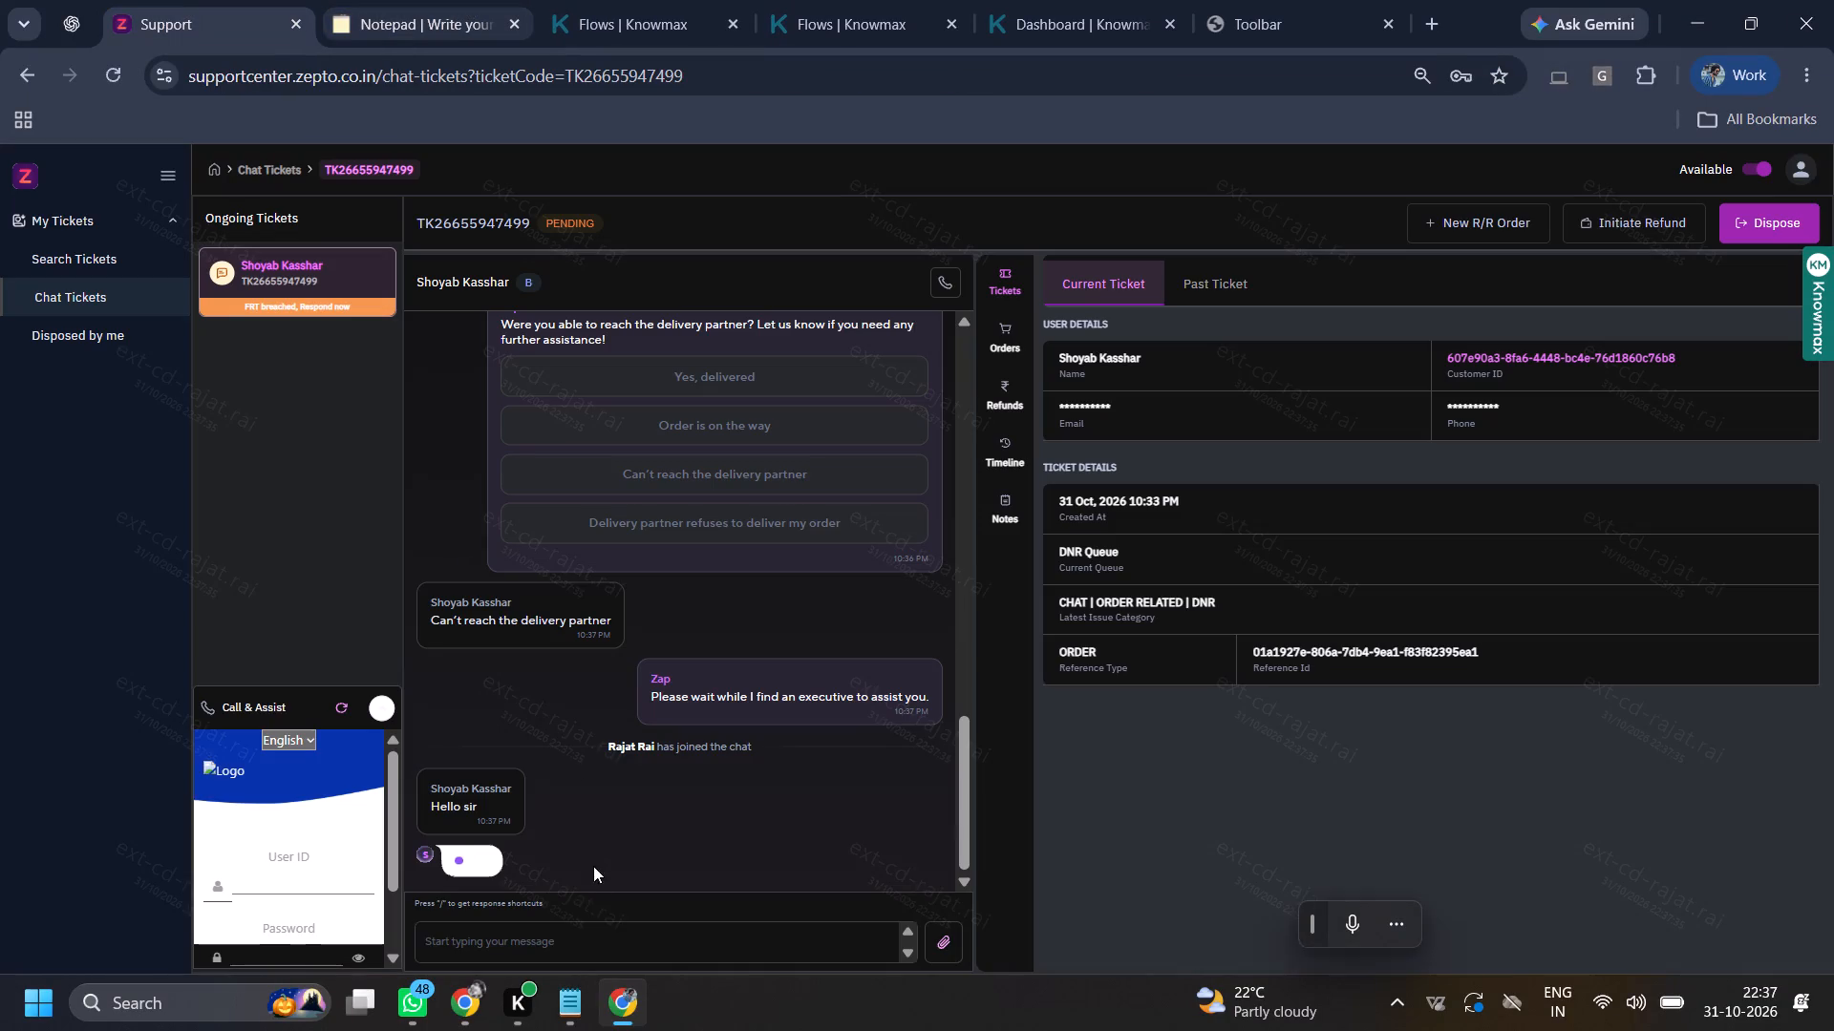
pyautogui.keyDown('ctrl'); pyautogui.click(588, 963); pyautogui.keyUp('ctrl')
pyautogui.hotkey('ctrl', 'v')
pyautogui.press('Return')
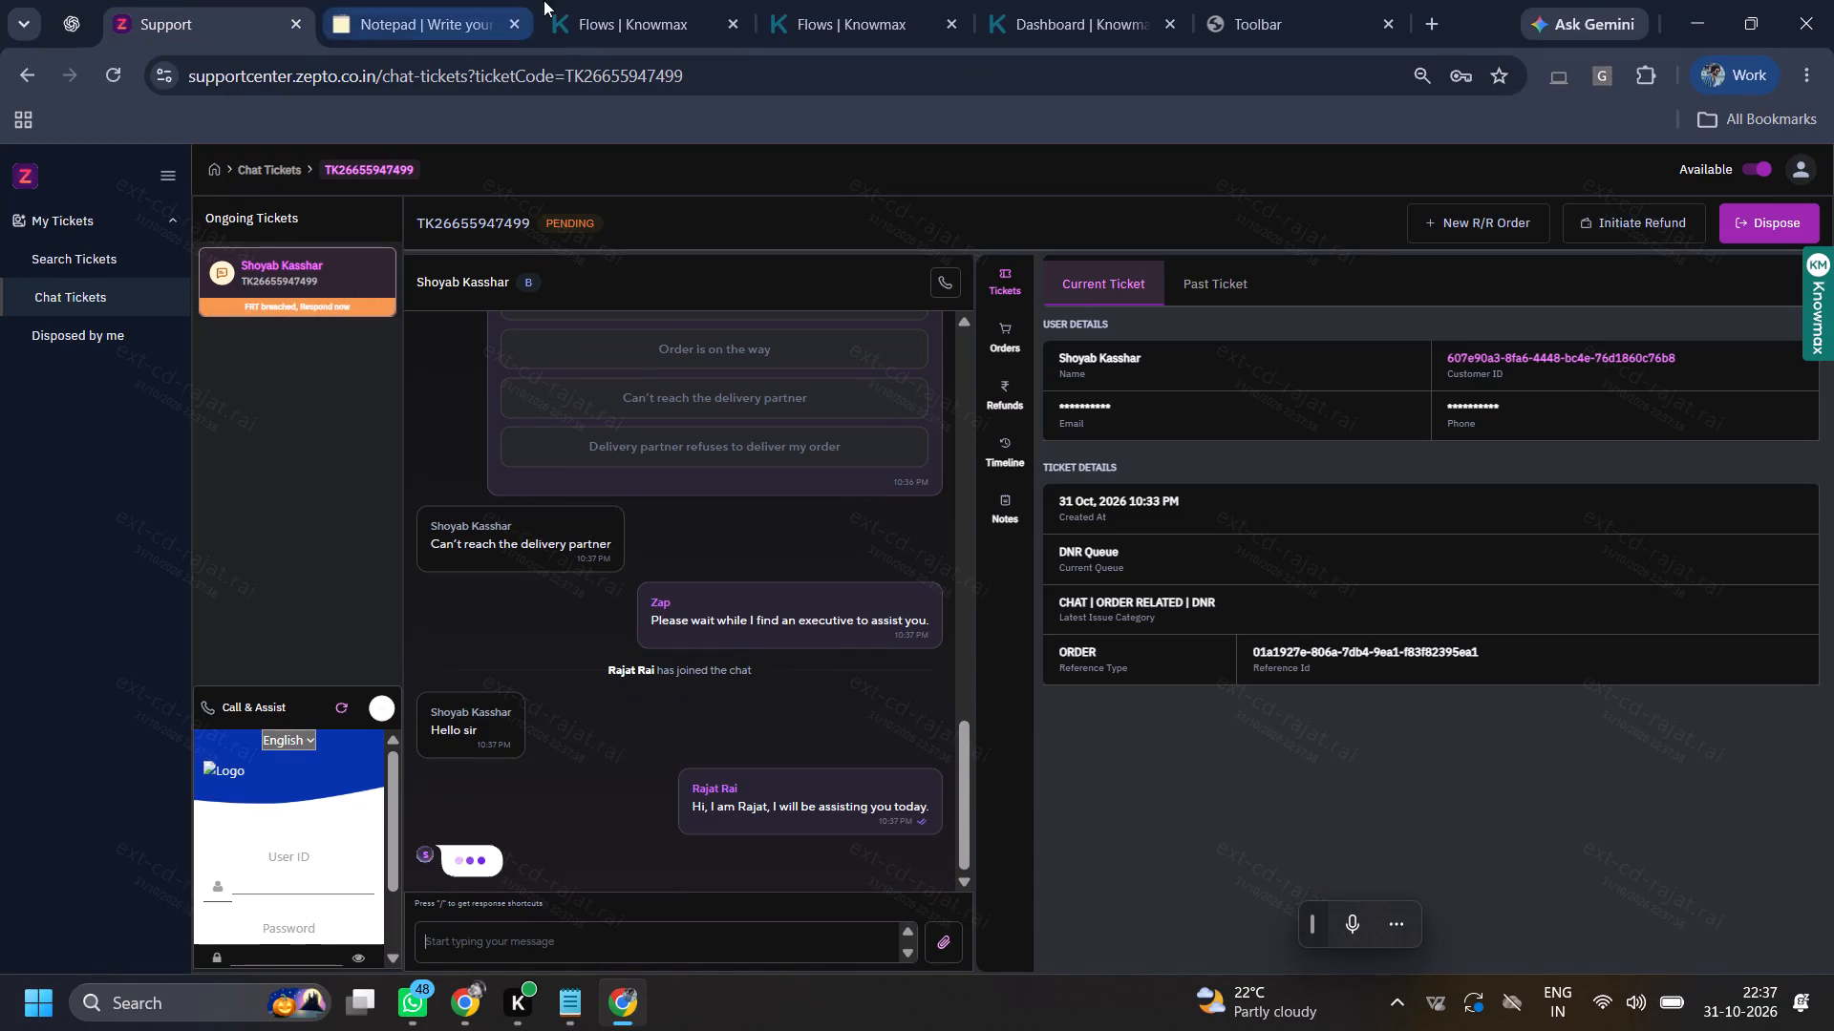
pyautogui.click(437, 0)
pyautogui.keyDown('ctrl'); pyautogui.tripleClick(529, 308); pyautogui.keyUp('ctrl')
pyautogui.hotkey('ctrl', 'c')
pyautogui.keyDown('ctrl'); pyautogui.click(238, 0); pyautogui.keyUp('ctrl')
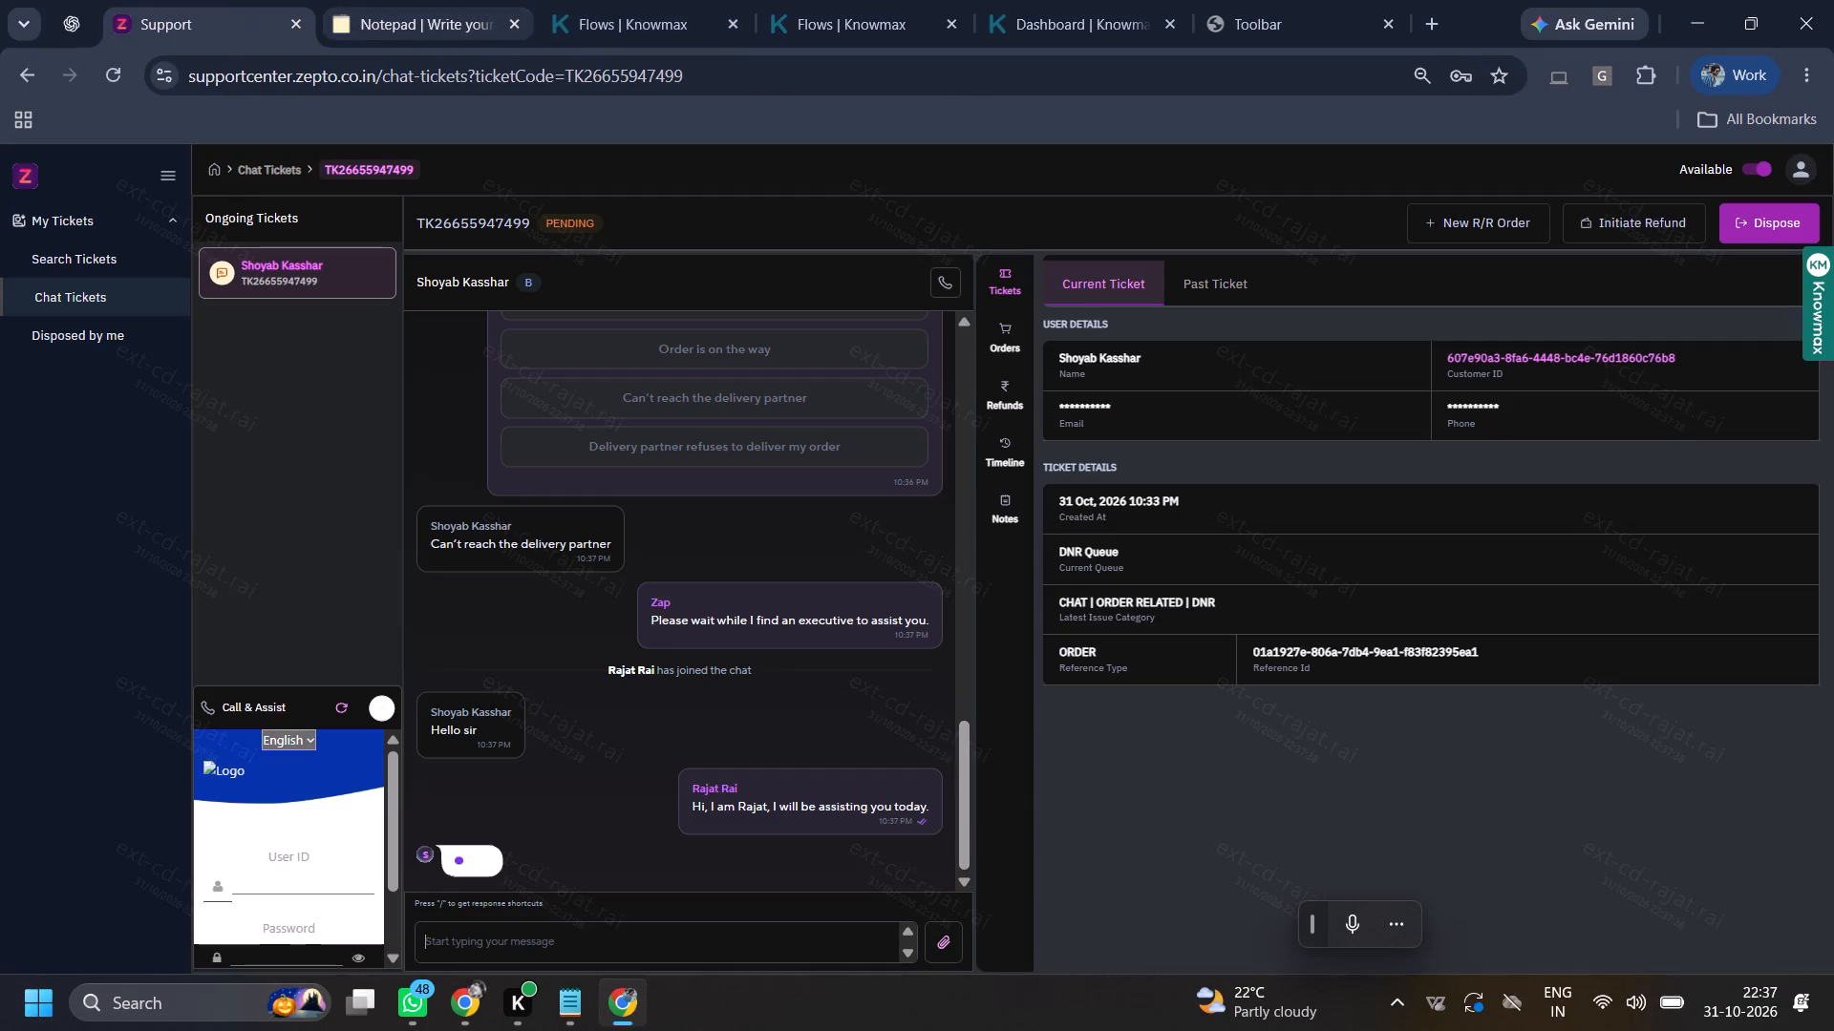
pyautogui.keyDown('ctrl'); pyautogui.click(556, 950); pyautogui.keyUp('ctrl')
pyautogui.hotkey('ctrl', 'v')
# Send the apology, followed by the address confirmation request copied from the refund note in desktop Notepad.
pyautogui.keyDown('ctrl'); pyautogui.click(568, 1017); pyautogui.keyUp('ctrl')
pyautogui.hotkey('ctrl', 'c')
pyautogui.keyDown('ctrl'); pyautogui.moveTo(343, 505); pyautogui.dragTo(379, 547); pyautogui.keyUp('ctrl')
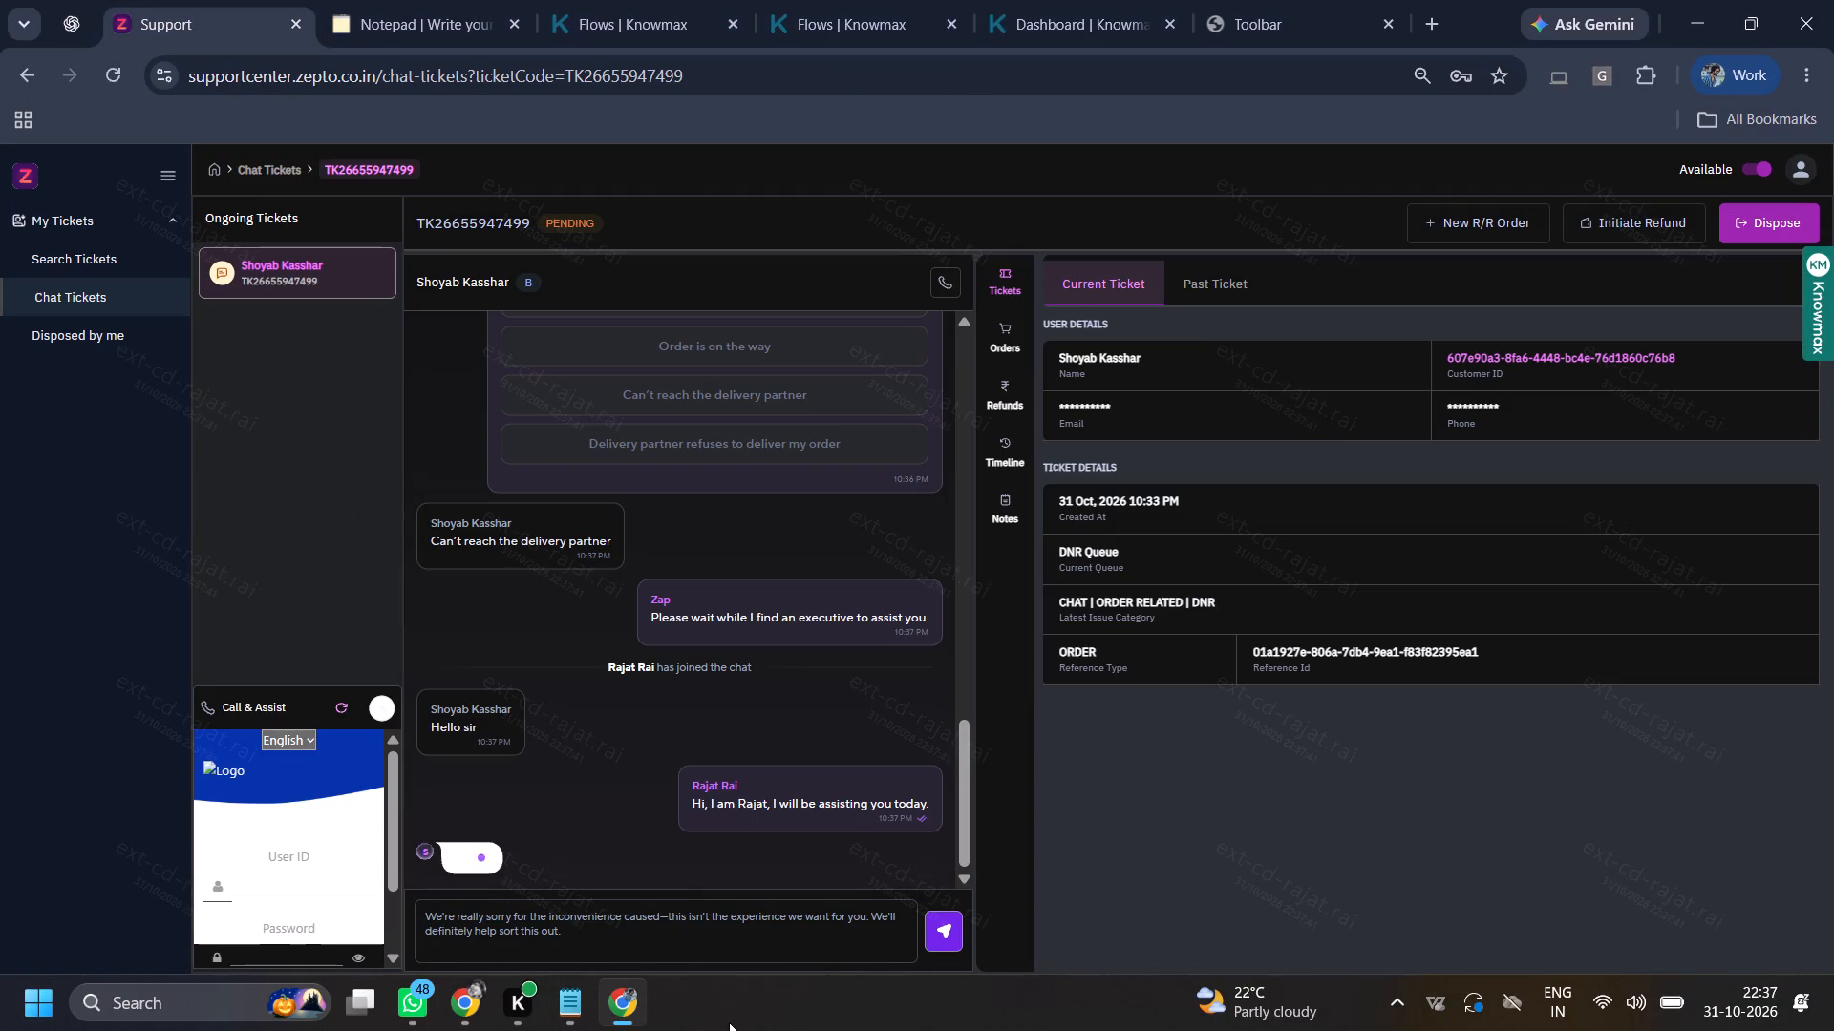
pyautogui.keyDown('ctrl'); pyautogui.click(710, 949); pyautogui.keyUp('ctrl')
pyautogui.hotkey('ctrl', 'Return')
pyautogui.hotkey('ctrl', 'v')
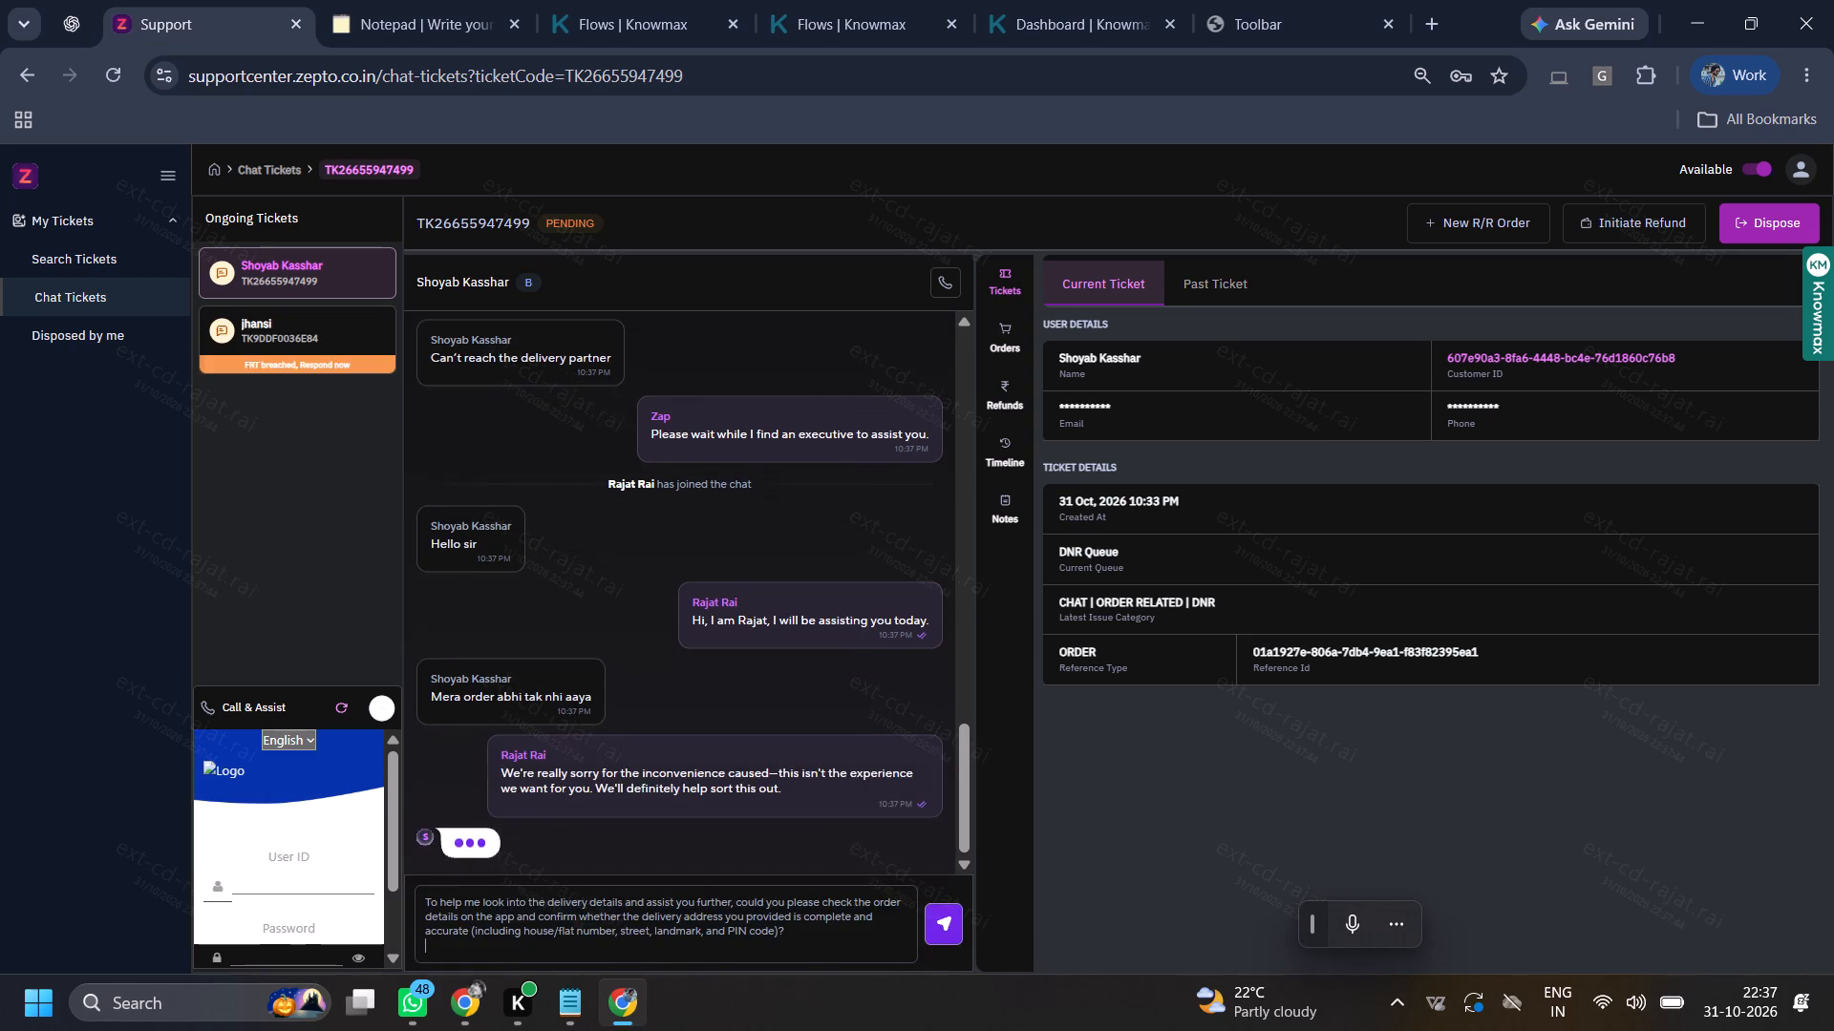
pyautogui.press('Return')
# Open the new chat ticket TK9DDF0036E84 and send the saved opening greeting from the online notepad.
pyautogui.click(324, 344)
pyautogui.click(405, 0)
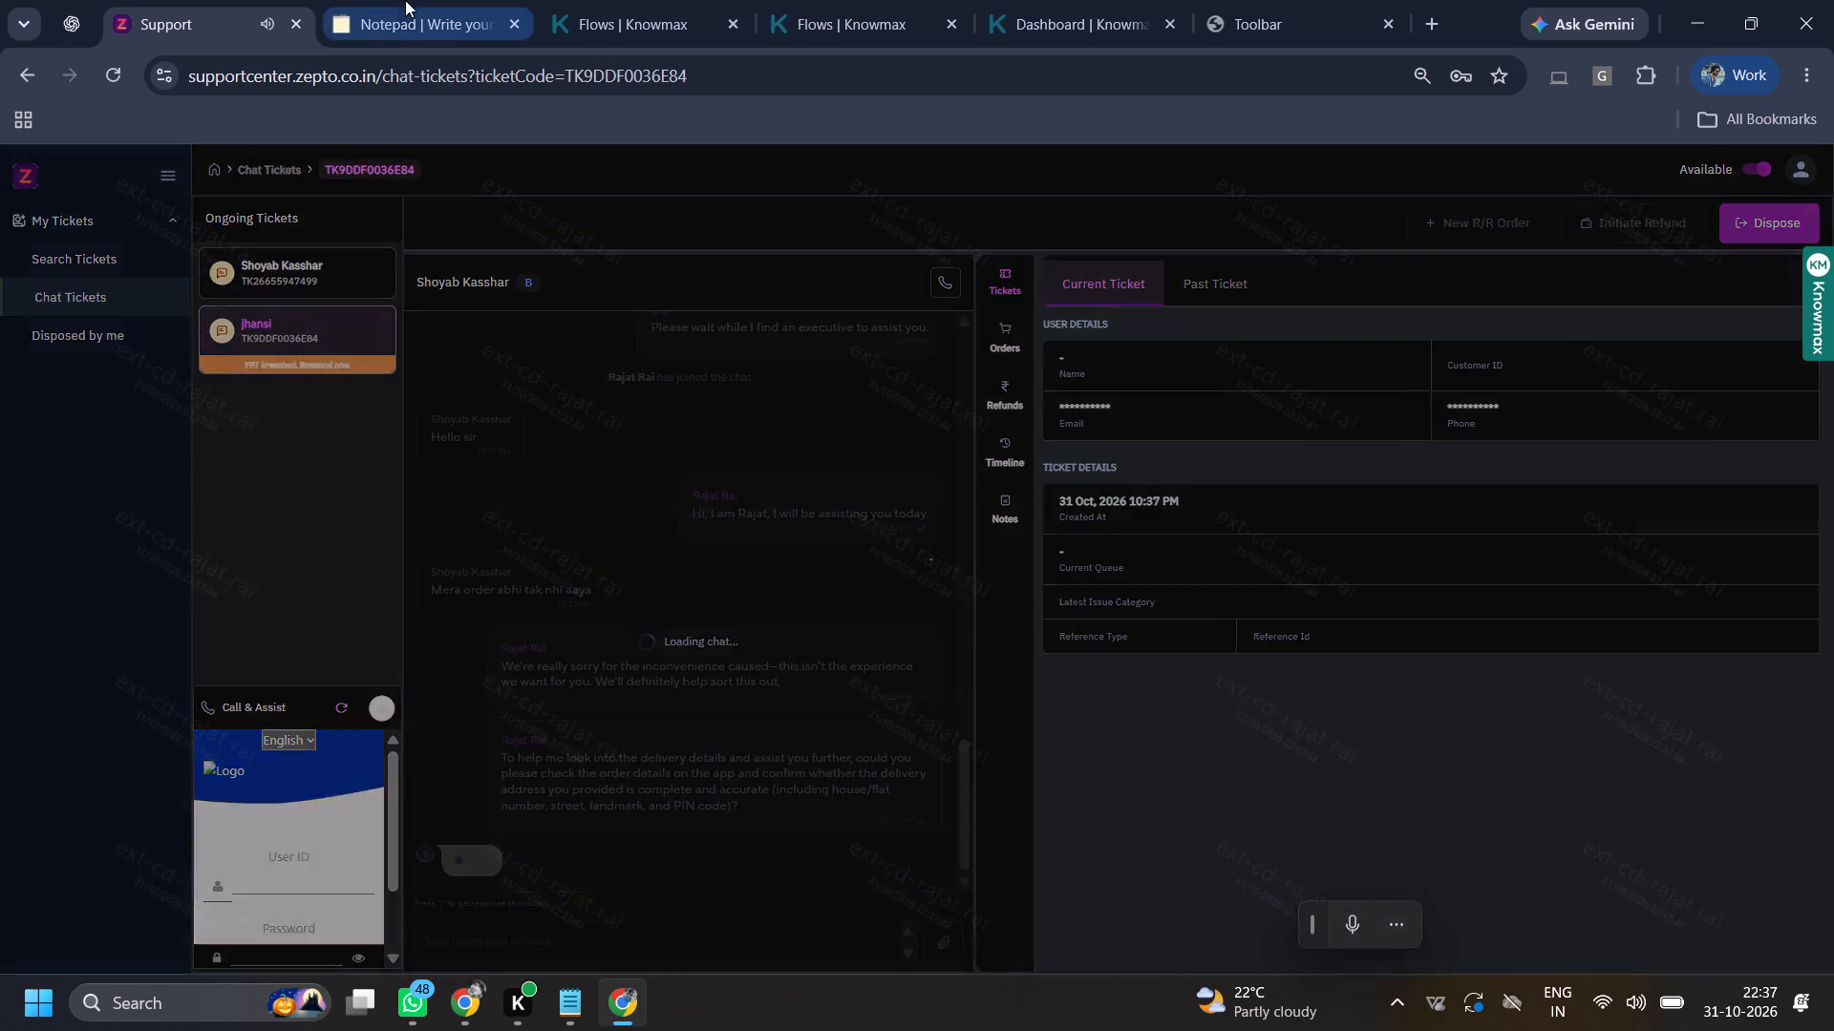
pyautogui.keyDown('ctrl'); pyautogui.tripleClick(264, 262); pyautogui.keyUp('ctrl')
pyautogui.hotkey('ctrl', 'c')
pyautogui.keyDown('ctrl'); pyautogui.click(200, 0); pyautogui.keyUp('ctrl')
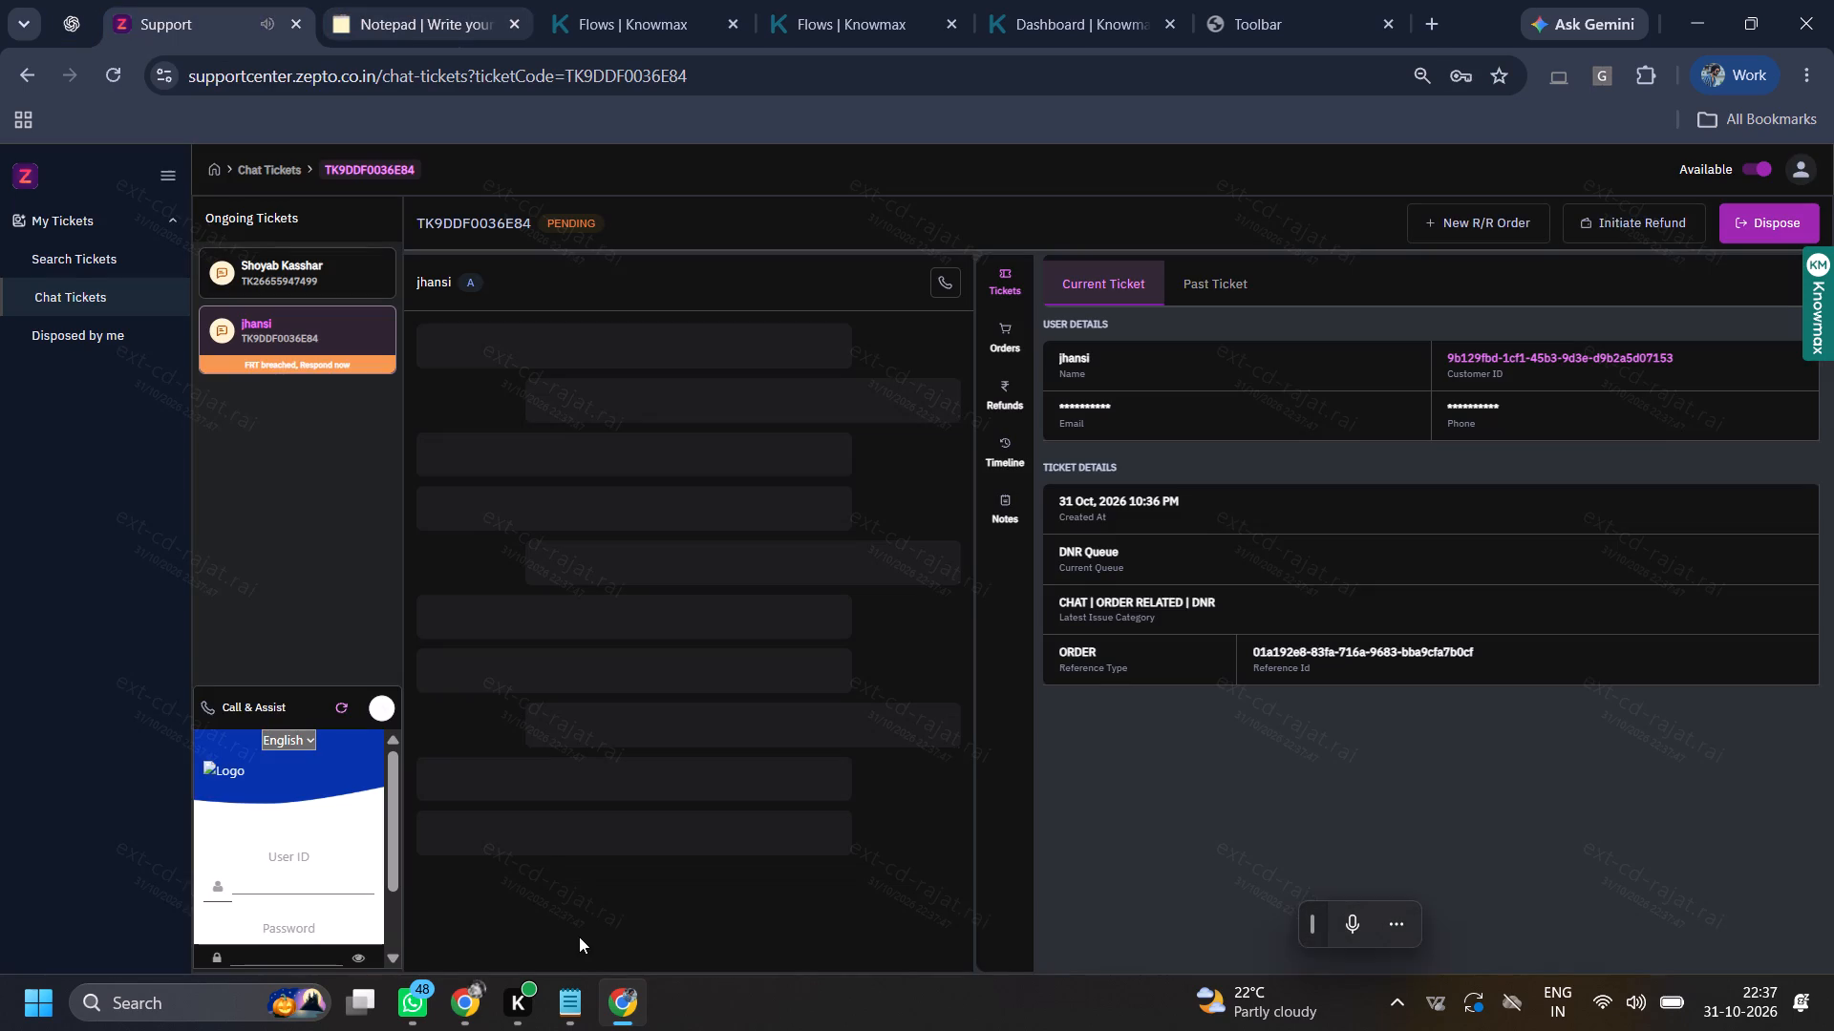
pyautogui.keyDown('ctrl'); pyautogui.click(599, 935); pyautogui.keyUp('ctrl')
pyautogui.hotkey('ctrl', 'v')
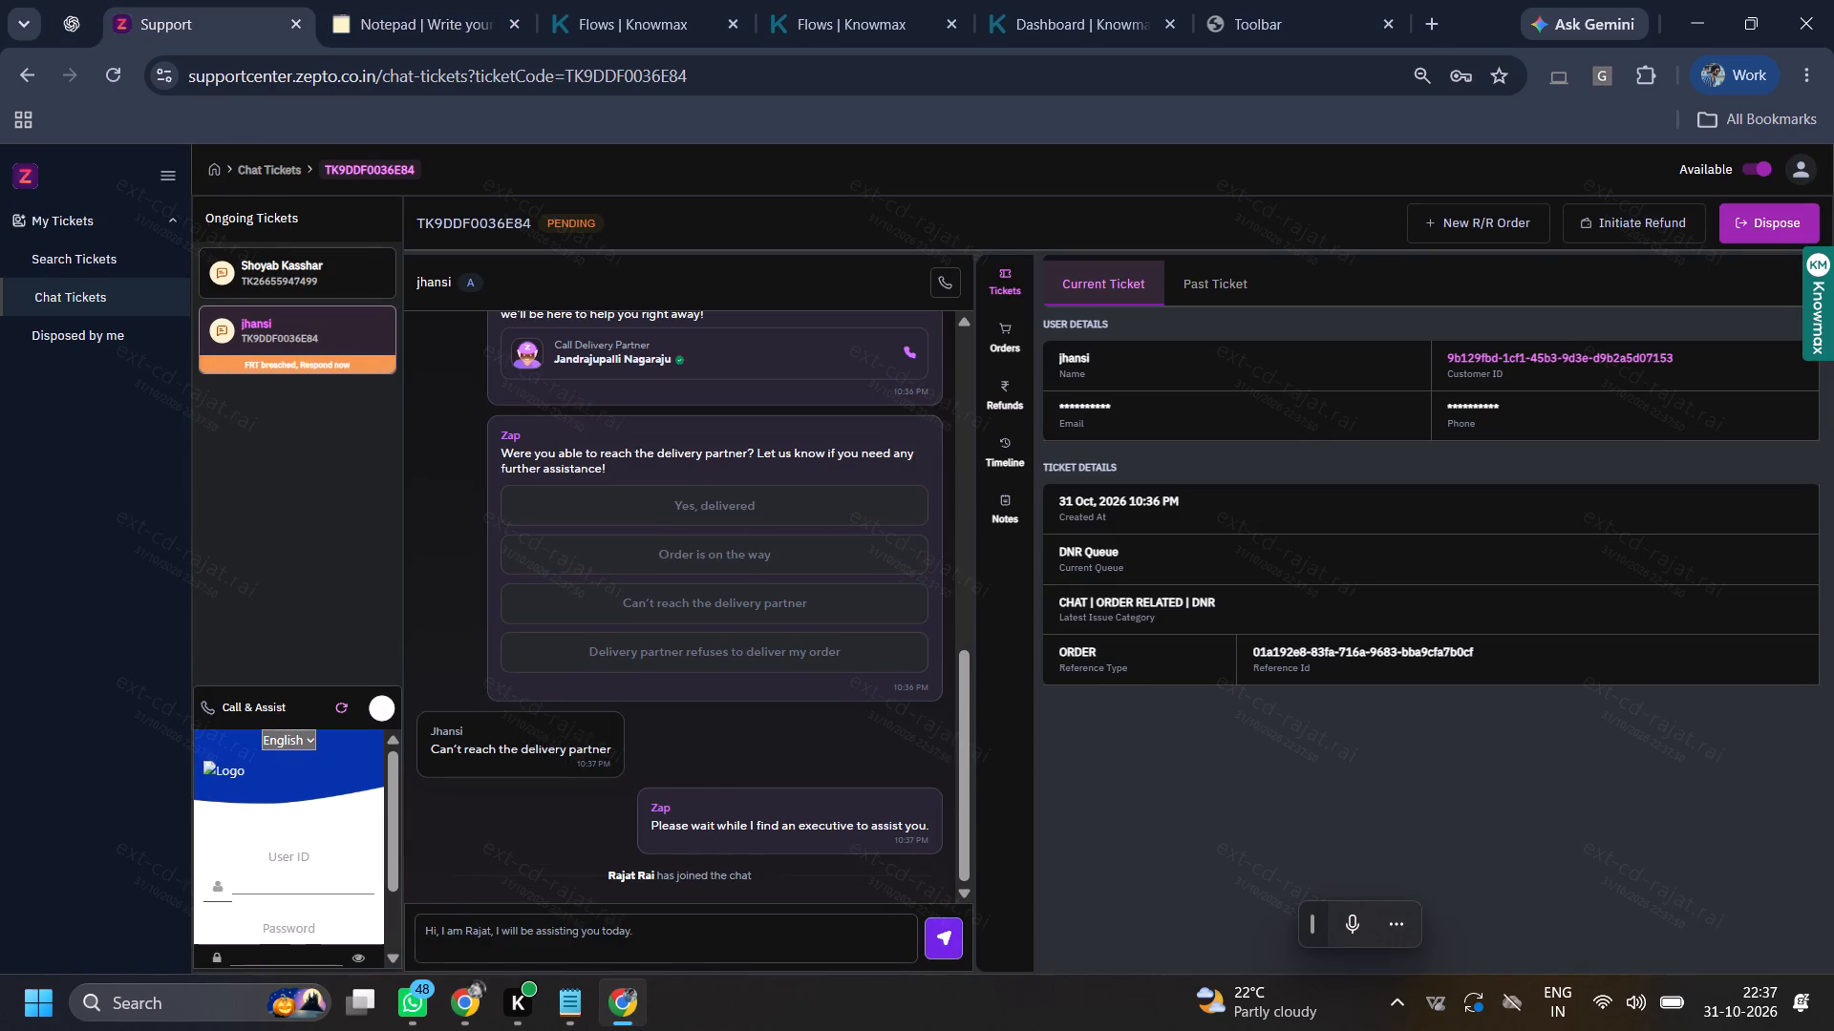
pyautogui.press('Return')
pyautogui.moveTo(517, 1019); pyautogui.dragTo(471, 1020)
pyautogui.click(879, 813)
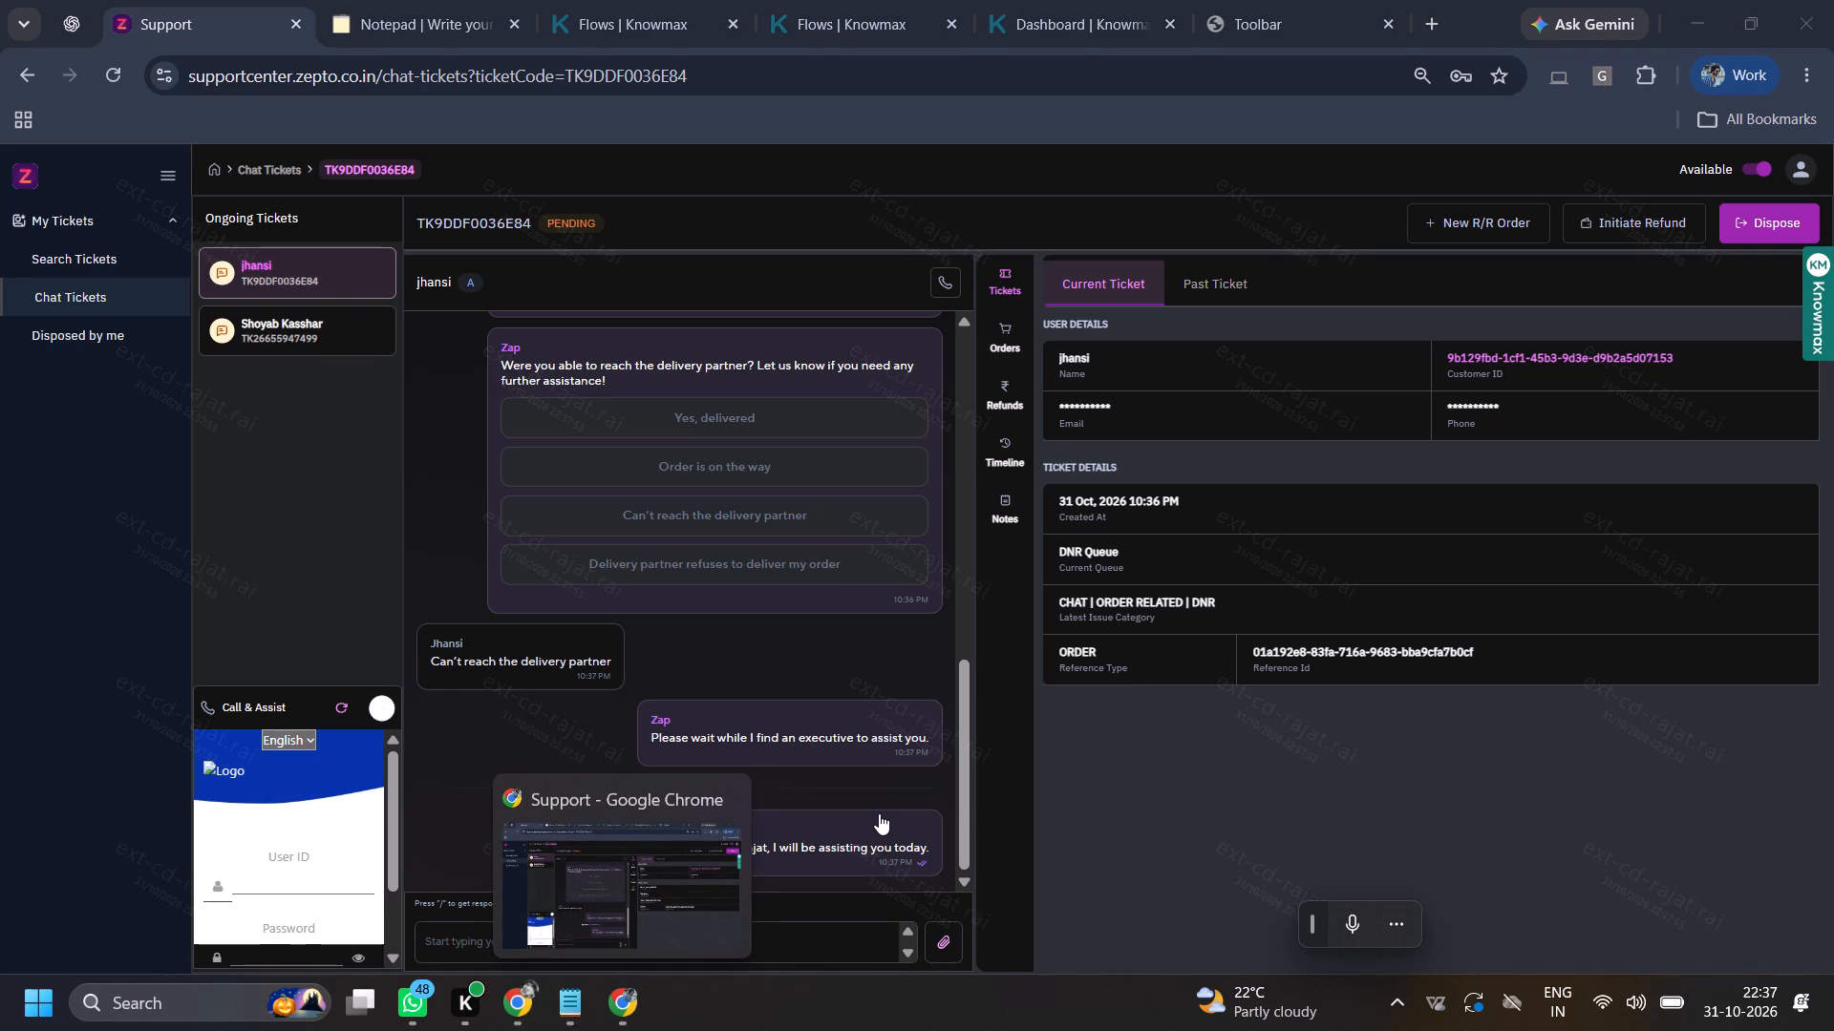
pyautogui.click(453, 0)
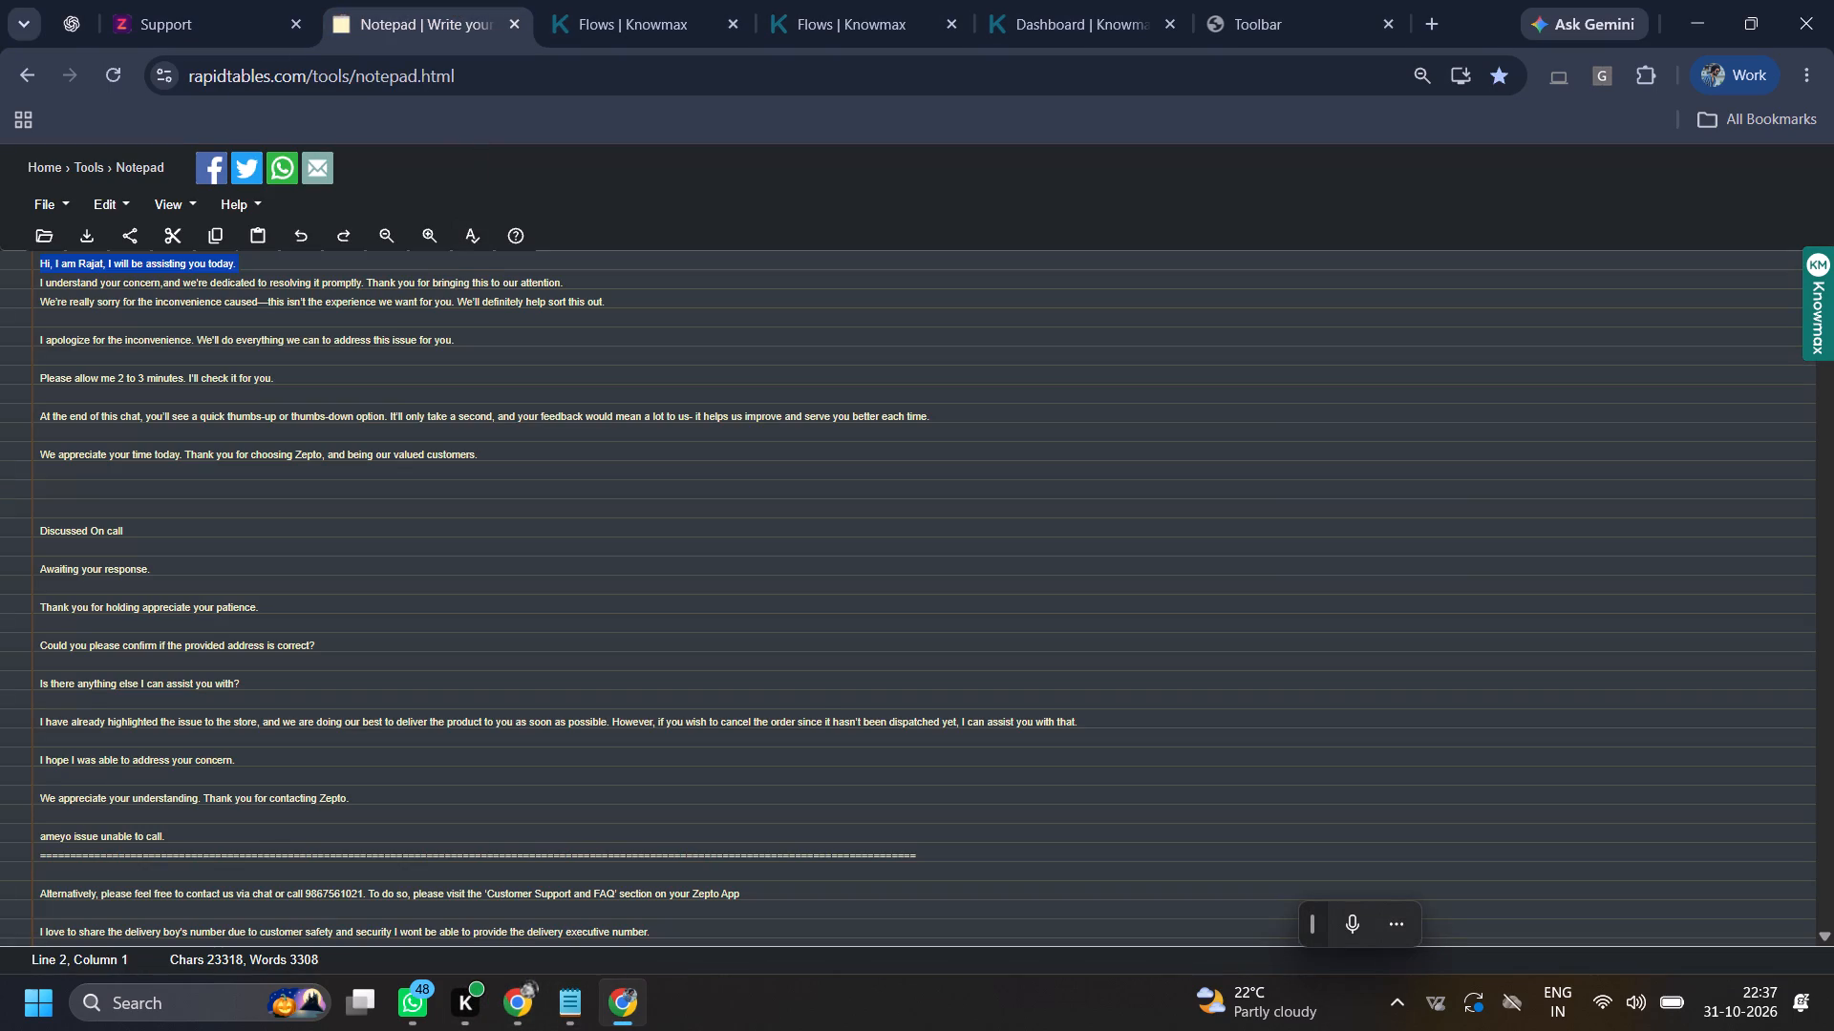
pyautogui.keyDown('ctrl'); pyautogui.tripleClick(487, 305); pyautogui.keyUp('ctrl')
pyautogui.hotkey('ctrl', 'c')
pyautogui.click(197, 0)
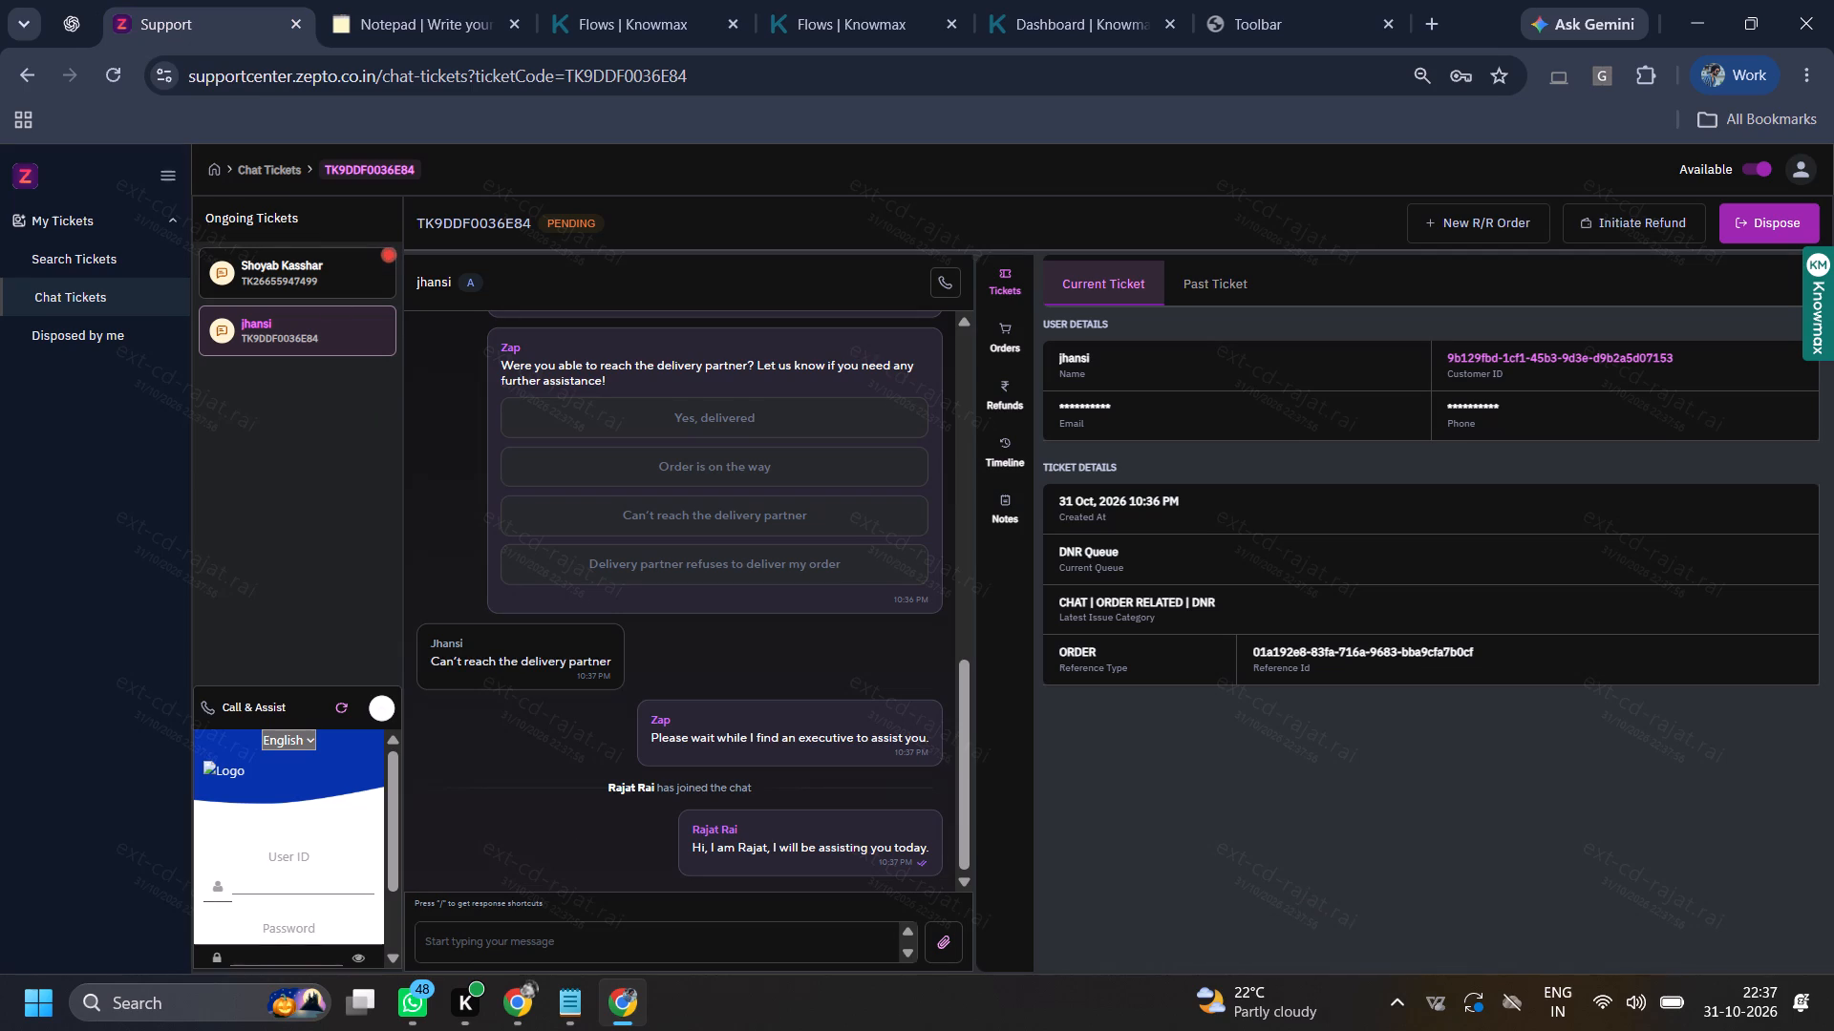
pyautogui.keyDown('ctrl'); pyautogui.click(629, 954); pyautogui.keyUp('ctrl')
pyautogui.hotkey('ctrl', 'v')
pyautogui.click(585, 1003)
pyautogui.keyDown('ctrl'); pyautogui.tripleClick(690, 694); pyautogui.keyUp('ctrl')
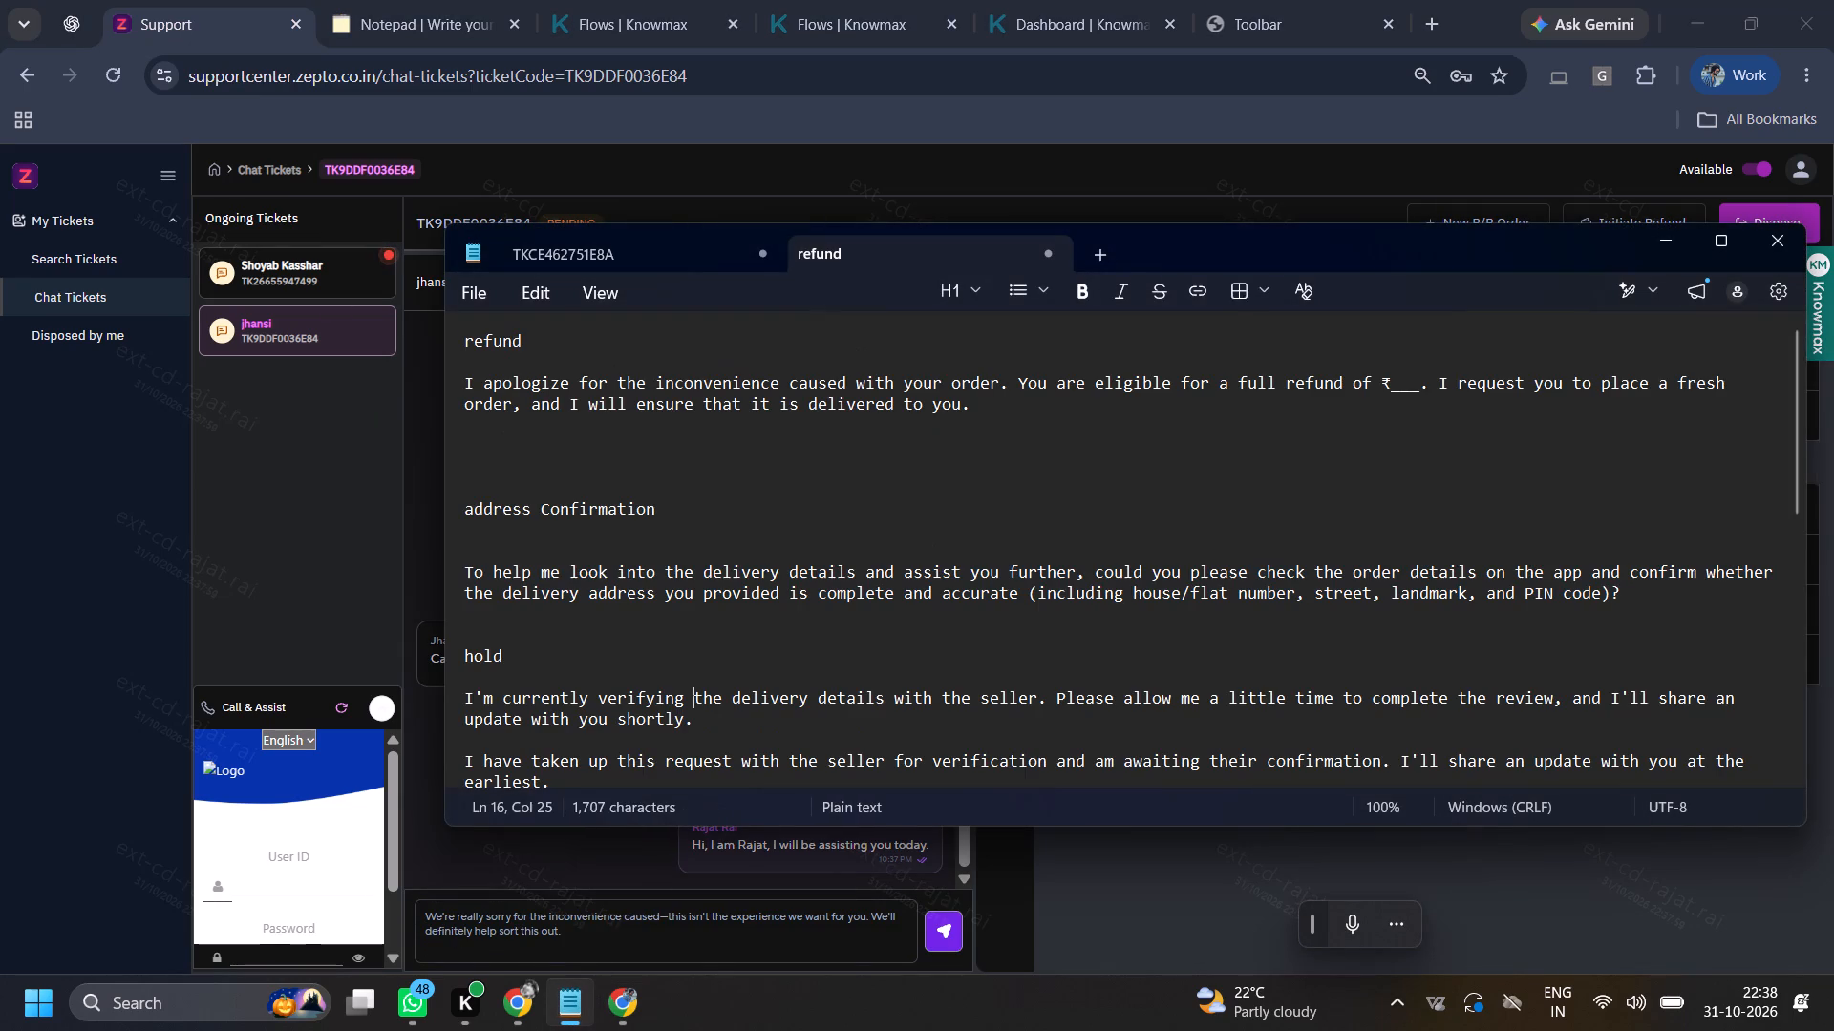
pyautogui.hotkey('ctrl', 'c')
pyautogui.keyDown('ctrl'); pyautogui.tripleClick(687, 572); pyautogui.keyUp('ctrl')
pyautogui.hotkey('ctrl', 'c')
pyautogui.keyDown('ctrl'); pyautogui.click(267, 533); pyautogui.keyUp('ctrl')
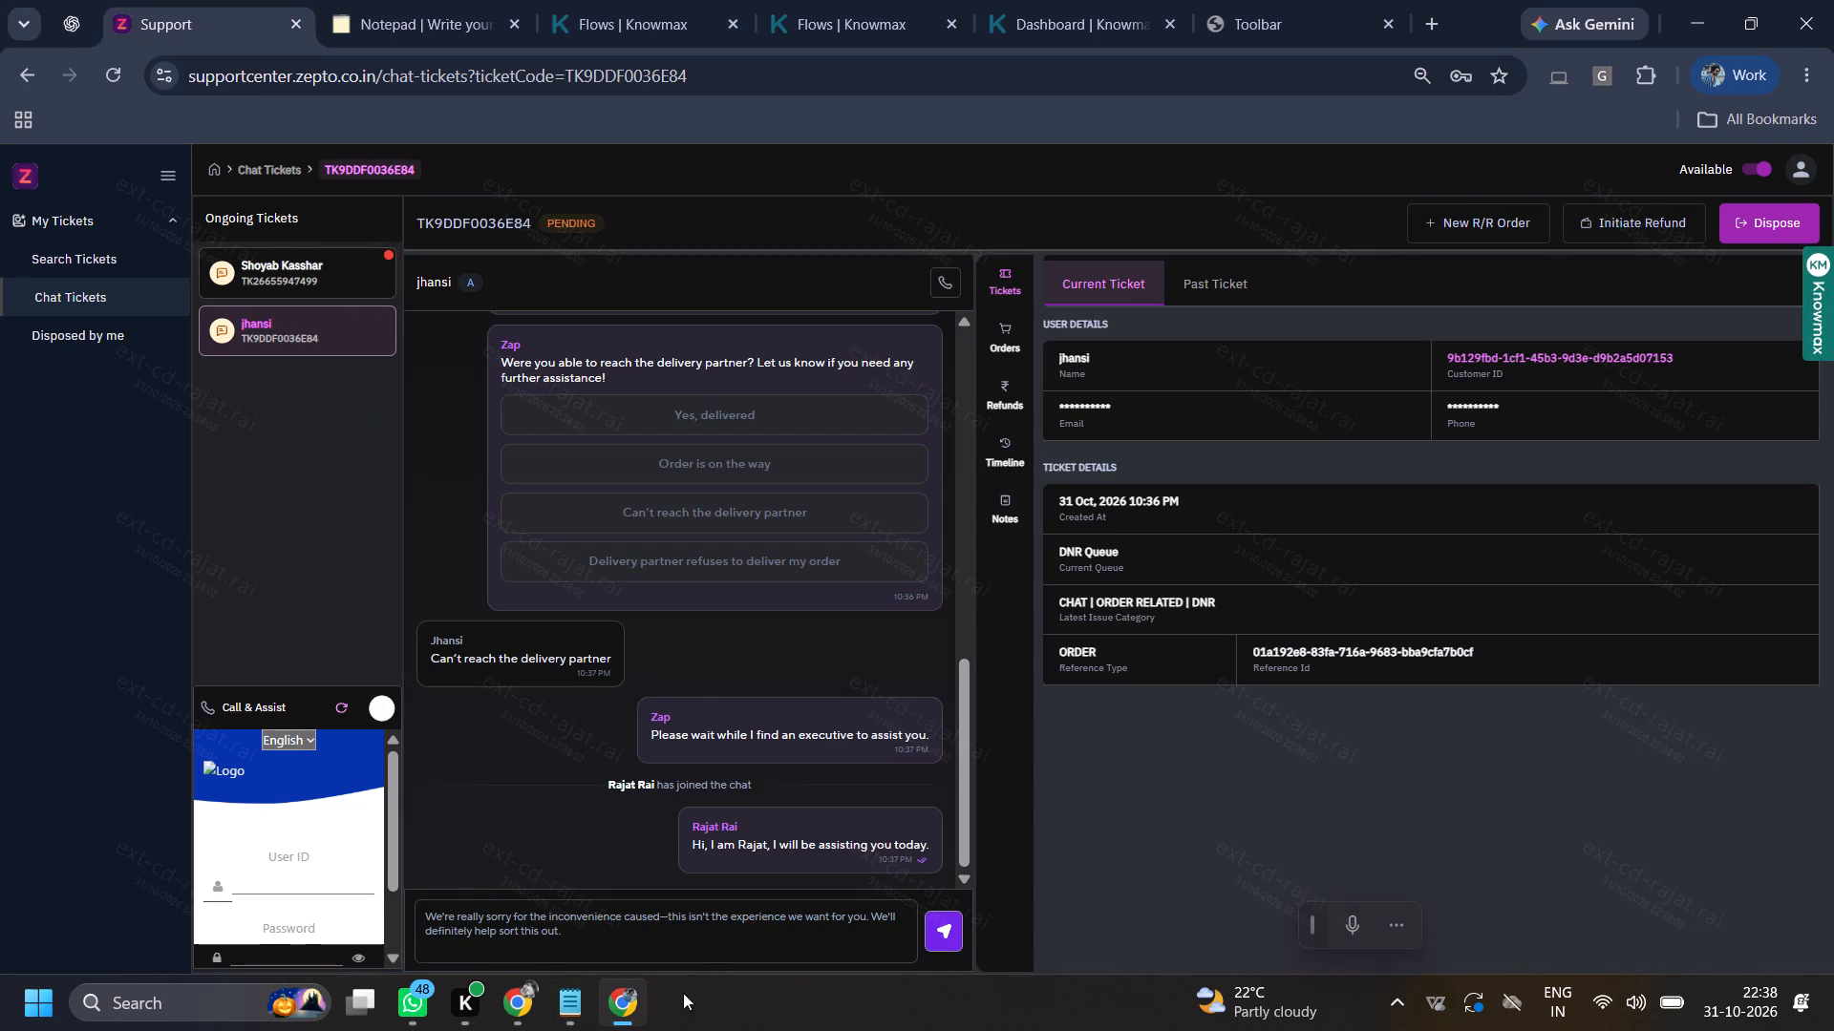
pyautogui.keyDown('ctrl'); pyautogui.click(649, 953); pyautogui.keyUp('ctrl')
pyautogui.hotkey('ctrl', 'Return')
pyautogui.hotkey('ctrl', 'v')
pyautogui.press('Return')
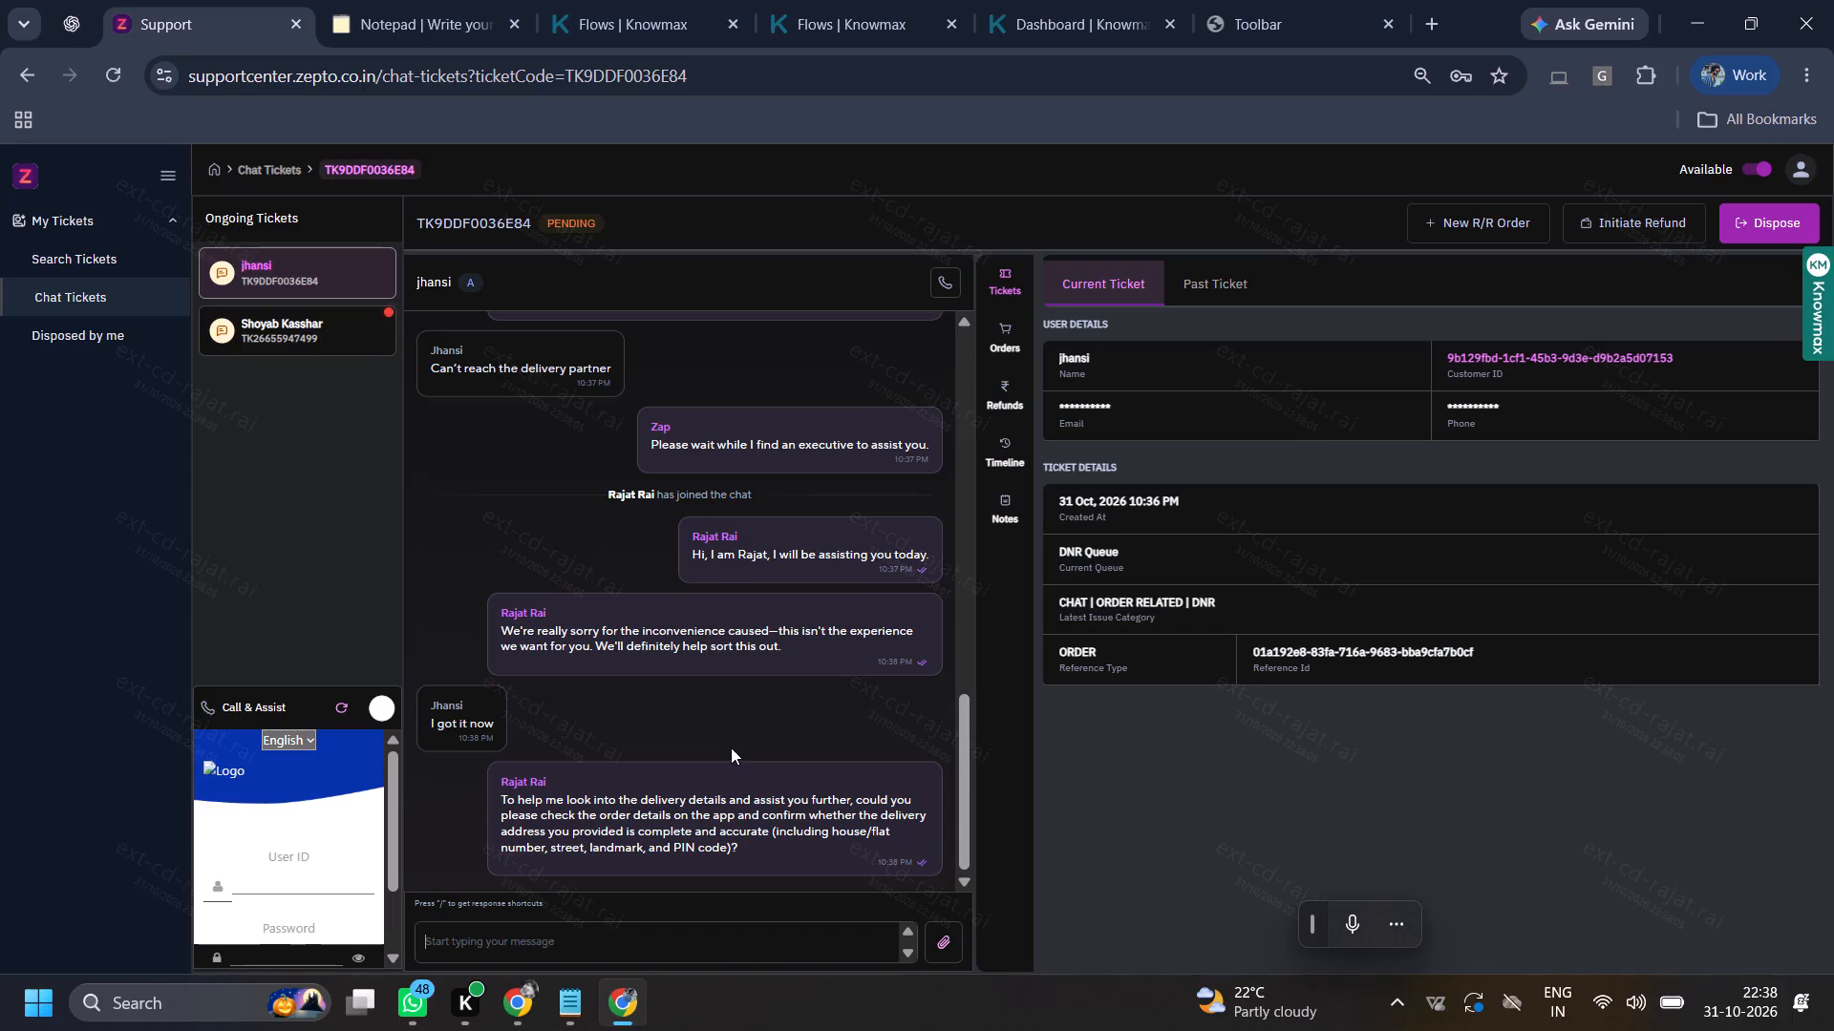
pyautogui.click(299, 286)
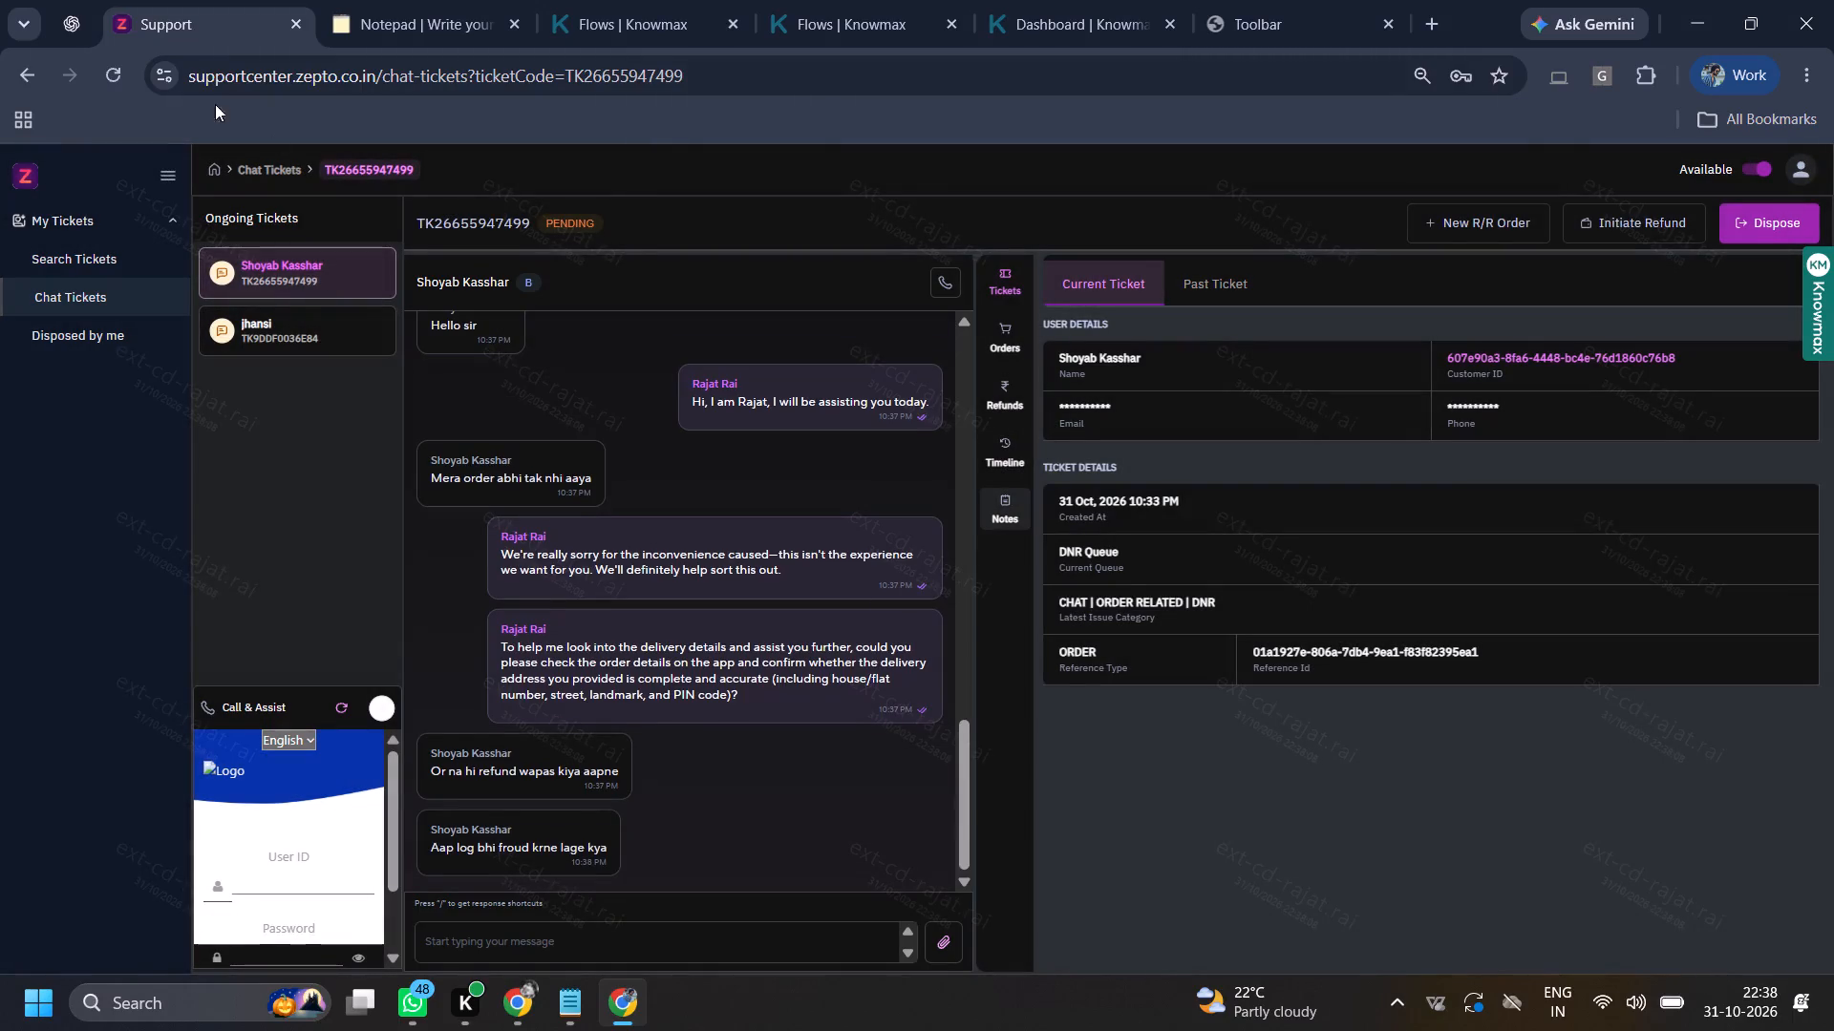
pyautogui.click(107, 76)
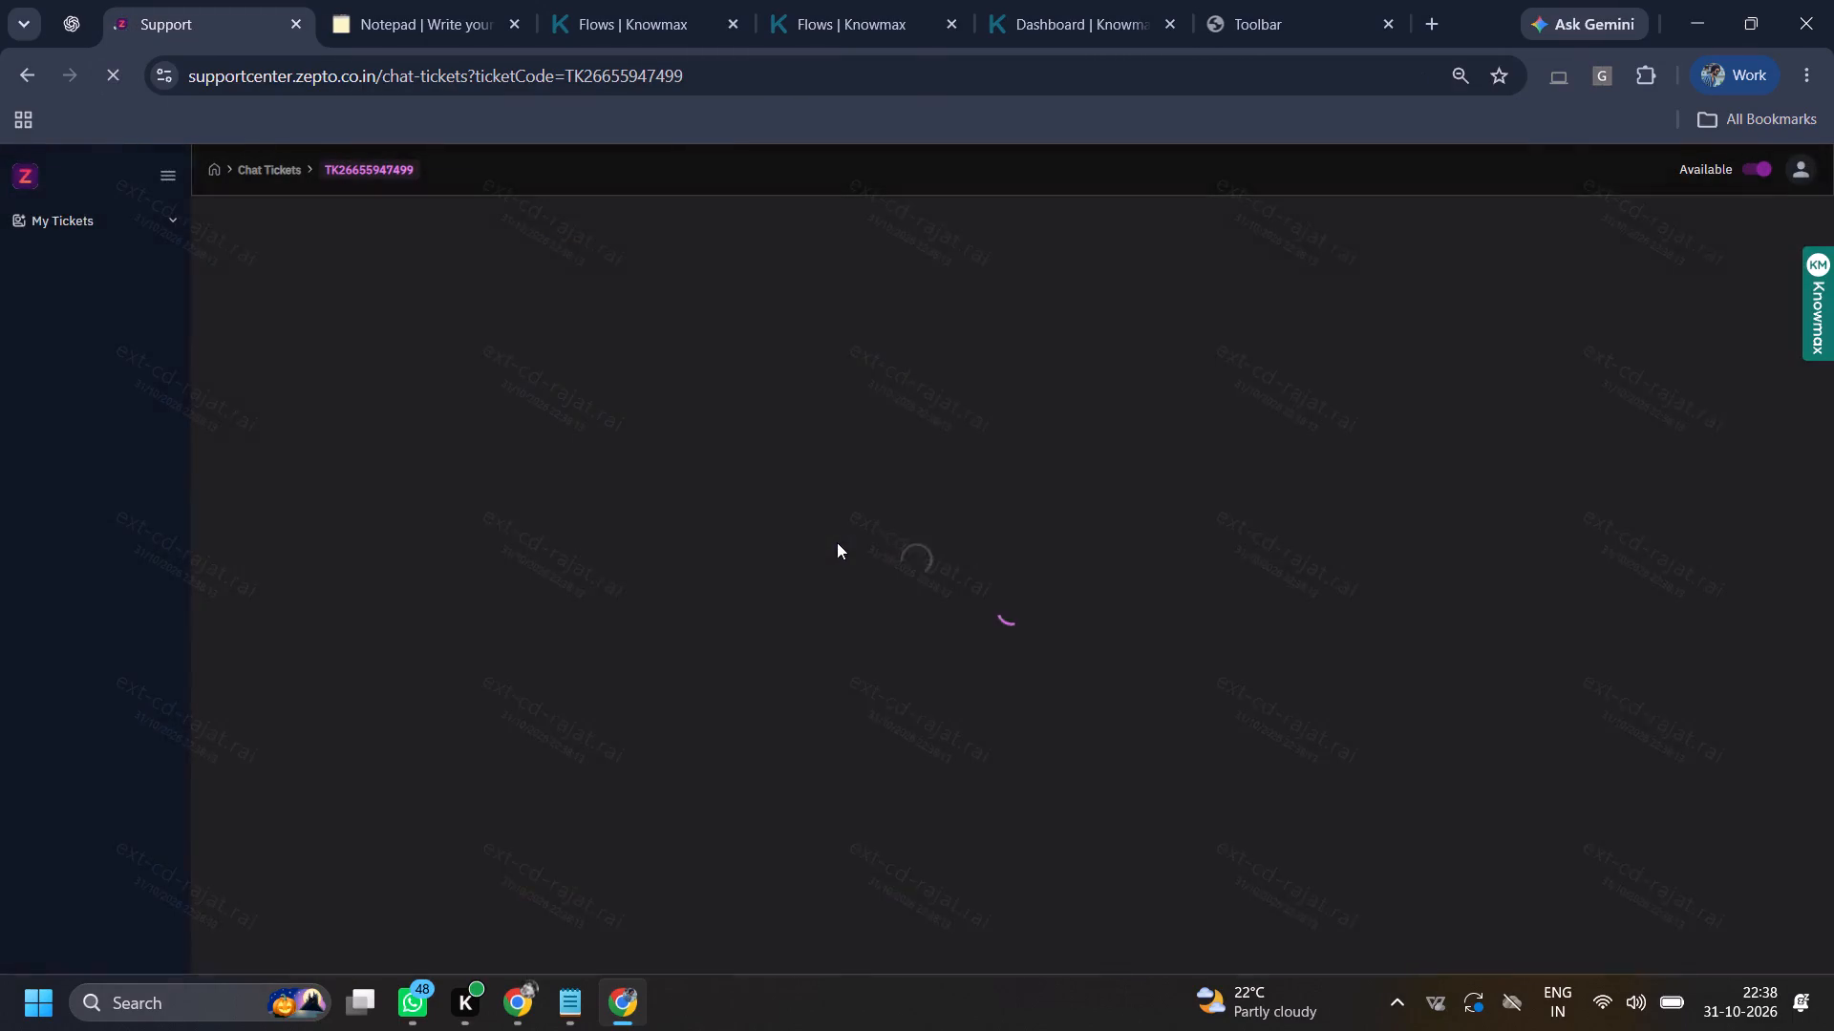
pyautogui.click(1004, 327)
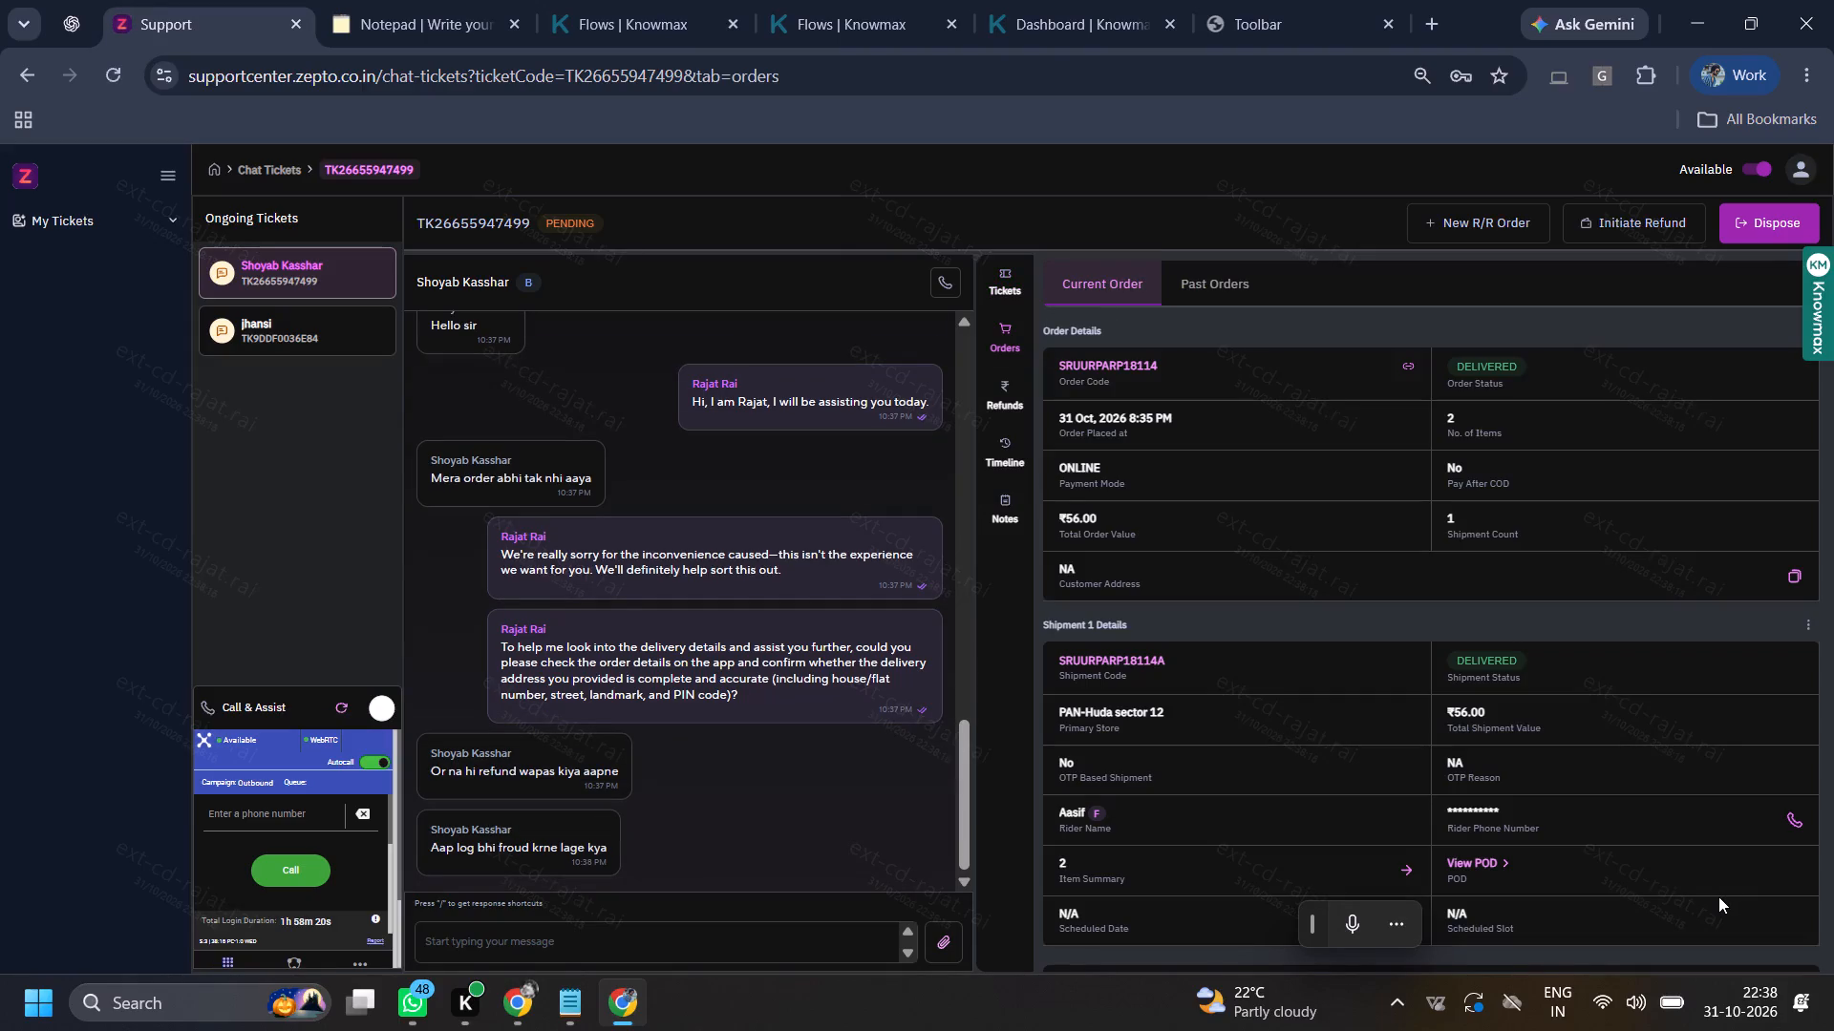
pyautogui.click(1126, 359)
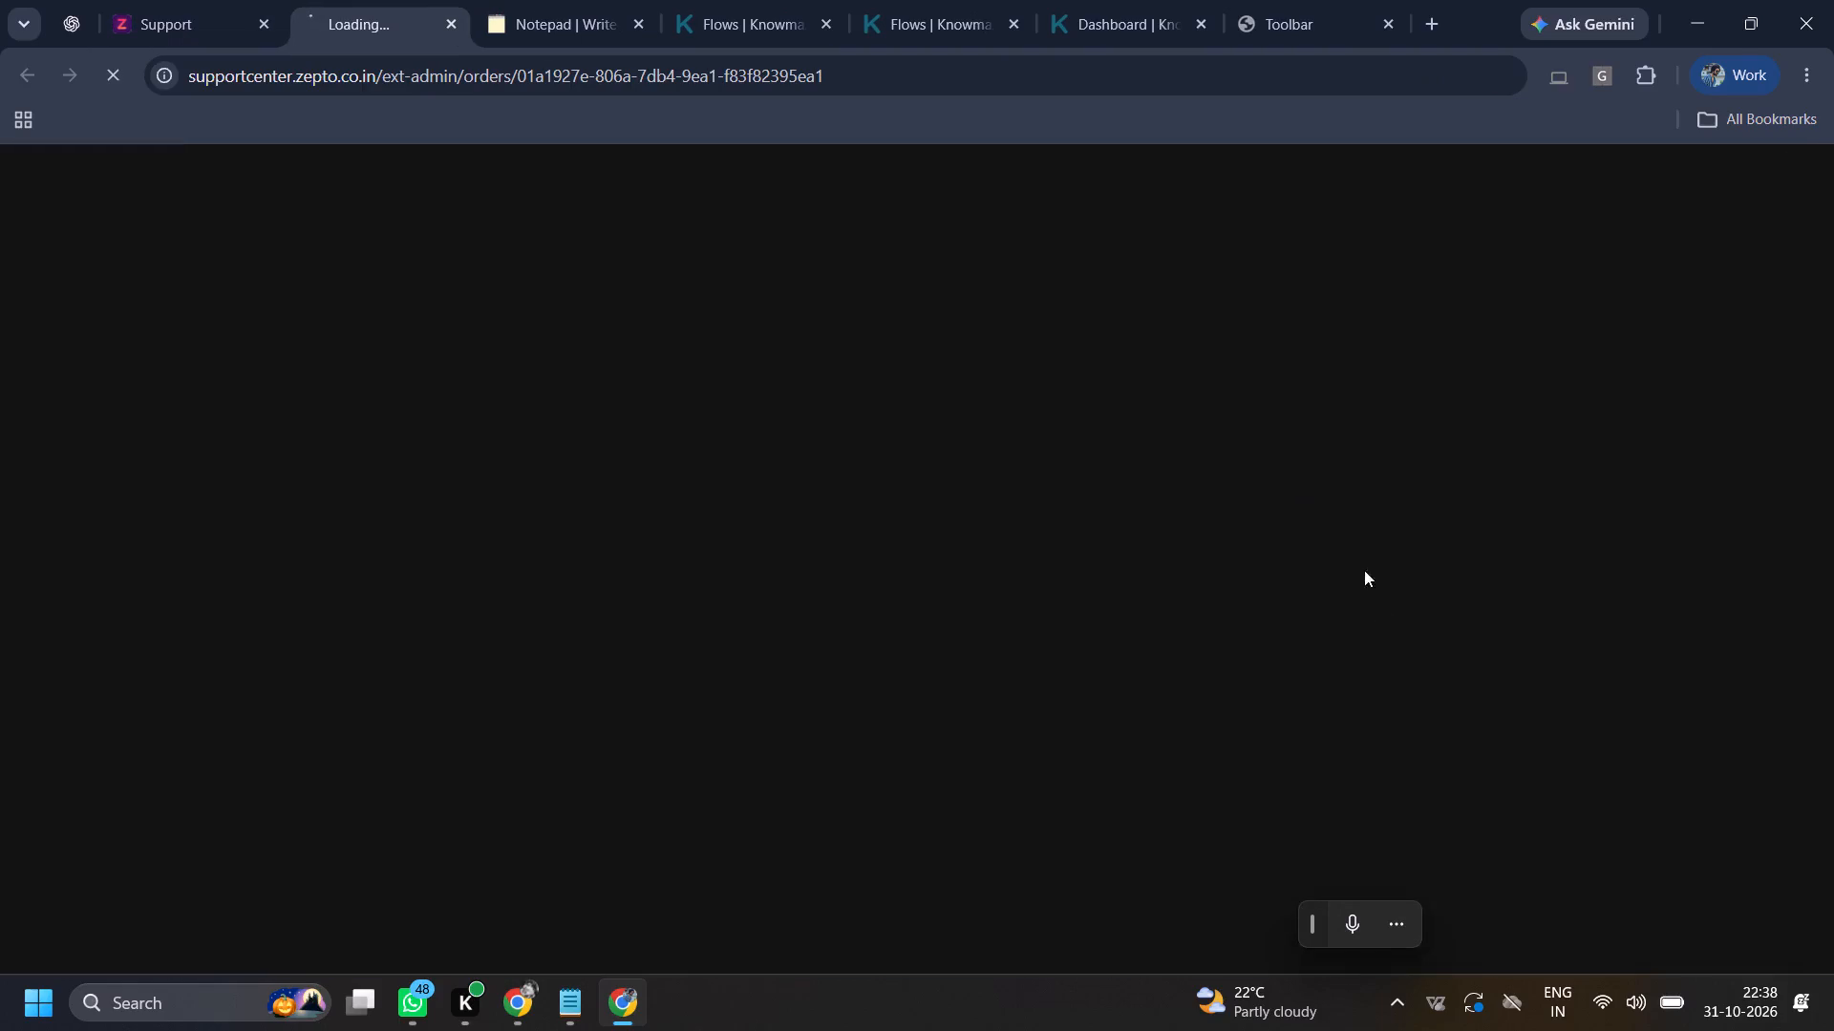
pyautogui.click(329, 213)
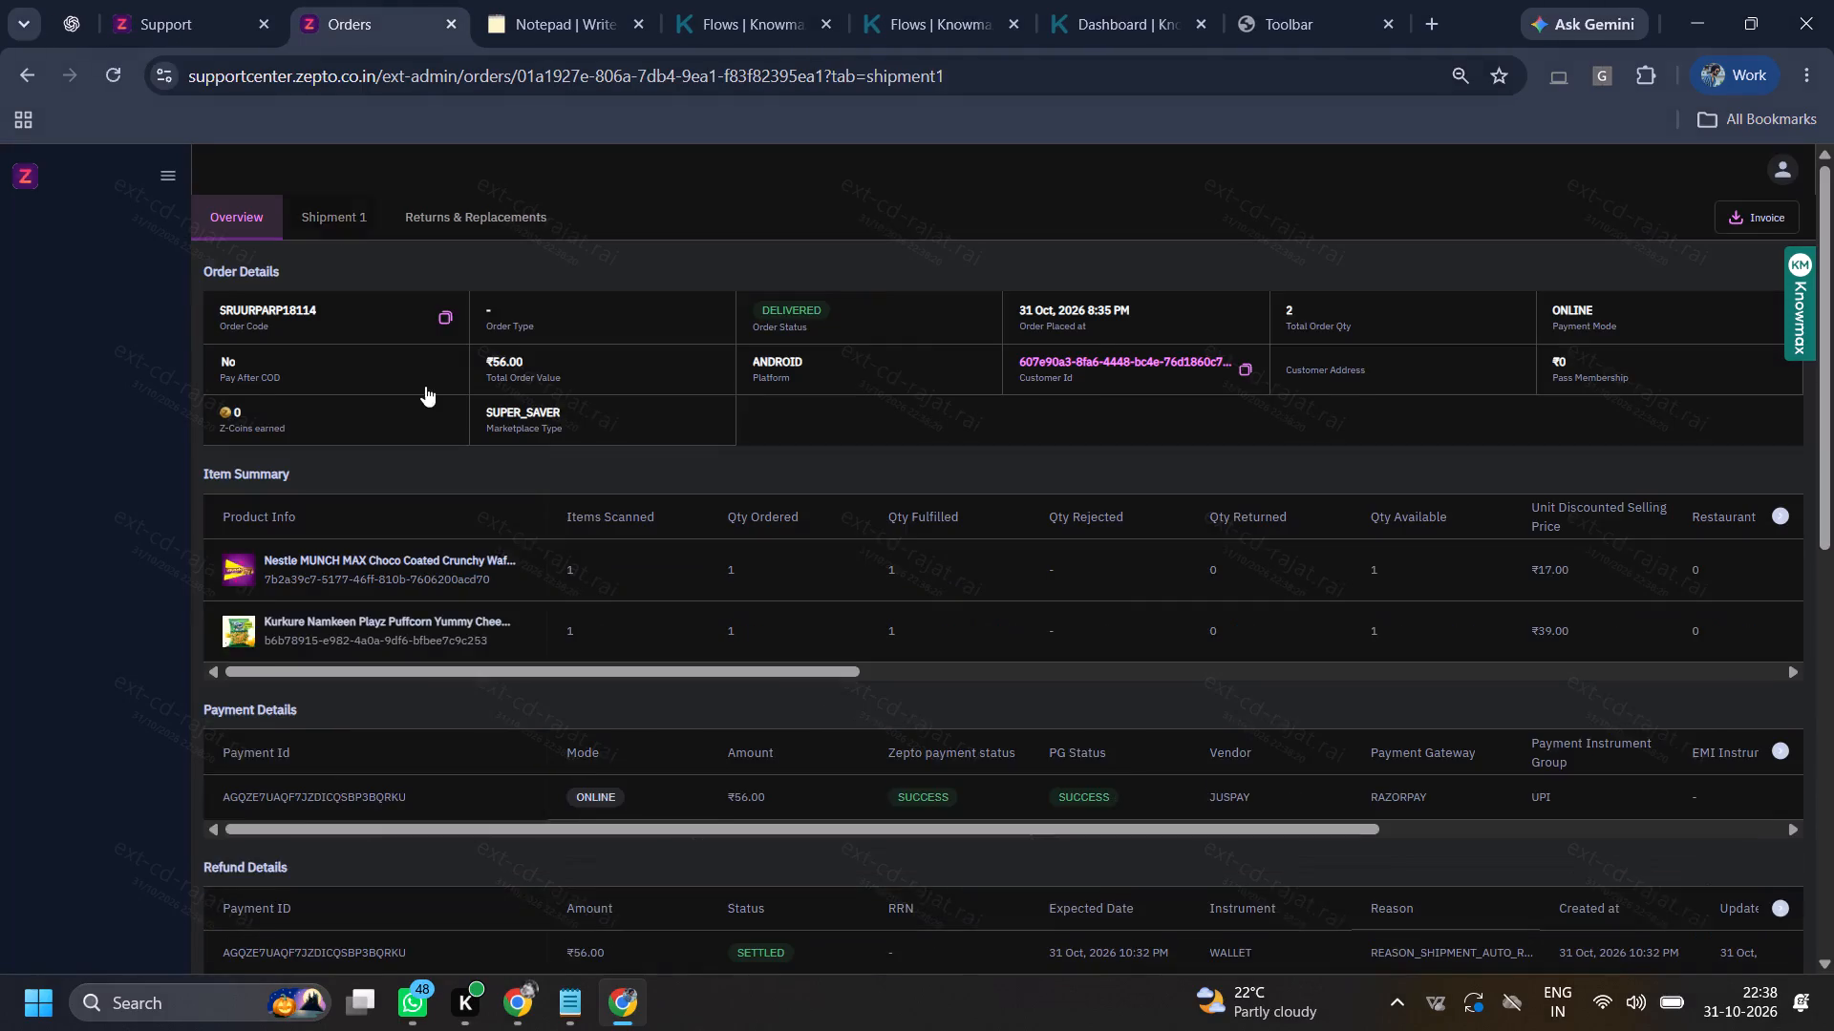
pyautogui.scroll(-4, 700, 673)
pyautogui.scroll(-11, 839, 775)
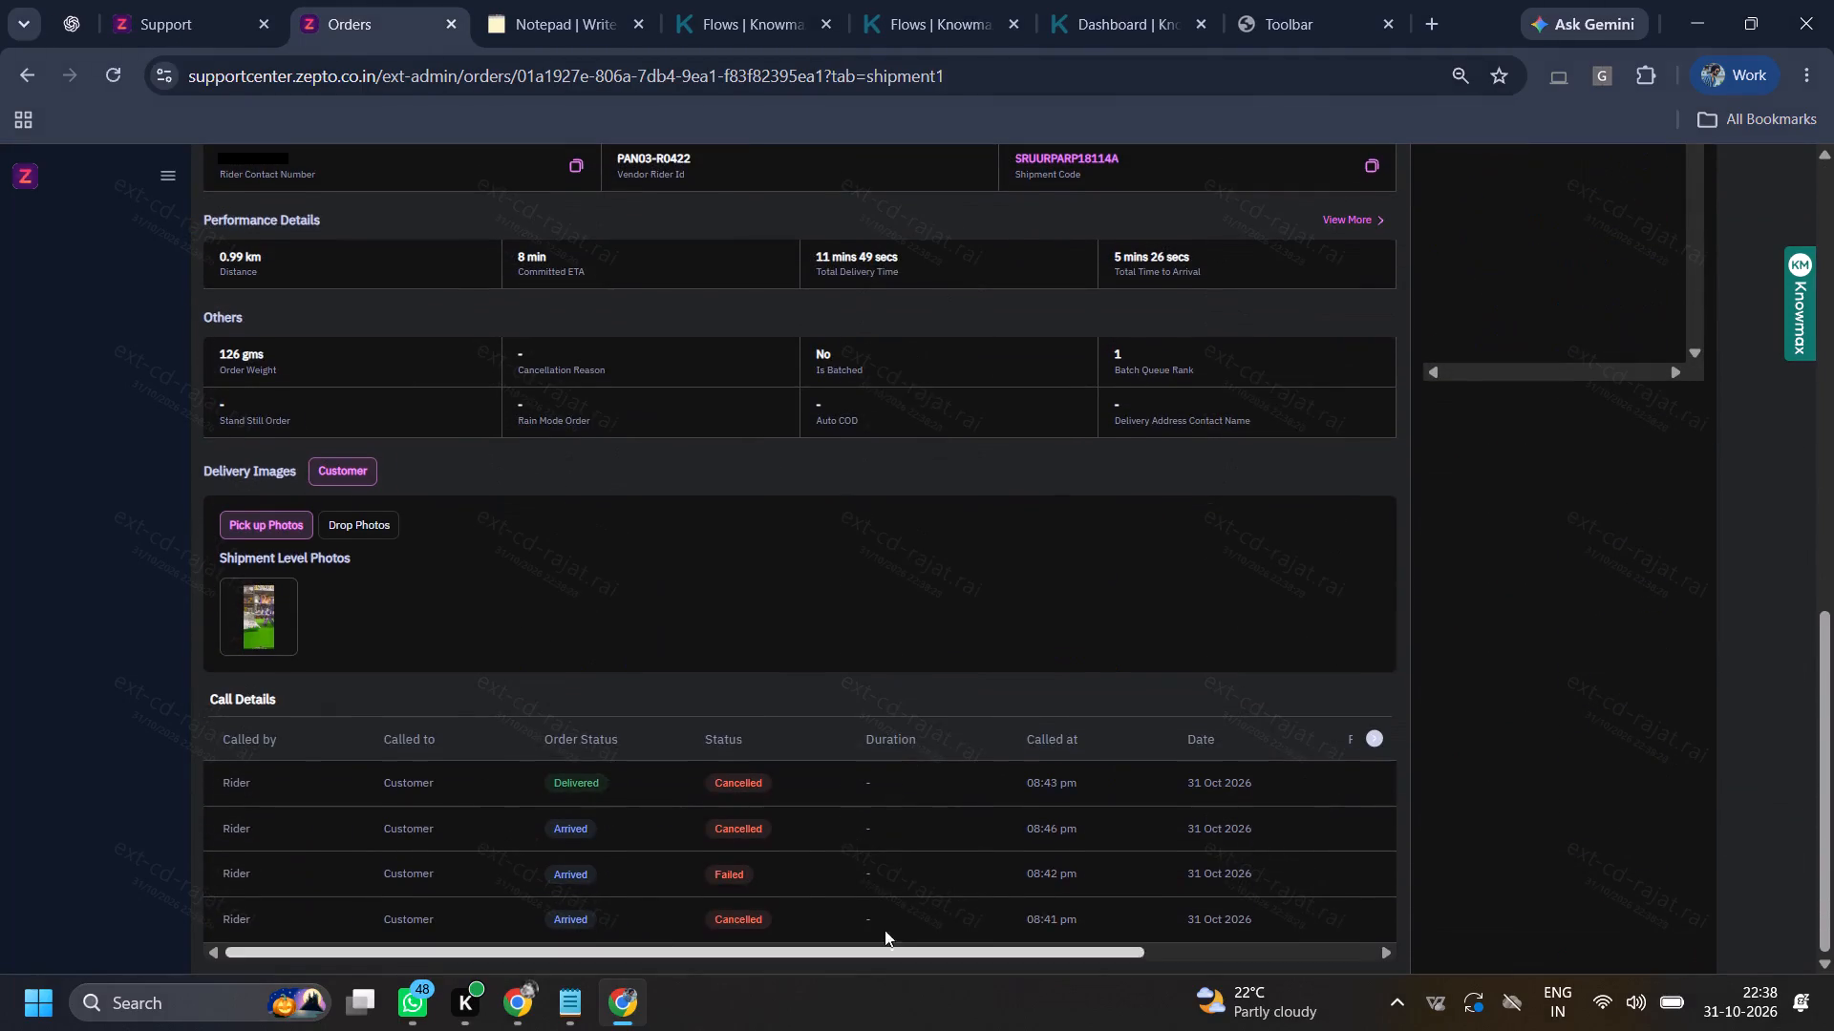
pyautogui.scroll(9, 535, 481)
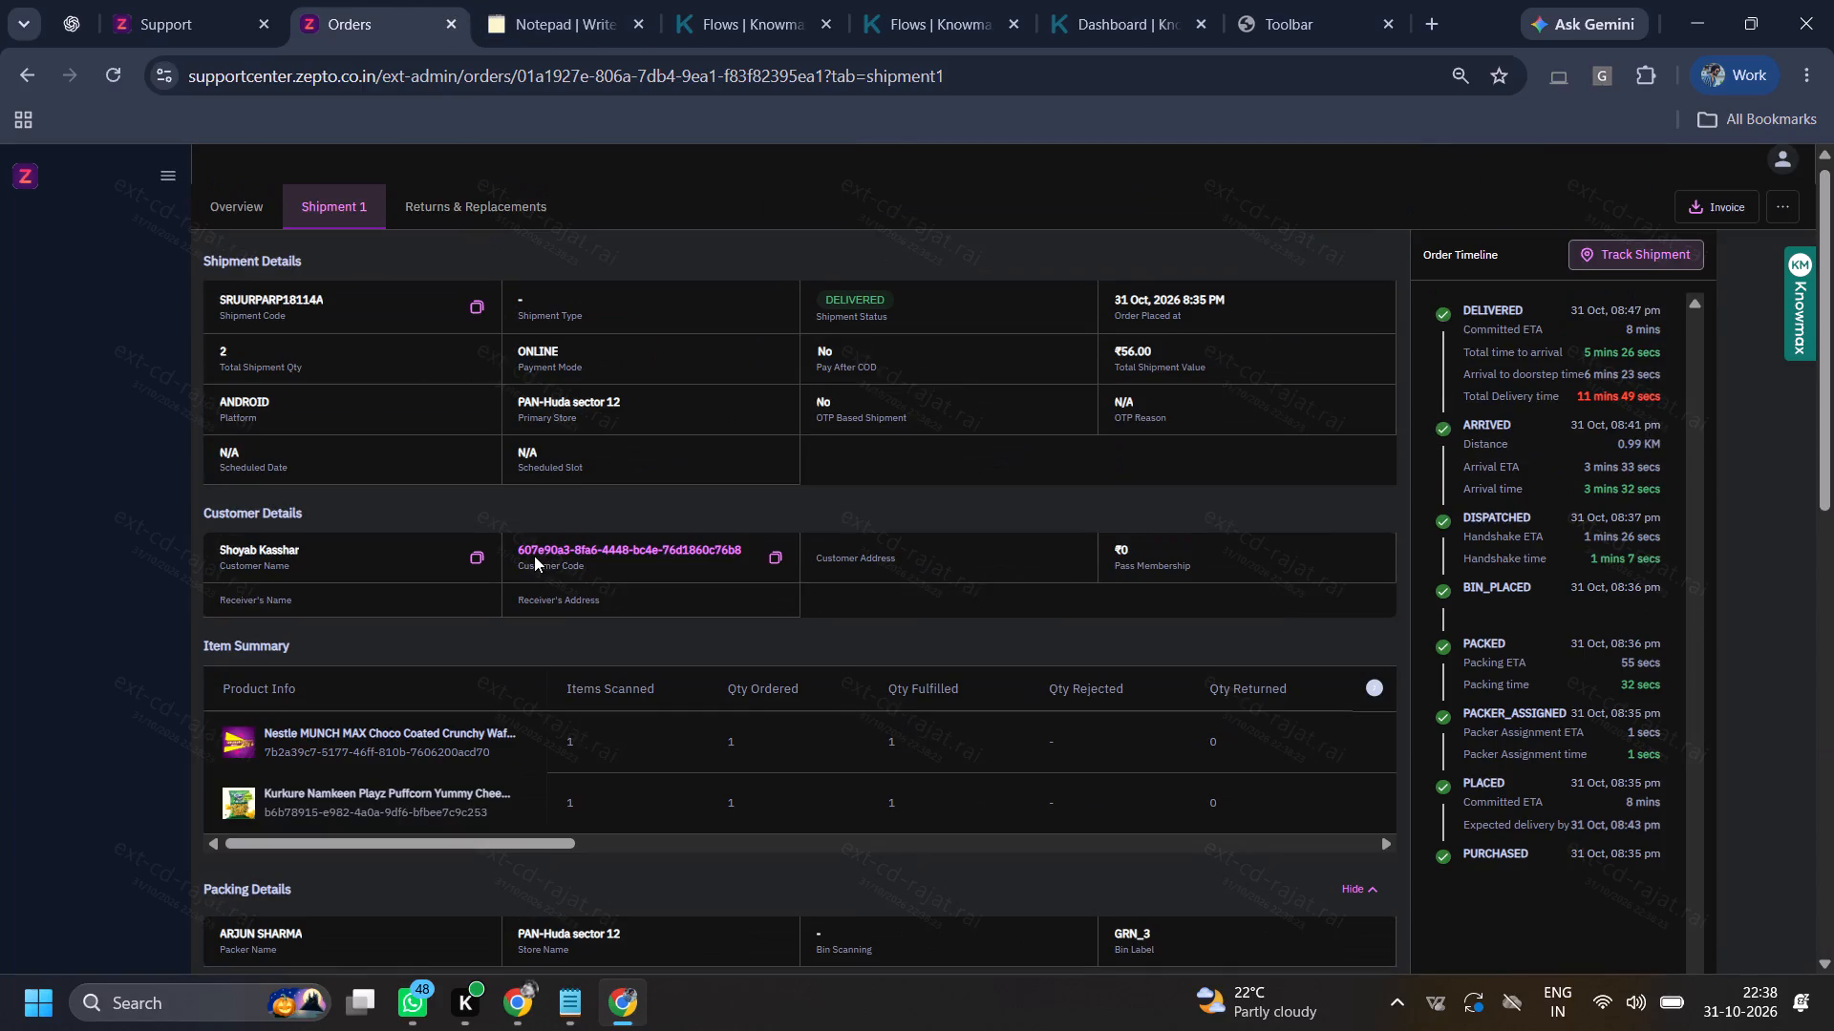
pyautogui.click(444, 21)
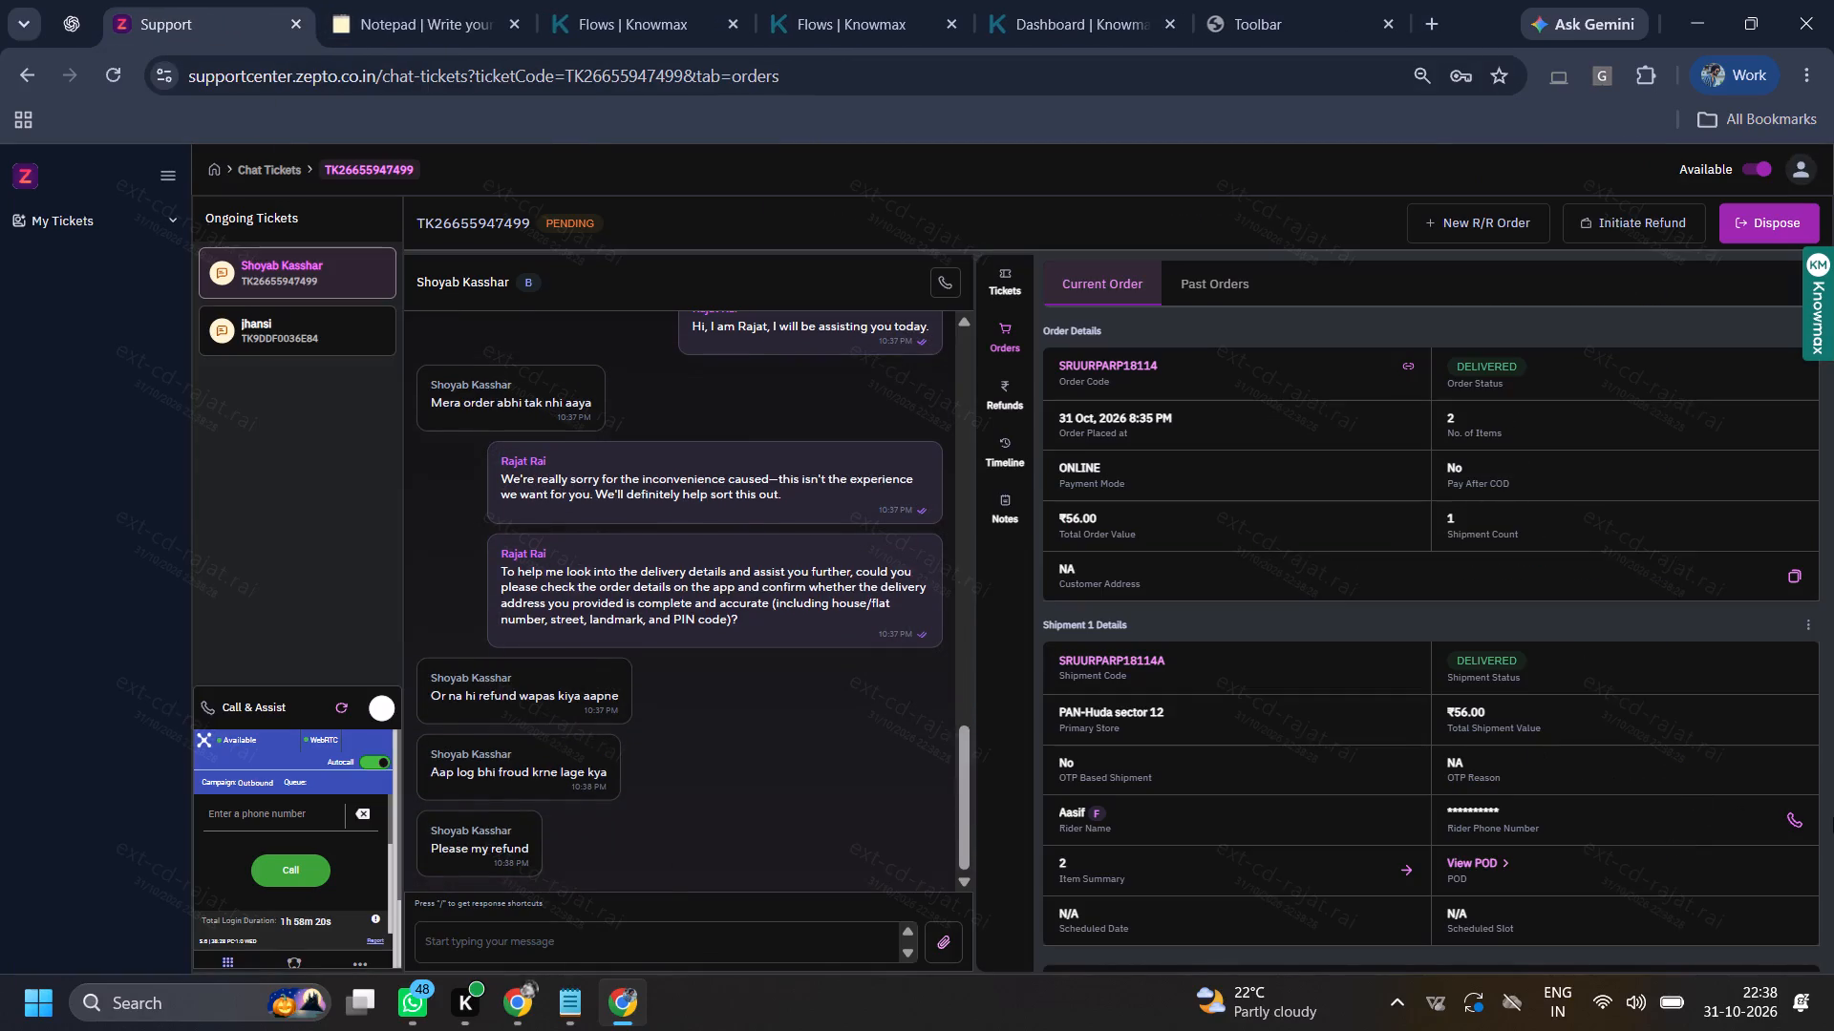
pyautogui.click(1799, 815)
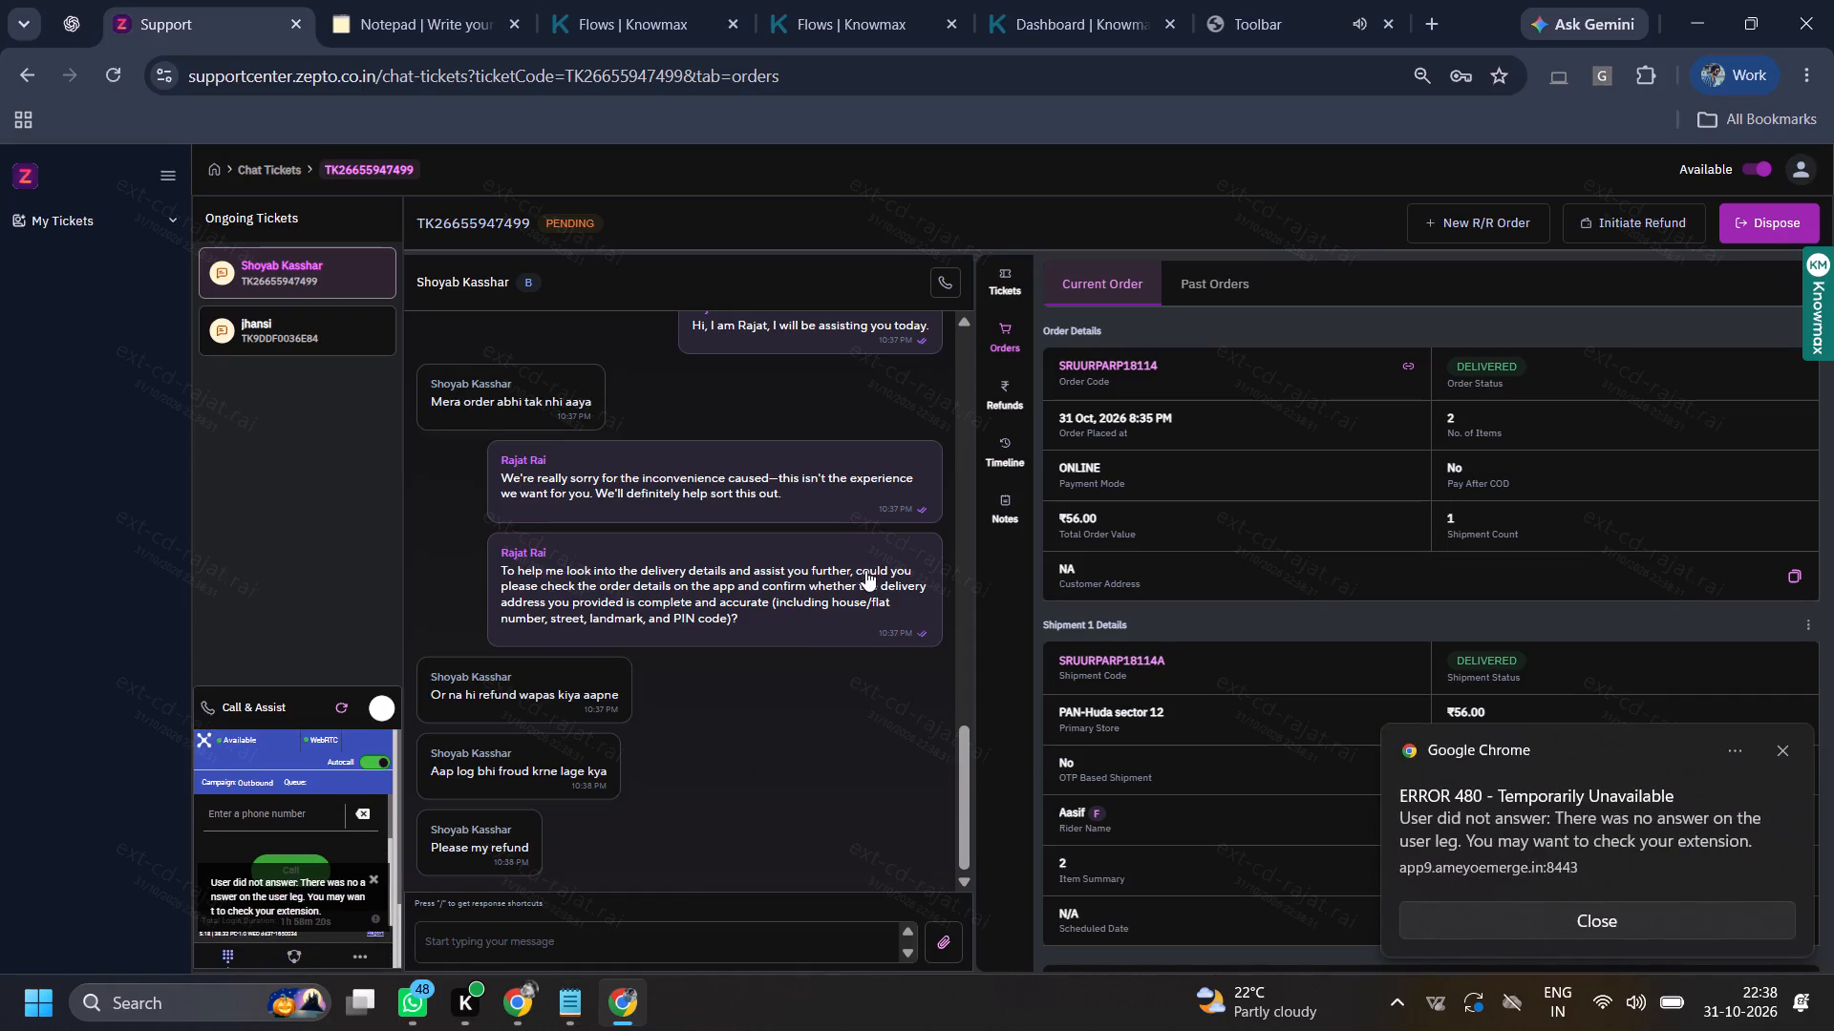
pyautogui.moveTo(854, 571); pyautogui.dragTo(878, 635)
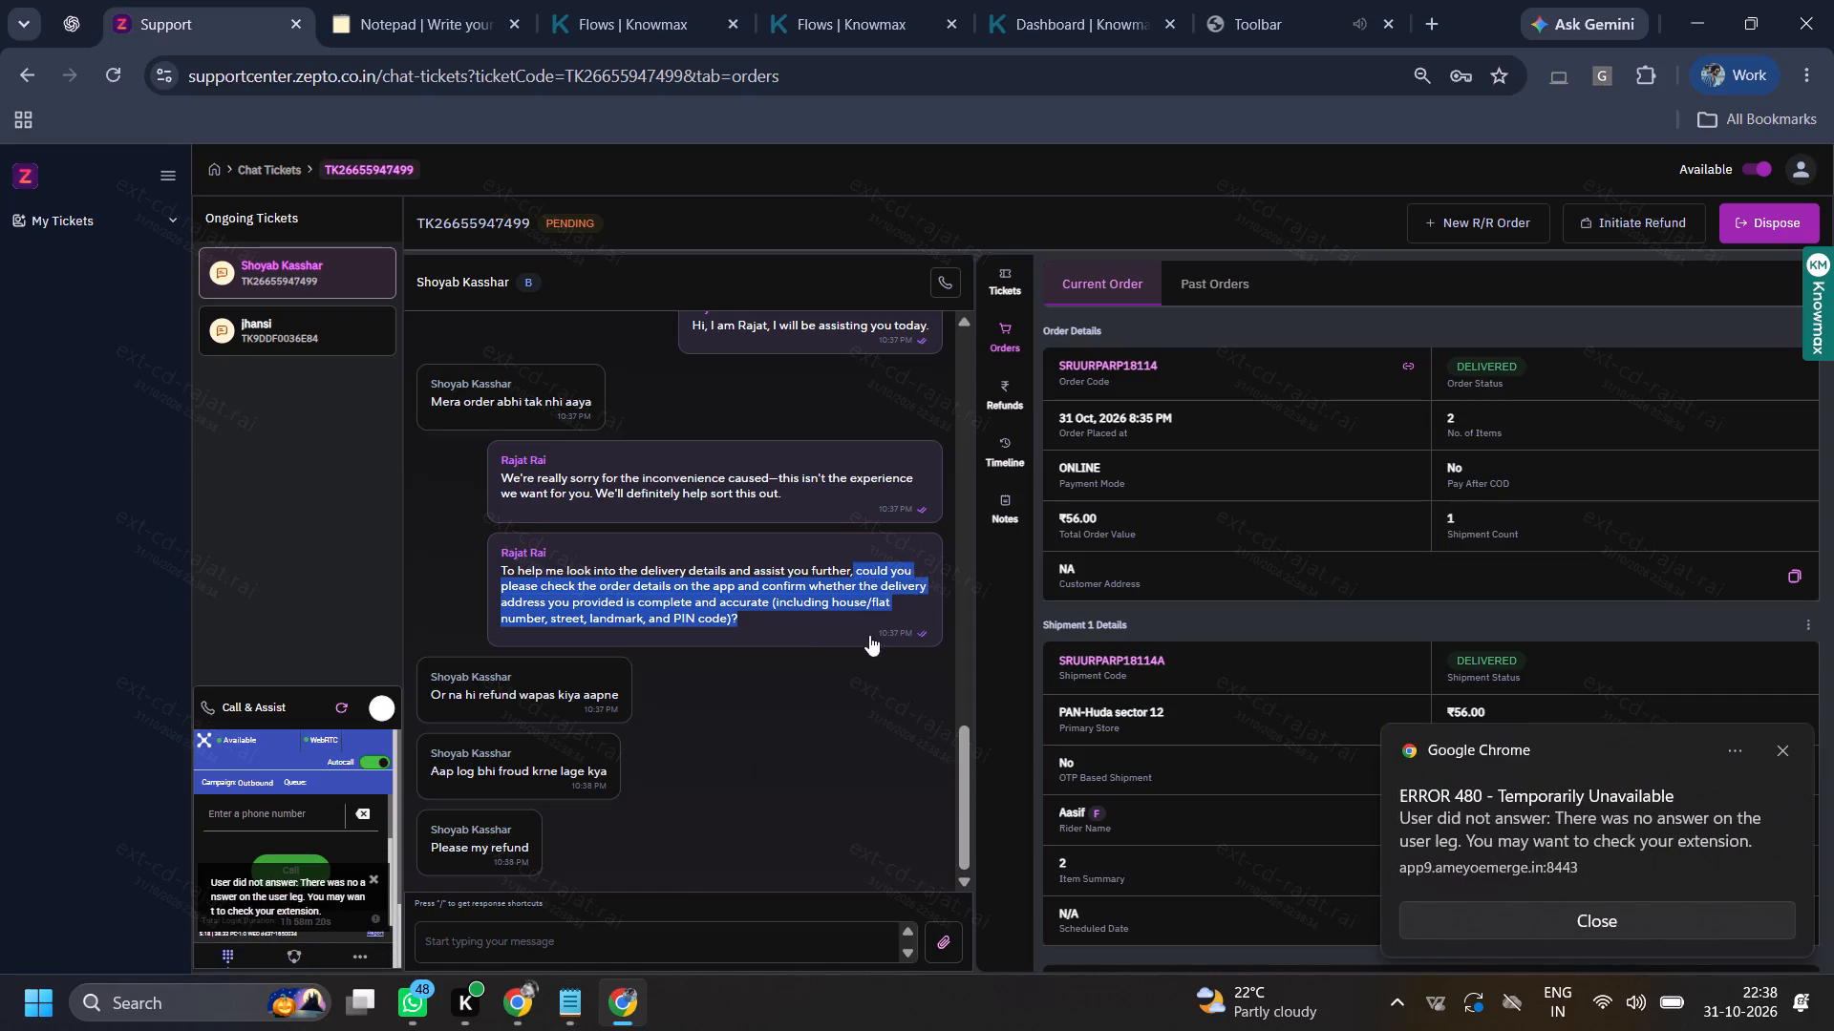
pyautogui.hotkey('ctrl', 'c')
pyautogui.keyDown('ctrl'); pyautogui.click(723, 952); pyautogui.keyUp('ctrl')
pyautogui.hotkey('ctrl', 'v')
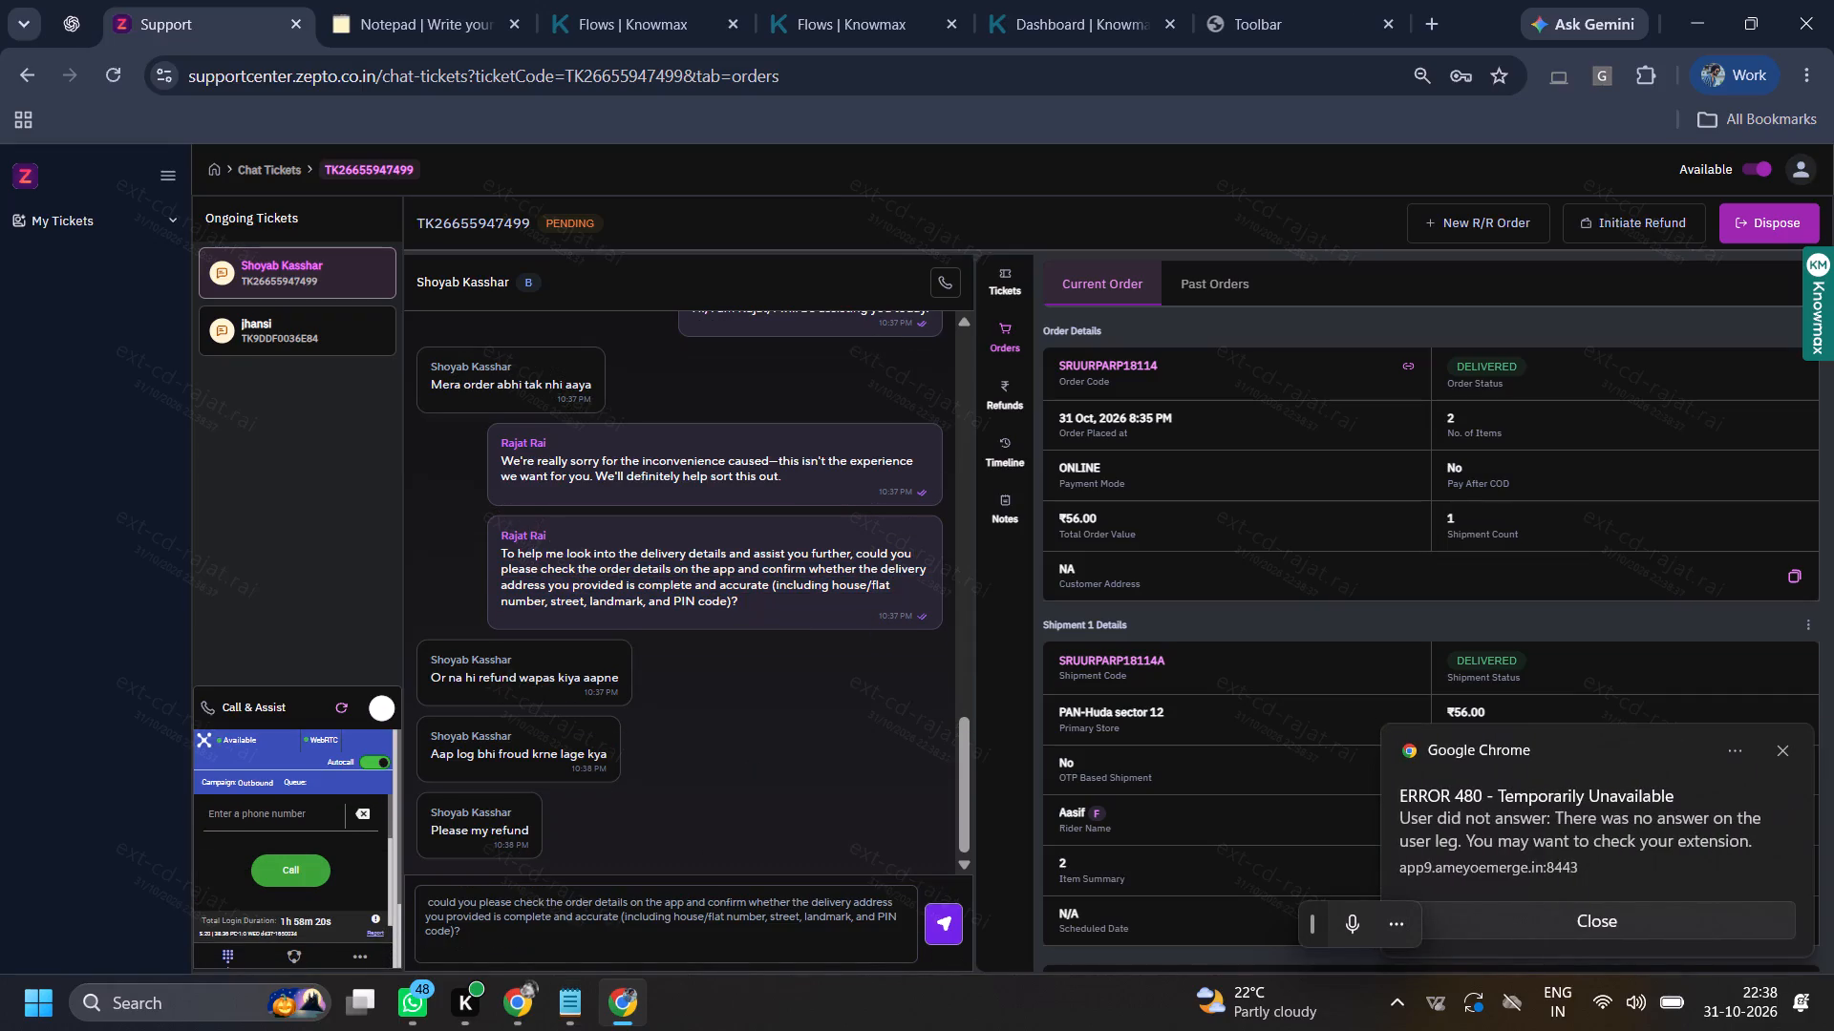
pyautogui.press('Return')
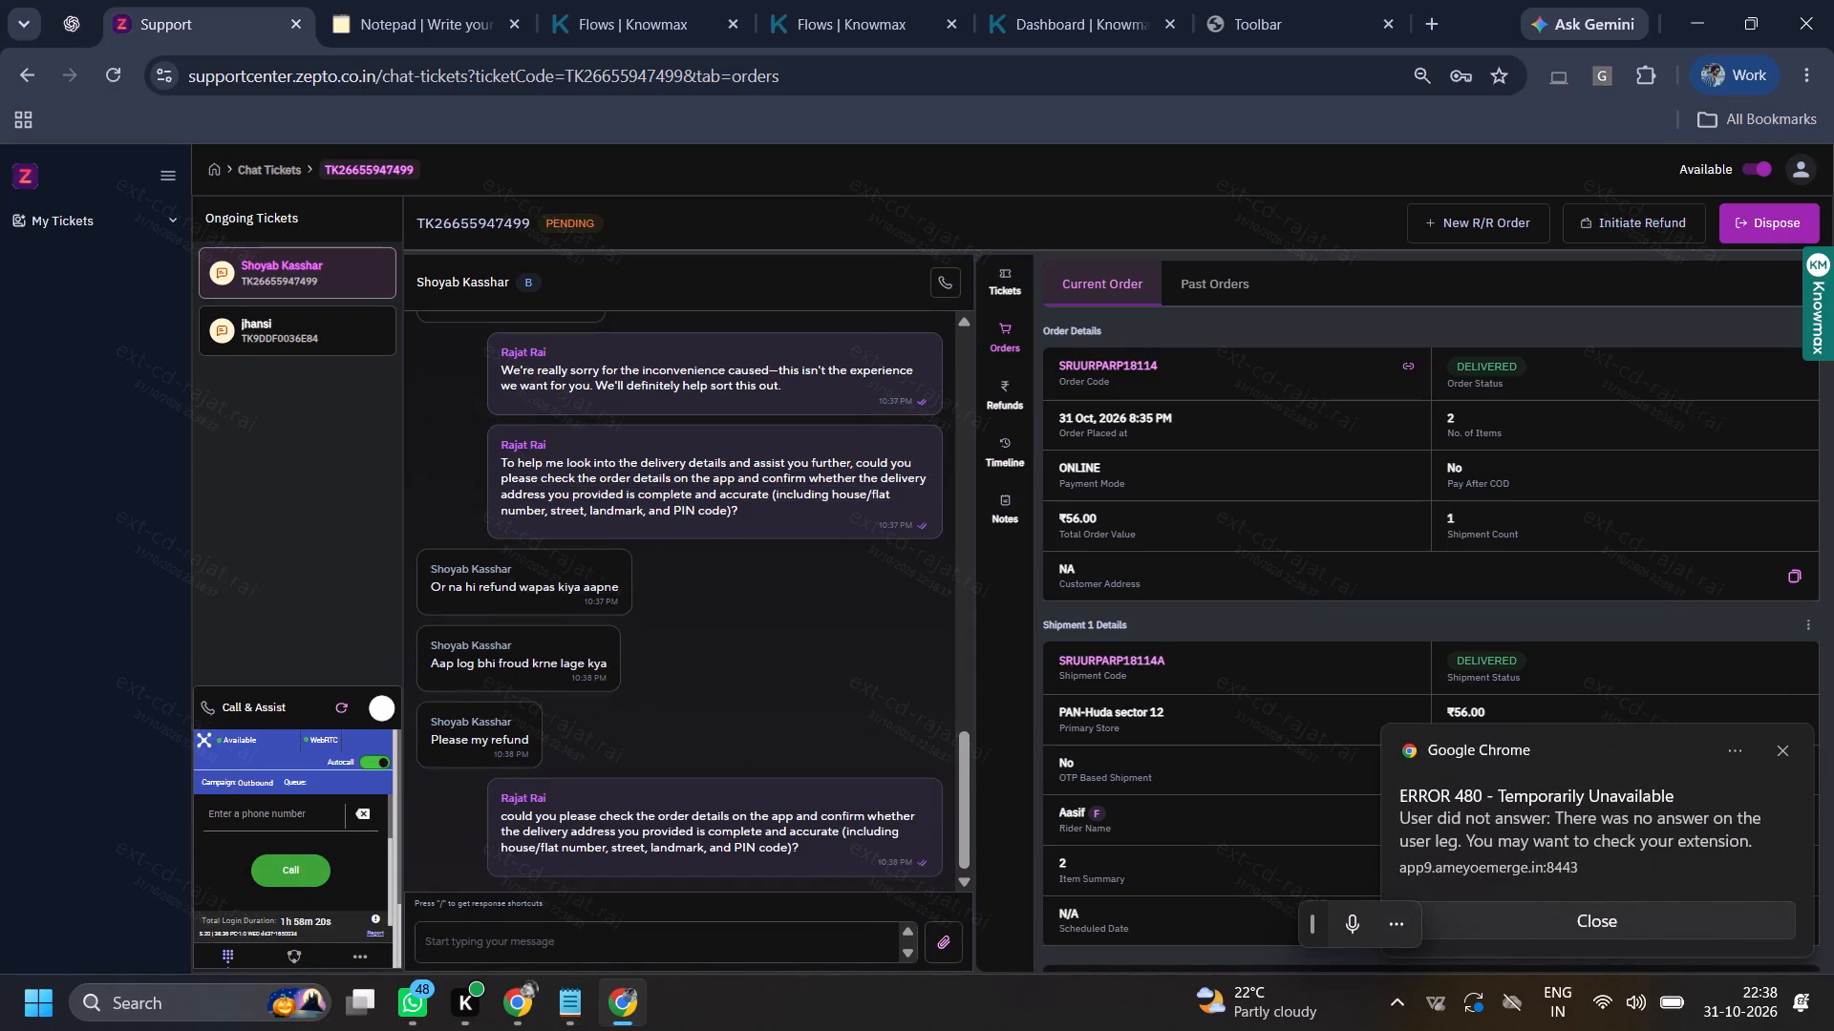
pyautogui.click(355, 335)
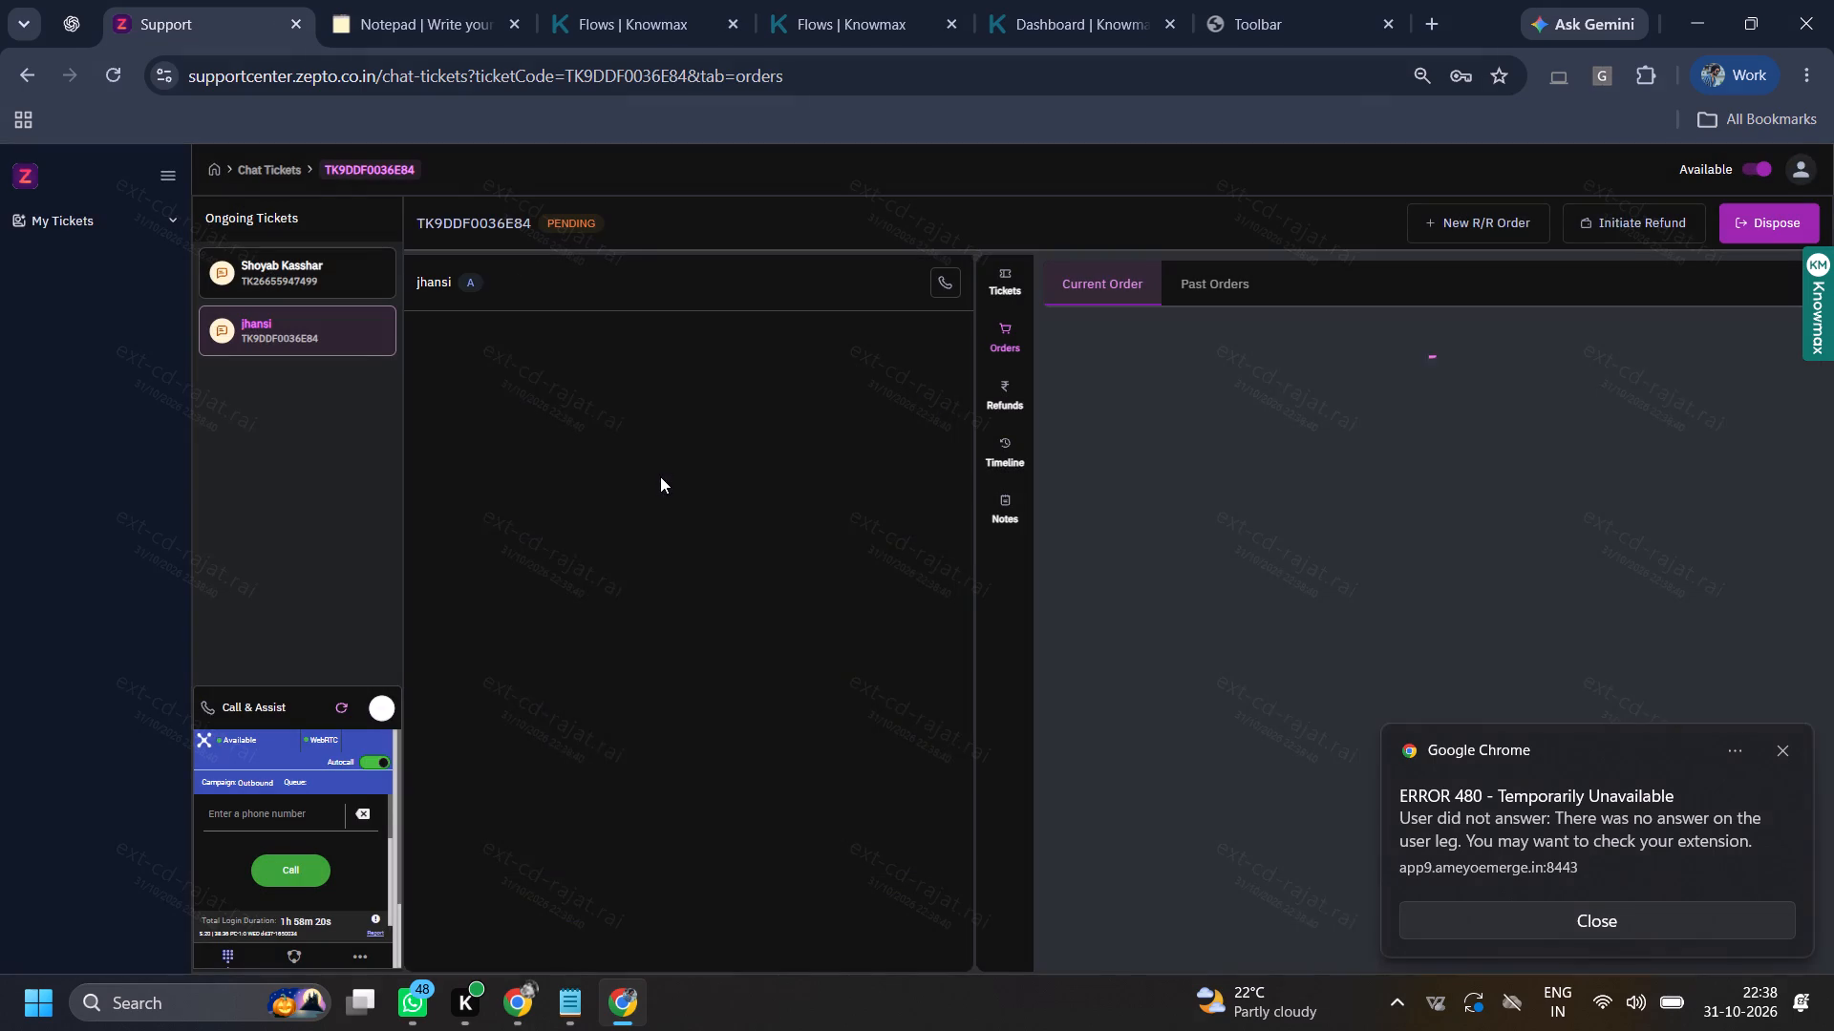
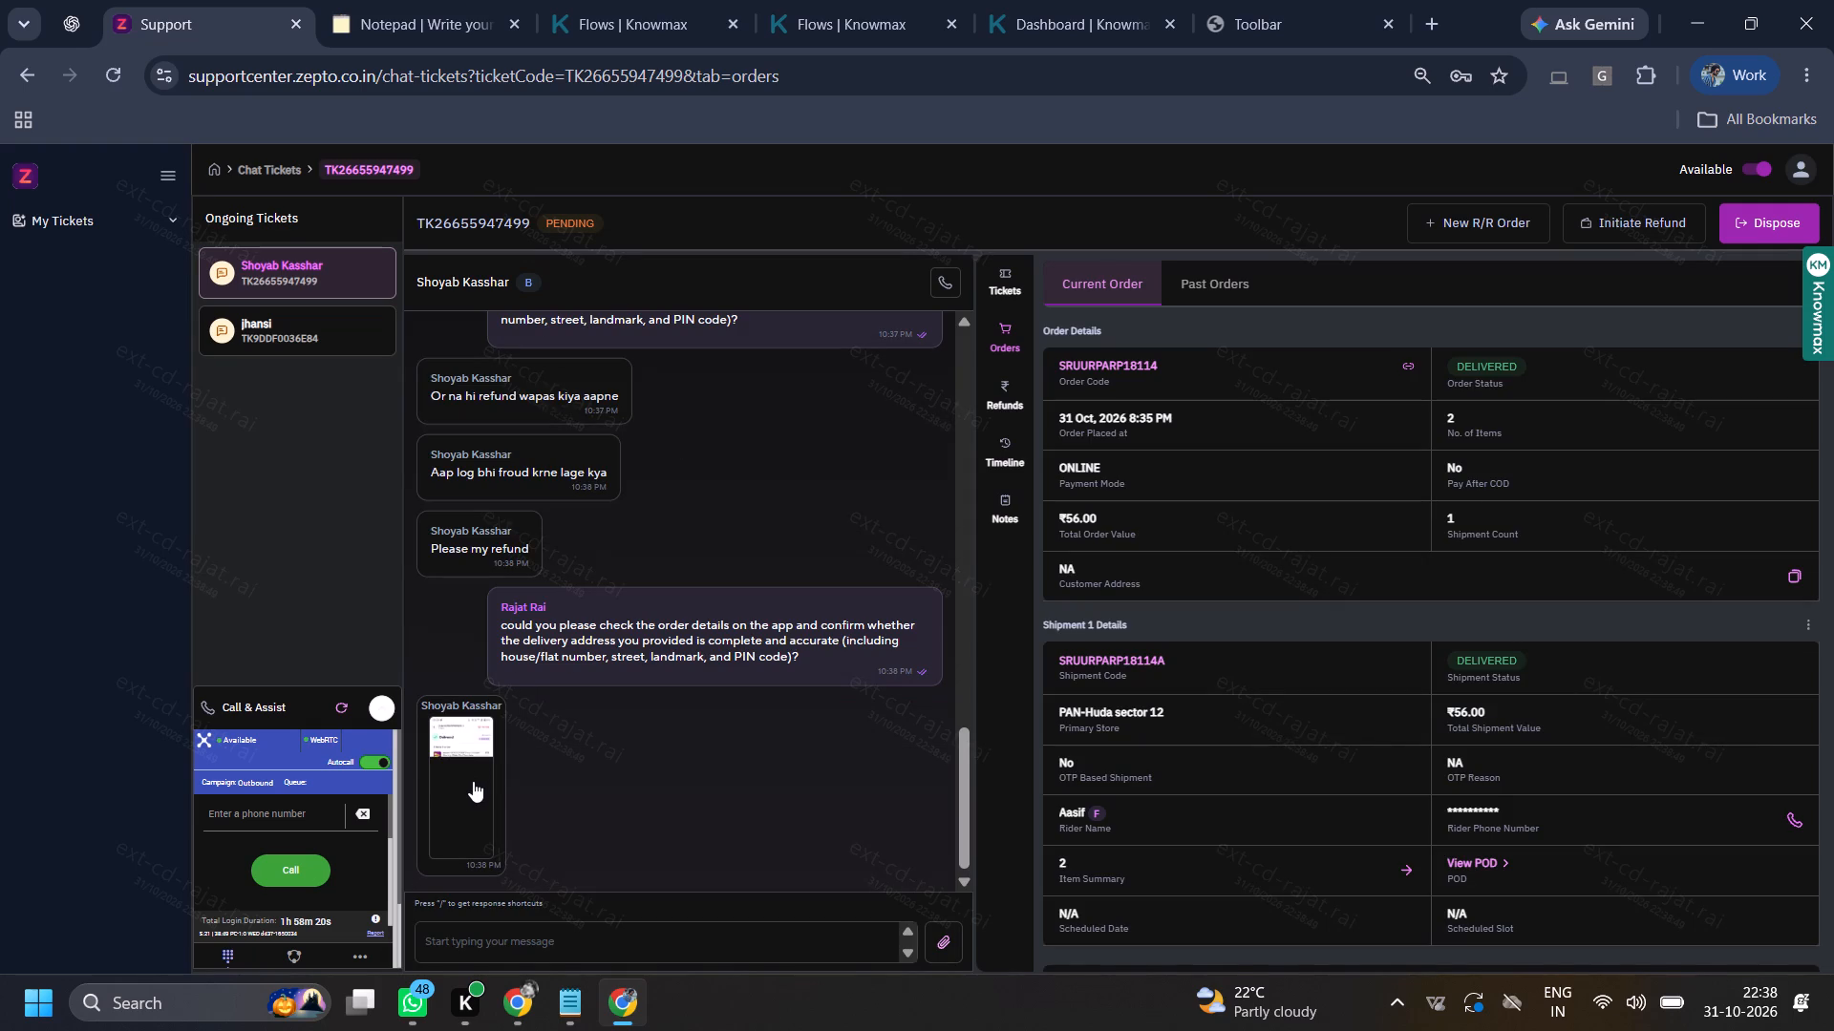
pyautogui.click(476, 781)
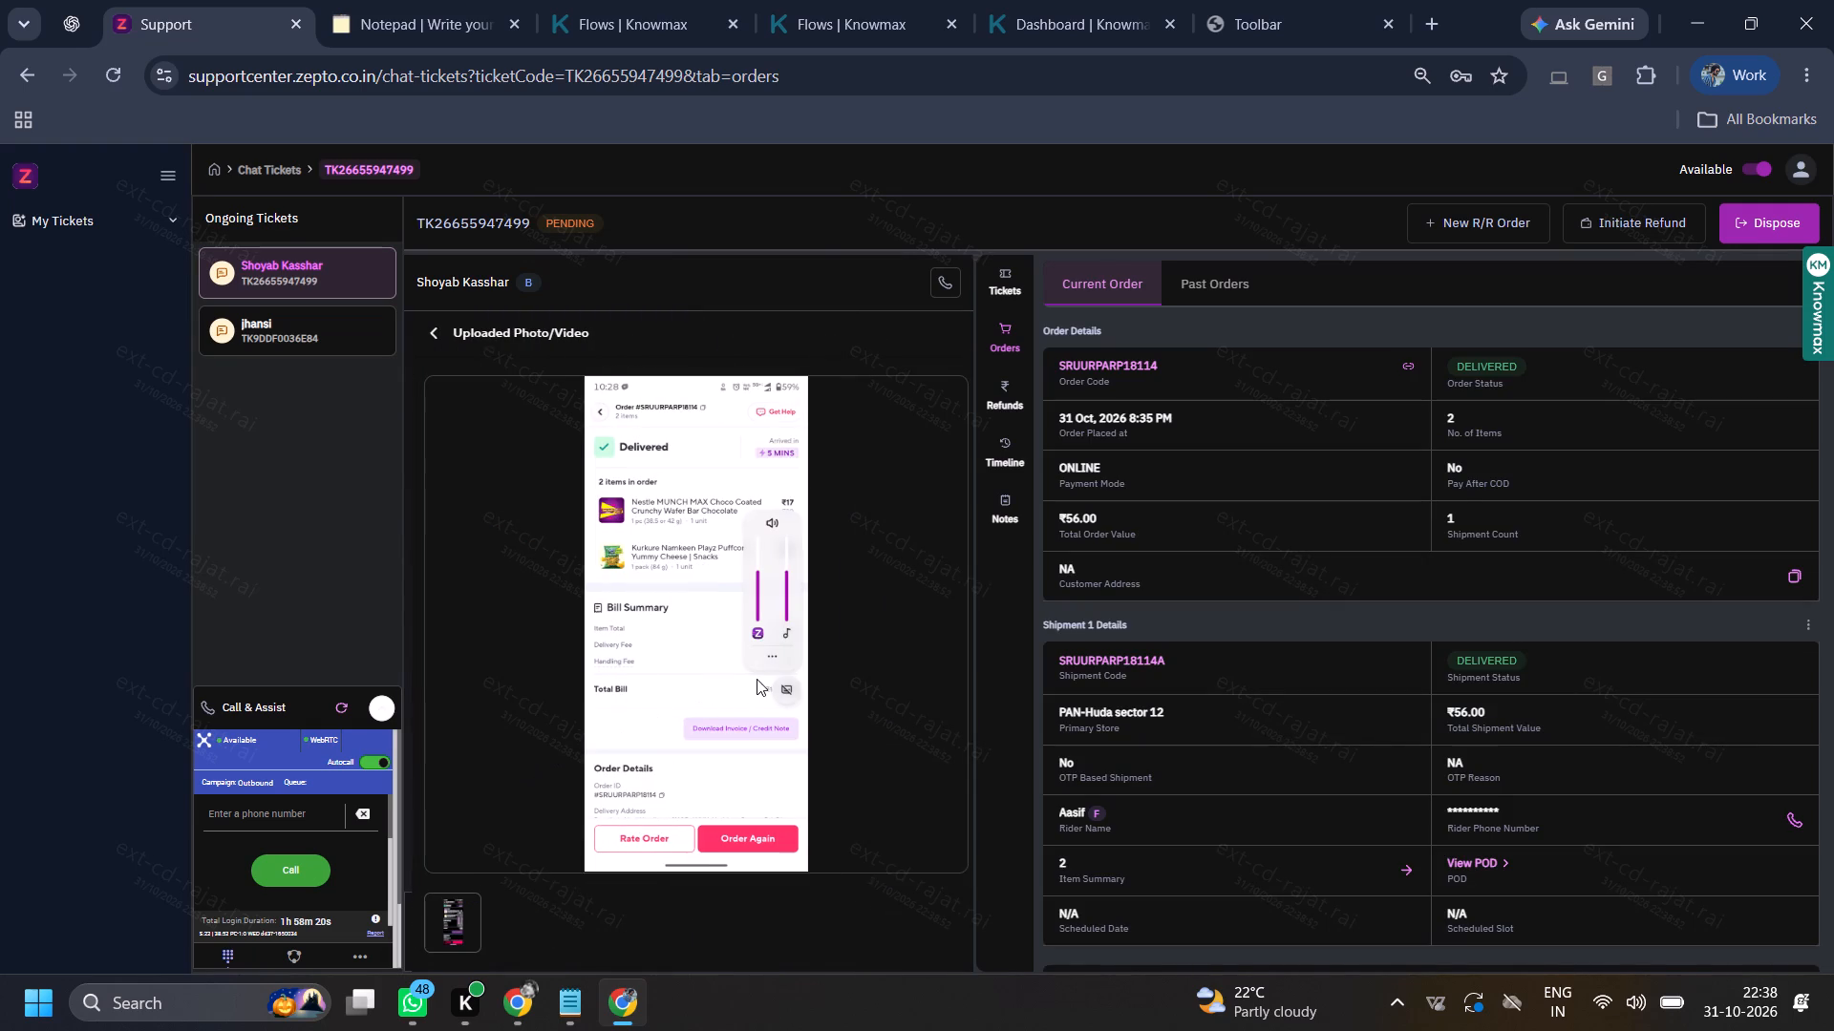
pyautogui.scroll(-2, 727, 661)
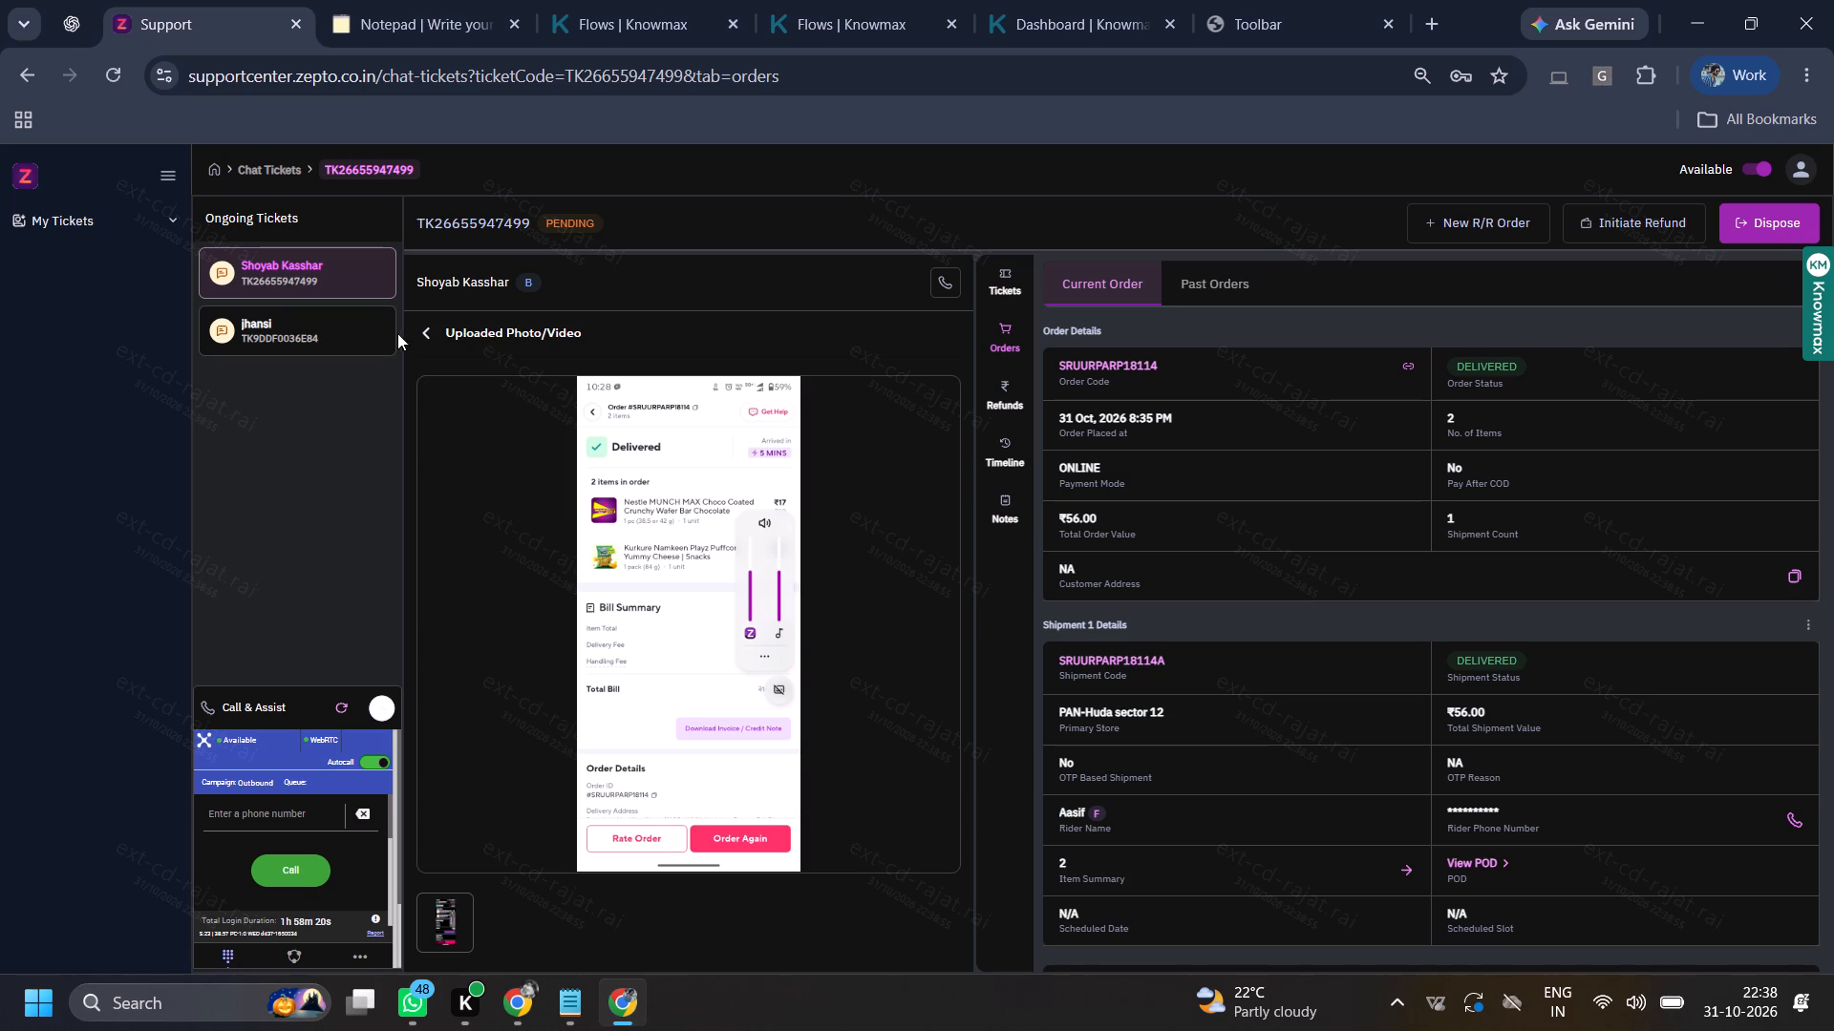
pyautogui.click(425, 332)
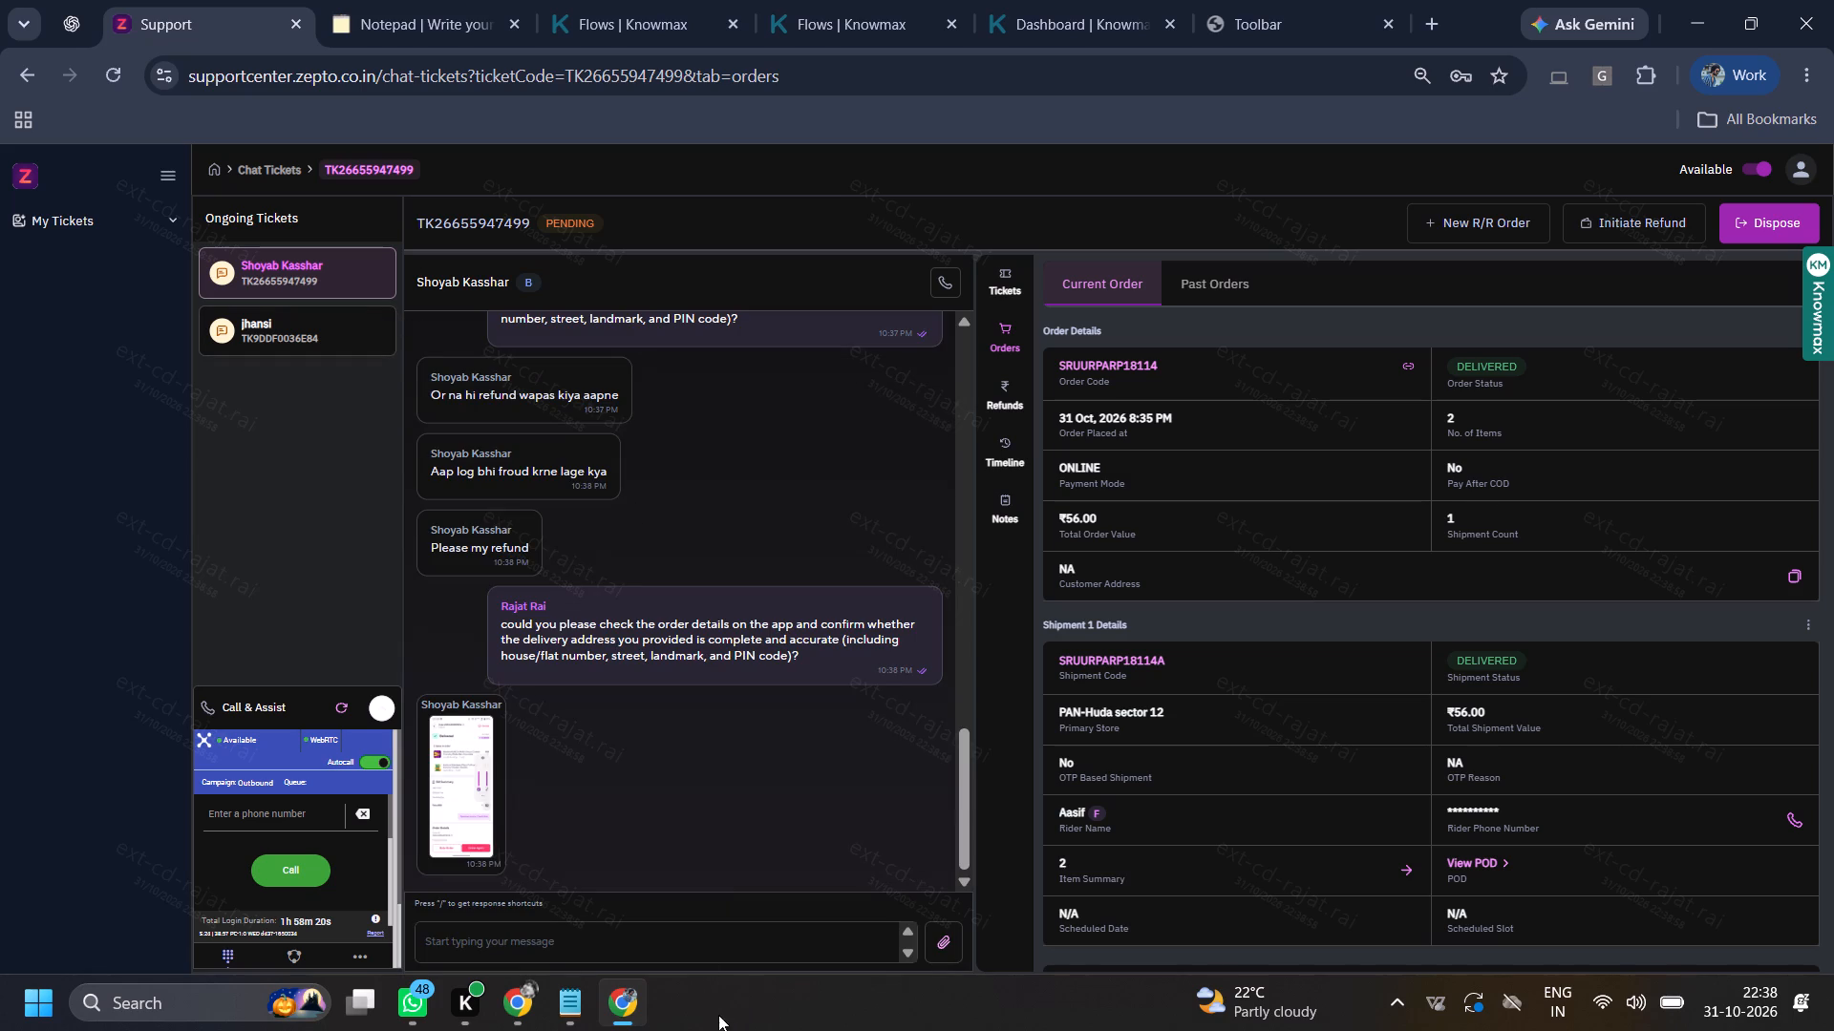
pyautogui.click(698, 941)
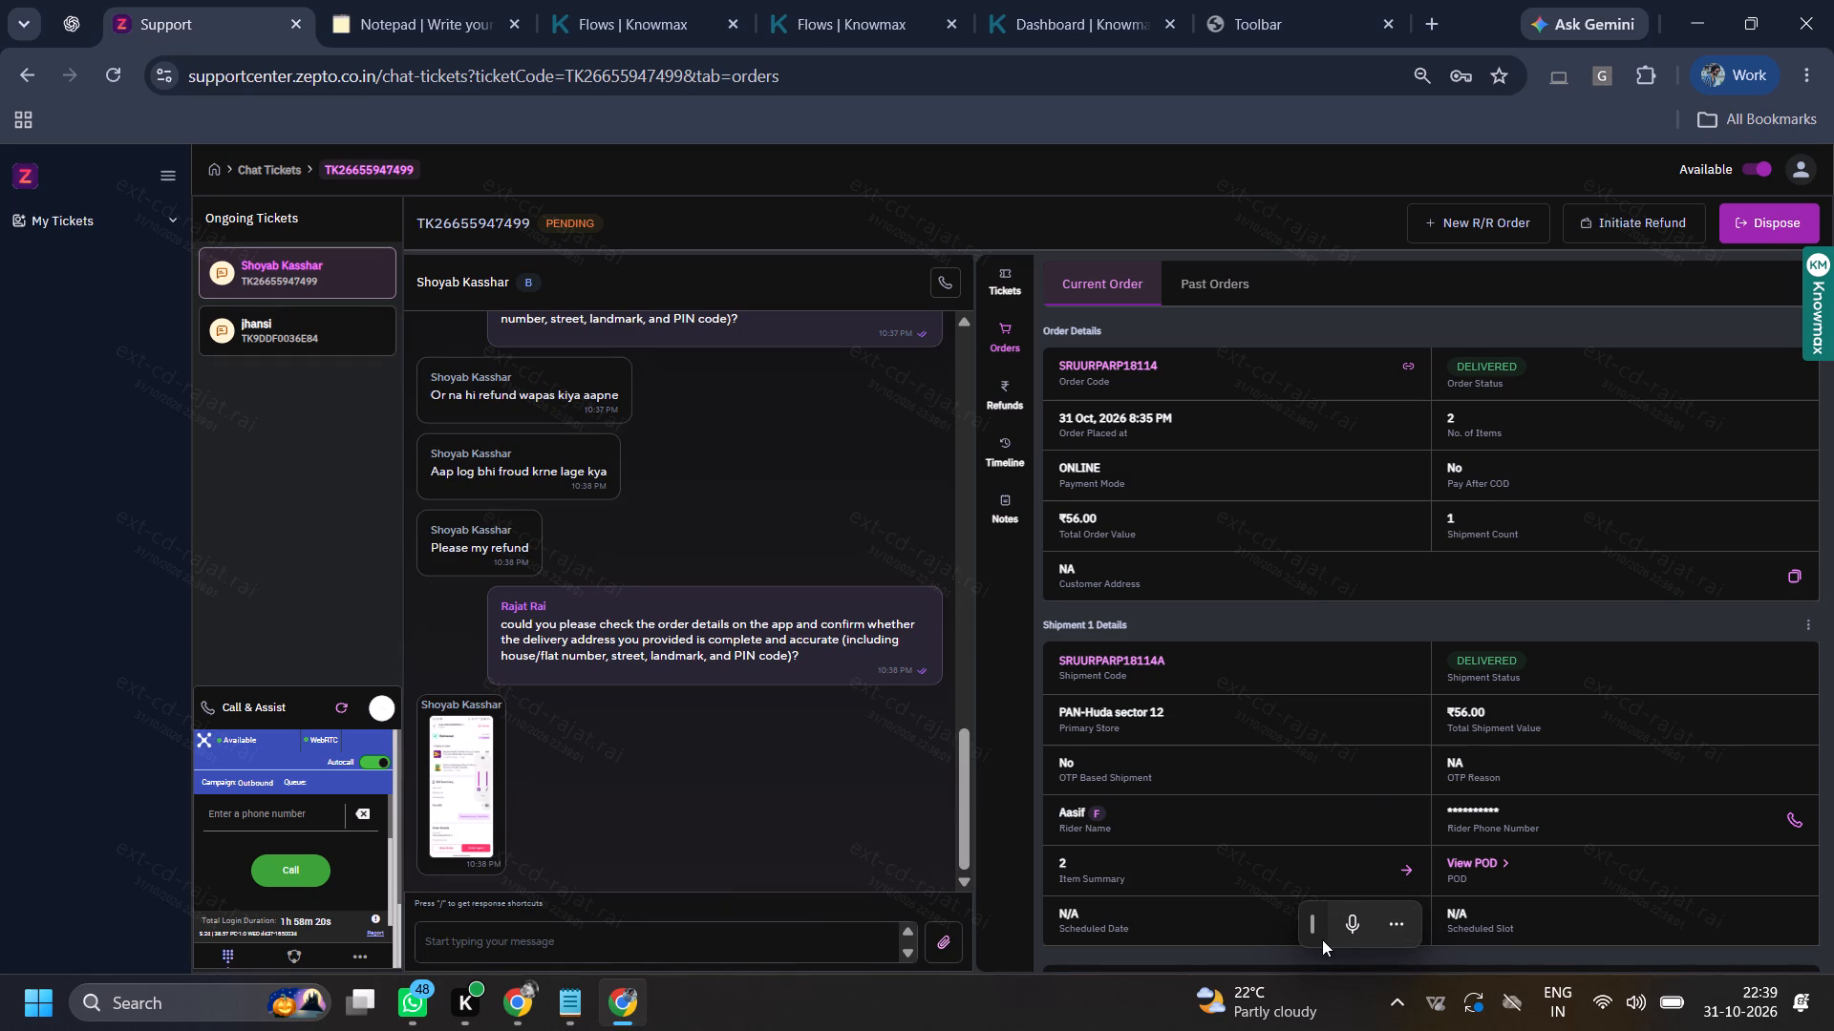
pyautogui.click(1322, 939)
pyautogui.click(1334, 927)
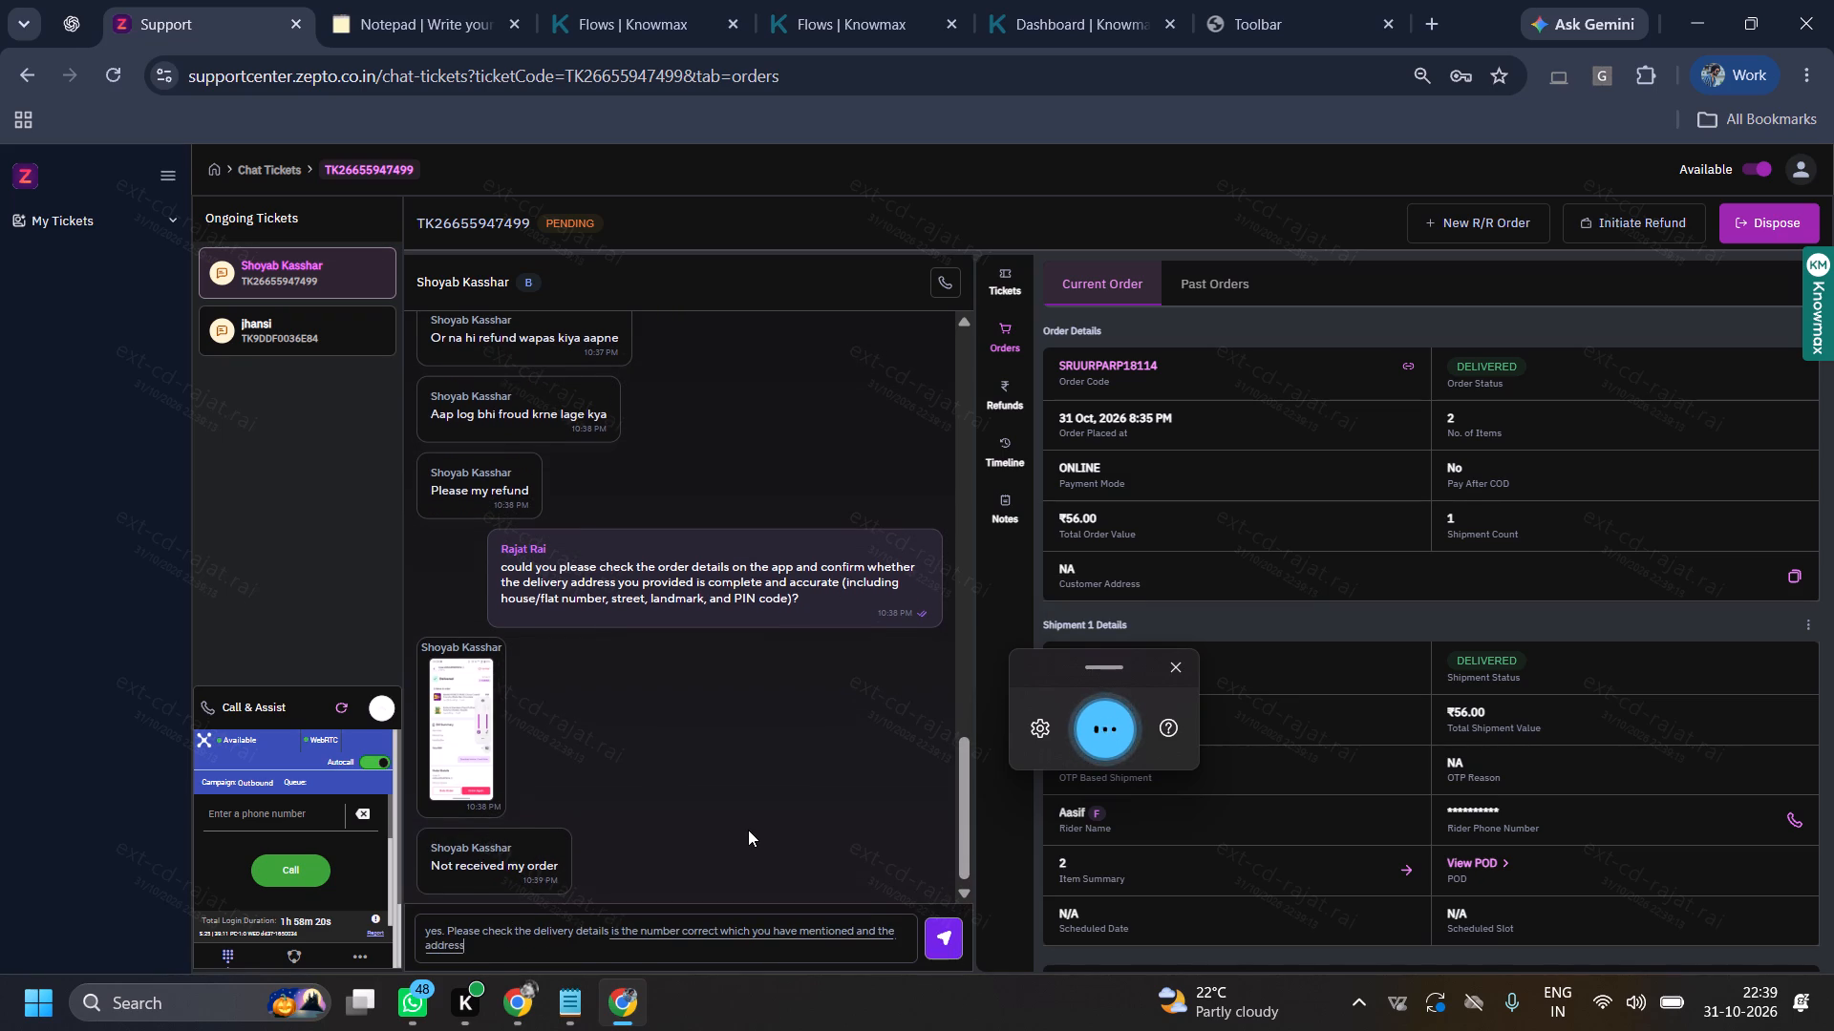
pyautogui.press('space')
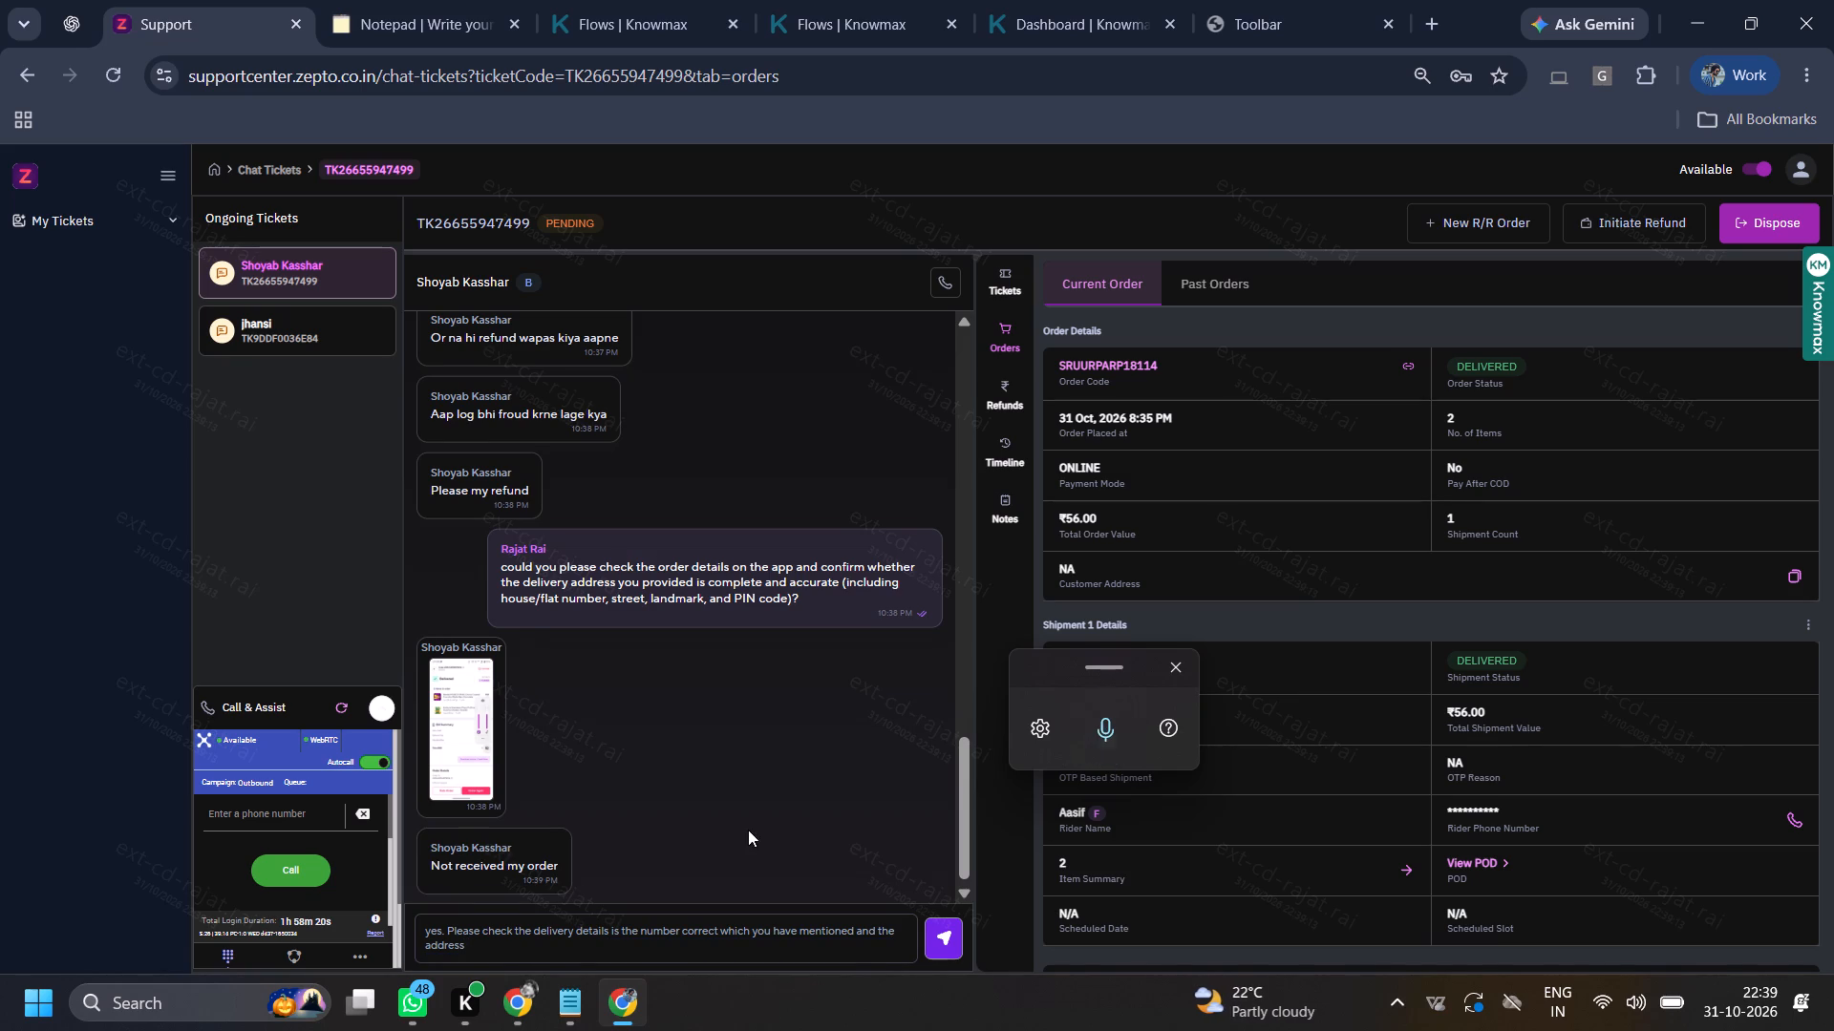
pyautogui.press('Return')
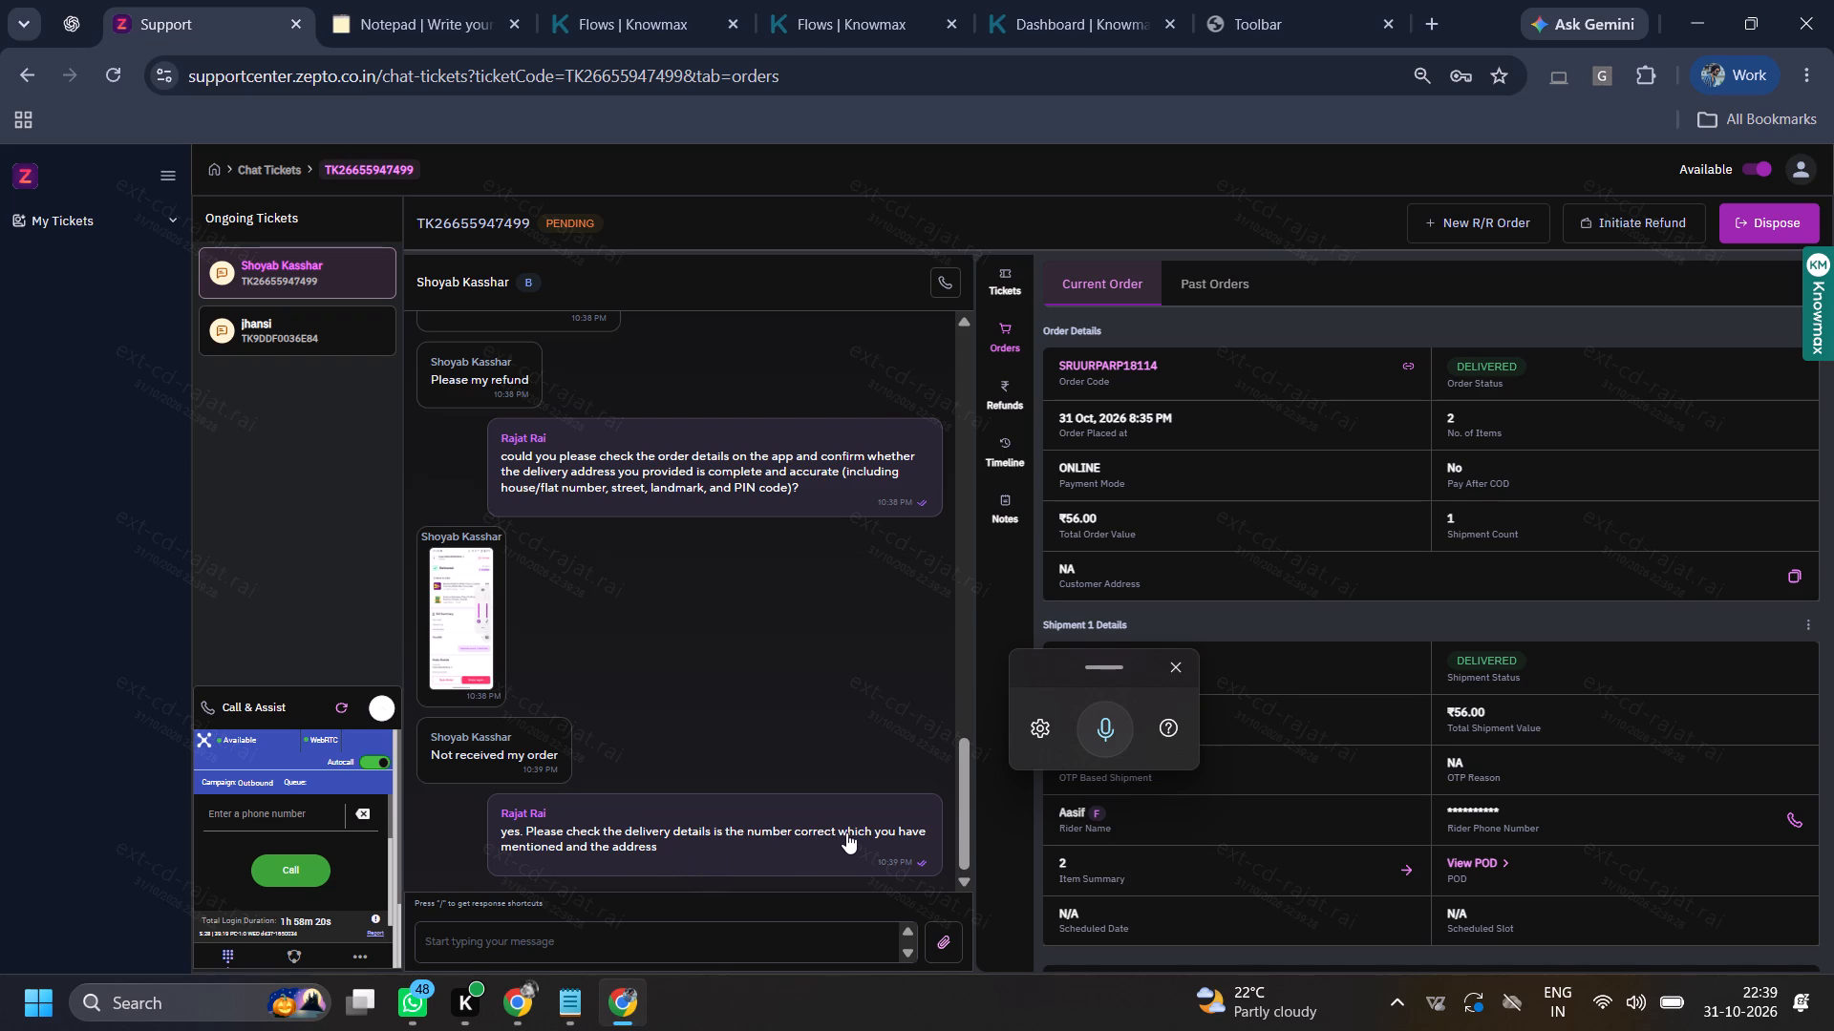
pyautogui.click(480, 632)
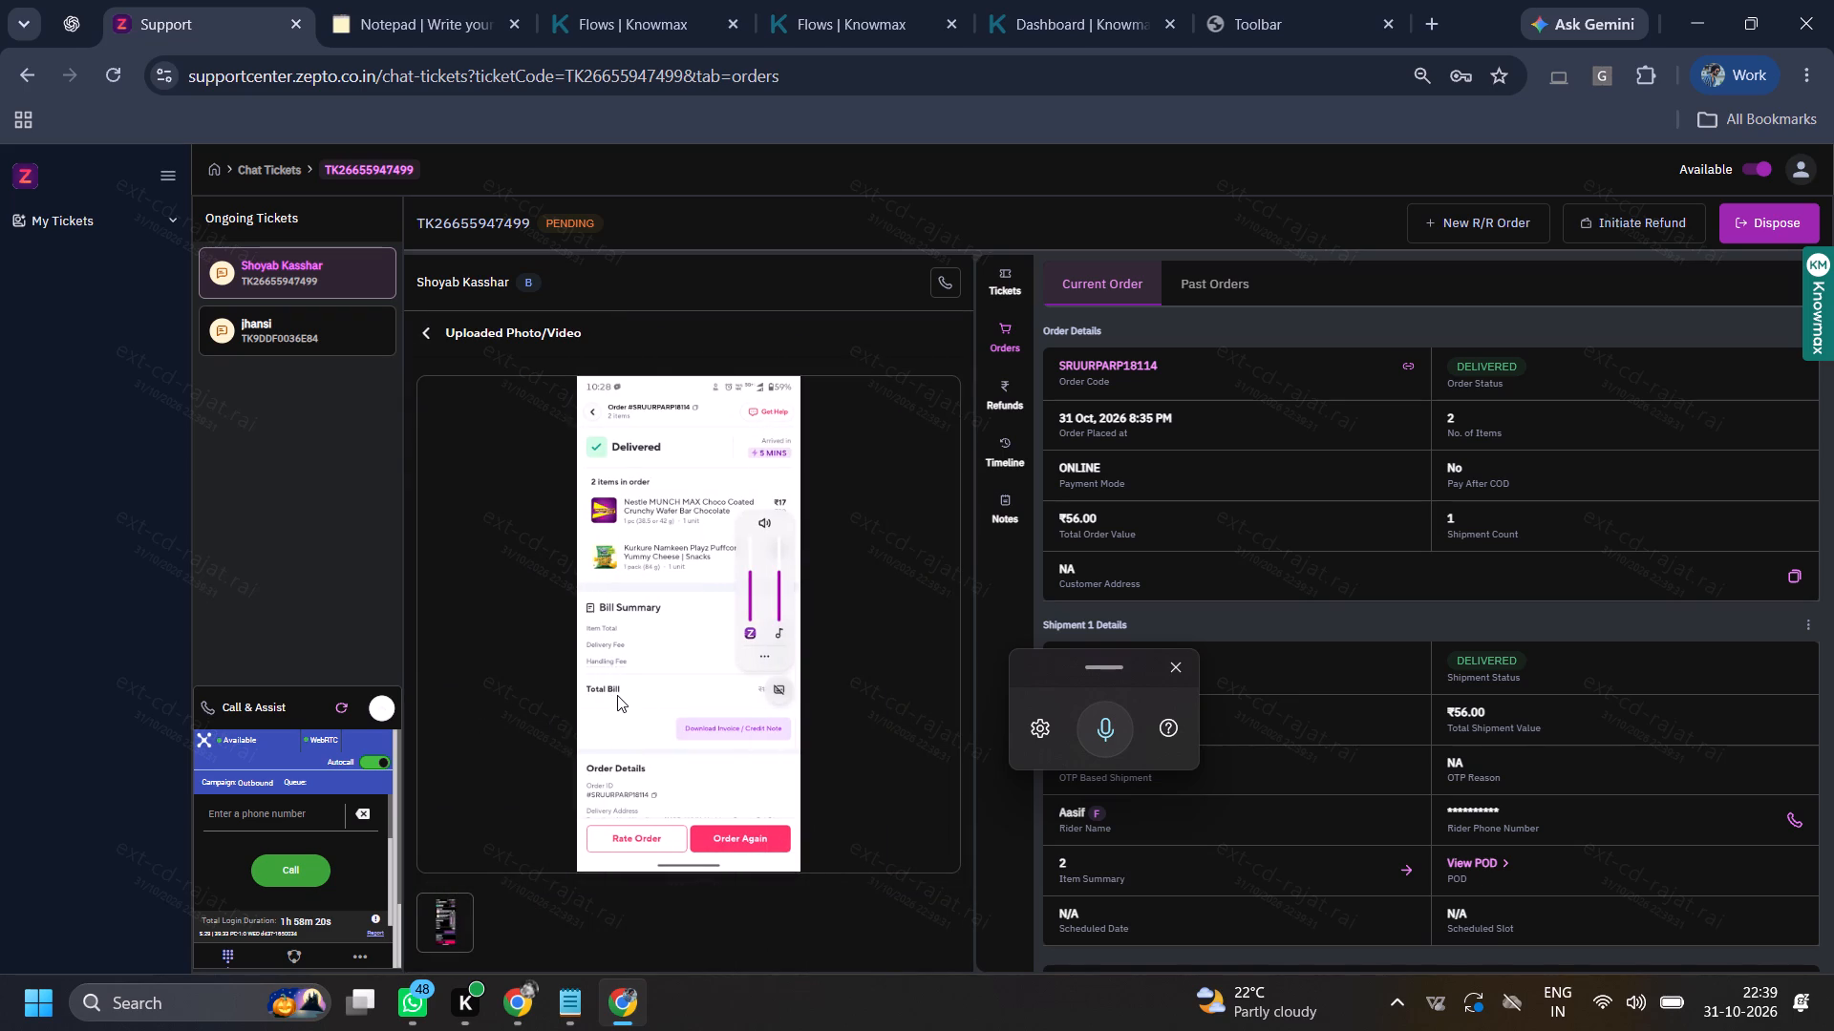
pyautogui.click(428, 328)
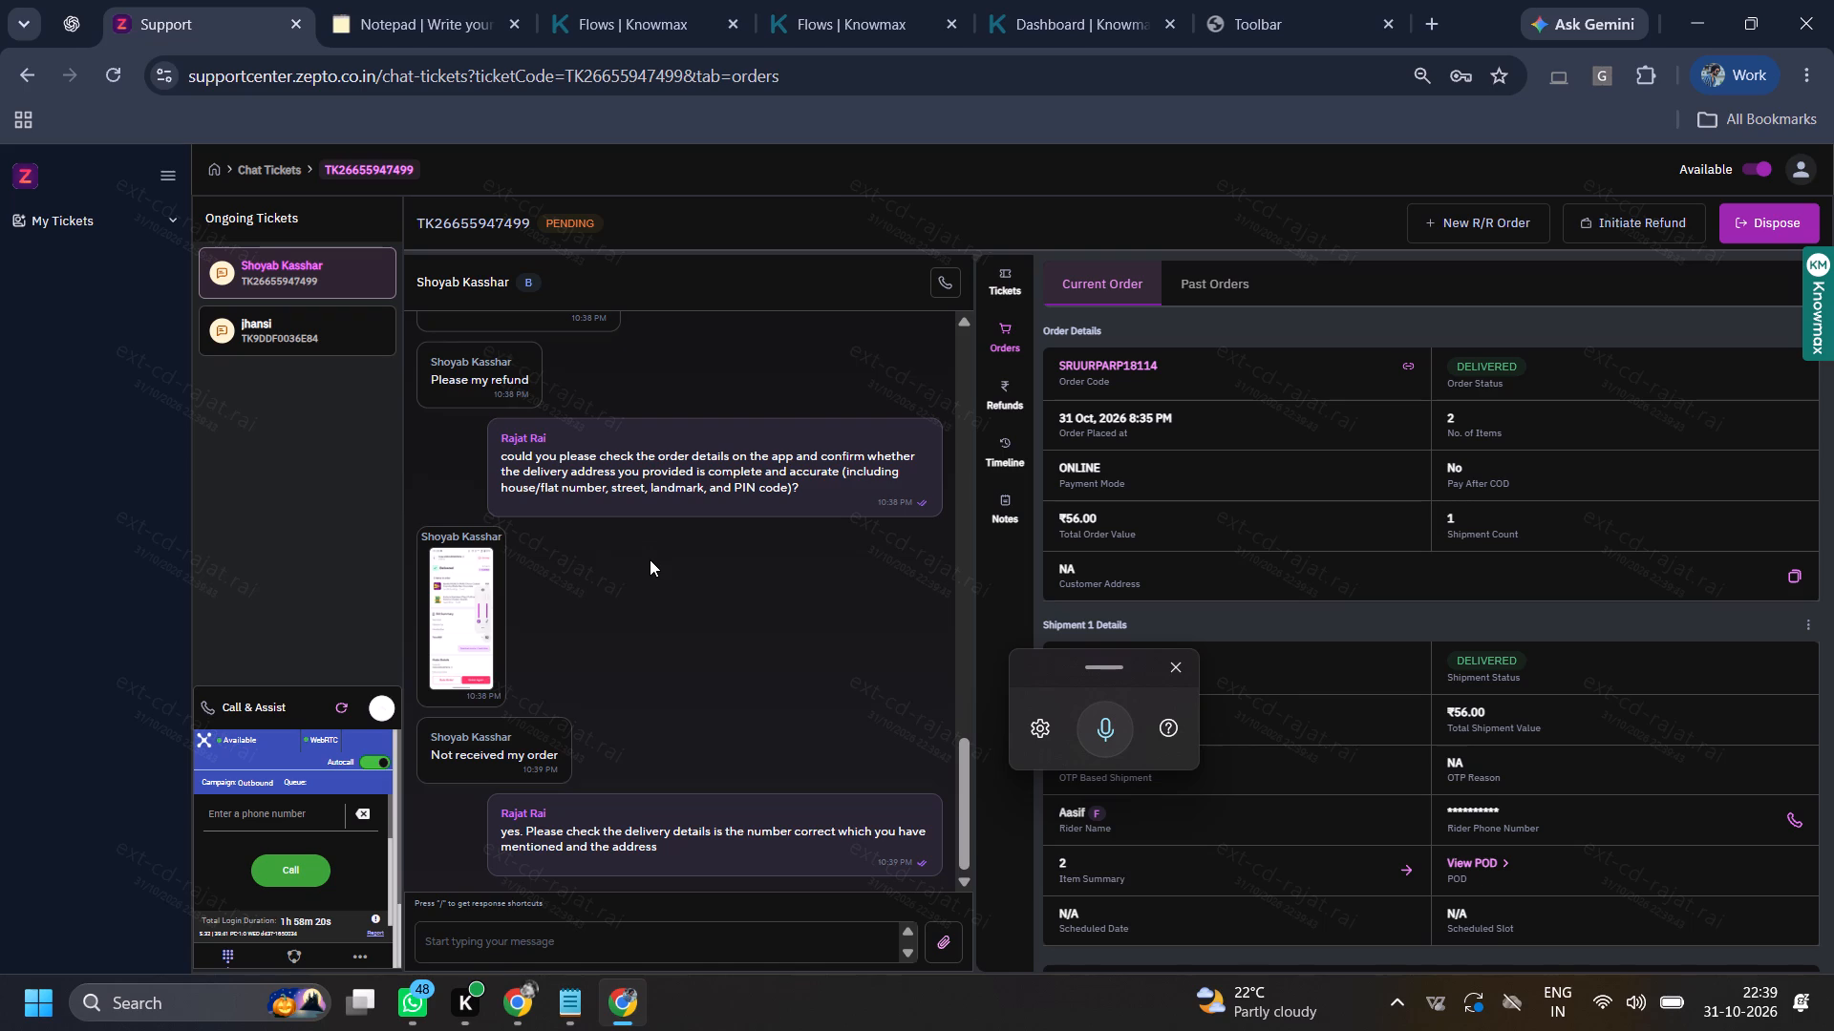
pyautogui.click(309, 324)
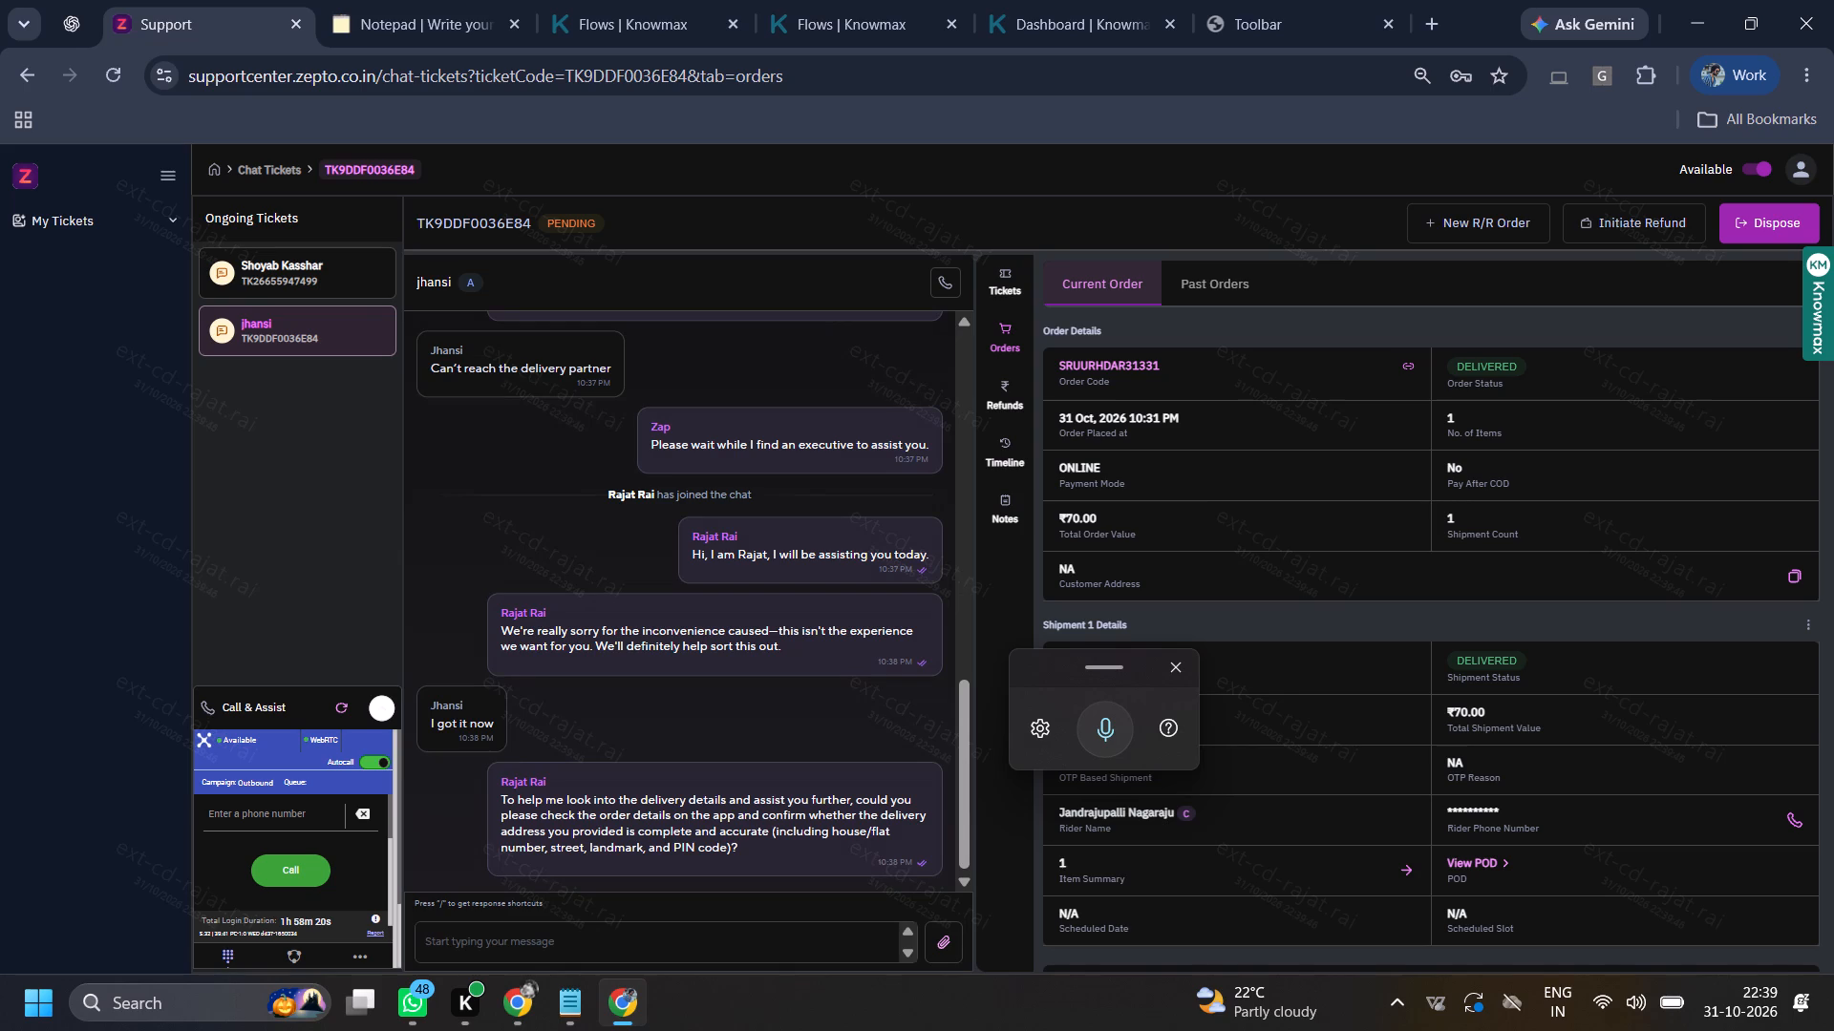
pyautogui.doubleClick(482, 228)
pyautogui.hotkey('ctrl', 'c')
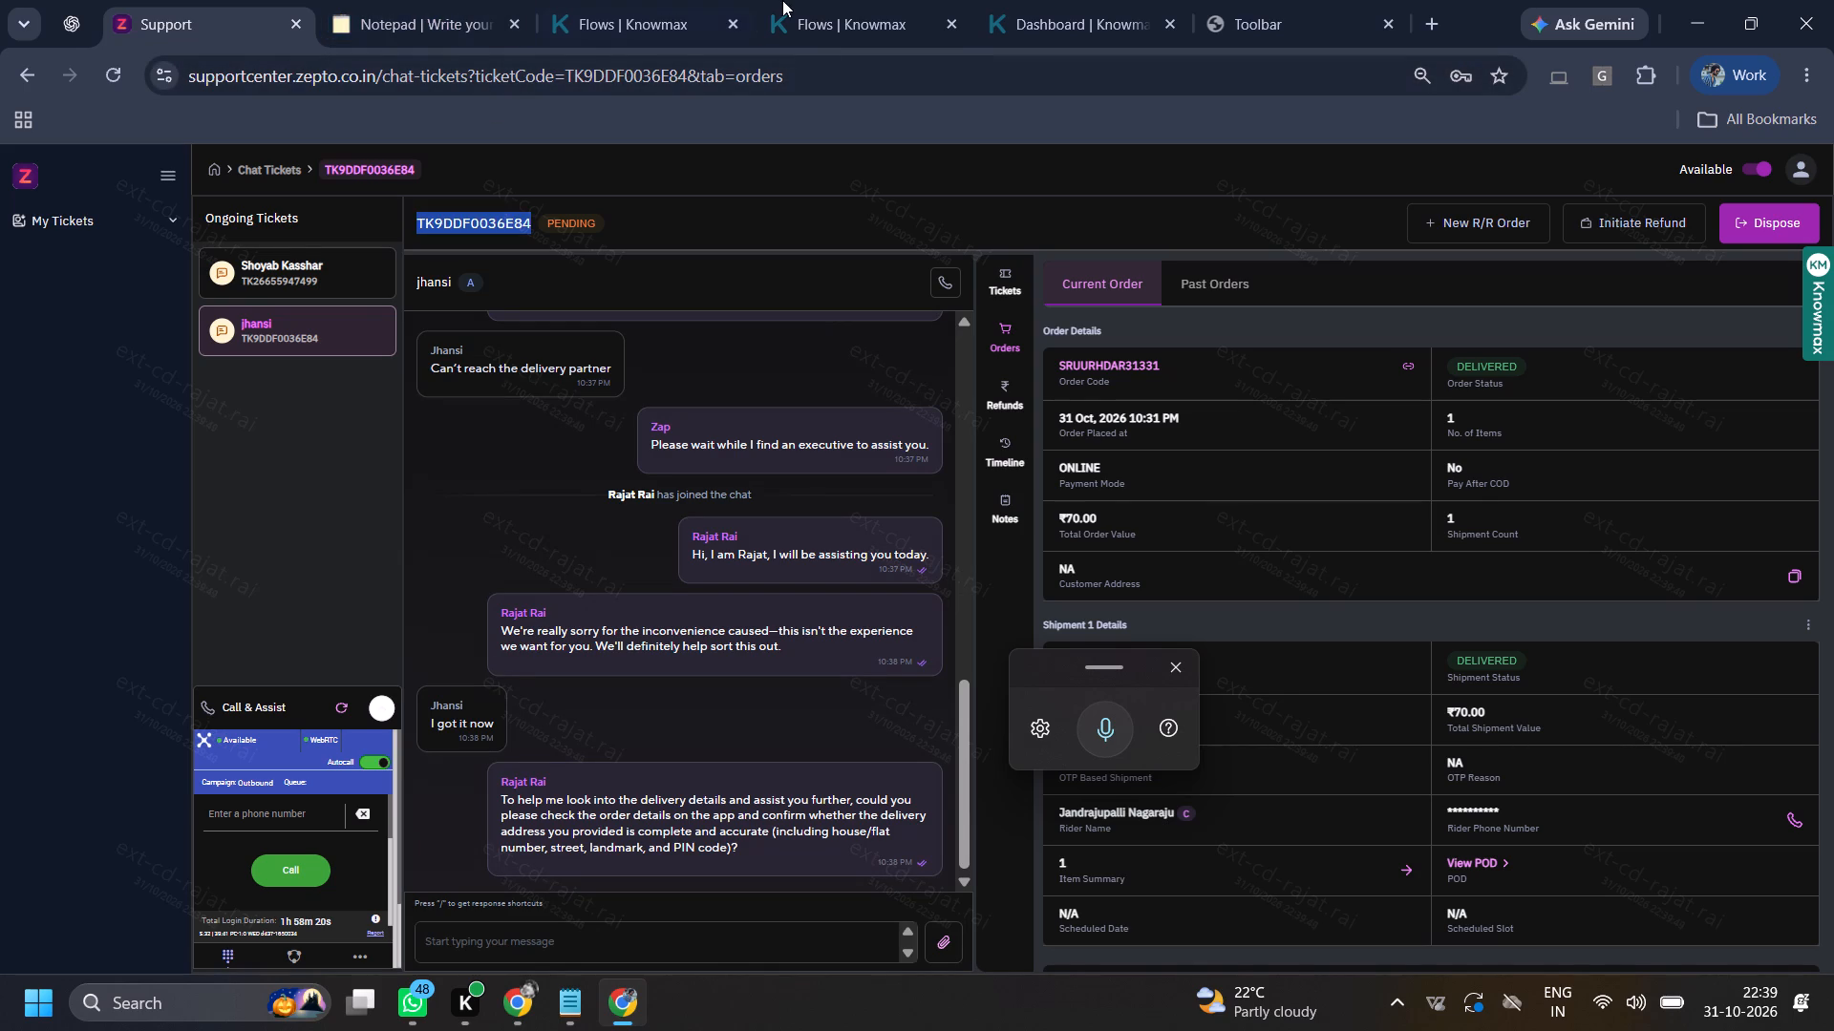
pyautogui.keyDown('ctrl'); pyautogui.click(782, 0); pyautogui.keyUp('ctrl')
pyautogui.click(1013, 0)
pyautogui.keyDown('ctrl'); pyautogui.click(306, 642); pyautogui.keyUp('ctrl')
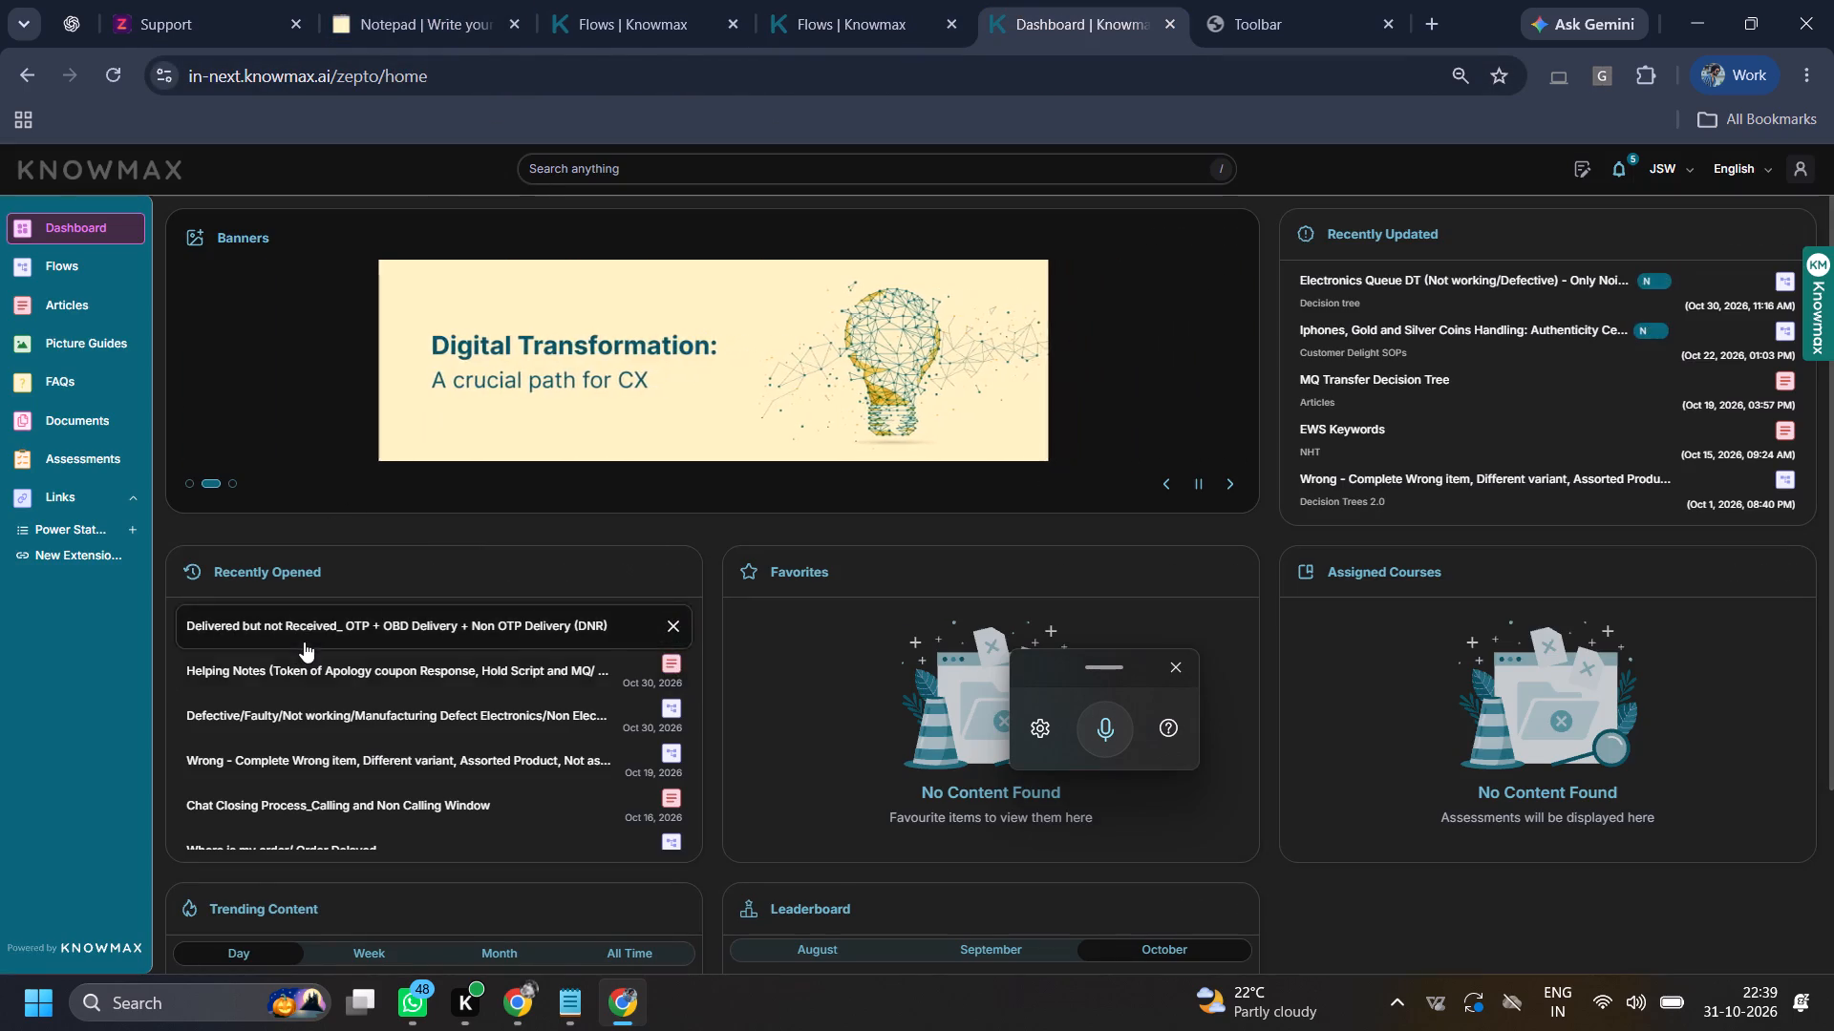
pyautogui.hotkey('ctrl', 'v')
pyautogui.keyDown('ctrl'); pyautogui.click(872, 611); pyautogui.keyUp('ctrl')
pyautogui.moveTo(410, 374); pyautogui.dragTo(403, 383)
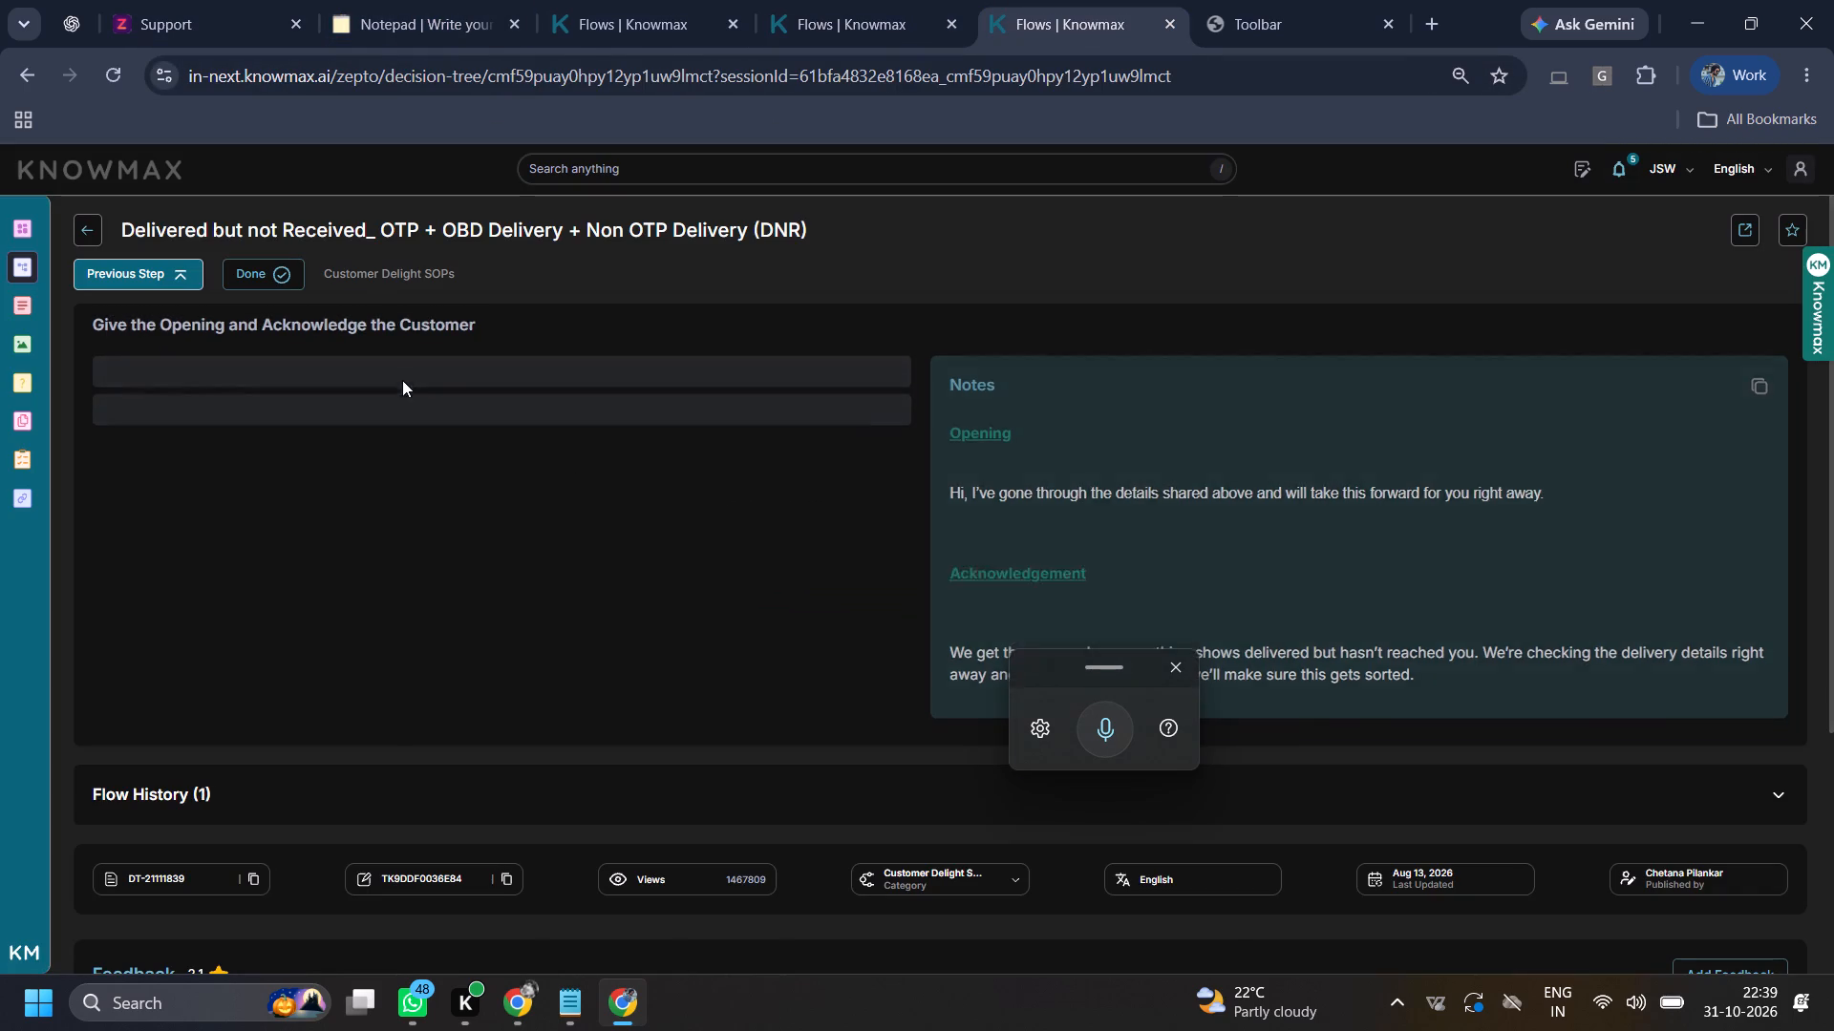
pyautogui.click(368, 381)
pyautogui.click(303, 452)
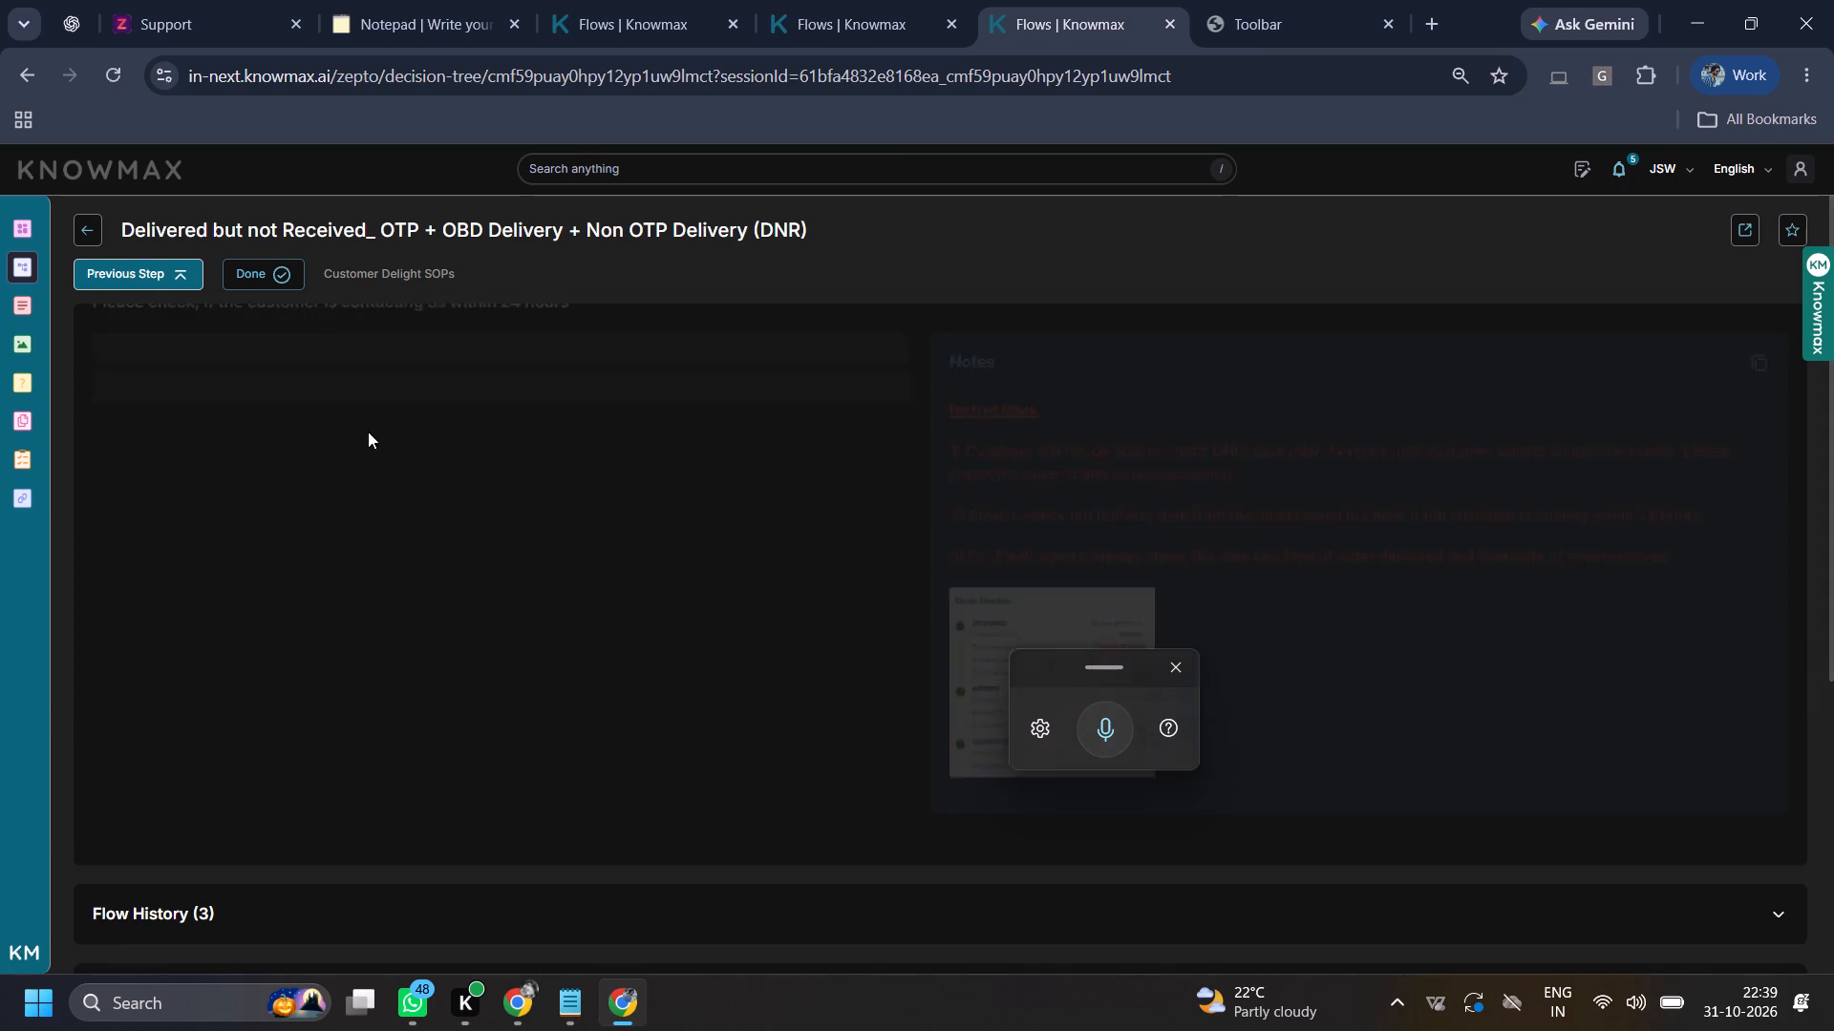
pyautogui.click(358, 394)
pyautogui.click(336, 439)
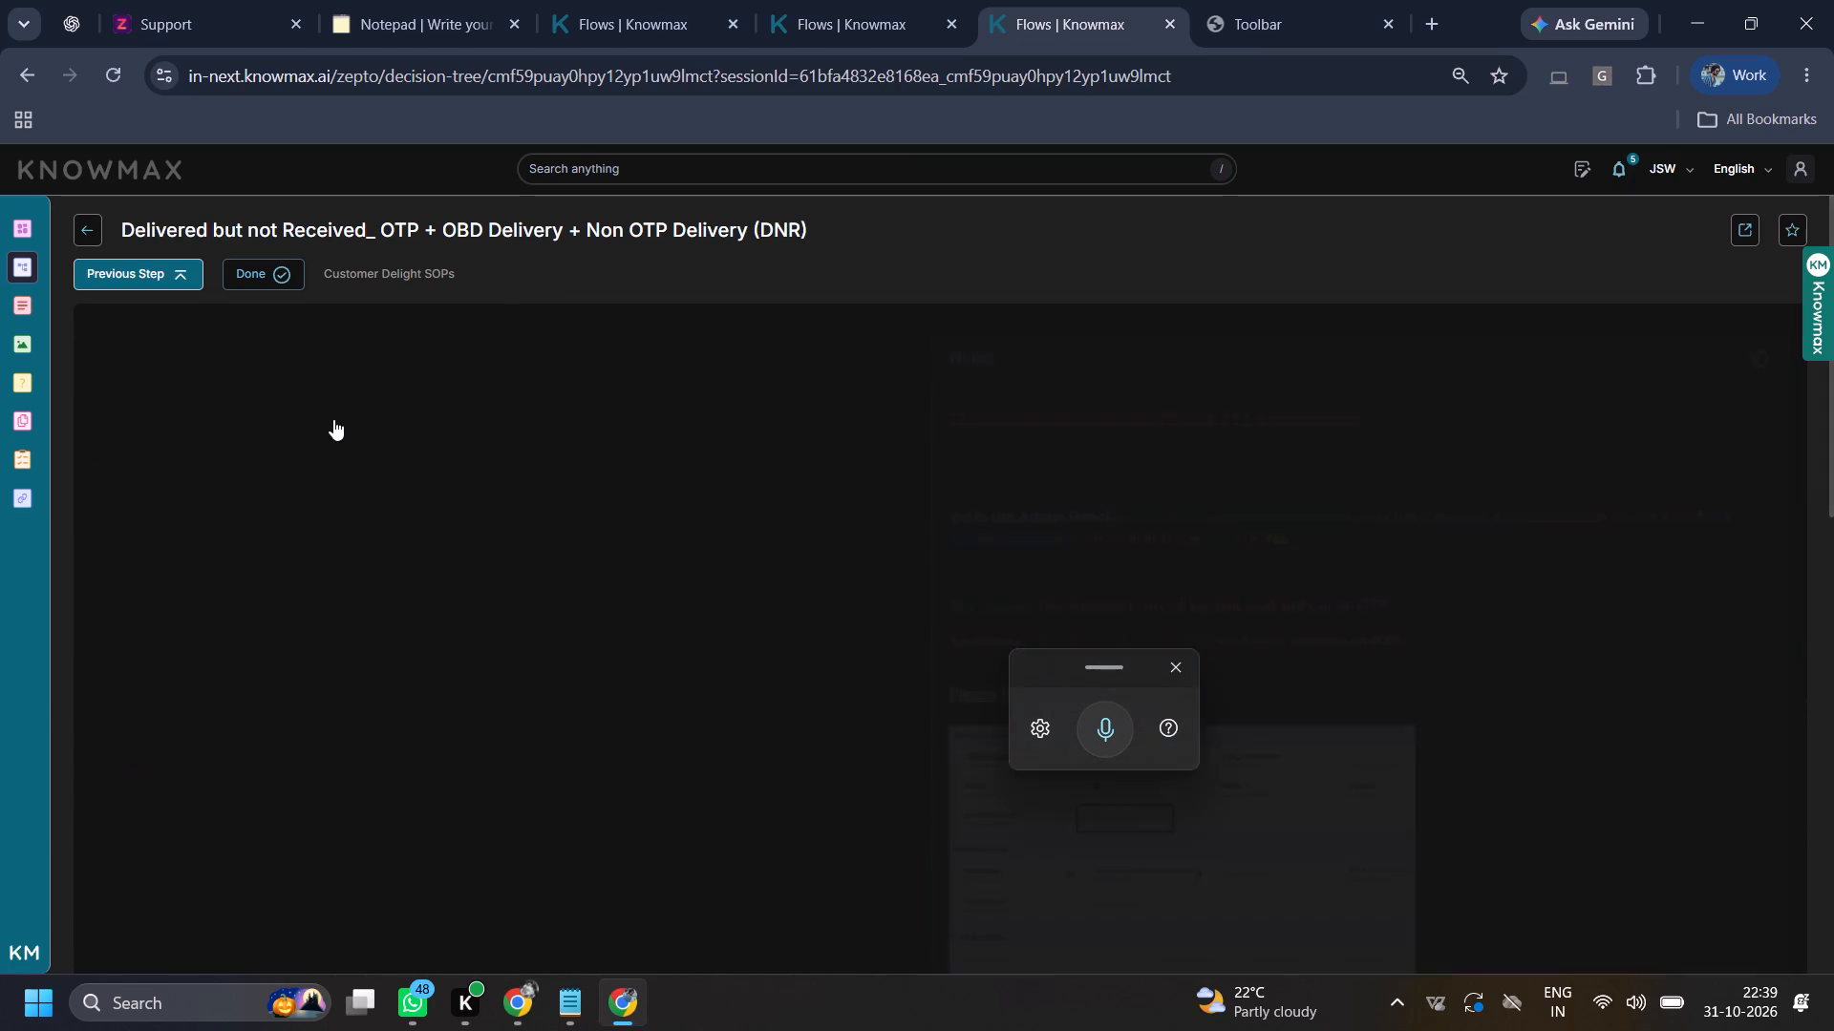
pyautogui.click(333, 394)
pyautogui.tripleClick(391, 480)
pyautogui.hotkey('ctrl', 'c')
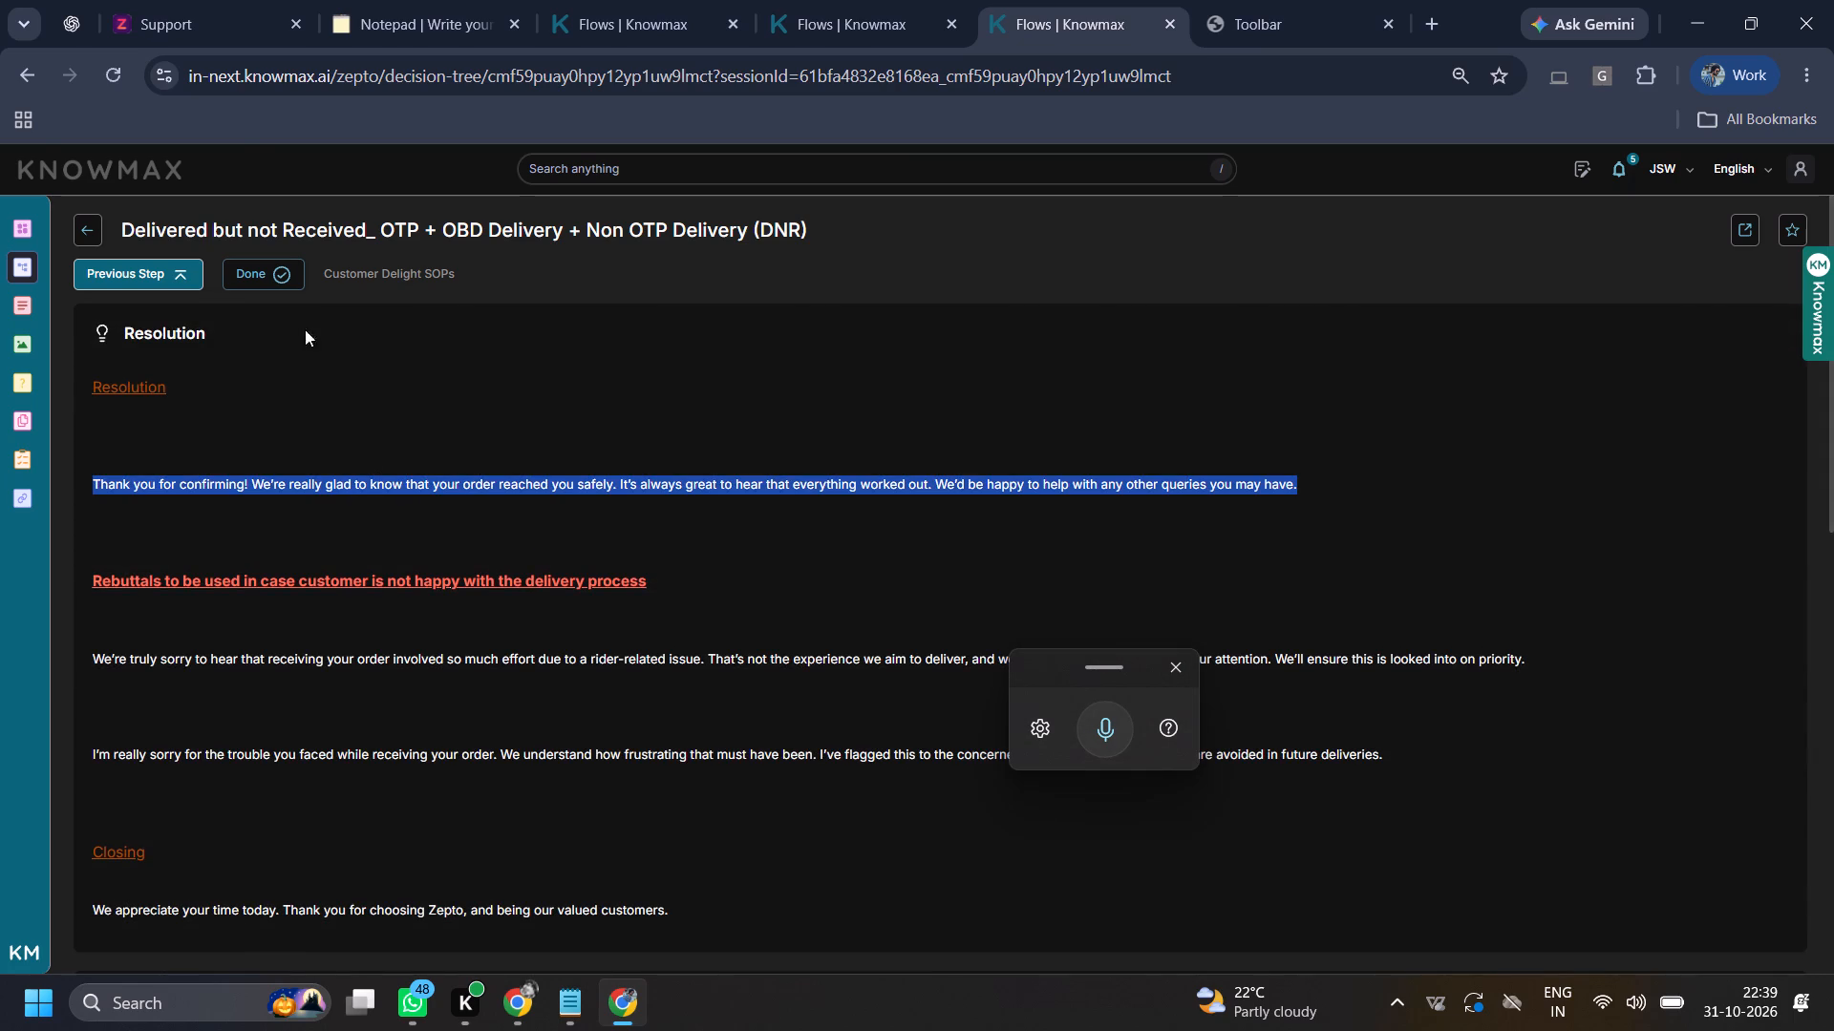
pyautogui.keyDown('ctrl'); pyautogui.click(0, 0); pyautogui.keyUp('ctrl')
pyautogui.keyDown('ctrl'); pyautogui.click(160, 0); pyautogui.keyUp('ctrl')
pyautogui.keyDown('ctrl'); pyautogui.click(629, 940); pyautogui.keyUp('ctrl')
pyautogui.hotkey('ctrl', 'v')
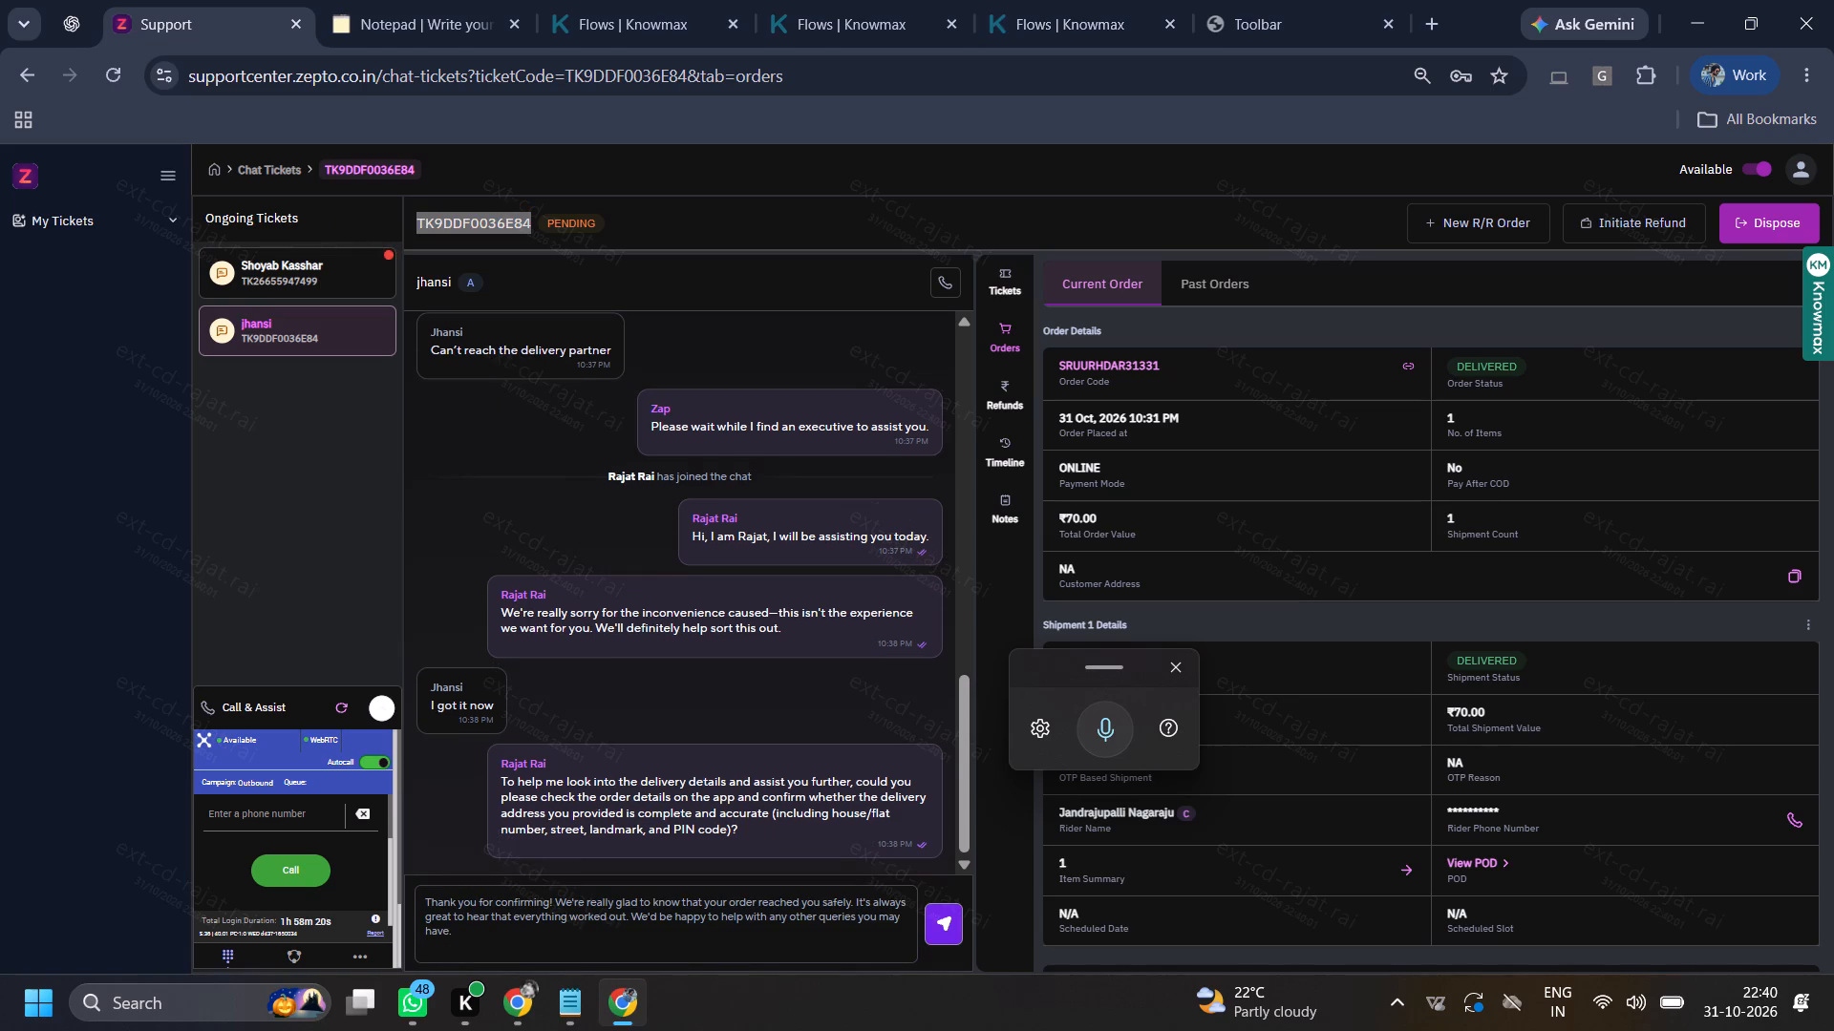
pyautogui.press('Return')
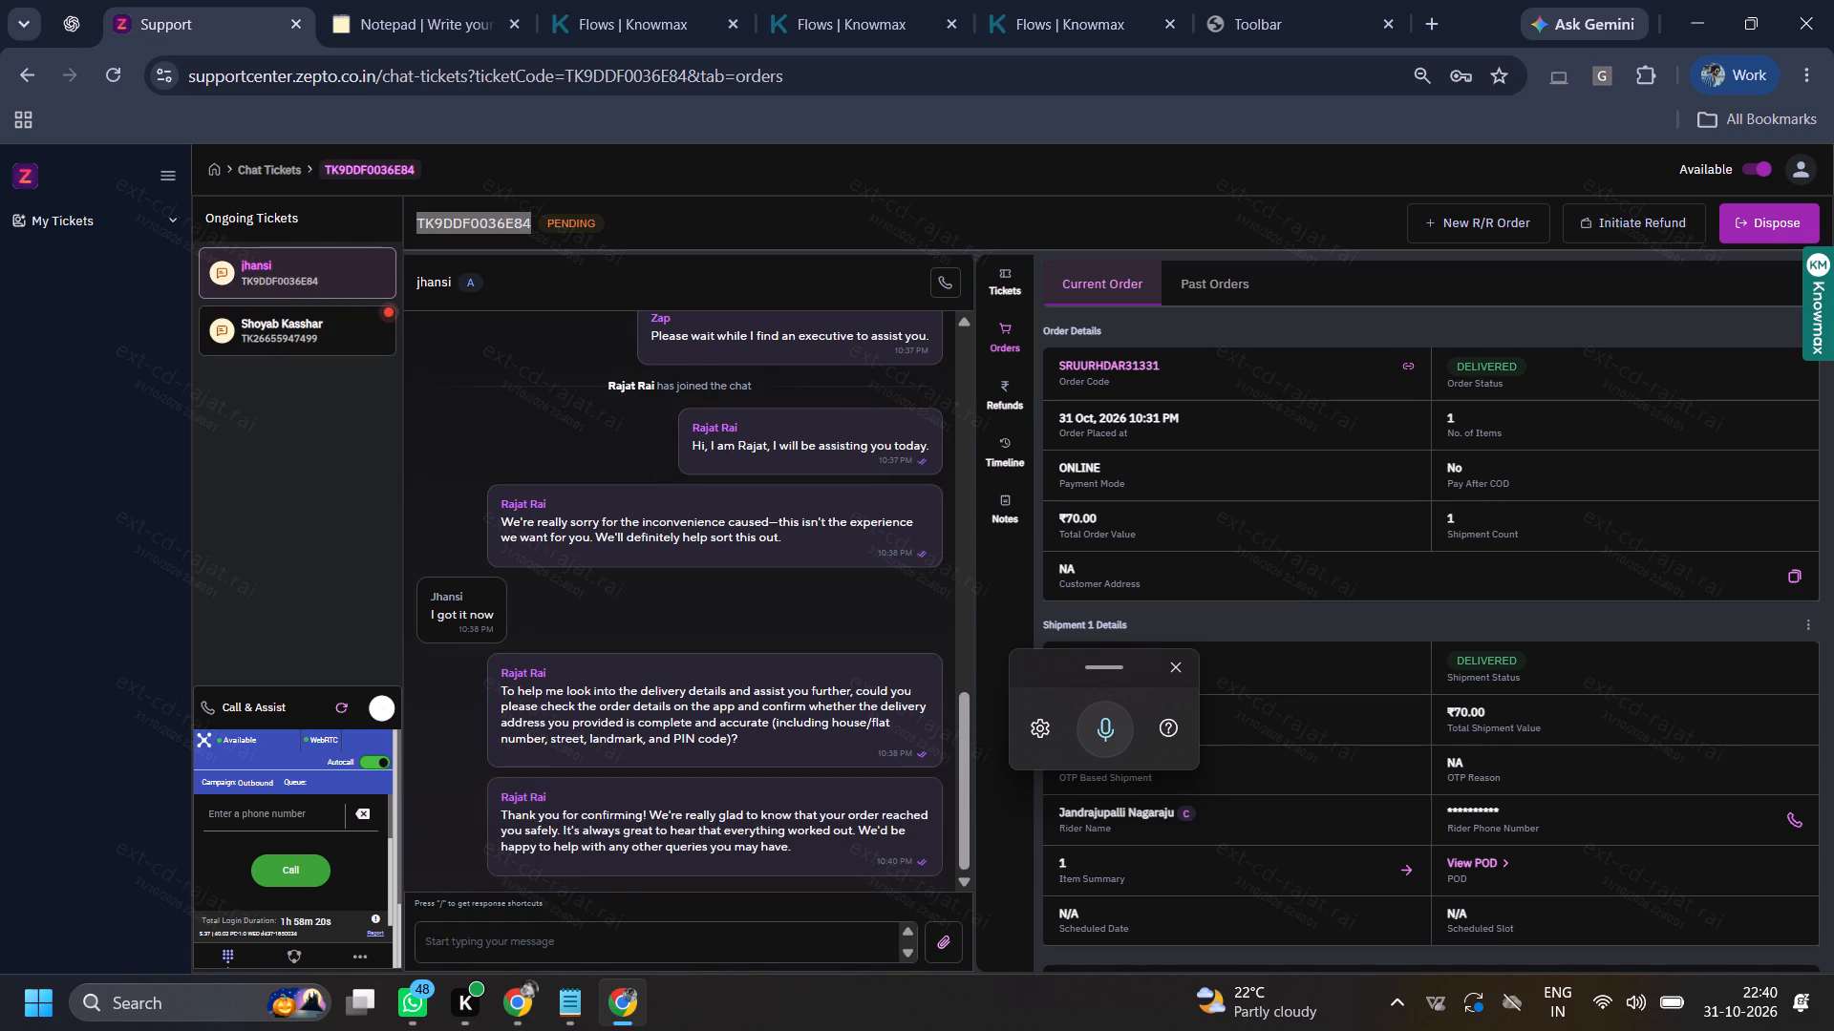
pyautogui.click(284, 328)
pyautogui.click(1167, 660)
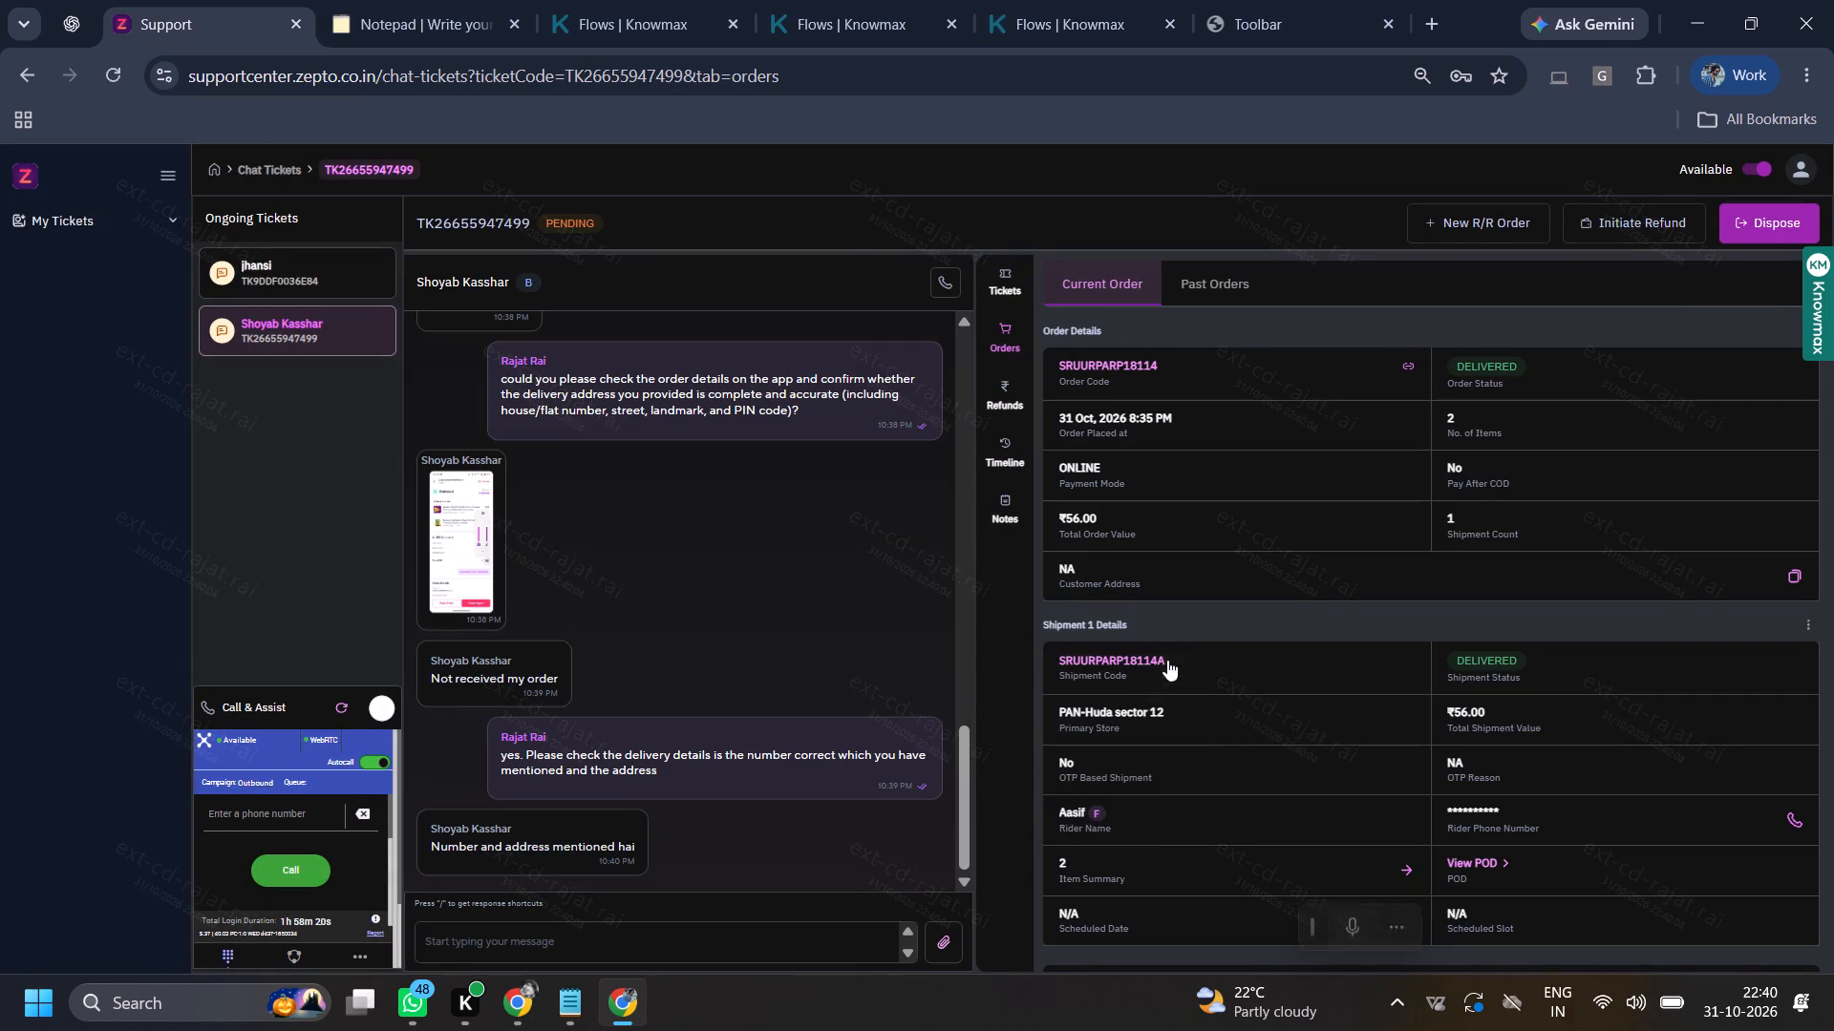
pyautogui.moveTo(503, 852); pyautogui.dragTo(565, 857)
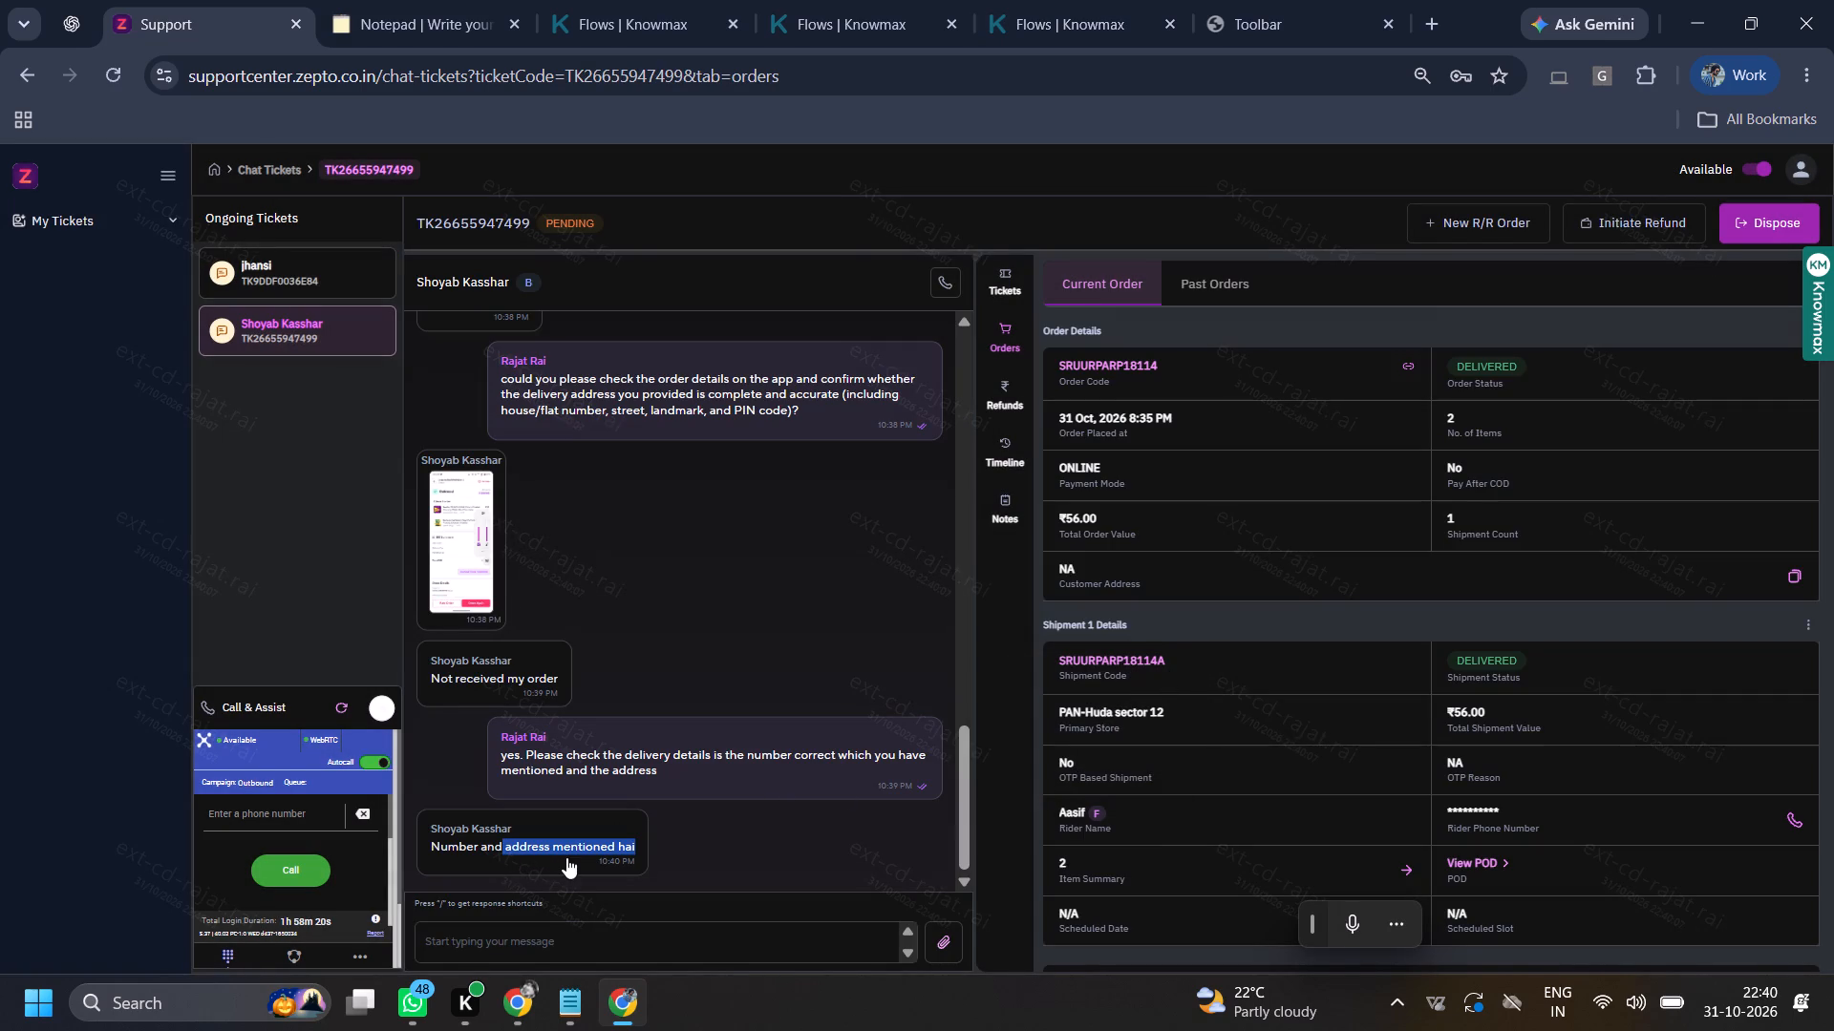
pyautogui.click(467, 543)
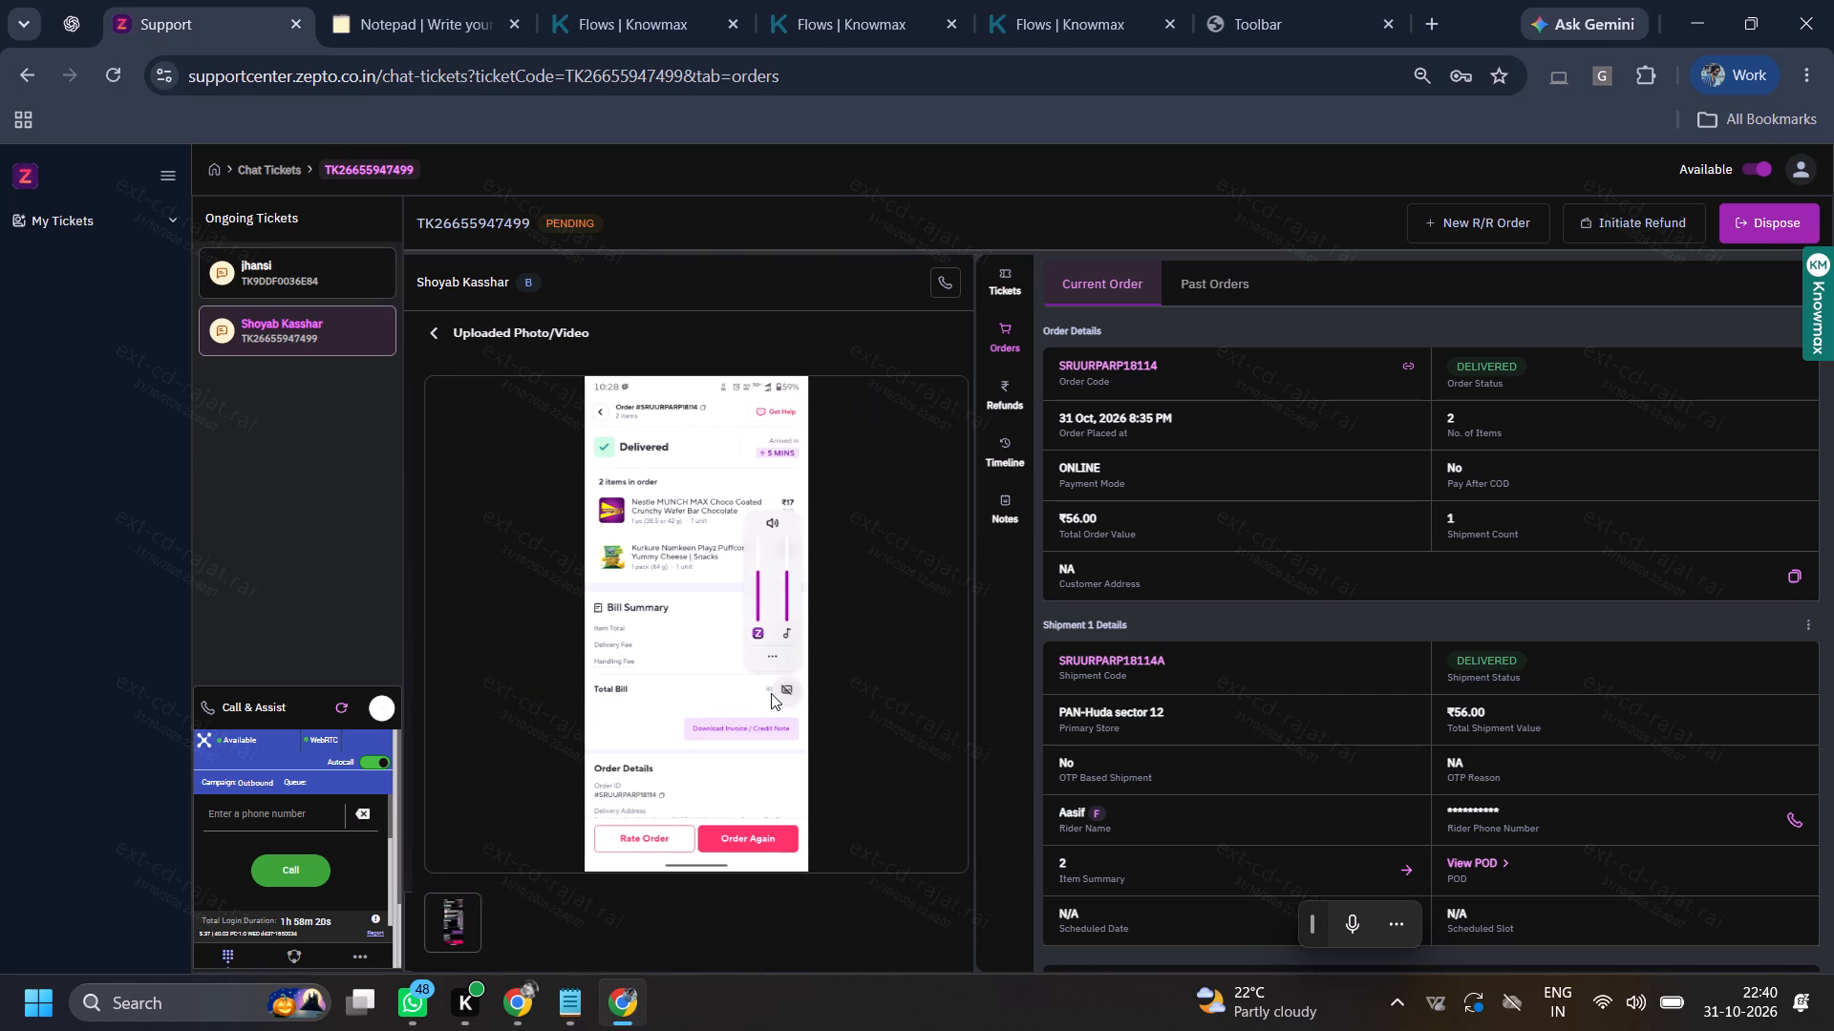
pyautogui.click(422, 330)
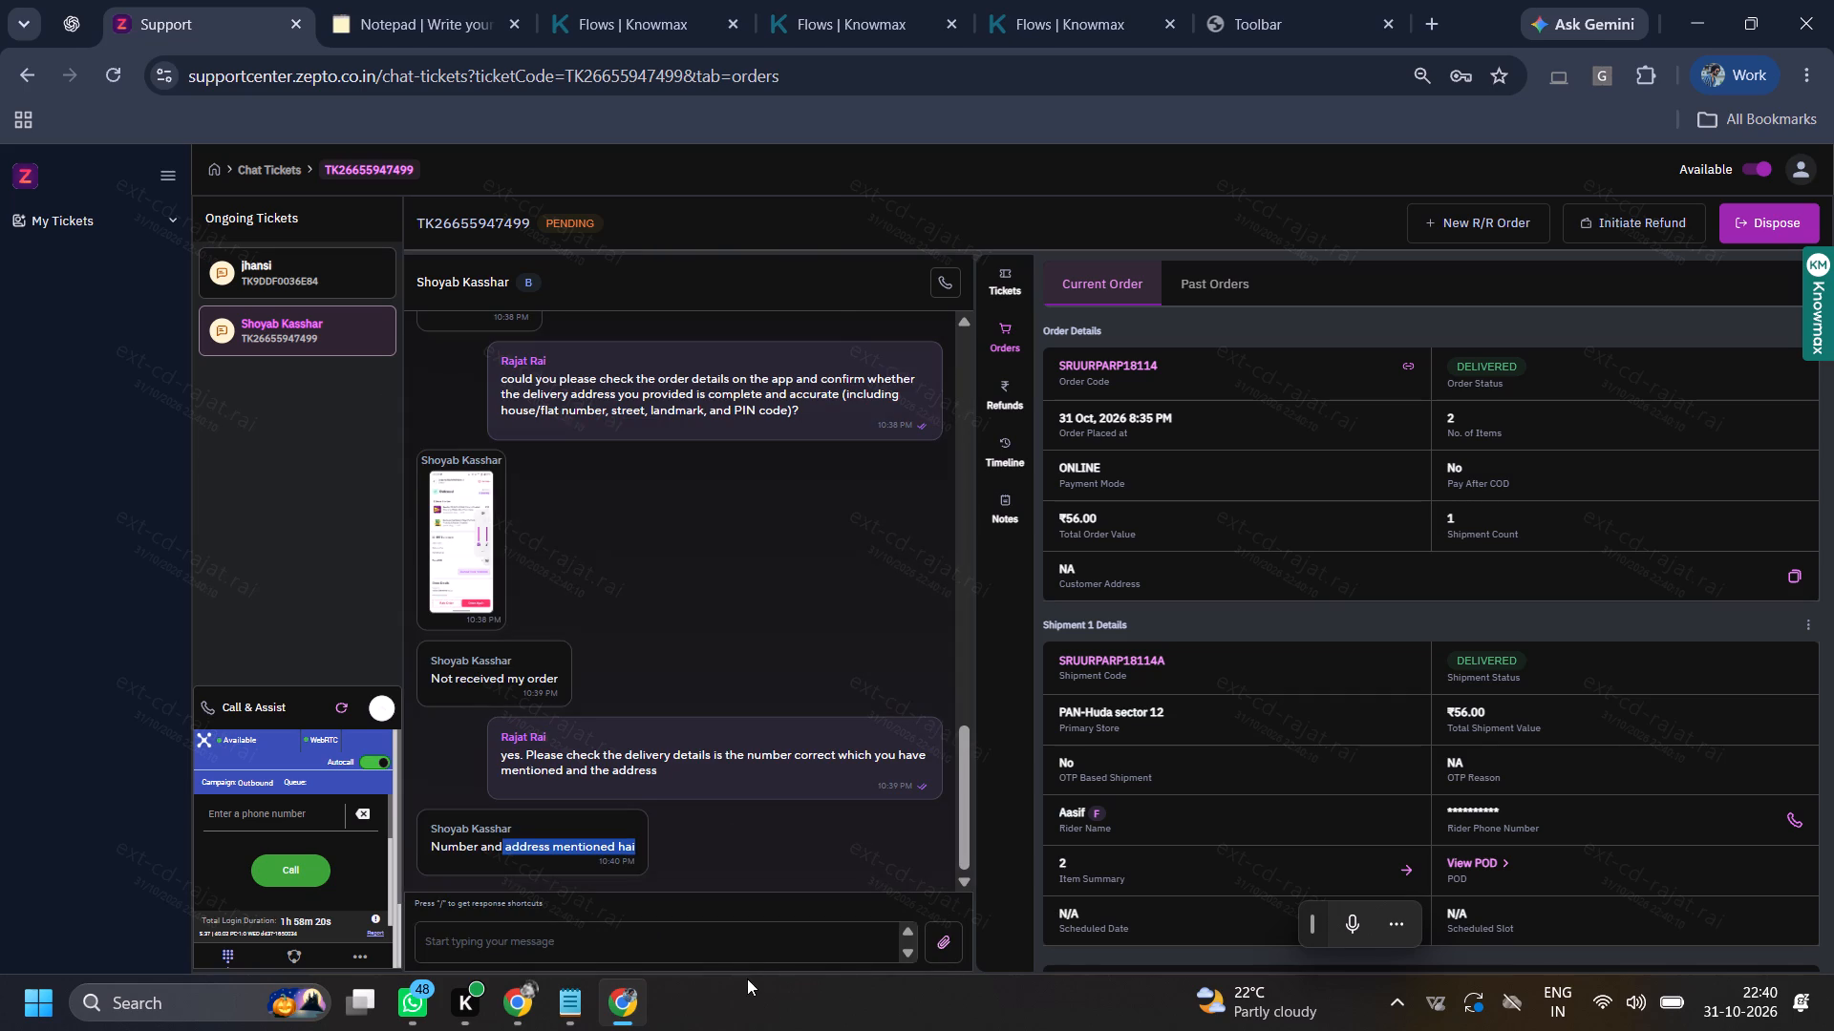
# Dictate and send "I know it is mentioned but I'm not able to see. So could you please confirm whether it is correct or not".
pyautogui.click(741, 941)
pyautogui.click(1346, 920)
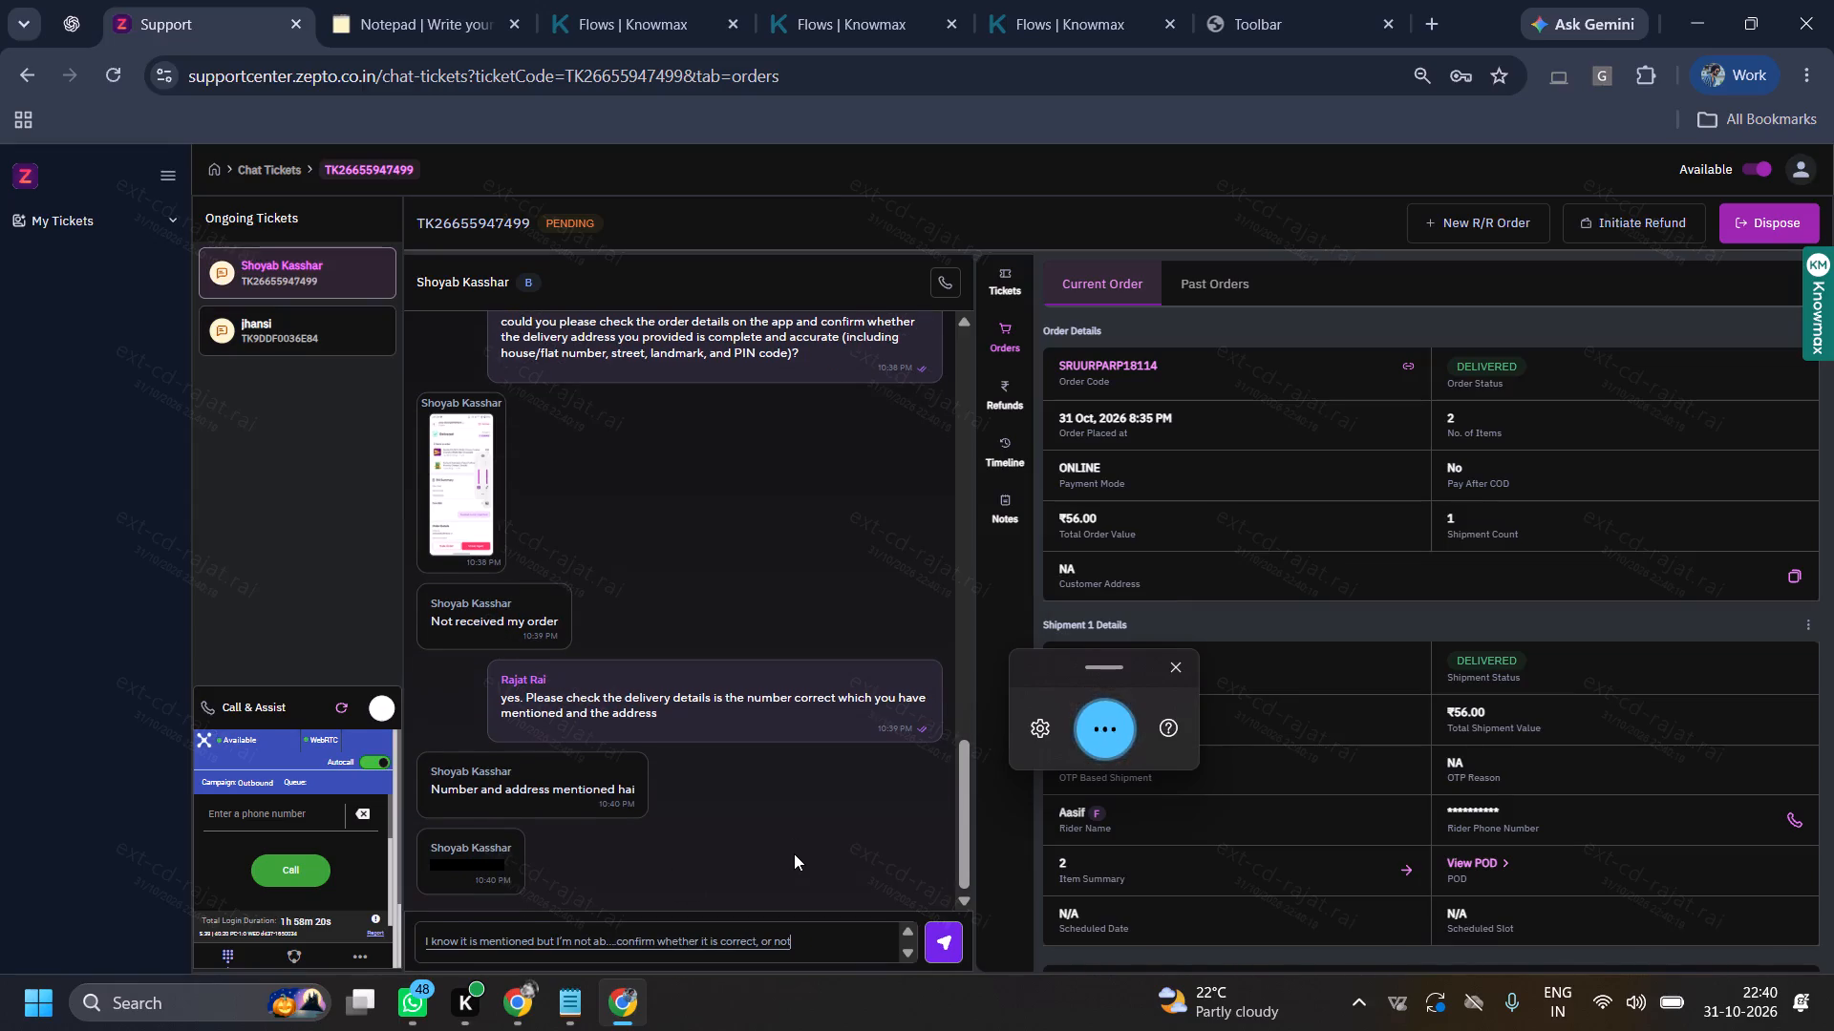
pyautogui.press('space')
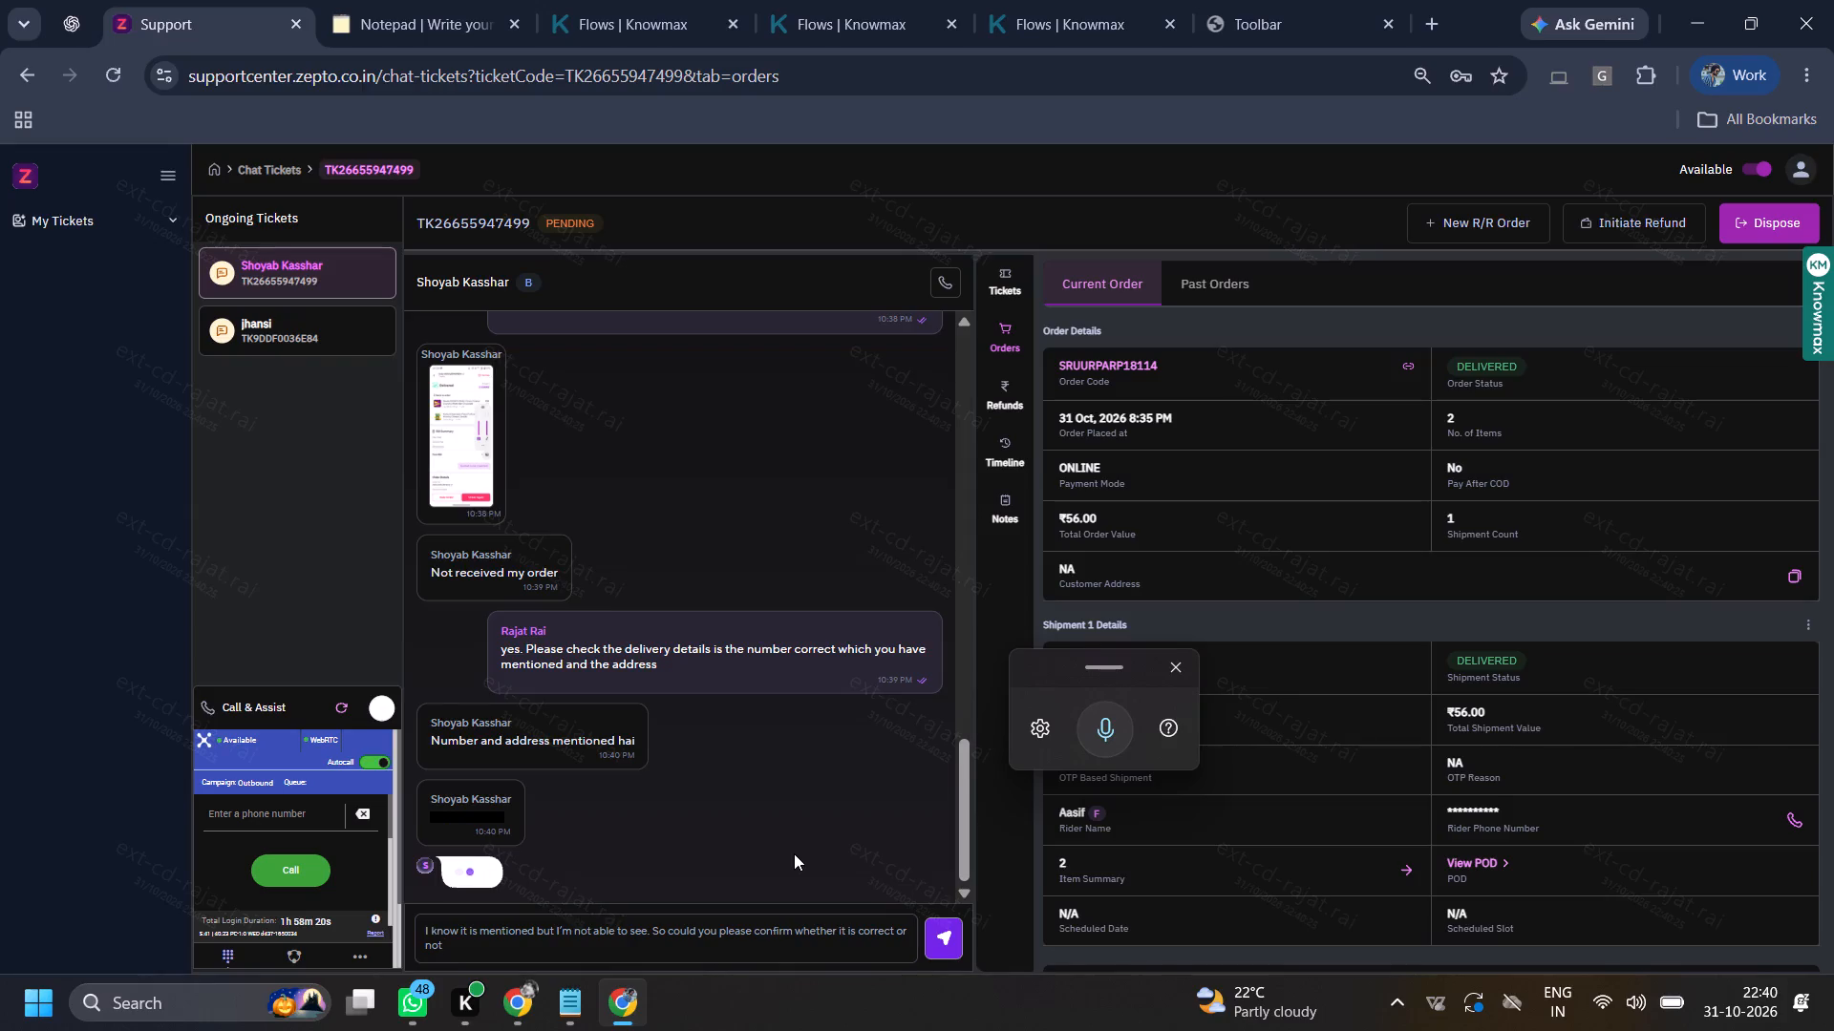
pyautogui.press('Return')
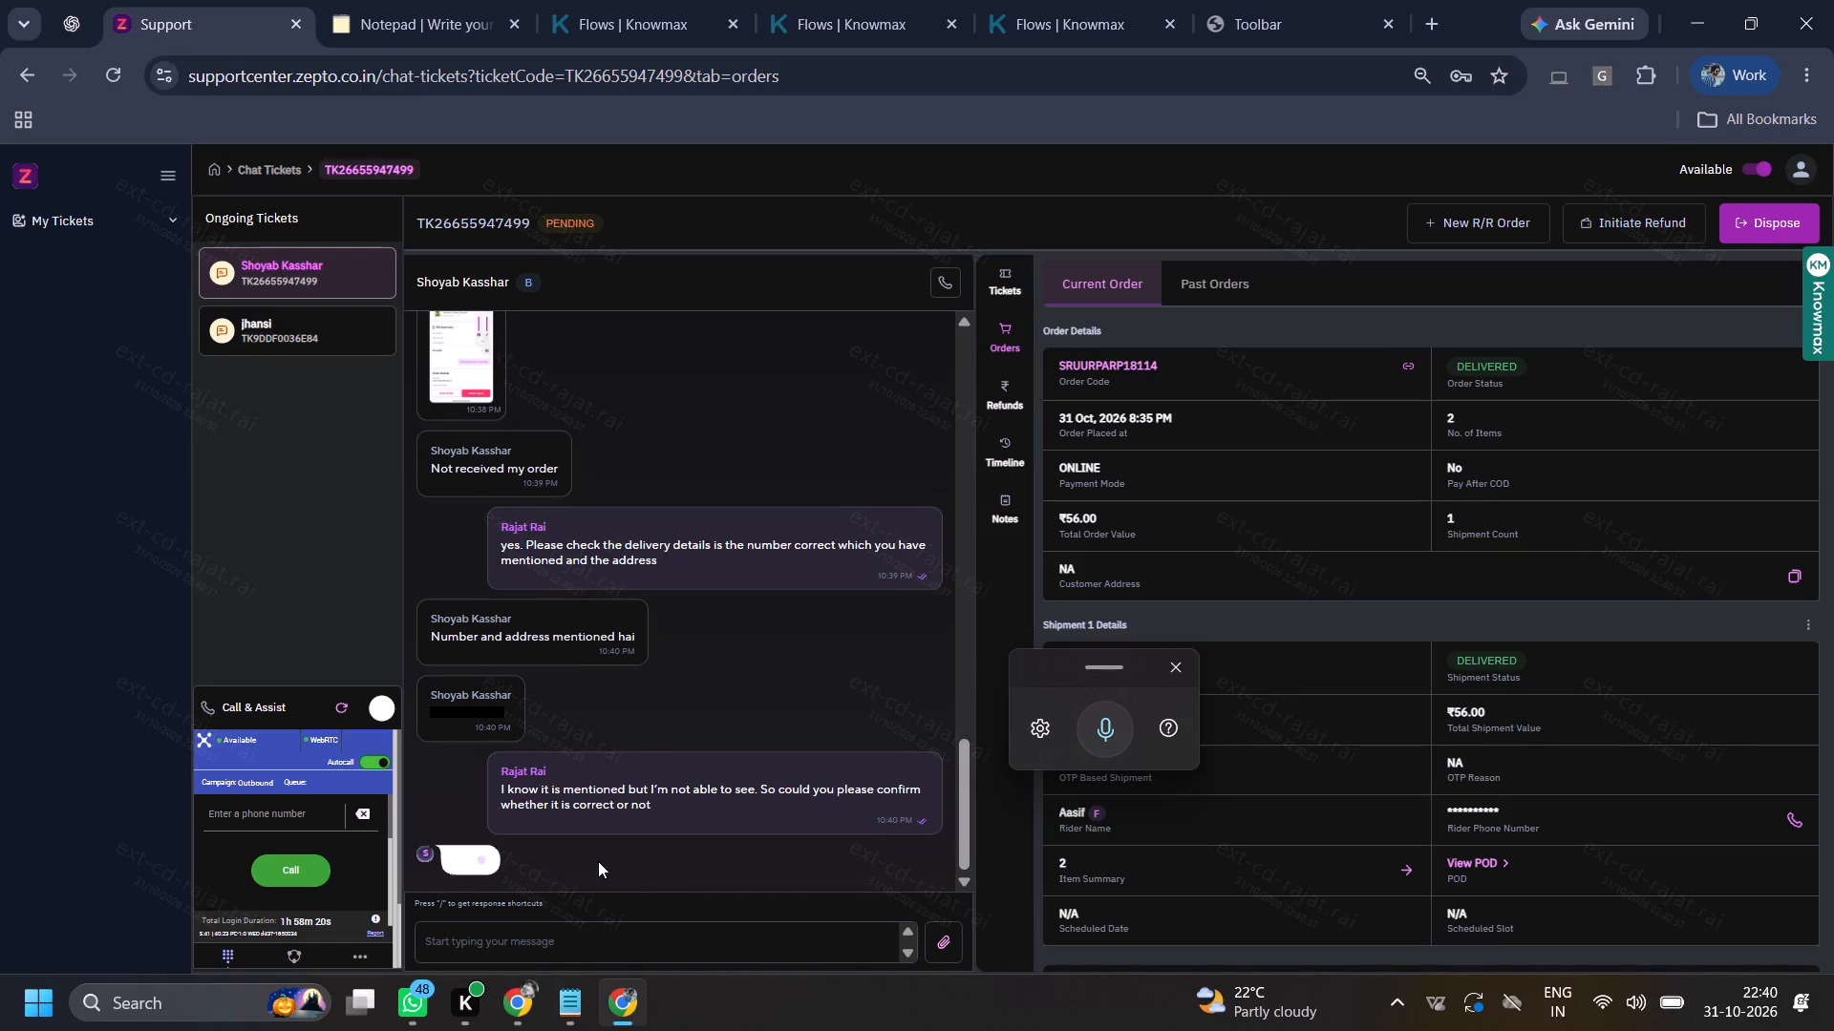
pyautogui.click(1176, 663)
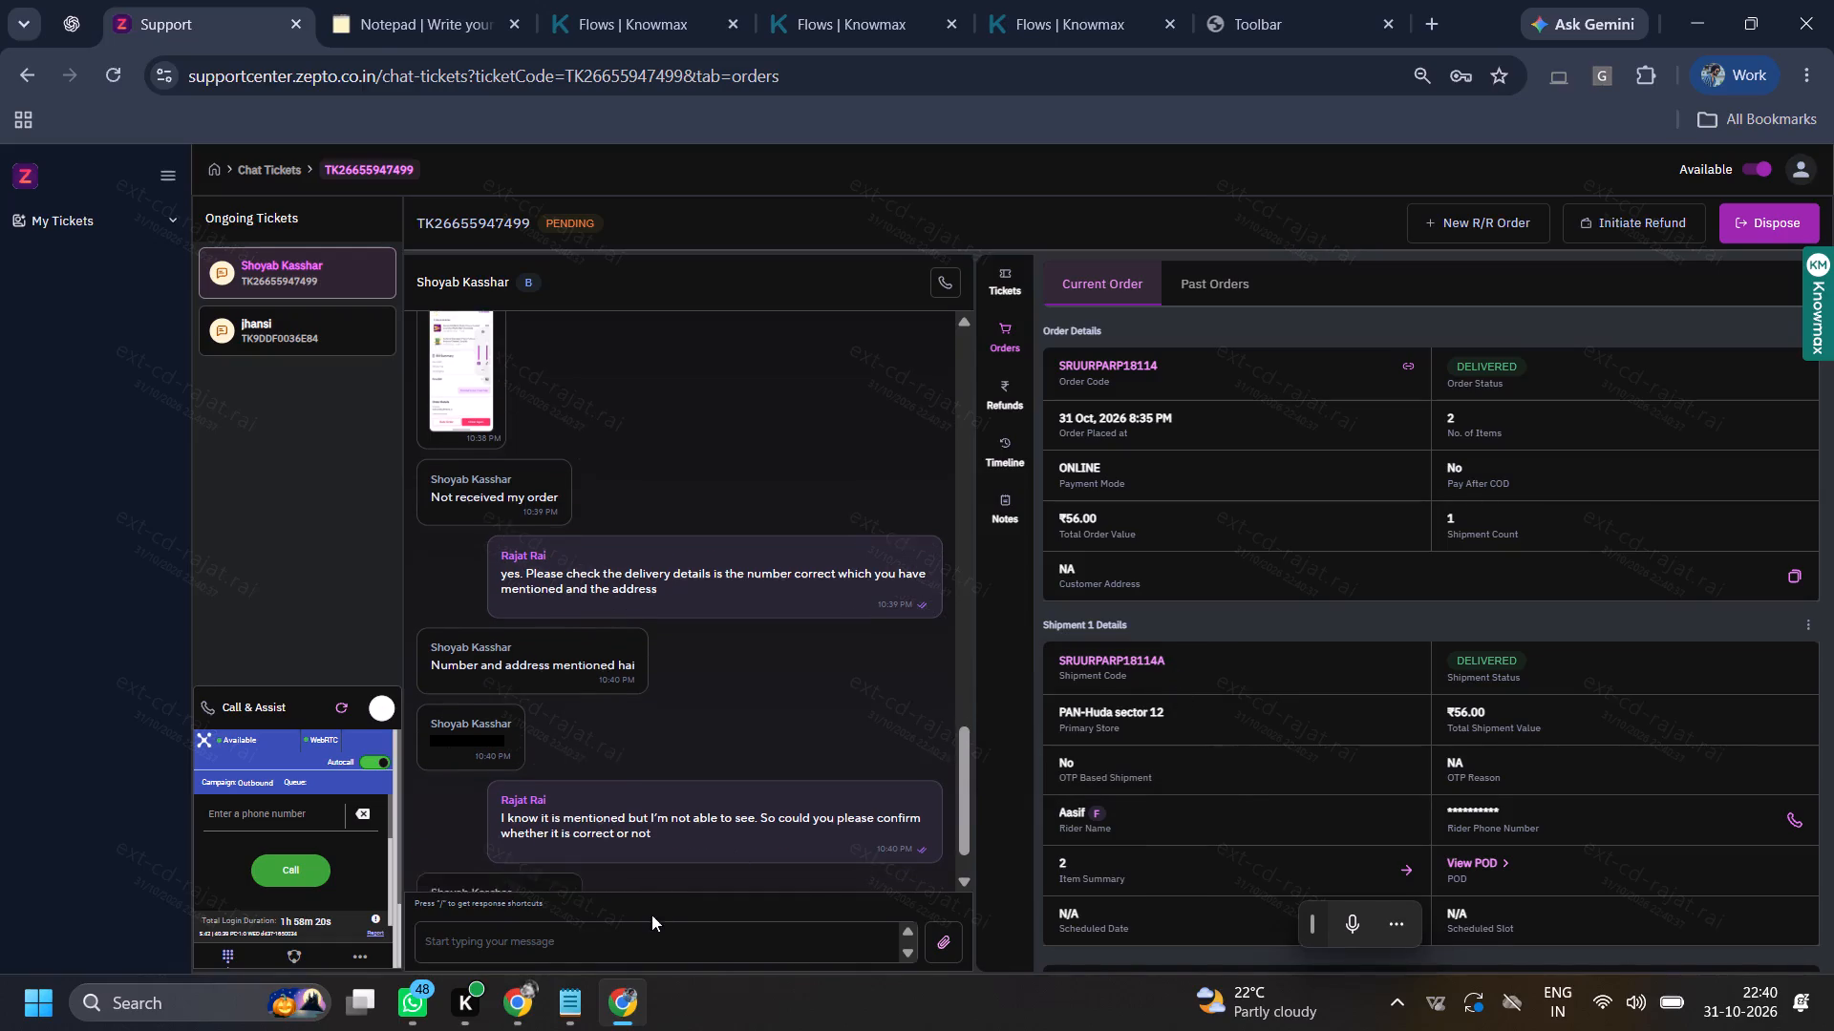
pyautogui.click(656, 937)
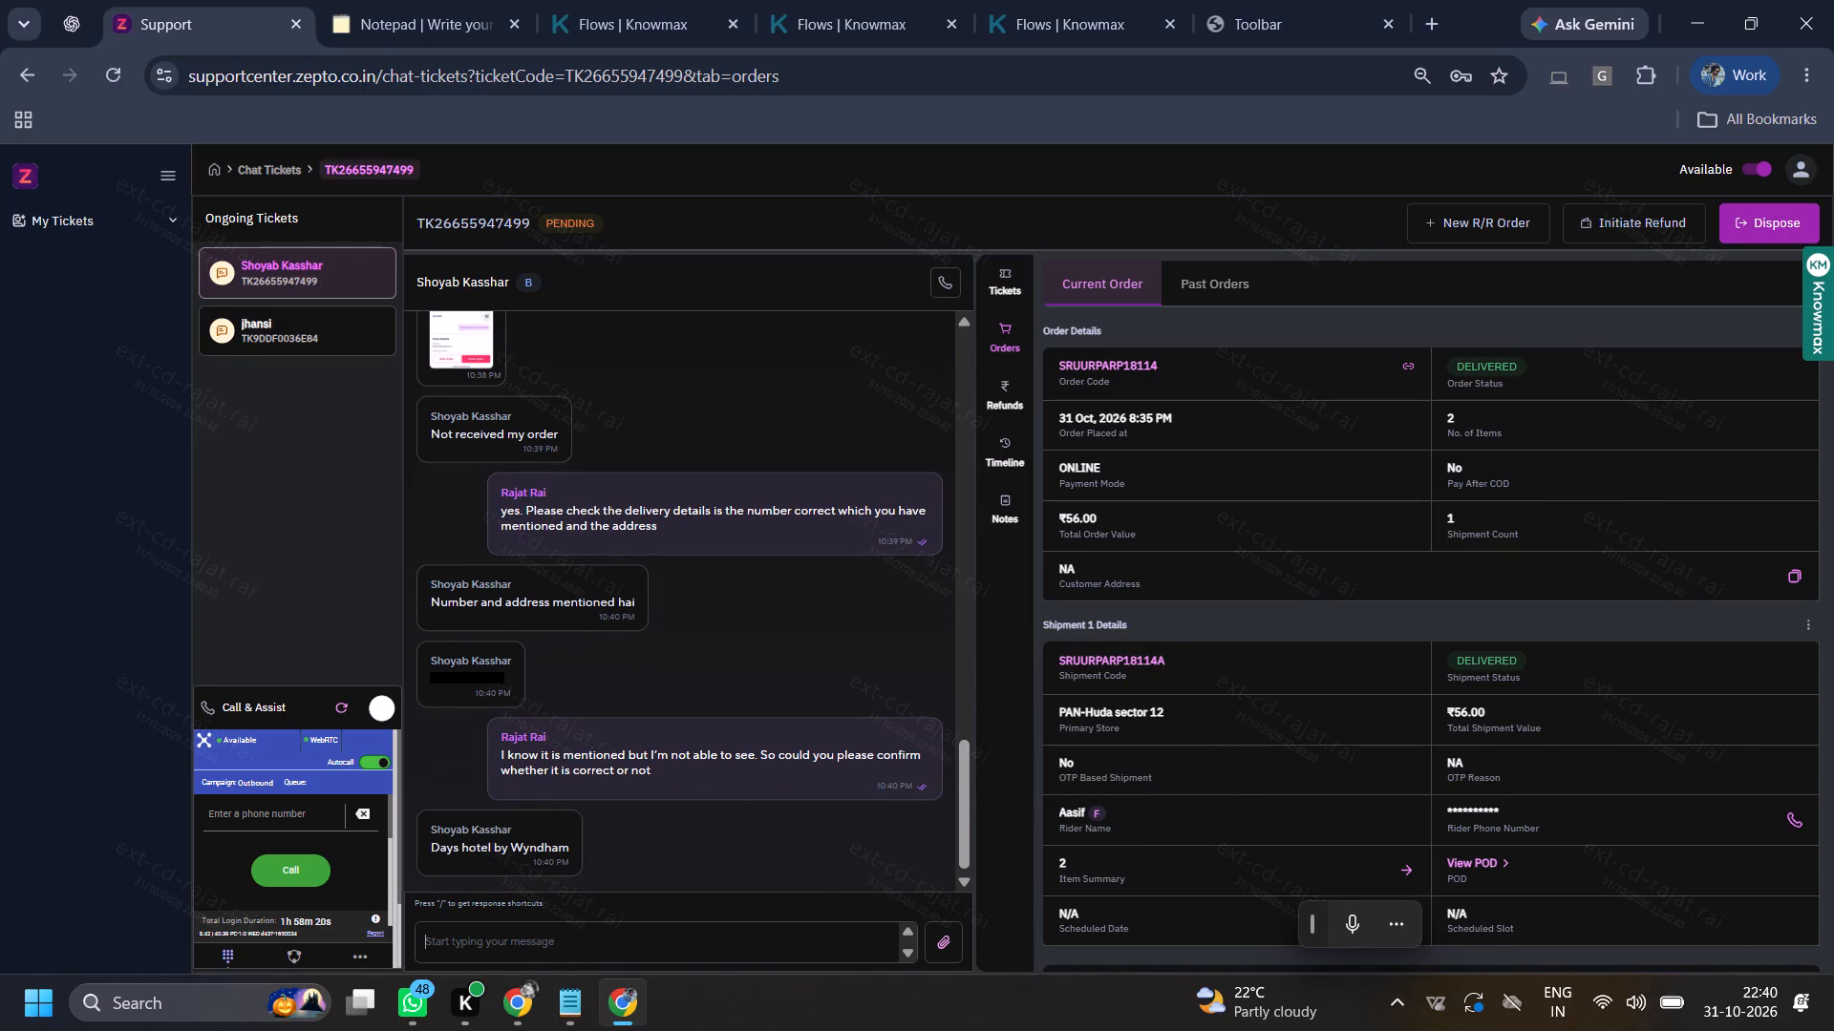
pyautogui.scroll(4, 528, 723)
pyautogui.click(484, 759)
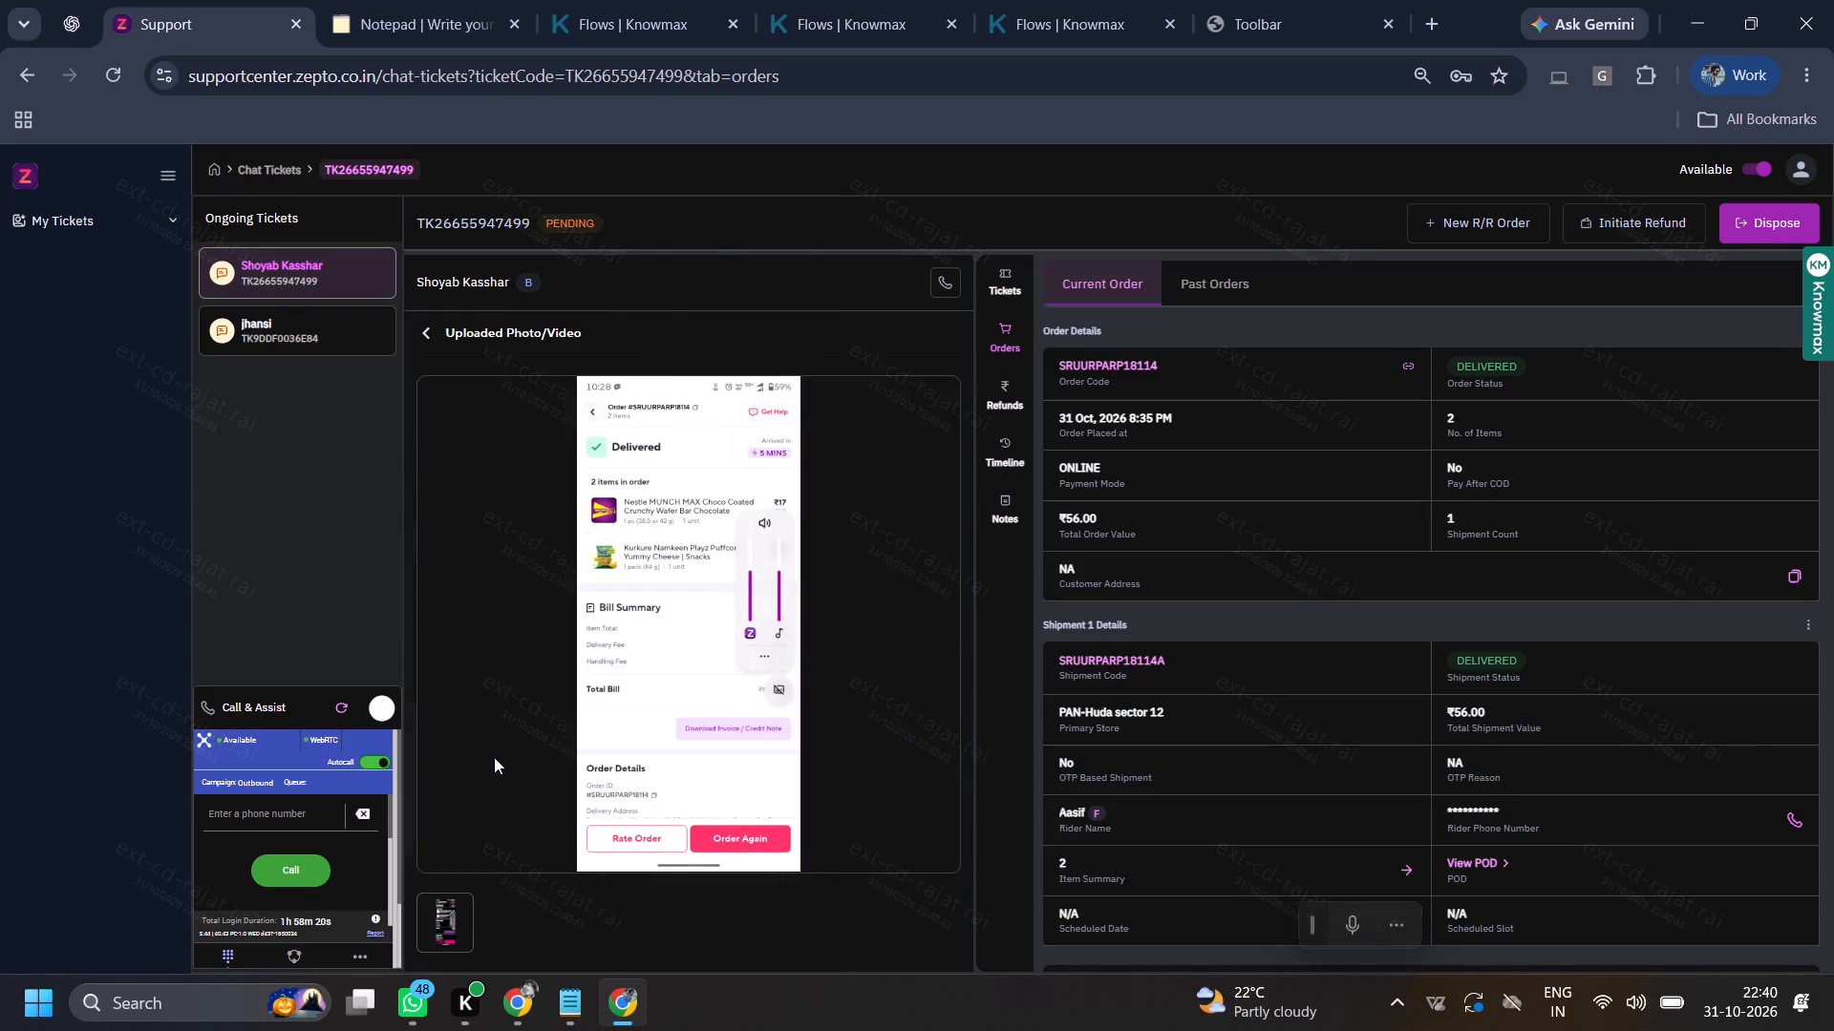
pyautogui.click(422, 336)
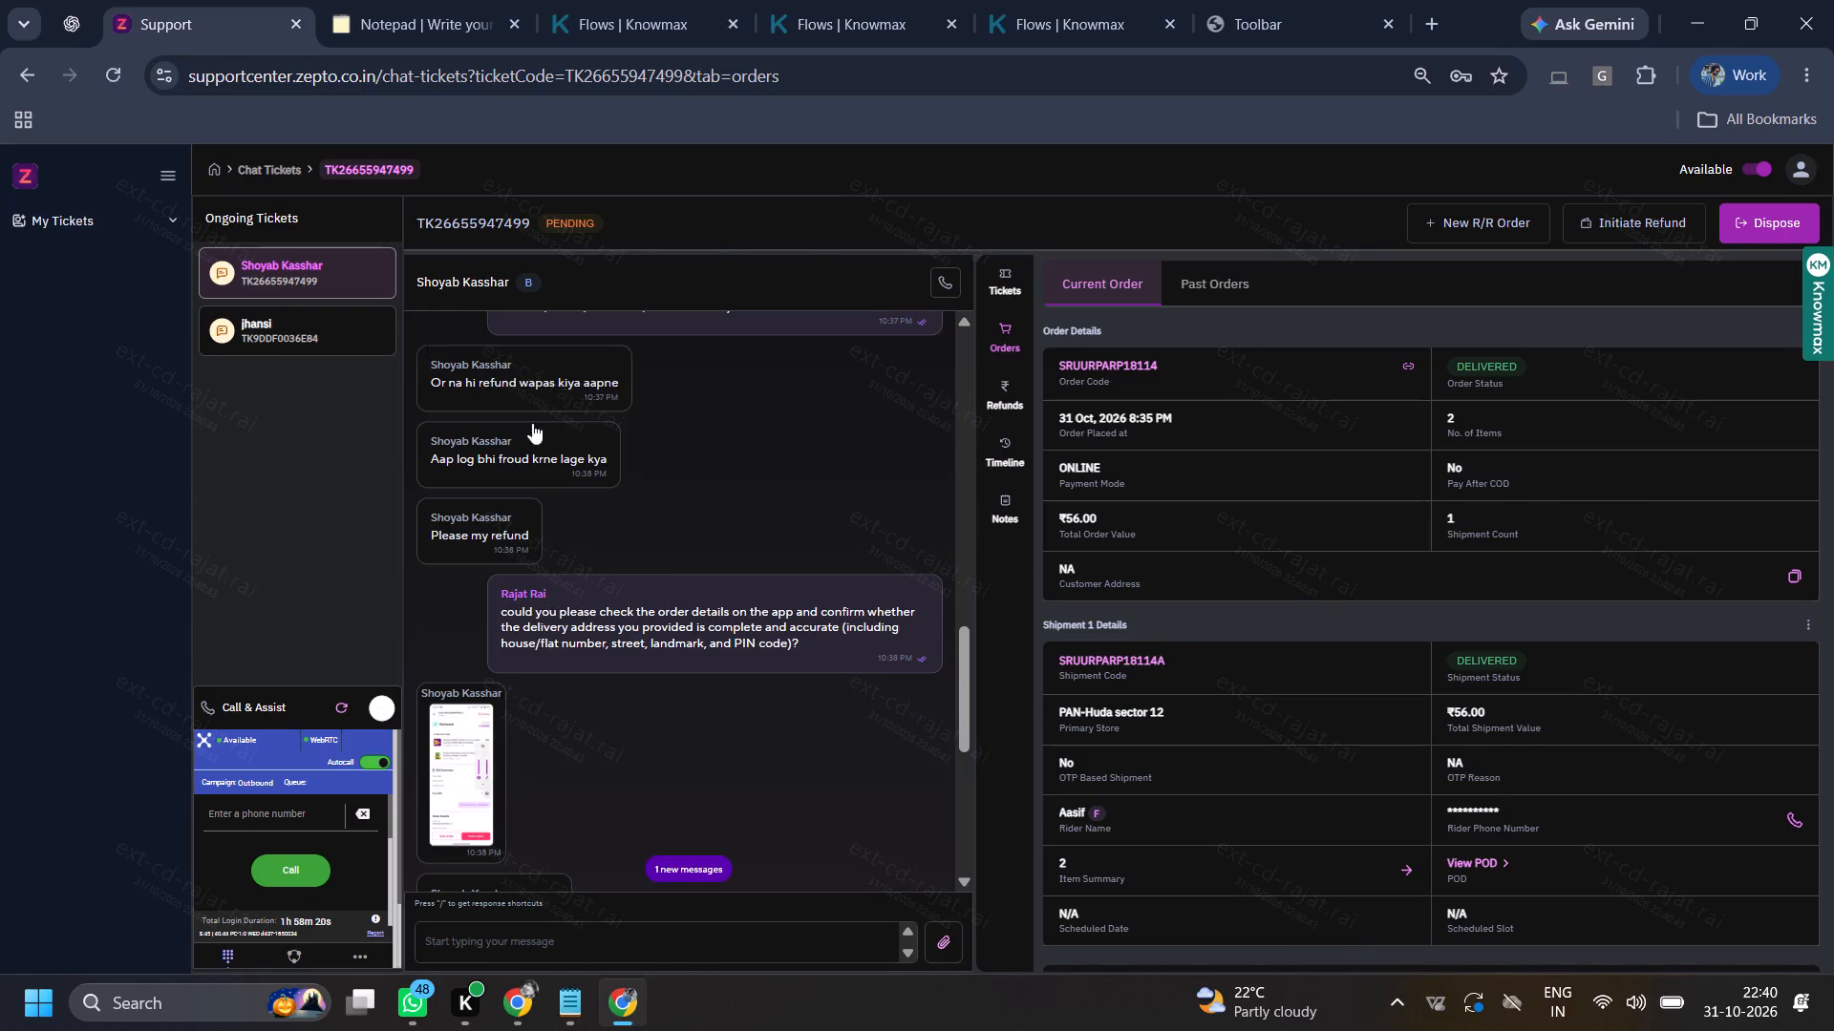
pyautogui.scroll(-9, 693, 557)
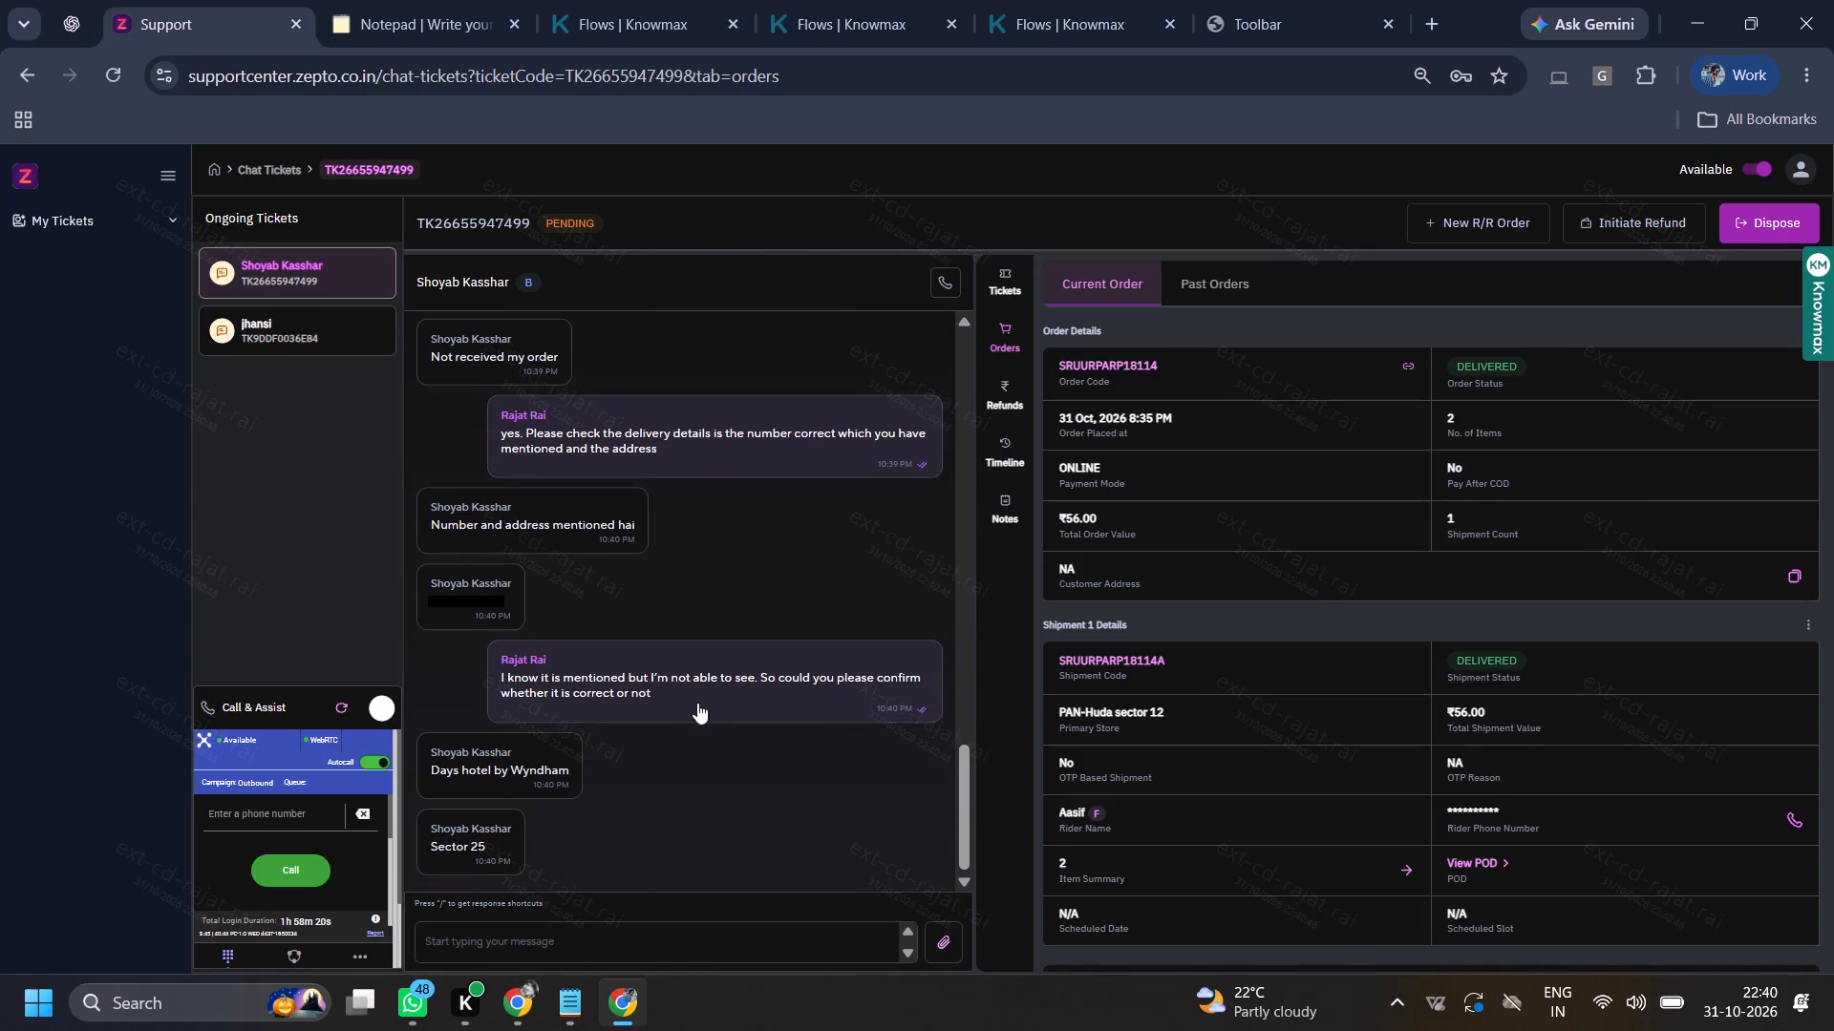
pyautogui.click(308, 330)
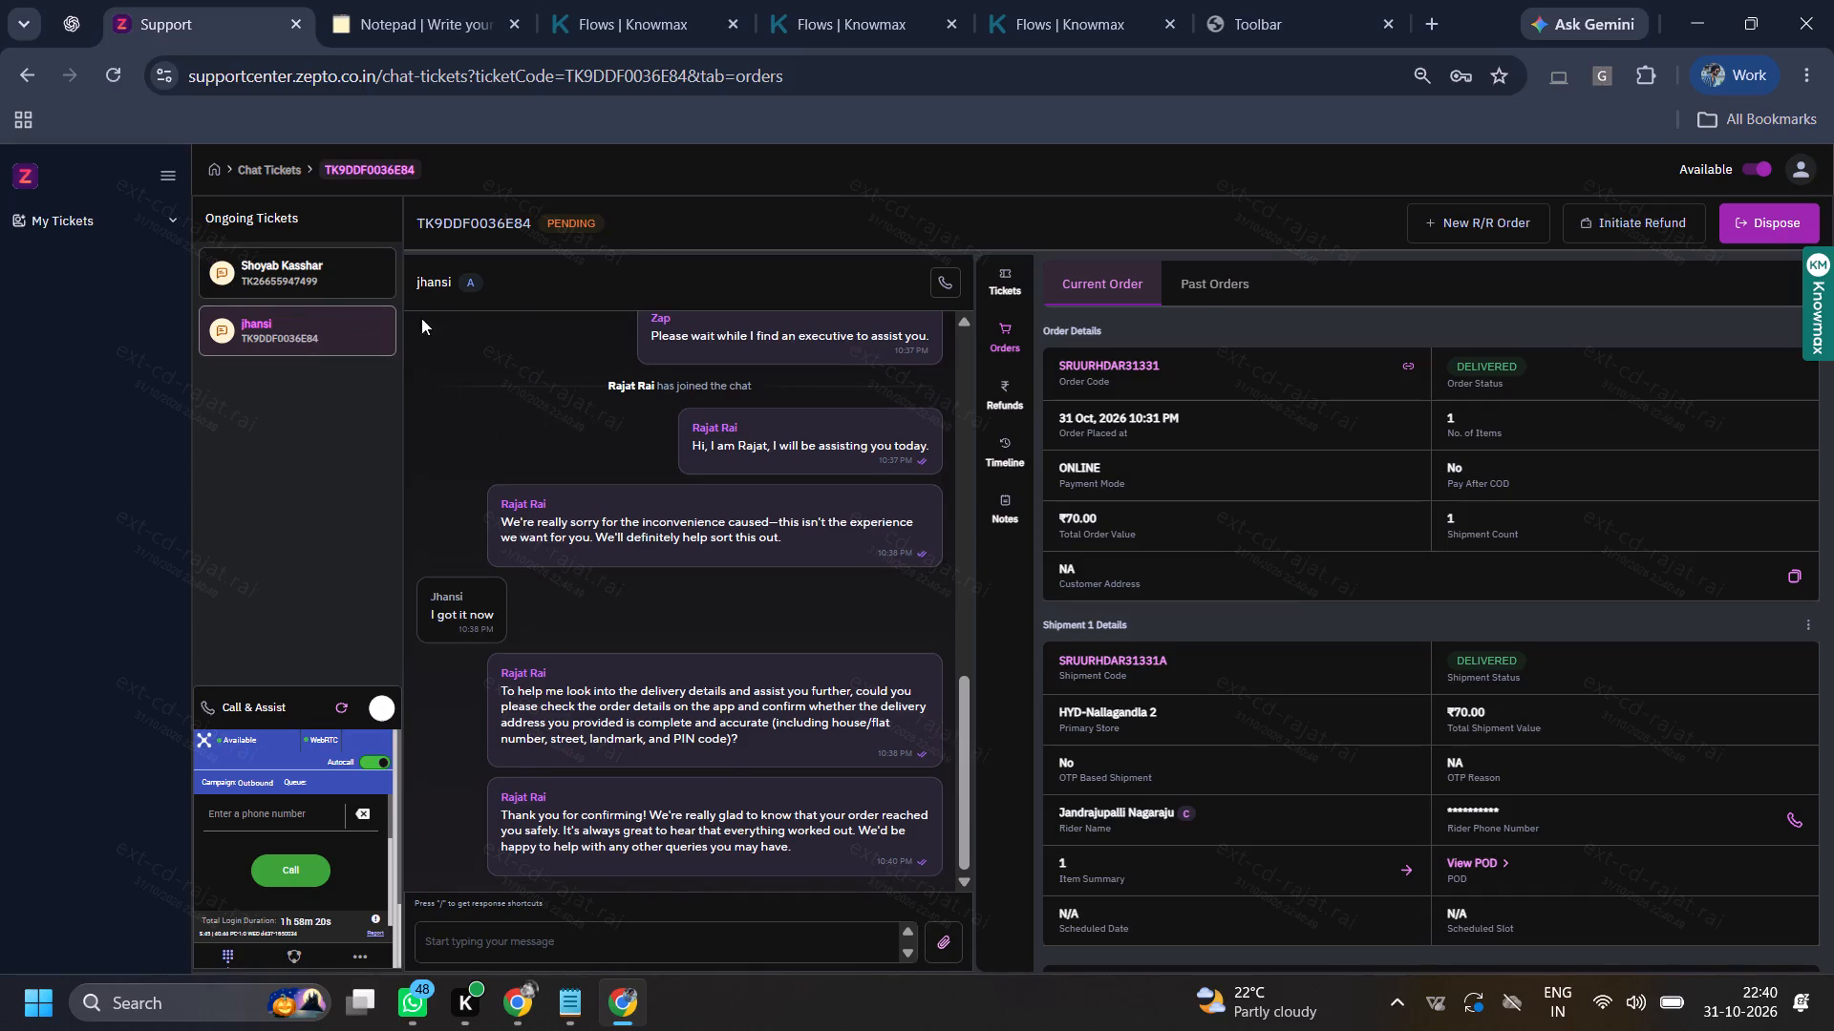
pyautogui.click(329, 259)
pyautogui.click(1796, 821)
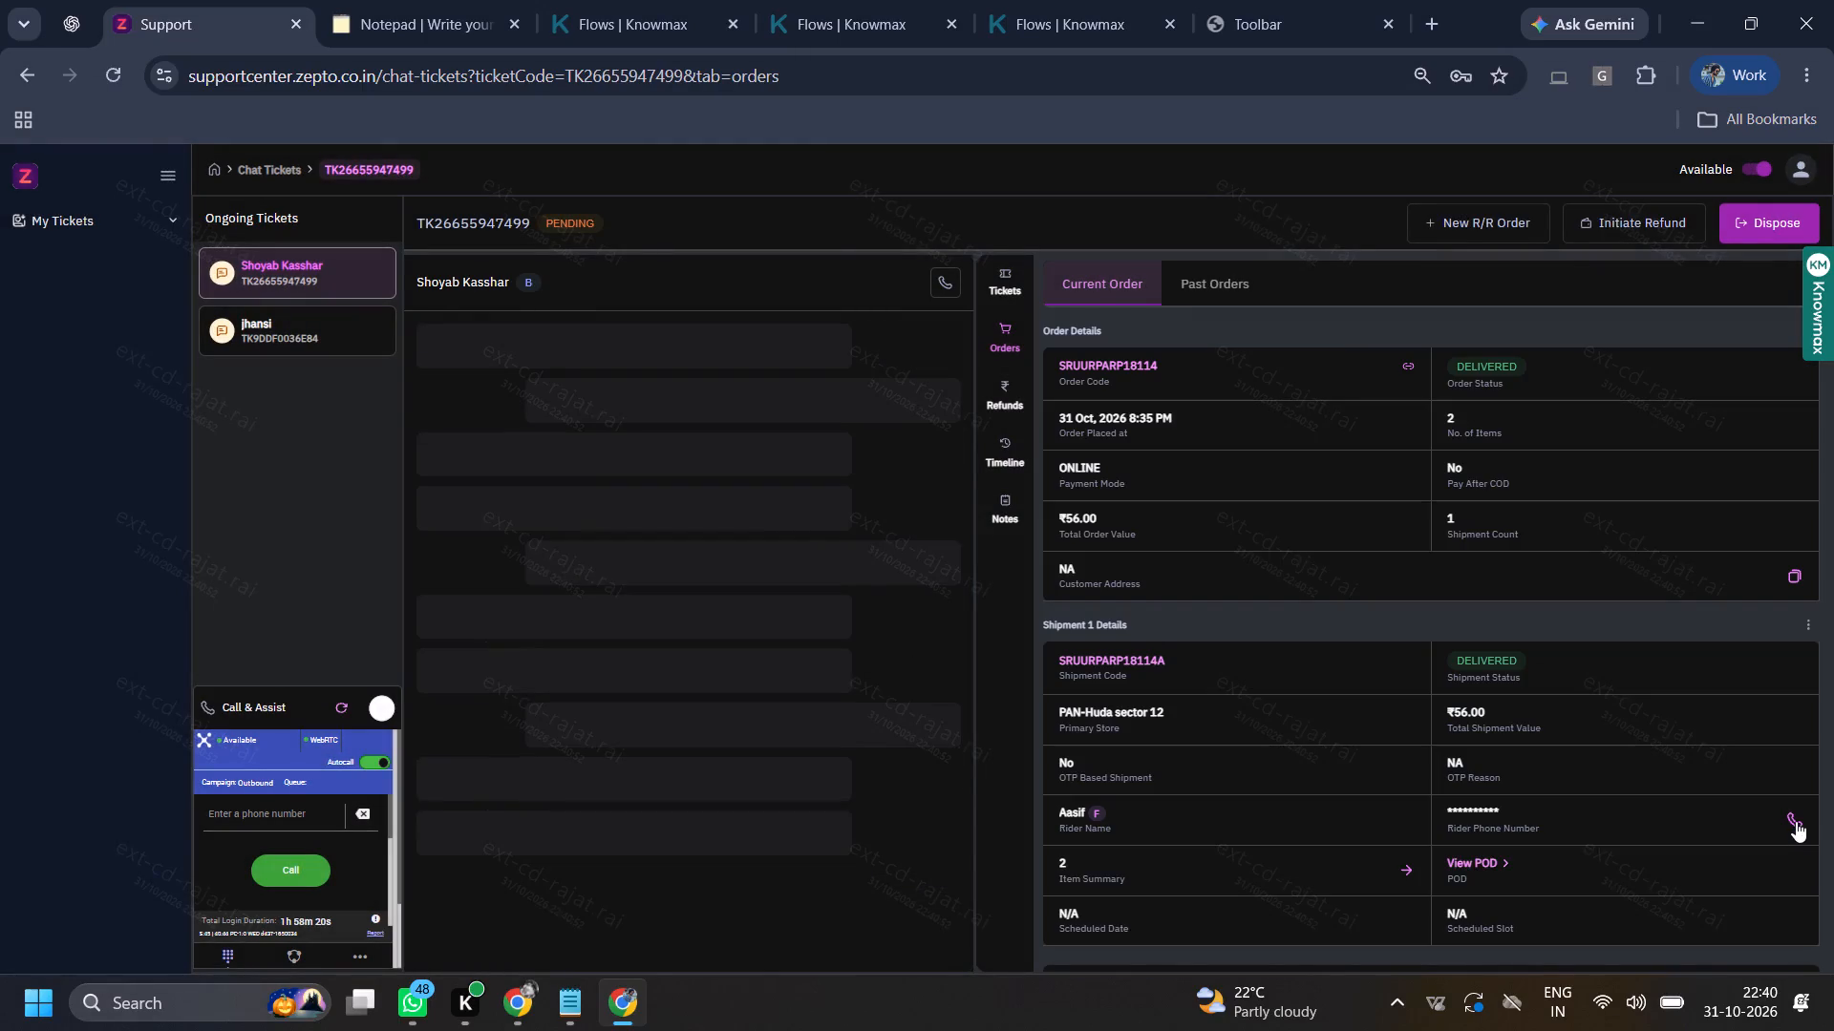
pyautogui.click(565, 940)
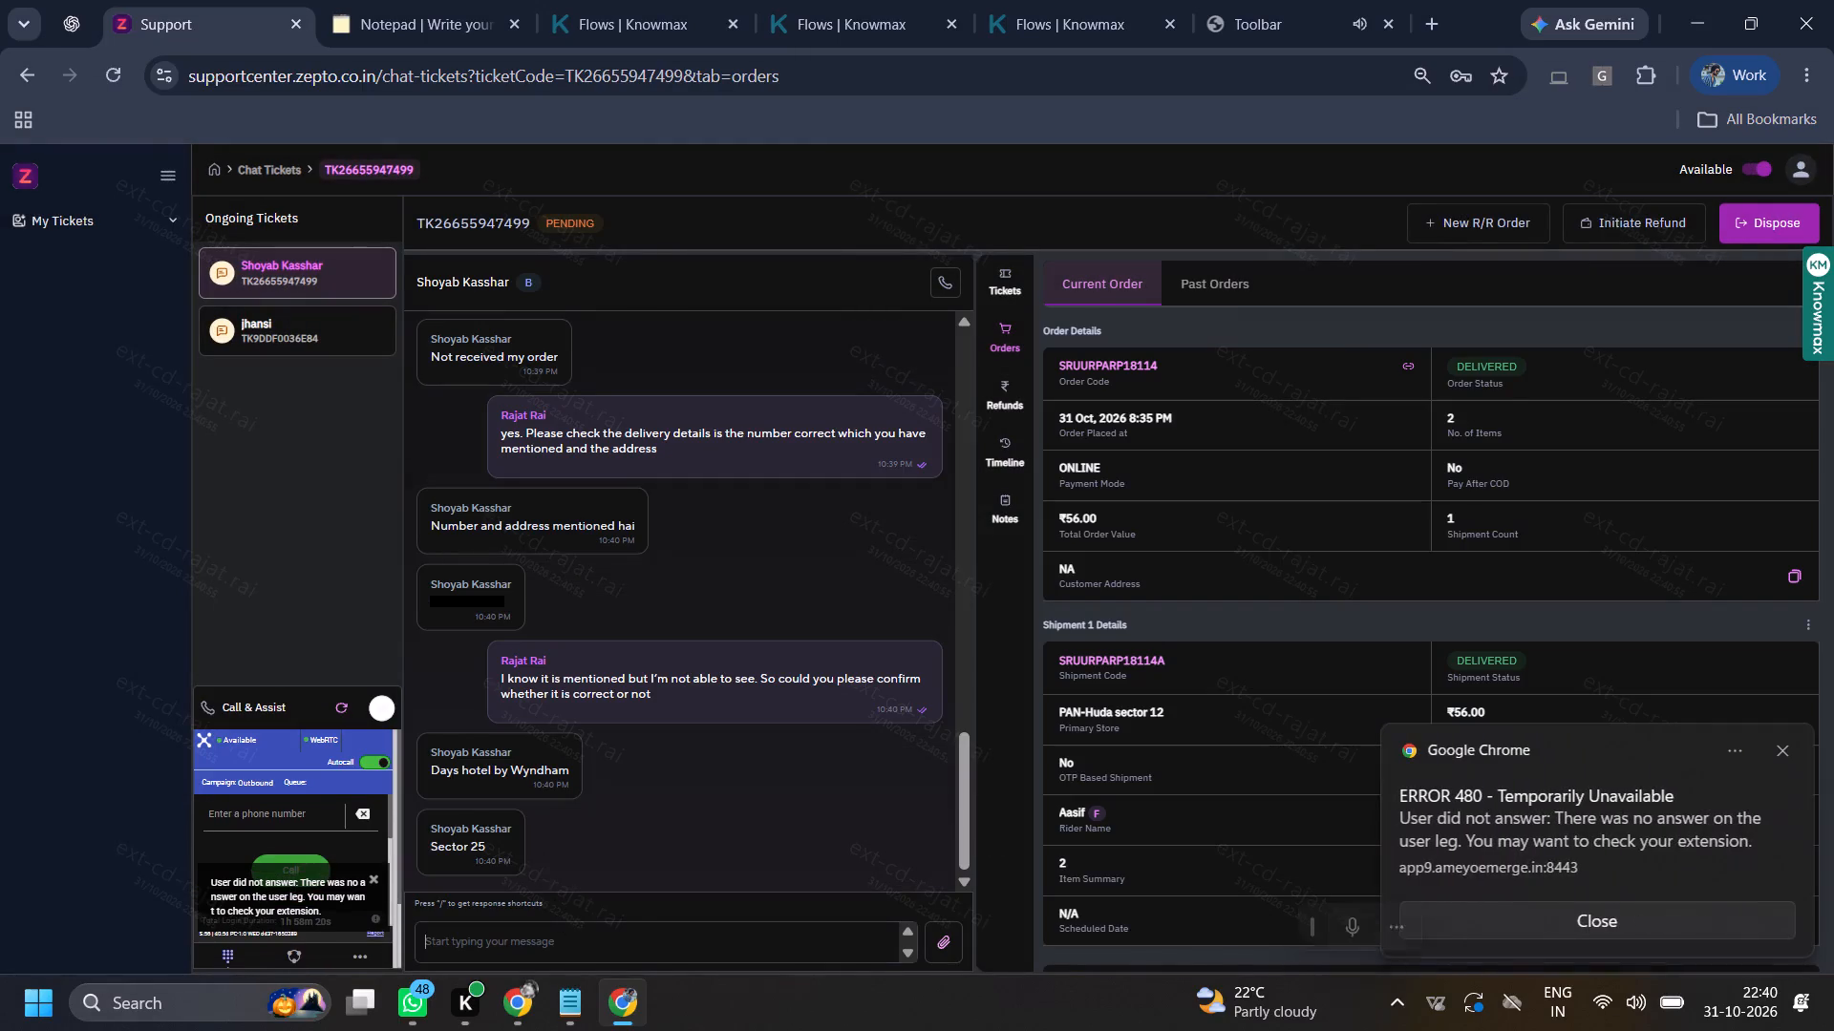
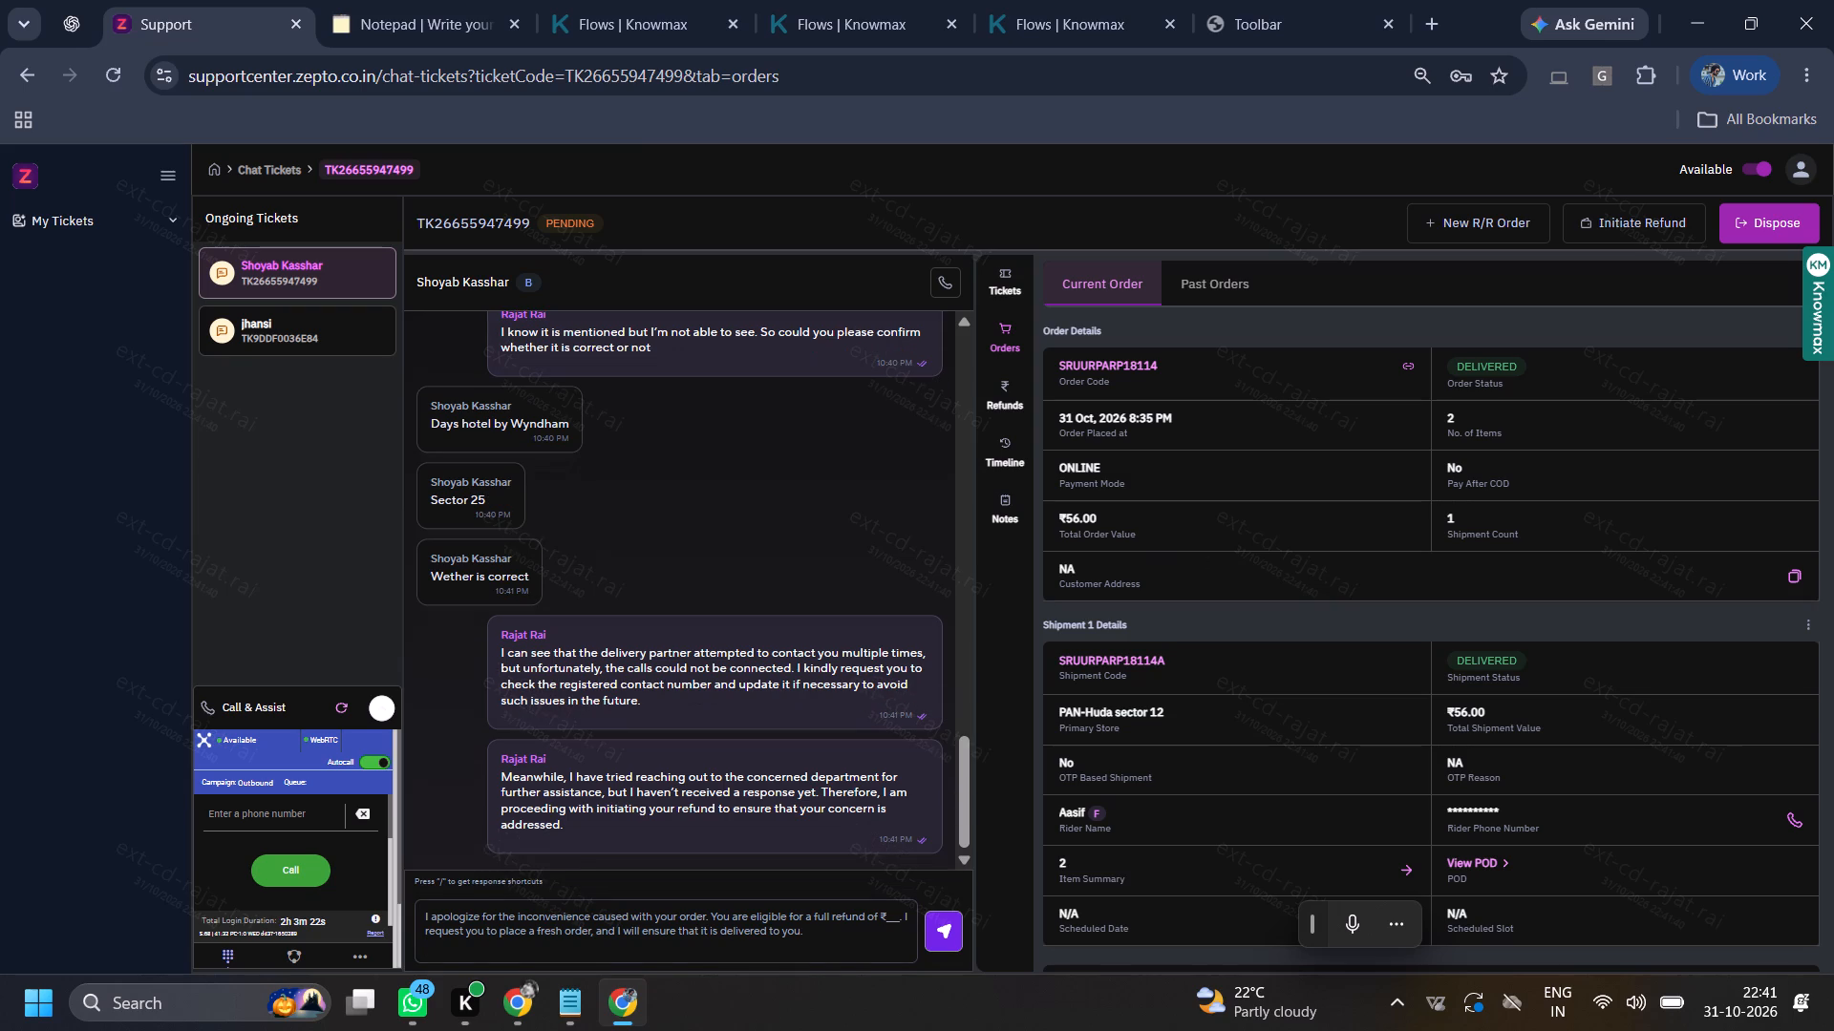
pyautogui.hotkey('ctrl', 'c')
pyautogui.keyDown('ctrl'); pyautogui.doubleClick(887, 919); pyautogui.keyUp('ctrl')
pyautogui.hotkey('ctrl', 'v')
pyautogui.press('Return')
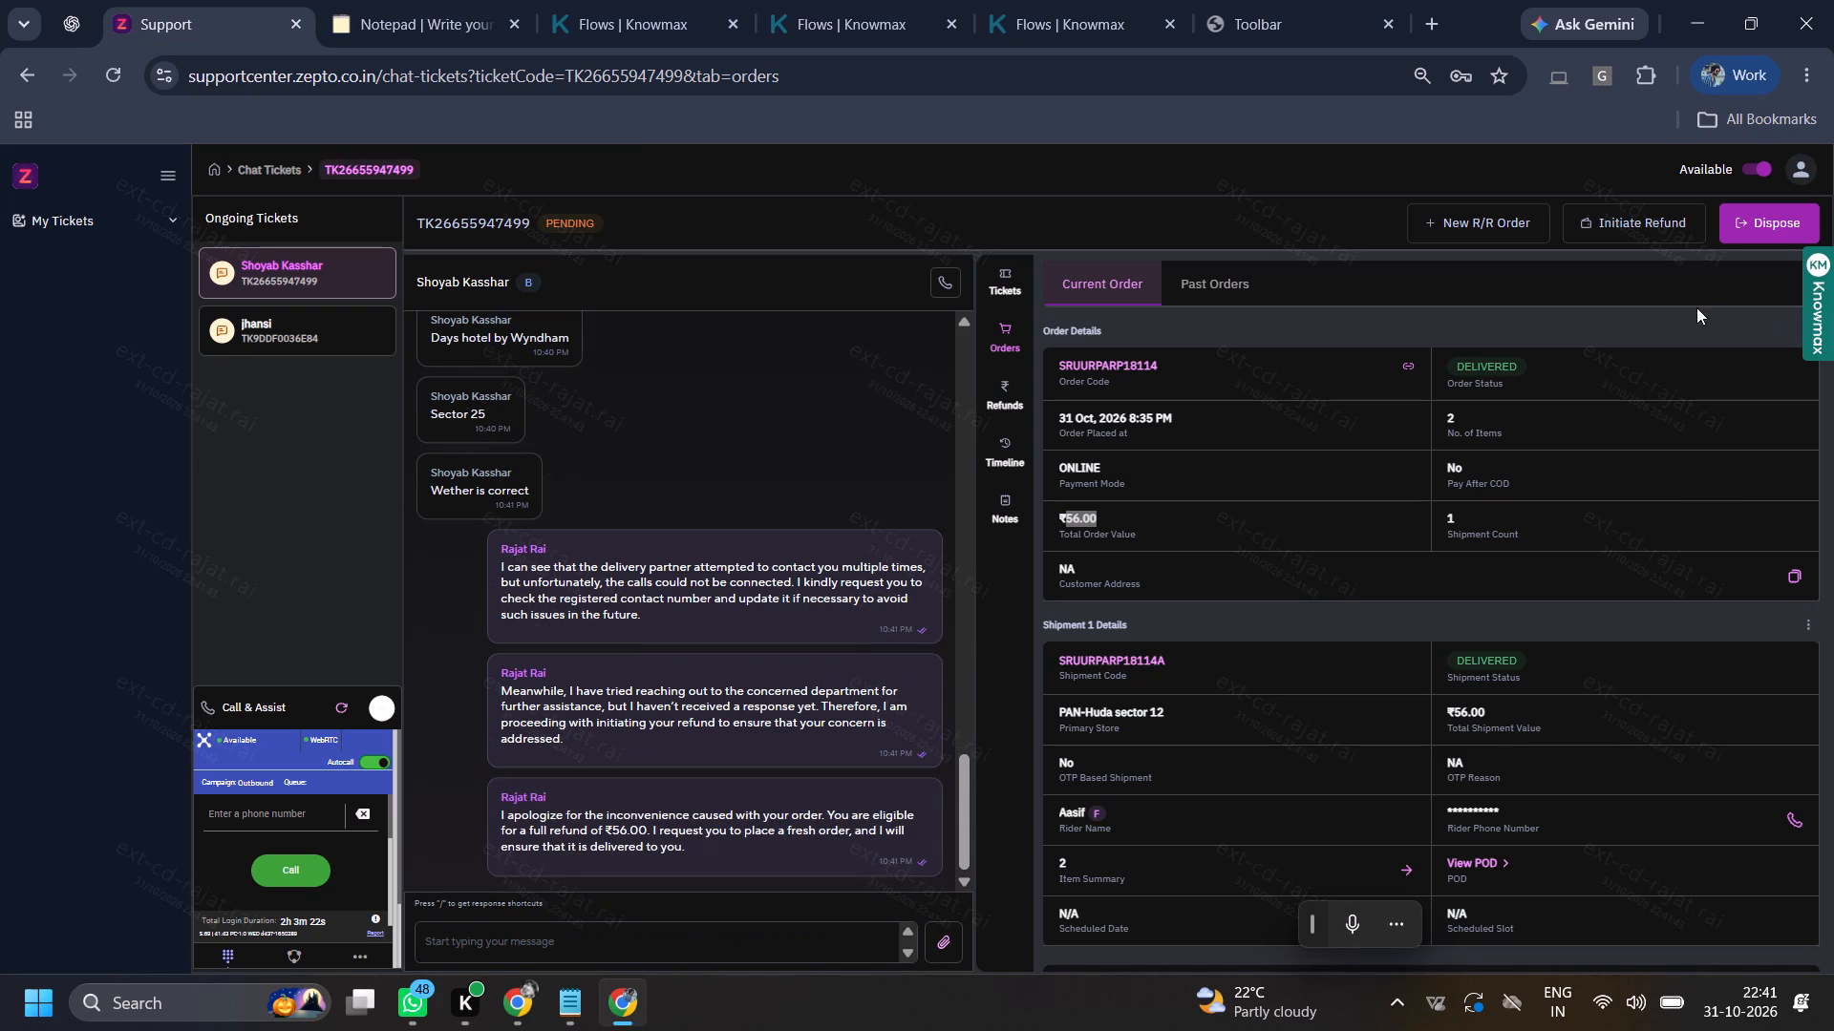
pyautogui.click(1637, 225)
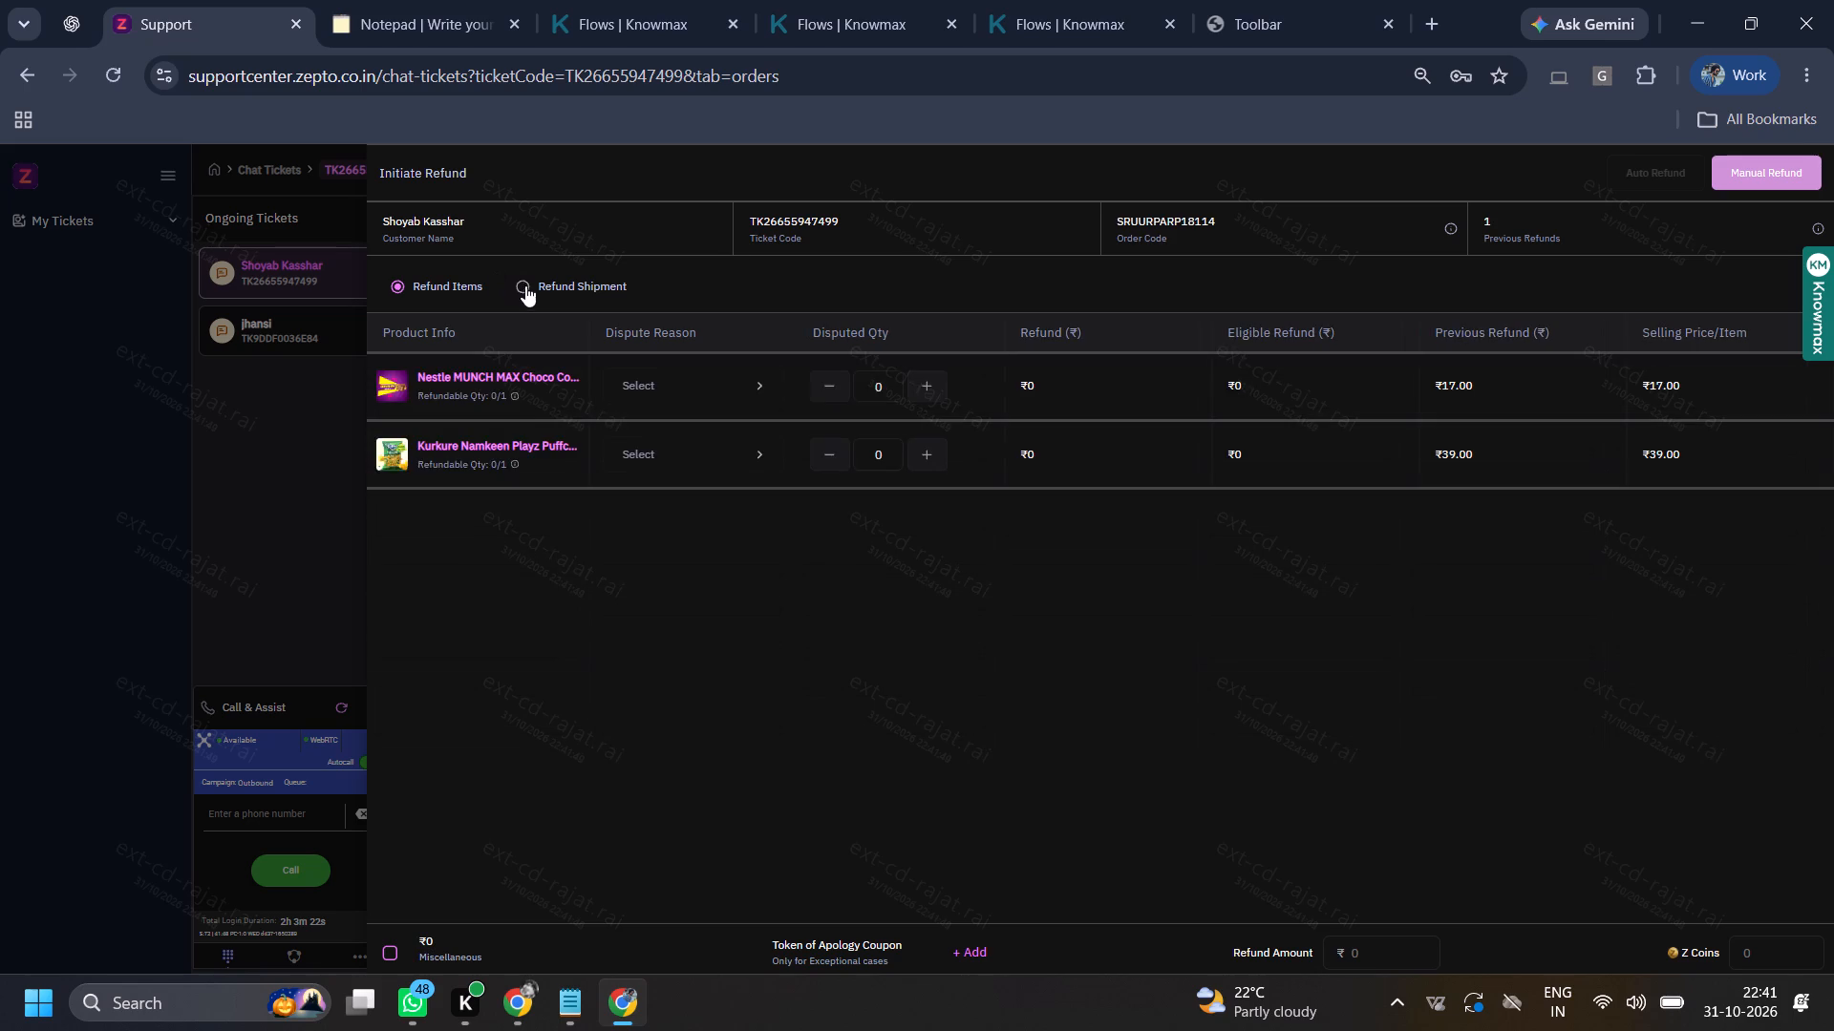
pyautogui.click(527, 286)
pyautogui.click(288, 470)
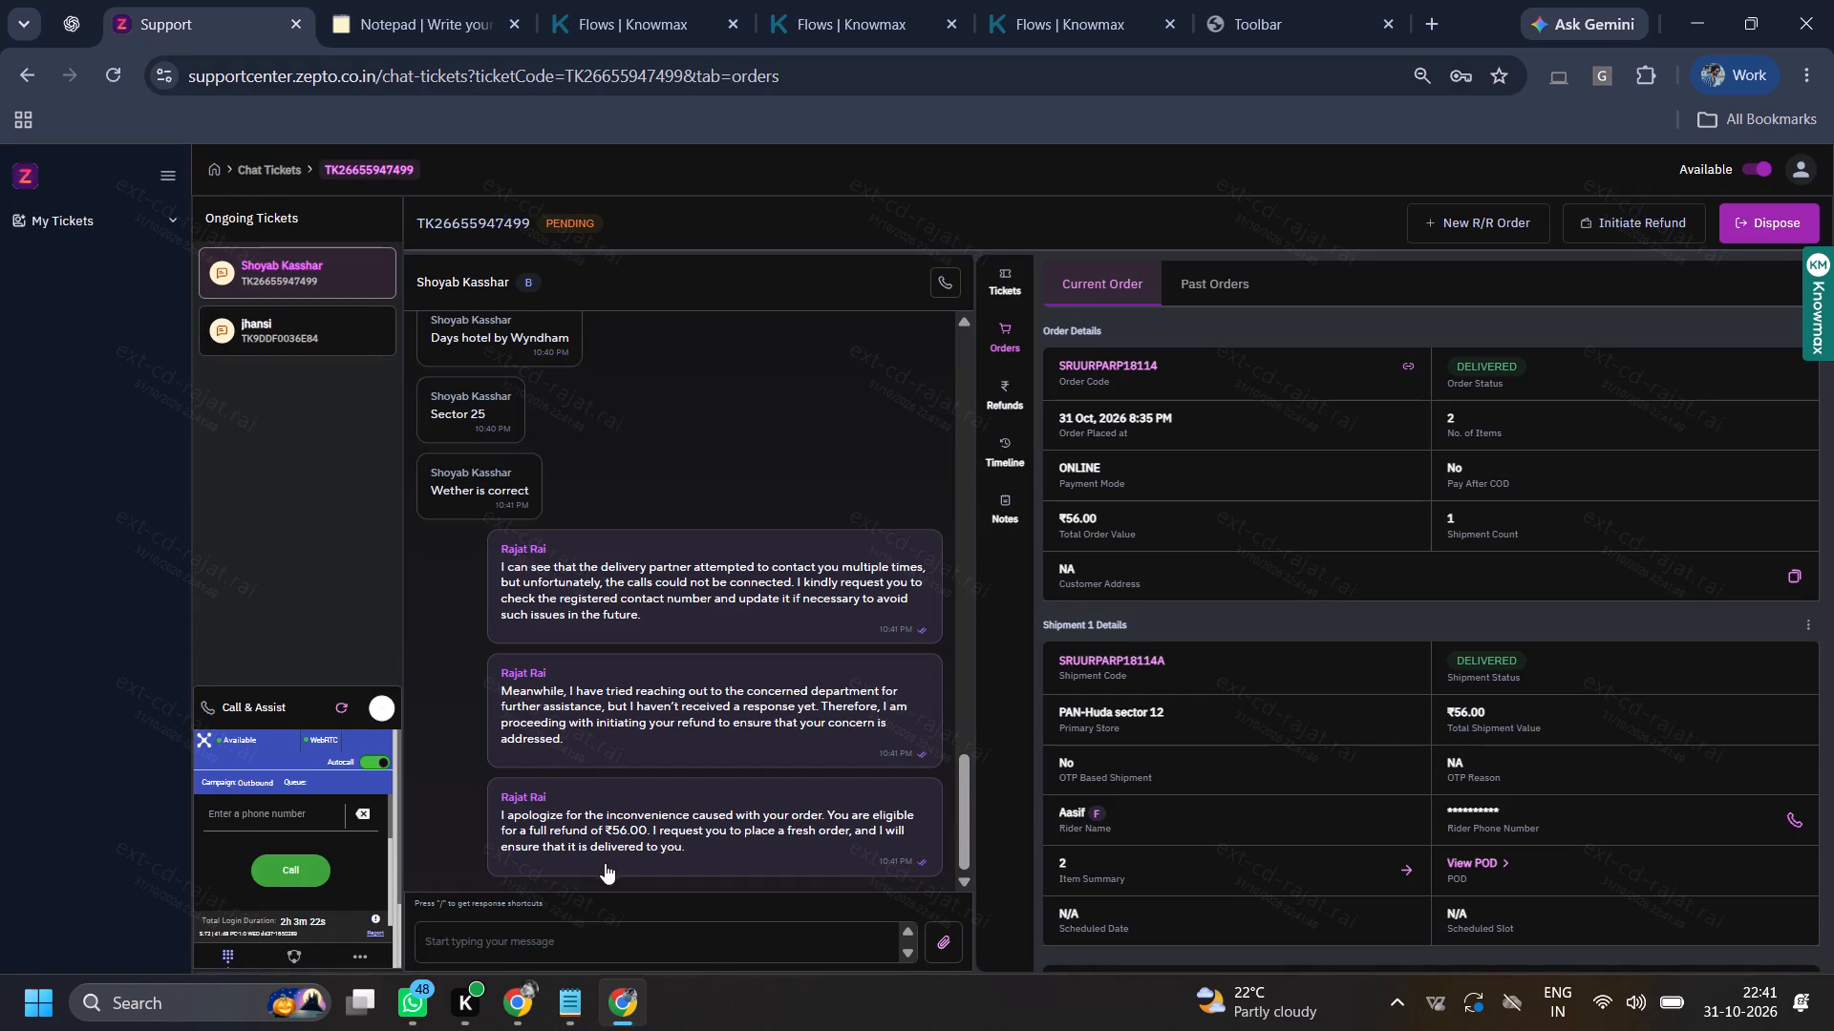
pyautogui.click(519, 0)
pyautogui.keyDown('ctrl'); pyautogui.tripleClick(322, 450); pyautogui.keyUp('ctrl')
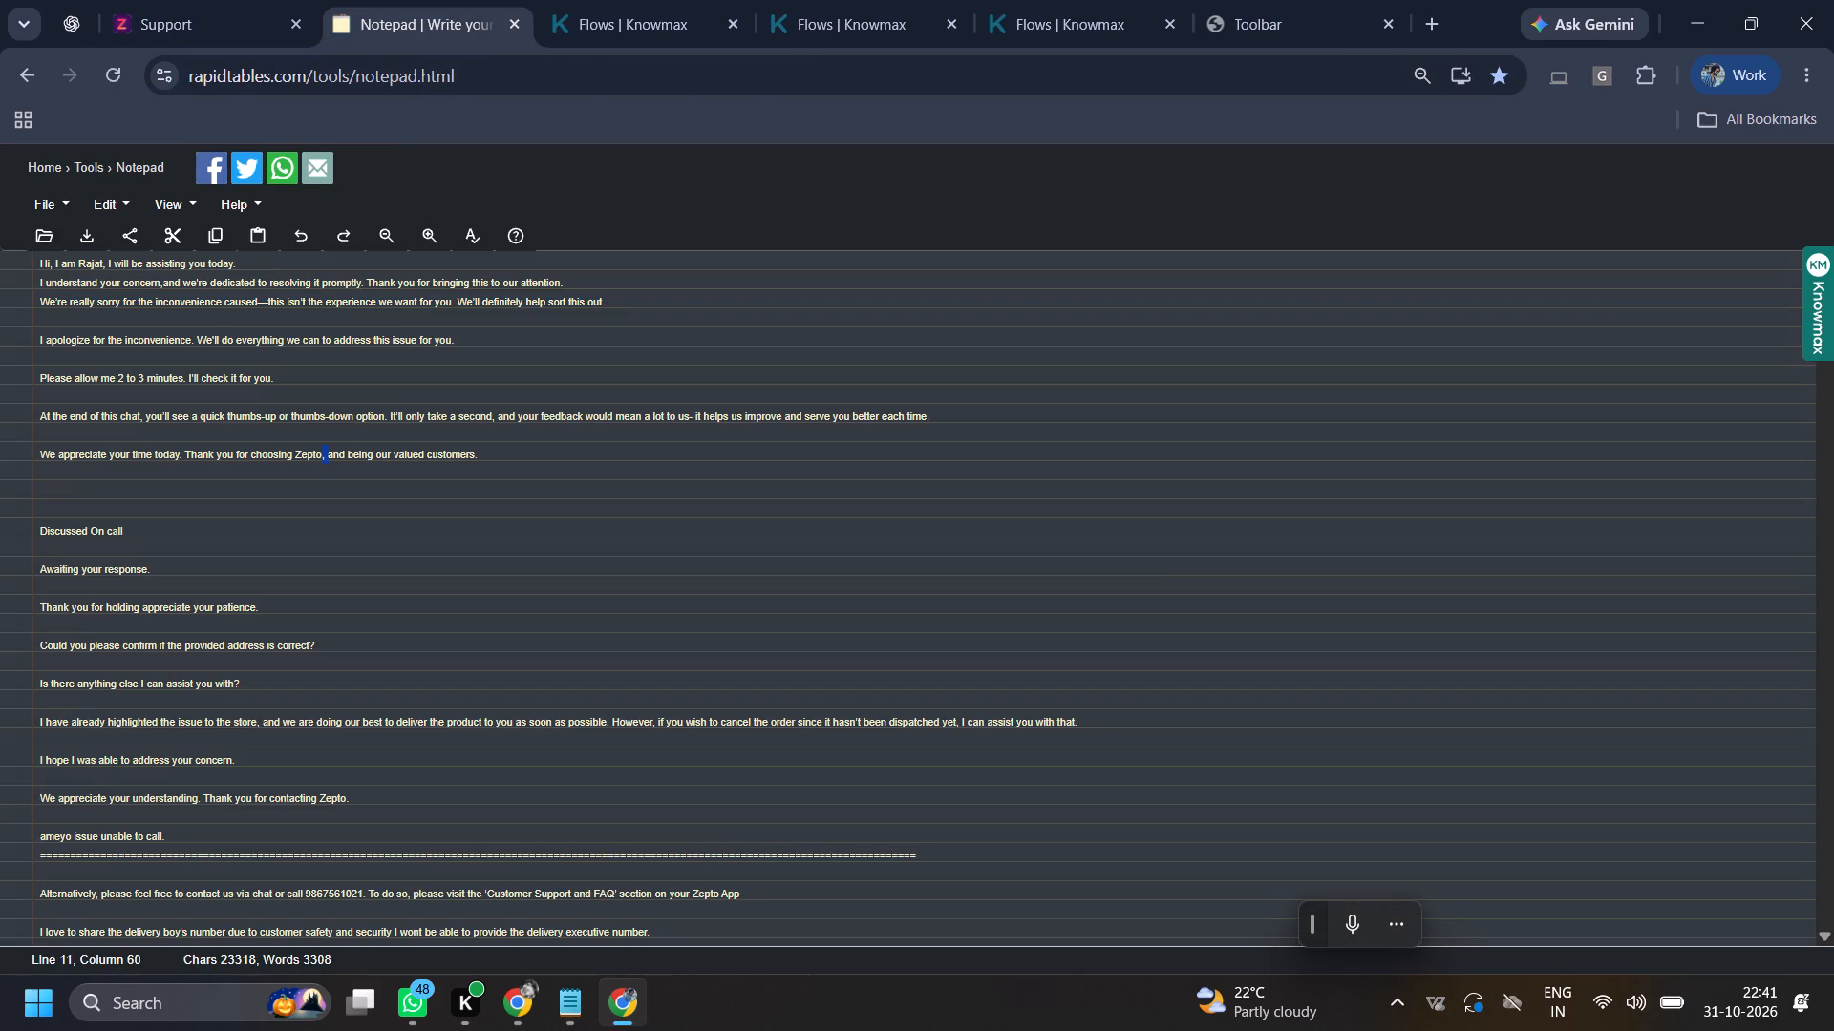
pyautogui.hotkey('ctrl', 'c')
pyautogui.keyDown('ctrl'); pyautogui.moveTo(188, 70); pyautogui.dragTo(192, 52); pyautogui.keyUp('ctrl')
pyautogui.click(234, 0)
pyautogui.keyDown('ctrl'); pyautogui.click(569, 934); pyautogui.keyUp('ctrl')
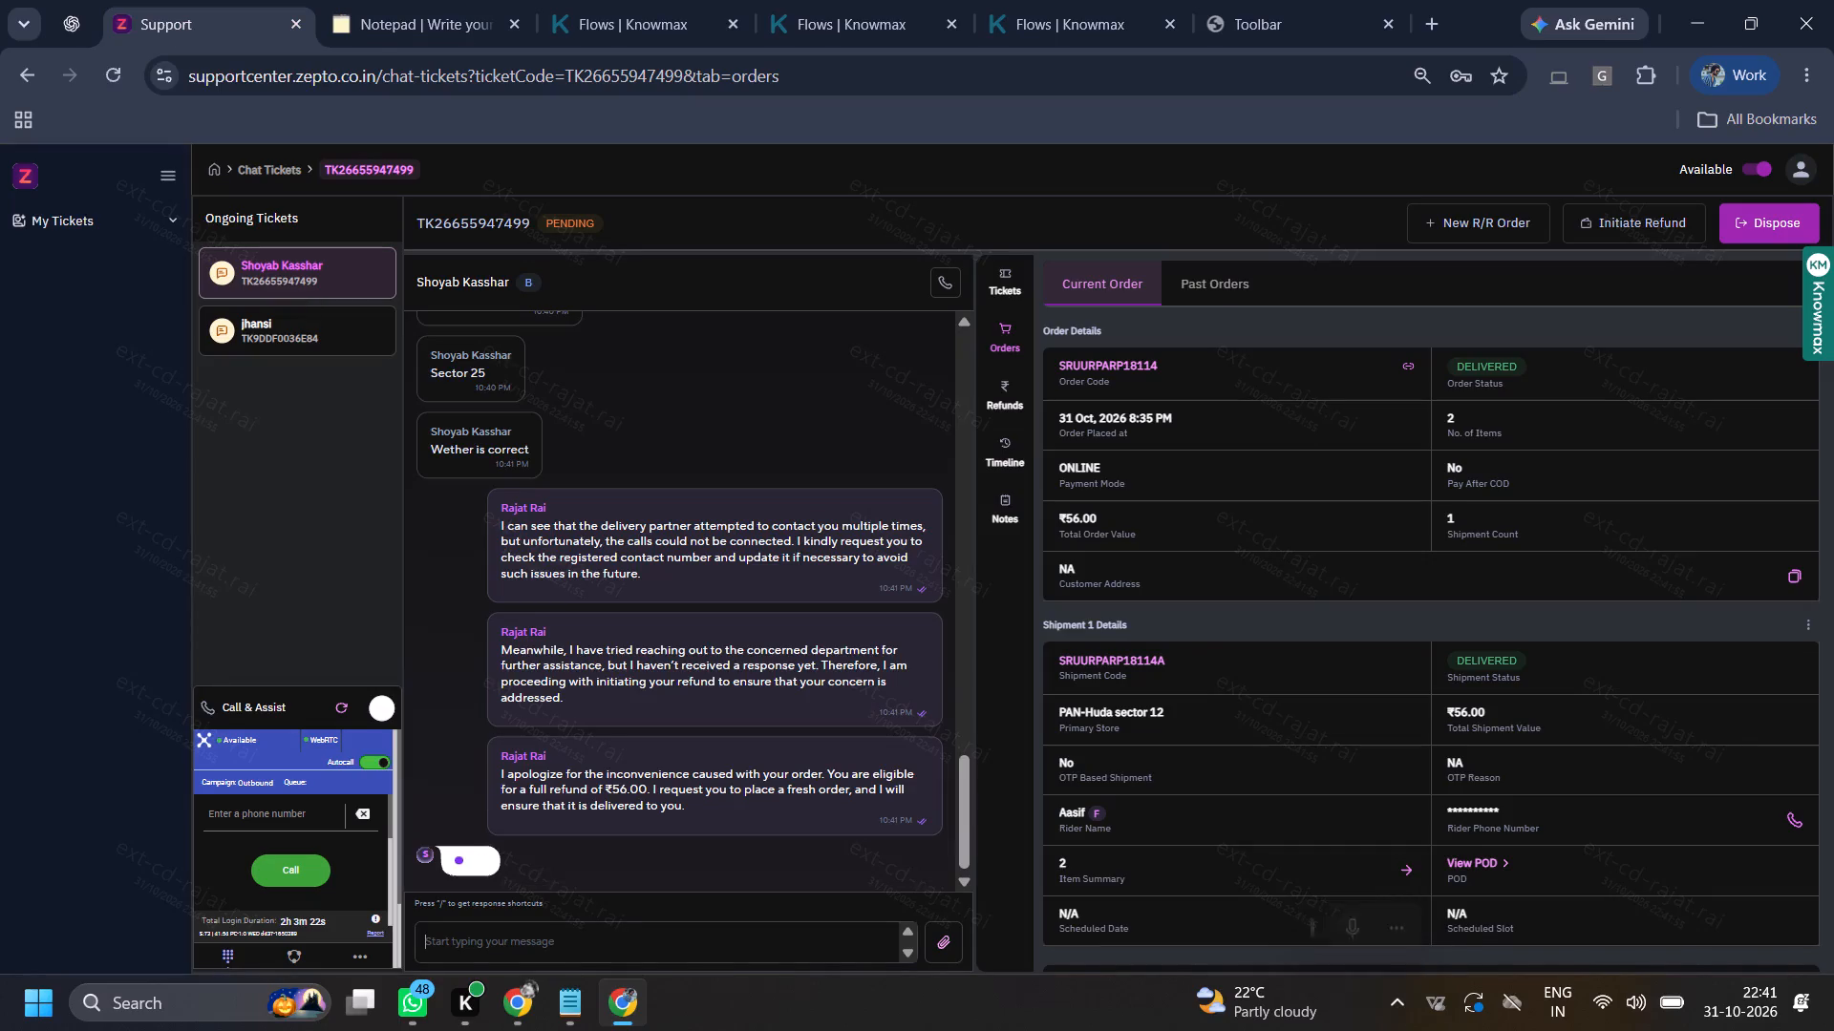
pyautogui.scroll(20, 824, 599)
pyautogui.scroll(7, 824, 599)
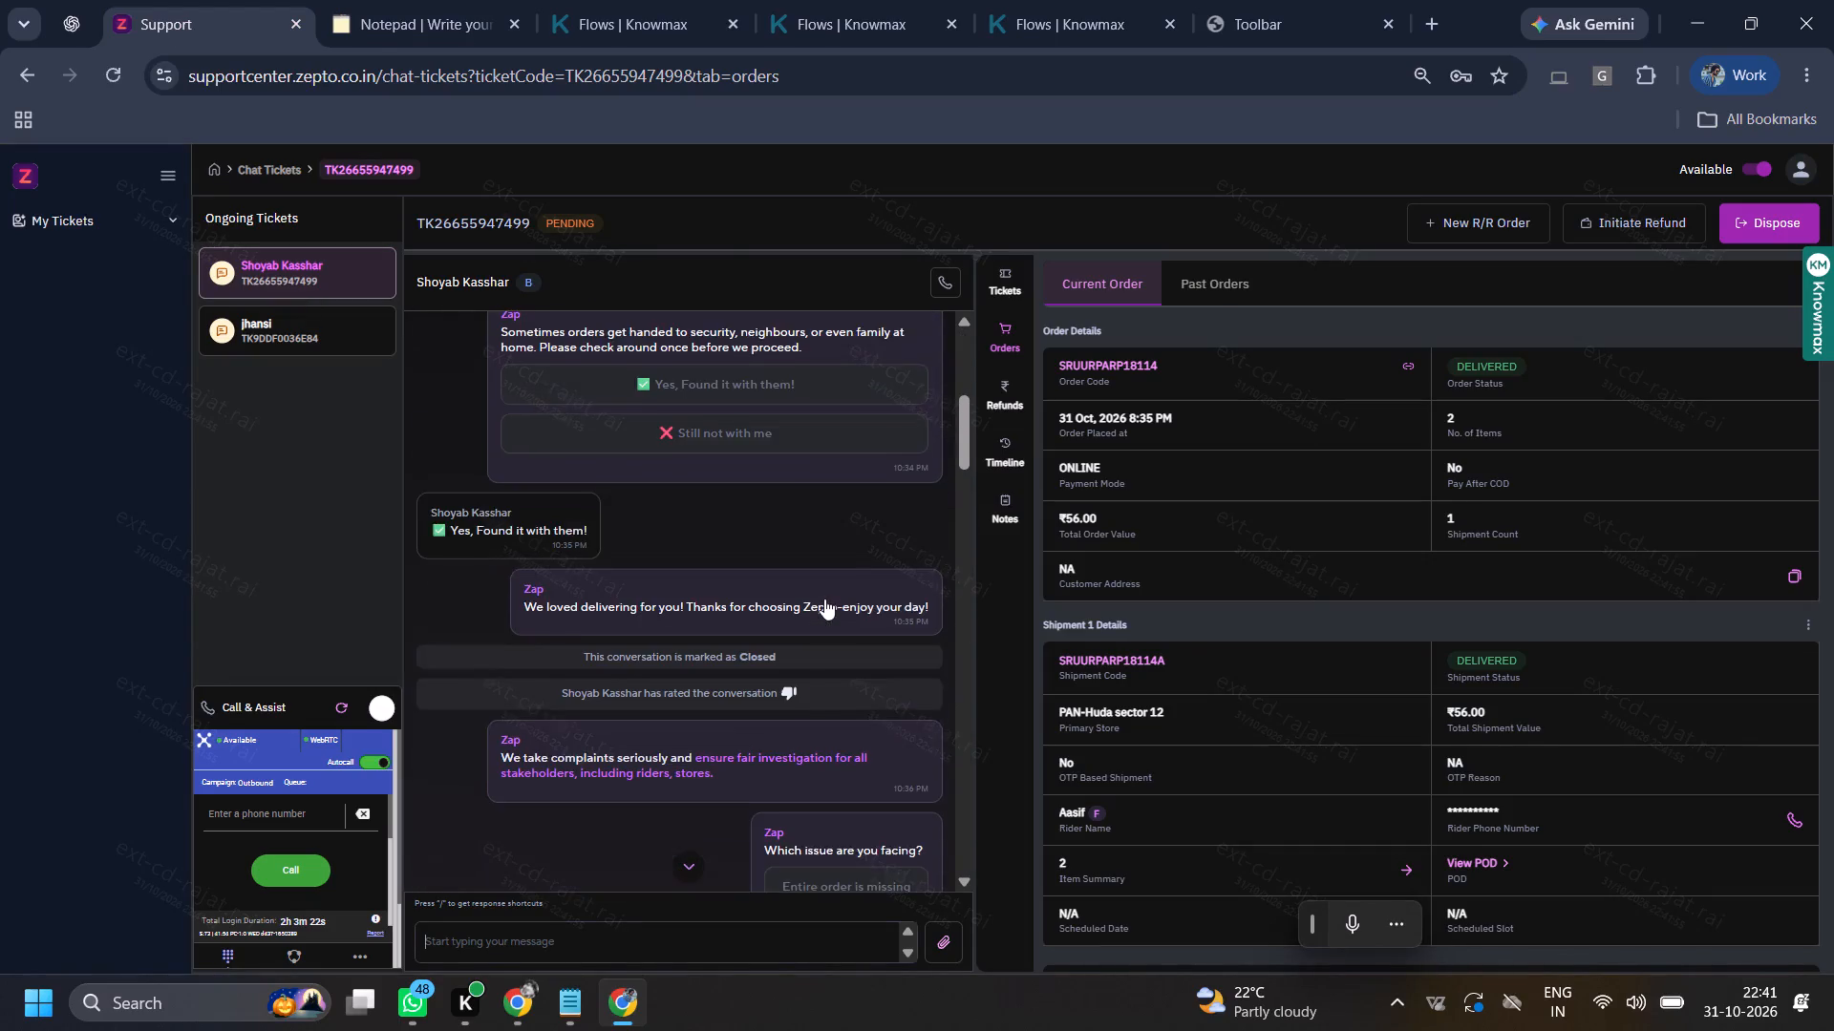
pyautogui.scroll(10, 824, 599)
pyautogui.moveTo(633, 914); pyautogui.dragTo(635, 917)
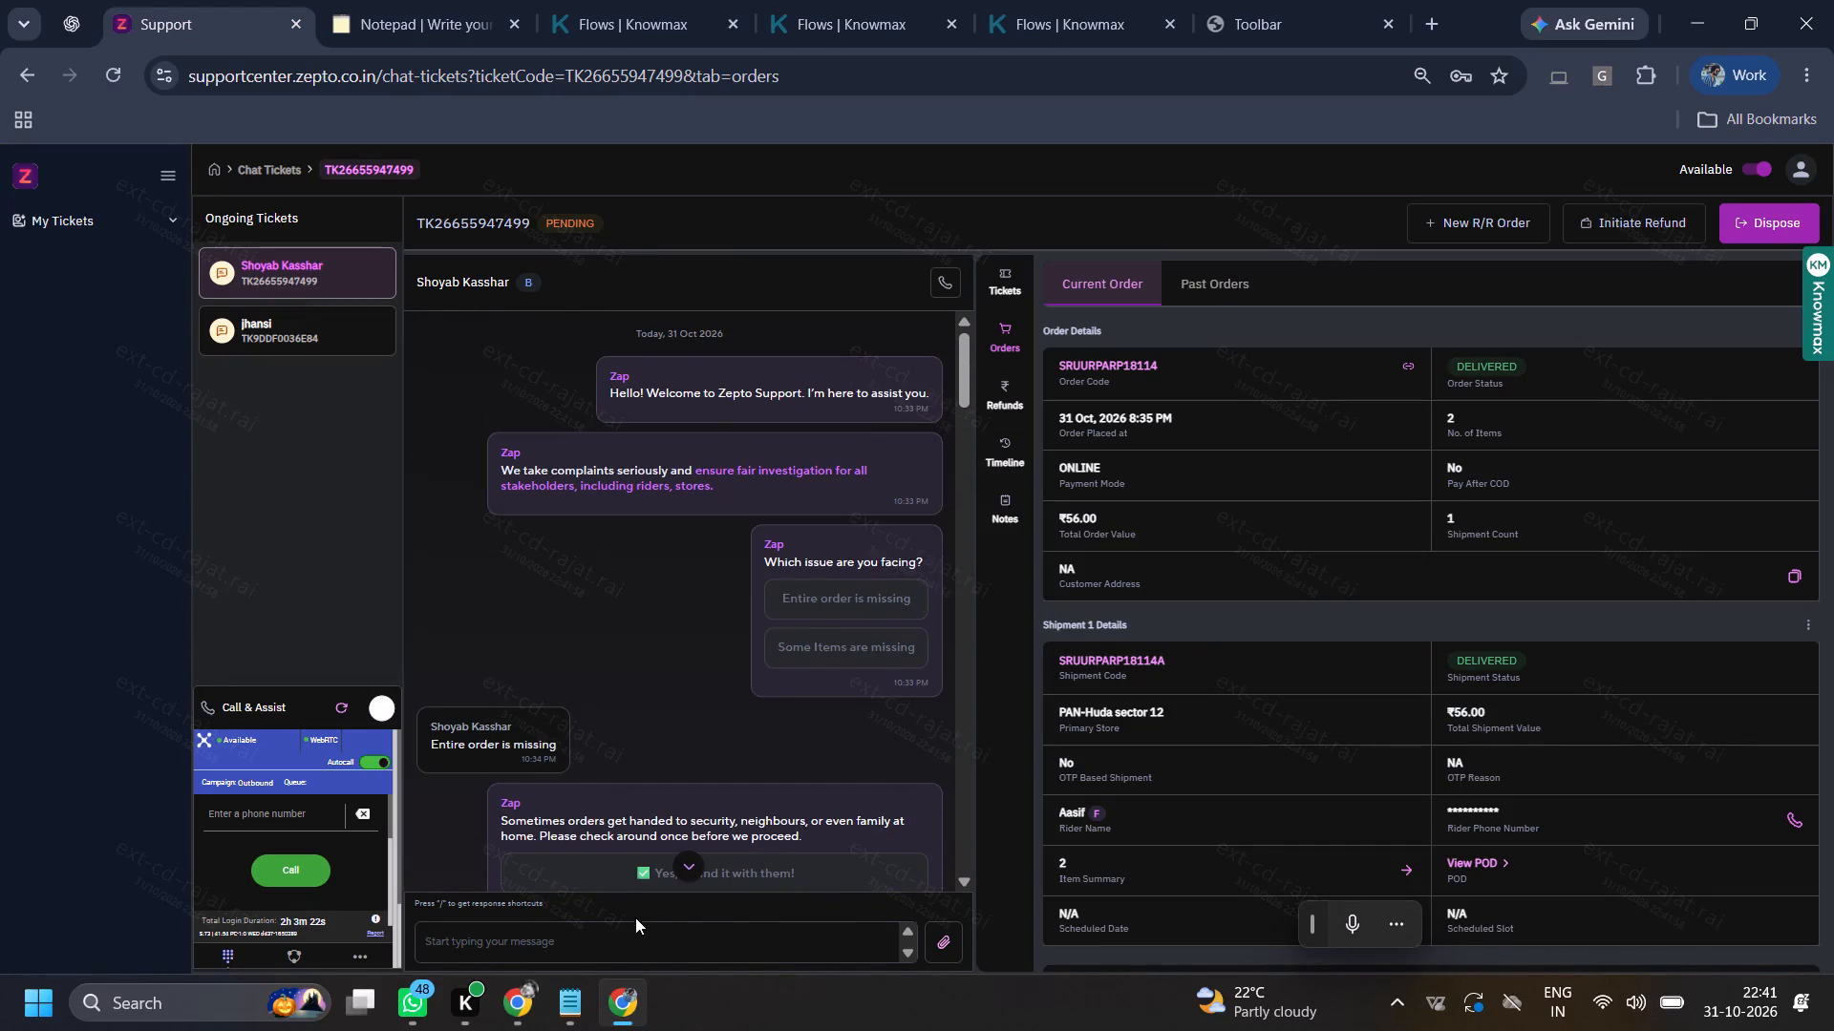
pyautogui.moveTo(635, 917); pyautogui.dragTo(635, 922)
pyautogui.keyDown('ctrl'); pyautogui.click(635, 925); pyautogui.keyUp('ctrl')
pyautogui.hotkey('ctrl', 'v')
pyautogui.press('Return')
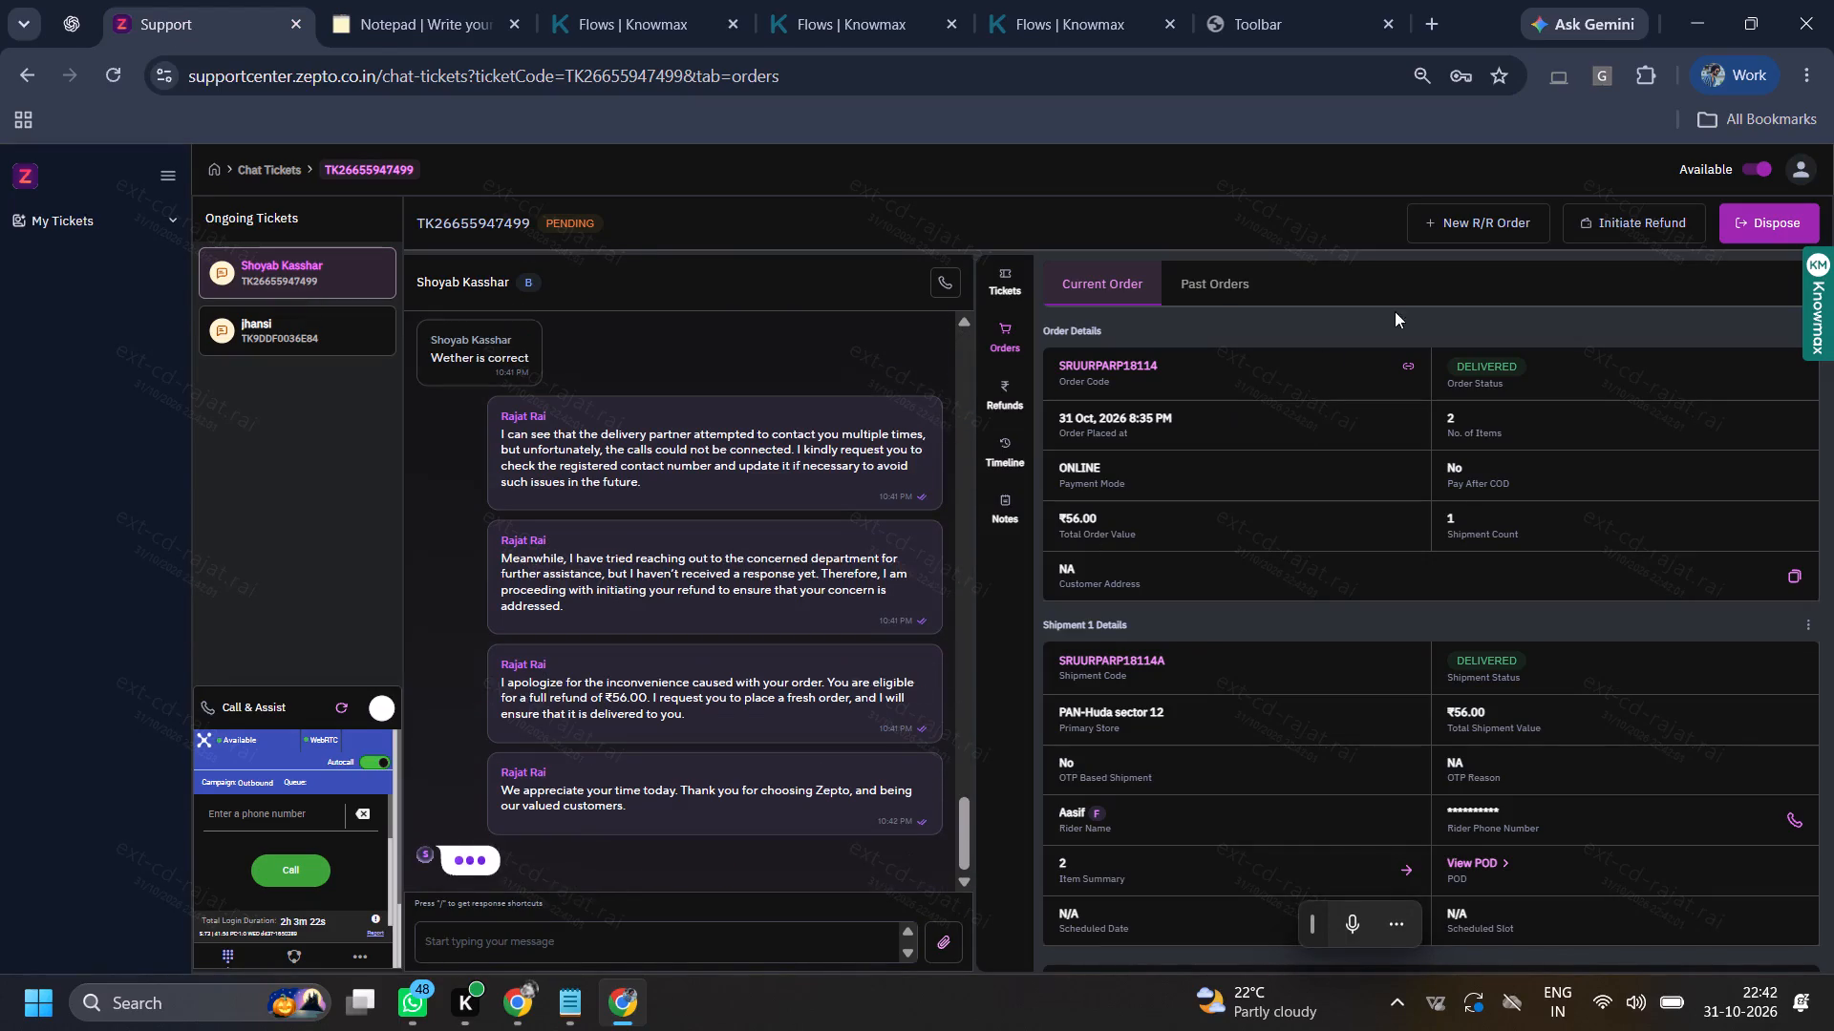
pyautogui.click(1773, 236)
pyautogui.click(1499, 221)
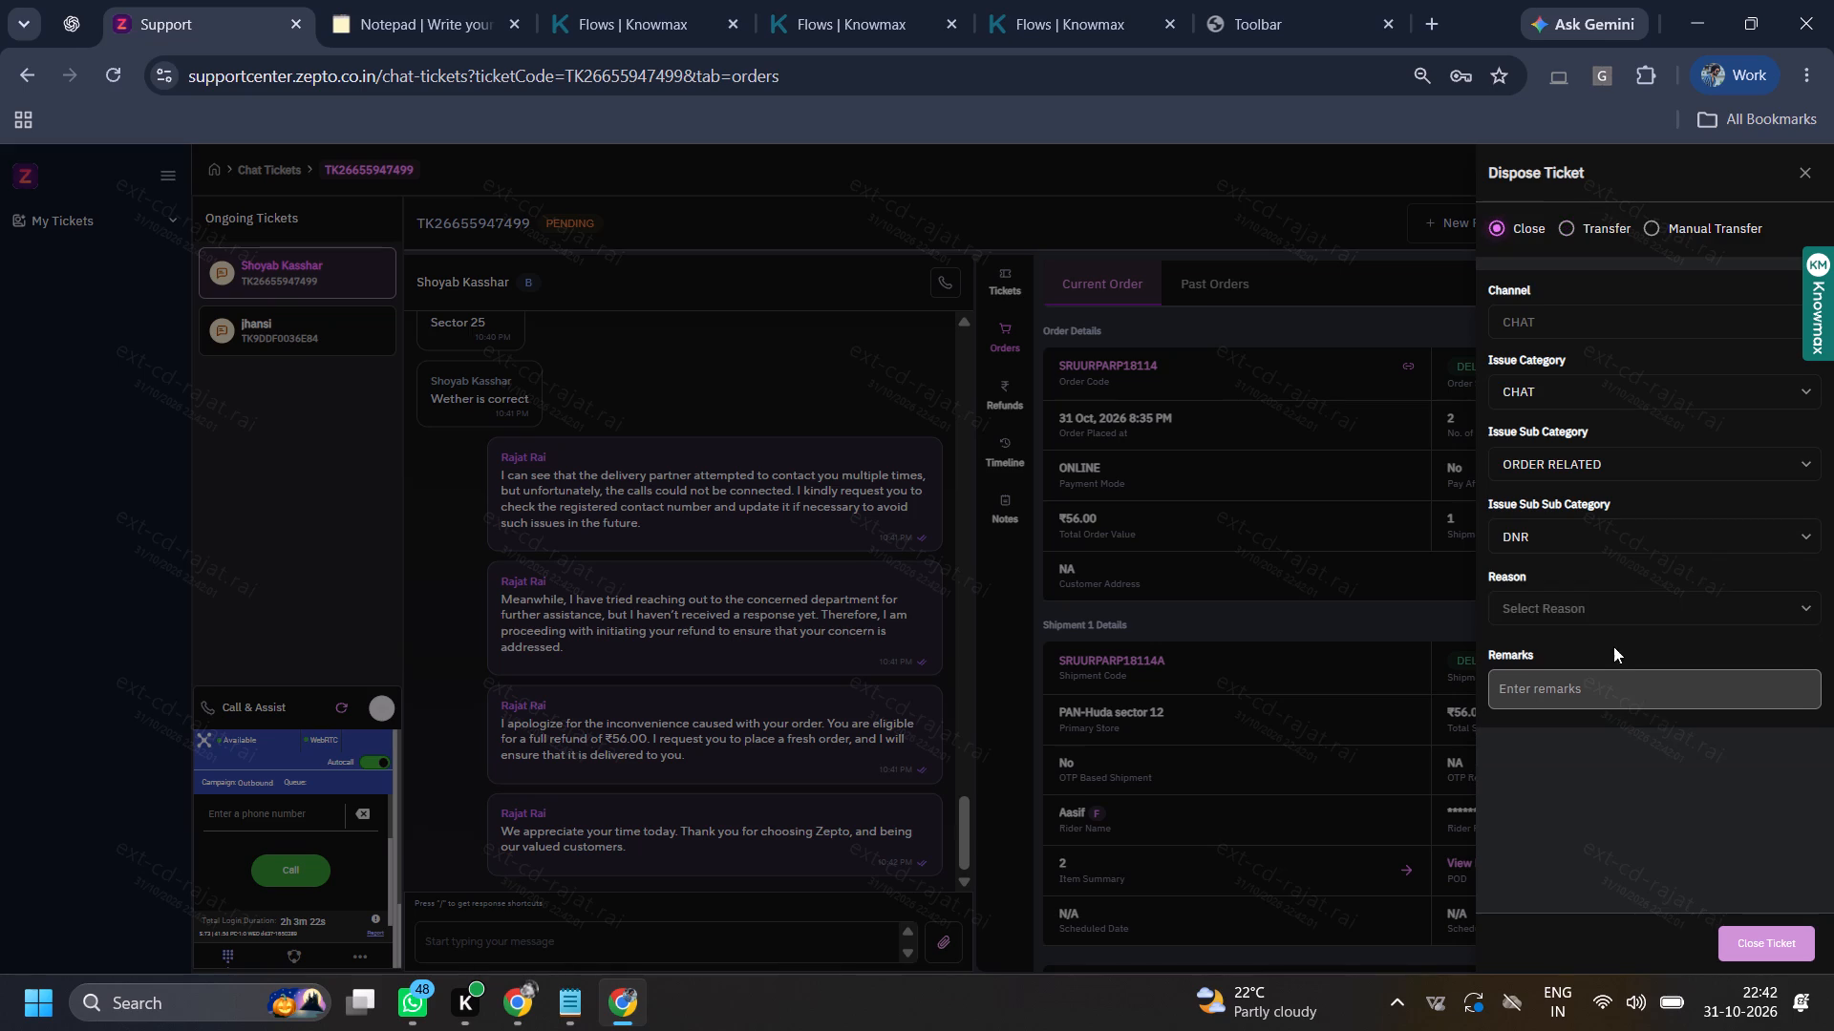
pyautogui.click(1616, 611)
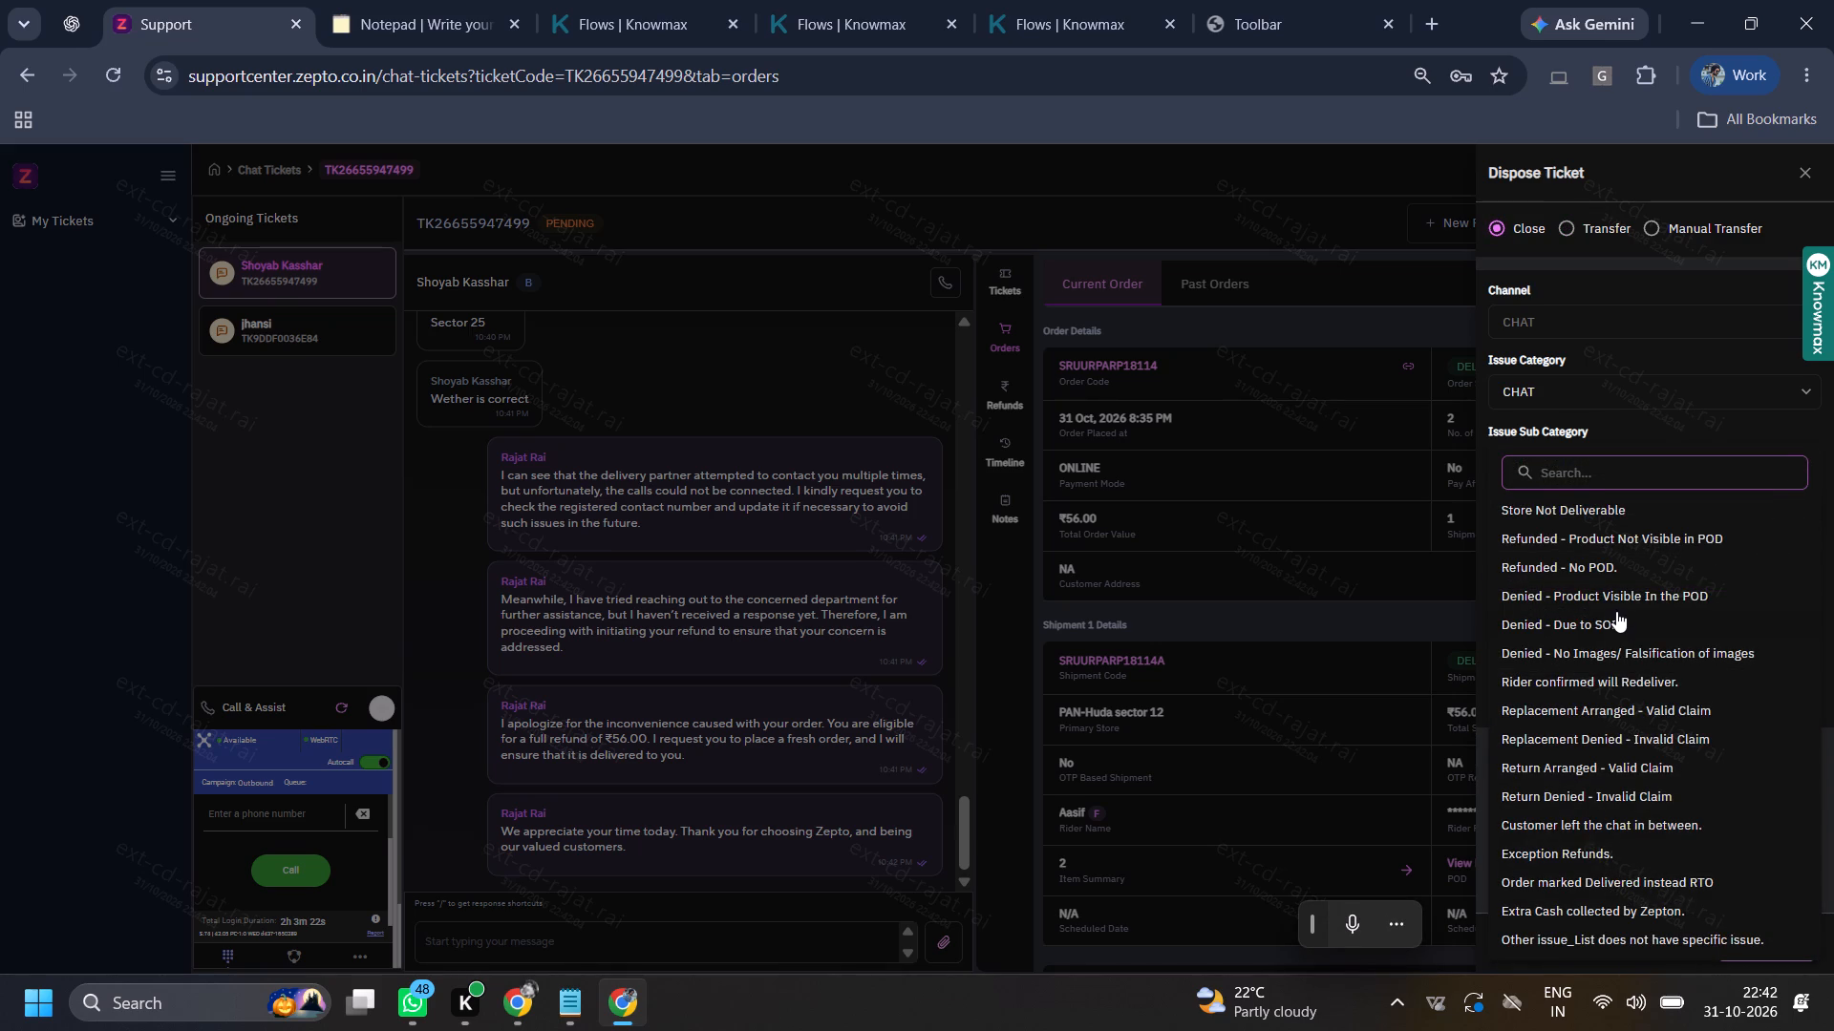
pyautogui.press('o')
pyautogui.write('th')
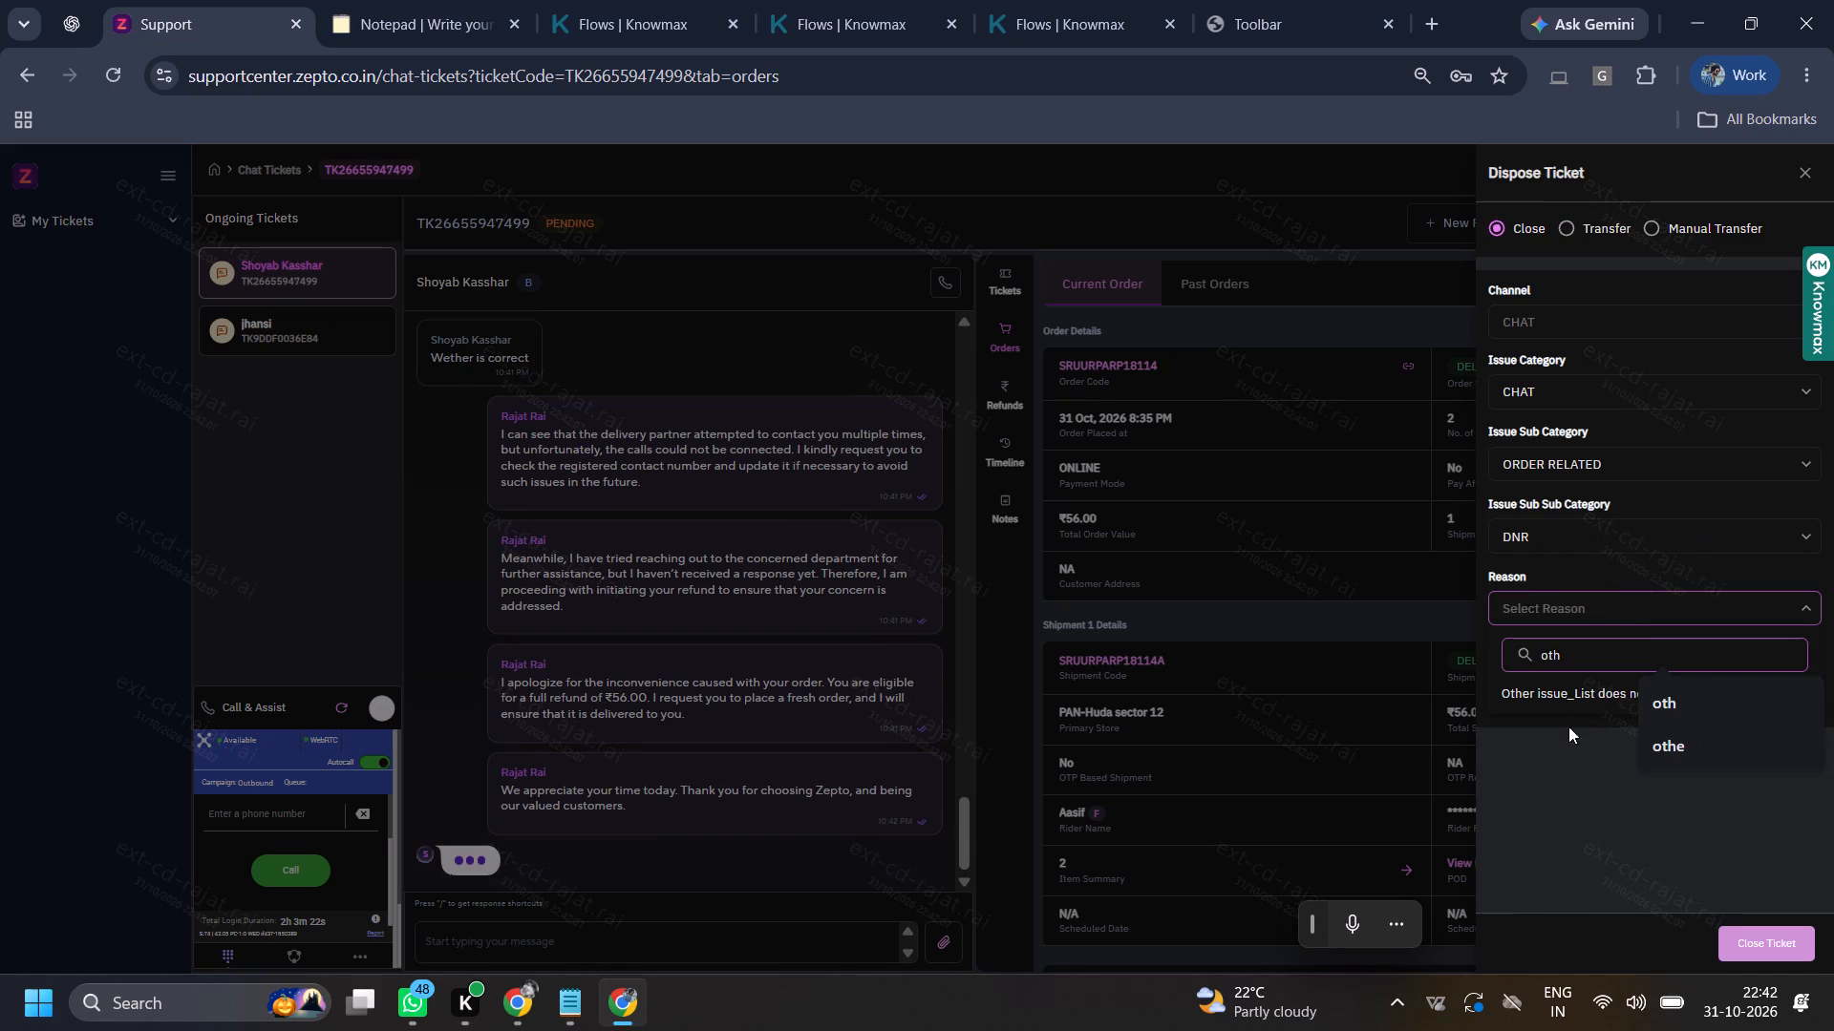
pyautogui.click(1585, 685)
pyautogui.click(1760, 947)
pyautogui.click(989, 584)
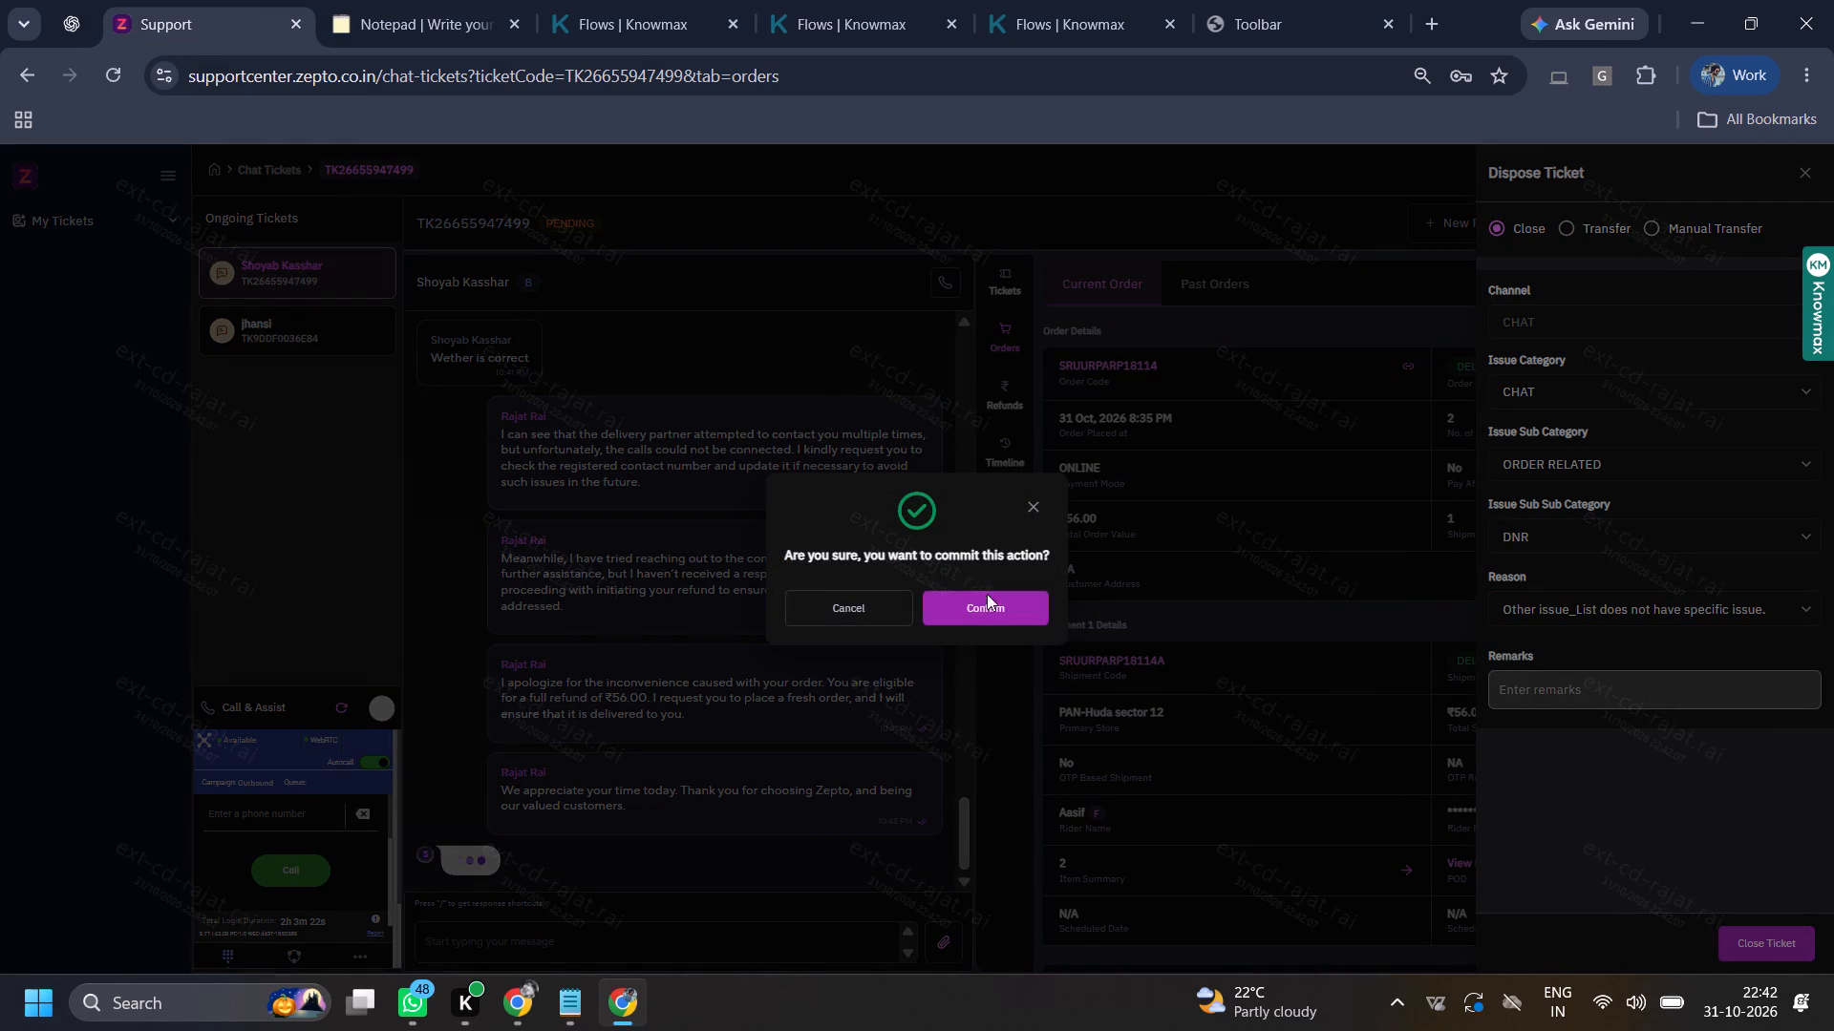
pyautogui.click(986, 595)
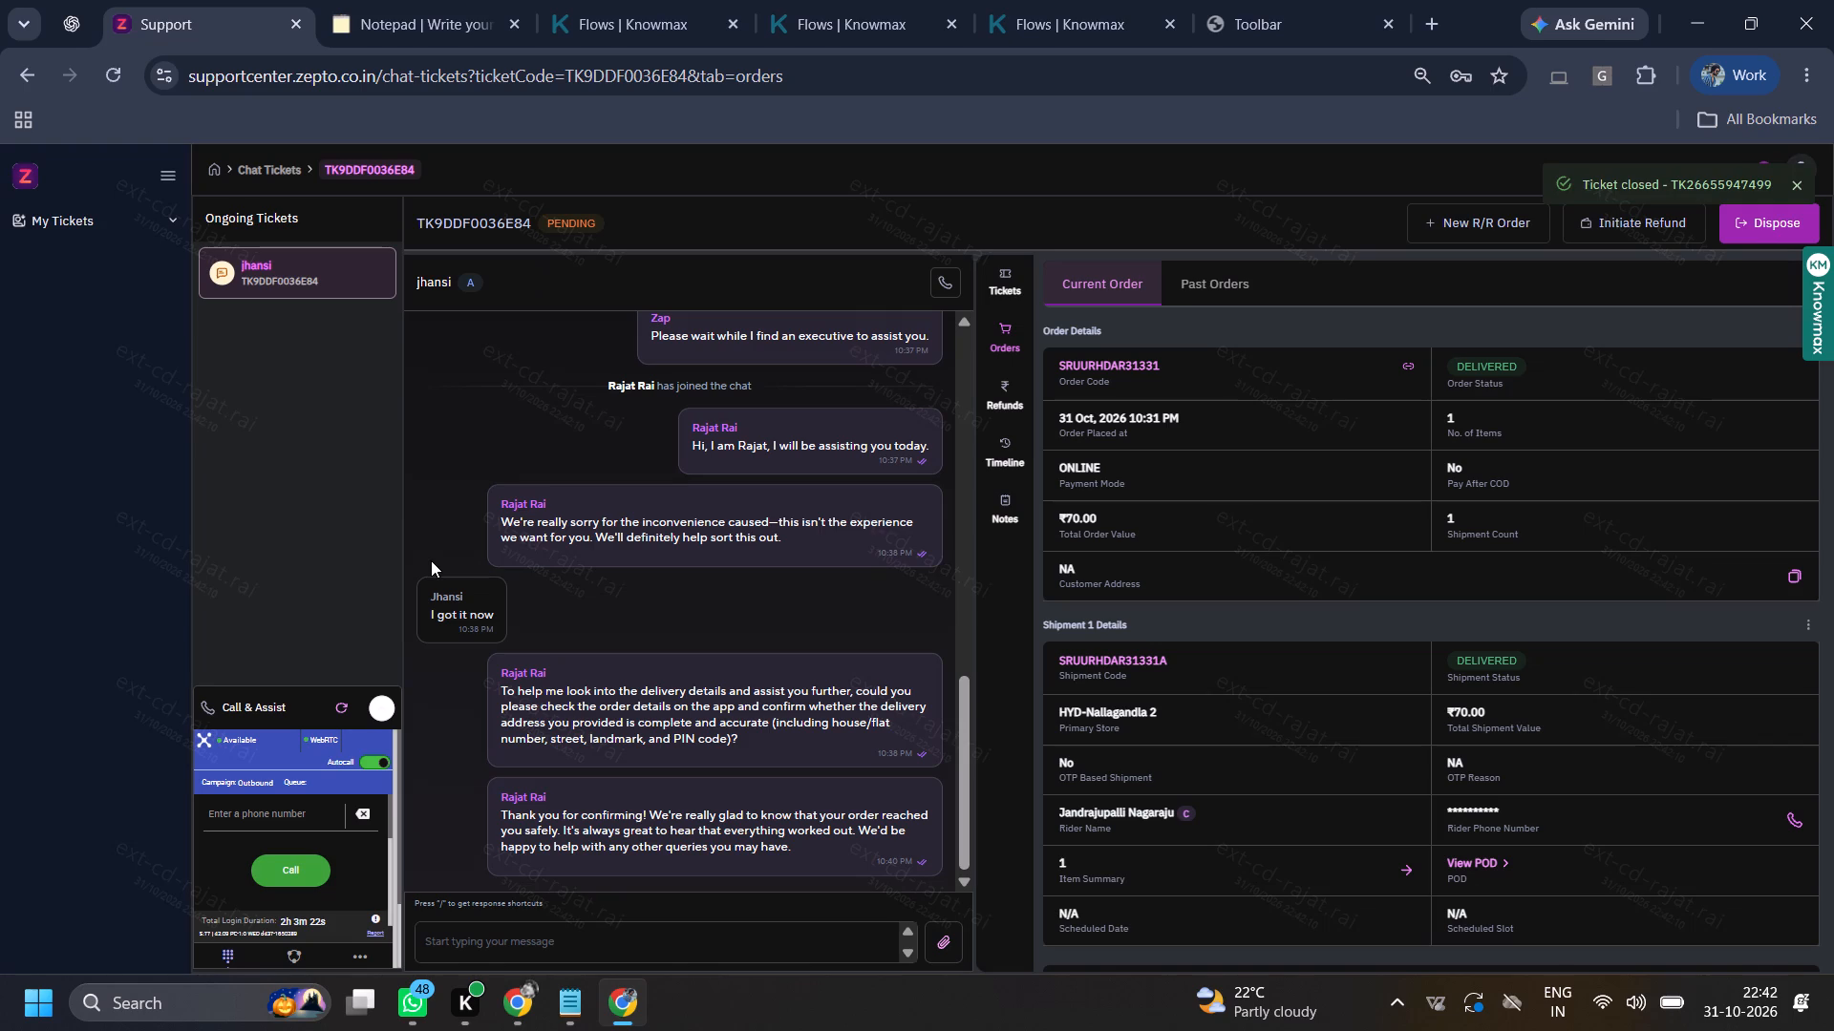
# Send the same saved closing line thanking the customer for their time and for choosing Zepto in ticket TK9DDF0036E84.
pyautogui.tripleClick(720, 819)
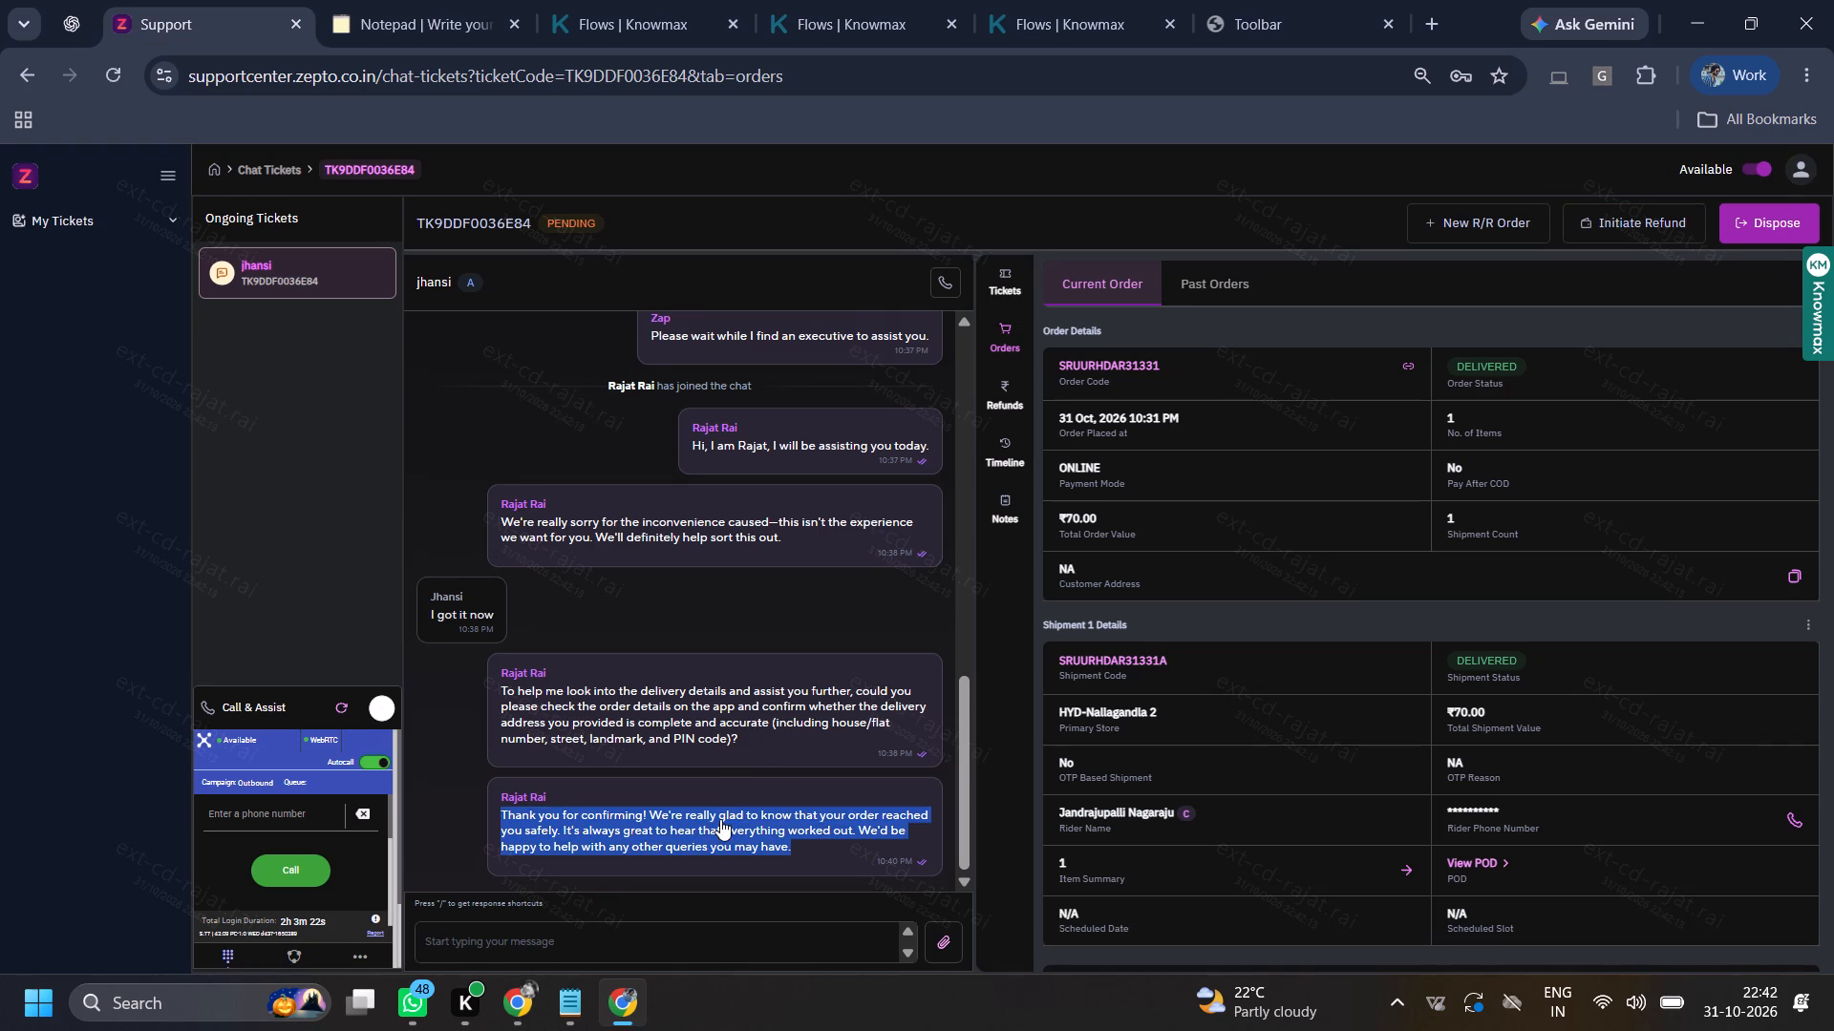
pyautogui.click(391, 0)
pyautogui.keyDown('ctrl'); pyautogui.tripleClick(395, 452); pyautogui.keyUp('ctrl')
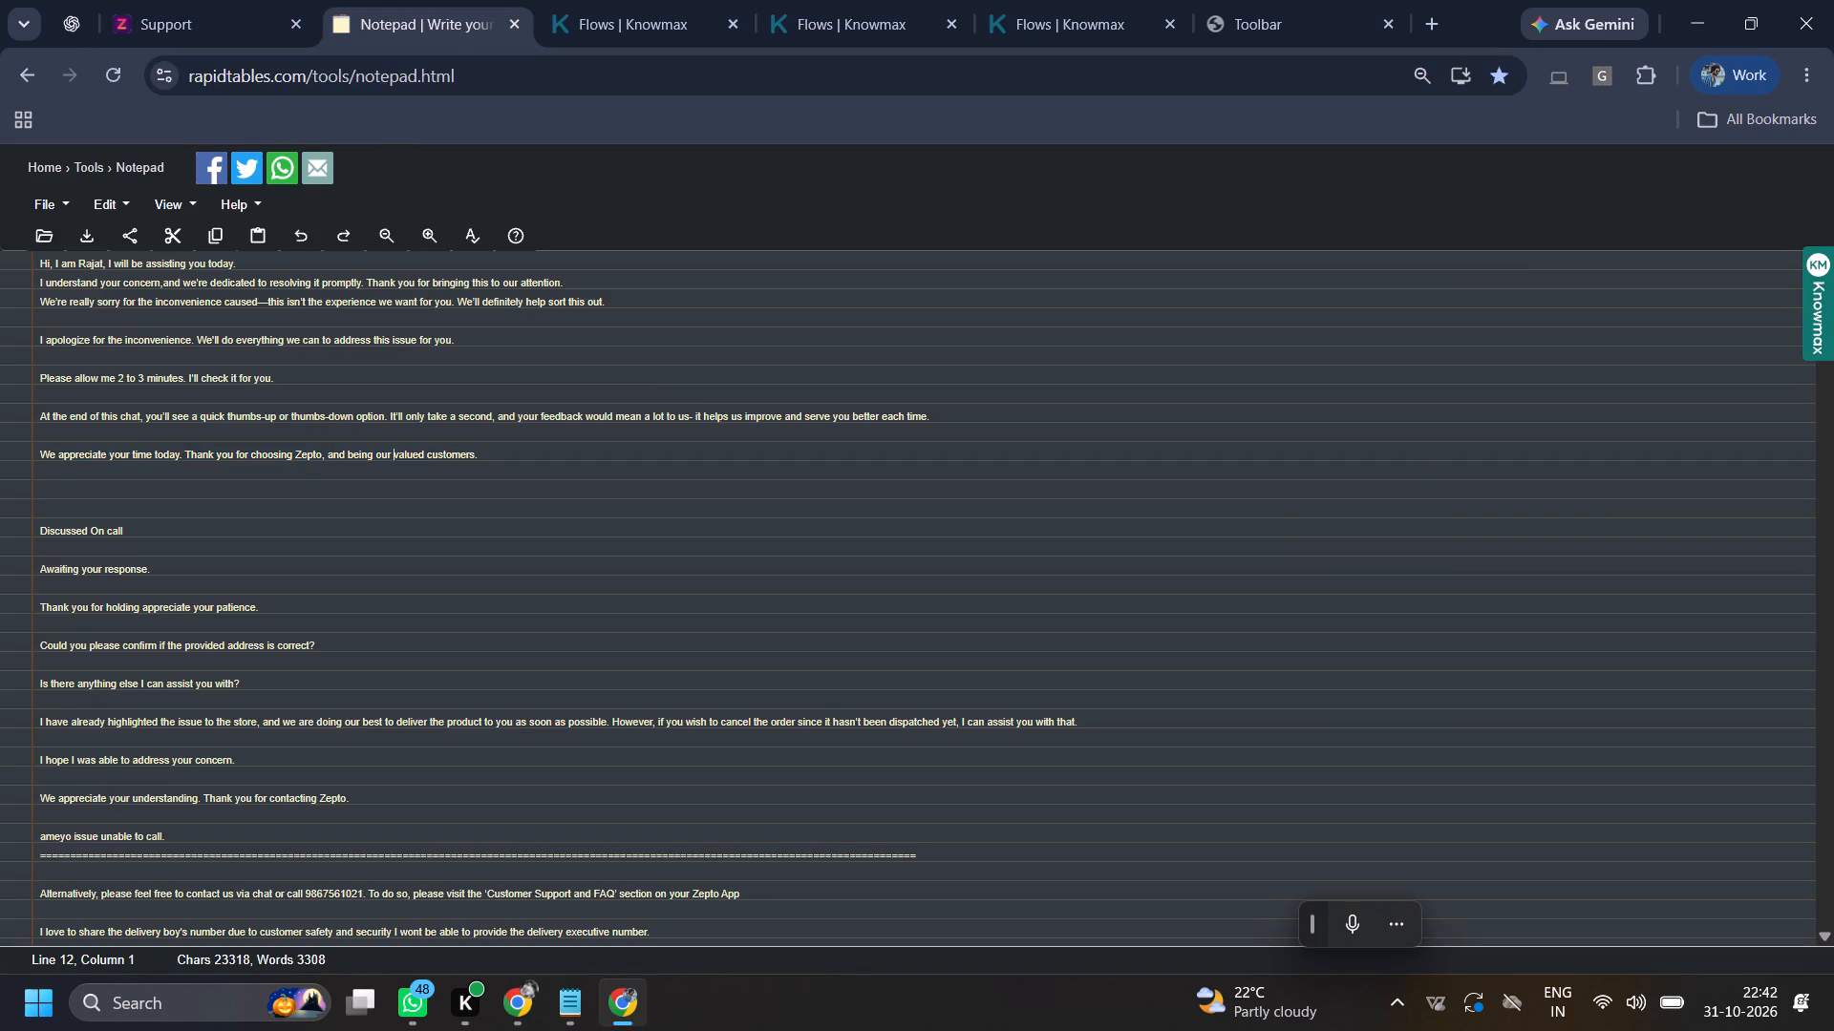
pyautogui.hotkey('ctrl', 'c')
pyautogui.keyDown('ctrl'); pyautogui.click(151, 0); pyautogui.keyUp('ctrl')
pyautogui.keyDown('ctrl'); pyautogui.click(553, 944); pyautogui.keyUp('ctrl')
pyautogui.hotkey('ctrl', 'v')
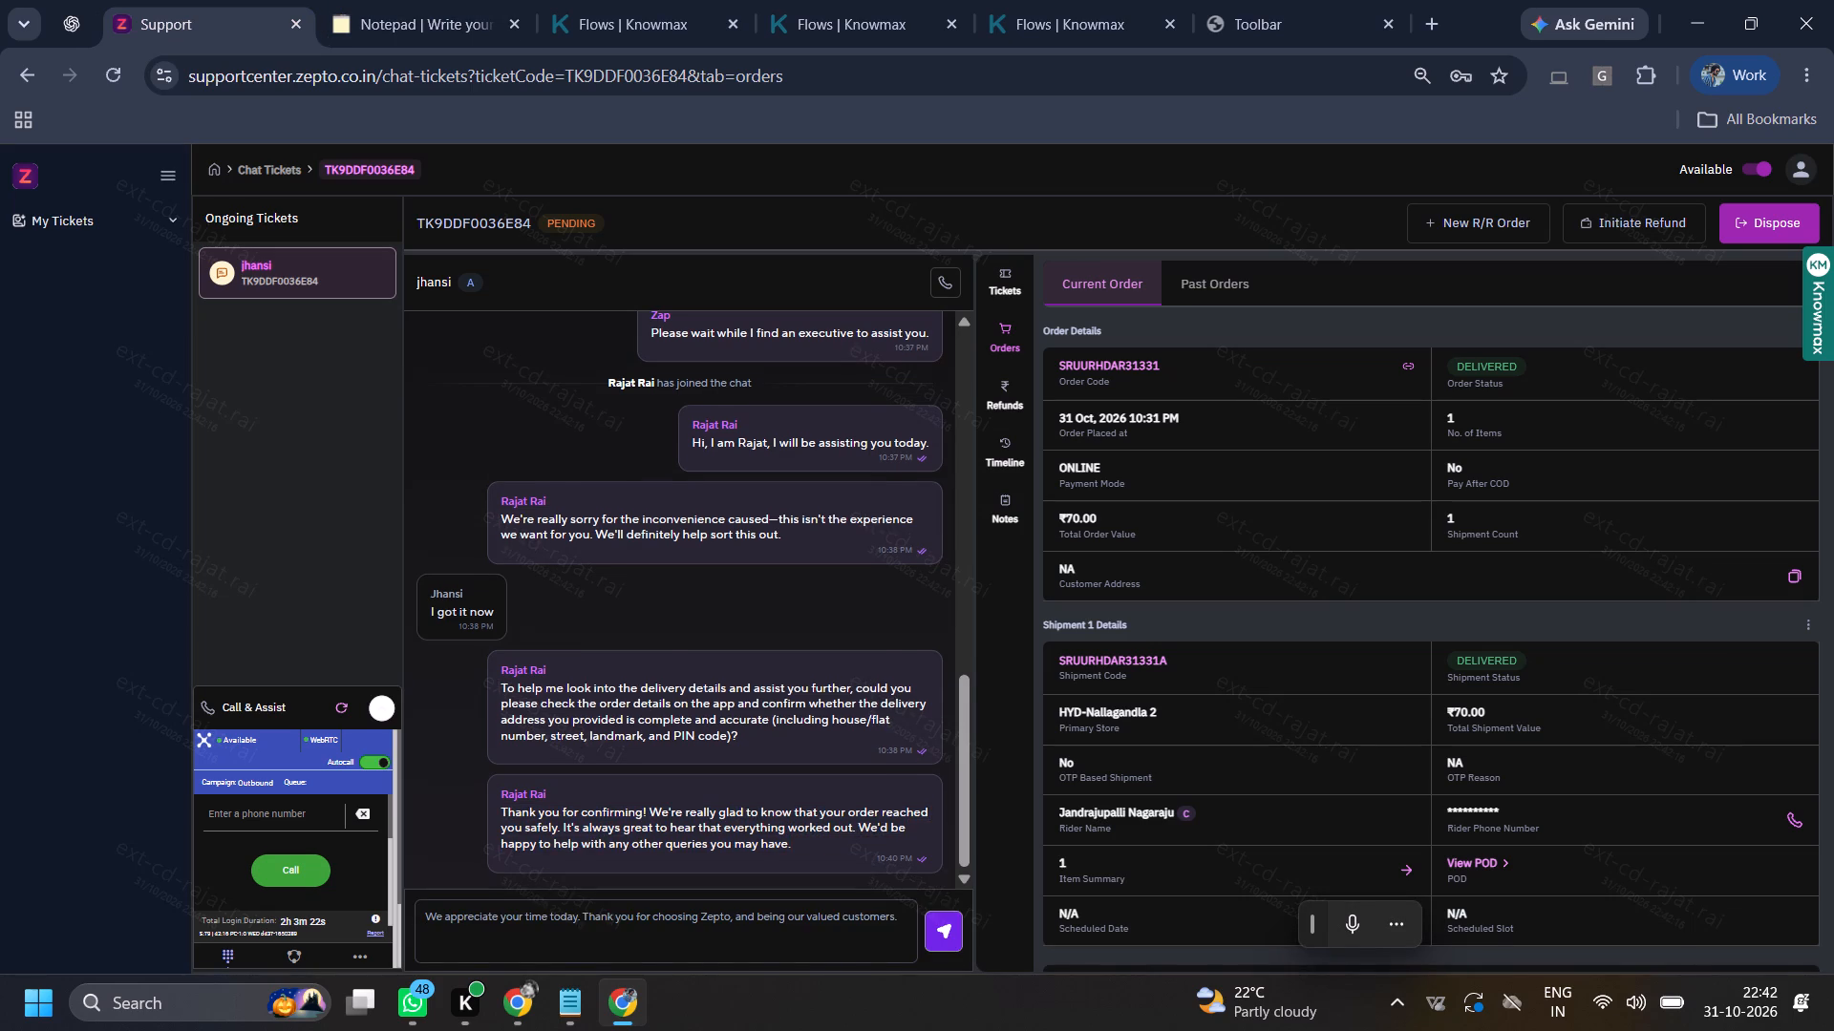
pyautogui.press('Return')
pyautogui.click(1754, 217)
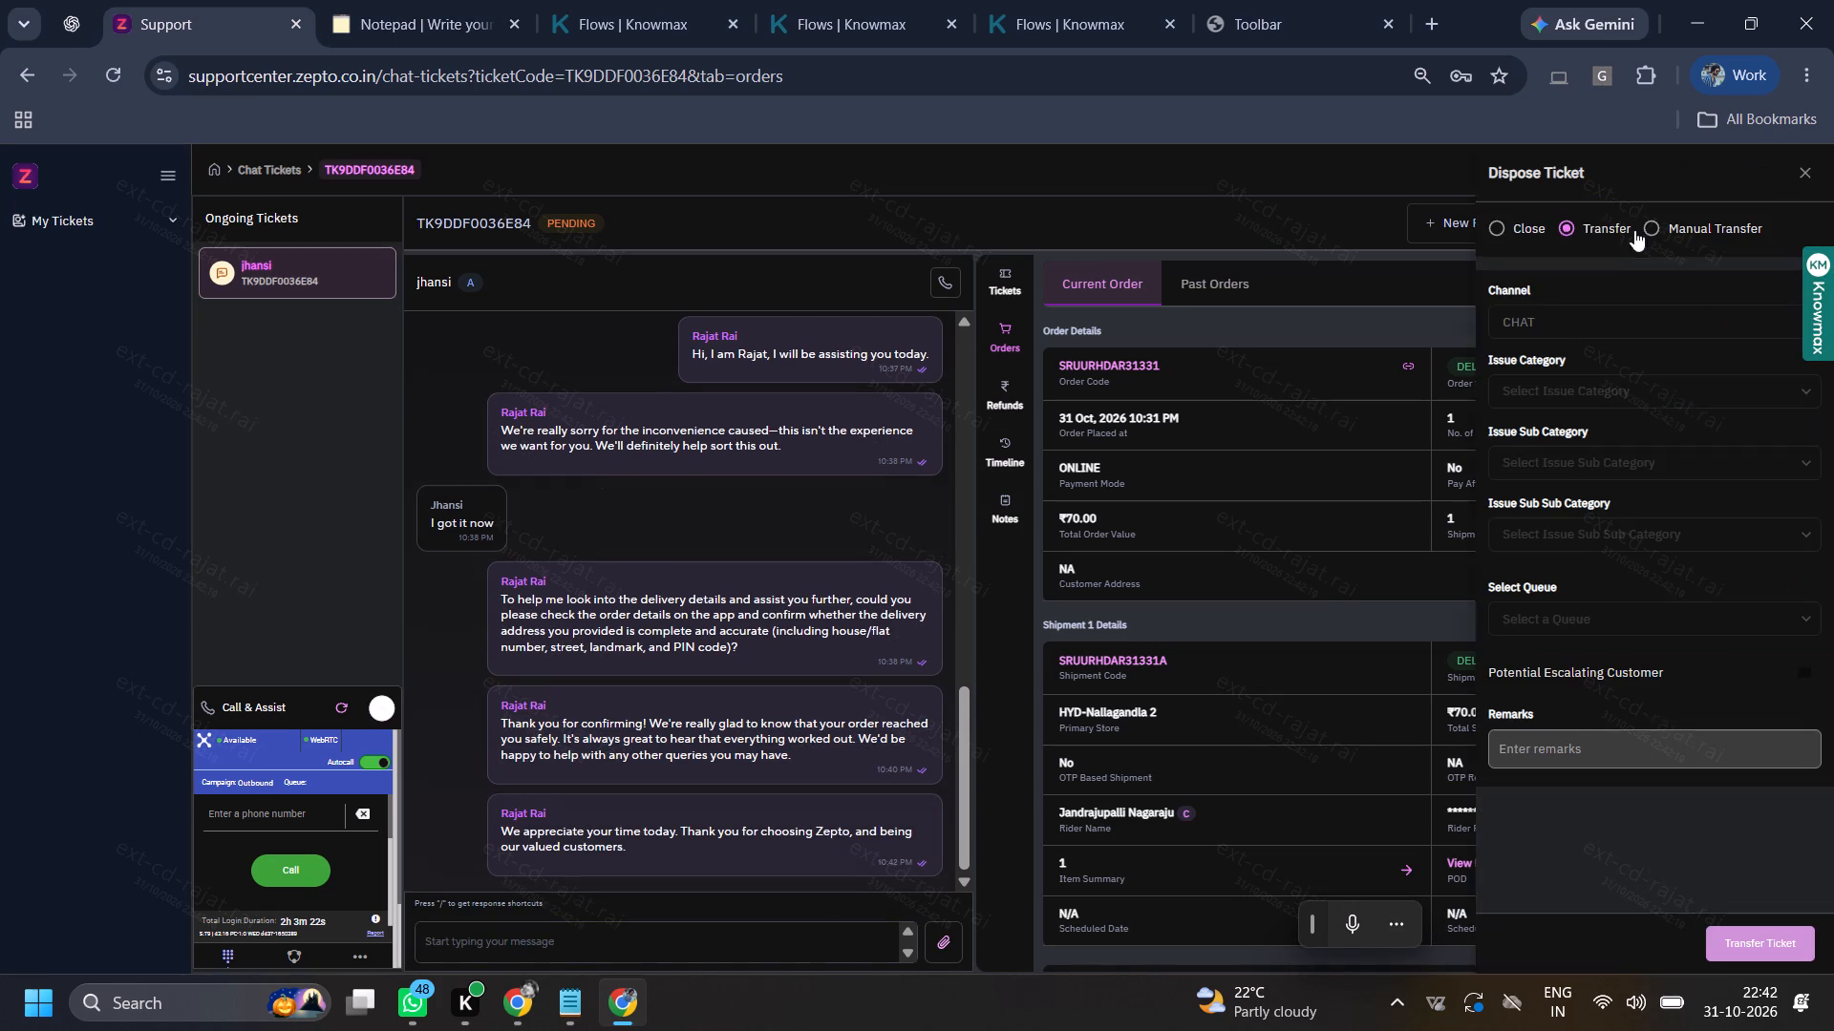
pyautogui.click(1513, 217)
pyautogui.click(1611, 612)
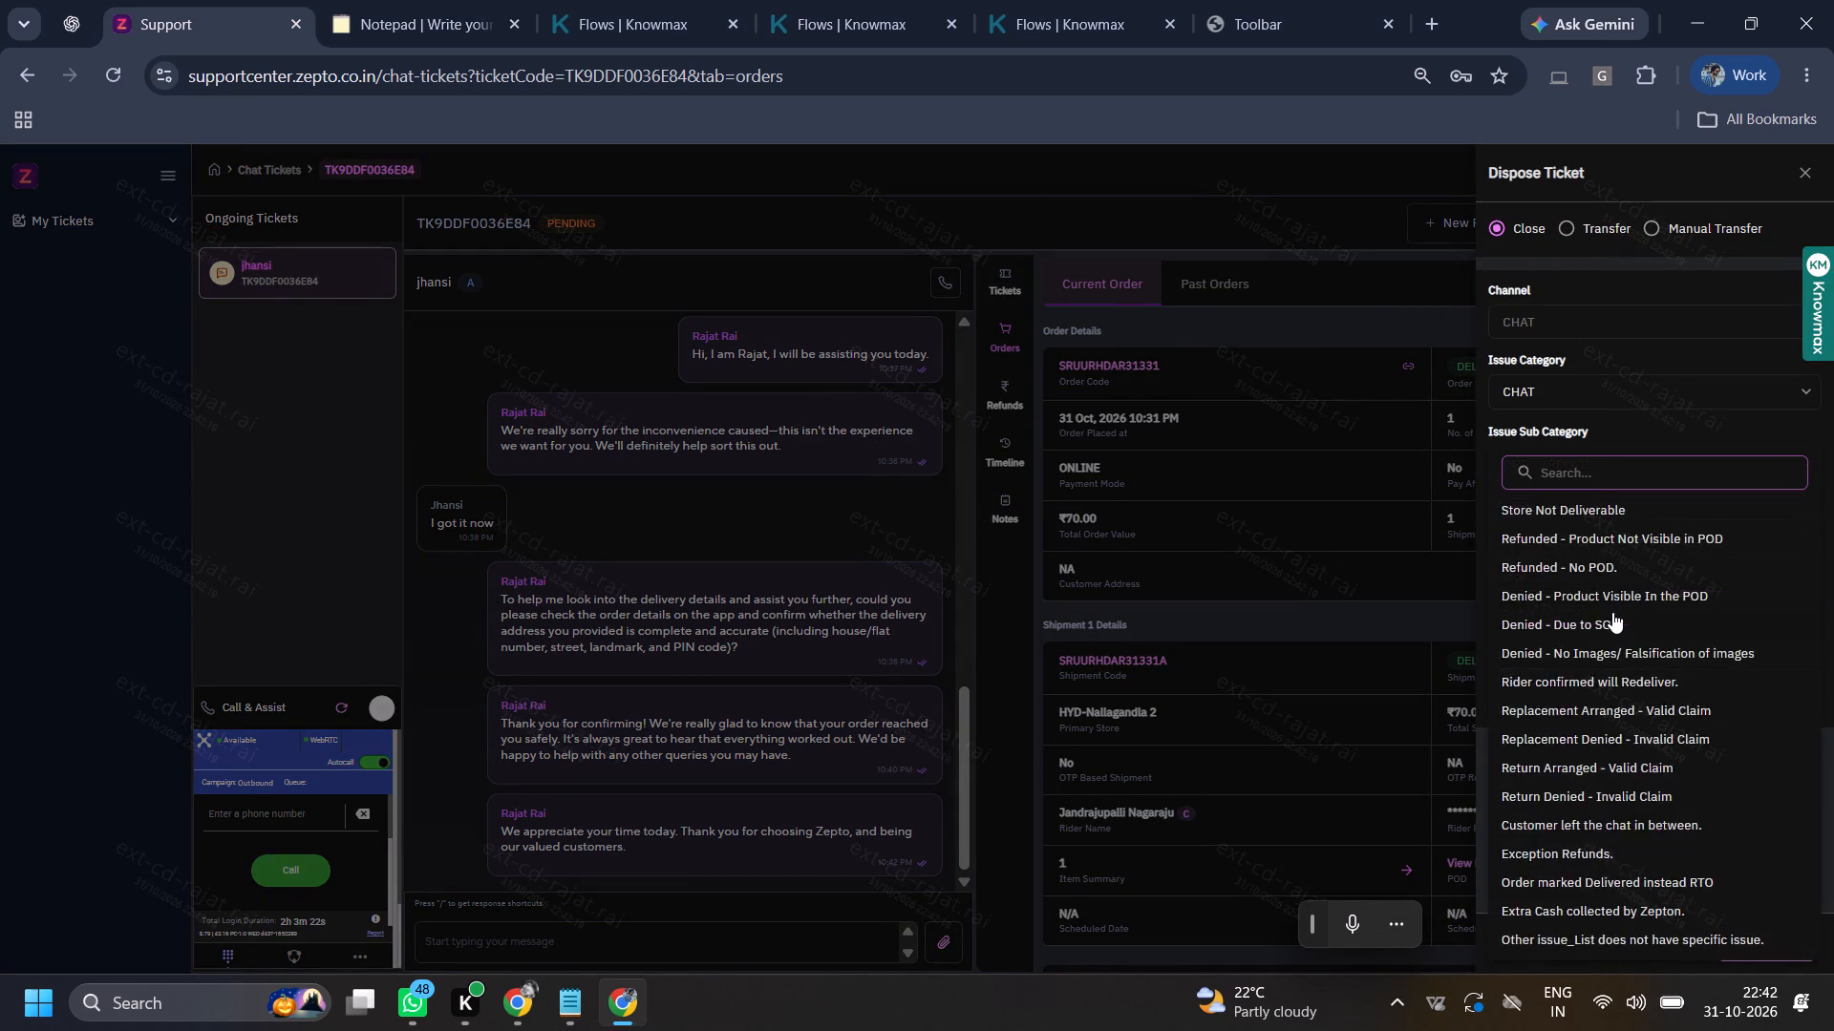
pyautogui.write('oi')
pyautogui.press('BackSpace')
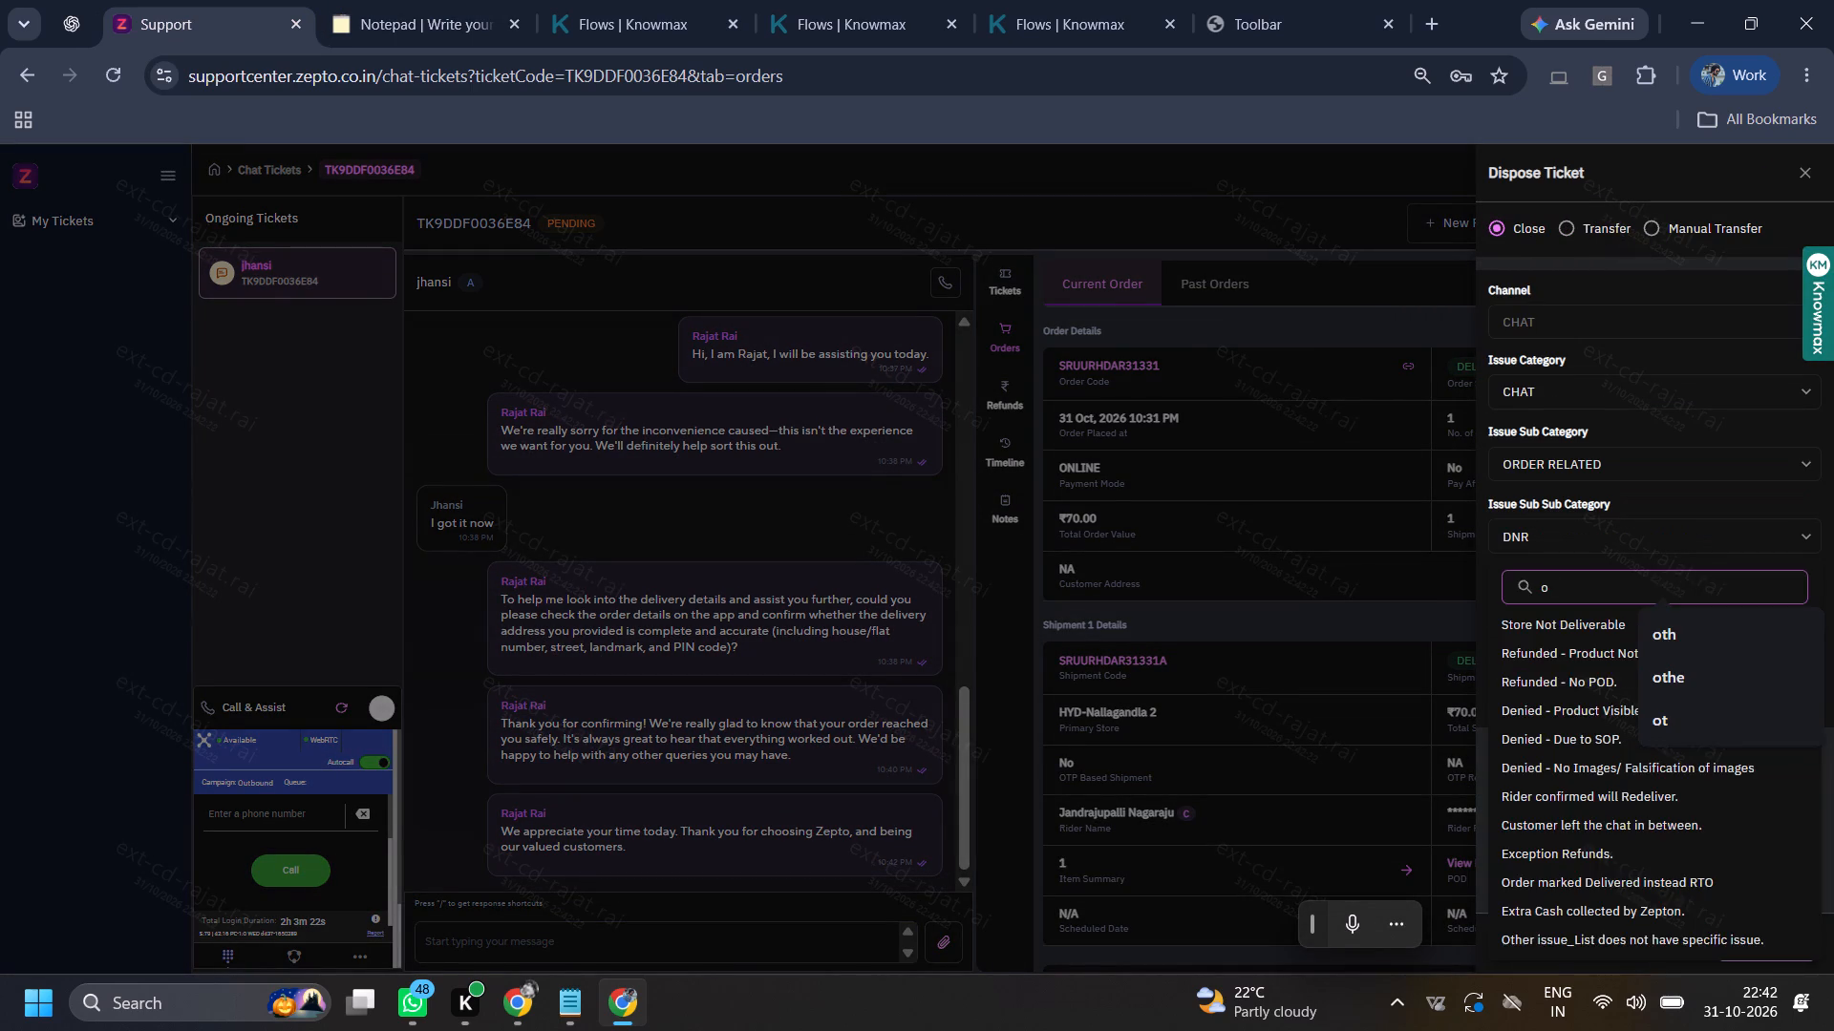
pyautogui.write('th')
pyautogui.click(1593, 688)
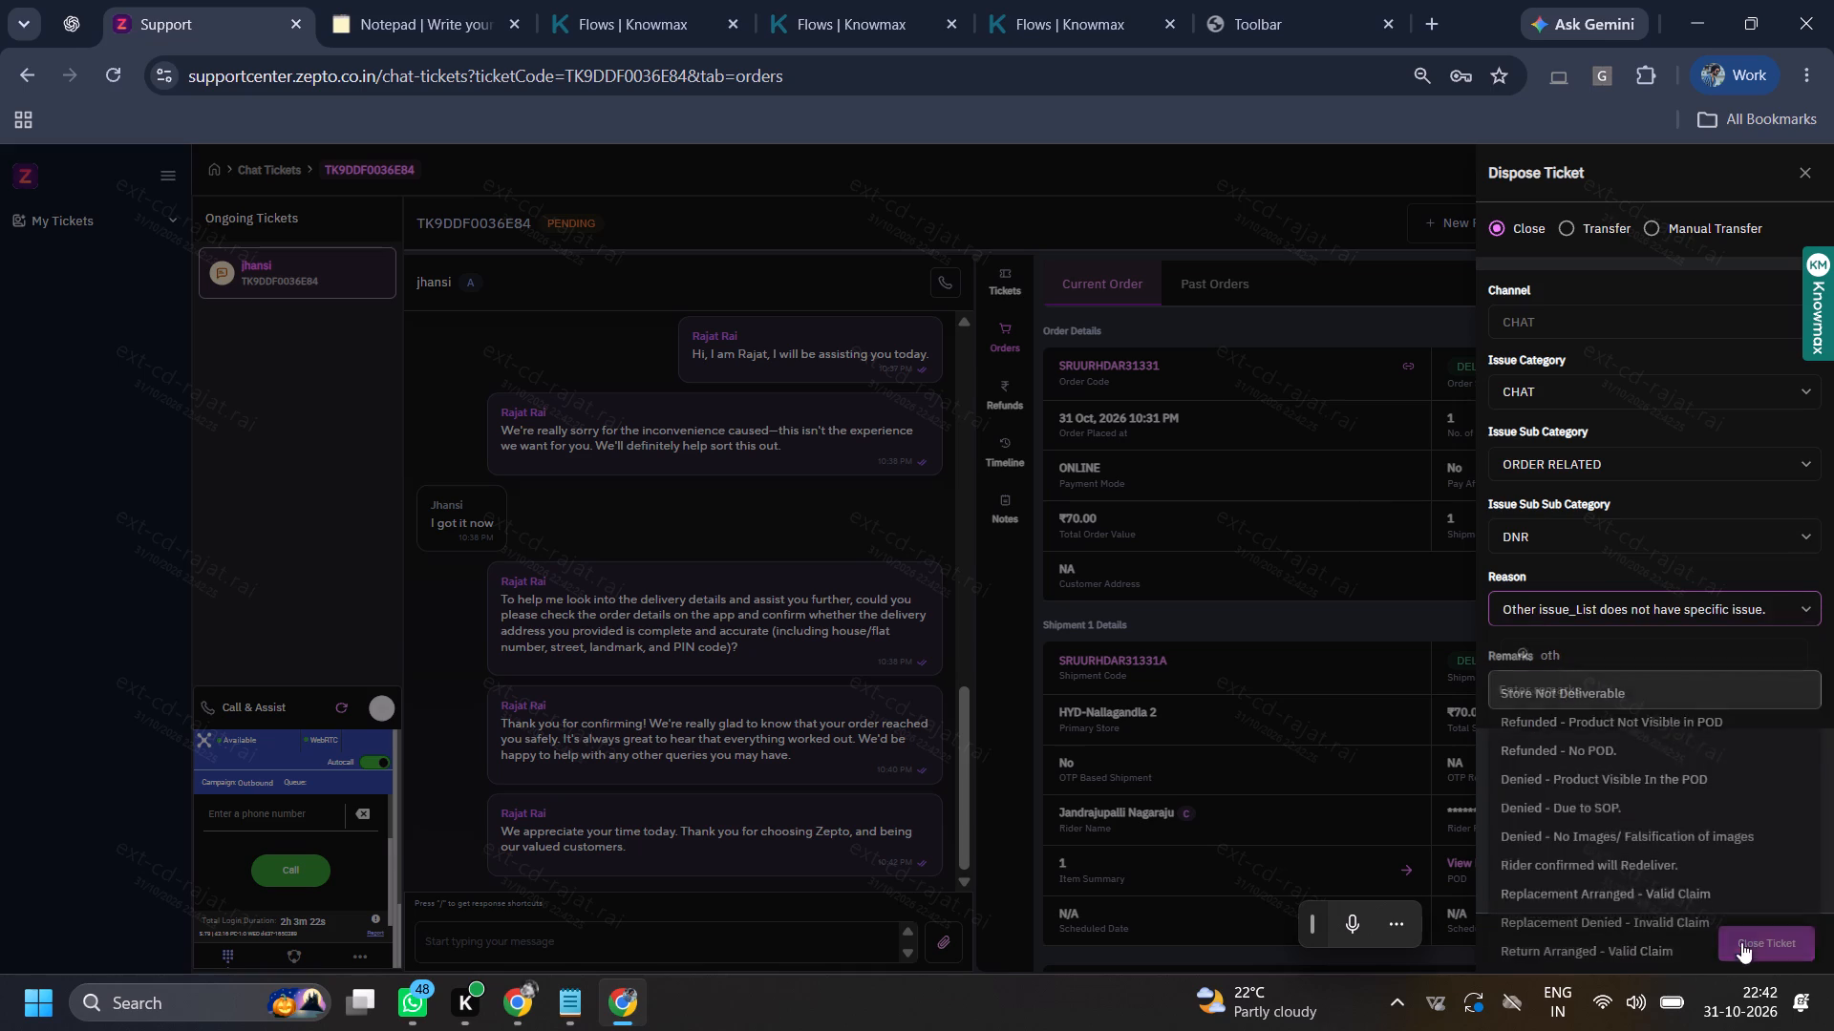
pyautogui.click(1748, 954)
pyautogui.click(994, 606)
# Copy the agent's saved greeting line from the online notepad and return to the support chat tickets.
pyautogui.click(372, 0)
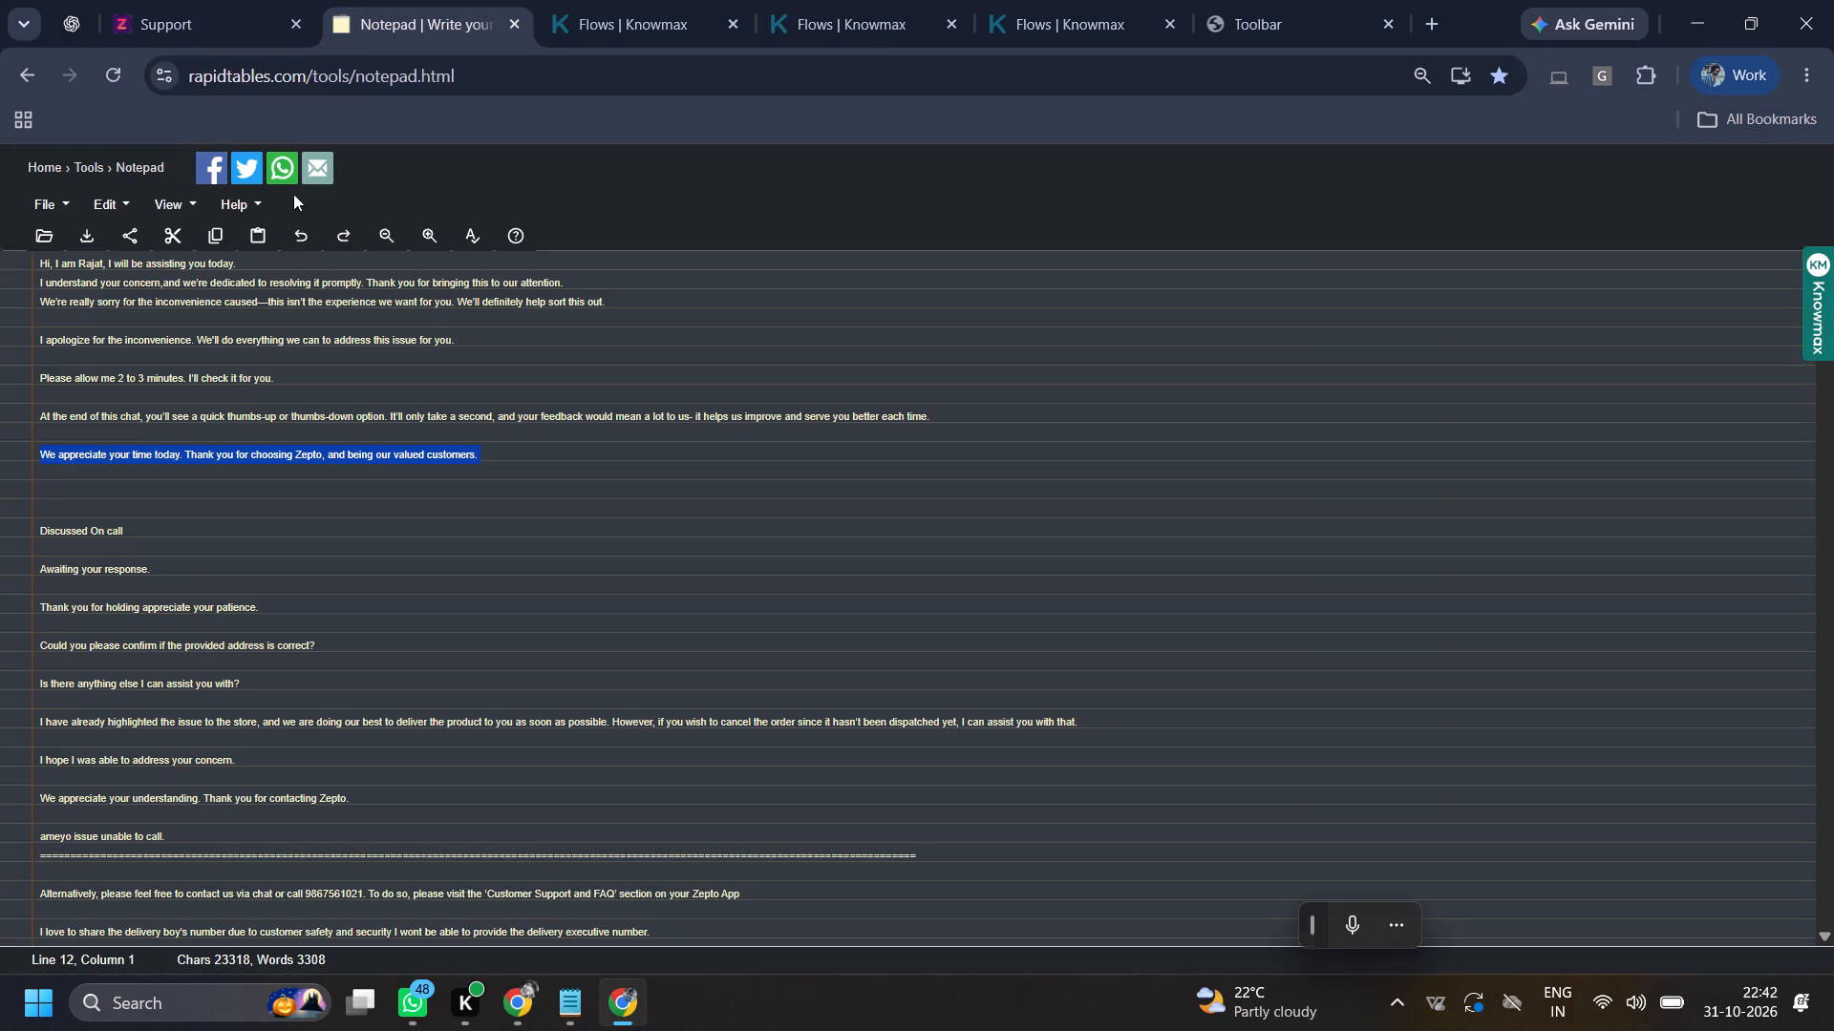
pyautogui.click(294, 280)
pyautogui.keyDown('ctrl'); pyautogui.tripleClick(291, 268); pyautogui.keyUp('ctrl')
pyautogui.hotkey('ctrl', 'c')
pyautogui.keyDown('ctrl'); pyautogui.click(222, 0); pyautogui.keyUp('ctrl')
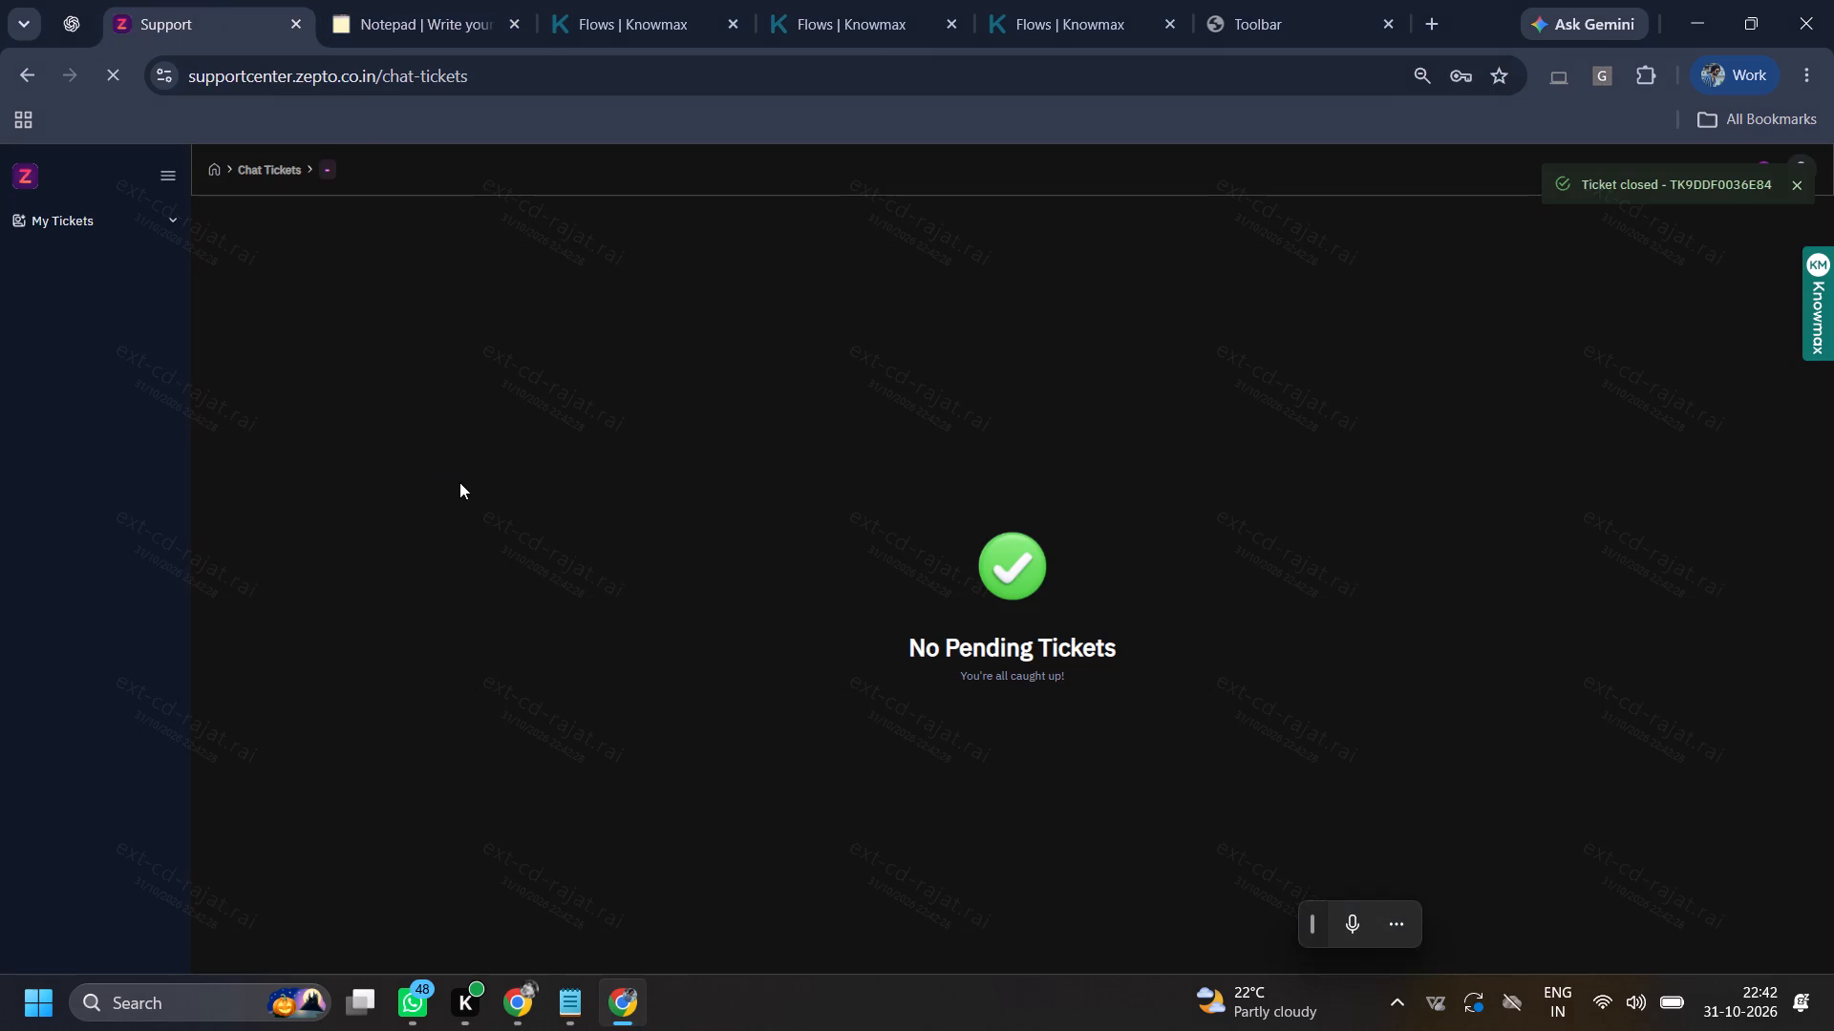
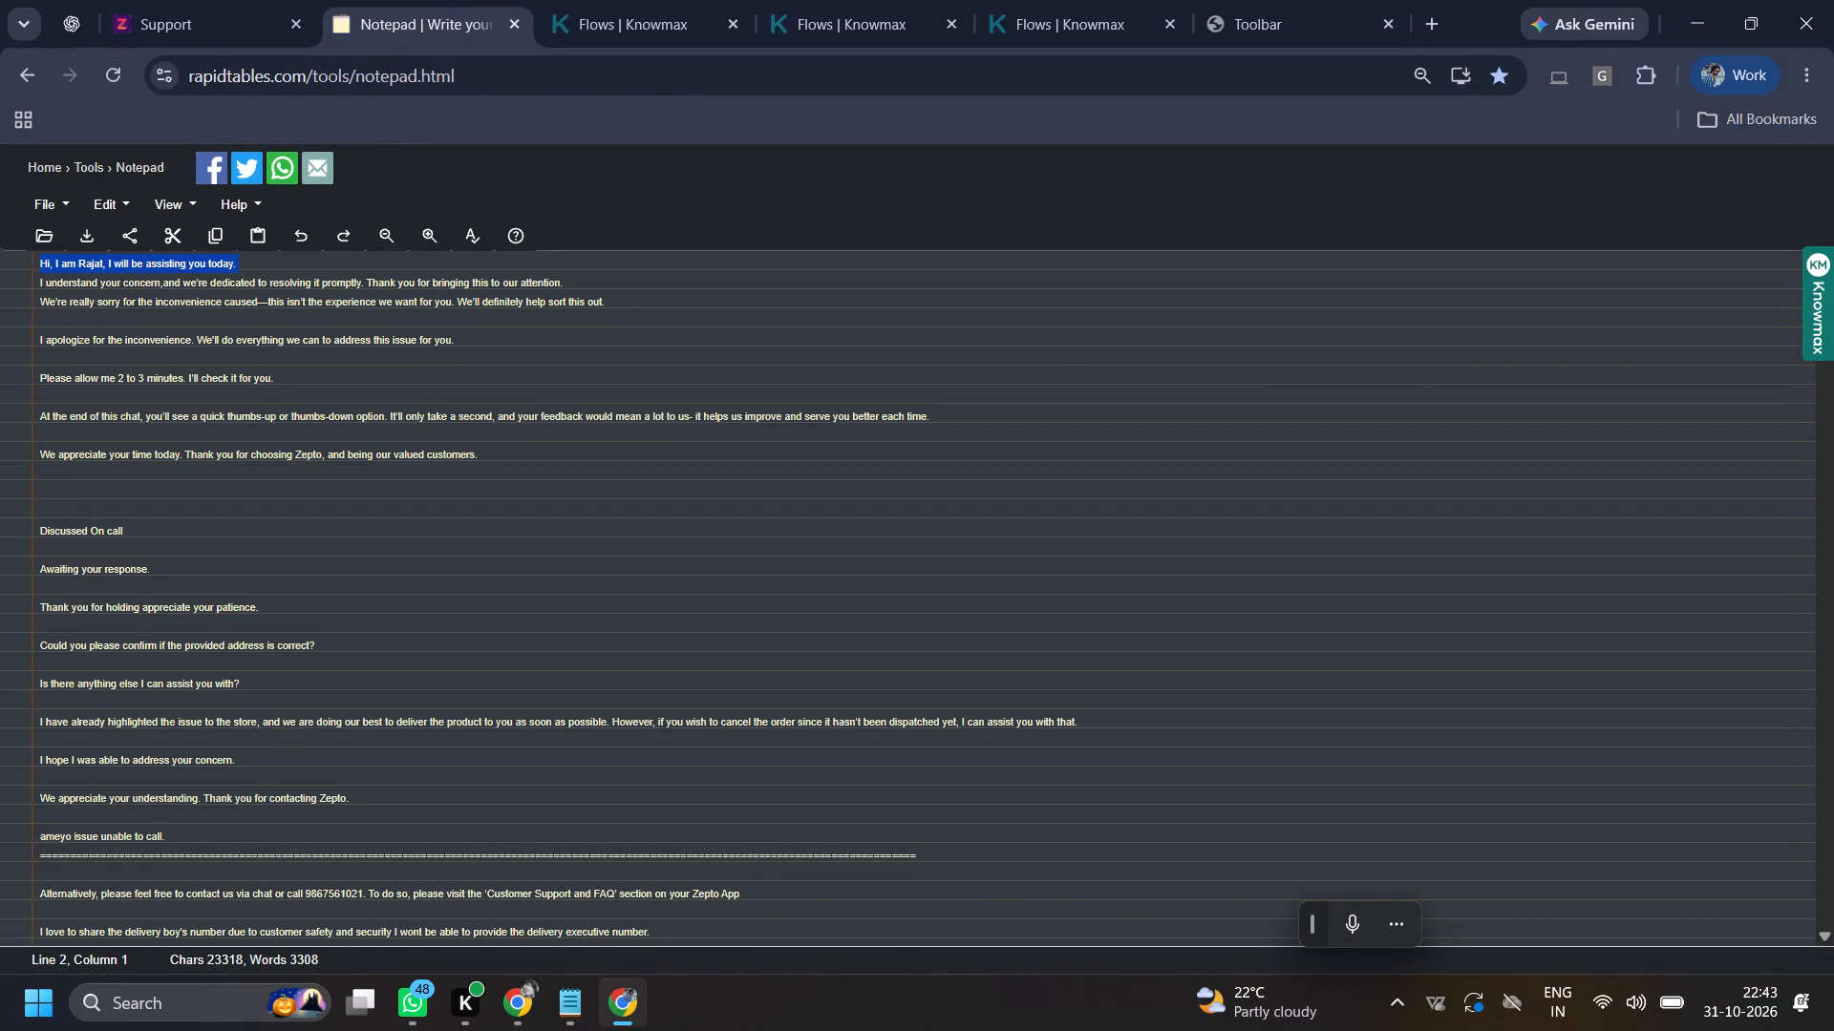
pyautogui.hotkey('ctrl', 'c')
pyautogui.keyDown('ctrl'); pyautogui.click(161, 0); pyautogui.keyUp('ctrl')
pyautogui.keyDown('ctrl'); pyautogui.click(720, 953); pyautogui.keyUp('ctrl')
pyautogui.hotkey('ctrl', 'v')
pyautogui.press('Return')
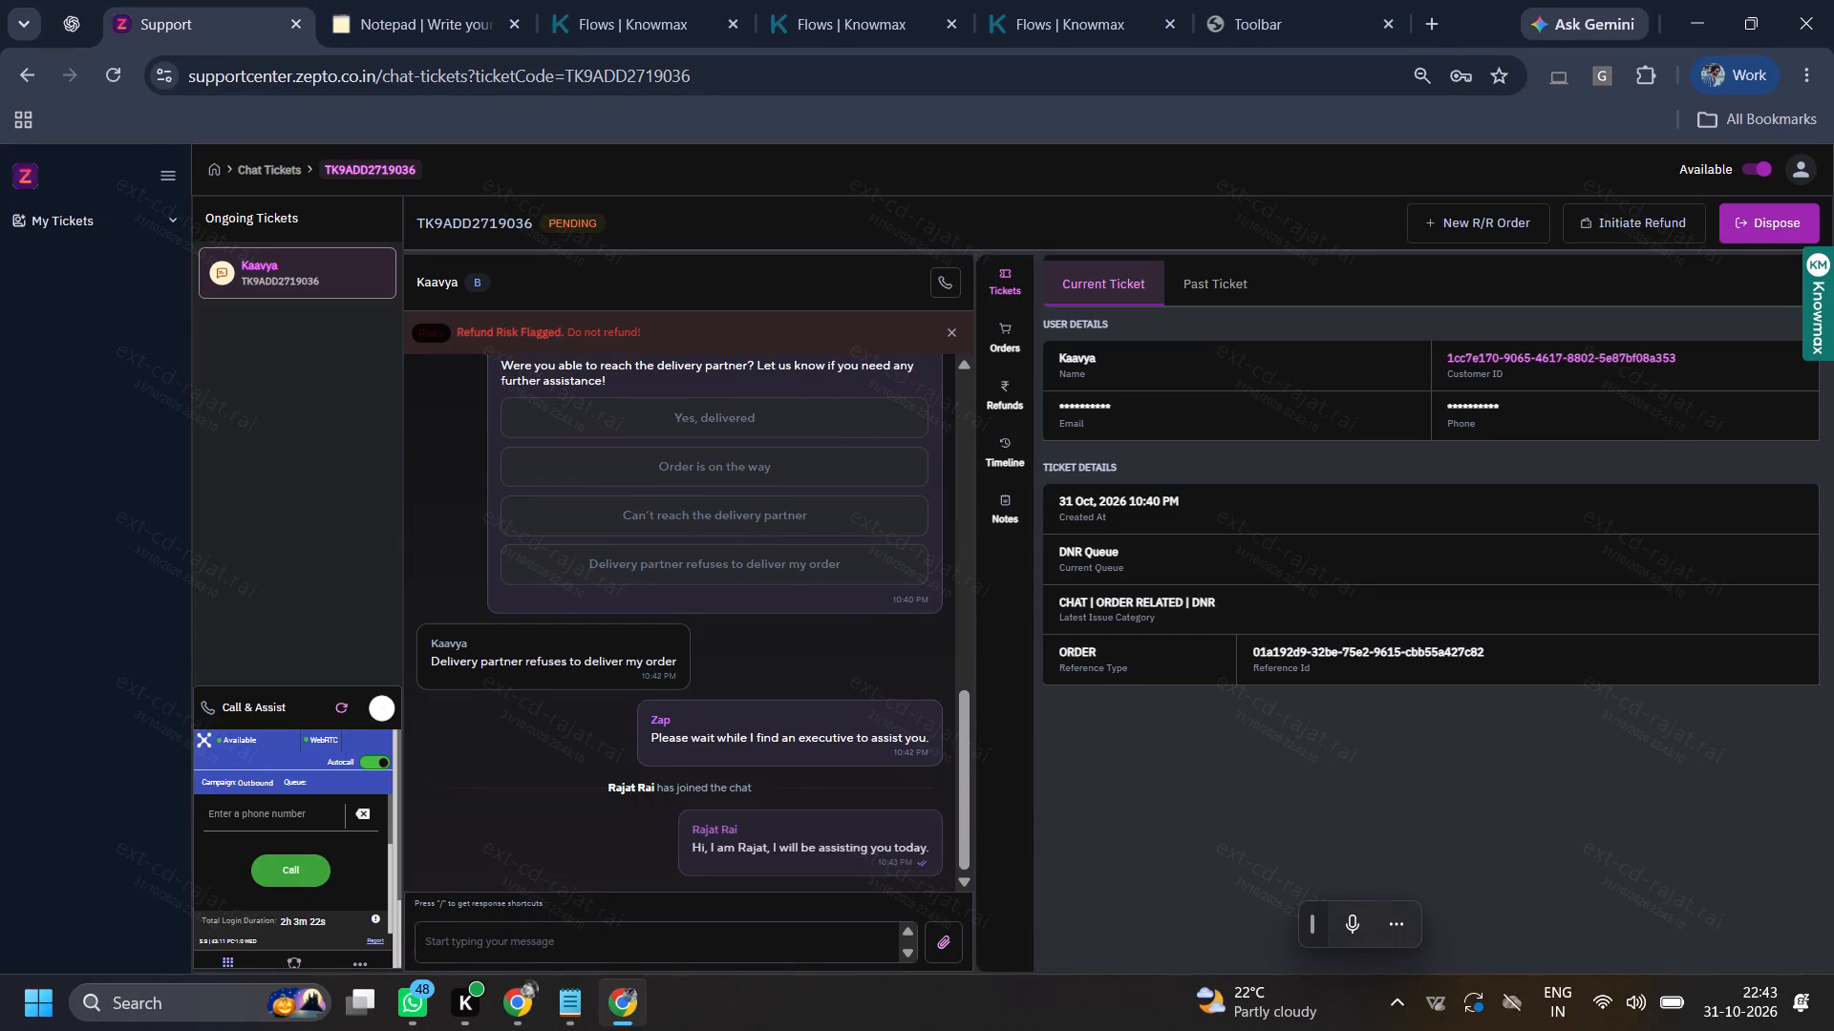
# Copy the saved "We're really sorry for the inconvenience caused" line from the online notepad into the ticket's reply.
pyautogui.click(469, 8)
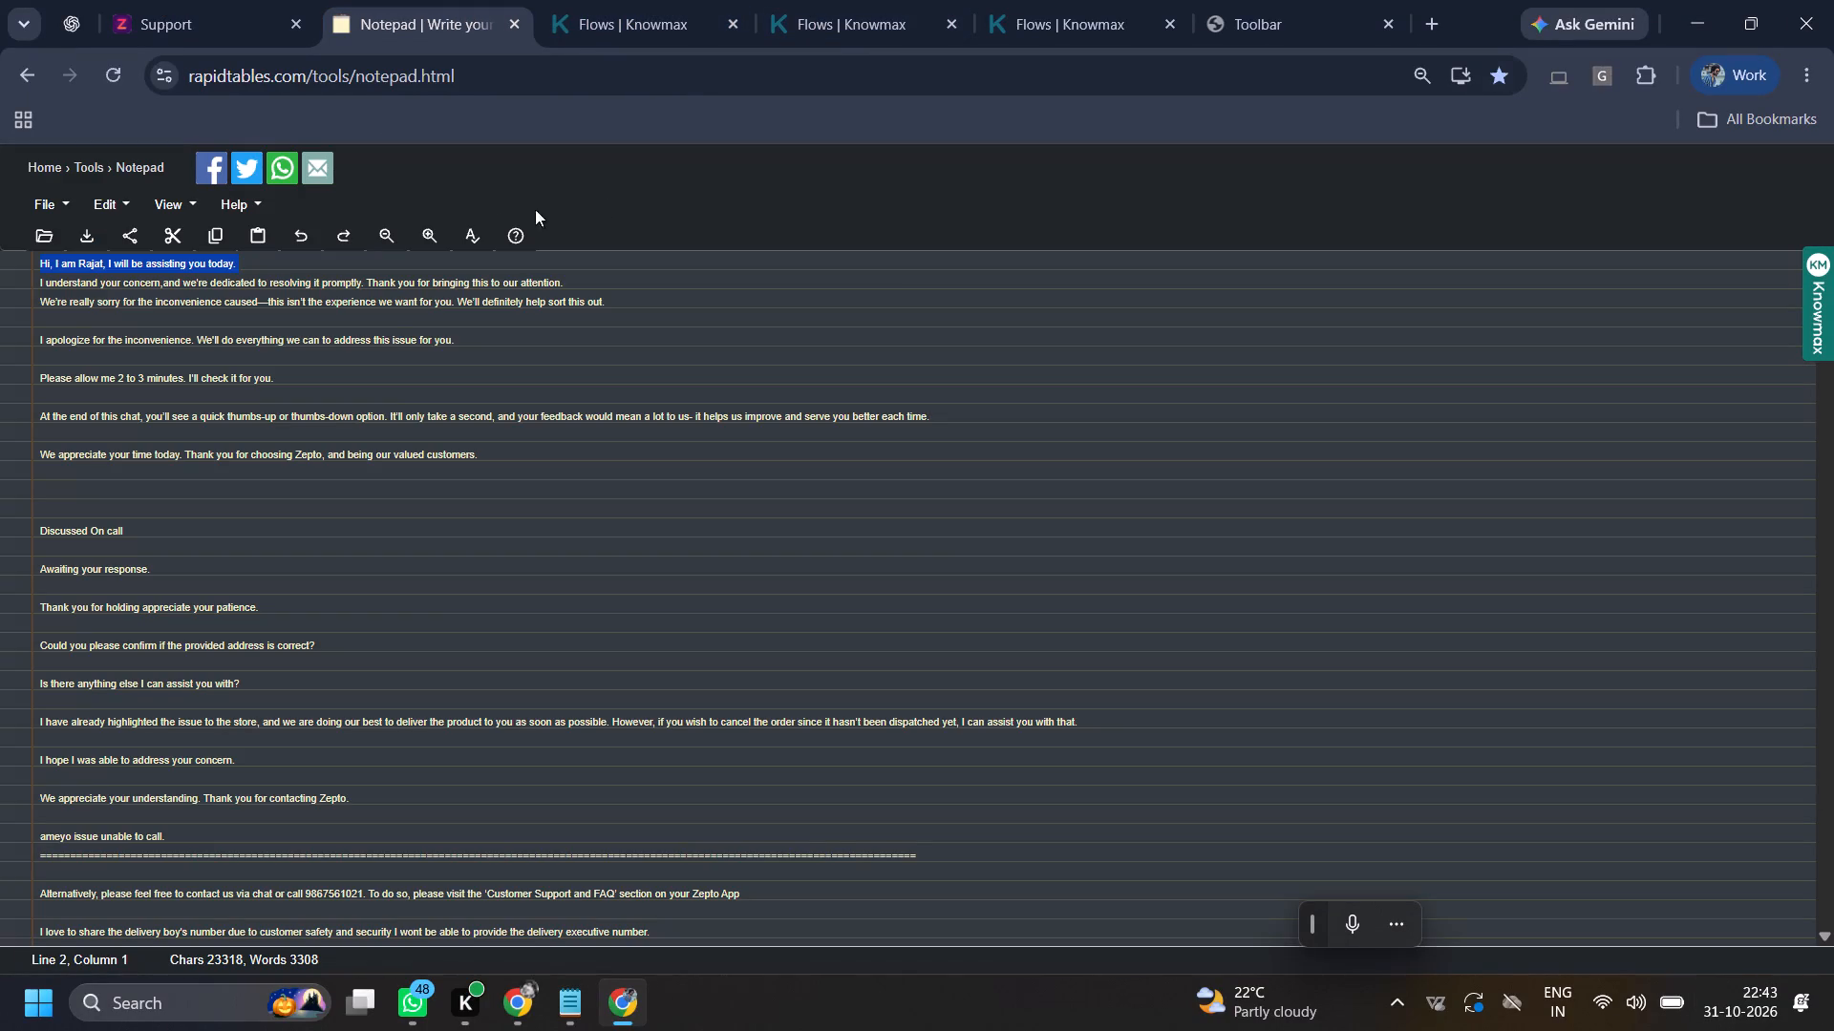
pyautogui.keyDown('ctrl'); pyautogui.tripleClick(434, 295); pyautogui.keyUp('ctrl')
pyautogui.hotkey('ctrl', 'c')
pyautogui.keyDown('ctrl'); pyautogui.click(165, 0); pyautogui.keyUp('ctrl')
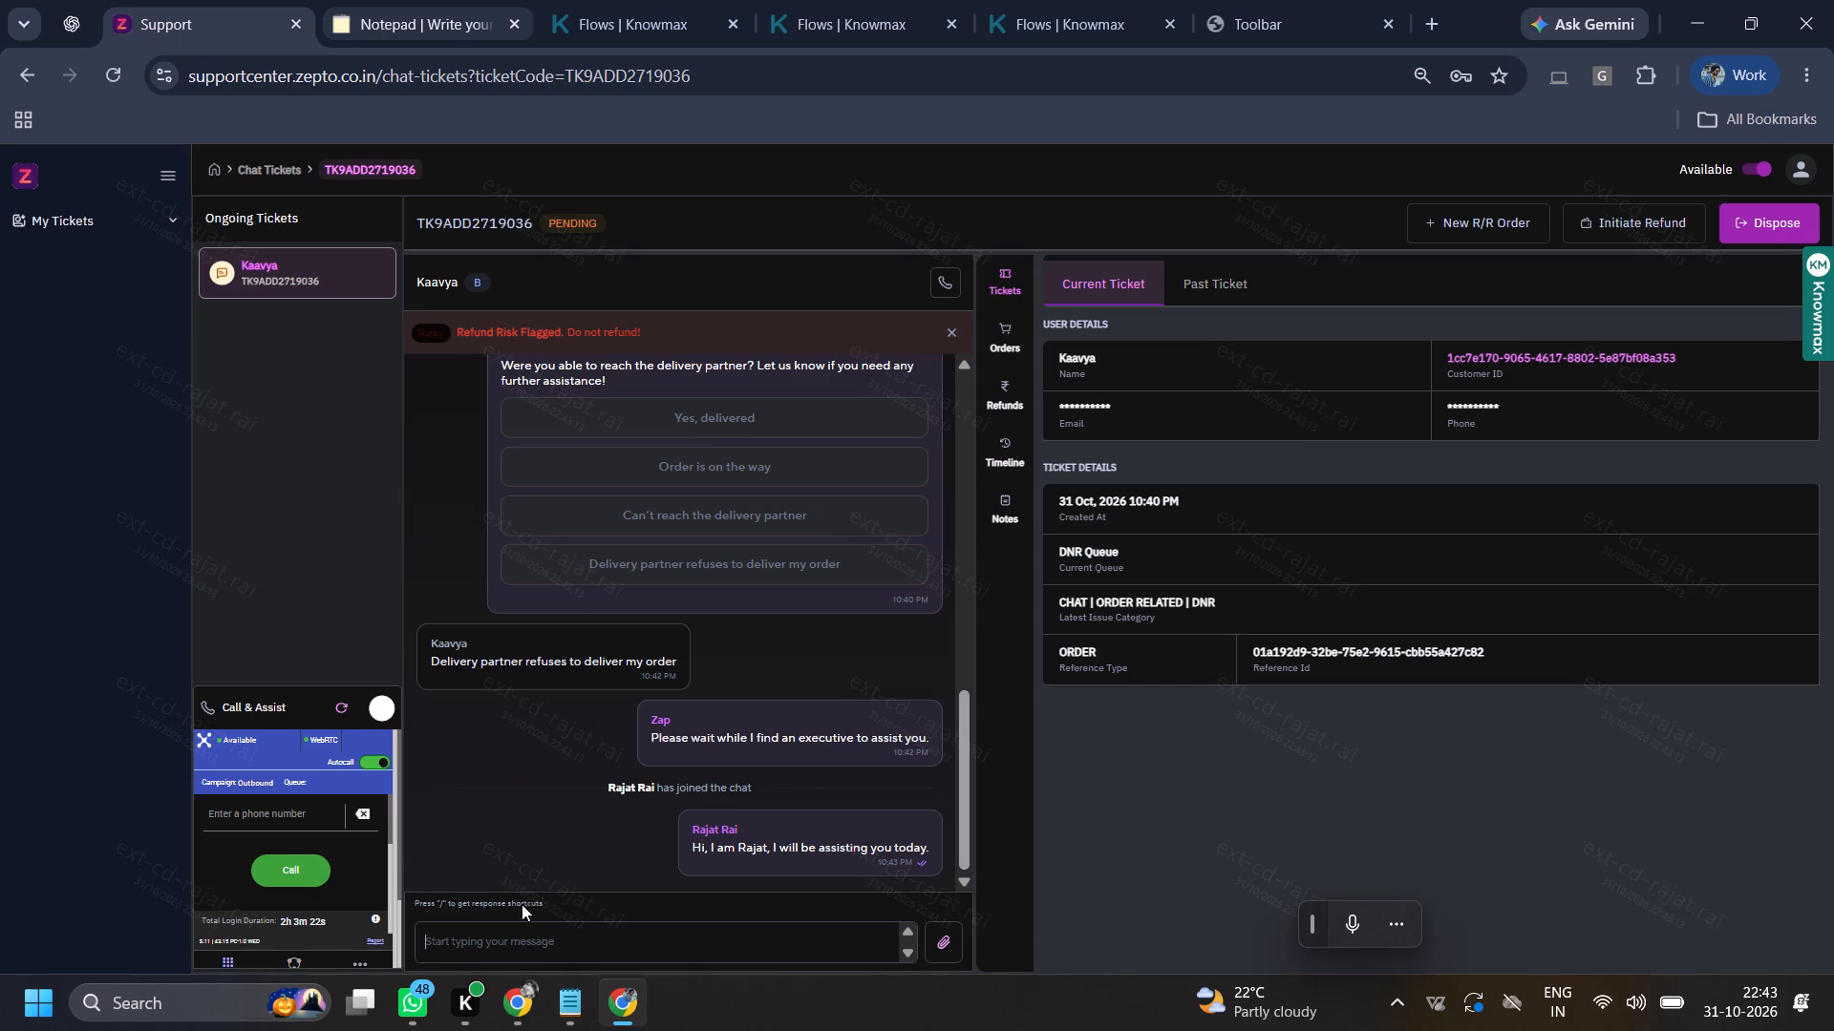
pyautogui.keyDown('ctrl'); pyautogui.click(530, 929); pyautogui.keyUp('ctrl')
pyautogui.hotkey('ctrl', 'v')
# Copy the saved address confirmation request from the refund notes in Notepad, then send the drafted apology followed by that request in the chat.
pyautogui.click(567, 983)
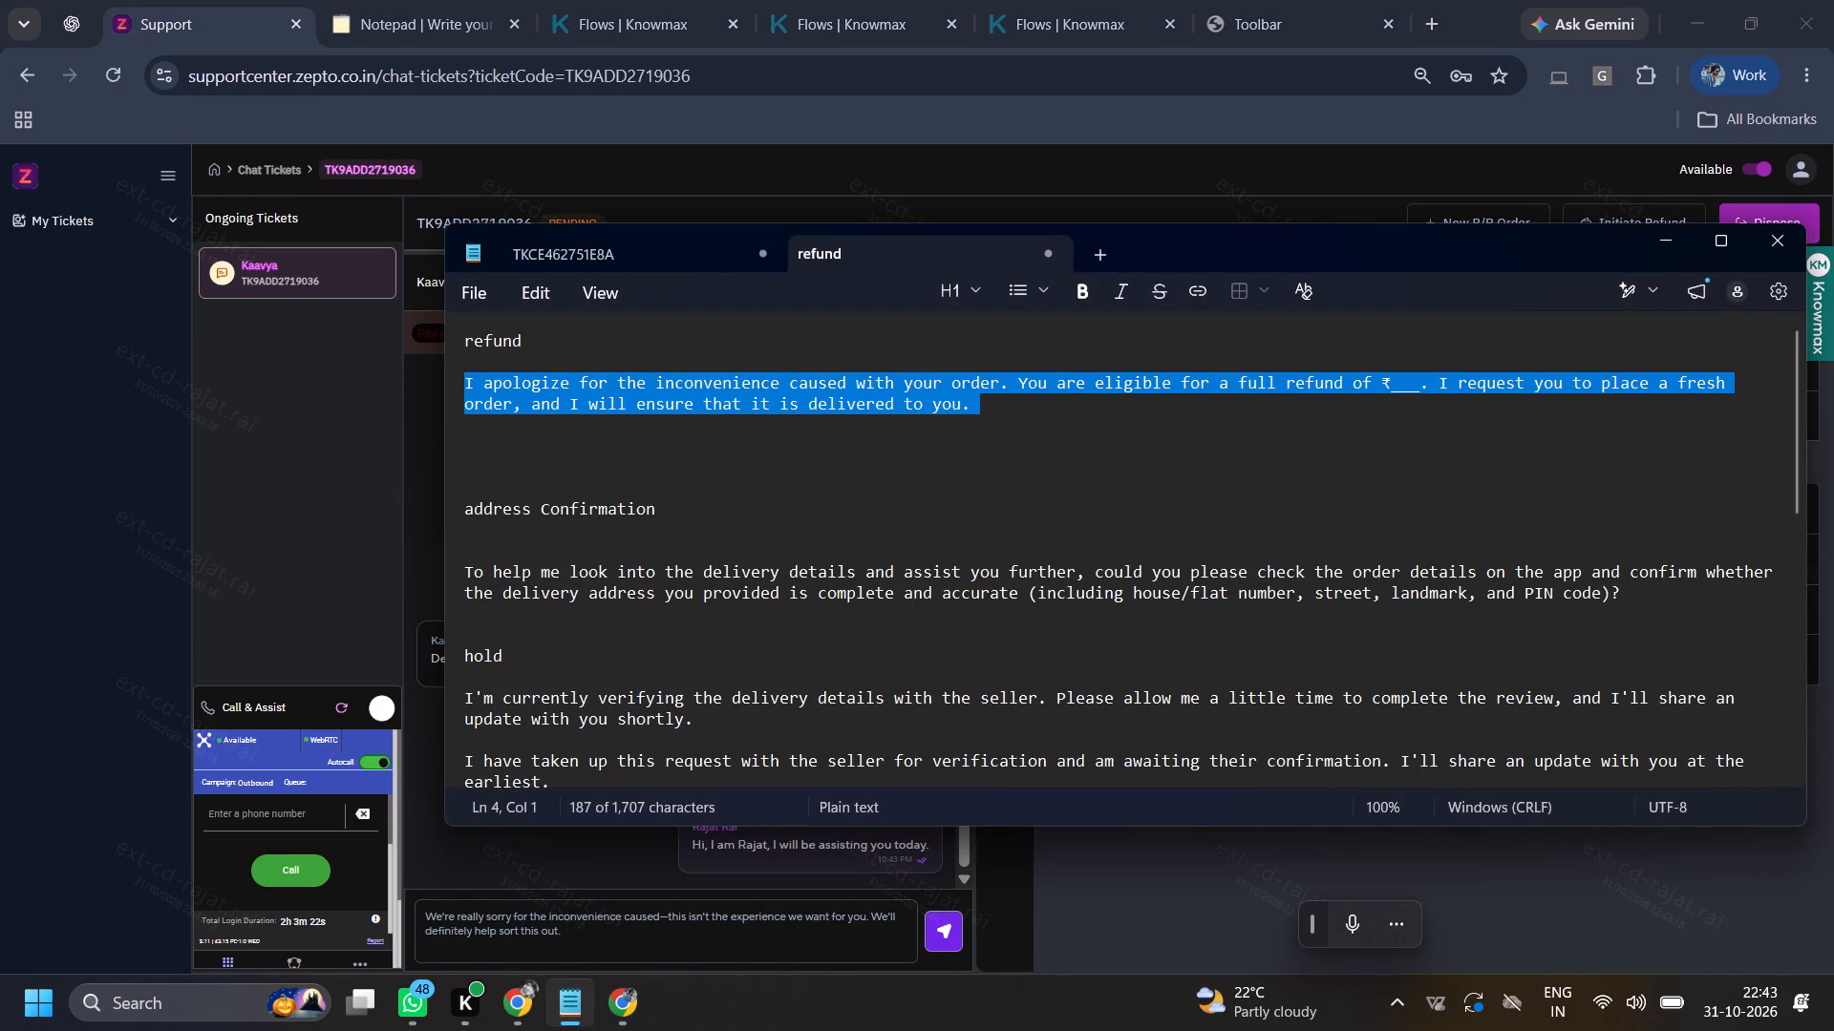
pyautogui.keyDown('ctrl'); pyautogui.tripleClick(730, 600); pyautogui.keyUp('ctrl')
pyautogui.keyDown('ctrl'); pyautogui.doubleClick(729, 603); pyautogui.keyUp('ctrl')
pyautogui.keyDown('ctrl'); pyautogui.tripleClick(731, 578); pyautogui.keyUp('ctrl')
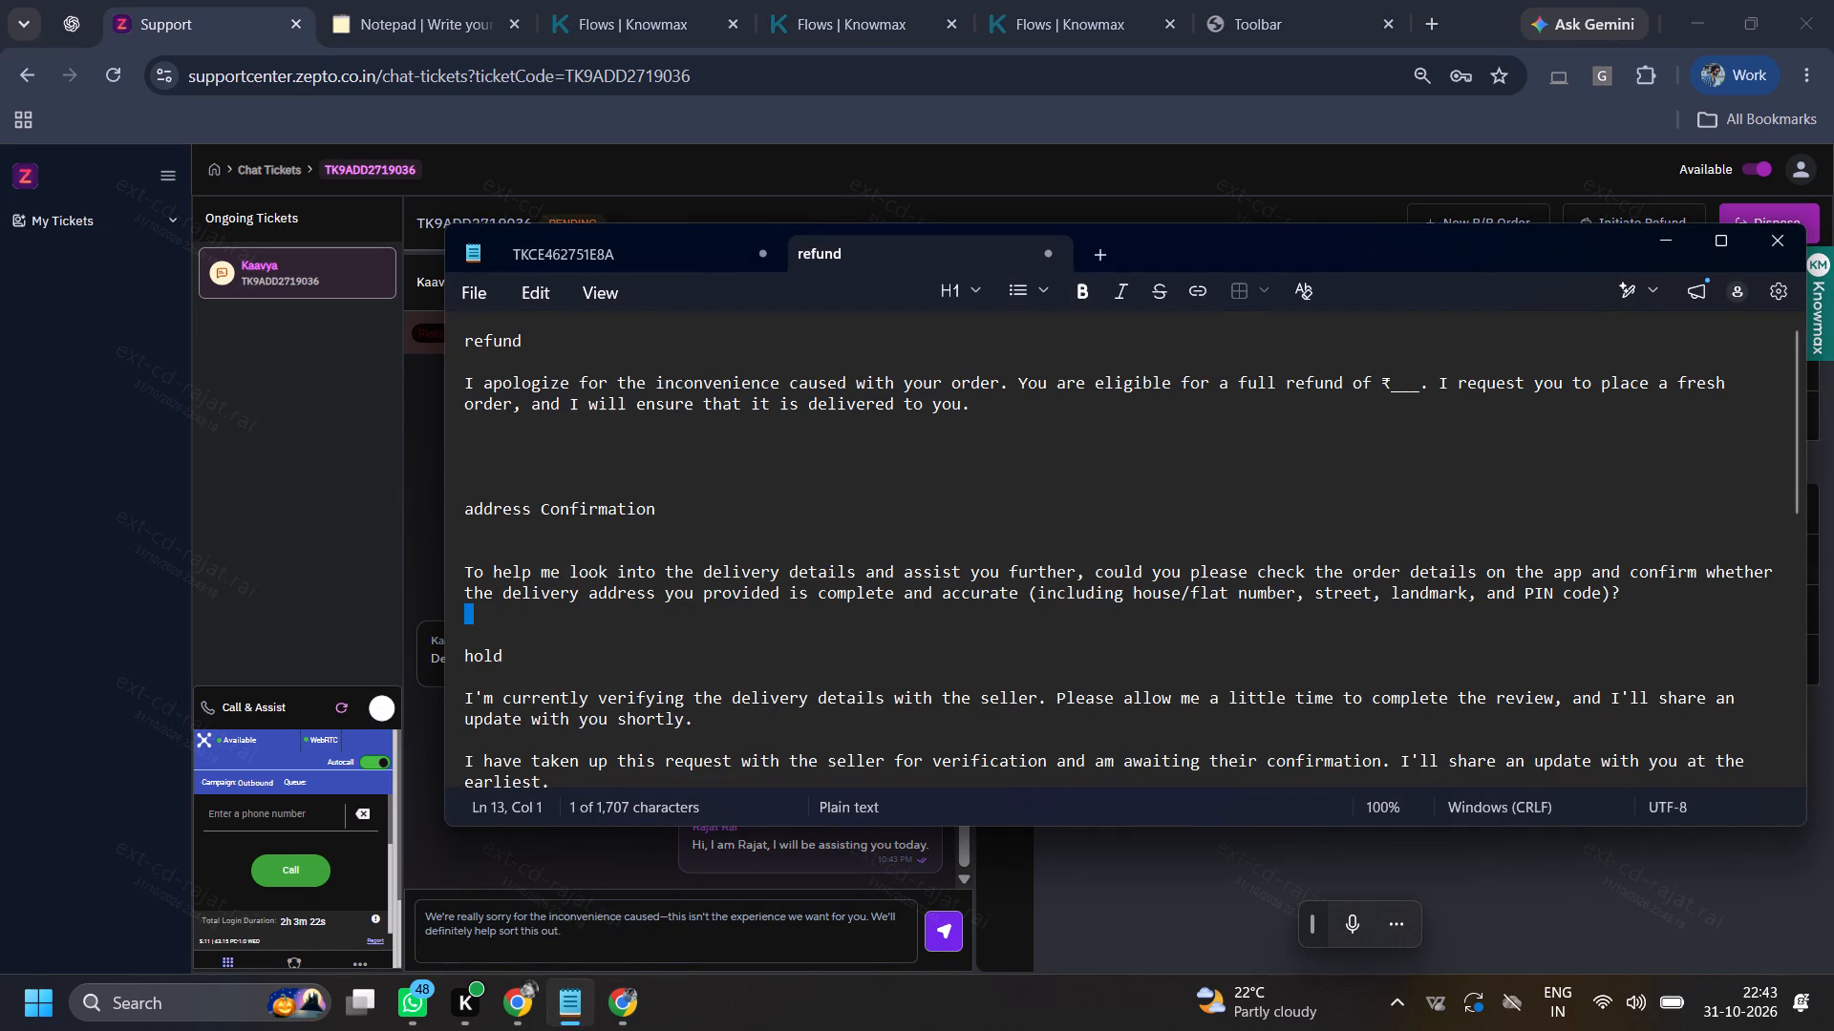
pyautogui.hotkey('ctrl', 'c')
pyautogui.keyDown('ctrl'); pyautogui.click(392, 518); pyautogui.keyUp('ctrl')
pyautogui.keyDown('ctrl'); pyautogui.click(629, 909); pyautogui.keyUp('ctrl')
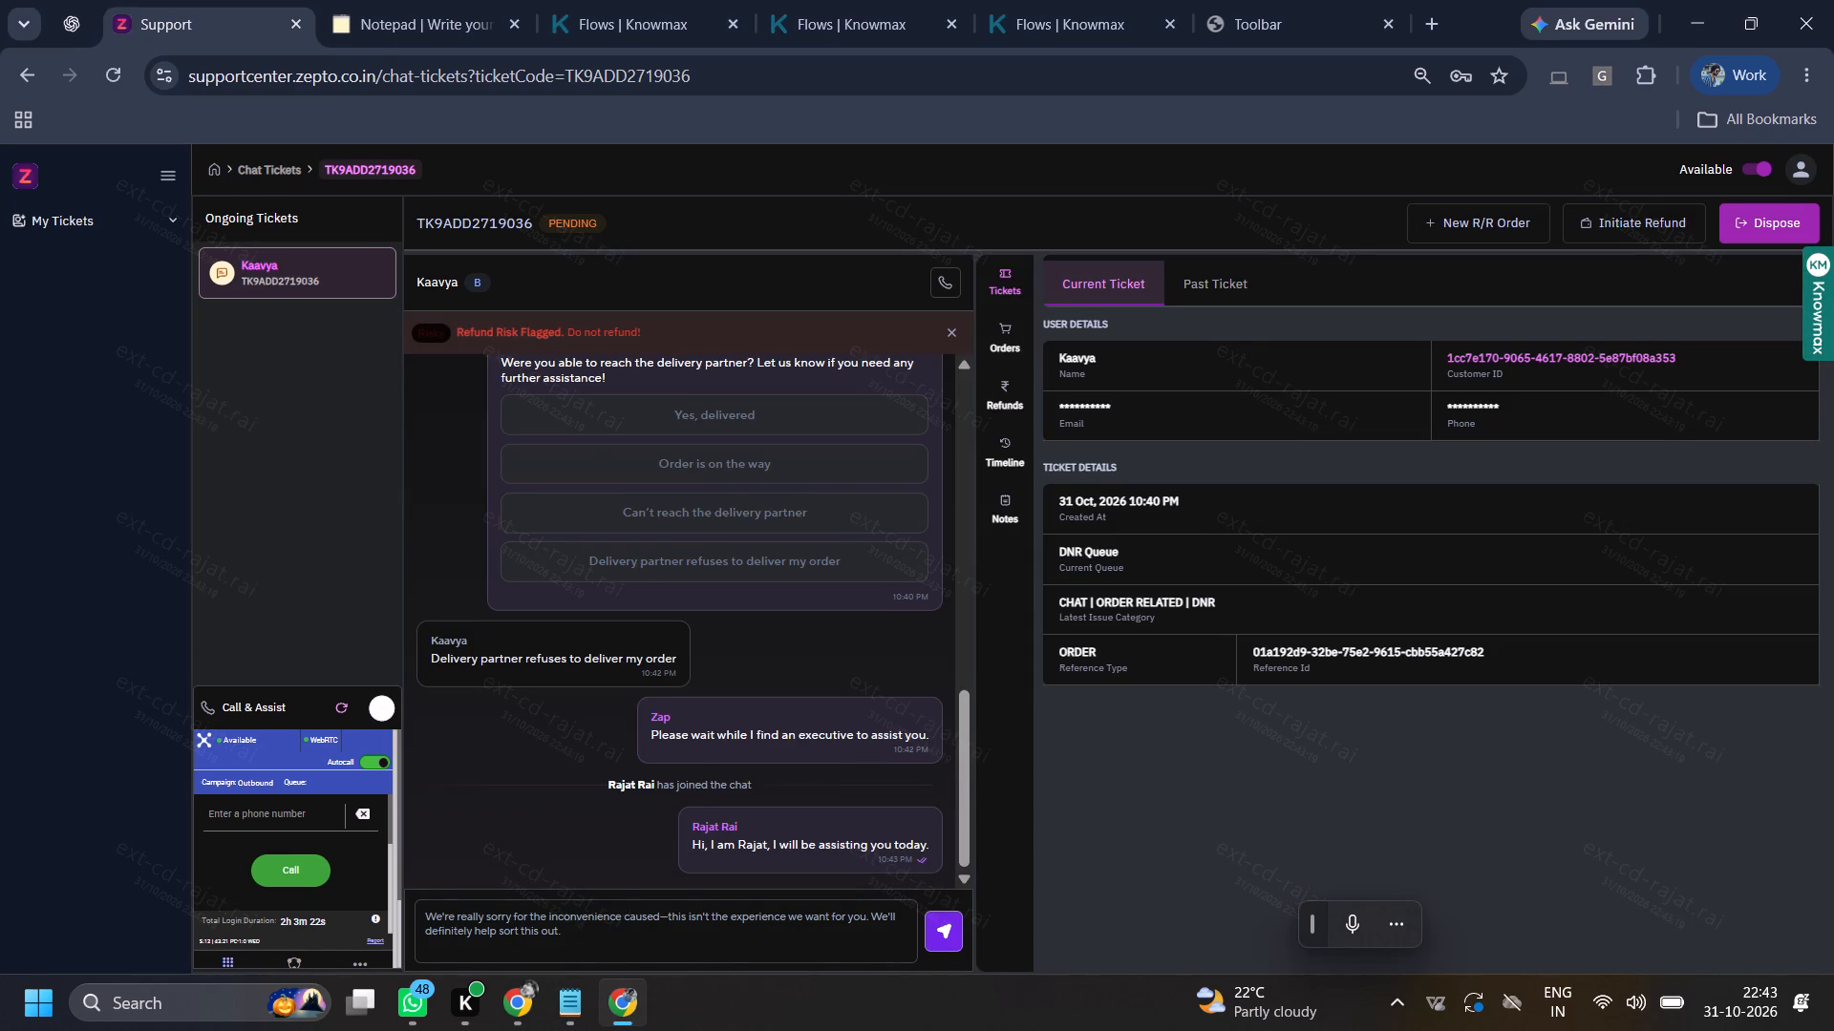
pyautogui.hotkey('ctrl', 'Return')
pyautogui.hotkey('ctrl', 'v')
pyautogui.hotkey('ctrl', 'Return')
# Open the ticket's current order details and place a call to the shipment's rider.
pyautogui.click(1013, 333)
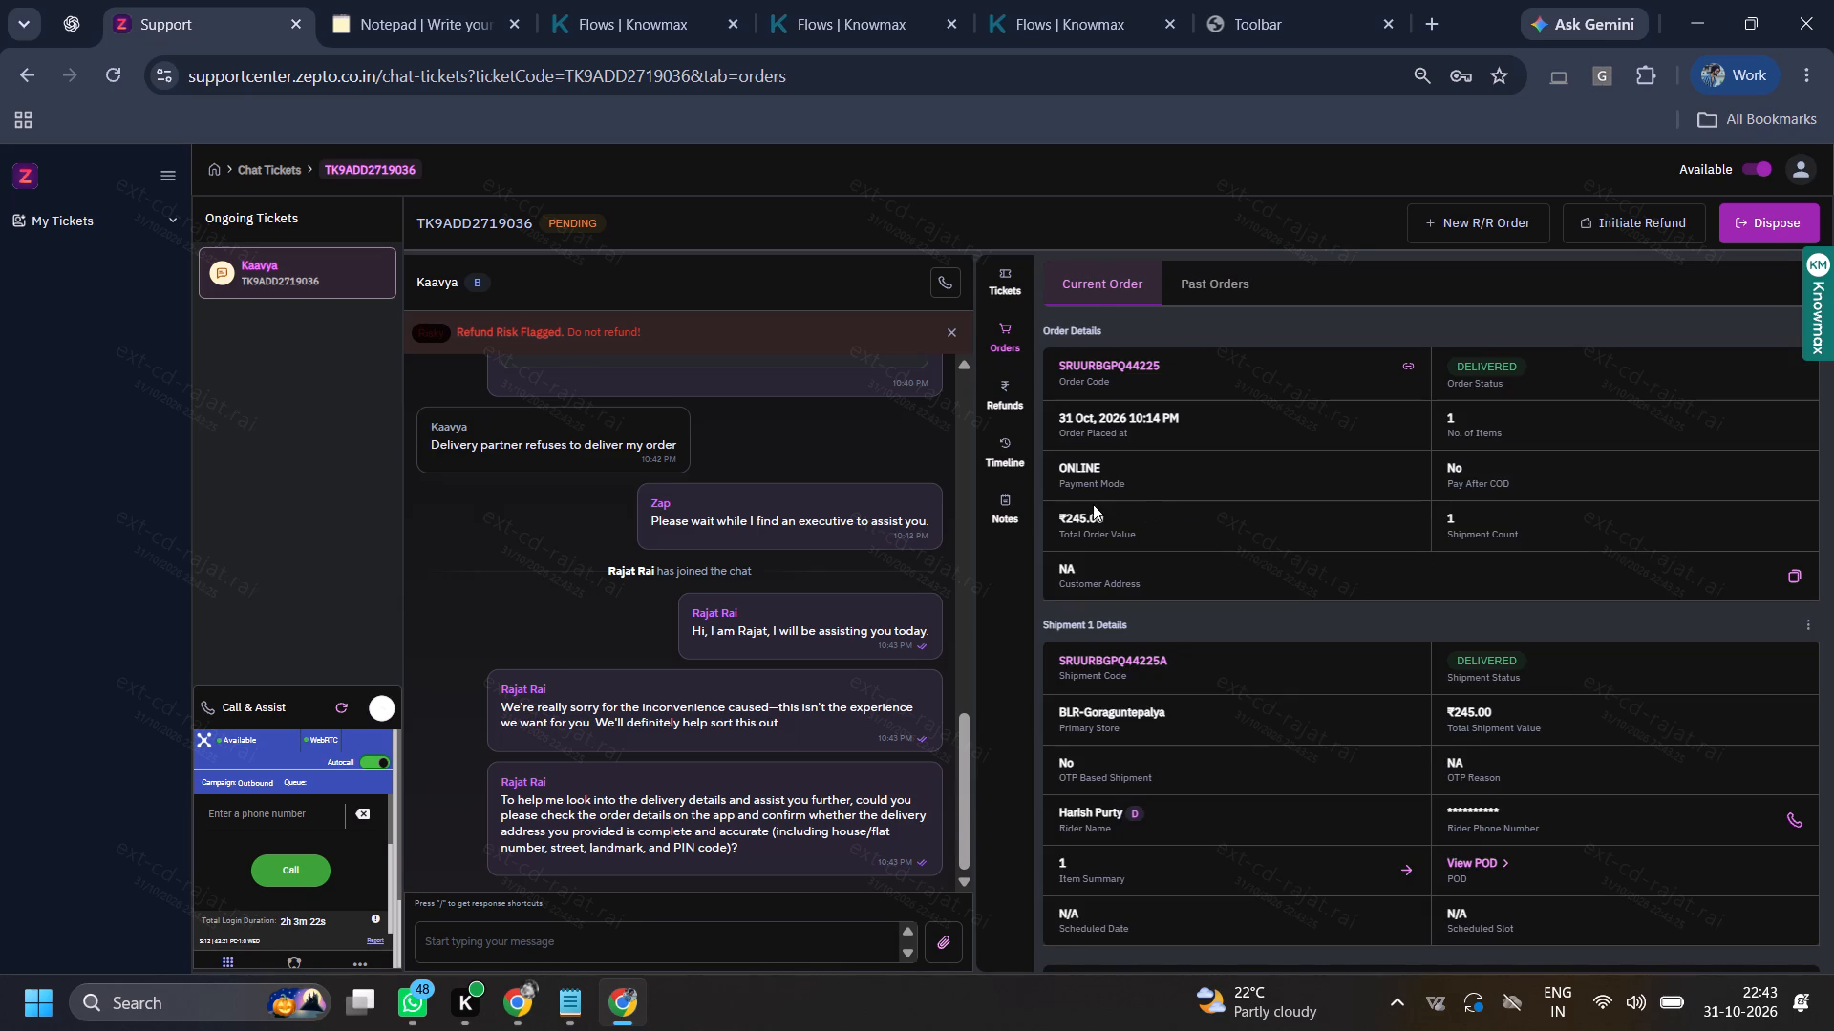
pyautogui.moveTo(1066, 517); pyautogui.dragTo(1167, 510)
pyautogui.click(1166, 511)
pyautogui.click(1021, 282)
pyautogui.click(1000, 353)
pyautogui.click(1801, 816)
pyautogui.click(1094, 367)
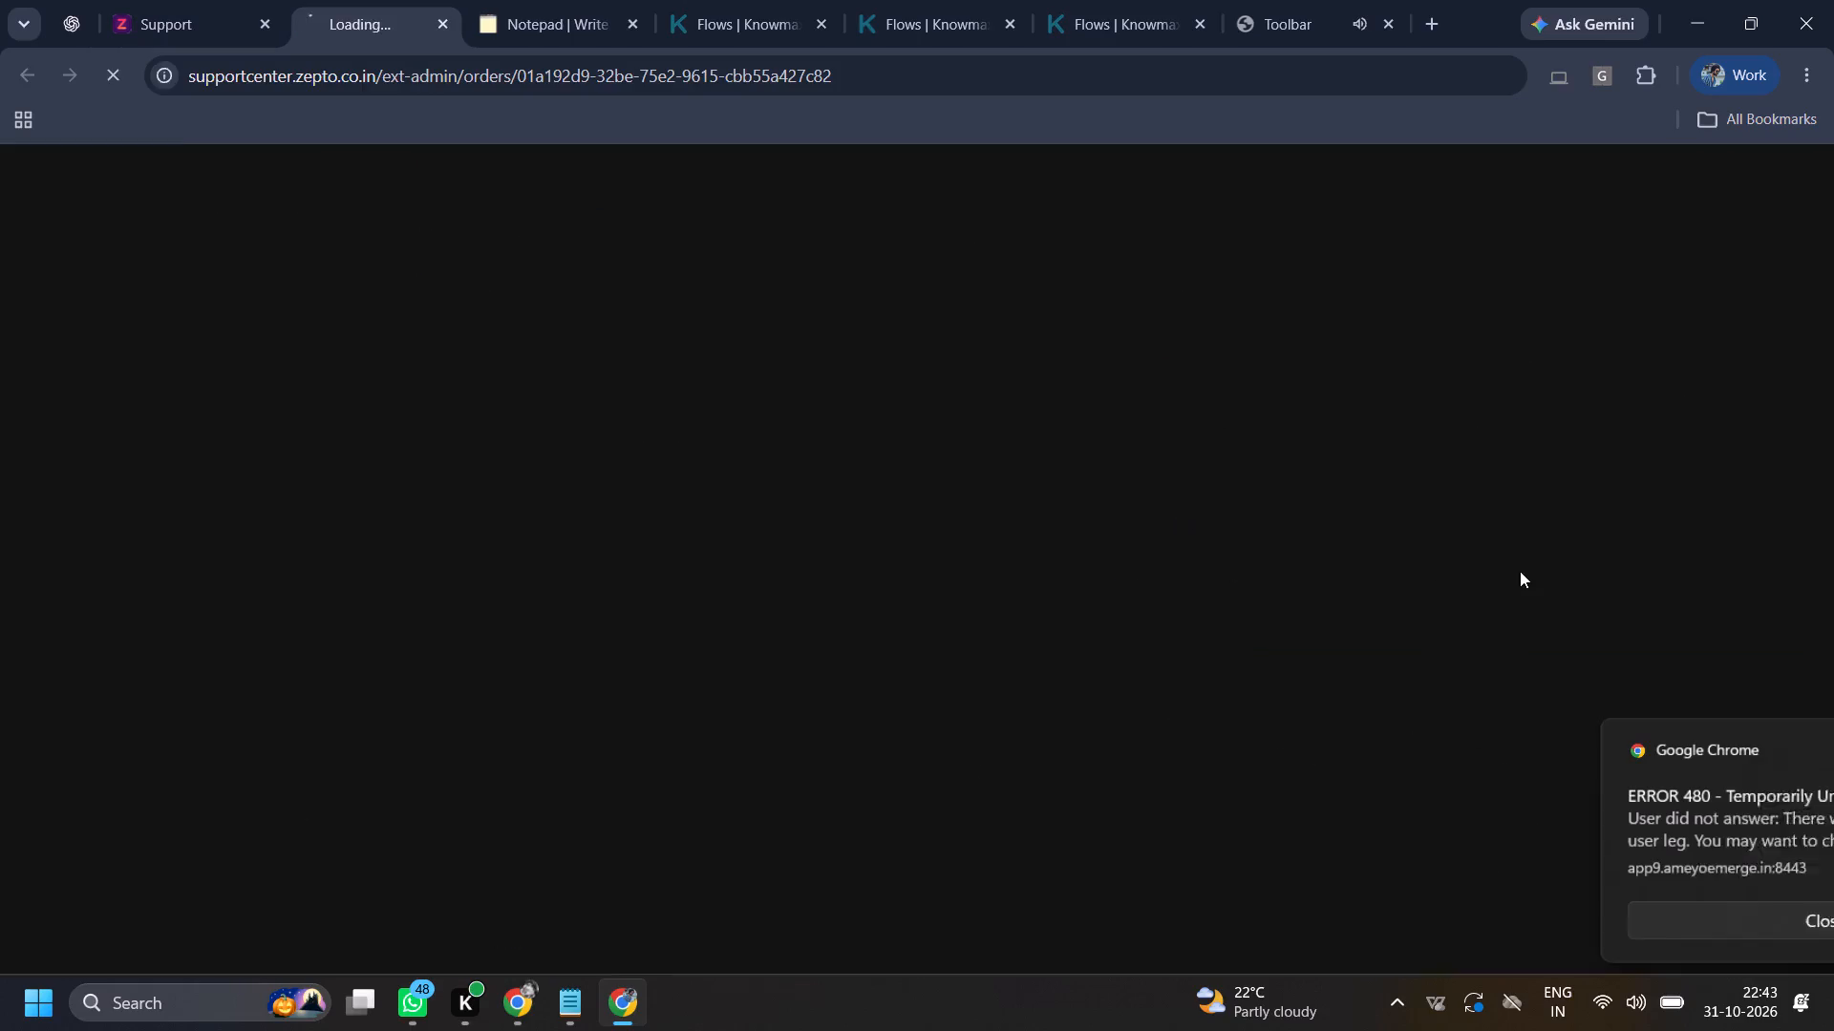
pyautogui.click(320, 221)
pyautogui.scroll(-4, 642, 698)
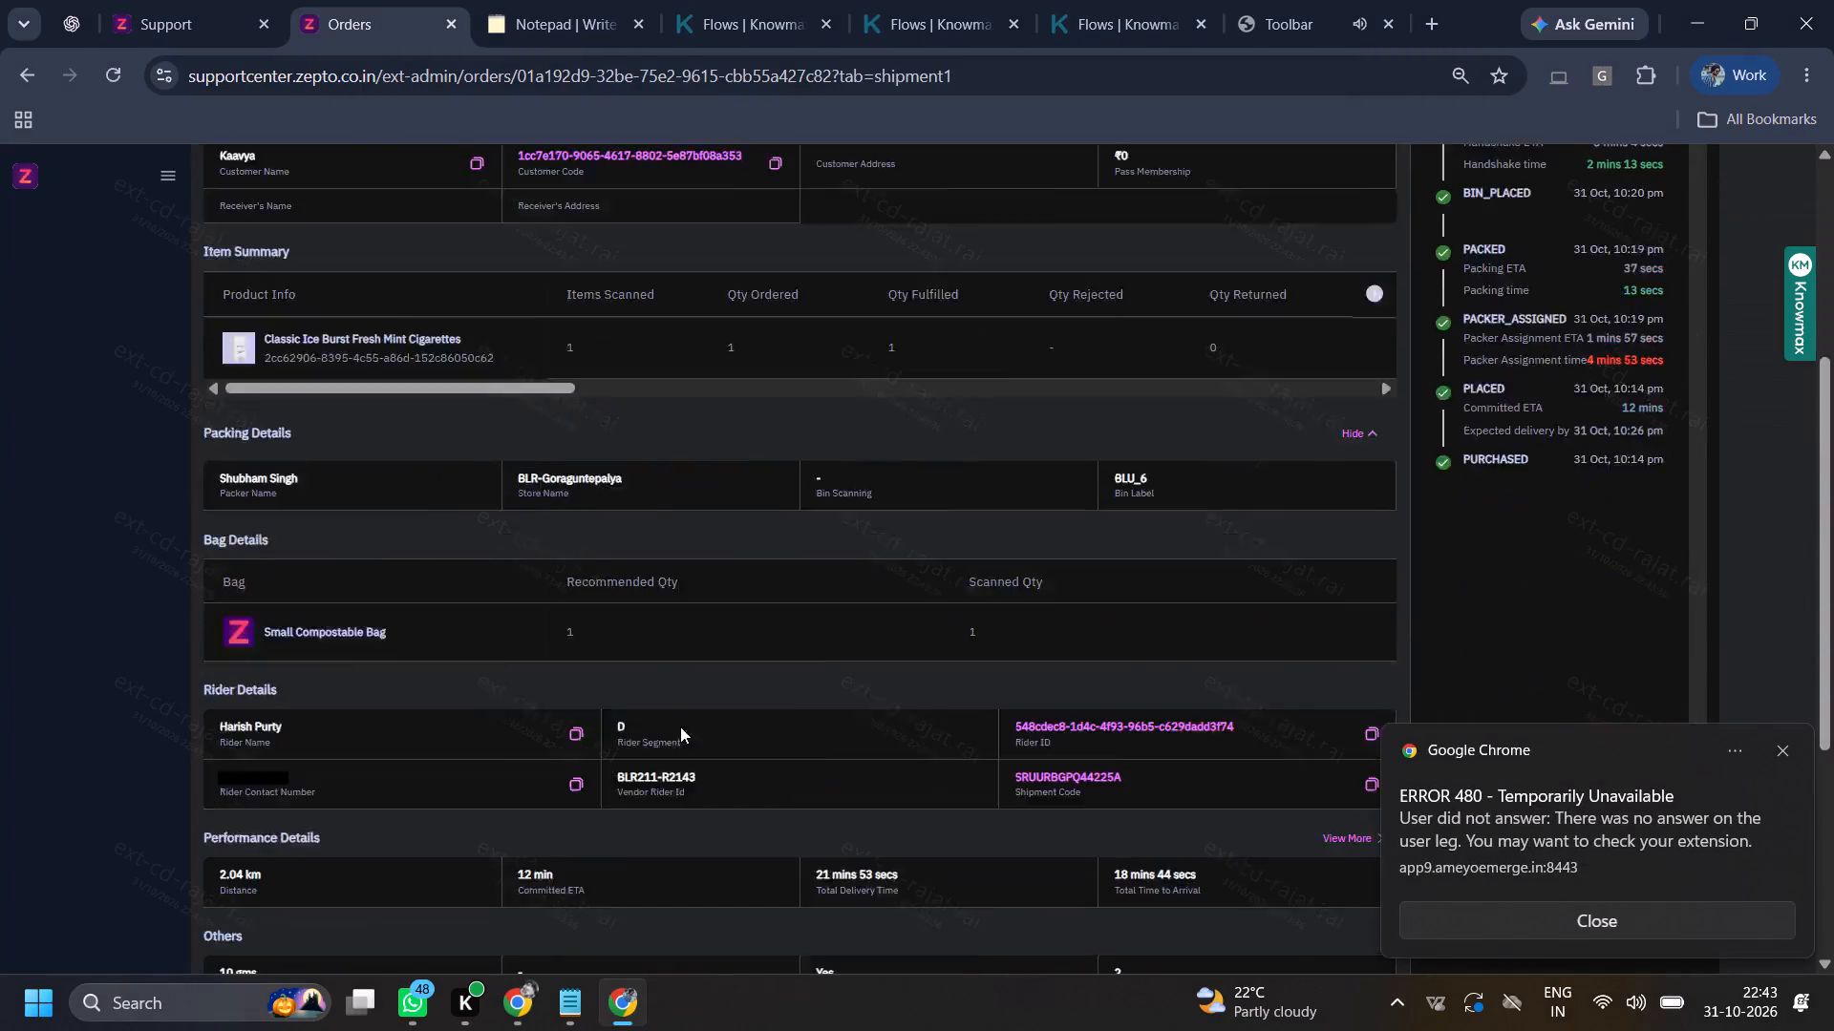
pyautogui.scroll(-6, 680, 726)
pyautogui.scroll(-4, 719, 806)
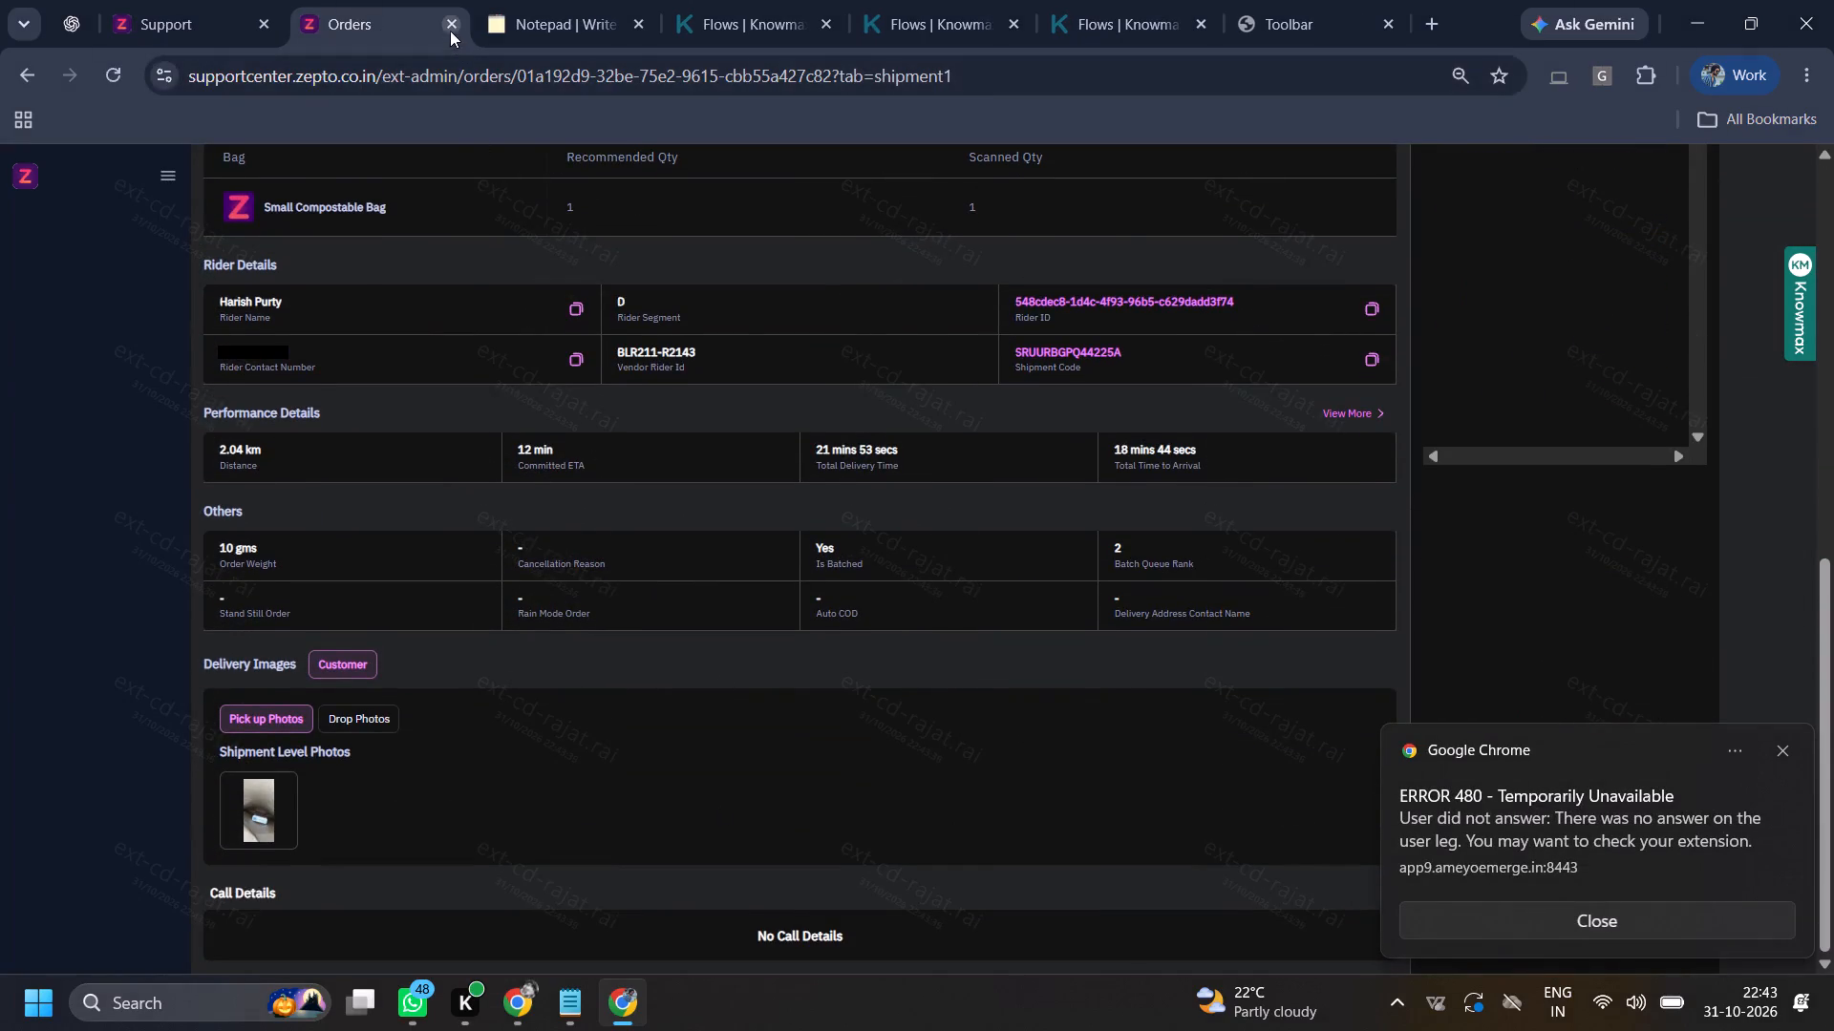
pyautogui.click(450, 25)
# Open the available actions for Shipment 1.
pyautogui.click(1810, 629)
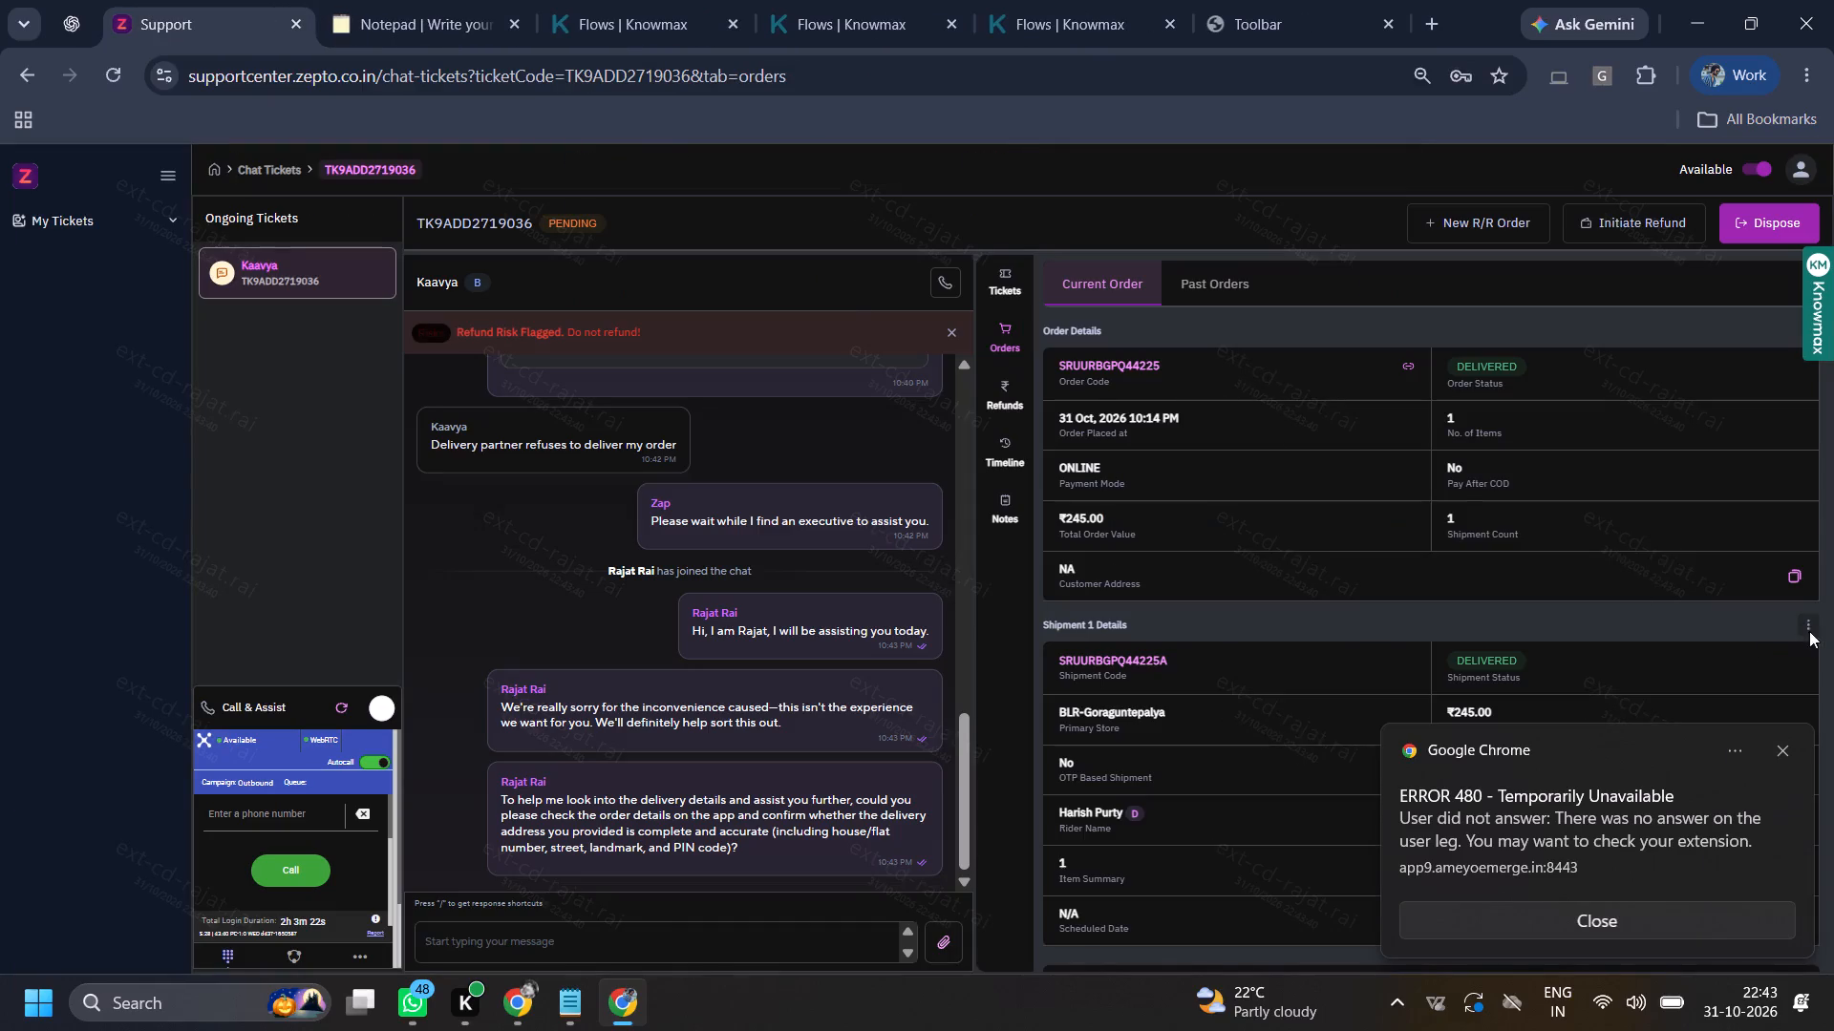
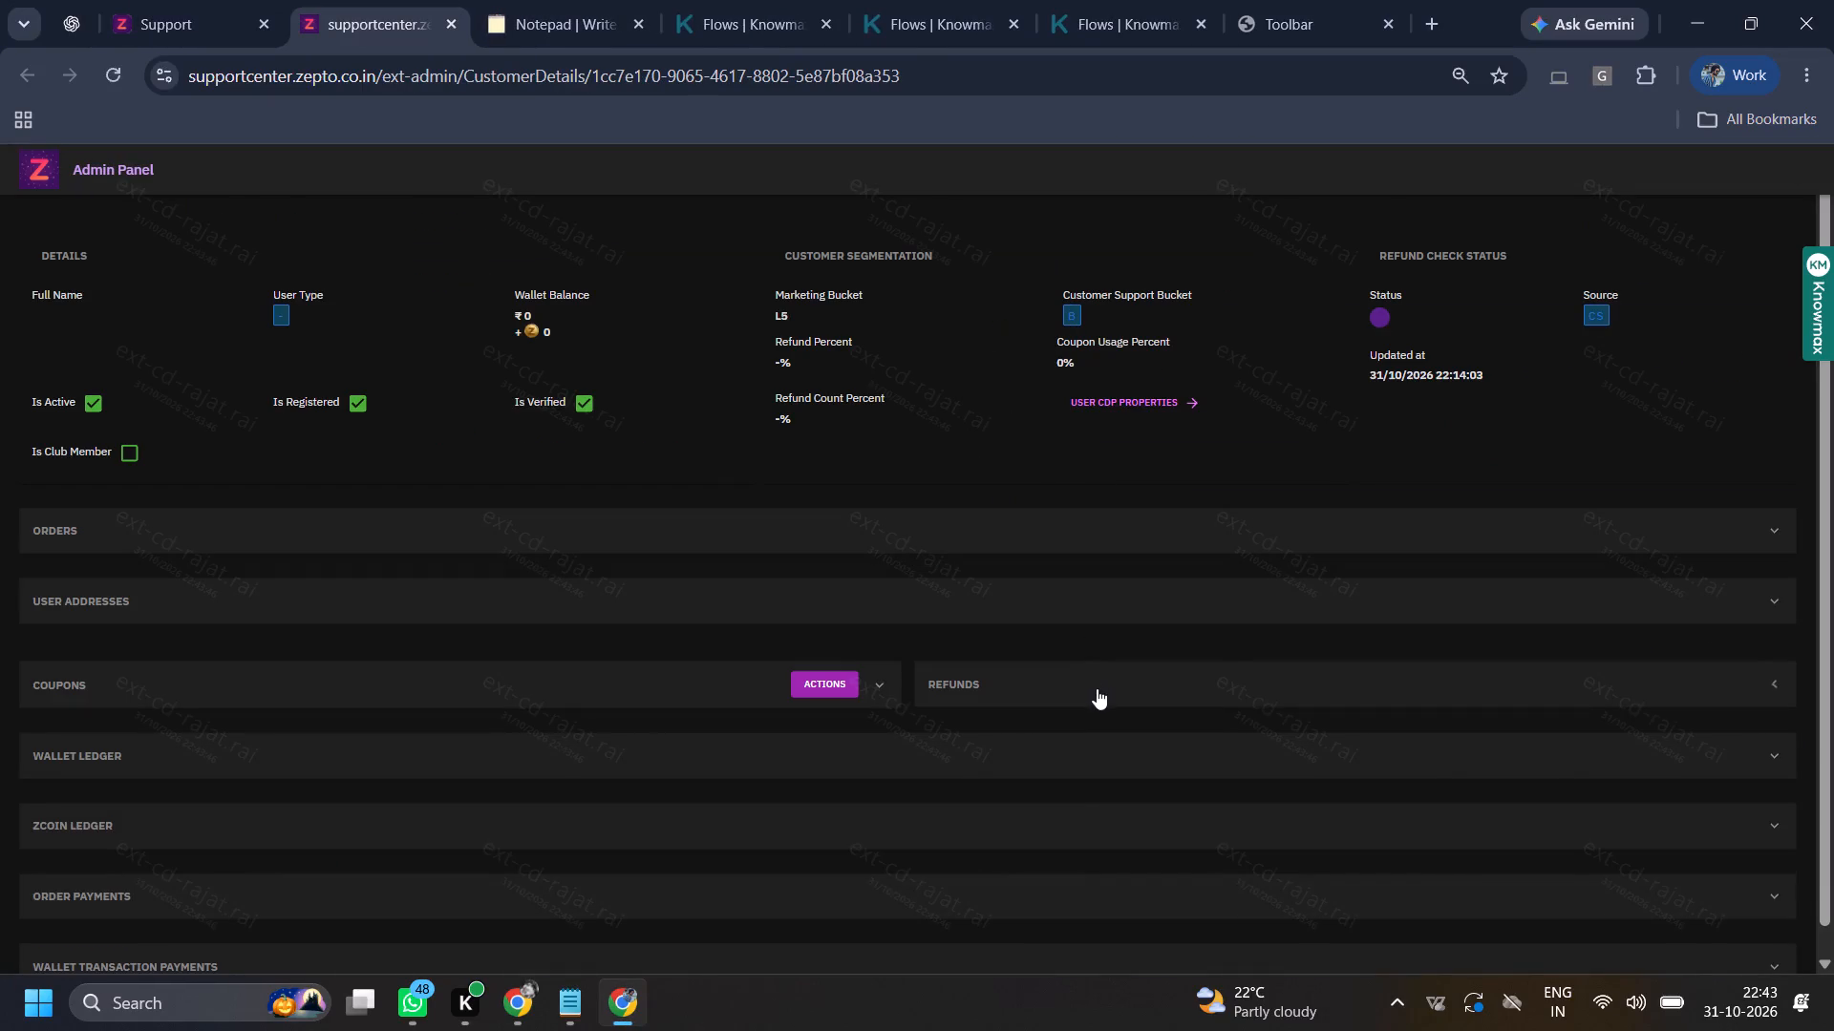
pyautogui.click(448, 25)
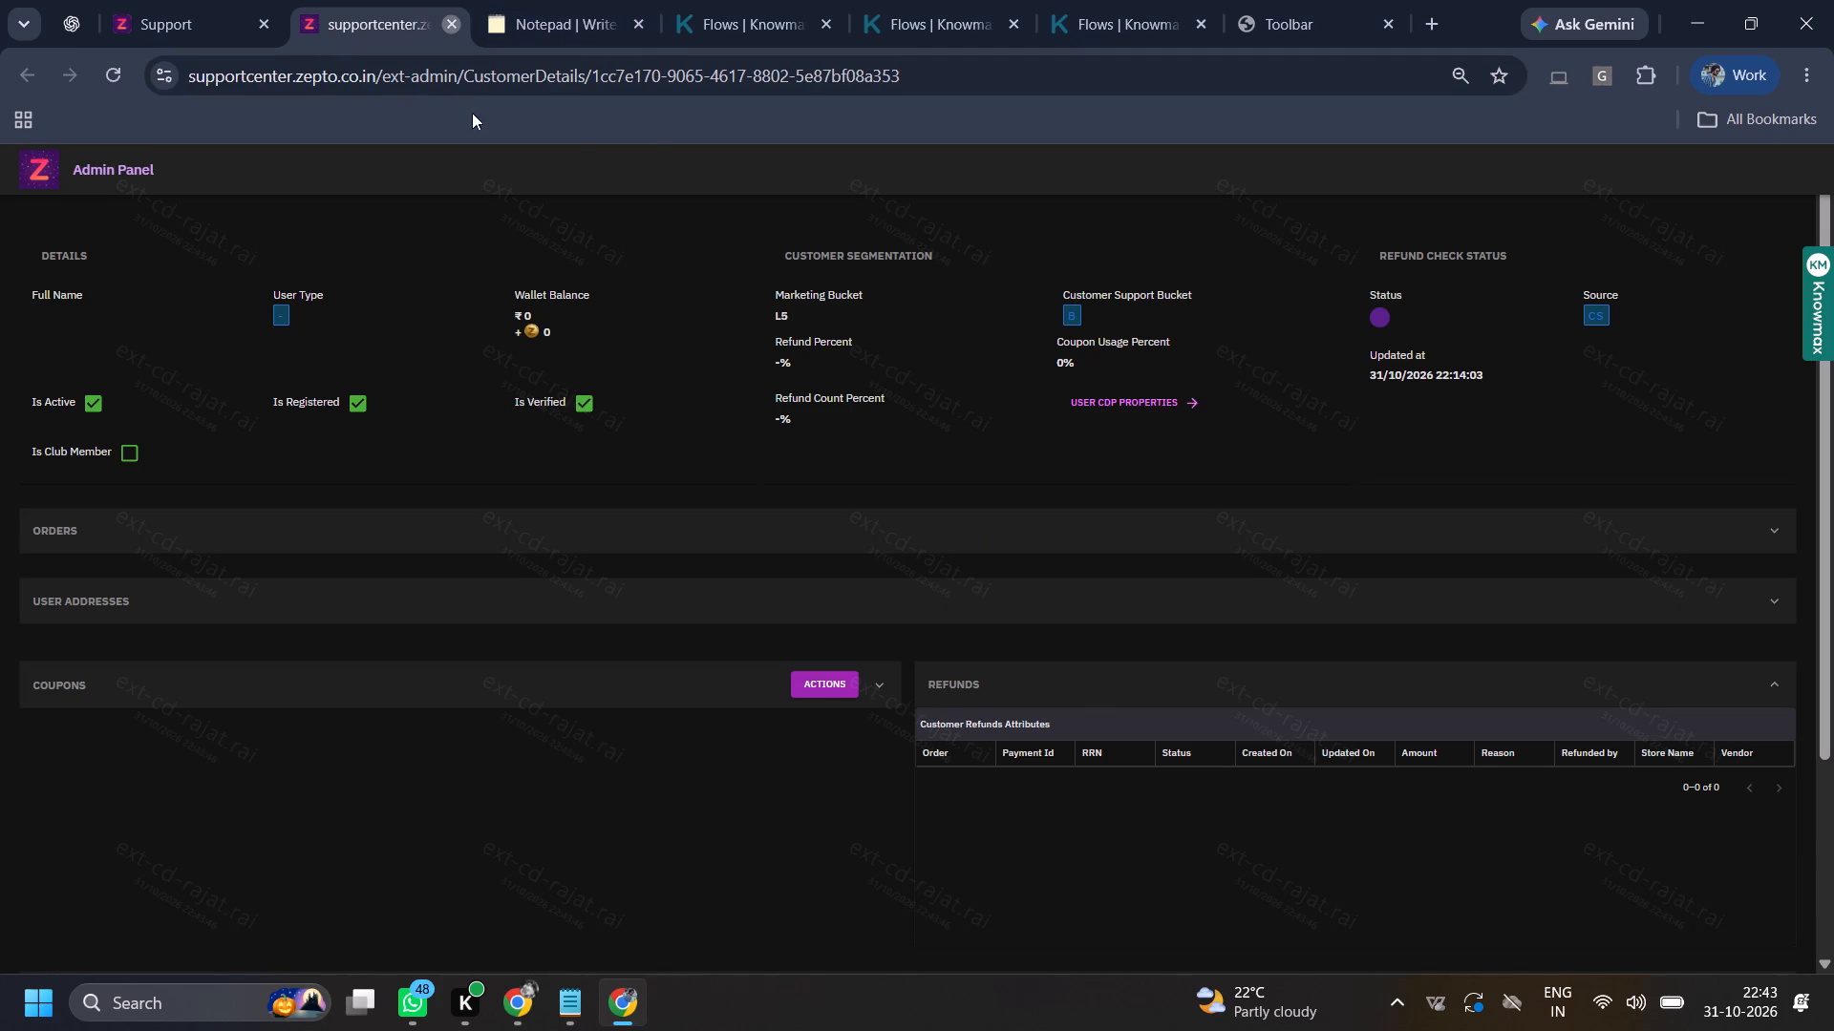
pyautogui.click(418, 7)
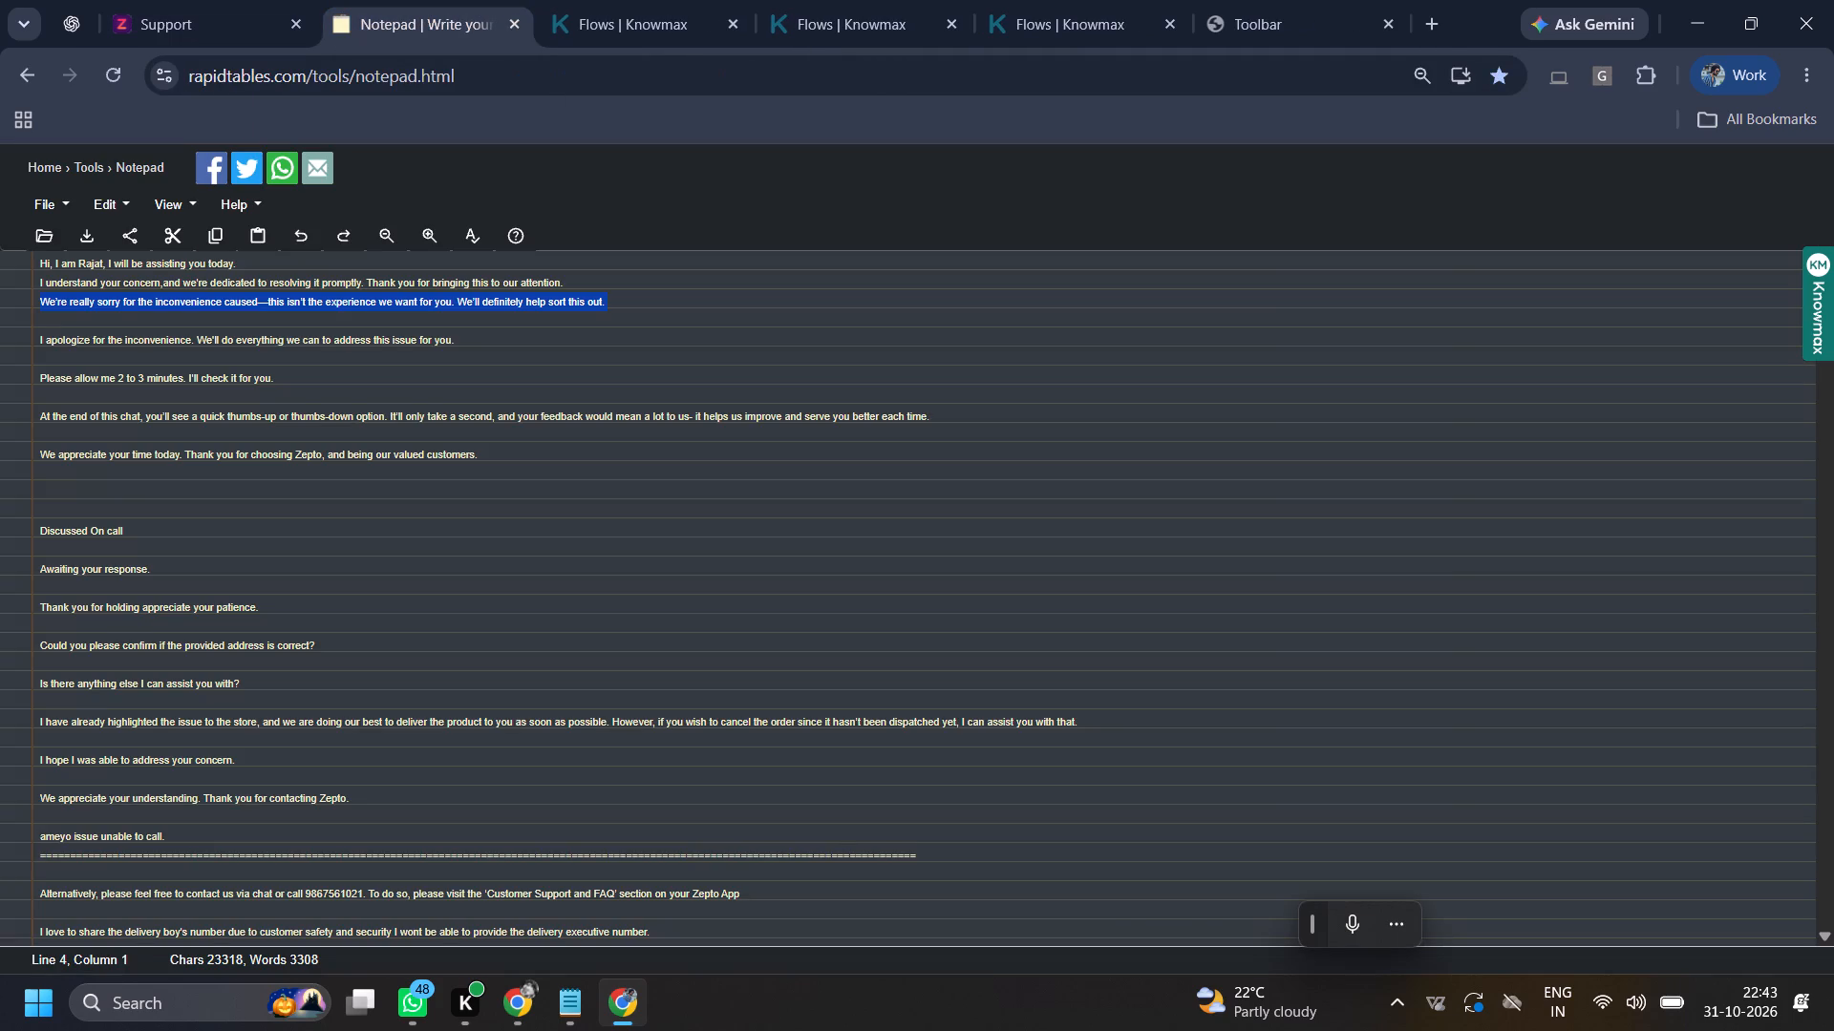
pyautogui.moveTo(220, 0); pyautogui.dragTo(260, 96)
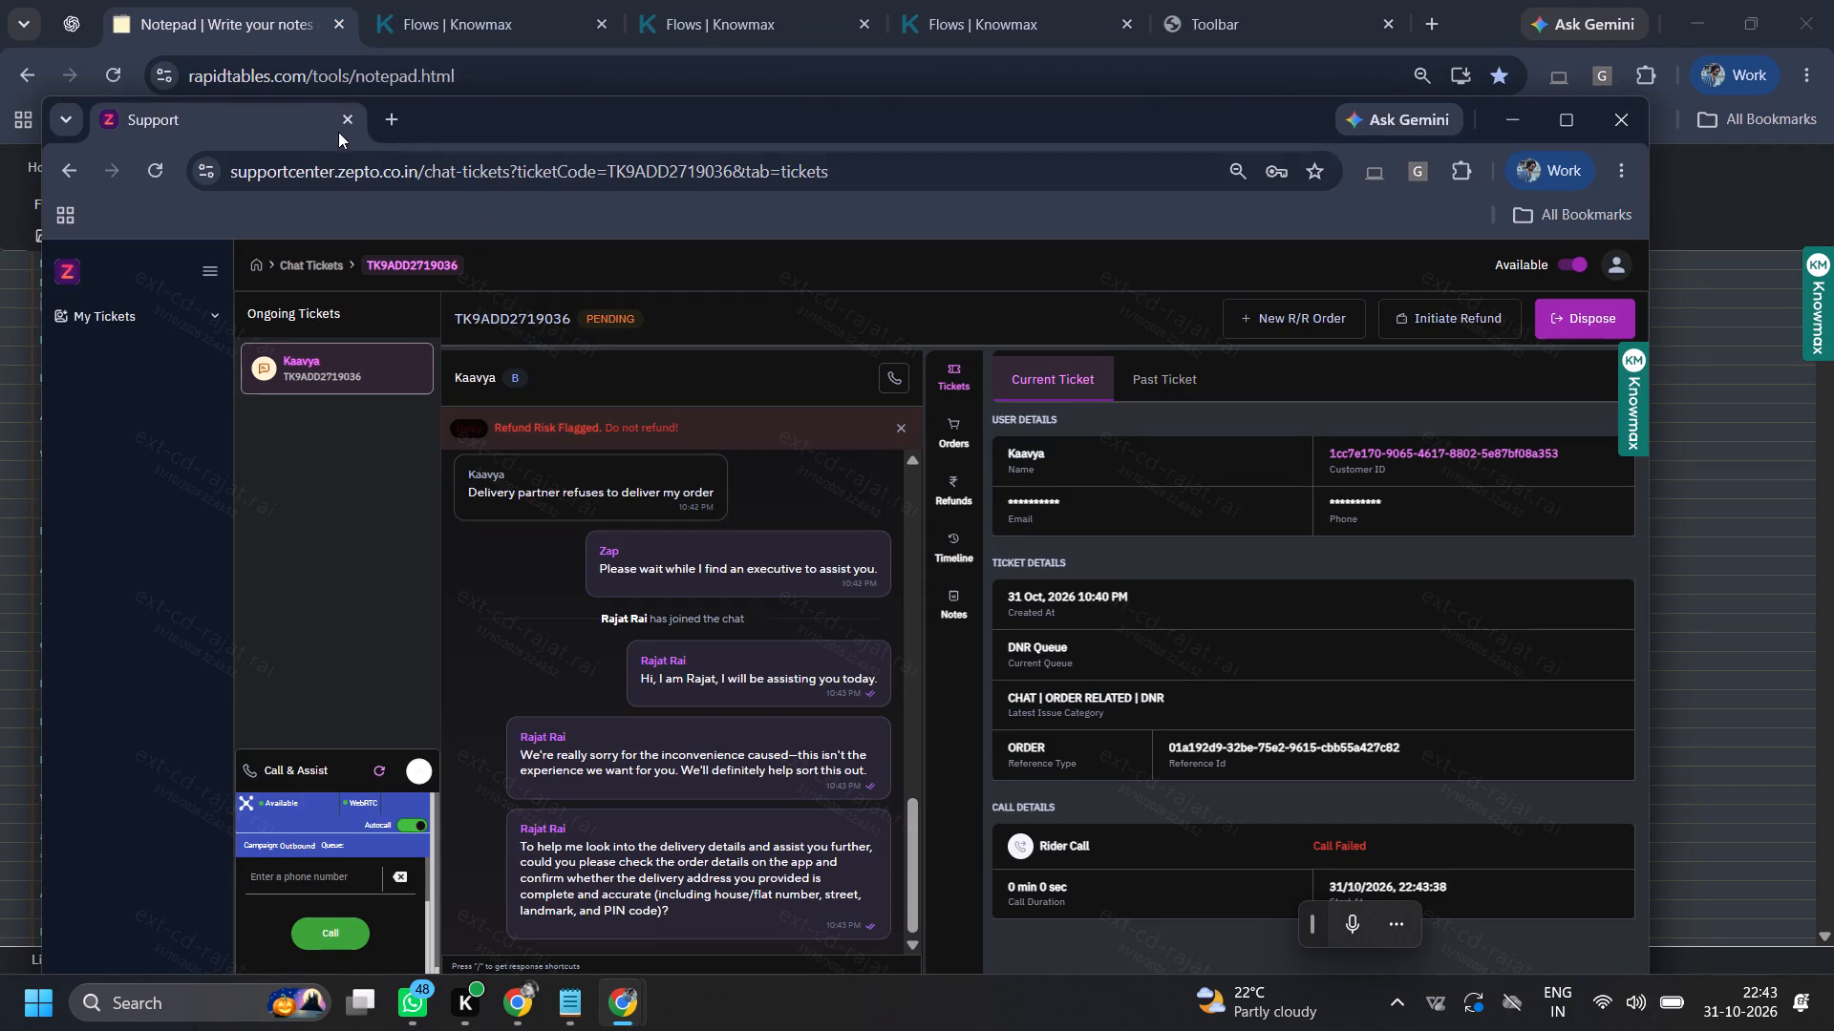
pyautogui.moveTo(274, 112); pyautogui.dragTo(251, 32)
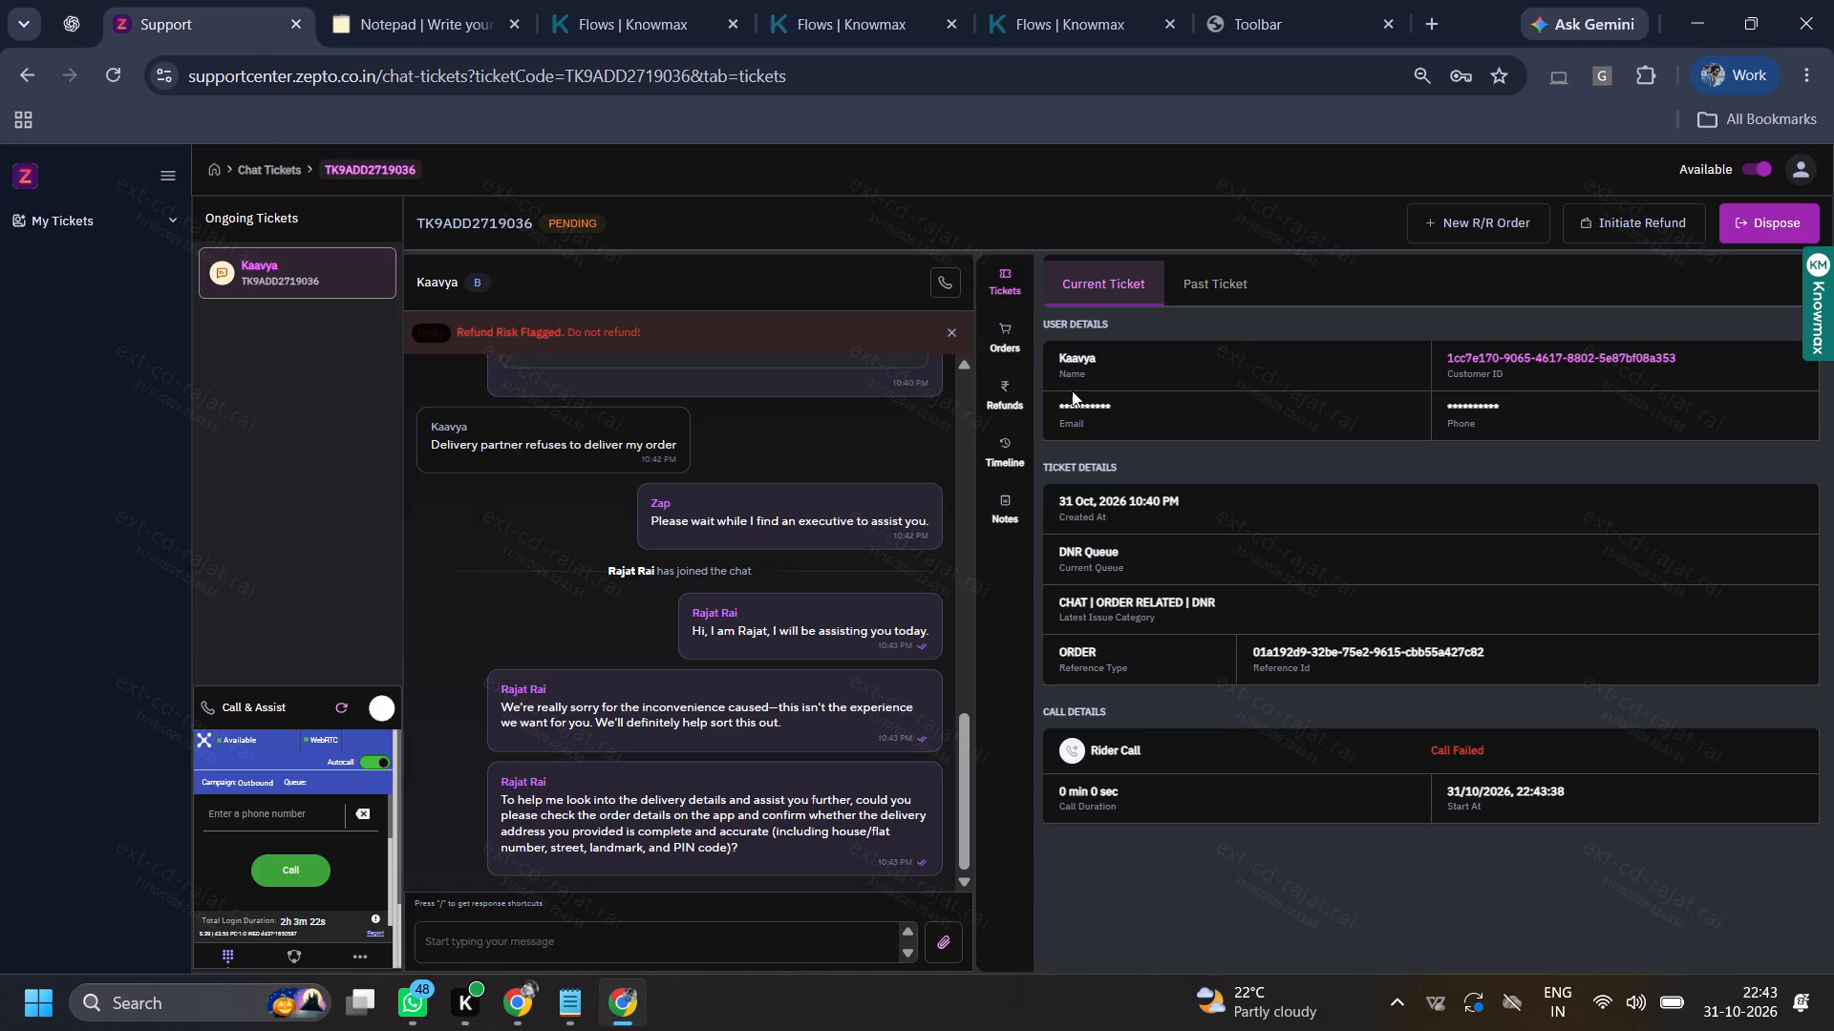
pyautogui.click(1008, 324)
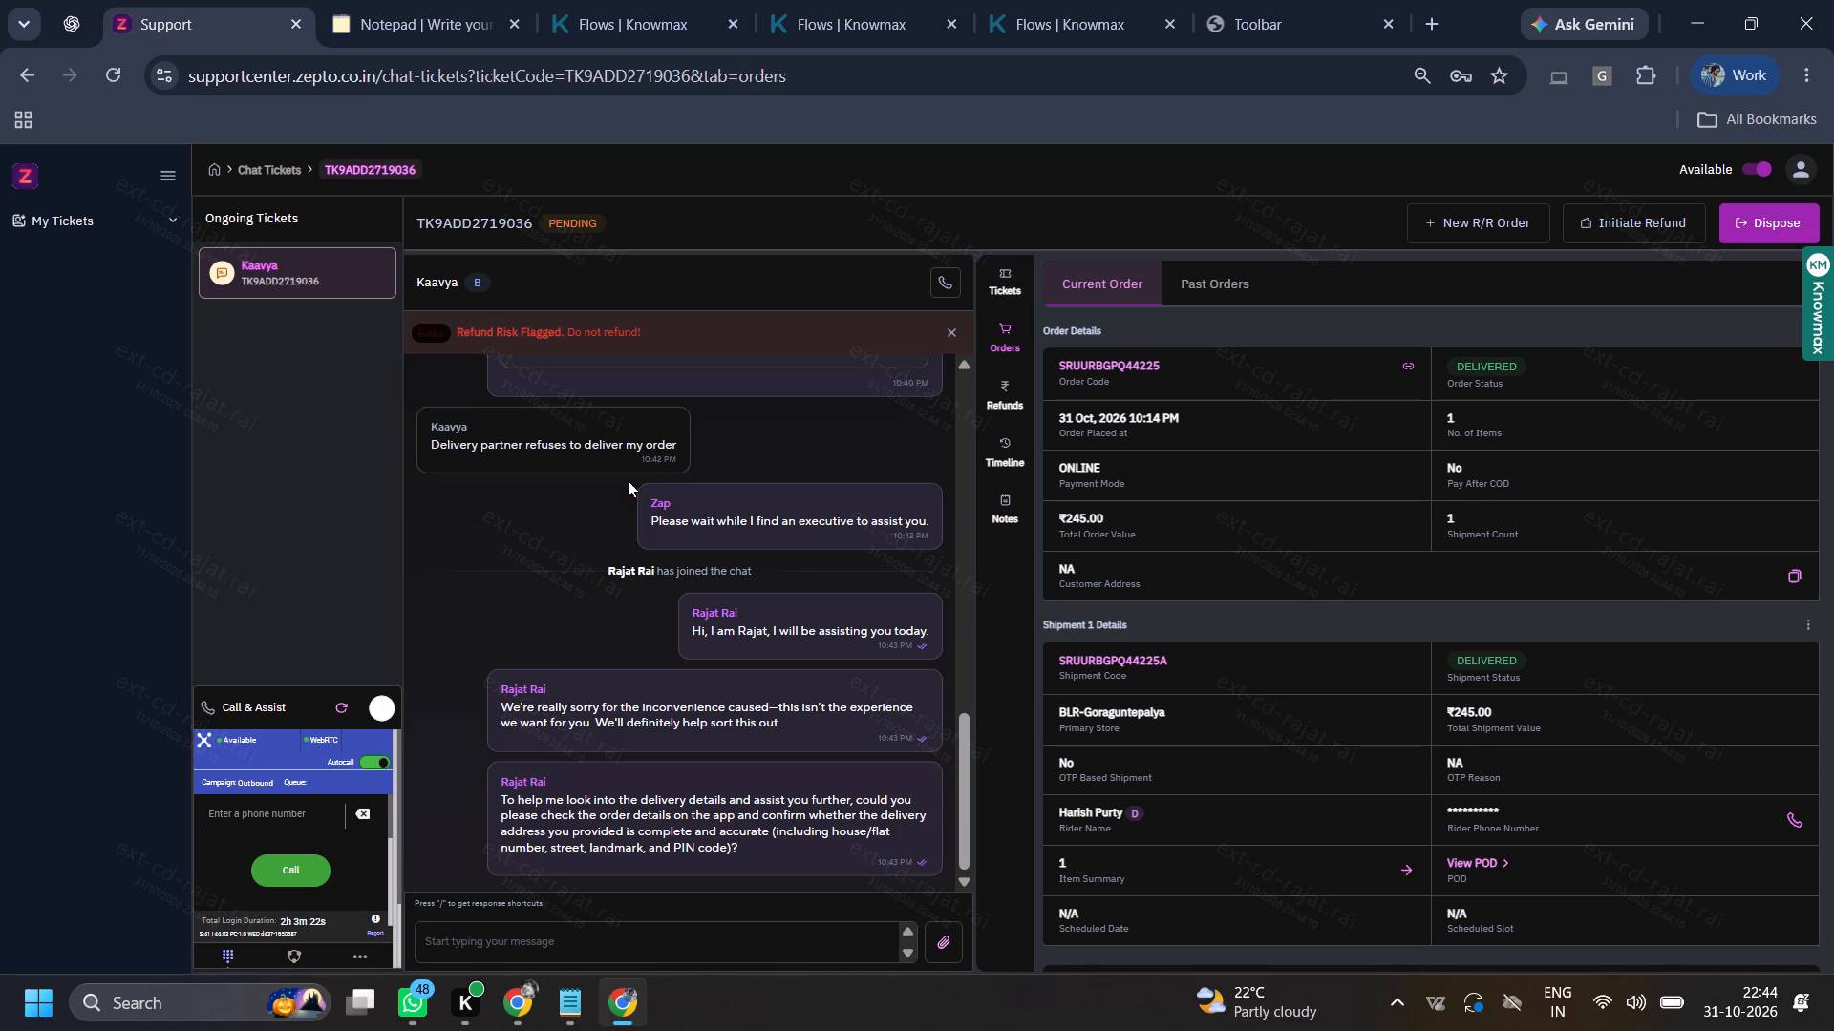
pyautogui.moveTo(631, 483); pyautogui.dragTo(656, 514)
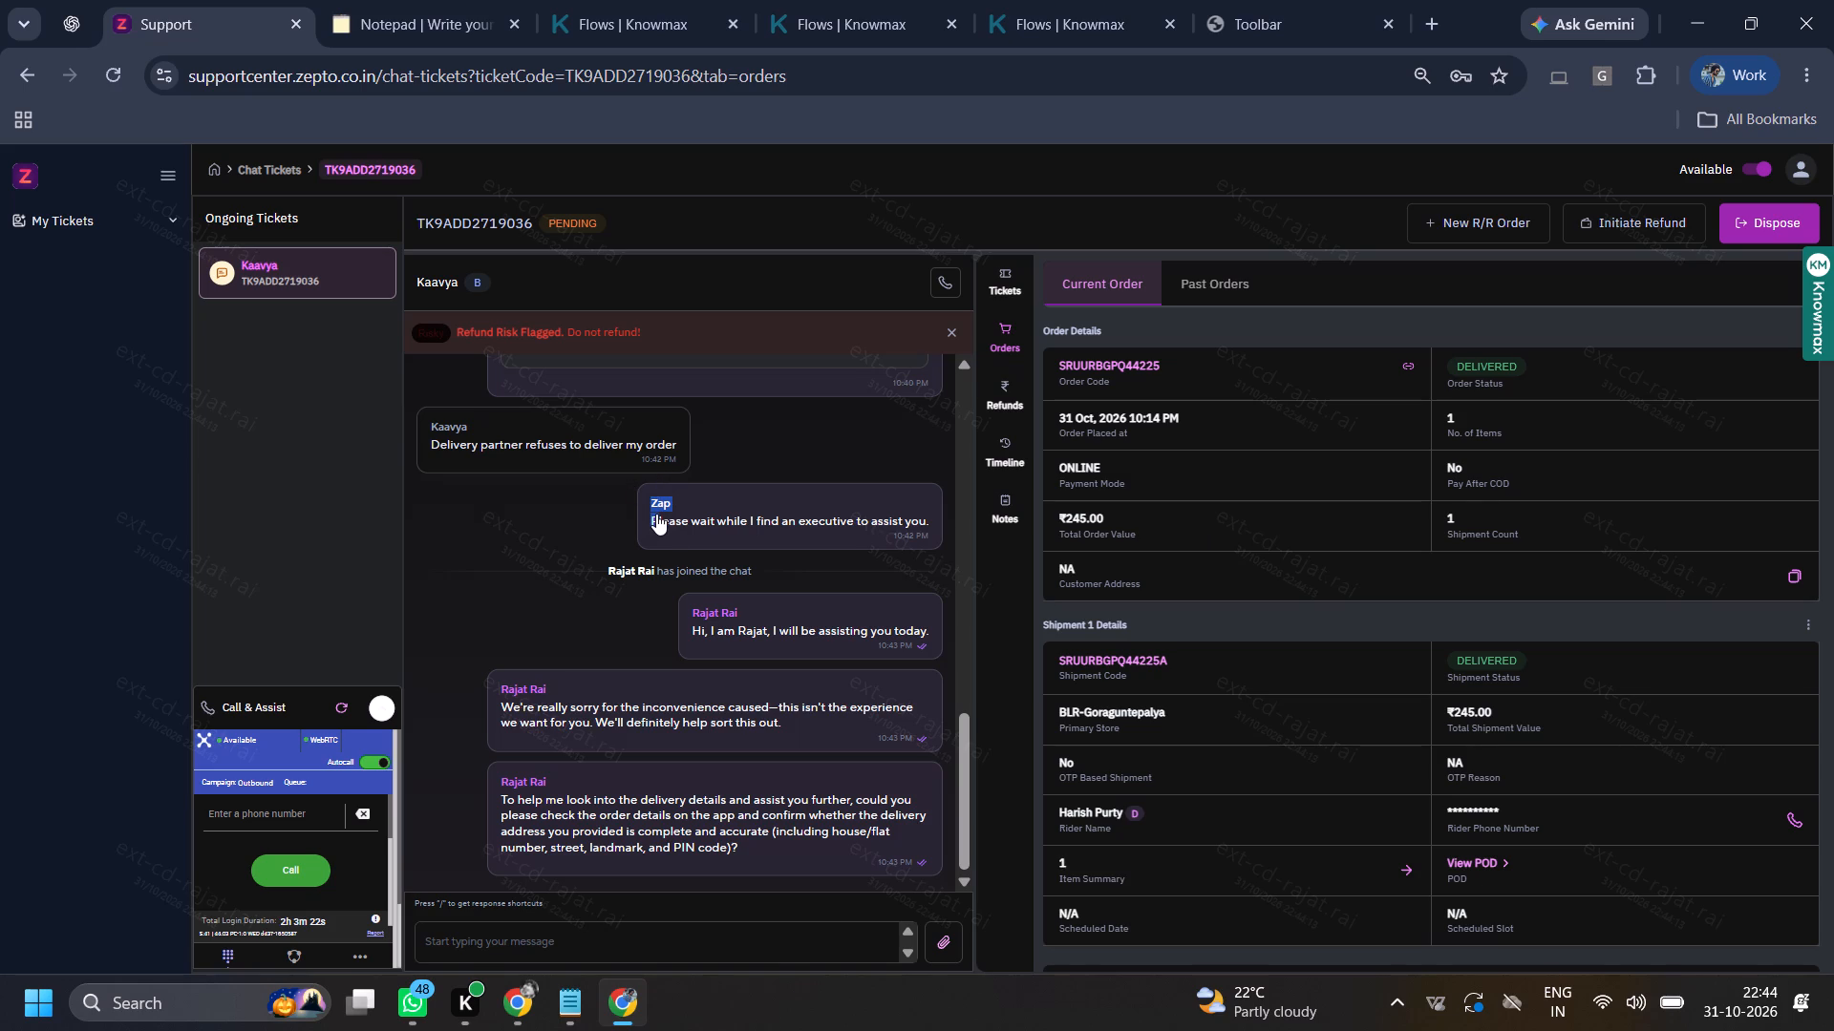
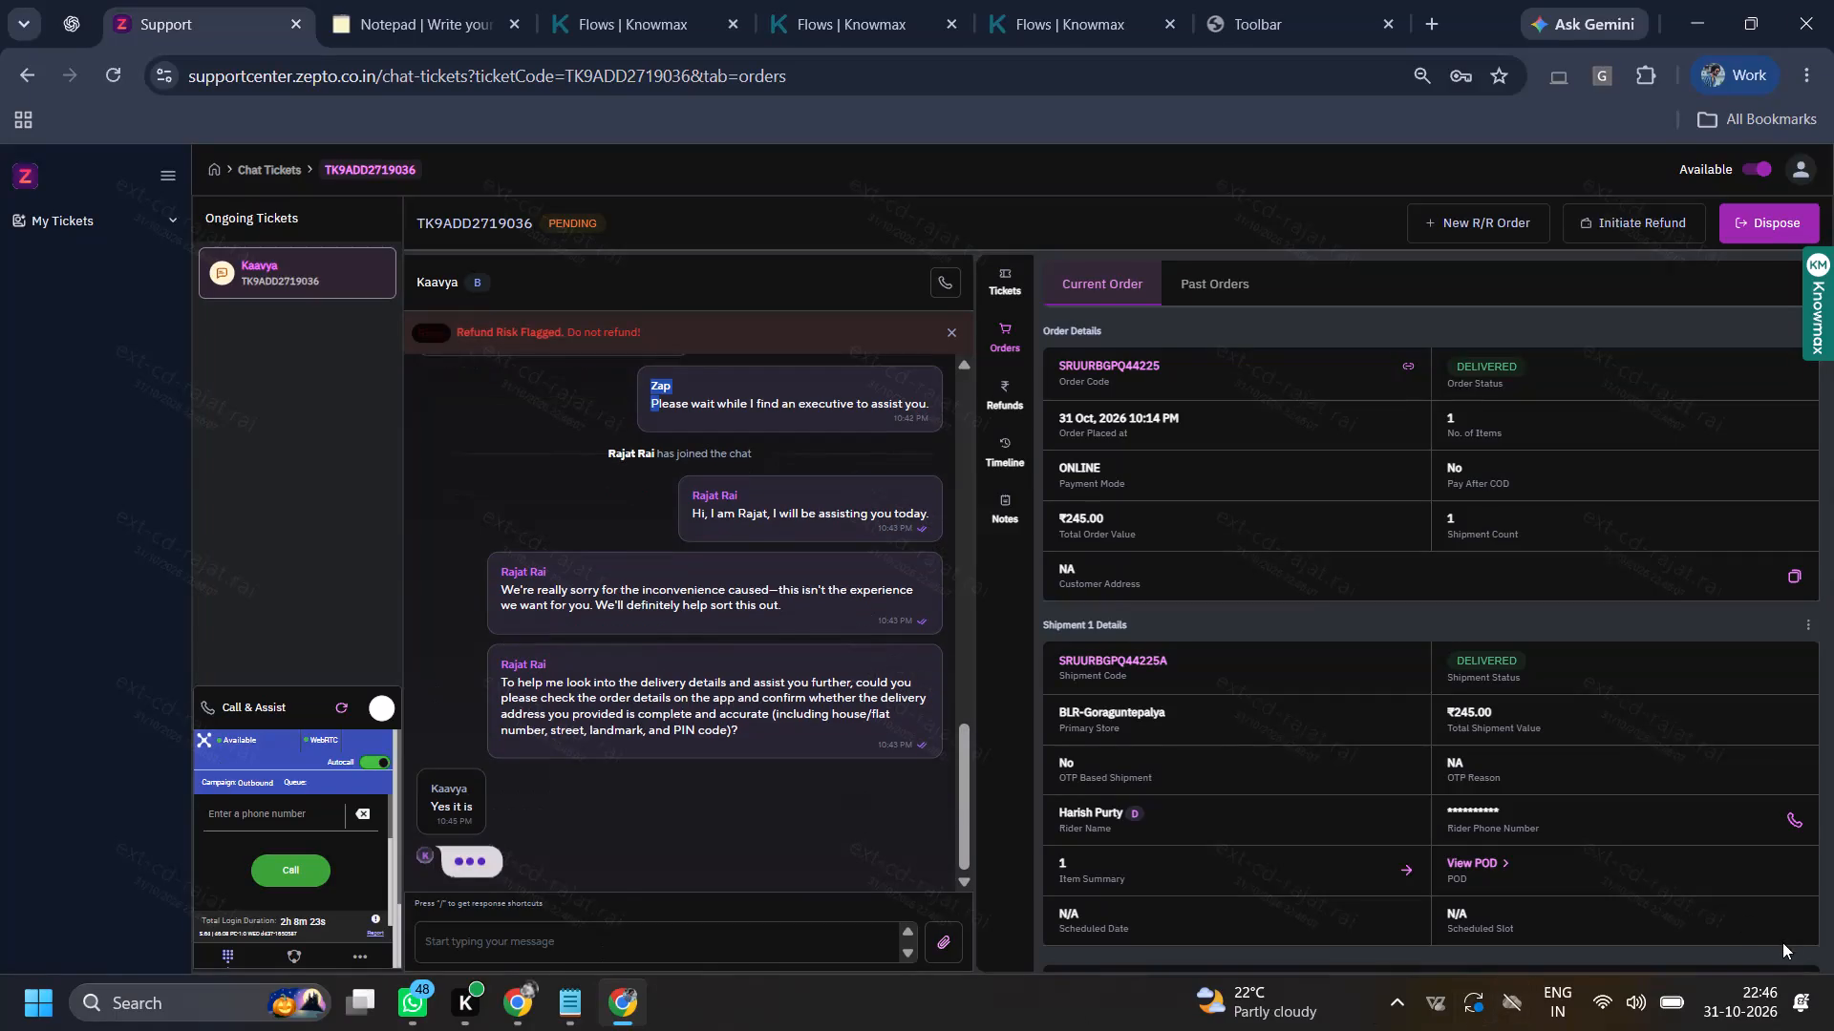
pyautogui.click(1795, 816)
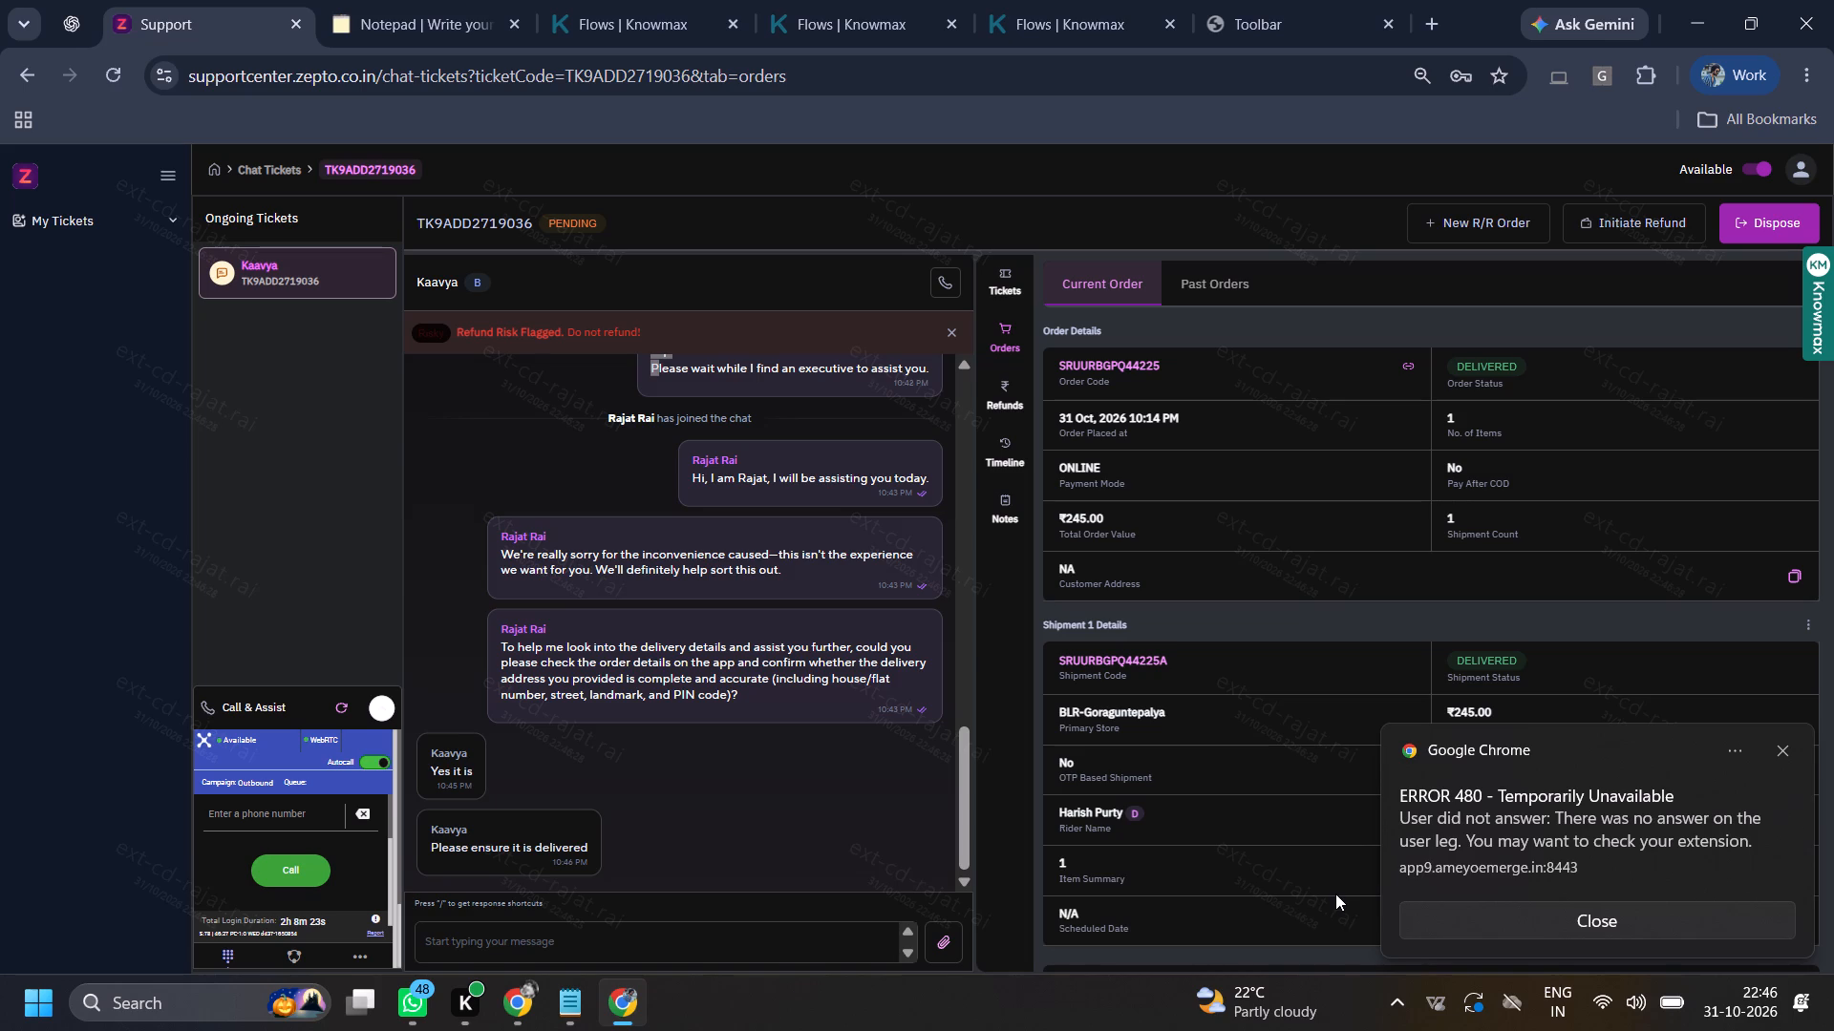
pyautogui.keyDown('ctrl'); pyautogui.click(587, 0); pyautogui.keyUp('ctrl')
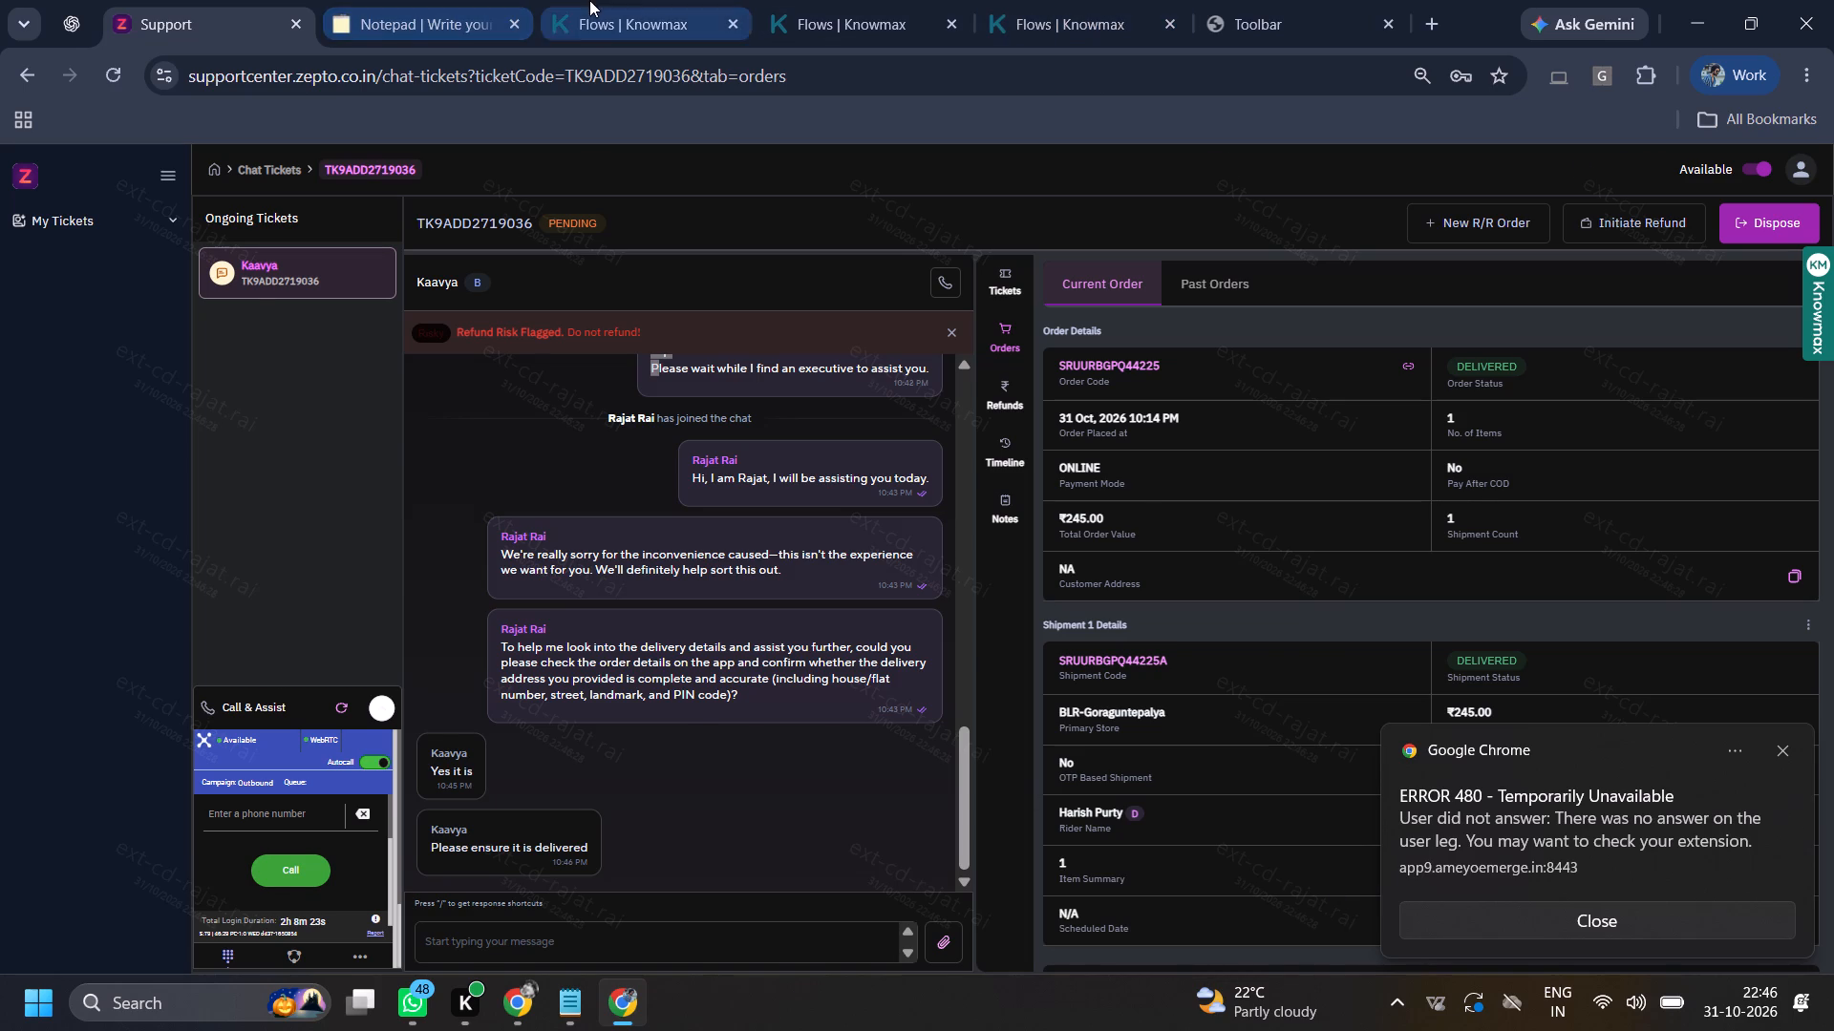
pyautogui.scroll(2, 514, 472)
pyautogui.scroll(-1, 514, 472)
pyautogui.scroll(3, 514, 472)
pyautogui.keyDown('ctrl'); pyautogui.tripleClick(552, 331); pyautogui.keyUp('ctrl')
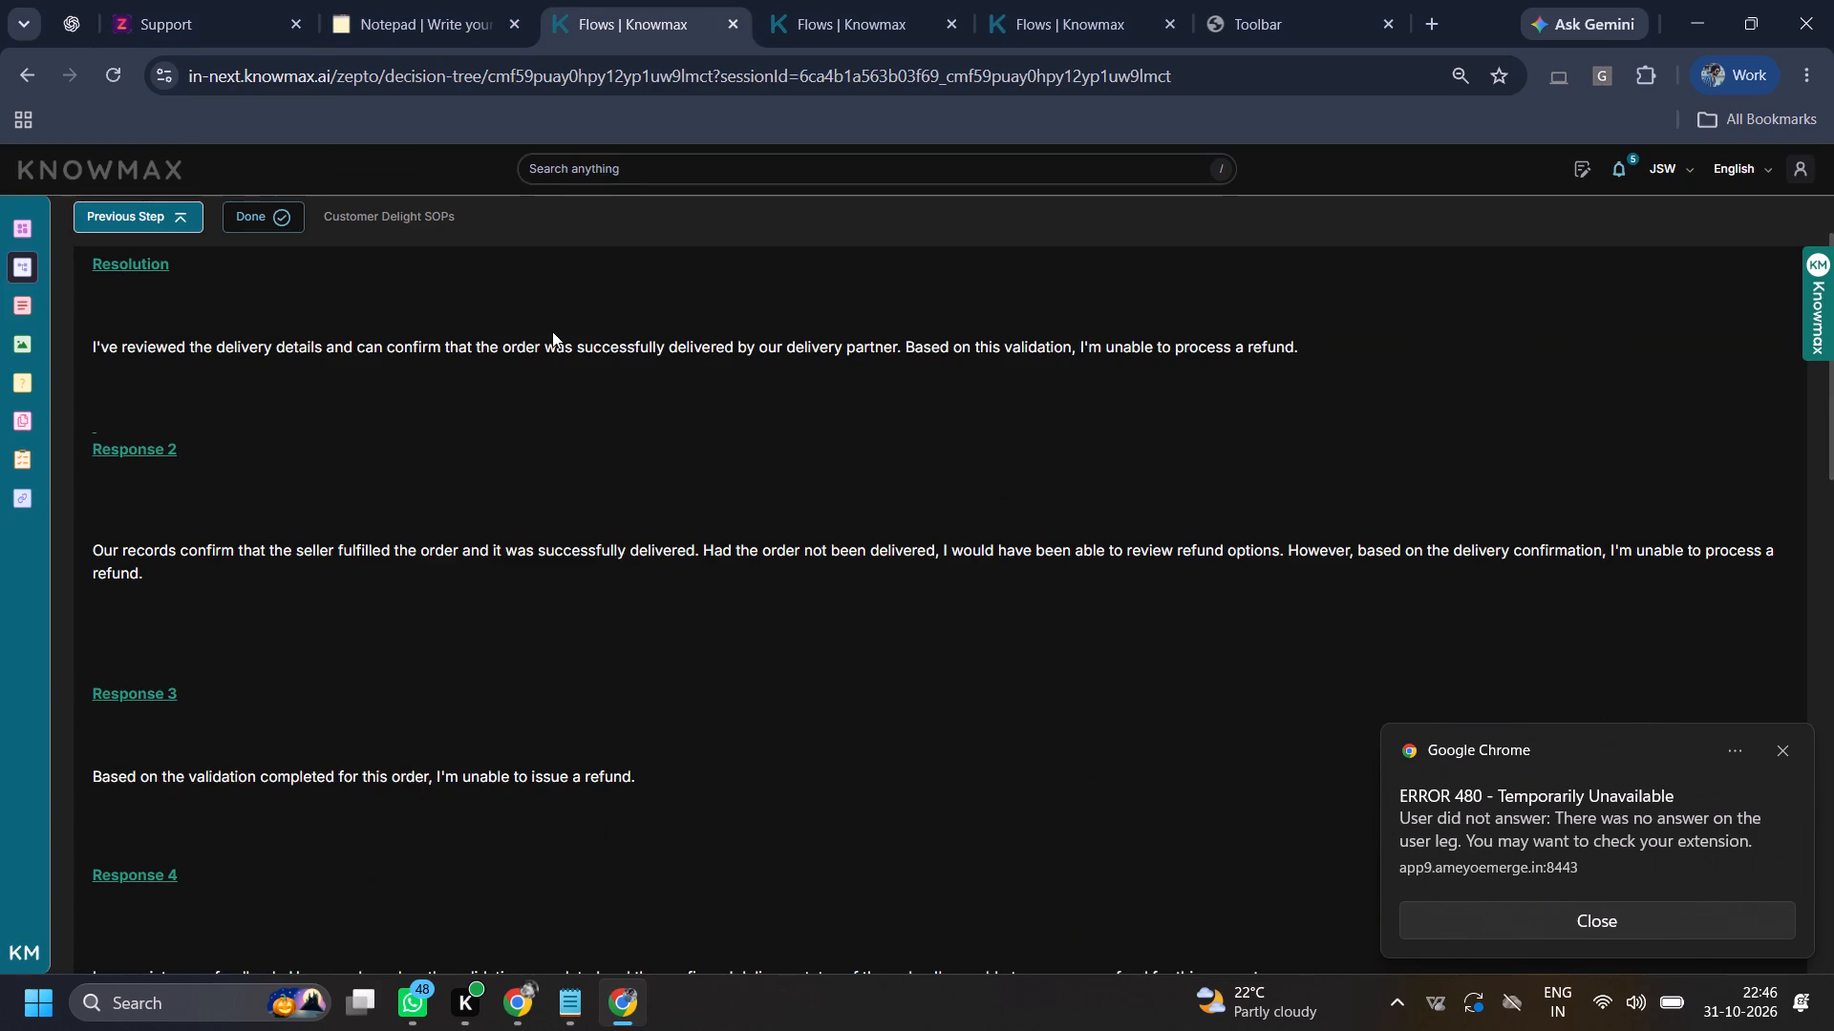
pyautogui.hotkey('ctrl', 'c')
pyautogui.keyDown('ctrl'); pyautogui.click(509, 335); pyautogui.keyUp('ctrl')
pyautogui.keyDown('ctrl'); pyautogui.tripleClick(521, 347); pyautogui.keyUp('ctrl')
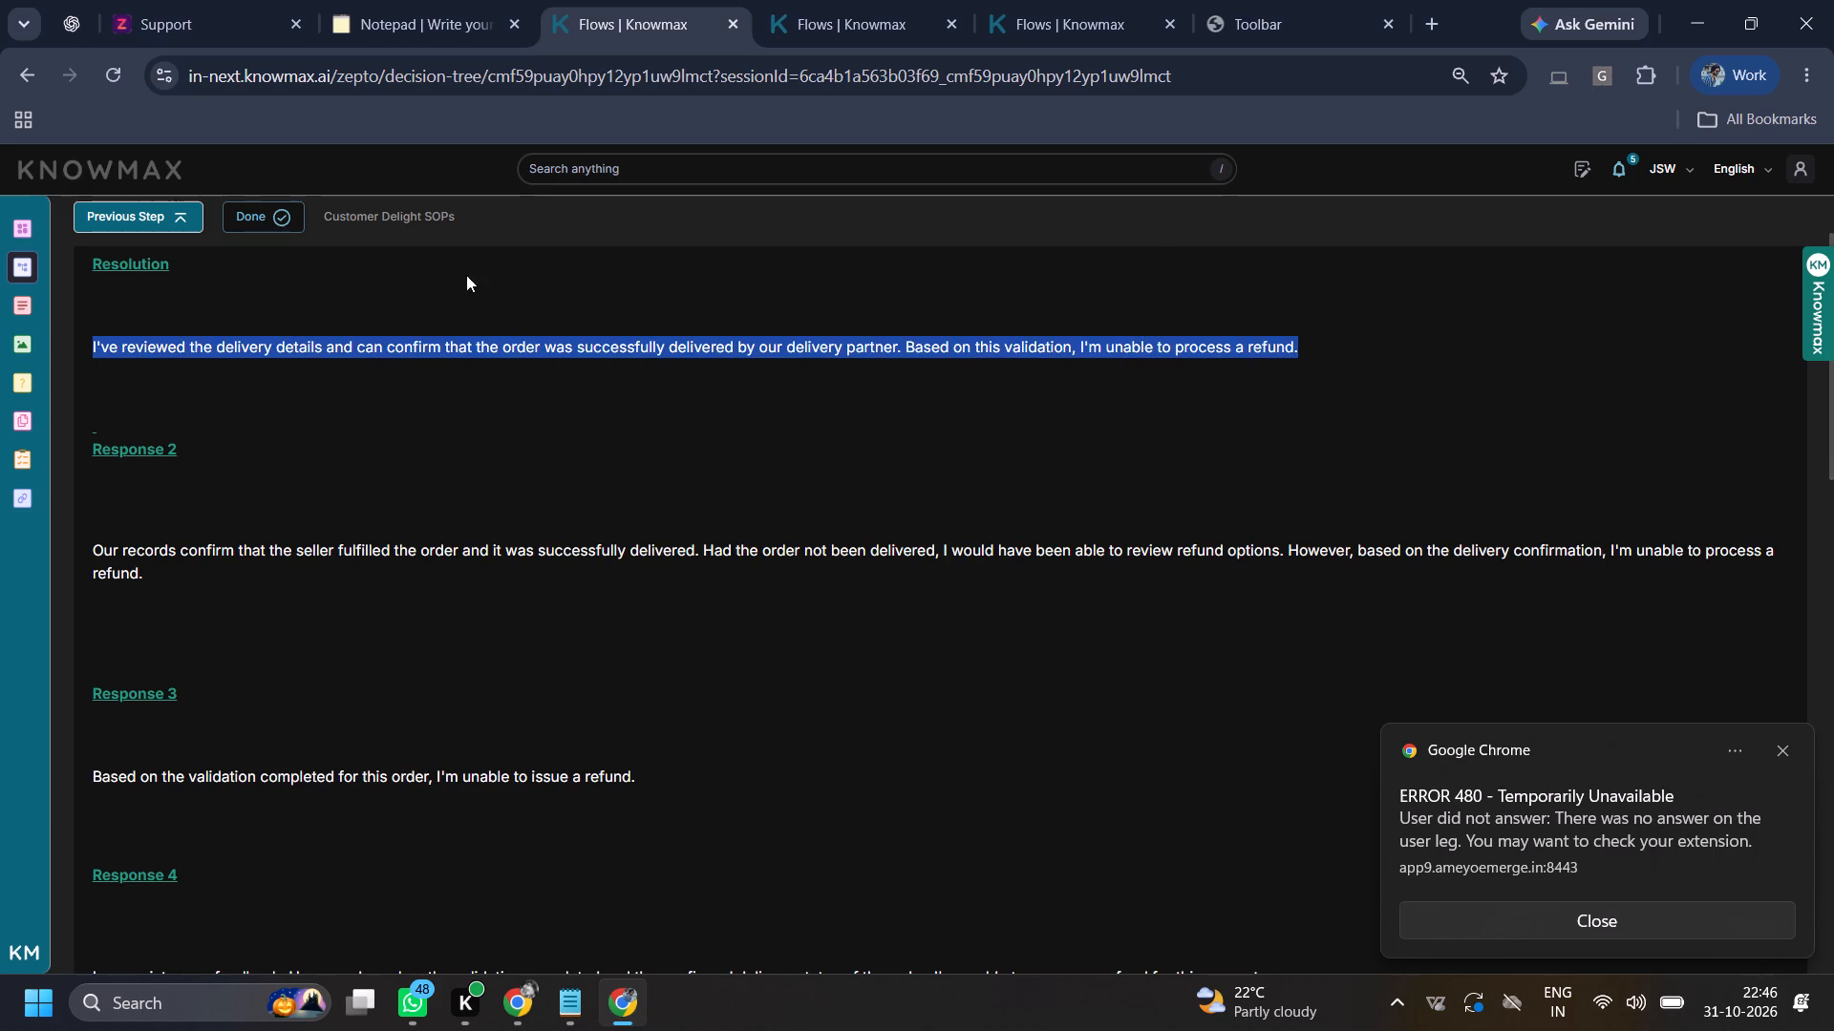
pyautogui.hotkey('ctrl', 'c')
pyautogui.keyDown('ctrl'); pyautogui.click(180, 0); pyautogui.keyUp('ctrl')
pyautogui.keyDown('ctrl'); pyautogui.click(606, 933); pyautogui.keyUp('ctrl')
pyautogui.hotkey('ctrl', 'v')
pyautogui.press('Return')
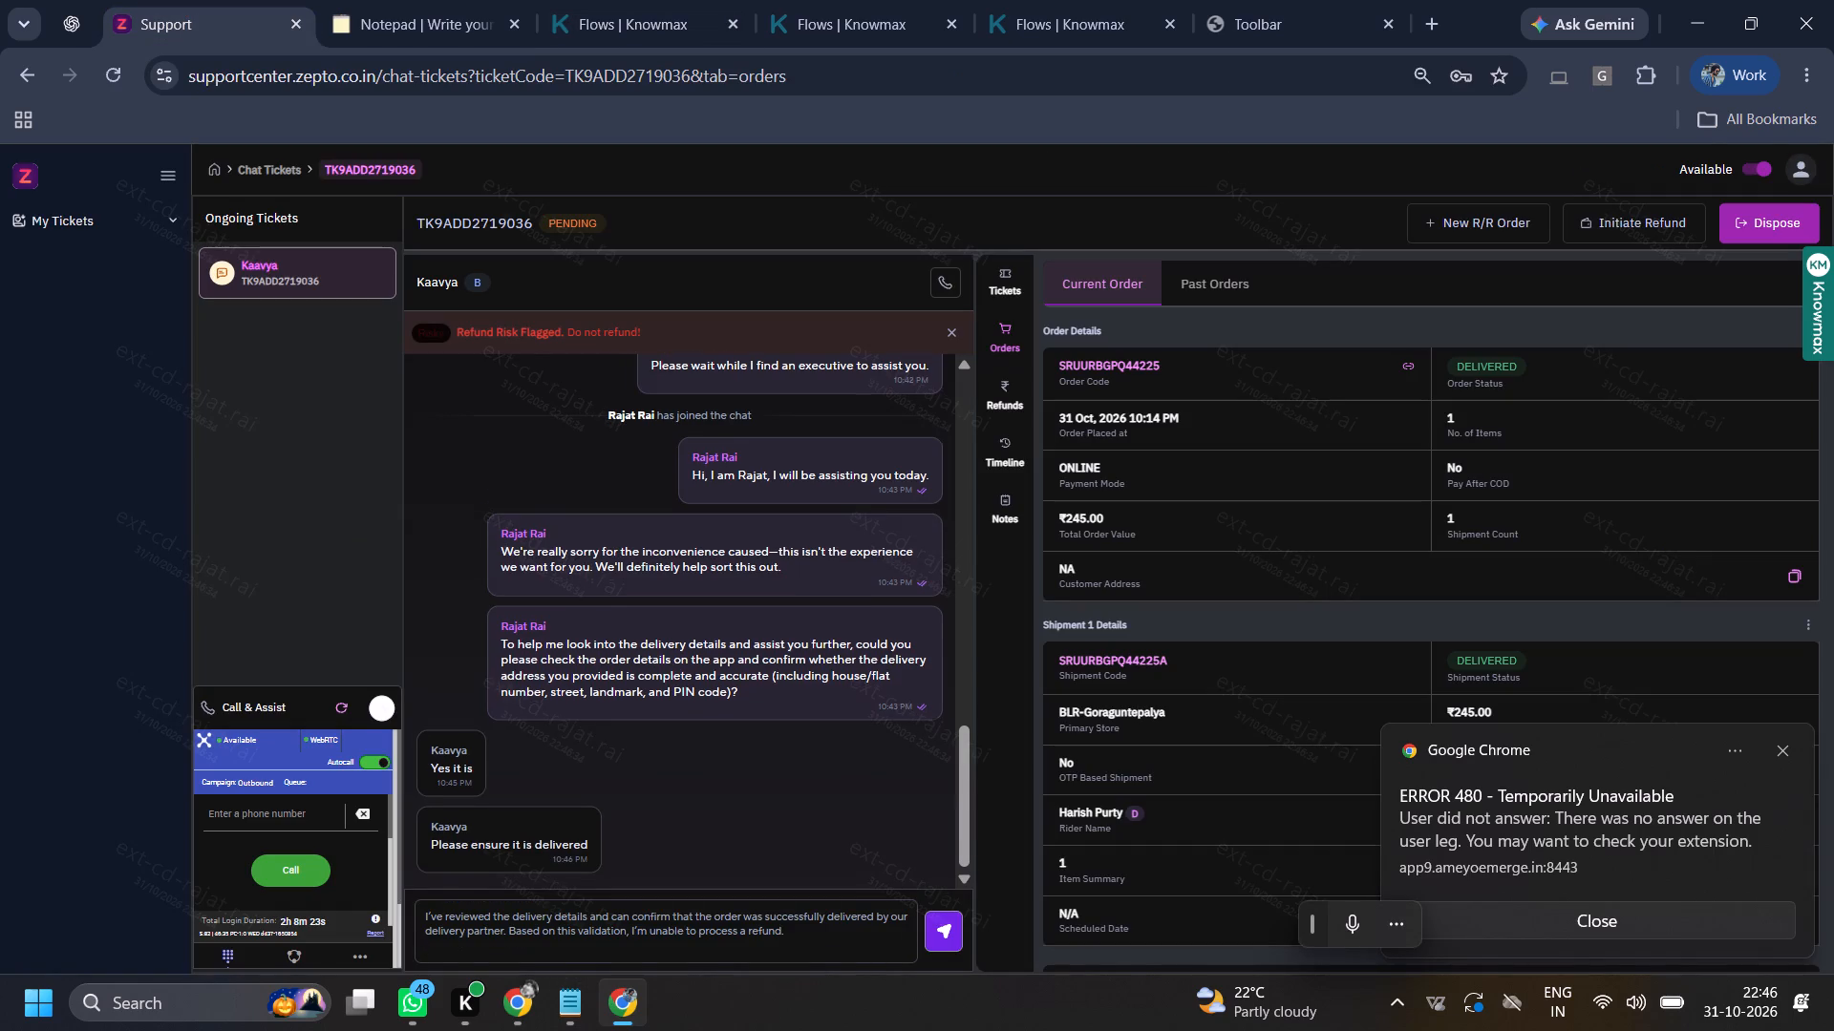
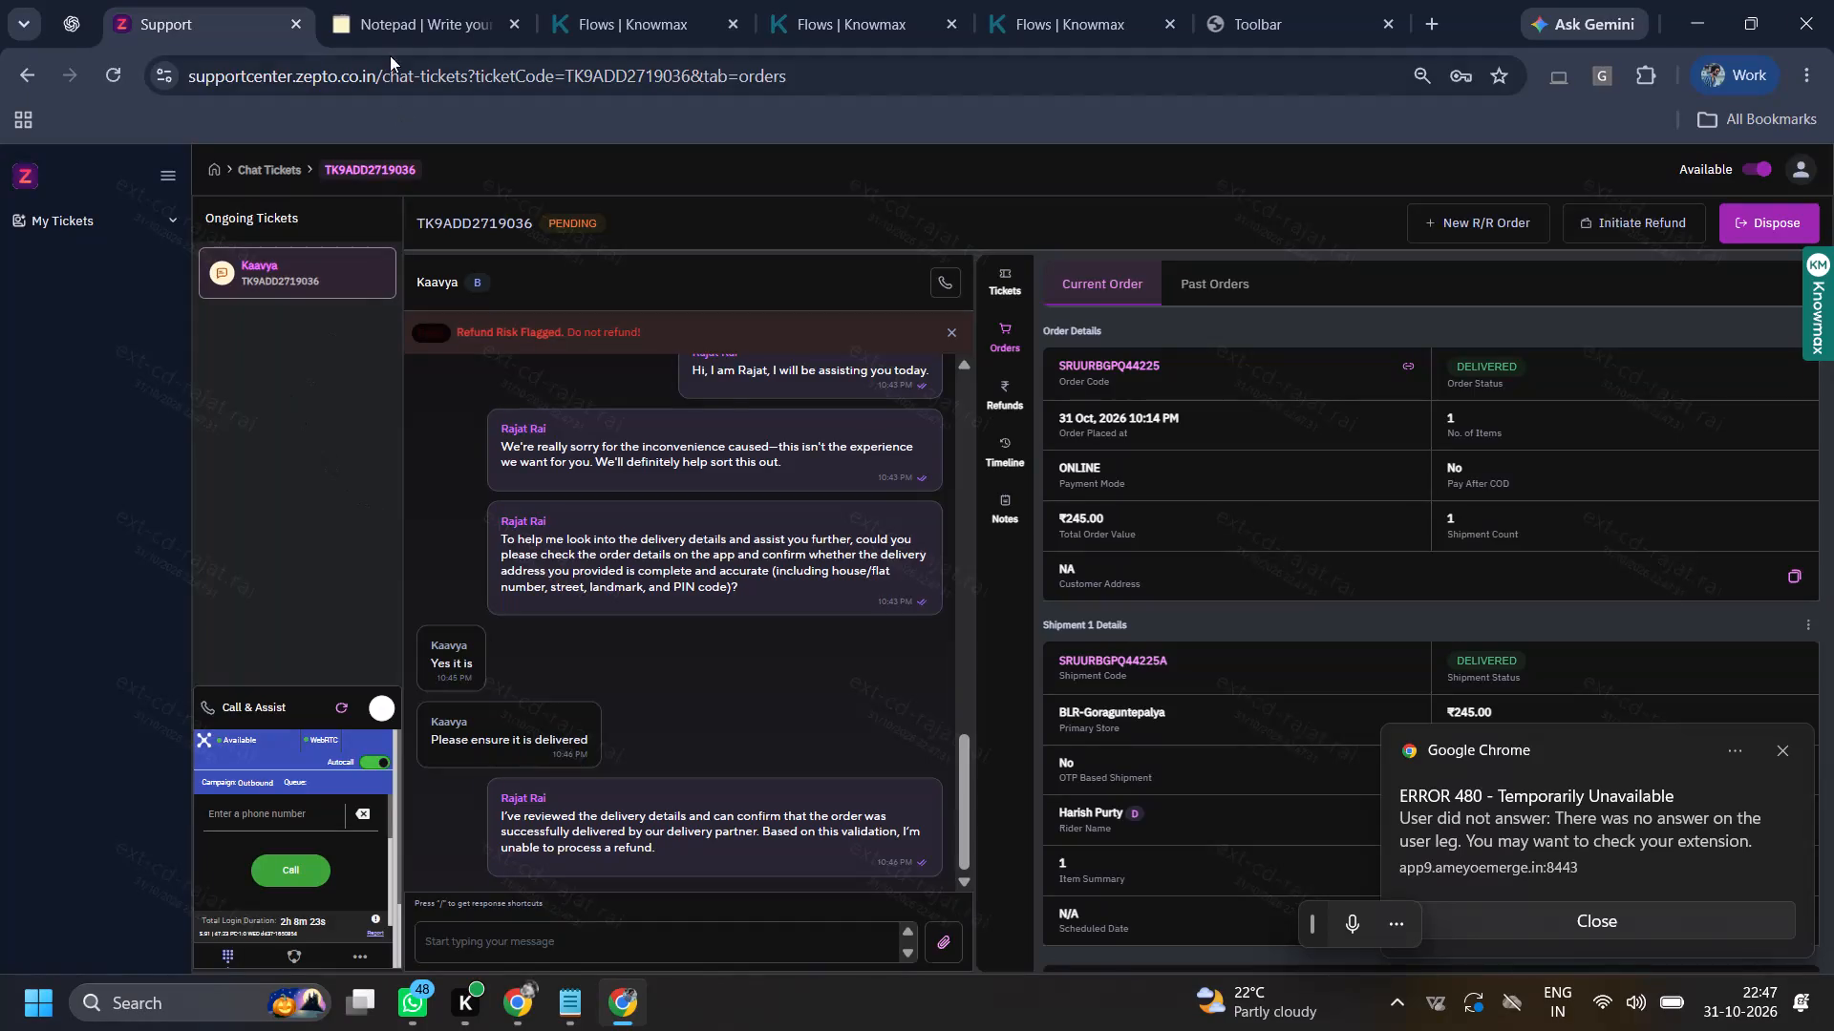
pyautogui.click(378, 0)
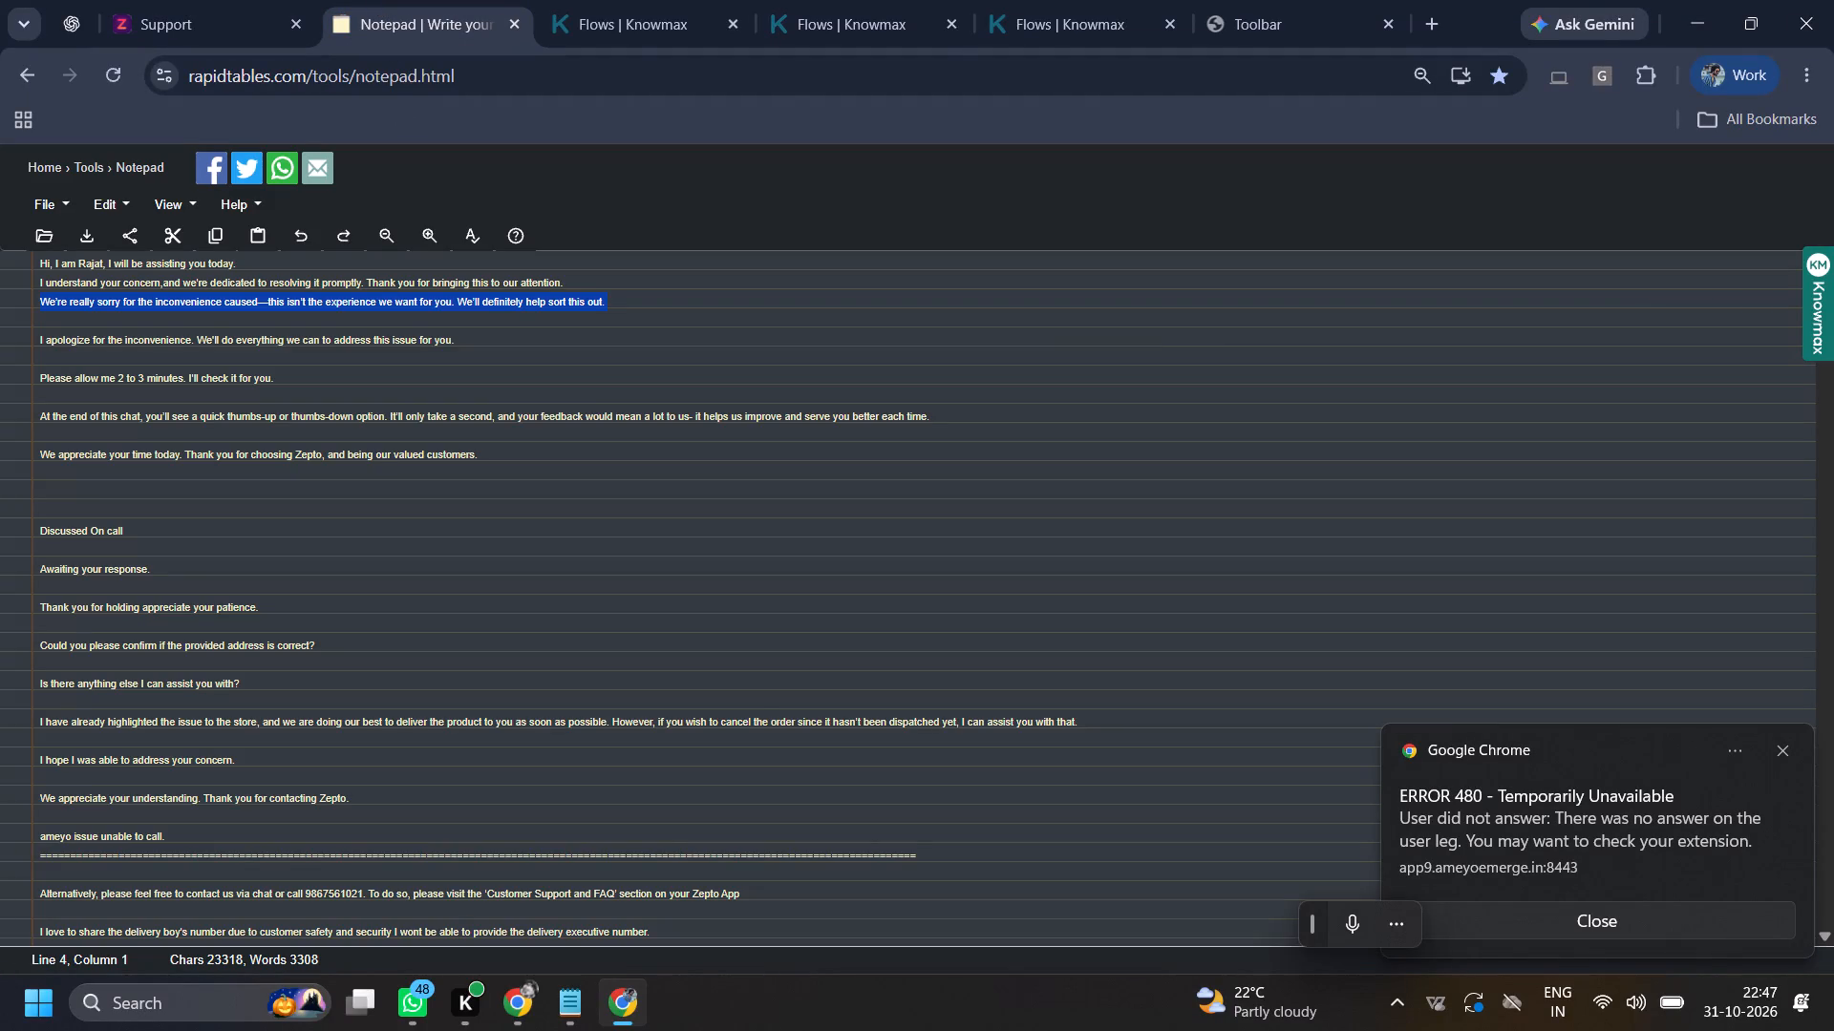
pyautogui.tripleClick(170, 683)
pyautogui.rightClick(169, 683)
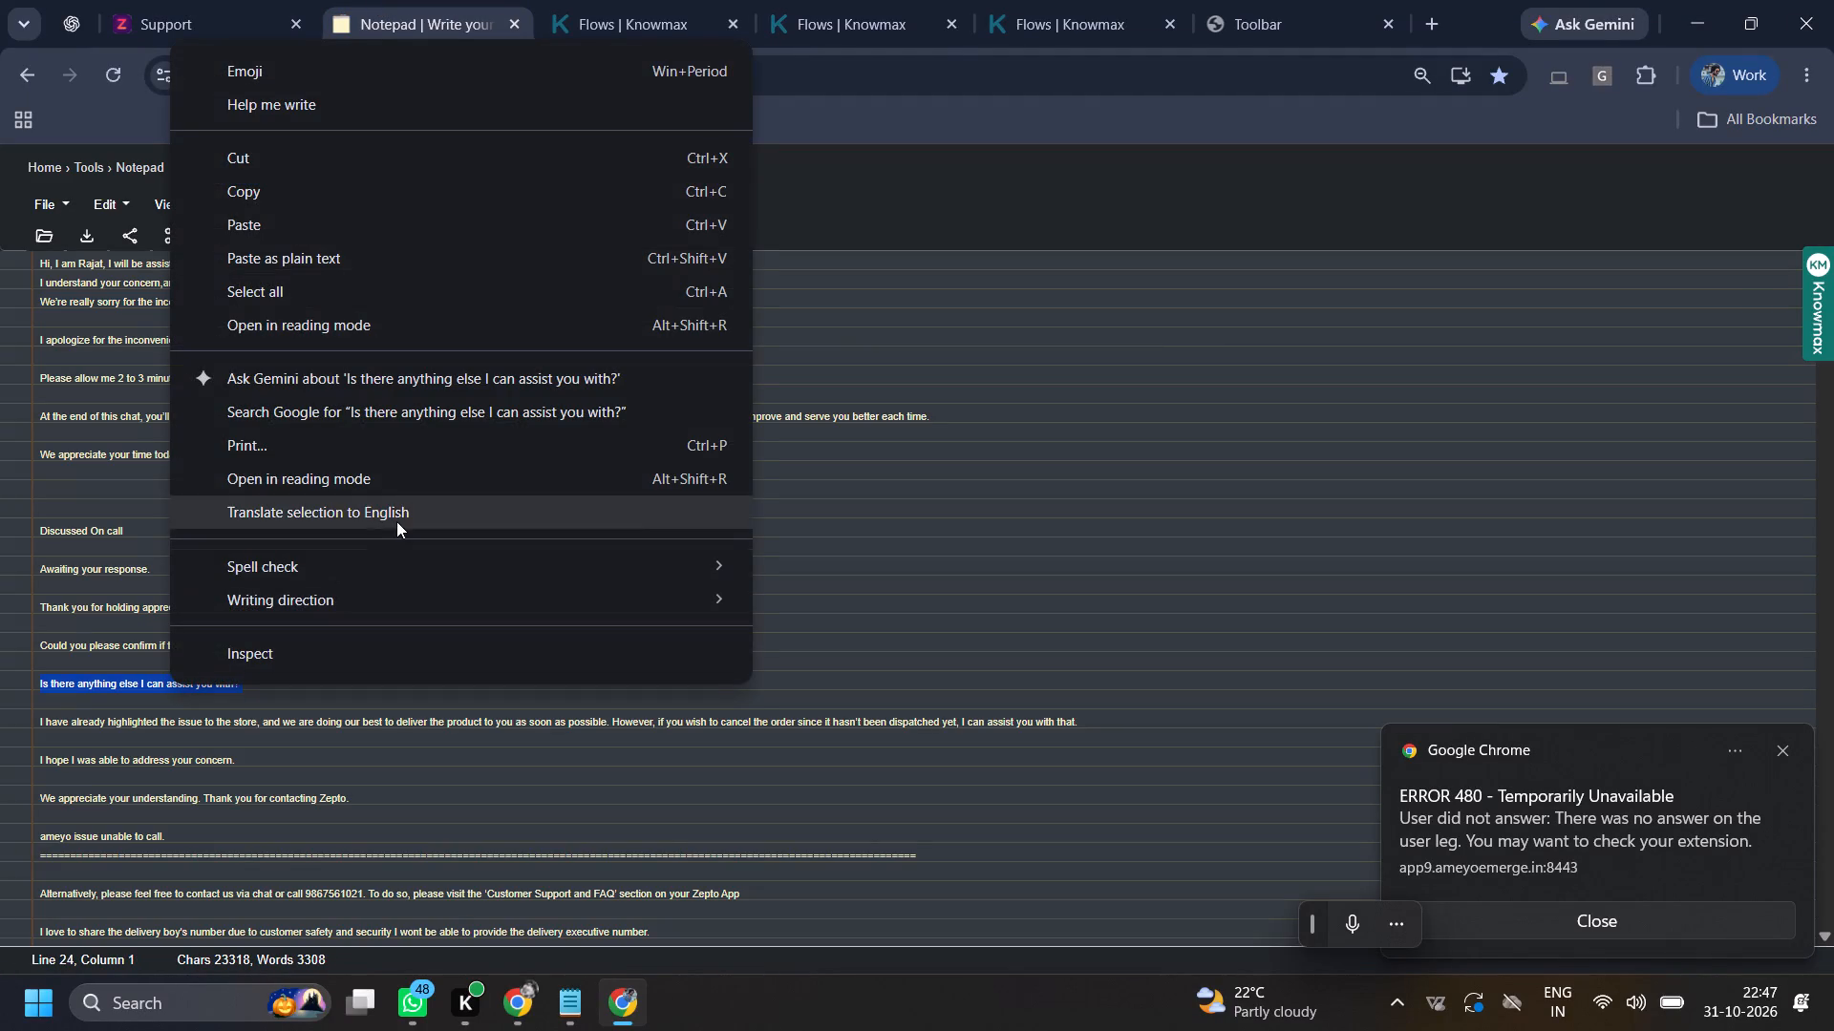
pyautogui.click(339, 193)
pyautogui.click(218, 0)
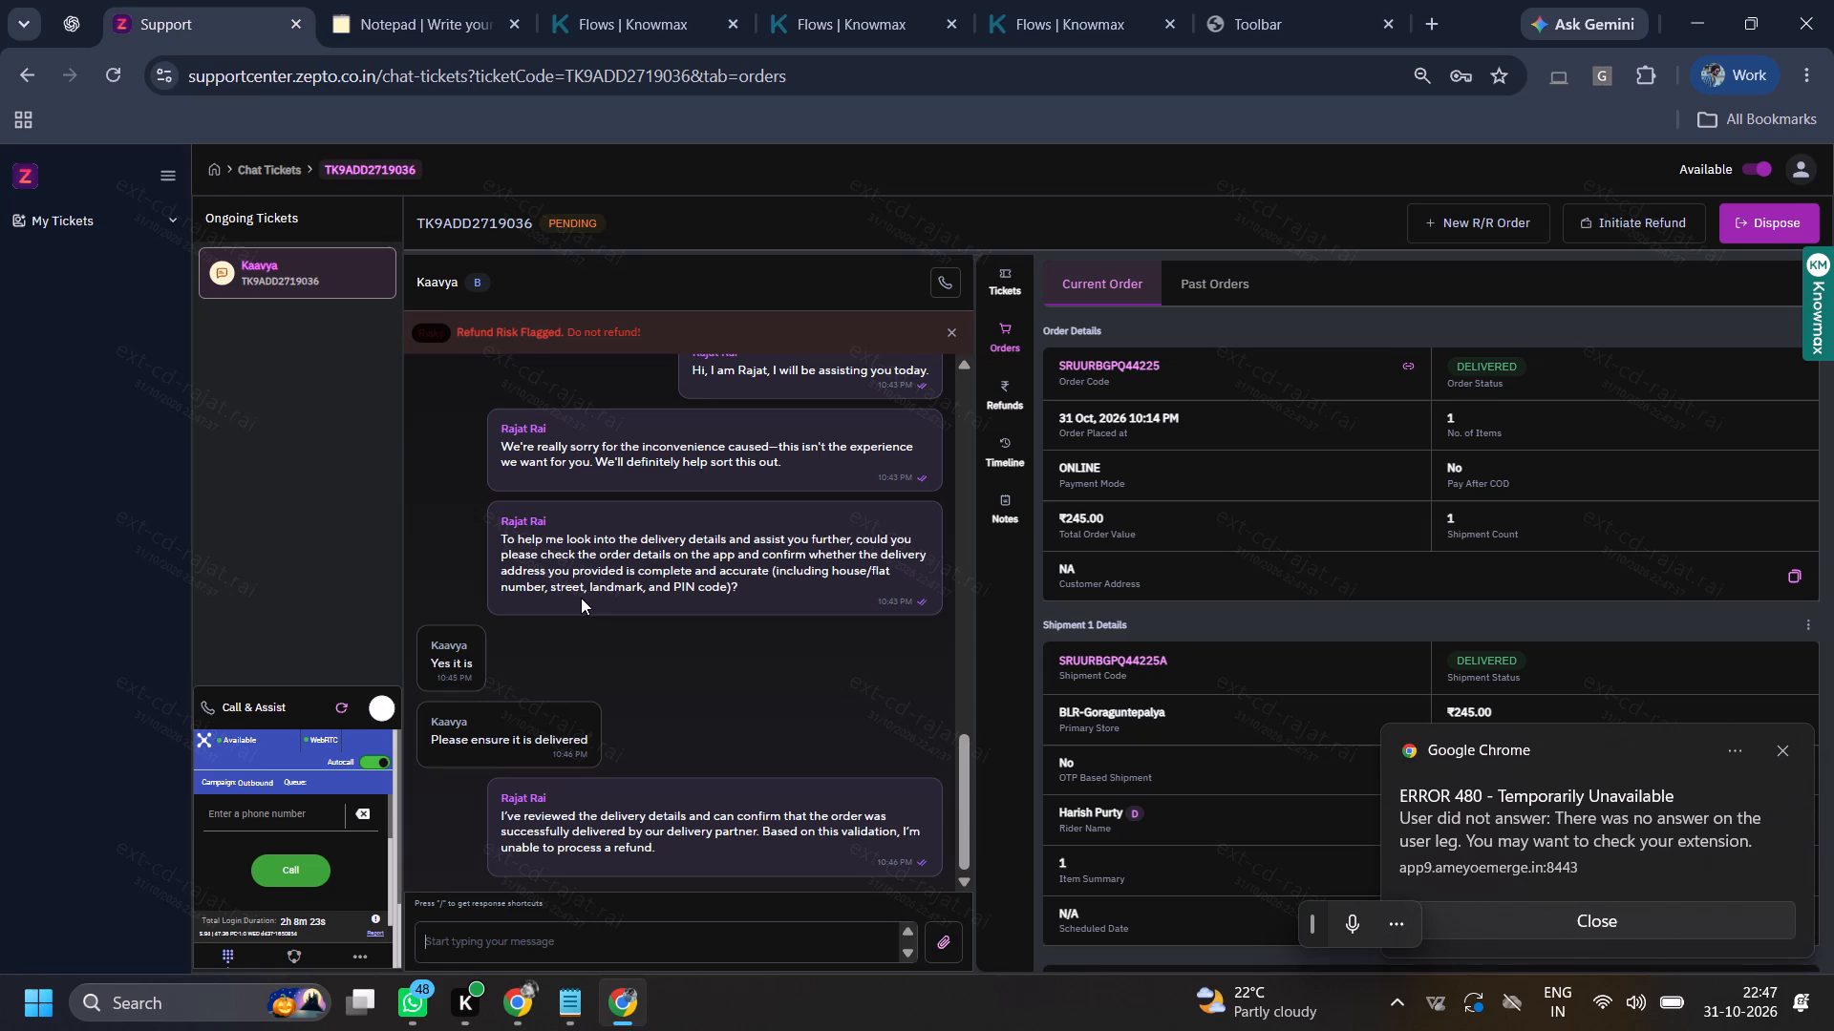
pyautogui.rightClick(671, 945)
pyautogui.click(784, 668)
pyautogui.press('Return')
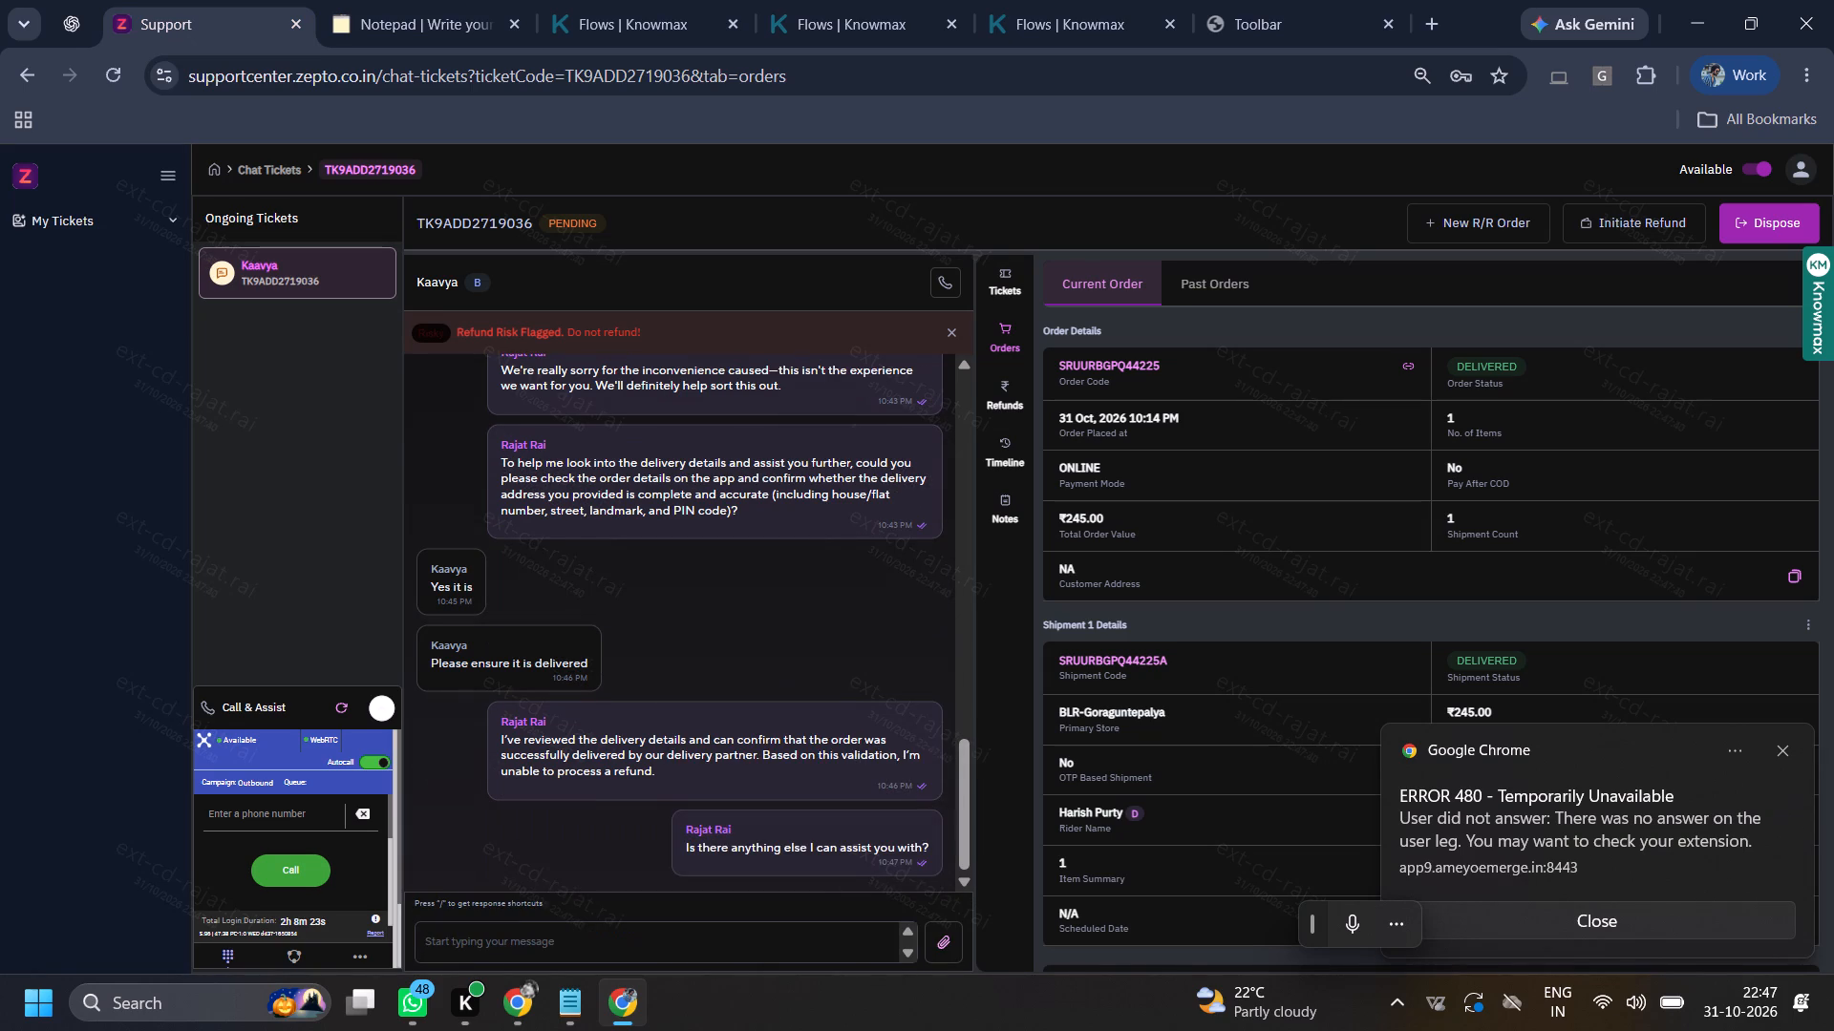
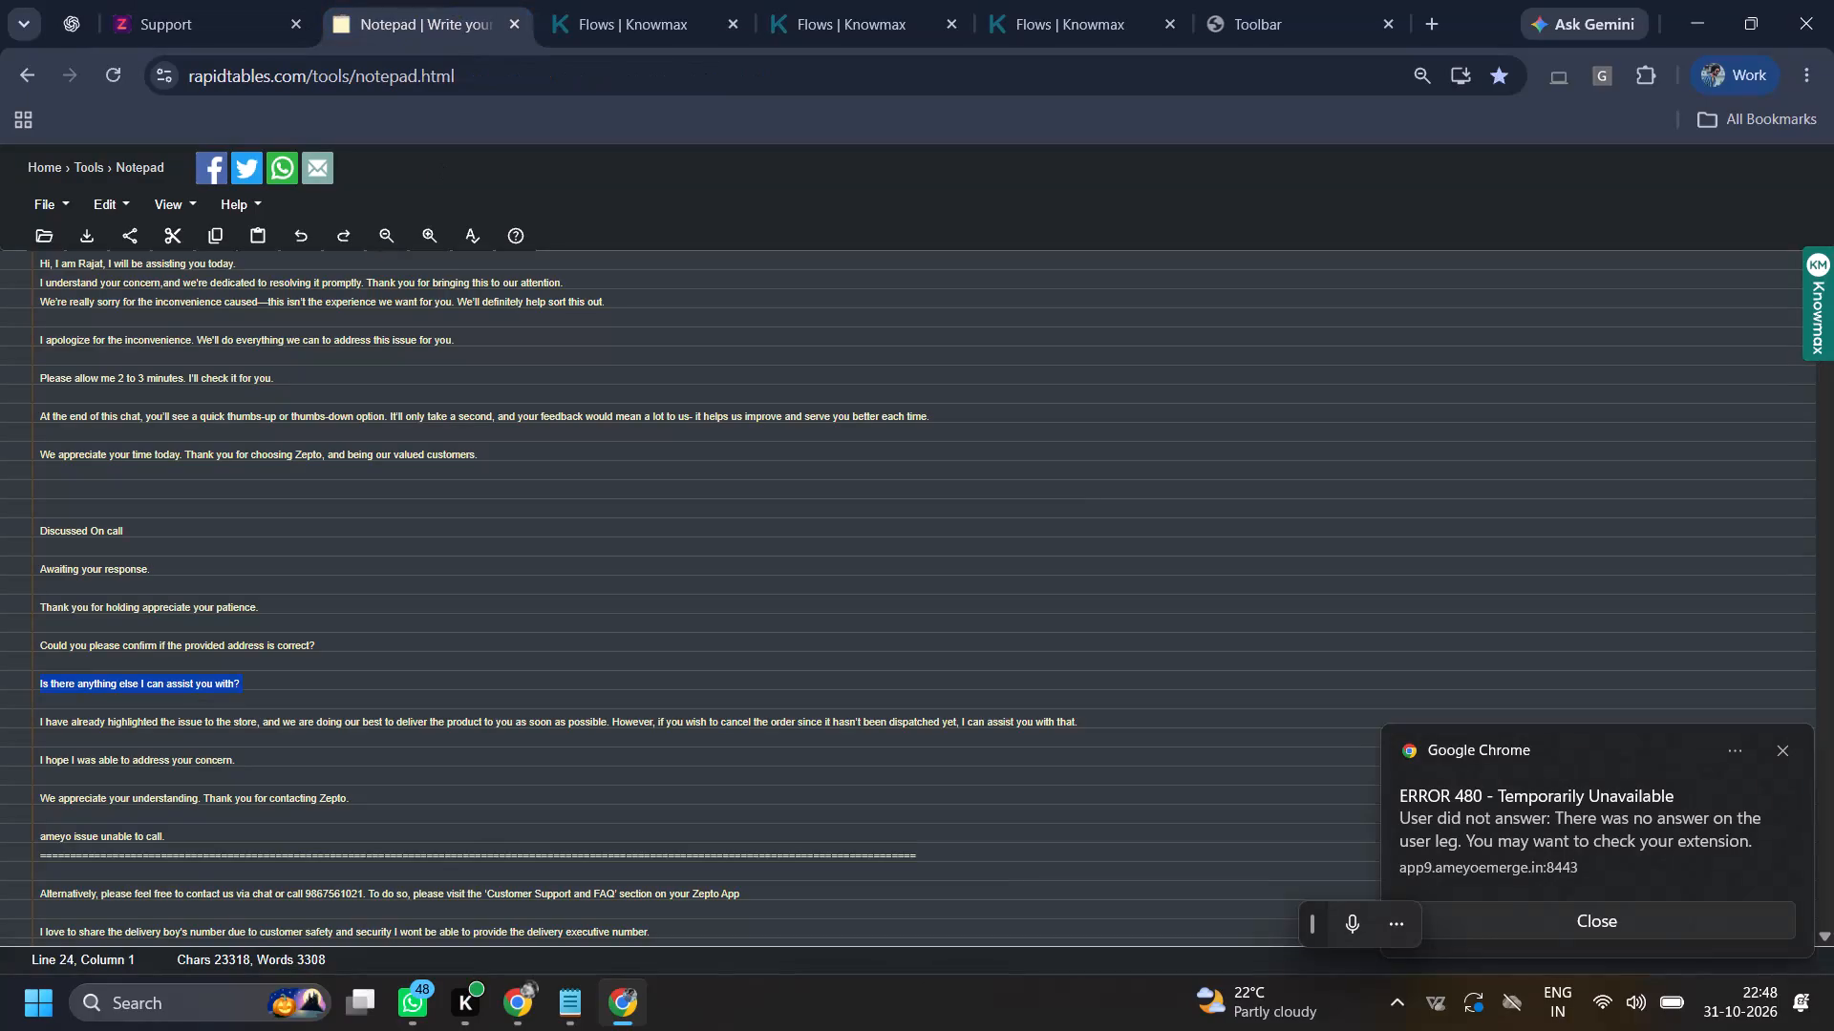
pyautogui.keyDown('ctrl'); pyautogui.doubleClick(361, 439); pyautogui.keyUp('ctrl')
pyautogui.keyDown('ctrl'); pyautogui.tripleClick(373, 455); pyautogui.keyUp('ctrl')
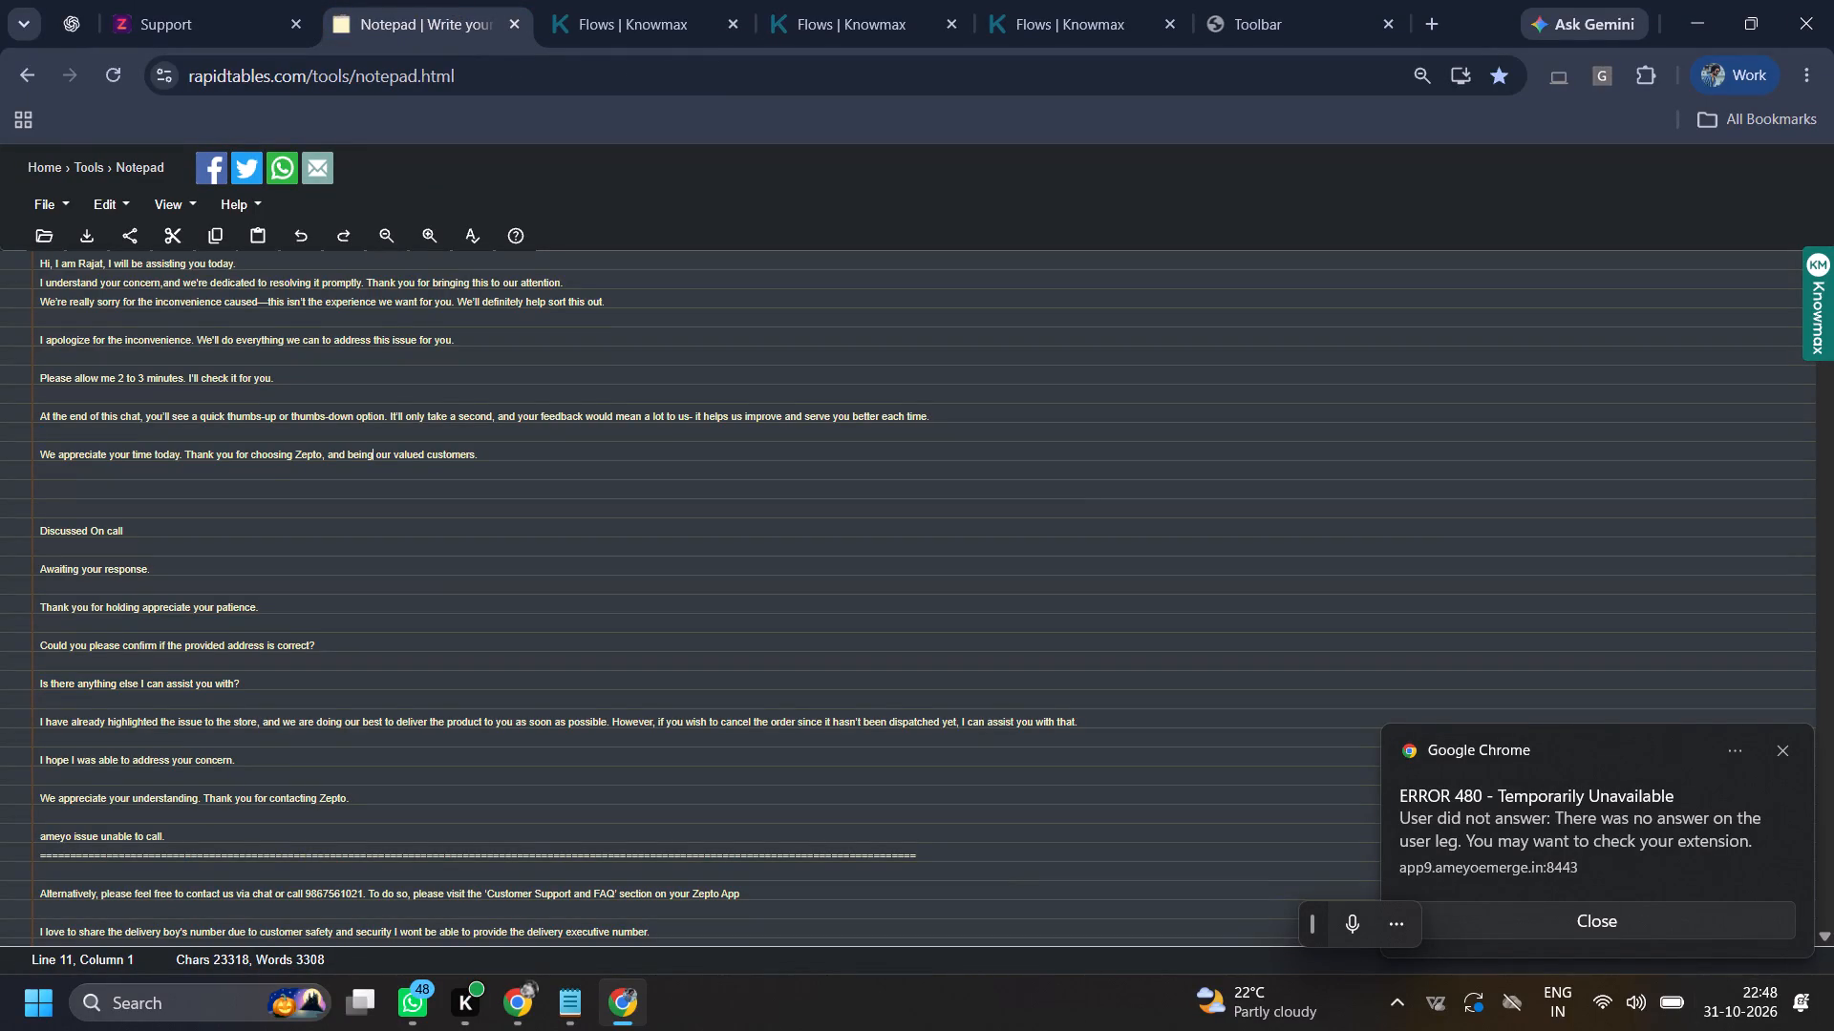
pyautogui.hotkey('ctrl', 'c')
pyautogui.keyDown('ctrl'); pyautogui.click(133, 0); pyautogui.keyUp('ctrl')
pyautogui.keyDown('ctrl'); pyautogui.click(606, 940); pyautogui.keyUp('ctrl')
pyautogui.hotkey('ctrl', 'v')
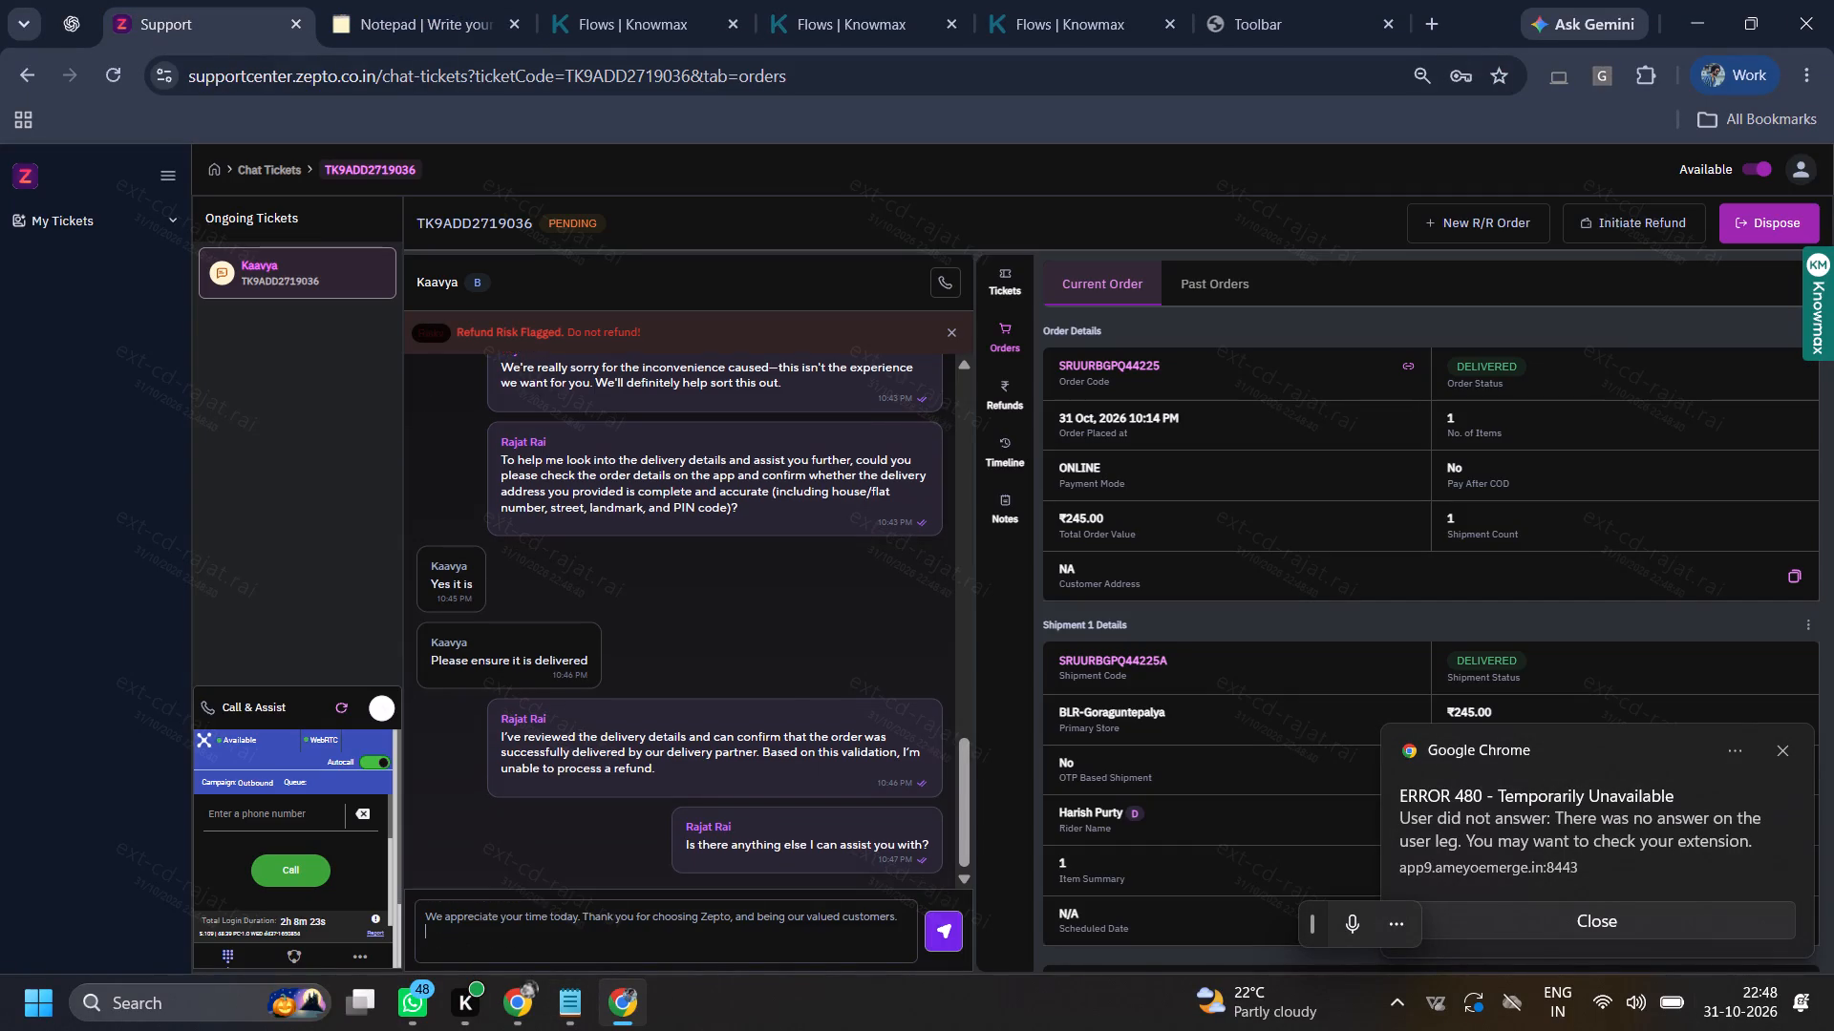
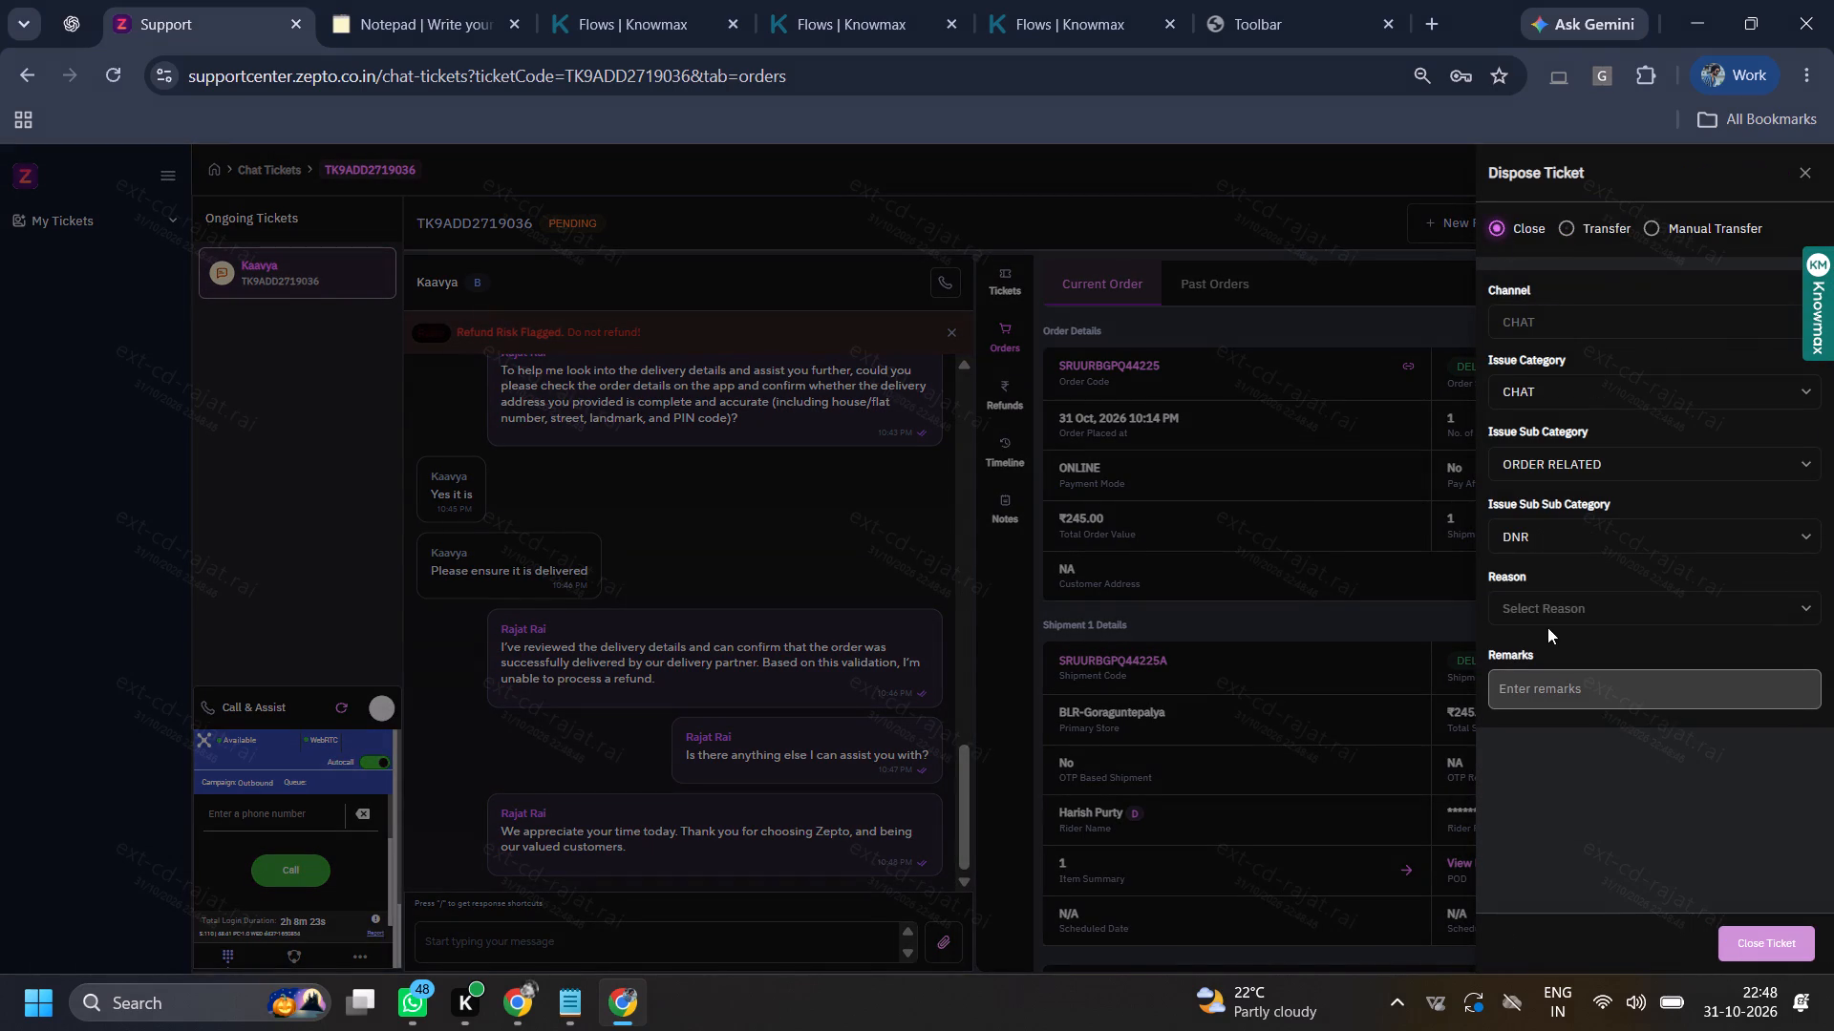
pyautogui.click(1565, 610)
pyautogui.write('othe')
pyautogui.click(1567, 693)
pyautogui.click(1751, 943)
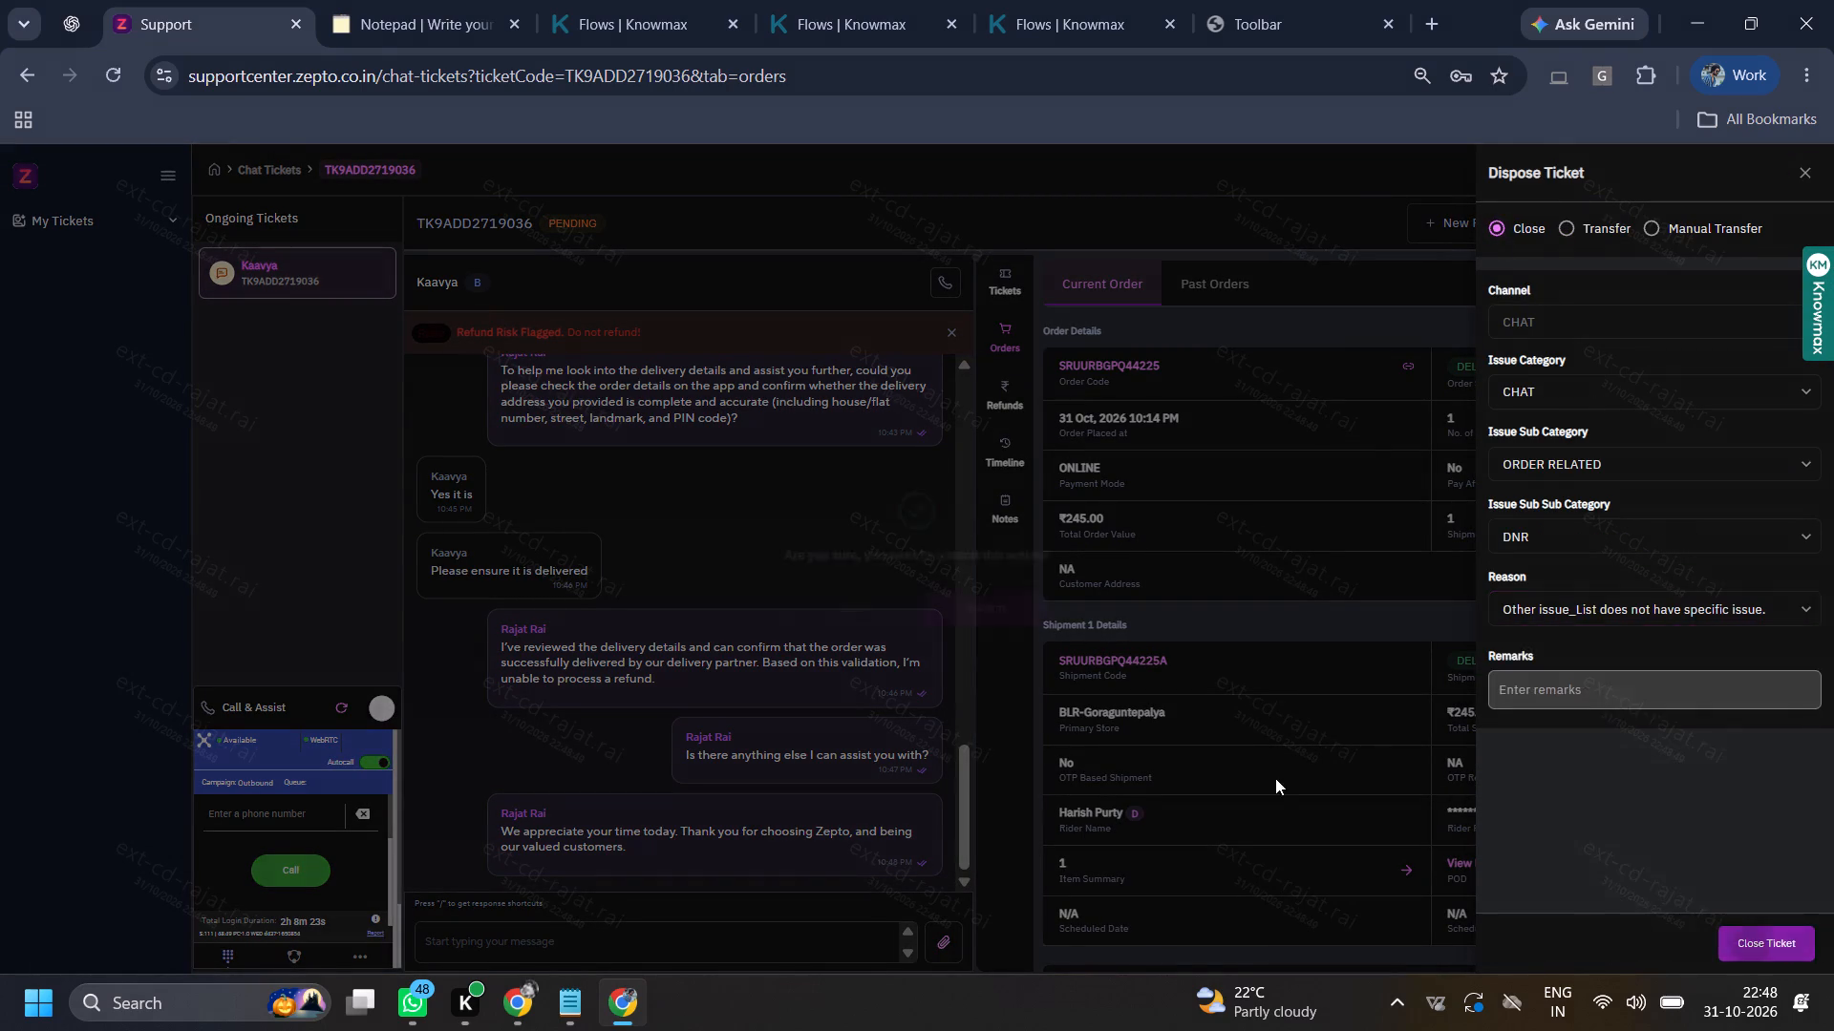
pyautogui.click(971, 612)
# Copy the agent's introductory greeting line from the online notepad and return to the Zepto support page.
pyautogui.moveTo(432, 0); pyautogui.dragTo(422, 6)
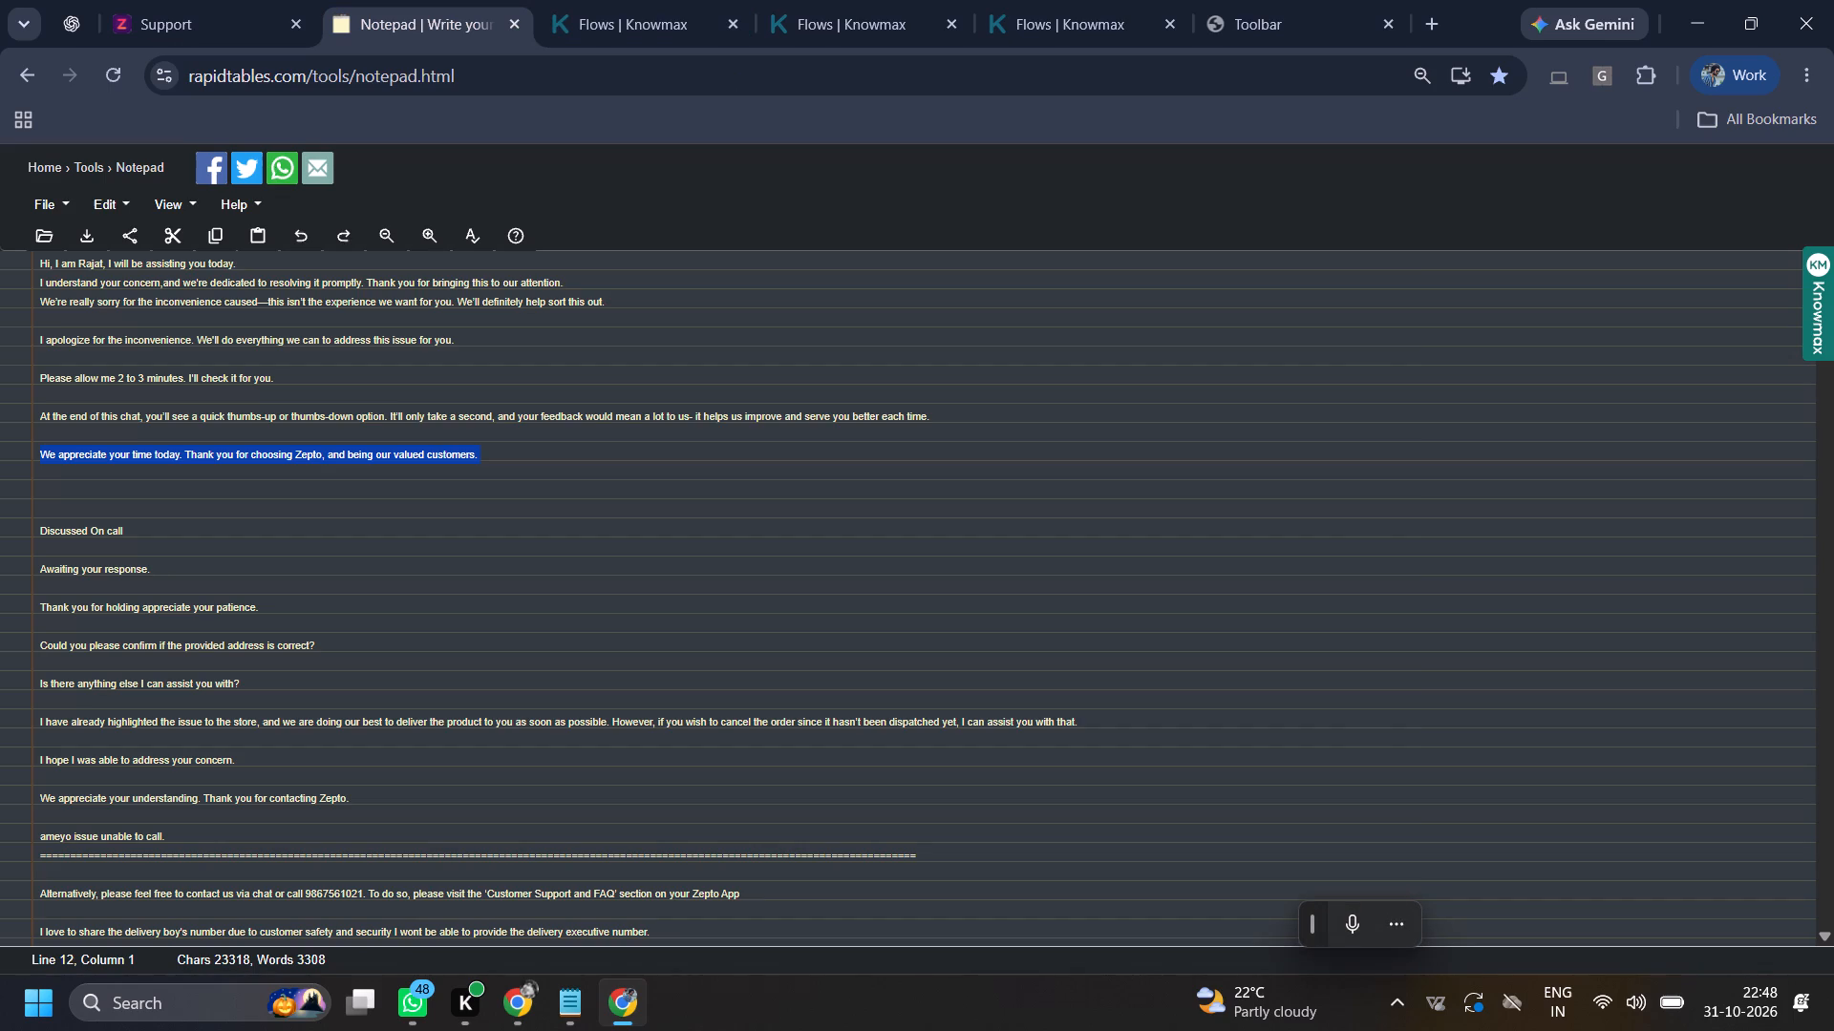
pyautogui.keyDown('ctrl'); pyautogui.tripleClick(250, 264); pyautogui.keyUp('ctrl')
pyautogui.hotkey('ctrl', 'c')
pyautogui.keyDown('ctrl'); pyautogui.click(209, 0); pyautogui.keyUp('ctrl')
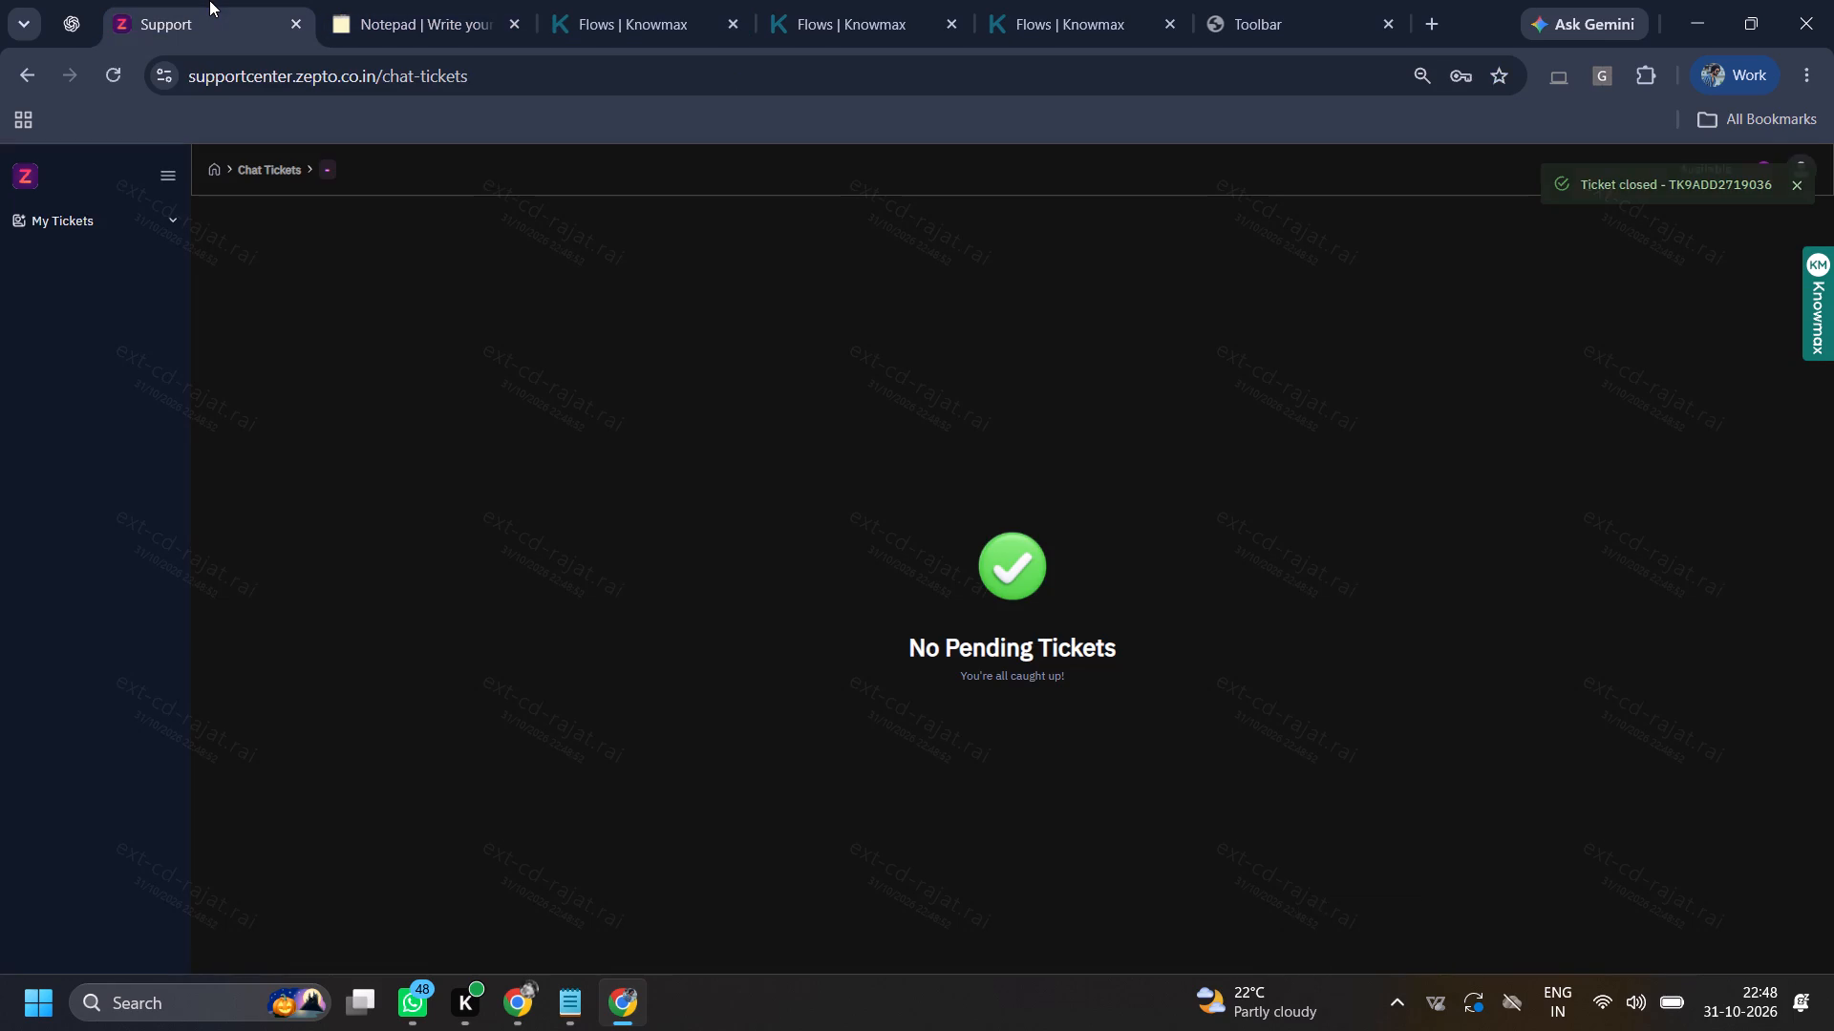
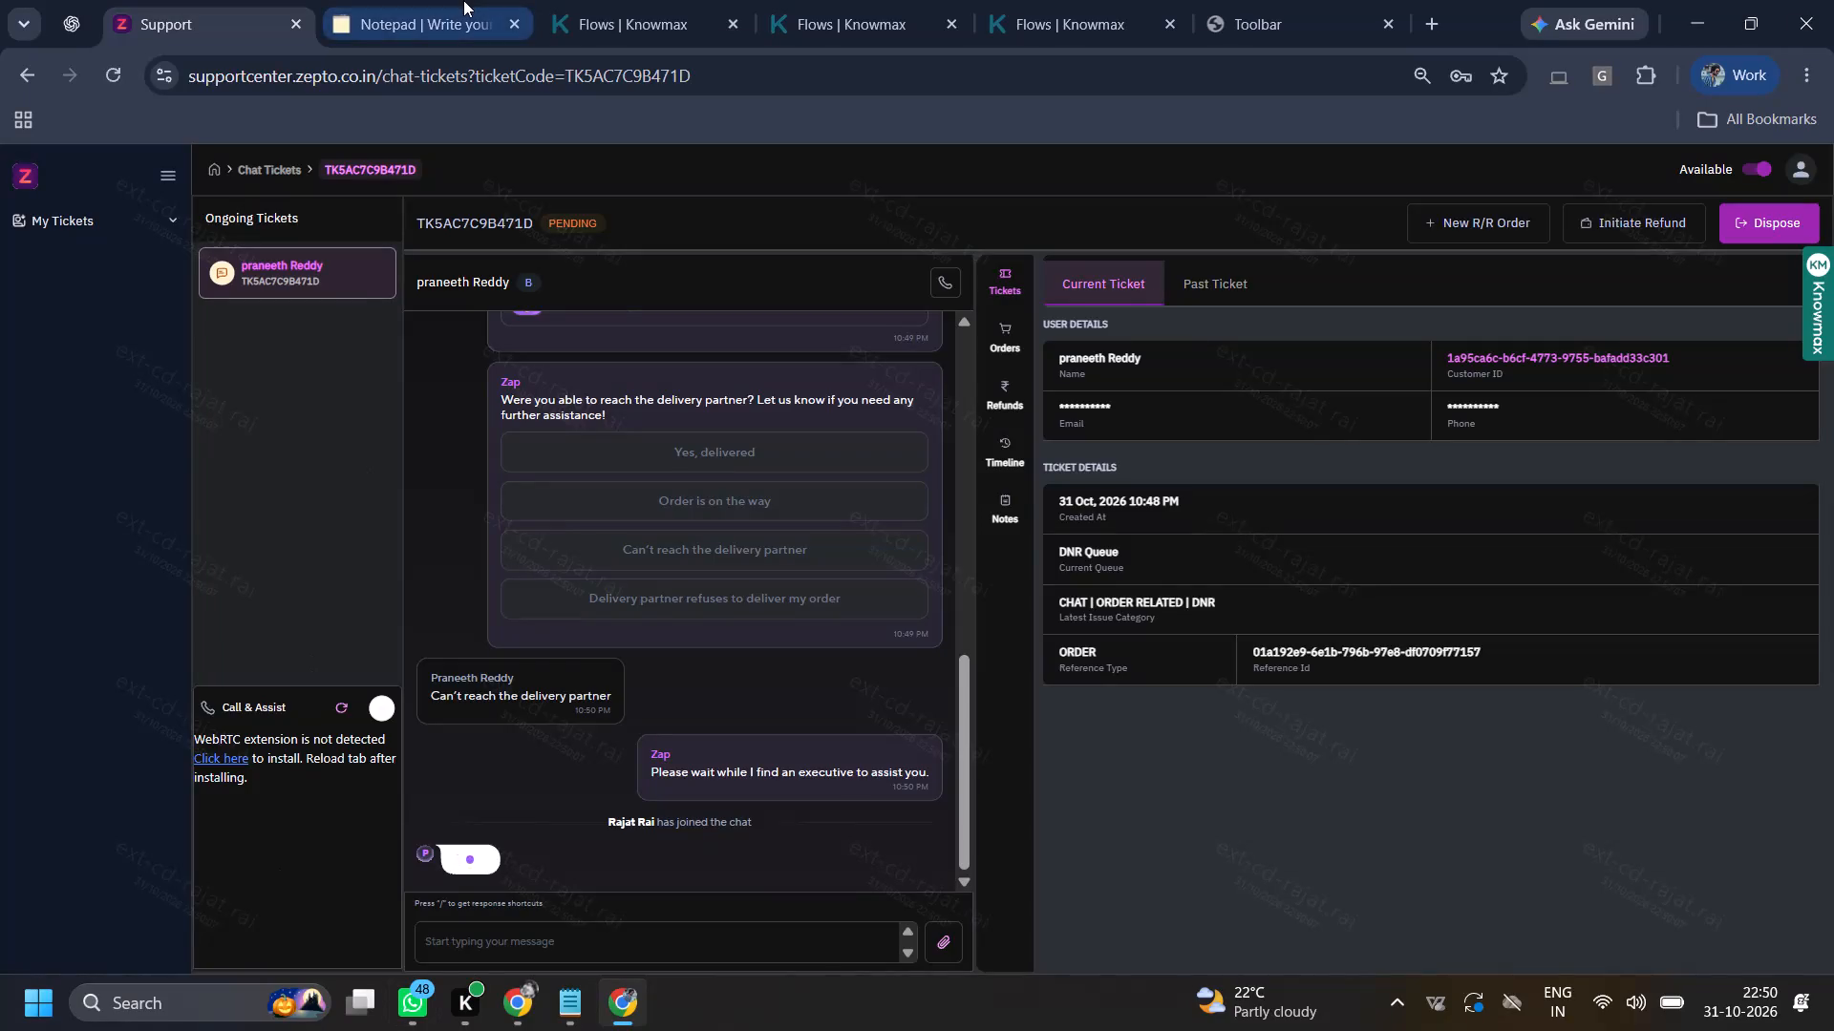
# Send the customer the greeting "Hi, I am Rajat, I will be assisting you today." copied from the online notepad.
pyautogui.click(389, 0)
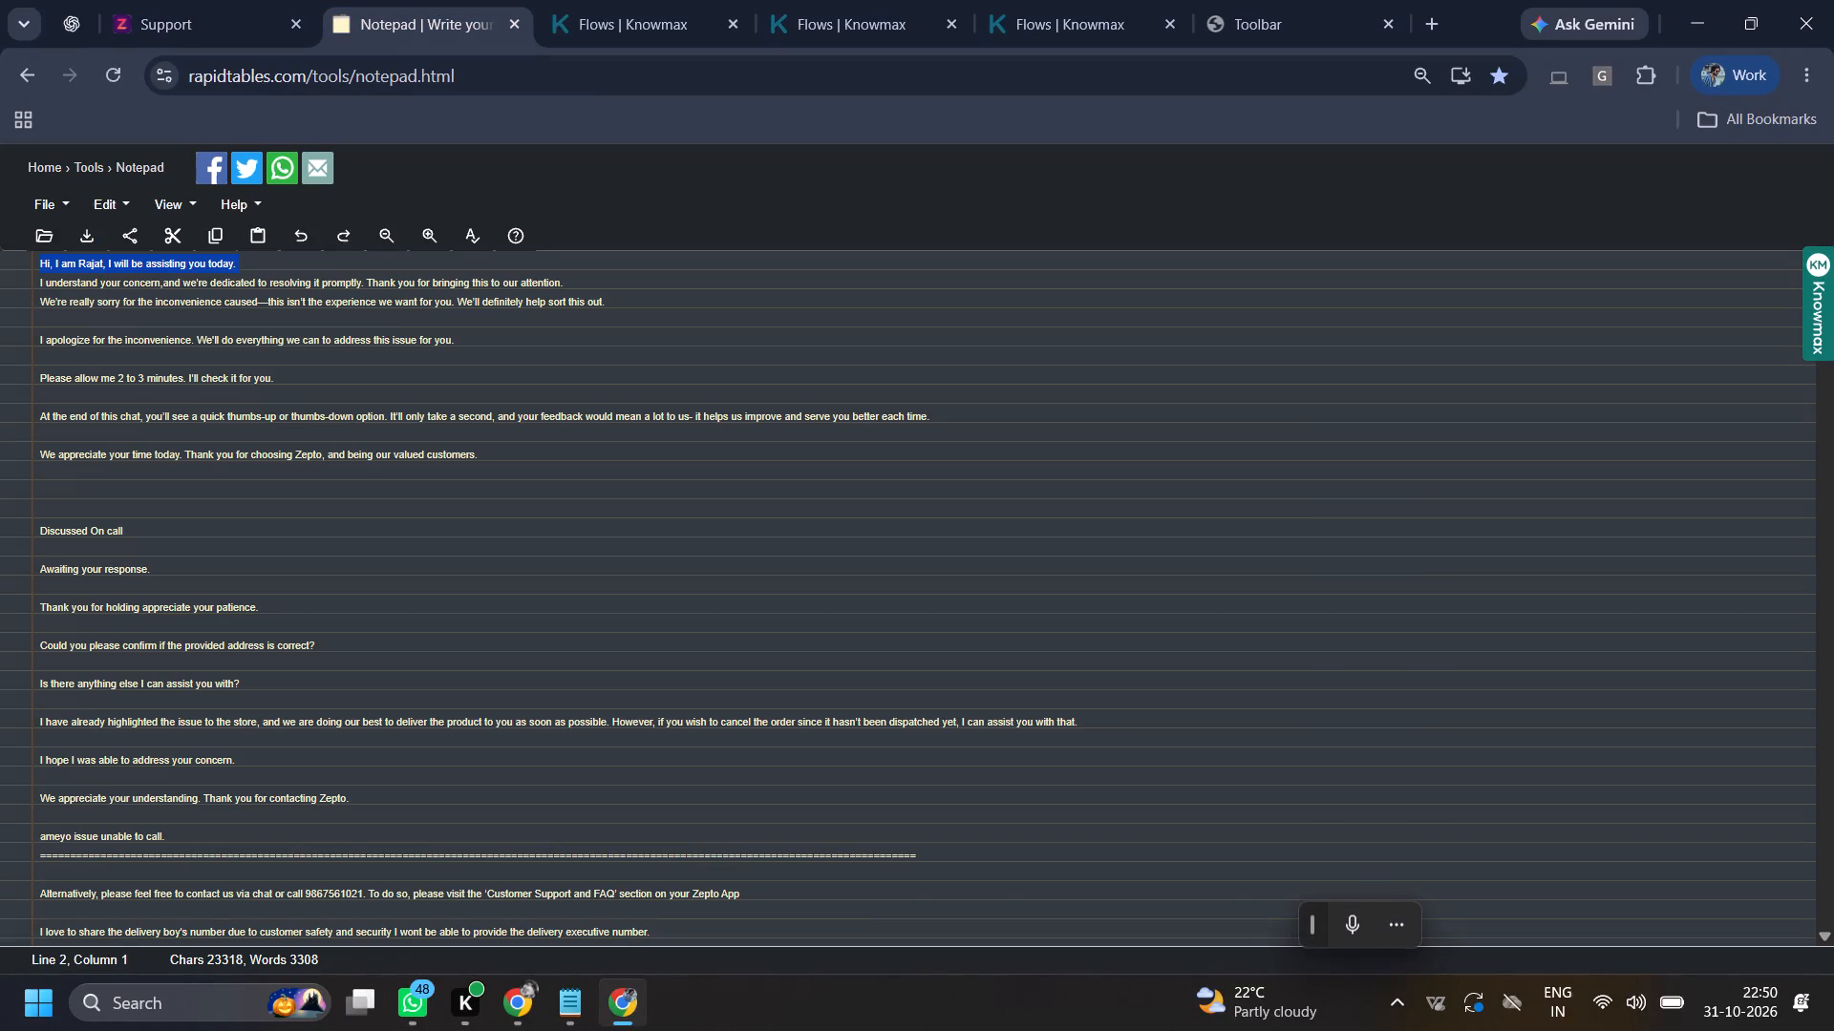
pyautogui.hotkey('ctrl', 'c')
pyautogui.keyDown('ctrl'); pyautogui.click(192, 0); pyautogui.keyUp('ctrl')
pyautogui.keyDown('ctrl'); pyautogui.click(679, 946); pyautogui.keyUp('ctrl')
pyautogui.hotkey('ctrl', 'v')
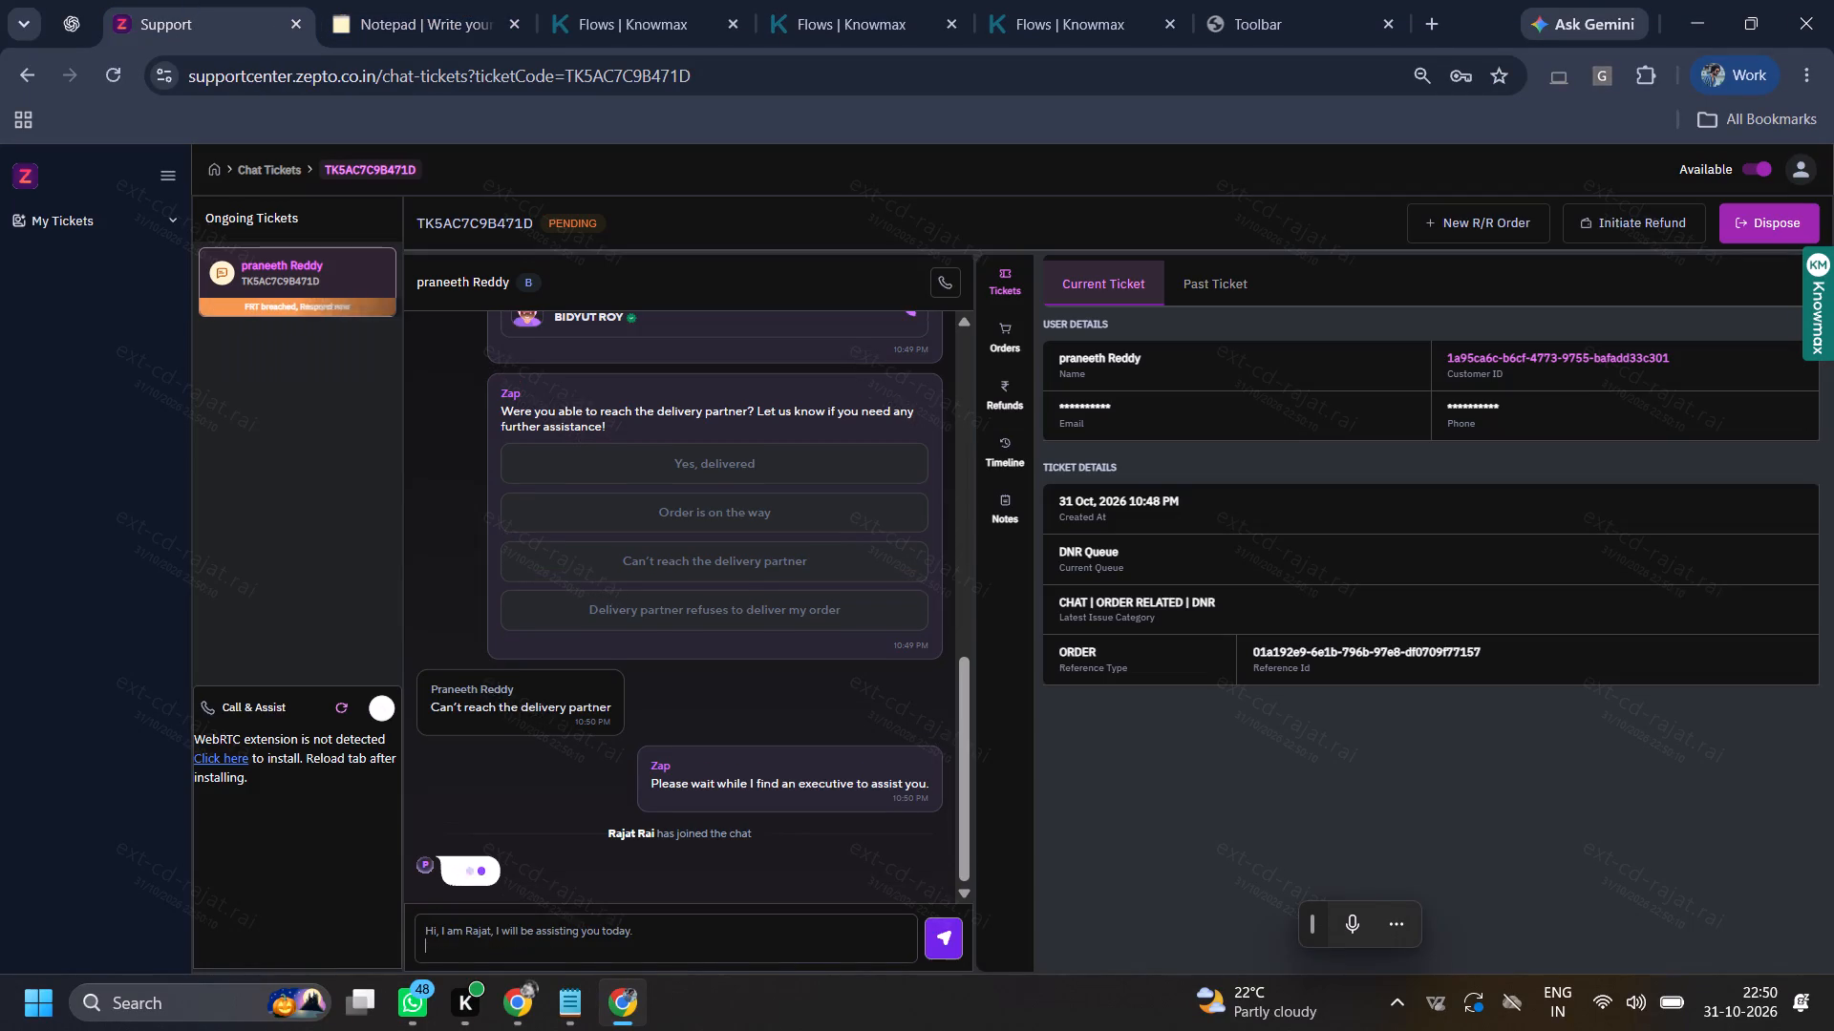
pyautogui.press('Return')
# Send the "We're really sorry for the inconvenience caused" line from the online notepad, followed by the saved Notepad request to confirm the complete delivery address.
pyautogui.click(462, 0)
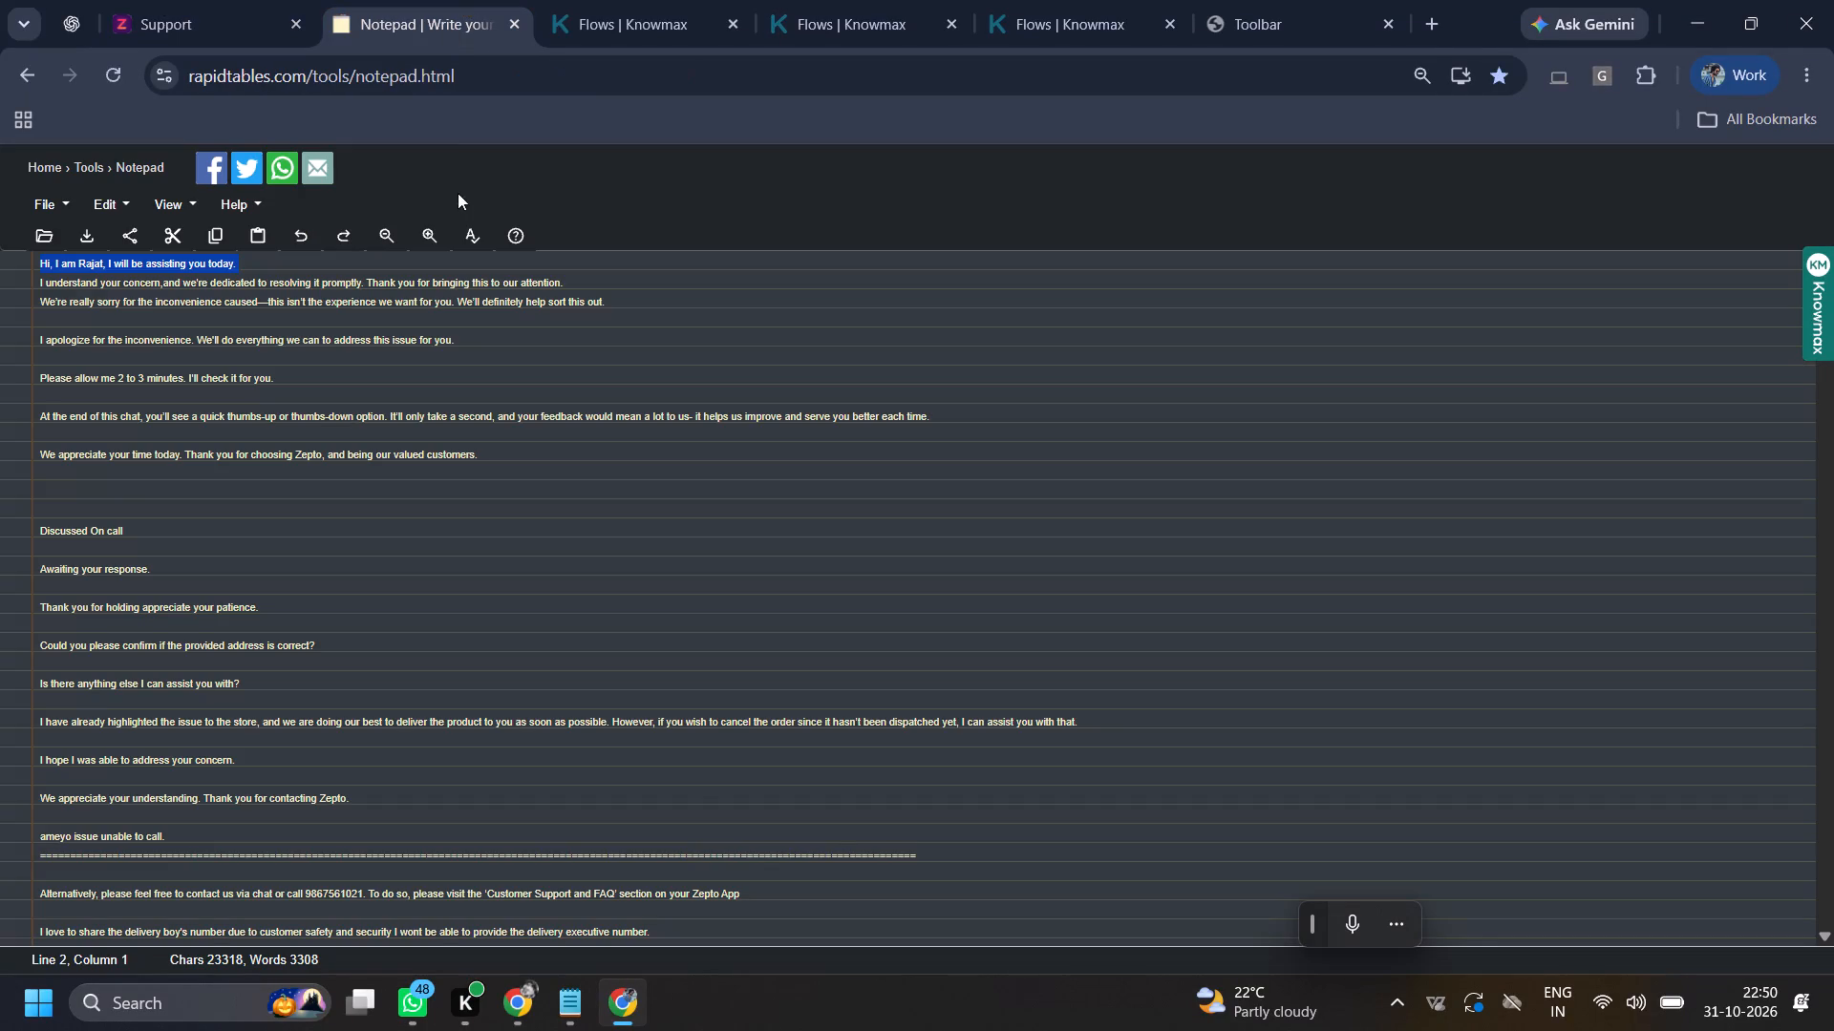
pyautogui.keyDown('ctrl'); pyautogui.tripleClick(498, 298); pyautogui.keyUp('ctrl')
pyautogui.hotkey('ctrl', 'c')
pyautogui.keyDown('ctrl'); pyautogui.click(15, 0); pyautogui.keyUp('ctrl')
pyautogui.keyDown('ctrl'); pyautogui.click(290, 0); pyautogui.keyUp('ctrl')
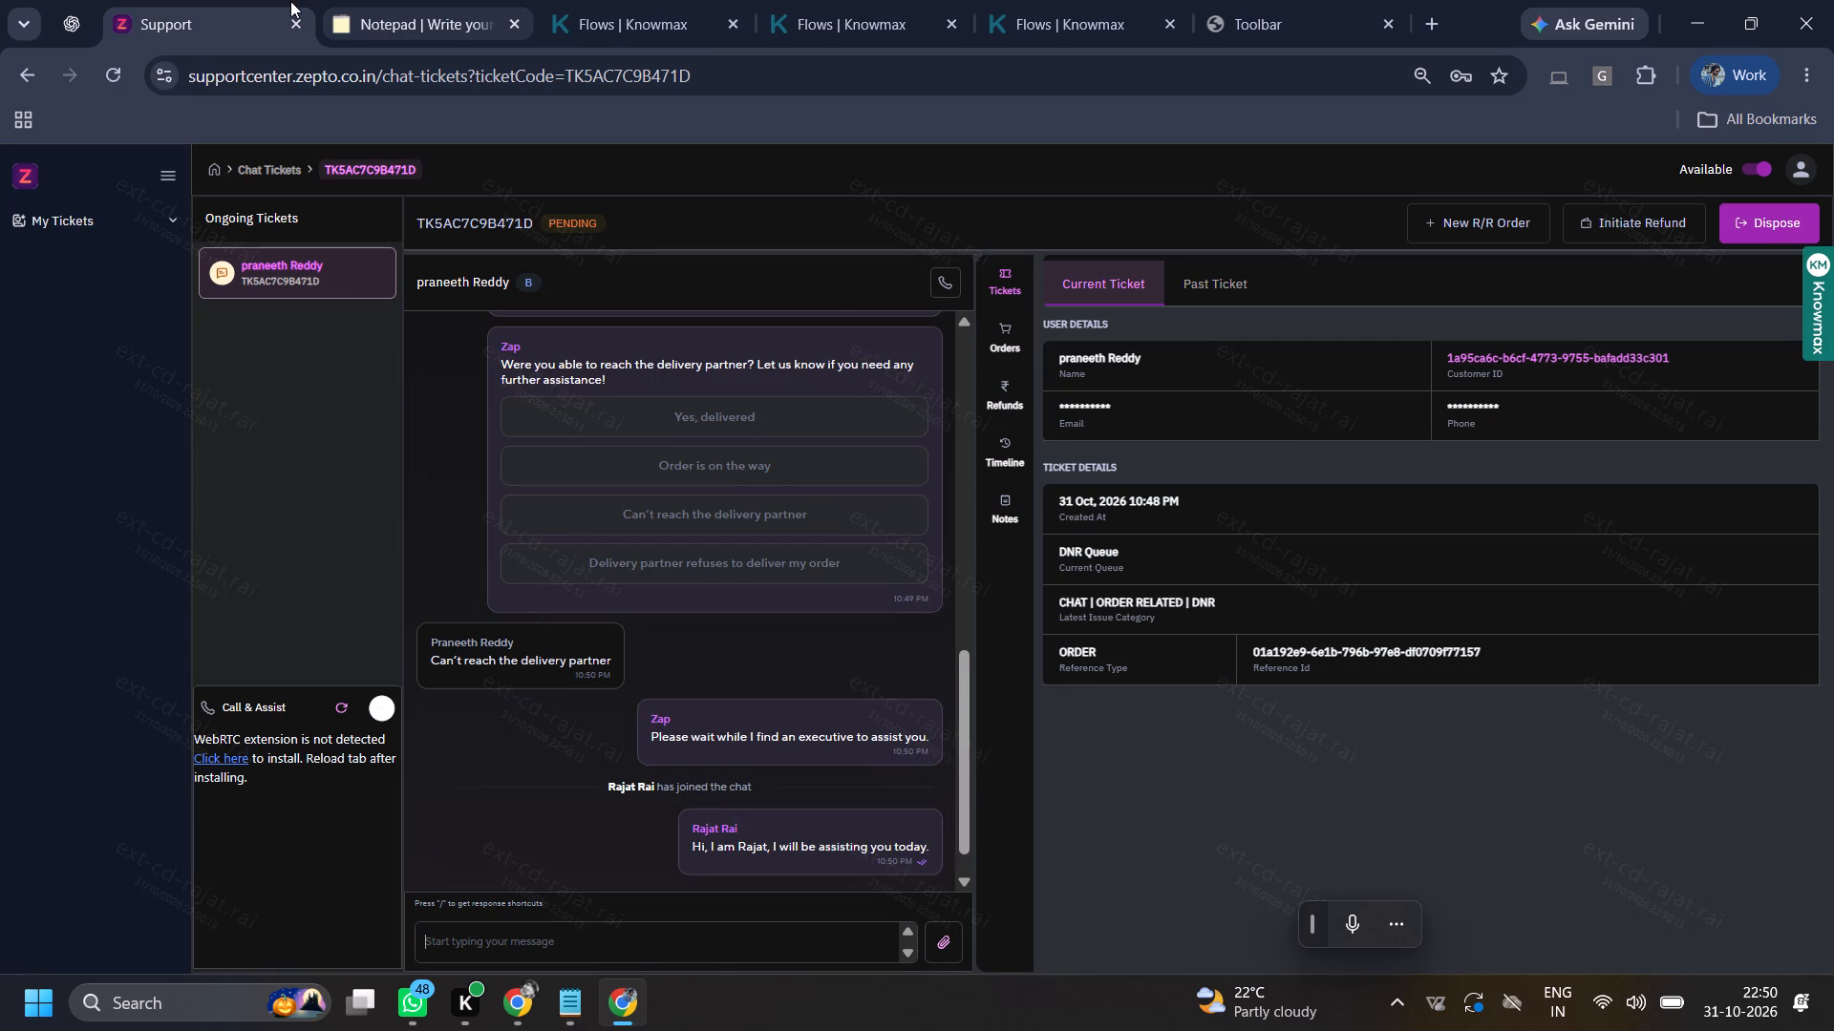
pyautogui.keyDown('ctrl'); pyautogui.click(597, 945); pyautogui.keyUp('ctrl')
pyautogui.hotkey('ctrl', 'v')
pyautogui.click(581, 996)
pyautogui.hotkey('ctrl', 'c')
pyautogui.keyDown('ctrl'); pyautogui.click(294, 557); pyautogui.keyUp('ctrl')
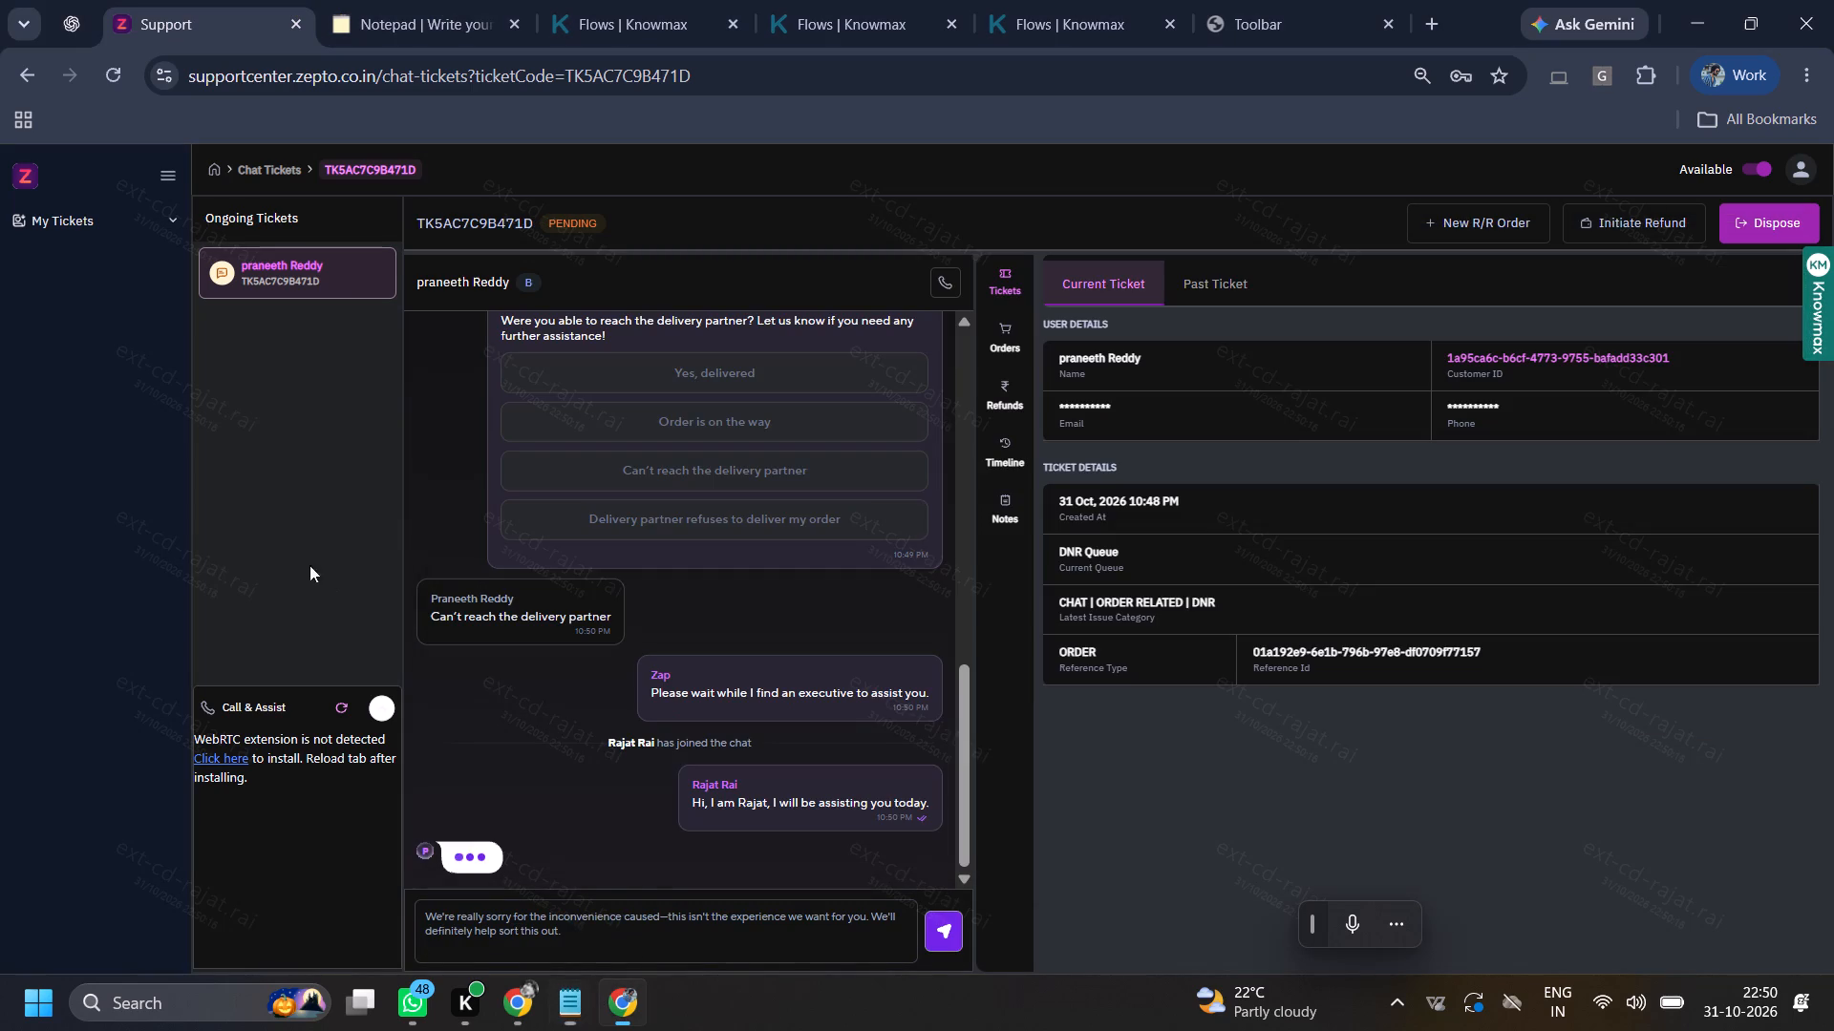
pyautogui.keyDown('ctrl'); pyautogui.click(664, 949); pyautogui.keyUp('ctrl')
pyautogui.hotkey('ctrl', 'Return')
pyautogui.hotkey('ctrl', 'v')
pyautogui.hotkey('ctrl', 'Return')
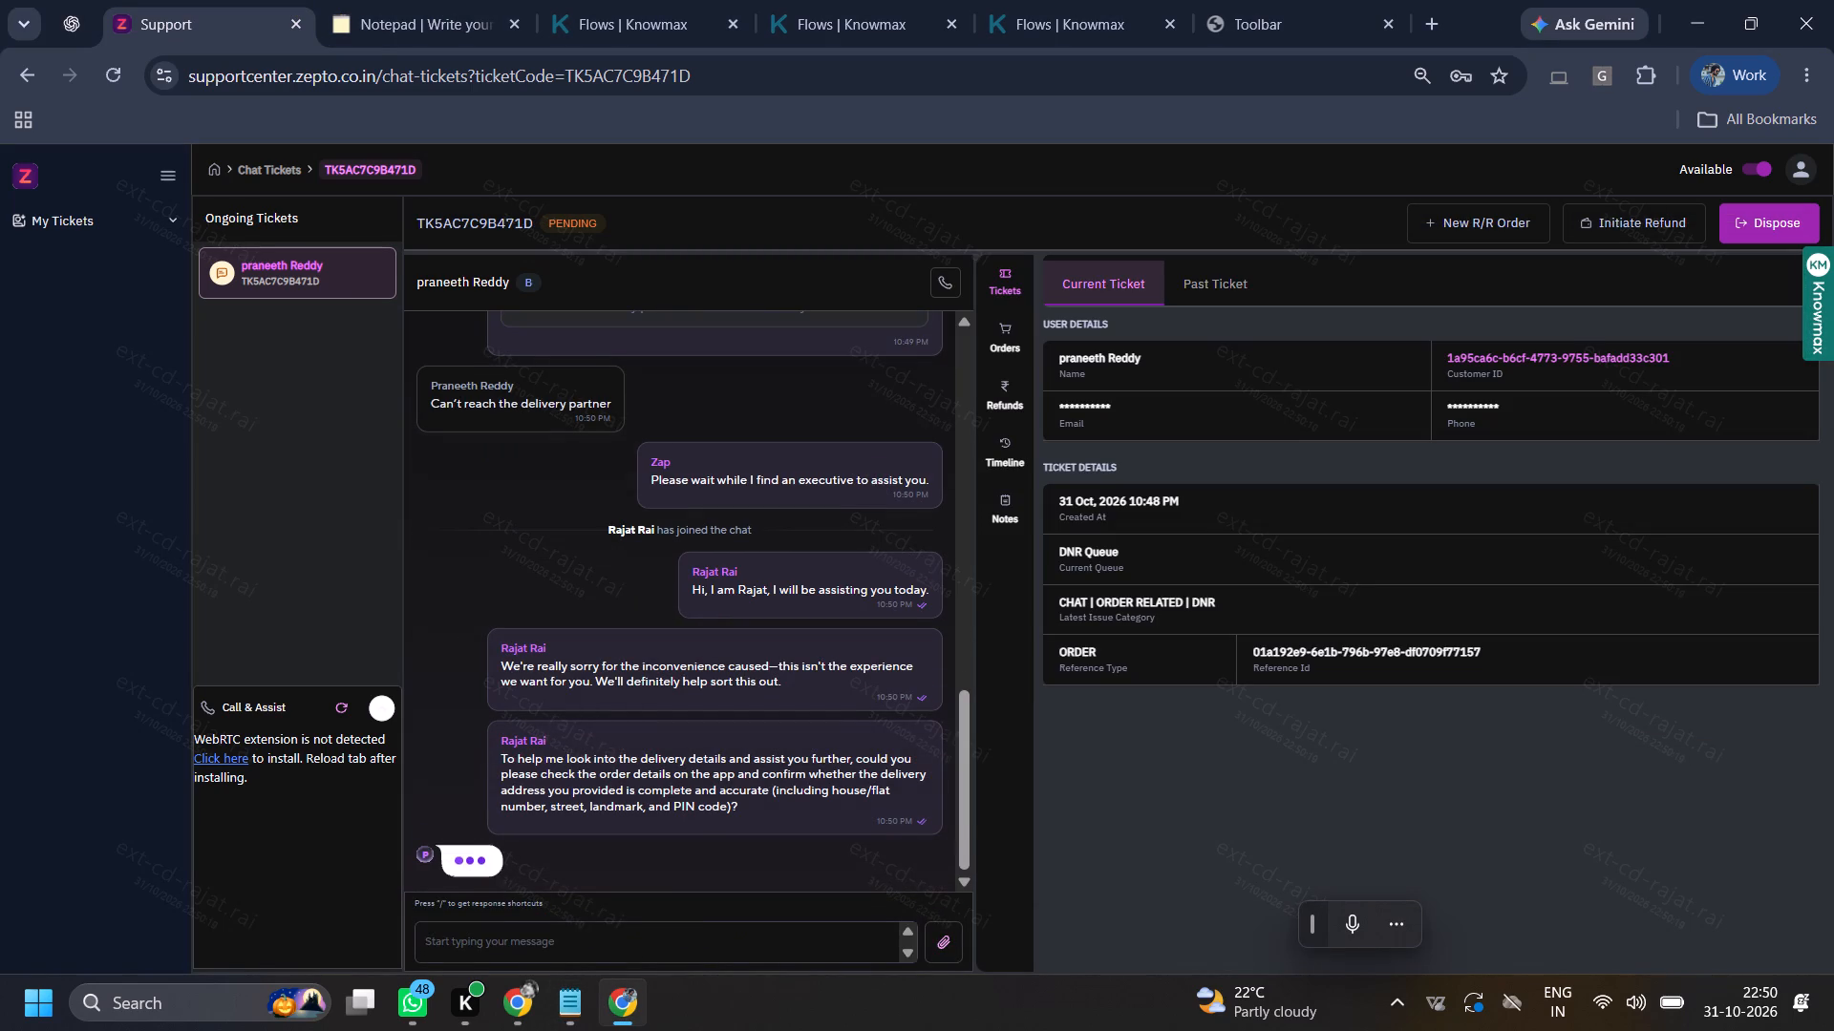
# Open the ticket's current order details, with the support page reloaded, and place a call to the shipment's rider.
pyautogui.click(1007, 349)
pyautogui.click(120, 71)
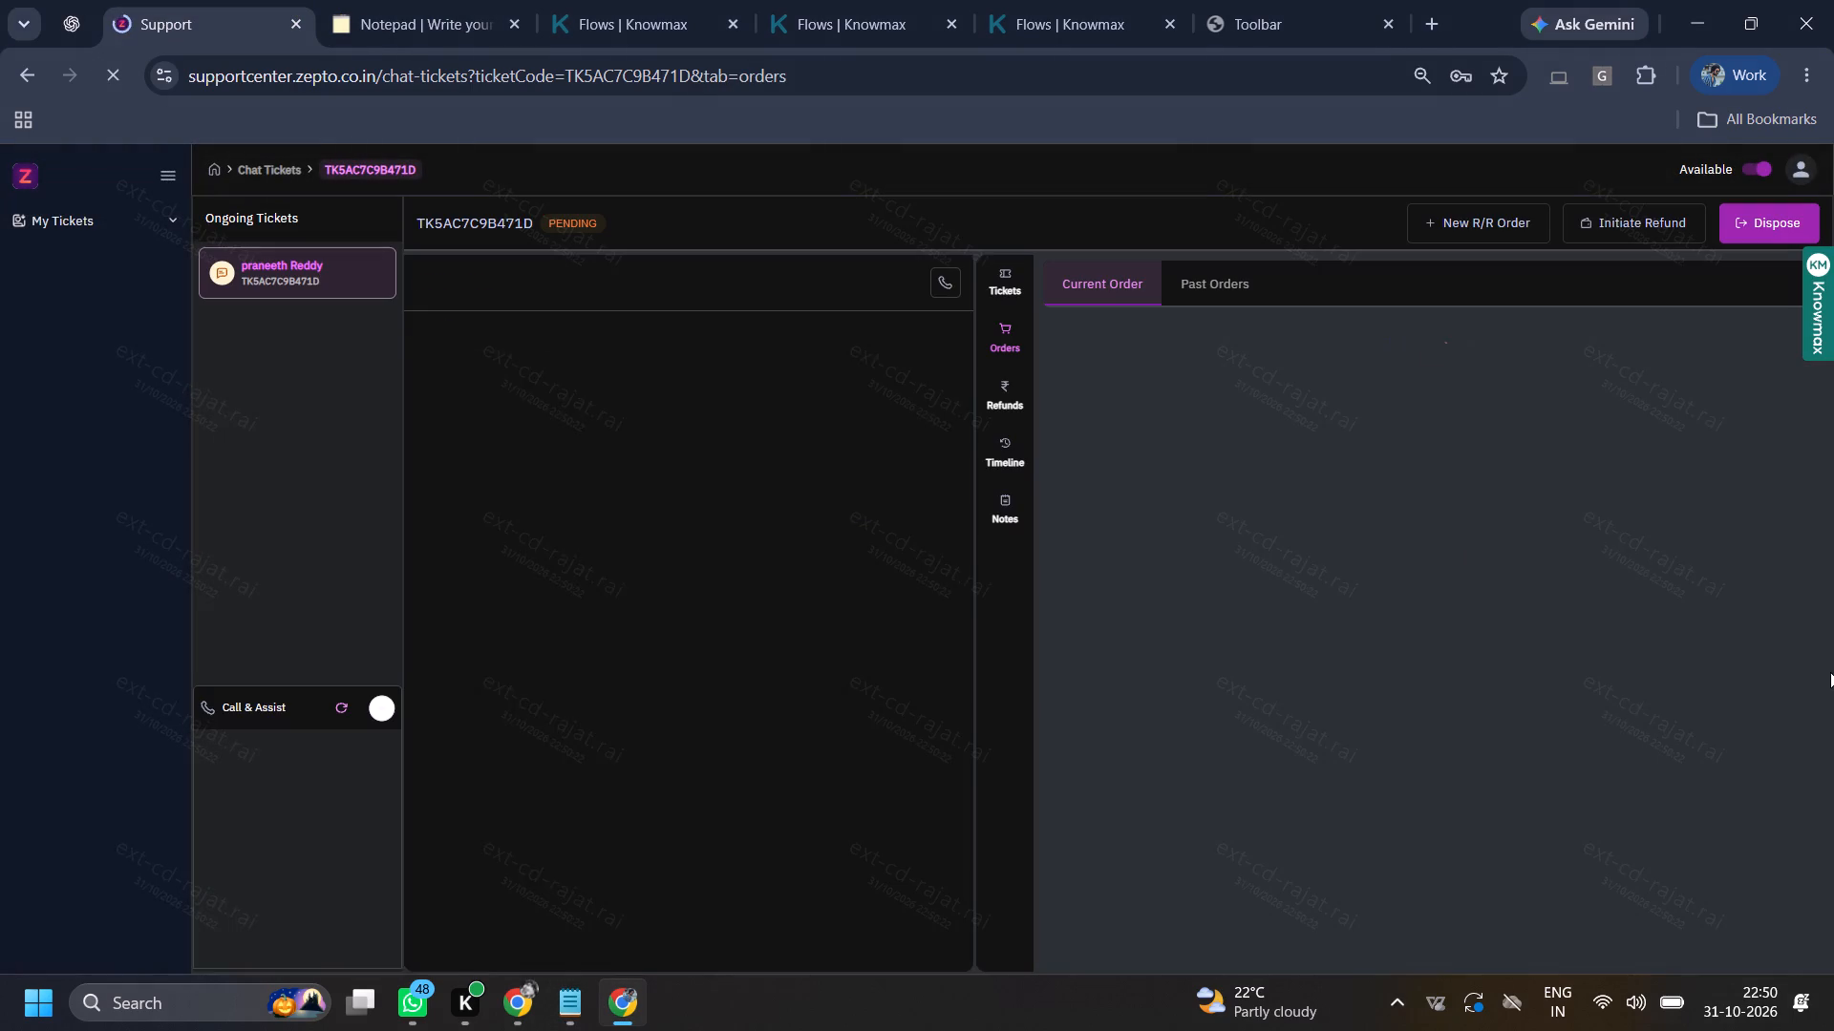
pyautogui.doubleClick(1076, 515)
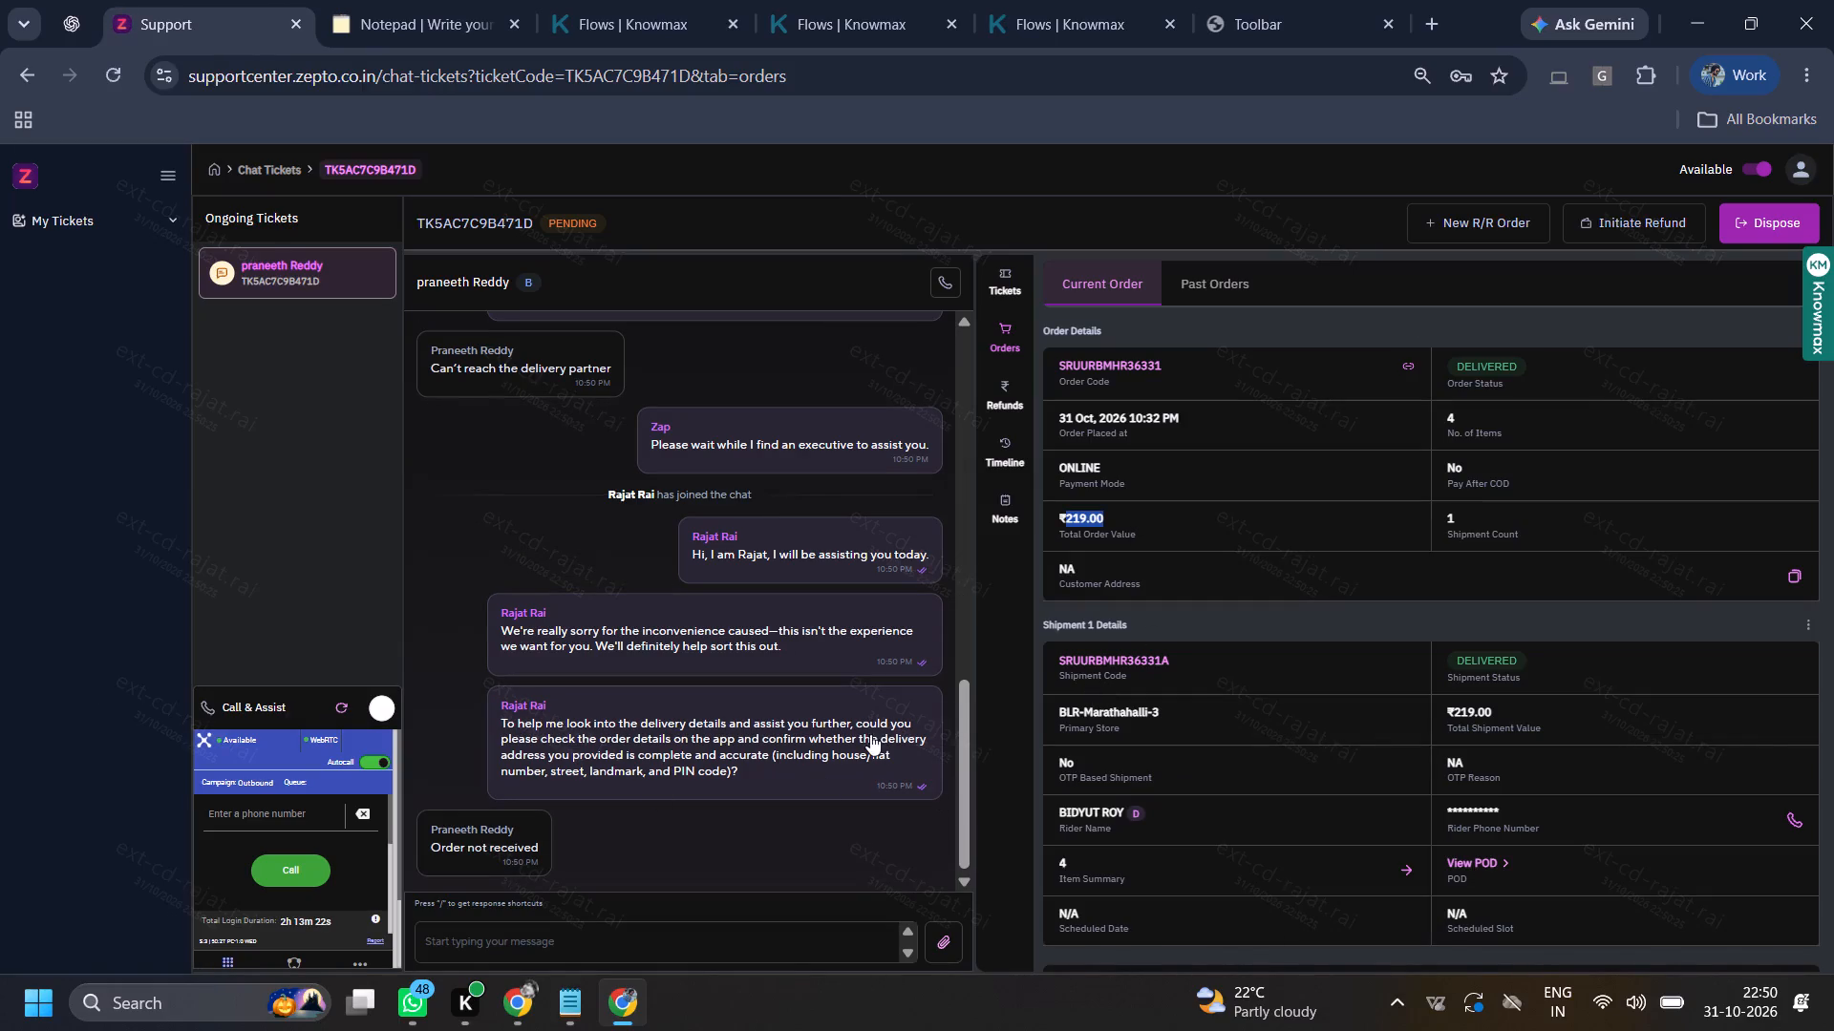
pyautogui.moveTo(859, 719); pyautogui.dragTo(875, 764)
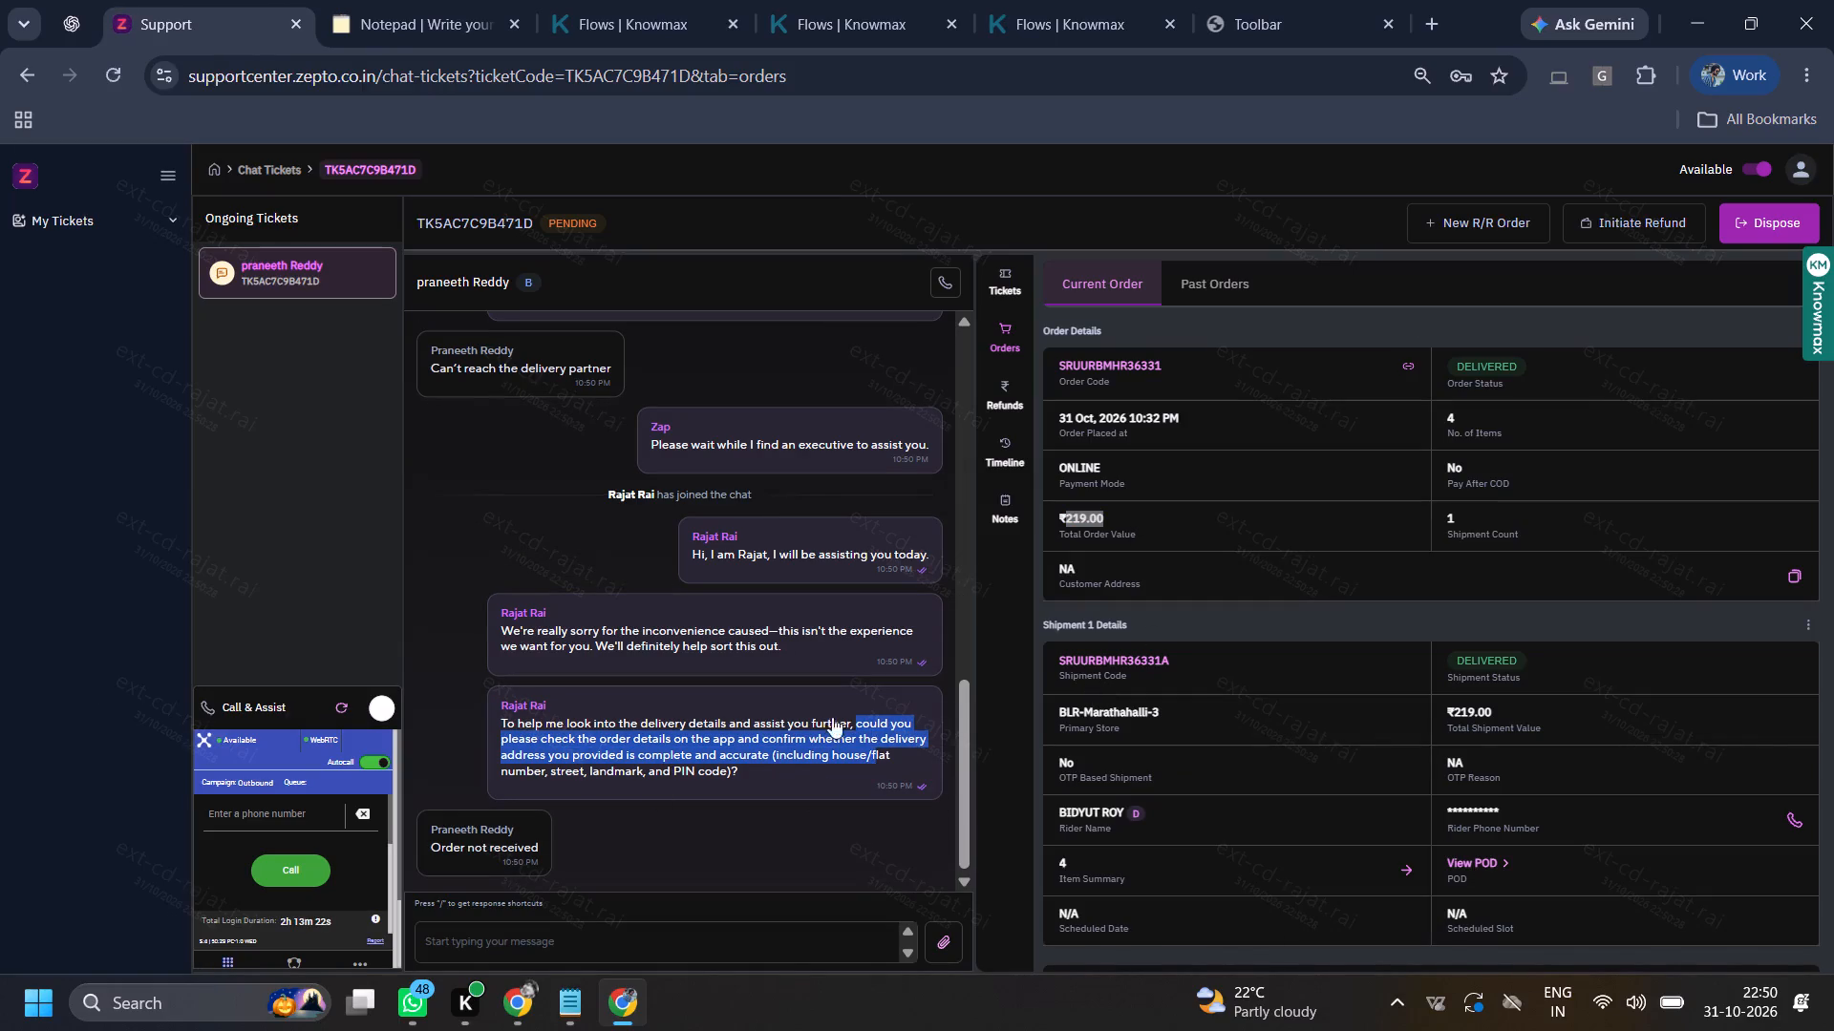
pyautogui.click(1807, 816)
pyautogui.click(1797, 824)
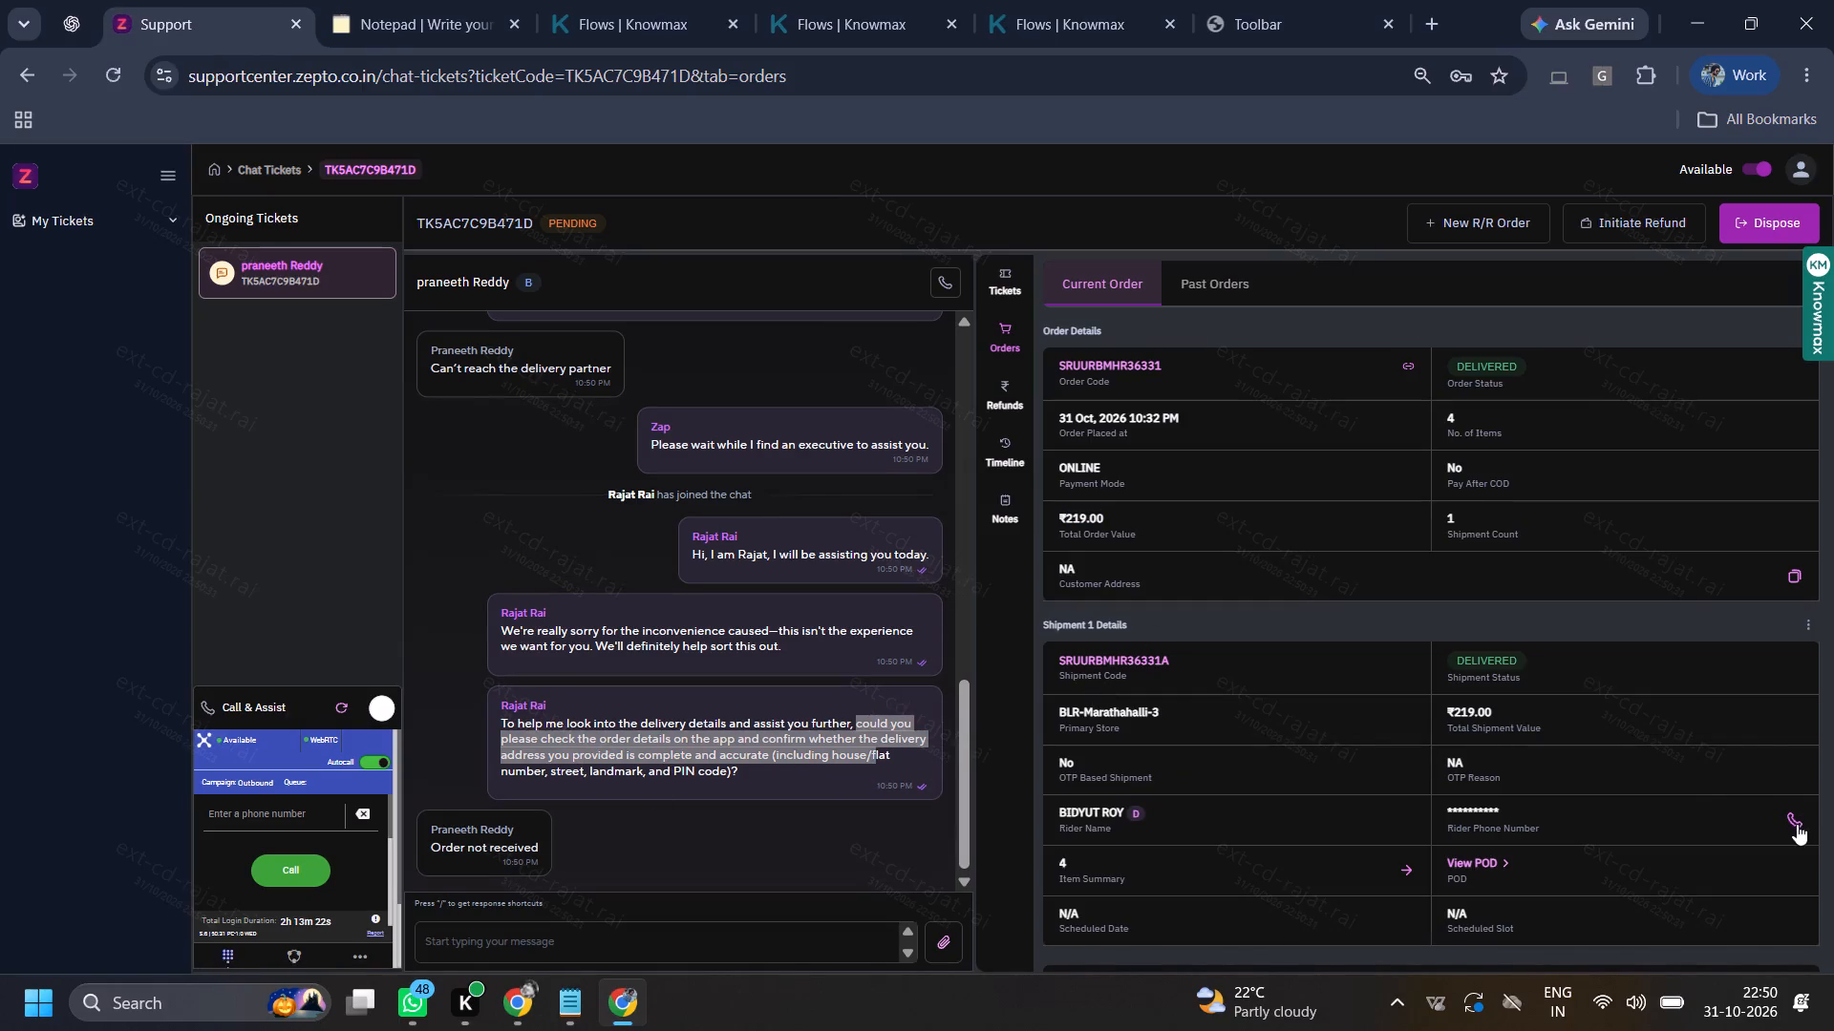
# Reuse the sent address-confirmation question, from "could you please check the order details" through "PIN code)?", as a new reply to the customer.
pyautogui.click(864, 706)
pyautogui.moveTo(858, 721); pyautogui.dragTo(861, 759)
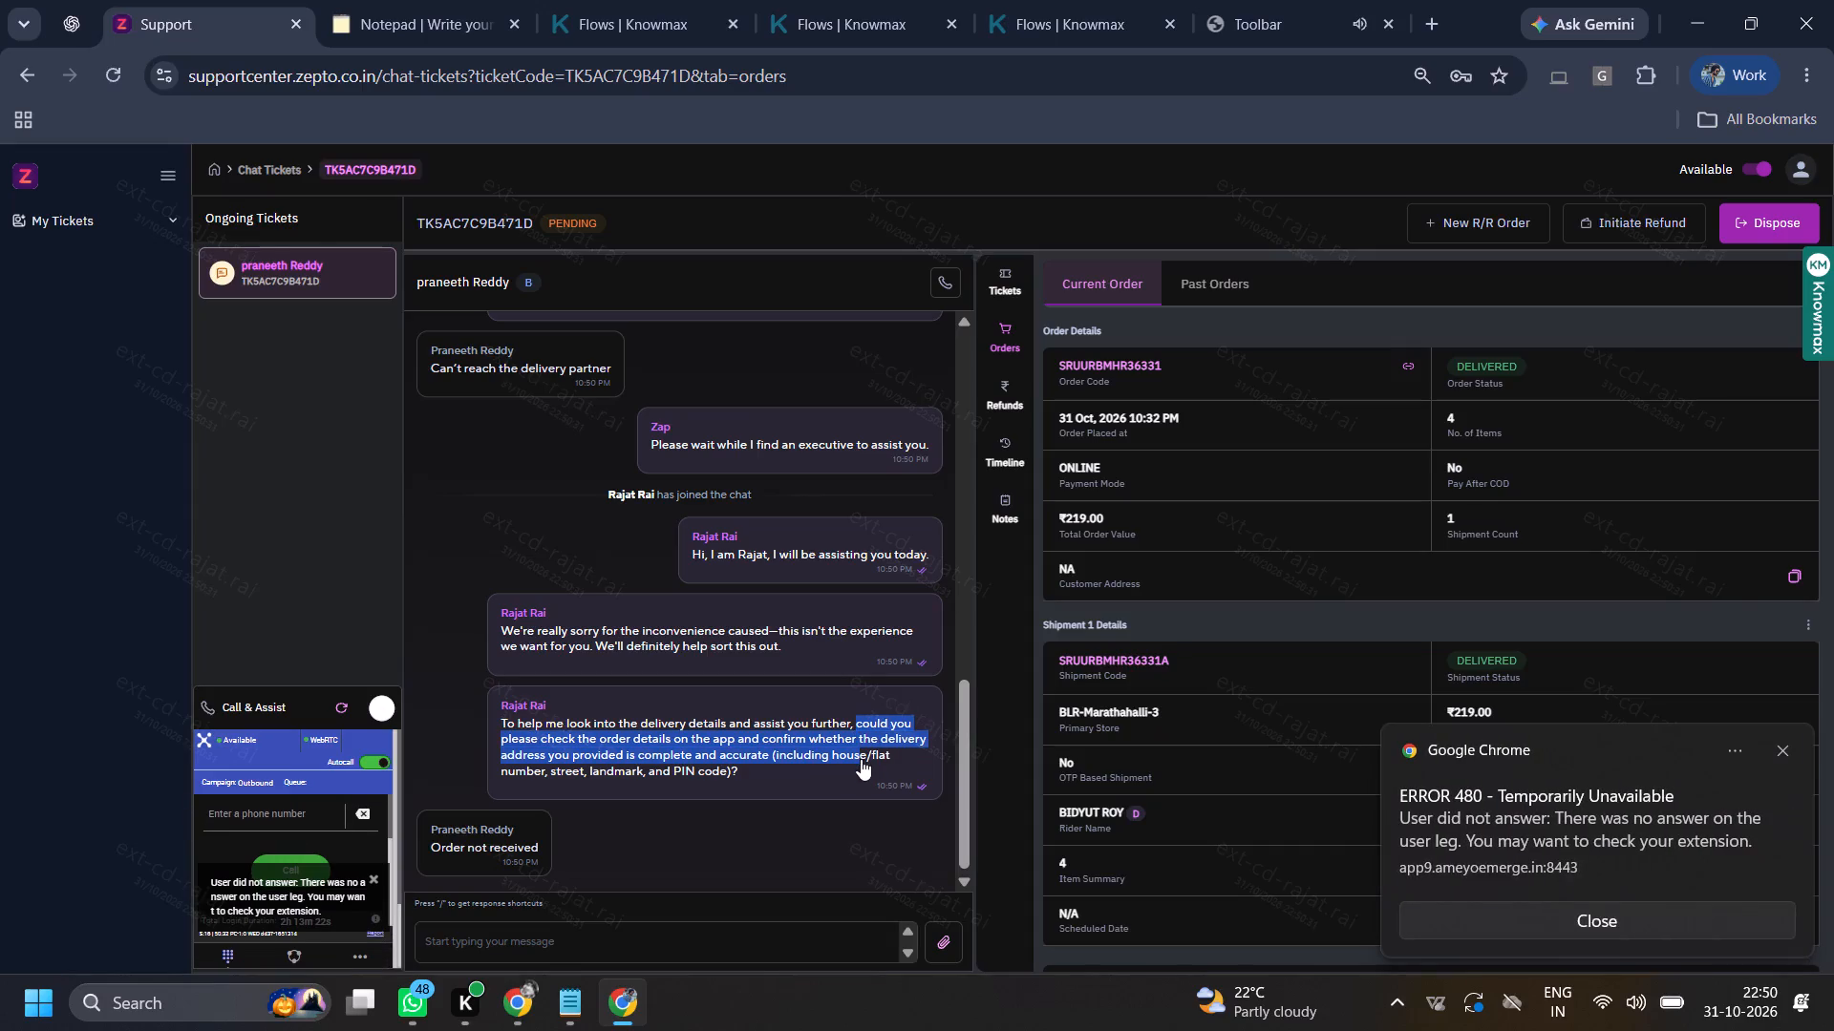
pyautogui.moveTo(861, 759); pyautogui.dragTo(864, 767)
pyautogui.hotkey('ctrl', 'c')
pyautogui.keyDown('ctrl'); pyautogui.click(801, 936); pyautogui.keyUp('ctrl')
pyautogui.hotkey('ctrl', 'v')
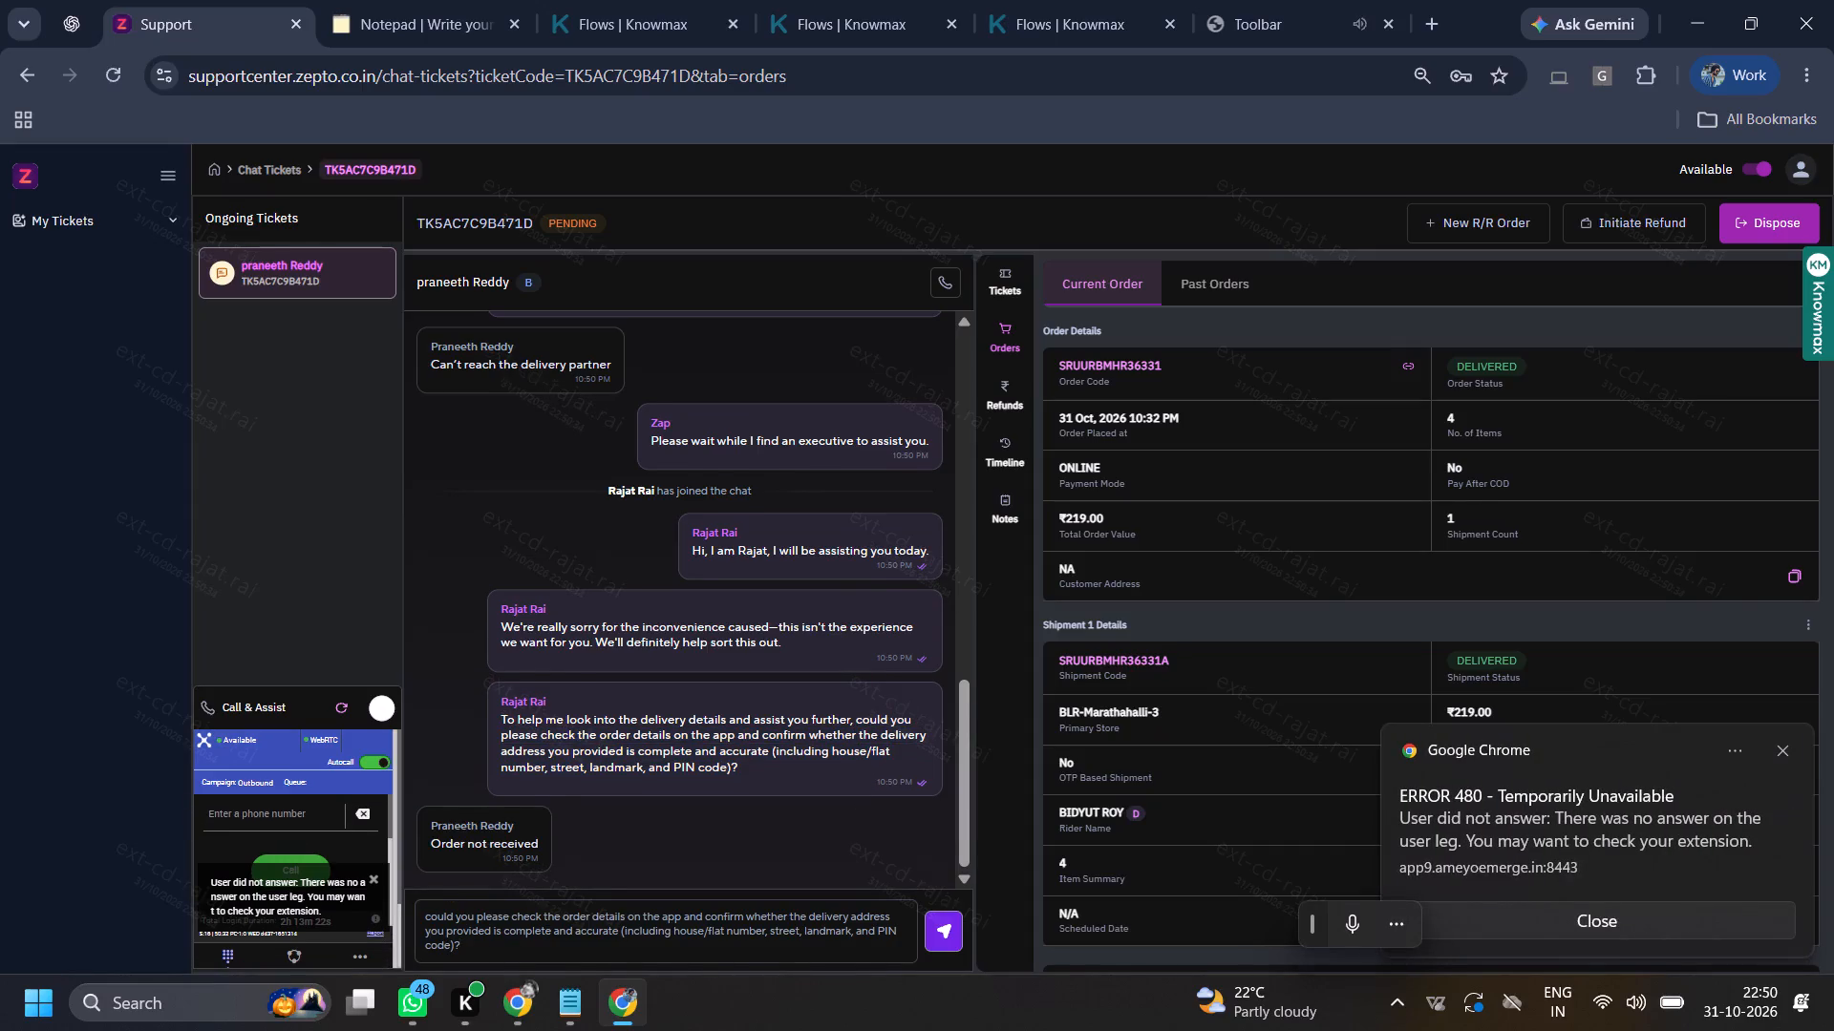
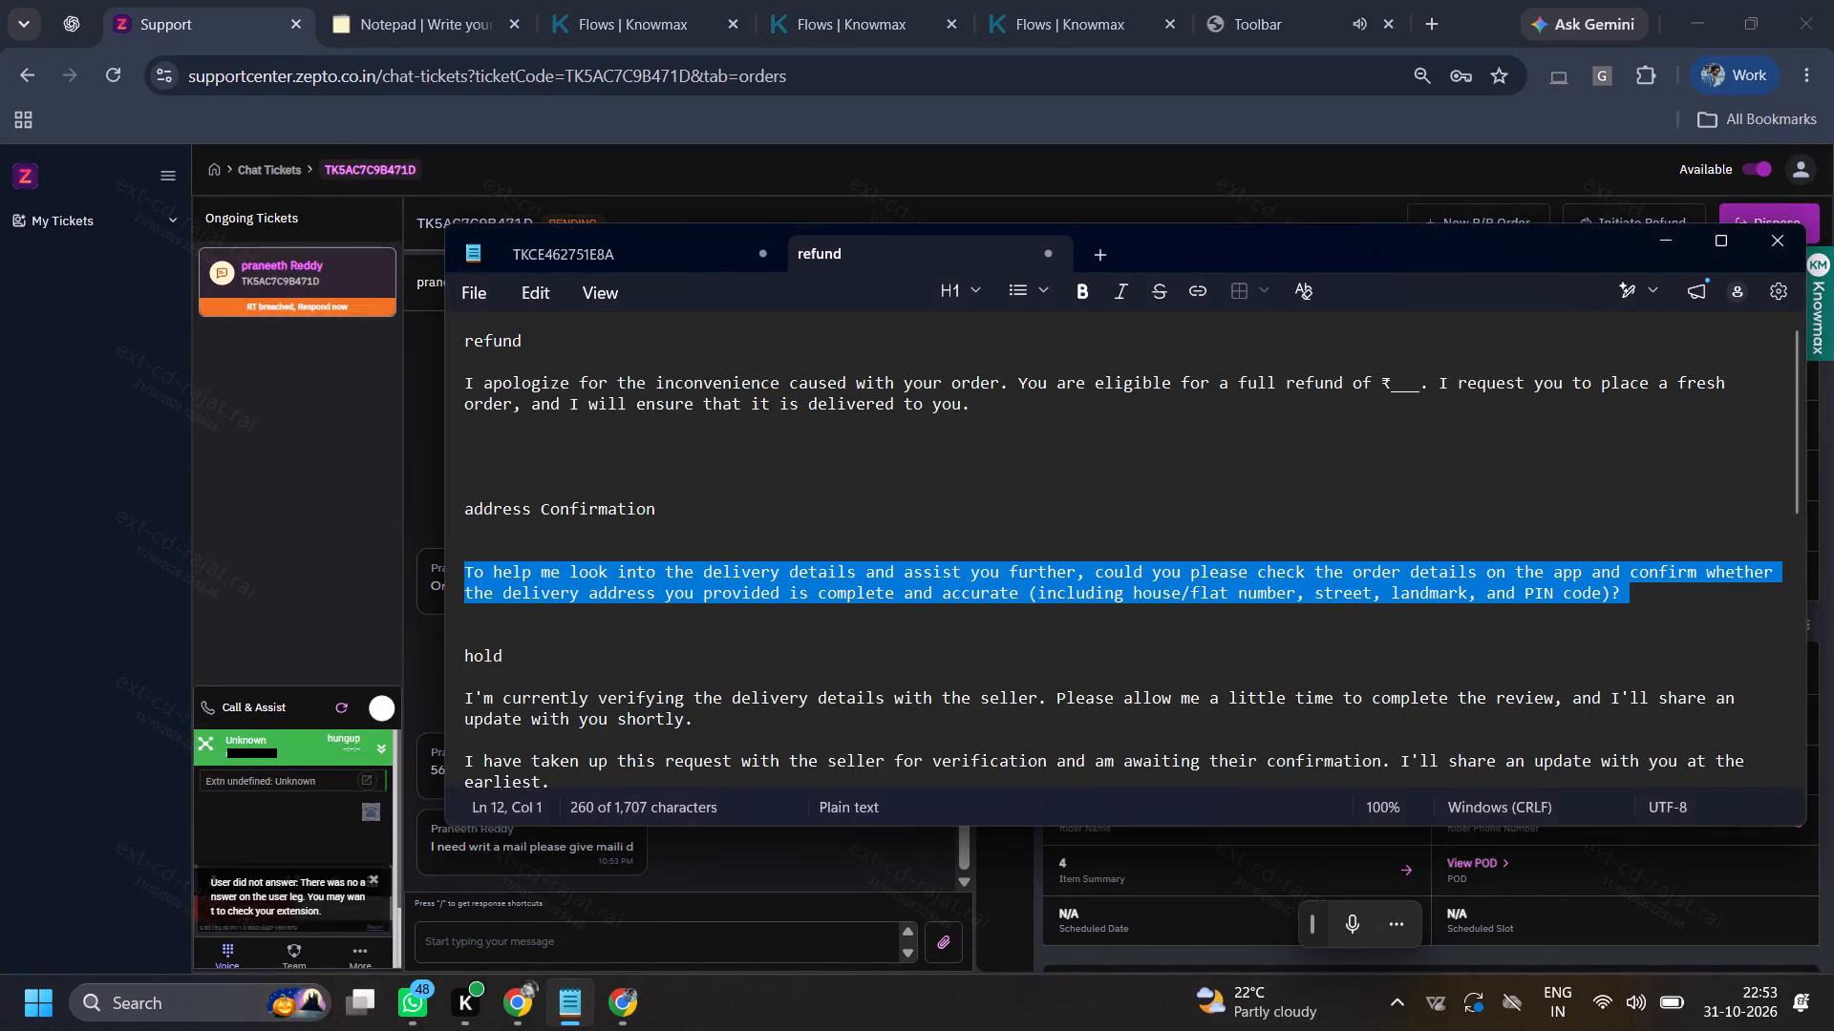
# Copy the full-refund apology from the Notepad refund notes into a new chat reply to the customer.
pyautogui.keyDown('ctrl'); pyautogui.tripleClick(717, 395); pyautogui.keyUp('ctrl')
pyautogui.hotkey('ctrl', 'c')
pyautogui.keyDown('ctrl'); pyautogui.click(256, 437); pyautogui.keyUp('ctrl')
pyautogui.keyDown('ctrl'); pyautogui.click(602, 922); pyautogui.keyUp('ctrl')
pyautogui.hotkey('ctrl', 'v')
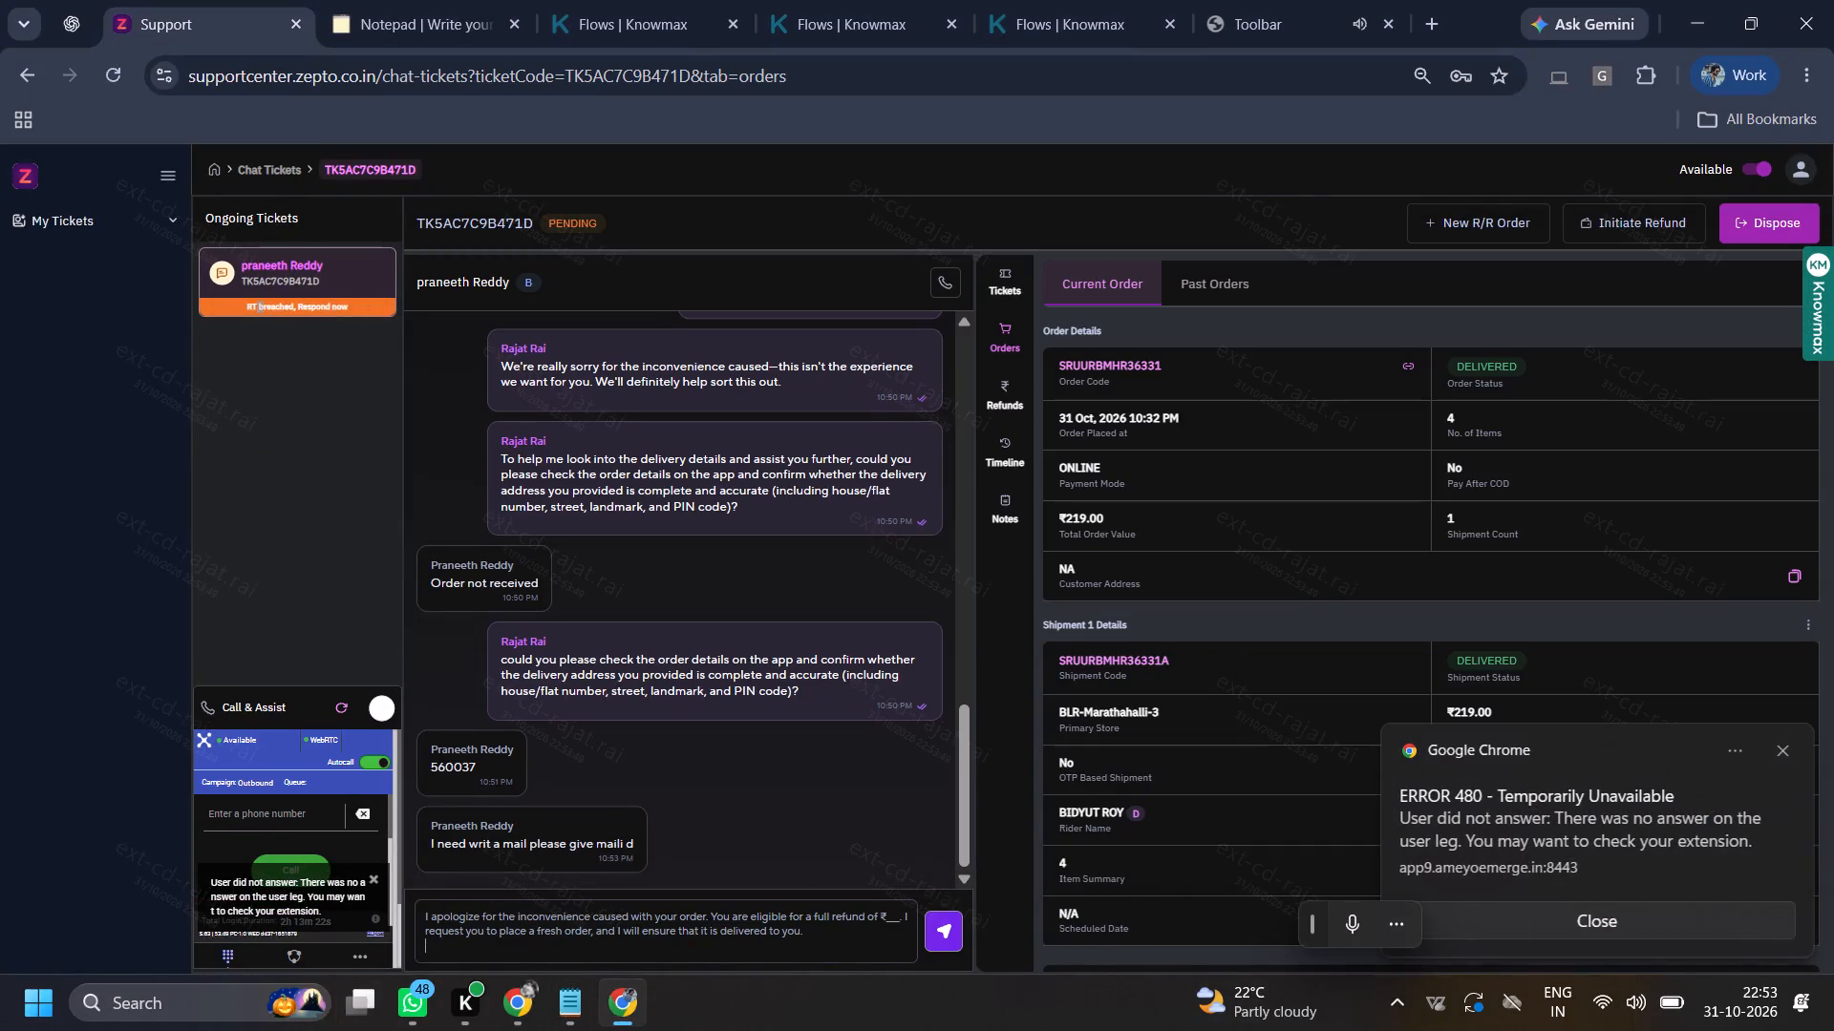
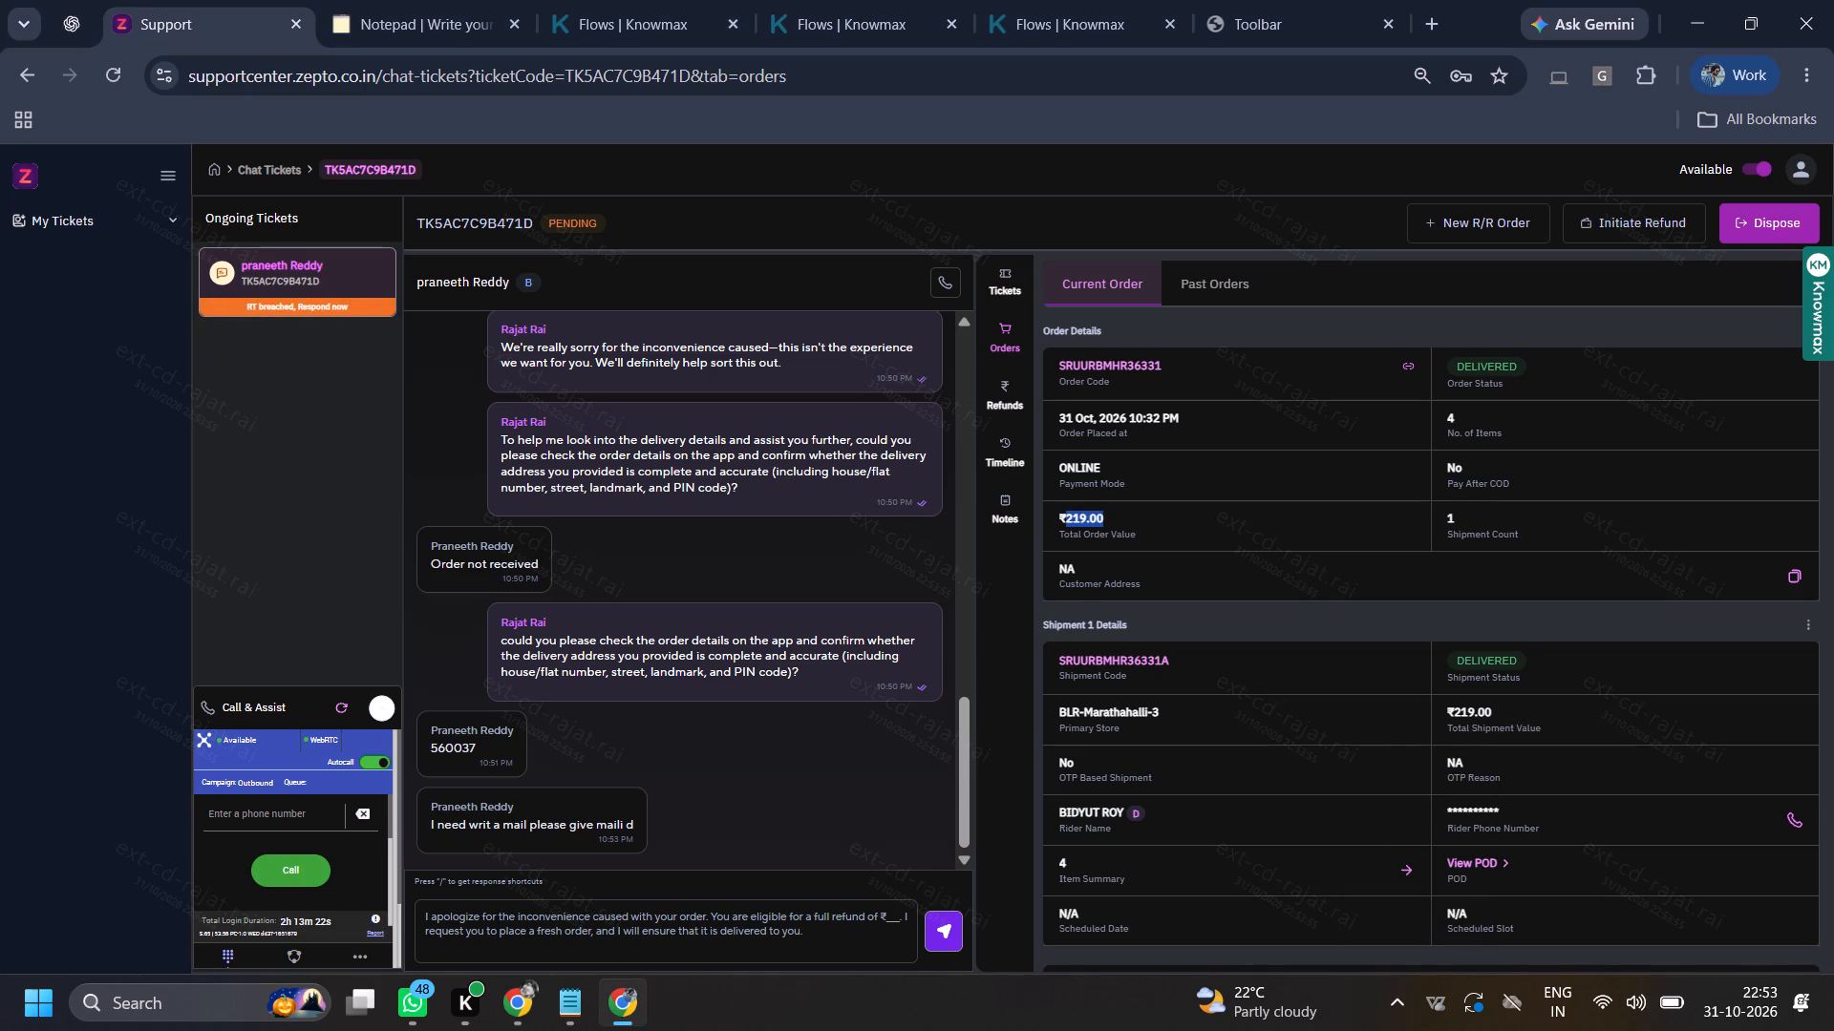
# Replace the blank refund amount in the drafted full-refund apology with the copied order value, 219.00.
pyautogui.keyDown('ctrl'); pyautogui.click(892, 913); pyautogui.keyUp('ctrl')
pyautogui.keyDown('ctrl'); pyautogui.click(892, 913); pyautogui.keyUp('ctrl')
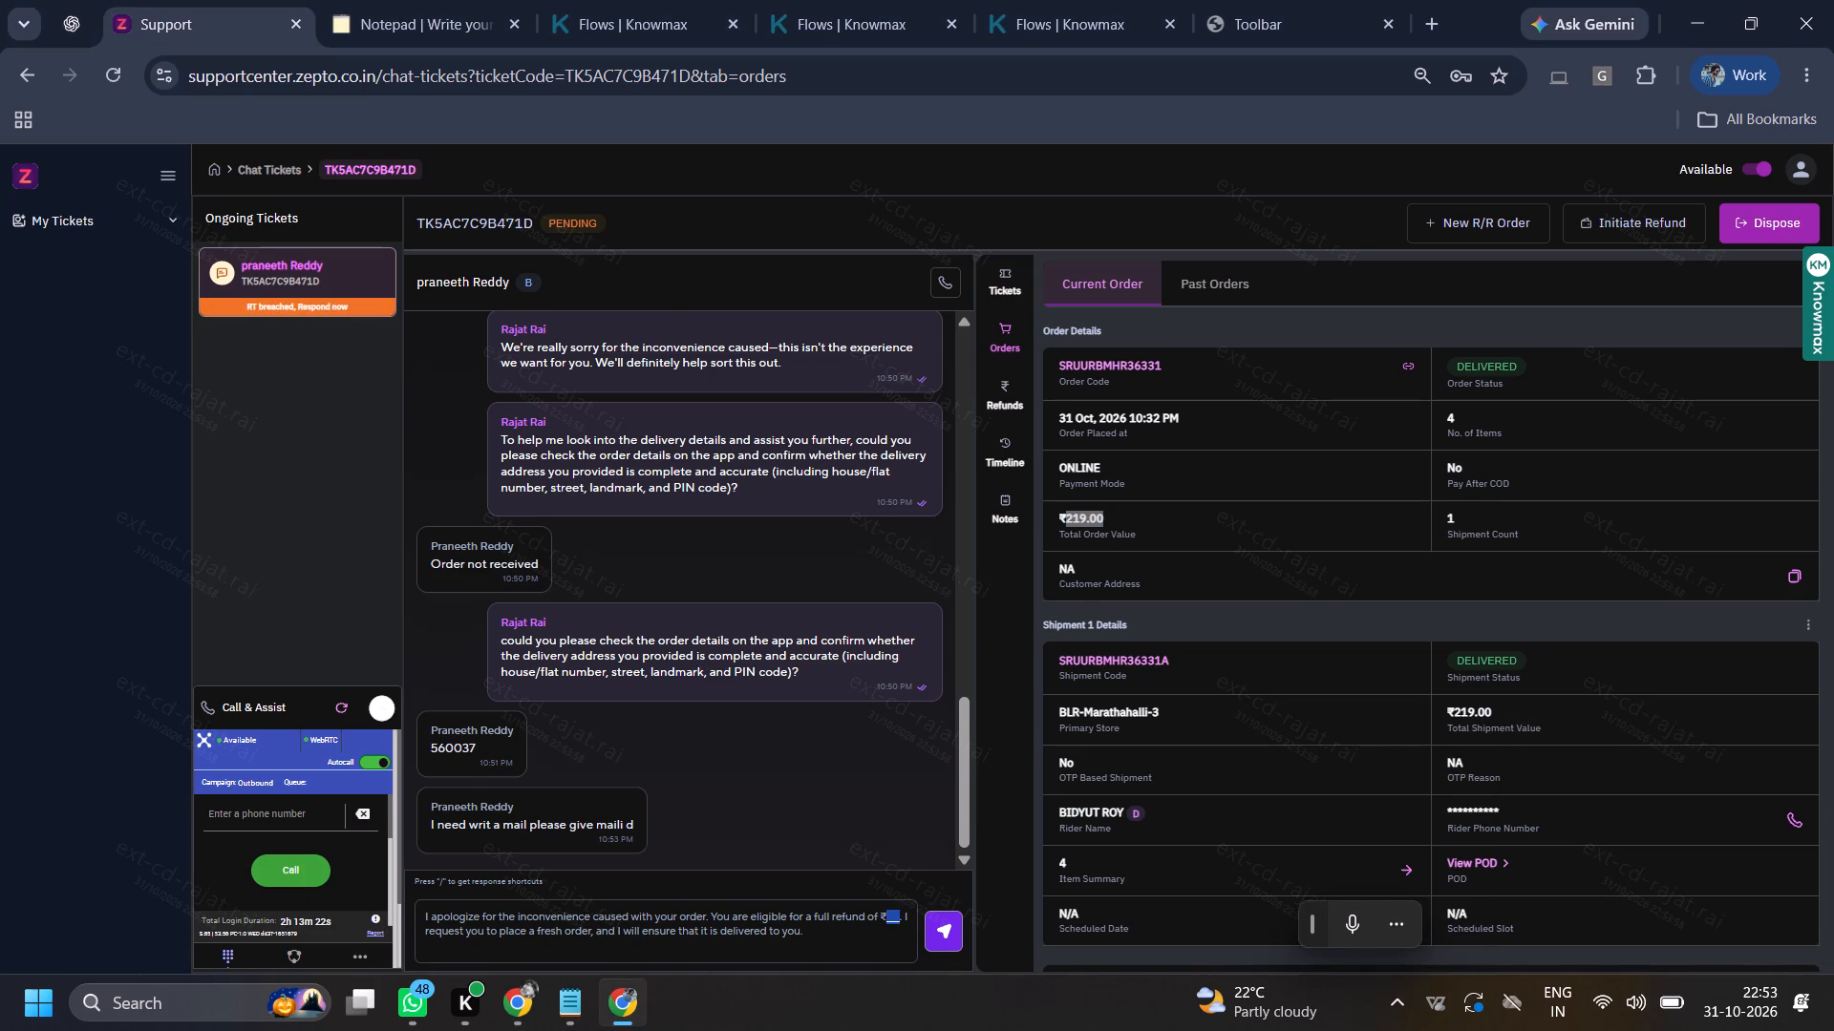
pyautogui.hotkey('ctrl', 'v')
pyautogui.click(1103, 381)
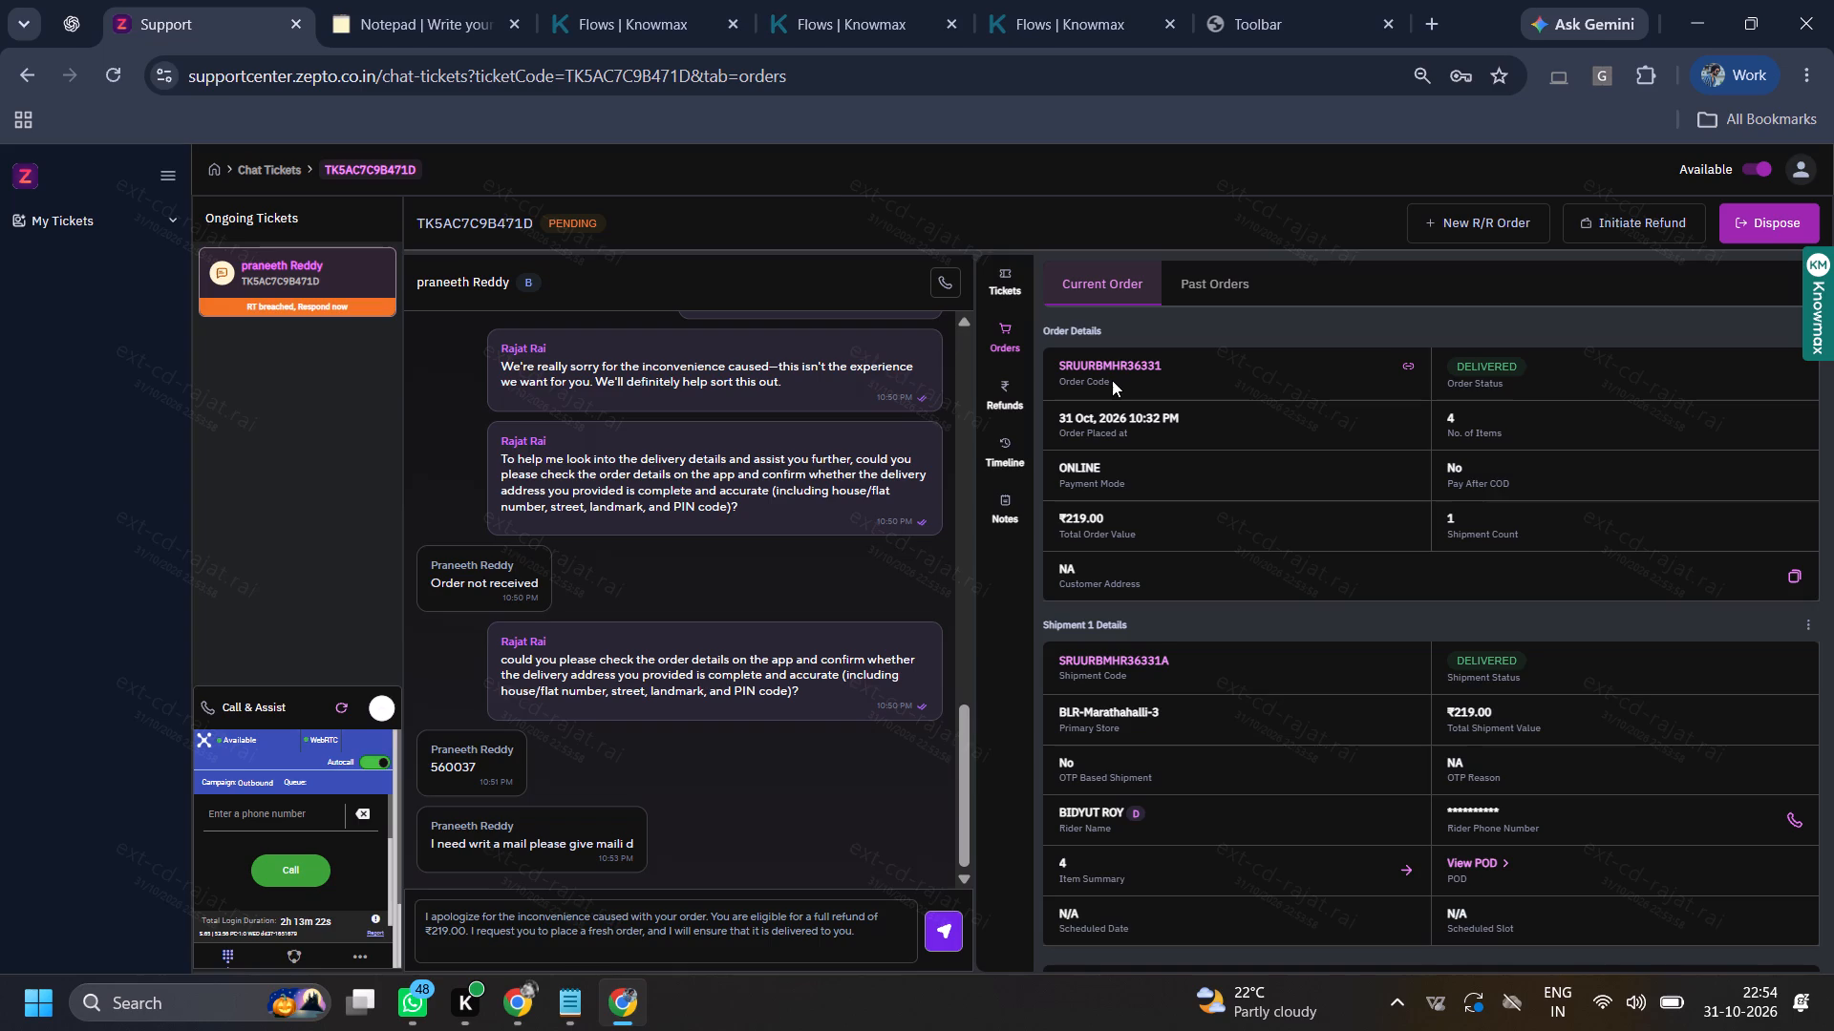
pyautogui.click(1120, 361)
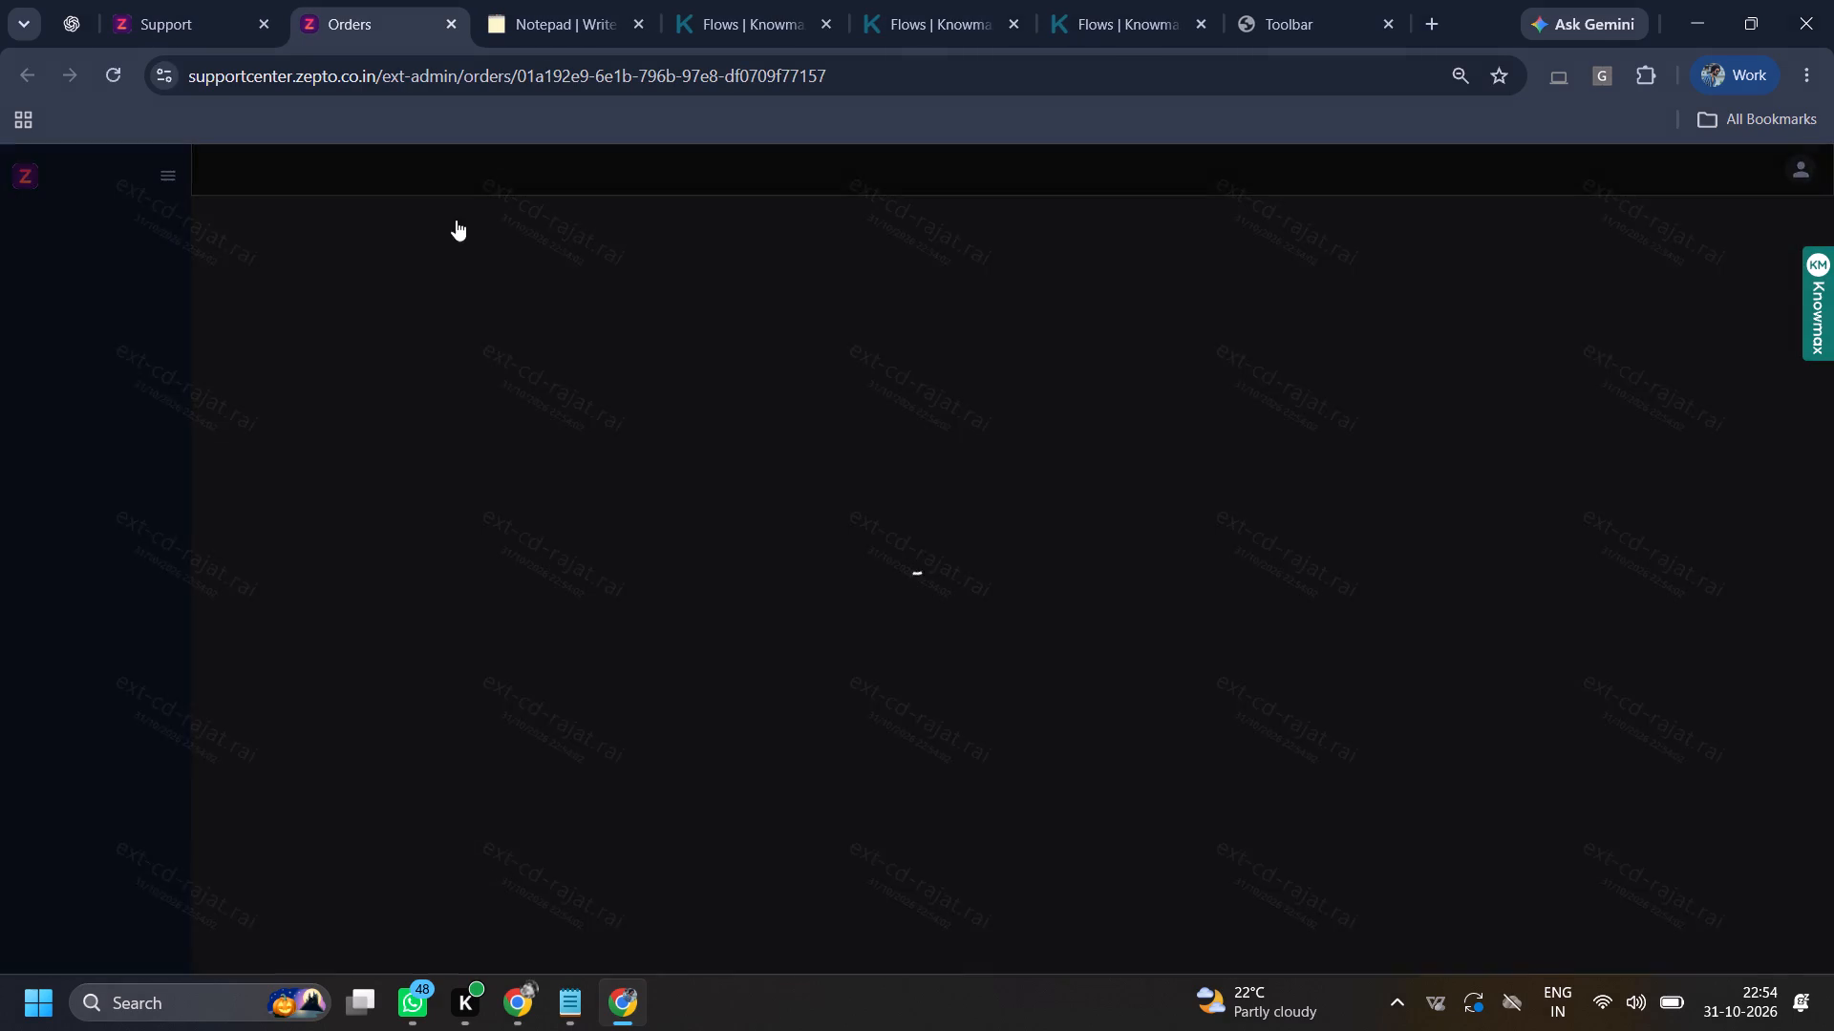
pyautogui.click(463, 211)
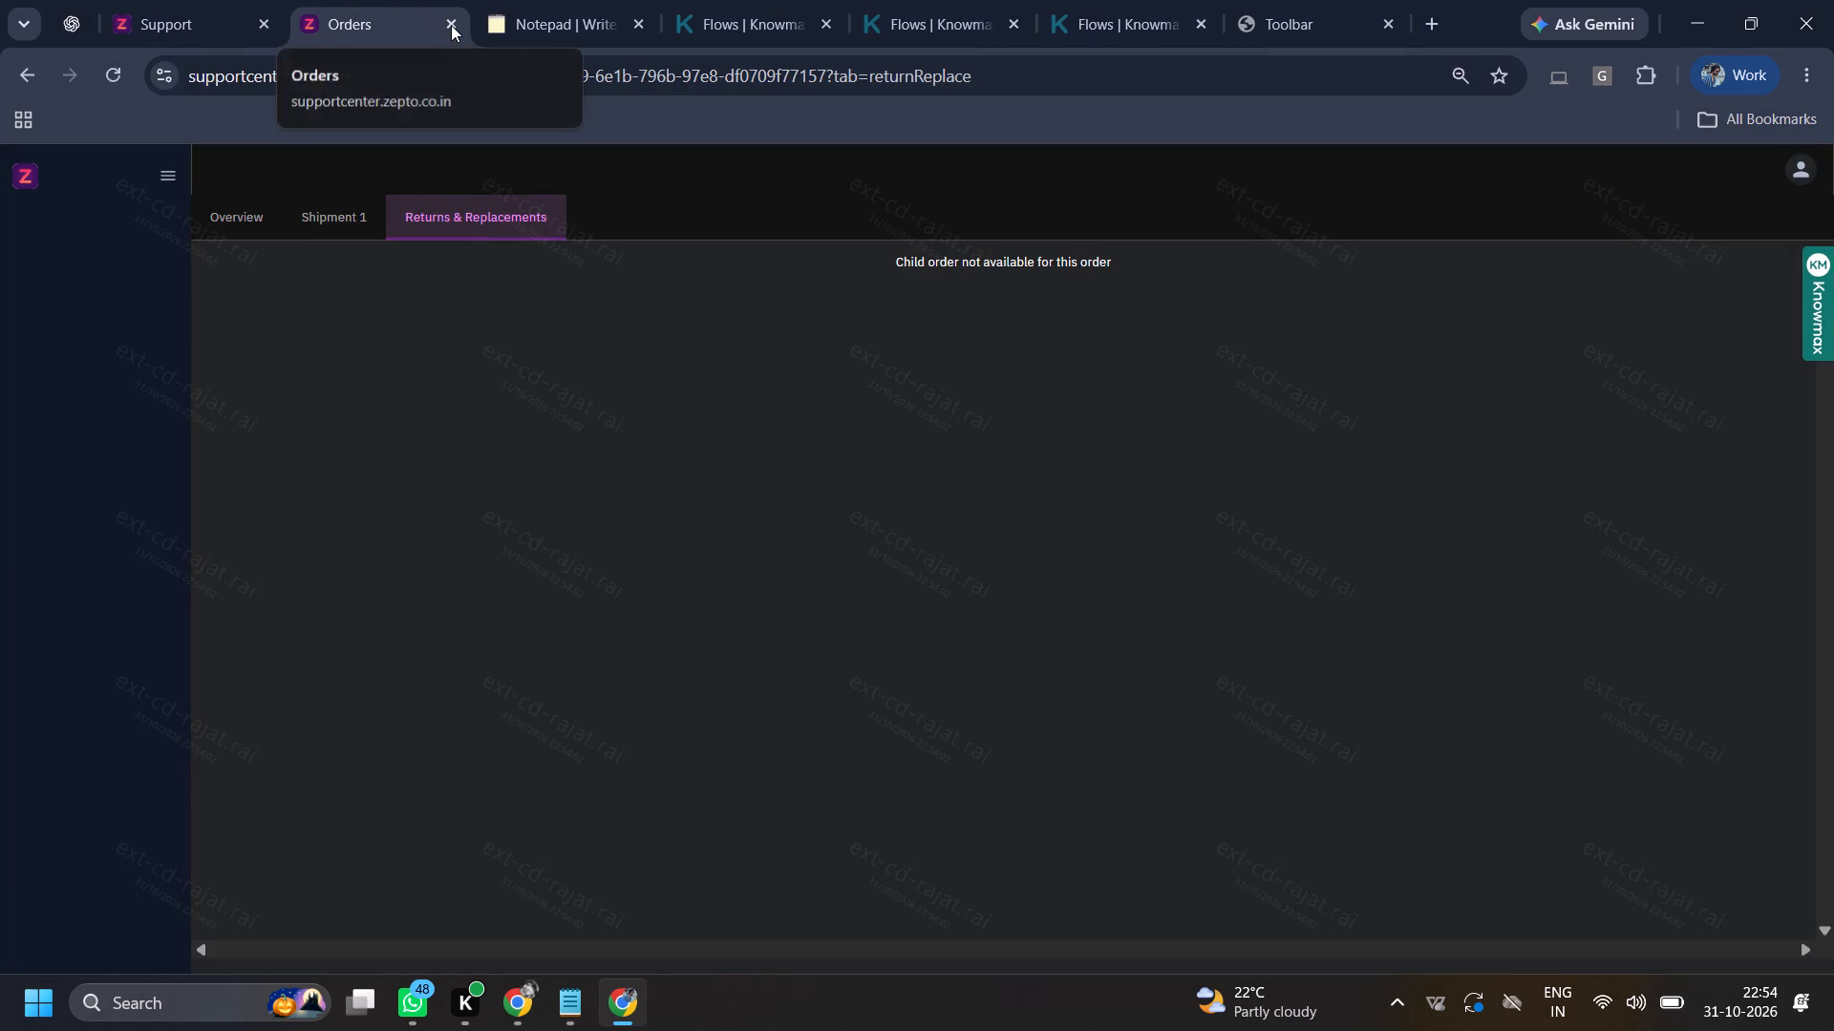
pyautogui.click(451, 25)
pyautogui.click(664, 915)
pyautogui.click(670, 935)
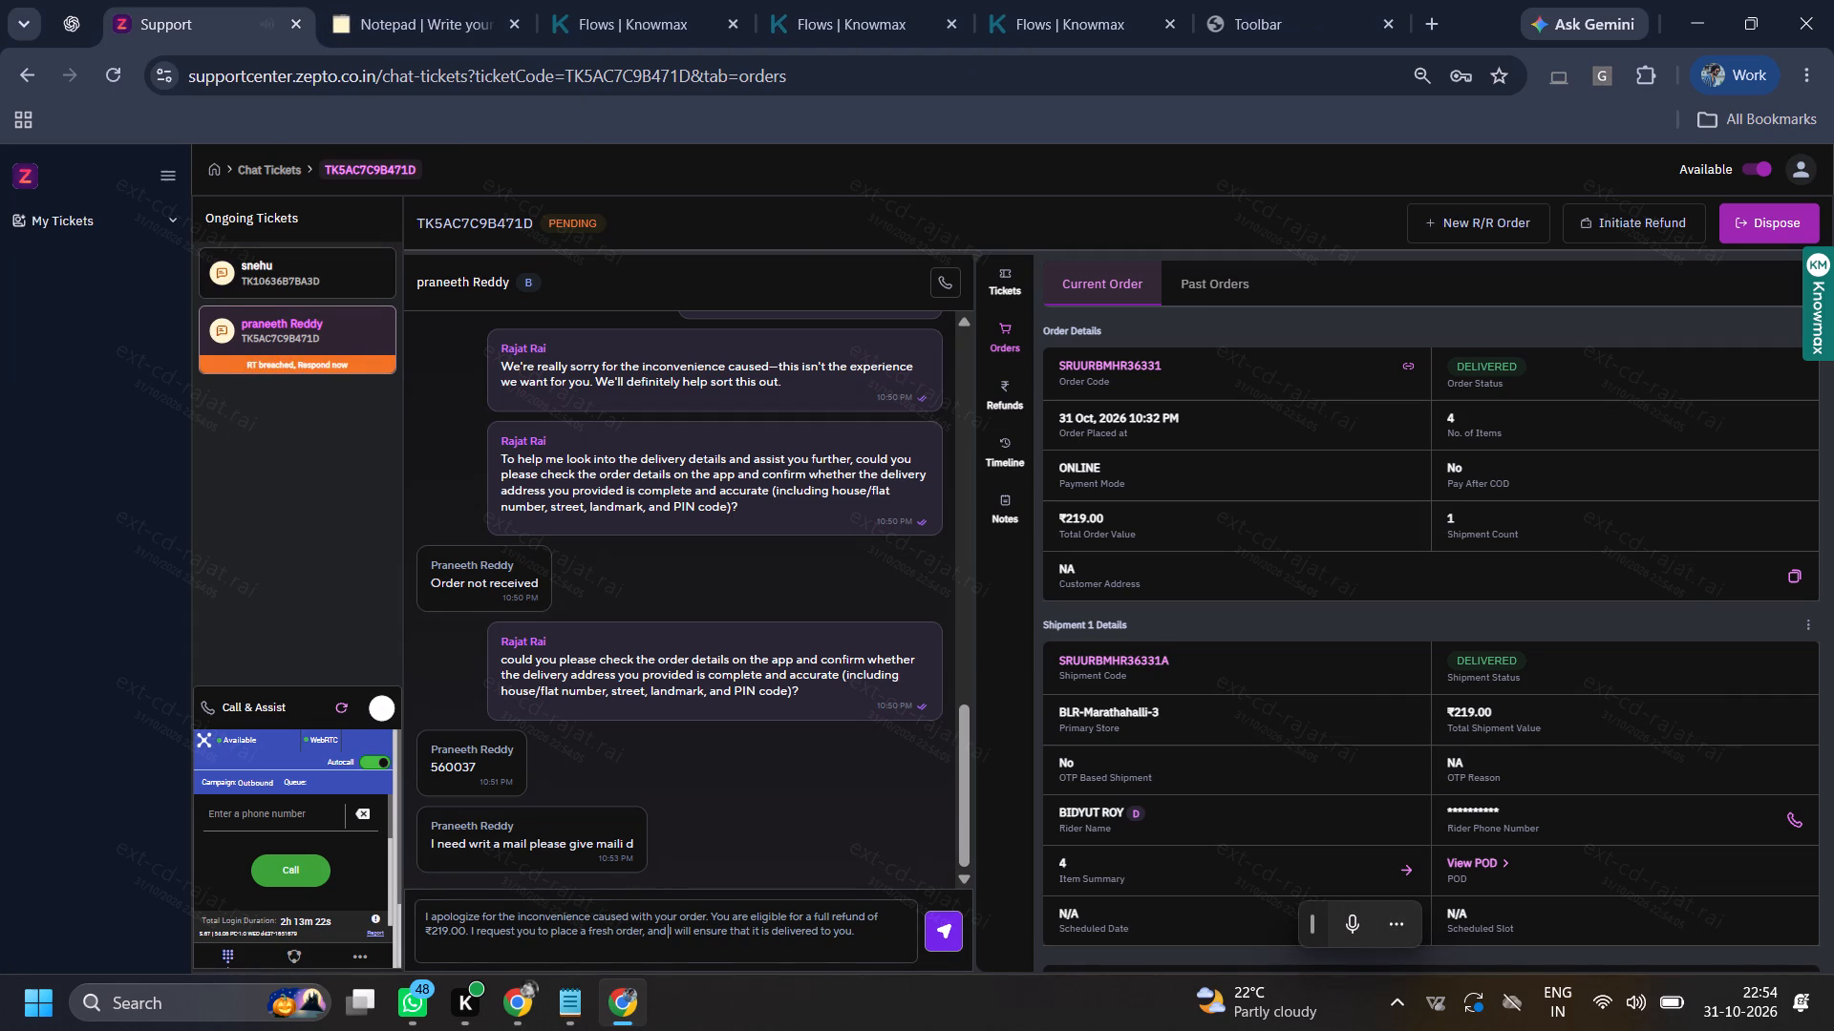
pyautogui.hotkey('ctrl', 'Return')
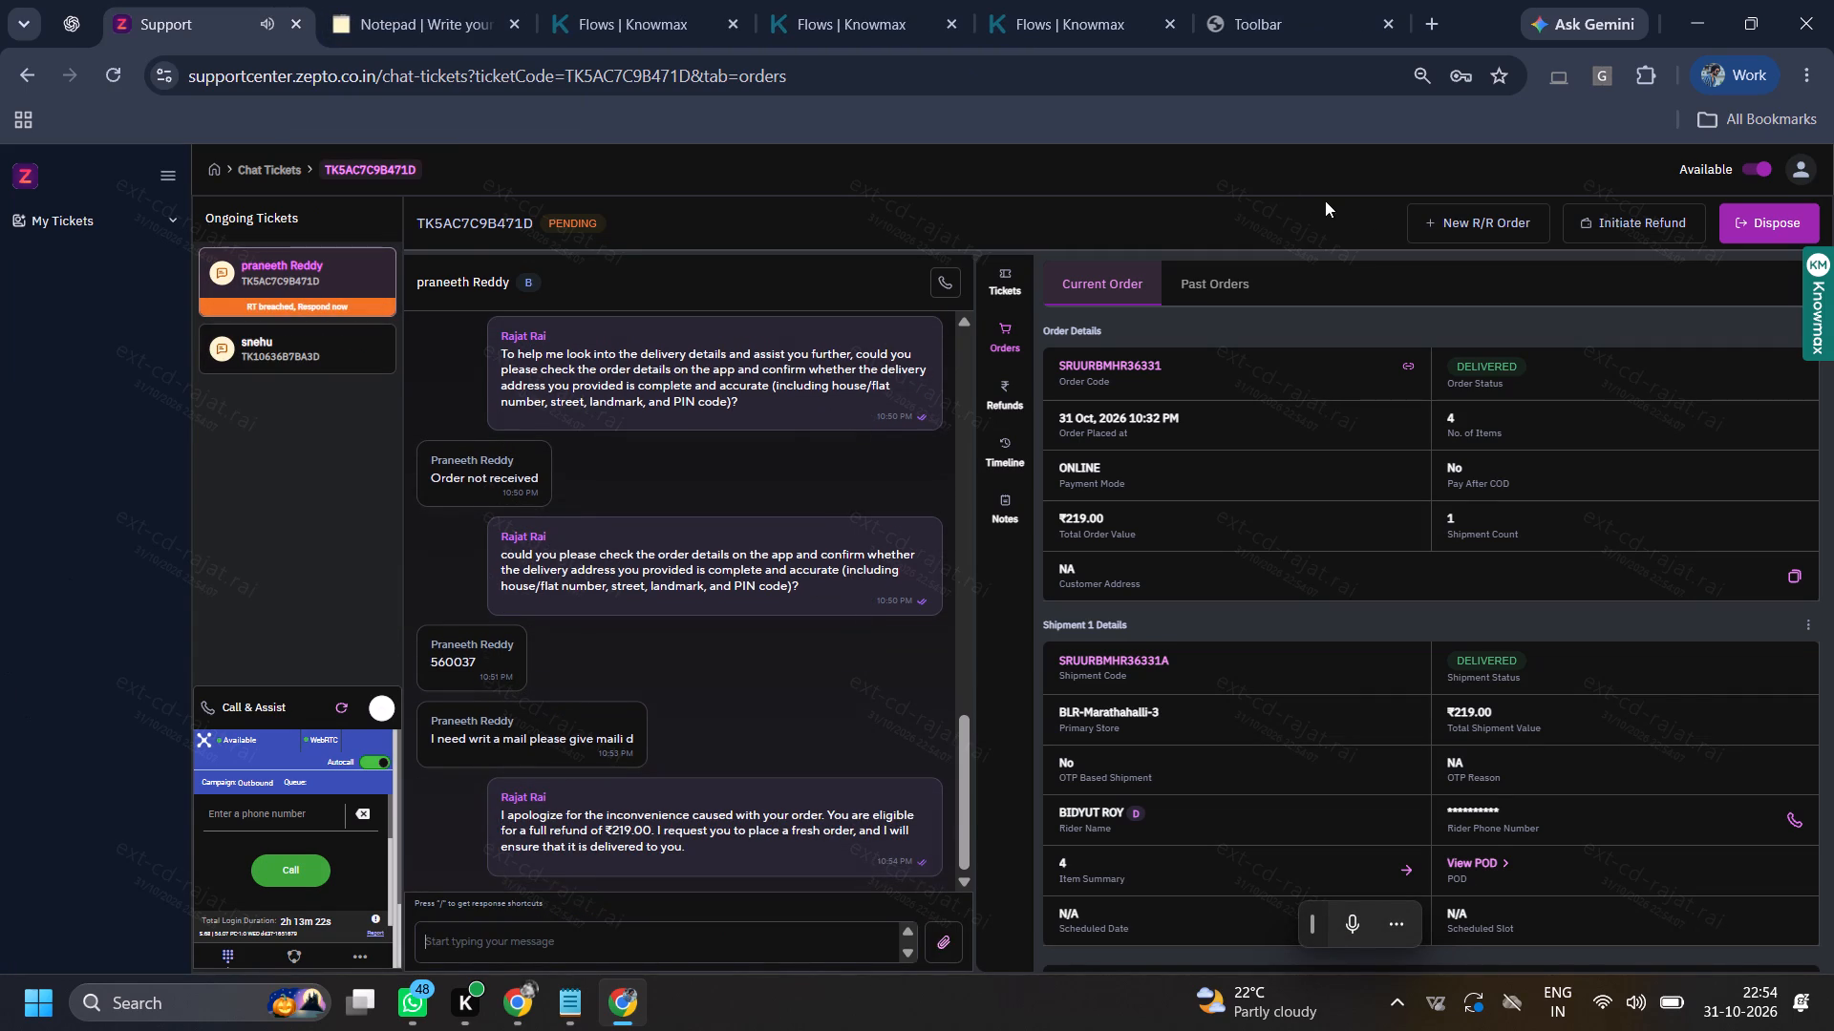
pyautogui.click(1631, 224)
pyautogui.click(517, 287)
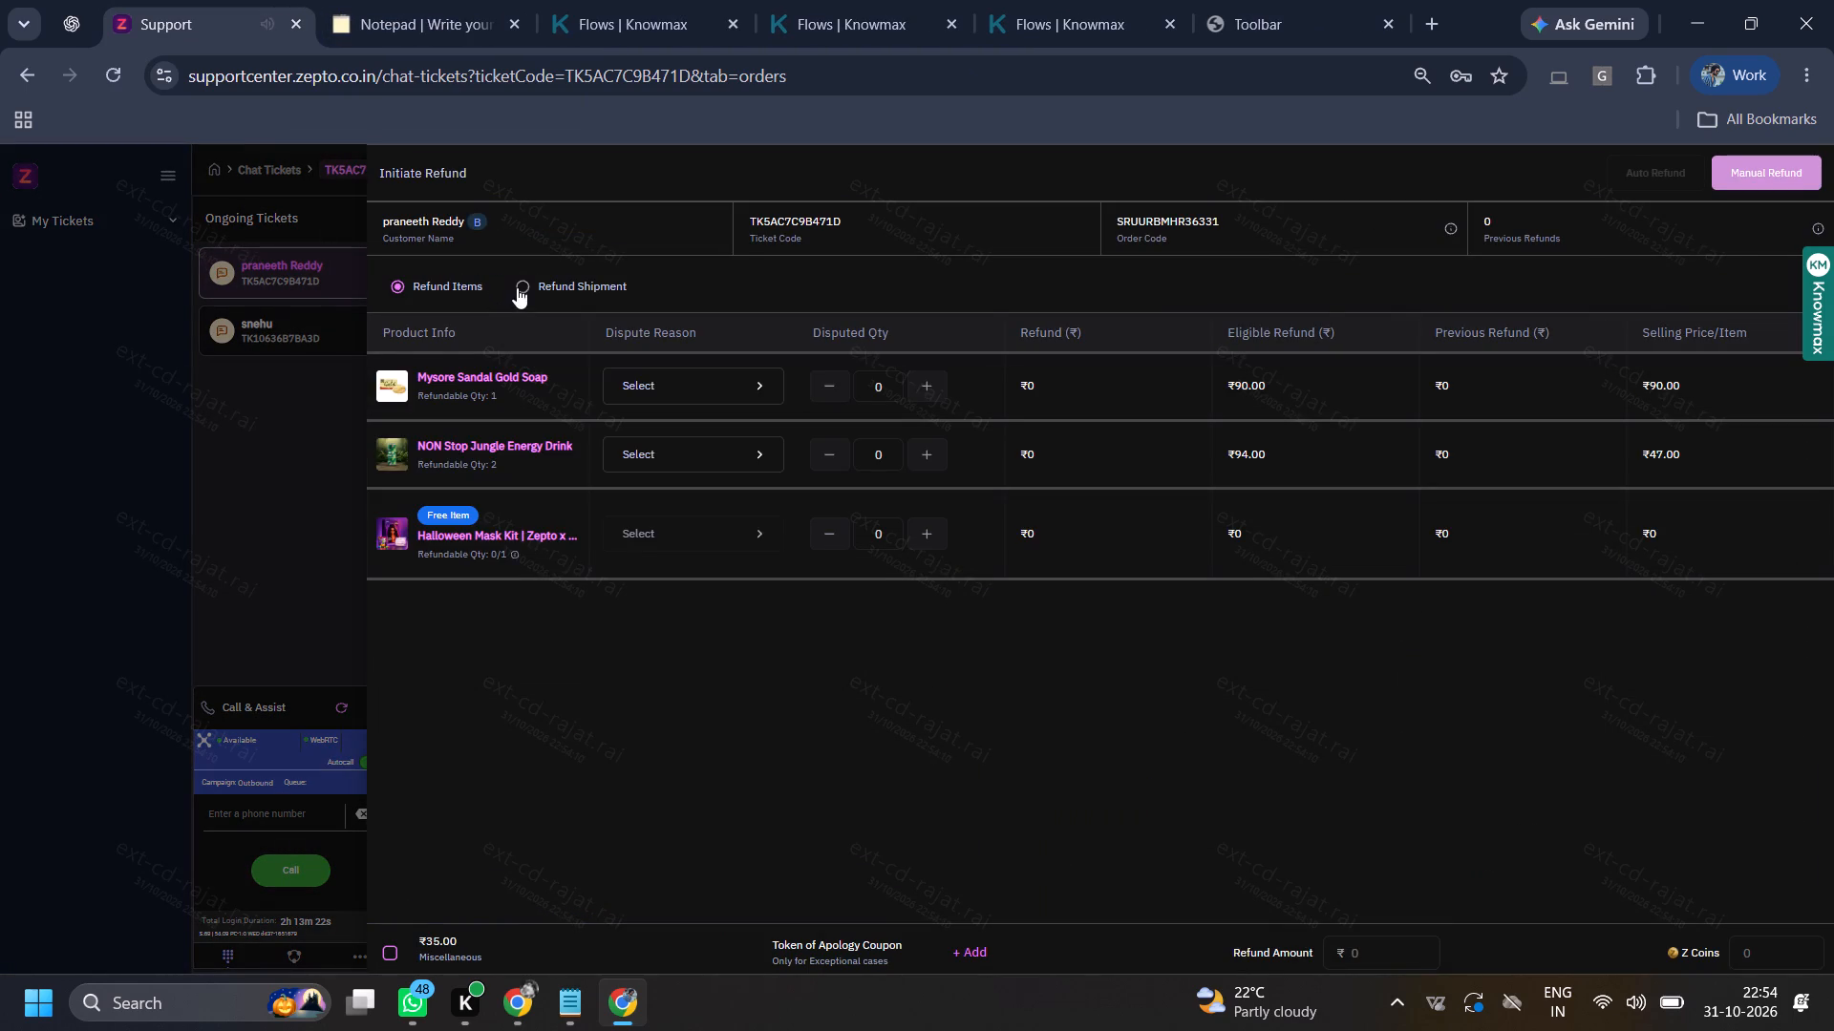
pyautogui.click(402, 378)
pyautogui.click(895, 398)
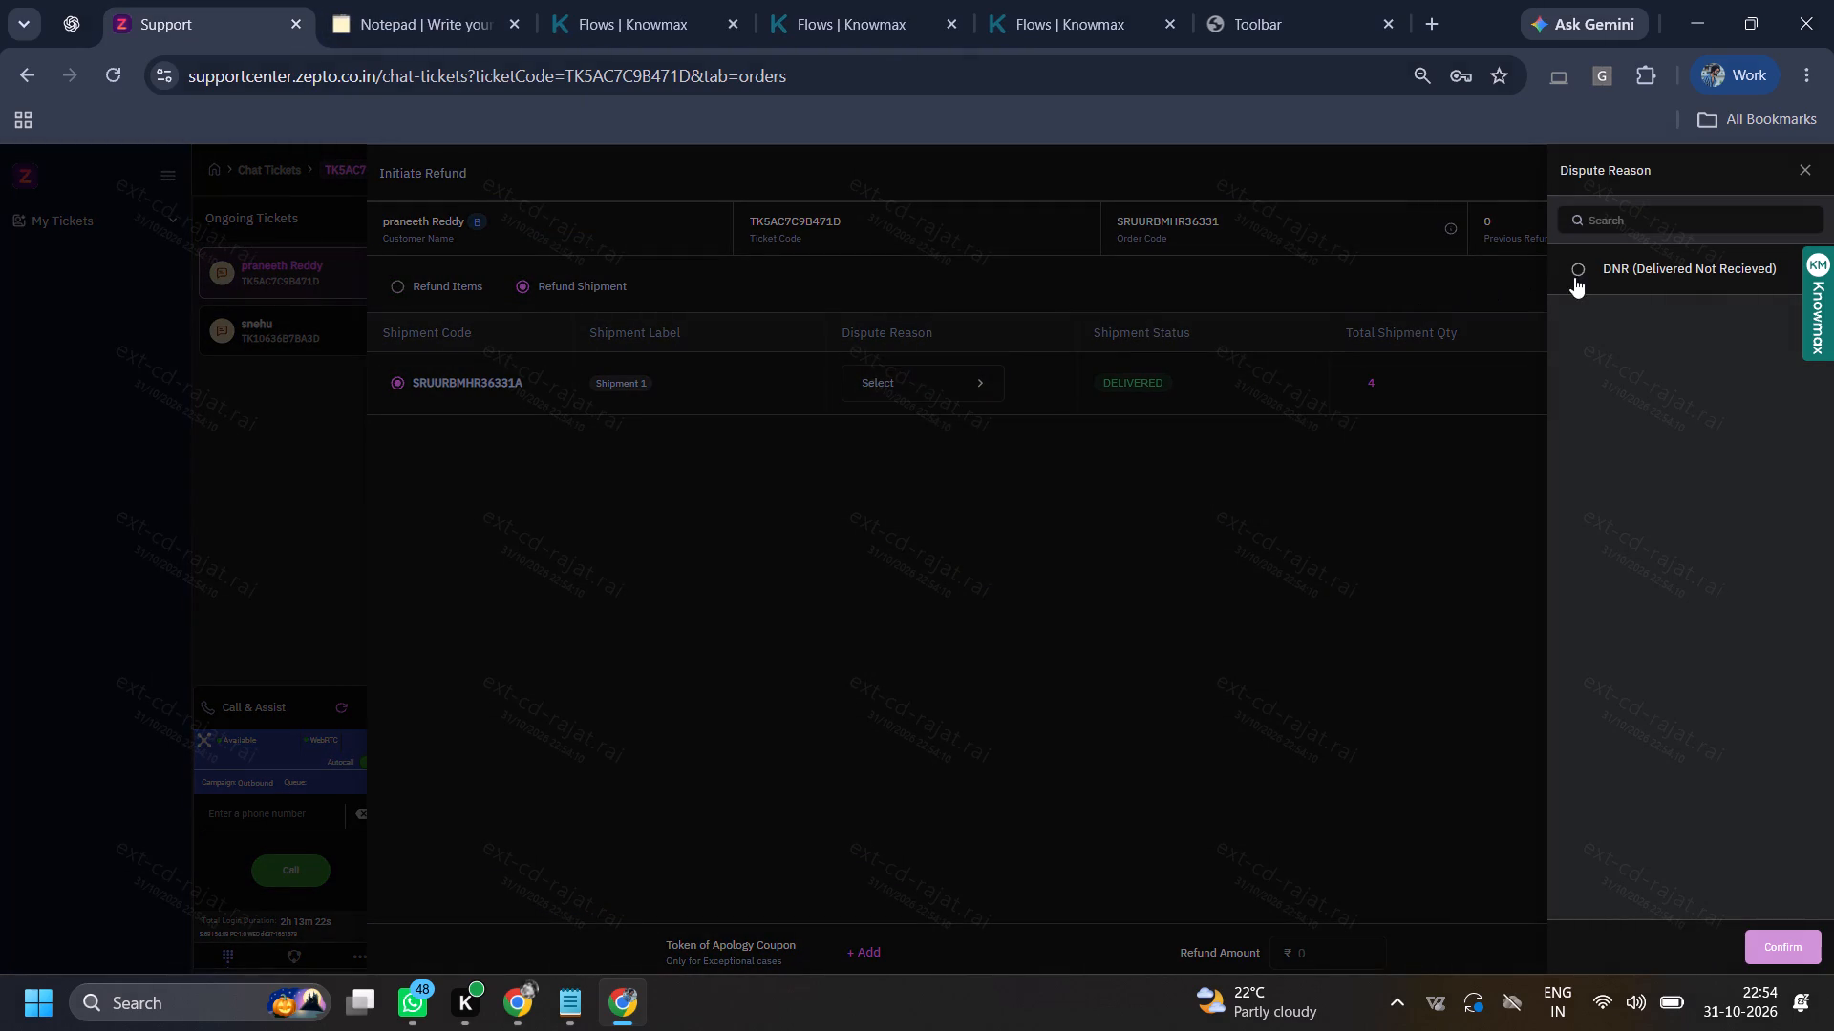
pyautogui.moveTo(1626, 263); pyautogui.dragTo(1612, 269)
pyautogui.click(1591, 273)
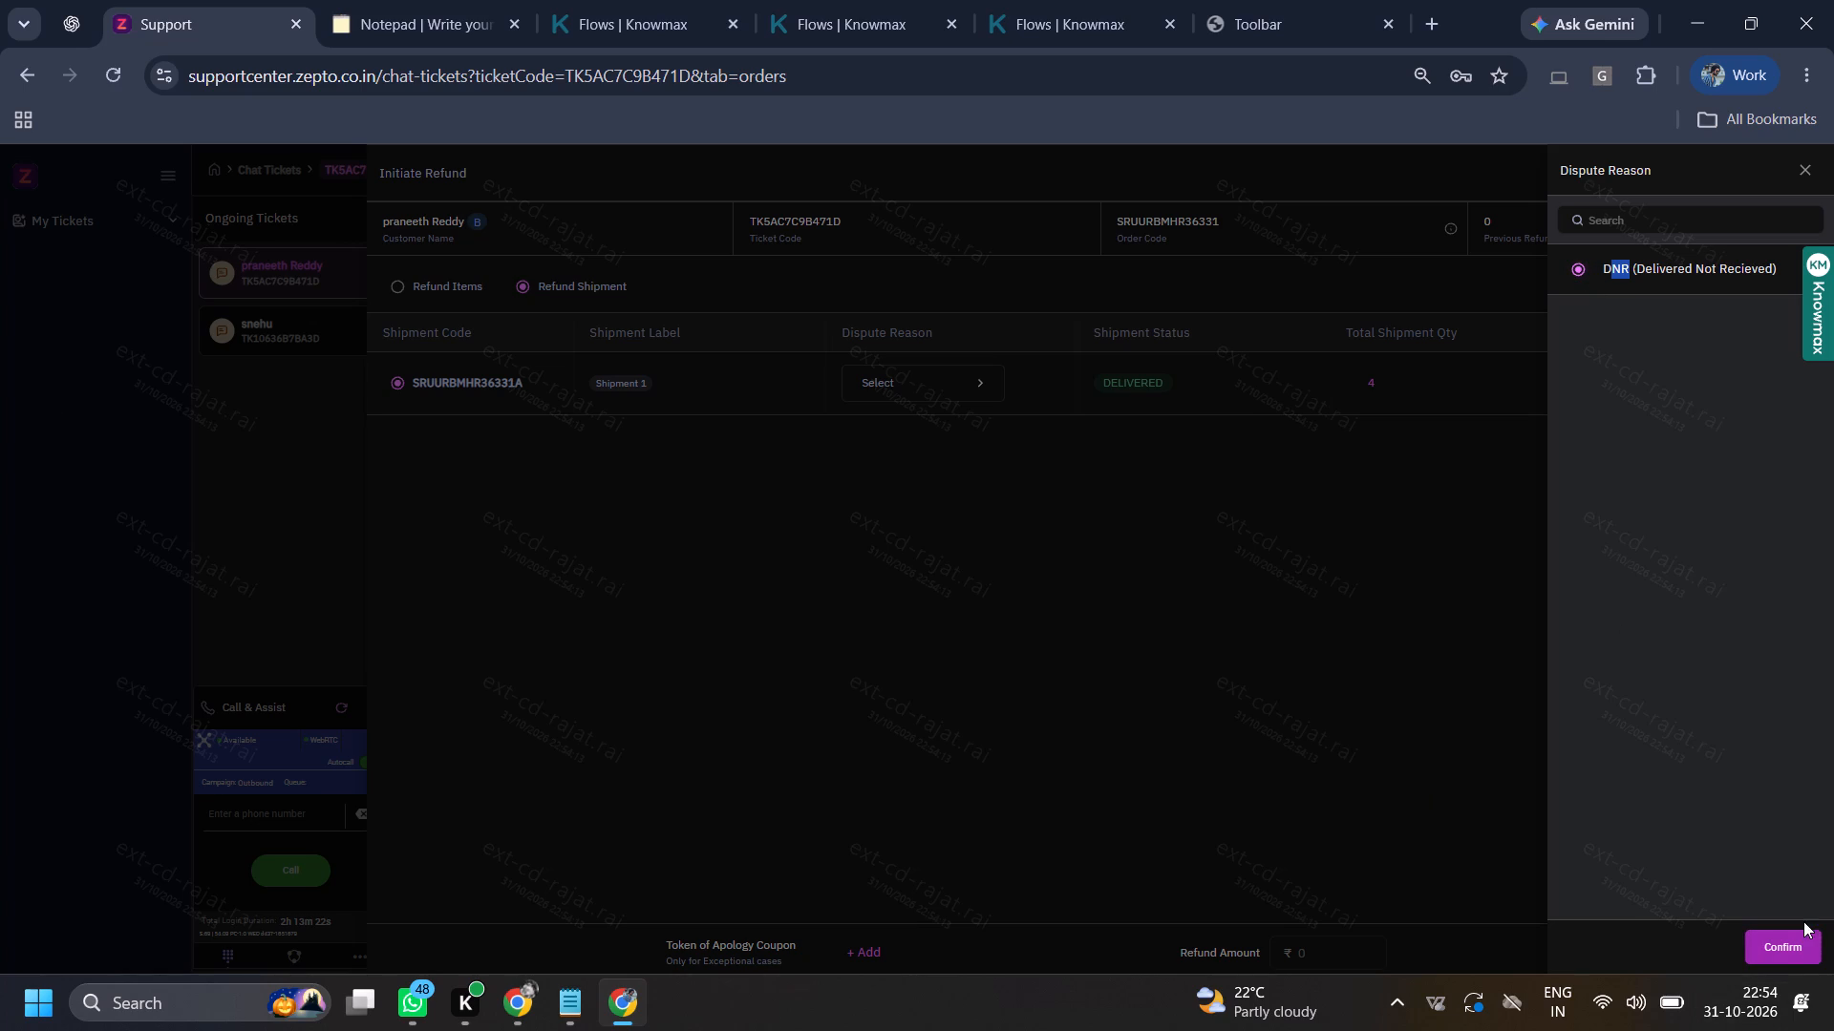
pyautogui.click(1810, 949)
pyautogui.click(1680, 181)
pyautogui.click(420, 0)
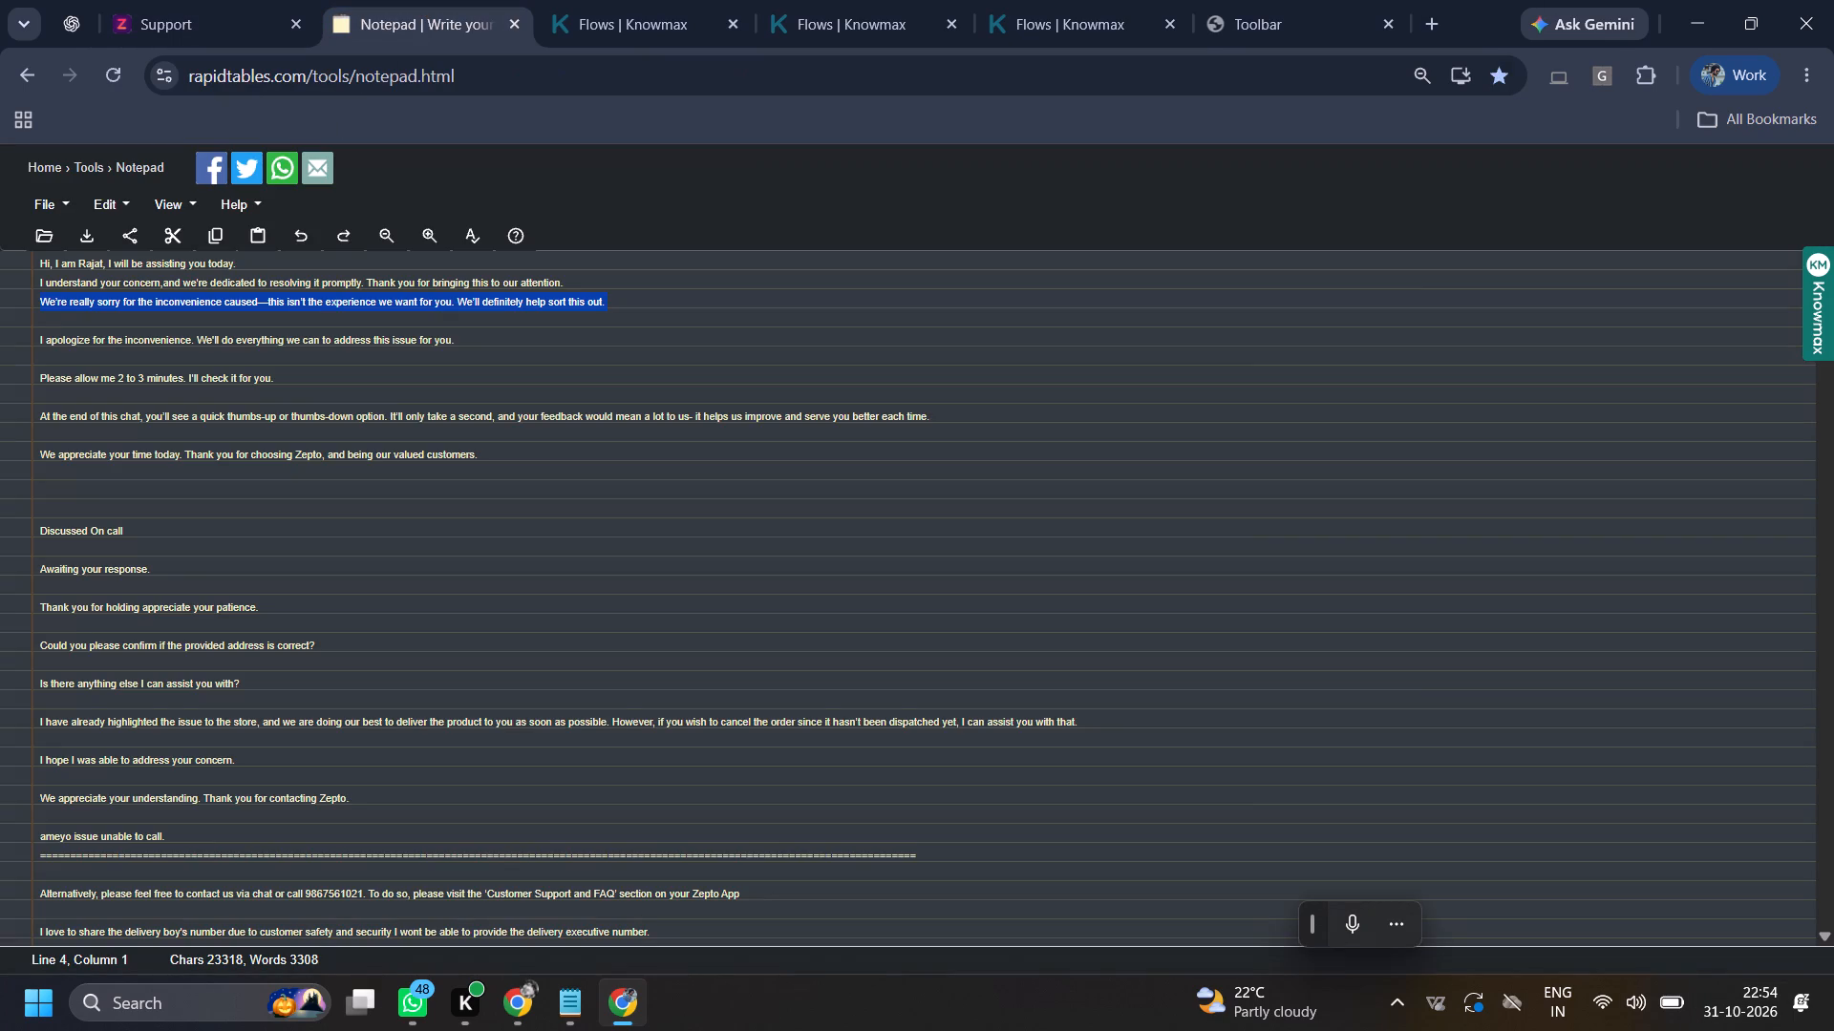
pyautogui.tripleClick(189, 263)
pyautogui.hotkey('ctrl', 'c')
pyautogui.keyDown('ctrl'); pyautogui.click(237, 0); pyautogui.keyUp('ctrl')
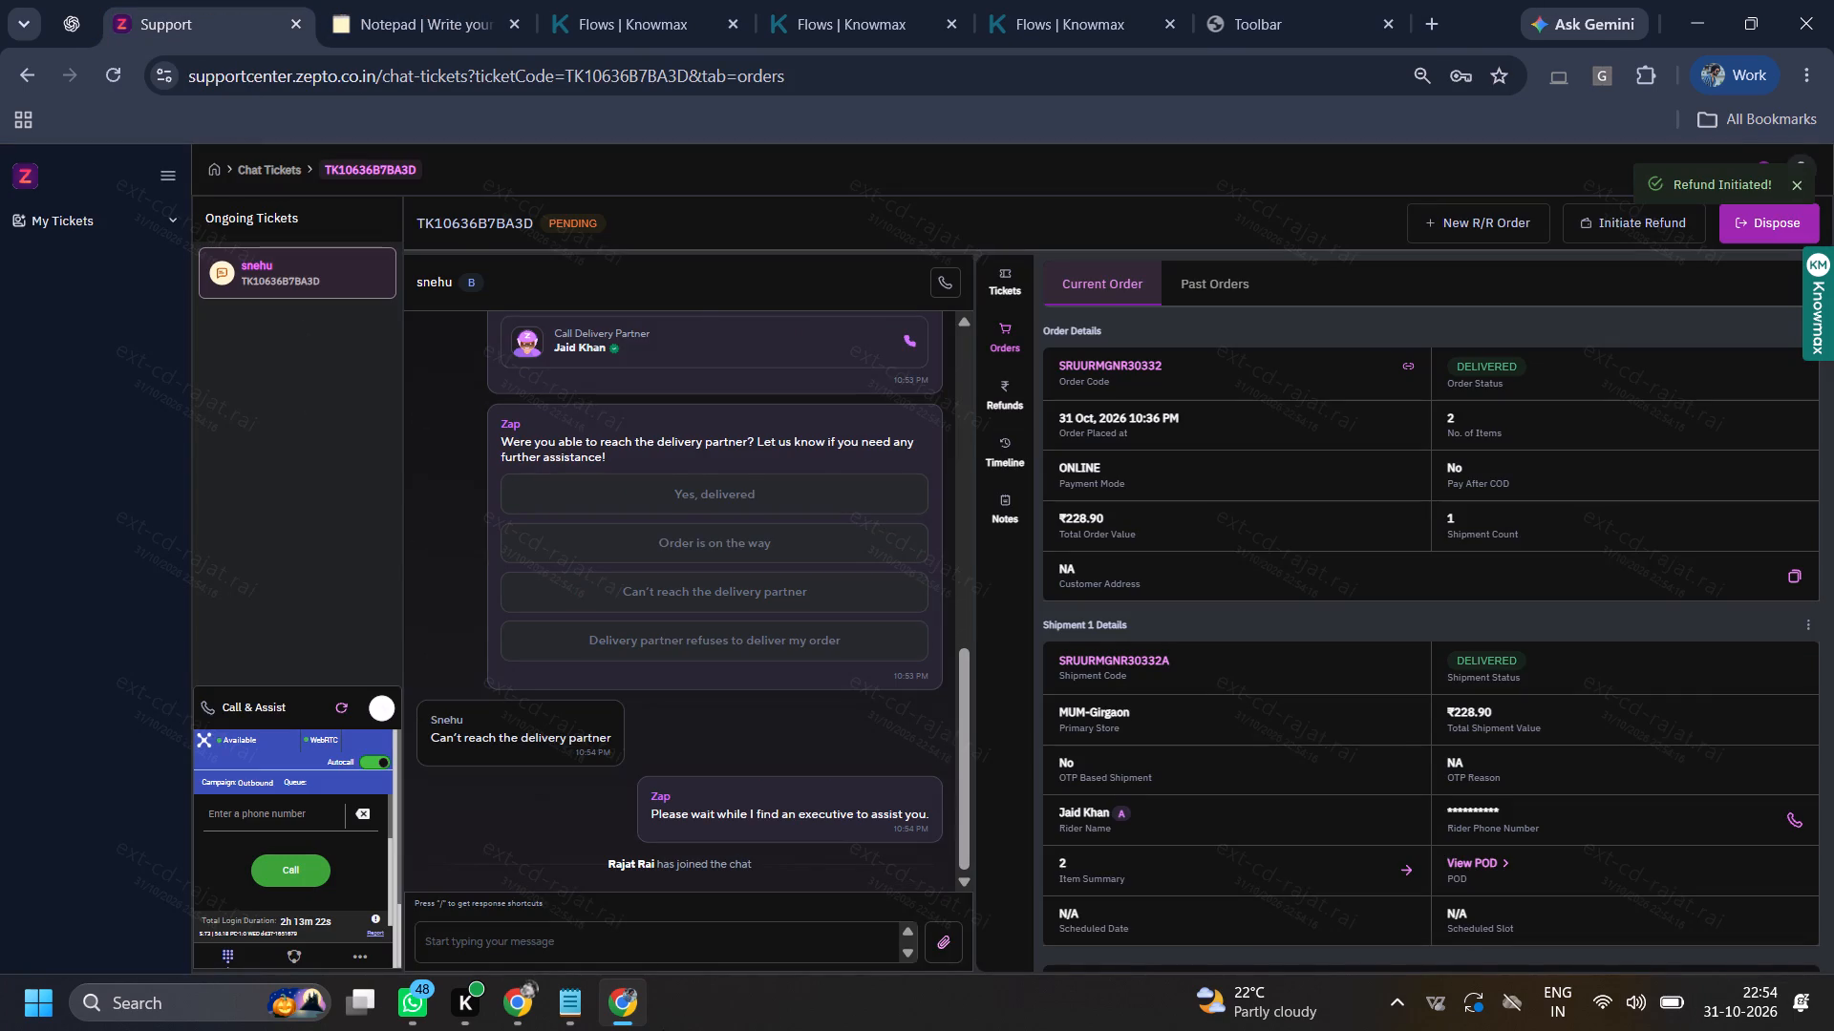
pyautogui.keyDown('ctrl'); pyautogui.click(686, 943); pyautogui.keyUp('ctrl')
pyautogui.hotkey('ctrl', 'v')
pyautogui.press('Return')
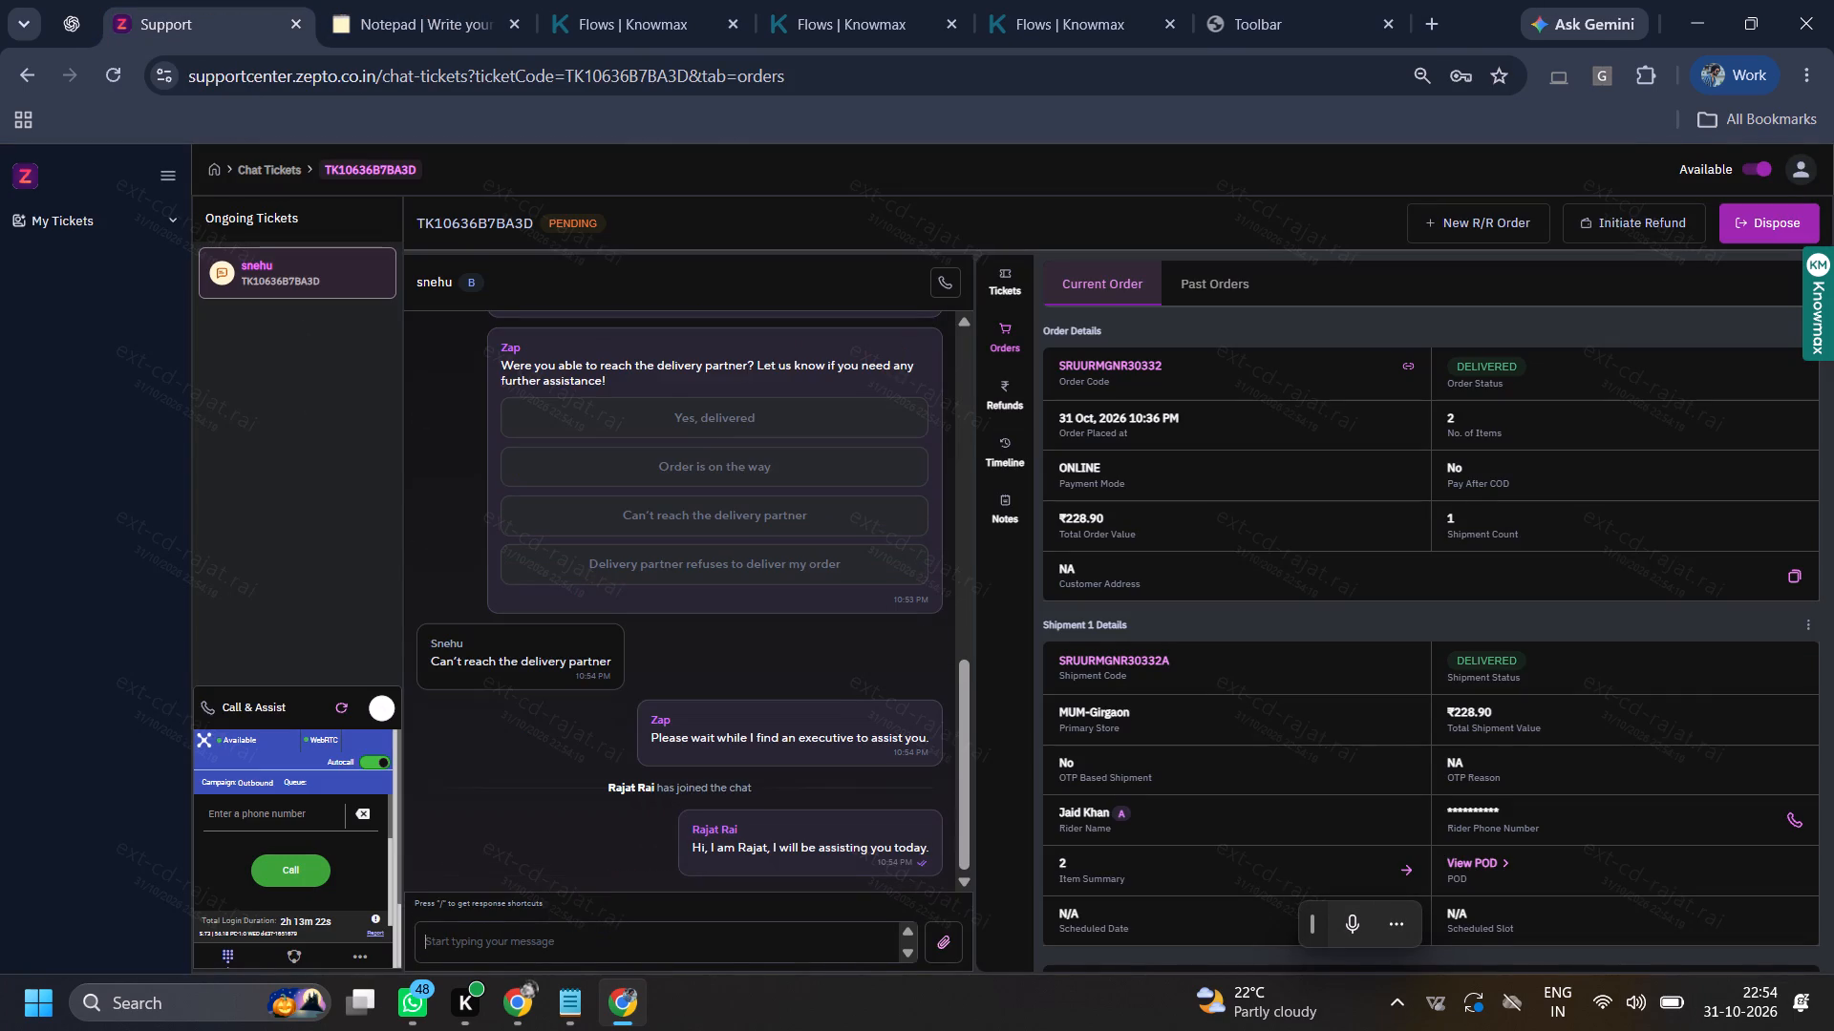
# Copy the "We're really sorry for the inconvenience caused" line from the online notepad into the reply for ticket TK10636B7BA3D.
pyautogui.click(338, 0)
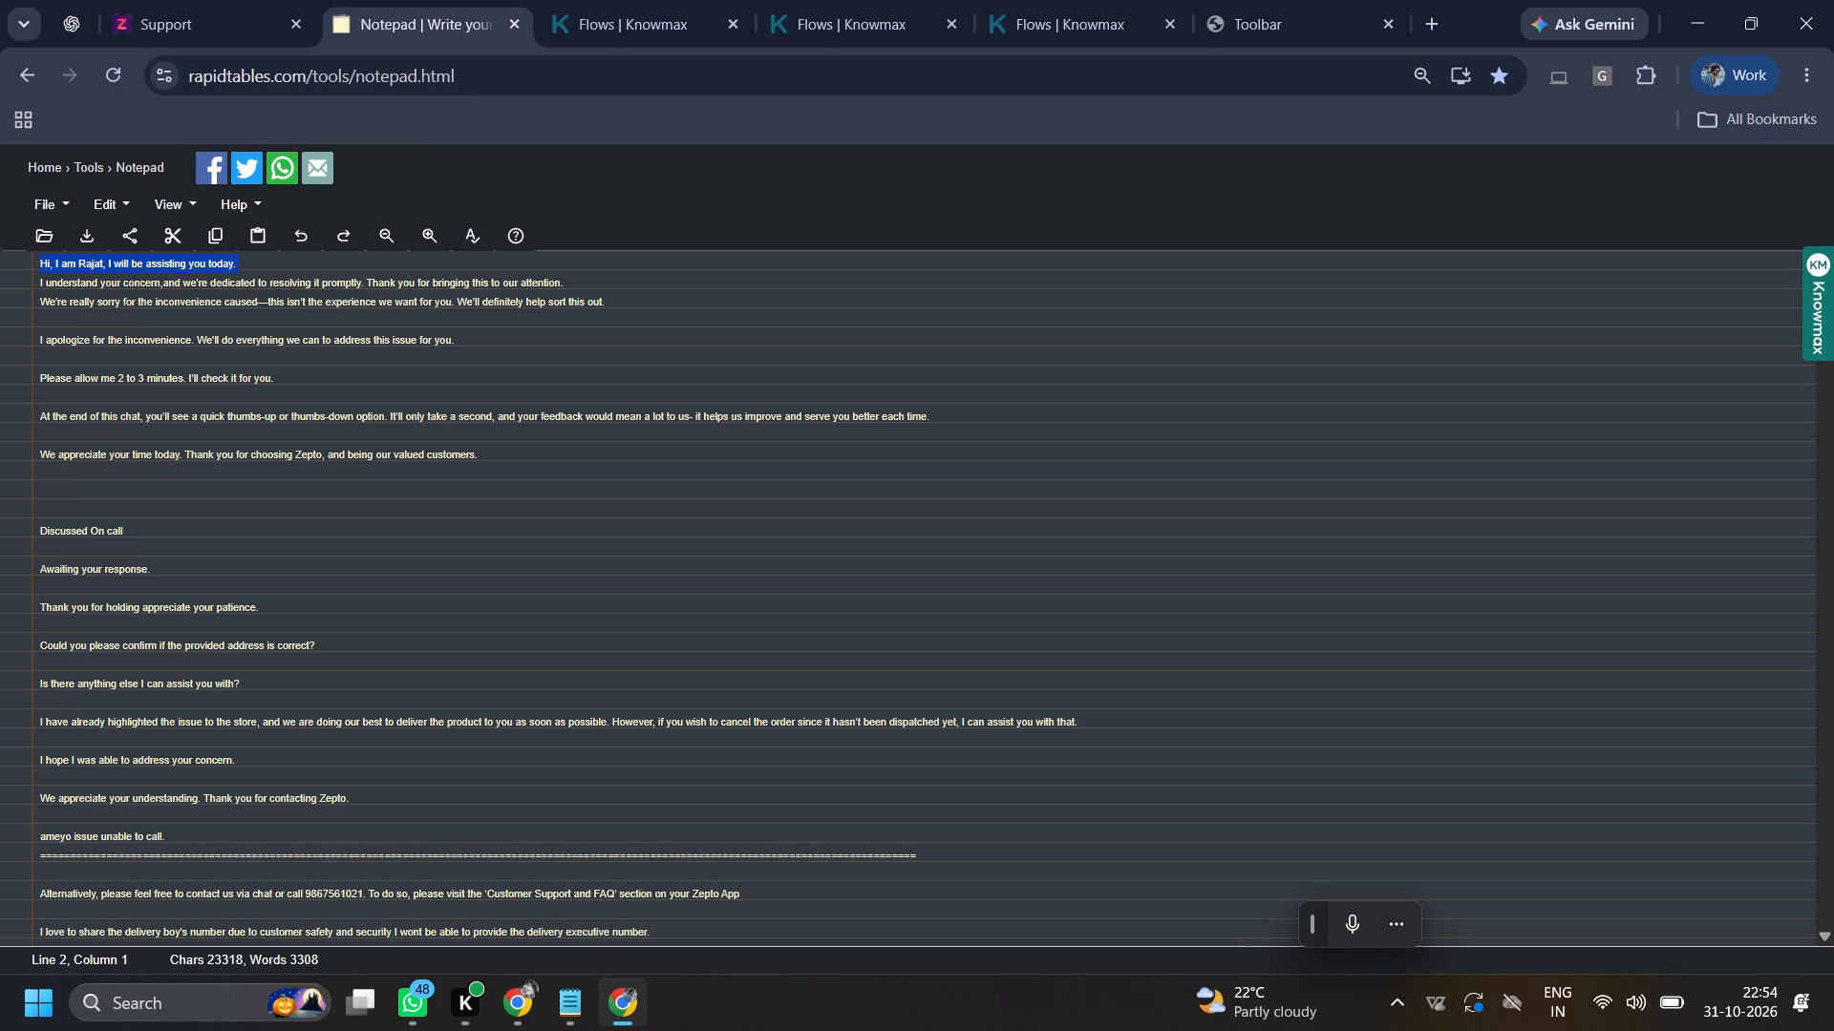
pyautogui.keyDown('ctrl'); pyautogui.tripleClick(517, 295); pyautogui.keyUp('ctrl')
pyautogui.hotkey('ctrl', 'c')
pyautogui.moveTo(261, 3); pyautogui.dragTo(262, 90)
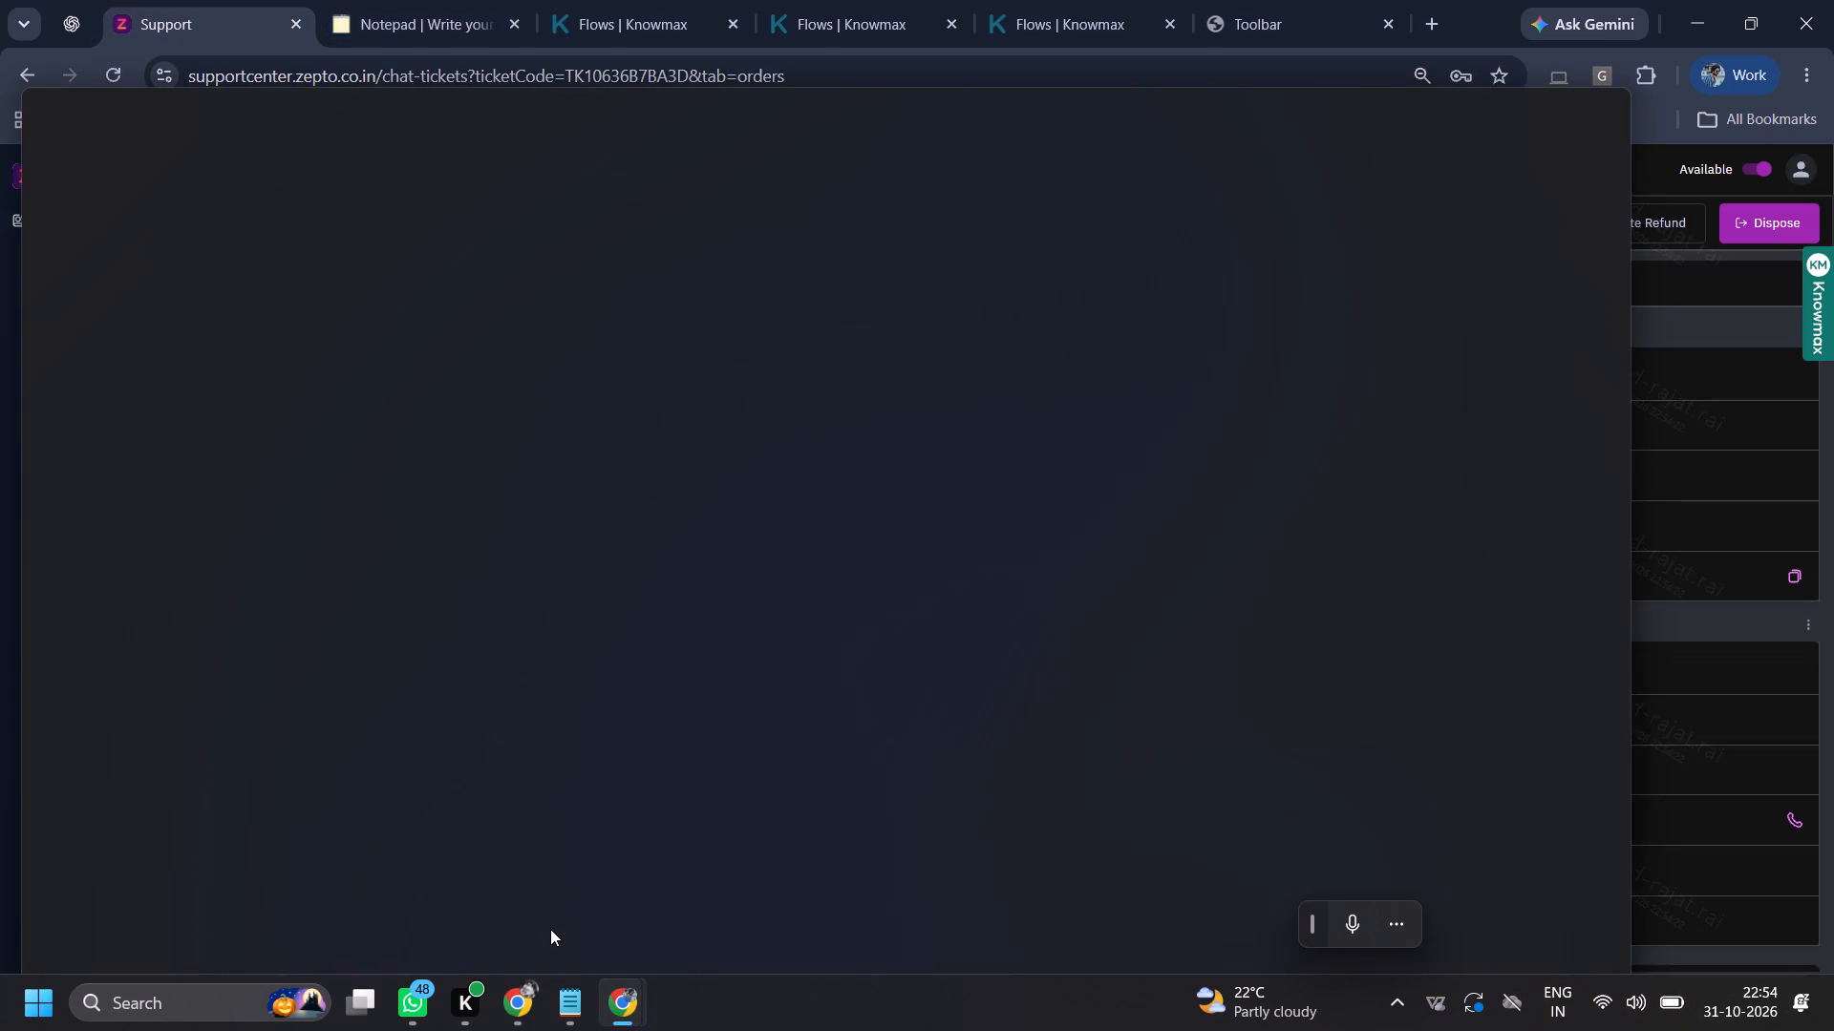
pyautogui.moveTo(219, 124); pyautogui.dragTo(200, 32)
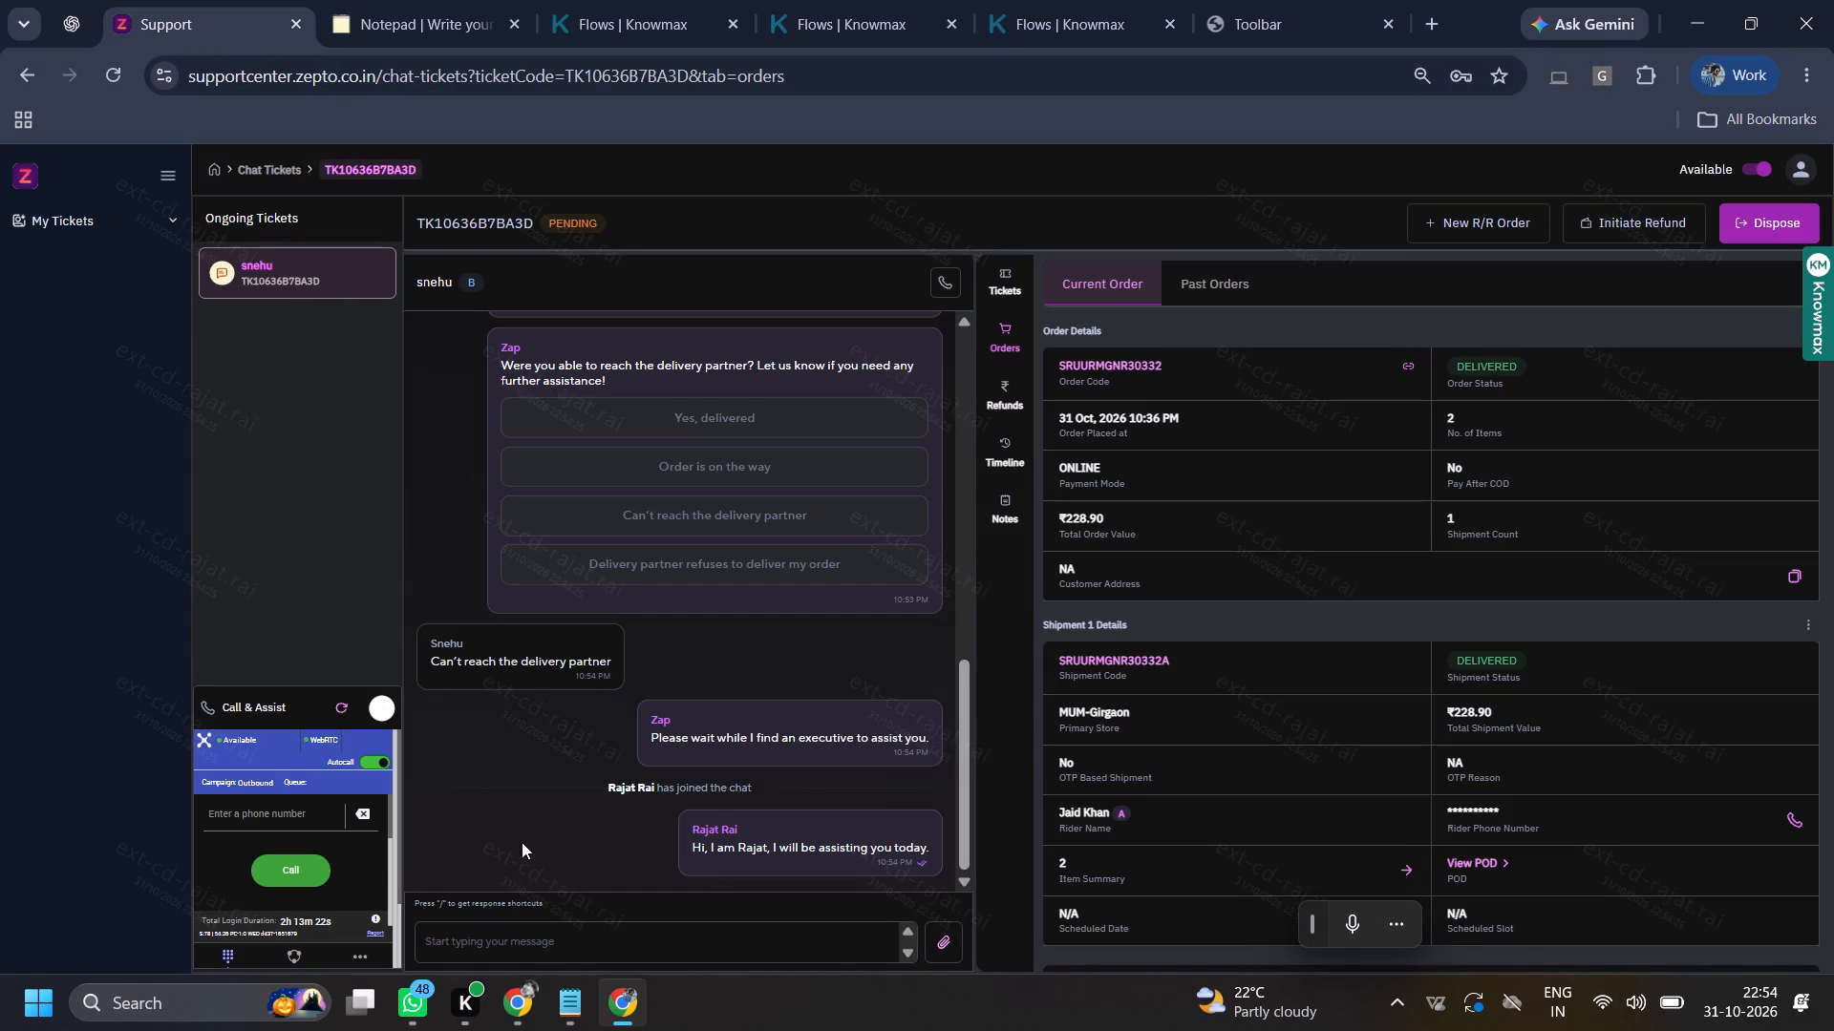
pyautogui.keyDown('ctrl'); pyautogui.click(526, 944); pyautogui.keyUp('ctrl')
pyautogui.hotkey('ctrl', 'v')
# Copy the address-confirmation request from the Notepad refund notes, and send the drafted apology followed by that request to the customer.
pyautogui.click(580, 999)
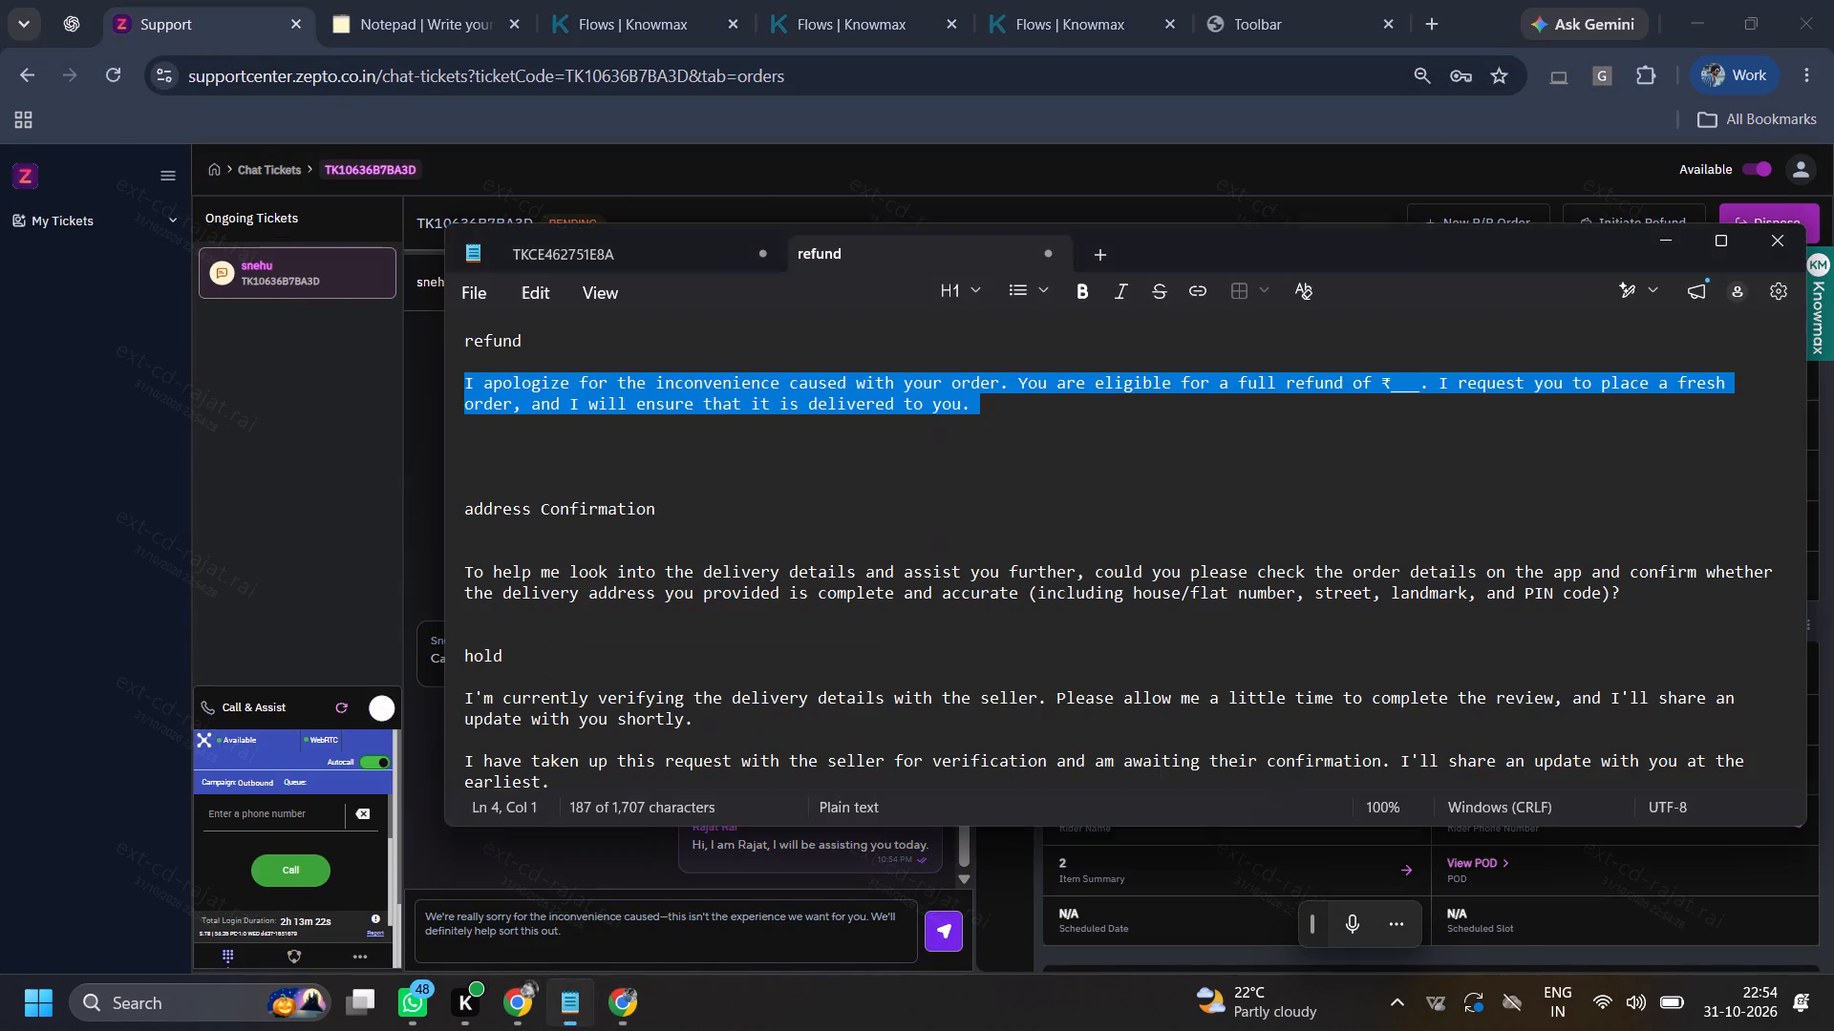
pyautogui.keyDown('ctrl'); pyautogui.tripleClick(686, 587); pyautogui.keyUp('ctrl')
pyautogui.hotkey('ctrl', 'c')
pyautogui.keyDown('ctrl'); pyautogui.click(224, 509); pyautogui.keyUp('ctrl')
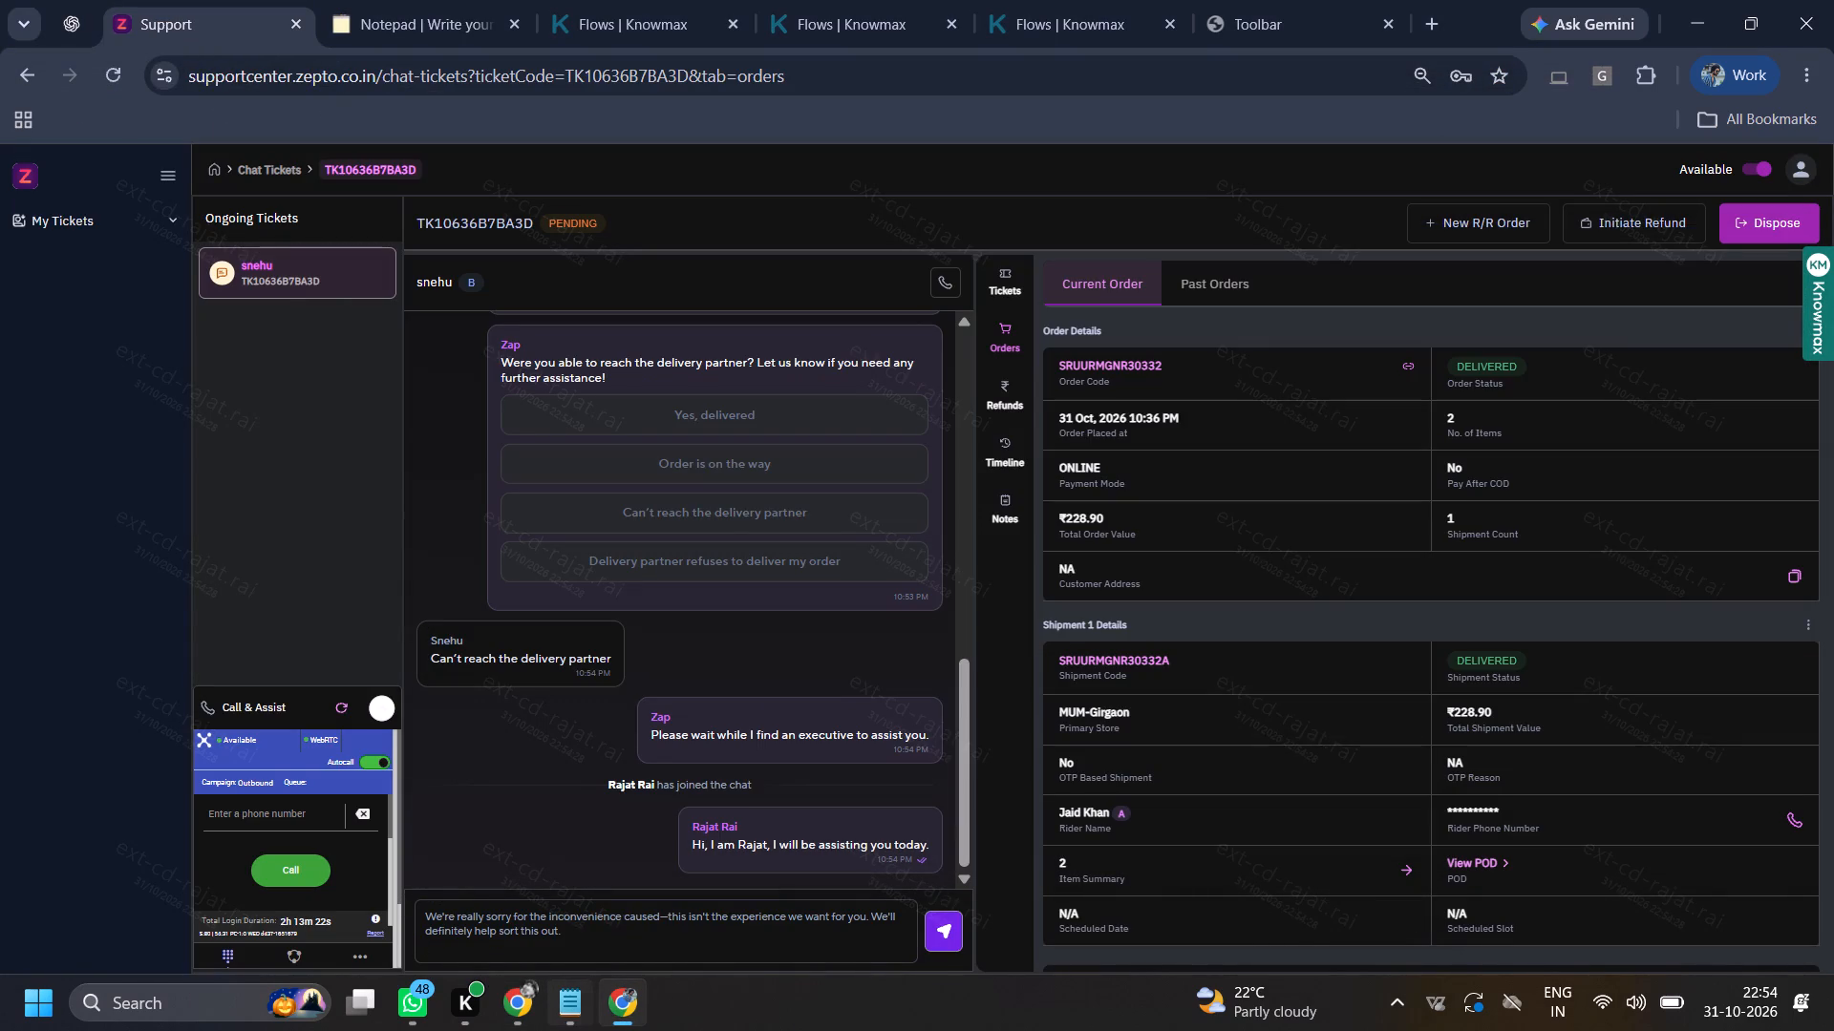
pyautogui.keyDown('ctrl'); pyautogui.click(606, 924); pyautogui.keyUp('ctrl')
pyautogui.hotkey('ctrl', 'Return')
pyautogui.hotkey('ctrl', 'v')
pyautogui.hotkey('ctrl', 'Return')
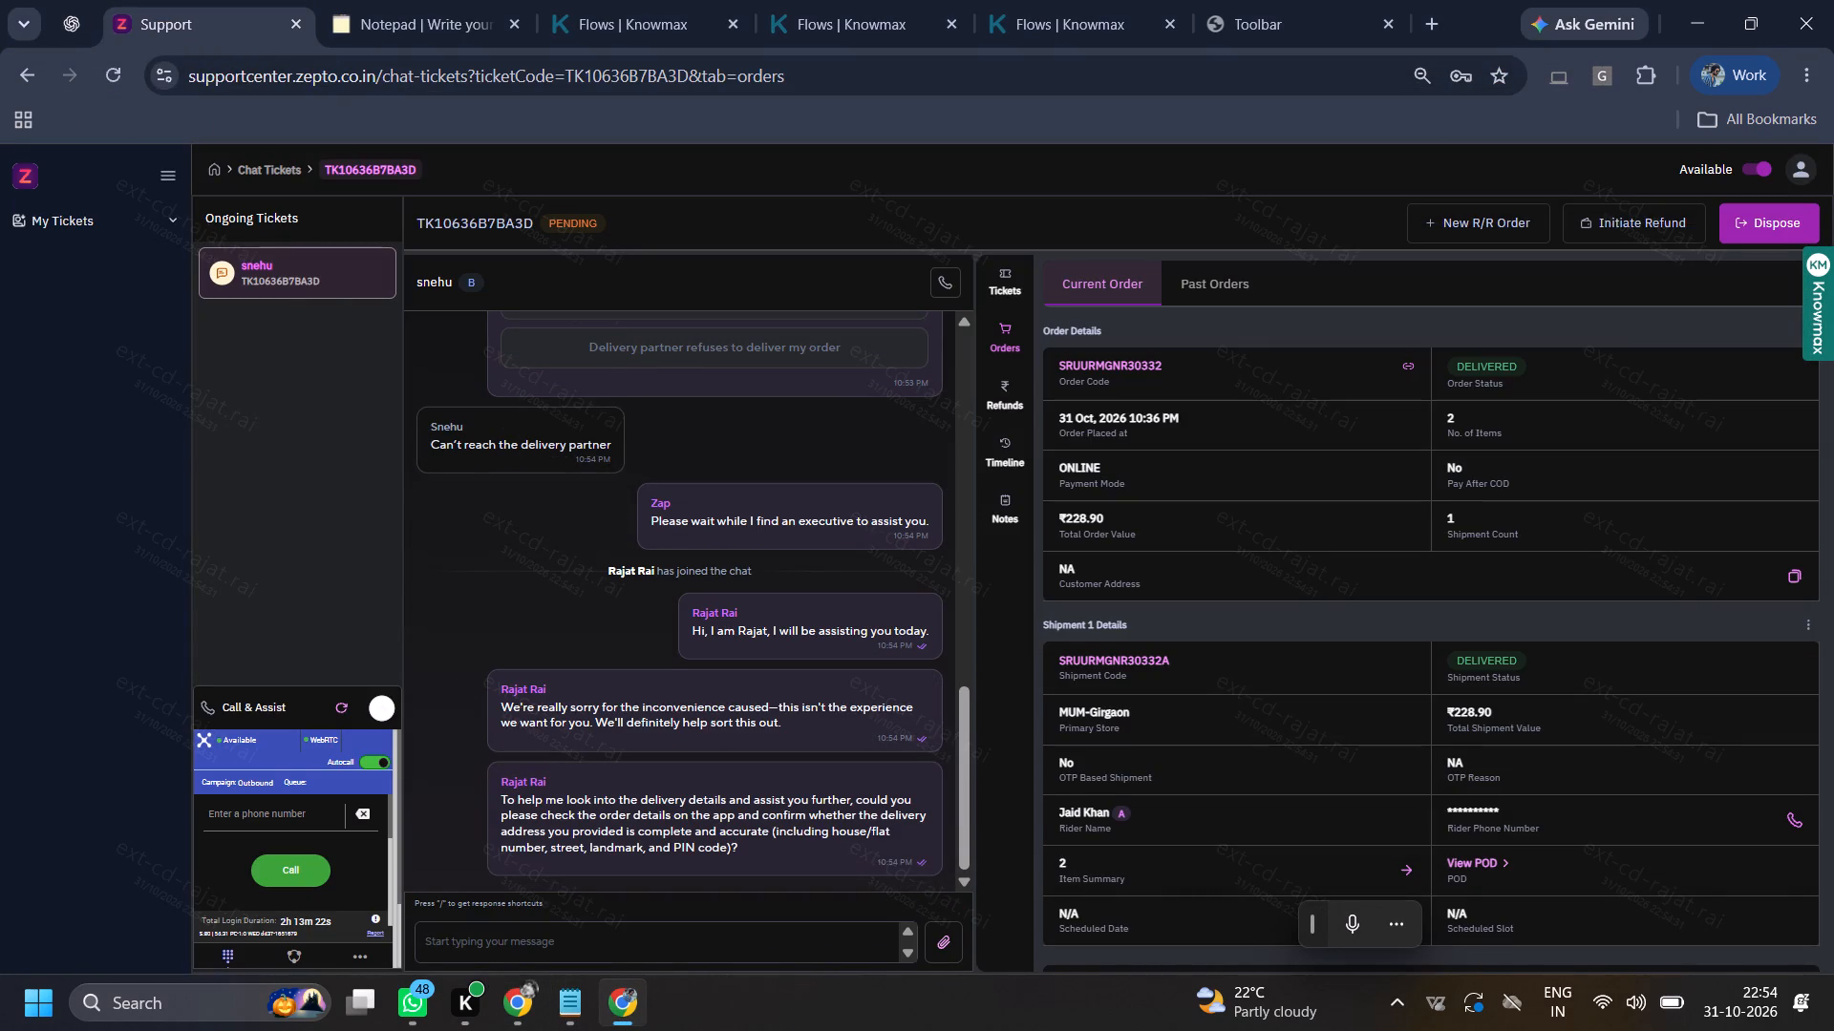
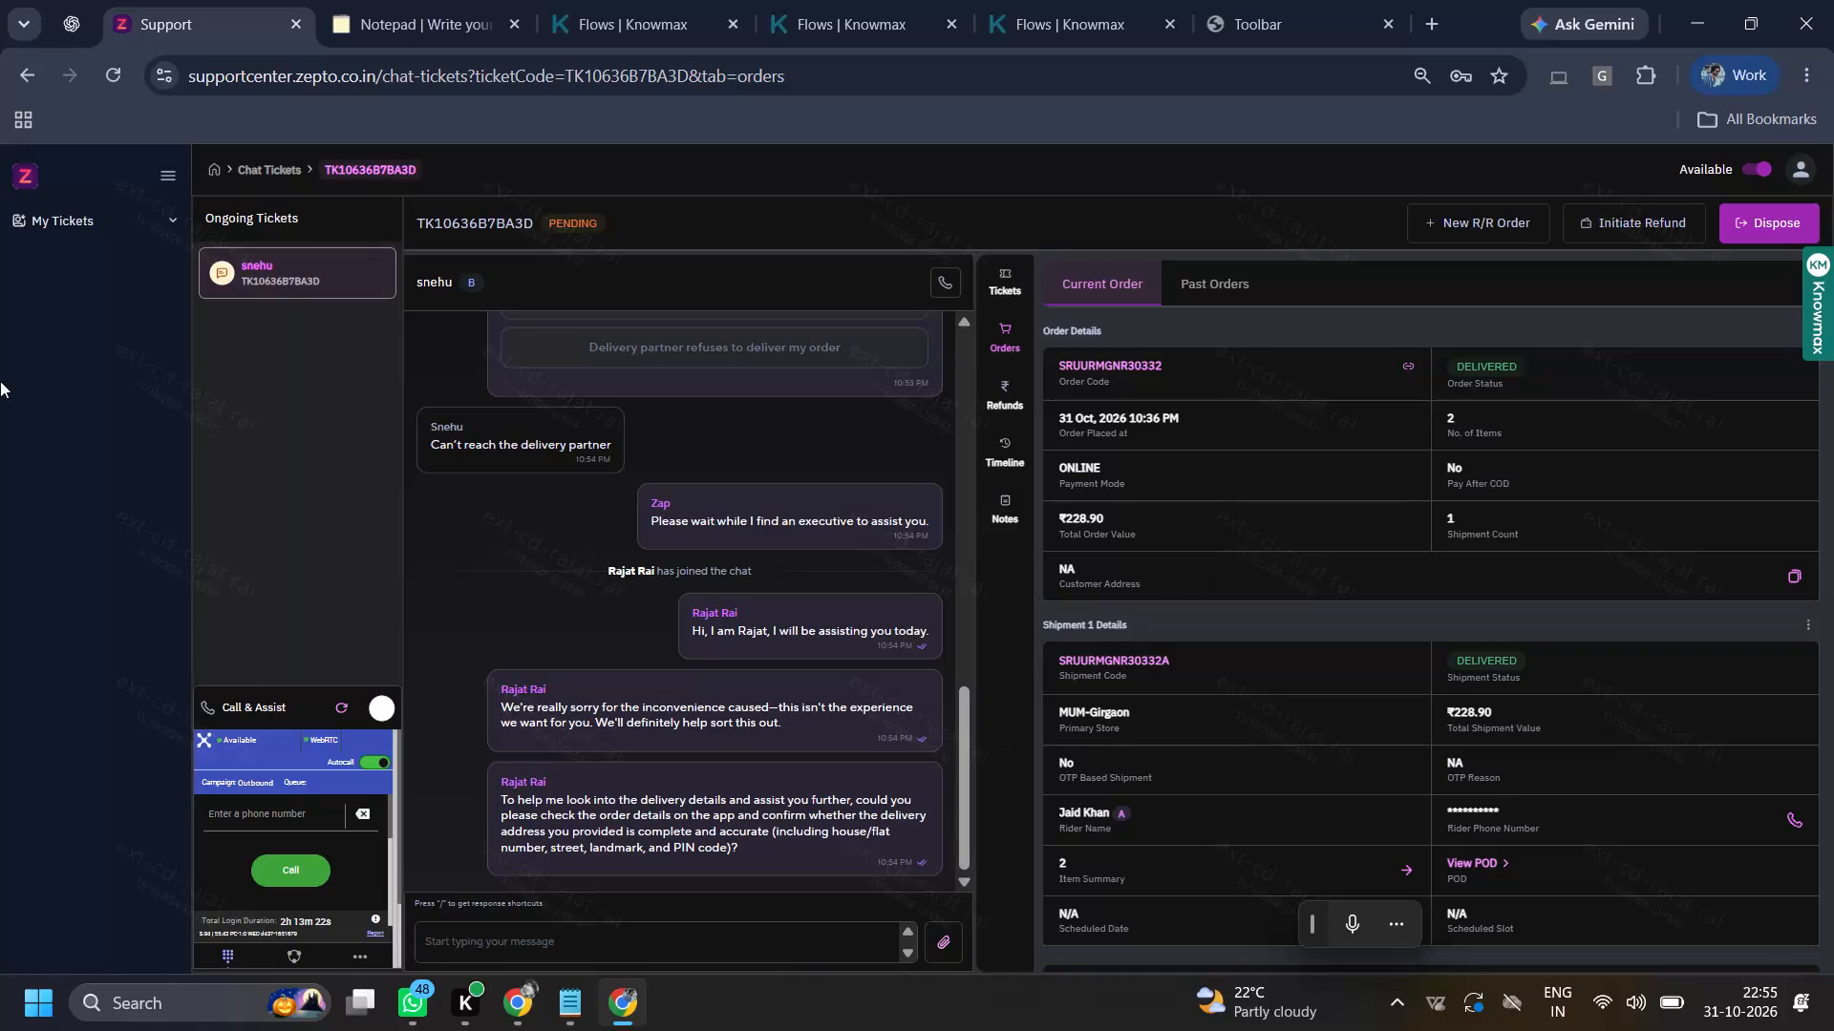
pyautogui.click(1799, 824)
# Select the saved "May we know are we still connected just to ensure we provide you the best resolution" line in the online notepad.
pyautogui.moveTo(370, 5); pyautogui.dragTo(370, 27)
pyautogui.scroll(-10, 290, 585)
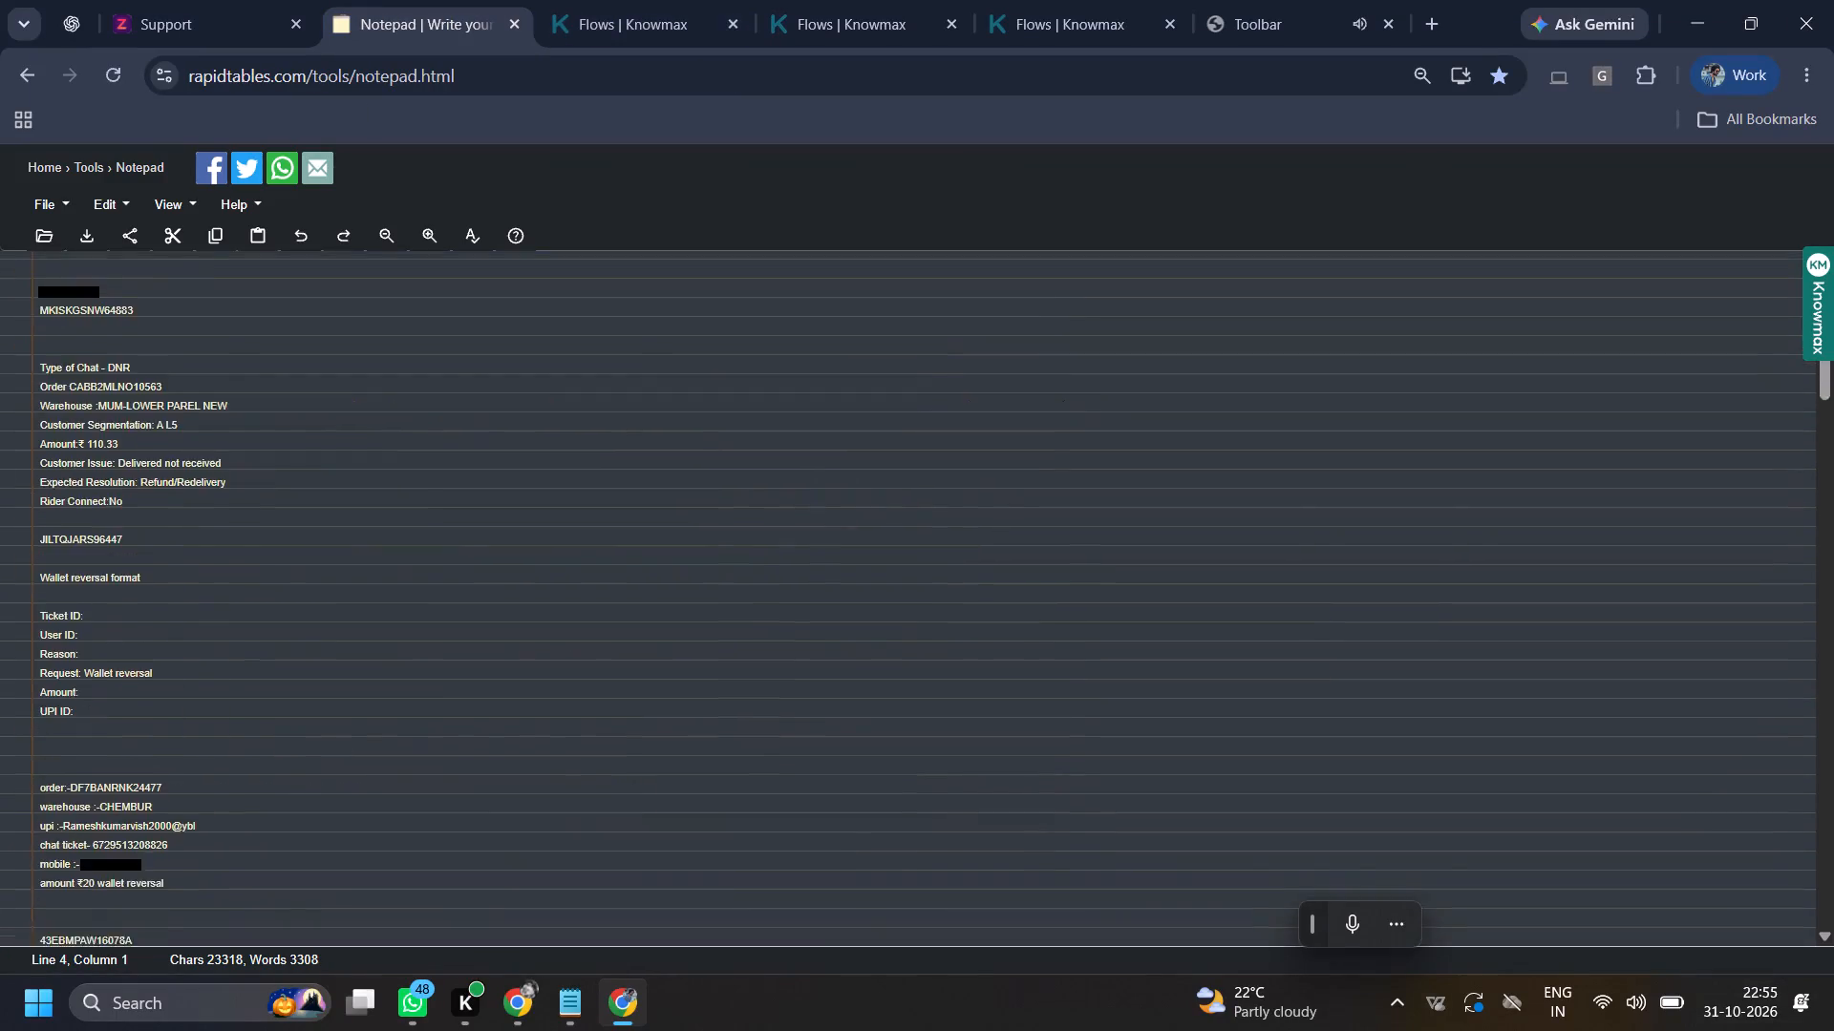
pyautogui.scroll(-5, 363, 713)
pyautogui.keyDown('ctrl'); pyautogui.tripleClick(382, 721); pyautogui.keyUp('ctrl')
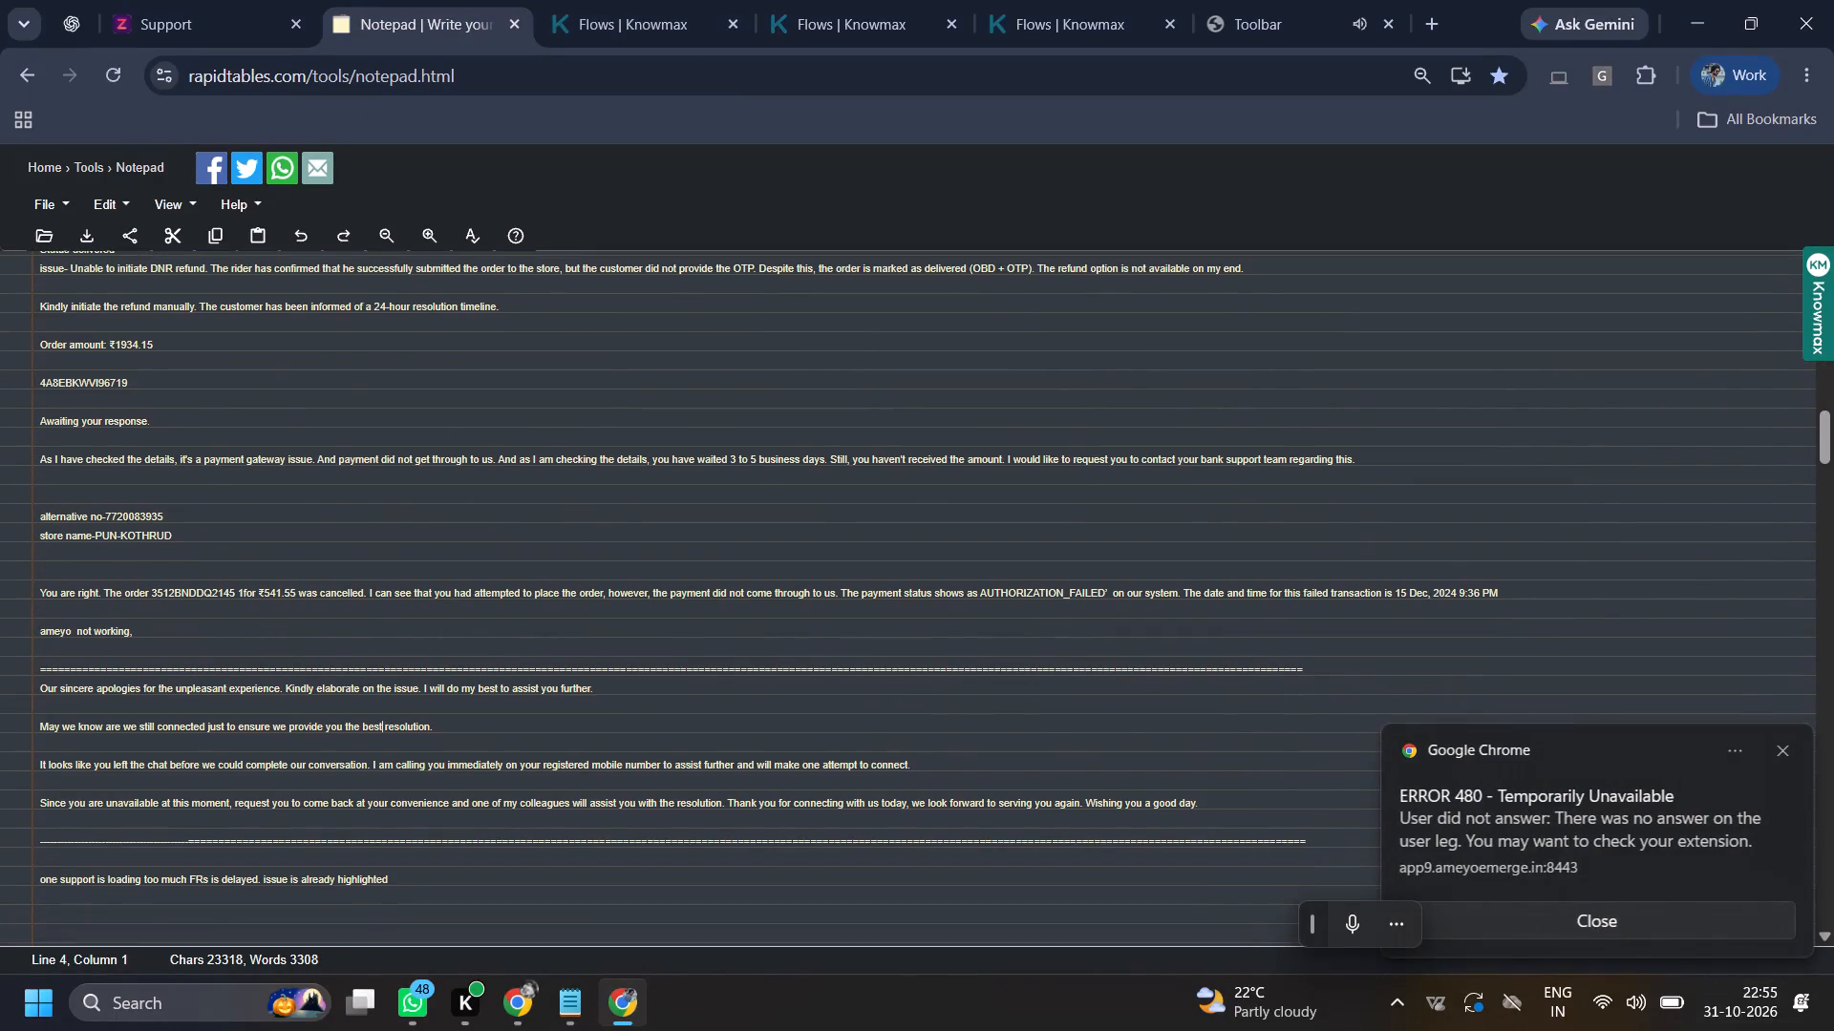
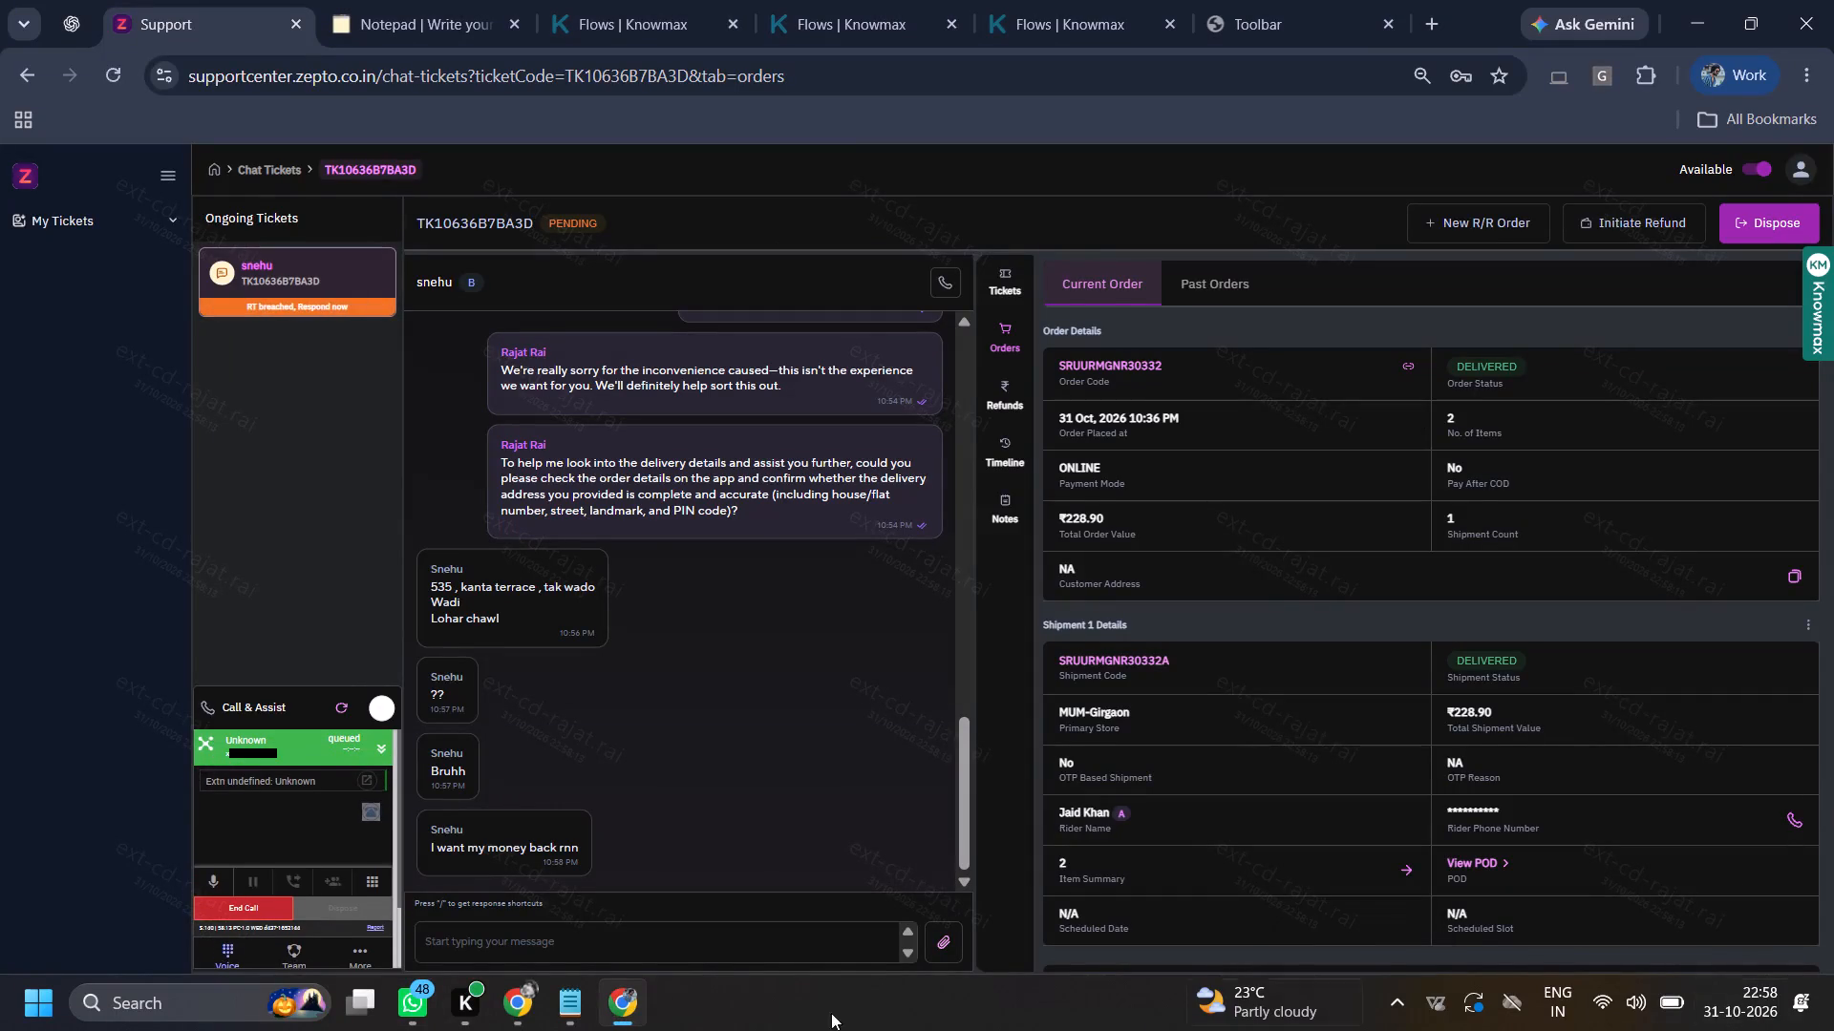
# Switch to Notepad and select the saved "You are eligible for a full refund" apology paragraph in the refund note.
pyautogui.click(580, 1007)
pyautogui.keyDown('ctrl'); pyautogui.tripleClick(783, 399); pyautogui.keyUp('ctrl')
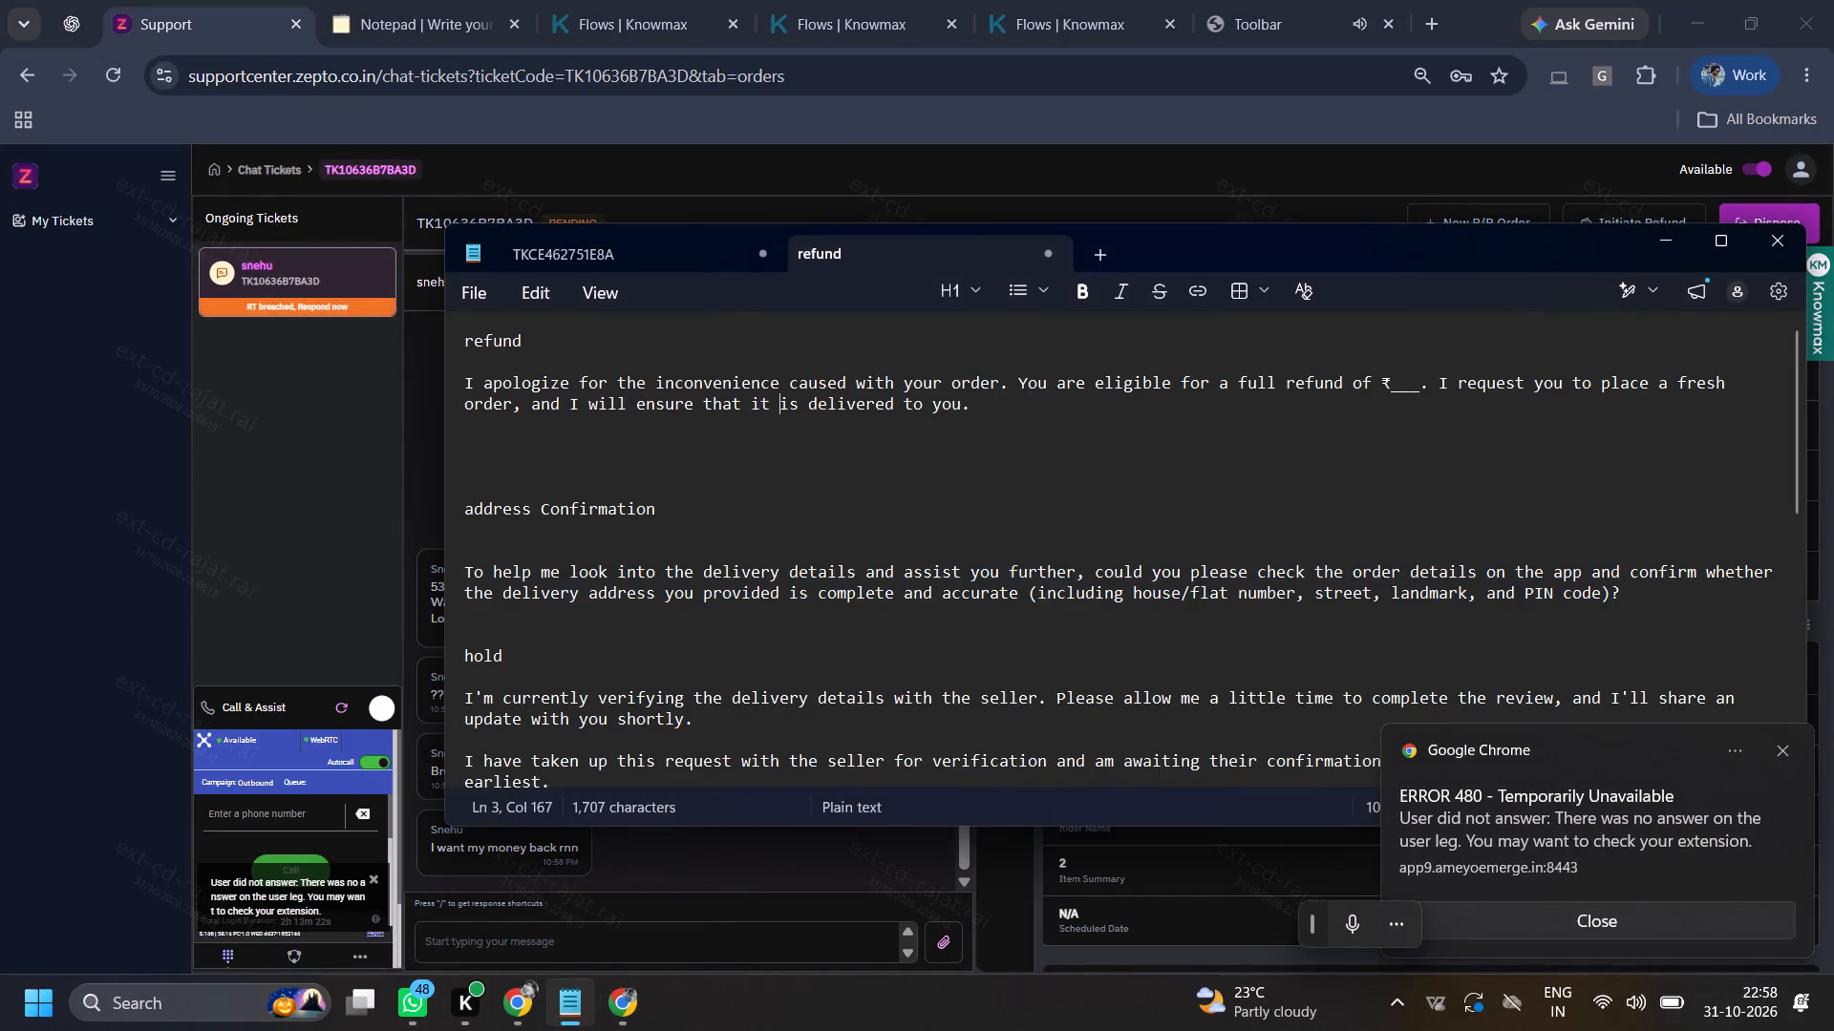
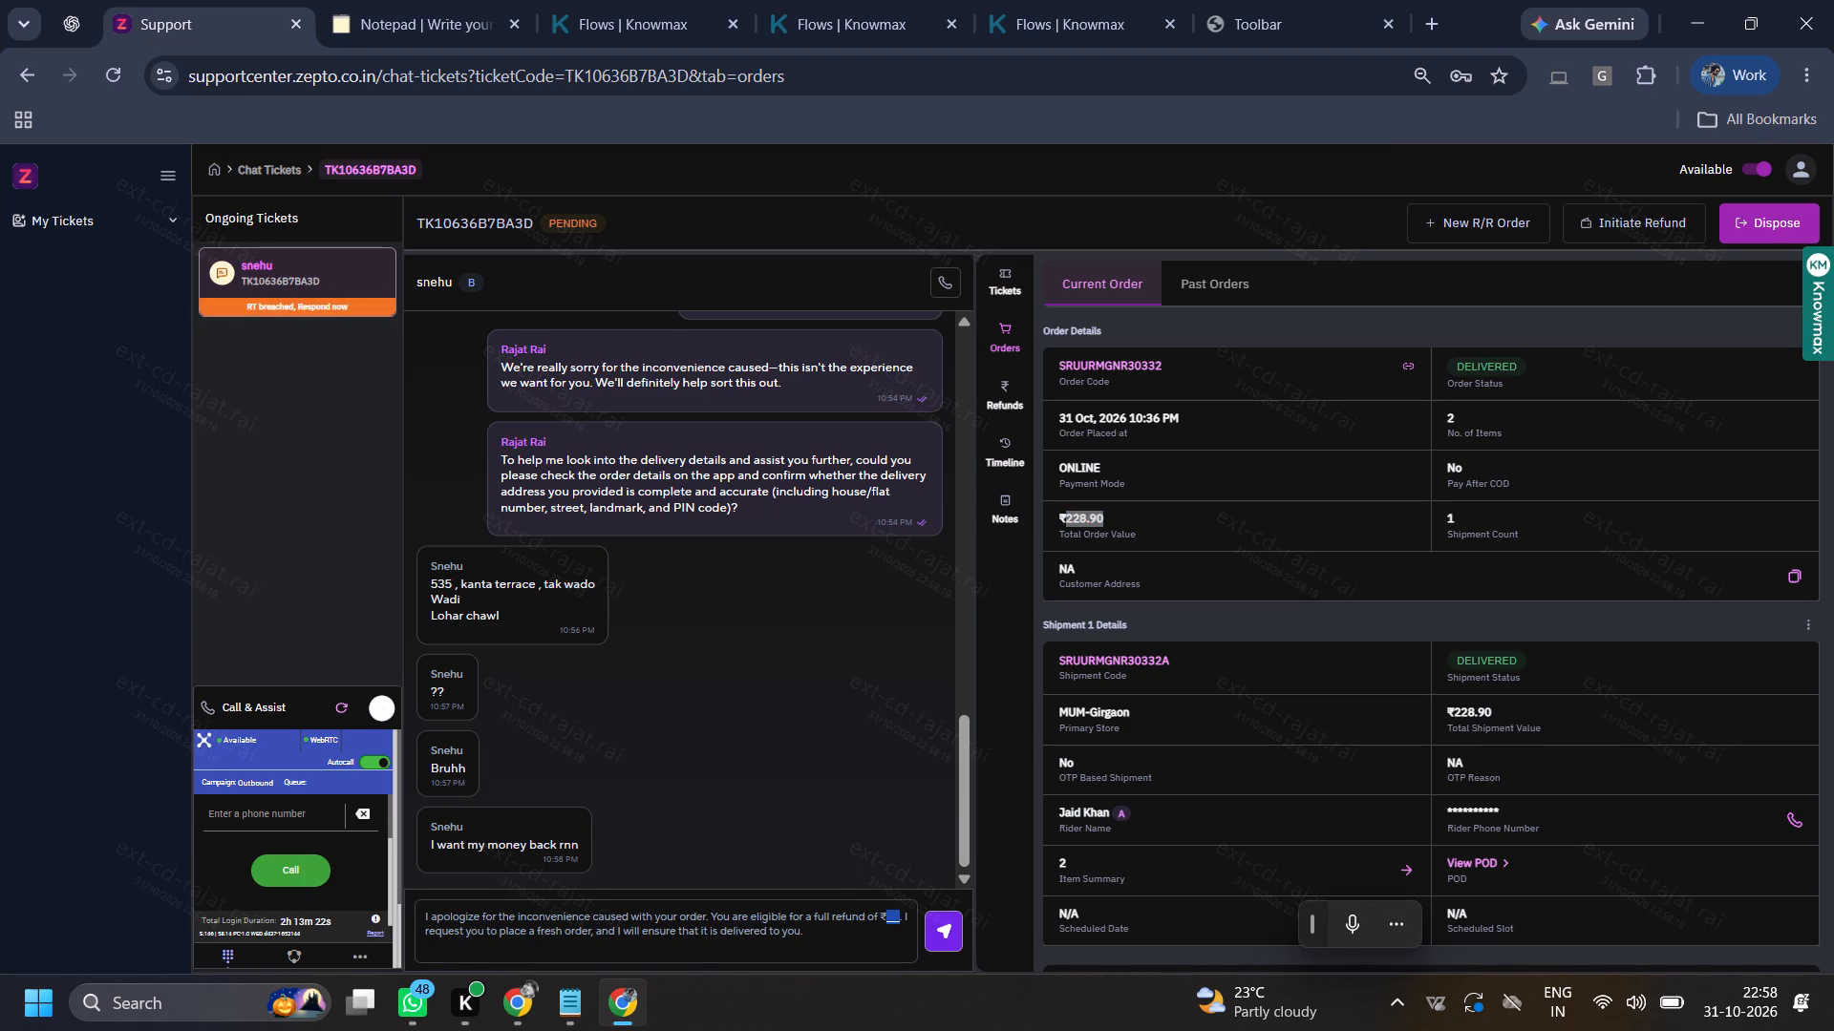
# Send the customer the apology reply stating eligibility for a full refund of ₹228.90 and asking for a fresh order.
pyautogui.keyDown('ctrl'); pyautogui.click(888, 933); pyautogui.keyUp('ctrl')
pyautogui.press('Return')
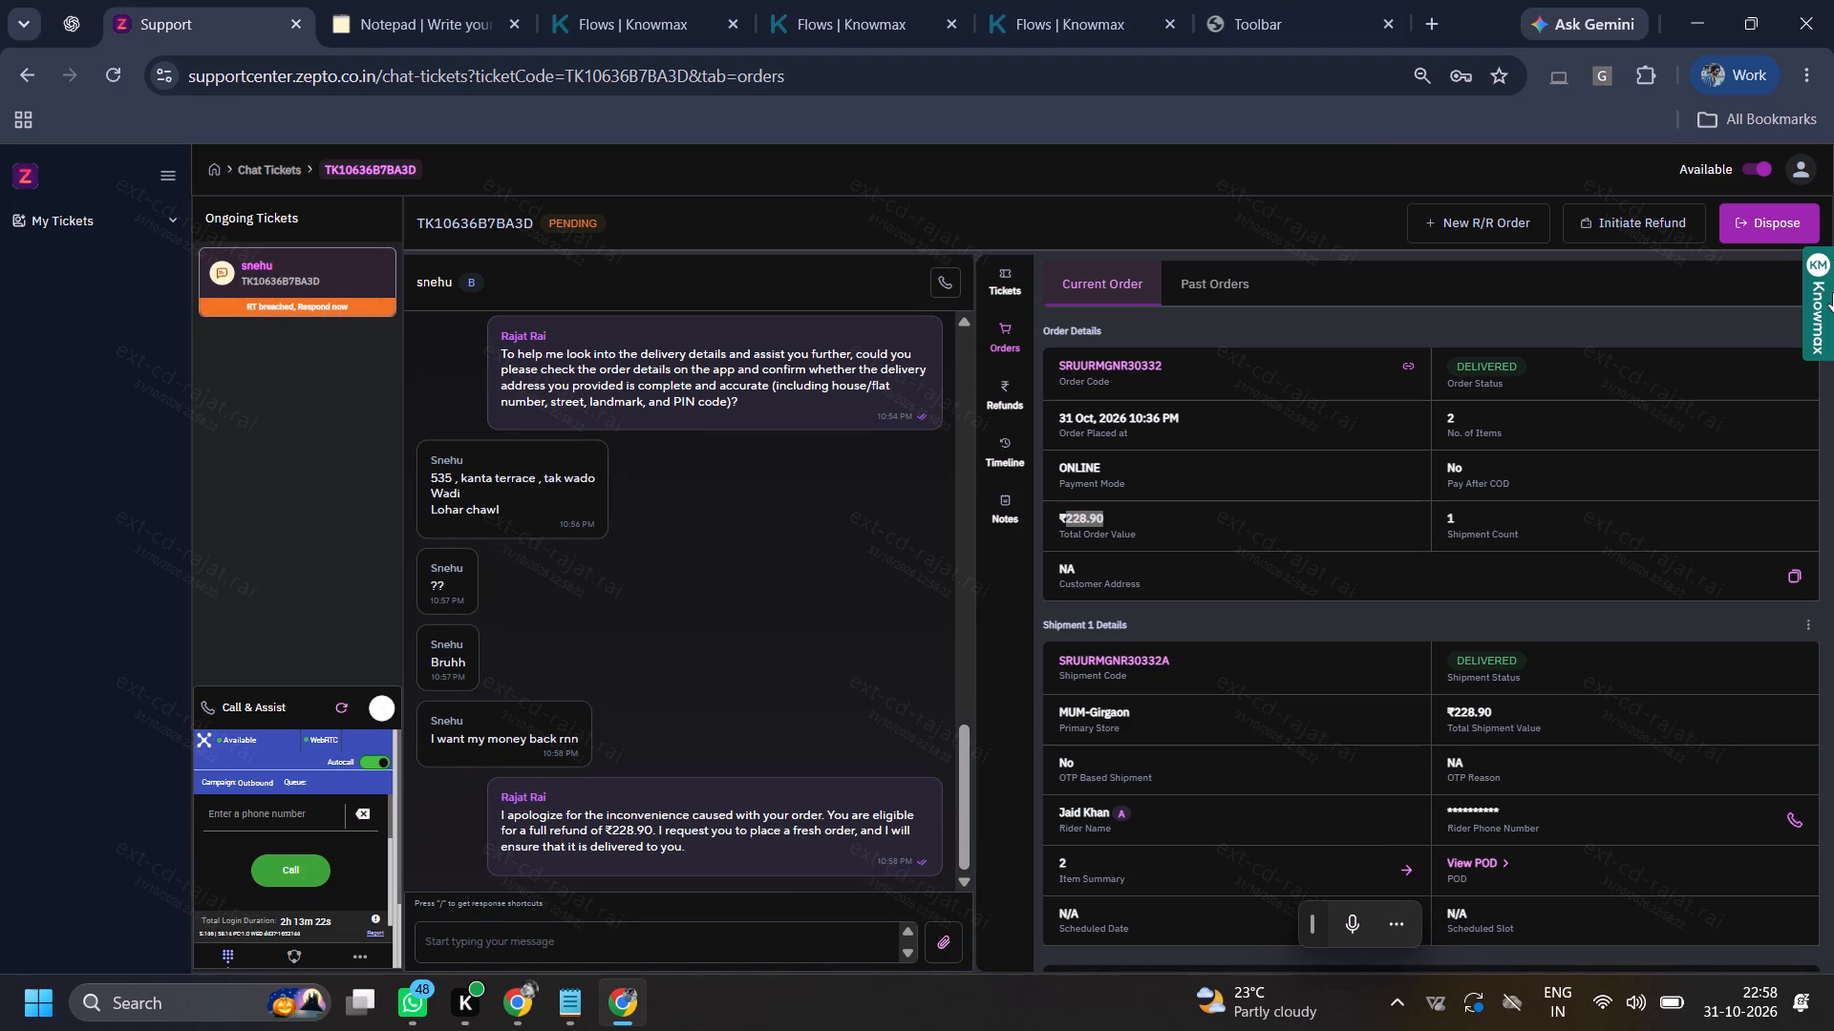
# Initiate an auto refund for the whole Shipment 1 with the dispute reason DNR (Delivered Not Recieved).
pyautogui.click(1626, 217)
pyautogui.click(513, 292)
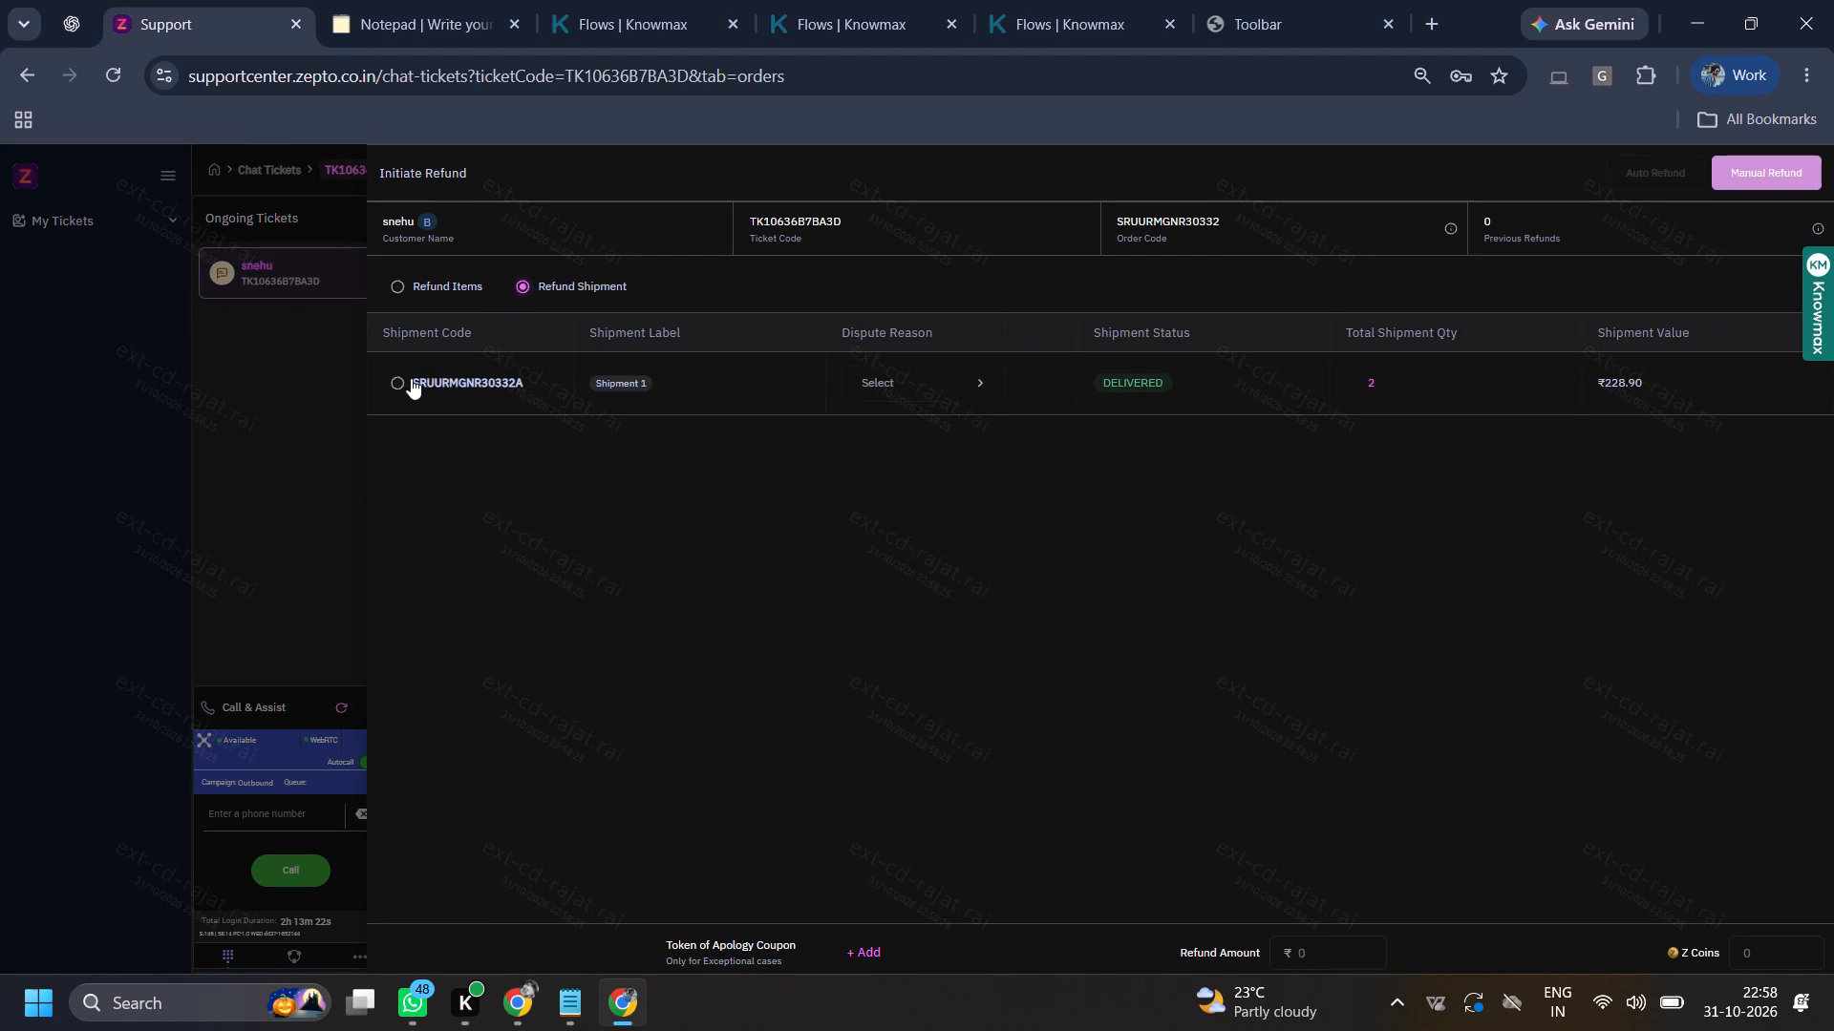
pyautogui.click(403, 379)
pyautogui.moveTo(883, 386); pyautogui.dragTo(892, 385)
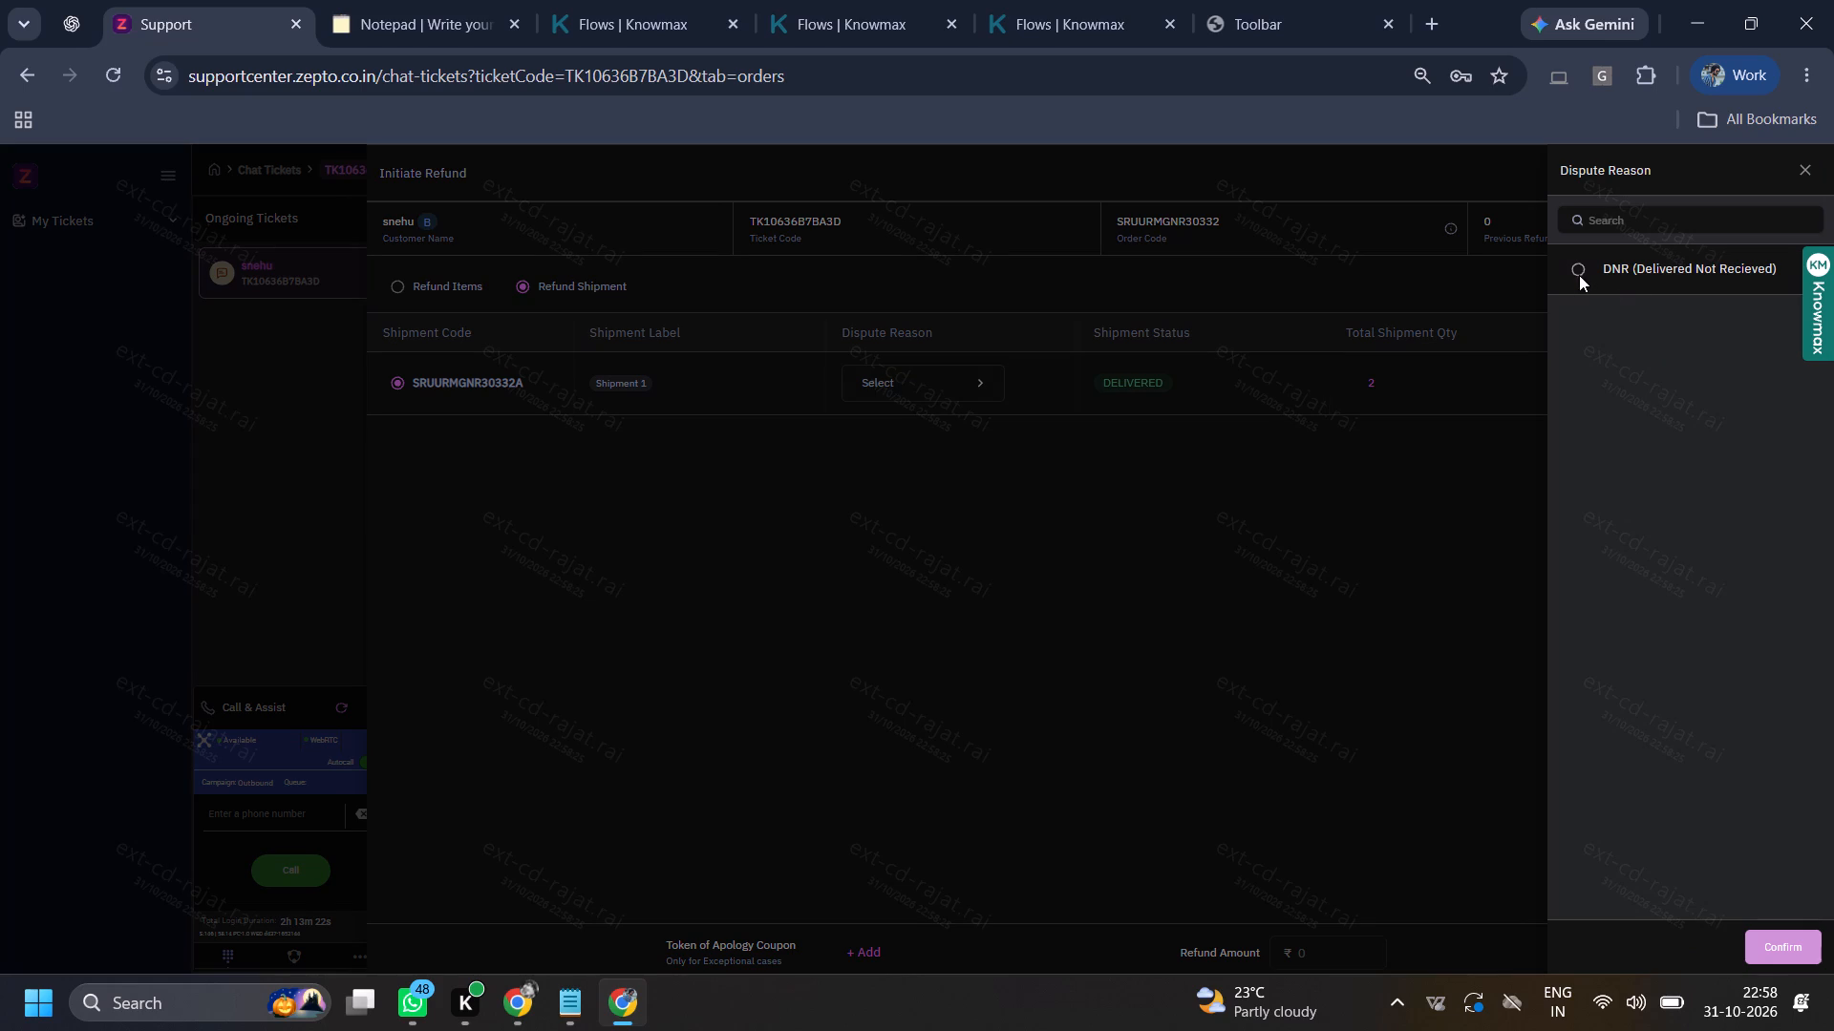
pyautogui.moveTo(1579, 275); pyautogui.dragTo(1589, 275)
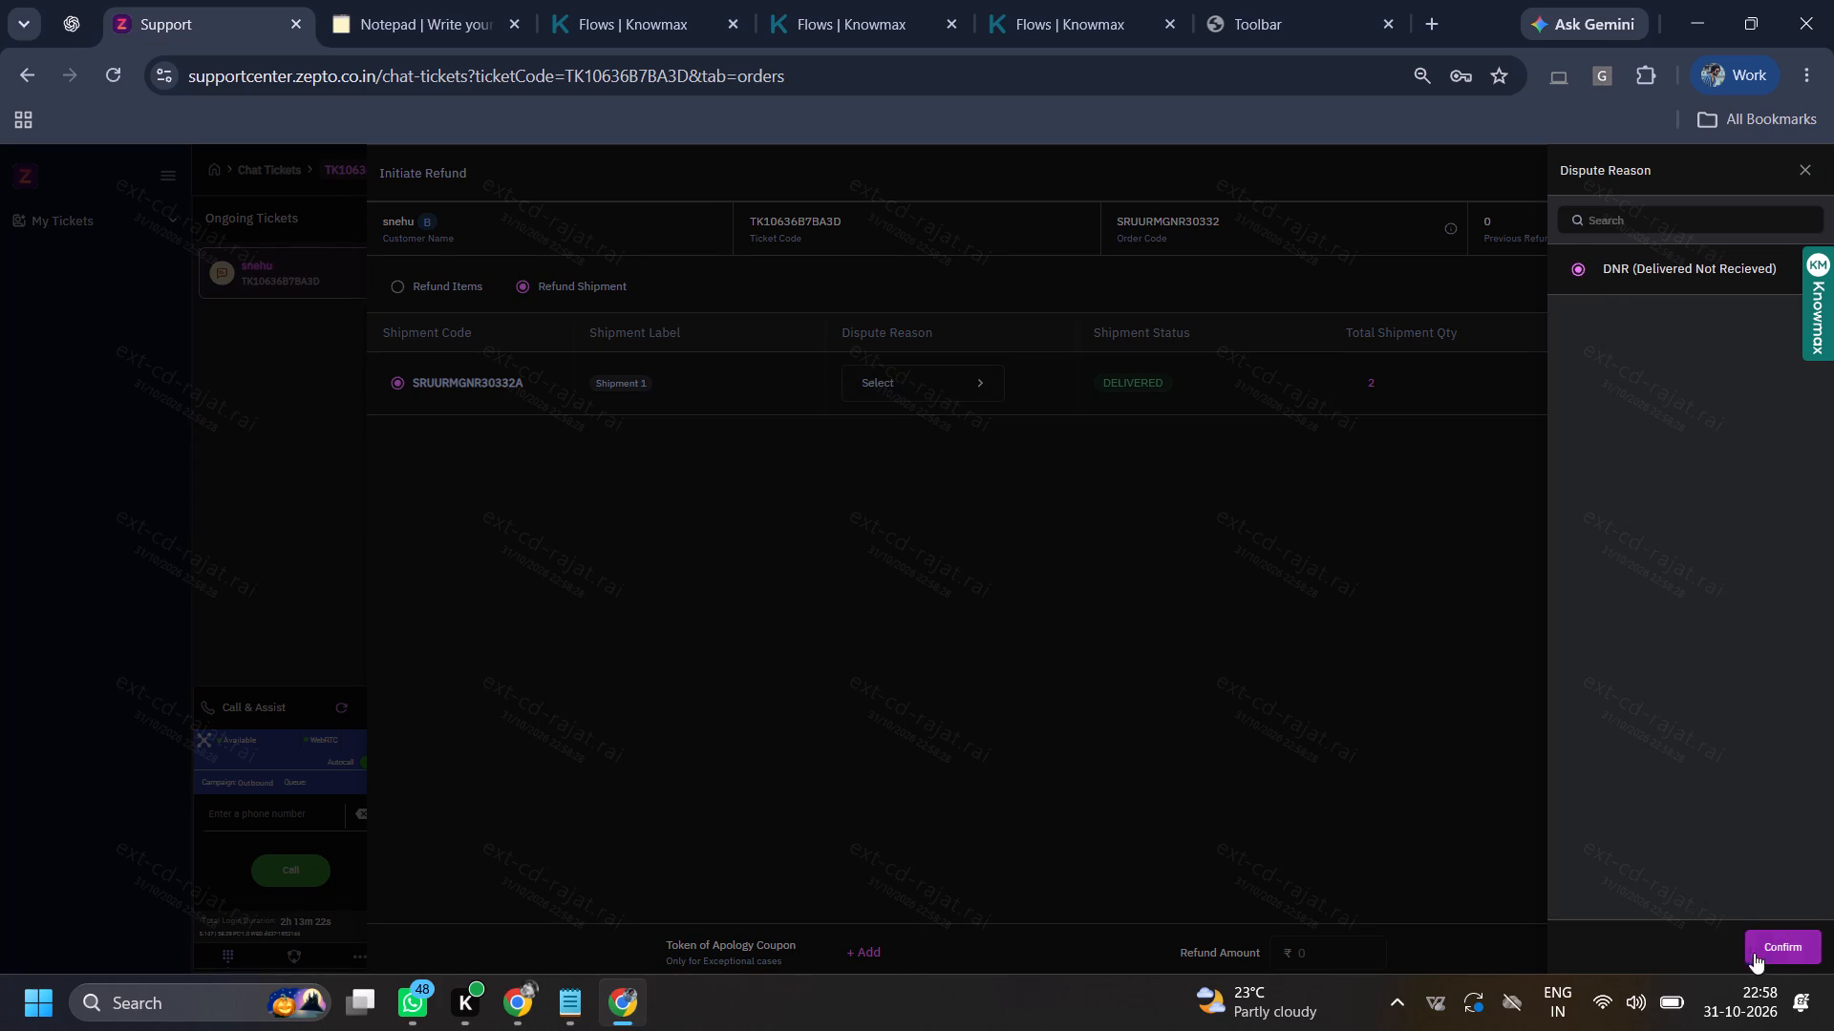
pyautogui.click(1765, 951)
pyautogui.click(1652, 169)
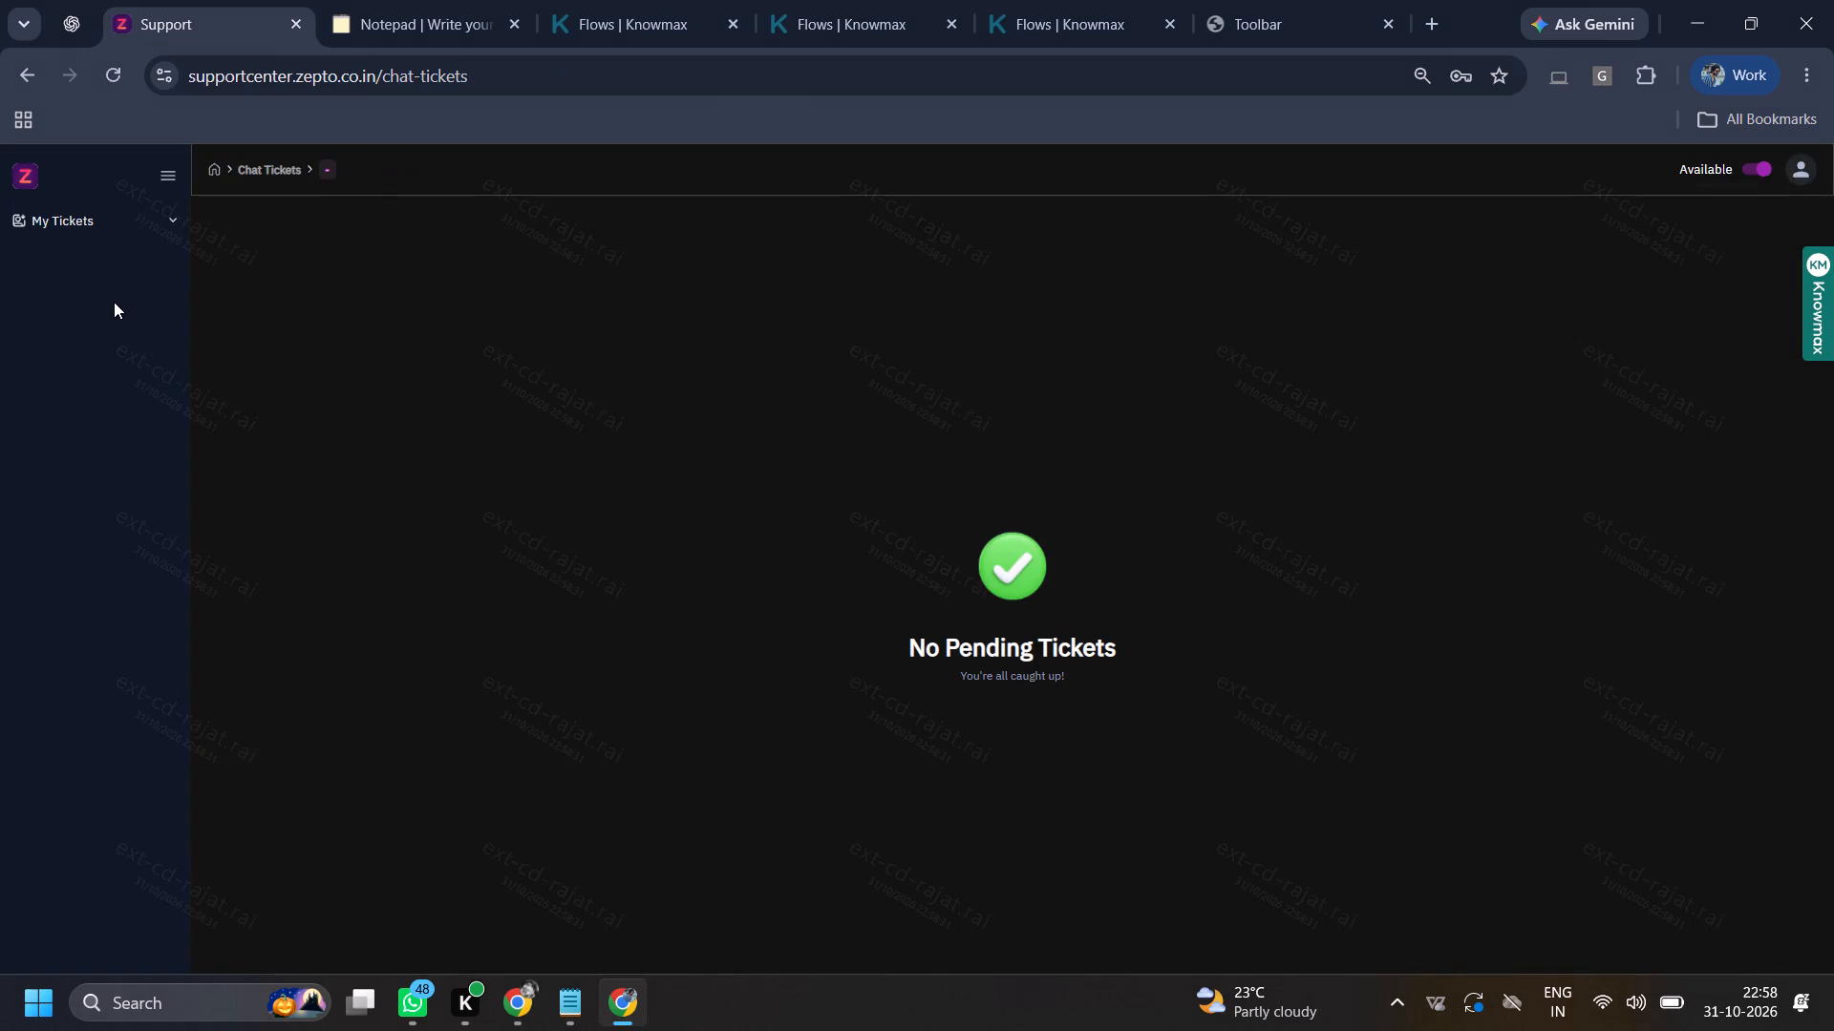
# Copy the saved agent introduction line at the top of the Notepad page and return to the Support page.
pyautogui.click(400, 0)
pyautogui.scroll(7, 261, 293)
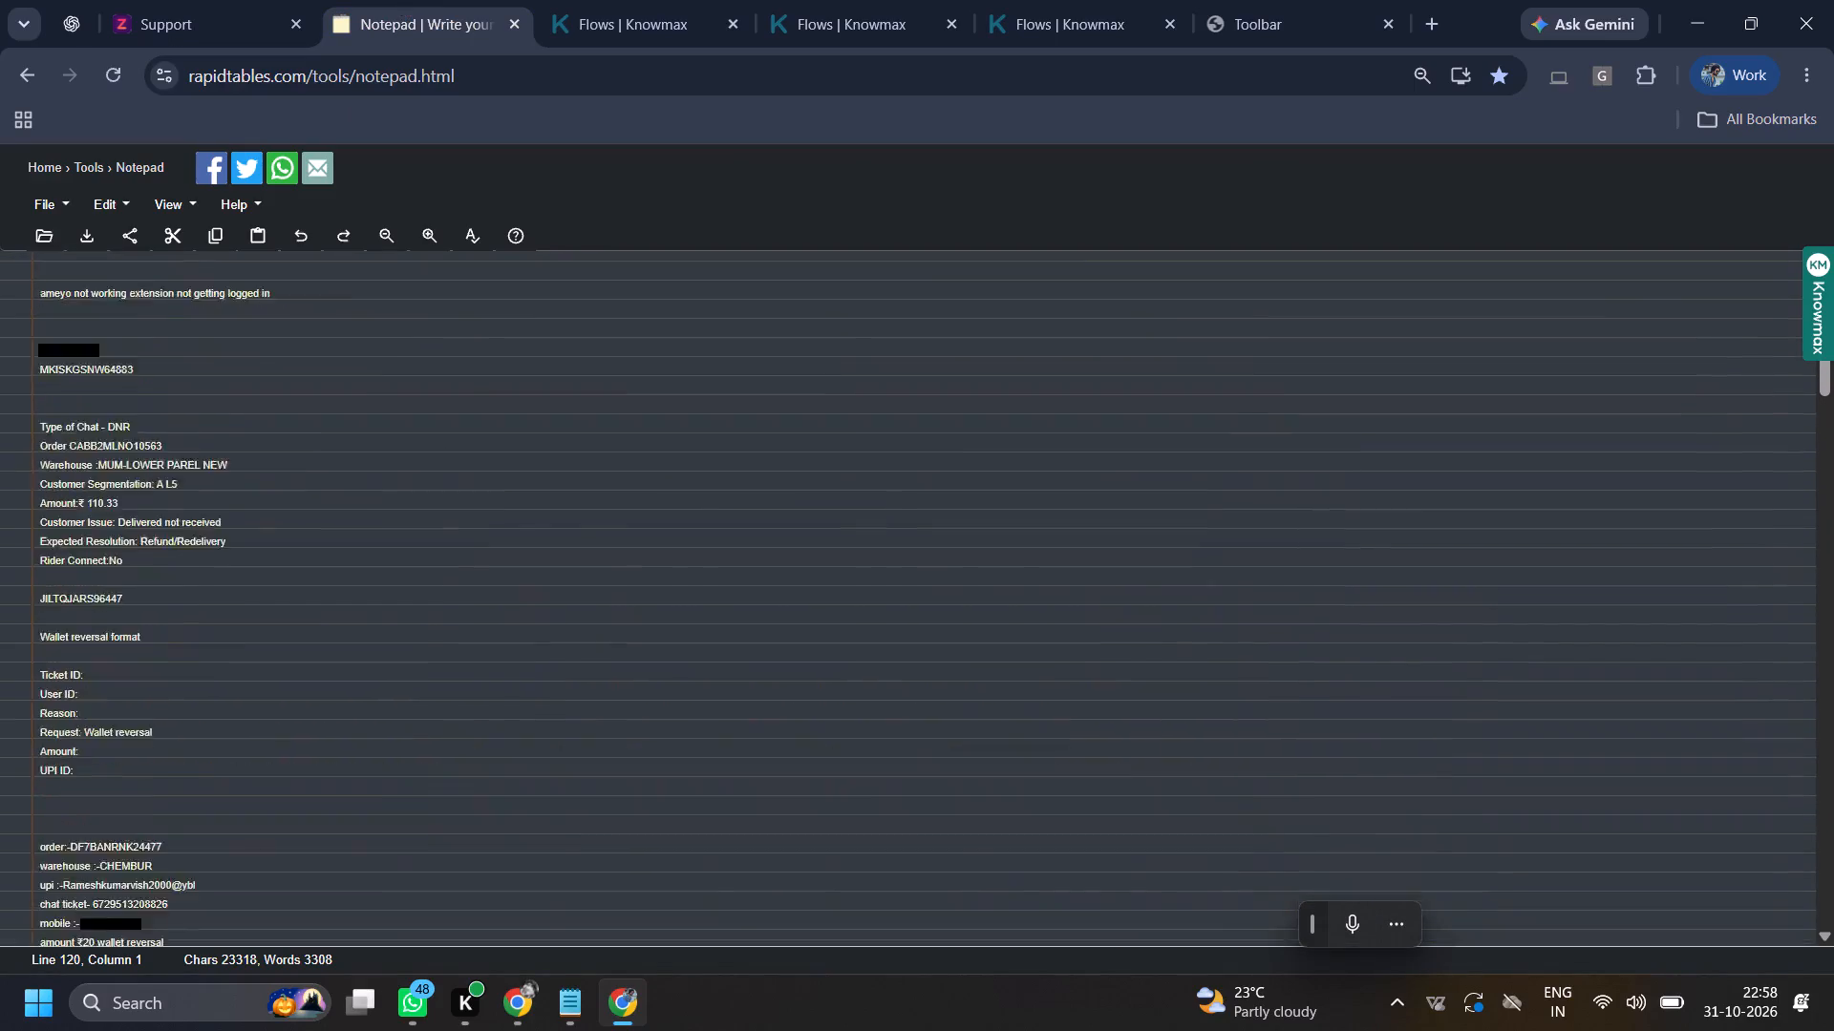
pyautogui.scroll(2, 261, 293)
pyautogui.scroll(-1, 261, 293)
pyautogui.scroll(12, 261, 293)
pyautogui.tripleClick(272, 274)
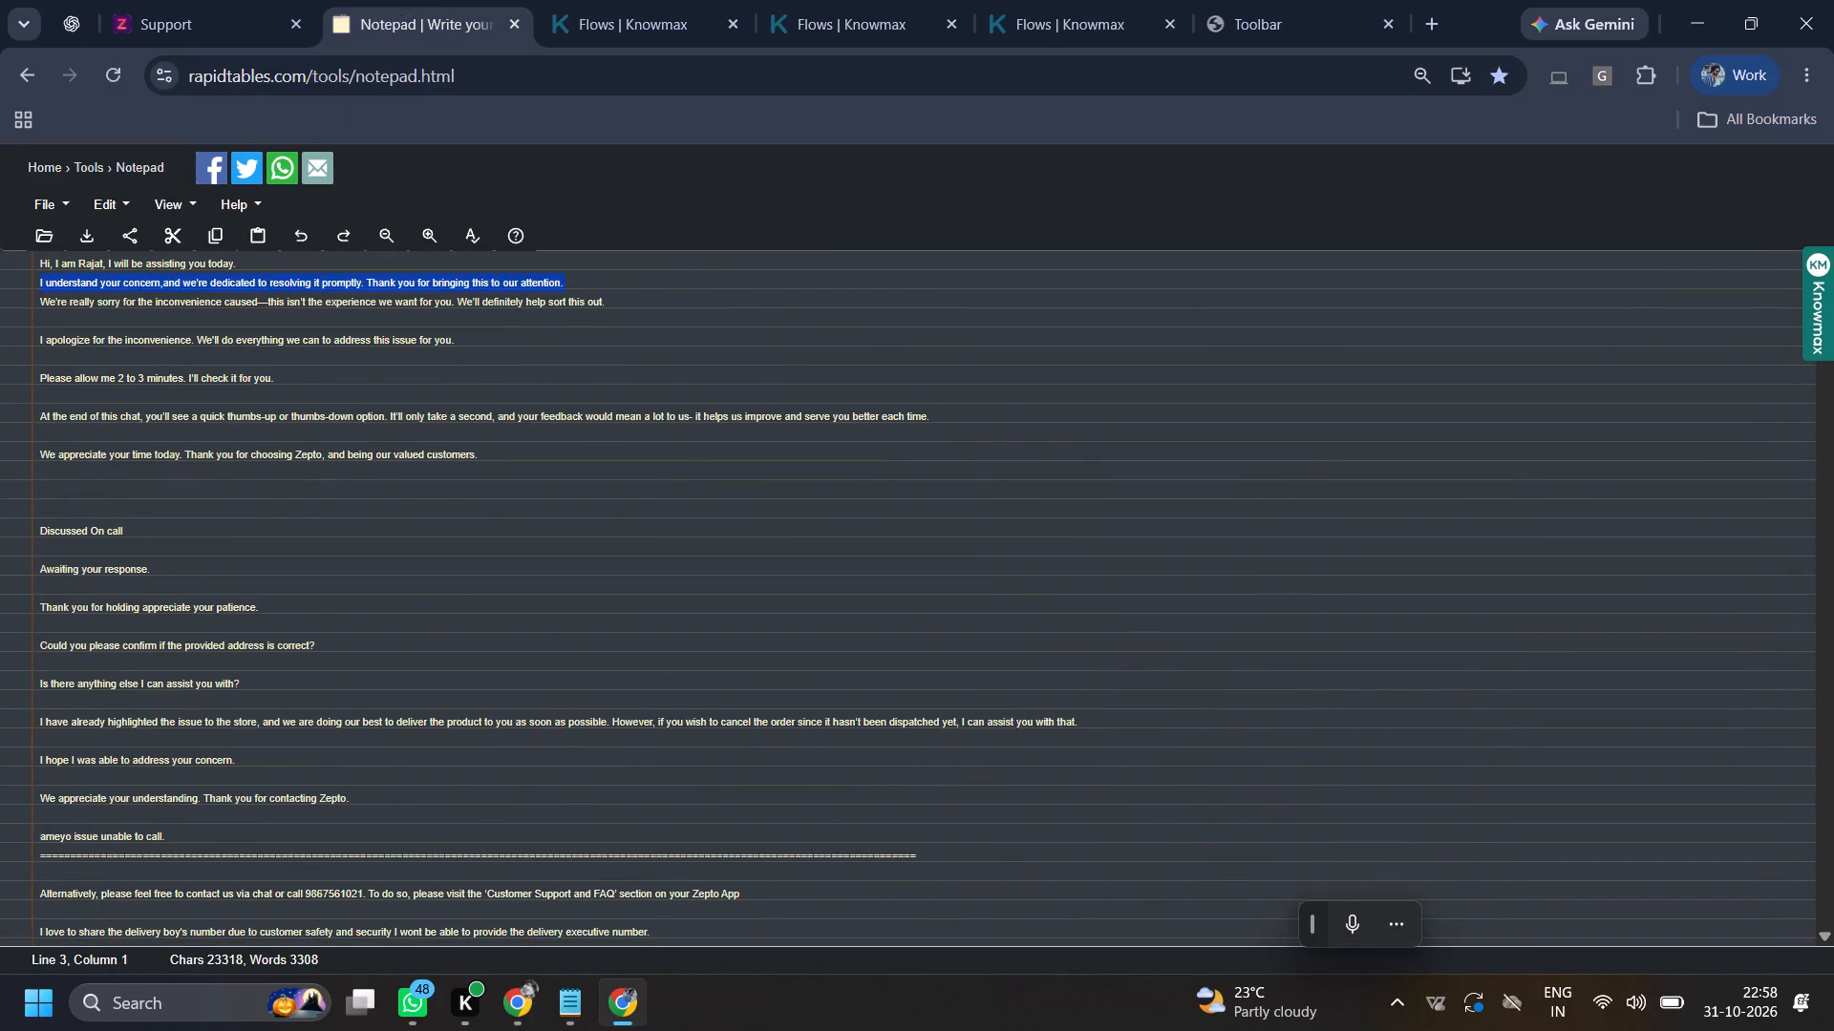
pyautogui.keyDown('ctrl'); pyautogui.tripleClick(284, 266); pyautogui.keyUp('ctrl')
pyautogui.hotkey('ctrl', 'c')
pyautogui.click(160, 0)
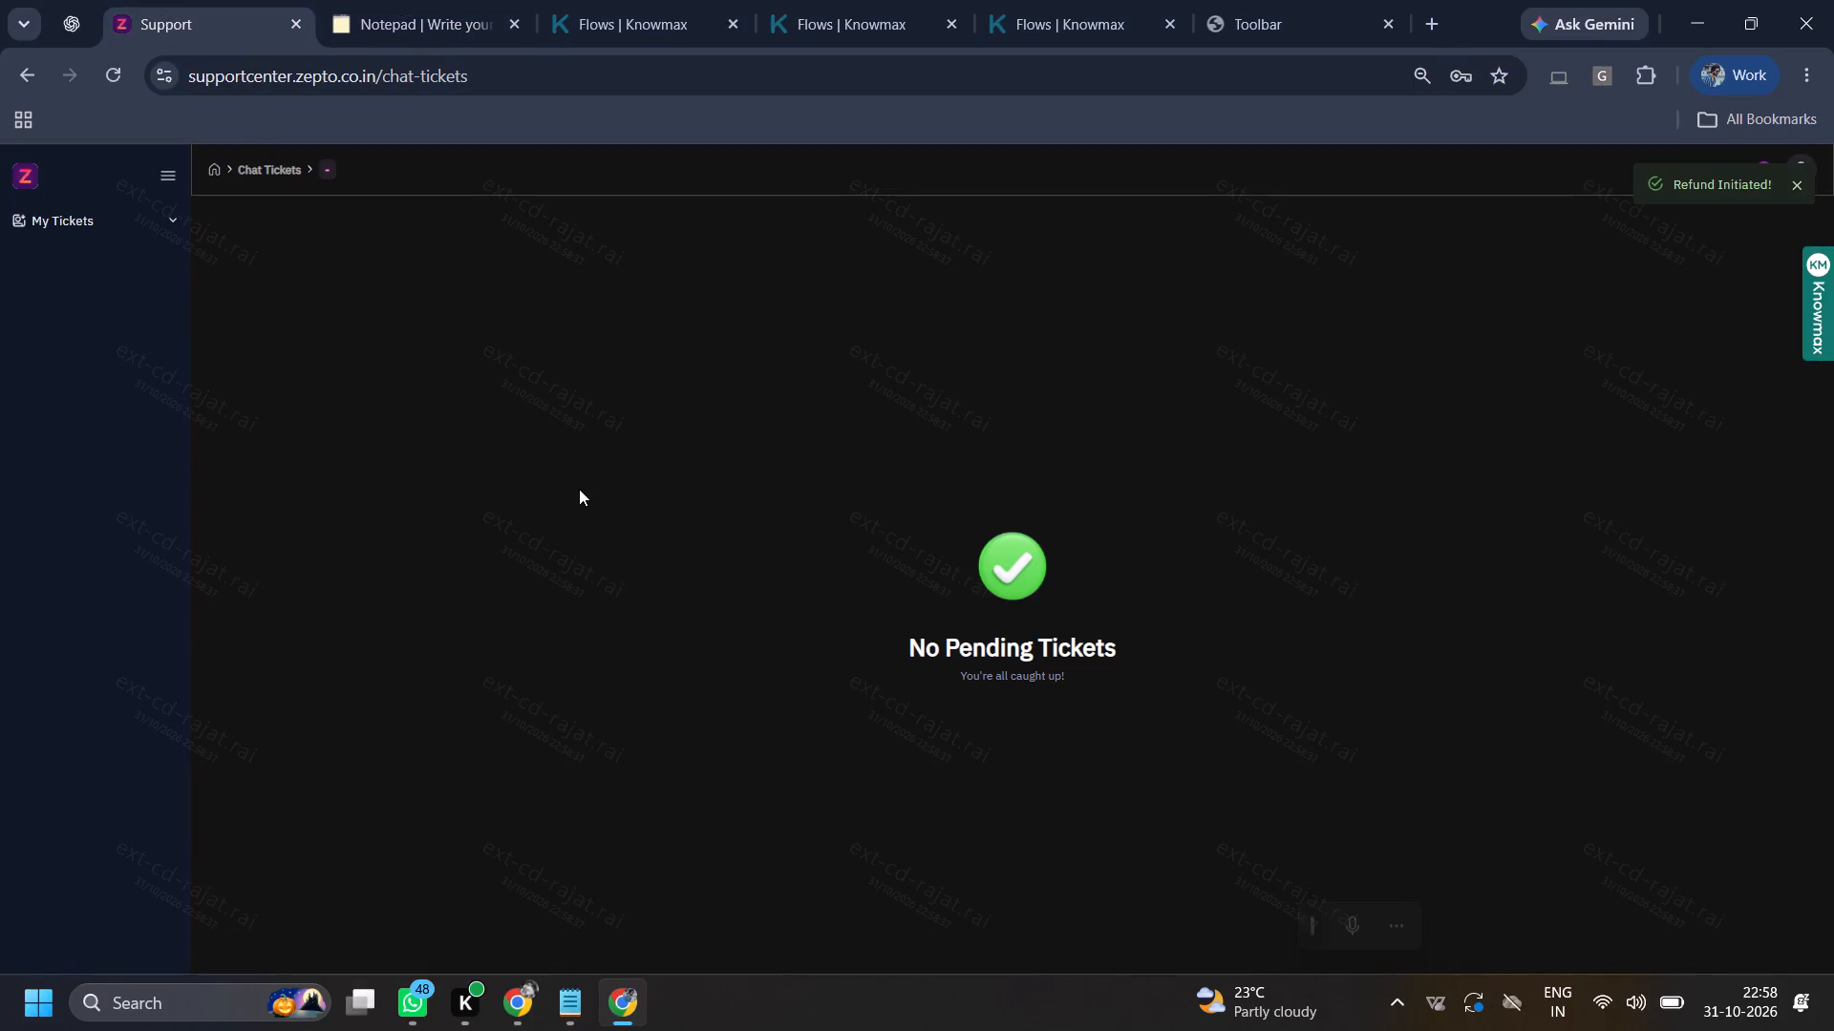
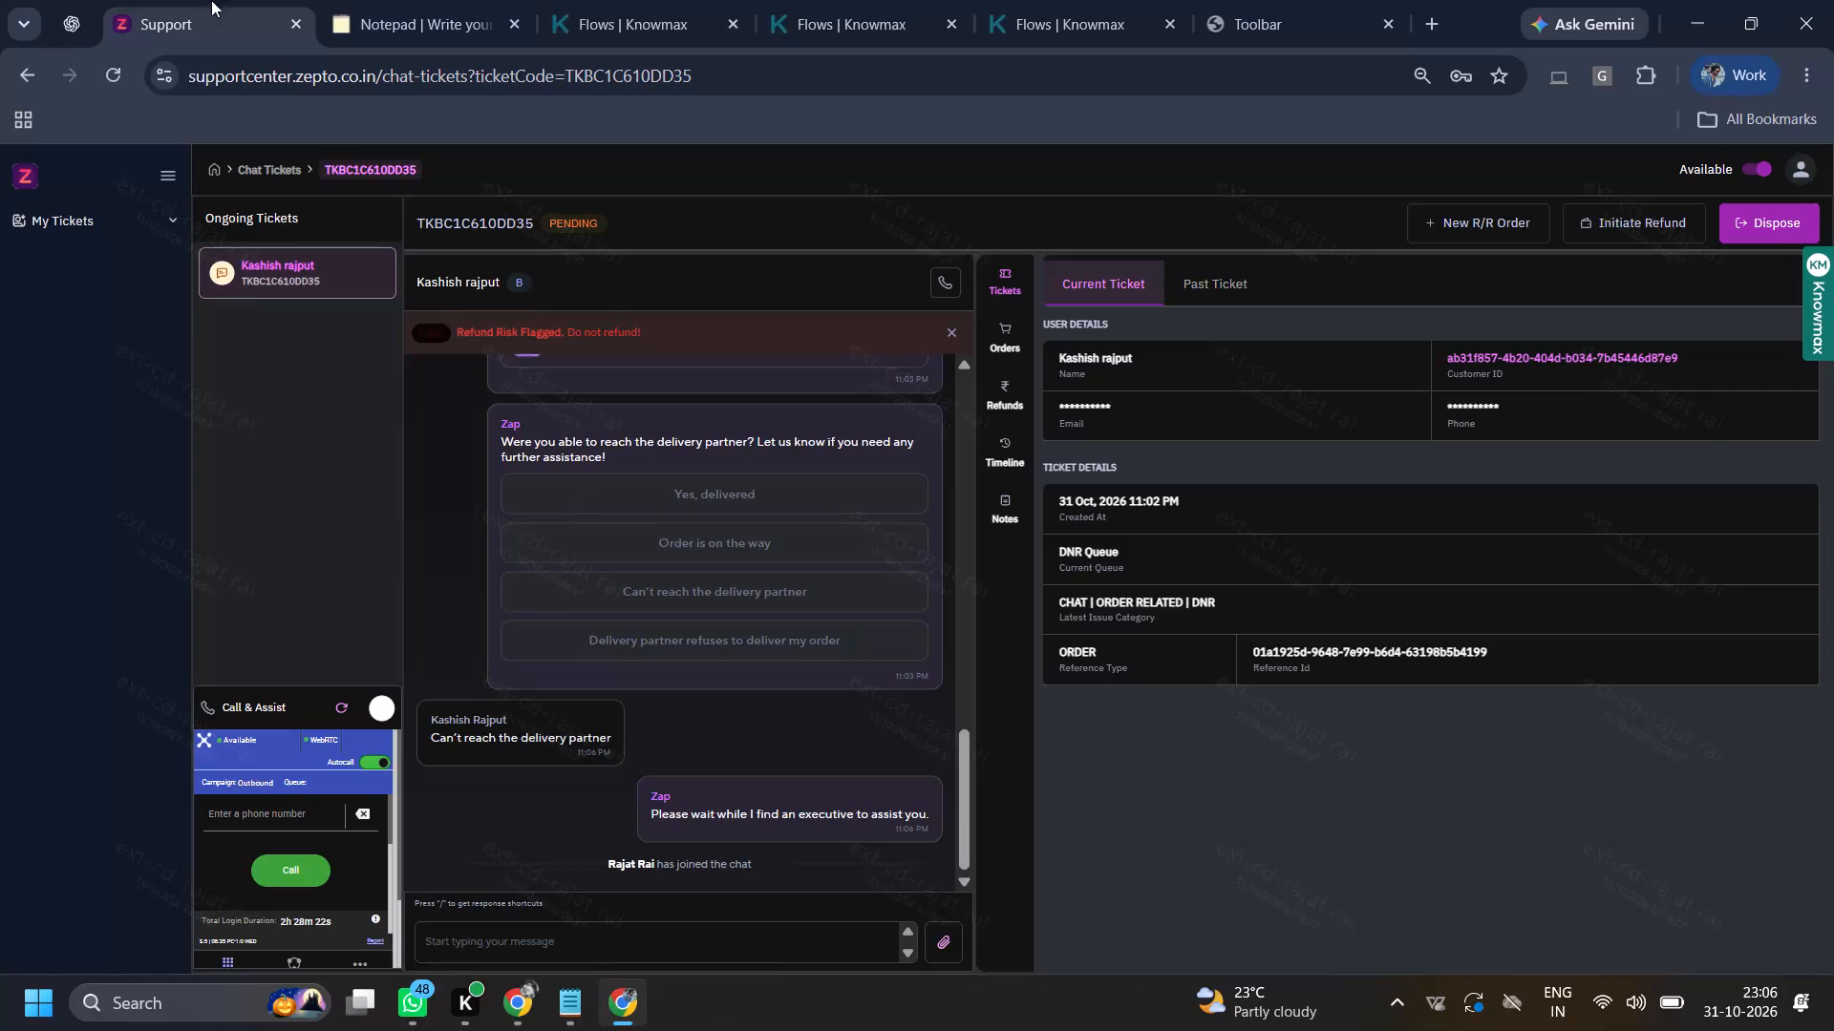
# Send the customer the saved agent introduction line from the top of the Notepad page.
pyautogui.click(397, 0)
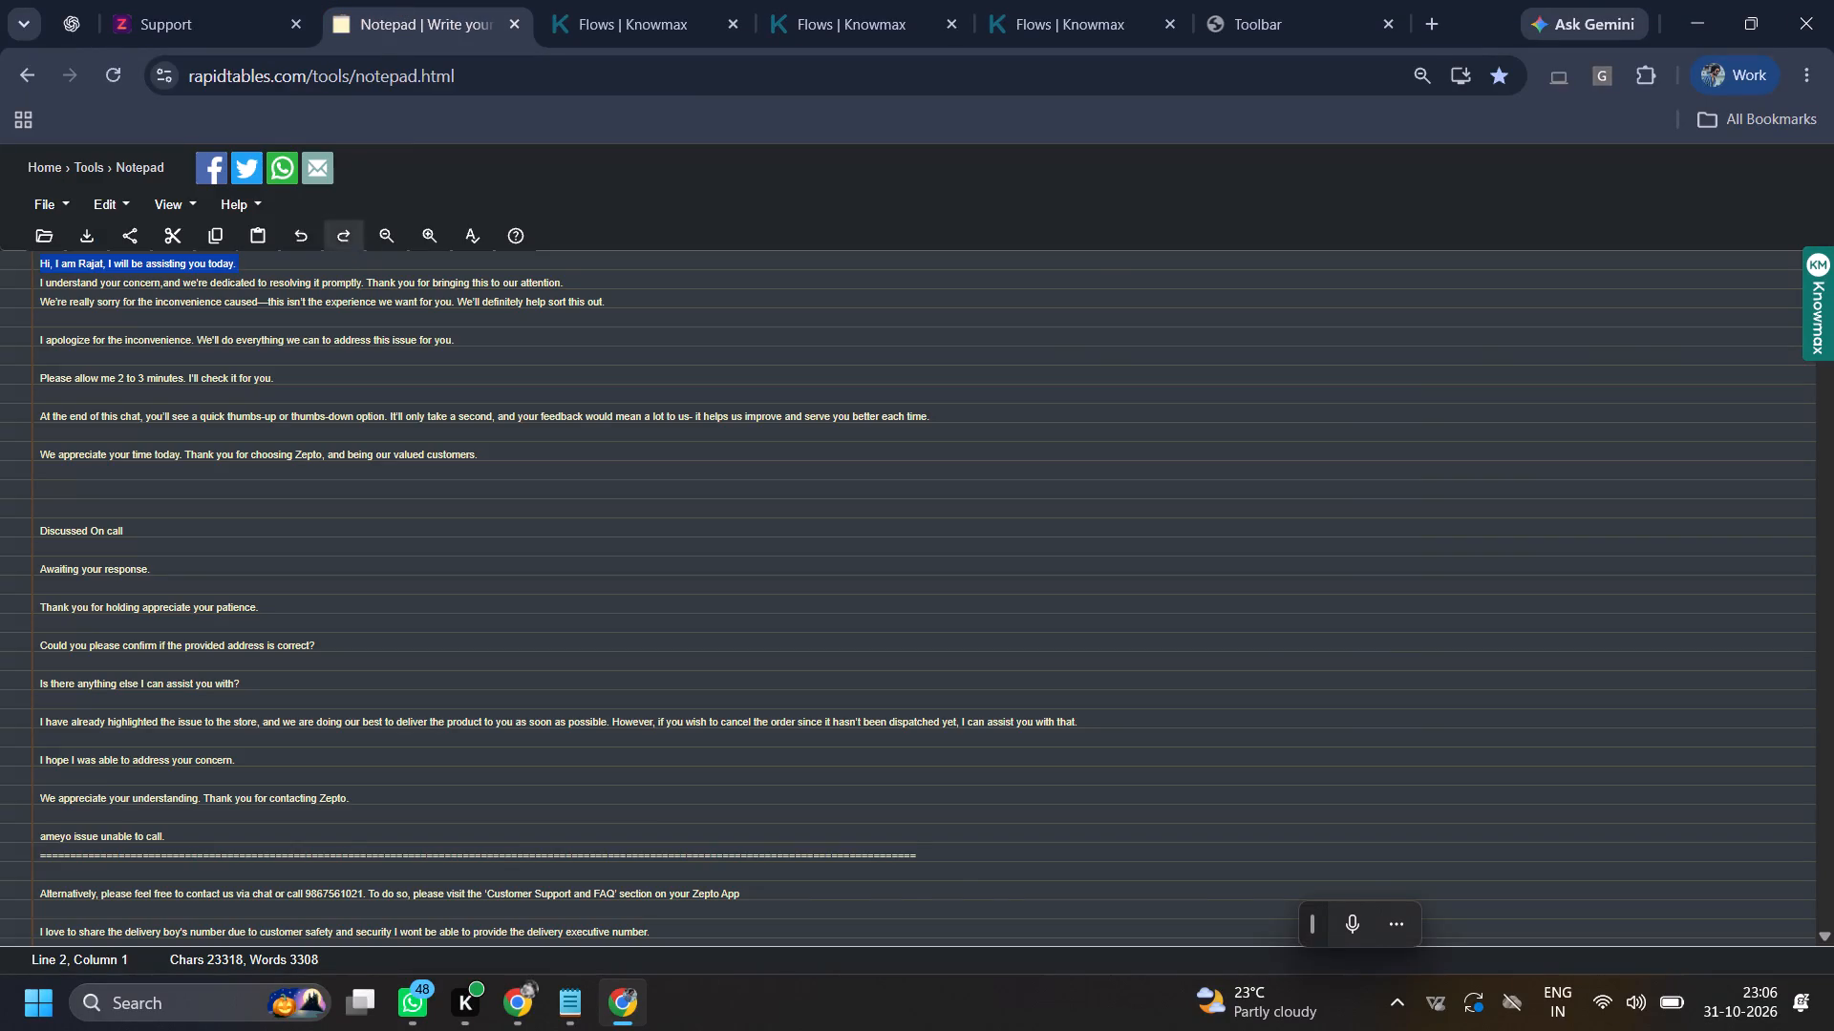
pyautogui.hotkey('ctrl', 'c')
pyautogui.keyDown('ctrl'); pyautogui.click(206, 0); pyautogui.keyUp('ctrl')
pyautogui.keyDown('ctrl'); pyautogui.click(578, 956); pyautogui.keyUp('ctrl')
pyautogui.hotkey('ctrl', 'v')
pyautogui.press('Return')
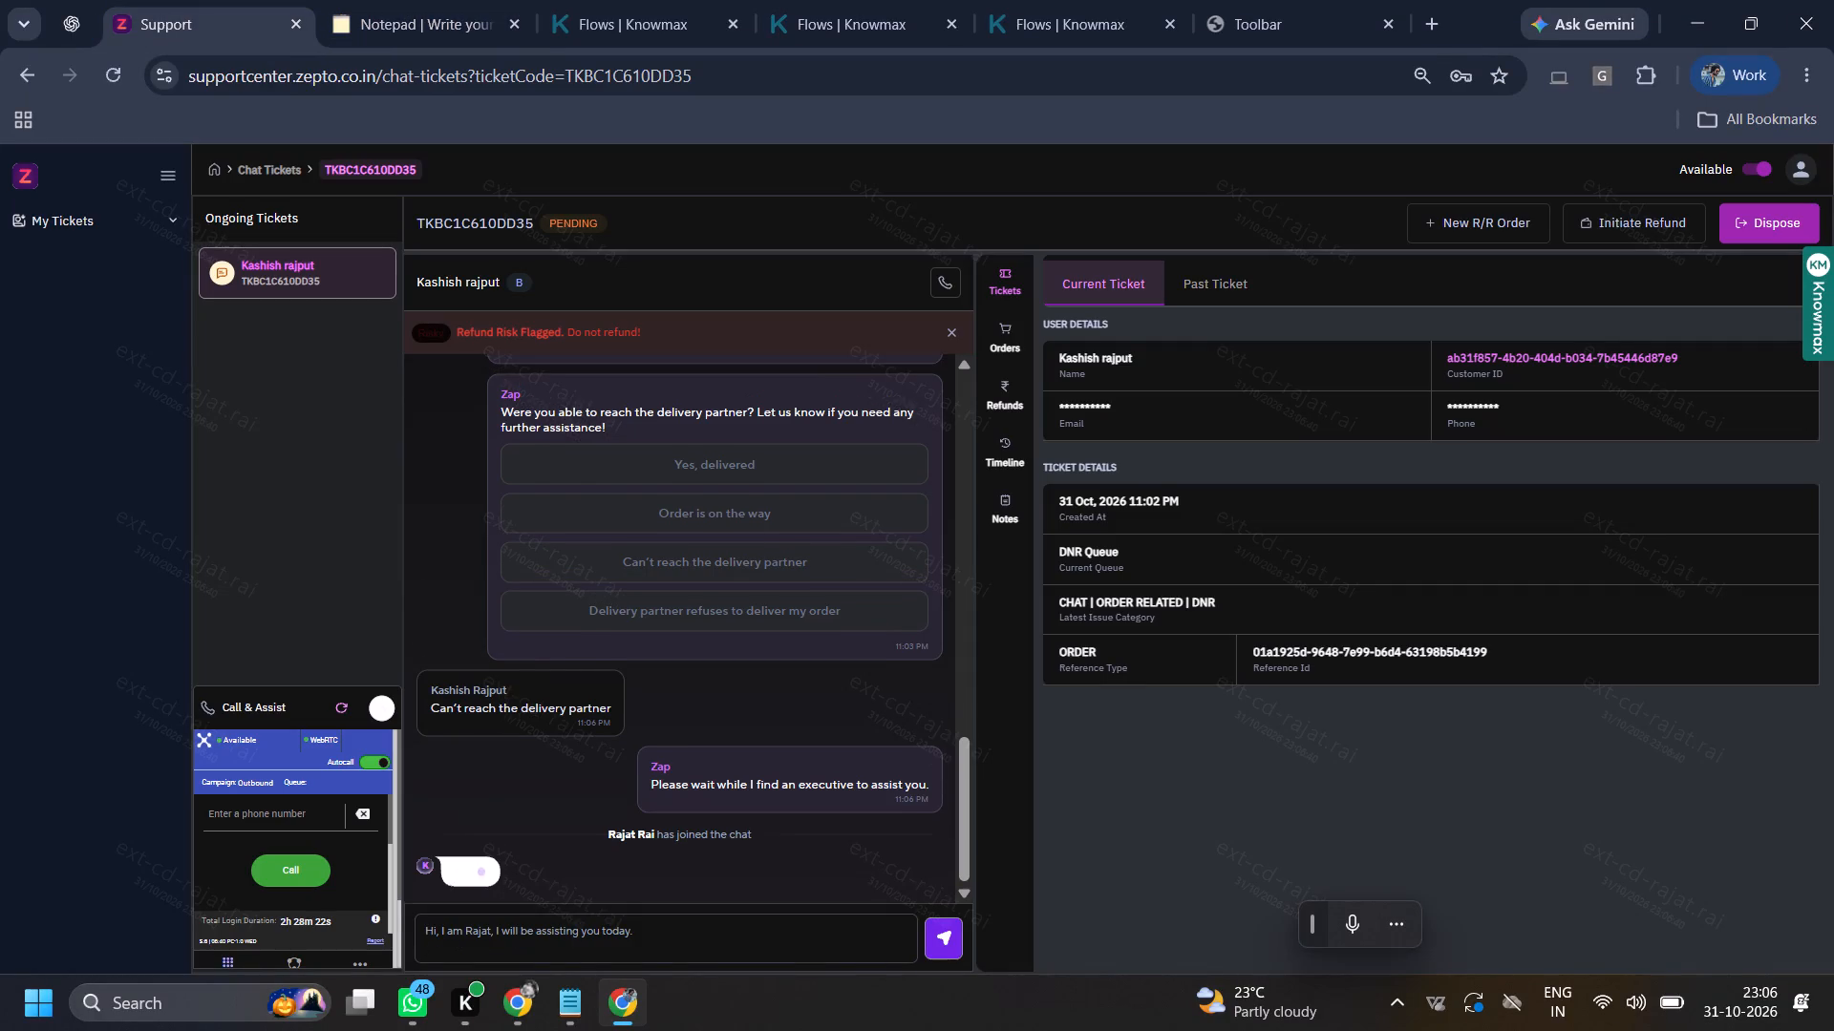
# Send the customer the saved inconvenience apology, followed by the saved request to confirm the complete delivery address.
pyautogui.click(413, 0)
pyautogui.keyDown('ctrl'); pyautogui.tripleClick(486, 305); pyautogui.keyUp('ctrl')
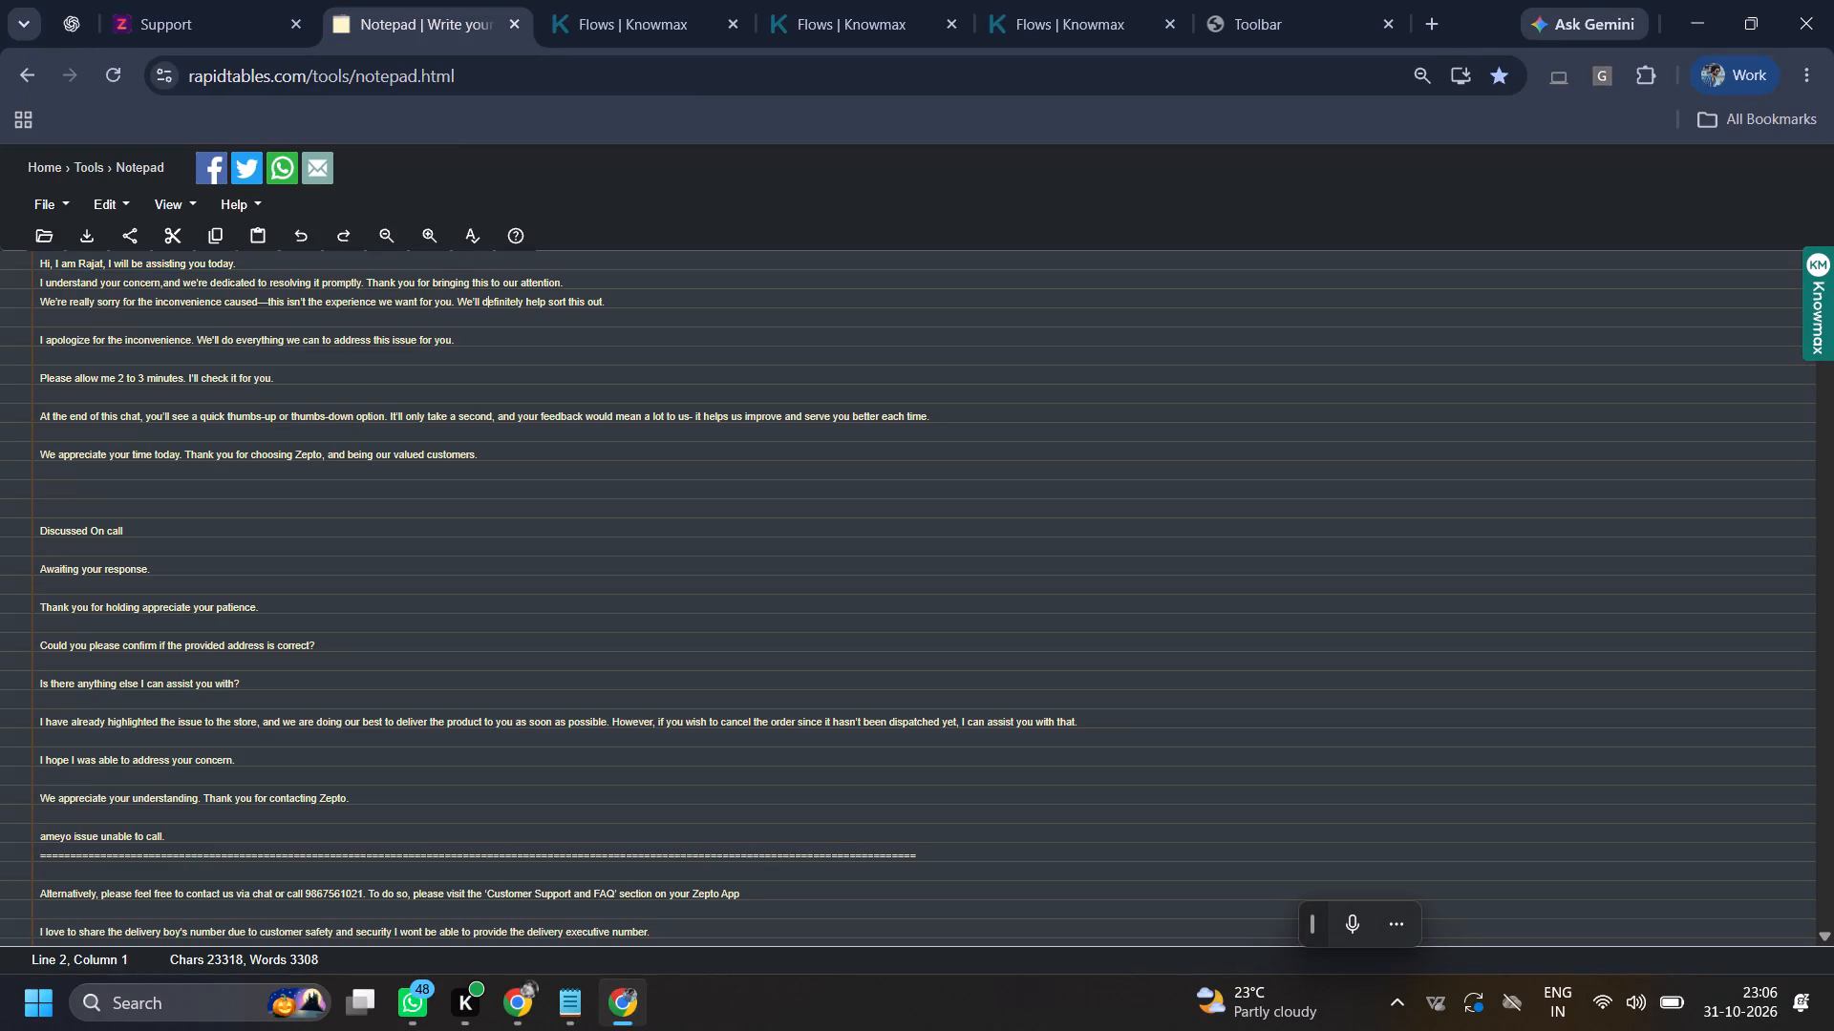
pyautogui.hotkey('ctrl', 'c')
pyautogui.keyDown('ctrl'); pyautogui.click(168, 0); pyautogui.keyUp('ctrl')
pyautogui.keyDown('ctrl'); pyautogui.click(633, 938); pyautogui.keyUp('ctrl')
pyautogui.hotkey('ctrl', 'v')
pyautogui.click(572, 1030)
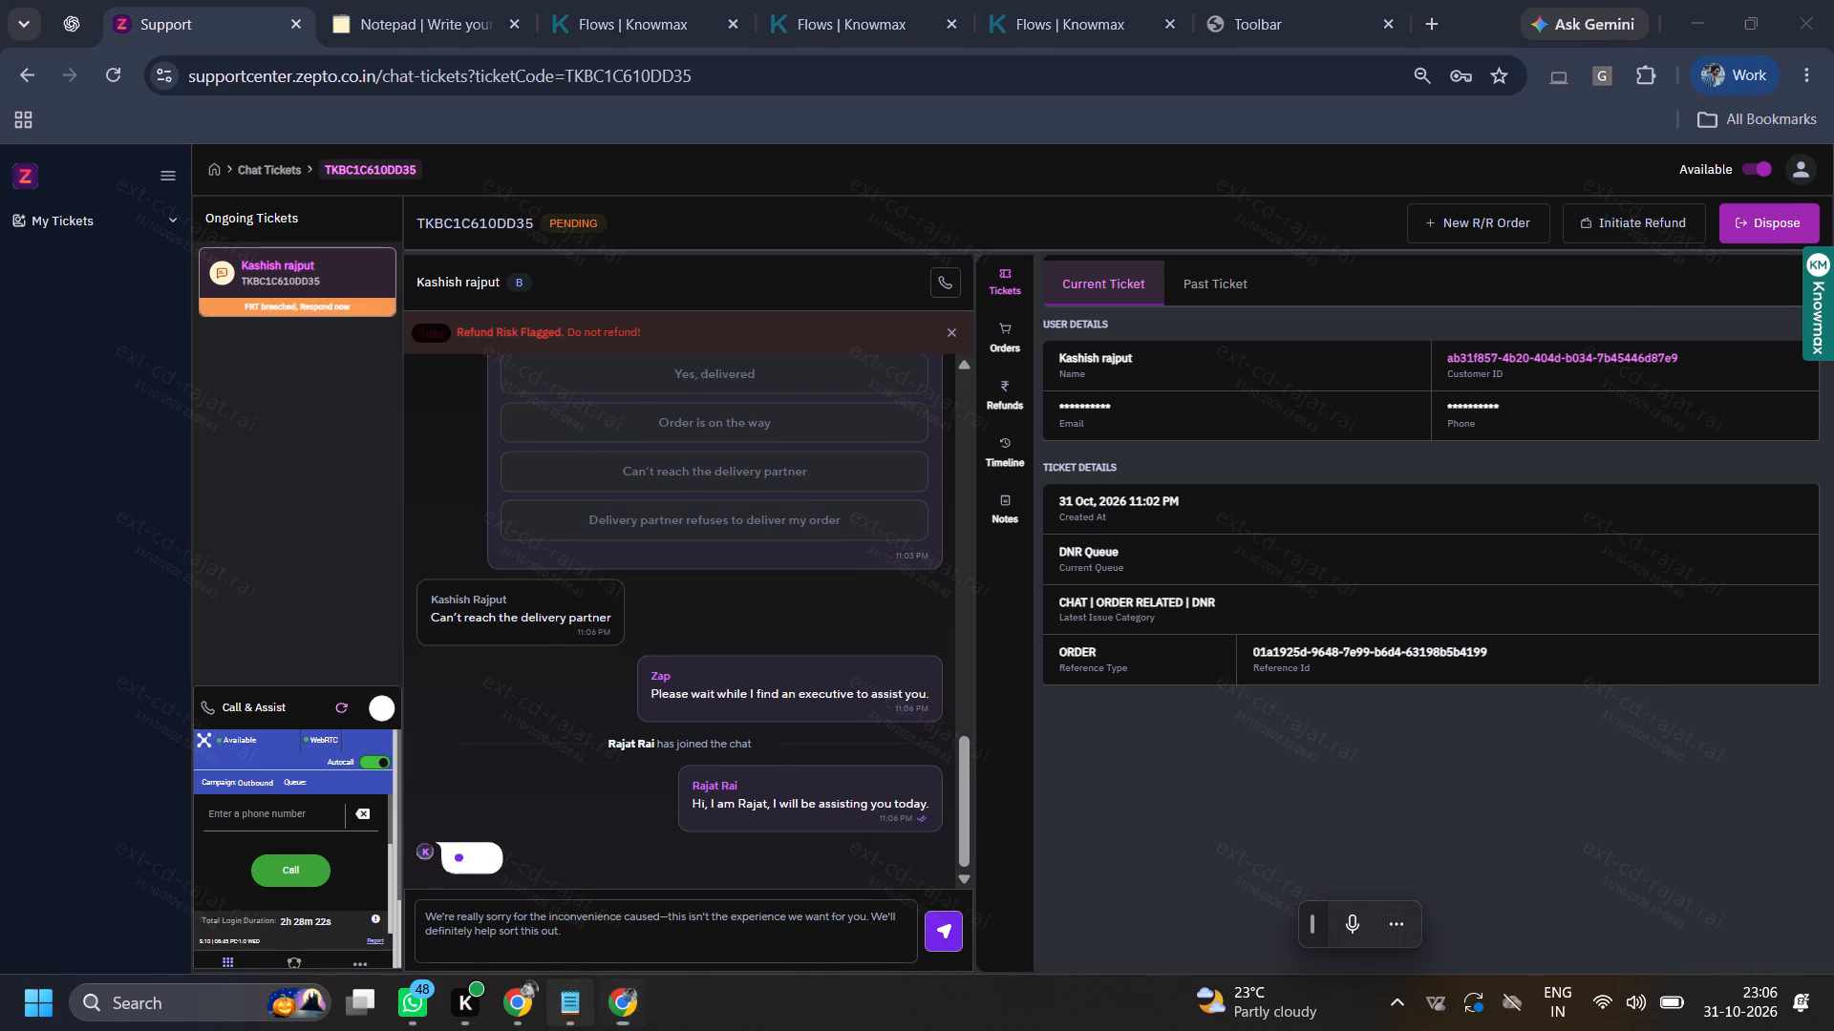
pyautogui.keyDown('ctrl'); pyautogui.tripleClick(740, 600); pyautogui.keyUp('ctrl')
pyautogui.hotkey('ctrl', 'c')
pyautogui.keyDown('ctrl'); pyautogui.click(169, 544); pyautogui.keyUp('ctrl')
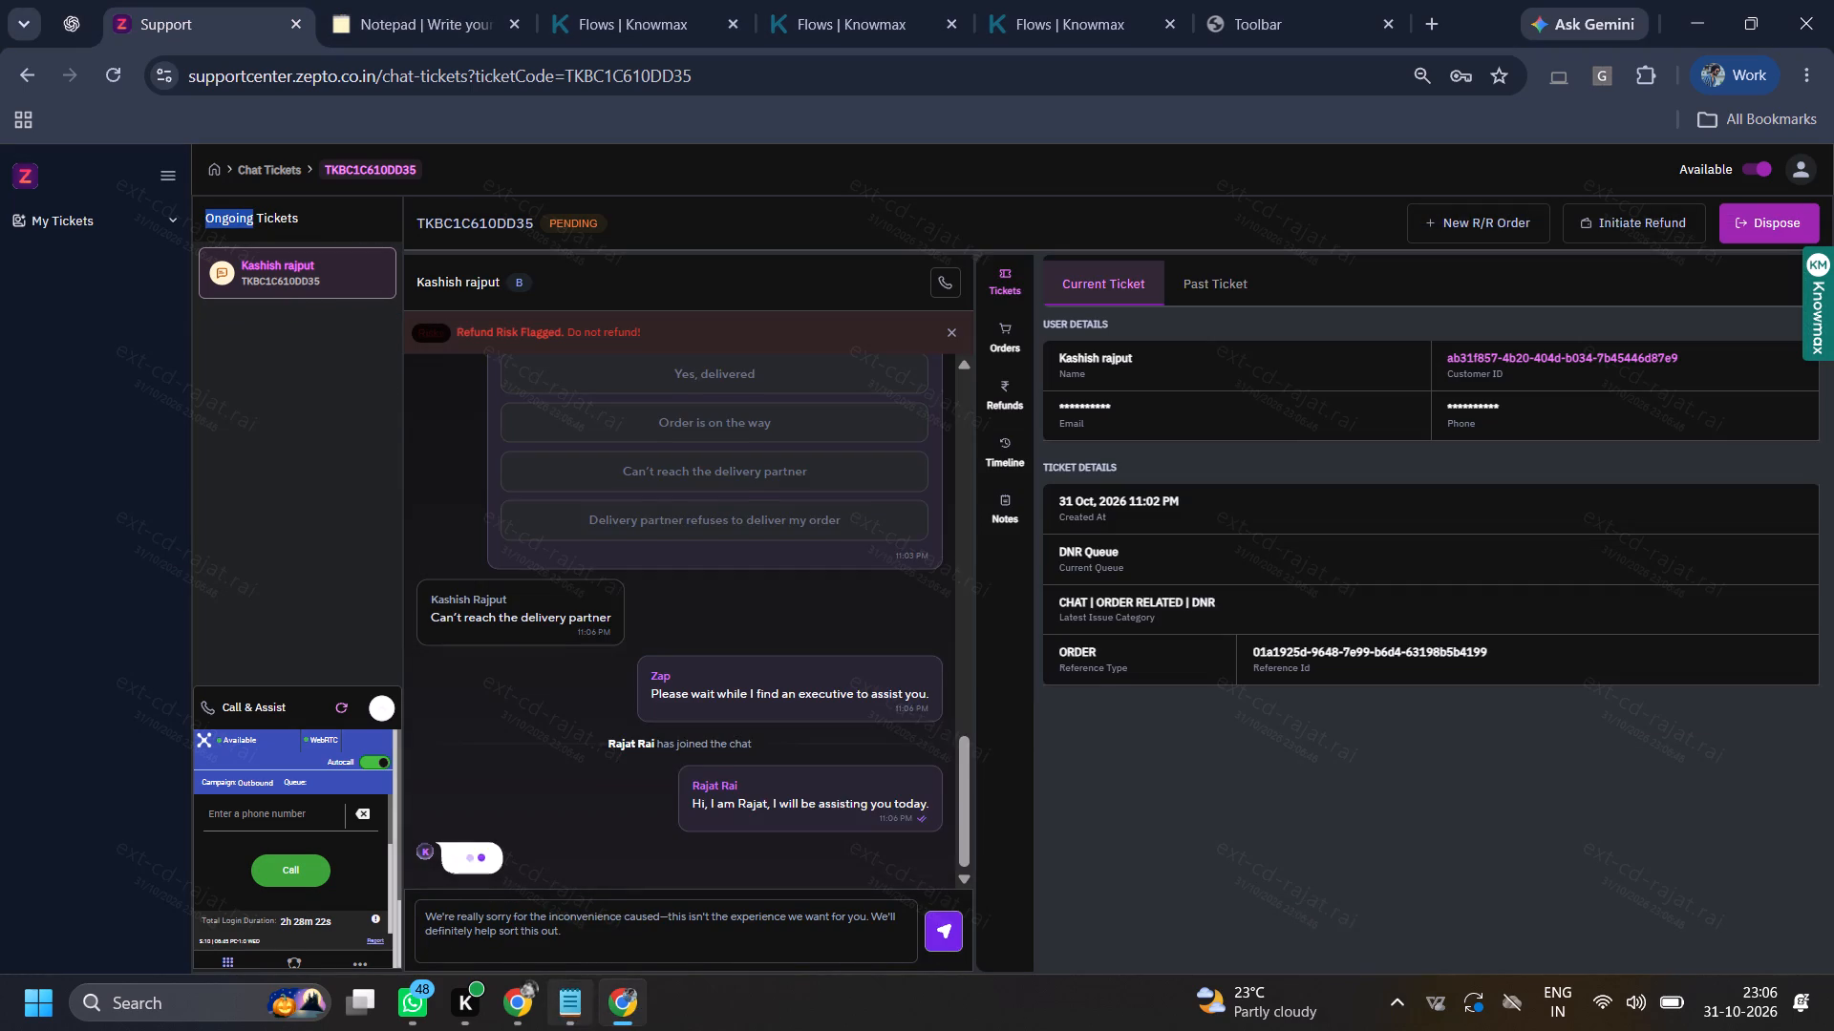
pyautogui.keyDown('ctrl'); pyautogui.click(595, 935); pyautogui.keyUp('ctrl')
pyautogui.hotkey('ctrl', 'Return')
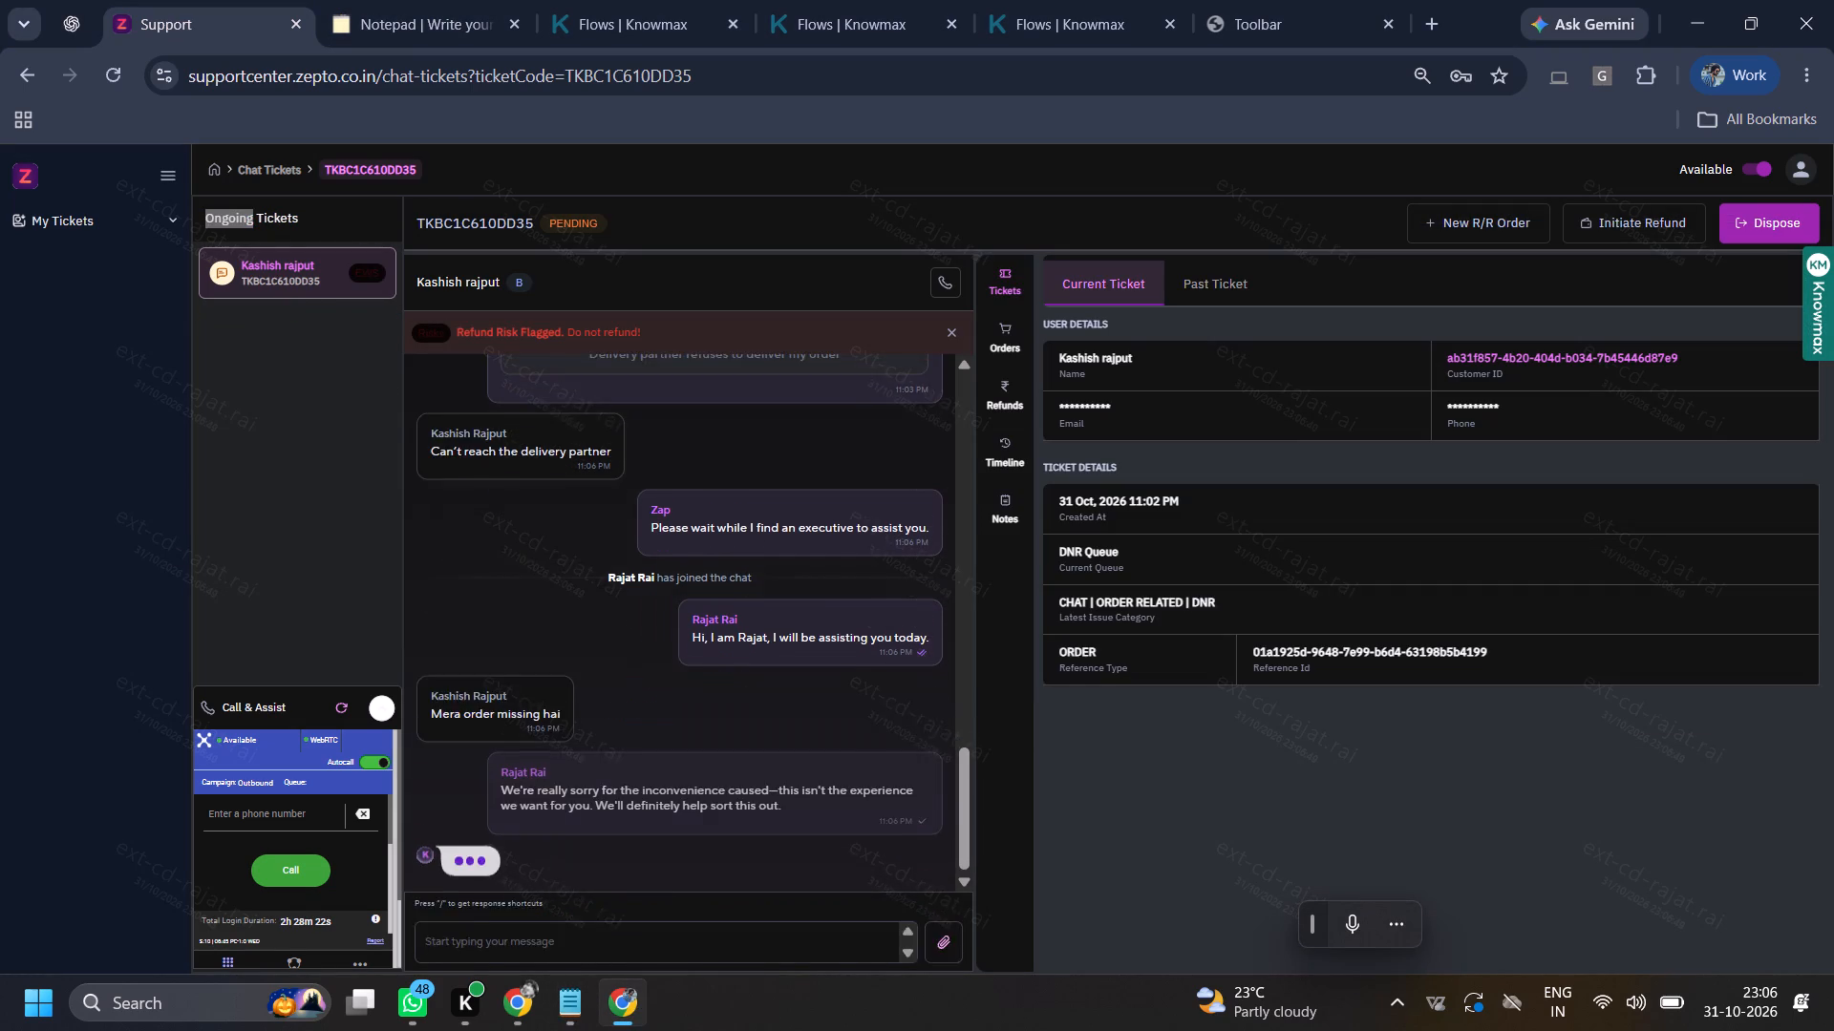
pyautogui.hotkey('ctrl', 'v')
pyautogui.hotkey('ctrl', 'Return')
# Examine the order details, ticket notes and chat history, including the customer's reported missing item and its product picture.
pyautogui.click(1003, 333)
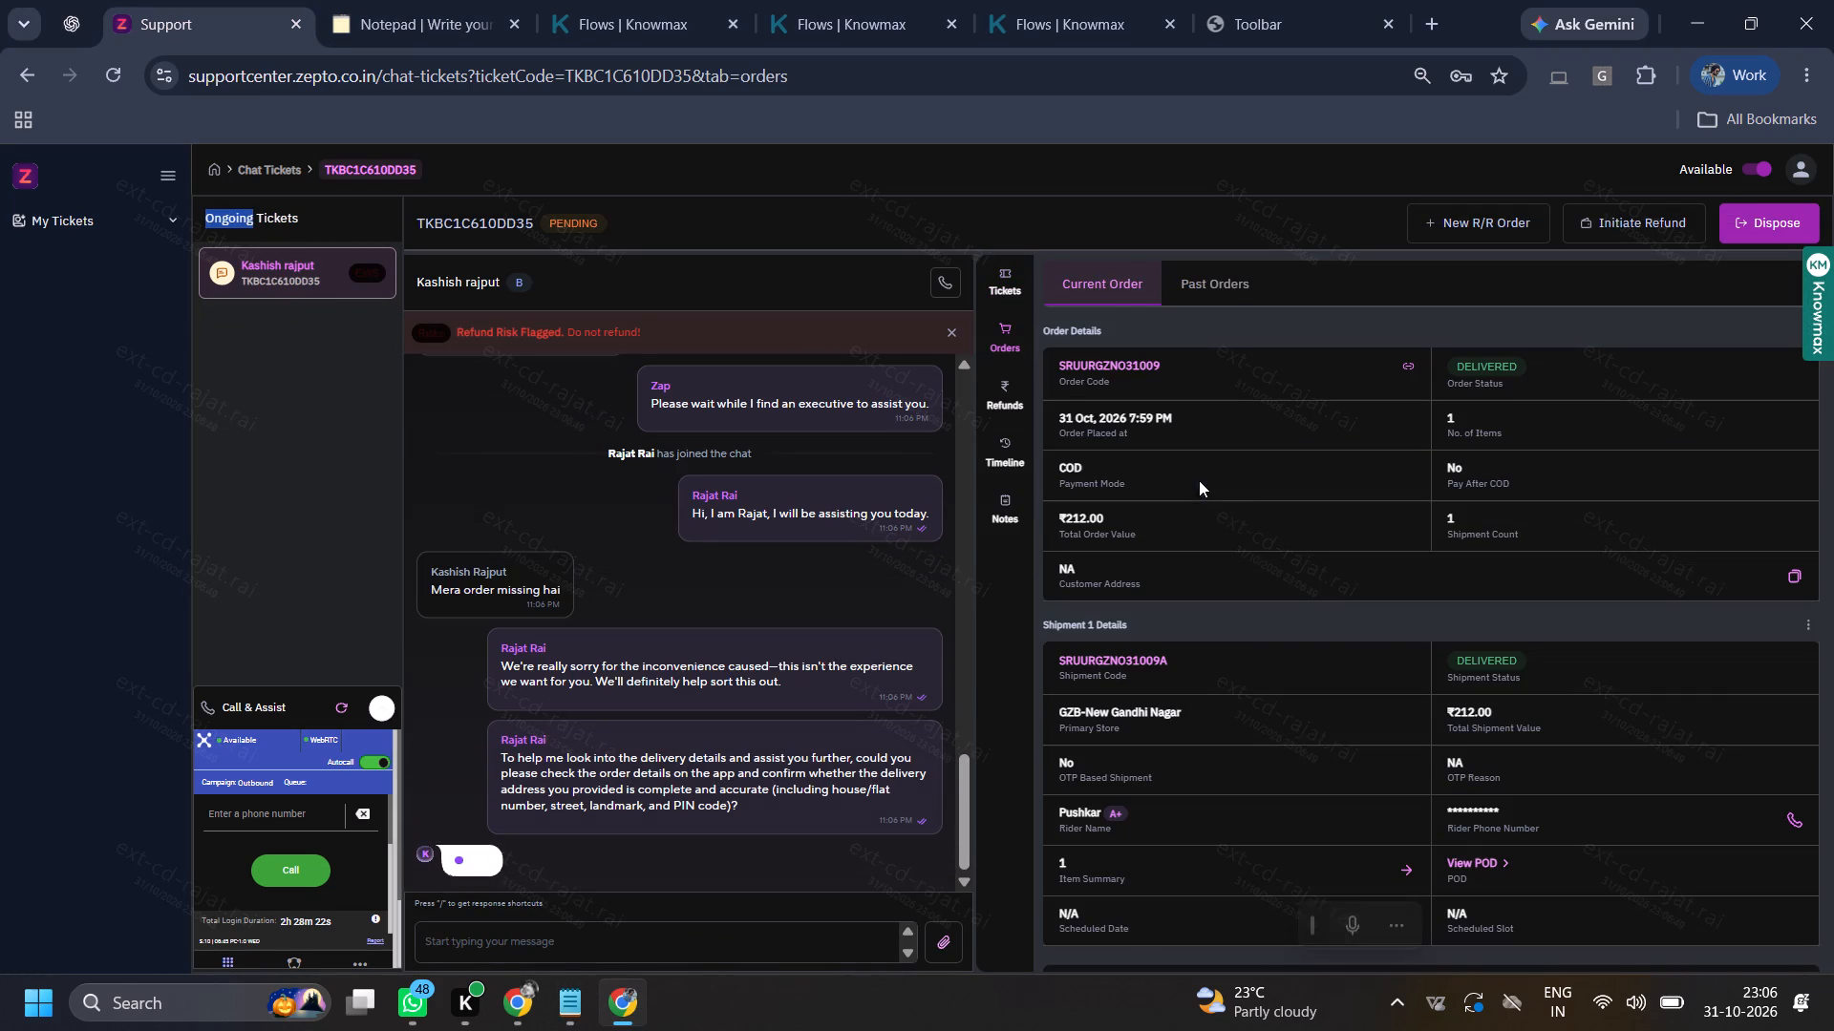
pyautogui.click(996, 513)
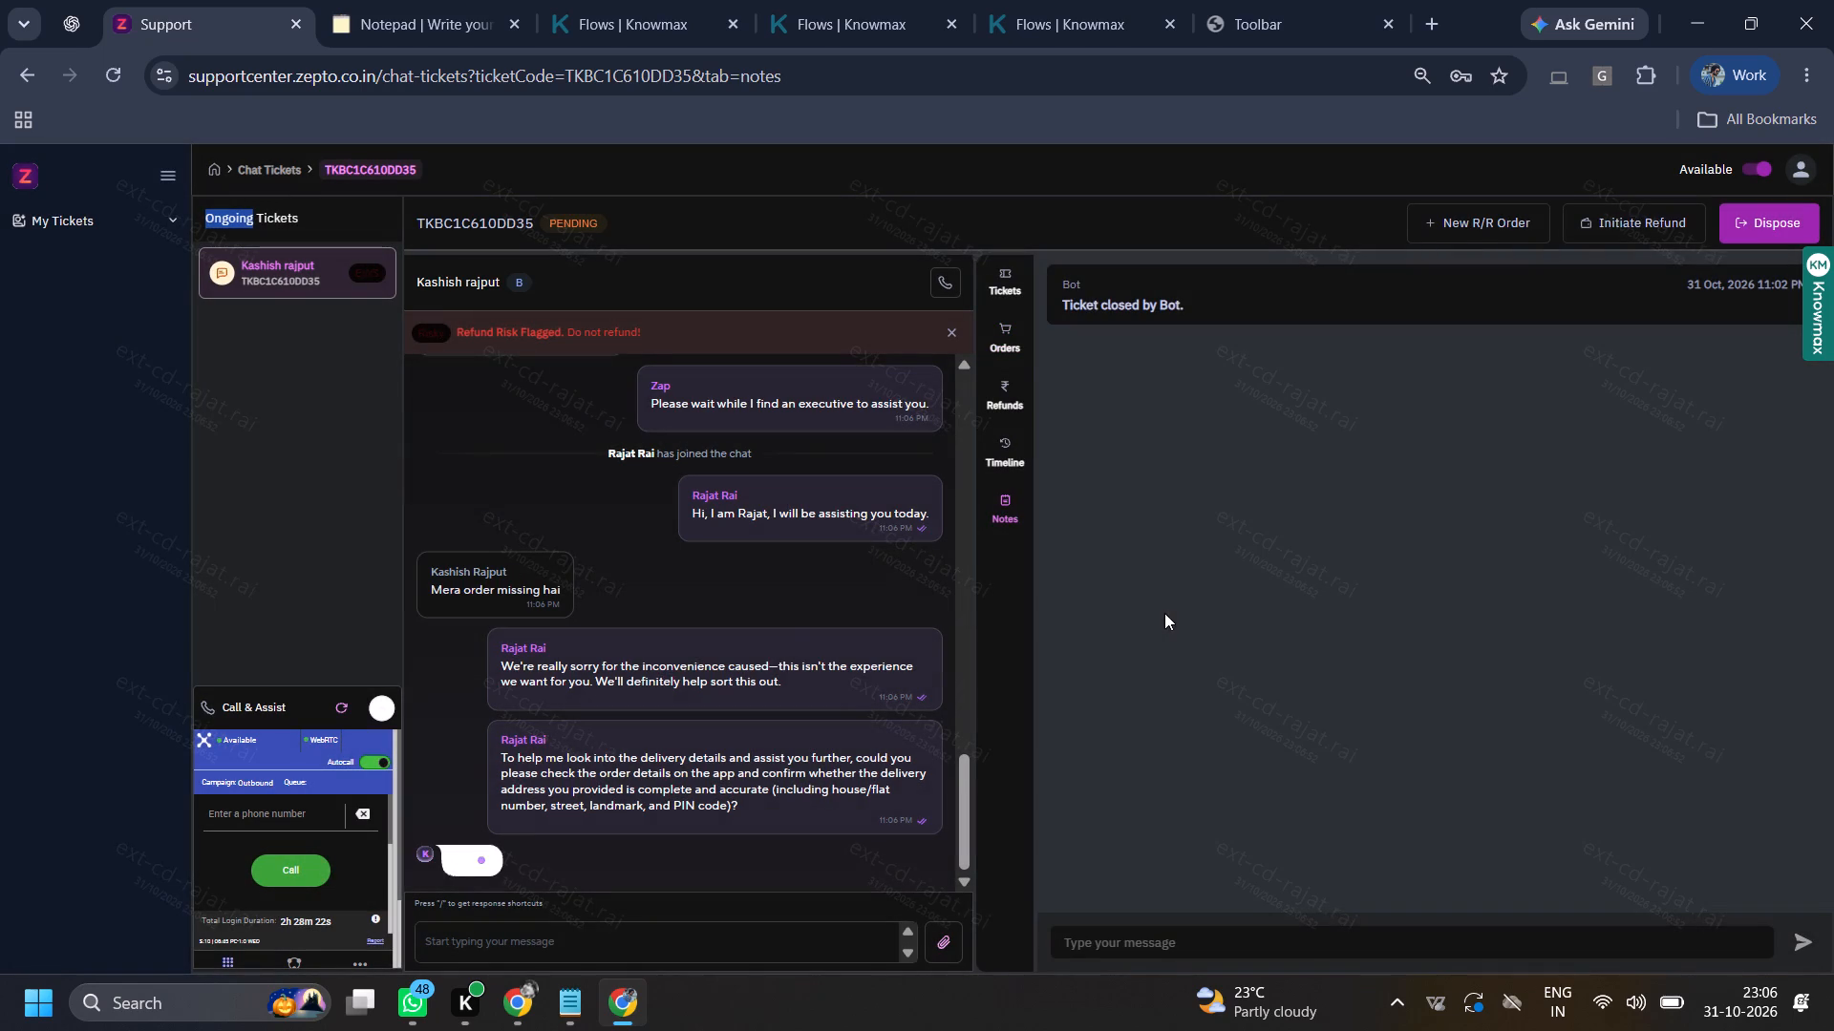
pyautogui.scroll(2, 769, 628)
pyautogui.scroll(-1, 769, 628)
pyautogui.scroll(13, 768, 628)
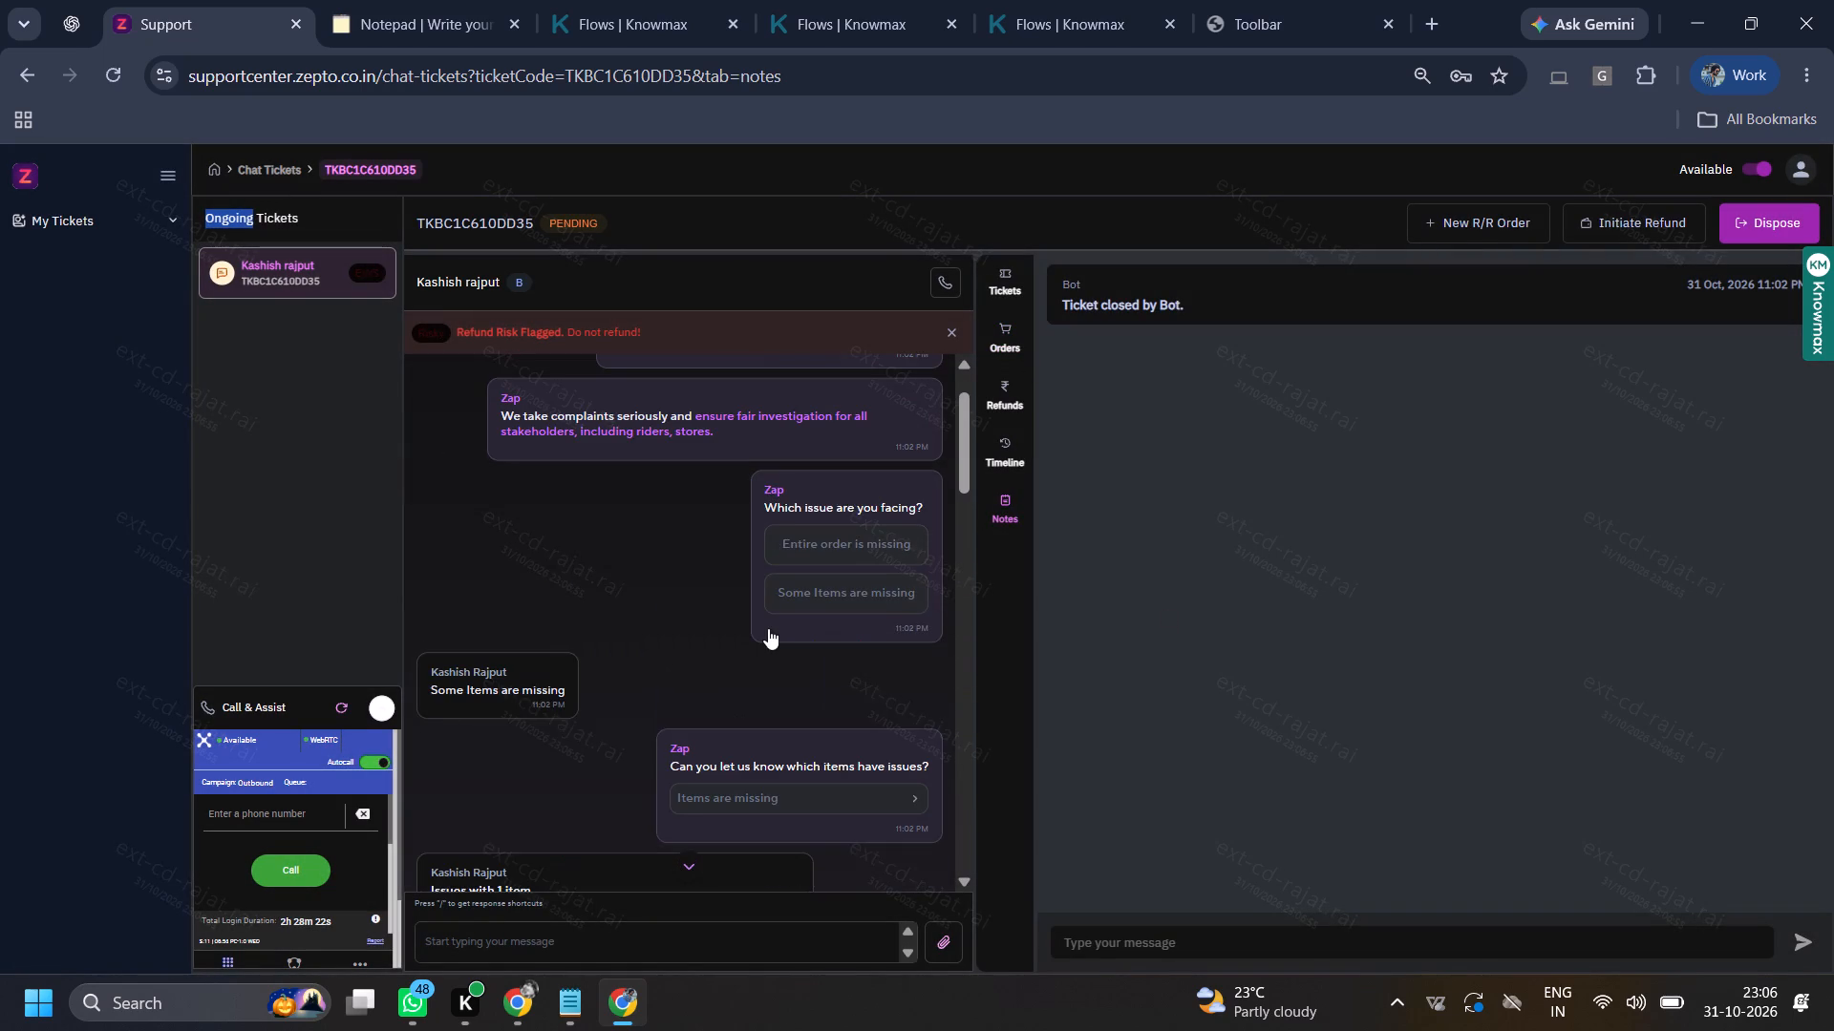
pyautogui.scroll(-6, 768, 628)
pyautogui.scroll(3, 768, 628)
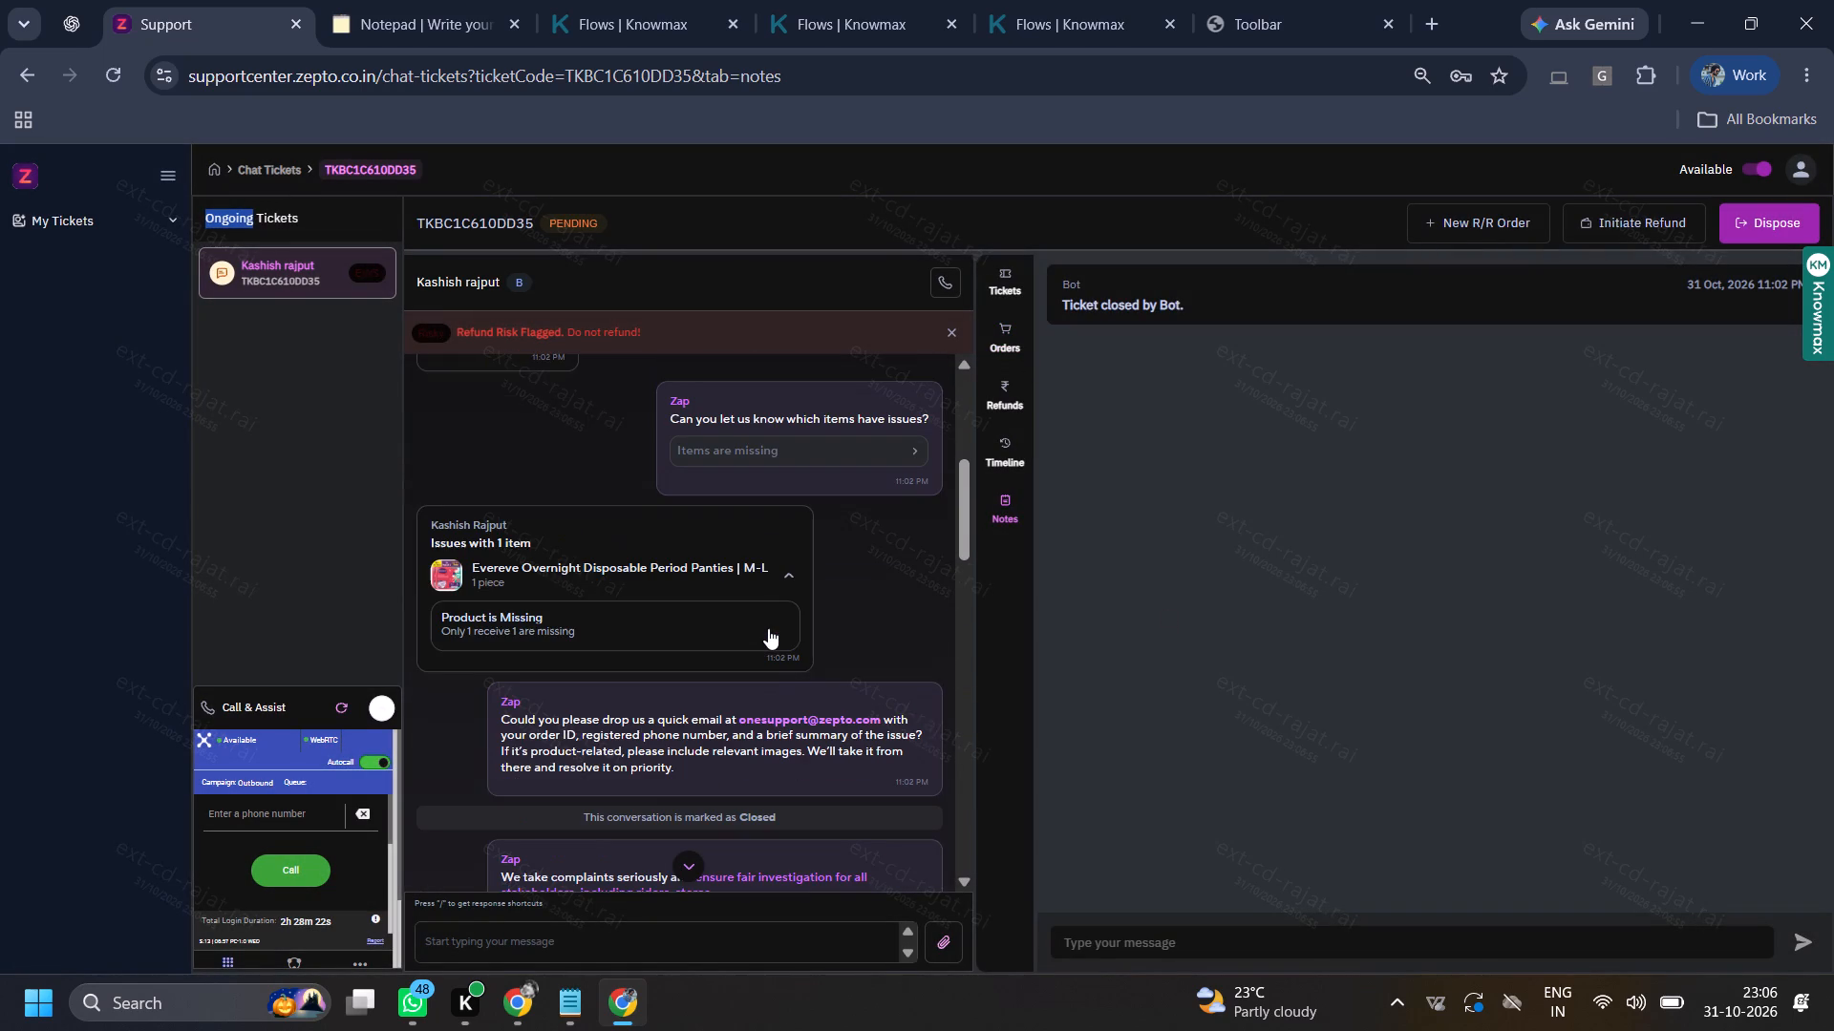
pyautogui.click(447, 585)
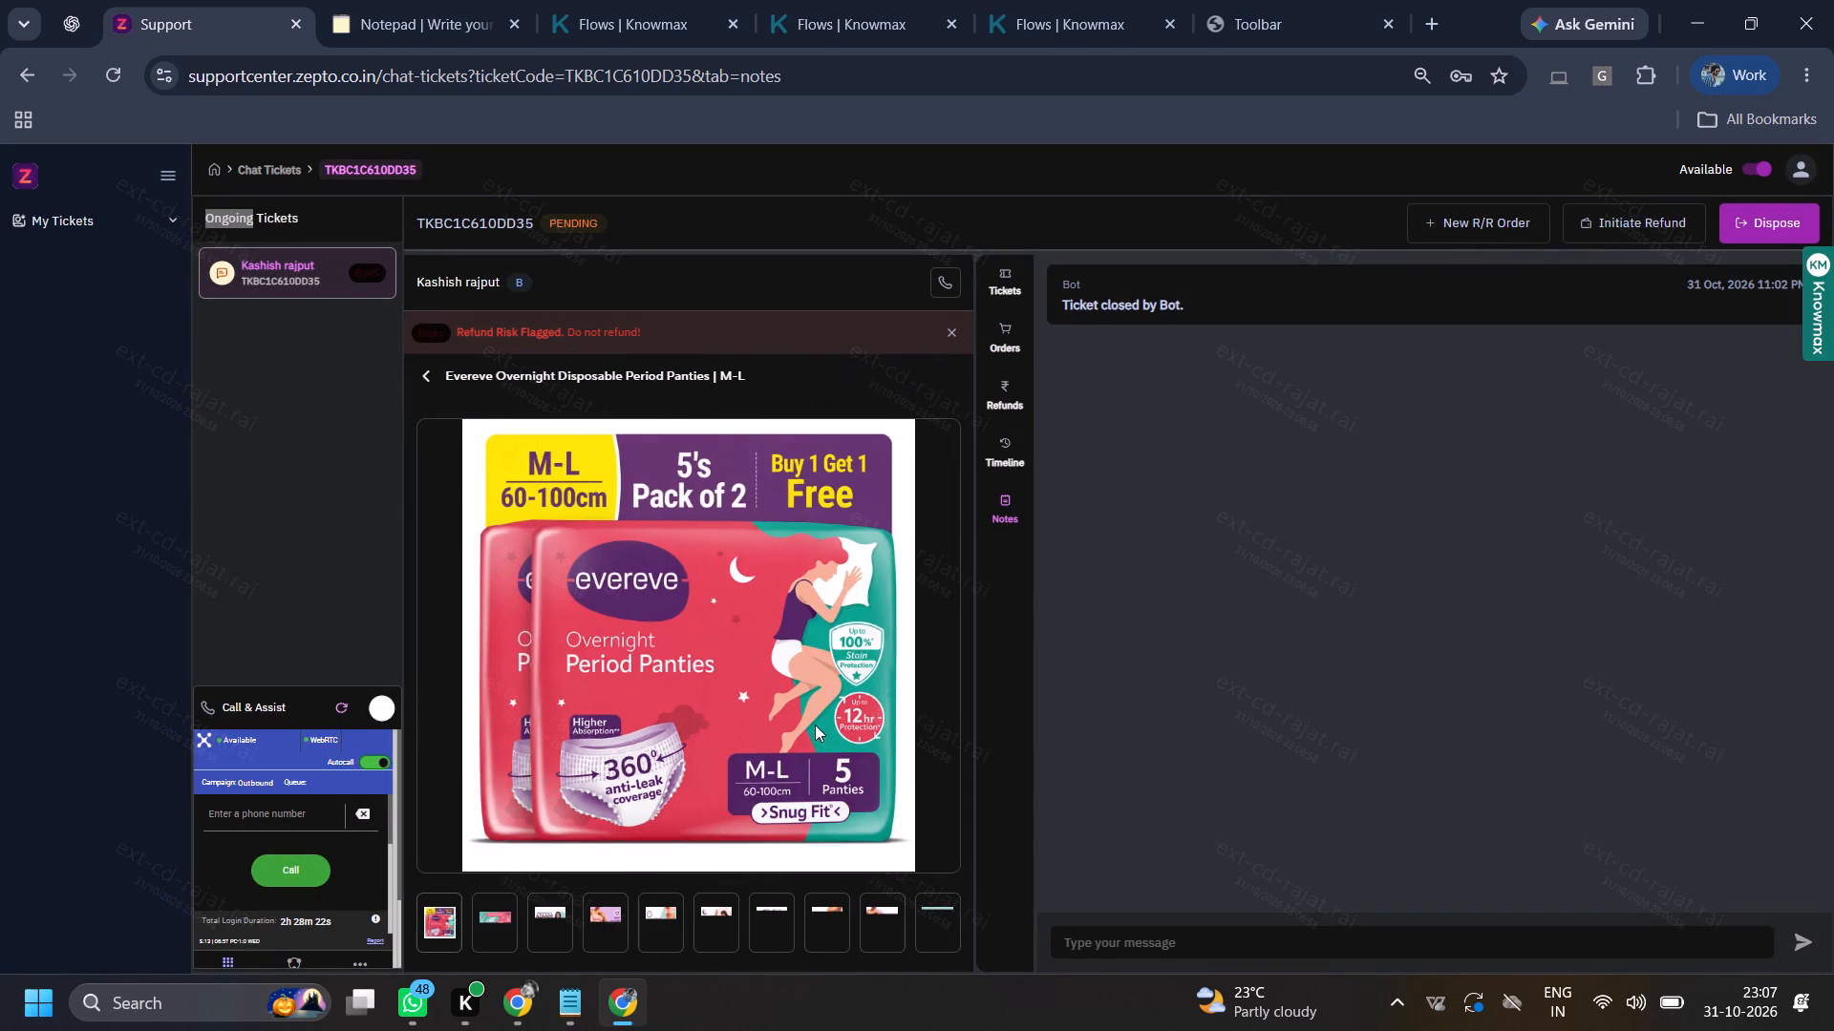
pyautogui.click(428, 380)
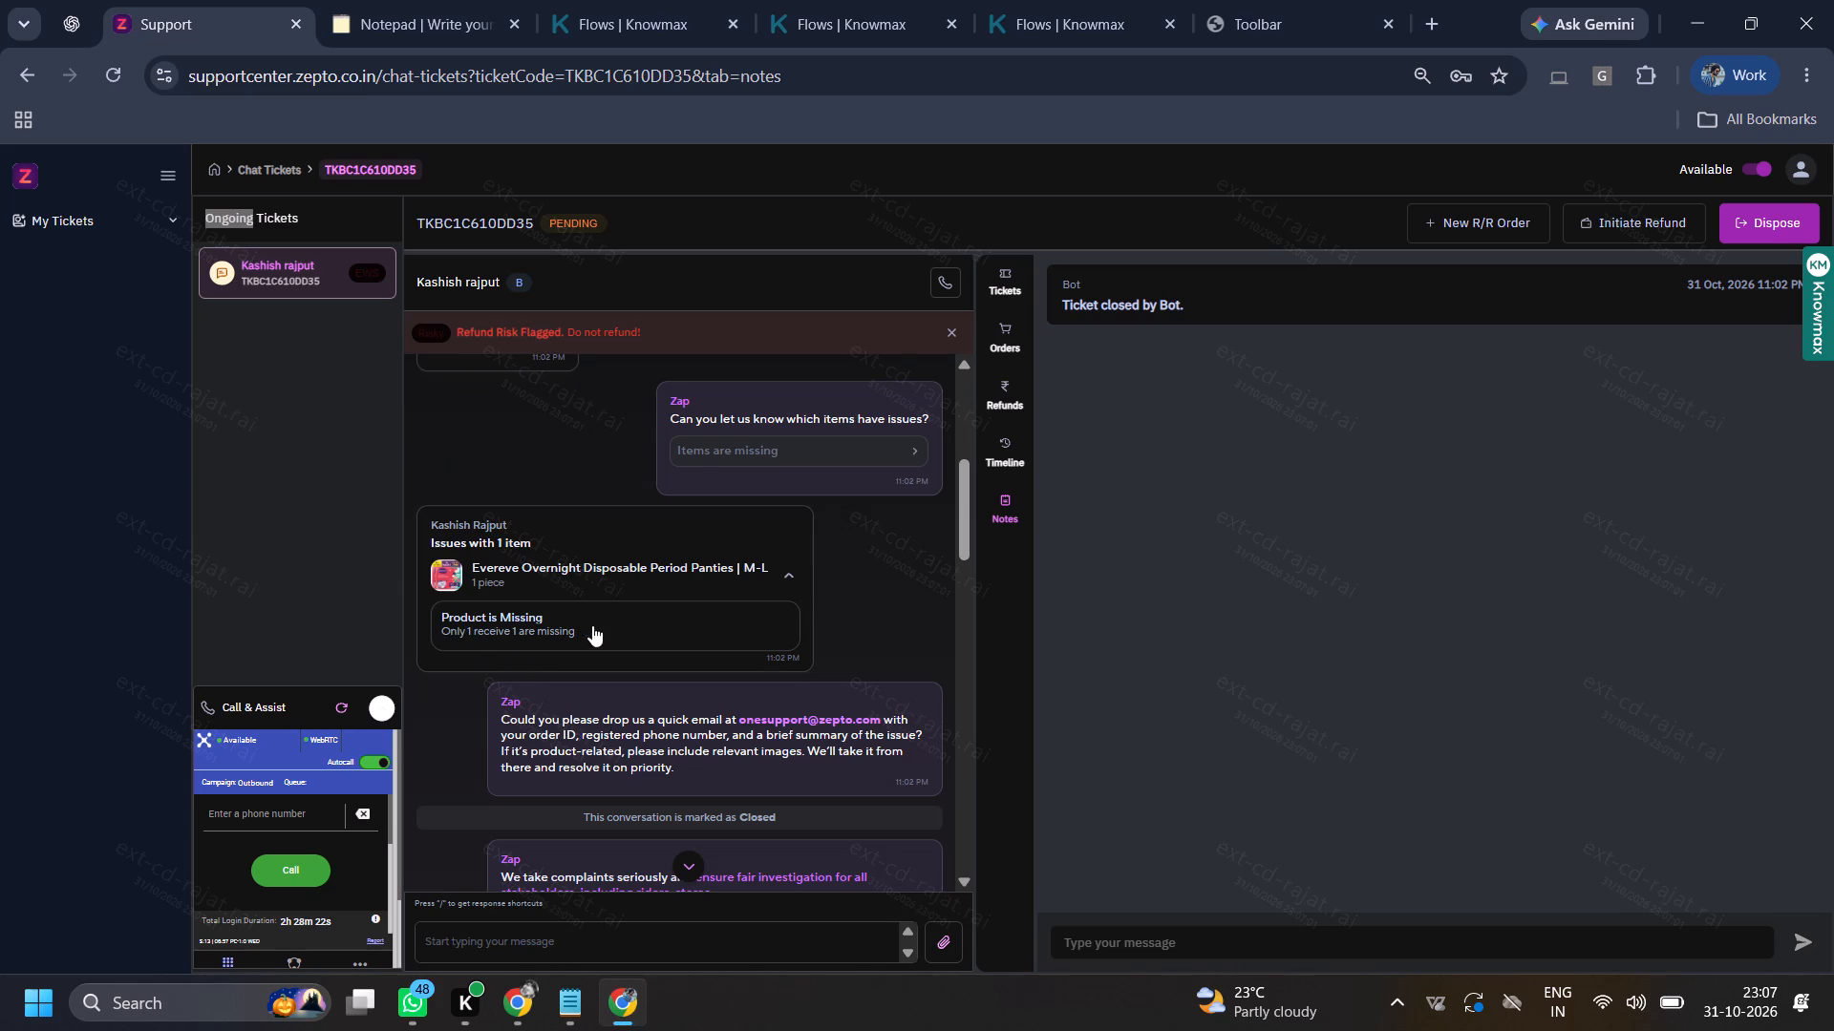
# Check the shipment details, the order's refund form and the Evereve Overnight Disposable Period Panties product page without issuing a refund.
pyautogui.click(1006, 333)
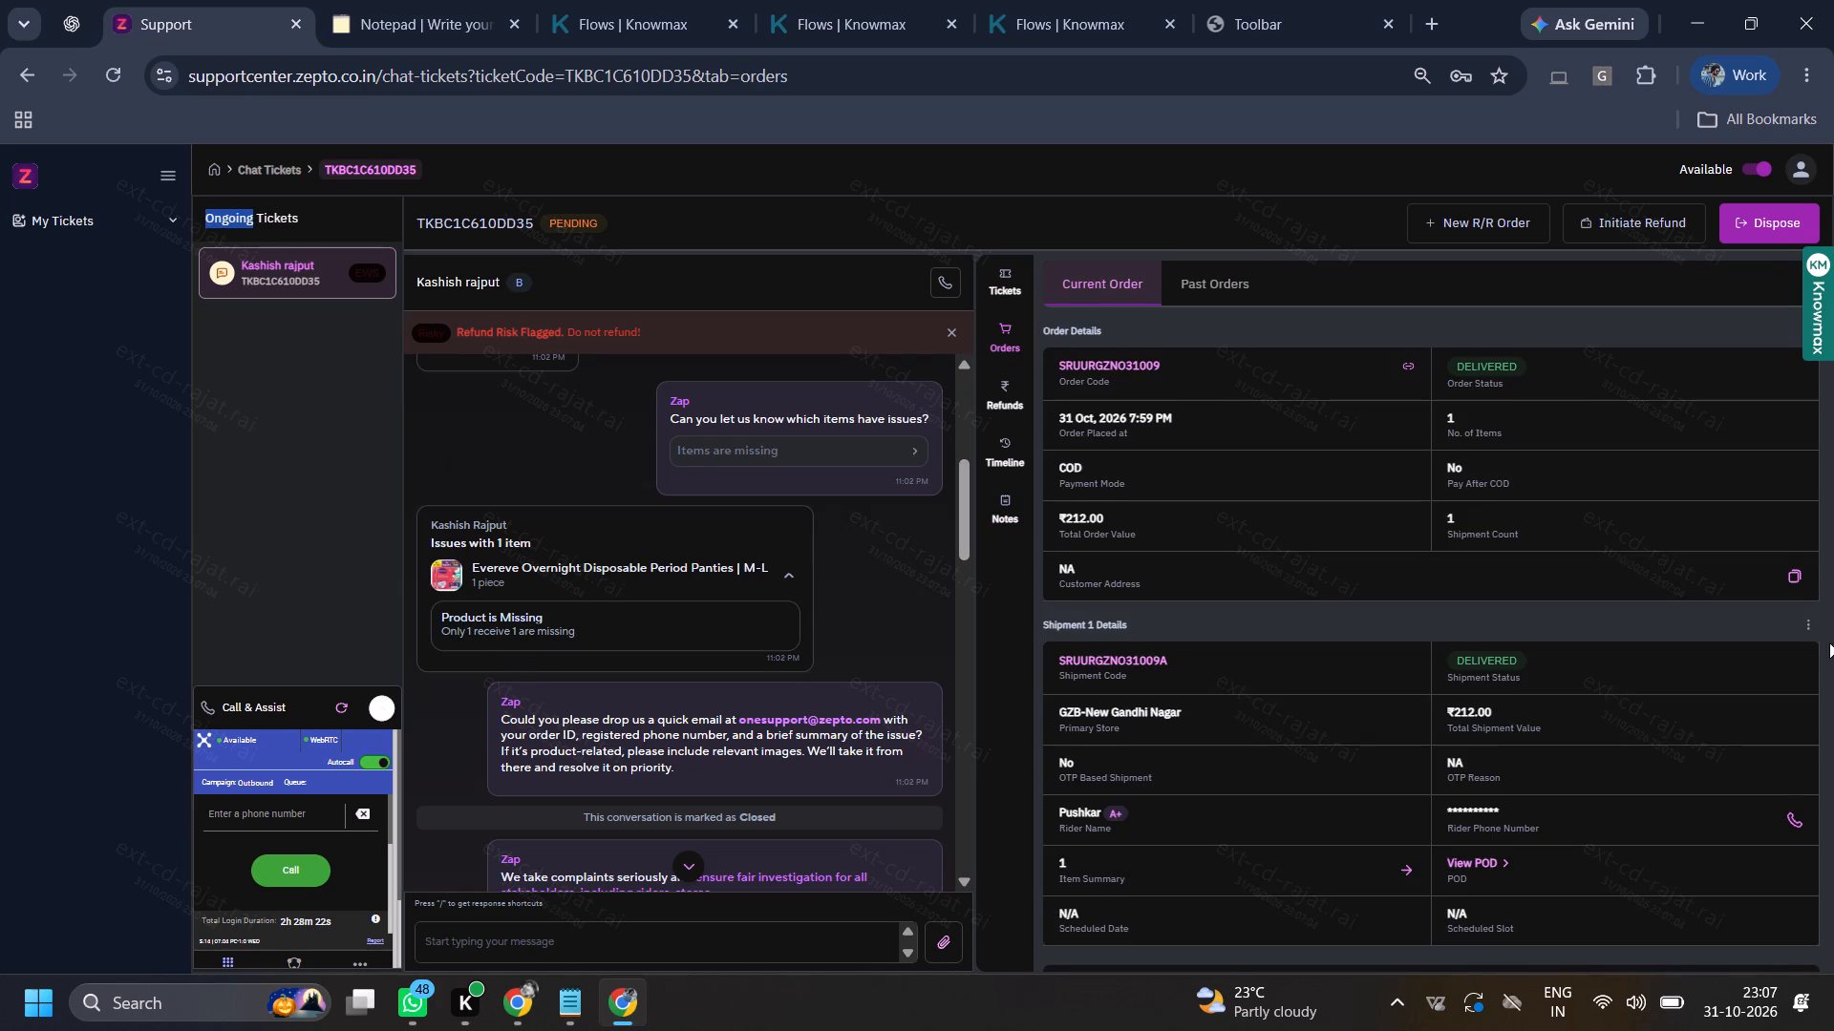
pyautogui.scroll(-3, 1824, 650)
pyautogui.click(1644, 237)
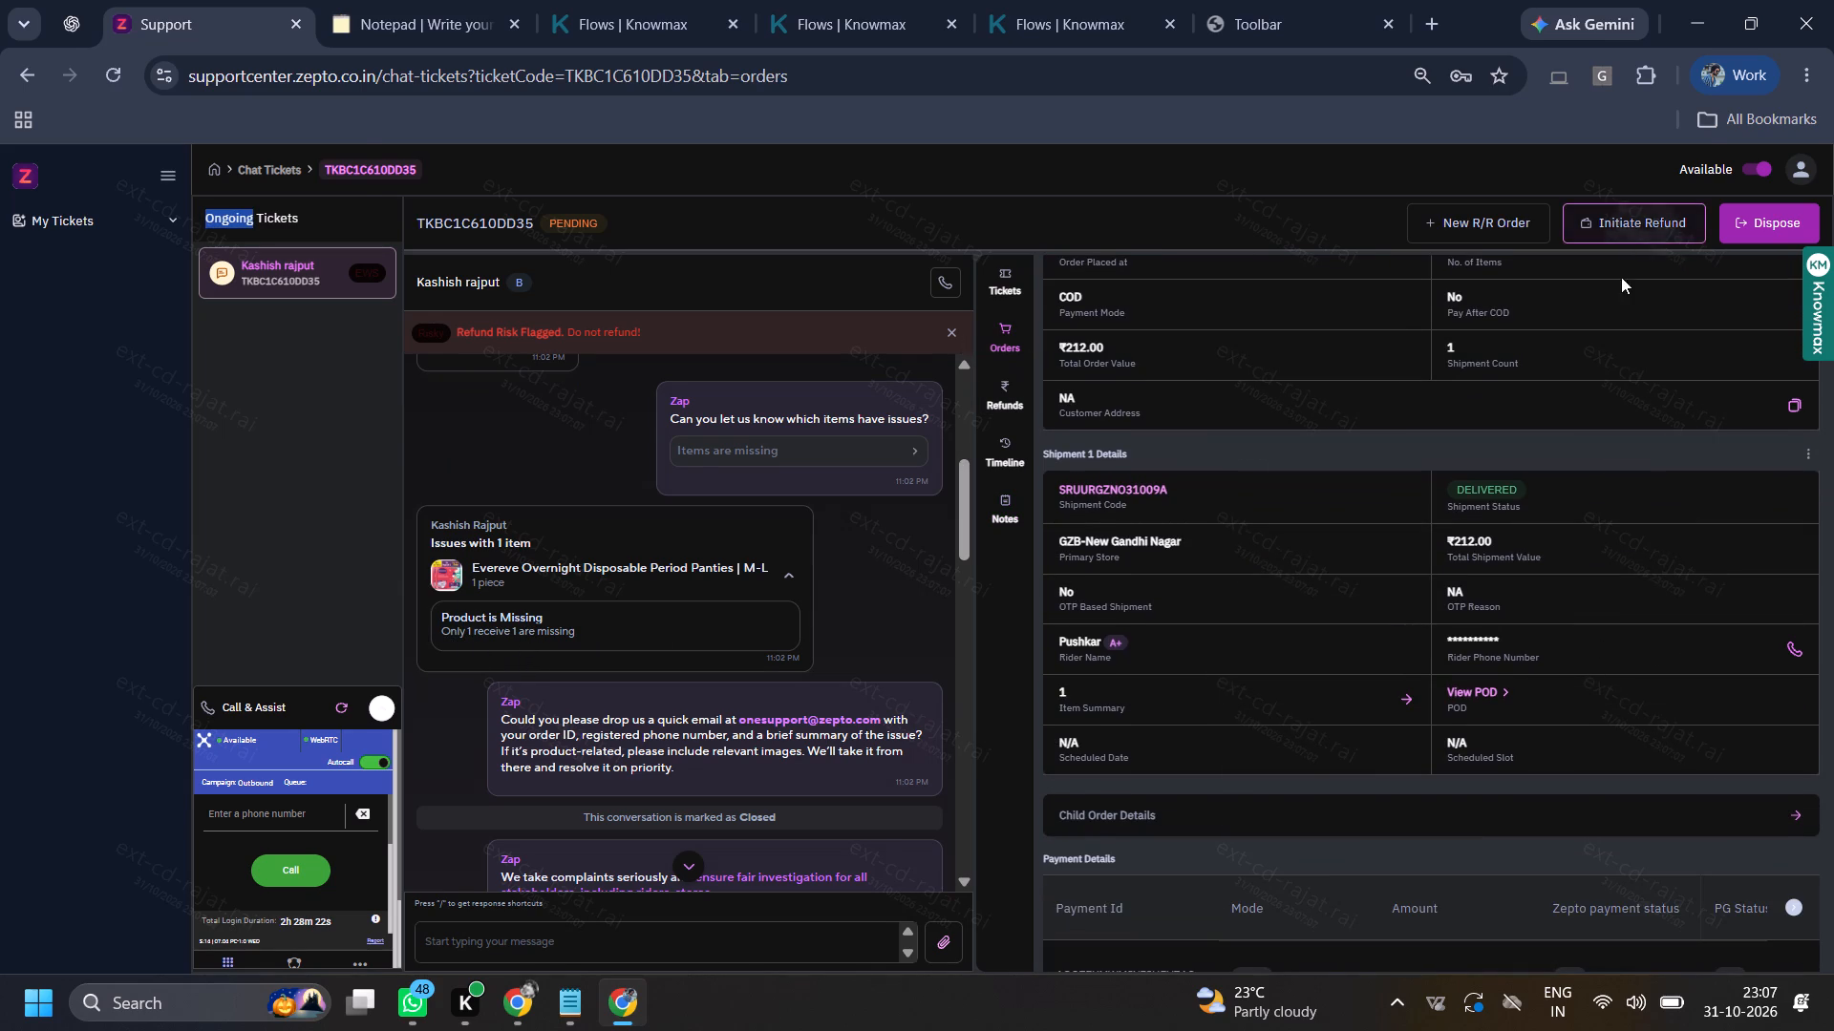
pyautogui.click(502, 381)
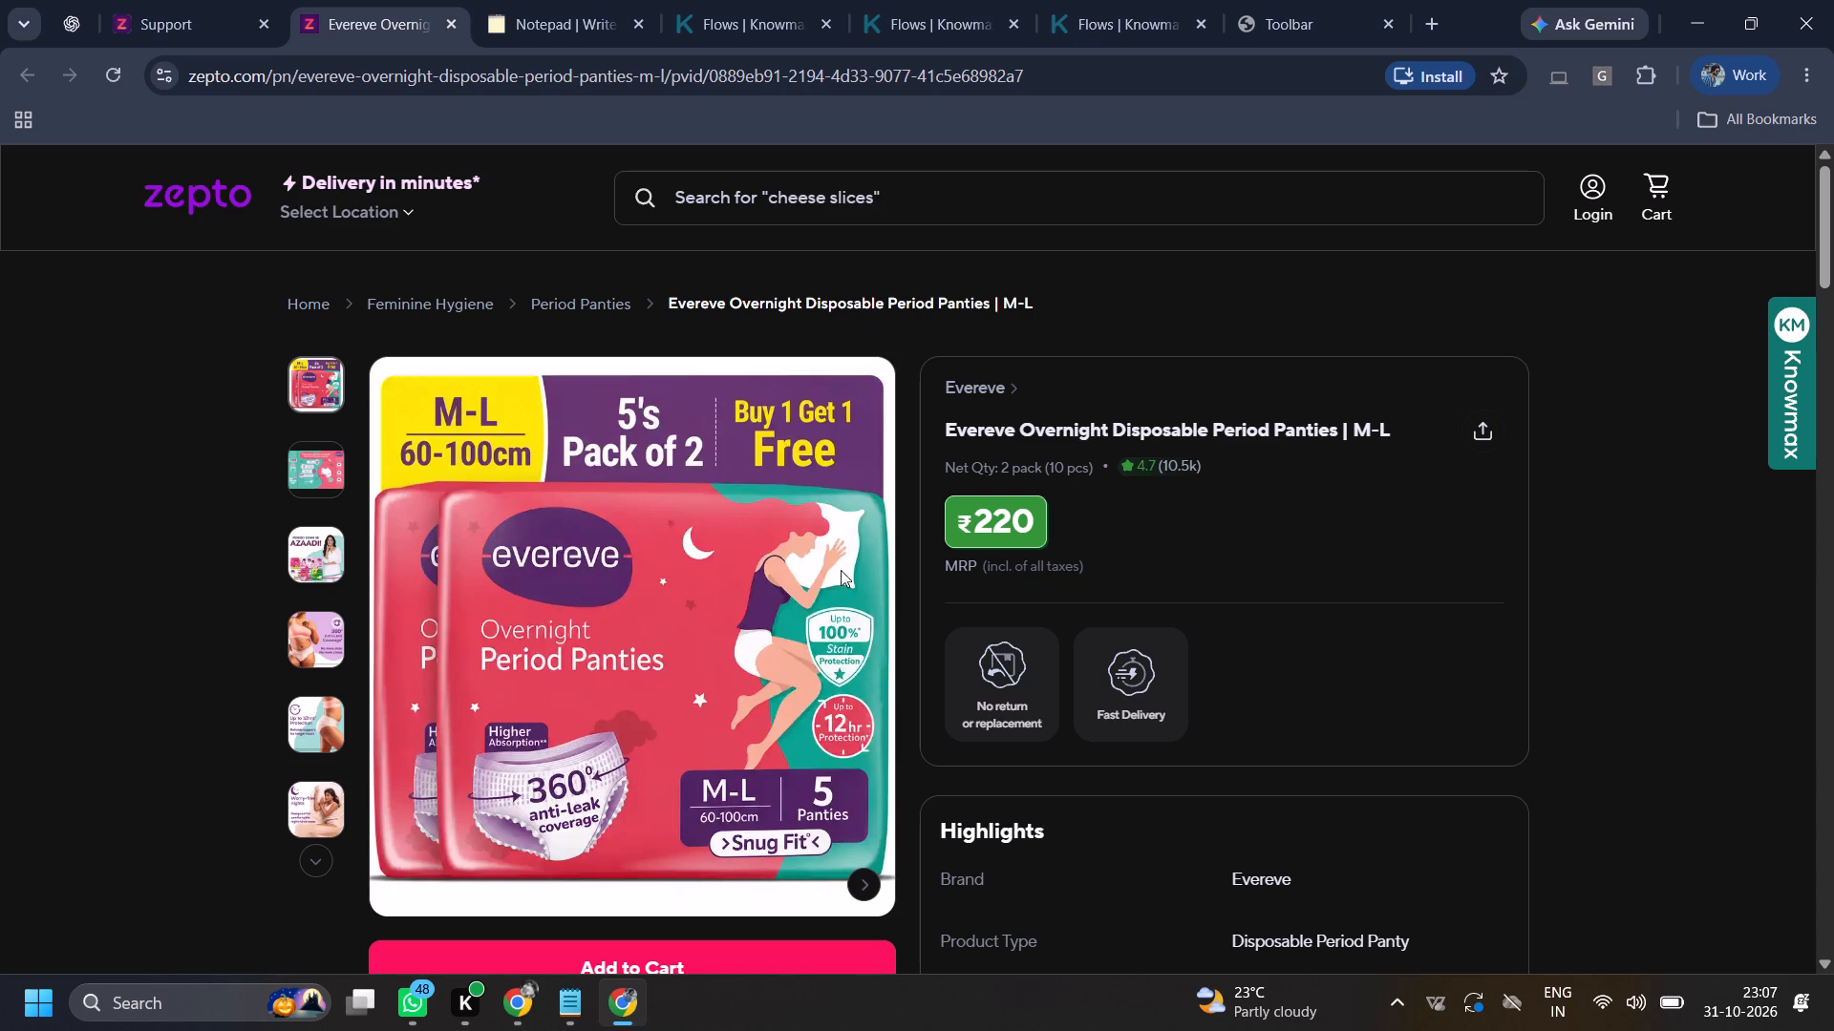
pyautogui.click(454, 22)
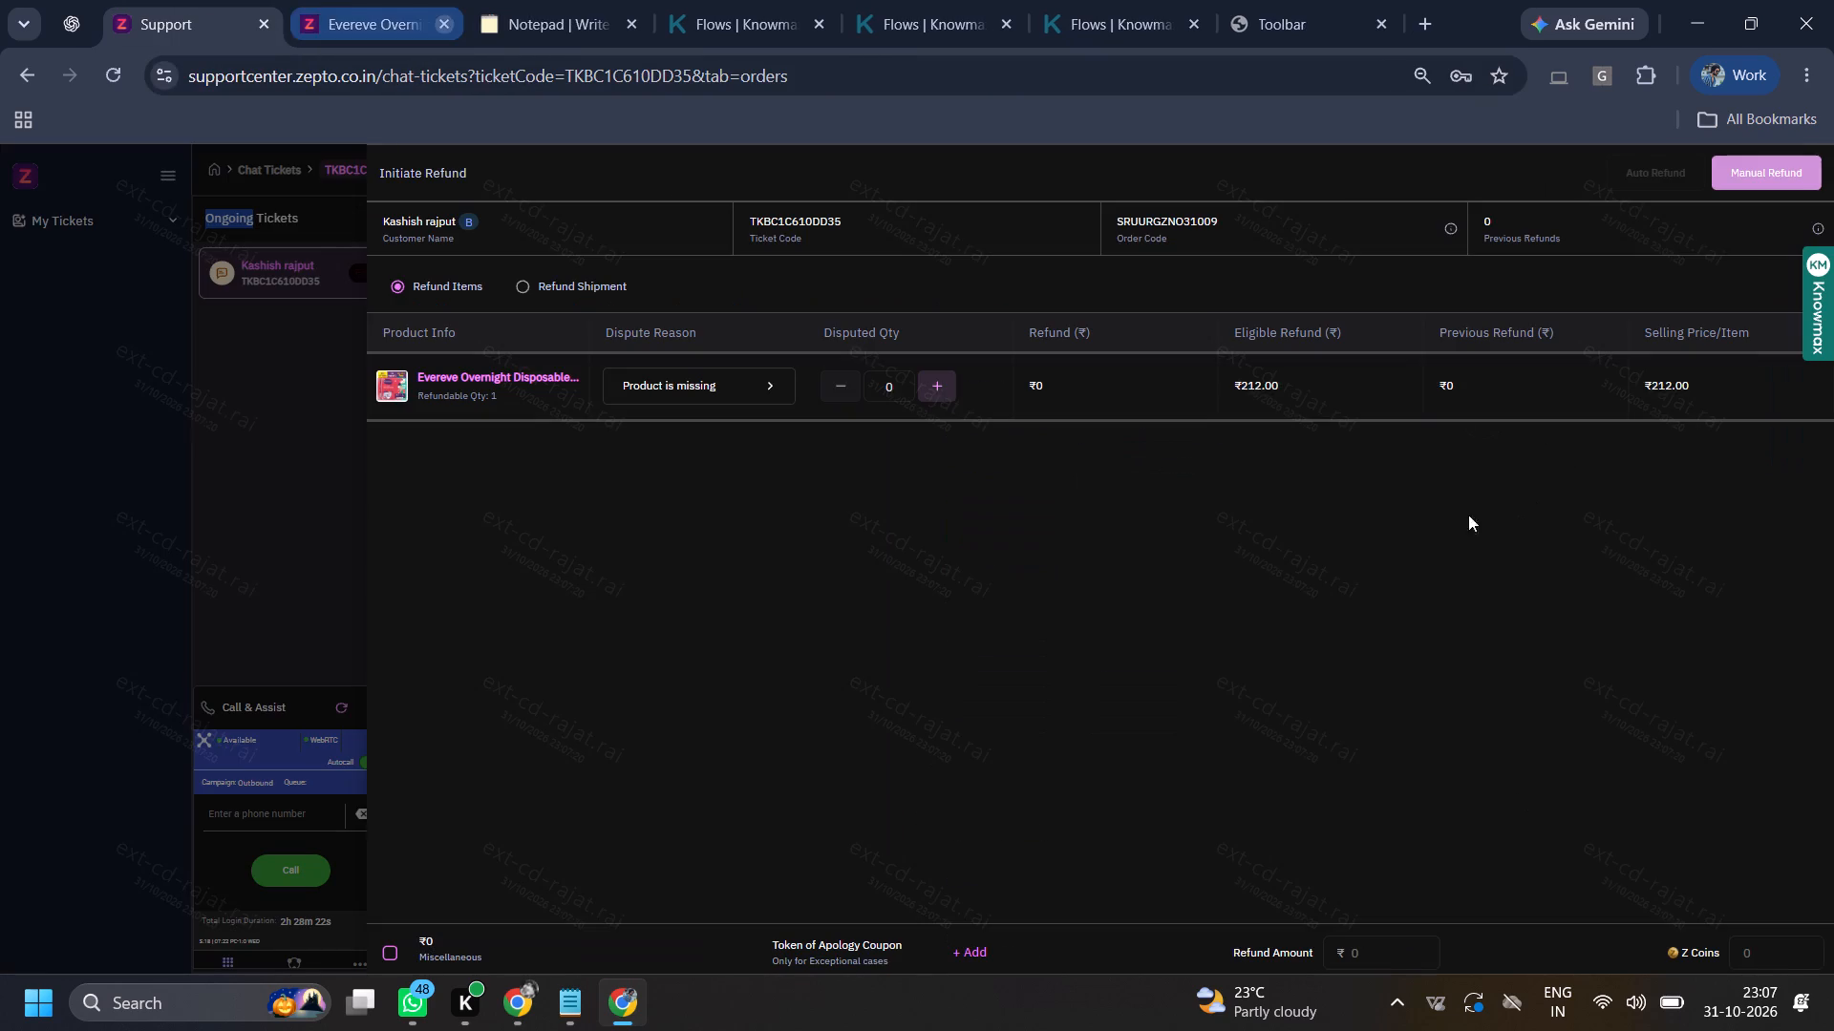
pyautogui.click(160, 510)
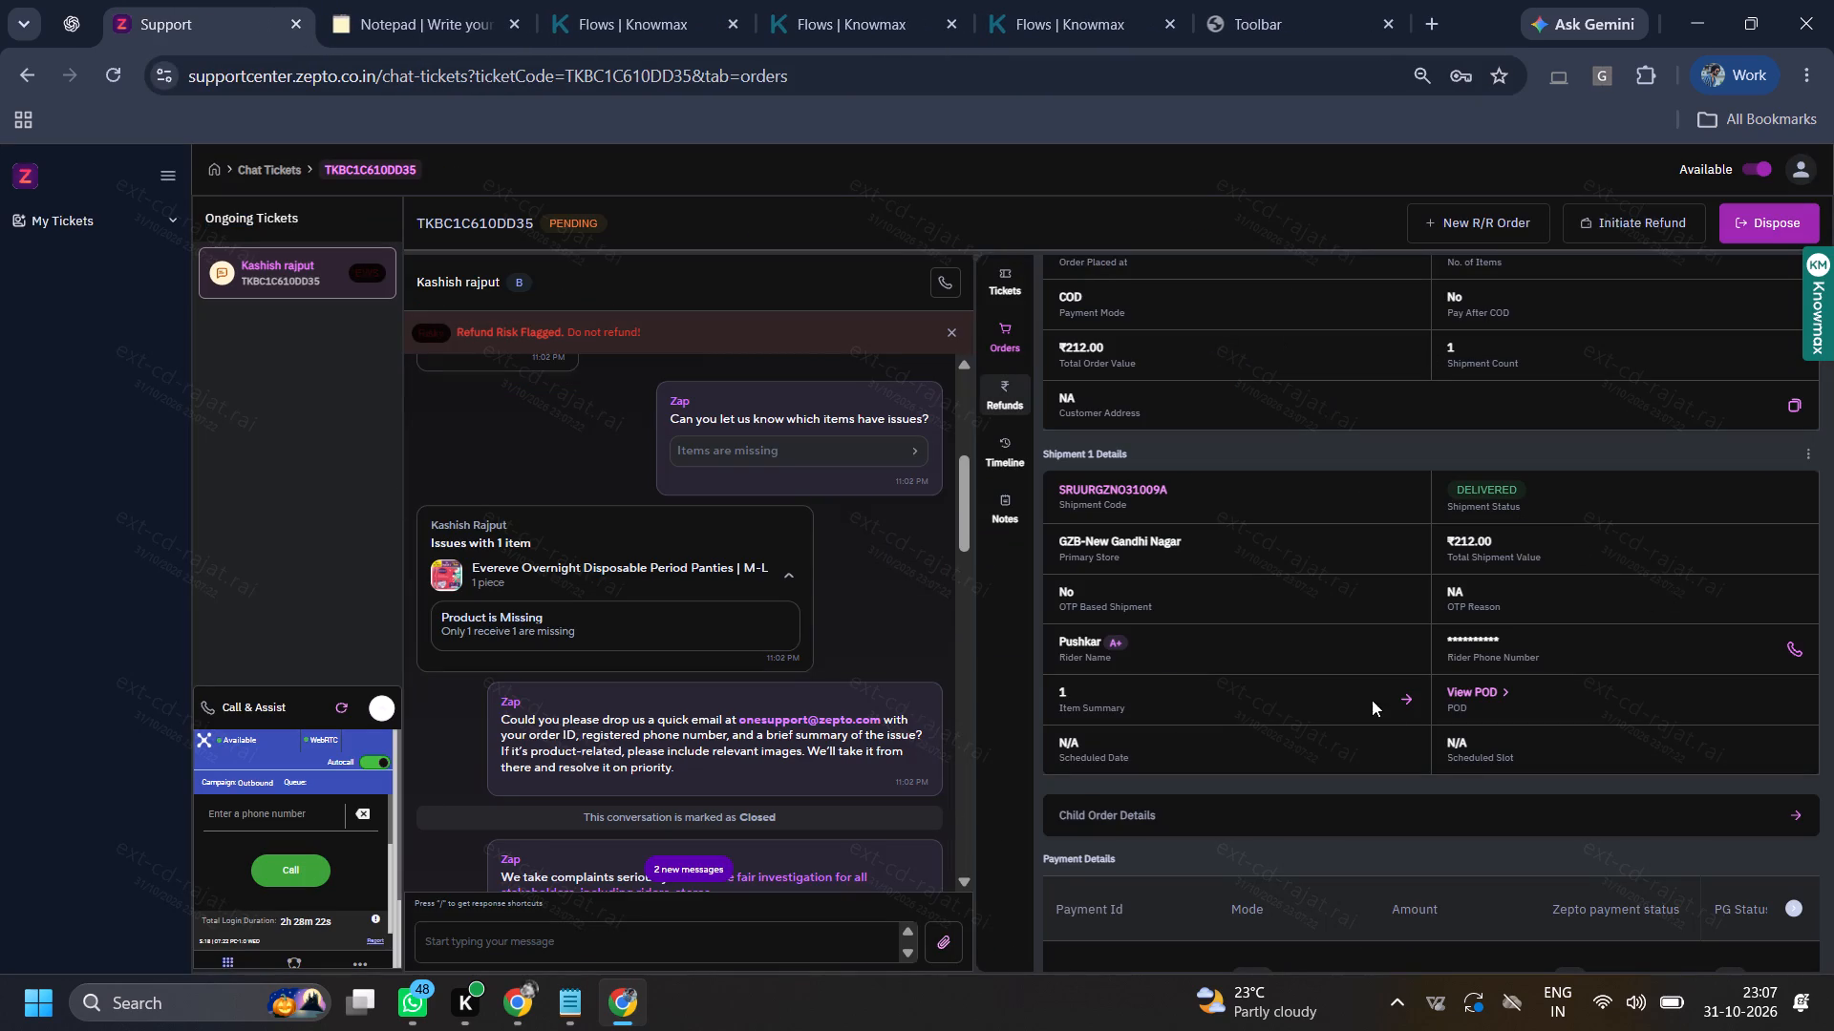
# Examine the rider's delivery and pickup photos in the proof of delivery, and read the customer's latest chat replies.
pyautogui.click(1441, 700)
pyautogui.click(1449, 700)
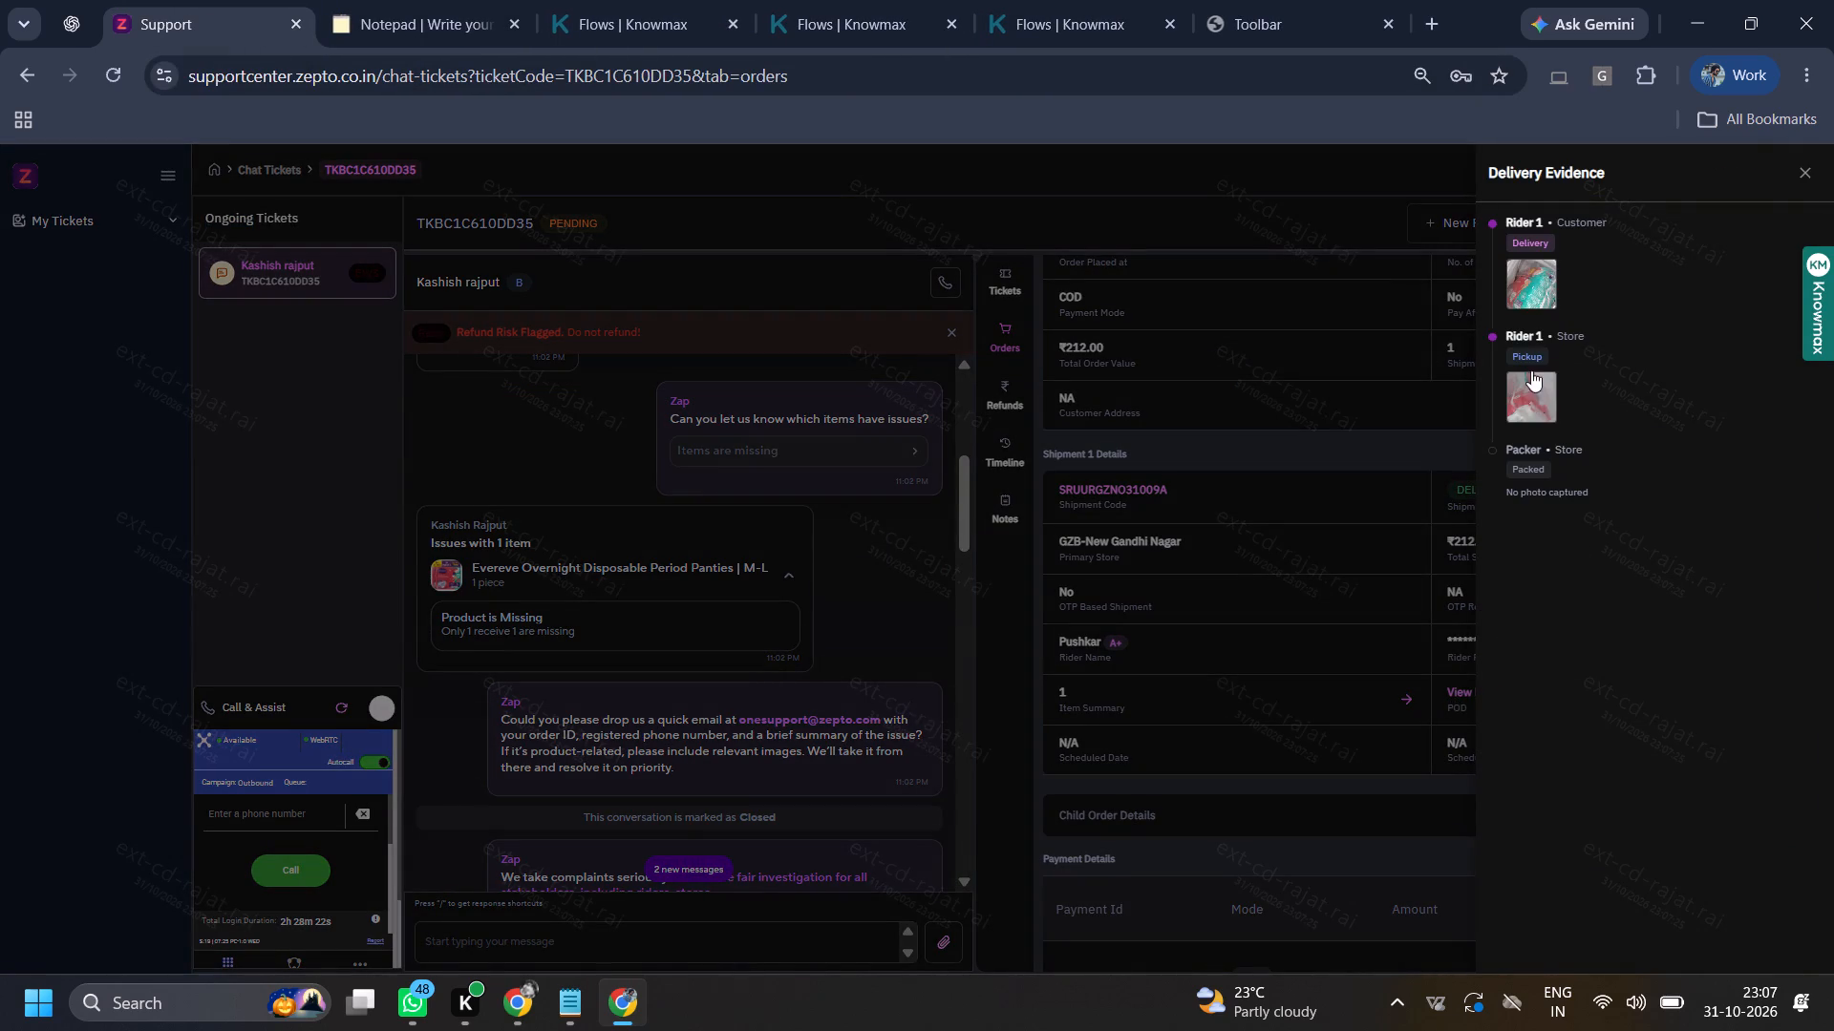
pyautogui.click(1524, 297)
pyautogui.click(1531, 409)
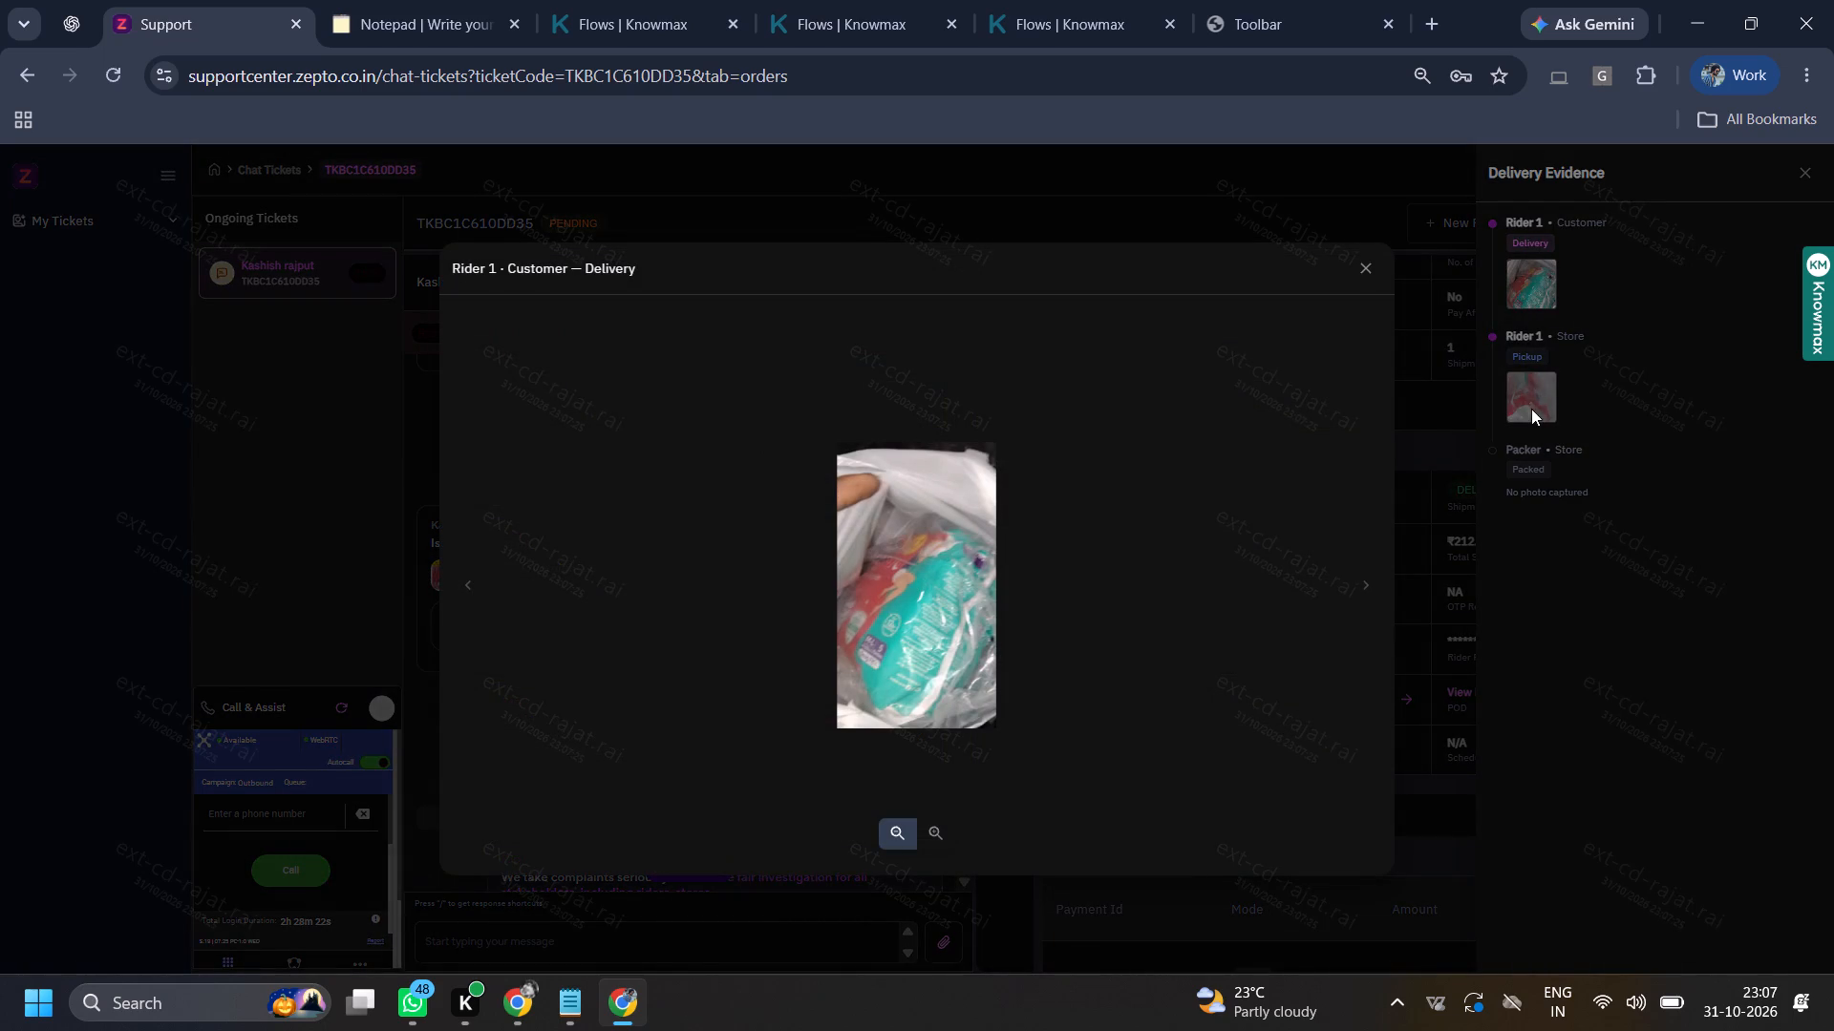
pyautogui.click(1531, 409)
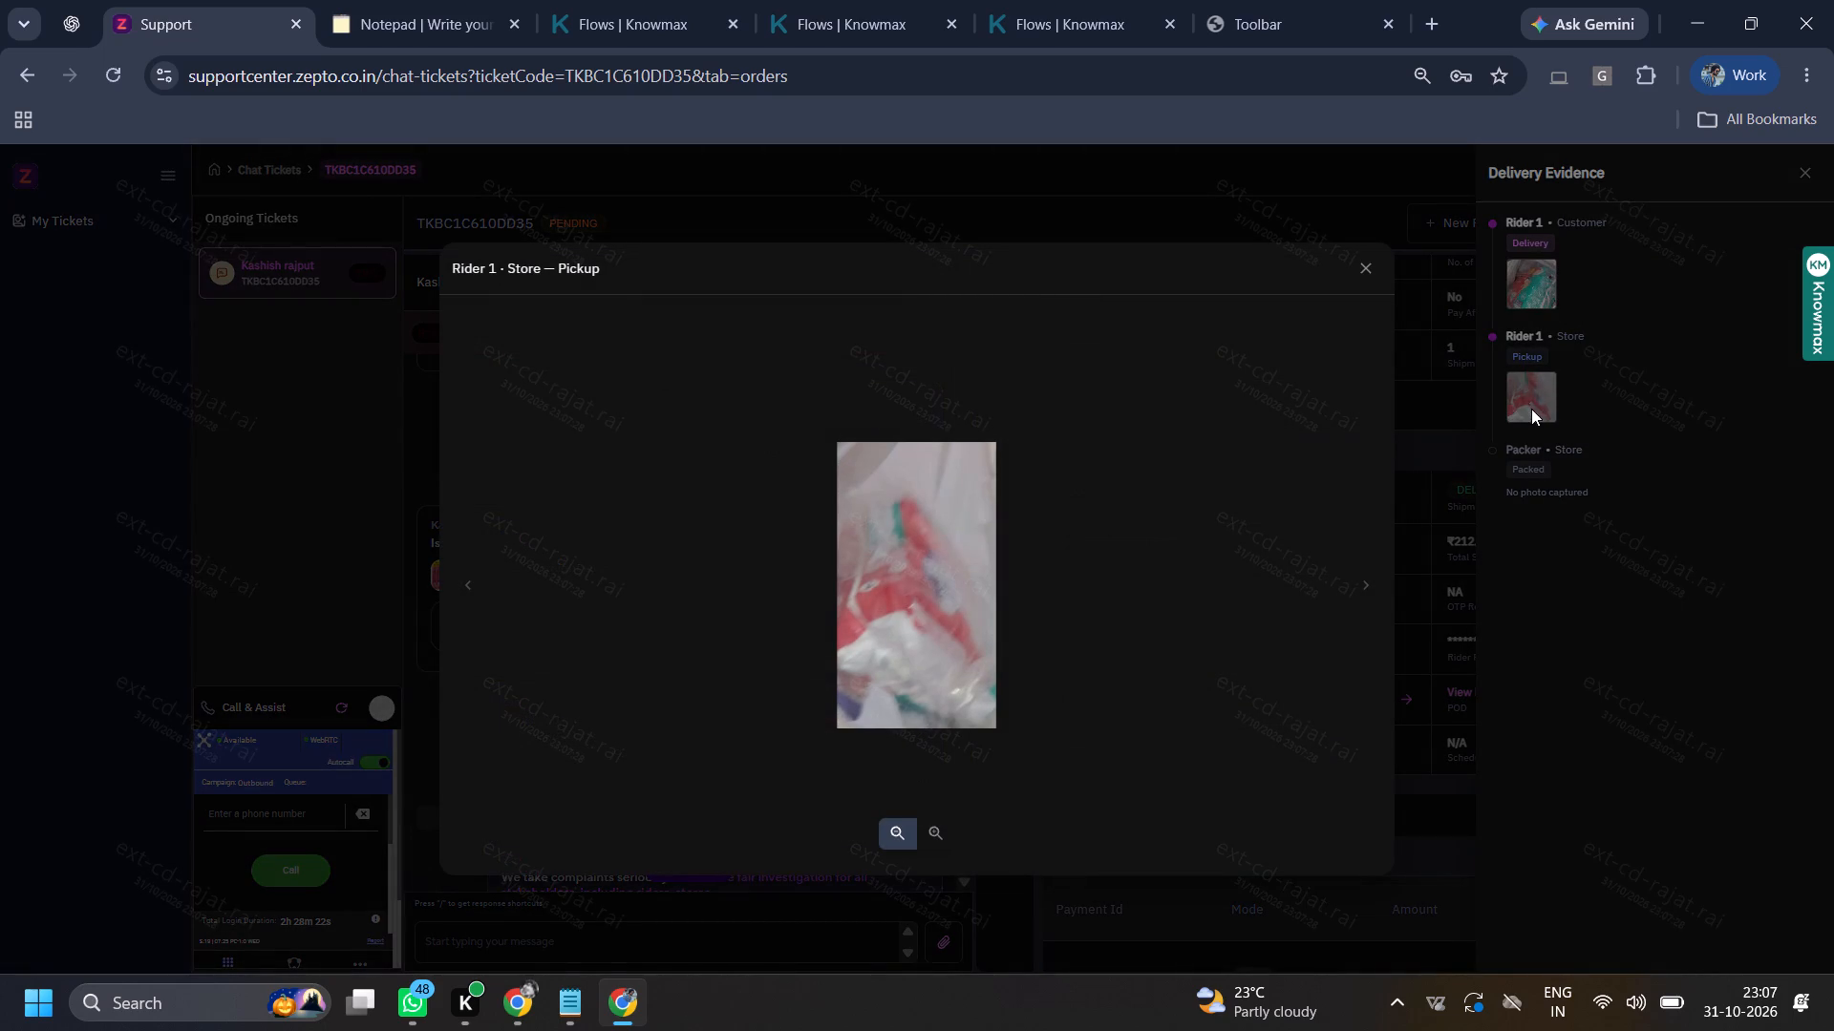
pyautogui.click(1531, 409)
pyautogui.click(1527, 313)
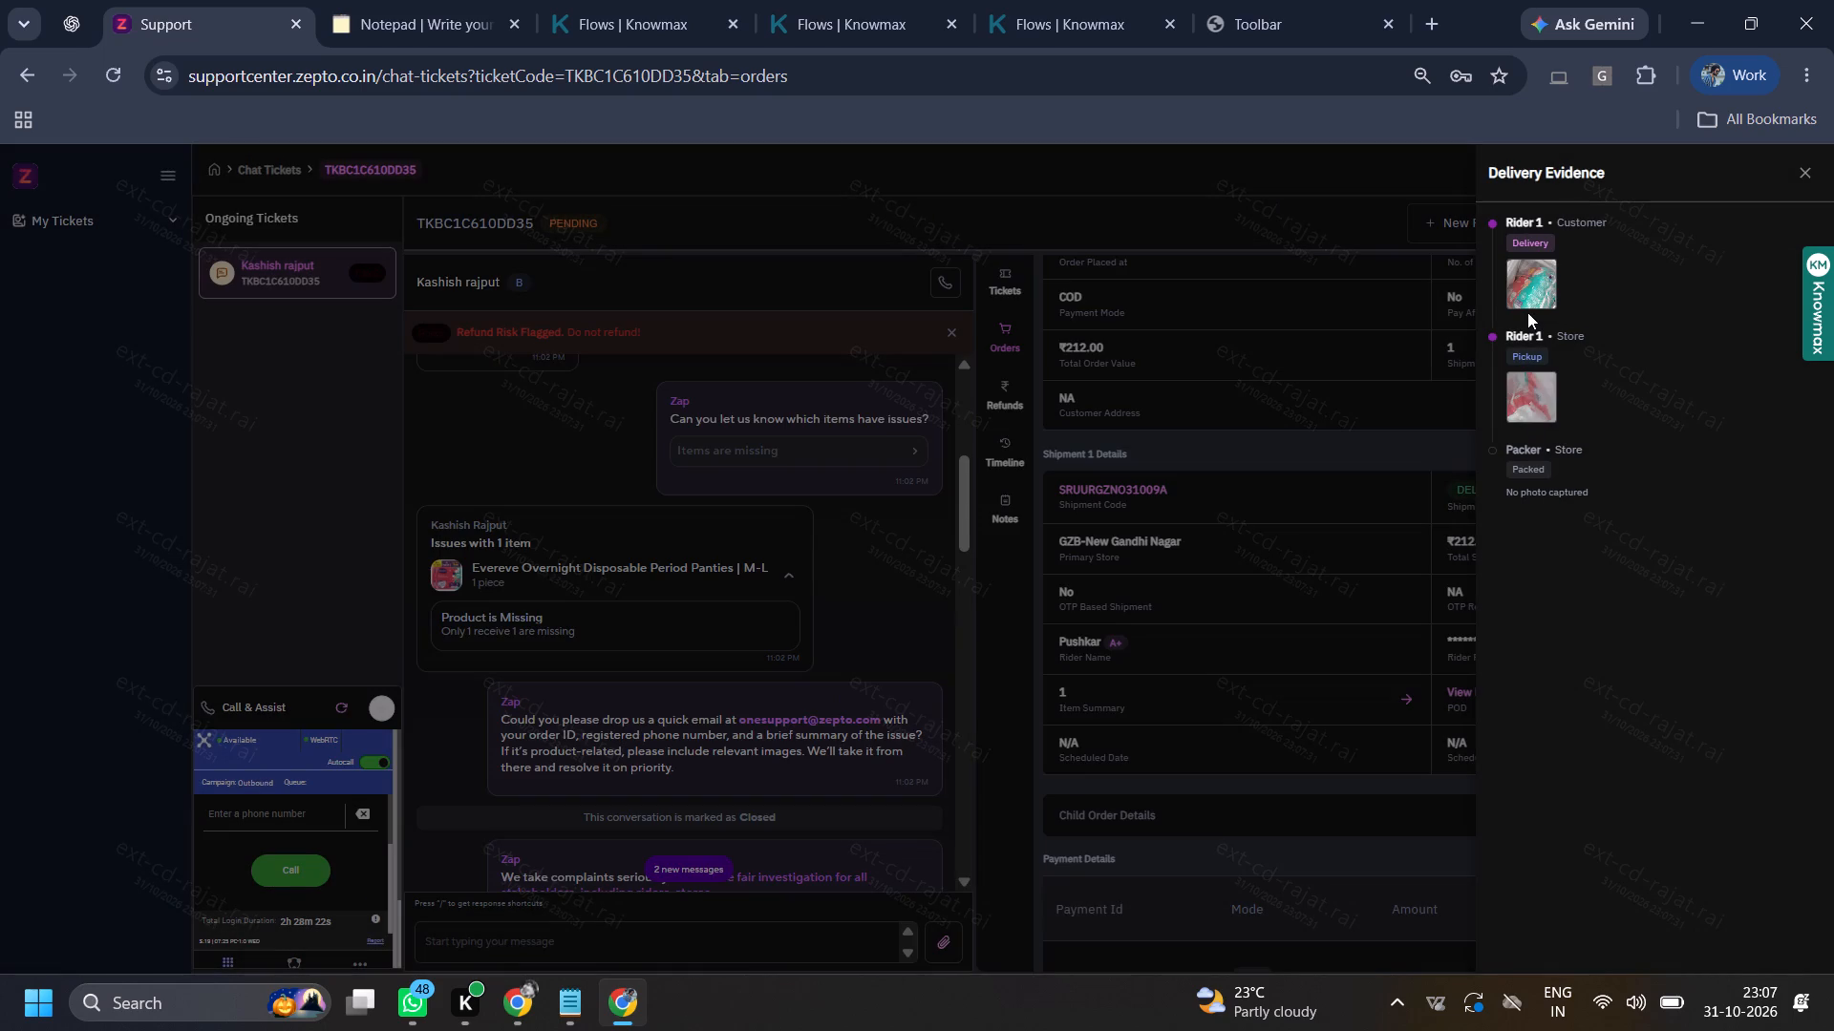
pyautogui.click(1525, 306)
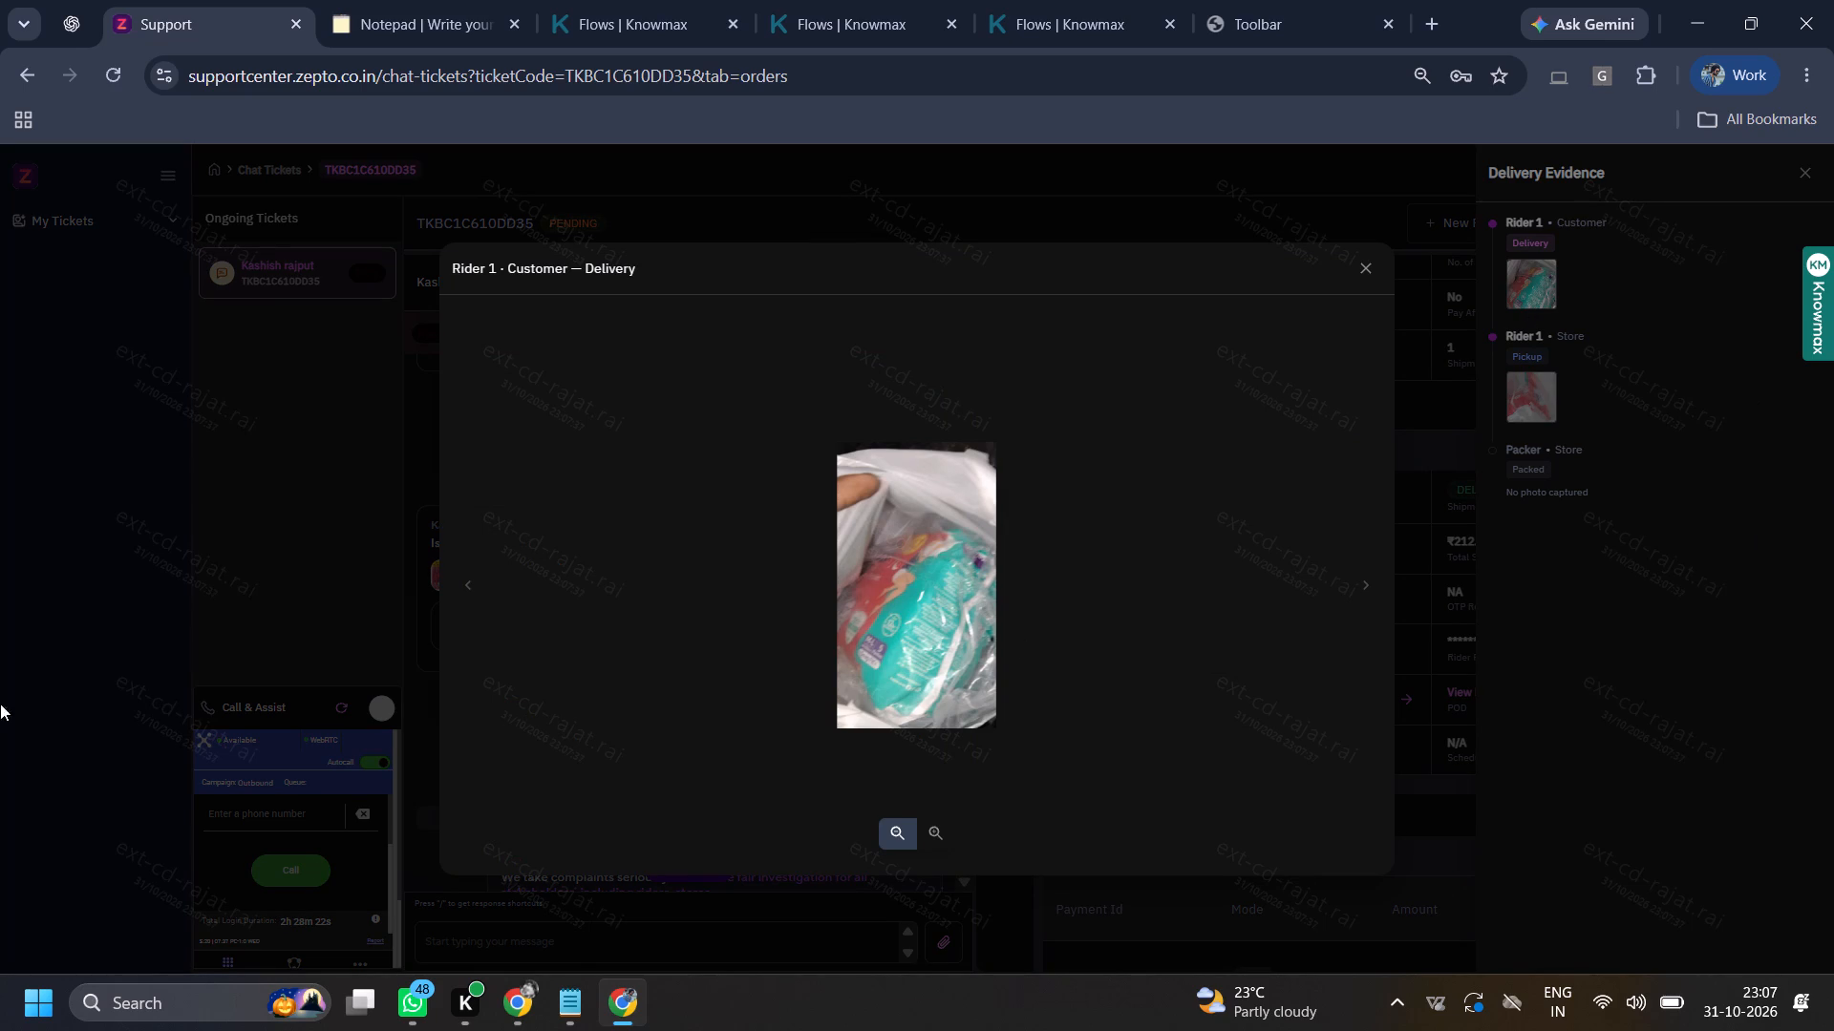
pyautogui.click(281, 386)
pyautogui.click(670, 561)
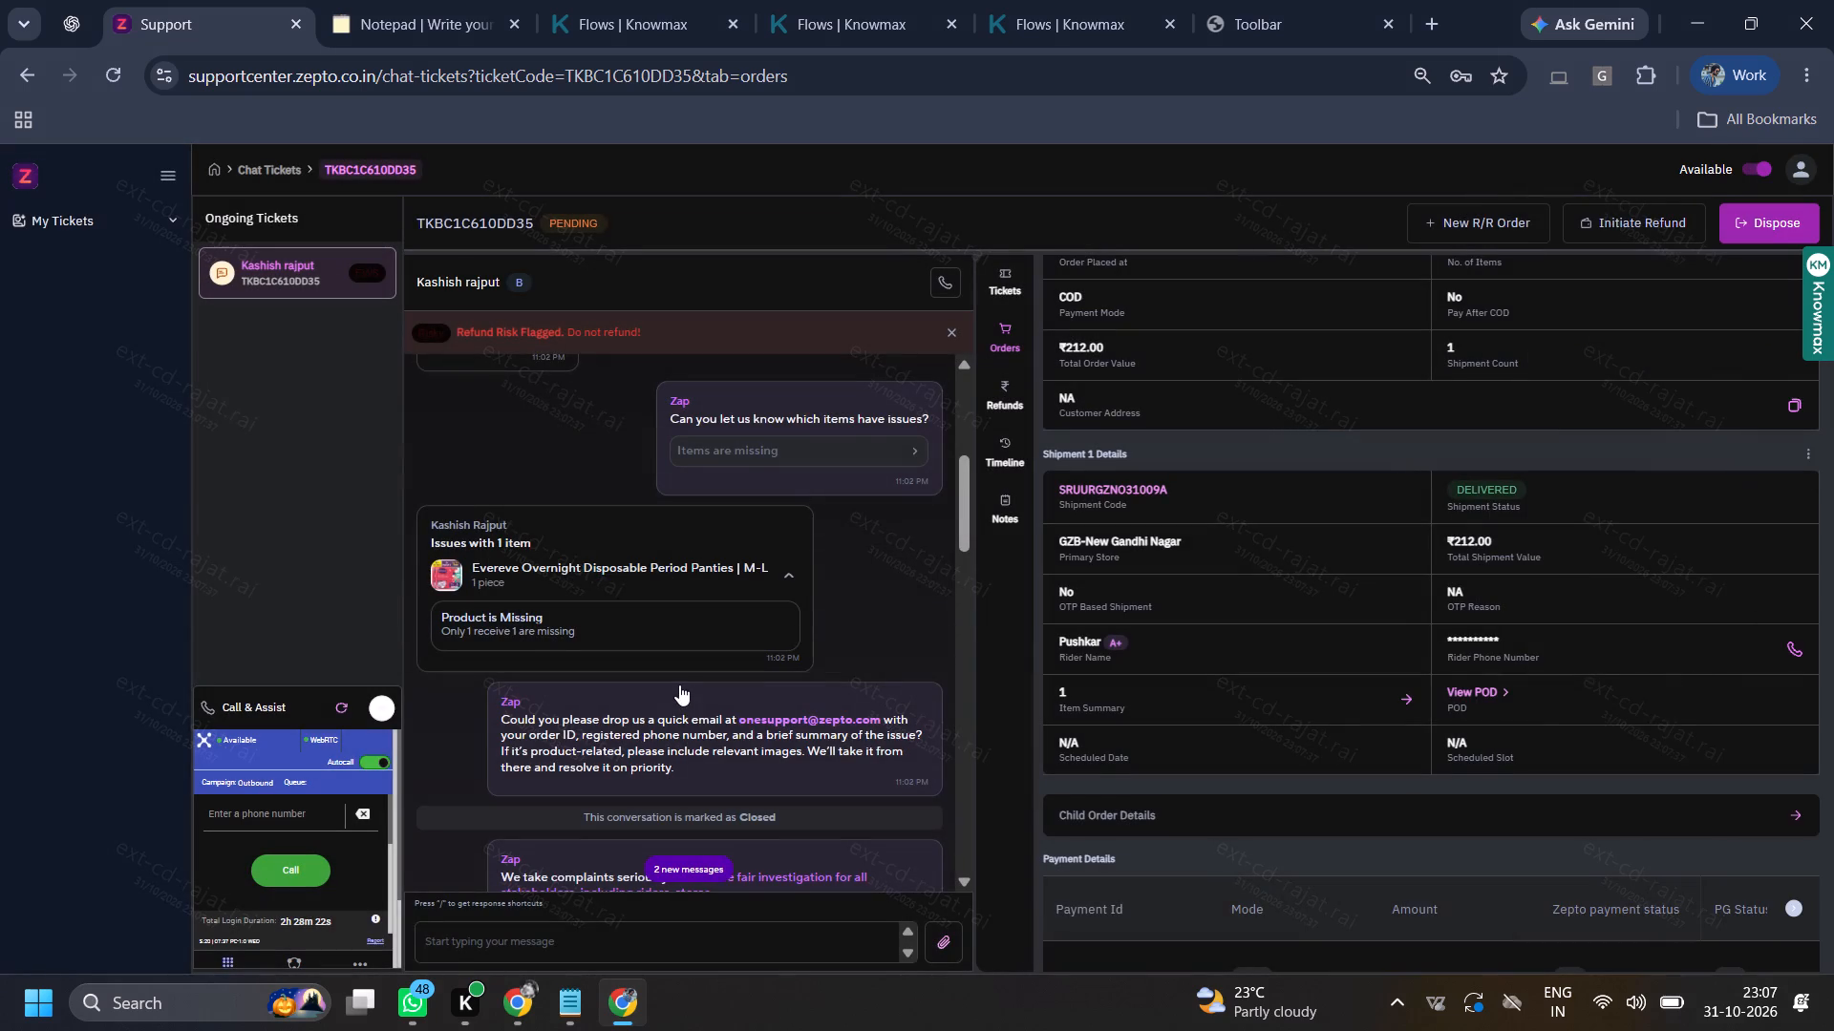
pyautogui.scroll(-8, 679, 684)
pyautogui.scroll(1, 679, 684)
pyautogui.scroll(-16, 679, 684)
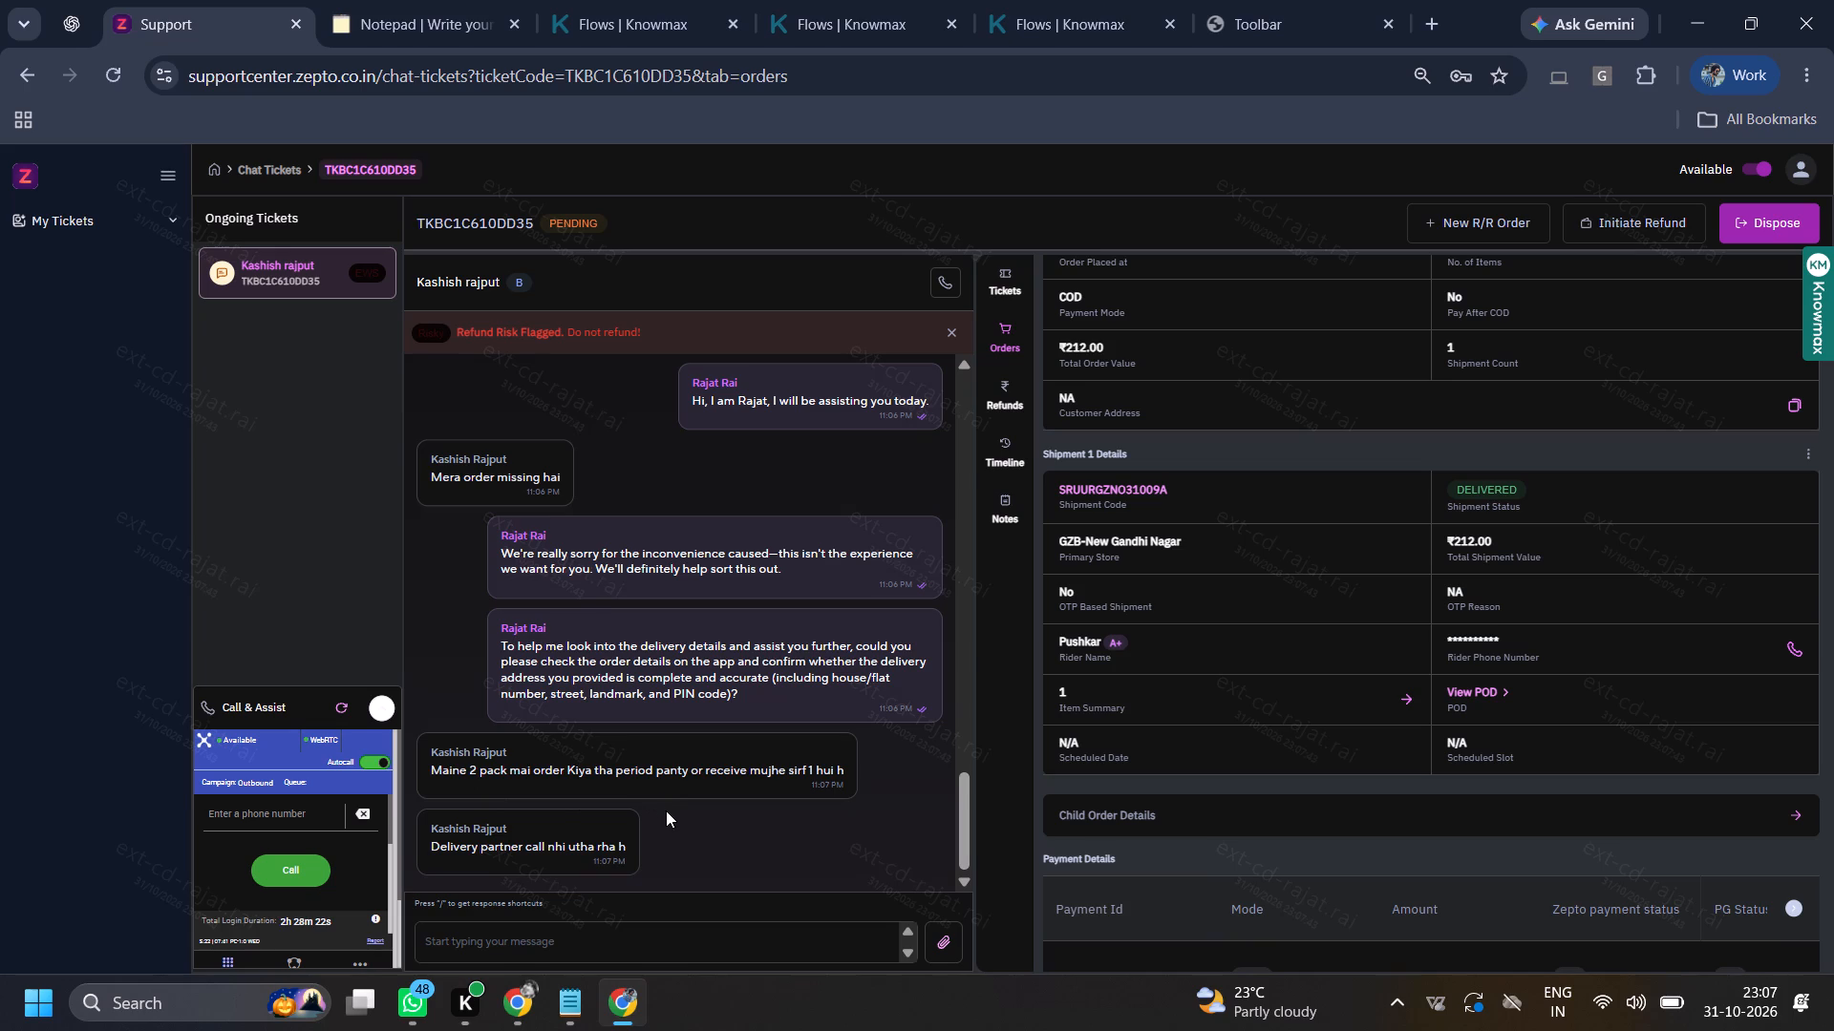
# Start a new Knowmax flow "Delivered but not Received_ OTP + OBD Delivery + Non OTP Delivery (DNR)" using this ticket's code.
pyautogui.click(882, 0)
pyautogui.click(1060, 0)
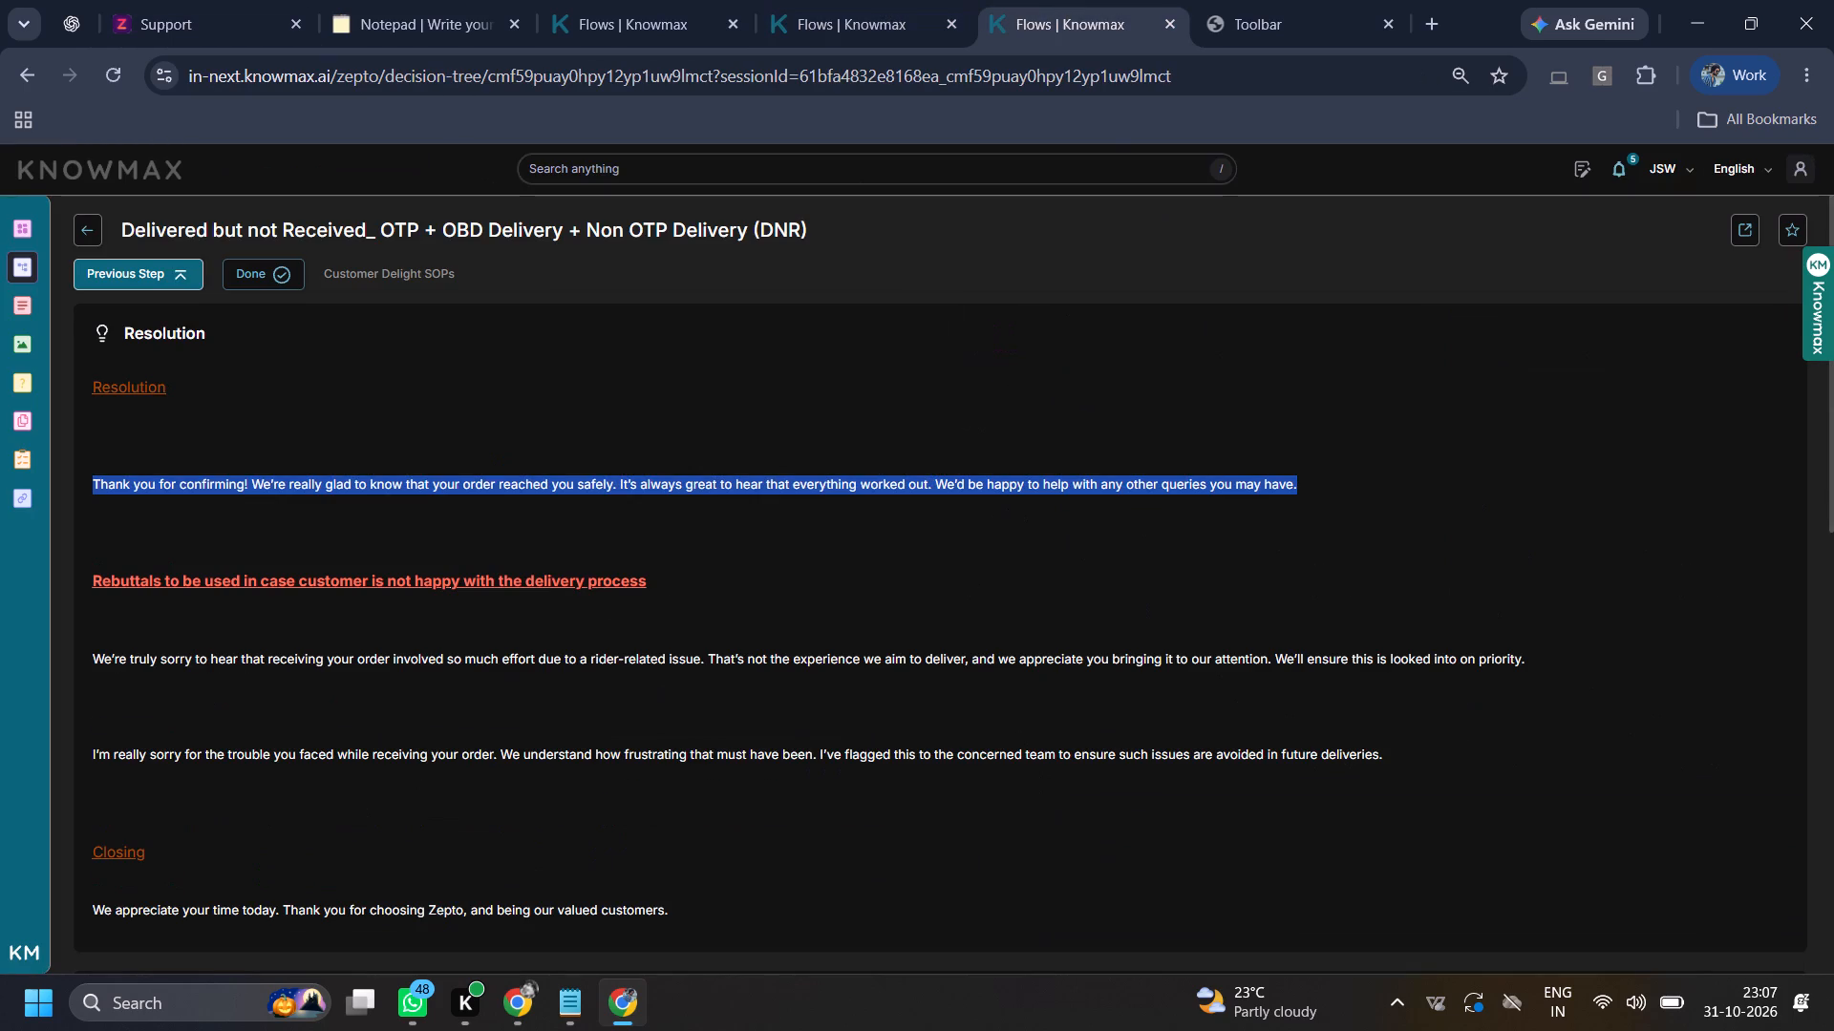
pyautogui.click(192, 0)
pyautogui.keyDown('ctrl'); pyautogui.tripleClick(461, 221); pyautogui.keyUp('ctrl')
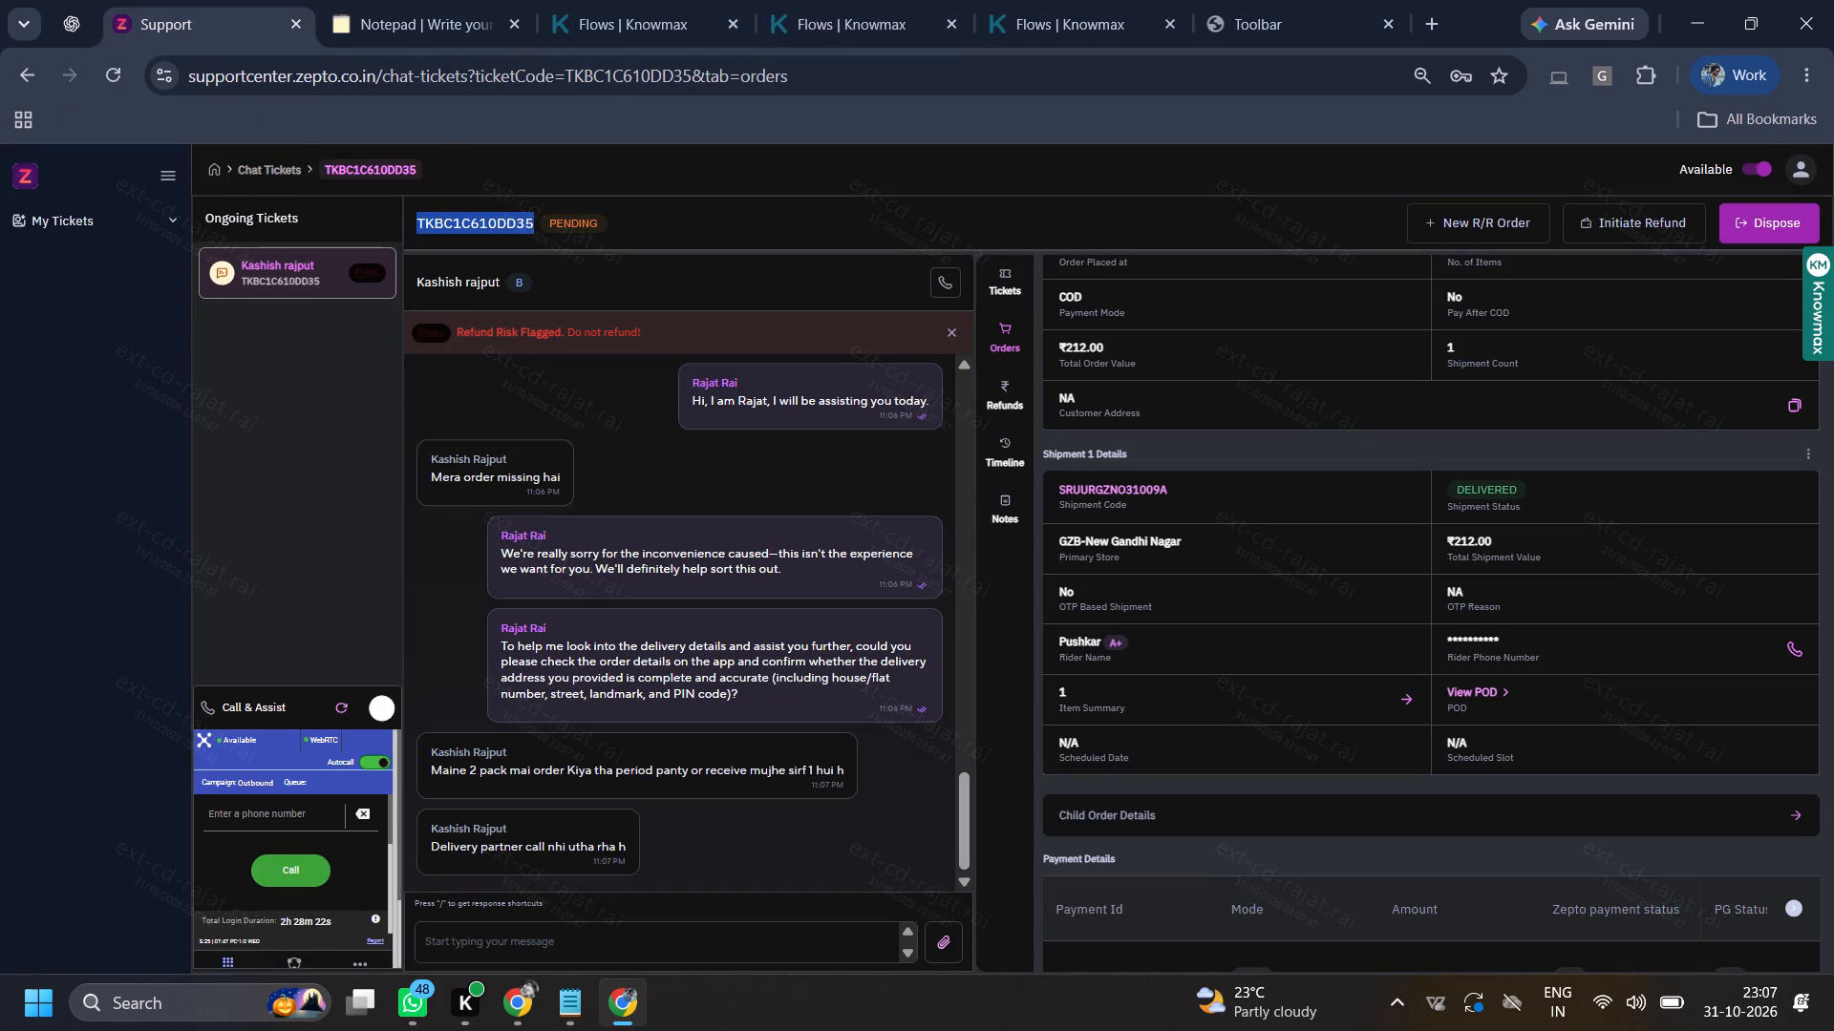
pyautogui.hotkey('ctrl', 'c')
pyautogui.click(805, 0)
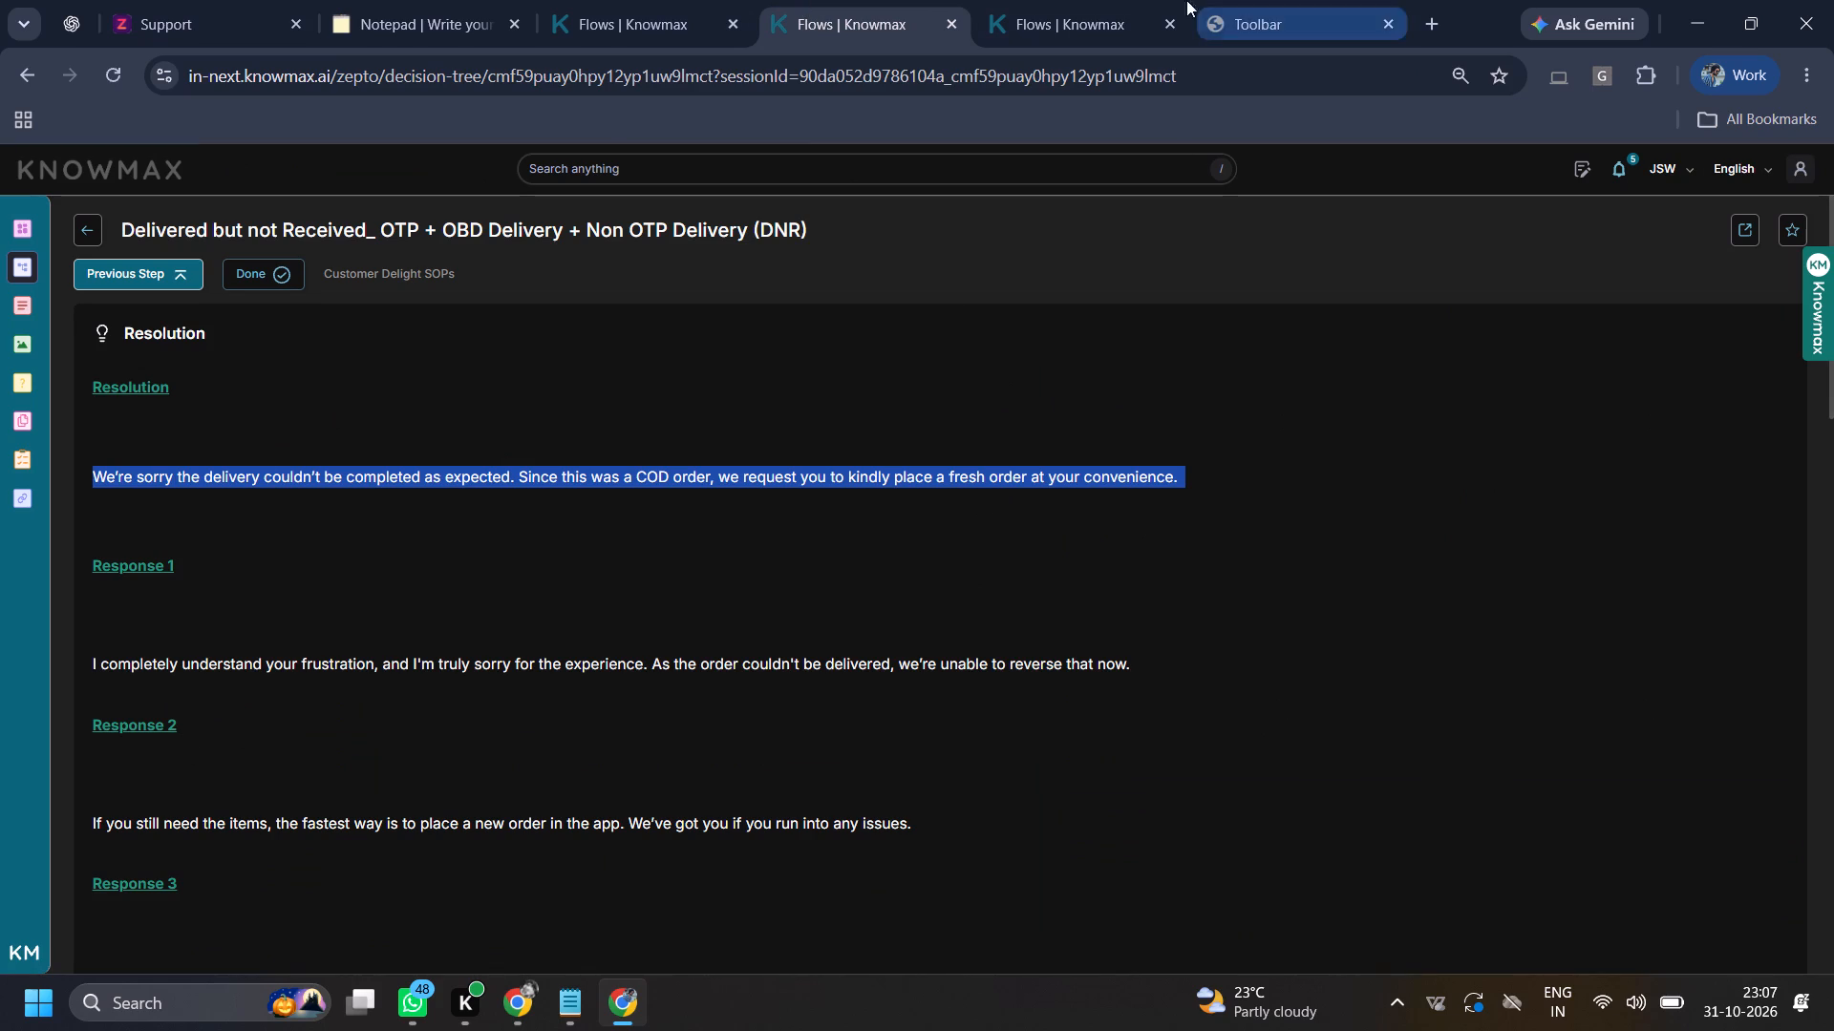
pyautogui.moveTo(1102, 9); pyautogui.dragTo(1060, 23)
pyautogui.click(259, 269)
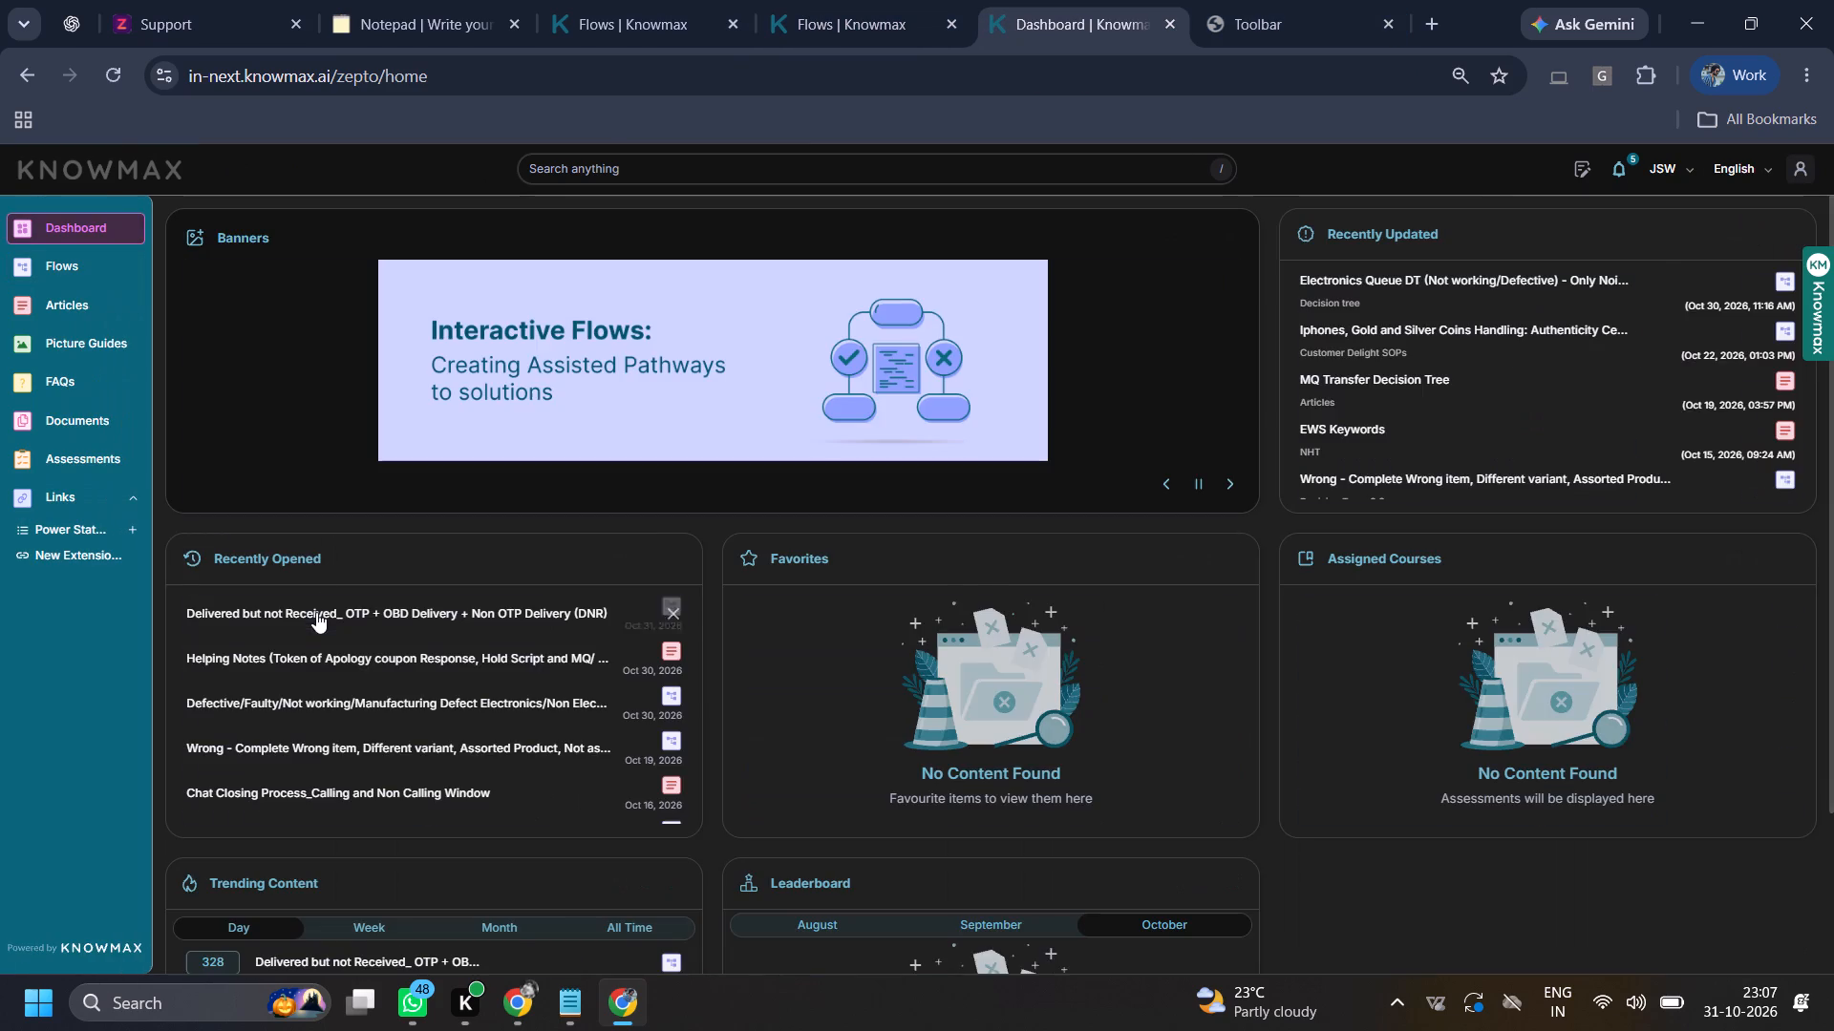
pyautogui.click(312, 619)
pyautogui.hotkey('ctrl', 'v')
pyautogui.keyDown('ctrl'); pyautogui.click(857, 606); pyautogui.keyUp('ctrl')
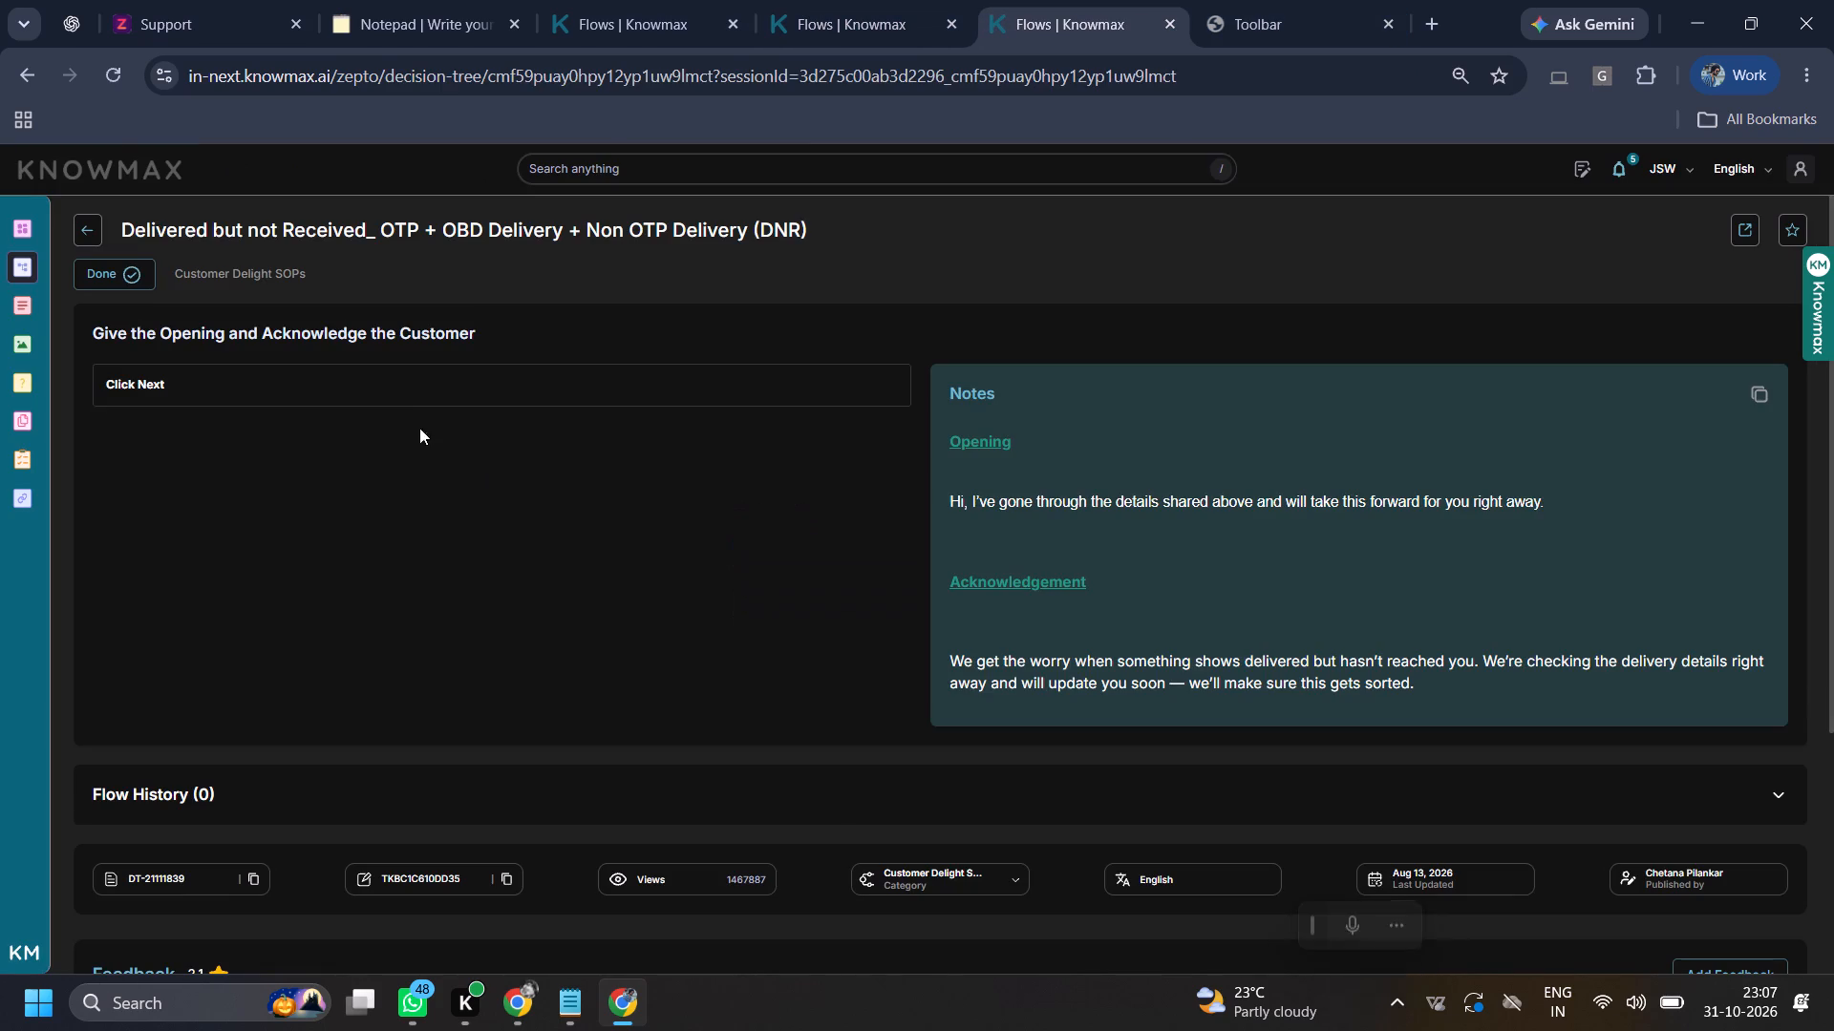
# Follow the flow to its resolution and send the customer the reply that all items were delivered in full and the request cannot proceed.
pyautogui.click(399, 392)
pyautogui.click(217, 451)
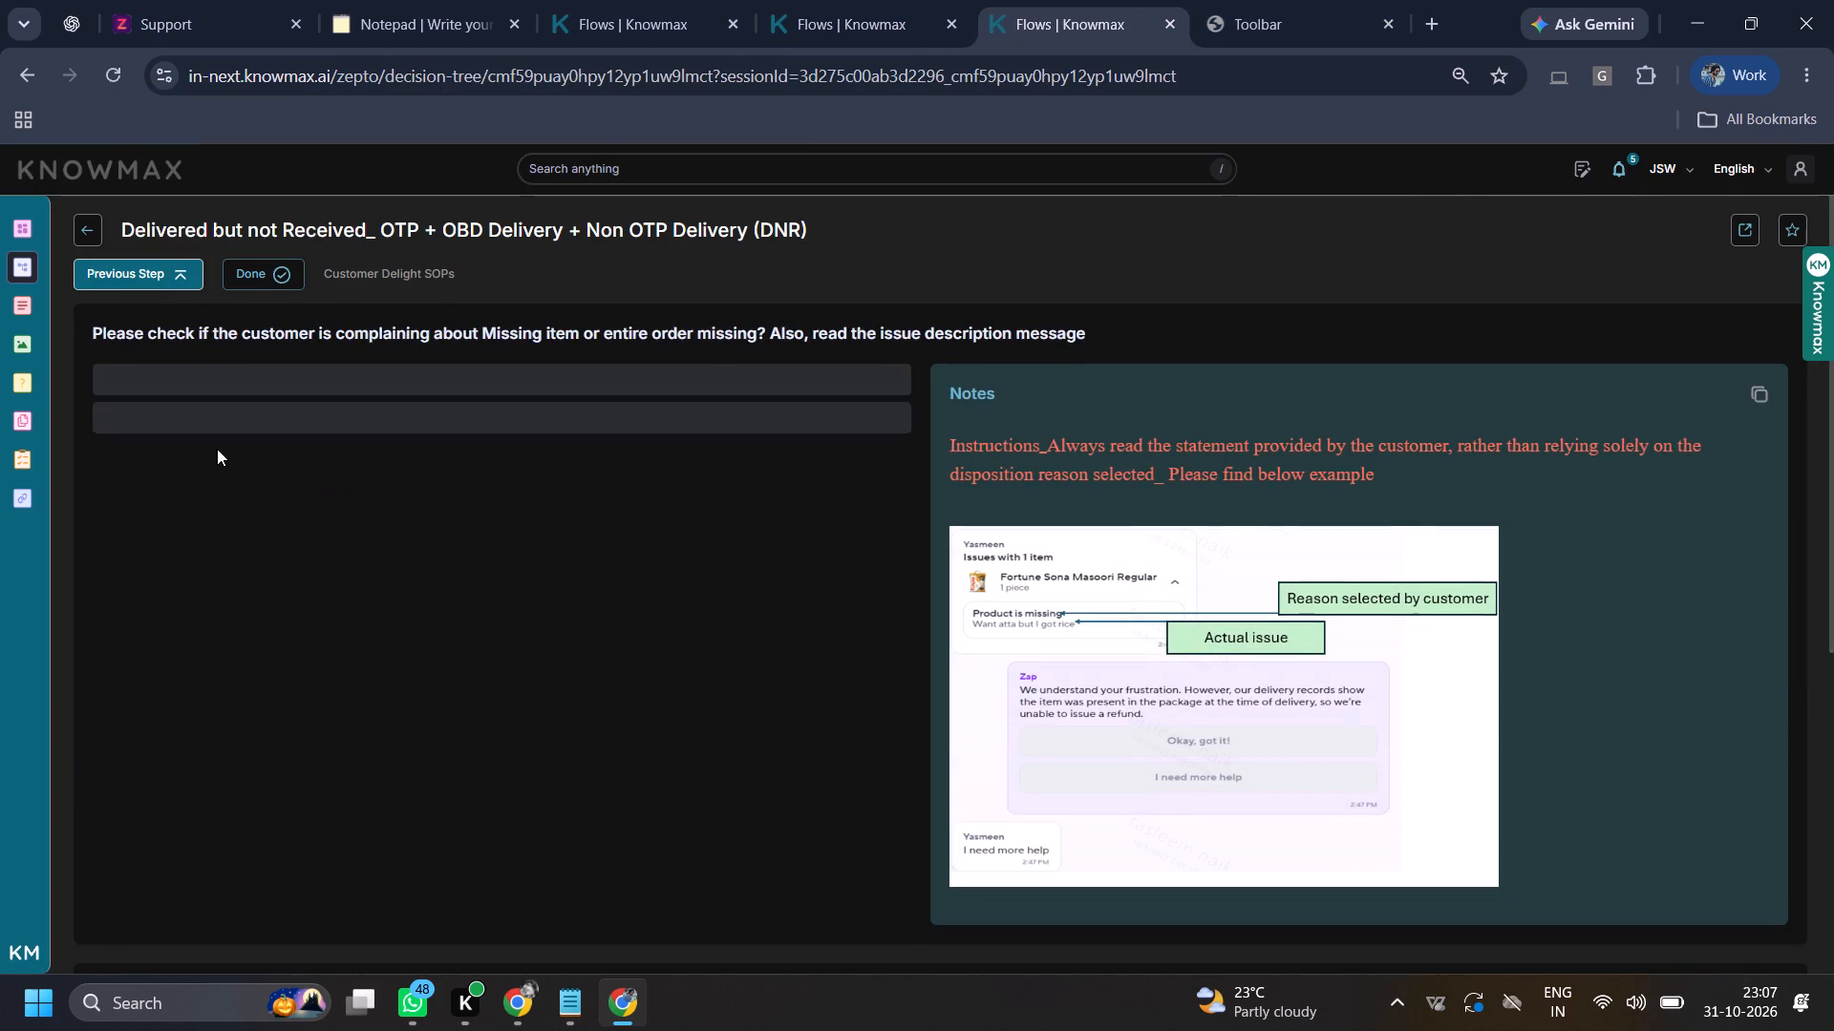
pyautogui.click(240, 380)
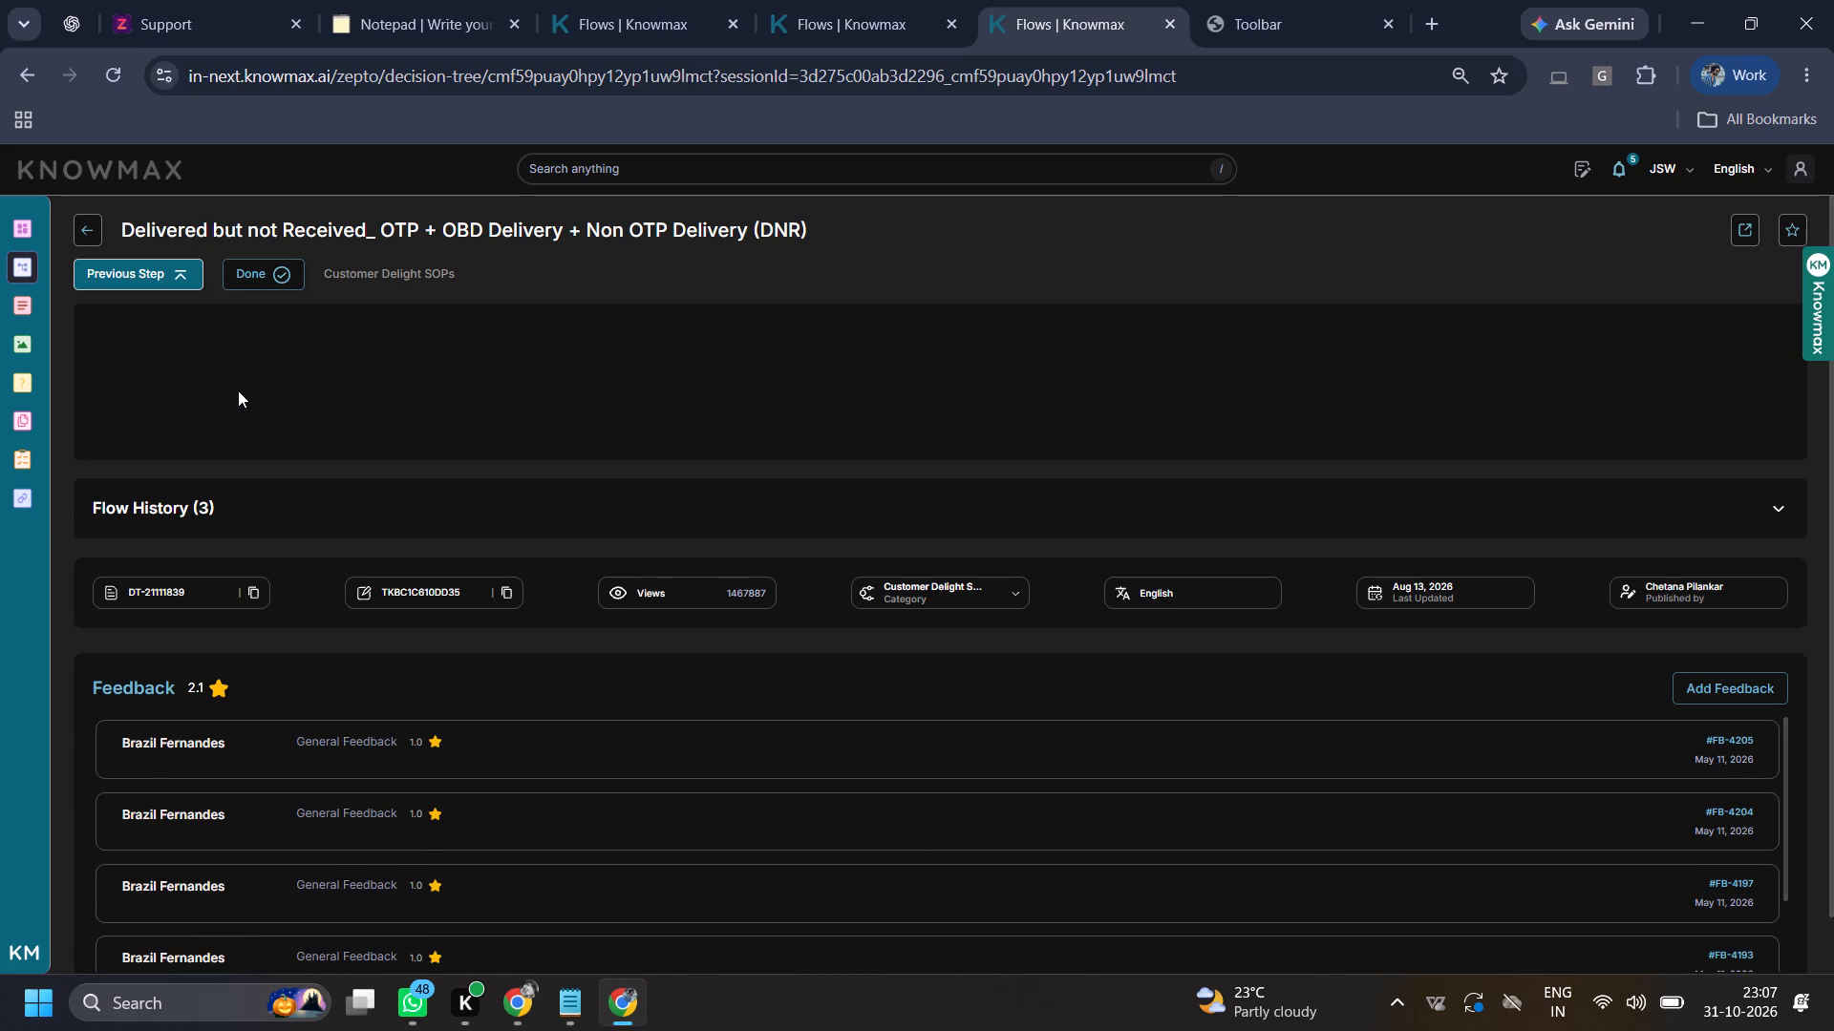
pyautogui.click(238, 390)
pyautogui.keyDown('ctrl'); pyautogui.tripleClick(344, 558); pyautogui.keyUp('ctrl')
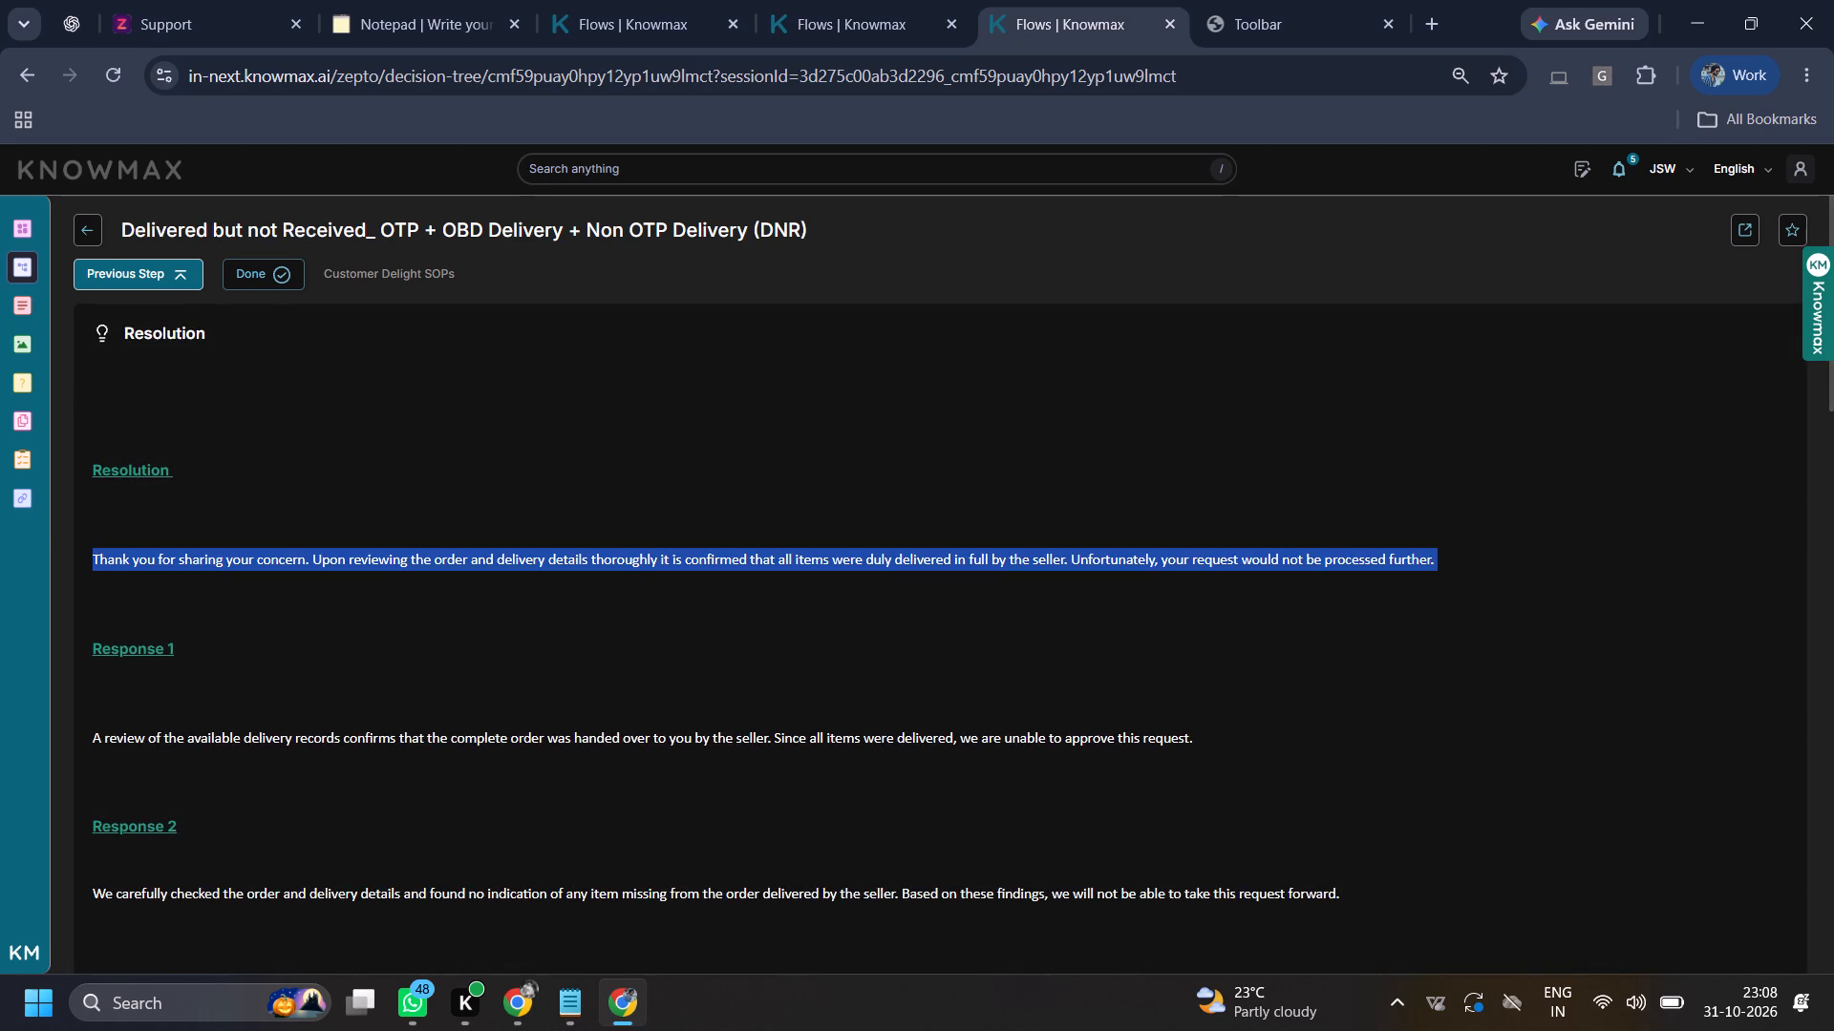
pyautogui.hotkey('ctrl', 'c')
pyautogui.keyDown('ctrl'); pyautogui.click(137, 97); pyautogui.keyUp('ctrl')
pyautogui.keyDown('ctrl'); pyautogui.click(144, 0); pyautogui.keyUp('ctrl')
pyautogui.keyDown('ctrl'); pyautogui.click(494, 941); pyautogui.keyUp('ctrl')
pyautogui.hotkey('ctrl', 'v')
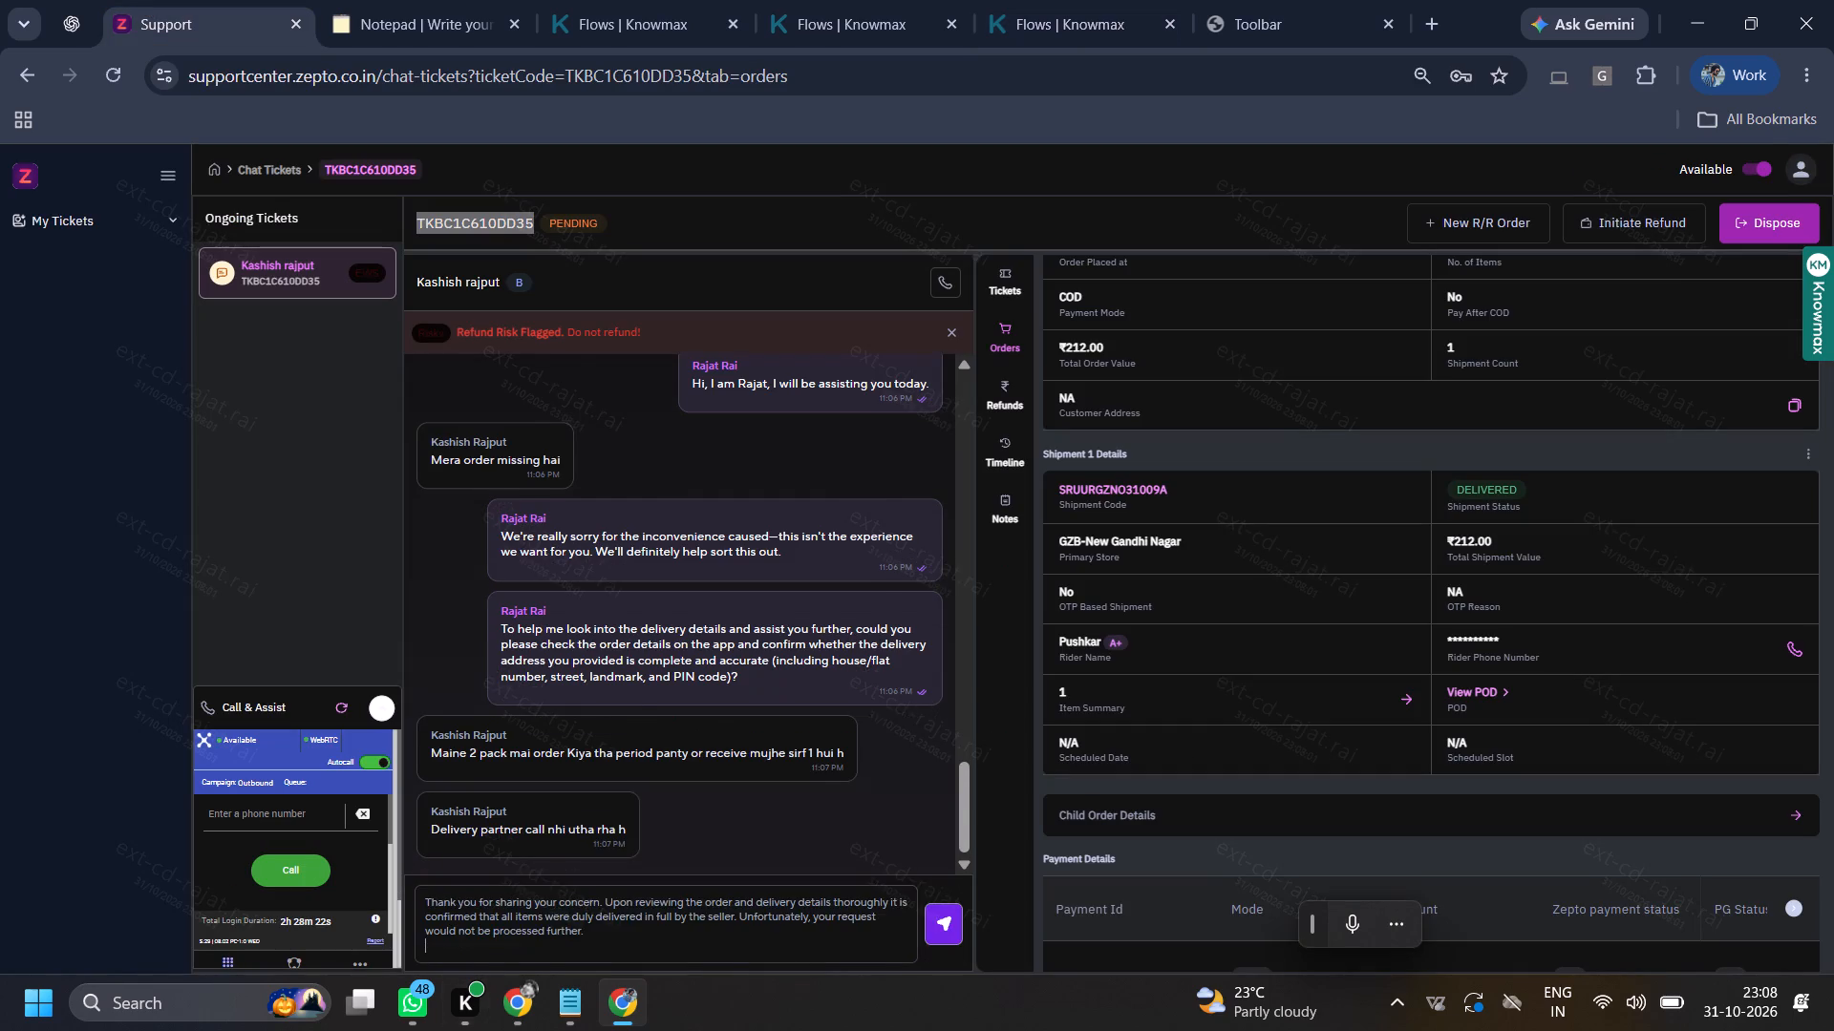
pyautogui.press('Return')
# Add the chat's risk banner text "Refund Risk Flagged. Do not refund!" as a note on the ticket.
pyautogui.keyDown('ctrl'); pyautogui.tripleClick(601, 331); pyautogui.keyUp('ctrl')
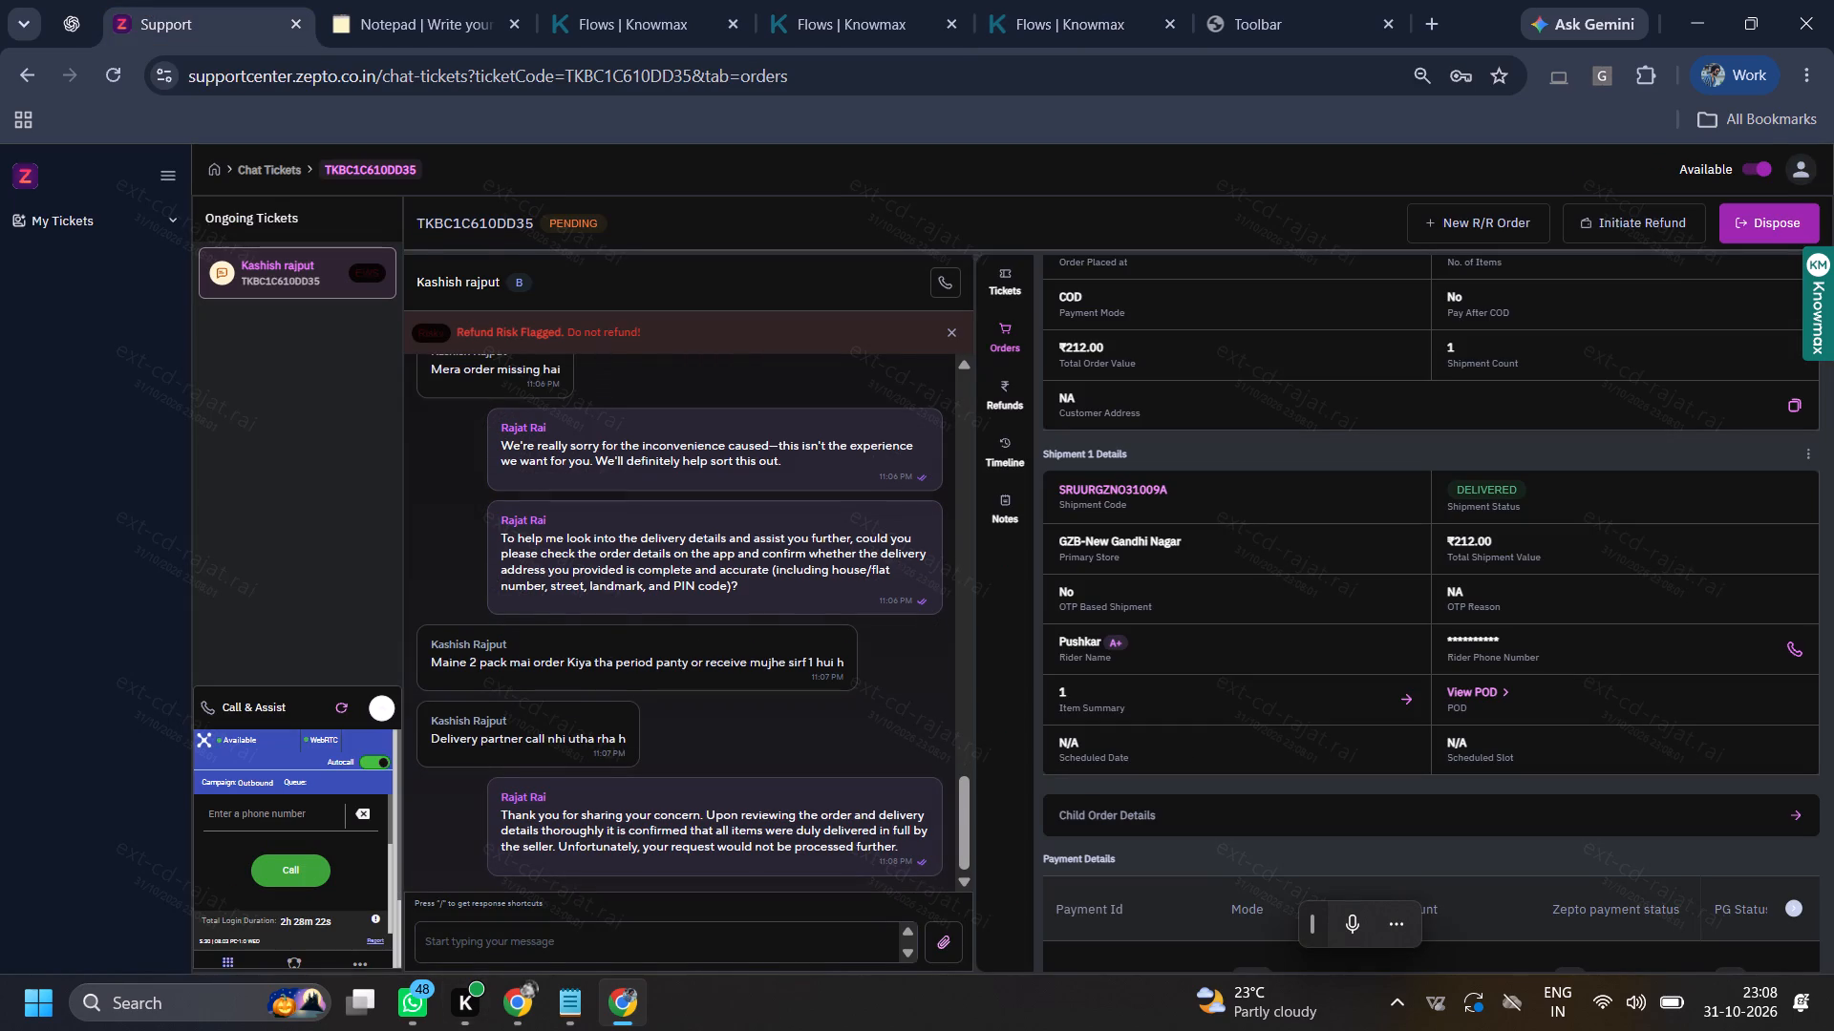
pyautogui.keyDown('ctrl'); pyautogui.click(601, 331); pyautogui.keyUp('ctrl')
pyautogui.hotkey('ctrl', 'c')
pyautogui.keyDown('ctrl'); pyautogui.click(1003, 492); pyautogui.keyUp('ctrl')
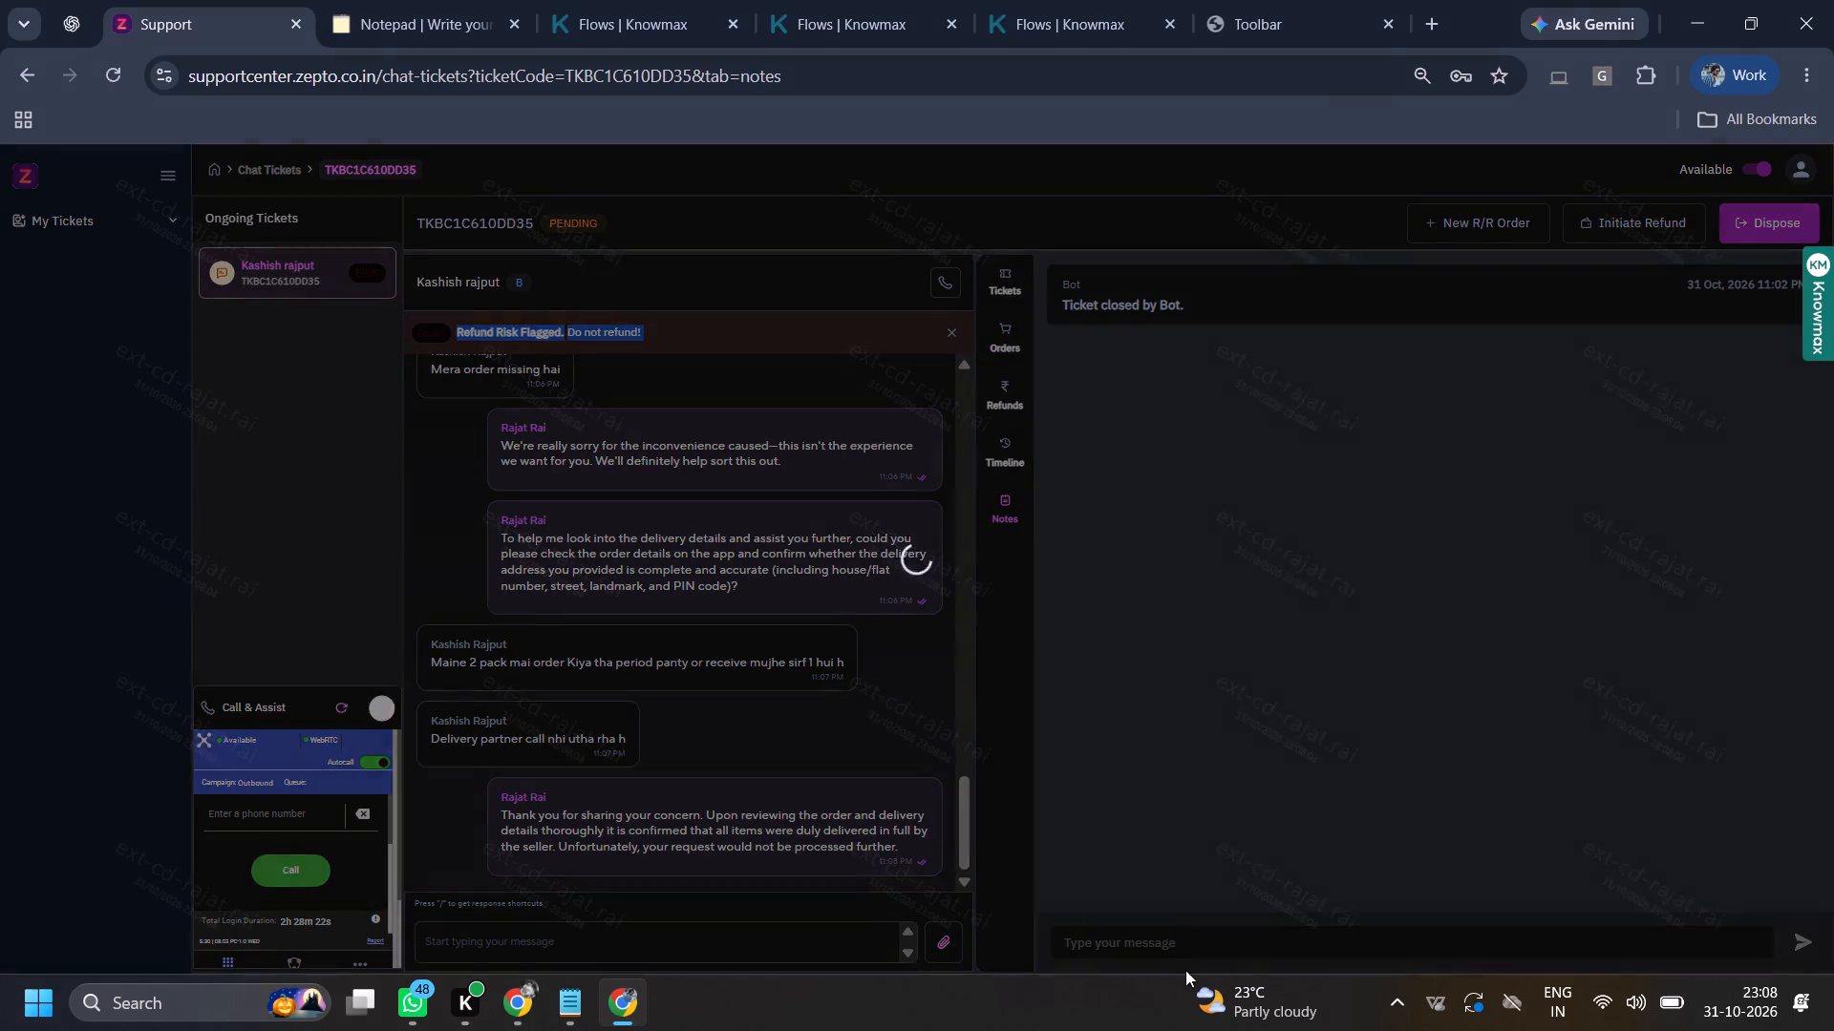
pyautogui.keyDown('ctrl'); pyautogui.click(1174, 932); pyautogui.keyUp('ctrl')
pyautogui.hotkey('ctrl', 'v')
pyautogui.press('Return')
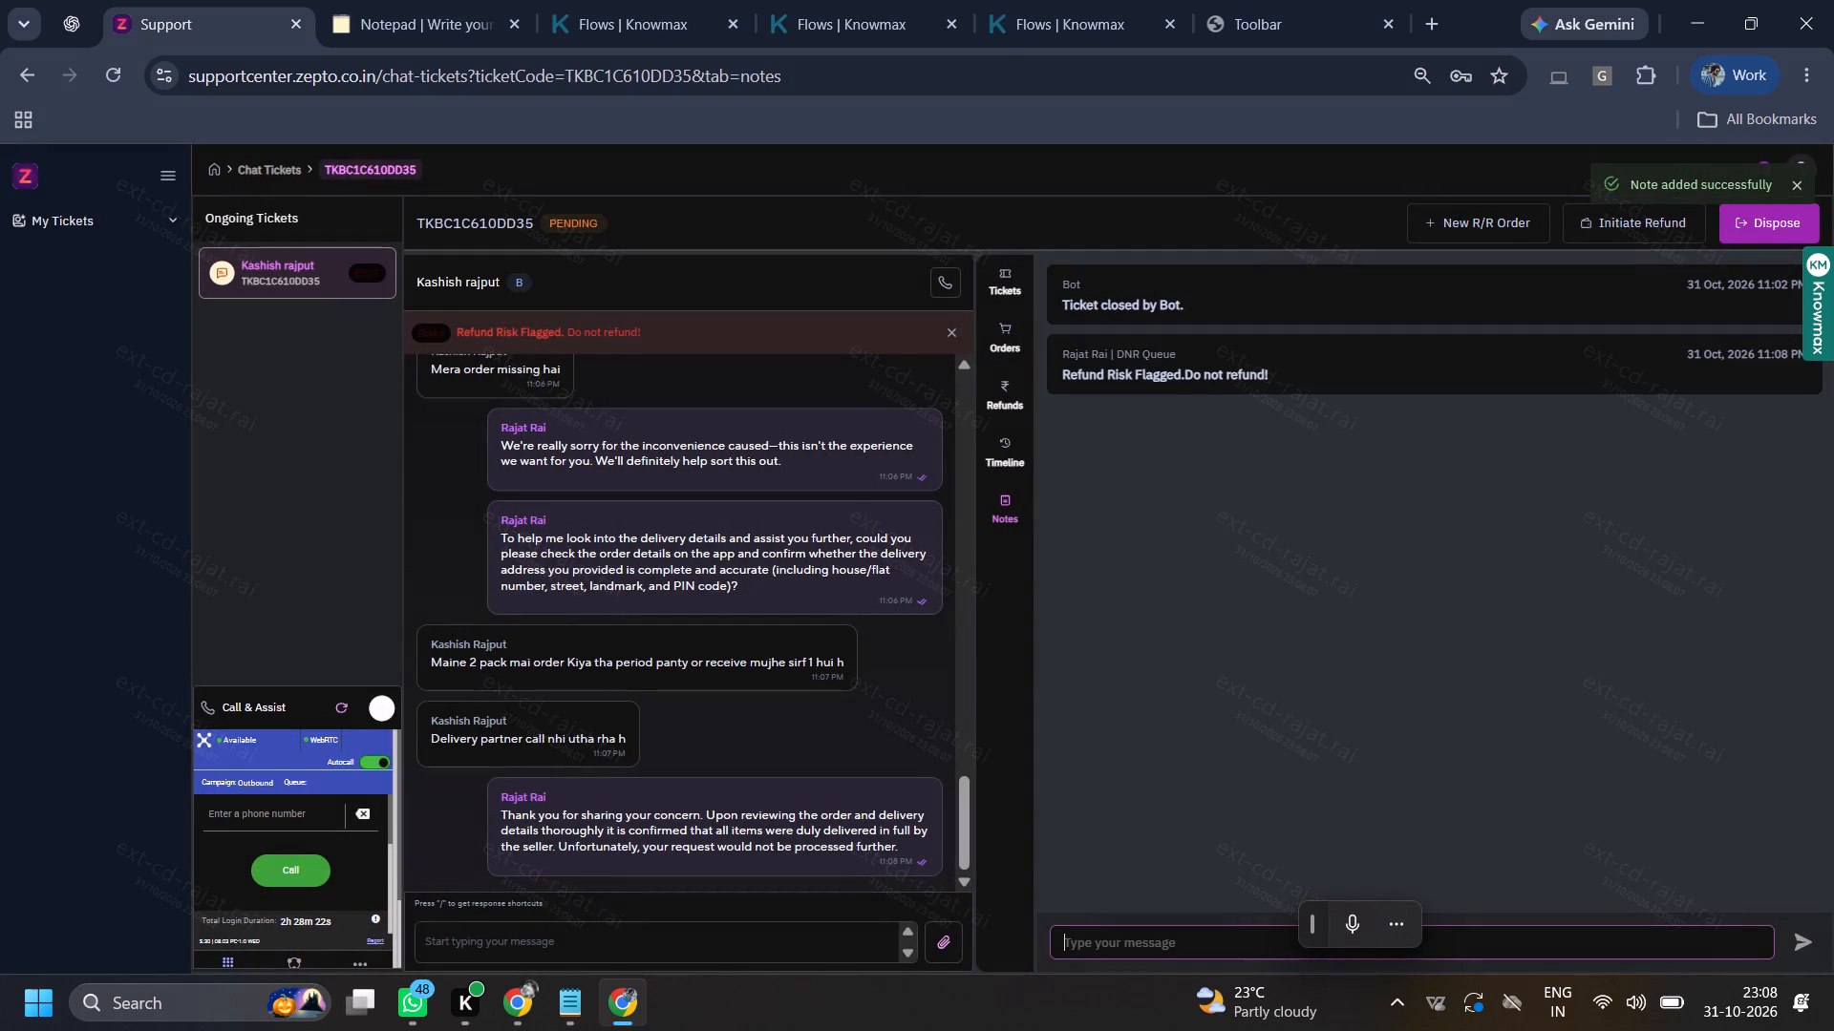
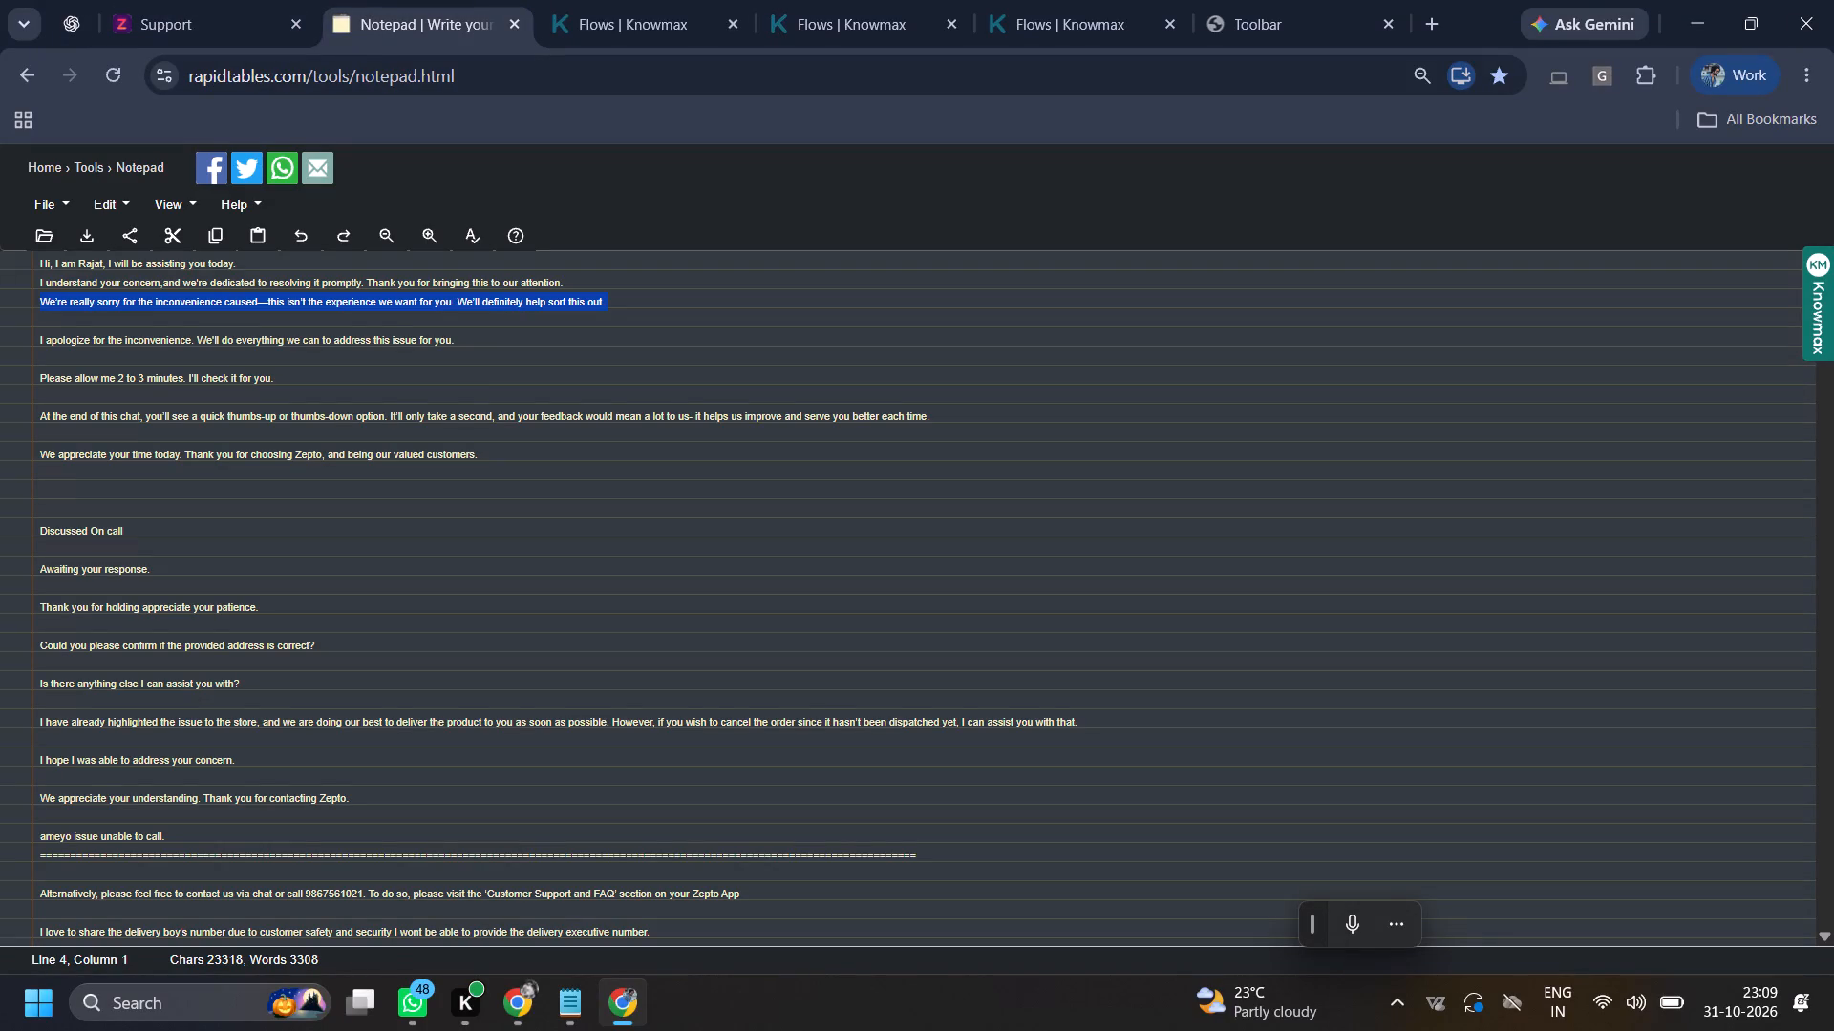
# Copy the saved line "Is there anything else I can assist you with?" from the notepad and send it in the customer's chat.
pyautogui.keyDown('ctrl'); pyautogui.tripleClick(183, 693); pyautogui.keyUp('ctrl')
pyautogui.hotkey('ctrl', 'c')
pyautogui.keyDown('ctrl'); pyautogui.click(229, 0); pyautogui.keyUp('ctrl')
pyautogui.keyDown('ctrl'); pyautogui.click(565, 957); pyautogui.keyUp('ctrl')
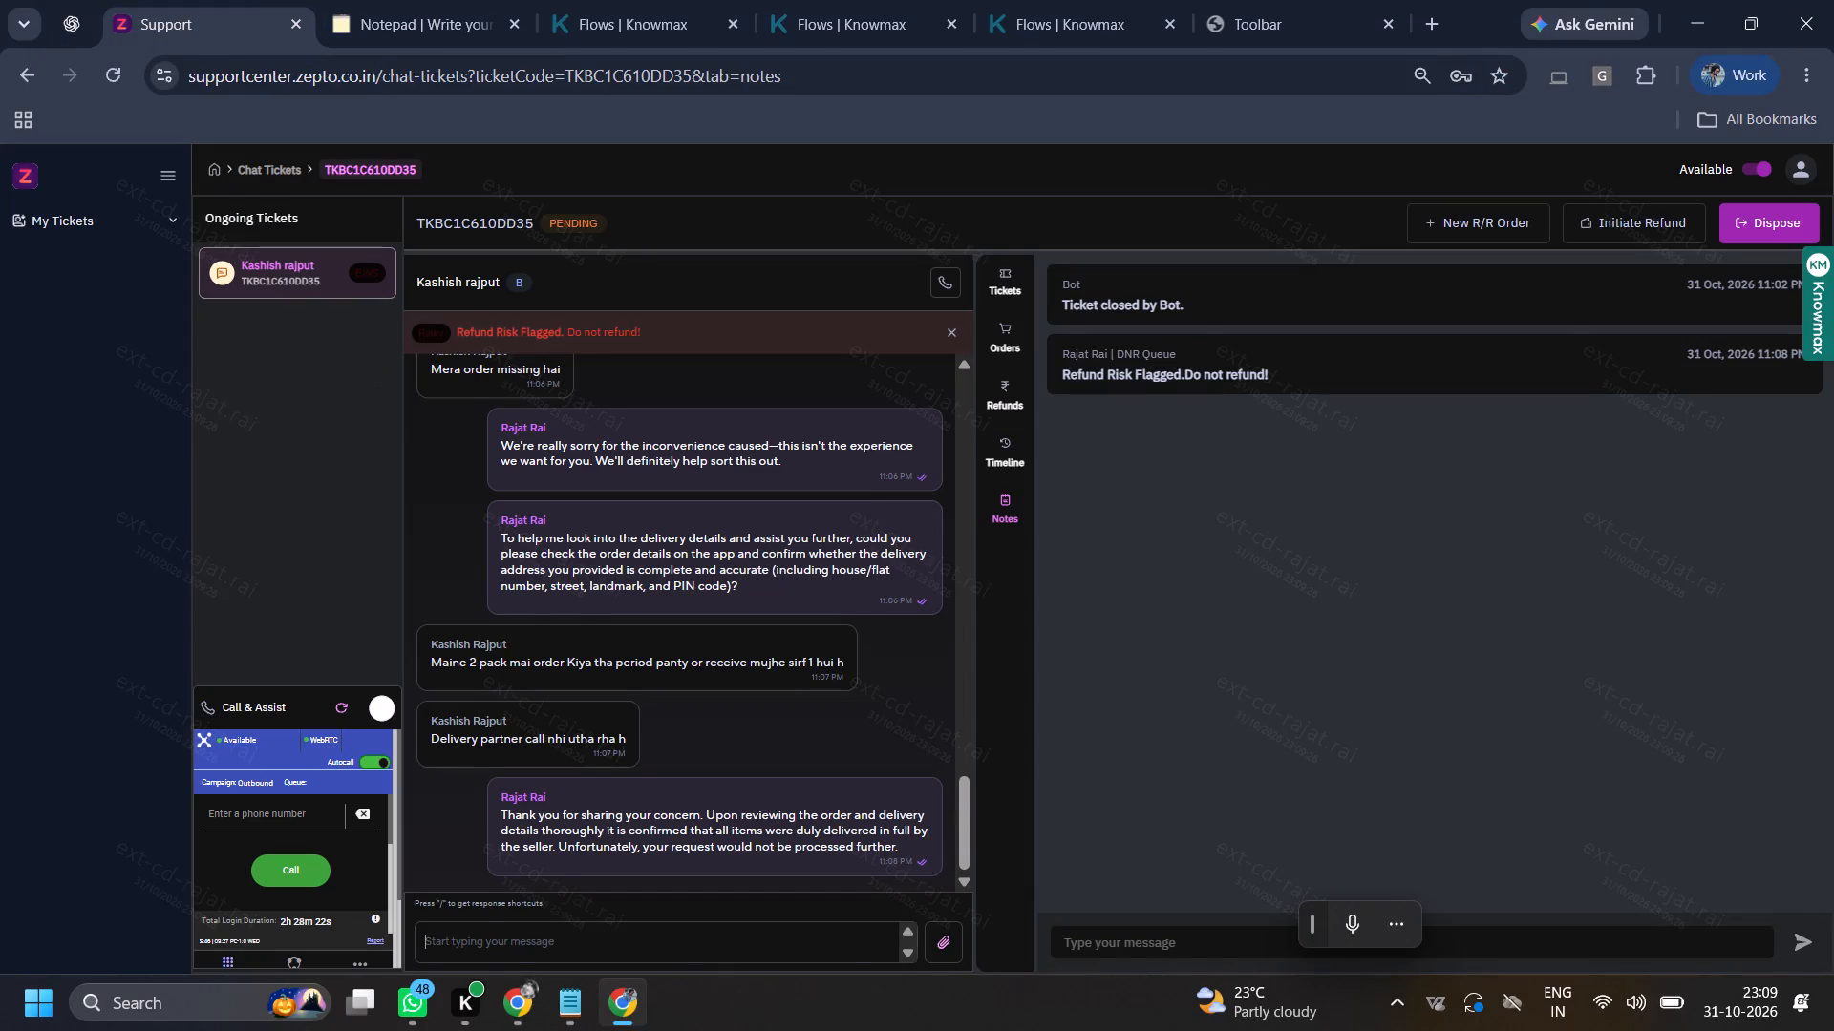
pyautogui.hotkey('ctrl', 'v')
pyautogui.press('Return')
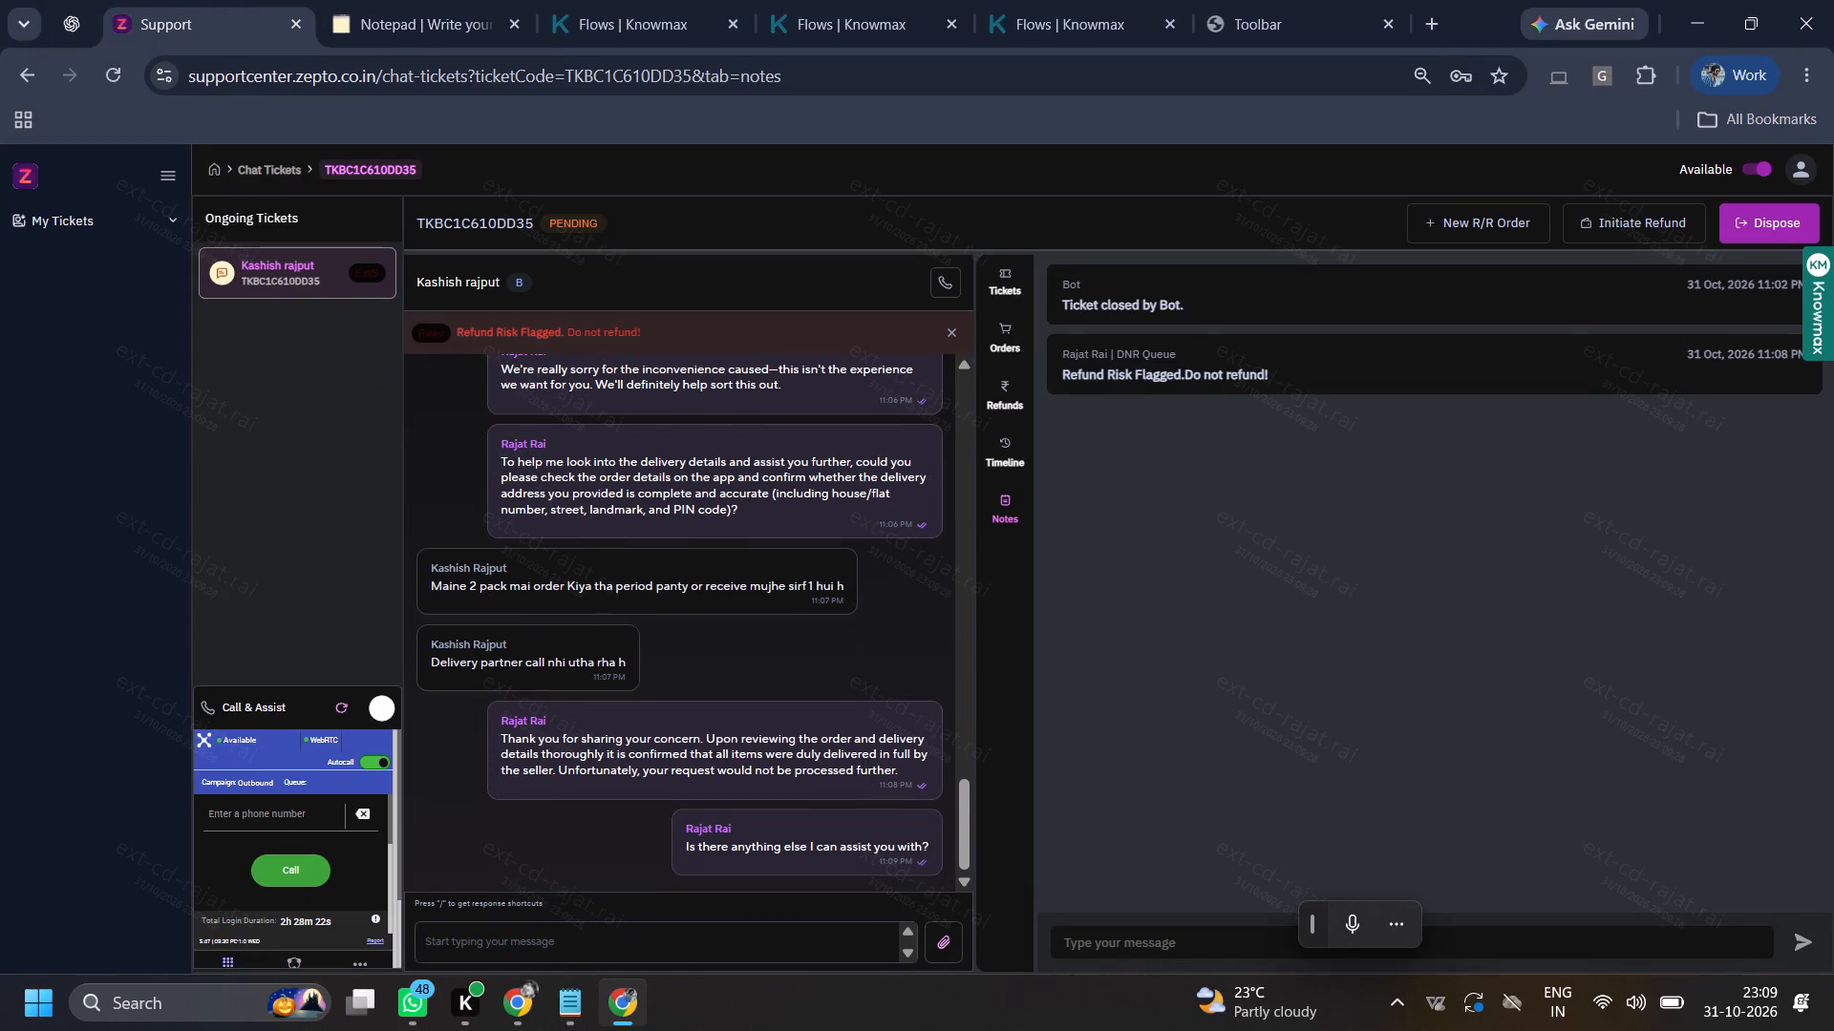
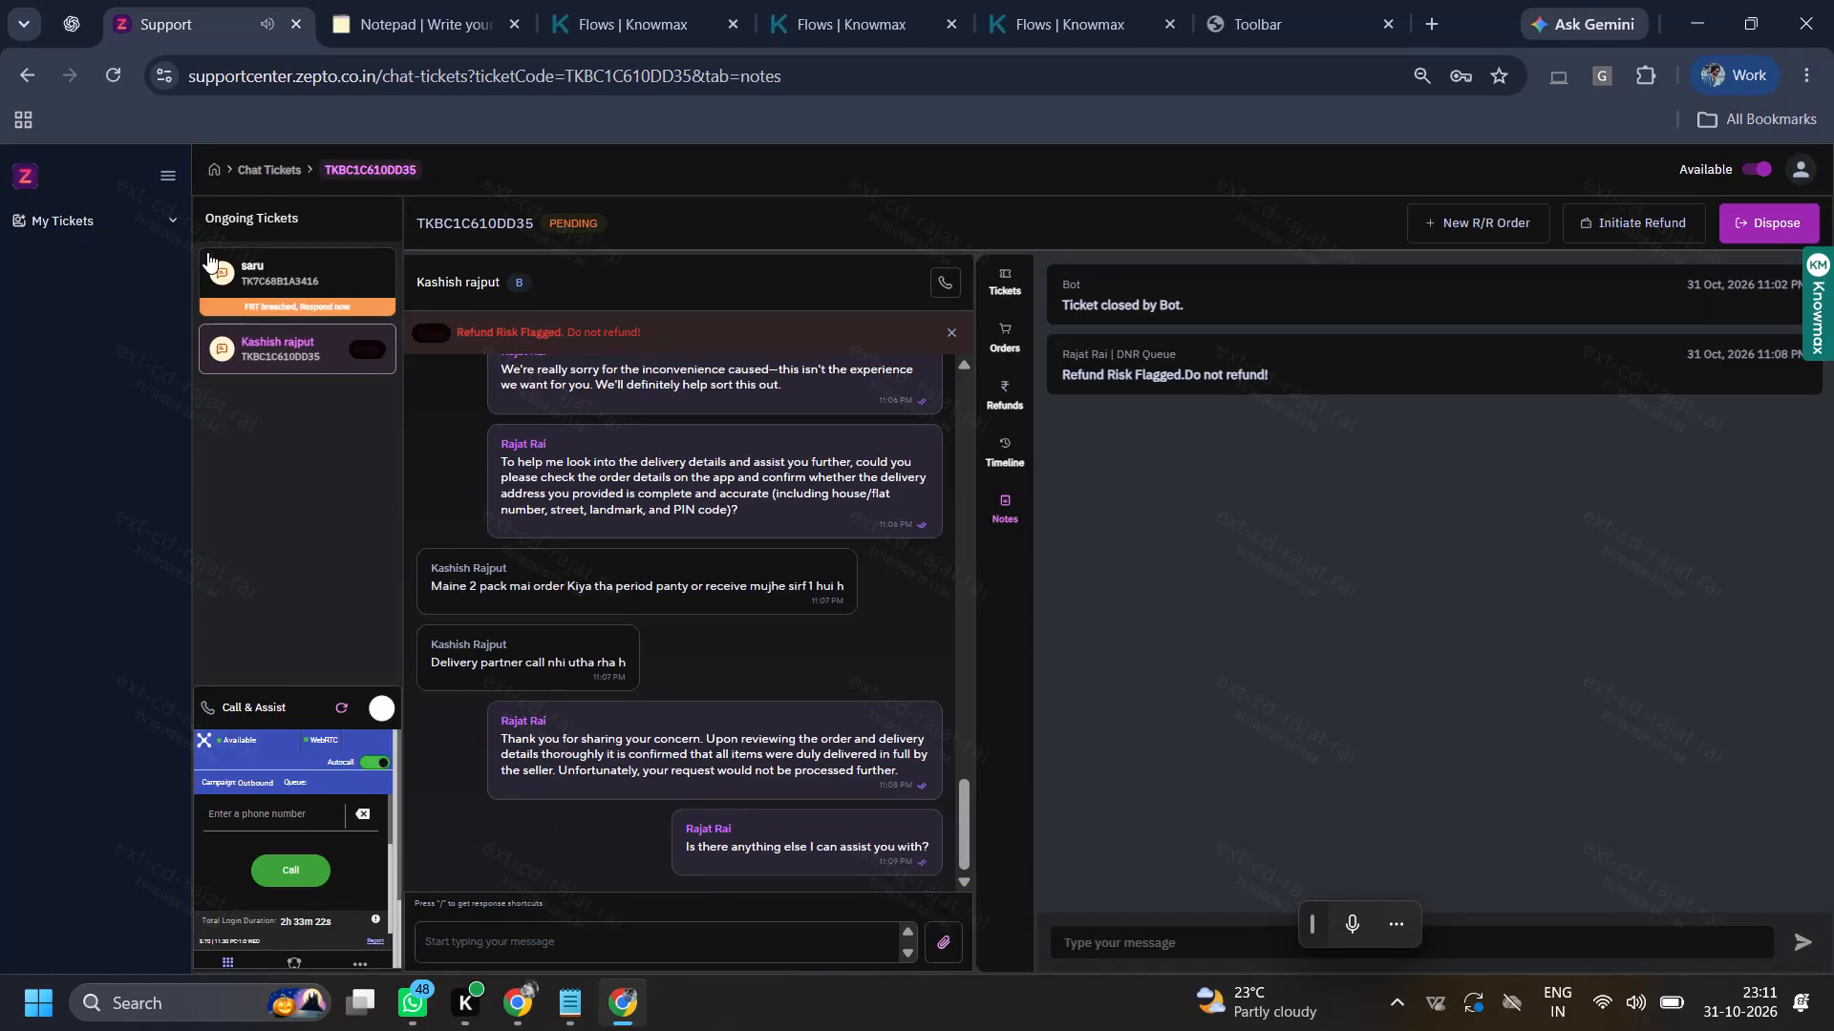
pyautogui.click(207, 250)
pyautogui.click(471, 0)
pyautogui.keyDown('ctrl'); pyautogui.tripleClick(130, 258); pyautogui.keyUp('ctrl')
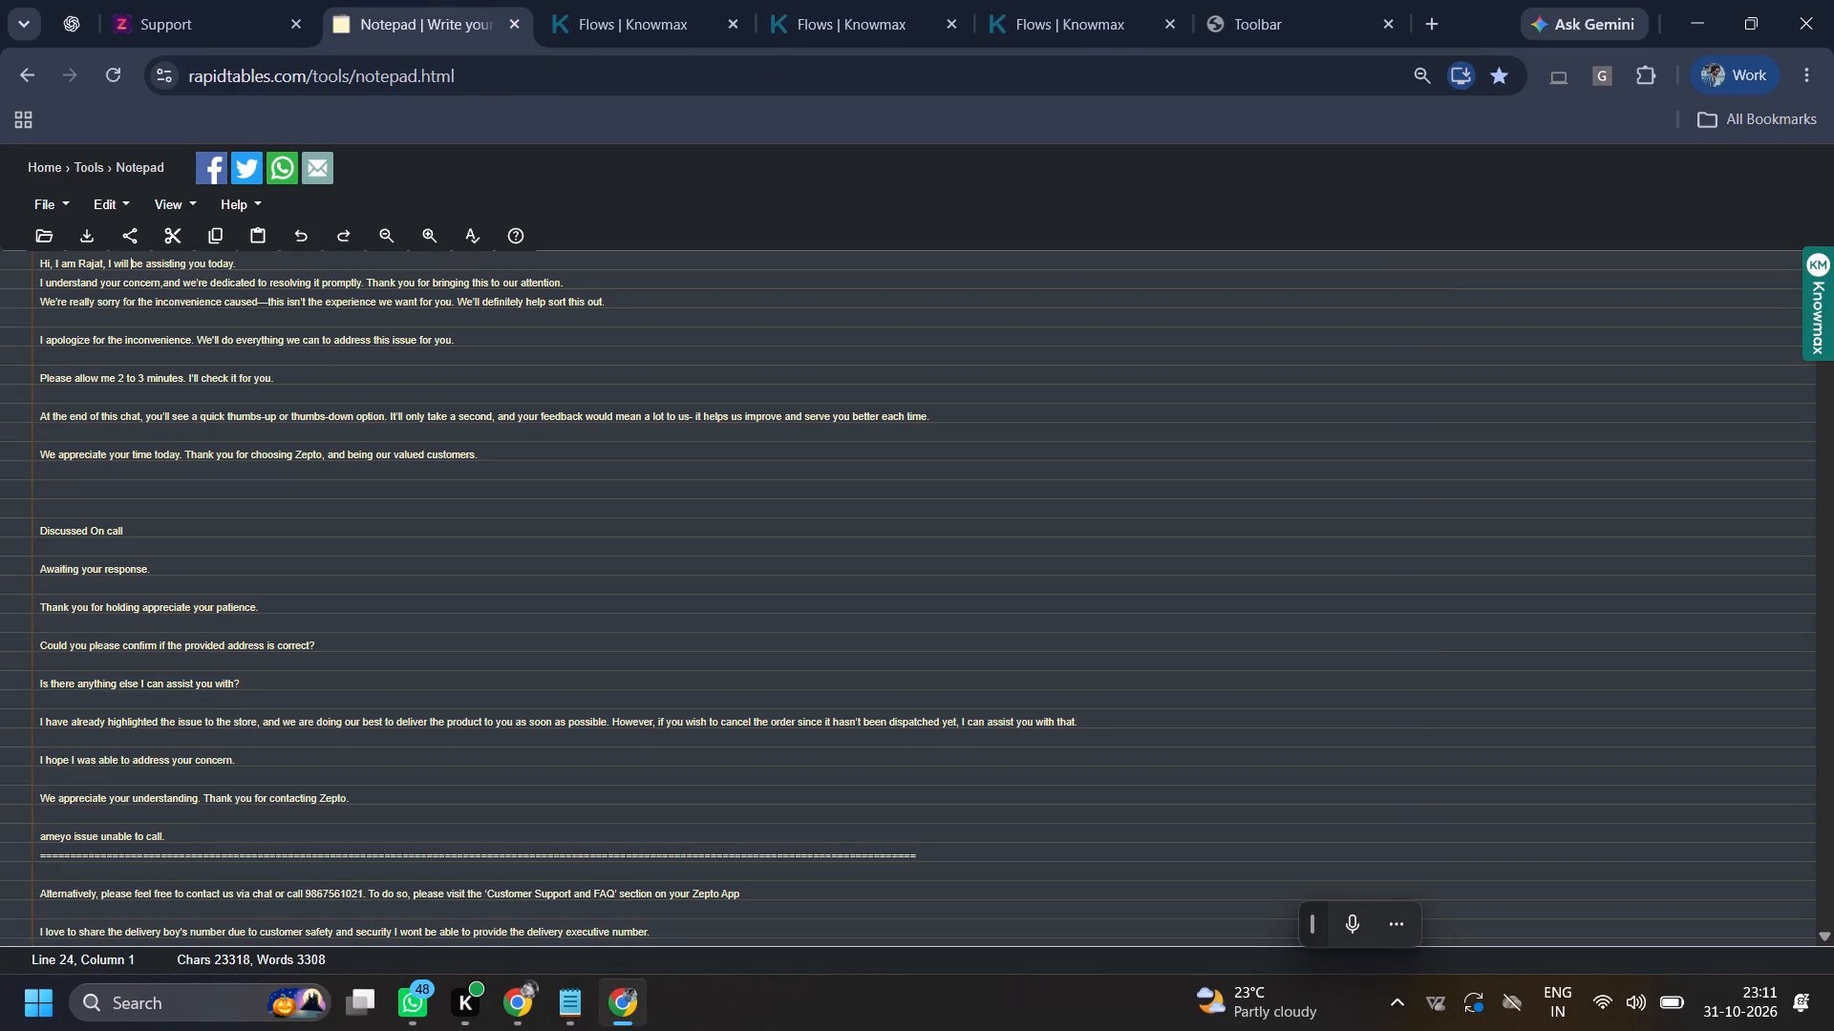
pyautogui.hotkey('ctrl', 'c')
pyautogui.keyDown('ctrl'); pyautogui.click(193, 0); pyautogui.keyUp('ctrl')
pyautogui.keyDown('ctrl'); pyautogui.click(655, 918); pyautogui.keyUp('ctrl')
pyautogui.keyDown('ctrl'); pyautogui.click(672, 934); pyautogui.keyUp('ctrl')
pyautogui.hotkey('ctrl', 'v')
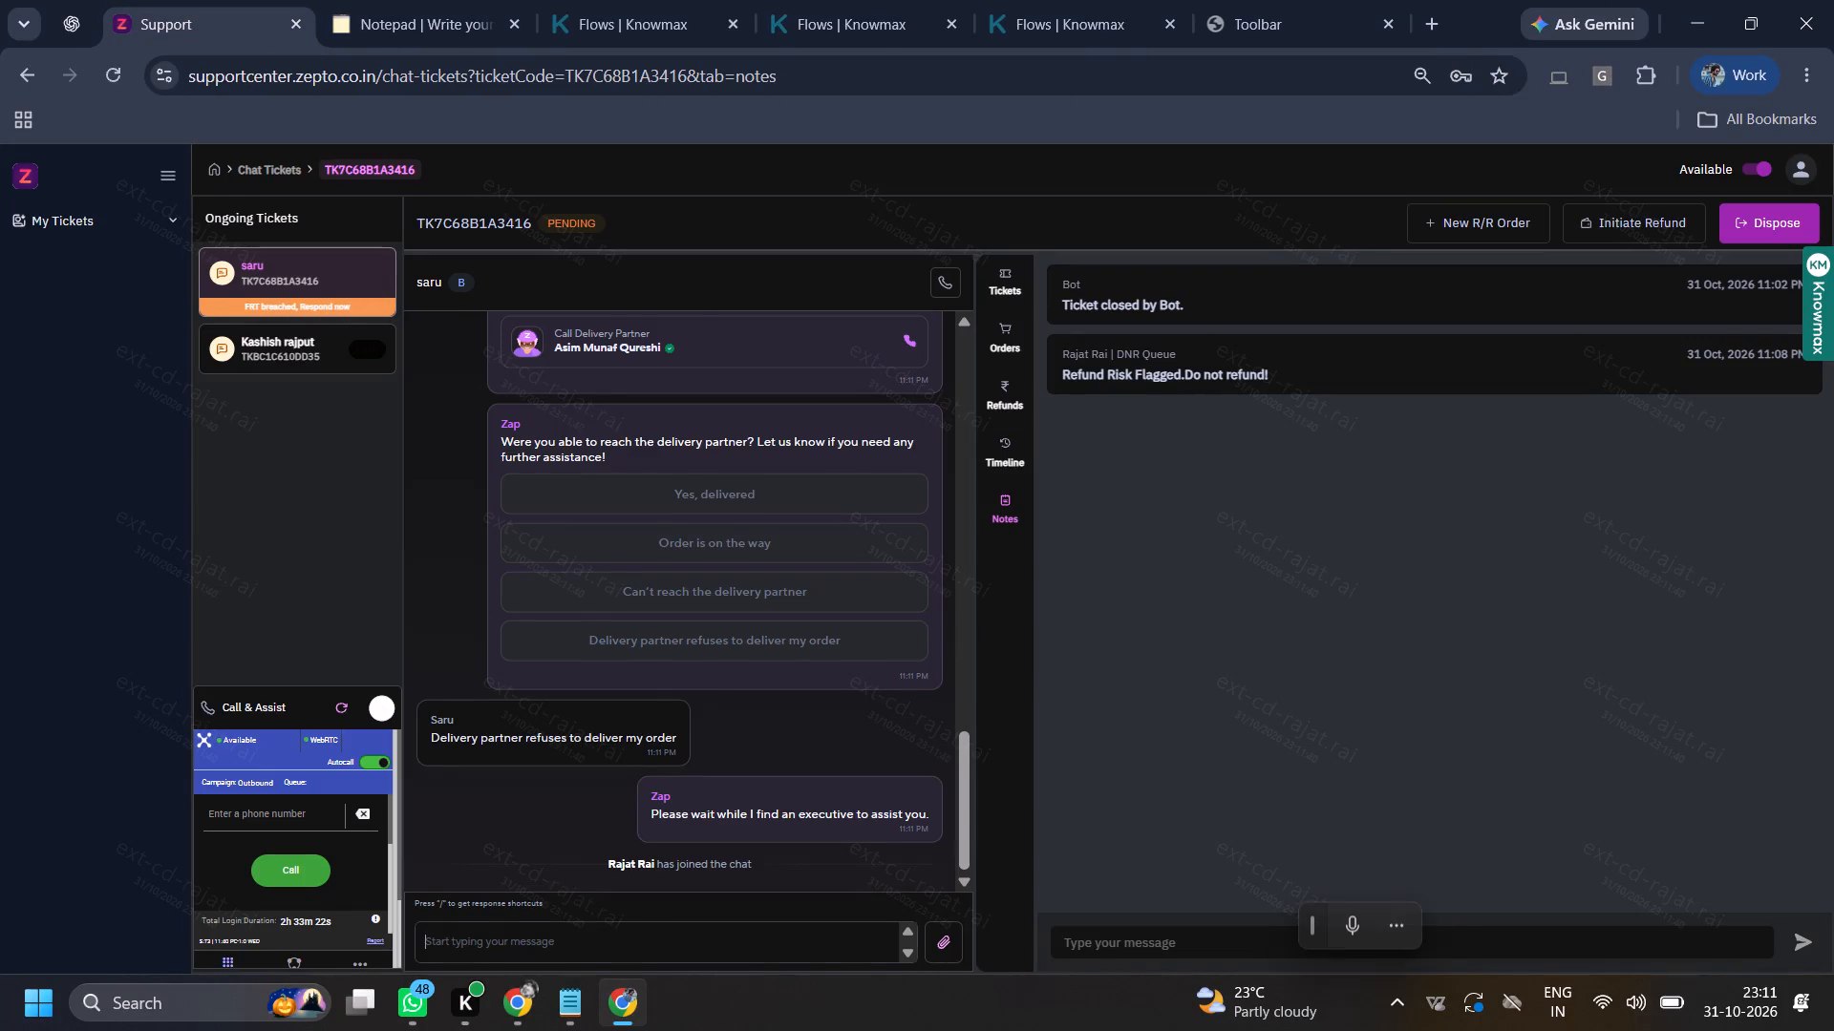
pyautogui.press('Return')
pyautogui.click(461, 0)
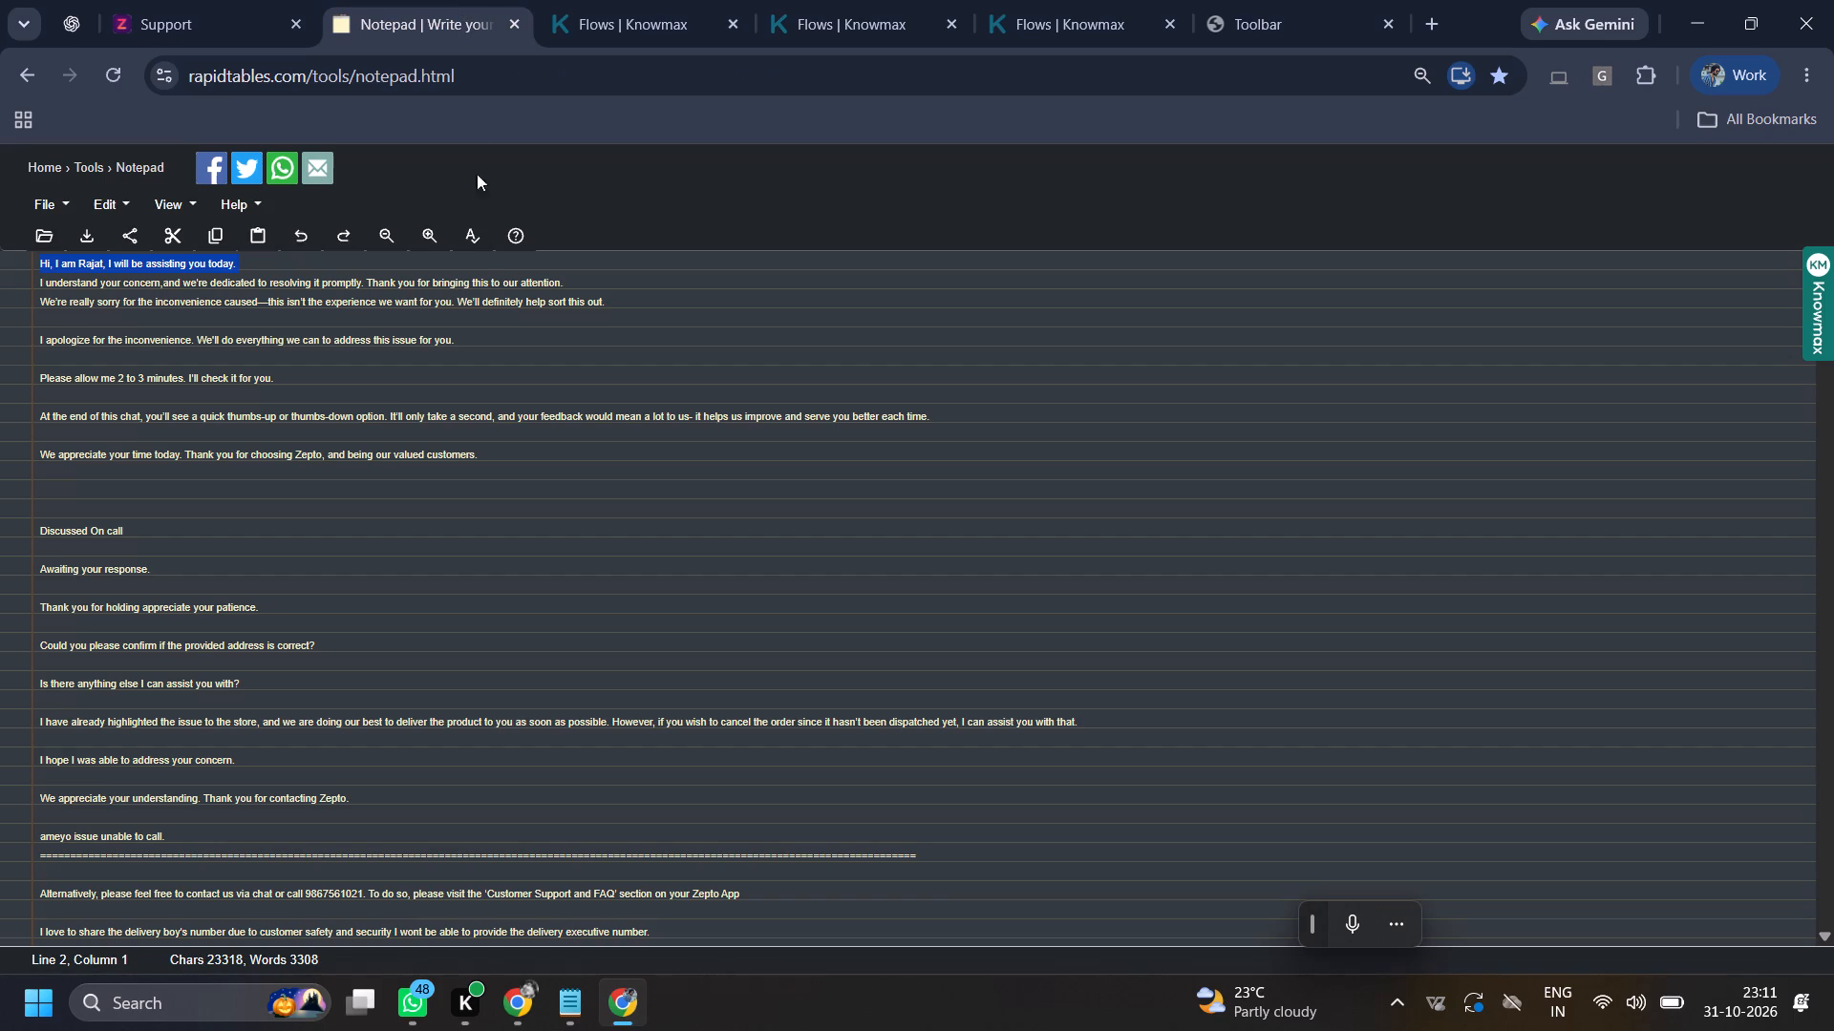
pyautogui.keyDown('ctrl'); pyautogui.tripleClick(495, 306); pyautogui.keyUp('ctrl')
pyautogui.hotkey('ctrl', 'c')
pyautogui.keyDown('ctrl'); pyautogui.click(246, 0); pyautogui.keyUp('ctrl')
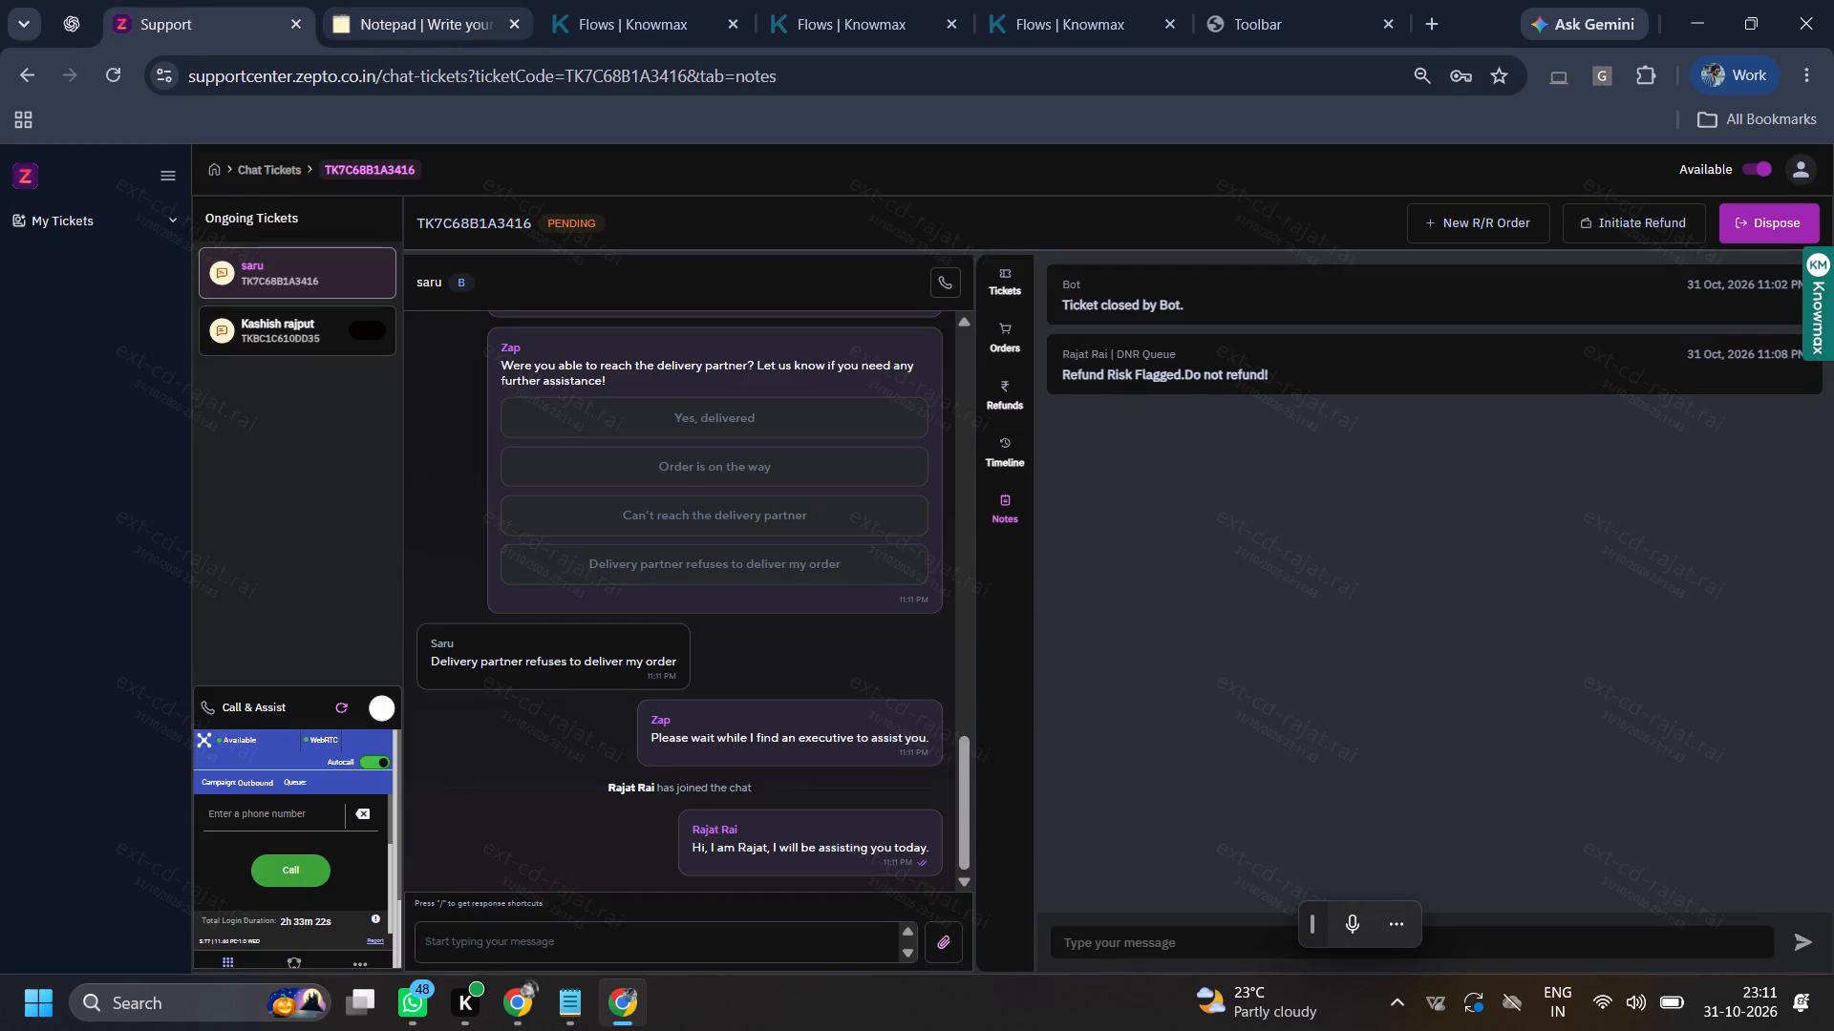
pyautogui.keyDown('ctrl'); pyautogui.click(576, 956); pyautogui.keyUp('ctrl')
pyautogui.hotkey('ctrl', 'v')
pyautogui.keyDown('ctrl'); pyautogui.click(568, 996); pyautogui.keyUp('ctrl')
pyautogui.hotkey('ctrl', 'c')
pyautogui.keyDown('ctrl'); pyautogui.click(173, 492); pyautogui.keyUp('ctrl')
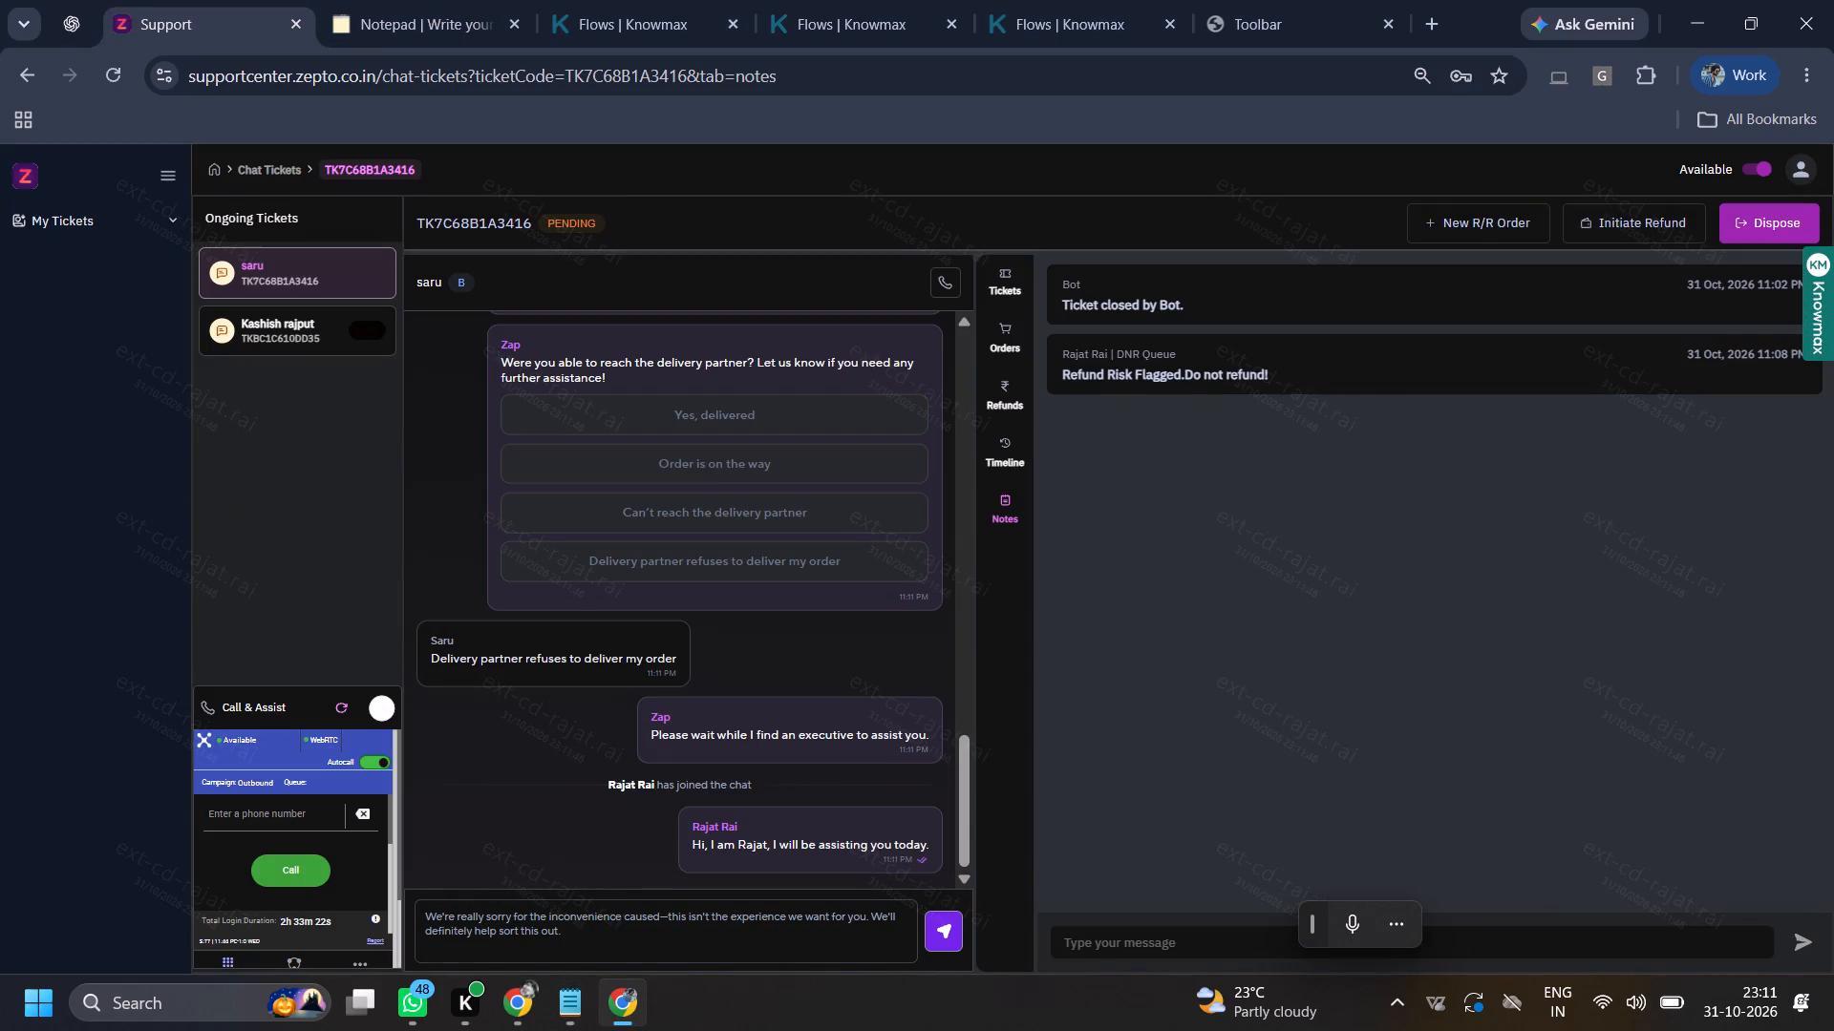
pyautogui.keyDown('ctrl'); pyautogui.click(646, 932); pyautogui.keyUp('ctrl')
pyautogui.hotkey('ctrl', 'Return')
pyautogui.hotkey('ctrl', 'v')
pyautogui.hotkey('ctrl', 'Return')
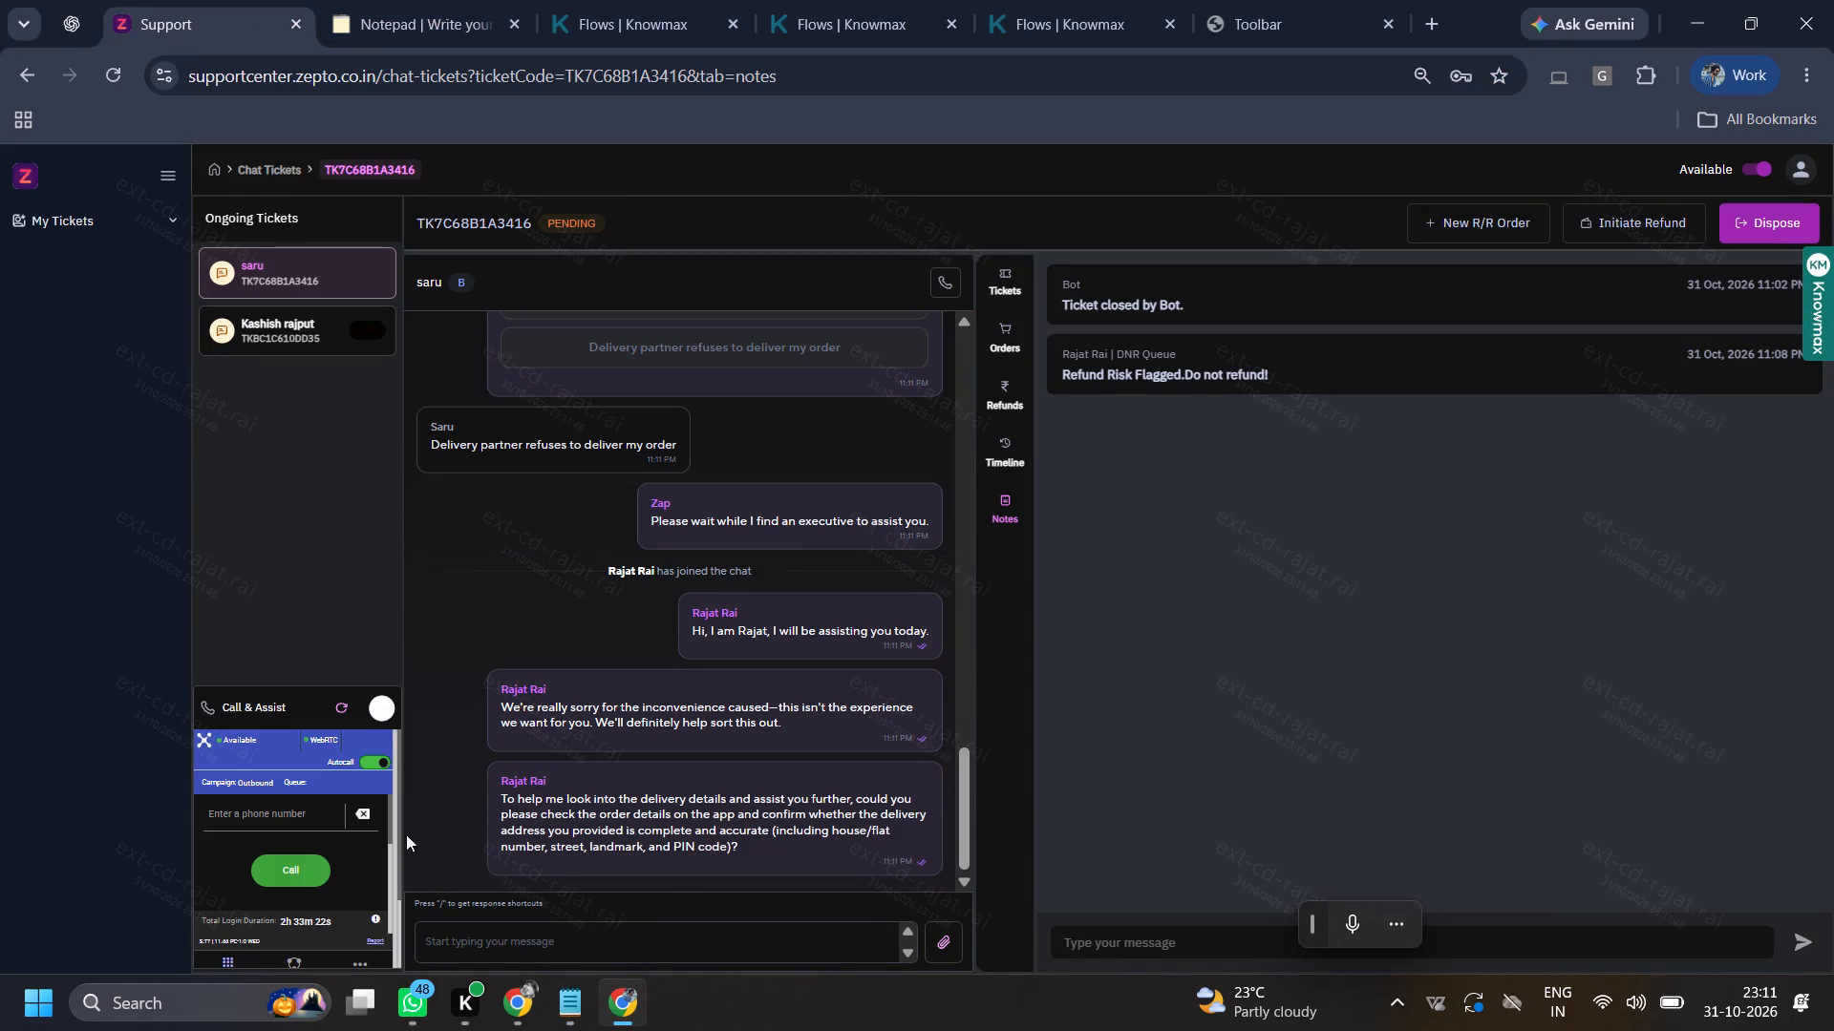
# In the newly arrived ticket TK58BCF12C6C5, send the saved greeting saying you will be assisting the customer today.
pyautogui.click(302, 236)
pyautogui.click(324, 273)
pyautogui.click(417, 0)
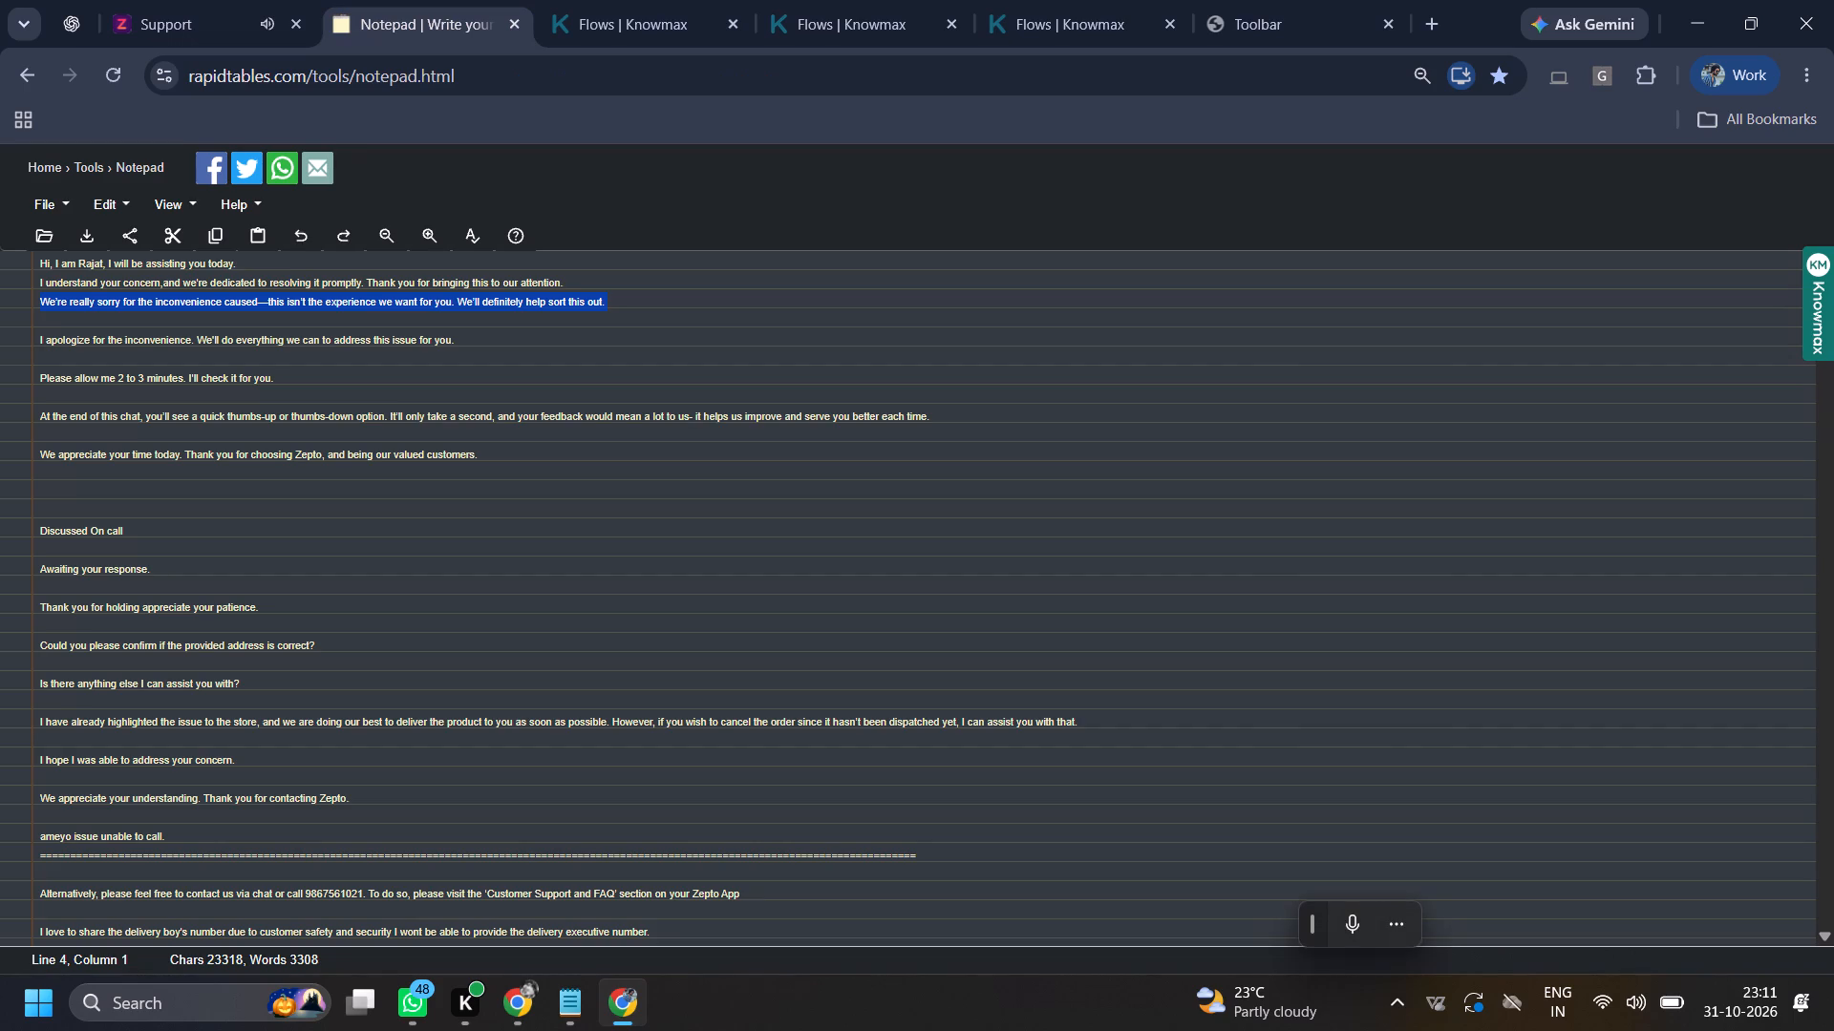
pyautogui.tripleClick(258, 261)
pyautogui.hotkey('ctrl', 'c')
pyautogui.keyDown('ctrl'); pyautogui.click(223, 45); pyautogui.keyUp('ctrl')
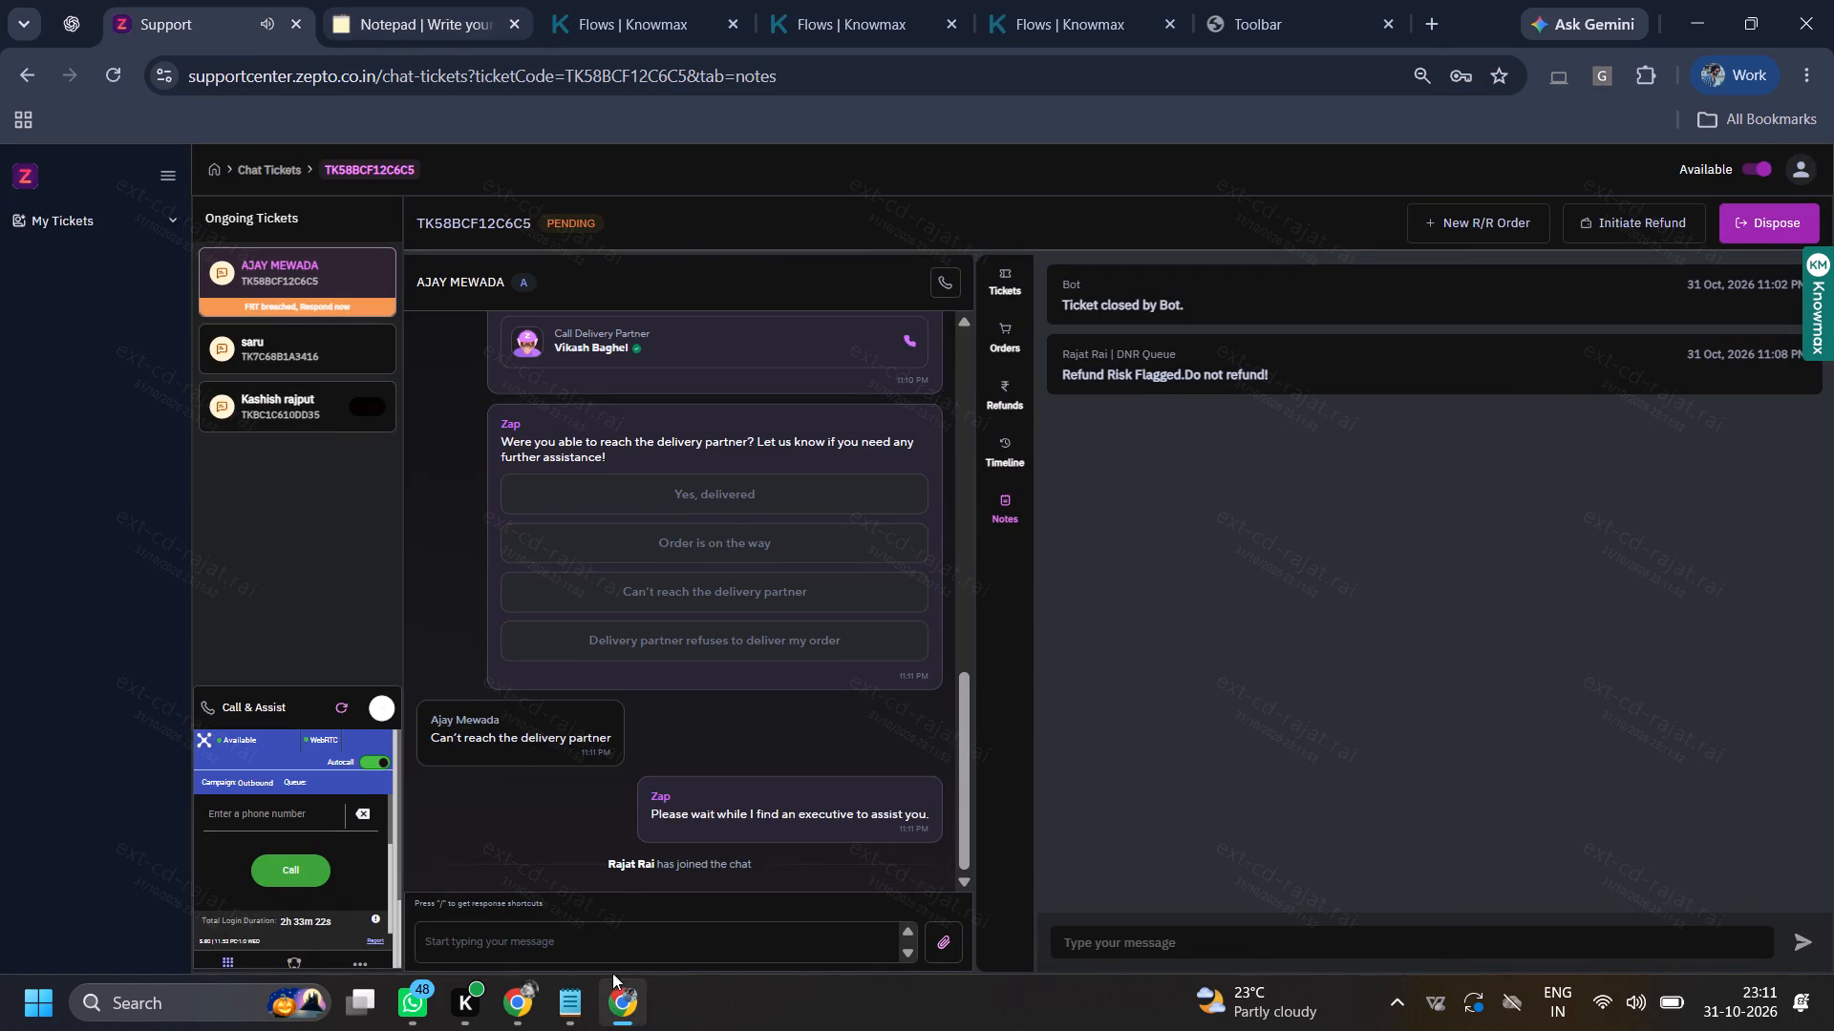
pyautogui.keyDown('ctrl'); pyautogui.click(599, 953); pyautogui.keyUp('ctrl')
pyautogui.hotkey('ctrl', 'v')
pyautogui.press('Return')
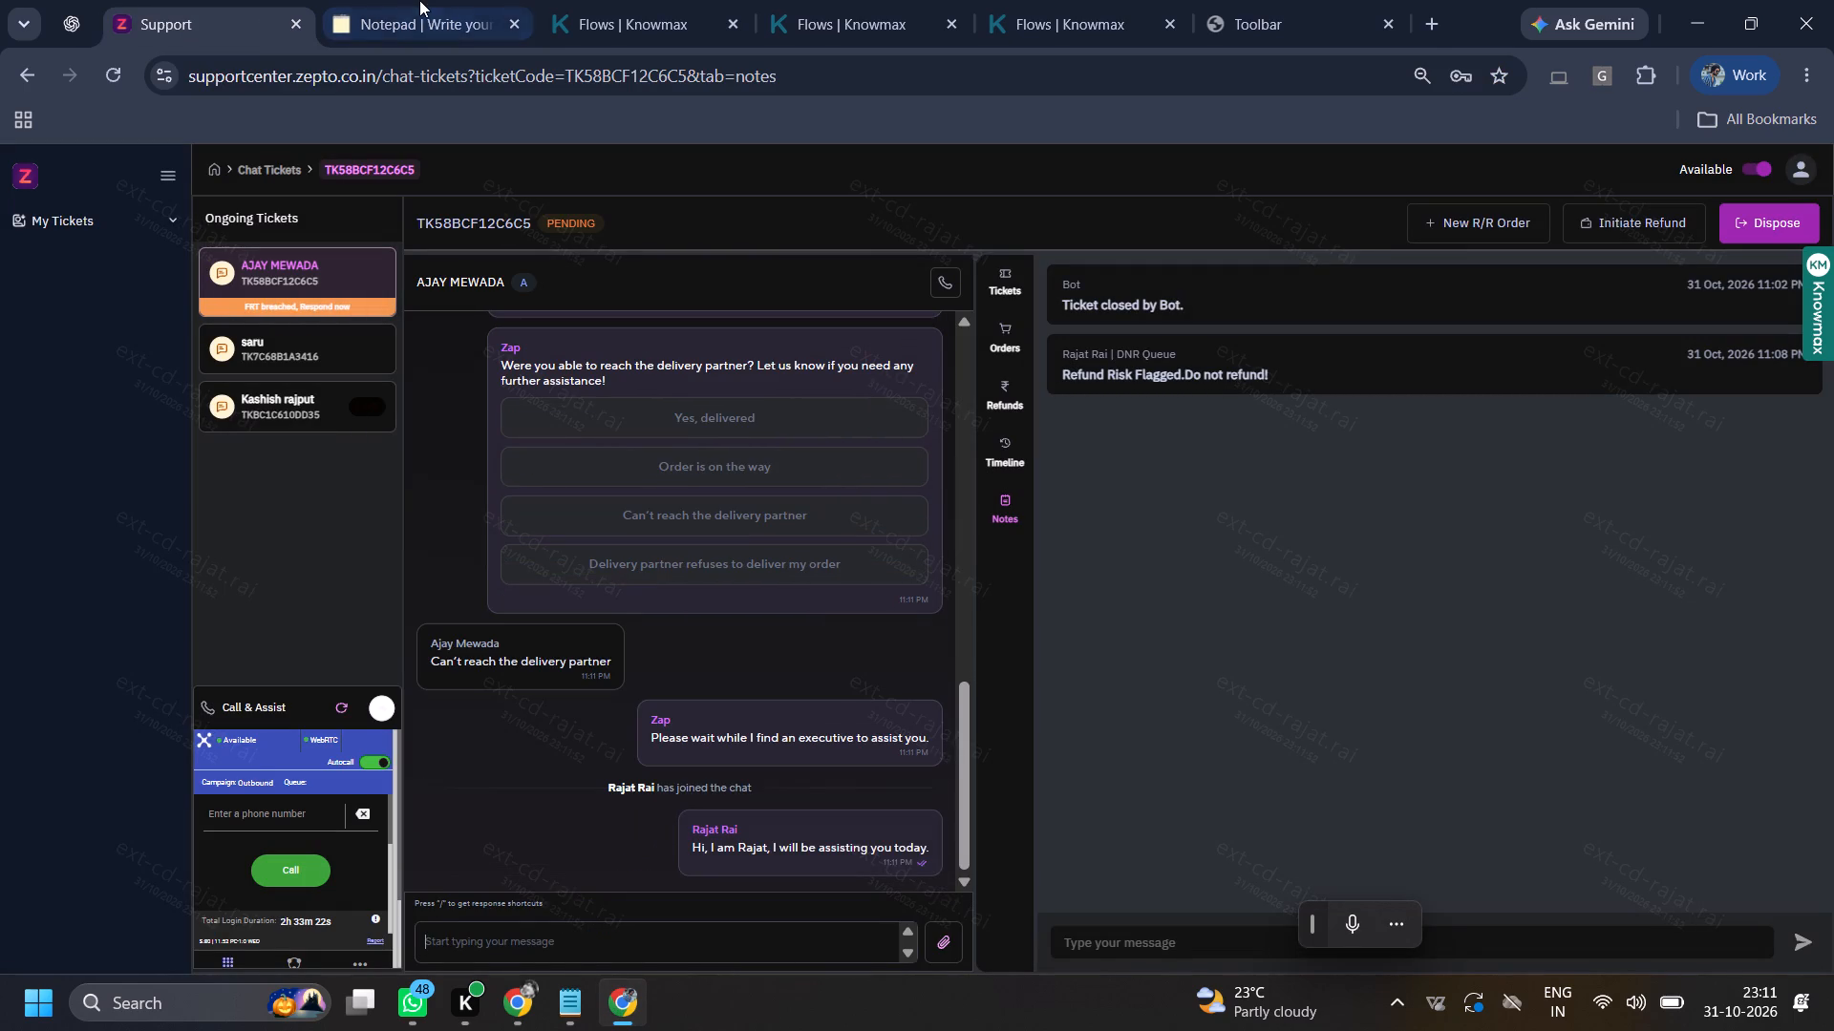
pyautogui.click(419, 0)
pyautogui.keyDown('ctrl'); pyautogui.tripleClick(458, 305); pyautogui.keyUp('ctrl')
pyautogui.hotkey('ctrl', 'c')
pyautogui.keyDown('ctrl'); pyautogui.click(251, 0); pyautogui.keyUp('ctrl')
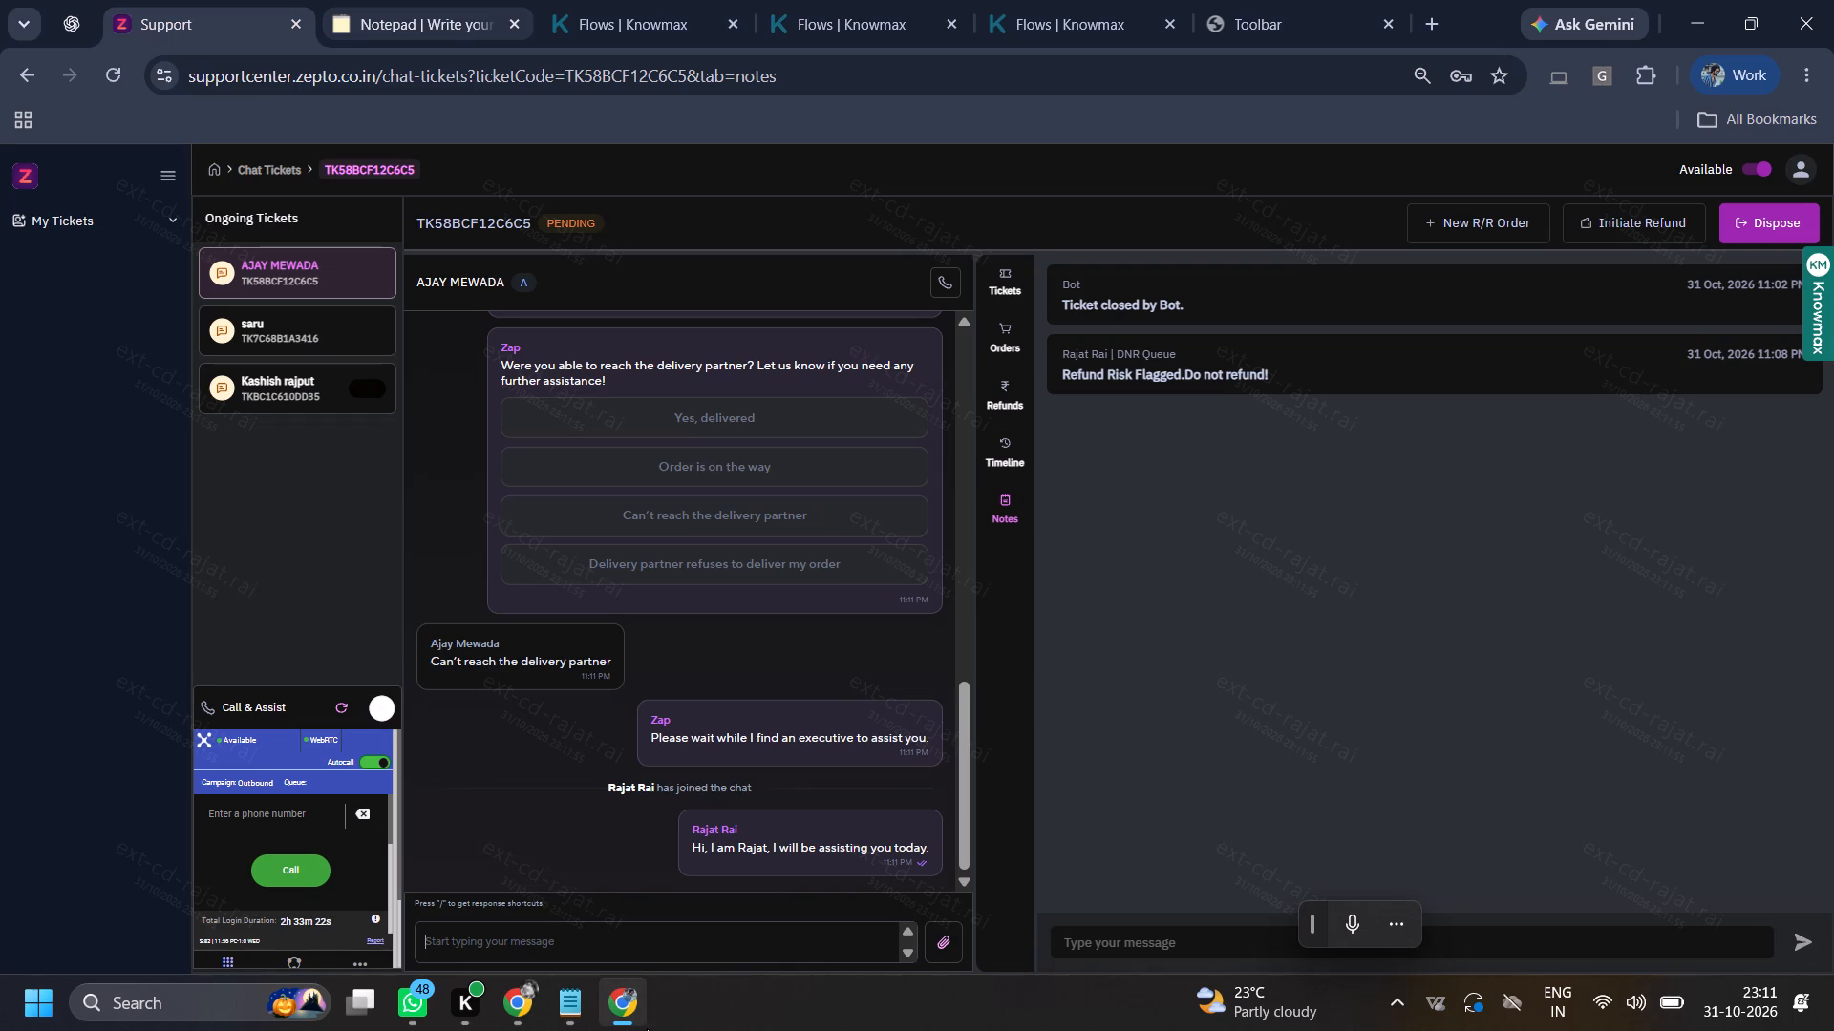
pyautogui.keyDown('ctrl'); pyautogui.click(638, 912); pyautogui.keyUp('ctrl')
pyautogui.keyDown('ctrl'); pyautogui.click(640, 944); pyautogui.keyUp('ctrl')
pyautogui.hotkey('ctrl', 'v')
pyautogui.click(545, 1027)
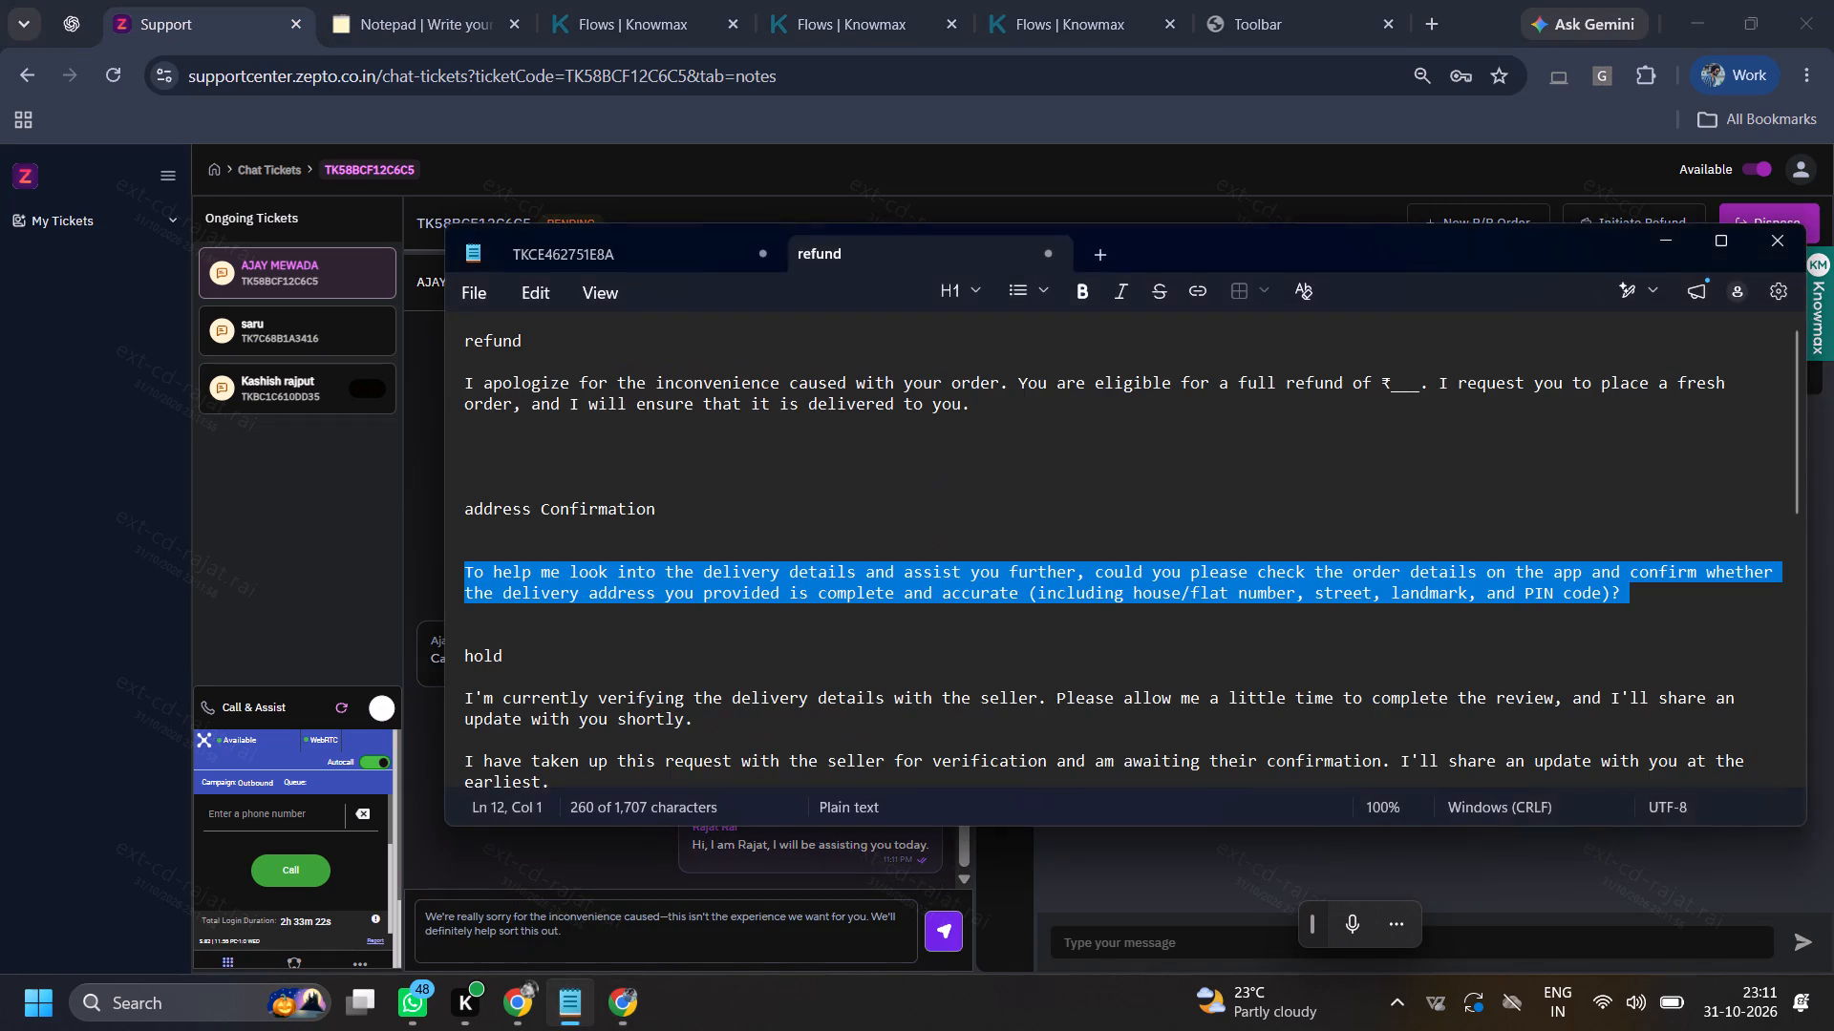
pyautogui.hotkey('ctrl', 'c')
pyautogui.keyDown('ctrl'); pyautogui.click(333, 547); pyautogui.keyUp('ctrl')
pyautogui.keyDown('ctrl'); pyautogui.click(846, 966); pyautogui.keyUp('ctrl')
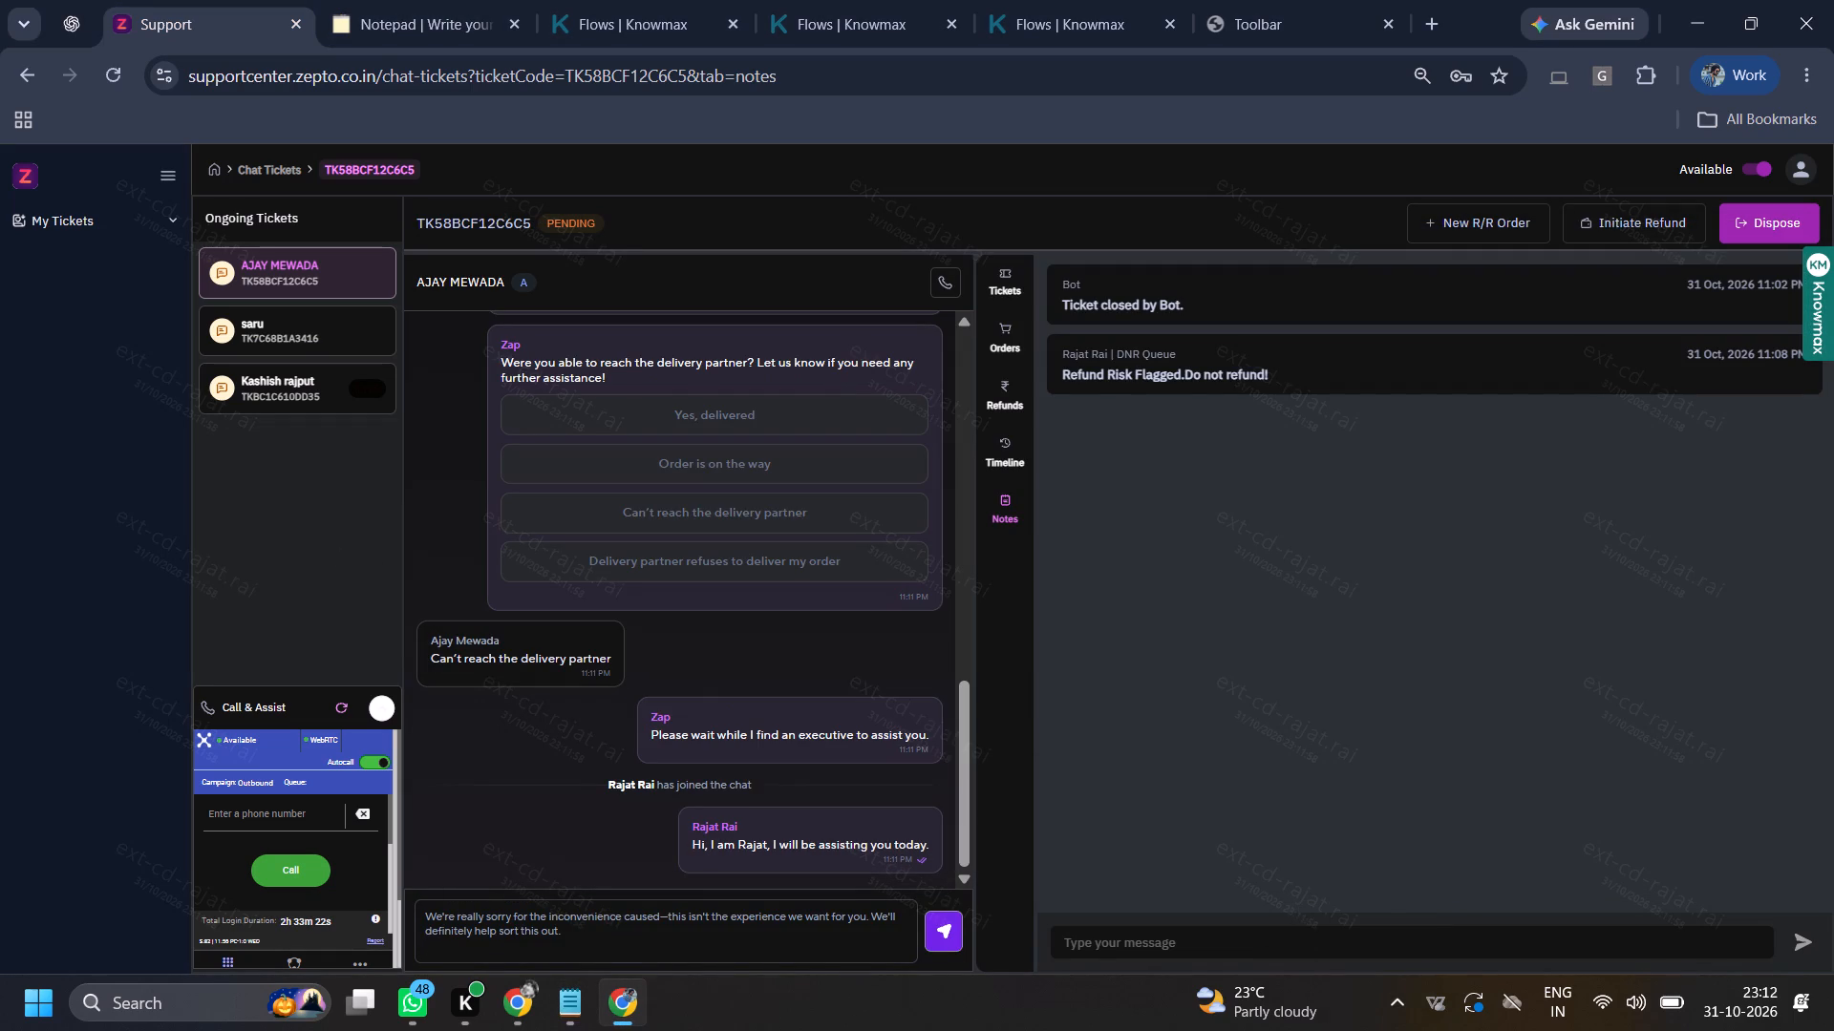
pyautogui.keyDown('ctrl'); pyautogui.click(794, 932); pyautogui.keyUp('ctrl')
pyautogui.hotkey('ctrl', 'Return')
pyautogui.hotkey('ctrl', 'v')
pyautogui.hotkey('ctrl', 'Return')
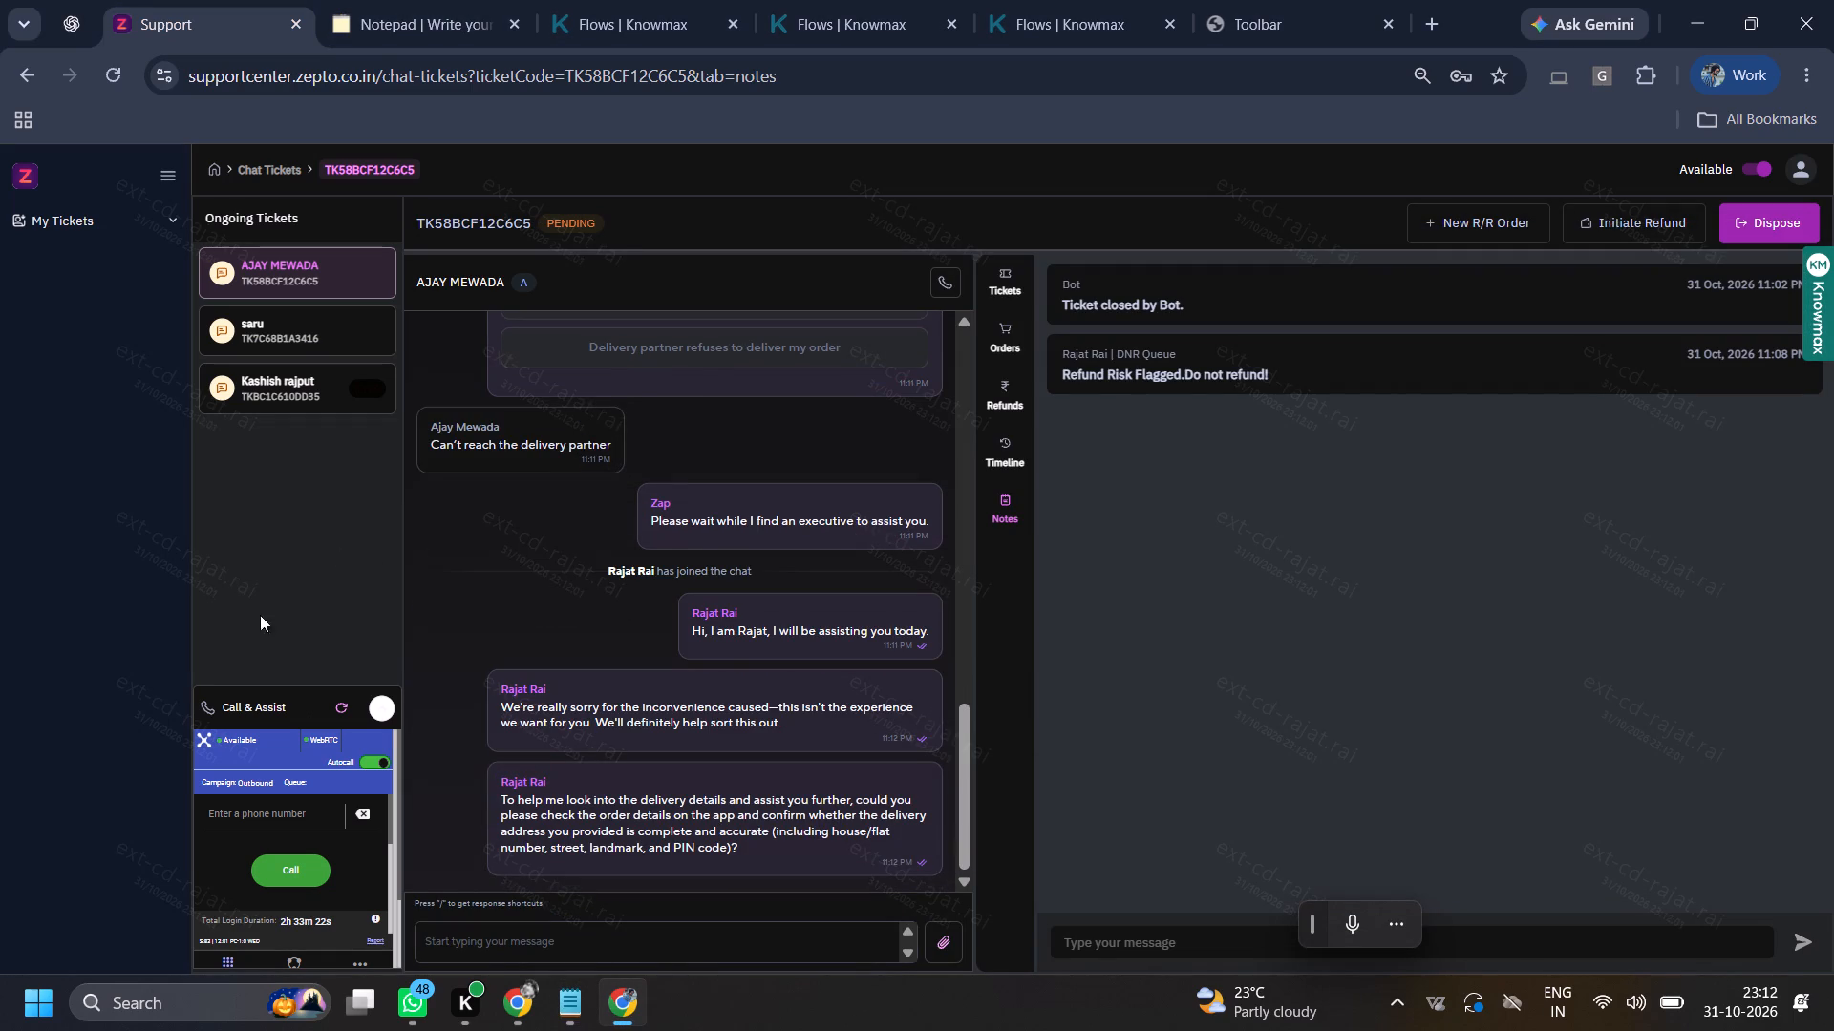
pyautogui.click(986, 328)
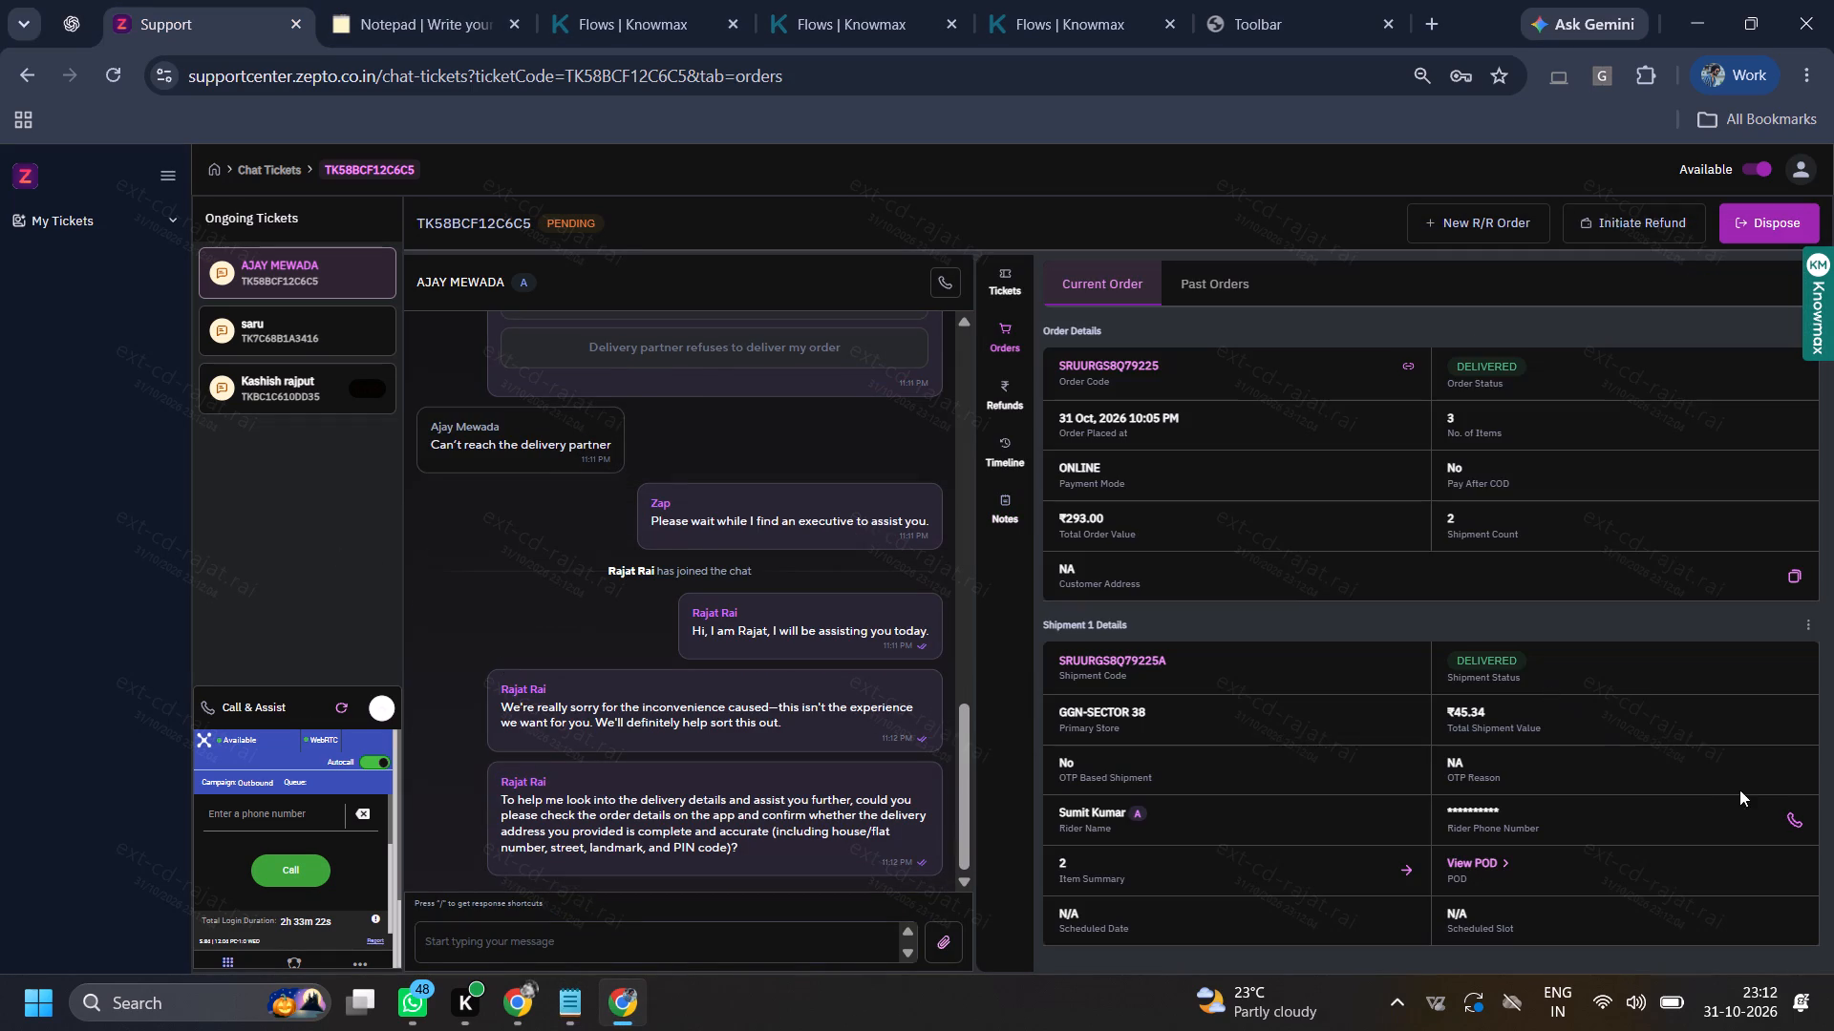
pyautogui.click(1794, 820)
pyautogui.scroll(-1, 1205, 644)
pyautogui.click(963, 613)
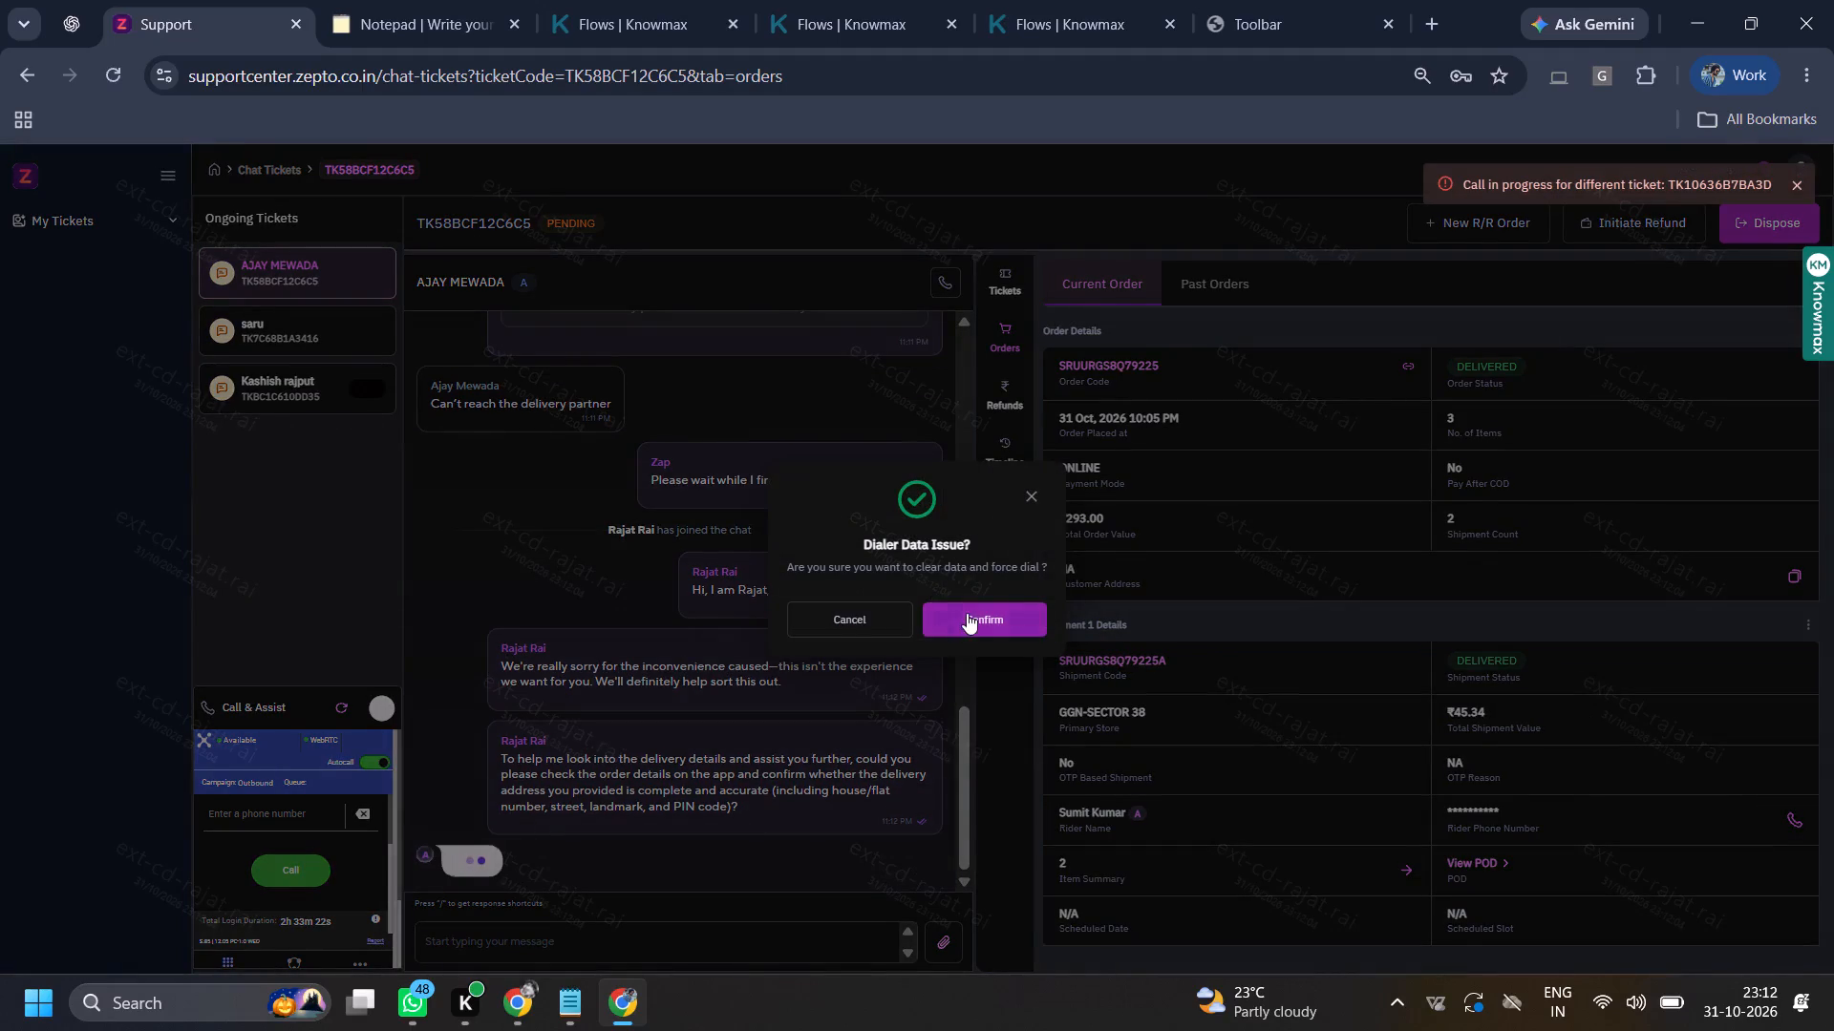
pyautogui.scroll(-4, 1293, 558)
pyautogui.scroll(6, 642, 773)
pyautogui.scroll(1, 758, 647)
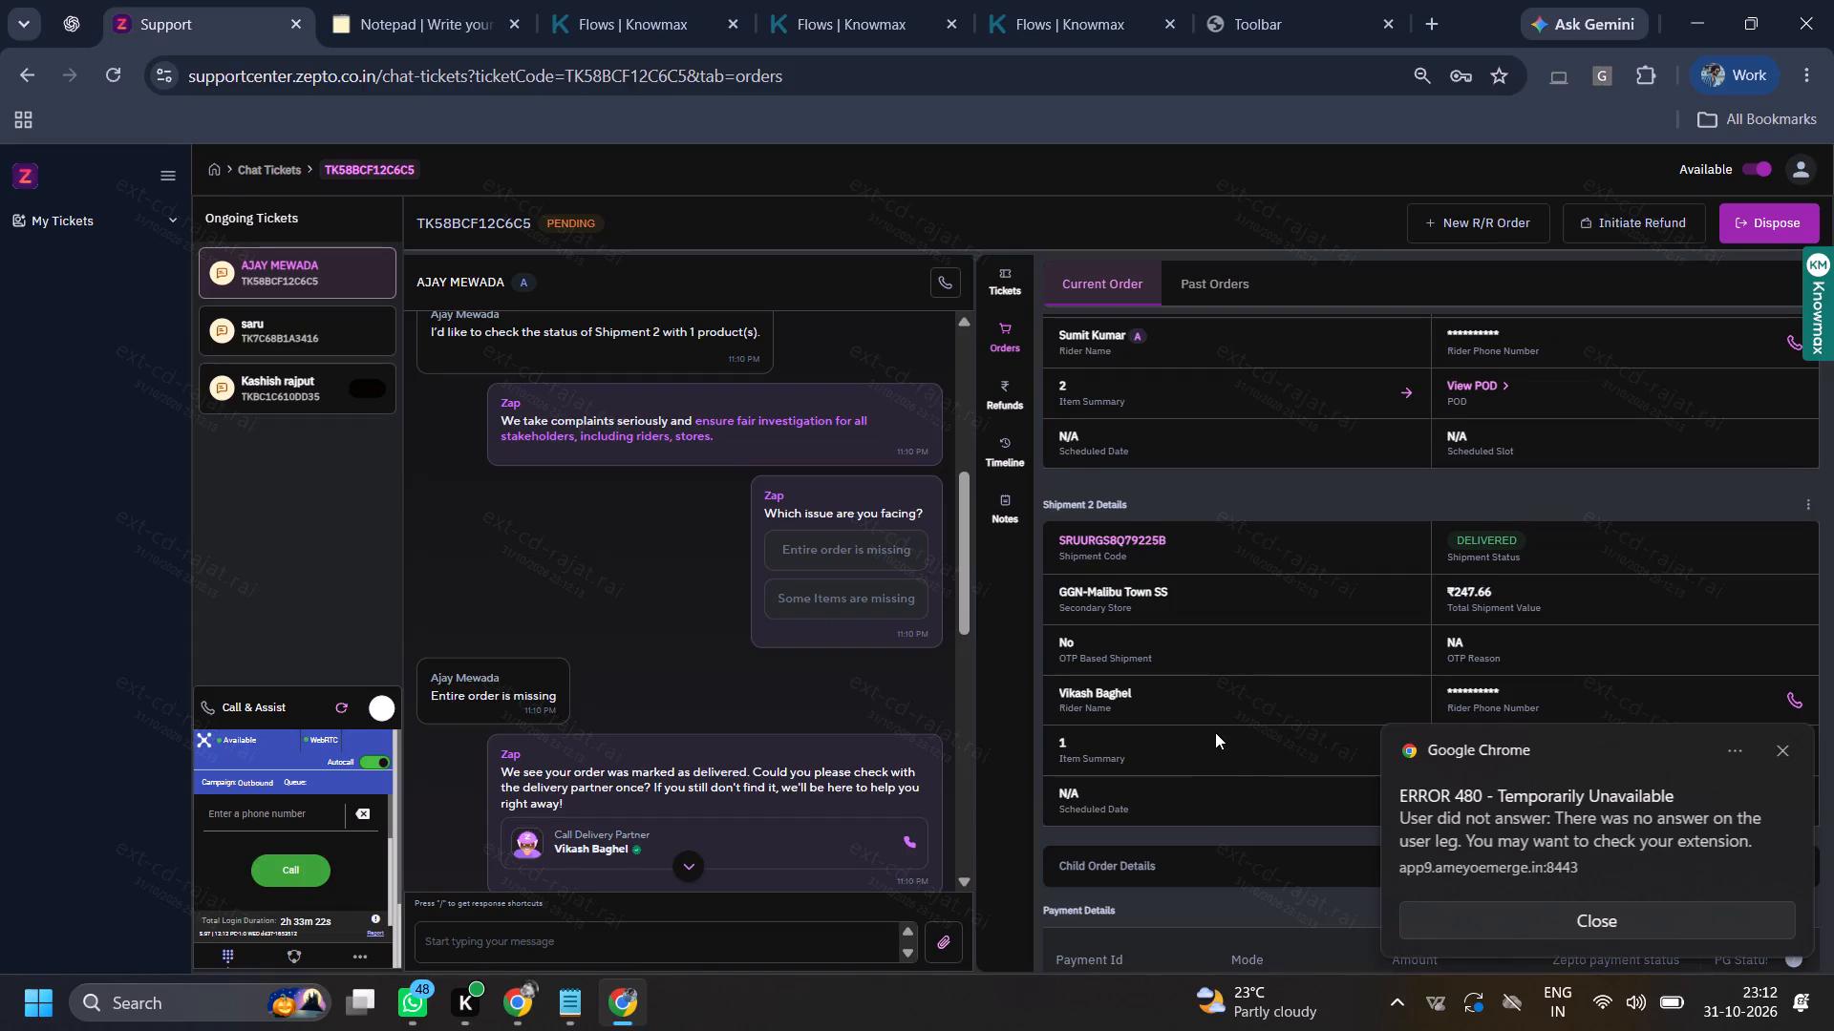
pyautogui.scroll(4, 1215, 732)
pyautogui.scroll(-3, 1215, 732)
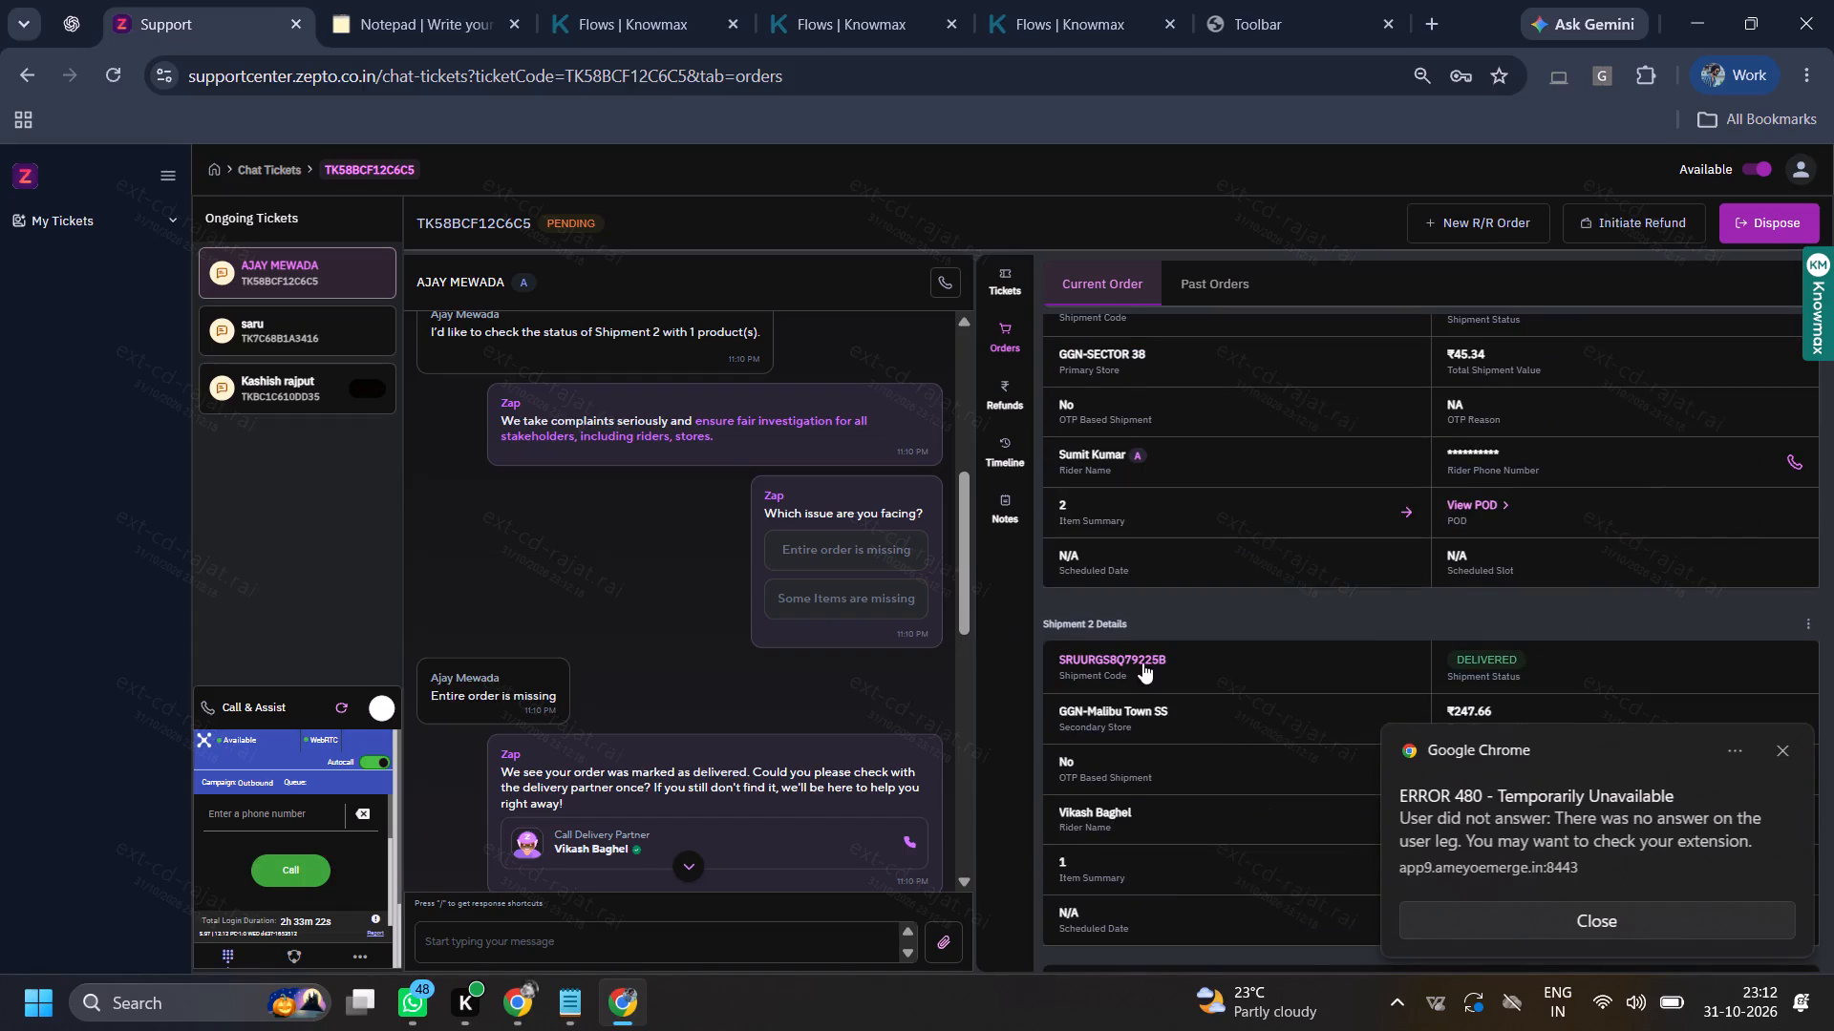
pyautogui.click(1142, 663)
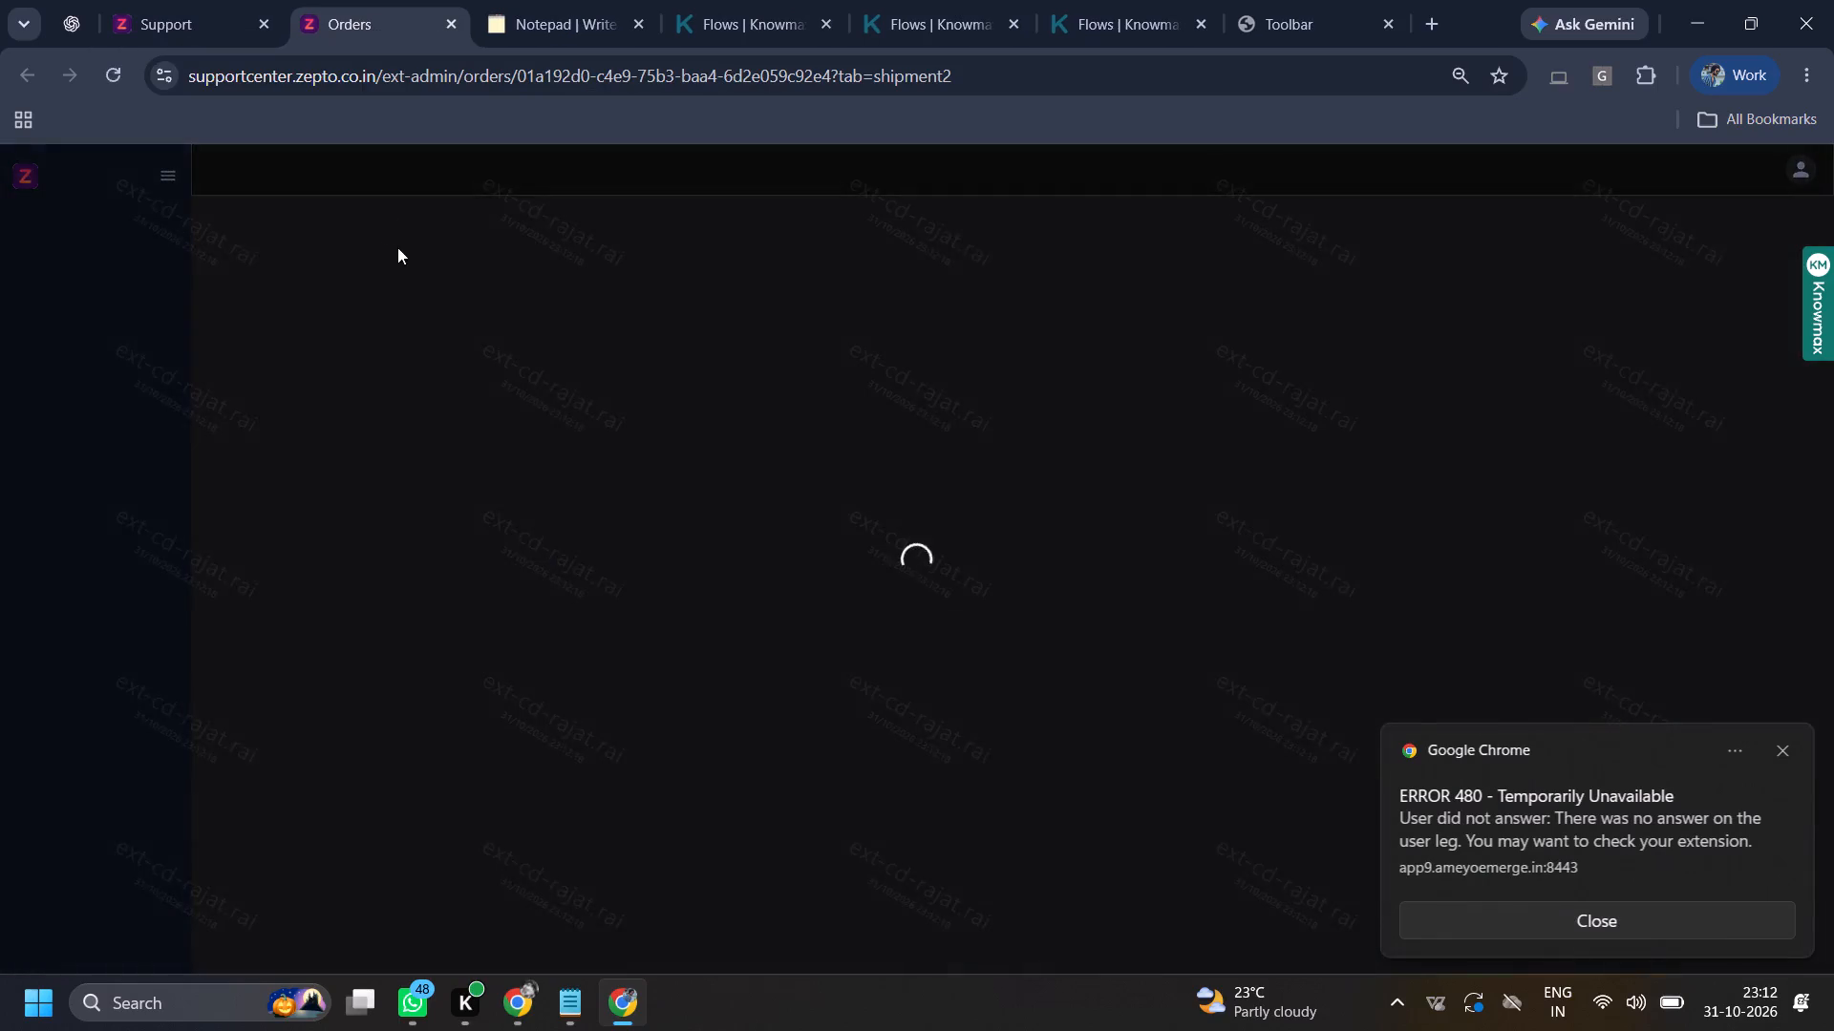
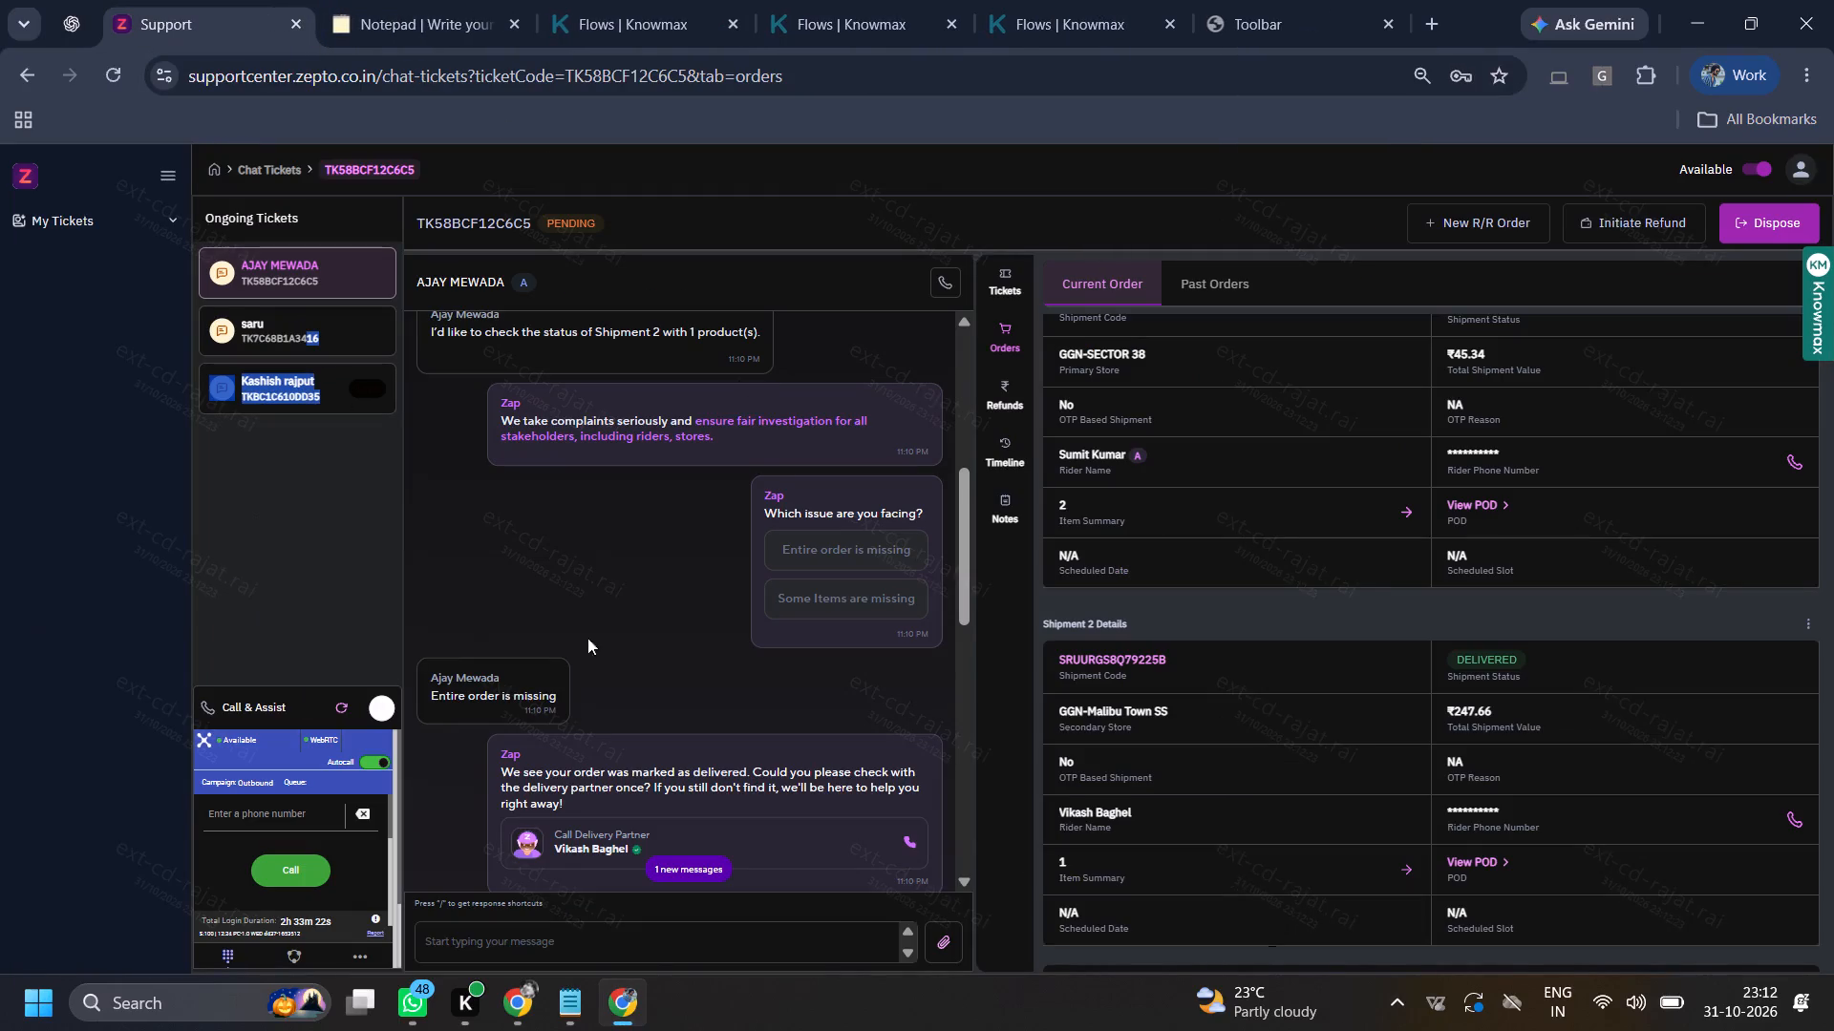
pyautogui.click(321, 319)
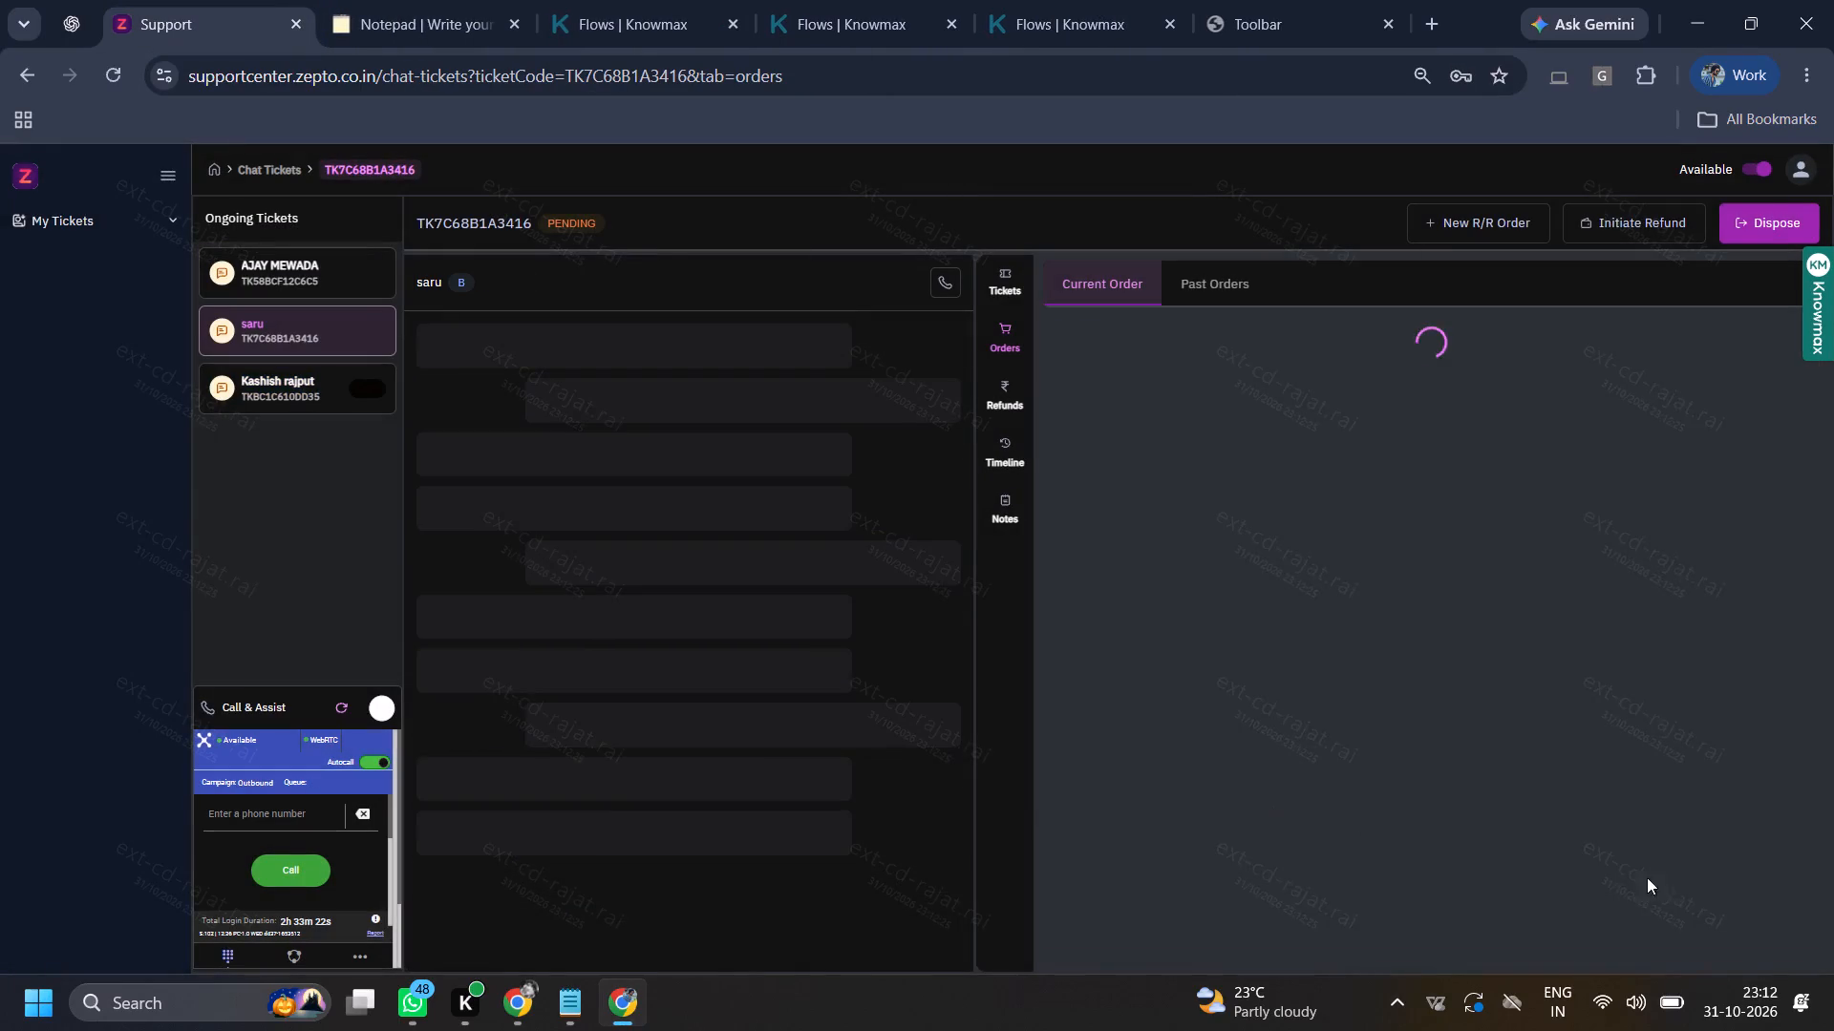
pyautogui.click(274, 377)
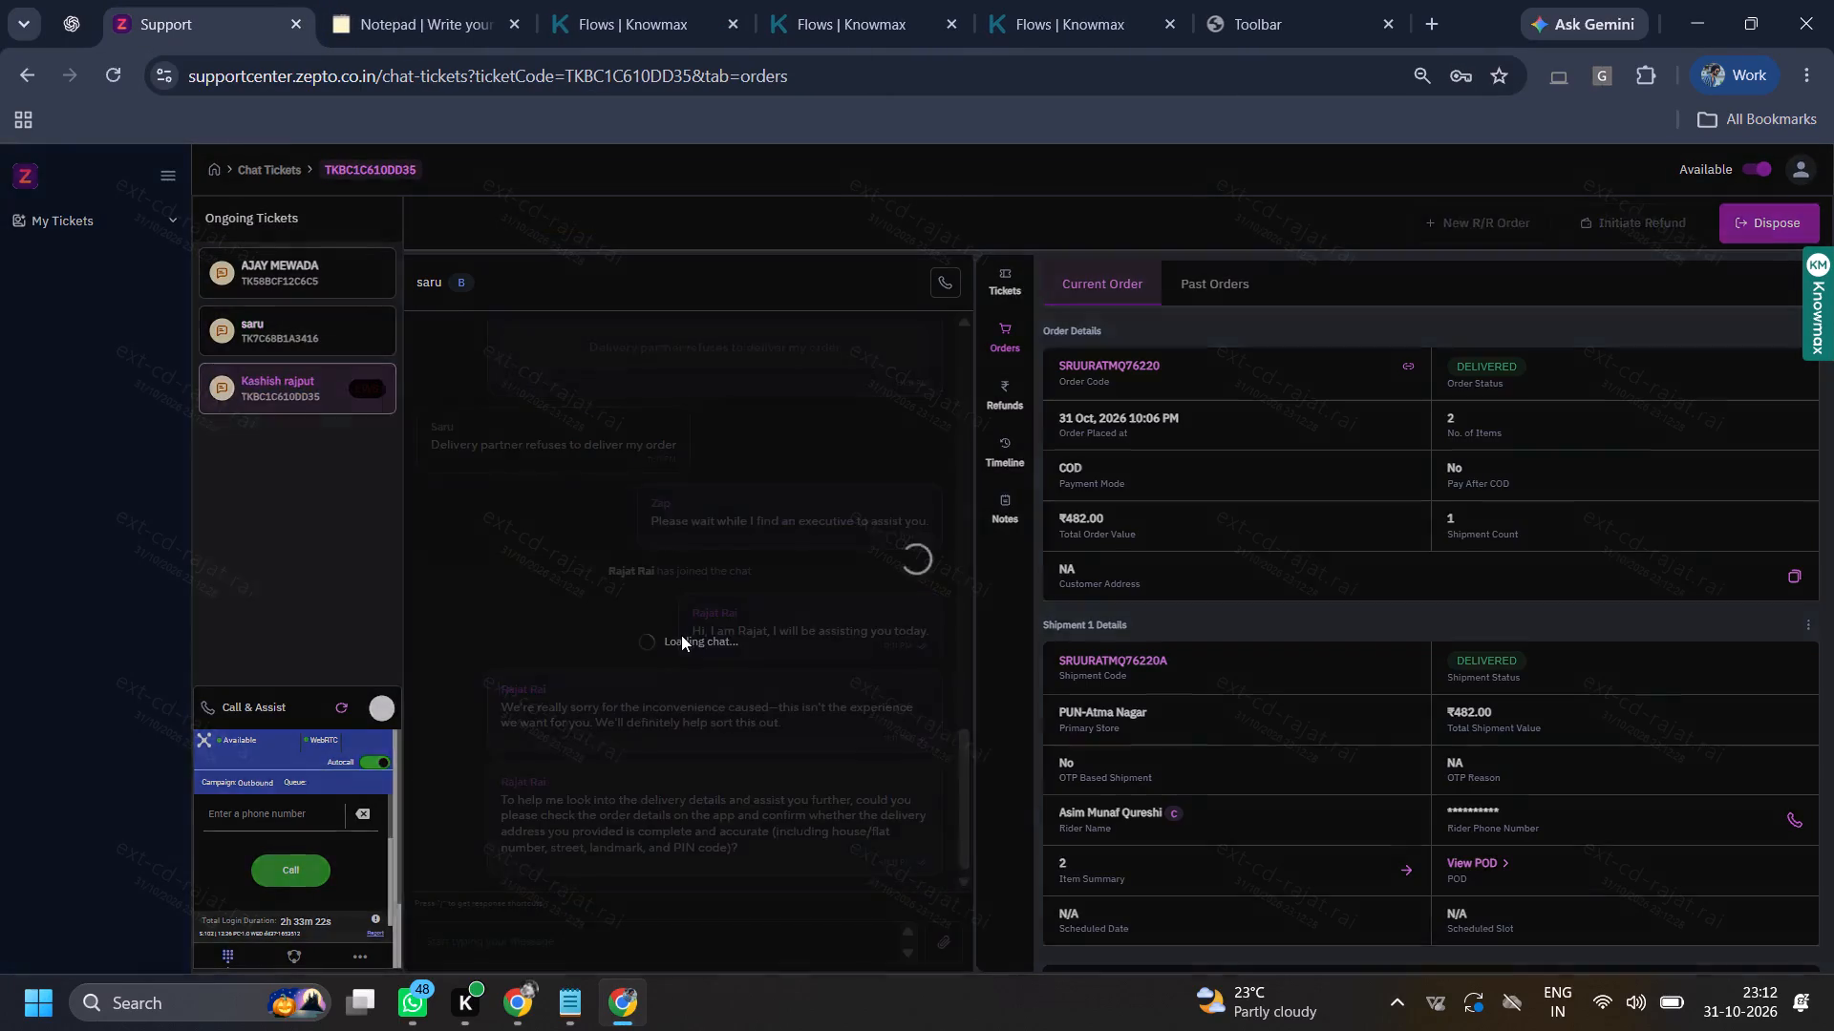
pyautogui.scroll(-4, 738, 809)
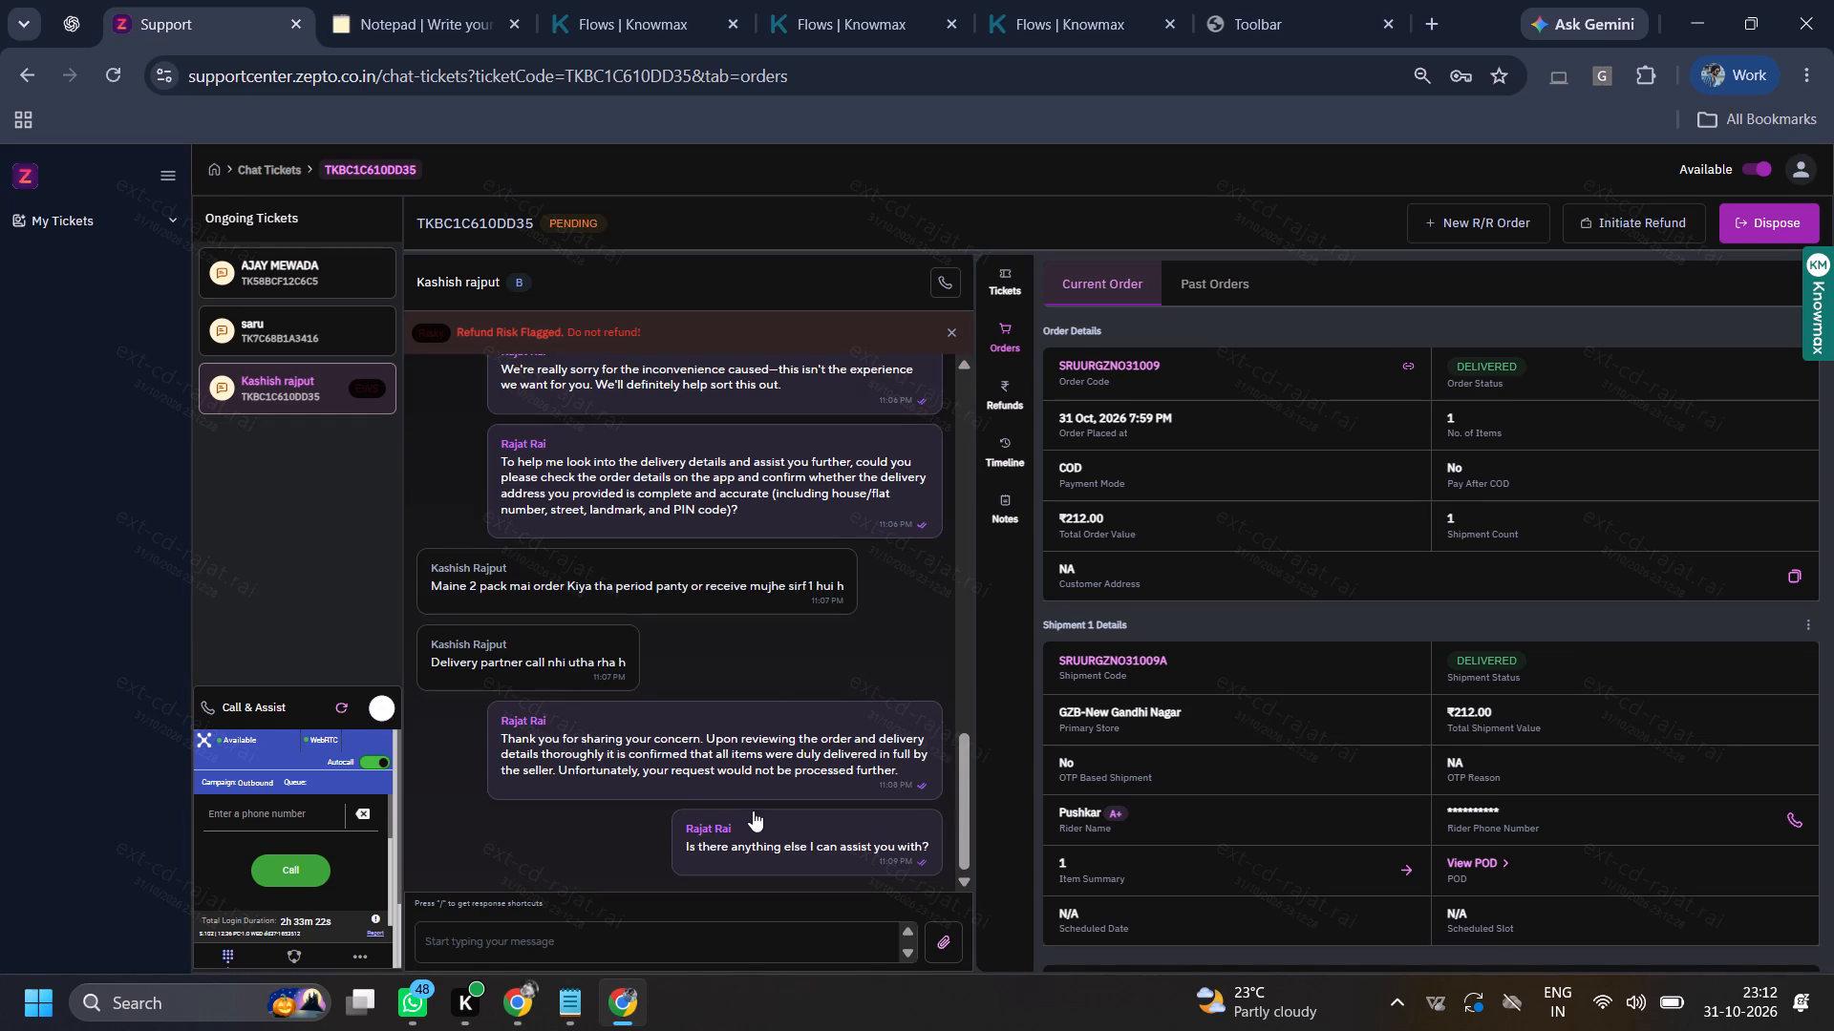
pyautogui.moveTo(632, 680); pyautogui.dragTo(802, 855)
pyautogui.click(802, 855)
pyautogui.moveTo(827, 852); pyautogui.dragTo(702, 673)
pyautogui.click(701, 661)
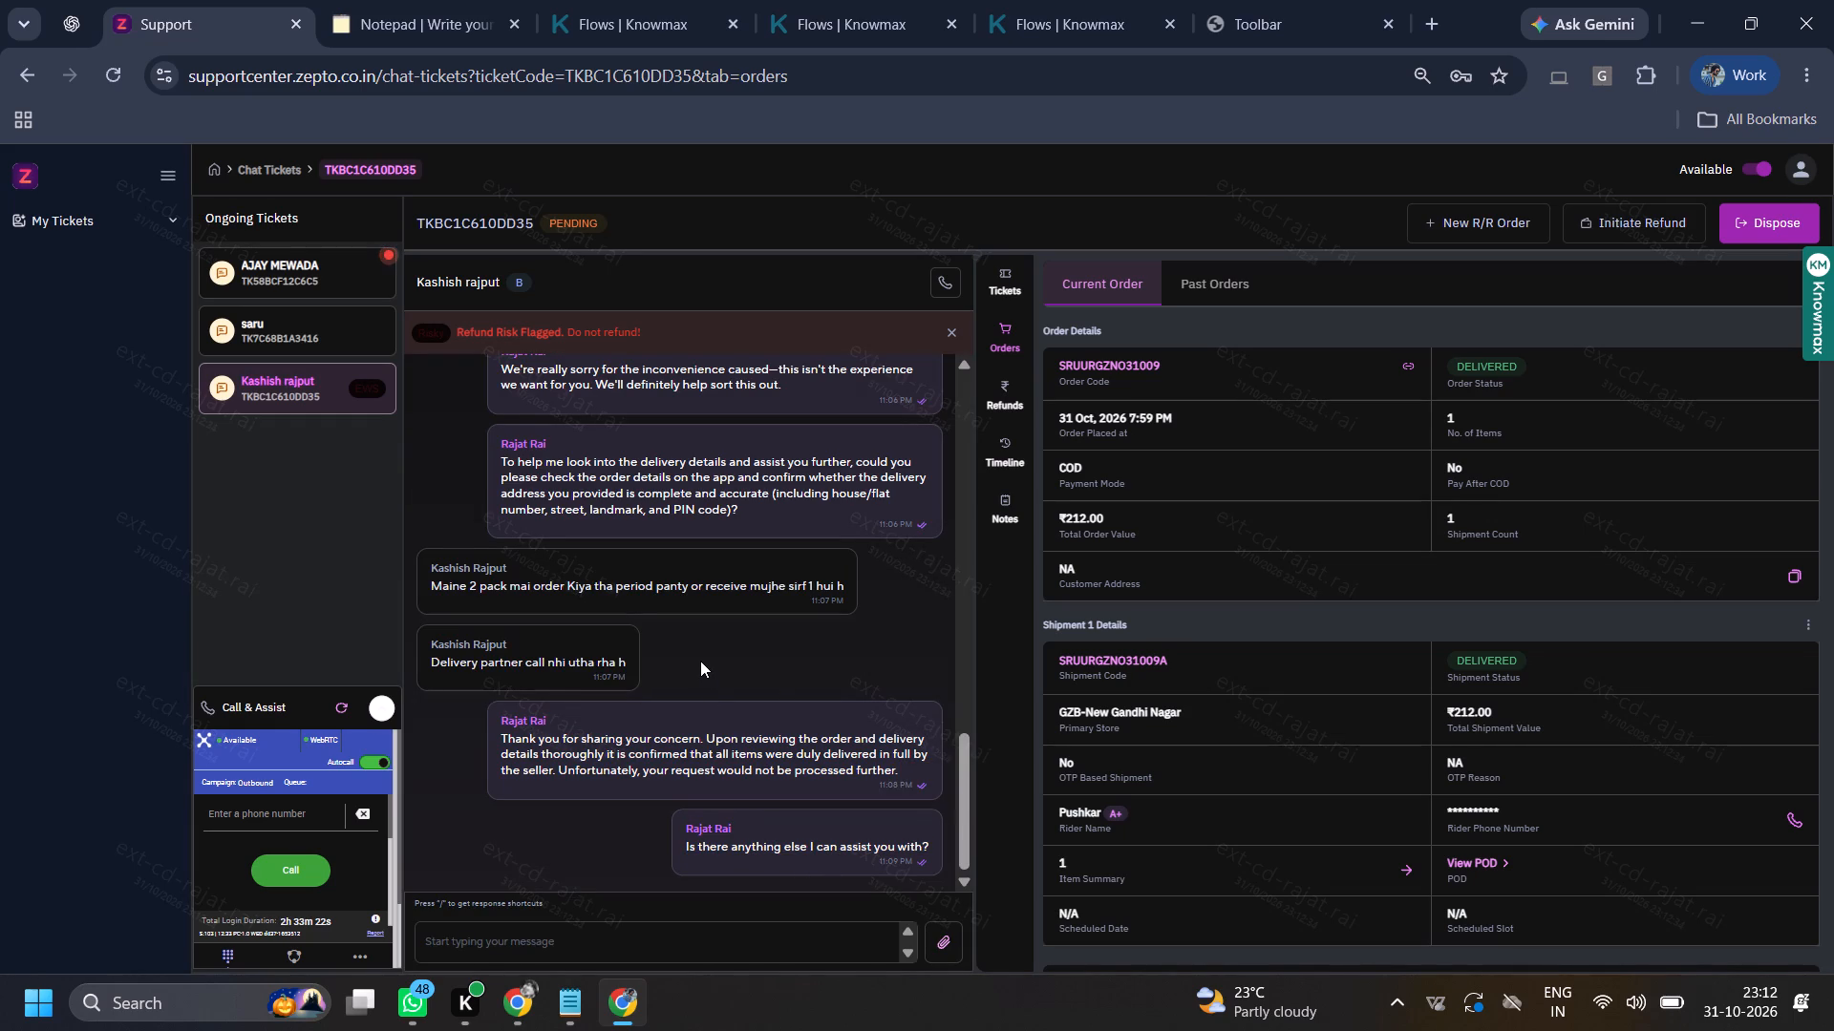
pyautogui.moveTo(749, 714); pyautogui.dragTo(931, 873)
pyautogui.click(931, 873)
pyautogui.moveTo(931, 873); pyautogui.dragTo(856, 815)
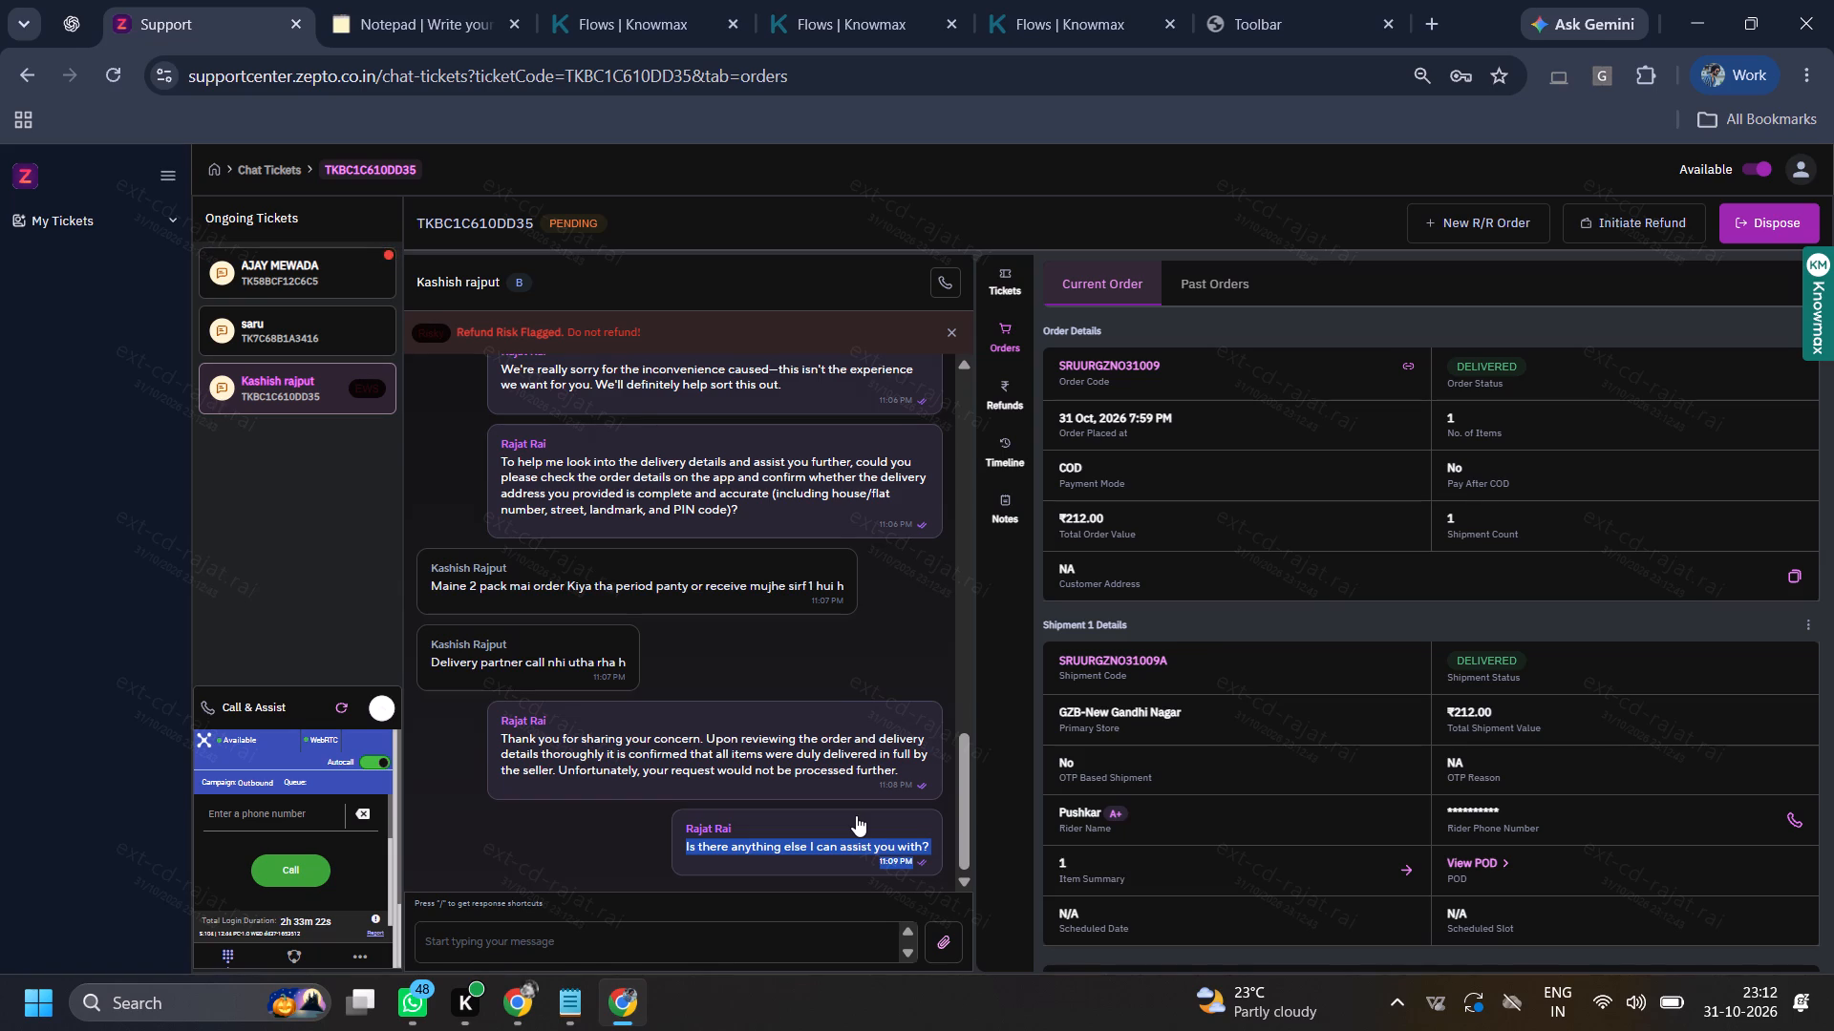
pyautogui.moveTo(725, 727); pyautogui.dragTo(781, 790)
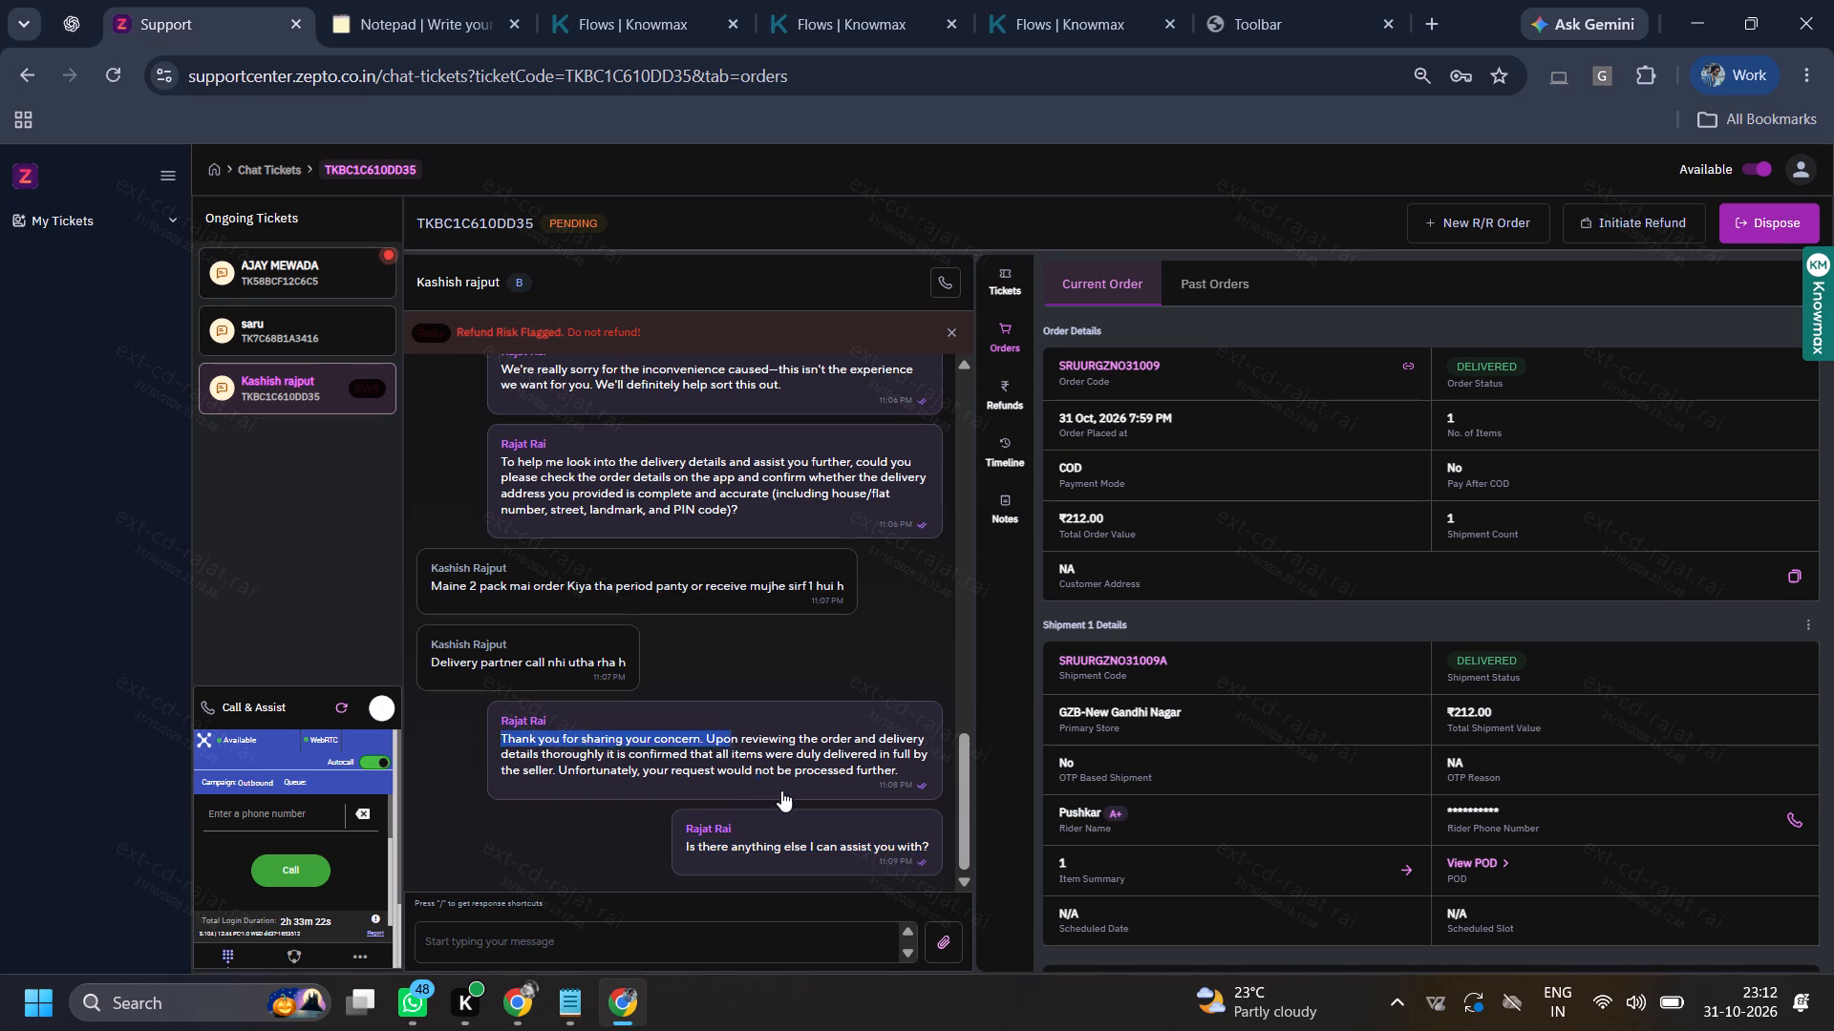
pyautogui.moveTo(781, 790); pyautogui.dragTo(792, 805)
pyautogui.click(885, 795)
pyautogui.click(879, 780)
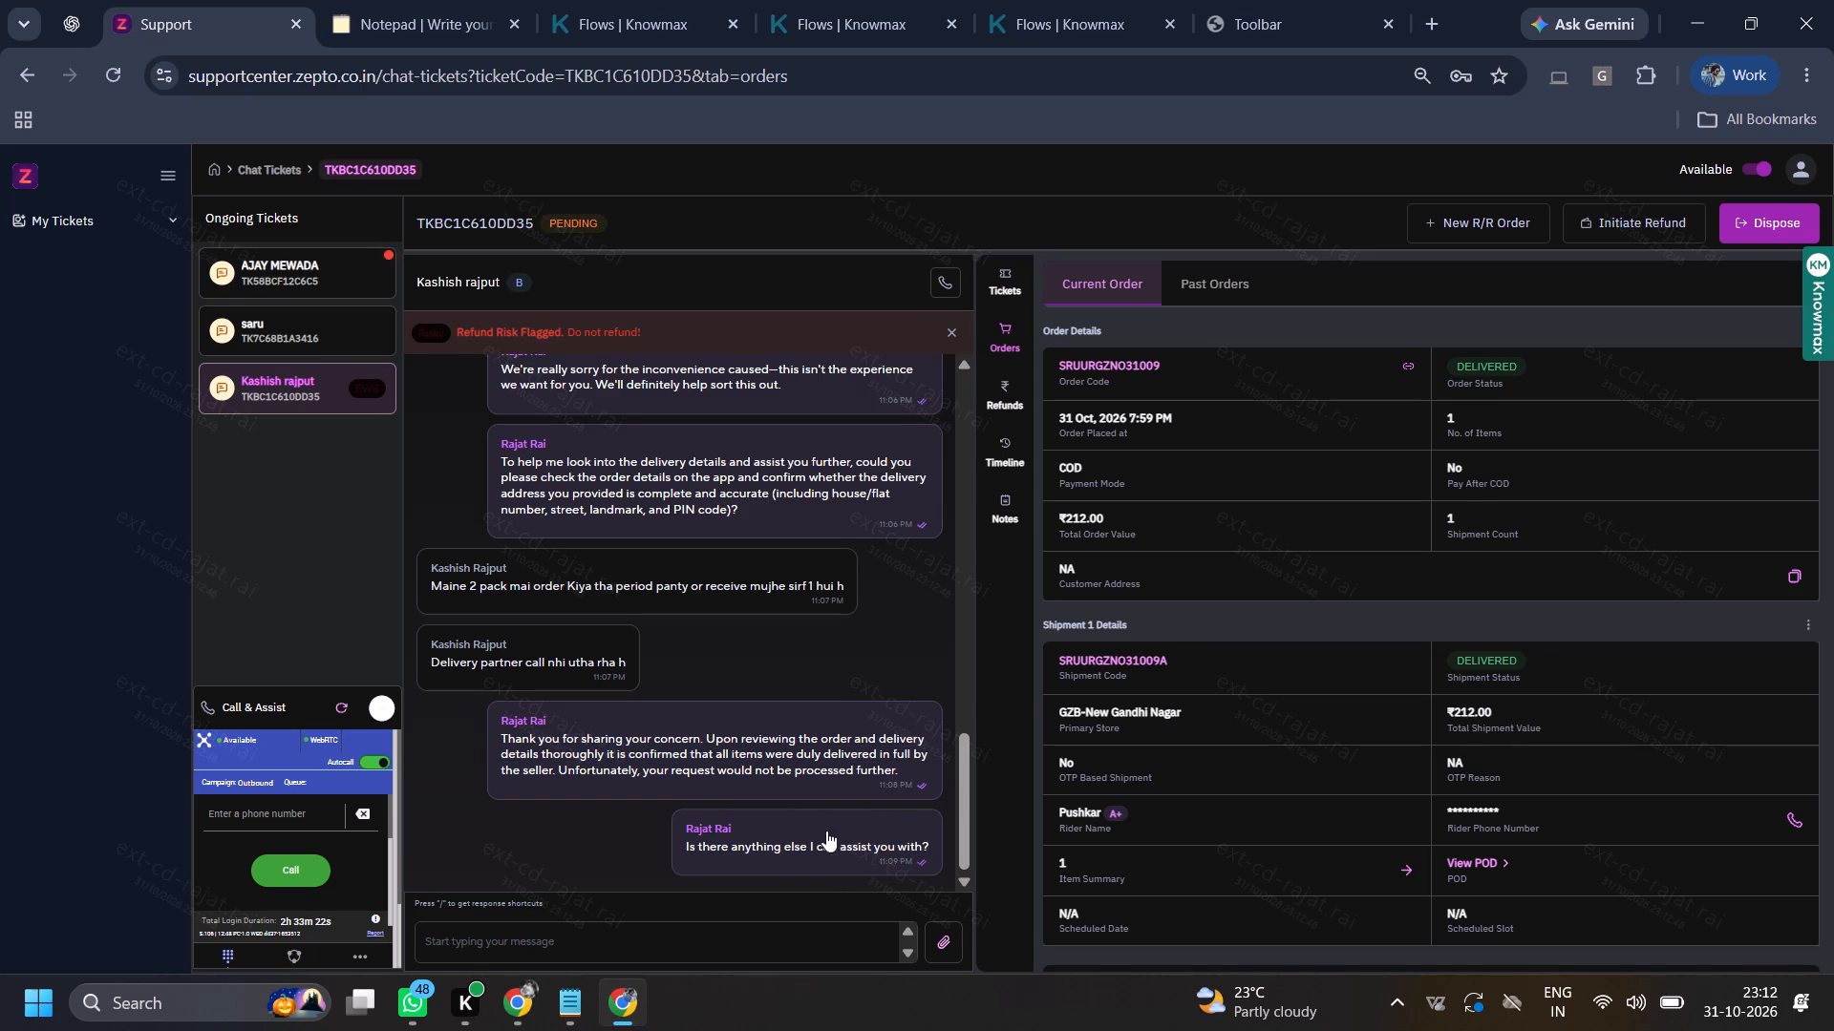
pyautogui.moveTo(851, 862); pyautogui.dragTo(940, 862)
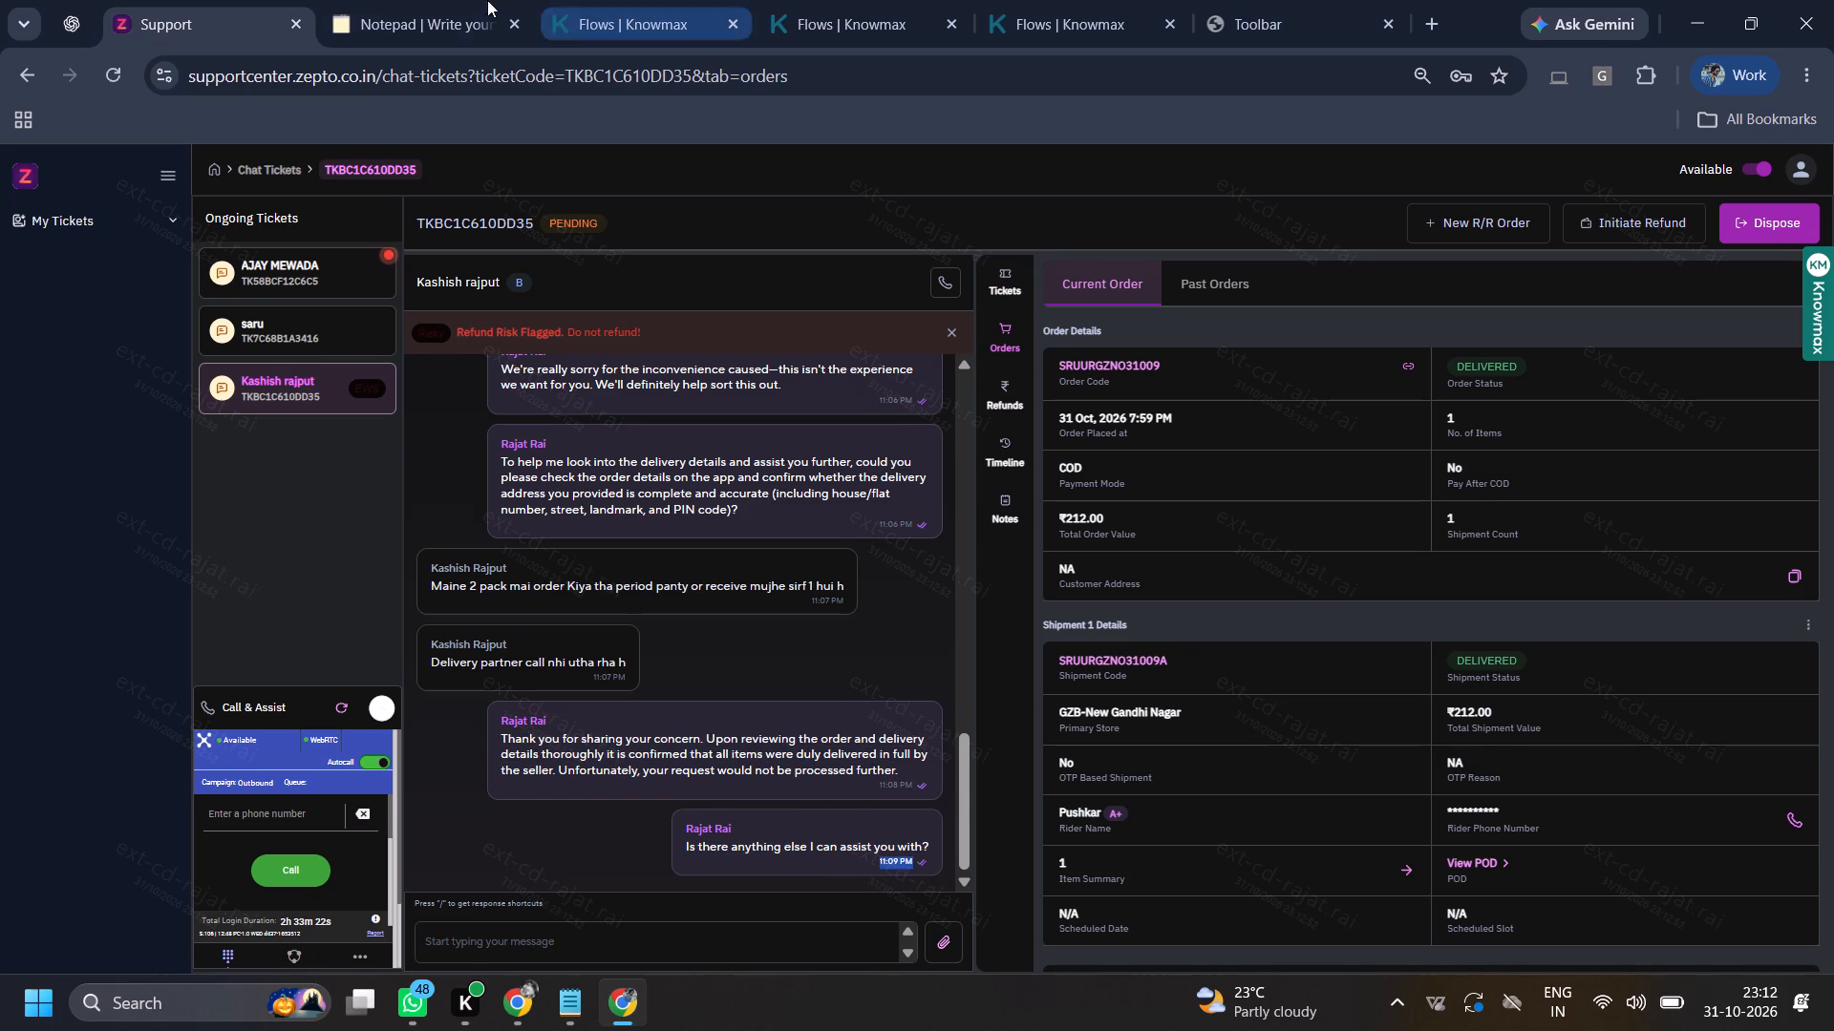
pyautogui.click(424, 8)
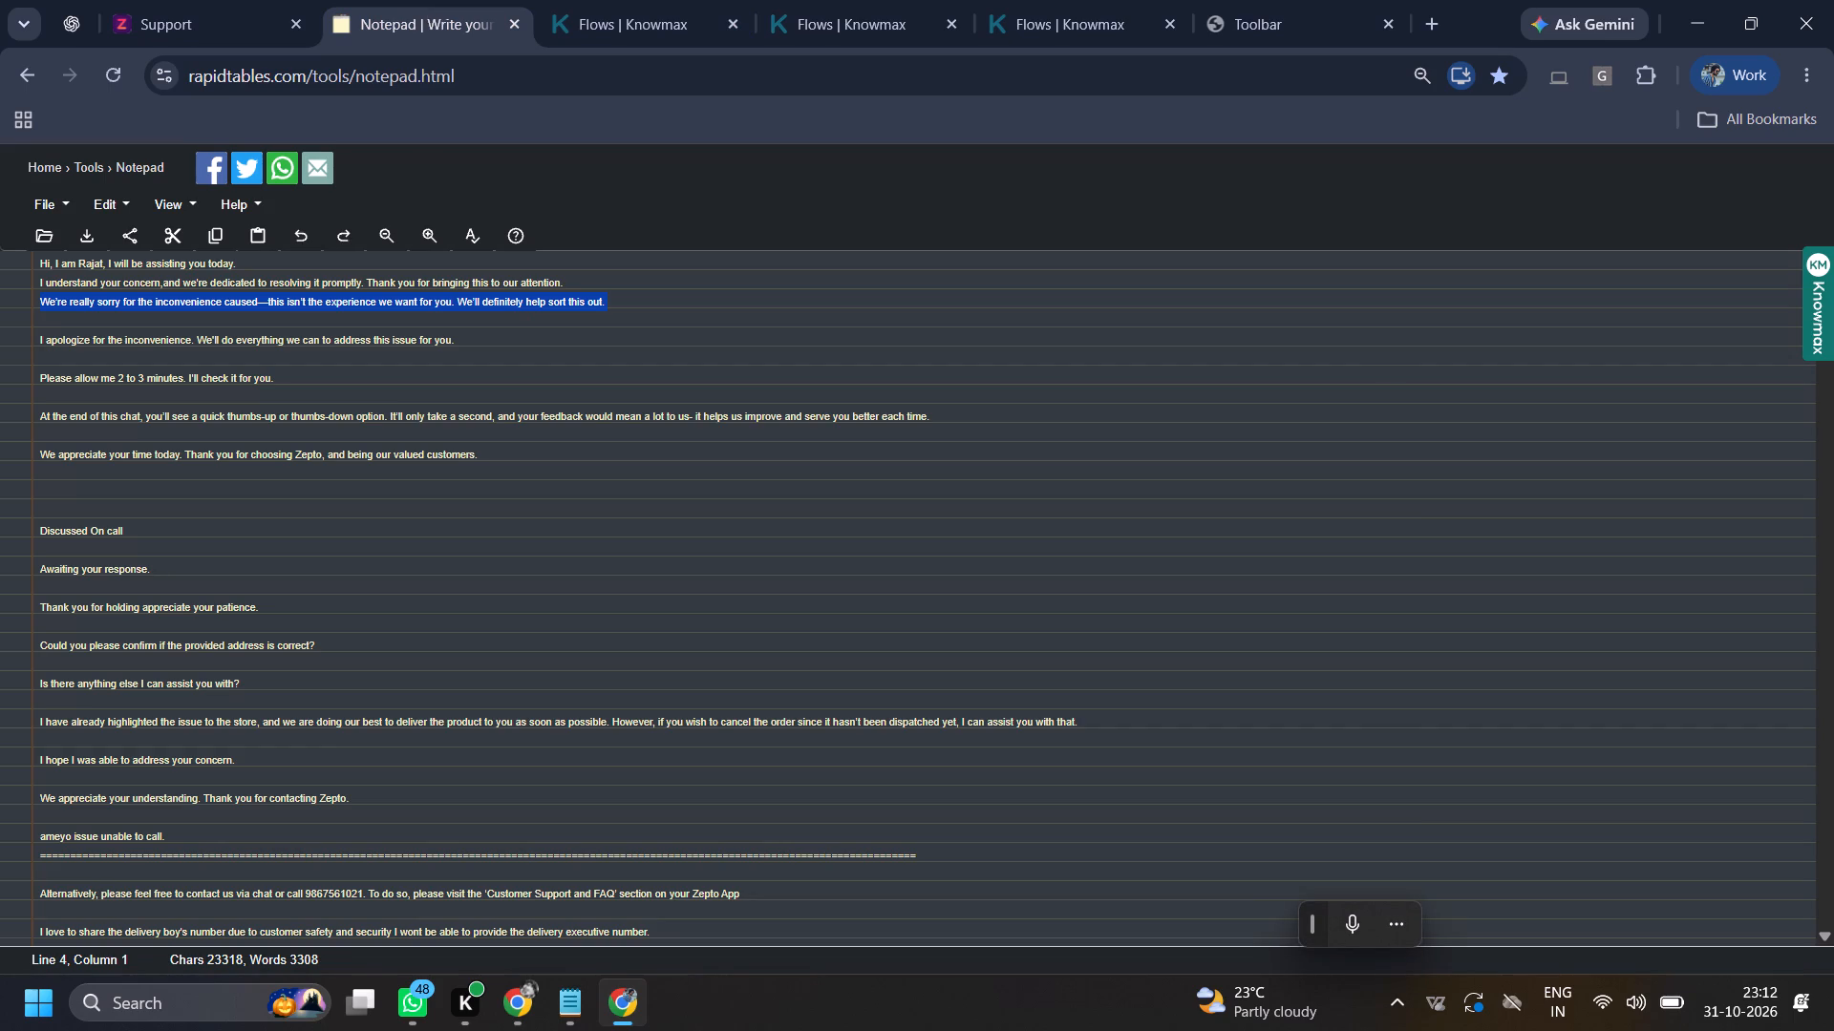
pyautogui.keyDown('ctrl'); pyautogui.tripleClick(434, 457); pyautogui.keyUp('ctrl')
pyautogui.hotkey('ctrl', 'c')
pyautogui.keyDown('ctrl'); pyautogui.click(193, 0); pyautogui.keyUp('ctrl')
pyautogui.keyDown('ctrl'); pyautogui.click(575, 954); pyautogui.keyUp('ctrl')
pyautogui.hotkey('ctrl', 'v')
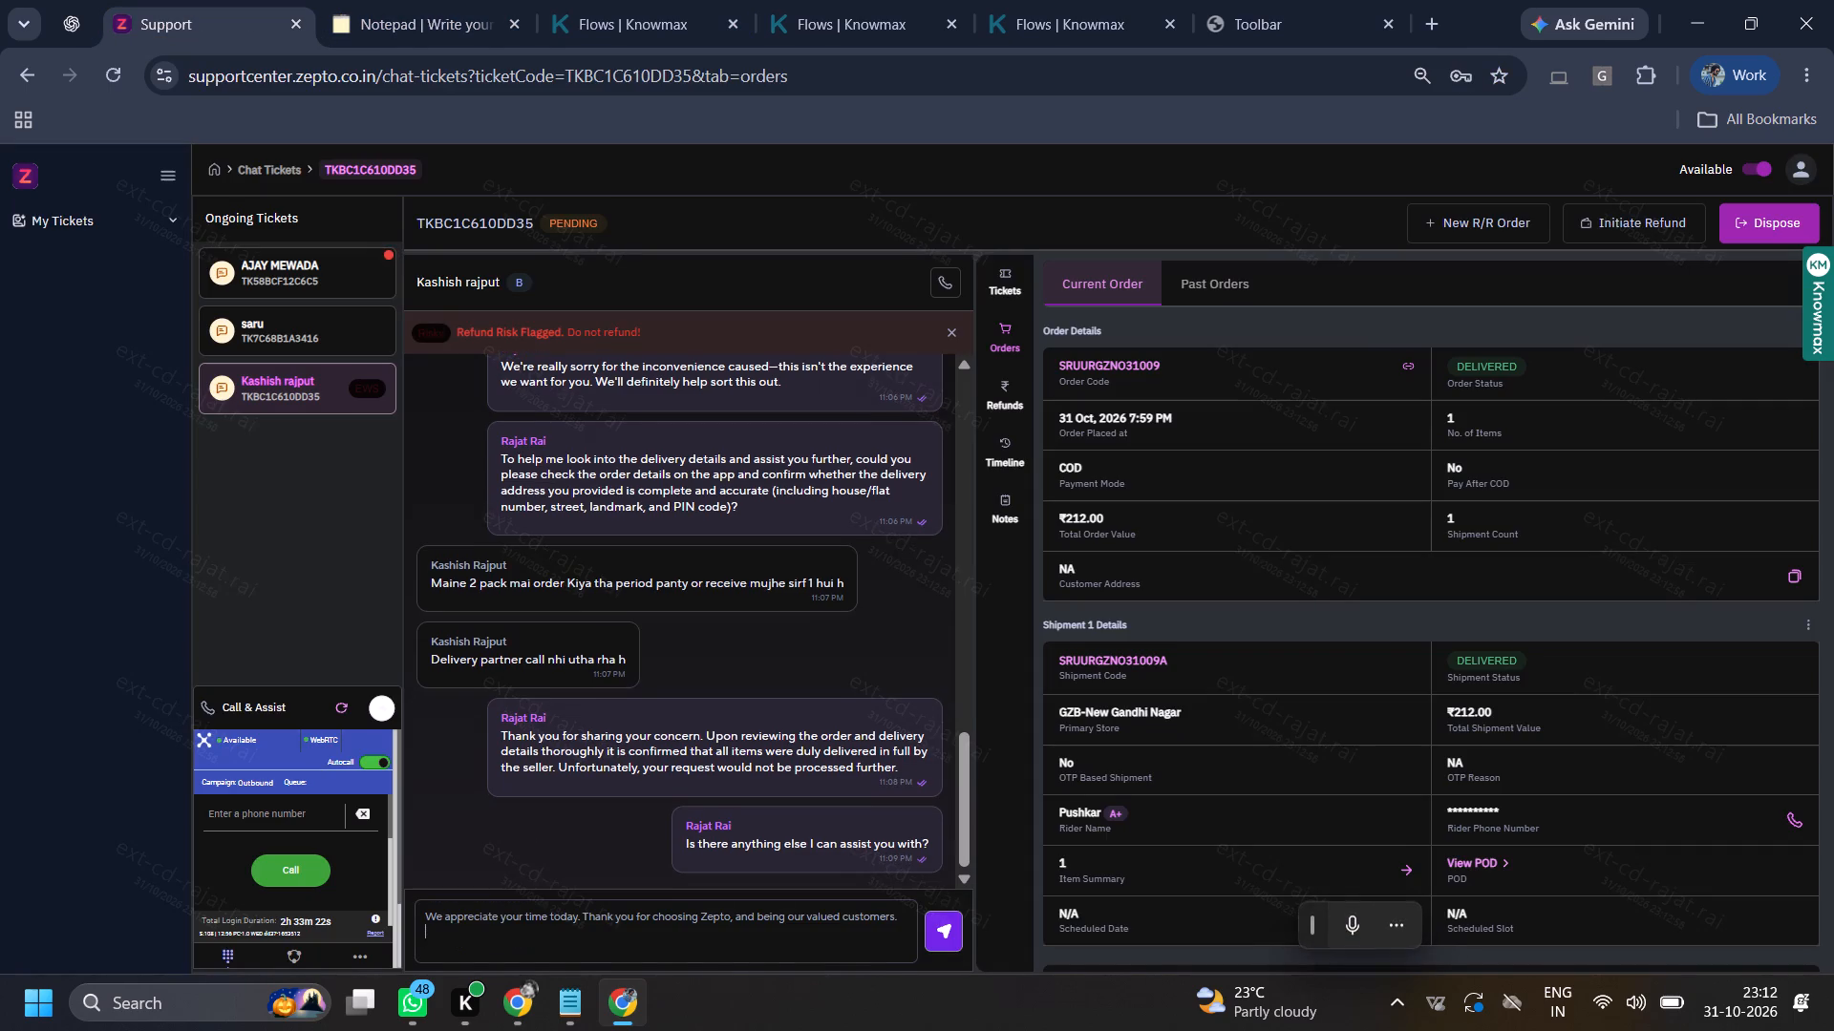
pyautogui.press('Return')
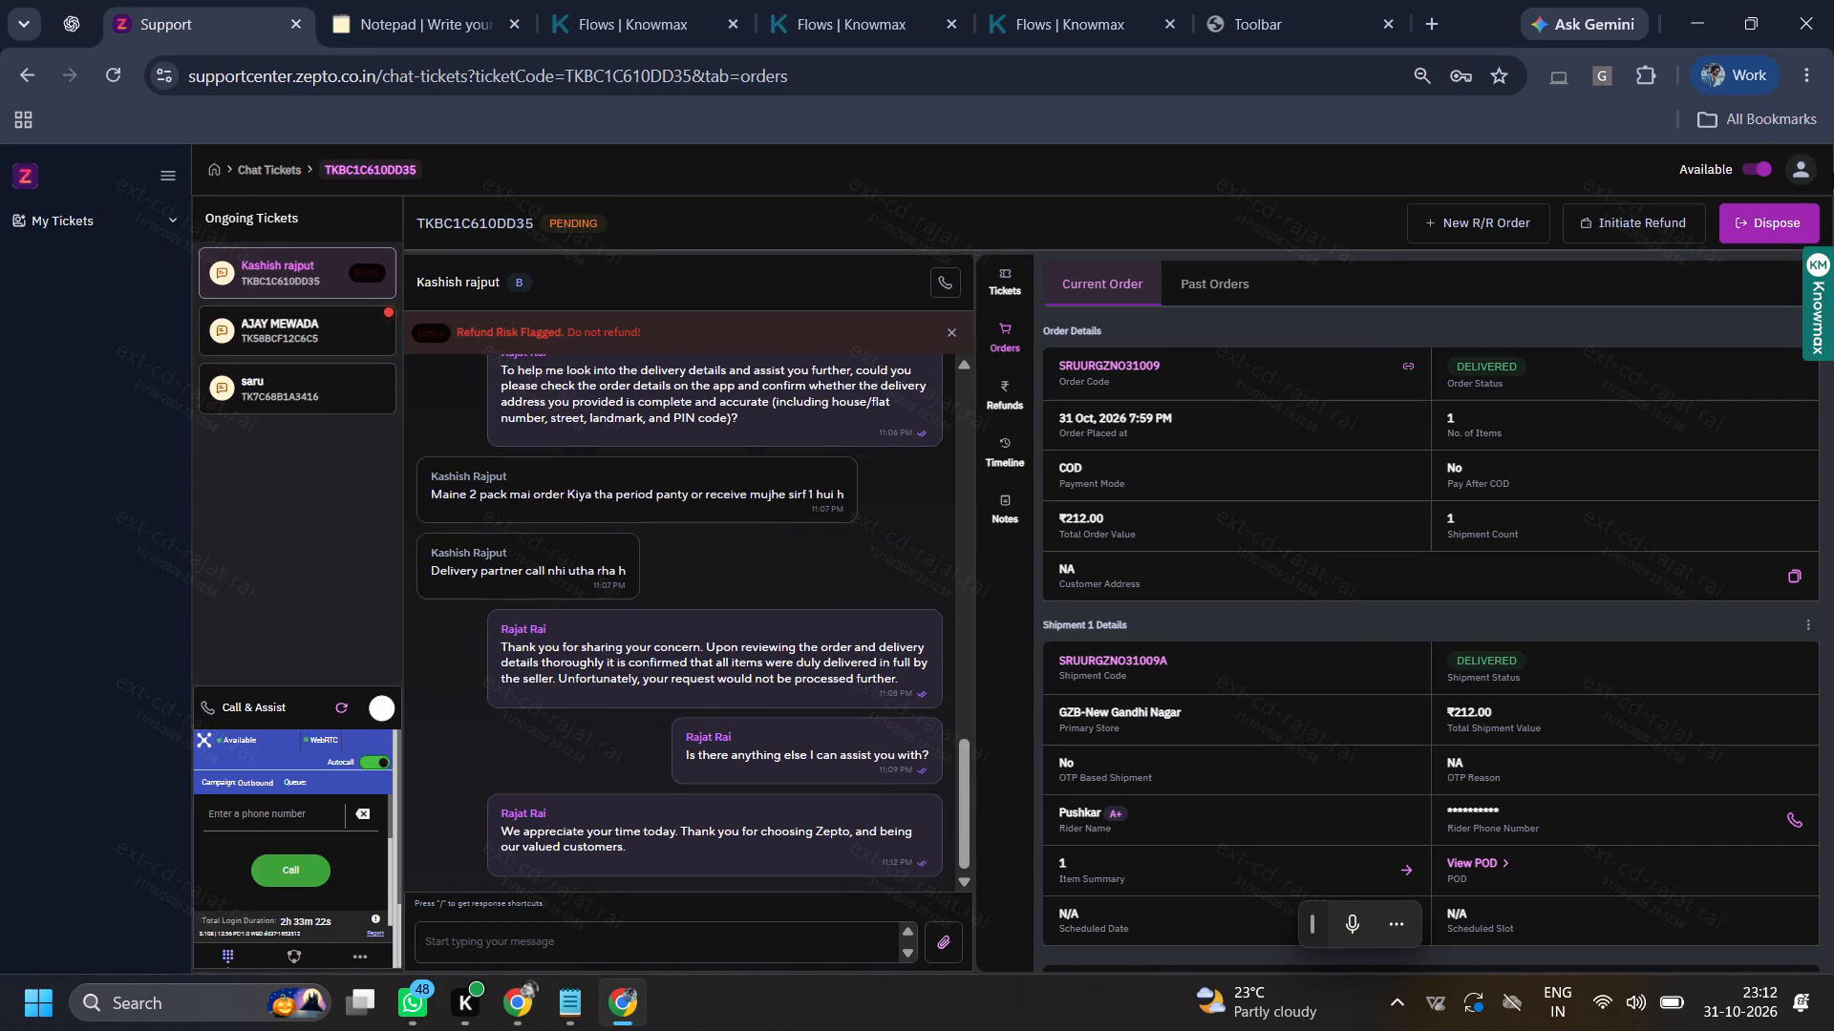
# Dispose ticket TKBC1C610DD35 as Close with the reason "Other issue_List does not have specific issue.".
pyautogui.click(1774, 230)
pyautogui.click(1504, 234)
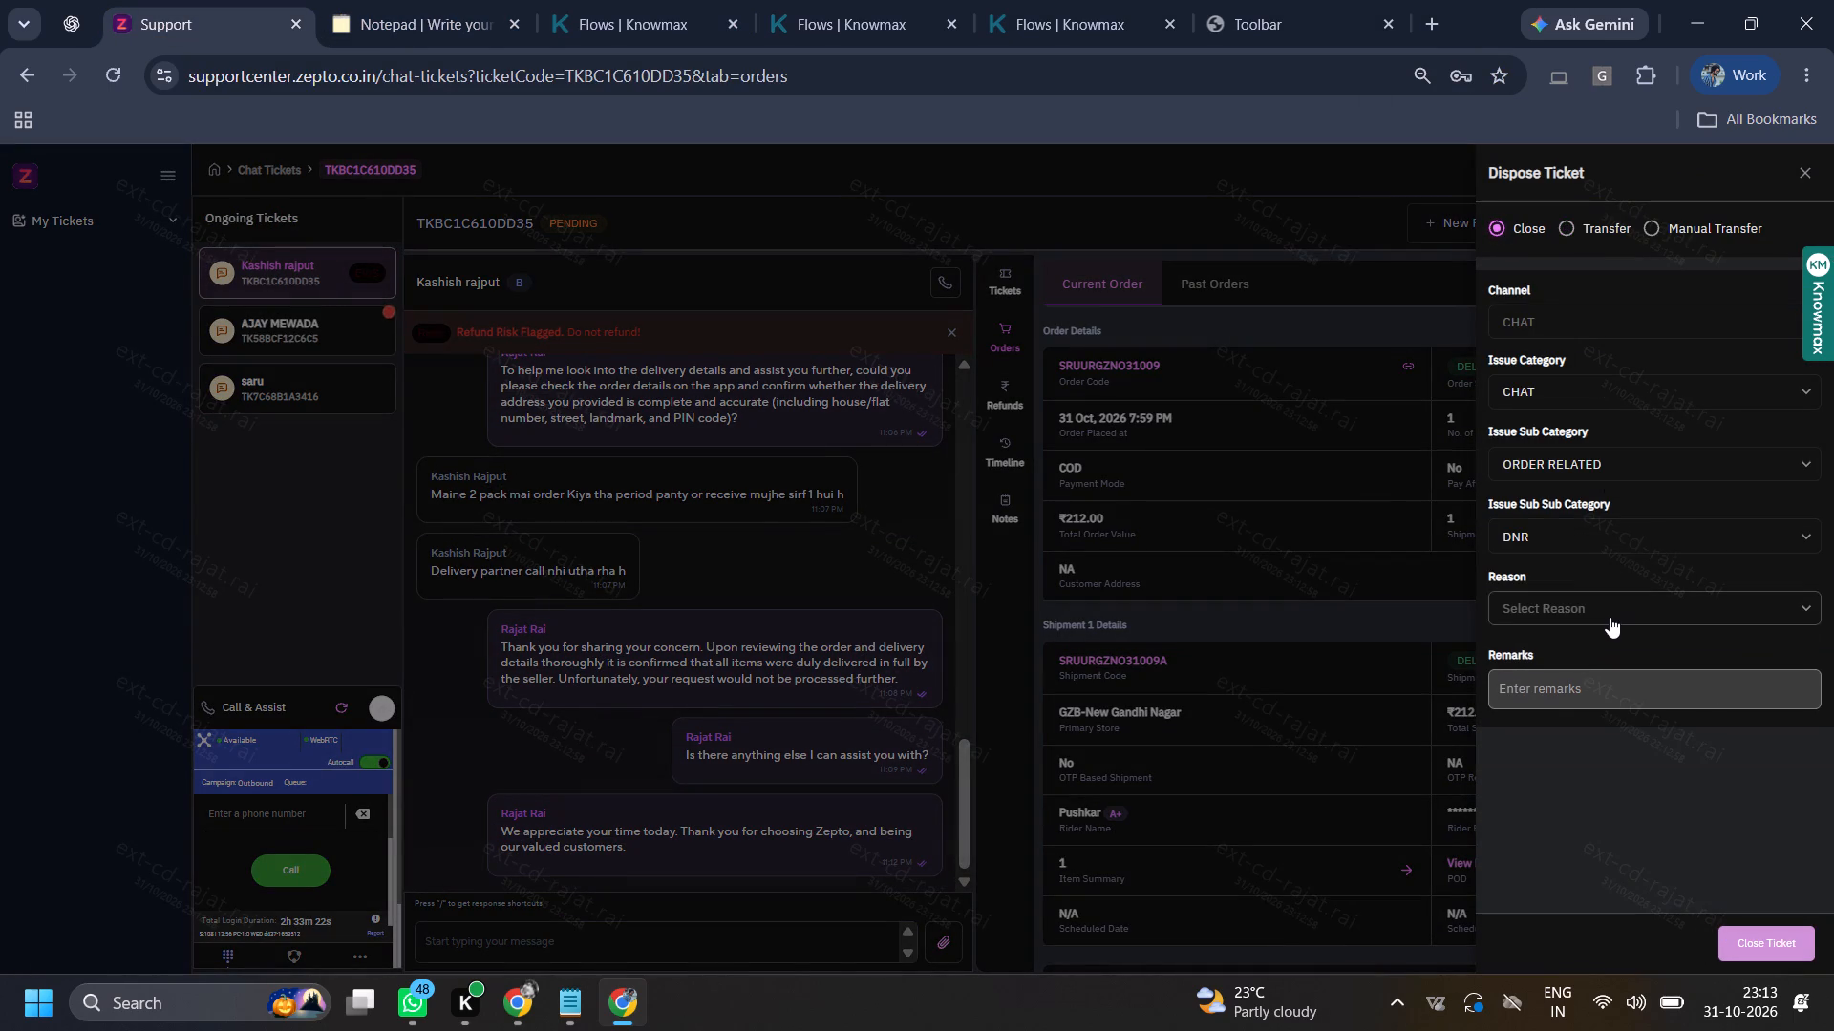
pyautogui.click(1610, 617)
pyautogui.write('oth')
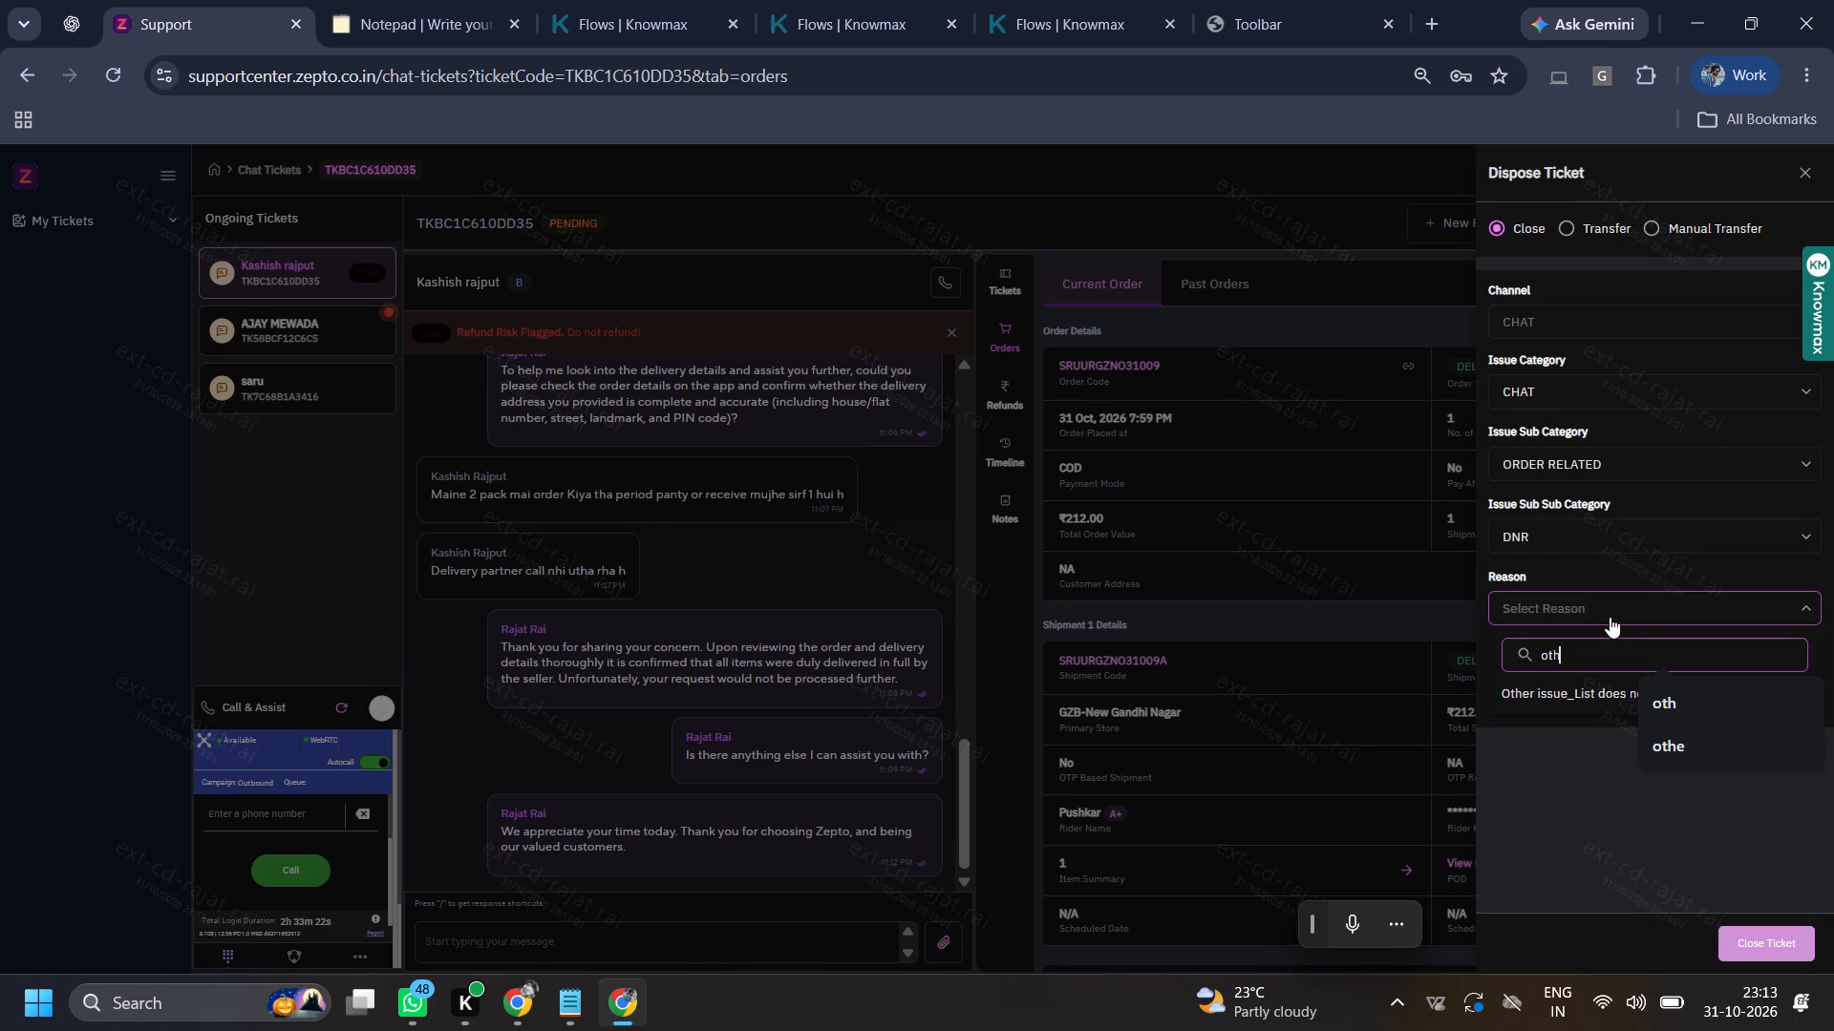
pyautogui.click(1587, 684)
pyautogui.click(1759, 950)
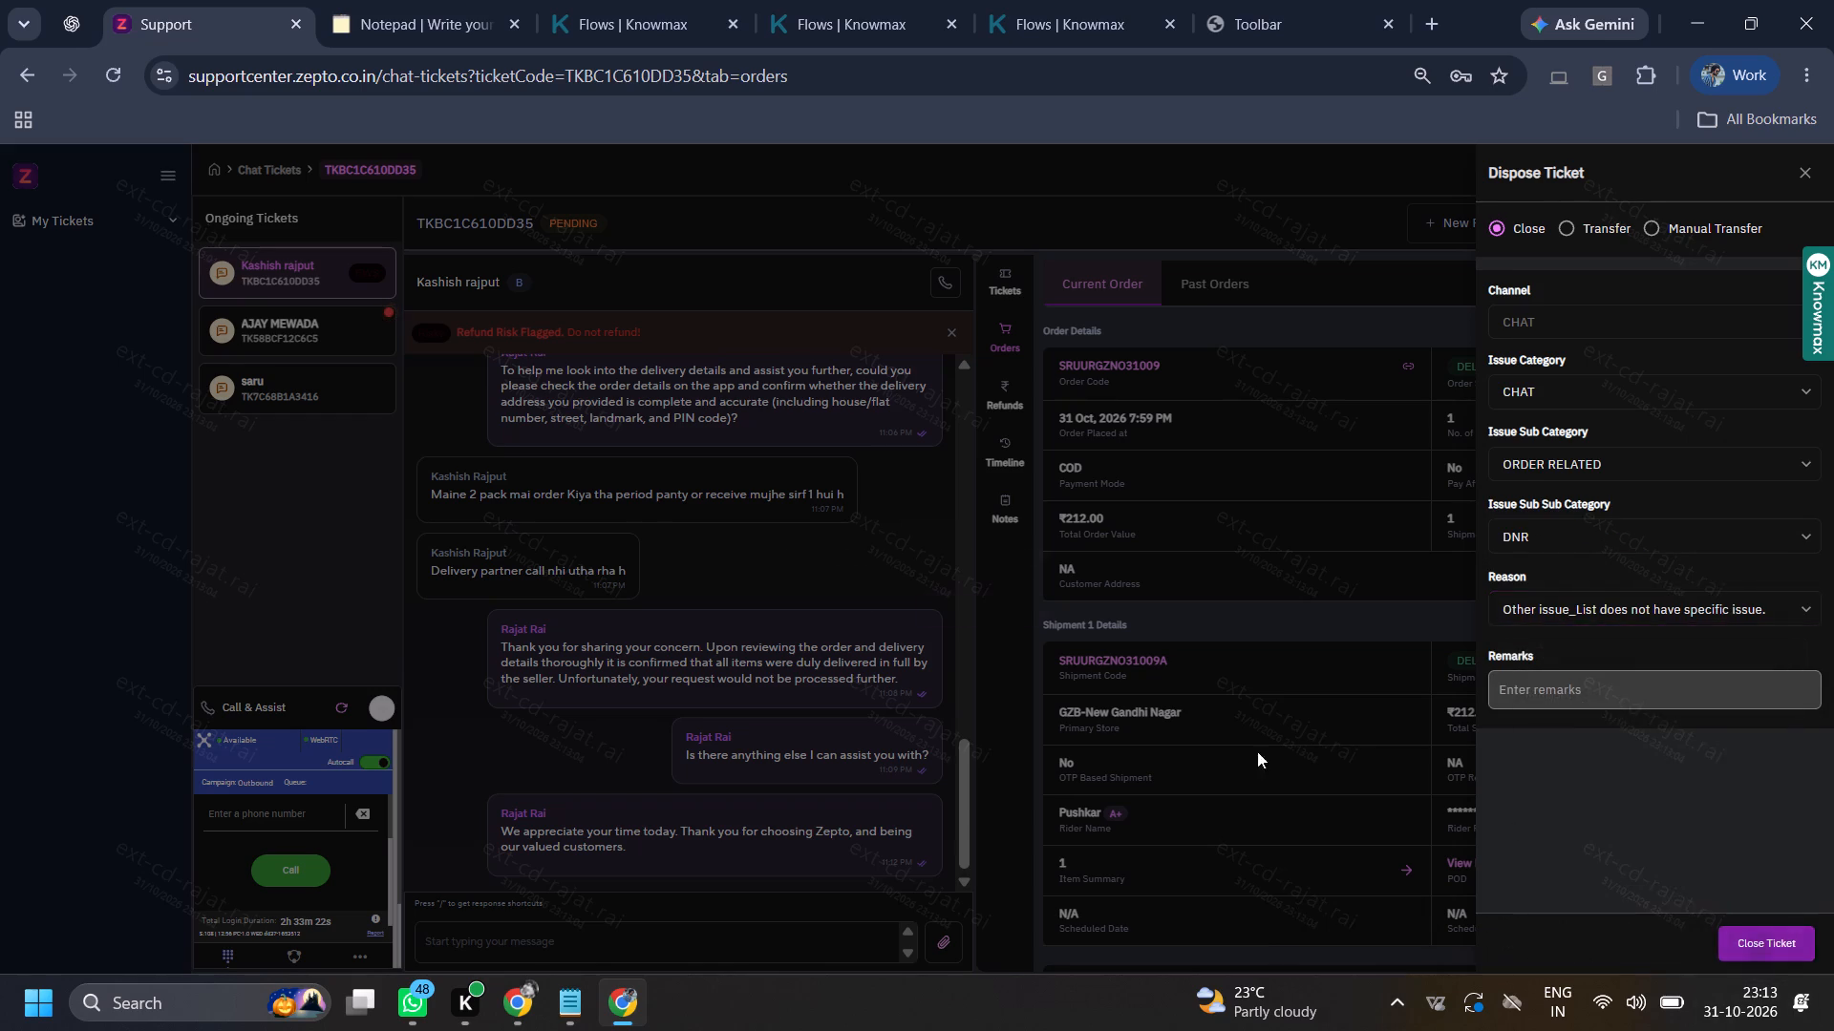
pyautogui.click(972, 618)
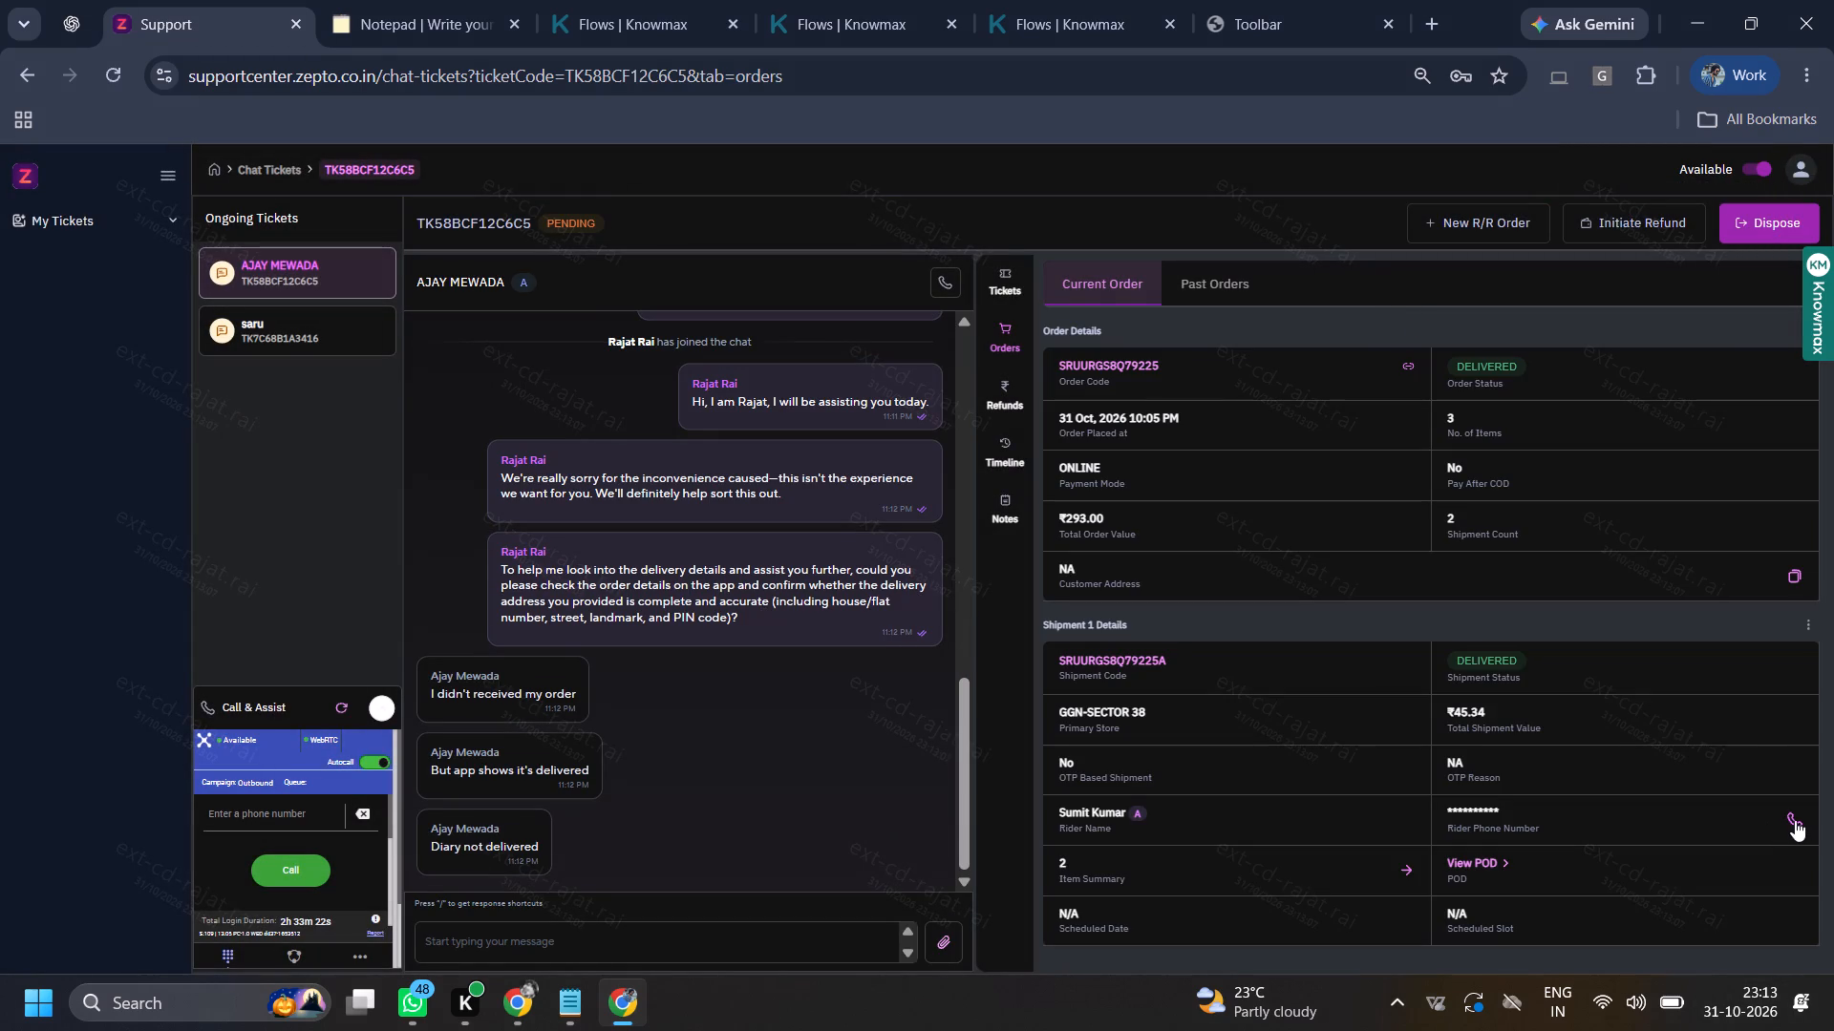
pyautogui.scroll(-4, 1514, 812)
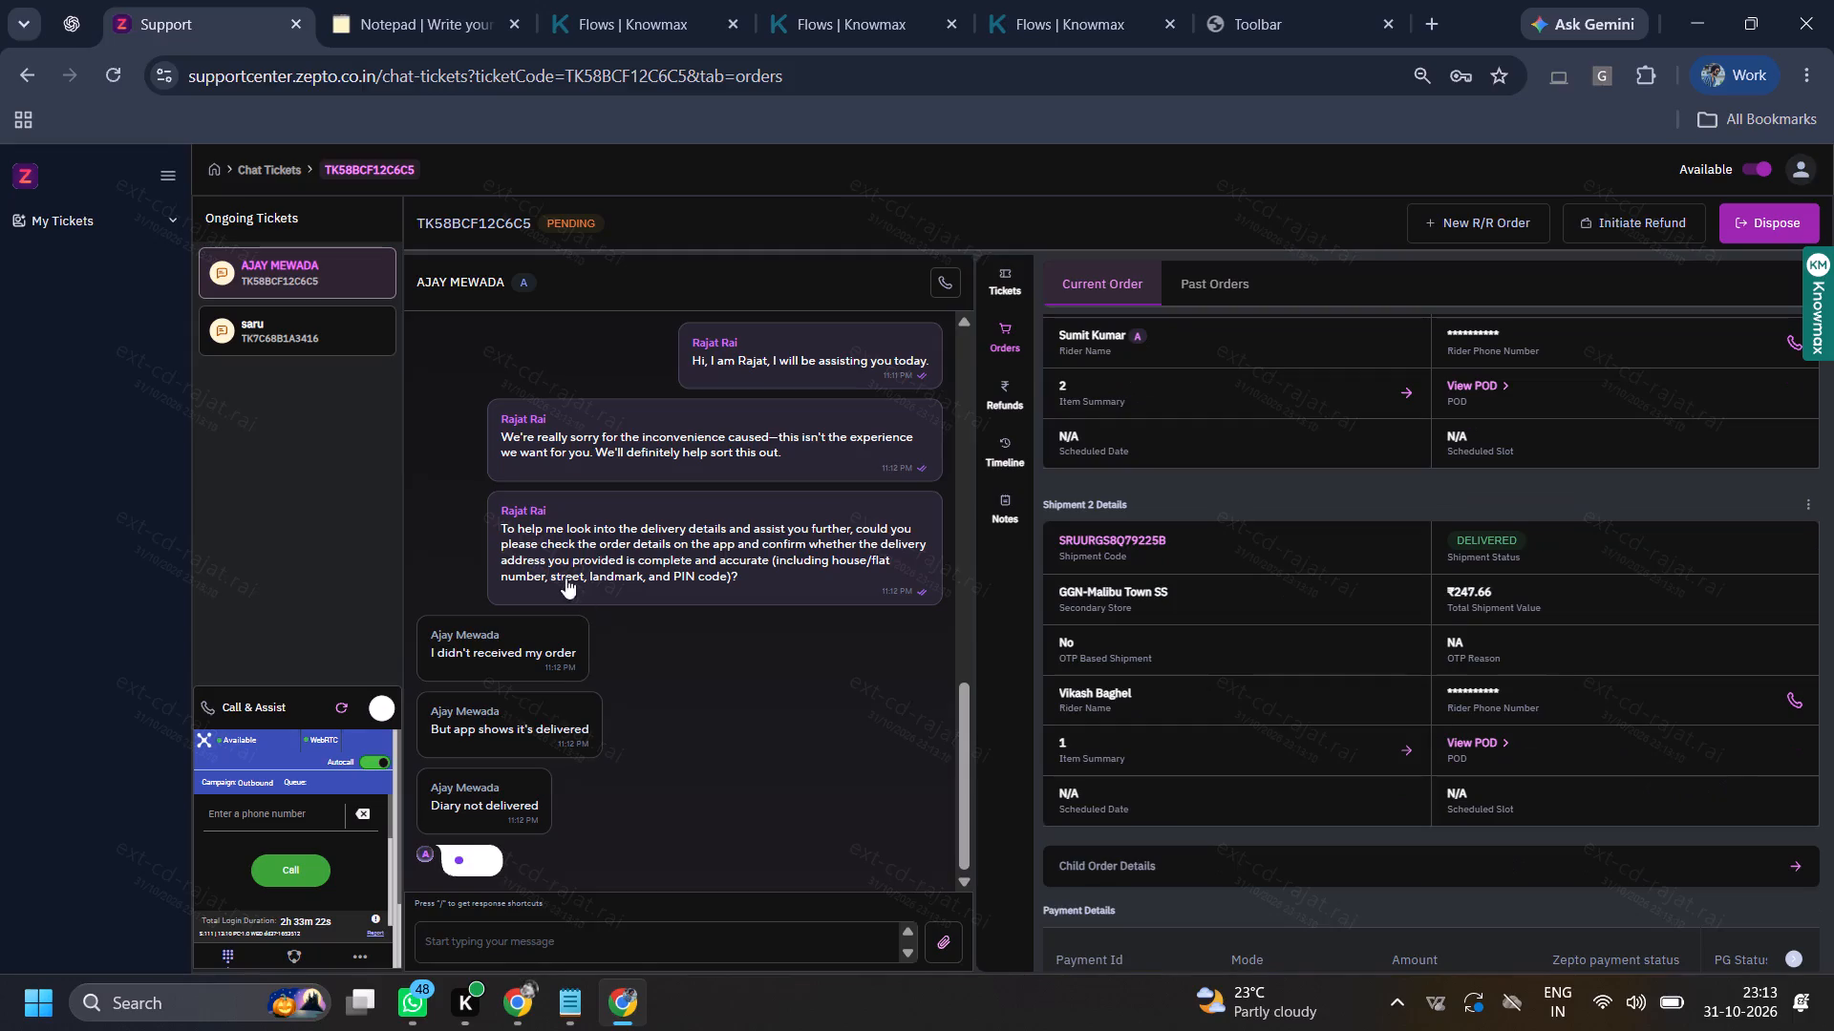
pyautogui.click(277, 319)
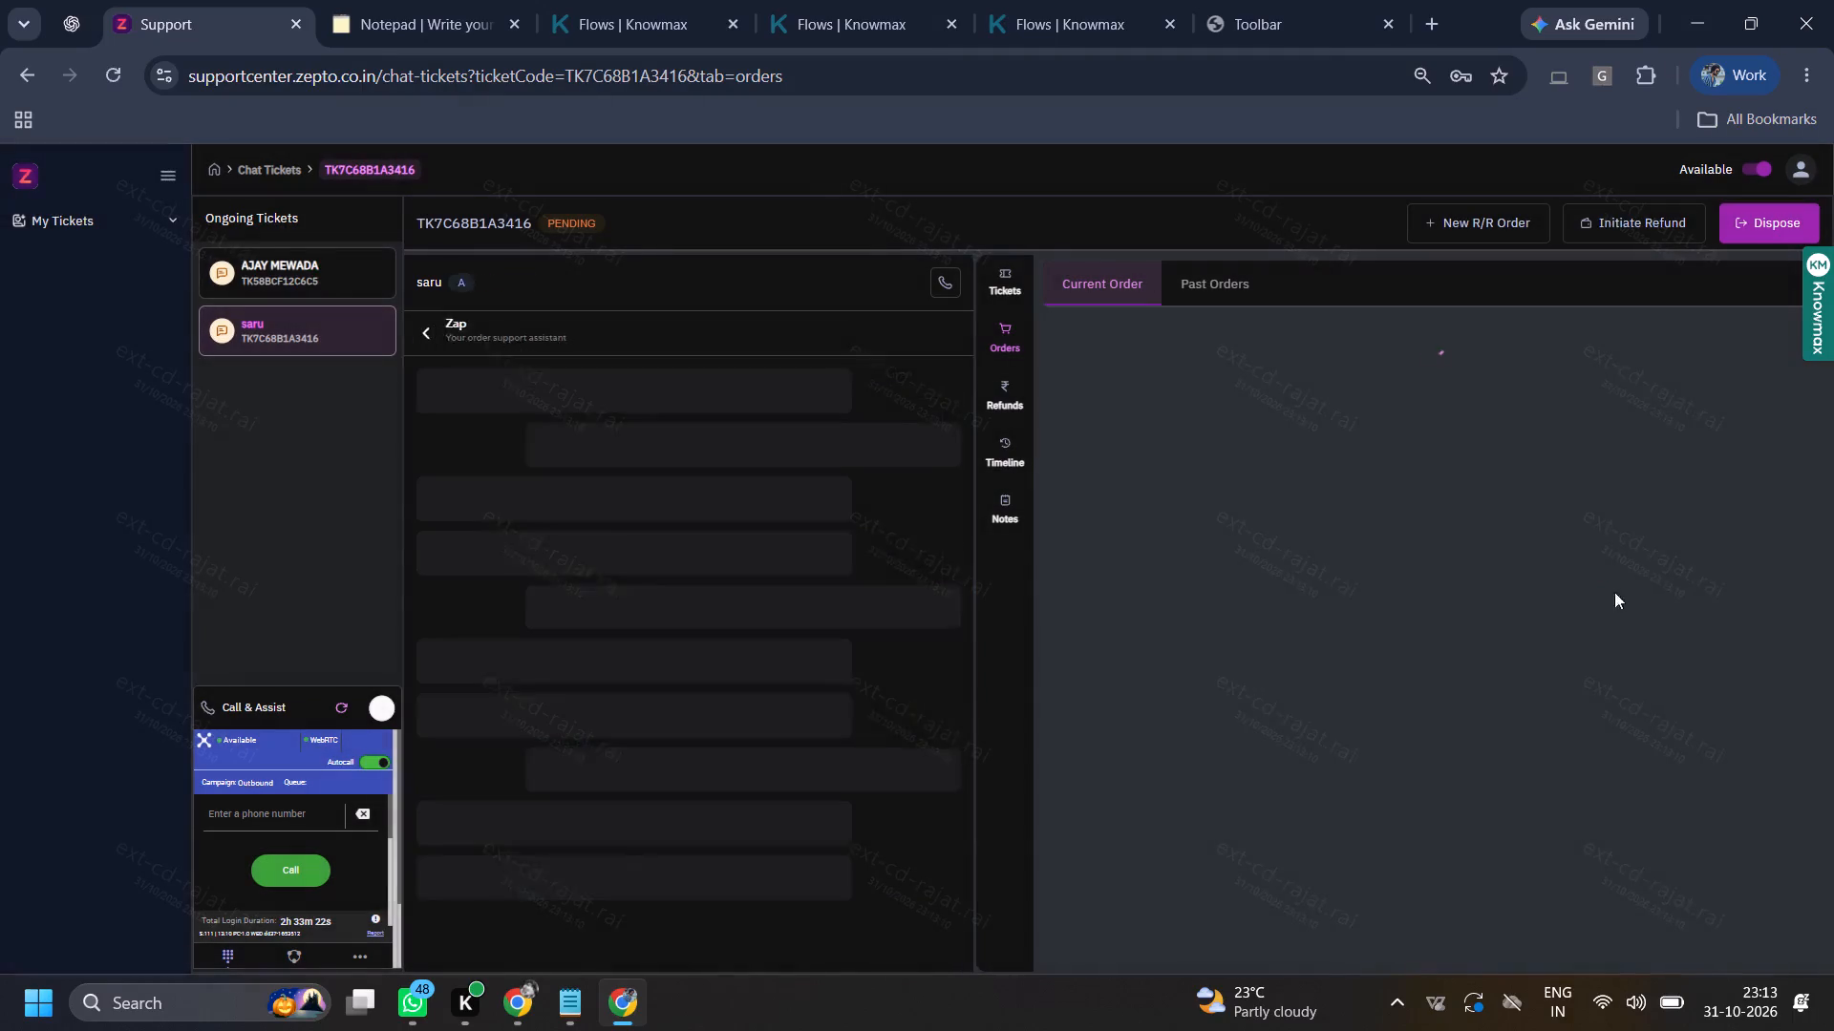
pyautogui.click(1797, 813)
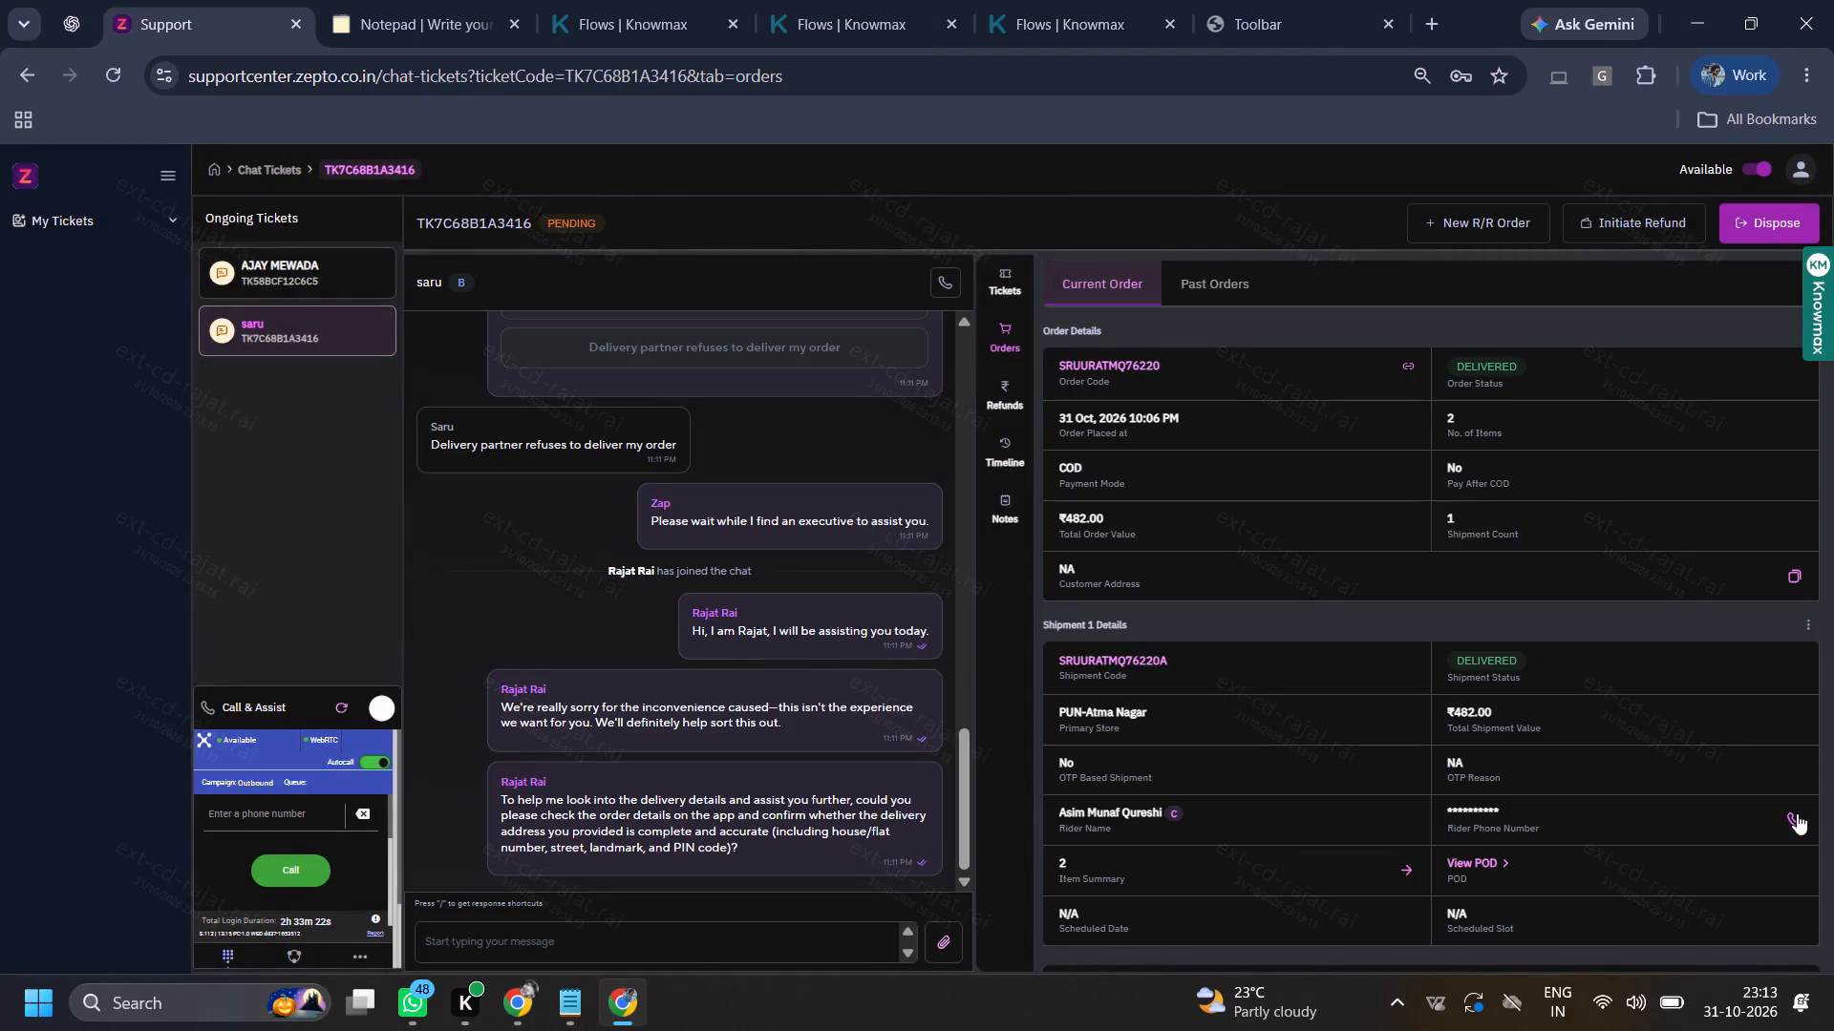
pyautogui.click(395, 0)
pyautogui.scroll(-4, 308, 614)
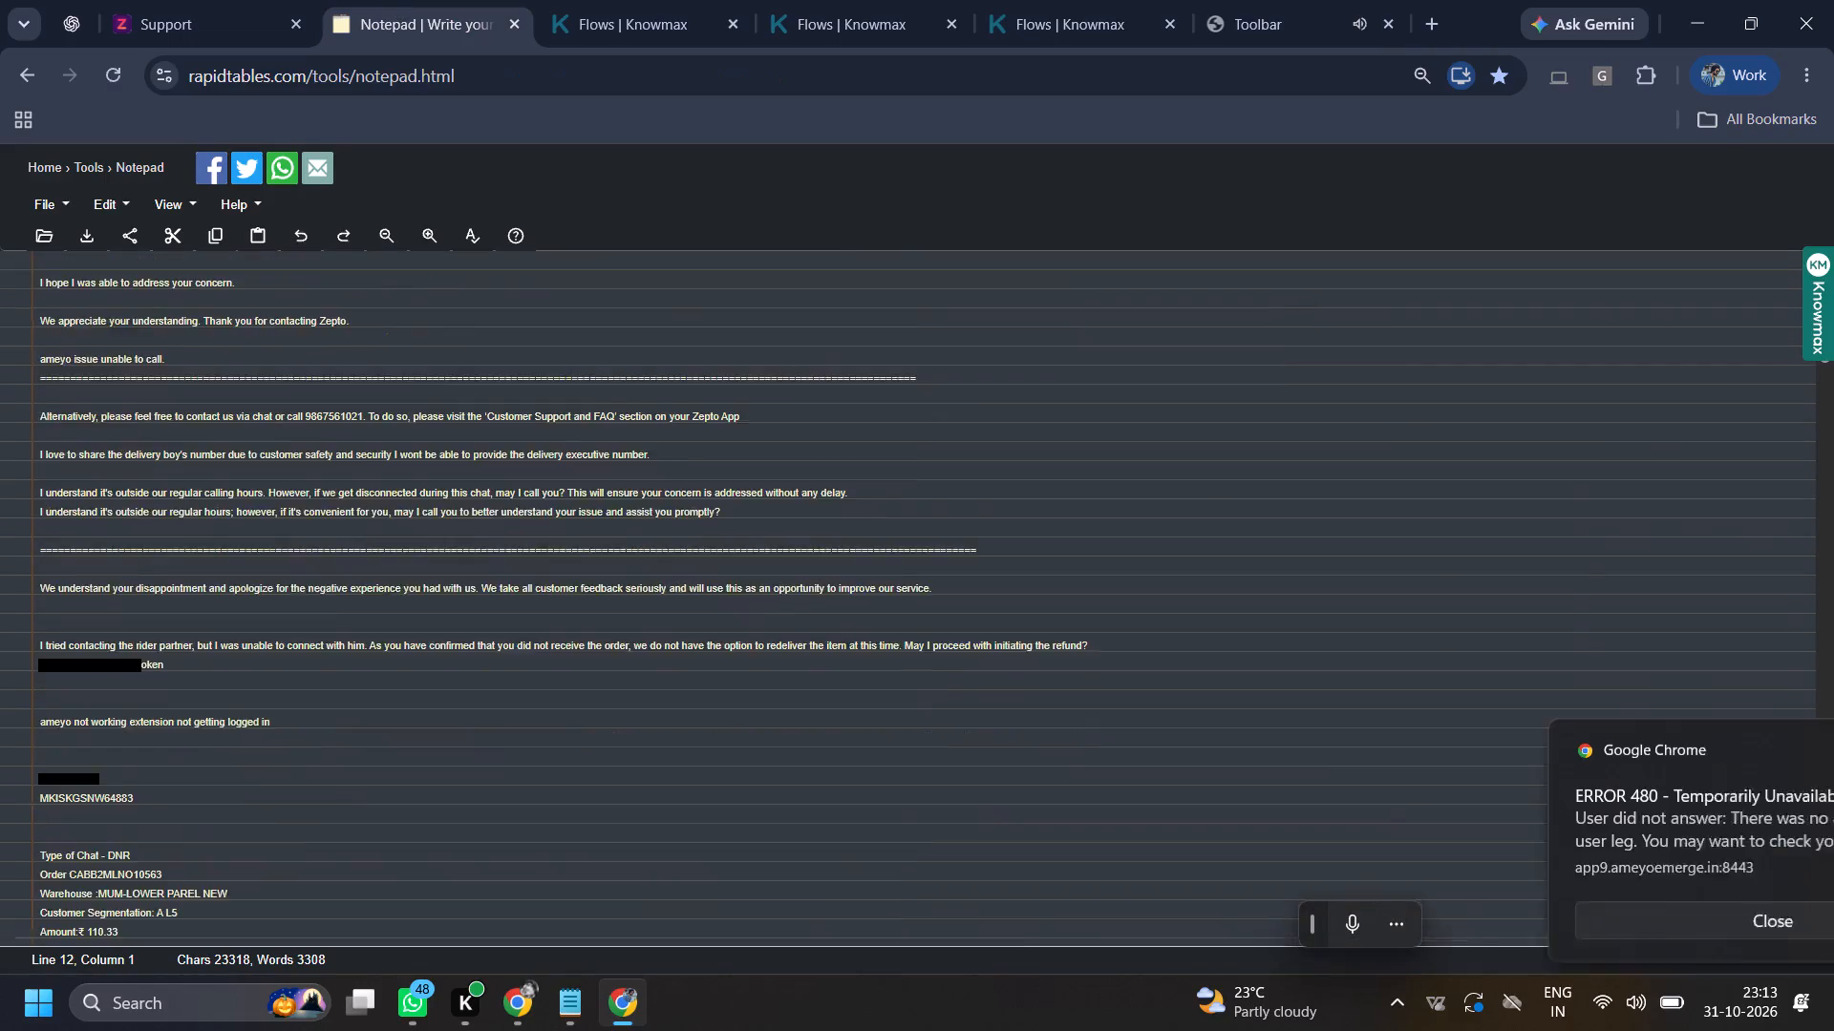
pyautogui.scroll(-10, 327, 640)
pyautogui.keyDown('ctrl'); pyautogui.tripleClick(397, 853); pyautogui.keyUp('ctrl')
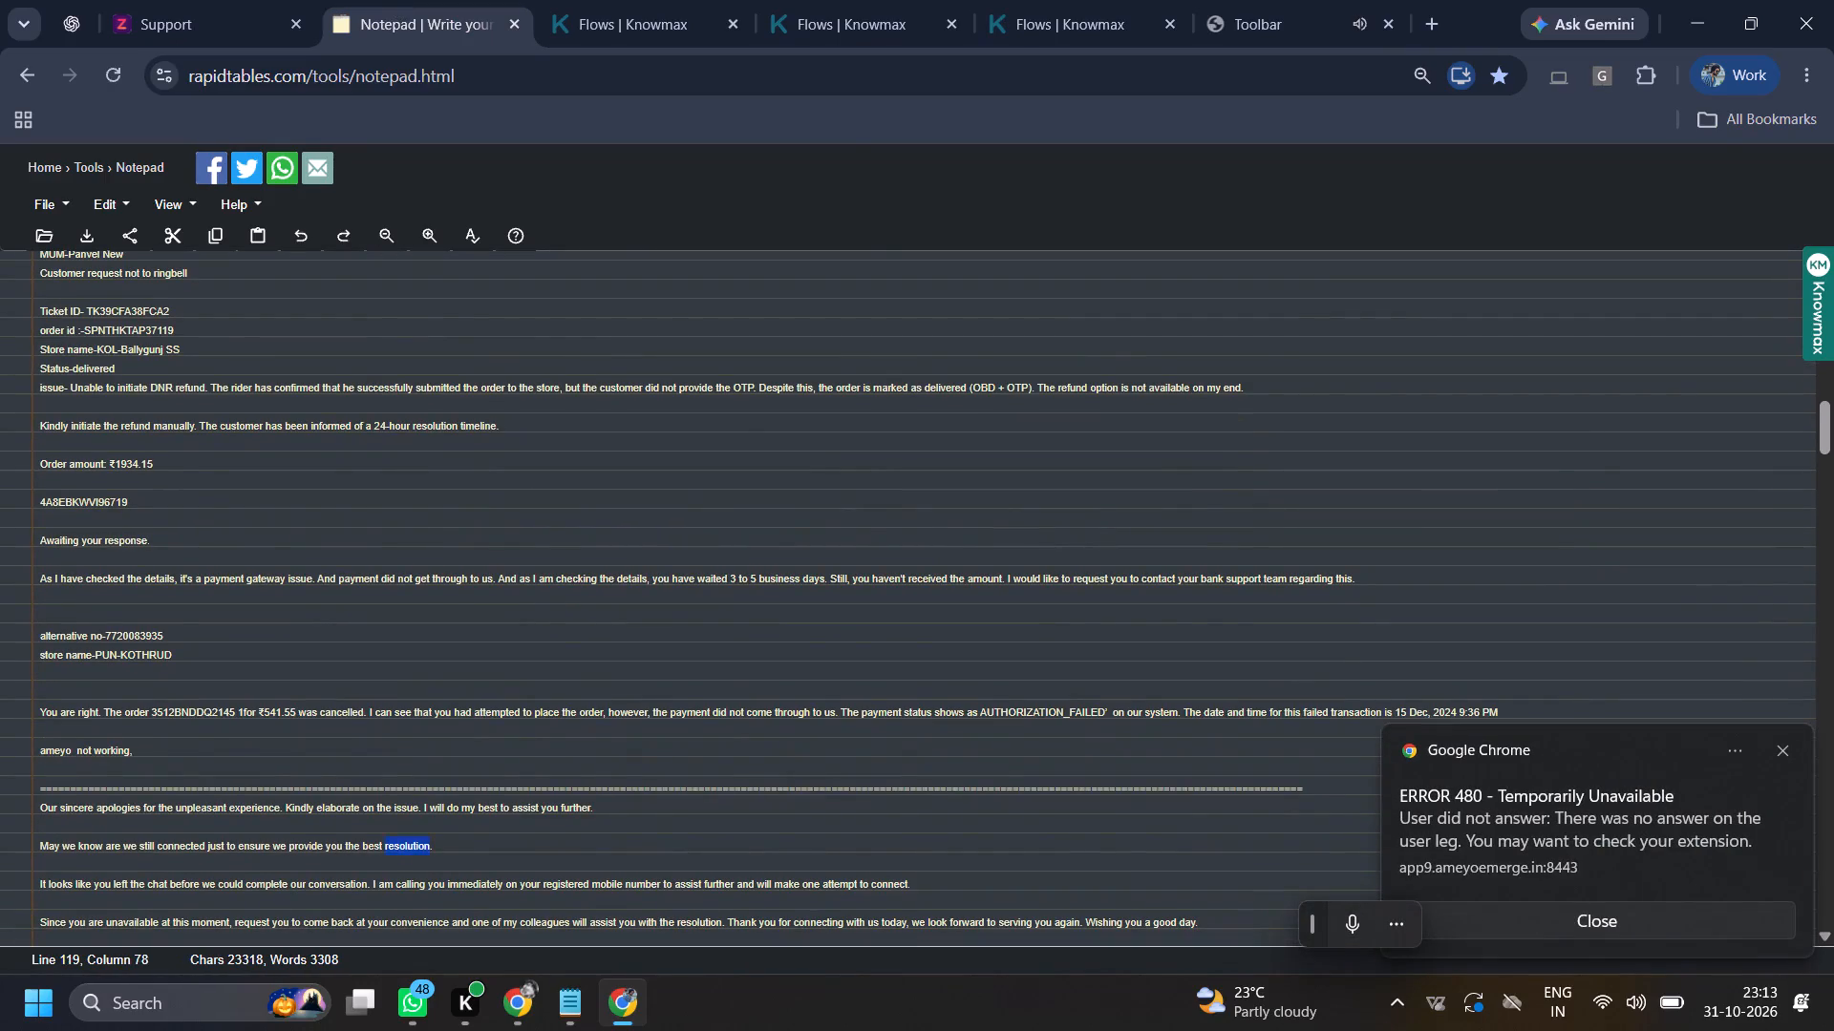
pyautogui.hotkey('ctrl', 'c')
pyautogui.click(203, 0)
pyautogui.moveTo(878, 875); pyautogui.dragTo(928, 873)
pyautogui.click(708, 941)
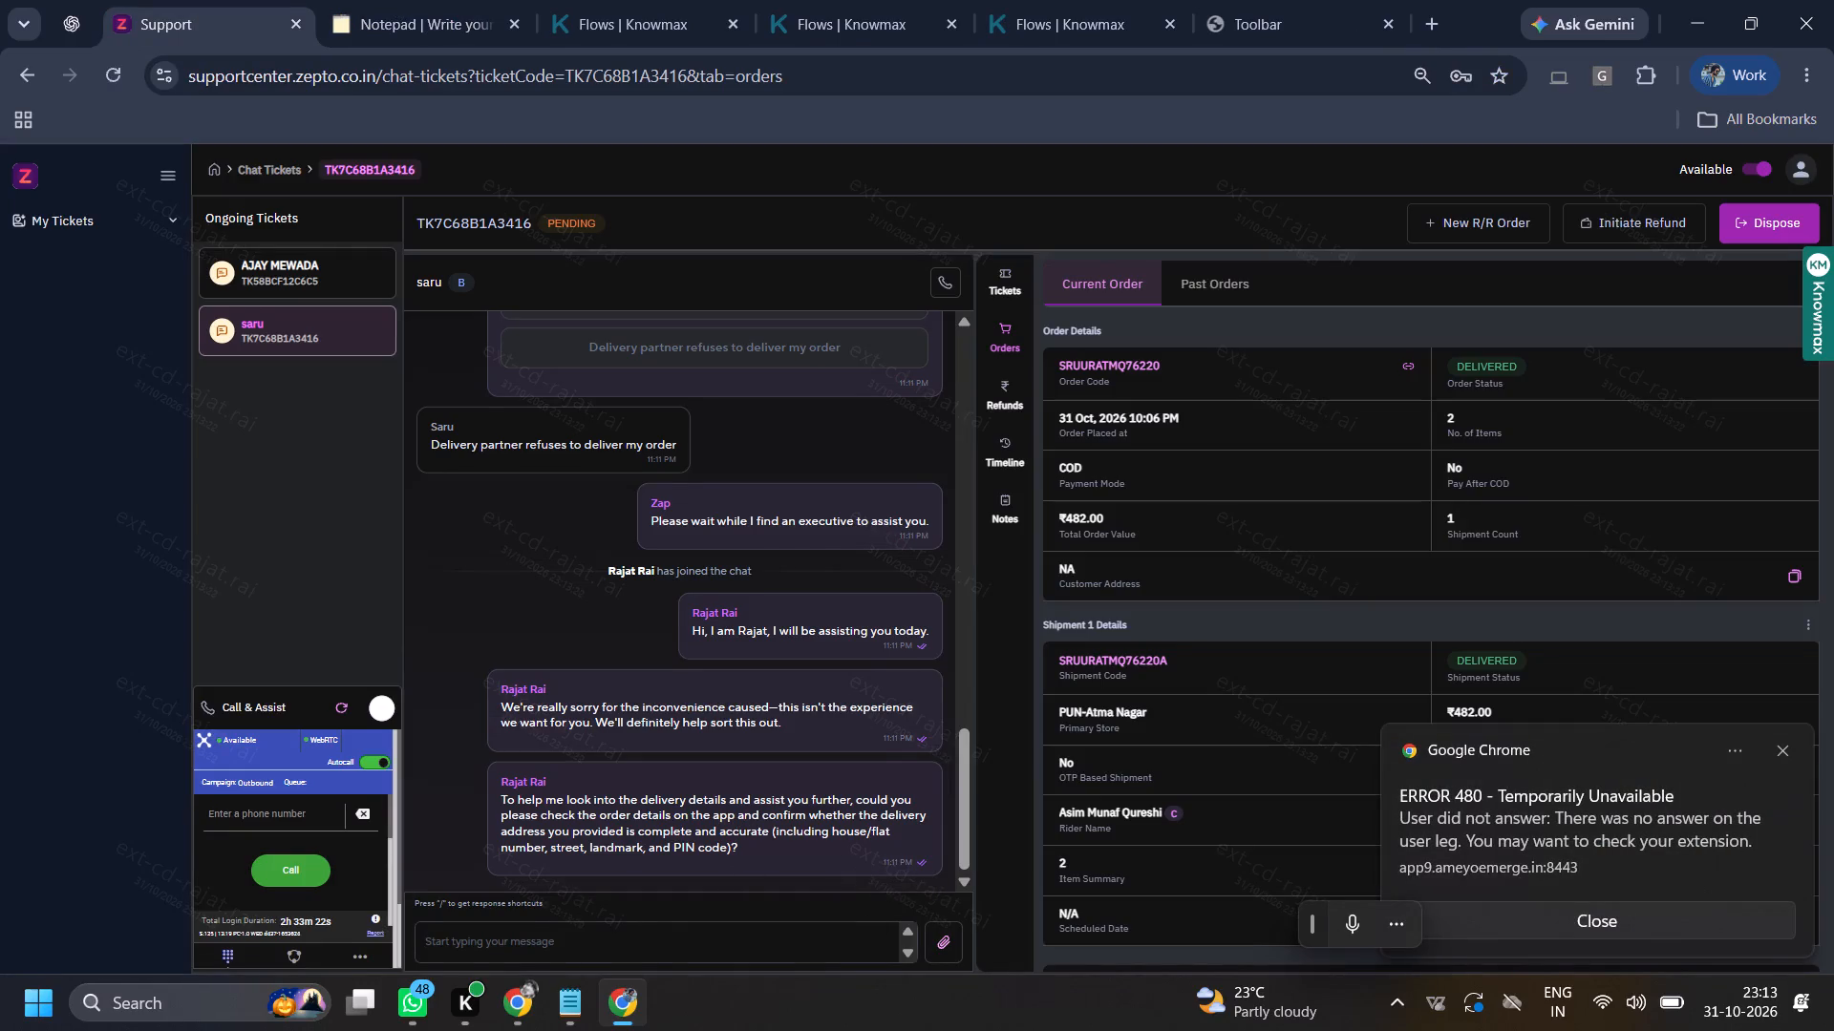
pyautogui.hotkey('ctrl', 'v')
pyautogui.press('Return')
pyautogui.moveTo(351, 301); pyautogui.dragTo(352, 313)
pyautogui.click(352, 323)
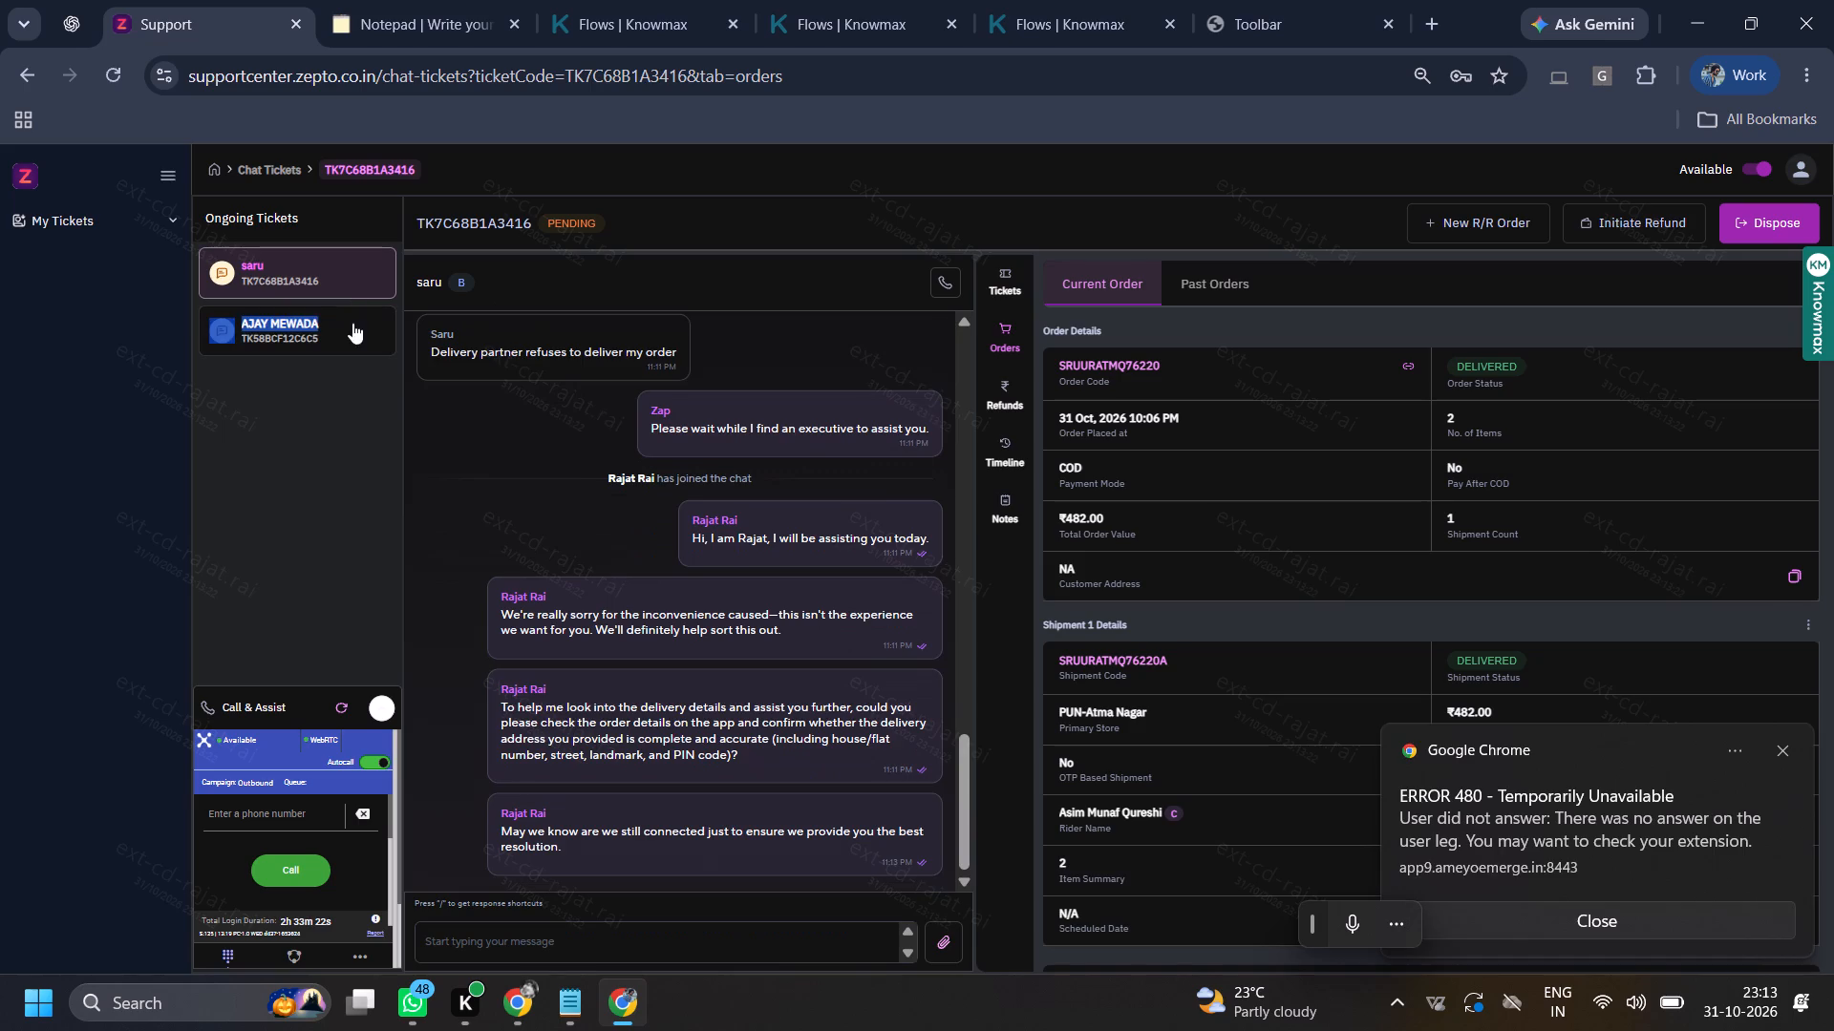
pyautogui.click(555, 1030)
pyautogui.tripleClick(672, 718)
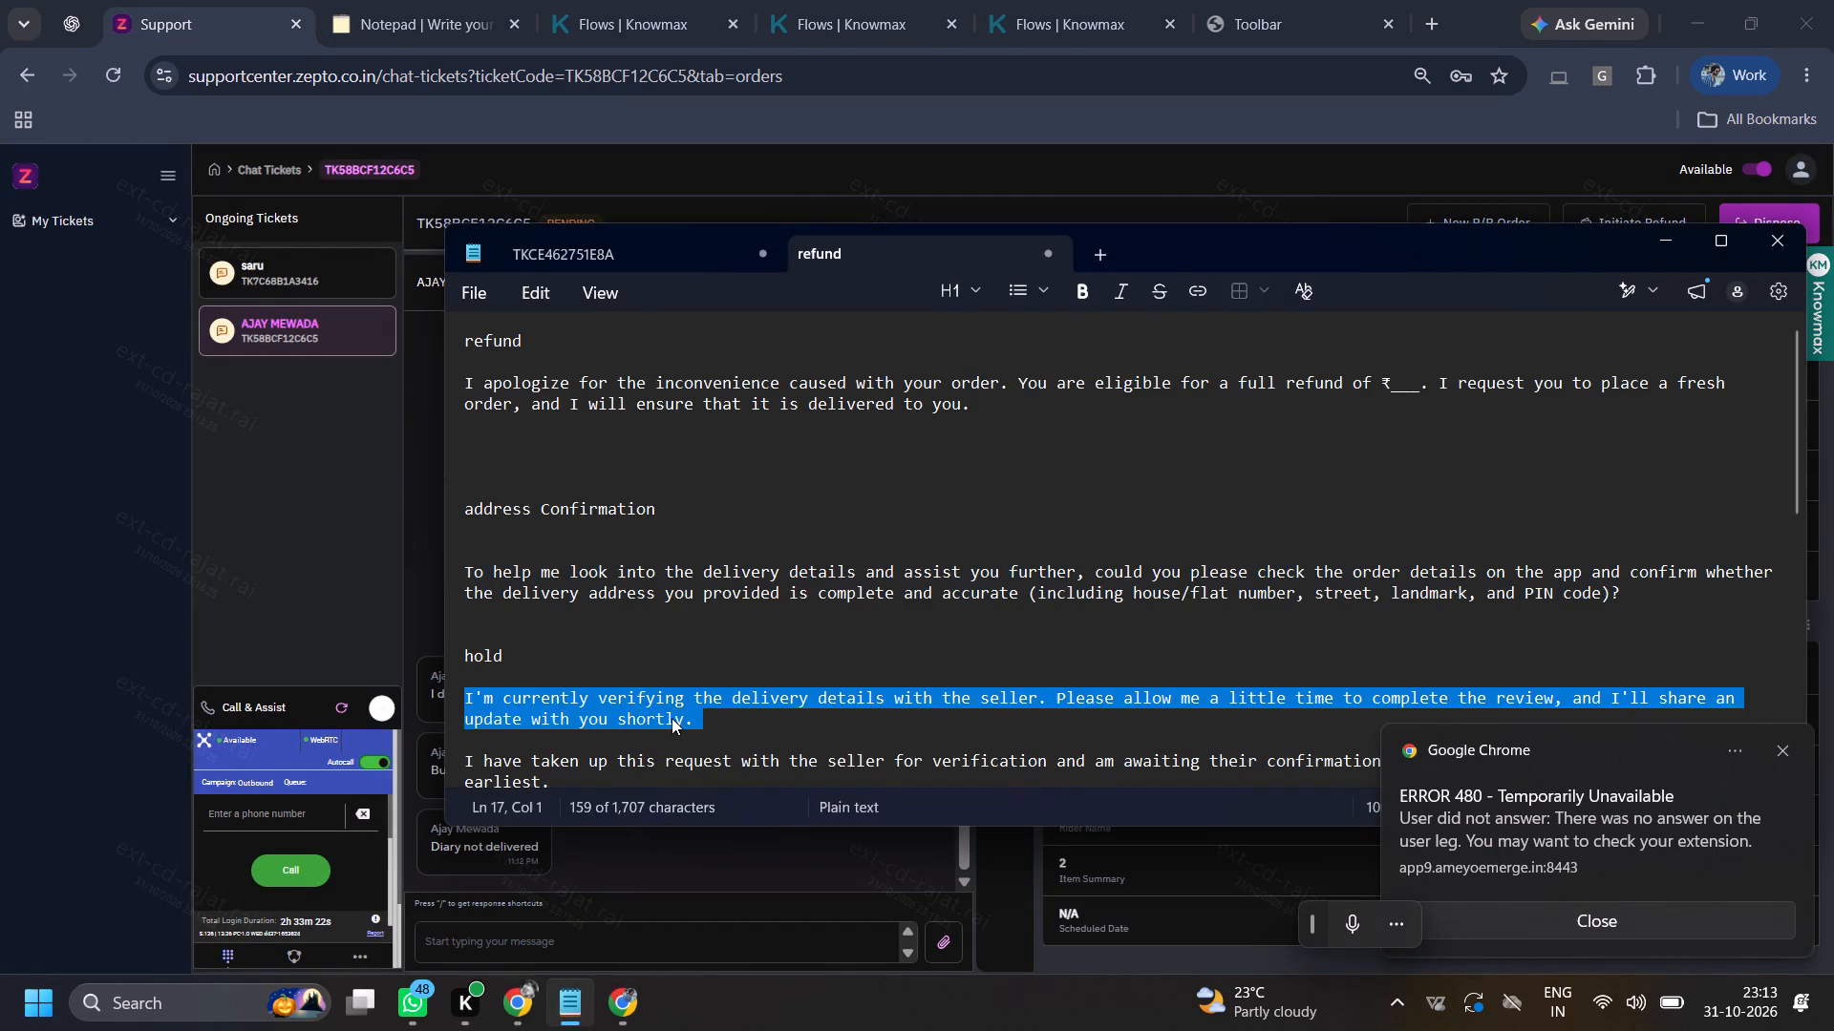
pyautogui.hotkey('ctrl', 'c')
pyautogui.keyDown('ctrl'); pyautogui.click(249, 556); pyautogui.keyUp('ctrl')
pyautogui.keyDown('ctrl'); pyautogui.click(647, 922); pyautogui.keyUp('ctrl')
pyautogui.keyDown('ctrl'); pyautogui.click(652, 945); pyautogui.keyUp('ctrl')
pyautogui.hotkey('ctrl', 'v')
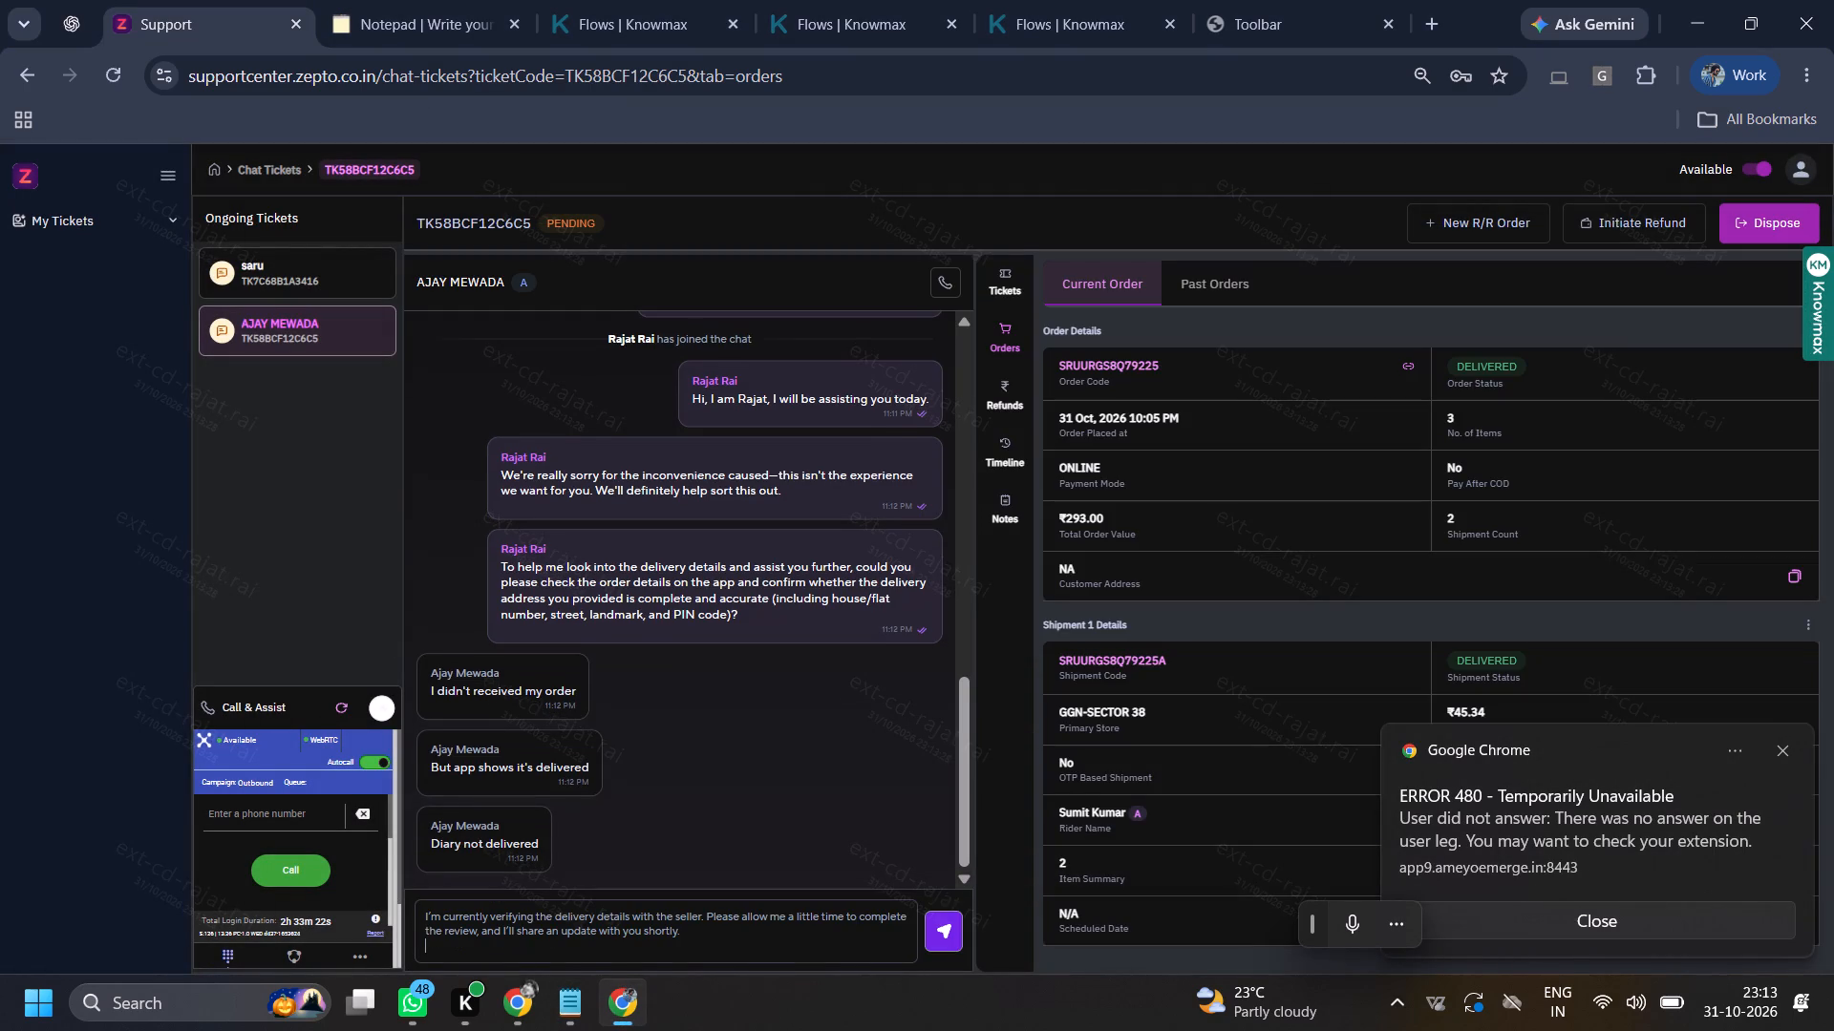
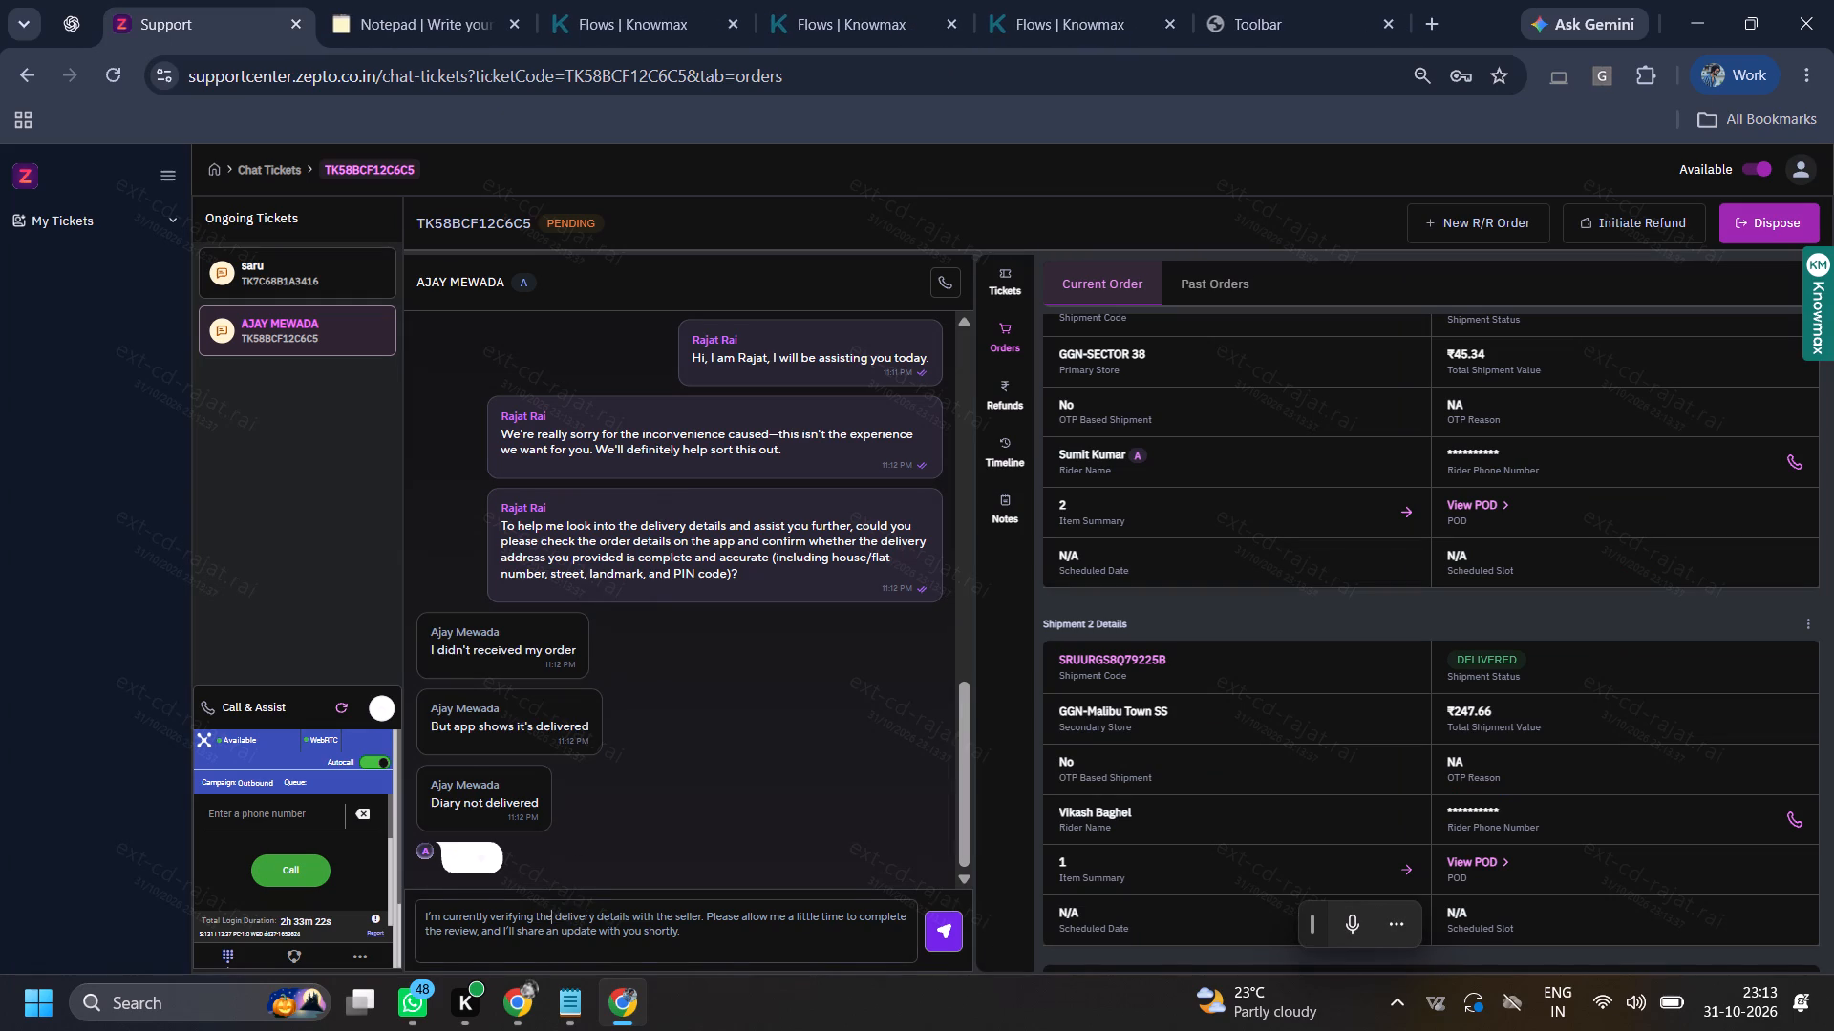
pyautogui.press('Return')
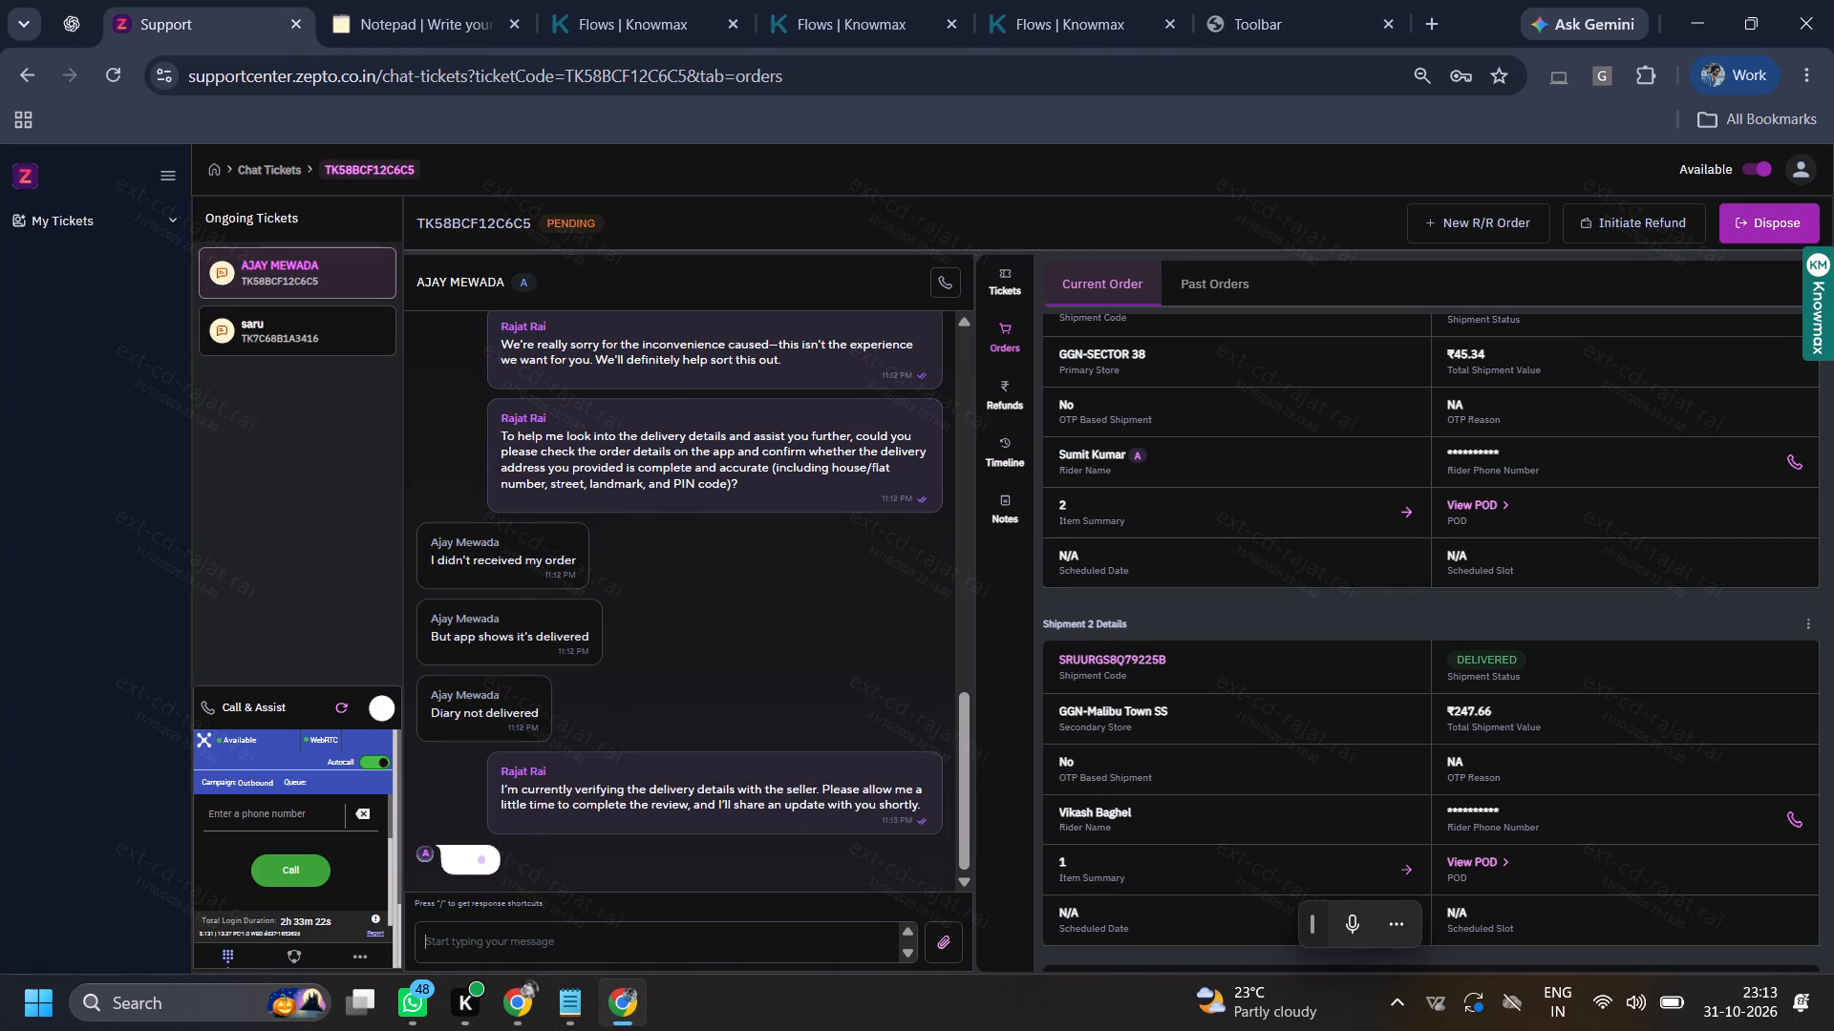
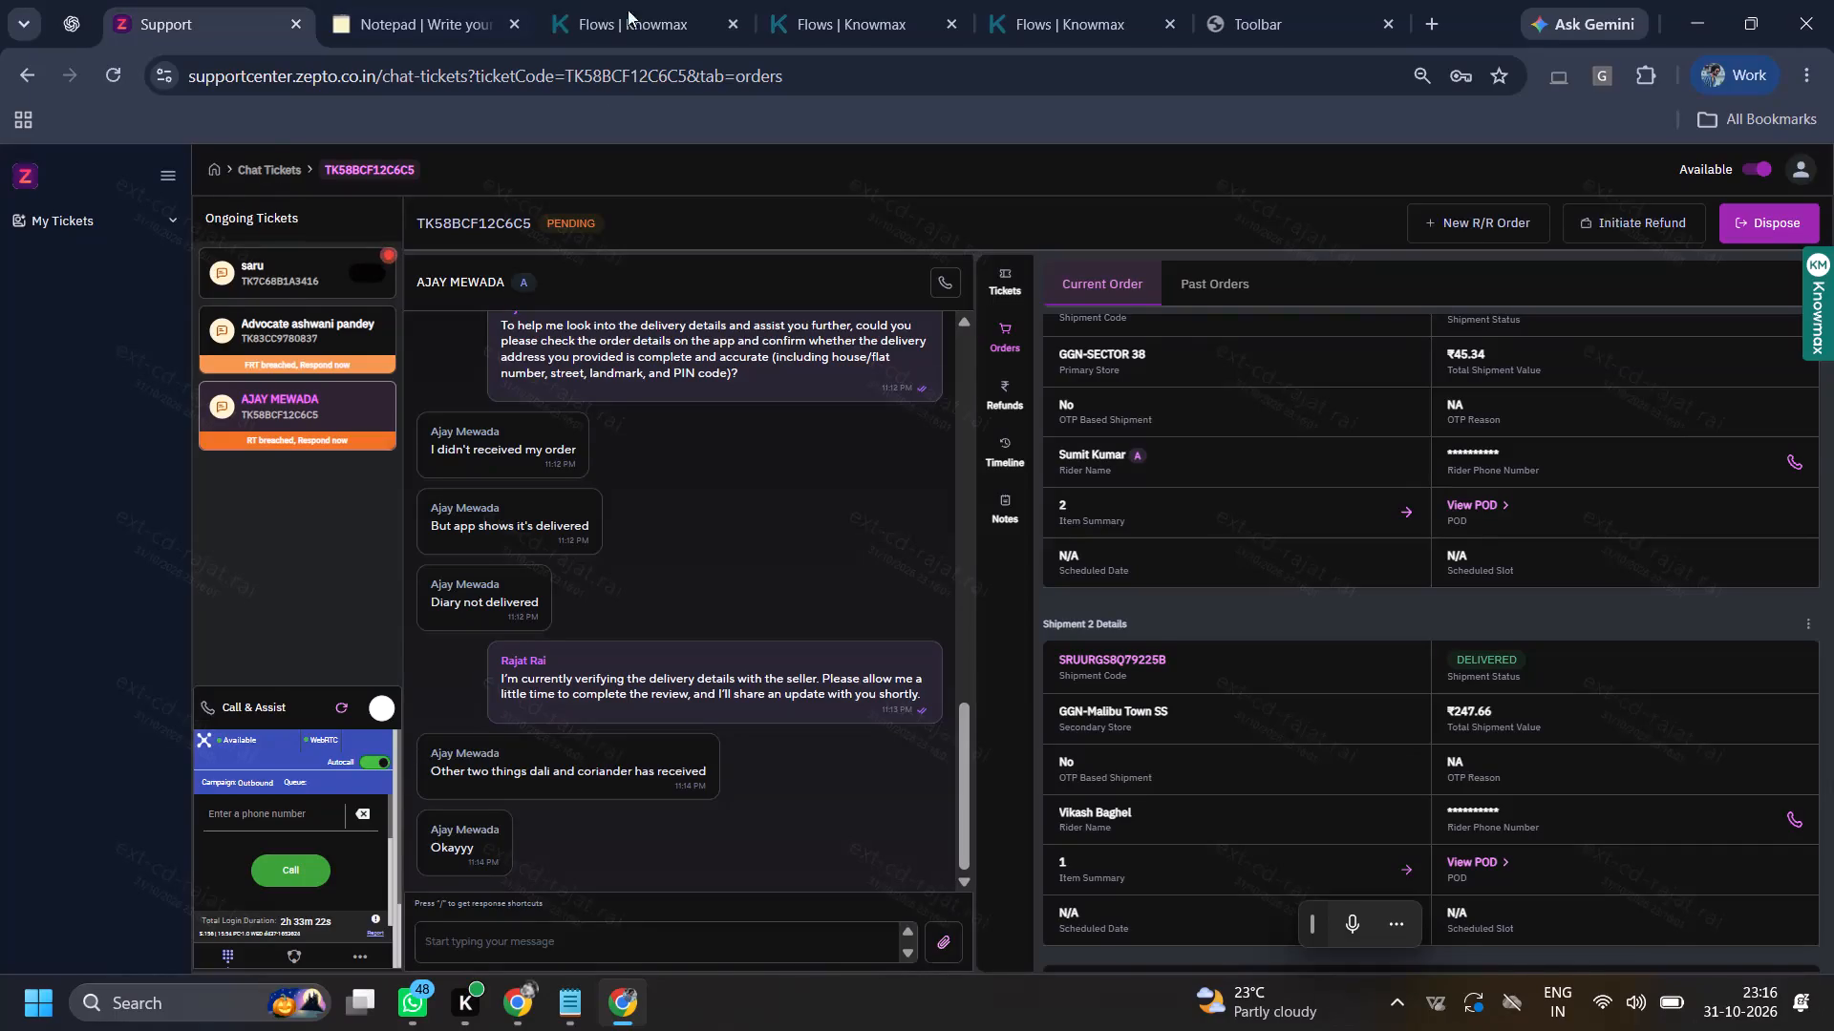
pyautogui.click(302, 290)
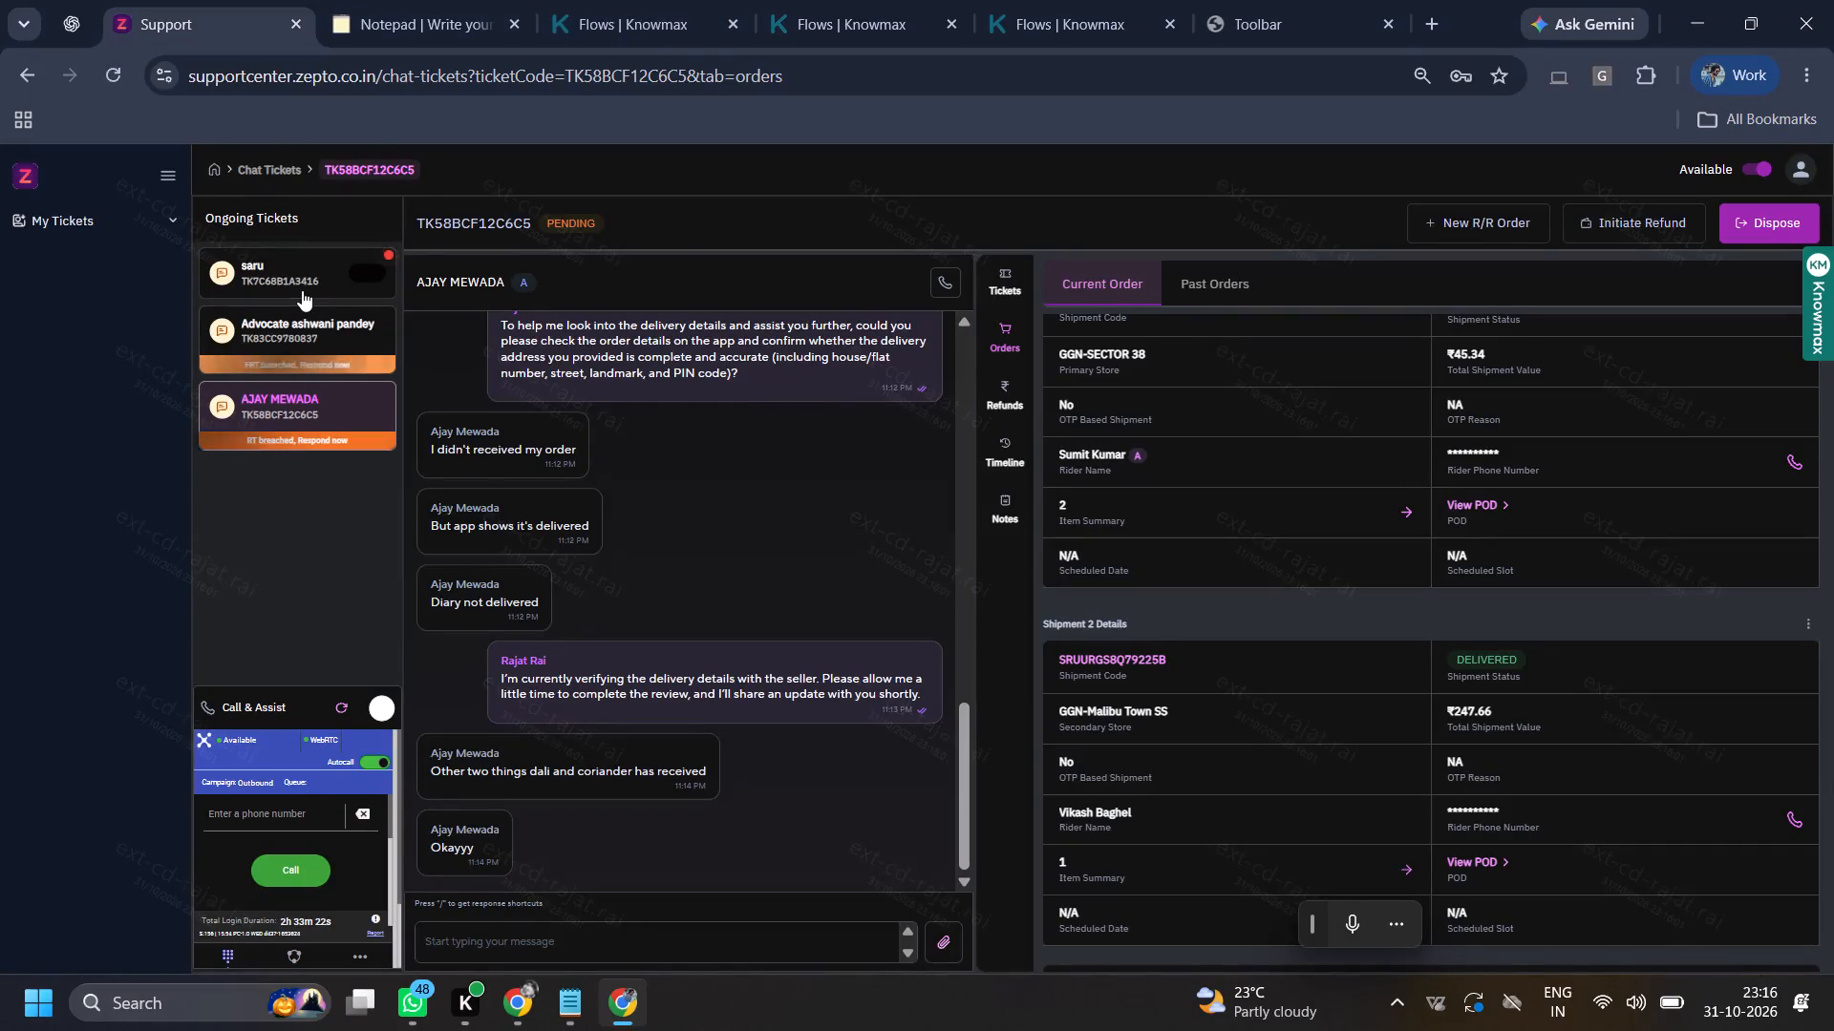
pyautogui.click(431, 0)
pyautogui.scroll(6, 205, 270)
pyautogui.scroll(-1, 205, 270)
pyautogui.scroll(7, 205, 270)
pyautogui.scroll(-1, 205, 270)
pyautogui.scroll(3, 205, 270)
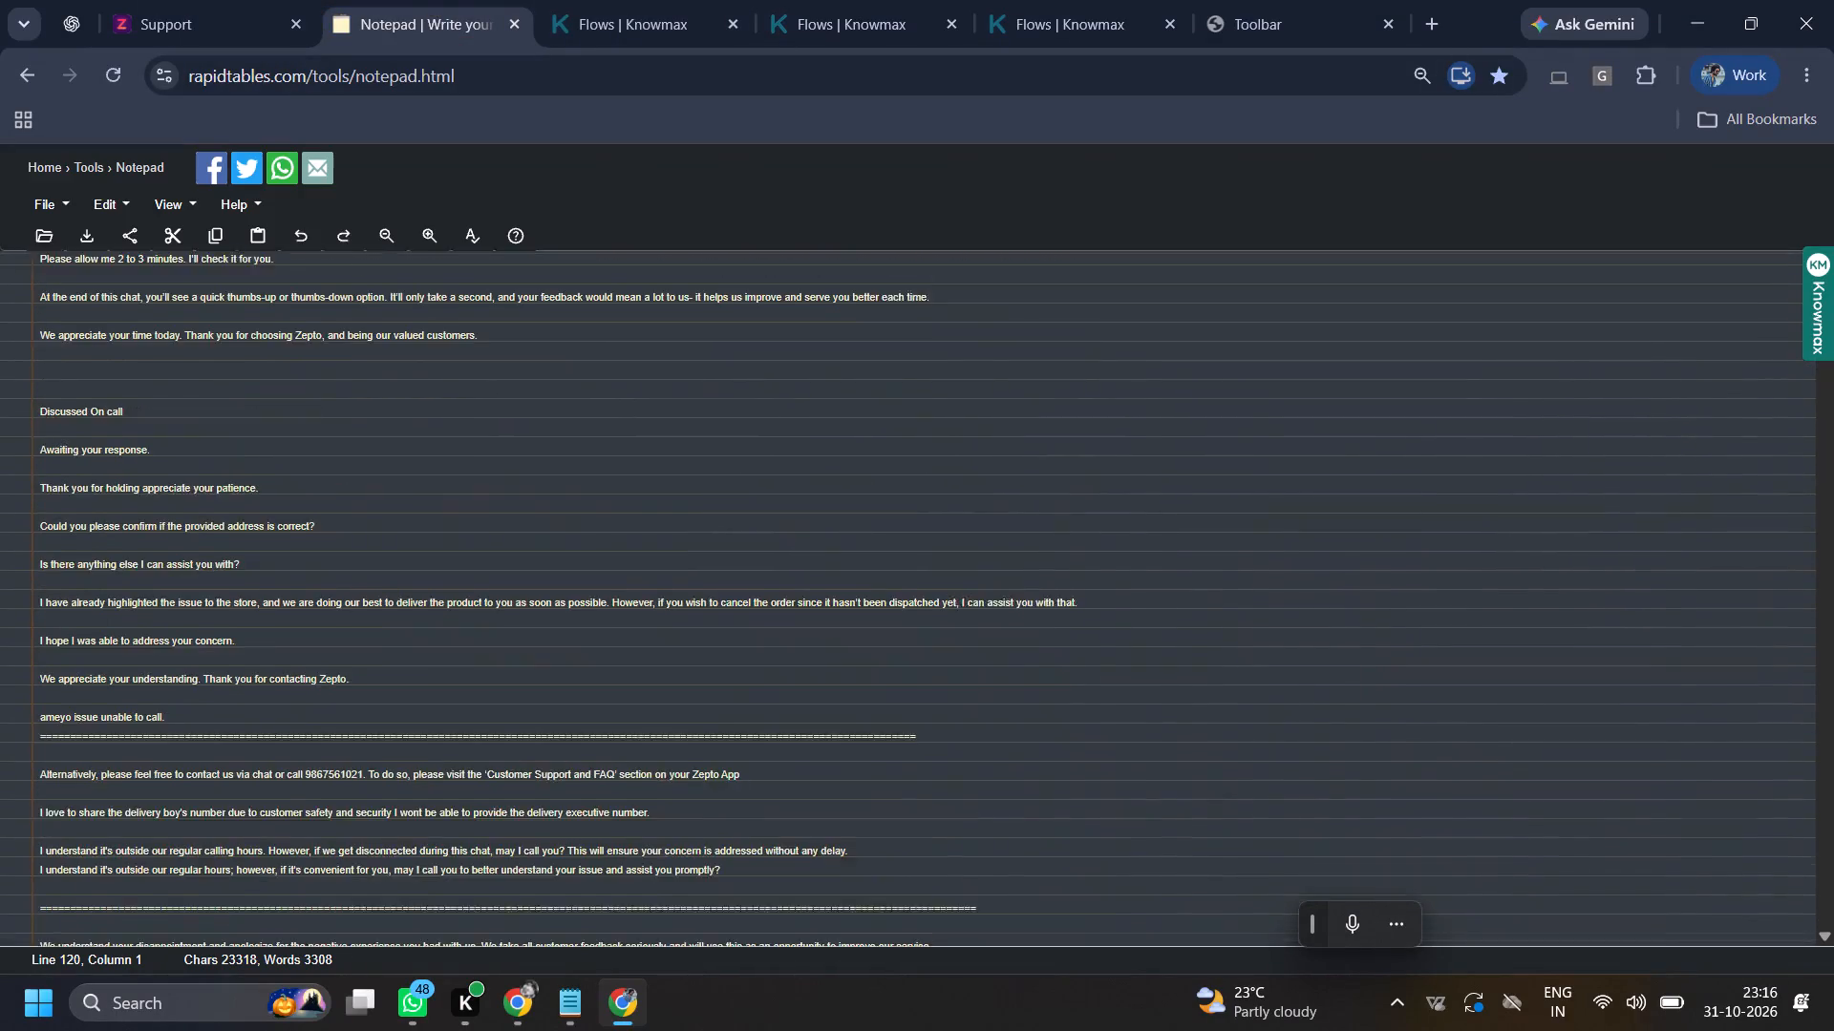
pyautogui.scroll(6, 205, 270)
pyautogui.keyDown('ctrl'); pyautogui.tripleClick(206, 272); pyautogui.keyUp('ctrl')
pyautogui.hotkey('ctrl', 'c')
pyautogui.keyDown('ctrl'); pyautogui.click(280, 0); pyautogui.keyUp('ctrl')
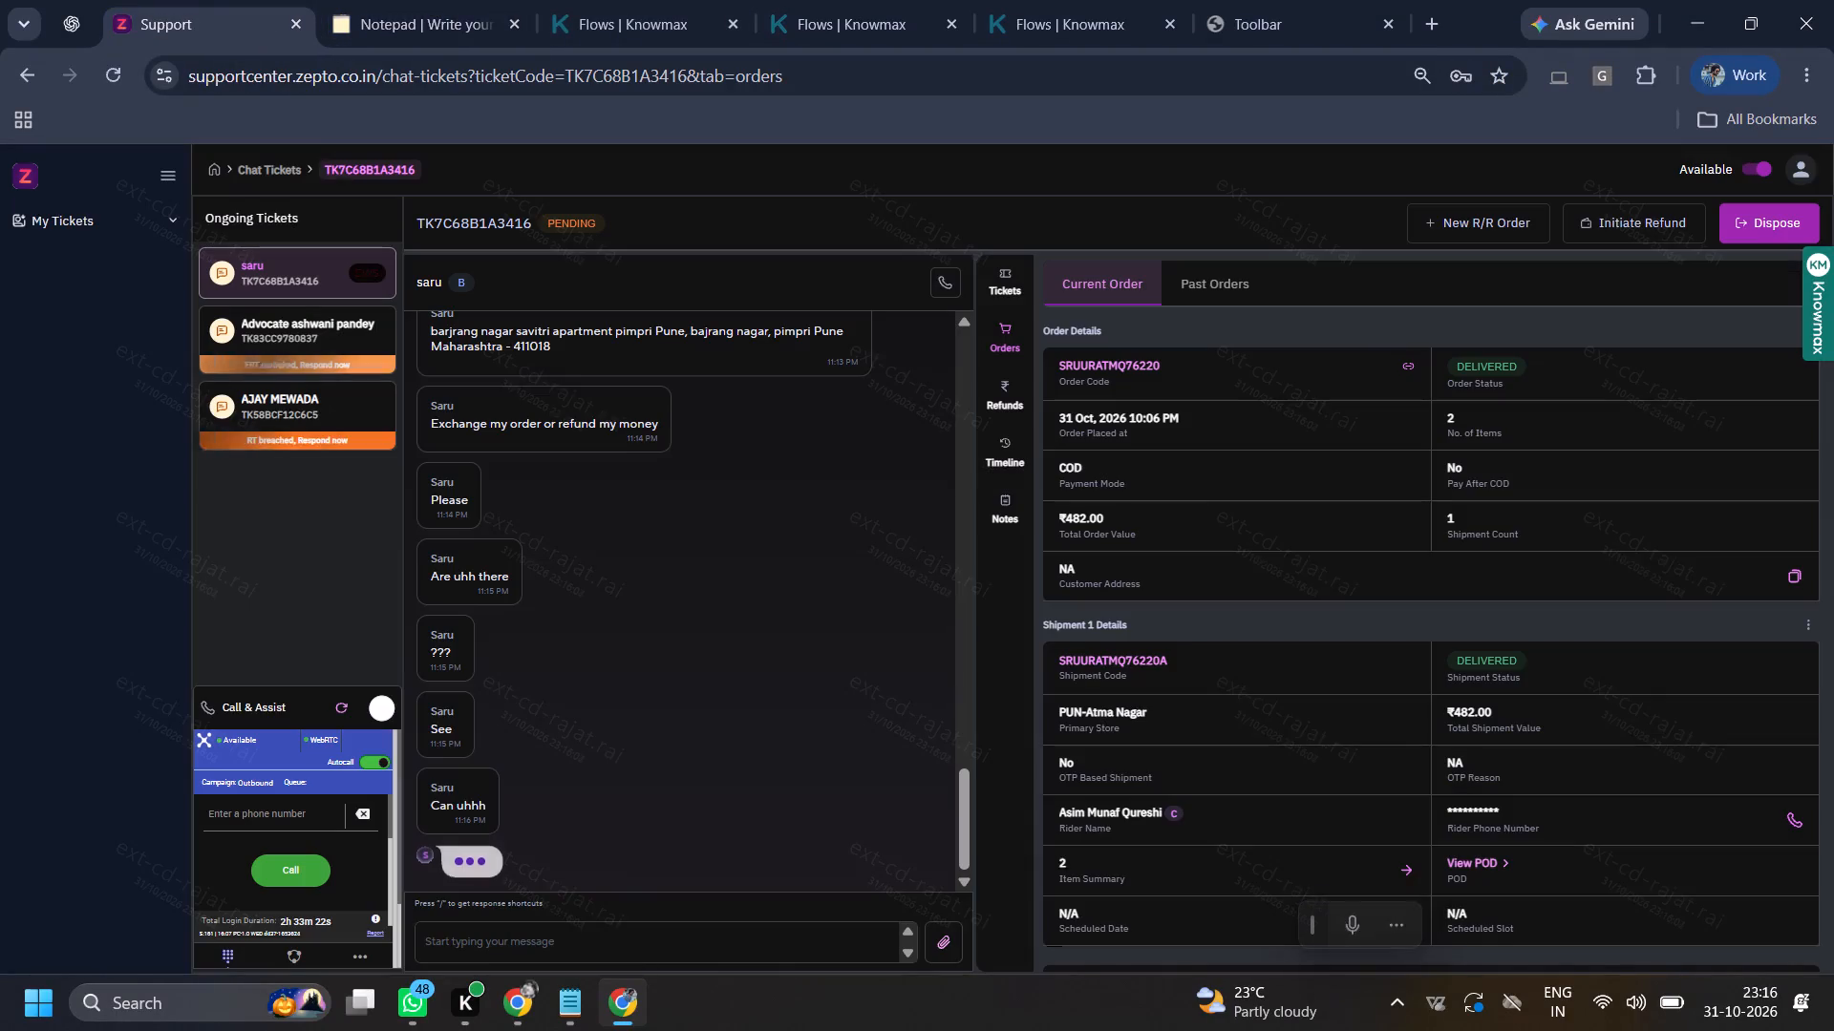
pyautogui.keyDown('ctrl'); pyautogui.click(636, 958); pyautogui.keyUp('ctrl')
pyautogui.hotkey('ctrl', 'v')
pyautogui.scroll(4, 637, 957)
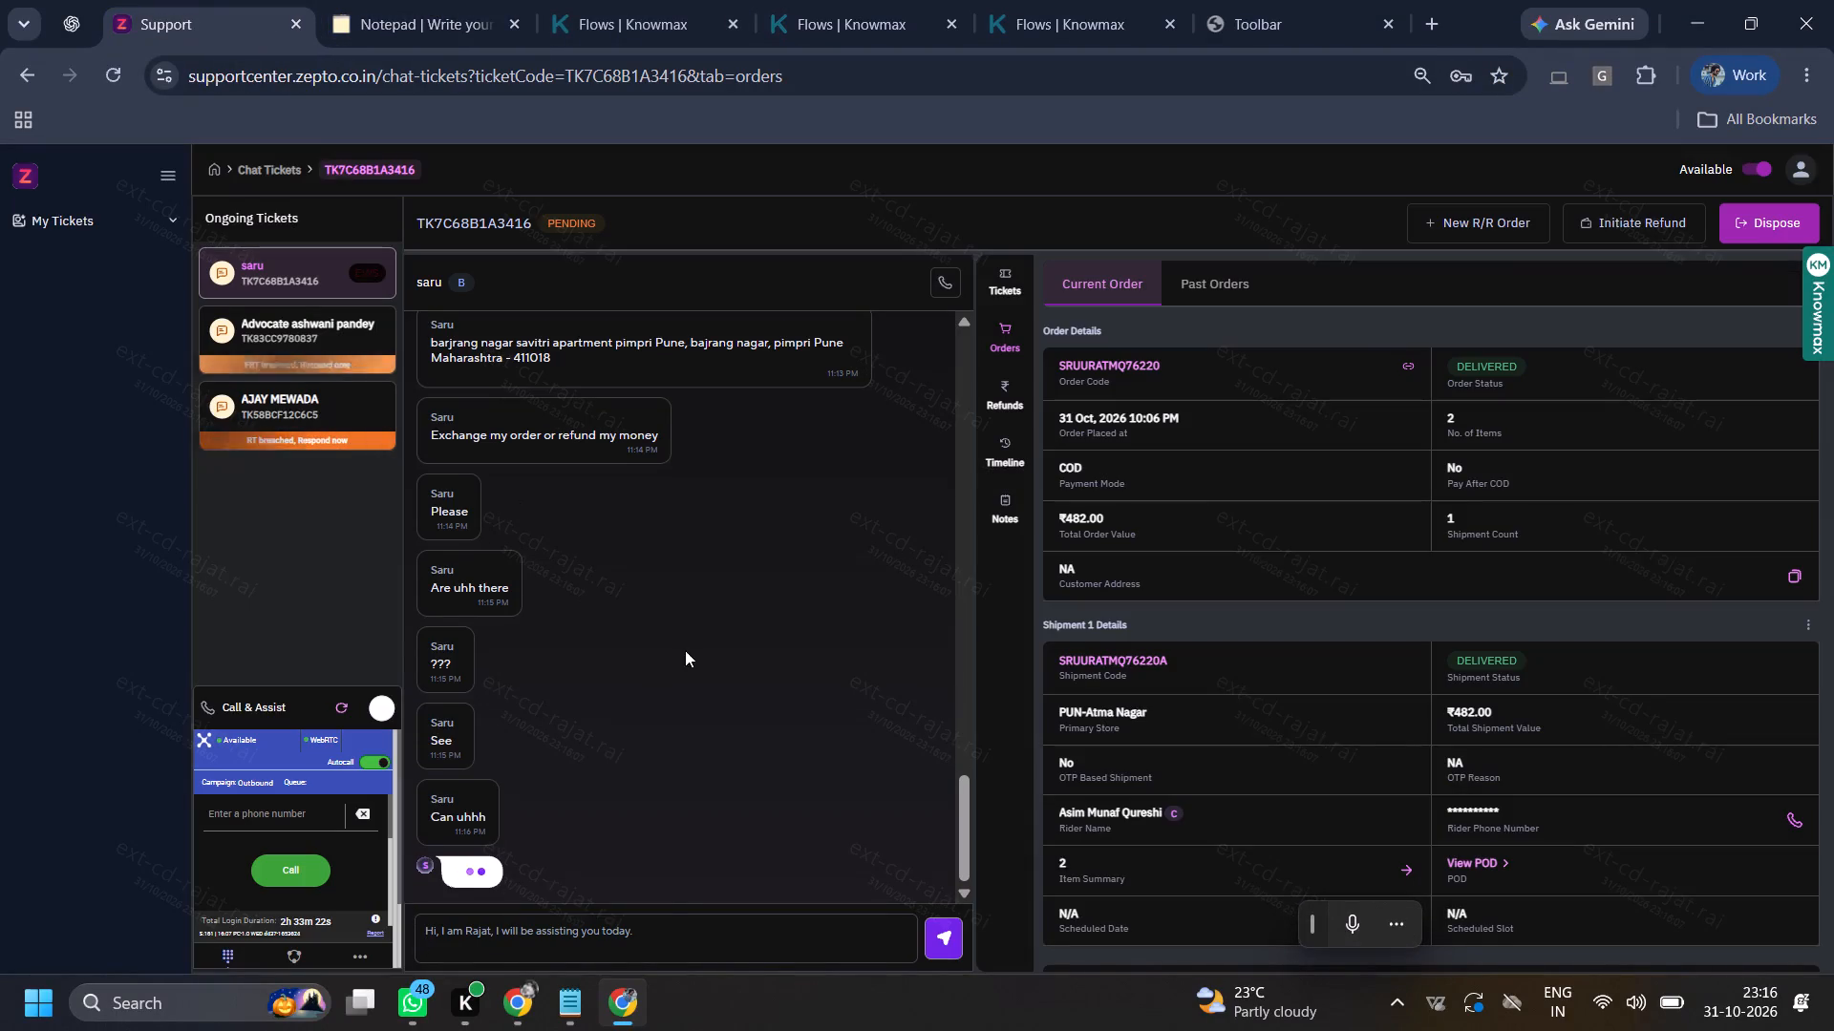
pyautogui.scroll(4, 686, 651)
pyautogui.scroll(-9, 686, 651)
pyautogui.click(286, 343)
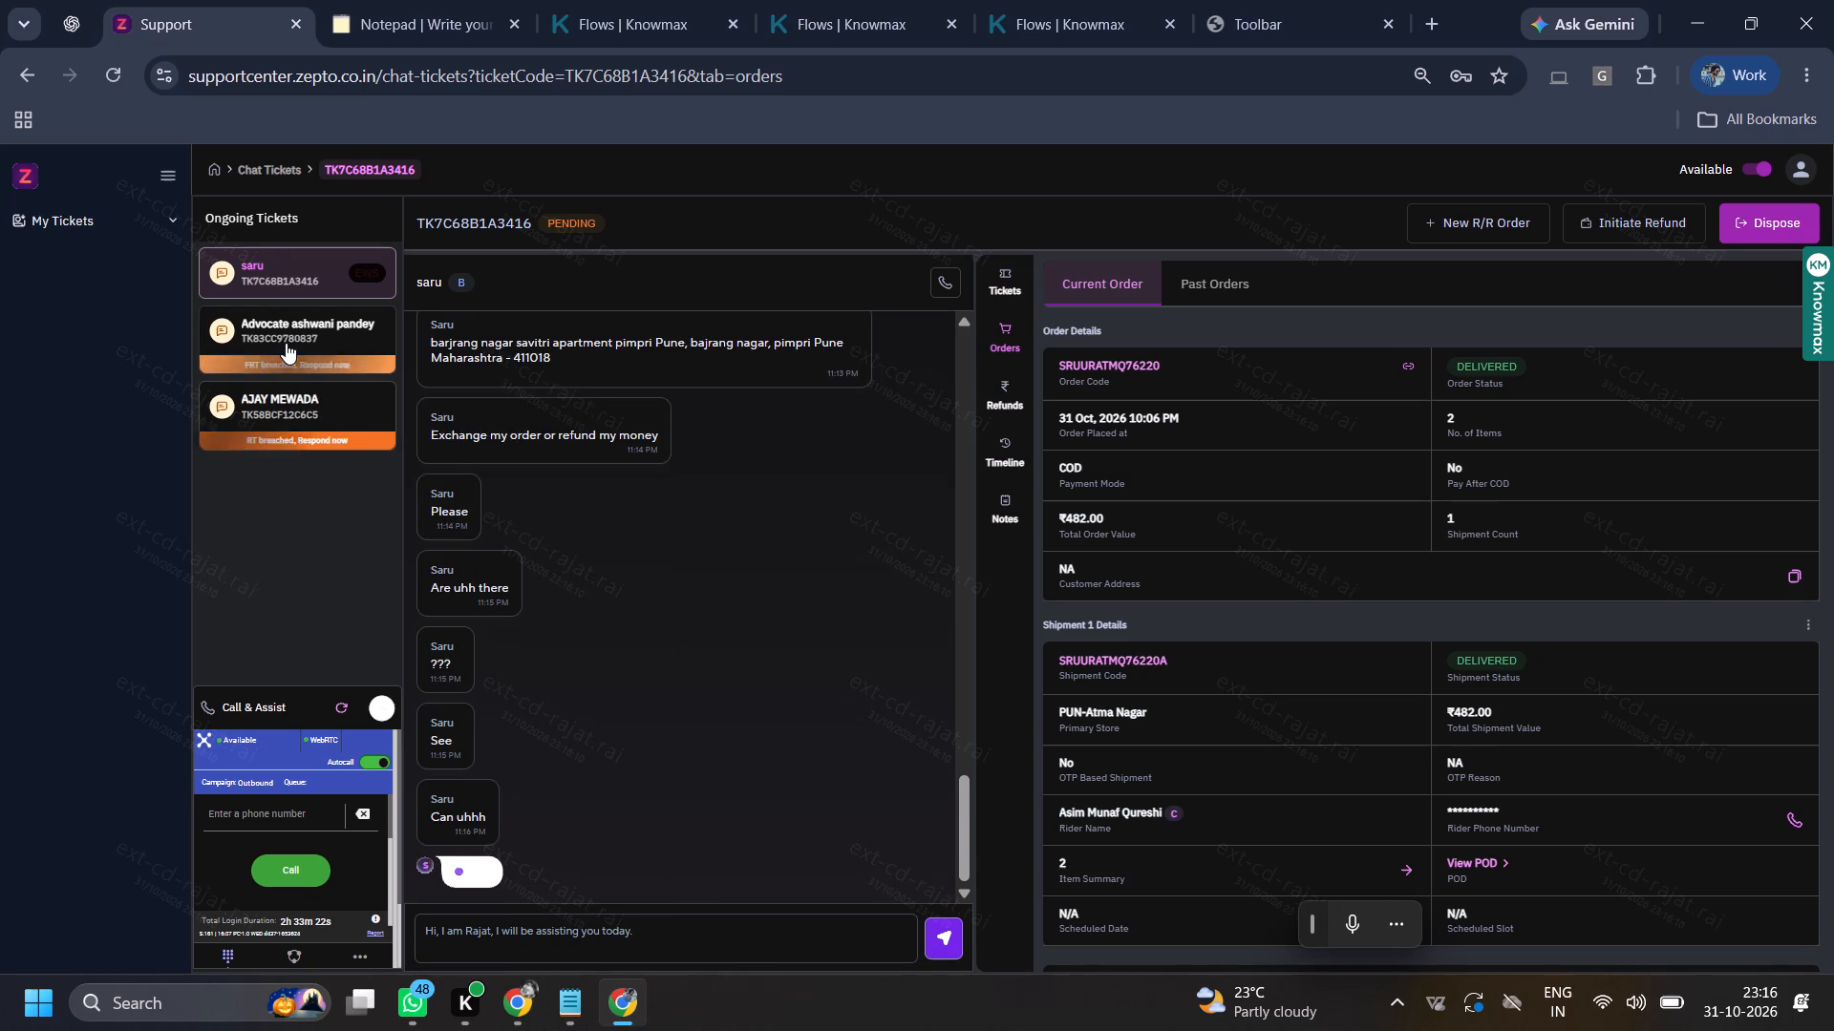
pyautogui.keyDown('ctrl'); pyautogui.click(642, 958); pyautogui.keyUp('ctrl')
pyautogui.hotkey('ctrl', 'v')
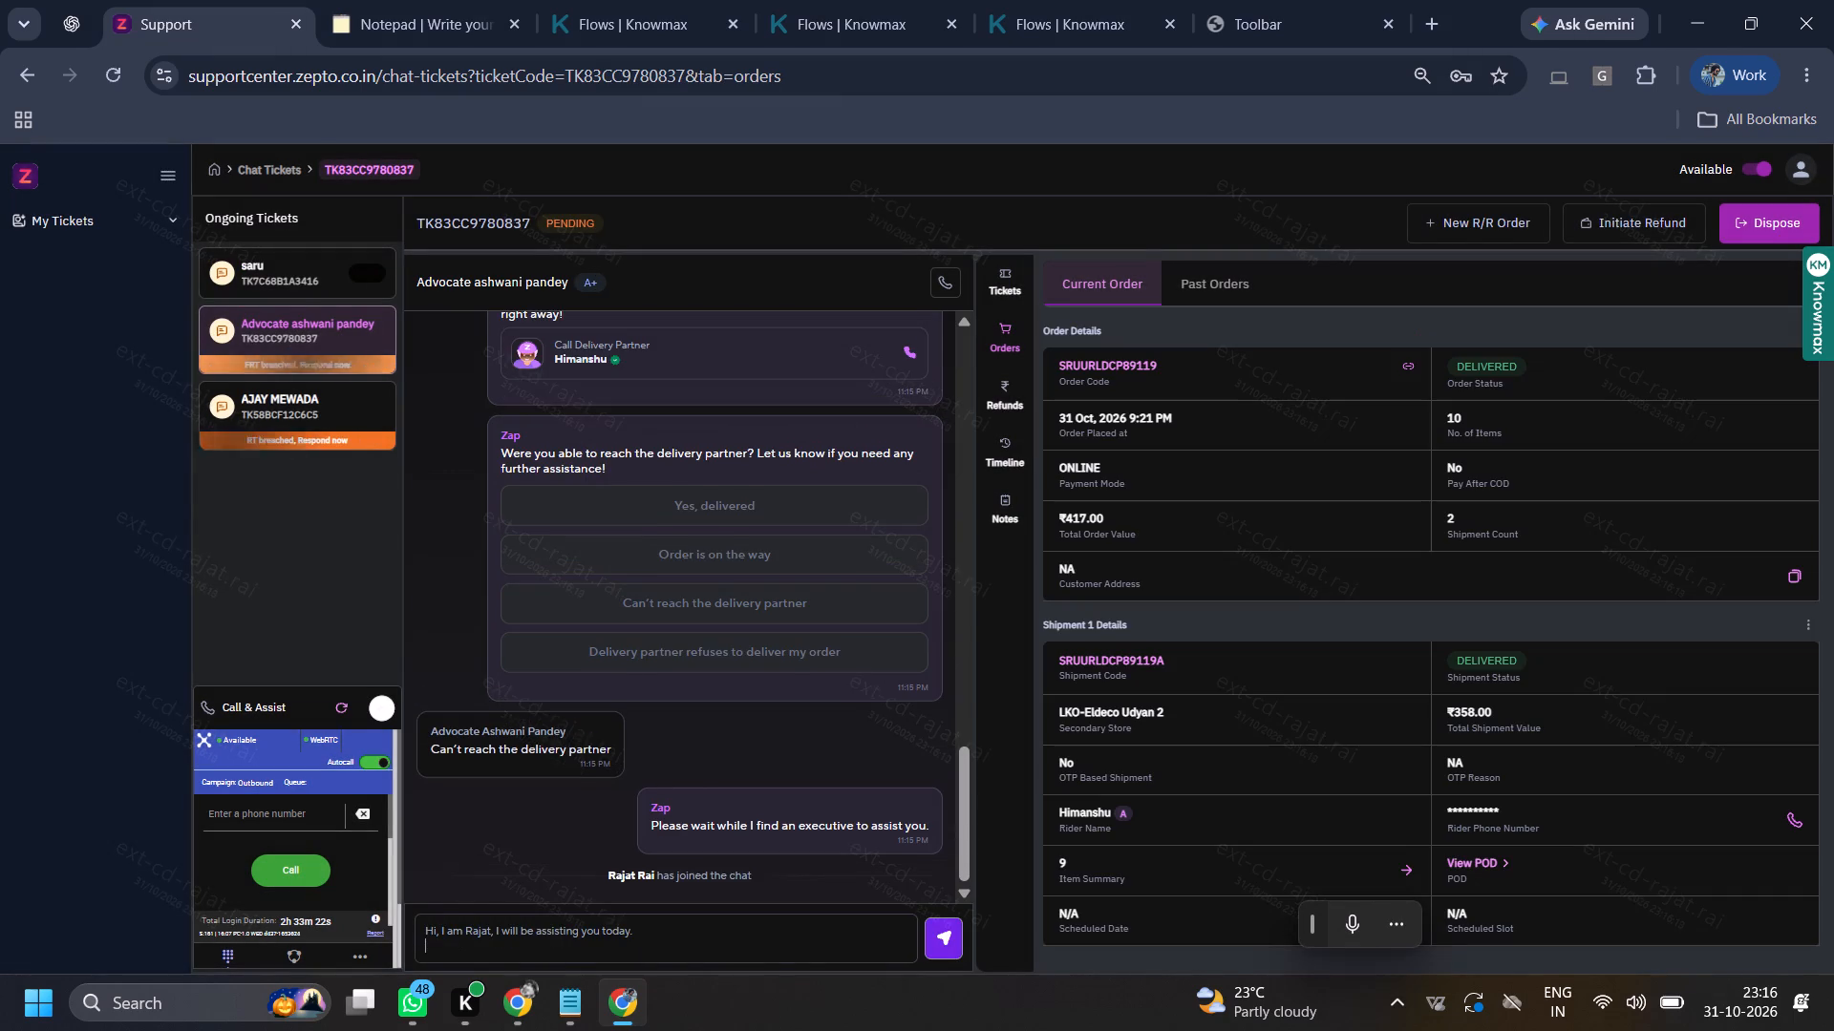
pyautogui.press('Return')
pyautogui.click(389, 0)
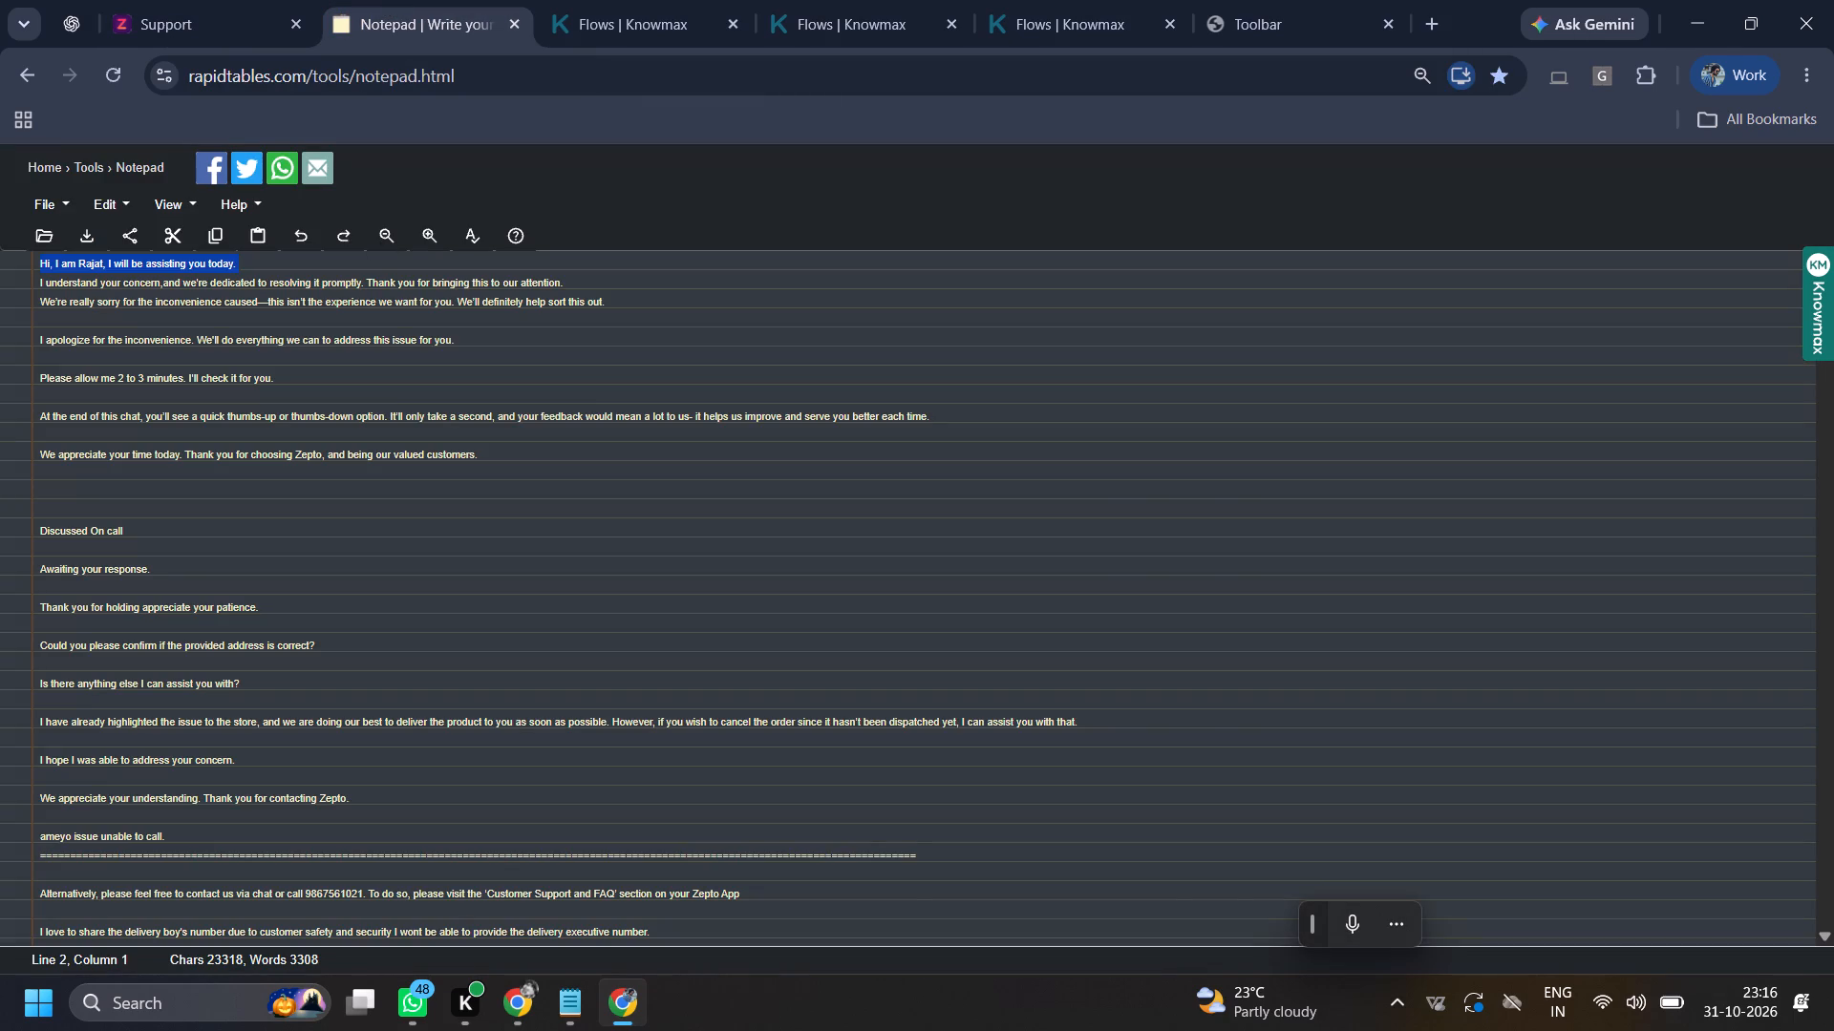
pyautogui.keyDown('ctrl'); pyautogui.tripleClick(409, 309); pyautogui.keyUp('ctrl')
pyautogui.hotkey('ctrl', 'c')
pyautogui.keyDown('ctrl'); pyautogui.click(159, 0); pyautogui.keyUp('ctrl')
pyautogui.keyDown('ctrl'); pyautogui.click(623, 941); pyautogui.keyUp('ctrl')
pyautogui.hotkey('ctrl', 'v')
pyautogui.click(565, 1019)
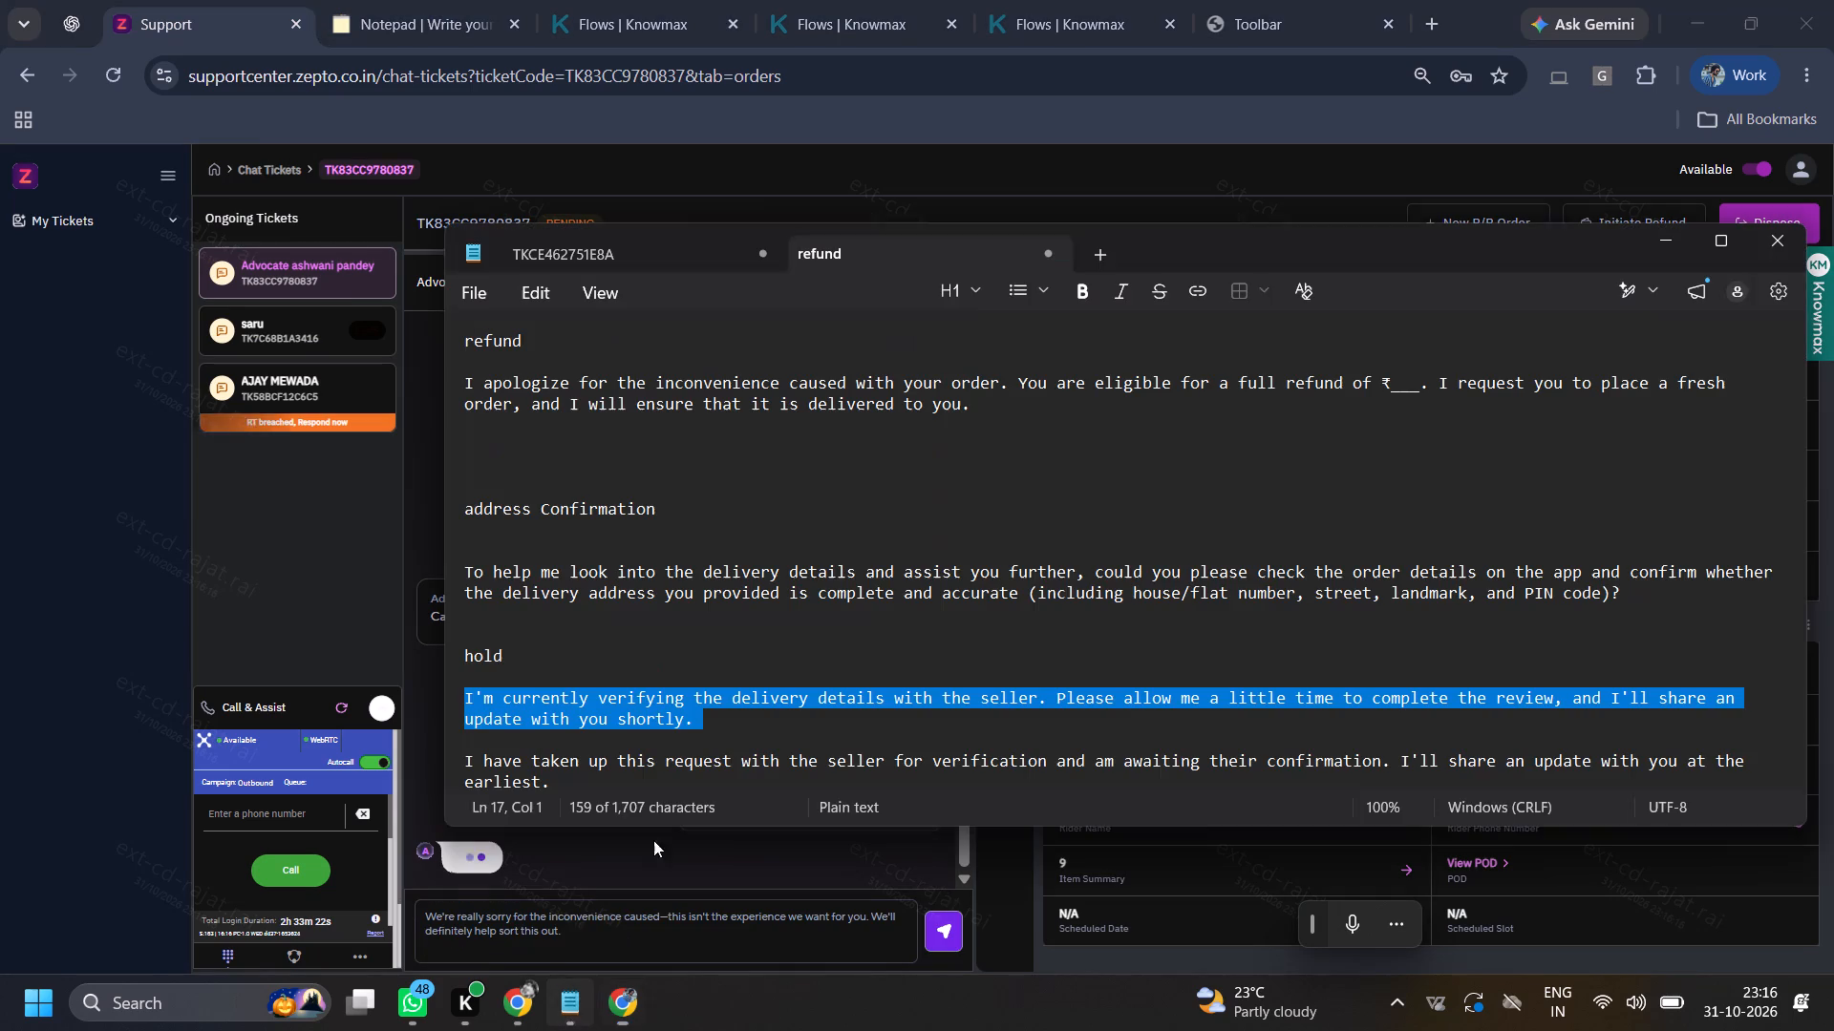
pyautogui.keyDown('ctrl'); pyautogui.click(667, 721); pyautogui.keyUp('ctrl')
pyautogui.keyDown('ctrl'); pyautogui.tripleClick(686, 600); pyautogui.keyUp('ctrl')
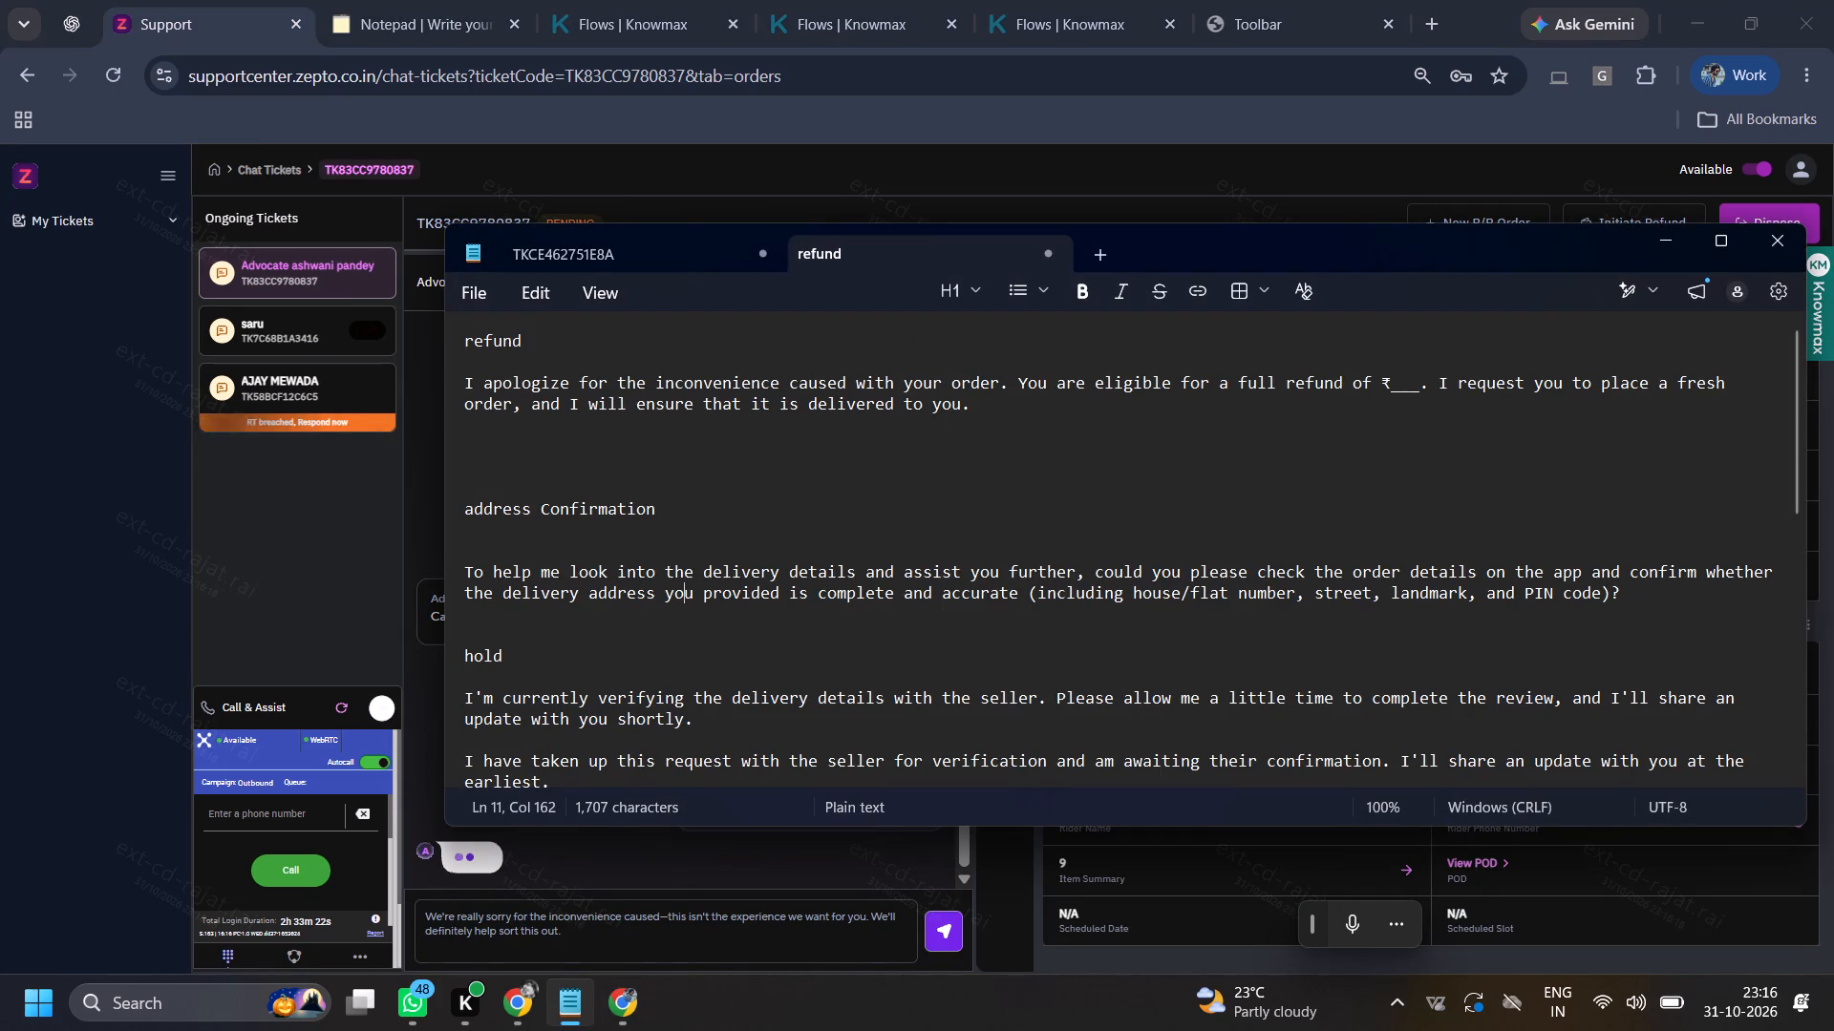
pyautogui.hotkey('ctrl', 'c')
pyautogui.keyDown('ctrl'); pyautogui.click(248, 575); pyautogui.keyUp('ctrl')
pyautogui.keyDown('ctrl'); pyautogui.click(738, 946); pyautogui.keyUp('ctrl')
pyautogui.hotkey('ctrl', 'Return')
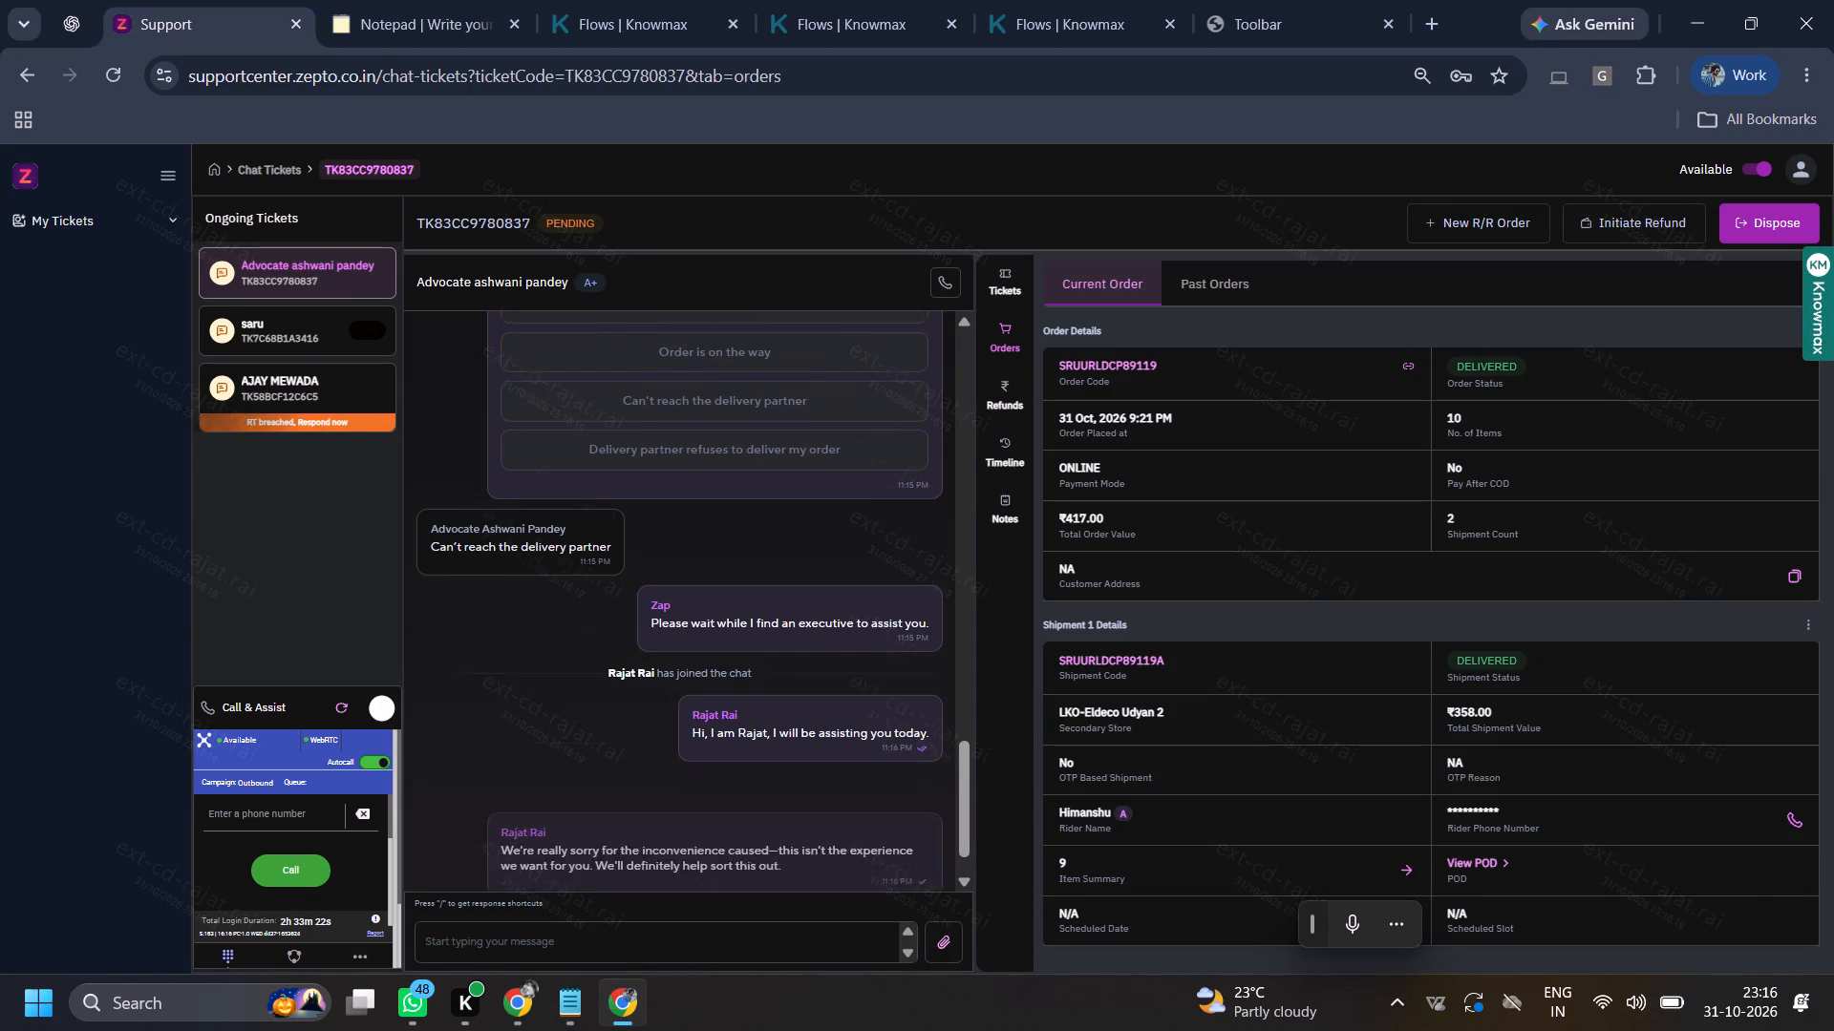
pyautogui.hotkey('ctrl', 'v')
pyautogui.hotkey('ctrl', 'Return')
pyautogui.click(309, 326)
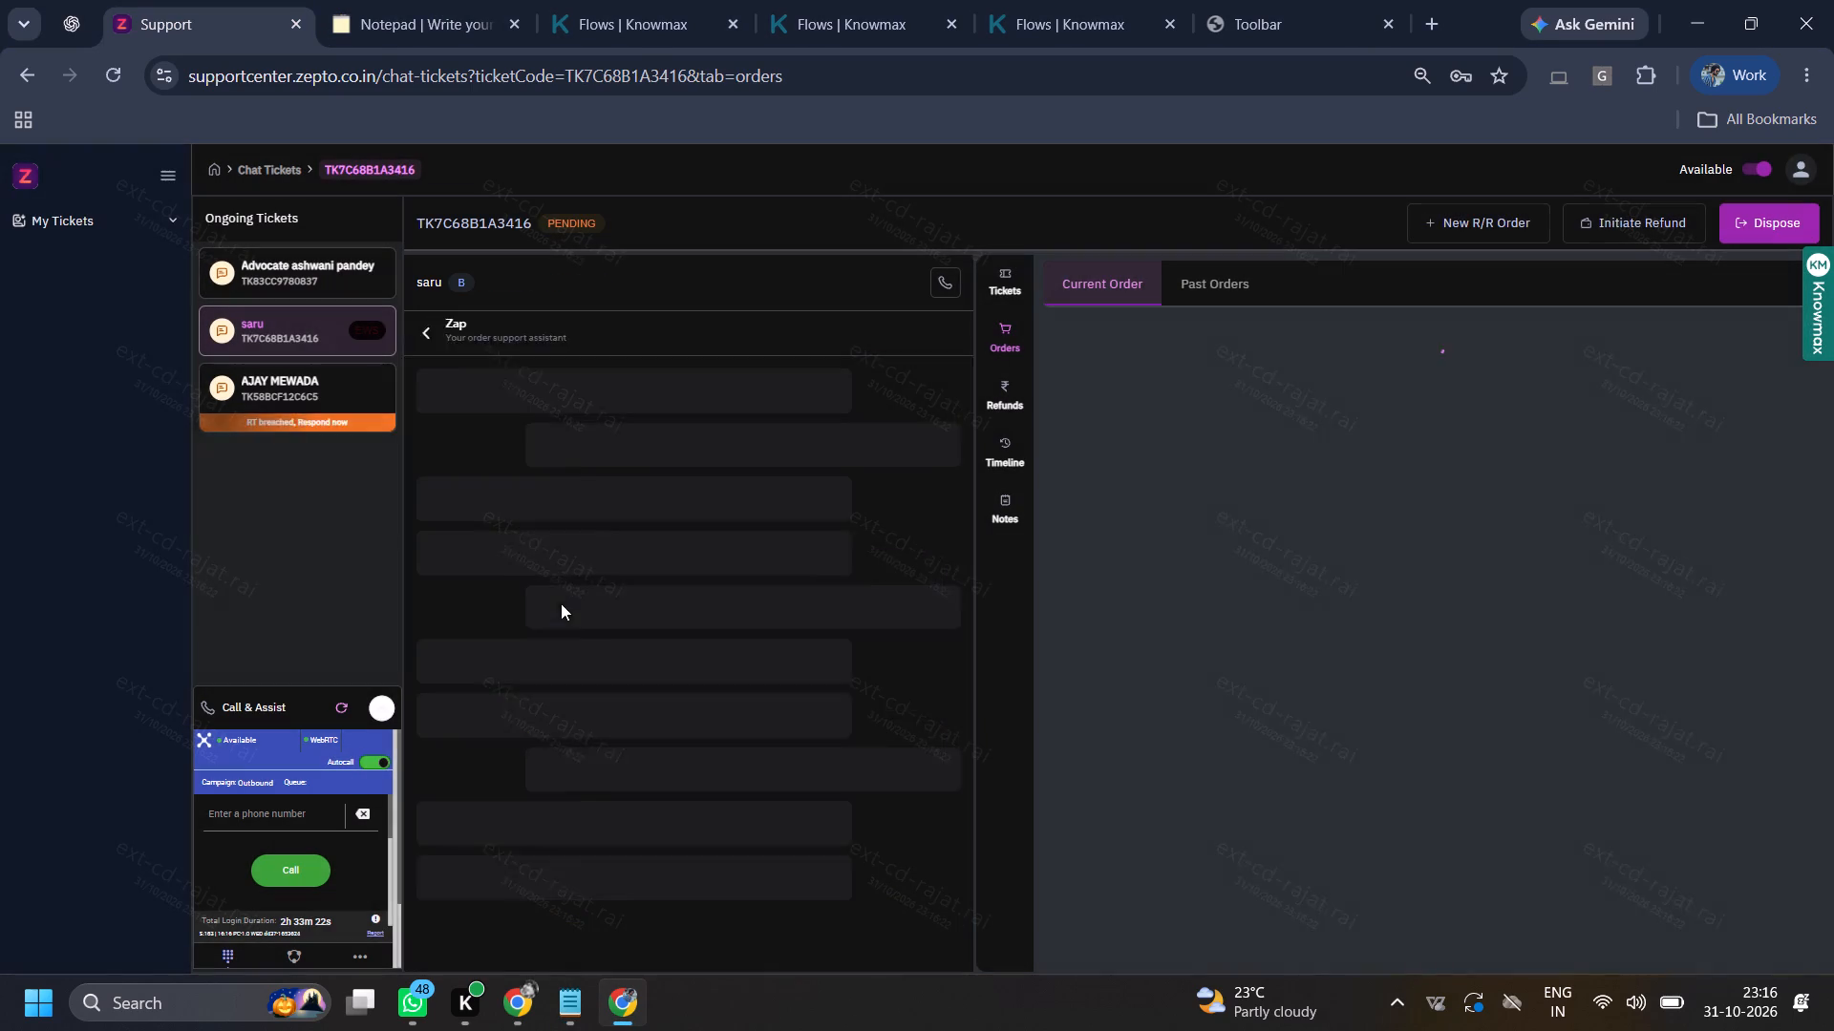
pyautogui.scroll(2, 764, 688)
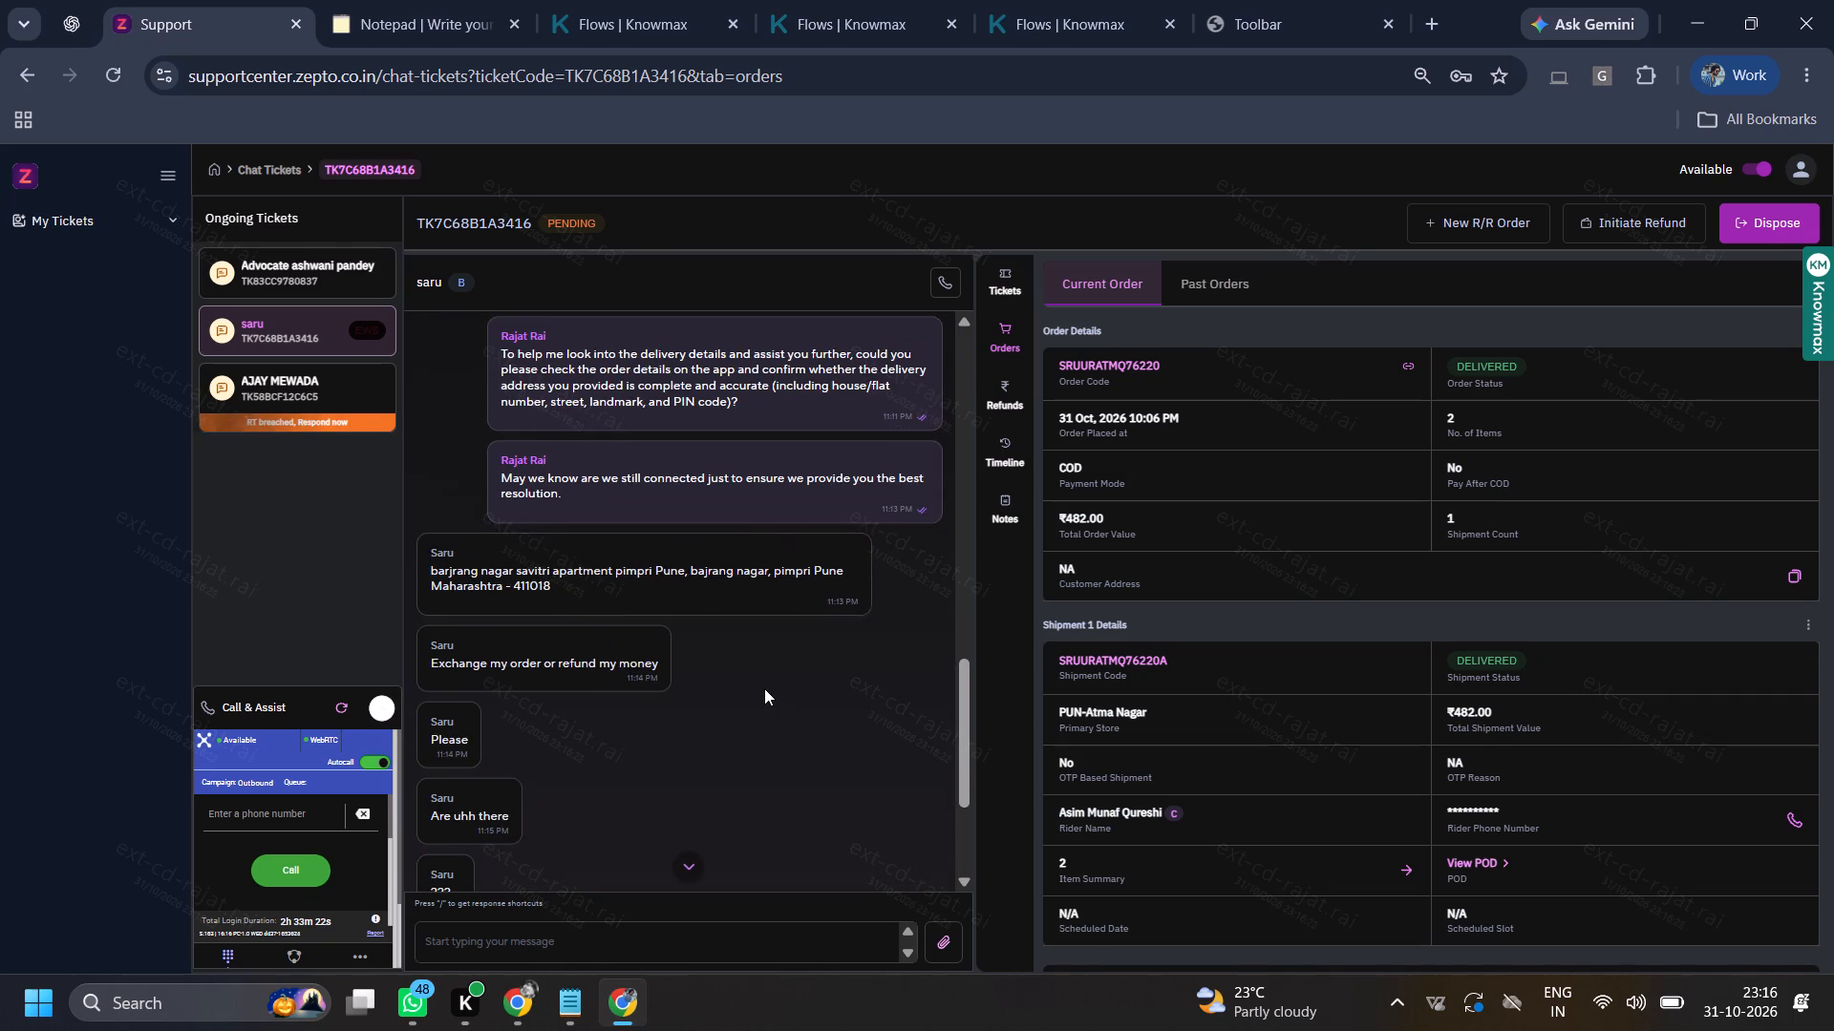
pyautogui.scroll(-5, 765, 688)
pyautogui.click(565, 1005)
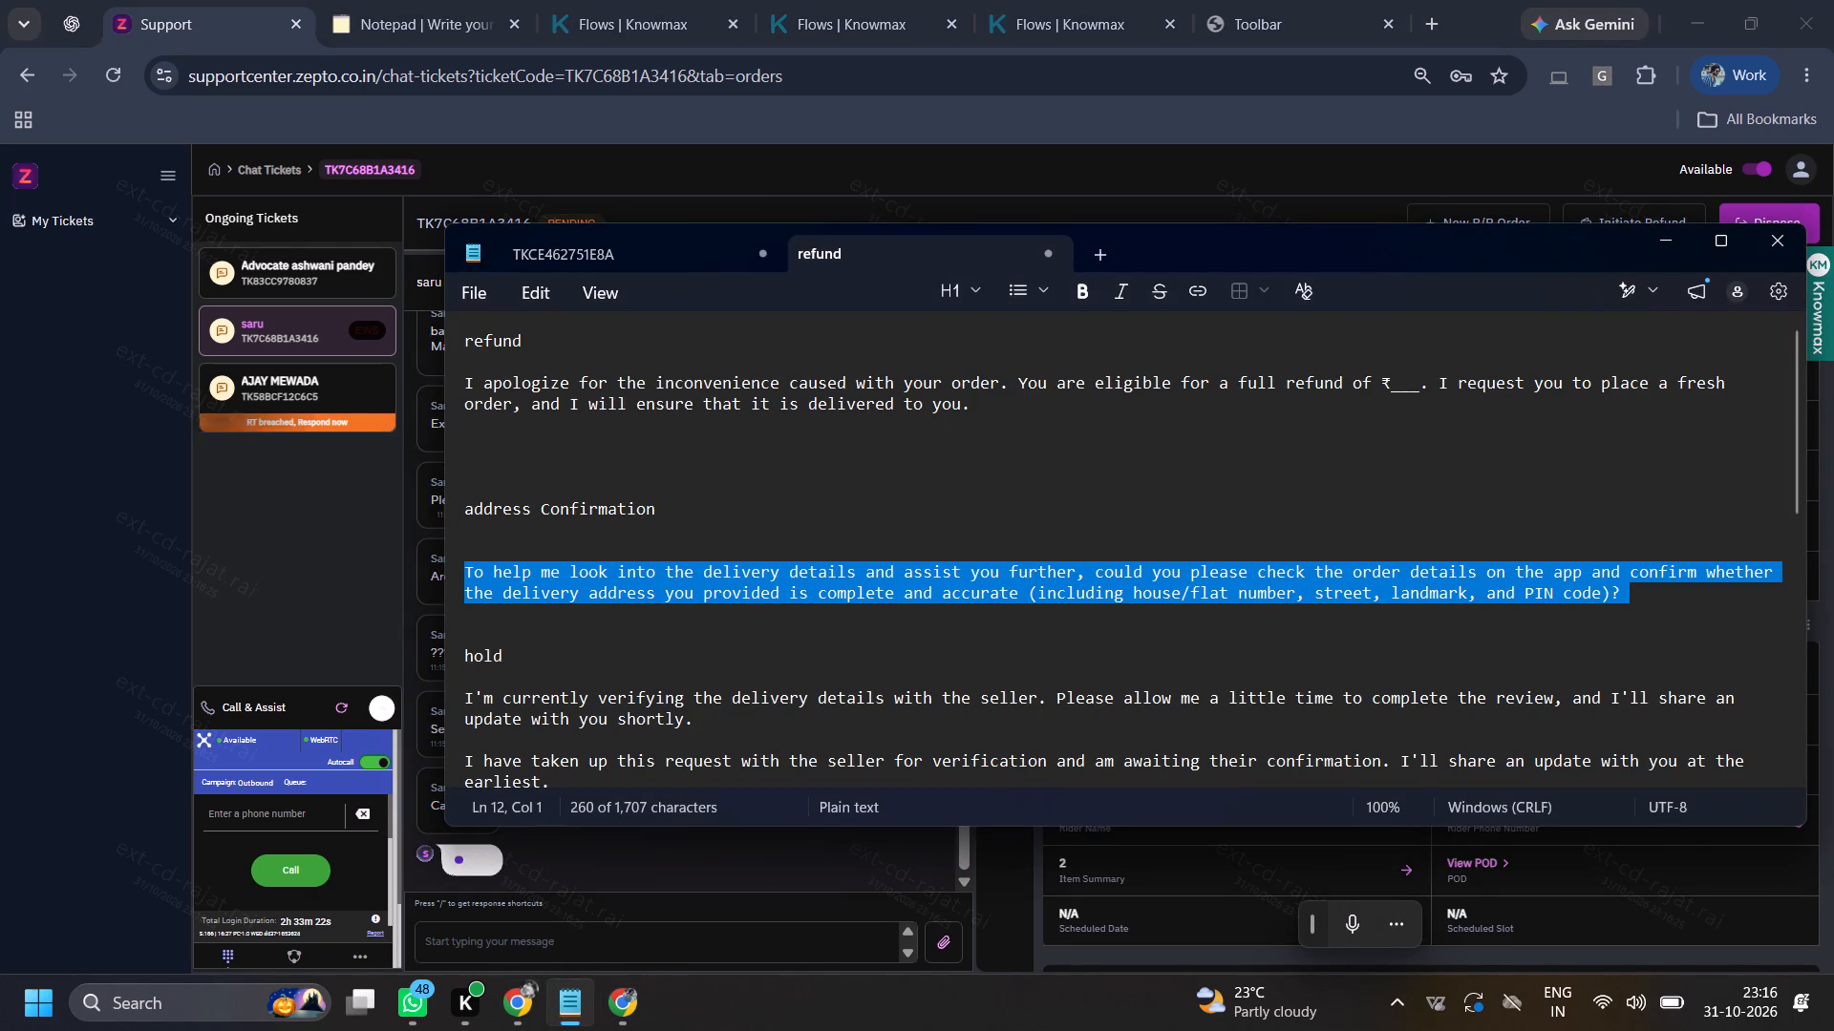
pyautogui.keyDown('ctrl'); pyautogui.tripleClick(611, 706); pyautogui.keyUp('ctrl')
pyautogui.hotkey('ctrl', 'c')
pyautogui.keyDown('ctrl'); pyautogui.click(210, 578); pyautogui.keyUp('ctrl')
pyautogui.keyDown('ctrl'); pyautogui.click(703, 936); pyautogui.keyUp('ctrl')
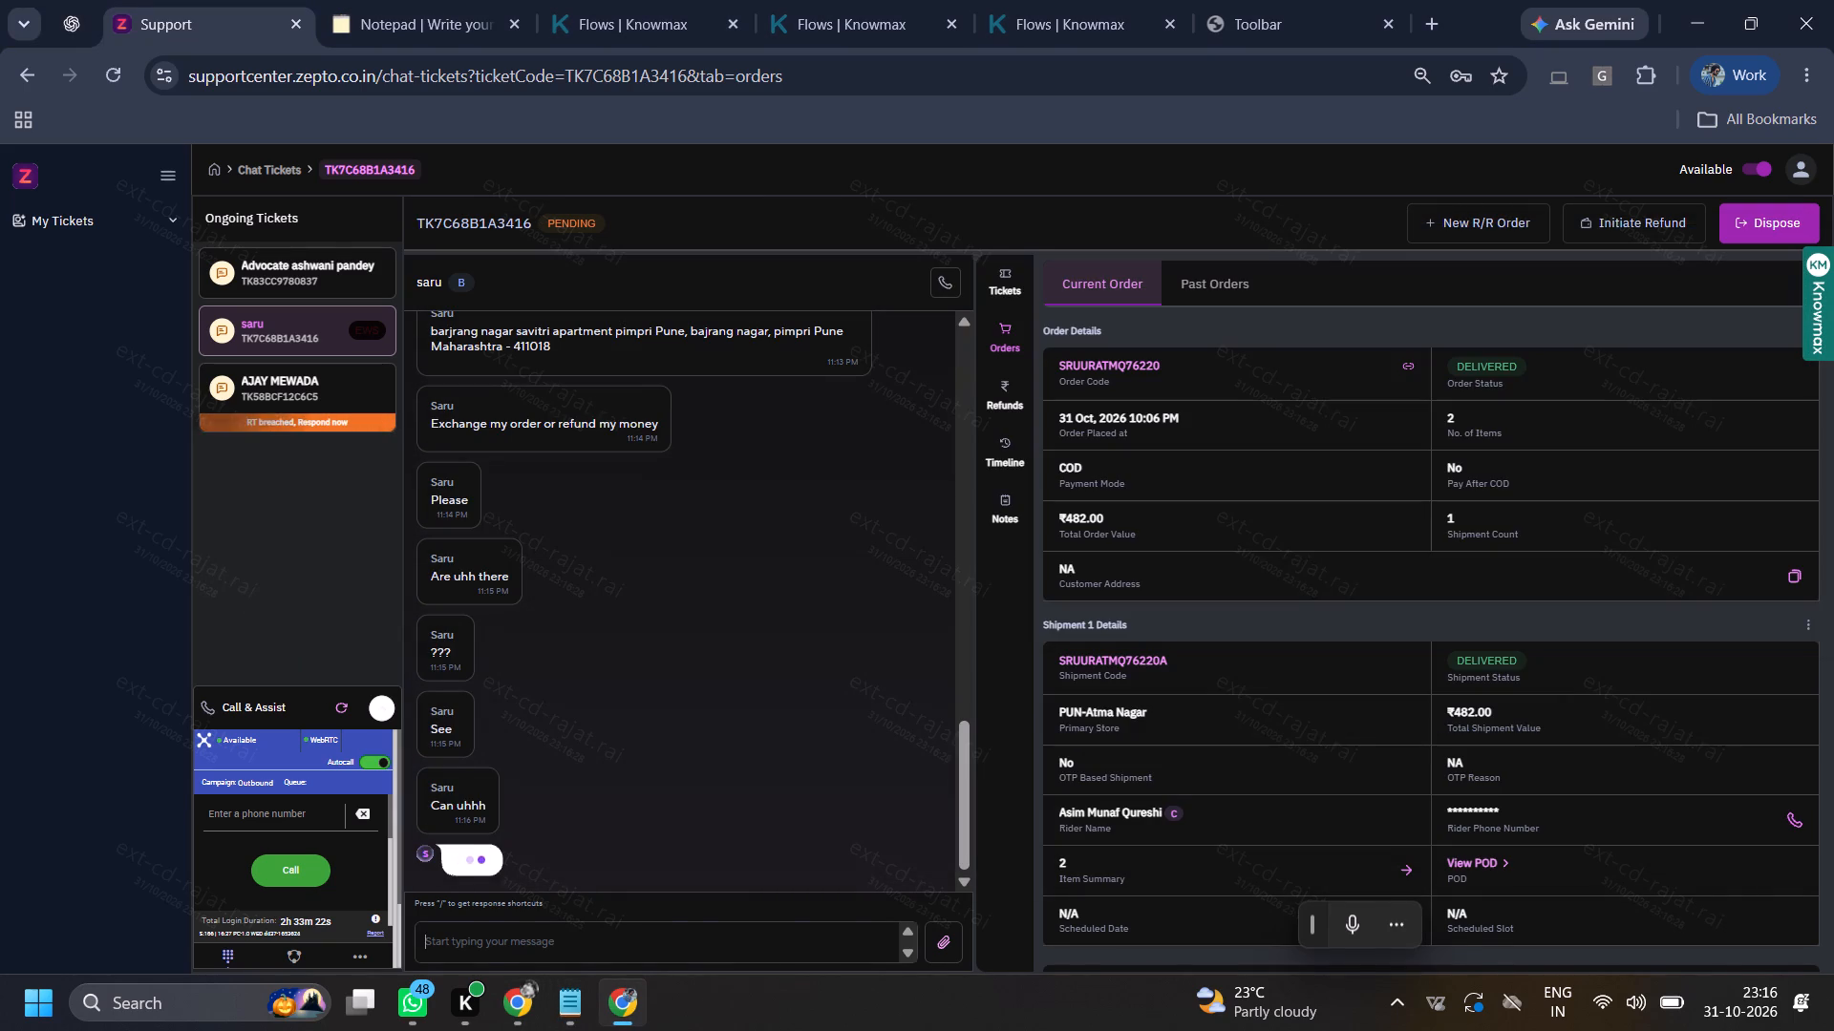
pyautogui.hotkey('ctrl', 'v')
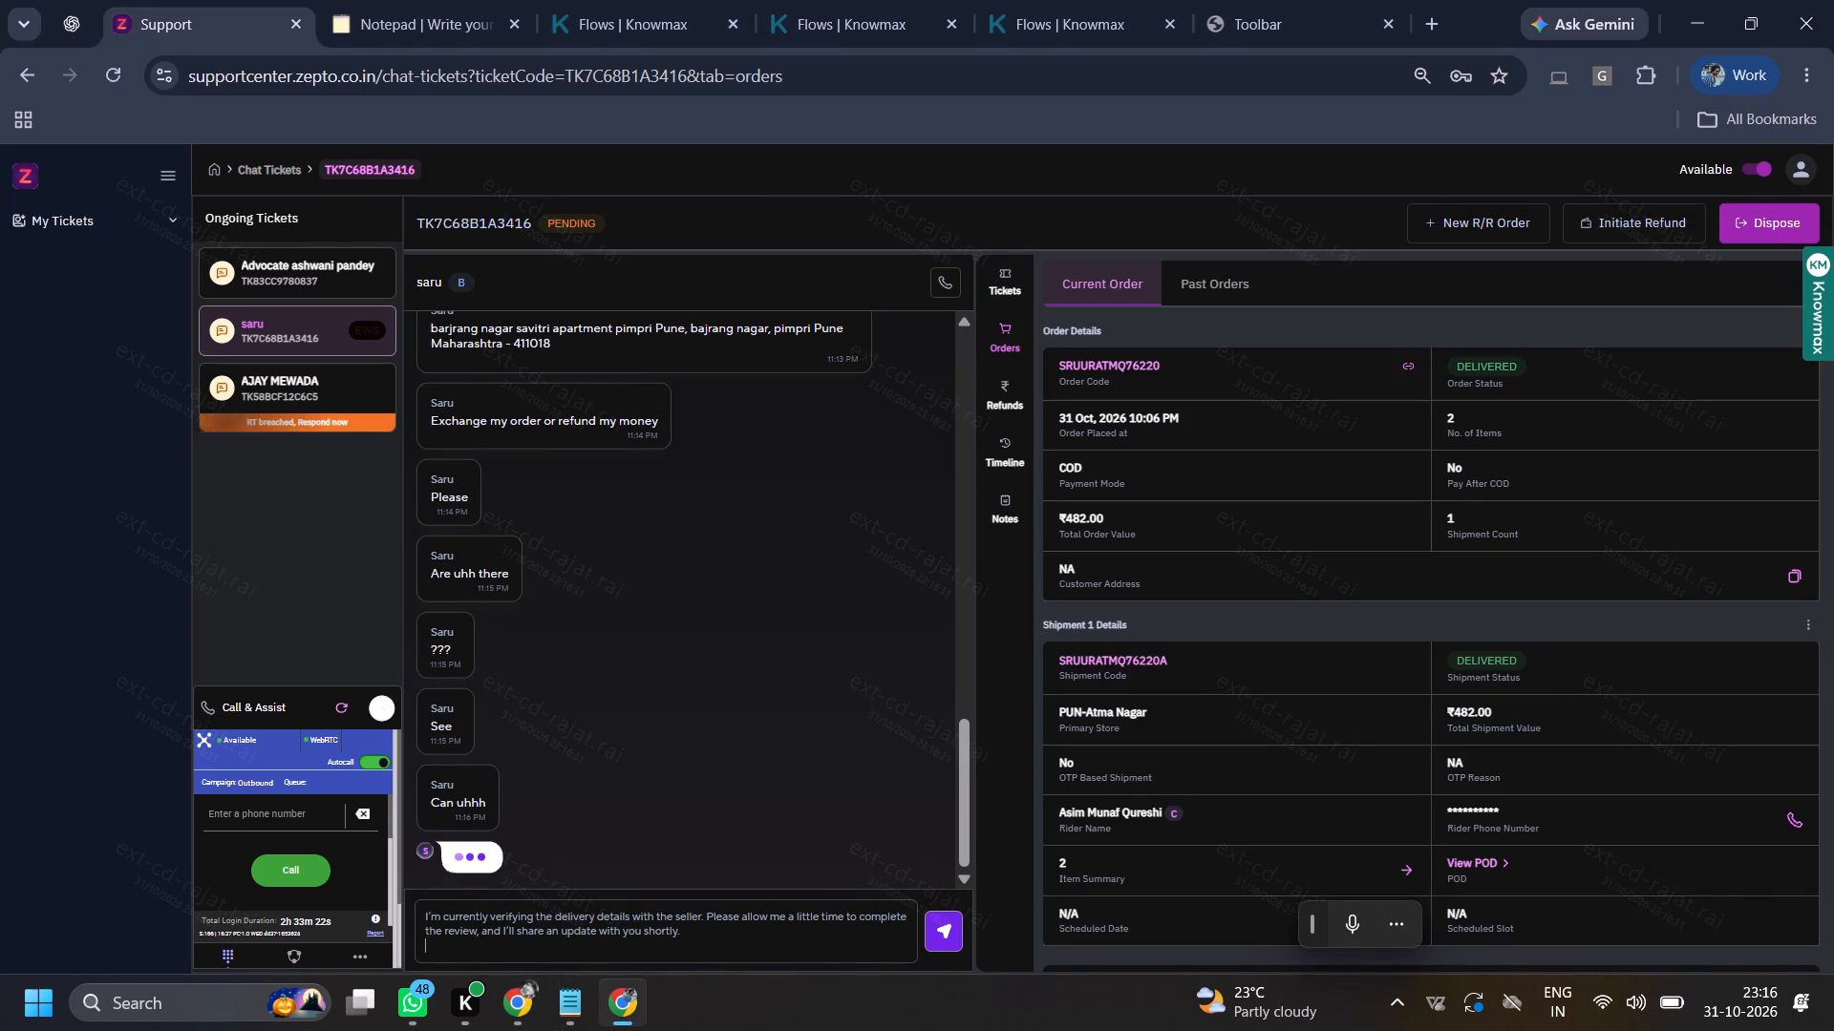
pyautogui.click(1117, 387)
pyautogui.click(1115, 377)
pyautogui.click(1112, 362)
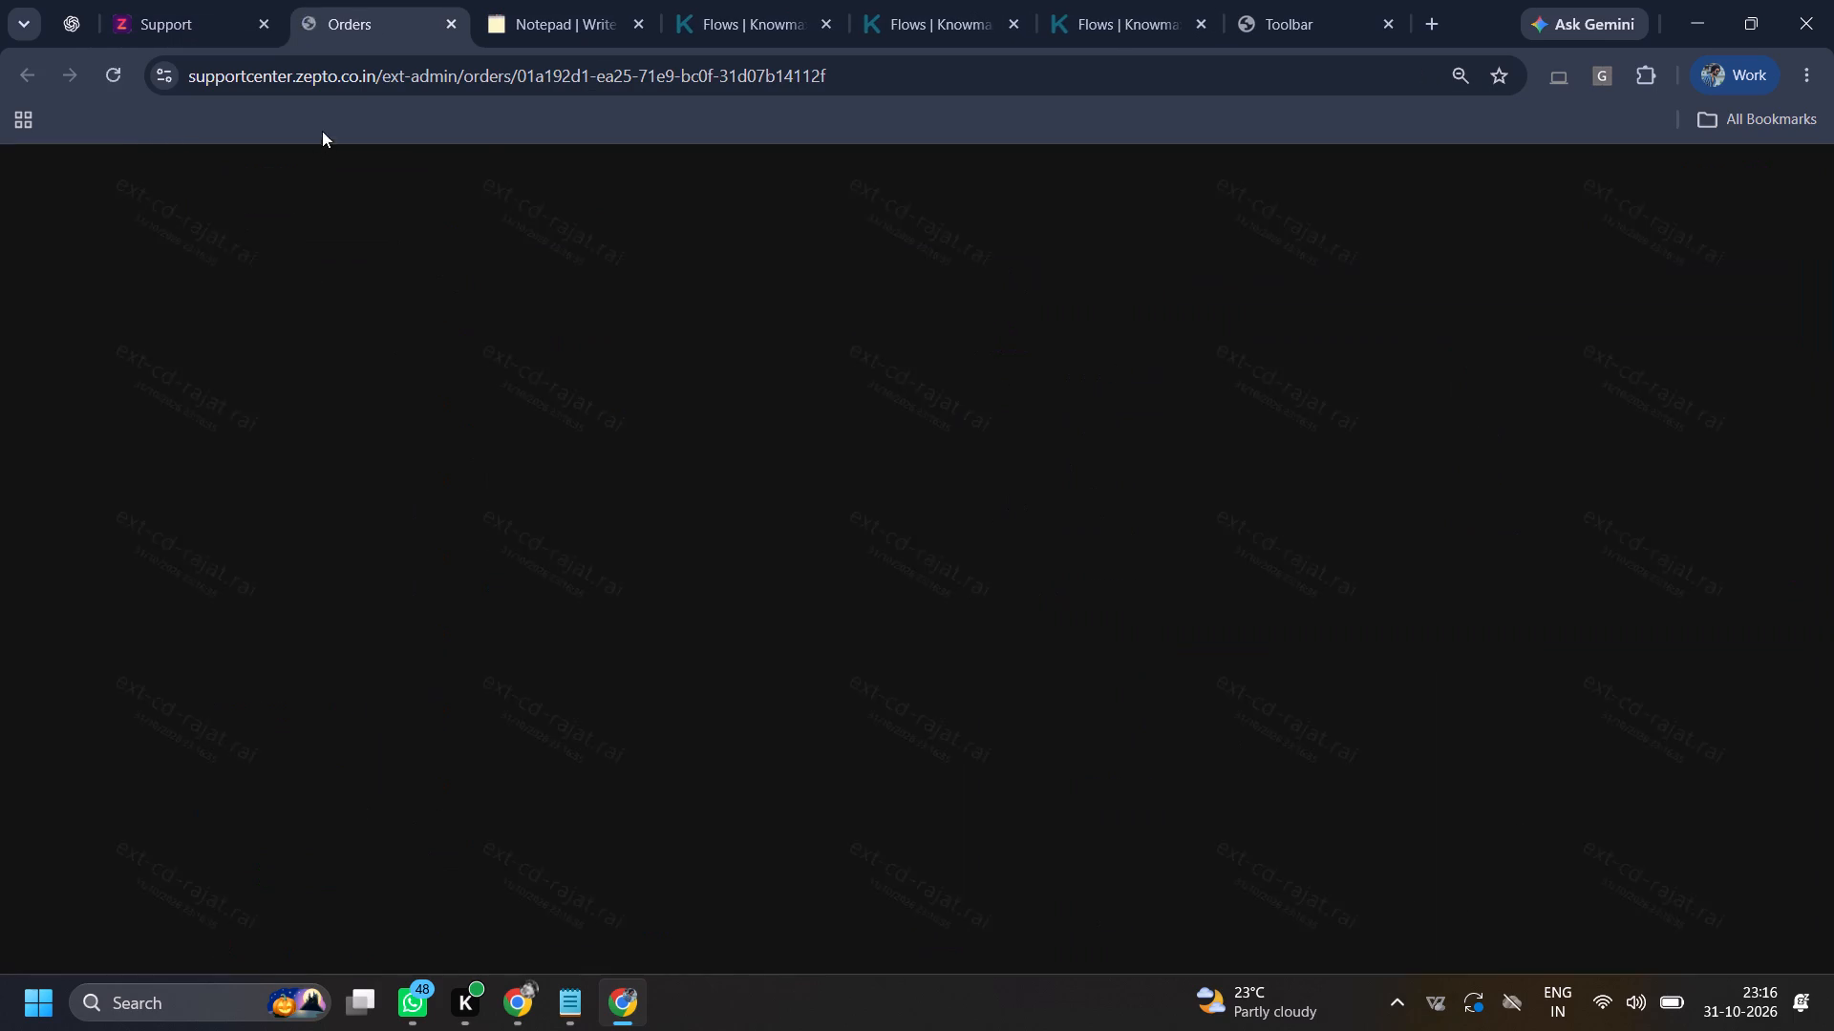
pyautogui.click(470, 209)
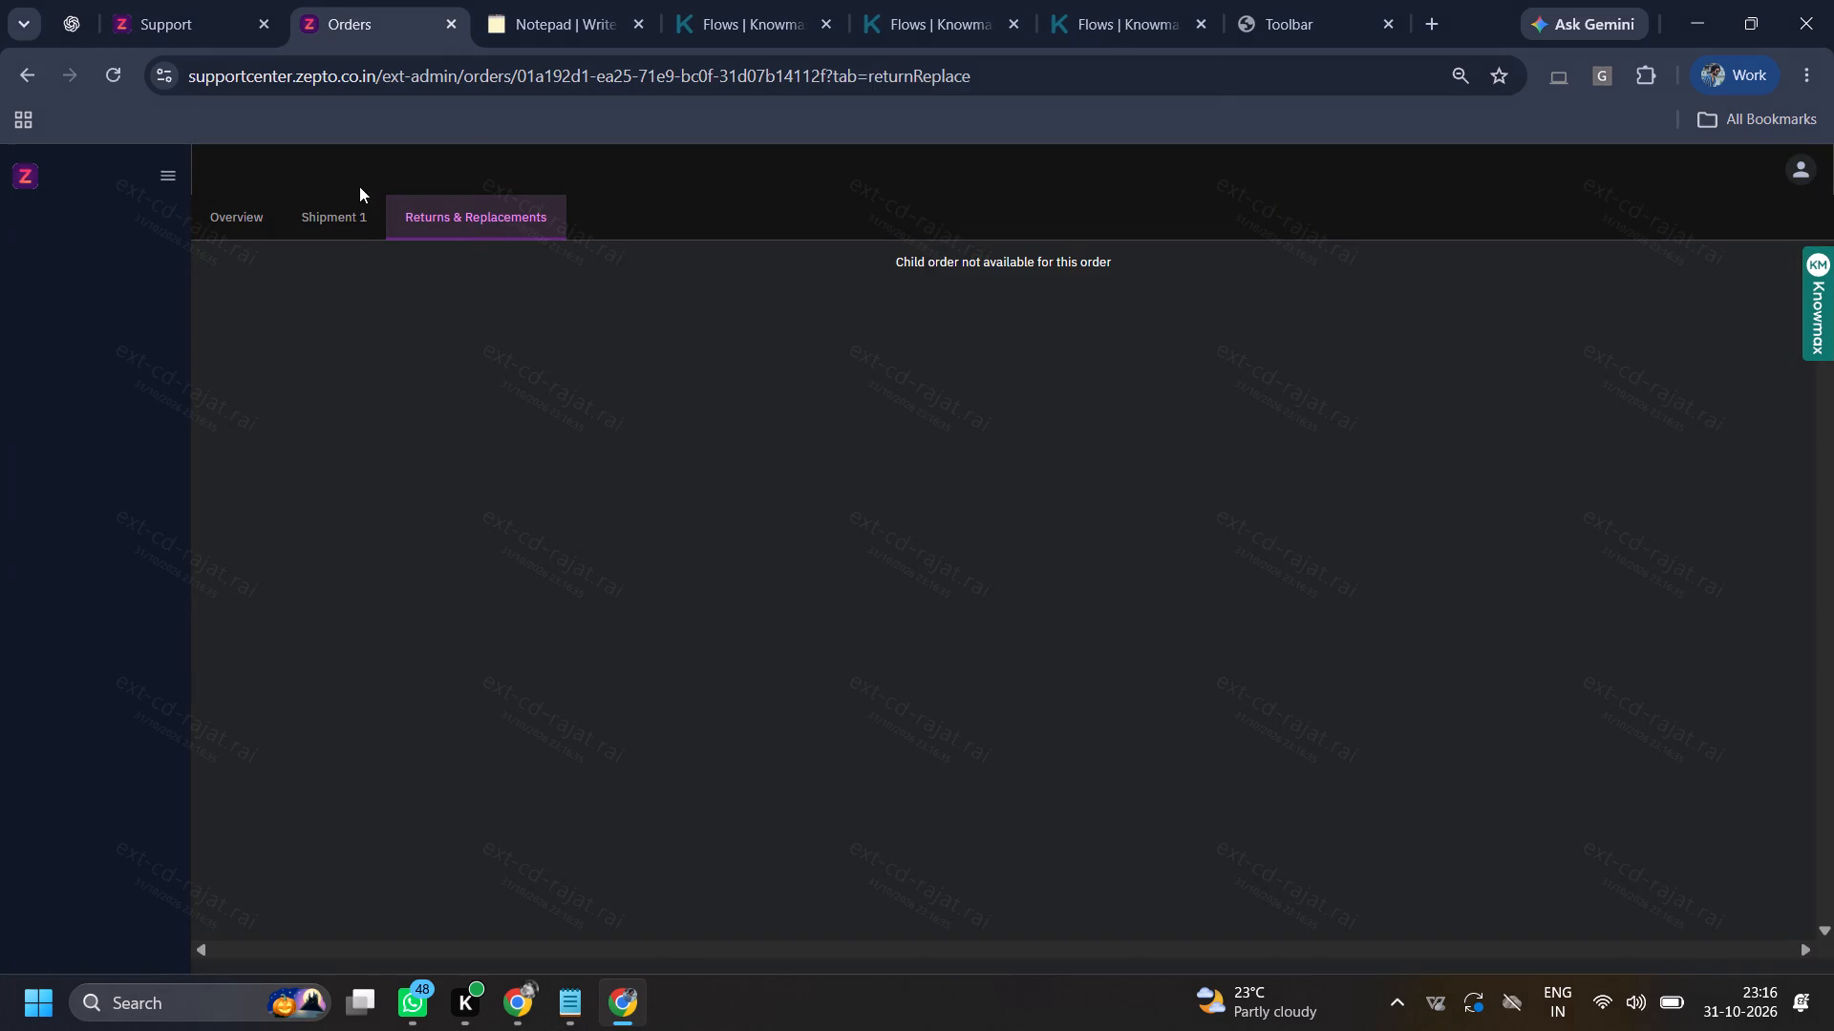
pyautogui.moveTo(359, 186); pyautogui.dragTo(357, 210)
pyautogui.click(365, 234)
pyautogui.click(439, 22)
pyautogui.click(455, 25)
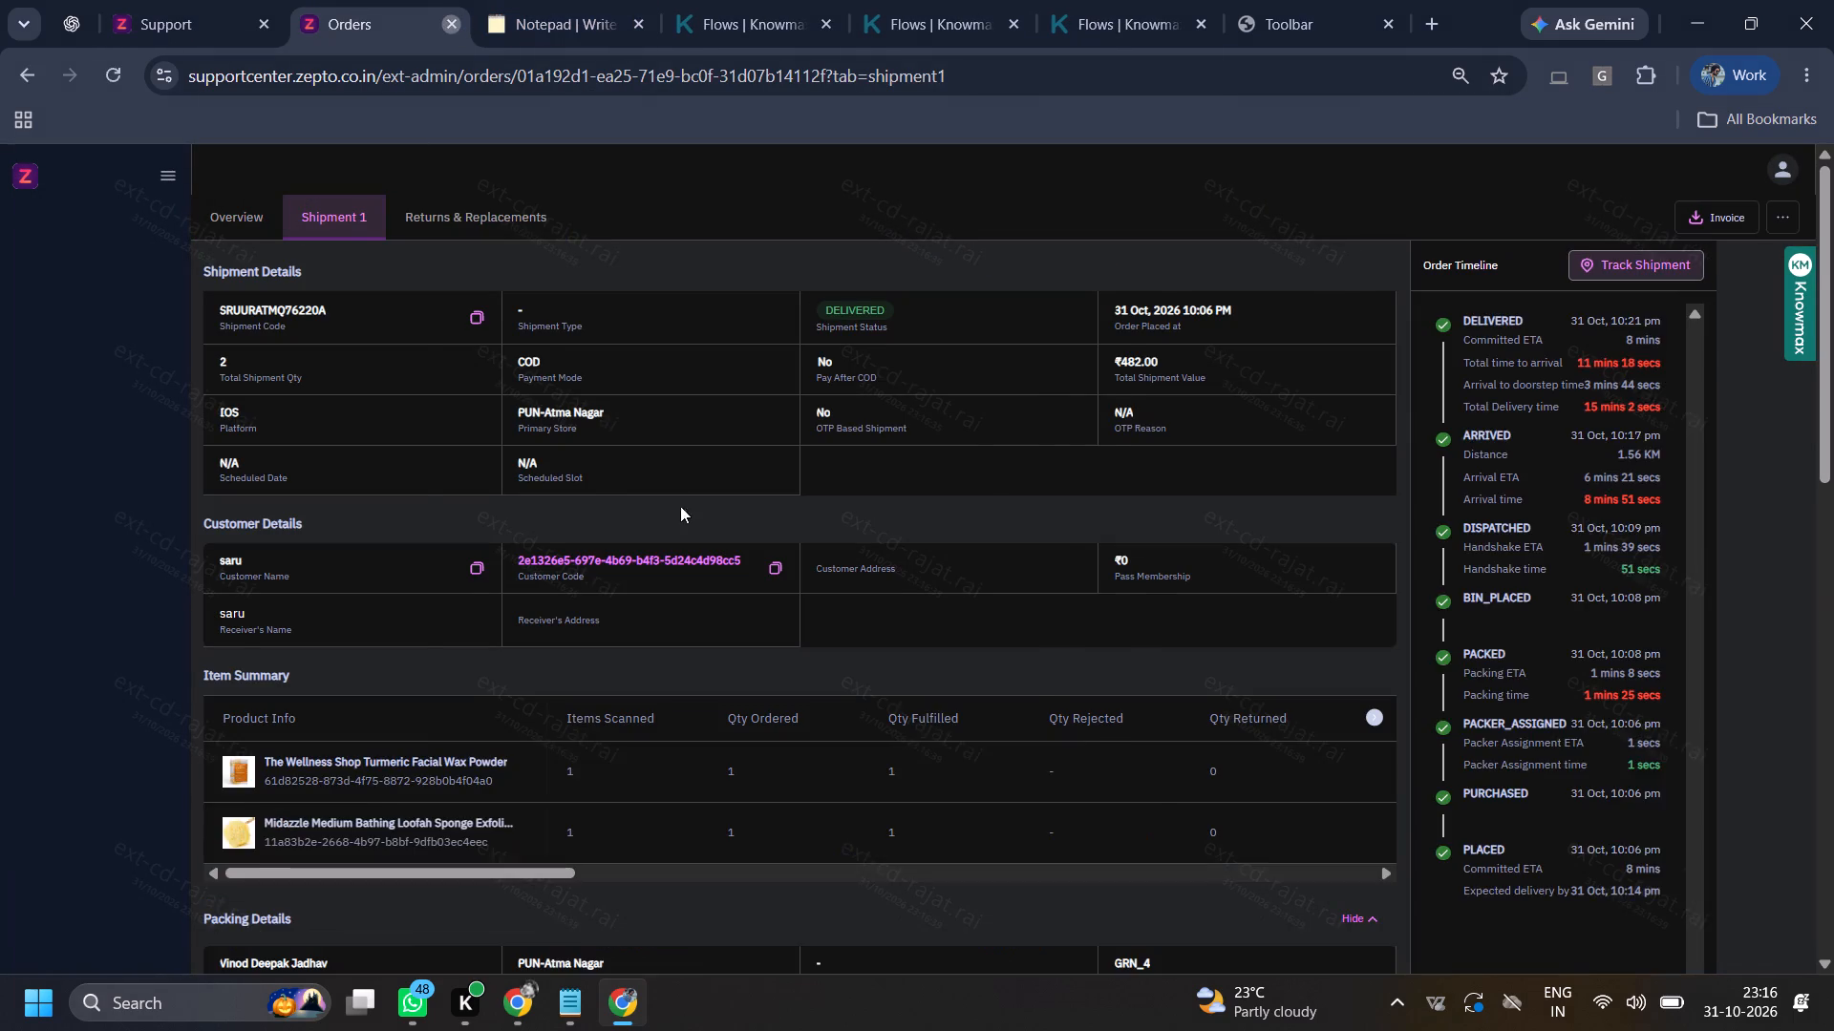
pyautogui.scroll(2, 691, 604)
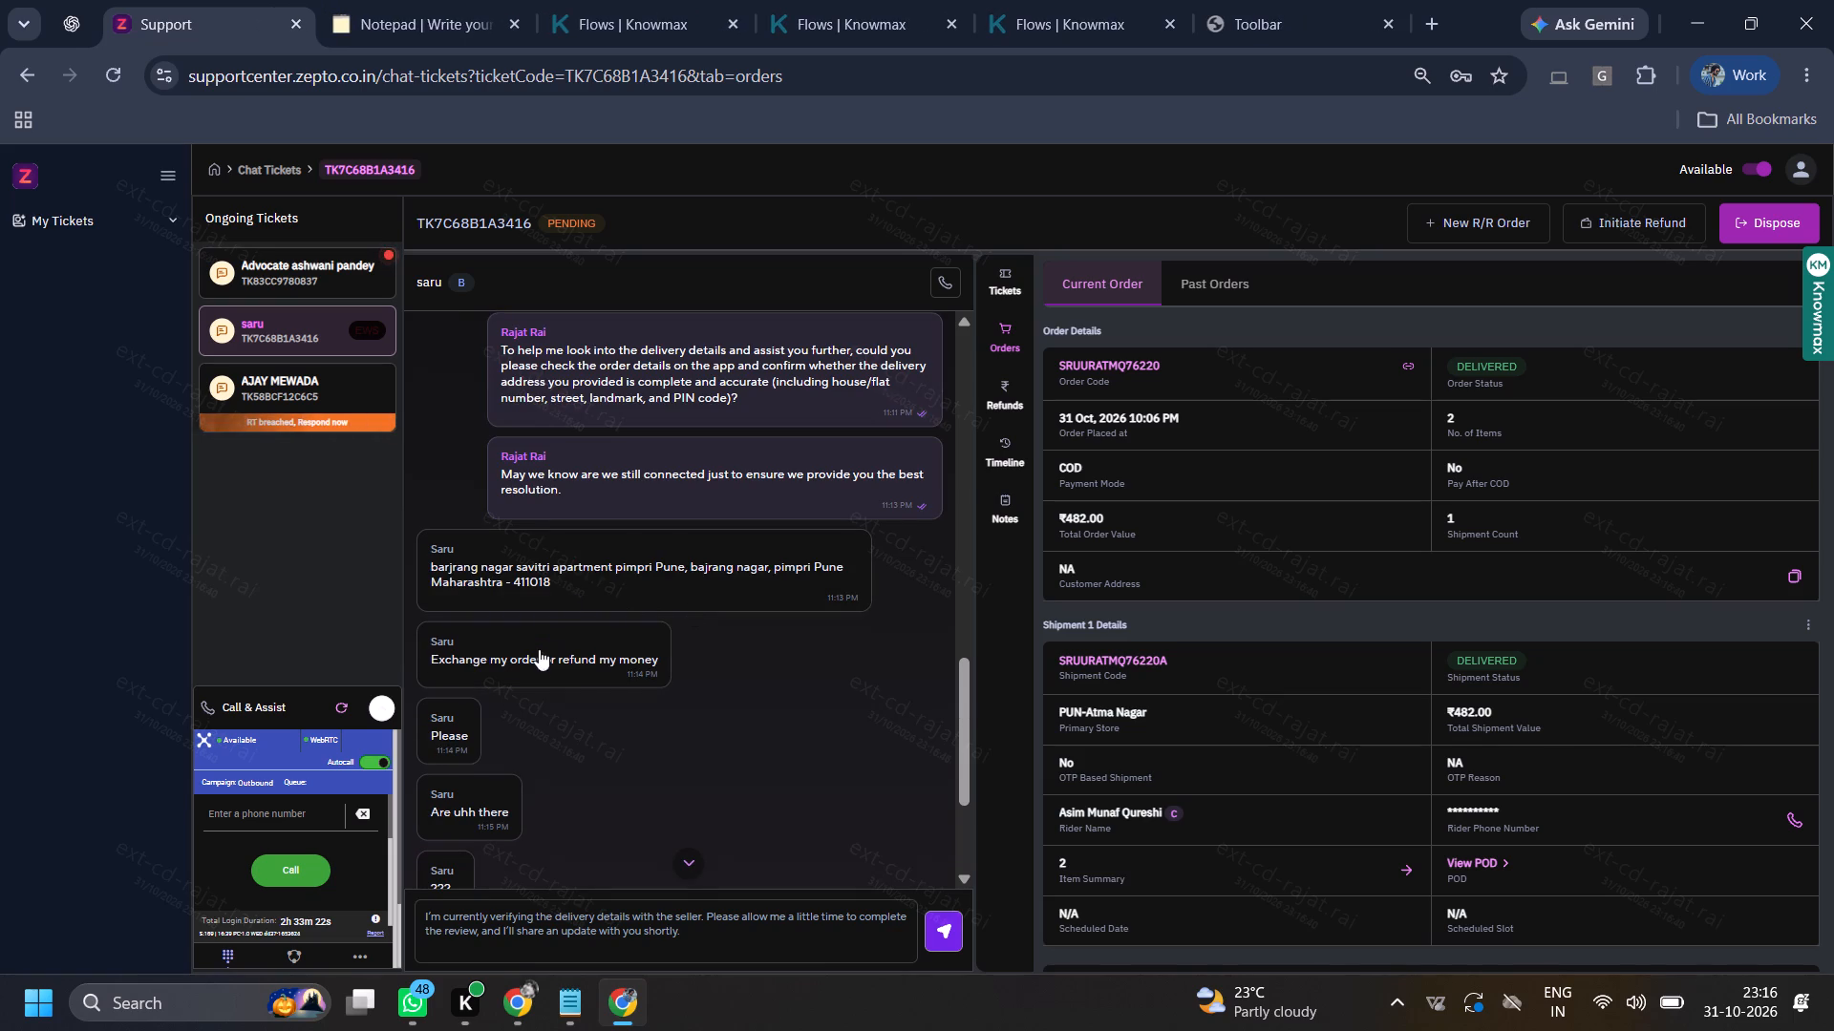
pyautogui.scroll(-1, 550, 644)
pyautogui.scroll(-2, 467, 681)
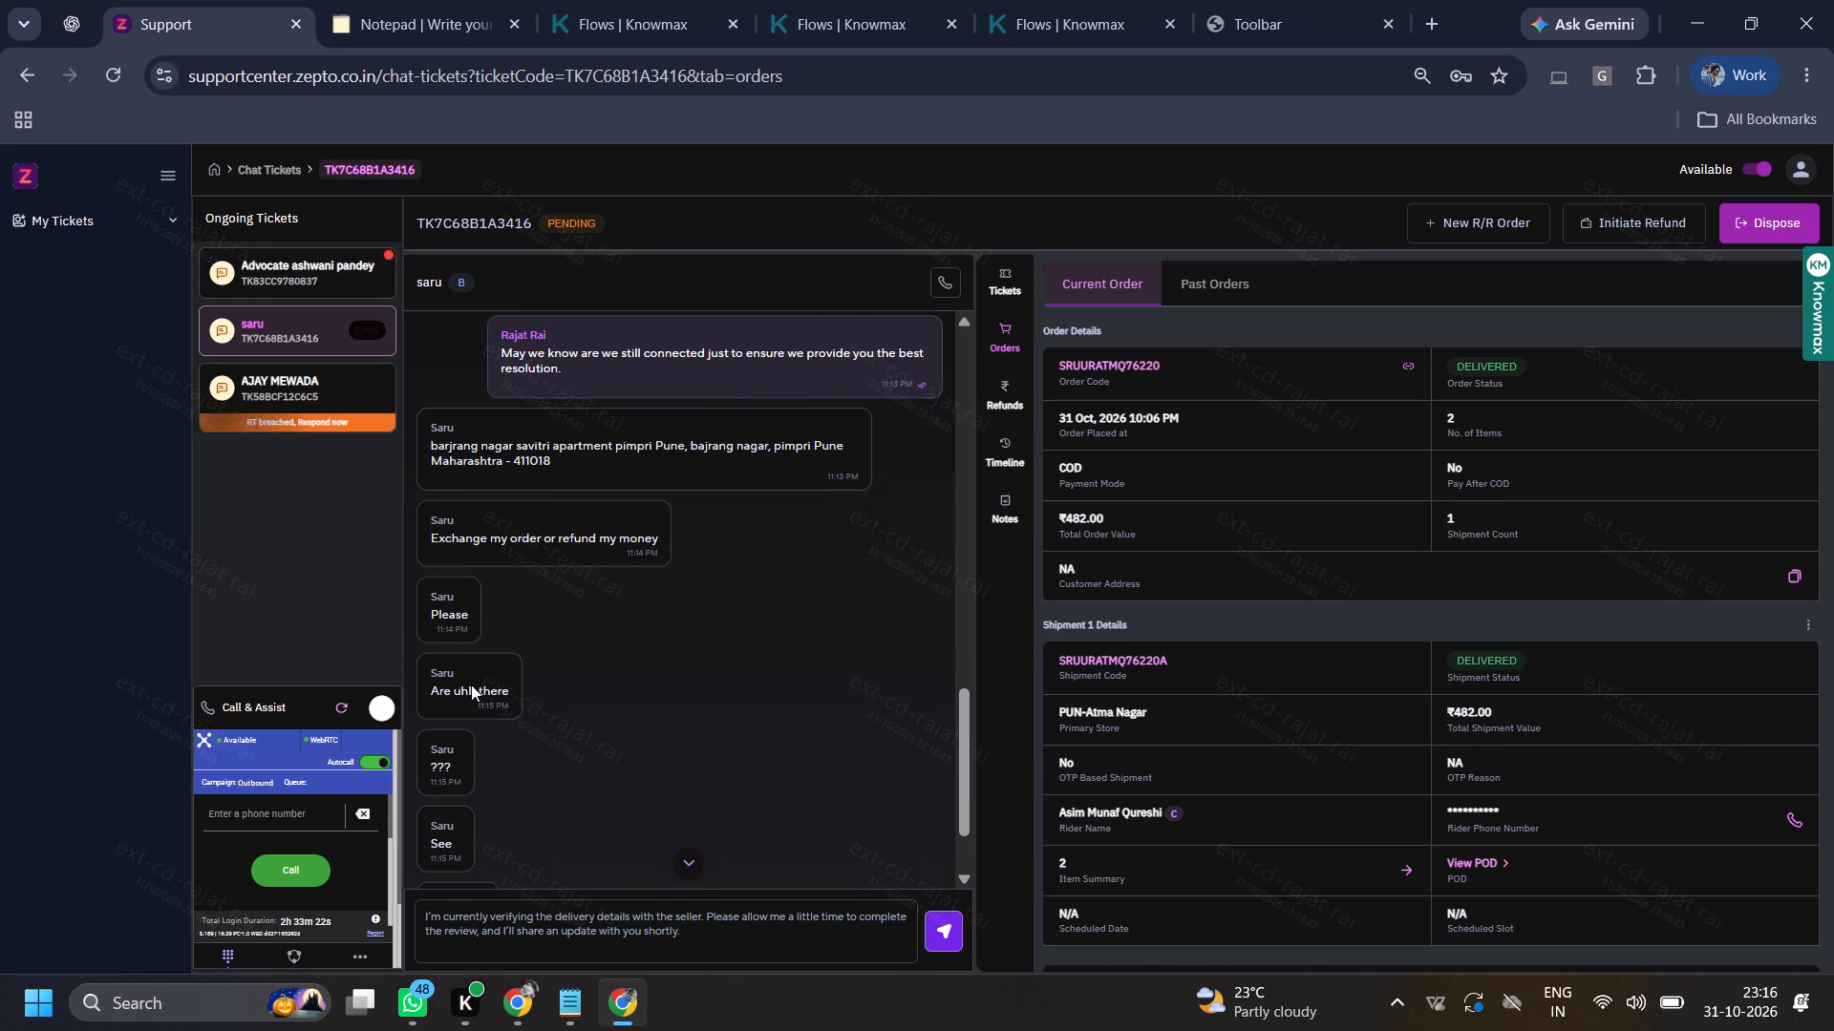
pyautogui.click(629, 923)
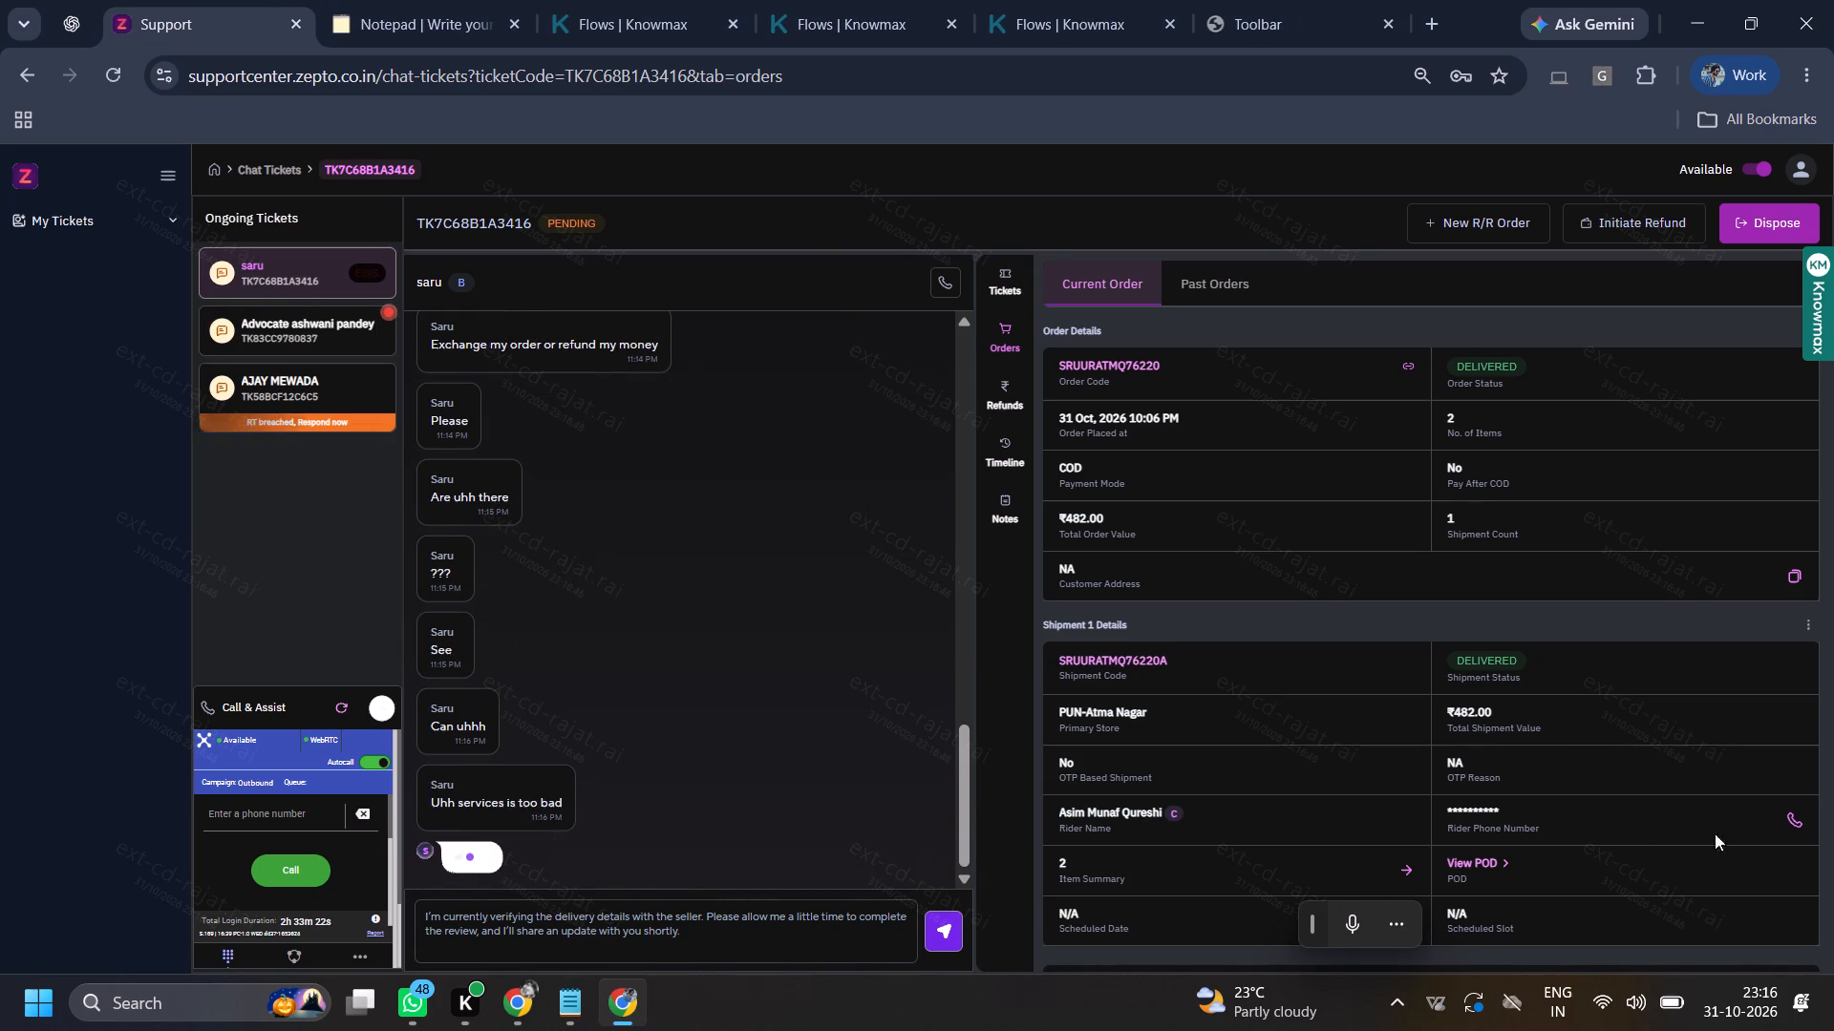
pyautogui.click(1794, 817)
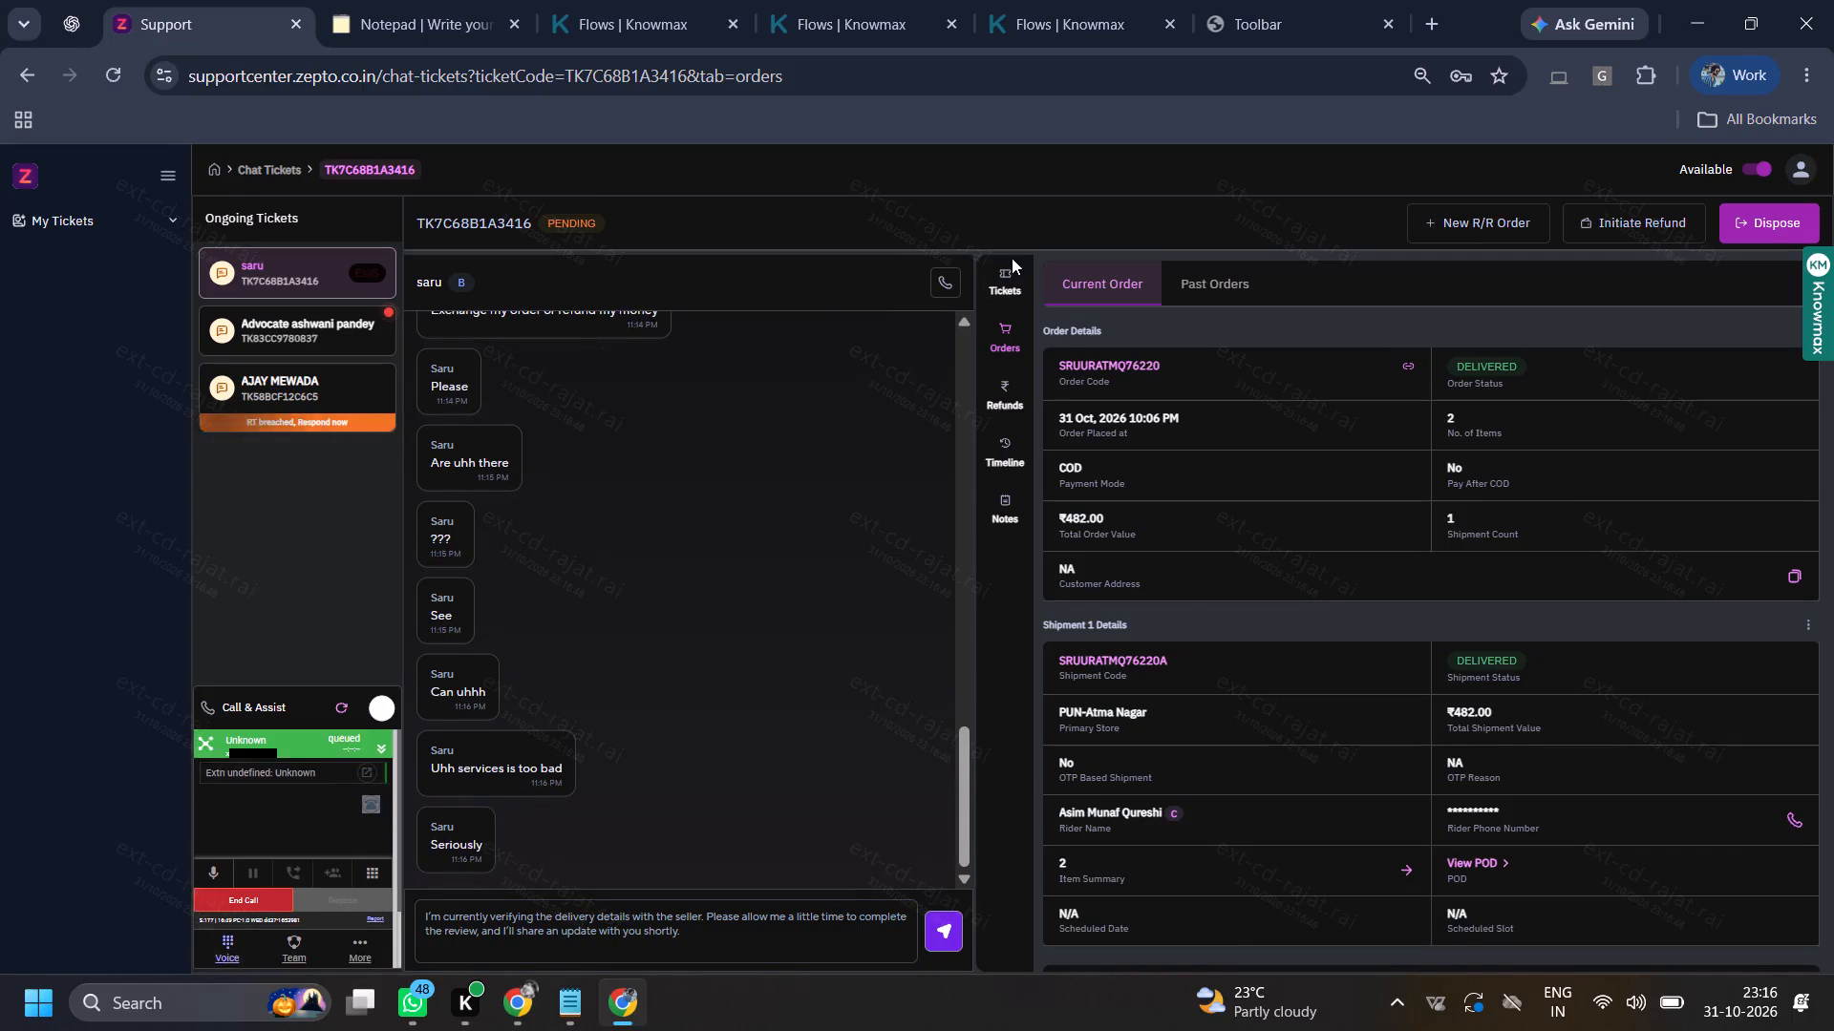
pyautogui.click(1008, 268)
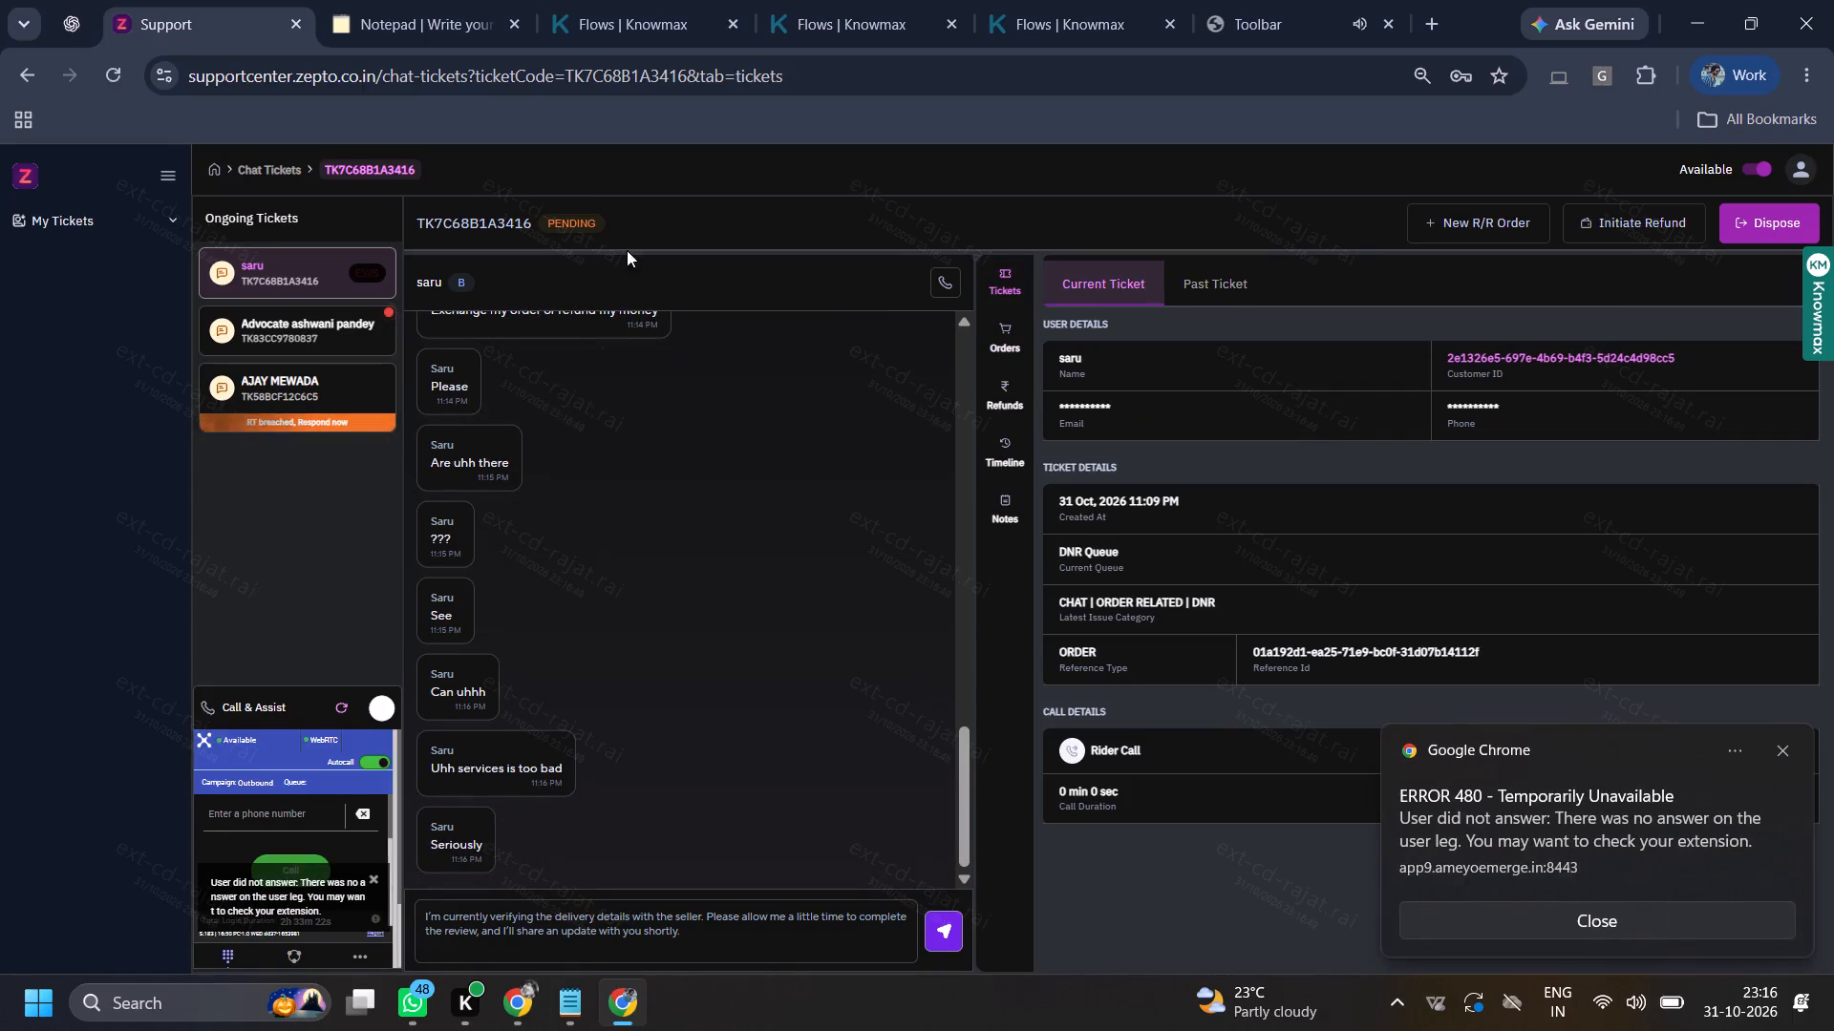
pyautogui.doubleClick(497, 217)
pyautogui.hotkey('ctrl', 'c')
pyautogui.keyDown('ctrl'); pyautogui.click(771, 0); pyautogui.keyUp('ctrl')
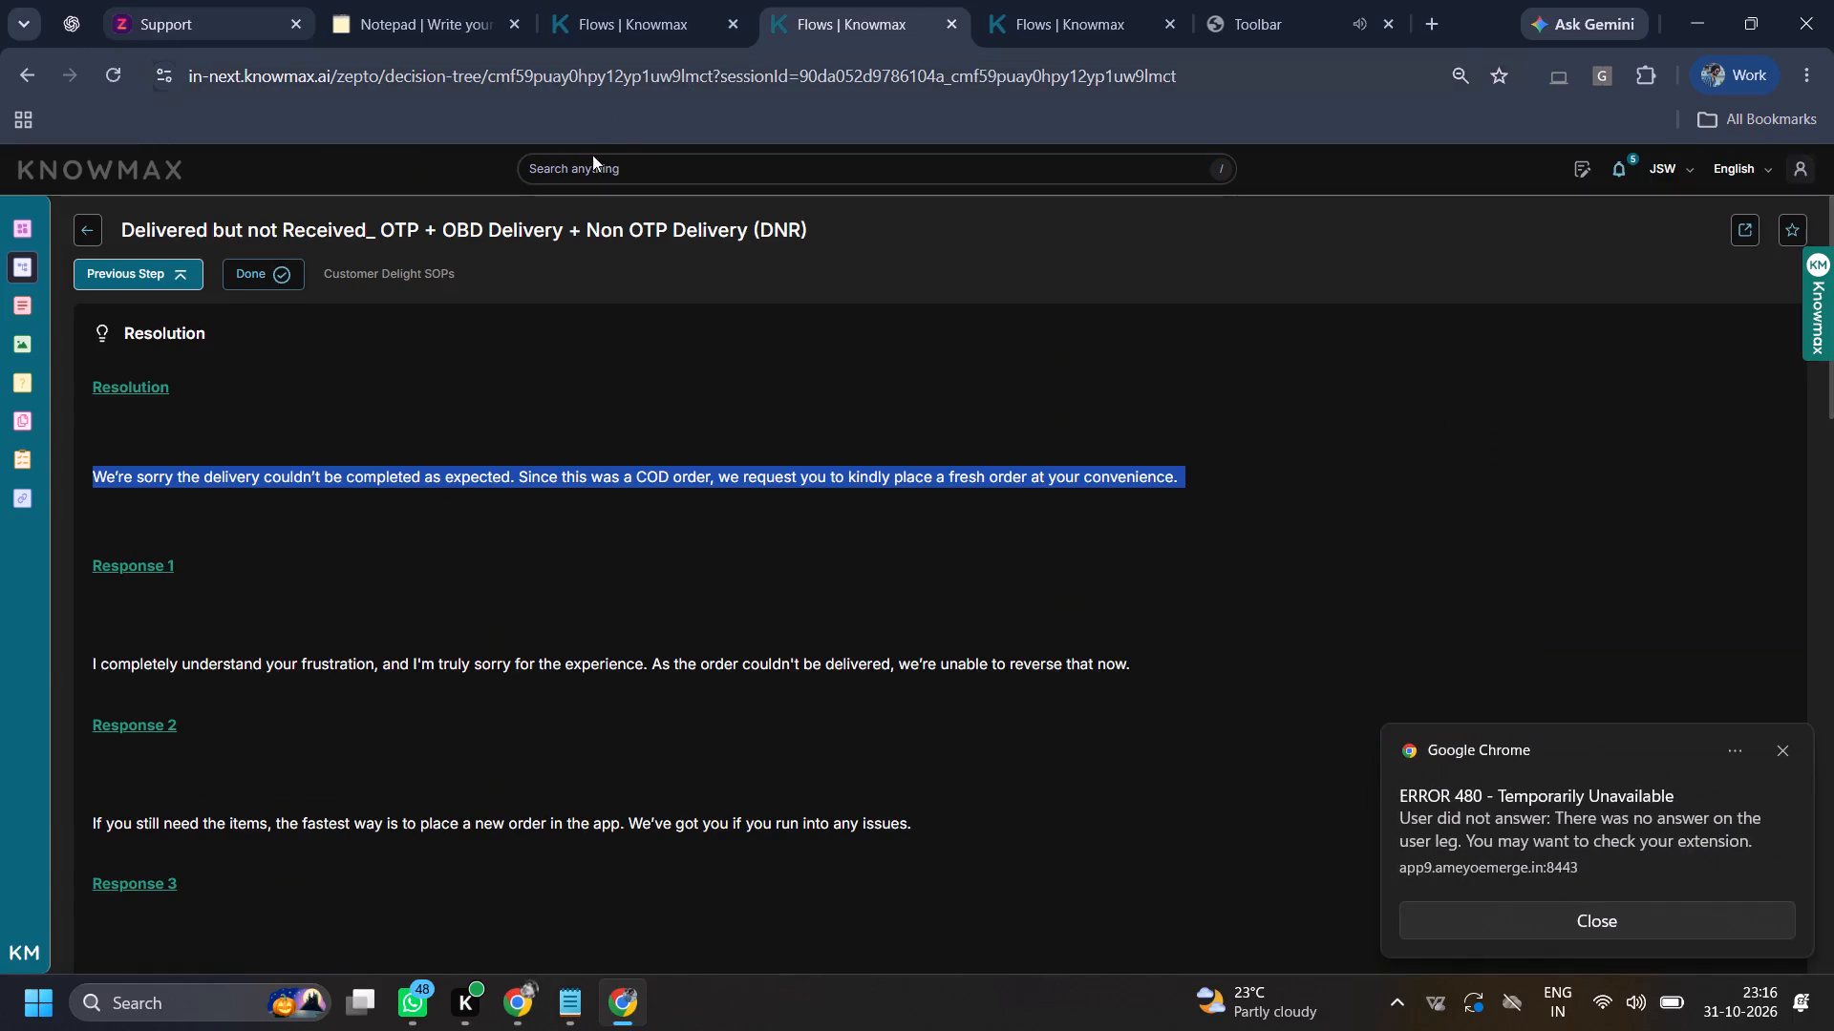
pyautogui.hotkey('ctrl', 'c')
pyautogui.click(283, 0)
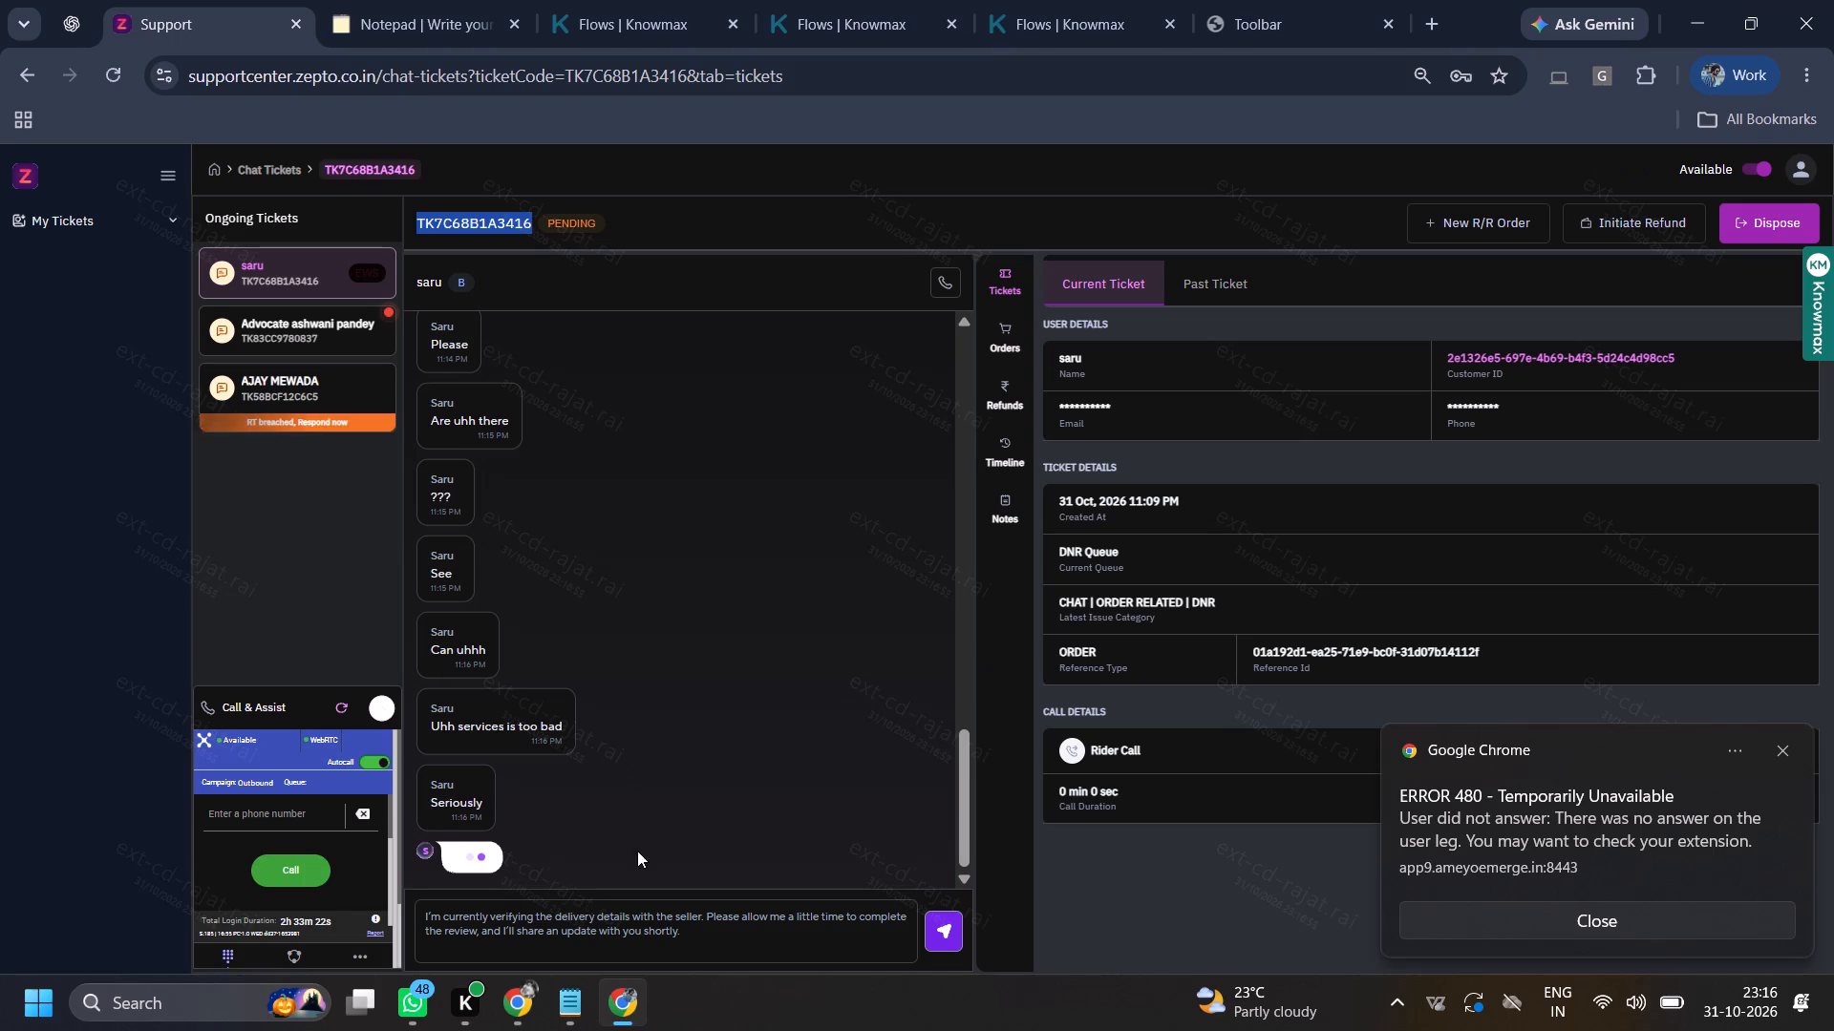
pyautogui.keyDown('ctrl'); pyautogui.tripleClick(641, 928); pyautogui.keyUp('ctrl')
pyautogui.hotkey('ctrl', 'v')
pyautogui.press('Return')
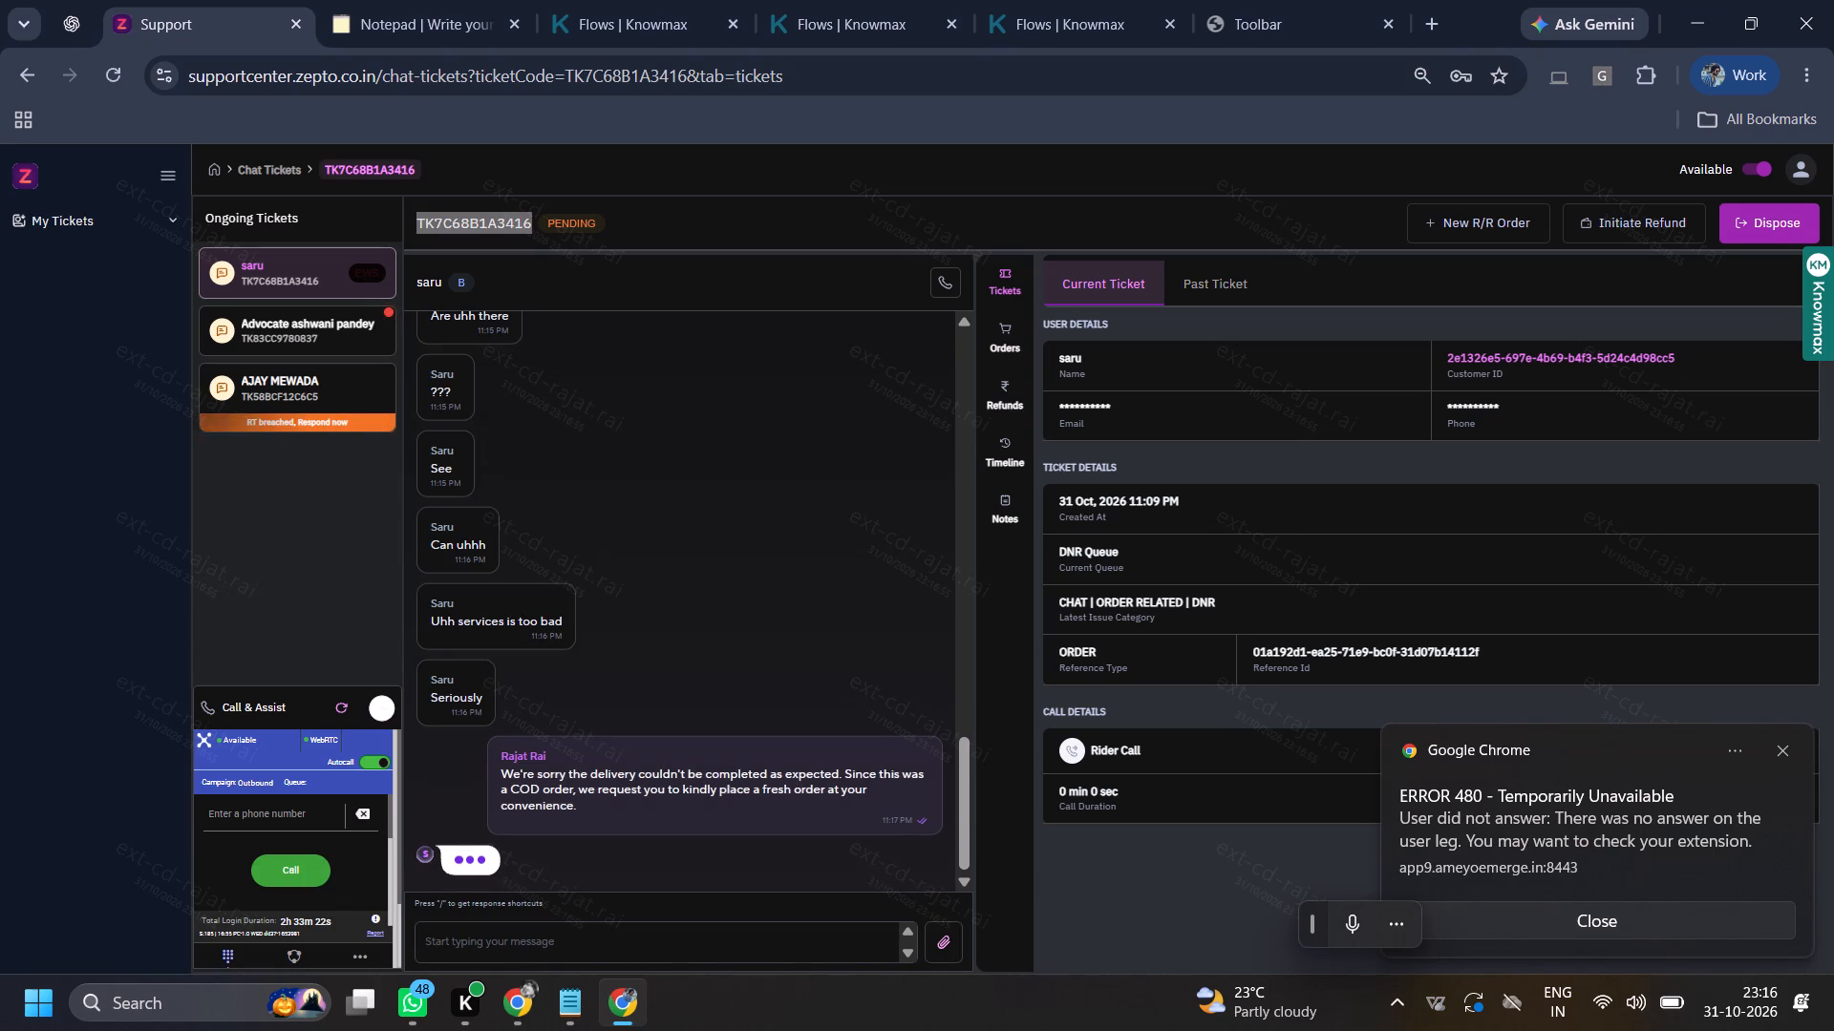
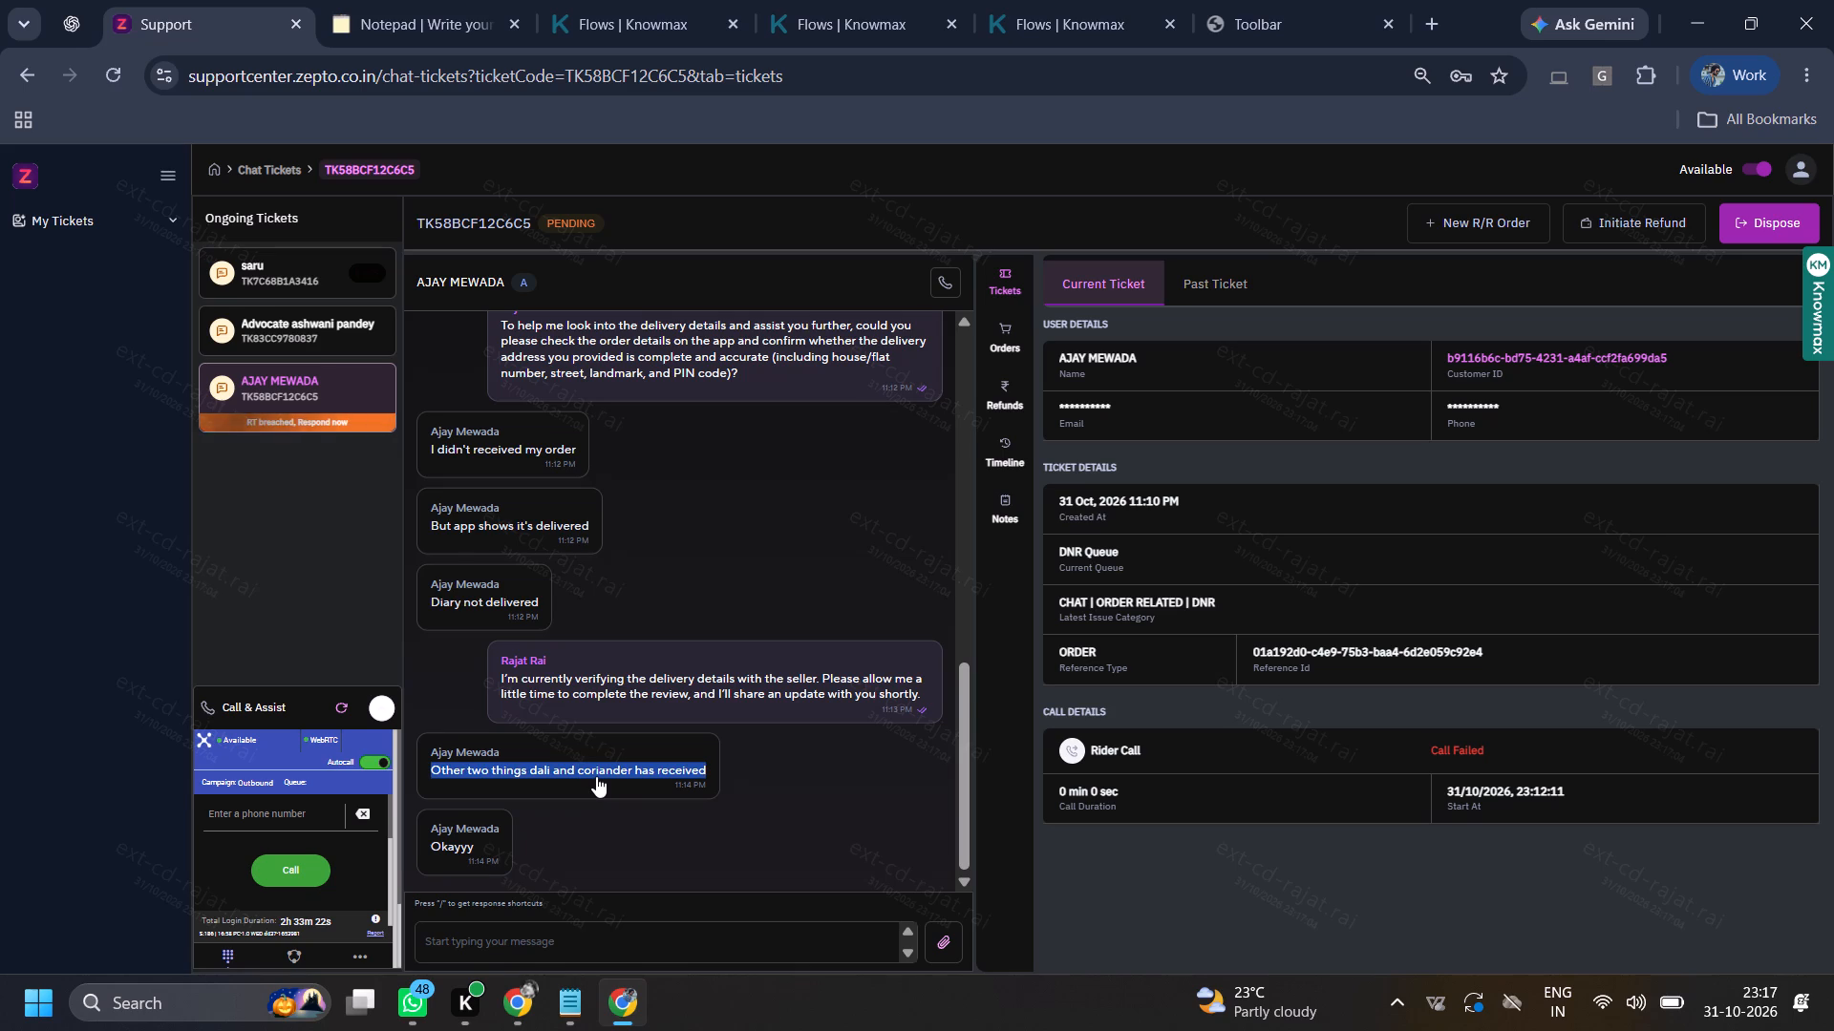
pyautogui.tripleClick(596, 776)
pyautogui.click(596, 776)
pyautogui.click(453, 778)
pyautogui.moveTo(487, 772); pyautogui.dragTo(584, 773)
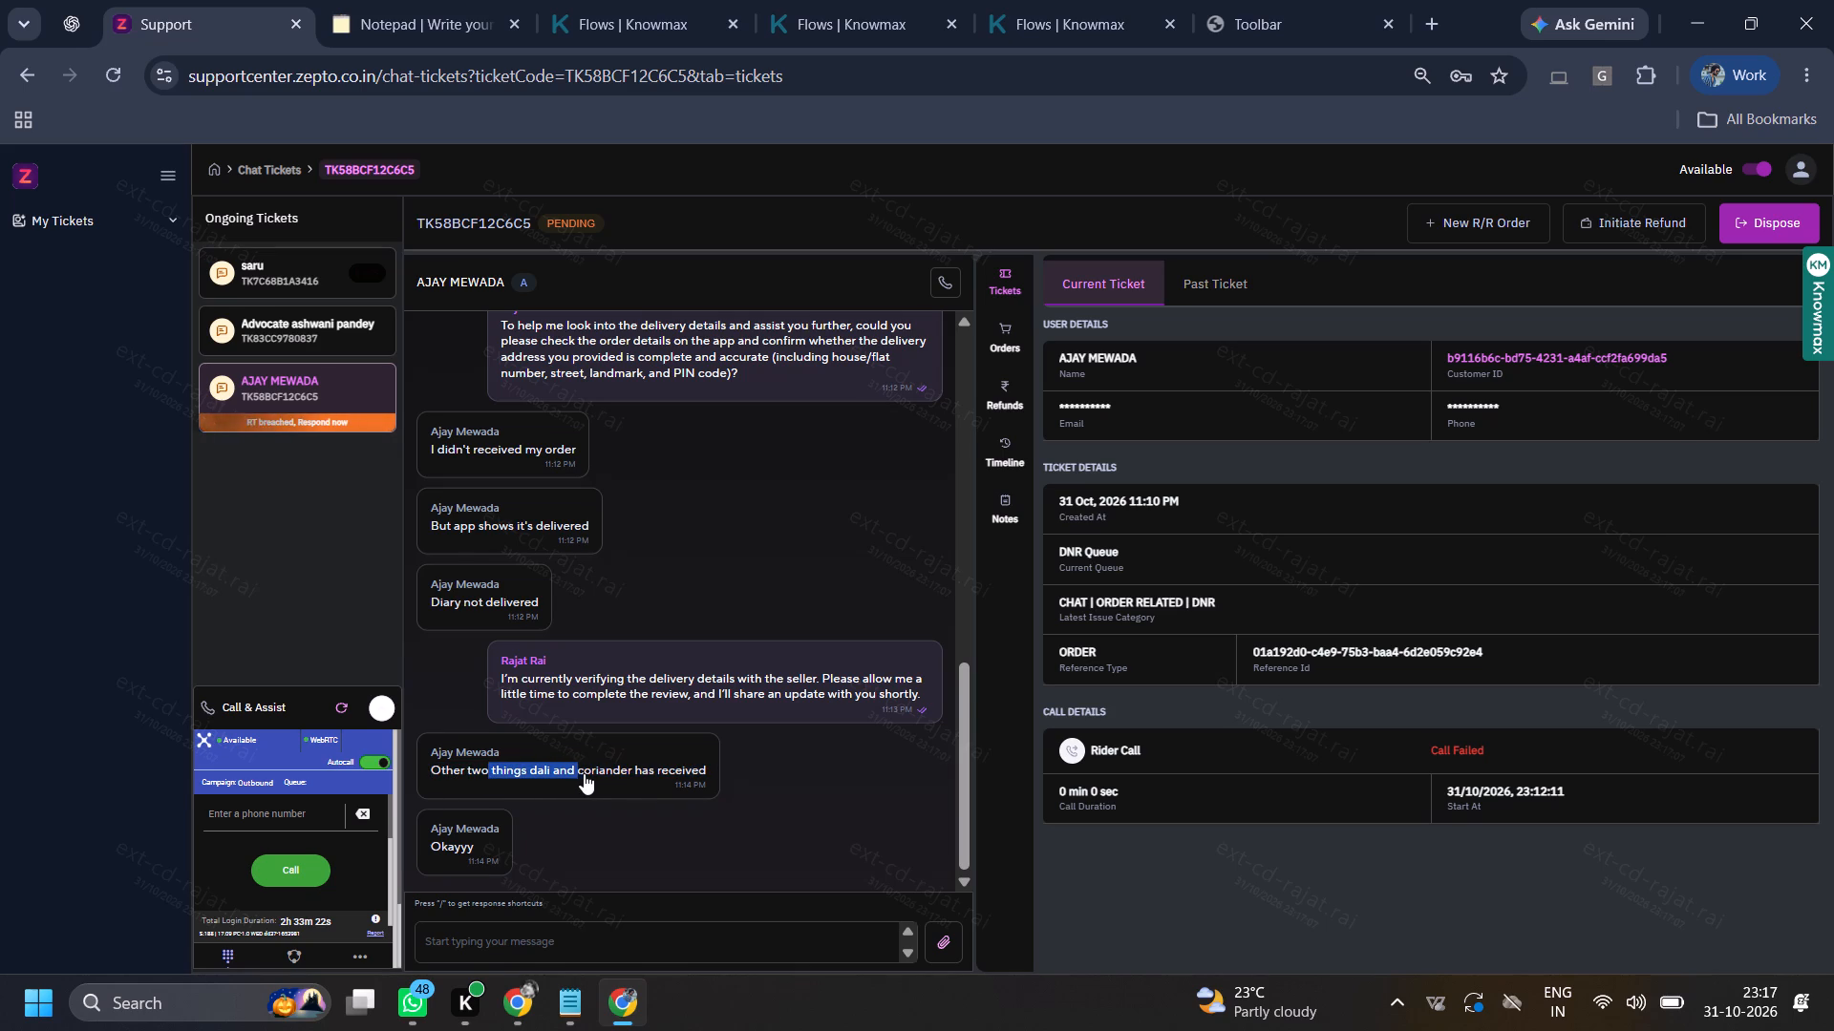
pyautogui.moveTo(584, 773); pyautogui.dragTo(698, 773)
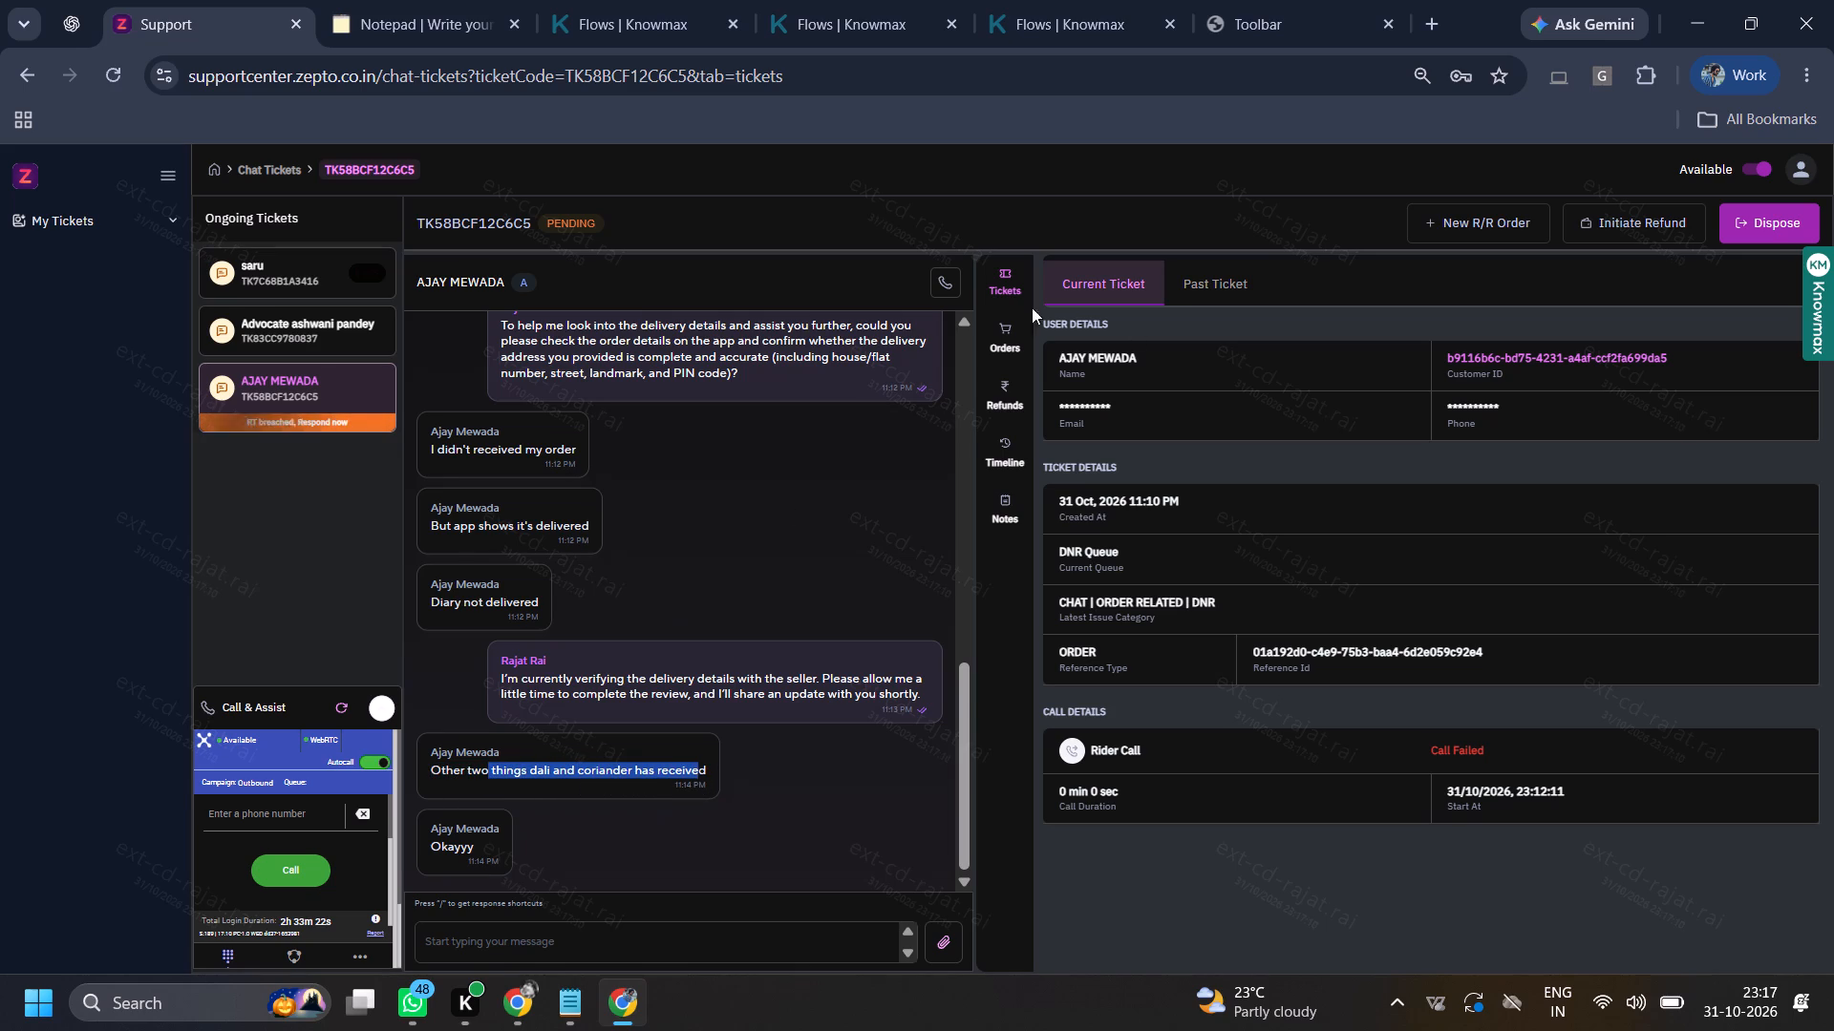
pyautogui.click(1002, 302)
pyautogui.click(1026, 348)
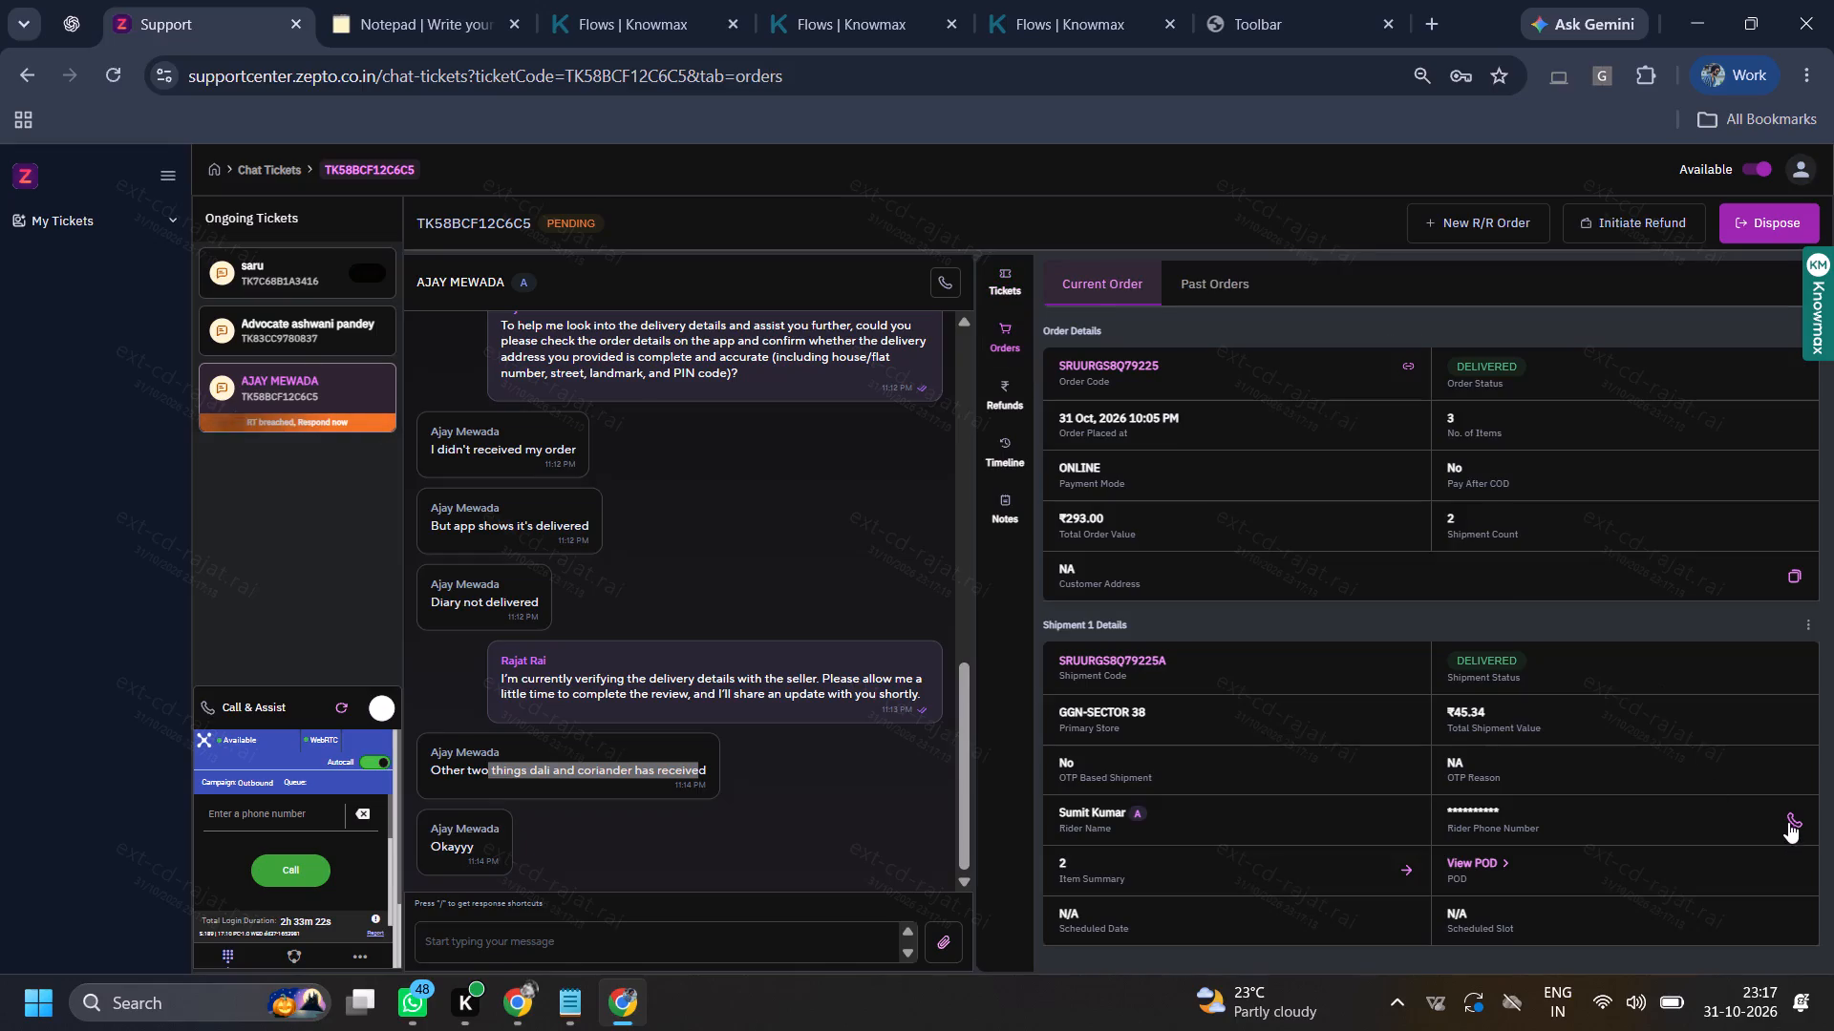
pyautogui.click(1786, 818)
pyautogui.moveTo(371, 0); pyautogui.dragTo(371, 15)
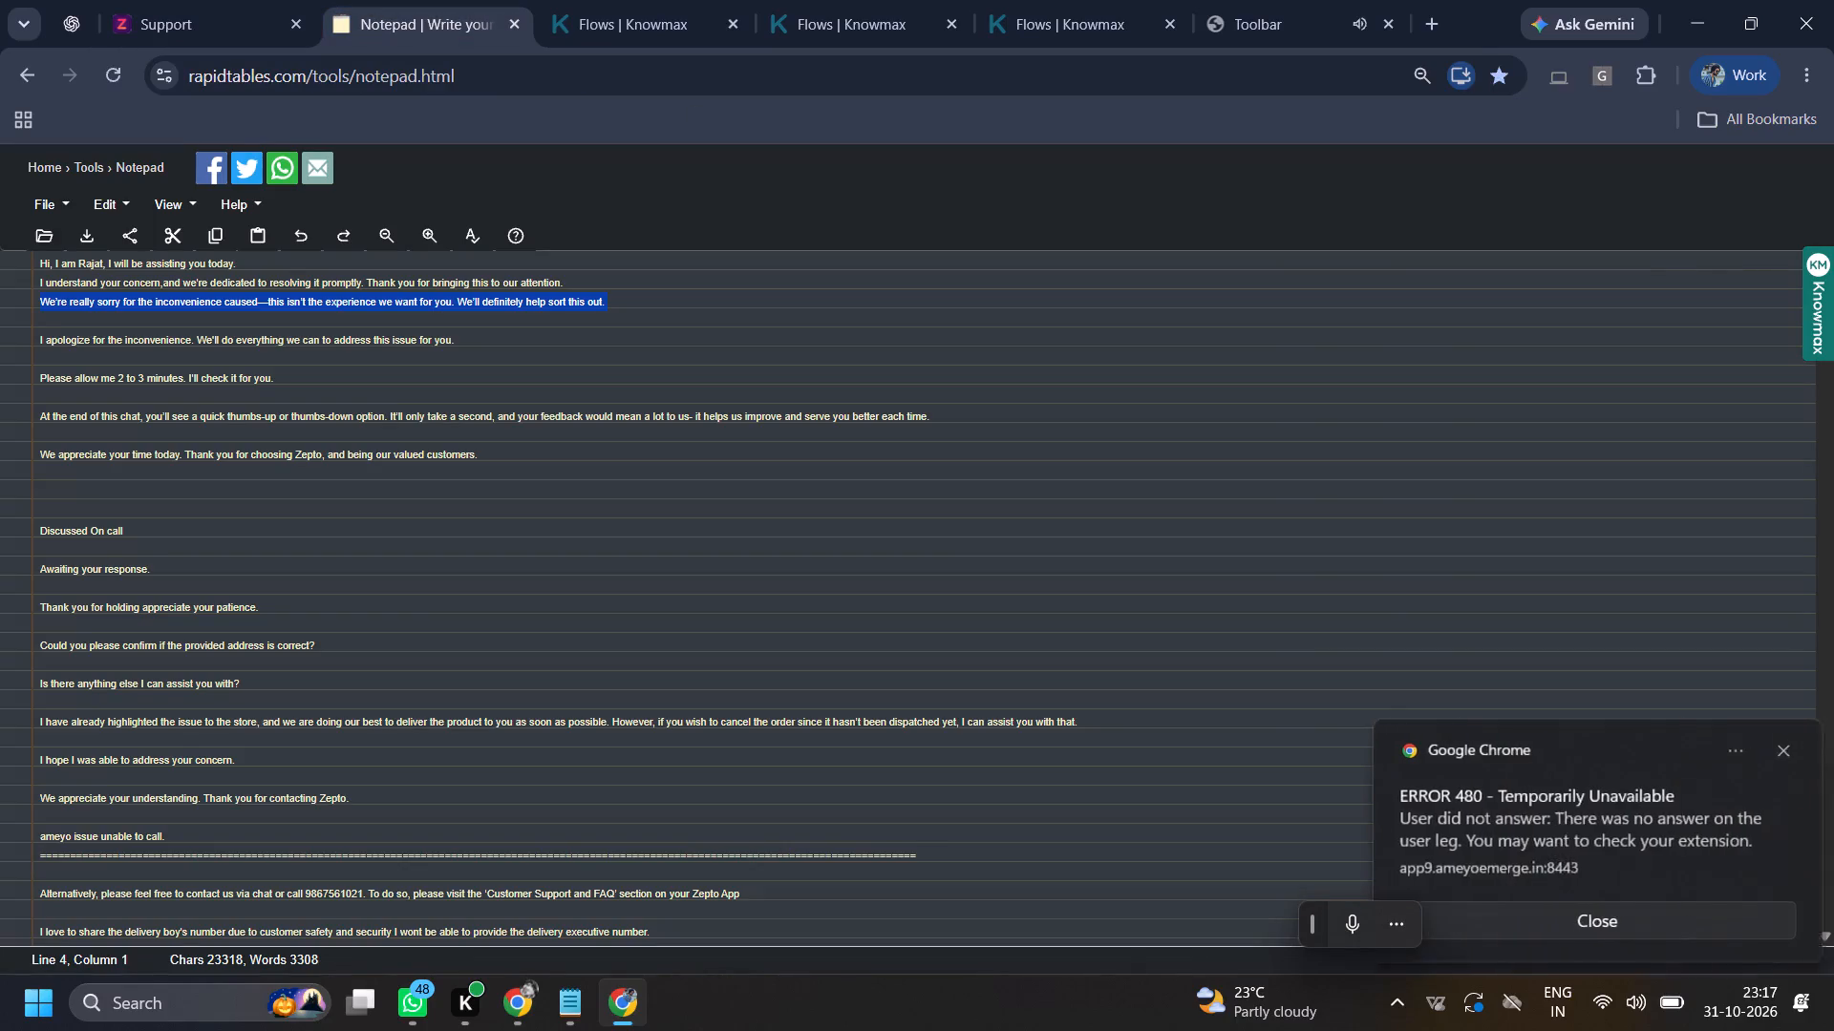
pyautogui.tripleClick(192, 610)
pyautogui.hotkey('ctrl', 'c')
pyautogui.keyDown('ctrl'); pyautogui.click(117, 0); pyautogui.keyUp('ctrl')
pyautogui.keyDown('ctrl'); pyautogui.moveTo(668, 900); pyautogui.dragTo(669, 909); pyautogui.keyUp('ctrl')
pyautogui.keyDown('ctrl'); pyautogui.click(672, 933); pyautogui.keyUp('ctrl')
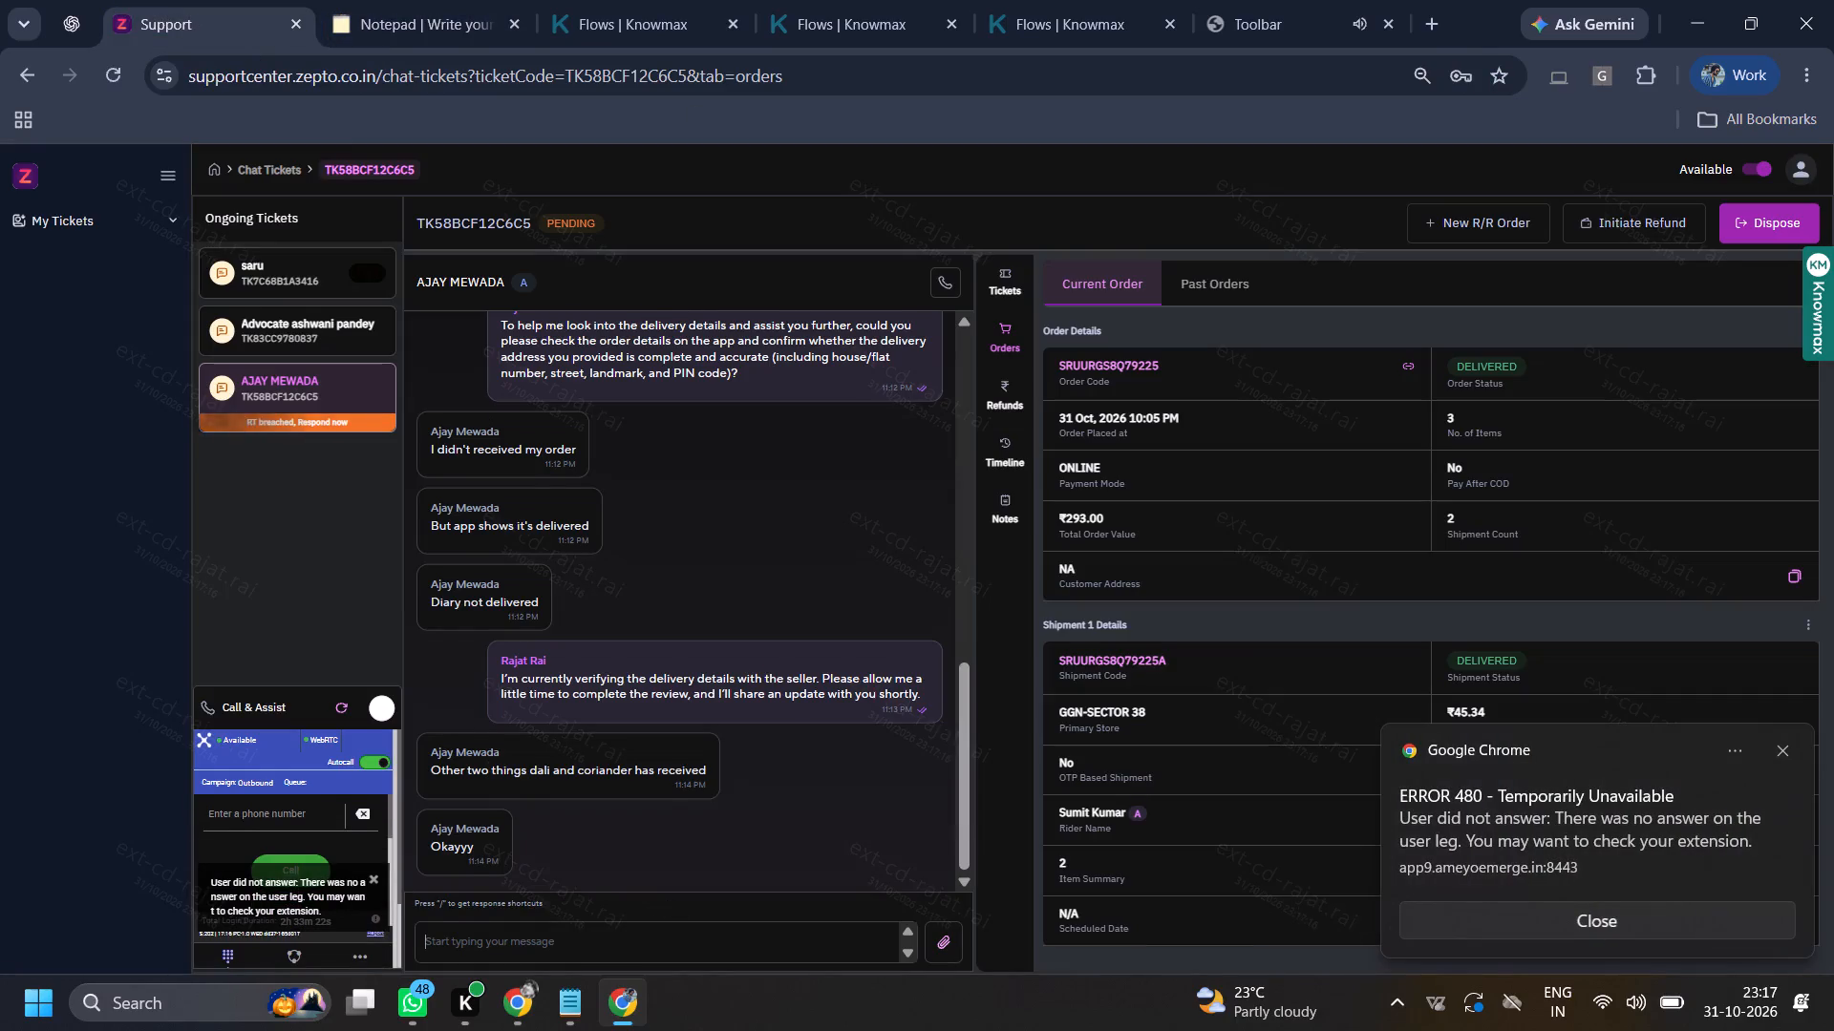
pyautogui.hotkey('ctrl', 'v')
pyautogui.press('Return')
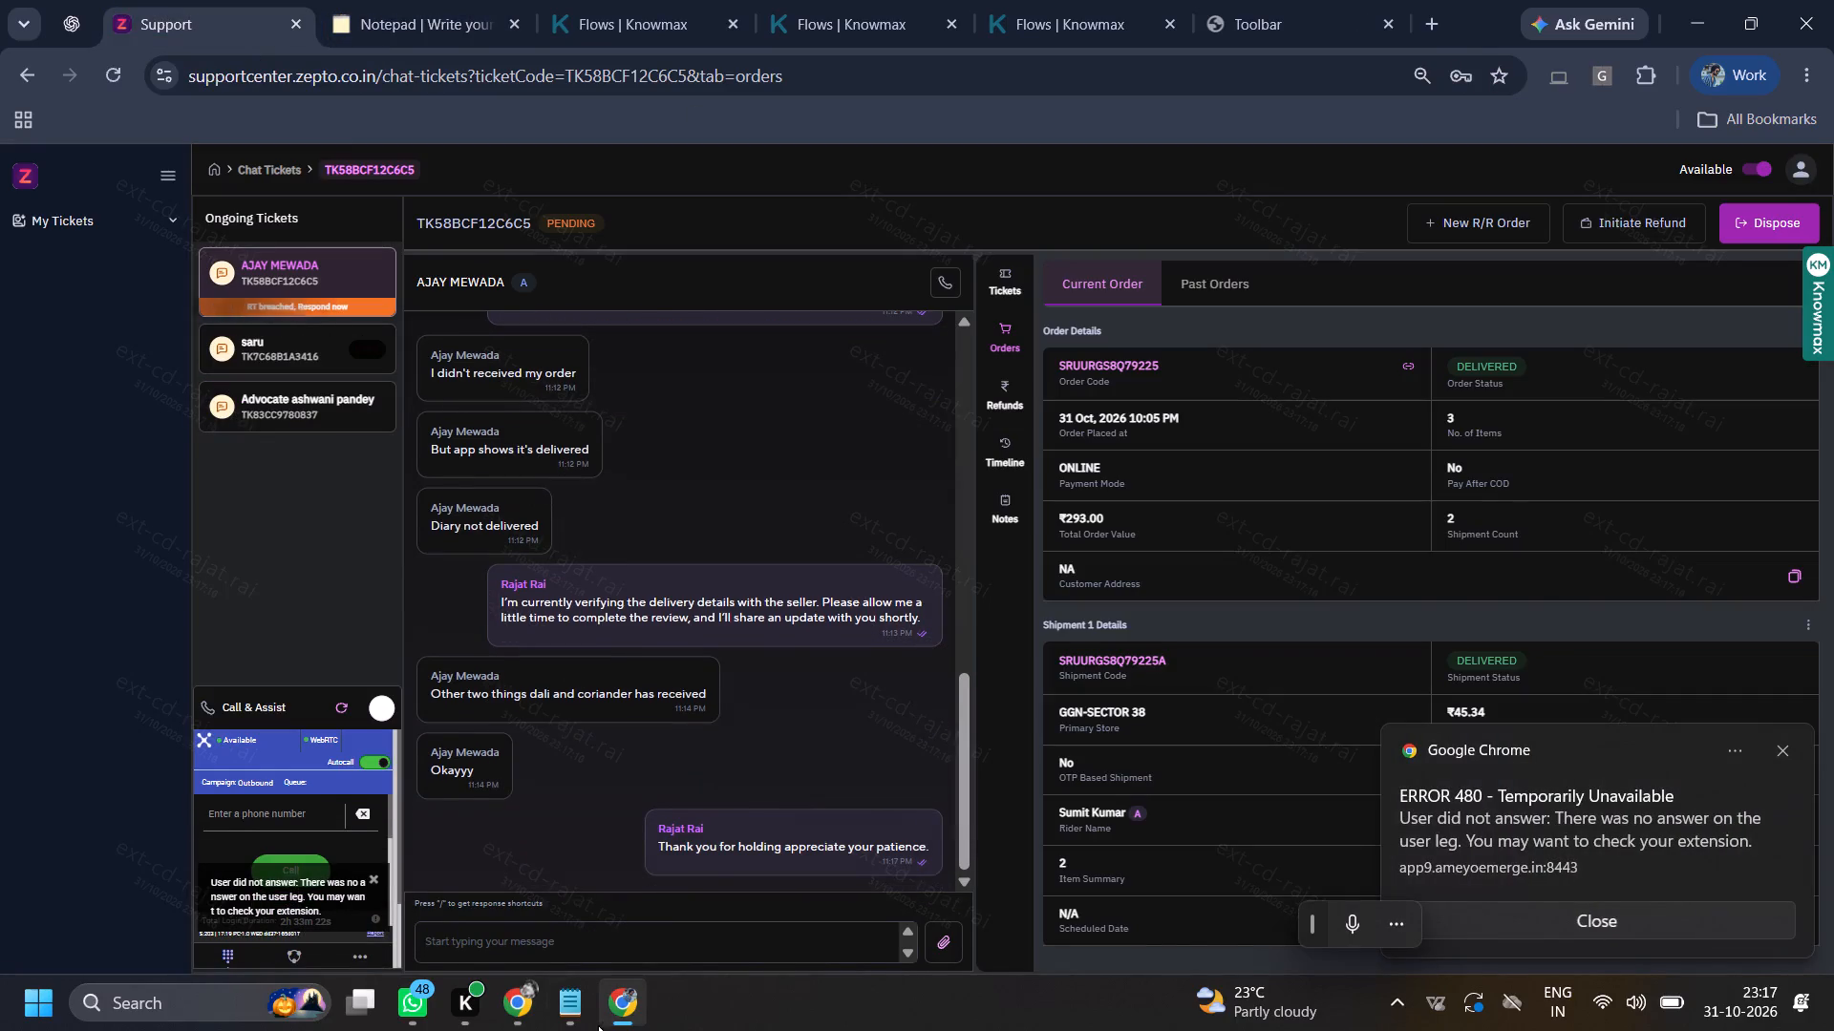
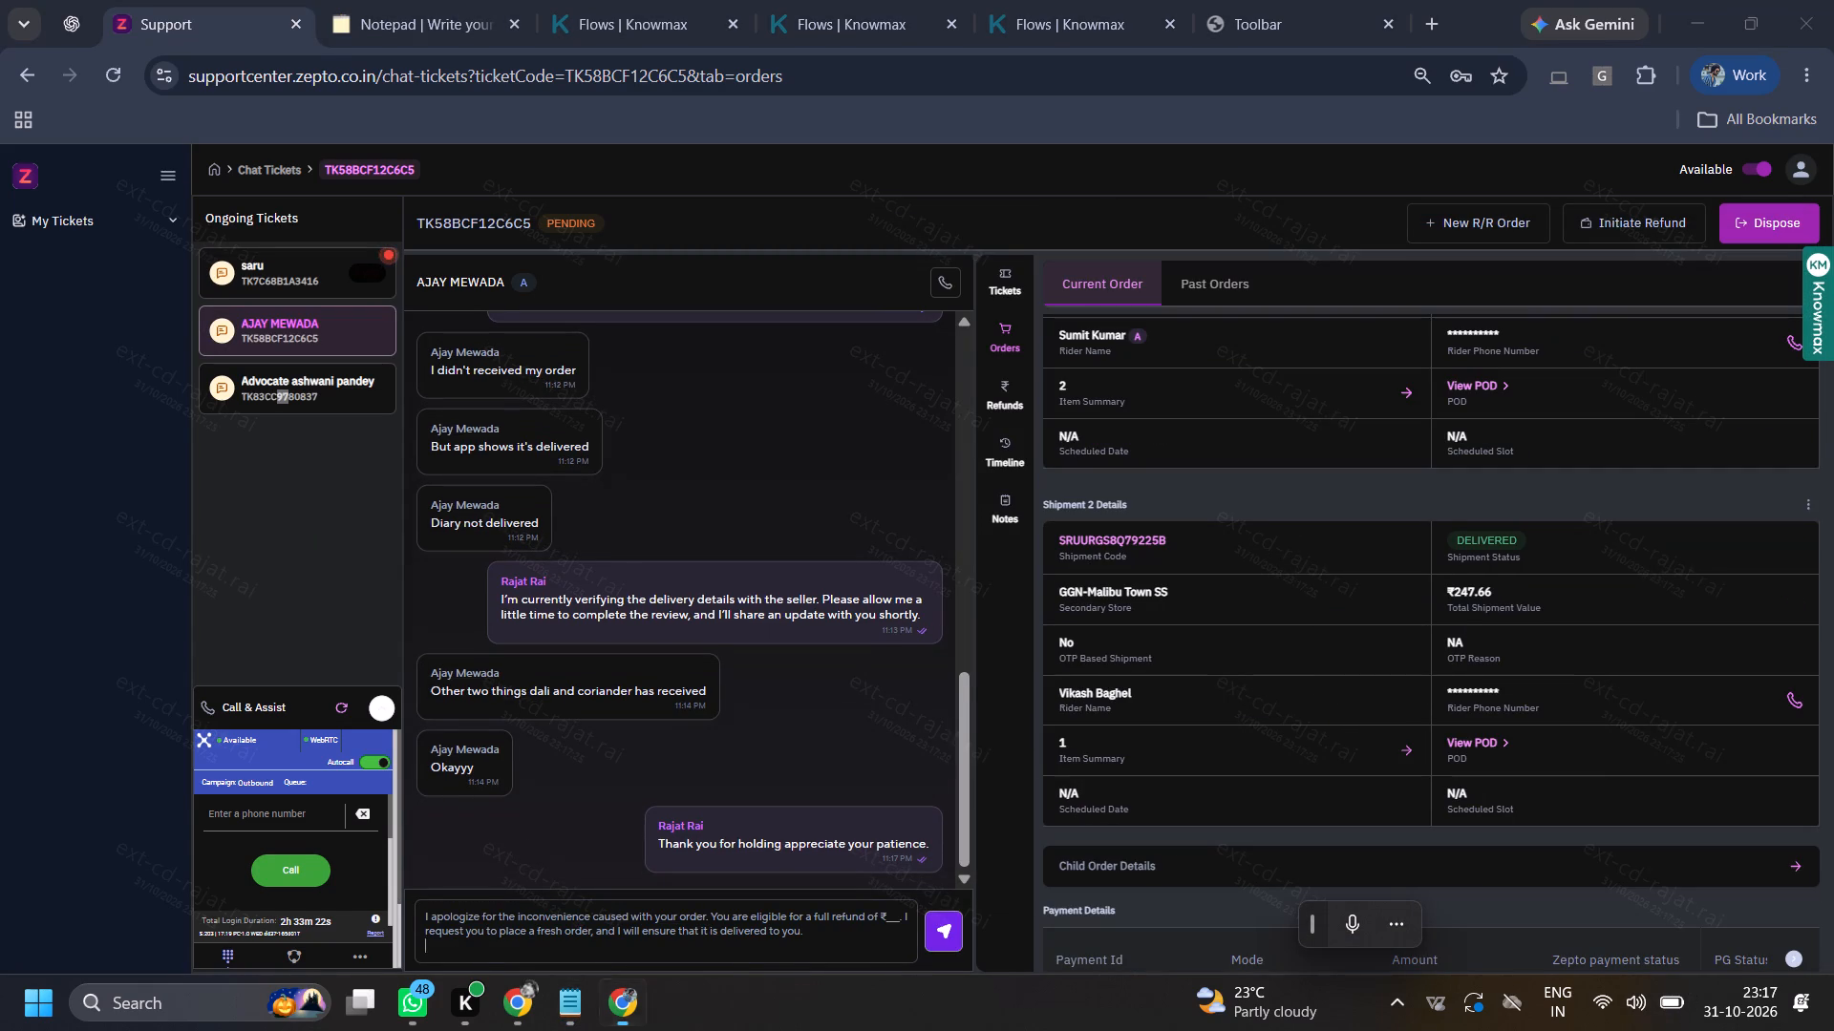
pyautogui.hotkey('ctrl', 'c')
pyautogui.keyDown('ctrl'); pyautogui.doubleClick(1477, 583); pyautogui.keyUp('ctrl')
pyautogui.hotkey('ctrl', 'c')
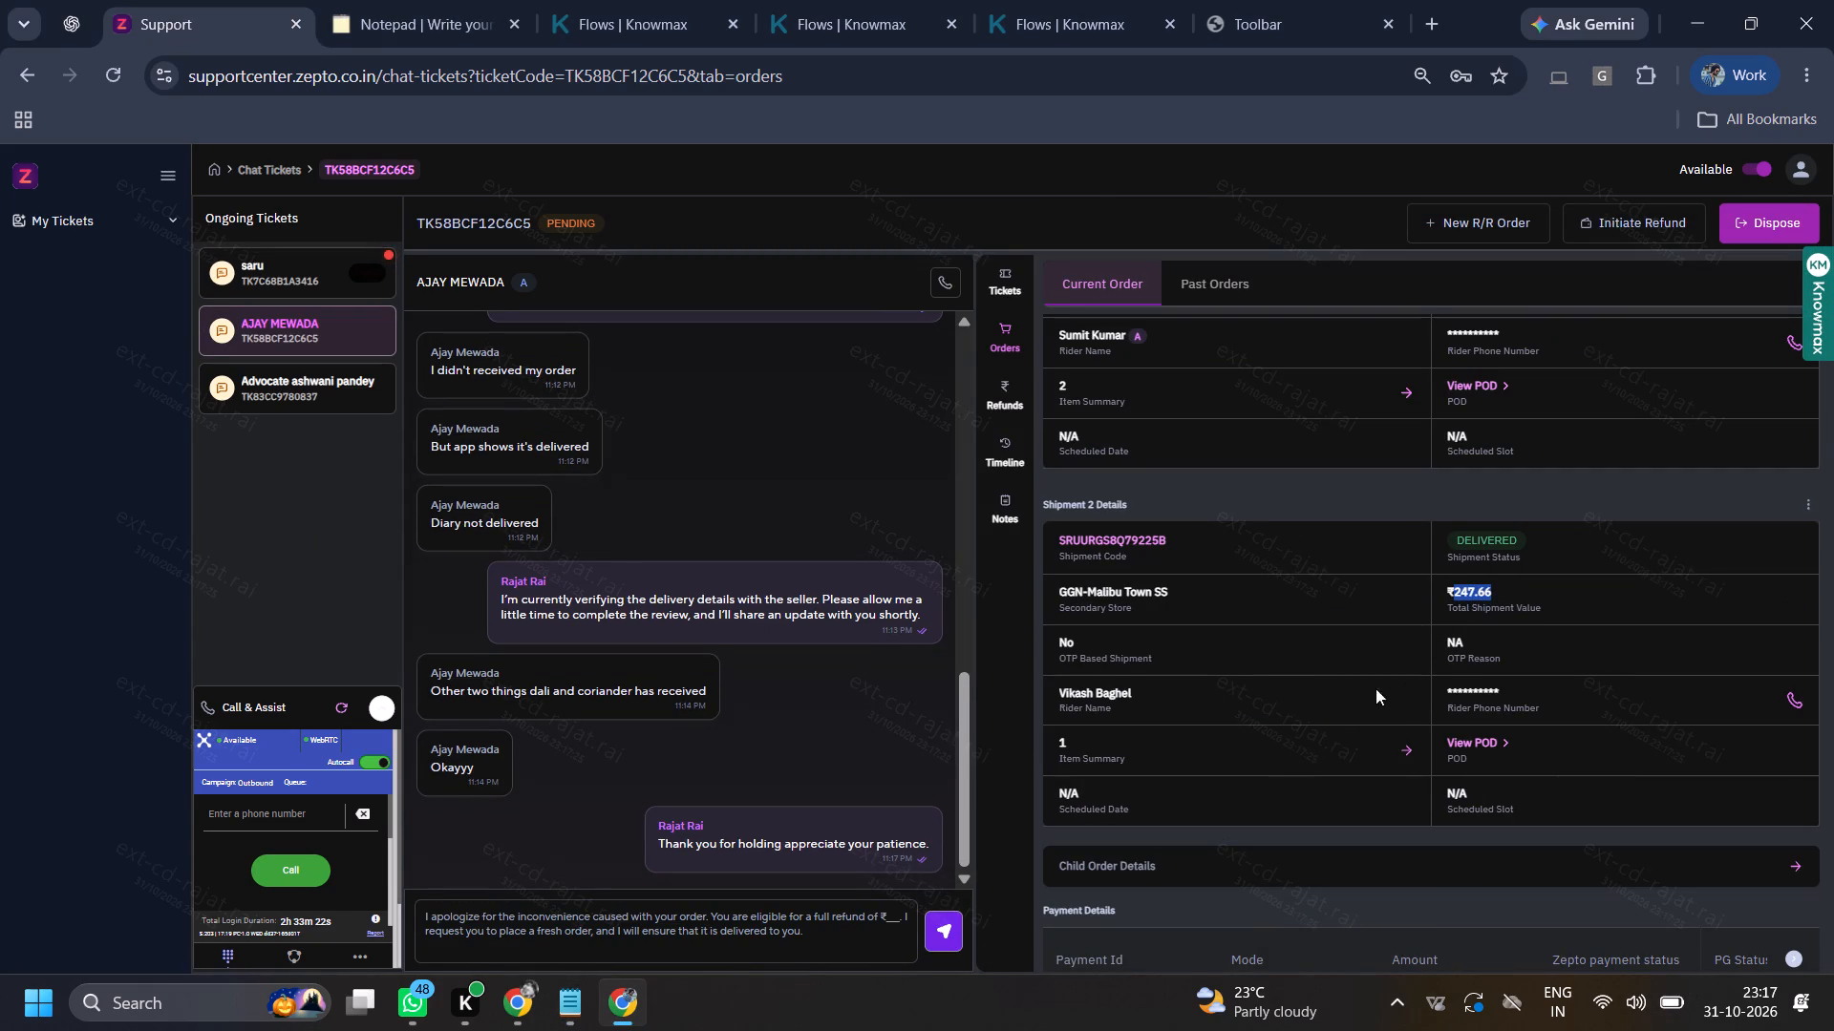
pyautogui.keyDown('ctrl'); pyautogui.click(898, 899); pyautogui.keyUp('ctrl')
pyautogui.keyDown('ctrl'); pyautogui.doubleClick(885, 911); pyautogui.keyUp('ctrl')
pyautogui.hotkey('ctrl', 'v')
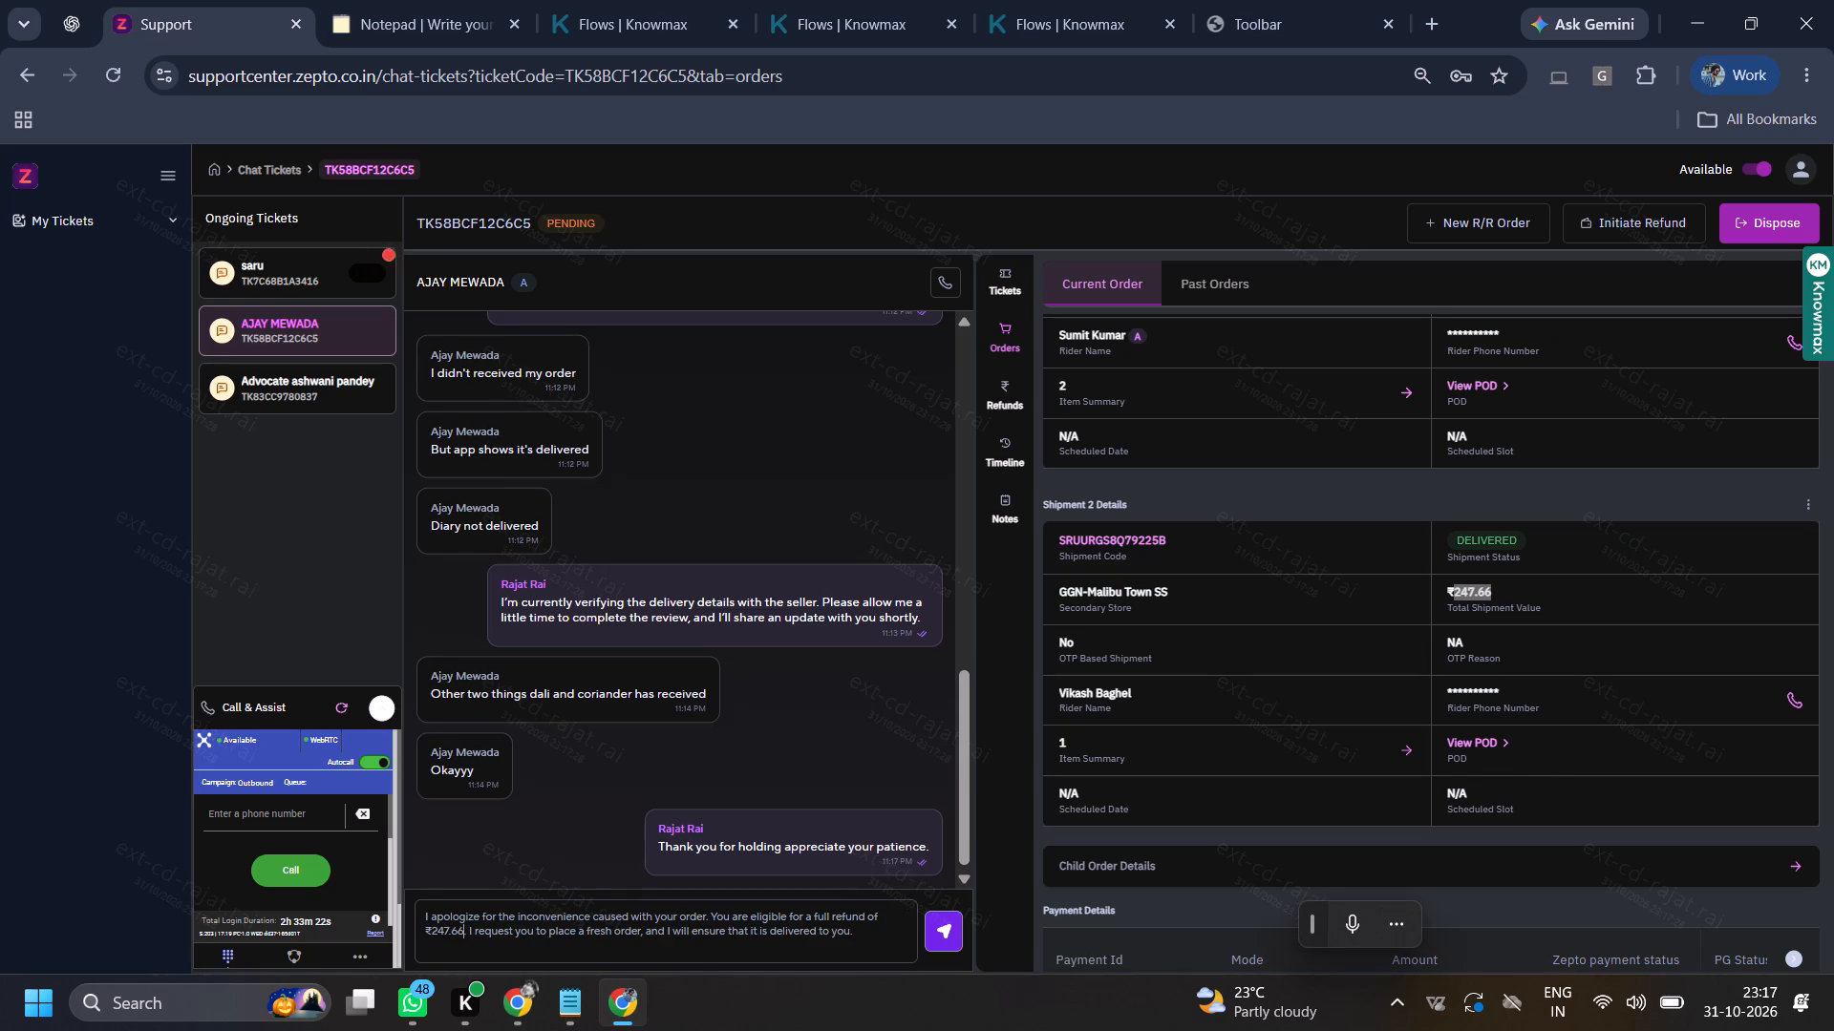
pyautogui.press('Return')
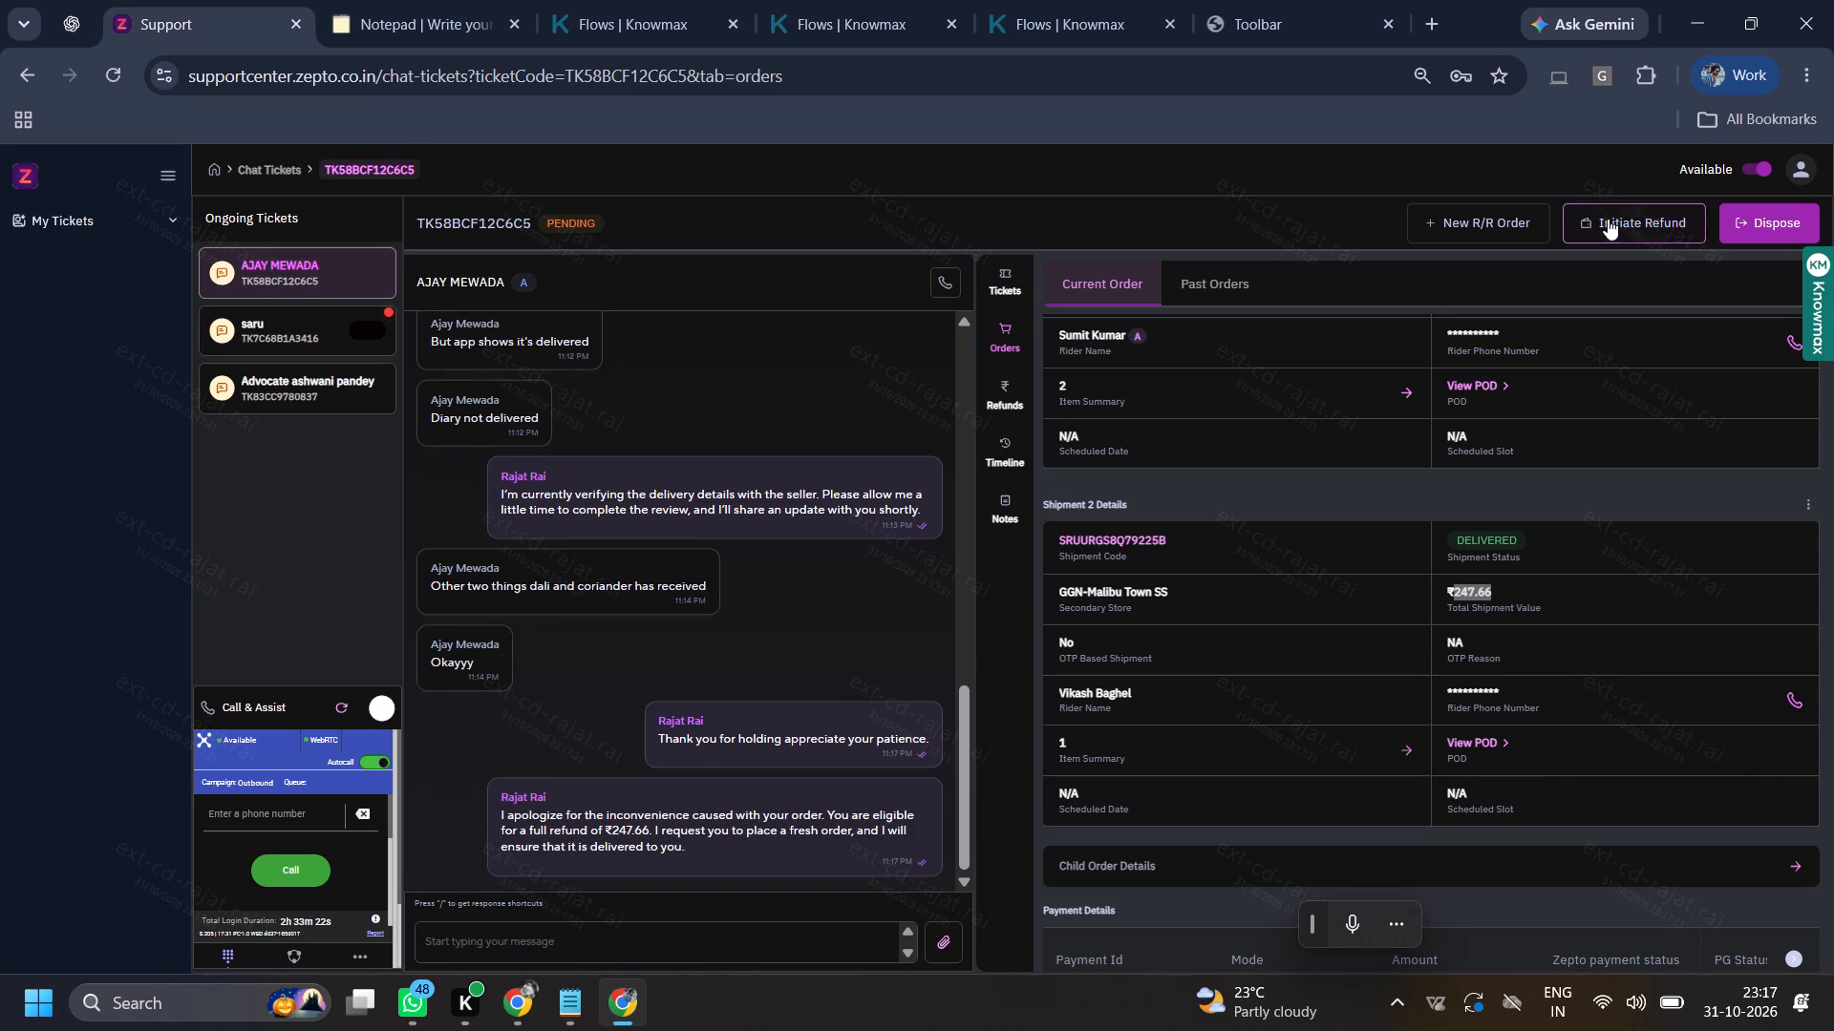
pyautogui.click(1608, 219)
pyautogui.click(520, 276)
pyautogui.click(393, 433)
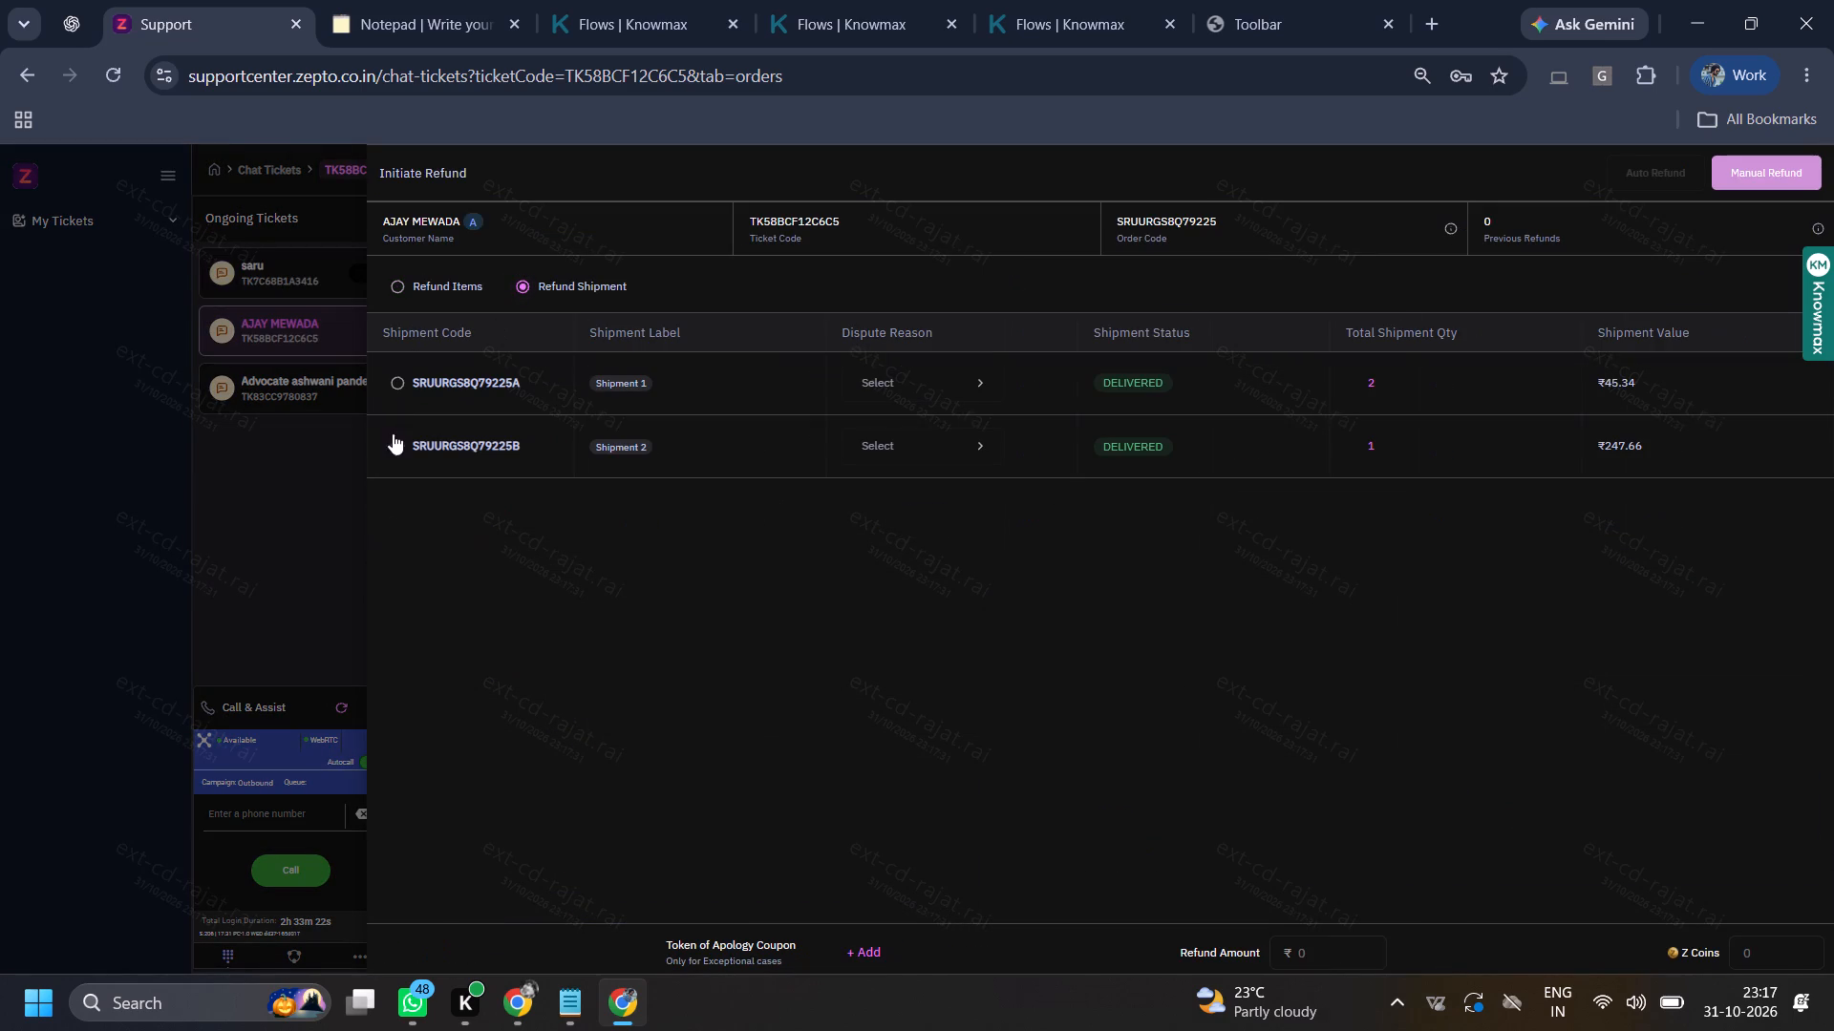
pyautogui.click(849, 453)
pyautogui.click(1571, 281)
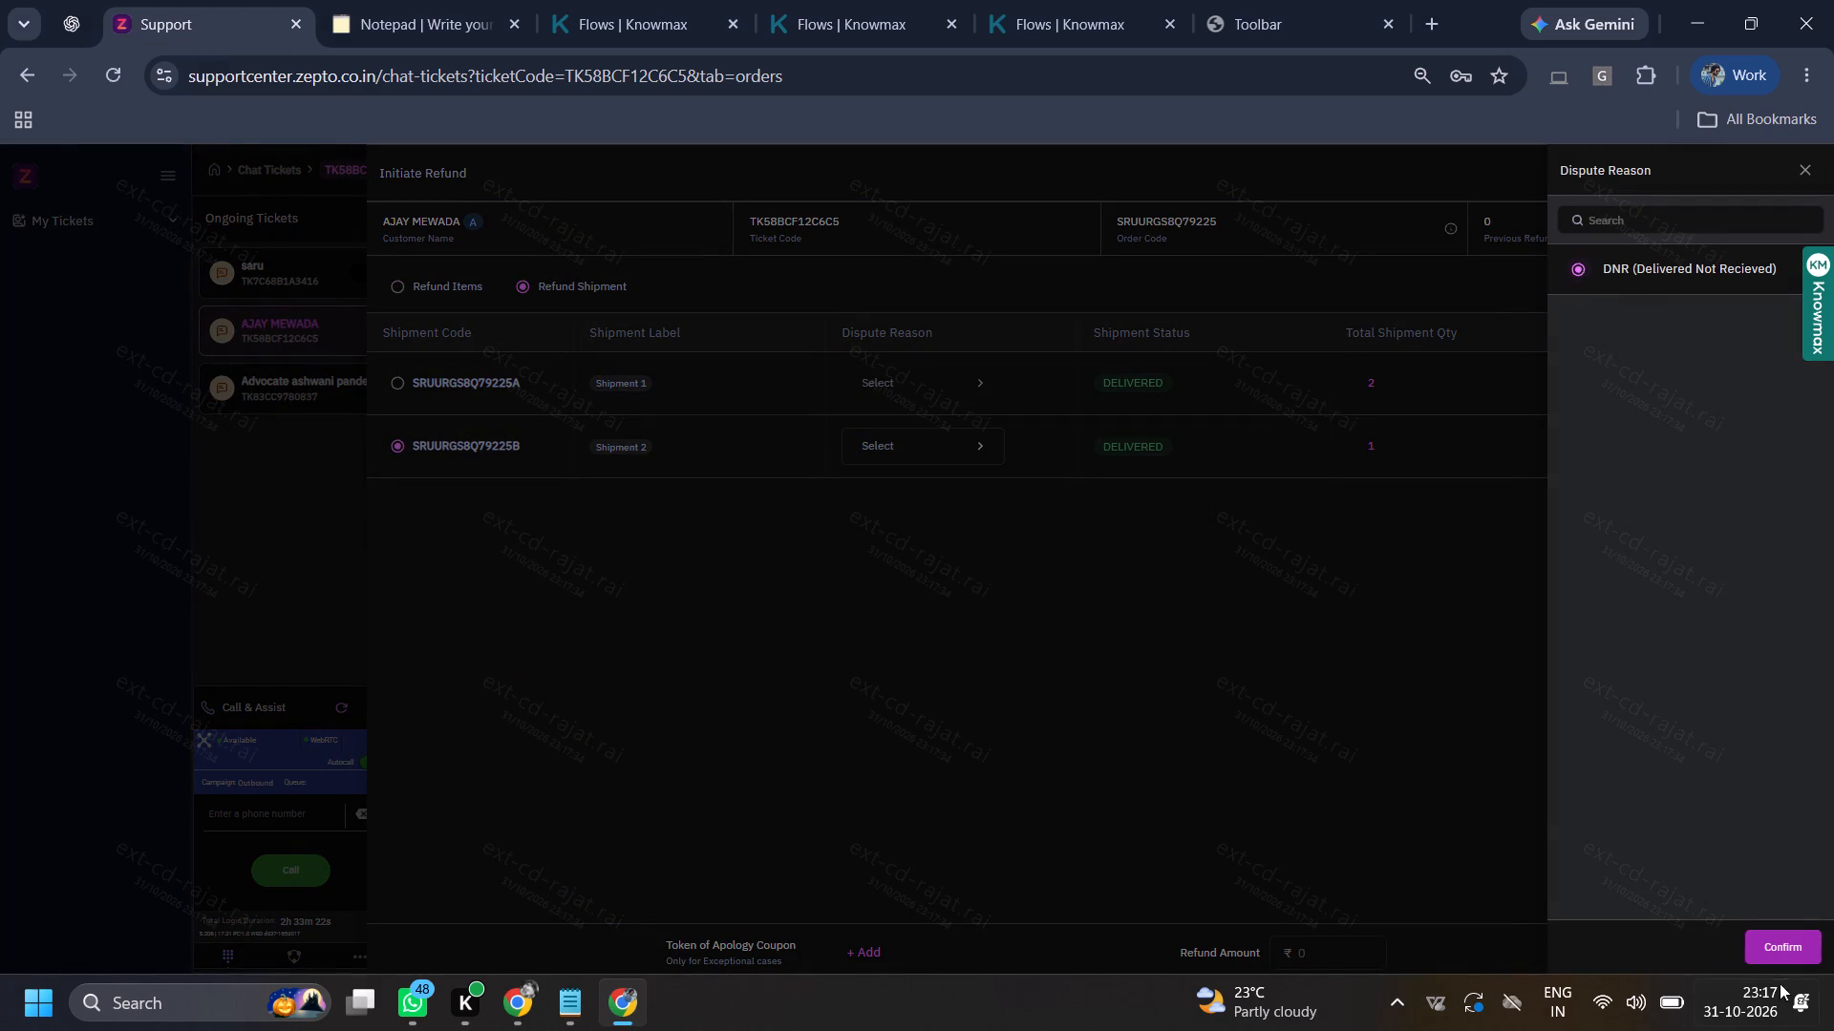
pyautogui.click(1802, 957)
pyautogui.click(1656, 173)
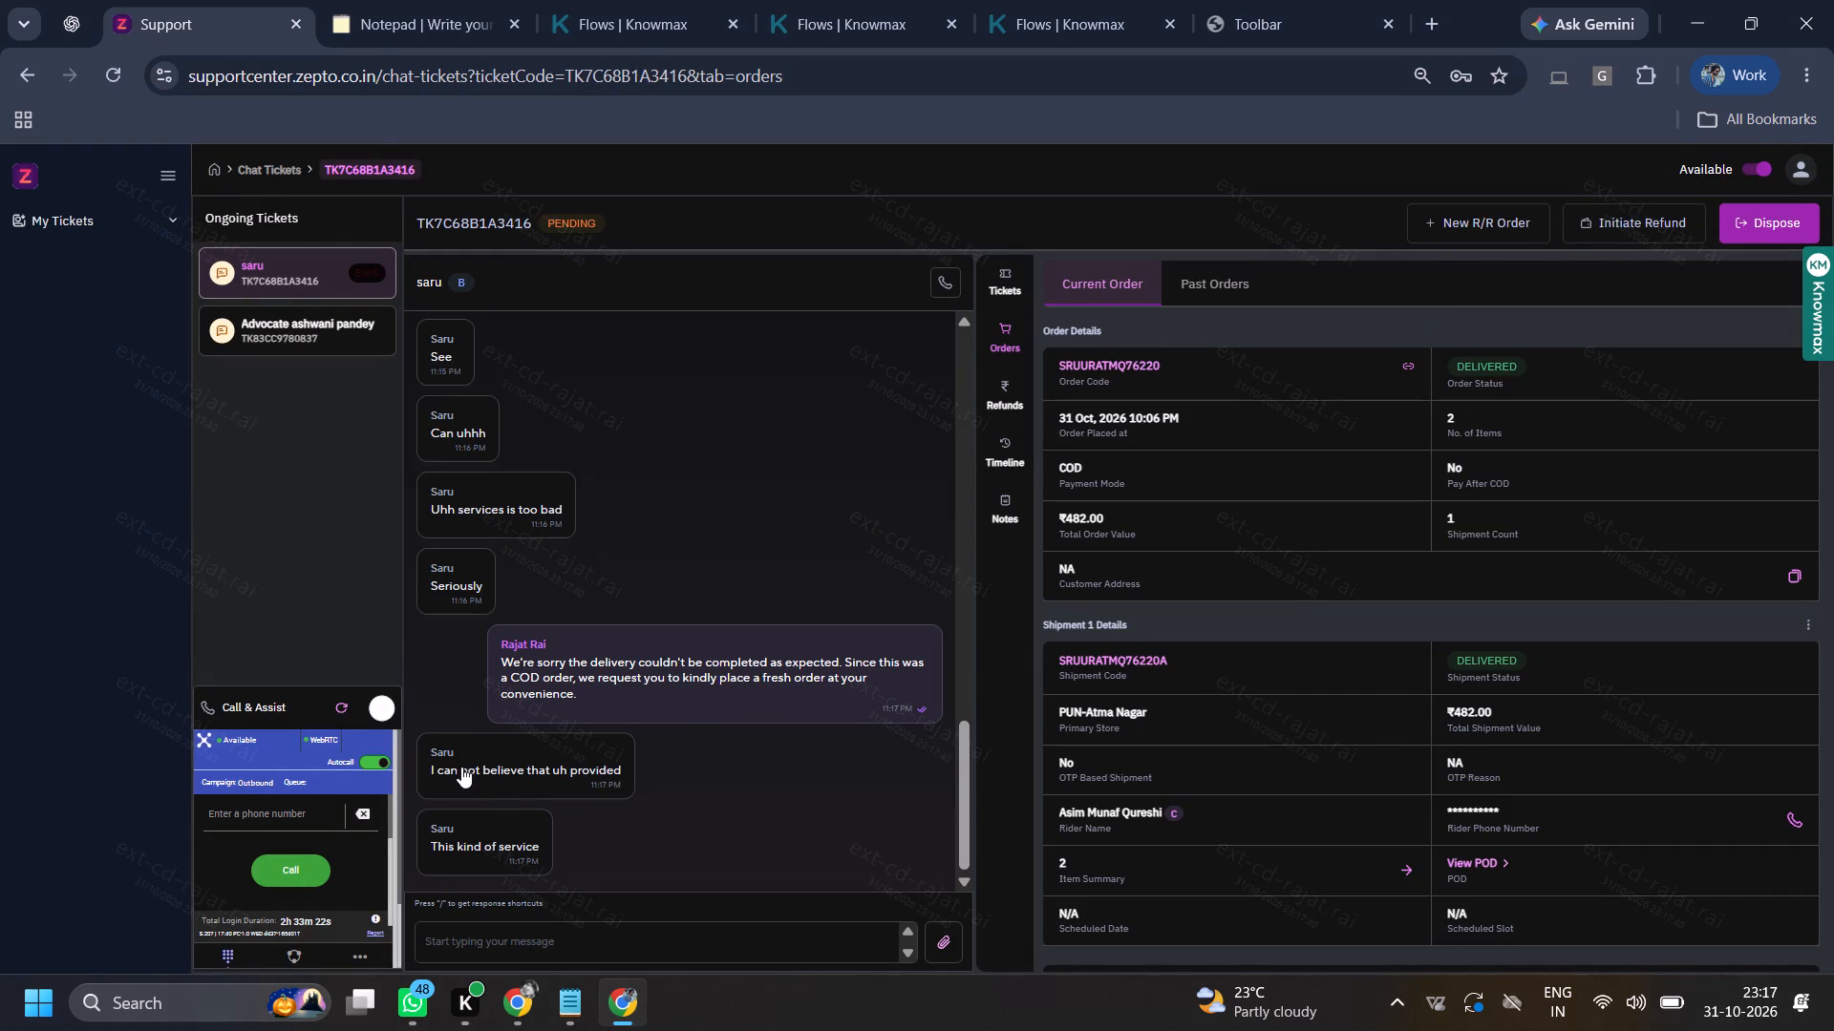
pyautogui.moveTo(464, 768); pyautogui.dragTo(564, 762)
pyautogui.click(821, 0)
pyautogui.keyDown('ctrl'); pyautogui.click(580, 675); pyautogui.keyUp('ctrl')
pyautogui.keyDown('ctrl'); pyautogui.tripleClick(580, 658); pyautogui.keyUp('ctrl')
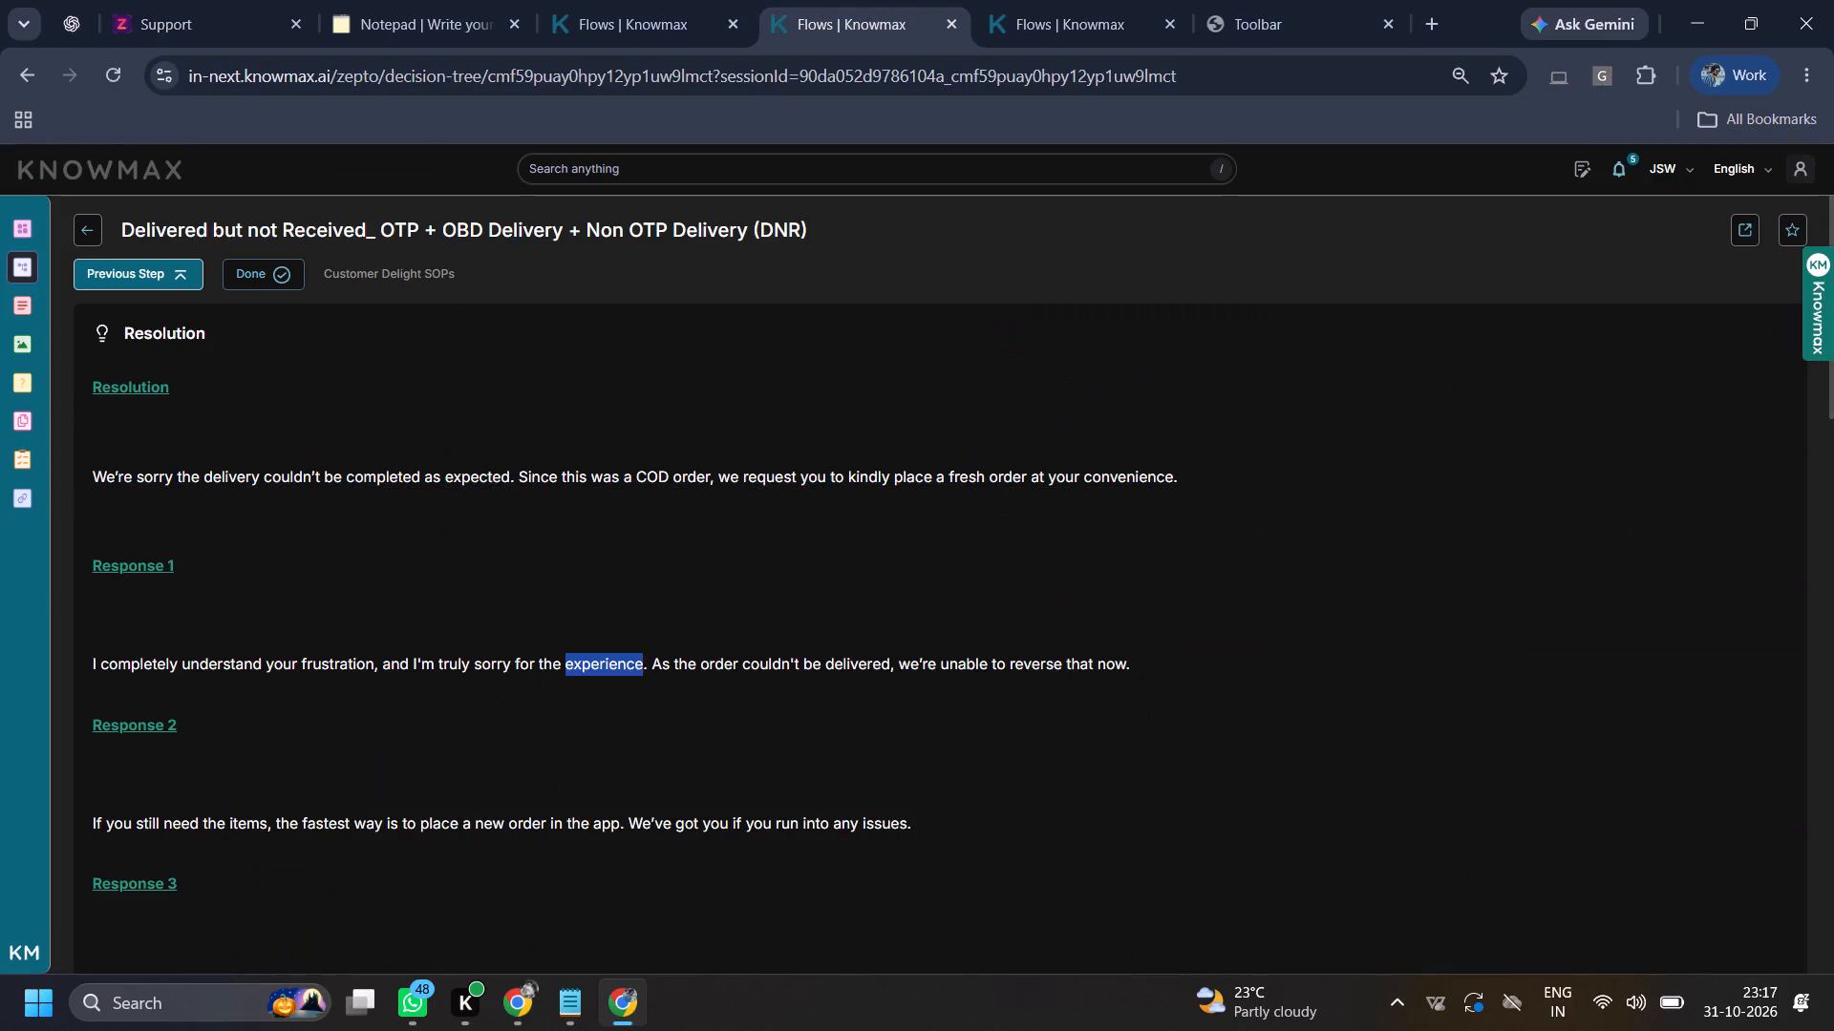
pyautogui.hotkey('ctrl', 'c')
pyautogui.keyDown('ctrl'); pyautogui.click(136, 0); pyautogui.keyUp('ctrl')
pyautogui.keyDown('ctrl'); pyautogui.click(617, 955); pyautogui.keyUp('ctrl')
pyautogui.hotkey('ctrl', 'v')
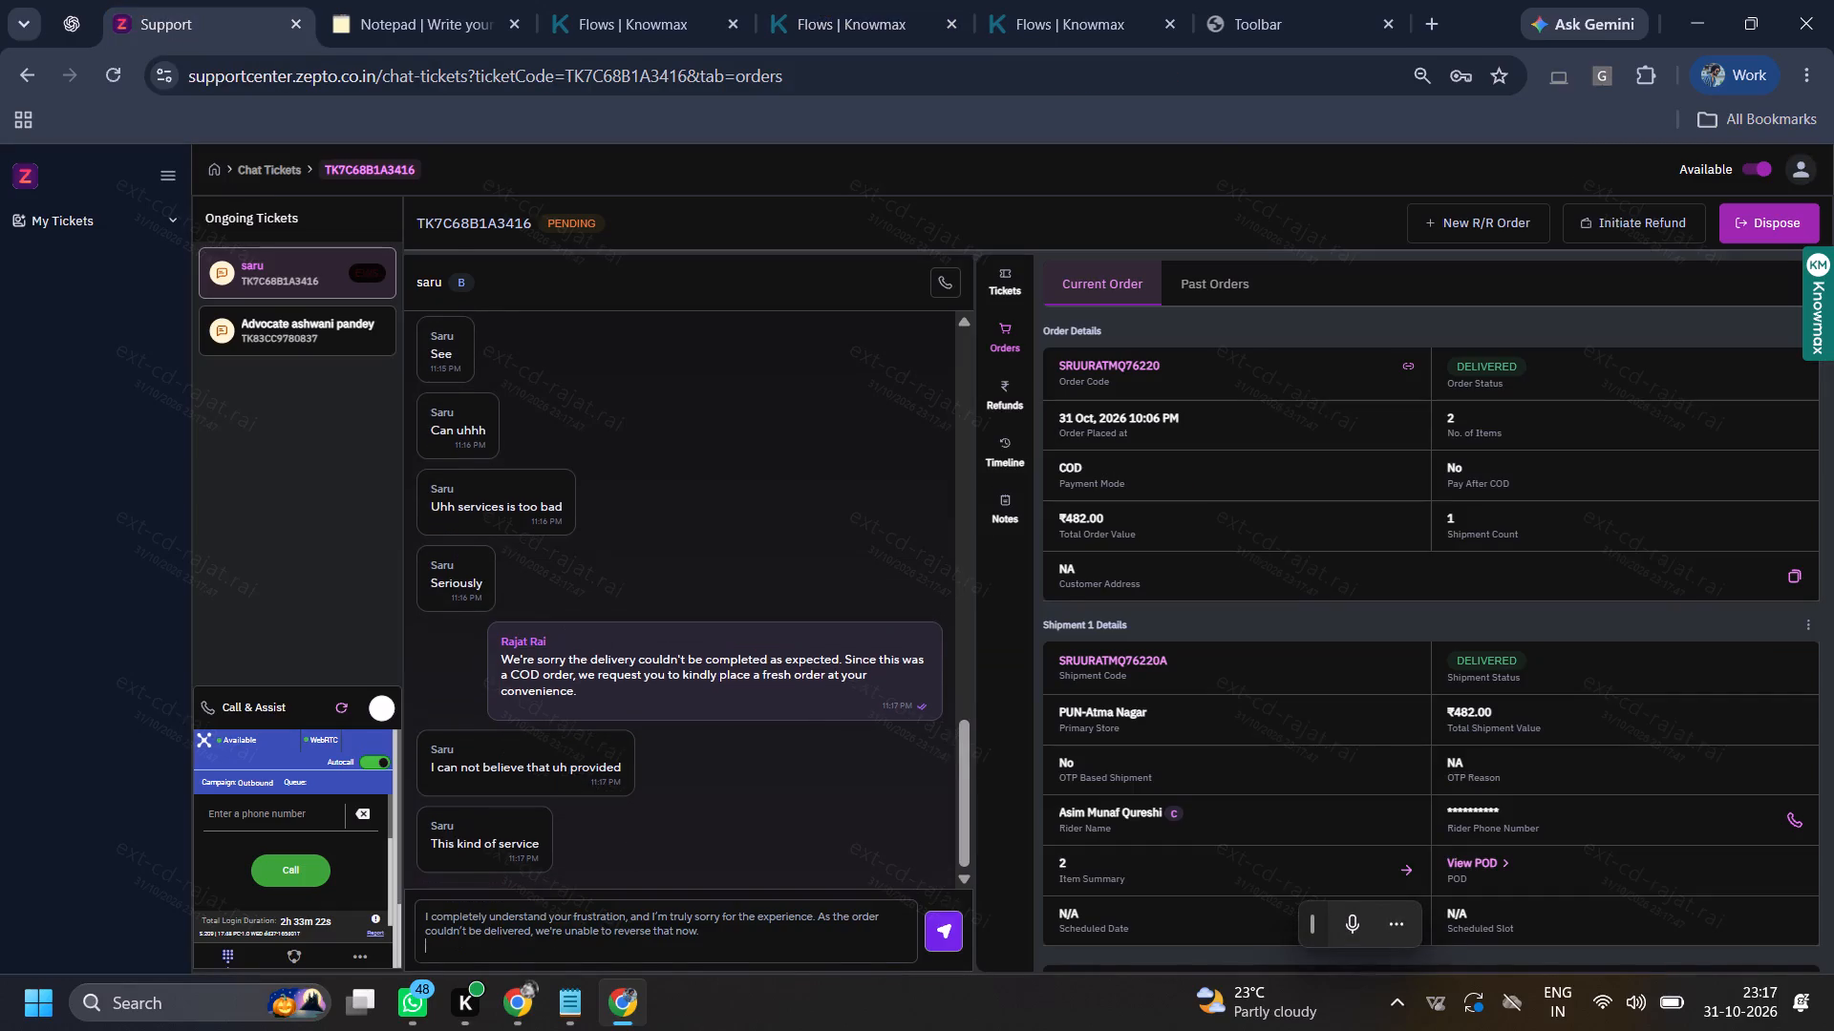
pyautogui.press('Return')
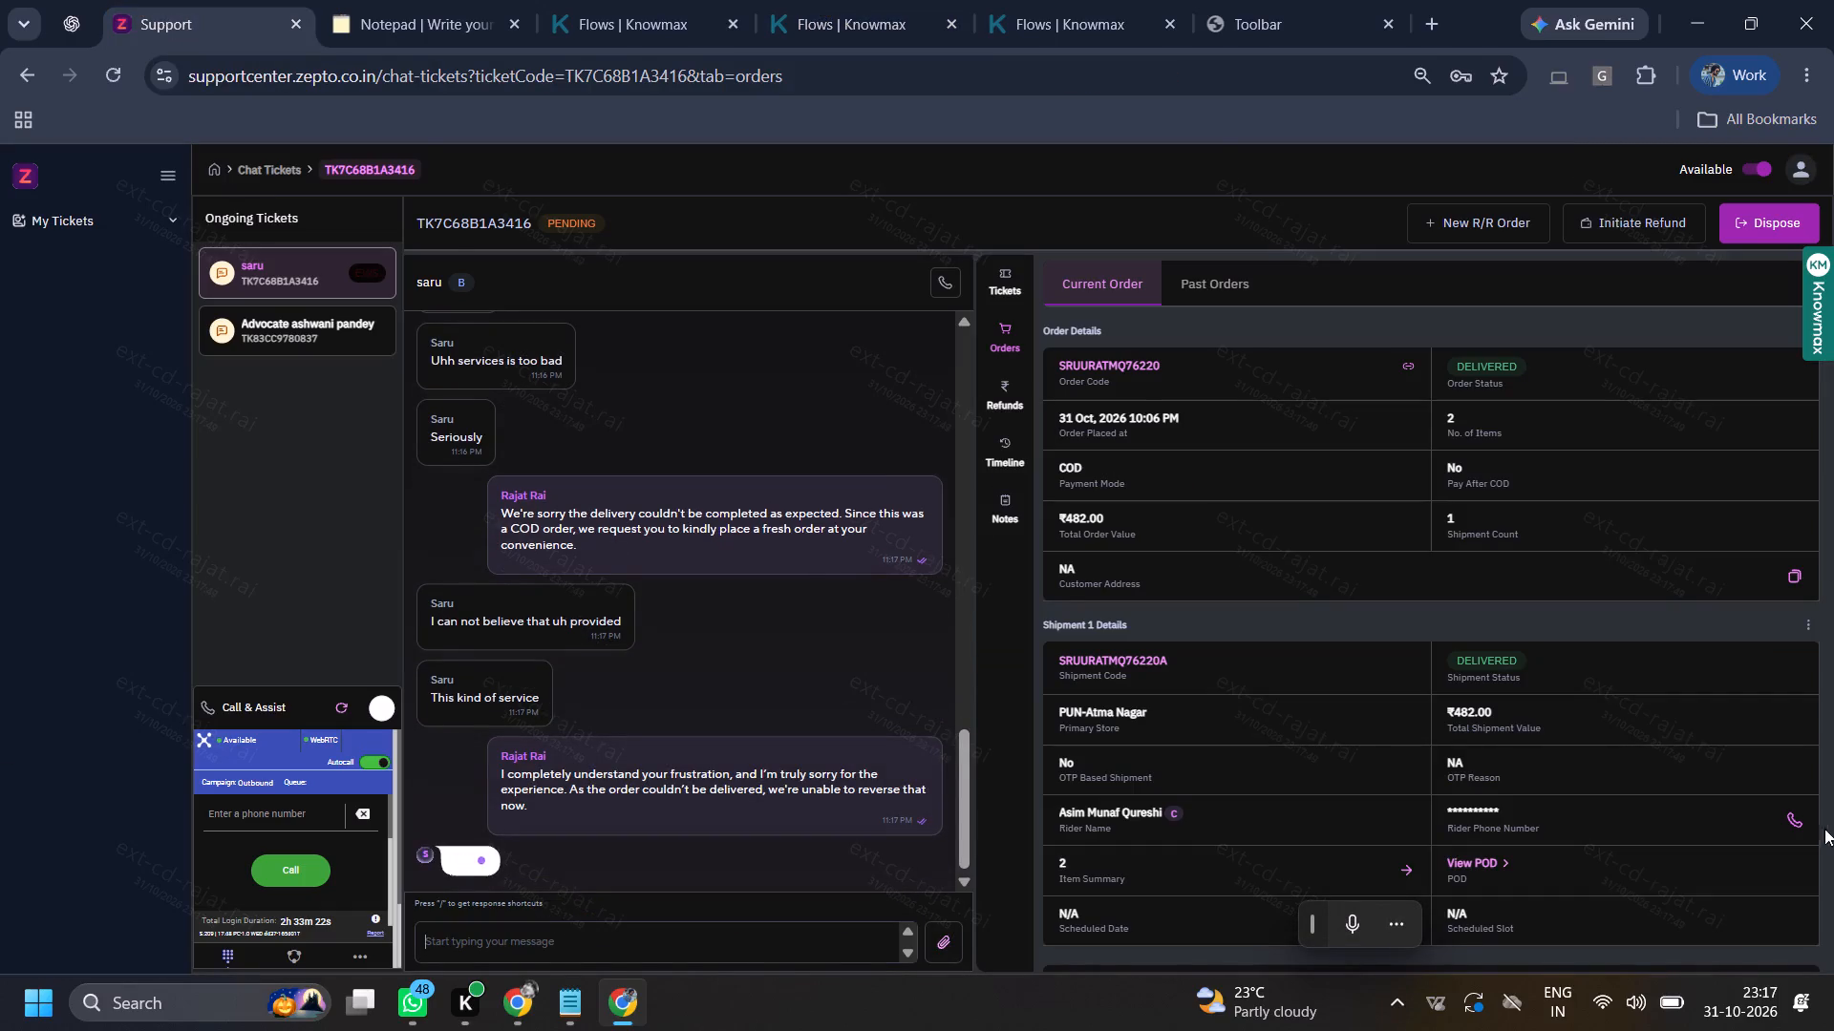
pyautogui.click(1790, 823)
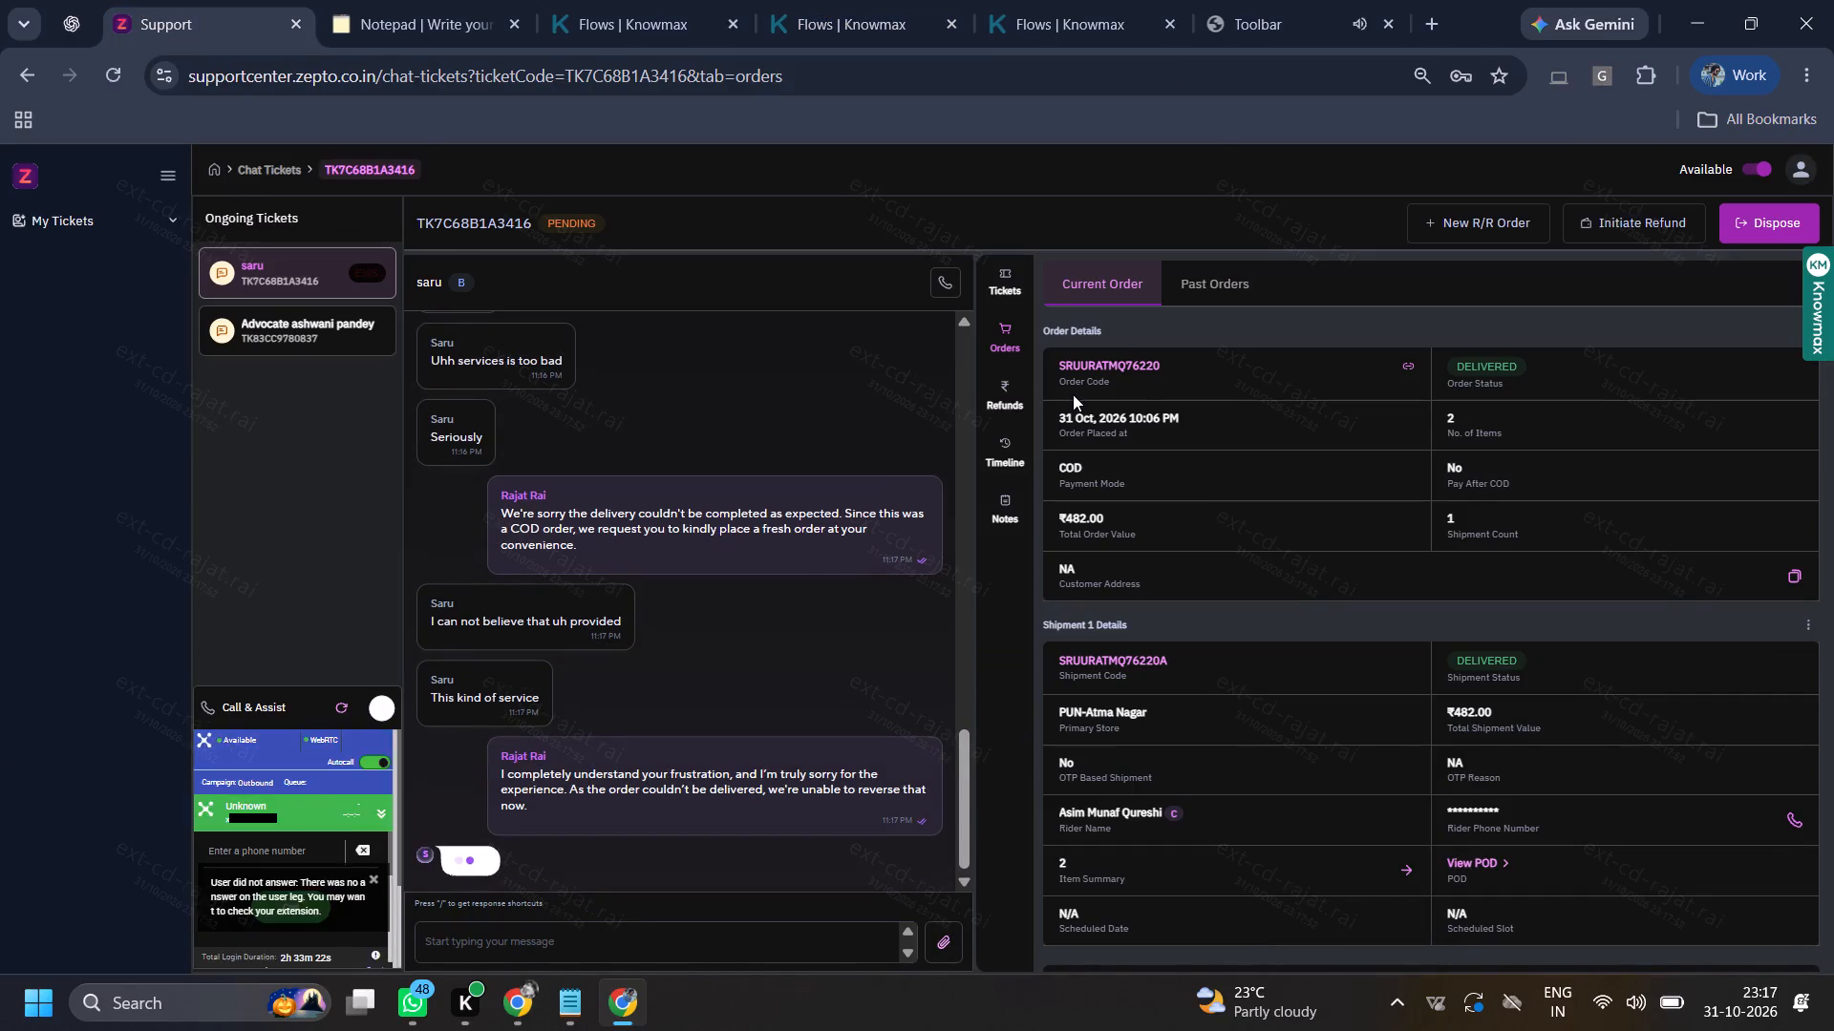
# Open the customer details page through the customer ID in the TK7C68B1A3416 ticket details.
pyautogui.click(1011, 287)
pyautogui.click(1515, 357)
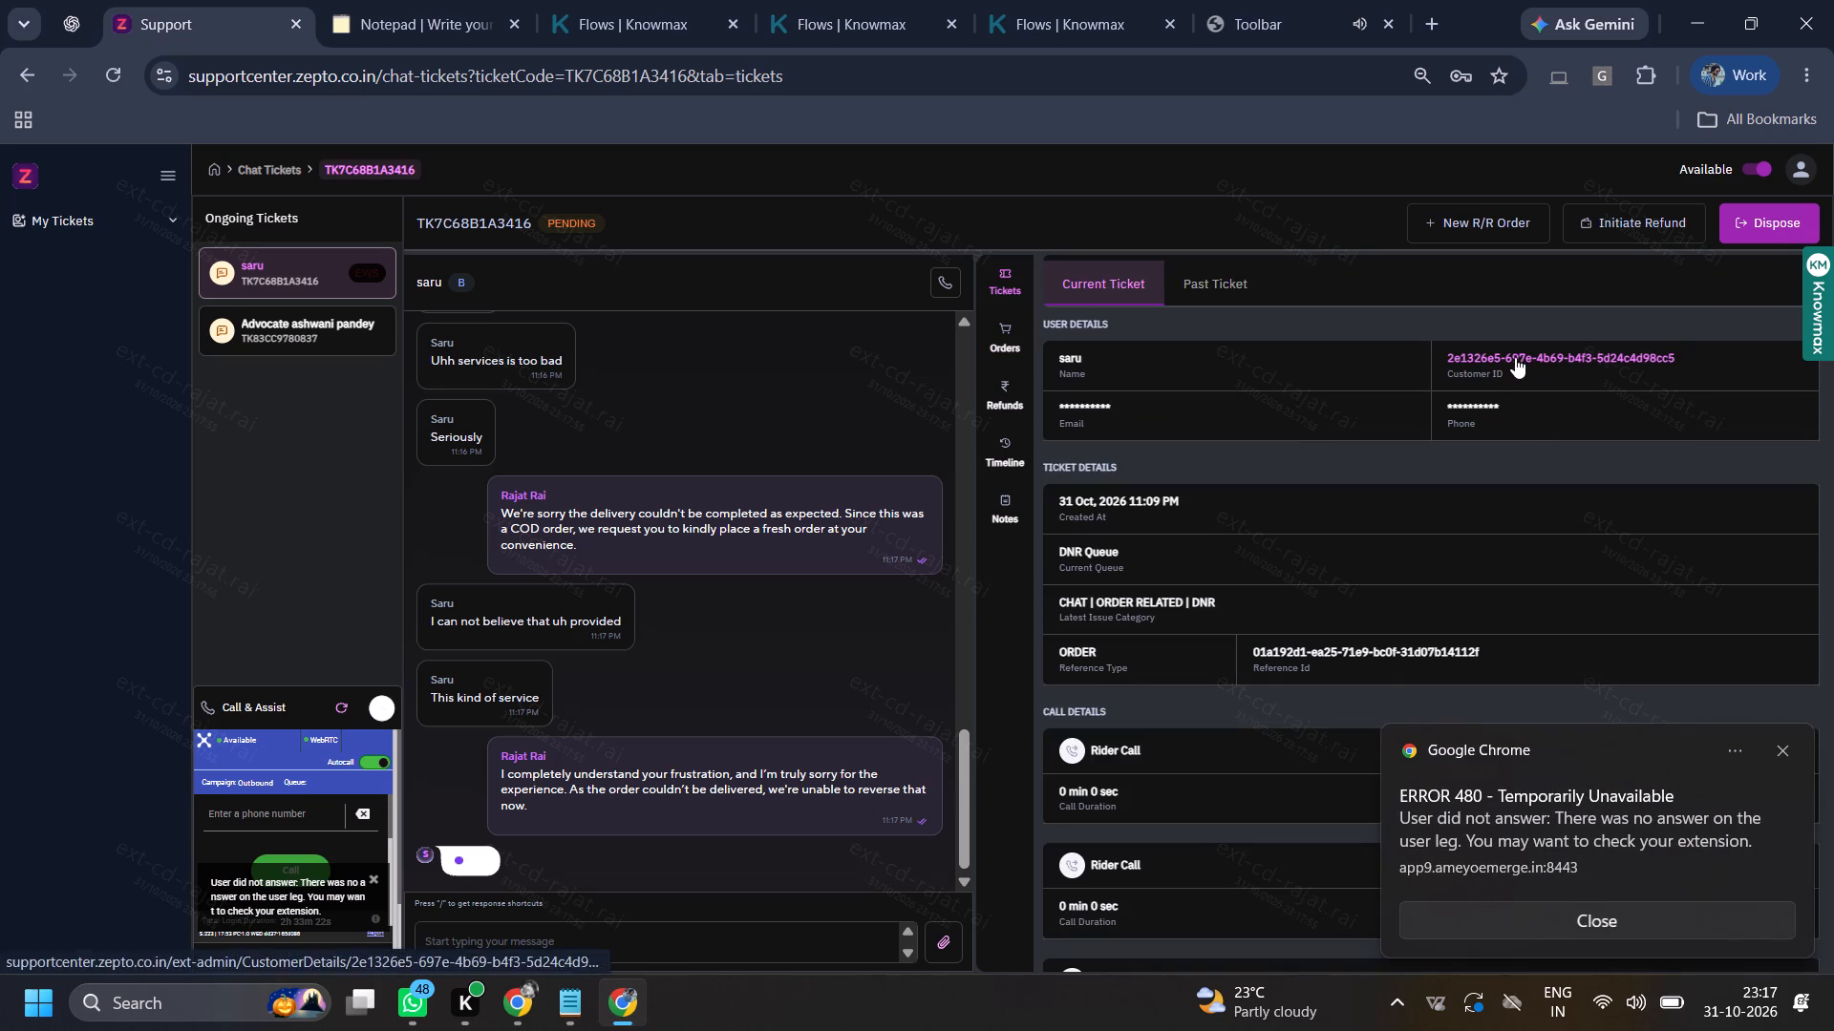
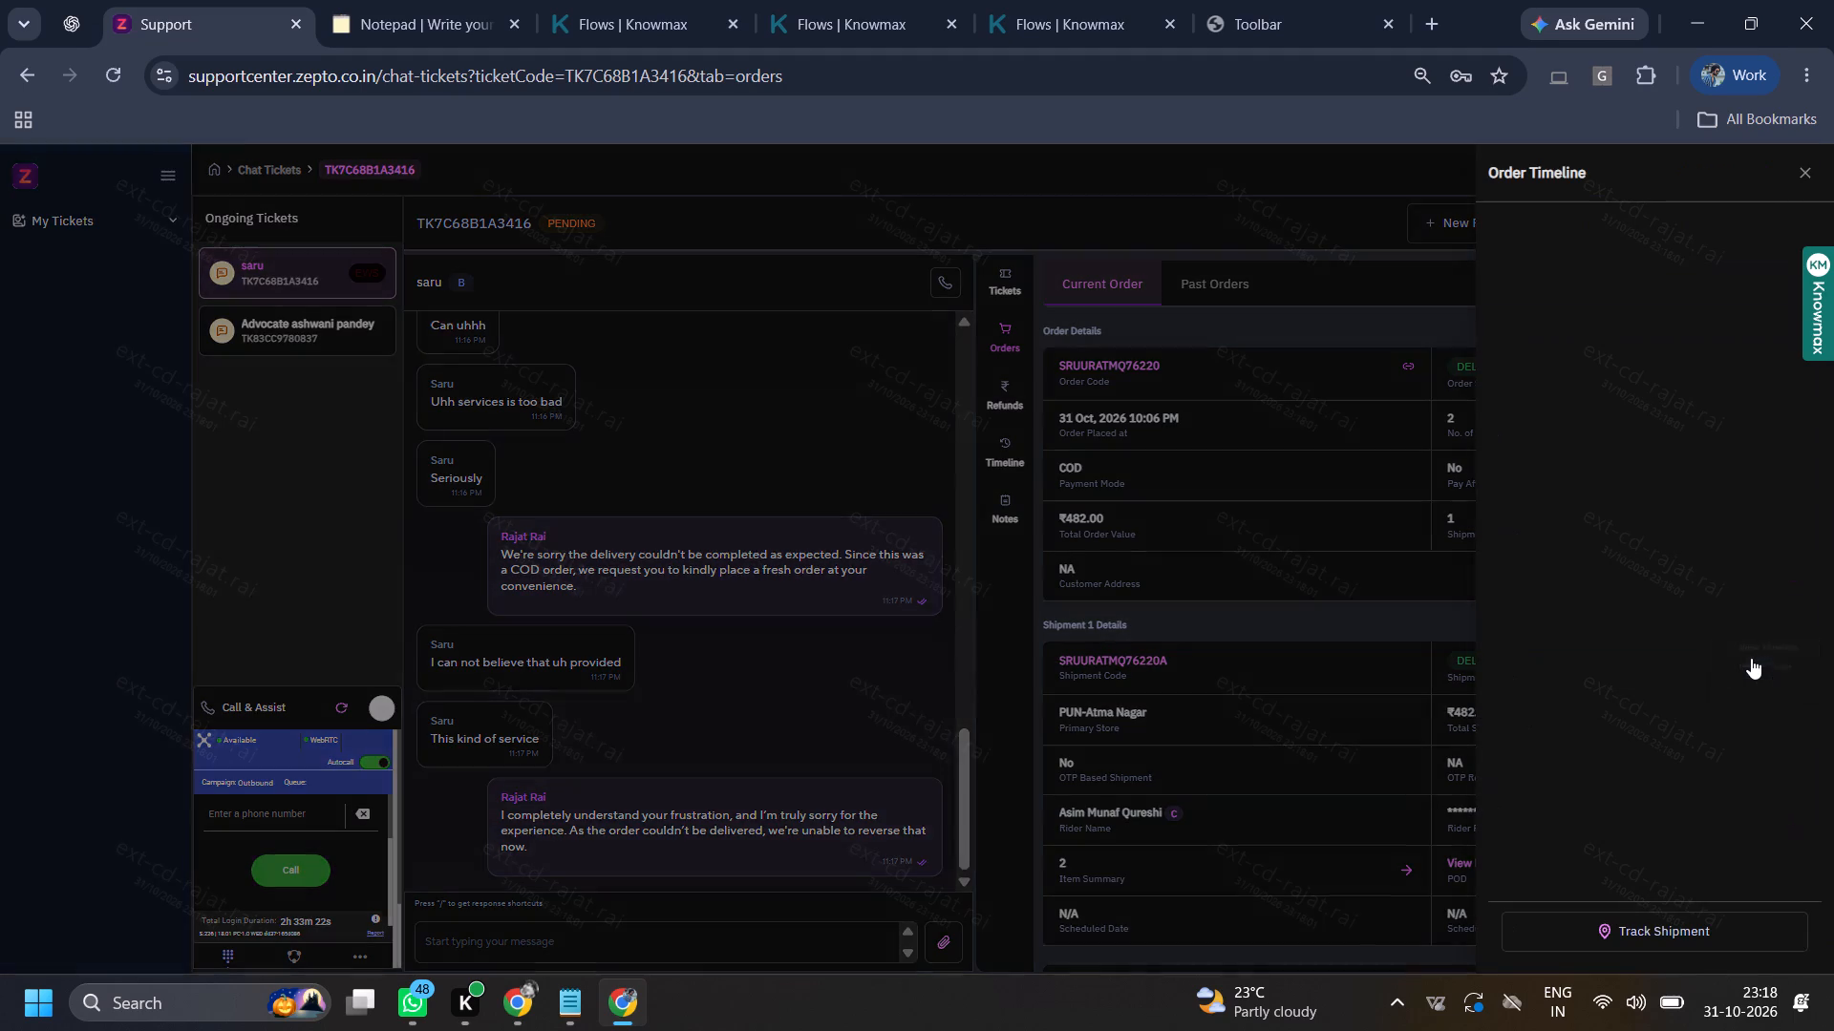
pyautogui.click(1289, 682)
pyautogui.click(1486, 868)
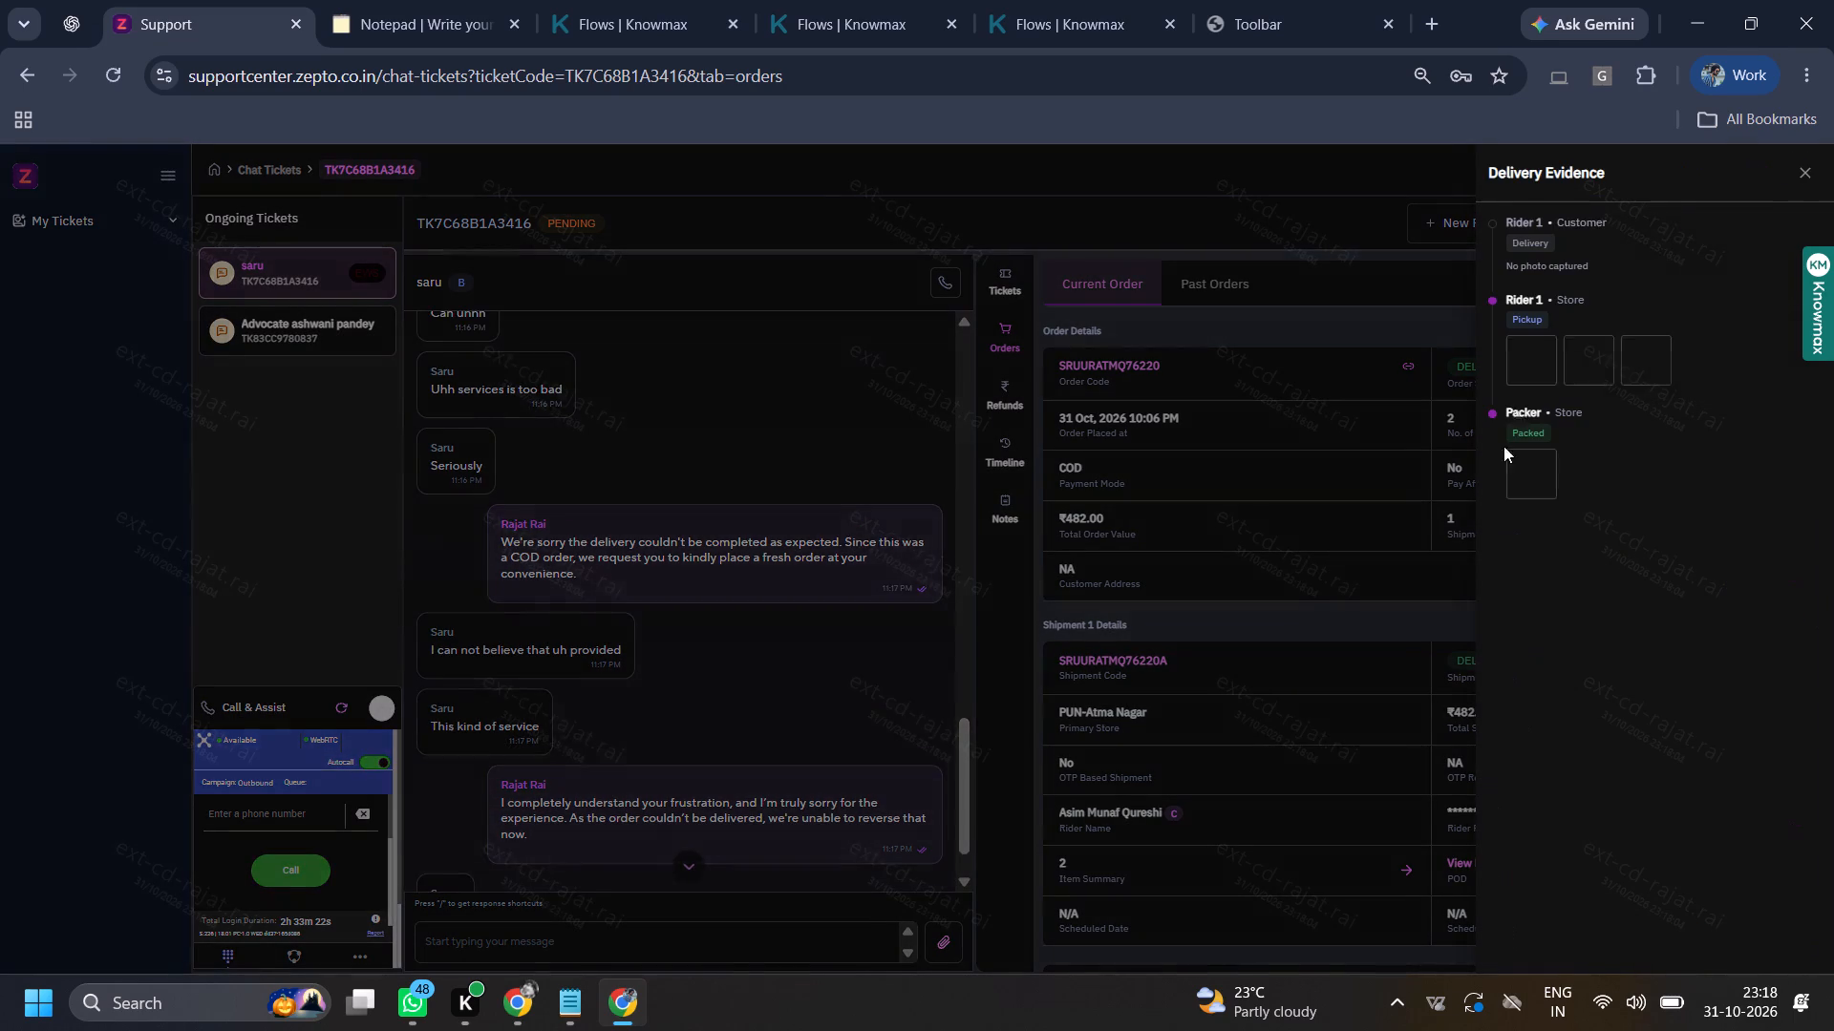
pyautogui.click(1526, 353)
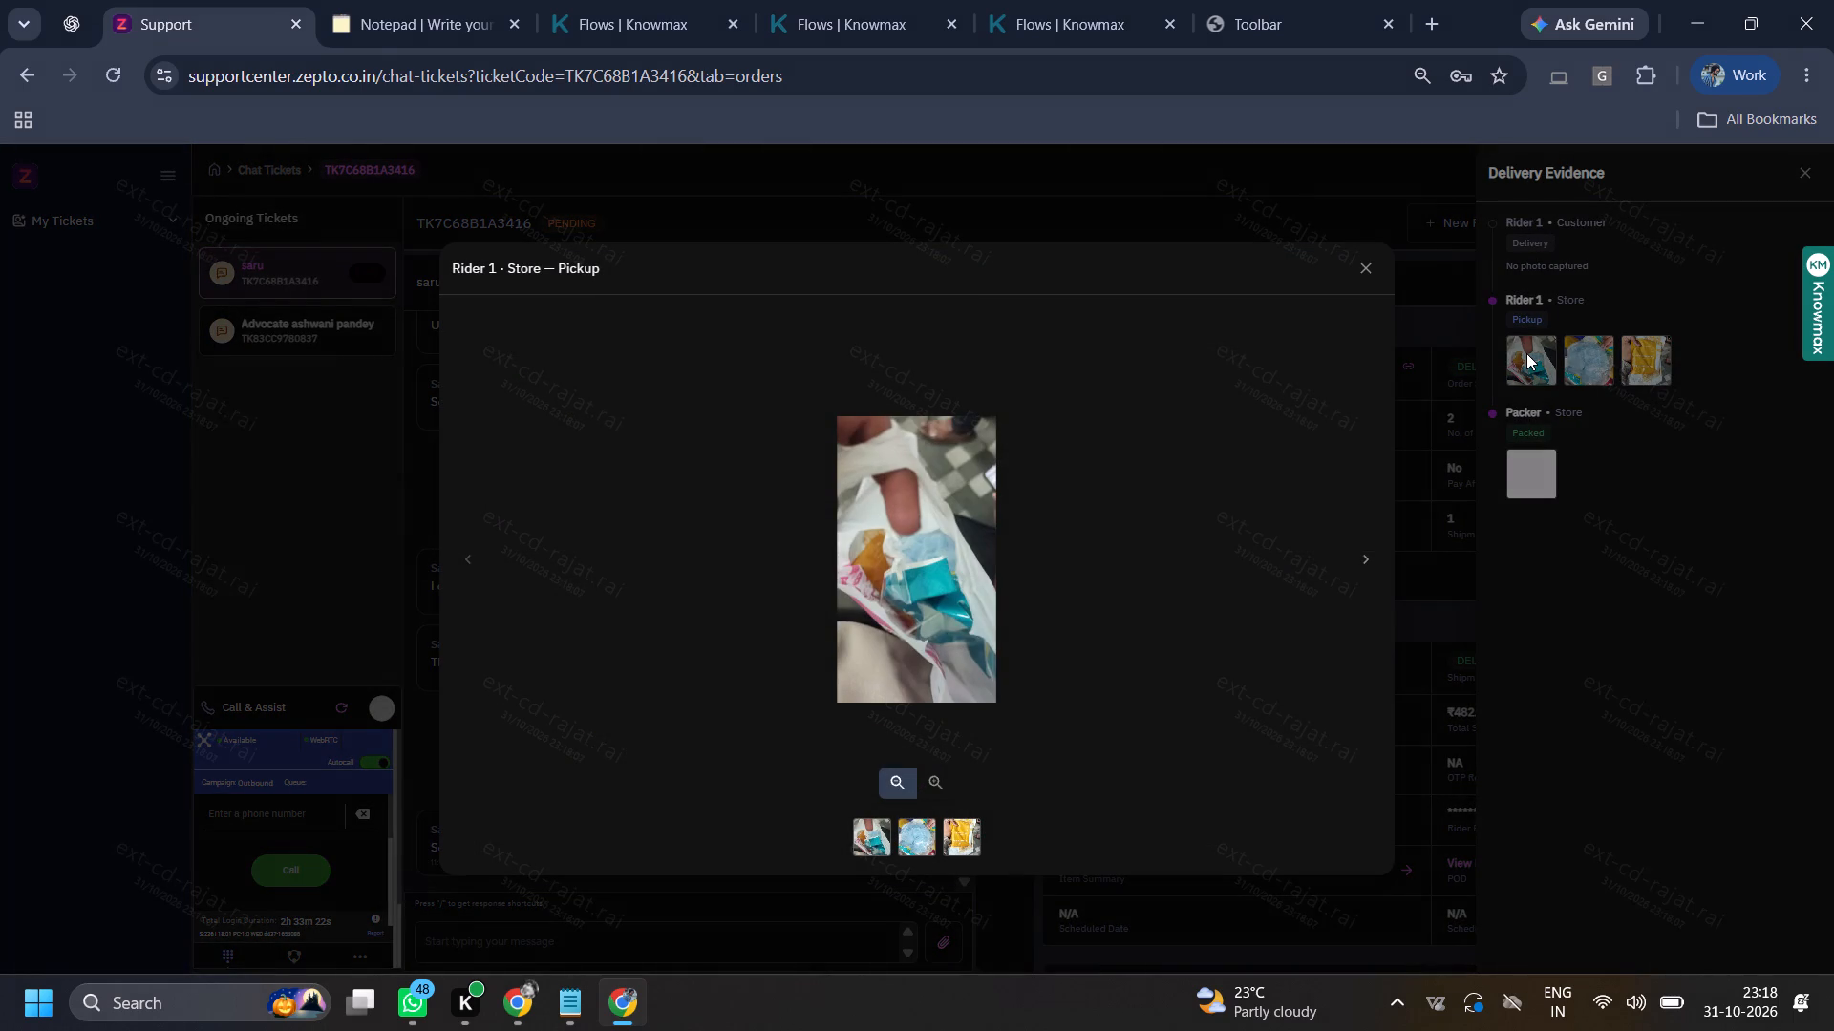
pyautogui.click(1526, 353)
pyautogui.click(1586, 355)
pyautogui.click(1586, 355)
pyautogui.click(1633, 364)
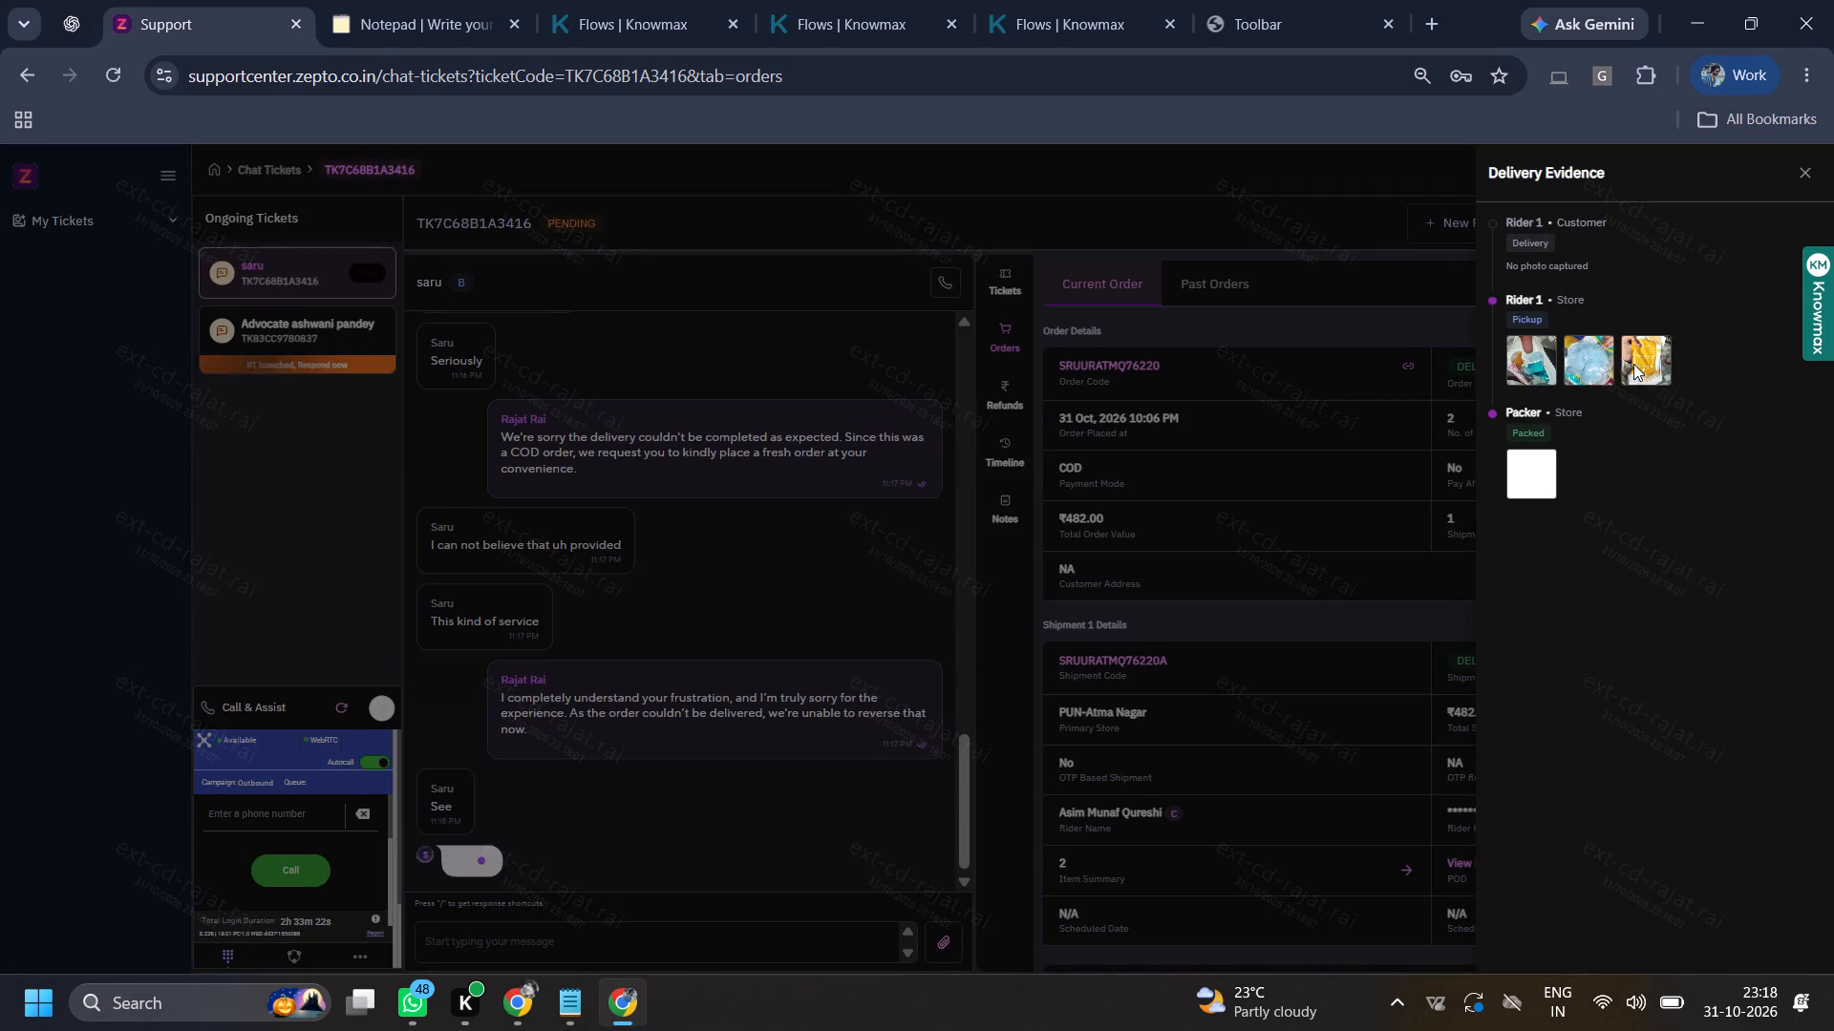
pyautogui.click(1633, 364)
pyautogui.click(1352, 494)
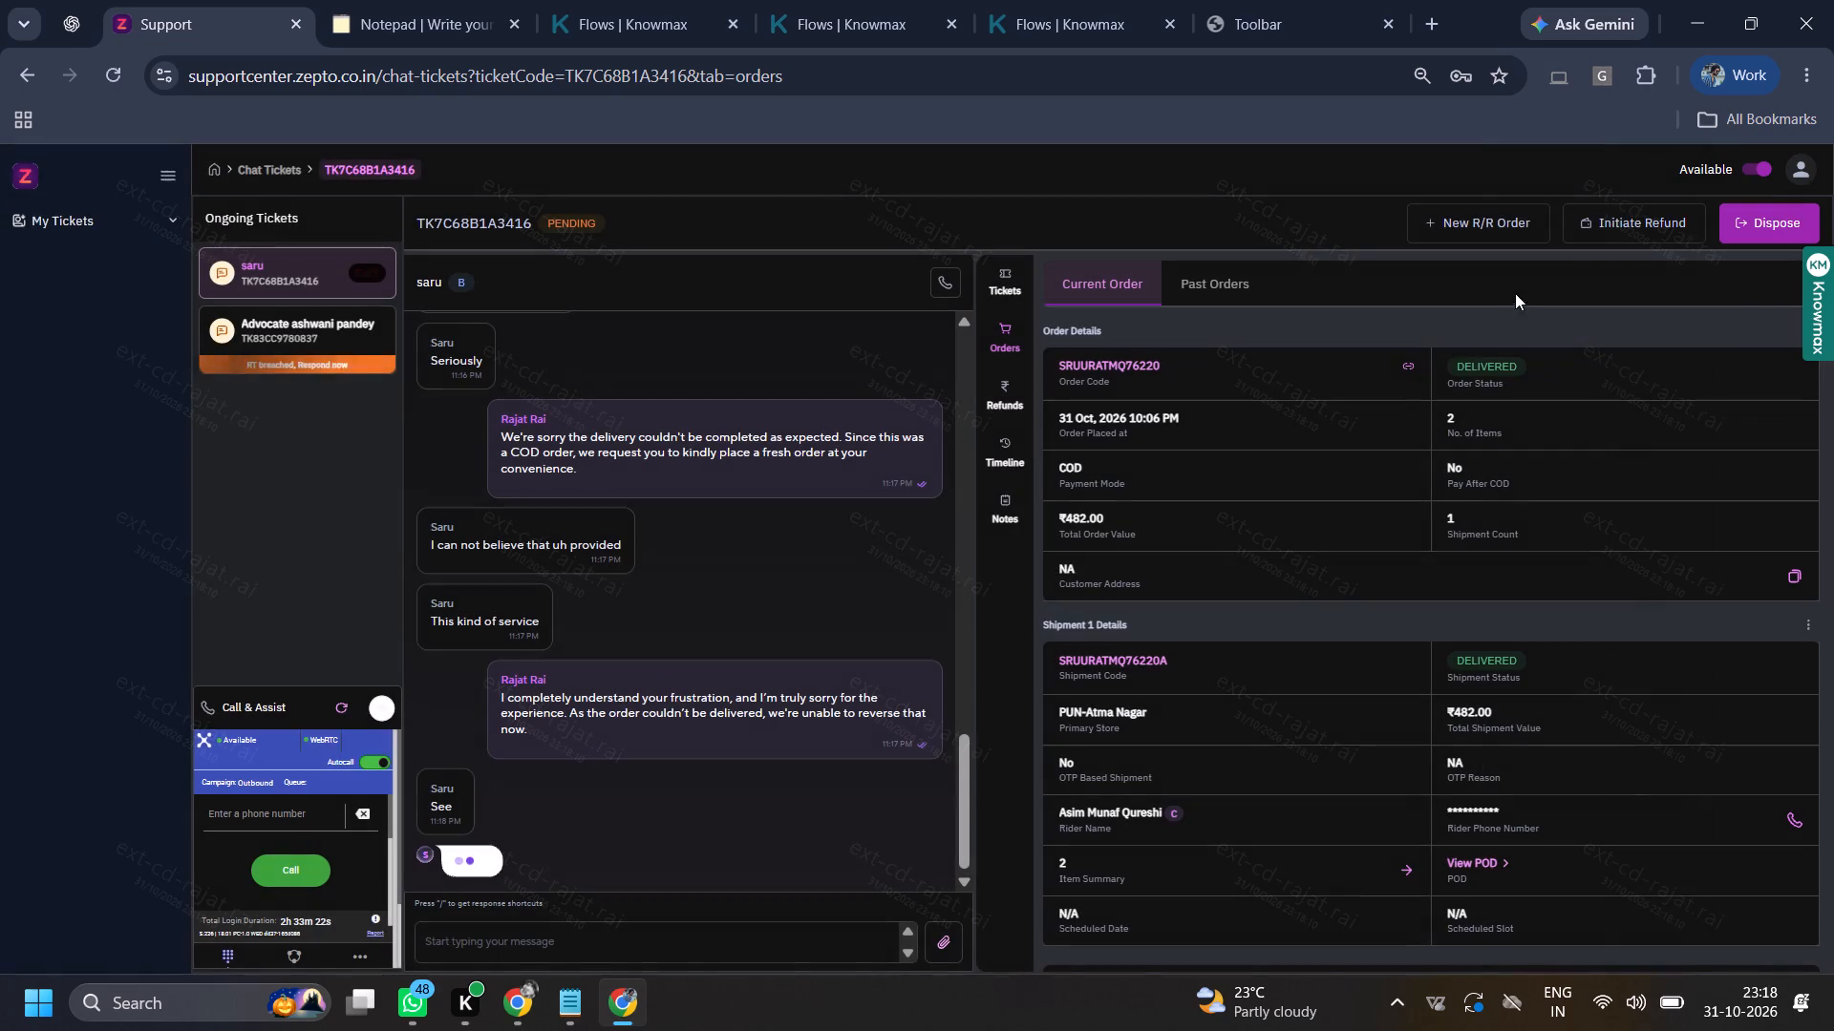
pyautogui.click(1621, 222)
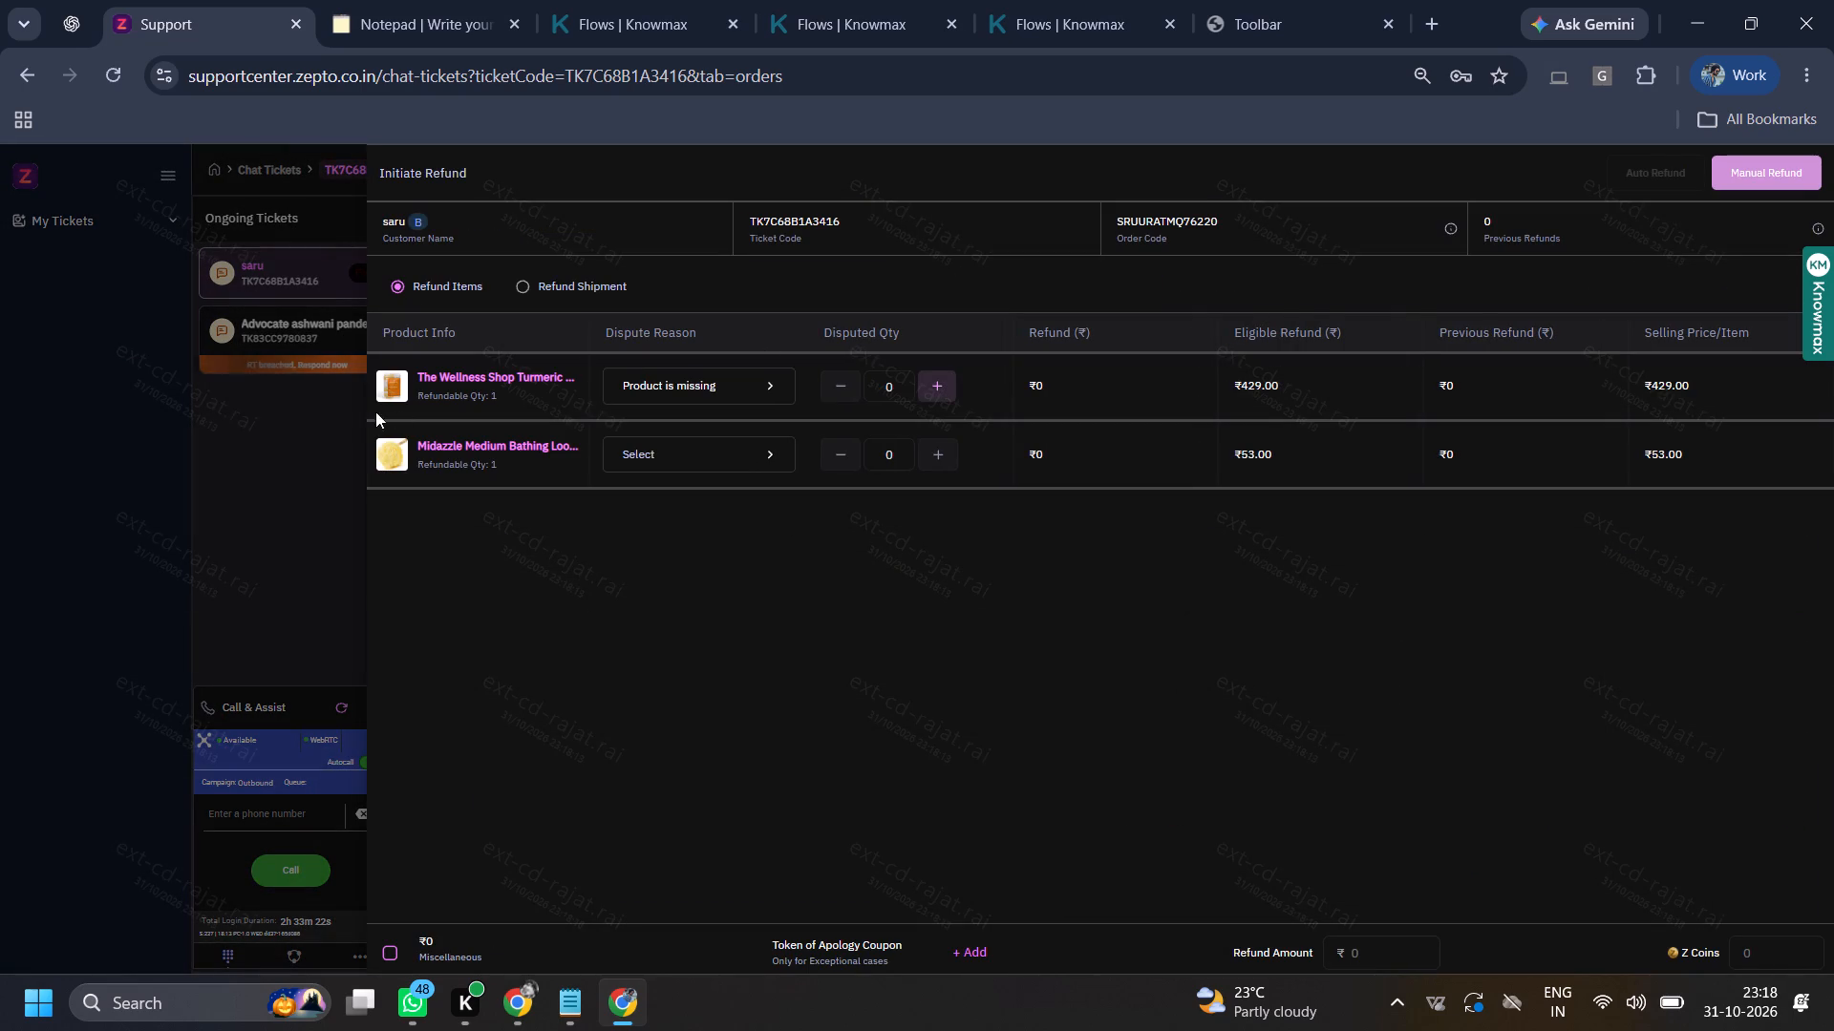
pyautogui.click(388, 373)
pyautogui.click(391, 386)
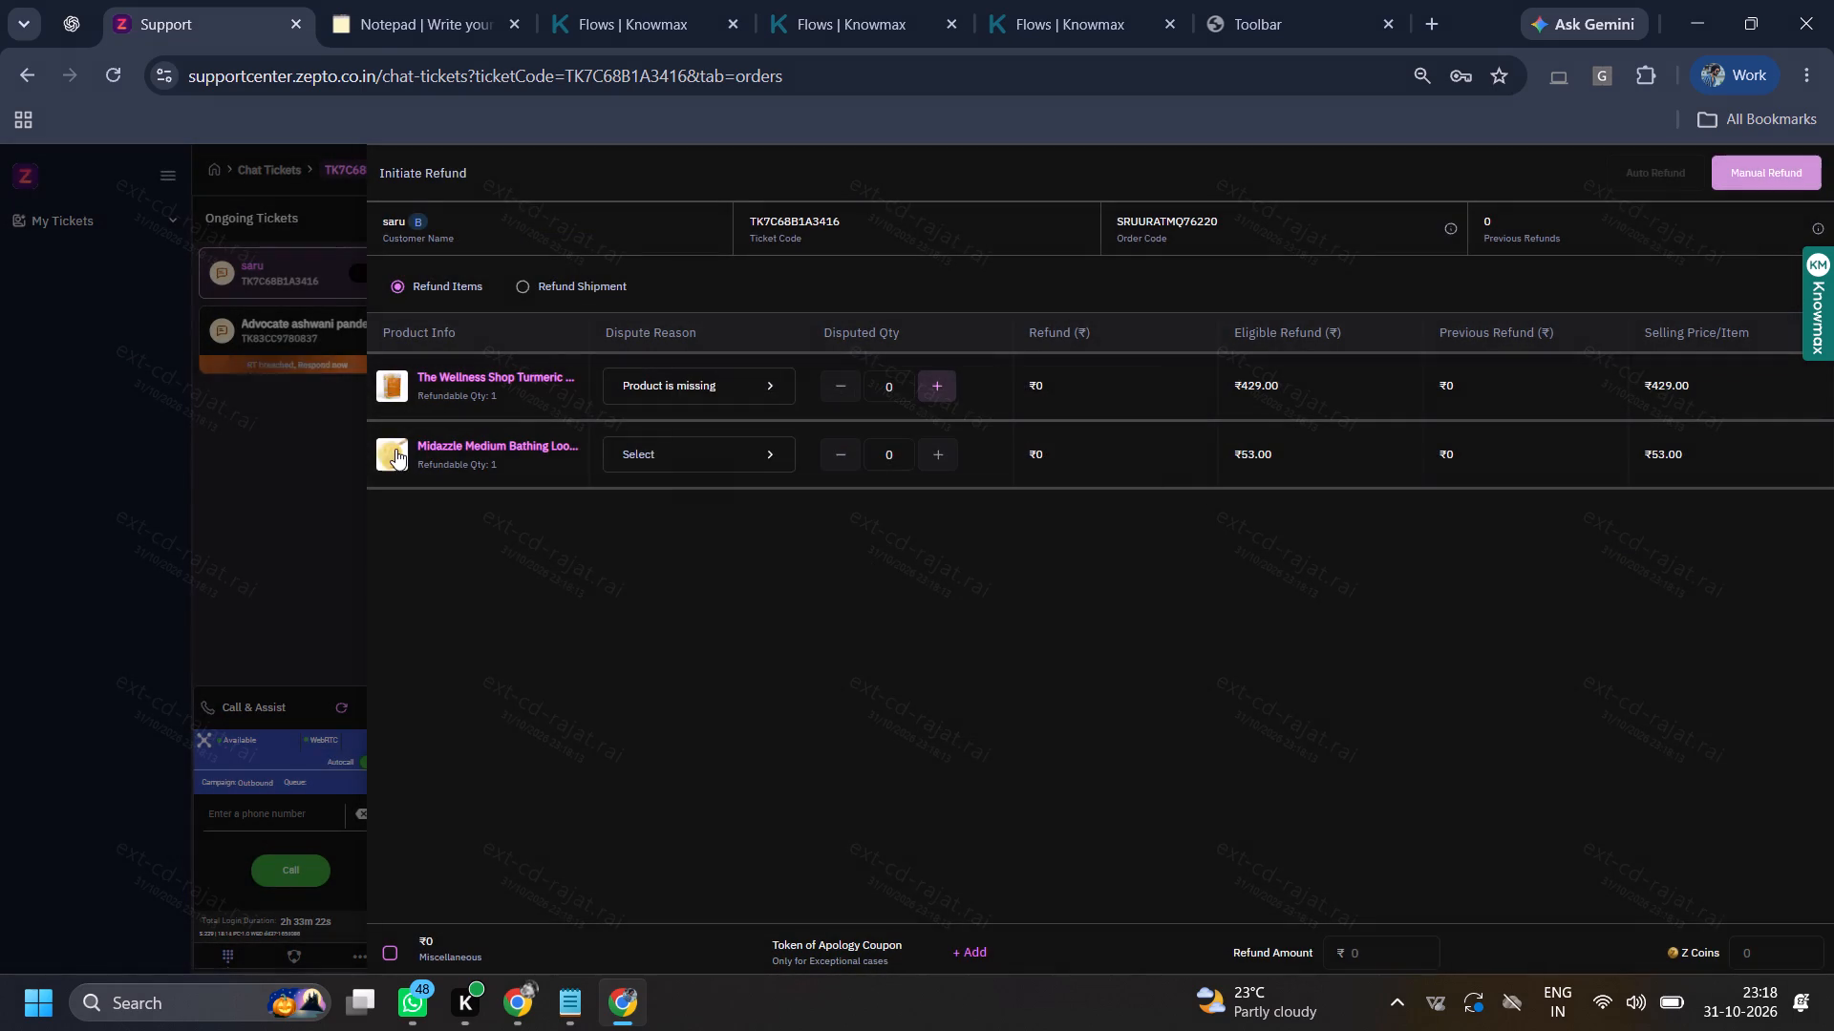
pyautogui.click(395, 449)
pyautogui.click(395, 449)
pyautogui.click(55, 524)
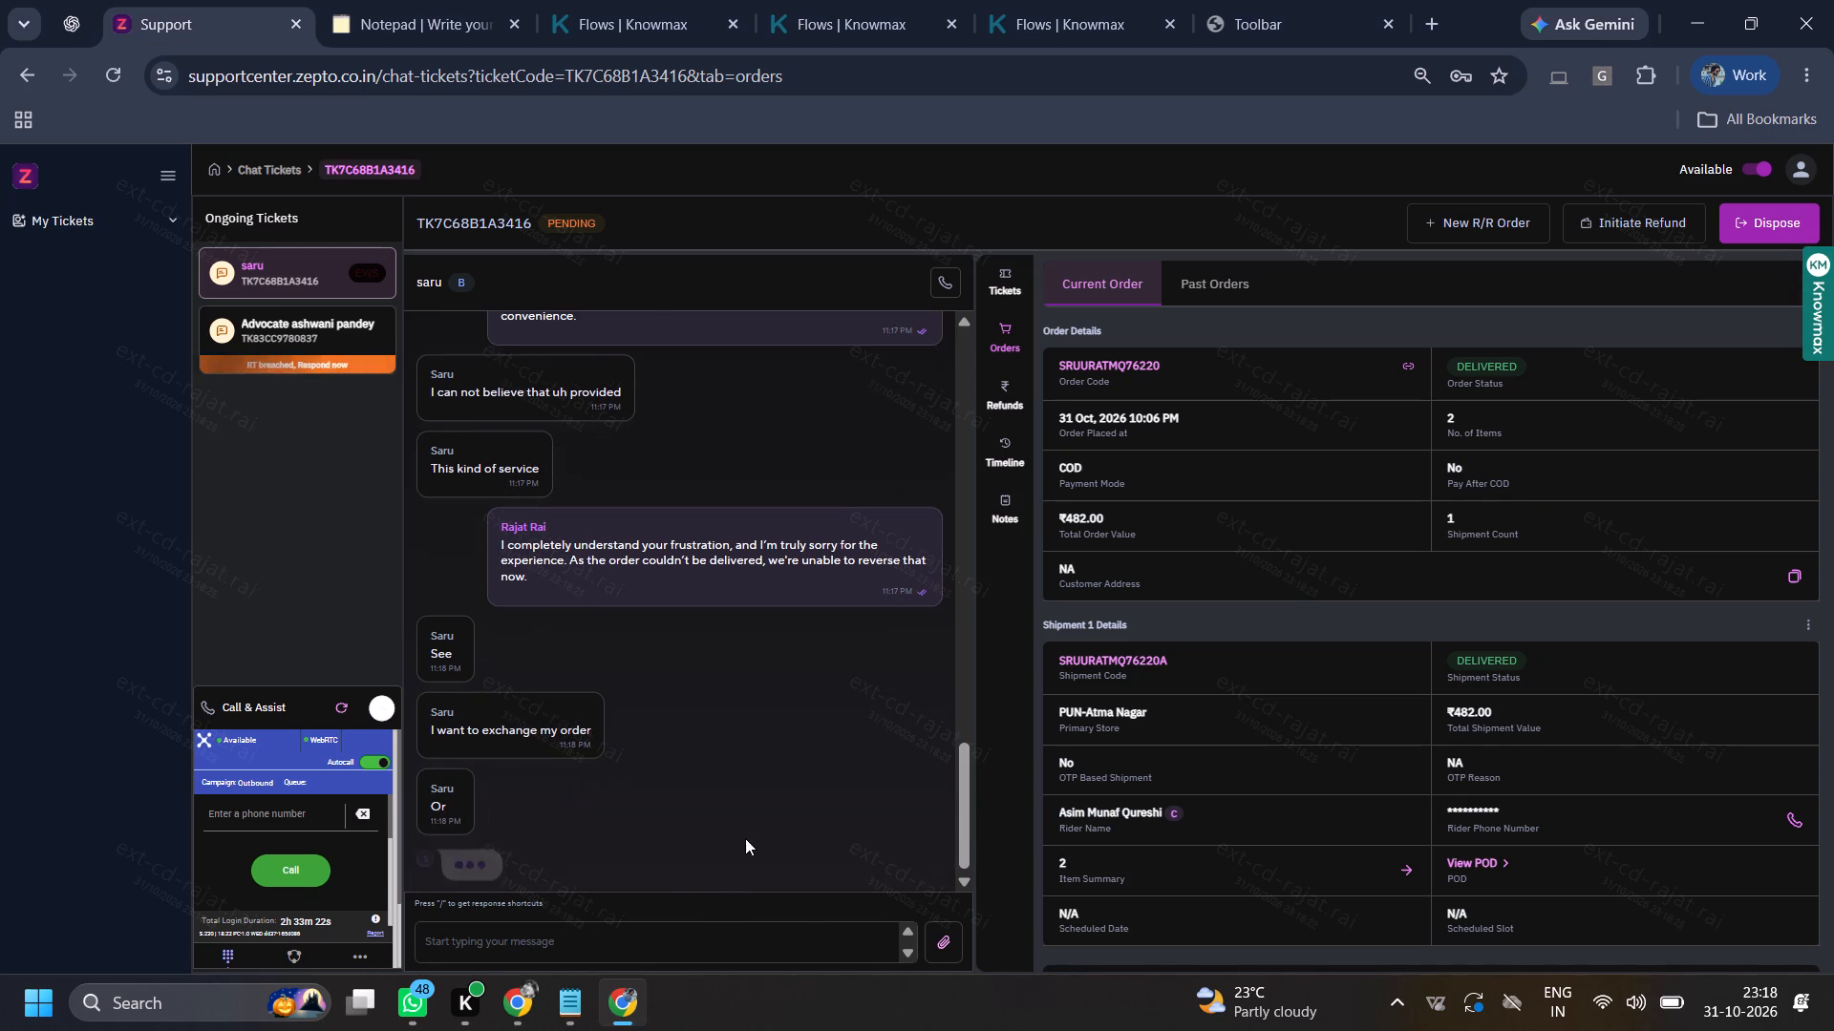
pyautogui.moveTo(840, 0); pyautogui.dragTo(866, 15)
pyautogui.scroll(-4, 453, 630)
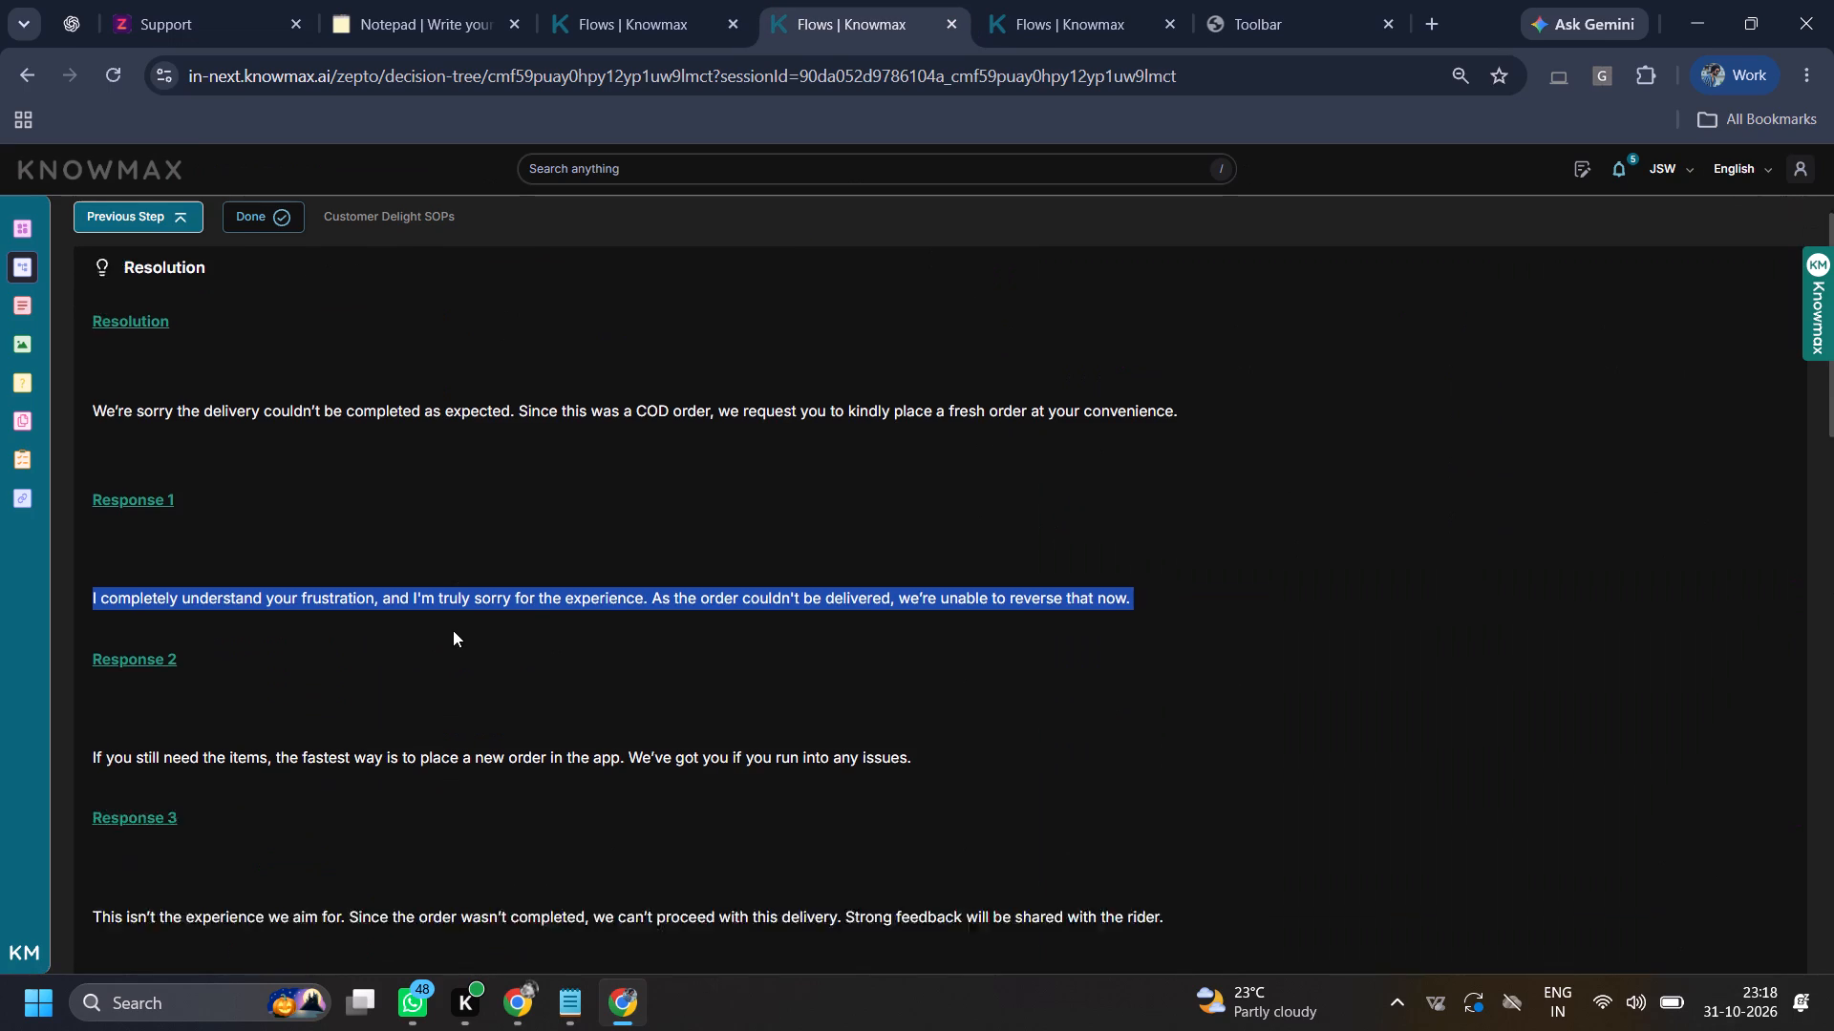
pyautogui.keyDown('ctrl'); pyautogui.tripleClick(577, 350); pyautogui.keyUp('ctrl')
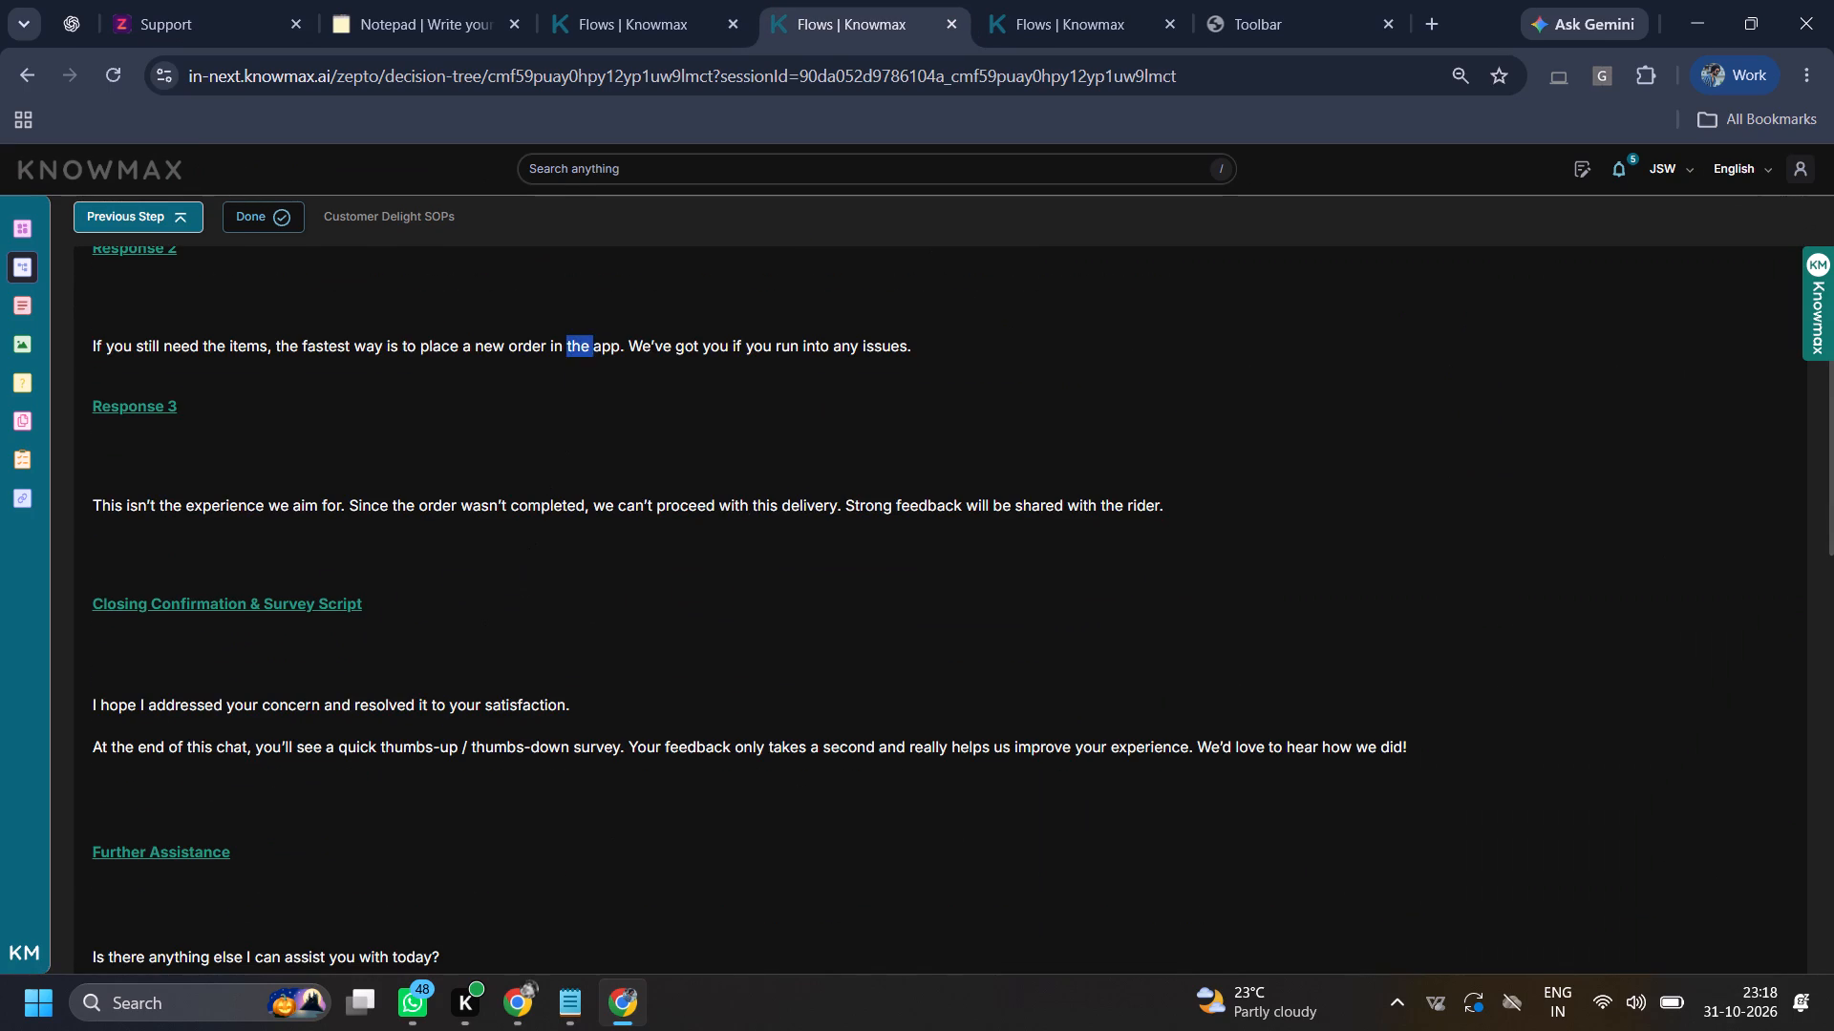
pyautogui.hotkey('ctrl', 'c')
pyautogui.click(162, 0)
pyautogui.keyDown('ctrl'); pyautogui.click(742, 954); pyautogui.keyUp('ctrl')
pyautogui.hotkey('ctrl', 'v')
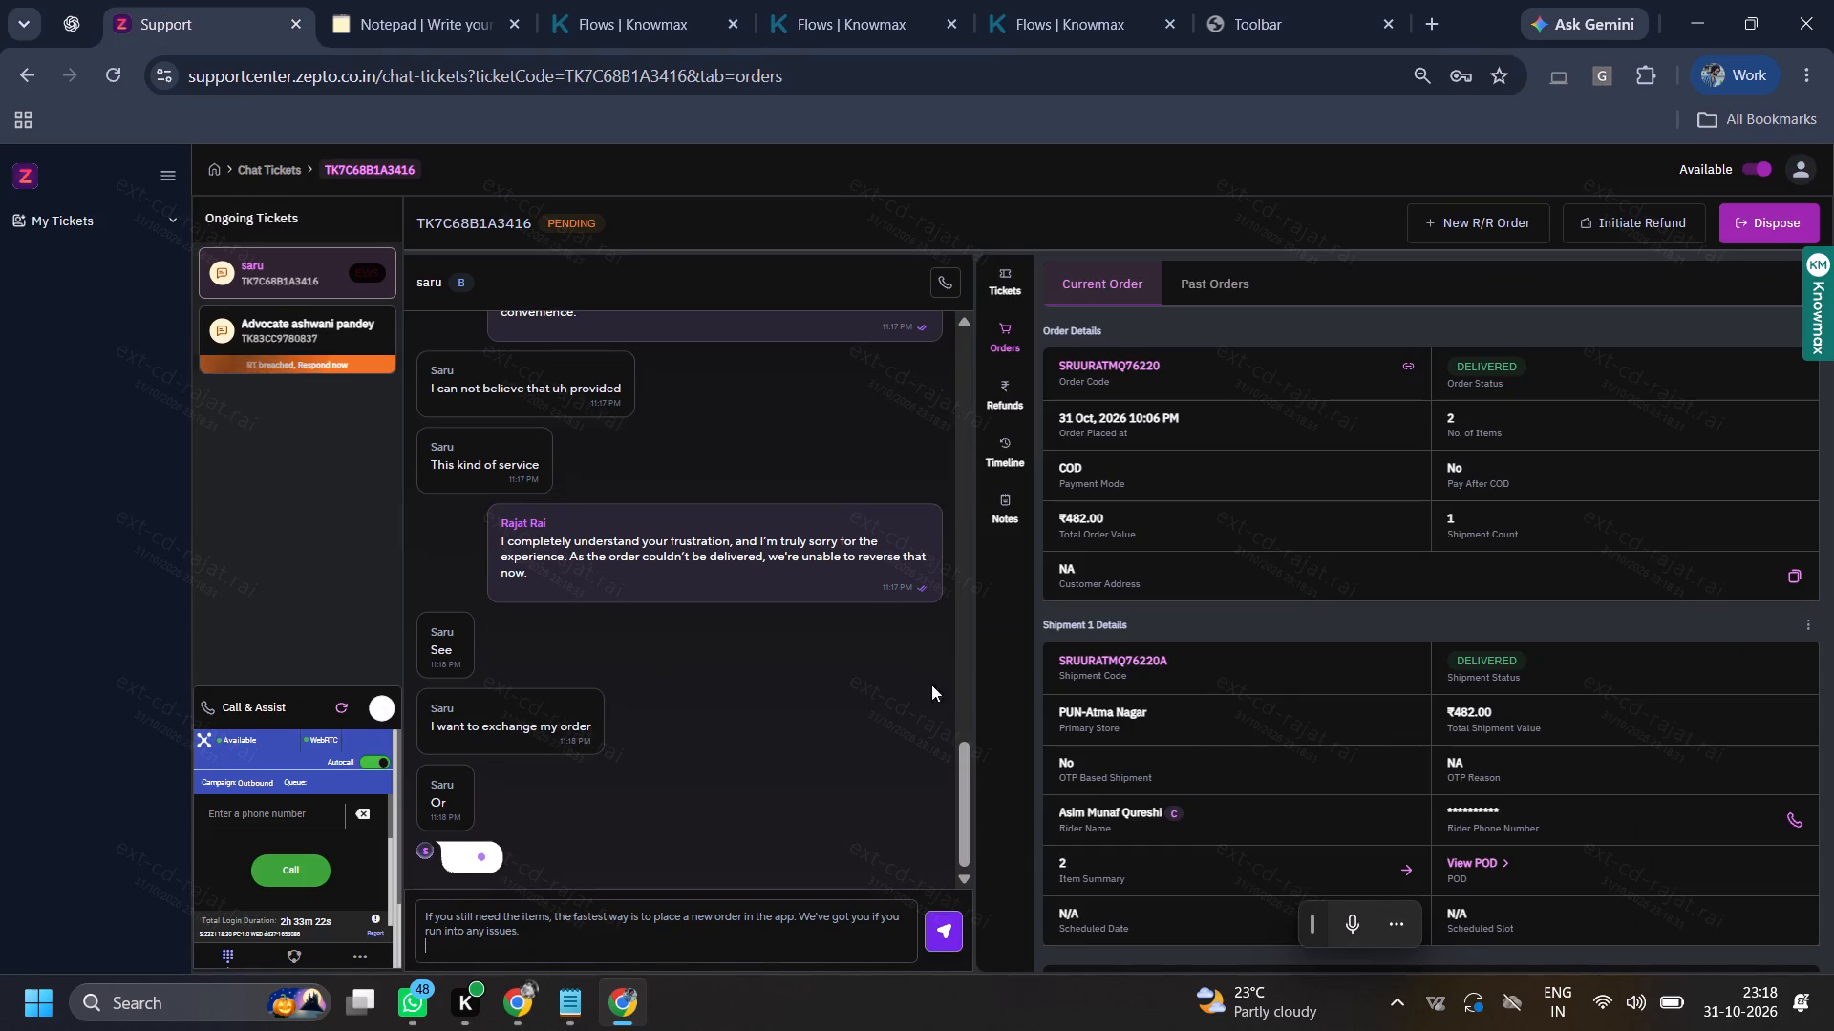
pyautogui.moveTo(821, 6); pyautogui.dragTo(818, 18)
pyautogui.scroll(-2, 341, 872)
pyautogui.keyDown('ctrl'); pyautogui.tripleClick(412, 903); pyautogui.keyUp('ctrl')
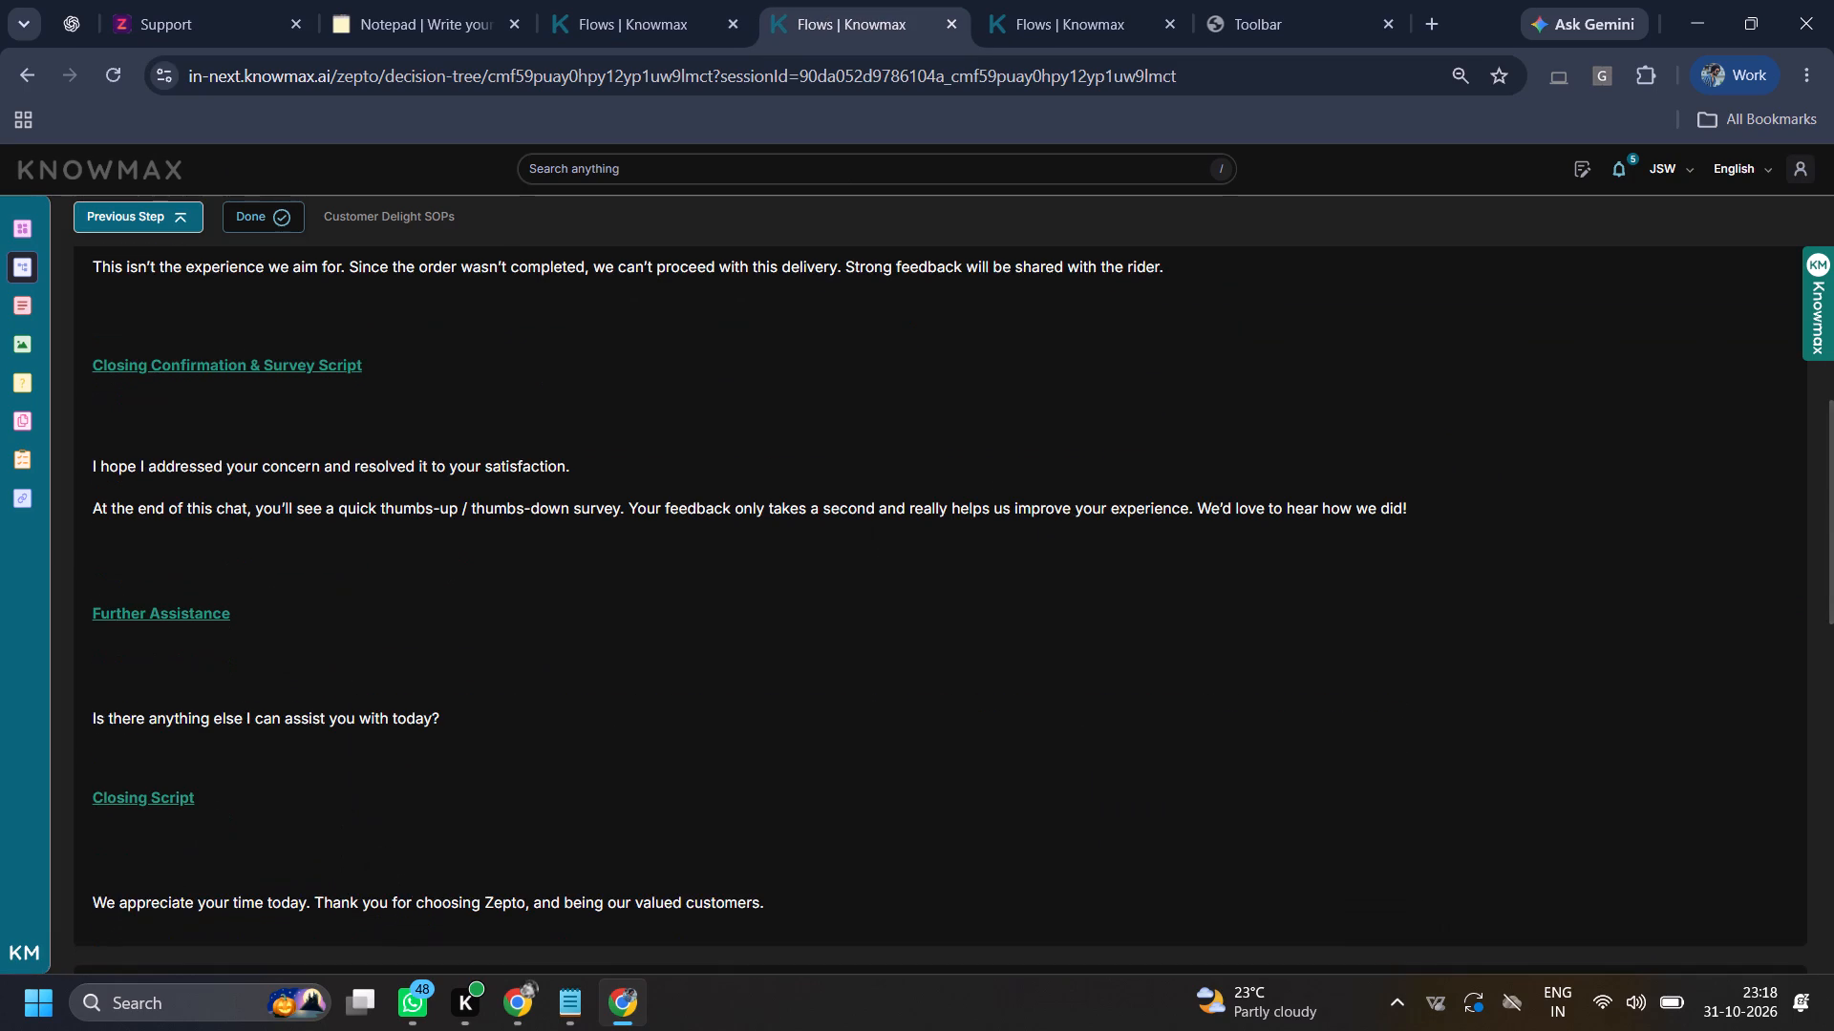
pyautogui.hotkey('ctrl', 'c')
pyautogui.click(282, 238)
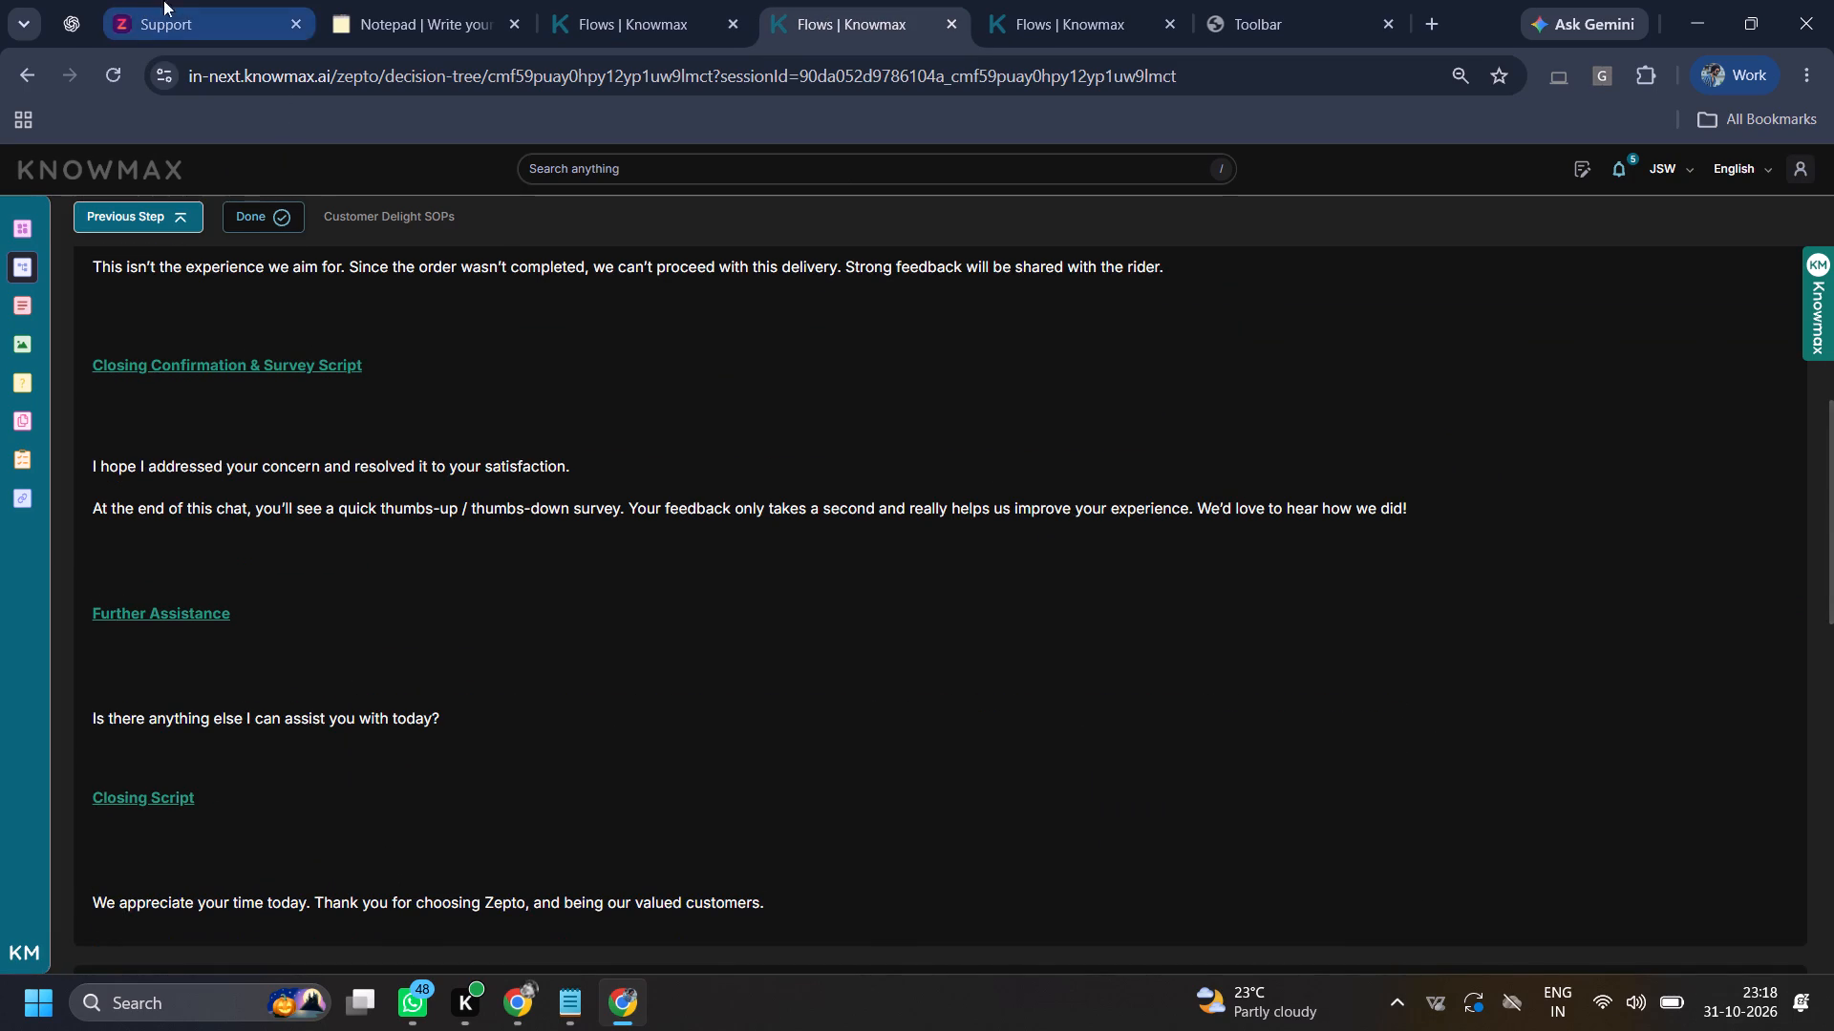
pyautogui.click(177, 0)
pyautogui.keyDown('ctrl'); pyautogui.click(679, 947); pyautogui.keyUp('ctrl')
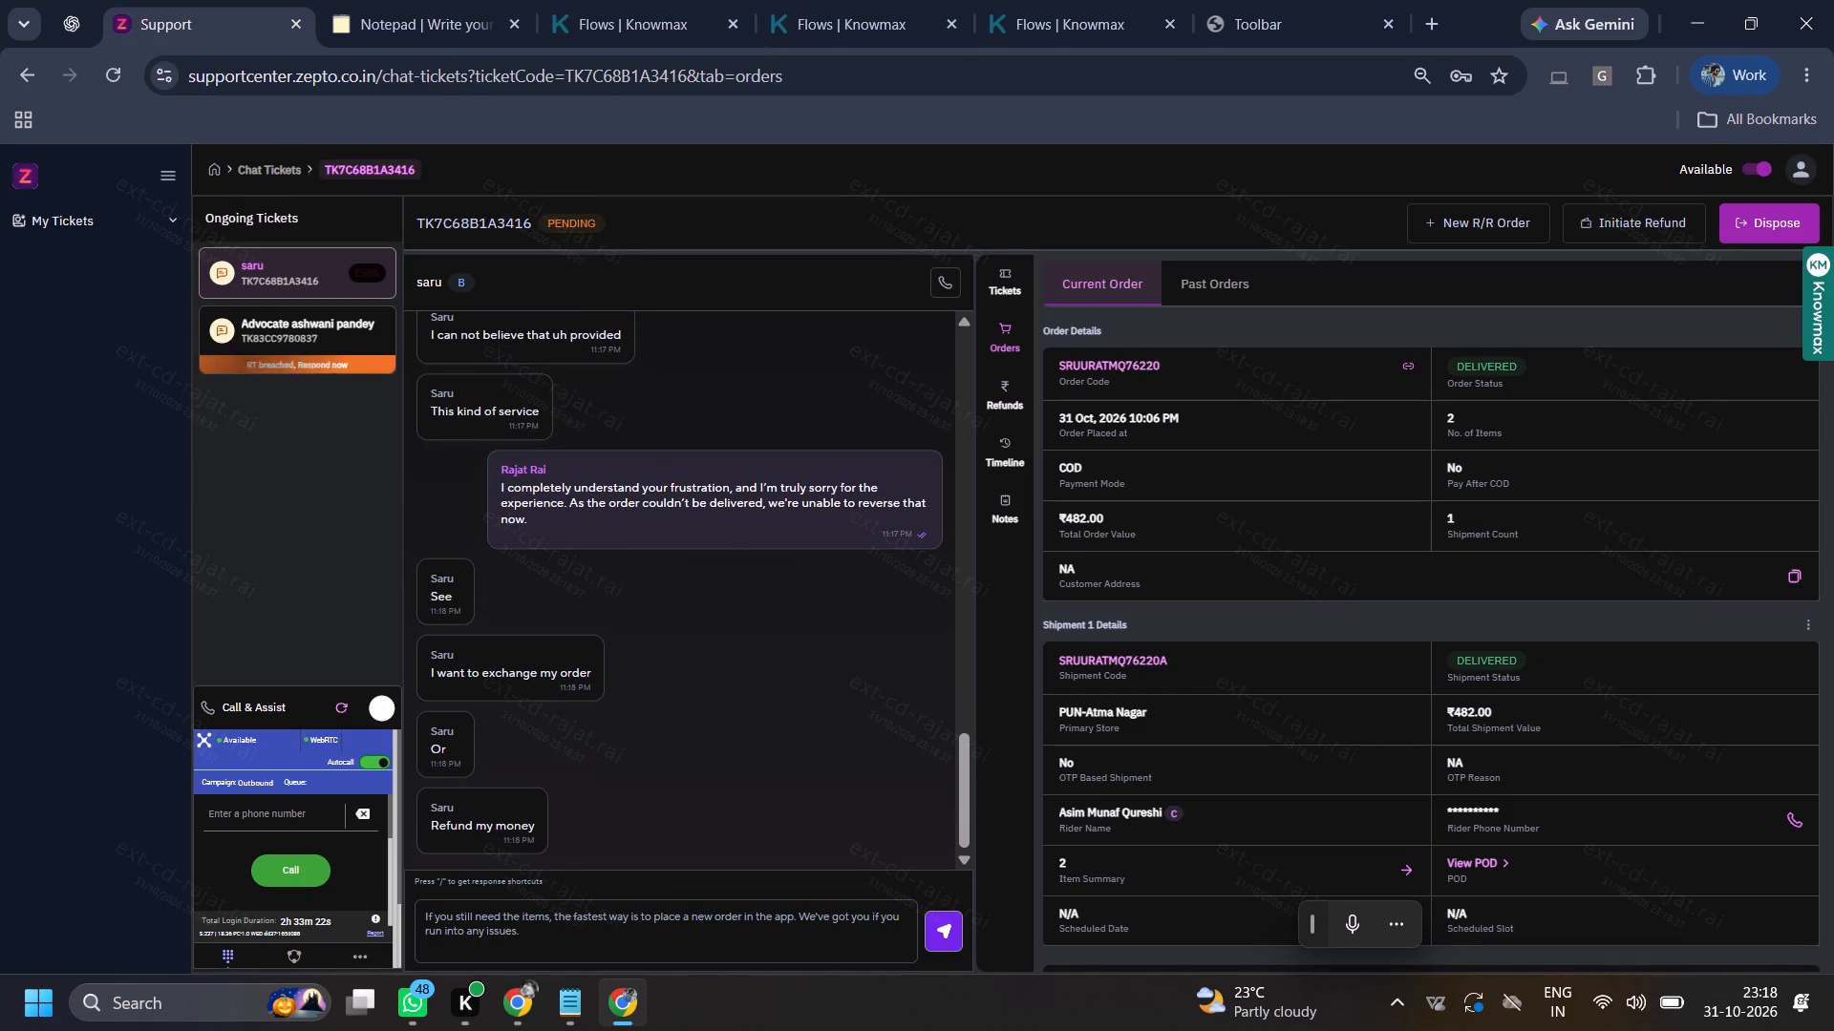
pyautogui.hotkey('ctrl', 'Return')
pyautogui.hotkey('ctrl', 'v')
pyautogui.hotkey('ctrl', 'Return')
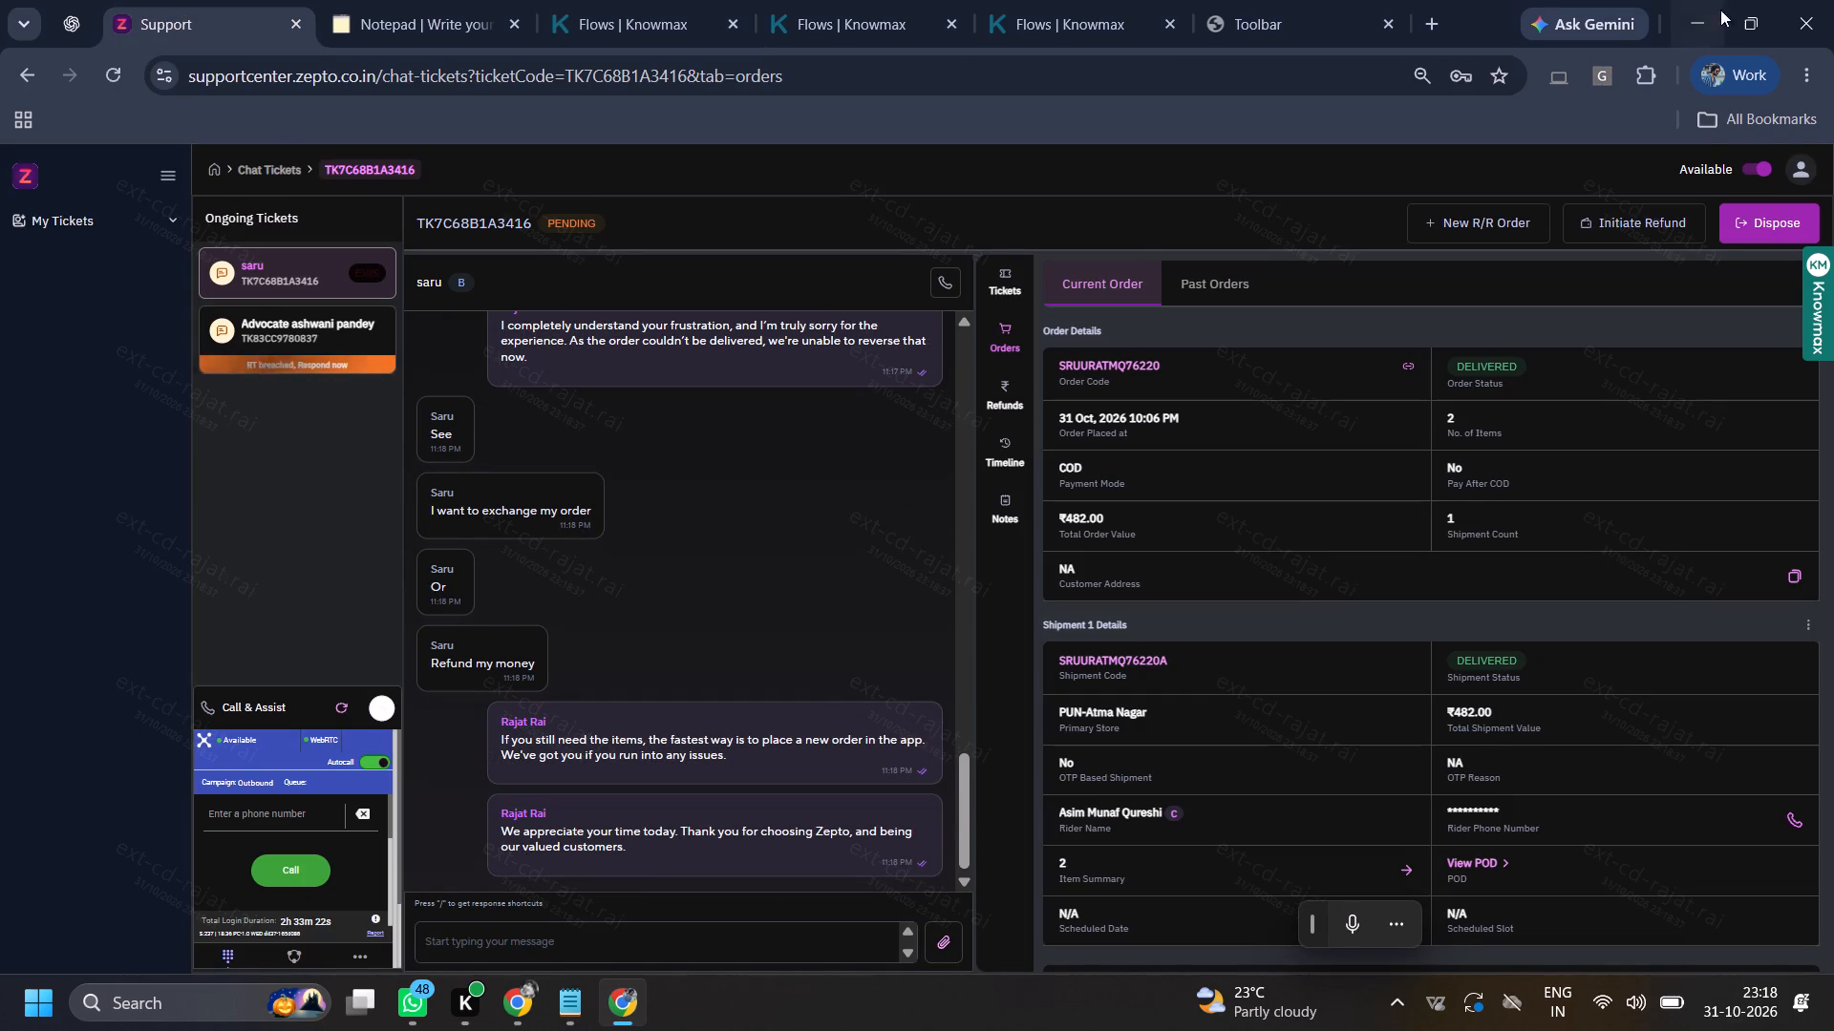
pyautogui.click(1778, 236)
pyautogui.click(1501, 225)
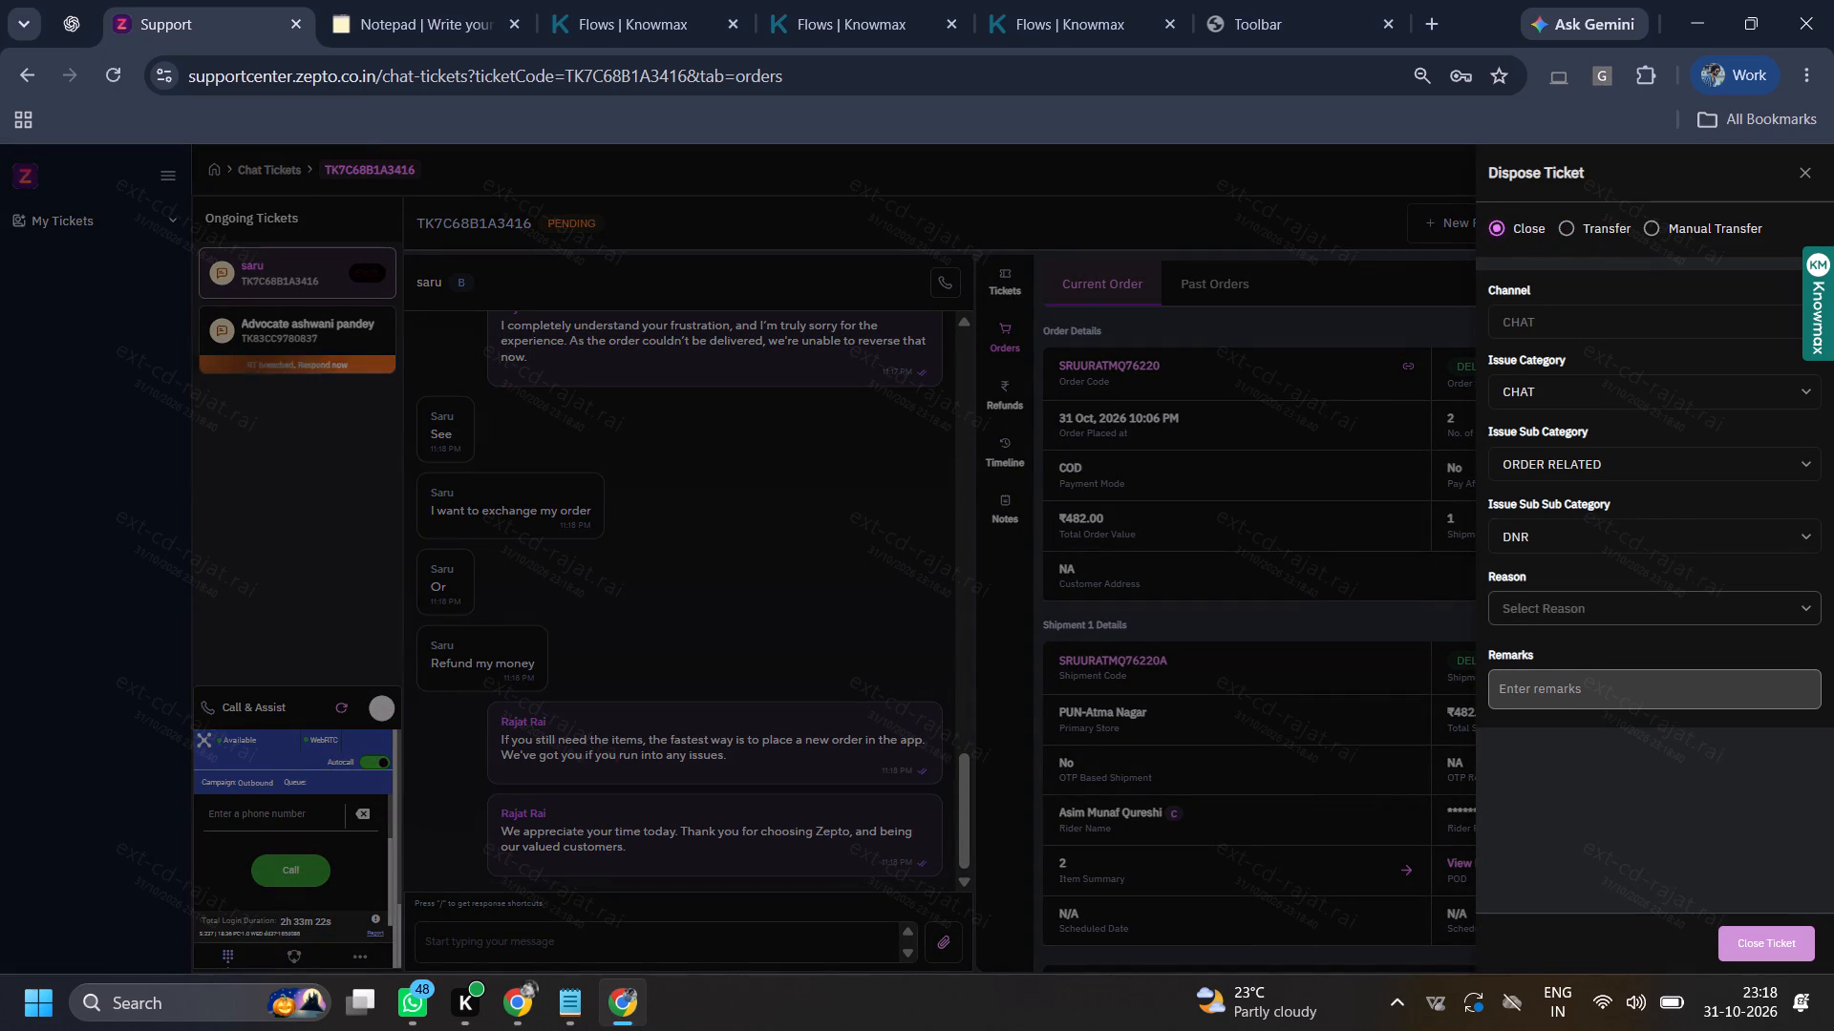
pyautogui.click(1656, 617)
pyautogui.write('oth')
pyautogui.click(1606, 691)
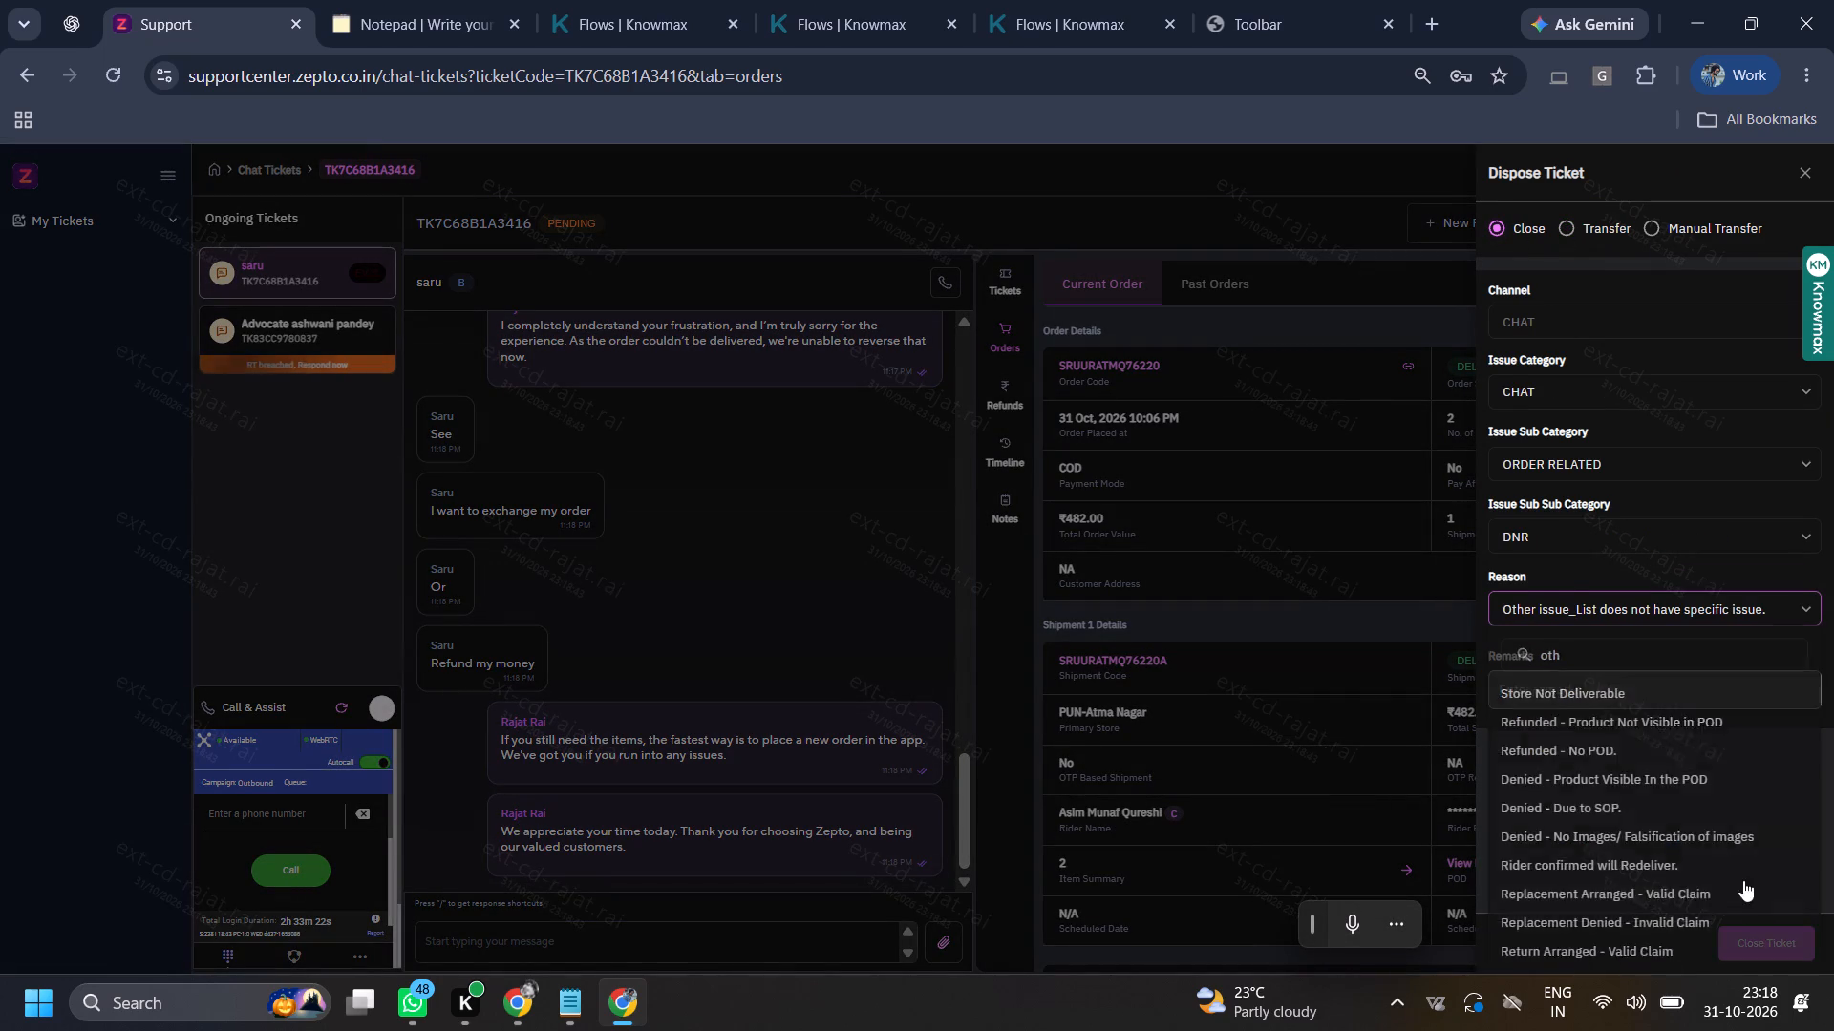
pyautogui.click(1764, 931)
pyautogui.click(1013, 636)
pyautogui.click(998, 618)
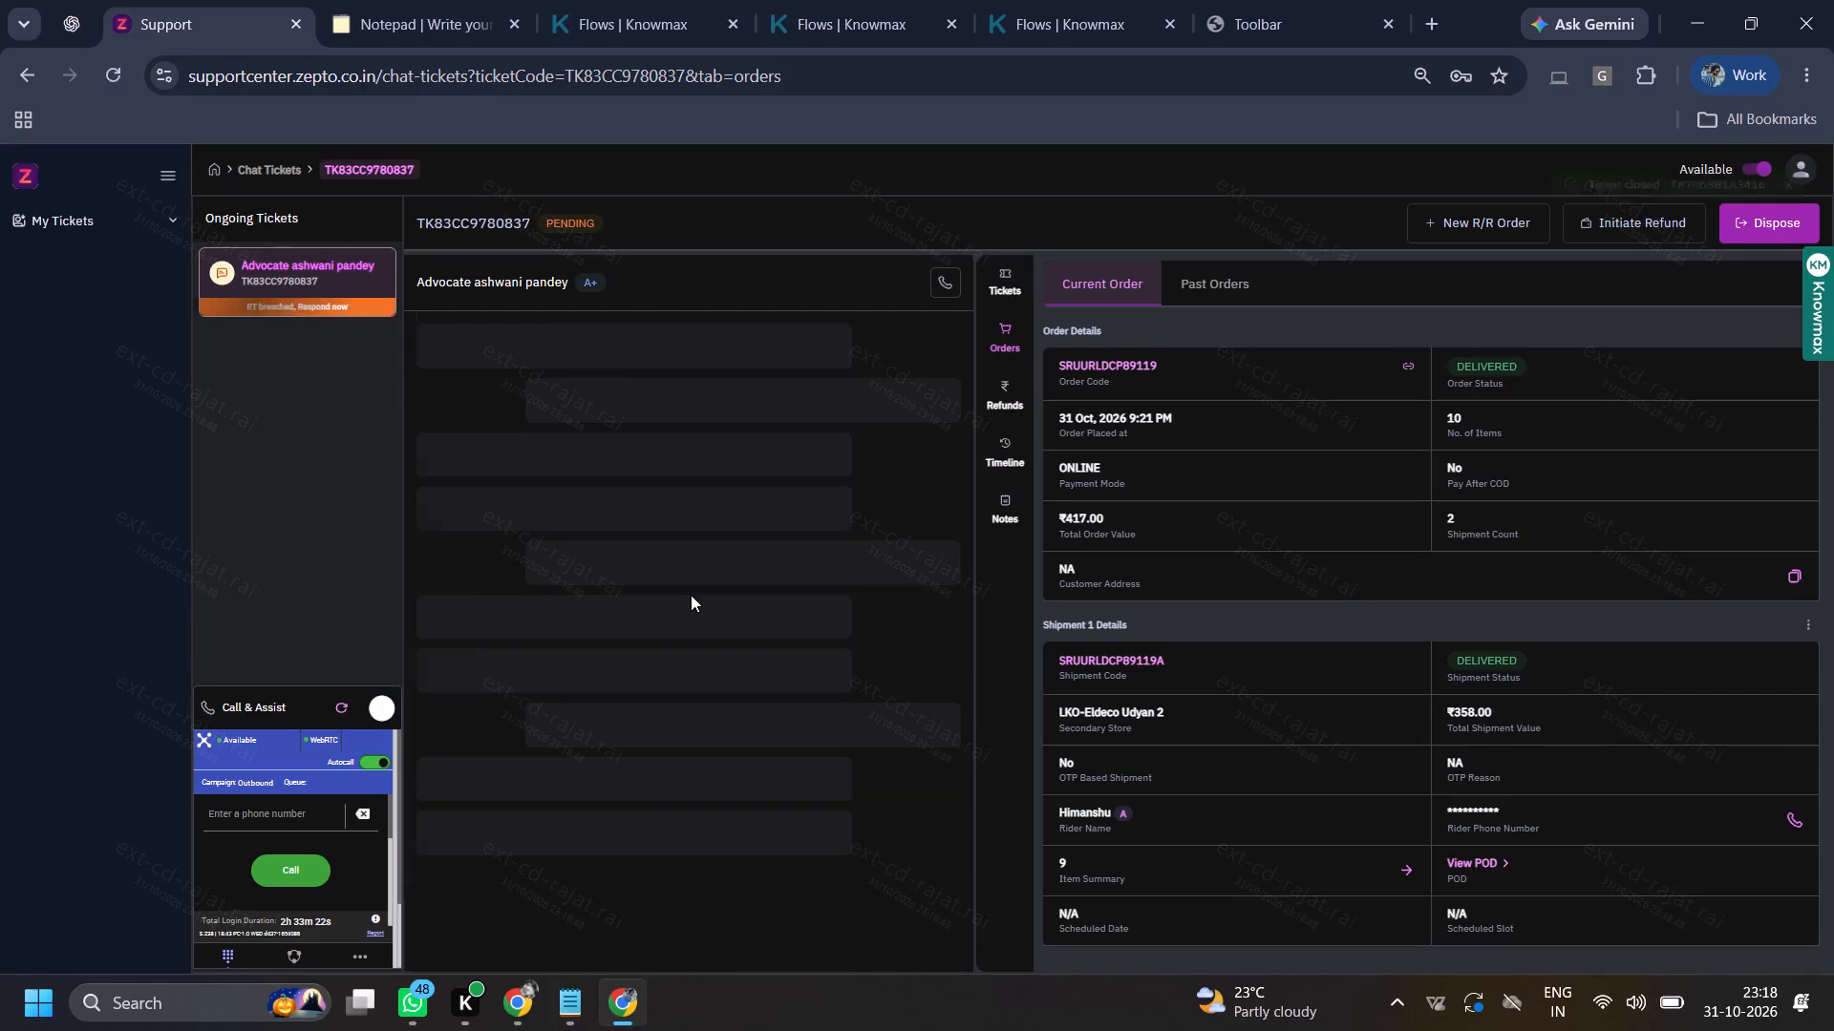
pyautogui.moveTo(627, 764); pyautogui.dragTo(999, 775)
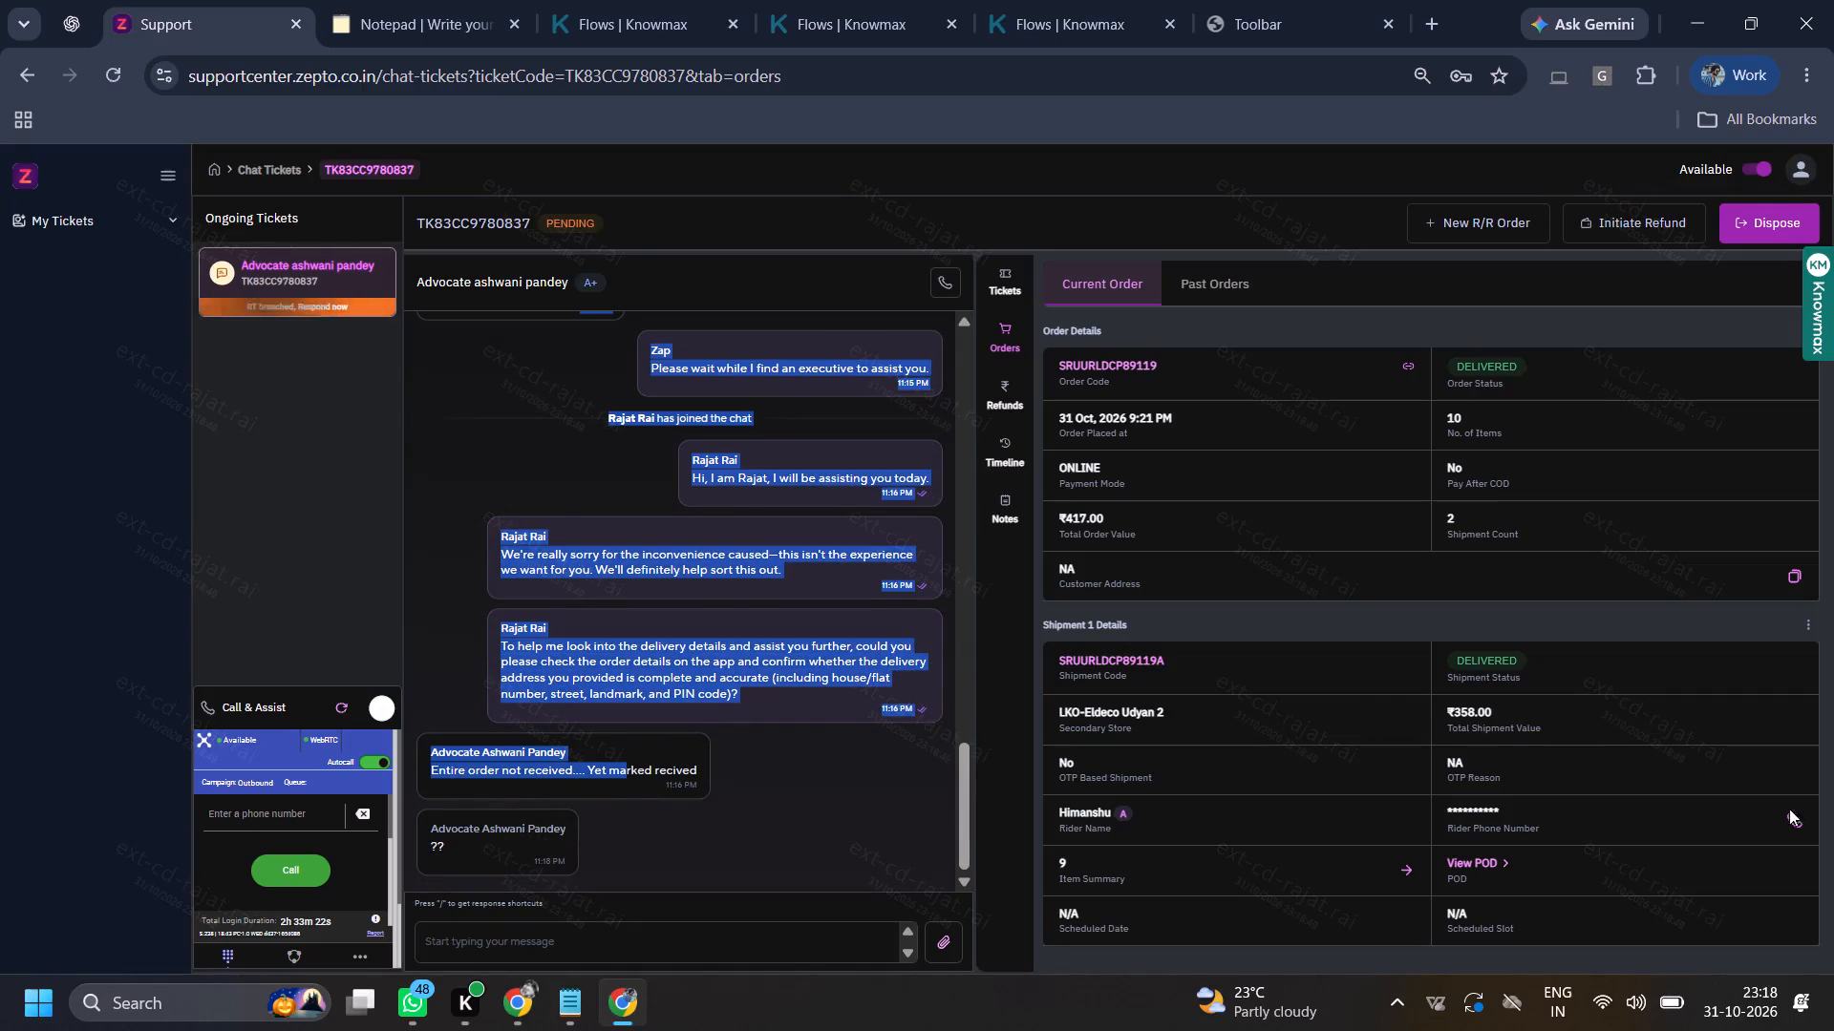
pyautogui.click(996, 288)
pyautogui.click(997, 332)
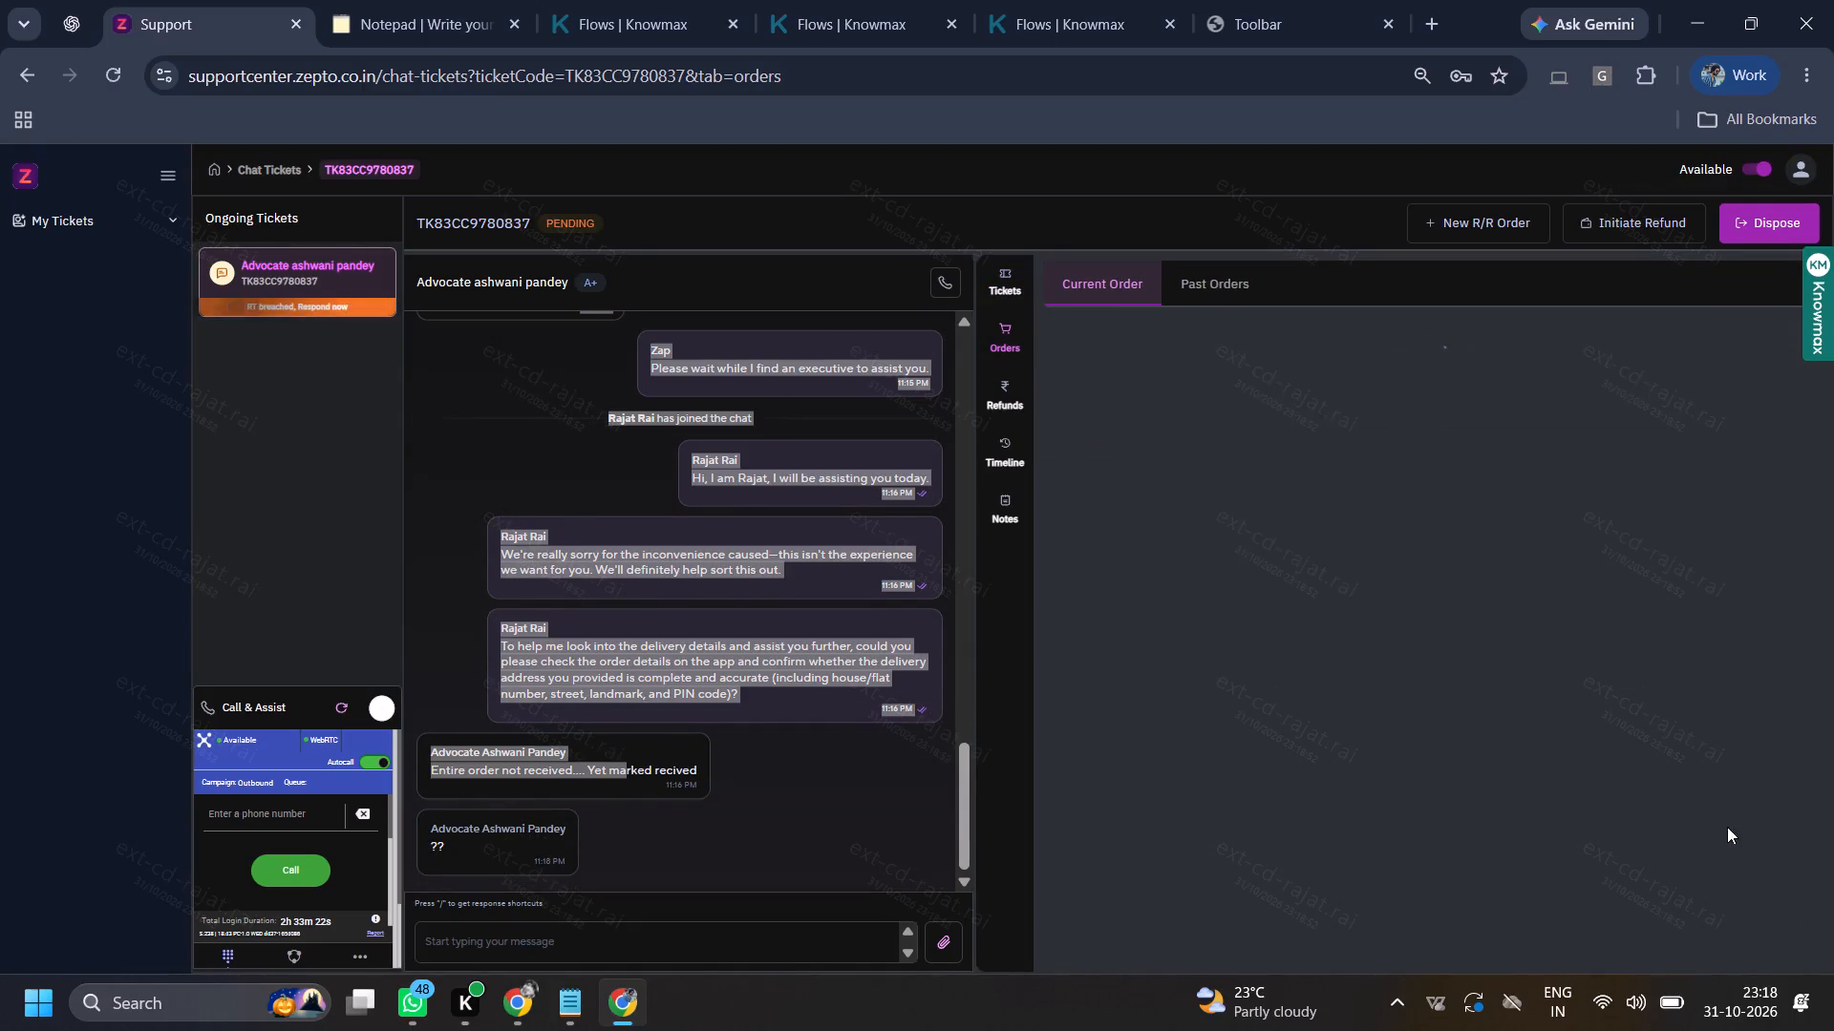
pyautogui.click(1795, 820)
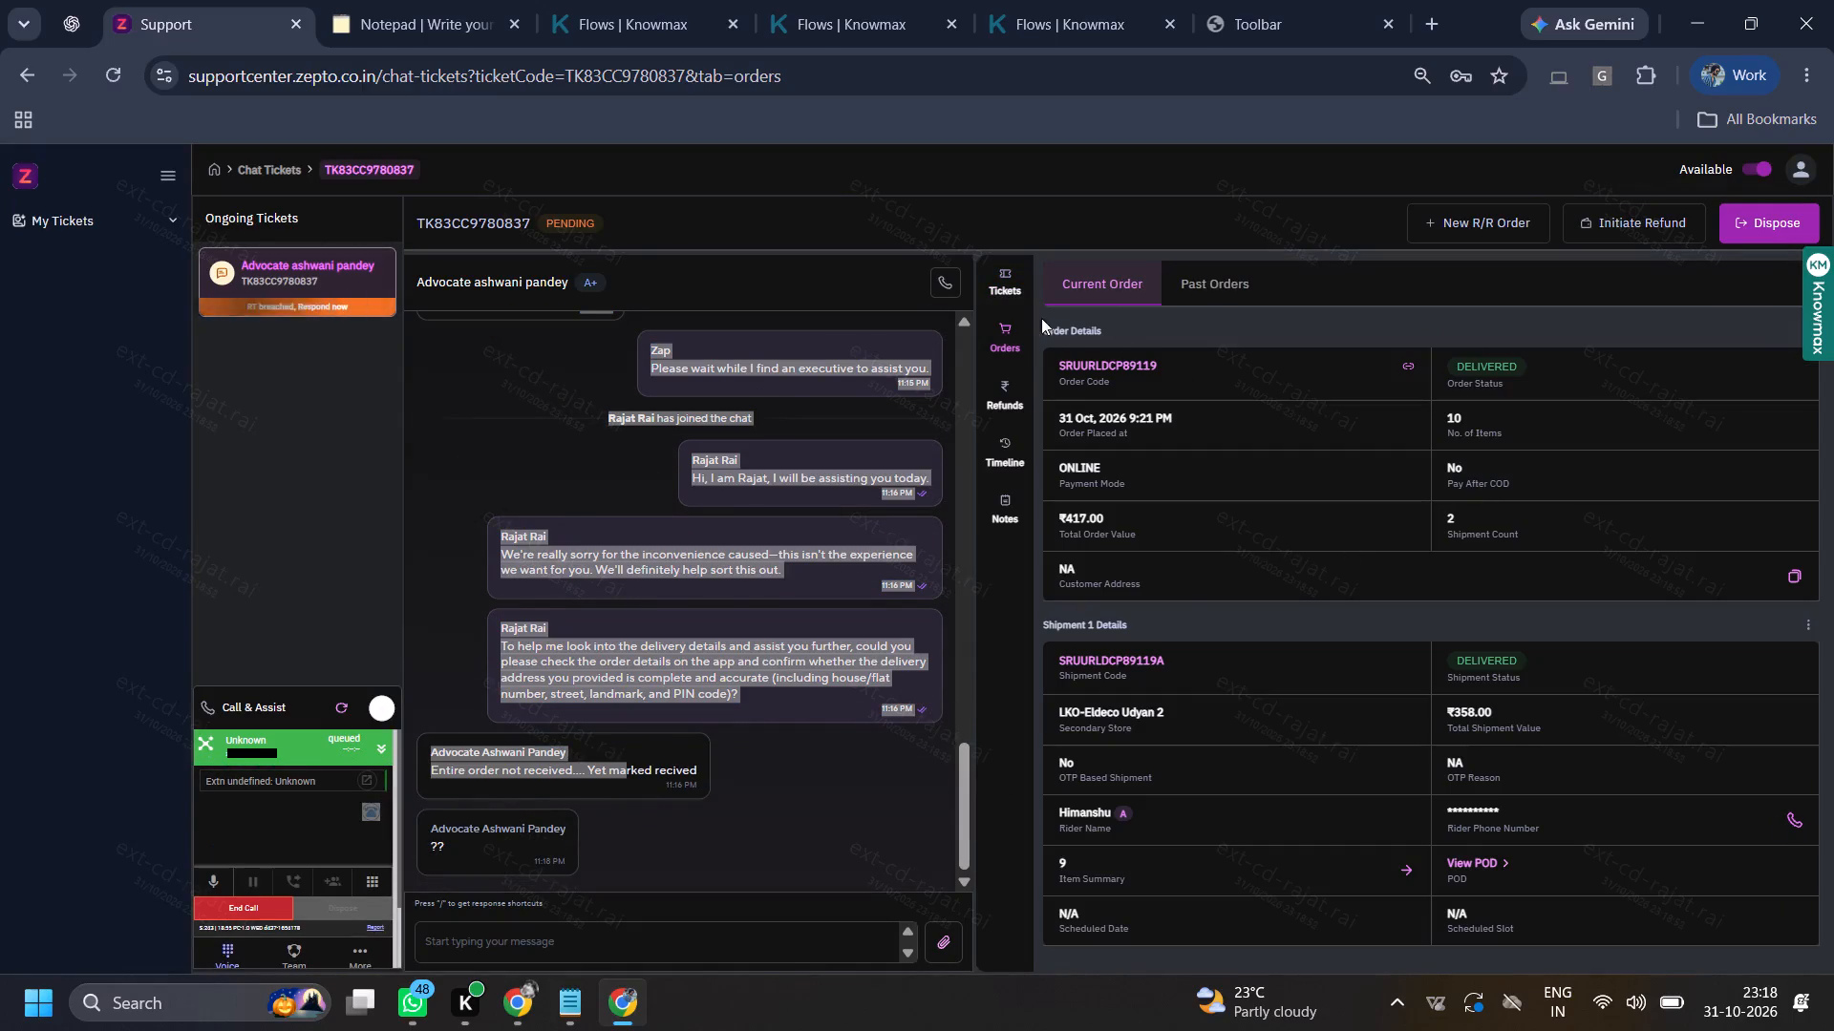
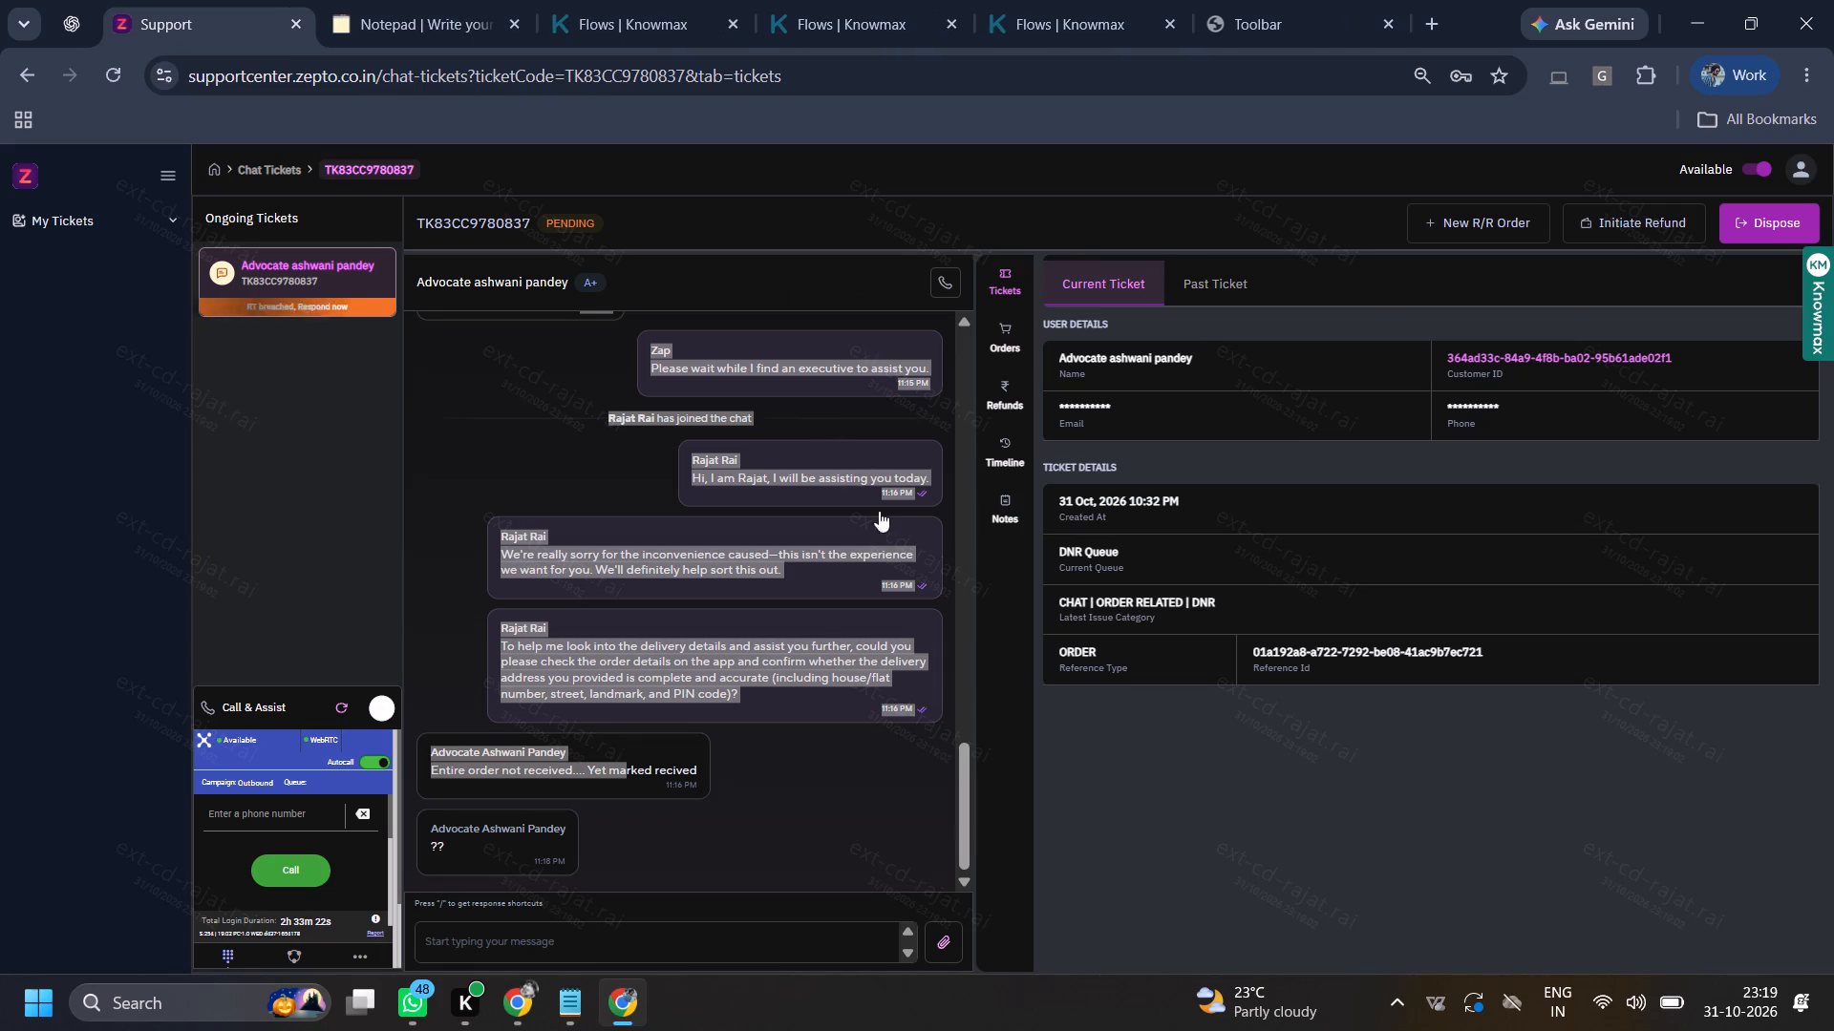
pyautogui.click(1027, 328)
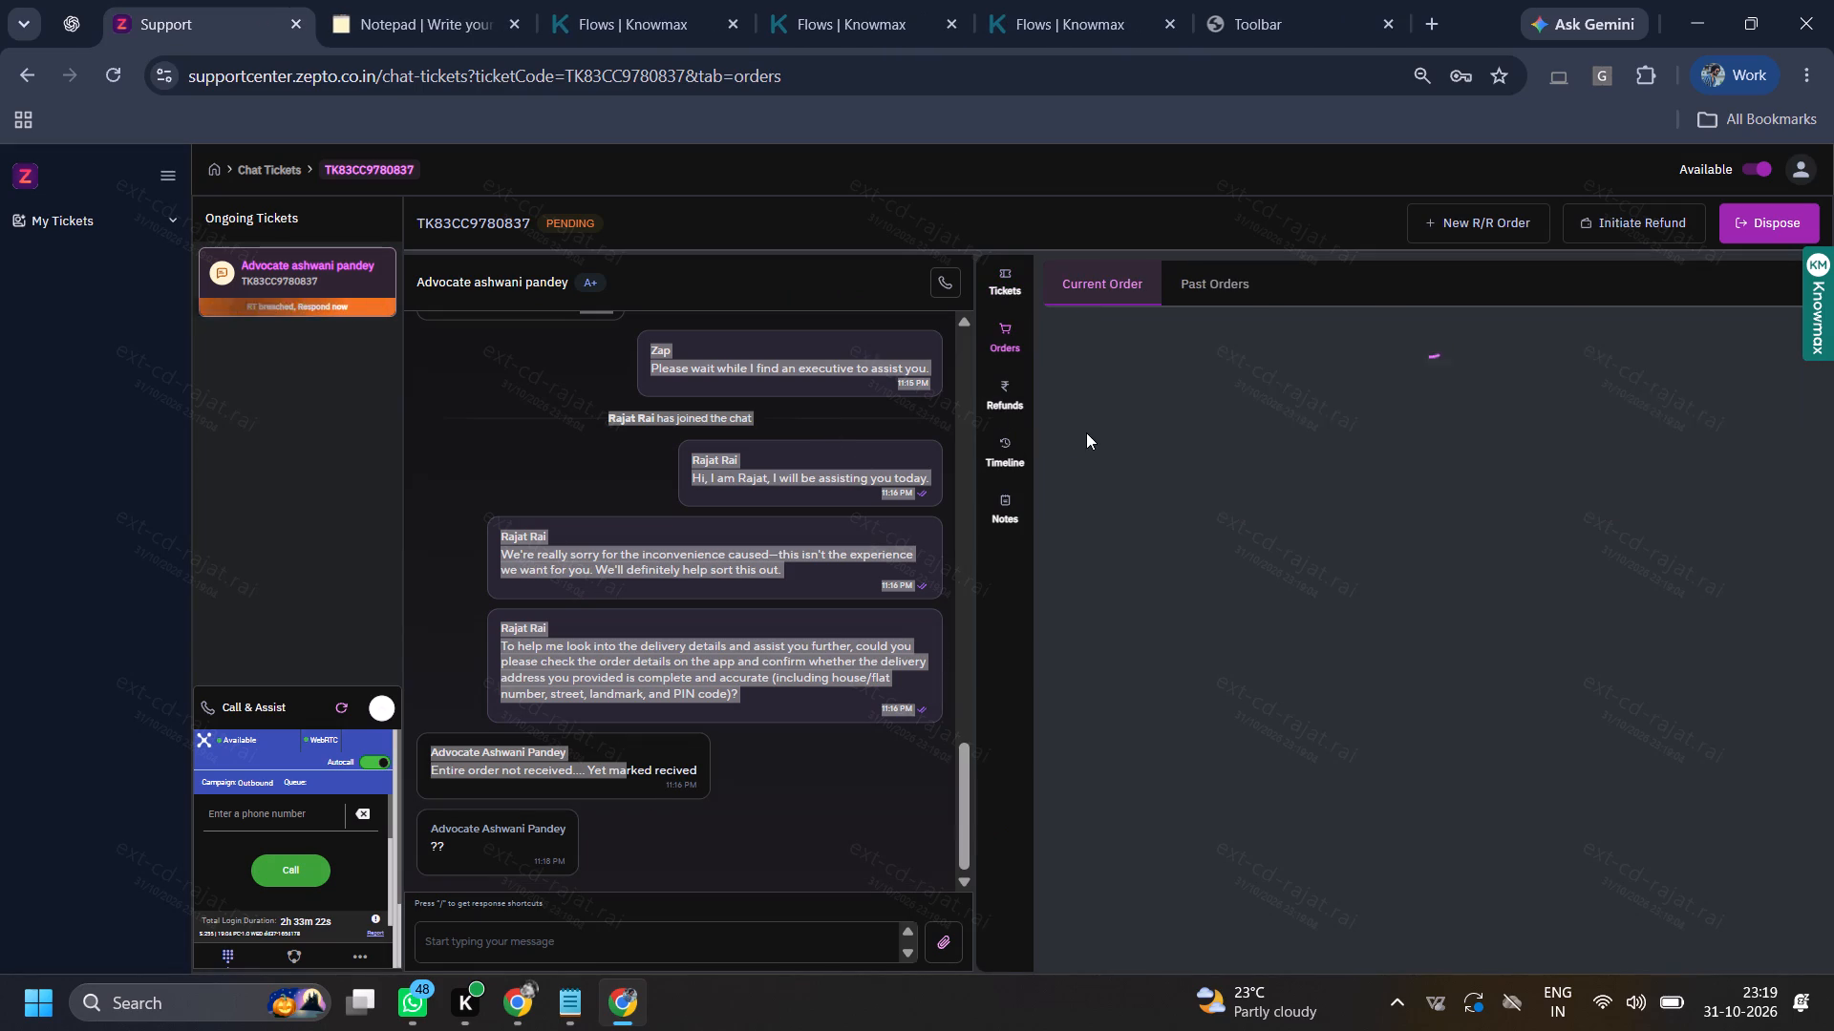
pyautogui.click(428, 336)
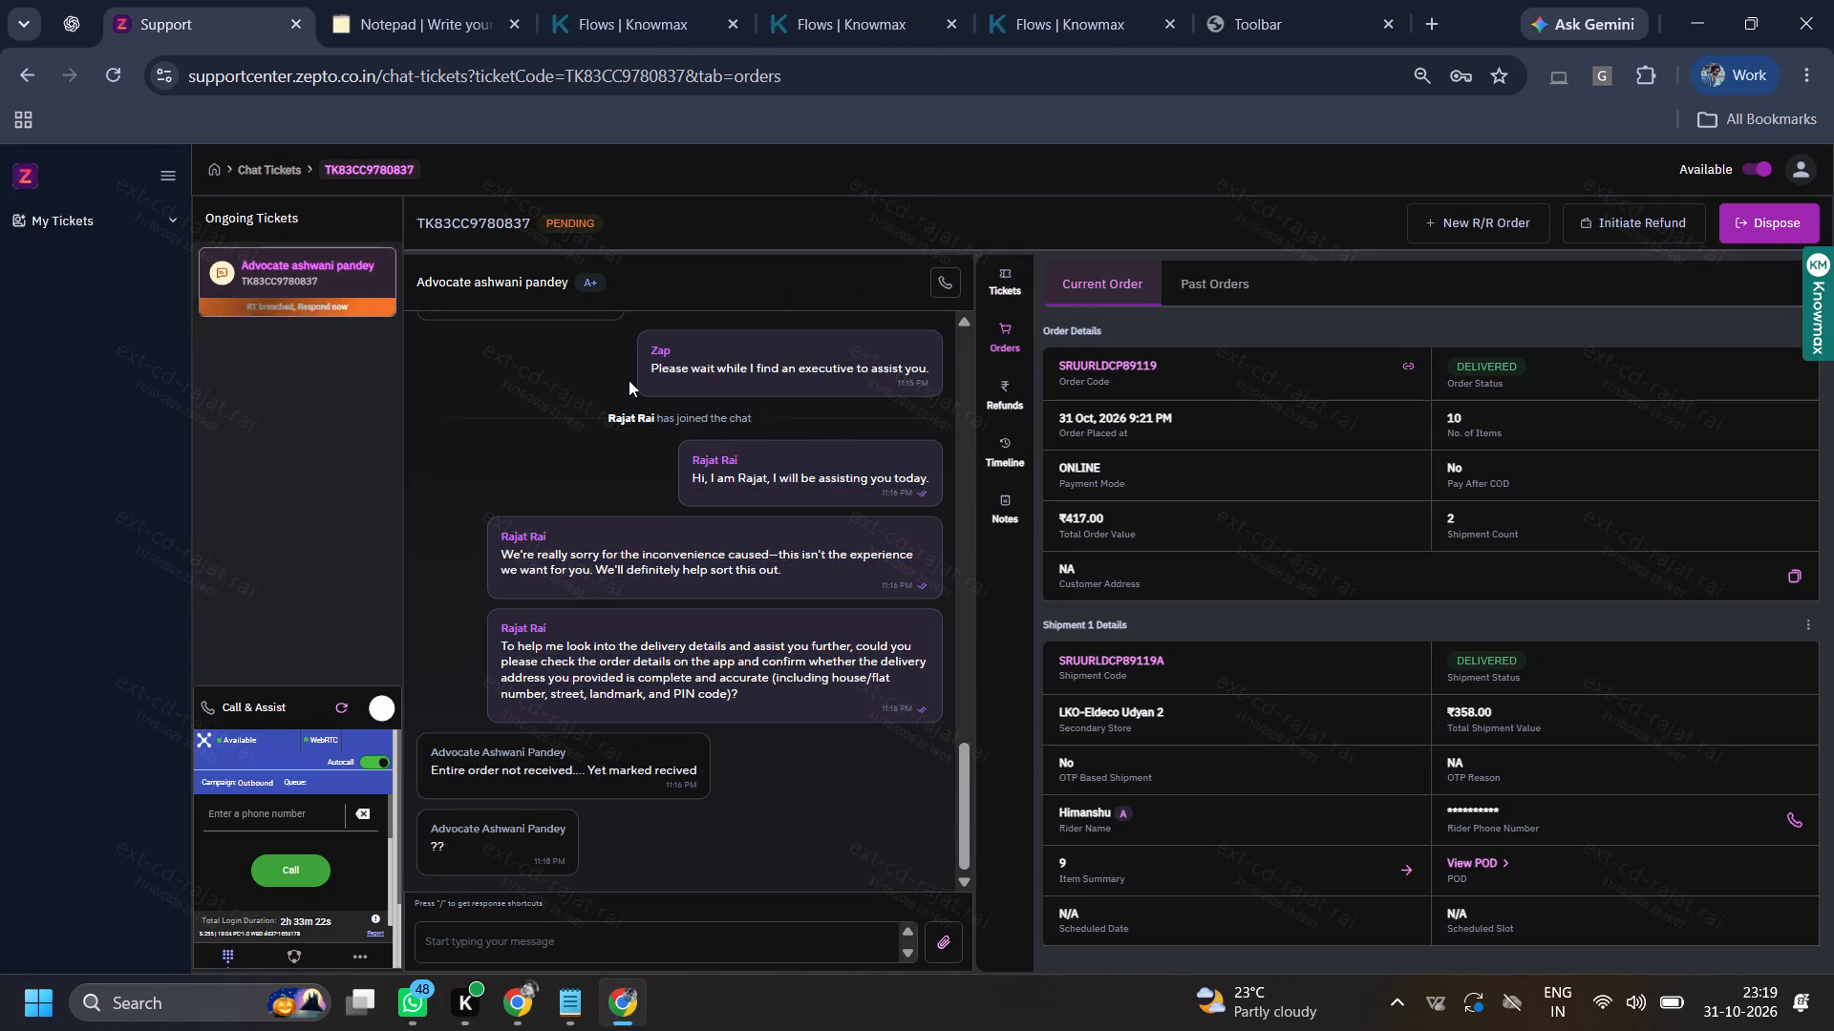
pyautogui.moveTo(649, 382); pyautogui.dragTo(770, 665)
pyautogui.click(770, 666)
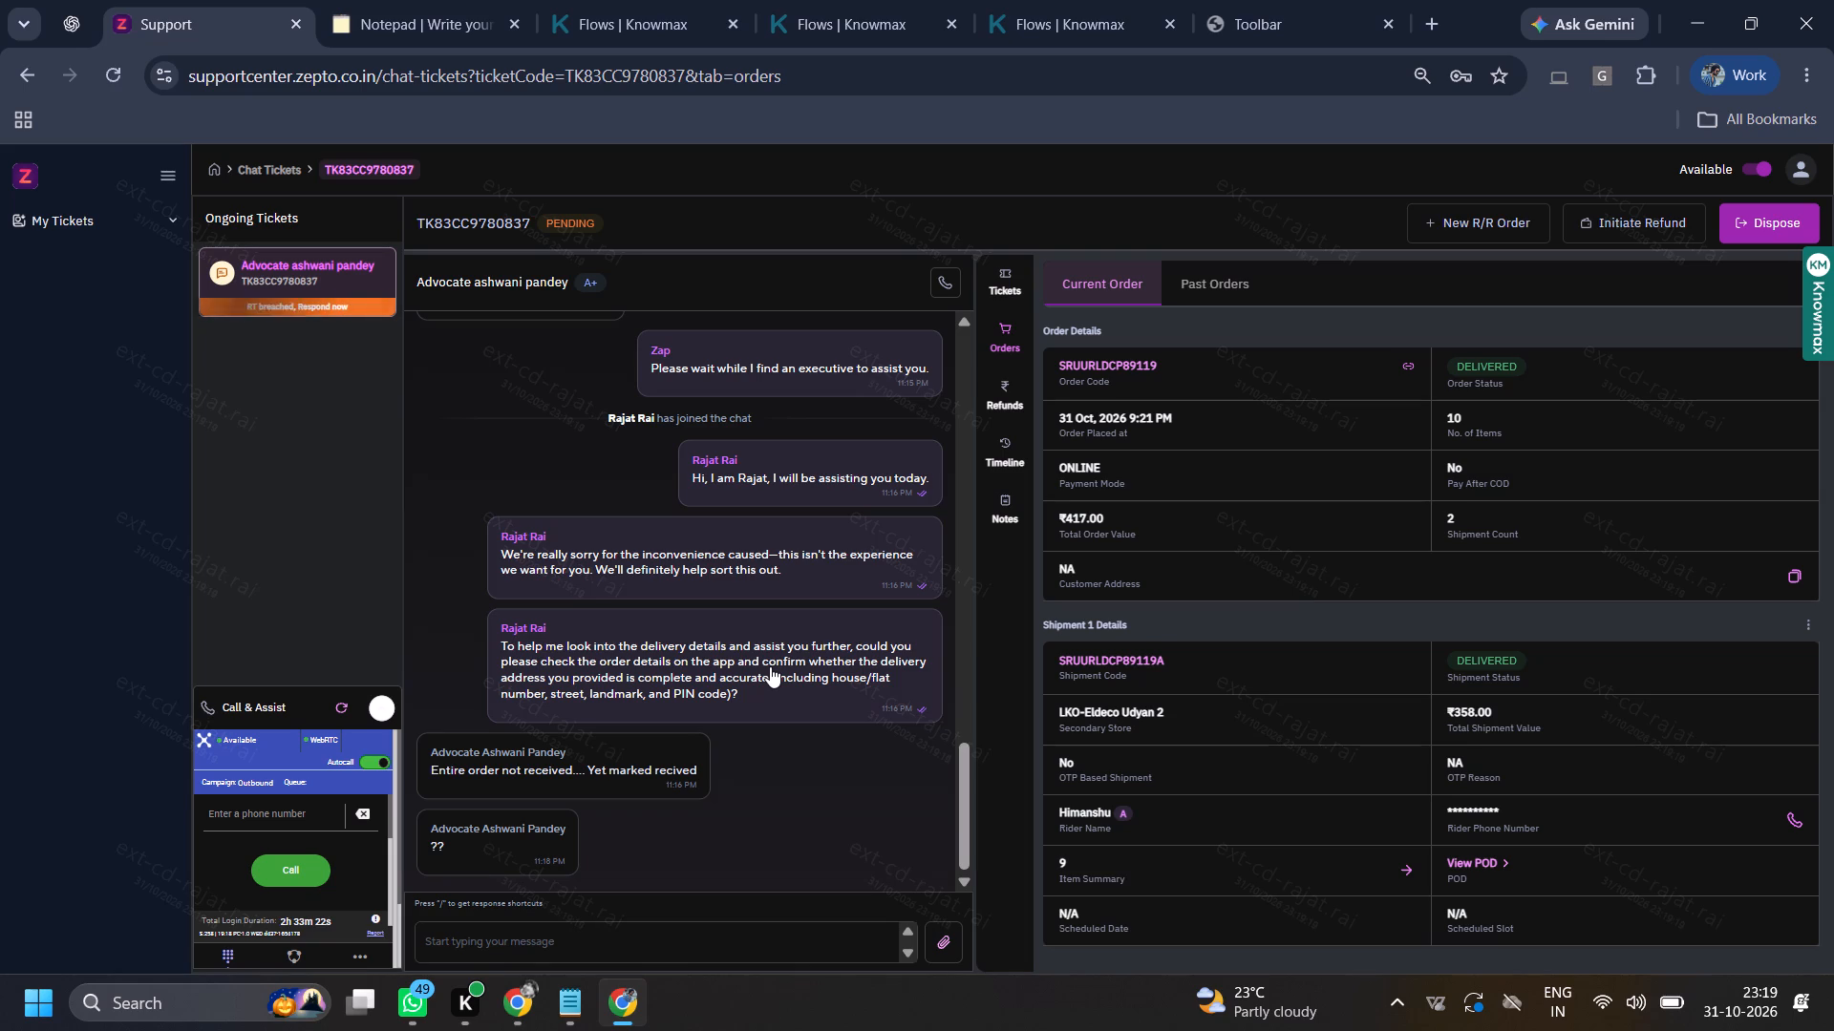
pyautogui.scroll(1, 804, 731)
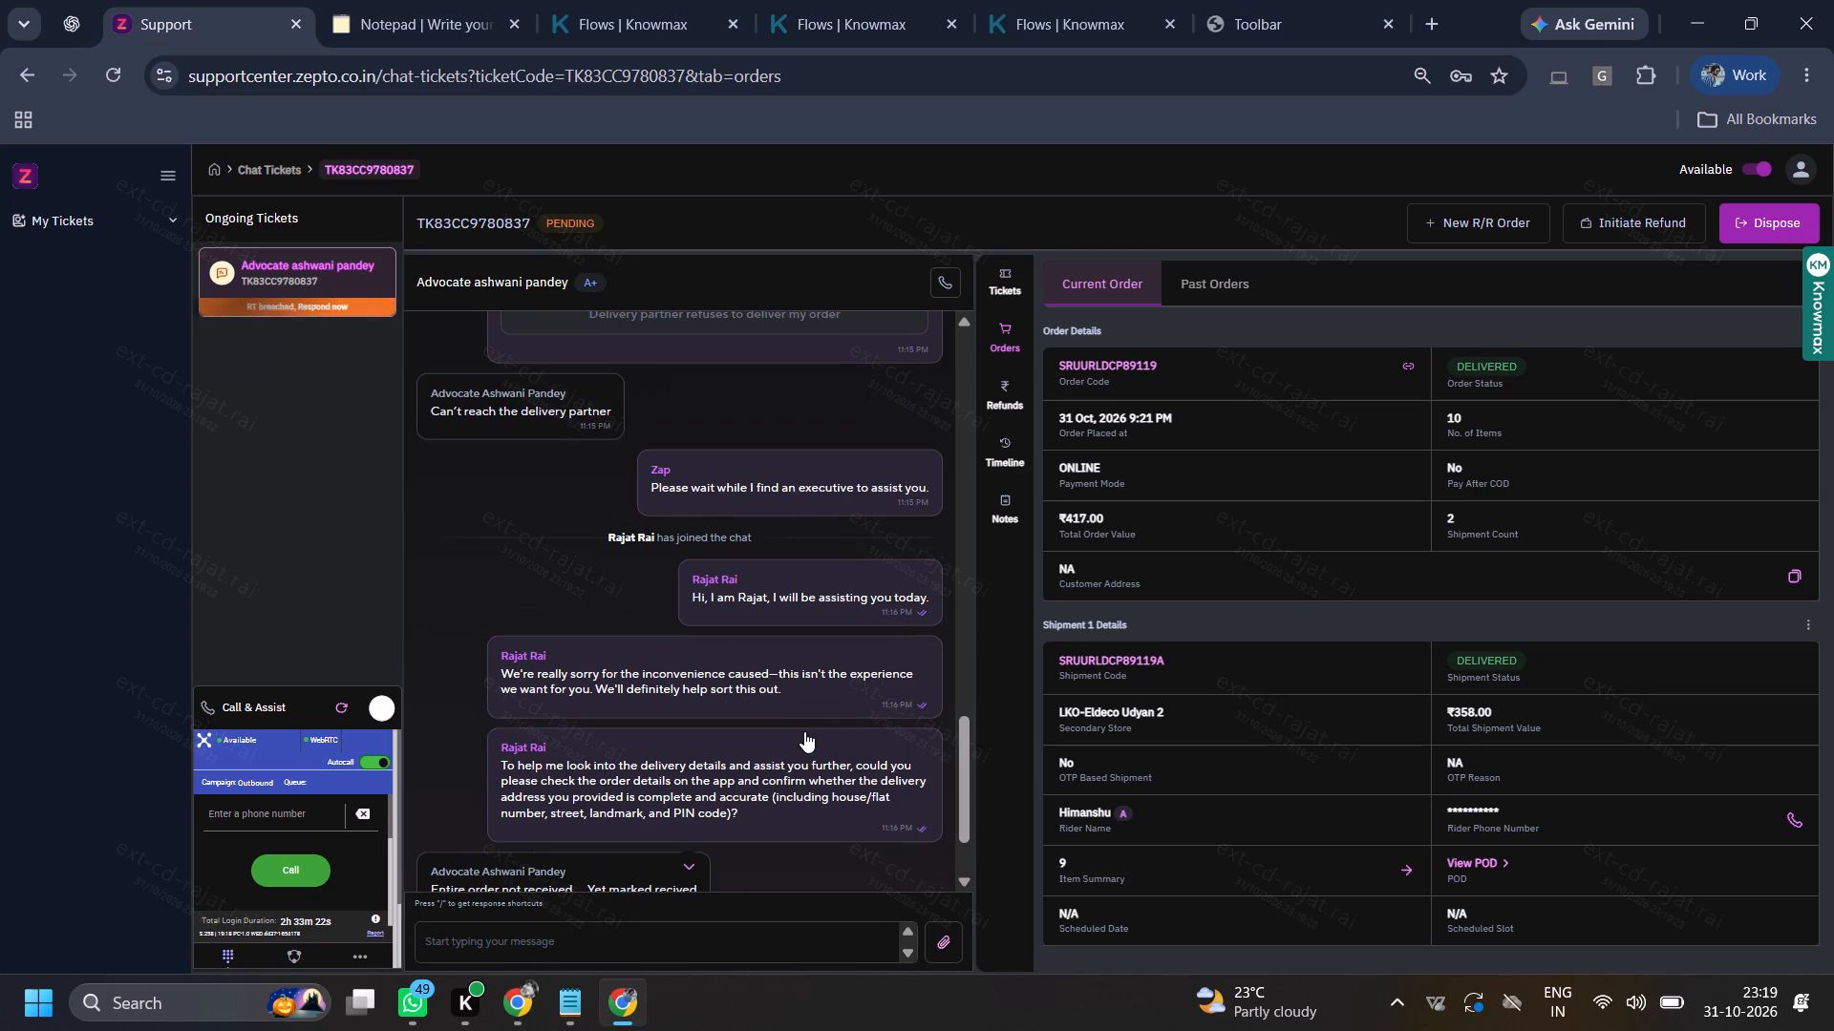
pyautogui.scroll(-5, 489, 724)
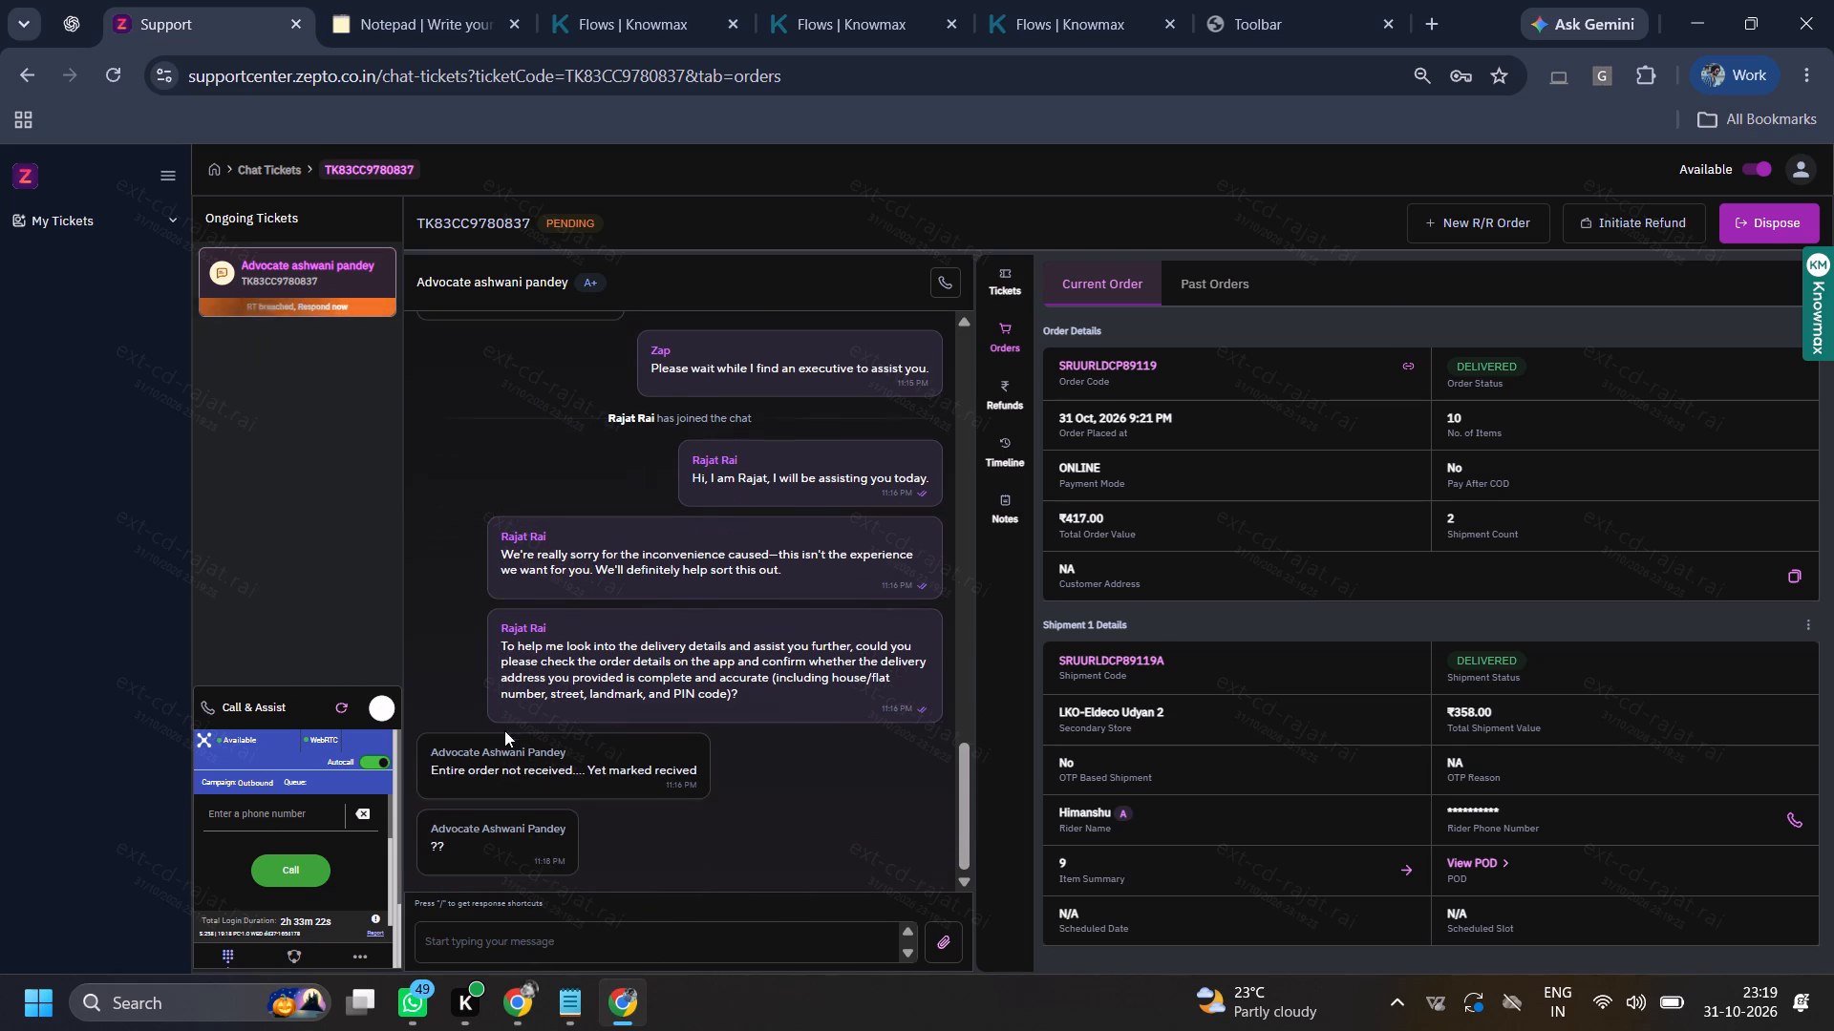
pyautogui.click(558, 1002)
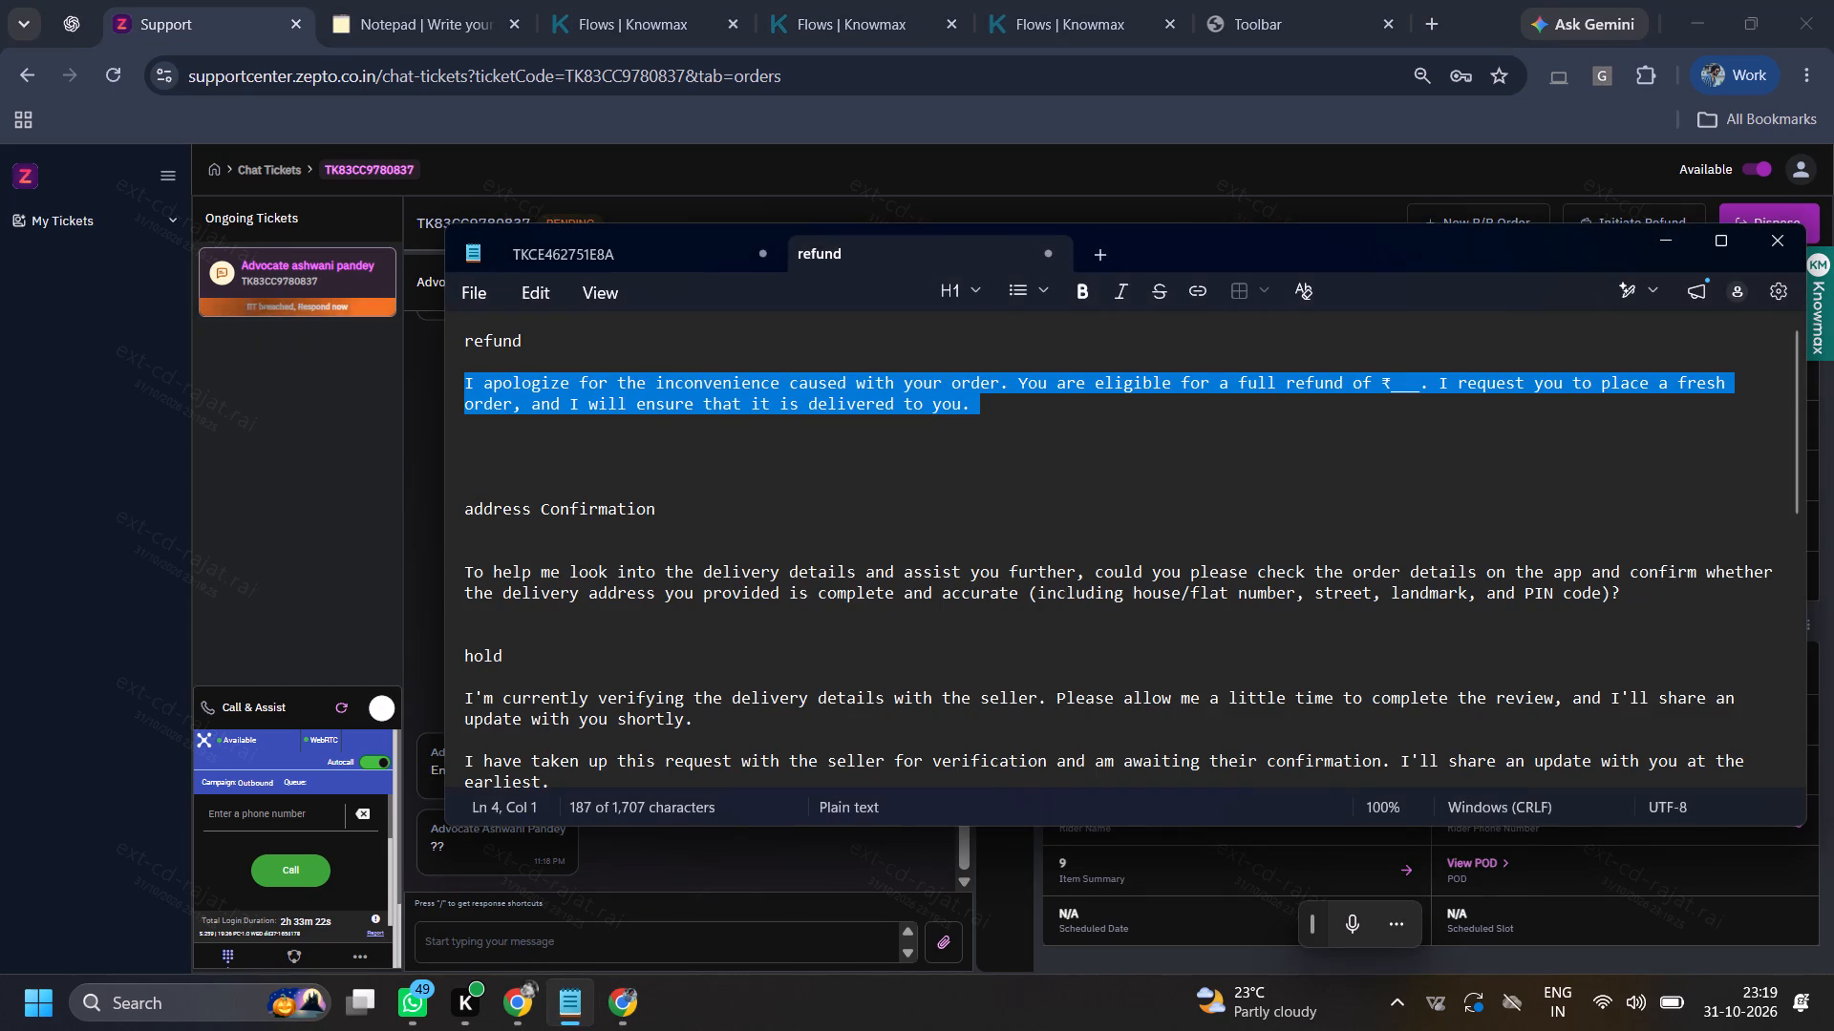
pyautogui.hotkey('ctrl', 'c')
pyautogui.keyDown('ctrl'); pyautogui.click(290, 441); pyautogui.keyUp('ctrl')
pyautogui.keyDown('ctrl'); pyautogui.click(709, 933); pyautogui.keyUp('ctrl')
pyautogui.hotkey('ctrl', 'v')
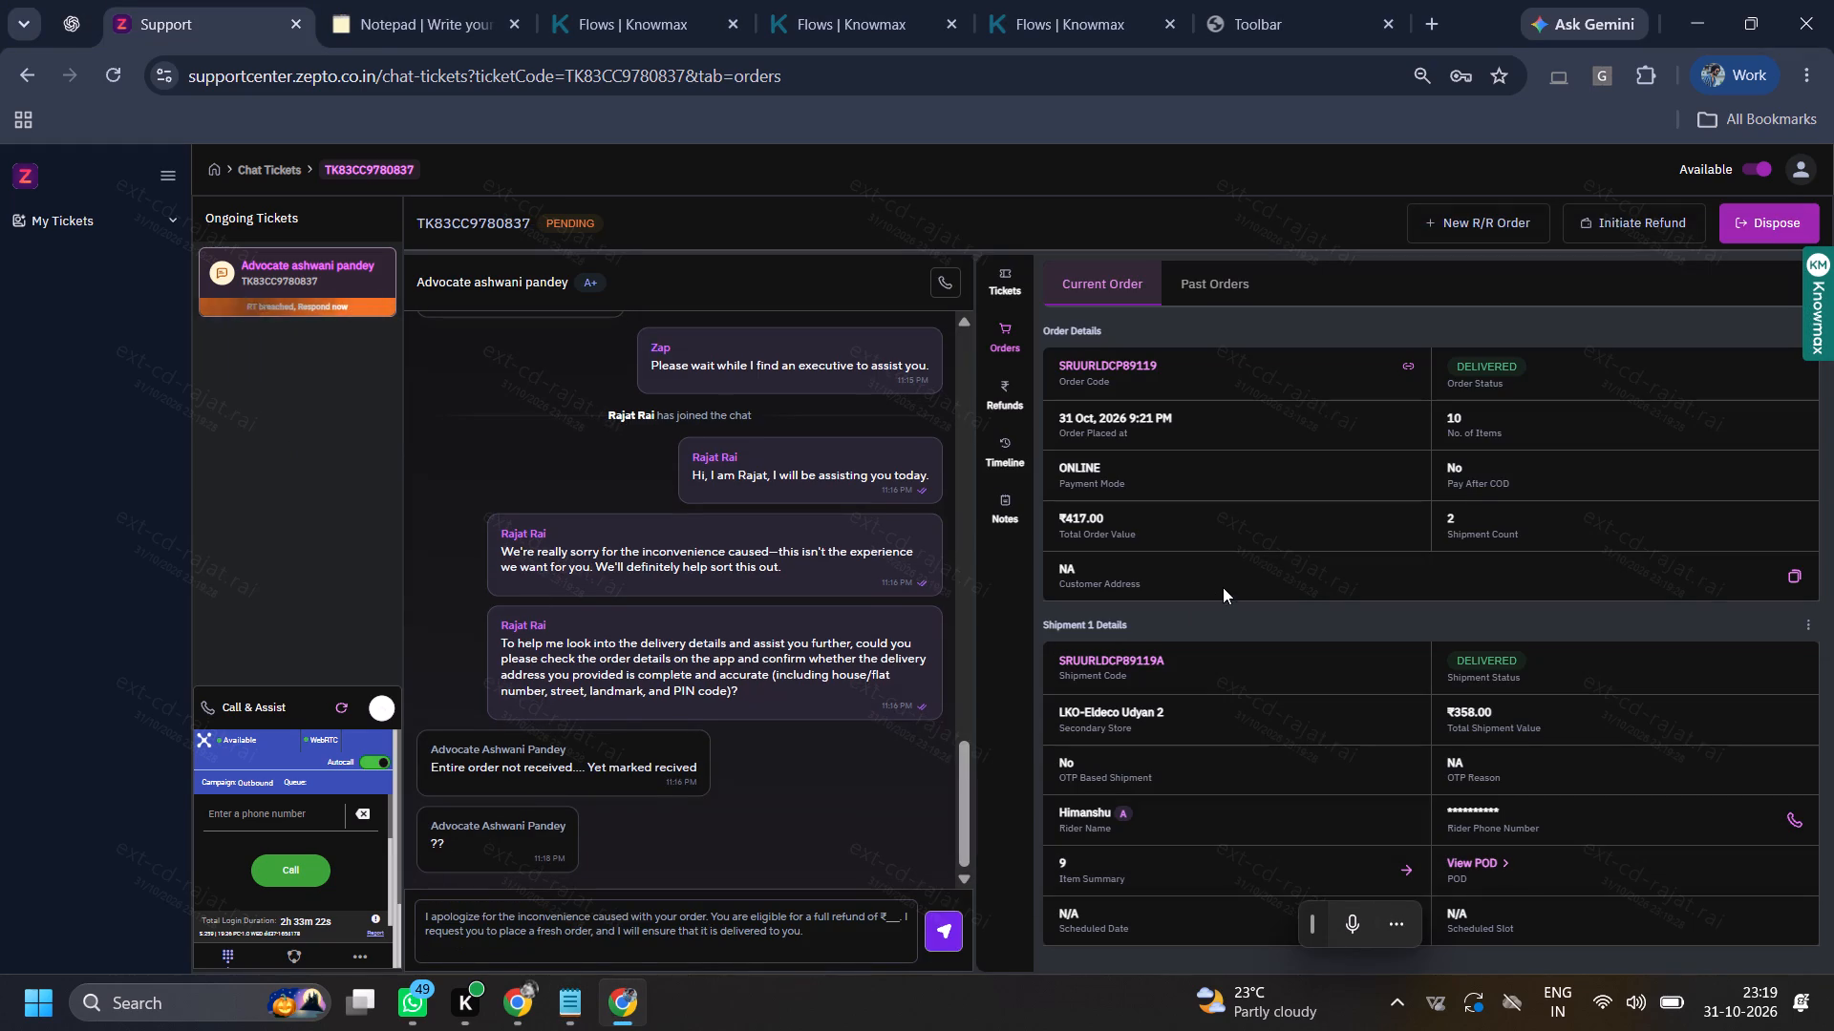
pyautogui.scroll(-2, 1259, 720)
pyautogui.scroll(1, 624, 789)
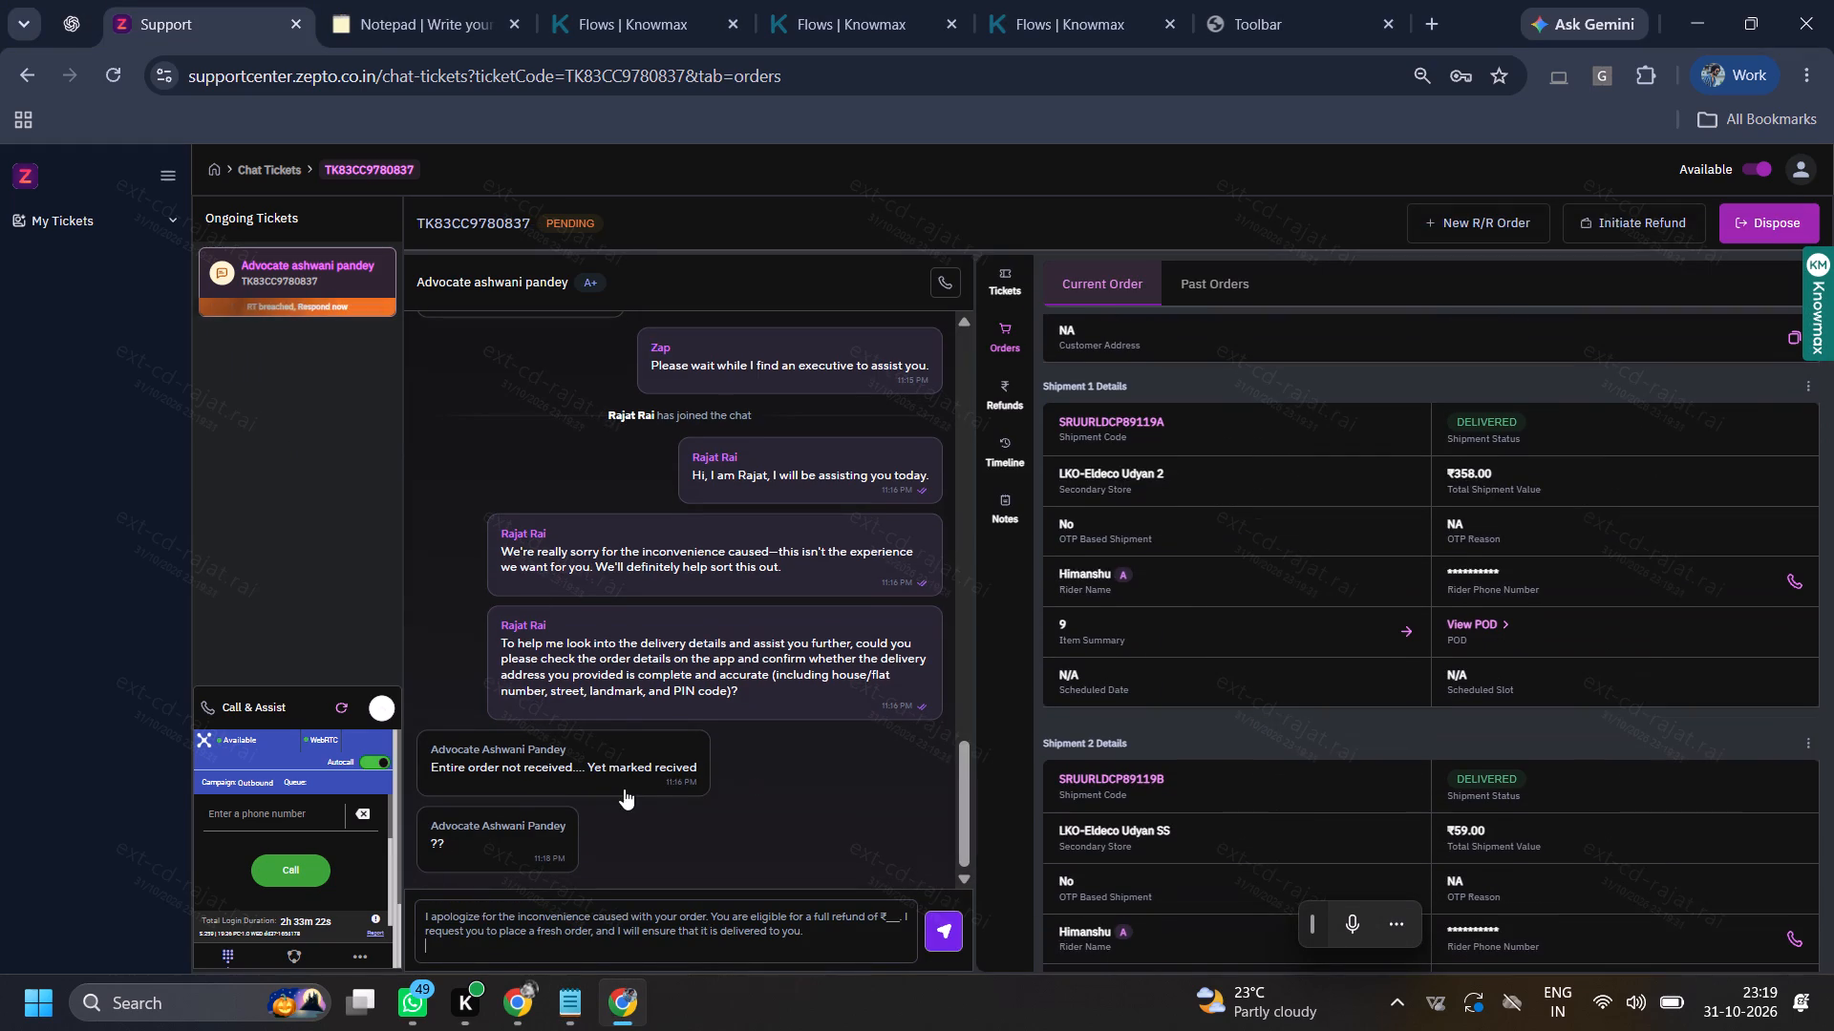
pyautogui.scroll(2, 624, 789)
pyautogui.scroll(1, 723, 734)
pyautogui.scroll(-2, 724, 734)
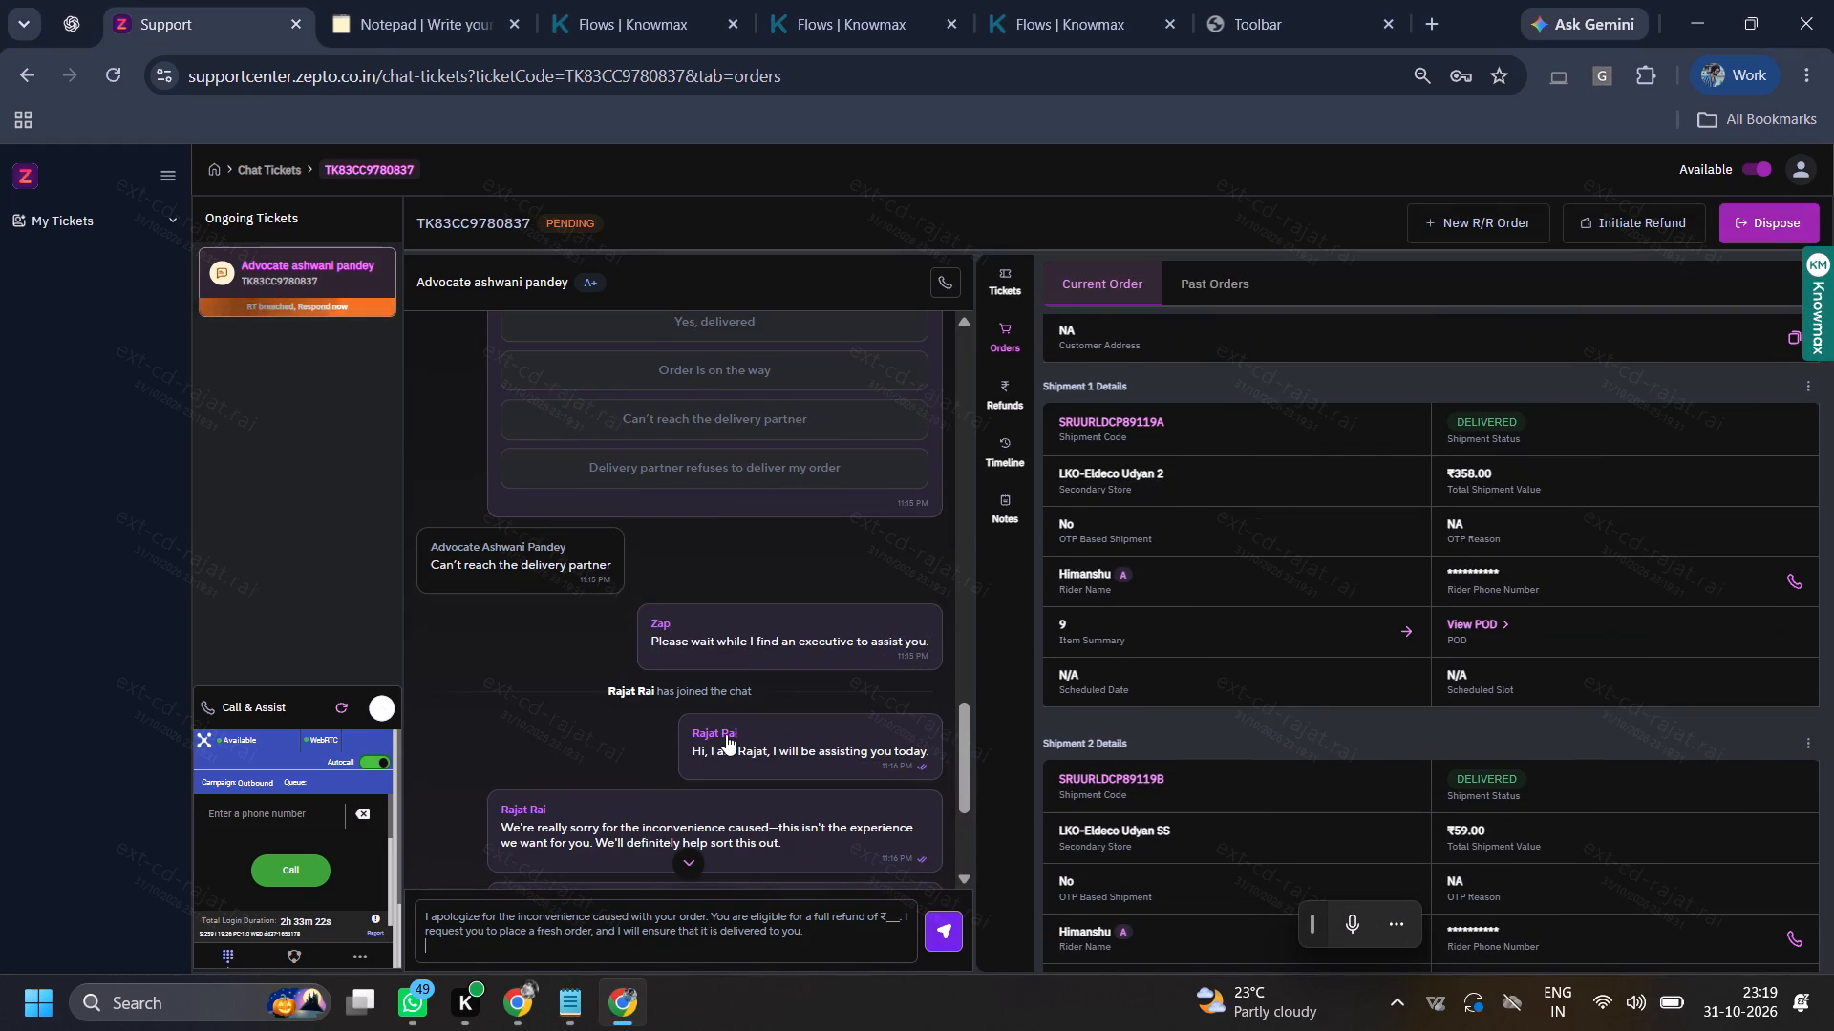
pyautogui.scroll(-1, 726, 734)
pyautogui.scroll(4, 726, 734)
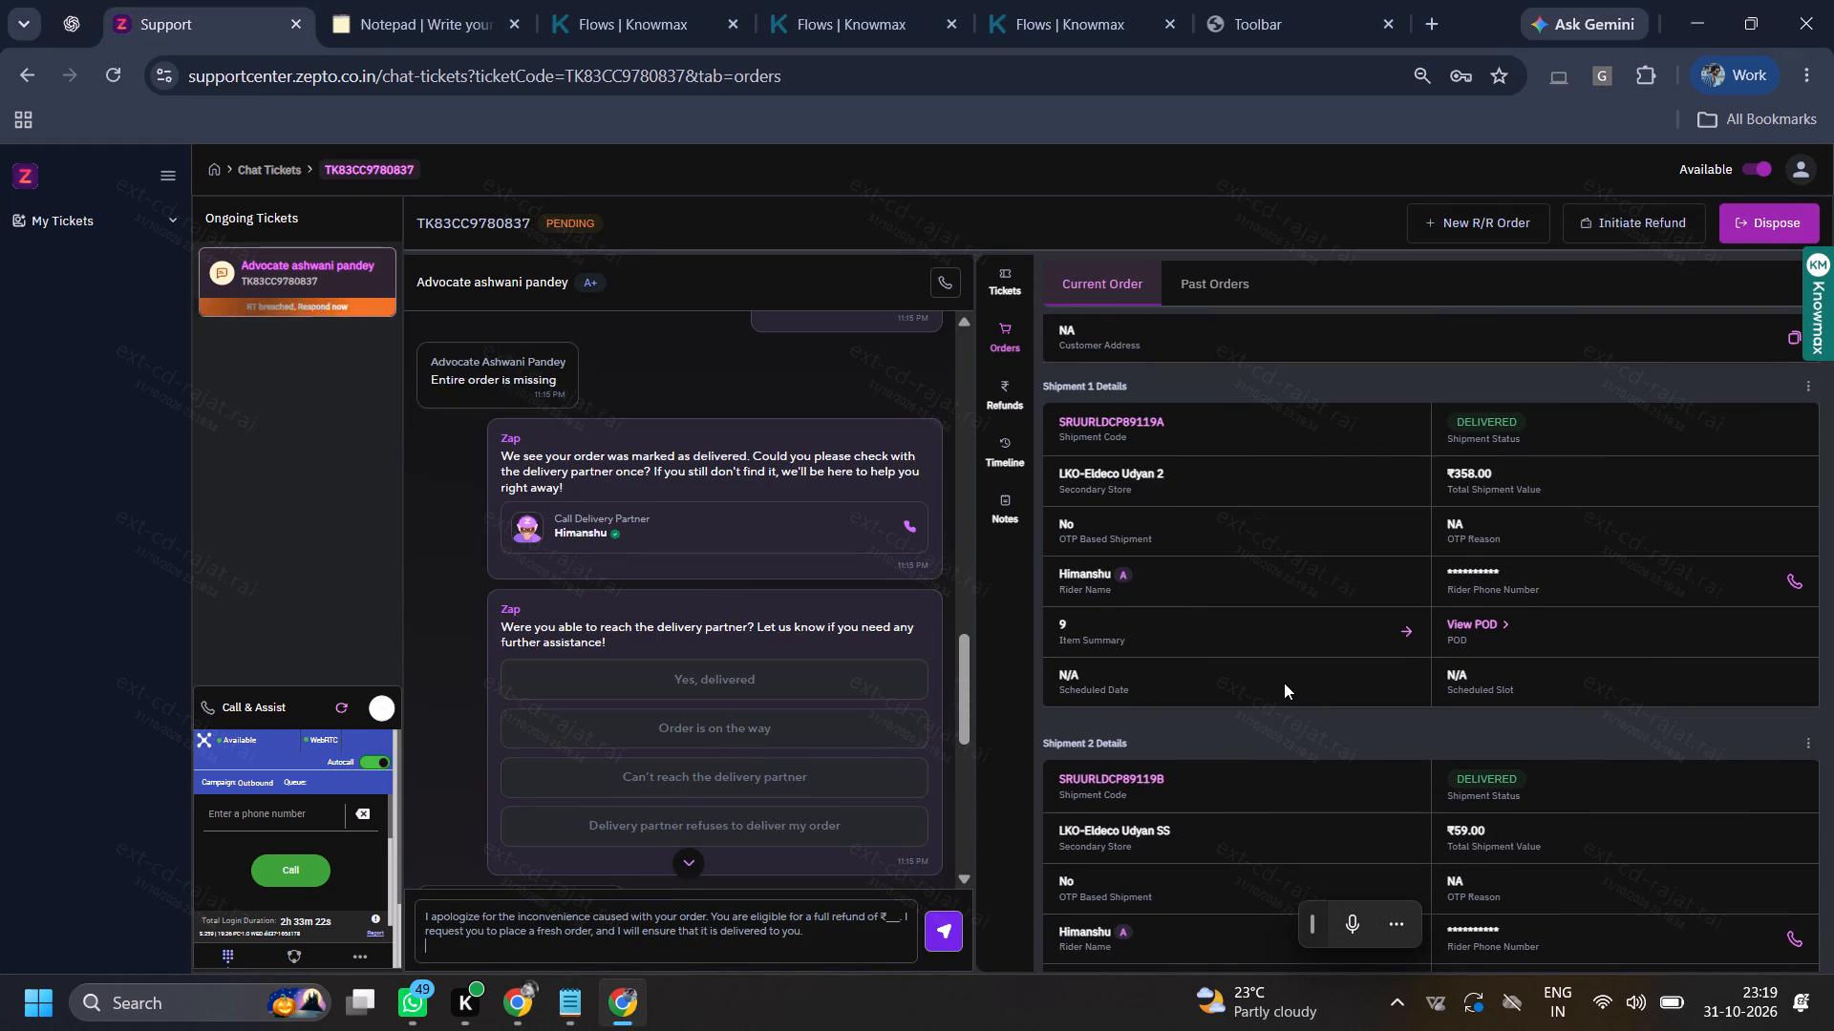
pyautogui.scroll(-5, 622, 722)
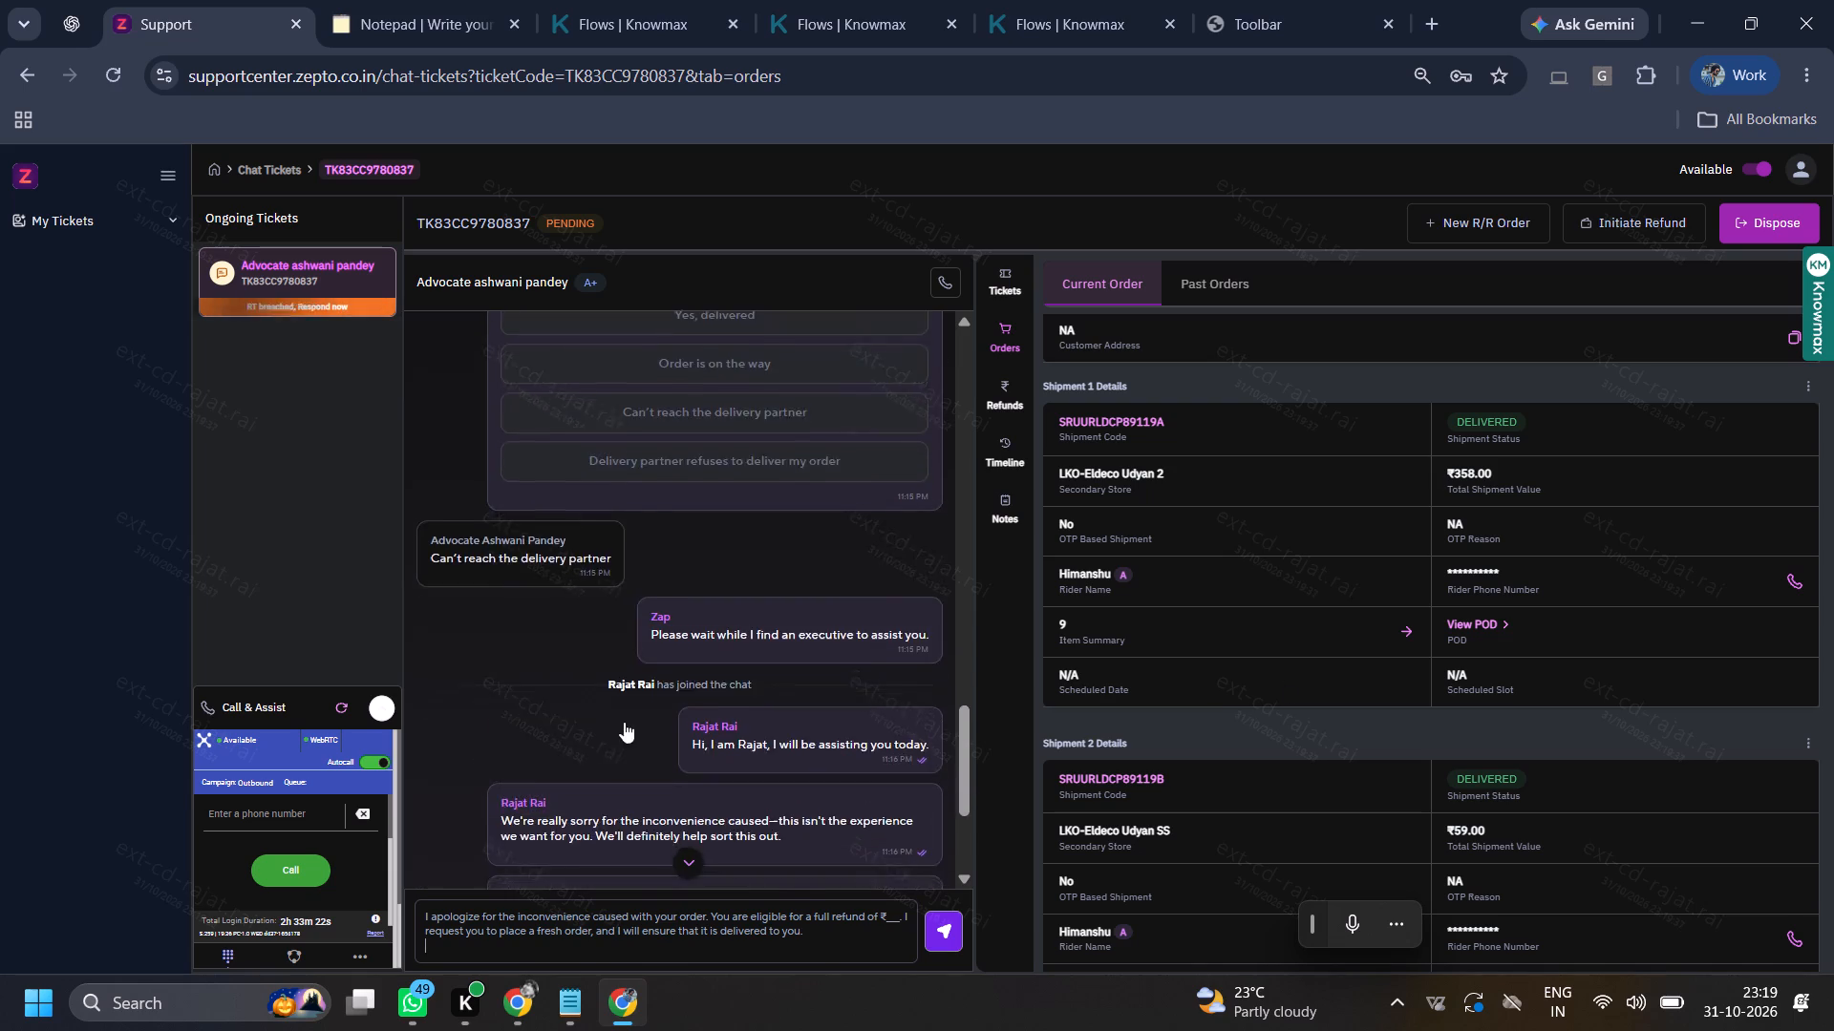
pyautogui.scroll(-11, 624, 722)
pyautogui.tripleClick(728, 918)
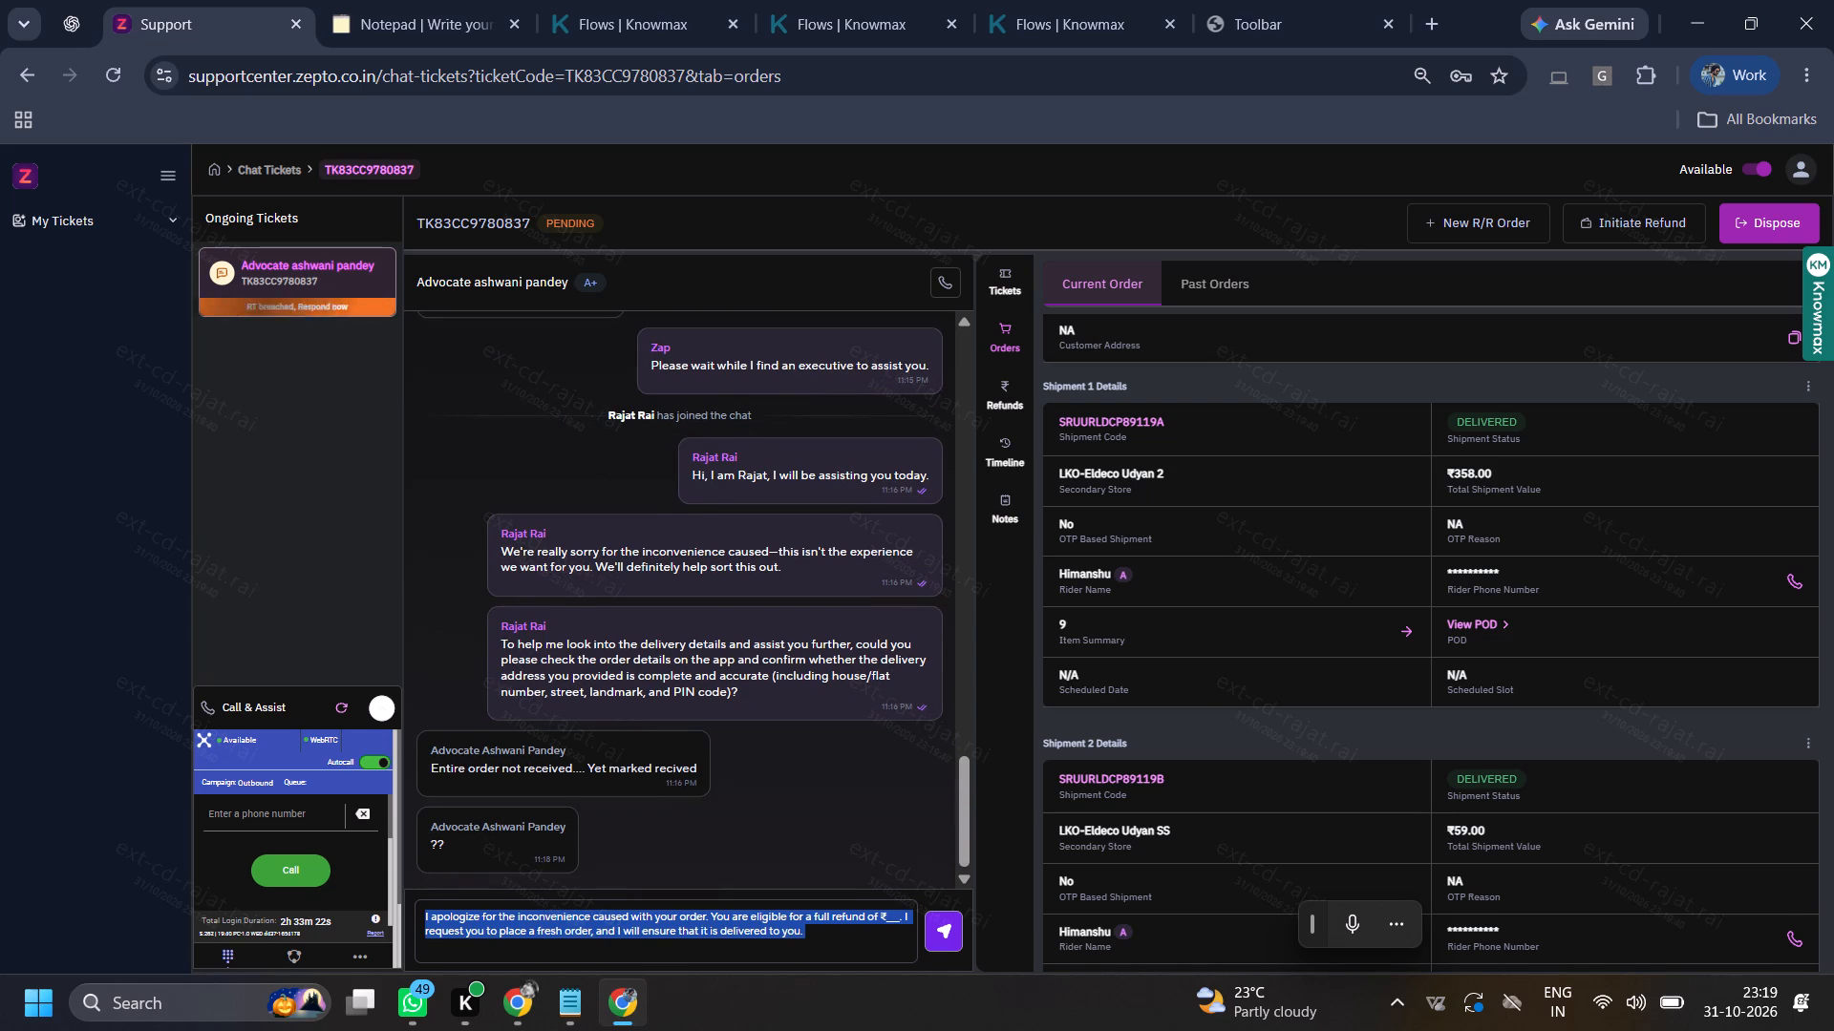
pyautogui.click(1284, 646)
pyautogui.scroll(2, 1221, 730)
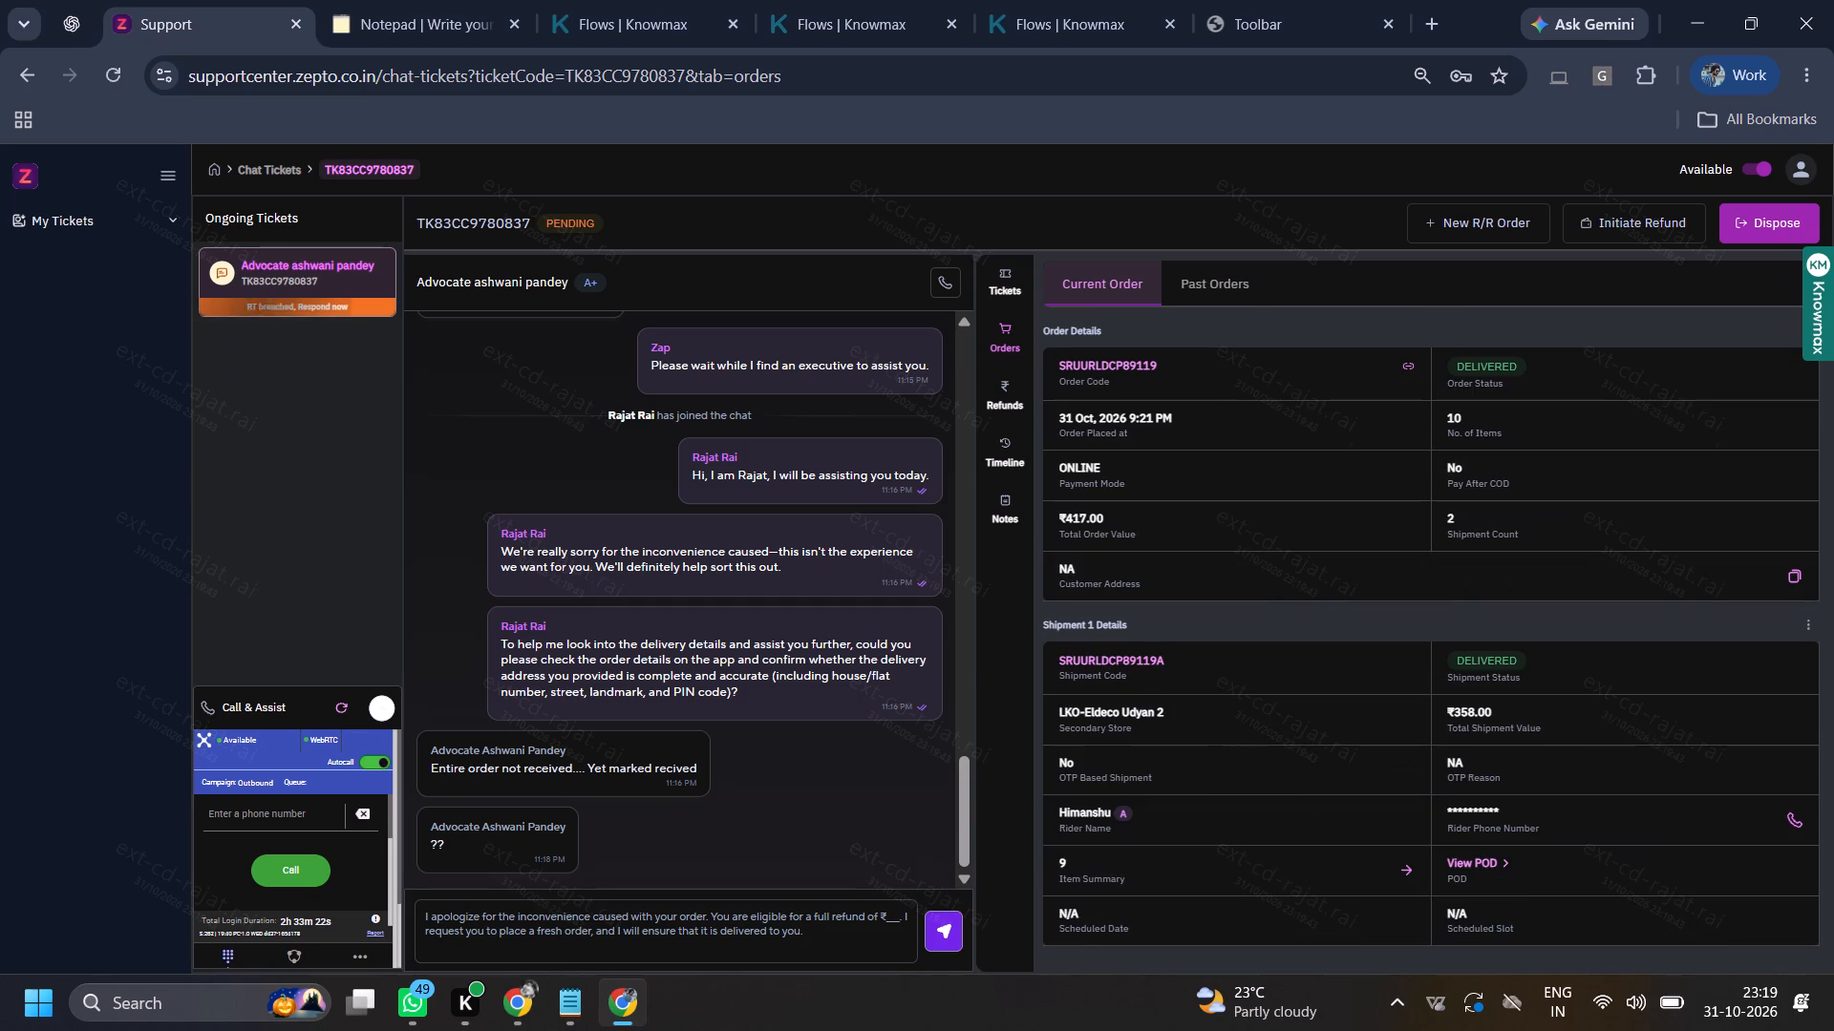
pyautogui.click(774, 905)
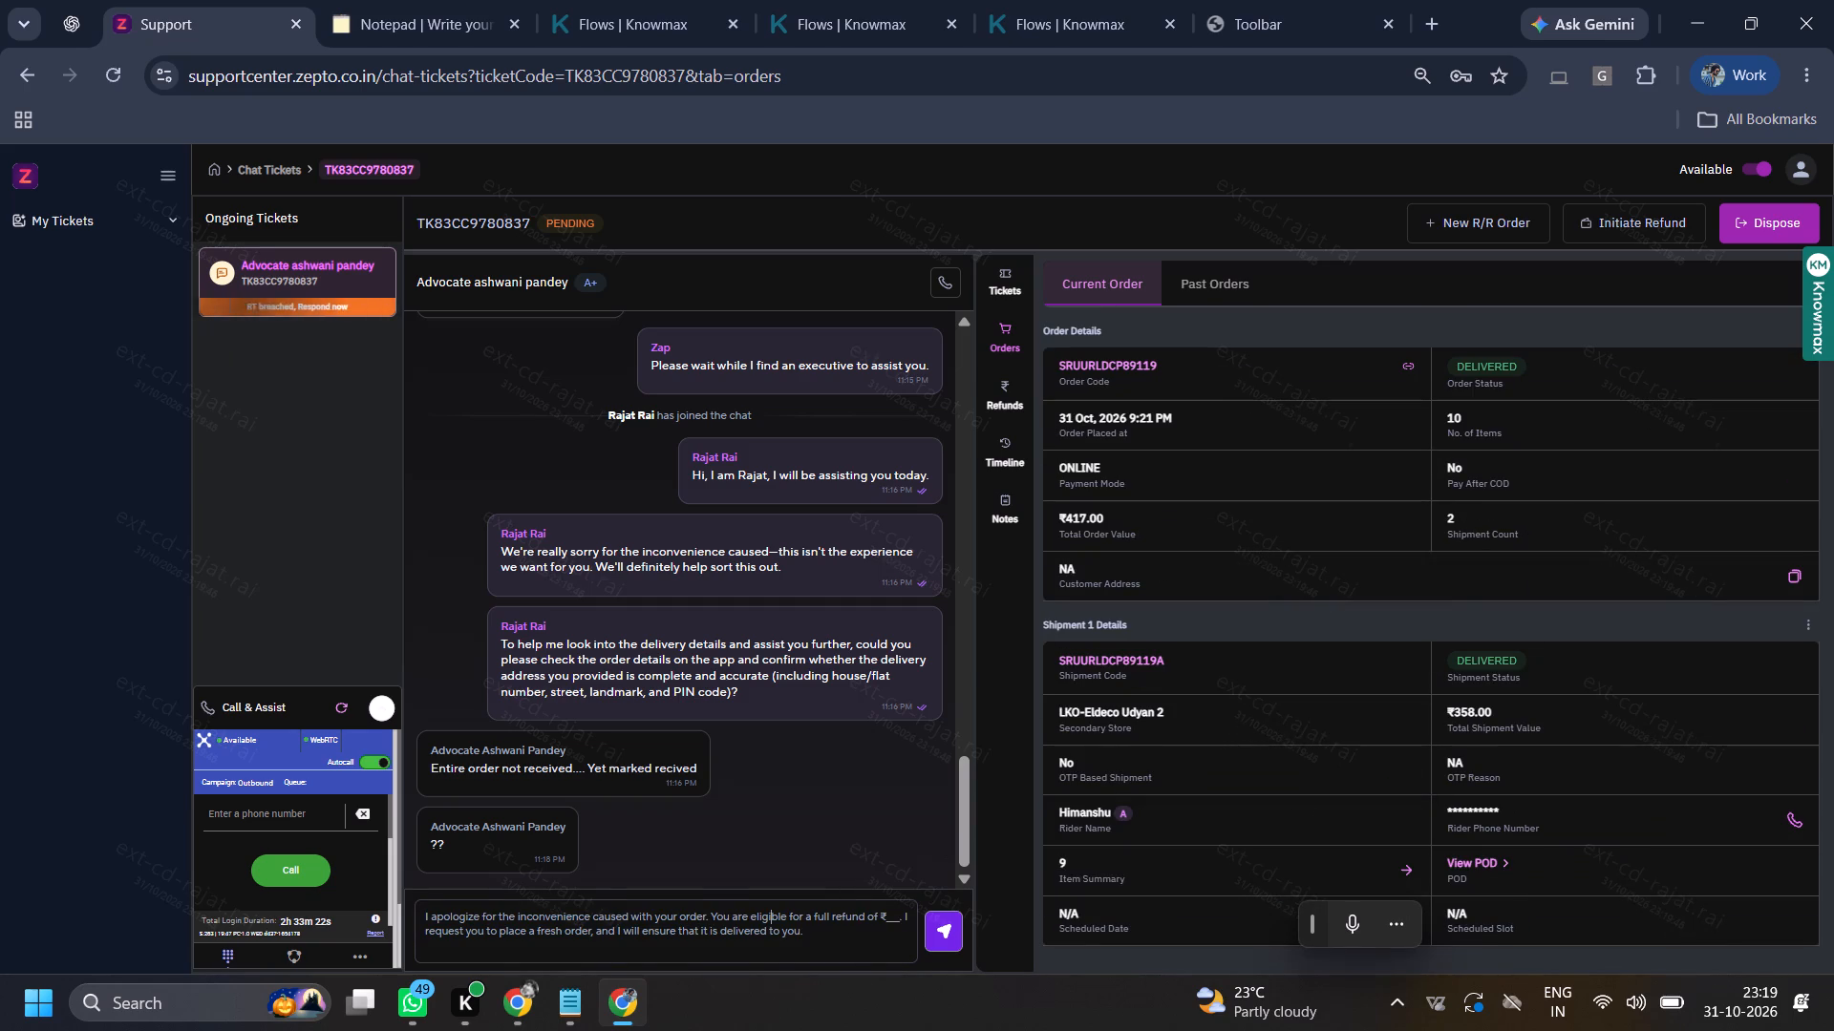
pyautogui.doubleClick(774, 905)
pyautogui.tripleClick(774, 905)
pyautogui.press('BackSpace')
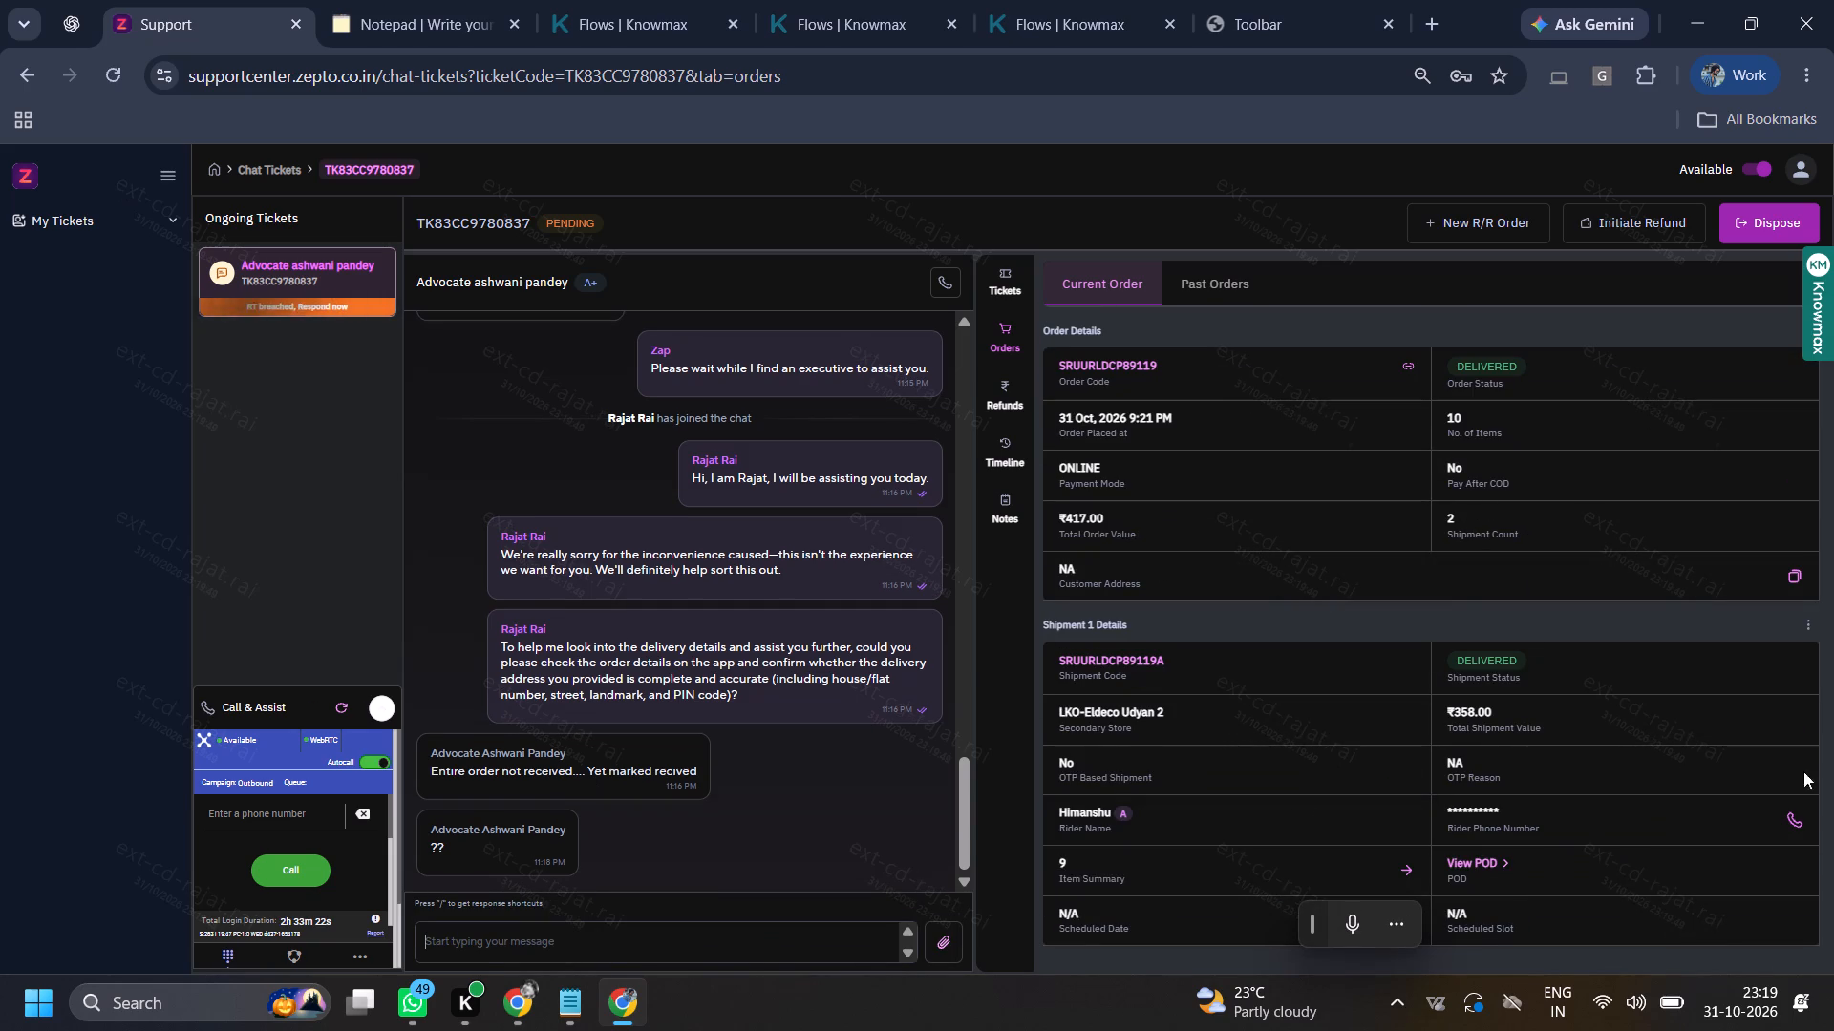
pyautogui.click(1793, 818)
pyautogui.click(961, 607)
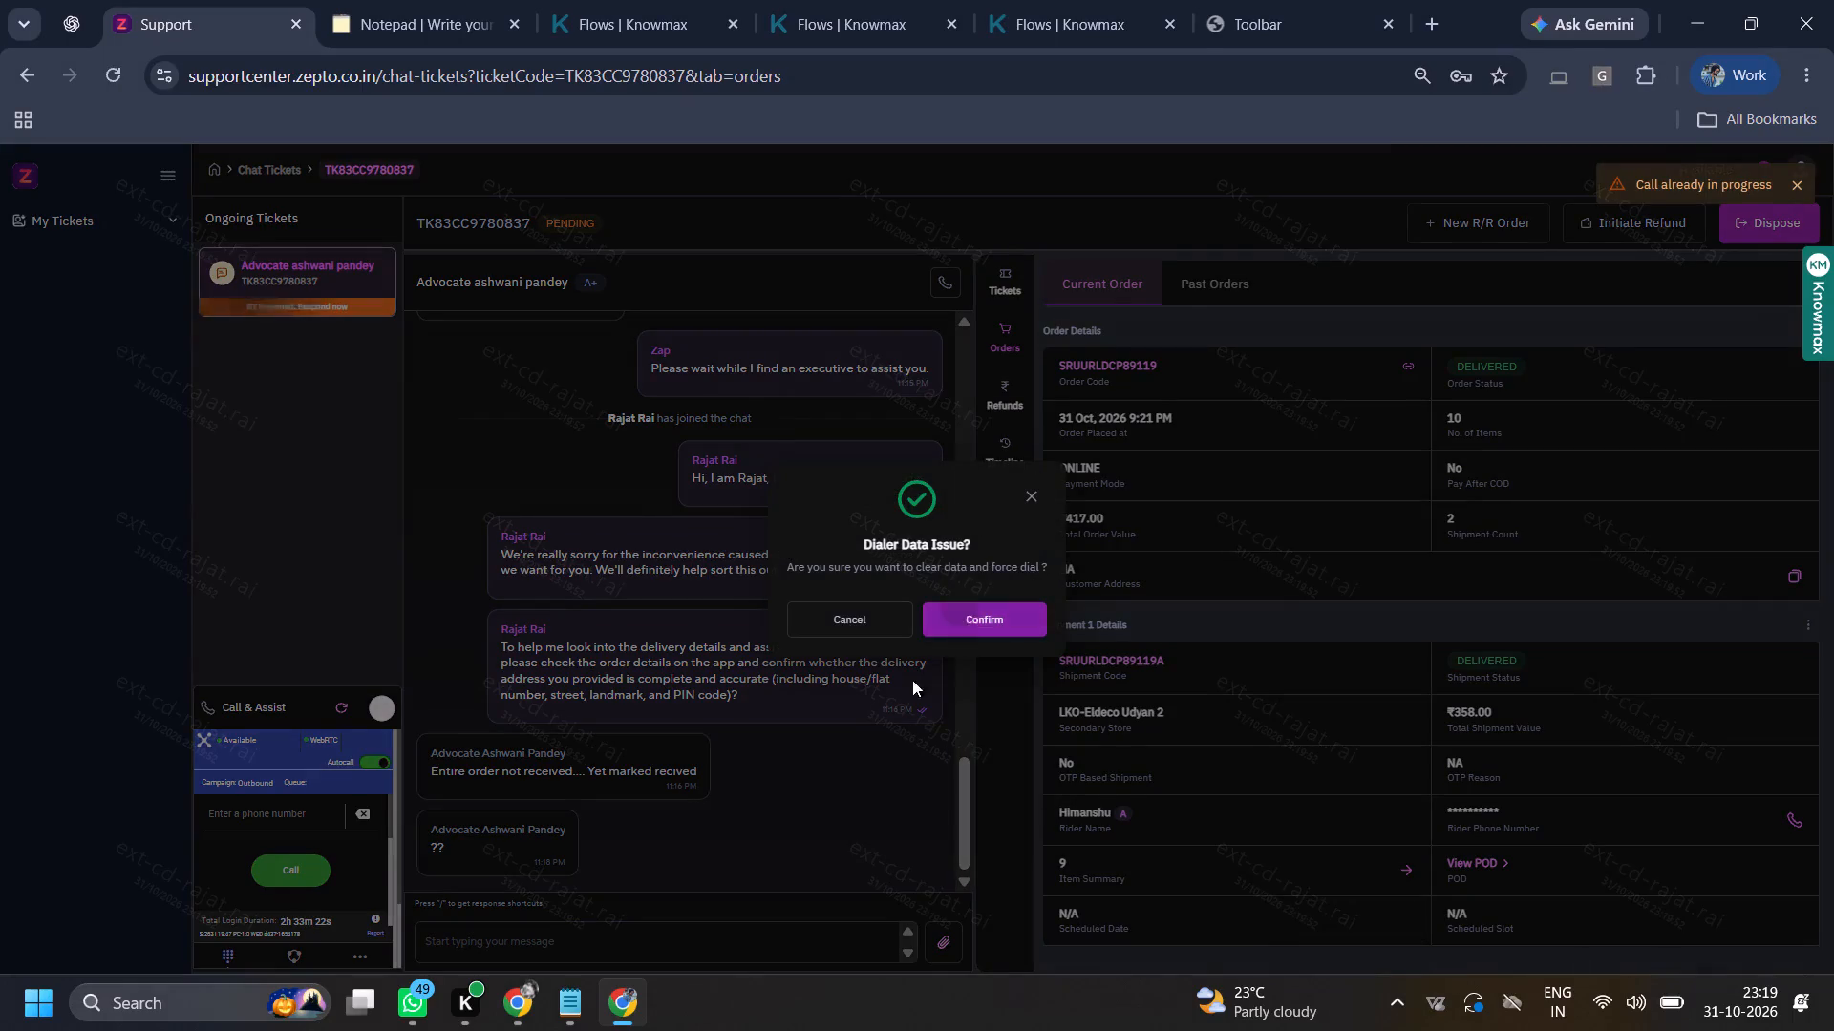
pyautogui.click(572, 995)
pyautogui.hotkey('ctrl', 'c')
pyautogui.keyDown('ctrl'); pyautogui.click(344, 399); pyautogui.keyUp('ctrl')
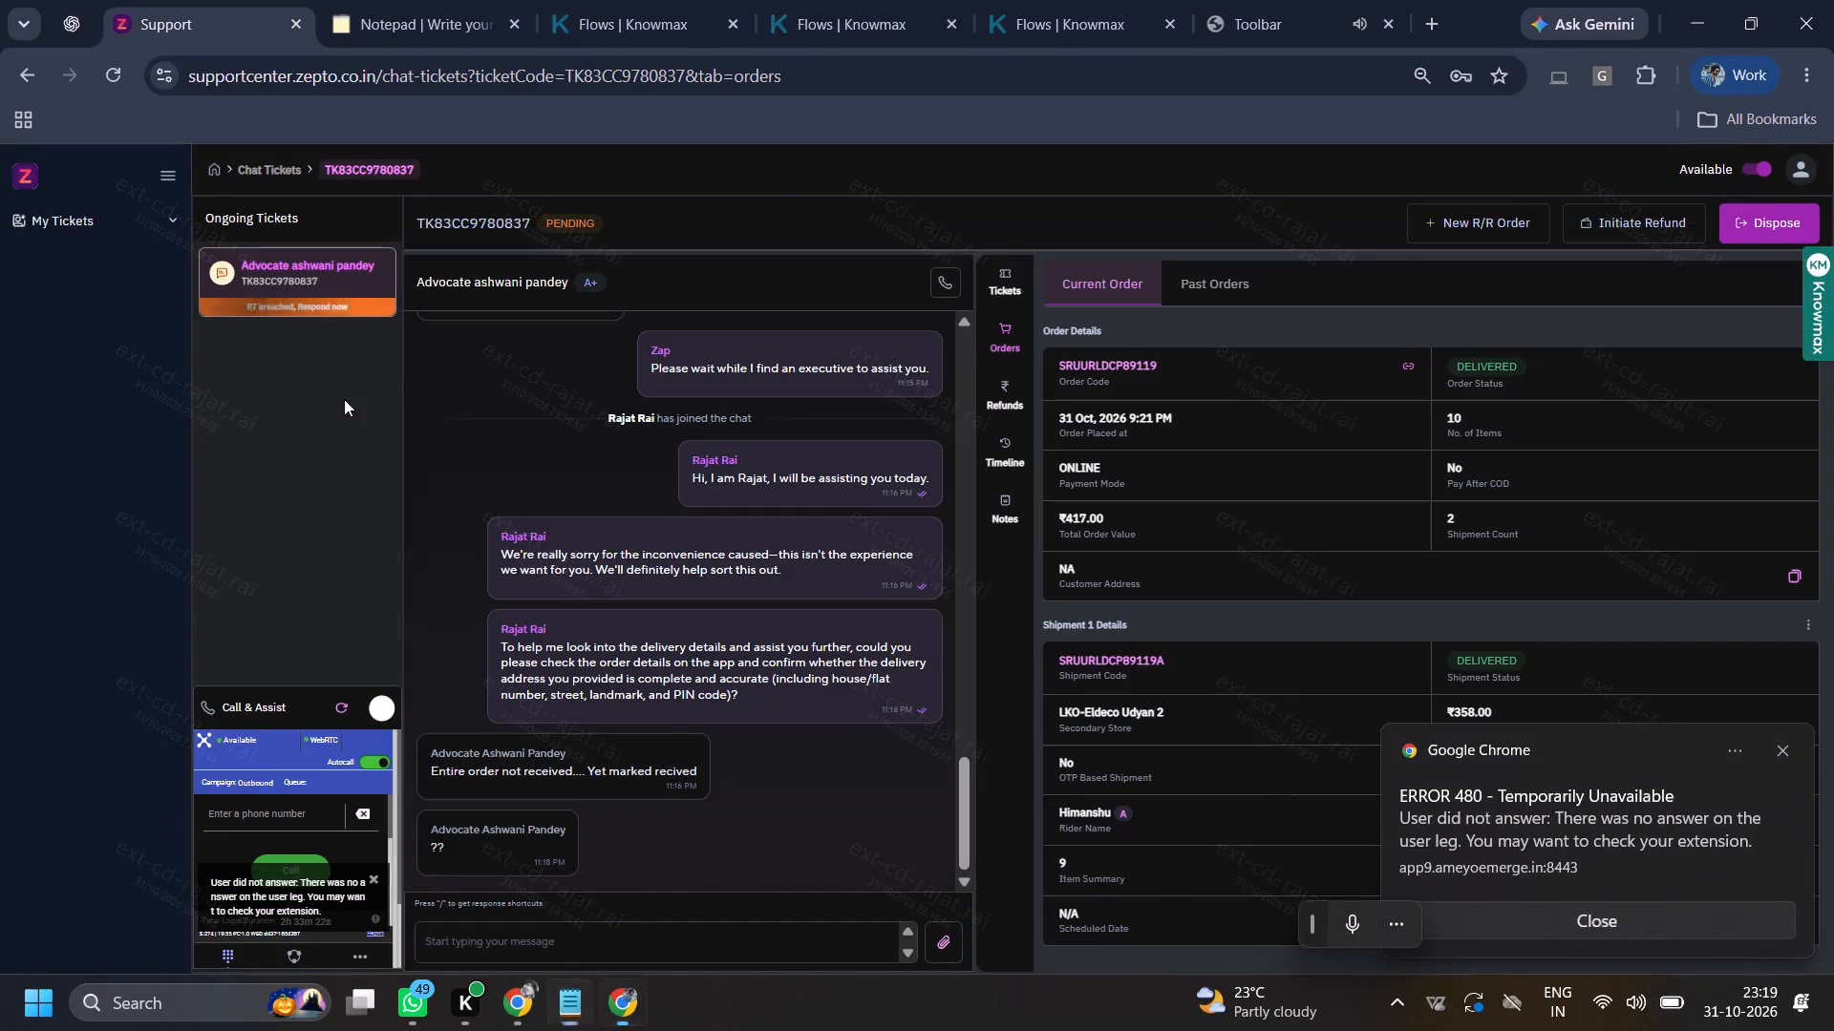
pyautogui.keyDown('ctrl'); pyautogui.click(705, 925); pyautogui.keyUp('ctrl')
pyautogui.hotkey('ctrl', 'v')
pyautogui.keyDown('ctrl'); pyautogui.doubleClick(1078, 514); pyautogui.keyUp('ctrl')
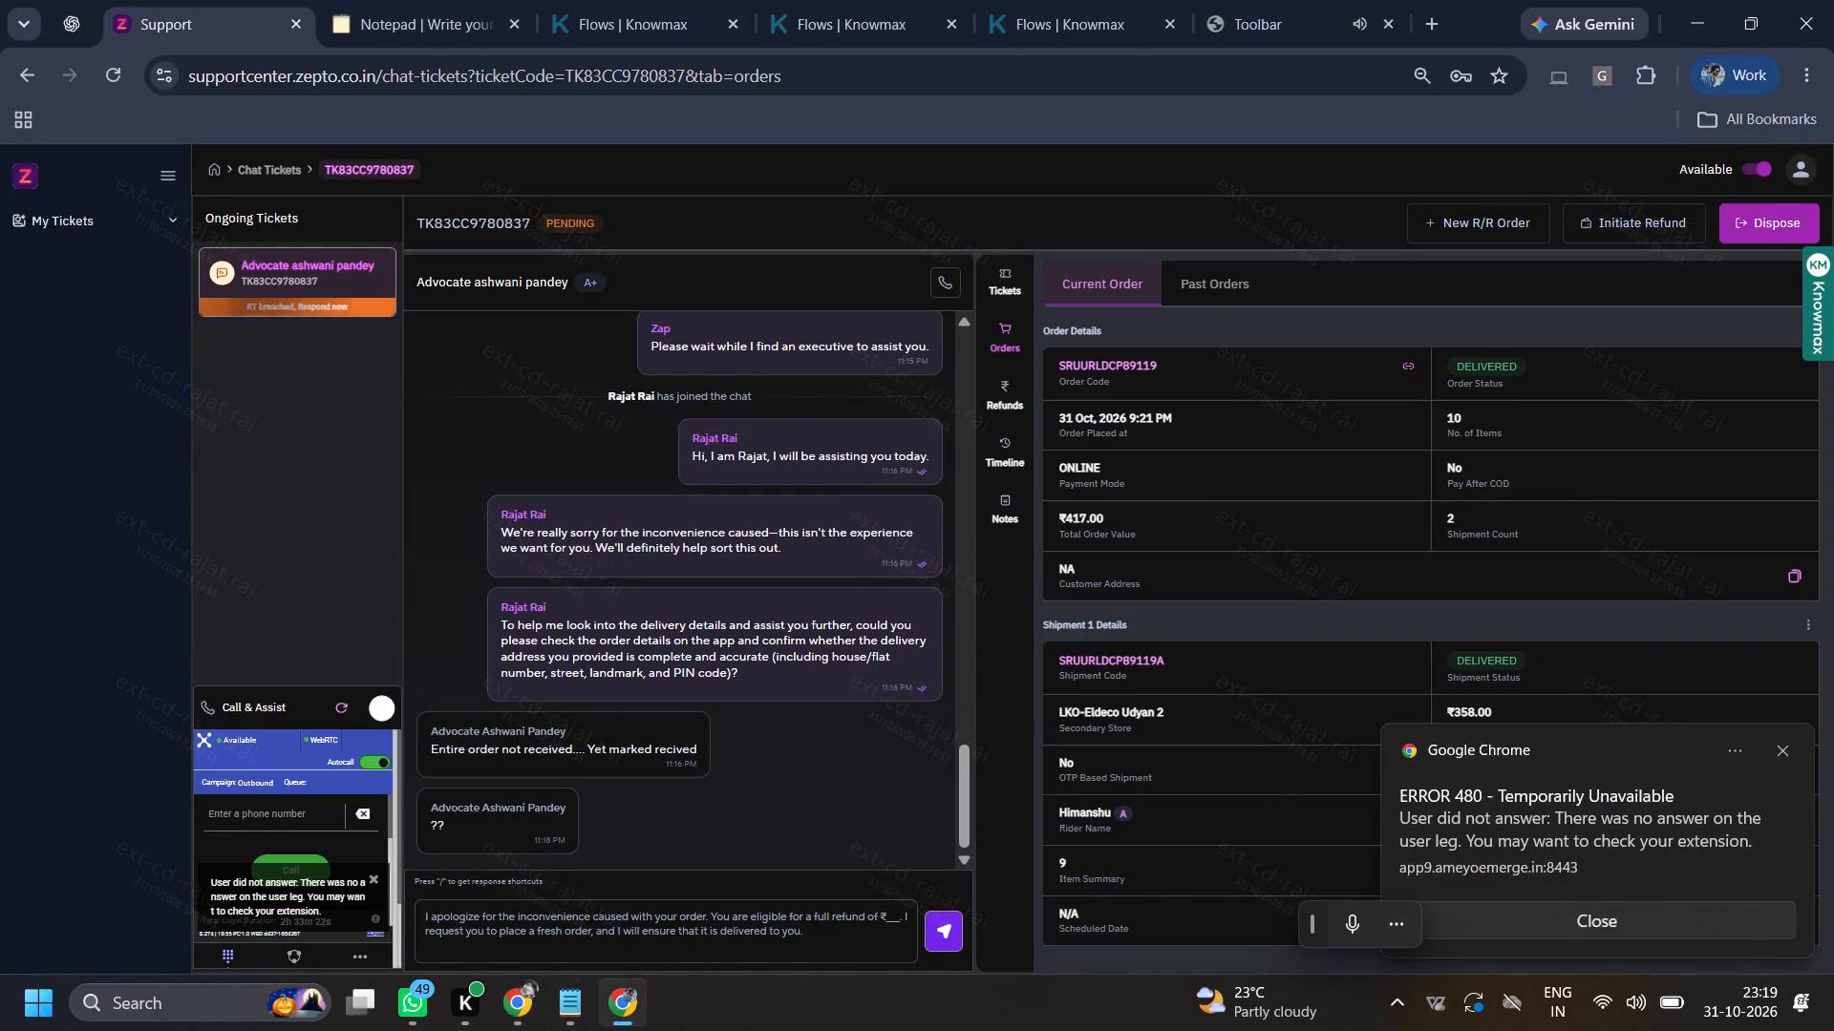
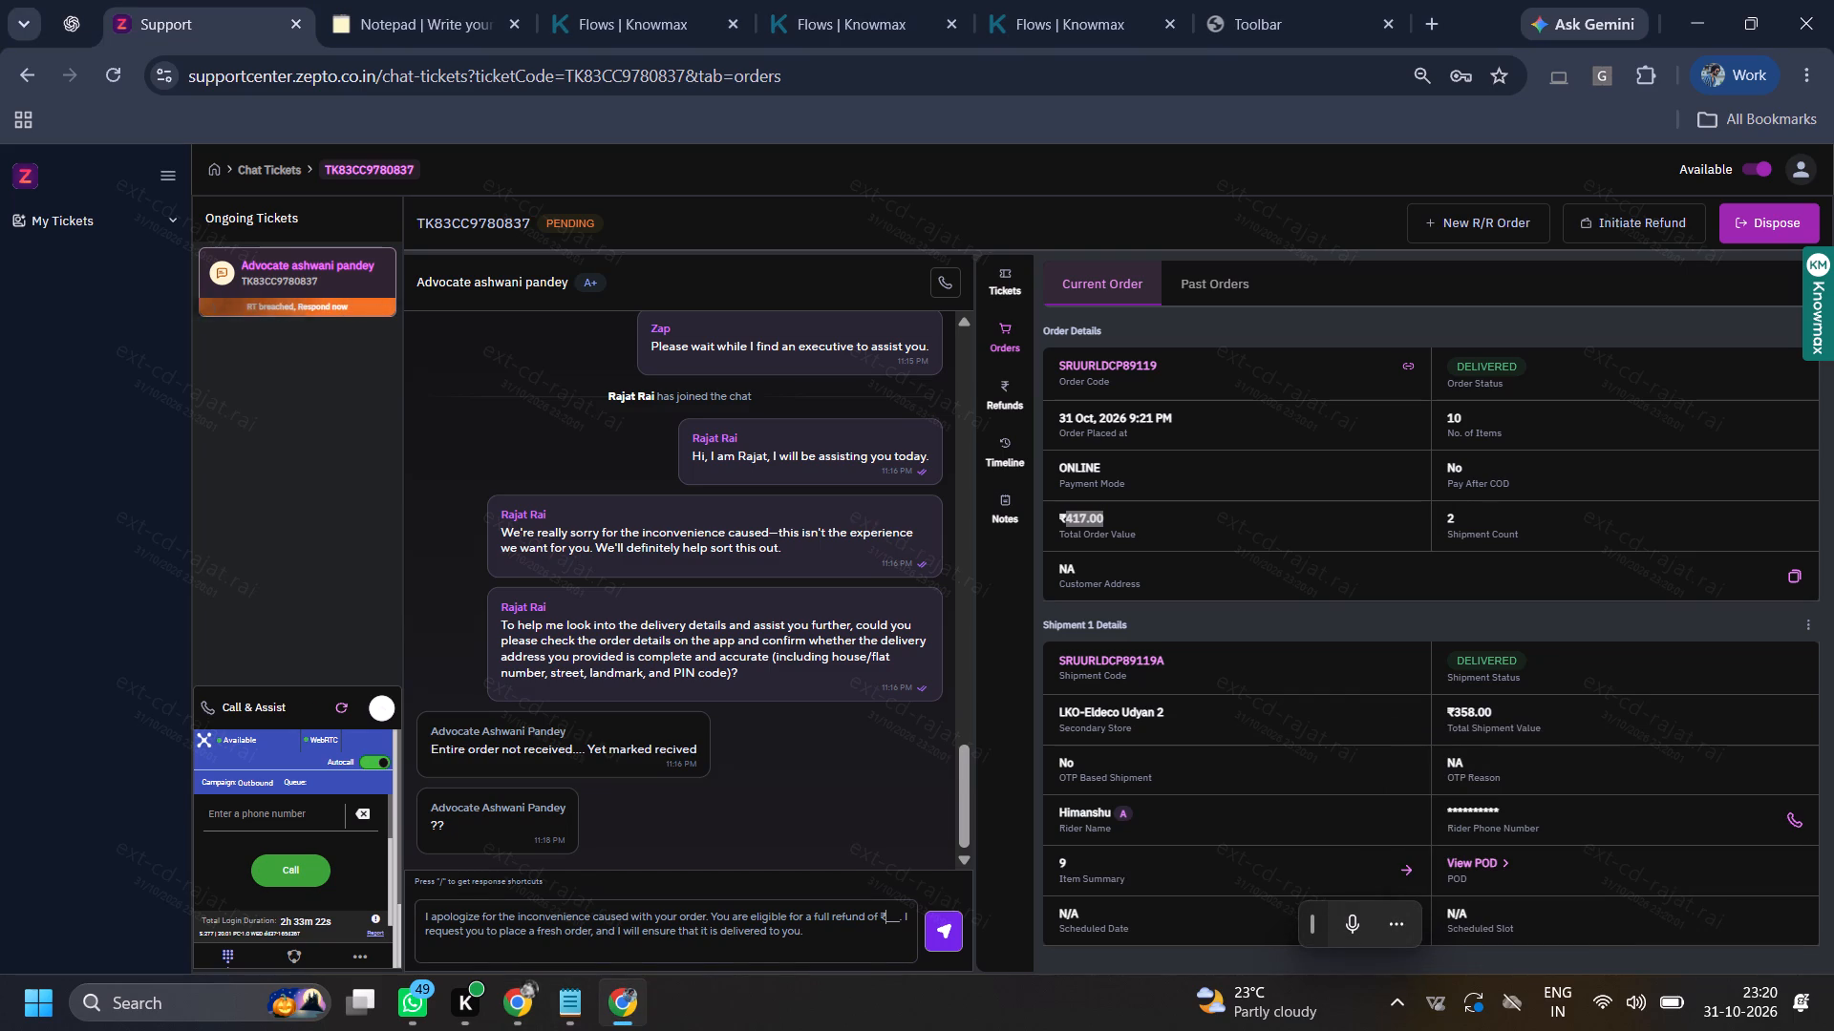
# Fill the refund amount ₹417.00 into the blank of the drafted apology reply.
pyautogui.keyDown('ctrl'); pyautogui.doubleClick(893, 922); pyautogui.keyUp('ctrl')
pyautogui.hotkey('ctrl', 'v')
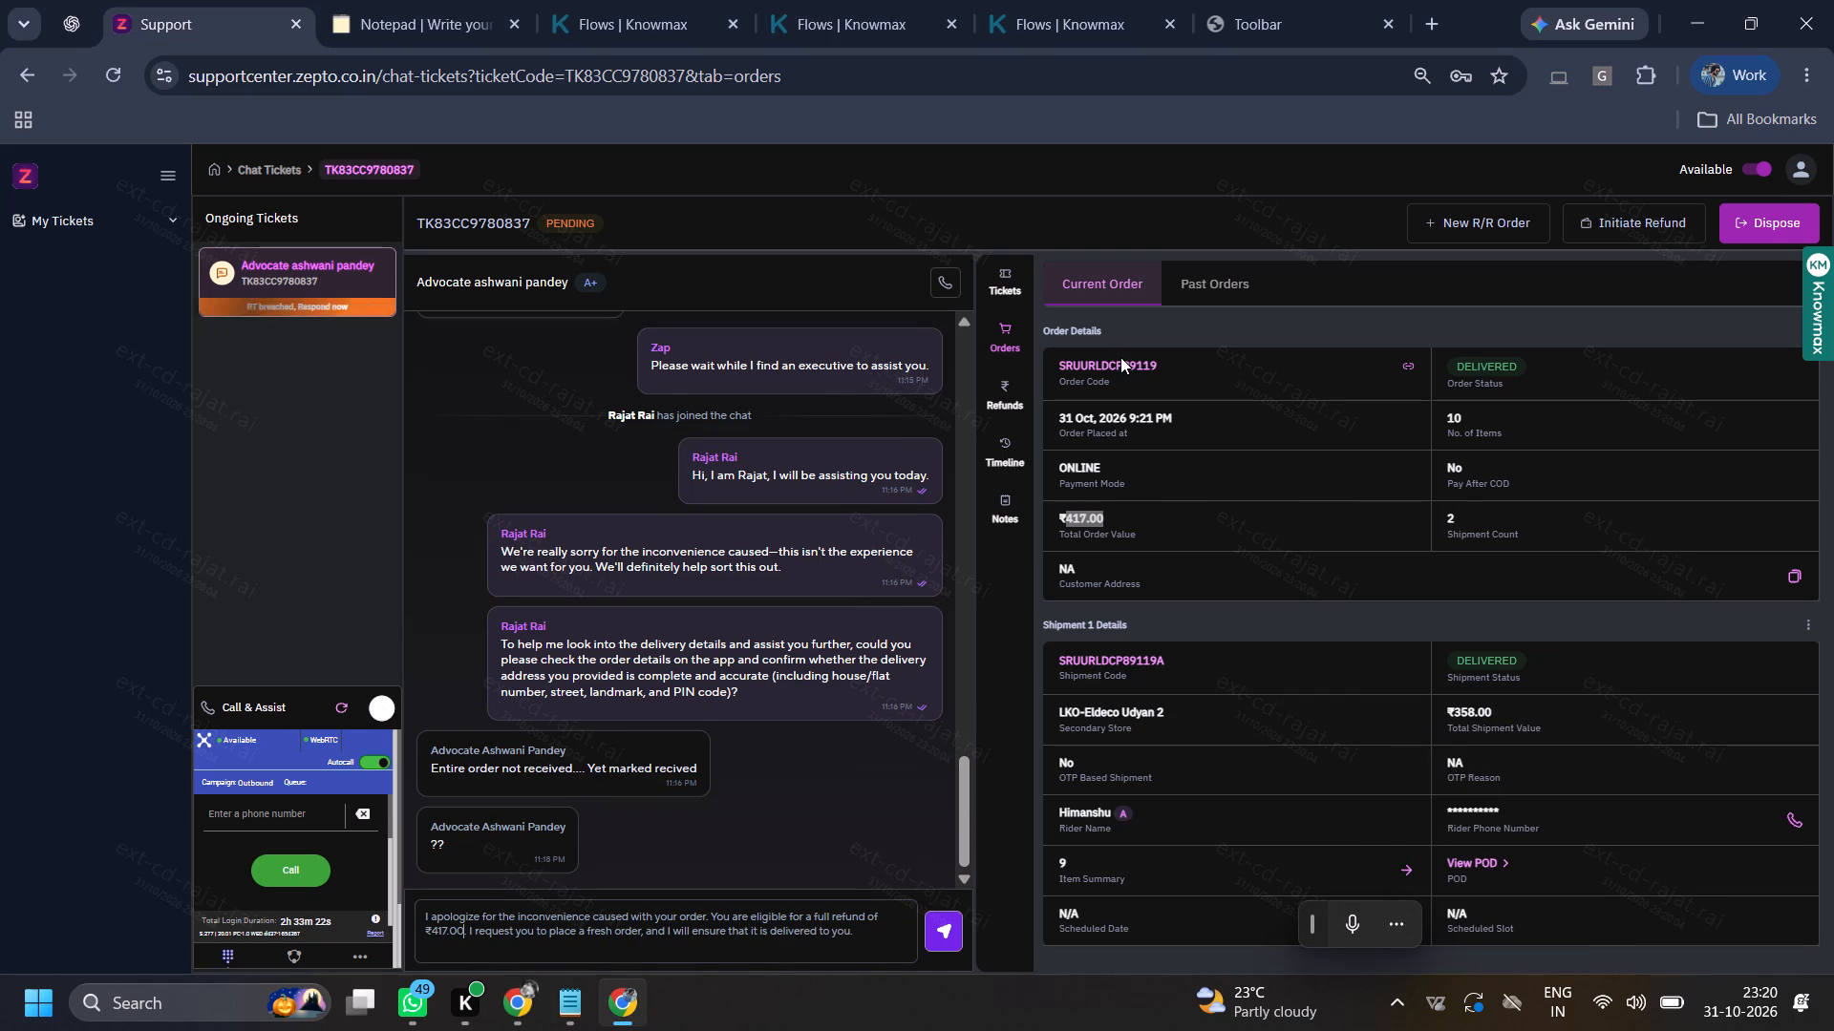
pyautogui.click(1120, 357)
pyautogui.click(1127, 363)
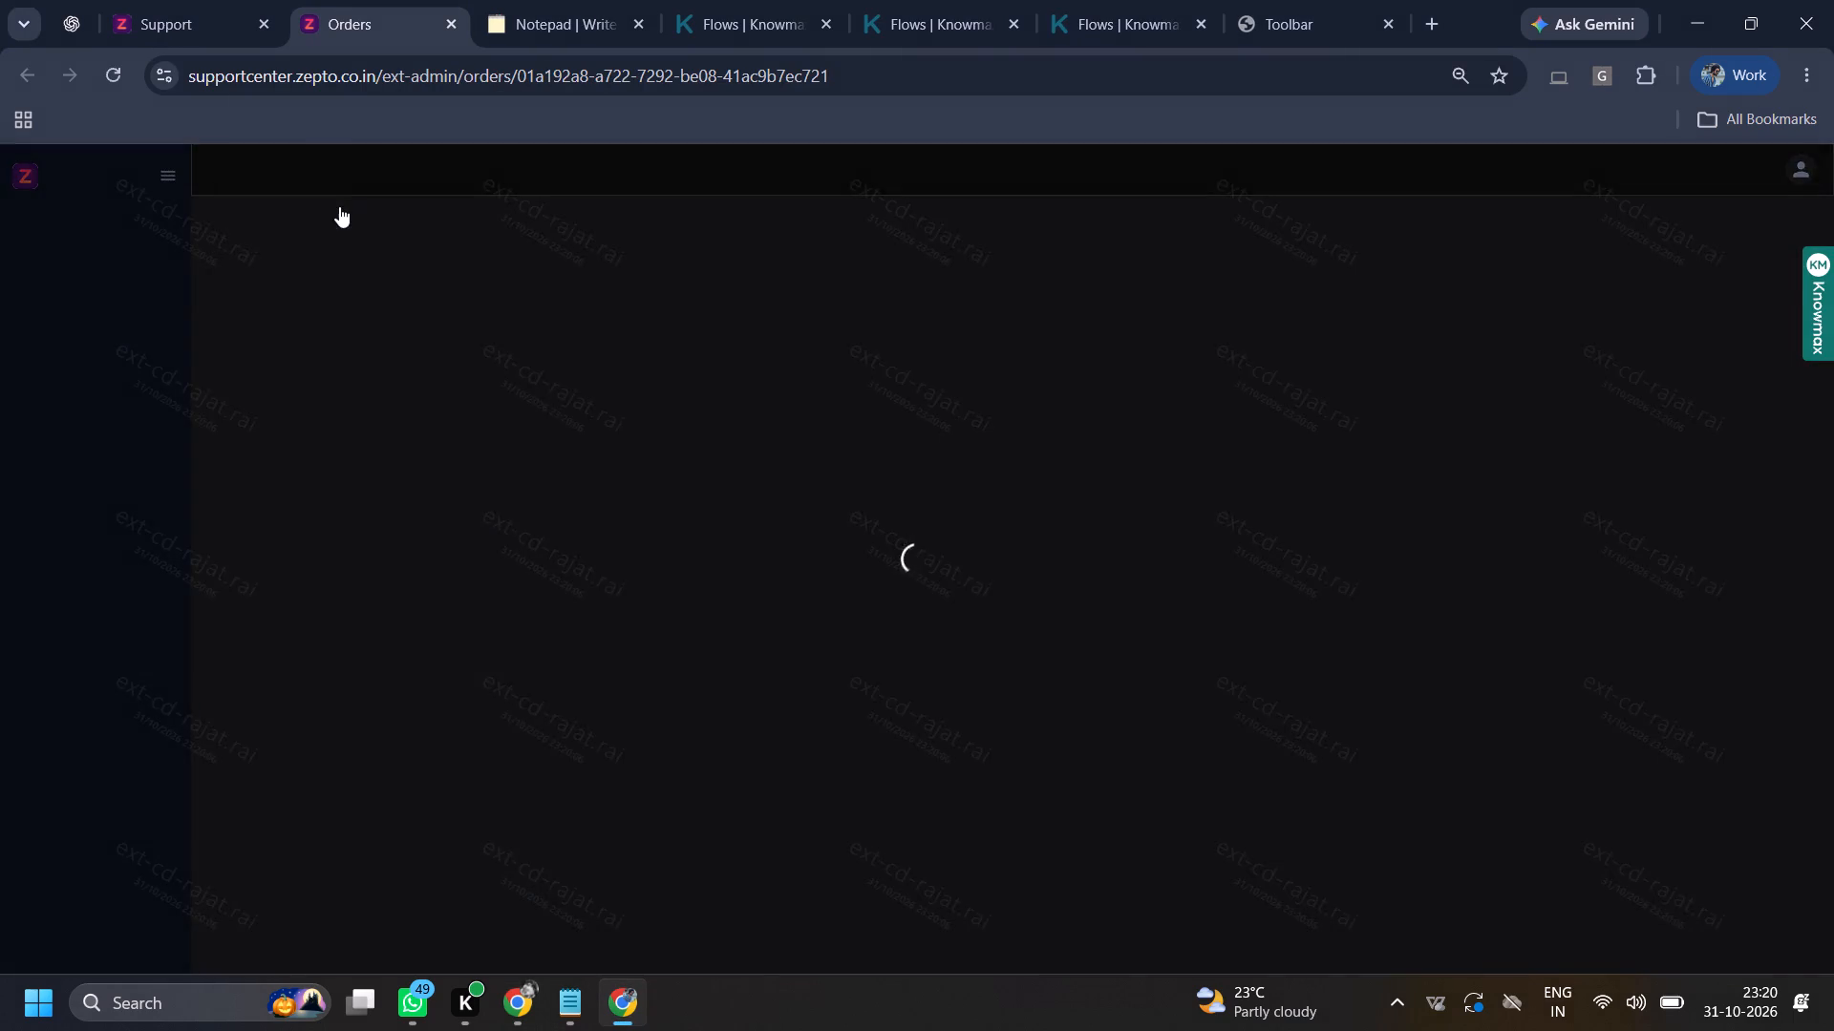
pyautogui.click(339, 206)
pyautogui.scroll(-15, 800, 716)
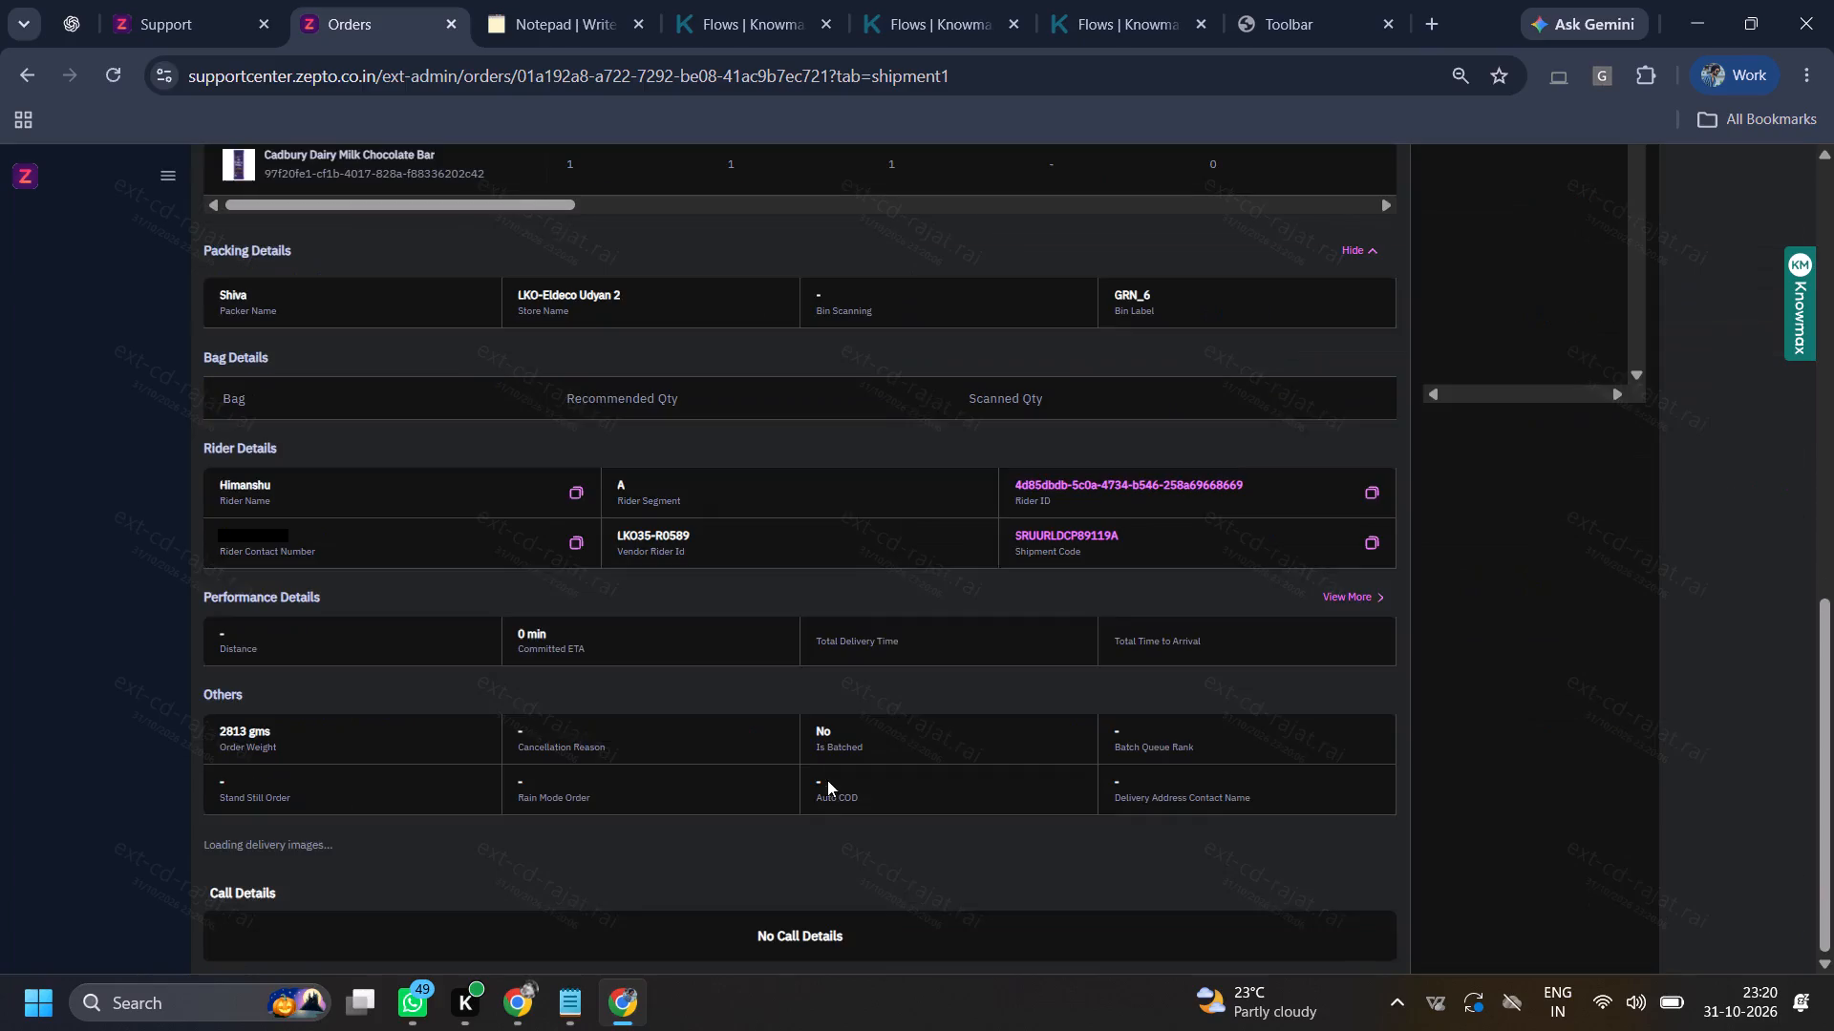
pyautogui.scroll(-2, 827, 780)
pyautogui.scroll(7, 580, 825)
pyautogui.scroll(-1, 346, 668)
pyautogui.scroll(3, 346, 668)
pyautogui.click(426, 211)
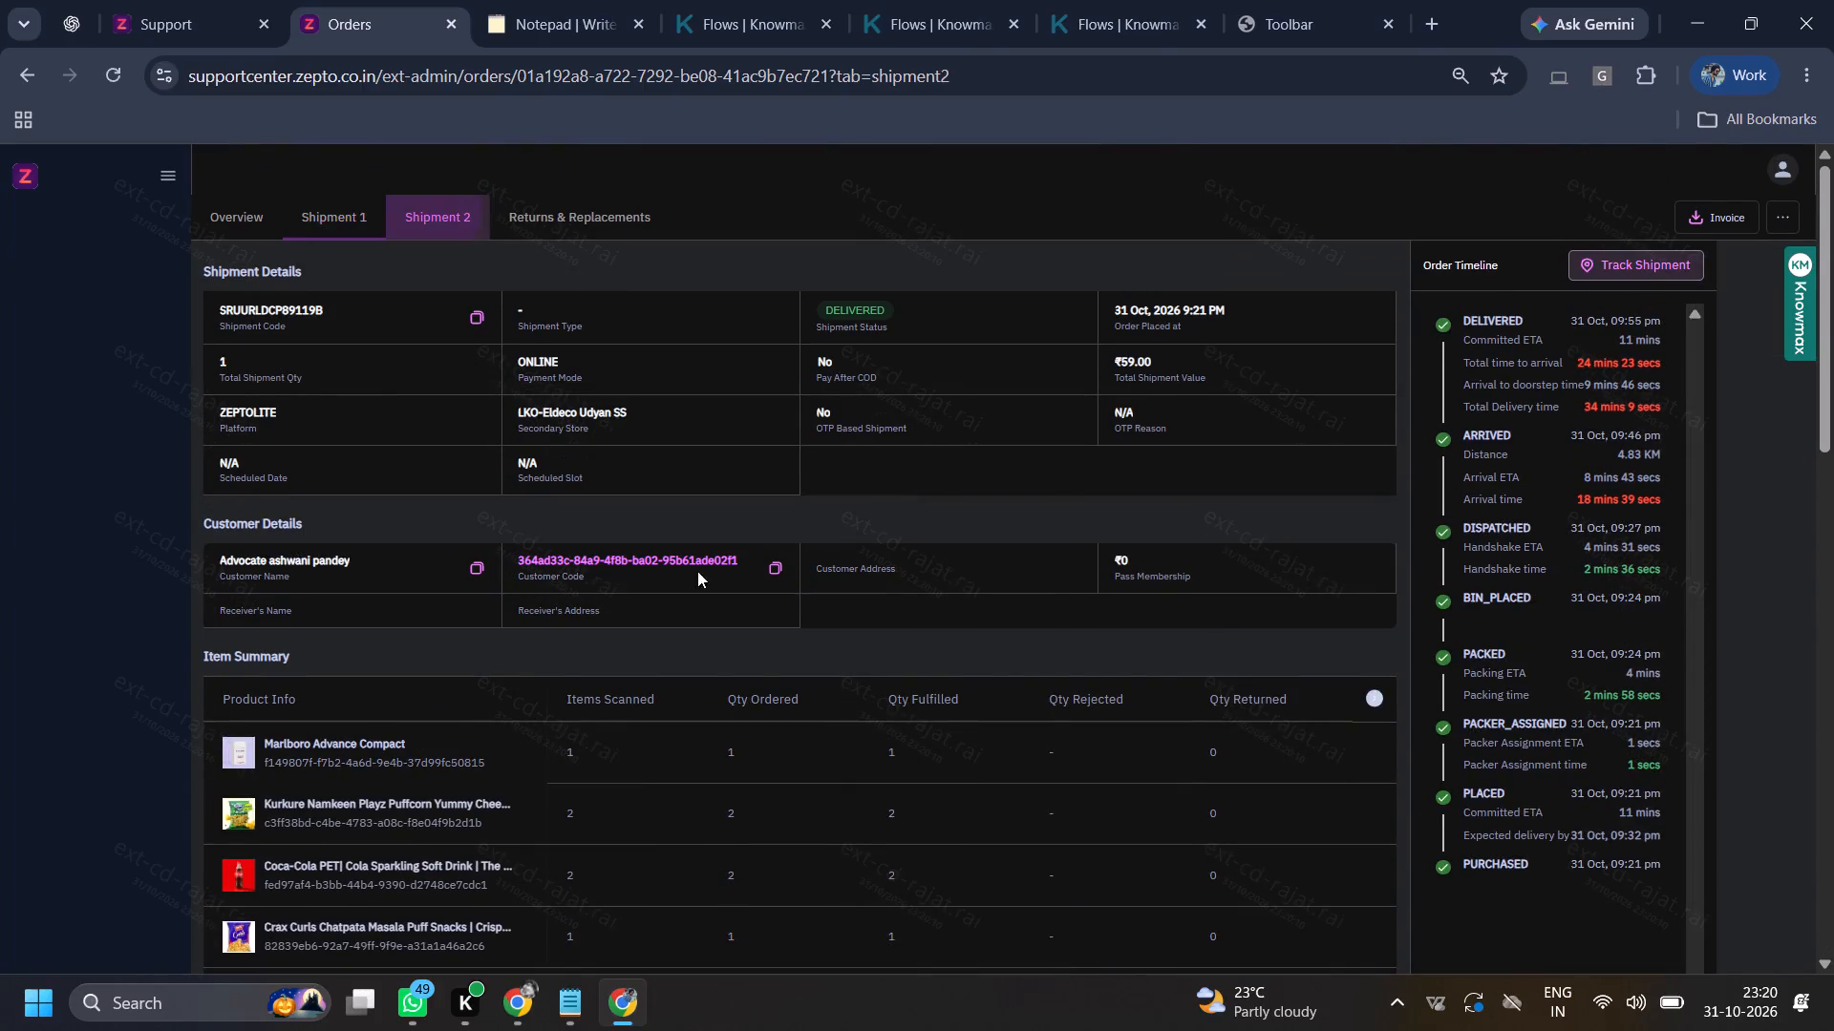
pyautogui.scroll(-10, 752, 676)
pyautogui.scroll(1, 817, 825)
pyautogui.scroll(-3, 819, 827)
pyautogui.moveTo(761, 944); pyautogui.dragTo(836, 944)
pyautogui.click(1286, 868)
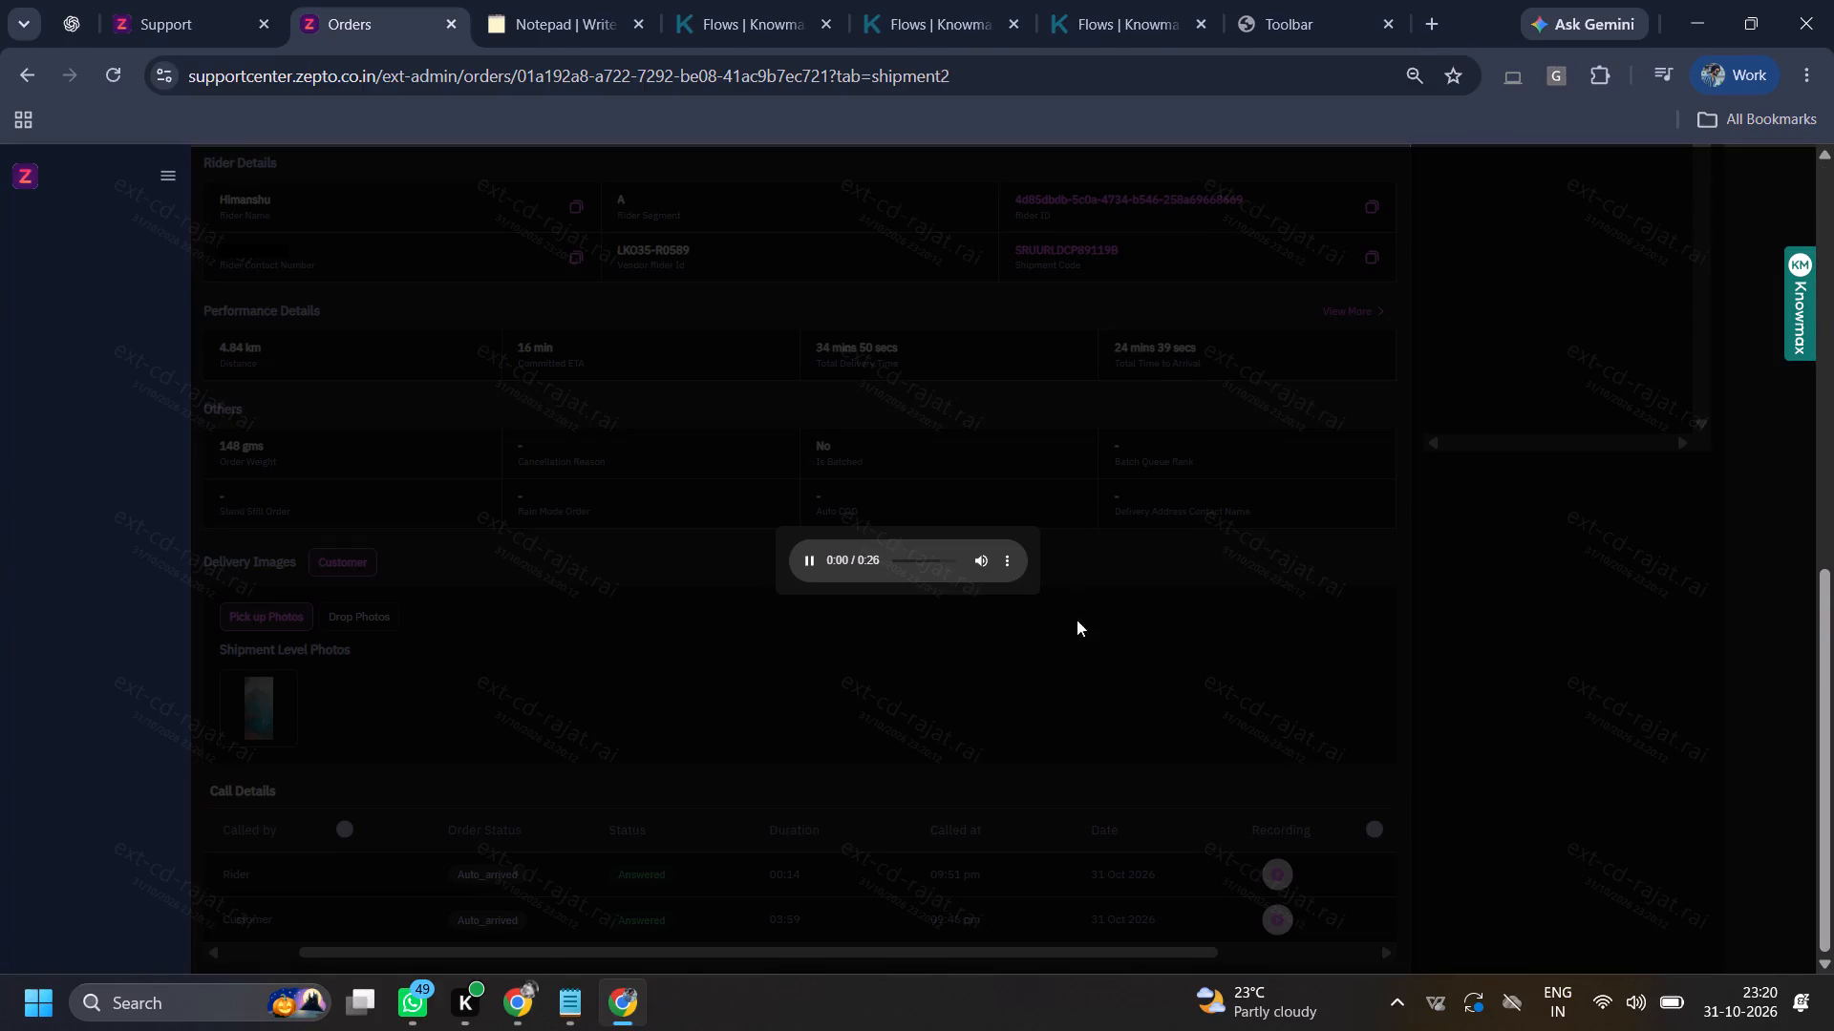
pyautogui.click(909, 557)
pyautogui.click(923, 560)
# Check the customer's past refunds in their customer details, closing the extra customer and order pages when done.
pyautogui.click(246, 0)
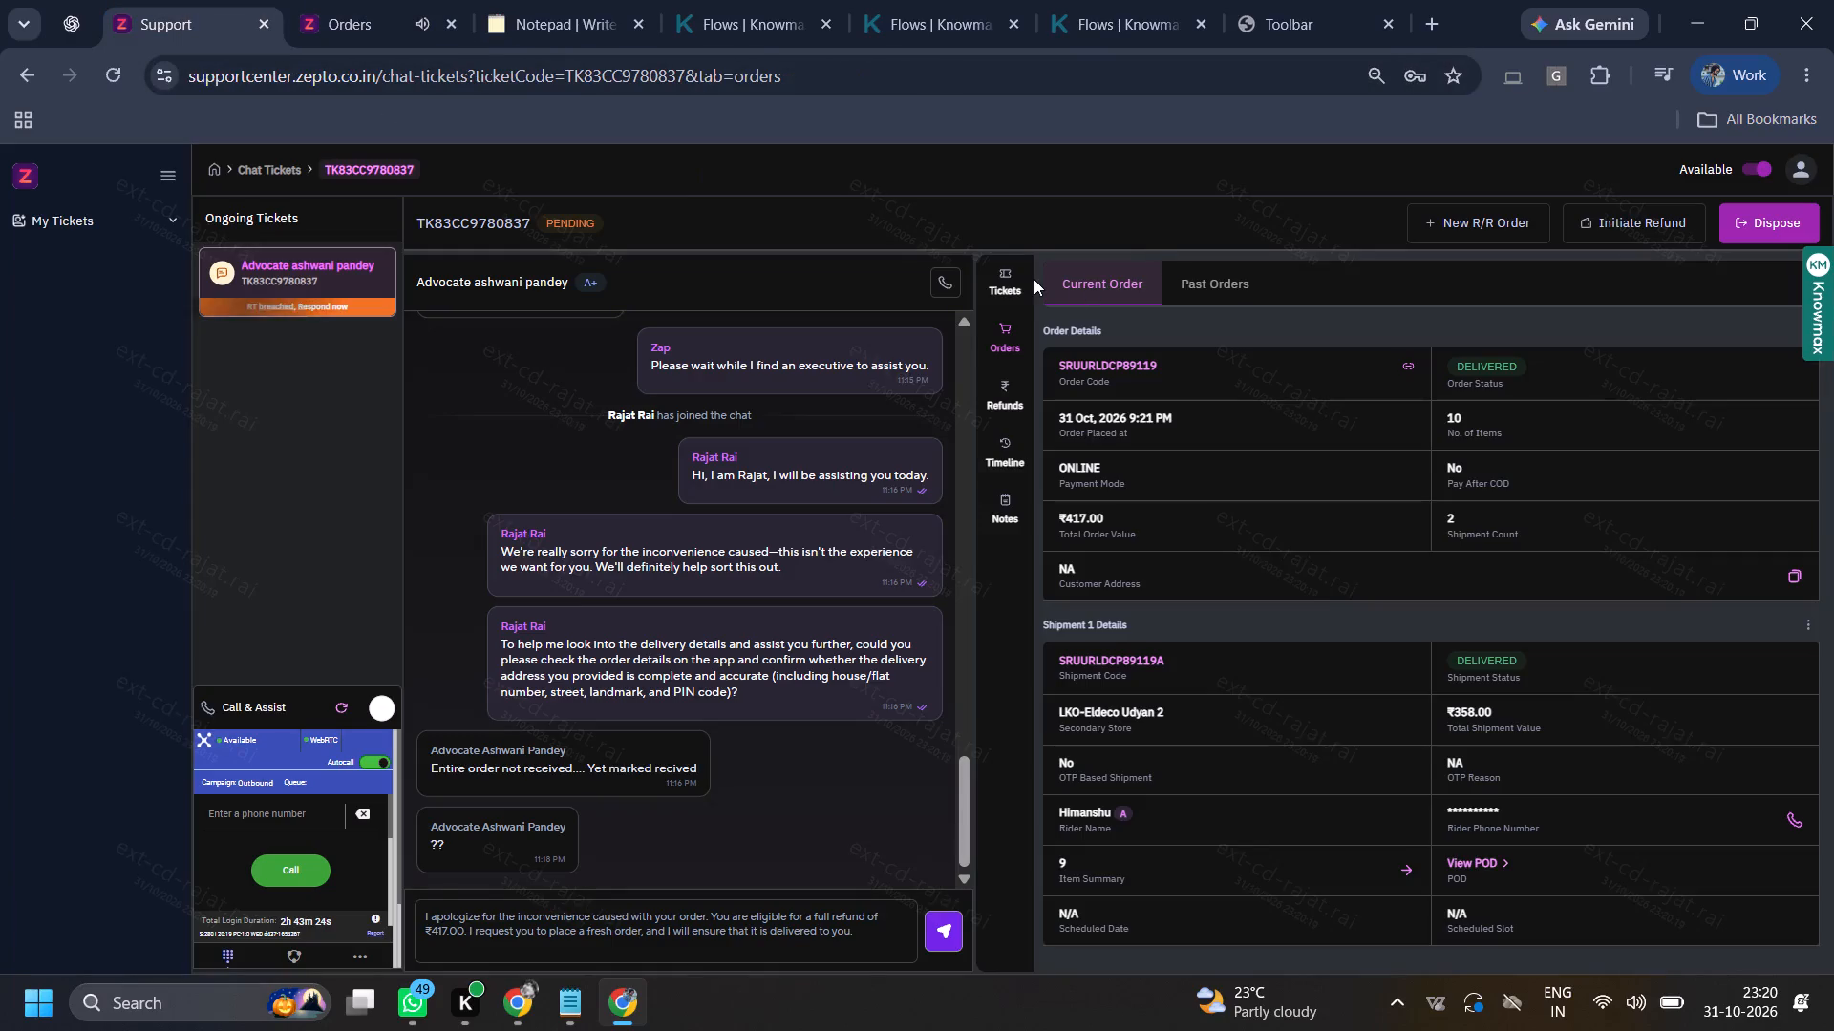
pyautogui.click(1034, 277)
pyautogui.click(1028, 277)
pyautogui.click(1498, 367)
pyautogui.click(1490, 349)
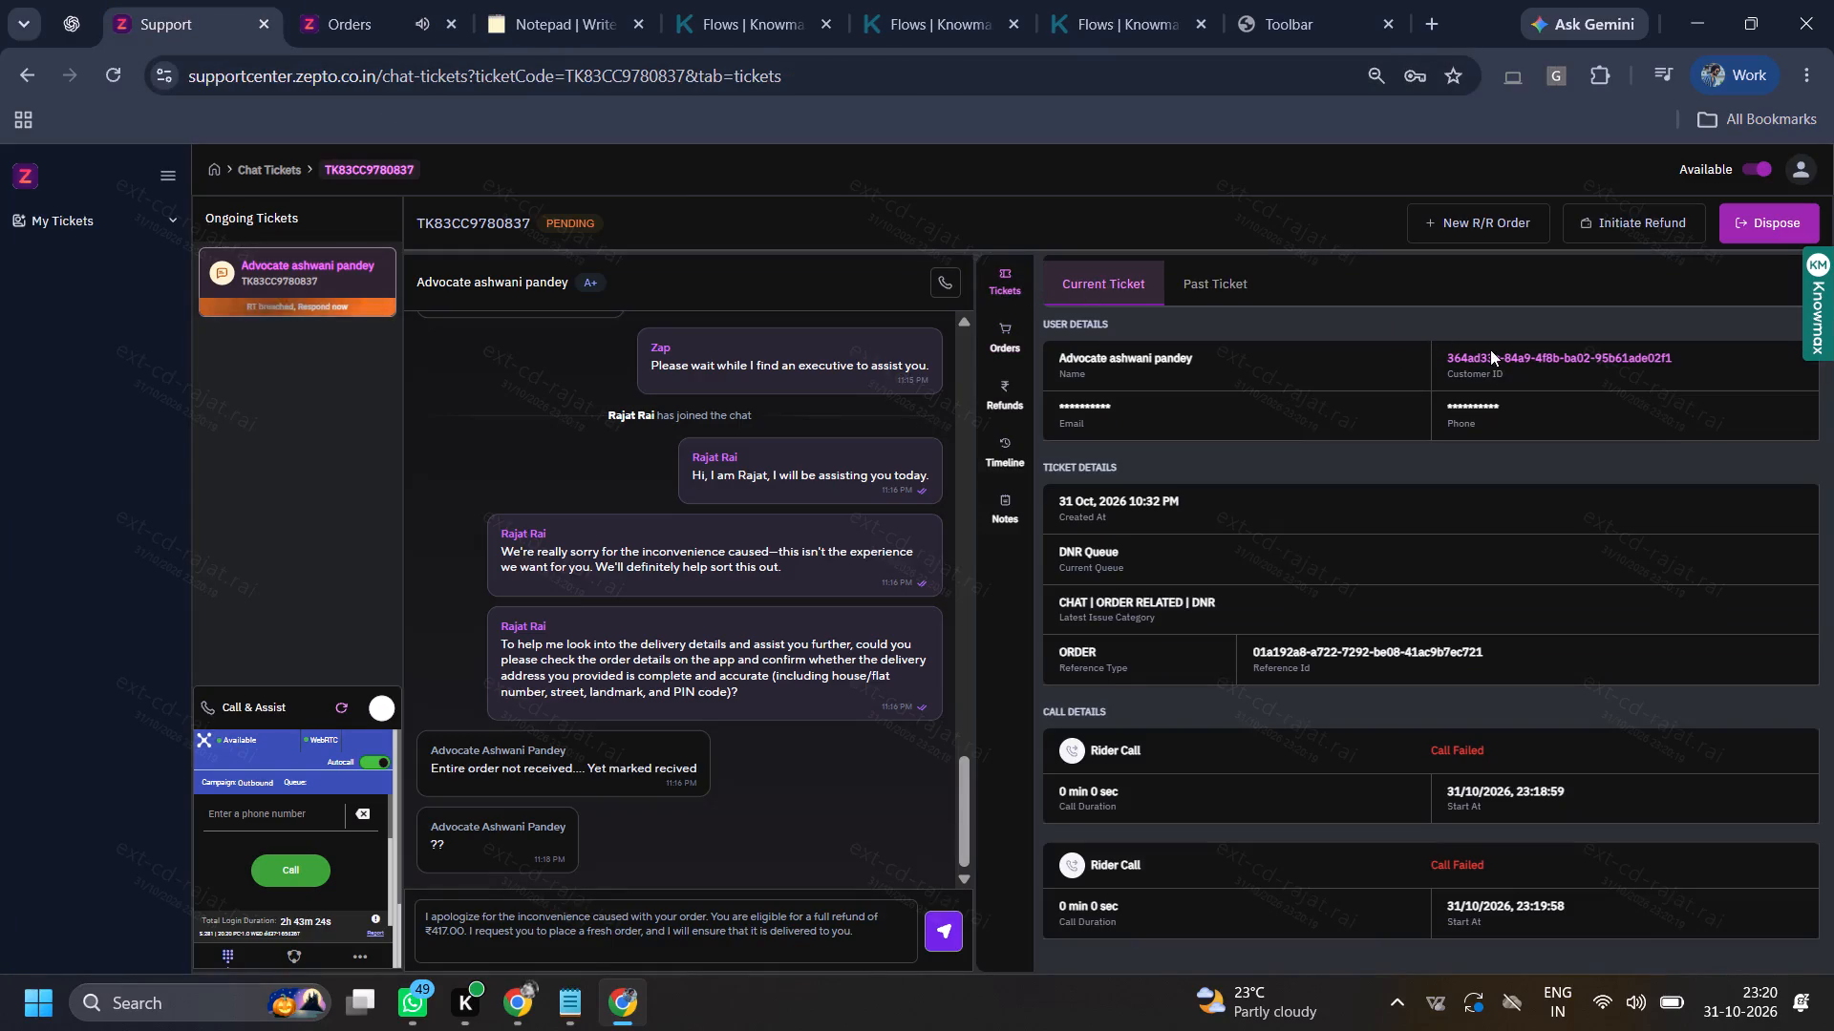
pyautogui.click(1503, 358)
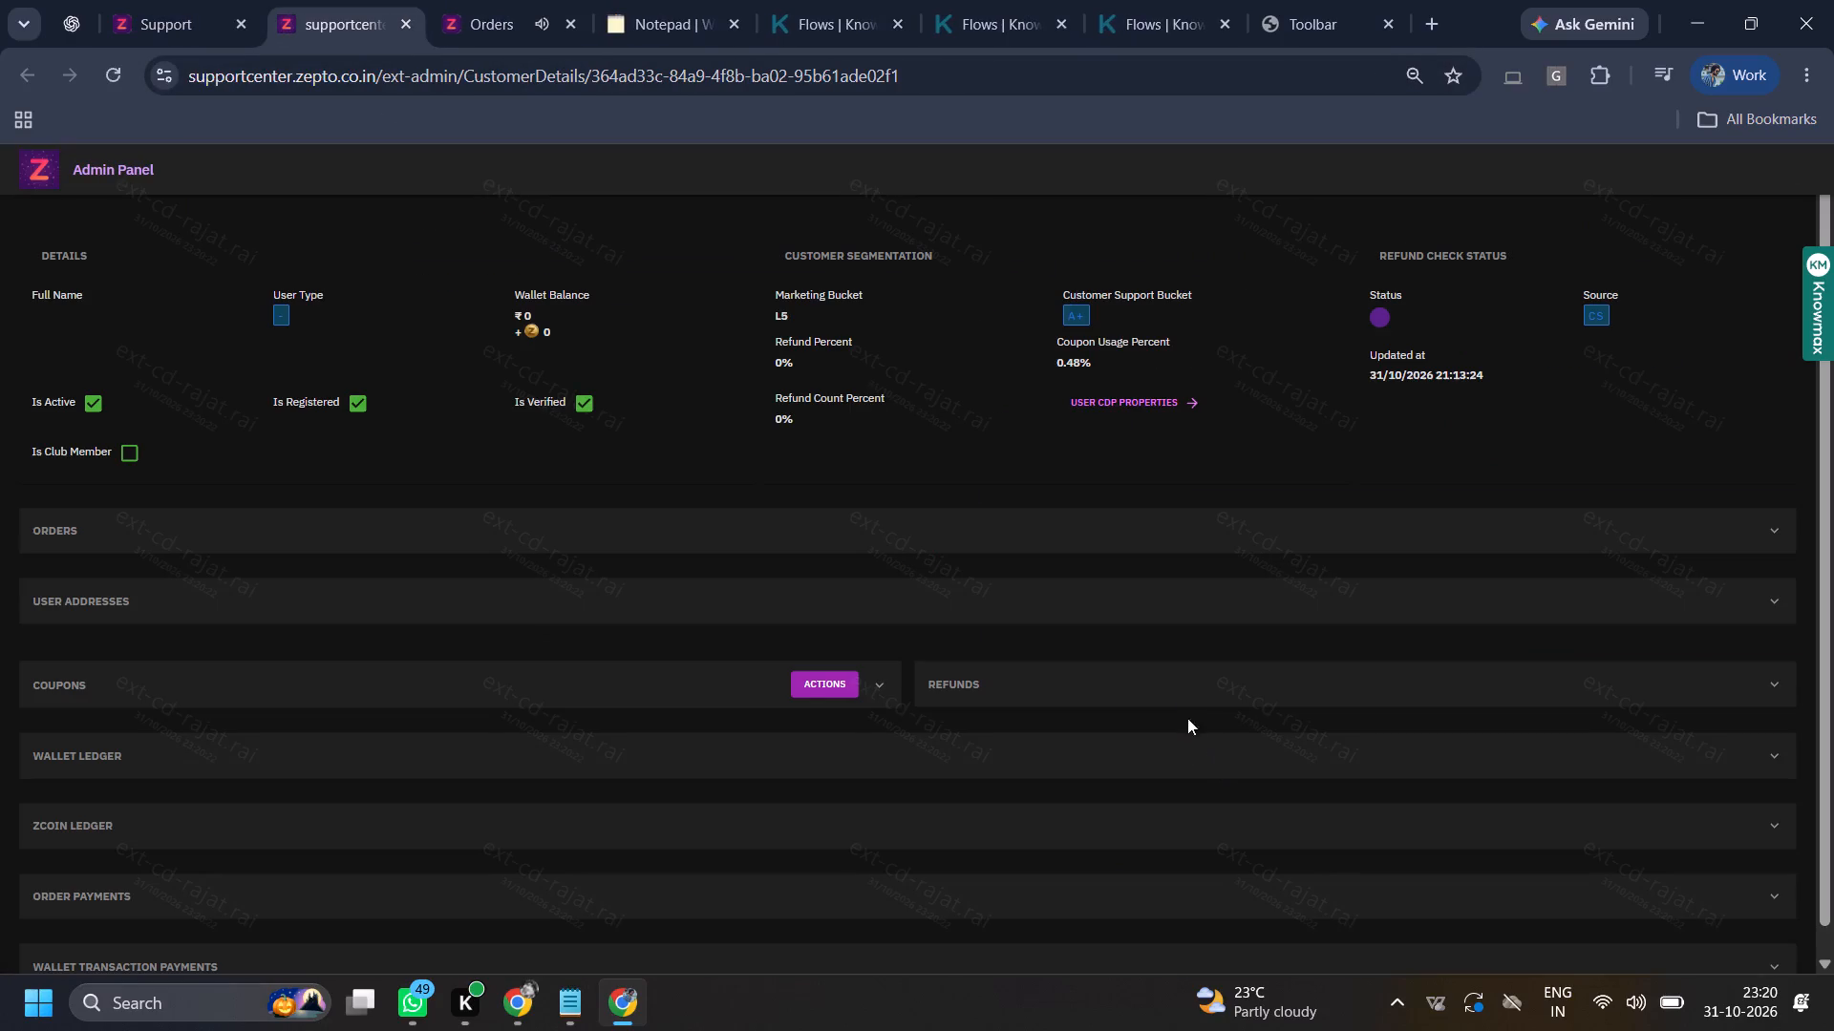
pyautogui.click(1183, 691)
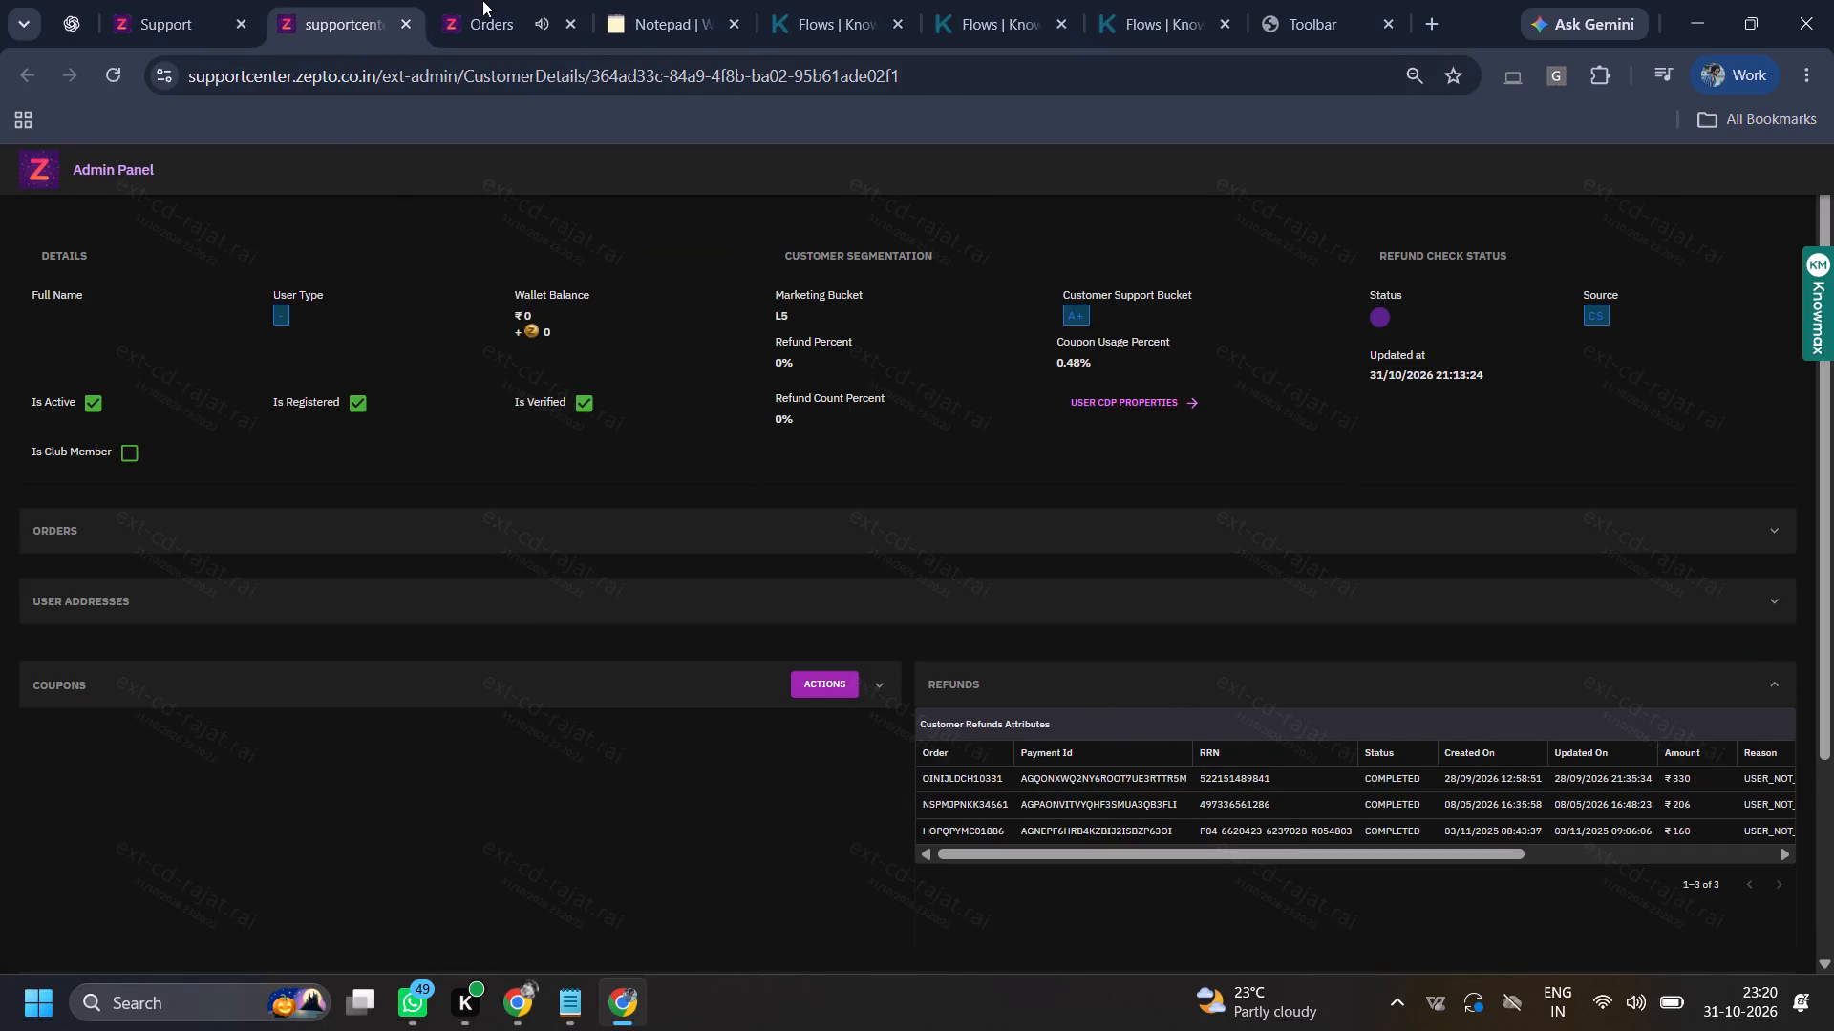
pyautogui.click(412, 25)
pyautogui.click(412, 25)
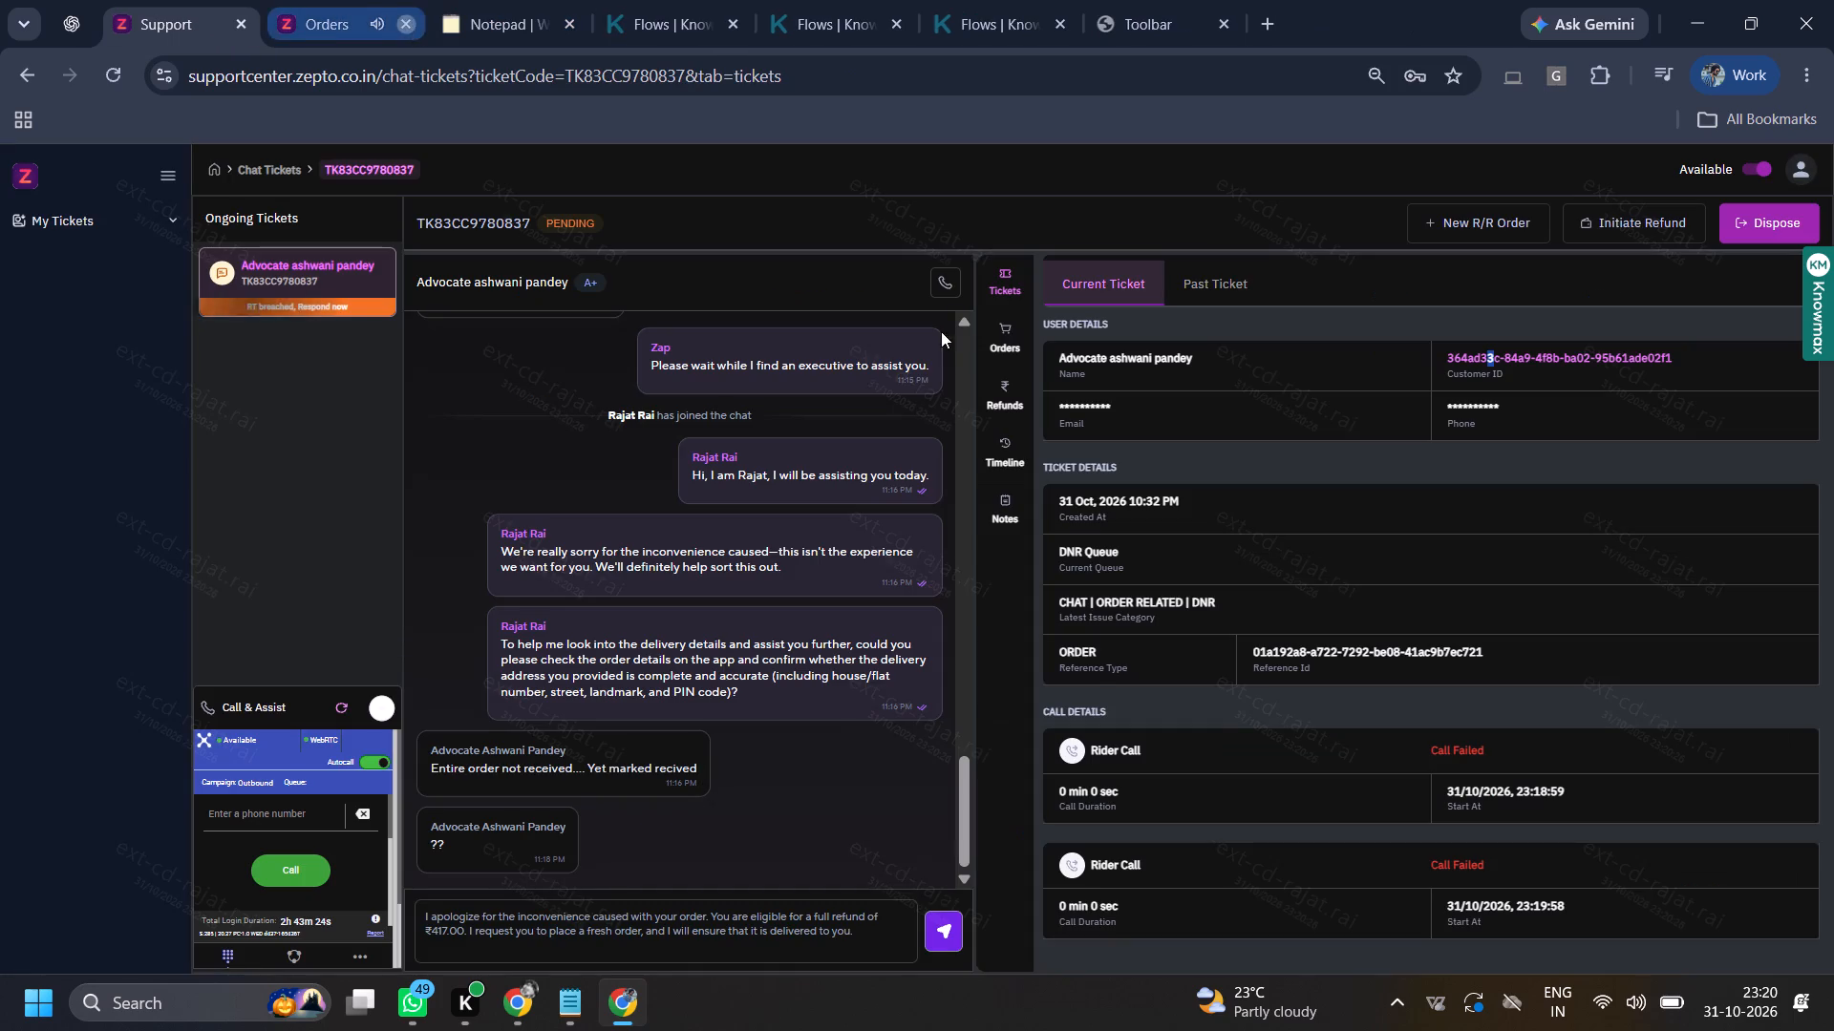
# Recheck both shipments in the ticket's order details and send the ₹417.00 full-refund apology to the customer.
pyautogui.click(1003, 331)
pyautogui.click(1001, 347)
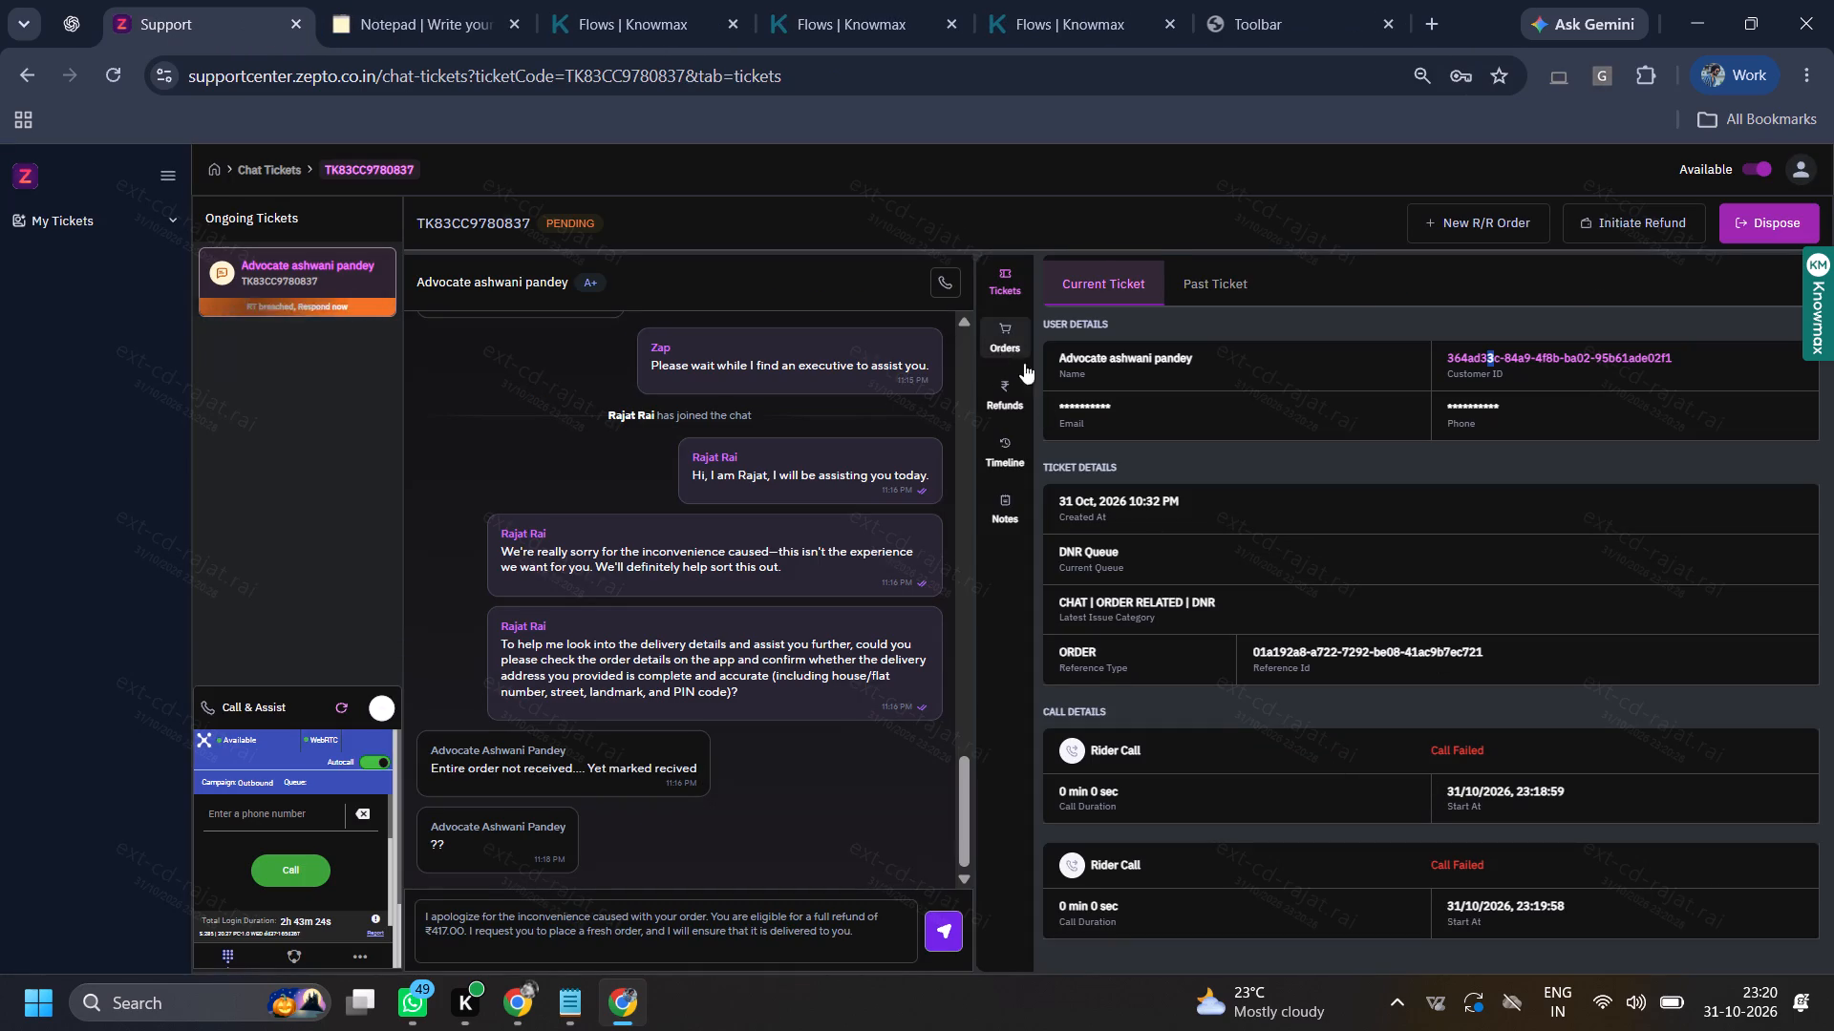
pyautogui.scroll(-4, 1501, 648)
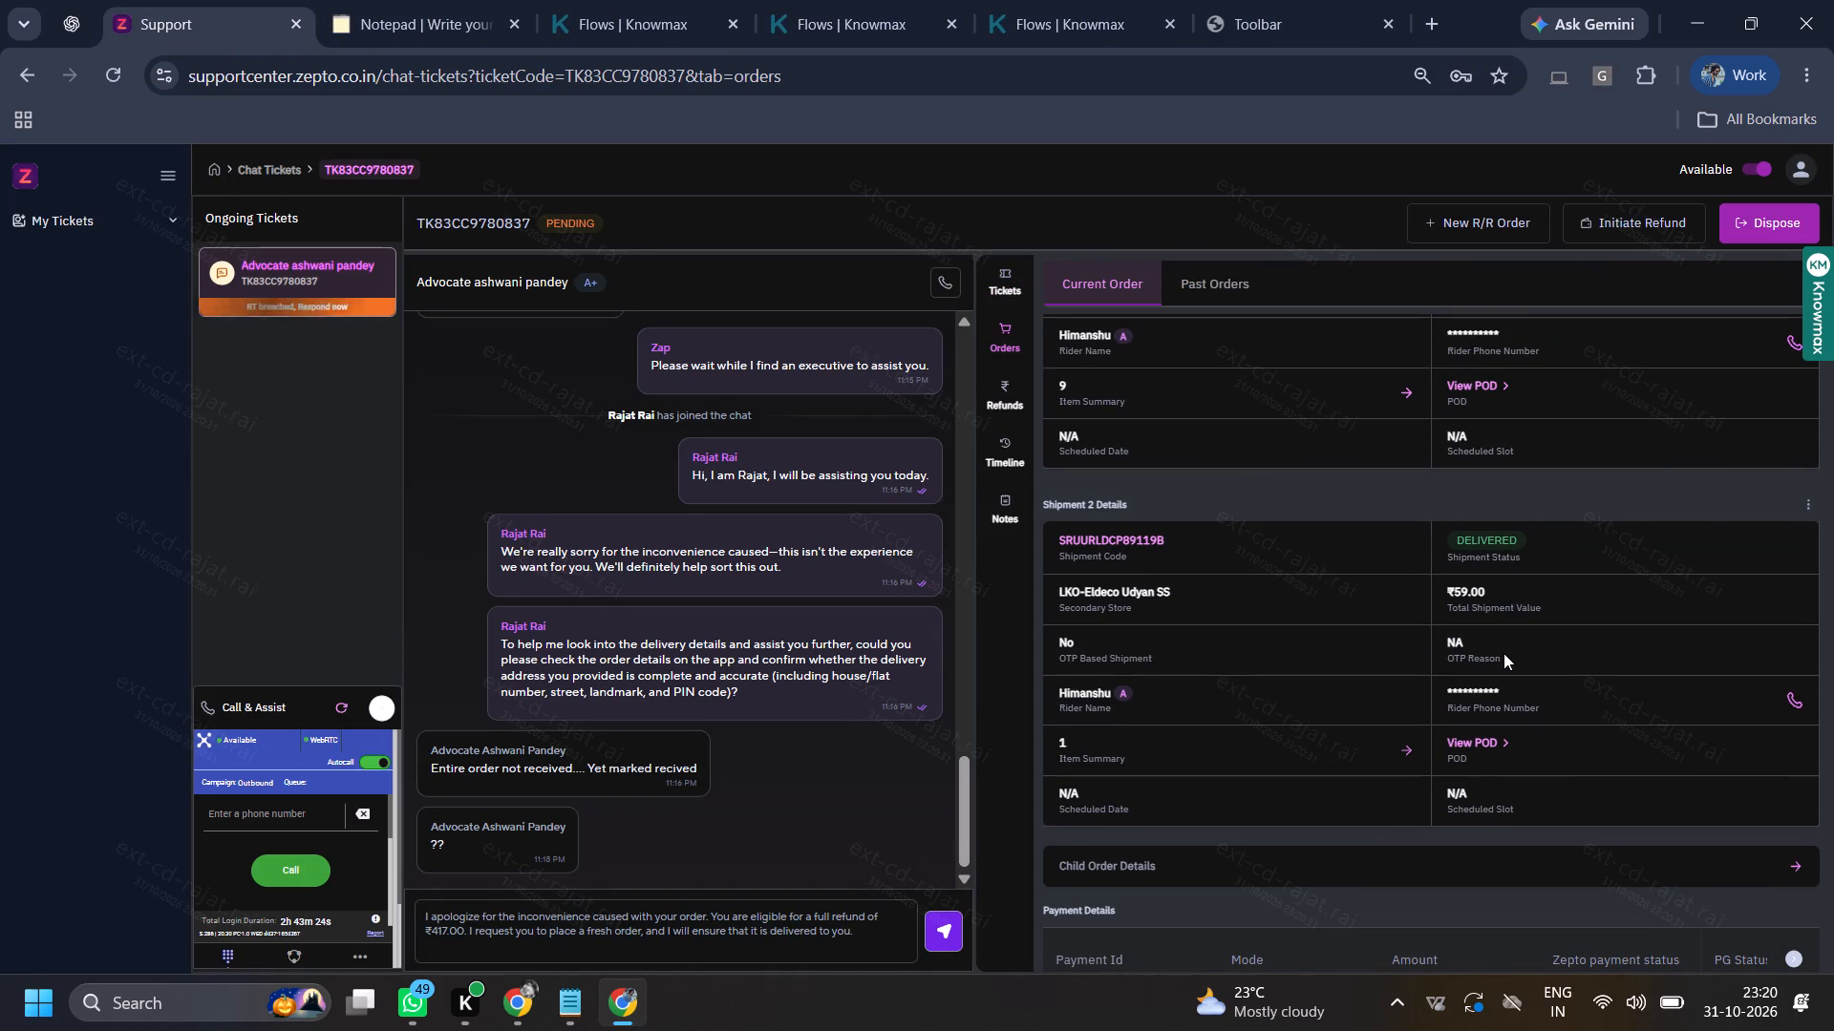
pyautogui.scroll(3, 1503, 653)
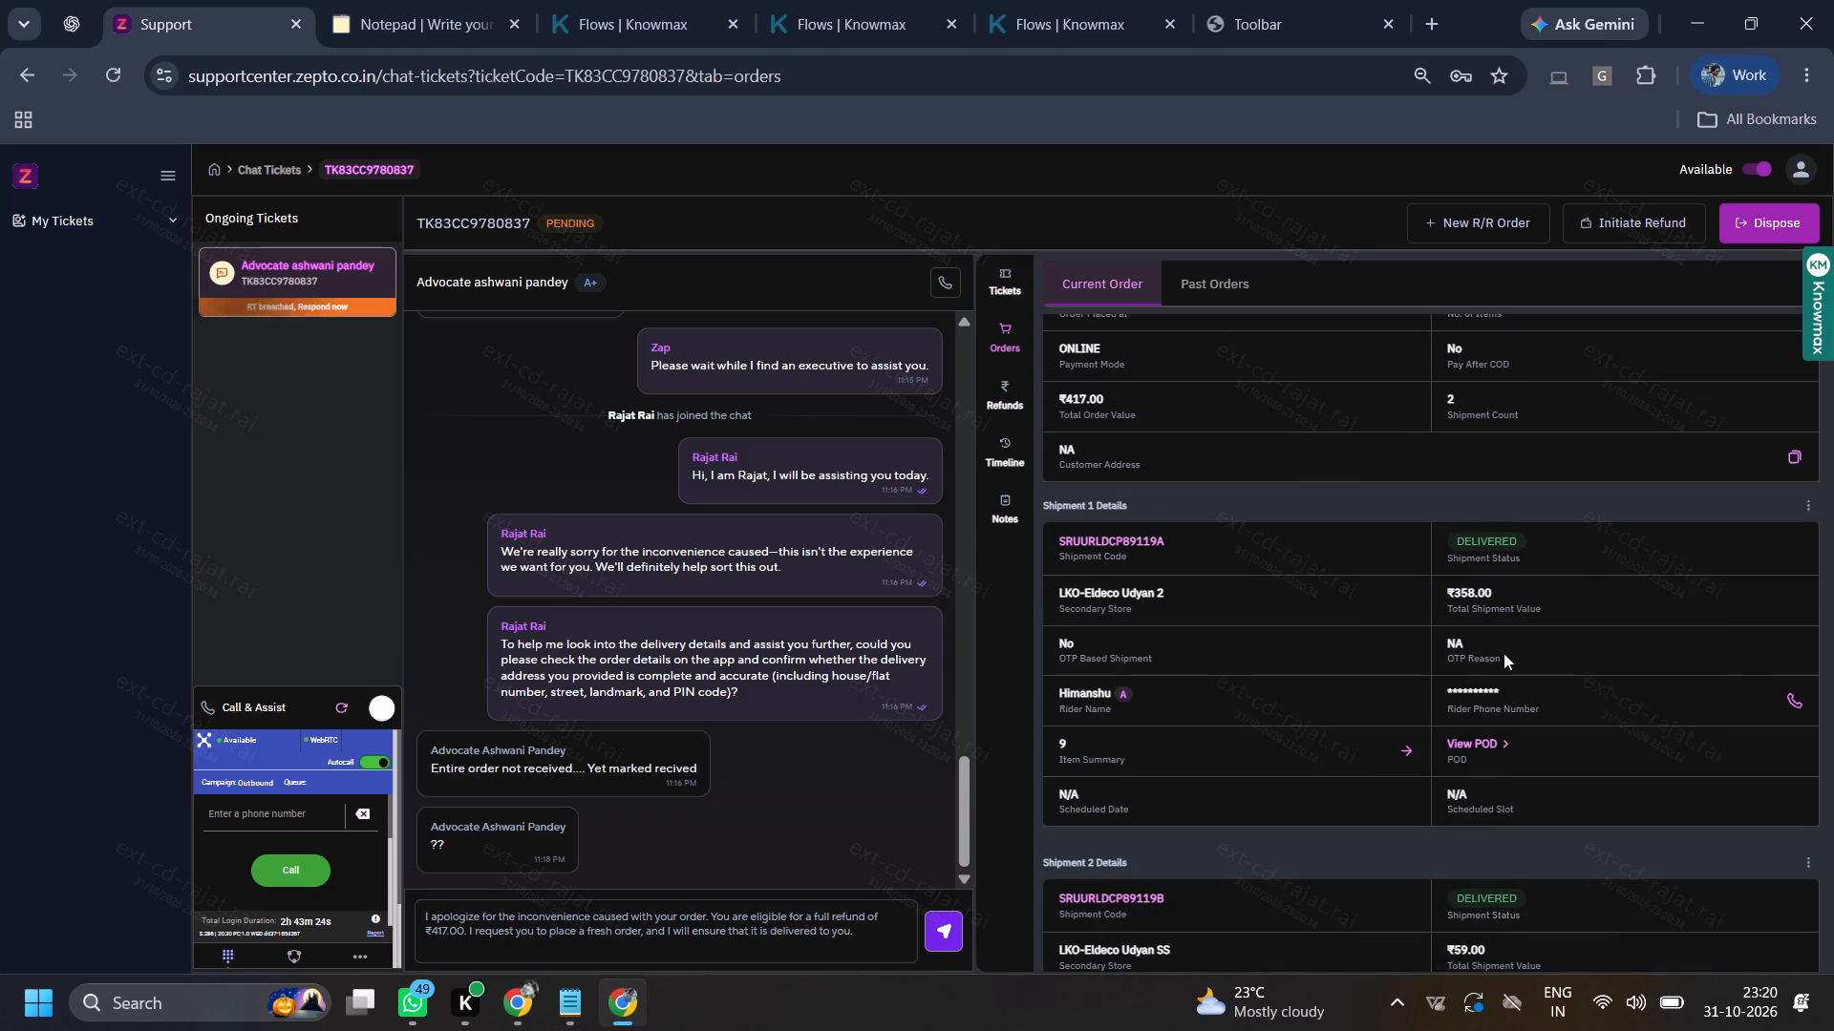
pyautogui.click(729, 927)
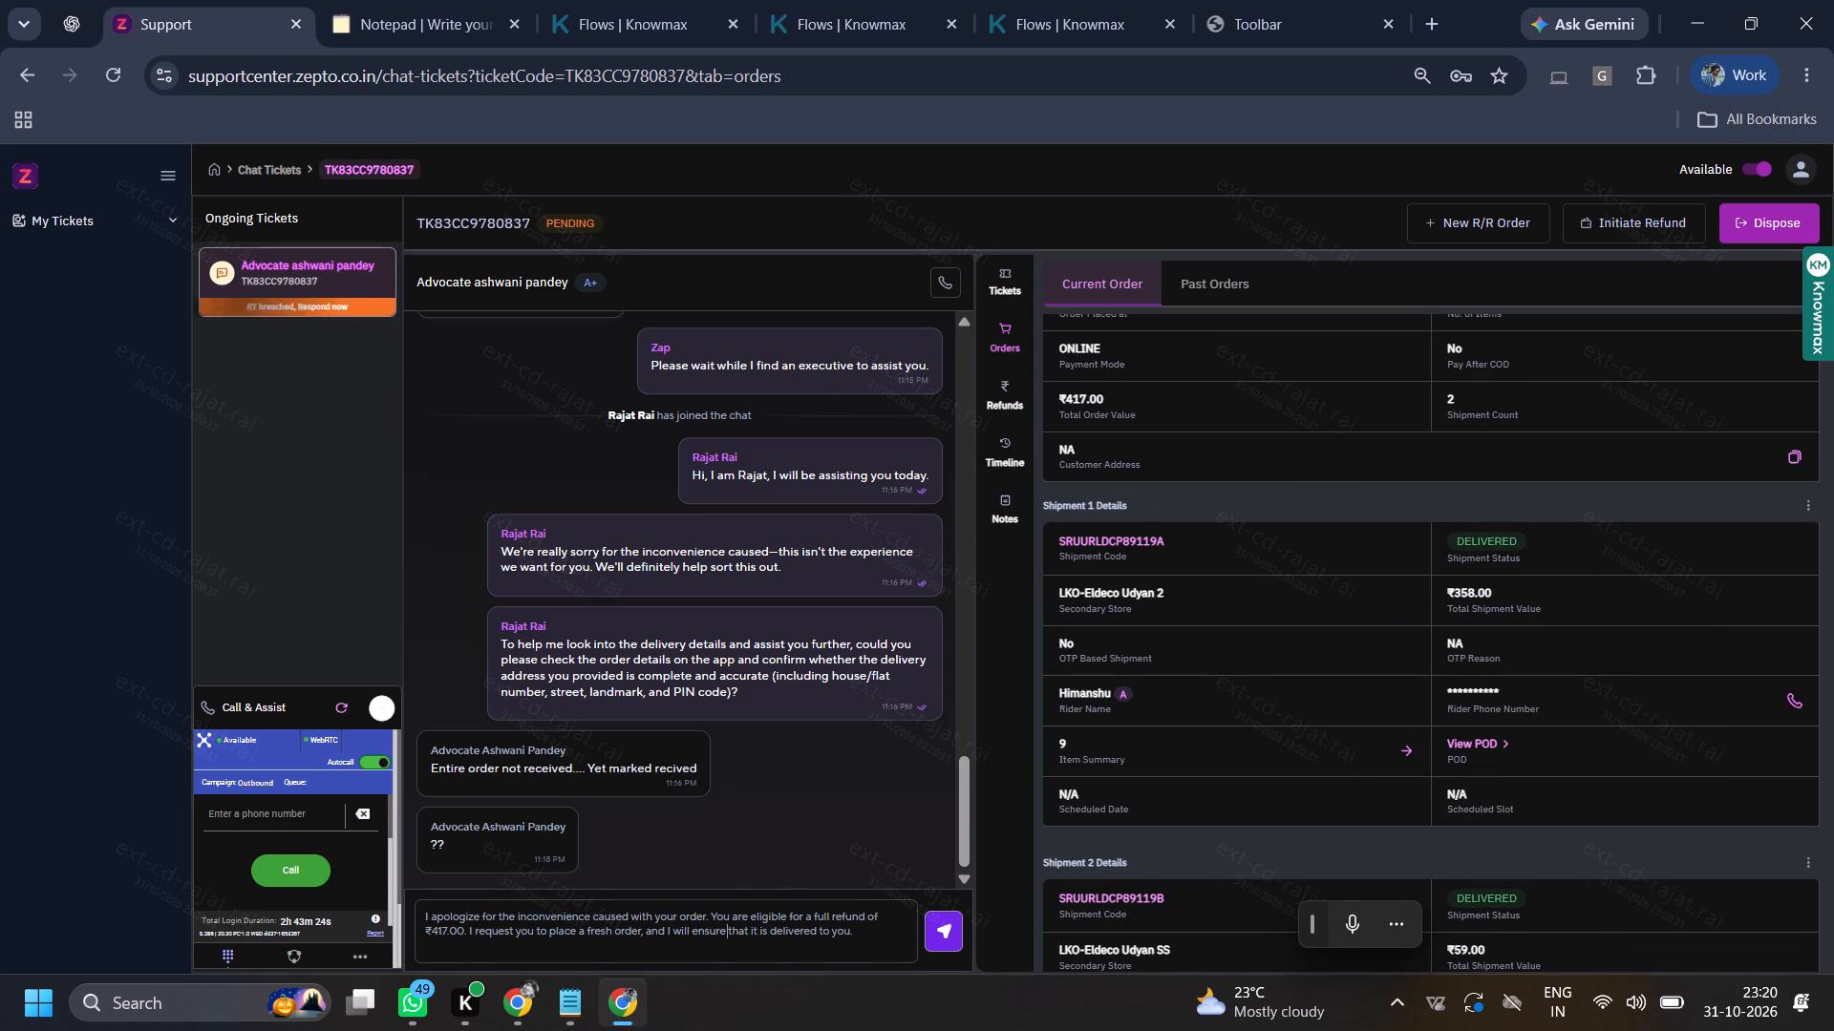
pyautogui.press('Return')
pyautogui.click(1572, 242)
pyautogui.click(1596, 238)
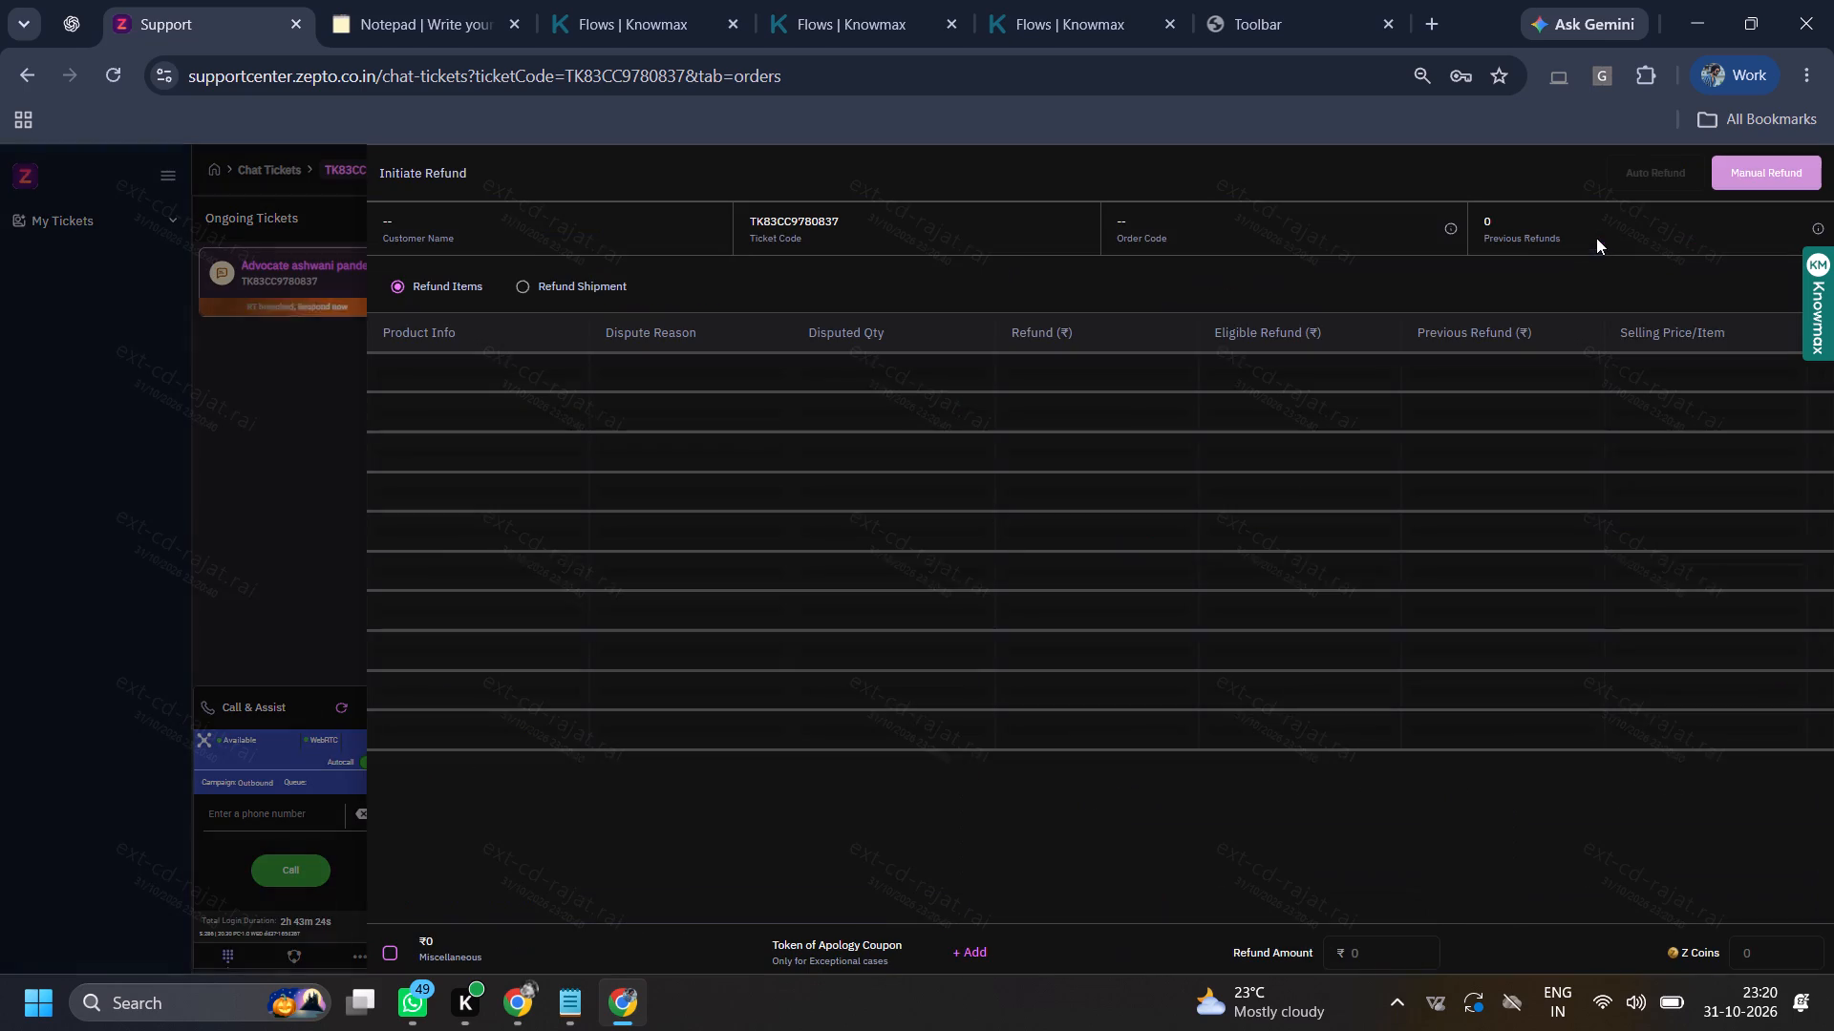
pyautogui.click(525, 285)
pyautogui.click(394, 380)
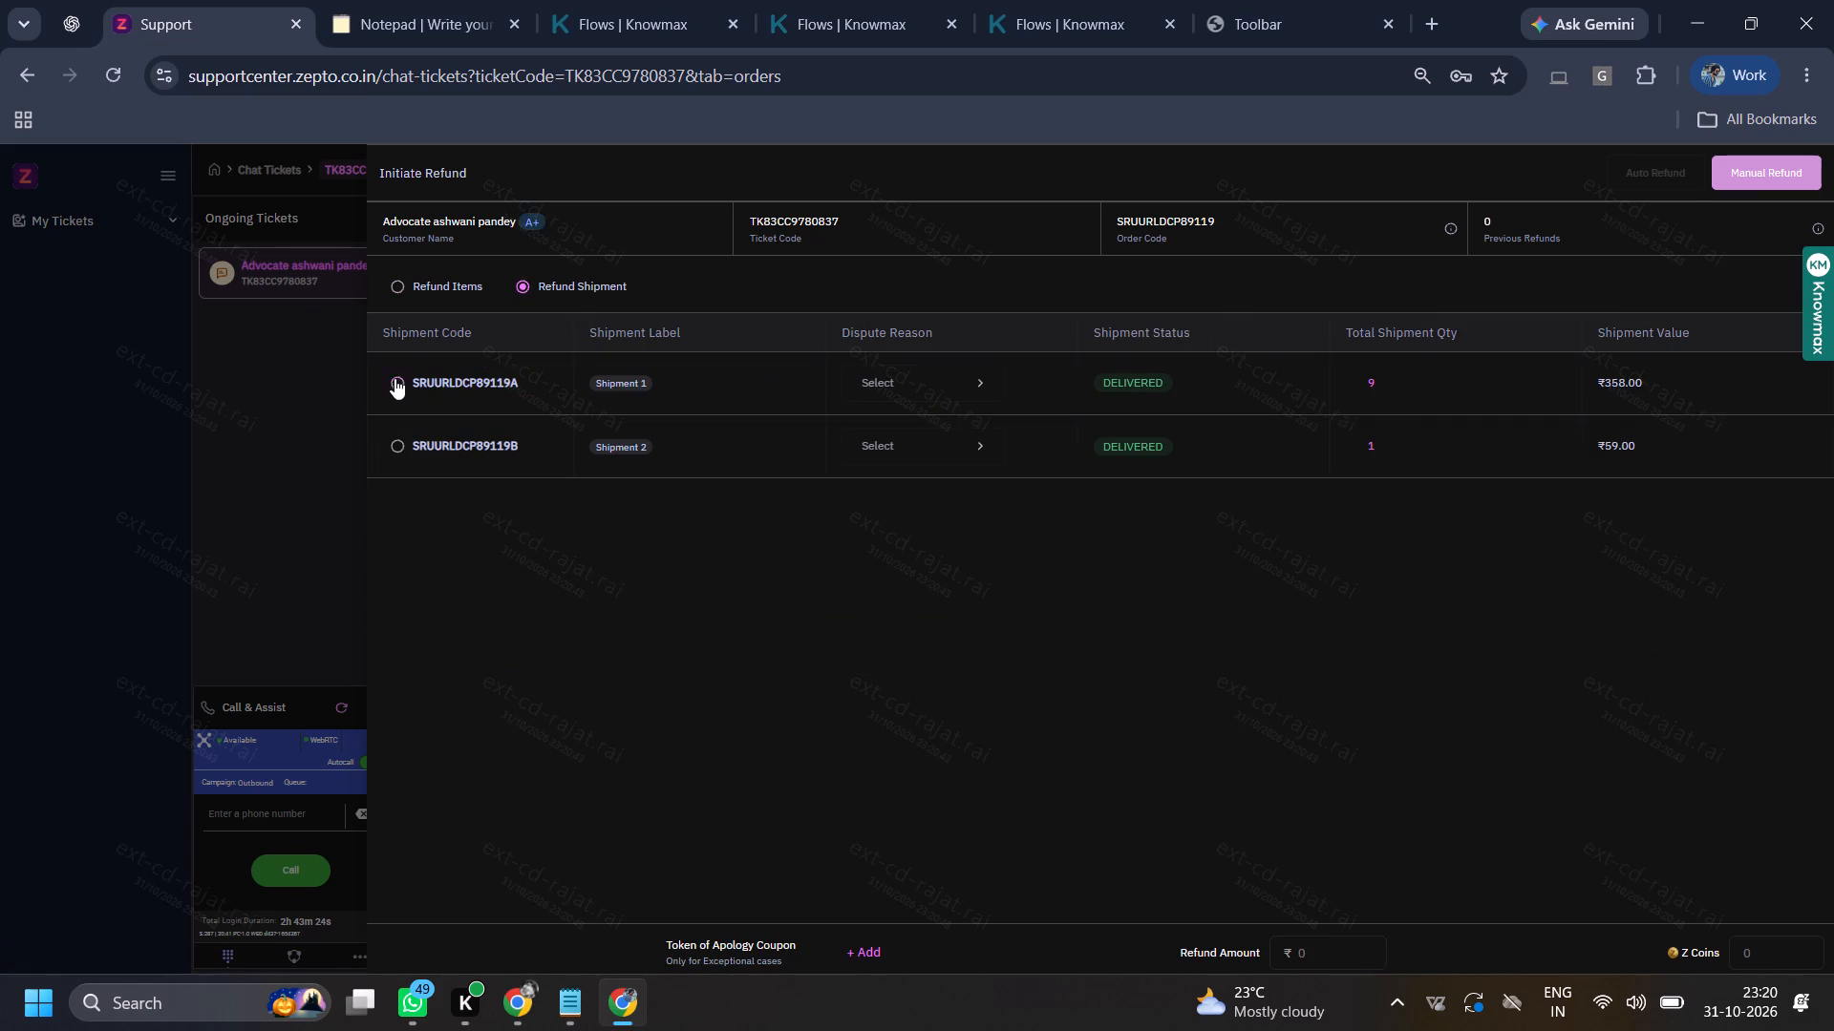
pyautogui.click(891, 386)
pyautogui.click(796, 559)
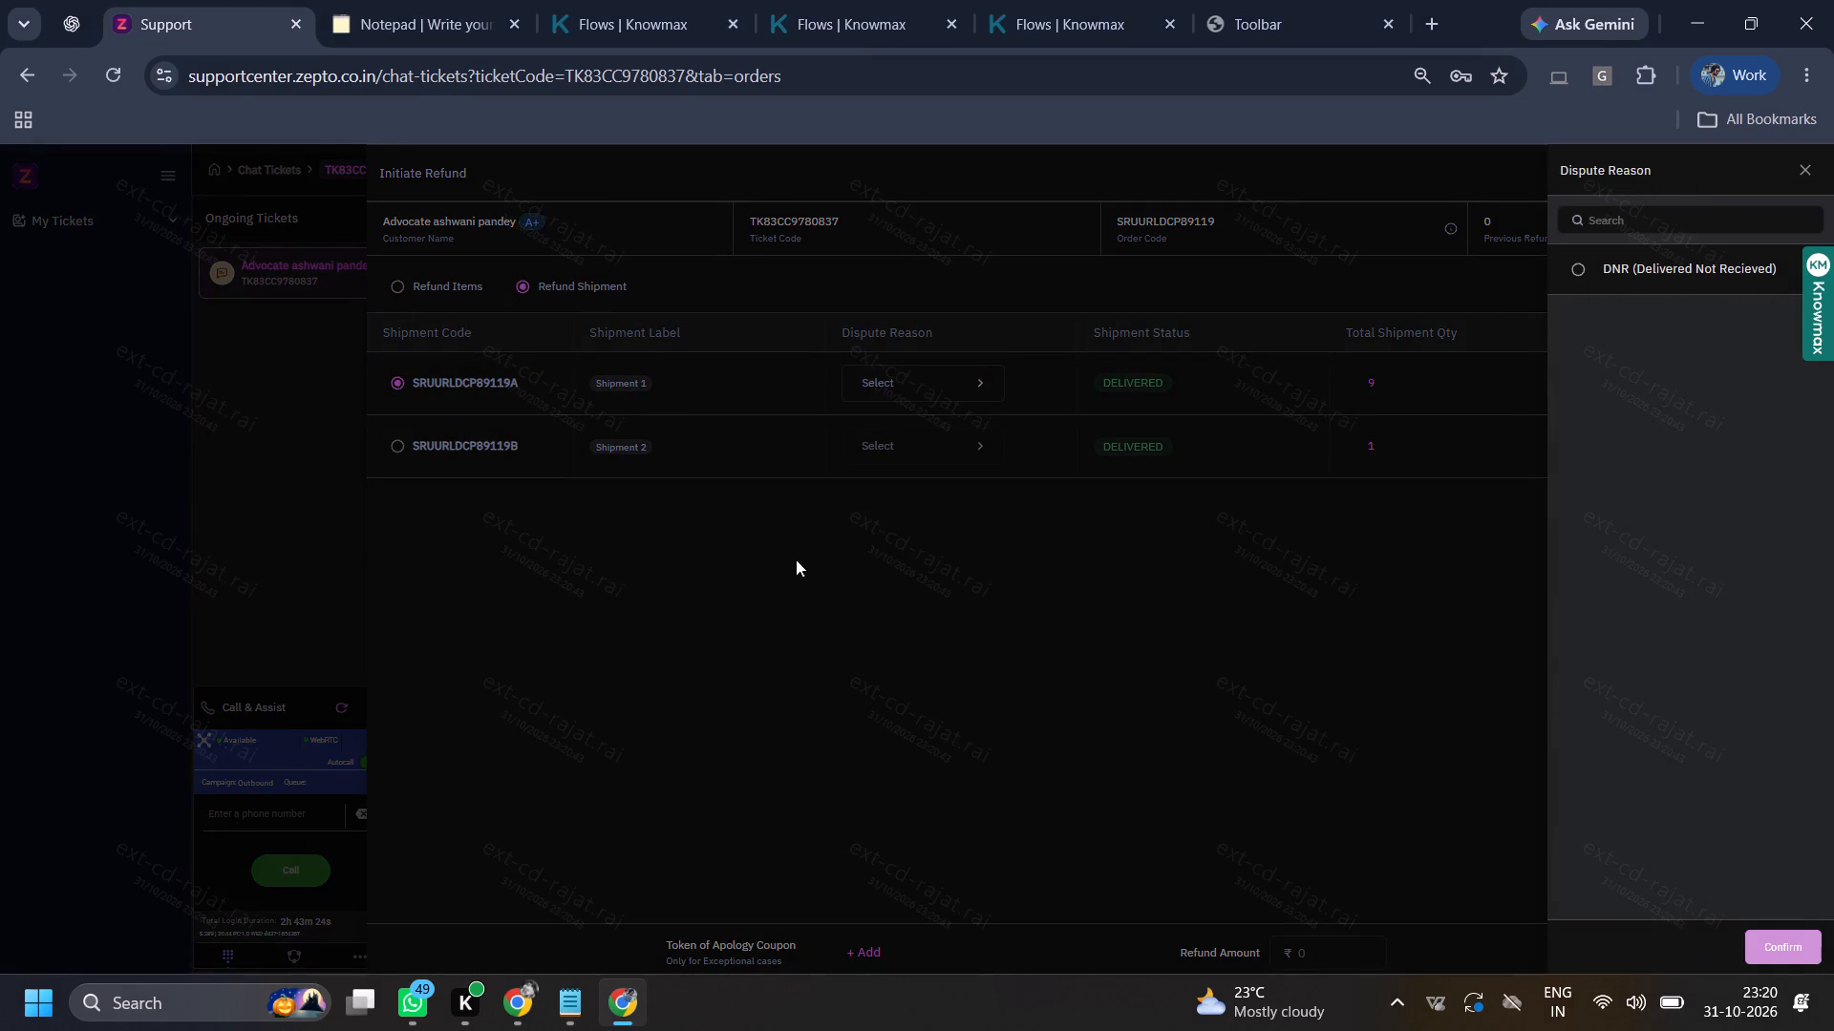
pyautogui.click(380, 455)
pyautogui.click(396, 445)
pyautogui.click(891, 436)
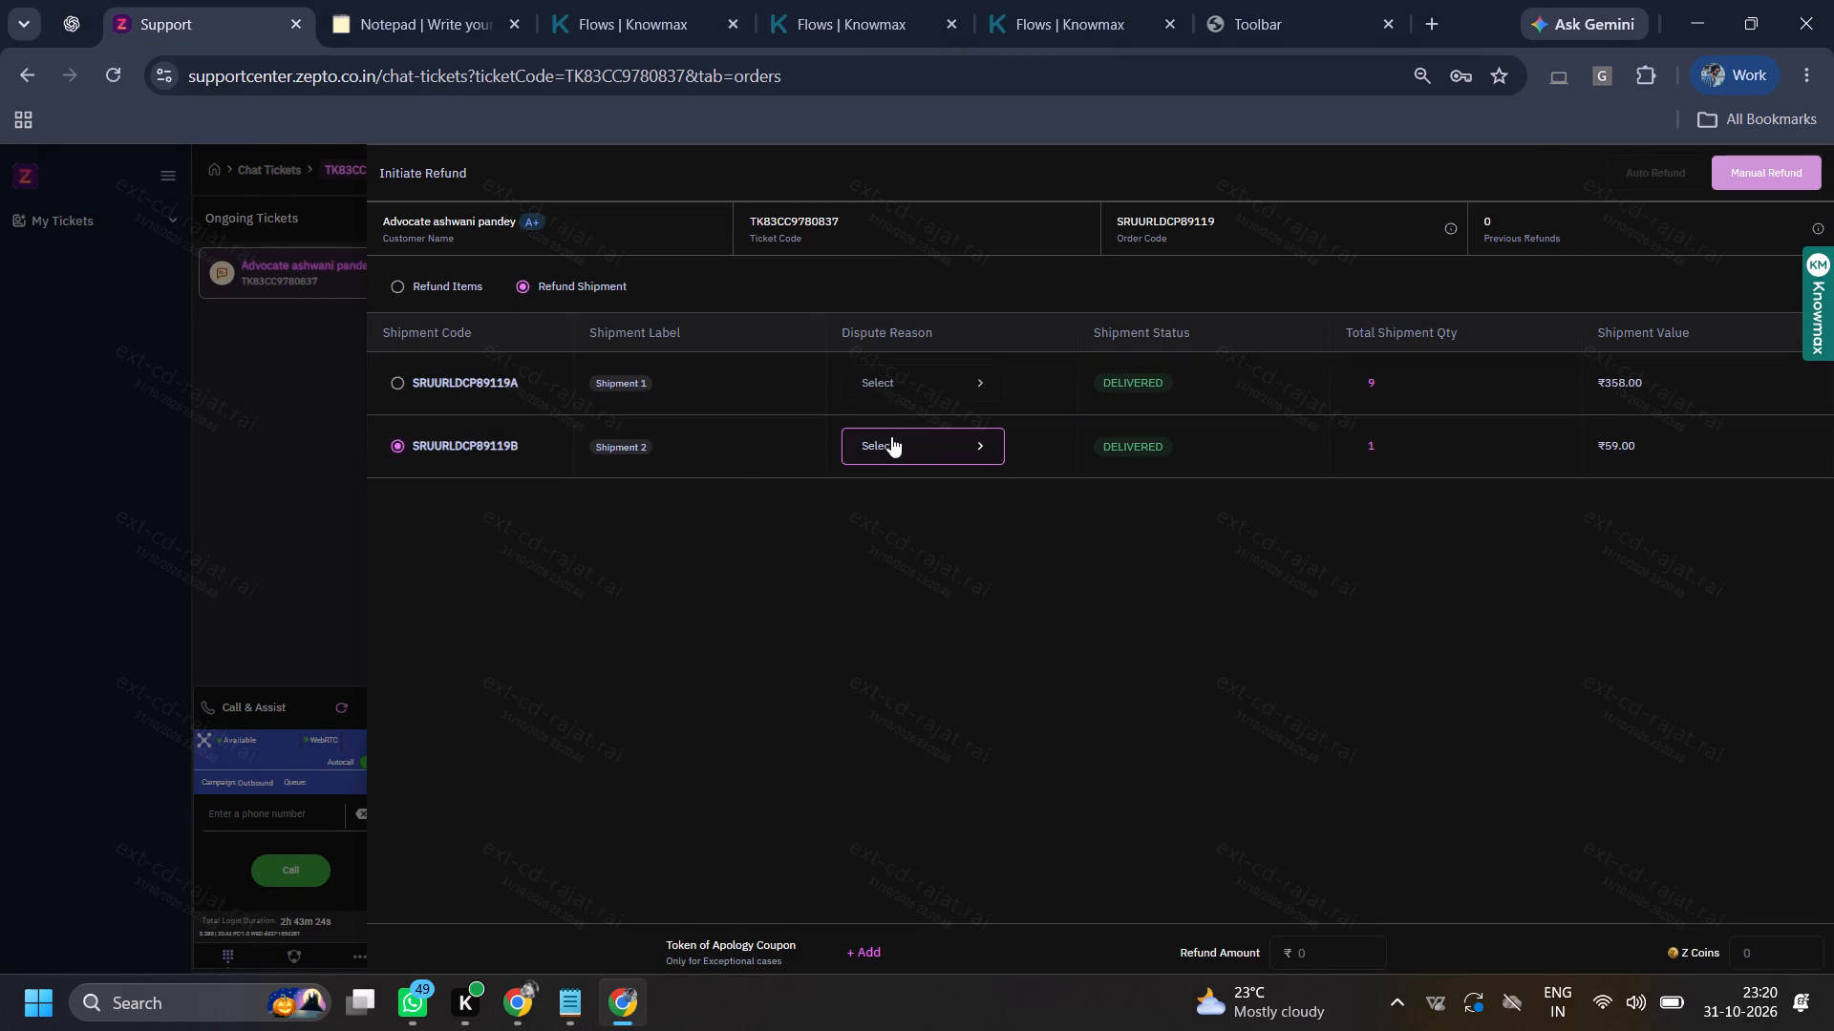
pyautogui.click(1585, 269)
pyautogui.doubleClick(1799, 927)
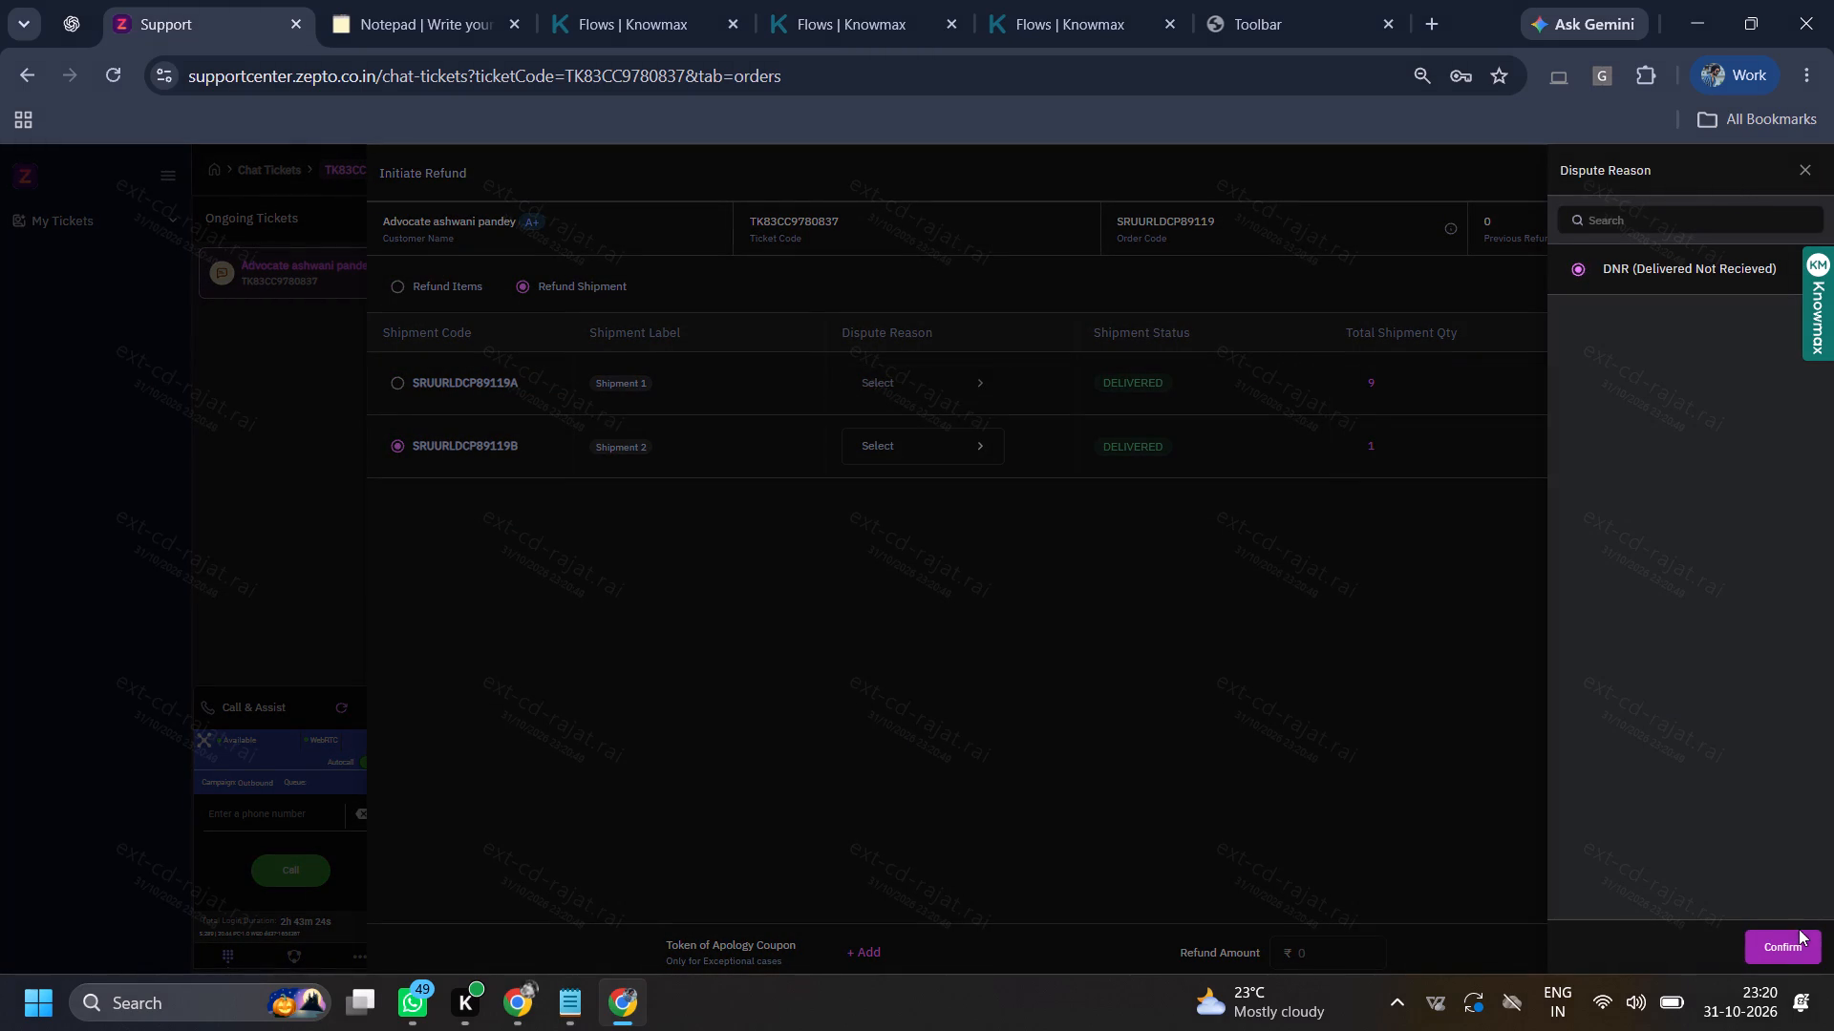
pyautogui.click(1771, 939)
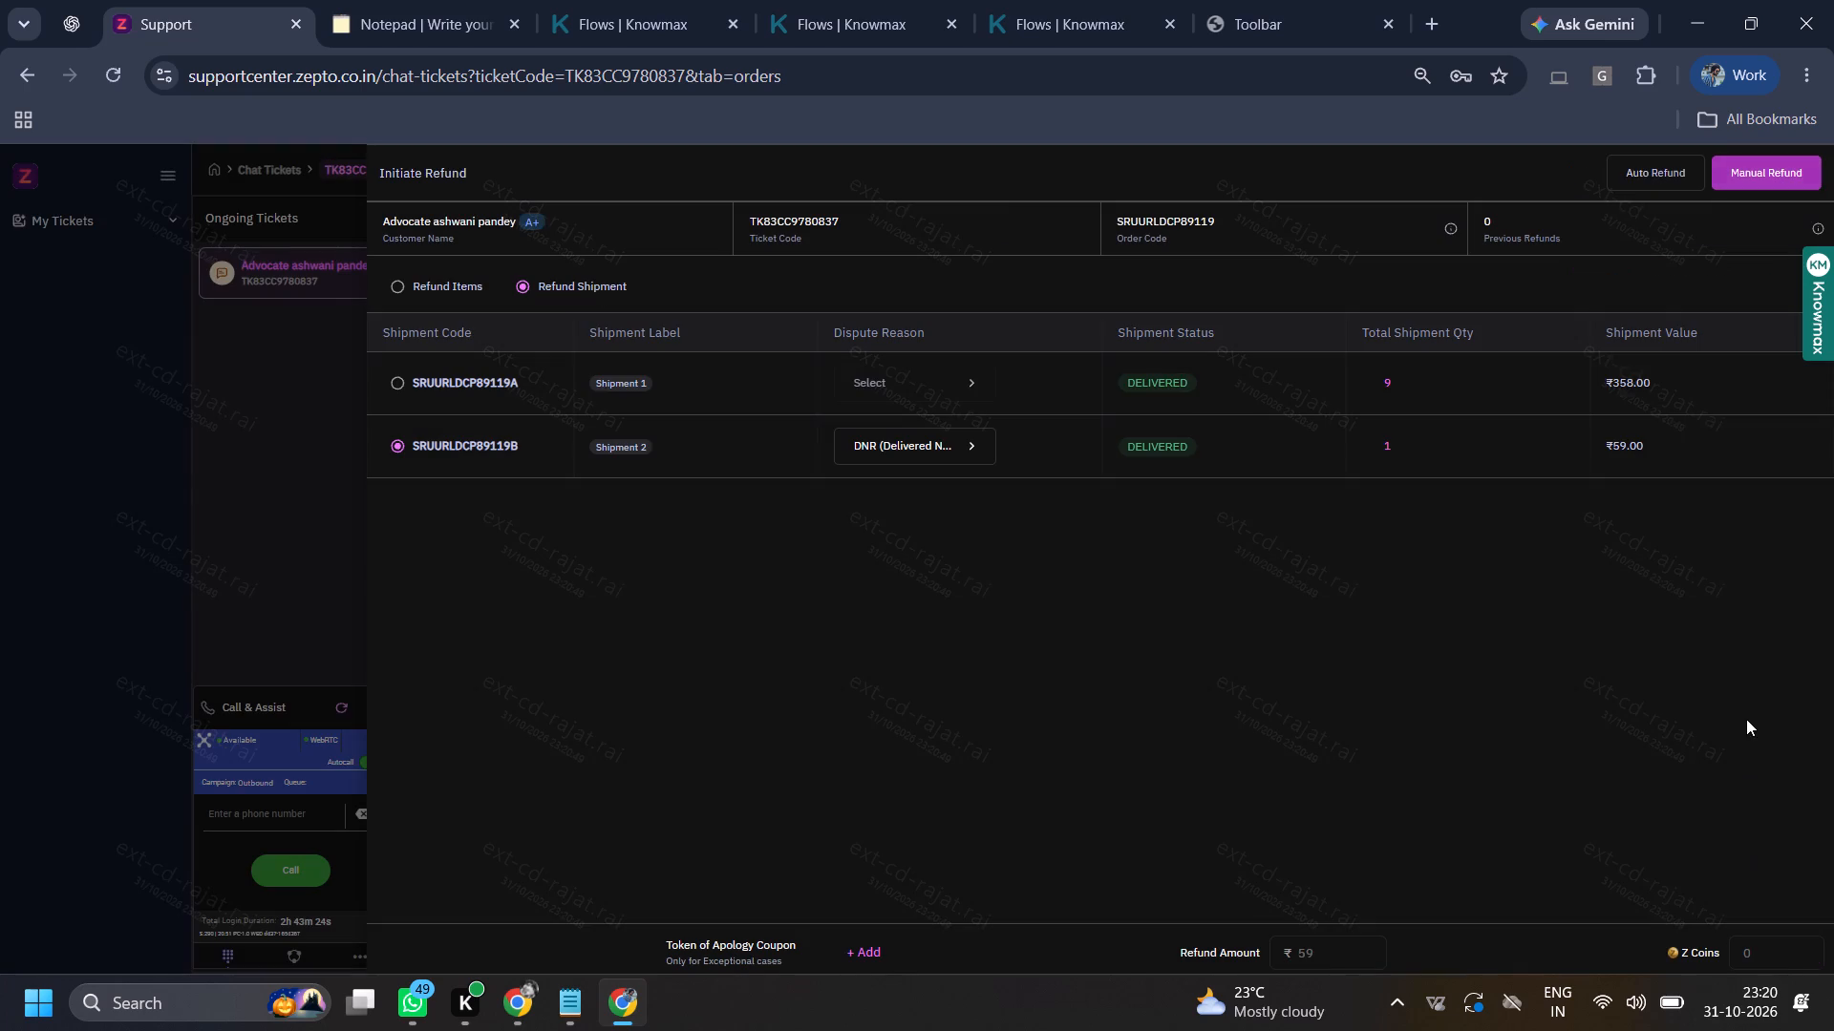
pyautogui.click(1752, 179)
pyautogui.click(1801, 384)
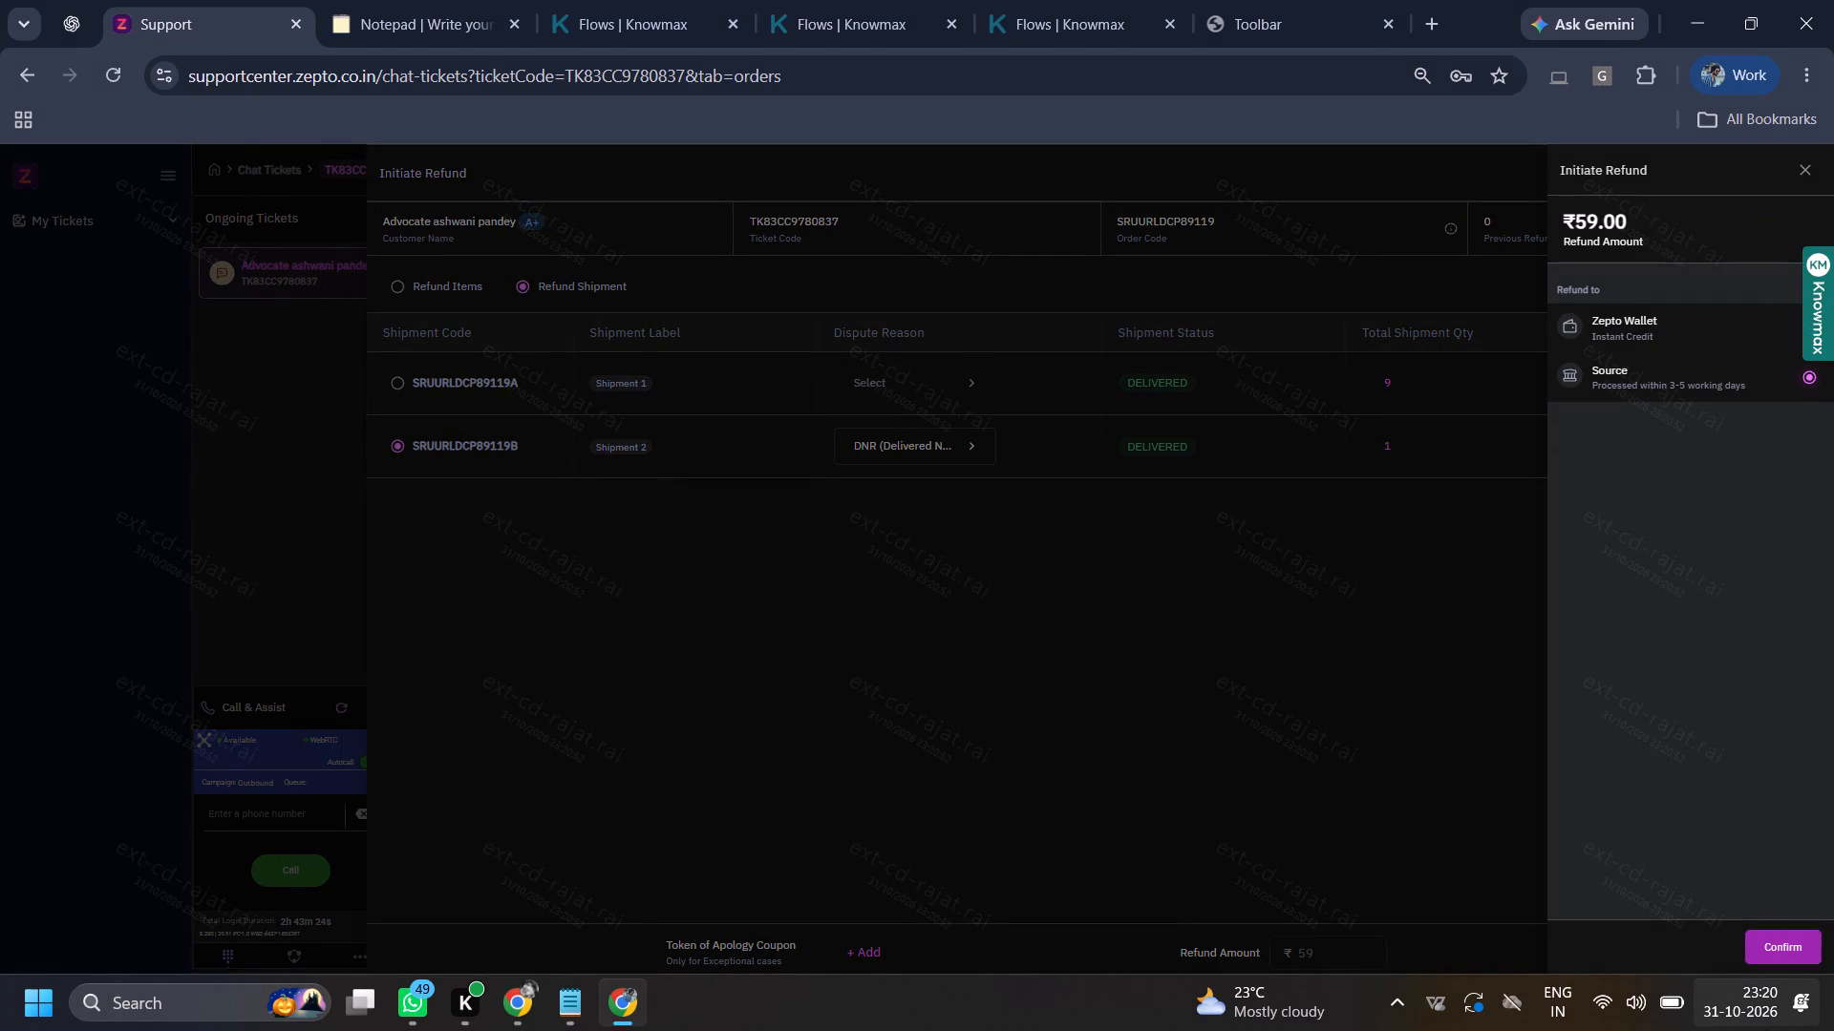
pyautogui.click(1774, 956)
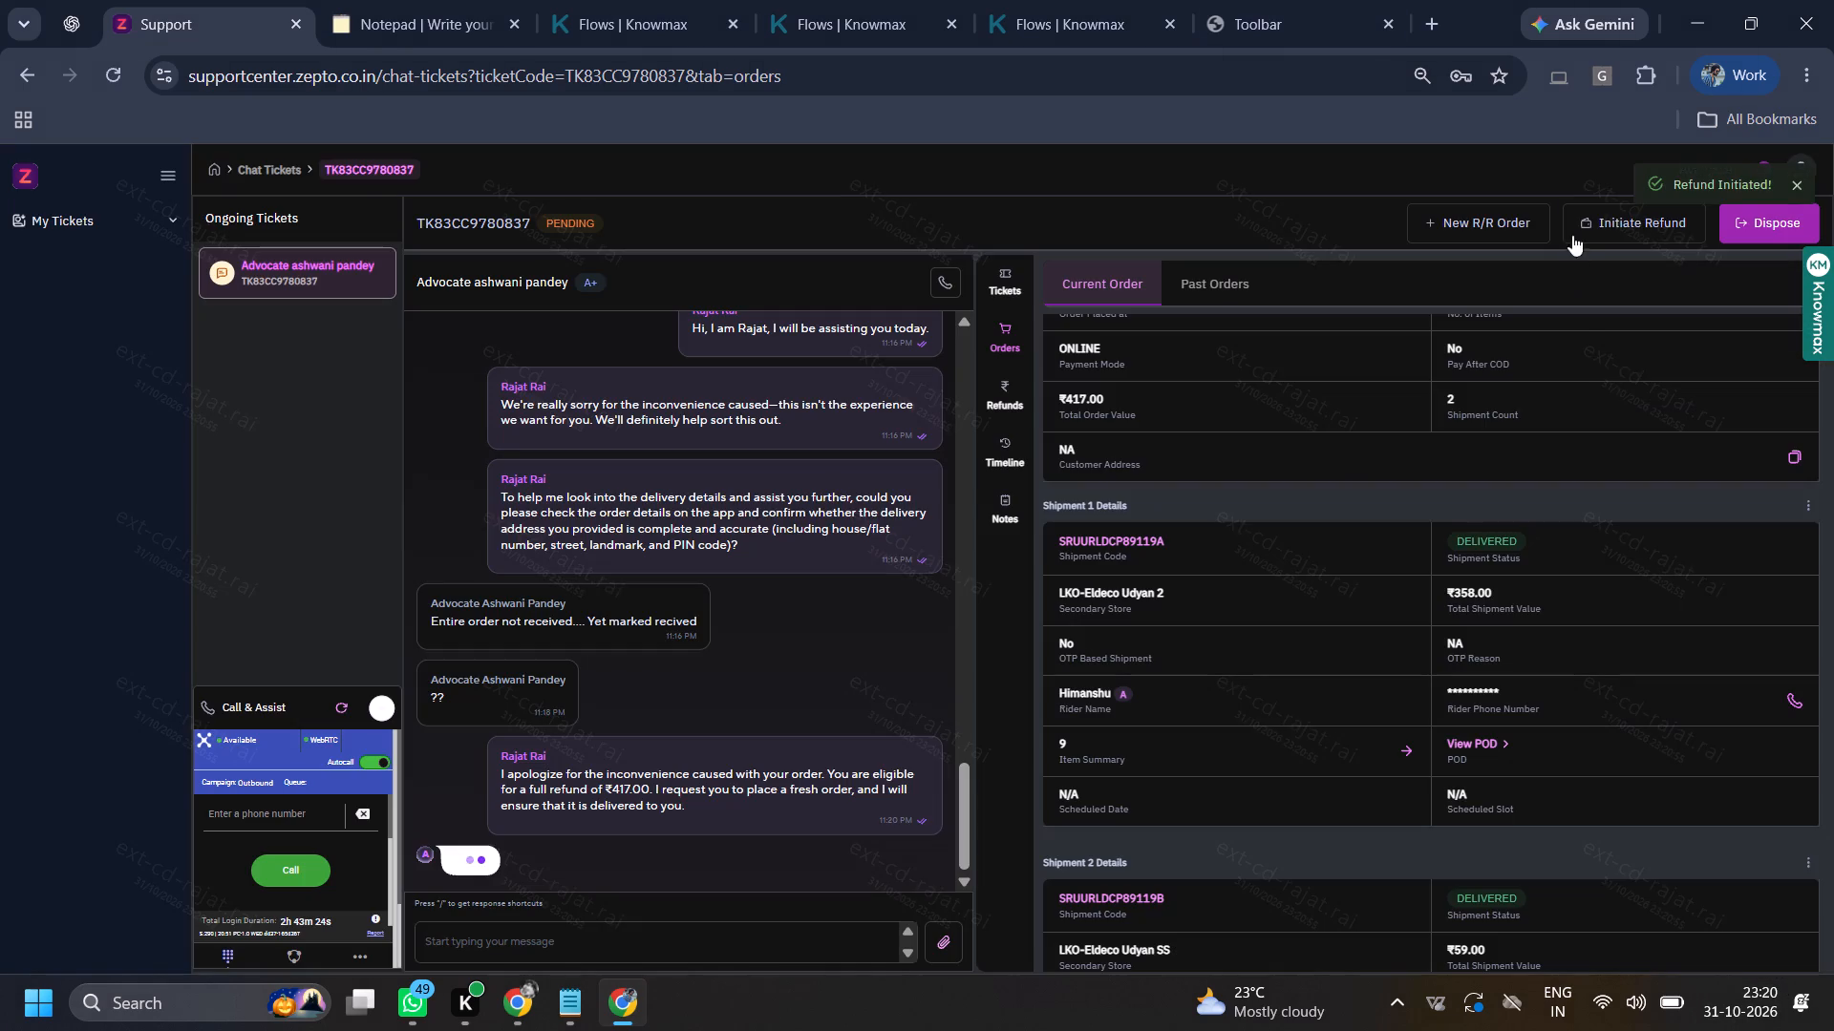
pyautogui.click(1596, 207)
pyautogui.click(516, 282)
pyautogui.click(514, 273)
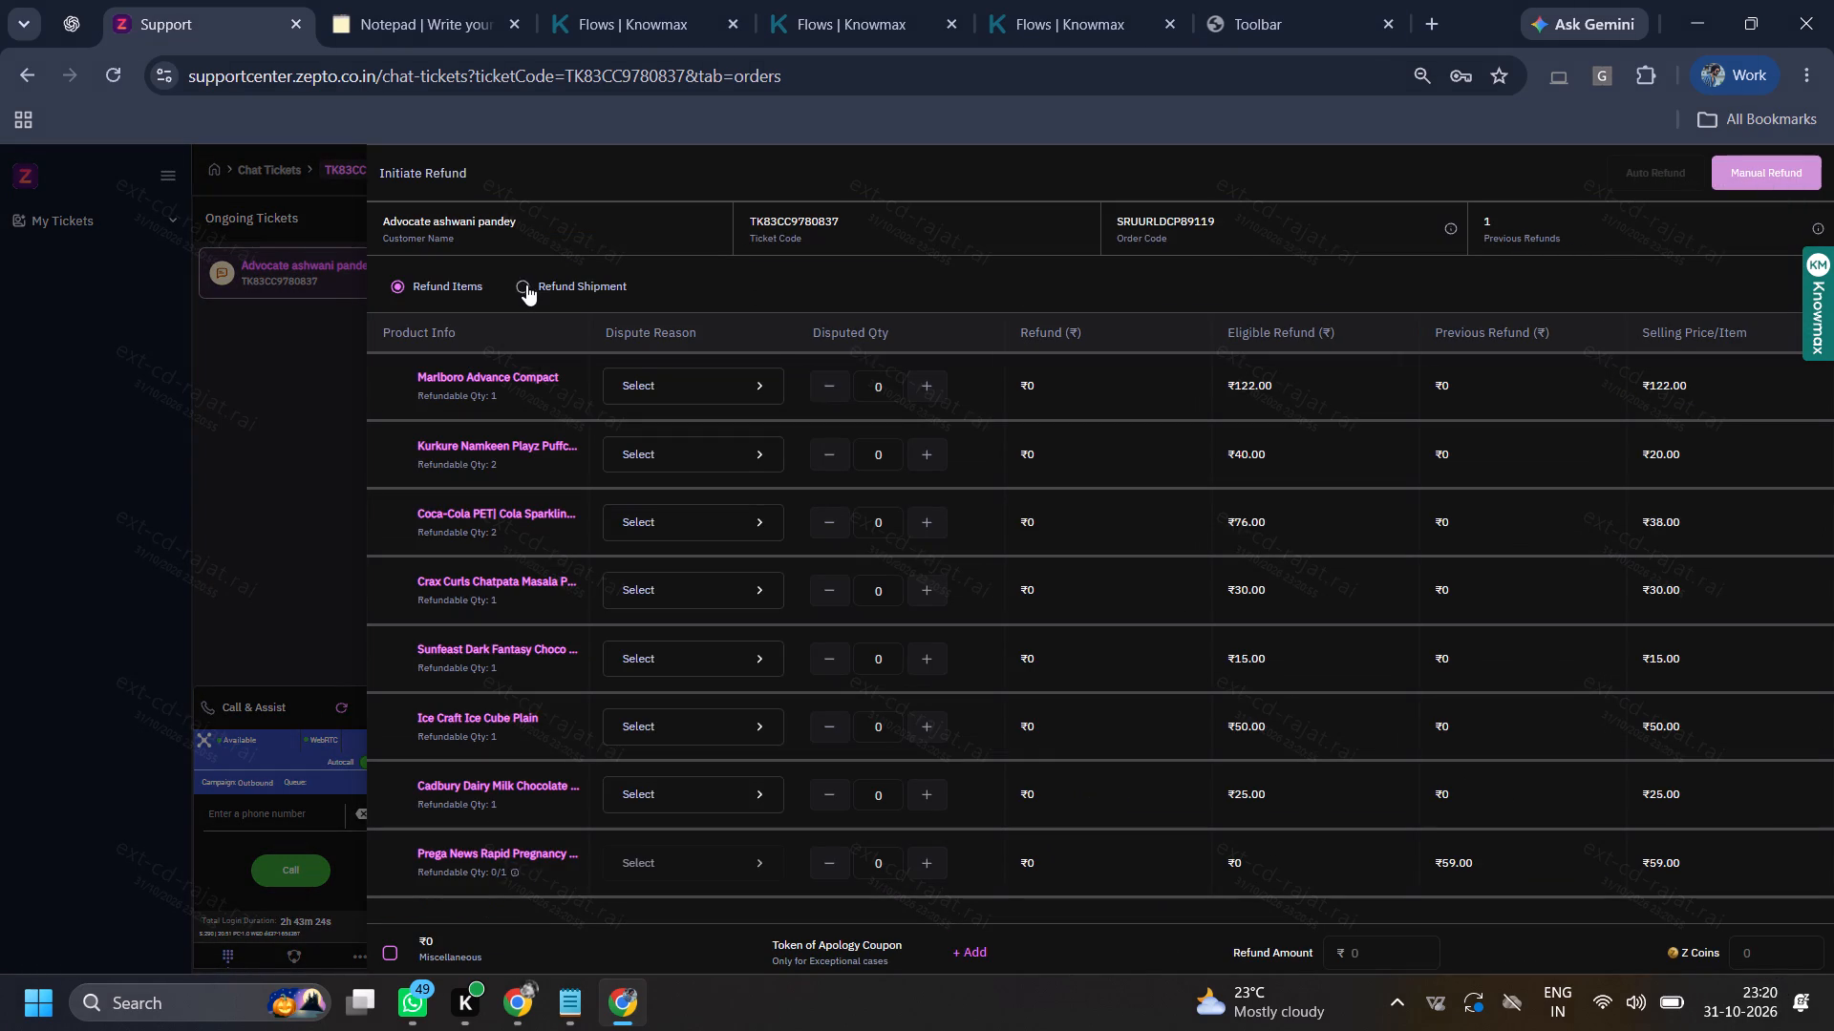
pyautogui.click(526, 284)
pyautogui.click(397, 372)
pyautogui.moveTo(1003, 361); pyautogui.dragTo(992, 361)
pyautogui.click(912, 401)
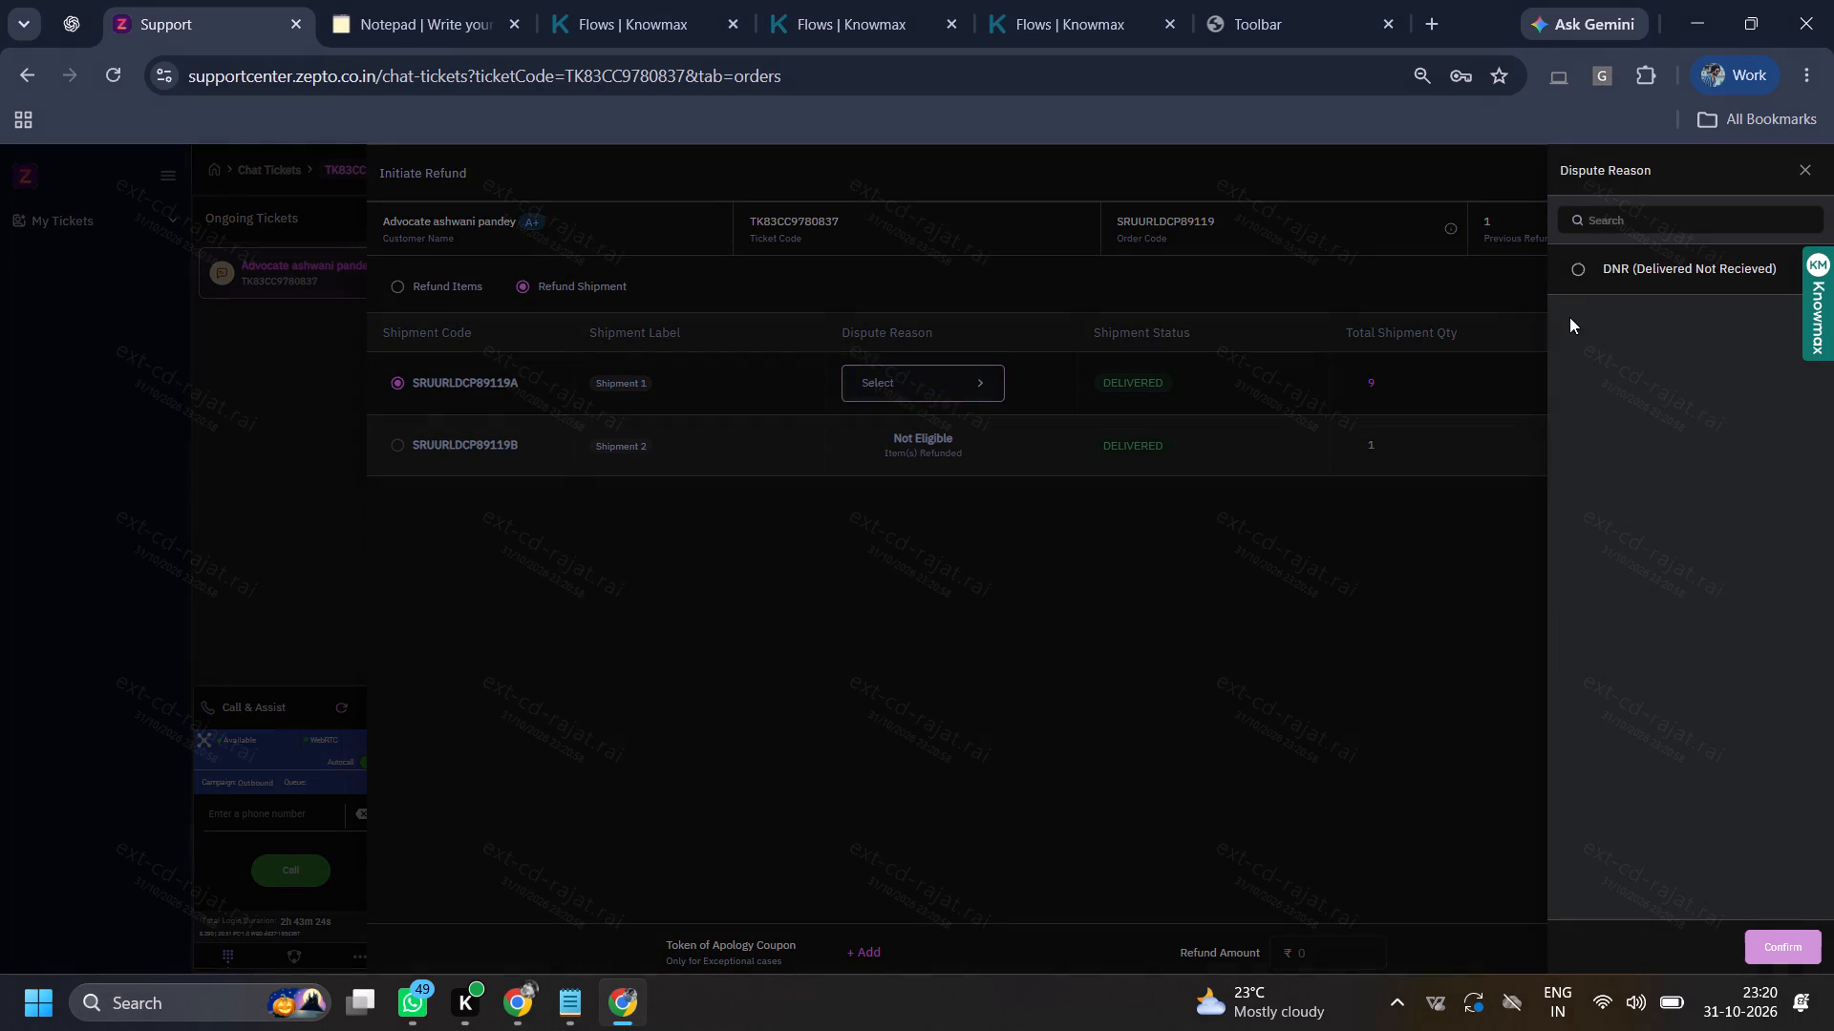
pyautogui.click(1580, 269)
pyautogui.click(1743, 957)
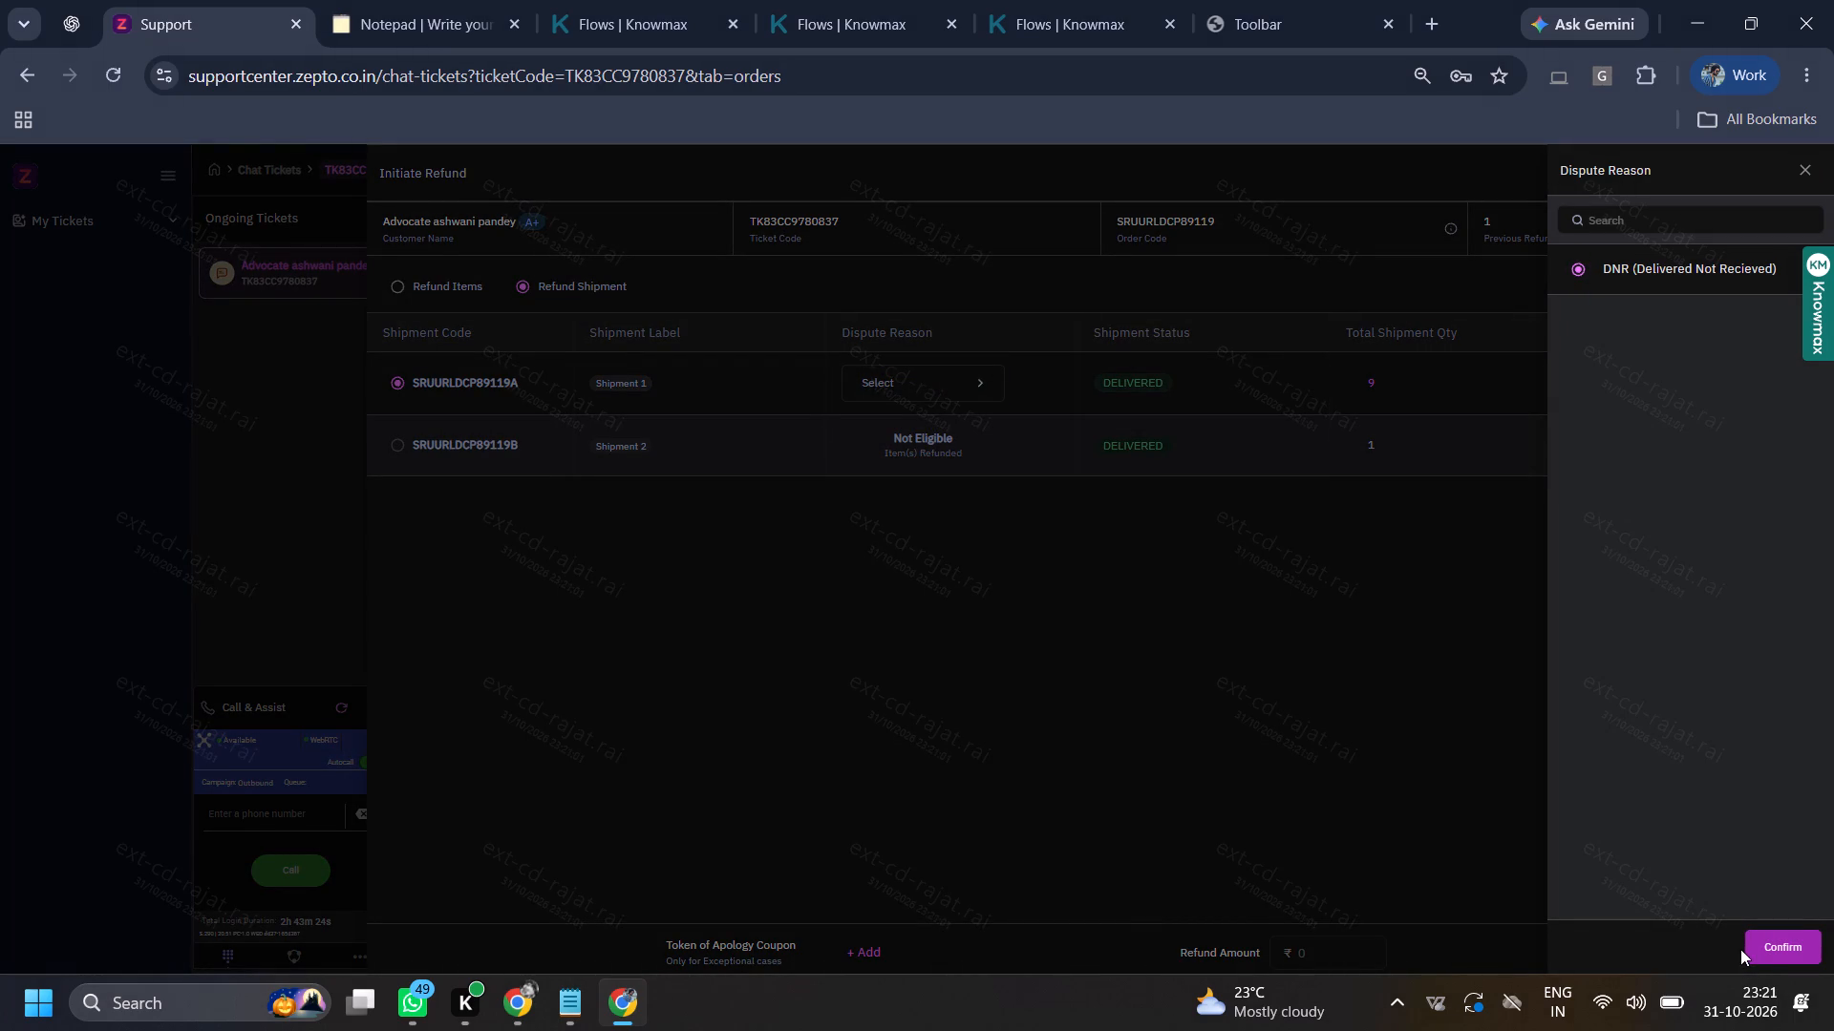
pyautogui.click(1763, 958)
pyautogui.click(1643, 180)
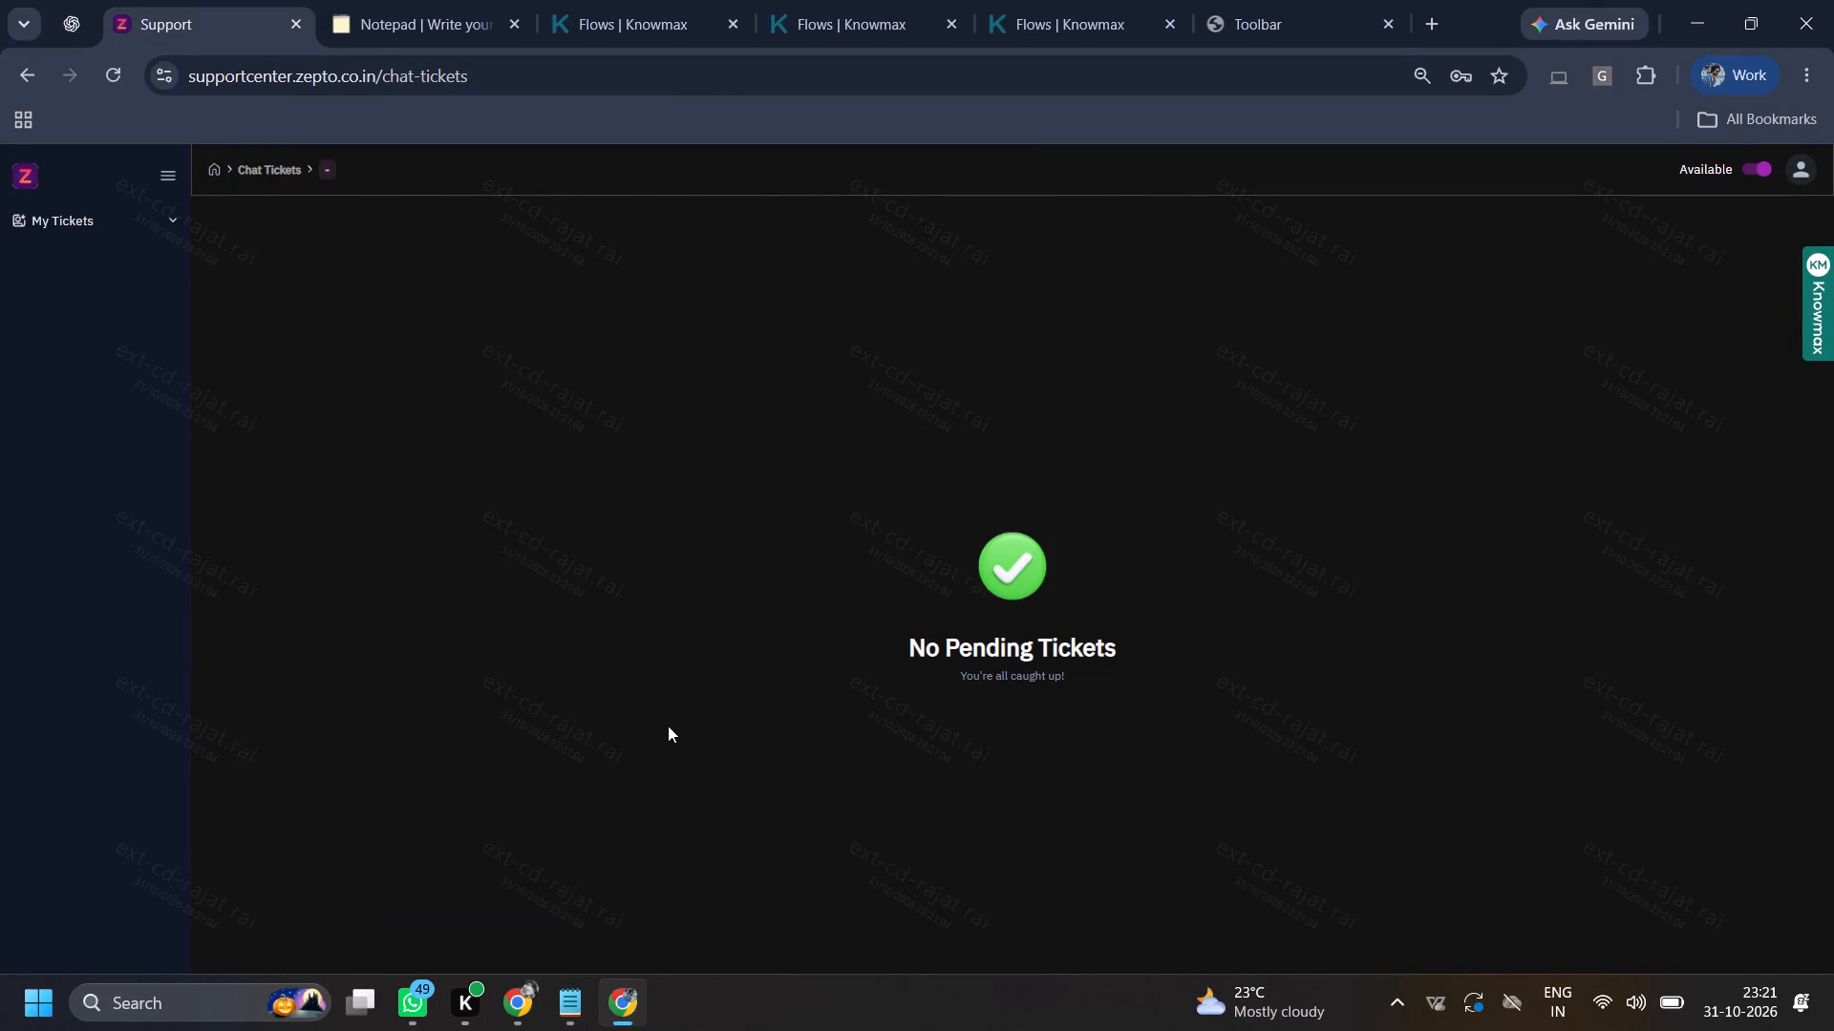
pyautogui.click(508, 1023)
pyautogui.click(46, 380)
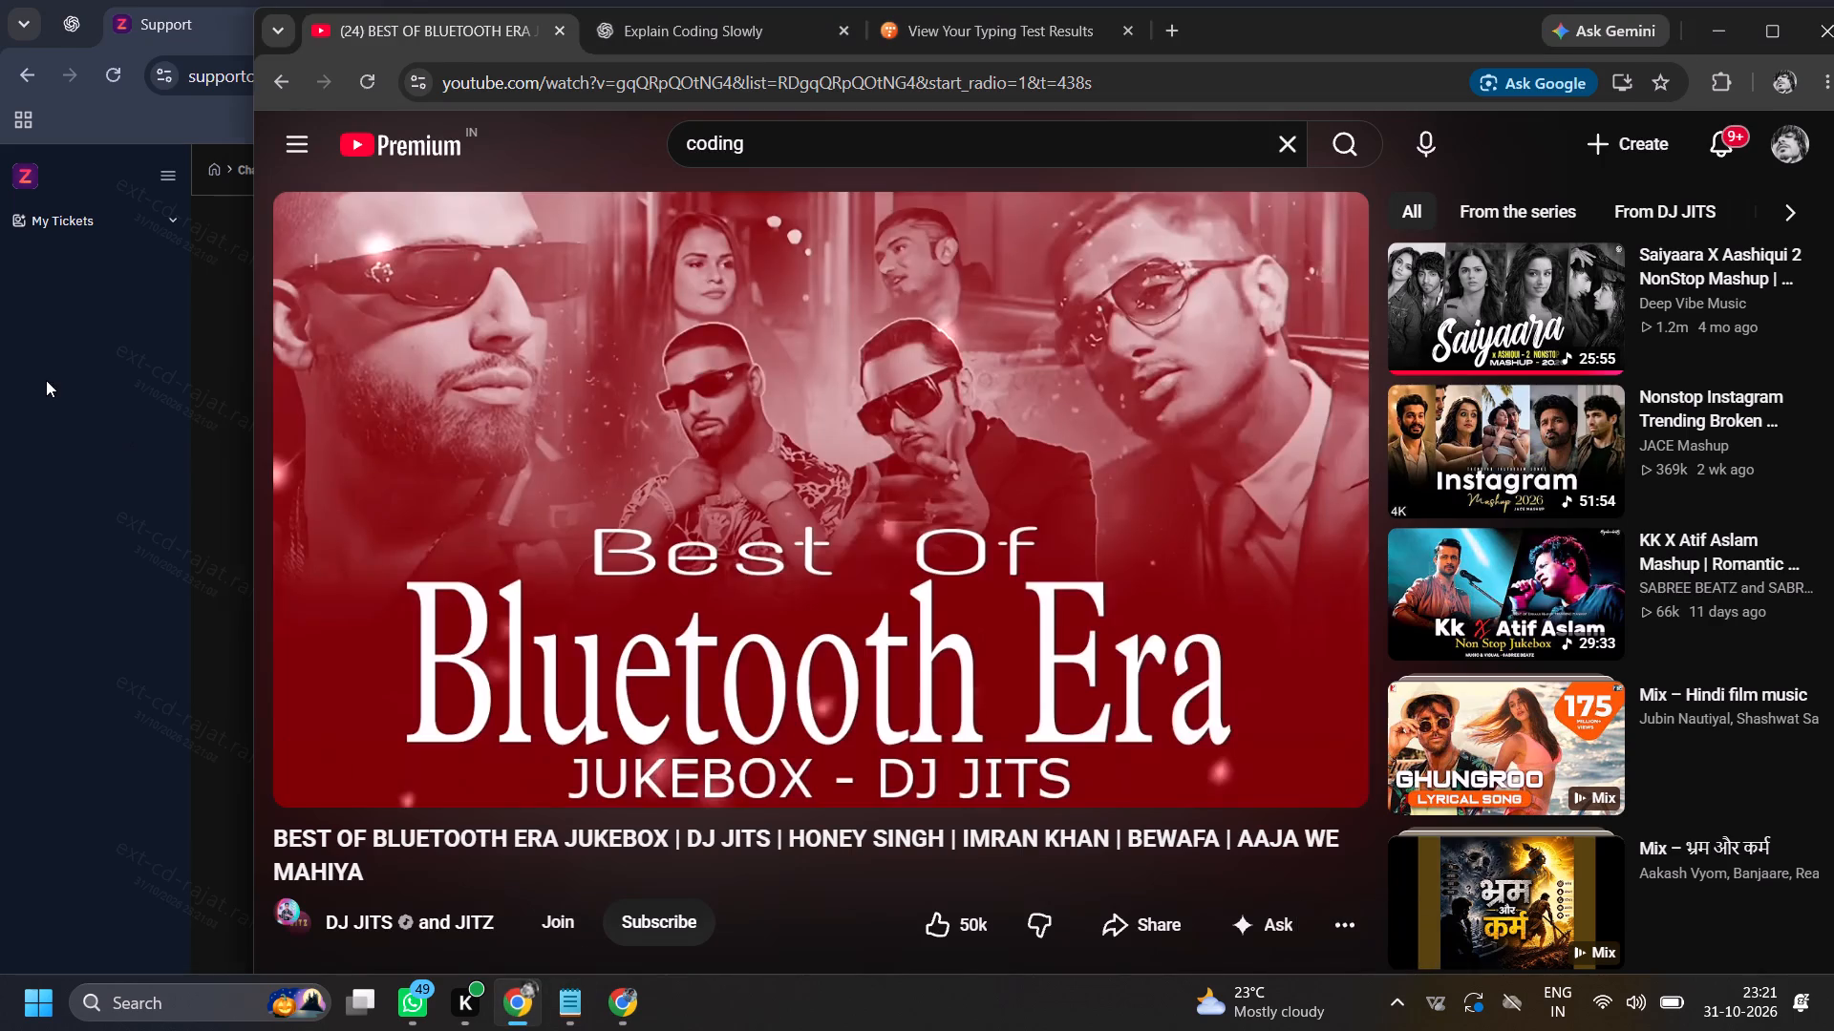
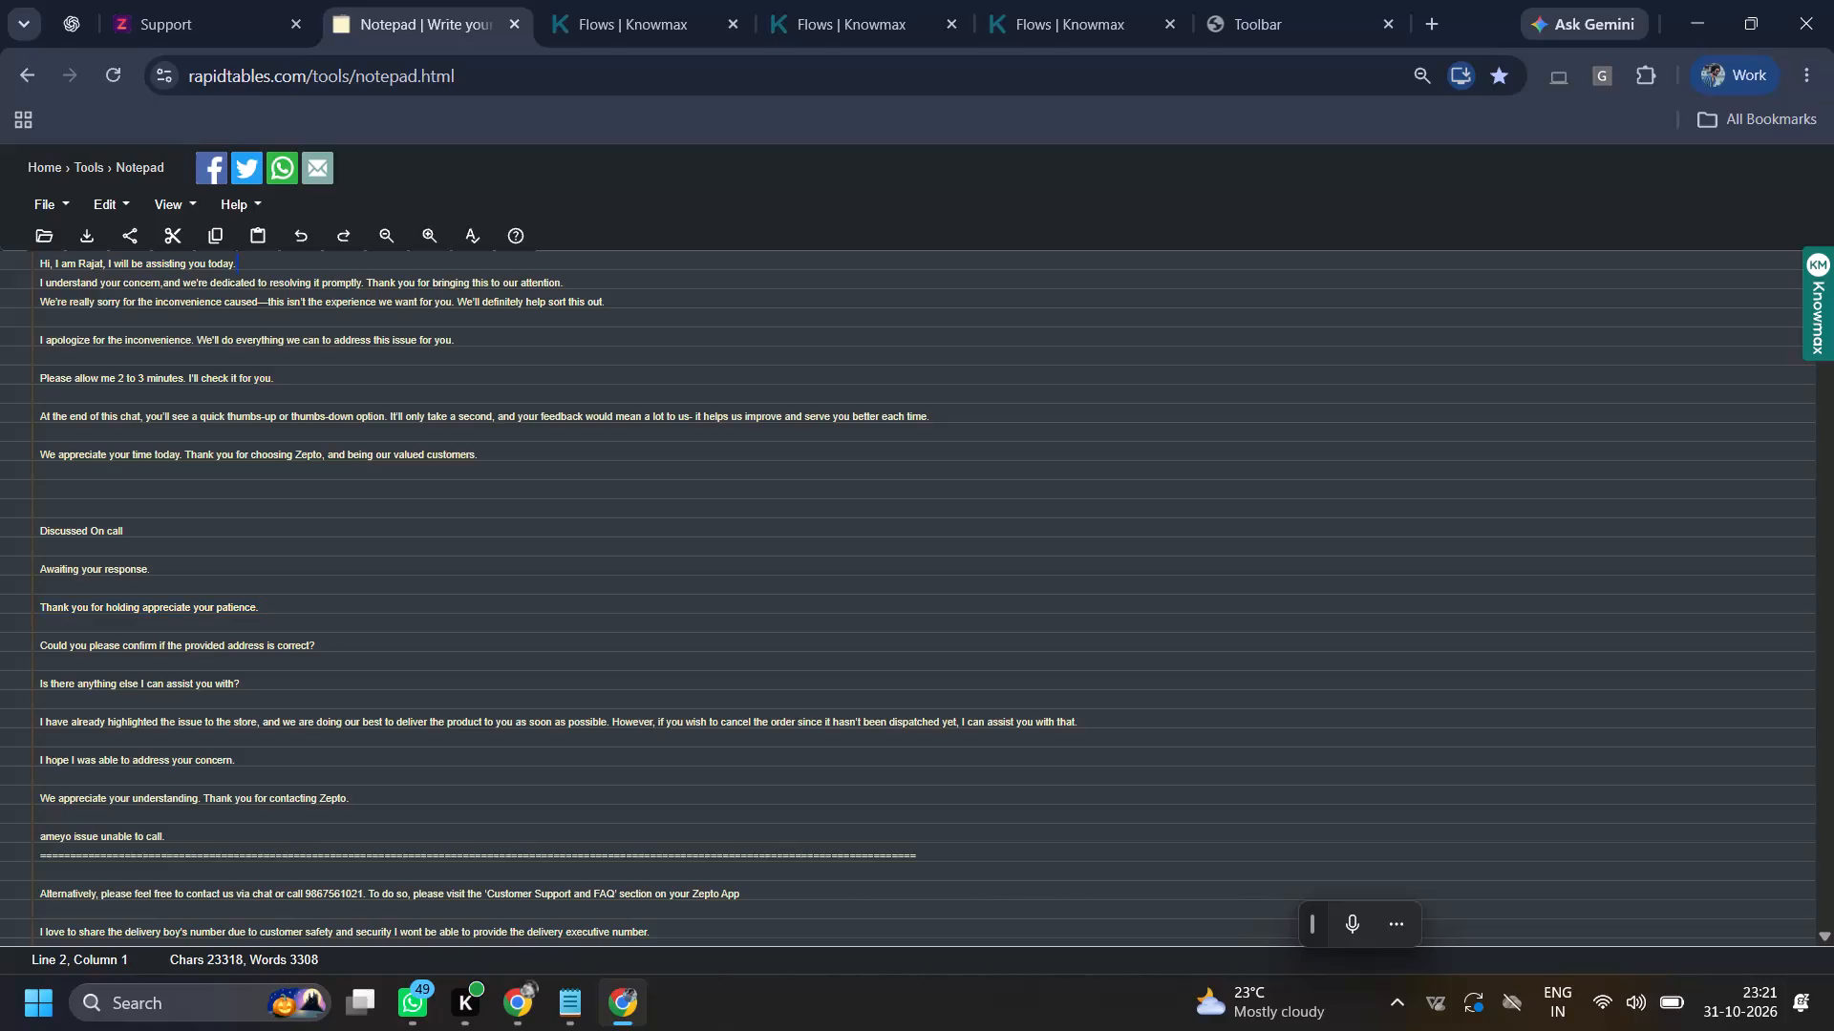
pyautogui.hotkey('ctrl', 'c')
pyautogui.click(245, 0)
pyautogui.keyDown('ctrl'); pyautogui.click(571, 953); pyautogui.keyUp('ctrl')
pyautogui.hotkey('ctrl', 'v')
pyautogui.press('Return')
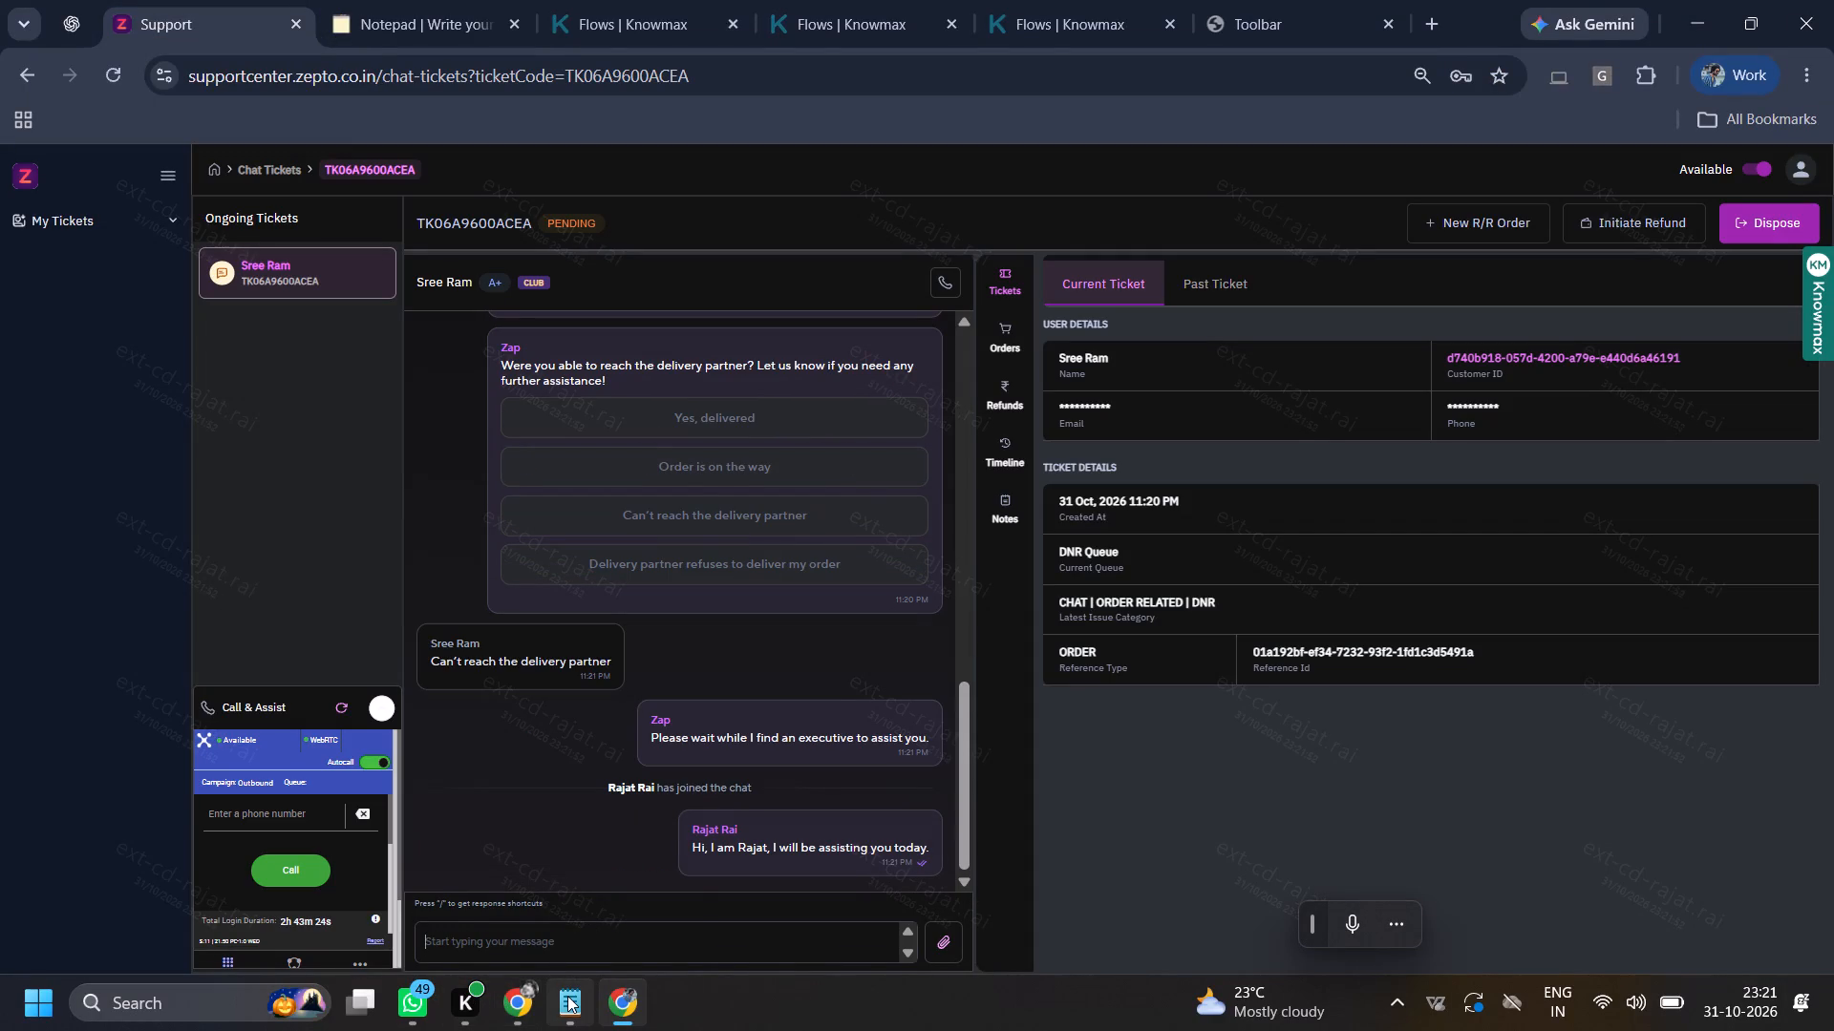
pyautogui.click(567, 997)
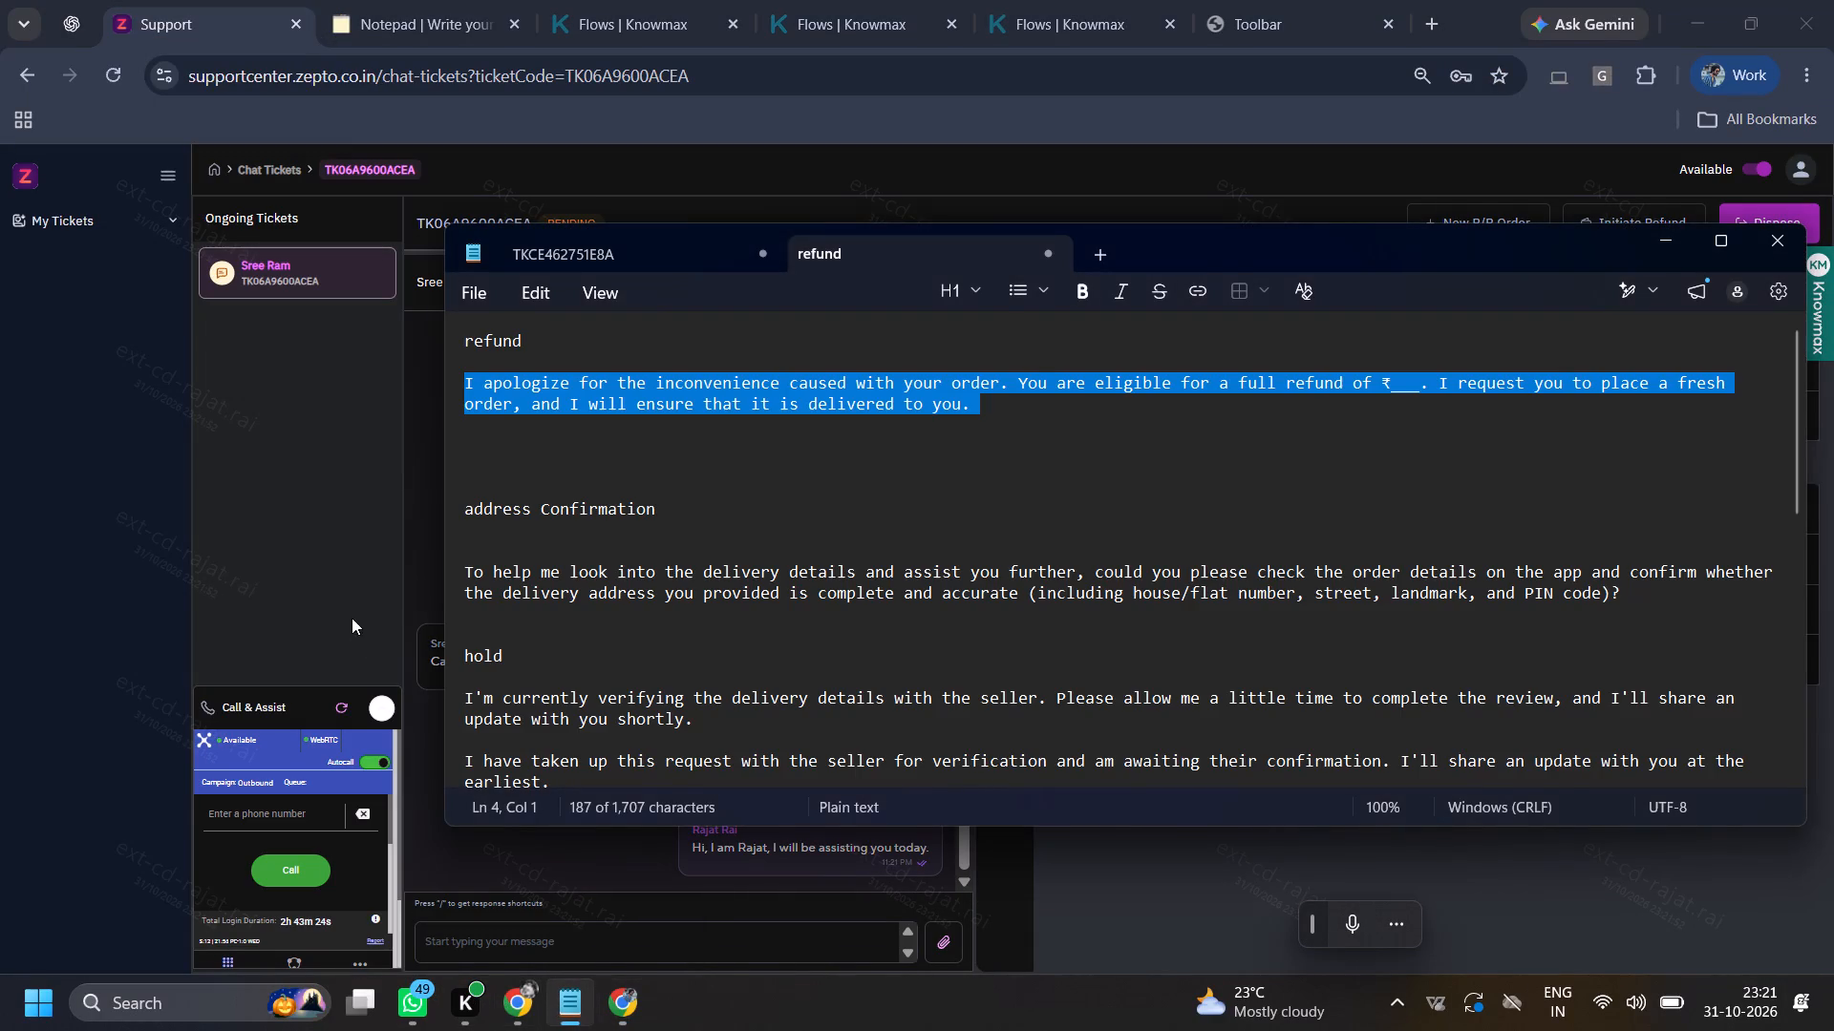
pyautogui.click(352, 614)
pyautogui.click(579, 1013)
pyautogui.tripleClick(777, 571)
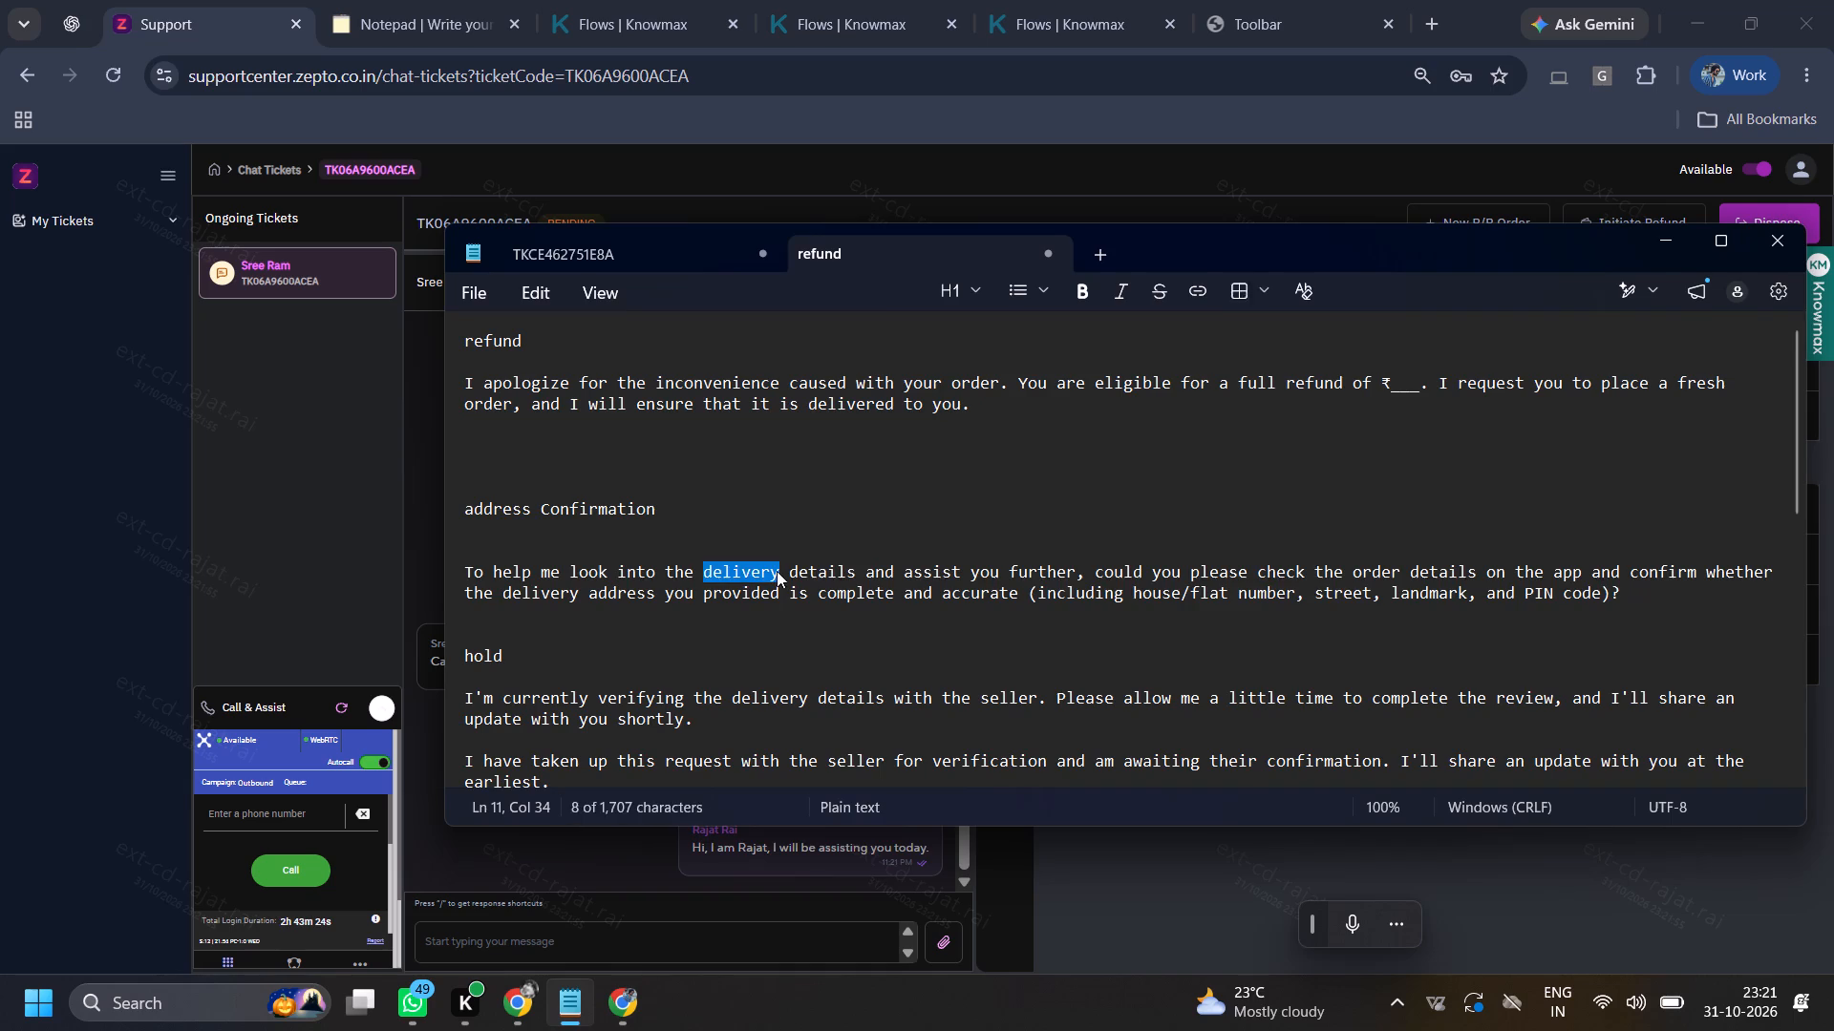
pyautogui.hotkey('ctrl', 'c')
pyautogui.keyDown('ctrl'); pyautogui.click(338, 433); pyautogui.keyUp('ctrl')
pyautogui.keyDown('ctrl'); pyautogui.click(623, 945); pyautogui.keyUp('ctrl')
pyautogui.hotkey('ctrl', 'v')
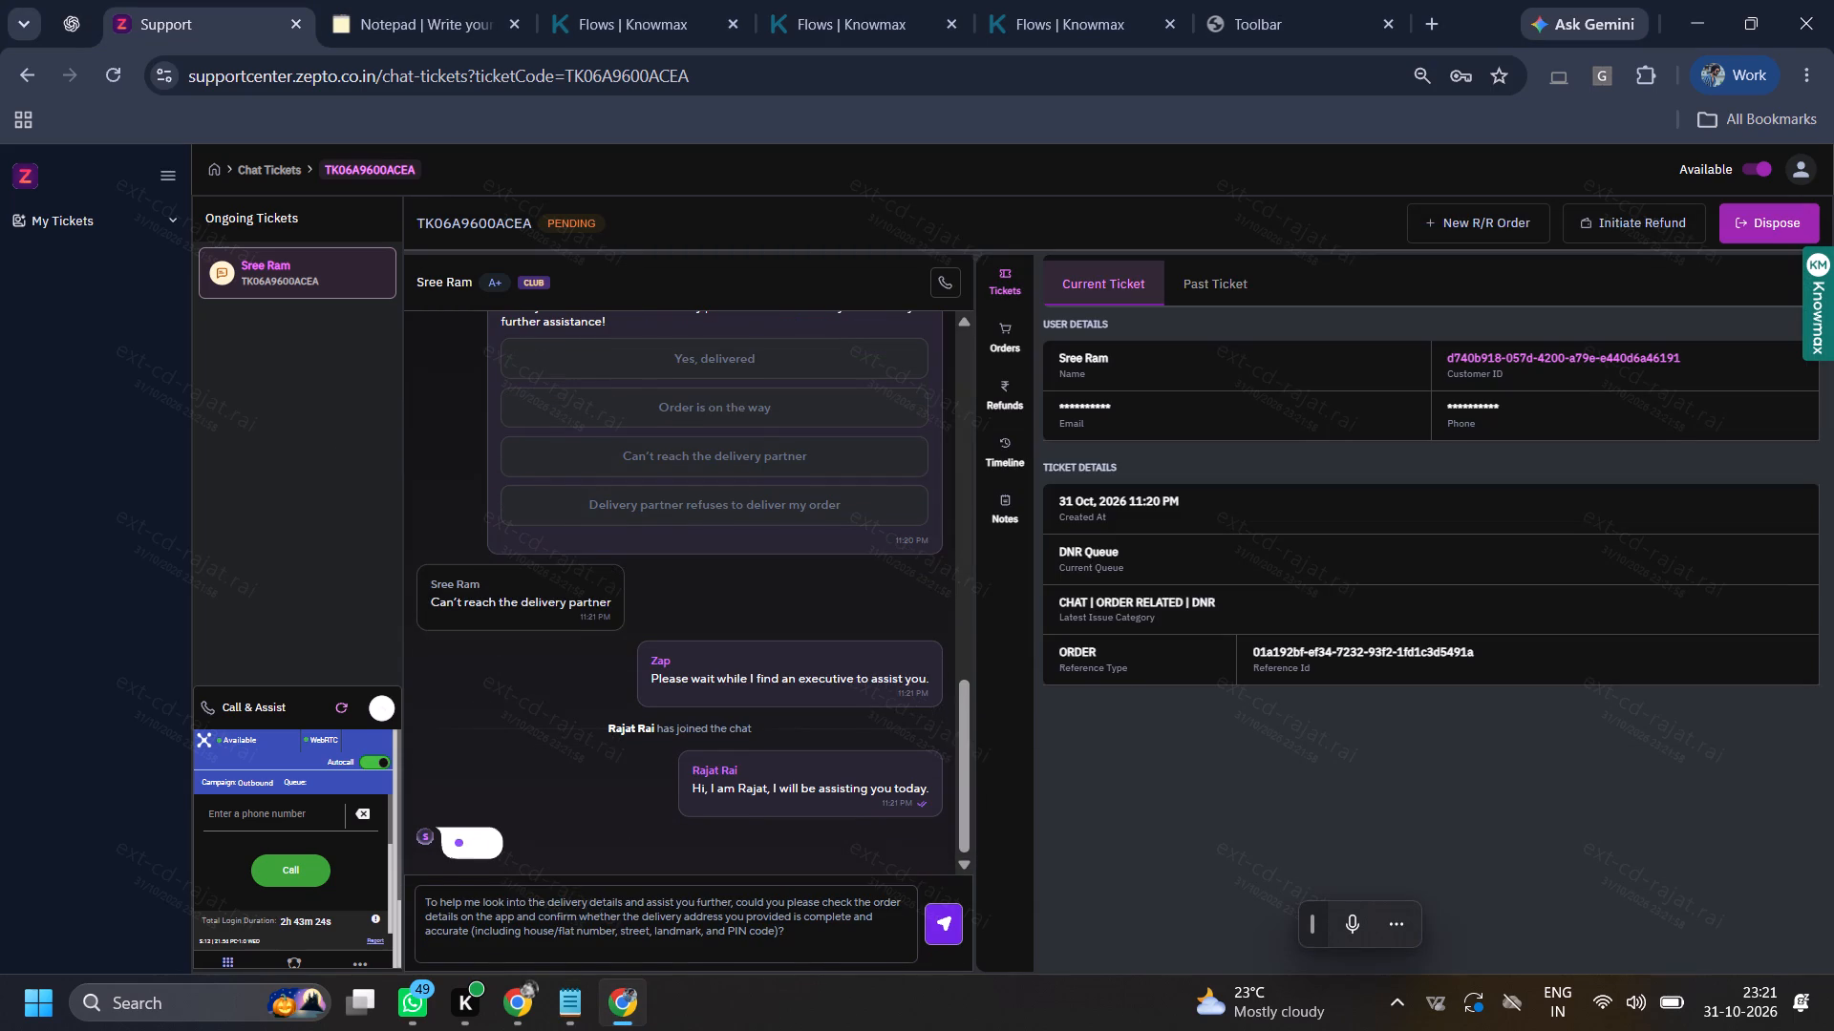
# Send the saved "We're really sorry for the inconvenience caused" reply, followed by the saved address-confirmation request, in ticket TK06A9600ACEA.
pyautogui.click(444, 0)
pyautogui.keyDown('ctrl'); pyautogui.tripleClick(365, 305); pyautogui.keyUp('ctrl')
pyautogui.hotkey('ctrl', 'c')
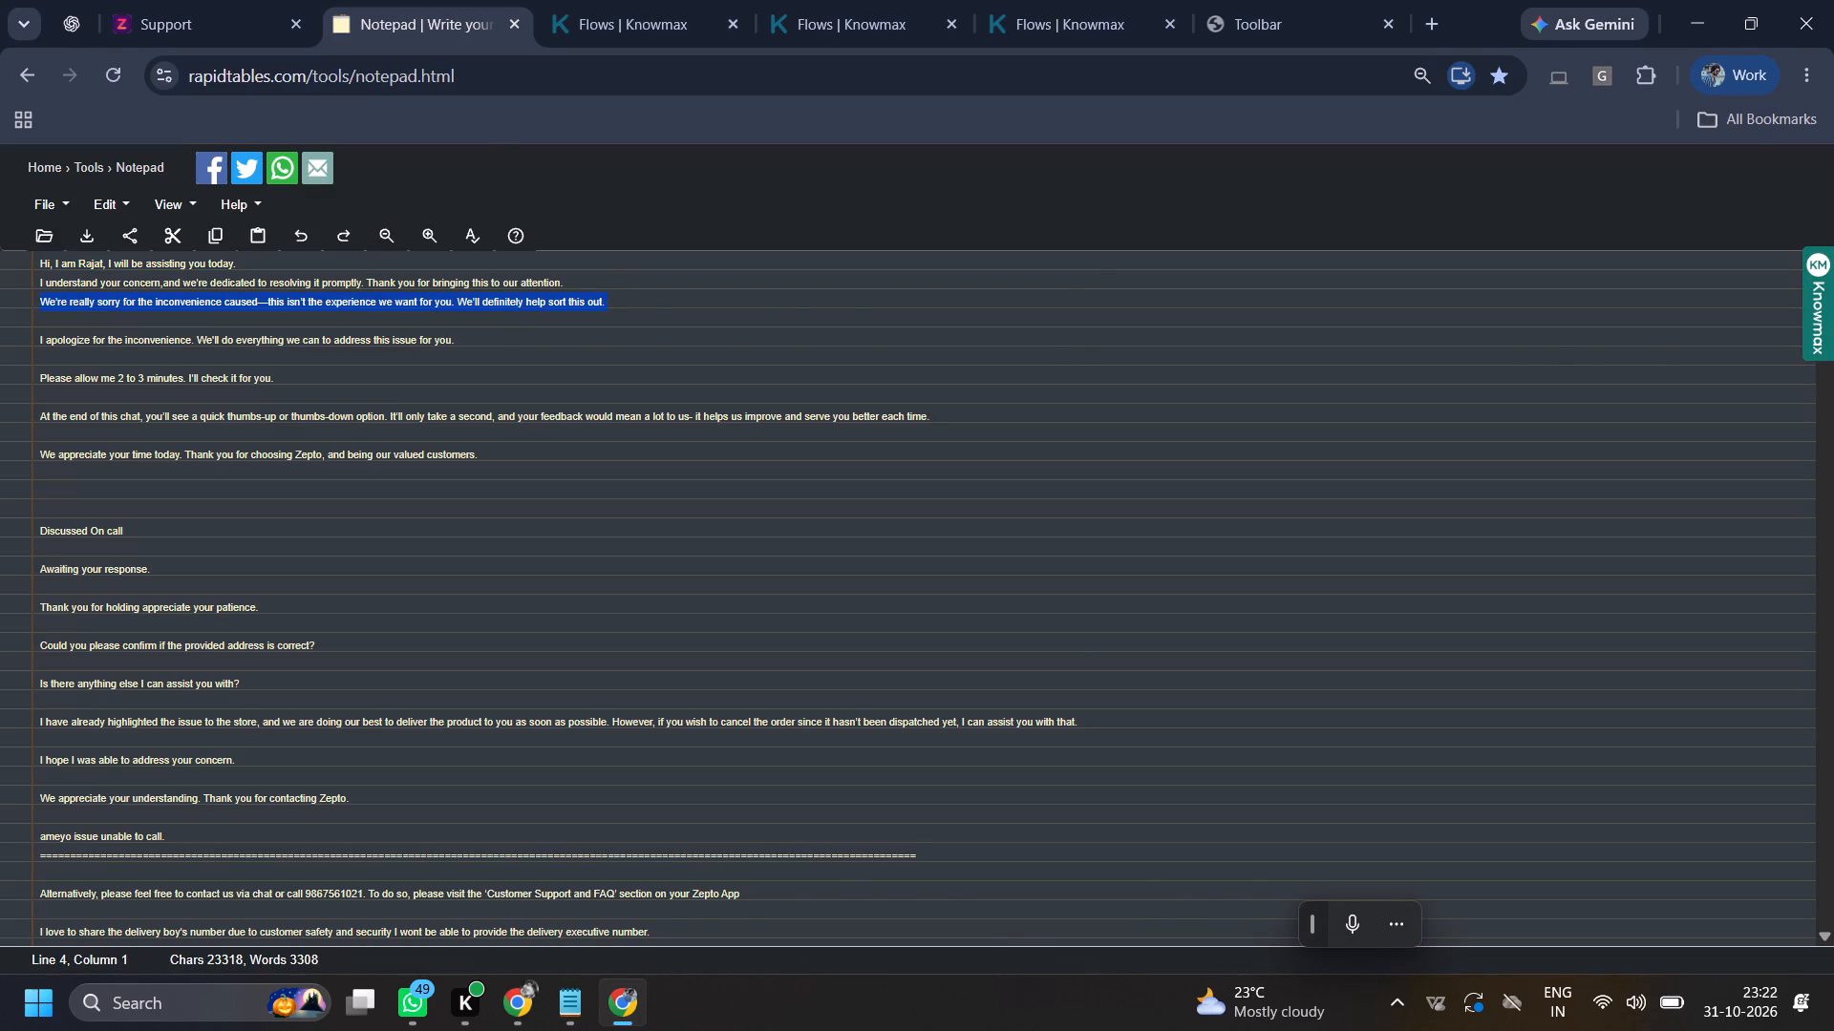
pyautogui.keyDown('ctrl'); pyautogui.click(184, 0); pyautogui.keyUp('ctrl')
pyautogui.keyDown('ctrl'); pyautogui.tripleClick(584, 909); pyautogui.keyUp('ctrl')
pyautogui.hotkey('ctrl', 'v')
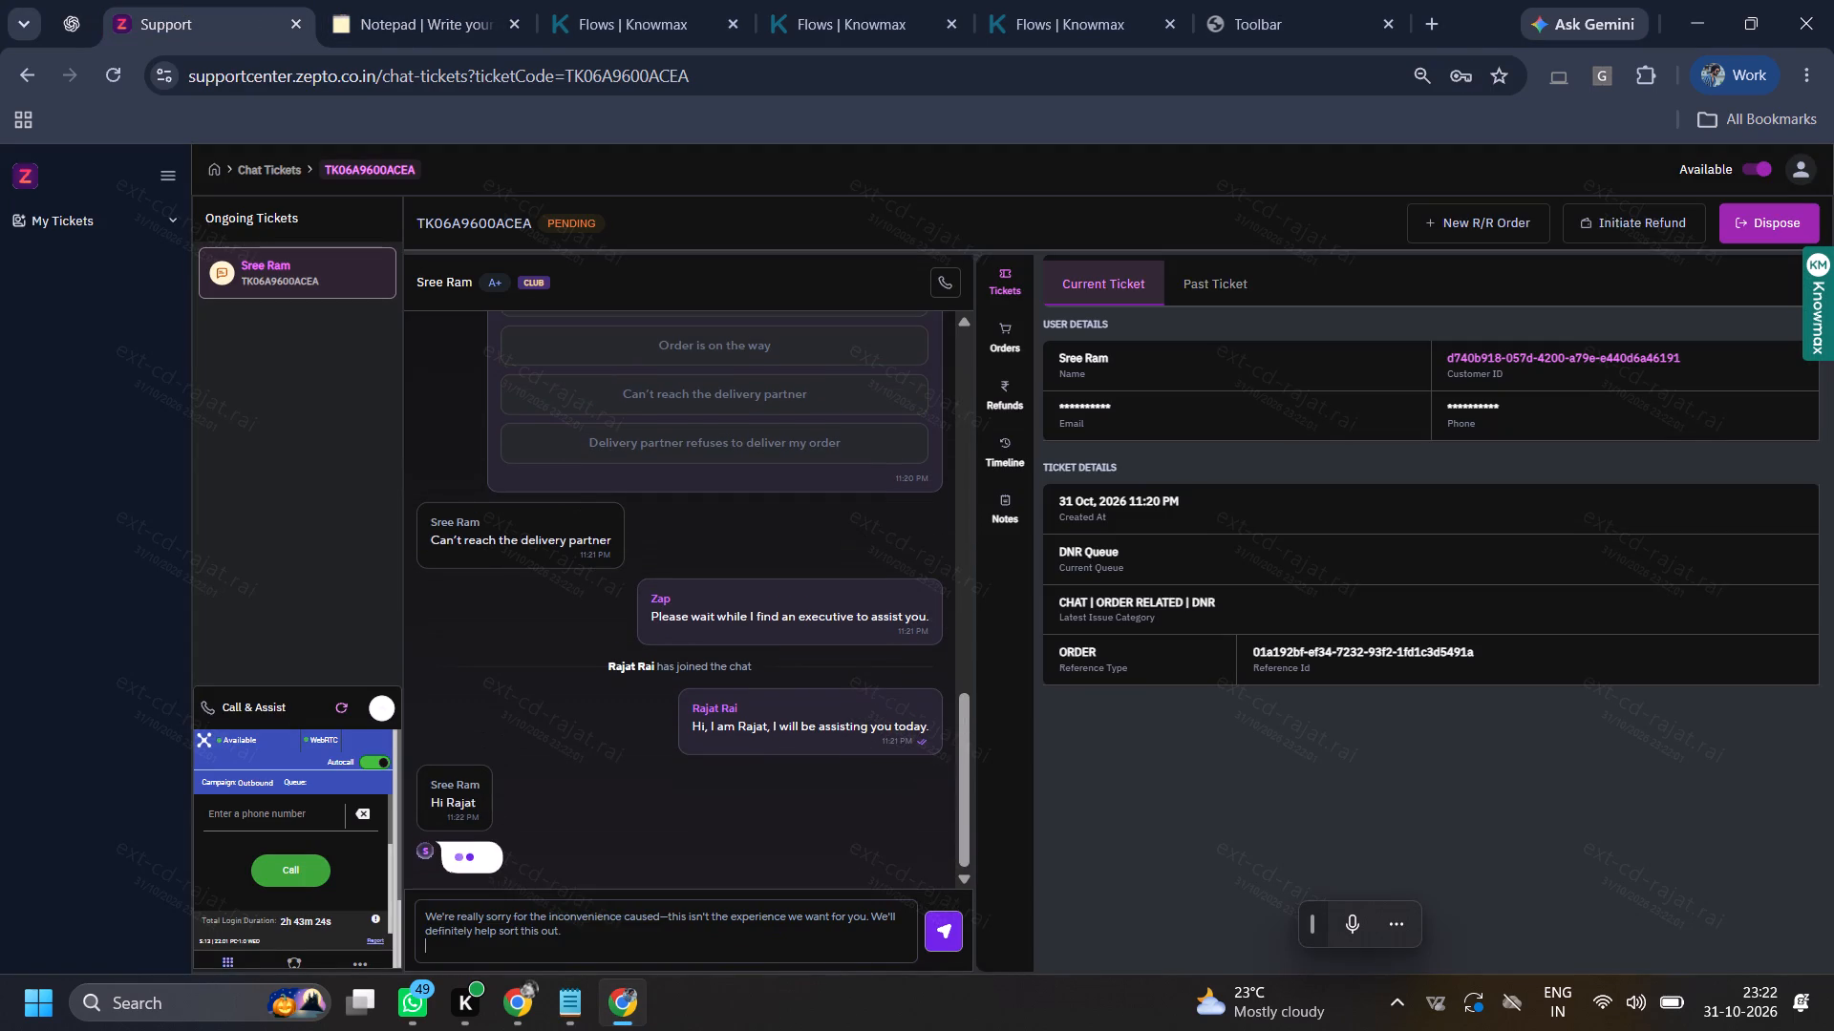
pyautogui.click(573, 1007)
pyautogui.hotkey('ctrl', 'c')
pyautogui.keyDown('ctrl'); pyautogui.click(373, 579); pyautogui.keyUp('ctrl')
pyautogui.keyDown('ctrl'); pyautogui.click(598, 933); pyautogui.keyUp('ctrl')
pyautogui.hotkey('ctrl', 'Return')
pyautogui.hotkey('ctrl', 'v')
pyautogui.press('Return')
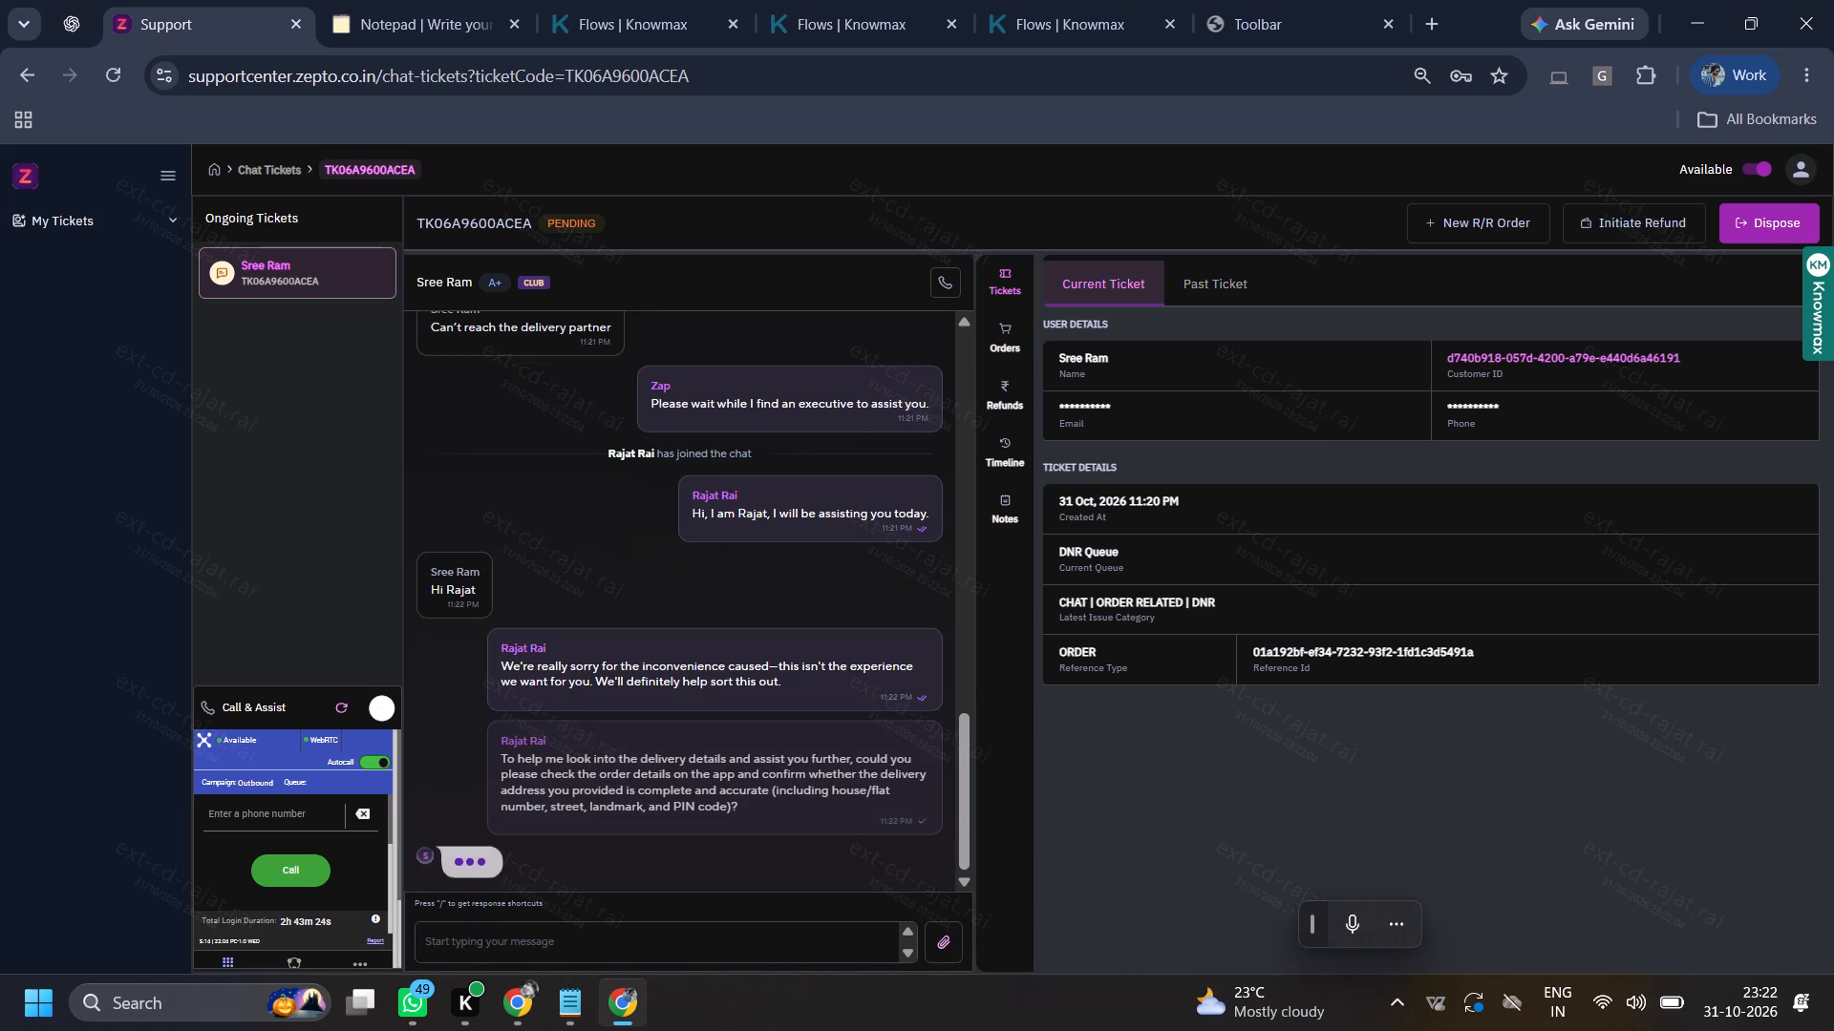
pyautogui.click(1019, 337)
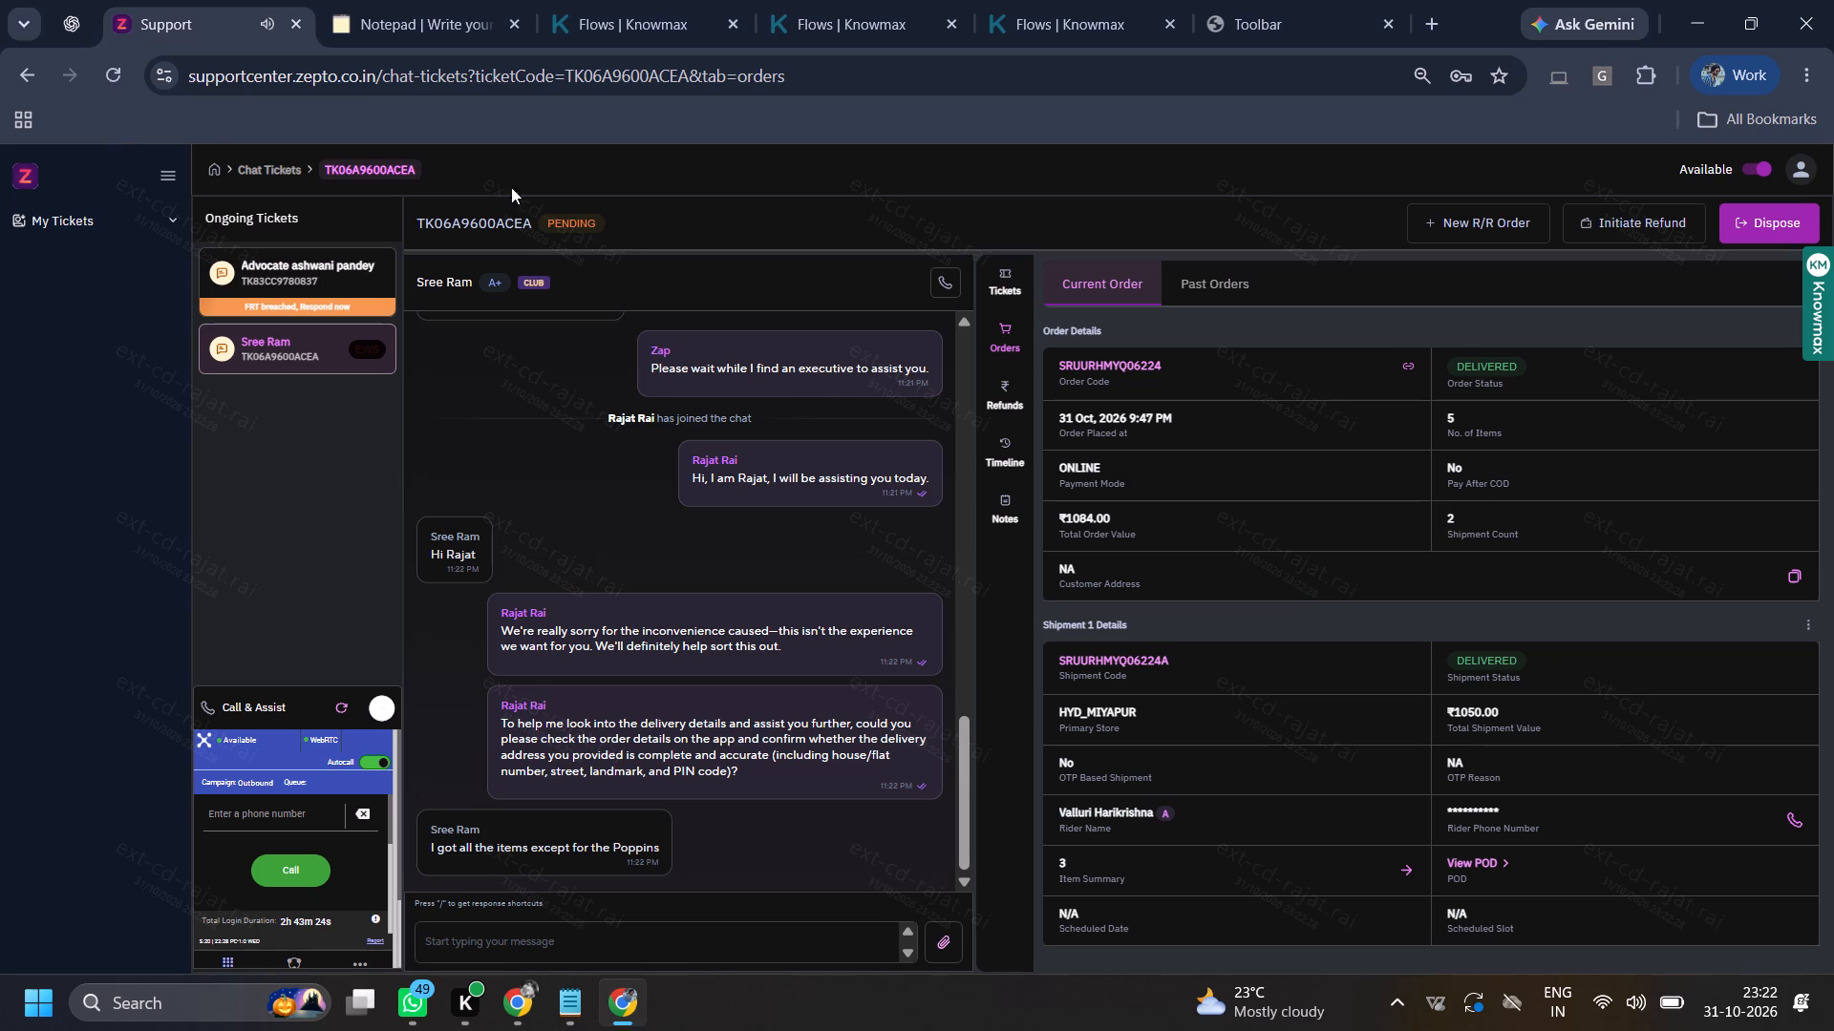
pyautogui.click(325, 274)
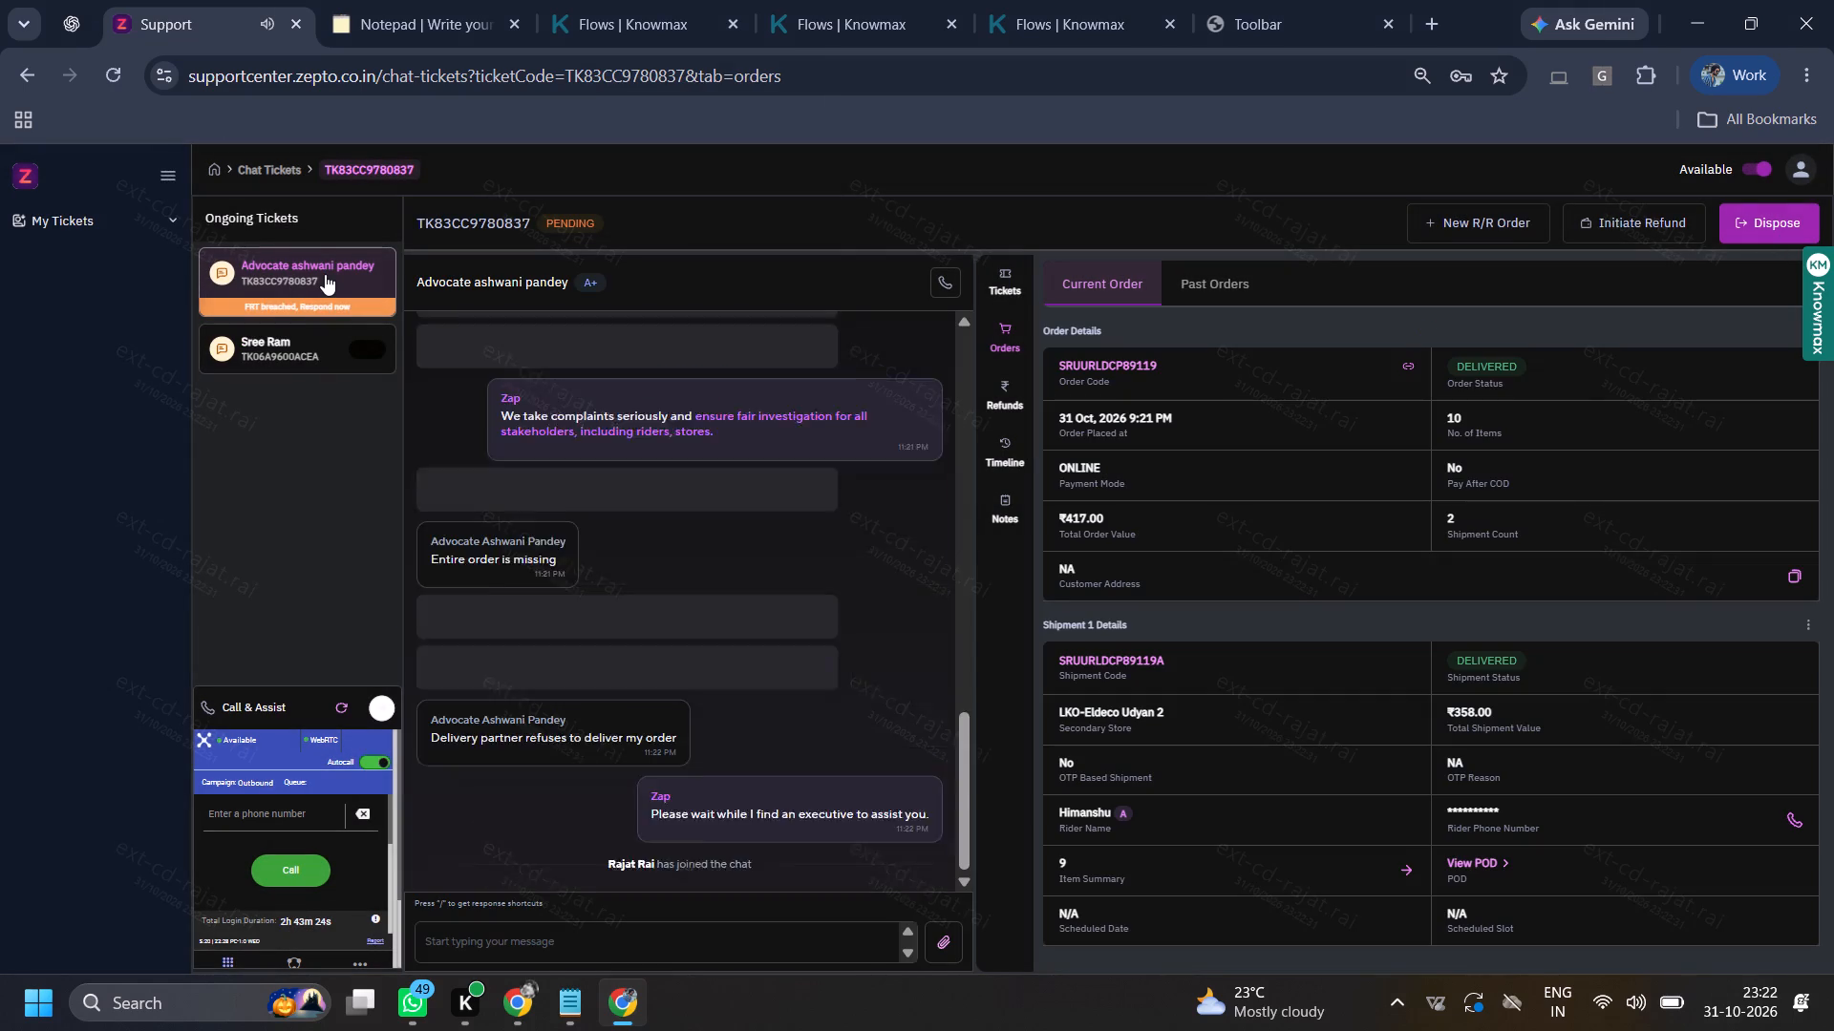
pyautogui.click(461, 0)
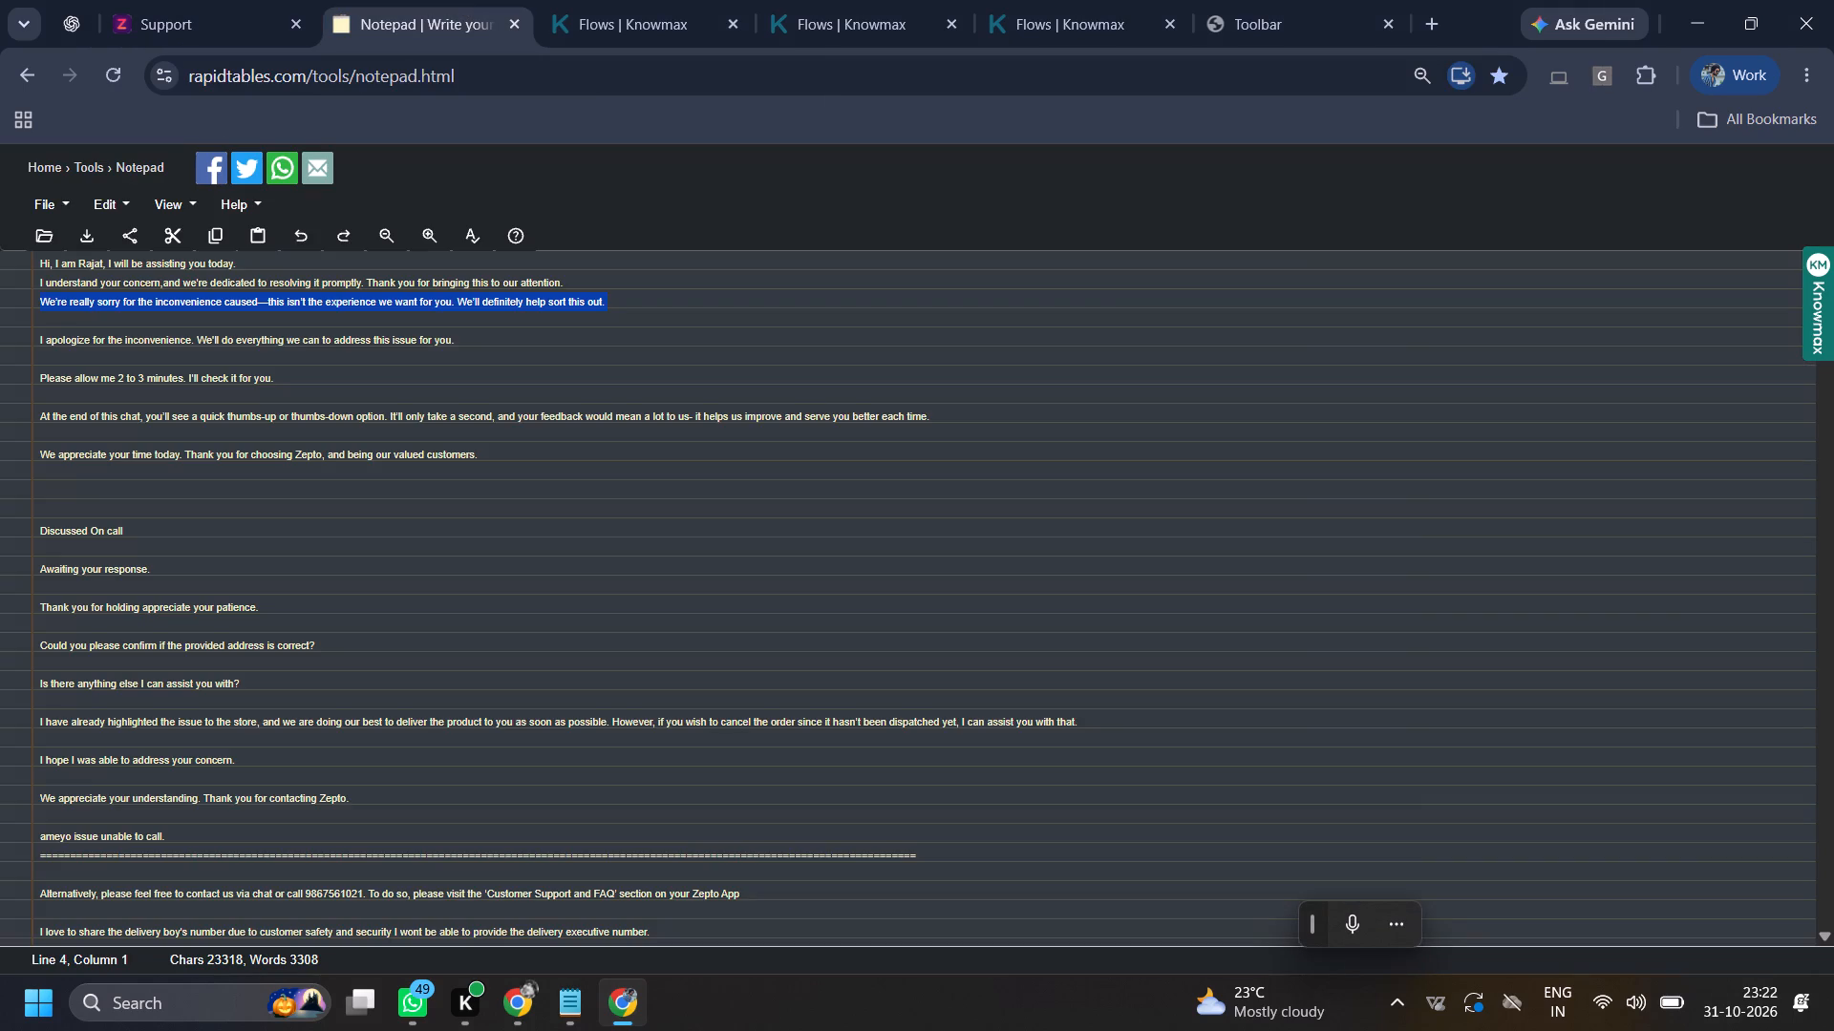
pyautogui.keyDown('ctrl'); pyautogui.tripleClick(271, 264); pyautogui.keyUp('ctrl')
pyautogui.hotkey('ctrl', 'c')
pyautogui.keyDown('ctrl'); pyautogui.click(141, 0); pyautogui.keyUp('ctrl')
pyautogui.keyDown('ctrl'); pyautogui.click(533, 947); pyautogui.keyUp('ctrl')
pyautogui.hotkey('ctrl', 'v')
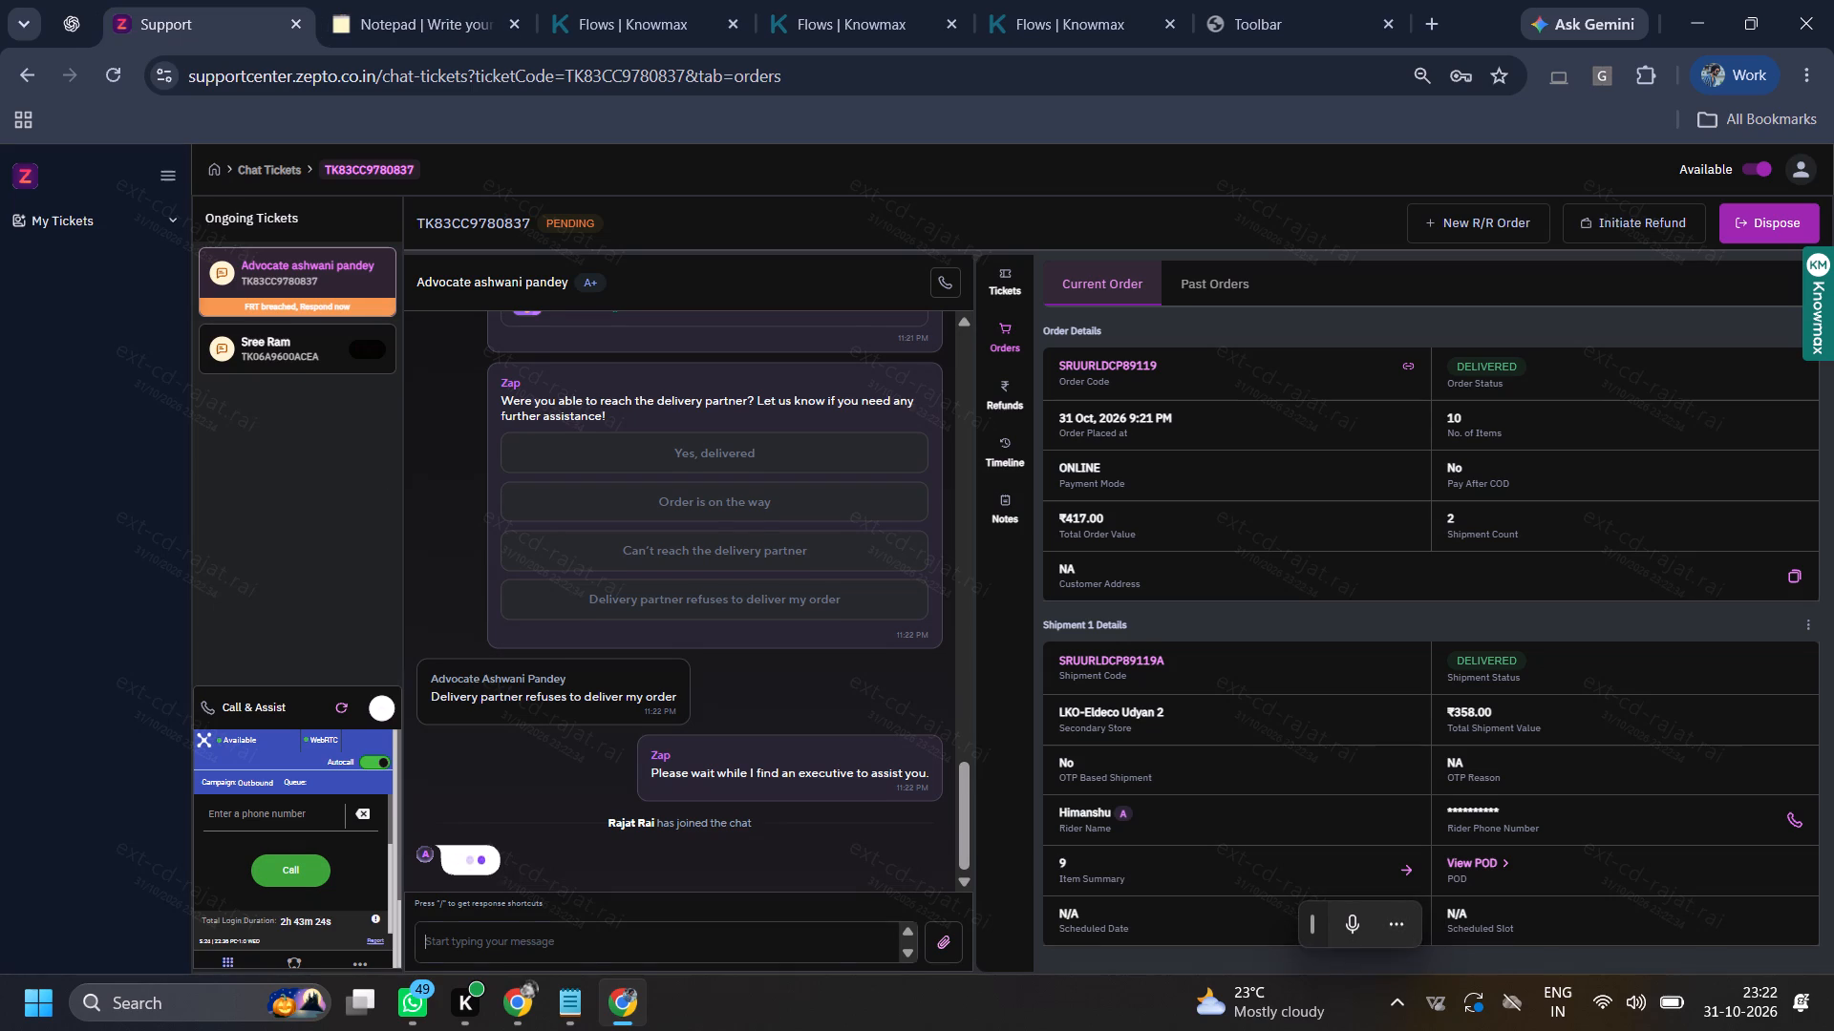
pyautogui.press('Return')
pyautogui.scroll(7, 727, 436)
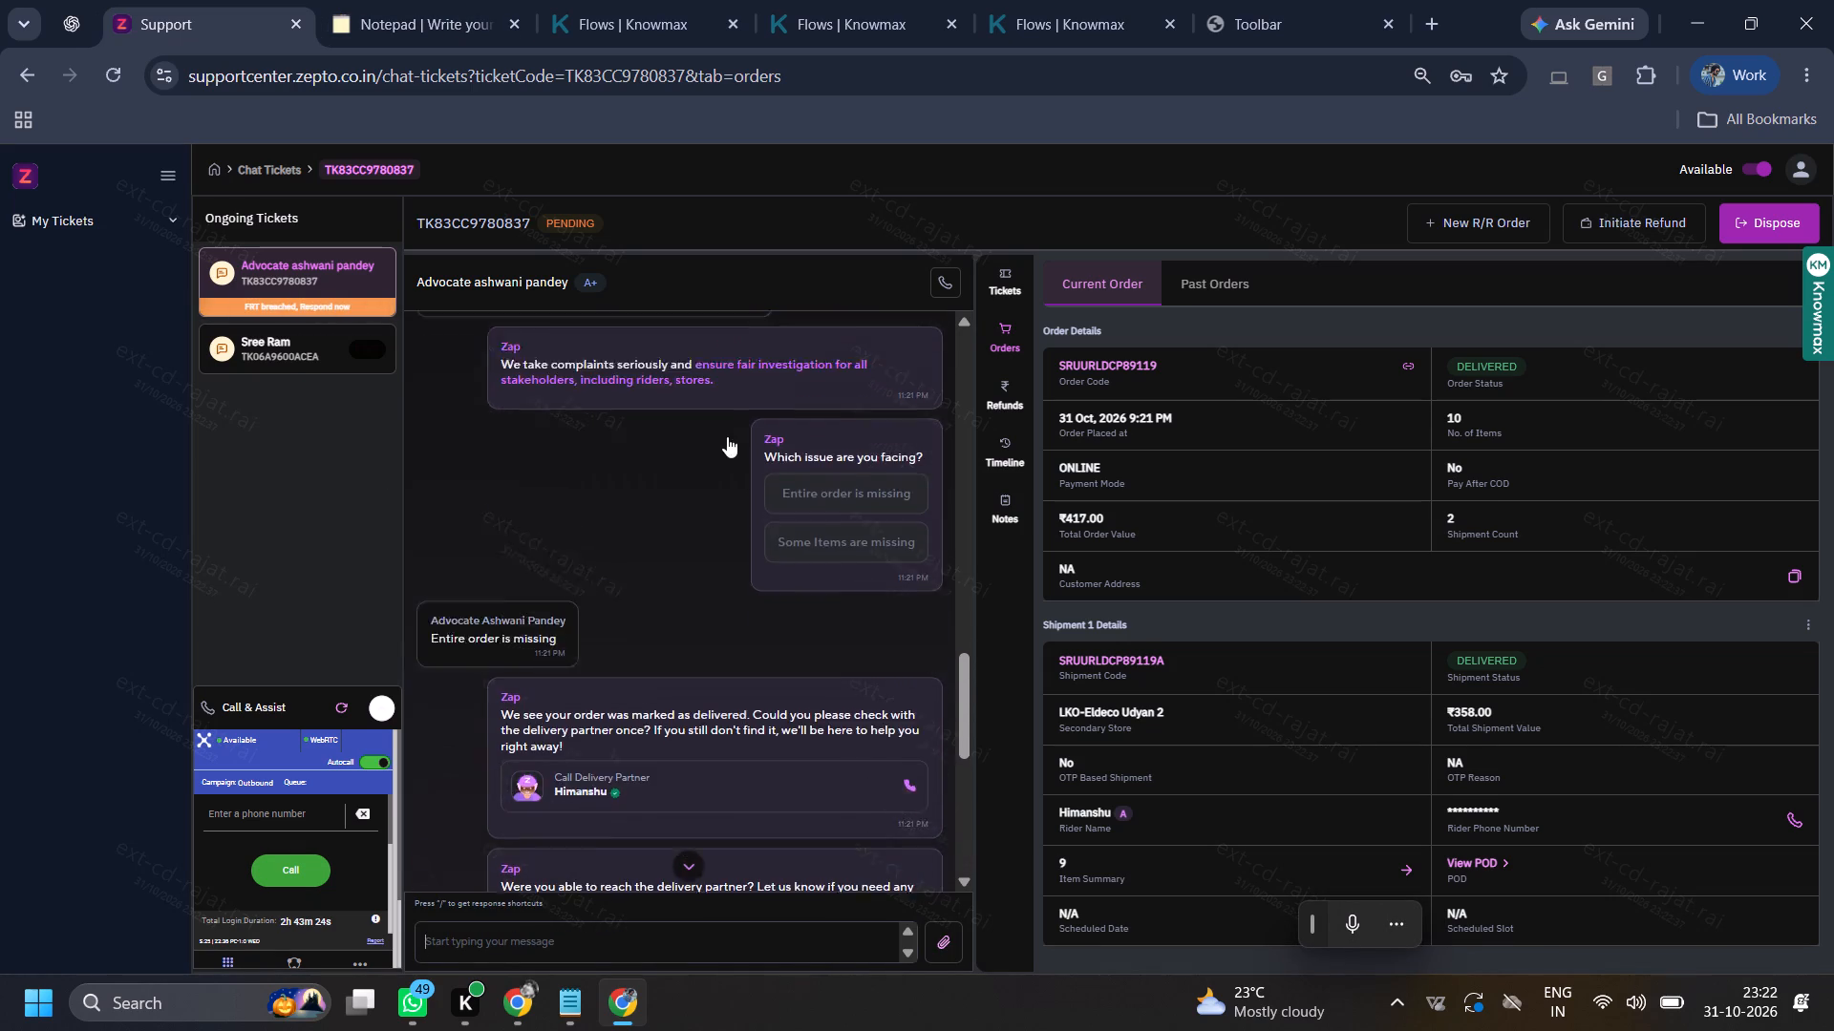
pyautogui.scroll(6, 727, 436)
pyautogui.scroll(-10, 727, 436)
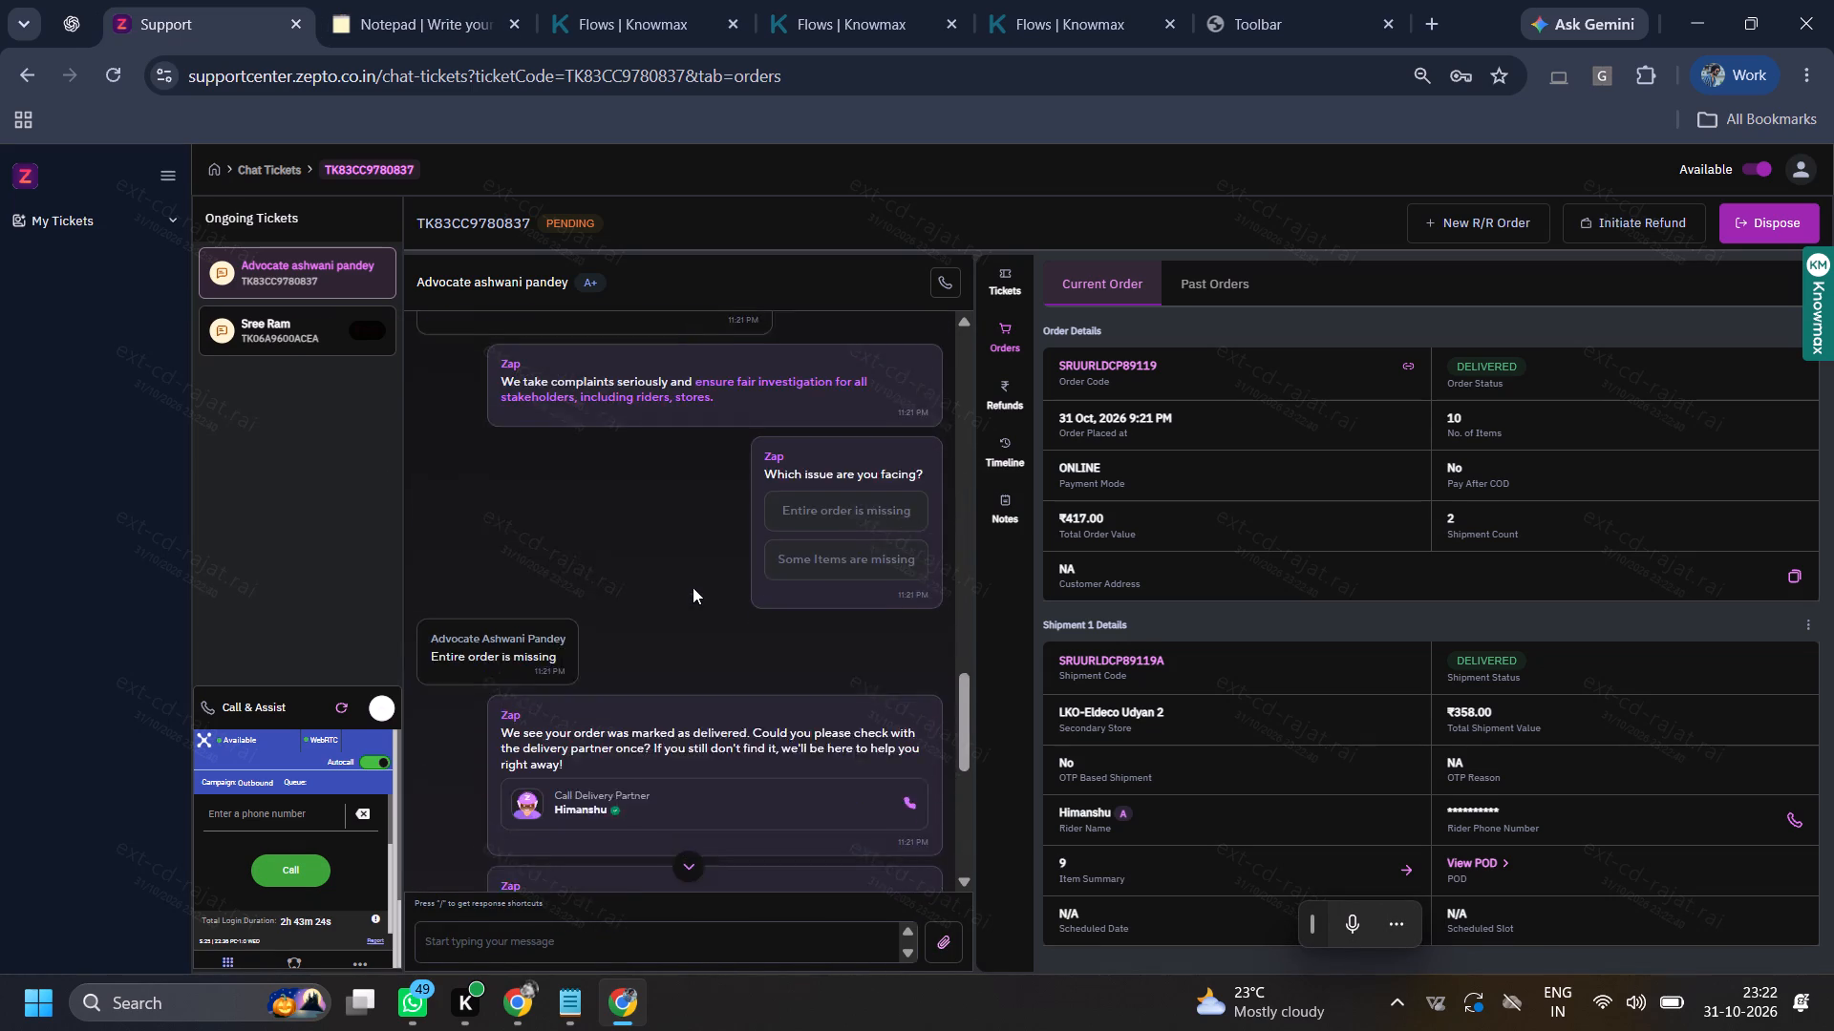
pyautogui.scroll(1, 691, 586)
pyautogui.scroll(-13, 691, 586)
pyautogui.click(670, 937)
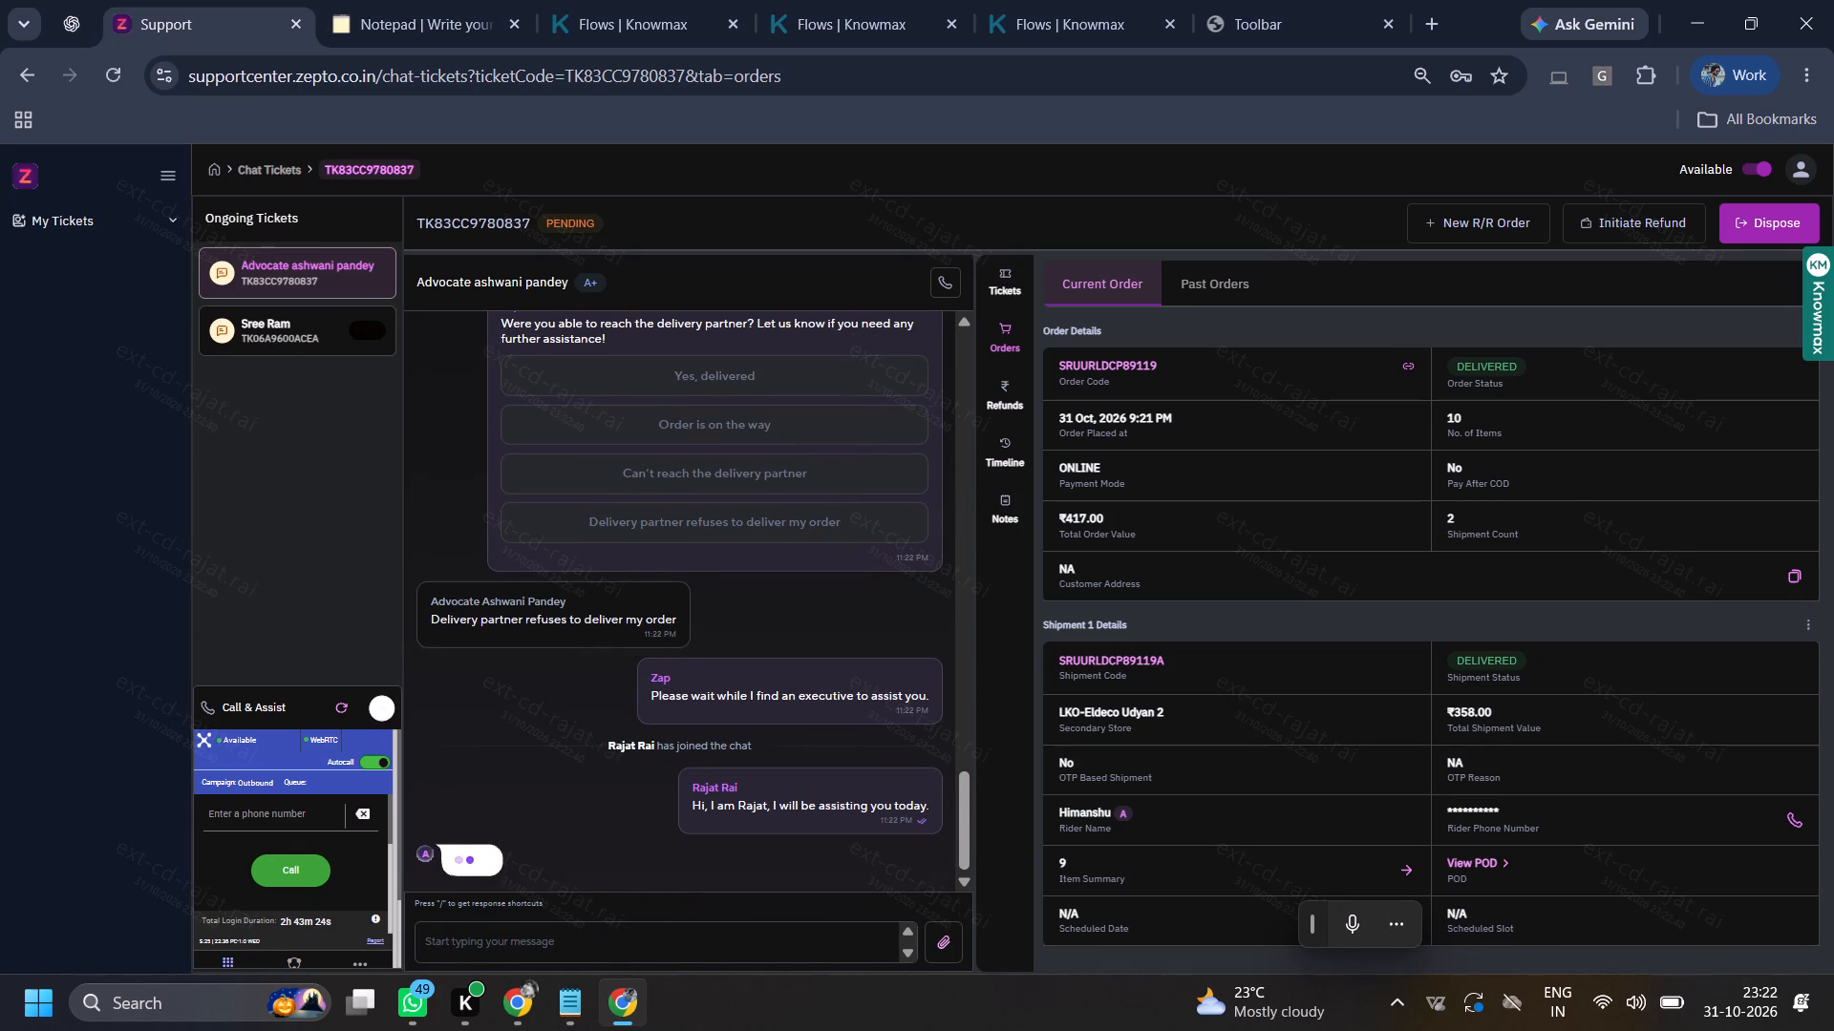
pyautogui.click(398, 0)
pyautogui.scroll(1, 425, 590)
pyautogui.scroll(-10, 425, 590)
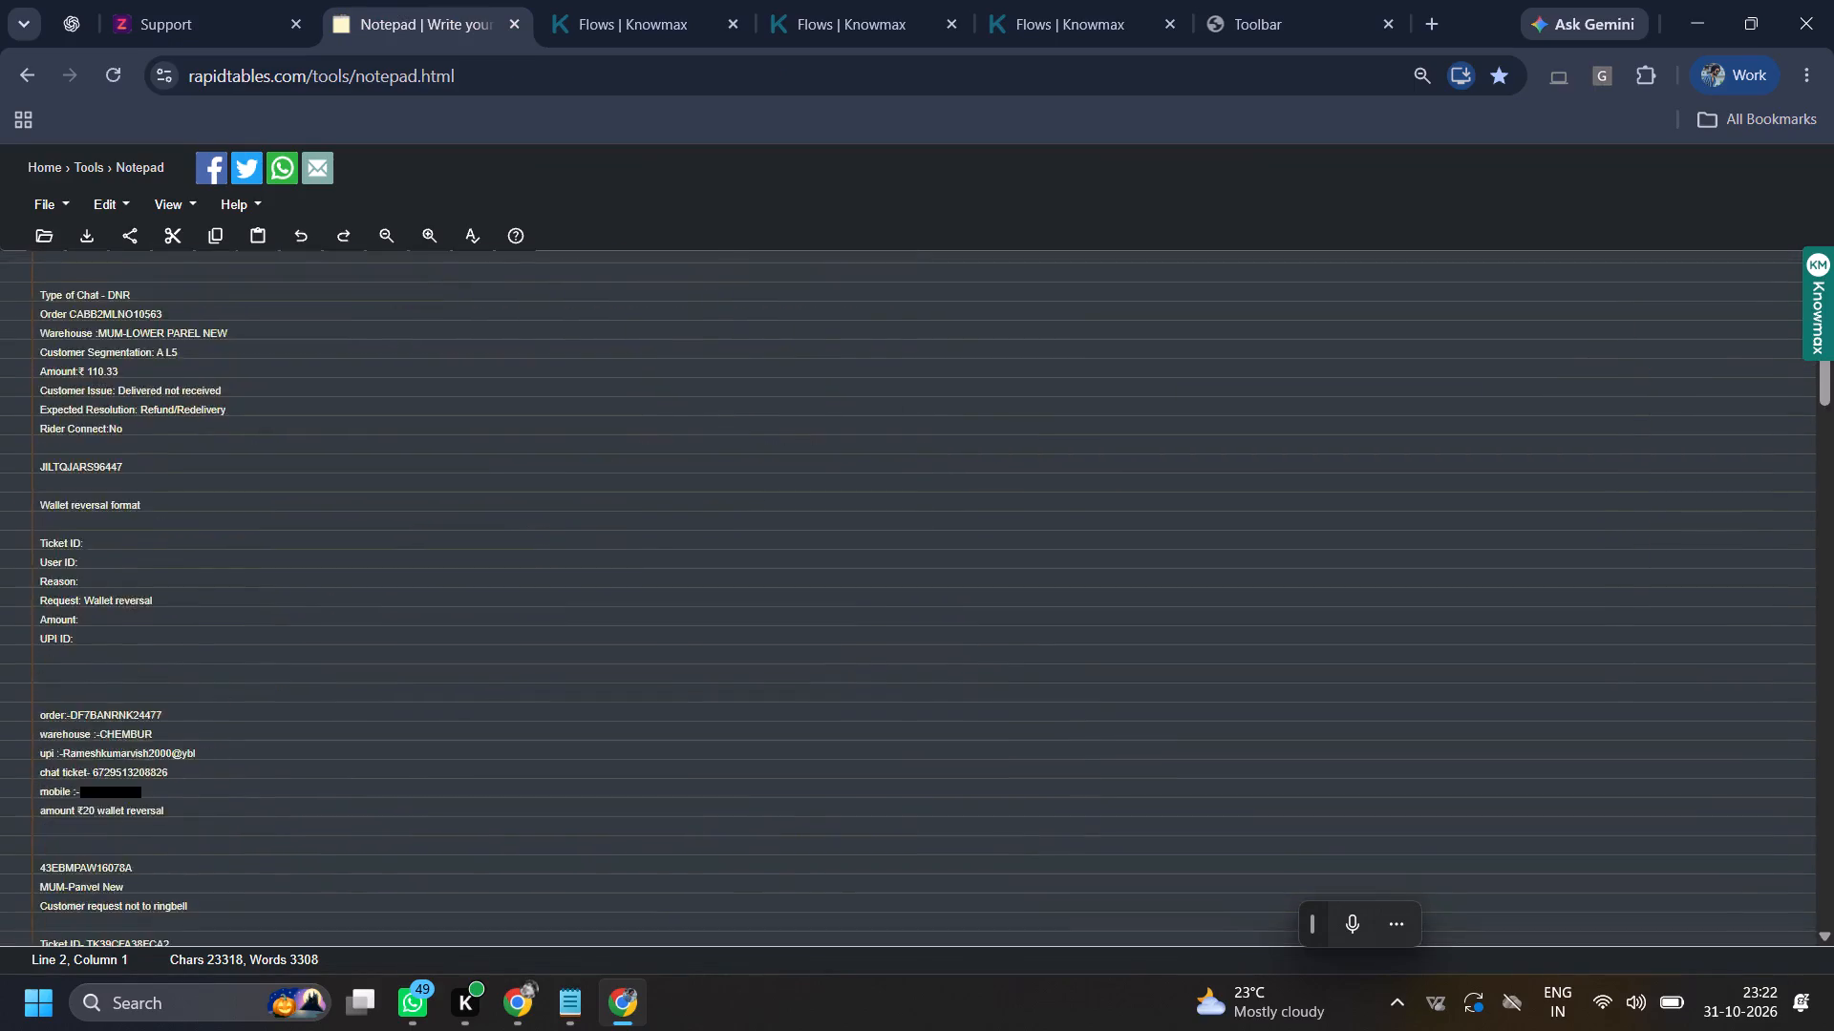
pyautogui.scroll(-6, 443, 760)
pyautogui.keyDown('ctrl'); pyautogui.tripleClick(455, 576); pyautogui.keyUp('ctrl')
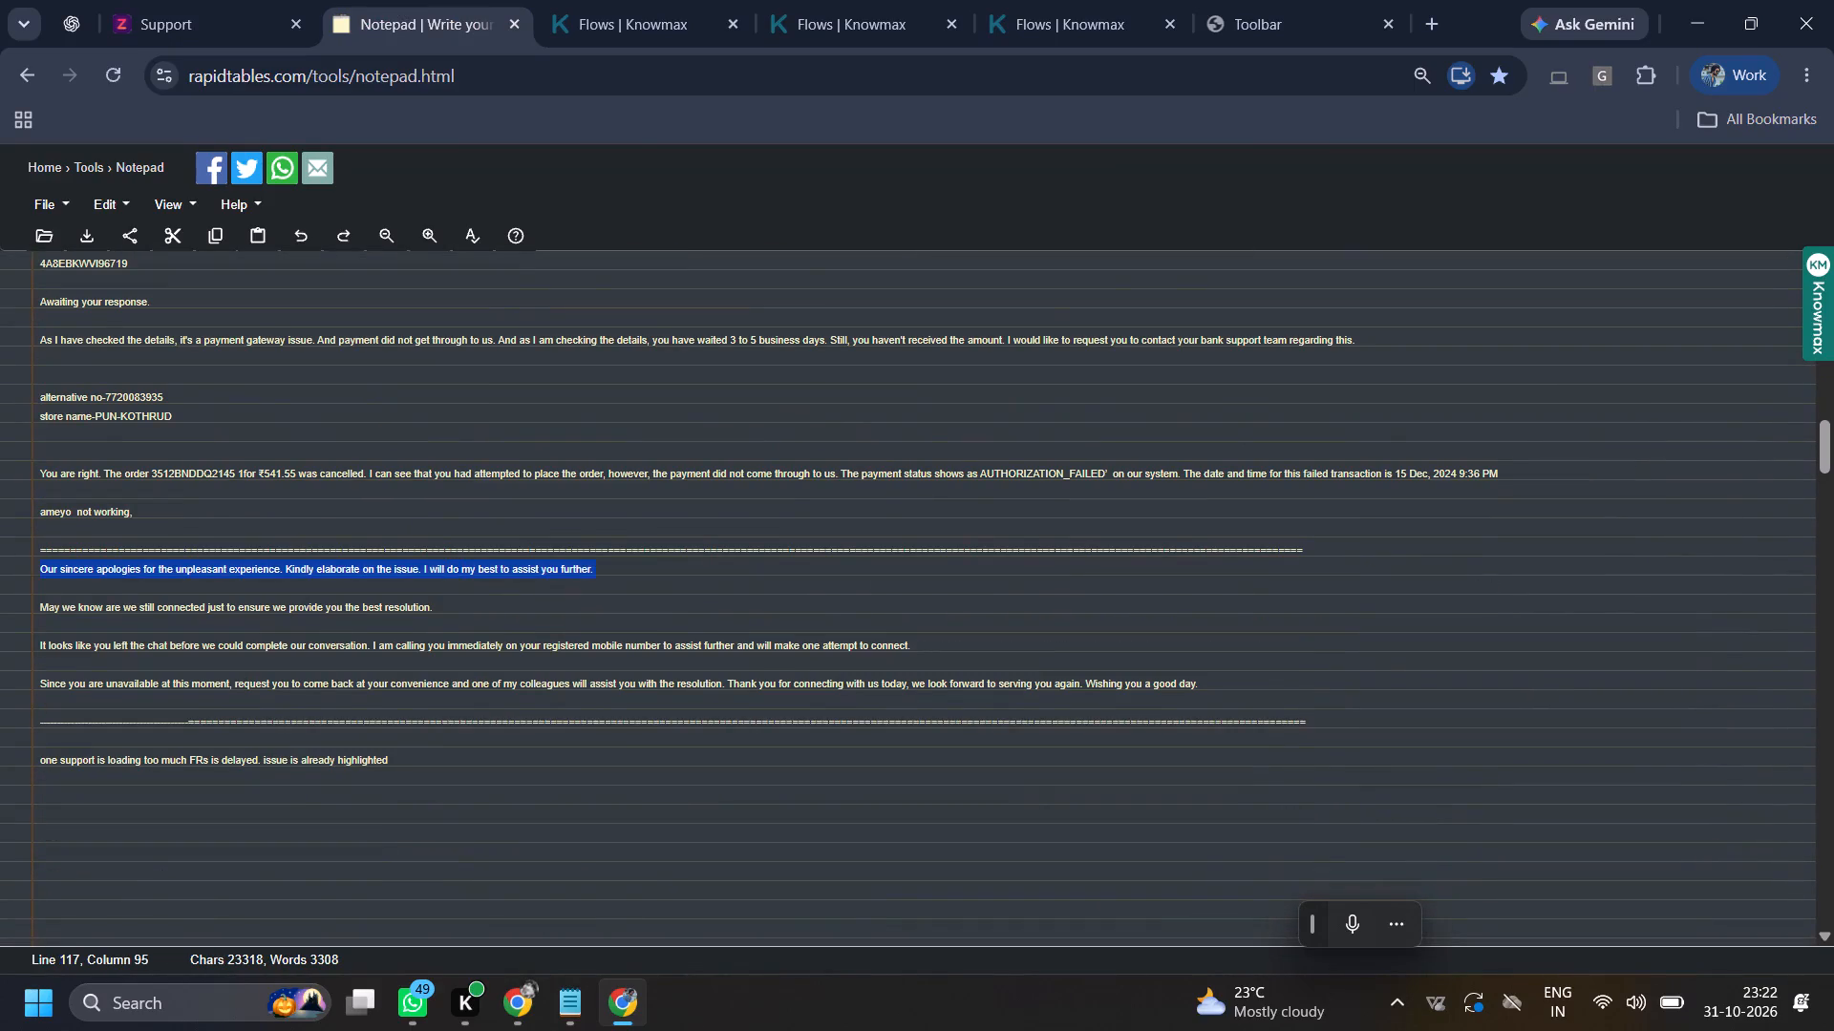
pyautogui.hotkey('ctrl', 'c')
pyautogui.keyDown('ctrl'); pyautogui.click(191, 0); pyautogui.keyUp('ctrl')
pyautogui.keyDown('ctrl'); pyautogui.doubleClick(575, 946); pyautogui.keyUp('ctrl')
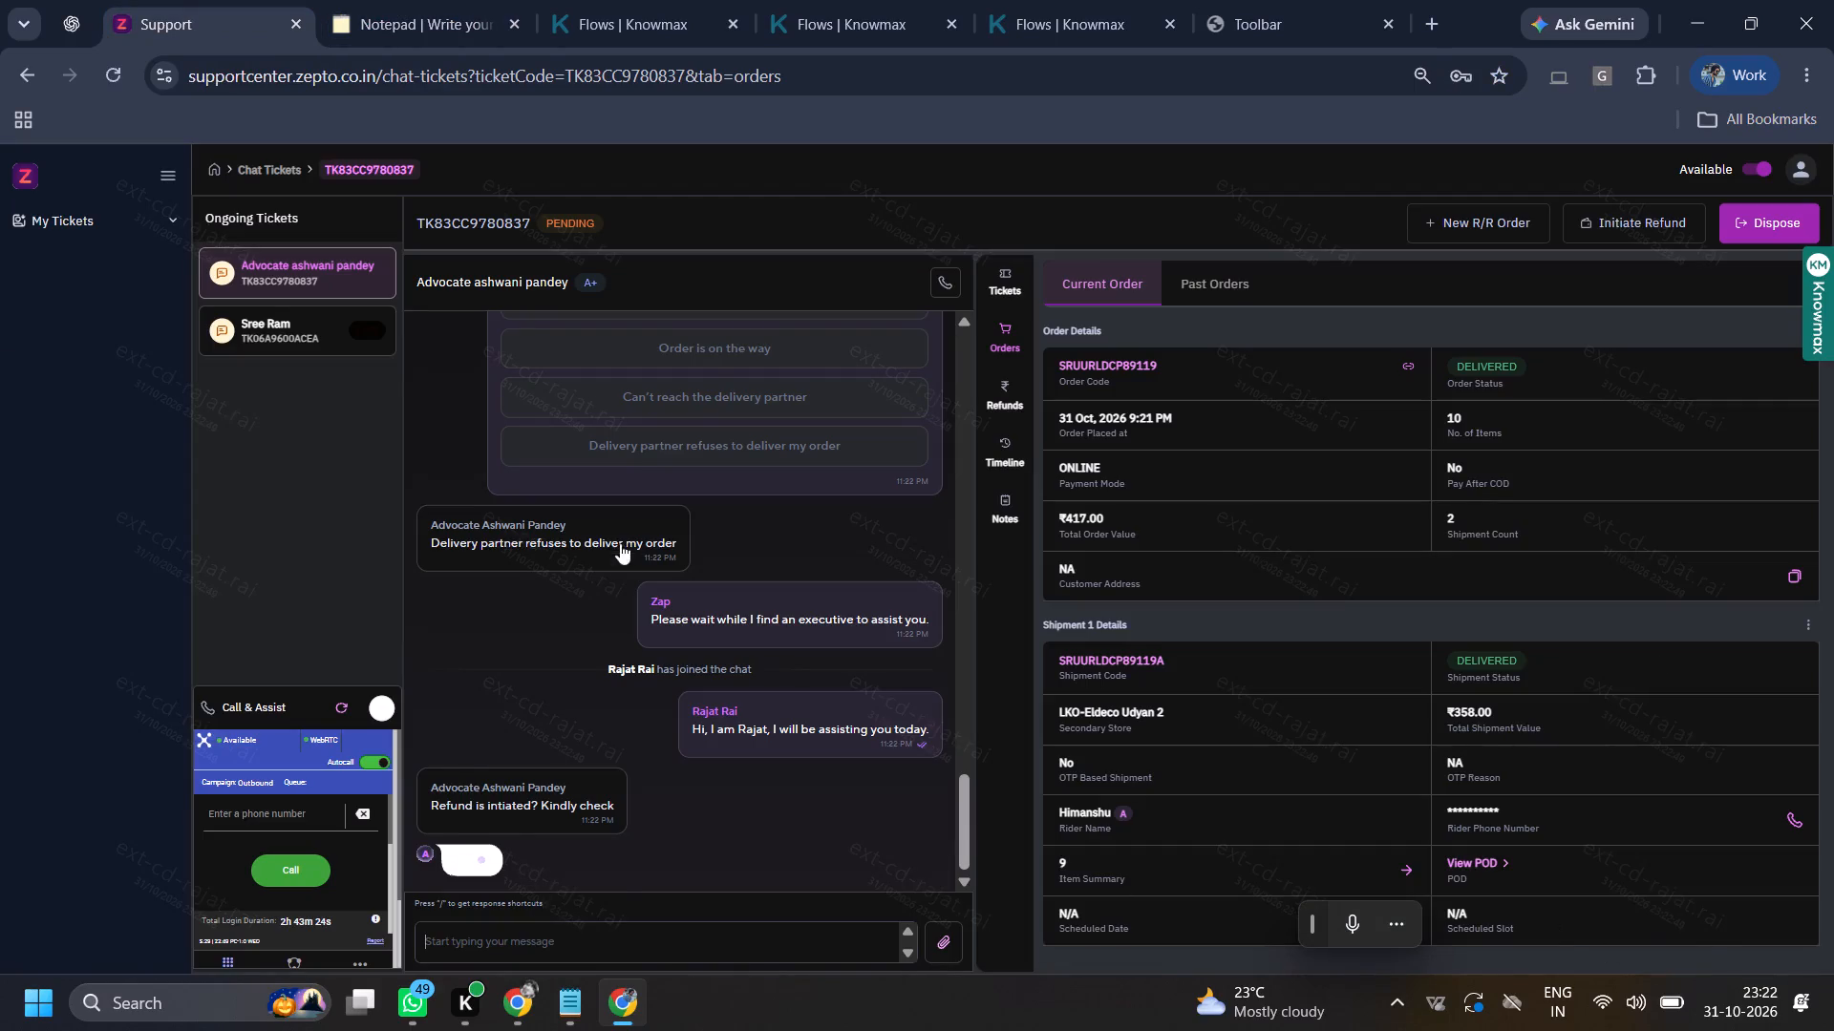
# Check the earlier refund messages in the chat and the refund records in the customer's details, closing the extra page when done.
pyautogui.scroll(11, 619, 561)
pyautogui.scroll(3, 611, 841)
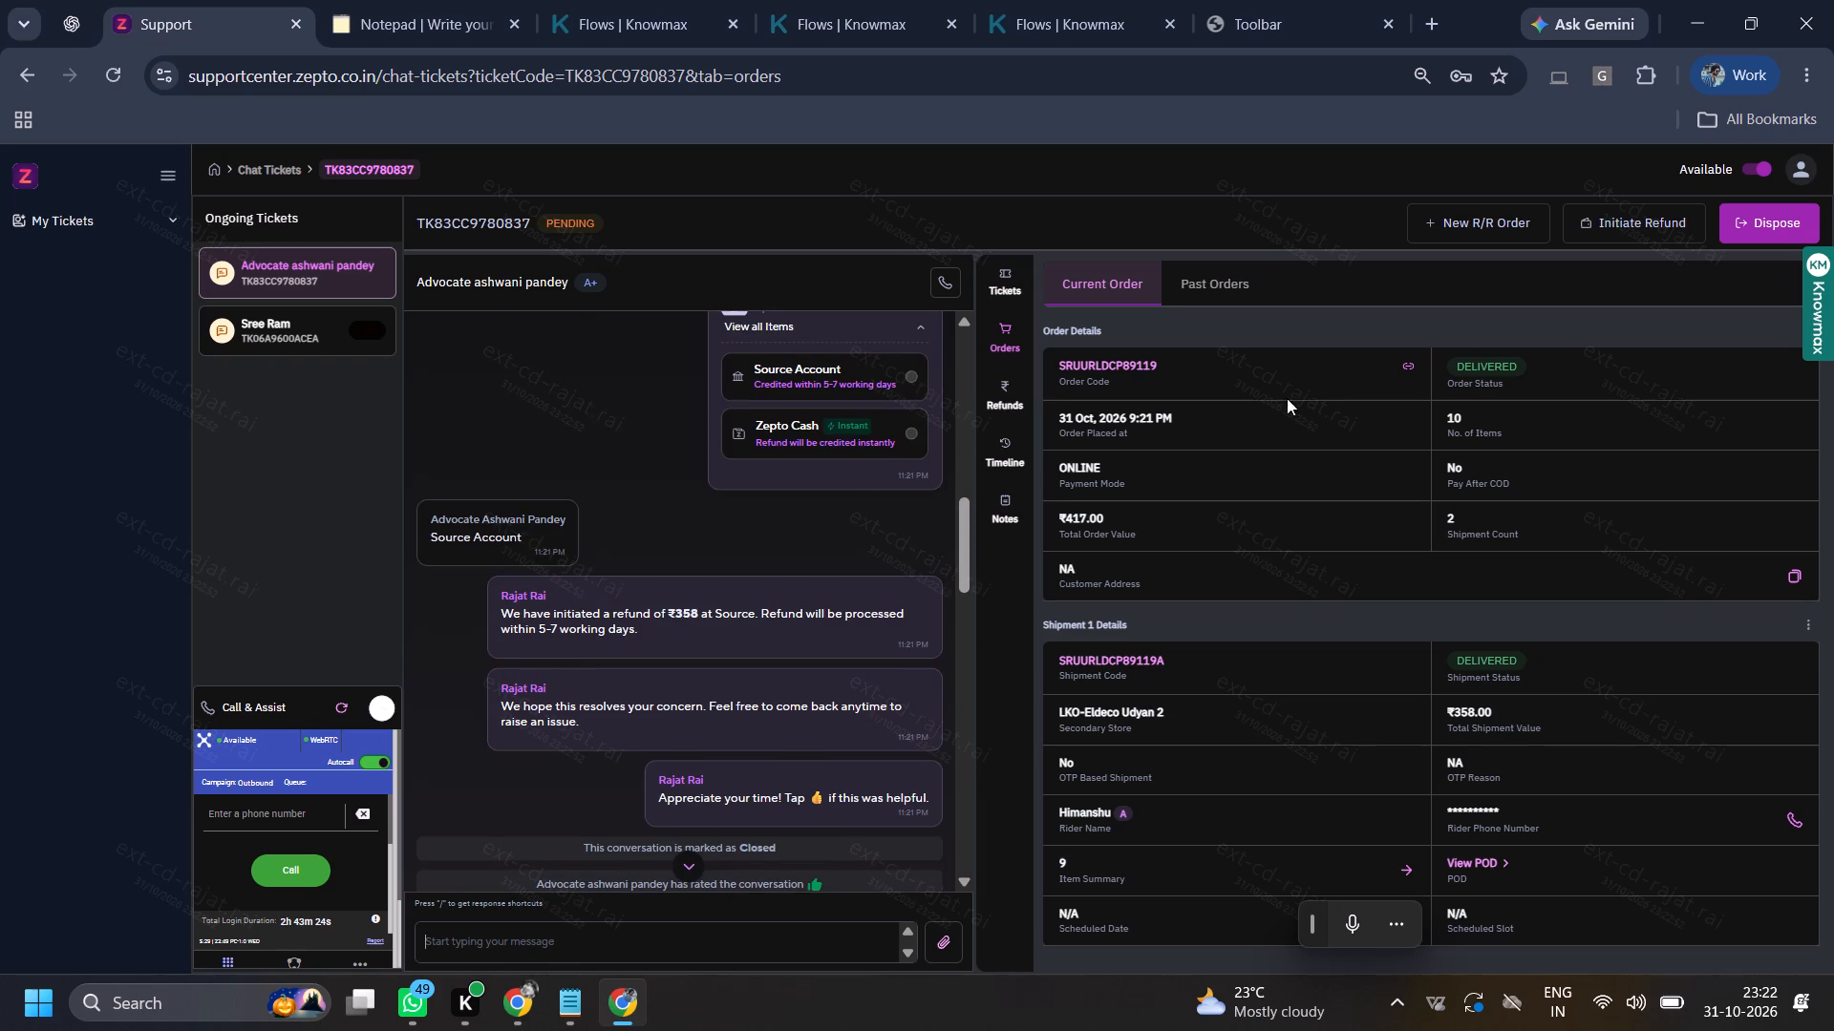
pyautogui.click(1018, 289)
pyautogui.click(1600, 362)
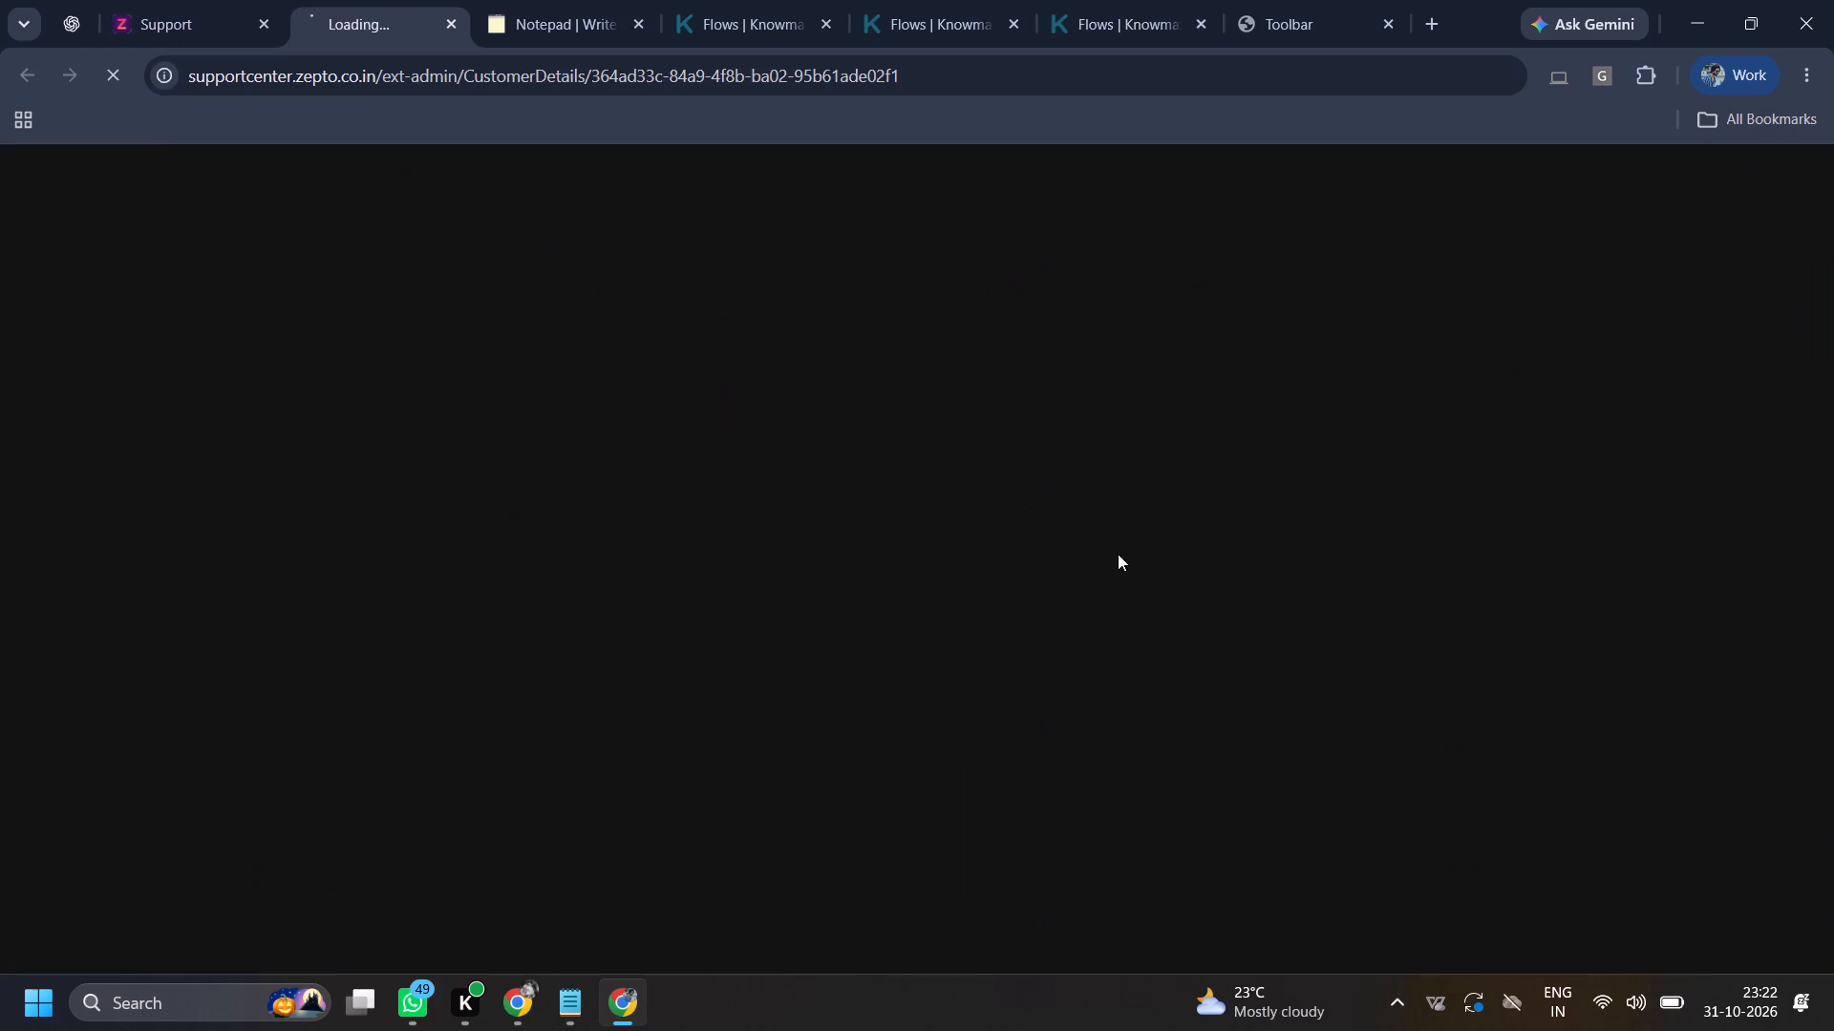
pyautogui.click(1201, 690)
pyautogui.scroll(-2, 1200, 689)
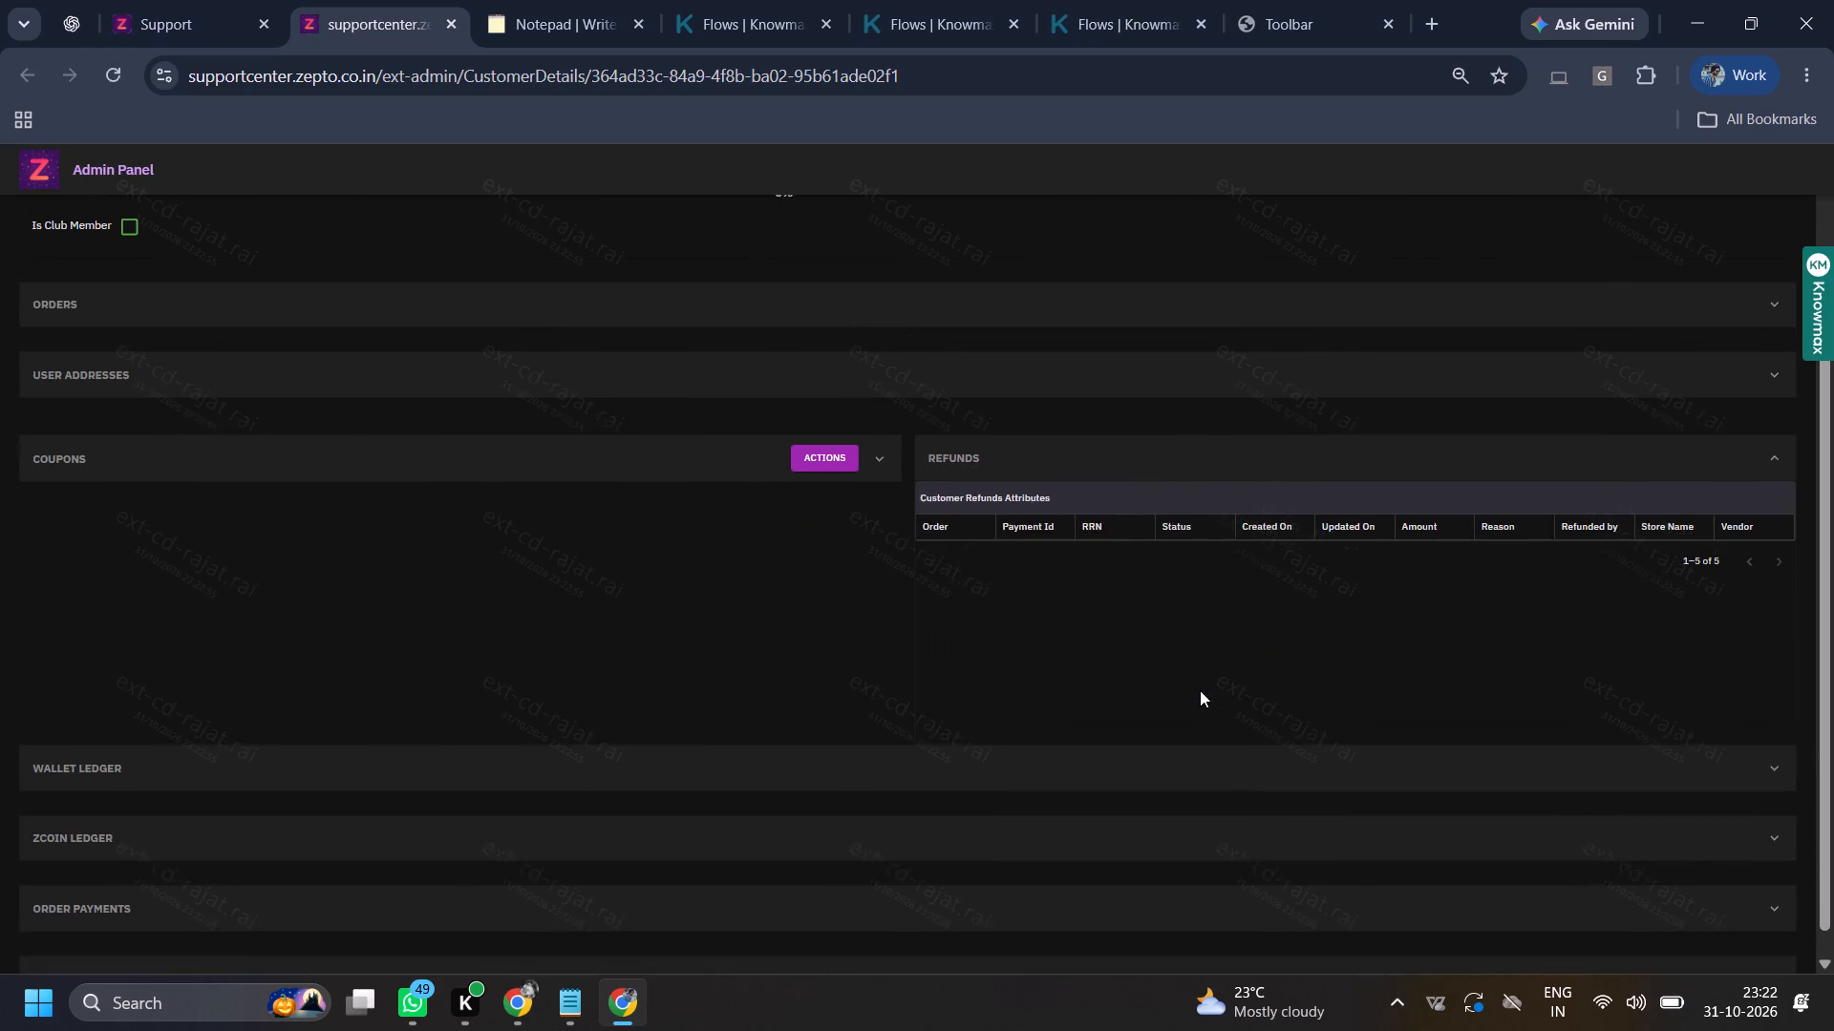
pyautogui.moveTo(1167, 609); pyautogui.dragTo(1833, 643)
pyautogui.click(1484, 579)
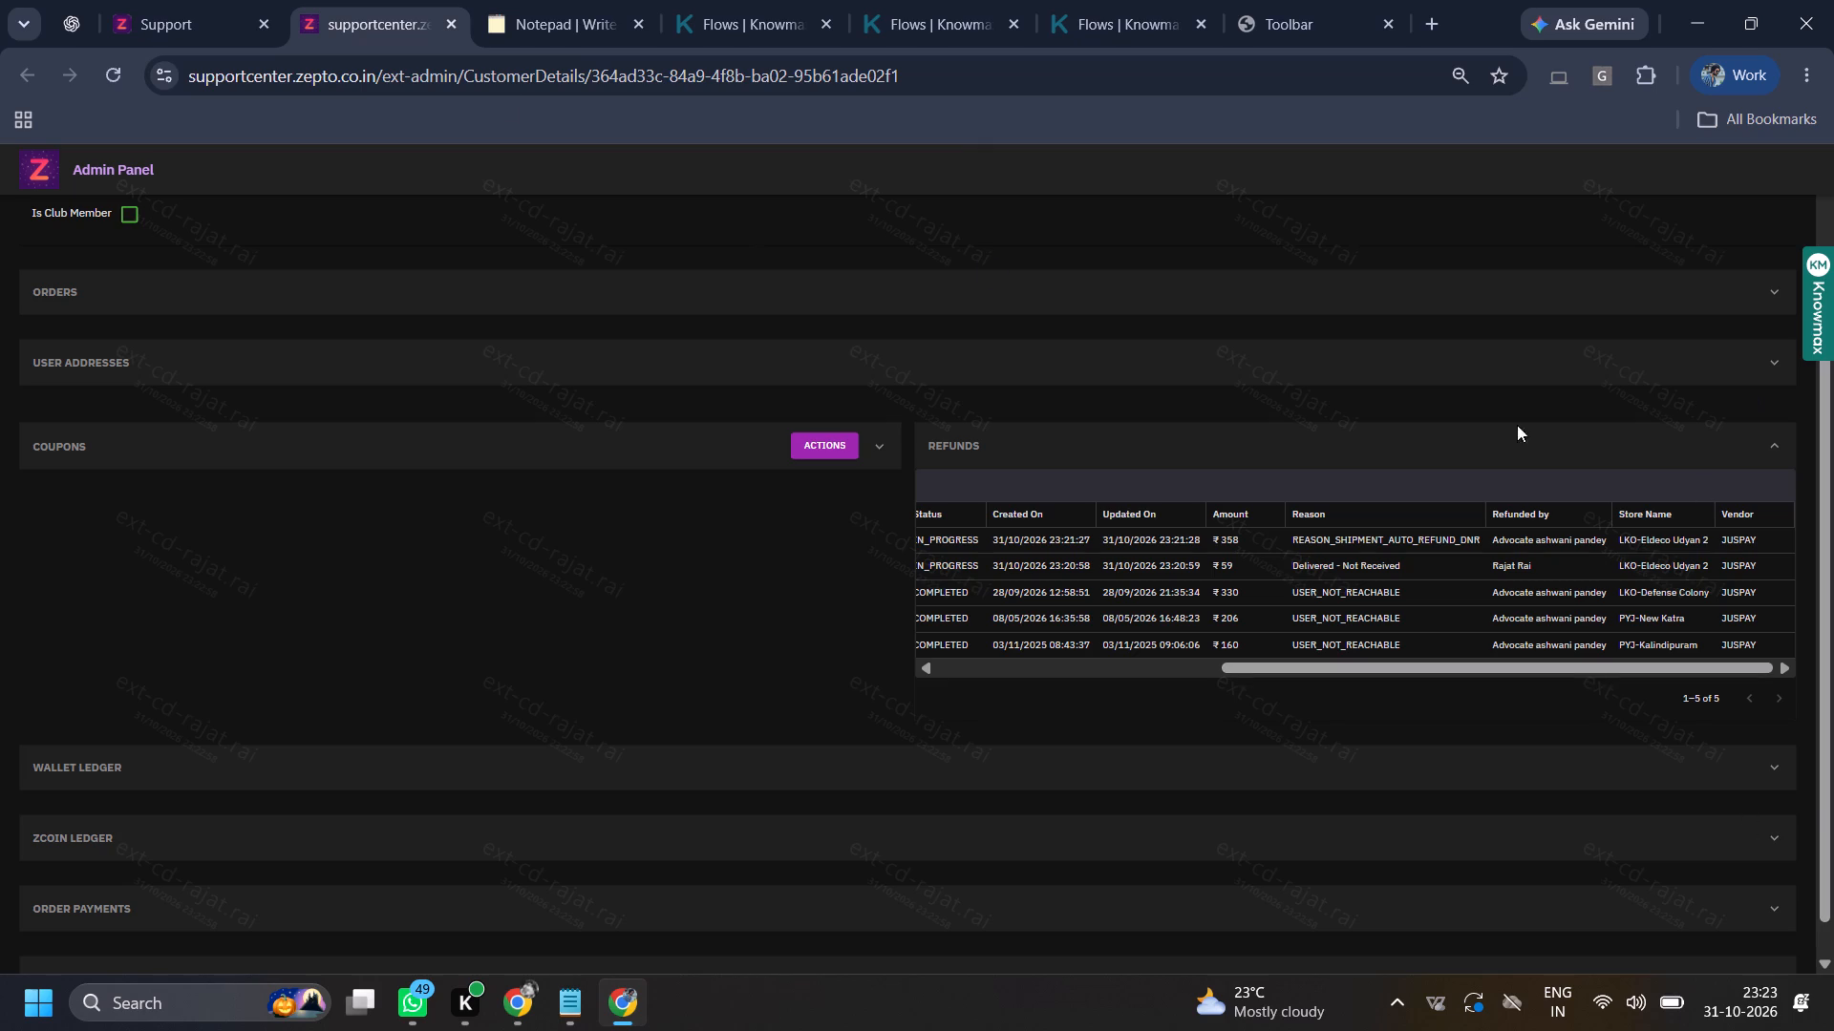
pyautogui.click(438, 20)
pyautogui.click(445, 24)
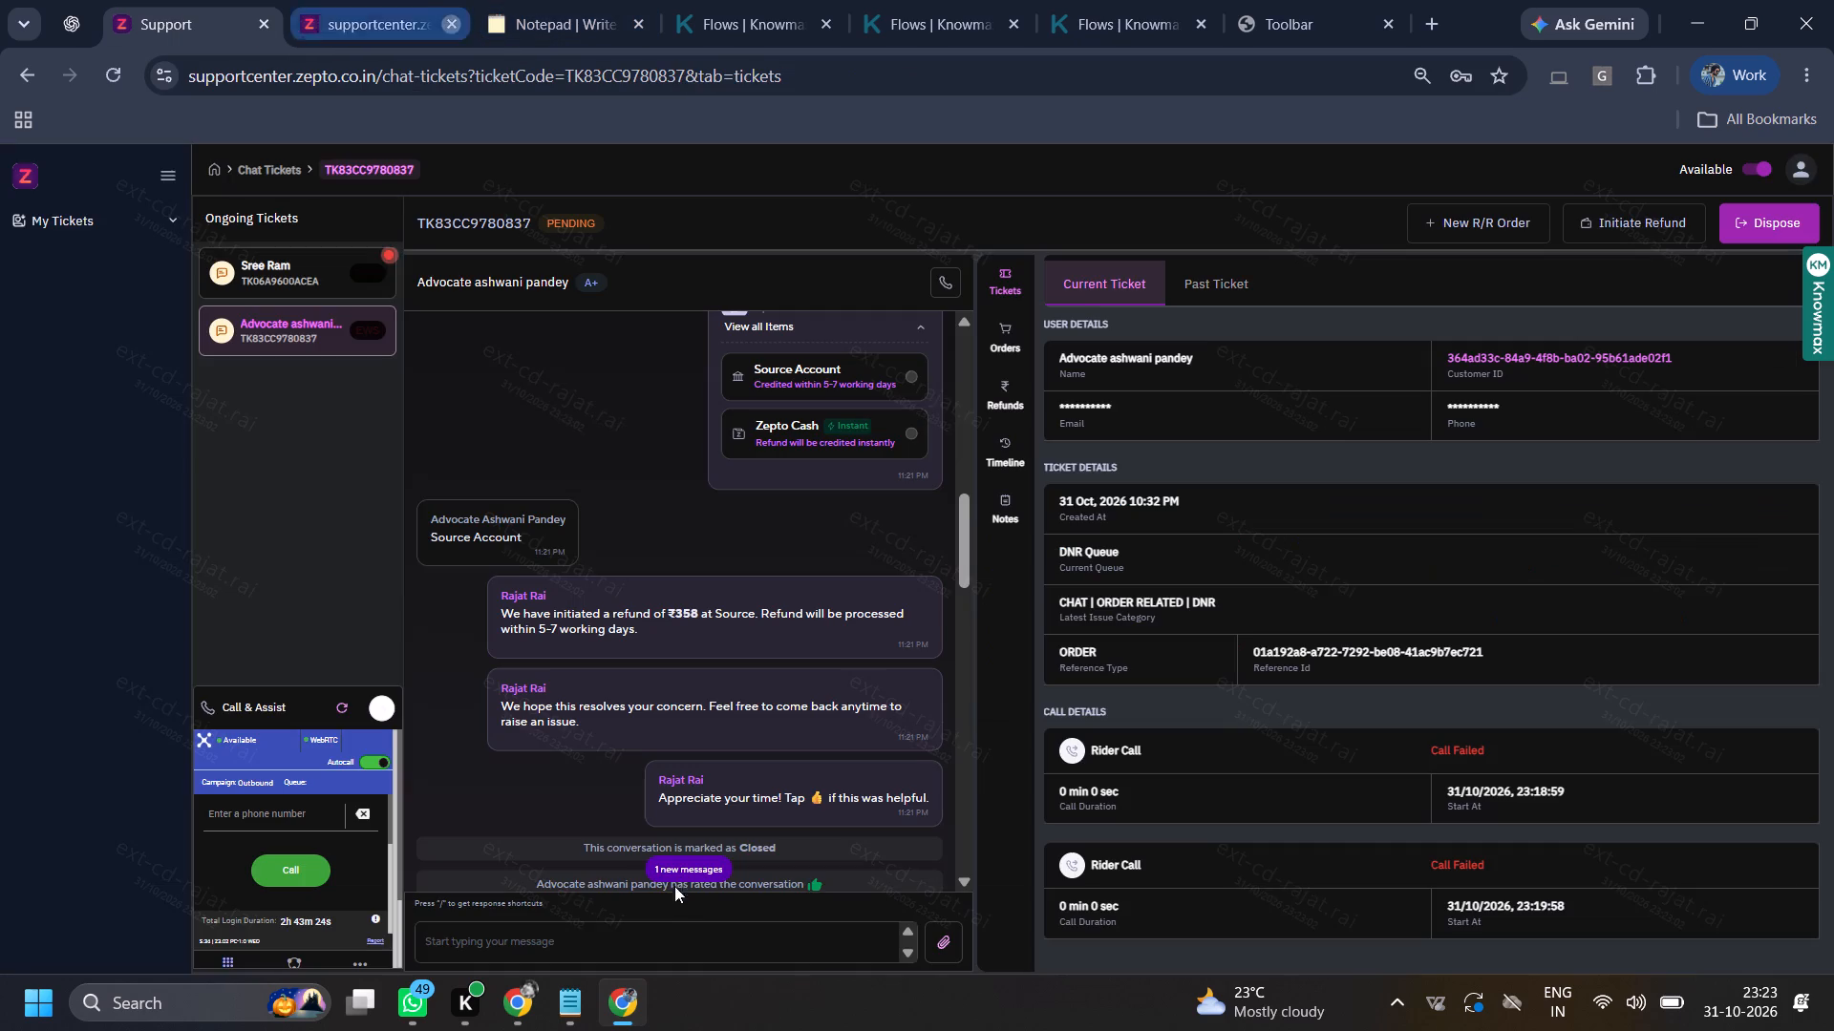
# Dictate and send a reply asking the customer to check the app's refund section or the order for the refund initiated to the source account.
pyautogui.scroll(-19, 630, 775)
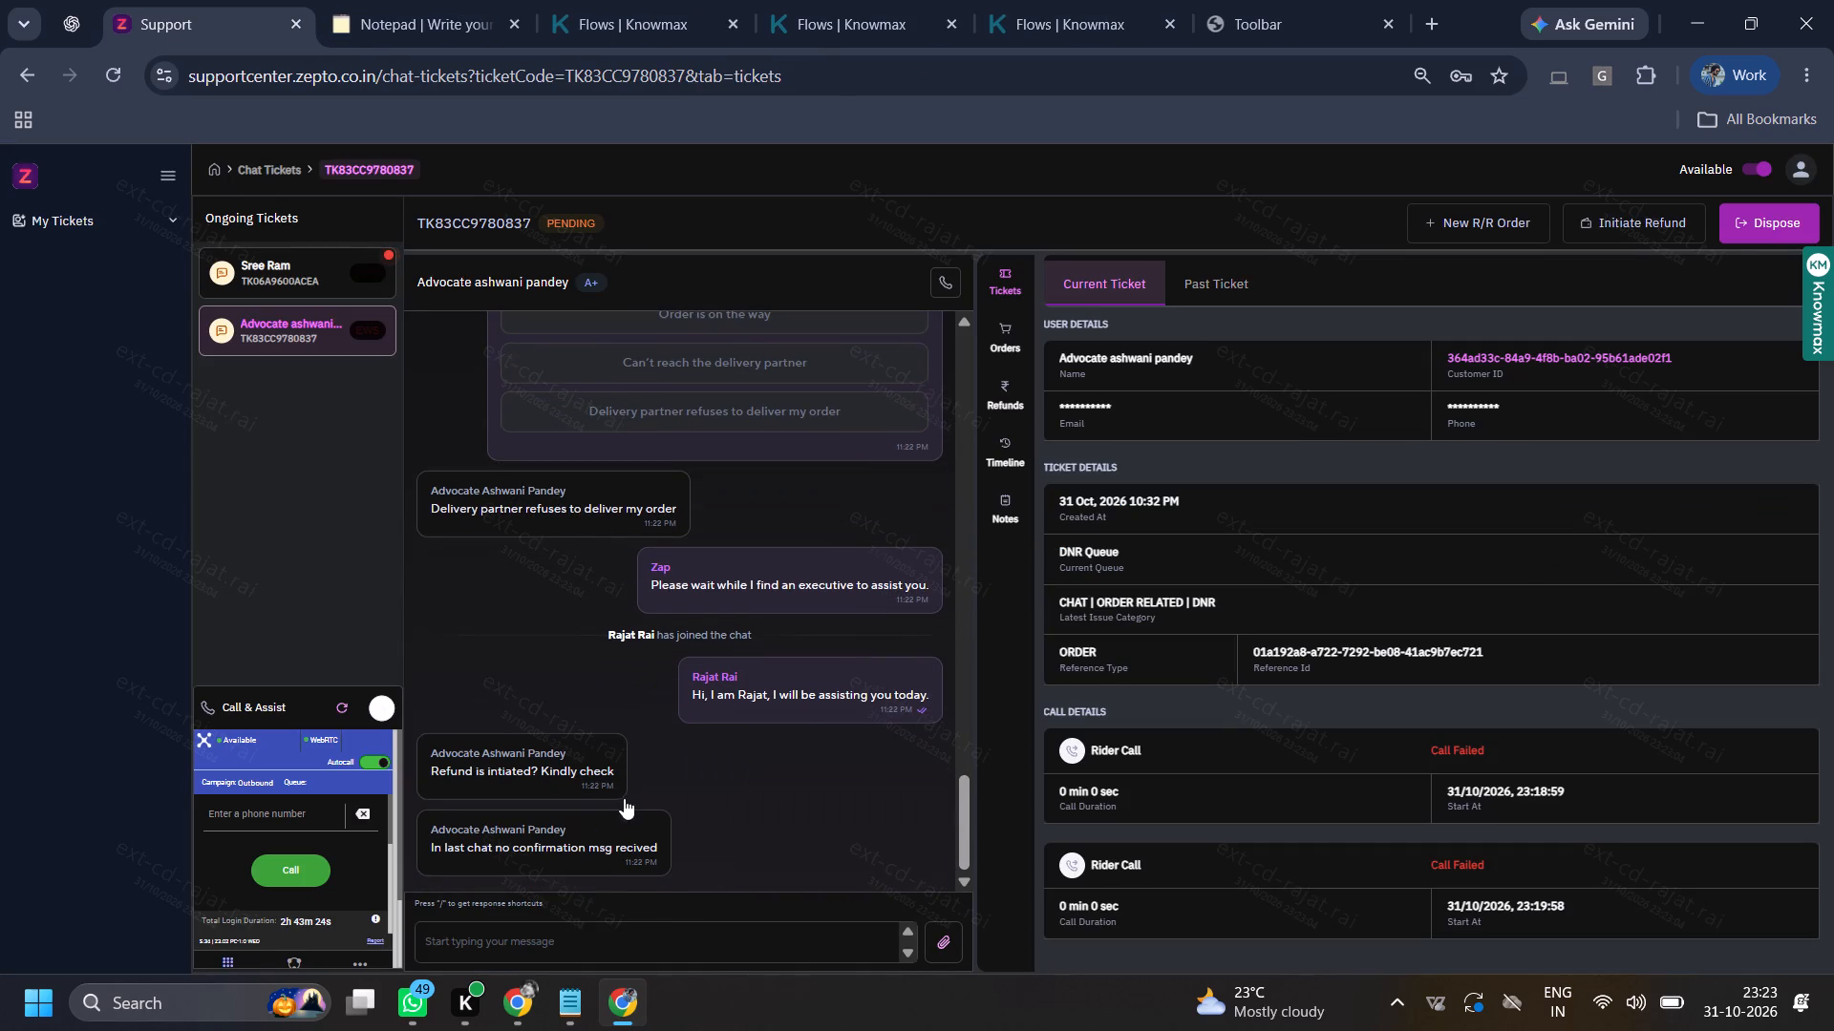
pyautogui.scroll(-2, 624, 798)
pyautogui.click(604, 927)
pyautogui.click(606, 943)
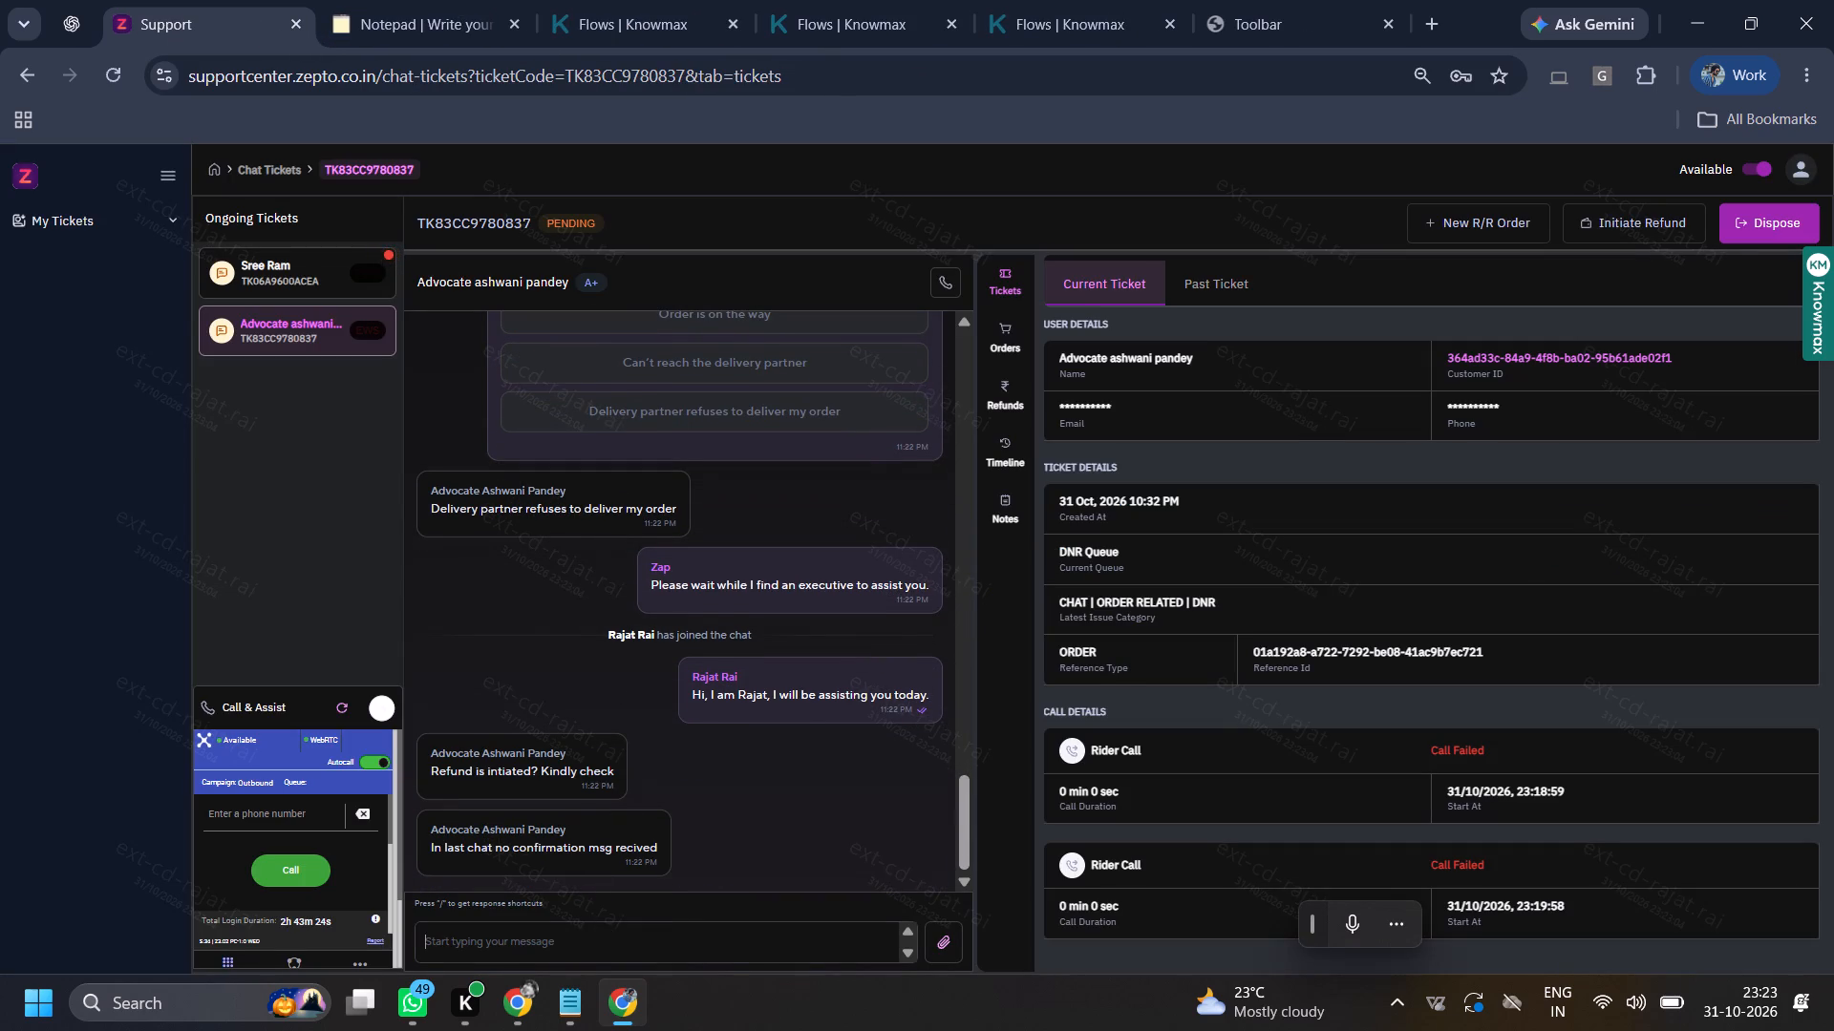
pyautogui.click(1337, 912)
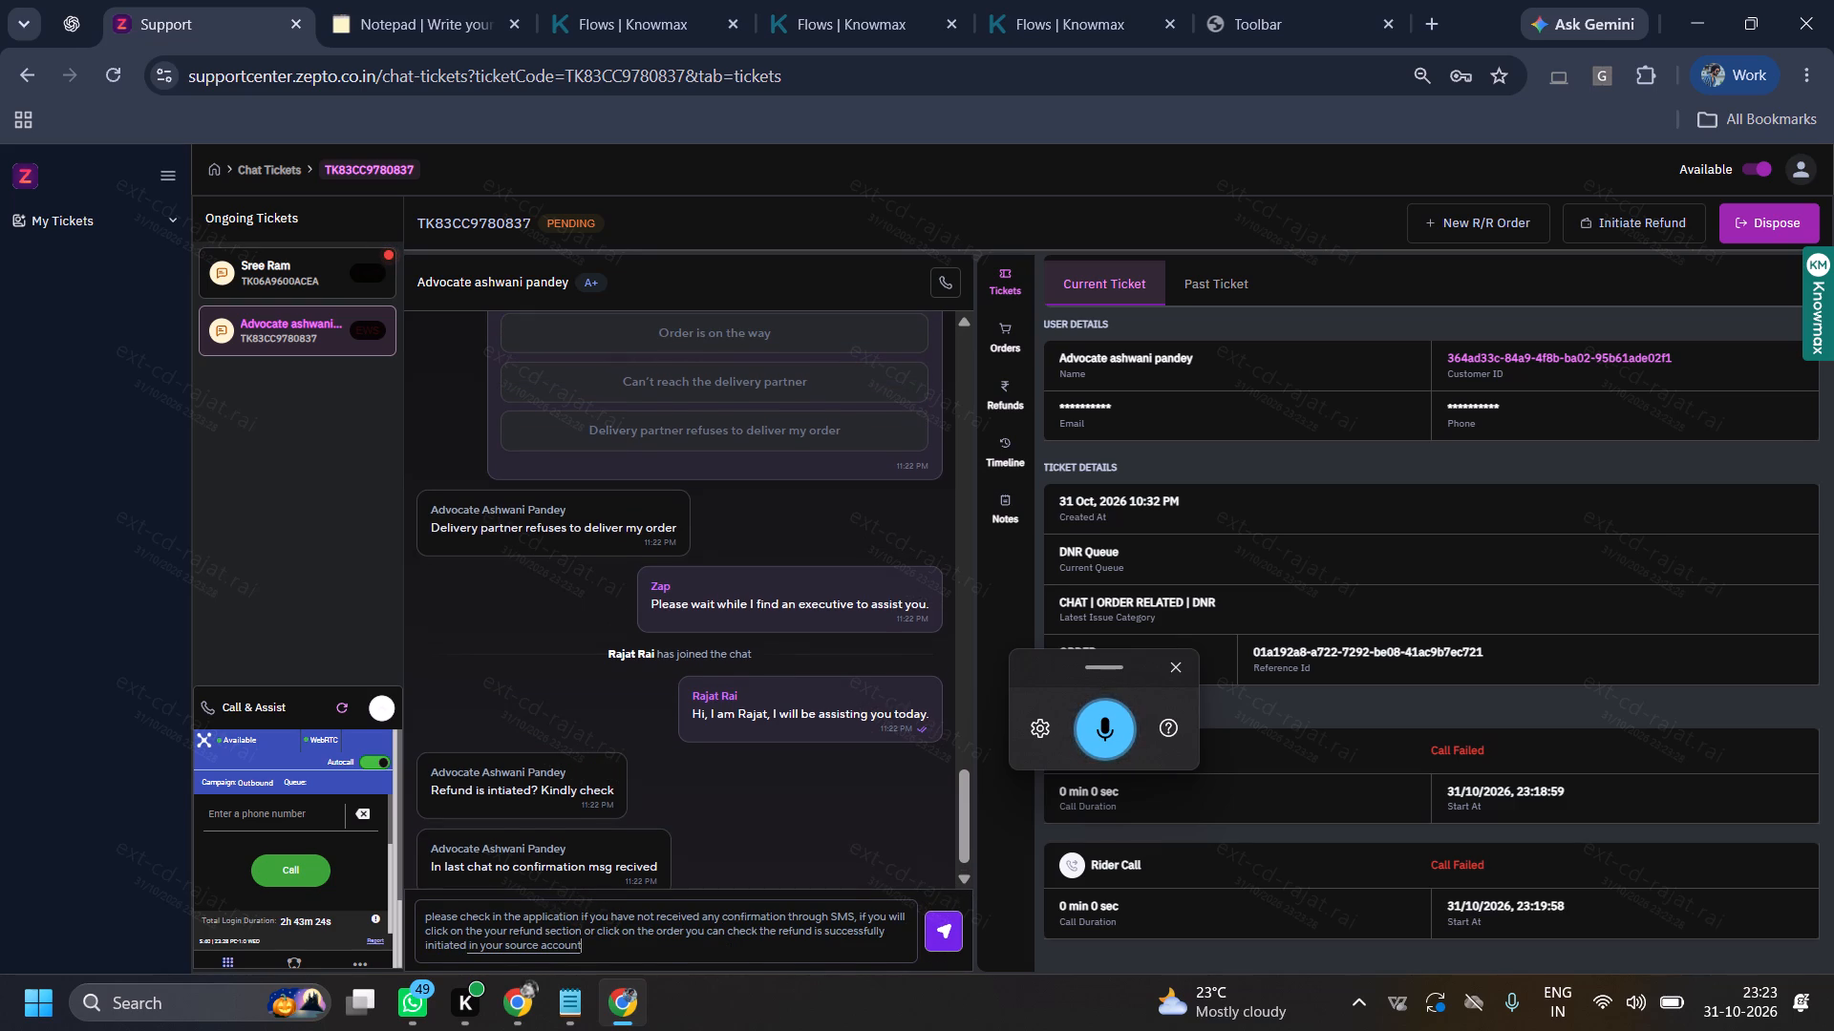
pyautogui.press('space')
pyautogui.press('Return')
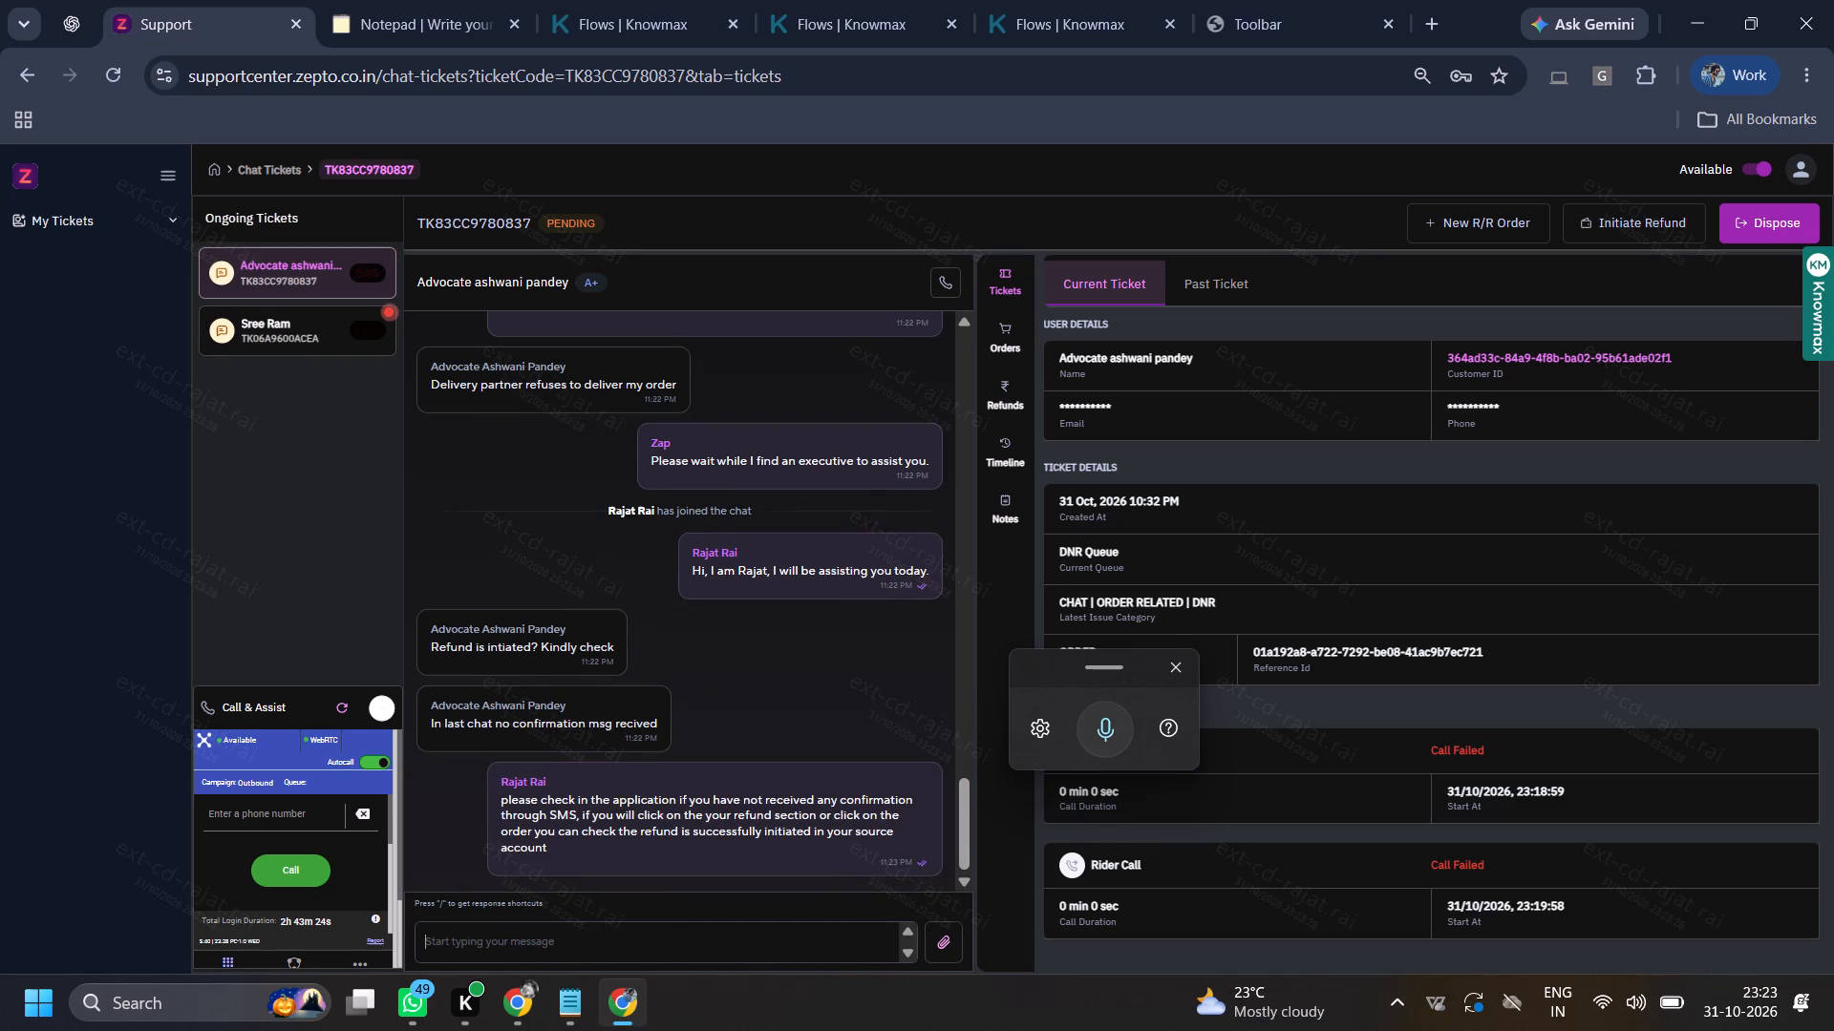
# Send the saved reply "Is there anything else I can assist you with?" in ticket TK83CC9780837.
pyautogui.click(435, 0)
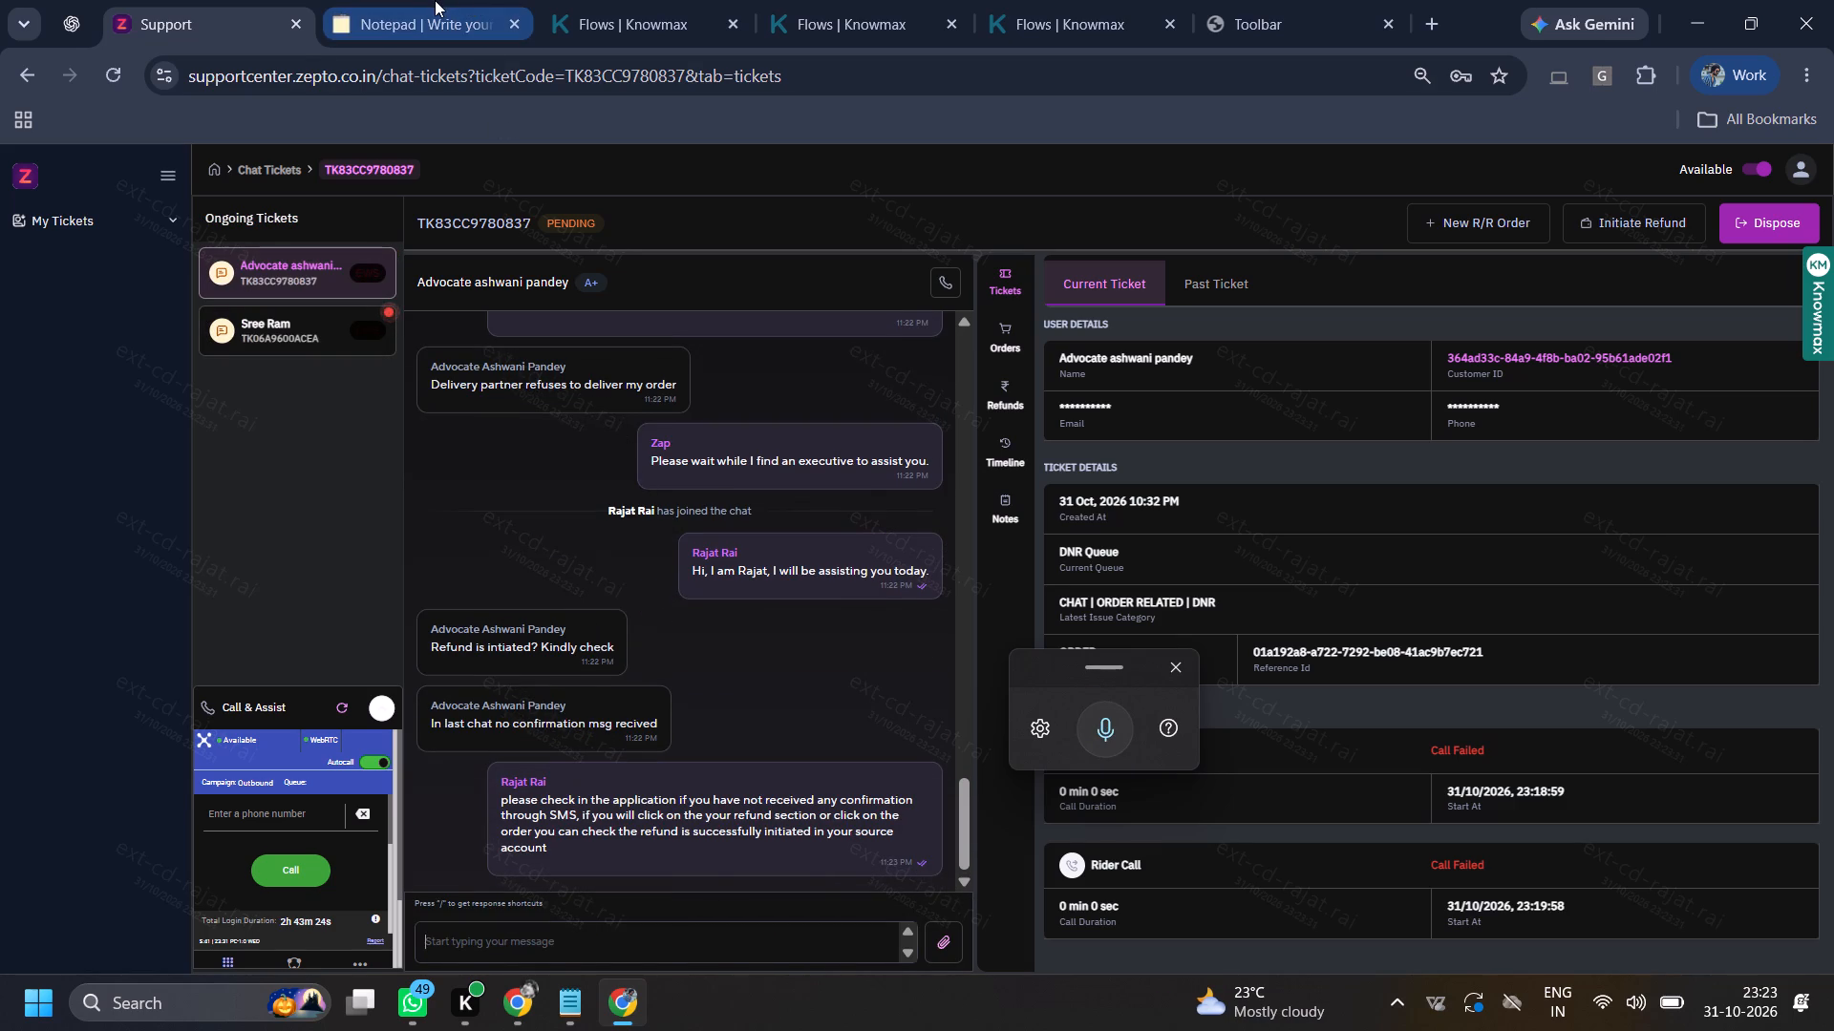
pyautogui.scroll(15, 560, 732)
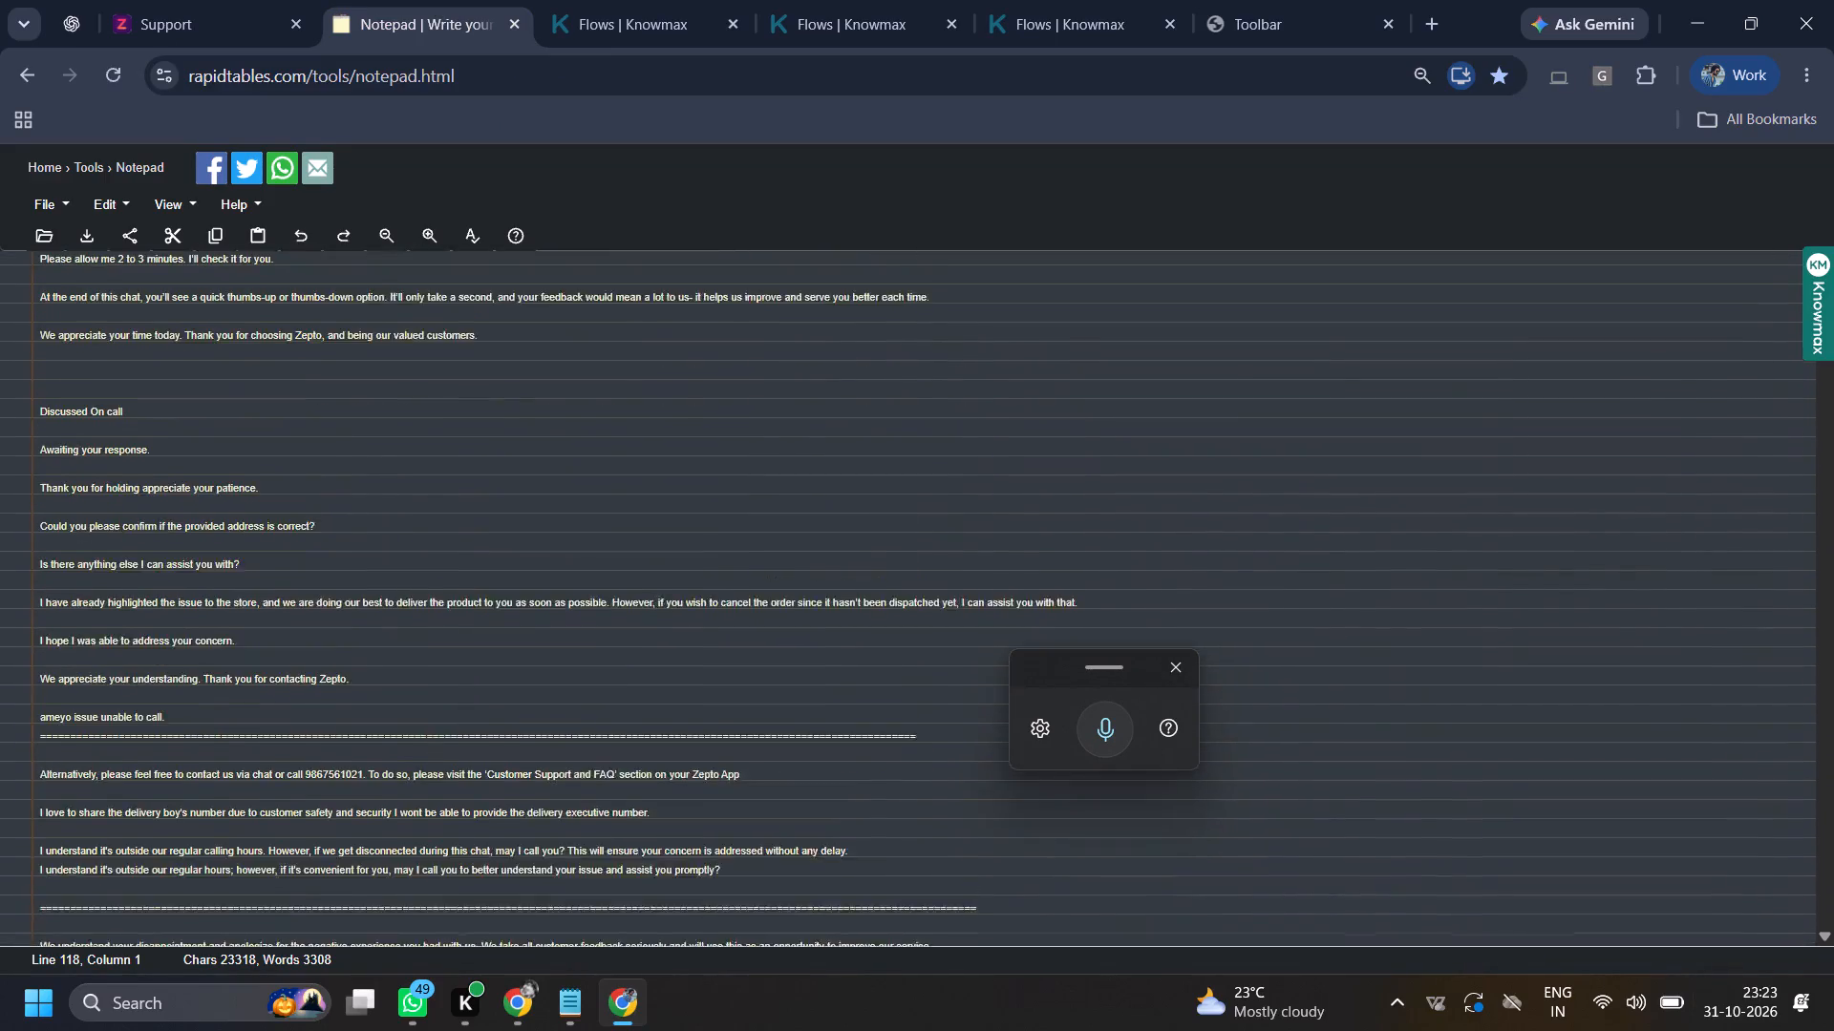
pyautogui.scroll(2, 492, 599)
pyautogui.scroll(-1, 492, 599)
pyautogui.scroll(3, 492, 599)
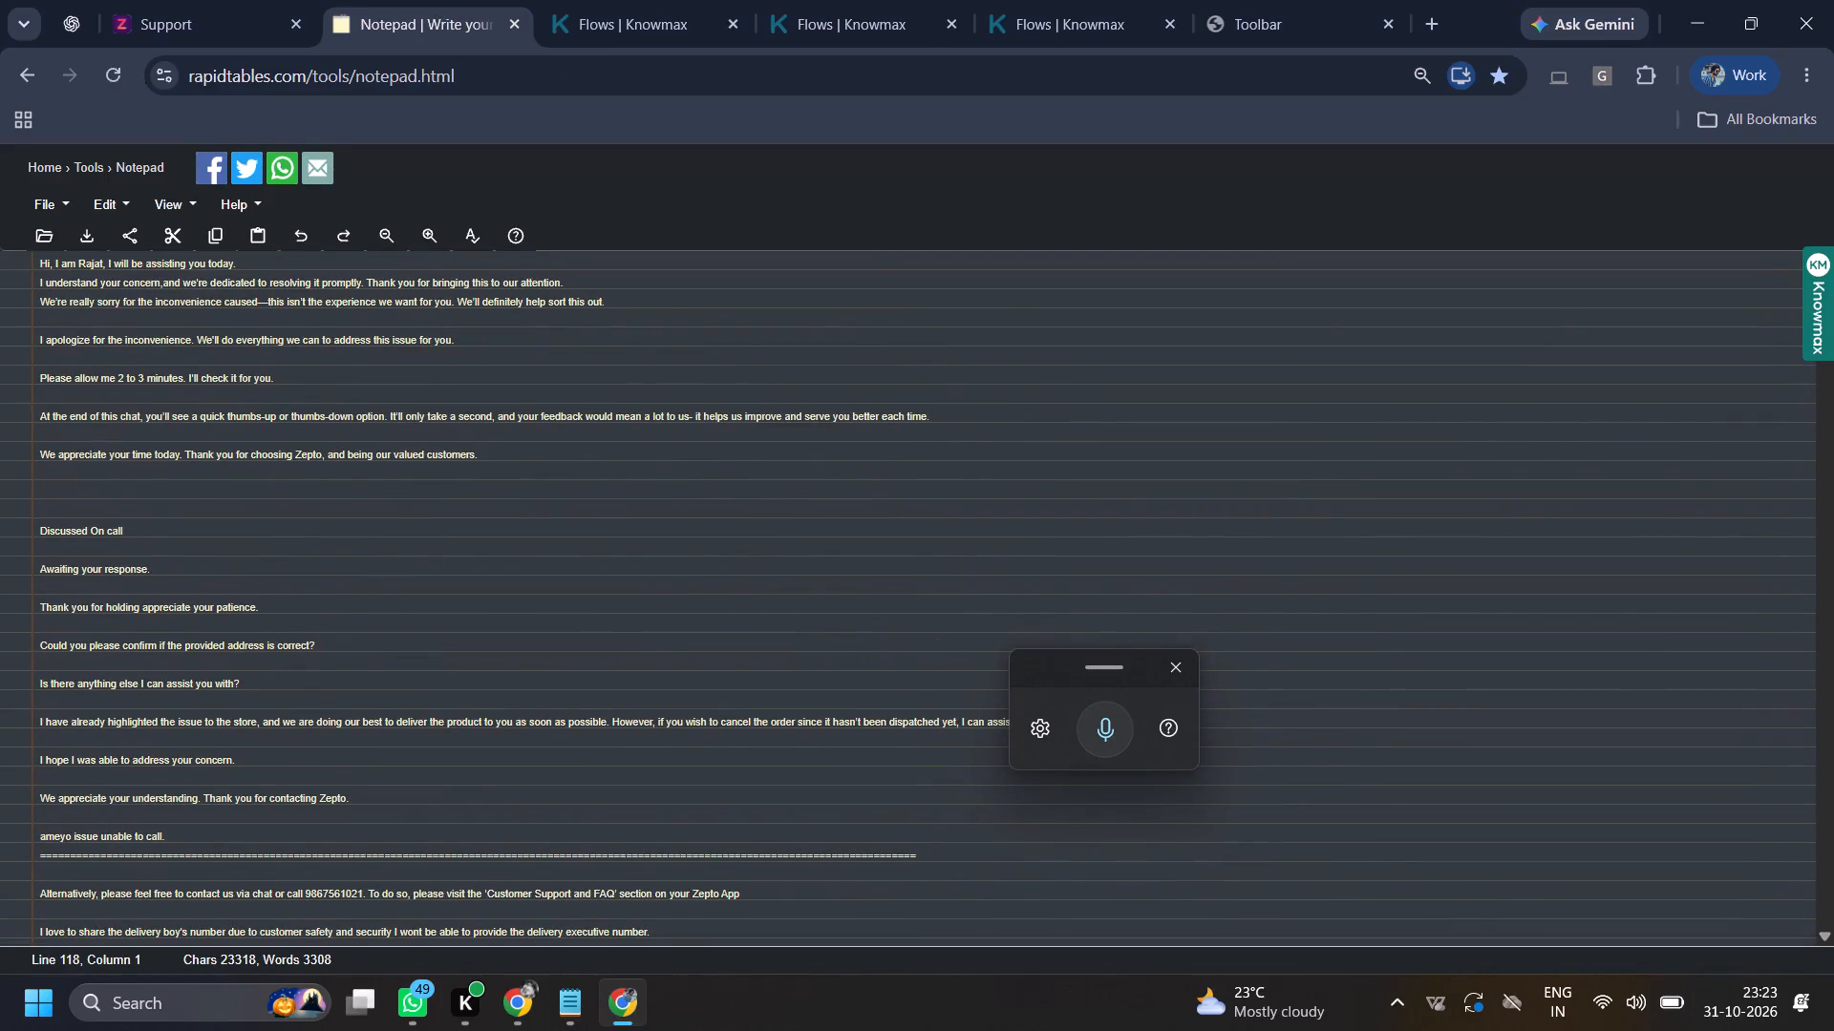
pyautogui.keyDown('ctrl'); pyautogui.tripleClick(106, 680); pyautogui.keyUp('ctrl')
pyautogui.hotkey('ctrl', 'c')
pyautogui.keyDown('ctrl'); pyautogui.click(182, 0); pyautogui.keyUp('ctrl')
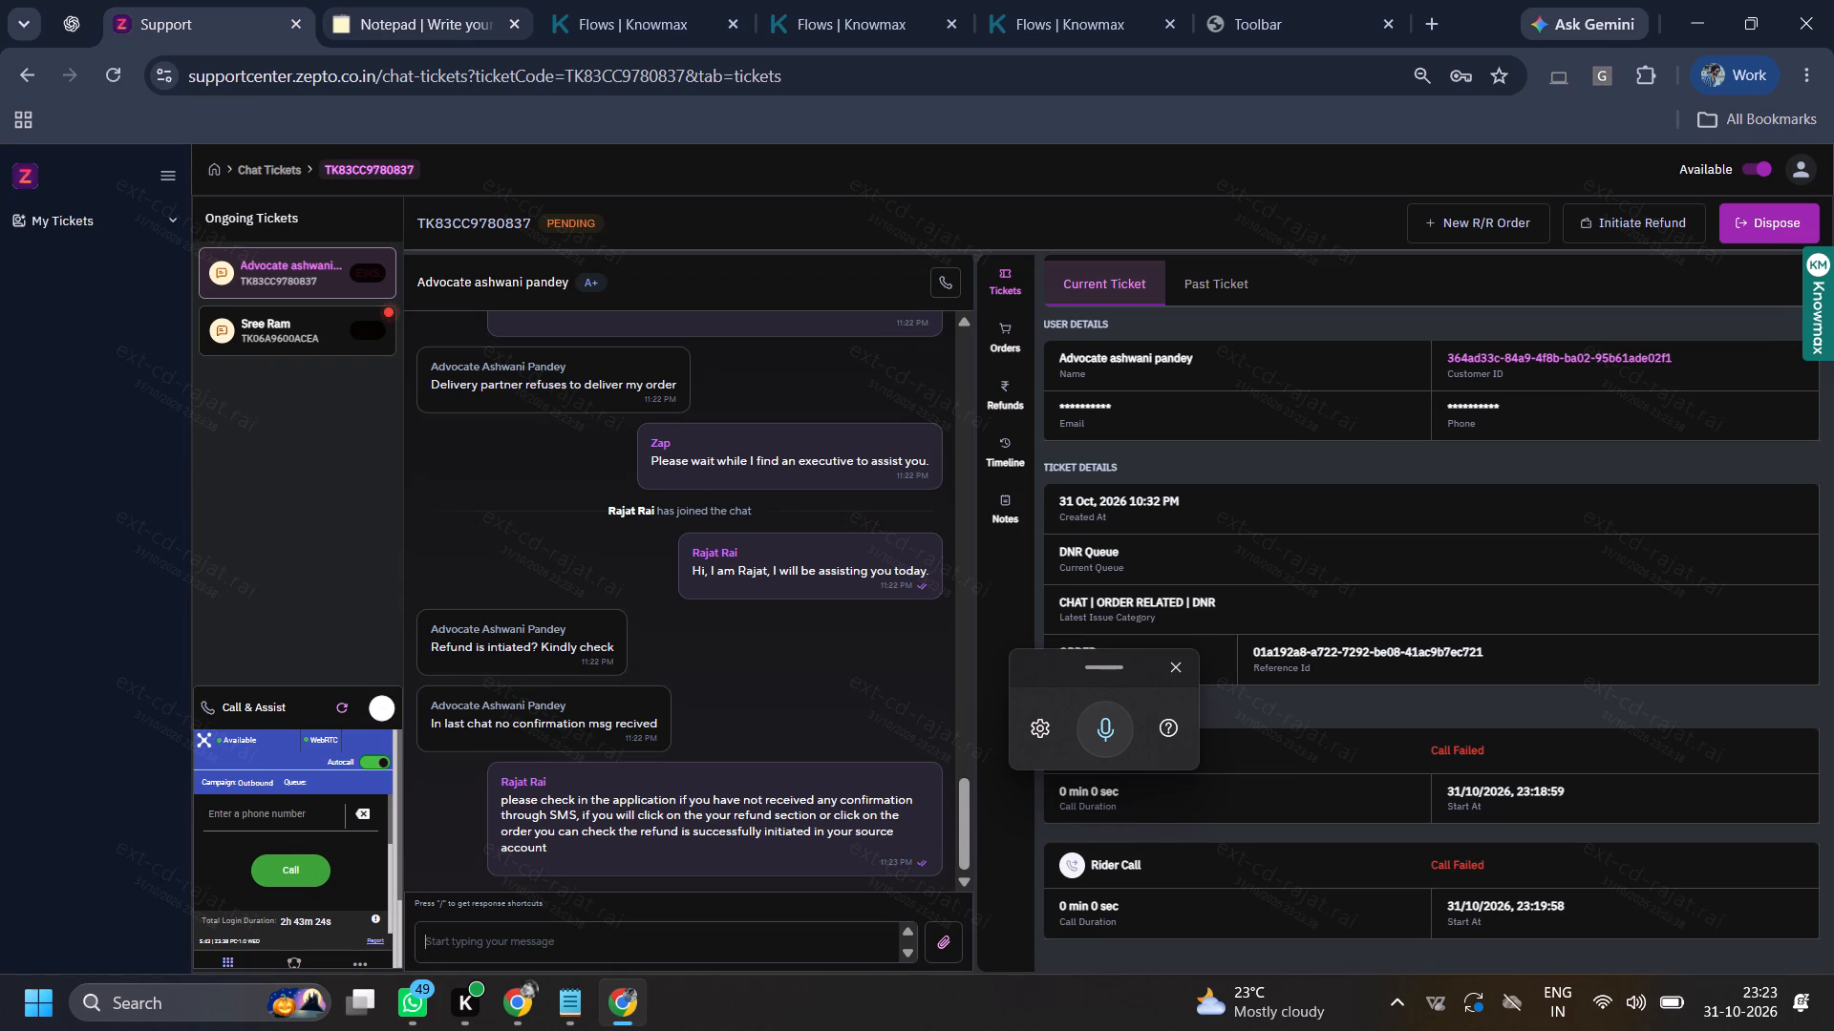
pyautogui.keyDown('ctrl'); pyautogui.click(524, 924); pyautogui.keyUp('ctrl')
pyautogui.hotkey('ctrl', 'v')
pyautogui.press('Return')
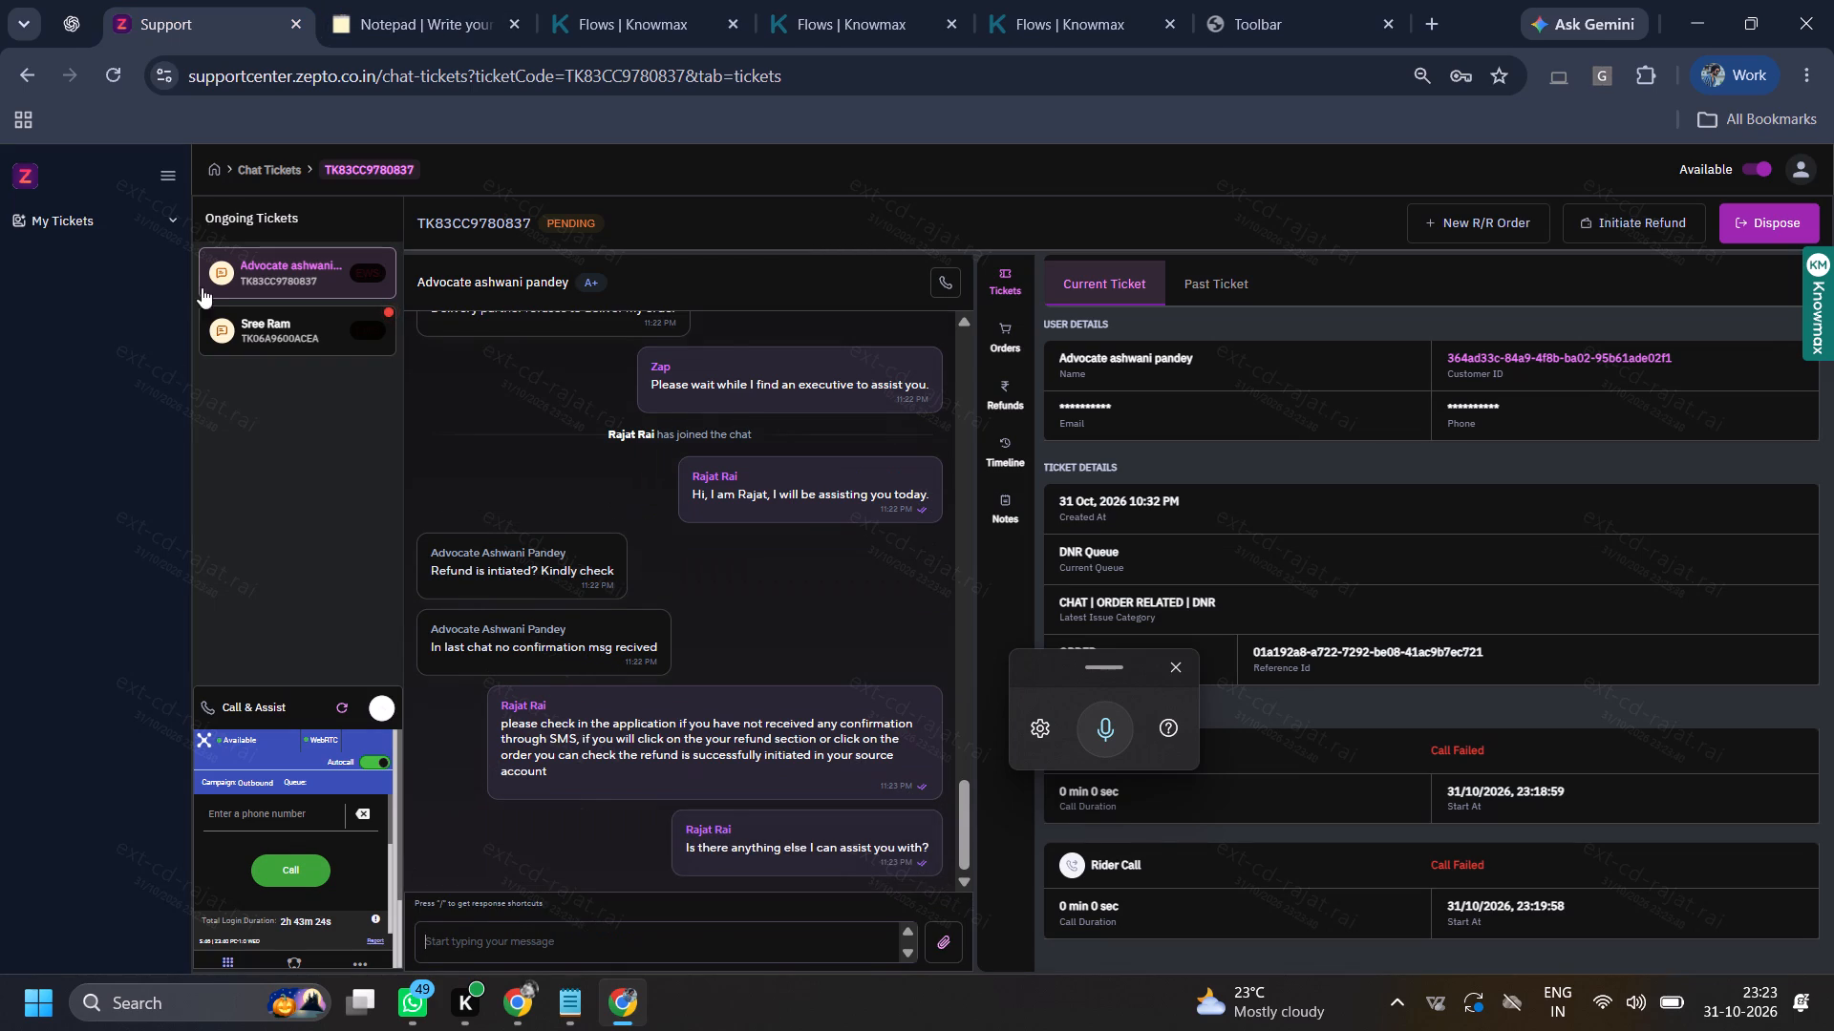
pyautogui.click(355, 356)
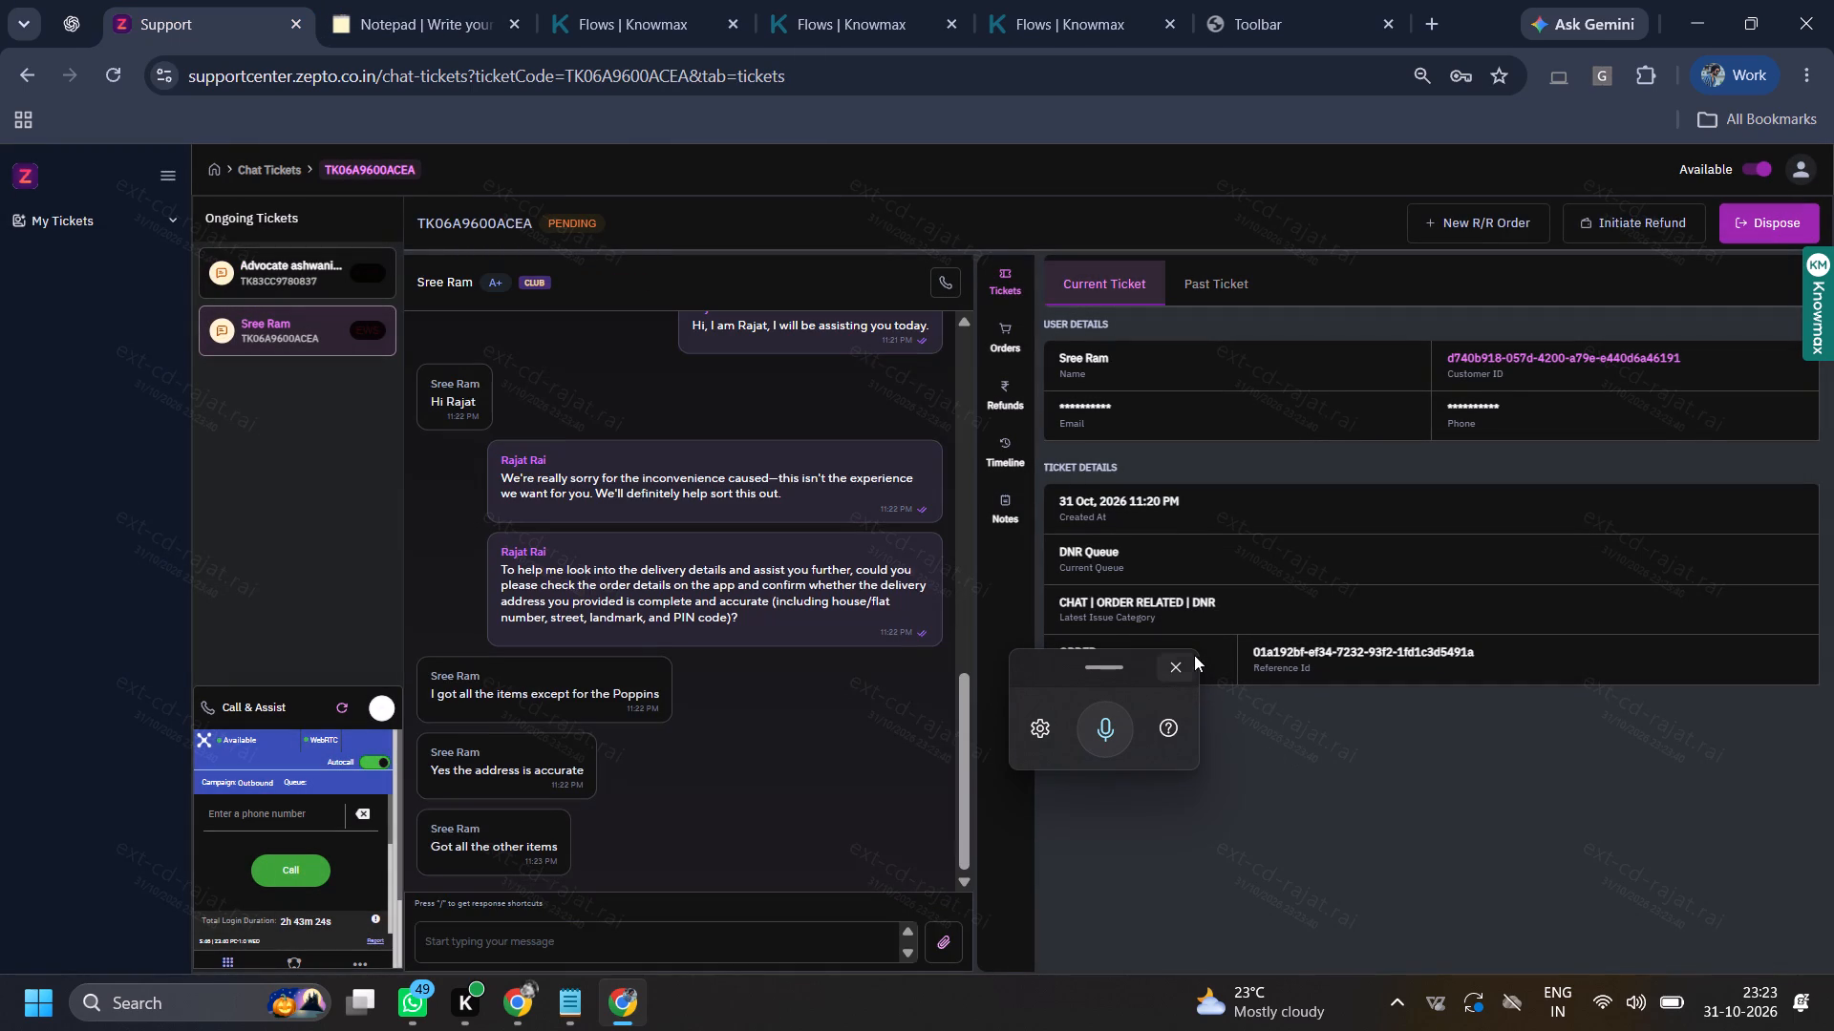
pyautogui.click(1190, 678)
pyautogui.click(997, 351)
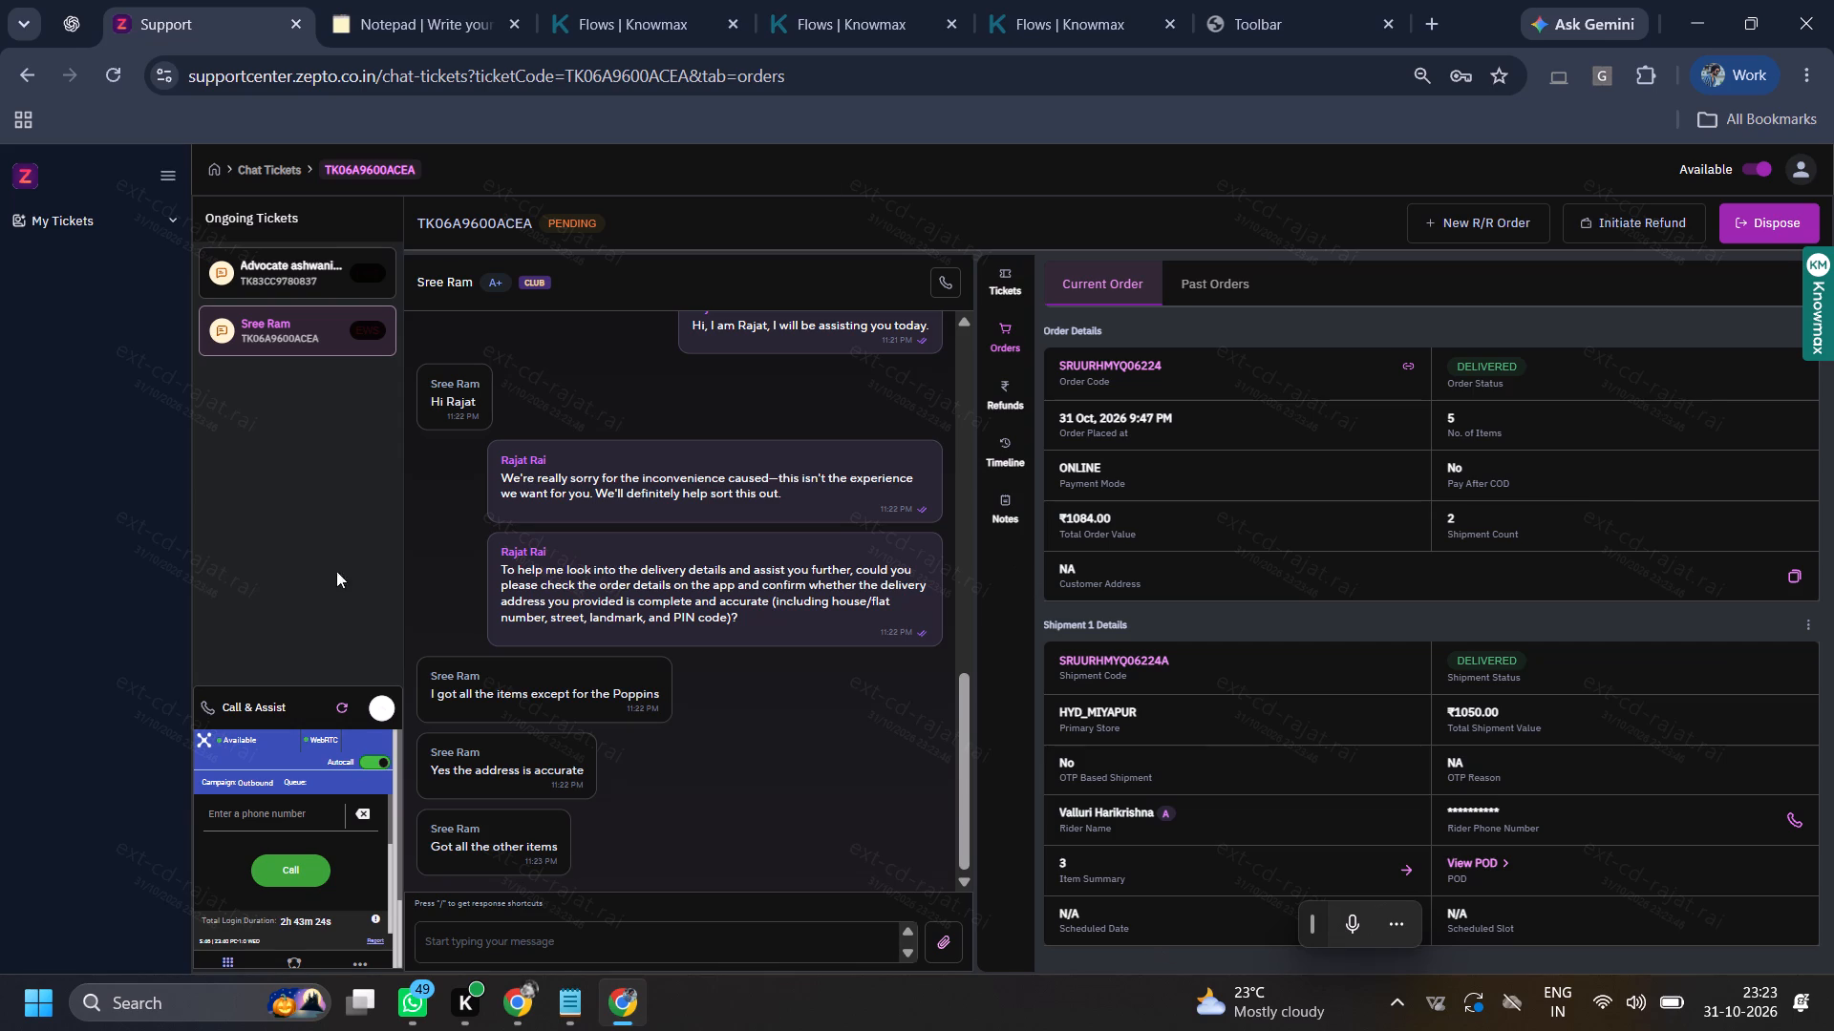
pyautogui.moveTo(561, 624); pyautogui.dragTo(636, 769)
pyautogui.click(636, 769)
pyautogui.moveTo(636, 769); pyautogui.dragTo(602, 652)
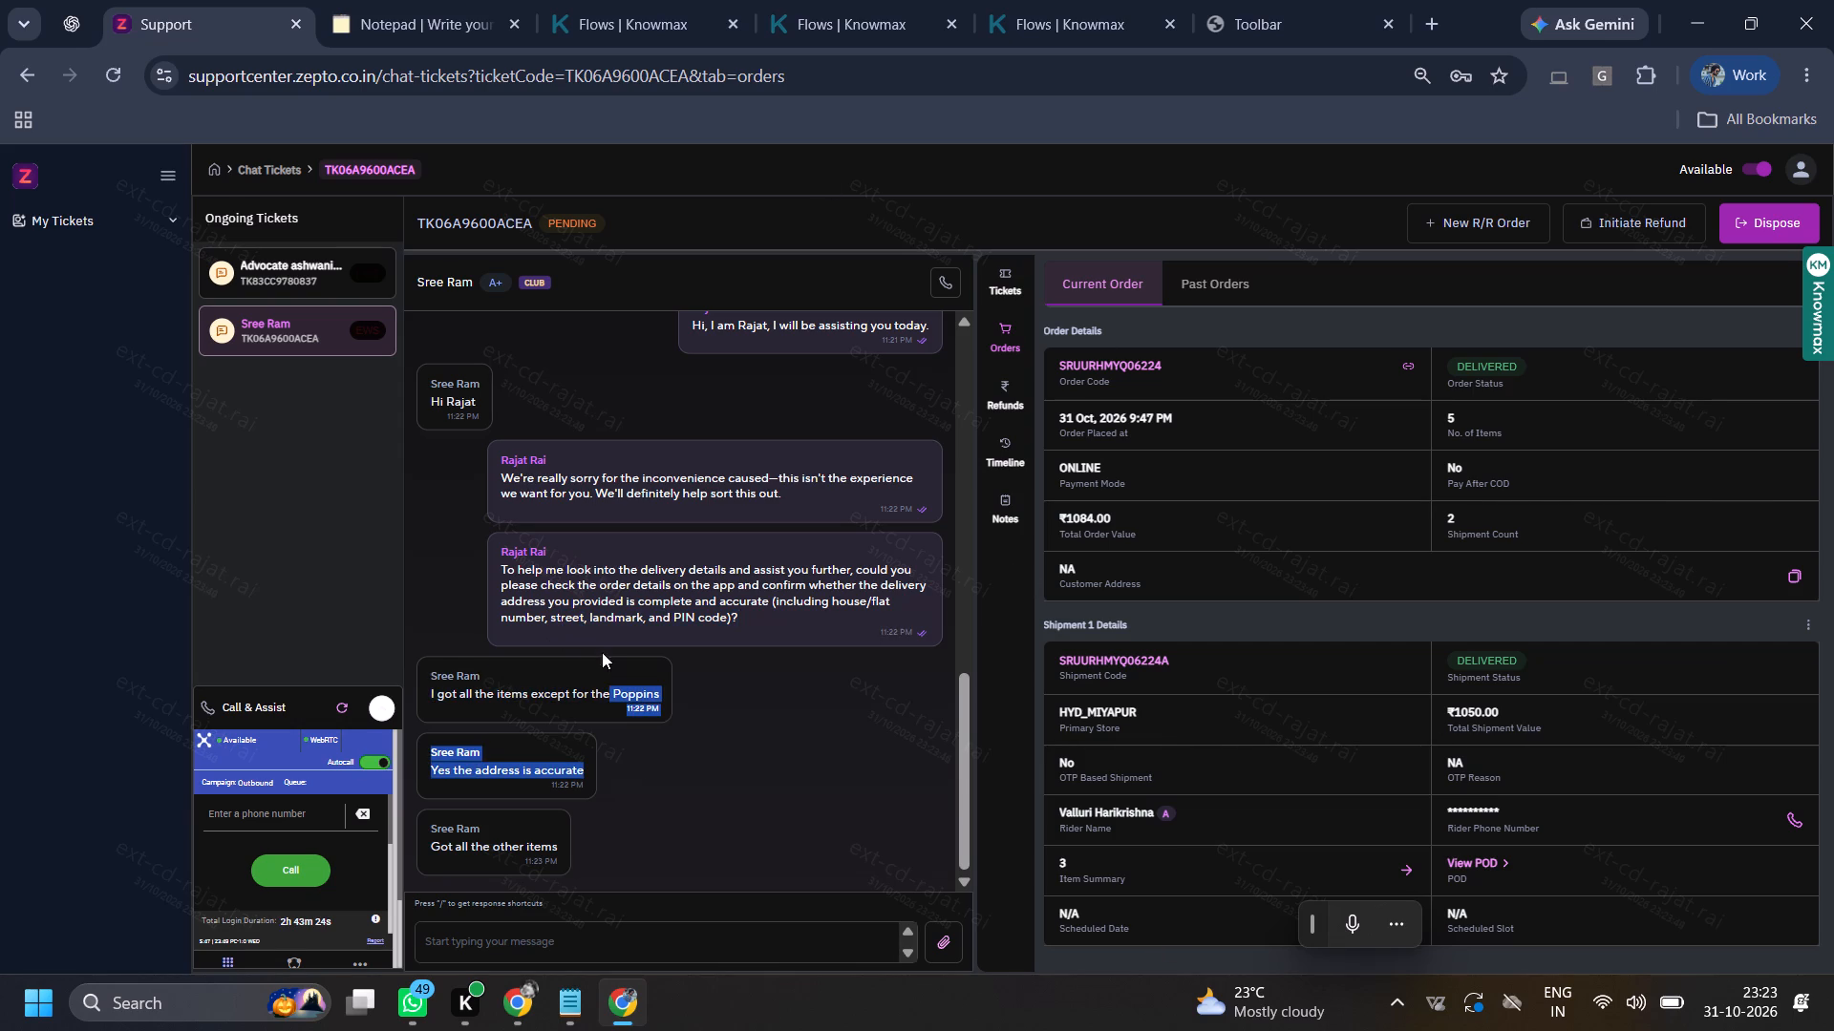
pyautogui.moveTo(602, 652); pyautogui.dragTo(600, 640)
pyautogui.click(600, 640)
pyautogui.moveTo(600, 640); pyautogui.dragTo(742, 736)
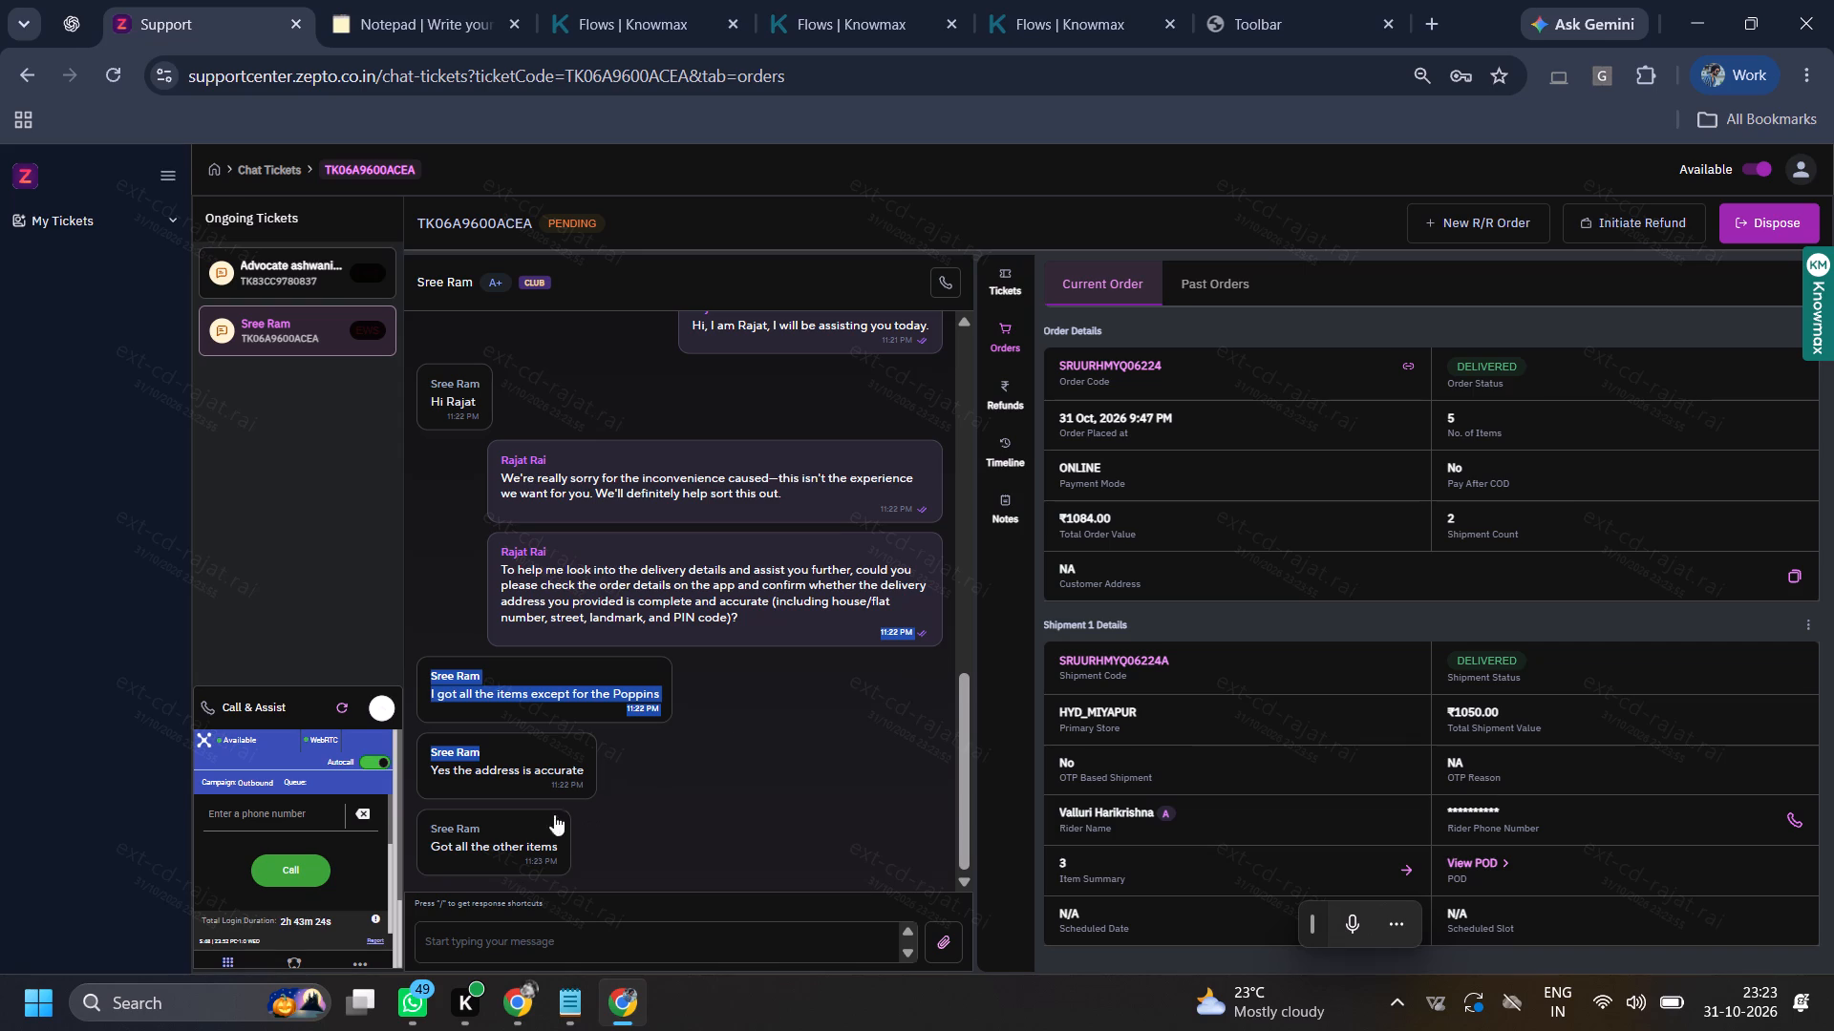
pyautogui.moveTo(480, 846); pyautogui.dragTo(621, 848)
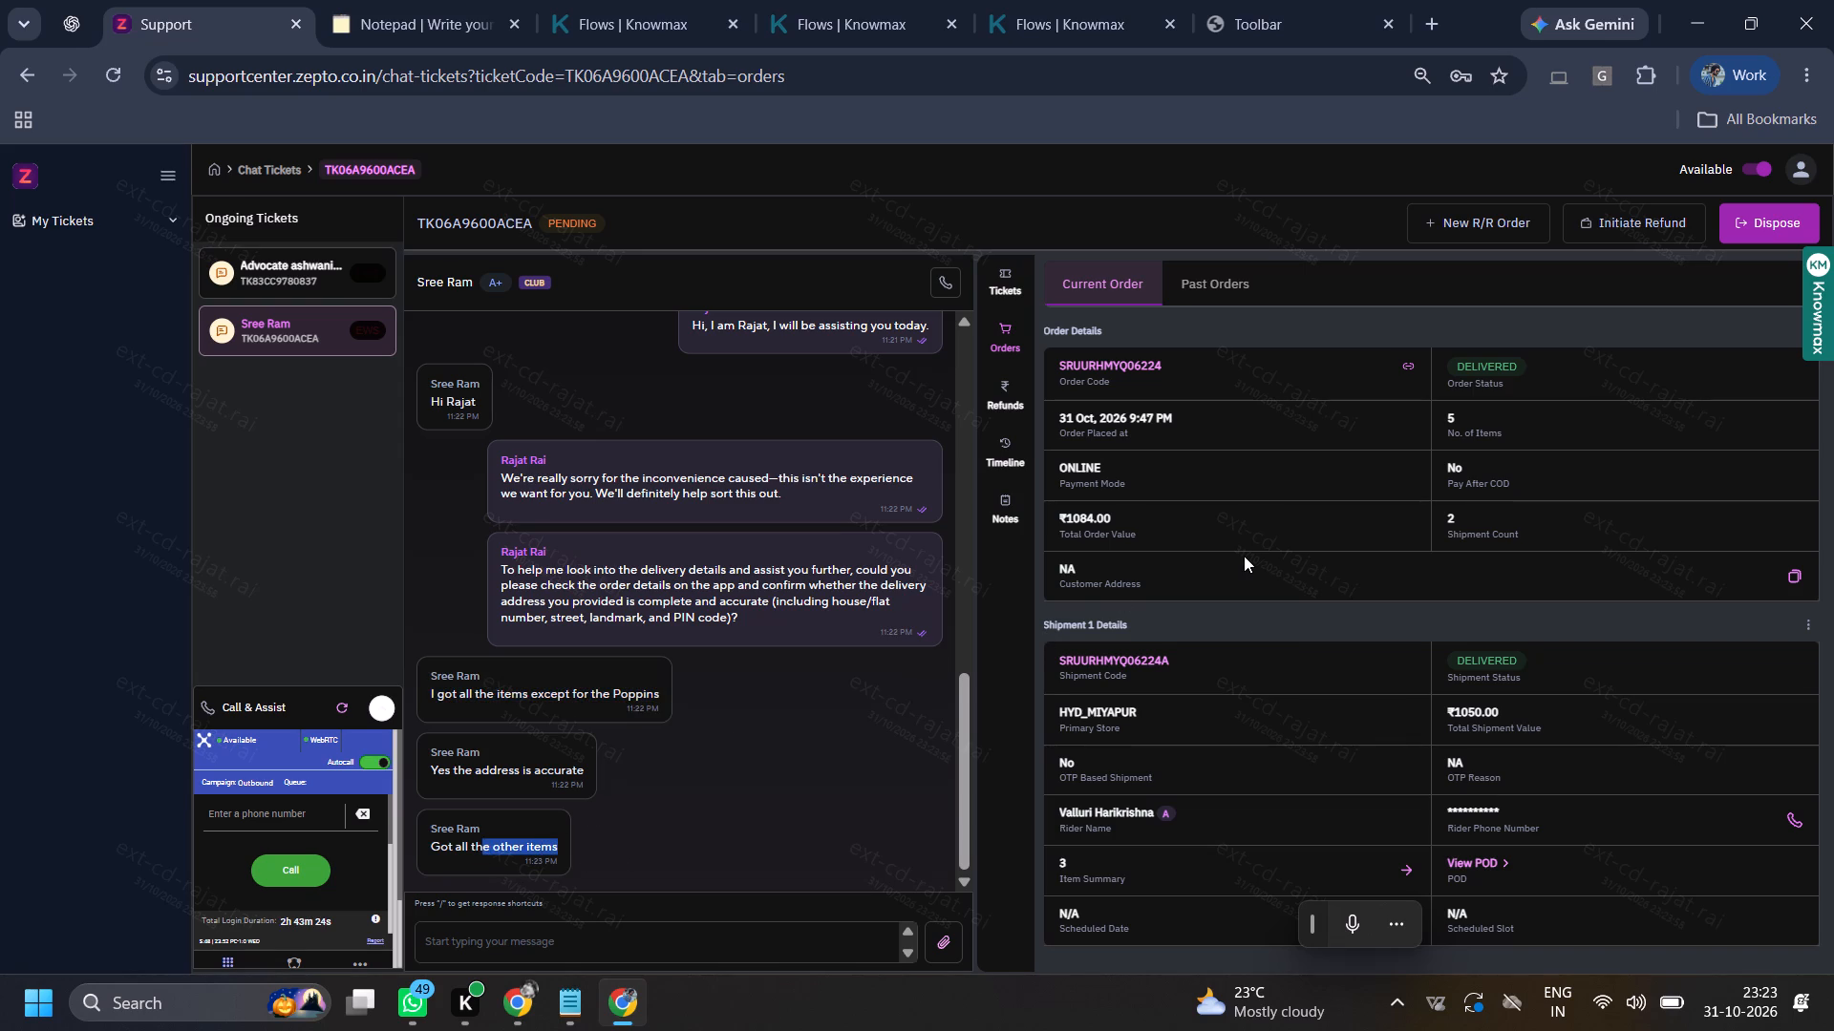
# Check the full order page of Shipment 2 for its items and delivery timeline, closing the extra page when done.
pyautogui.scroll(-3, 1244, 556)
pyautogui.click(1101, 653)
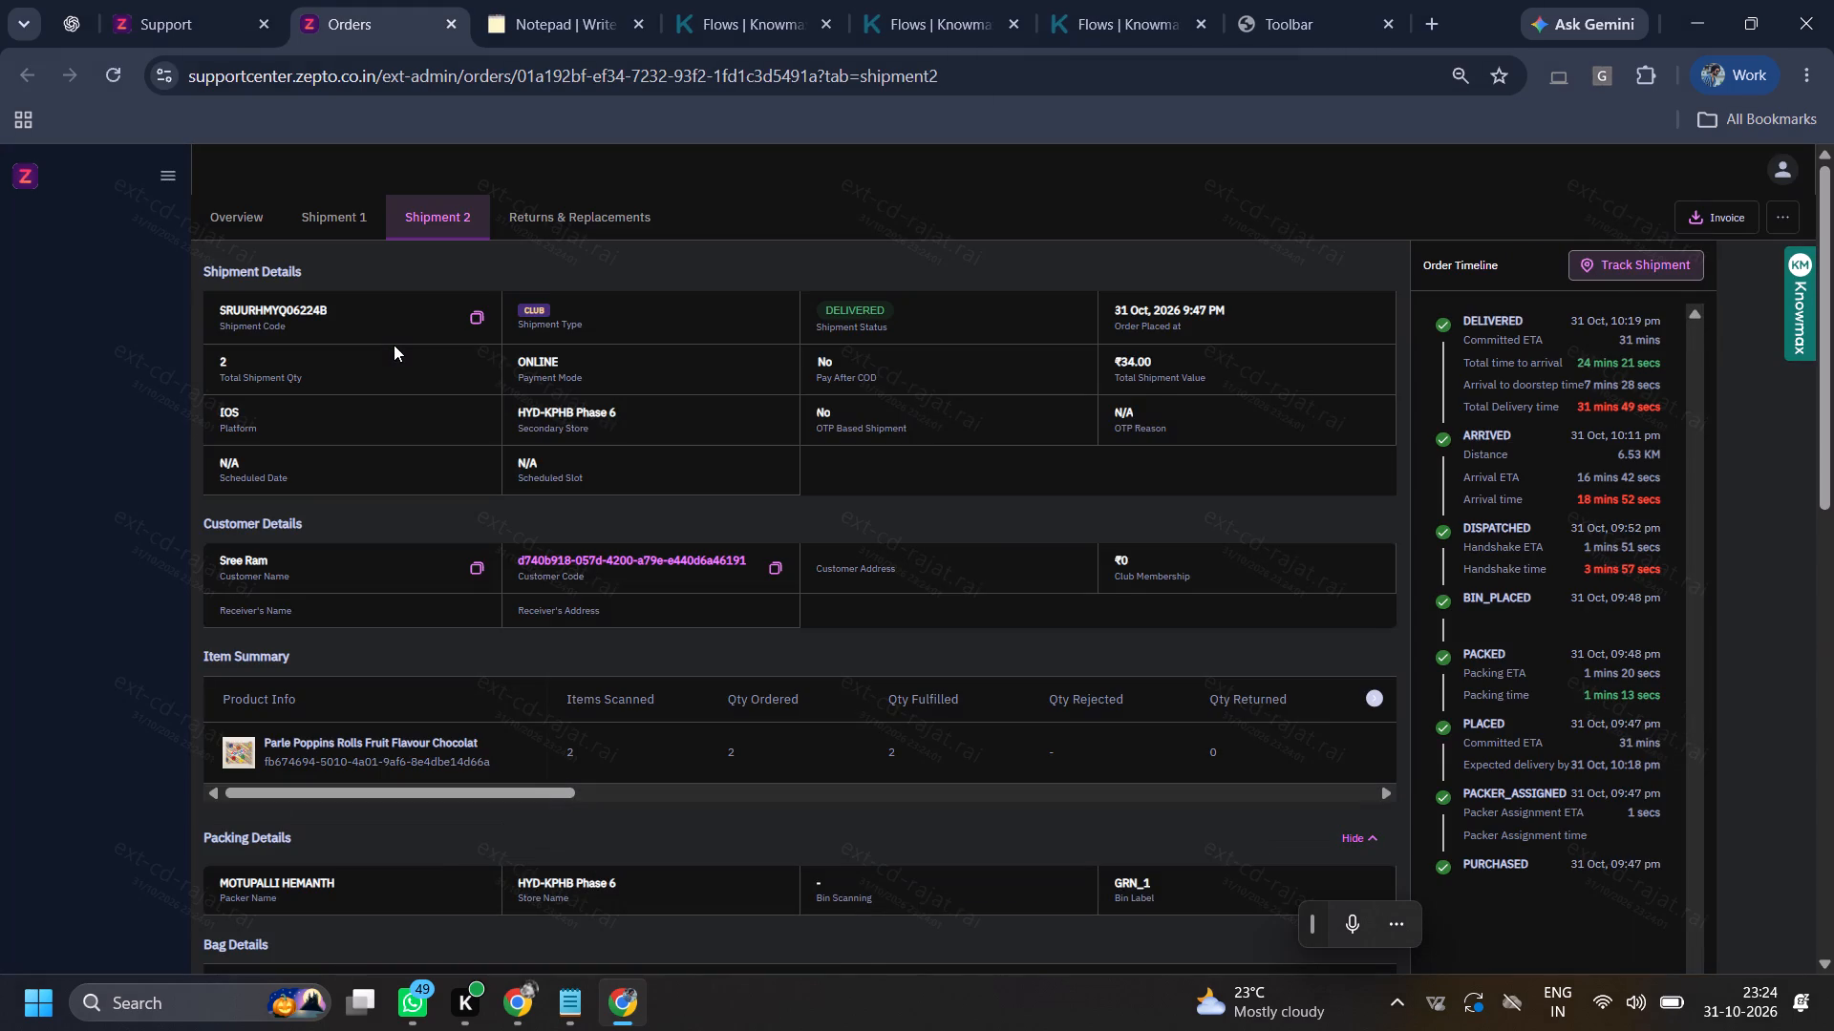
pyautogui.click(455, 22)
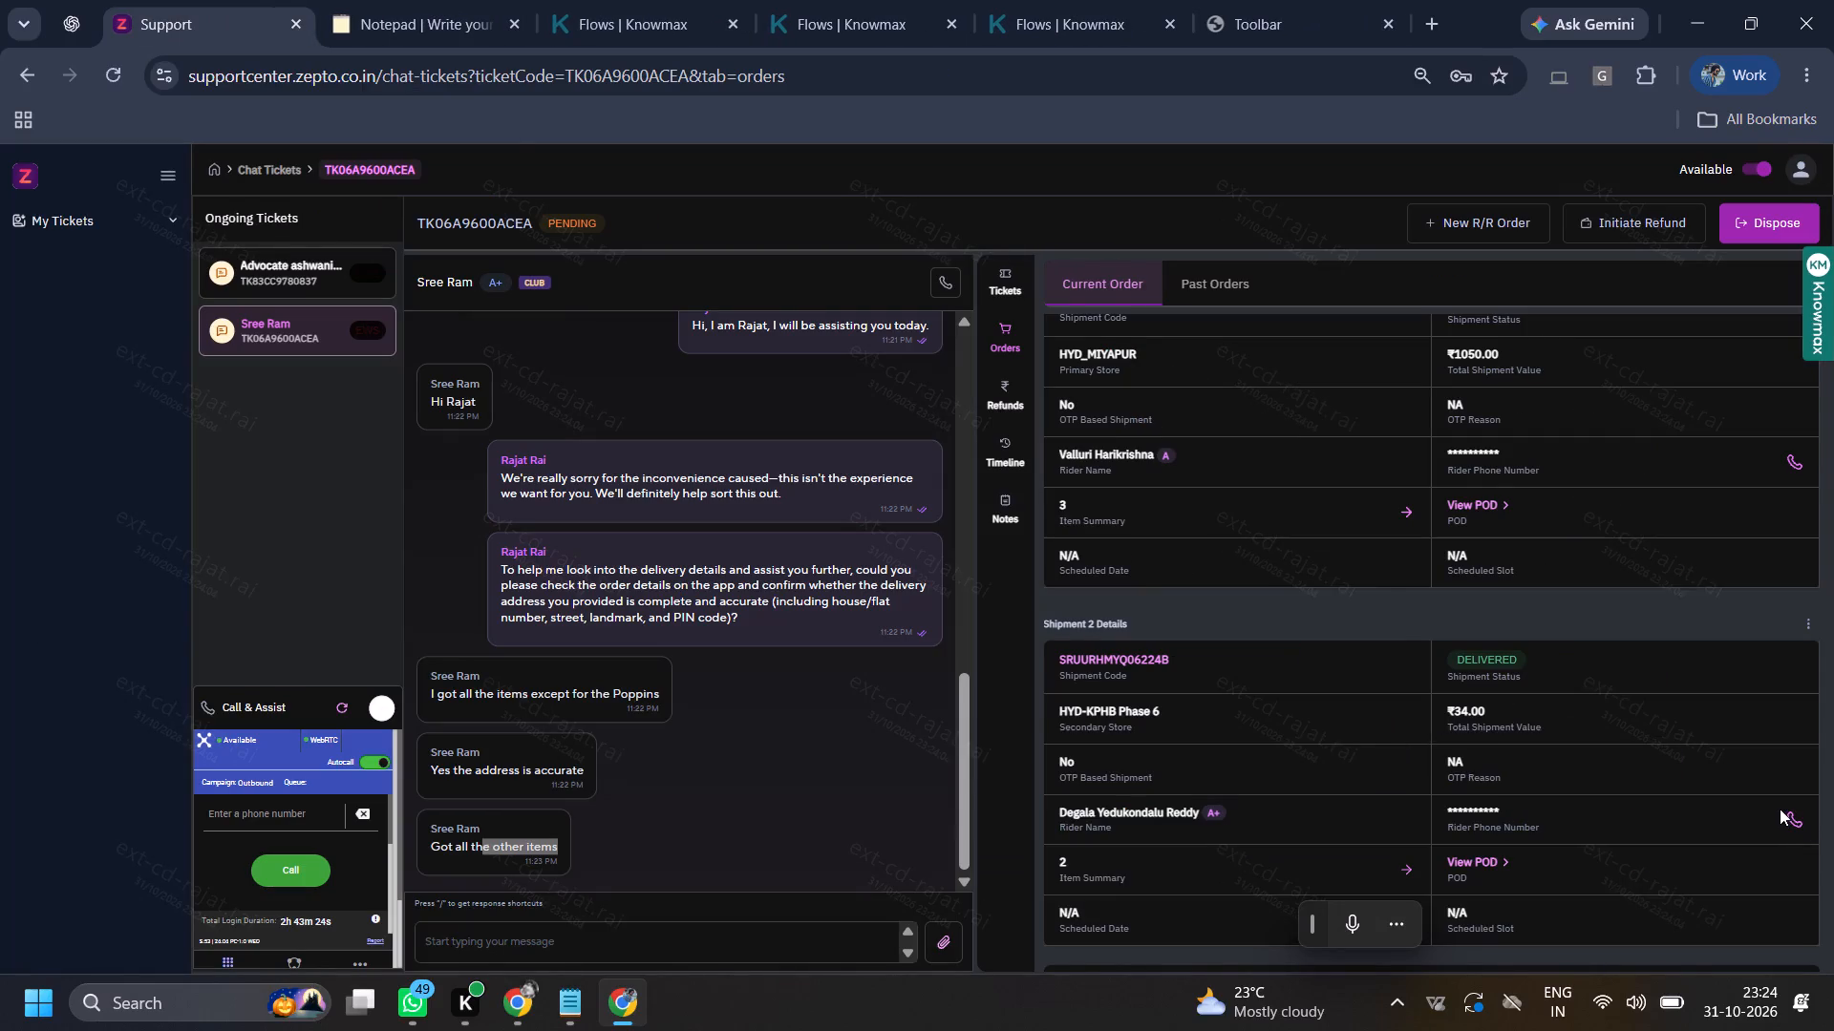
# Call the Shipment 2 rider, clearing the dialer data and forcing the dial.
pyautogui.click(1790, 826)
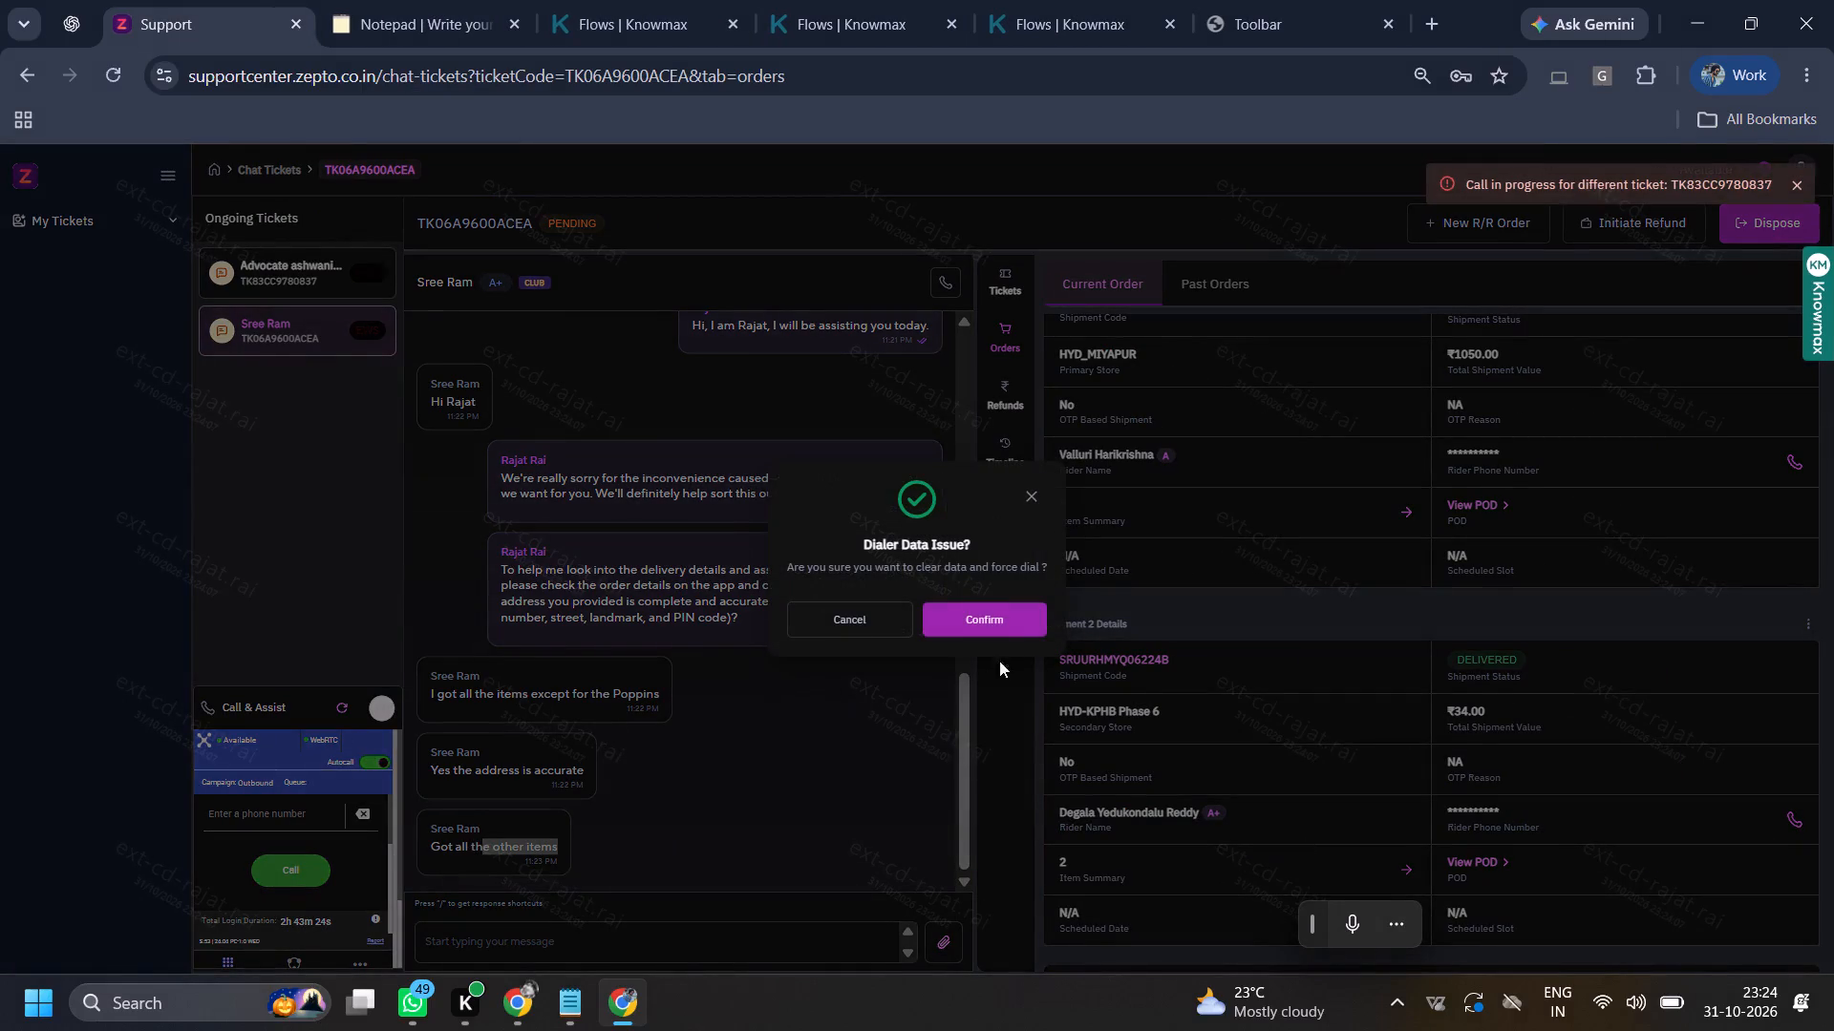
pyautogui.click(1010, 624)
pyautogui.click(571, 1030)
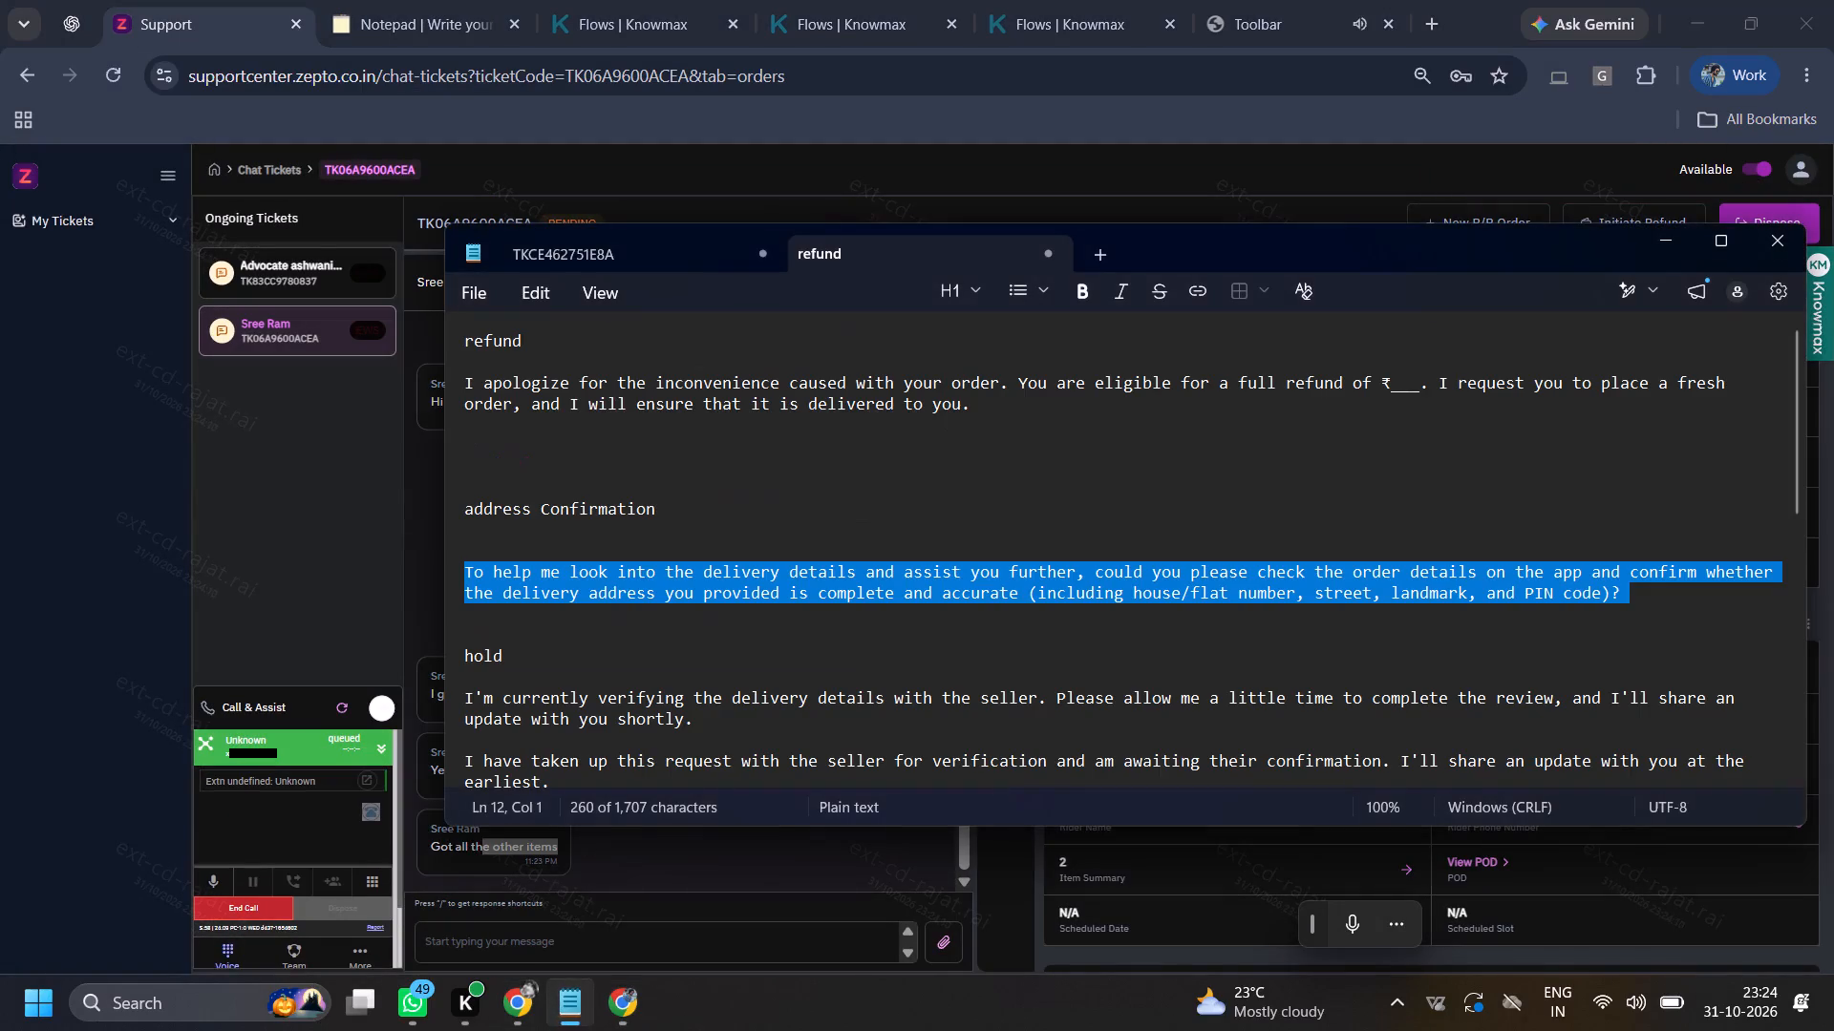
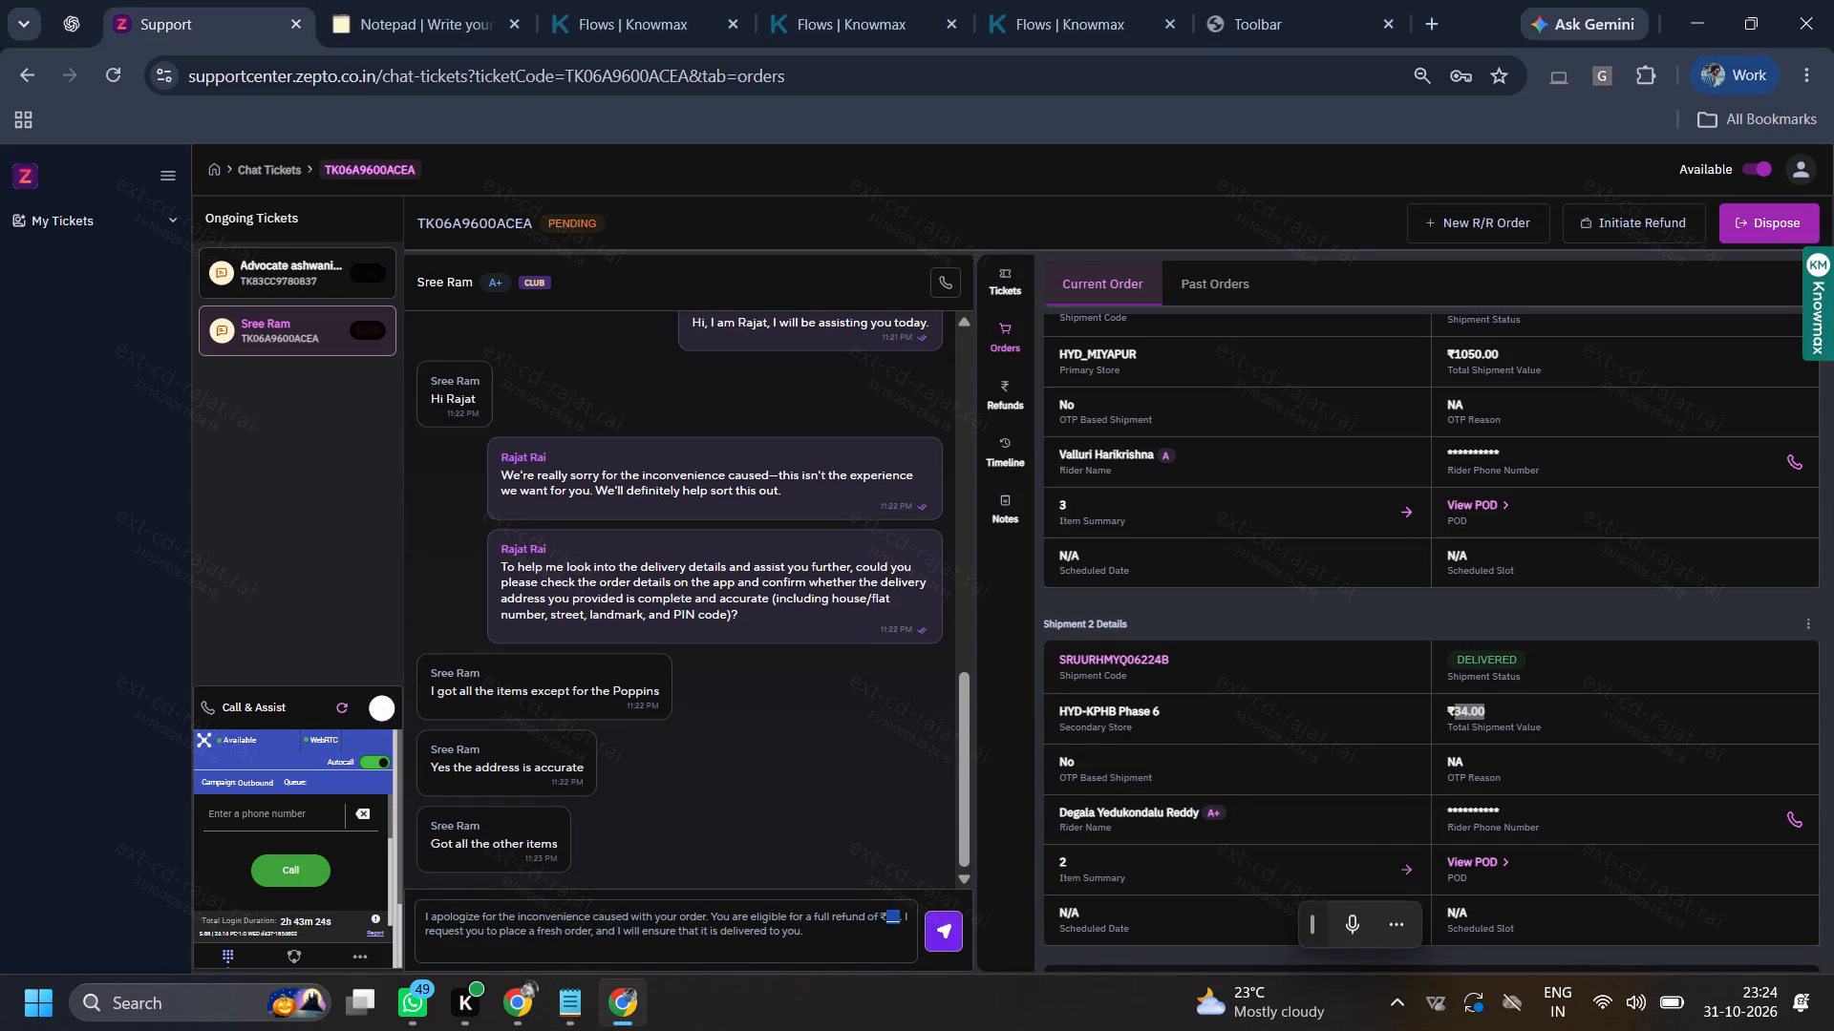
pyautogui.hotkey('ctrl', 'v')
pyautogui.press('Return')
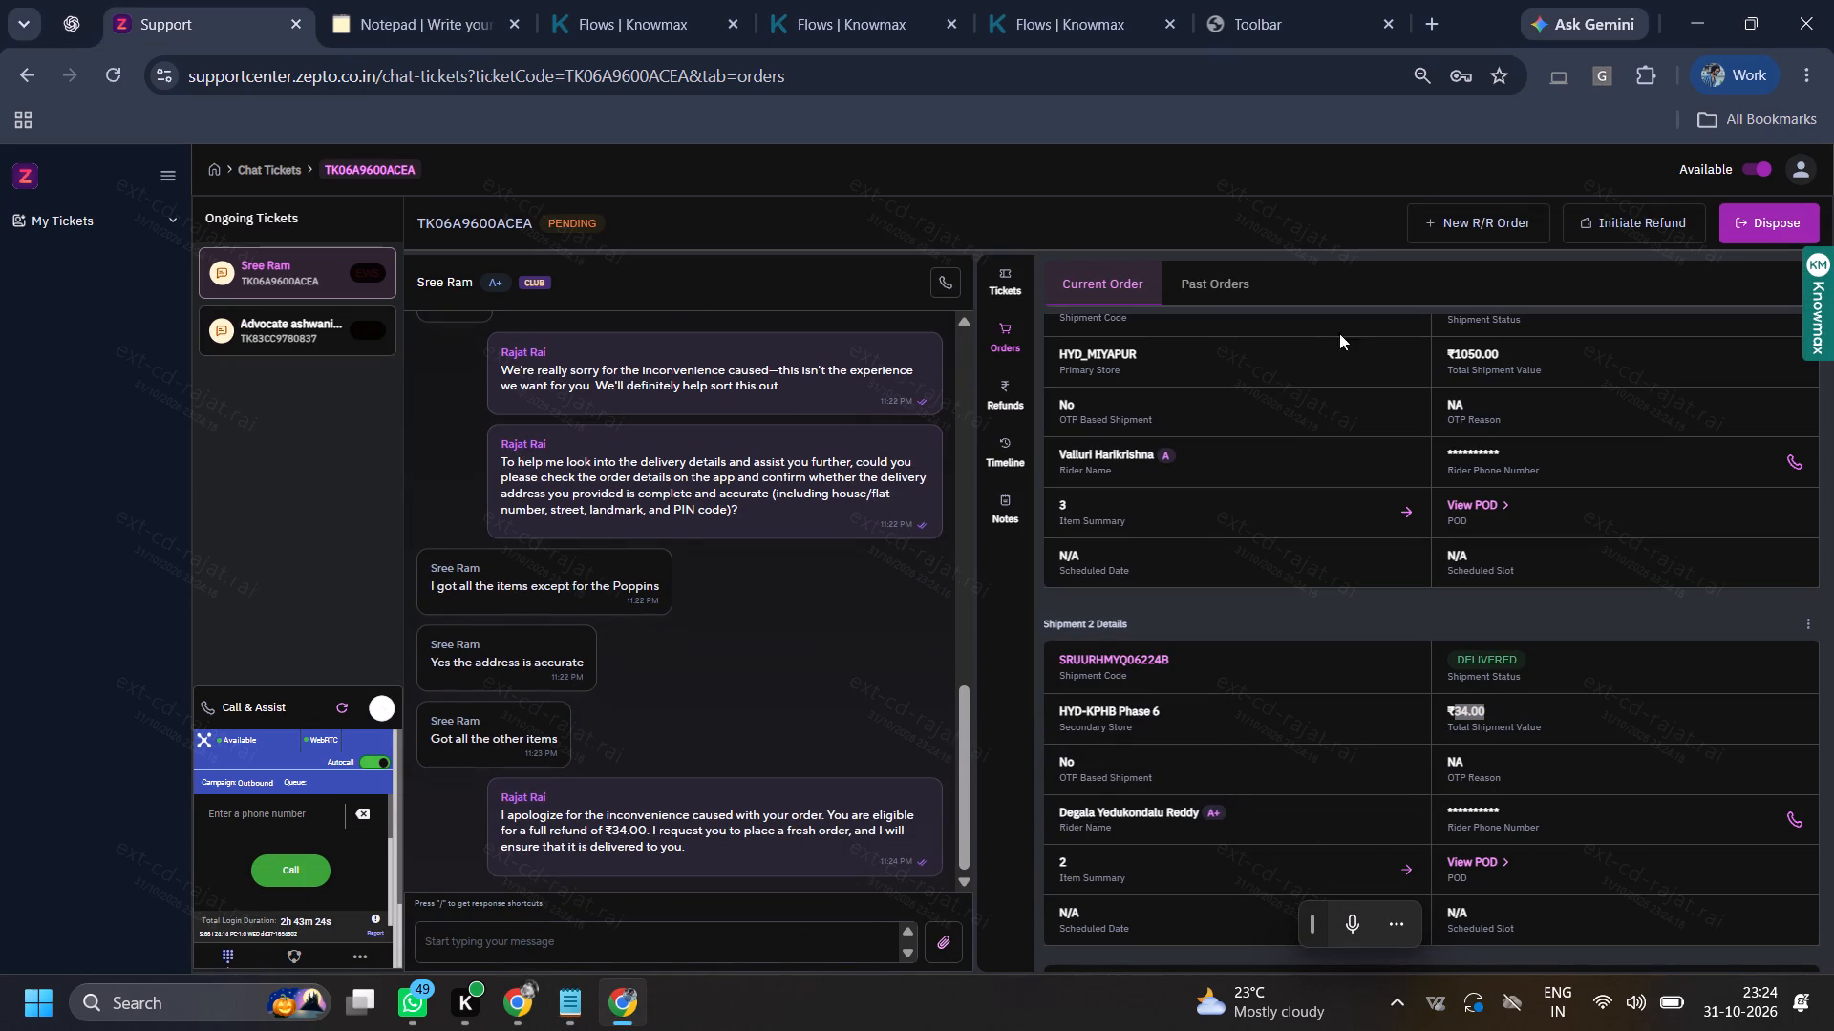
pyautogui.click(1613, 216)
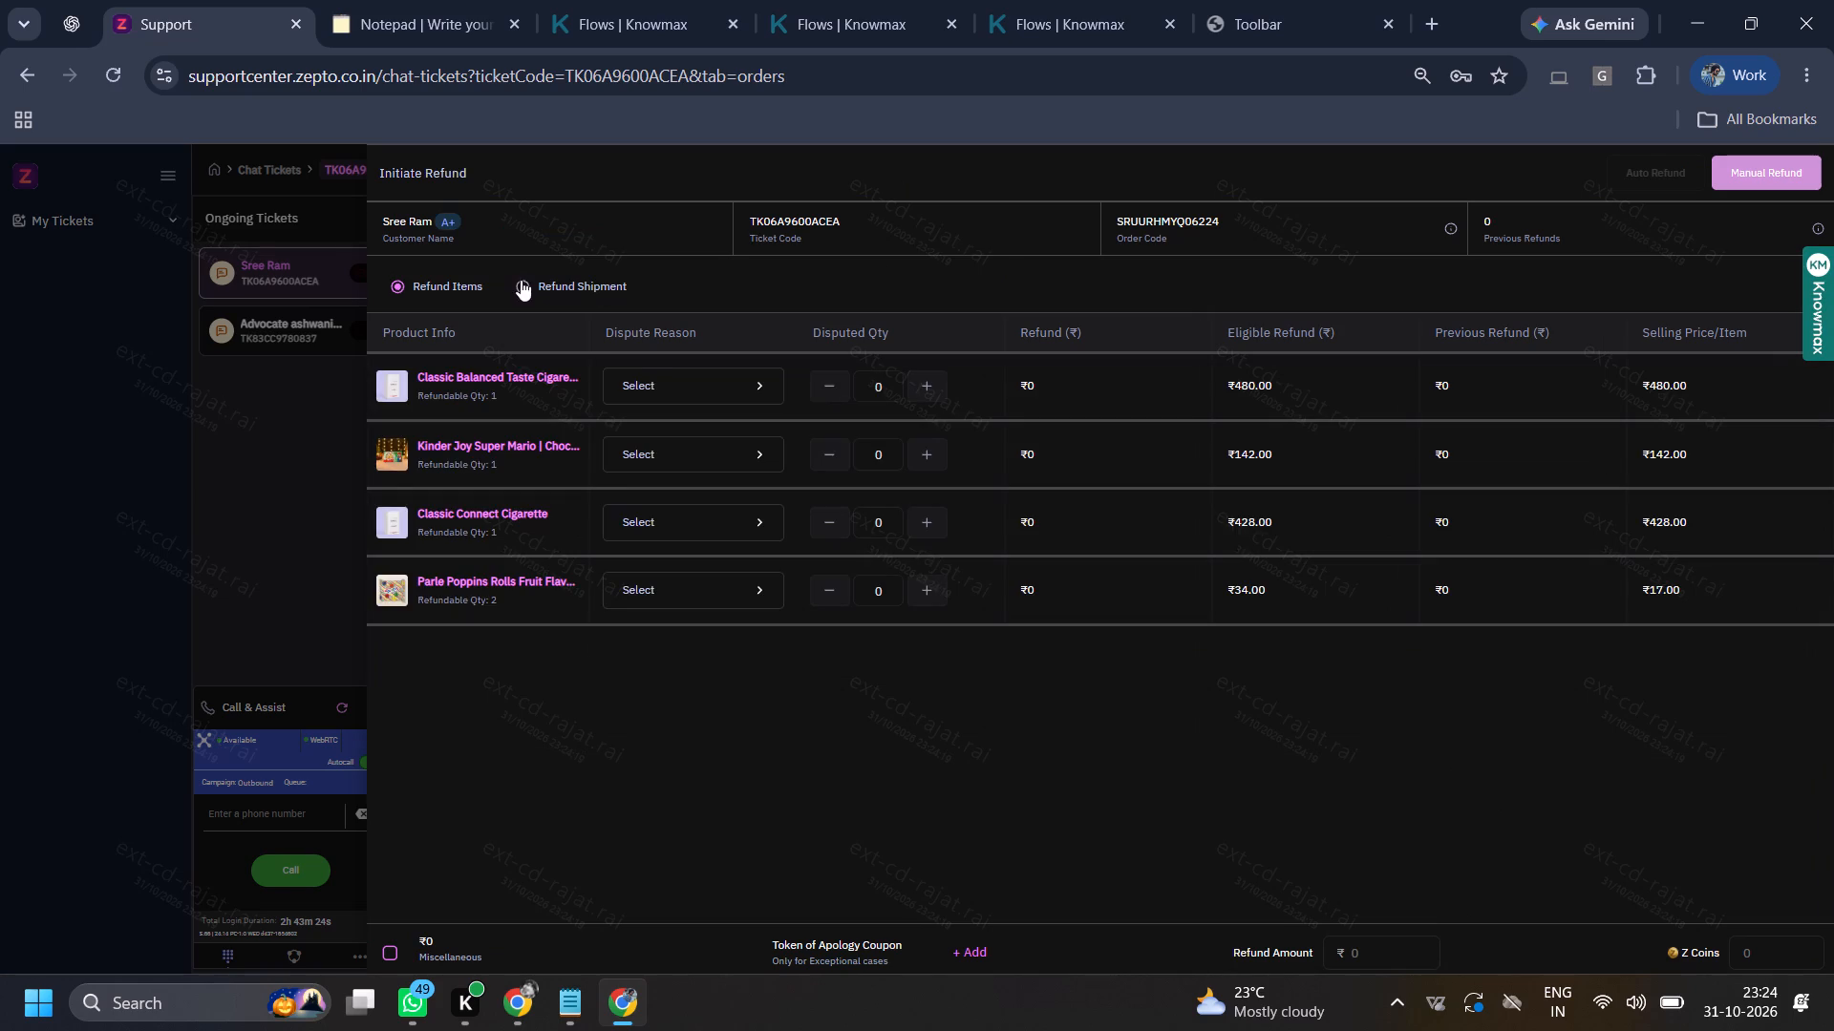
pyautogui.click(521, 280)
pyautogui.click(406, 447)
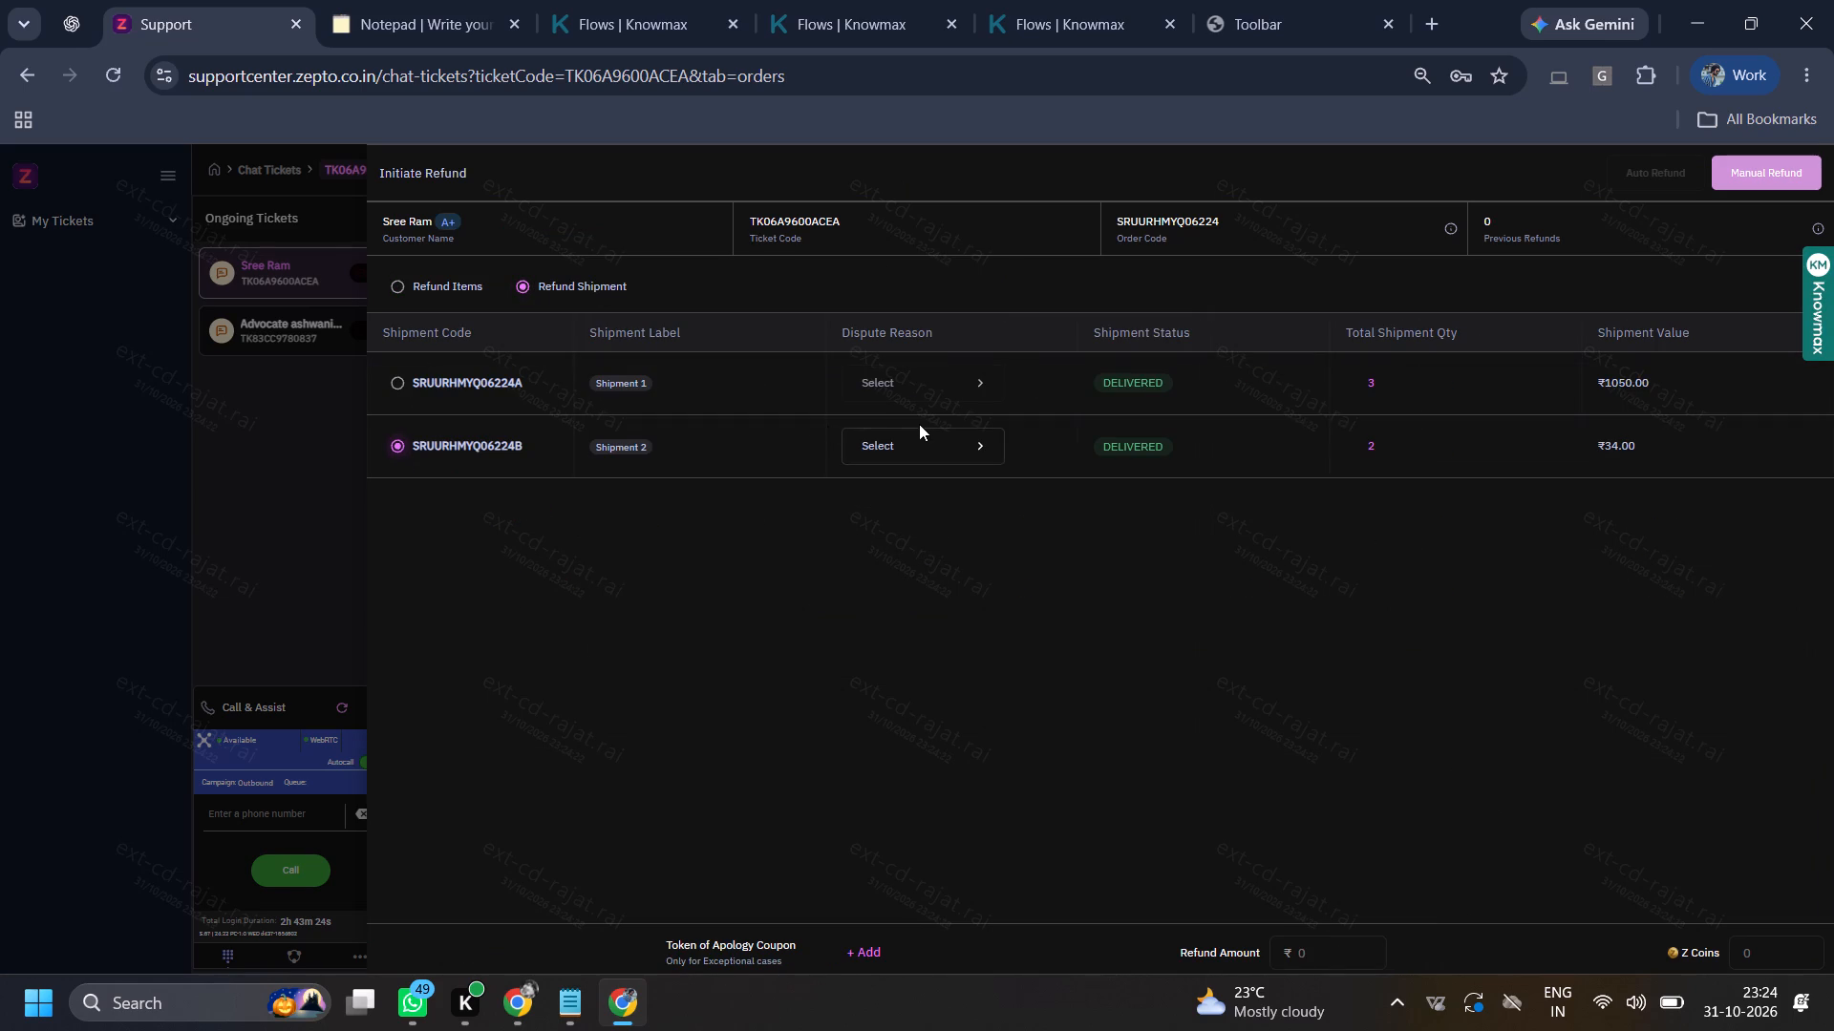
pyautogui.moveTo(920, 441); pyautogui.dragTo(932, 448)
pyautogui.click(1574, 266)
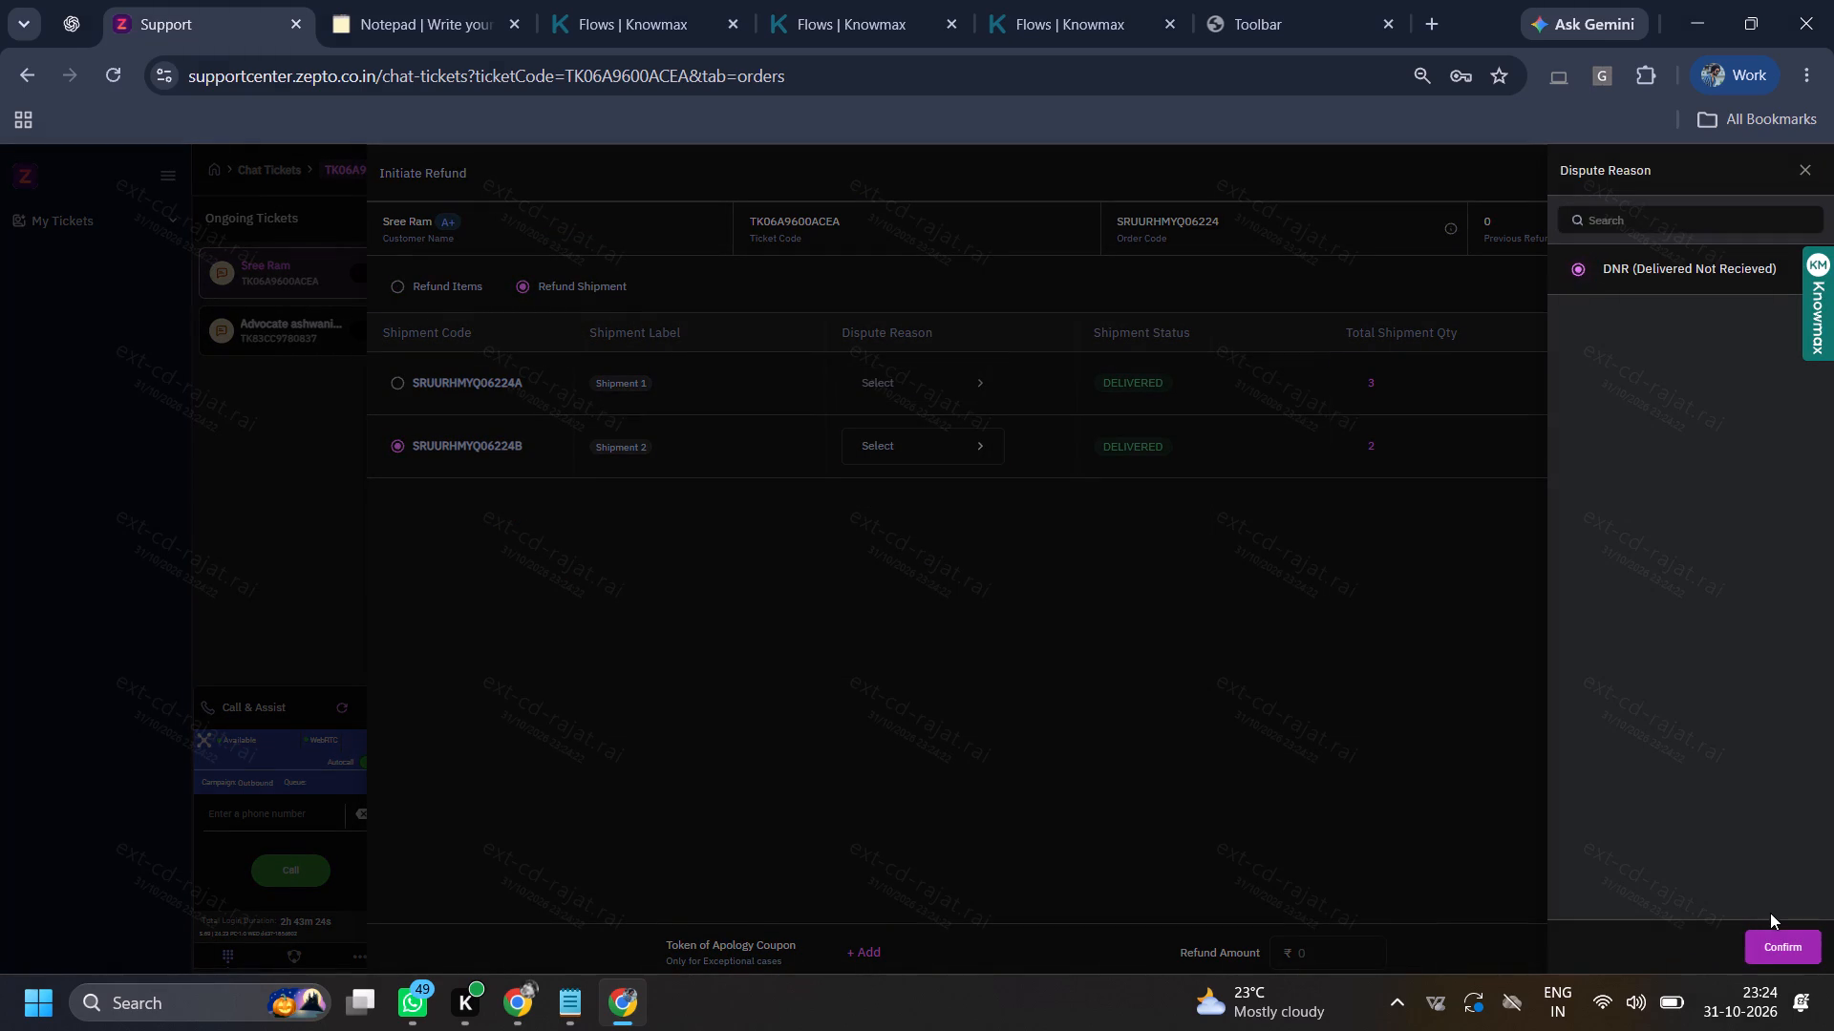
pyautogui.click(1778, 938)
pyautogui.click(1648, 181)
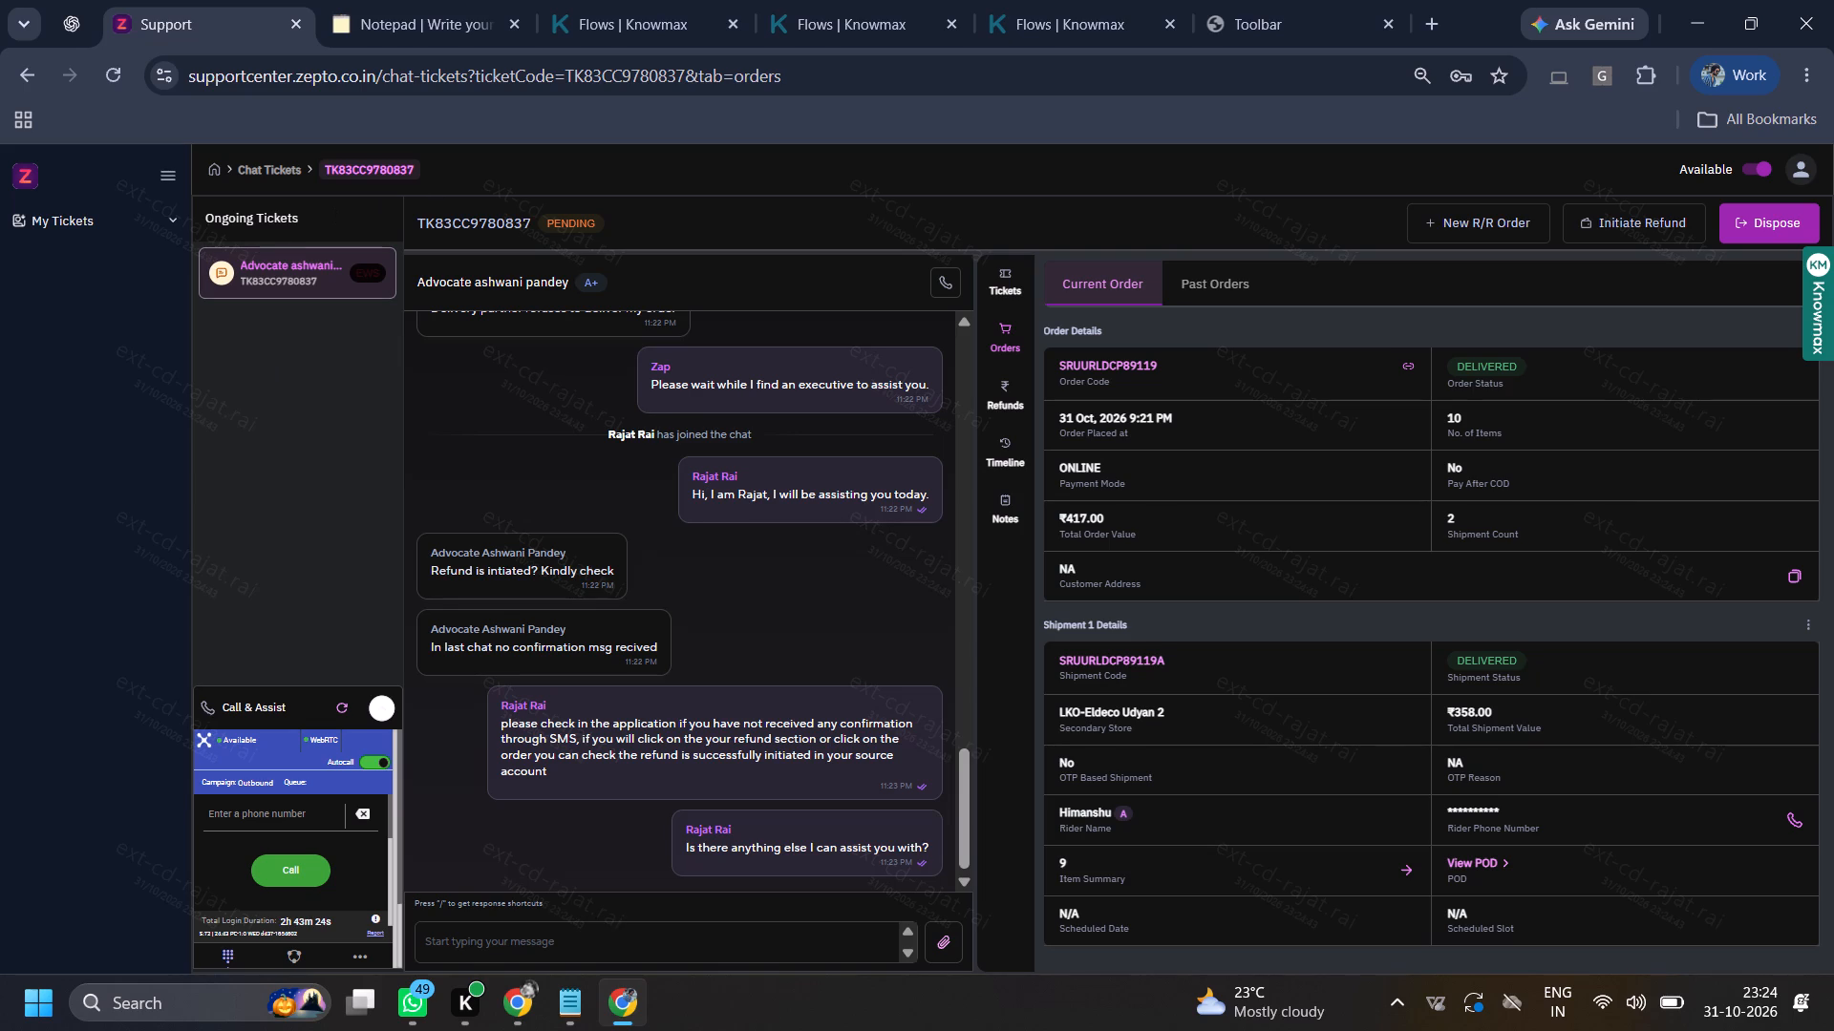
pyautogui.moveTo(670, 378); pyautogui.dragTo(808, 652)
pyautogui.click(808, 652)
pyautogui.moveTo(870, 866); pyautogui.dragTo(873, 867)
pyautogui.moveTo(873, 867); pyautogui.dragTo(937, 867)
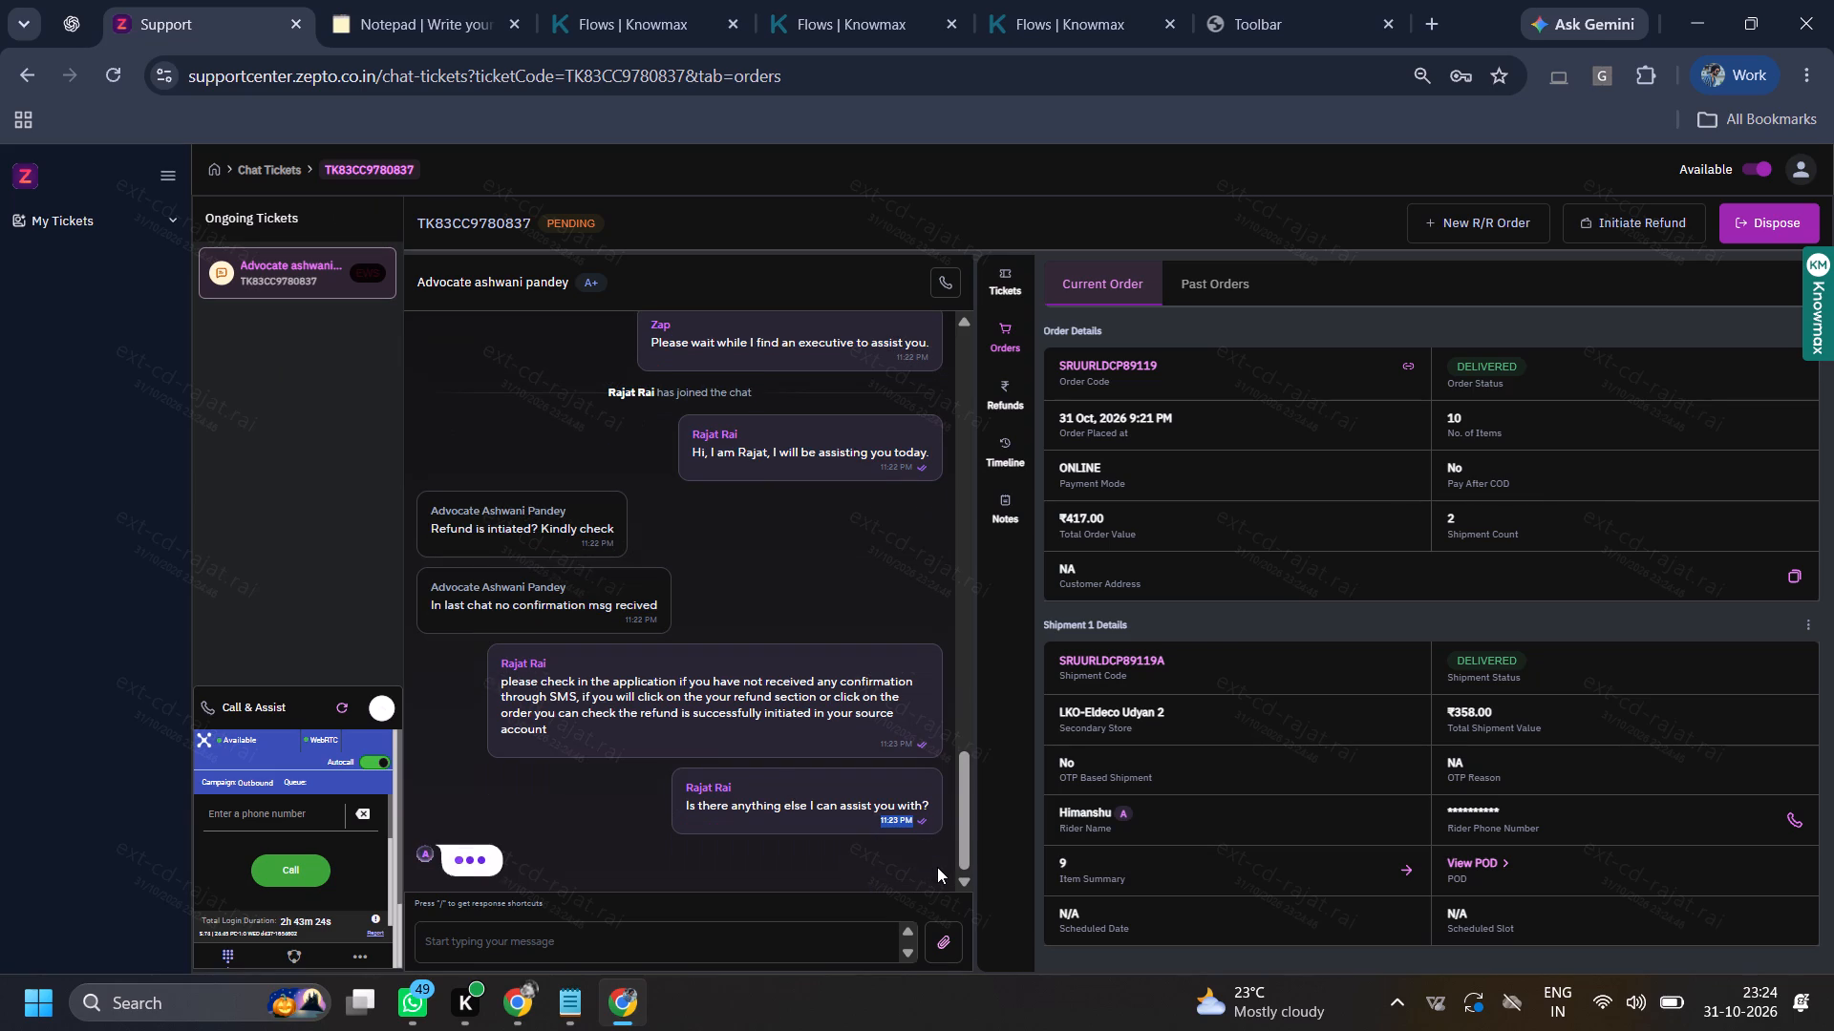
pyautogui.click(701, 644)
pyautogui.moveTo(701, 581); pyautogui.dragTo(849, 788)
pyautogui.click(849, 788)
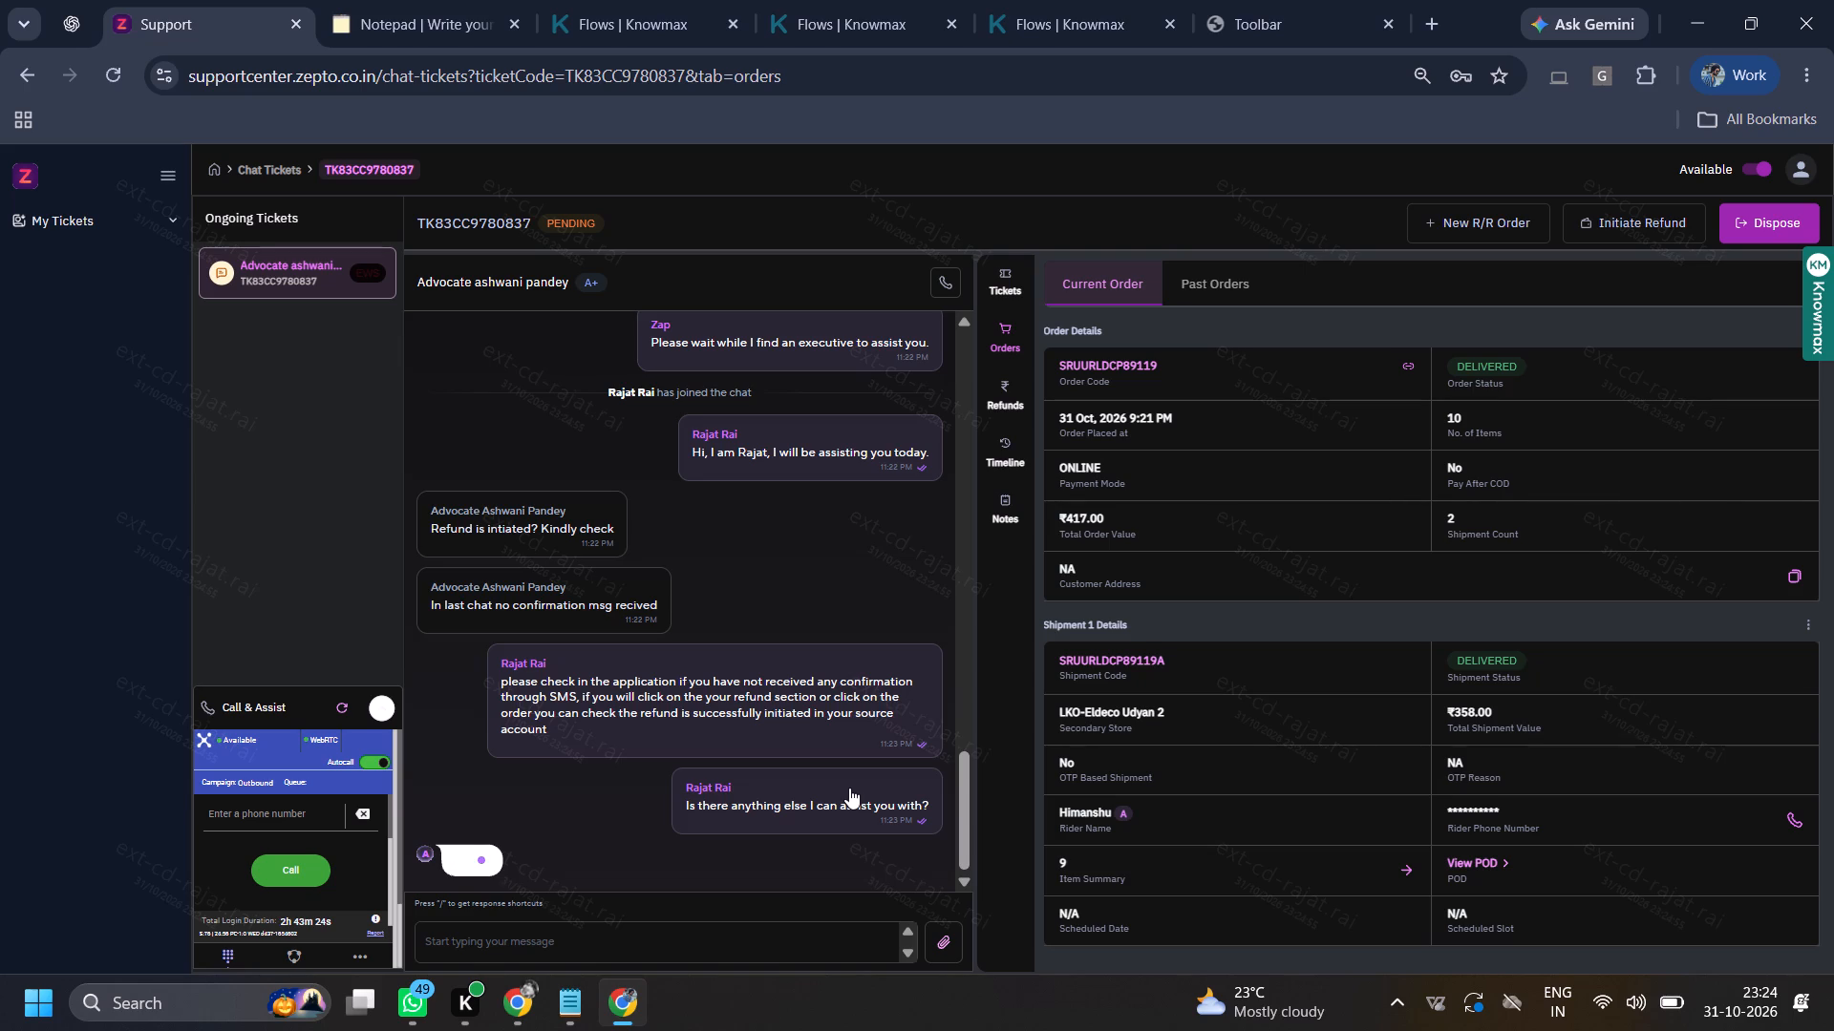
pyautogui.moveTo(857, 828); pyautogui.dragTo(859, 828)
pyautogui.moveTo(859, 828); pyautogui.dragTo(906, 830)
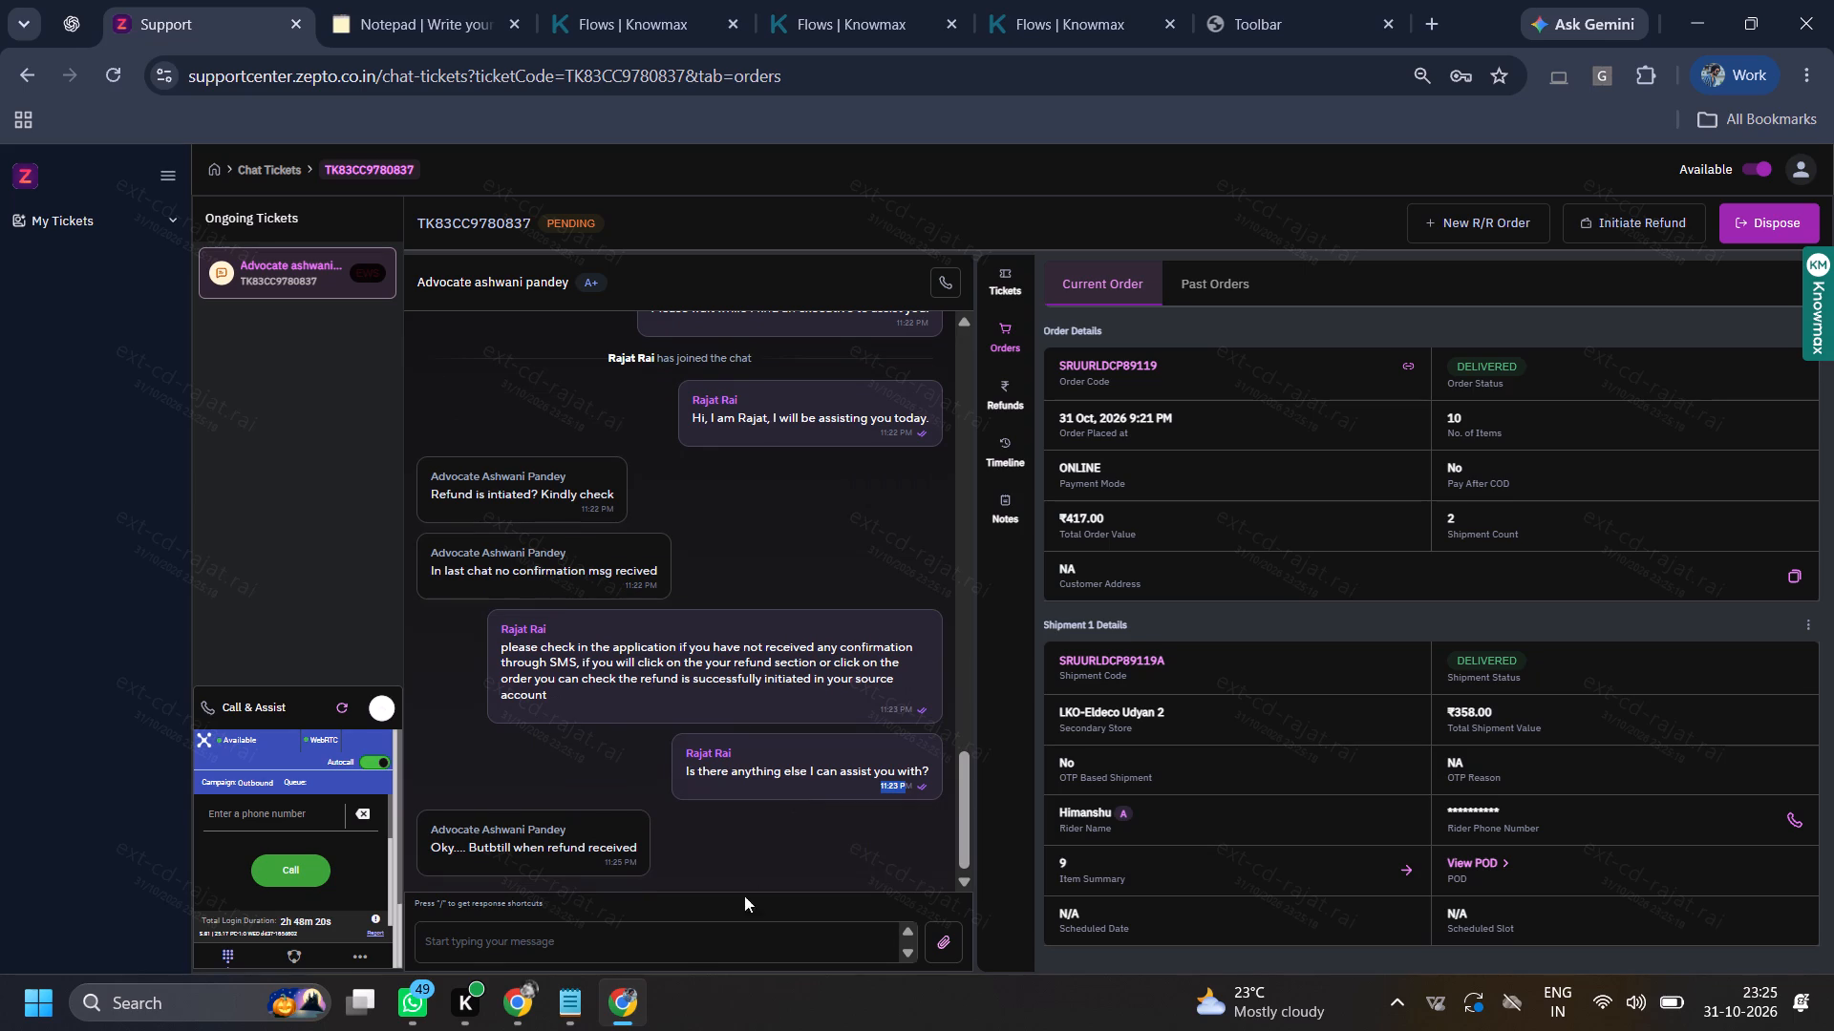
# Dictate and send a reply that the source-account refund may take five to seven business days, with no manual intervention possible.
pyautogui.click(712, 955)
pyautogui.click(1355, 915)
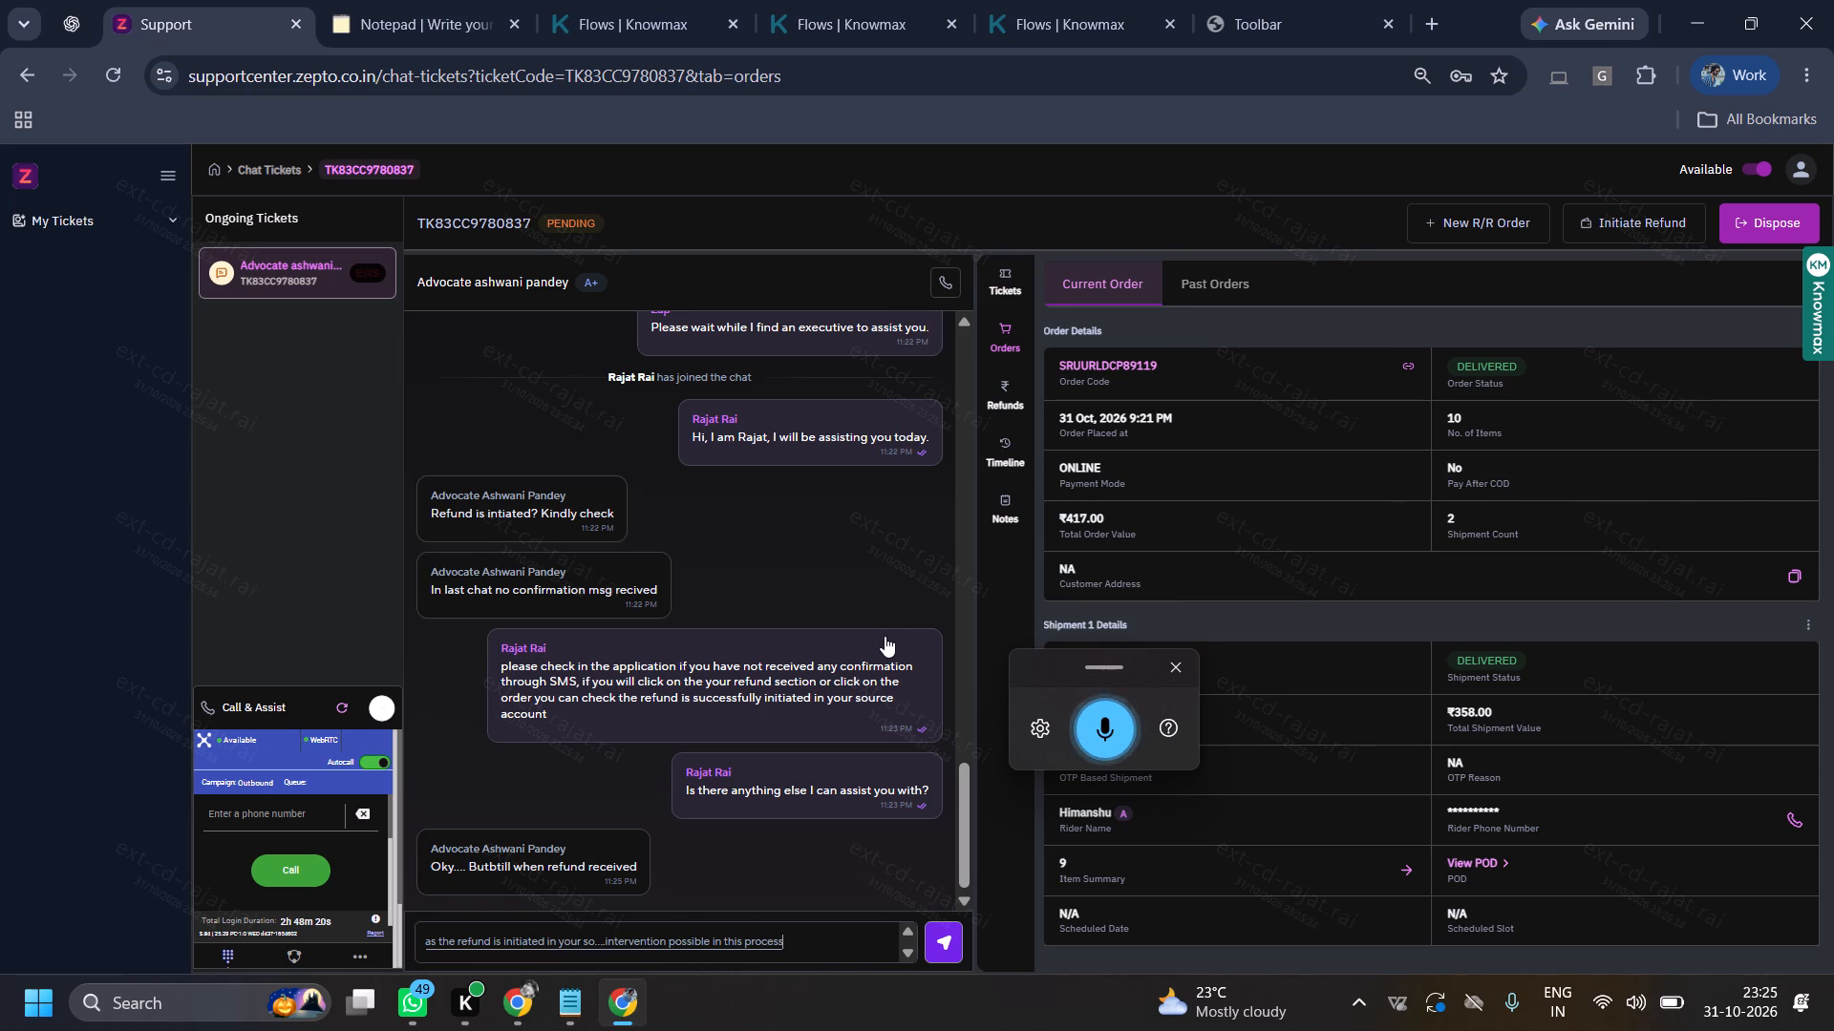
pyautogui.press('space')
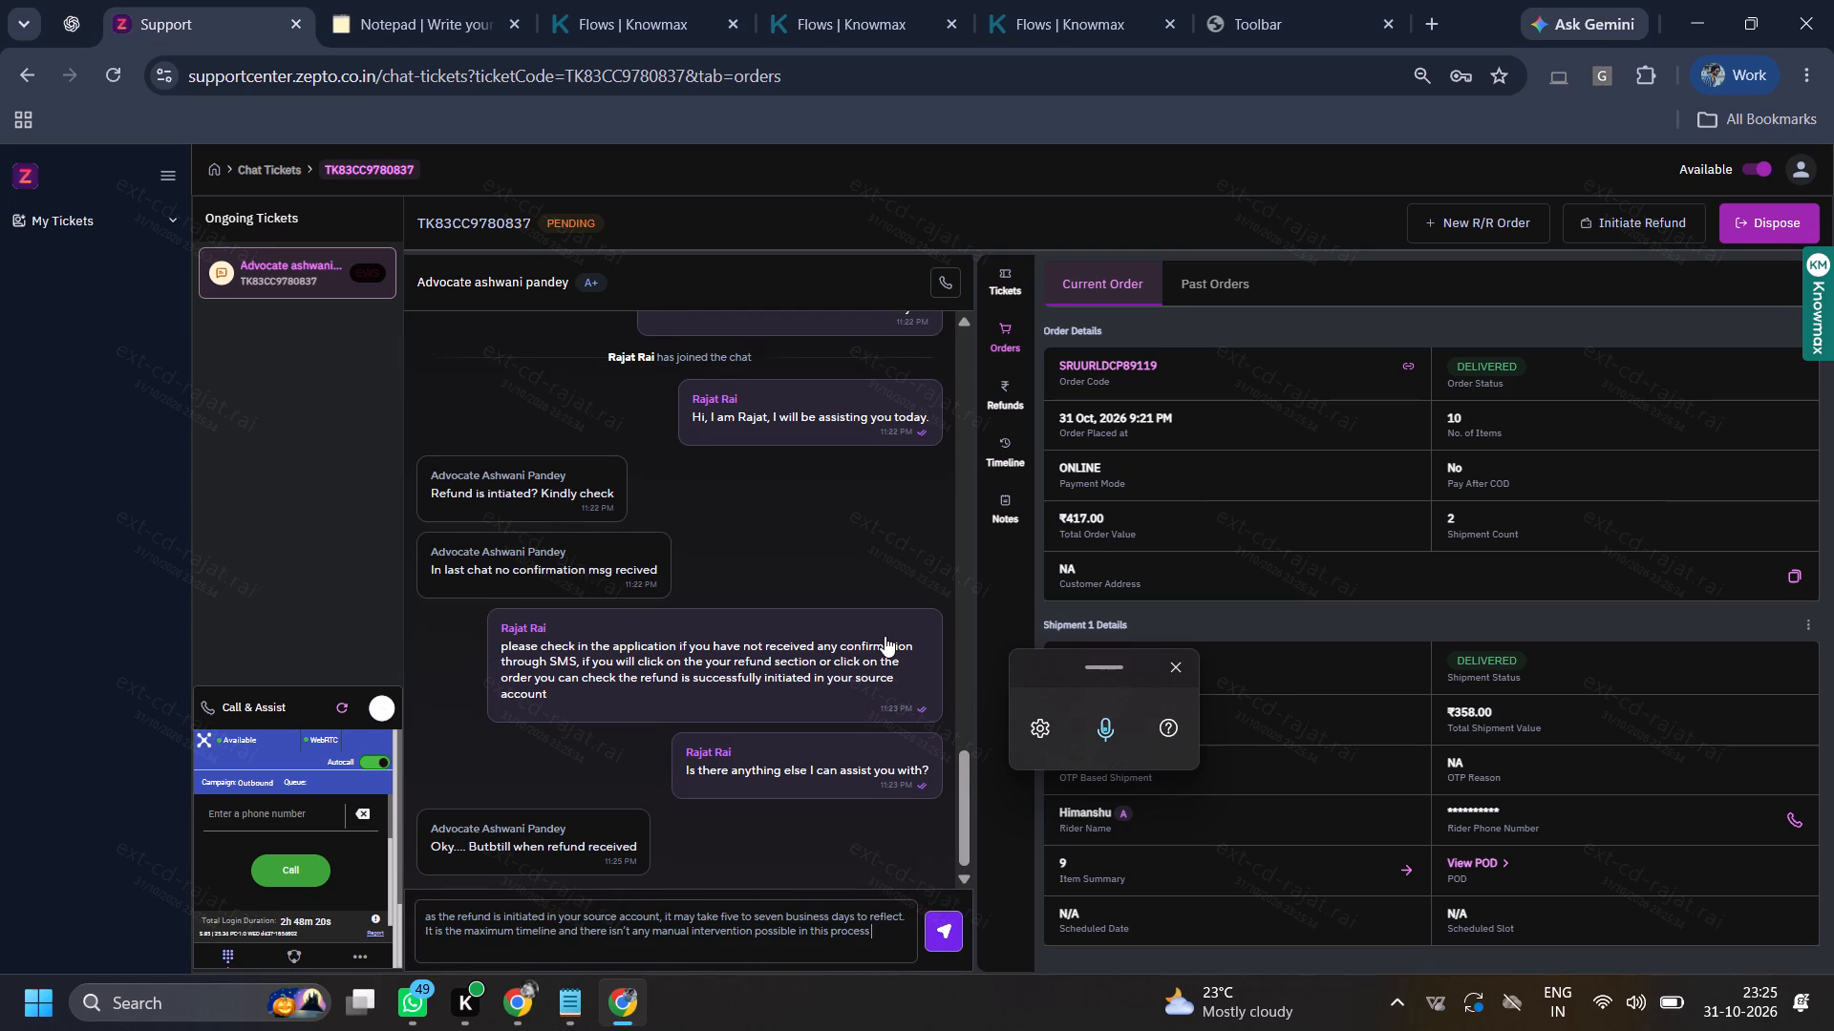
pyautogui.press('Return')
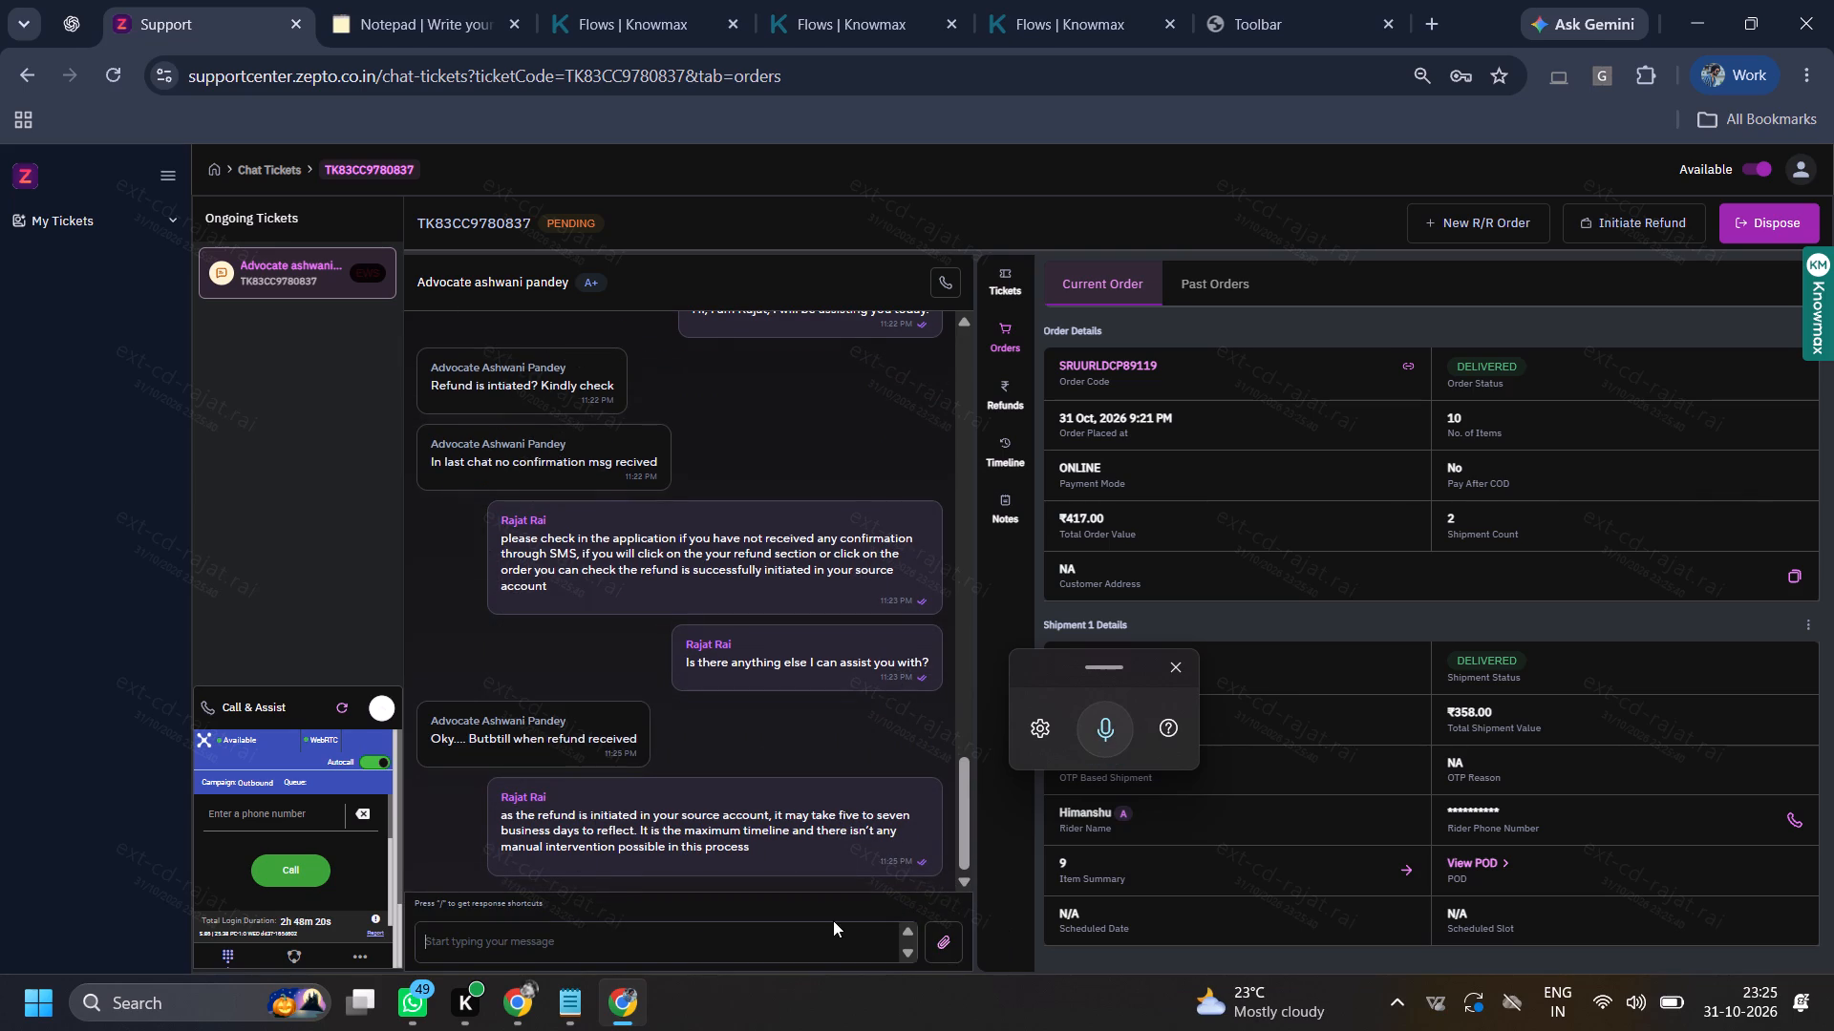
pyautogui.click(387, 0)
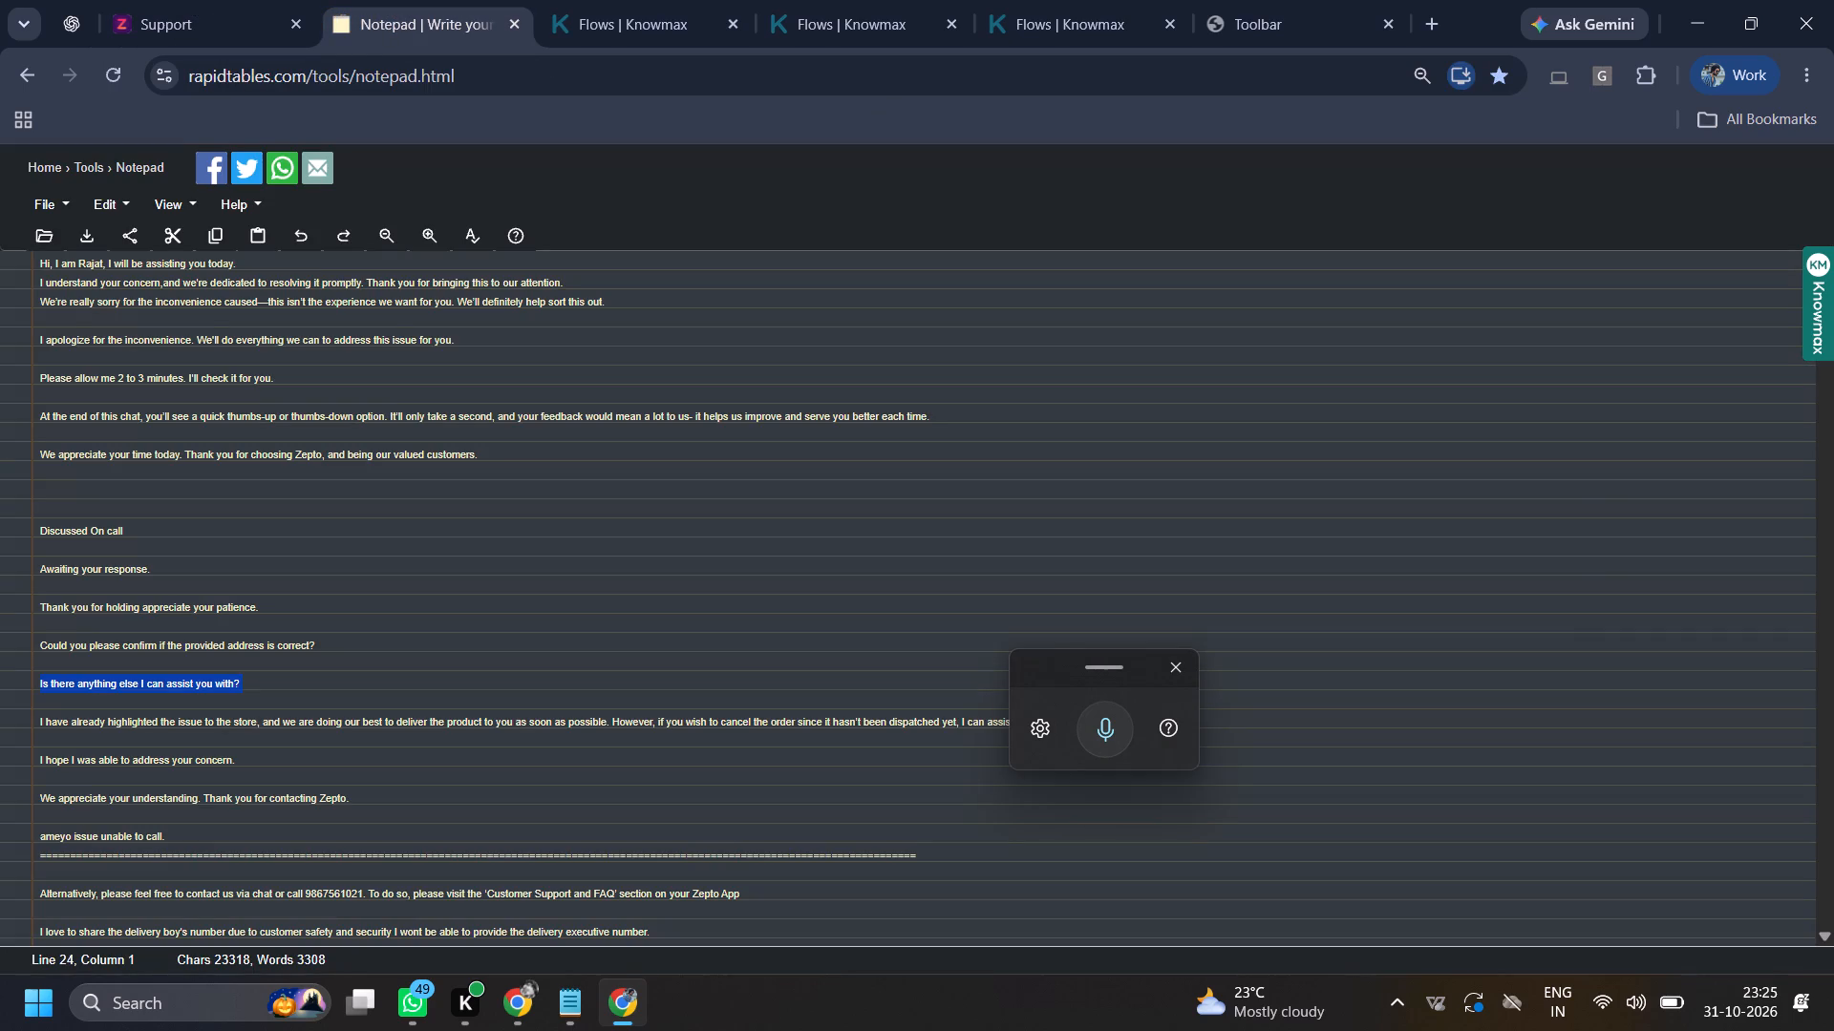
pyautogui.keyDown('ctrl'); pyautogui.tripleClick(373, 452); pyautogui.keyUp('ctrl')
pyautogui.hotkey('ctrl', 'c')
pyautogui.keyDown('ctrl'); pyautogui.click(228, 0); pyautogui.keyUp('ctrl')
pyautogui.keyDown('ctrl'); pyautogui.click(590, 936); pyautogui.keyUp('ctrl')
pyautogui.hotkey('ctrl', 'v')
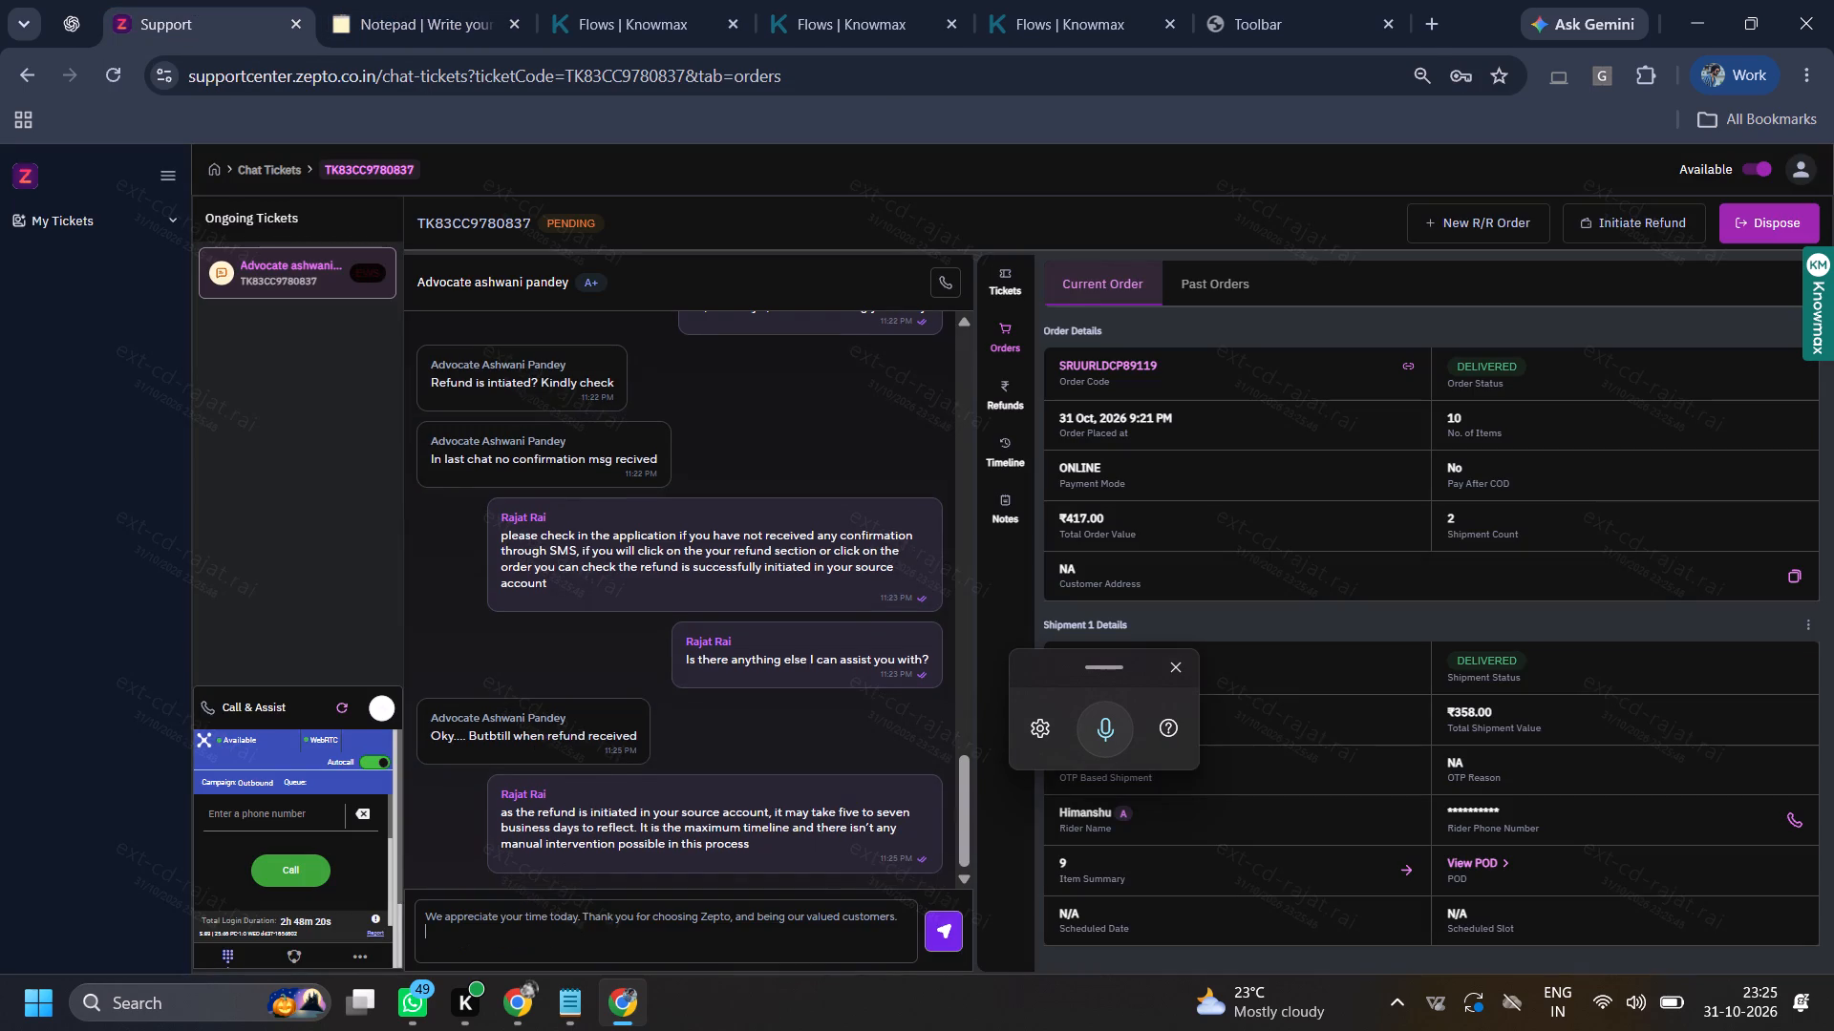
pyautogui.press('Return')
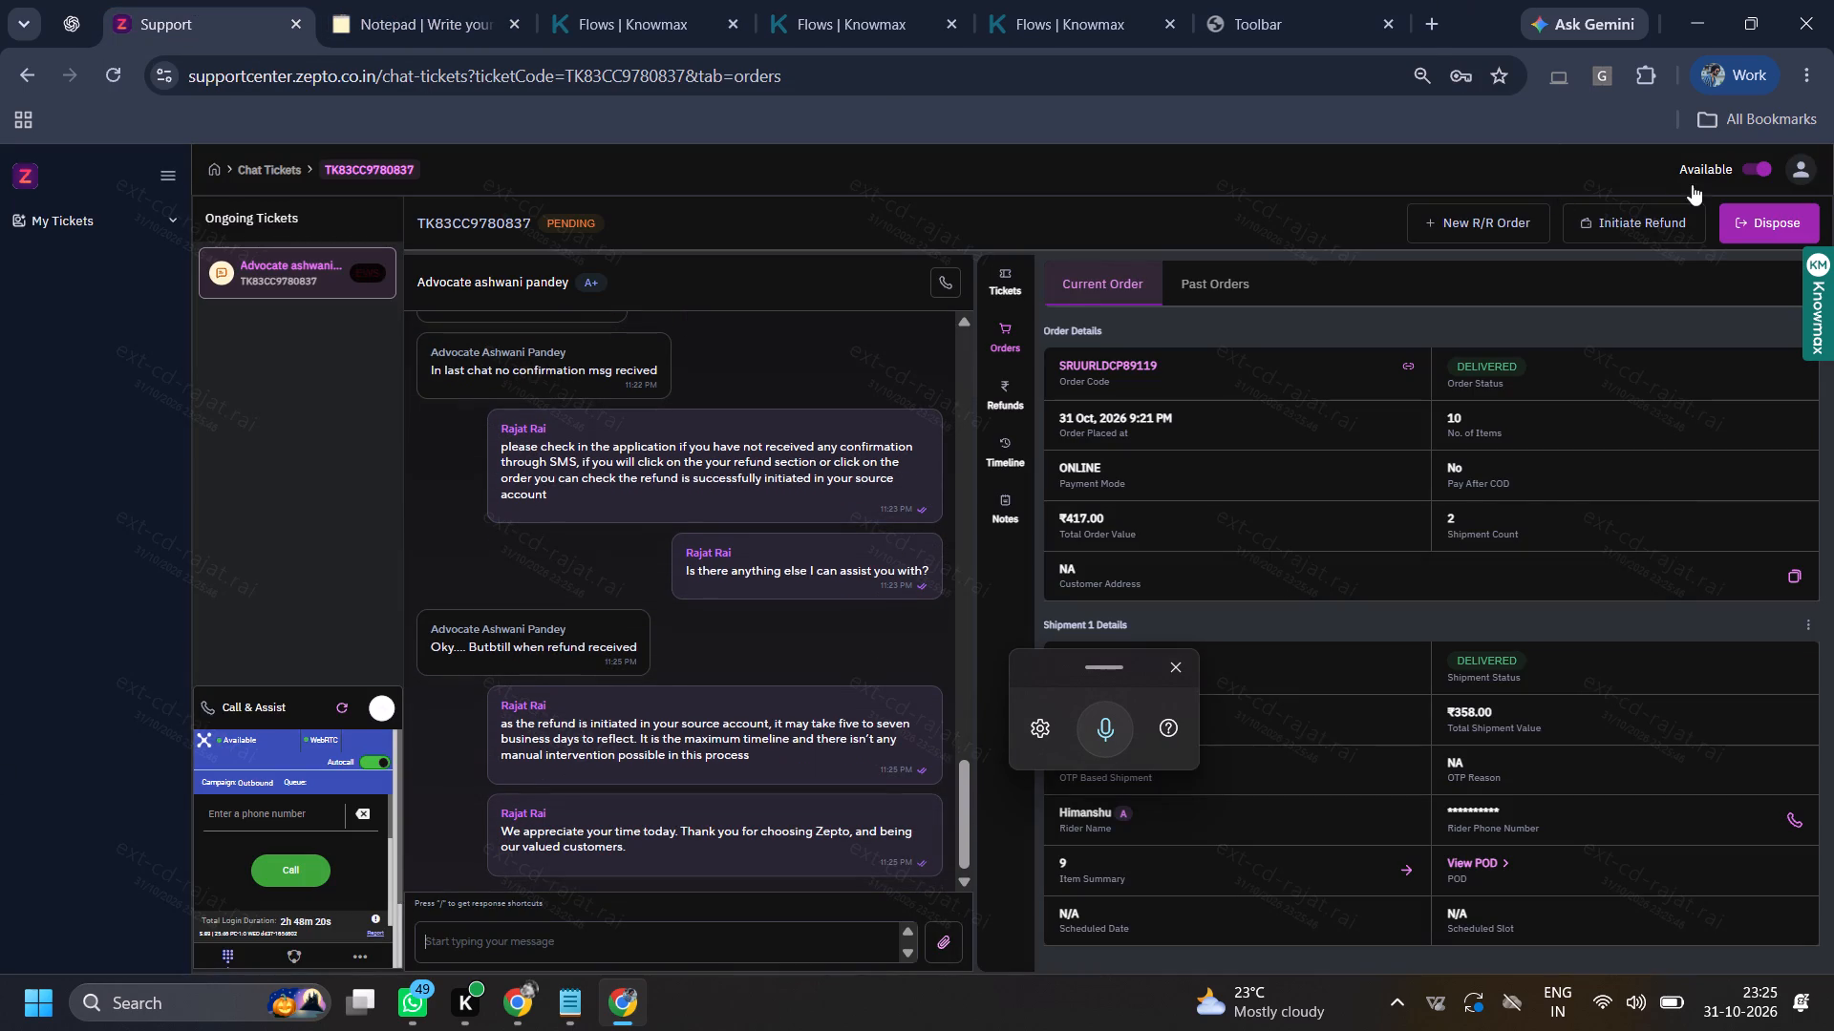
pyautogui.click(1759, 217)
pyautogui.click(1522, 222)
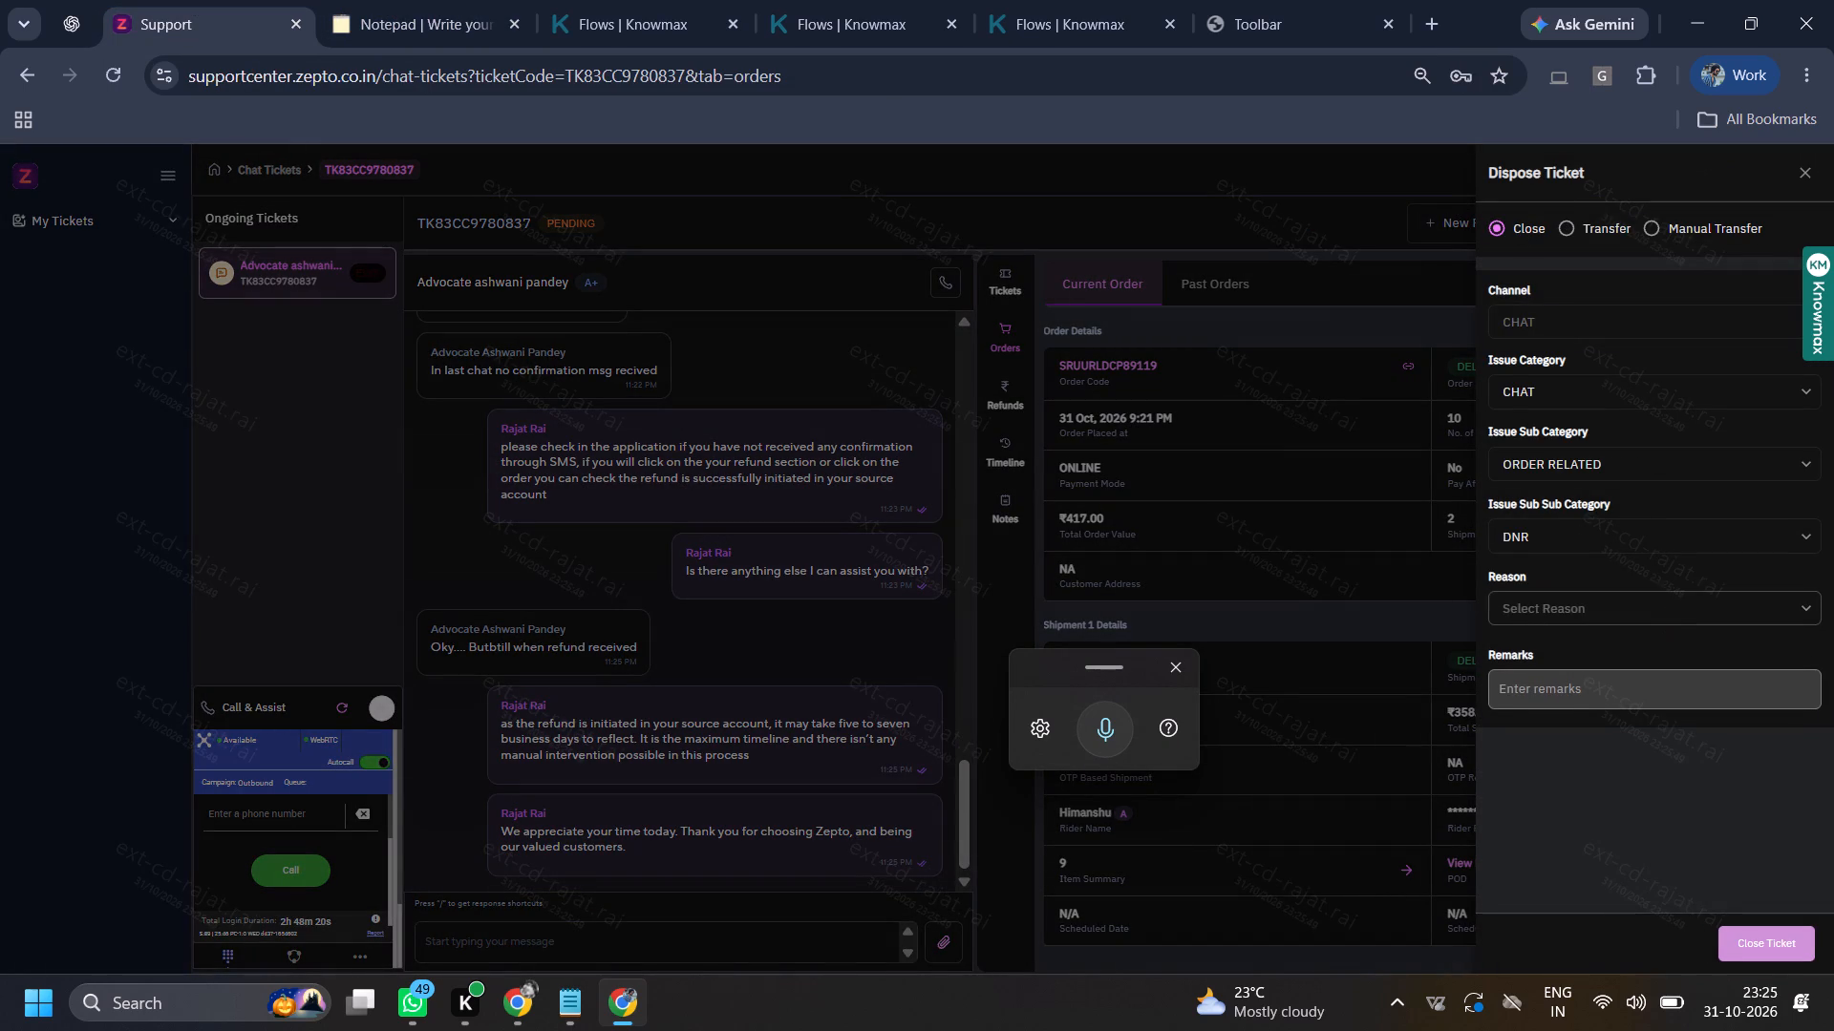
pyautogui.click(1667, 621)
pyautogui.click(1673, 605)
pyautogui.write('othe')
pyautogui.click(1639, 695)
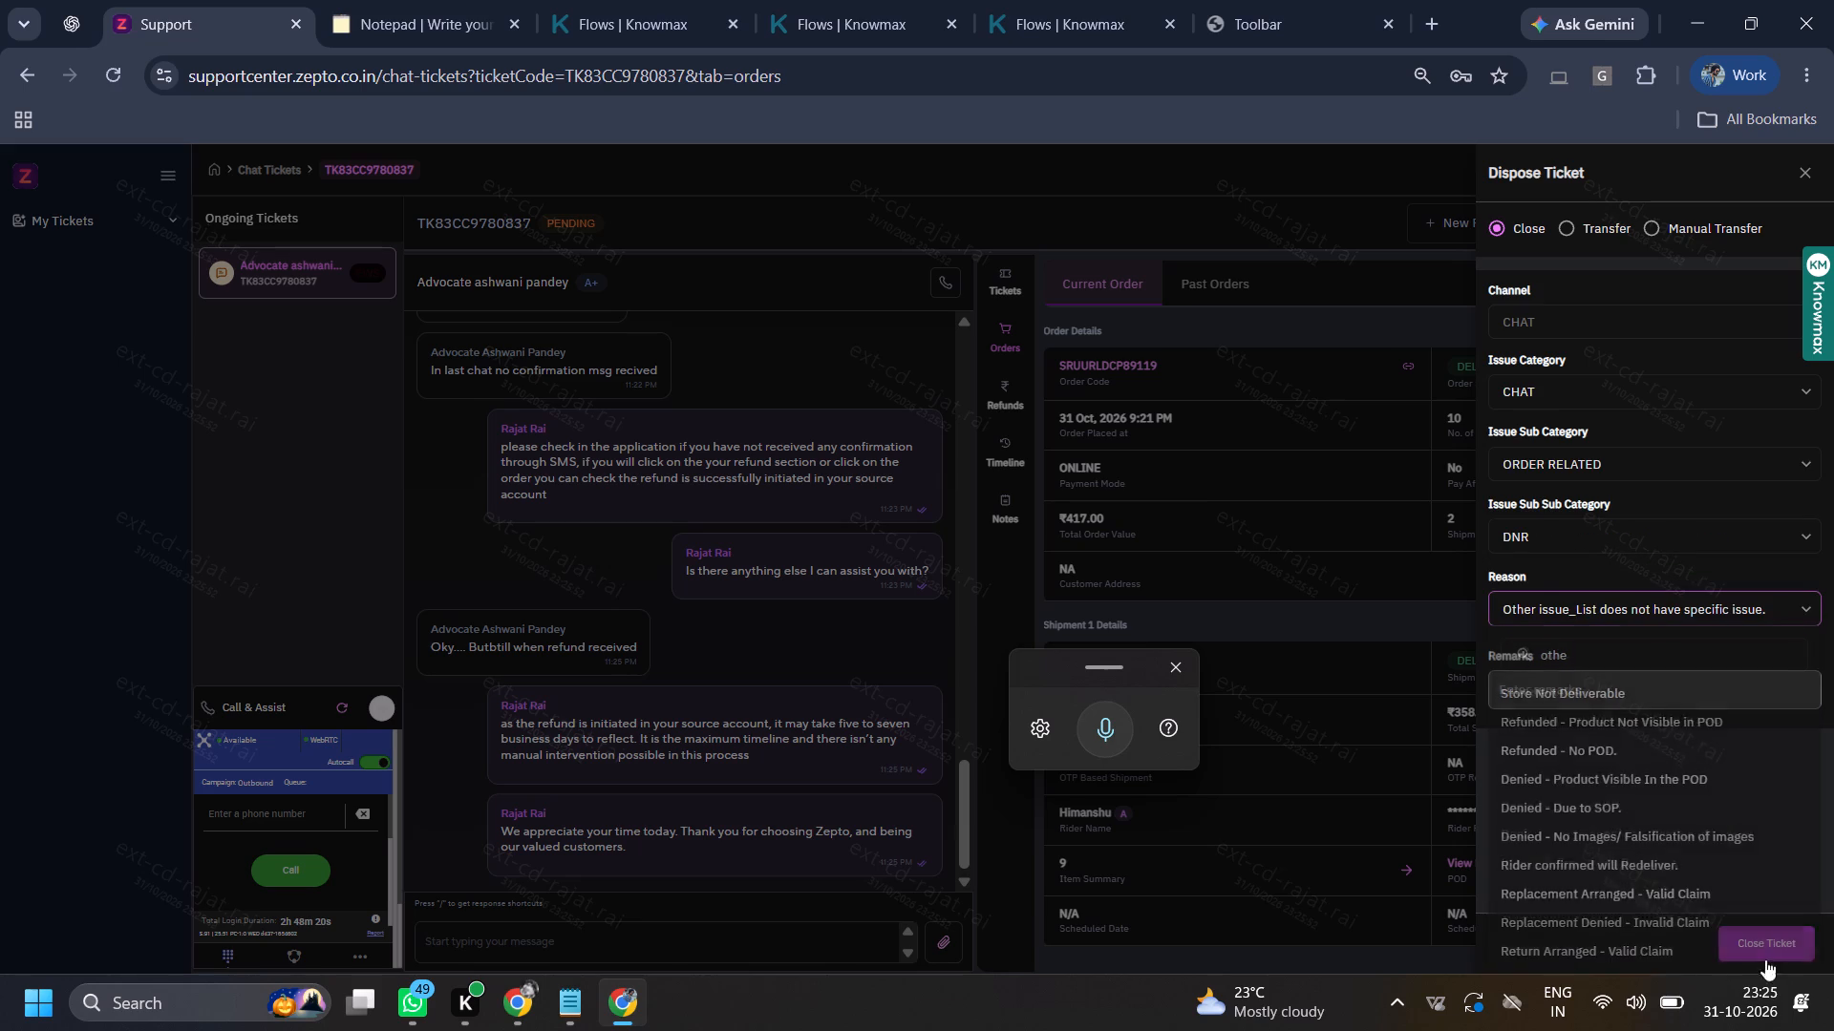
pyautogui.click(1763, 943)
pyautogui.click(970, 602)
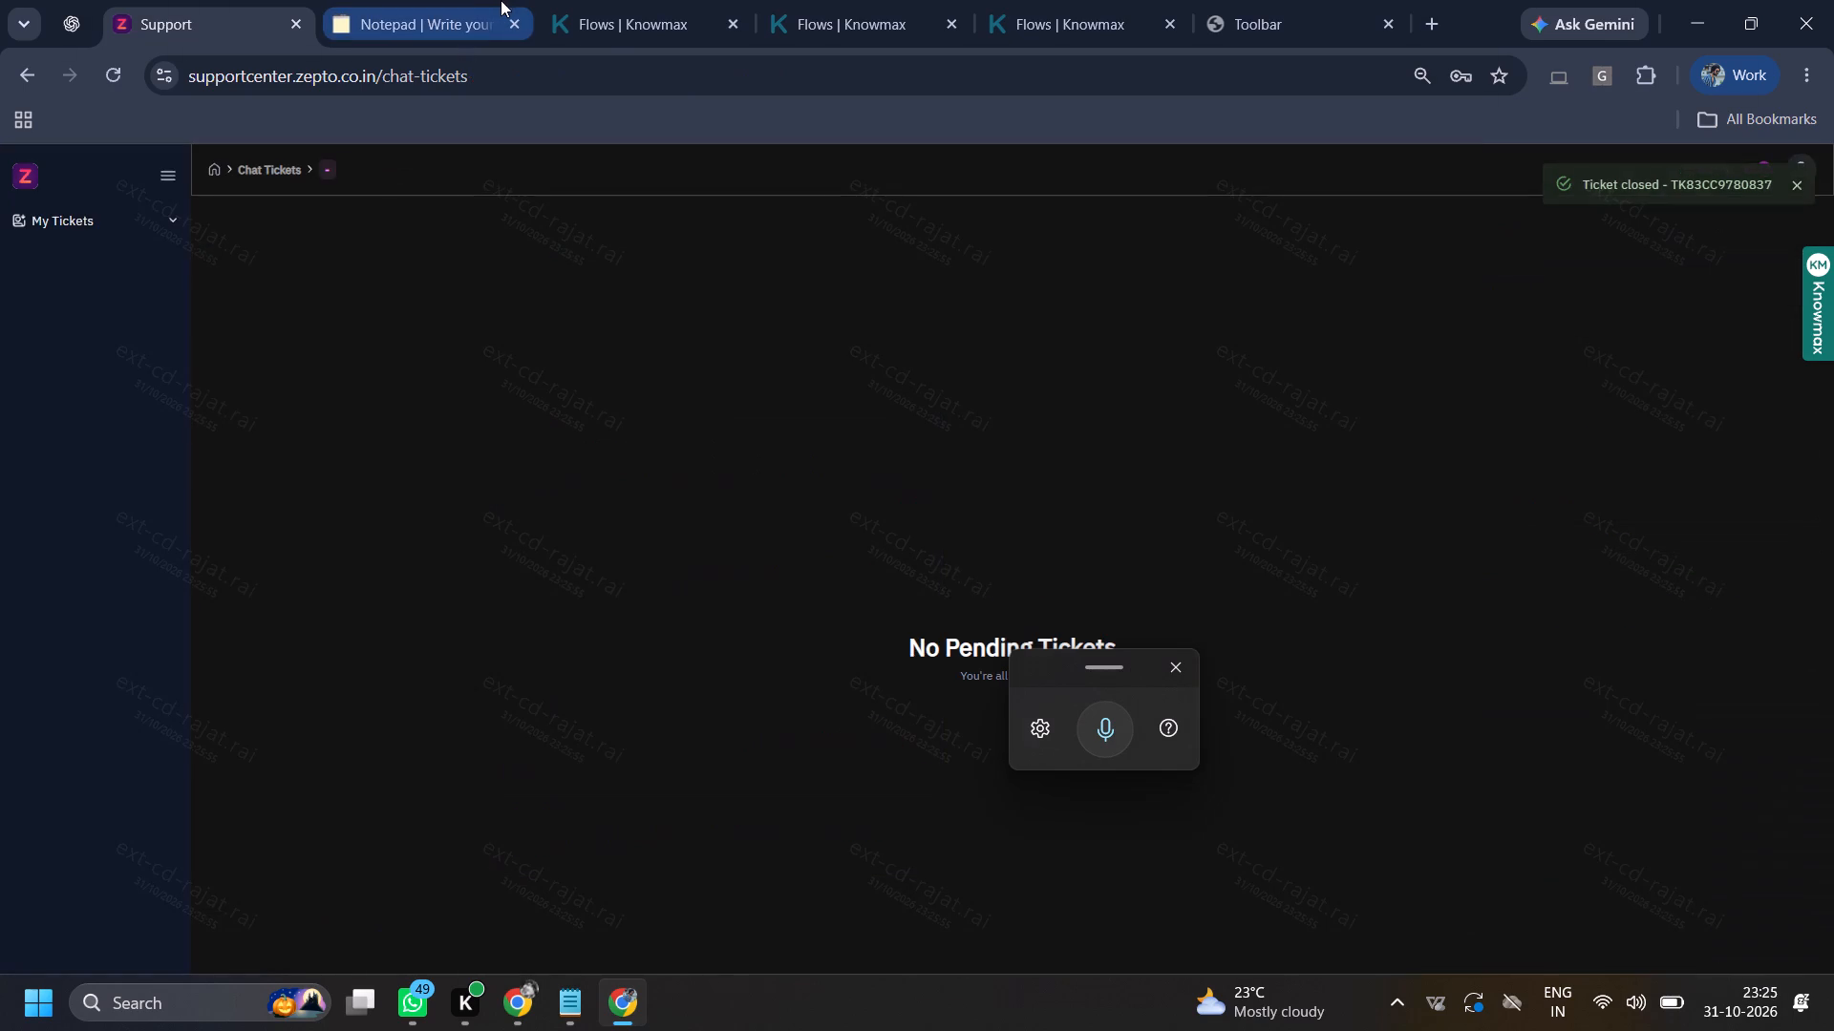
# Copy the saved greeting line from Notepad and return to the Support chat tickets page.
pyautogui.click(490, 0)
pyautogui.keyDown('ctrl'); pyautogui.tripleClick(286, 273); pyautogui.keyUp('ctrl')
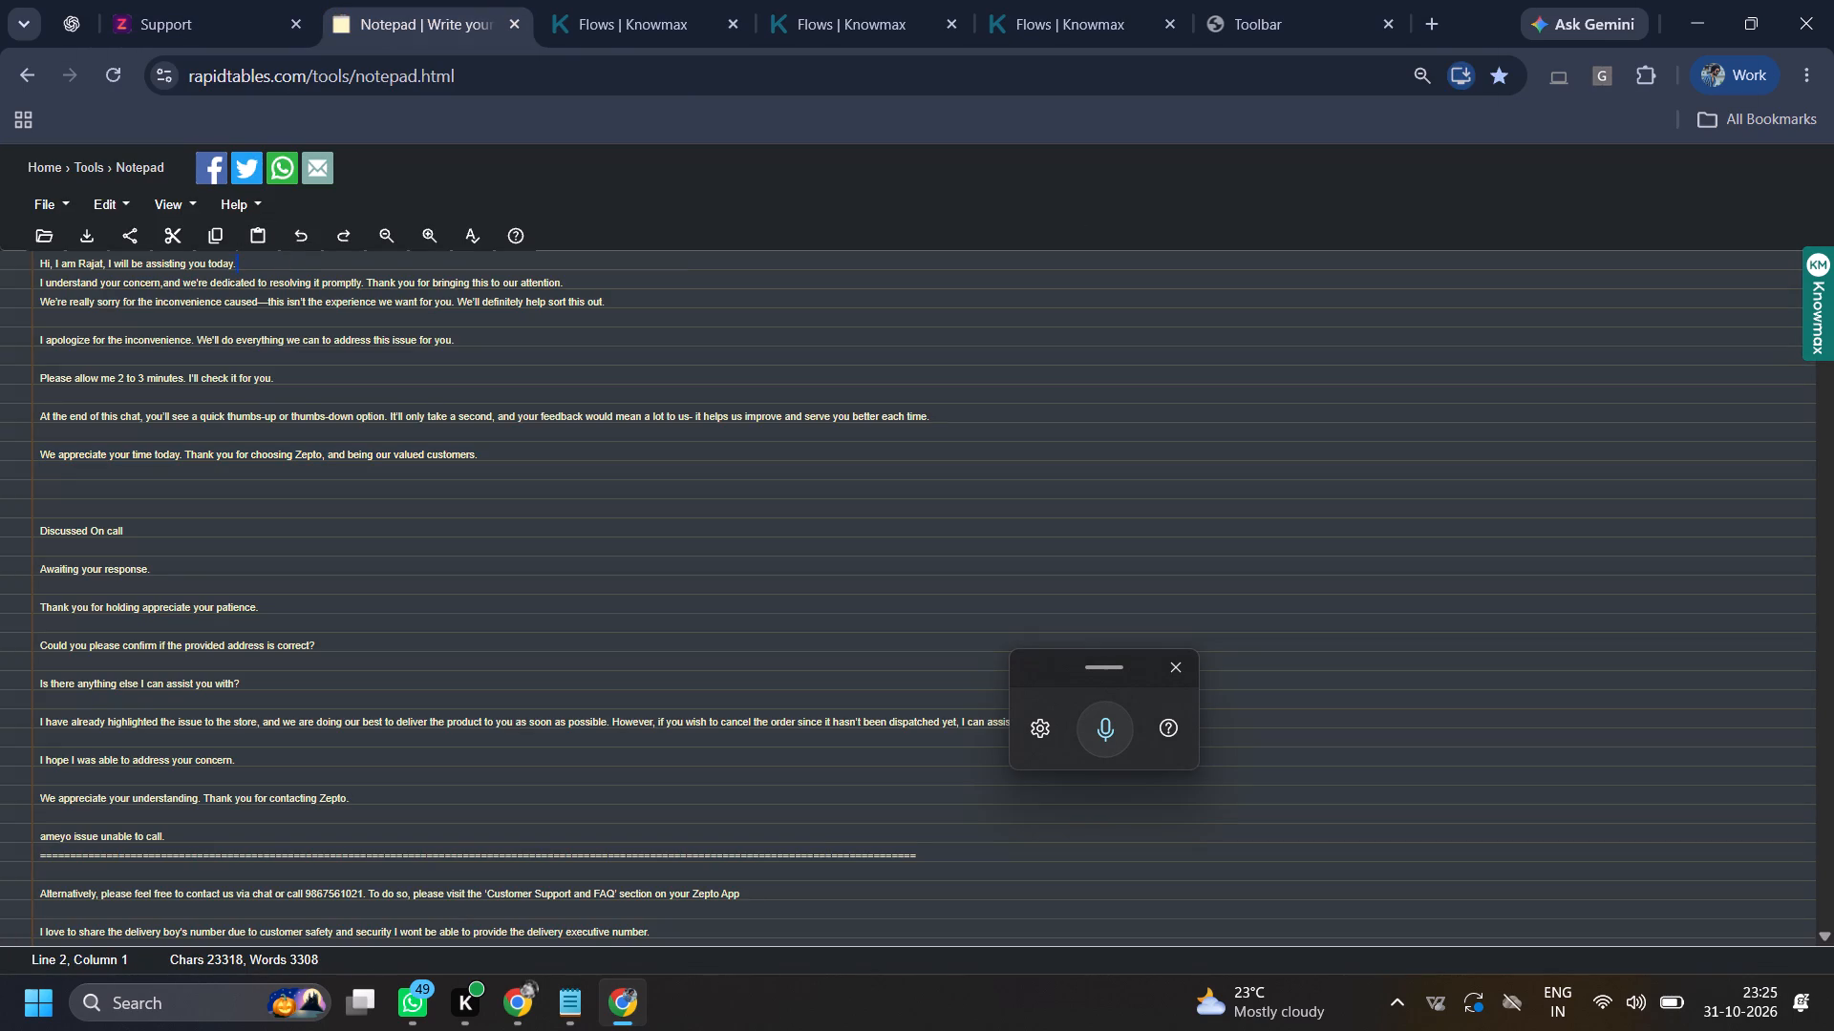
pyautogui.hotkey('ctrl', 'c')
pyautogui.keyDown('ctrl'); pyautogui.click(190, 0); pyautogui.keyUp('ctrl')
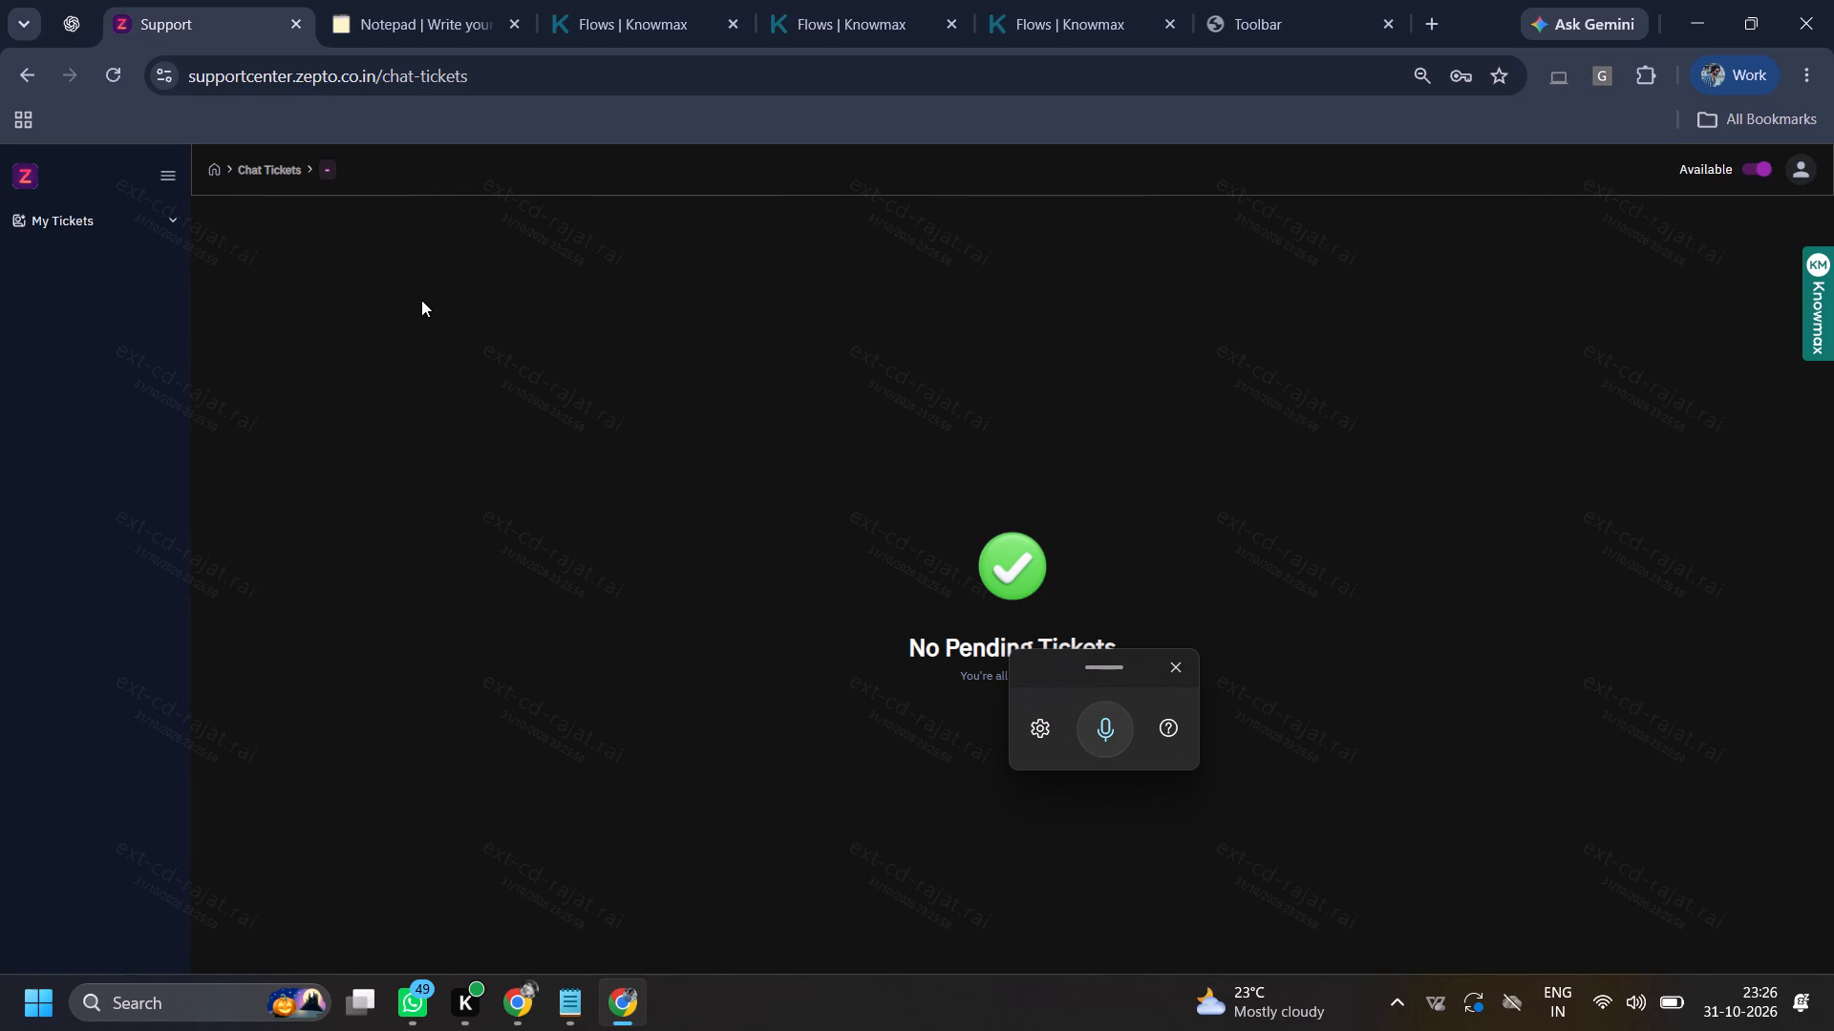
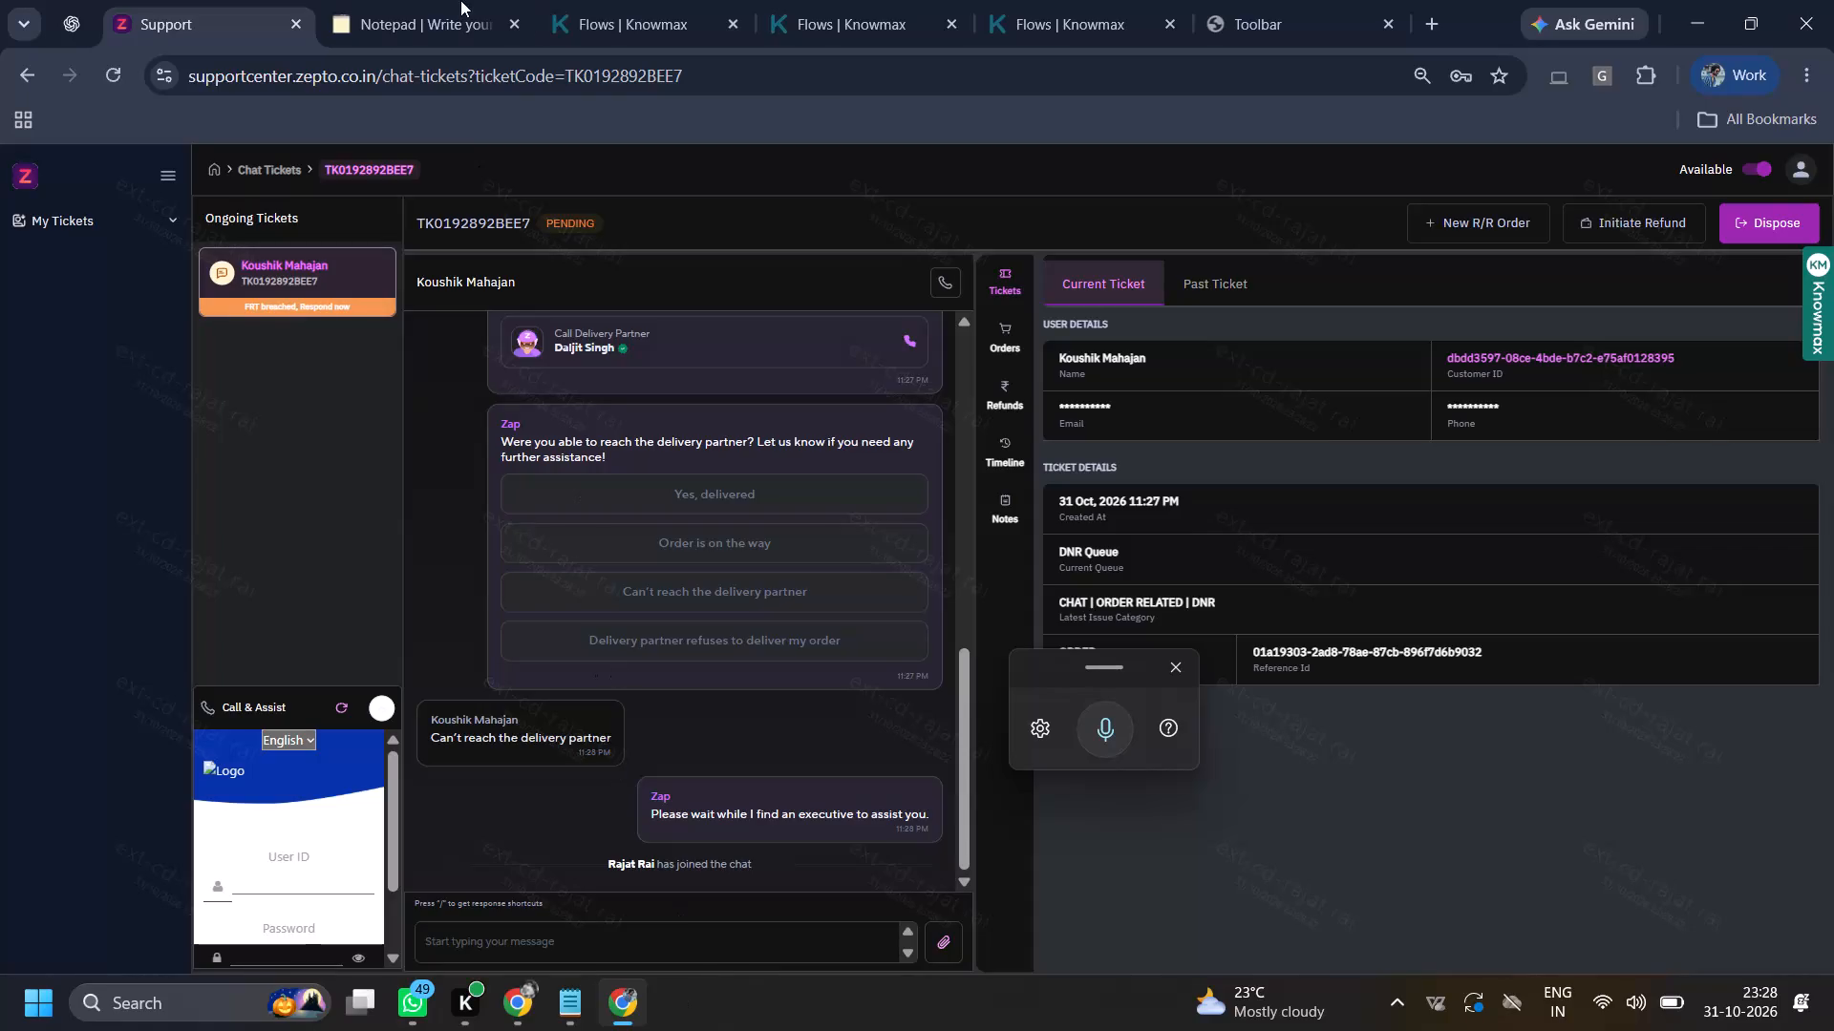
pyautogui.click(473, 0)
pyautogui.hotkey('ctrl', 'c')
pyautogui.keyDown('ctrl'); pyautogui.click(276, 0); pyautogui.keyUp('ctrl')
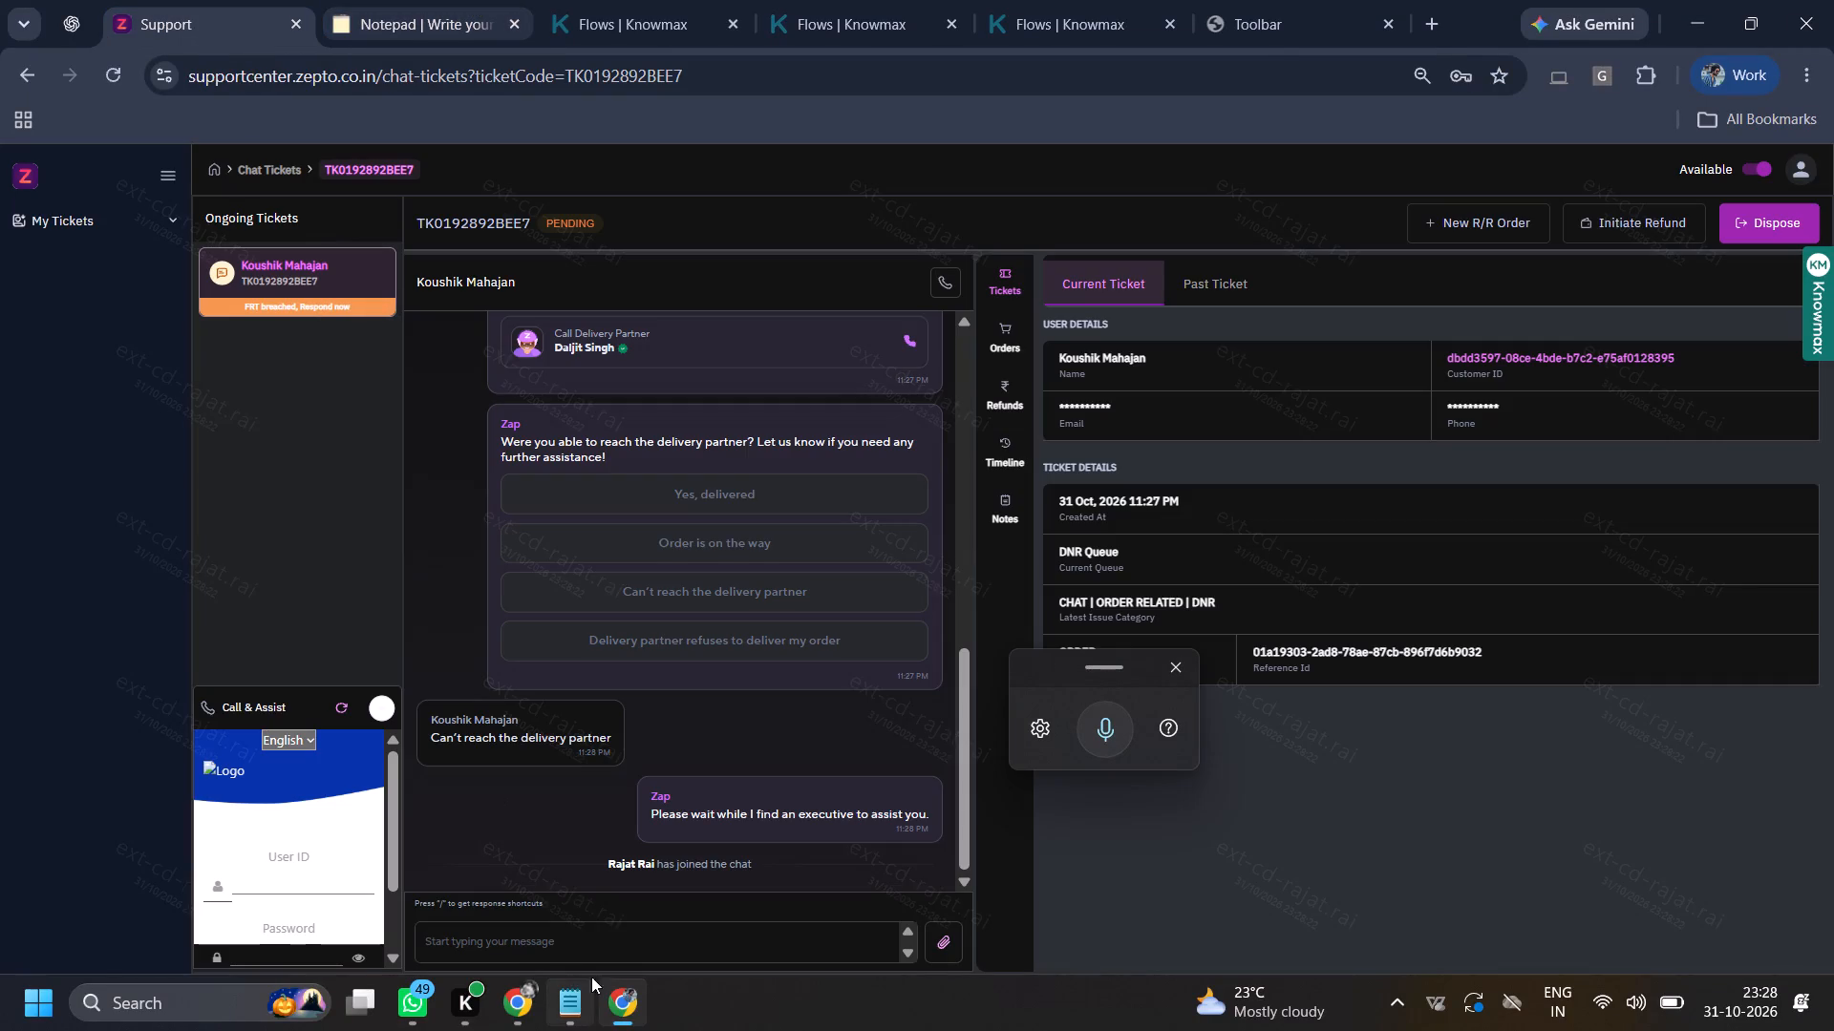
pyautogui.keyDown('ctrl'); pyautogui.click(596, 934); pyautogui.keyUp('ctrl')
pyautogui.hotkey('ctrl', 'v')
pyautogui.press('Return')
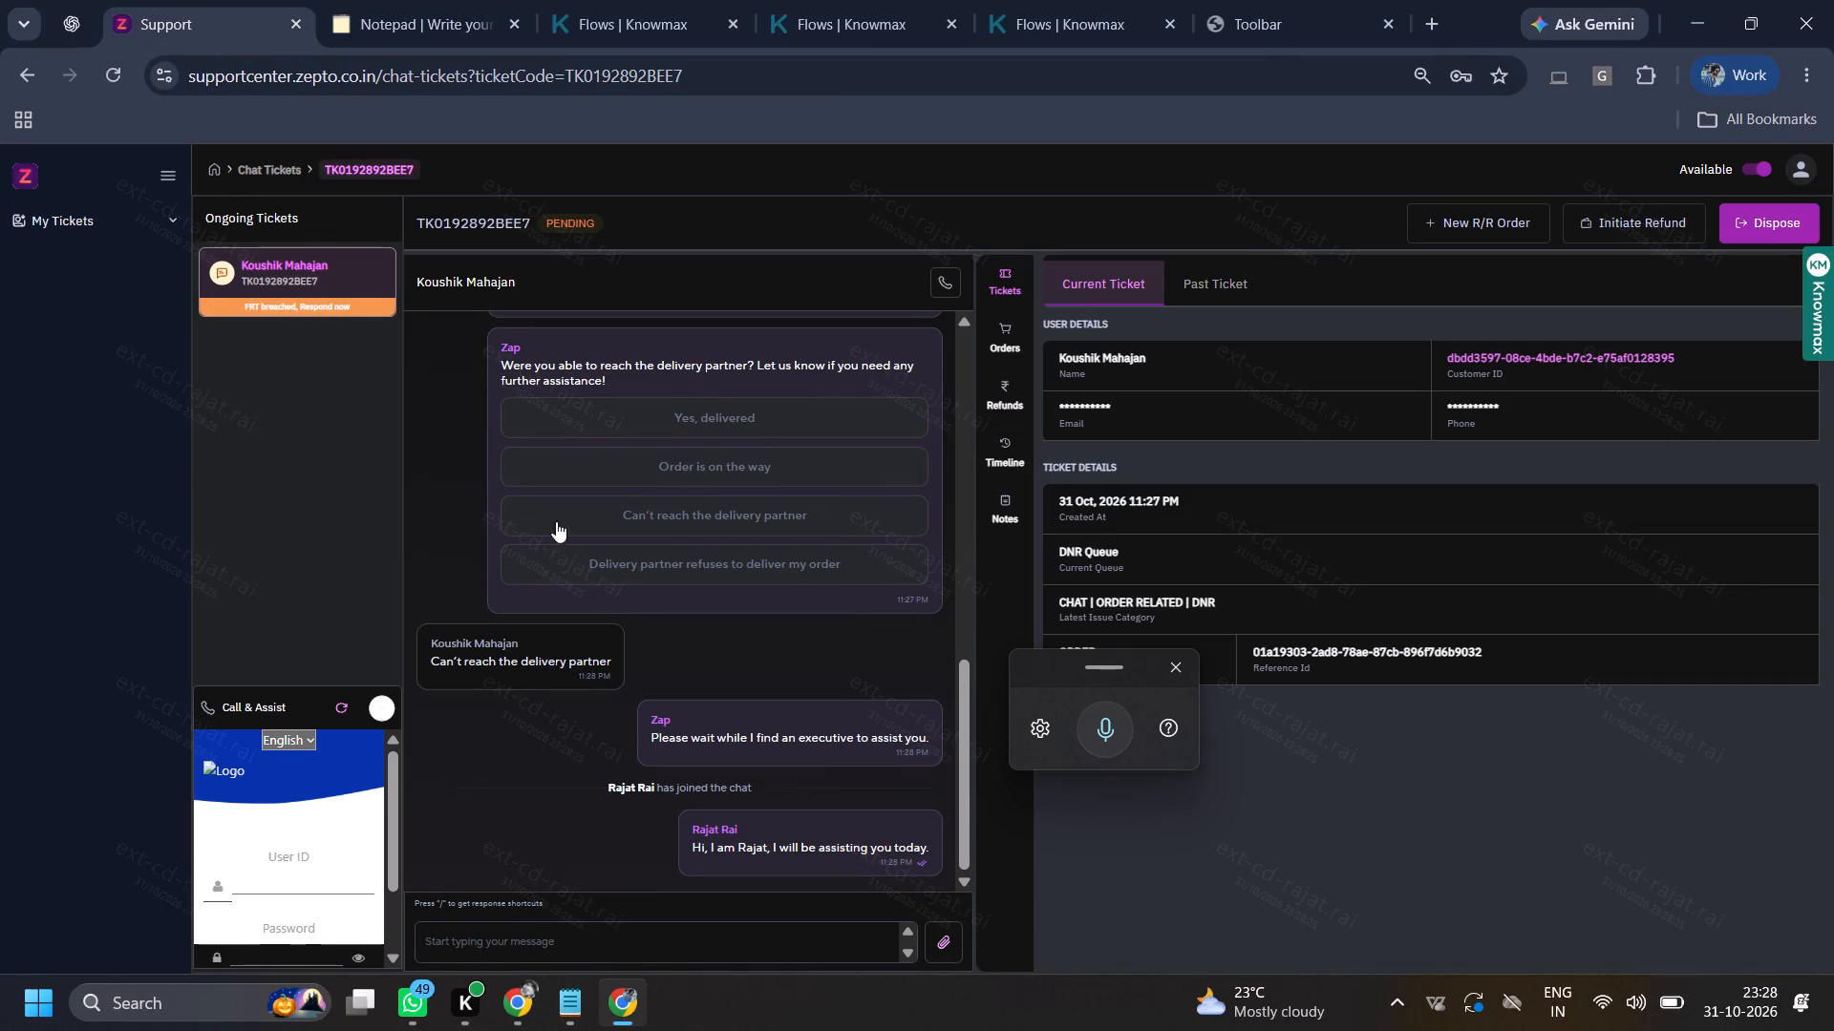
# Copy the saved "We're really sorry for the inconvenience caused" line from the online Notepad into the ticket's chat reply.
pyautogui.click(404, 17)
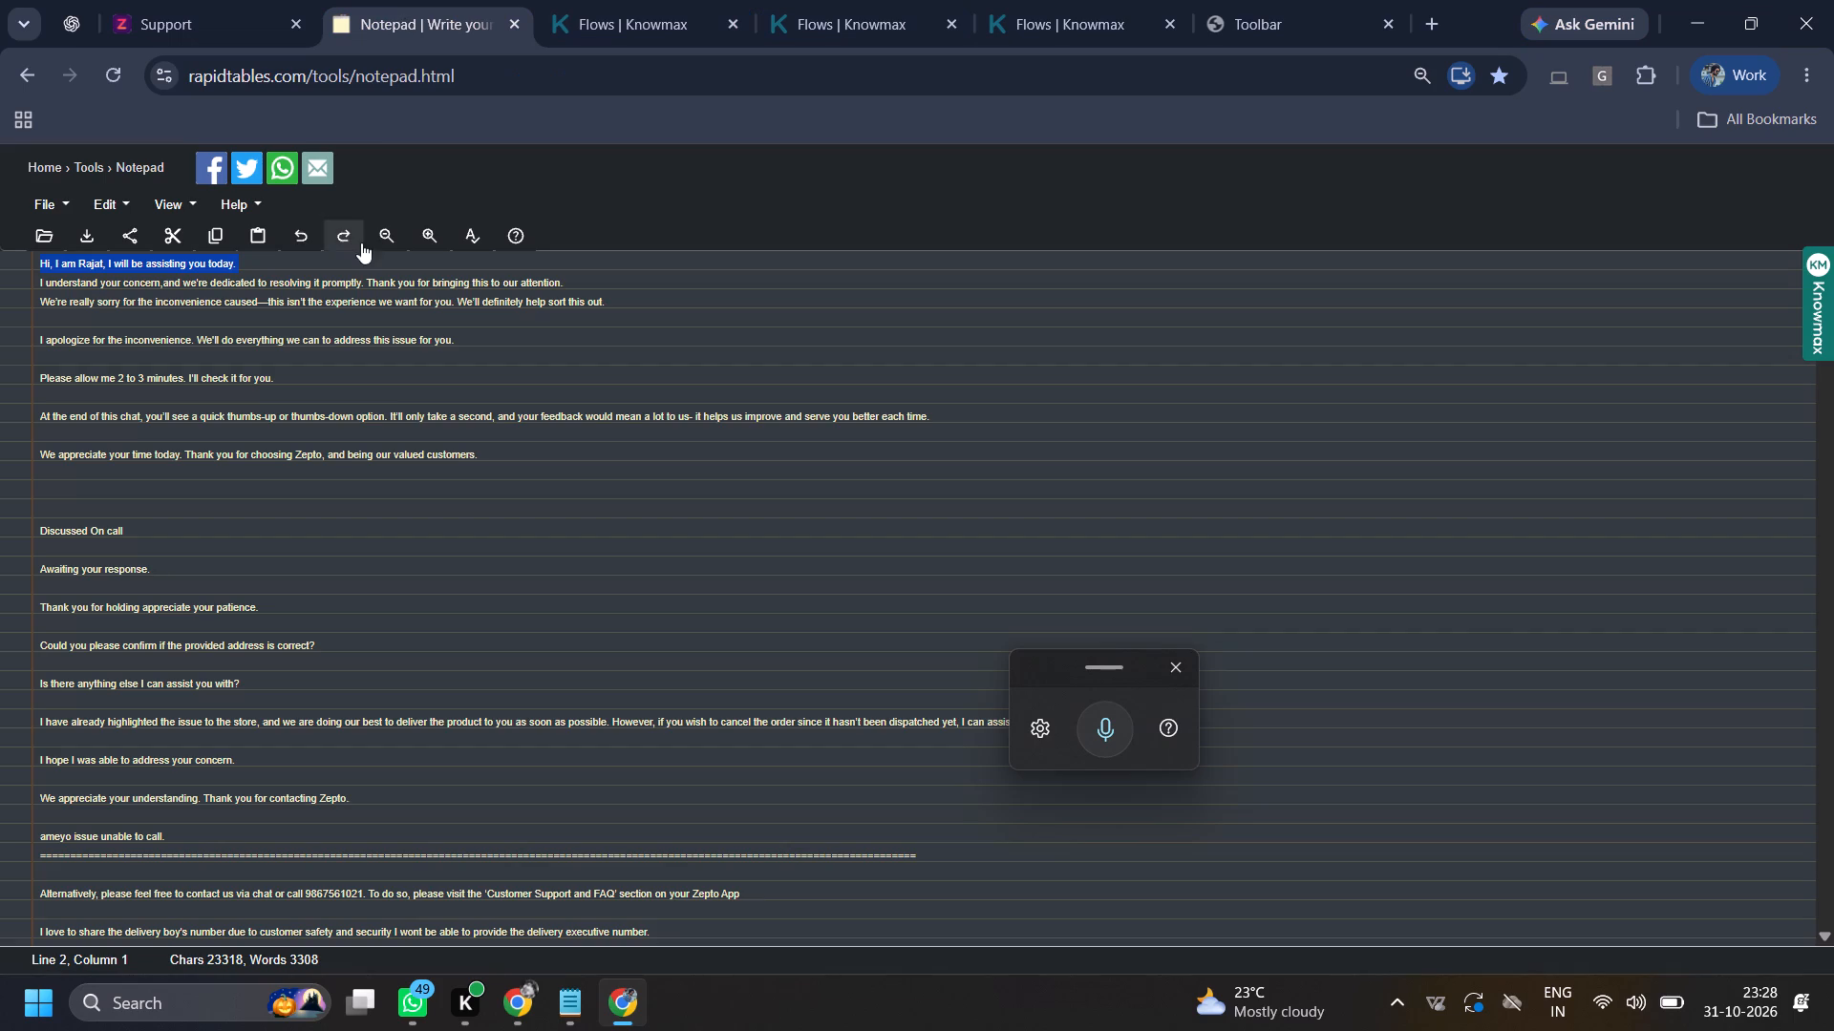
pyautogui.keyDown('ctrl'); pyautogui.tripleClick(402, 297); pyautogui.keyUp('ctrl')
pyautogui.keyDown('ctrl'); pyautogui.click(405, 299); pyautogui.keyUp('ctrl')
pyautogui.hotkey('ctrl', 'c')
pyautogui.keyDown('ctrl'); pyautogui.tripleClick(403, 302); pyautogui.keyUp('ctrl')
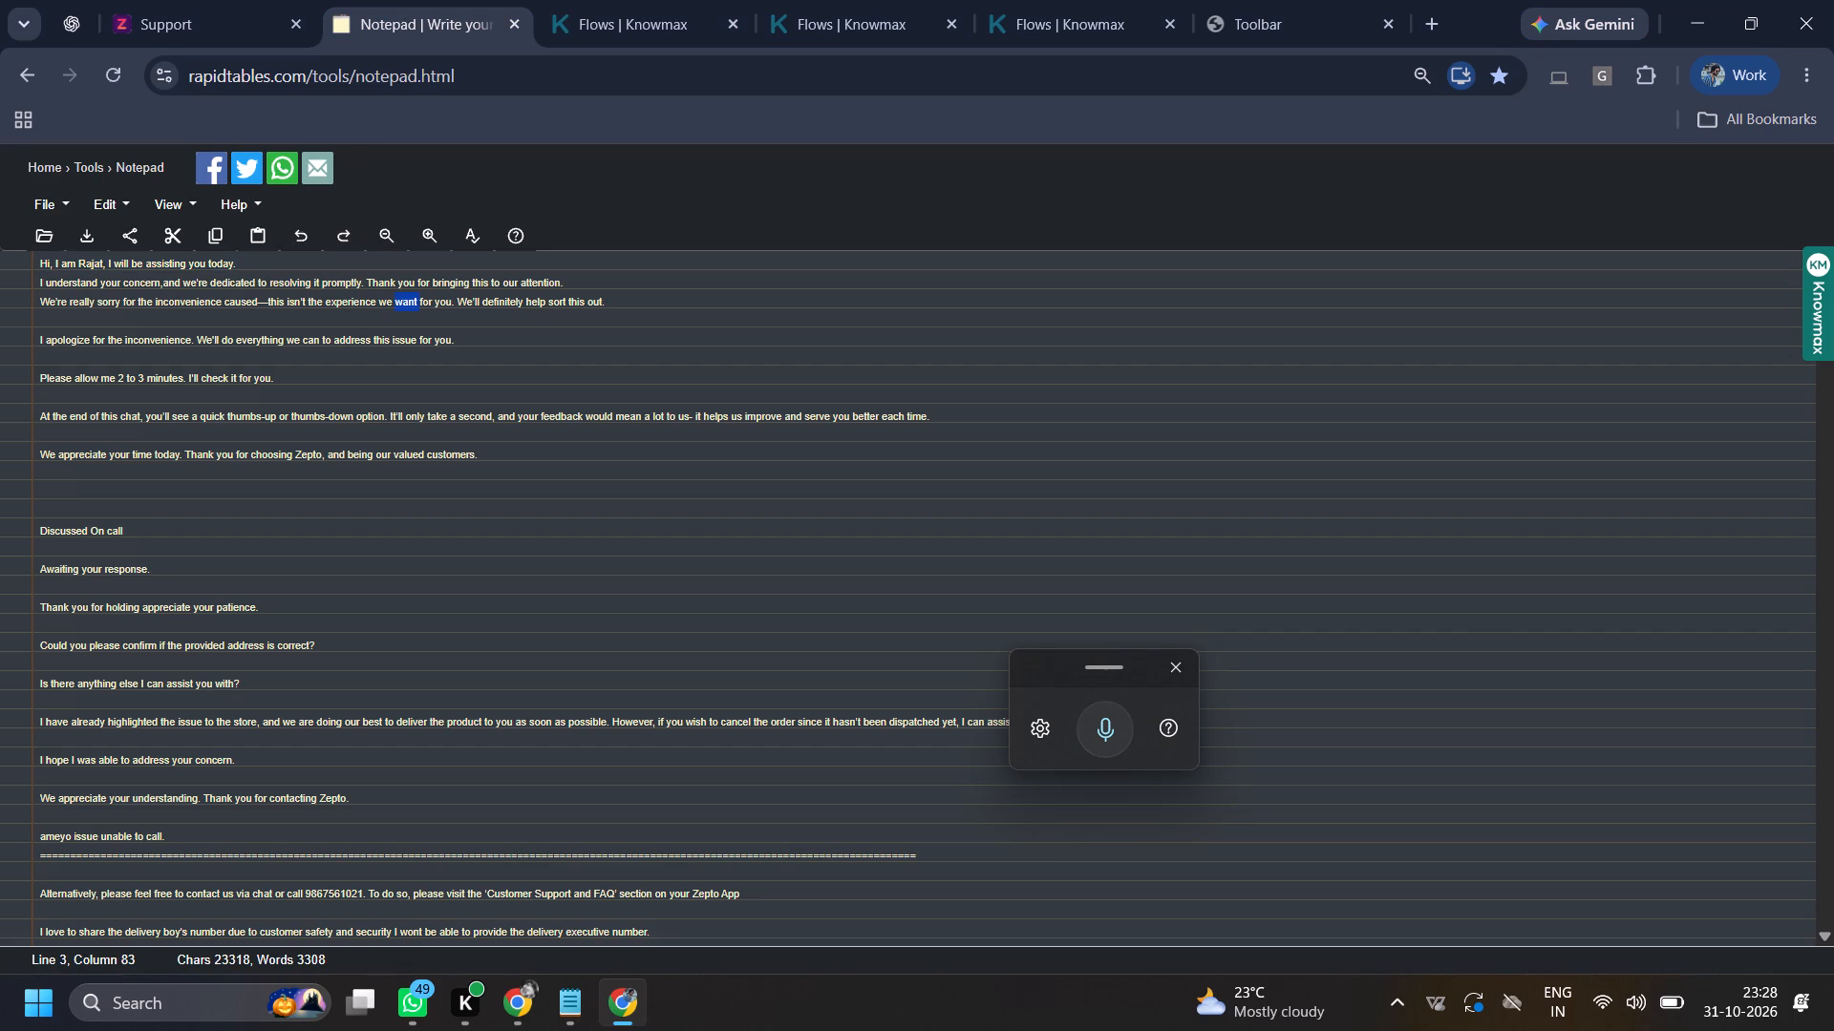
pyautogui.hotkey('ctrl', 'c')
pyautogui.click(260, 0)
pyautogui.keyDown('ctrl'); pyautogui.click(575, 956); pyautogui.keyUp('ctrl')
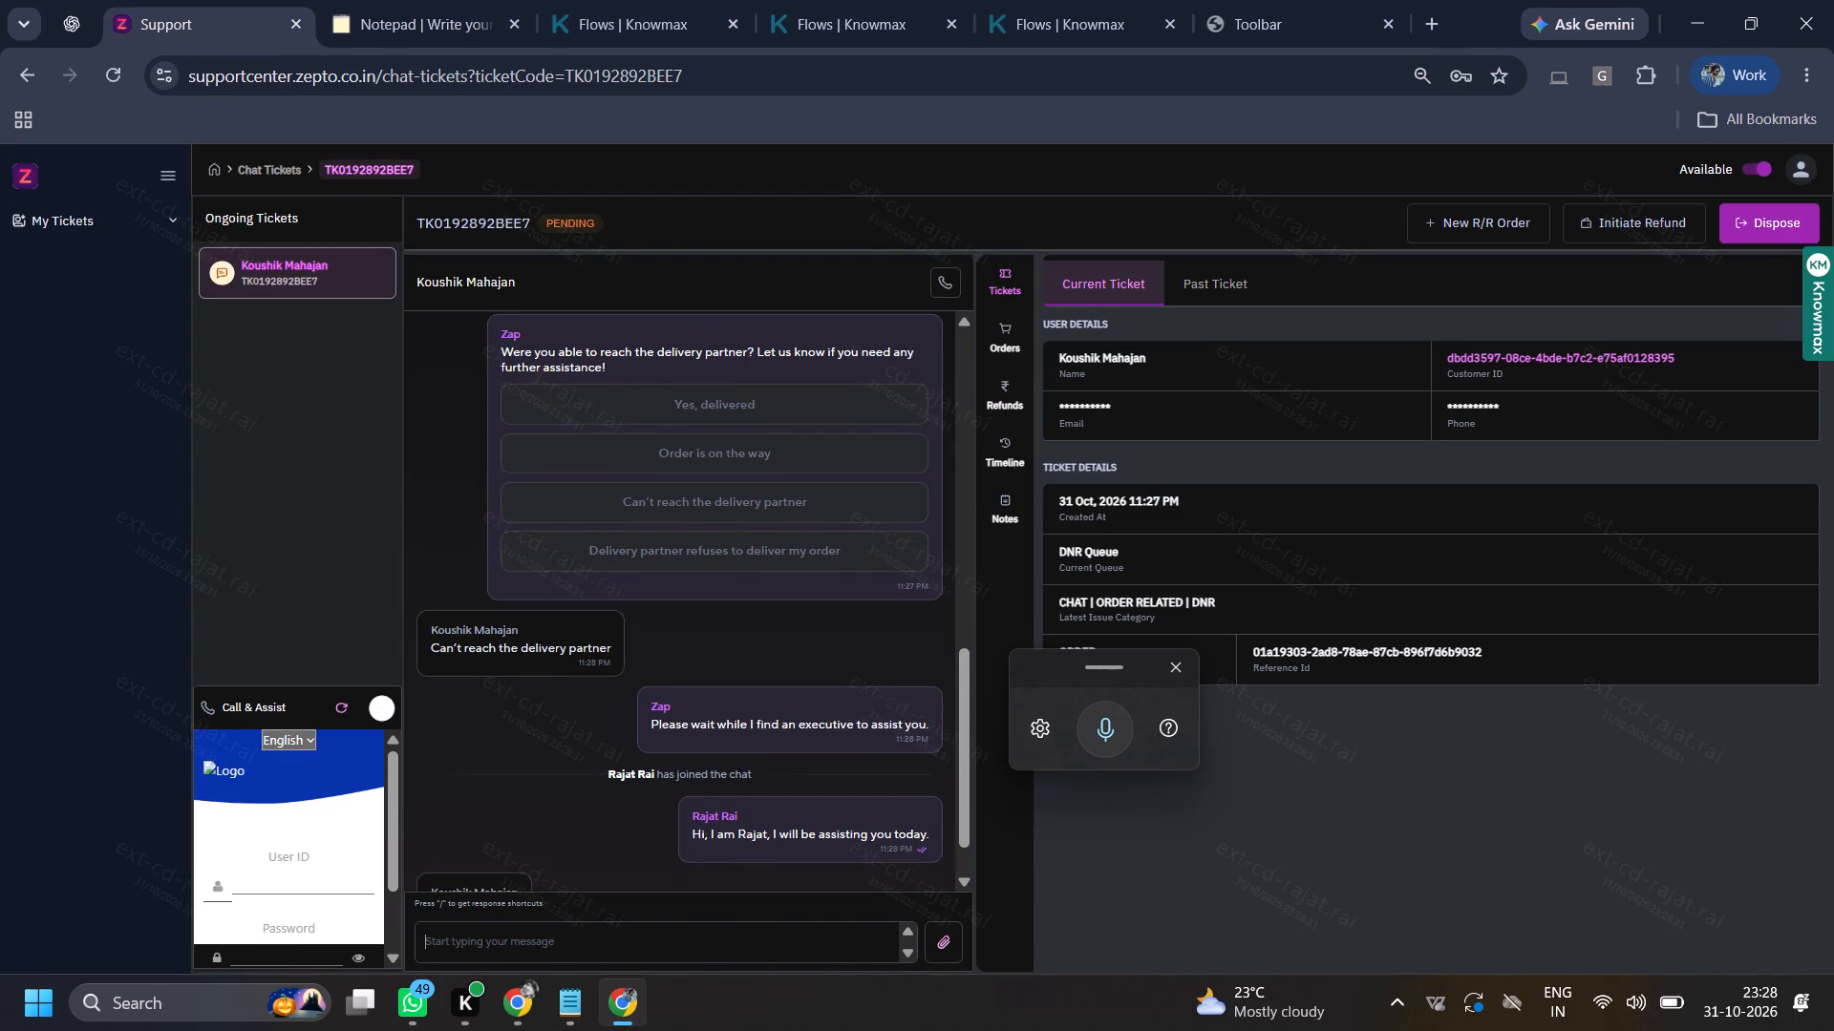
pyautogui.hotkey('ctrl', 'v')
# Send the apology, followed by the address confirmation message copied from the refund note in the Windows Notepad.
pyautogui.click(581, 1000)
pyautogui.keyDown('ctrl'); pyautogui.tripleClick(701, 588); pyautogui.keyUp('ctrl')
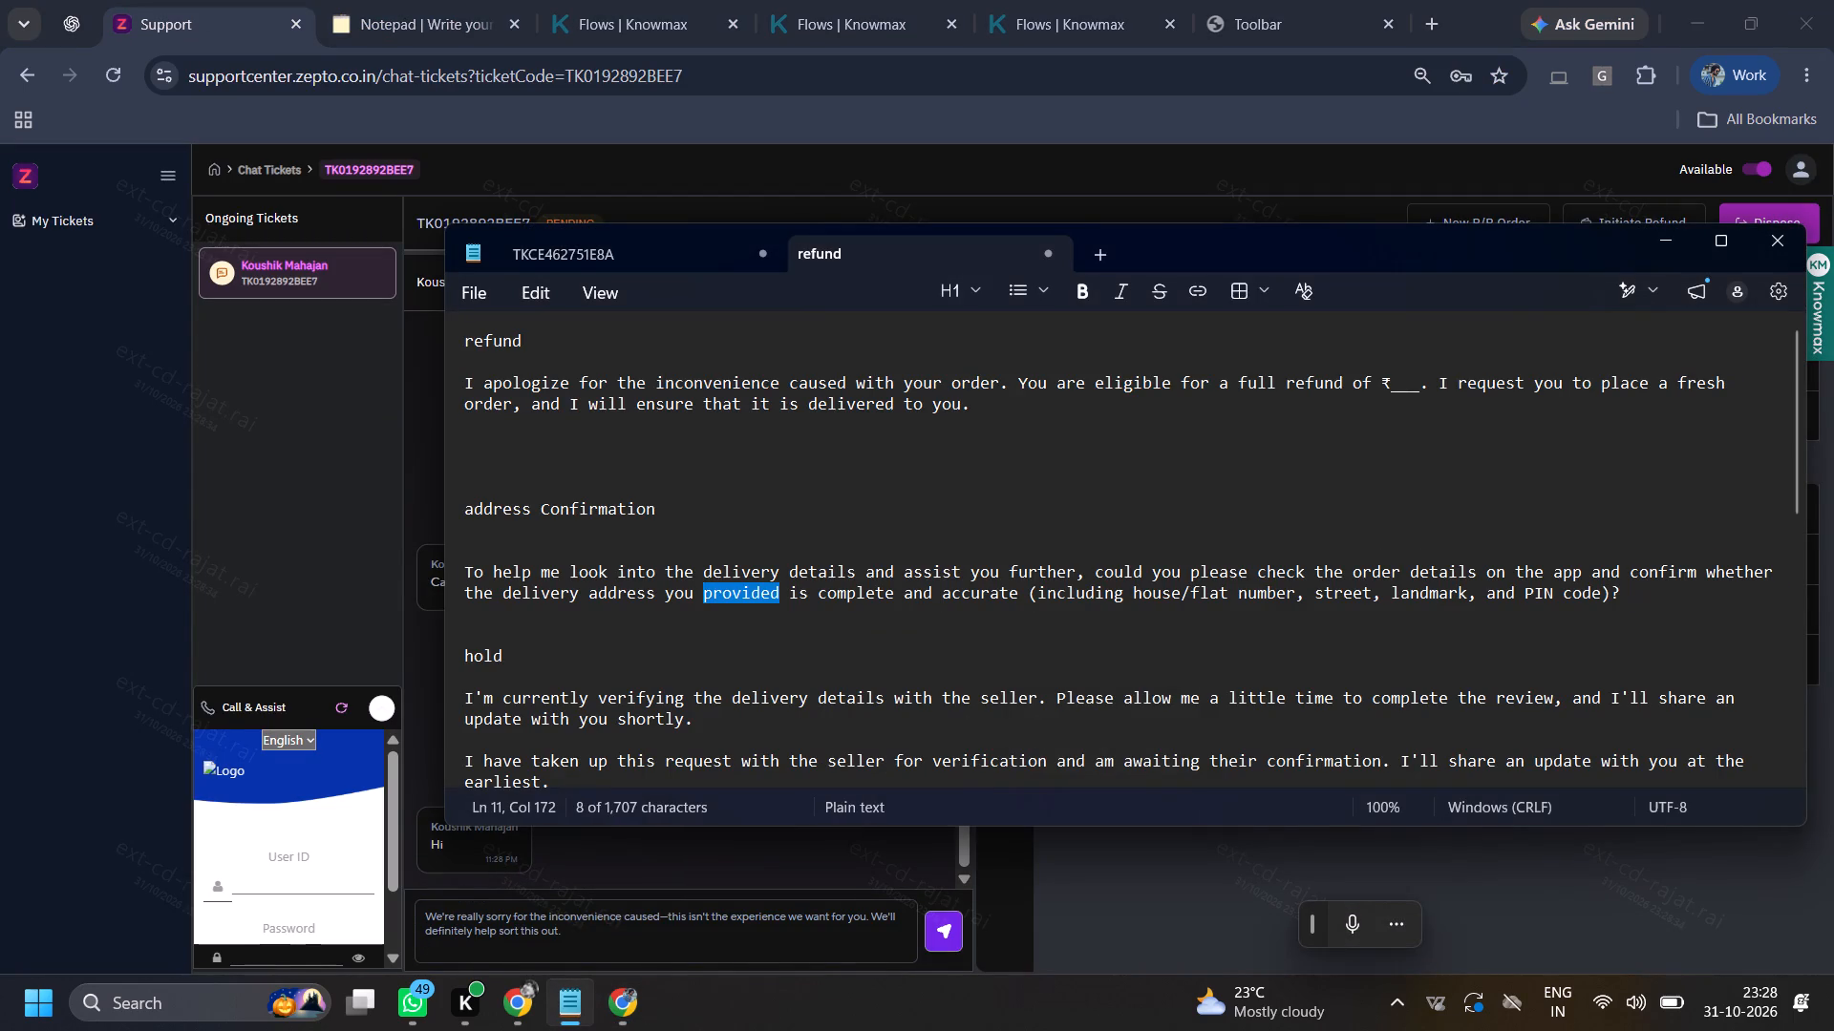
pyautogui.hotkey('ctrl', 'c')
pyautogui.keyDown('ctrl'); pyautogui.click(316, 588); pyautogui.keyUp('ctrl')
pyautogui.keyDown('ctrl'); pyautogui.click(629, 948); pyautogui.keyUp('ctrl')
pyautogui.hotkey('ctrl', 'Return')
pyautogui.hotkey('ctrl', 'v')
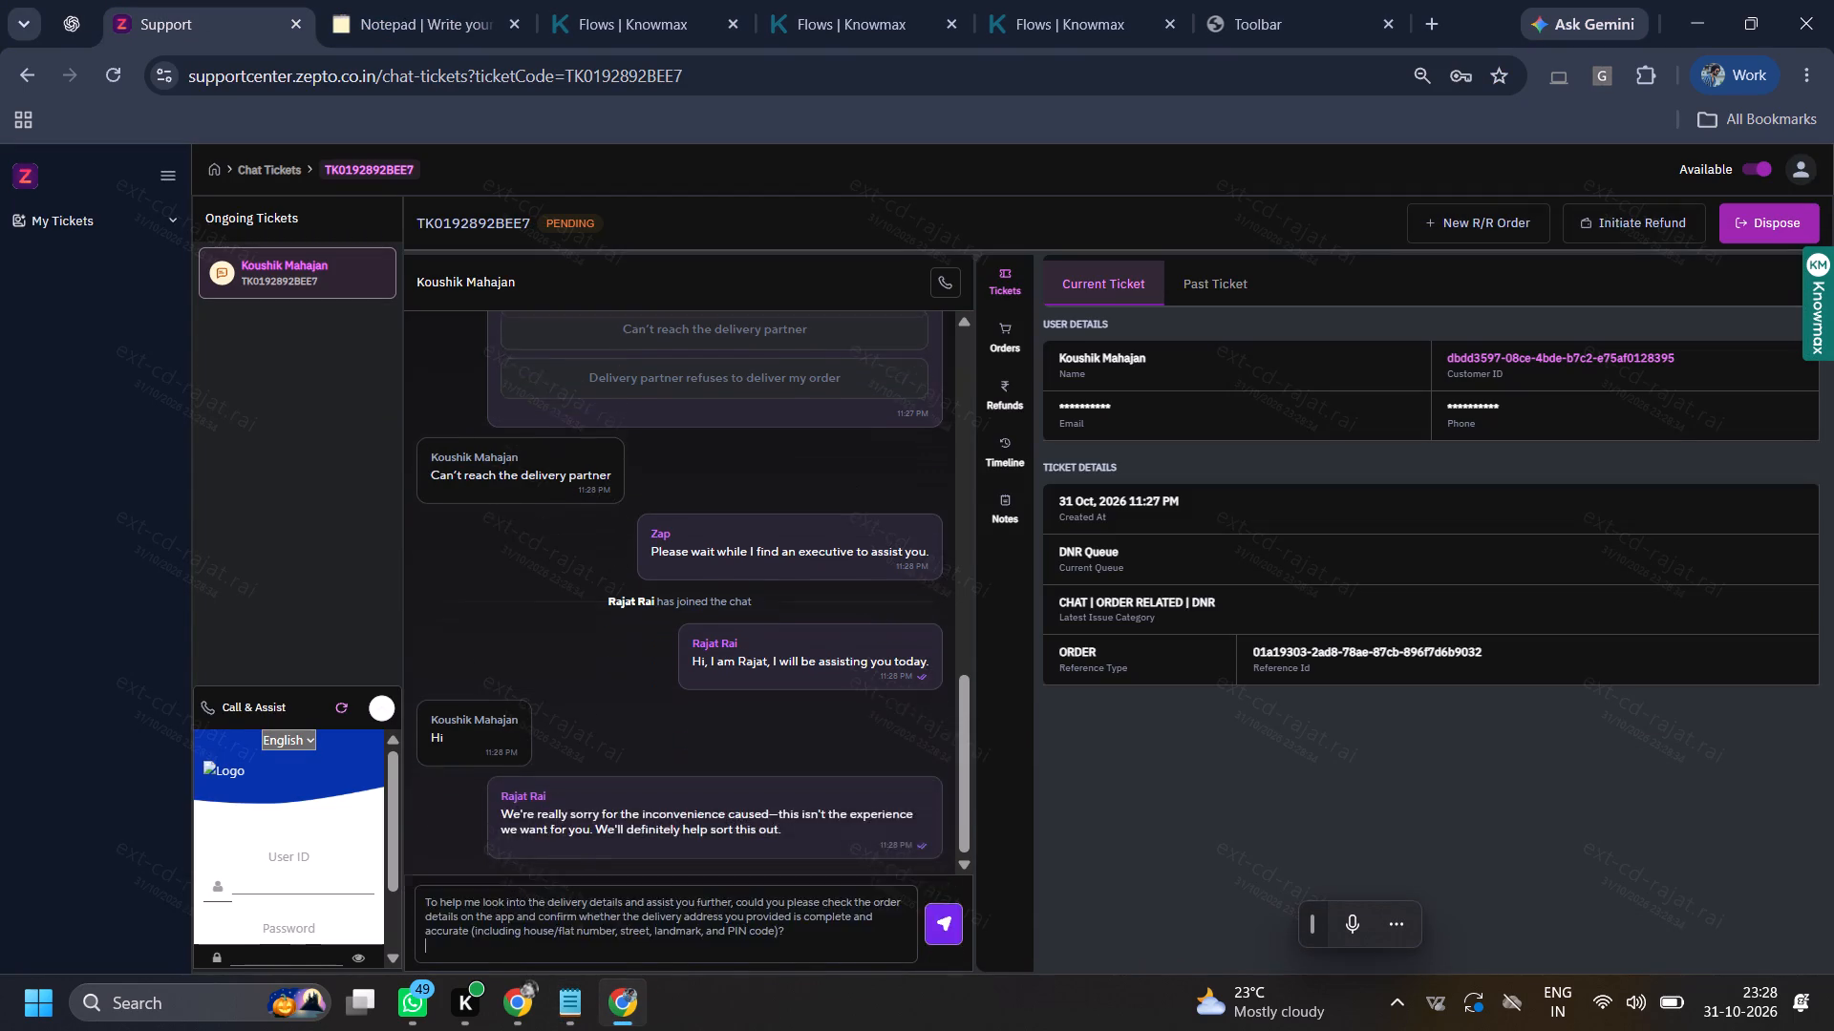
pyautogui.hotkey('ctrl', 'Return')
pyautogui.click(111, 84)
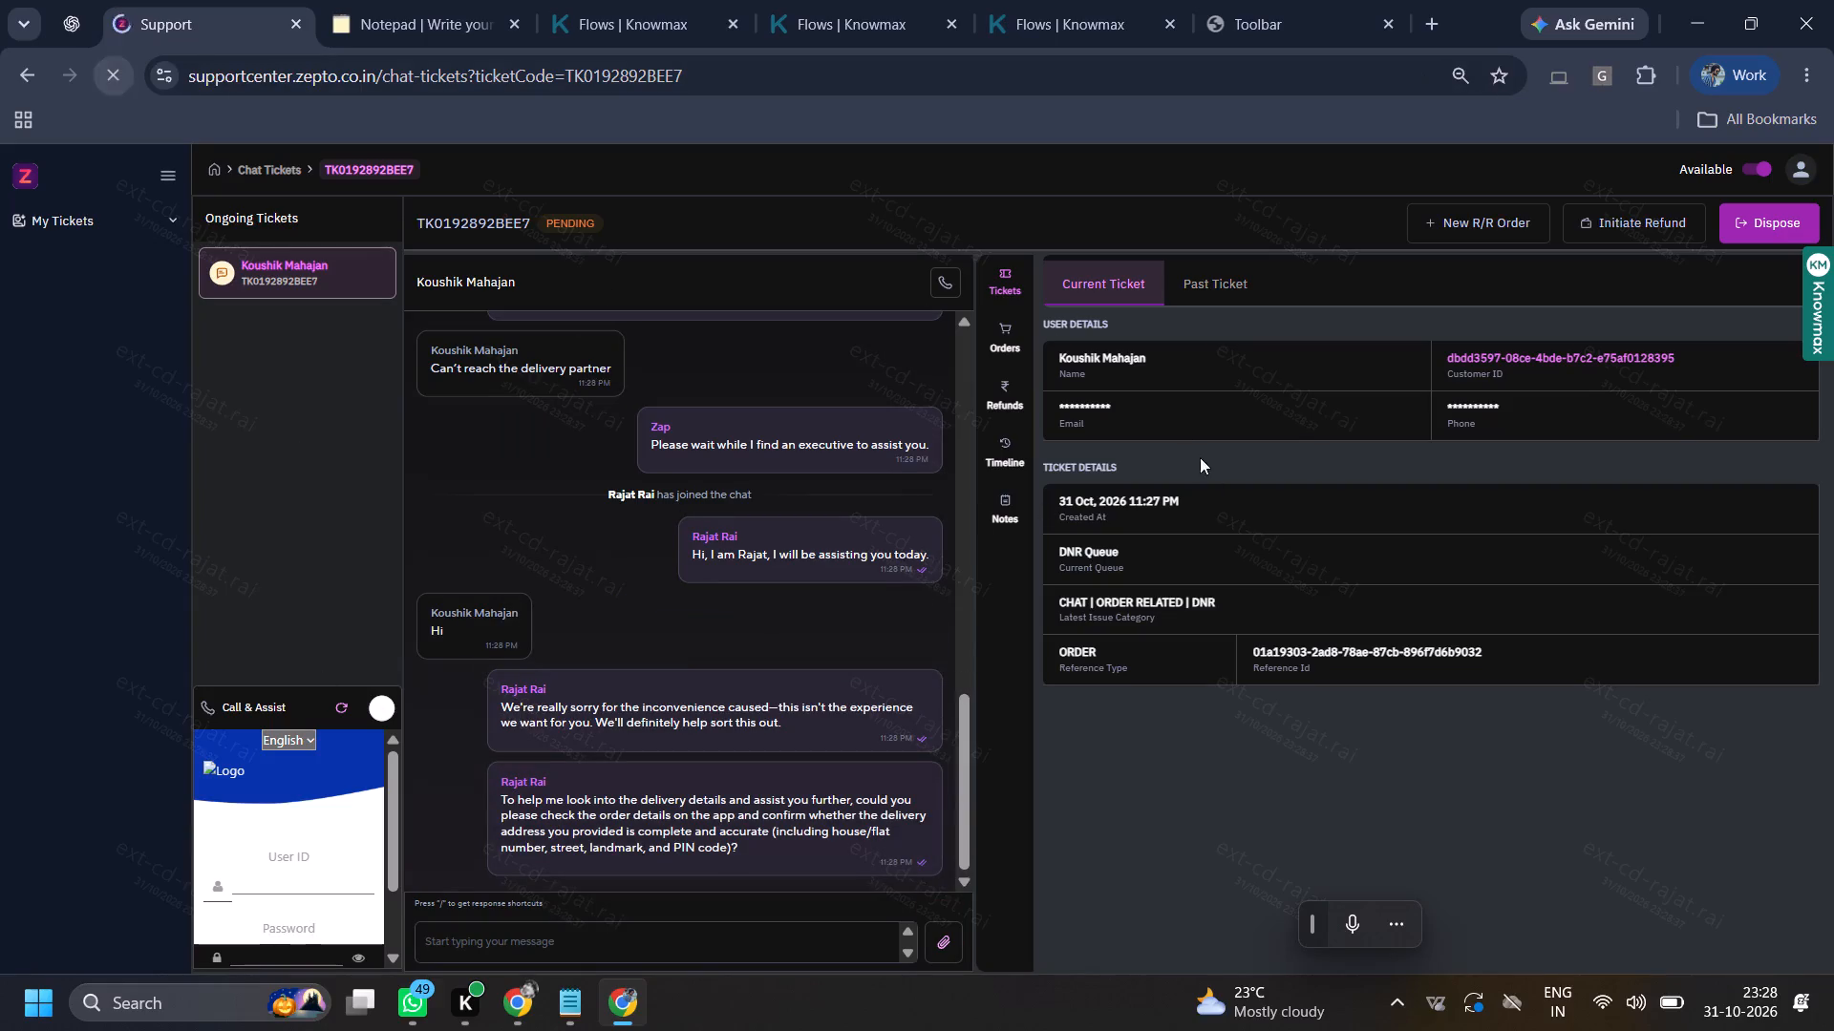
pyautogui.click(1005, 316)
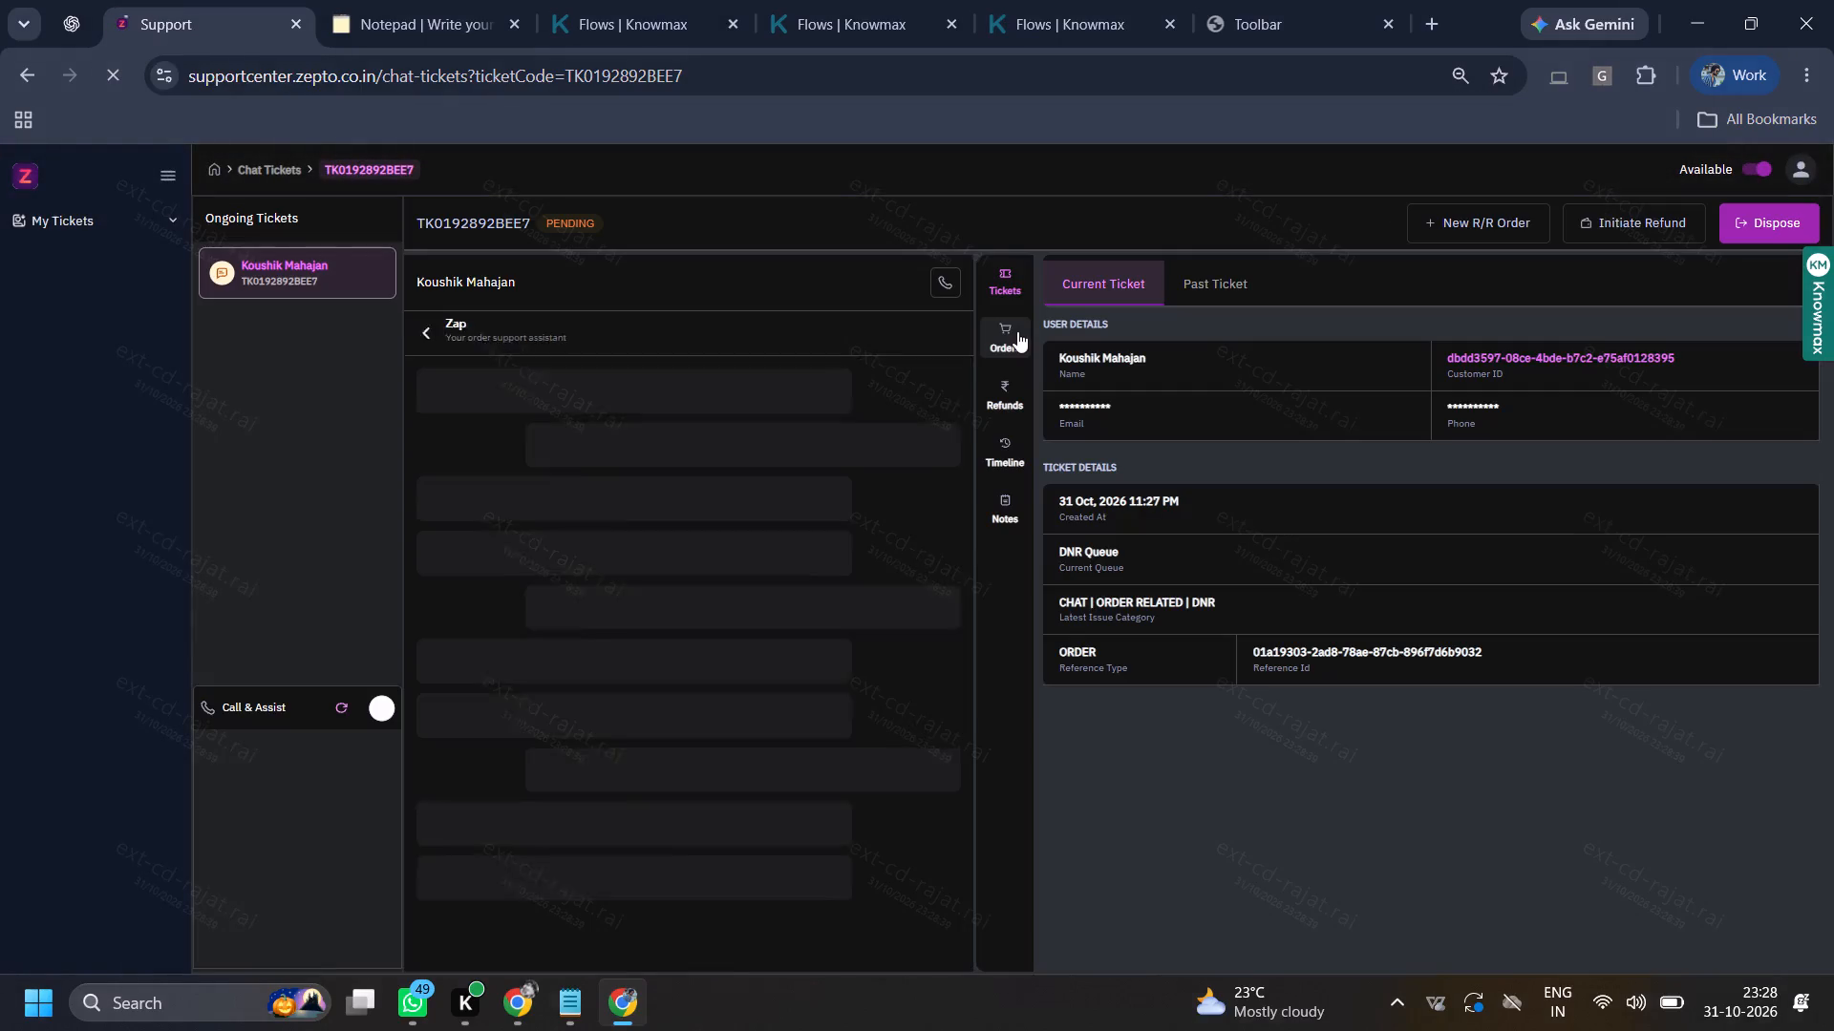
pyautogui.click(1017, 333)
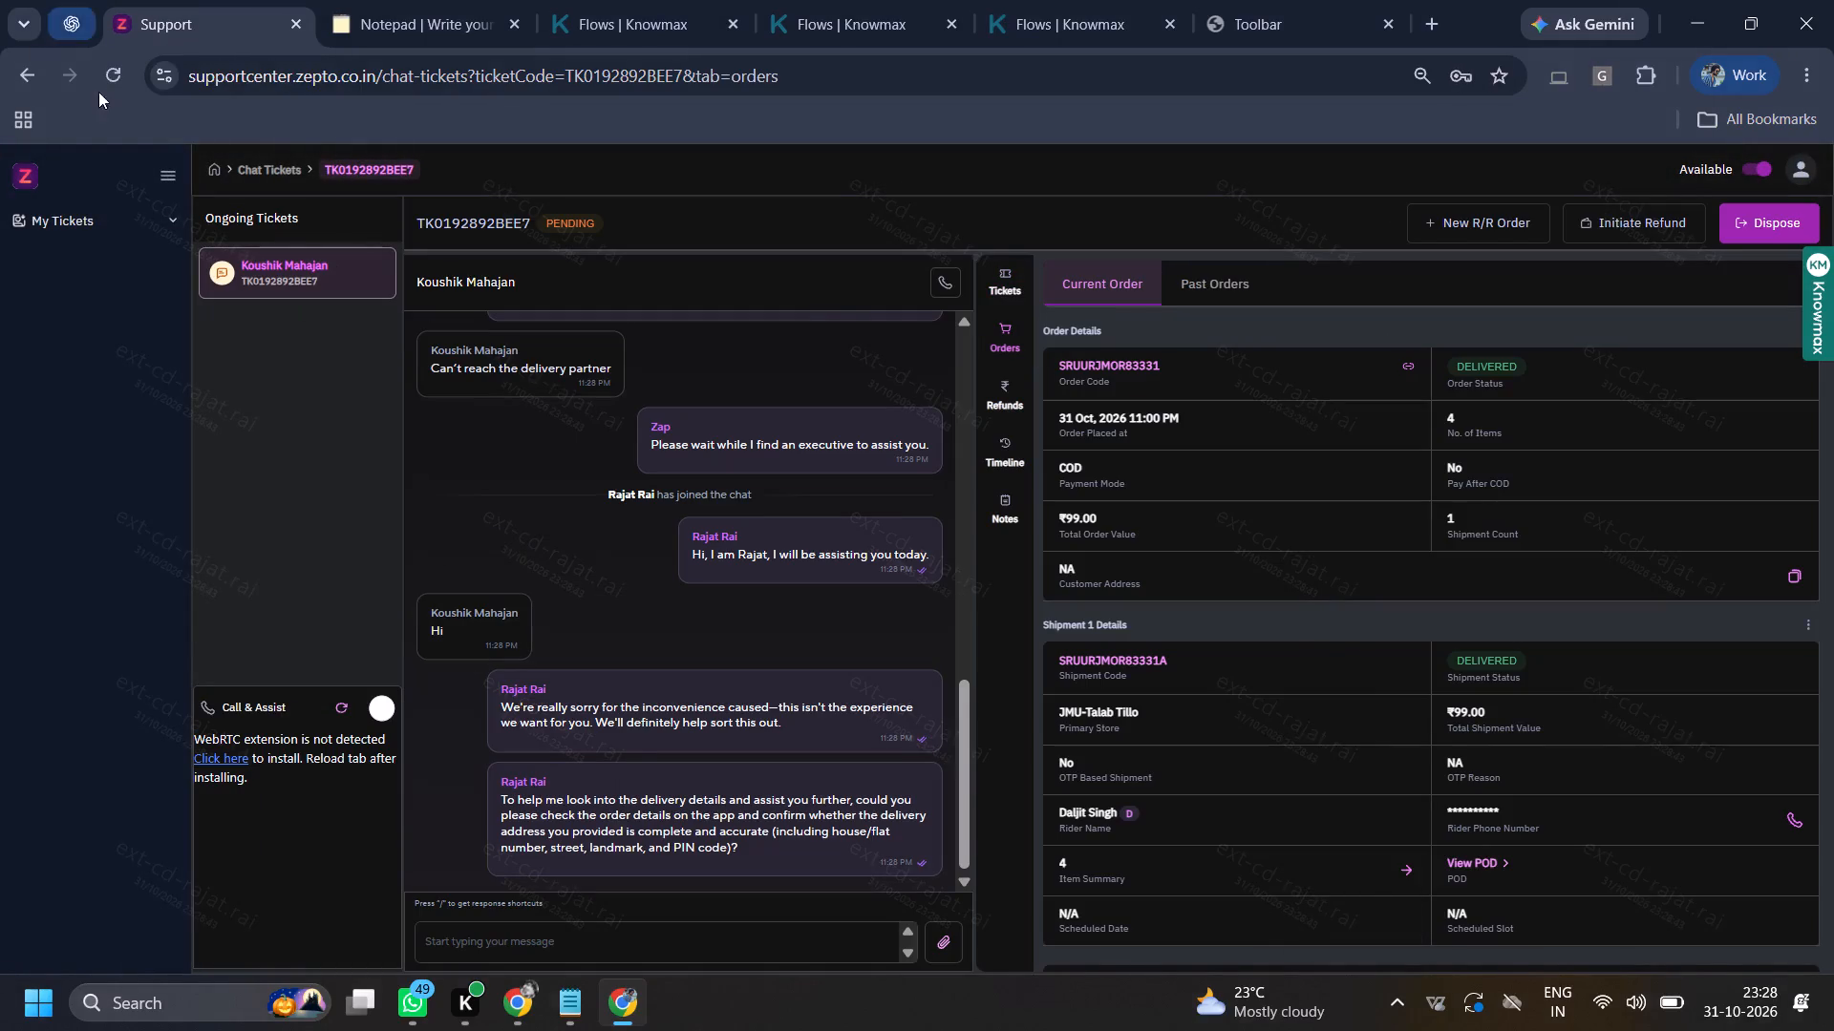
pyautogui.click(116, 70)
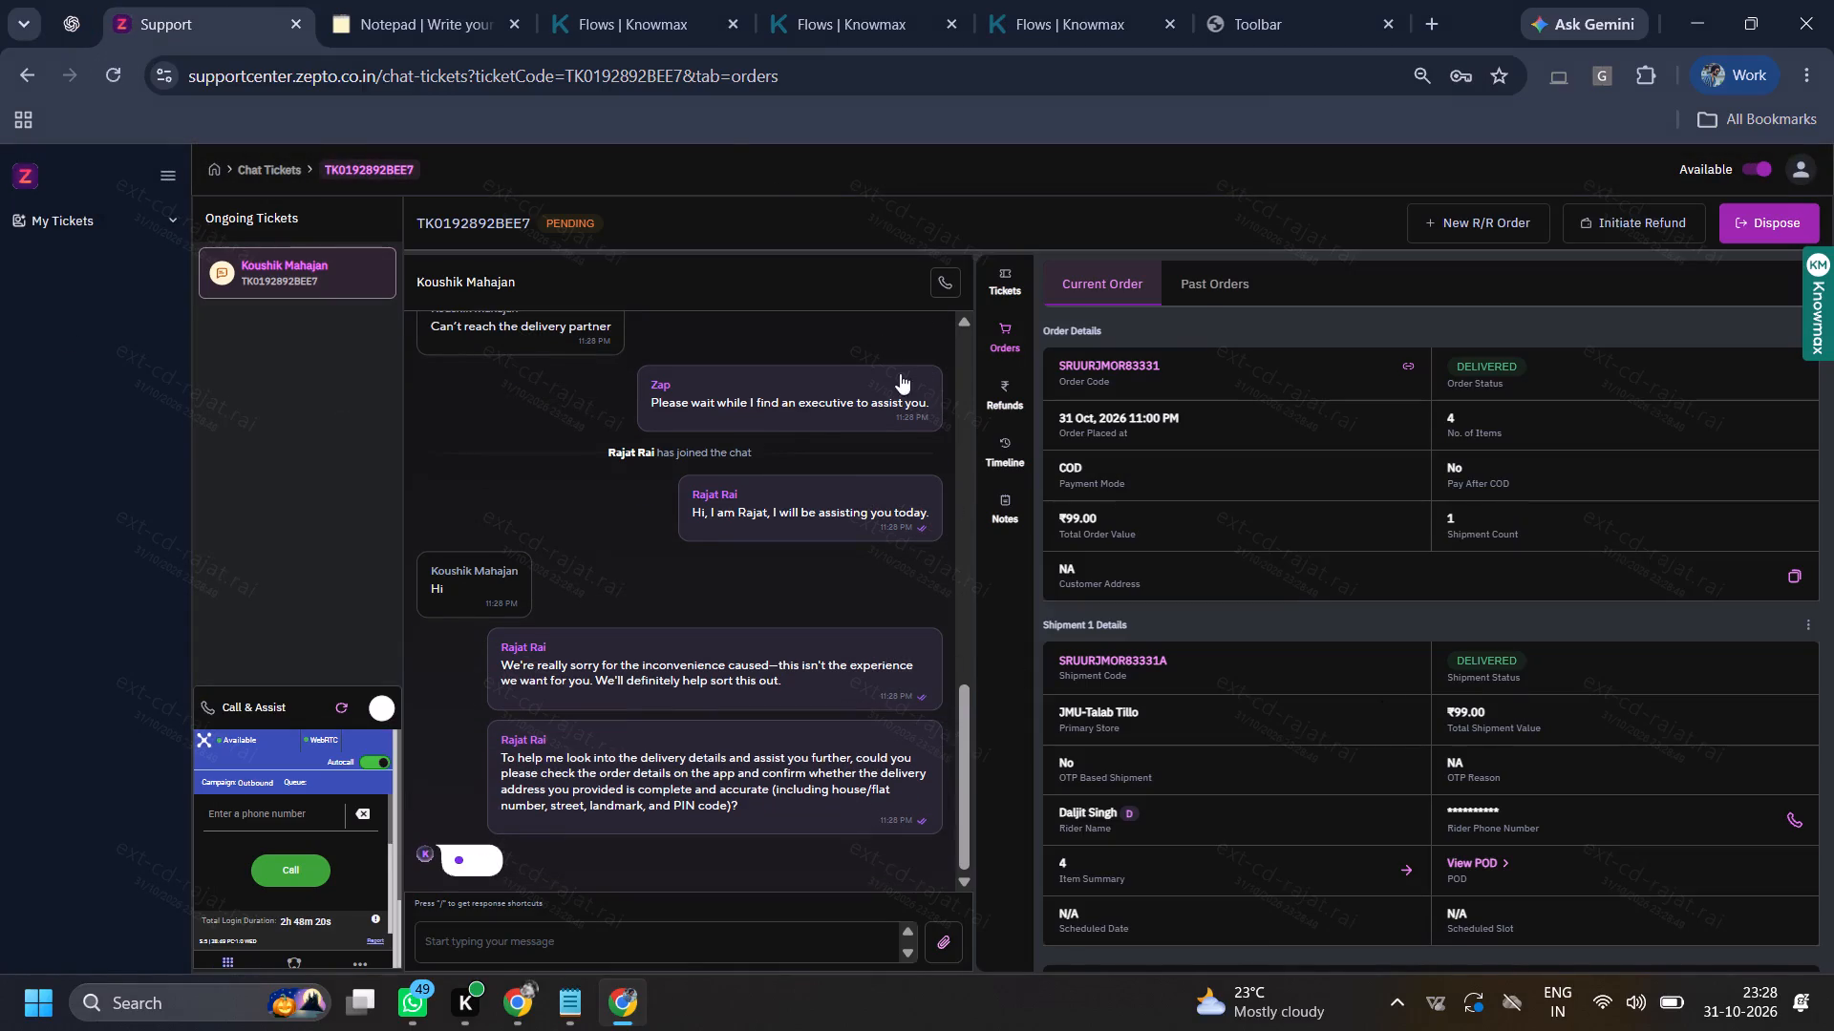
pyautogui.scroll(-3, 1590, 660)
pyautogui.scroll(3, 1571, 675)
# Consult the Knowmax "Delivered but not Received" resolution flow, and place a call to the rider of shipment 1.
pyautogui.click(825, 0)
pyautogui.scroll(11, 454, 675)
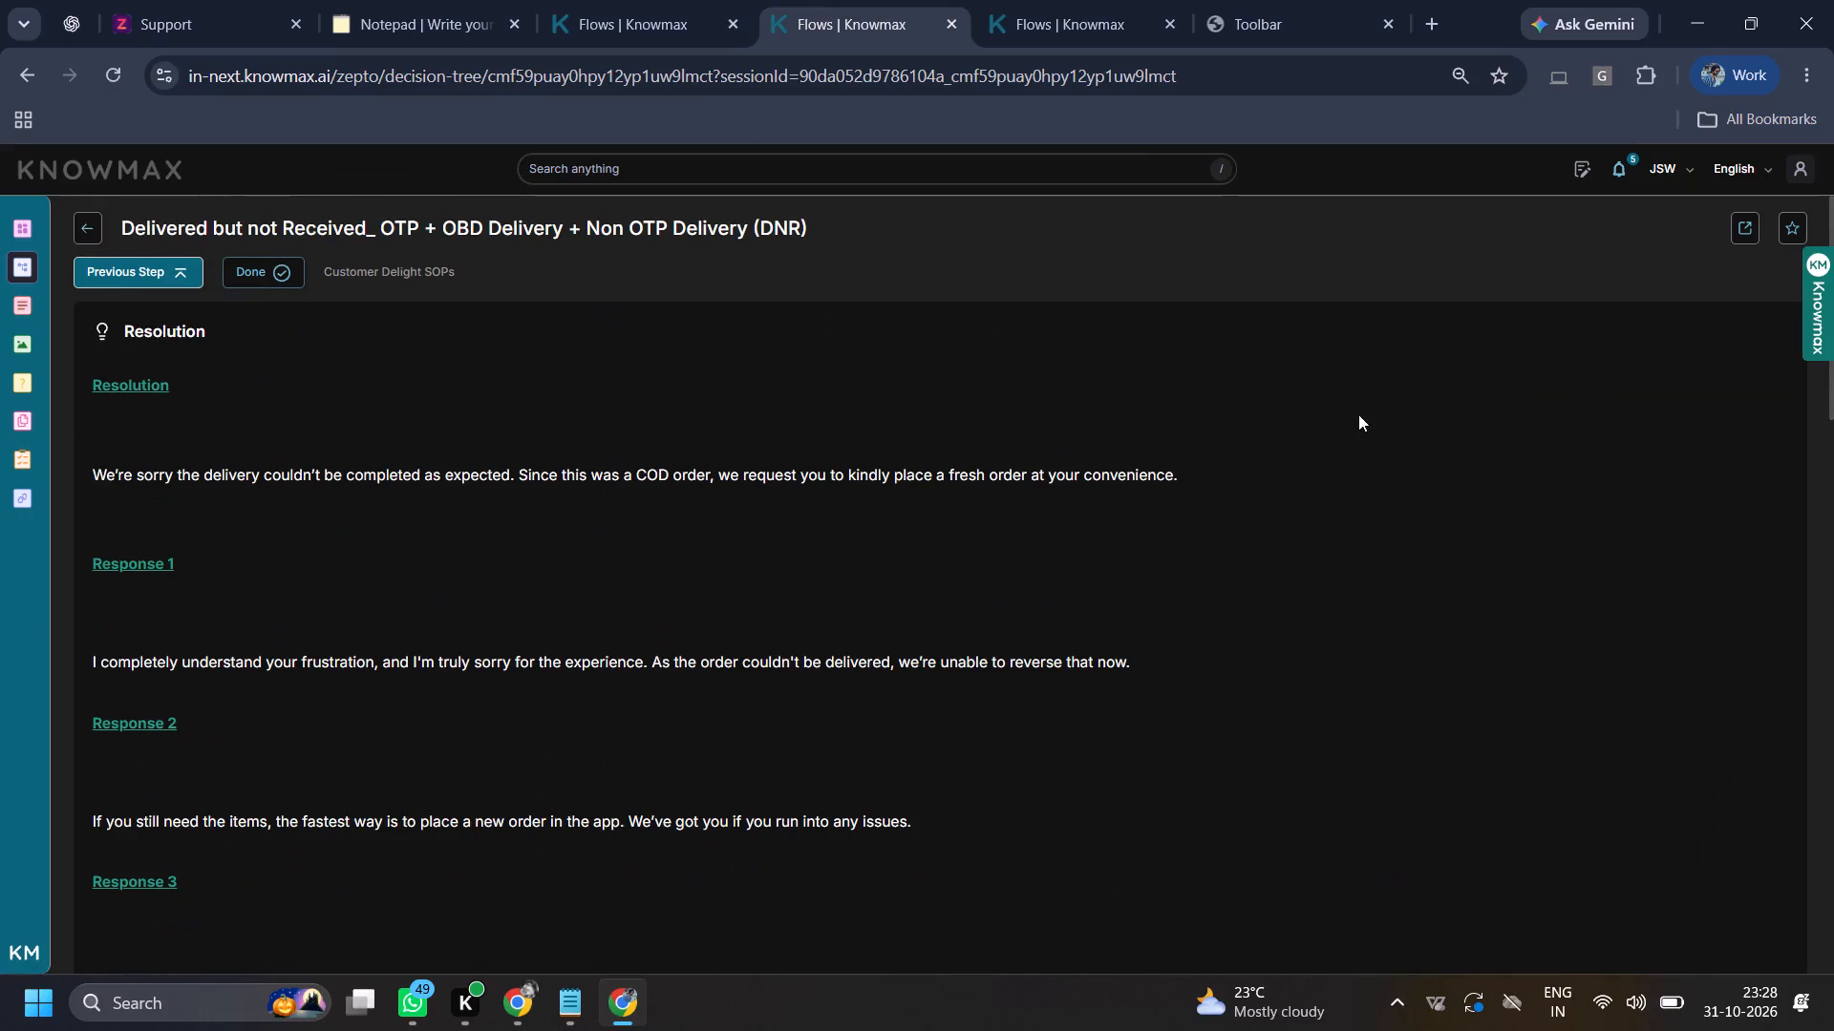
pyautogui.click(186, 0)
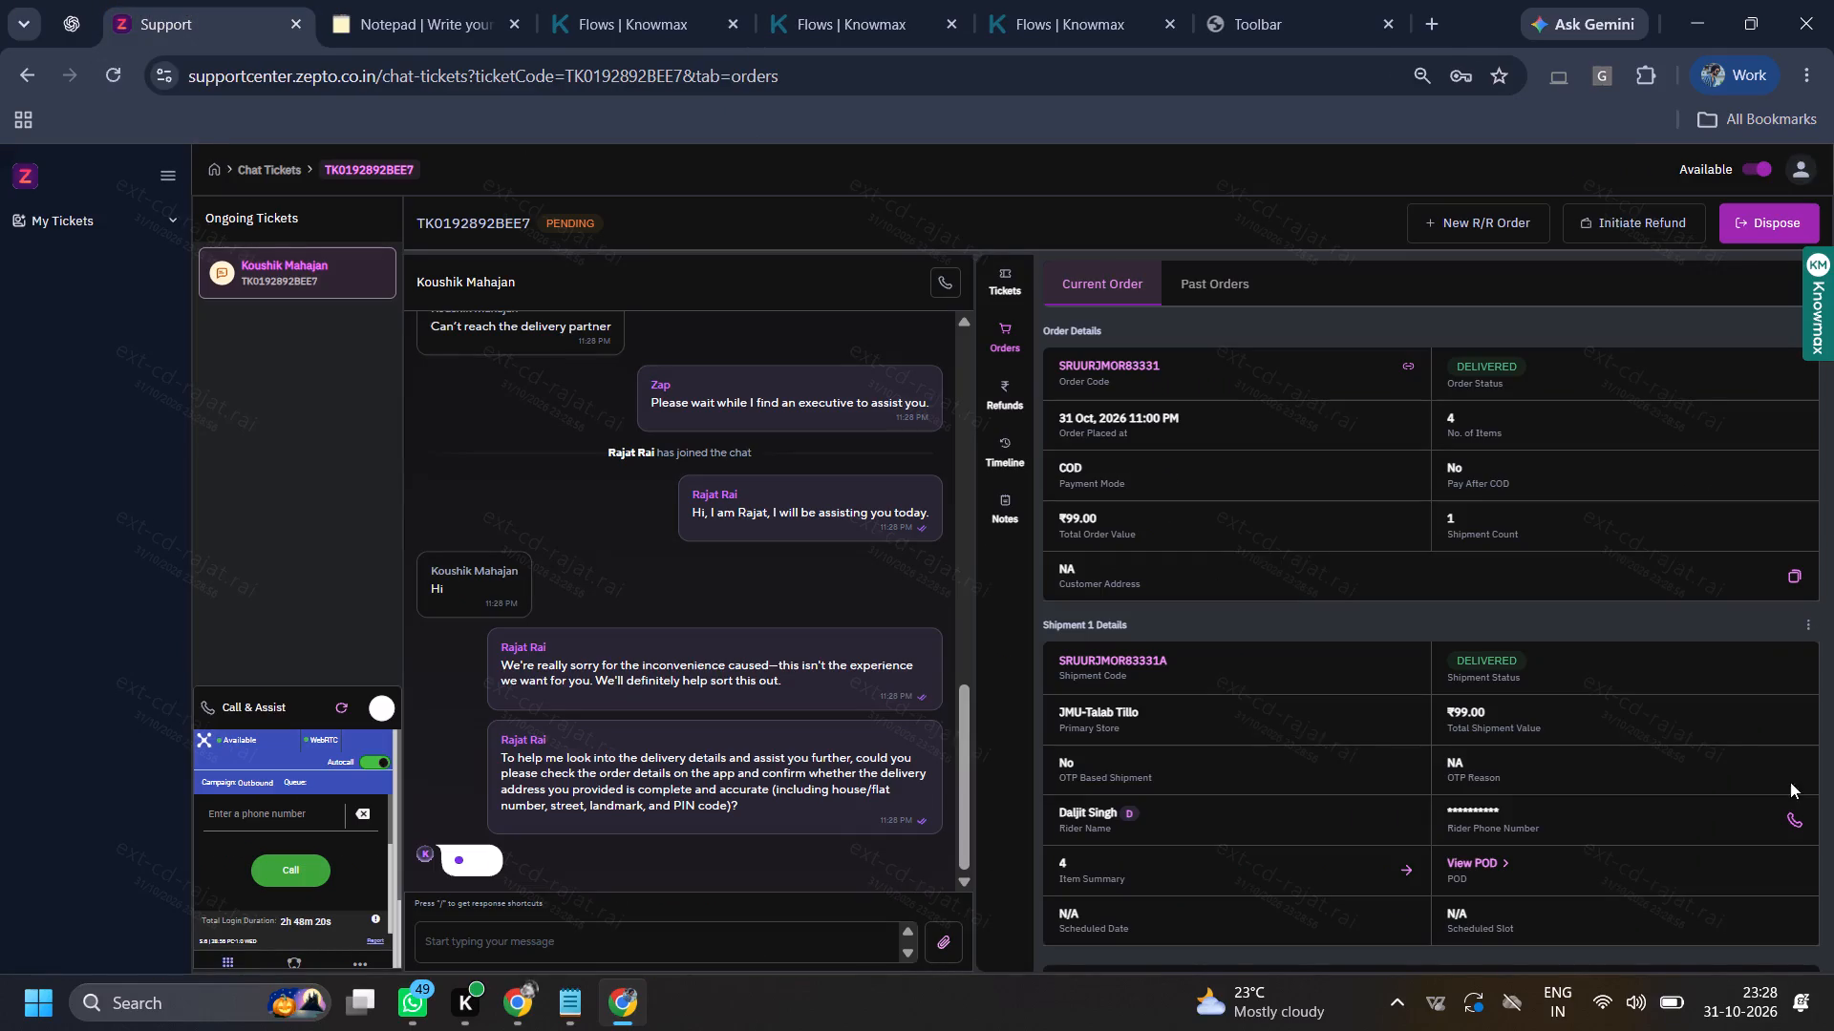
pyautogui.click(1797, 826)
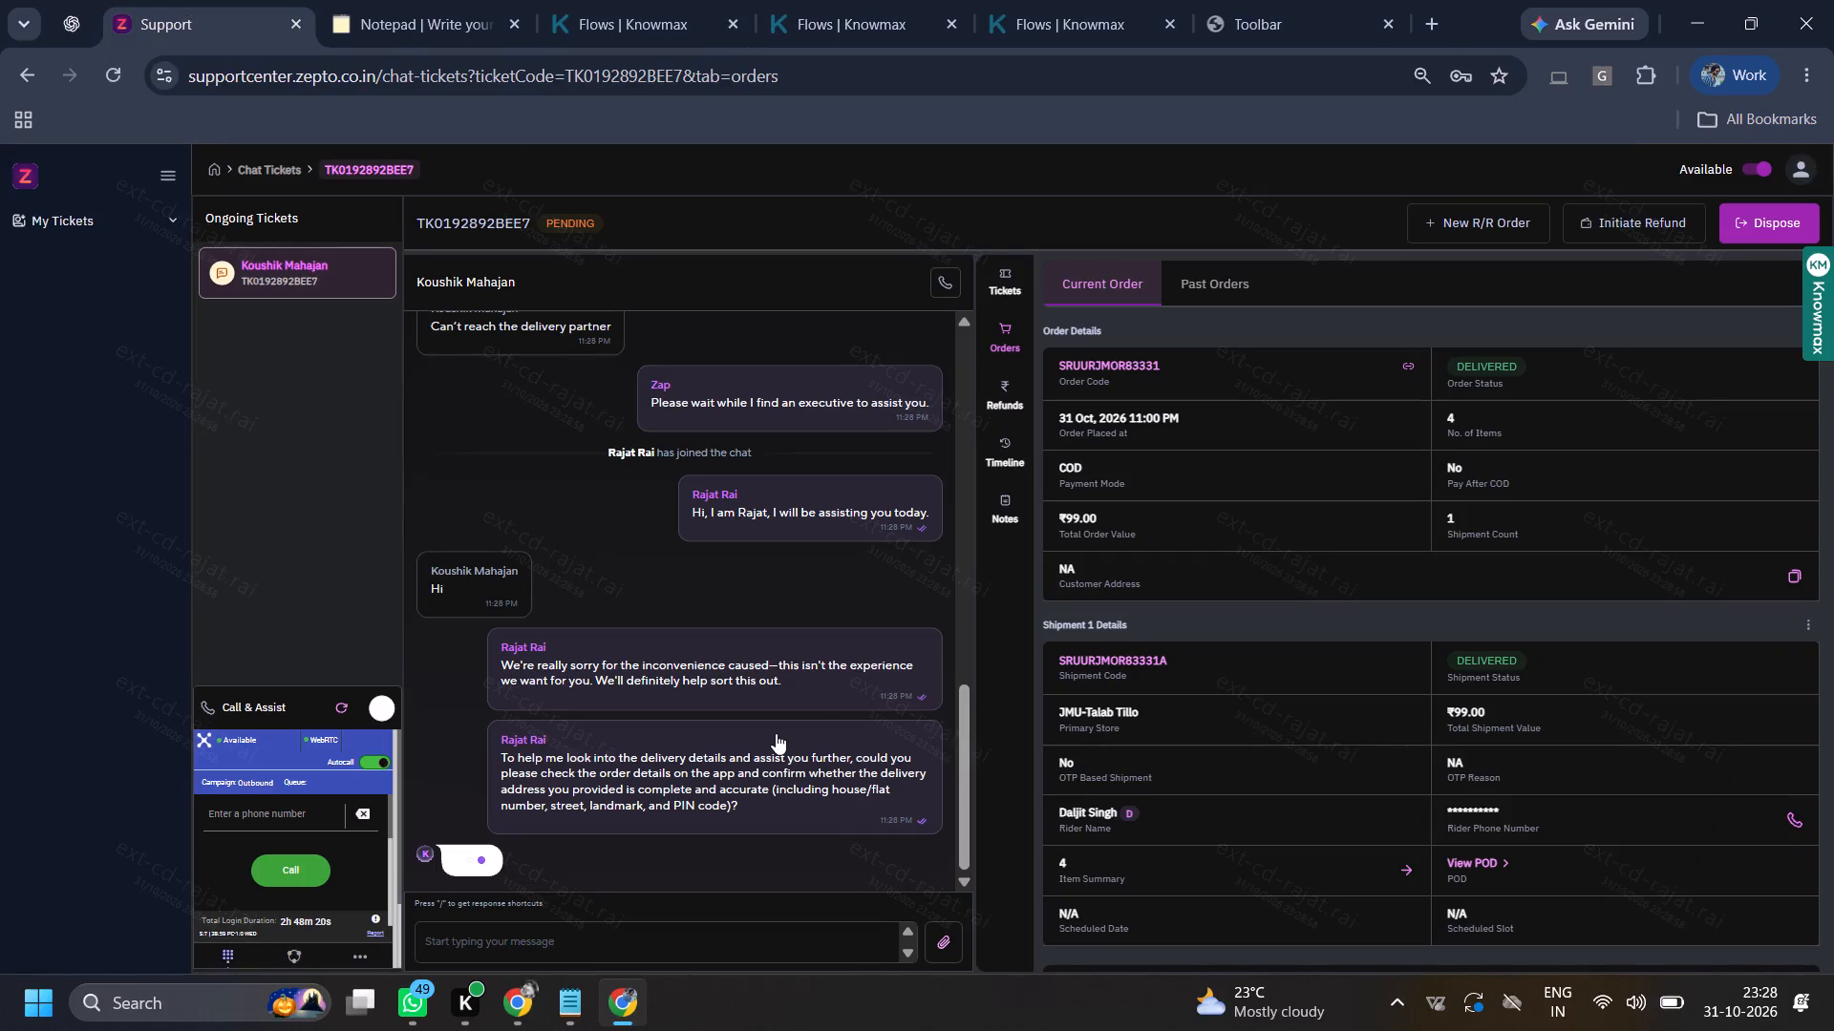
pyautogui.click(1079, 356)
pyautogui.click(1084, 364)
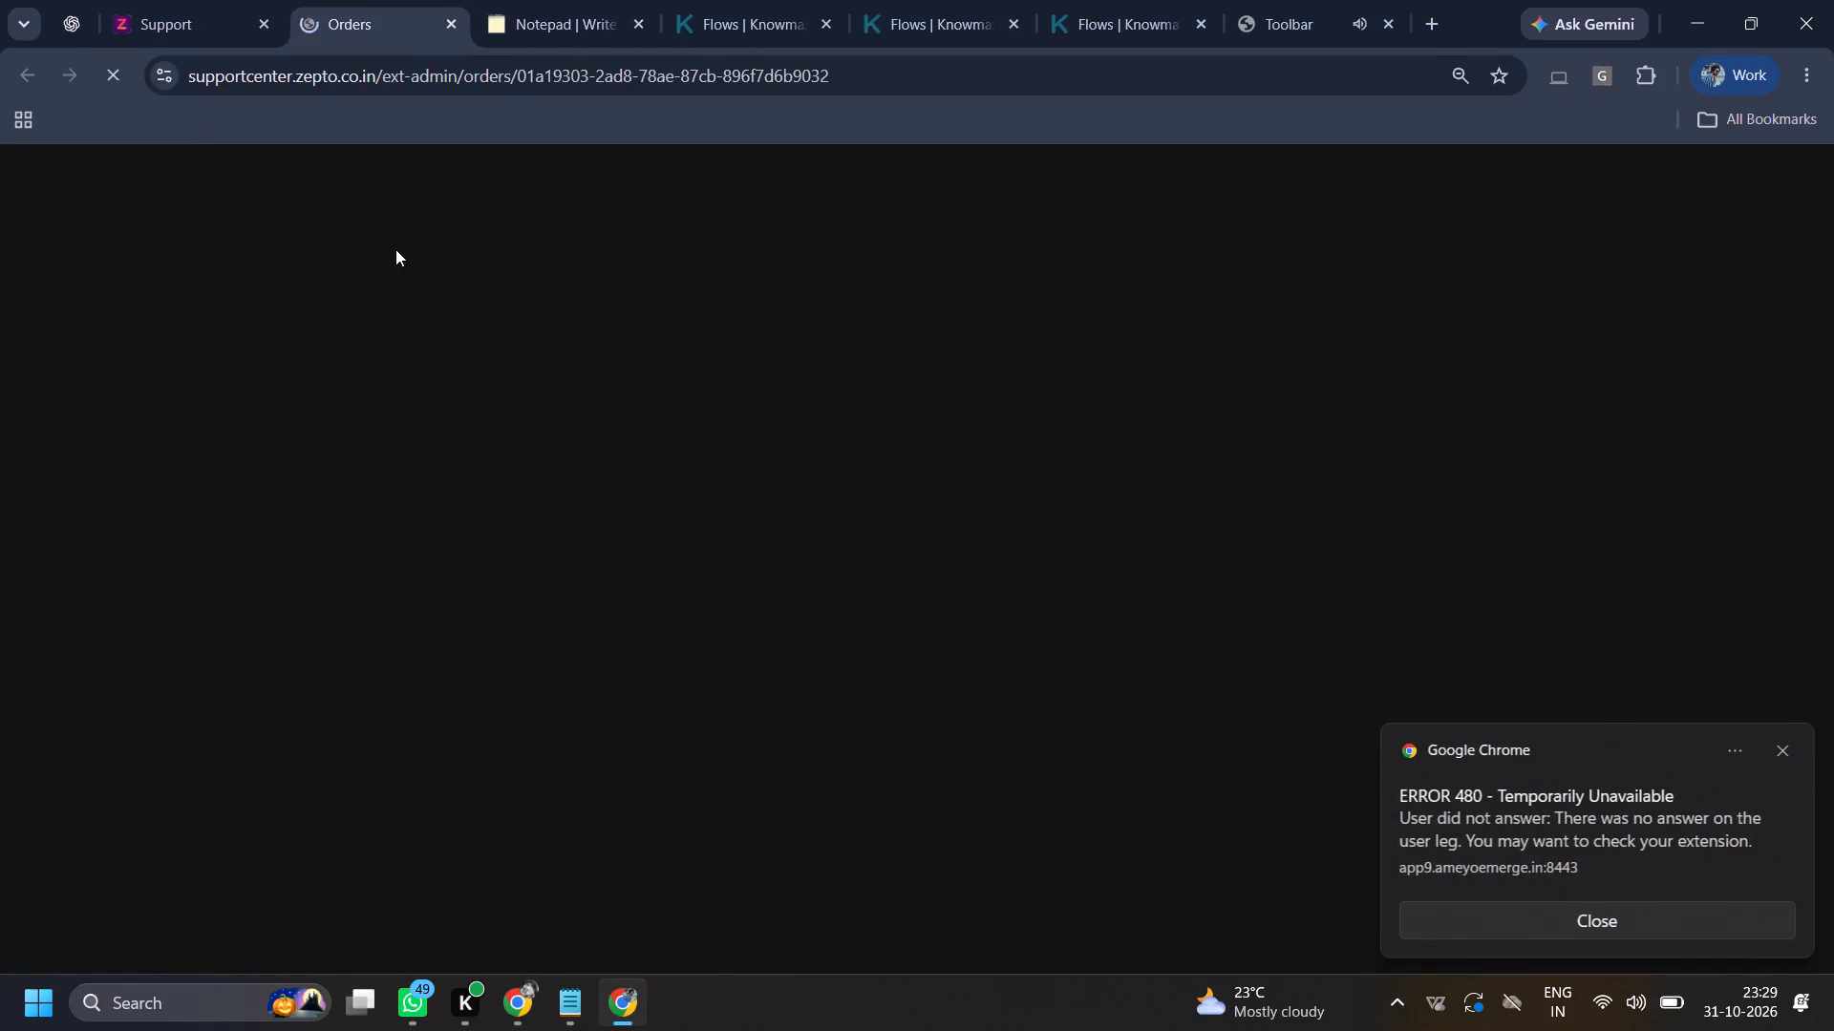
pyautogui.click(361, 213)
pyautogui.scroll(-4, 650, 630)
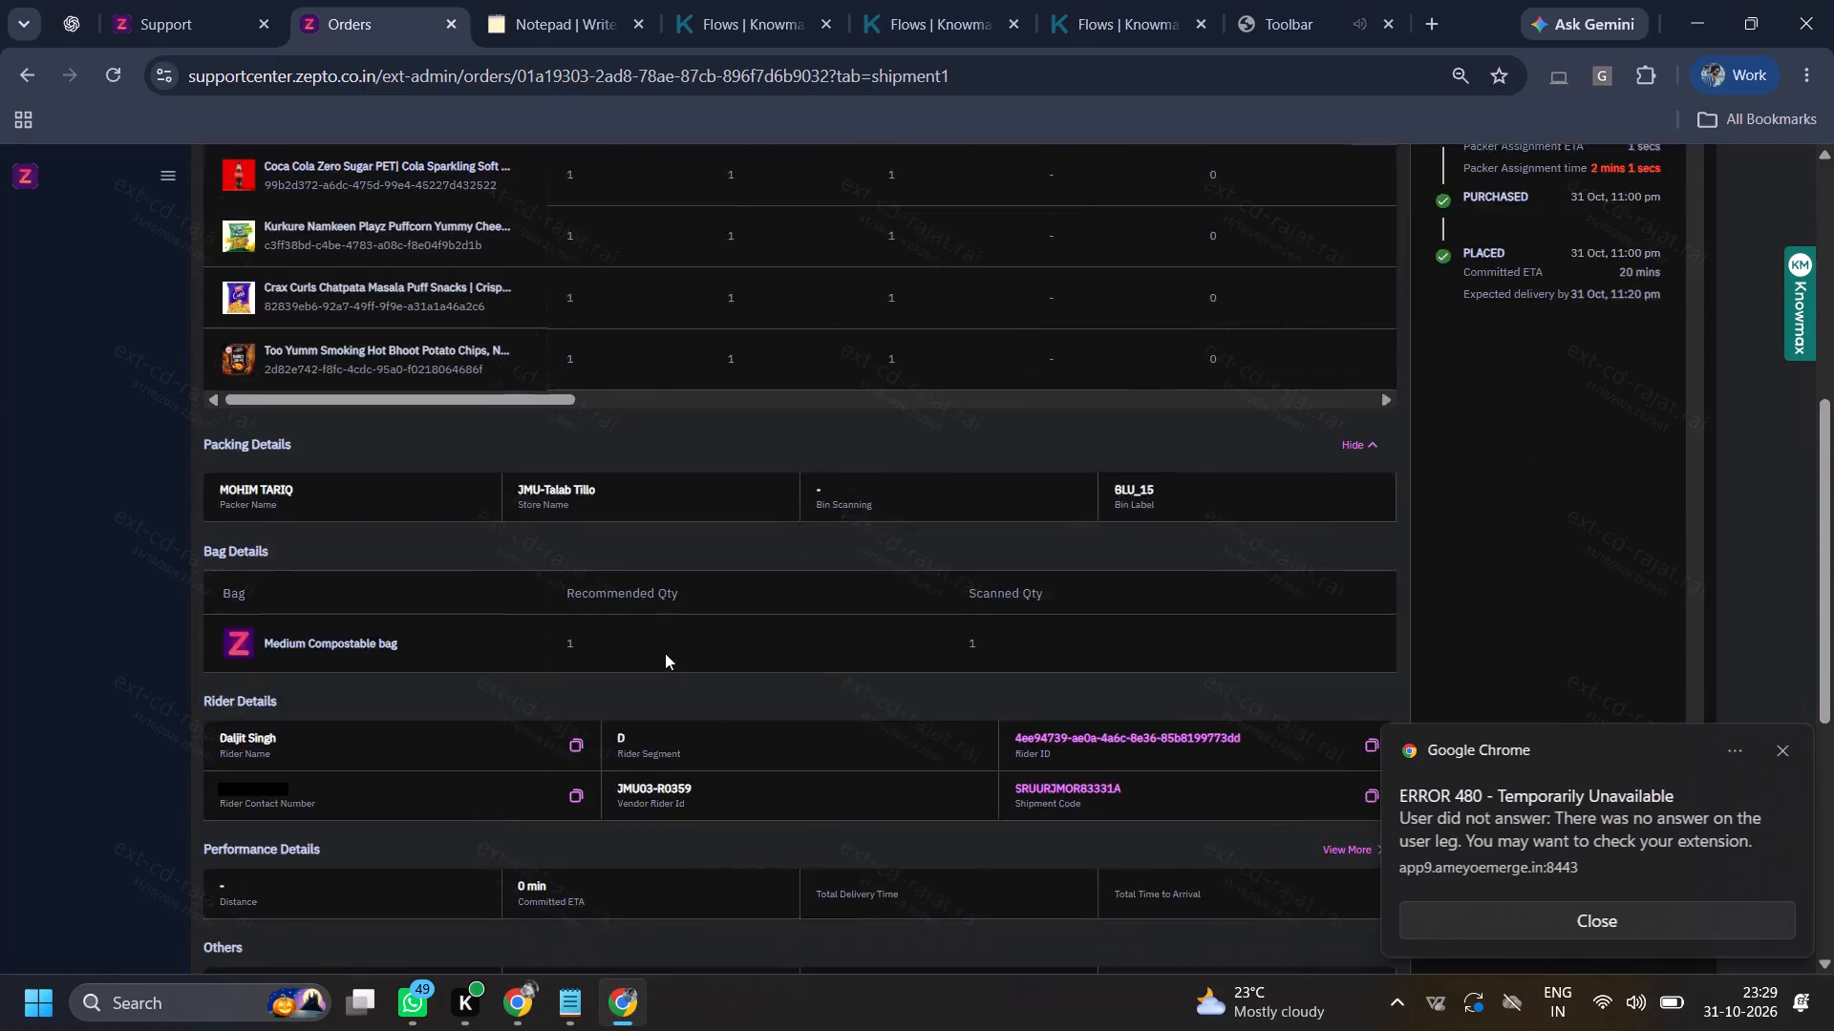
pyautogui.scroll(-10, 665, 653)
pyautogui.scroll(1, 730, 765)
pyautogui.scroll(-2, 730, 765)
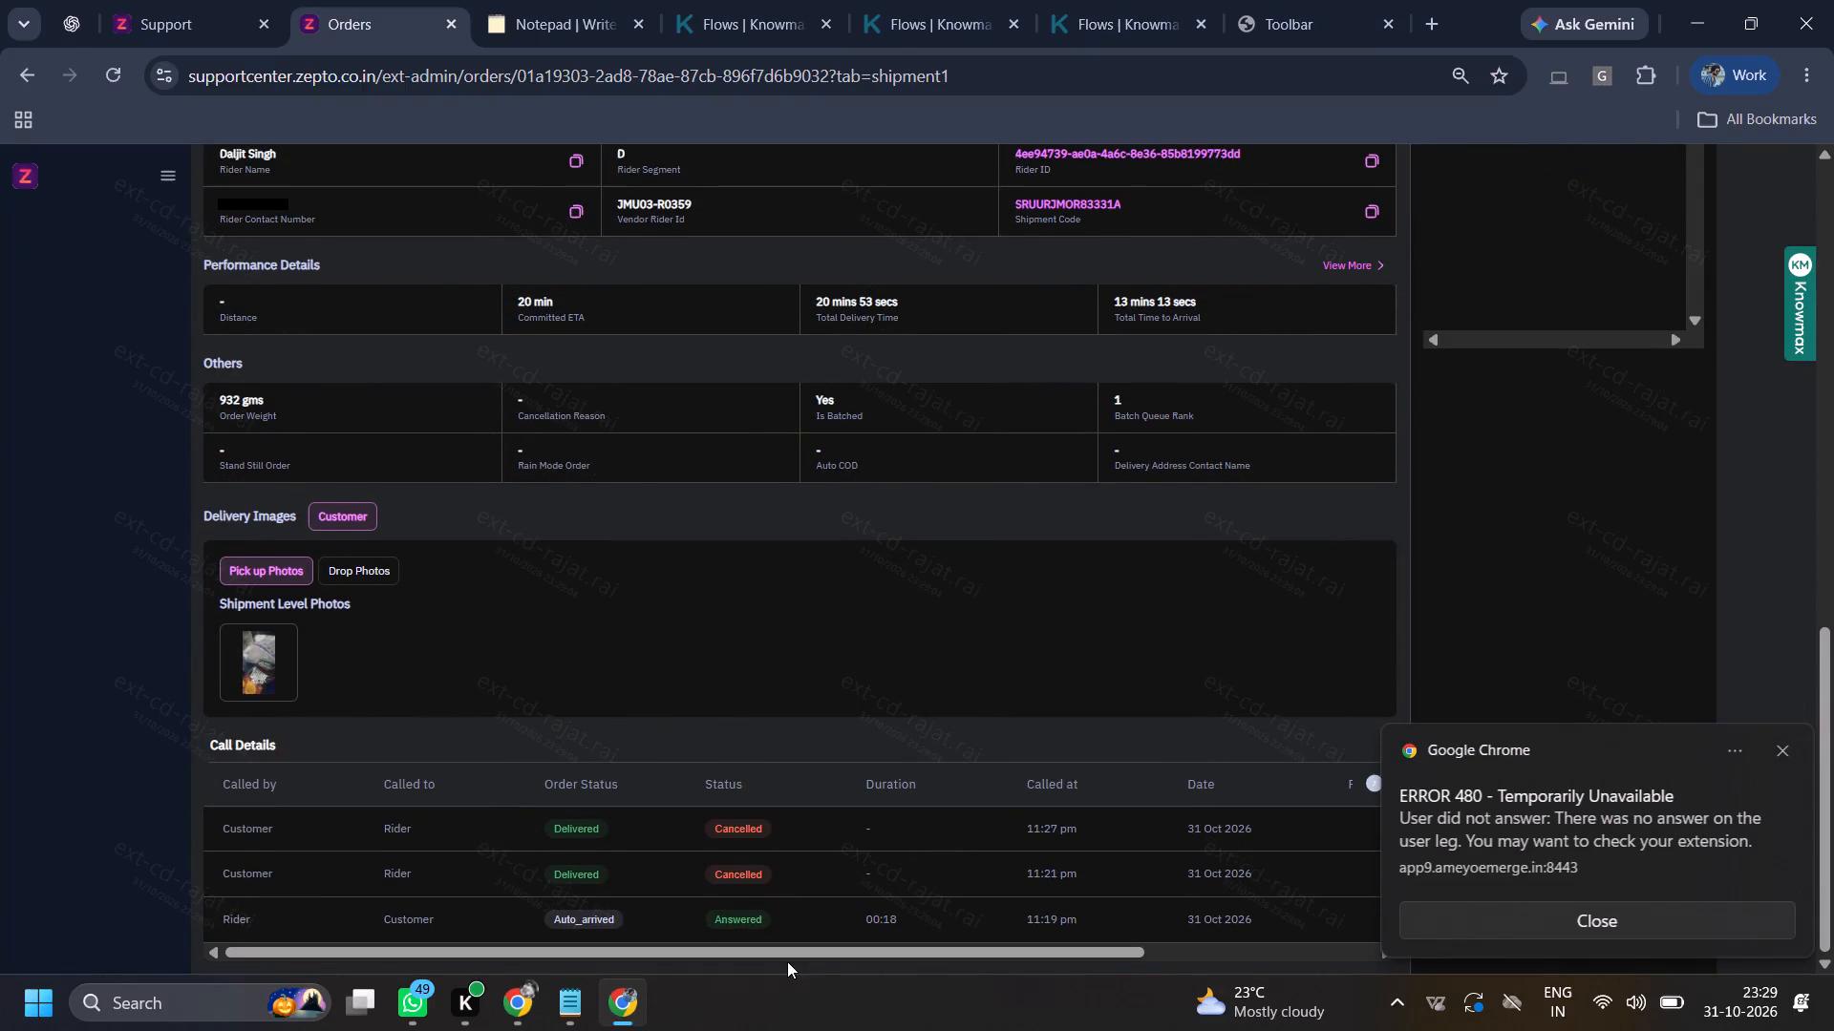
pyautogui.moveTo(787, 961); pyautogui.dragTo(999, 965)
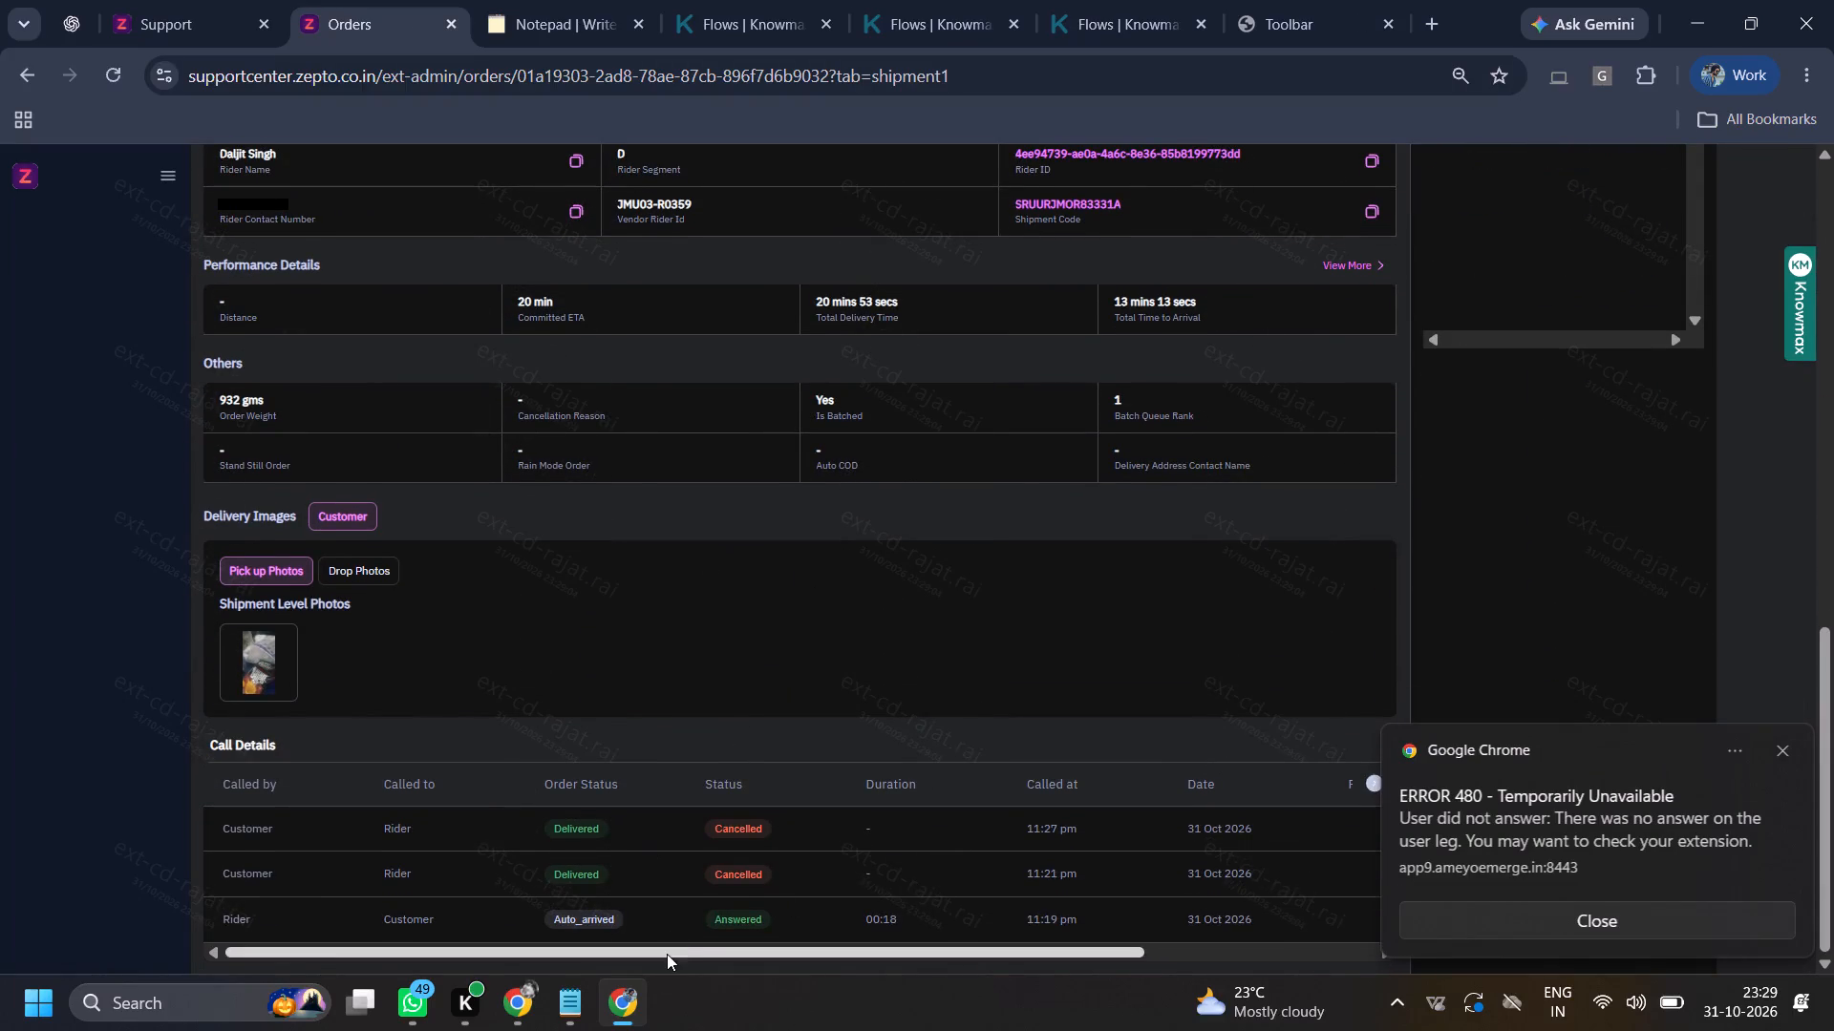
pyautogui.moveTo(668, 954); pyautogui.dragTo(926, 980)
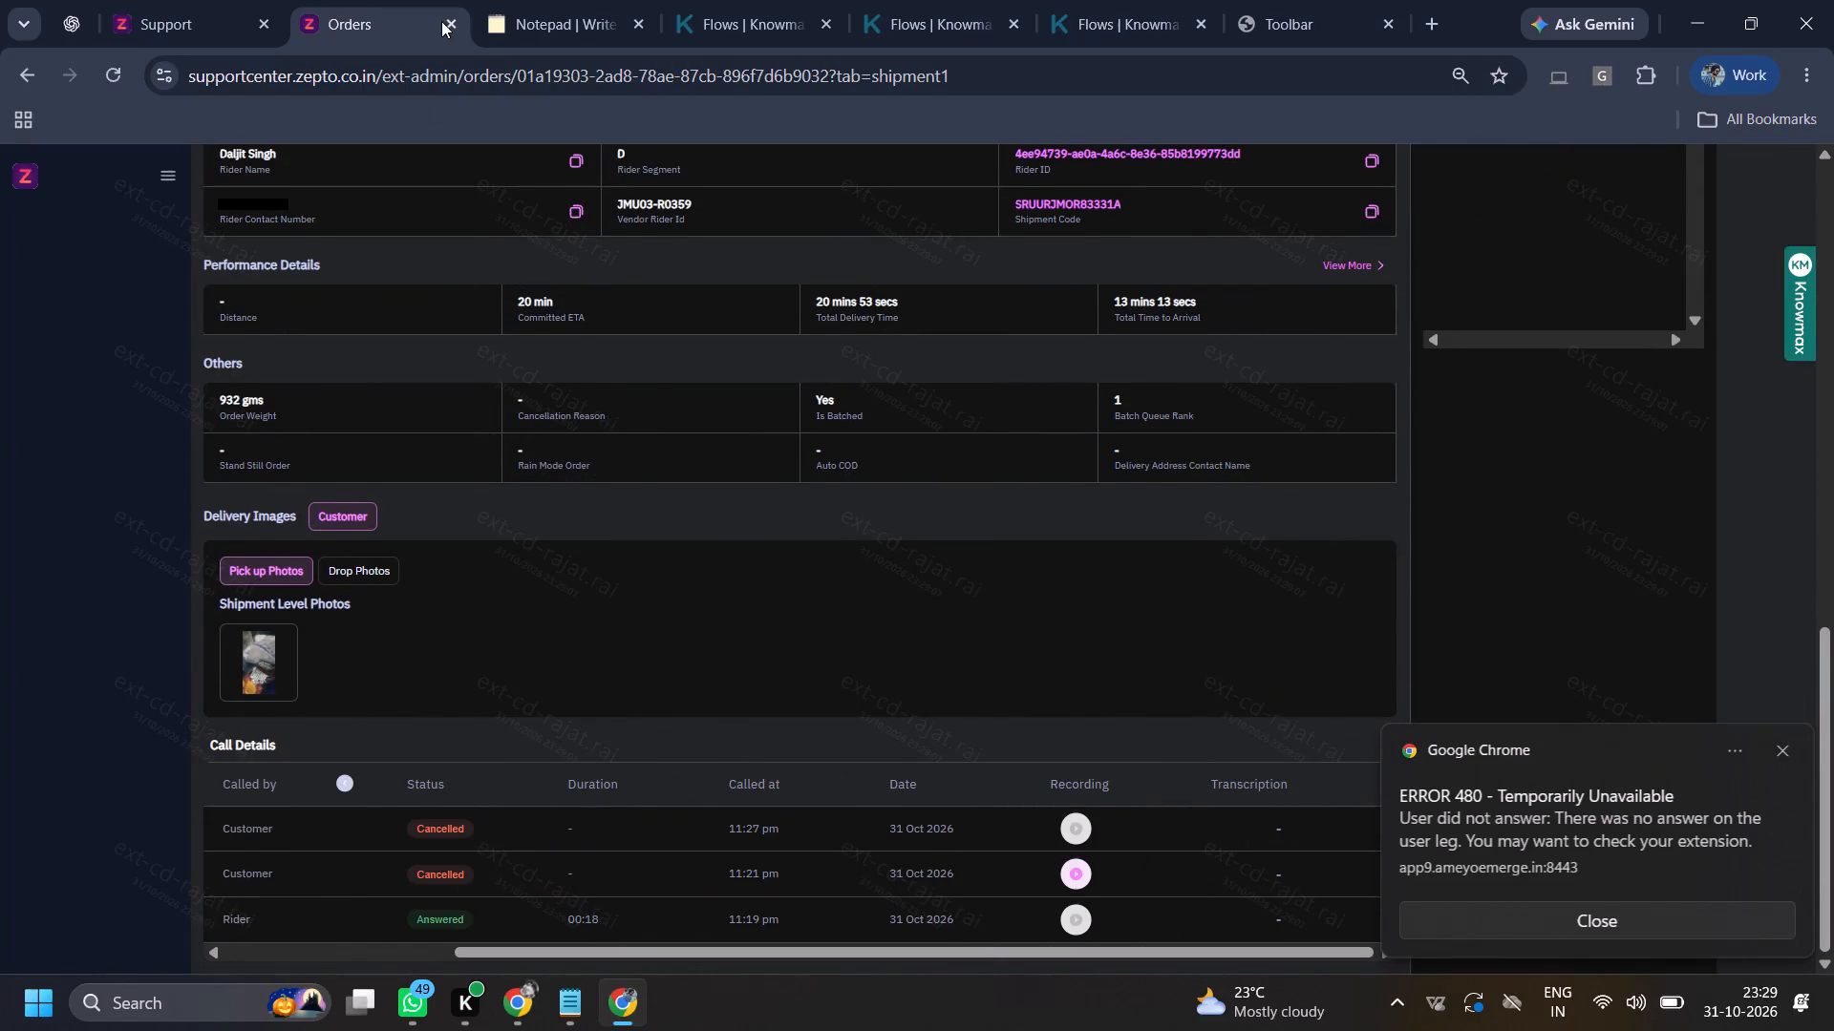
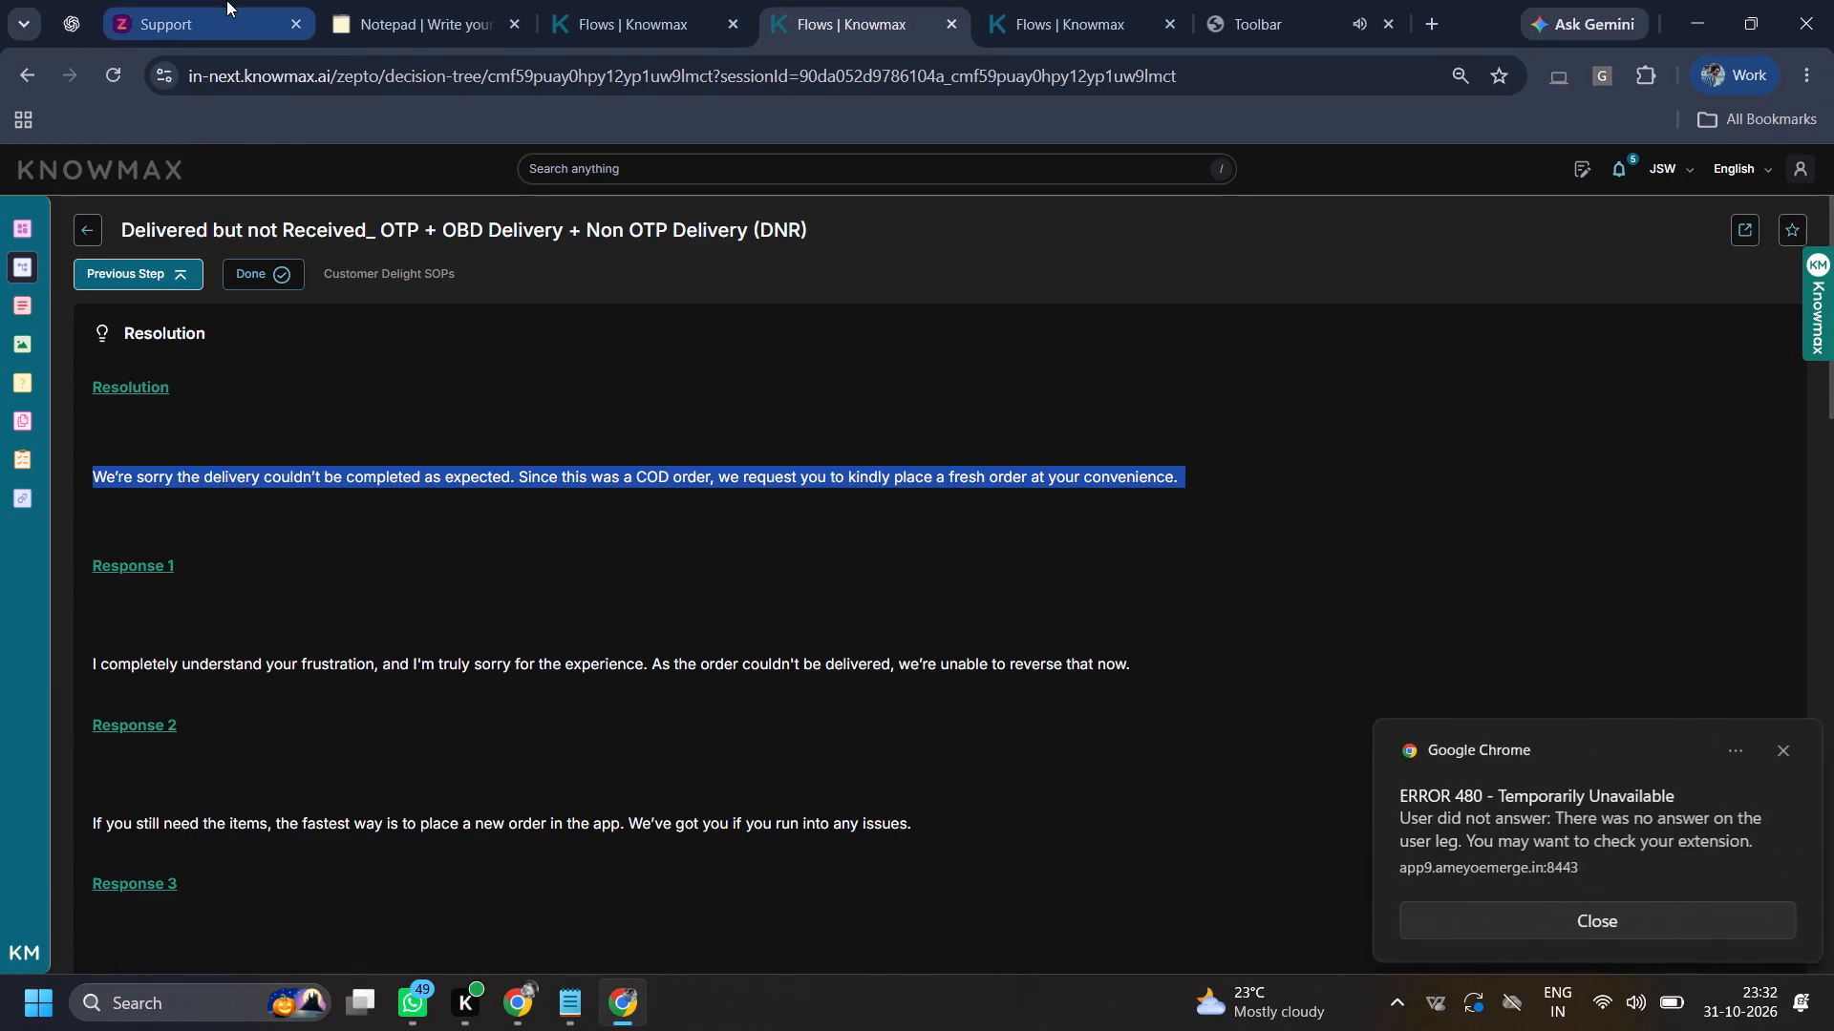
# Send the copied Knowmax COD resolution reply in the chat, apologising for the incomplete delivery and requesting a fresh order.
pyautogui.keyDown('ctrl'); pyautogui.click(599, 934); pyautogui.keyUp('ctrl')
pyautogui.hotkey('ctrl', 'v')
pyautogui.press('Return')
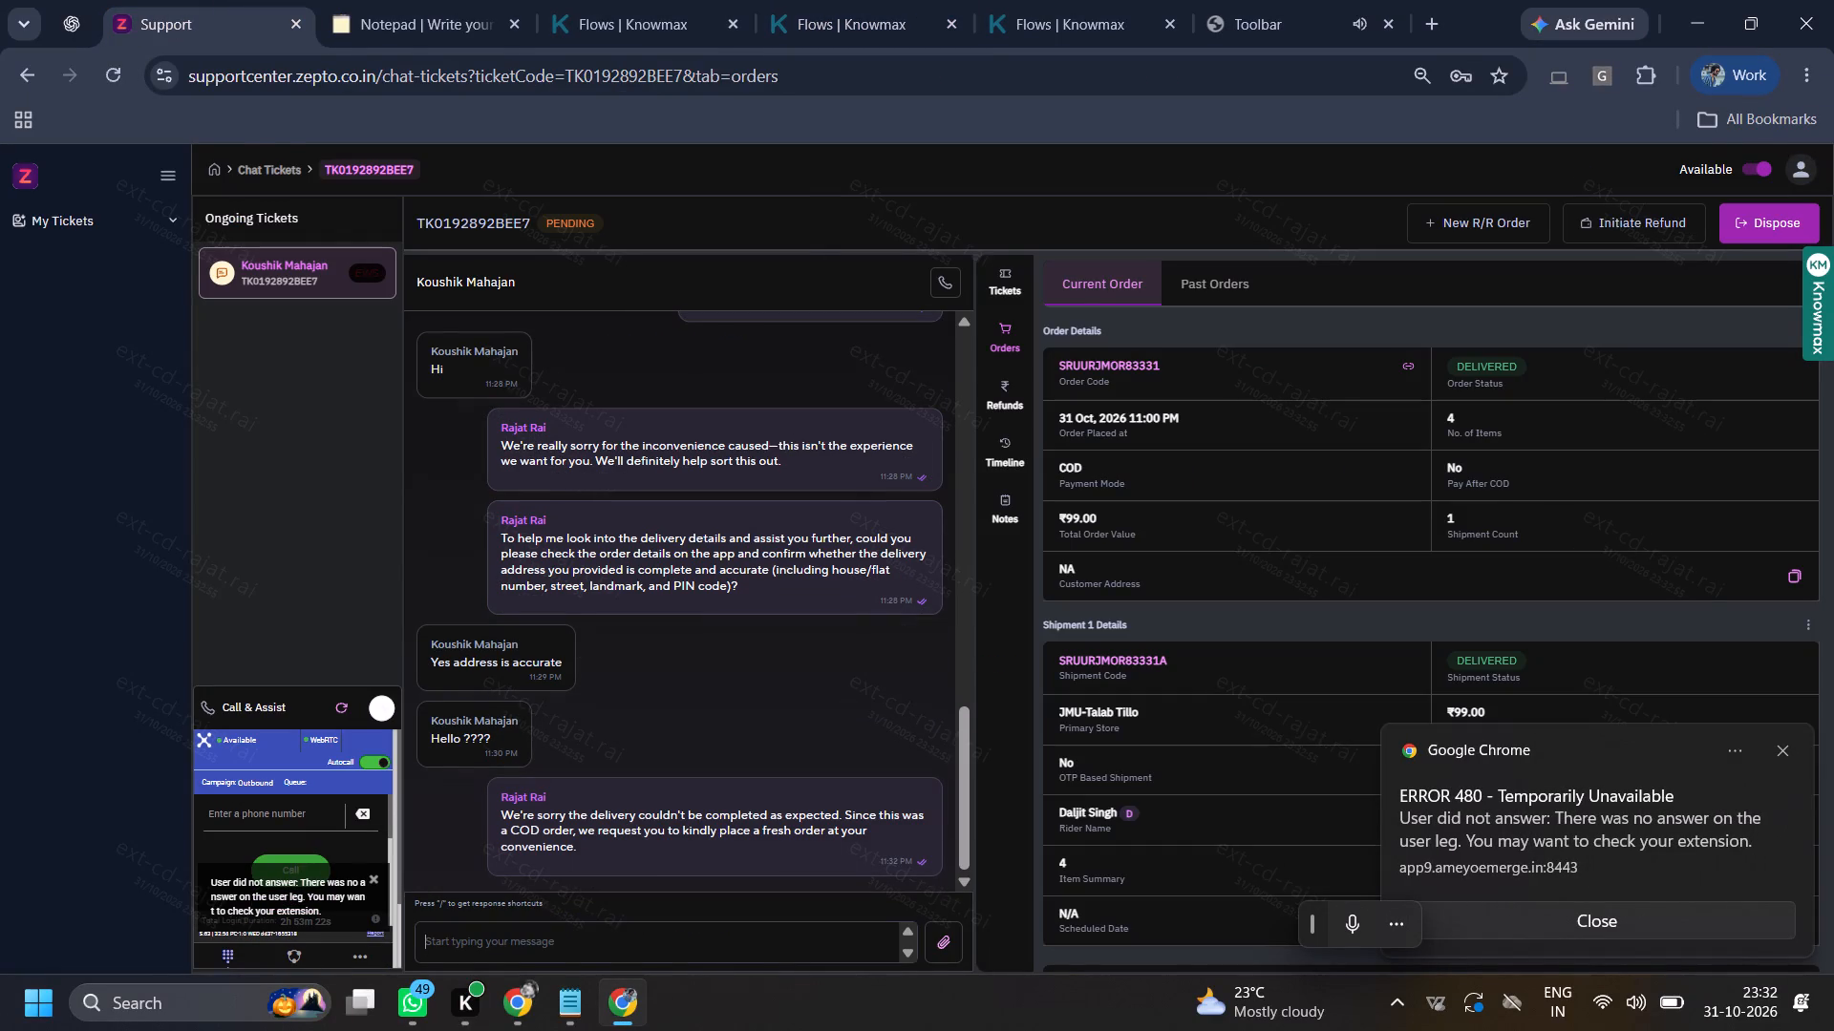
# Send the customer the line "Is there anything else I can assist you with?" copied from the online Notepad.
pyautogui.click(401, 0)
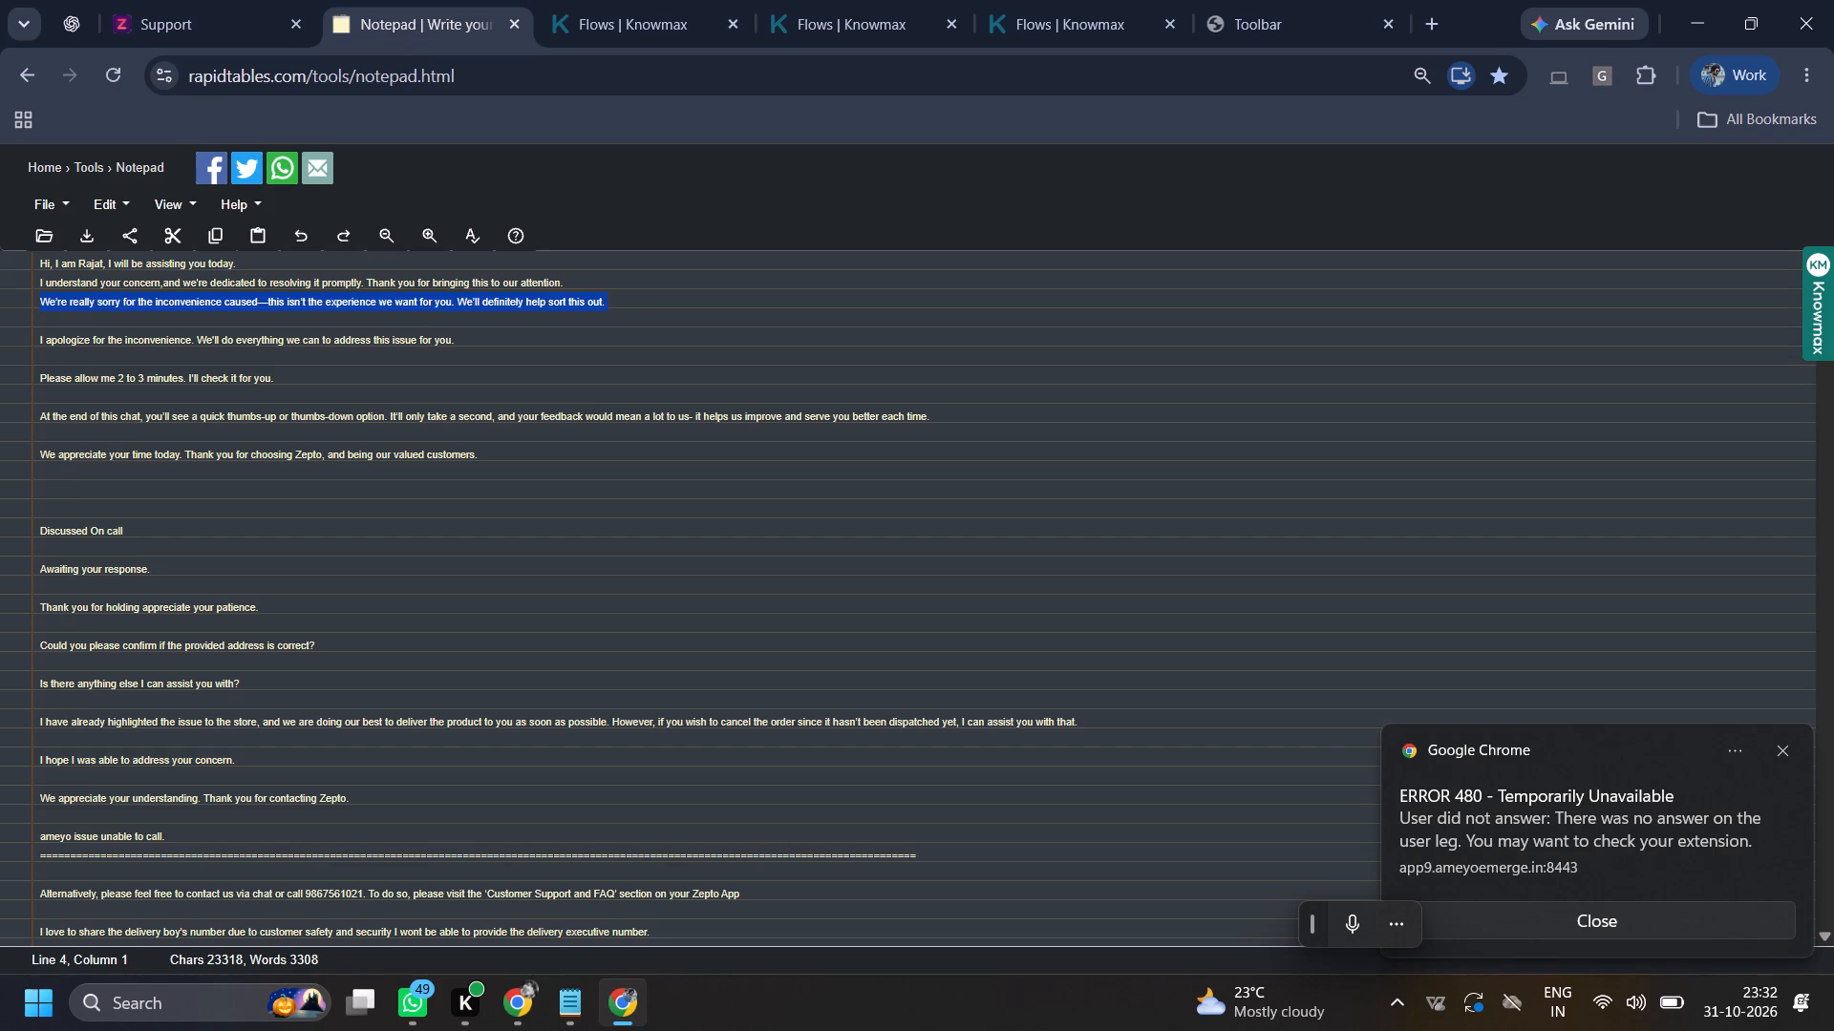
pyautogui.keyDown('ctrl'); pyautogui.click(207, 699); pyautogui.keyUp('ctrl')
pyautogui.keyDown('ctrl'); pyautogui.tripleClick(209, 679); pyautogui.keyUp('ctrl')
pyautogui.hotkey('ctrl', 'c')
pyautogui.keyDown('ctrl'); pyautogui.click(155, 0); pyautogui.keyUp('ctrl')
pyautogui.keyDown('ctrl'); pyautogui.click(549, 934); pyautogui.keyUp('ctrl')
pyautogui.hotkey('ctrl', 'v')
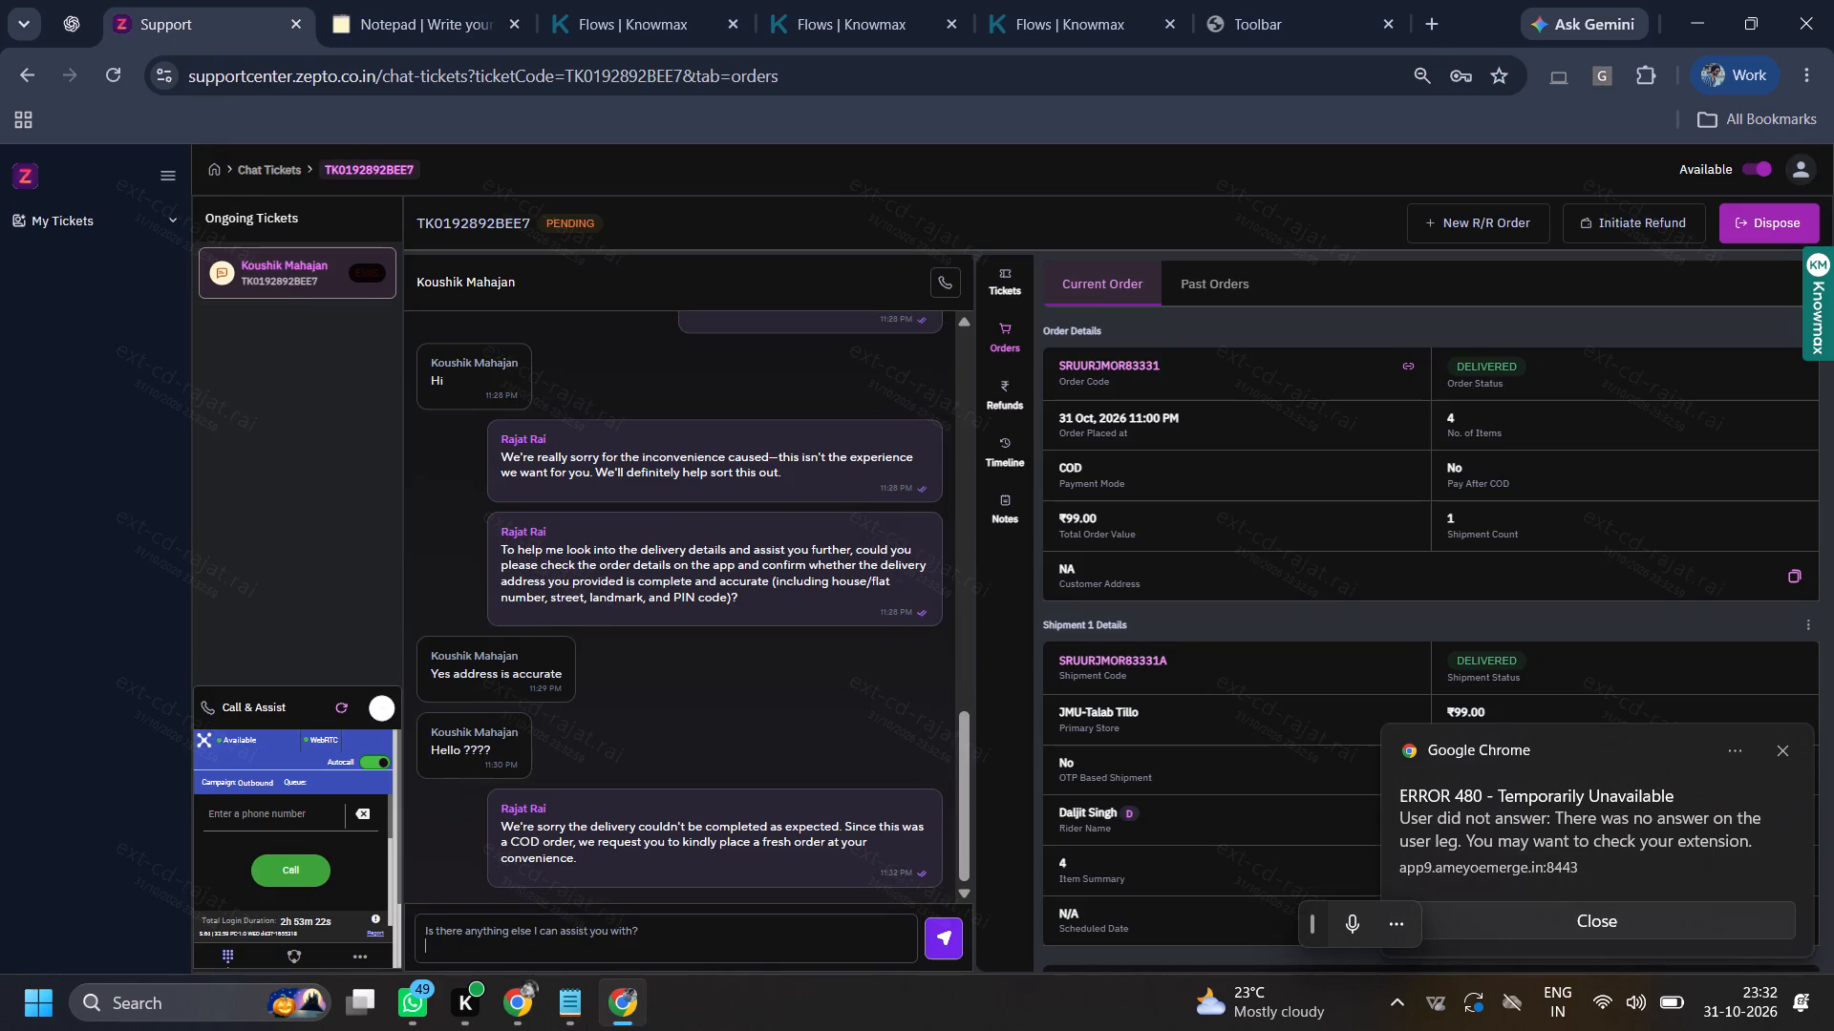
pyautogui.press('Return')
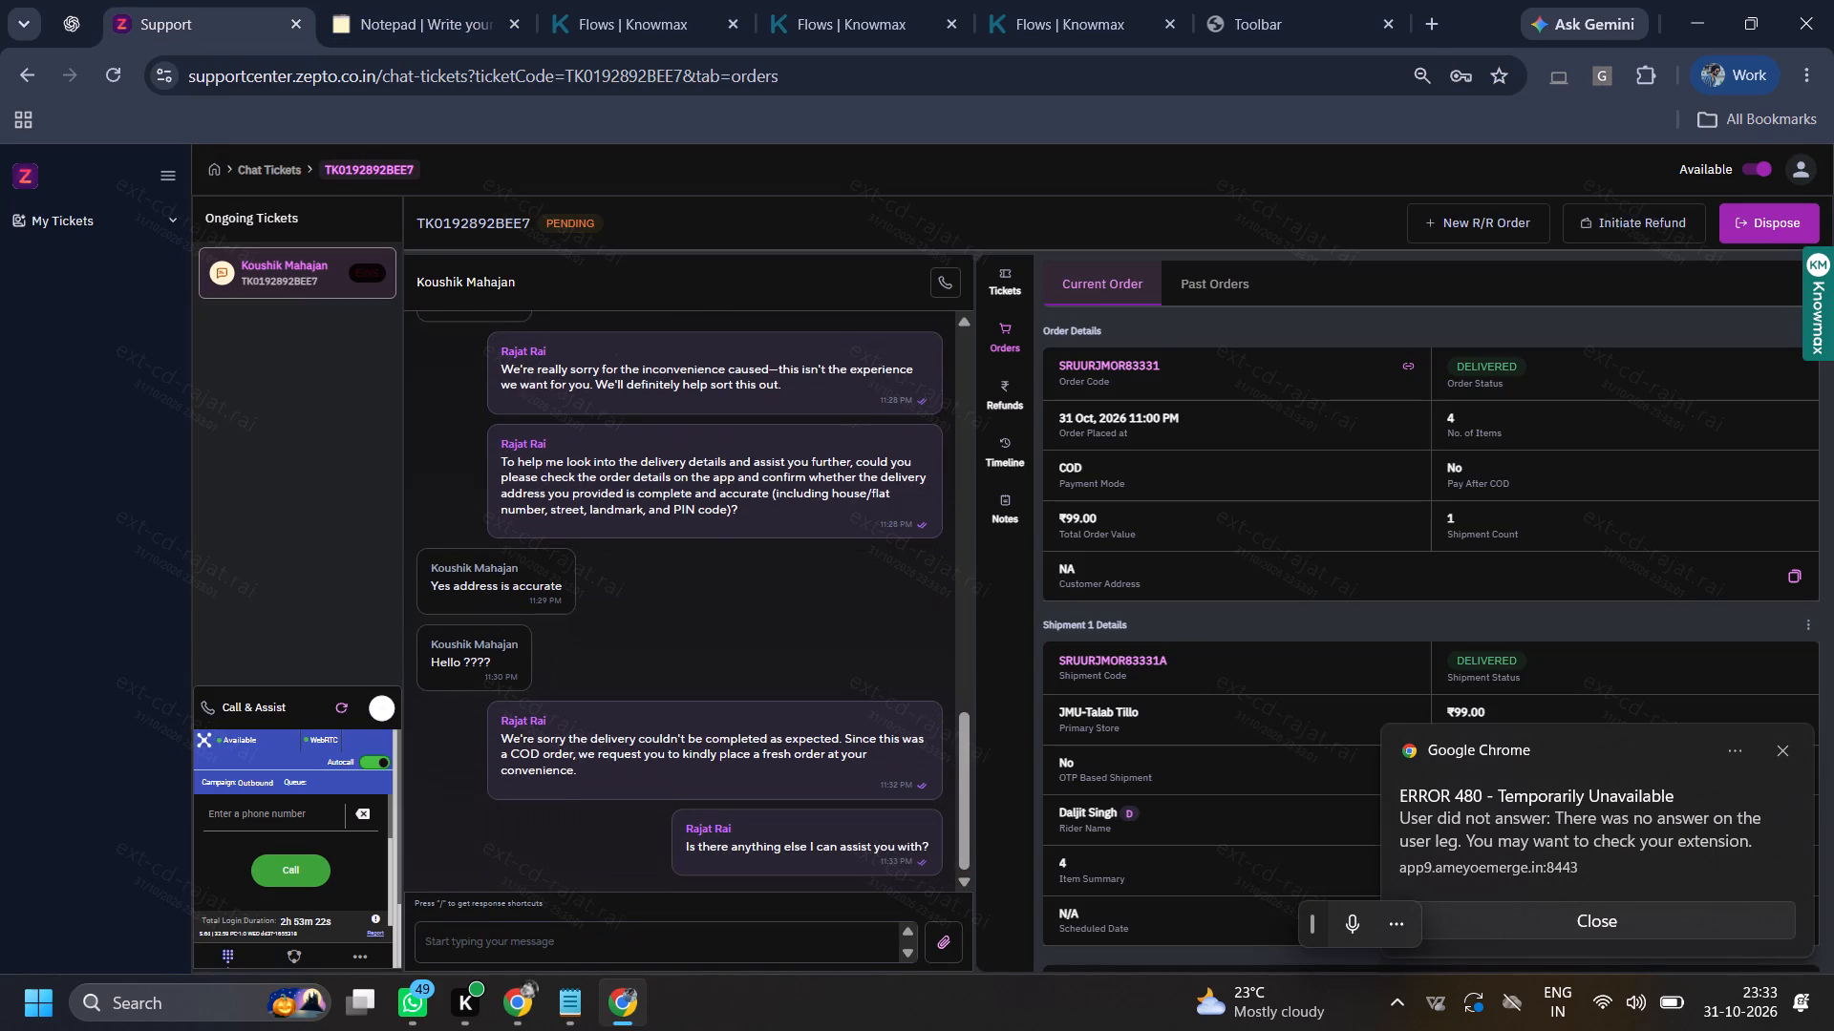
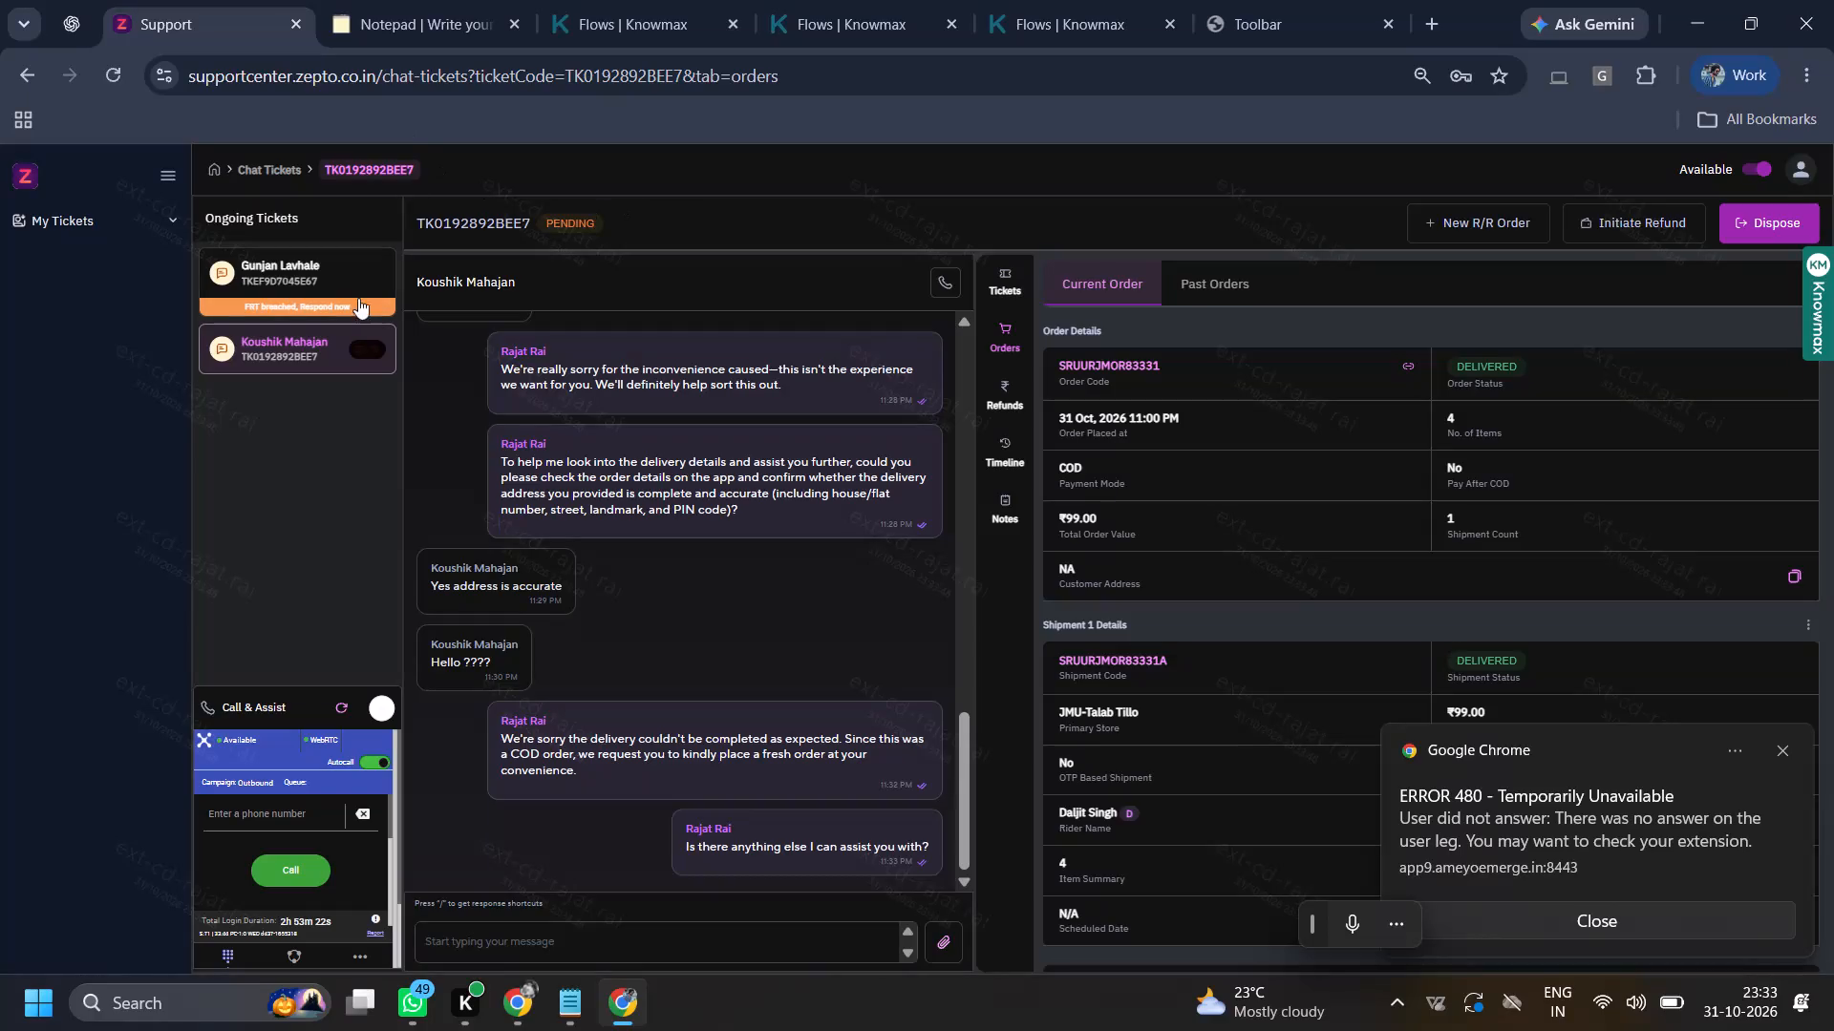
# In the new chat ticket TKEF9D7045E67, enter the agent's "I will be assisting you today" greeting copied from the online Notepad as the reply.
pyautogui.click(325, 307)
pyautogui.click(401, 0)
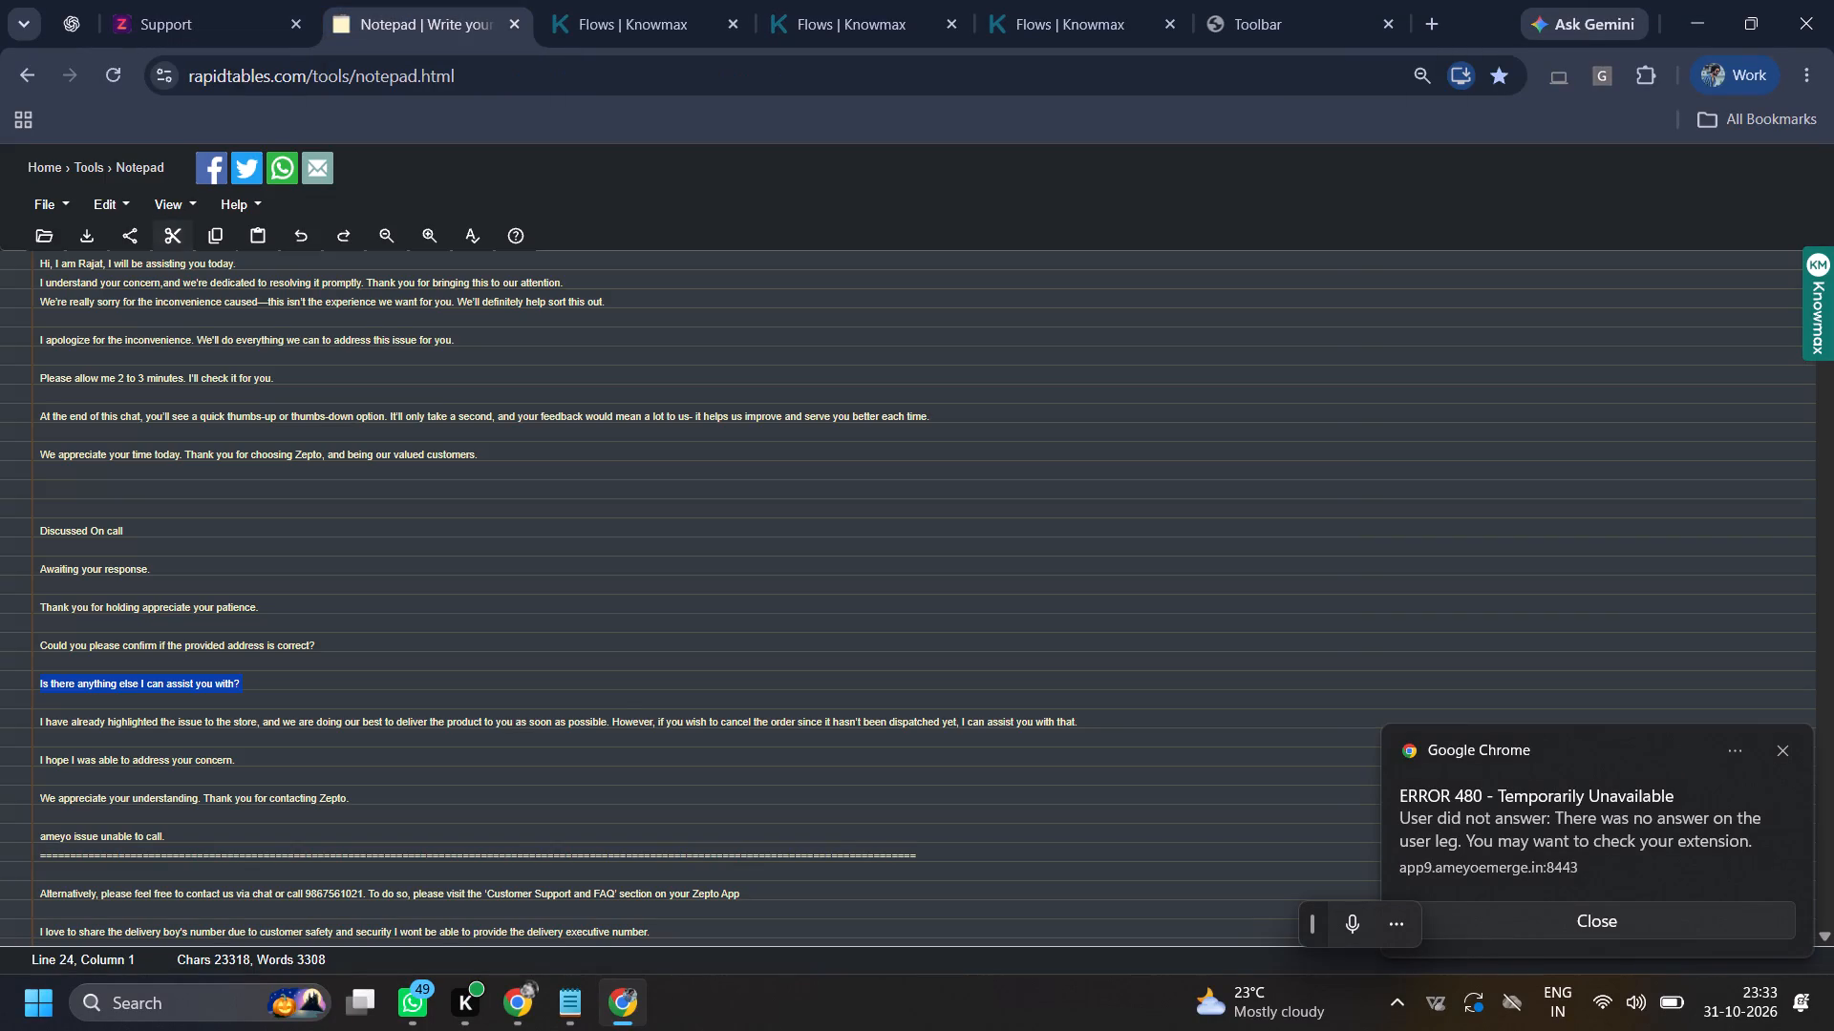
pyautogui.keyDown('ctrl'); pyautogui.tripleClick(206, 270); pyautogui.keyUp('ctrl')
pyautogui.hotkey('ctrl', 'c')
pyautogui.keyDown('ctrl'); pyautogui.click(240, 0); pyautogui.keyUp('ctrl')
pyautogui.keyDown('ctrl'); pyautogui.click(540, 946); pyautogui.keyUp('ctrl')
pyautogui.hotkey('ctrl', 'v')
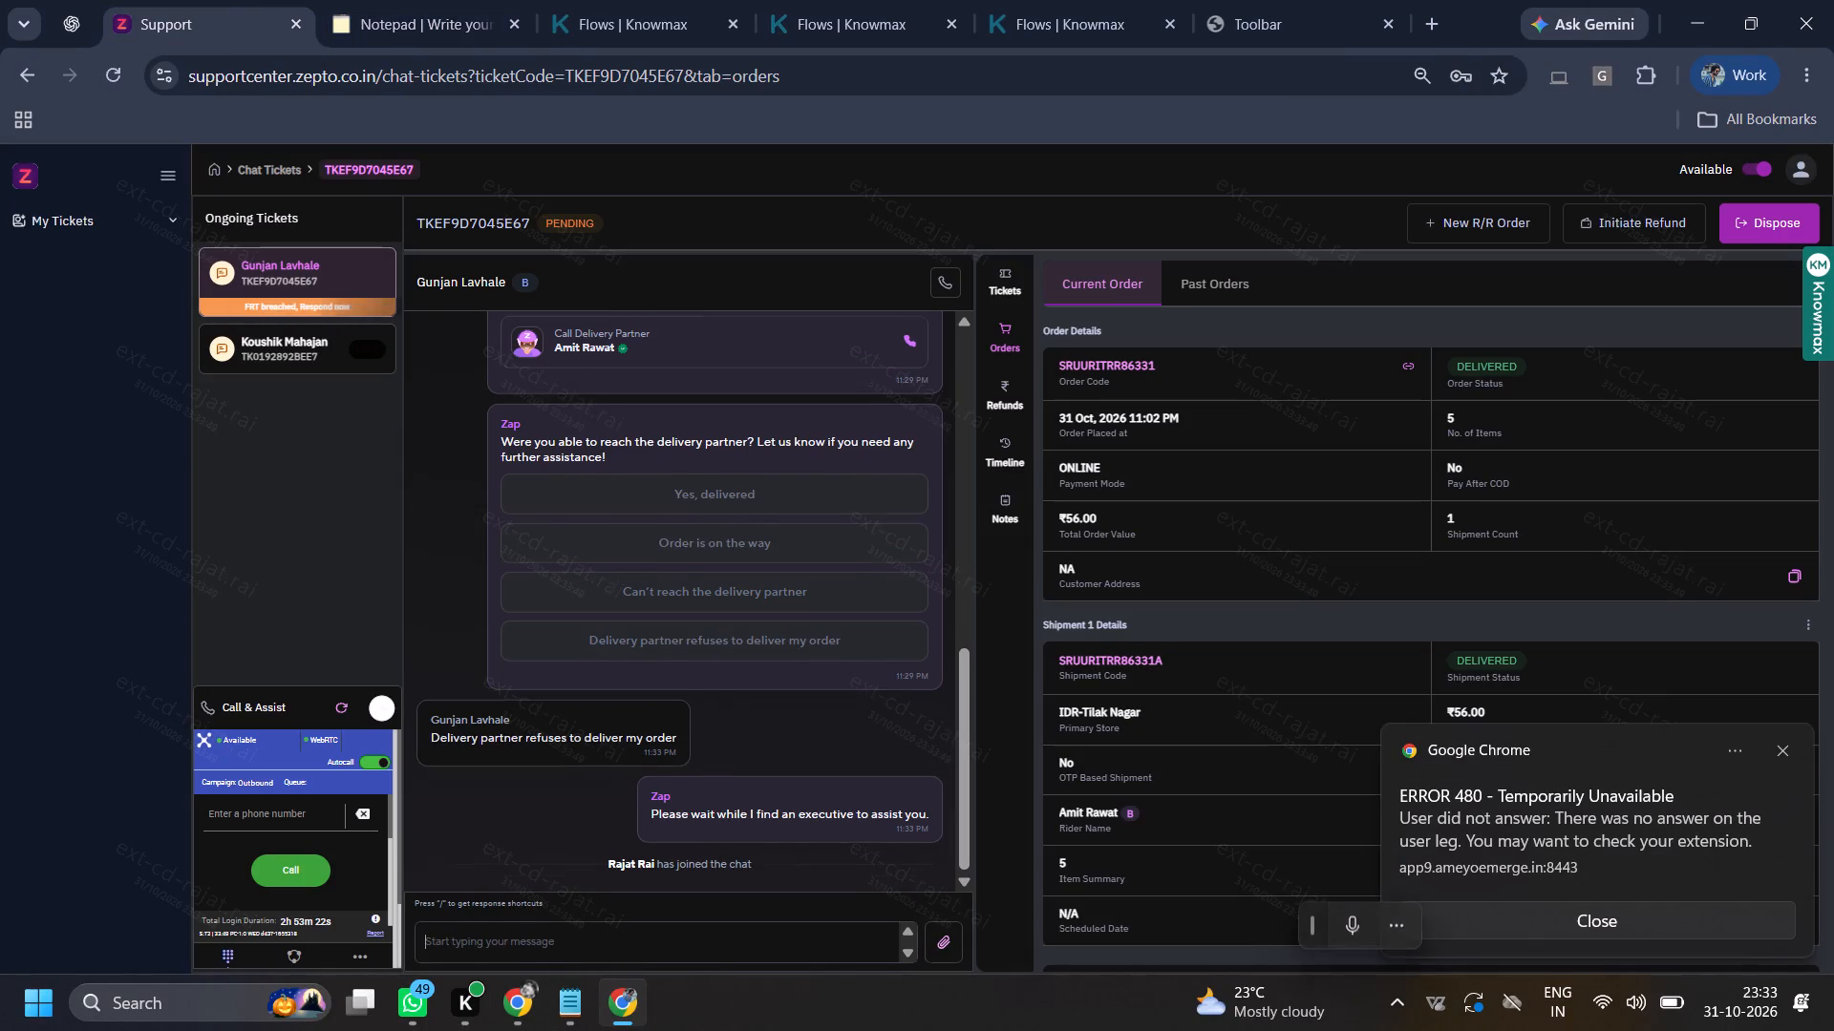
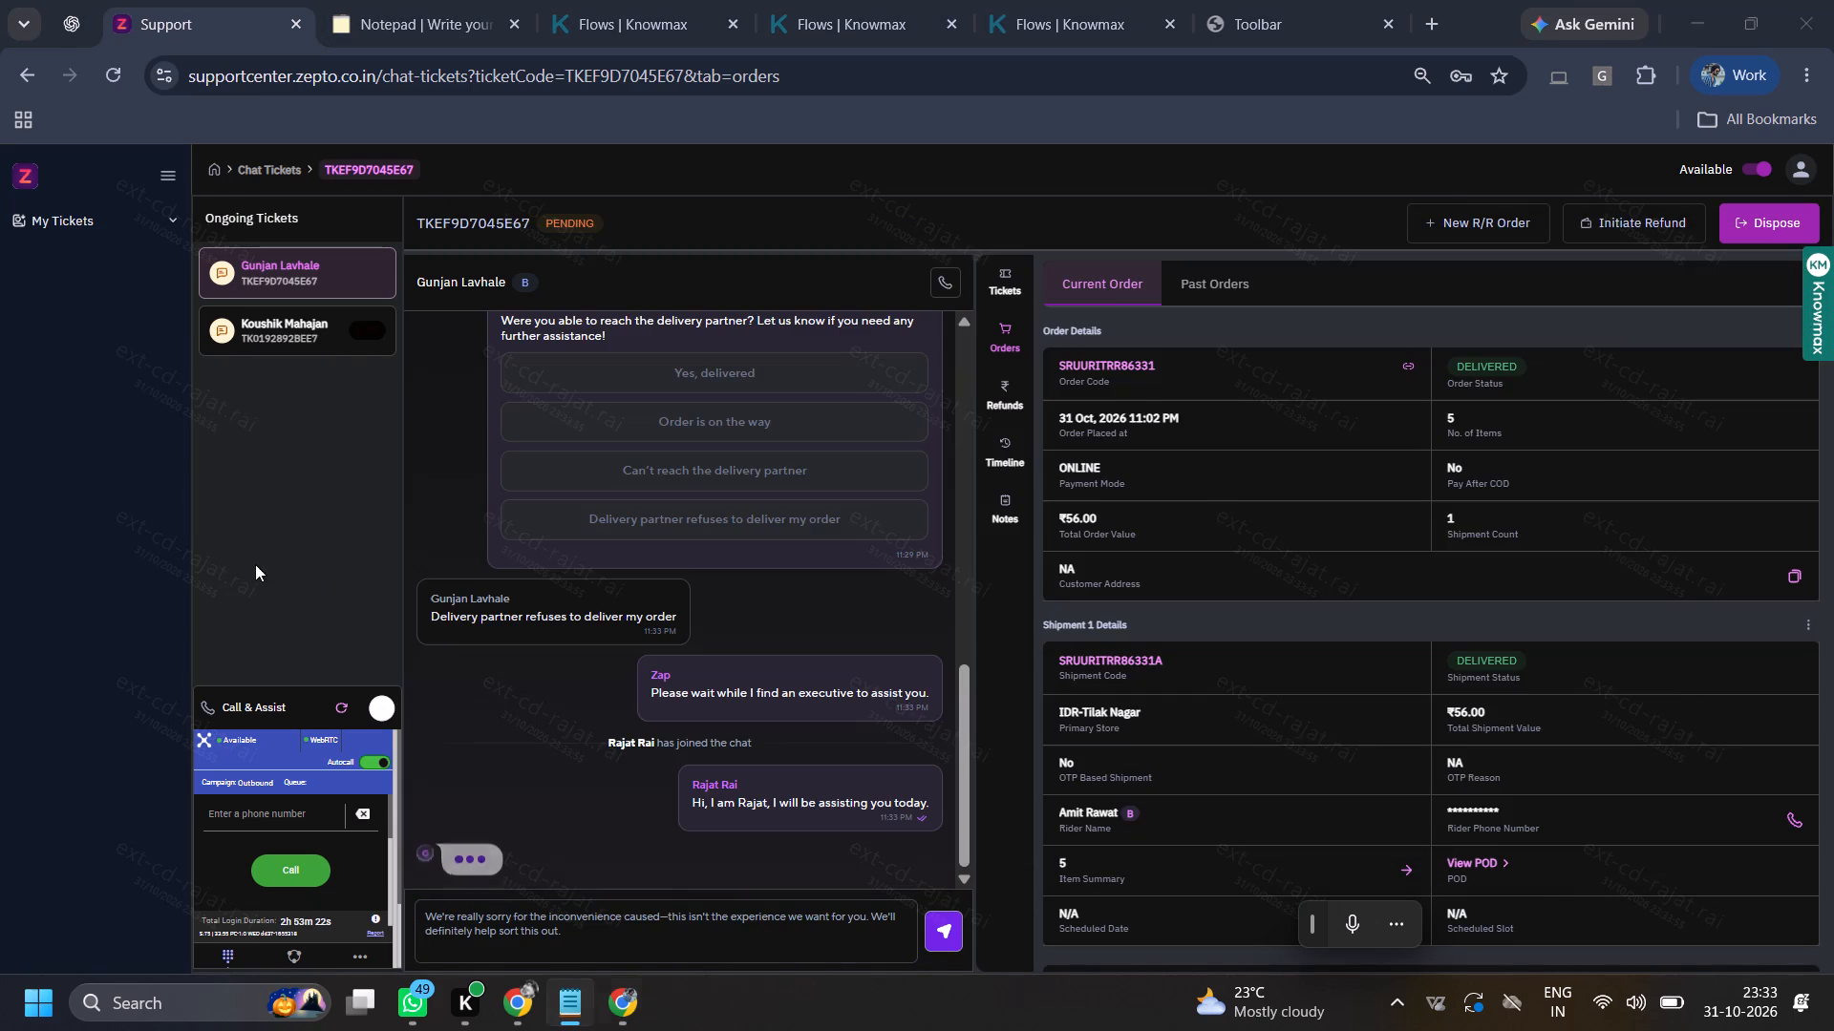
pyautogui.keyDown('ctrl'); pyautogui.moveTo(255, 564); pyautogui.dragTo(270, 595); pyautogui.keyUp('ctrl')
pyautogui.keyDown('ctrl'); pyautogui.click(670, 961); pyautogui.keyUp('ctrl')
pyautogui.hotkey('ctrl', 'Return')
pyautogui.hotkey('ctrl', 'v')
pyautogui.hotkey('ctrl', 'Return')
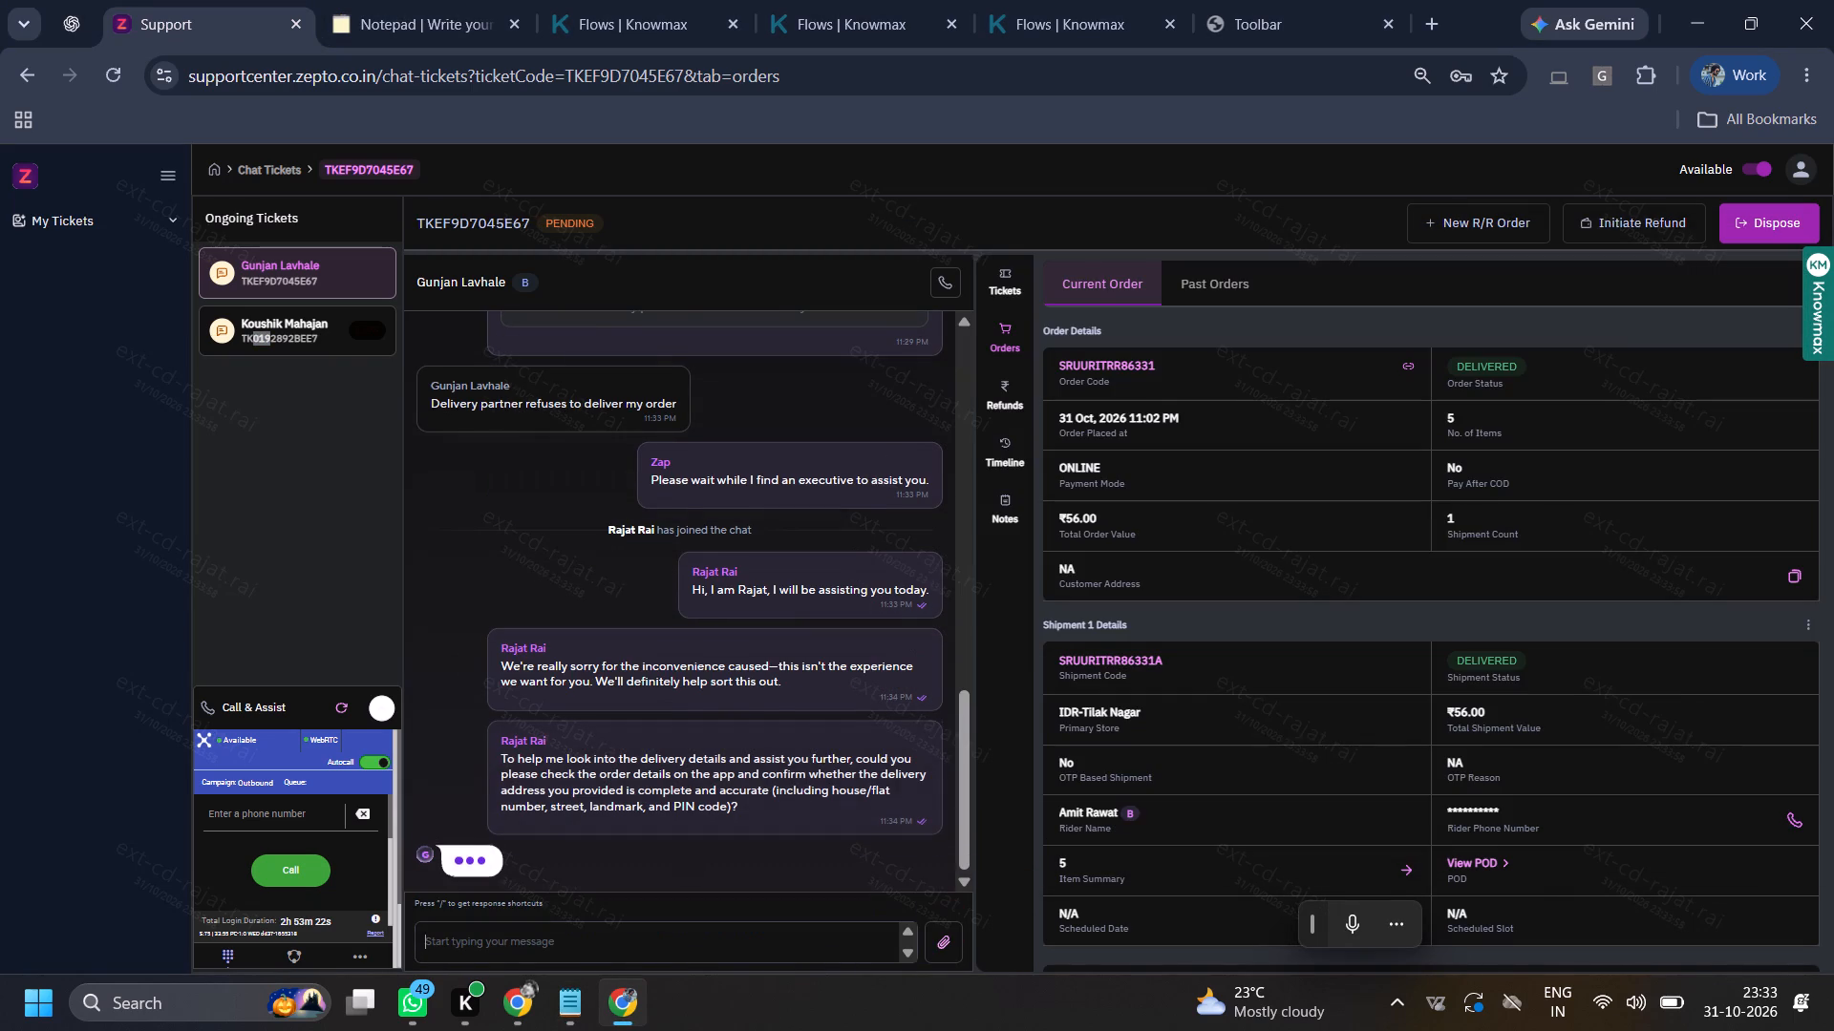
pyautogui.click(987, 278)
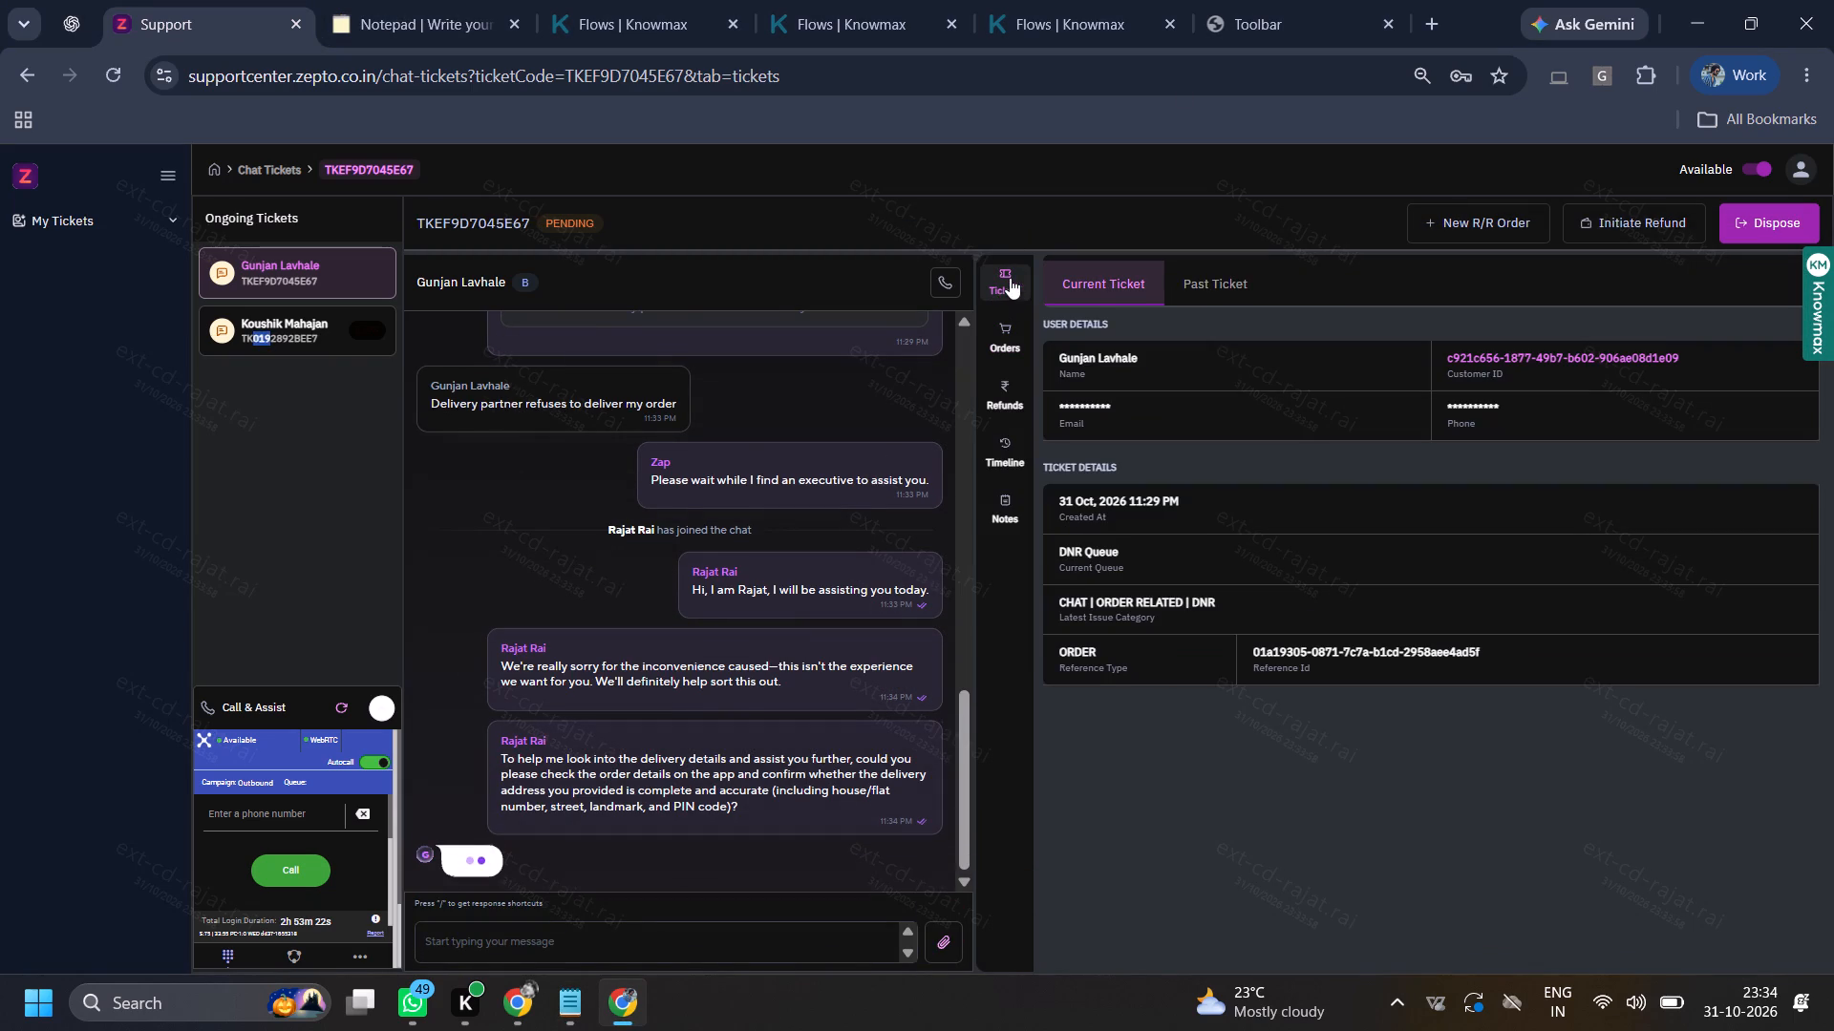
pyautogui.click(1021, 349)
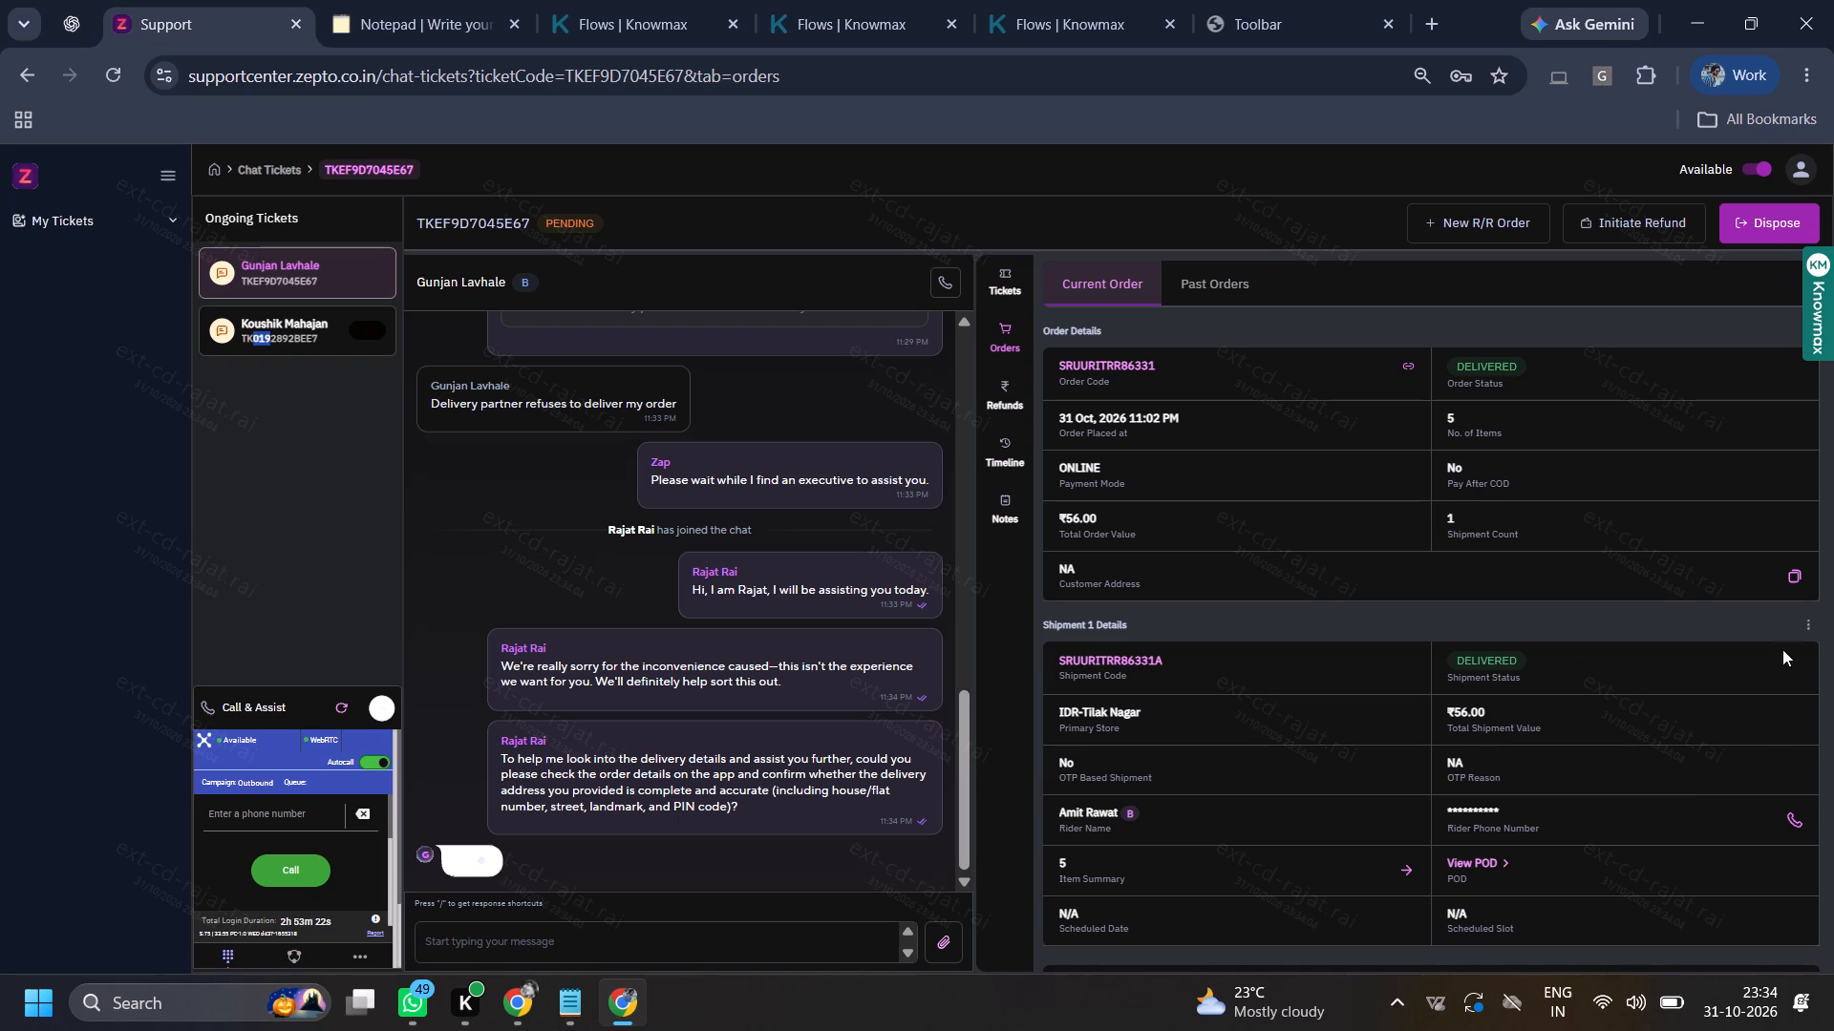
pyautogui.click(1826, 626)
pyautogui.click(1808, 620)
pyautogui.click(1748, 630)
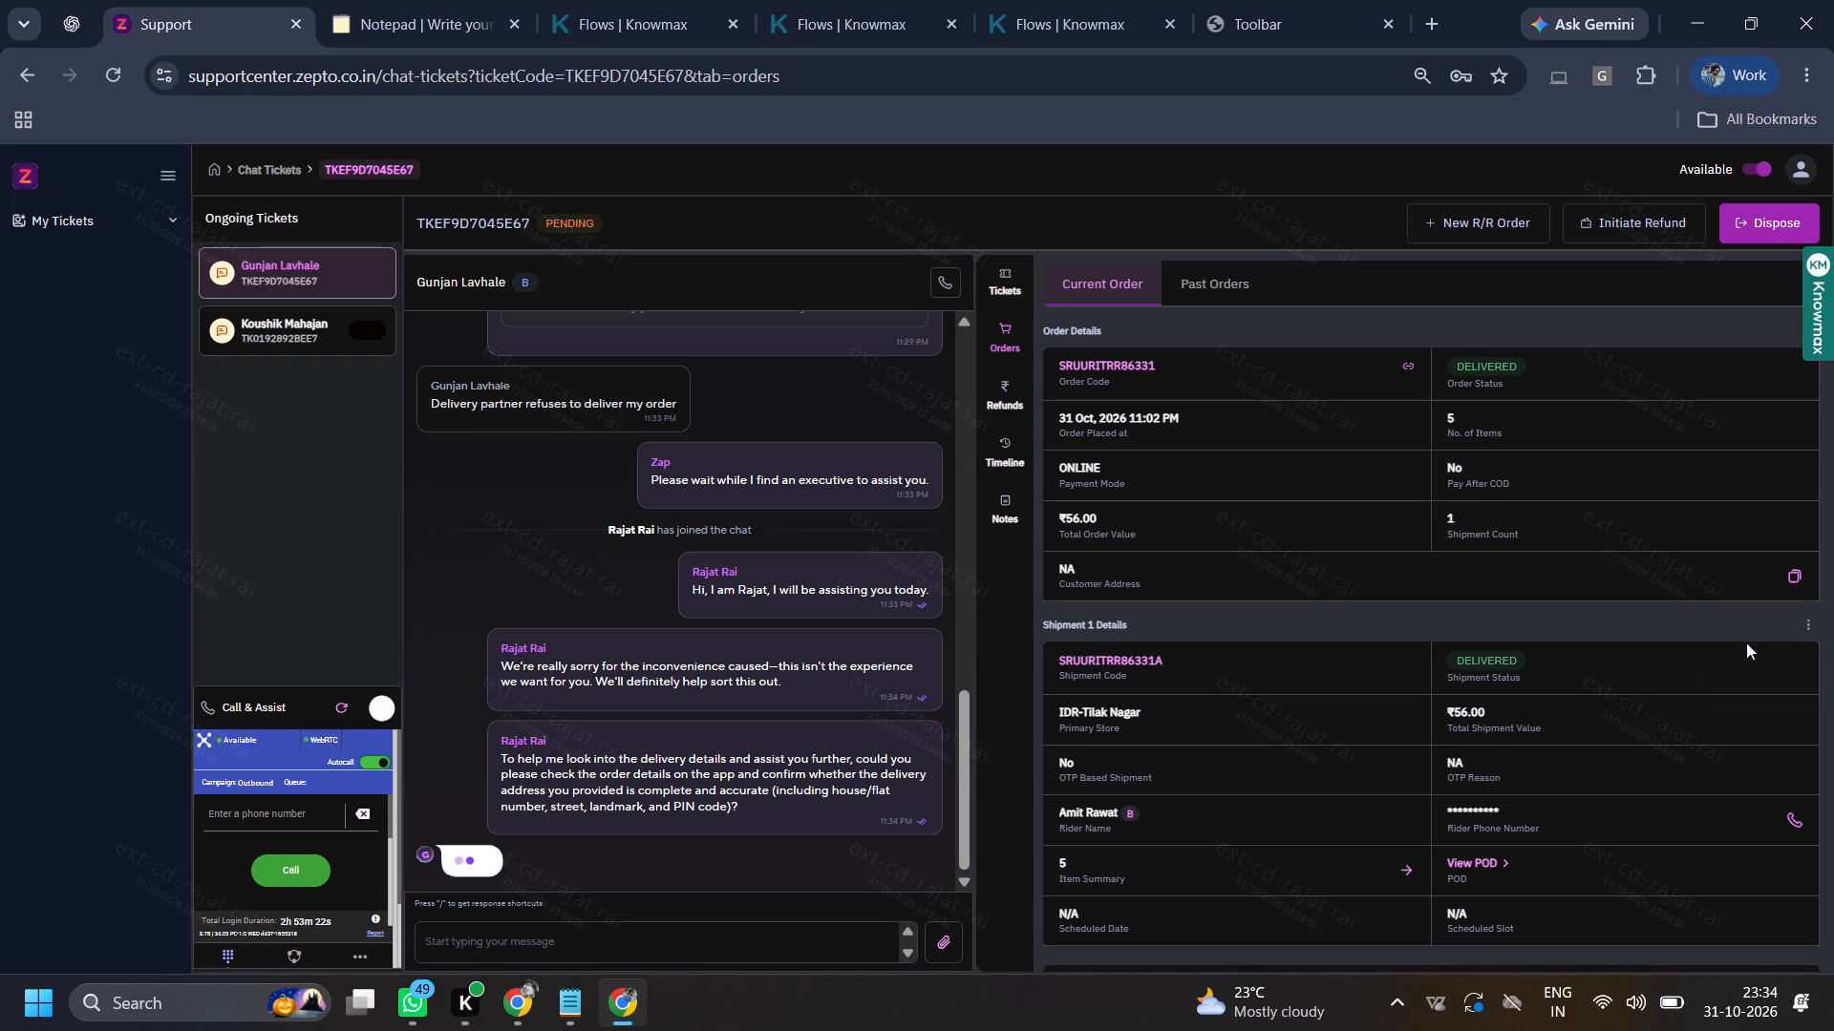
pyautogui.click(1819, 621)
pyautogui.click(1764, 646)
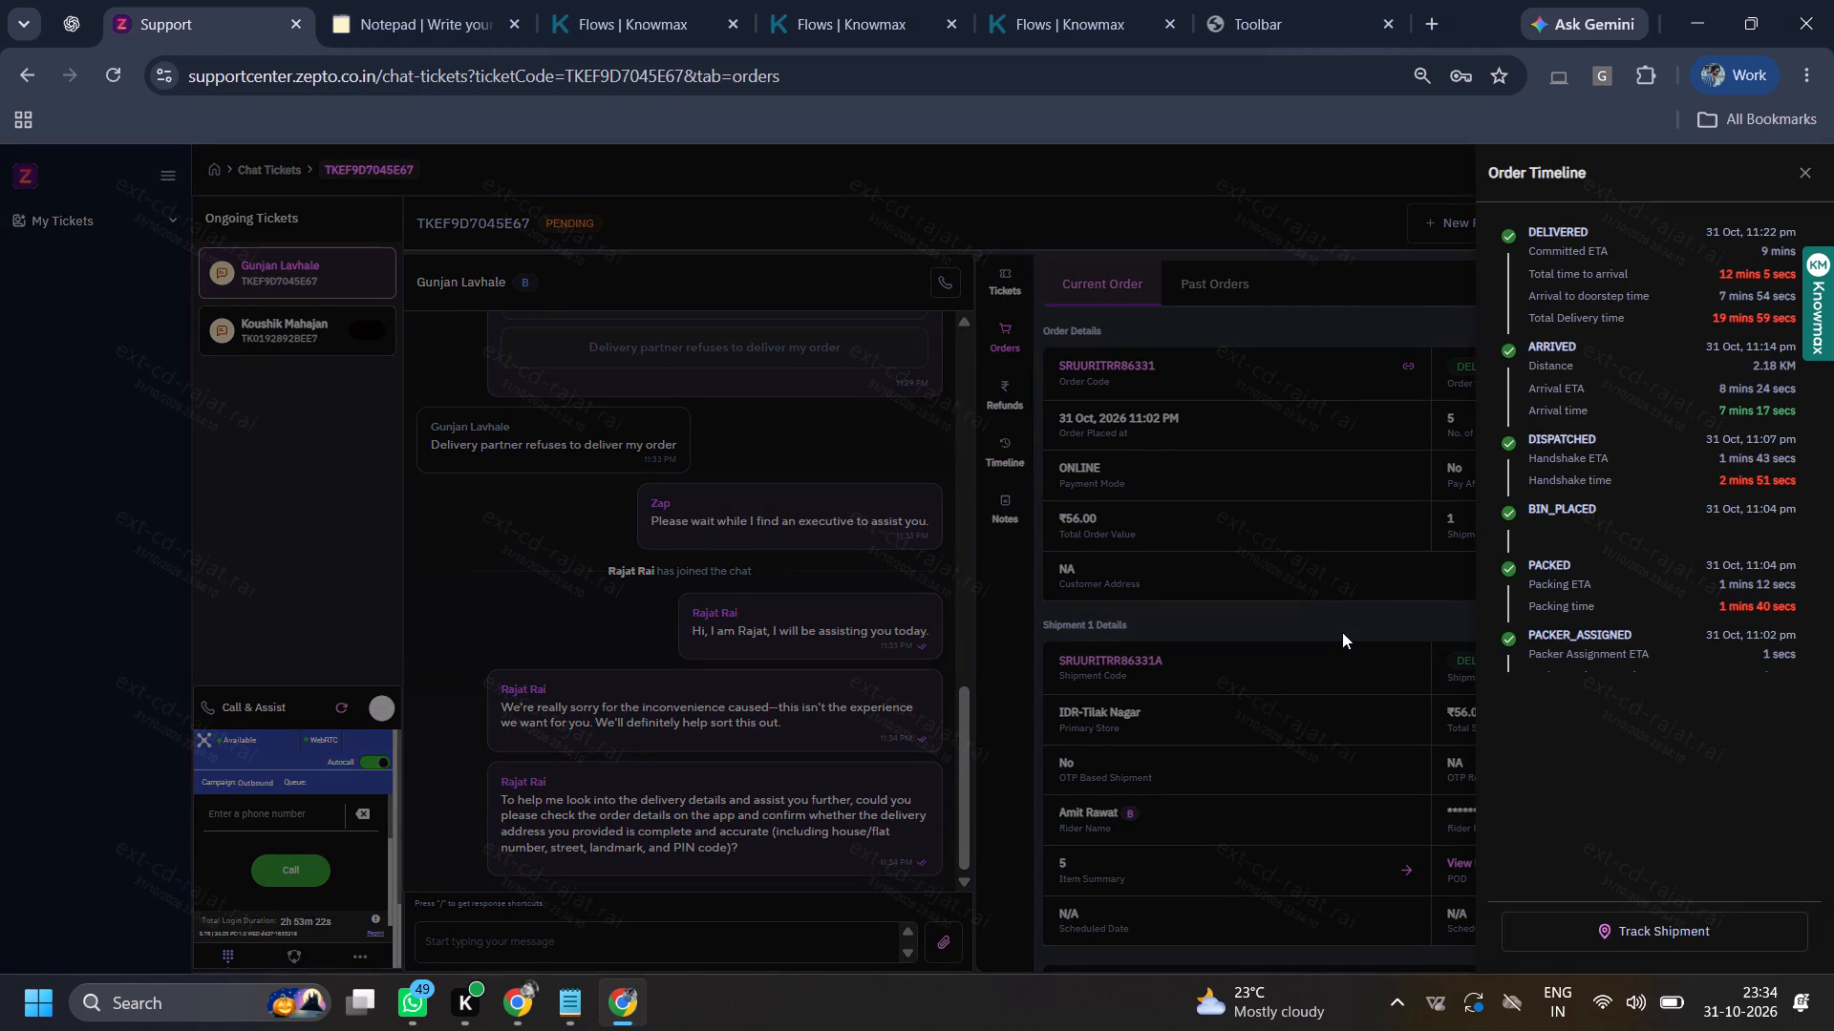
pyautogui.click(1342, 632)
pyautogui.click(326, 333)
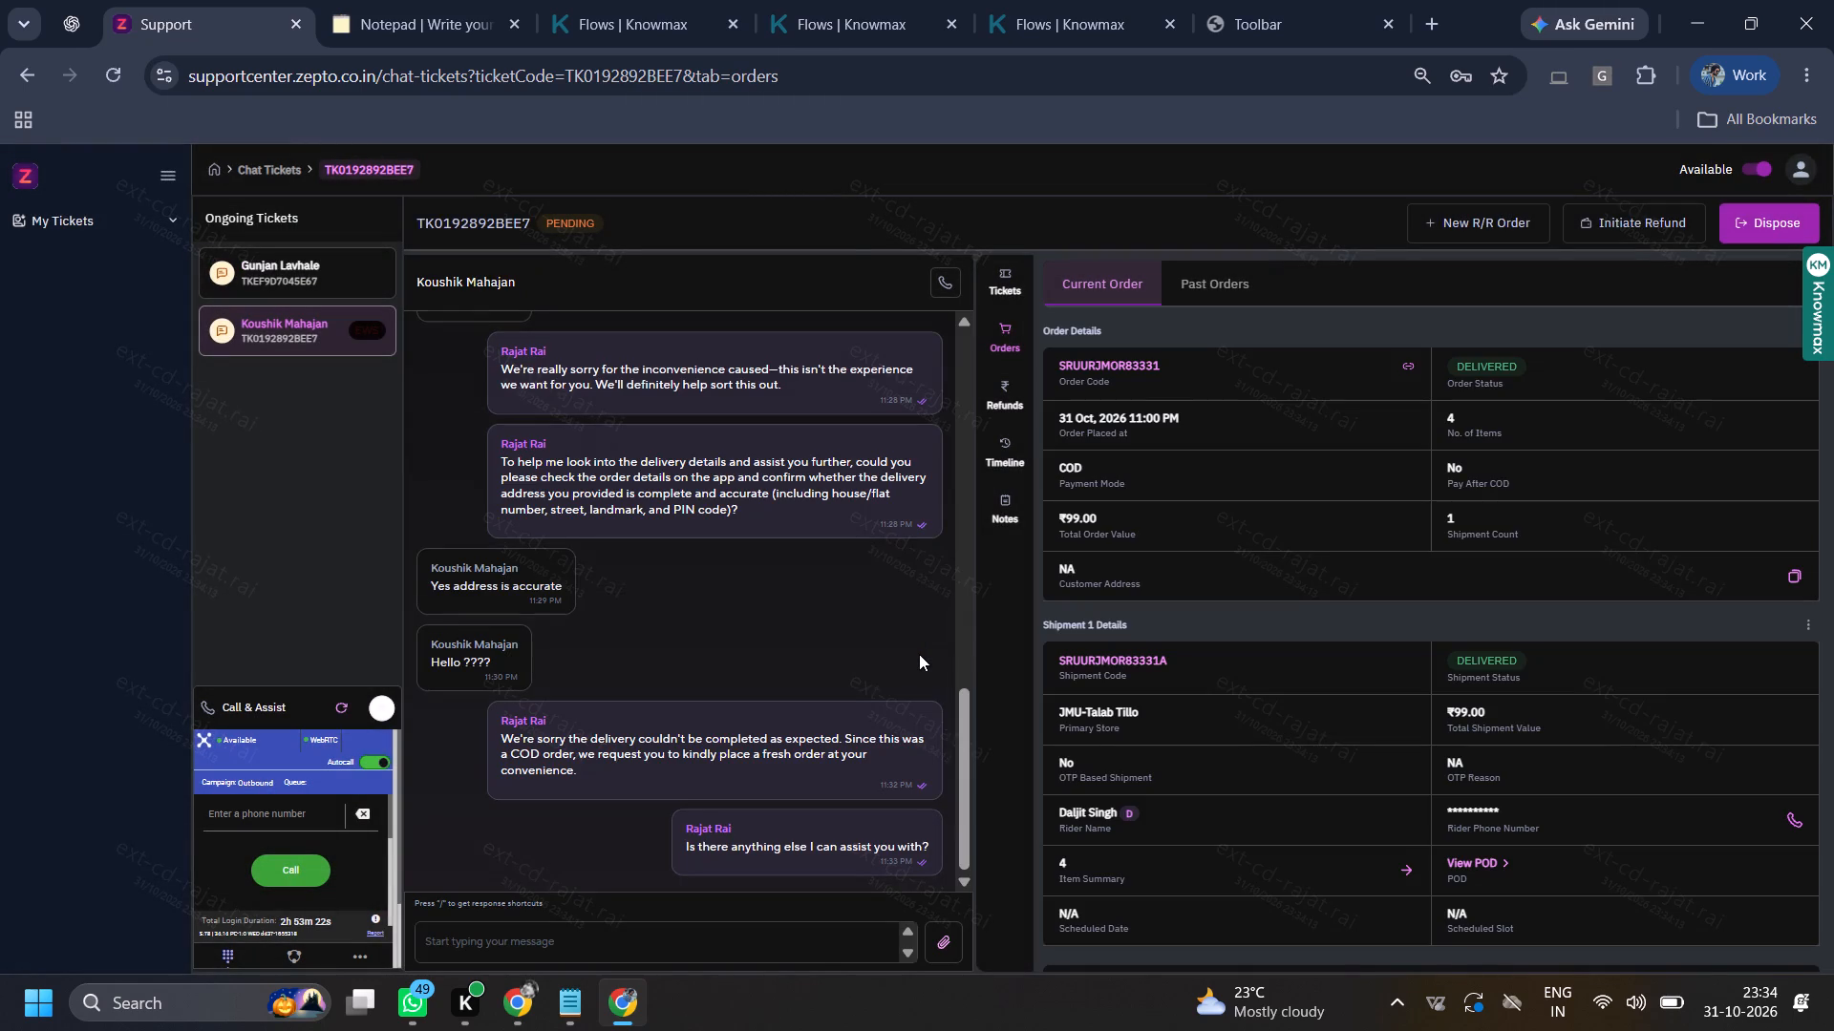
pyautogui.click(417, 0)
pyautogui.keyDown('ctrl'); pyautogui.tripleClick(368, 452); pyautogui.keyUp('ctrl')
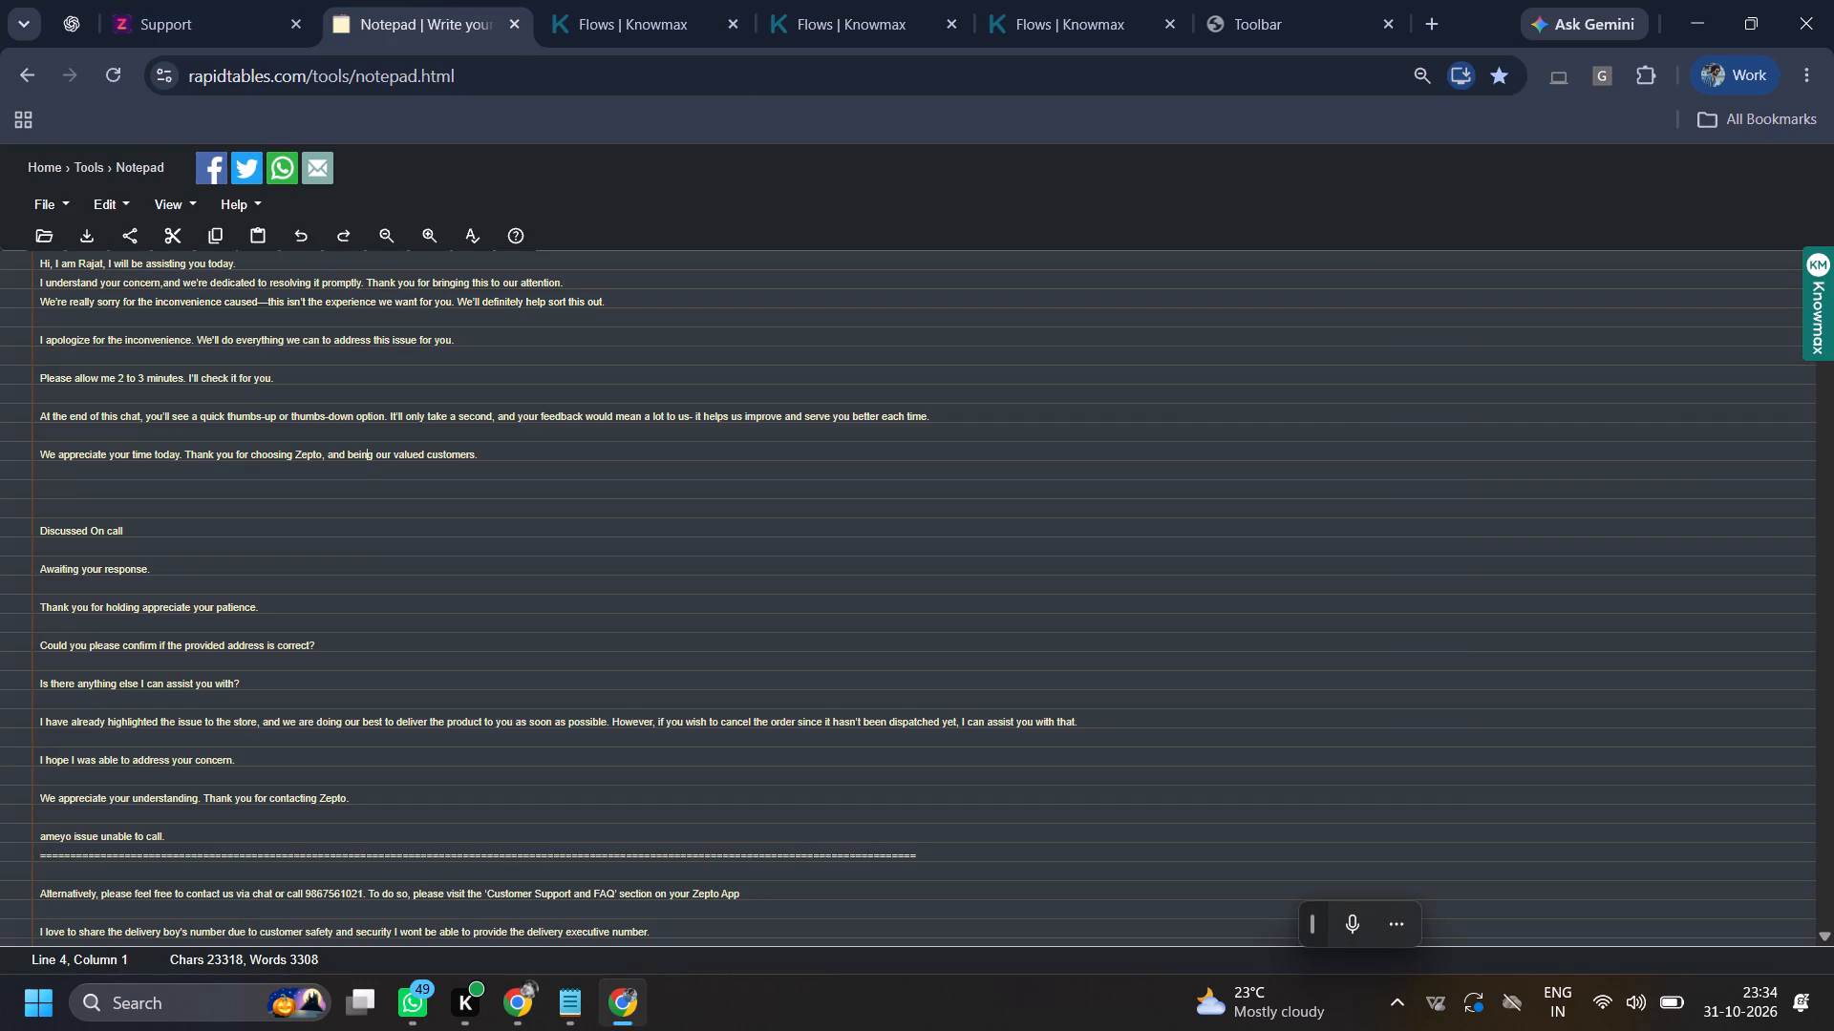
pyautogui.hotkey('ctrl', 'c')
pyautogui.keyDown('ctrl'); pyautogui.click(203, 0); pyautogui.keyUp('ctrl')
pyautogui.keyDown('ctrl'); pyautogui.click(573, 942); pyautogui.keyUp('ctrl')
pyautogui.hotkey('ctrl', 'v')
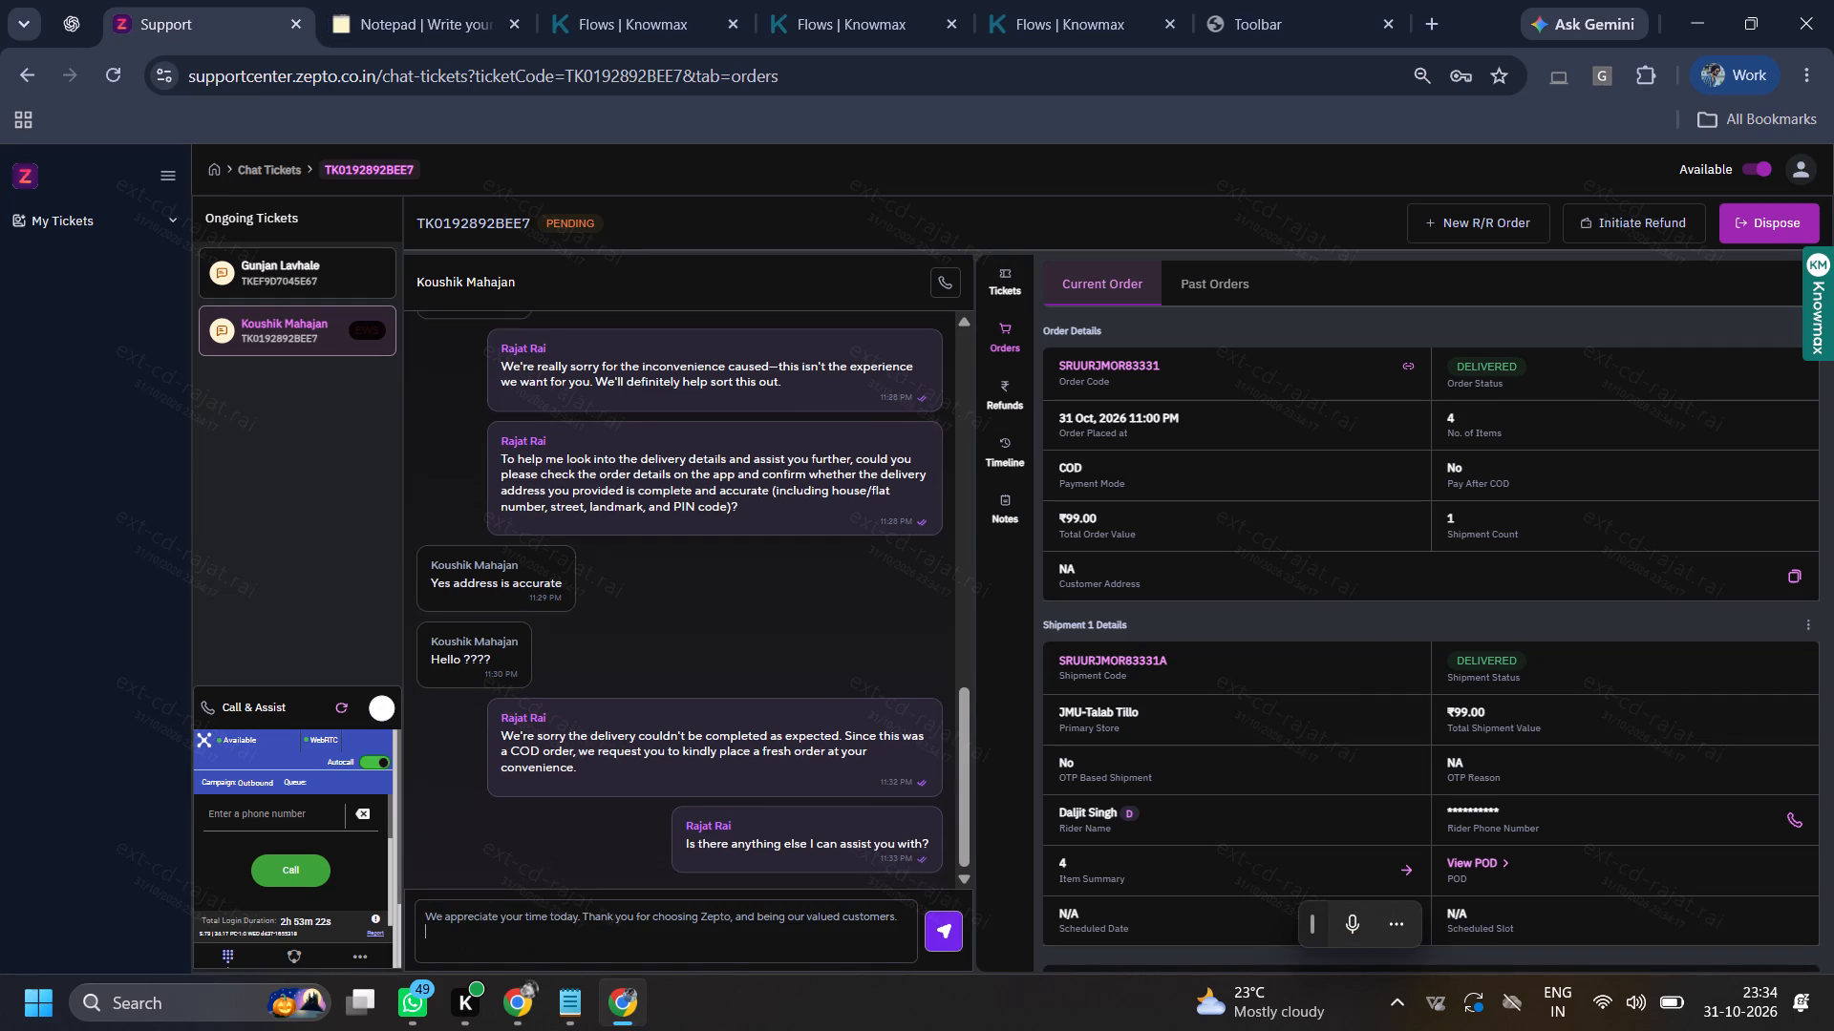
pyautogui.press('Return')
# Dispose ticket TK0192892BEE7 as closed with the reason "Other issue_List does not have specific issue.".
pyautogui.click(1832, 204)
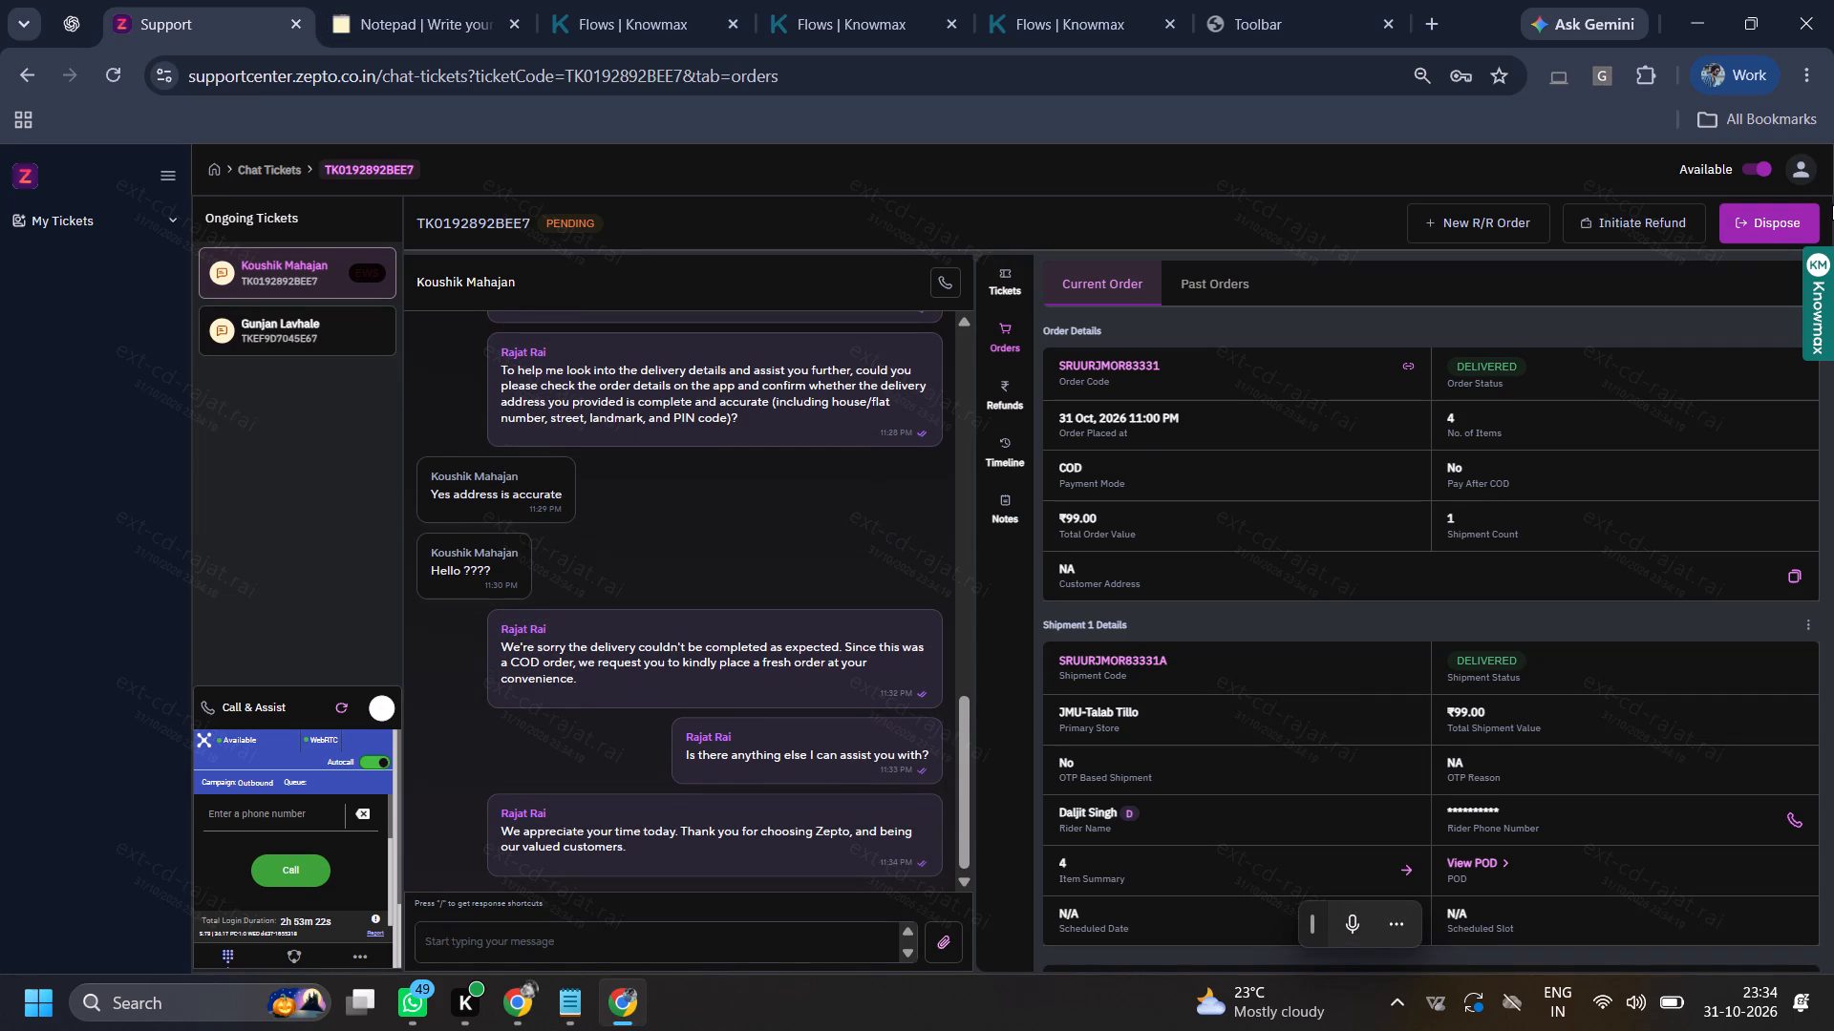
pyautogui.moveTo(1802, 225); pyautogui.dragTo(1782, 233)
pyautogui.click(1486, 230)
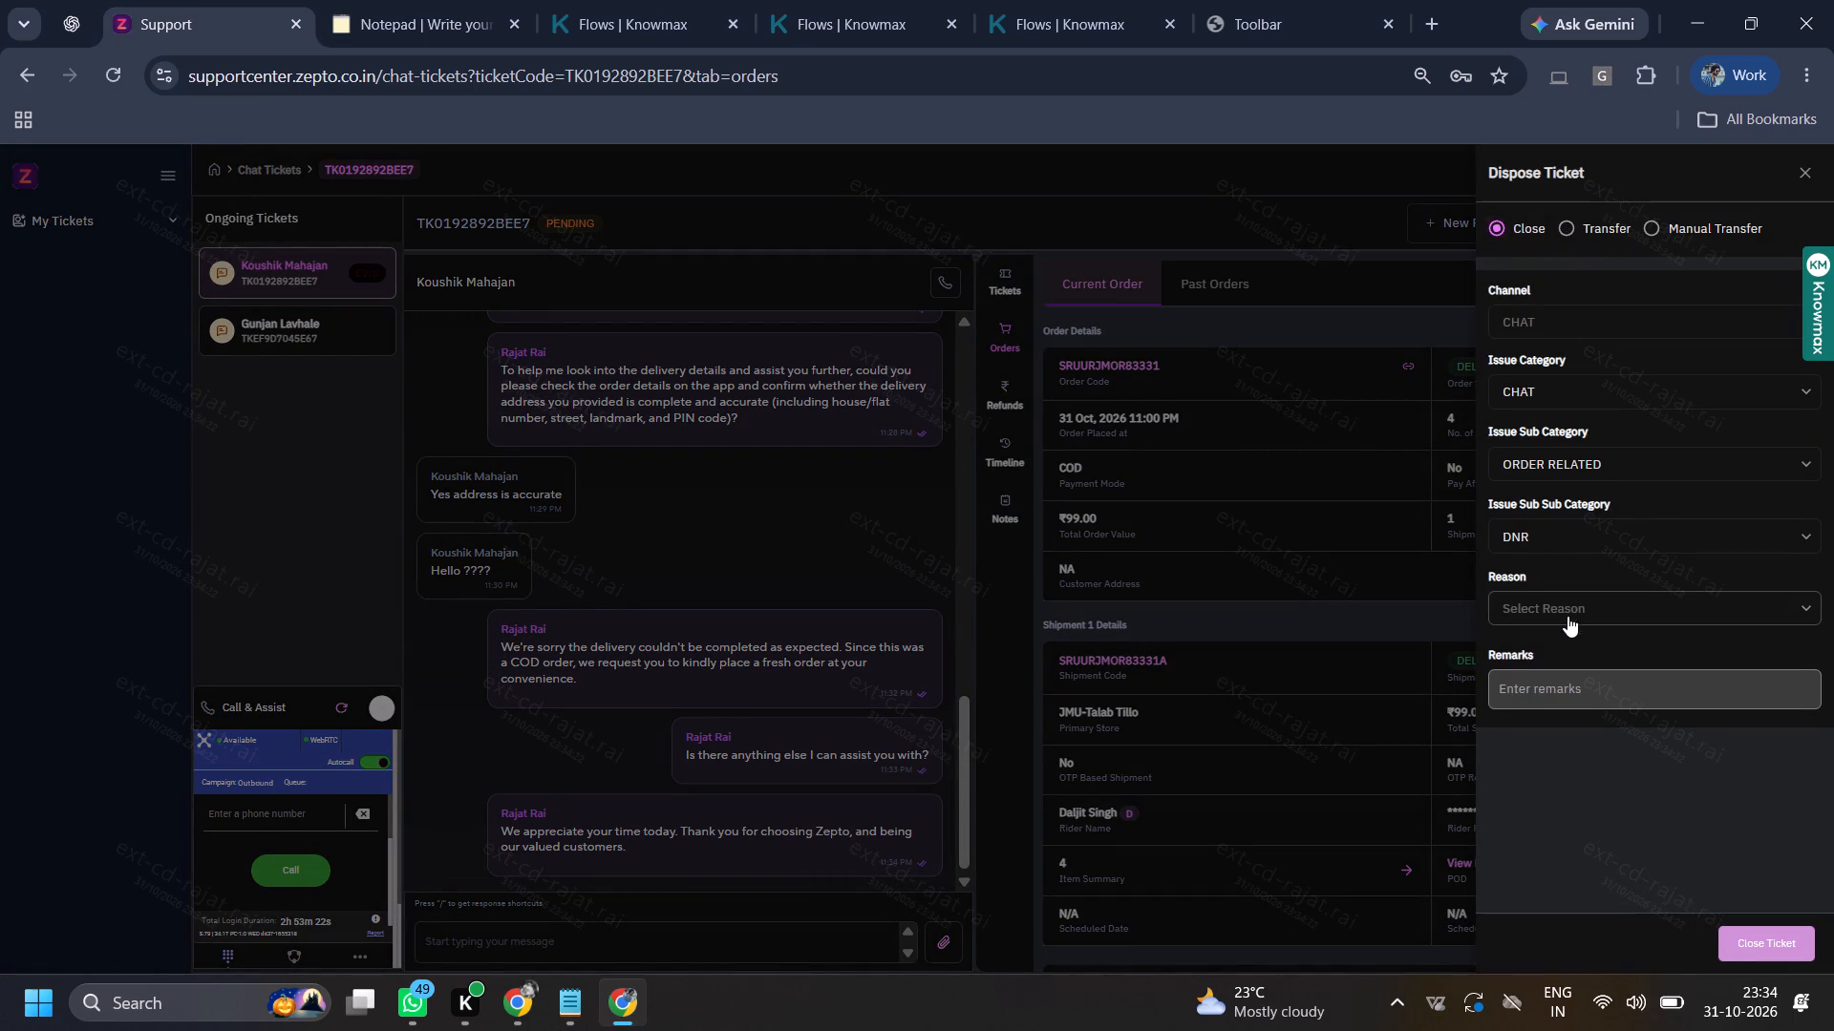
pyautogui.click(1567, 605)
pyautogui.write('othe')
pyautogui.click(1617, 698)
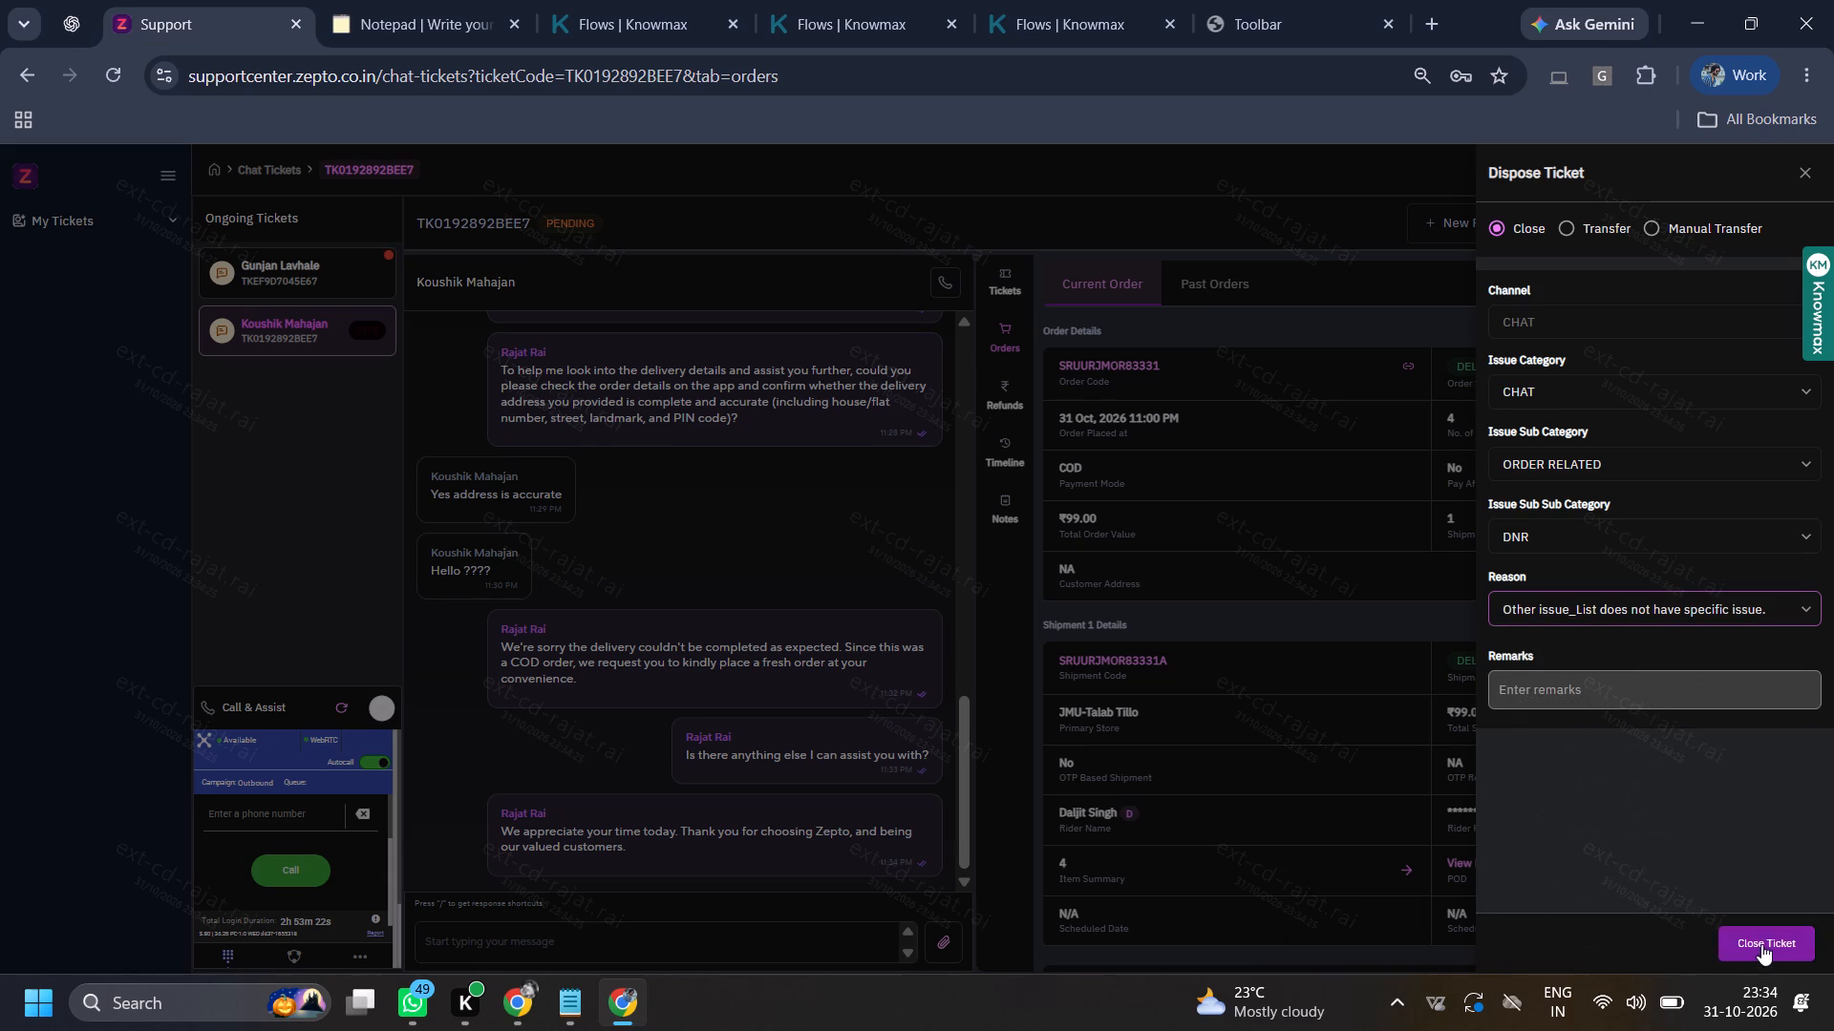
pyautogui.click(1761, 944)
pyautogui.click(1001, 616)
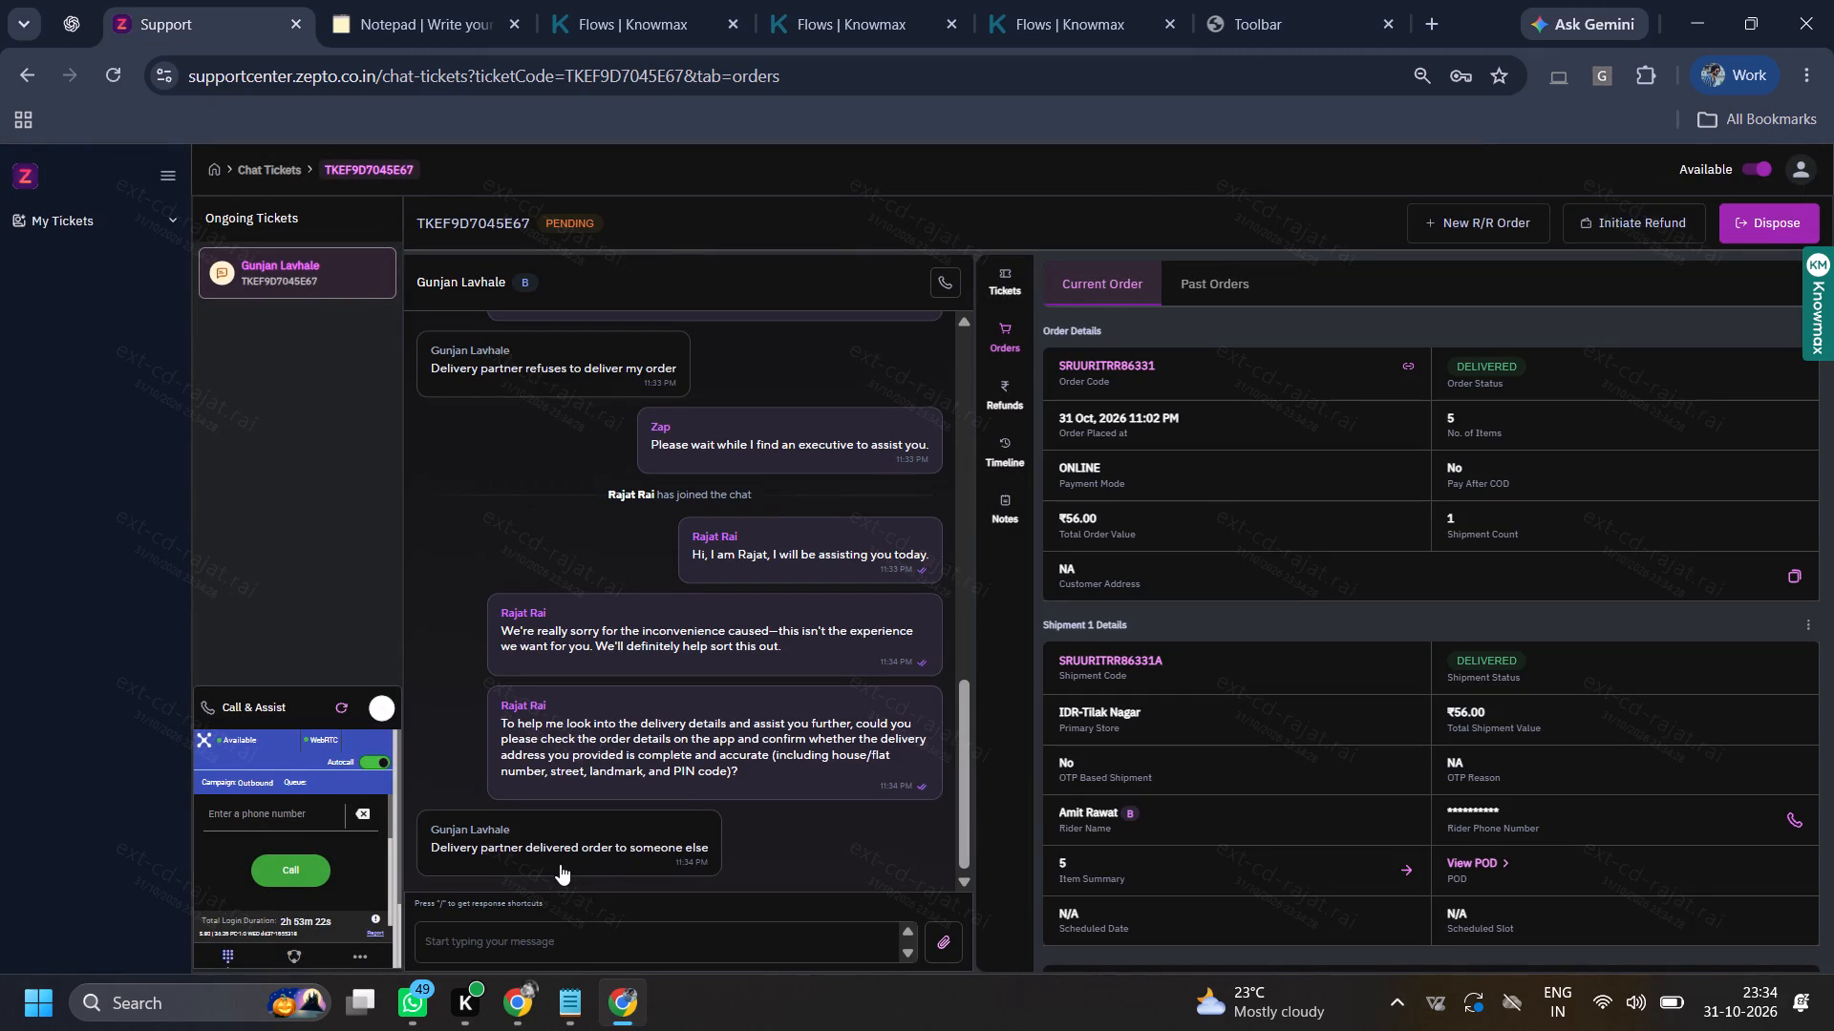
pyautogui.moveTo(550, 852); pyautogui.dragTo(748, 852)
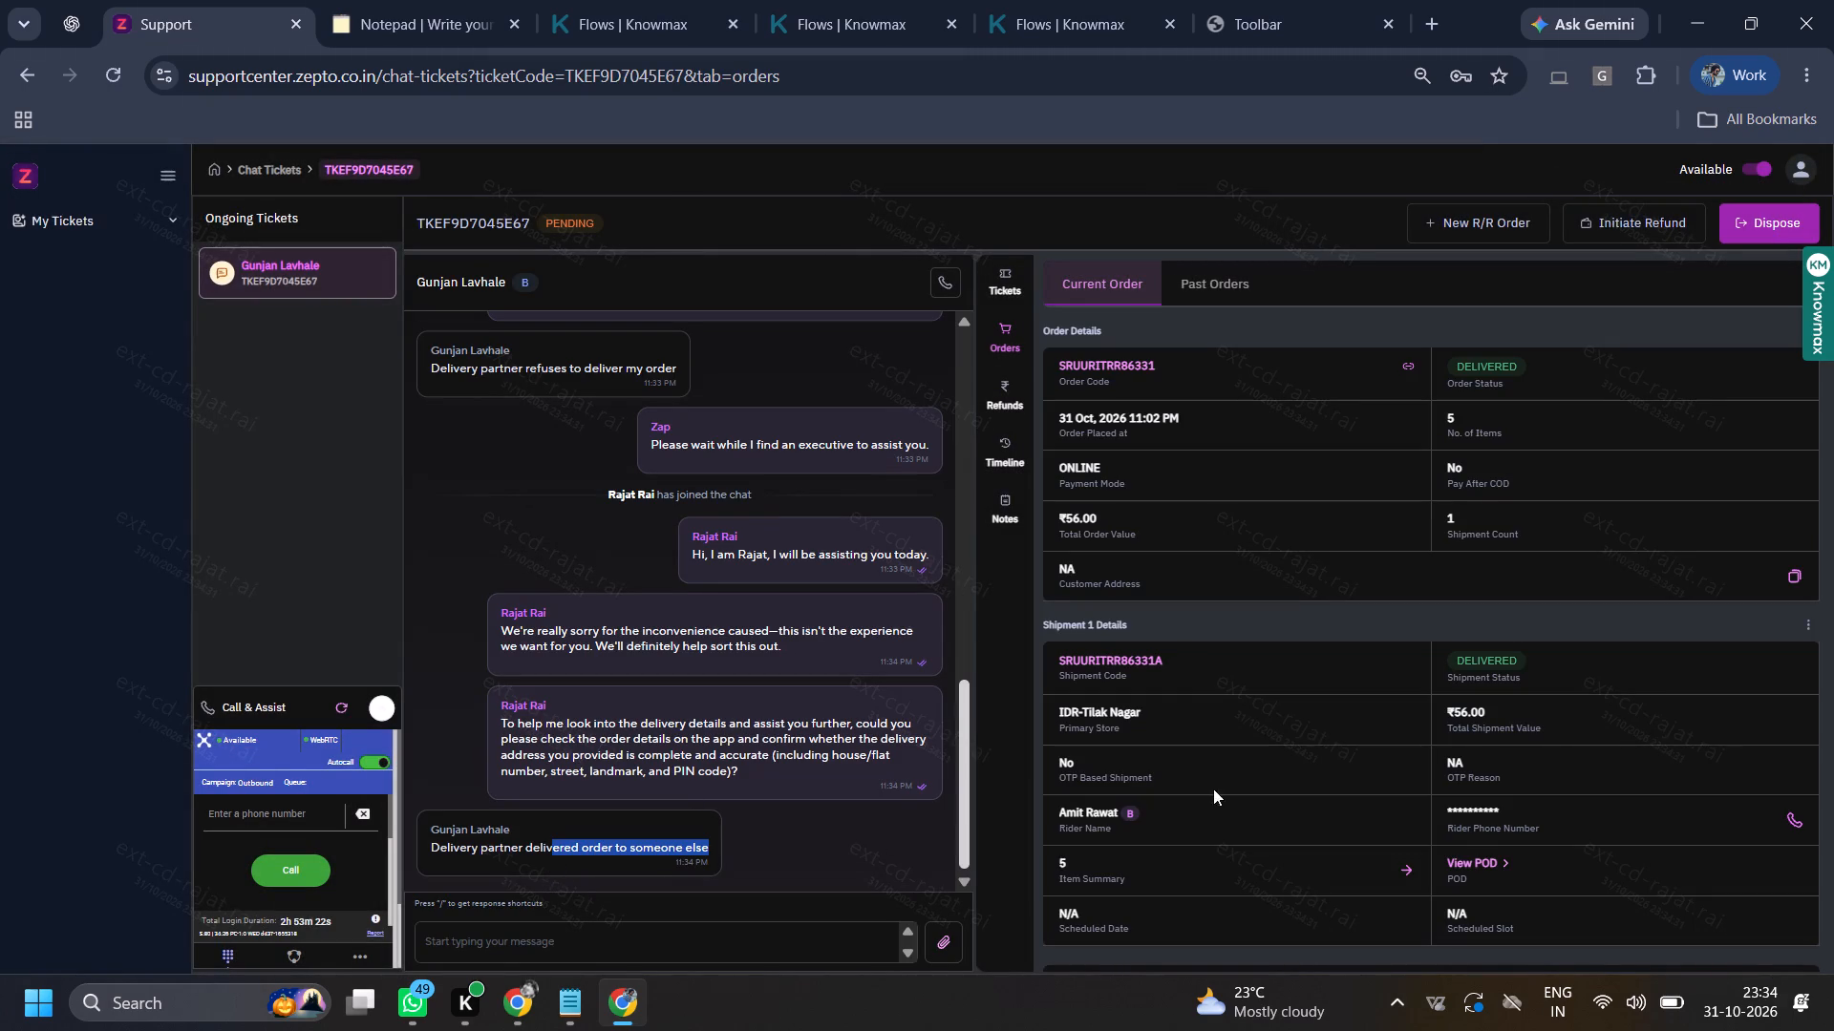
pyautogui.click(1016, 278)
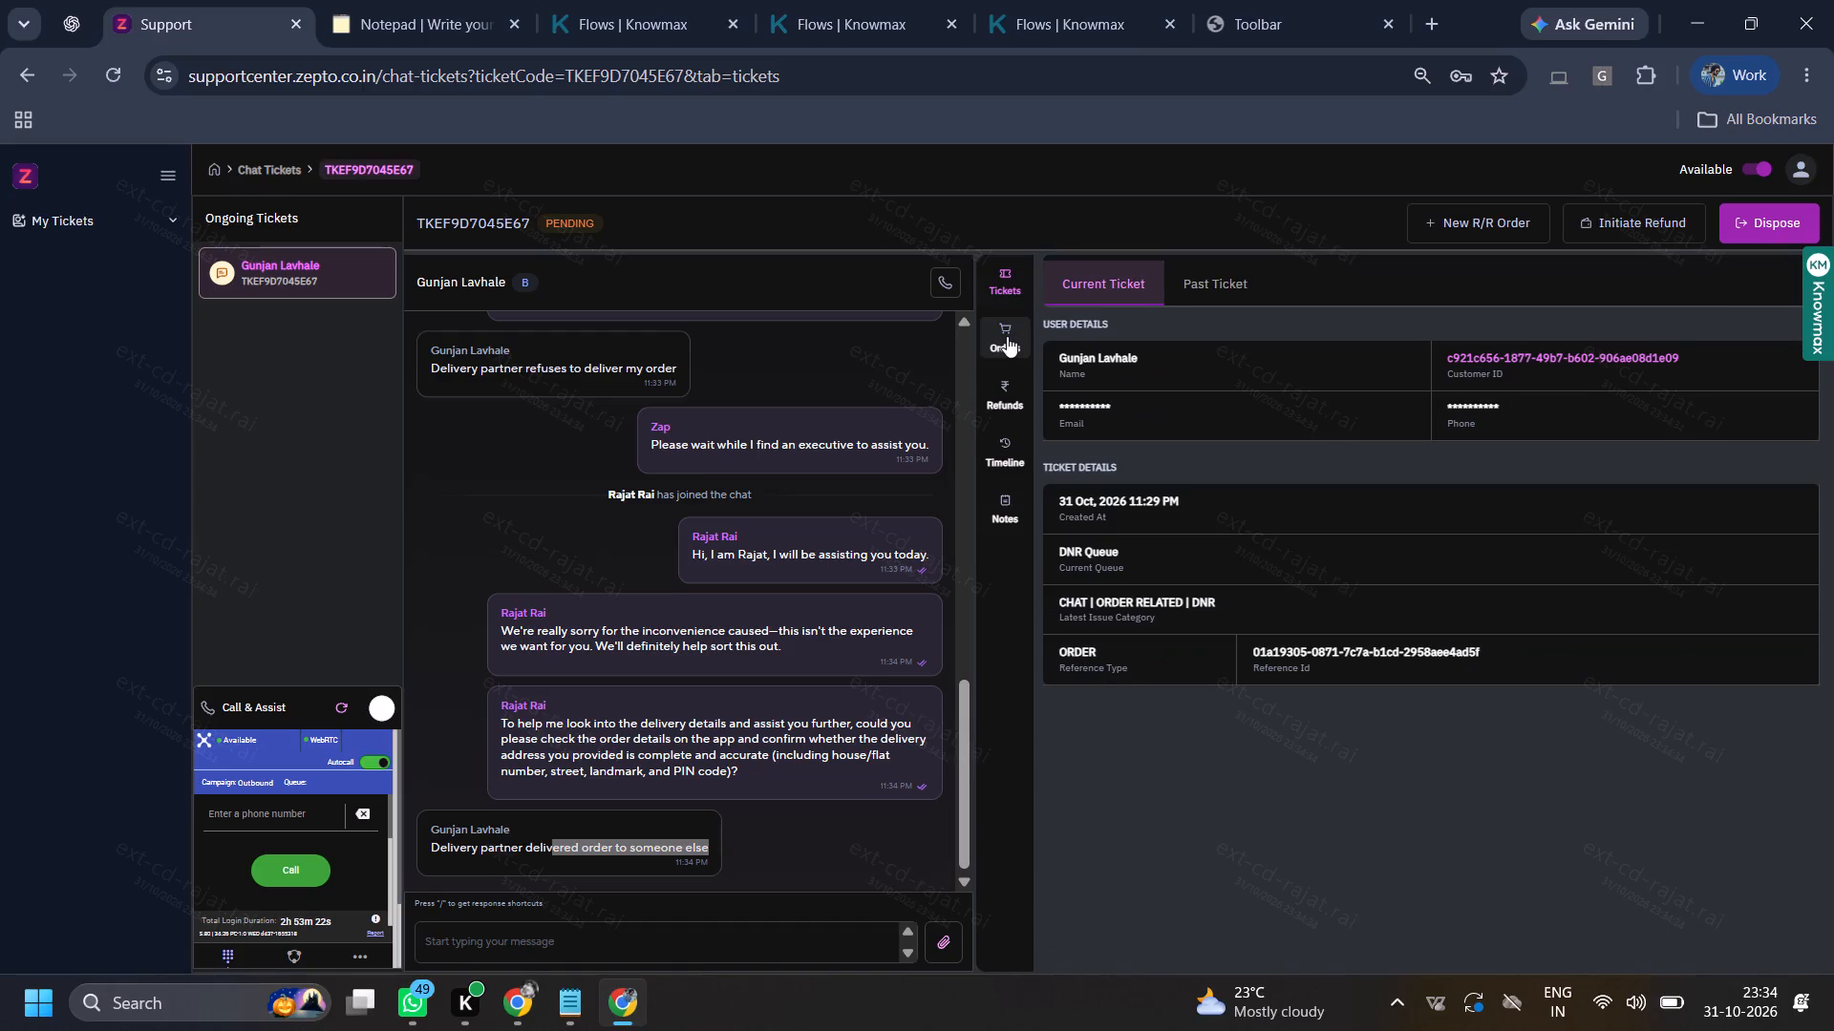
pyautogui.click(1007, 336)
pyautogui.click(1800, 816)
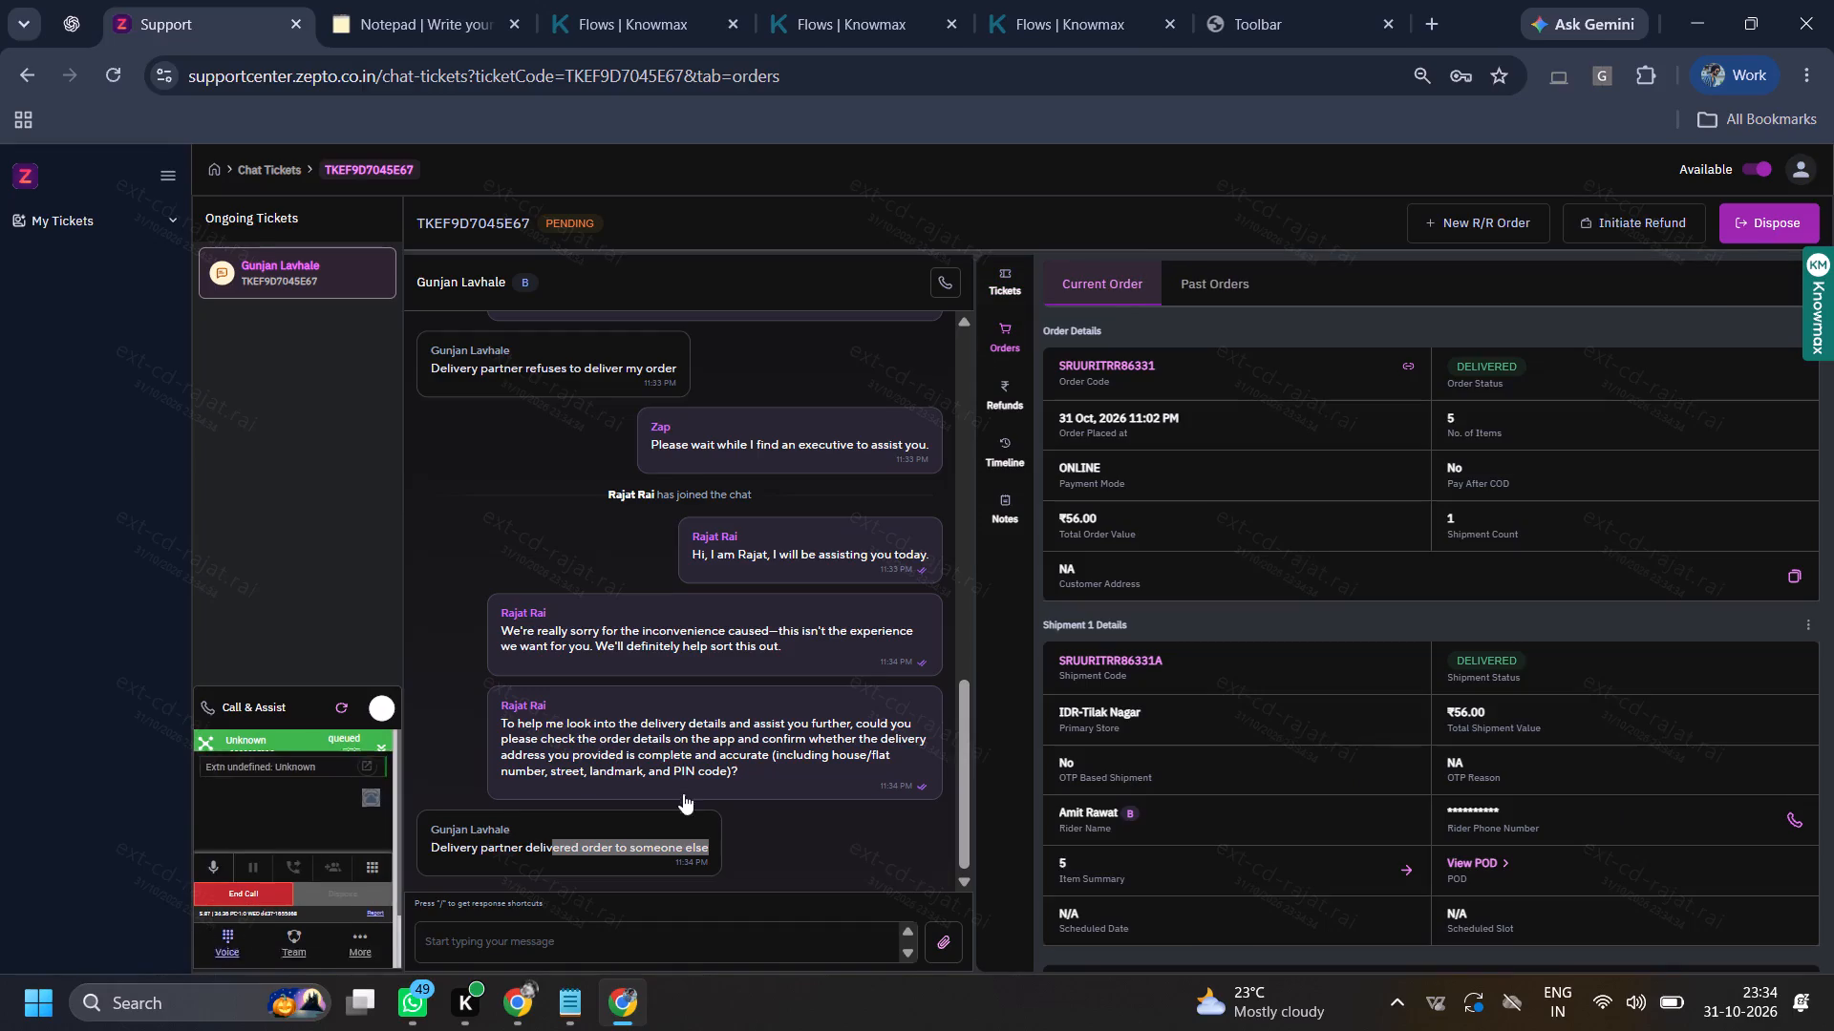
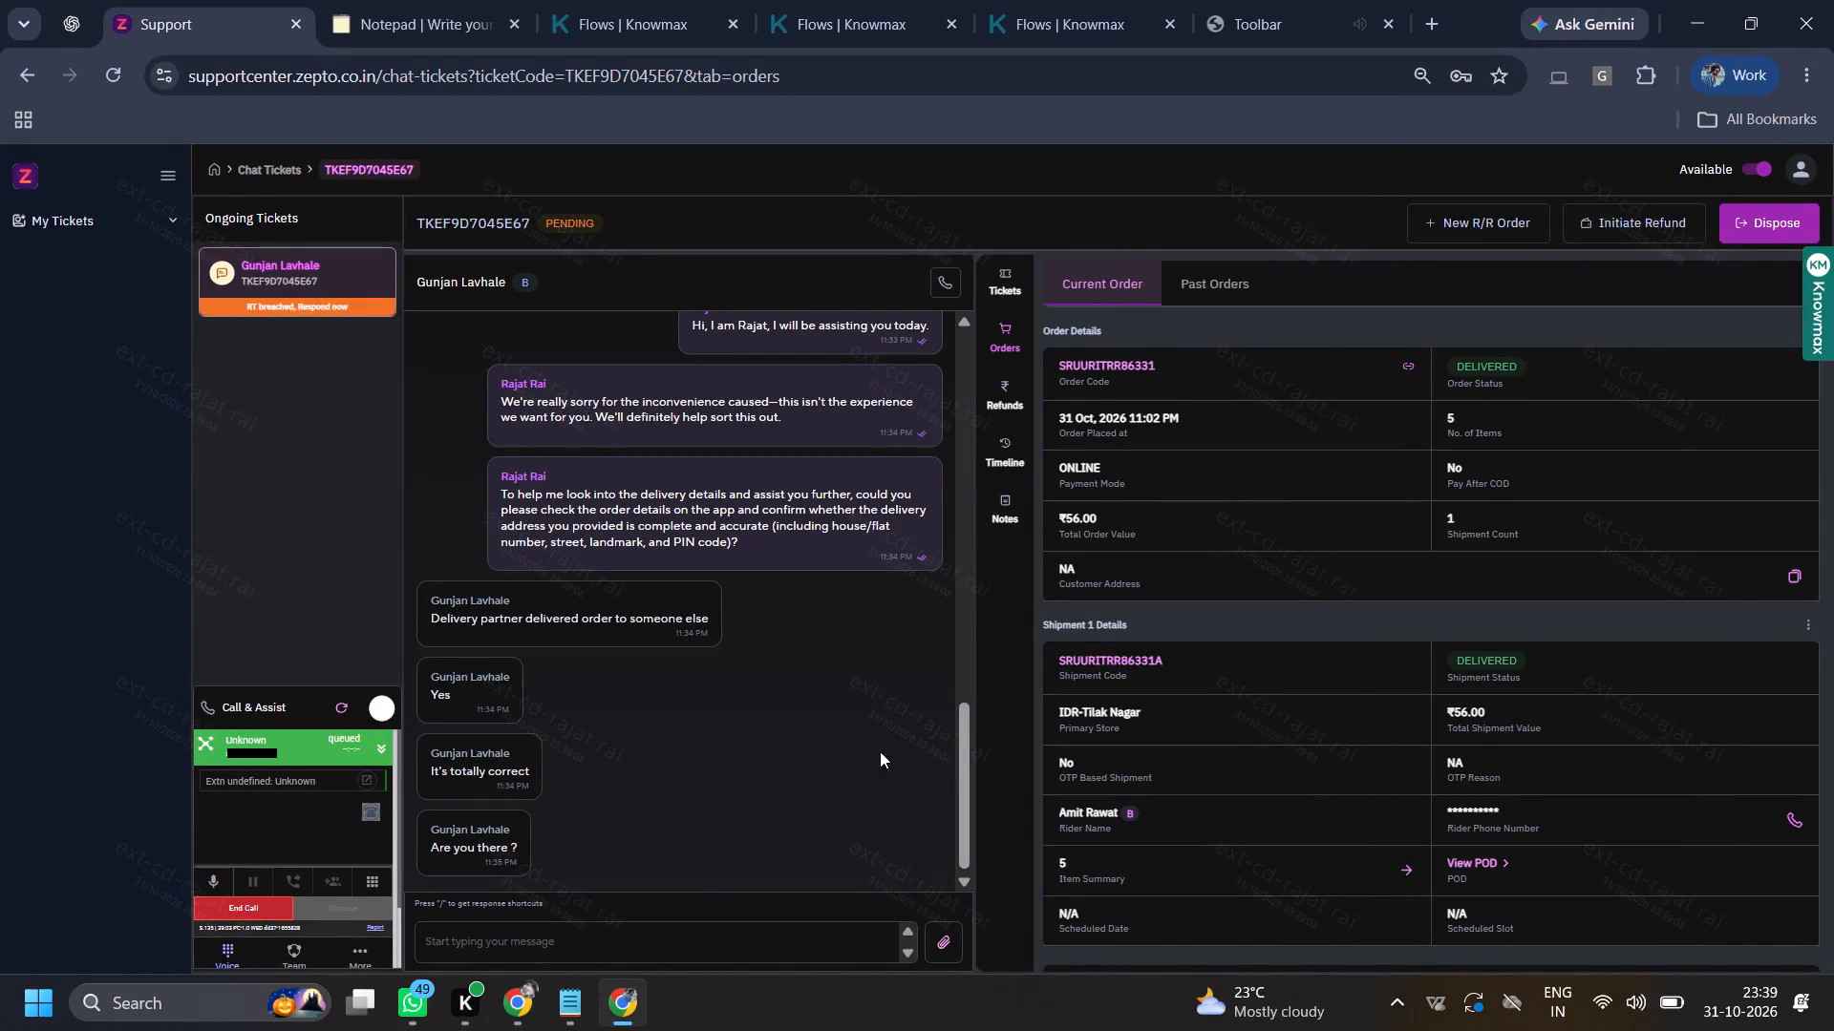
# Switch to Notepad and copy the "I apologize for the inconvenience caused with your order" full-refund reply from the refund note.
pyautogui.click(559, 1024)
pyautogui.keyDown('ctrl'); pyautogui.tripleClick(778, 393); pyautogui.keyUp('ctrl')
pyautogui.hotkey('ctrl', 'c')
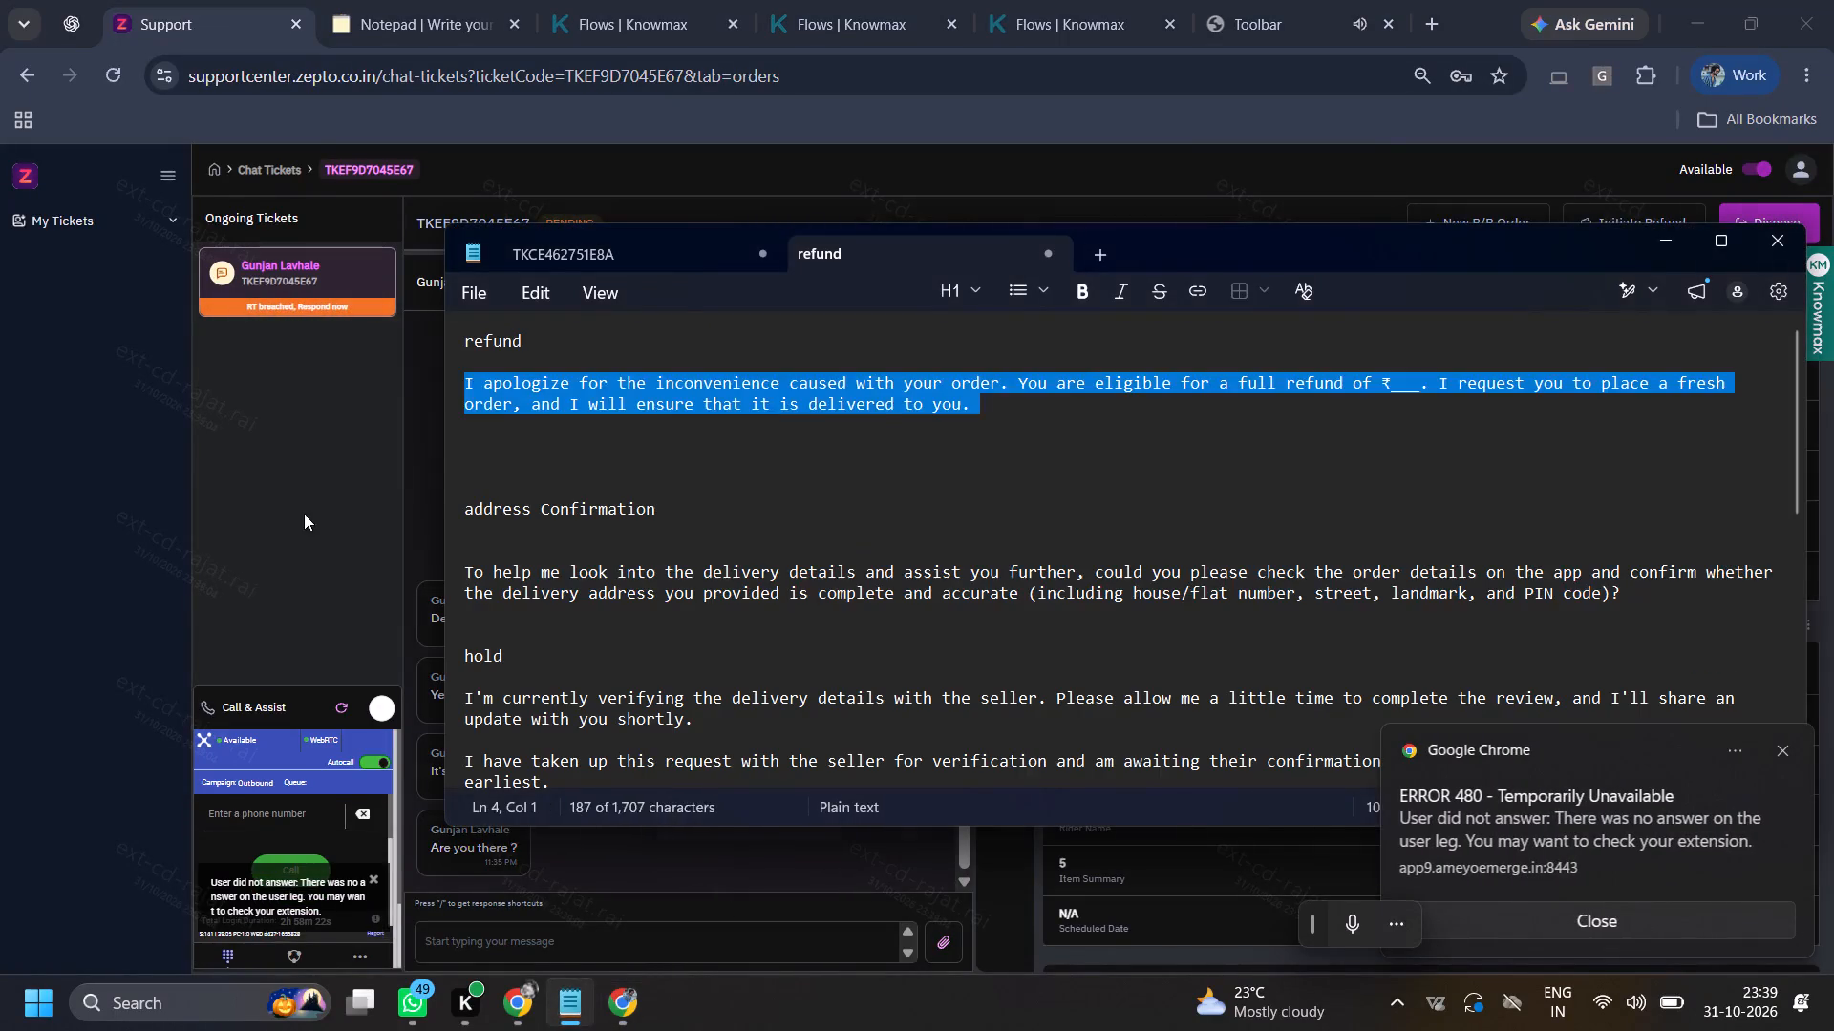
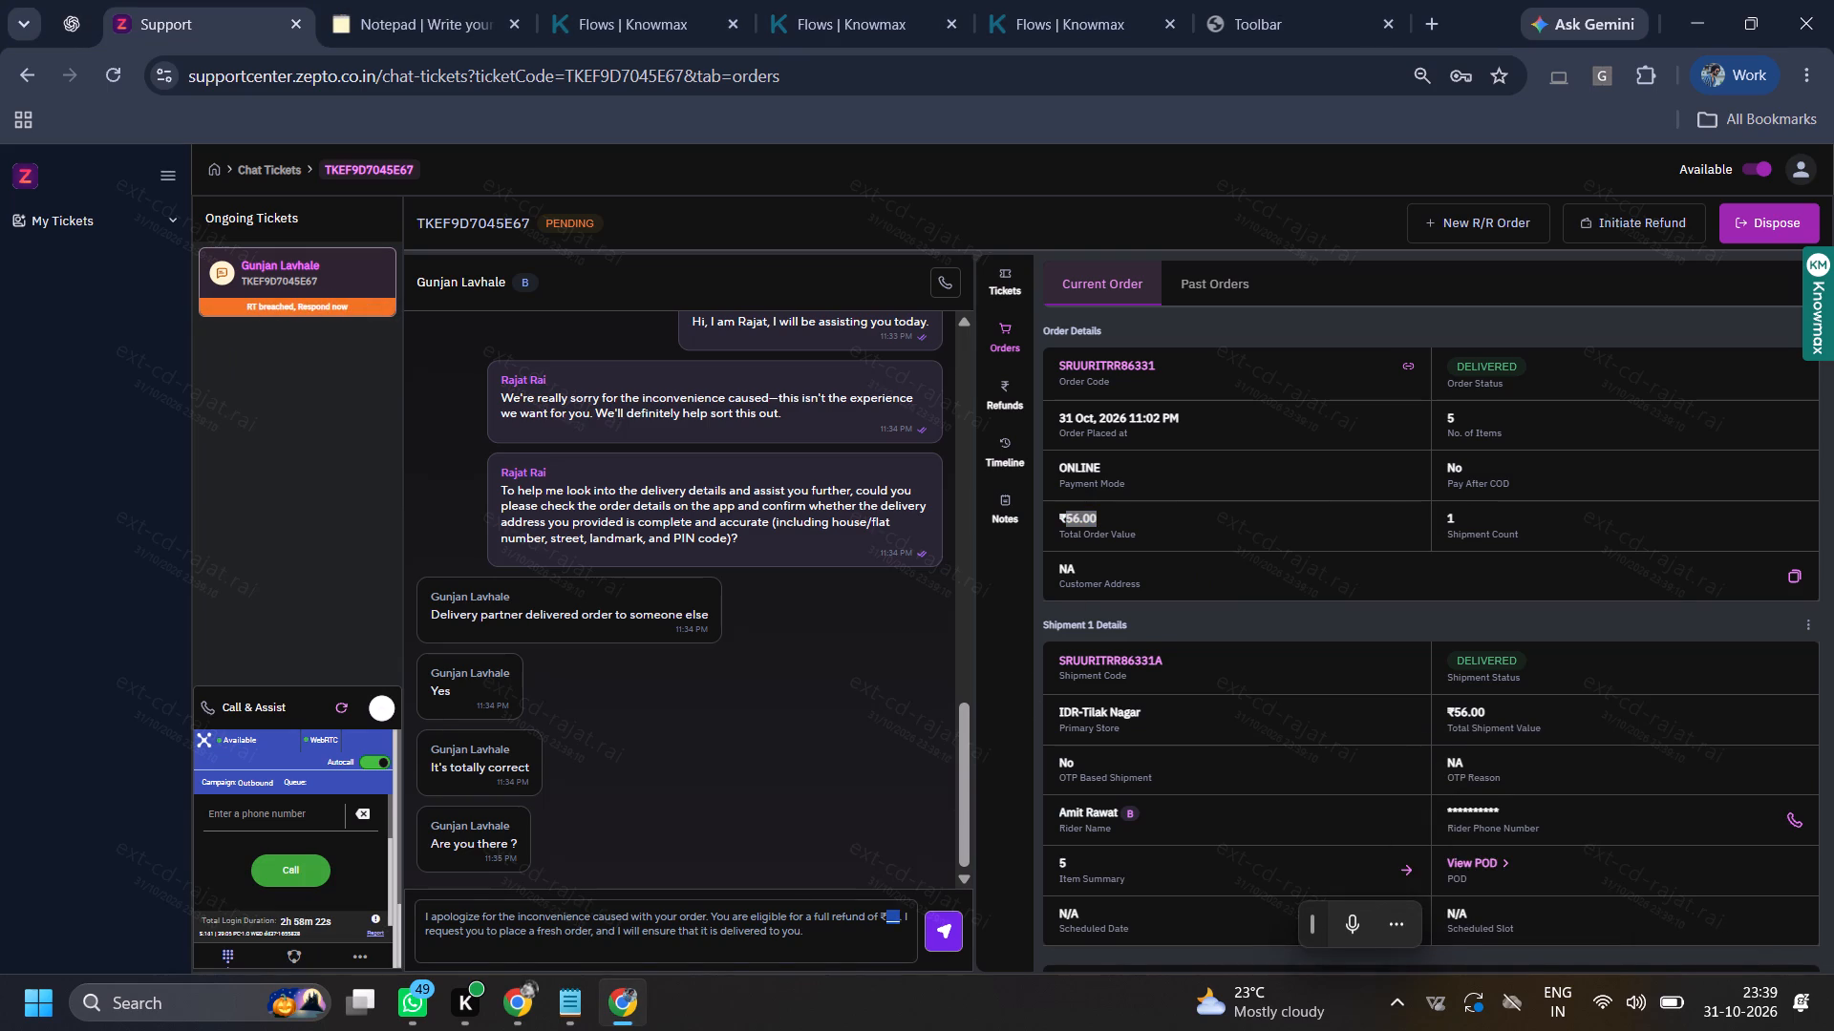
# Fill in the order value ₹56.00 as the refund amount in the drafted apology reply and send it to the customer.
pyautogui.hotkey('ctrl', 'v')
pyautogui.press('Return')
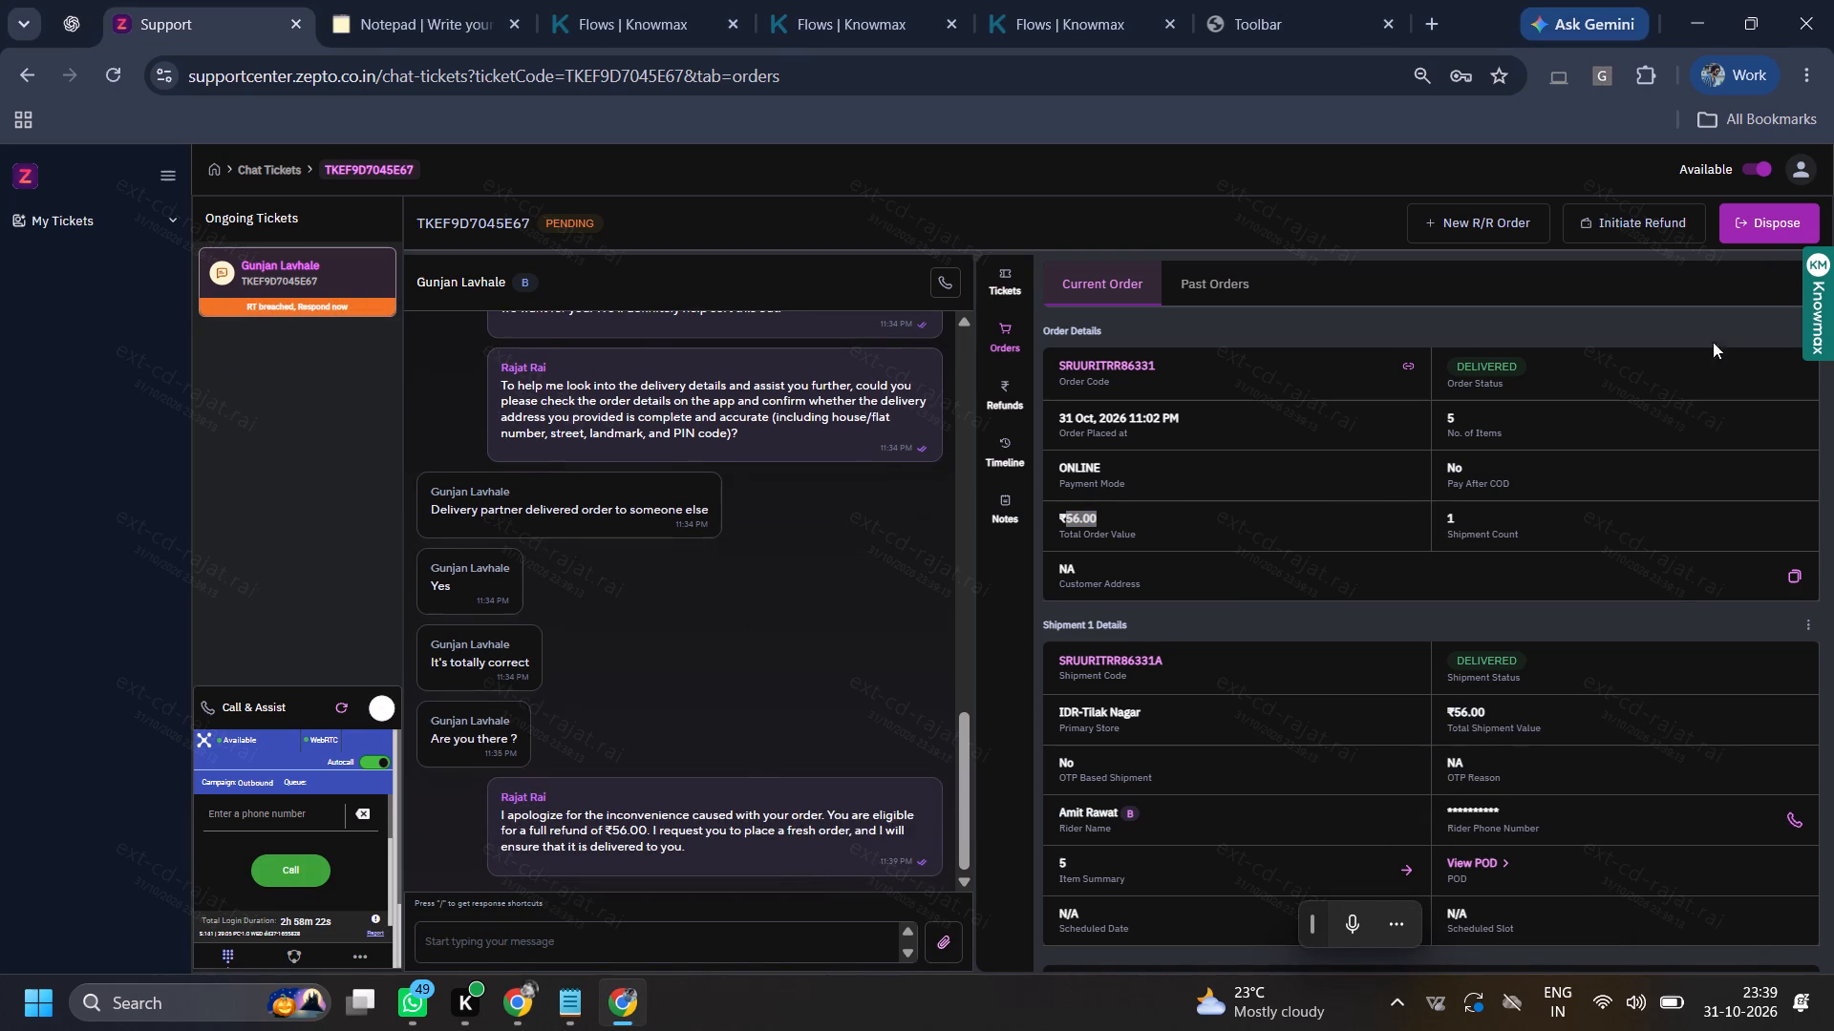
pyautogui.click(1641, 226)
pyautogui.click(513, 293)
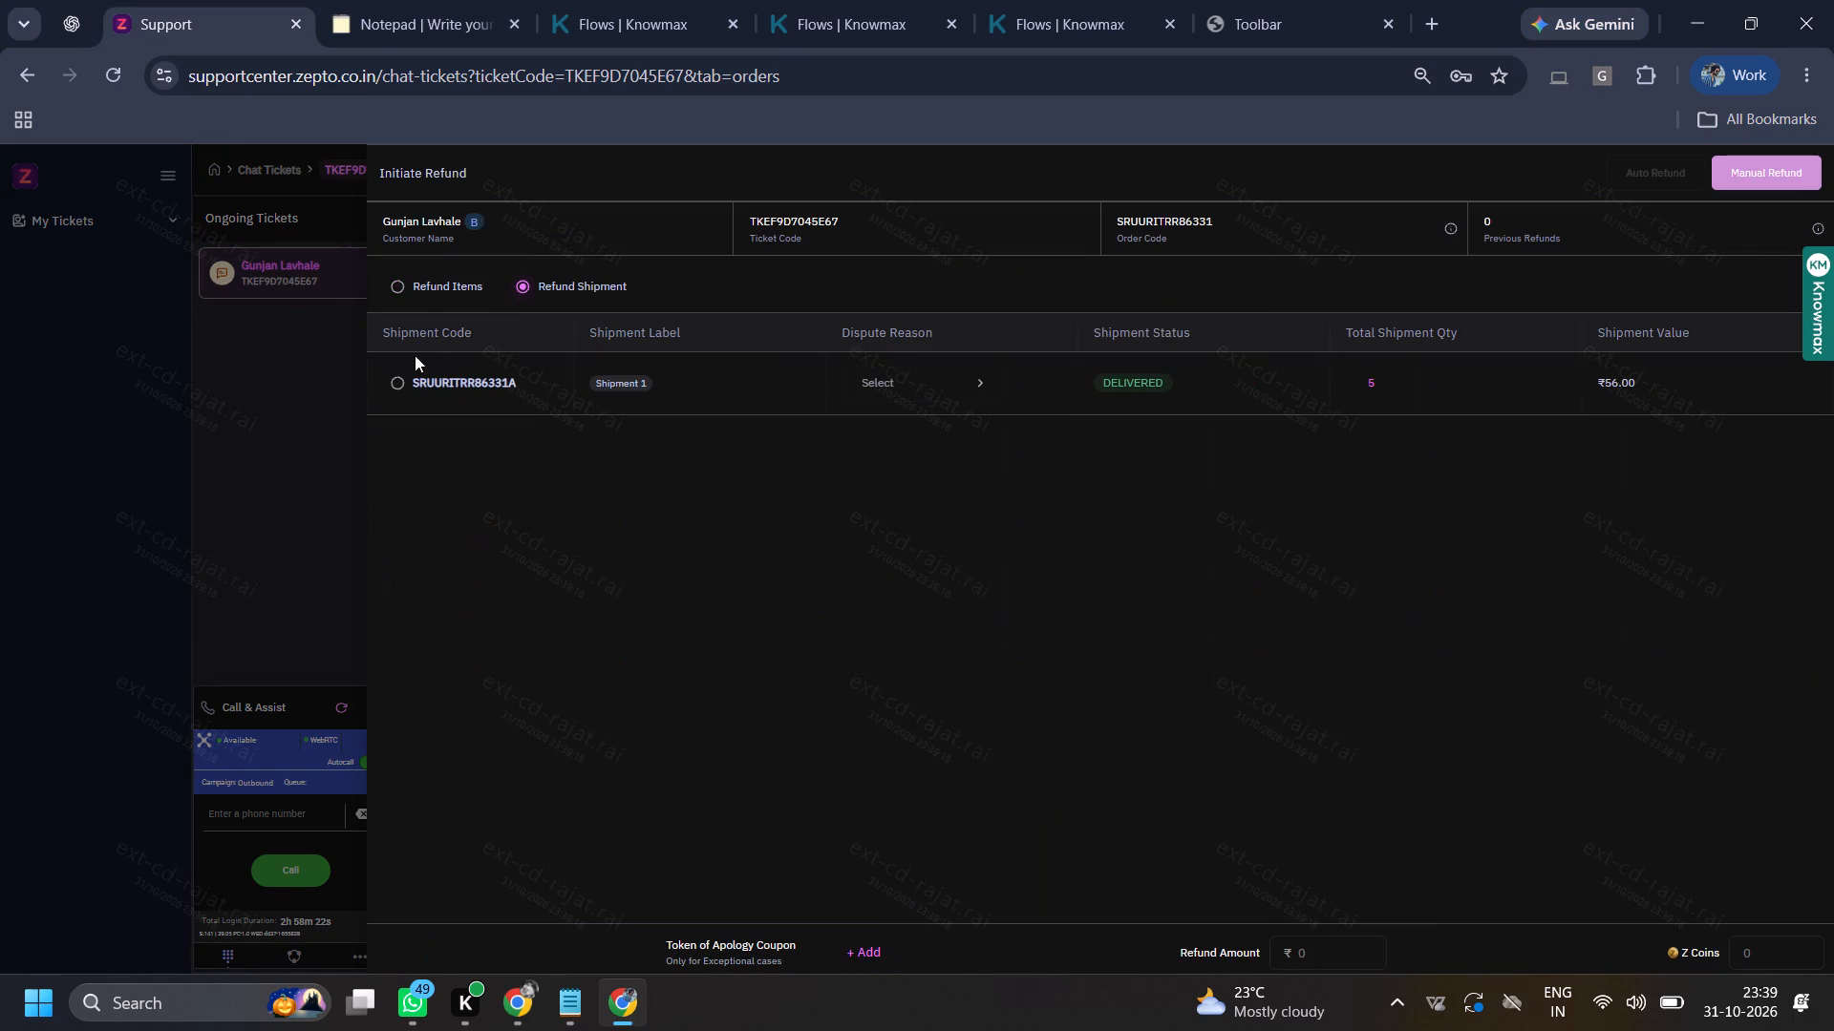
pyautogui.click(398, 386)
pyautogui.moveTo(944, 398); pyautogui.dragTo(977, 388)
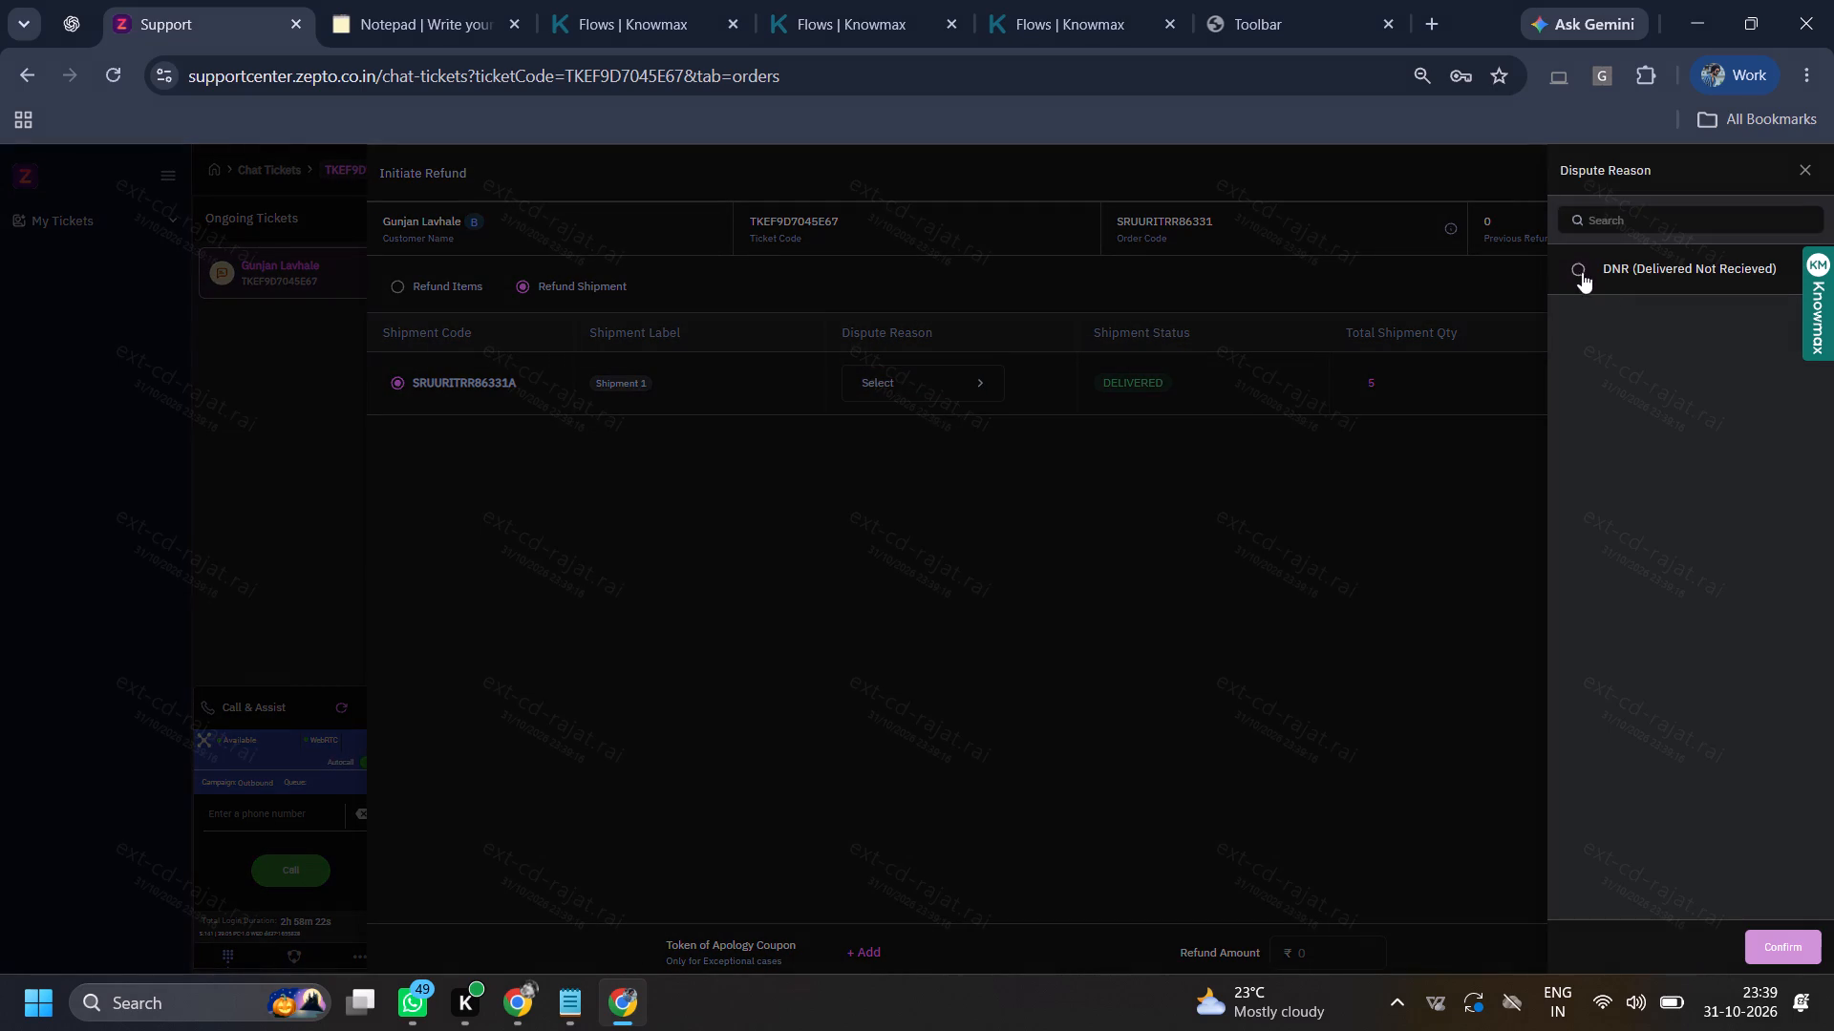
pyautogui.click(1580, 271)
pyautogui.click(1787, 951)
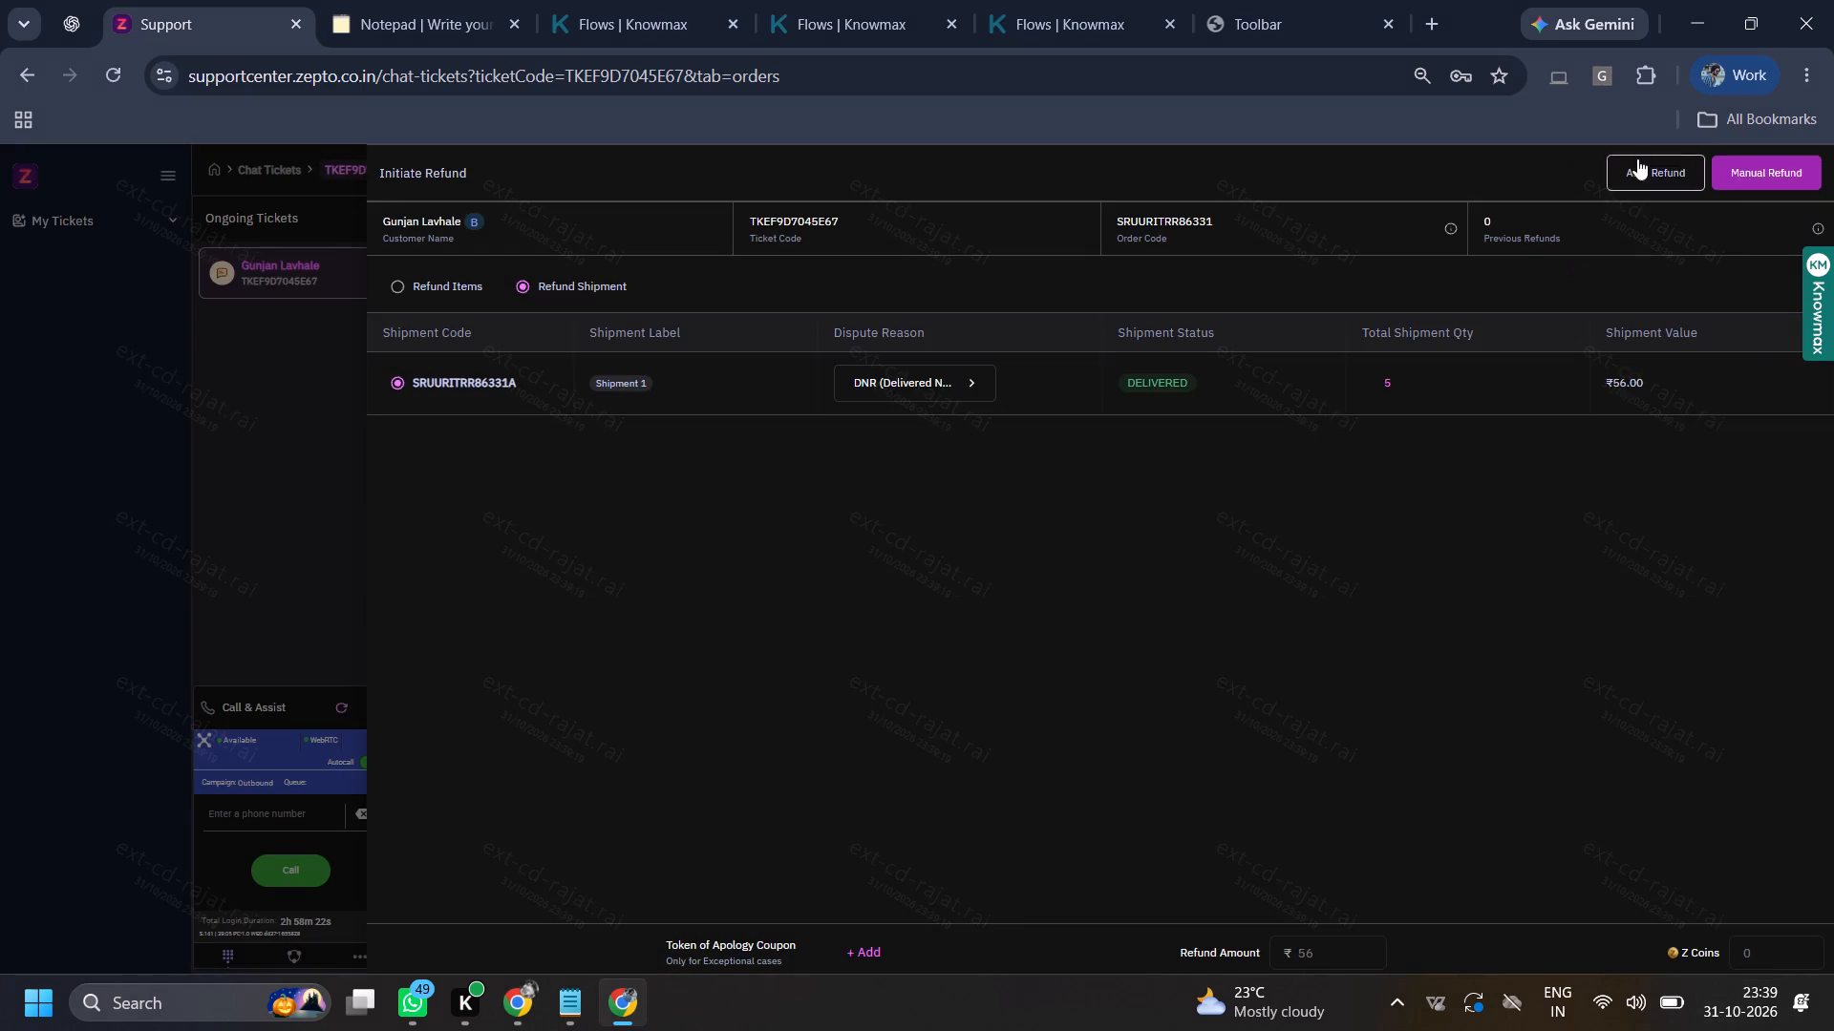
pyautogui.click(1617, 175)
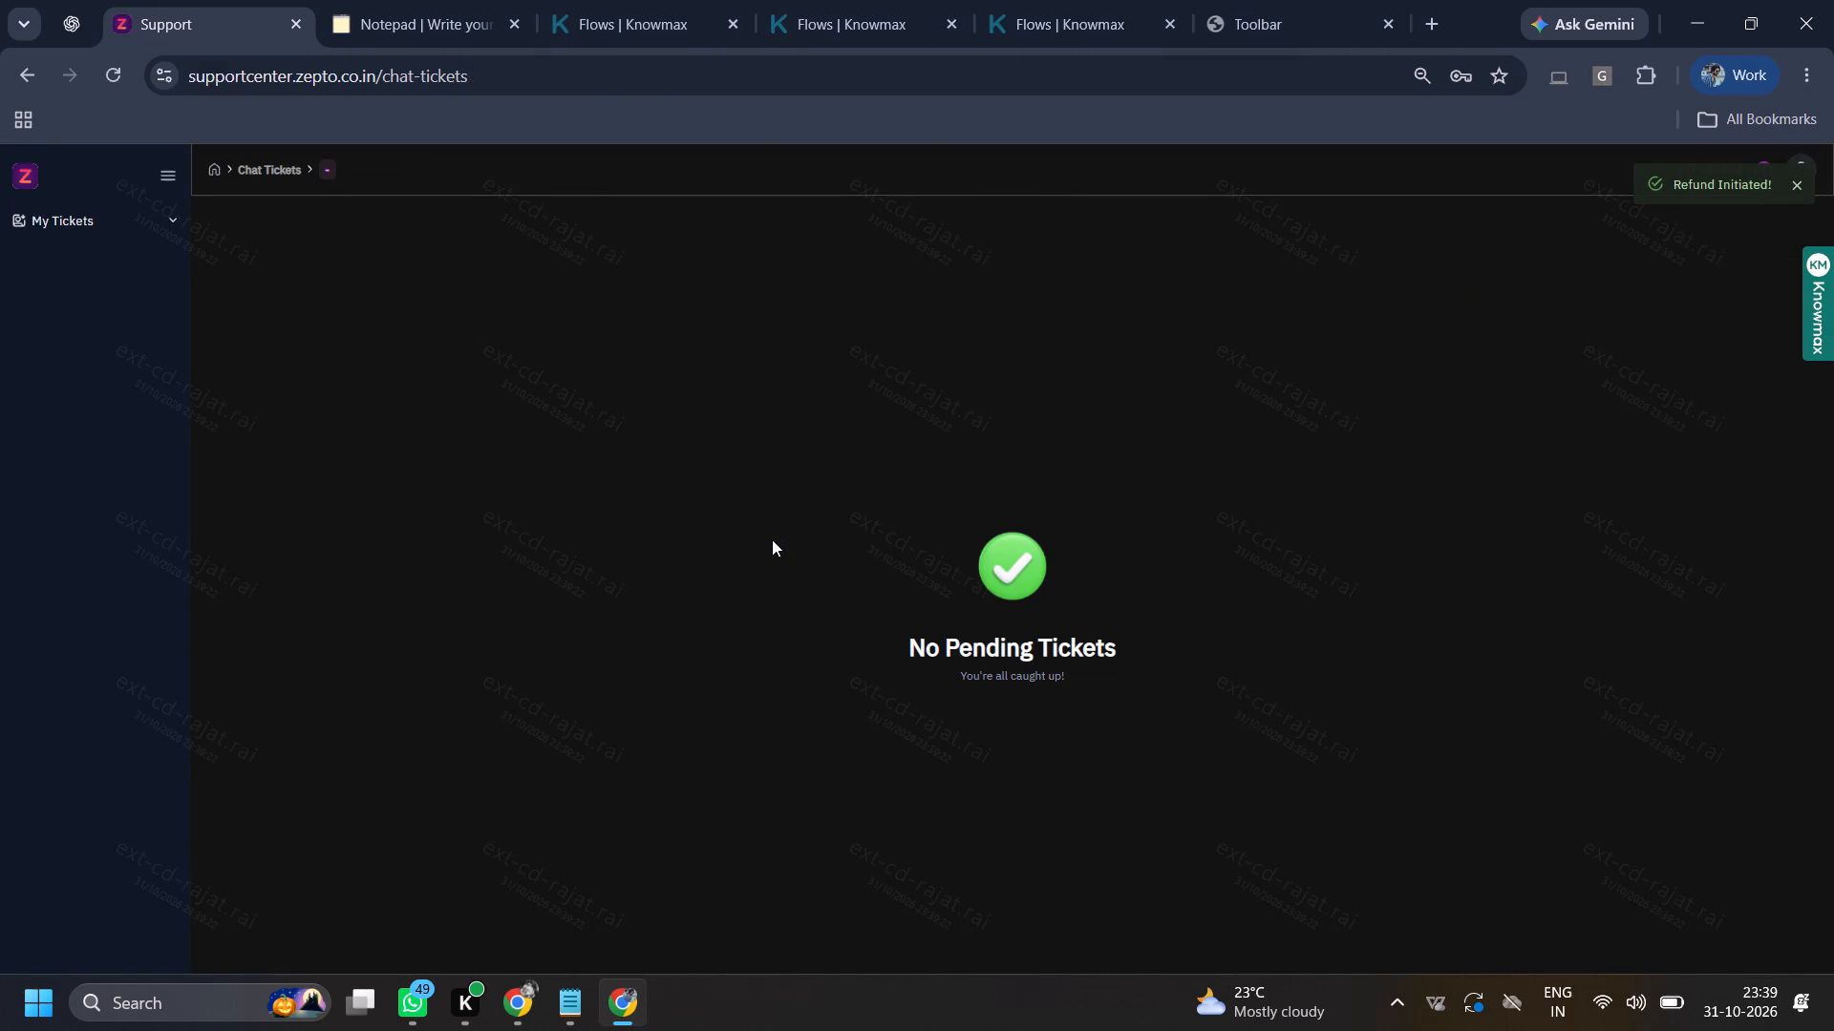
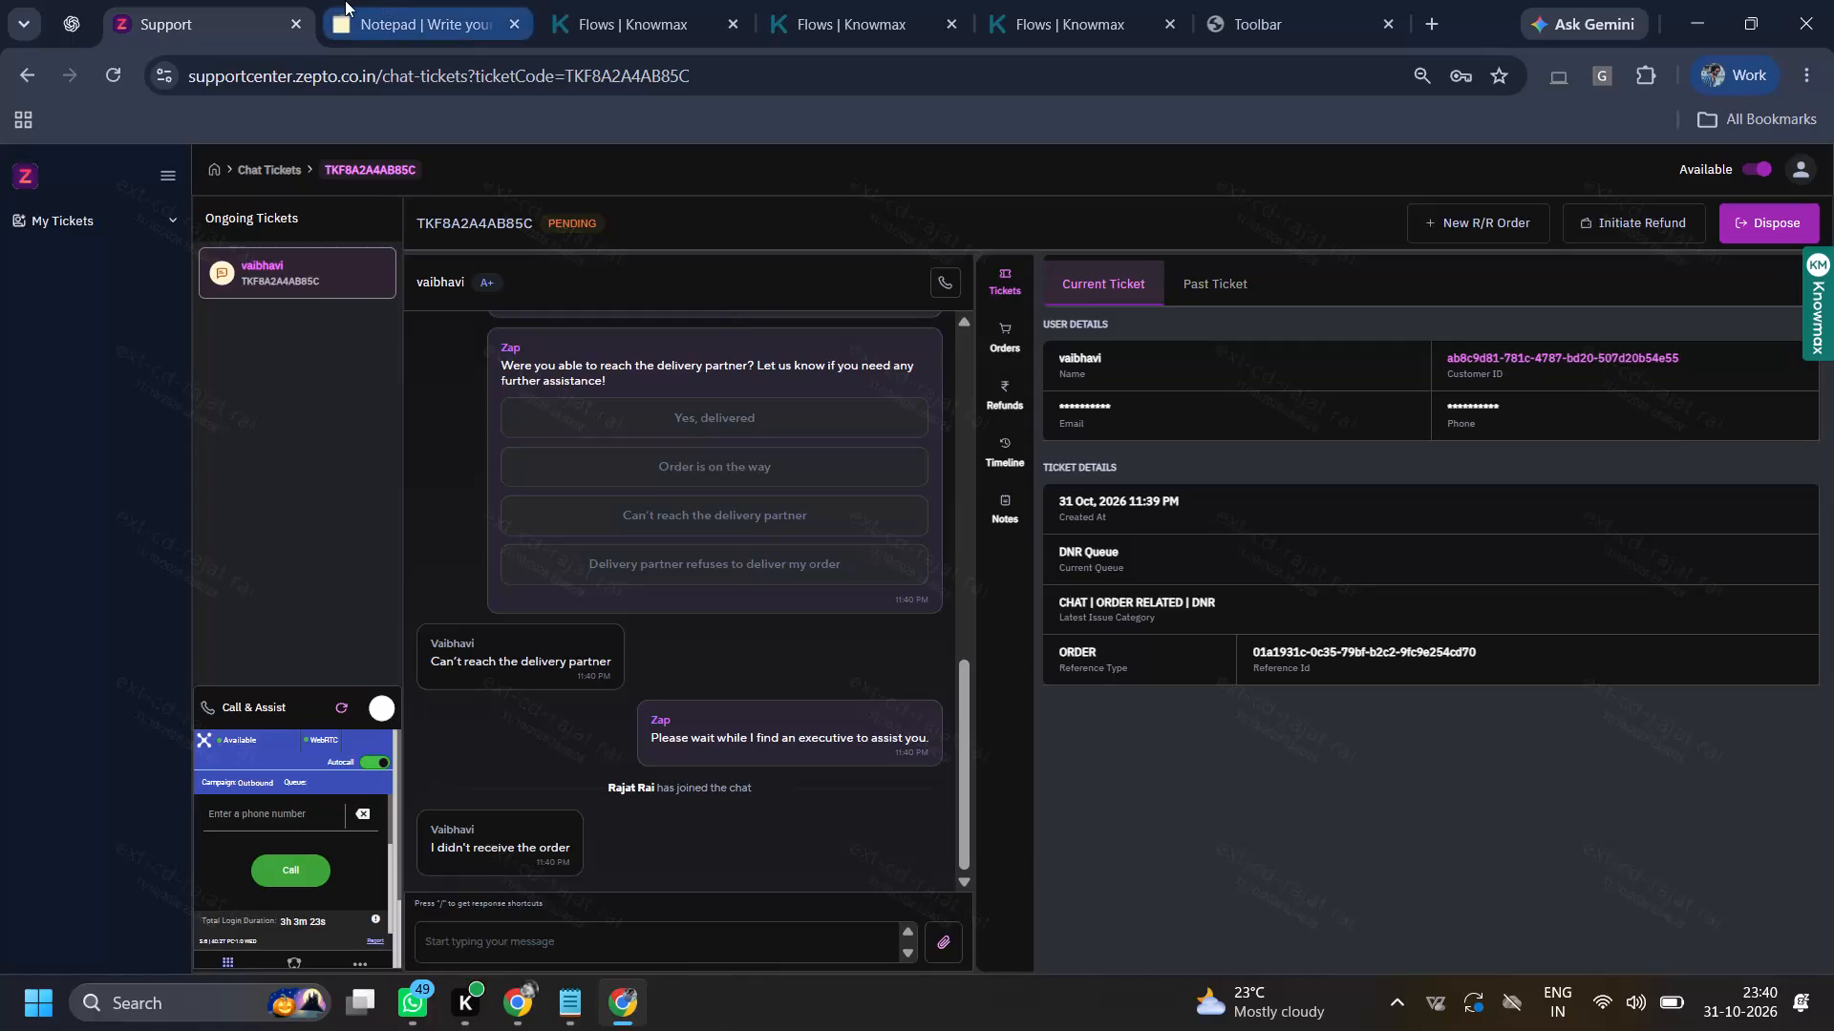
pyautogui.click(345, 0)
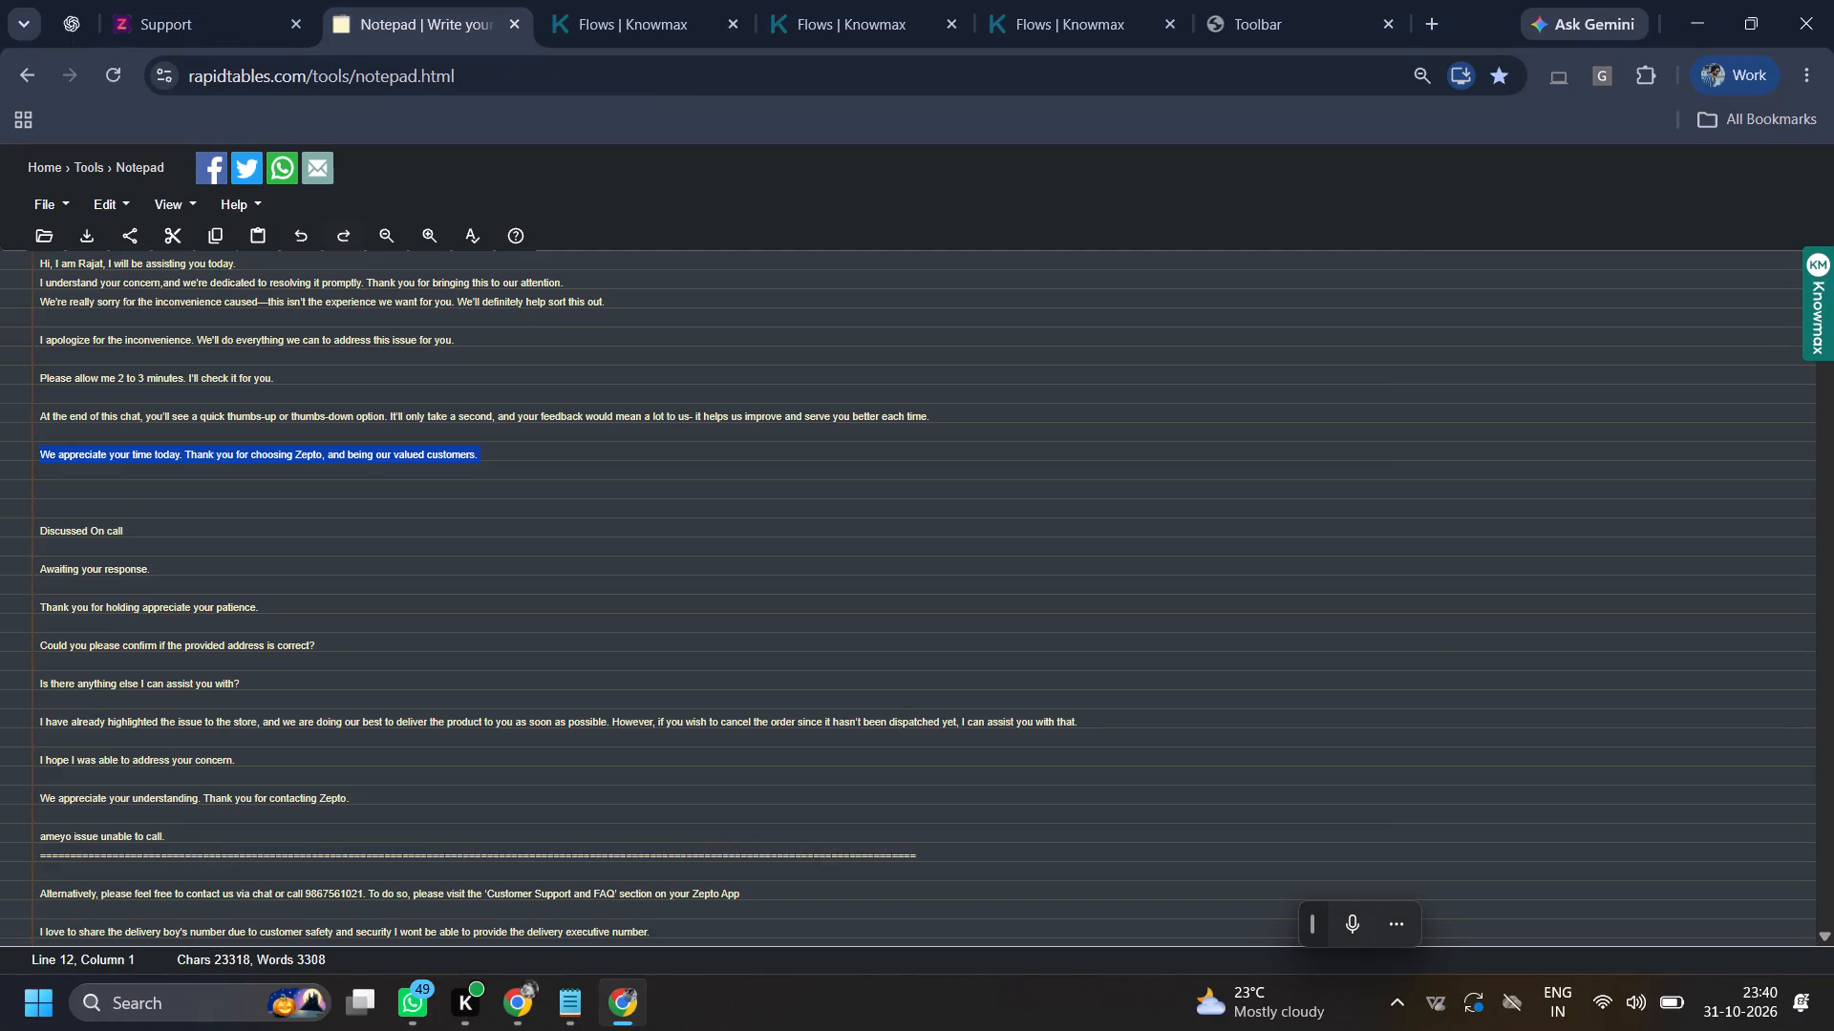
pyautogui.keyDown('ctrl'); pyautogui.tripleClick(305, 266); pyautogui.keyUp('ctrl')
pyautogui.hotkey('ctrl', 'c')
pyautogui.keyDown('ctrl'); pyautogui.click(189, 0); pyautogui.keyUp('ctrl')
pyautogui.keyDown('ctrl'); pyautogui.click(614, 942); pyautogui.keyUp('ctrl')
pyautogui.hotkey('ctrl', 'v')
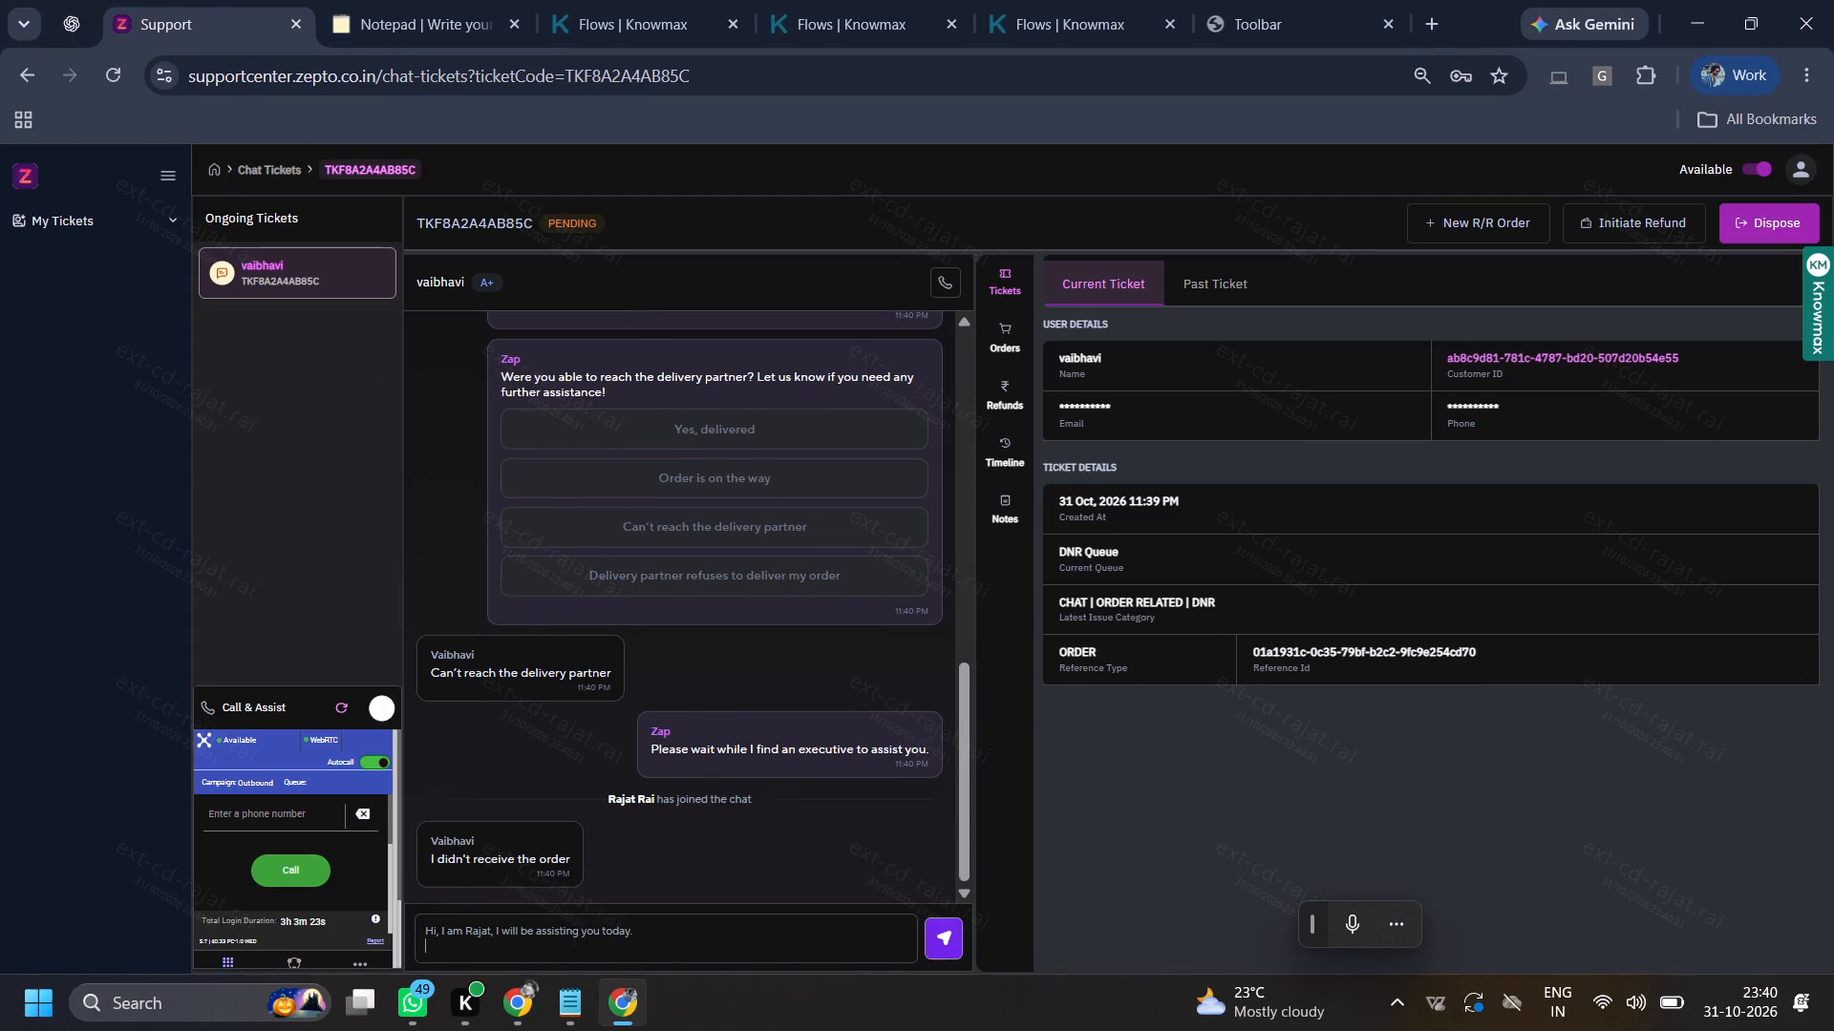
pyautogui.press('Return')
# Draft a chat reply with the saved "We're really sorry for the inconvenience caused" line from the online notepad.
pyautogui.click(411, 2)
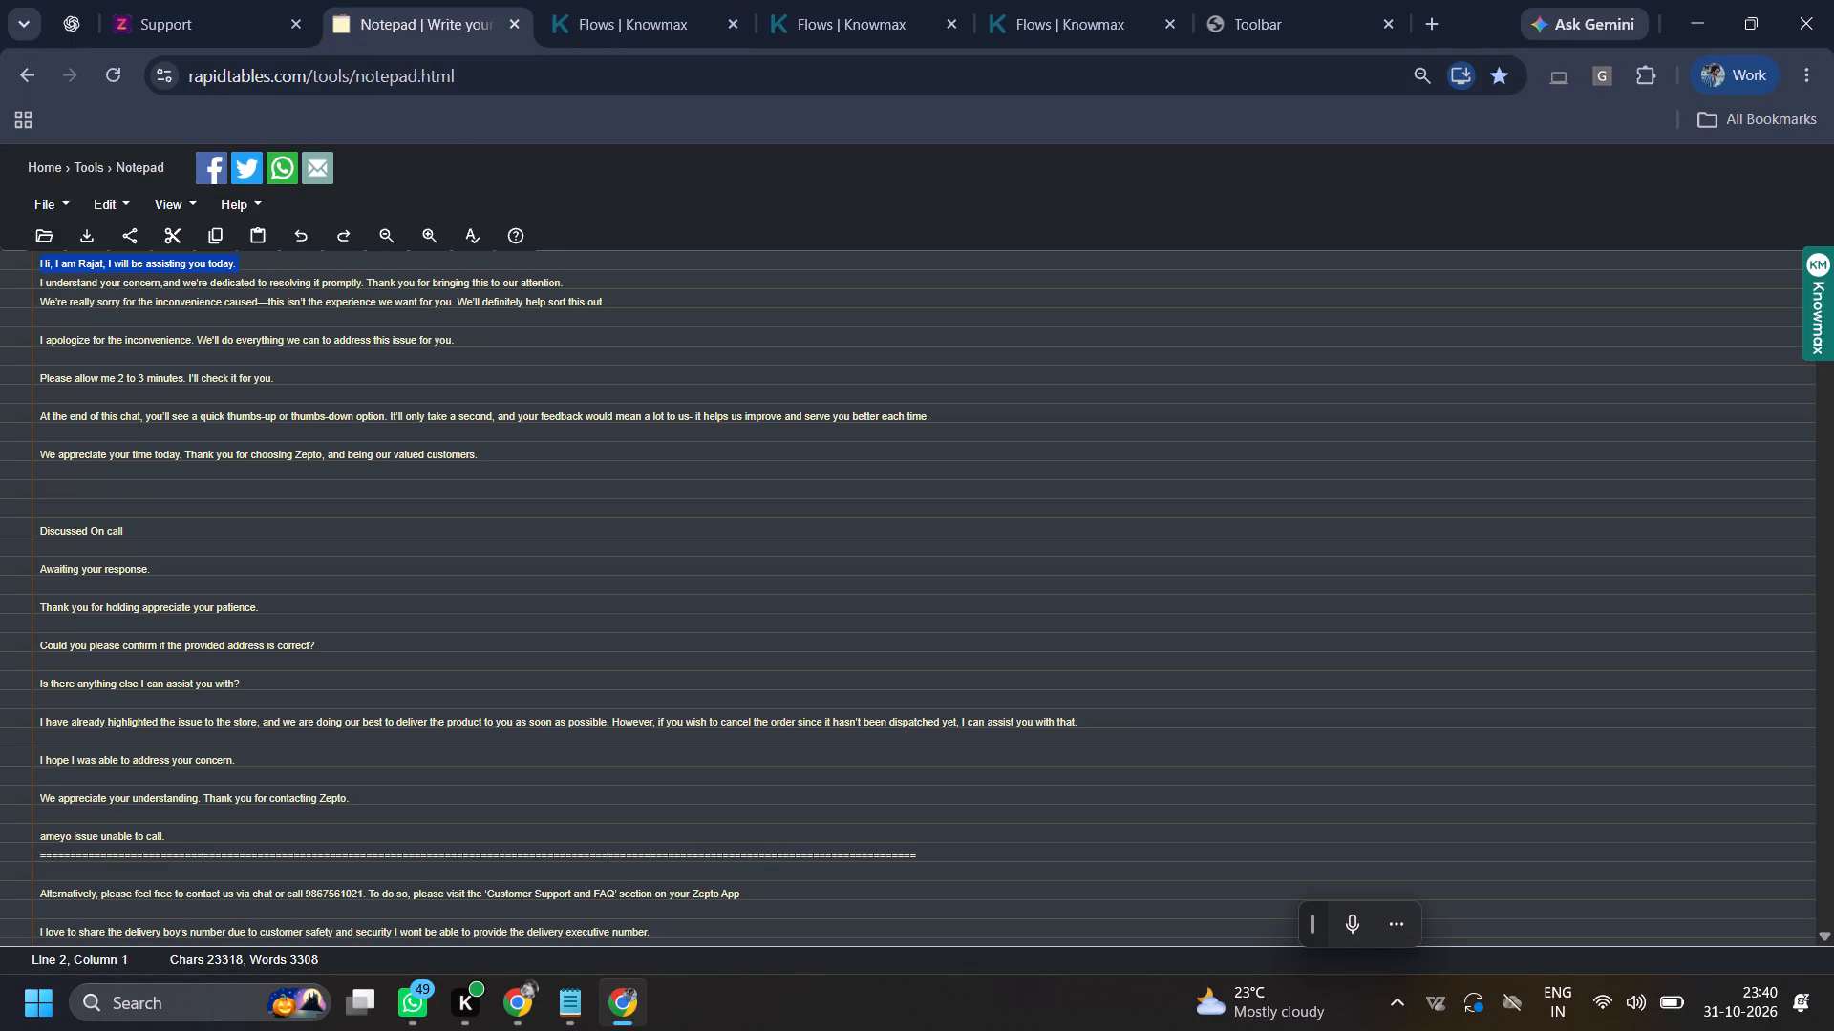
pyautogui.keyDown('ctrl'); pyautogui.tripleClick(501, 306); pyautogui.keyUp('ctrl')
pyautogui.hotkey('ctrl', 'c')
pyautogui.keyDown('ctrl'); pyautogui.click(319, 13); pyautogui.keyUp('ctrl')
pyautogui.click(281, 0)
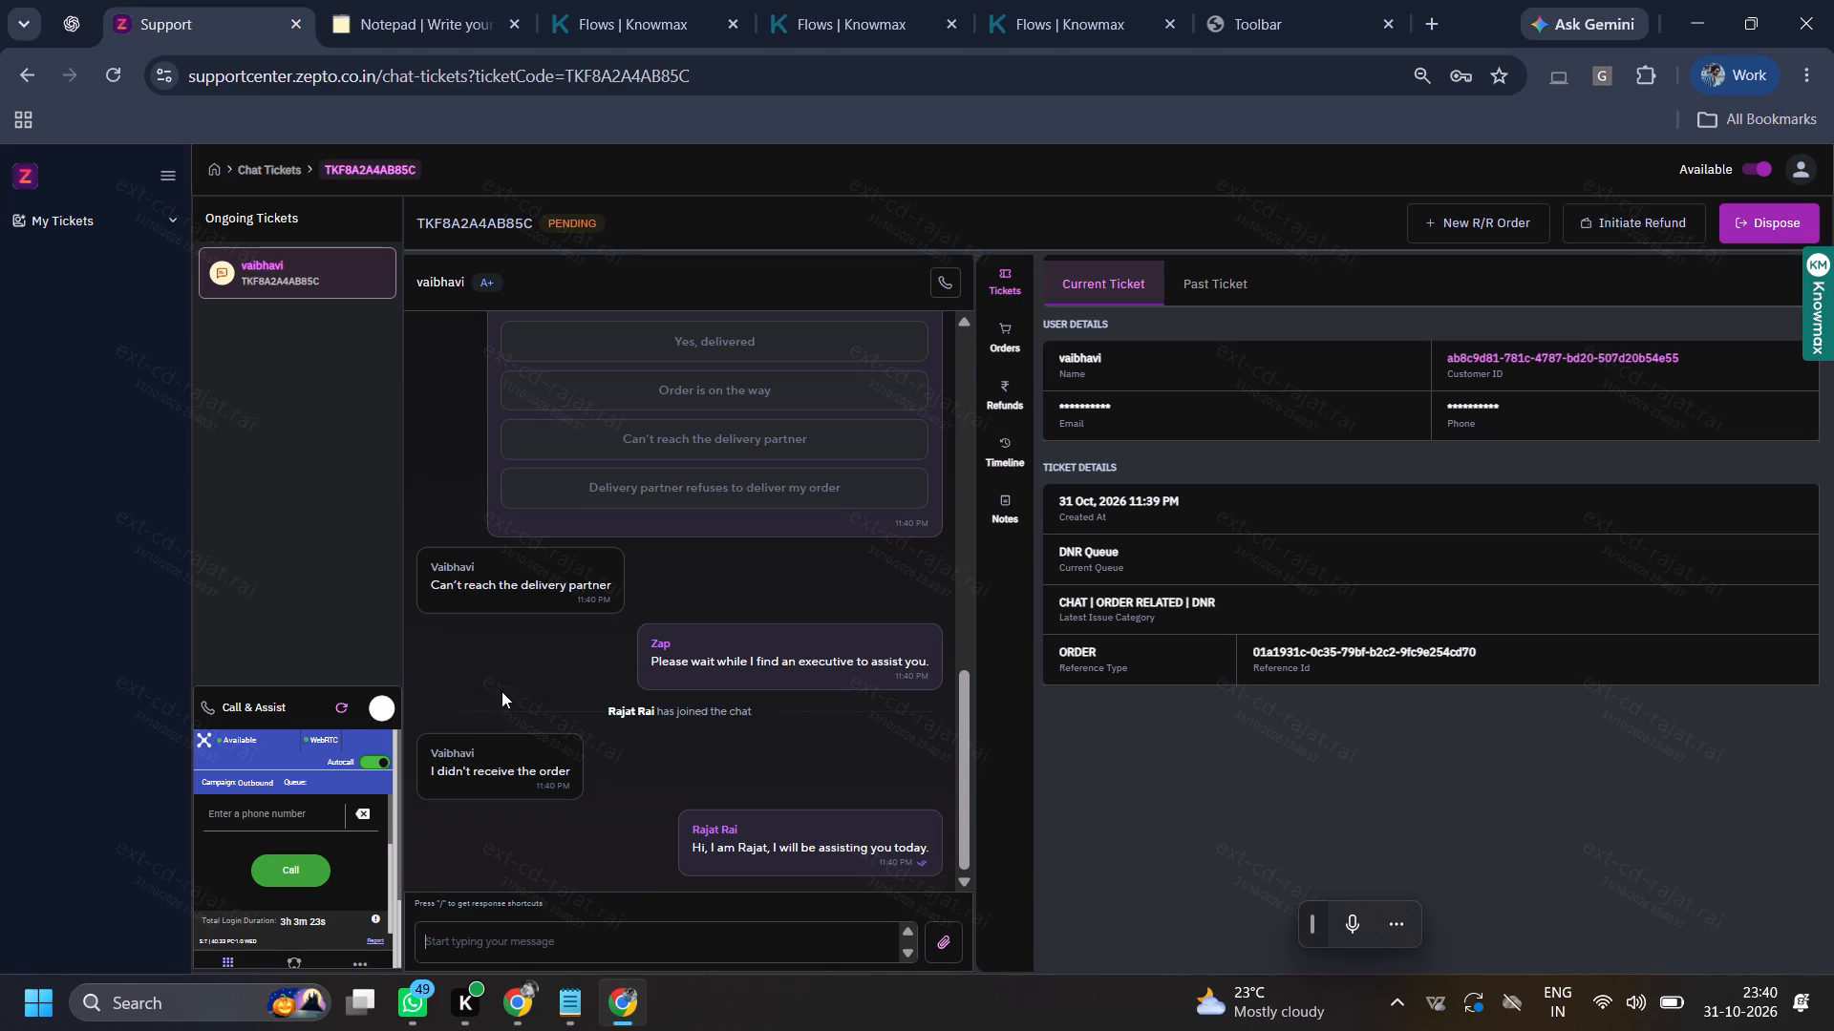
pyautogui.keyDown('ctrl'); pyautogui.click(553, 944); pyautogui.keyUp('ctrl')
pyautogui.hotkey('ctrl', 'v')
# Copy the address Confirmation template from the refund notes, send the drafted apology, and send the template asking the customer to verify the delivery address.
pyautogui.click(576, 981)
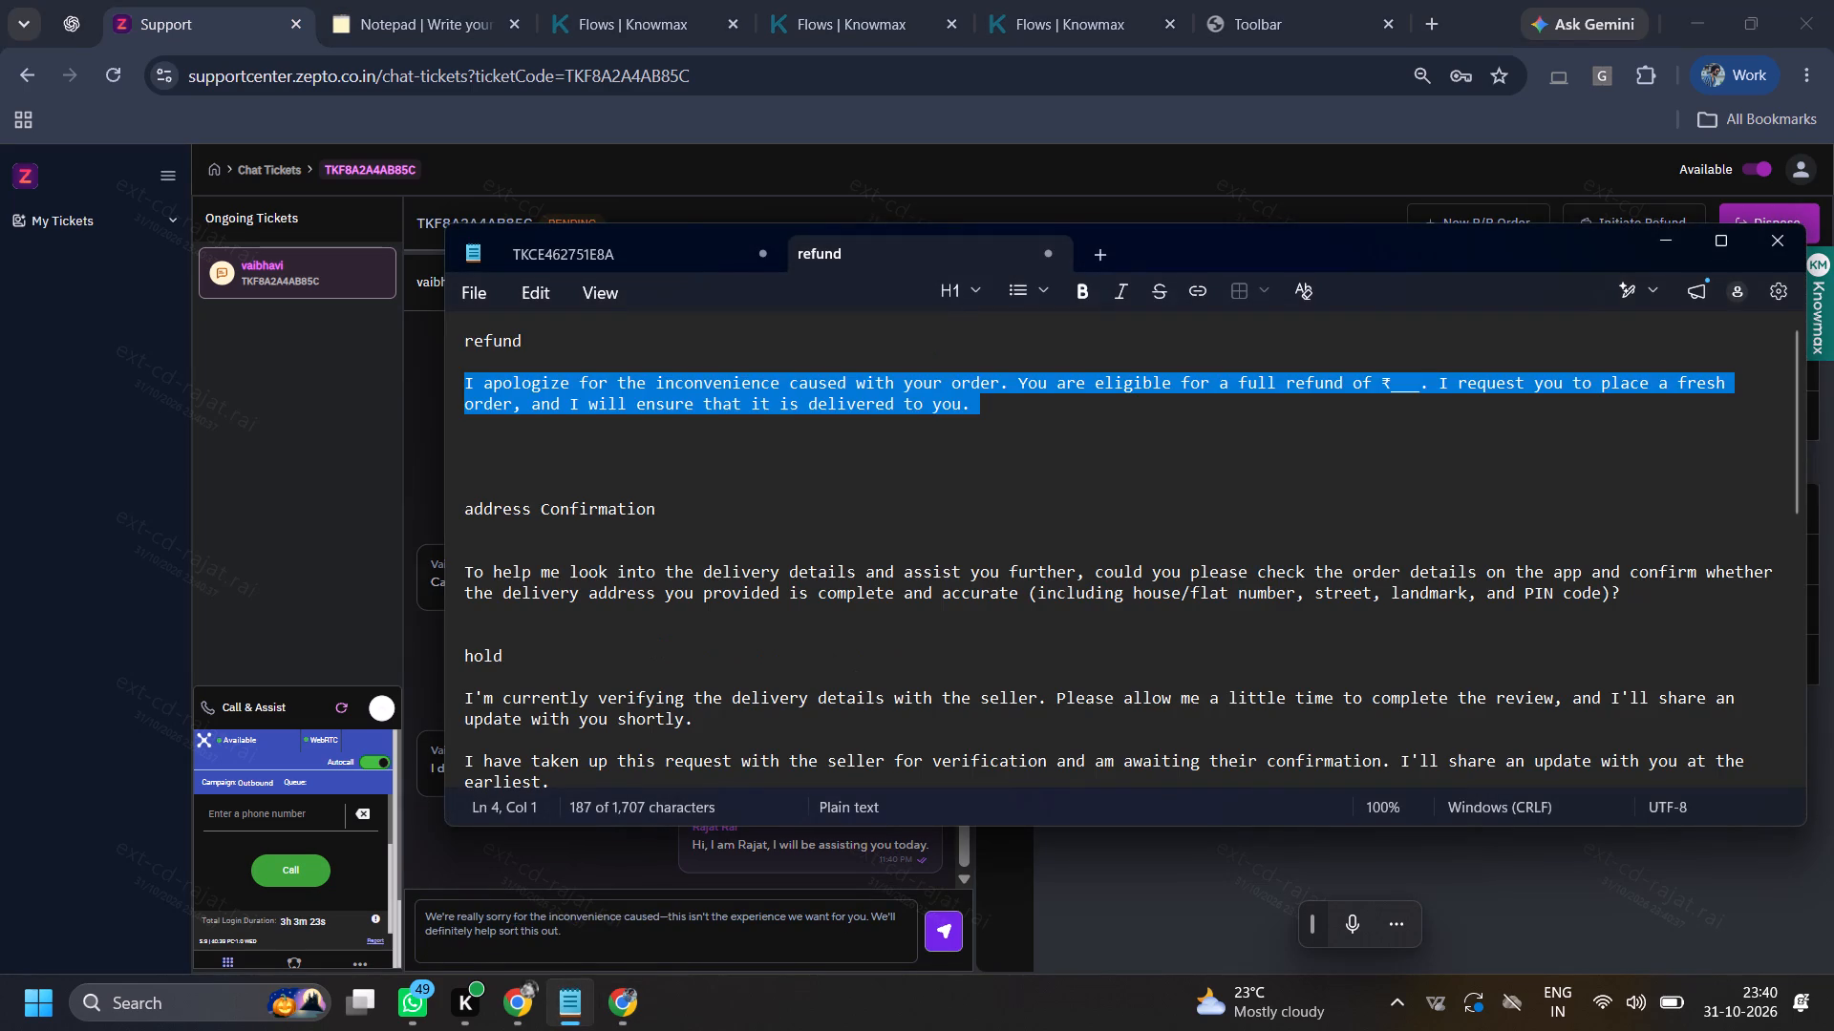
pyautogui.keyDown('ctrl'); pyautogui.click(773, 597); pyautogui.keyUp('ctrl')
pyautogui.keyDown('ctrl'); pyautogui.tripleClick(775, 591); pyautogui.keyUp('ctrl')
pyautogui.hotkey('ctrl', 'c')
pyautogui.keyDown('ctrl'); pyautogui.click(362, 590); pyautogui.keyUp('ctrl')
pyautogui.keyDown('ctrl'); pyautogui.click(662, 960); pyautogui.keyUp('ctrl')
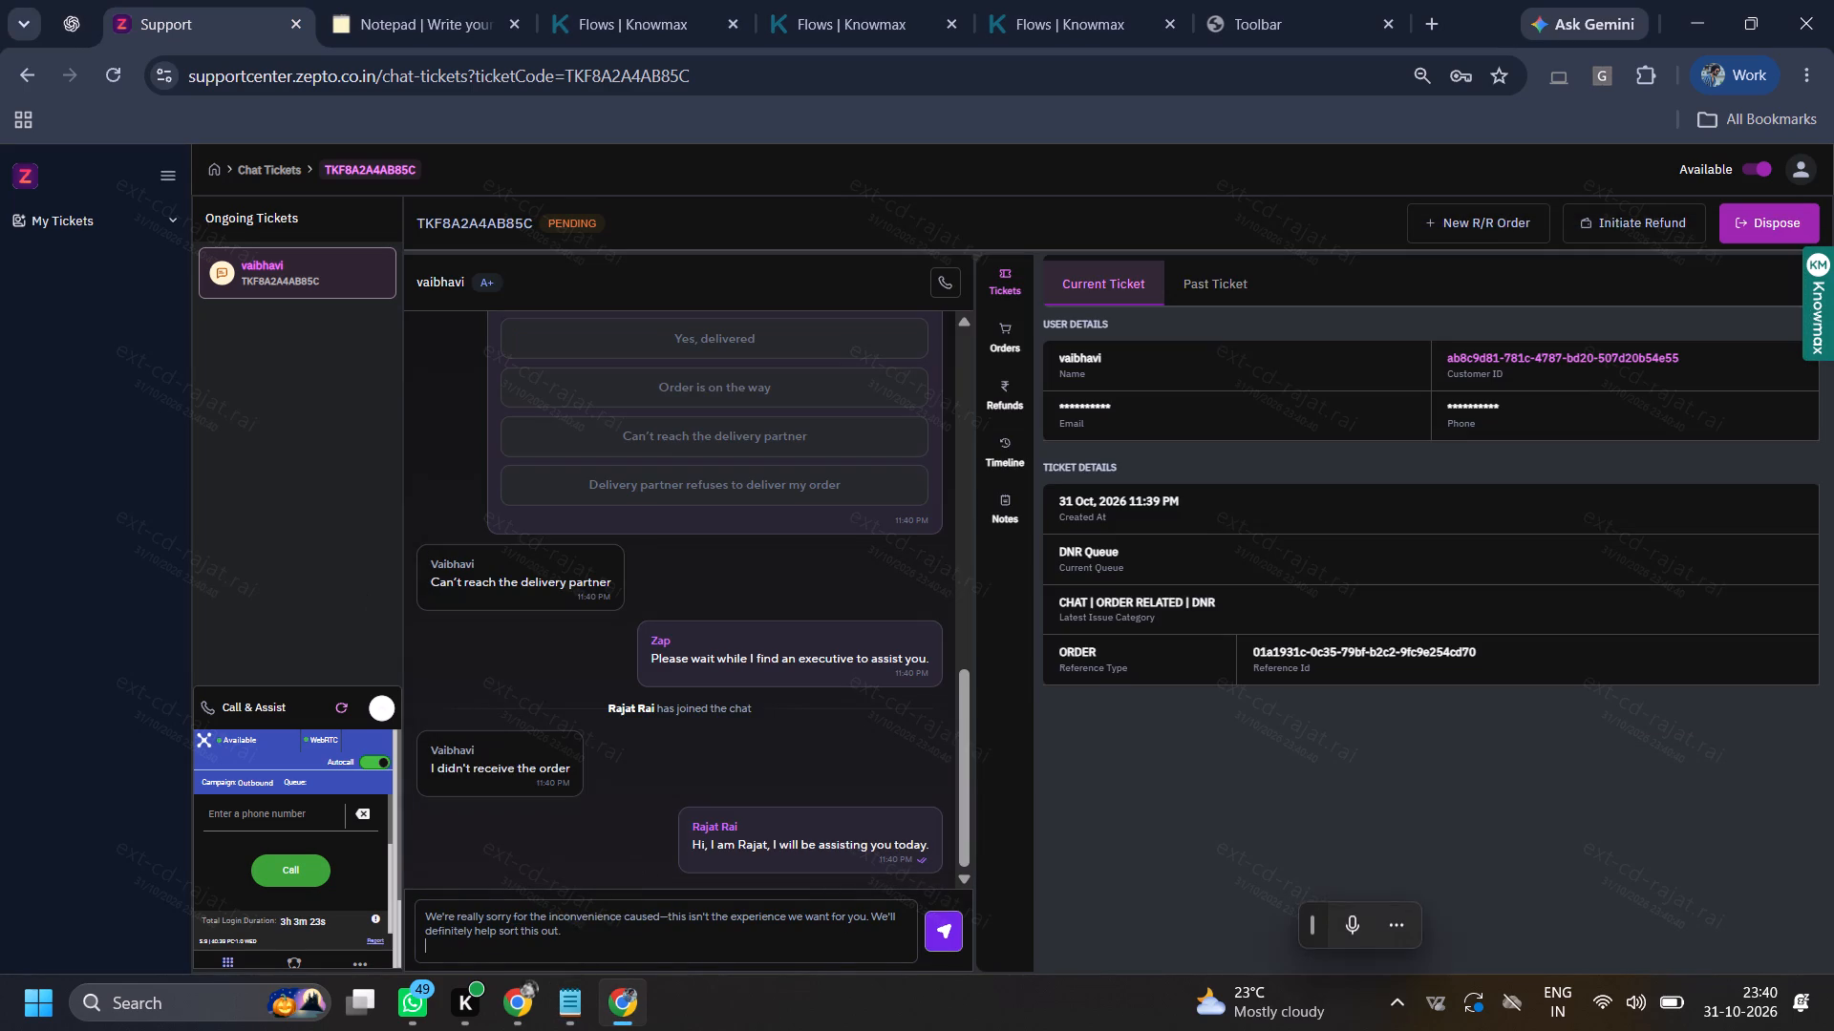
pyautogui.hotkey('ctrl', 'Return')
pyautogui.hotkey('ctrl', 'v')
pyautogui.hotkey('ctrl', 'Return')
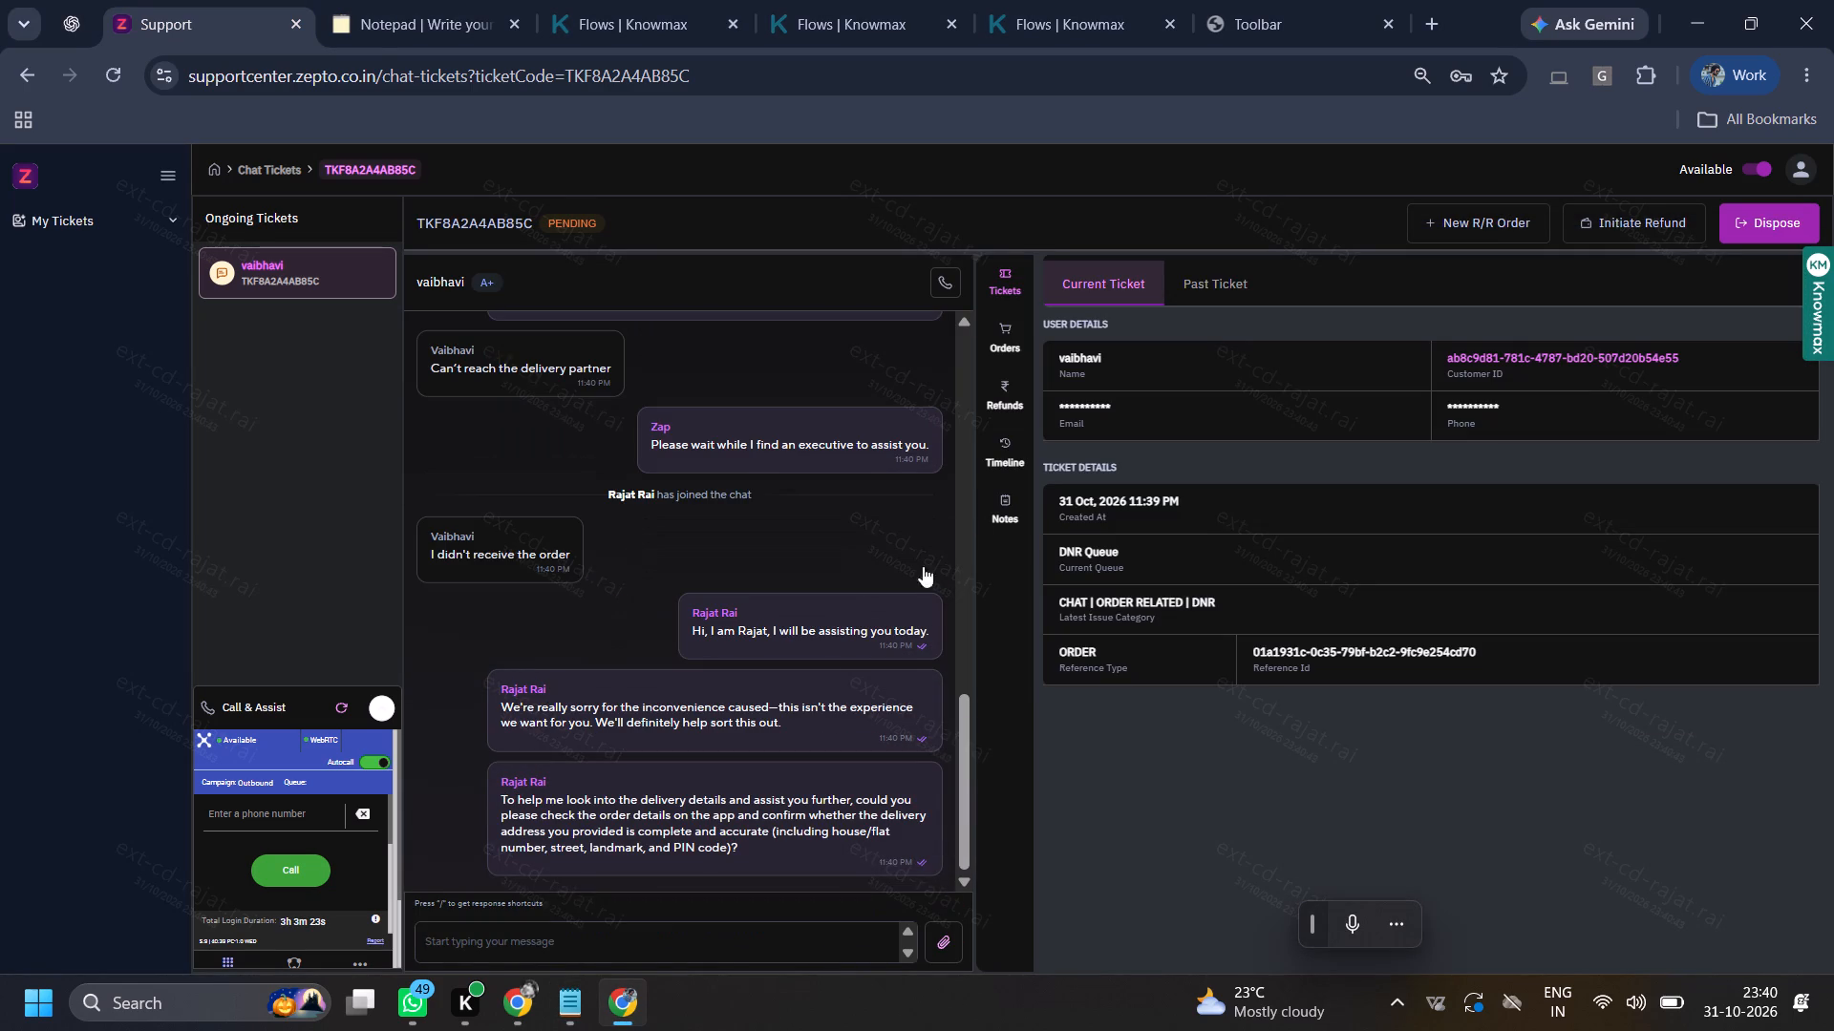
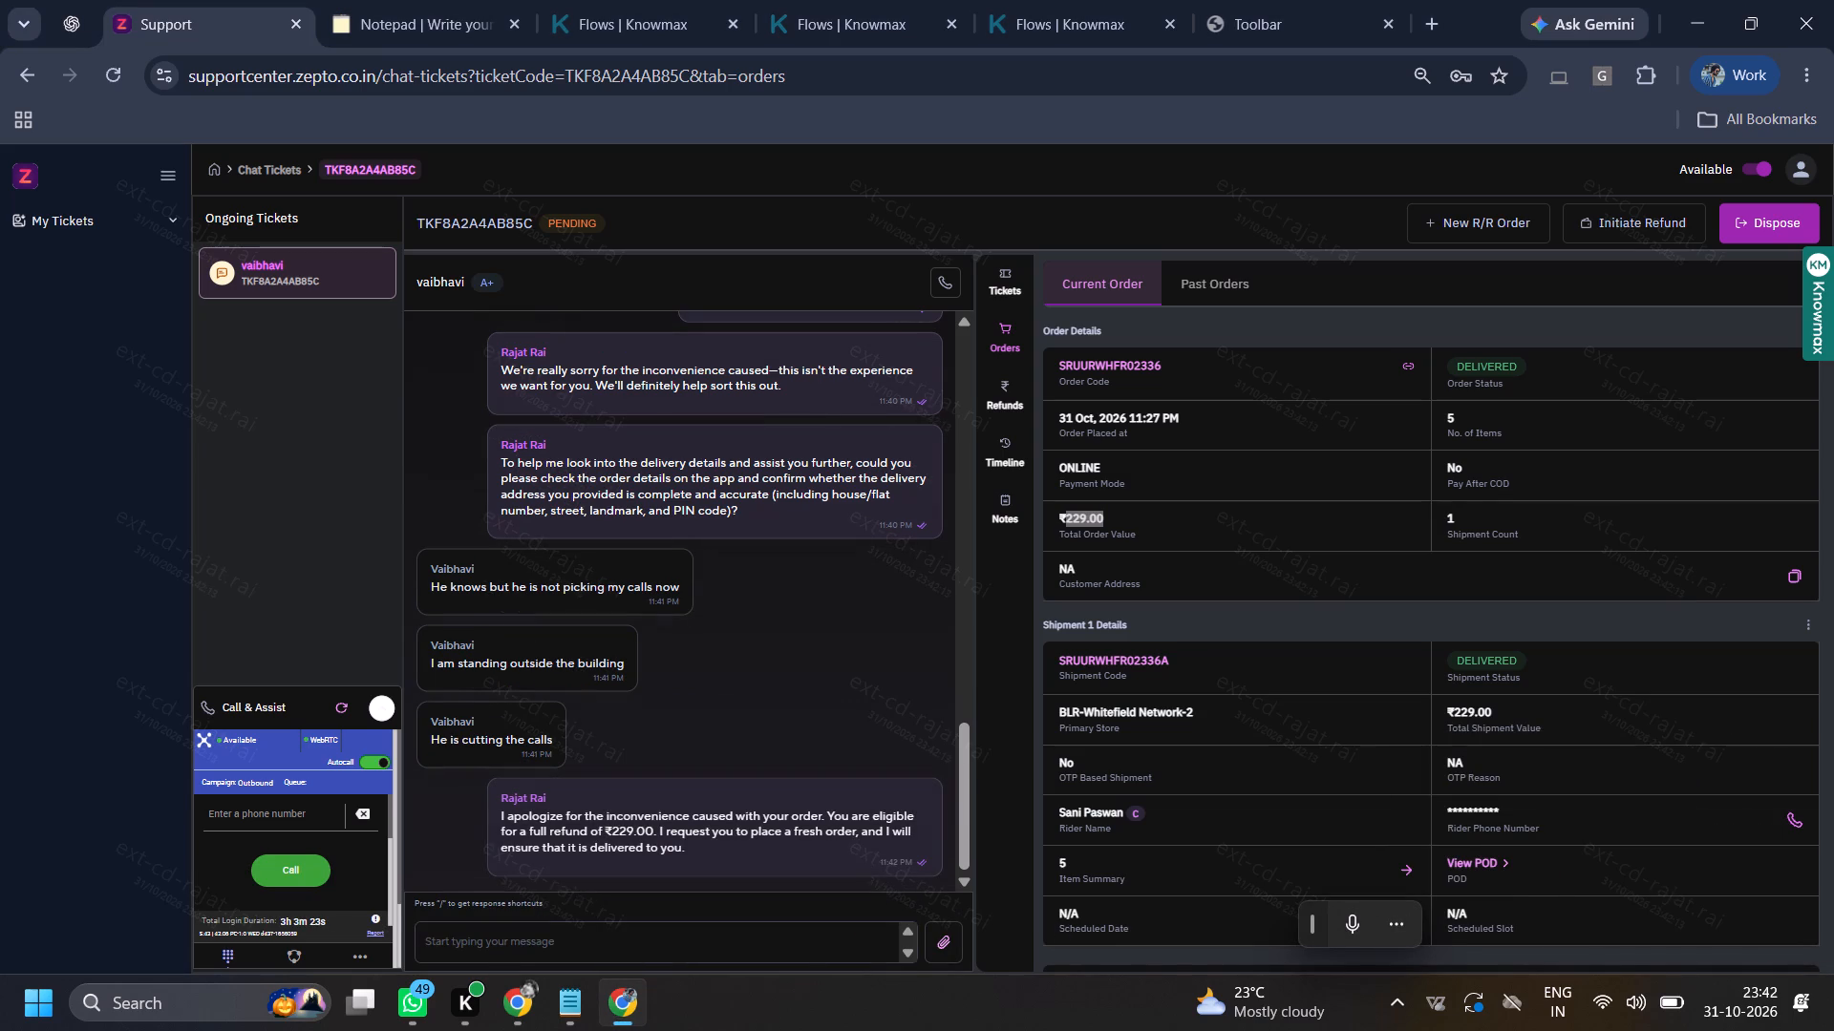
pyautogui.click(1589, 251)
pyautogui.click(1612, 220)
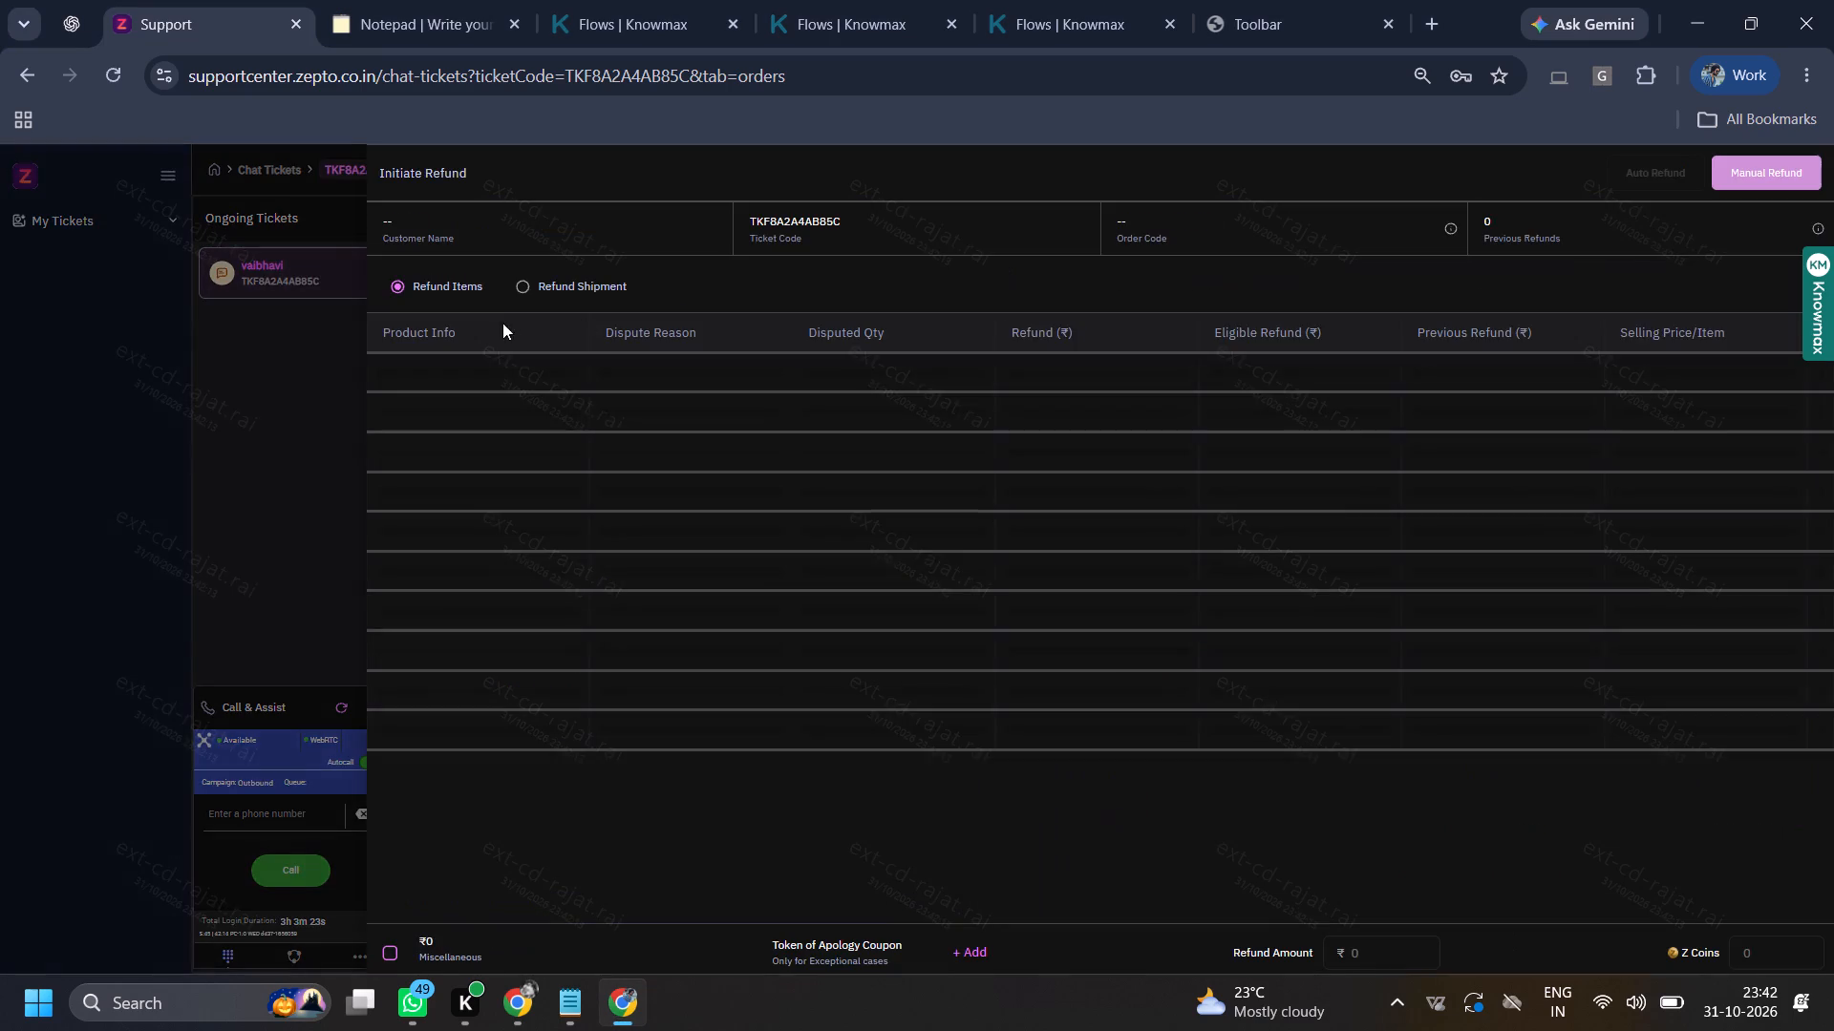
pyautogui.click(518, 297)
pyautogui.click(879, 591)
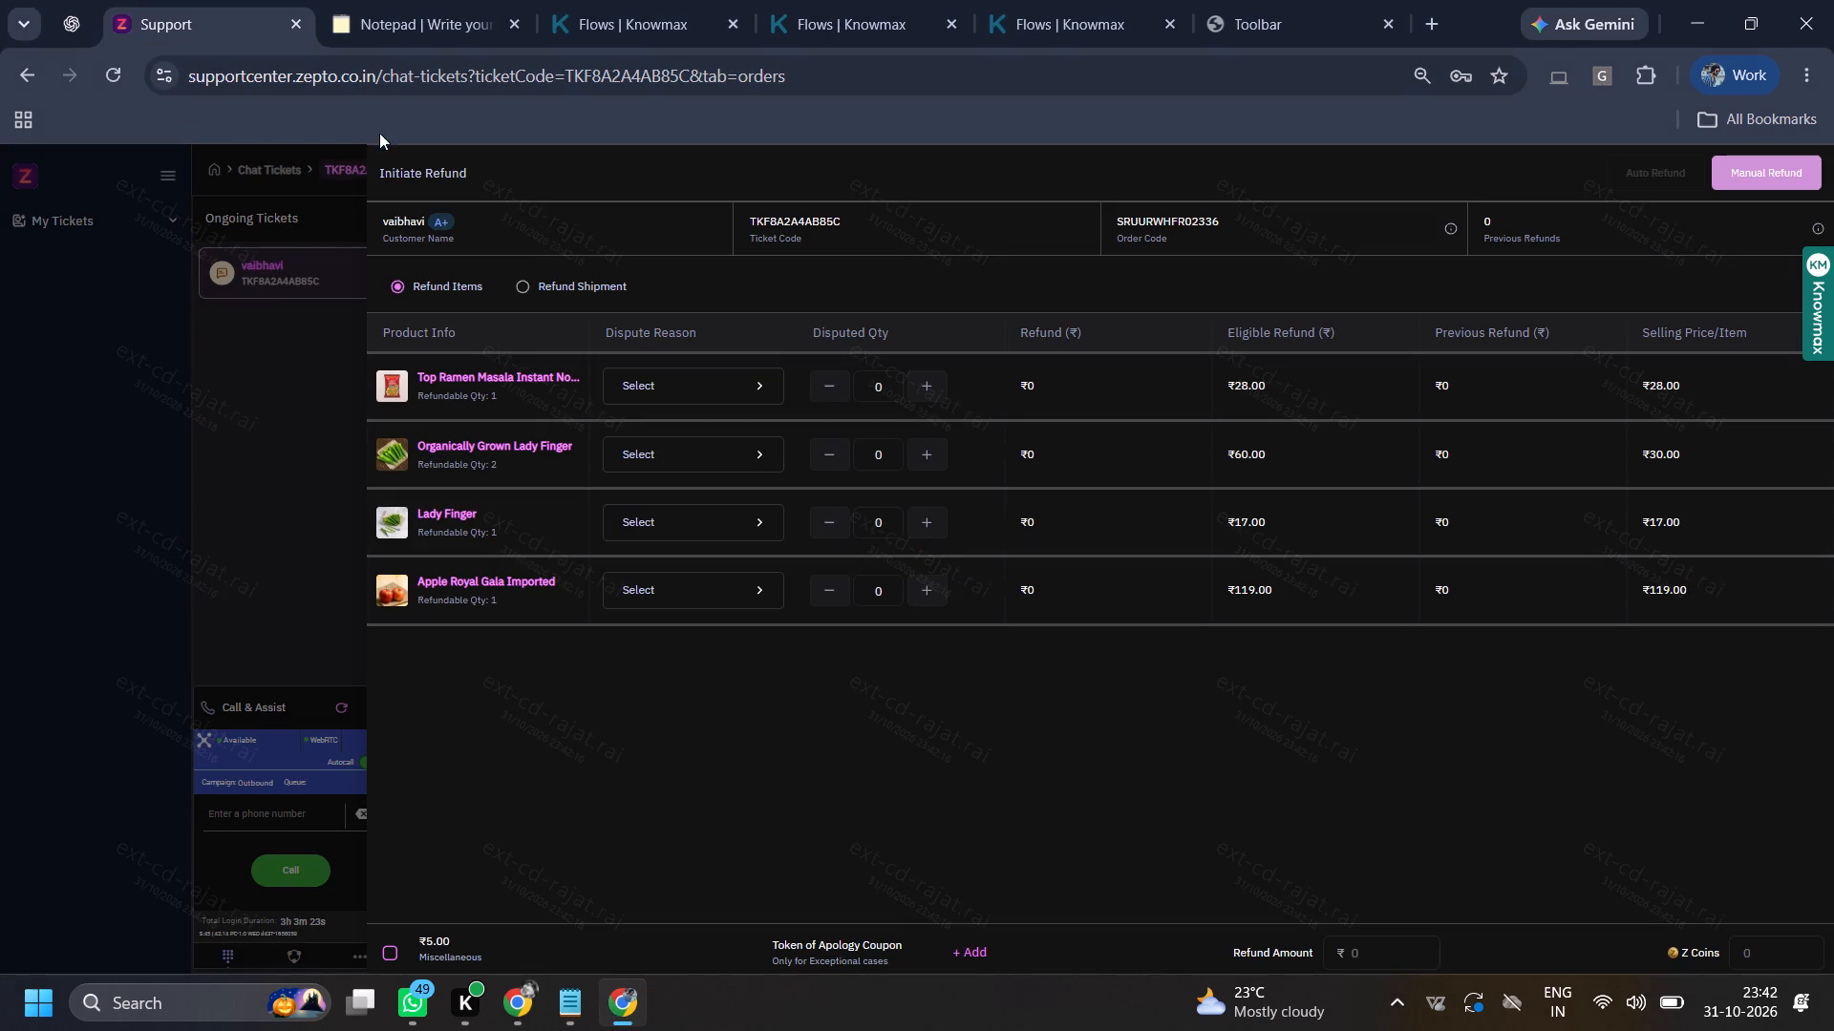
pyautogui.click(519, 293)
pyautogui.click(385, 378)
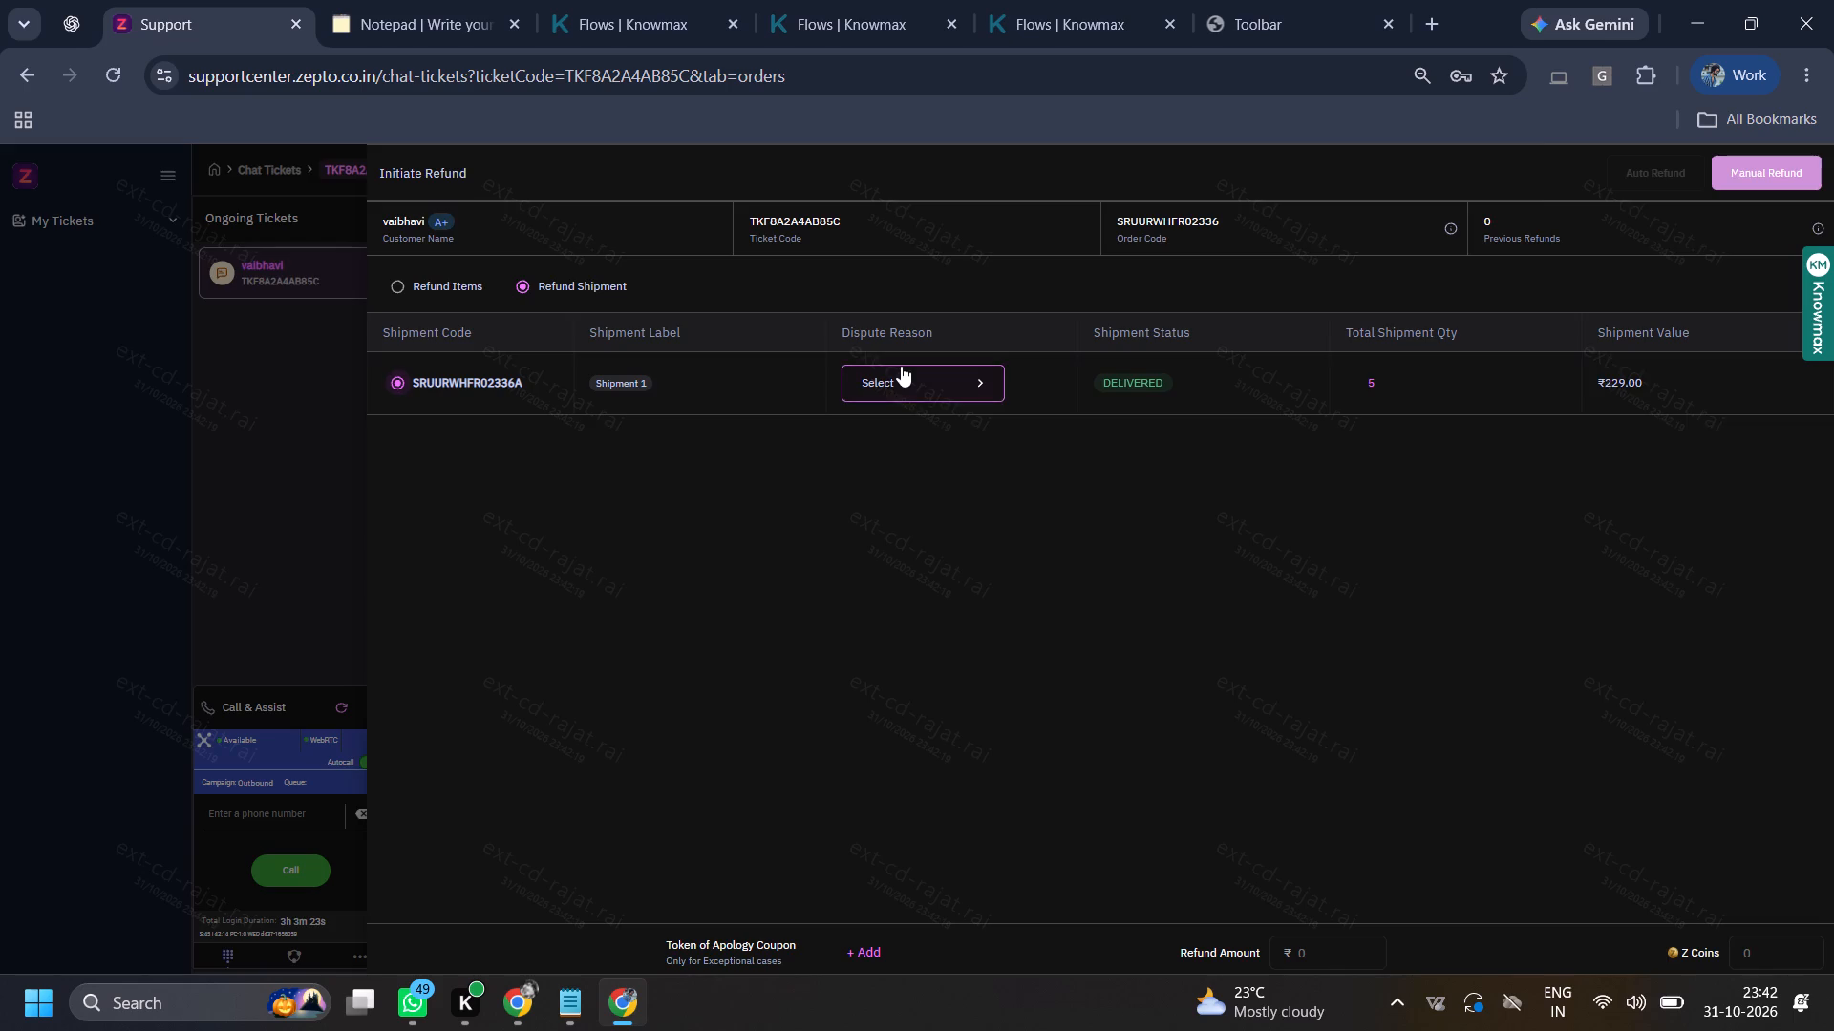
pyautogui.click(901, 366)
pyautogui.click(1587, 279)
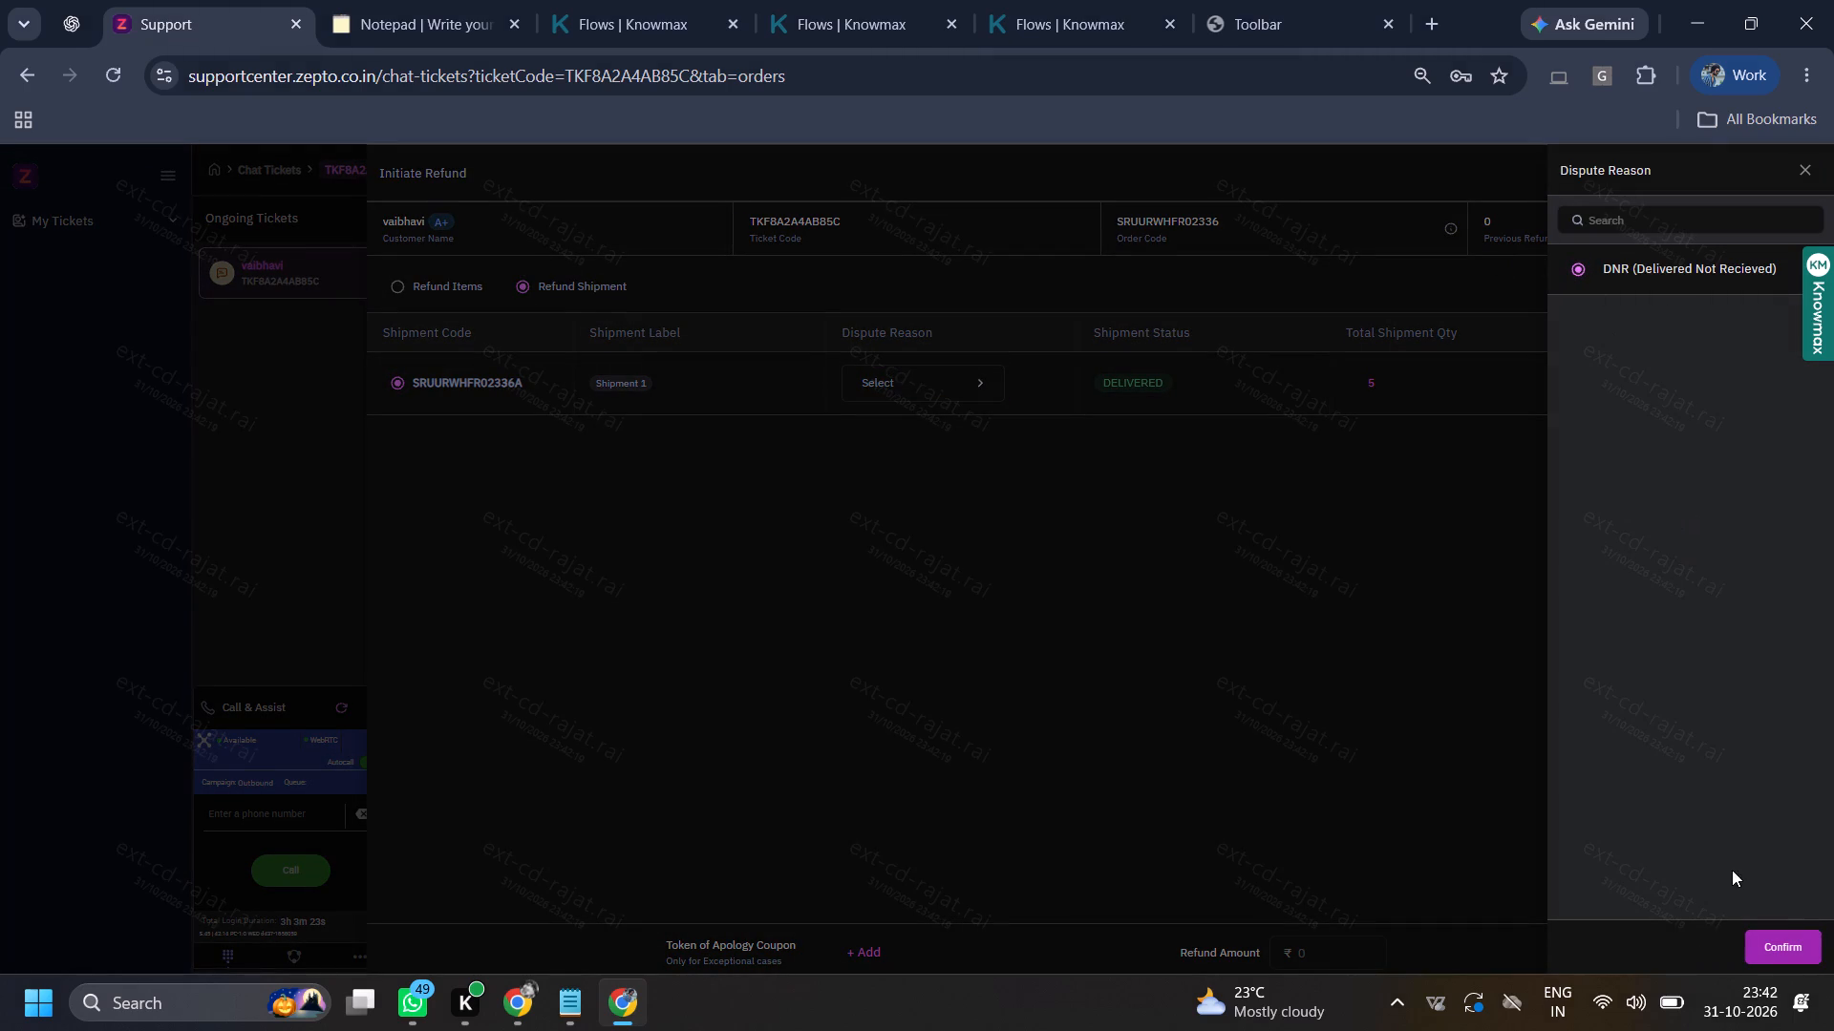
pyautogui.click(1785, 953)
pyautogui.click(1653, 185)
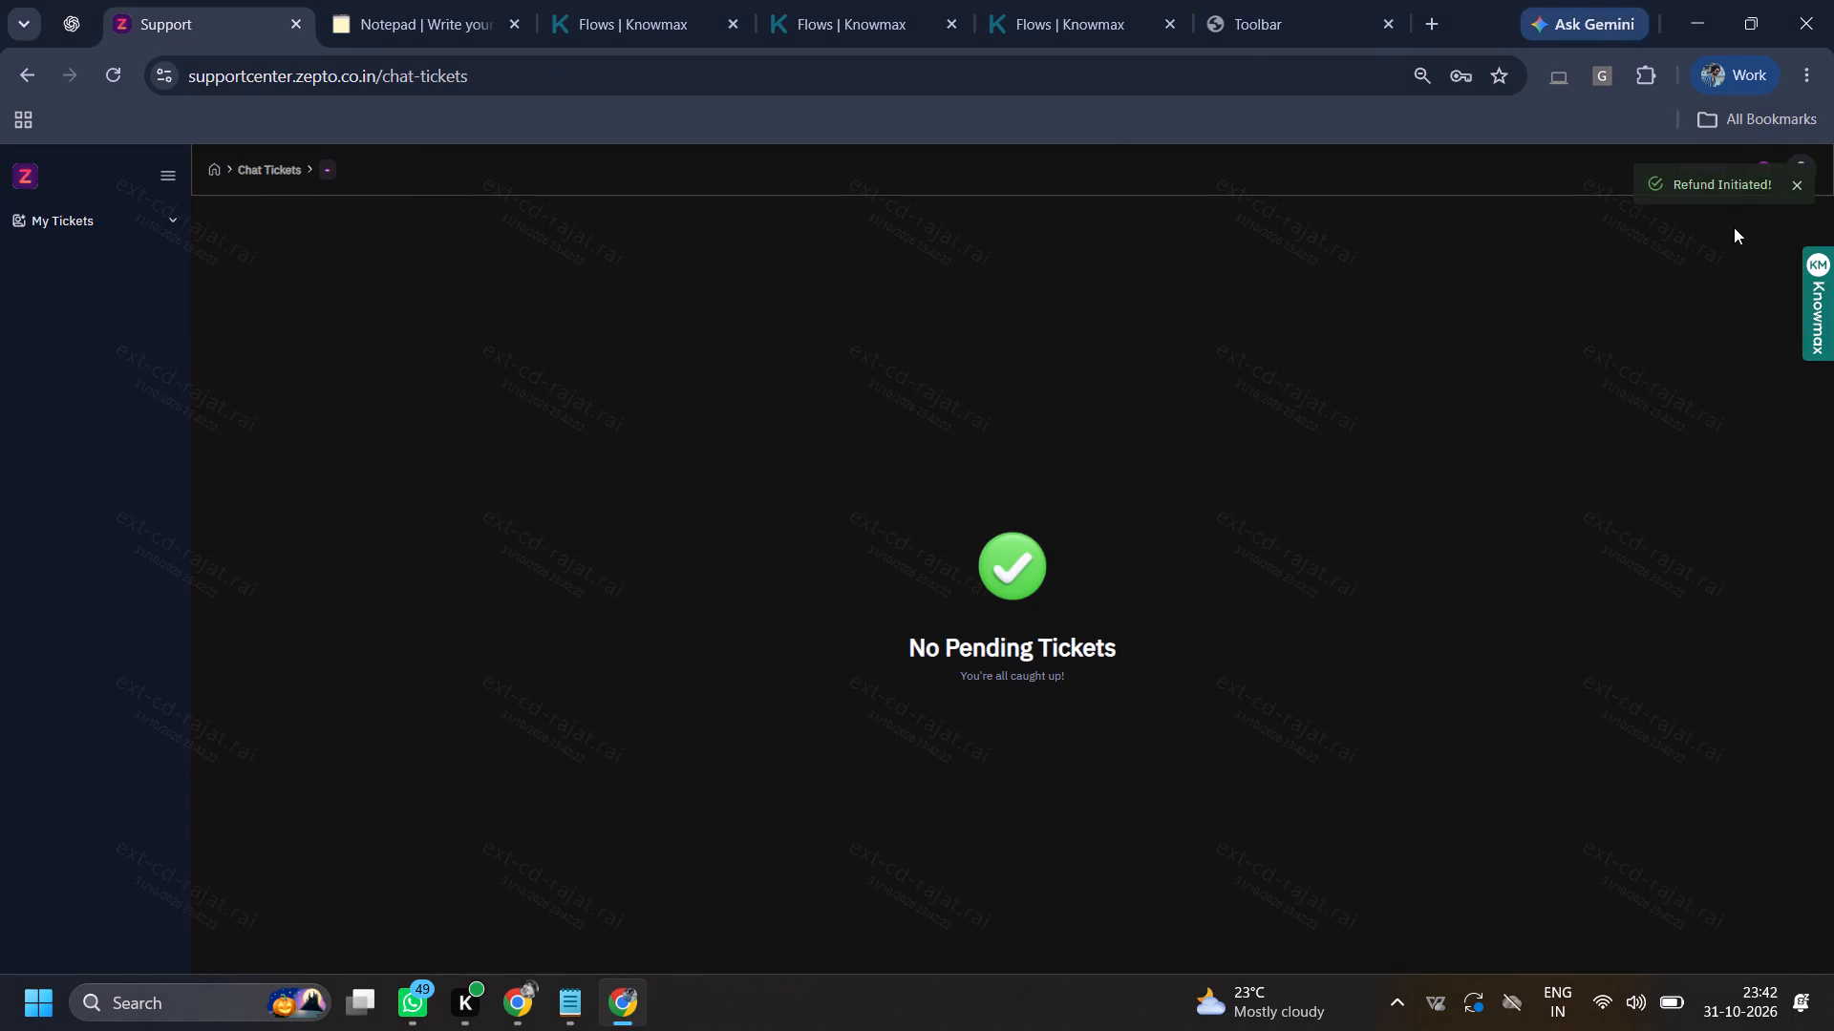
pyautogui.click(1802, 185)
# Change the agent availability status from Available to Short Break.
pyautogui.click(1768, 171)
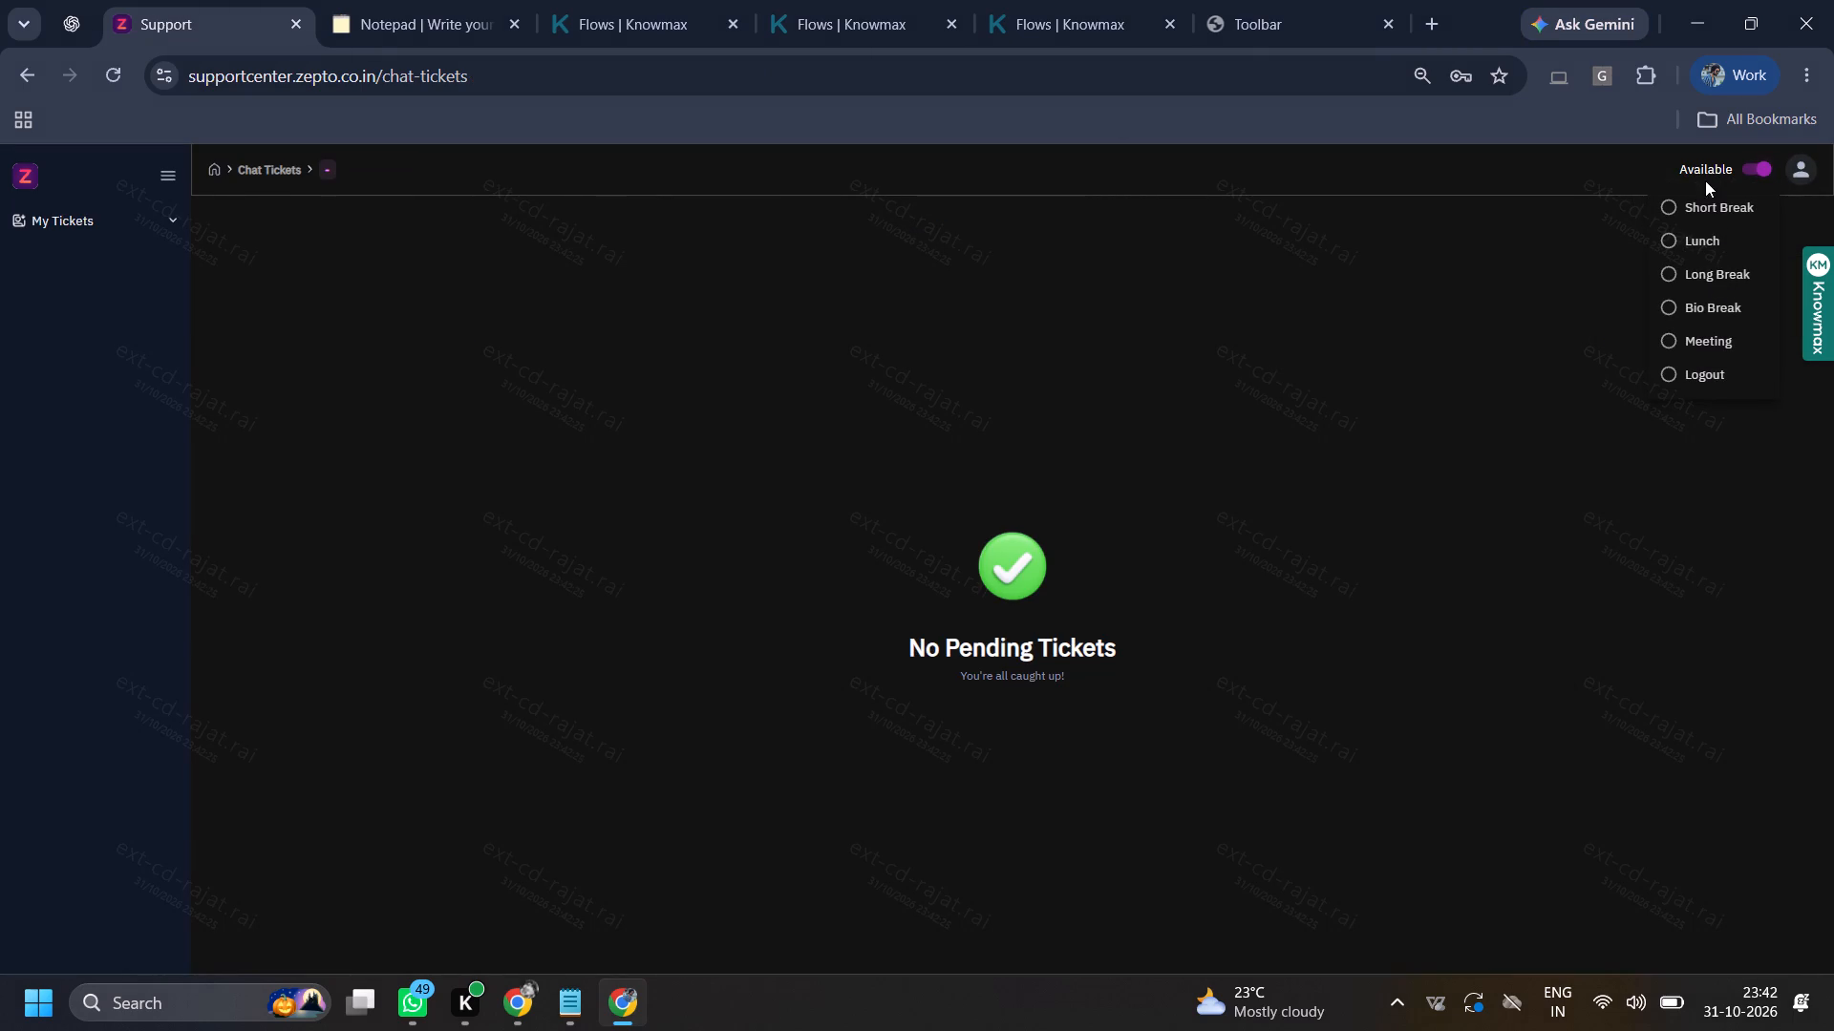
pyautogui.click(1710, 213)
pyautogui.click(992, 606)
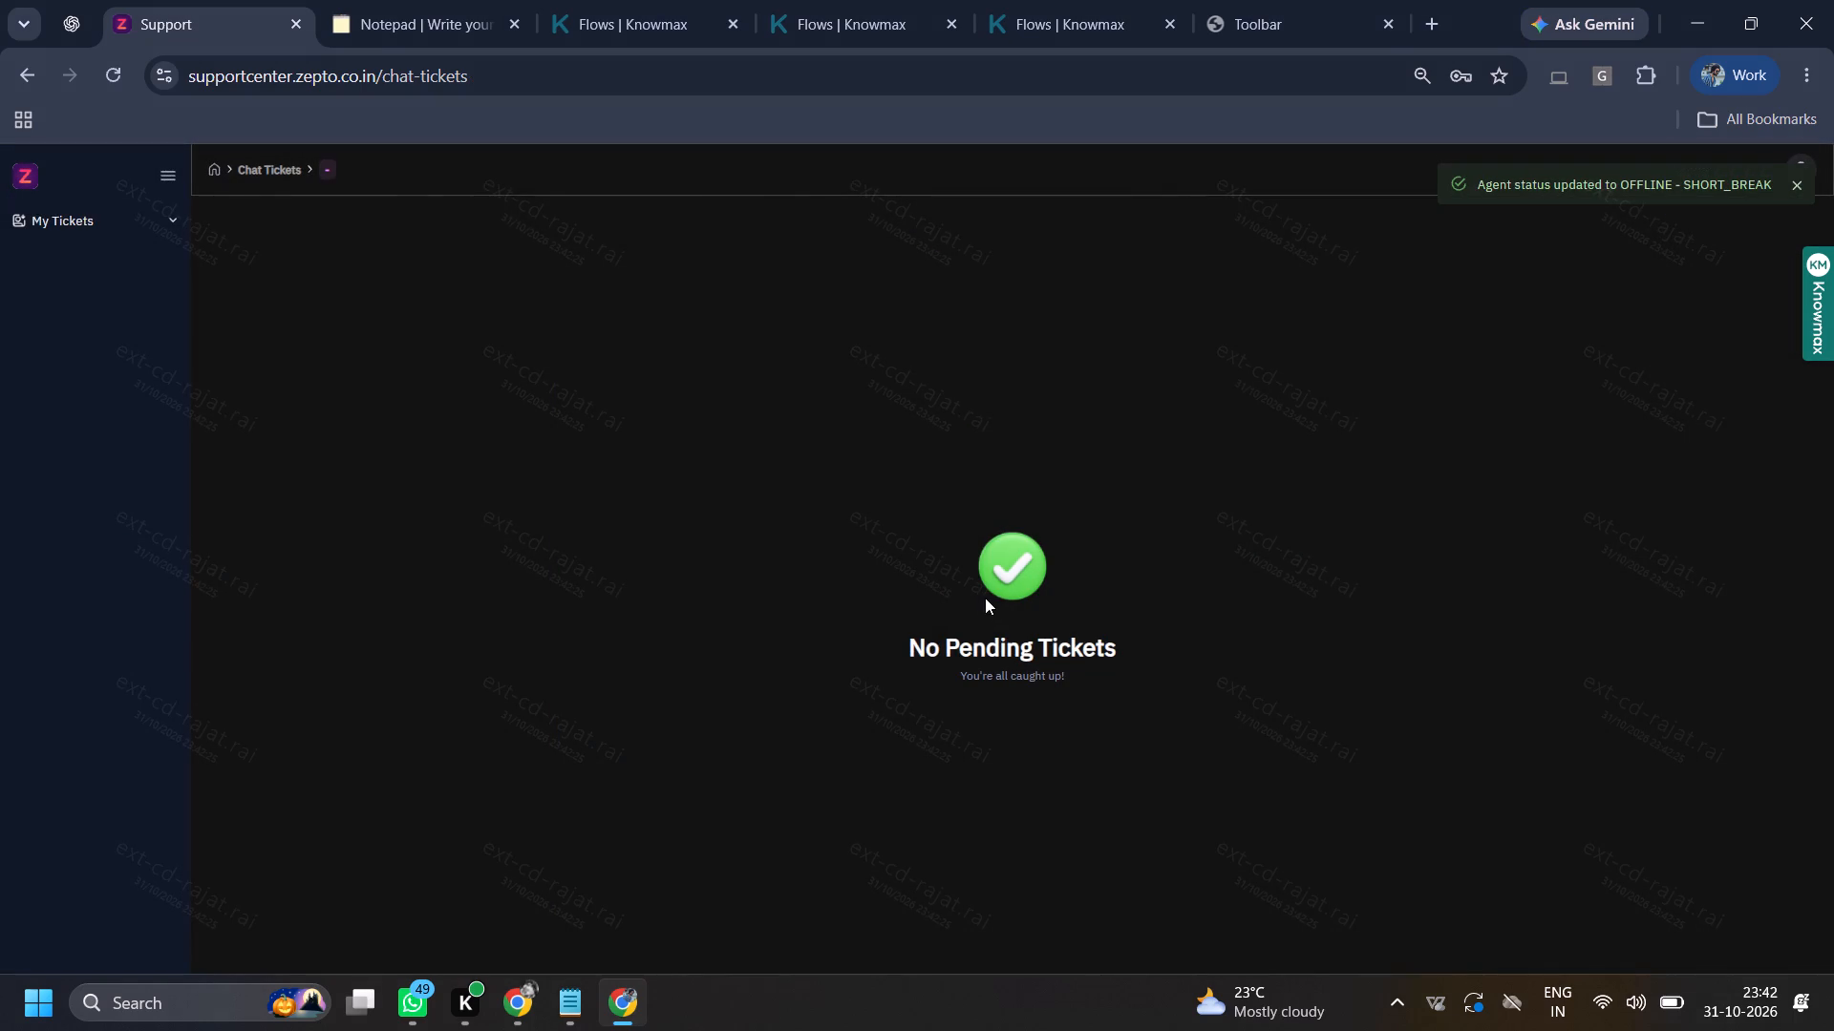